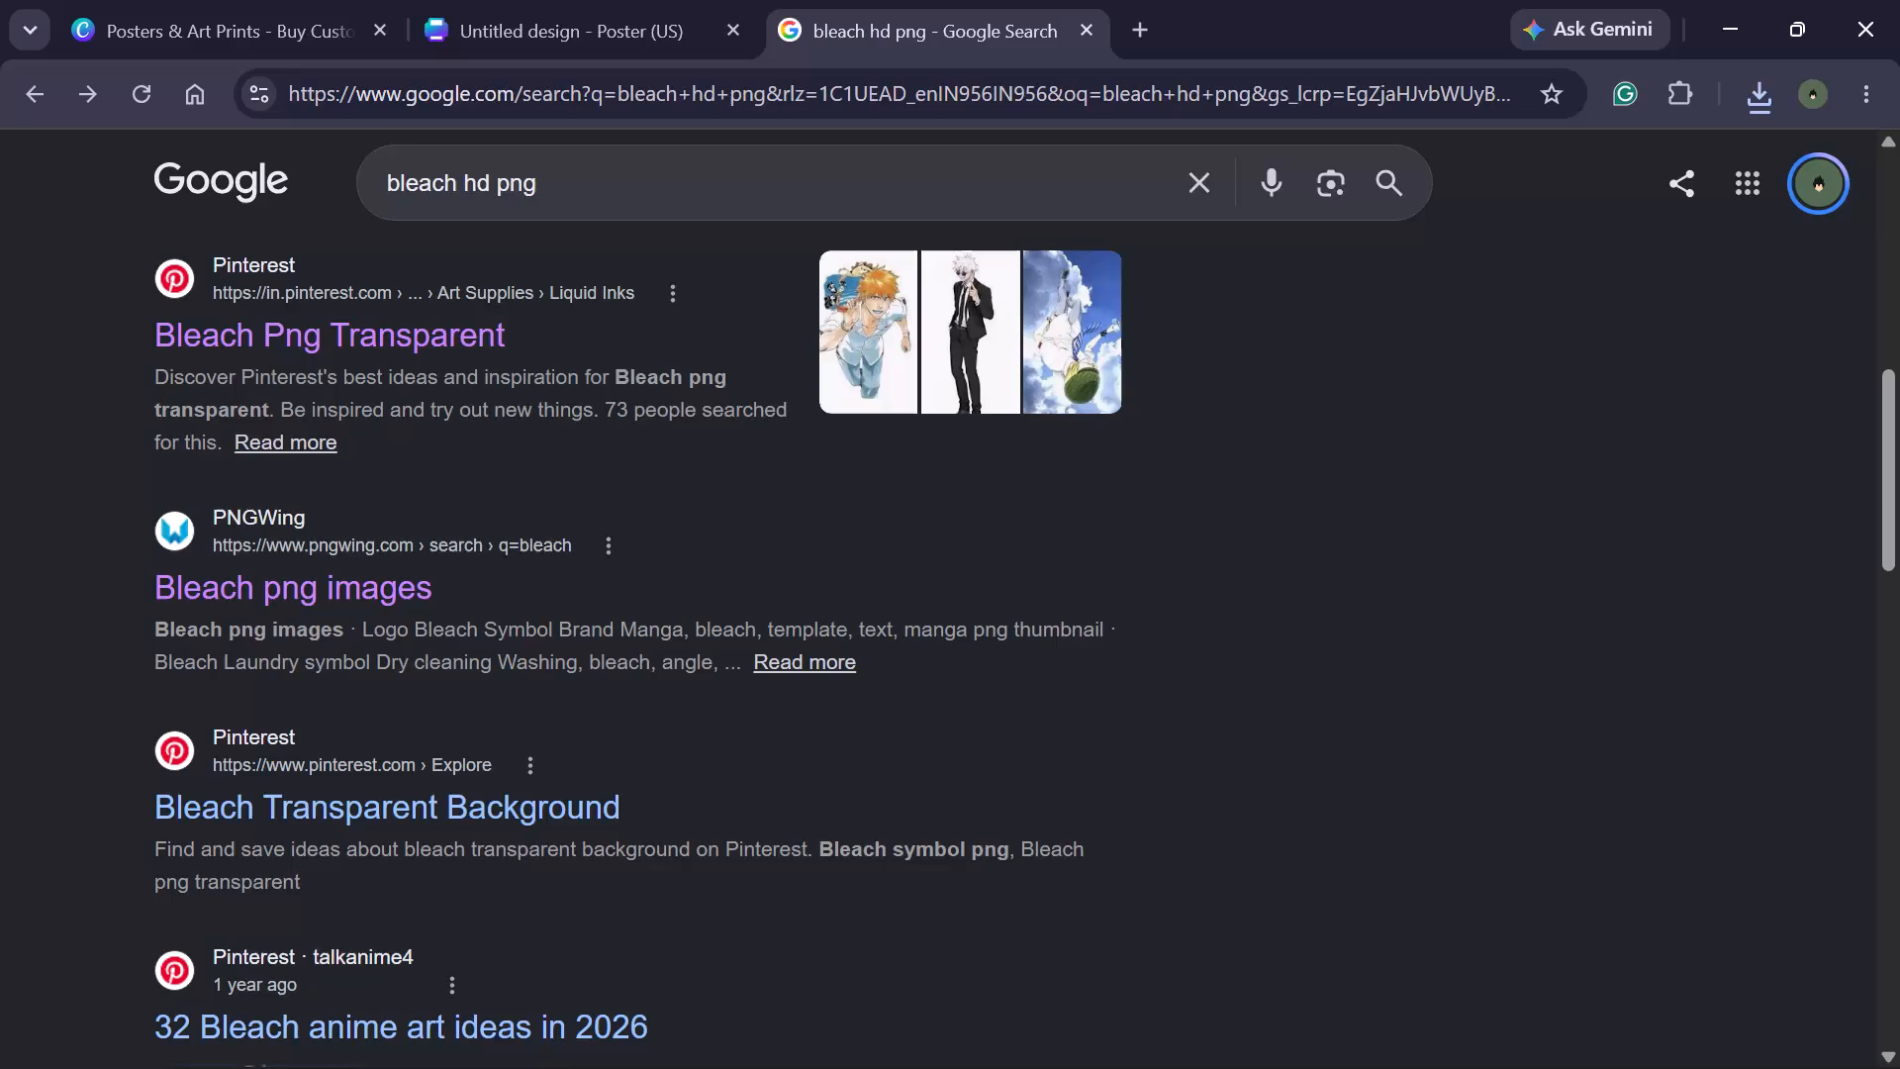
# Open Pinterest's "Bleach Png Transparent" search result and look through its images for suitable poster artwork.
pyautogui.doubleClick(481, 322)
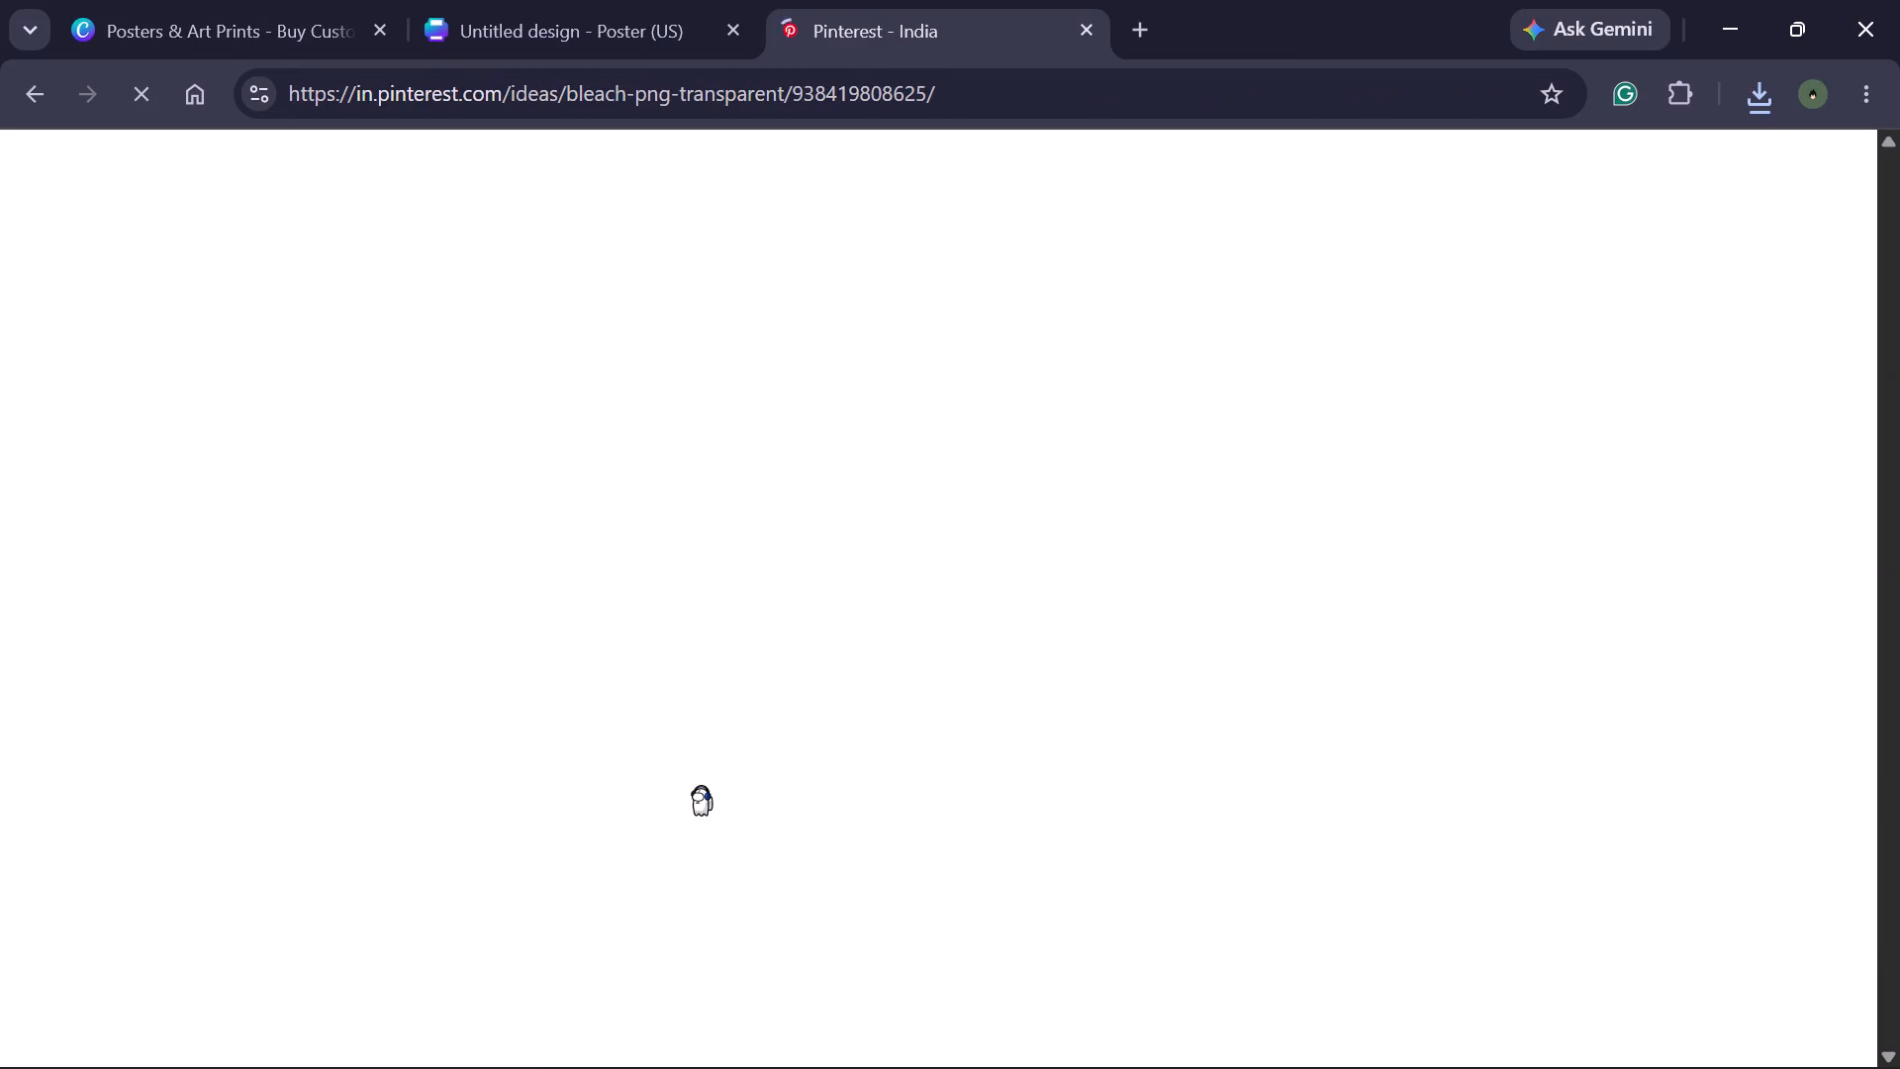
pyautogui.scroll(-6, 975, 676)
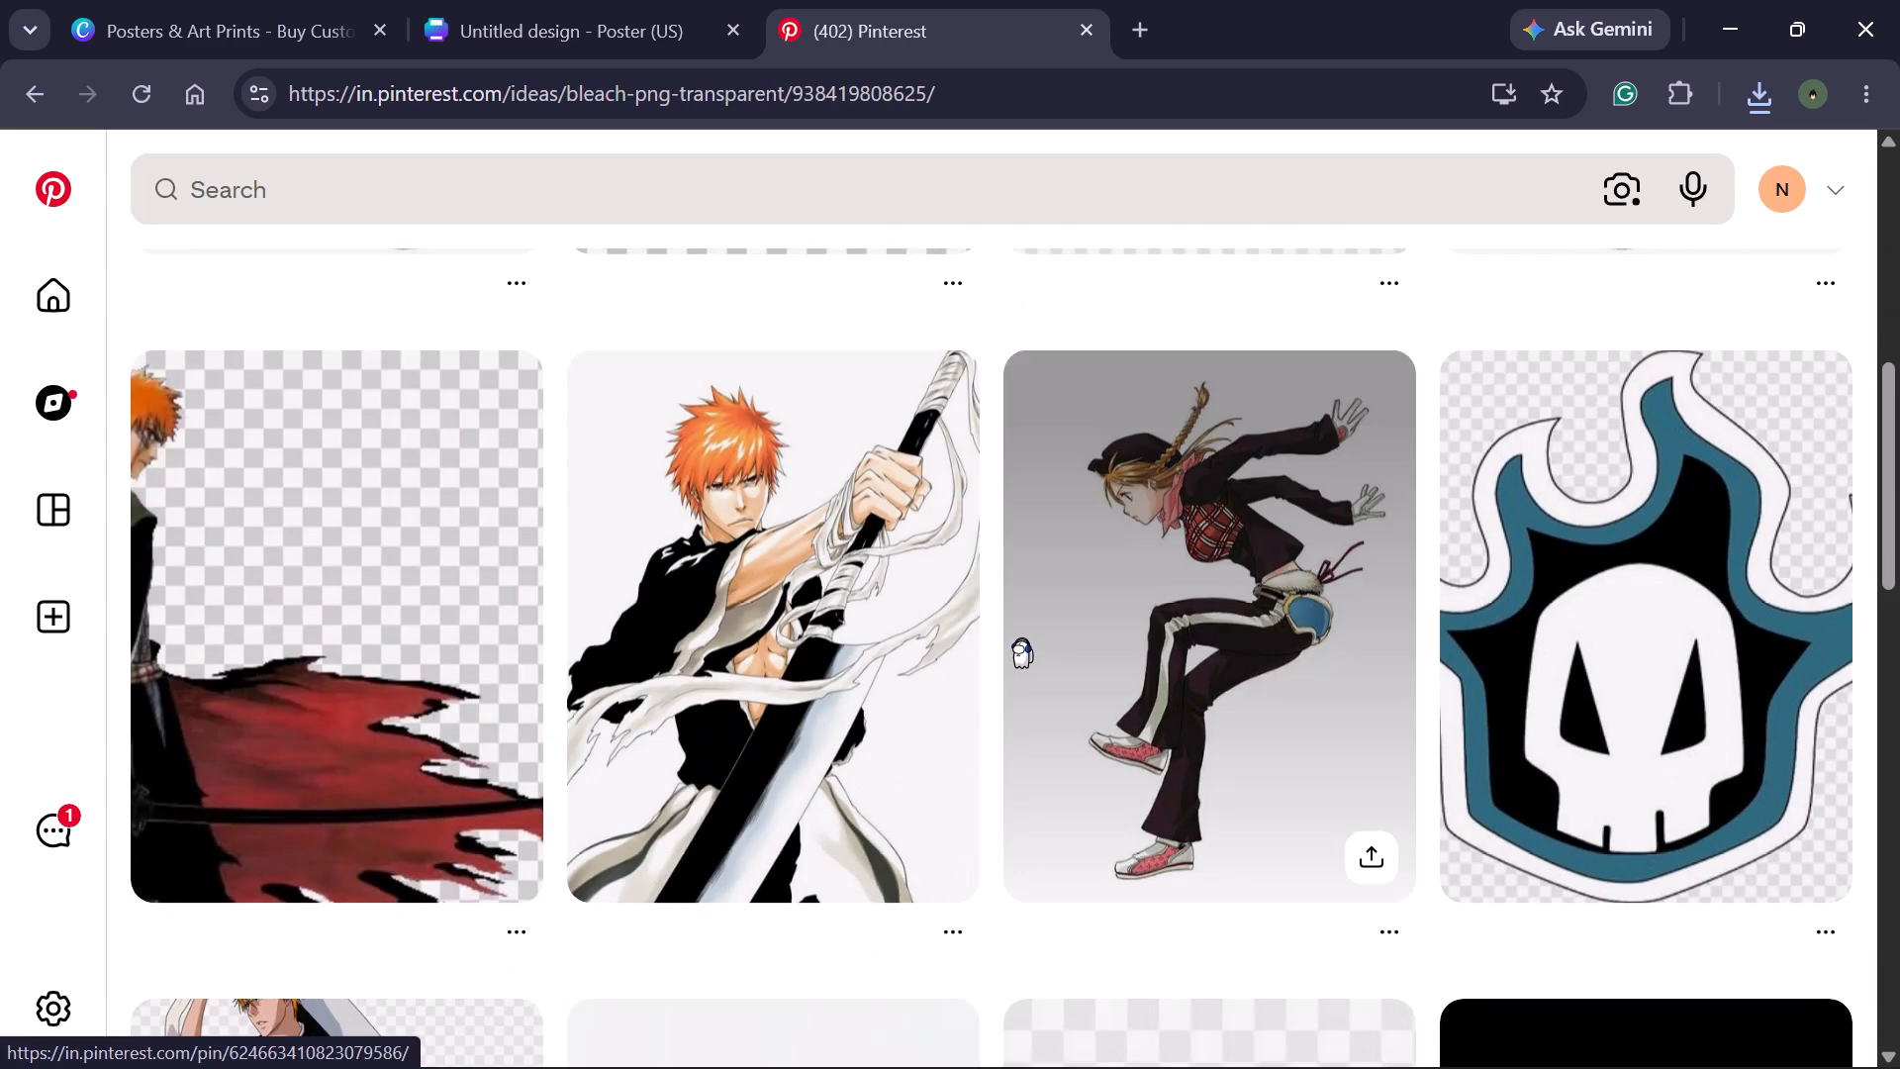
pyautogui.scroll(-5, 1021, 637)
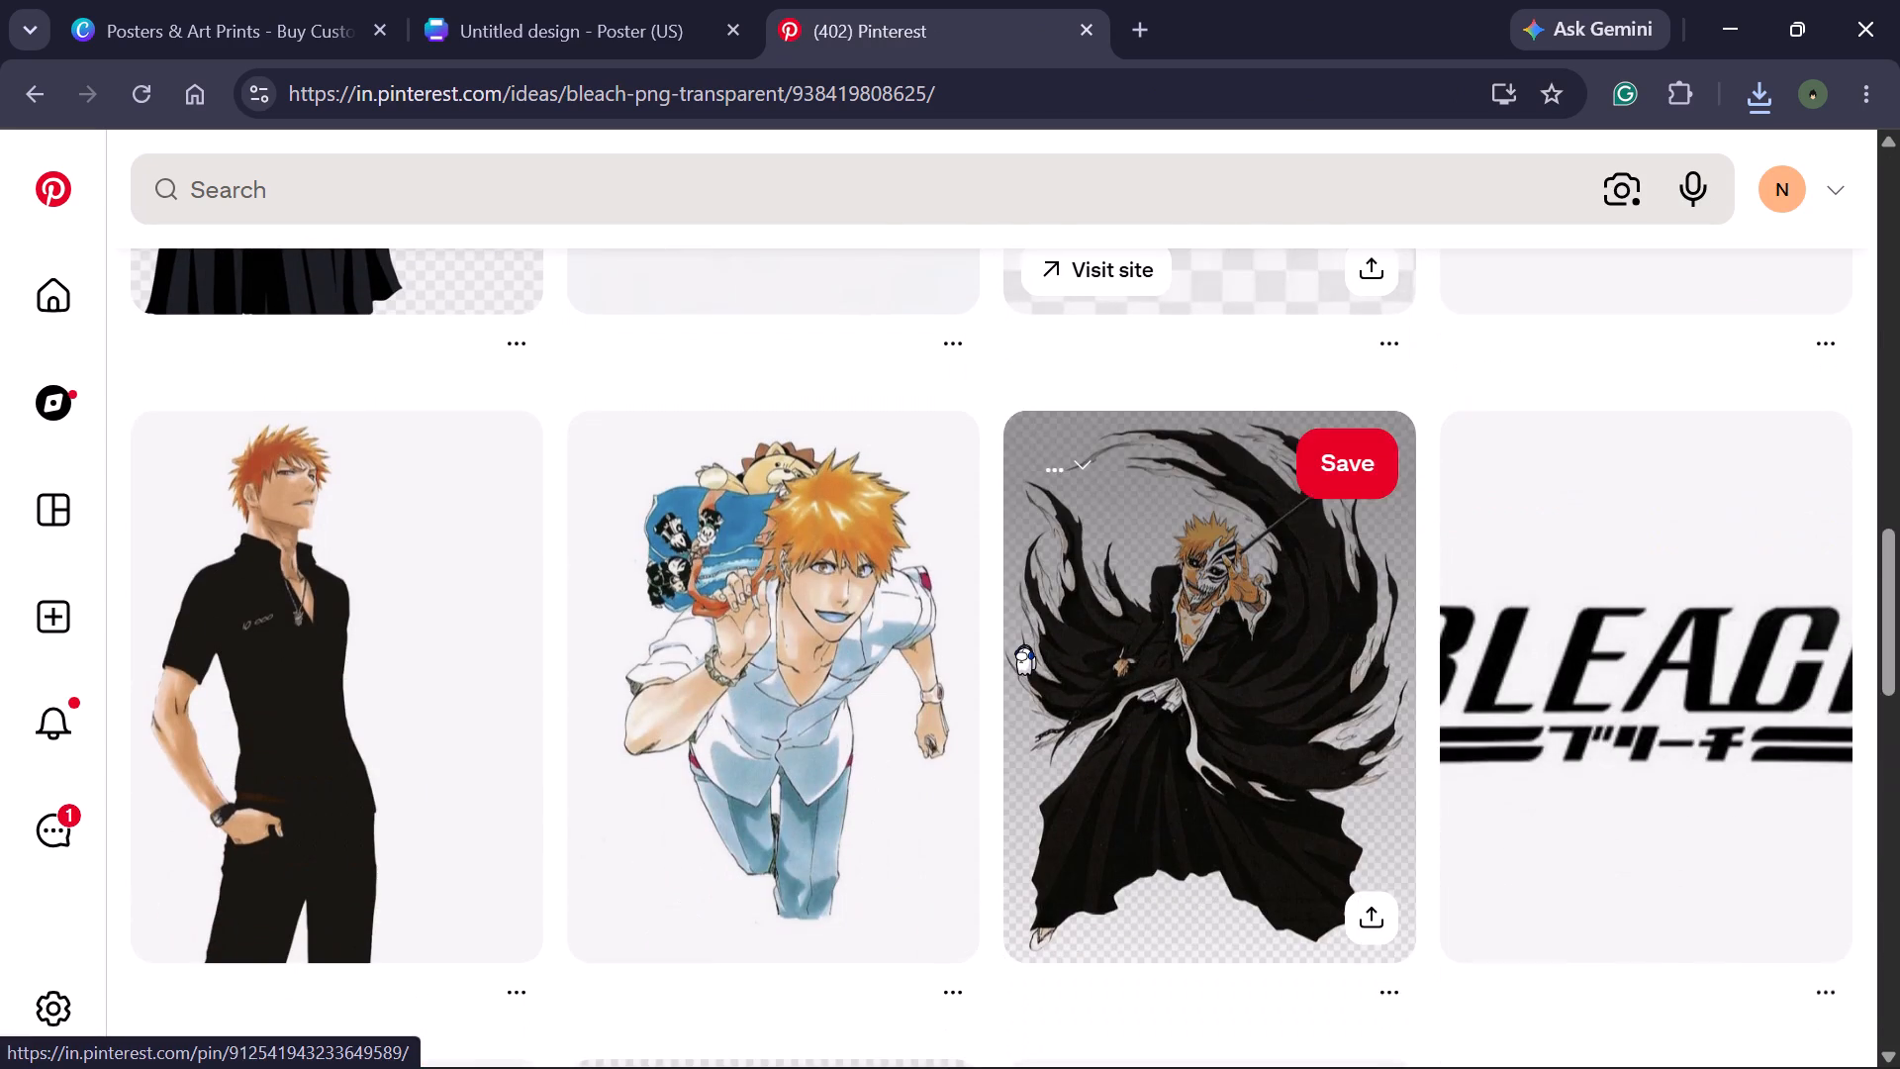
pyautogui.scroll(-9, 1024, 644)
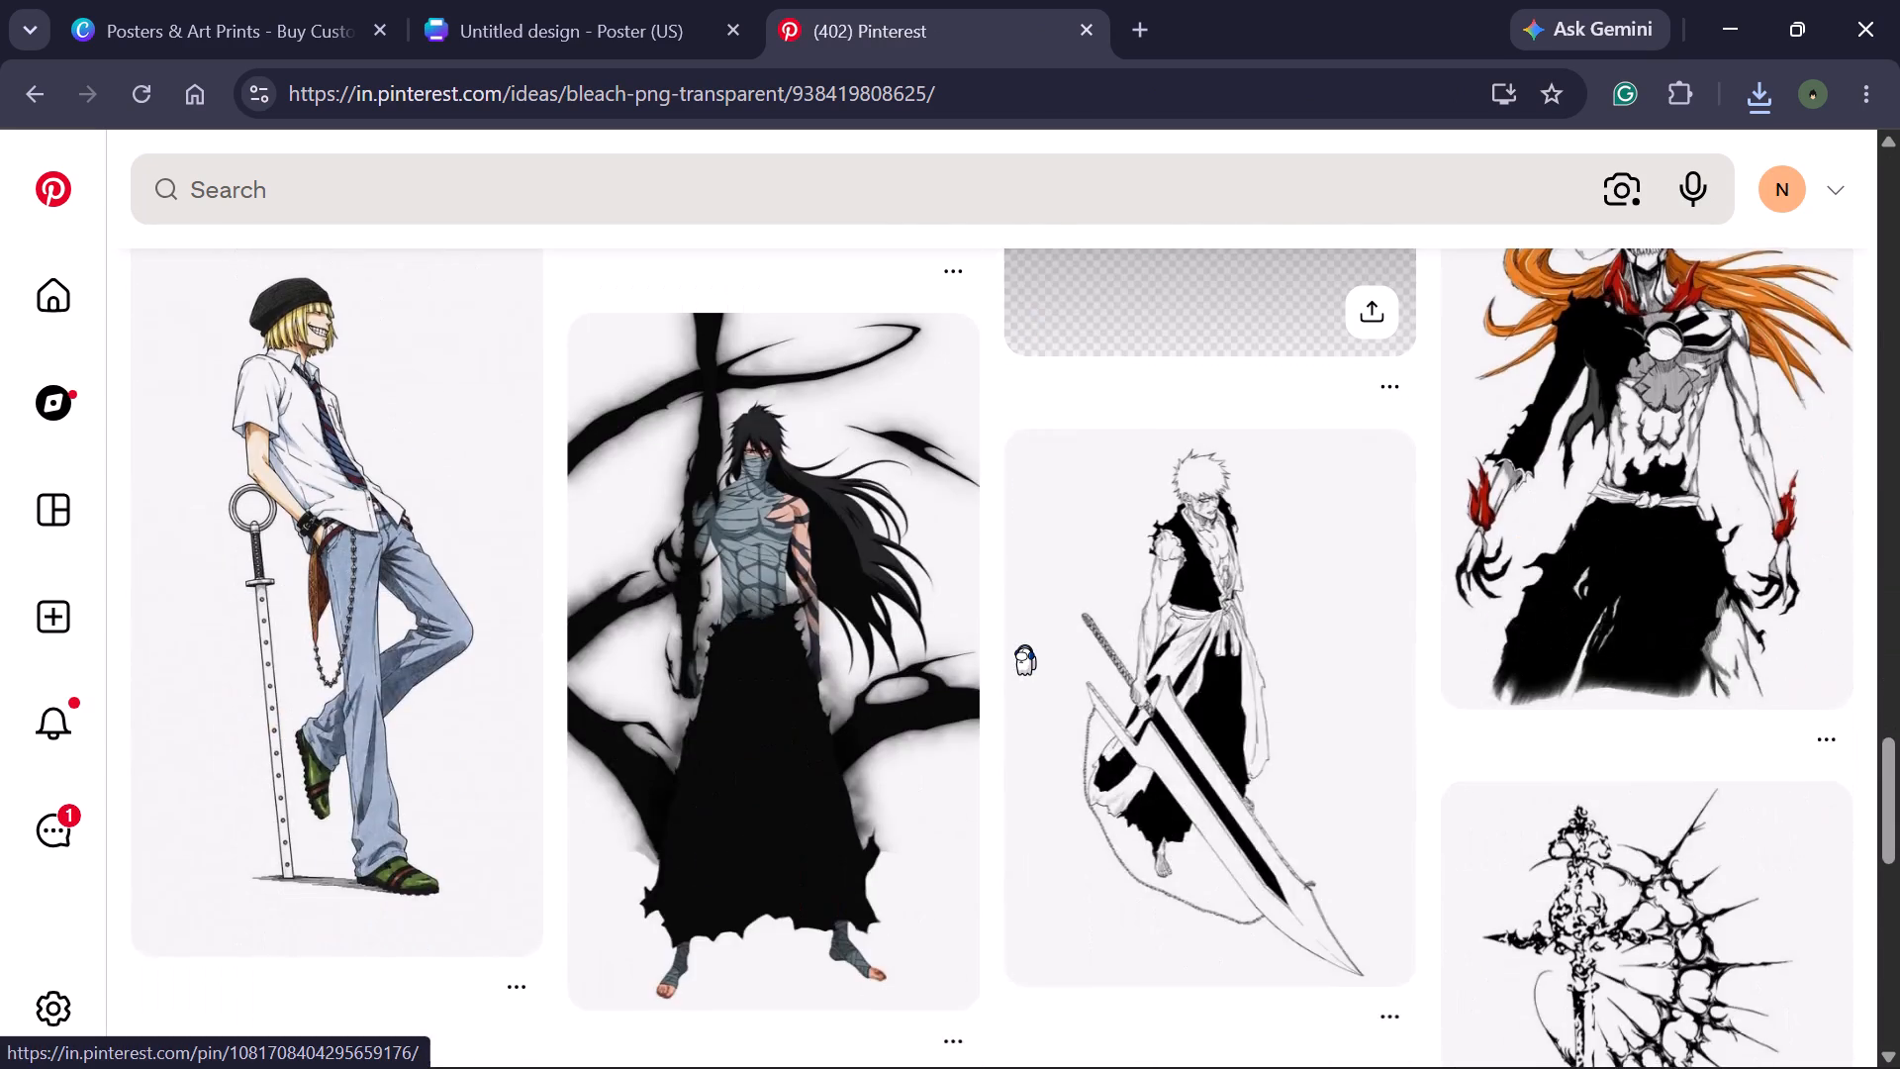
pyautogui.scroll(-6, 1024, 644)
pyautogui.scroll(1, 1023, 641)
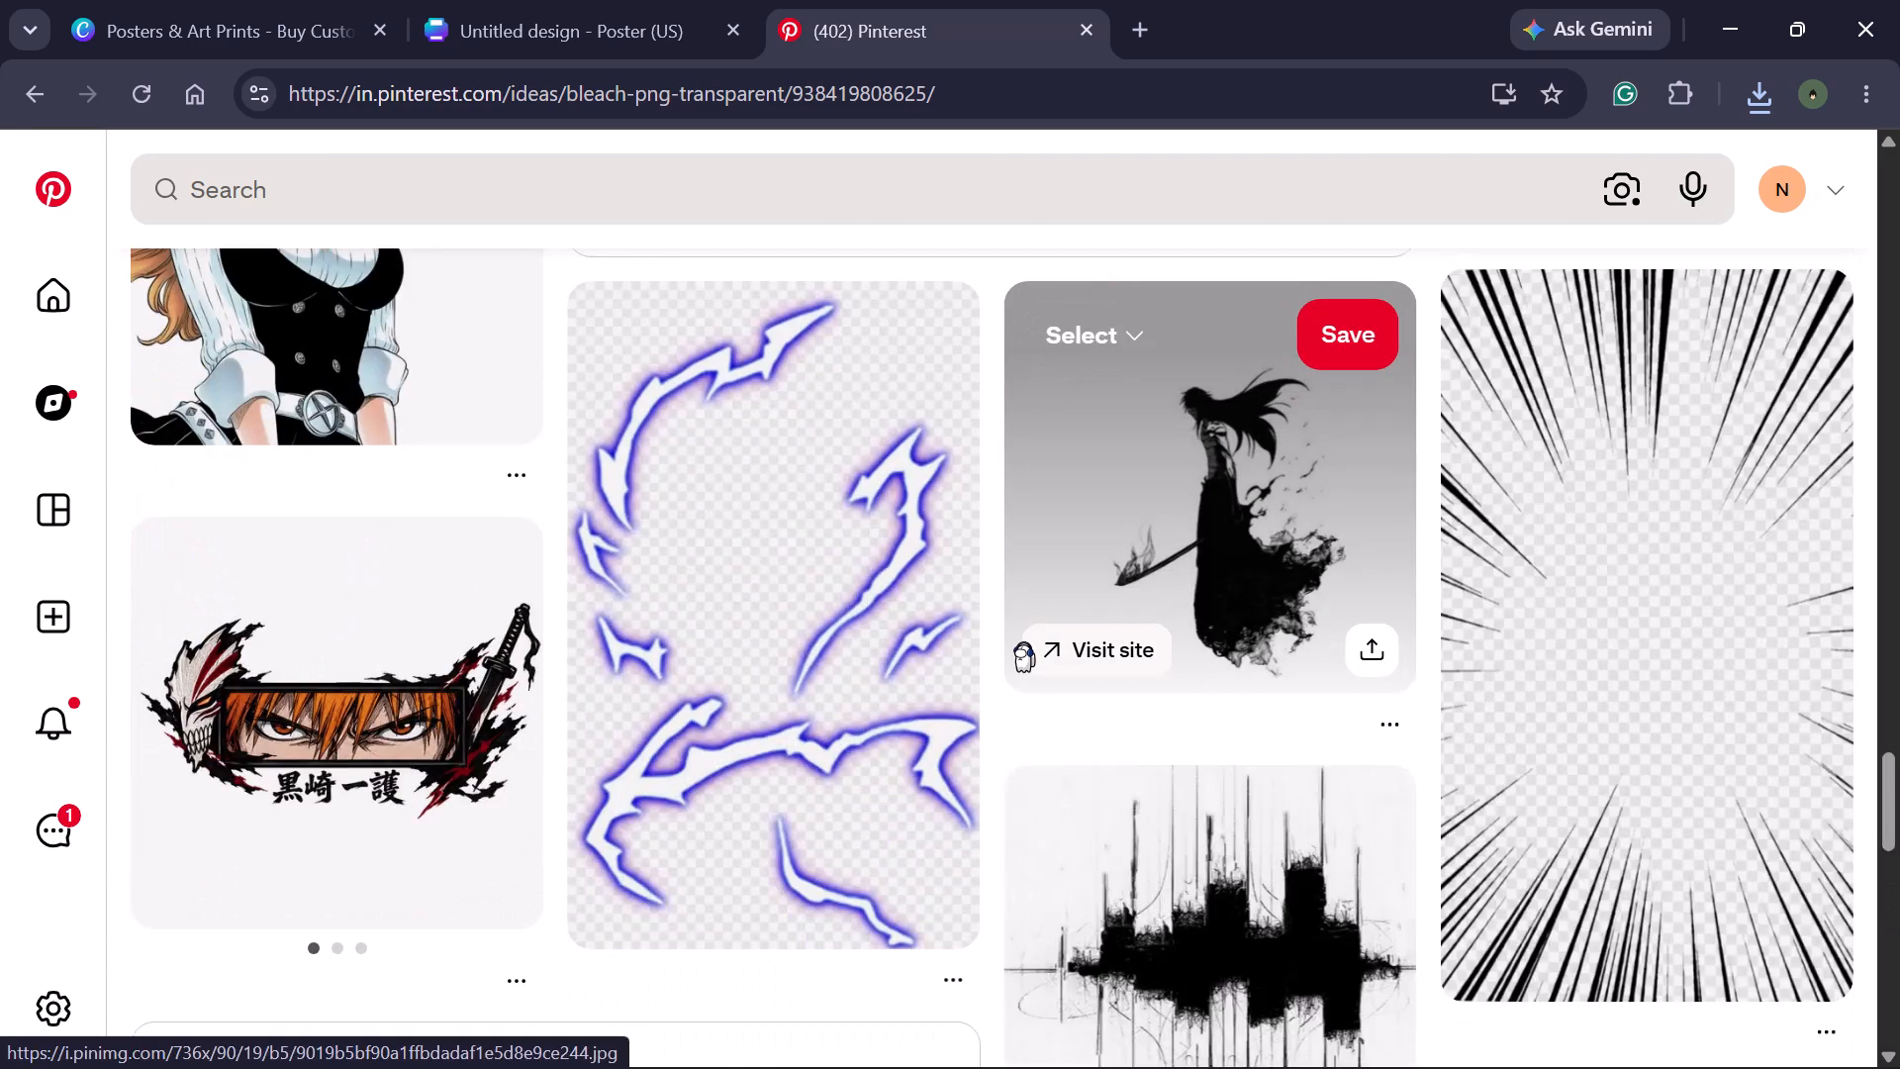
pyautogui.scroll(2, 1023, 641)
pyautogui.scroll(-8, 1023, 641)
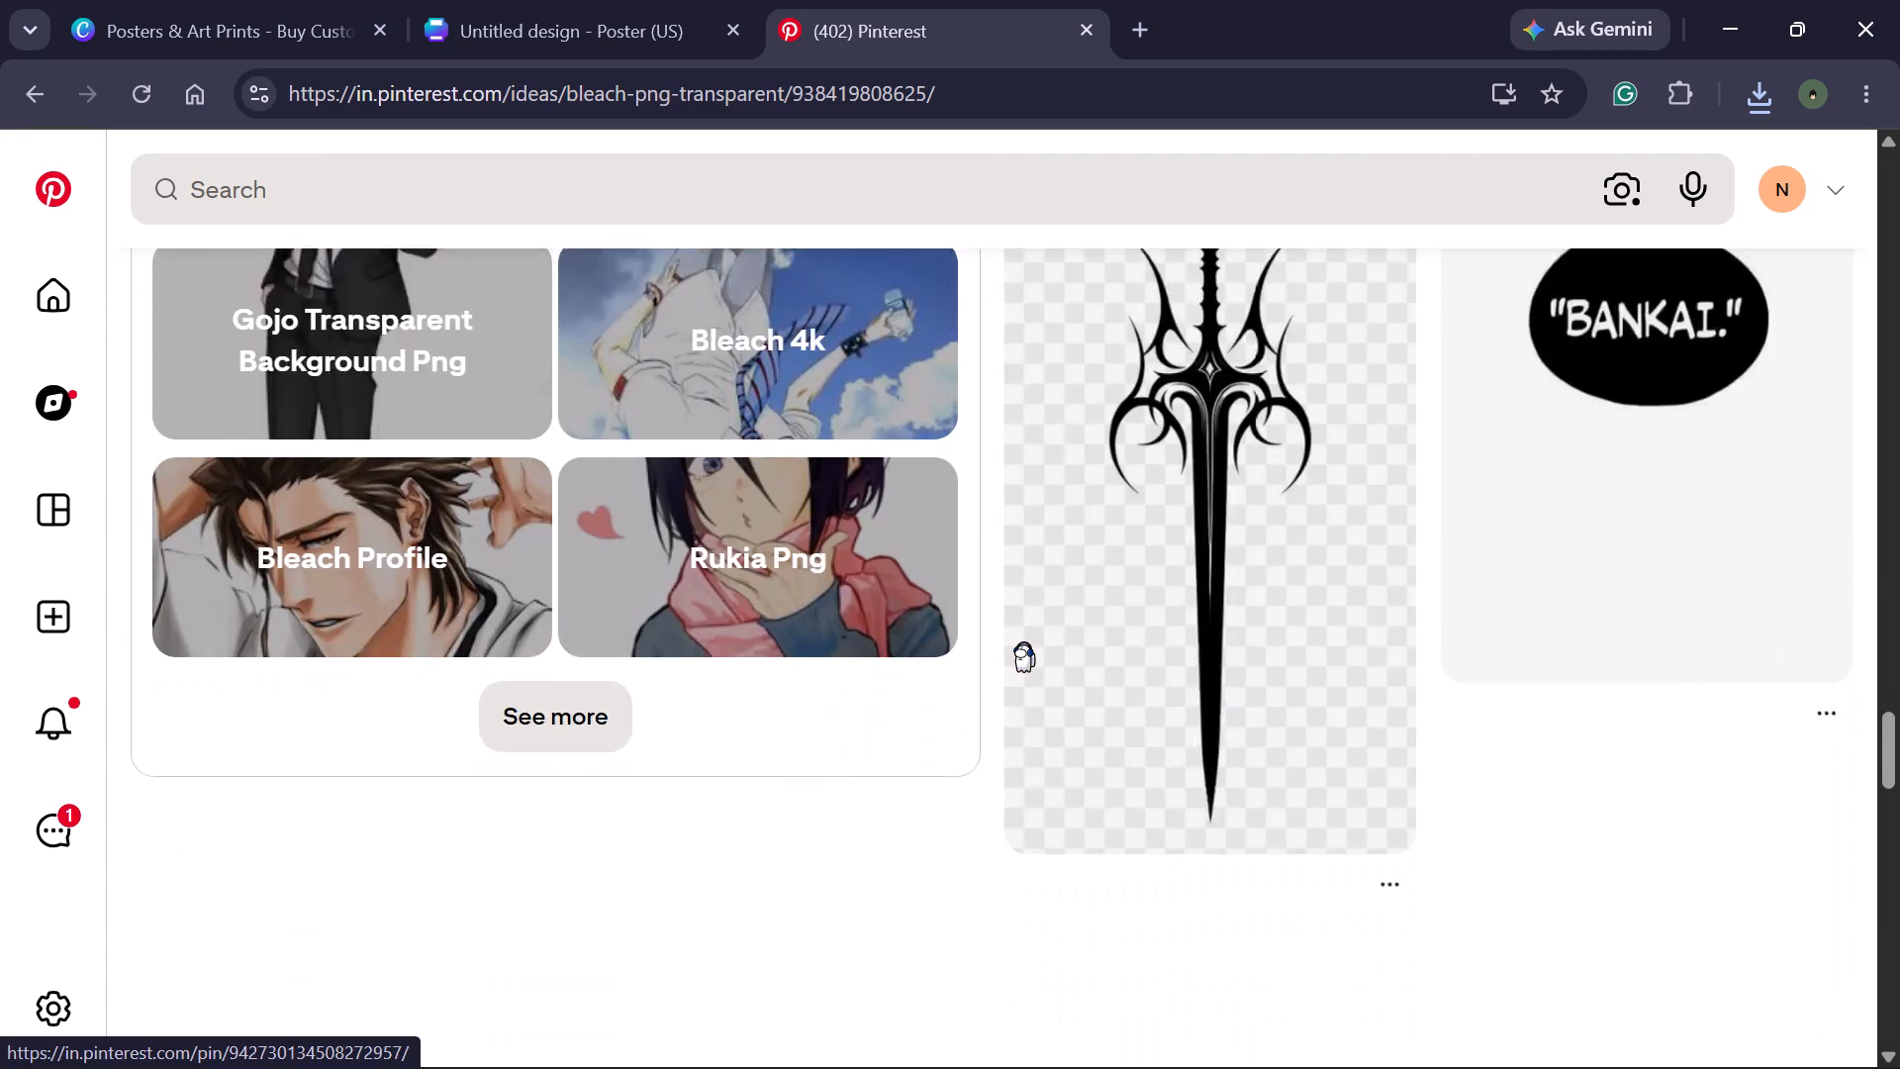
# Open the related "Bleach reference" ideas page and look through its character artwork.
pyautogui.scroll(3, 1023, 641)
pyautogui.click(311, 742)
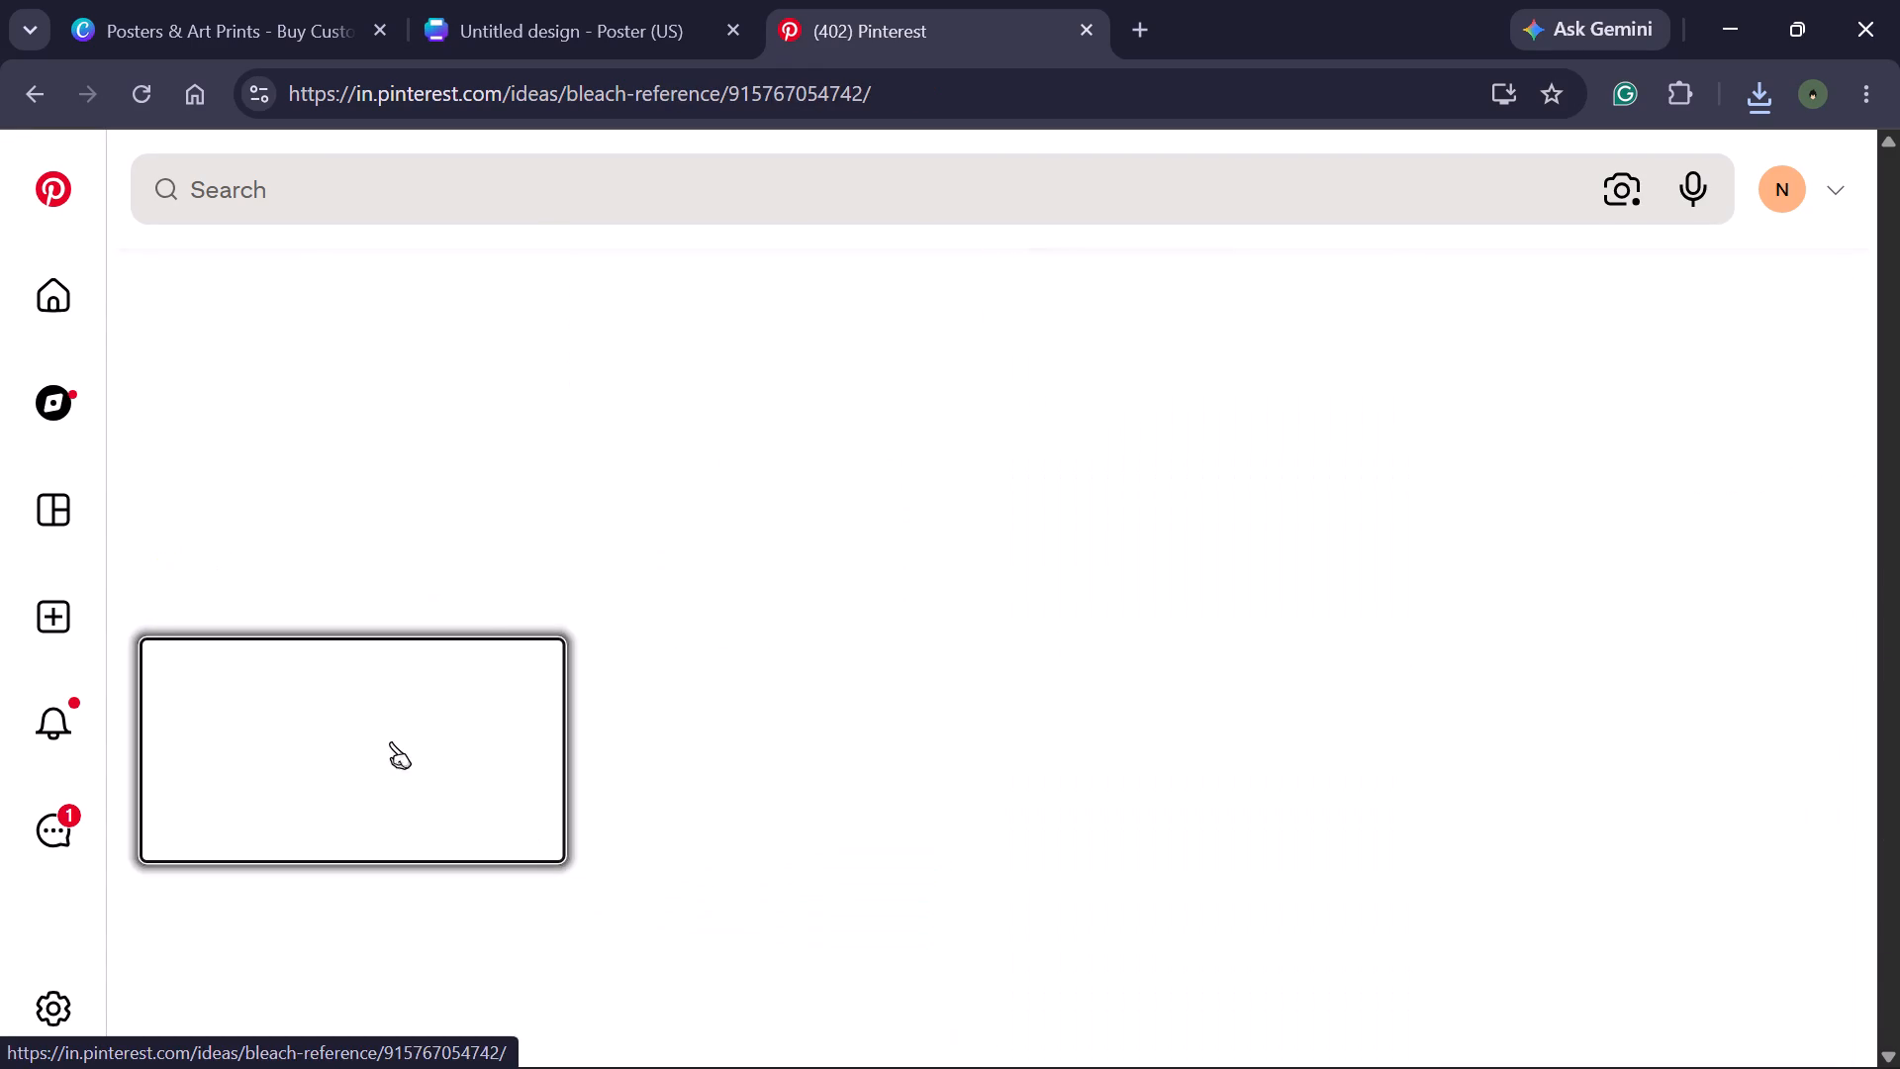
pyautogui.scroll(-1, 970, 699)
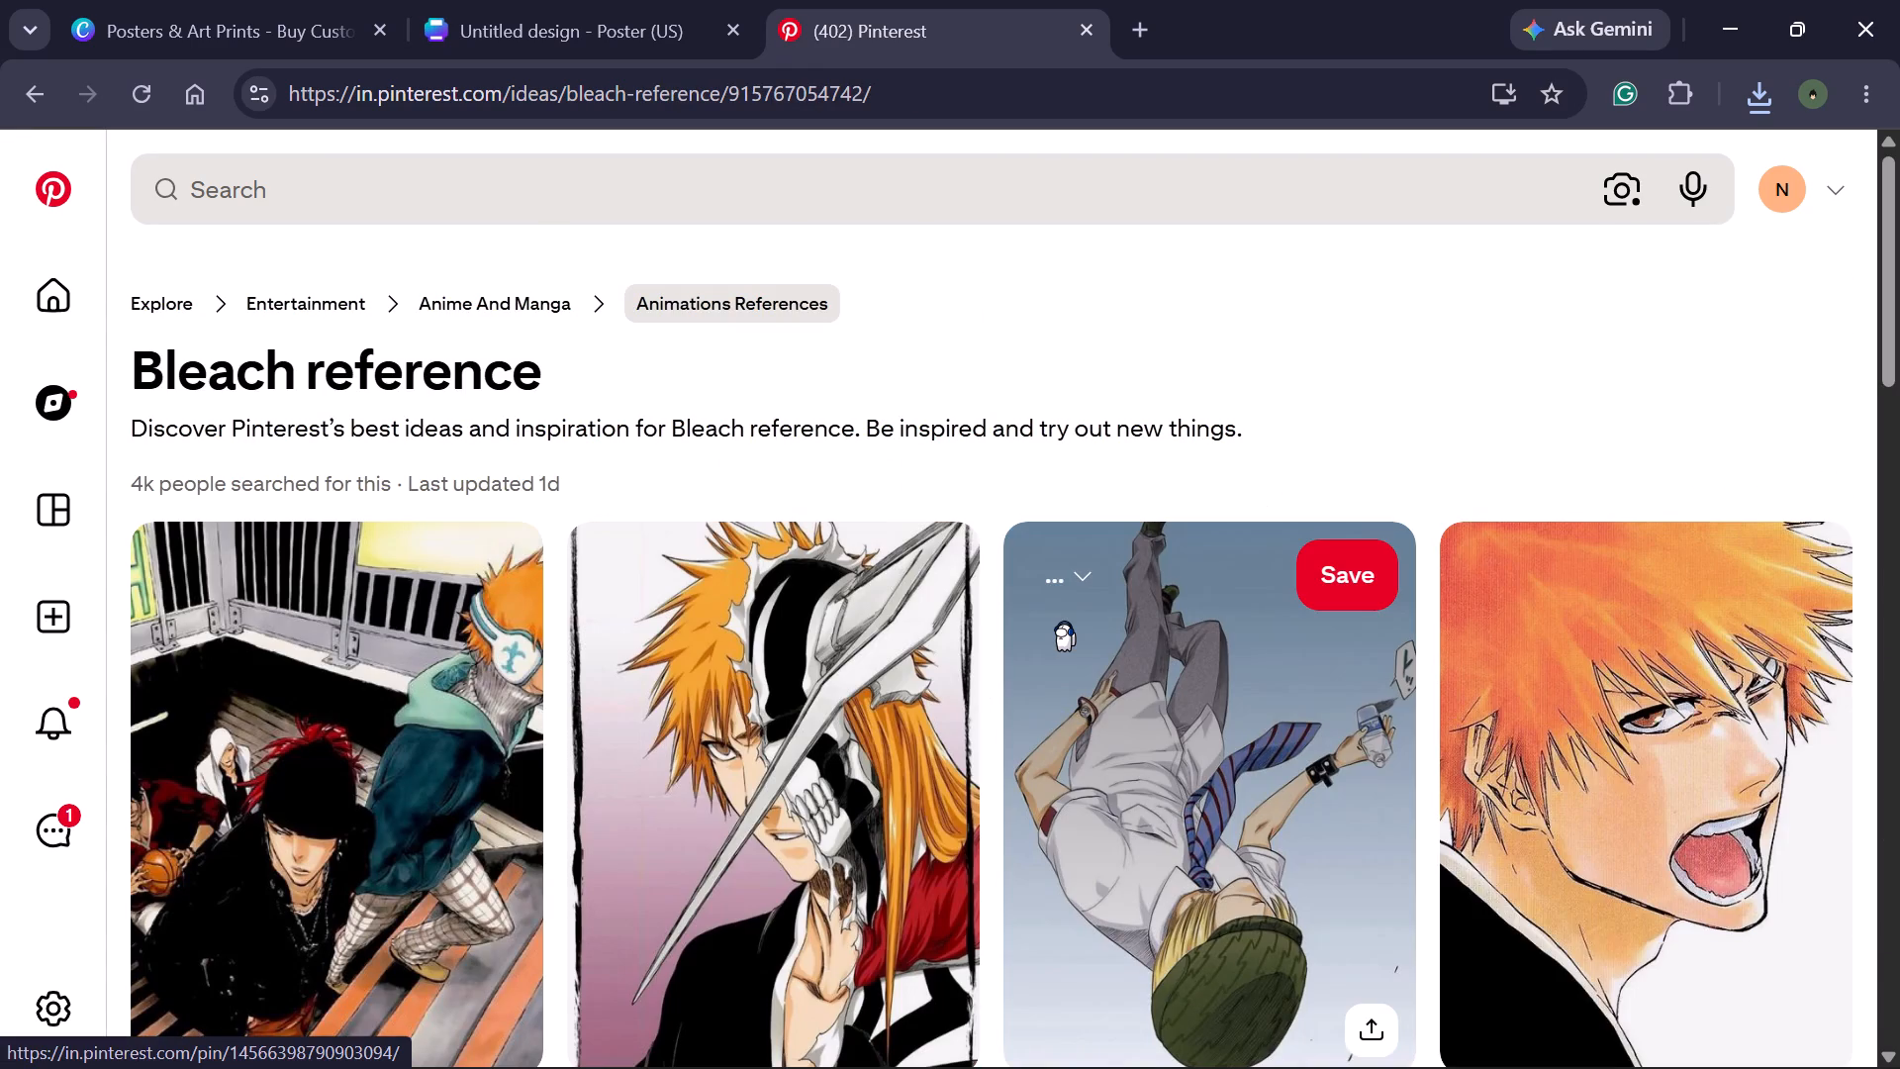
pyautogui.scroll(-3, 1064, 621)
pyautogui.scroll(-1, 1001, 705)
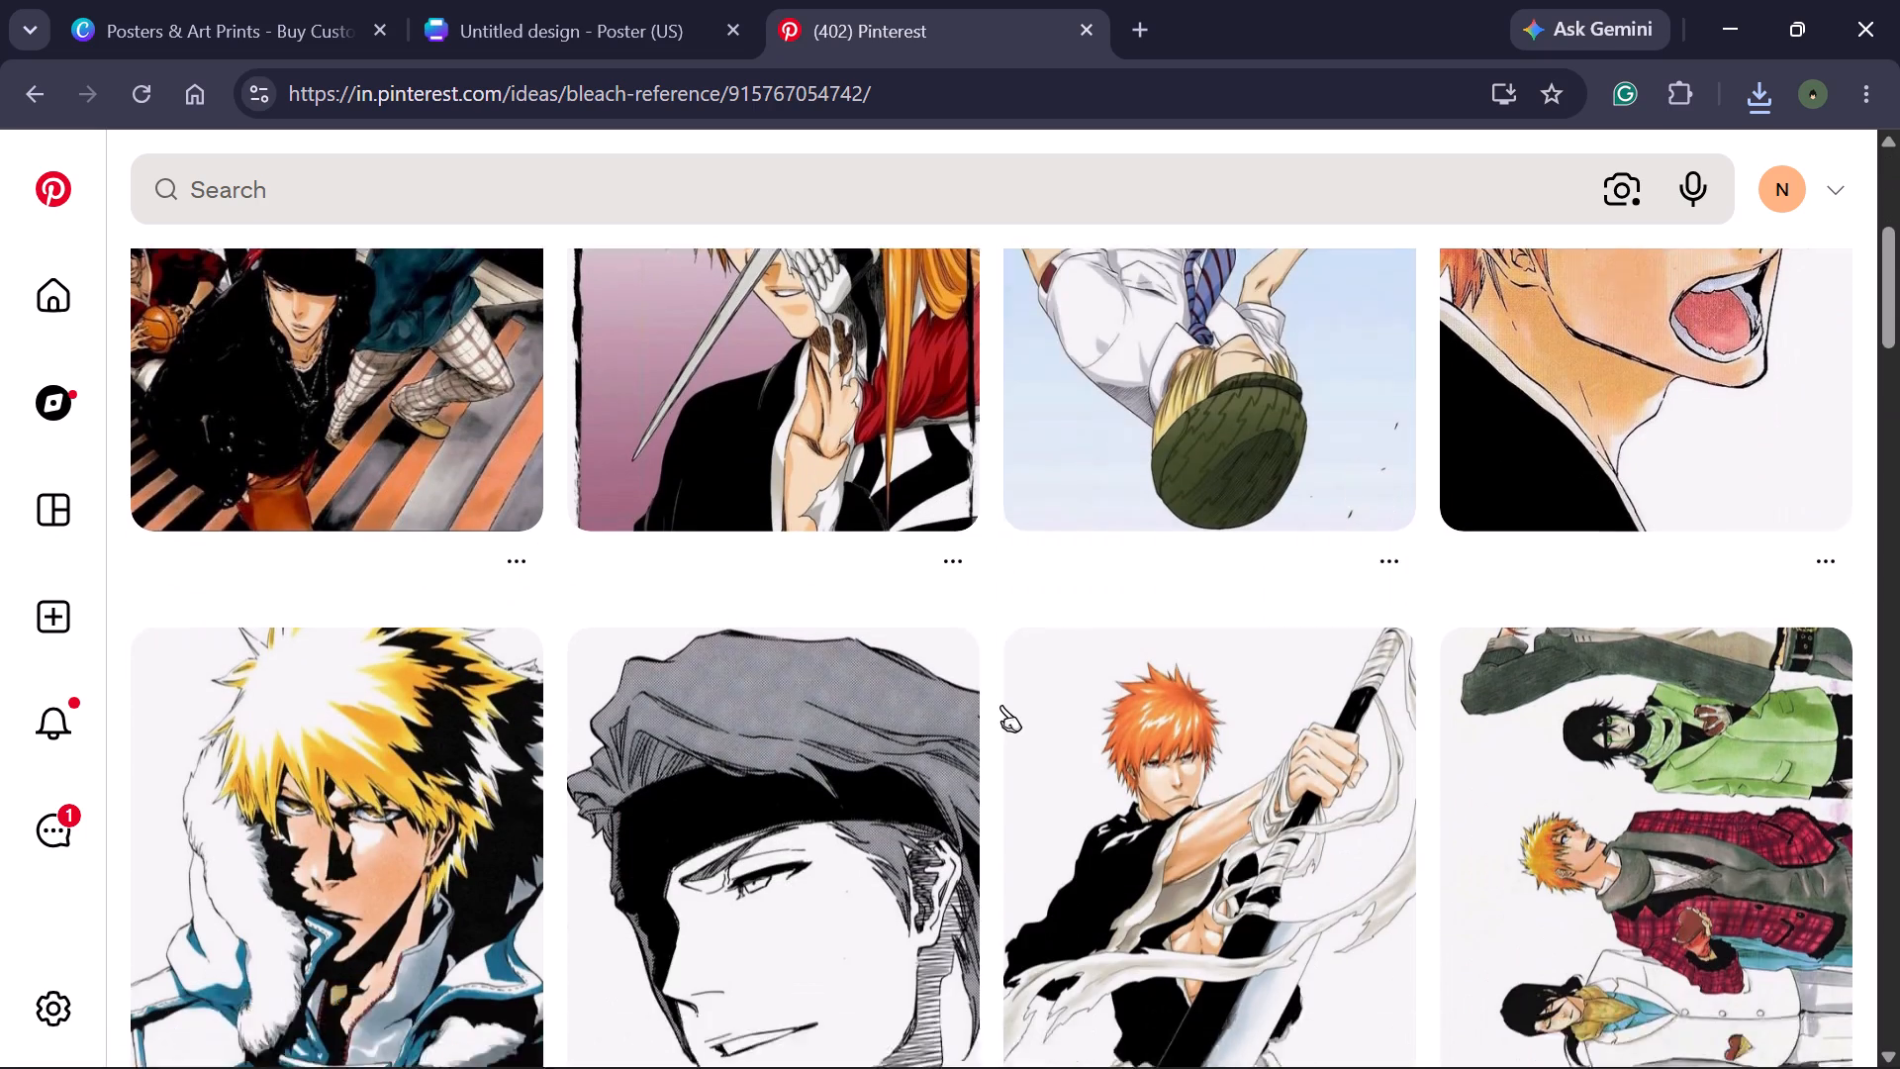
pyautogui.scroll(-2, 1008, 689)
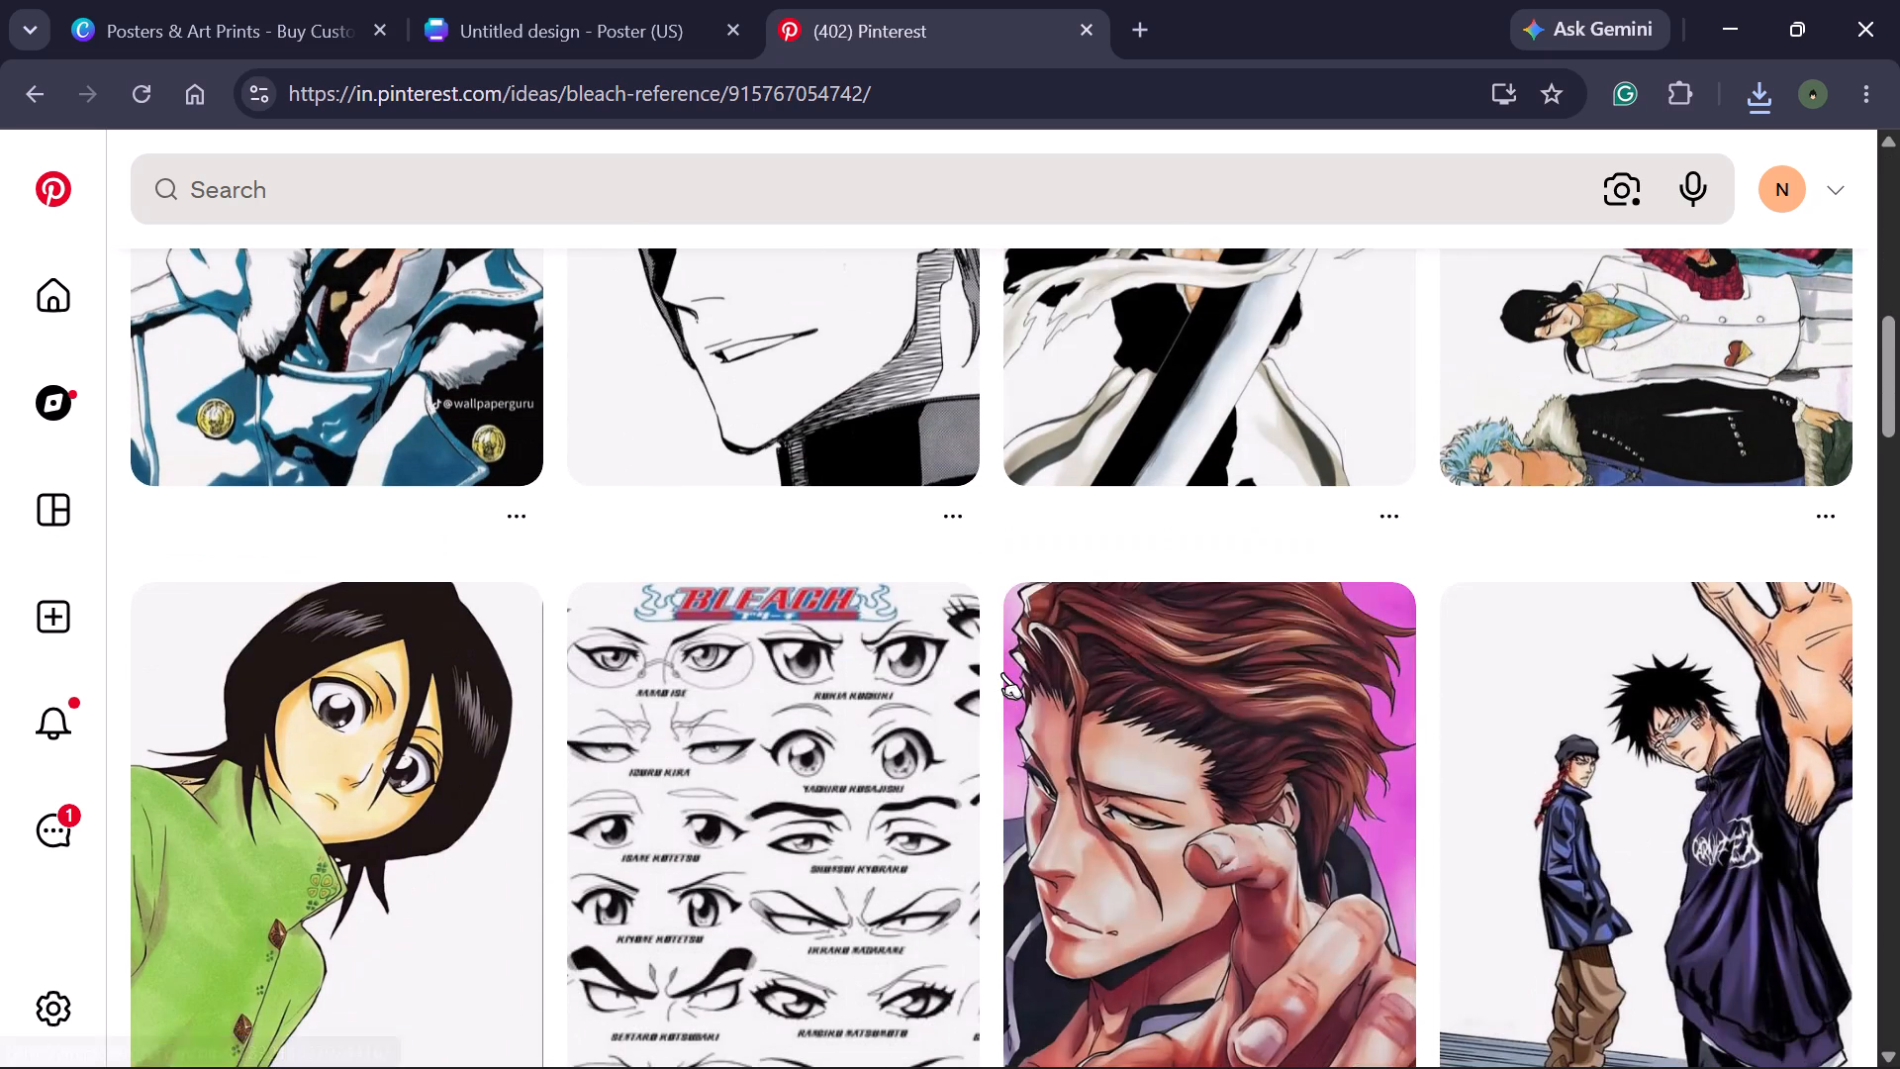
pyautogui.scroll(1, 1002, 672)
pyautogui.scroll(-4, 1002, 672)
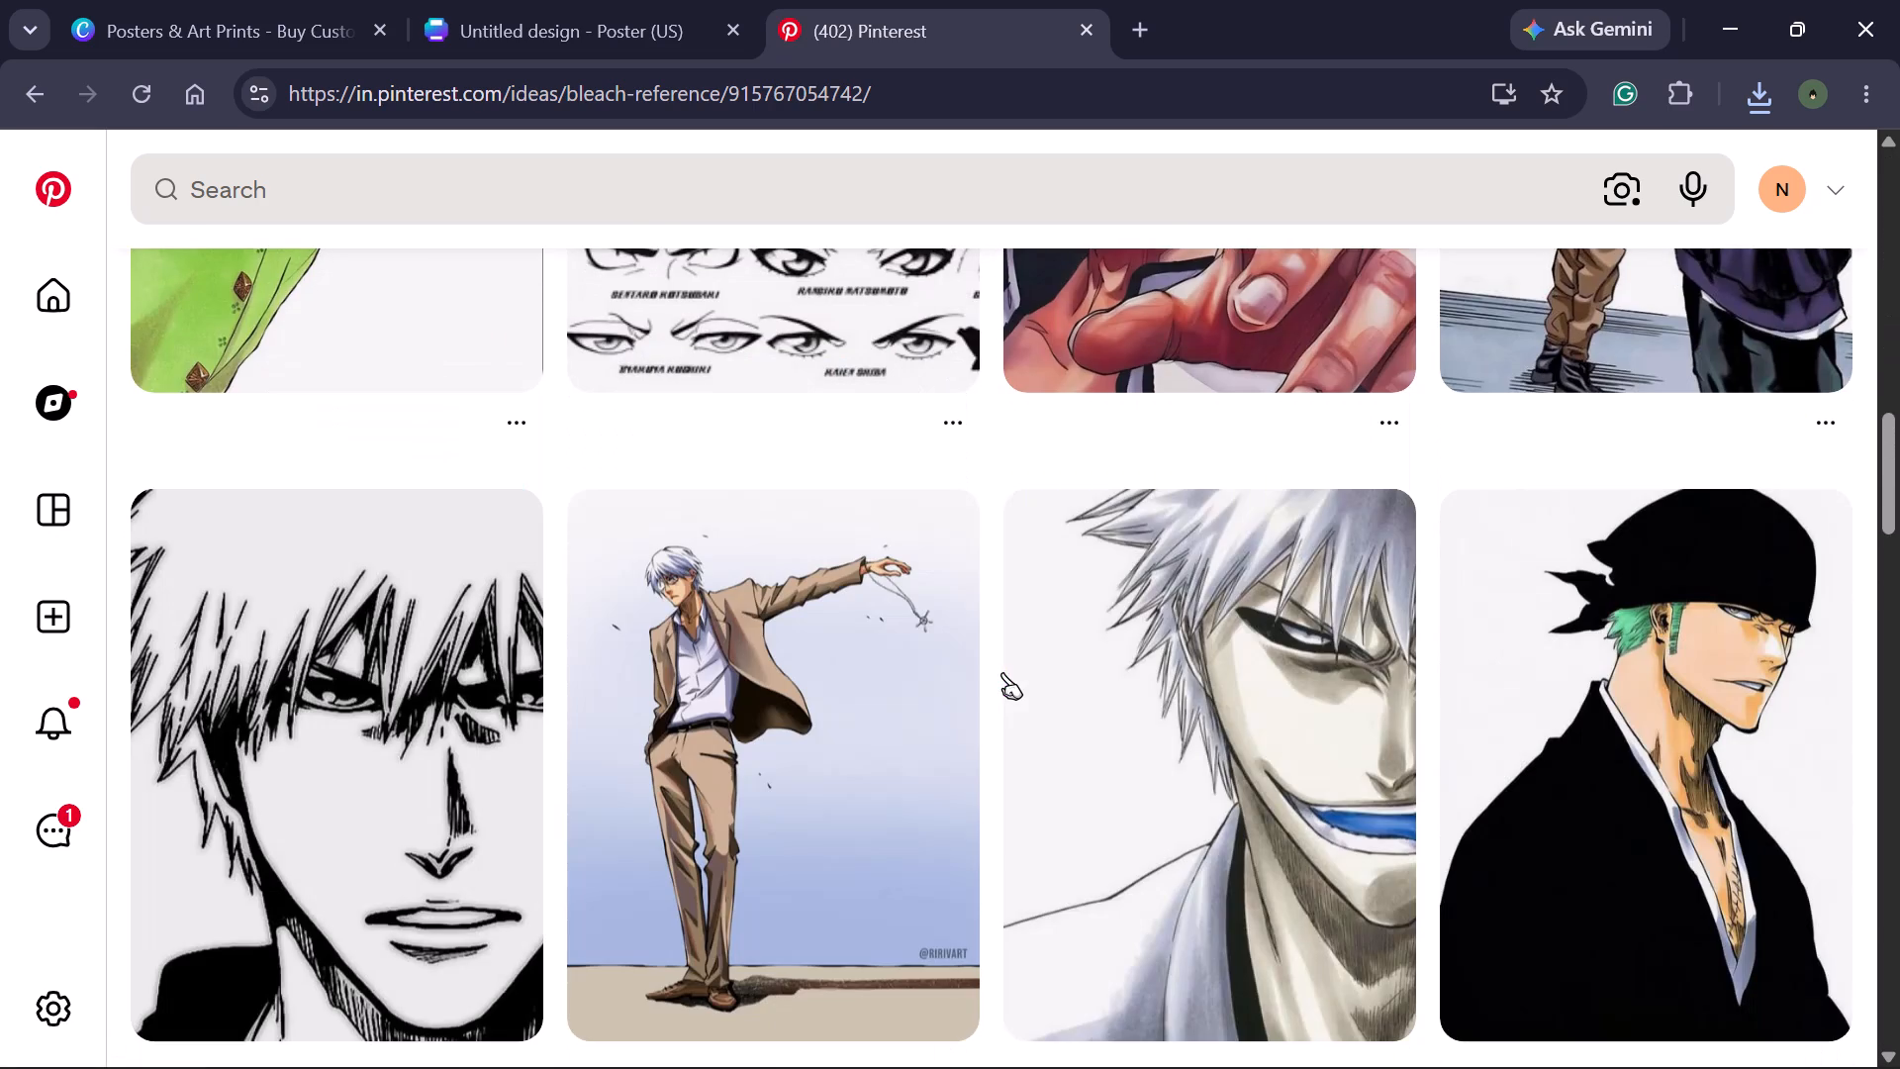
pyautogui.scroll(-6, 1002, 672)
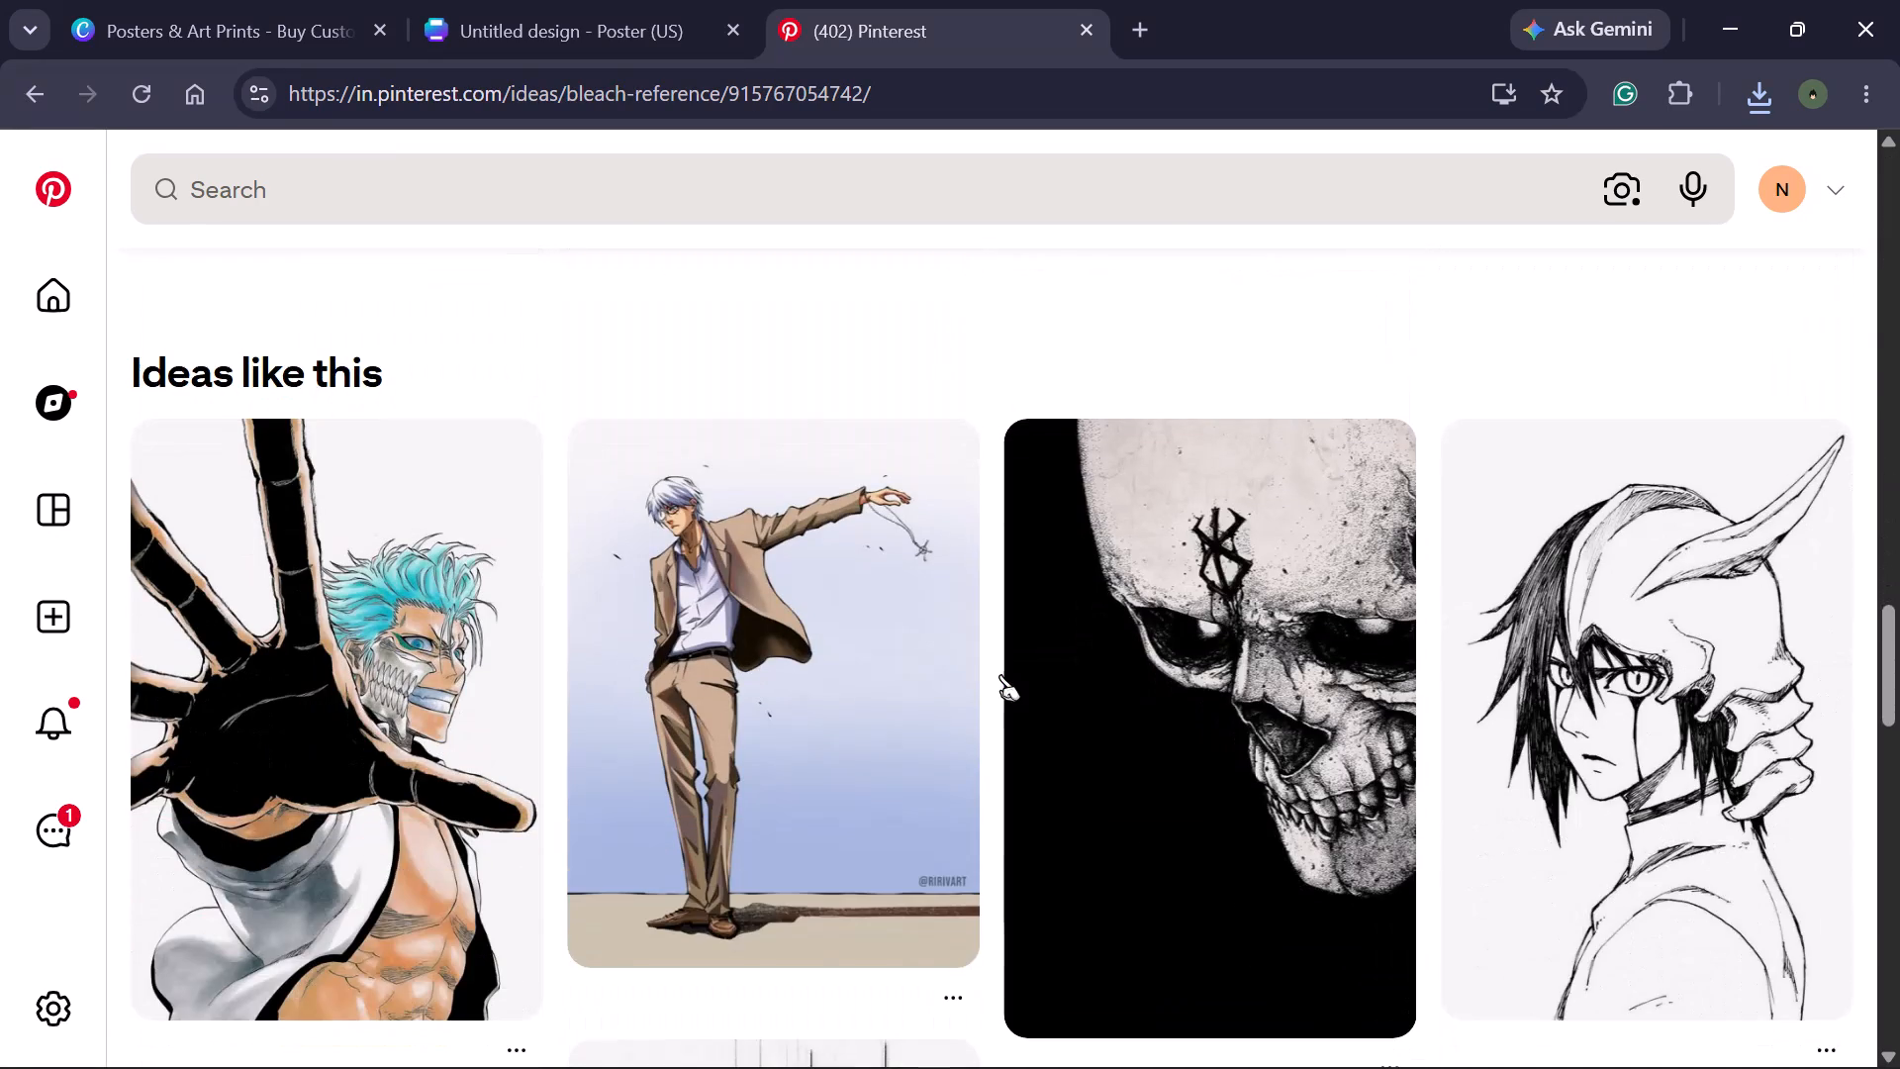
pyautogui.scroll(-6, 1000, 674)
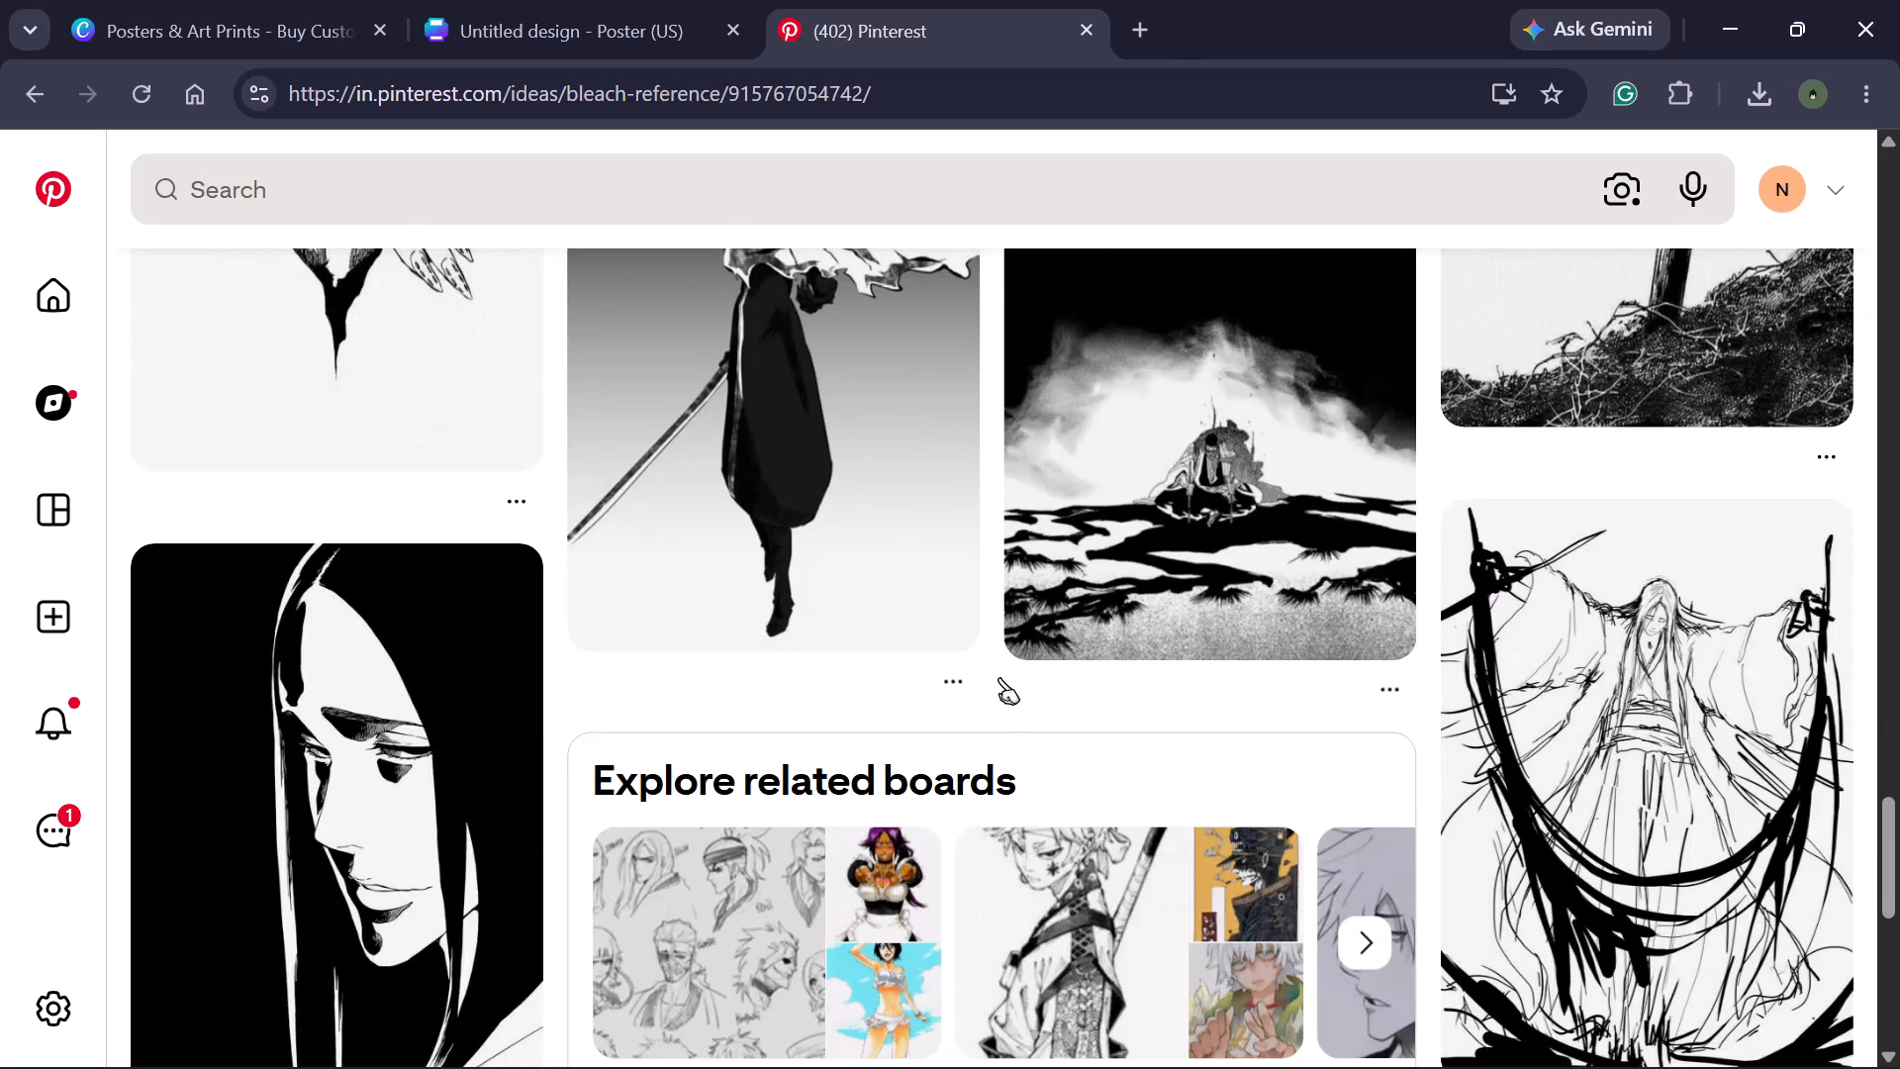
pyautogui.scroll(10, 983, 664)
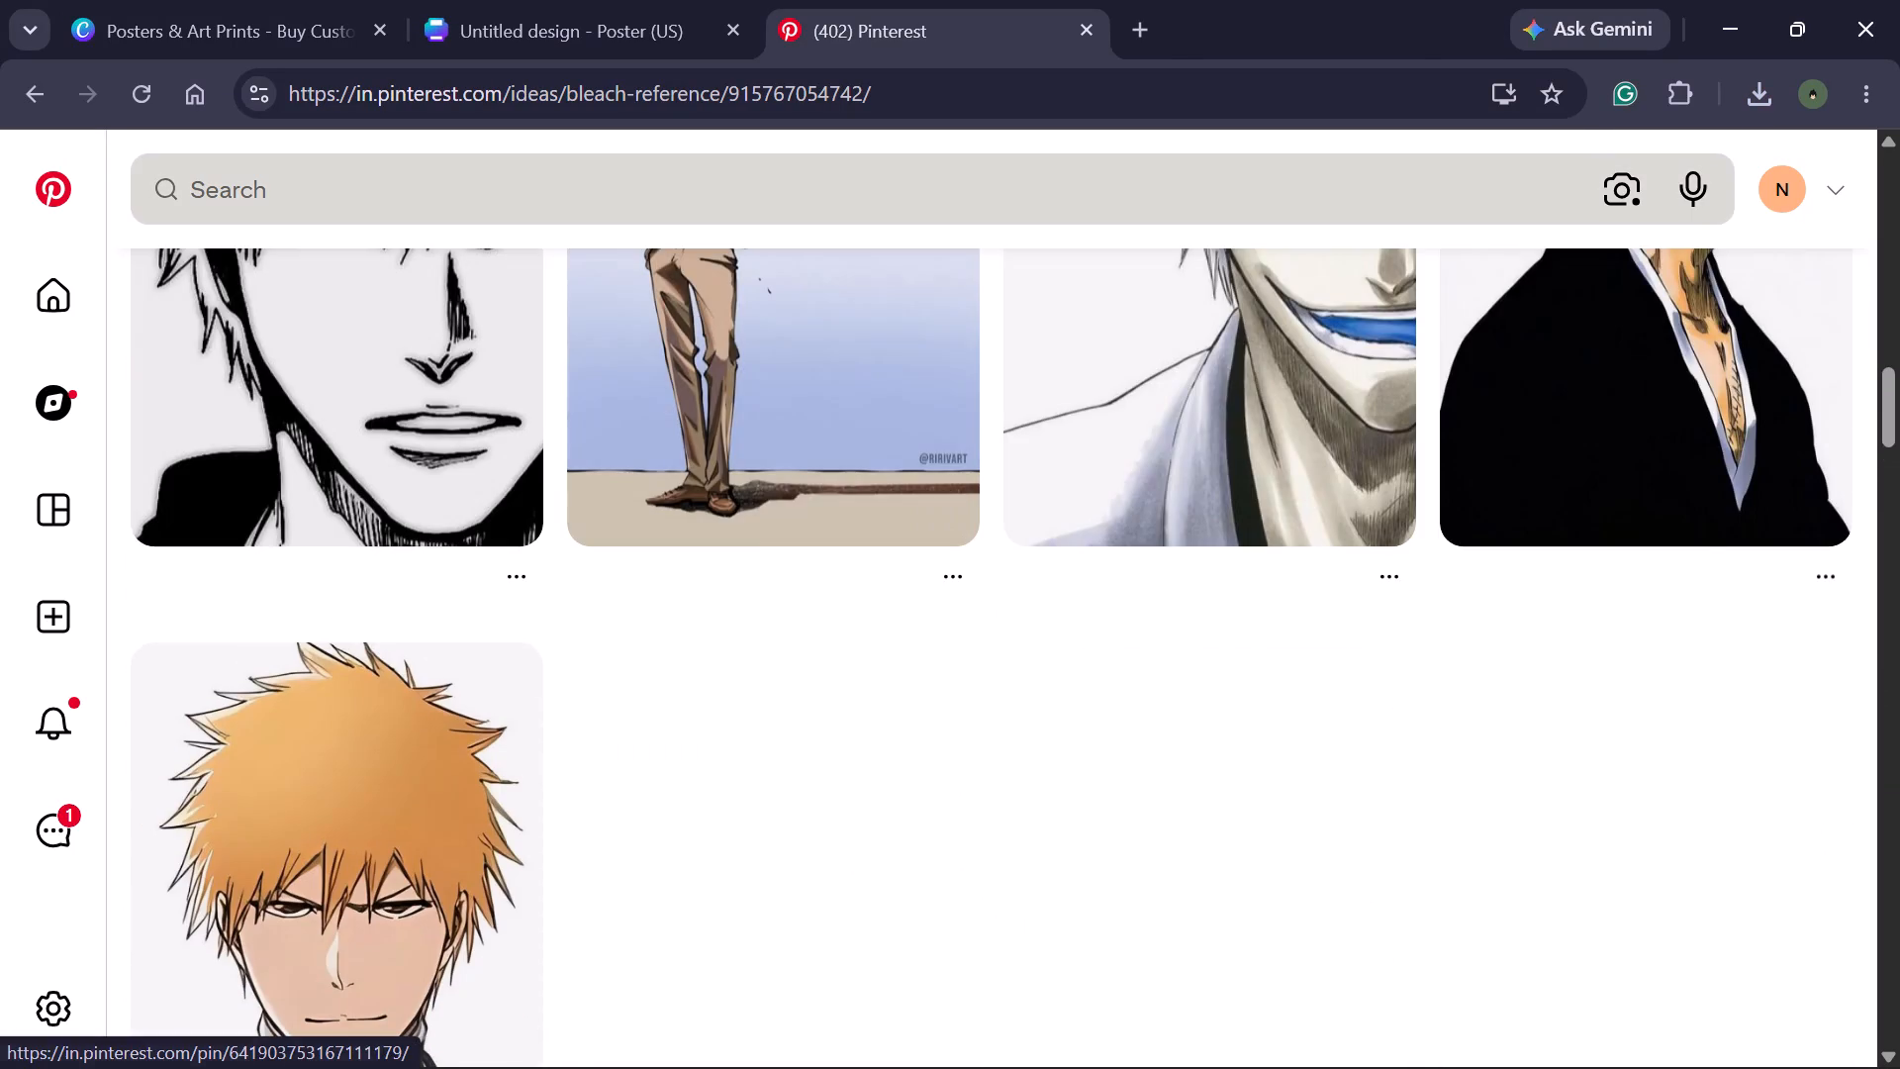
# Search Pinterest for "rukia and ichigo".
pyautogui.click(931, 179)
pyautogui.write('rukia')
pyautogui.press('space')
pyautogui.press('space')
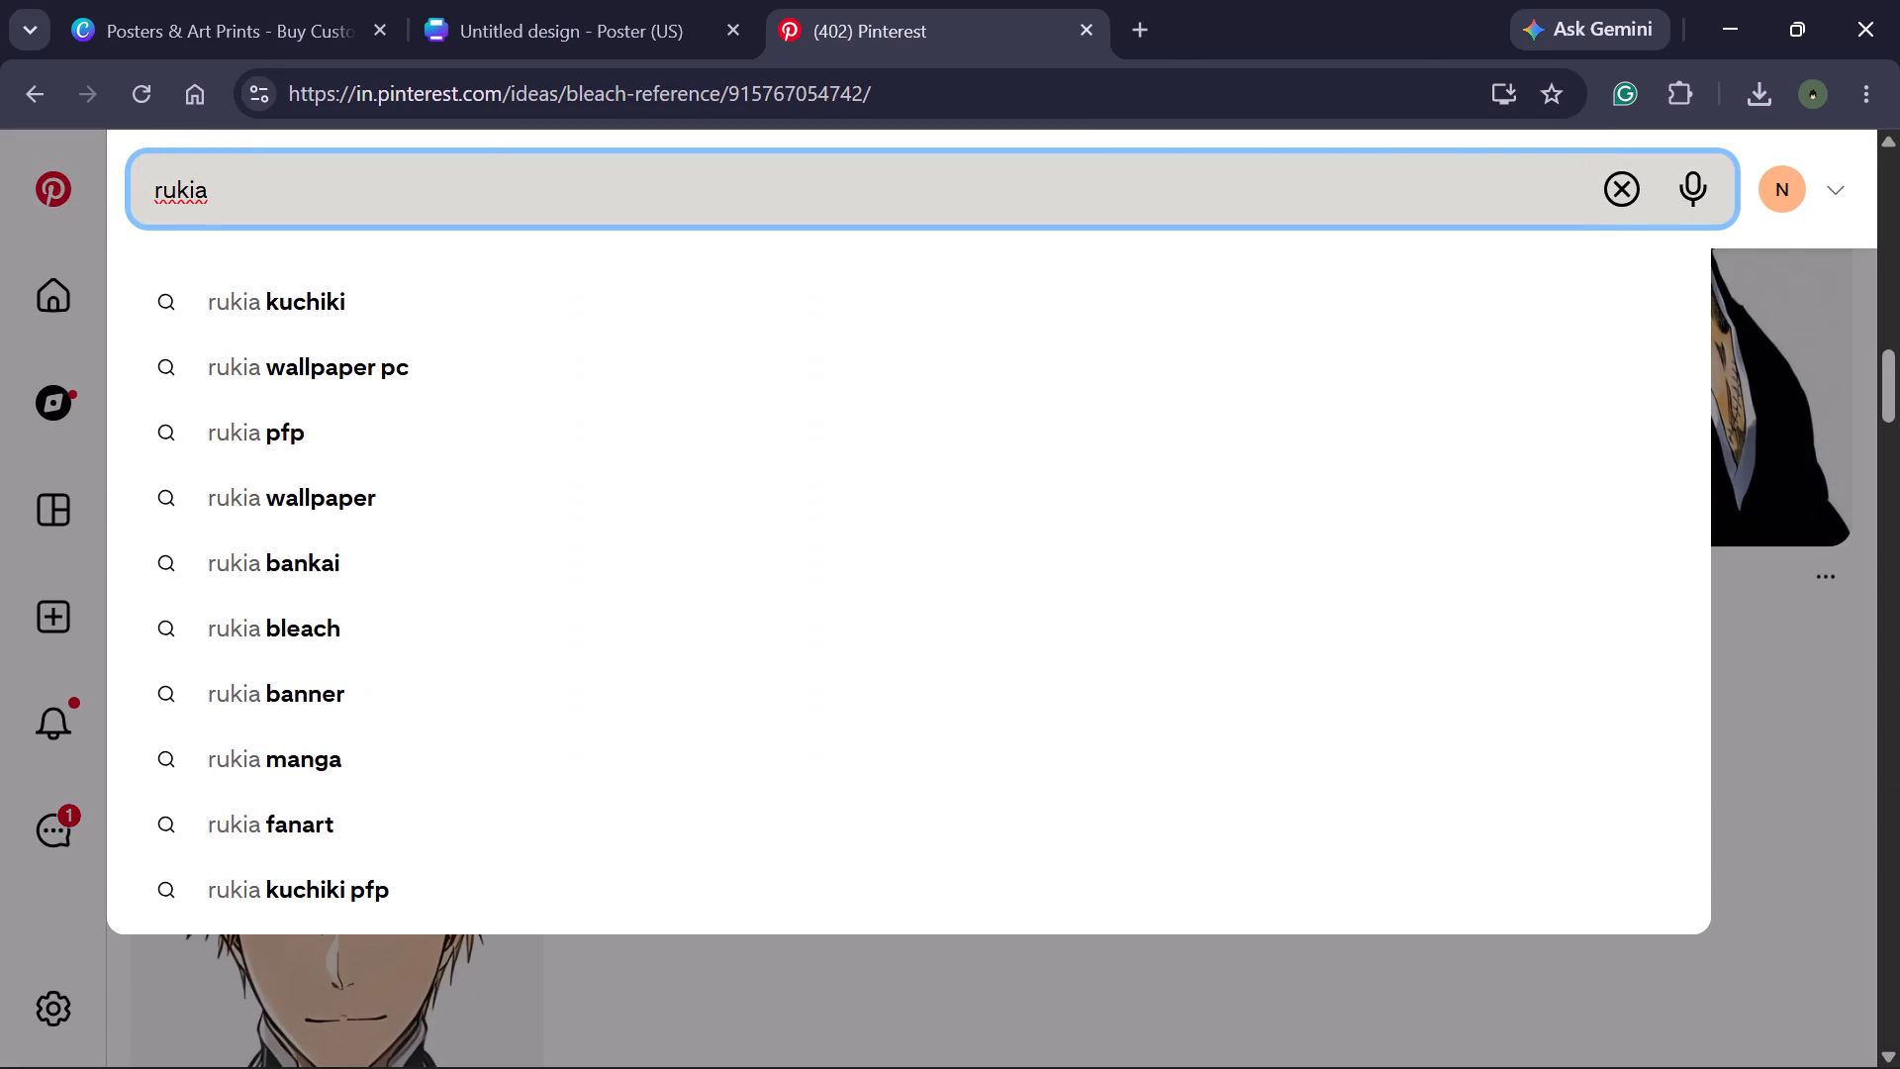
pyautogui.press('BackSpace')
pyautogui.write('and')
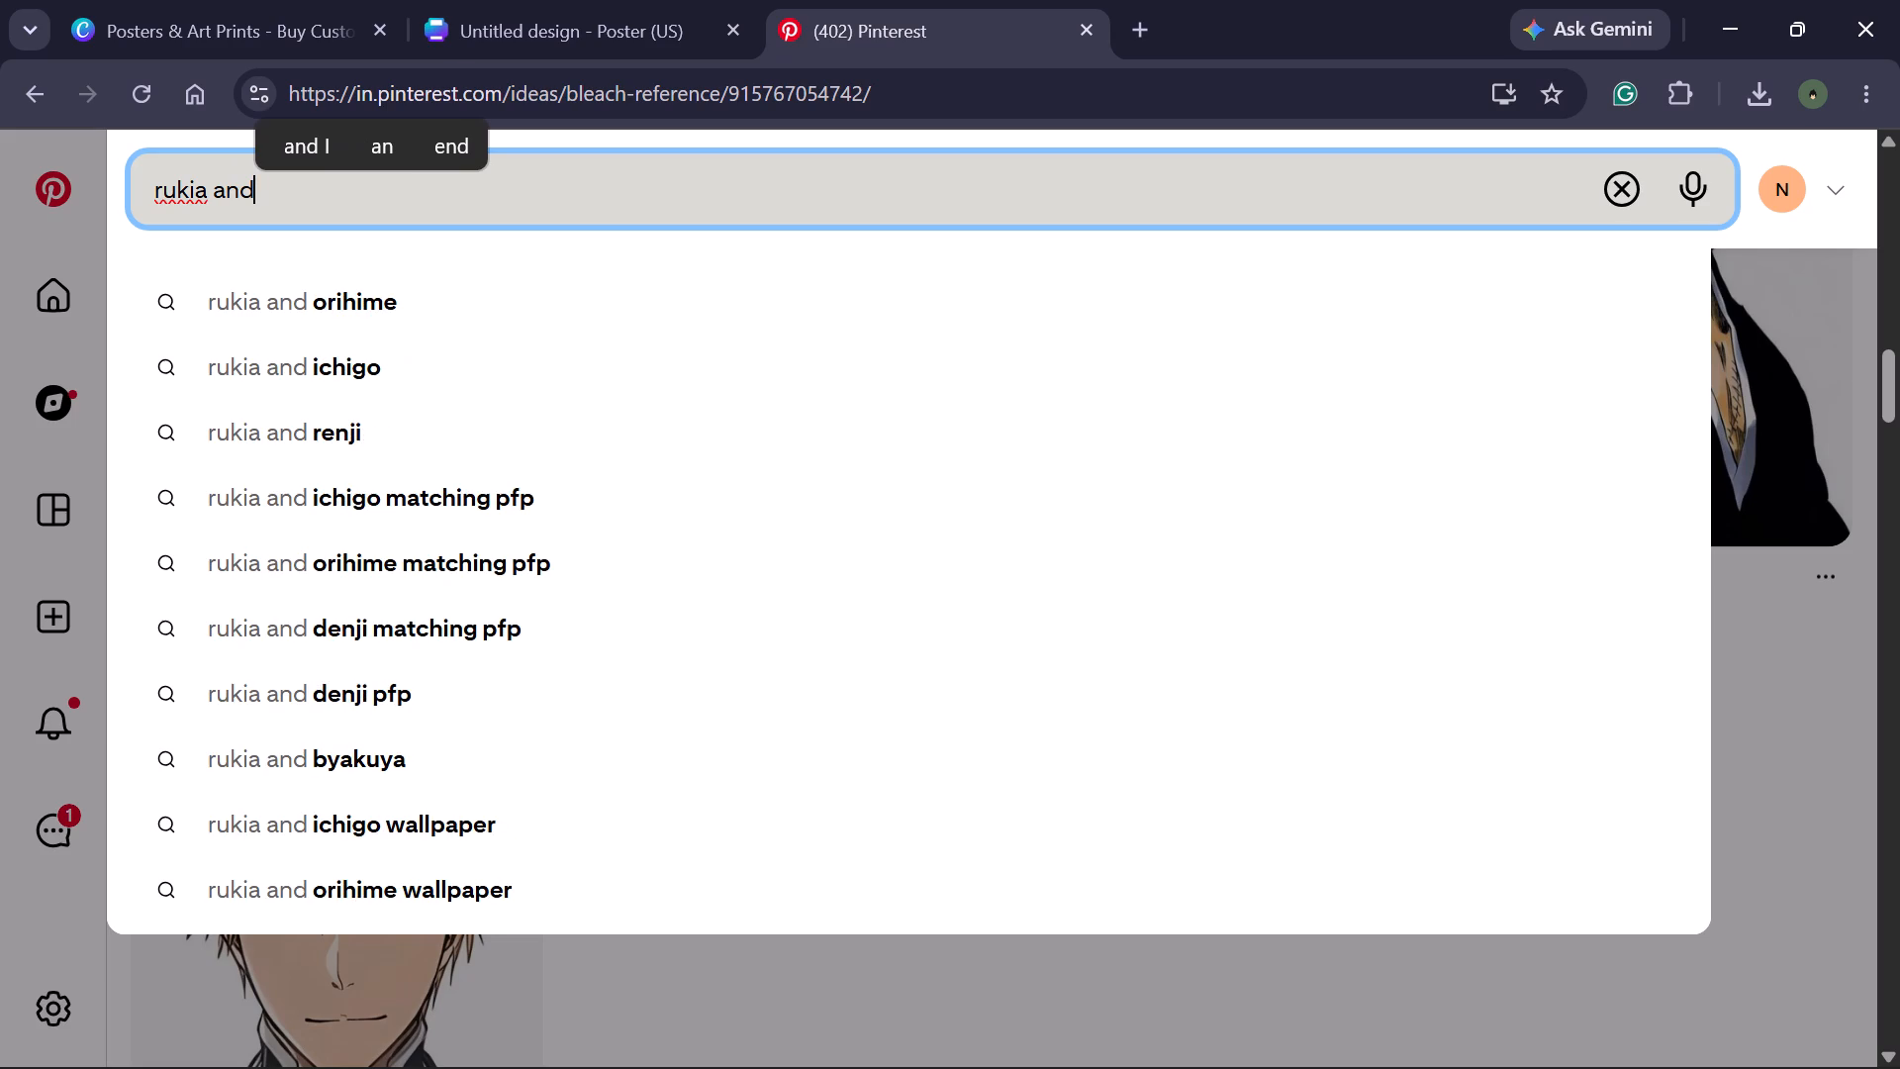
pyautogui.click(651, 365)
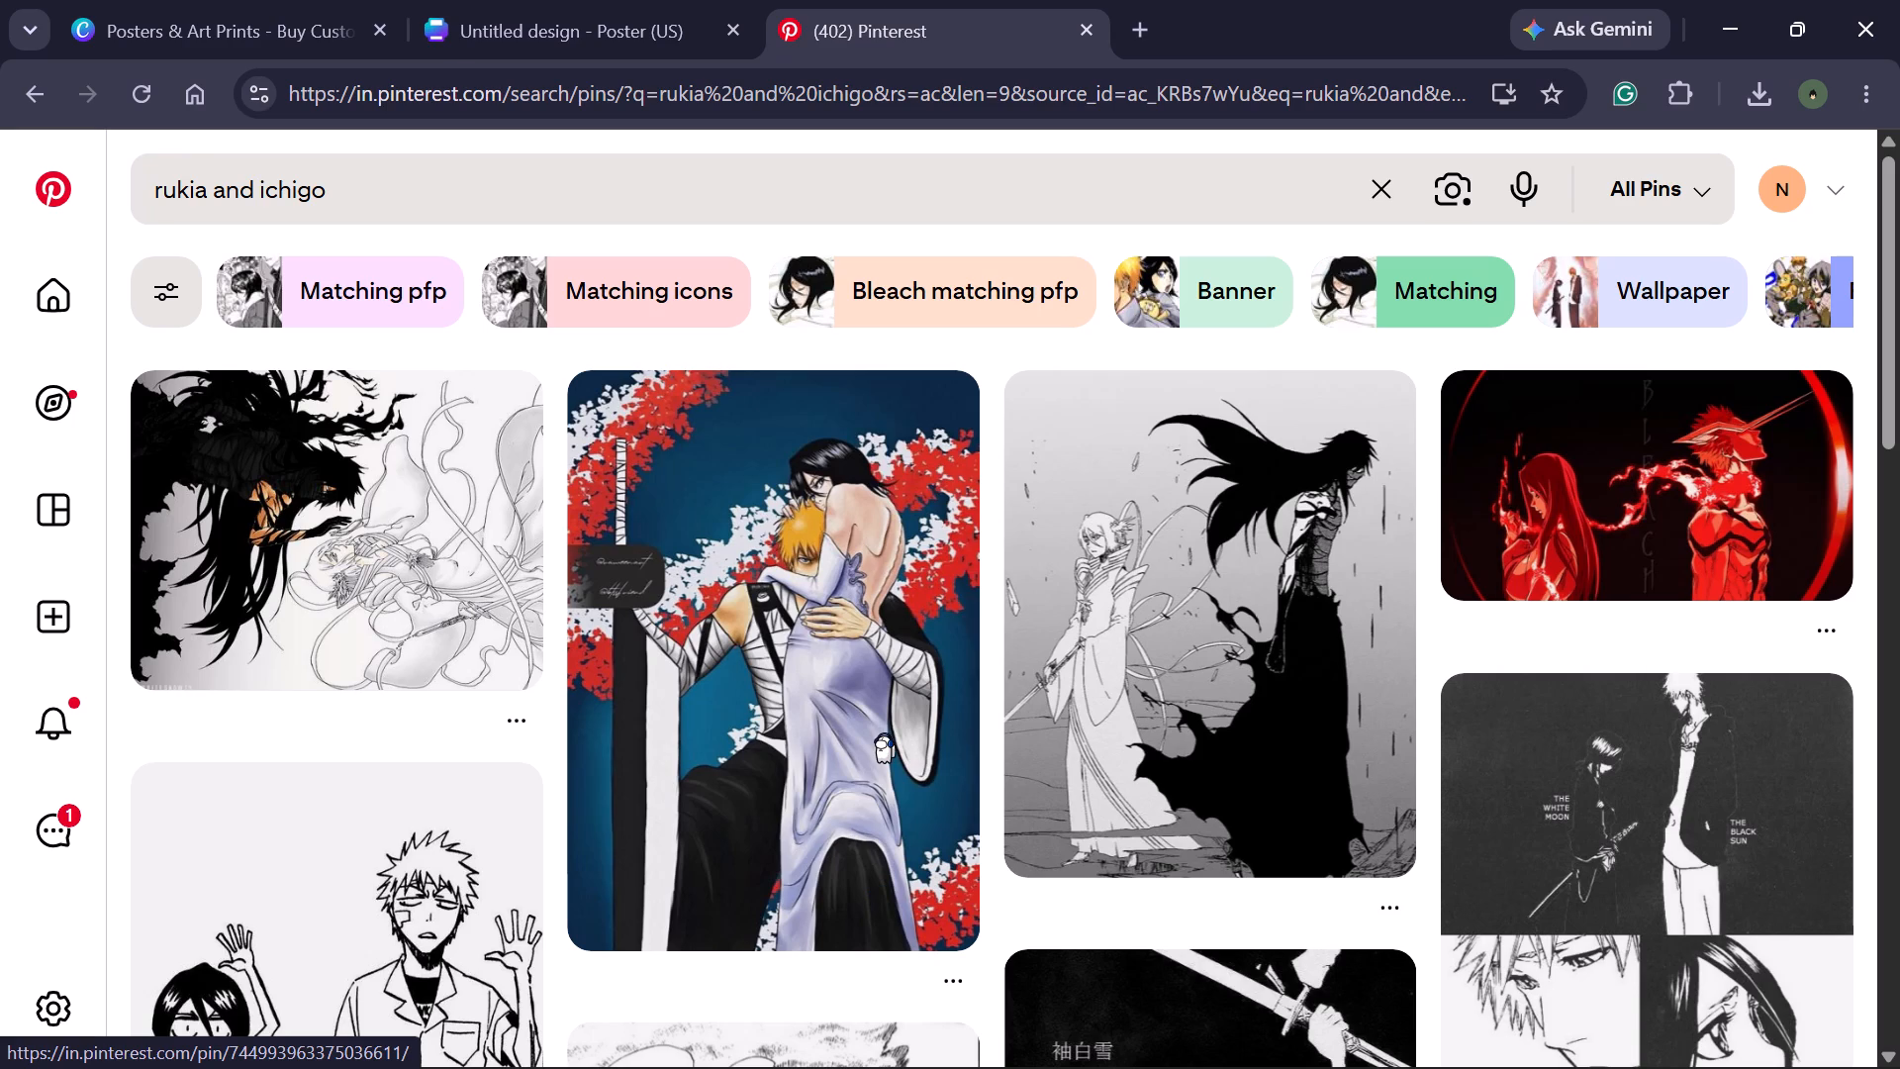
# Look through the "rukia and ichigo" results, including those past the related searches, for artwork suitable for the poster.
pyautogui.scroll(-1, 887, 701)
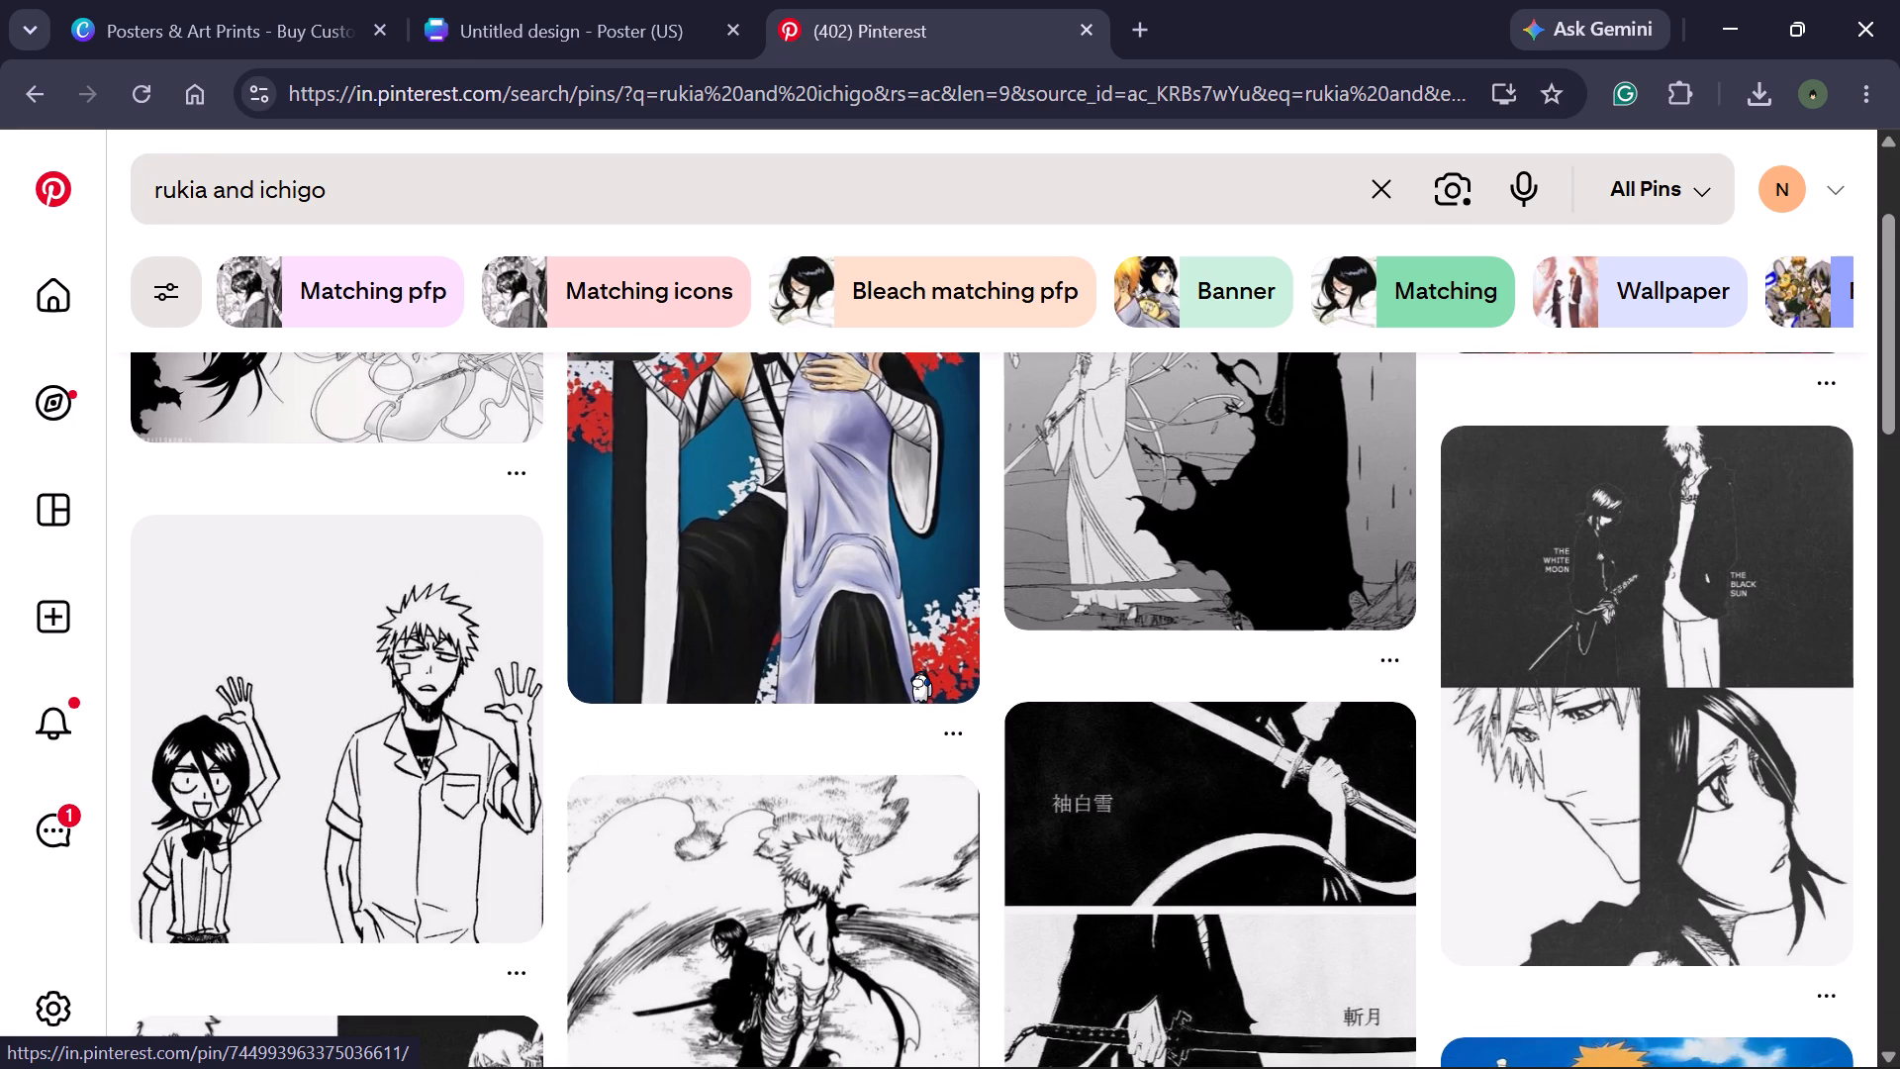
pyautogui.scroll(-2, 855, 861)
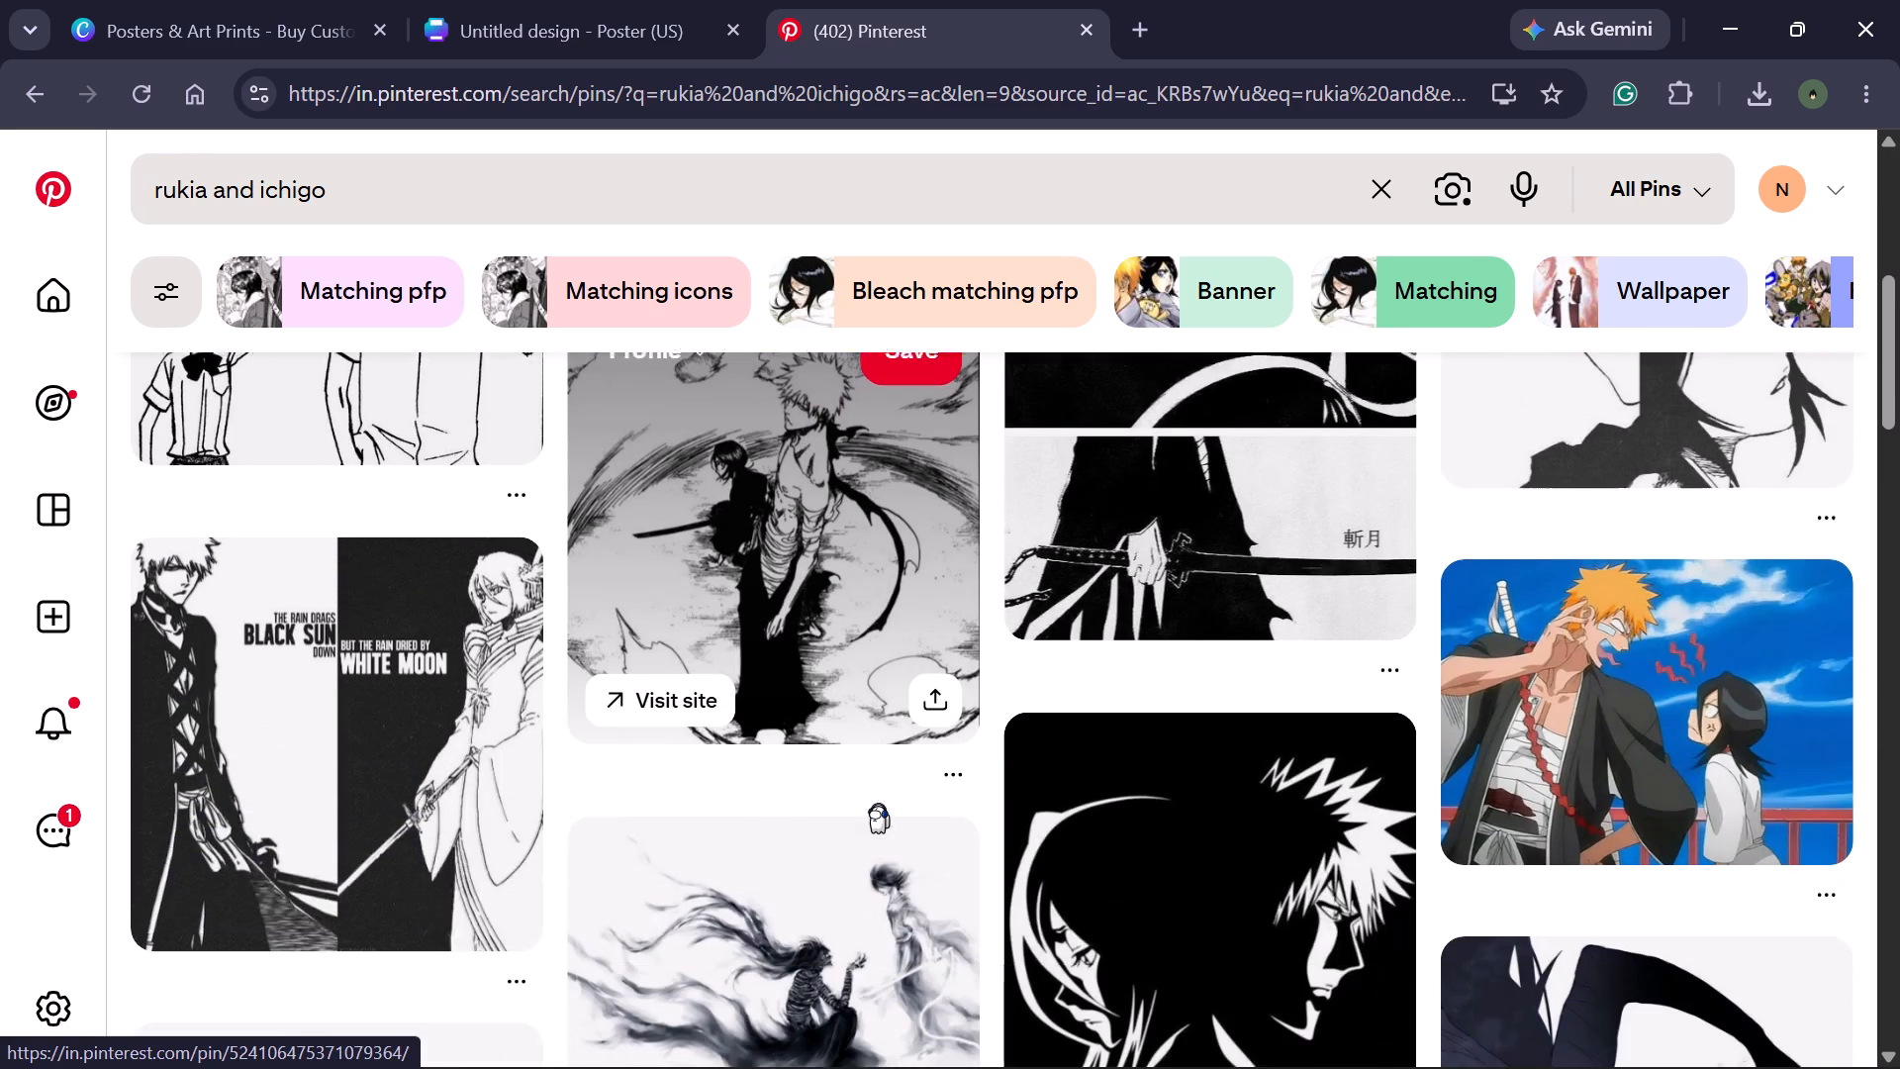
pyautogui.scroll(-2, 890, 795)
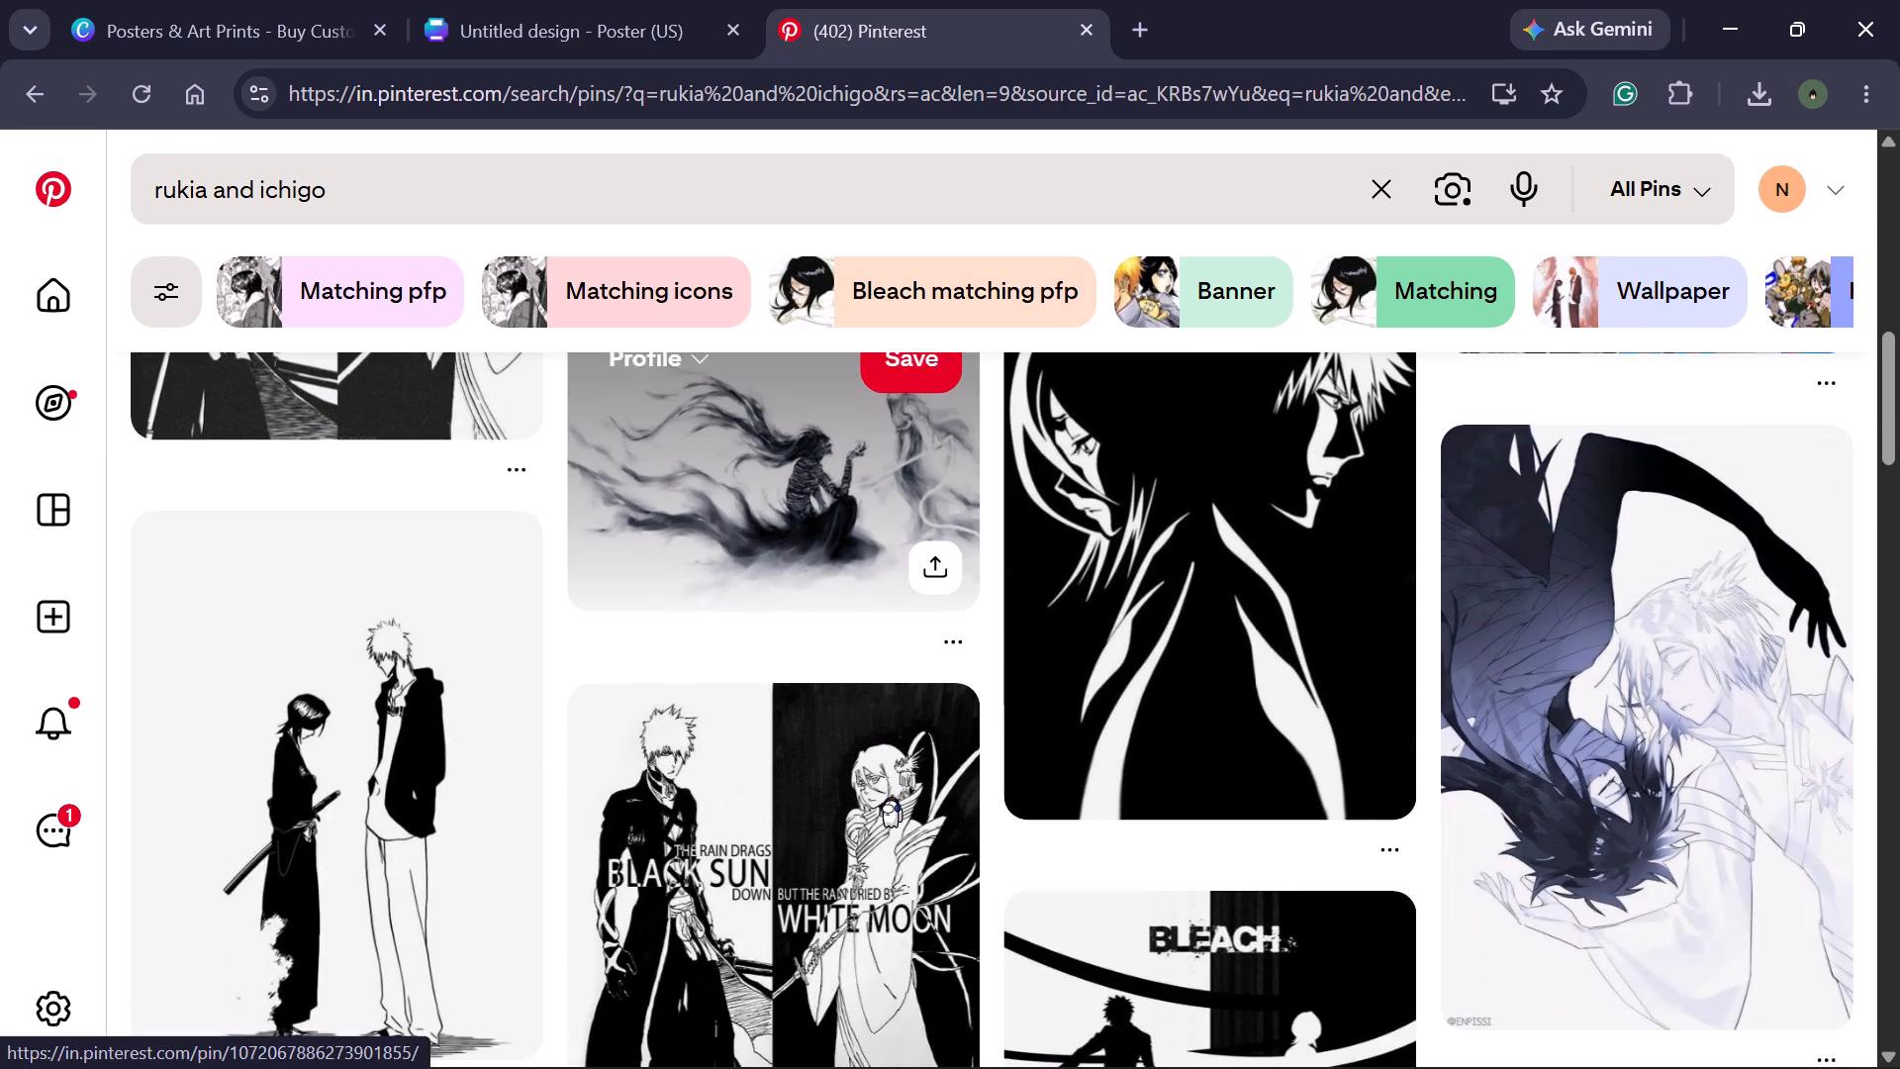
pyautogui.scroll(-4, 891, 797)
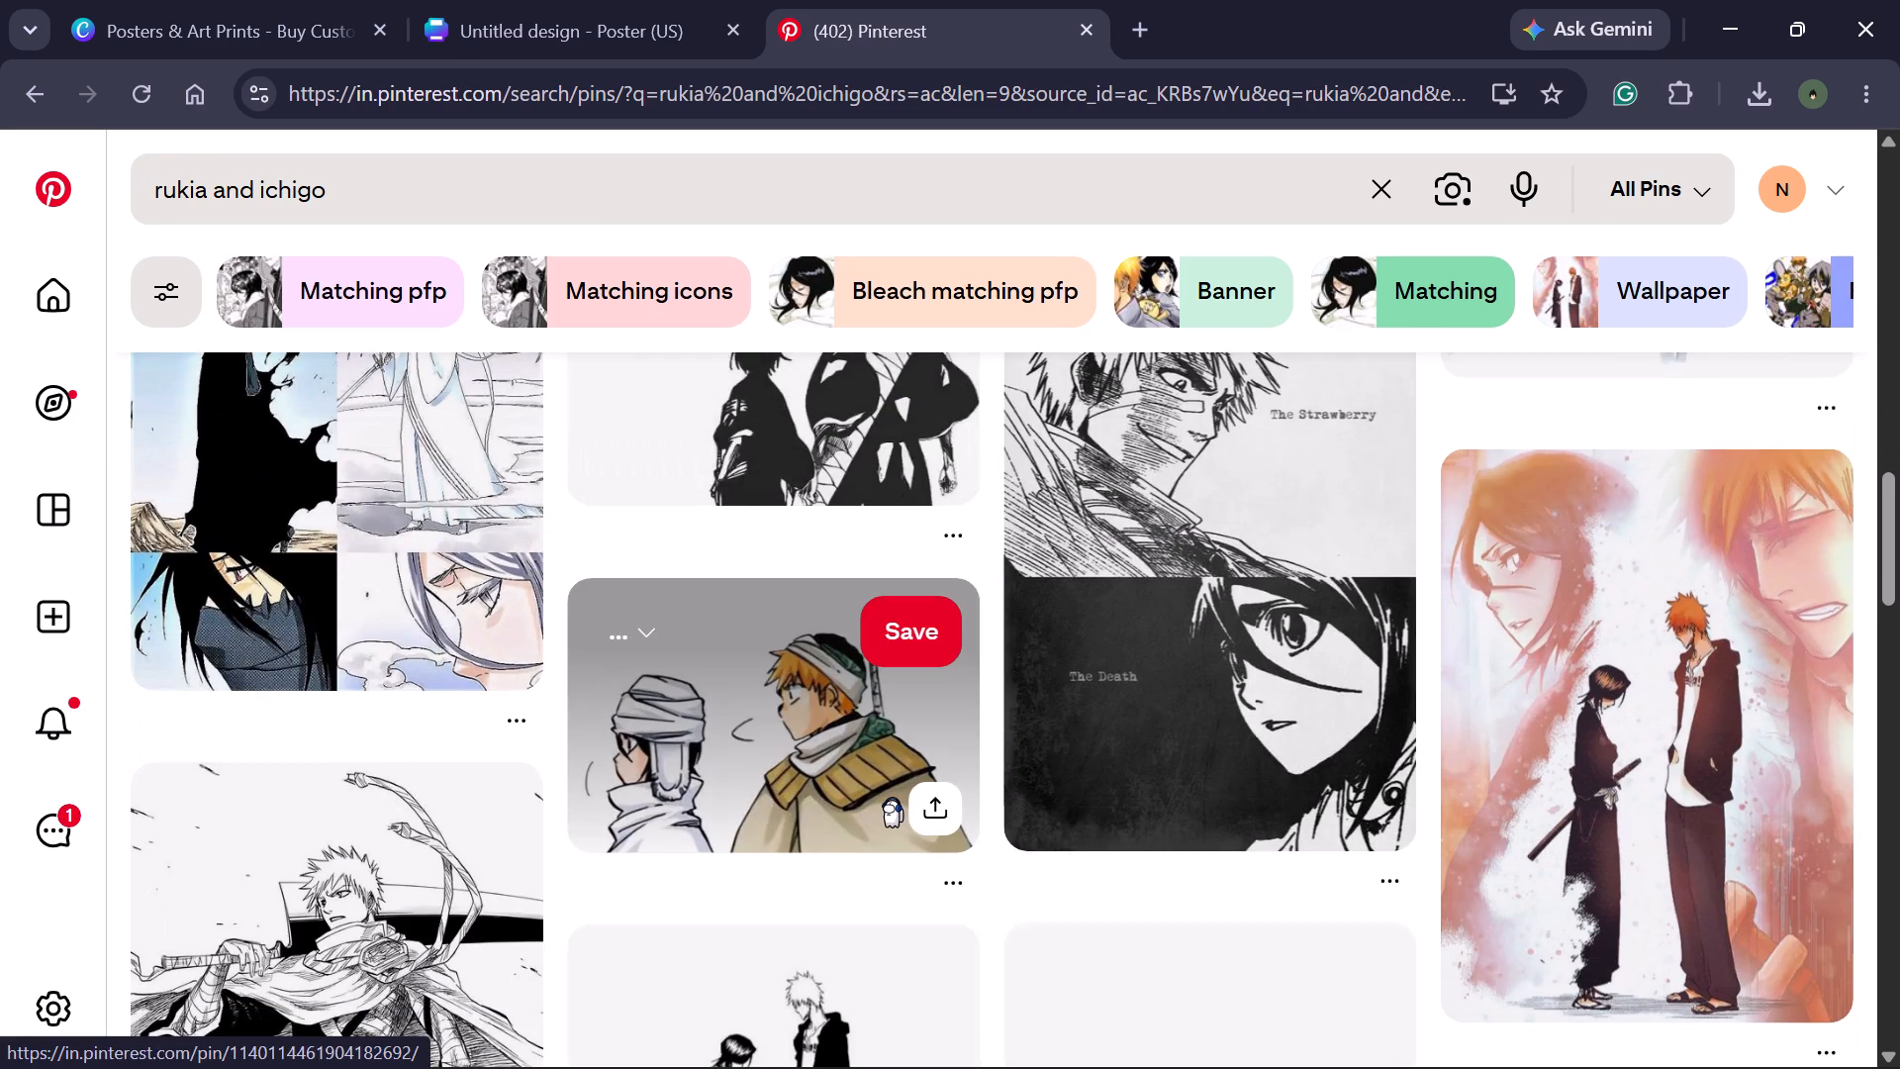
pyautogui.scroll(-2, 892, 797)
pyautogui.scroll(2, 892, 797)
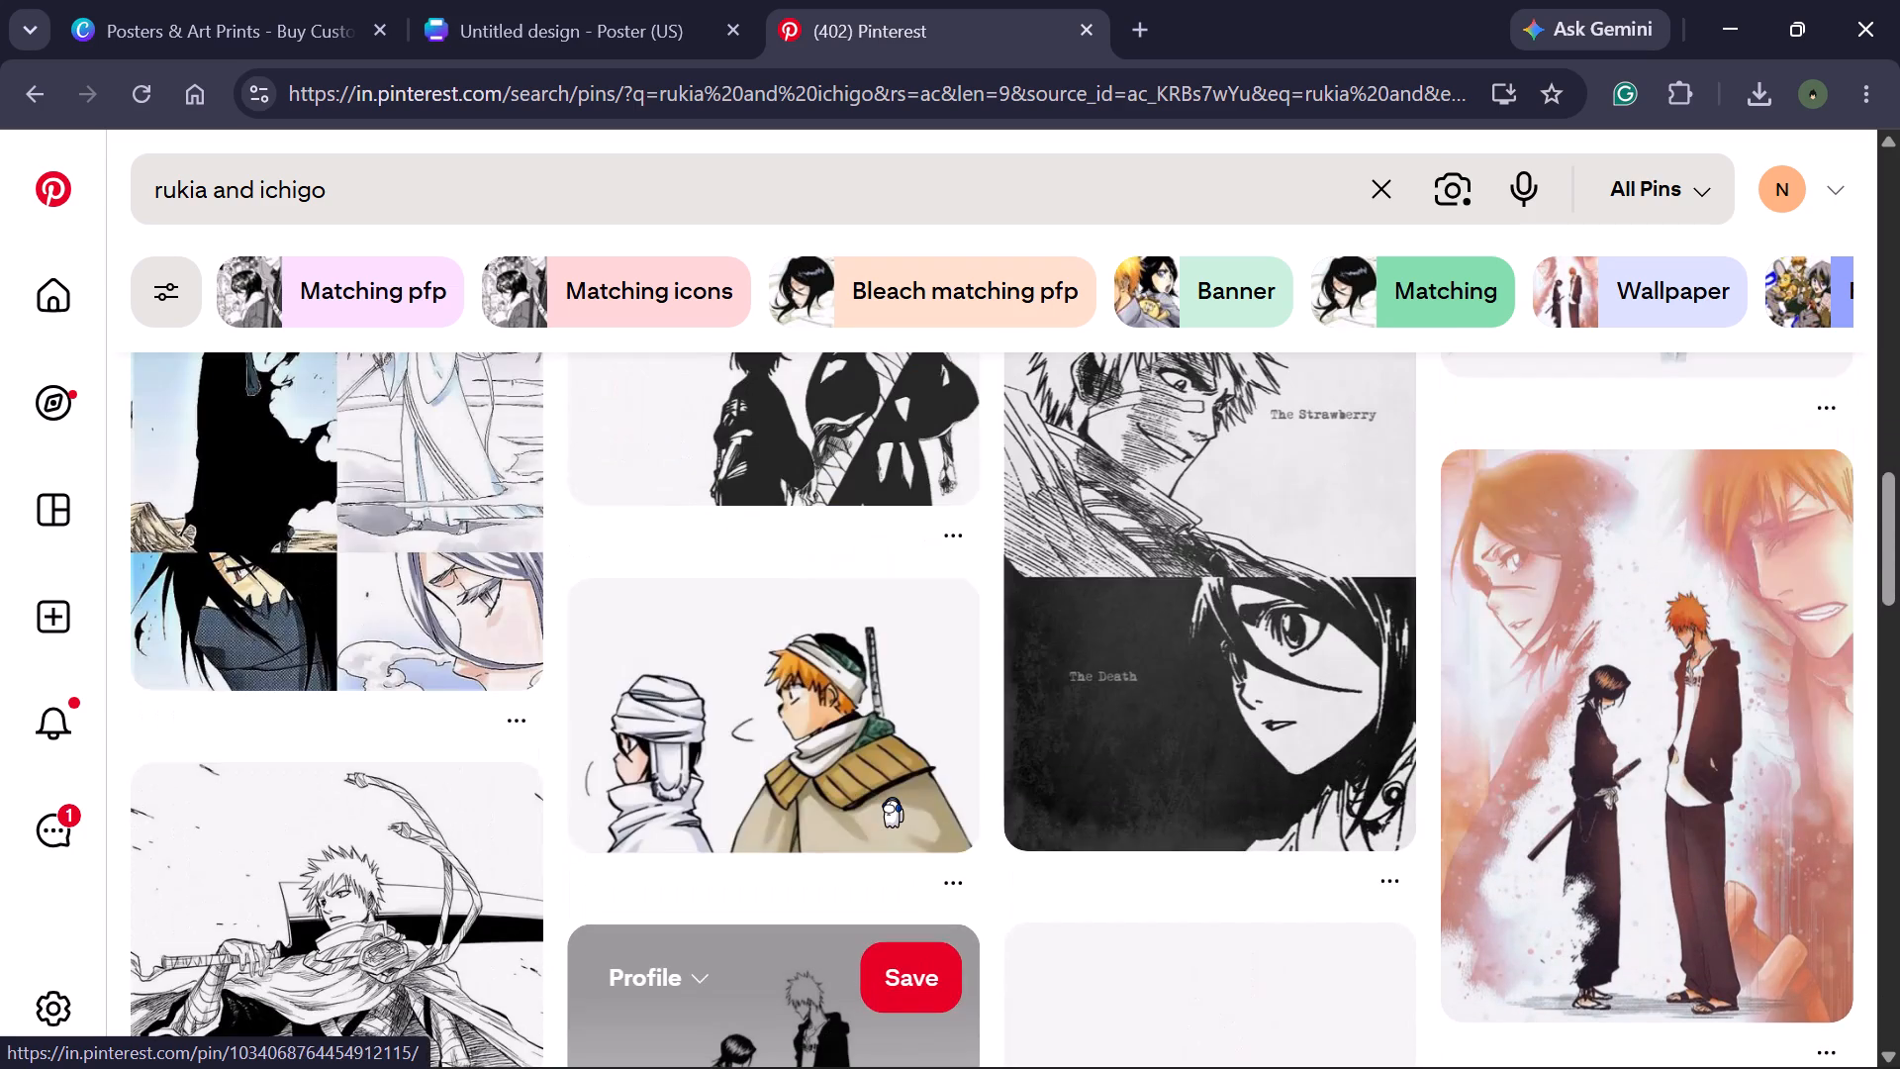
pyautogui.scroll(-3, 892, 797)
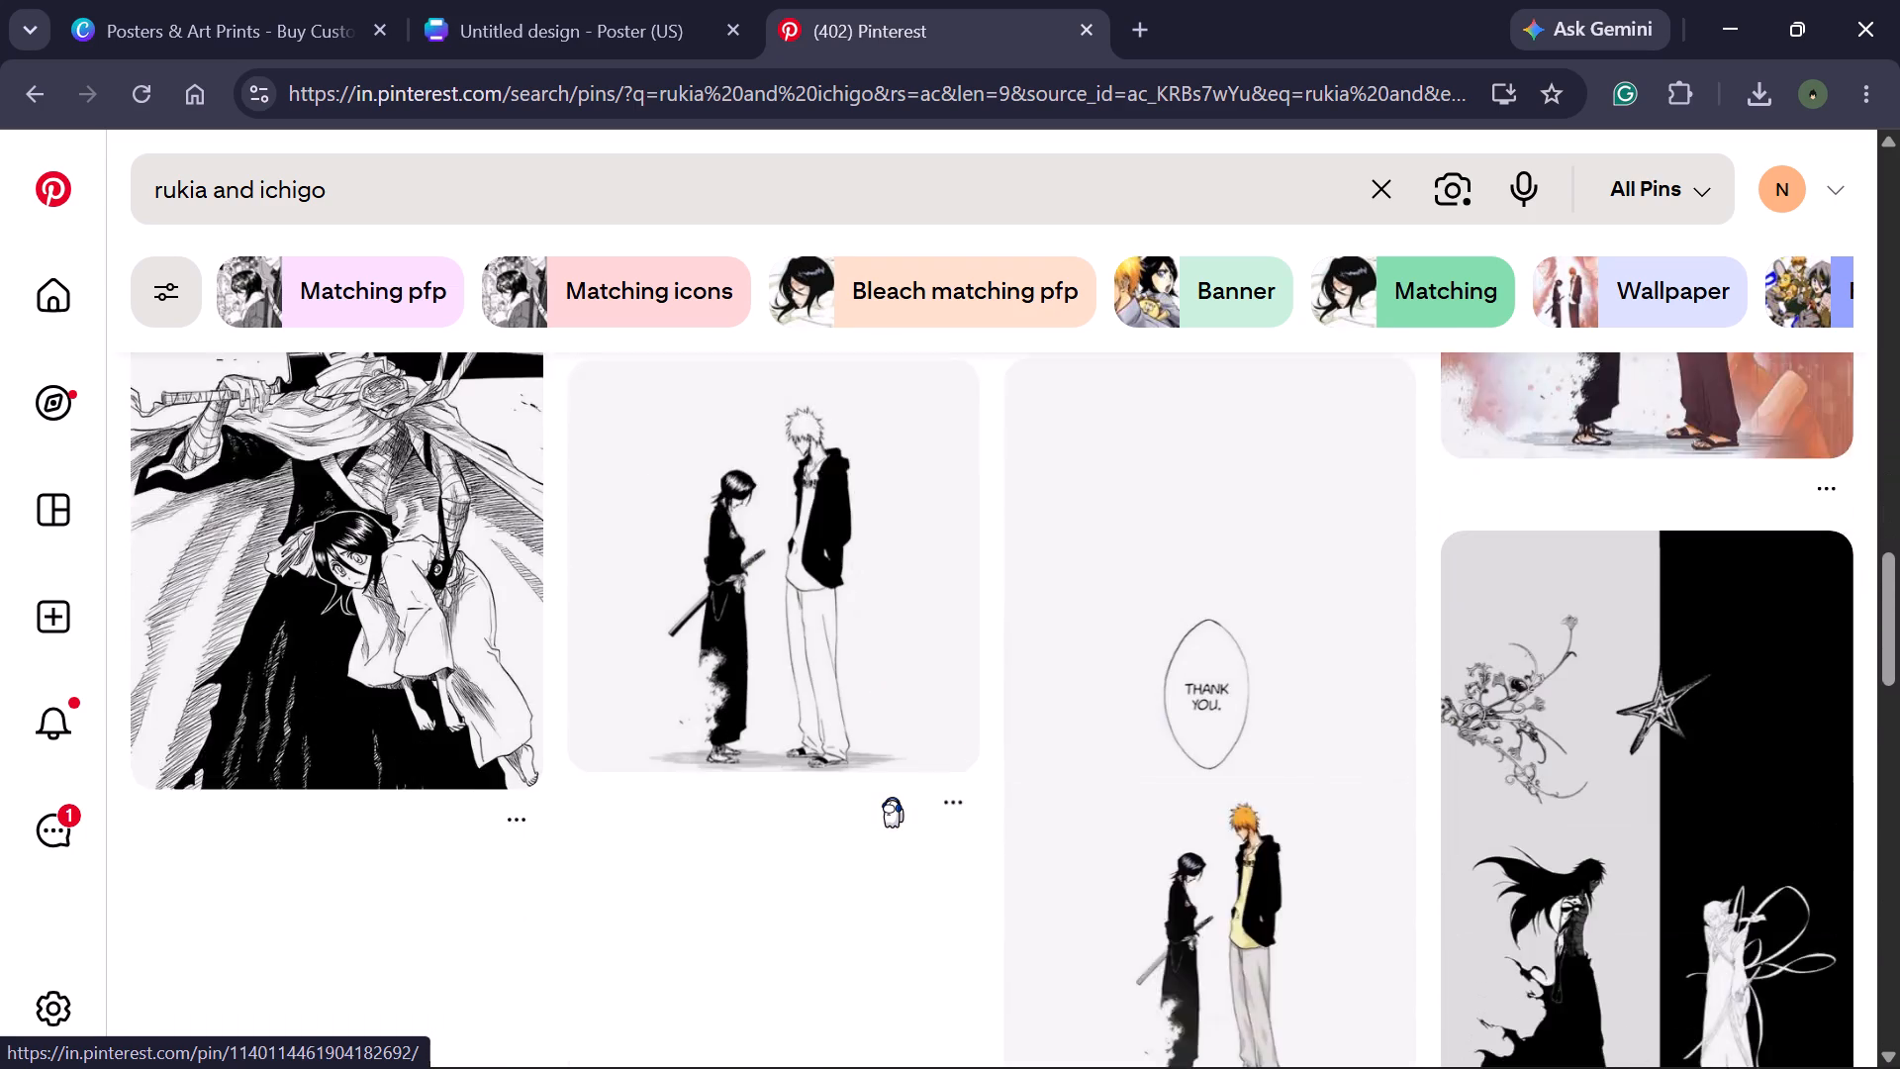
pyautogui.scroll(-1, 892, 797)
pyautogui.scroll(1, 892, 797)
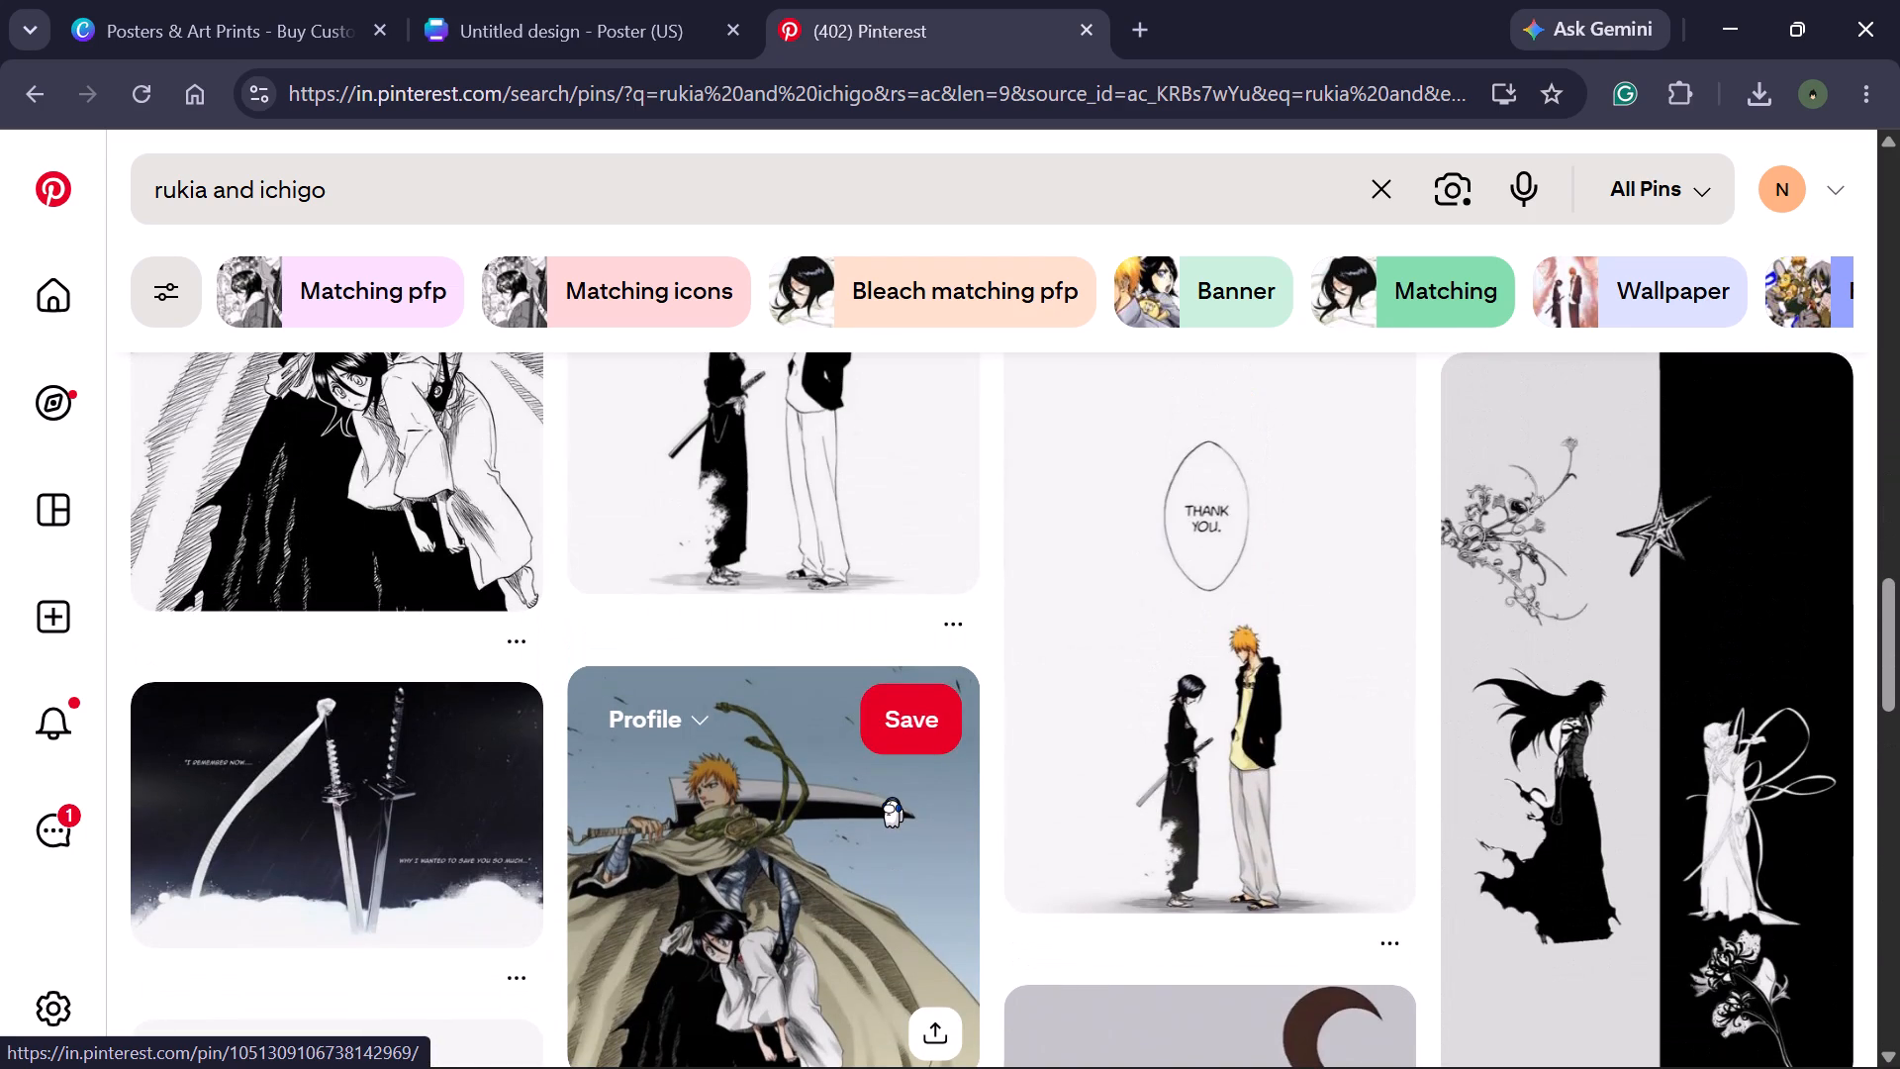
pyautogui.scroll(-1, 941, 805)
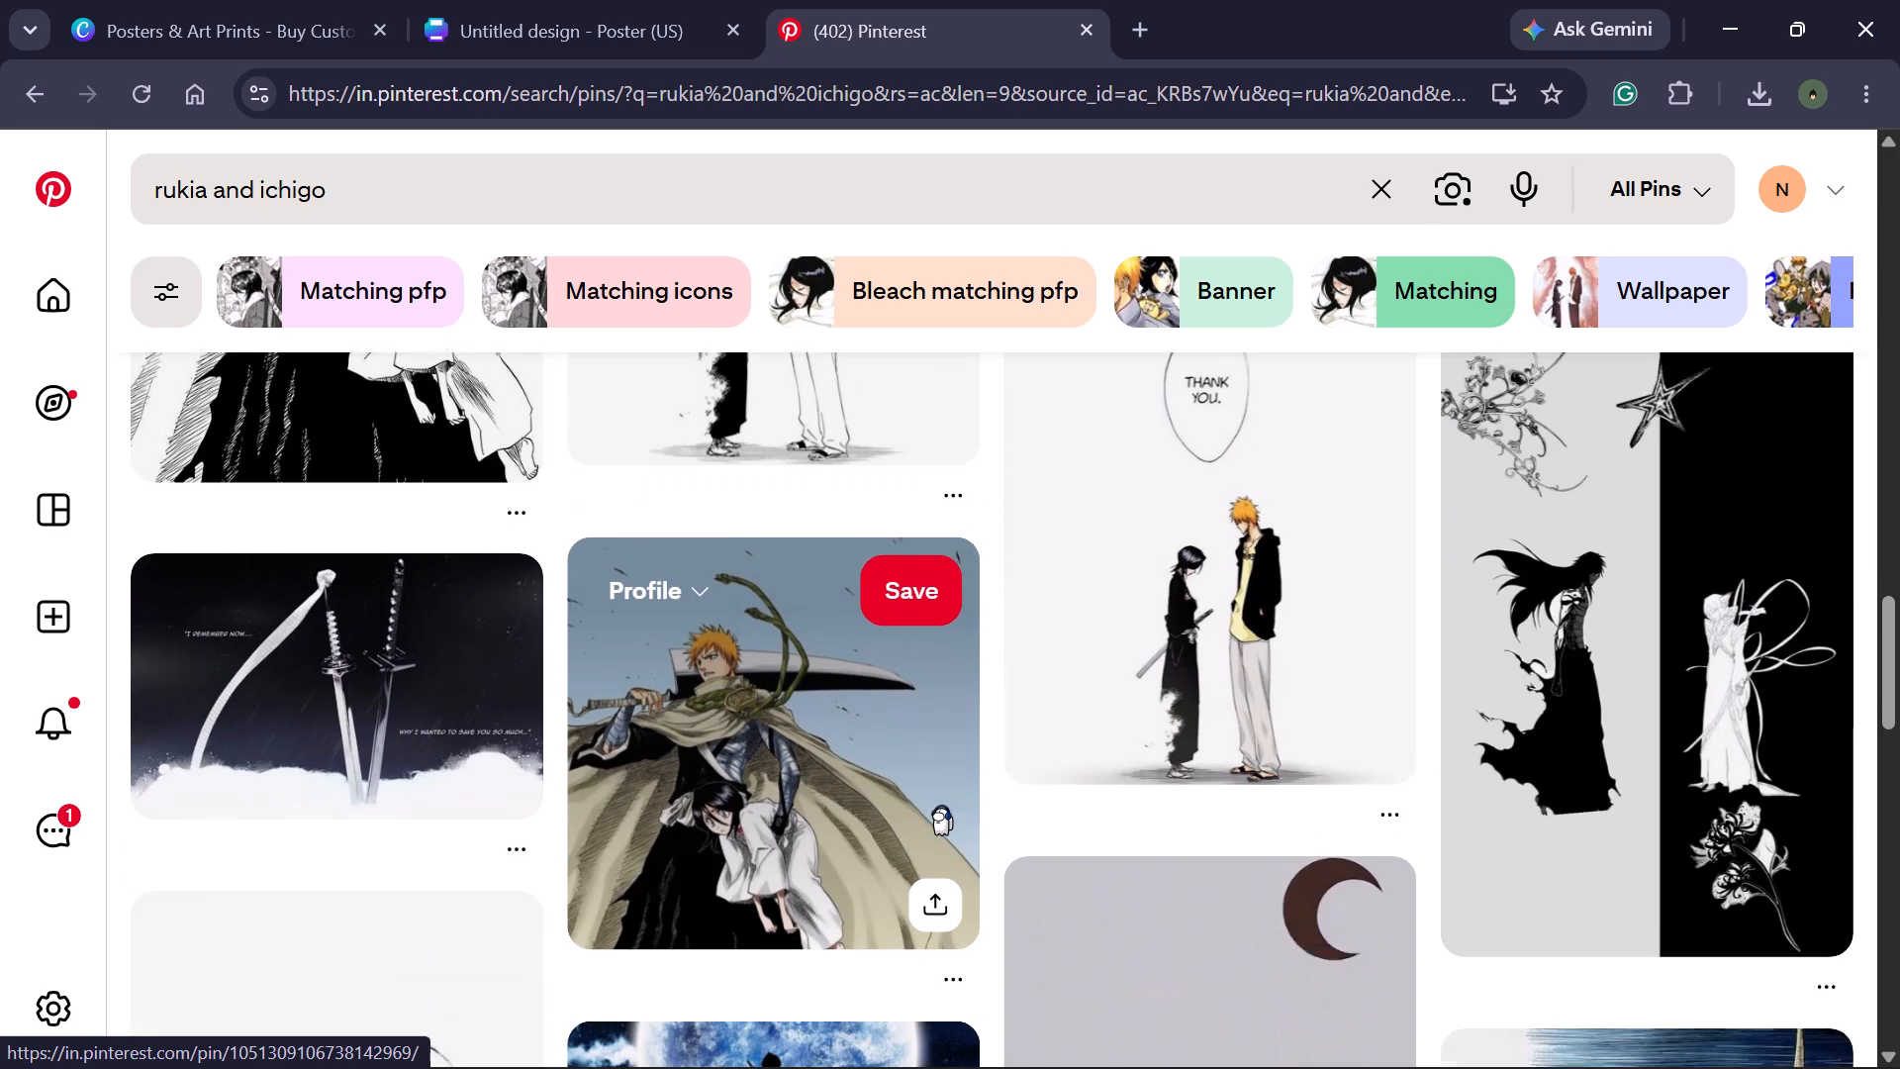
pyautogui.scroll(-2, 936, 813)
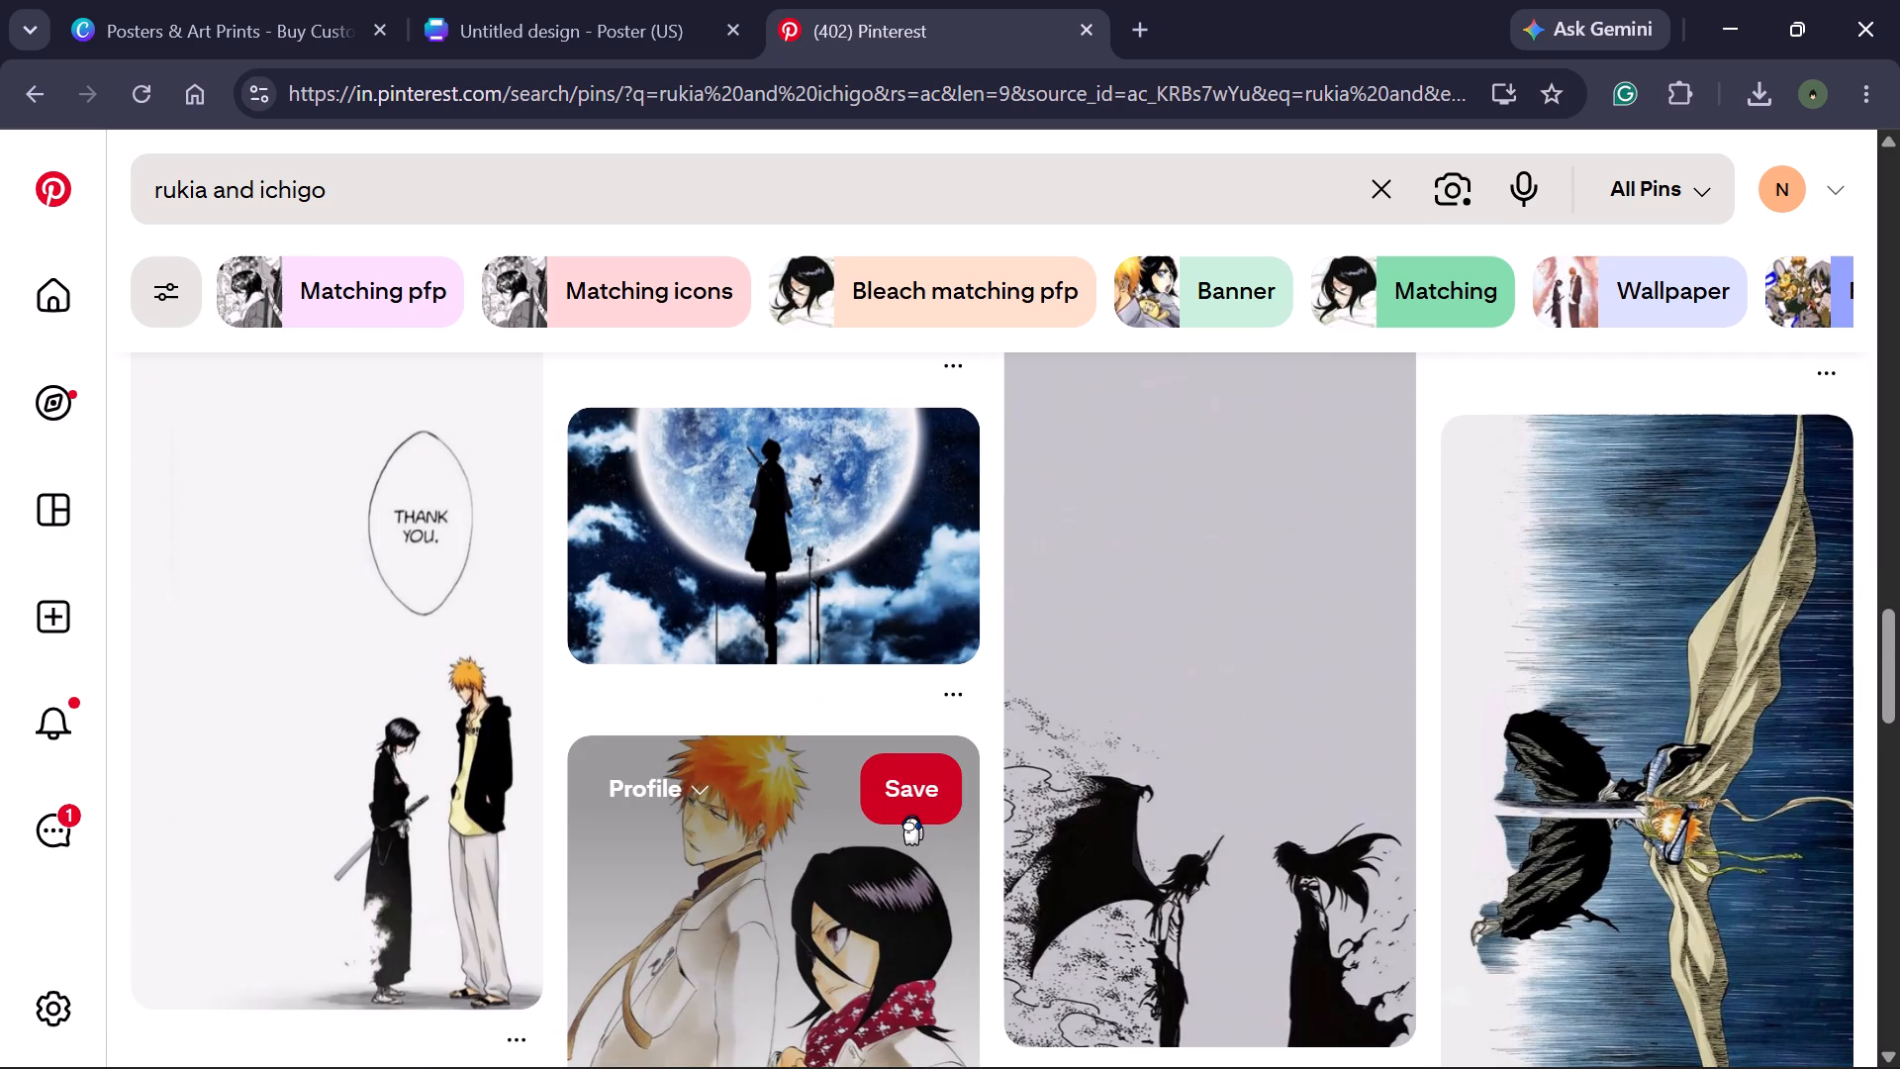
pyautogui.scroll(-2, 911, 815)
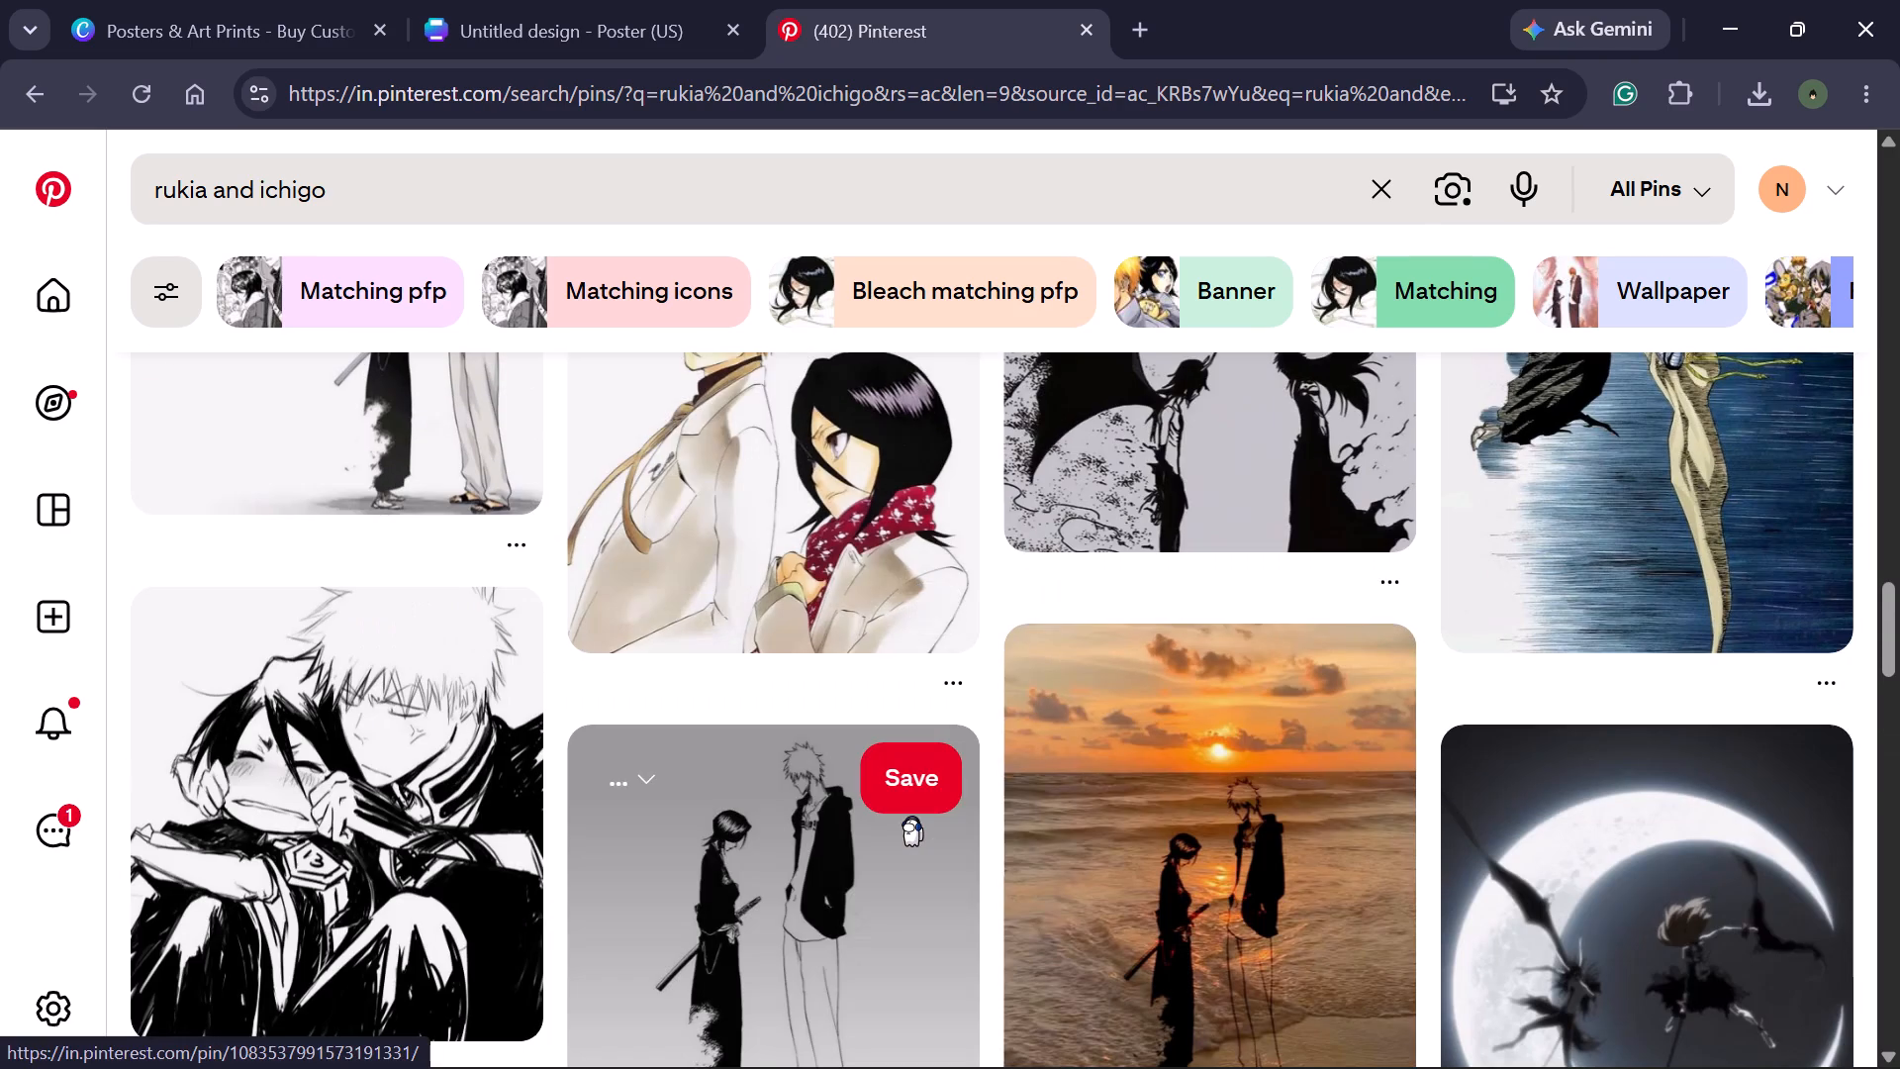
pyautogui.scroll(-1, 911, 816)
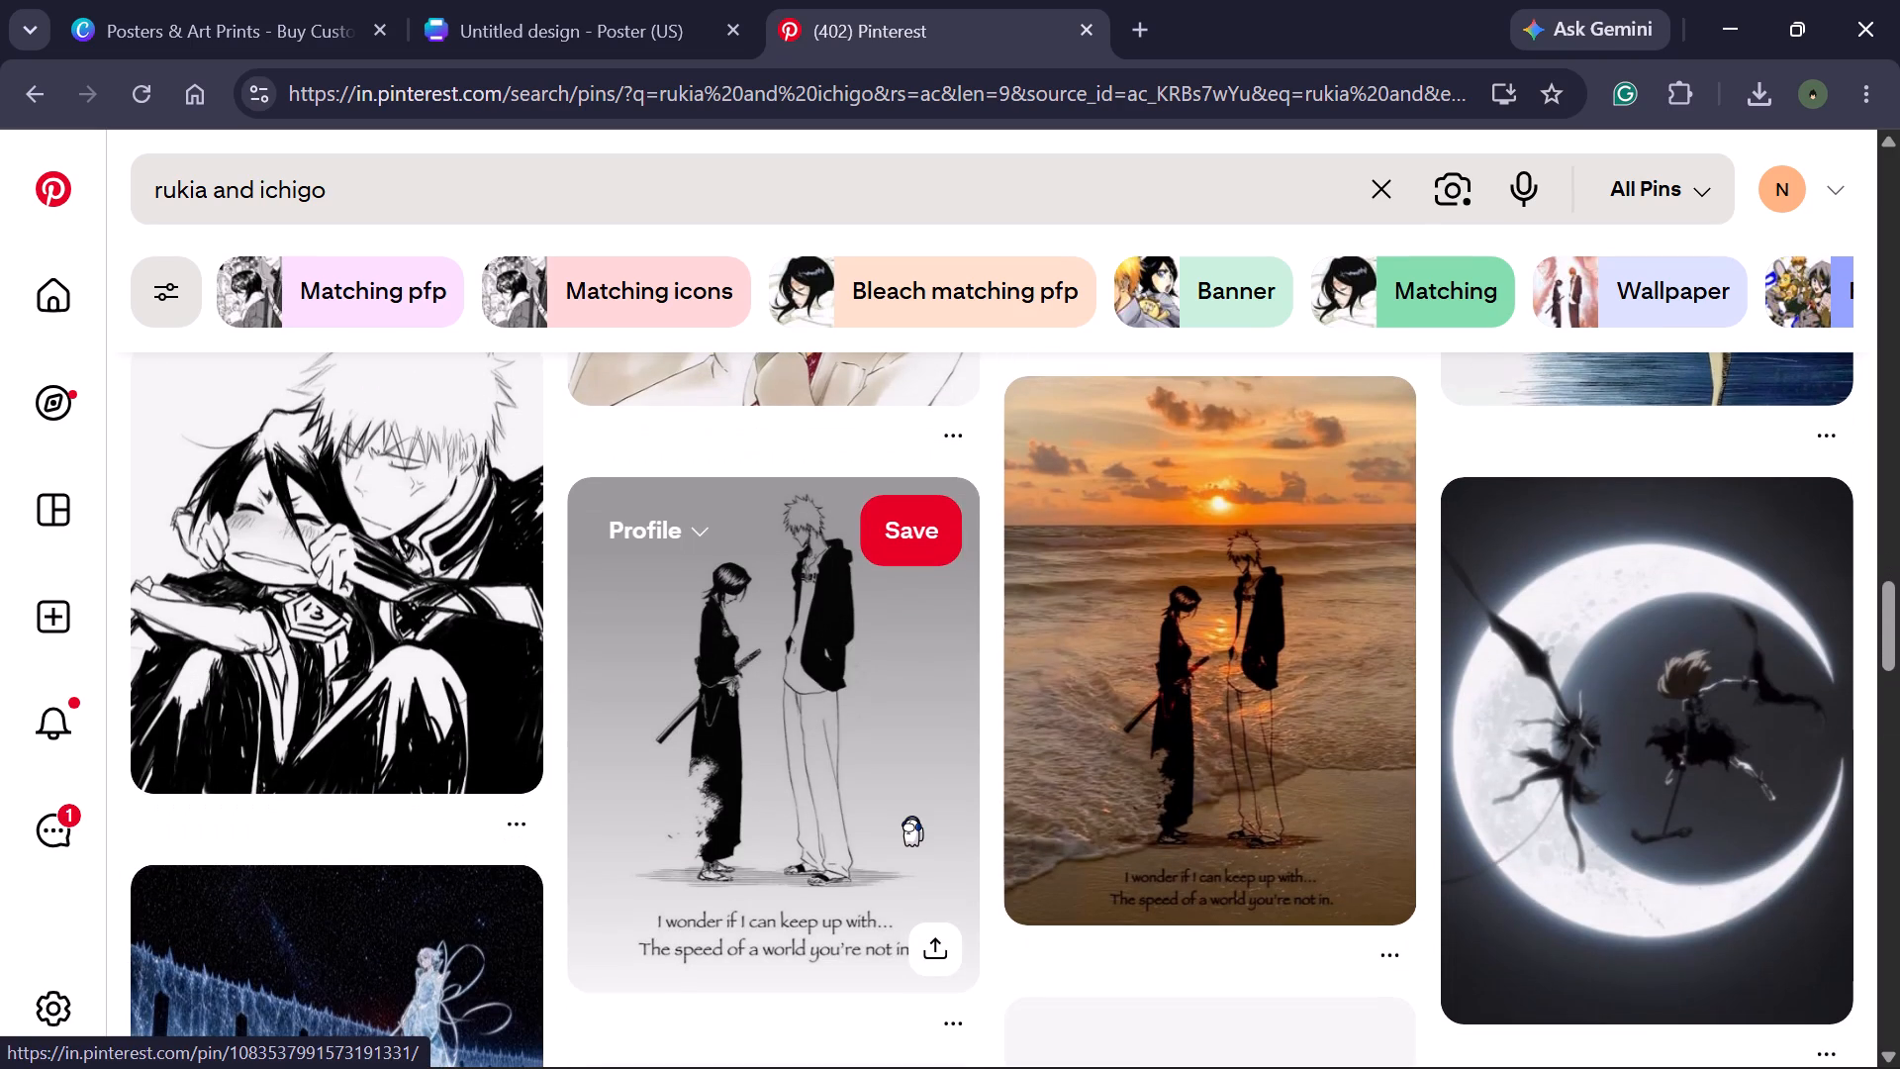
pyautogui.scroll(-2, 911, 816)
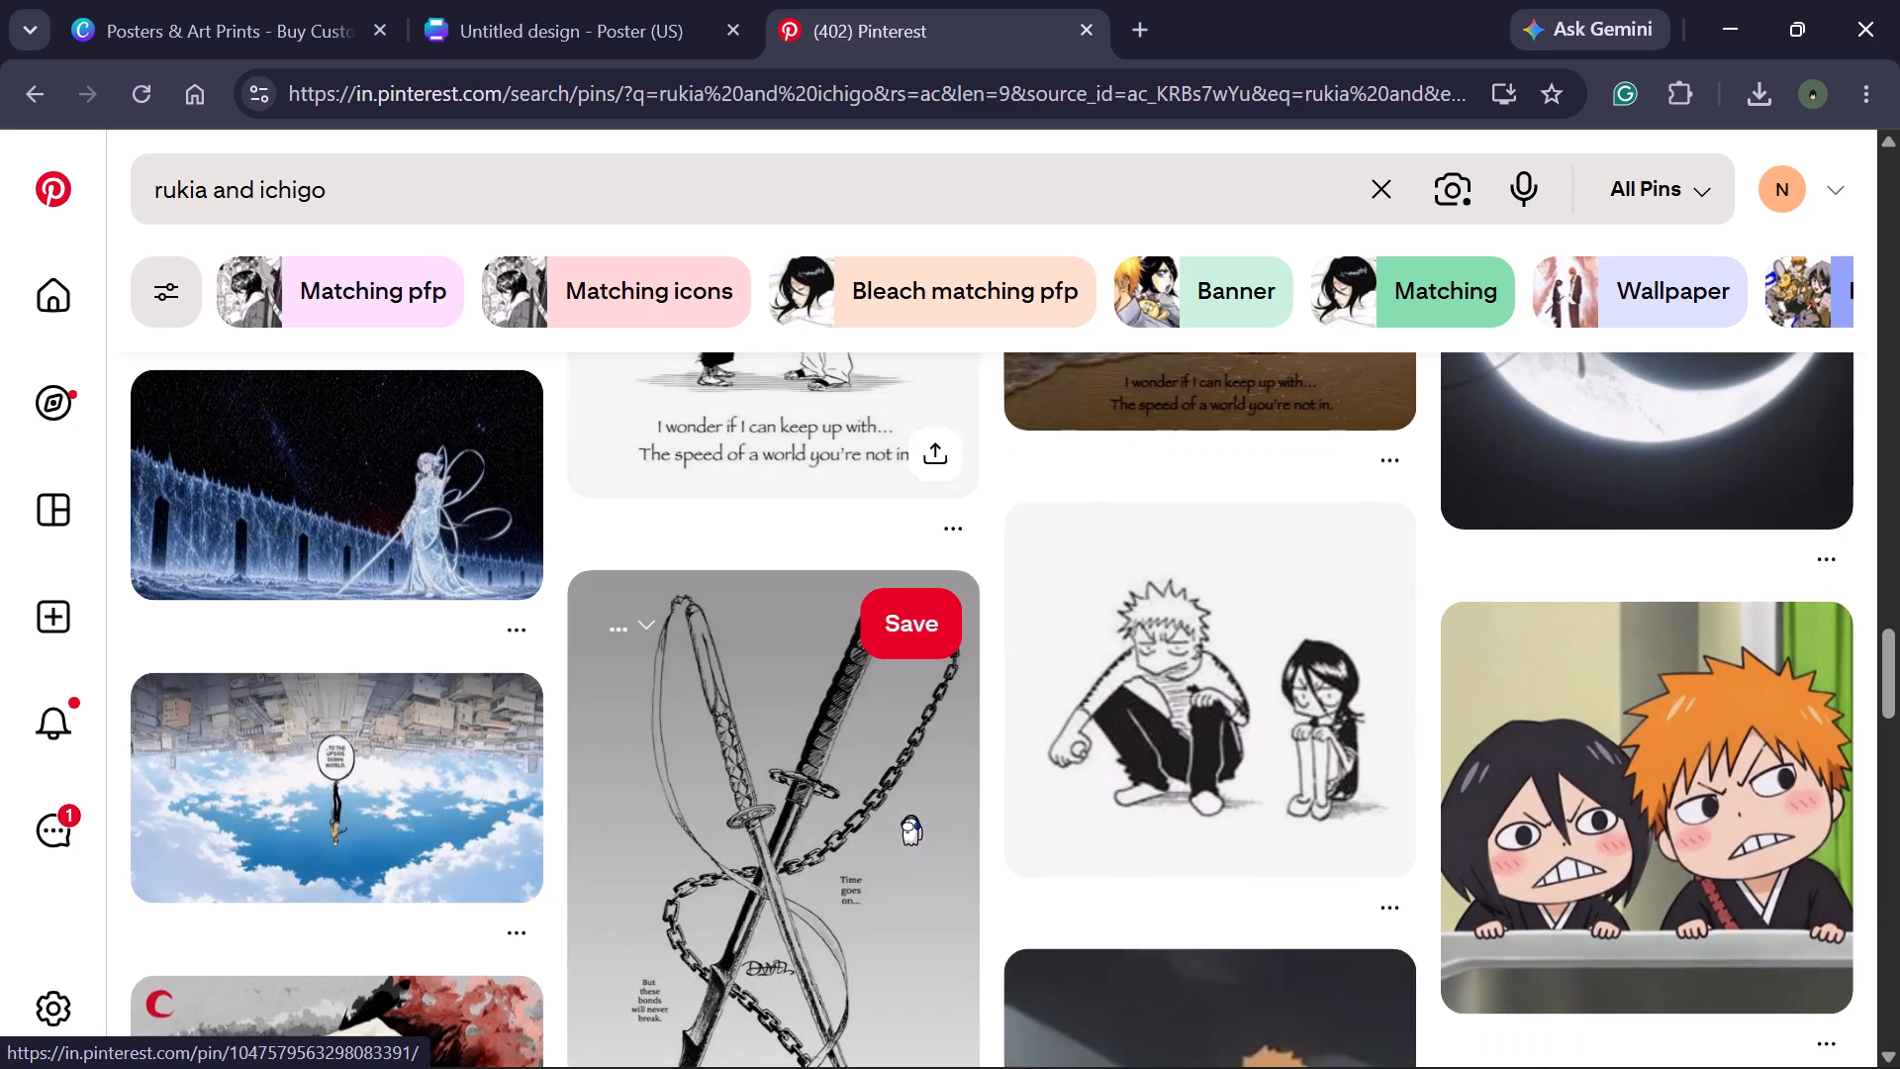
pyautogui.scroll(-4, 910, 815)
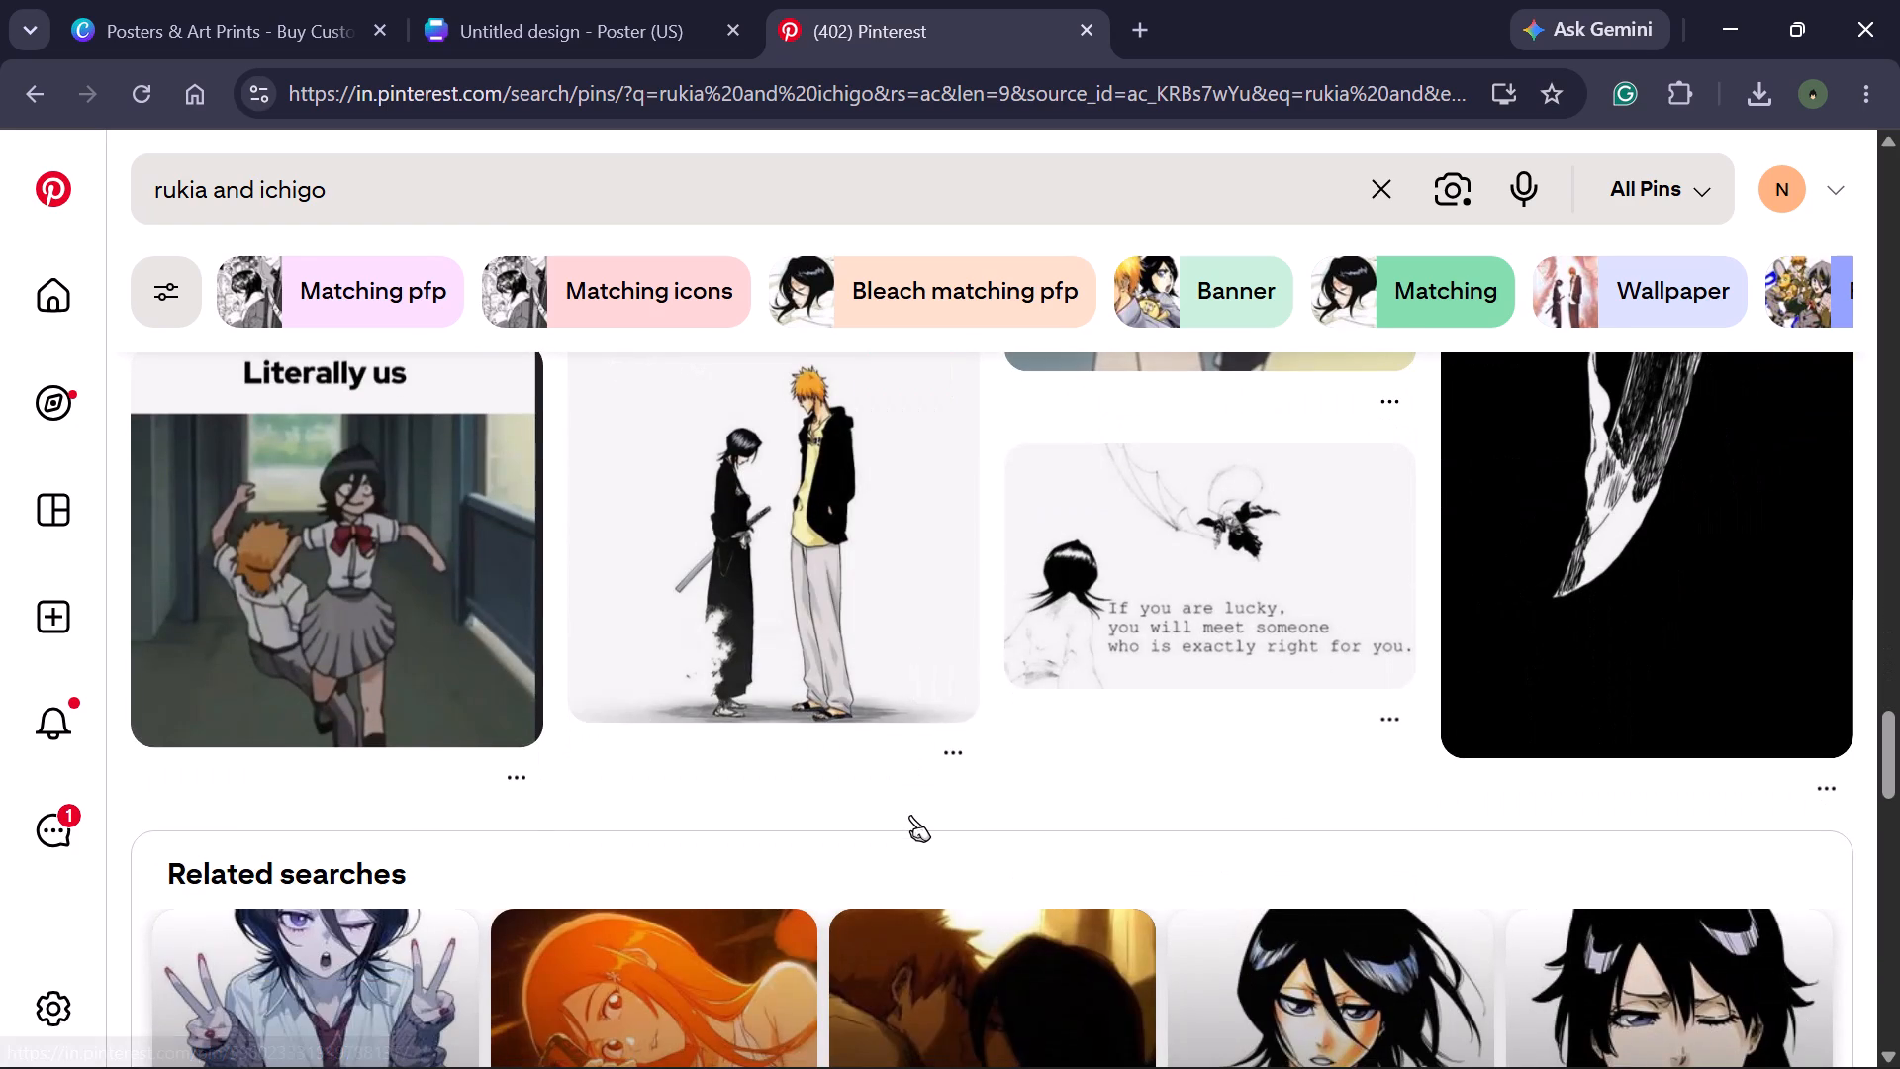
pyautogui.scroll(2, 900, 812)
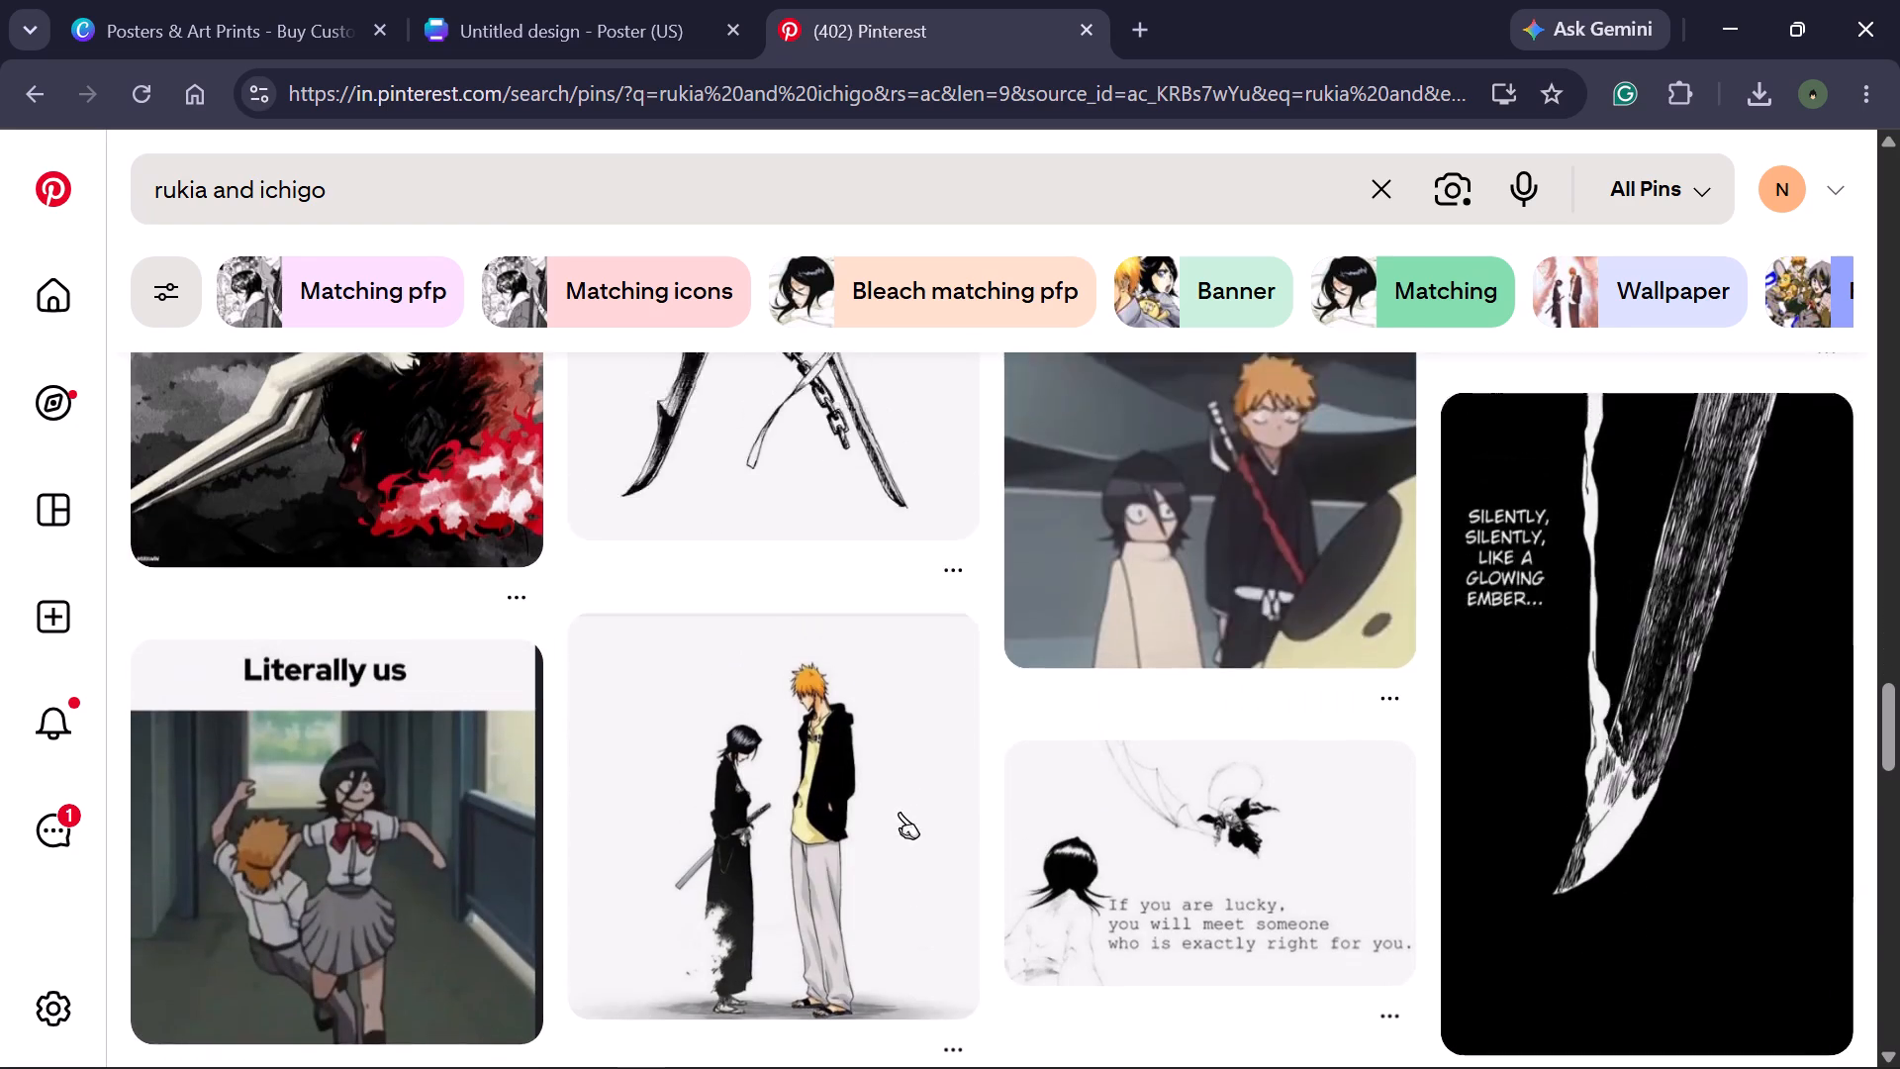
pyautogui.scroll(-2, 900, 812)
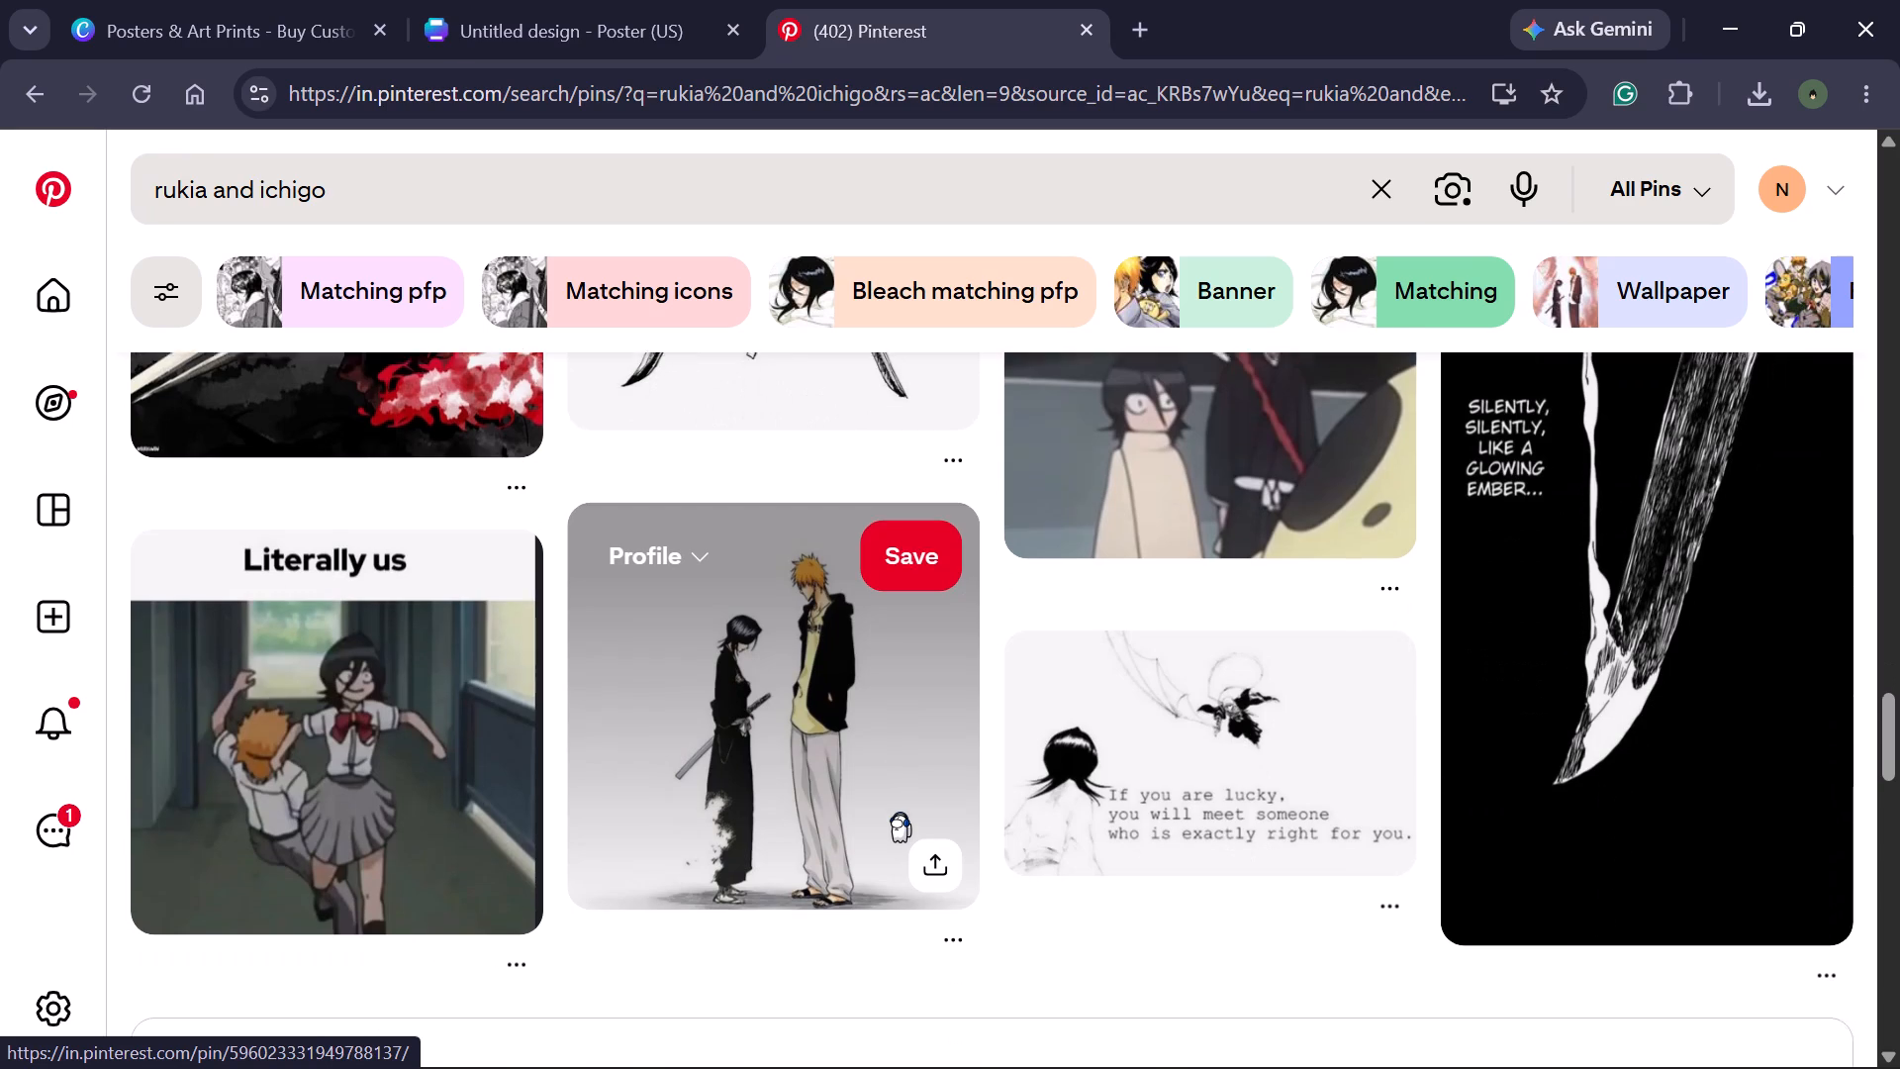
pyautogui.scroll(-3, 900, 812)
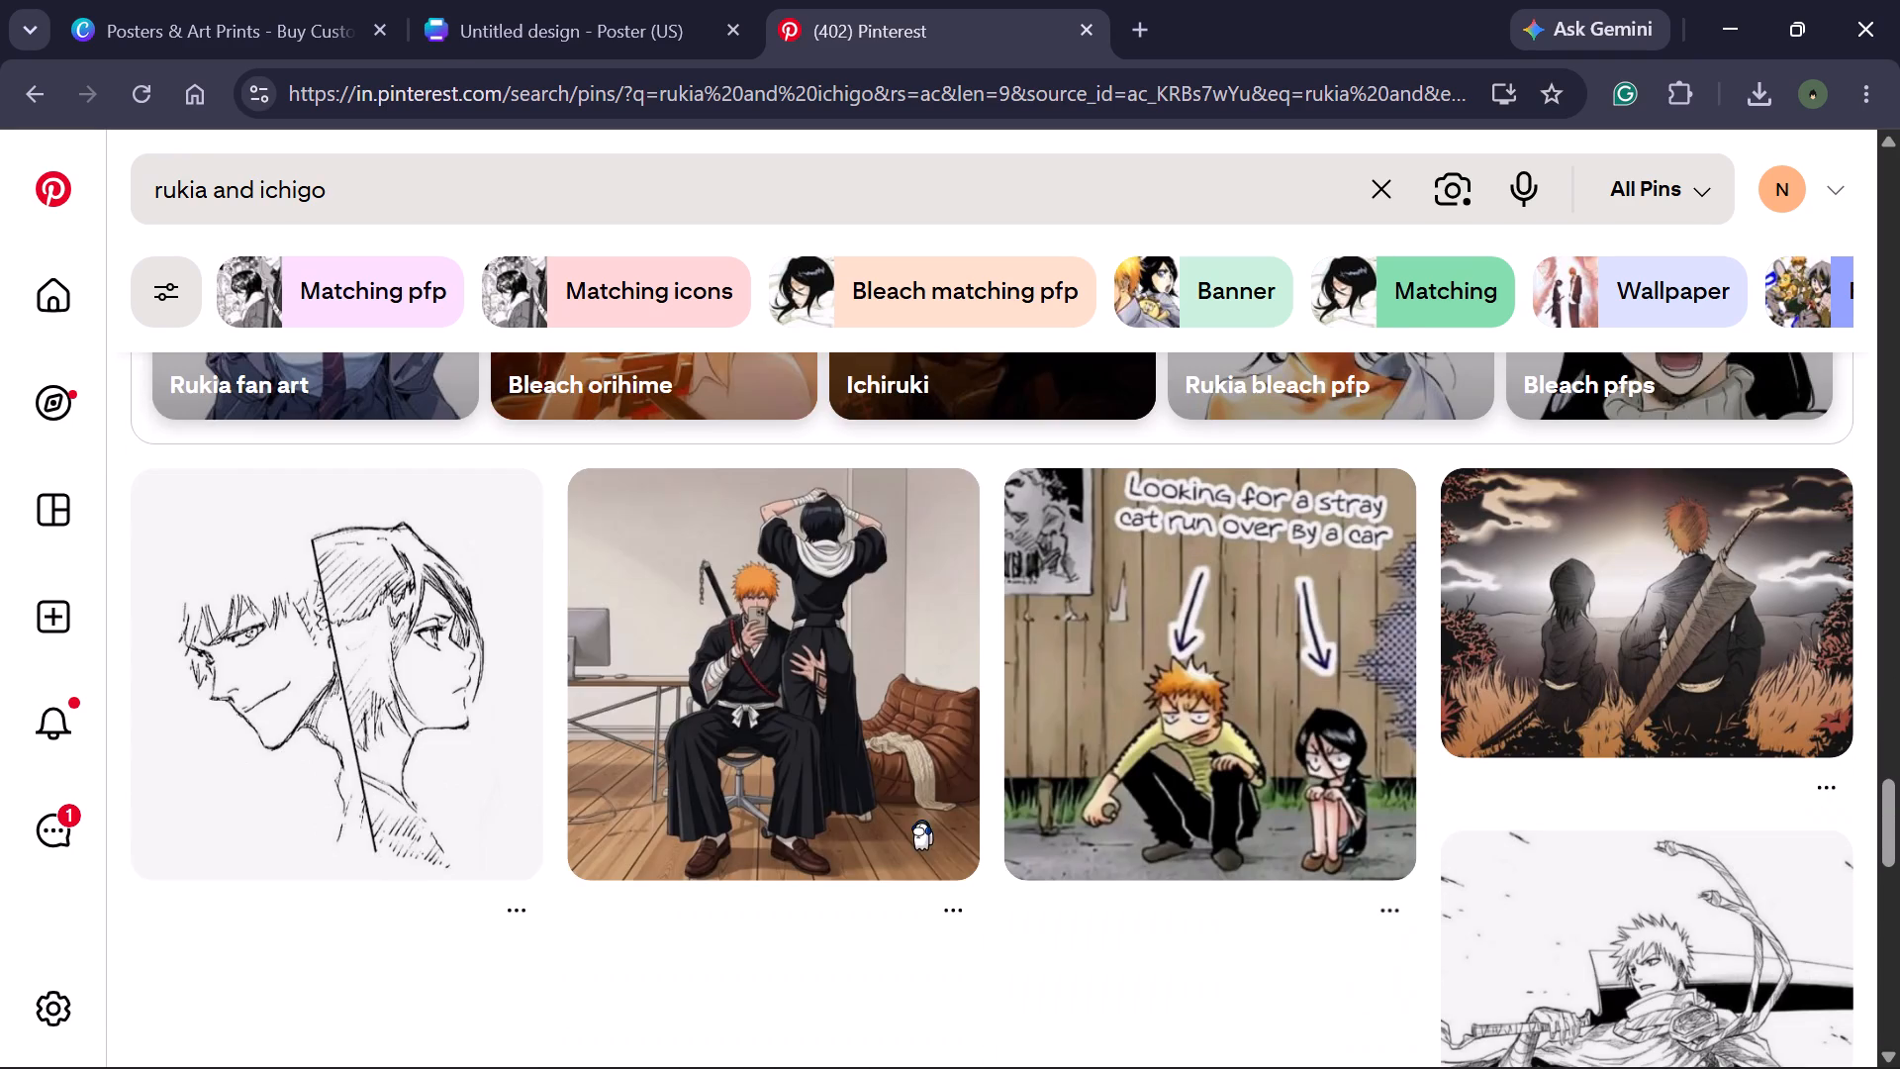
pyautogui.scroll(-1, 933, 819)
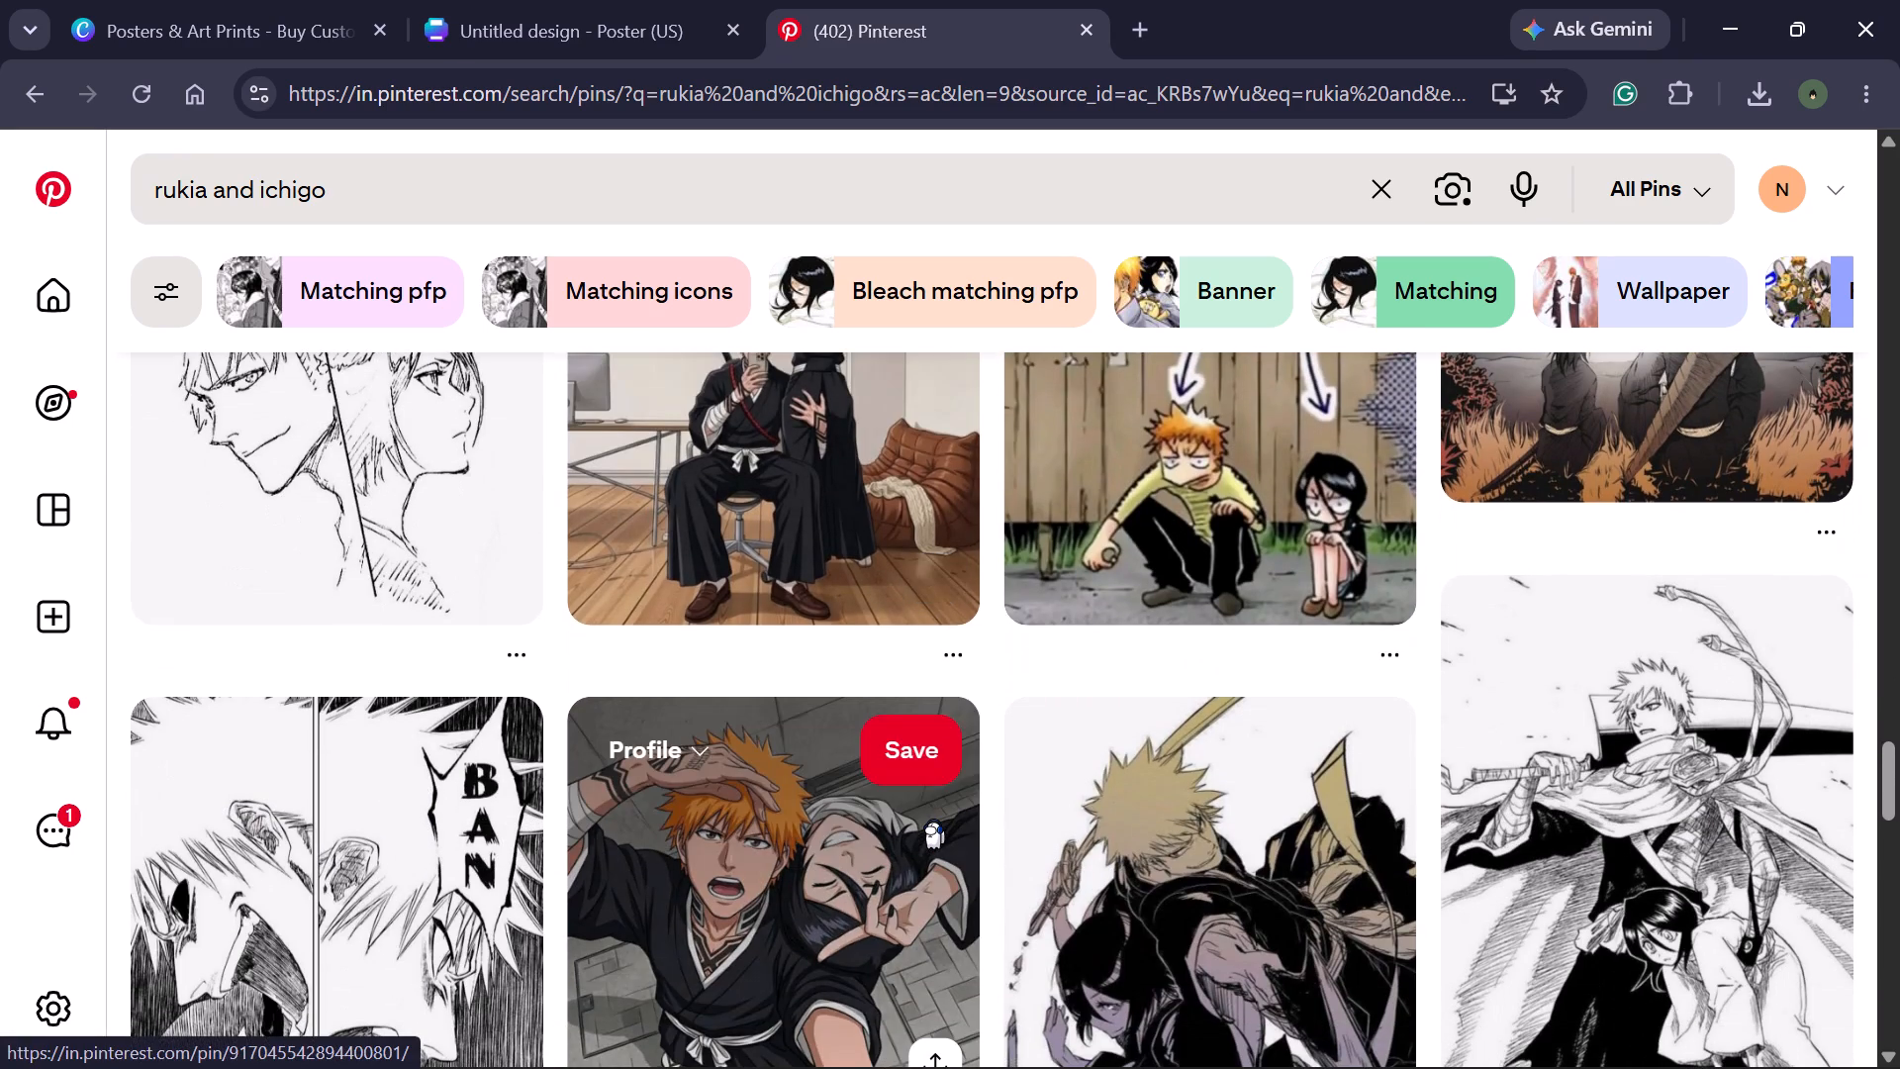
pyautogui.scroll(-1, 933, 819)
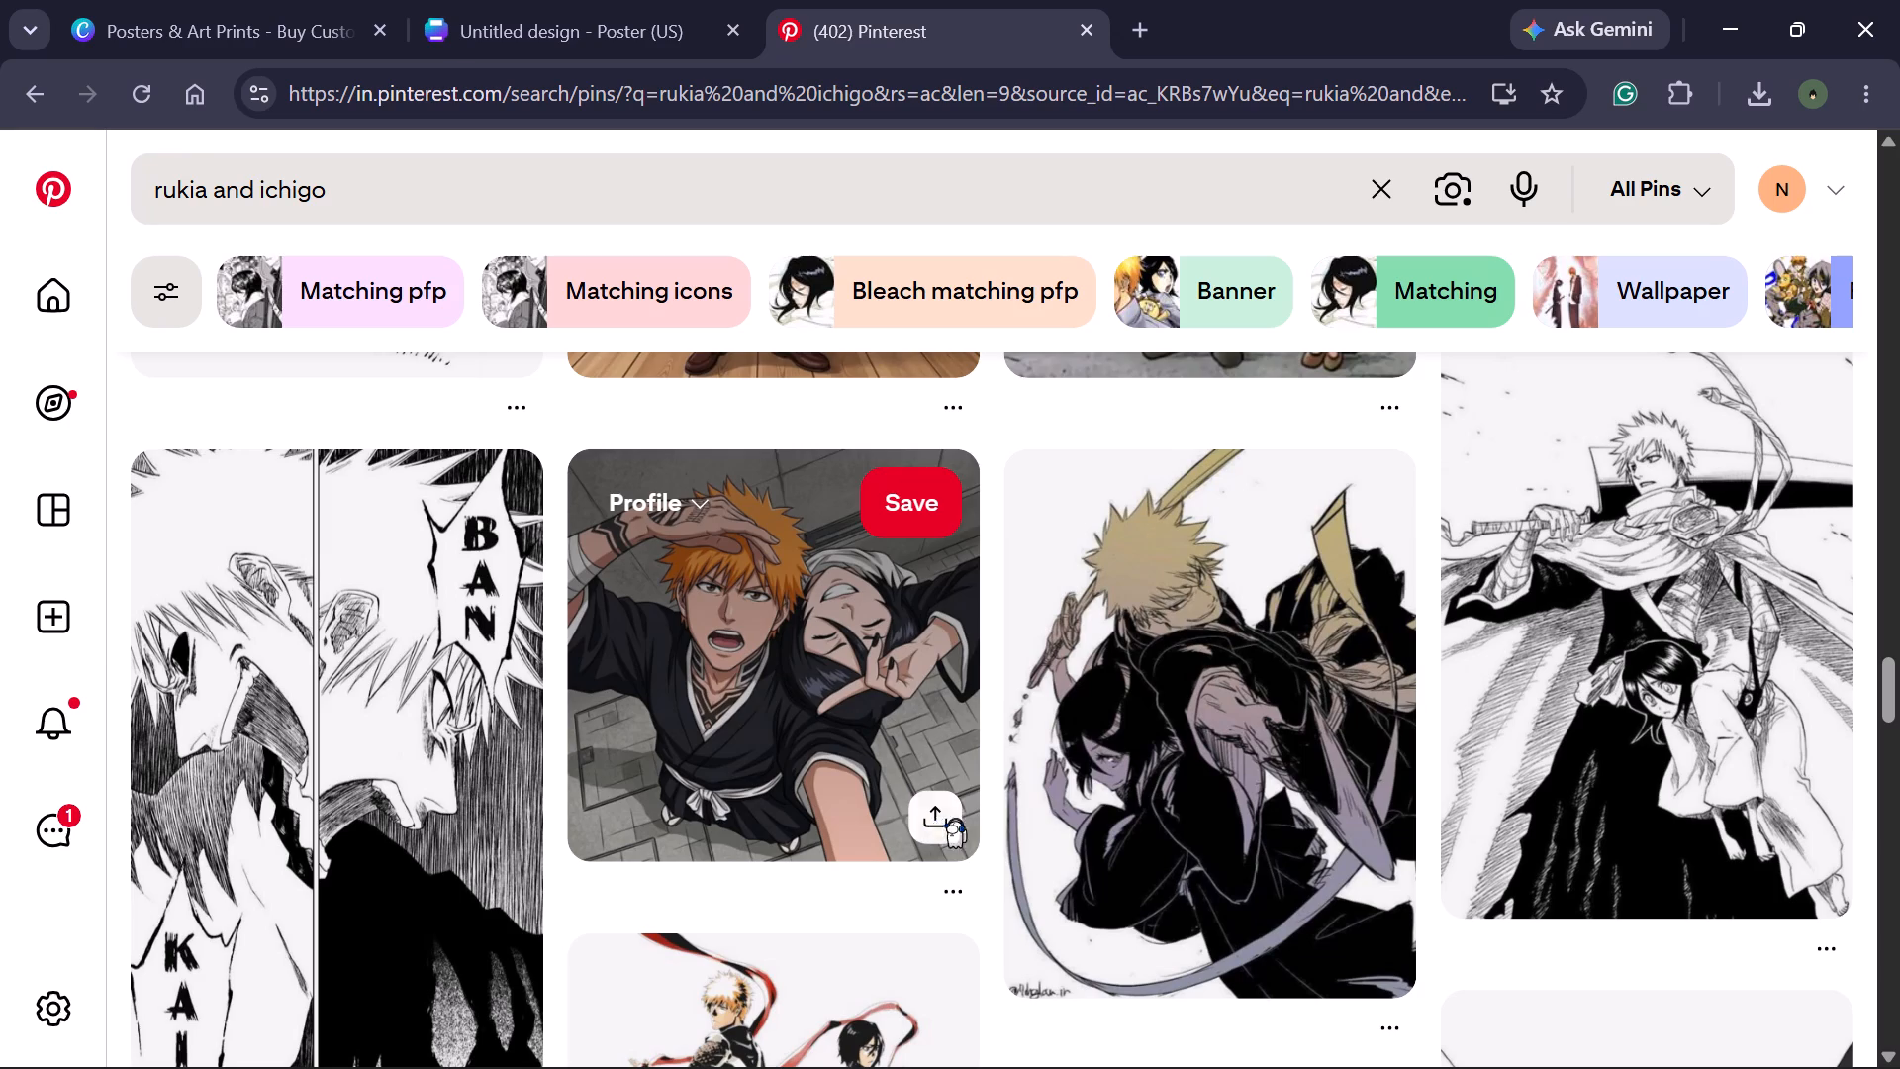
pyautogui.scroll(2, 1067, 794)
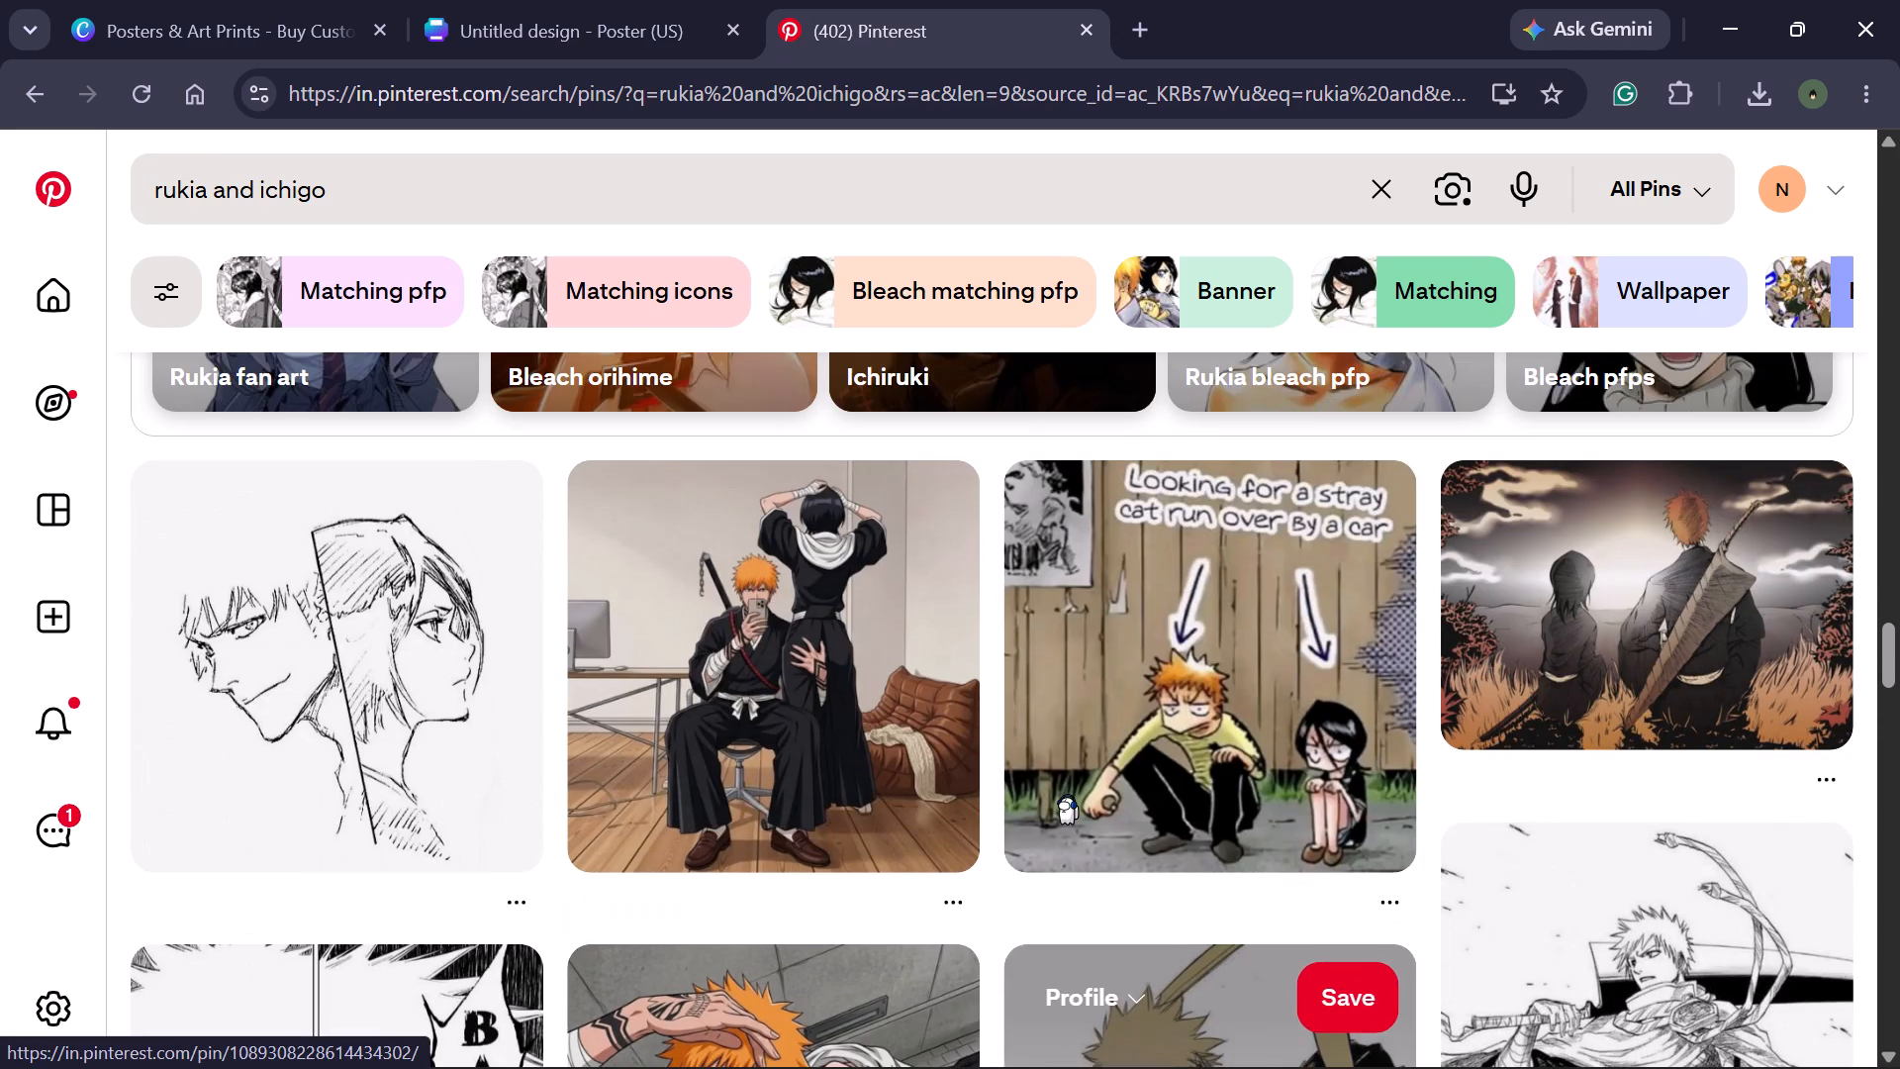
pyautogui.scroll(-4, 1067, 794)
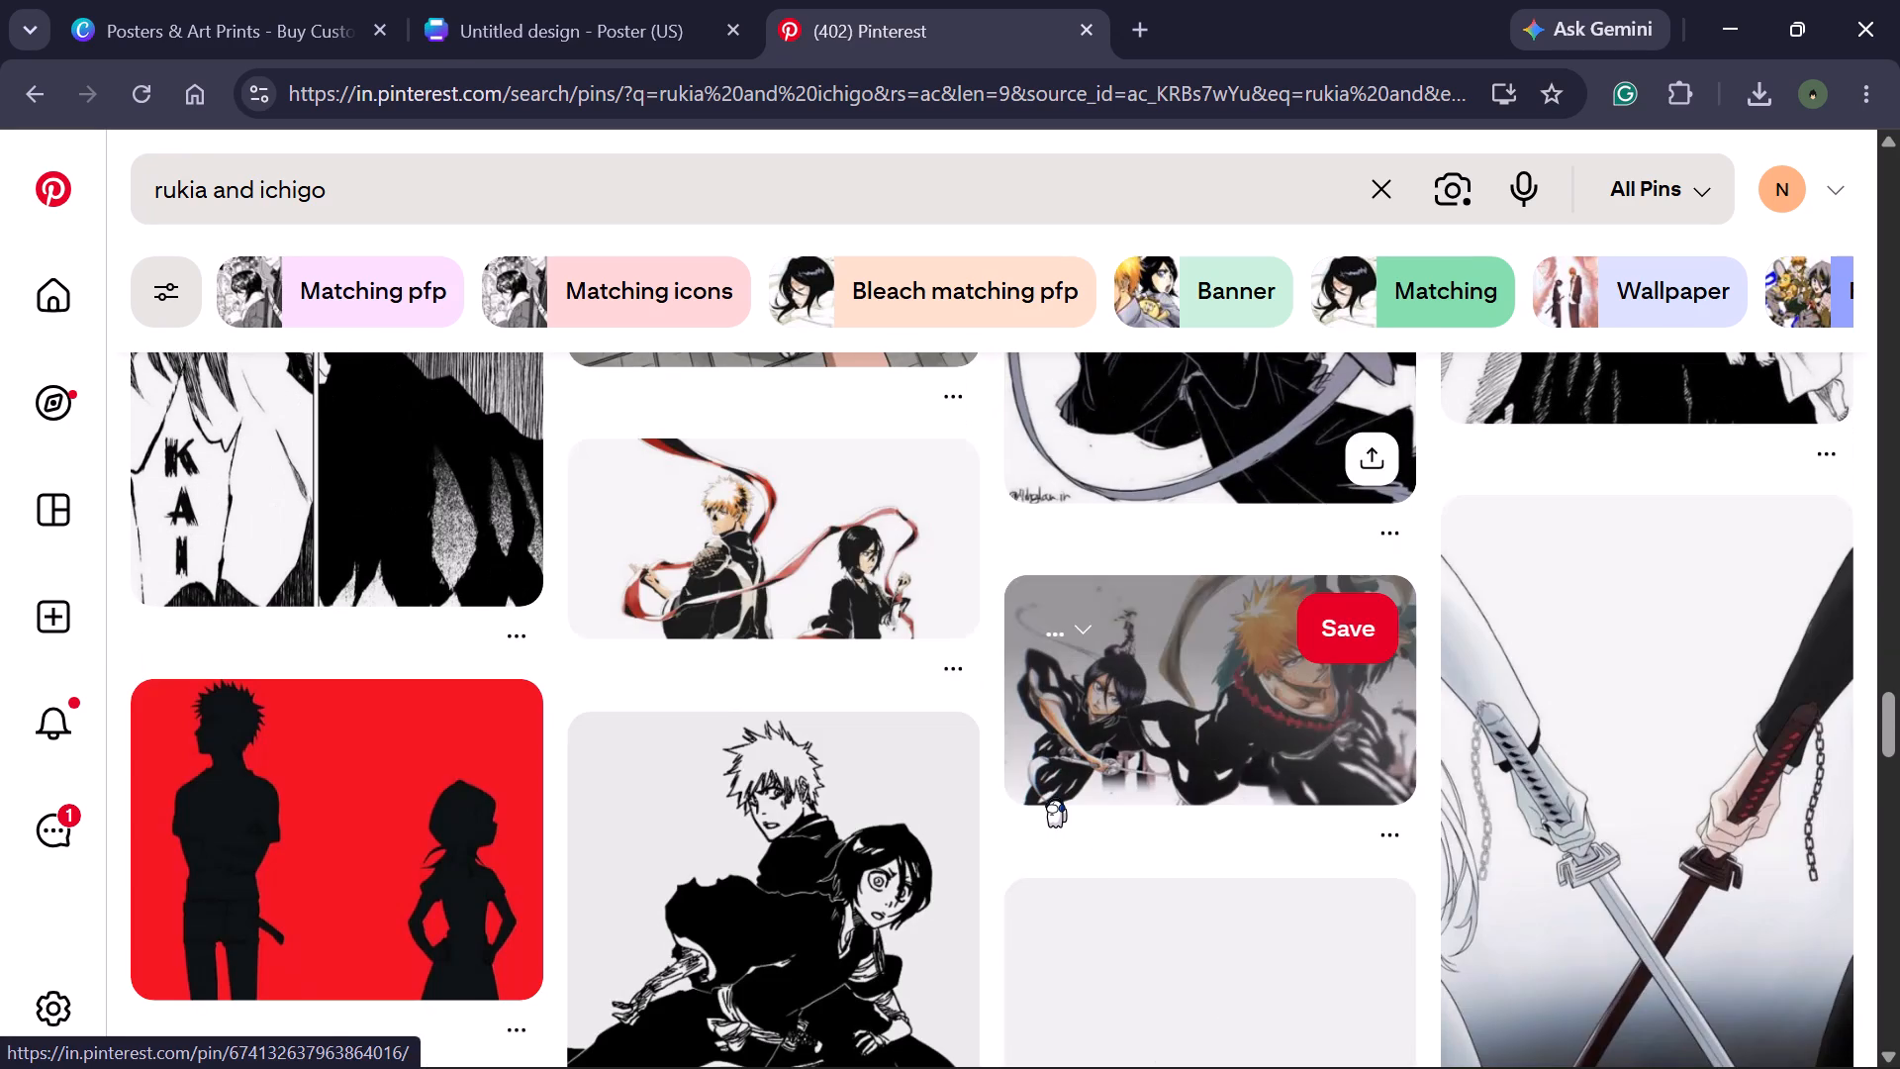
pyautogui.scroll(-2, 1055, 797)
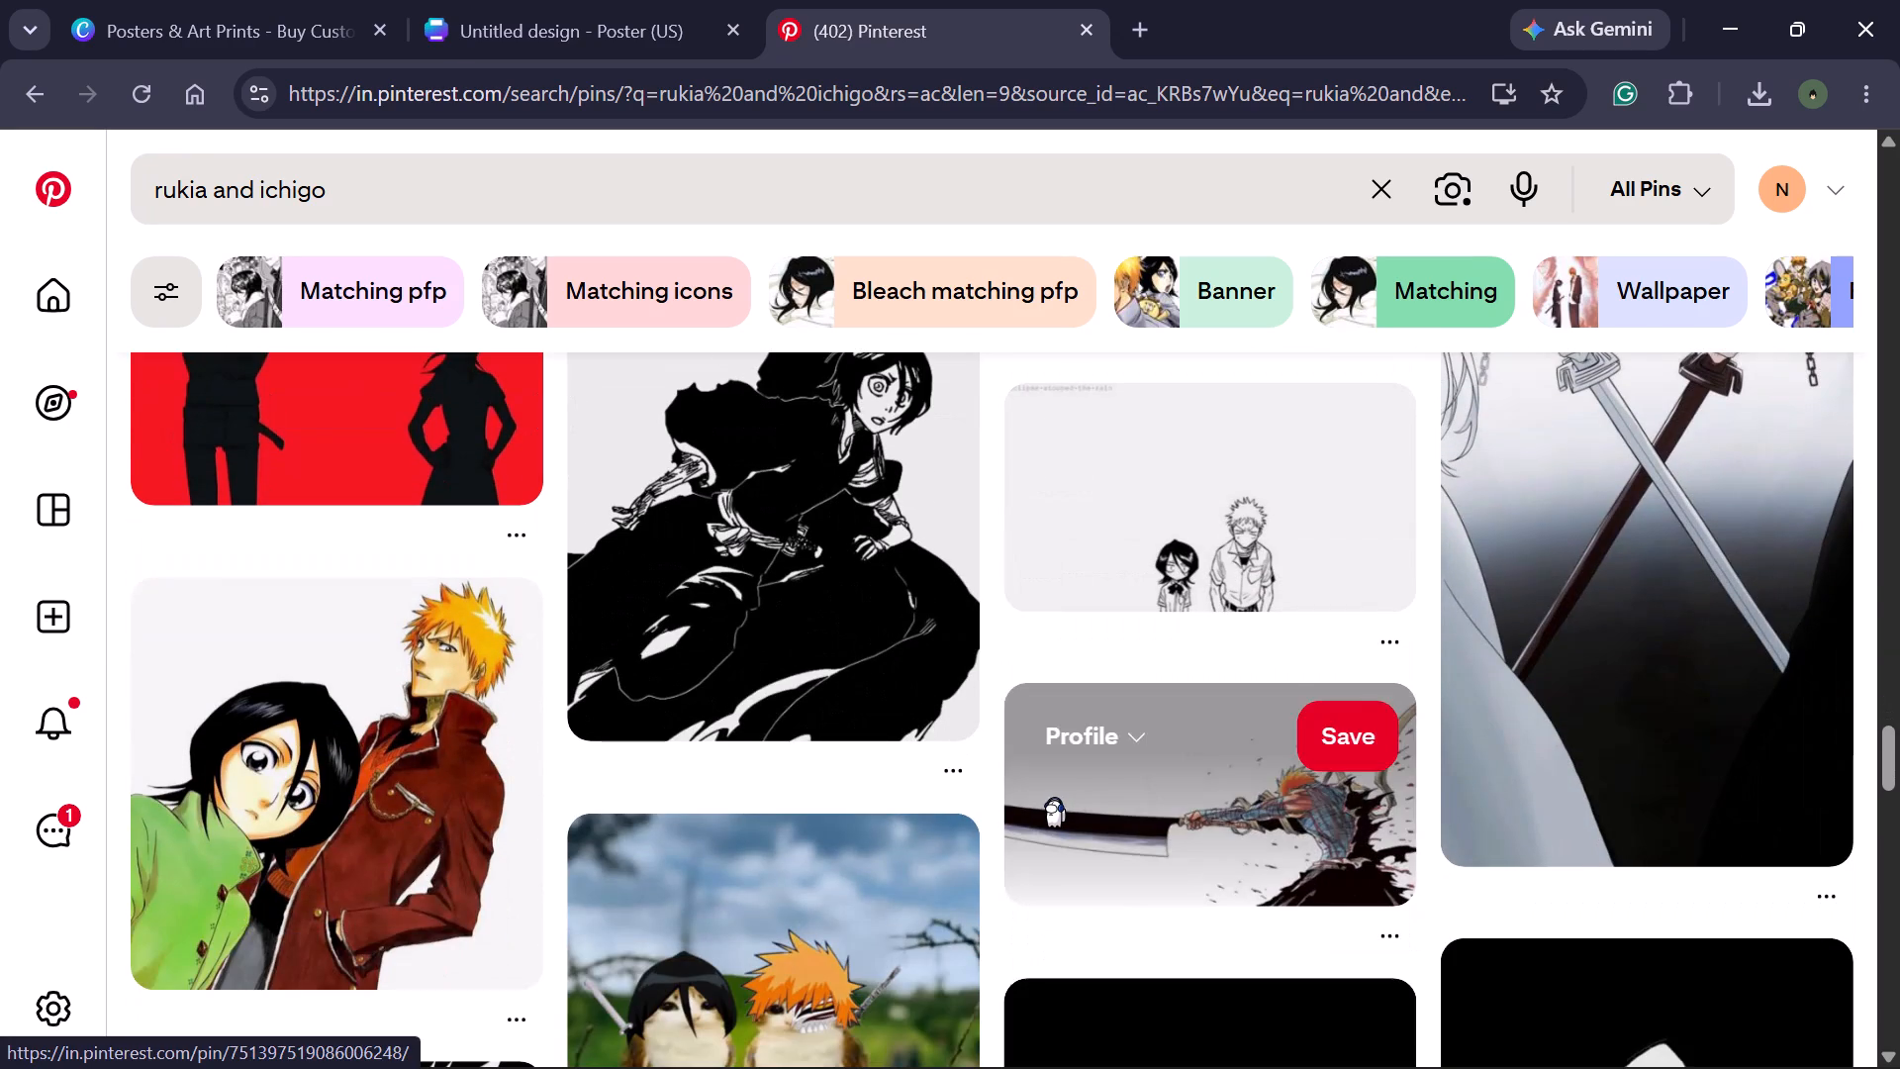
pyautogui.scroll(2, 1054, 797)
pyautogui.scroll(-3, 1054, 797)
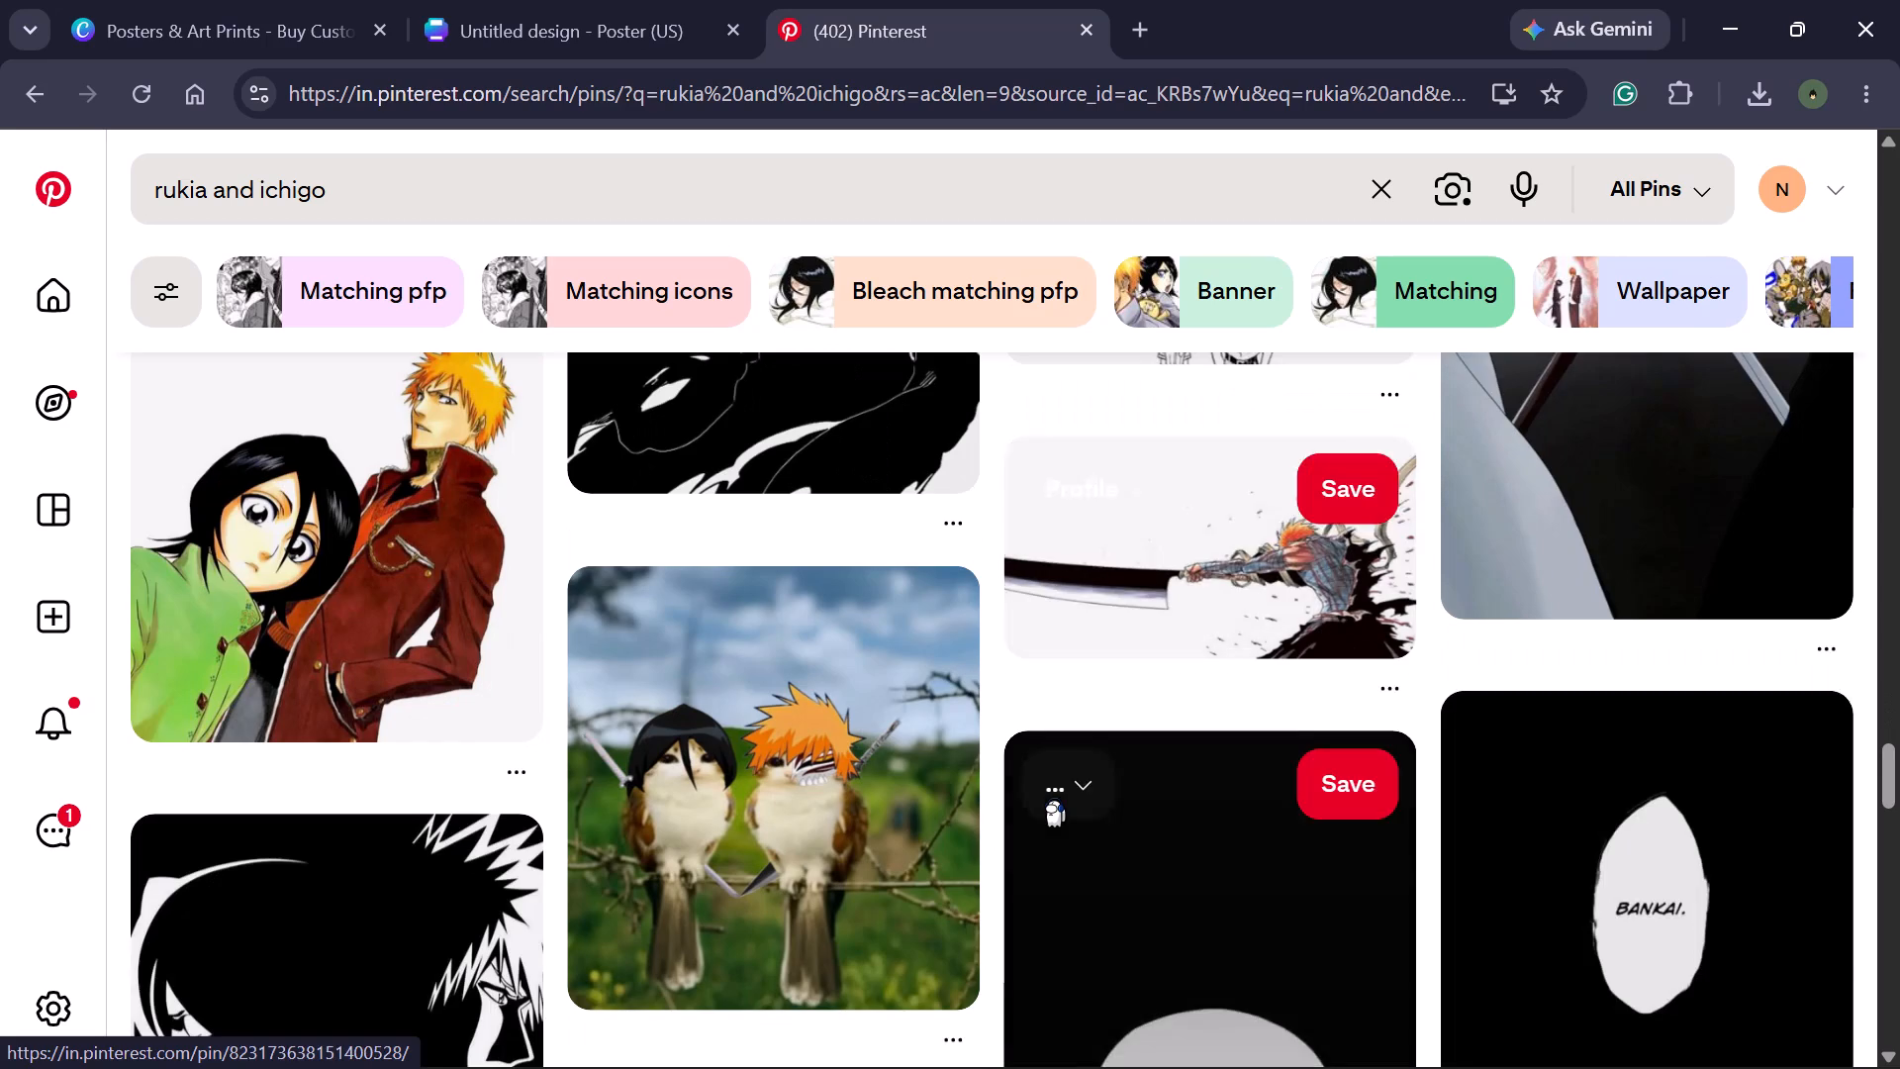
pyautogui.scroll(-10, 1054, 797)
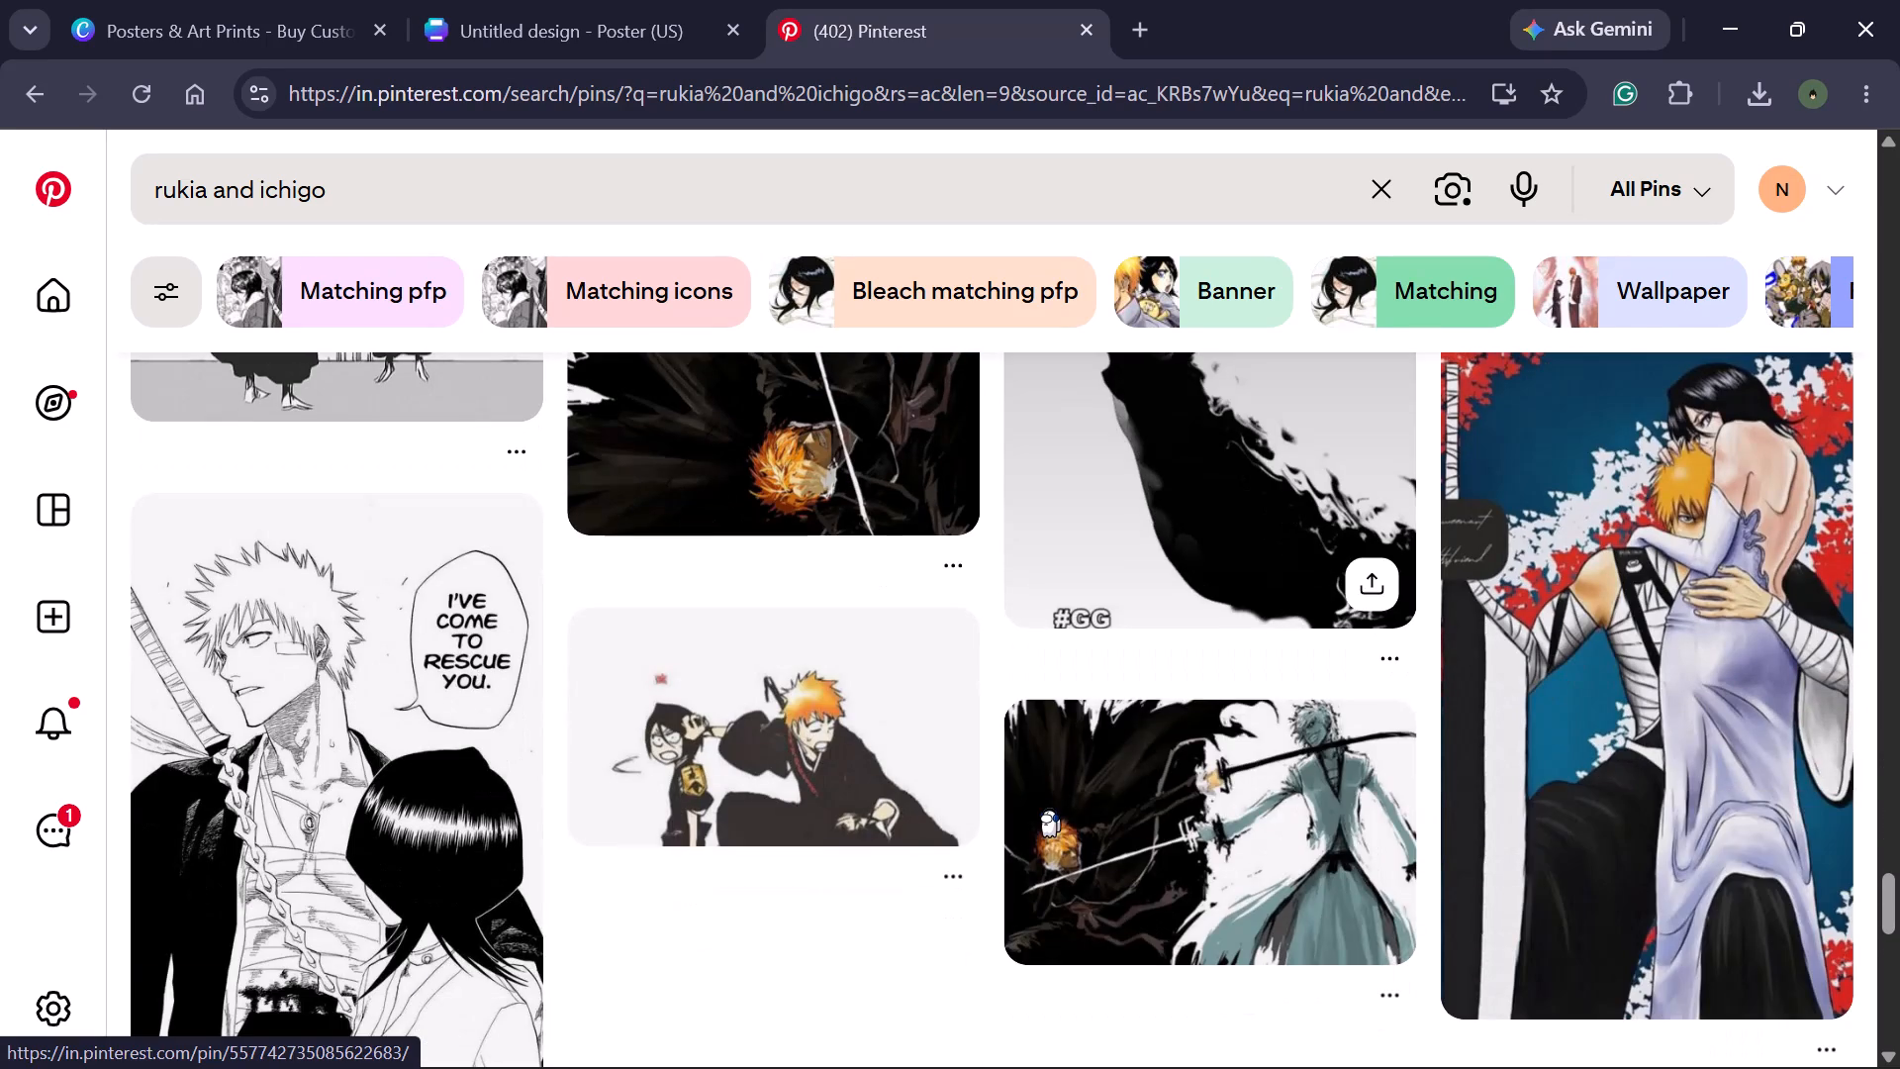
pyautogui.scroll(-2, 1049, 806)
pyautogui.scroll(6, 1046, 805)
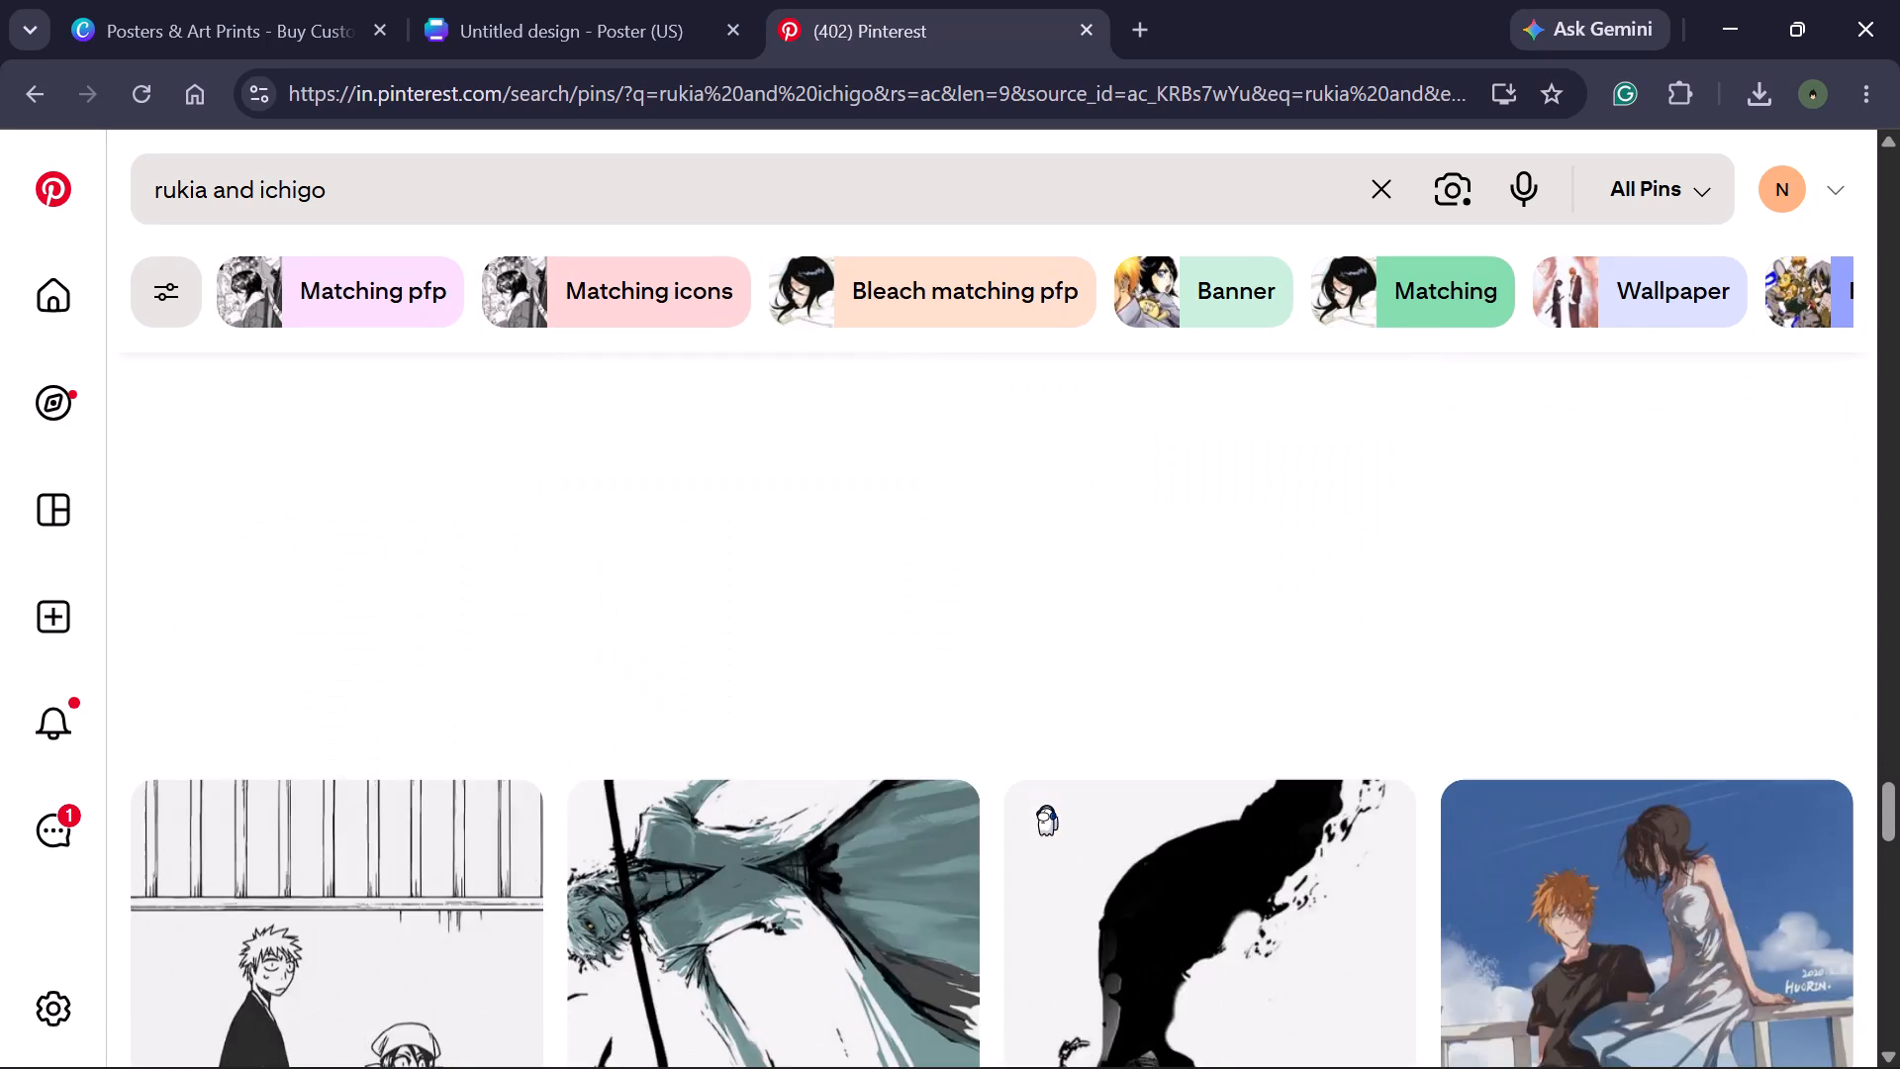
pyautogui.scroll(17, 1046, 805)
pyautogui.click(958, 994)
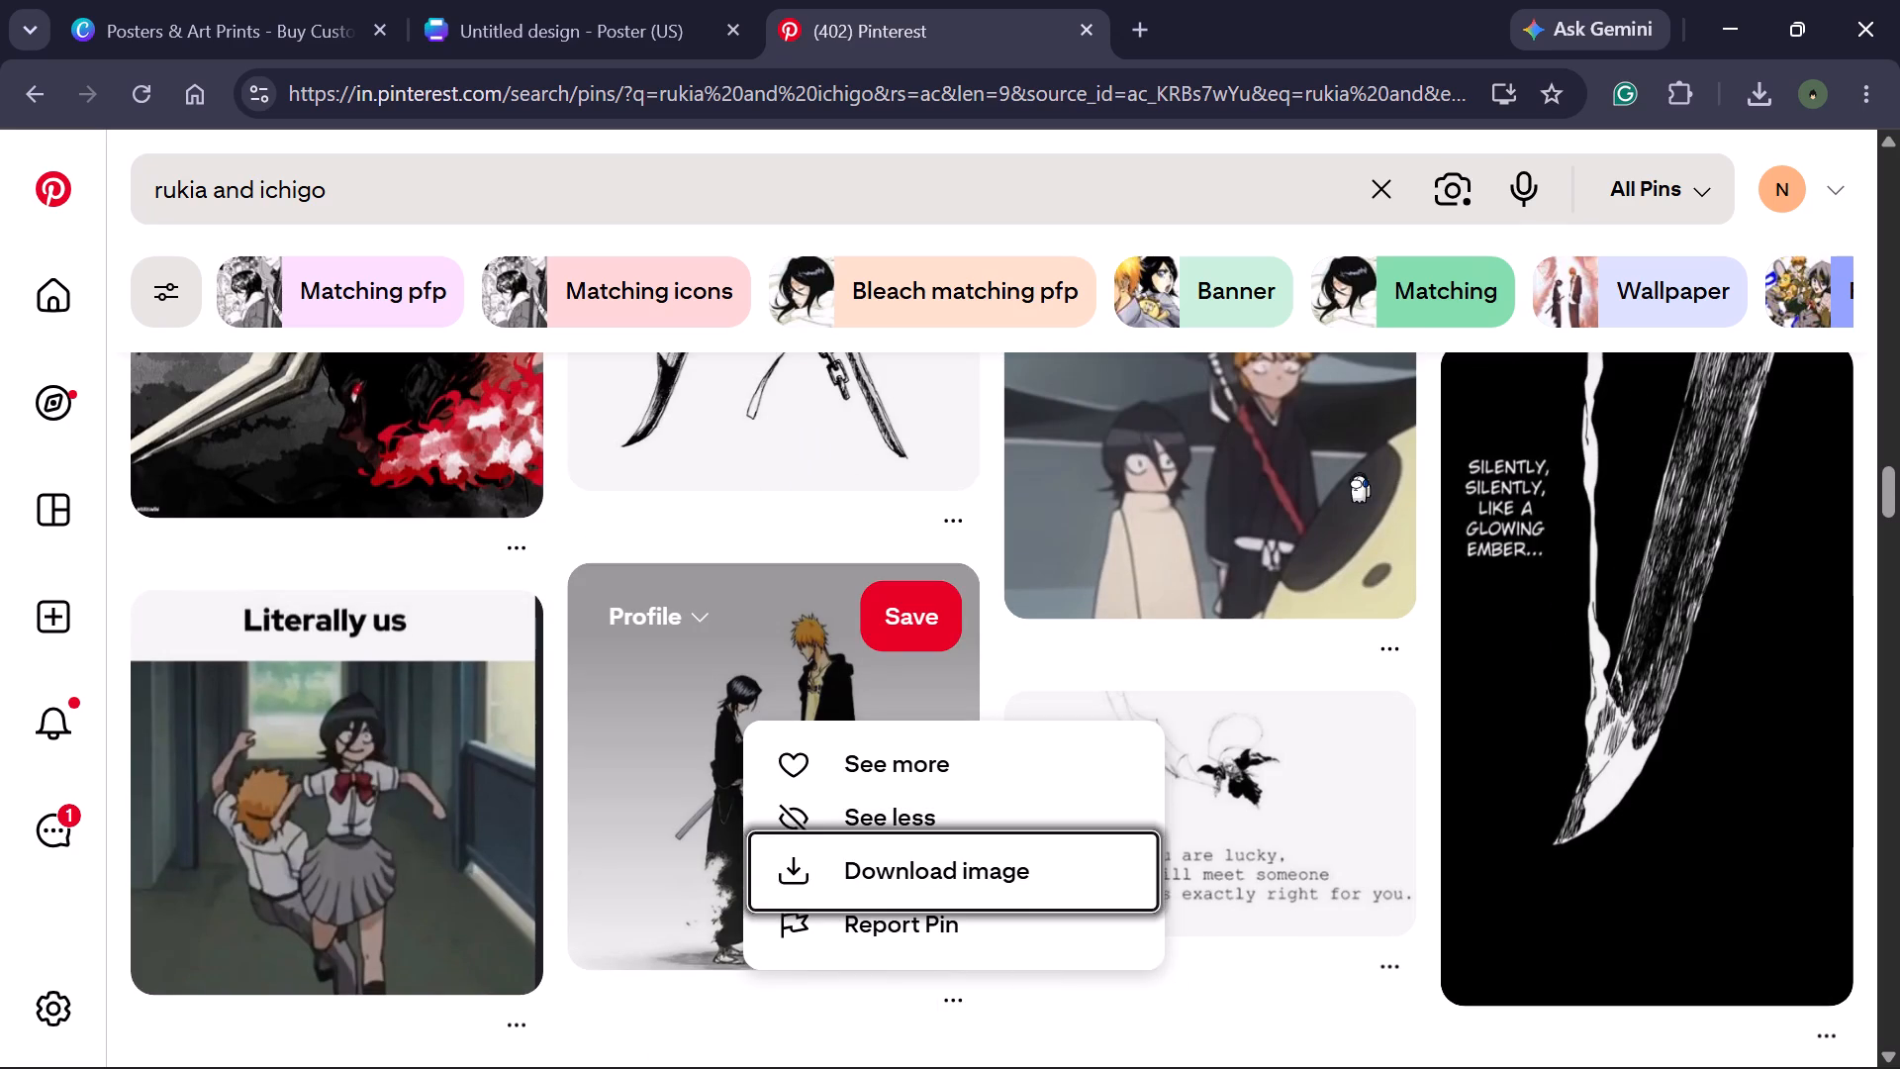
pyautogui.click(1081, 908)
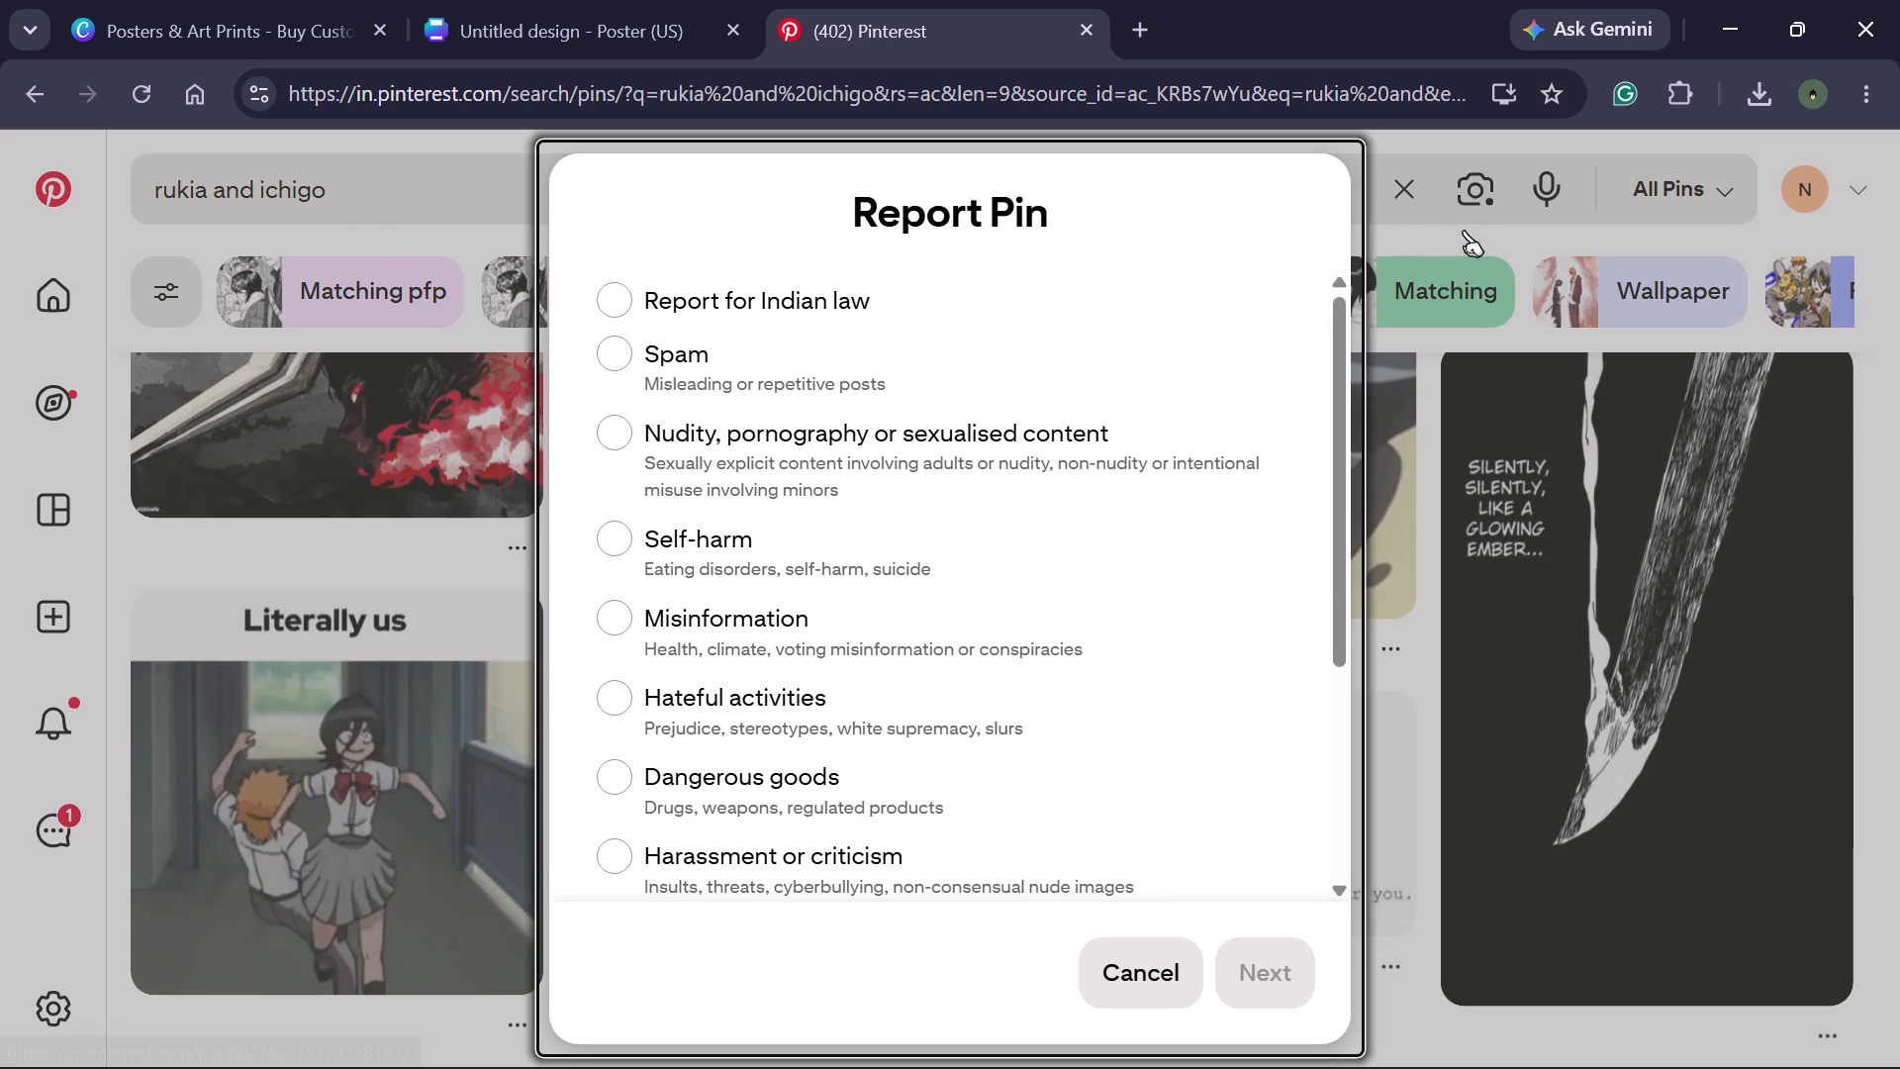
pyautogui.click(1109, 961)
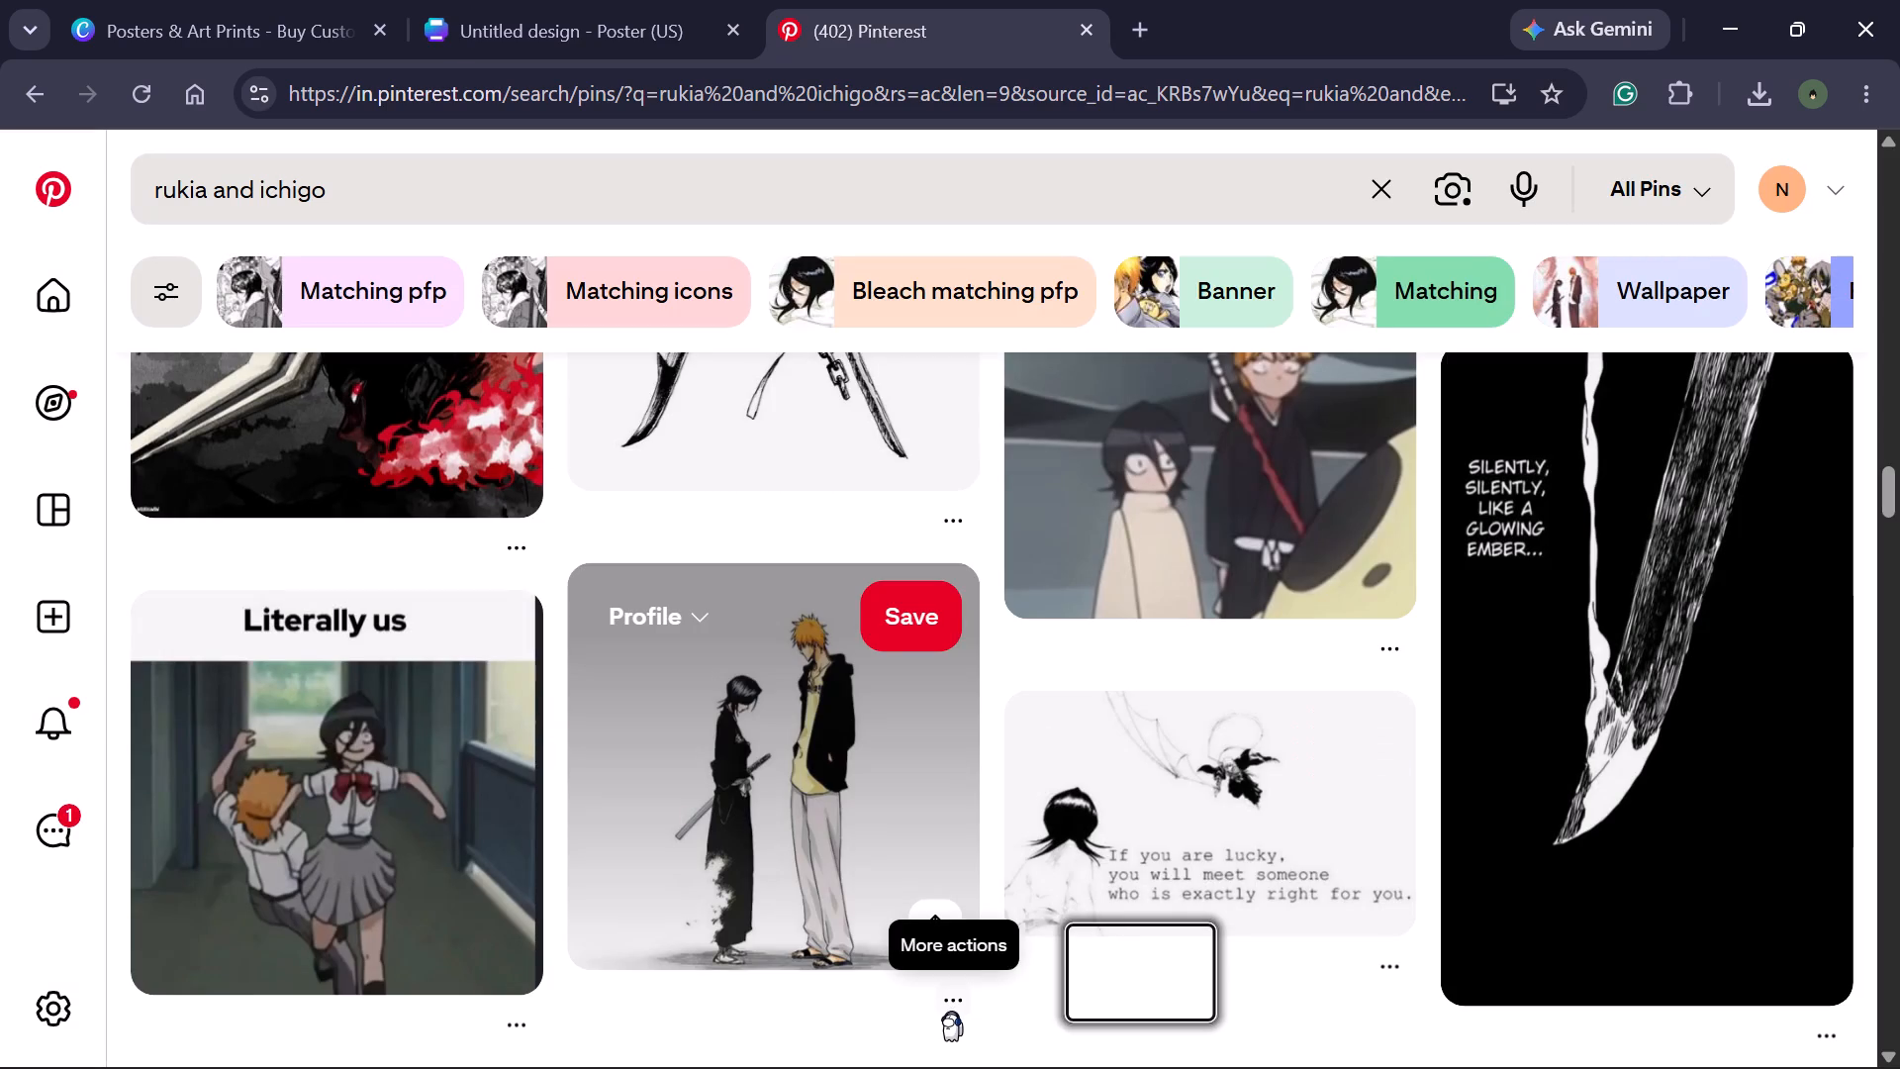
# Download the coloured image of Rukia and Ichigo standing face to face as a JPEG into "folder for use", keeping the suggested file name.
pyautogui.click(955, 999)
pyautogui.click(995, 894)
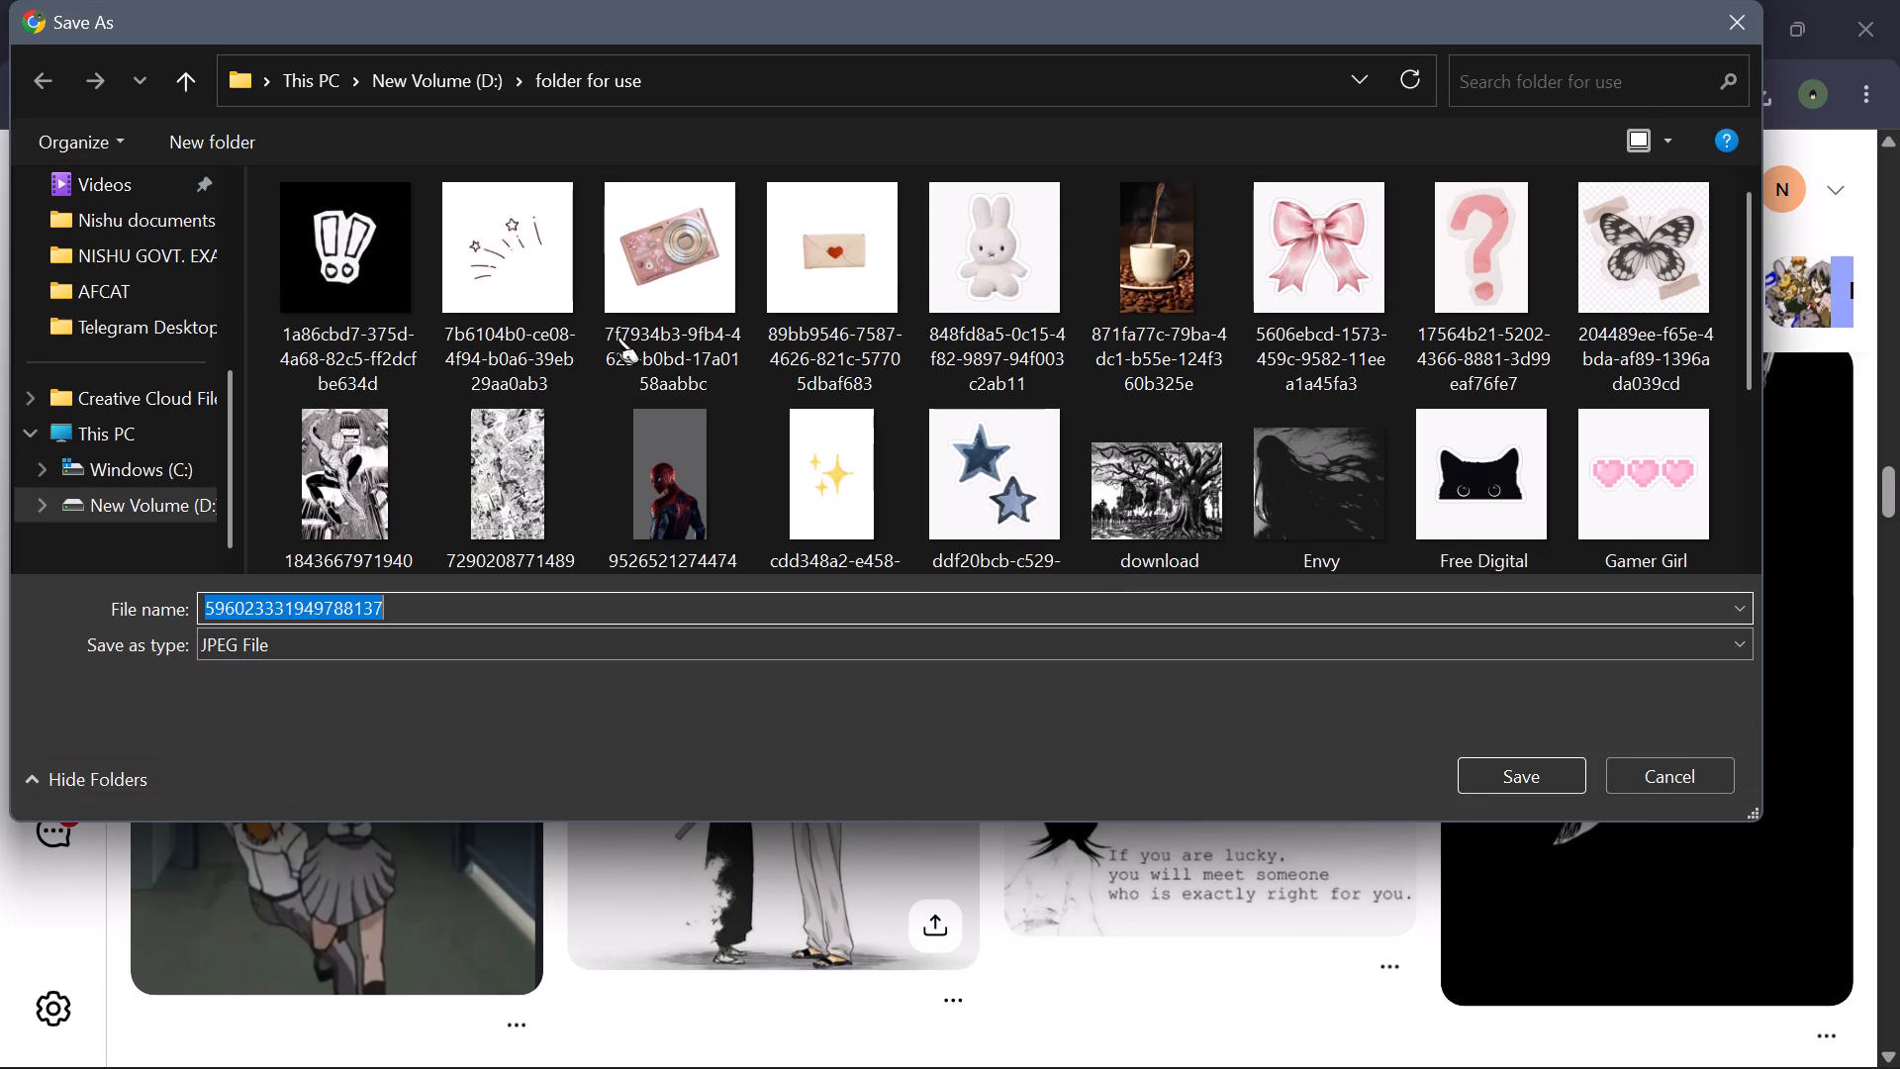
pyautogui.click(1526, 787)
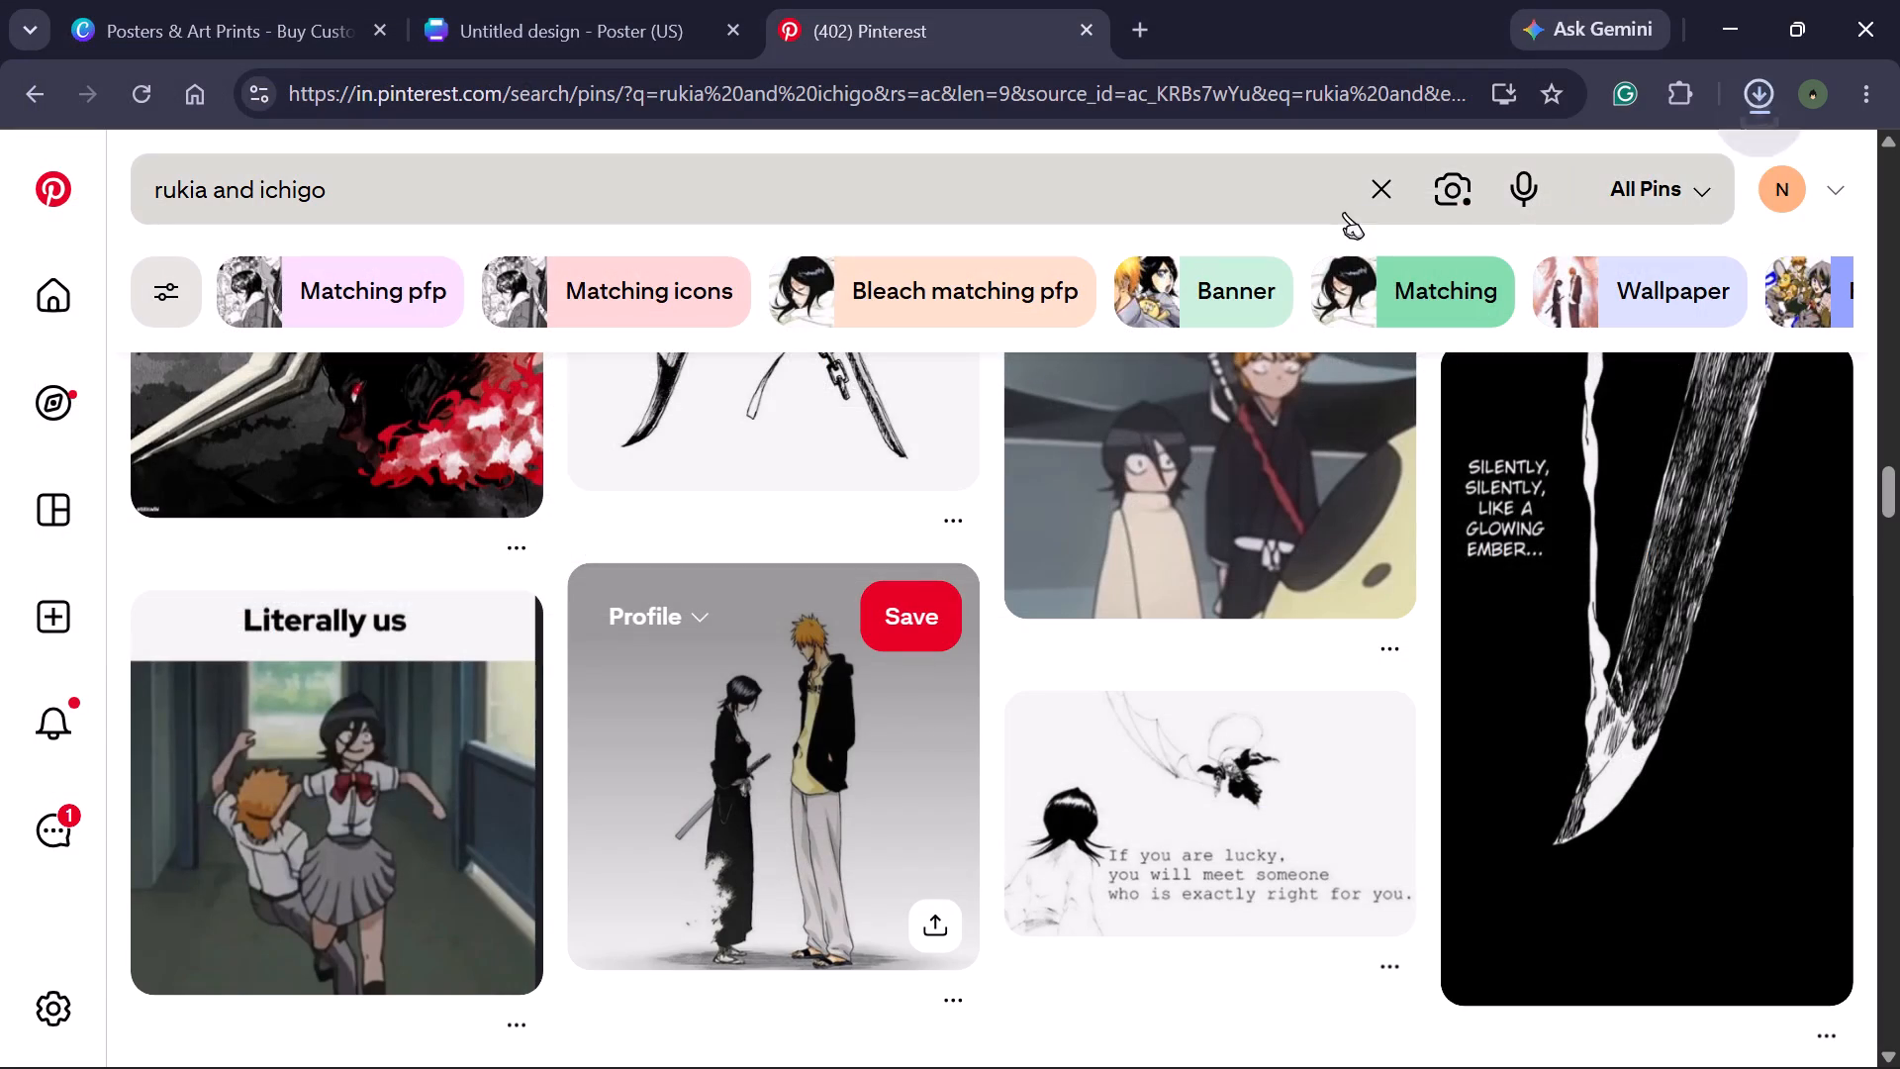
# Search Pinterest for "bleach quote".
pyautogui.click(1377, 193)
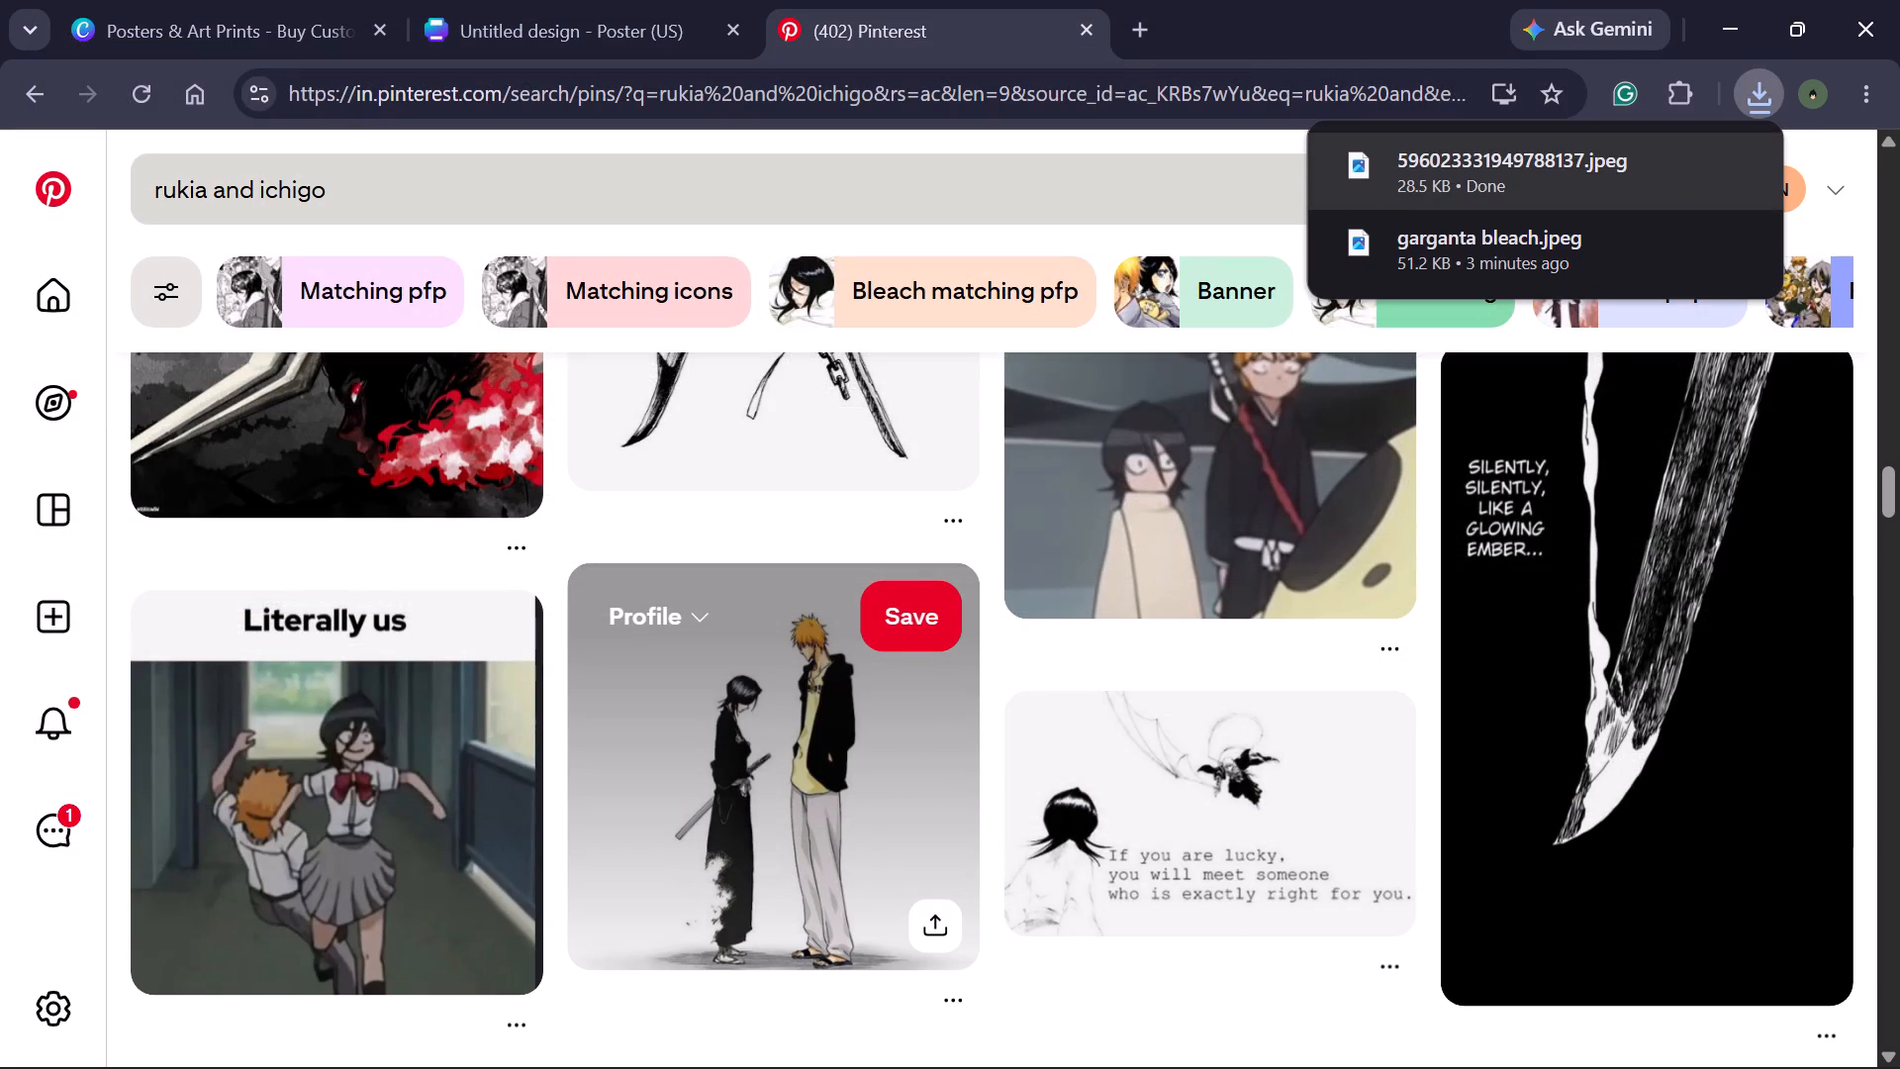
pyautogui.click(1218, 188)
pyautogui.click(1373, 194)
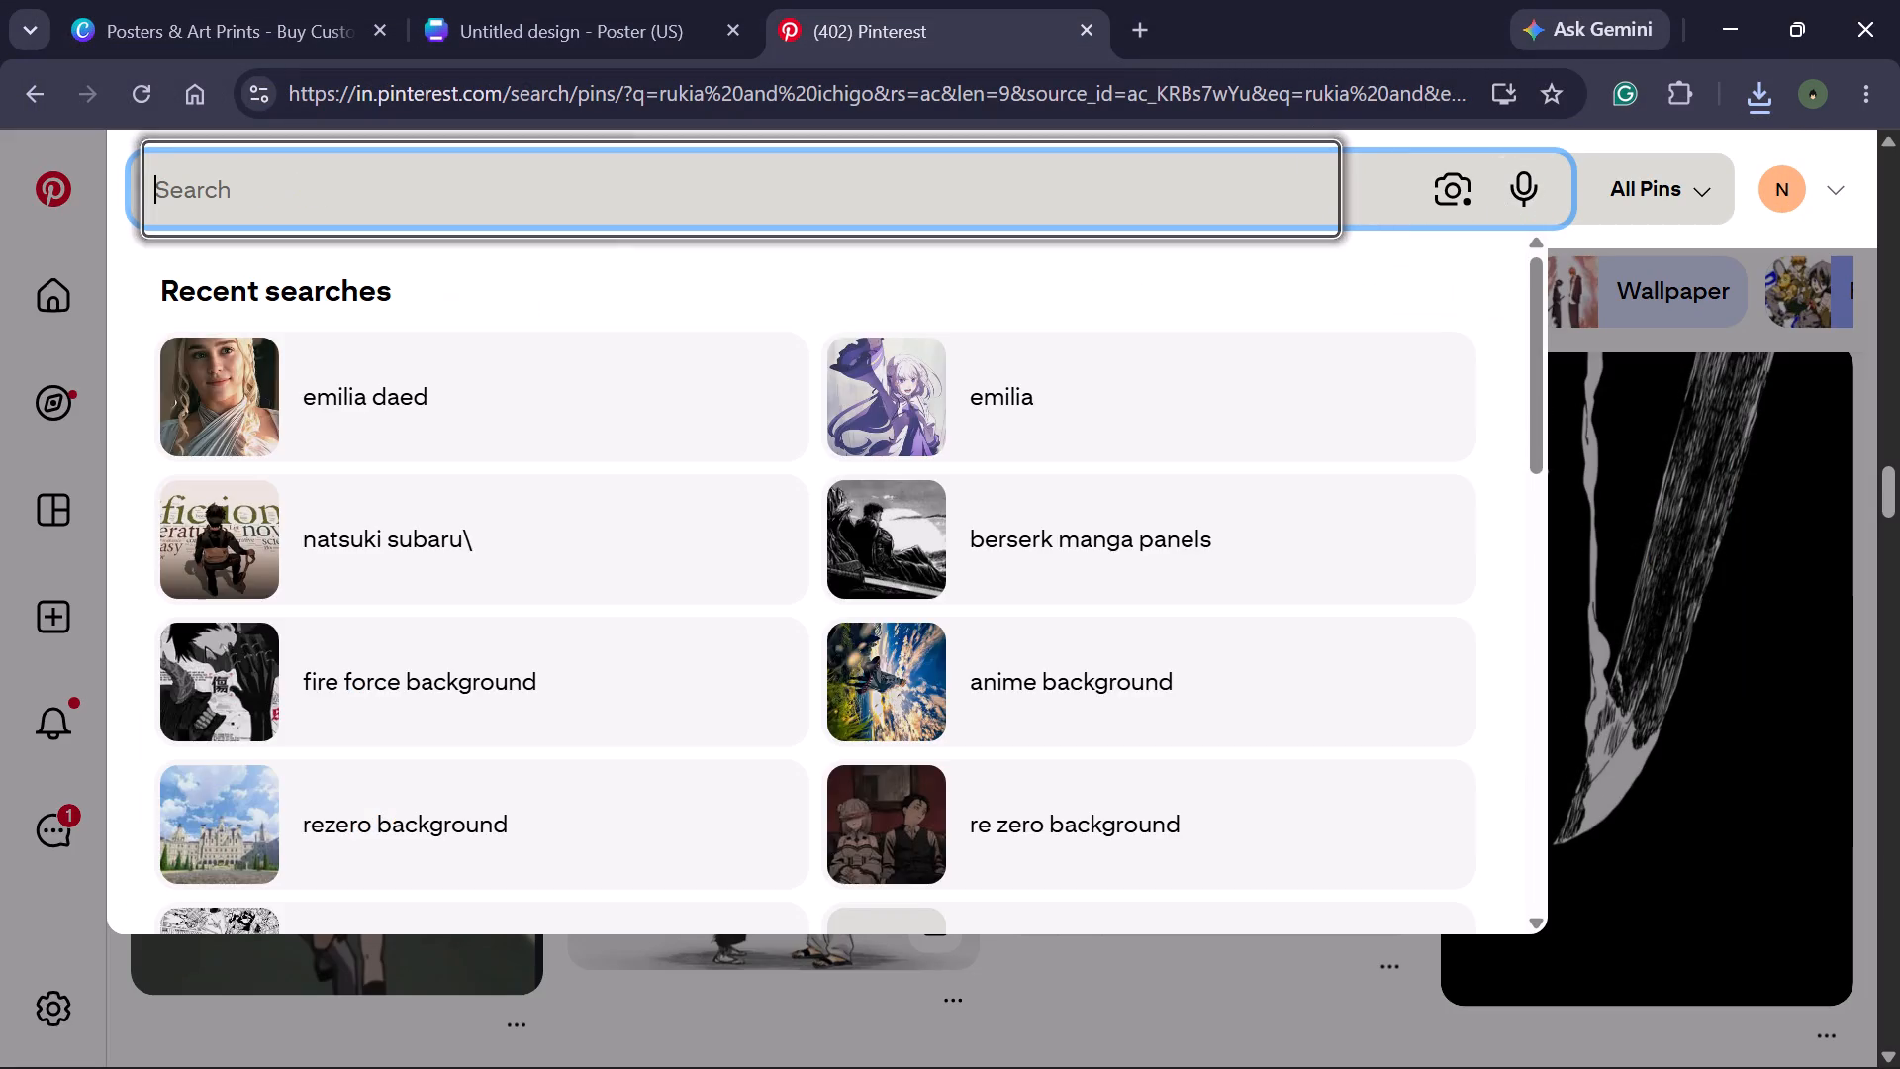
pyautogui.write('bleach')
pyautogui.press('space')
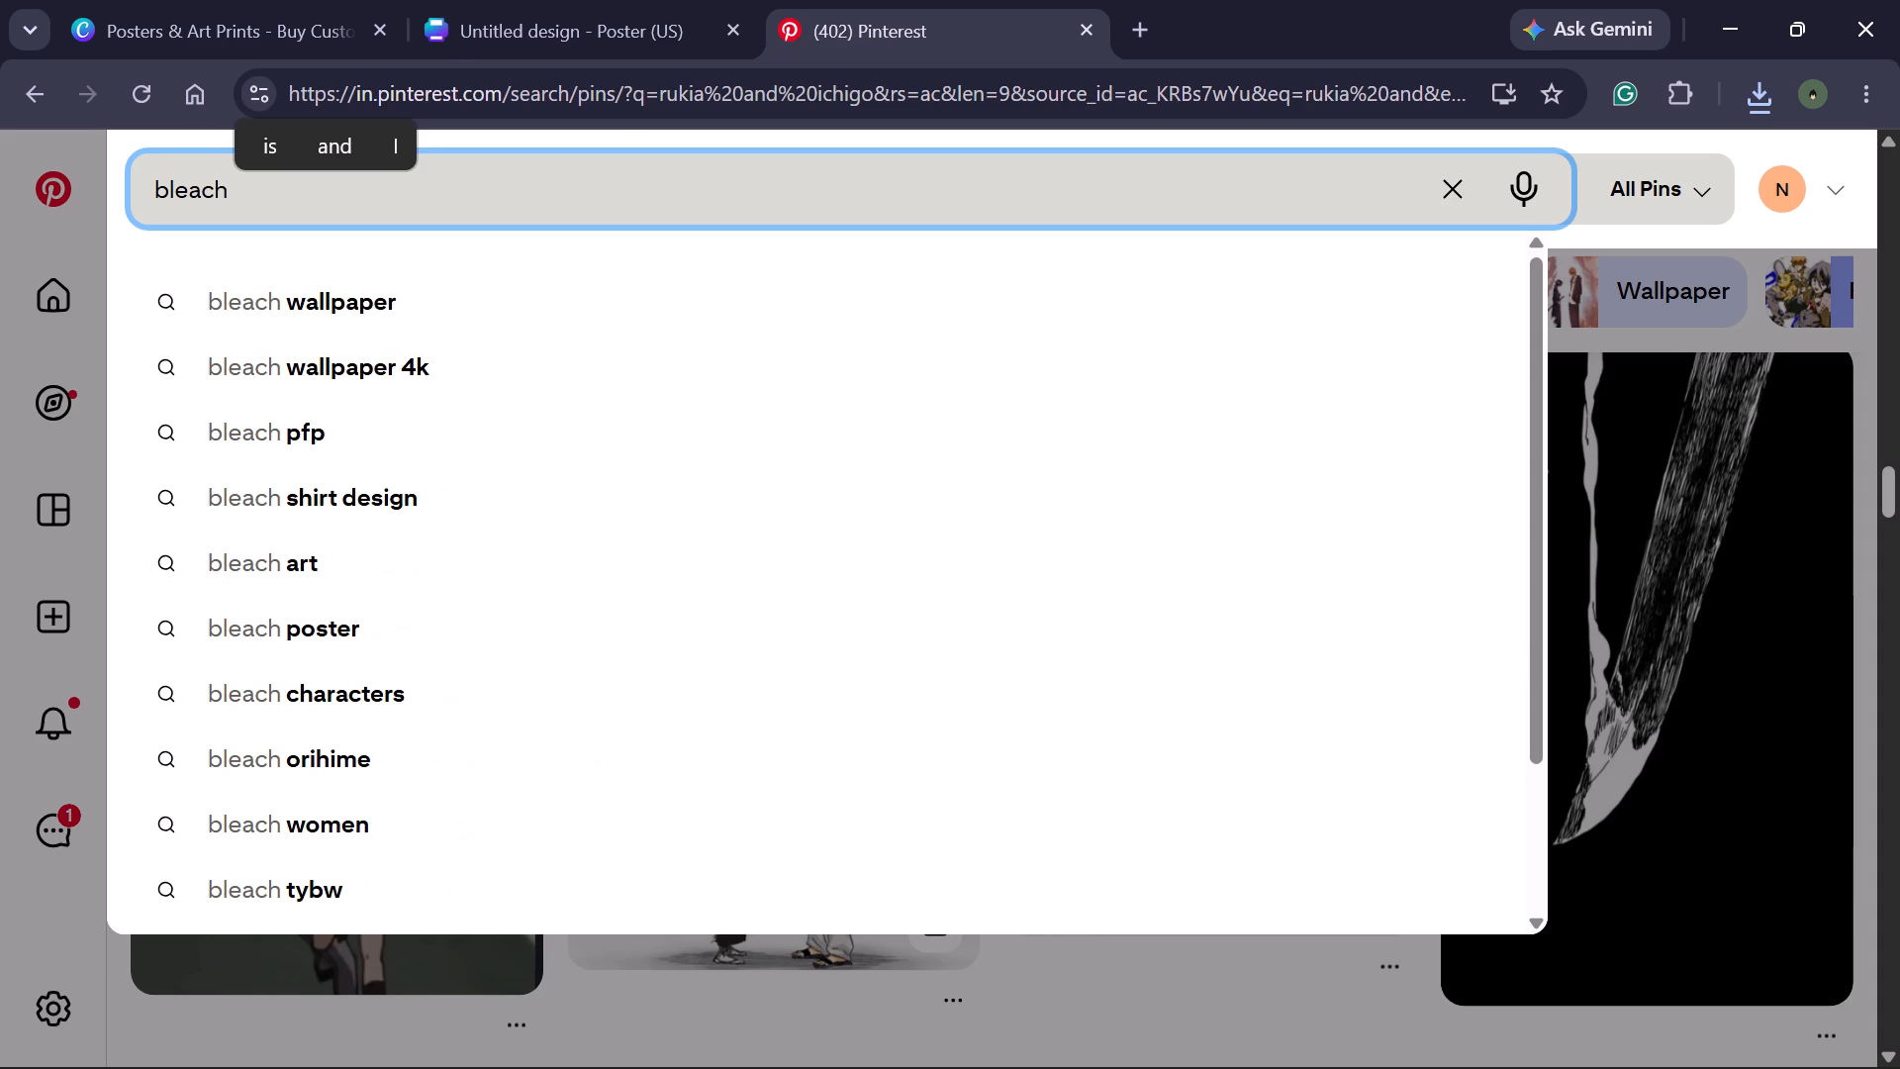
pyautogui.write('qu')
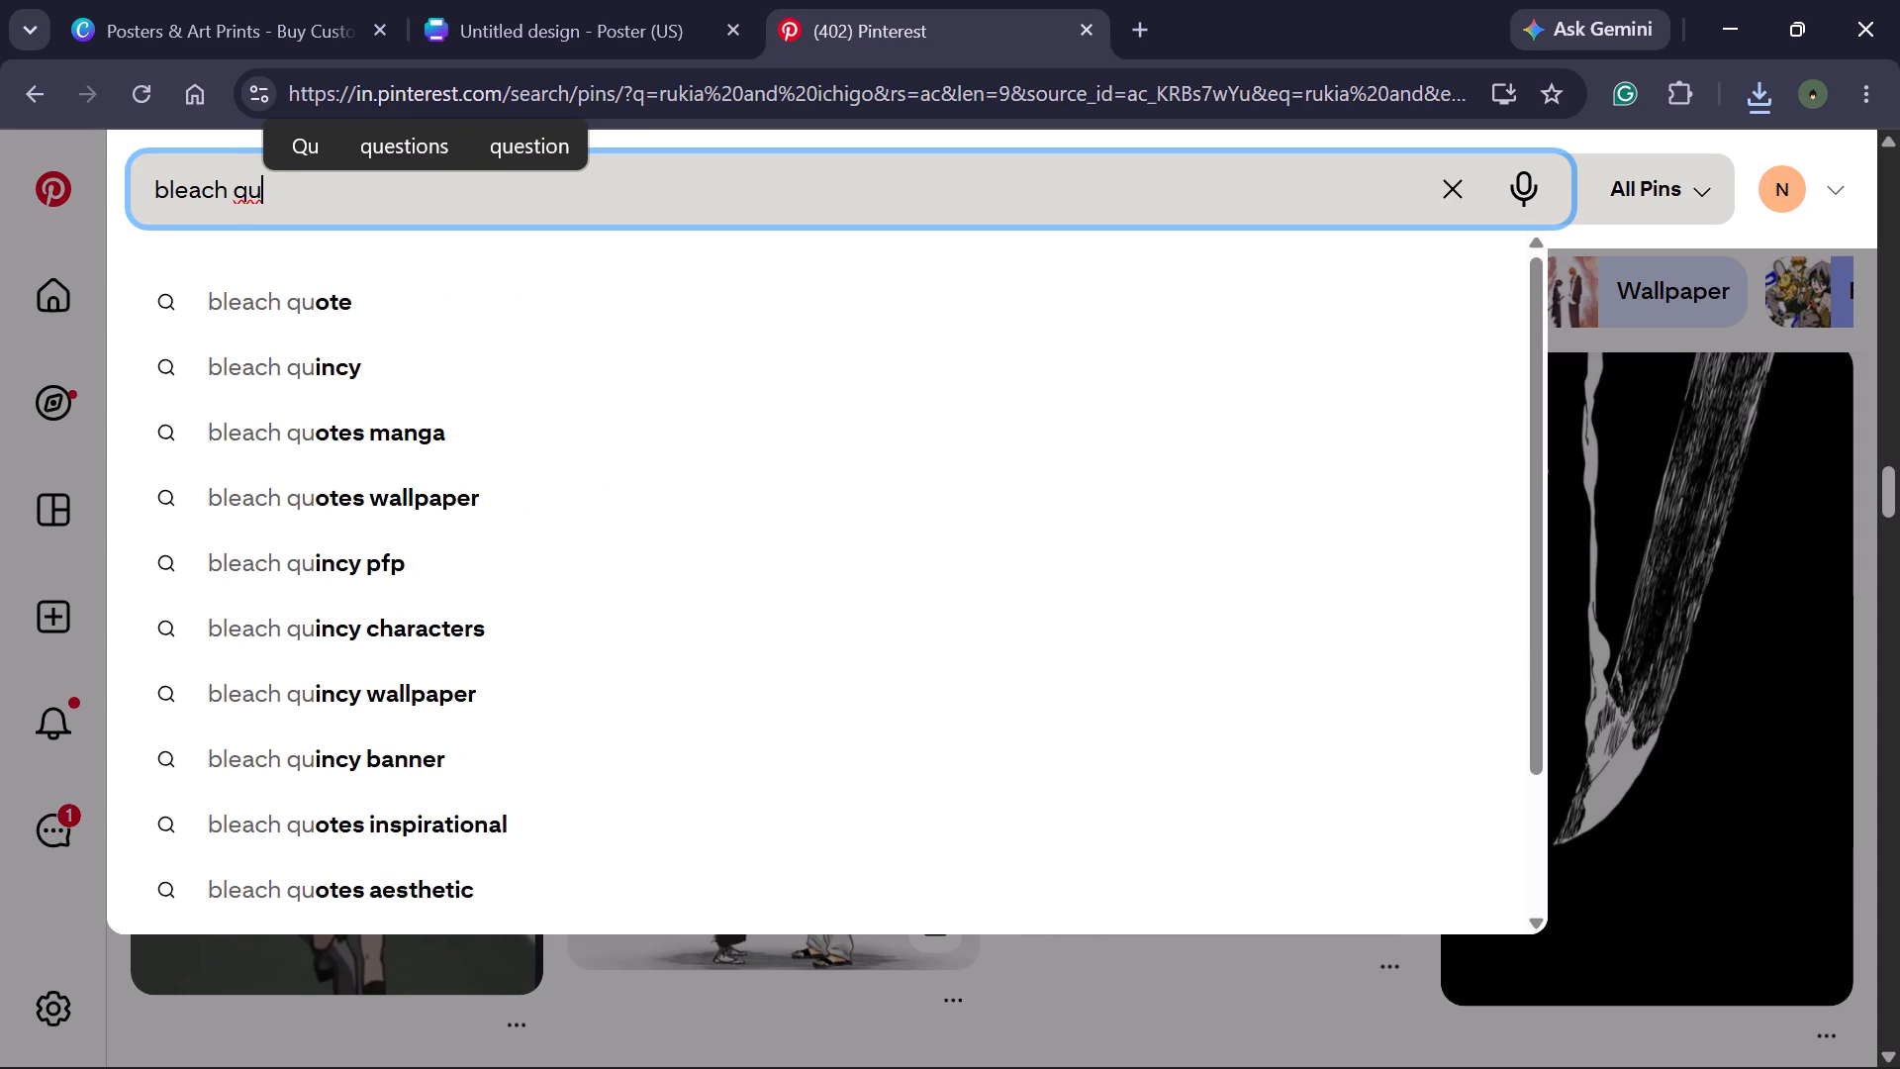
pyautogui.click(556, 324)
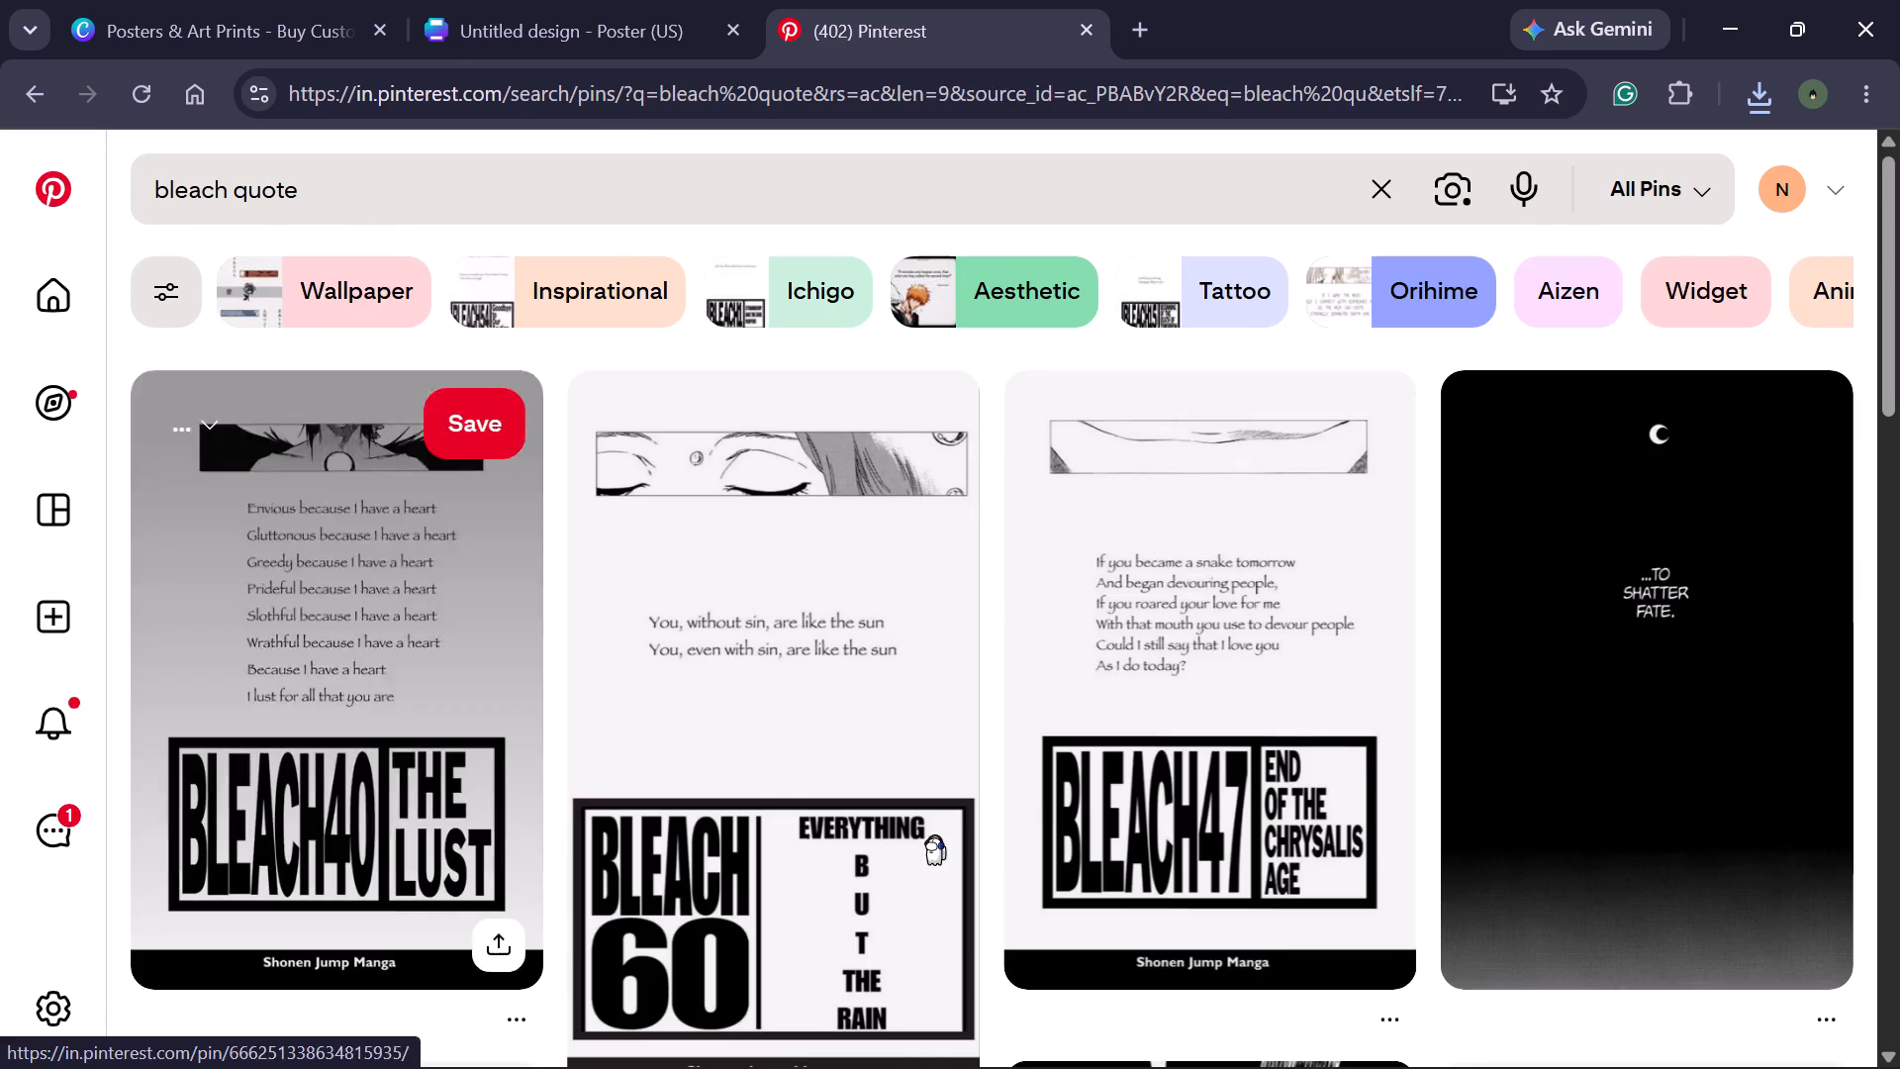
# Look through the "bleach quote" results, including those past the related searches, for a quote image suitable for the poster.
pyautogui.scroll(-1, 750, 780)
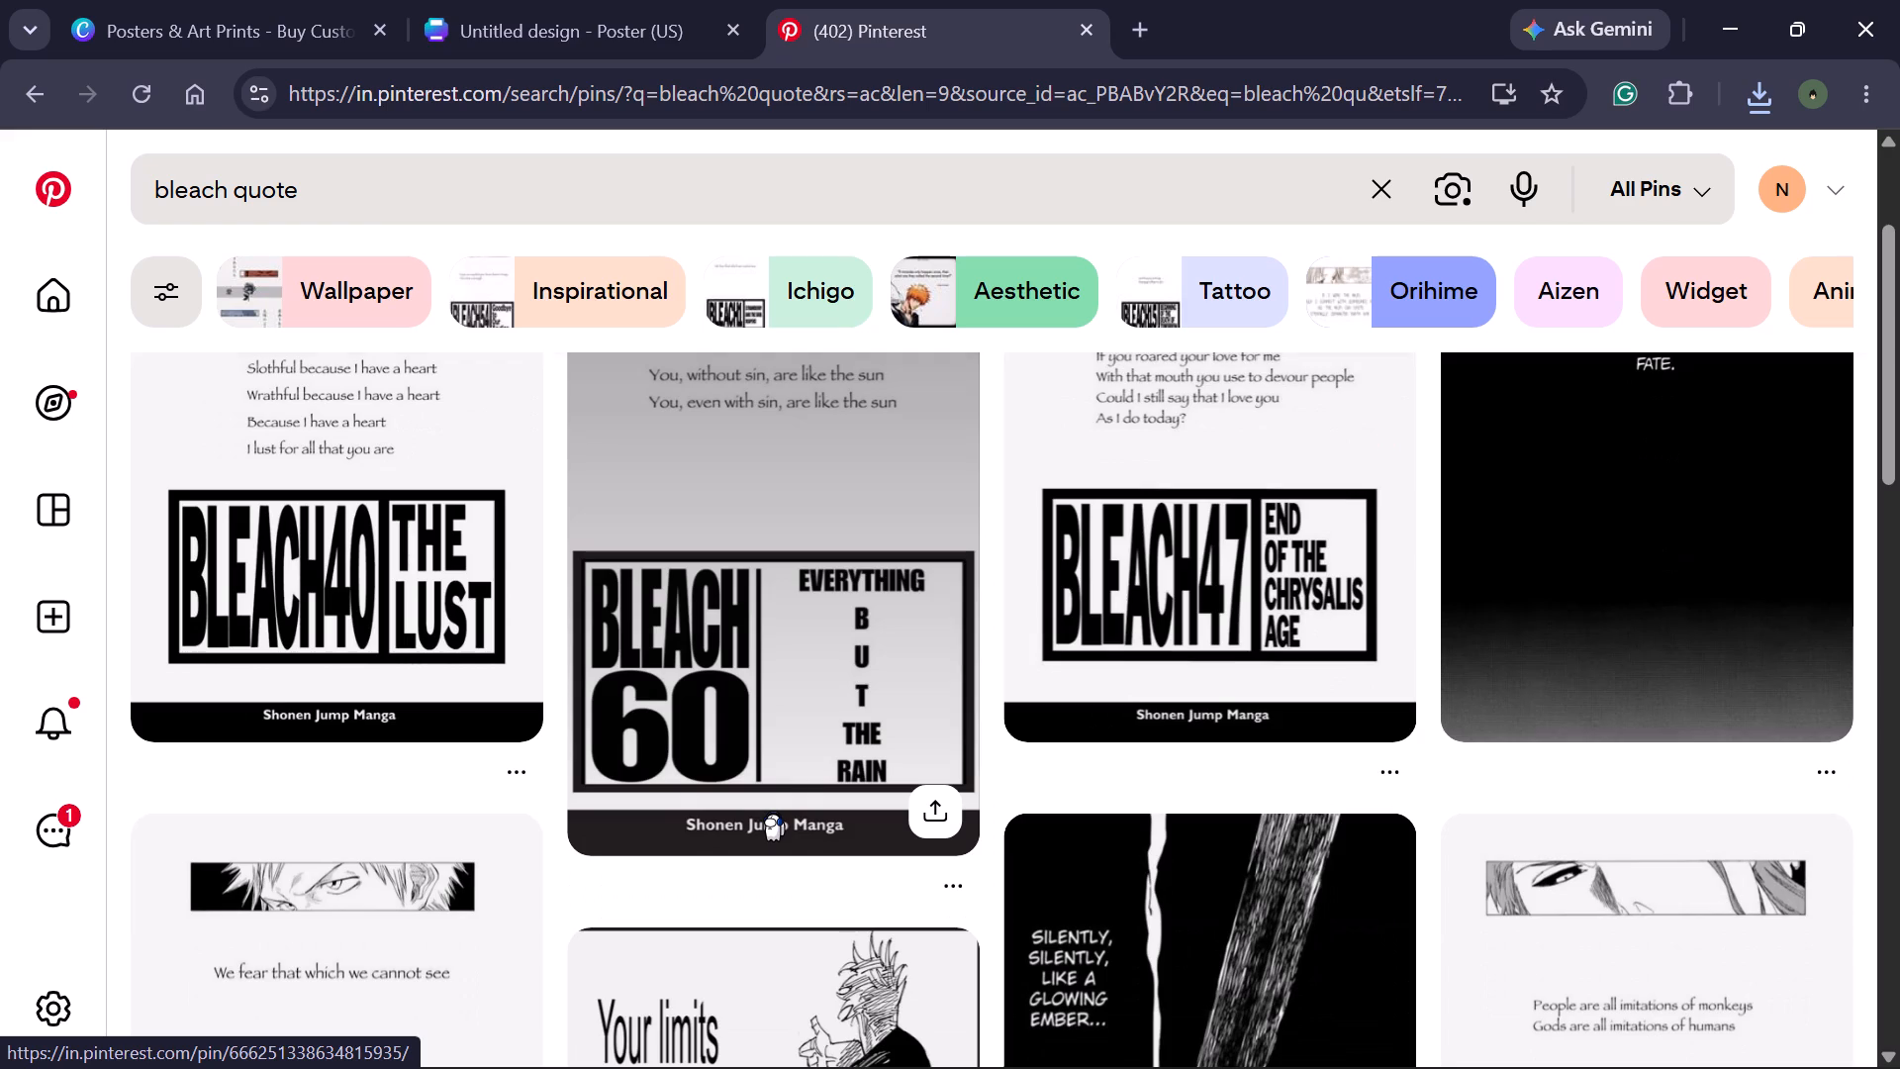
pyautogui.scroll(-1, 772, 811)
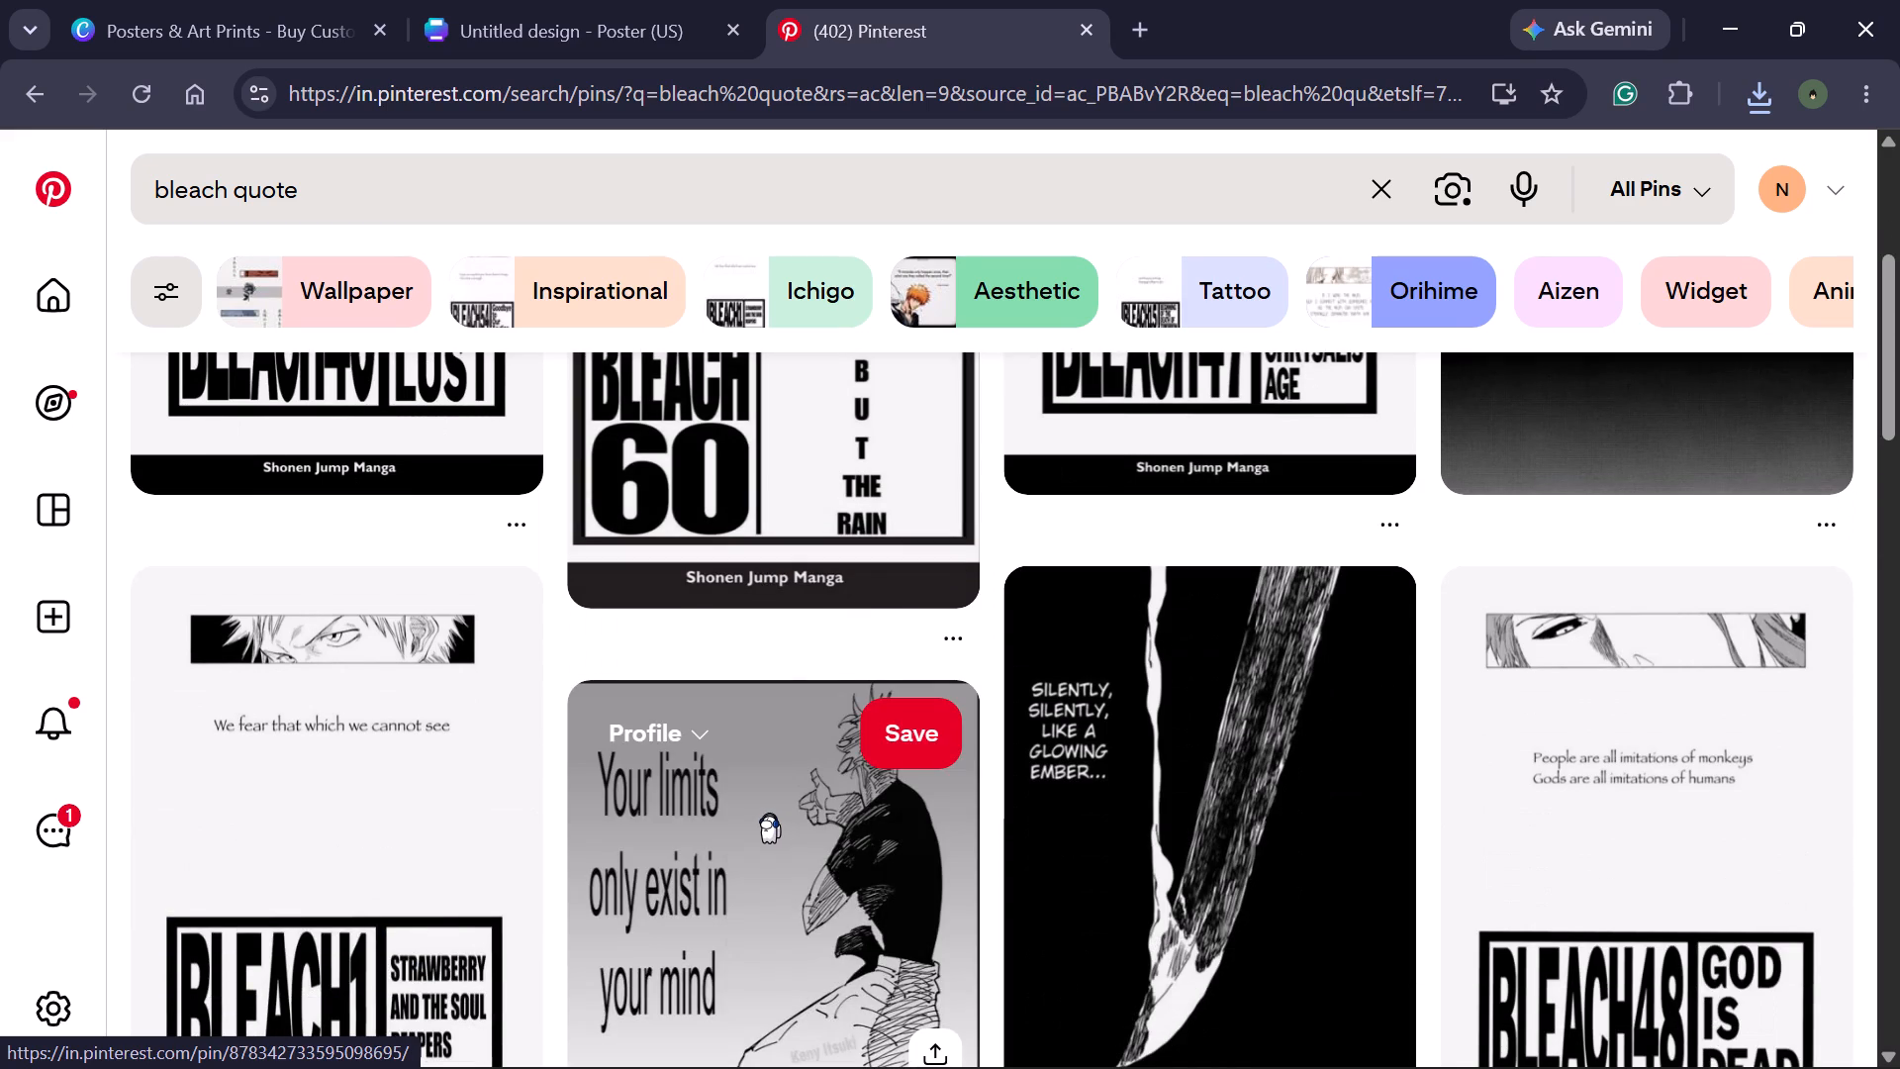
pyautogui.scroll(-3, 769, 814)
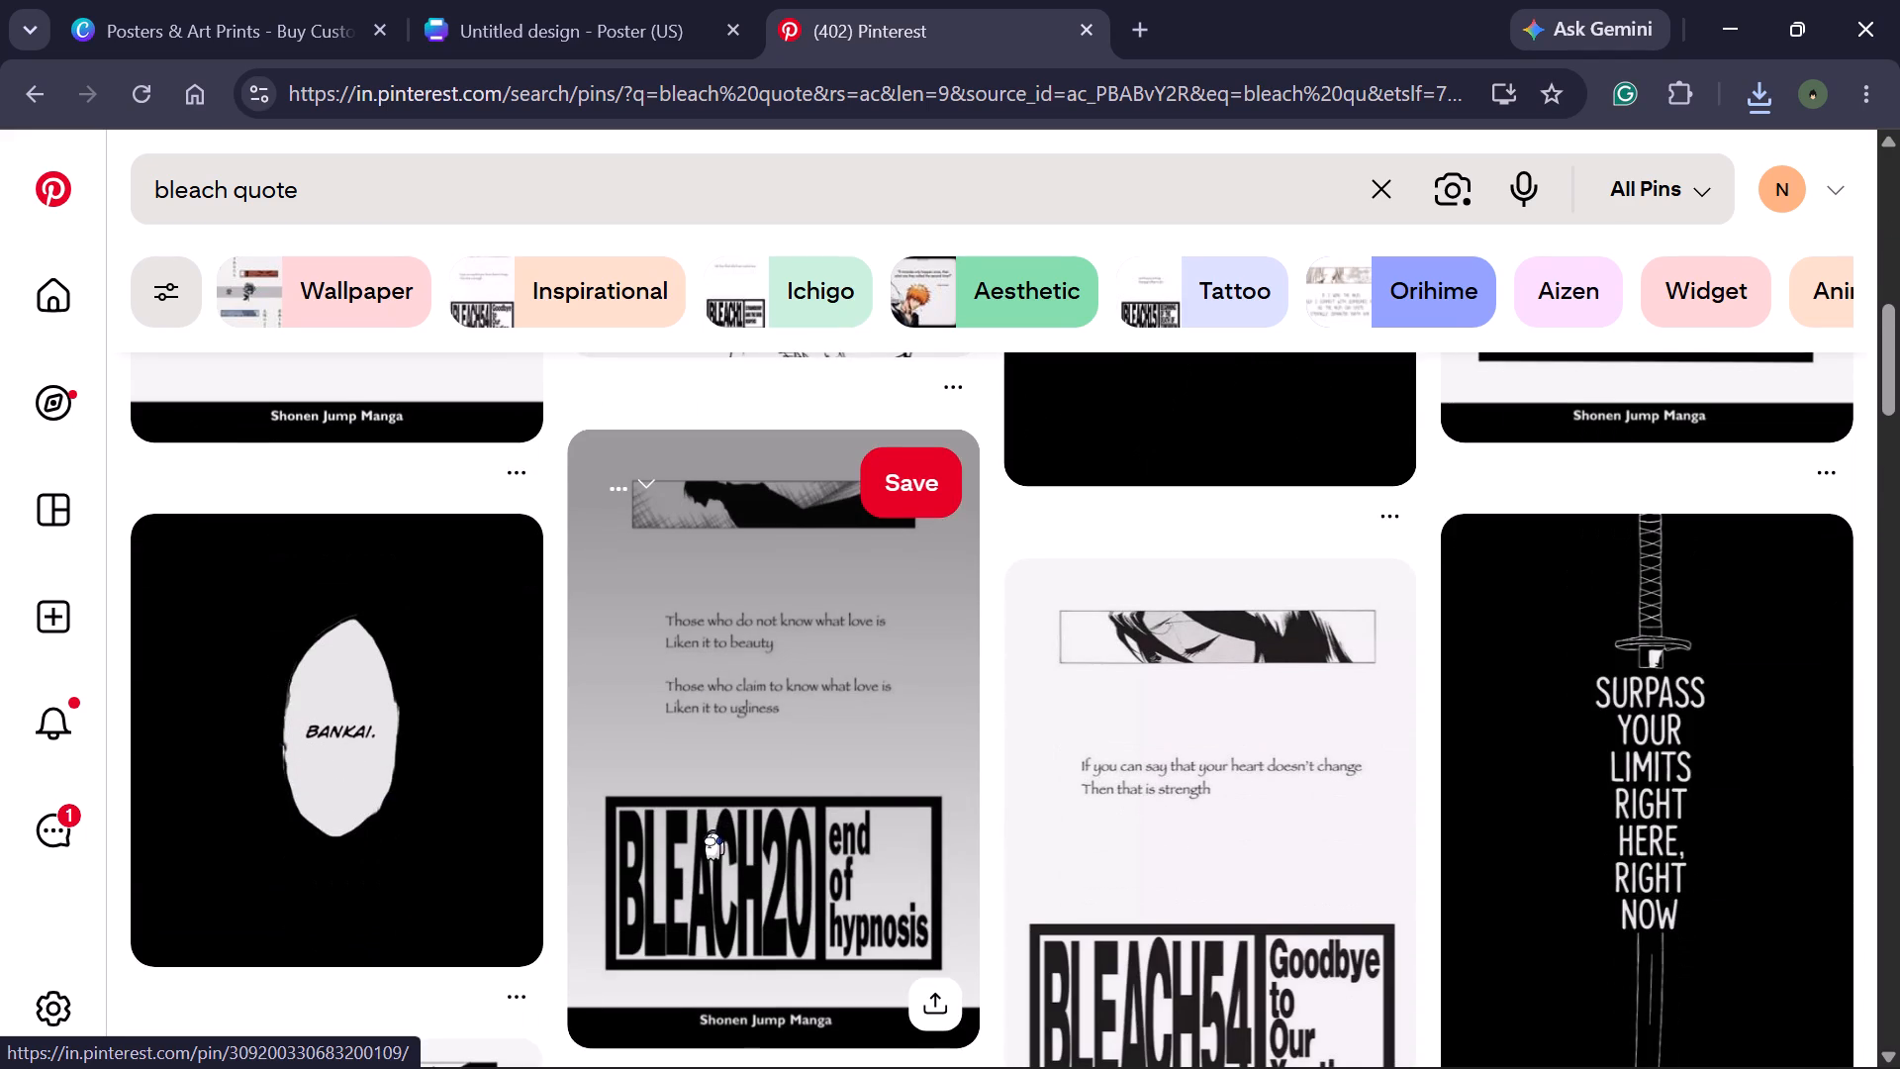
pyautogui.scroll(-2, 830, 848)
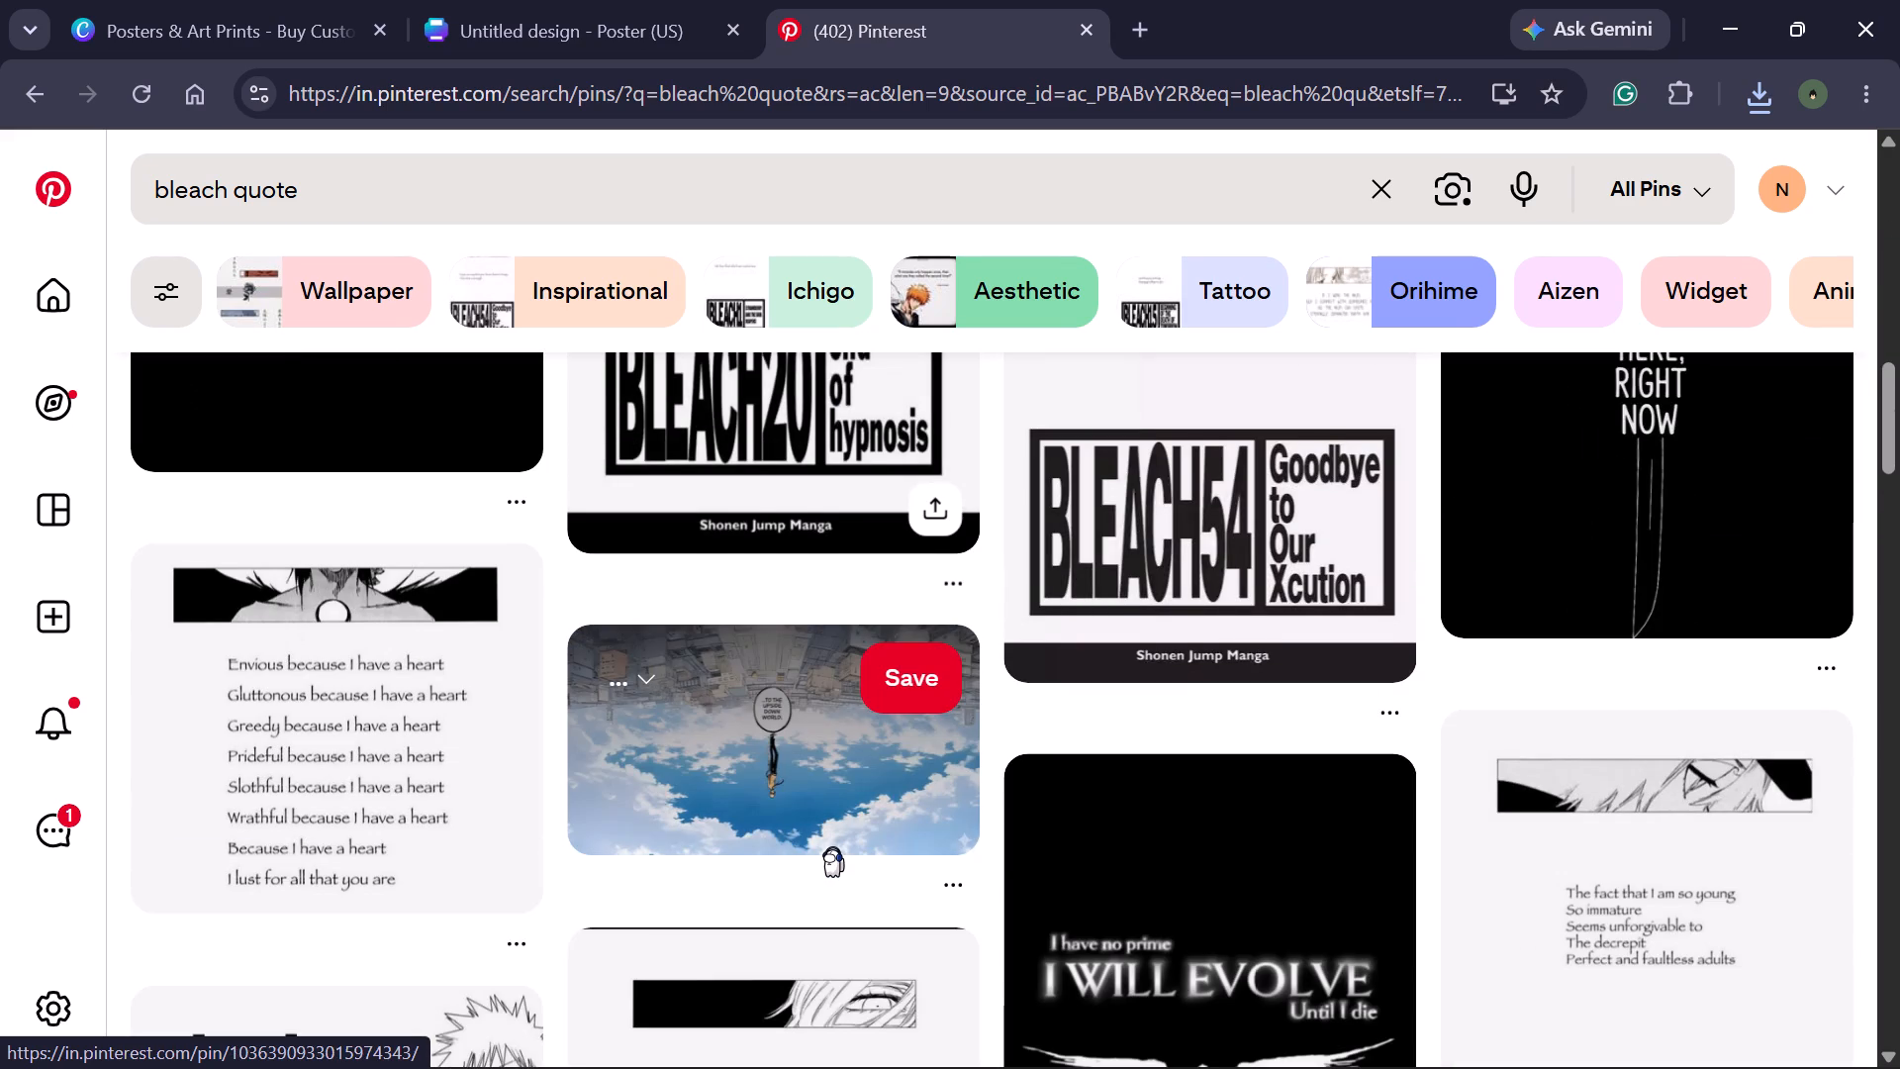
pyautogui.scroll(-2, 832, 846)
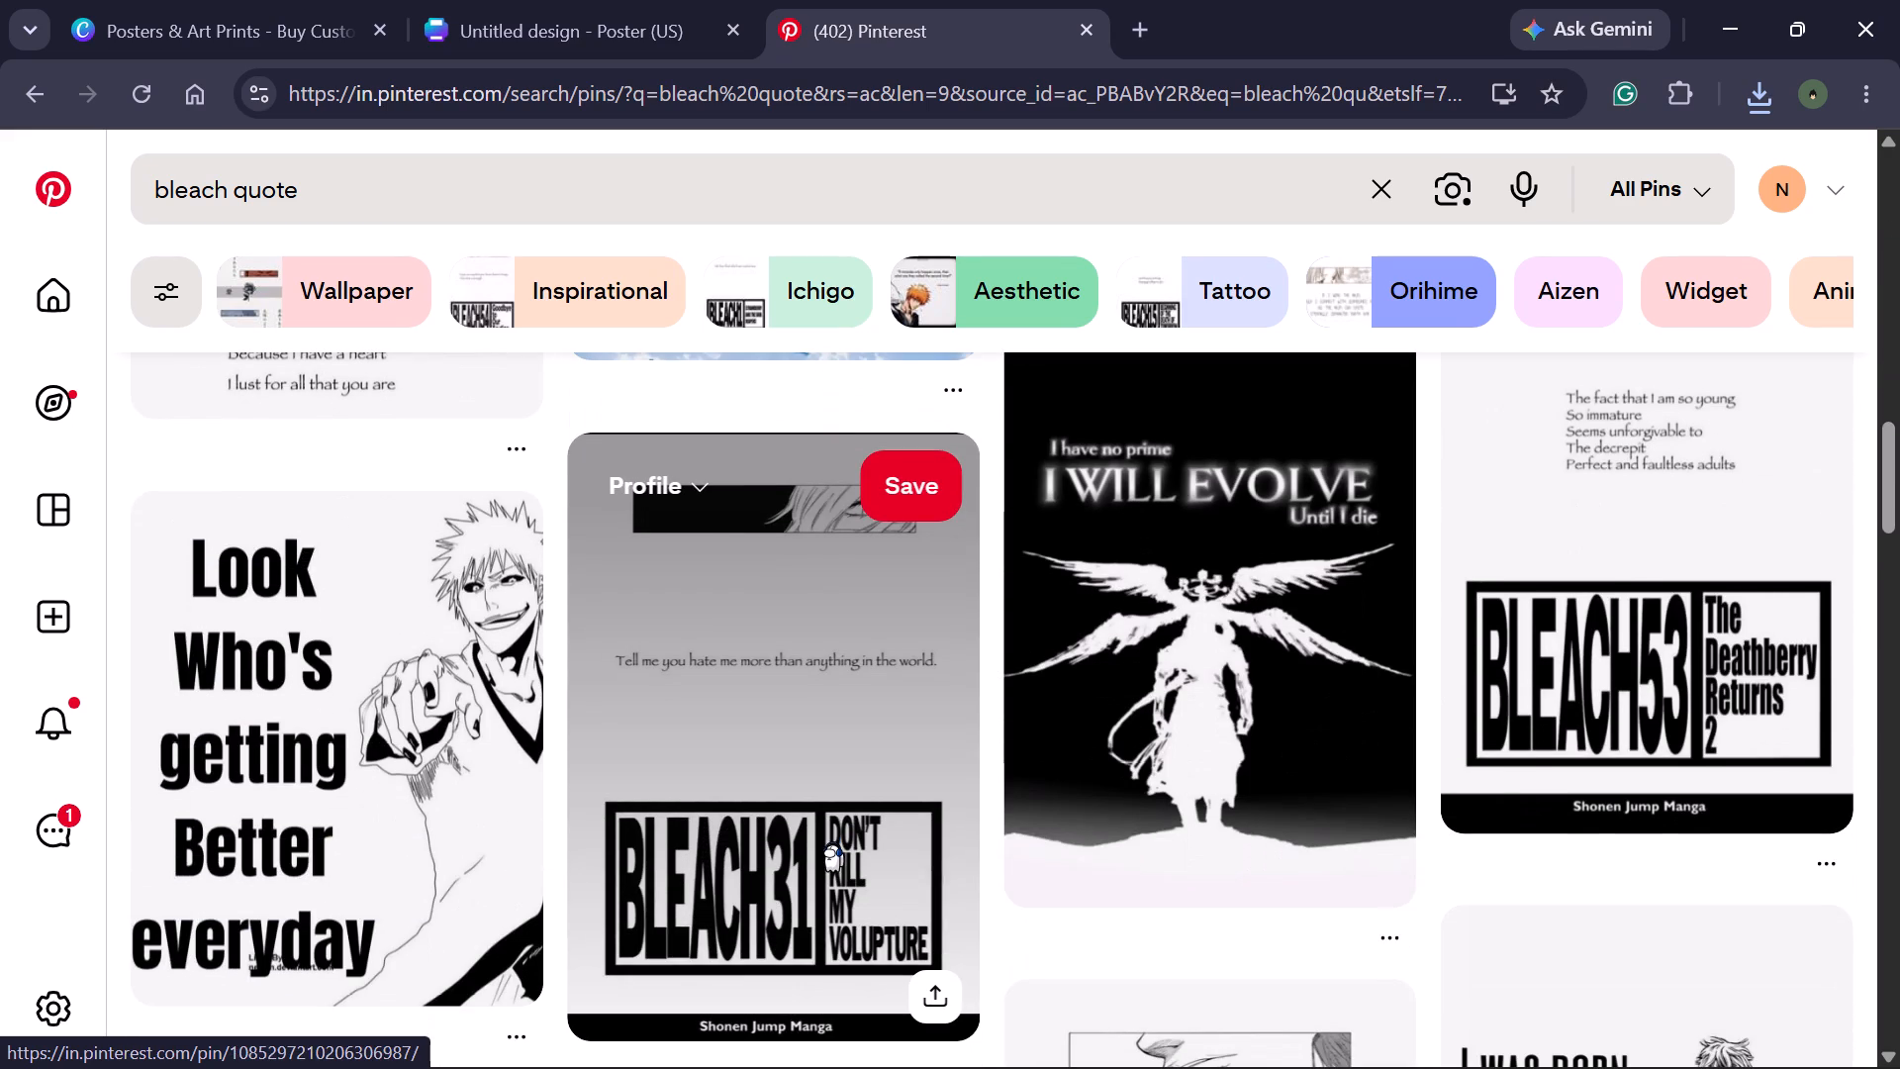
pyautogui.scroll(-4, 797, 859)
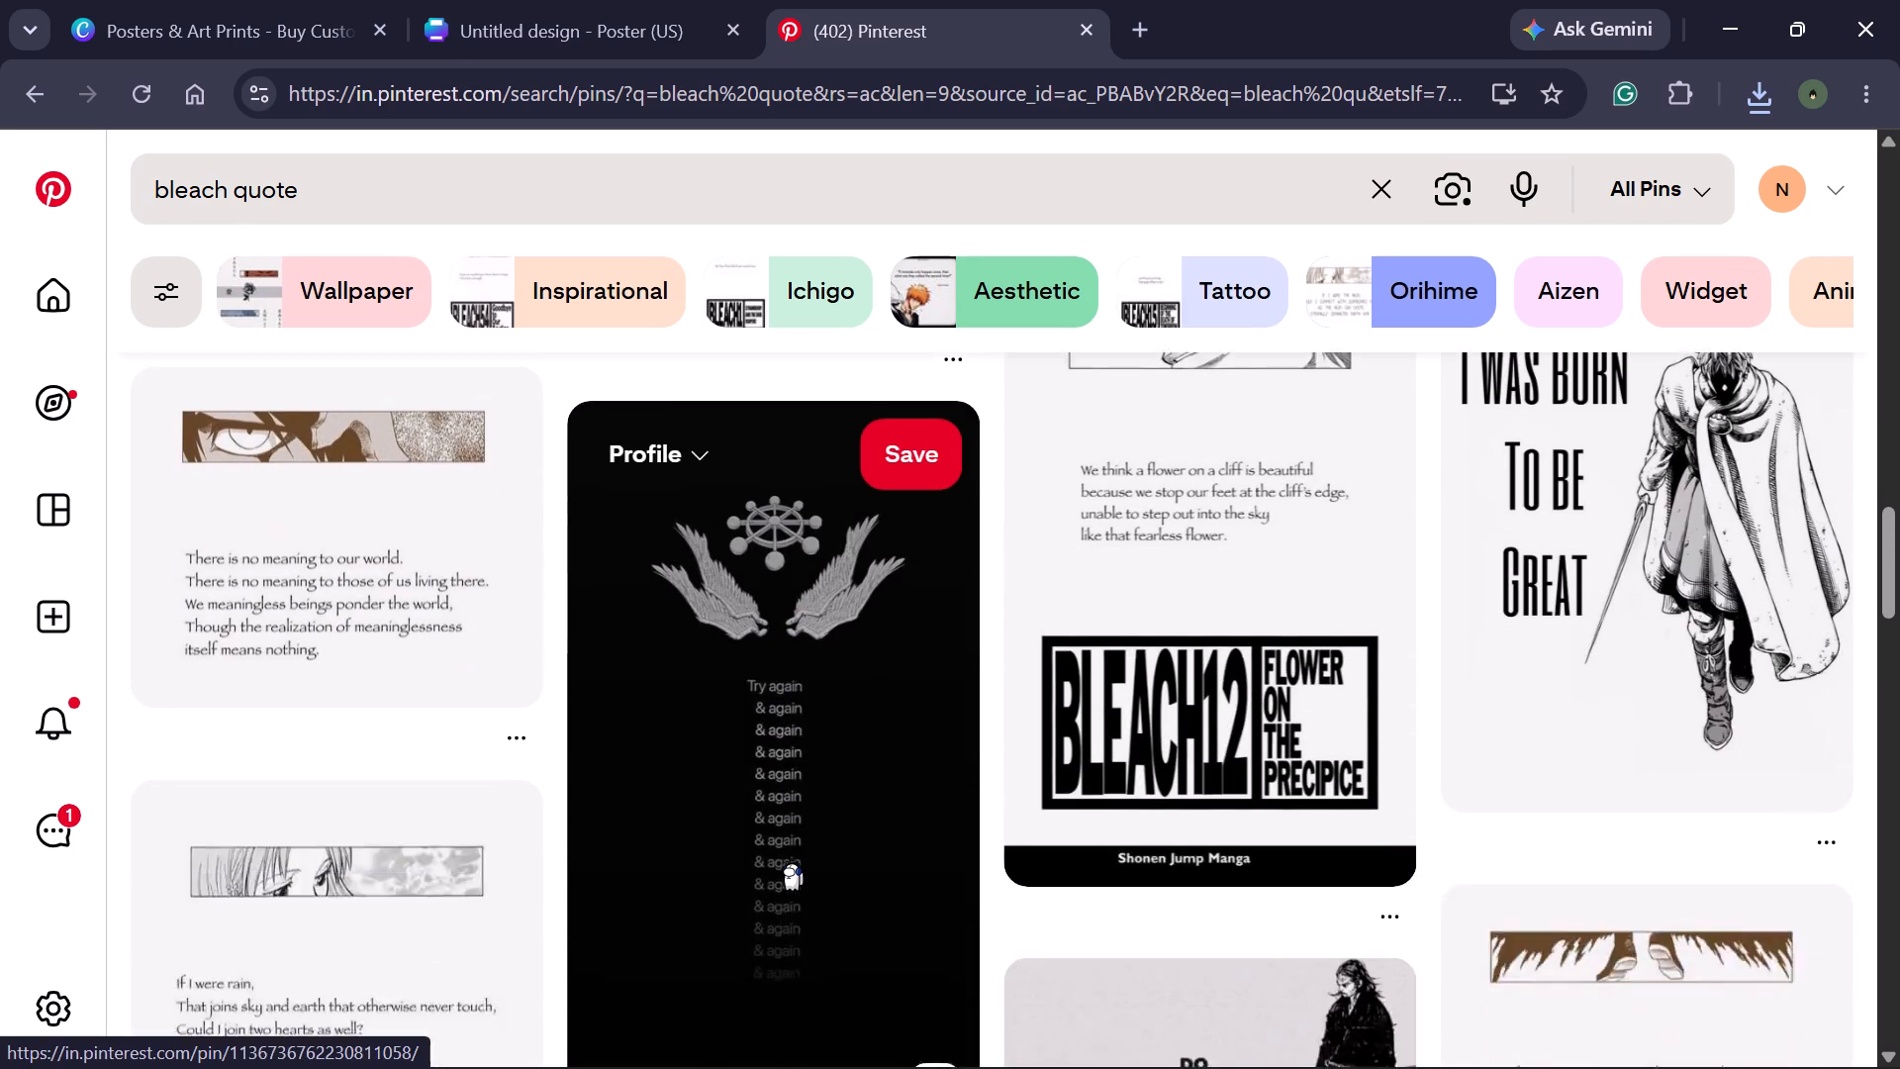
pyautogui.scroll(-2, 792, 857)
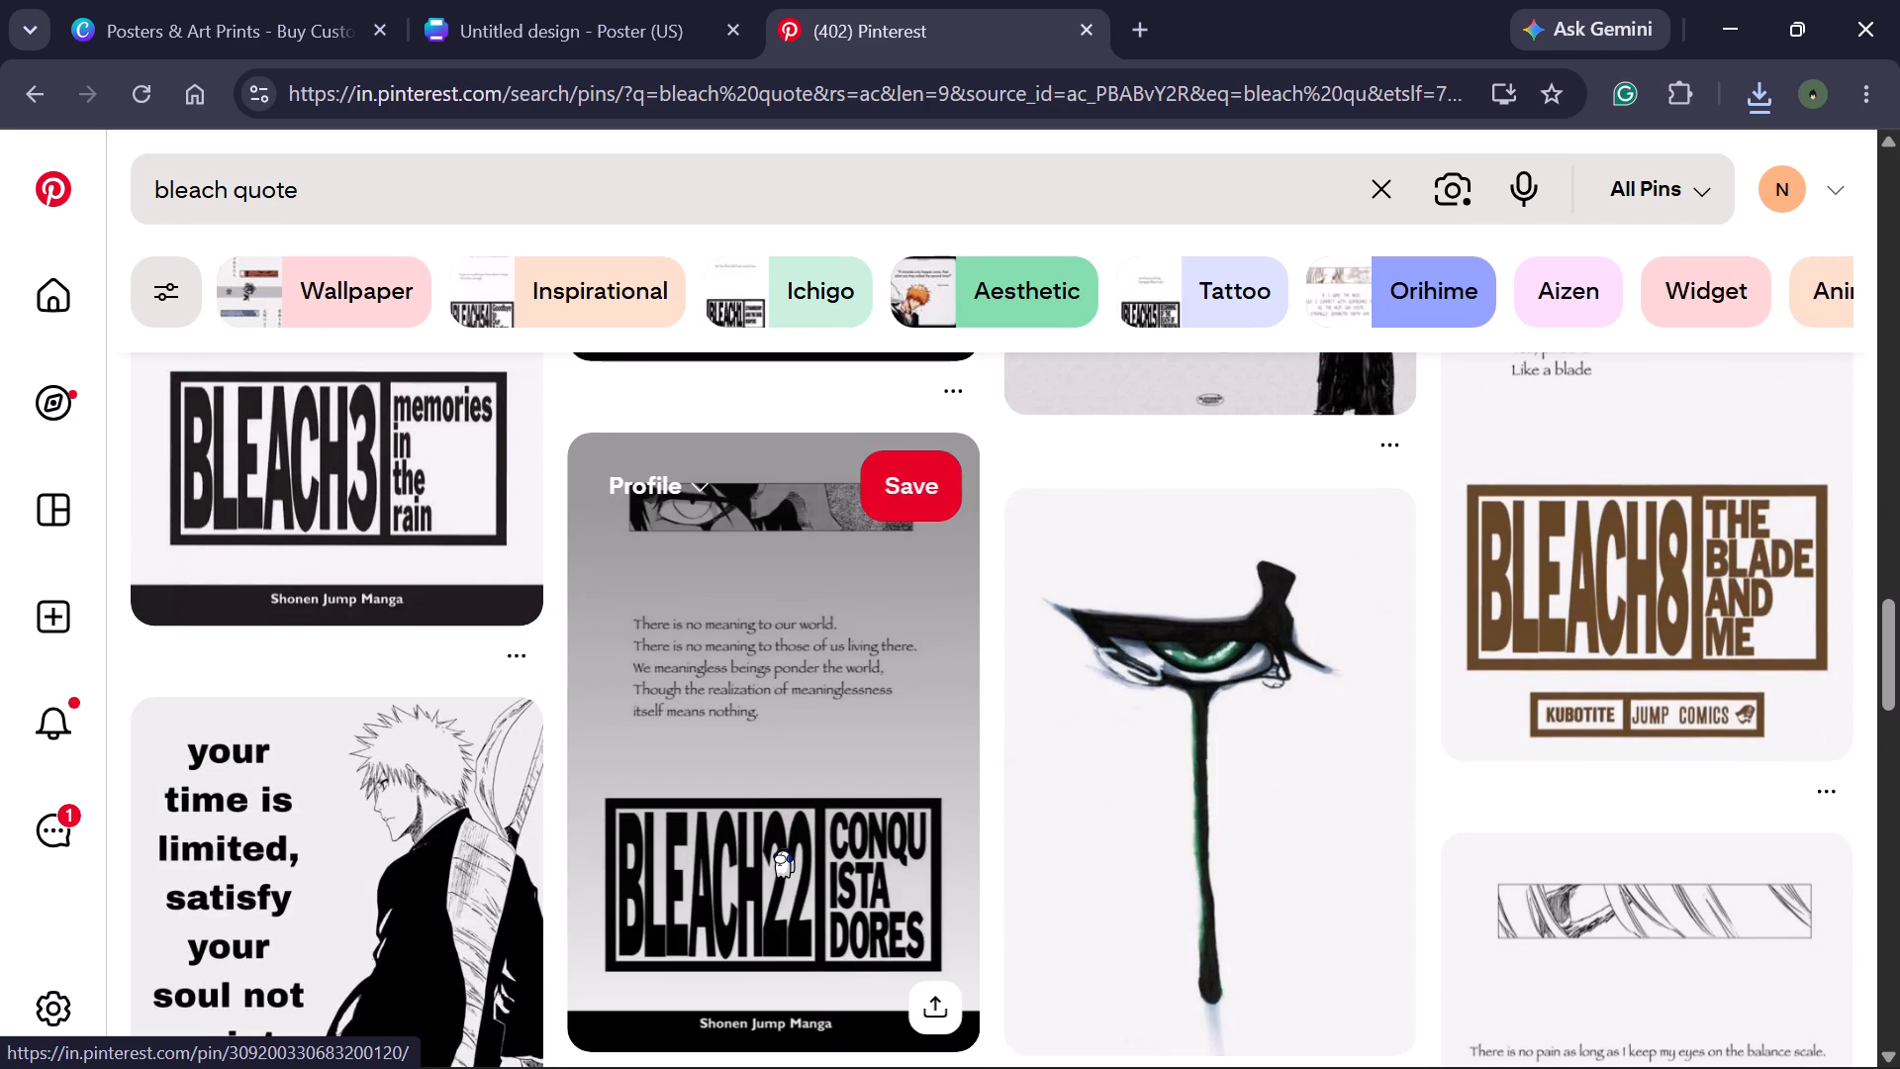
pyautogui.scroll(-3, 781, 848)
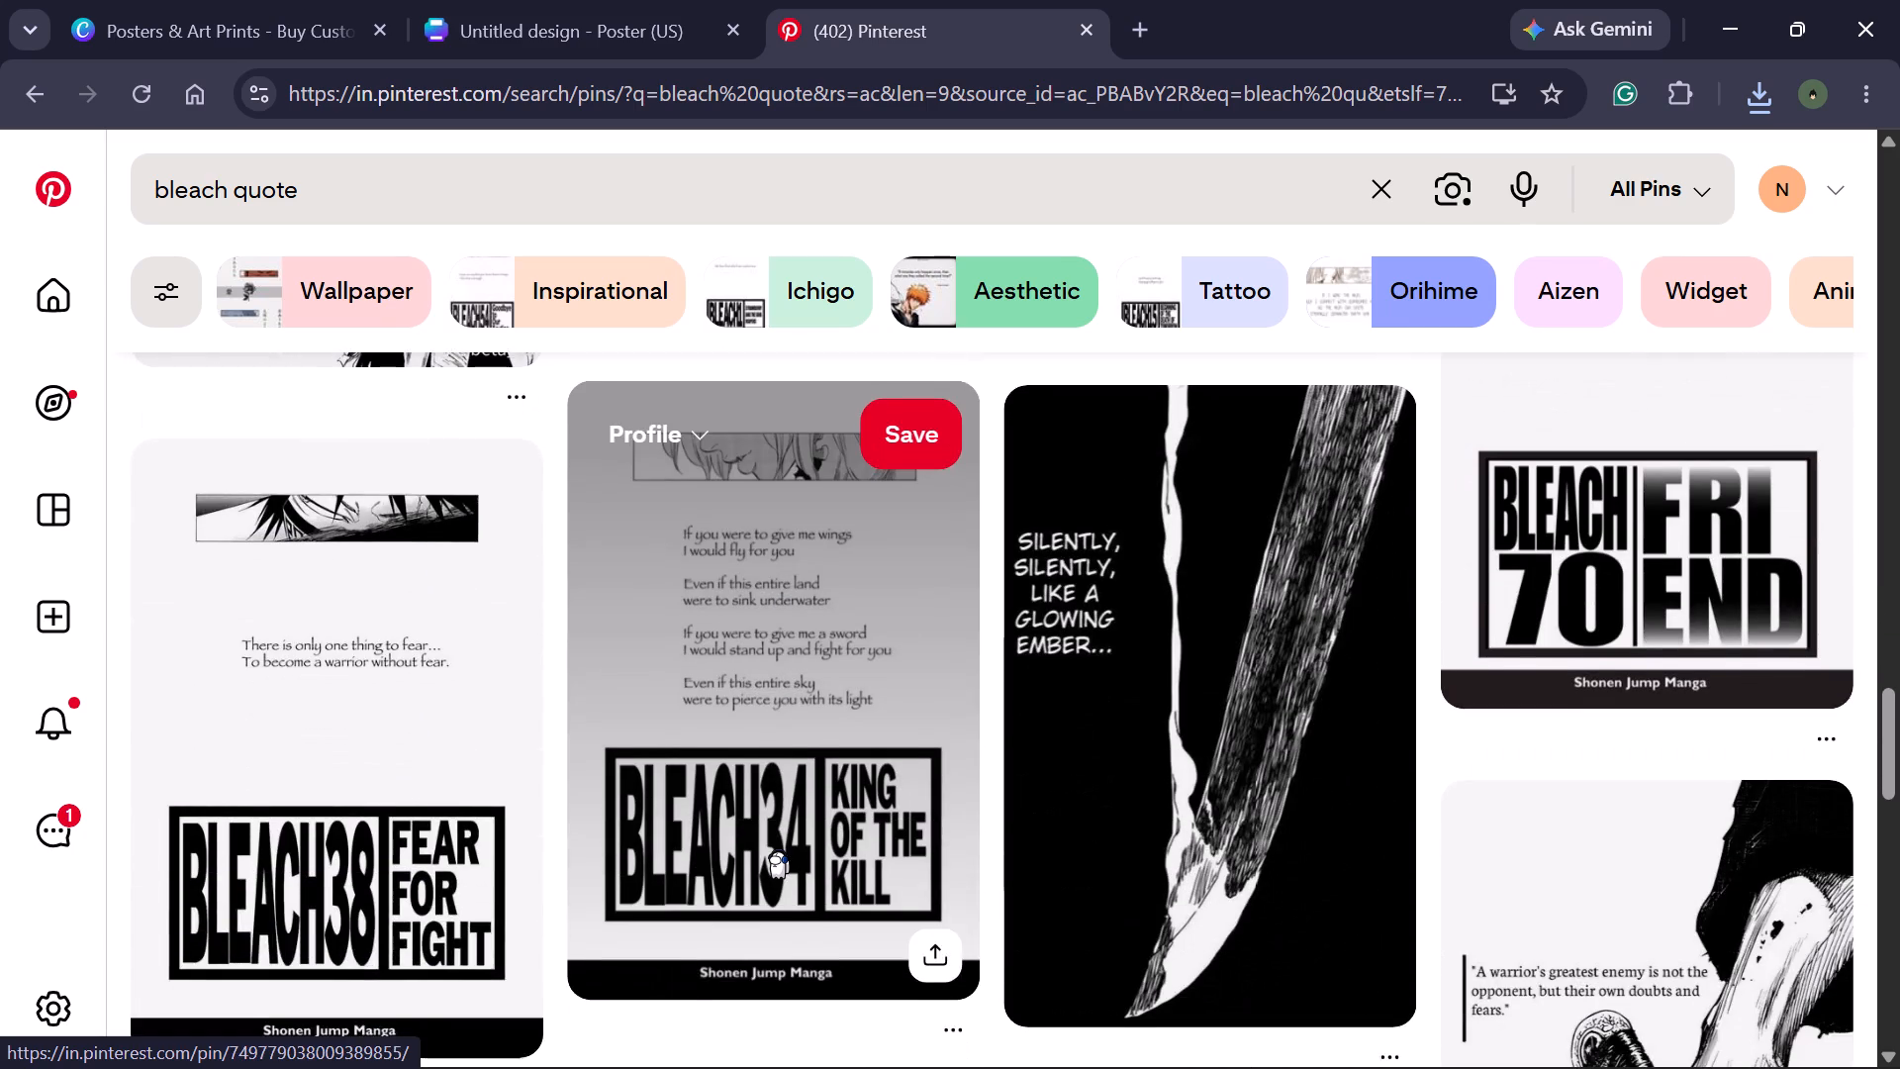
pyautogui.scroll(-3, 776, 849)
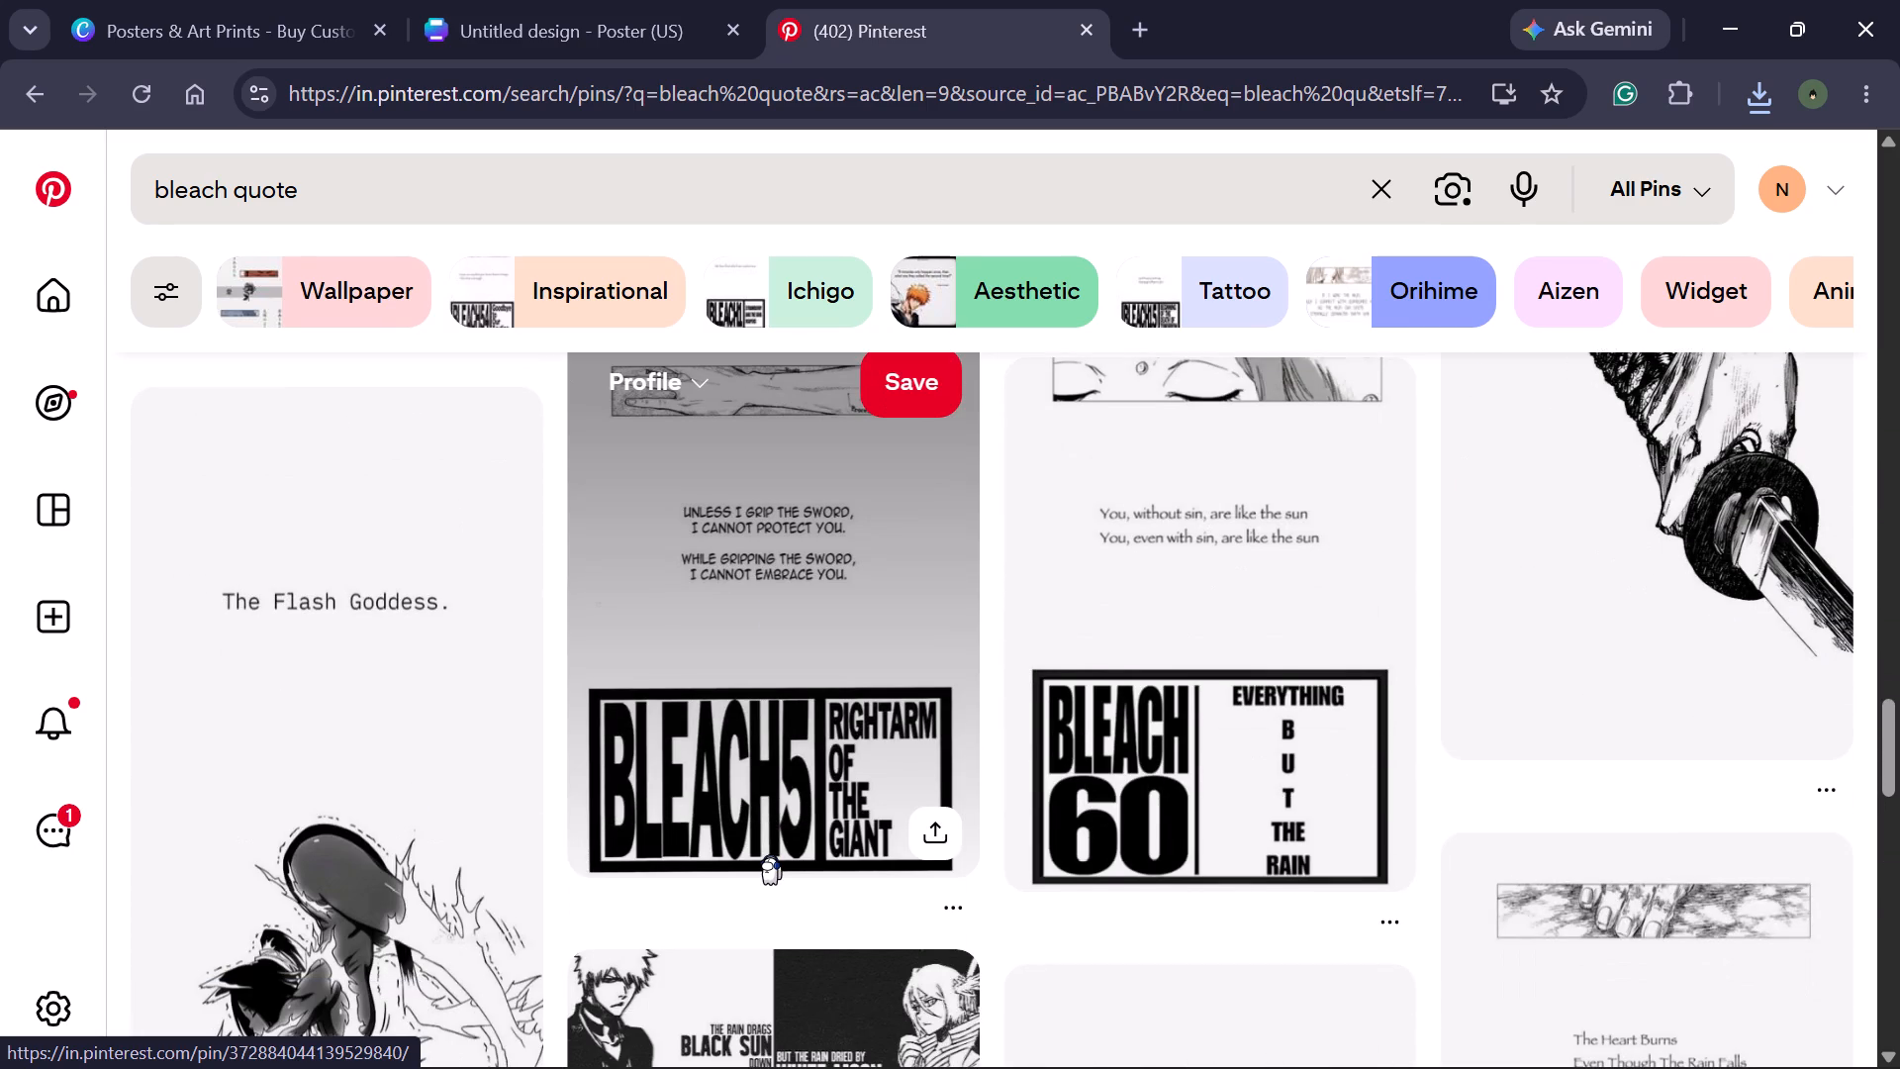
pyautogui.scroll(-3, 770, 854)
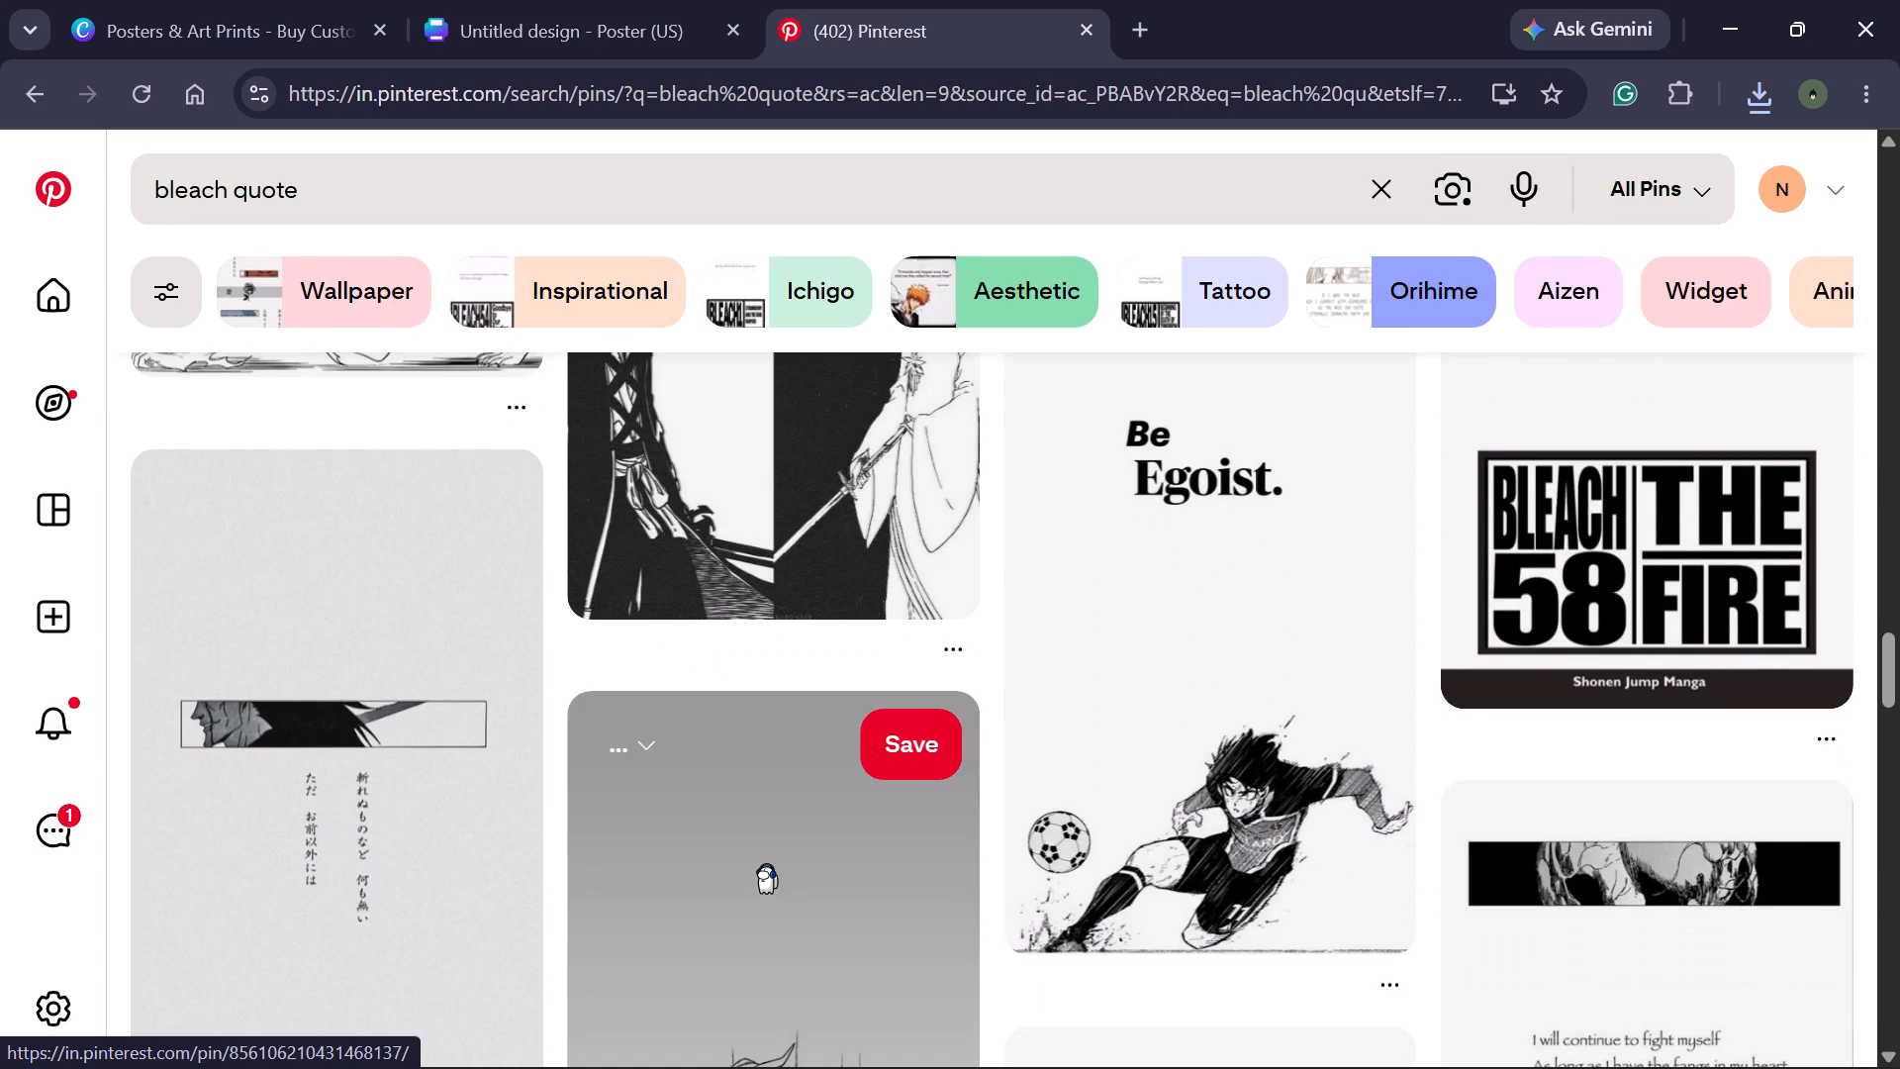
pyautogui.scroll(-3, 766, 863)
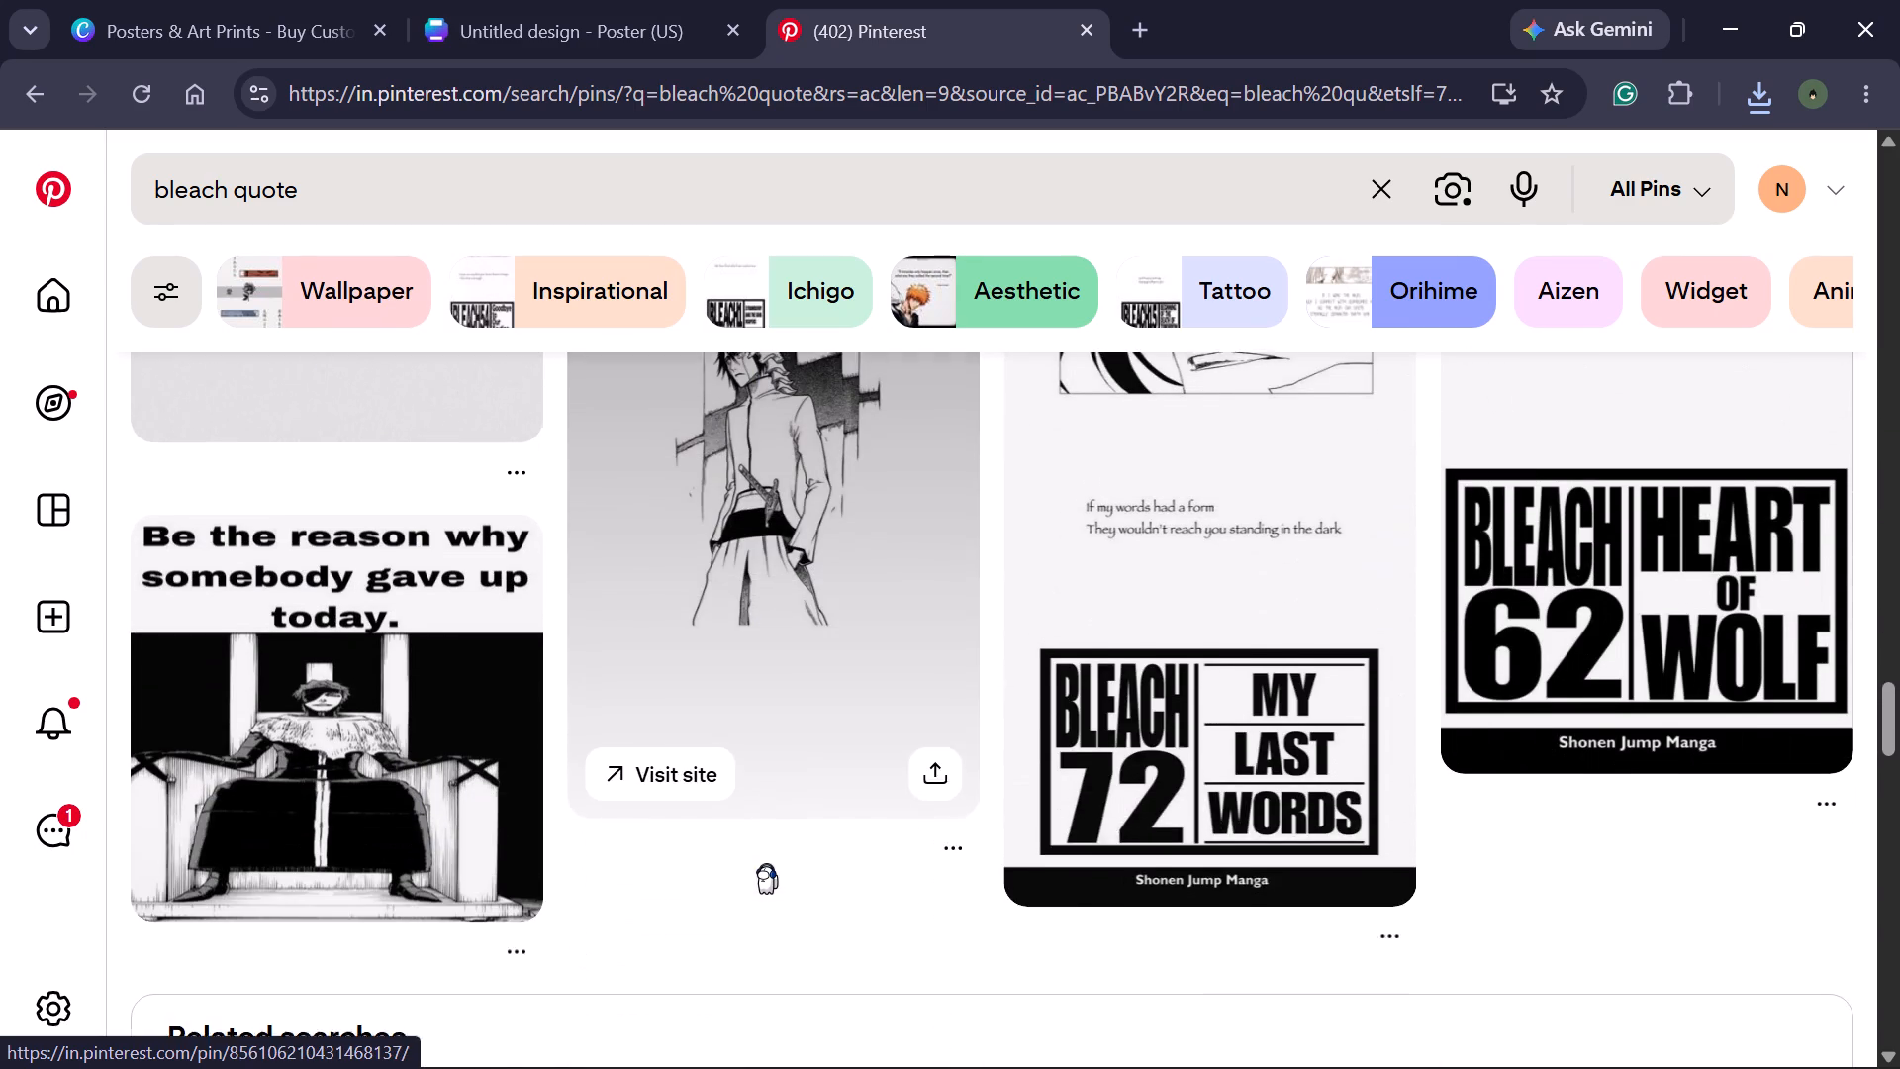
pyautogui.scroll(-4, 766, 863)
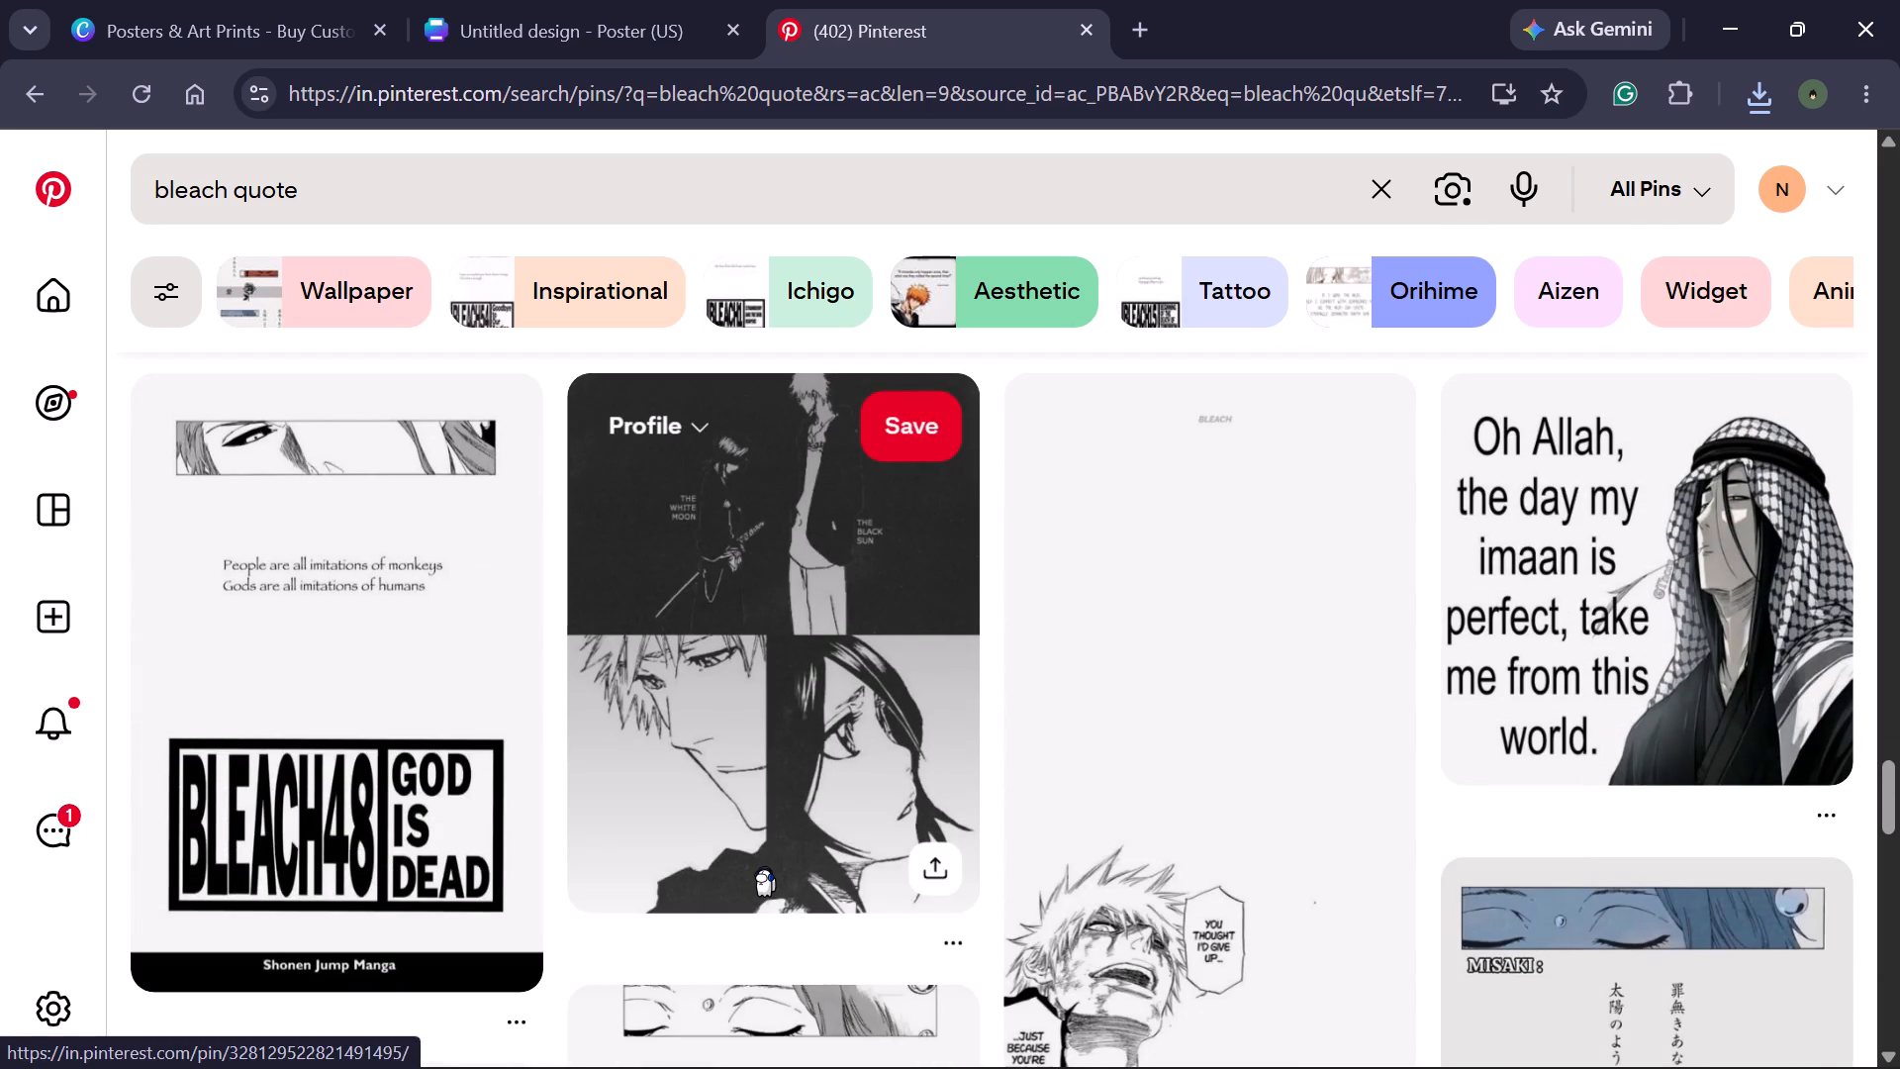
pyautogui.scroll(-2, 764, 866)
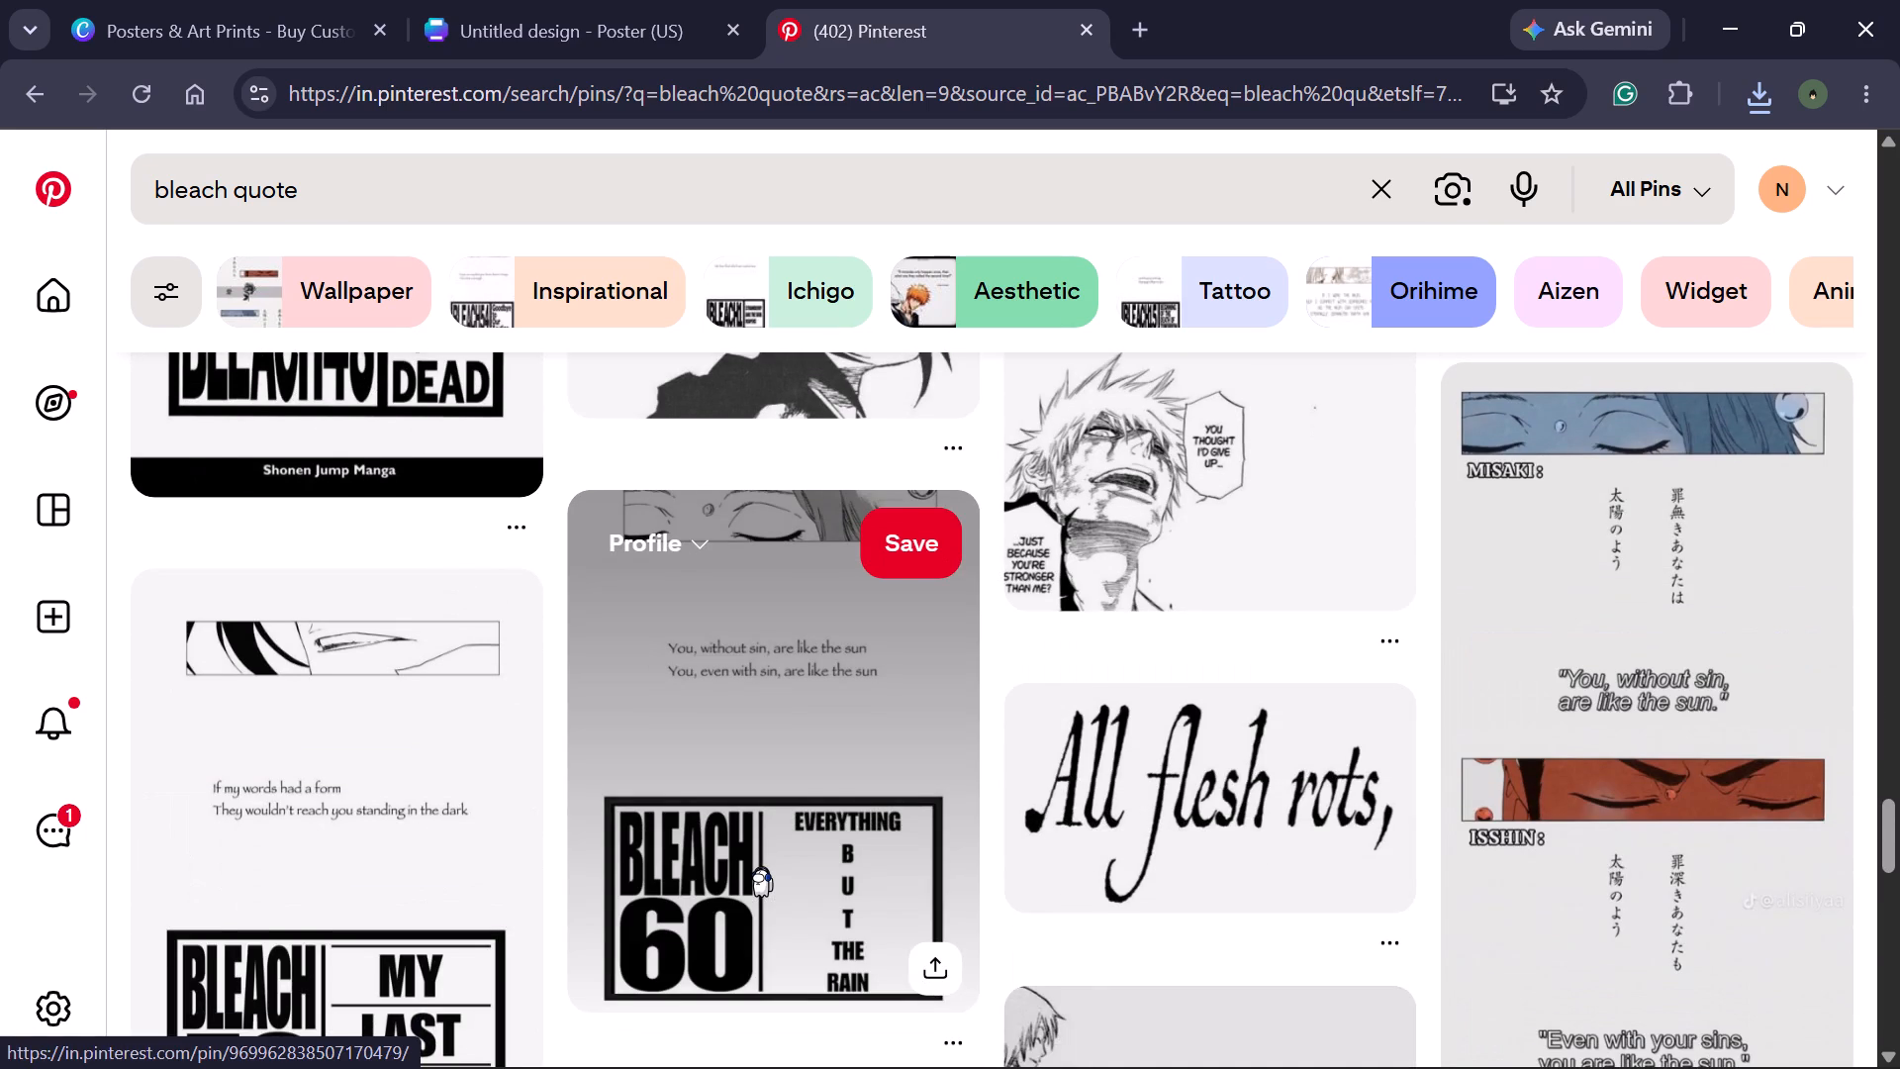
pyautogui.scroll(-2, 761, 866)
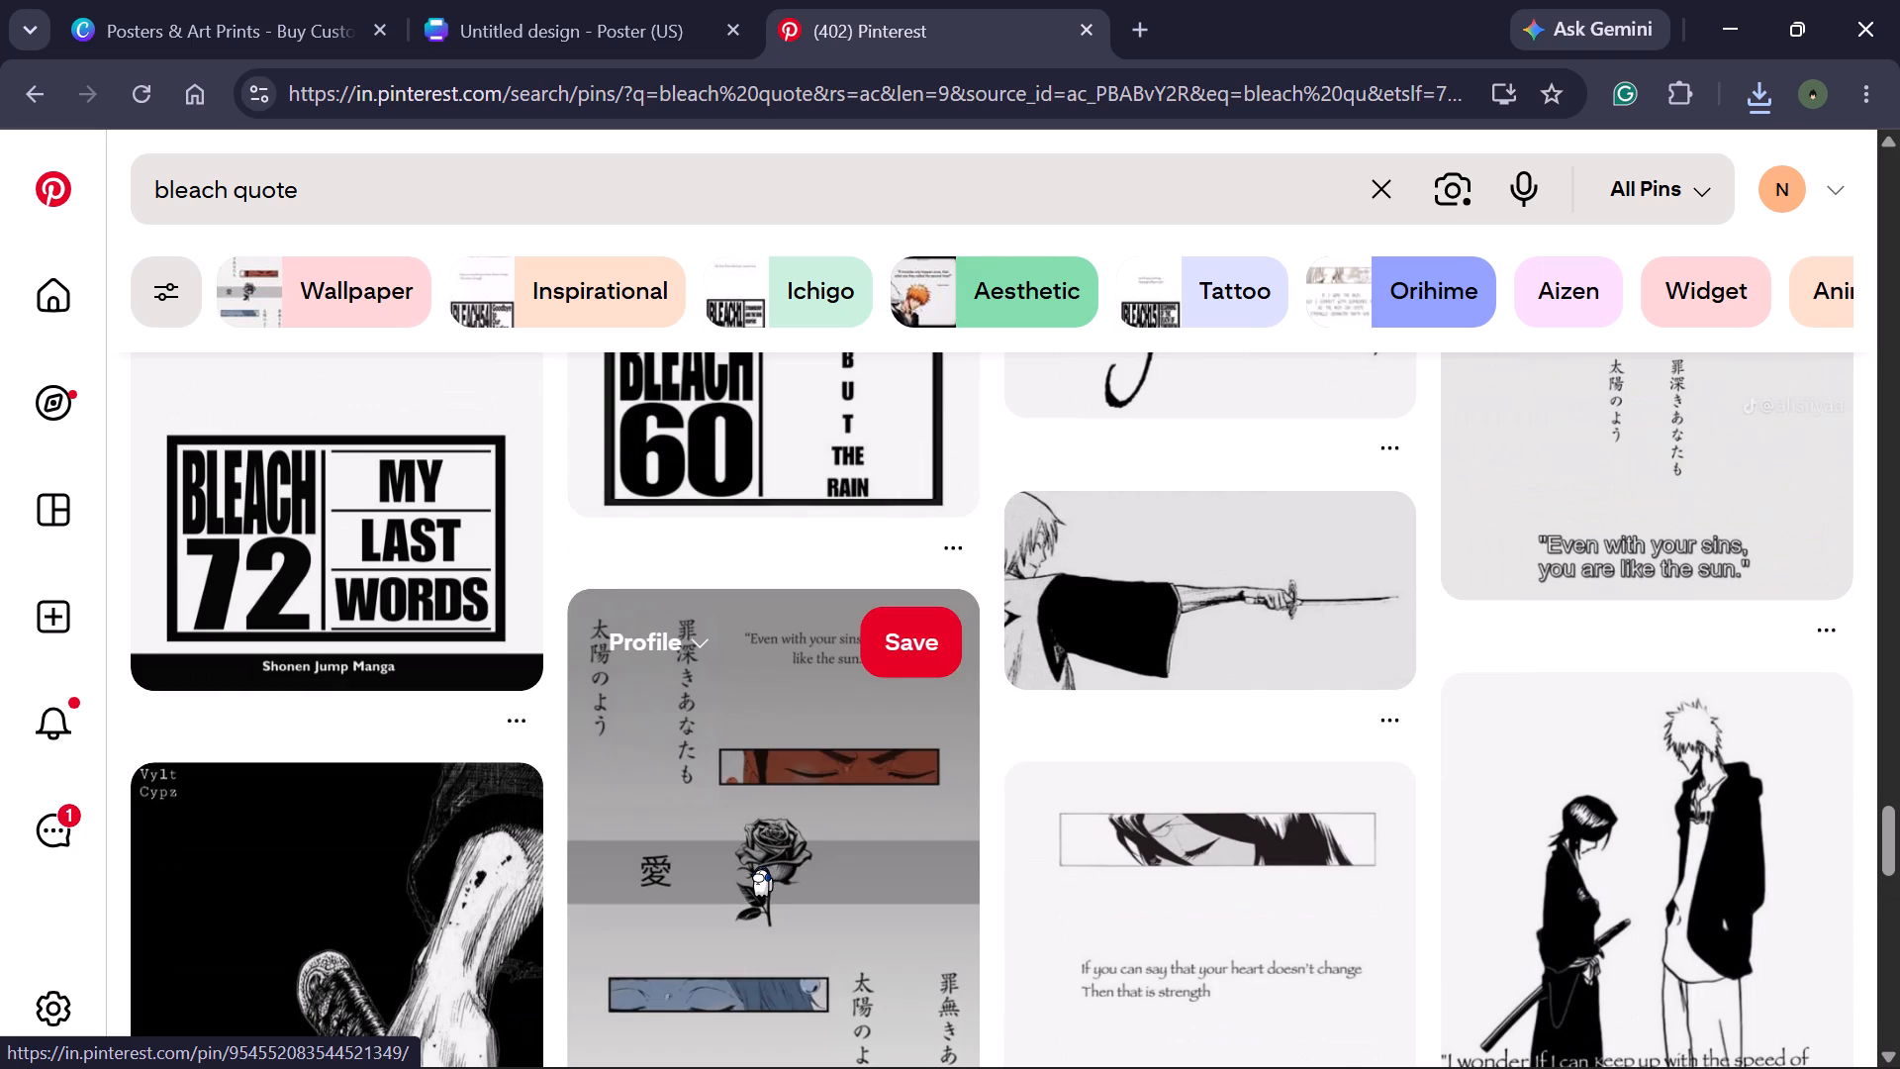
pyautogui.scroll(-3, 761, 866)
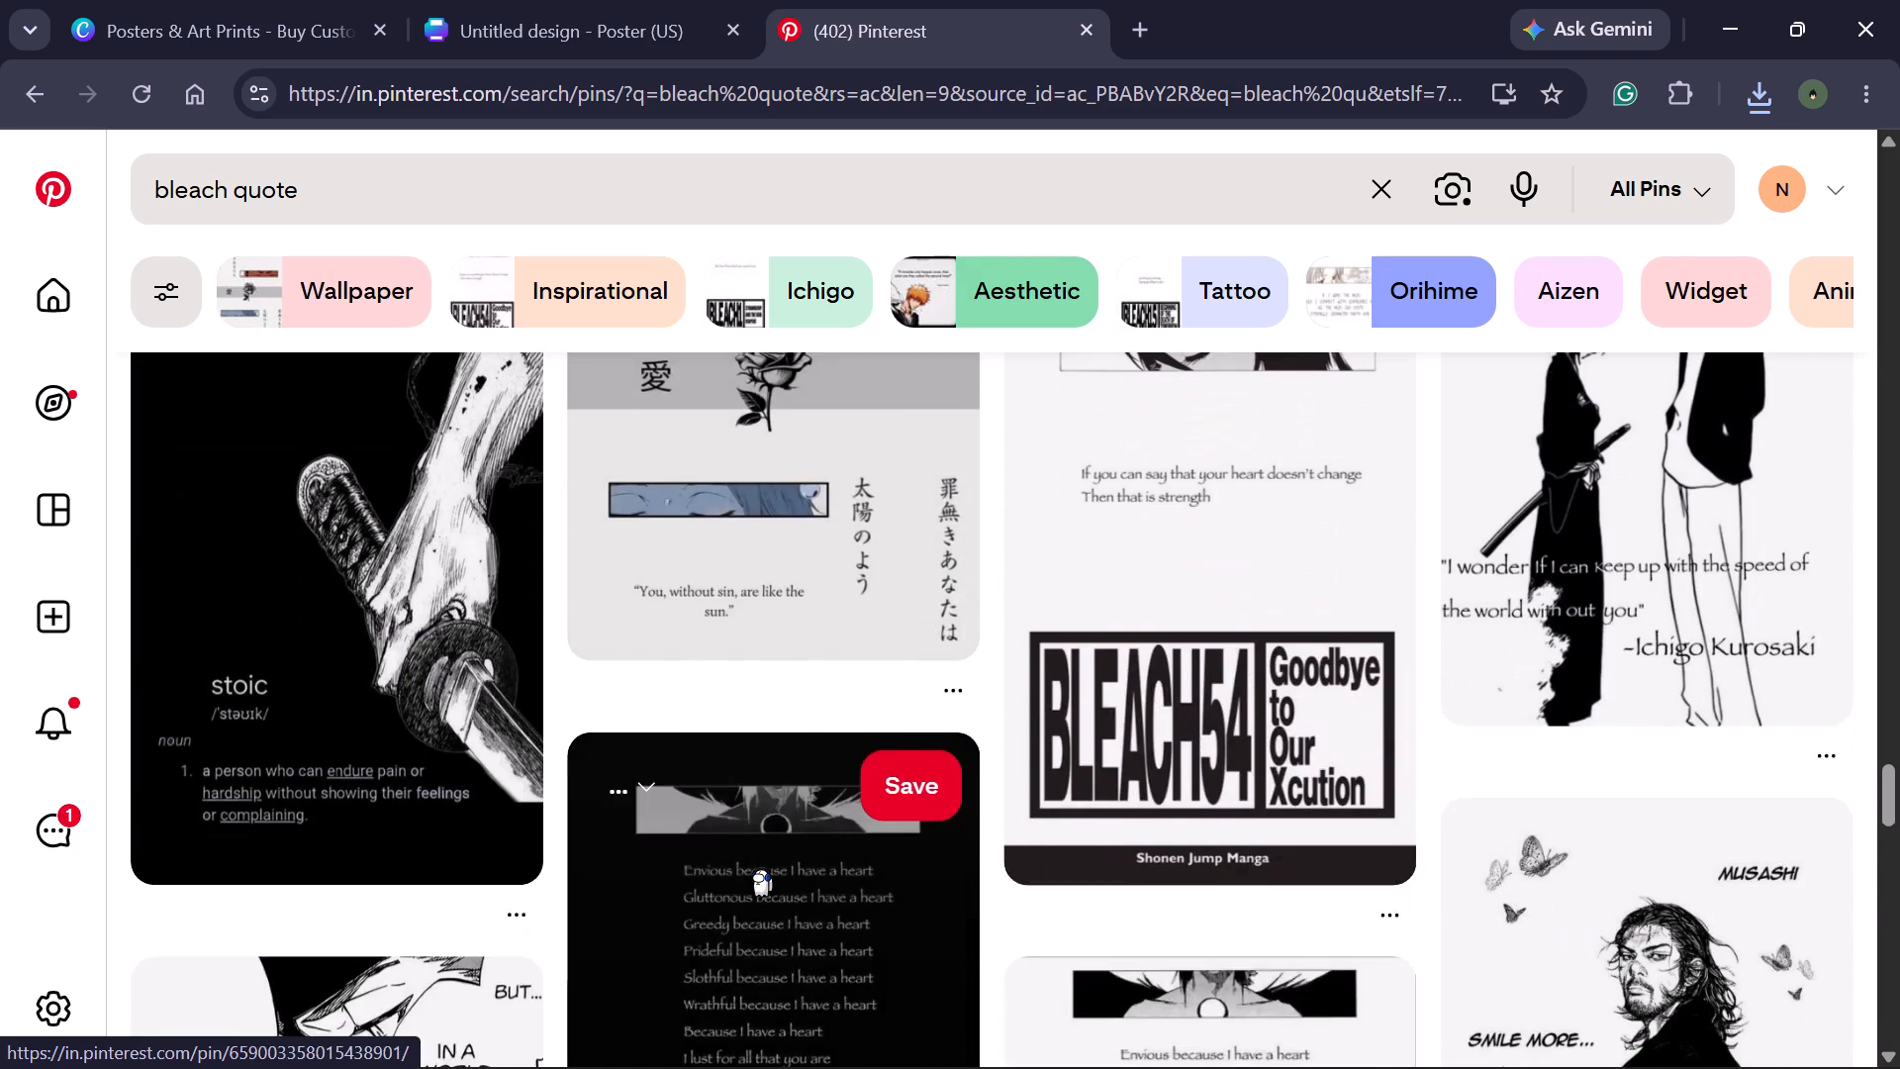
pyautogui.scroll(-3, 761, 866)
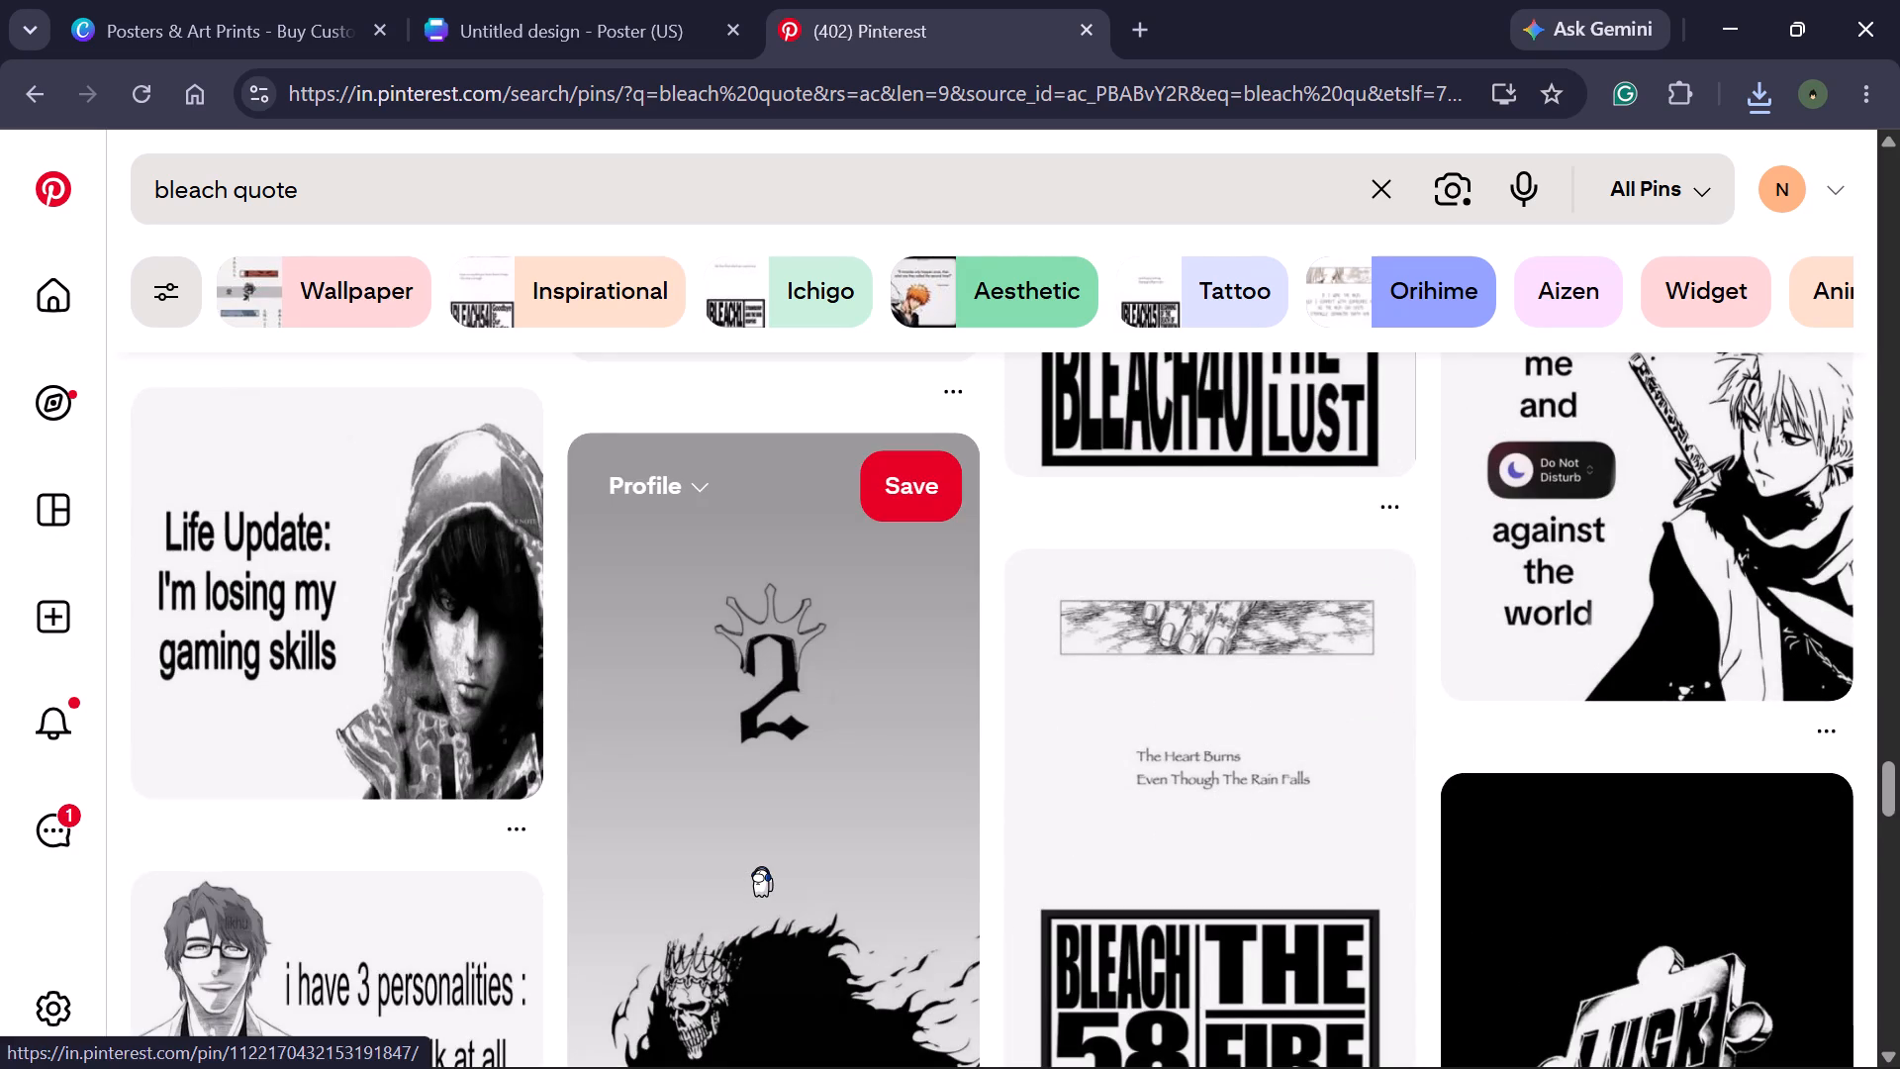
pyautogui.scroll(-4, 761, 866)
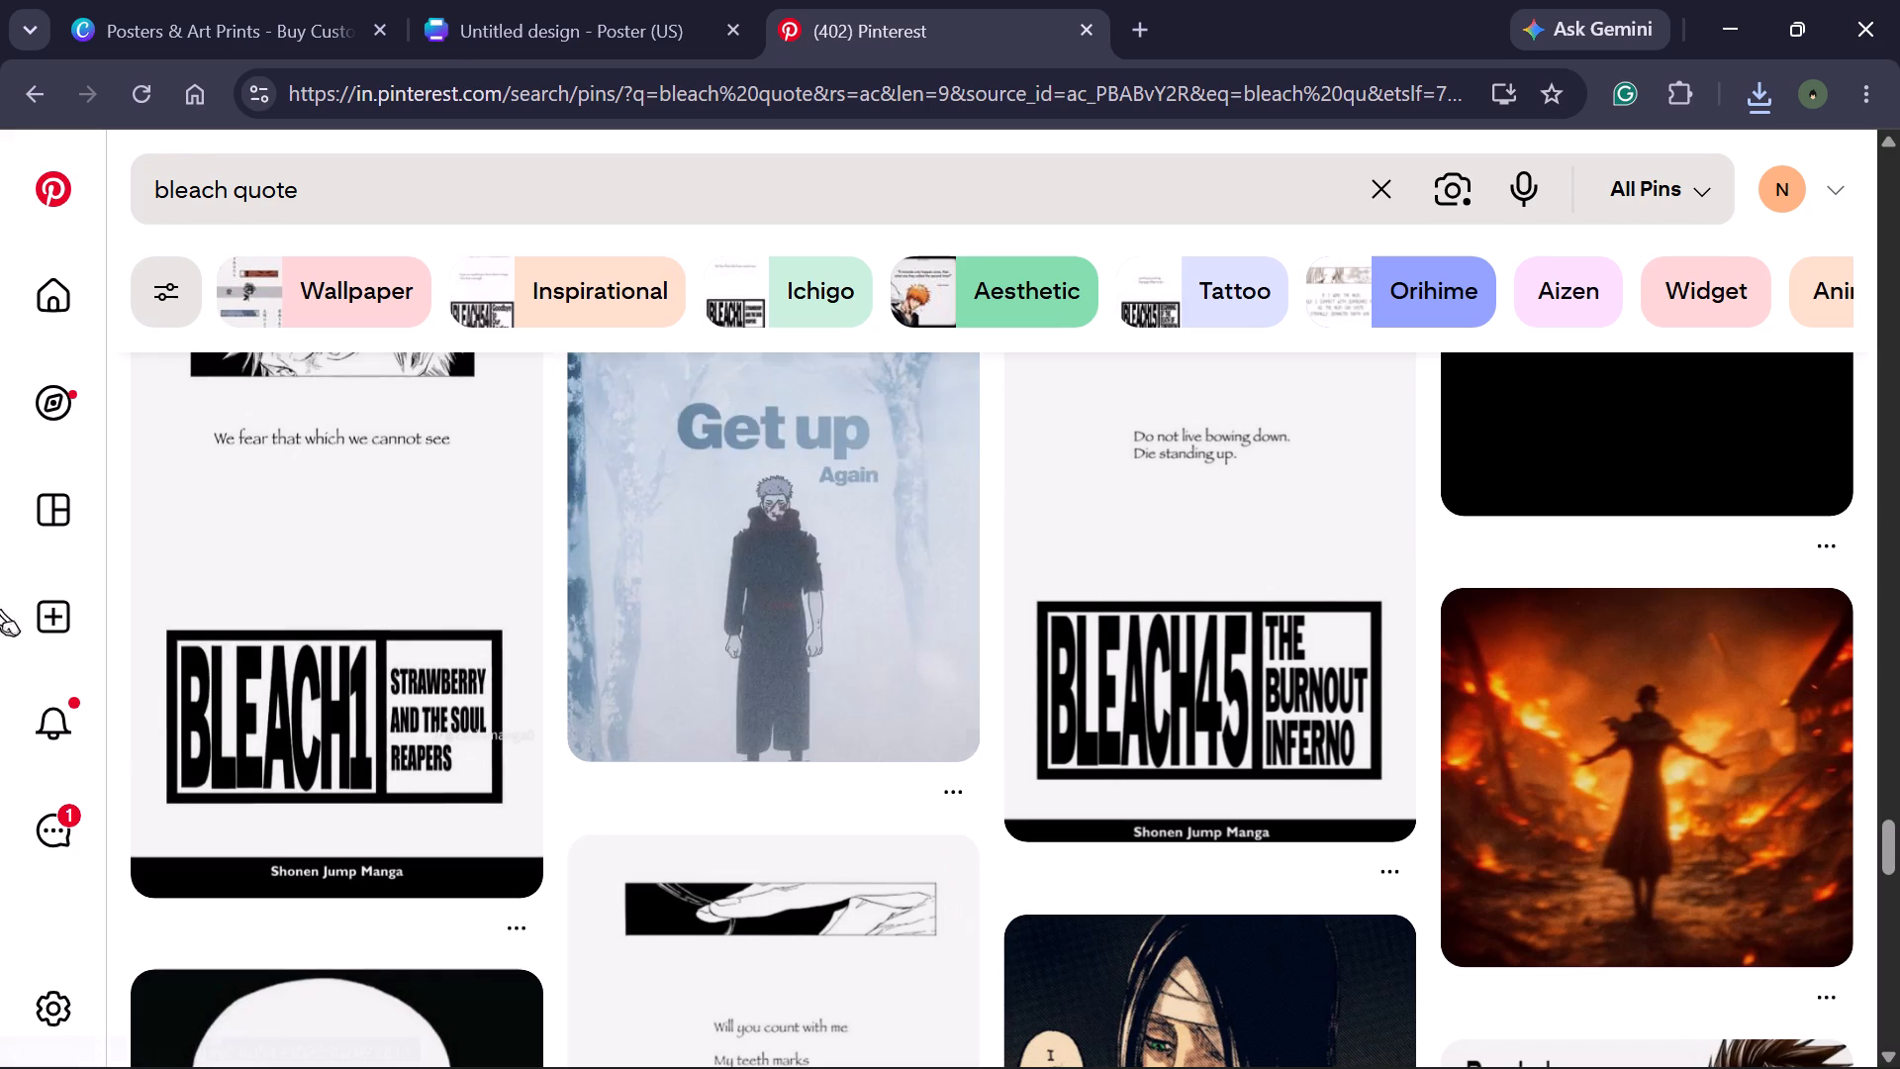
pyautogui.scroll(-2, 976, 552)
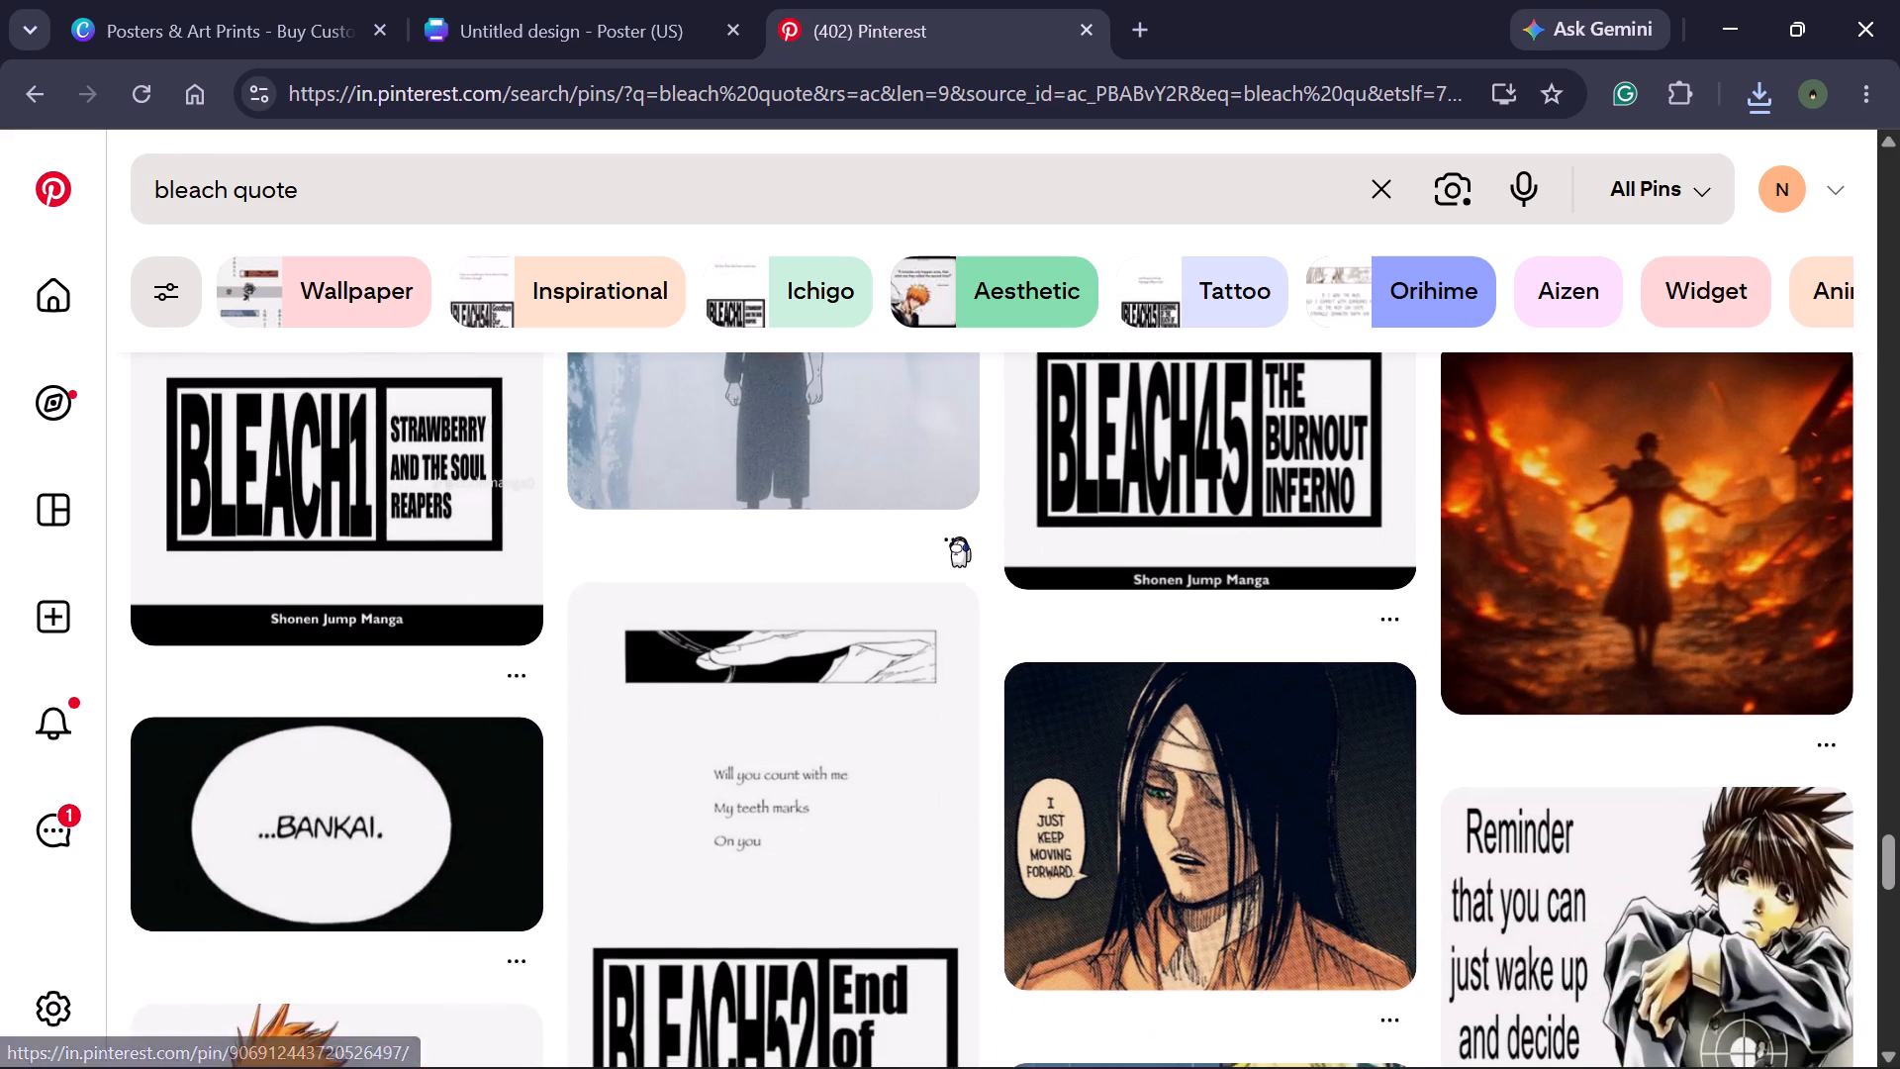
pyautogui.scroll(-1, 969, 970)
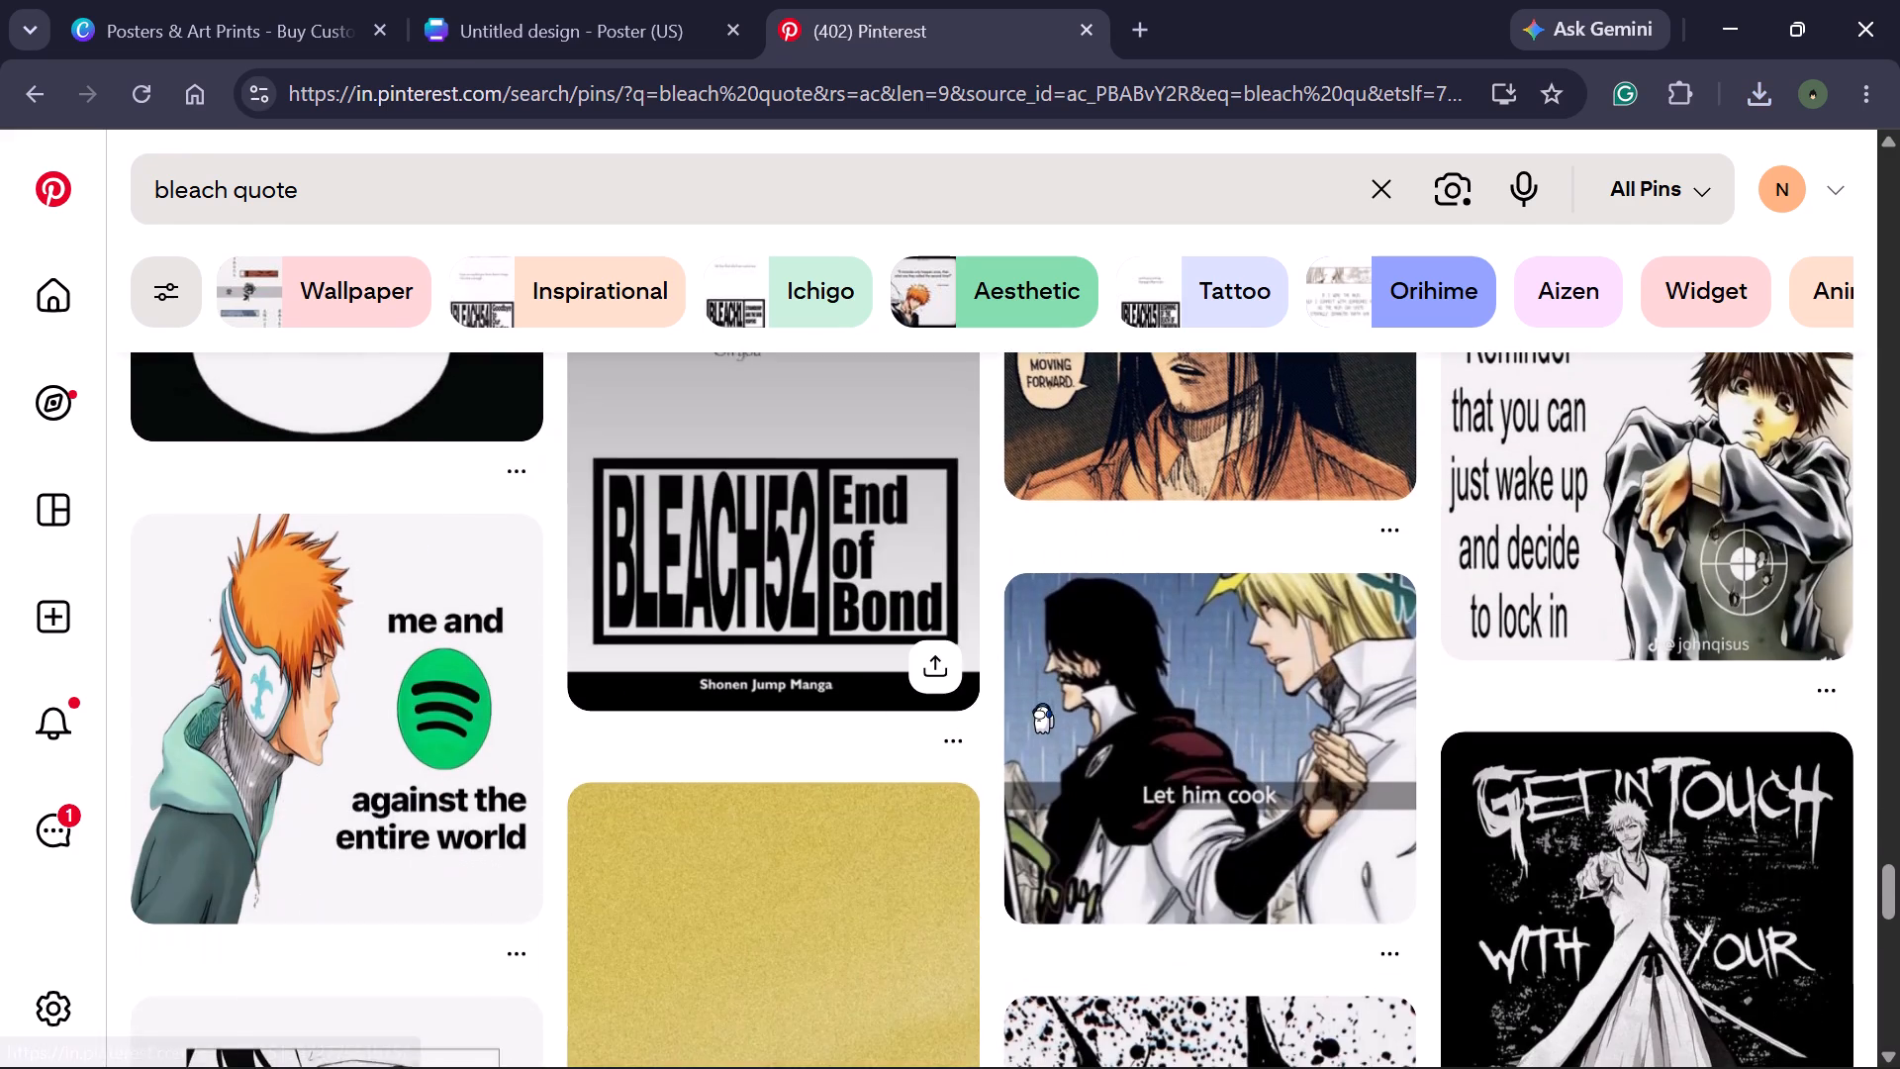
pyautogui.scroll(-2, 1043, 701)
pyautogui.scroll(-1, 840, 825)
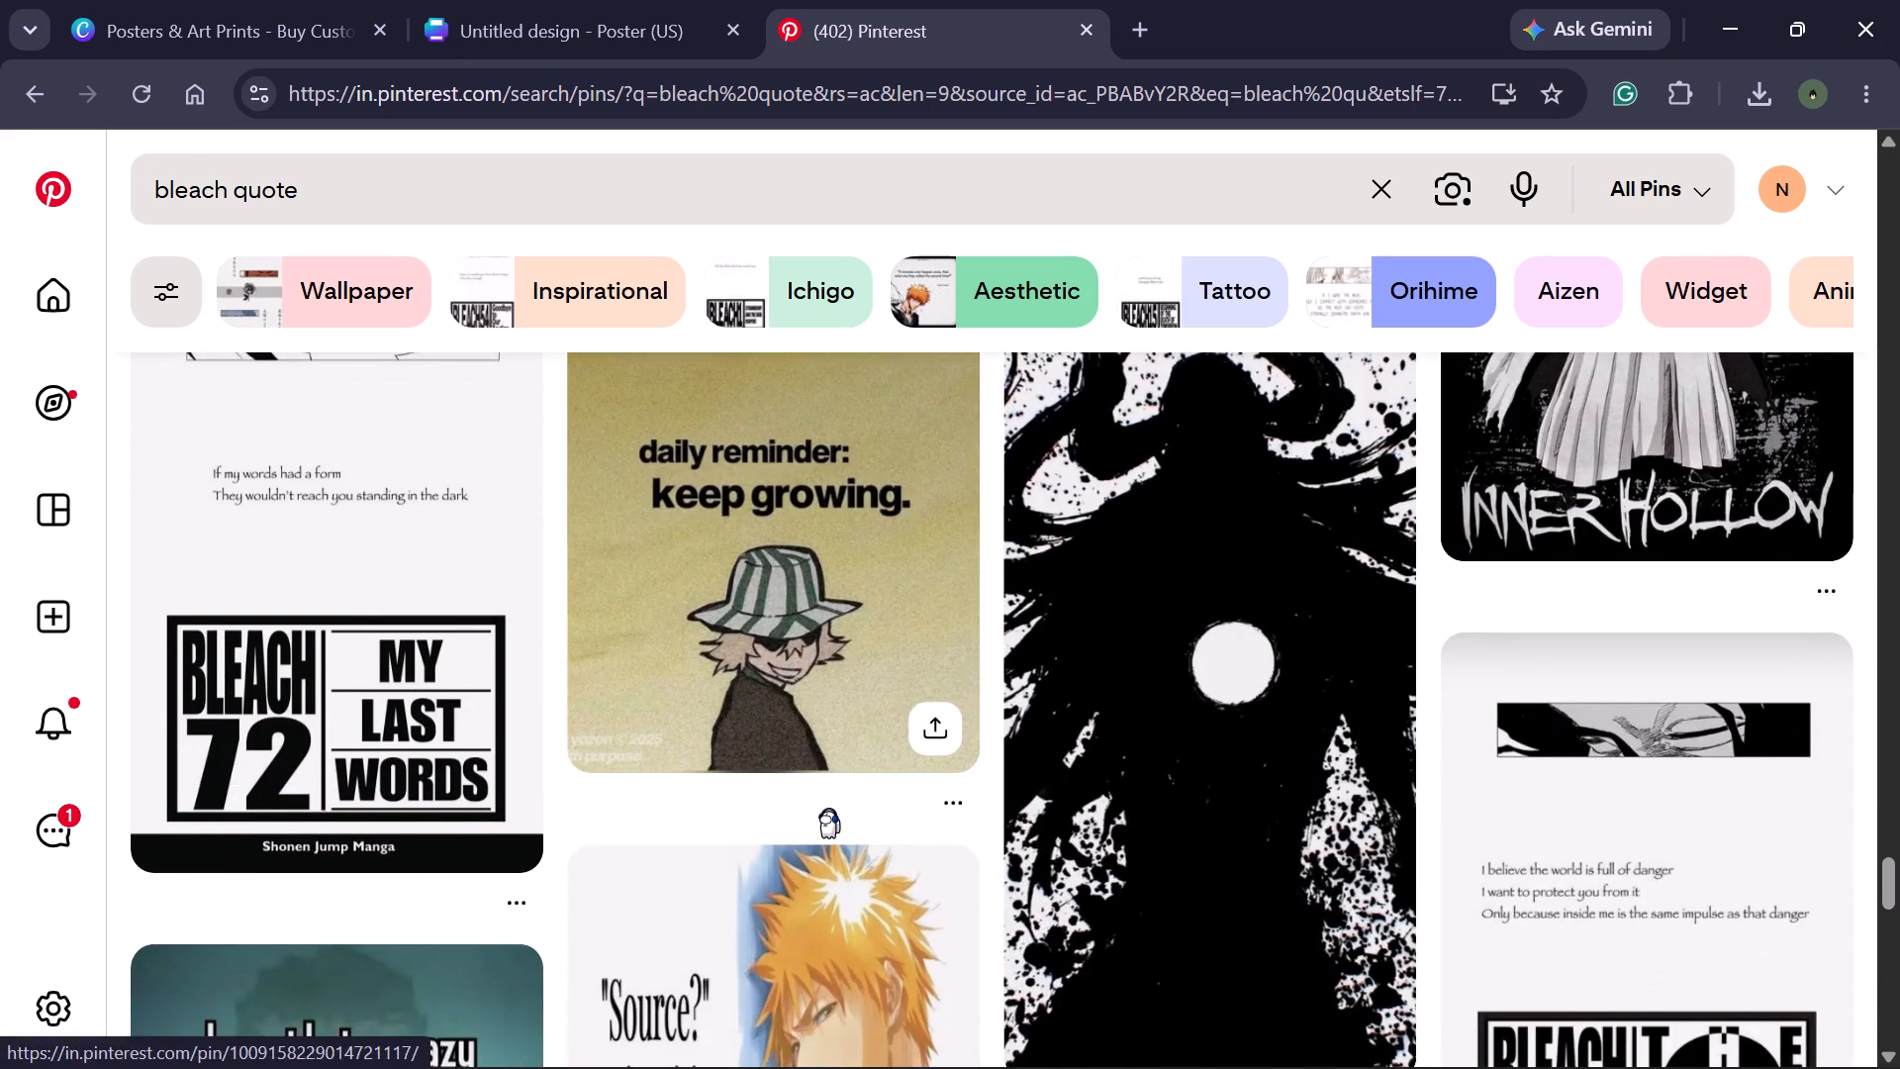
pyautogui.scroll(-3, 822, 804)
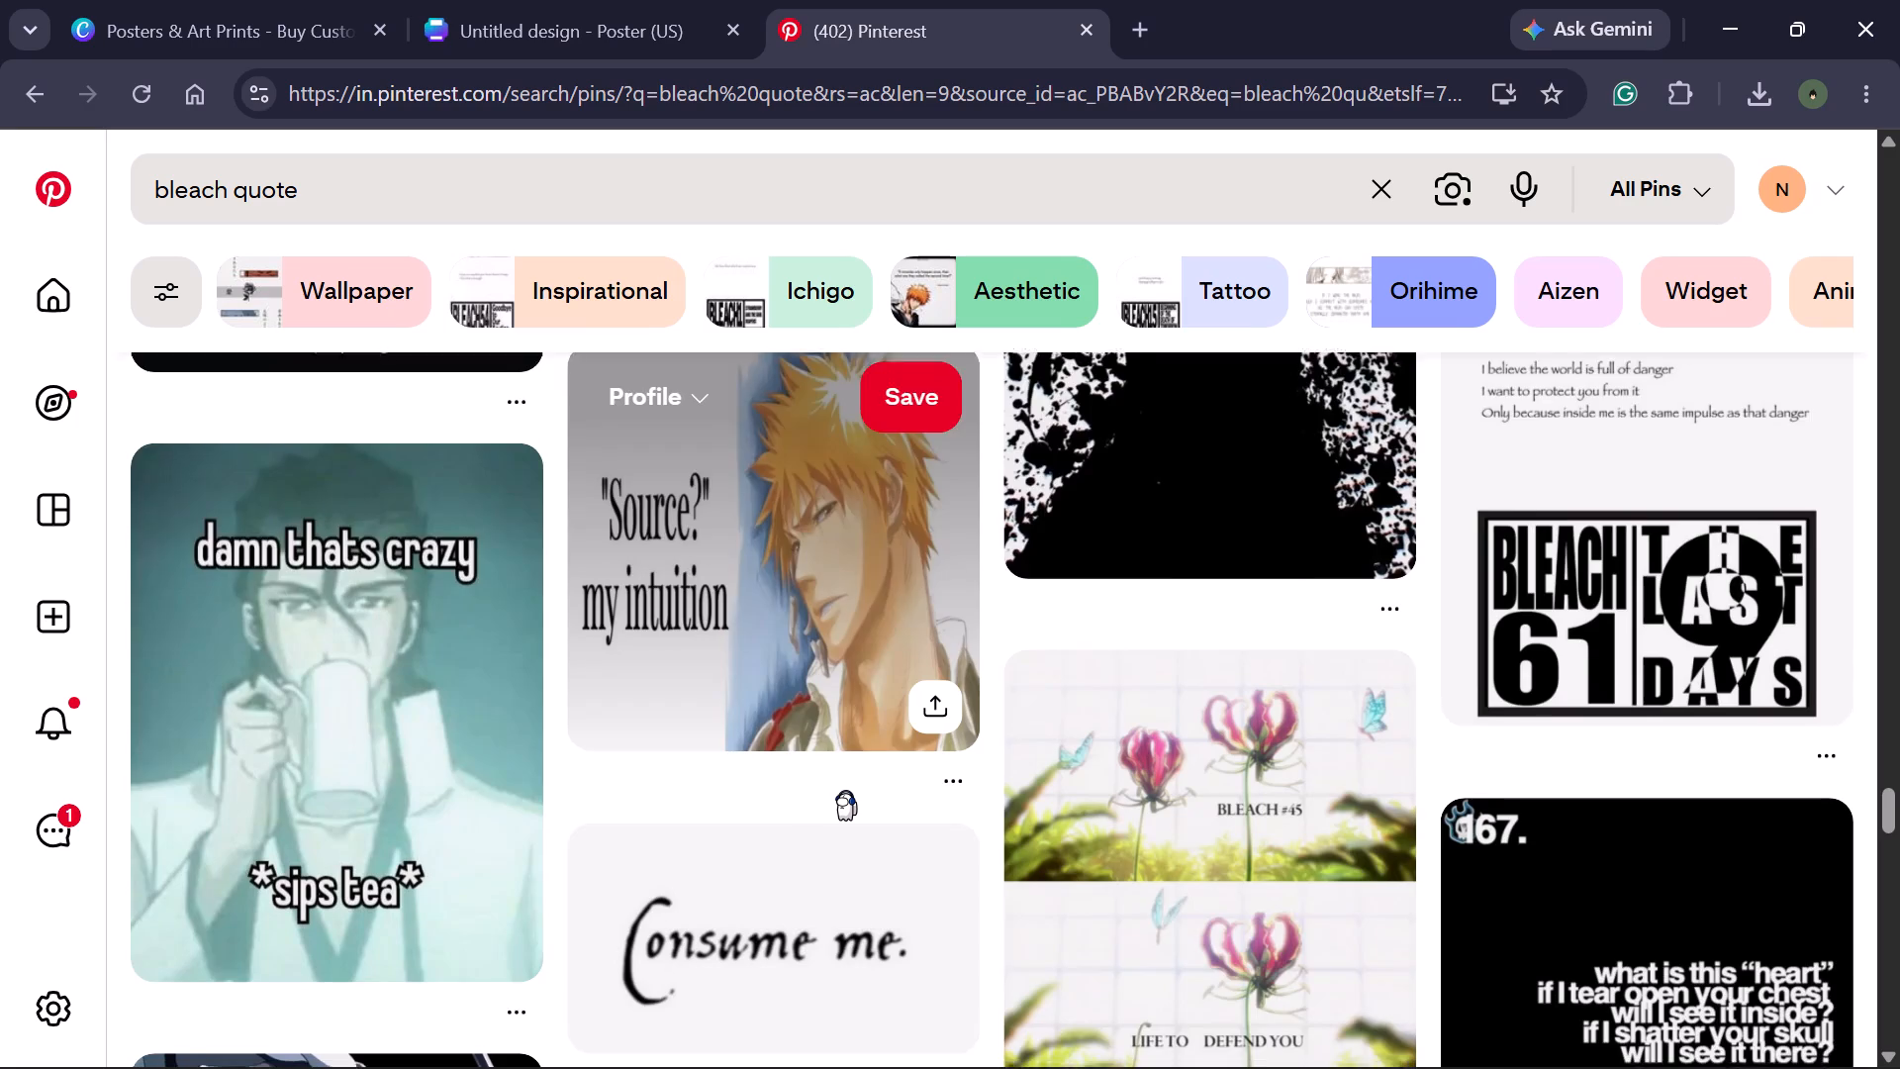
pyautogui.scroll(-2, 847, 790)
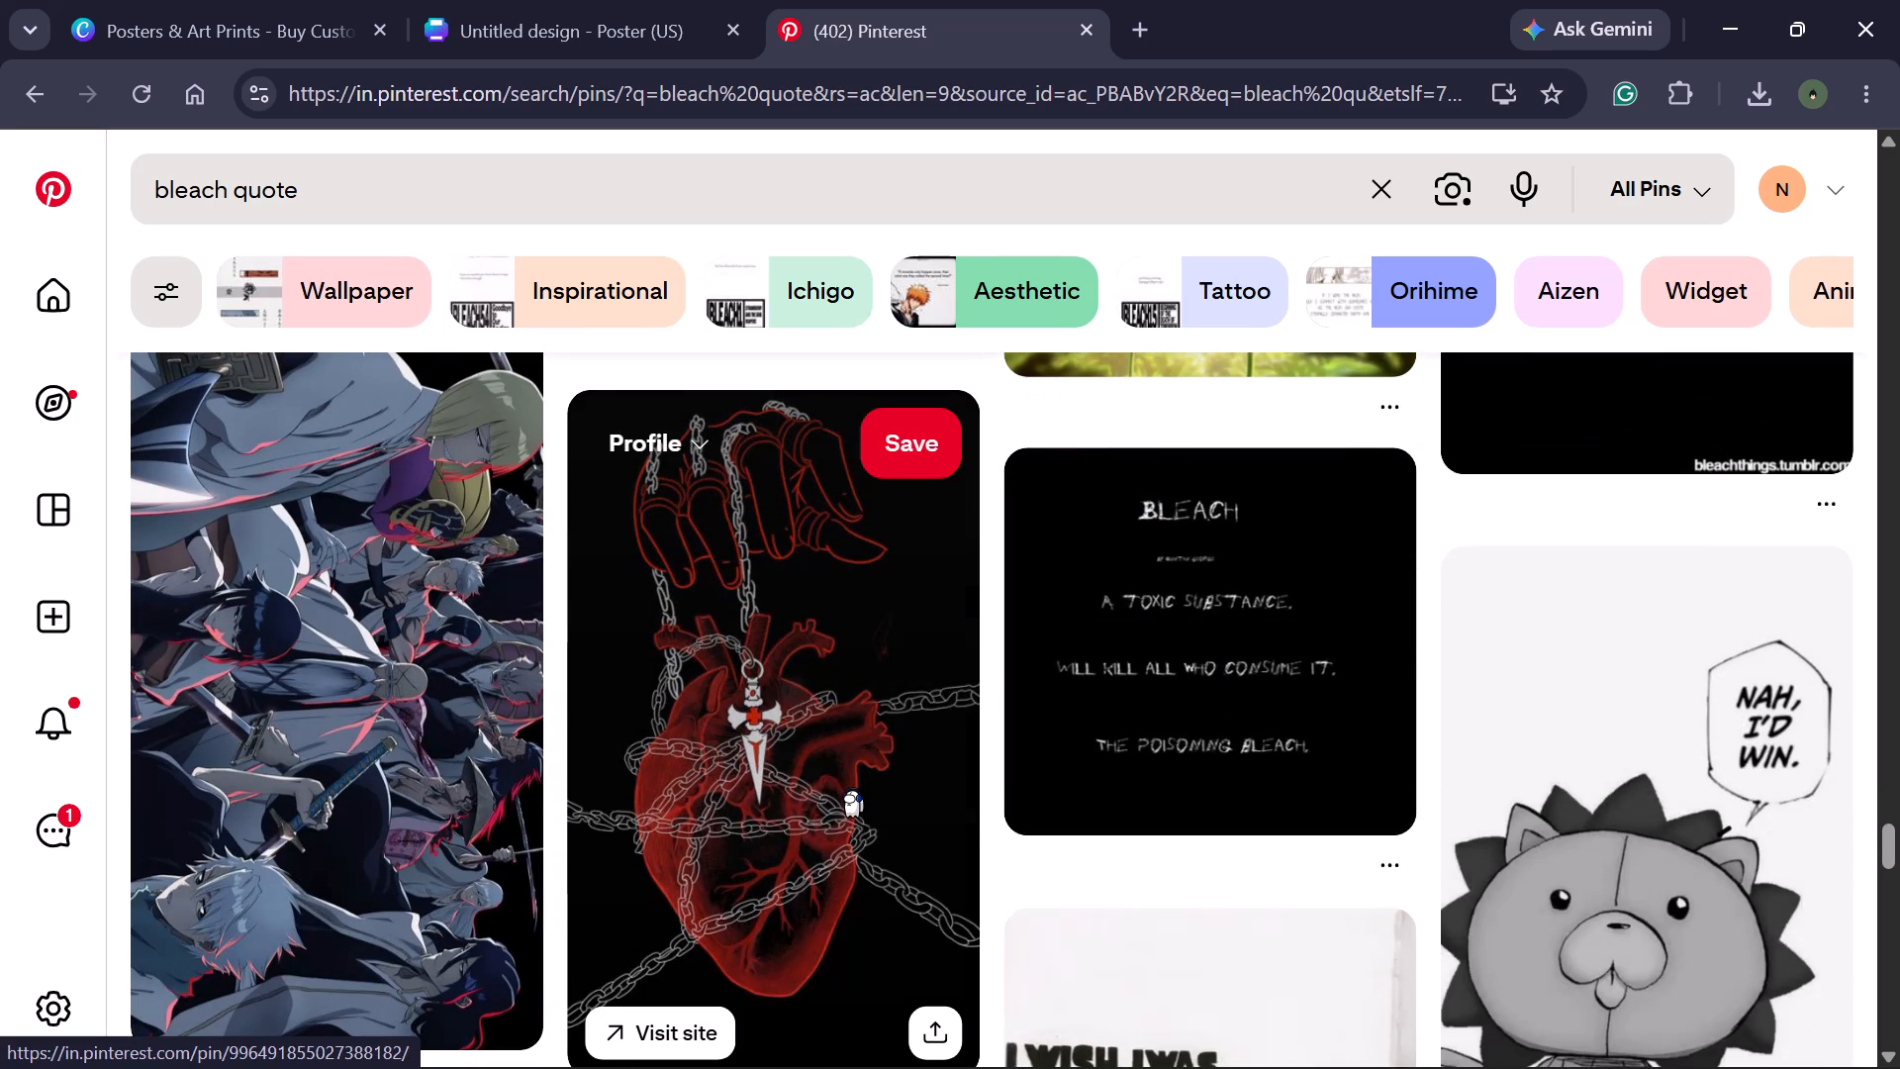
pyautogui.scroll(-2, 852, 787)
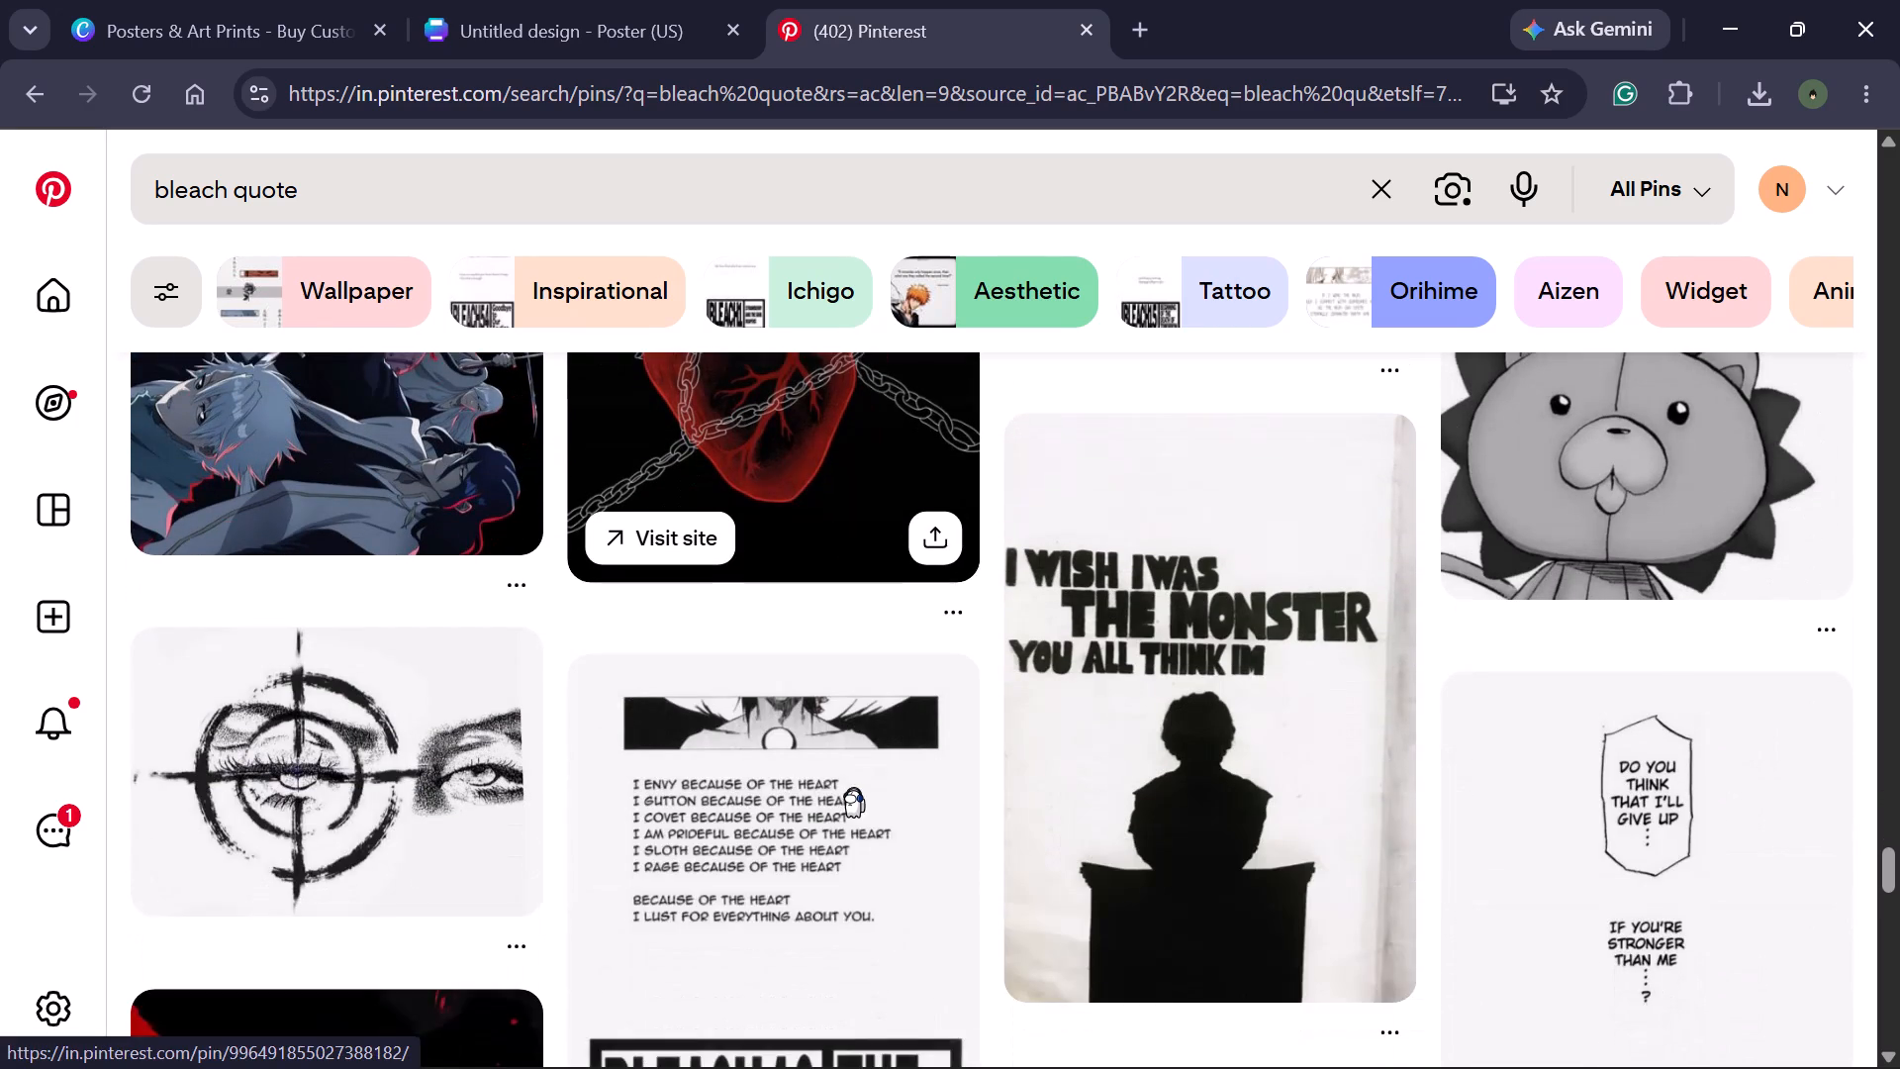
pyautogui.scroll(-2, 853, 787)
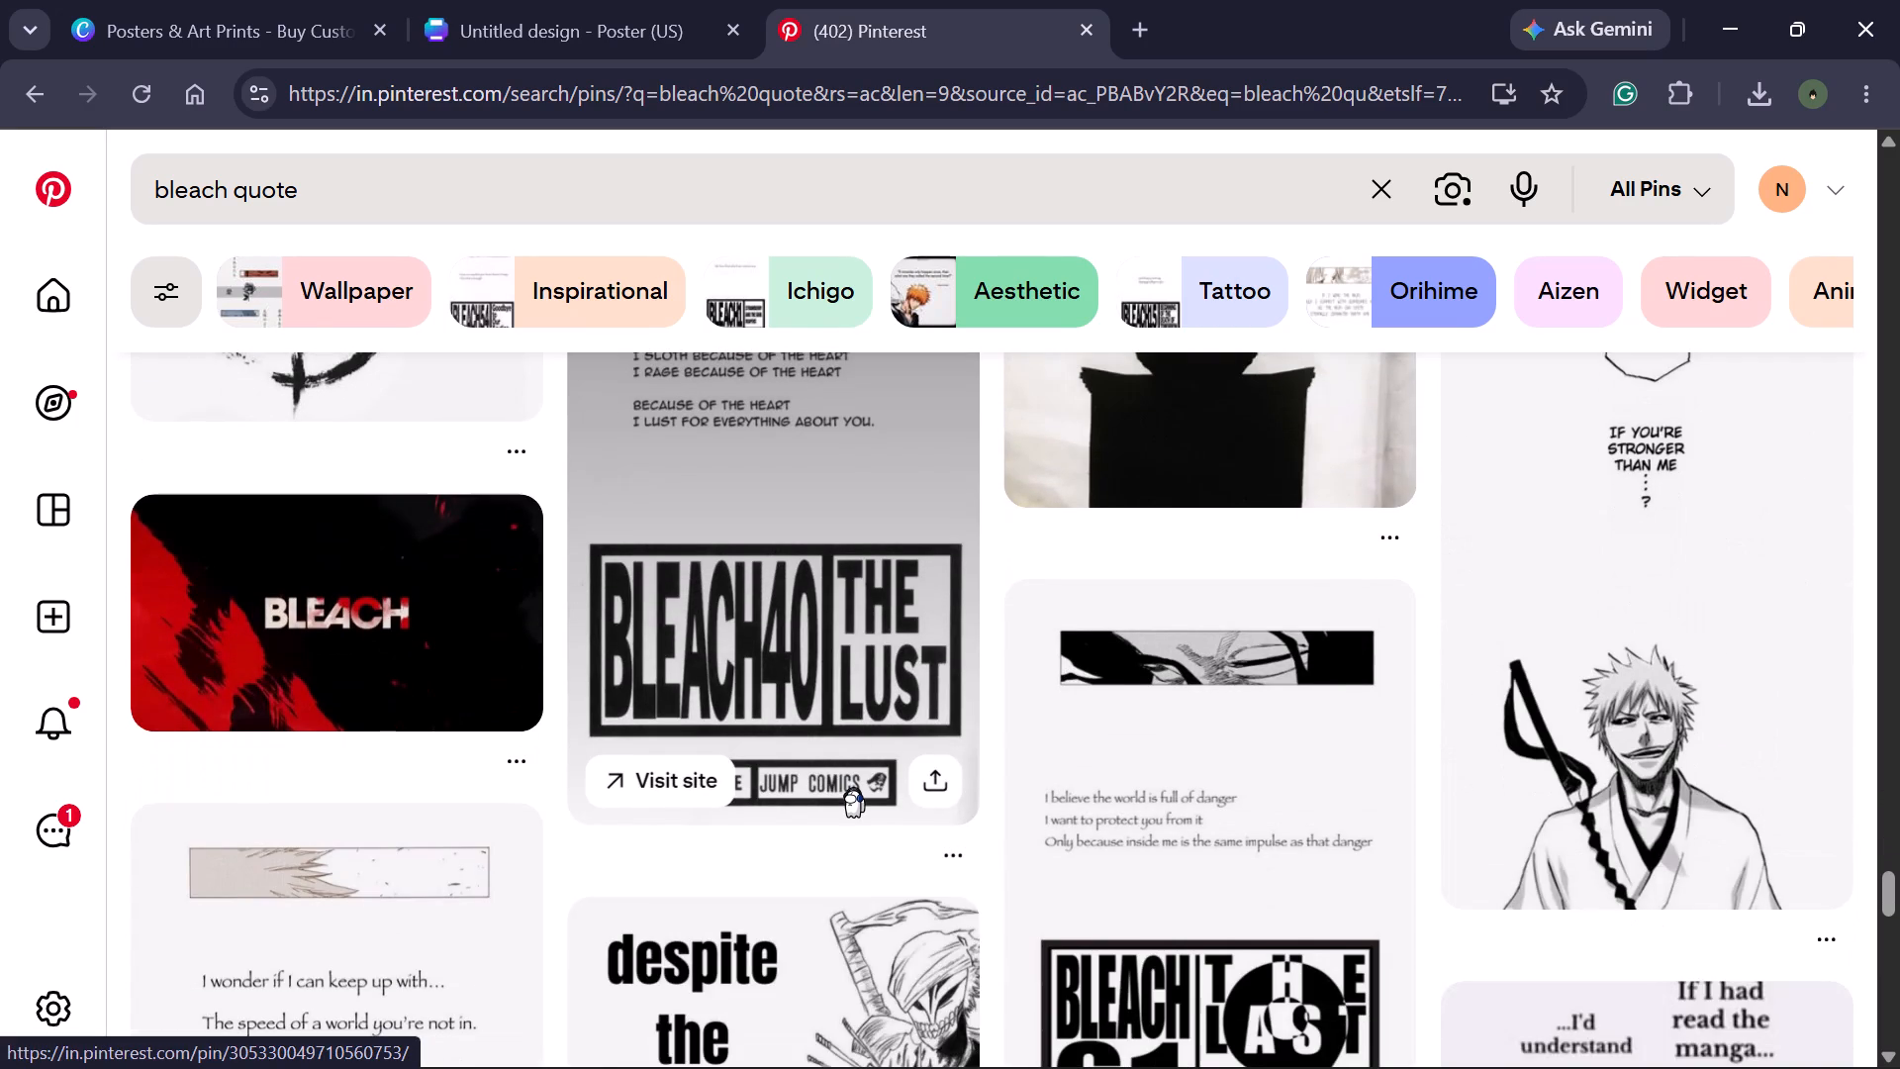
pyautogui.scroll(-2, 855, 787)
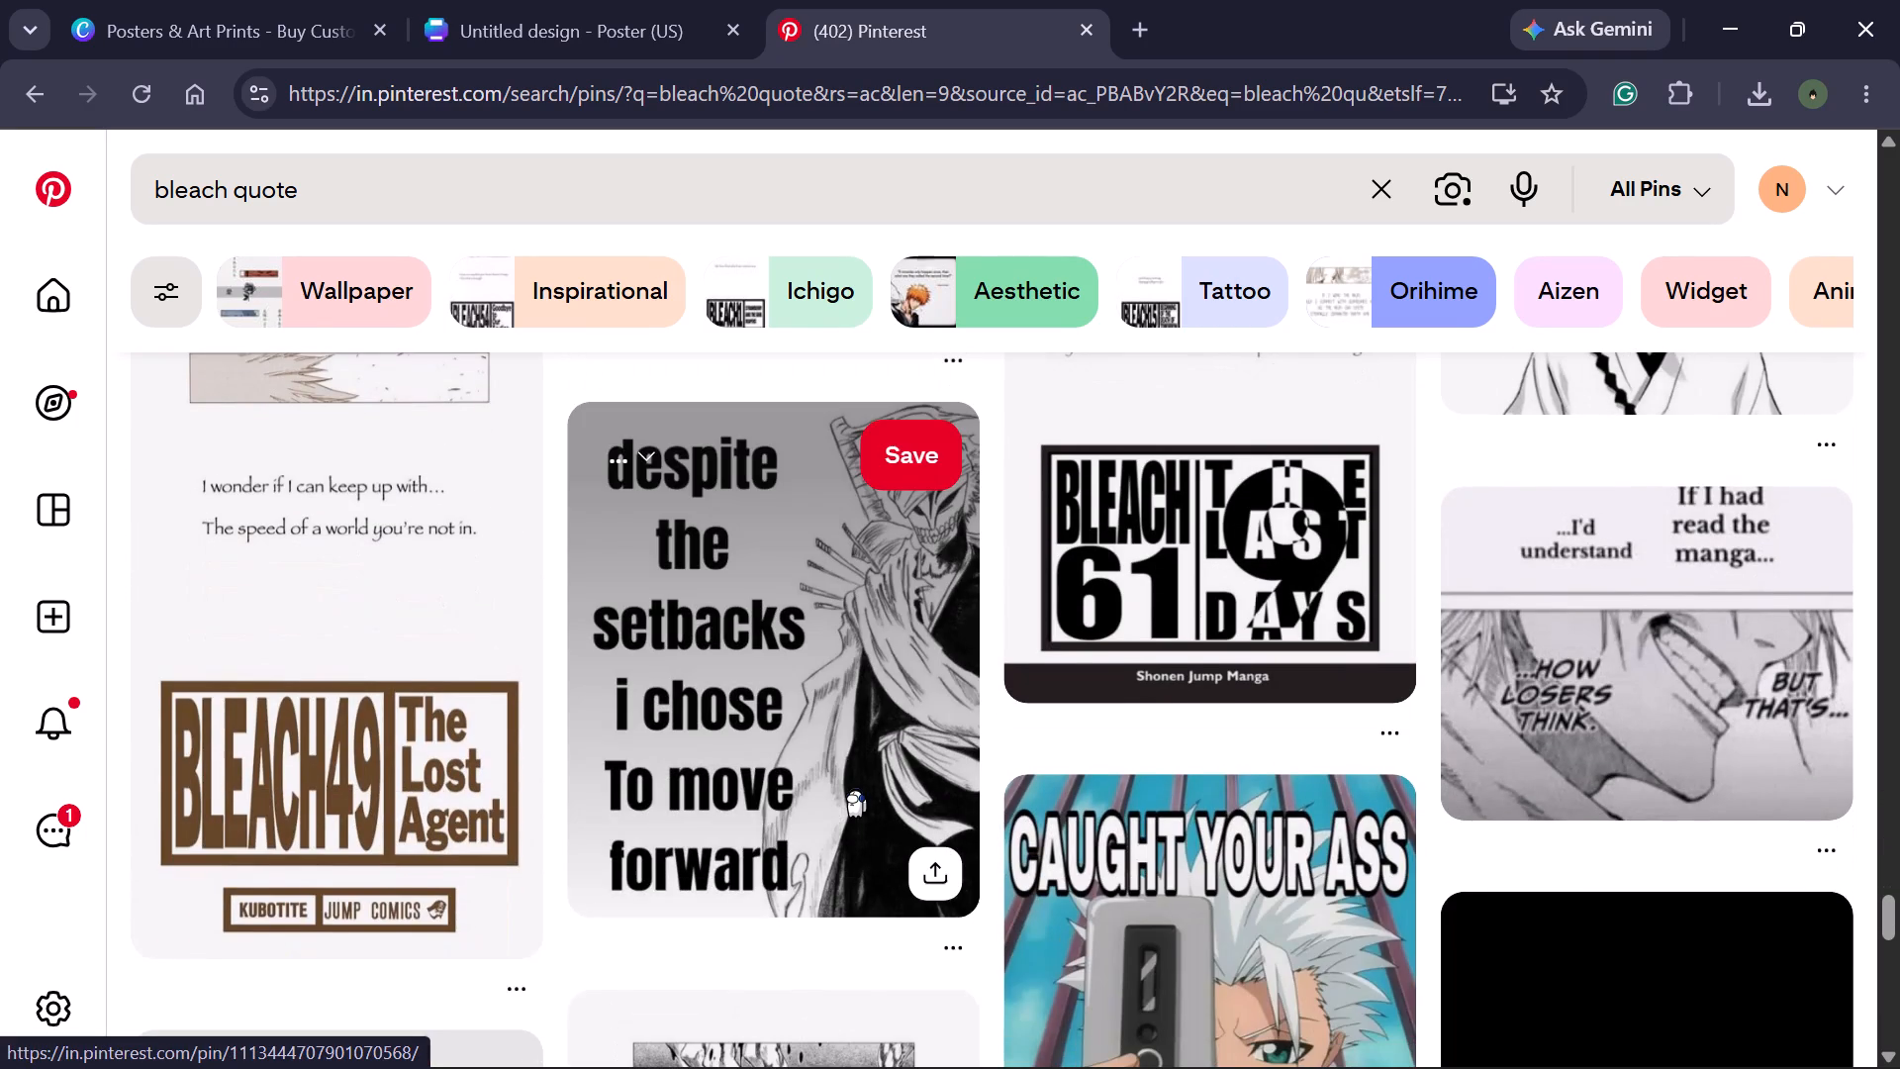
pyautogui.click(512, 0)
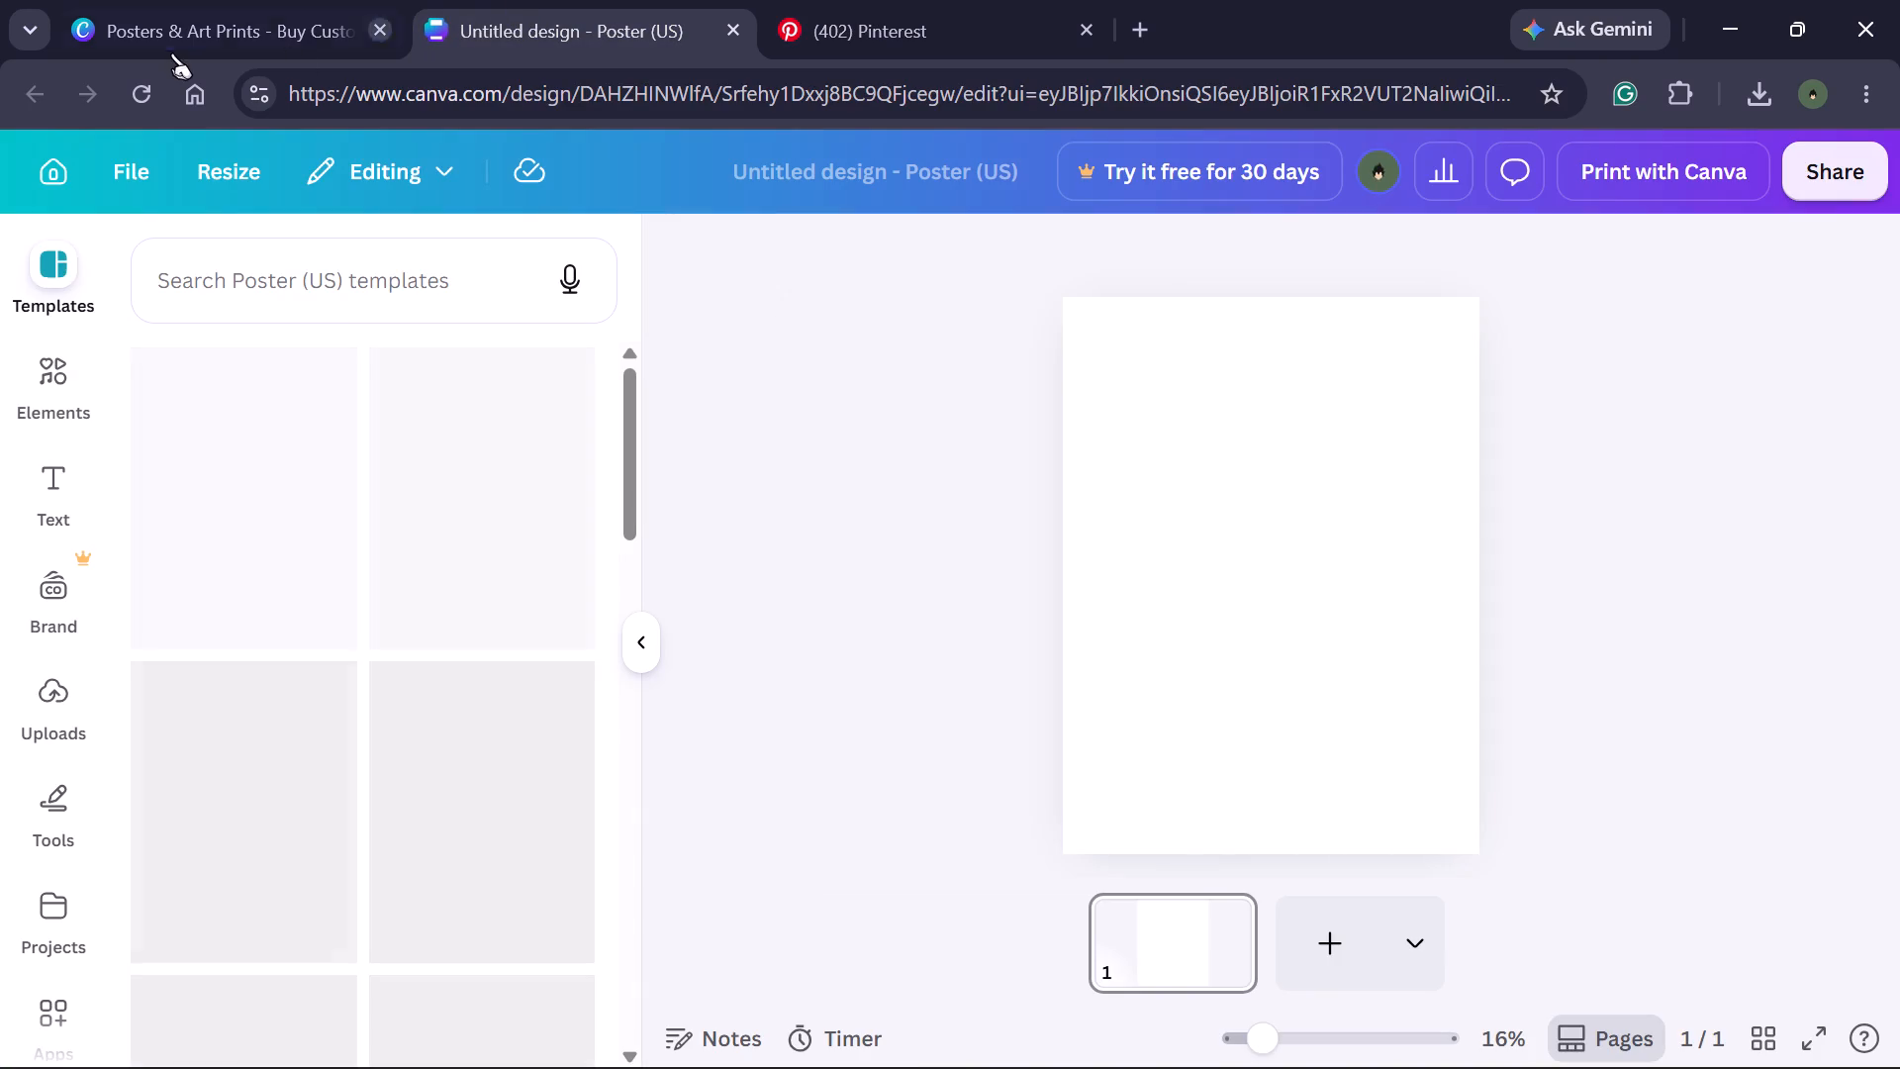
pyautogui.click(201, 0)
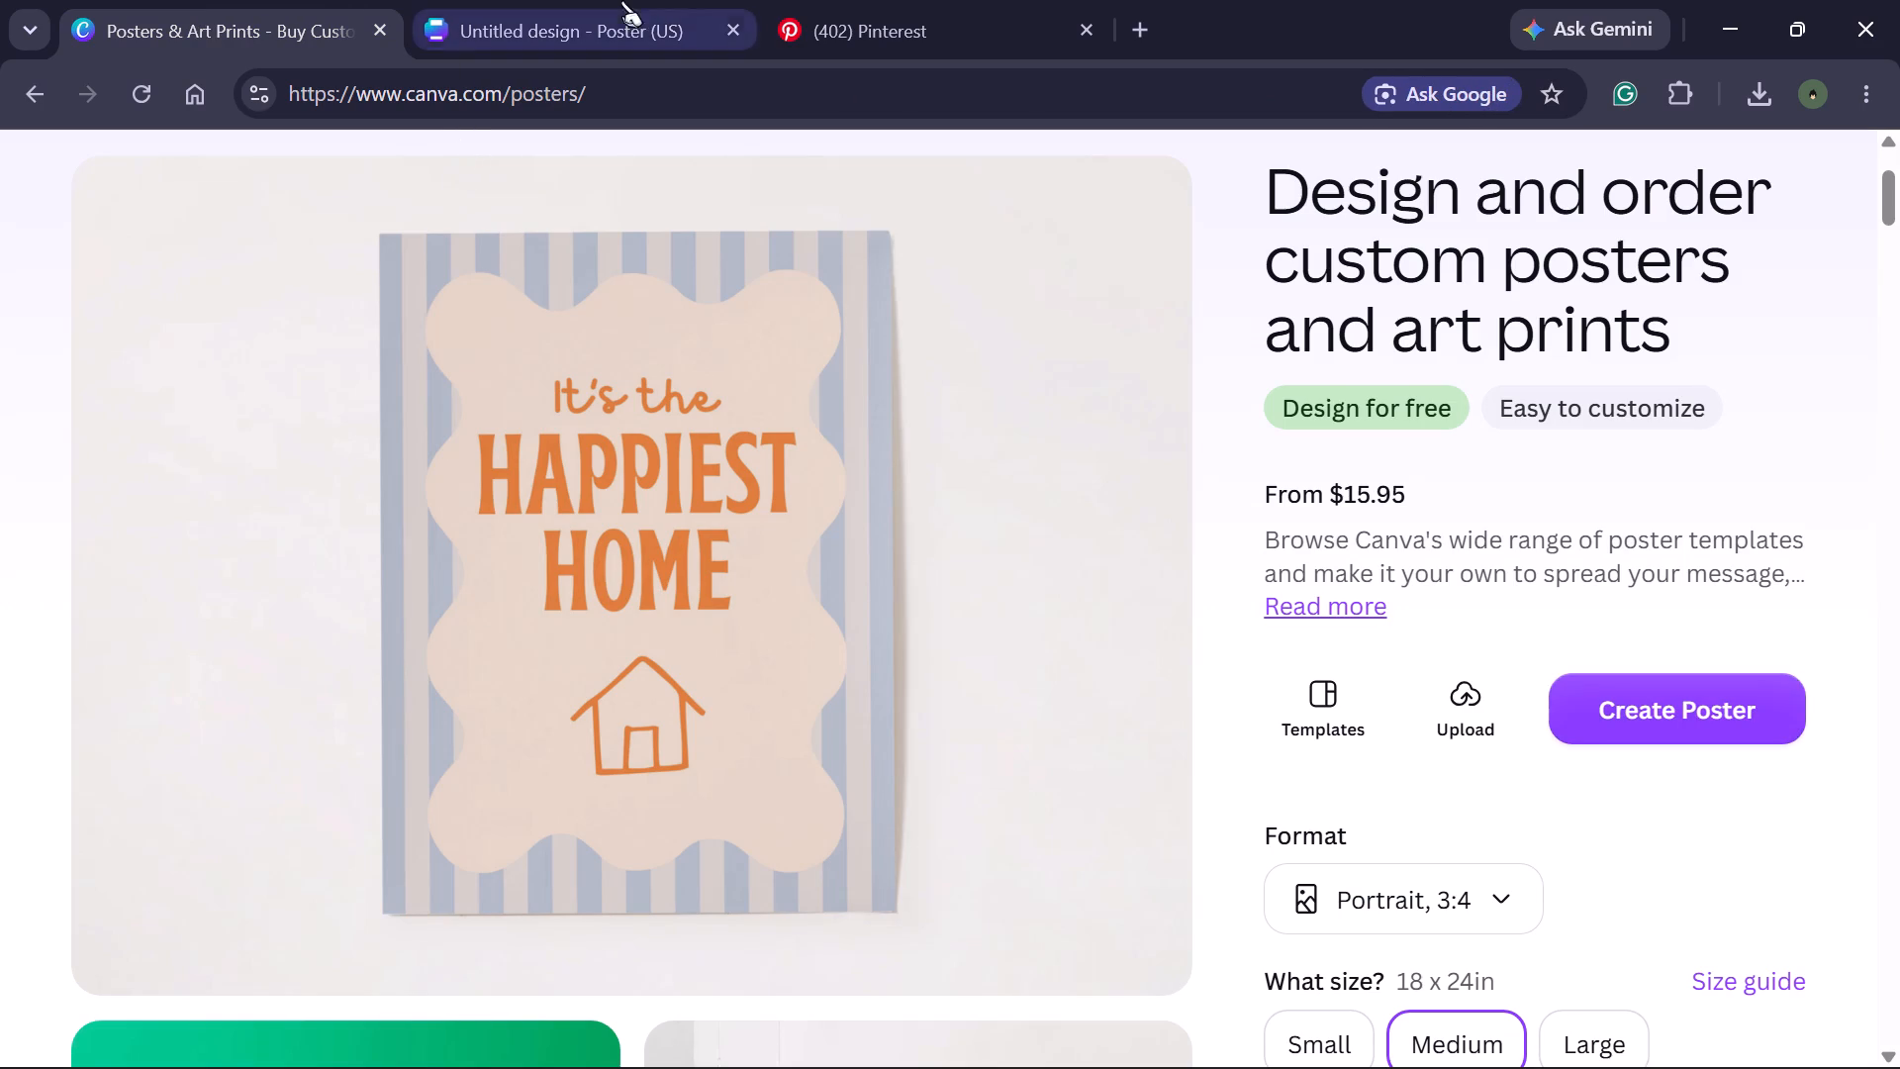
pyautogui.click(485, 0)
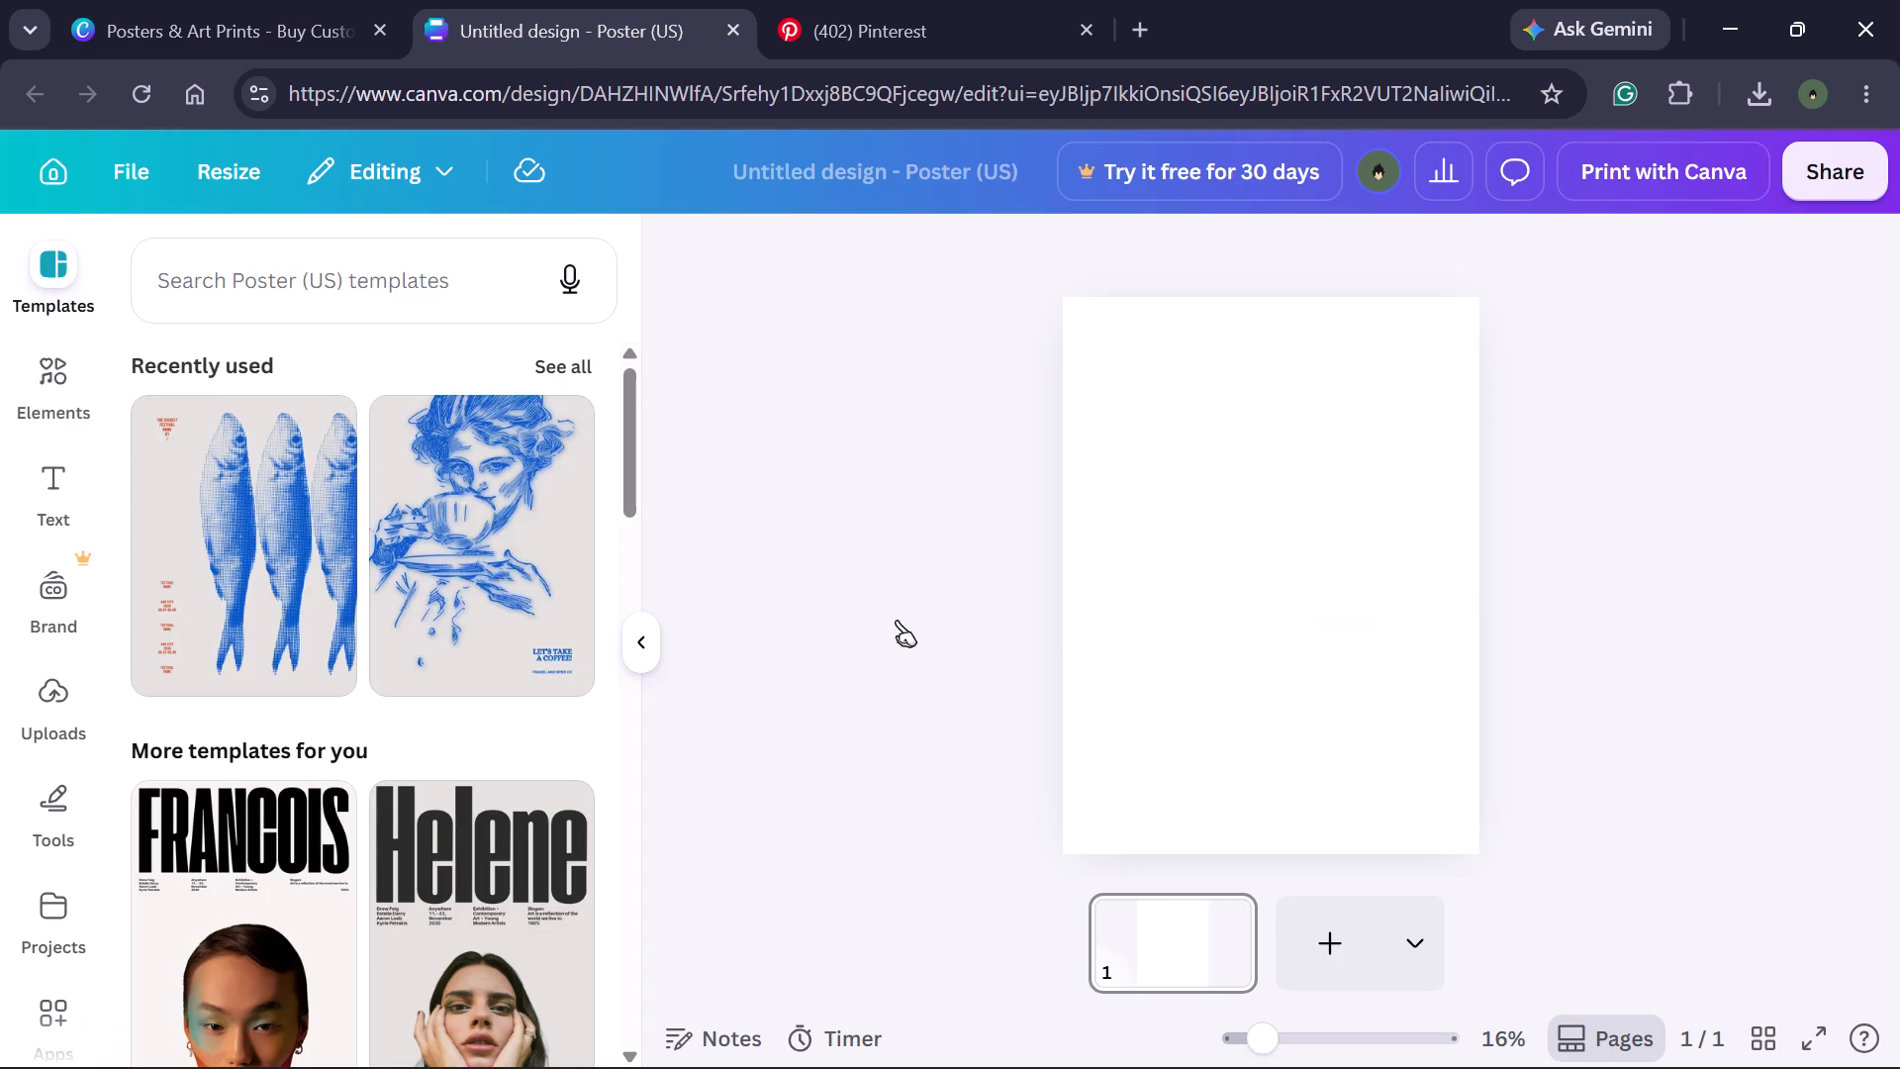
pyautogui.click(53, 699)
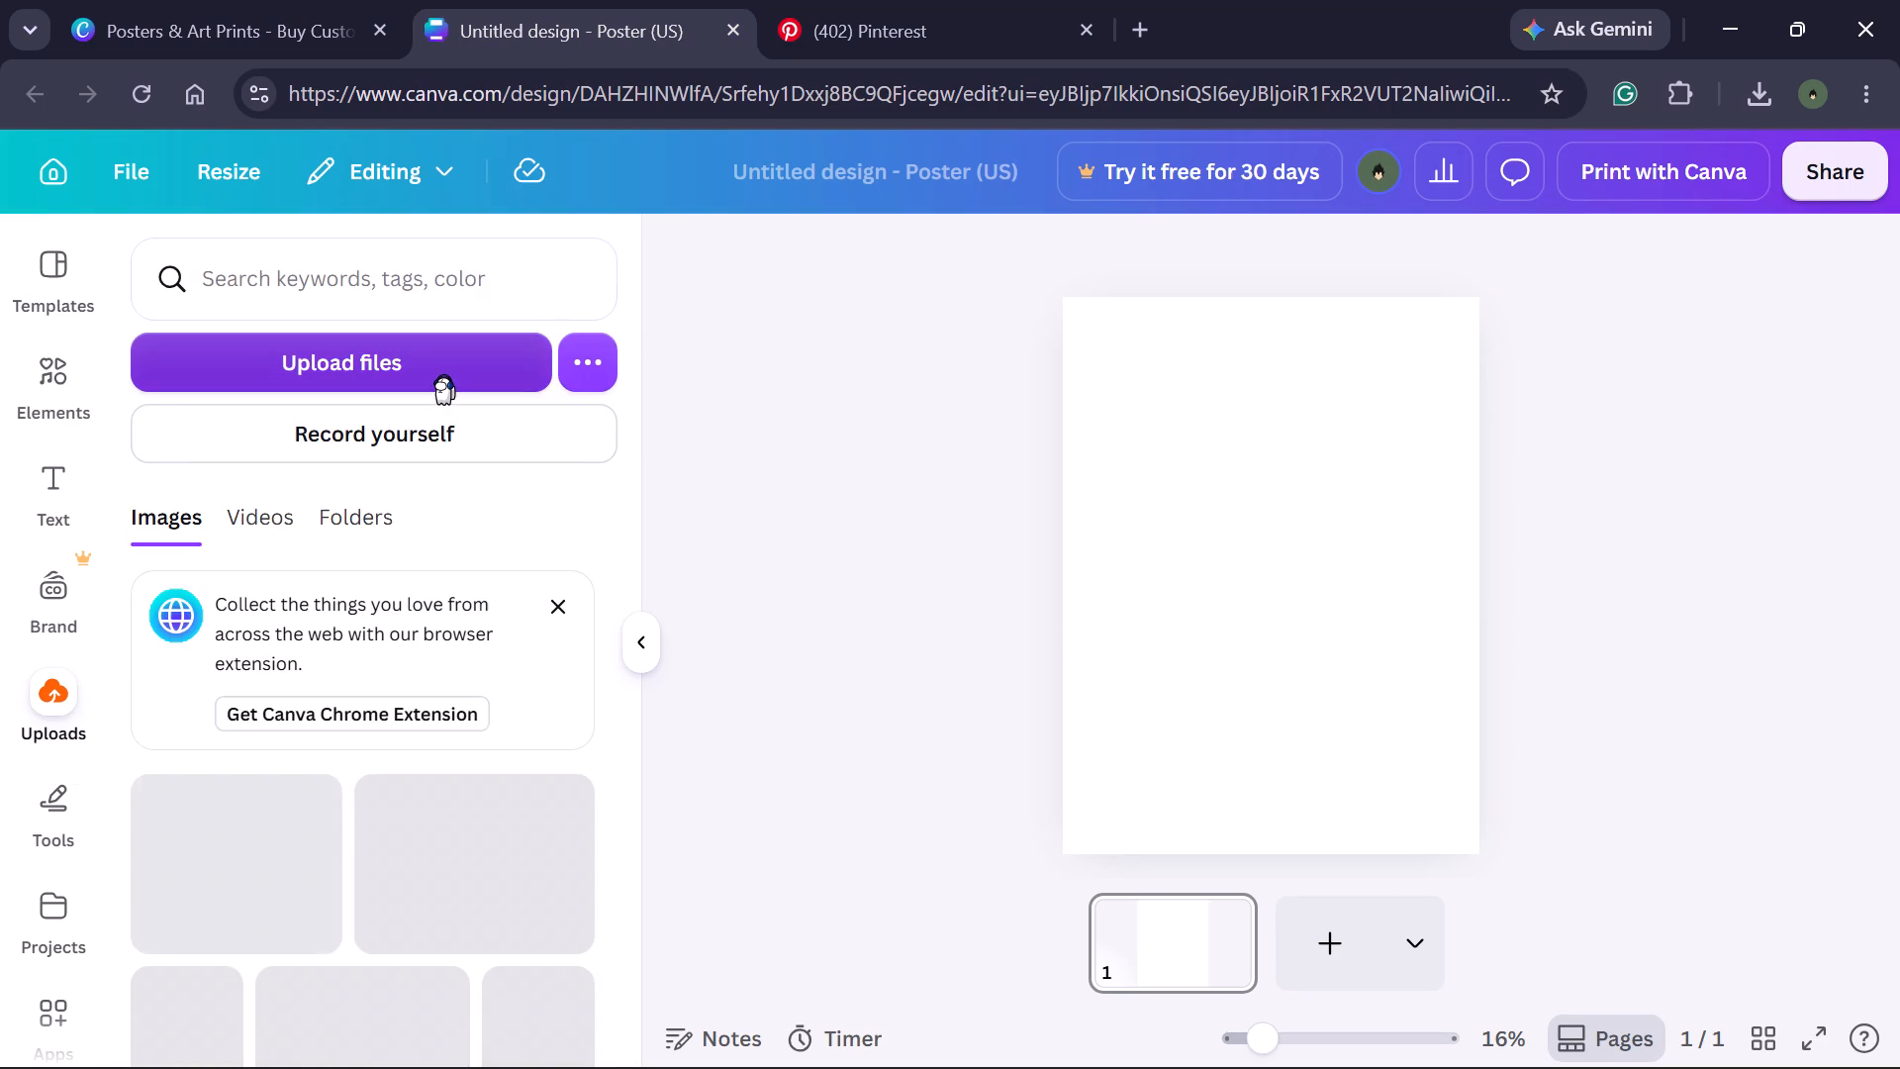
pyautogui.click(443, 374)
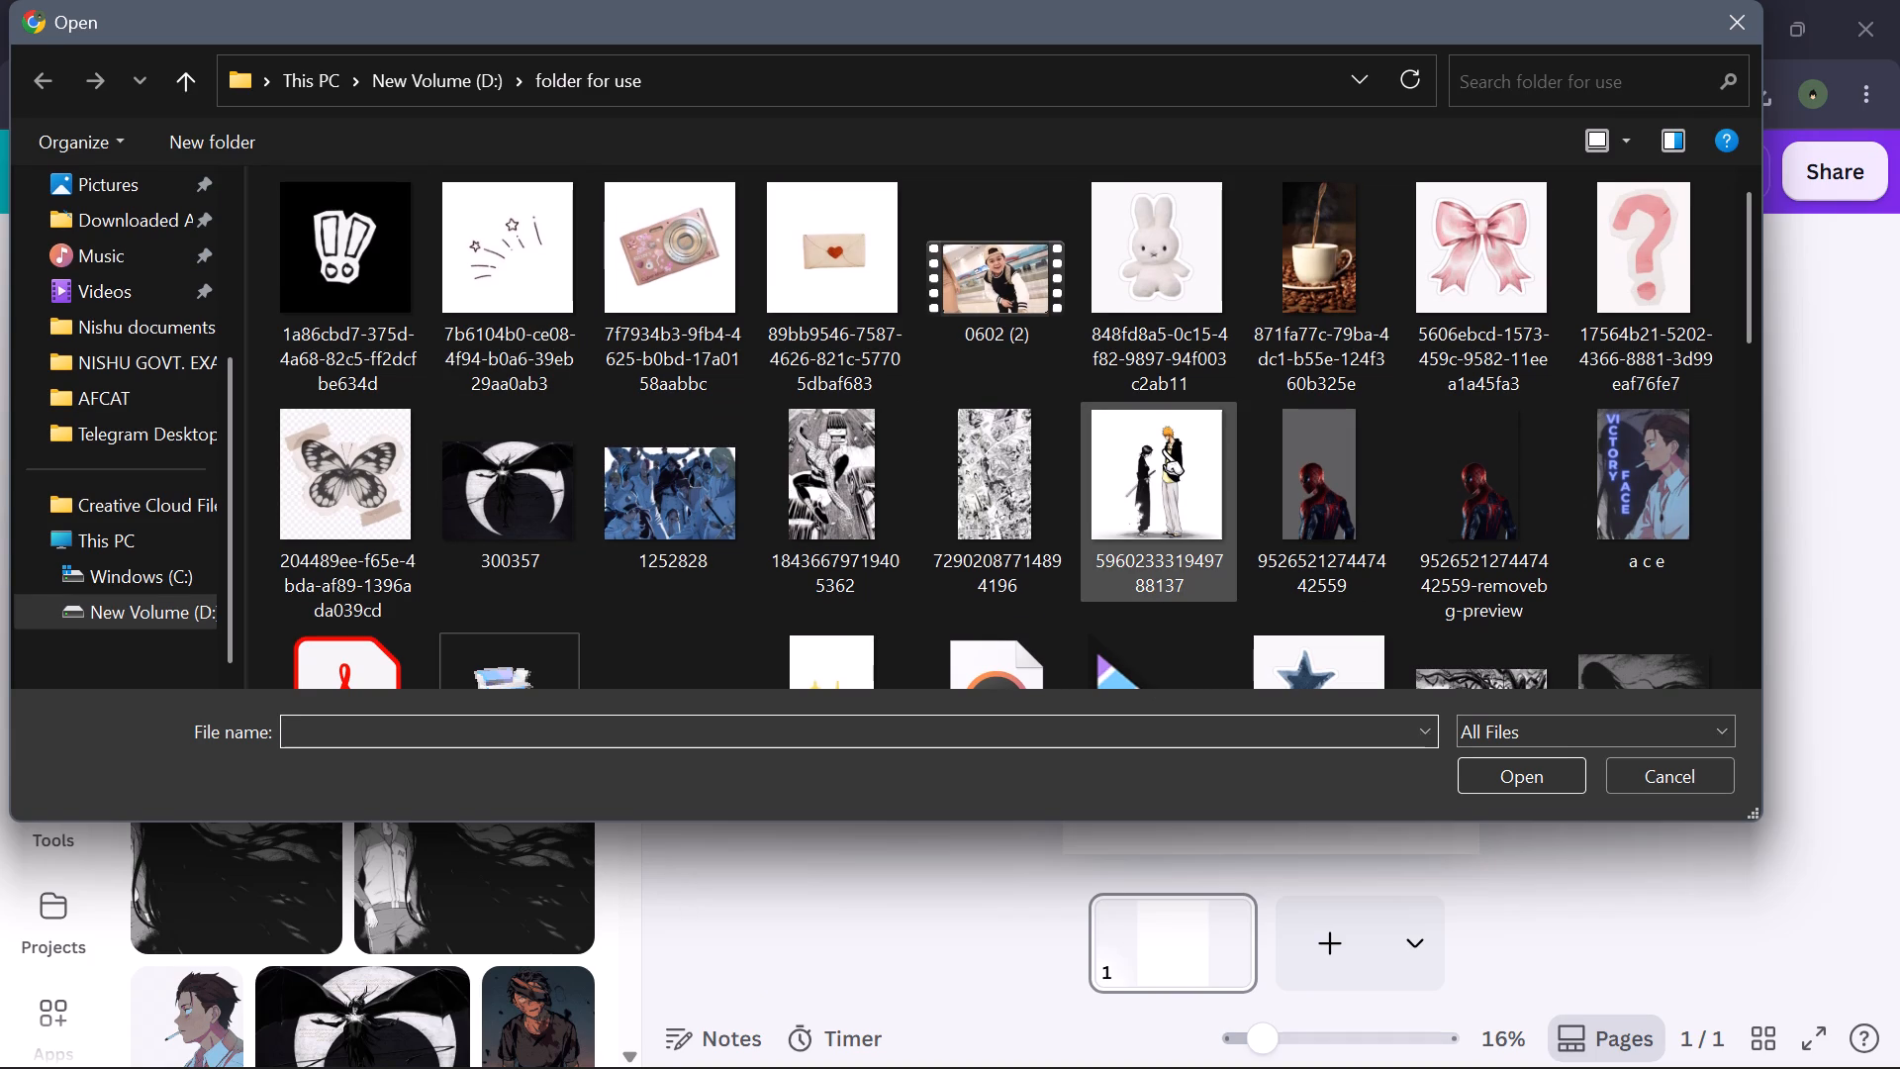
pyautogui.click(1164, 449)
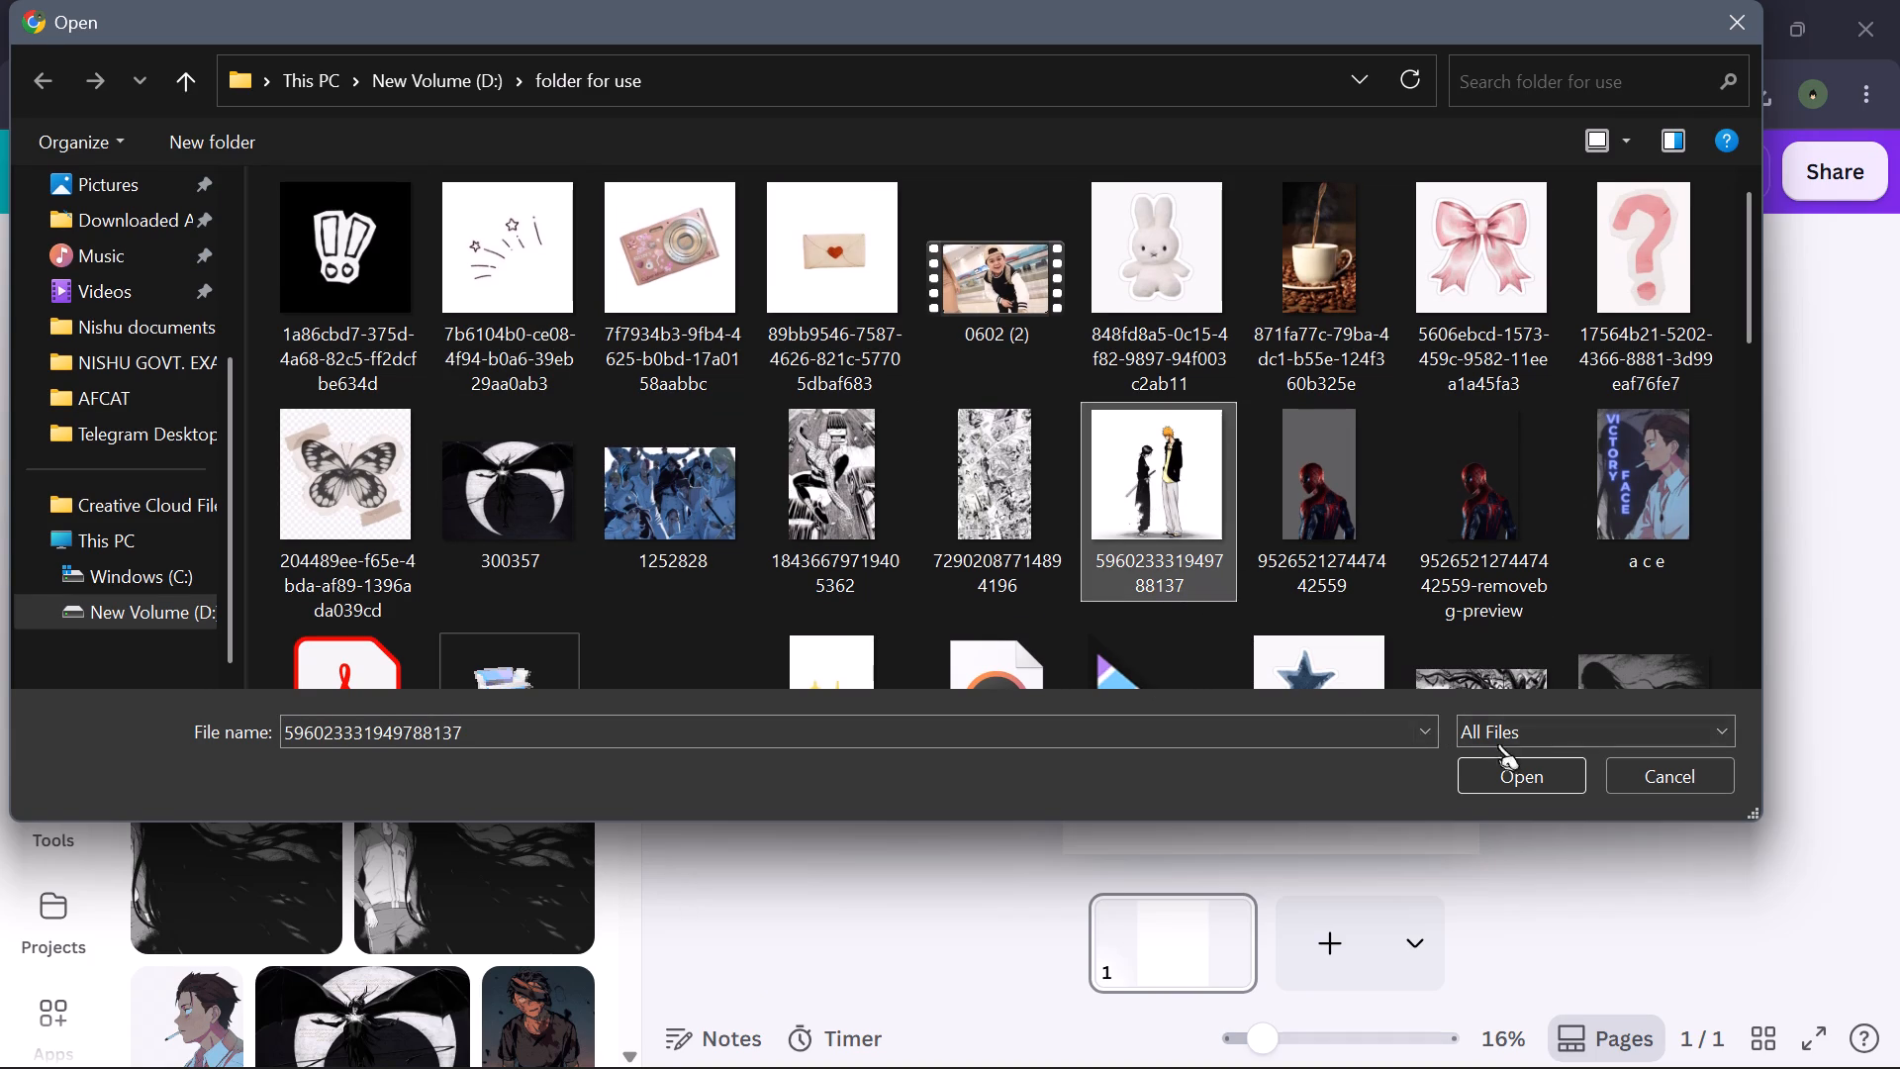
pyautogui.click(1532, 765)
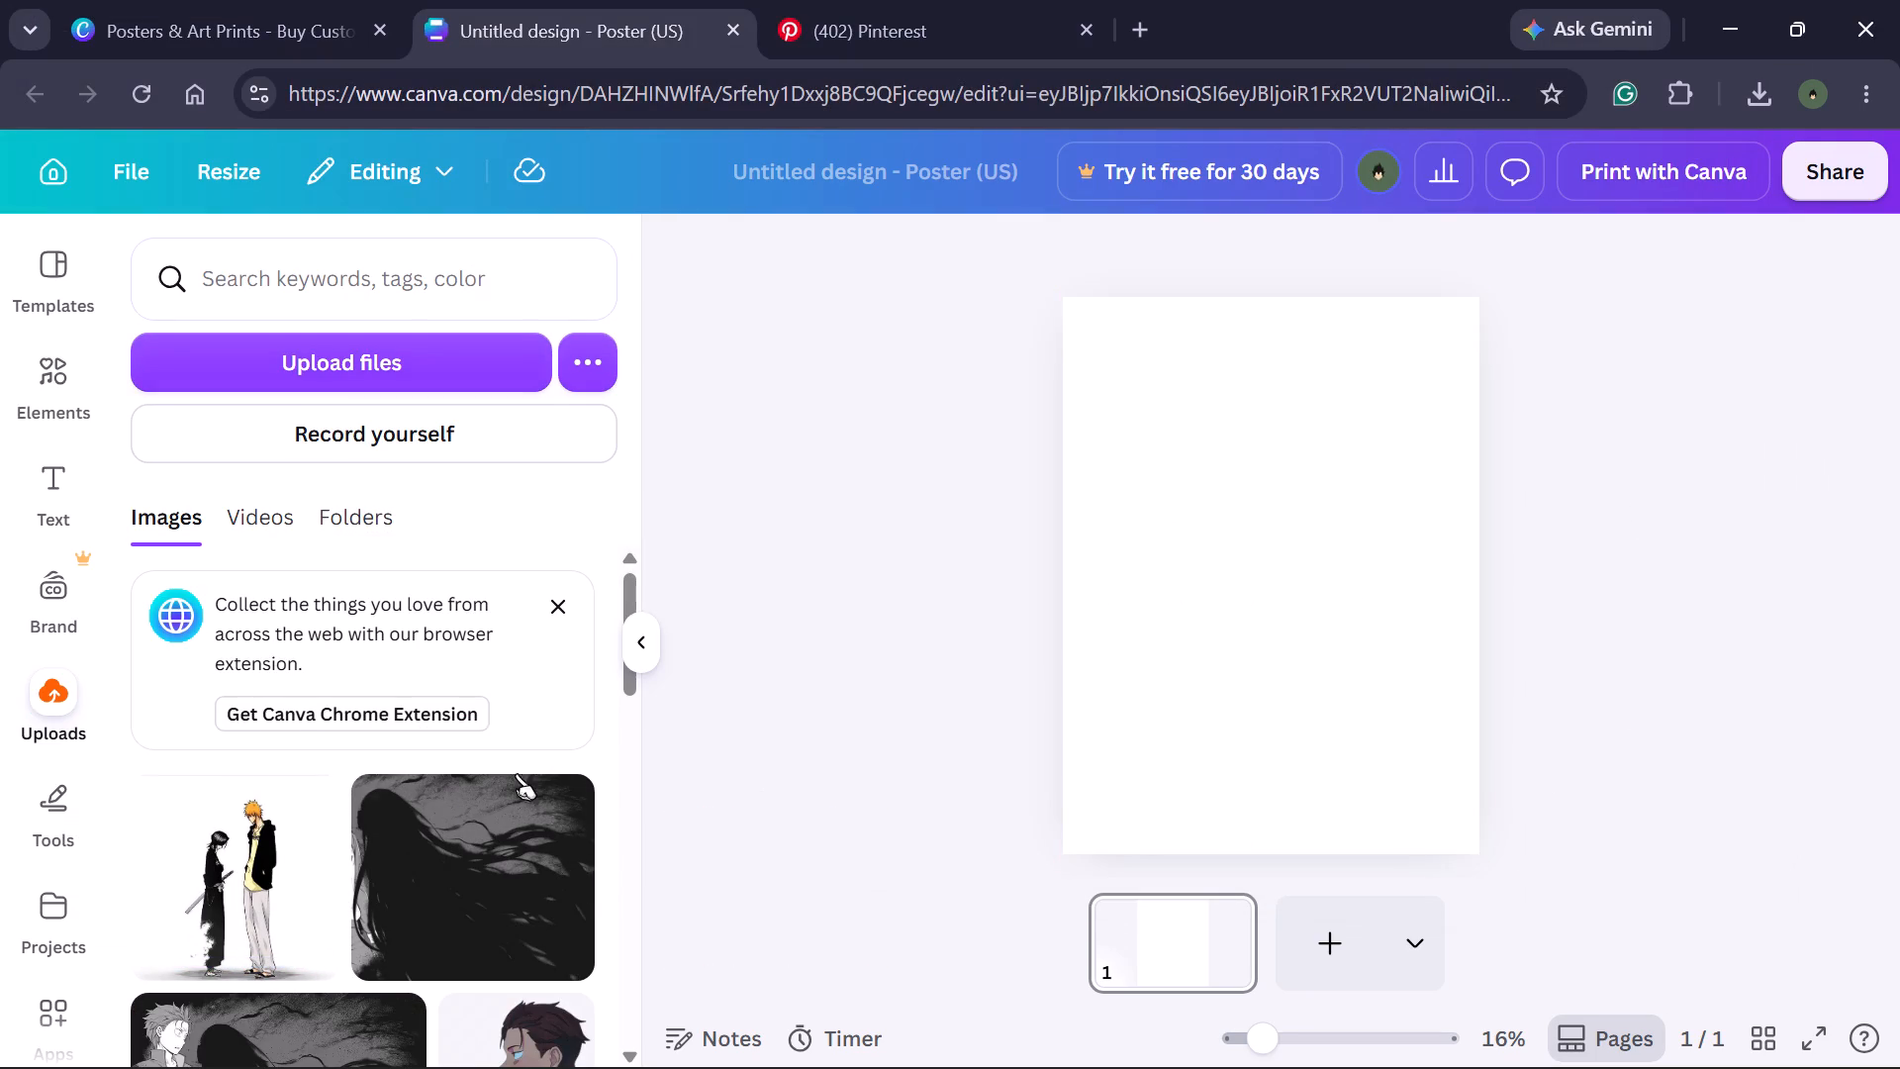
# Place the uploaded Rukia and Ichigo image on the blank poster and enlarge it to about 18 × 24 so it fills the page.
pyautogui.click(291, 851)
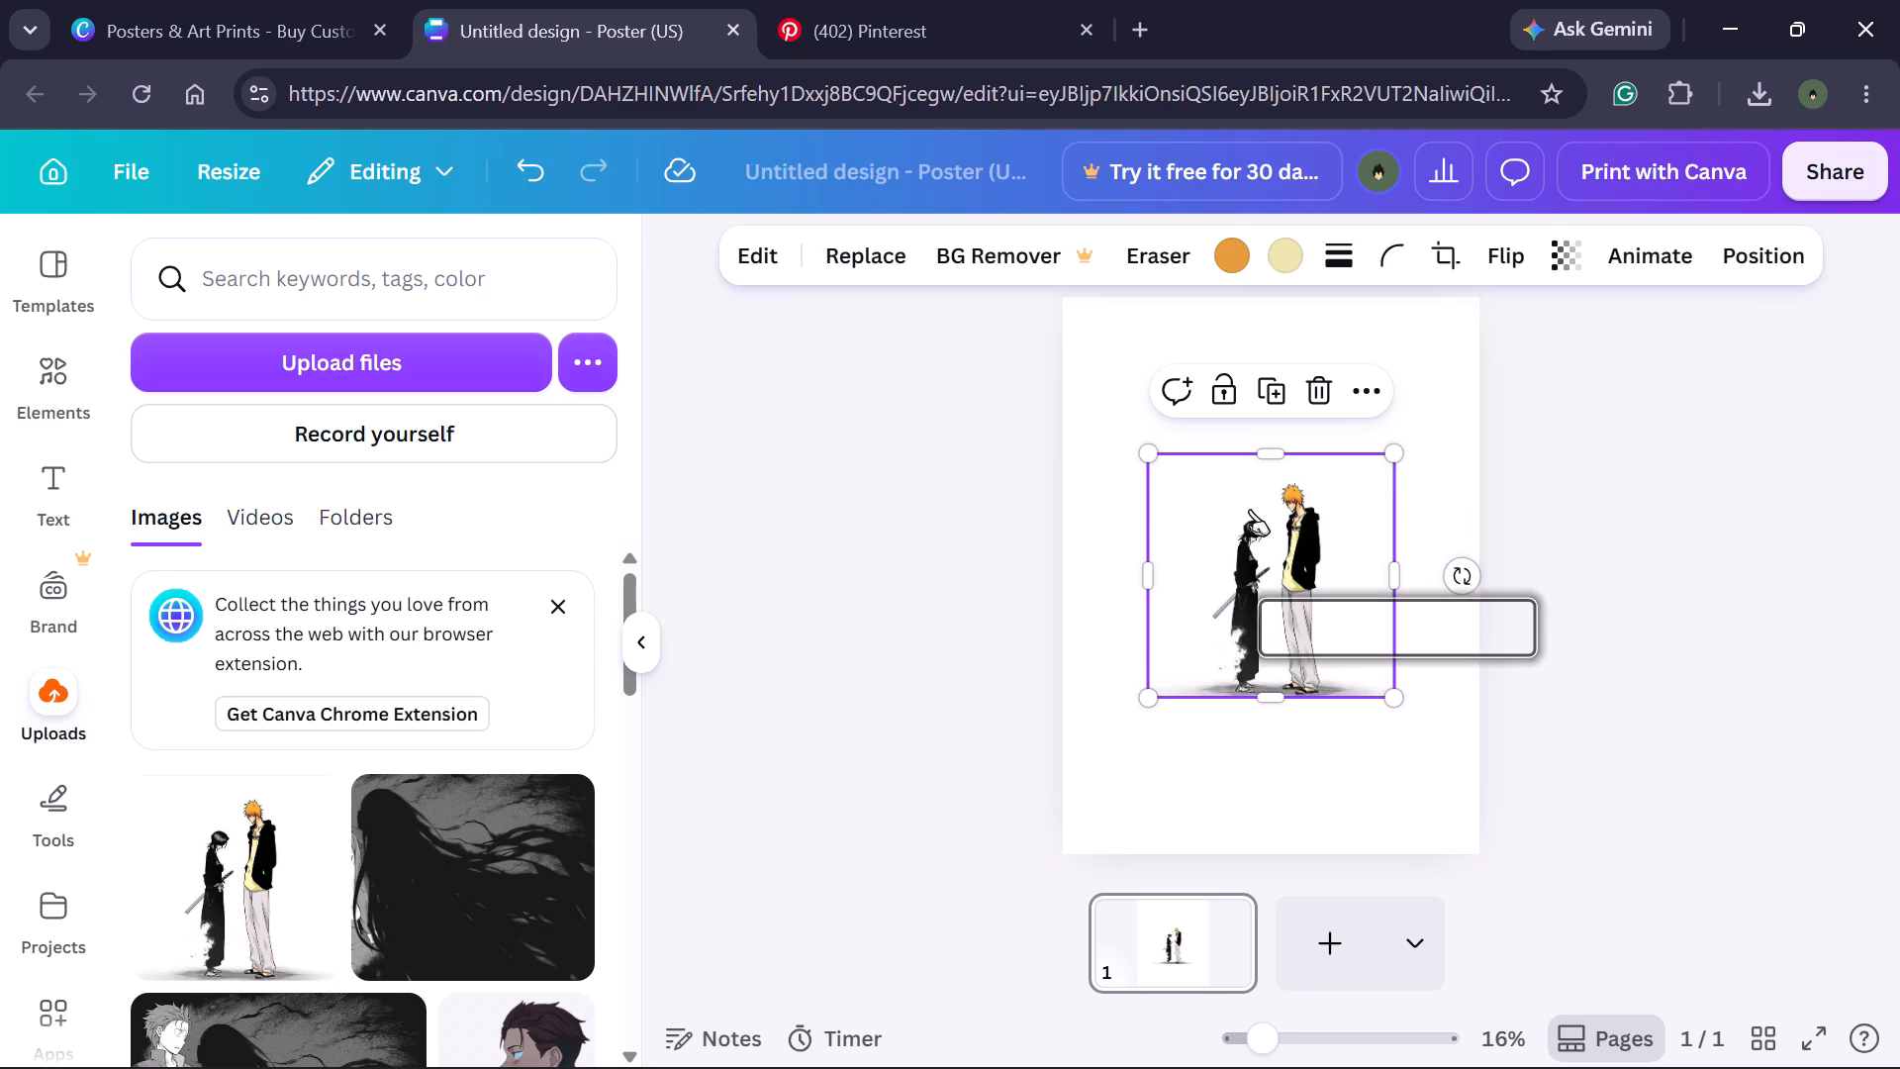
pyautogui.moveTo(1277, 446); pyautogui.dragTo(1270, 290)
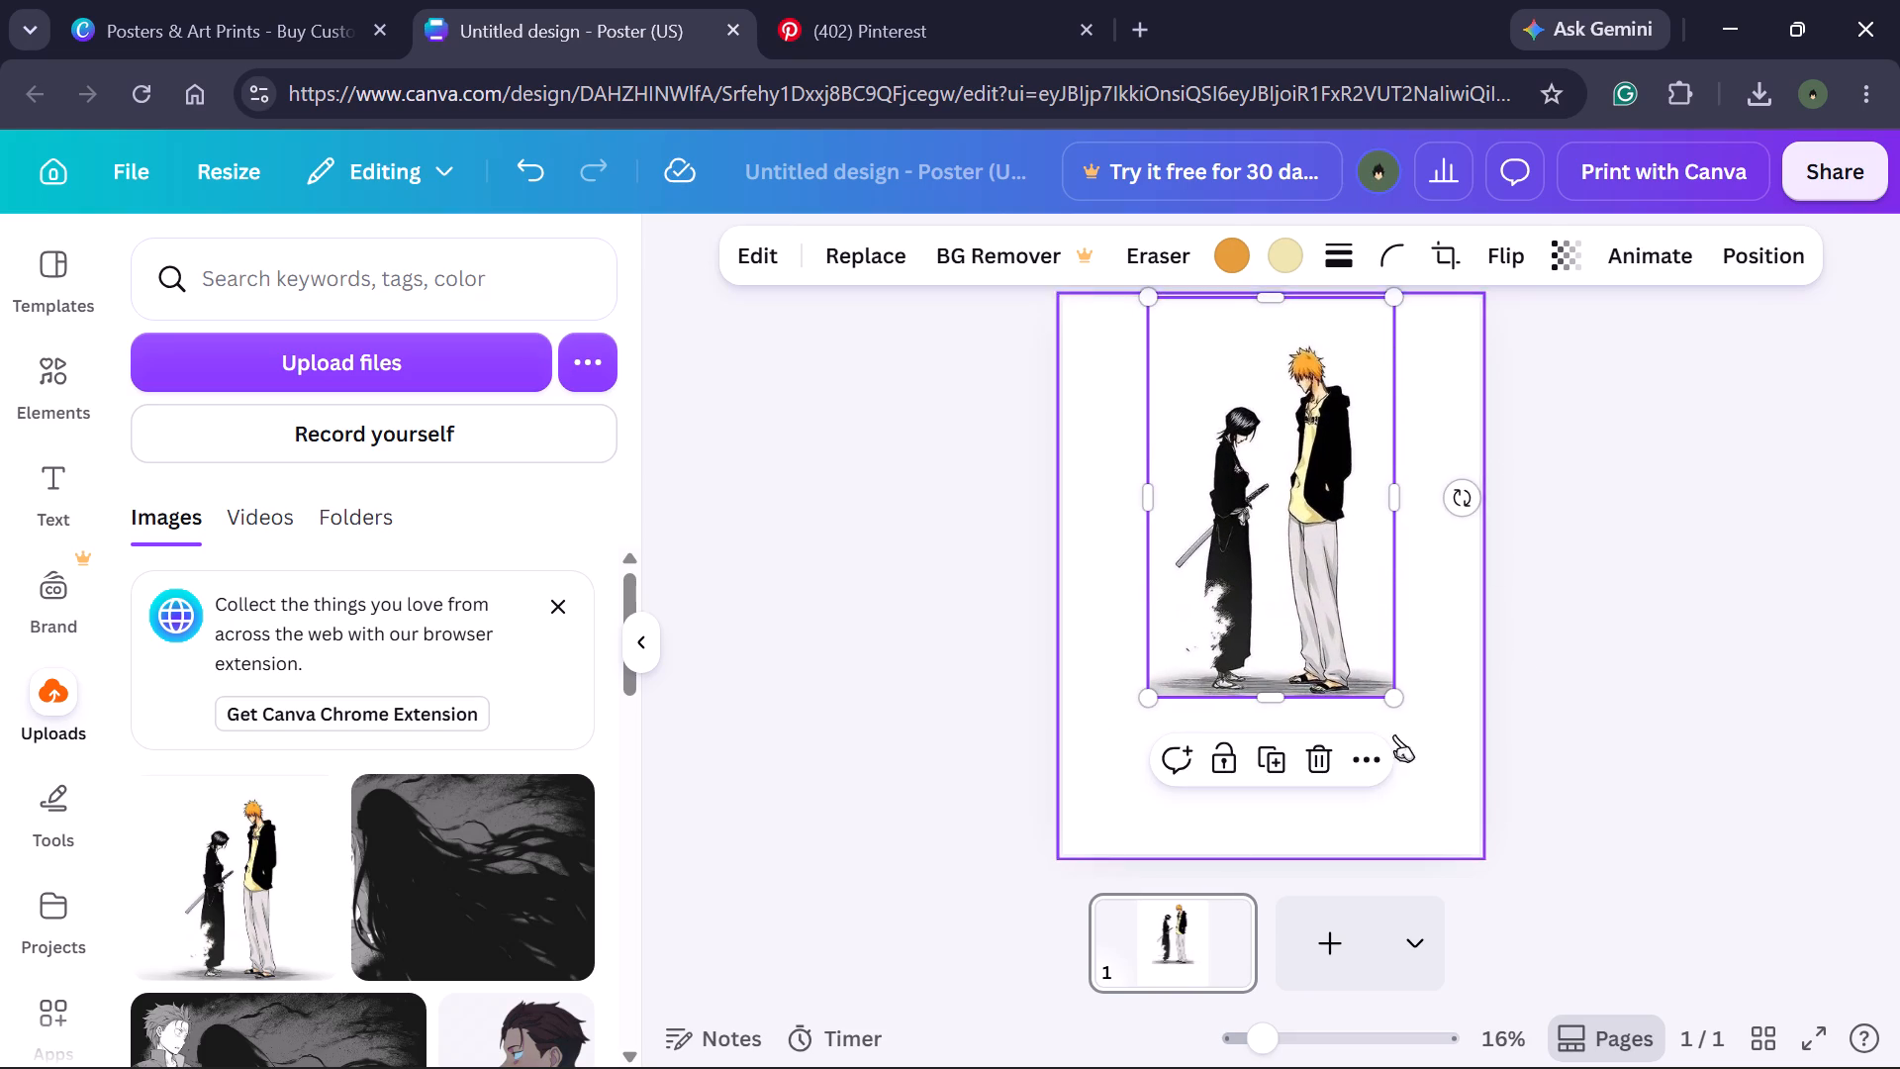
pyautogui.moveTo(1278, 693); pyautogui.dragTo(1277, 864)
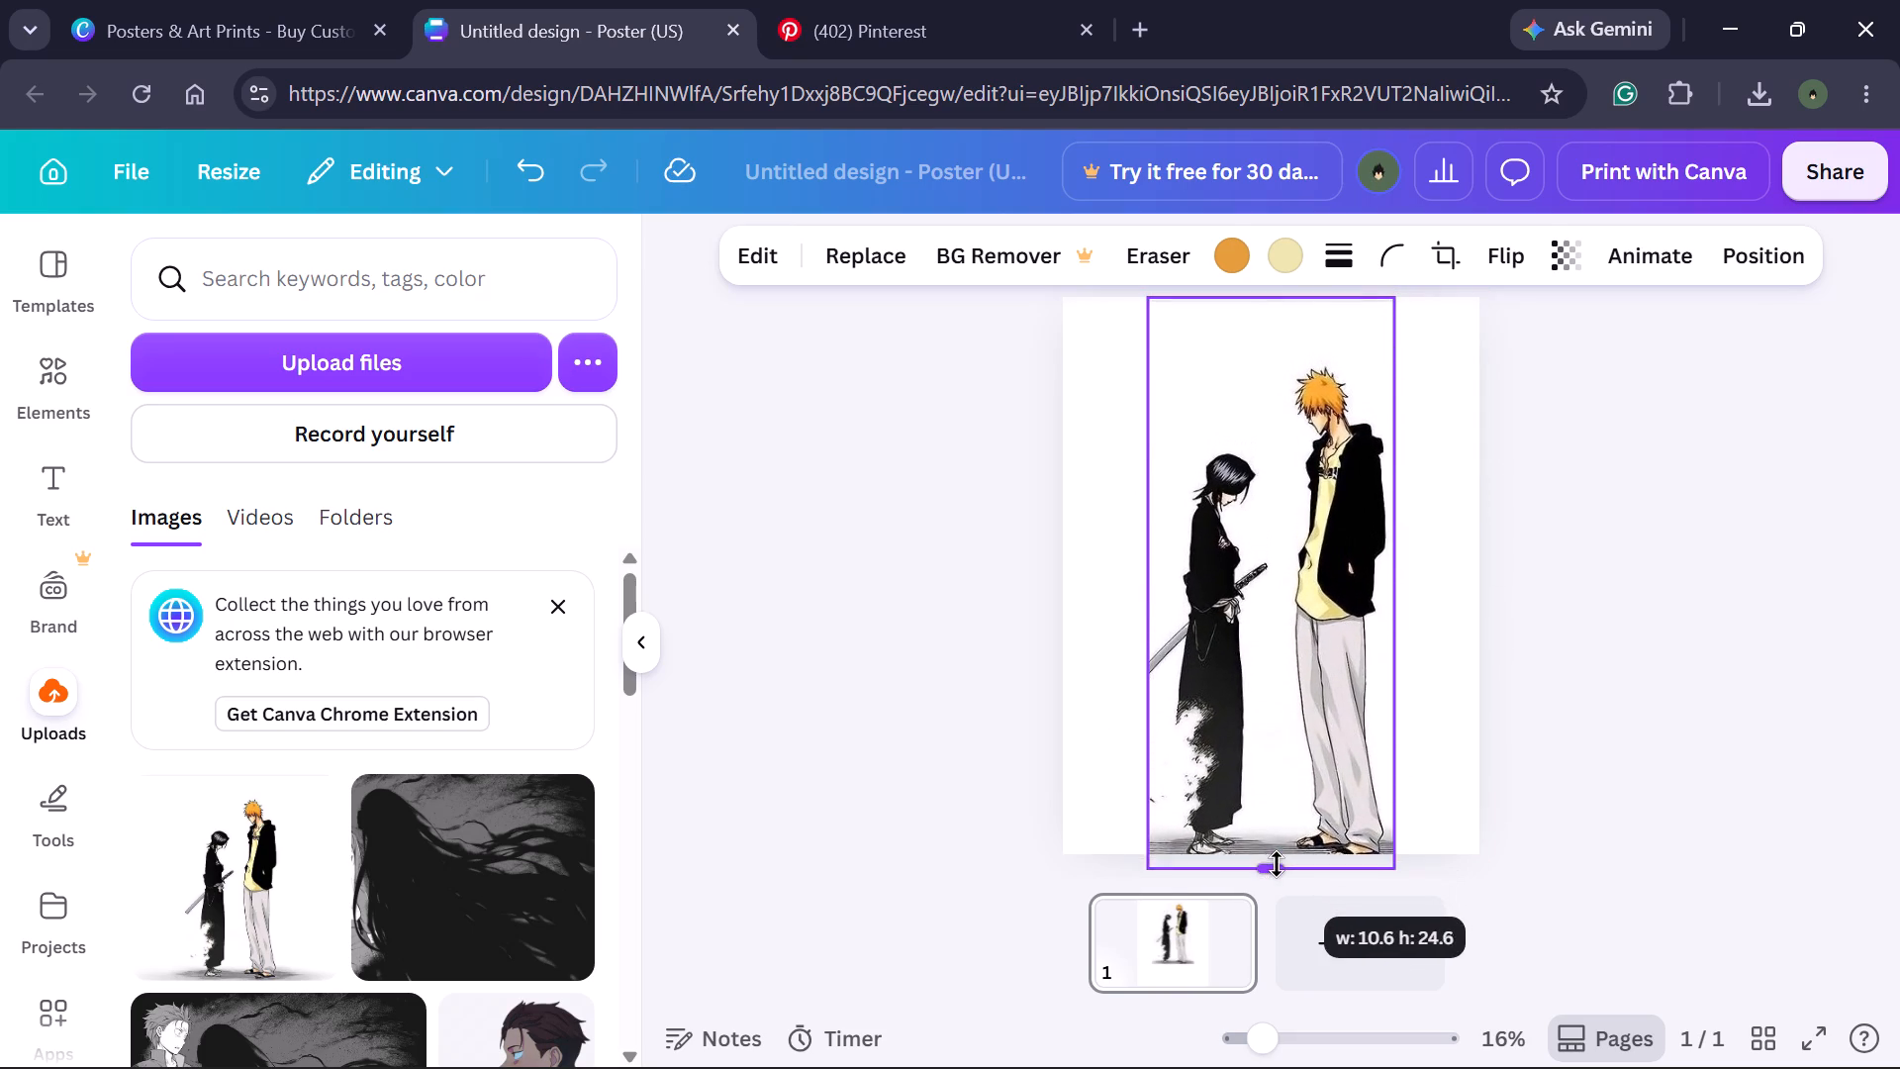
pyautogui.moveTo(1277, 864); pyautogui.dragTo(1286, 852)
pyautogui.moveTo(1153, 583); pyautogui.dragTo(1106, 582)
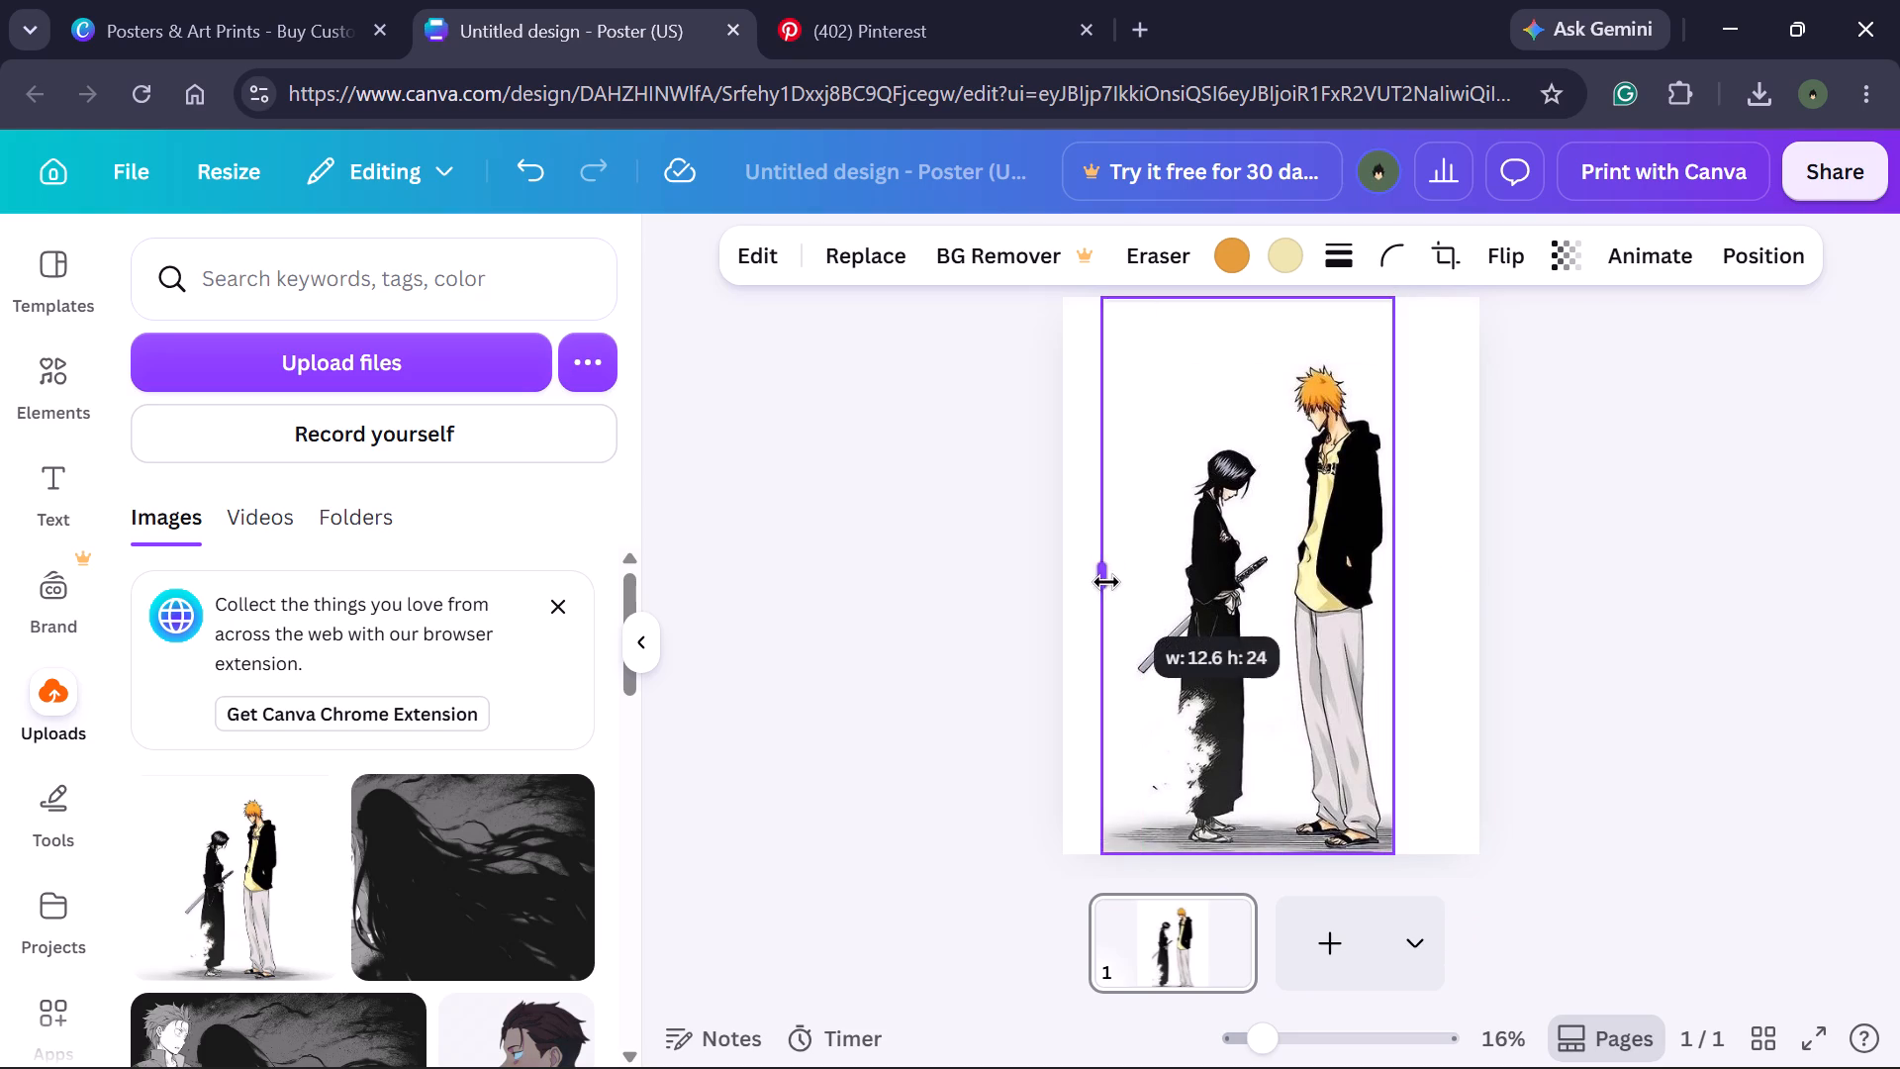
pyautogui.moveTo(1106, 582); pyautogui.dragTo(1069, 584)
pyautogui.moveTo(1391, 585); pyautogui.dragTo(1483, 585)
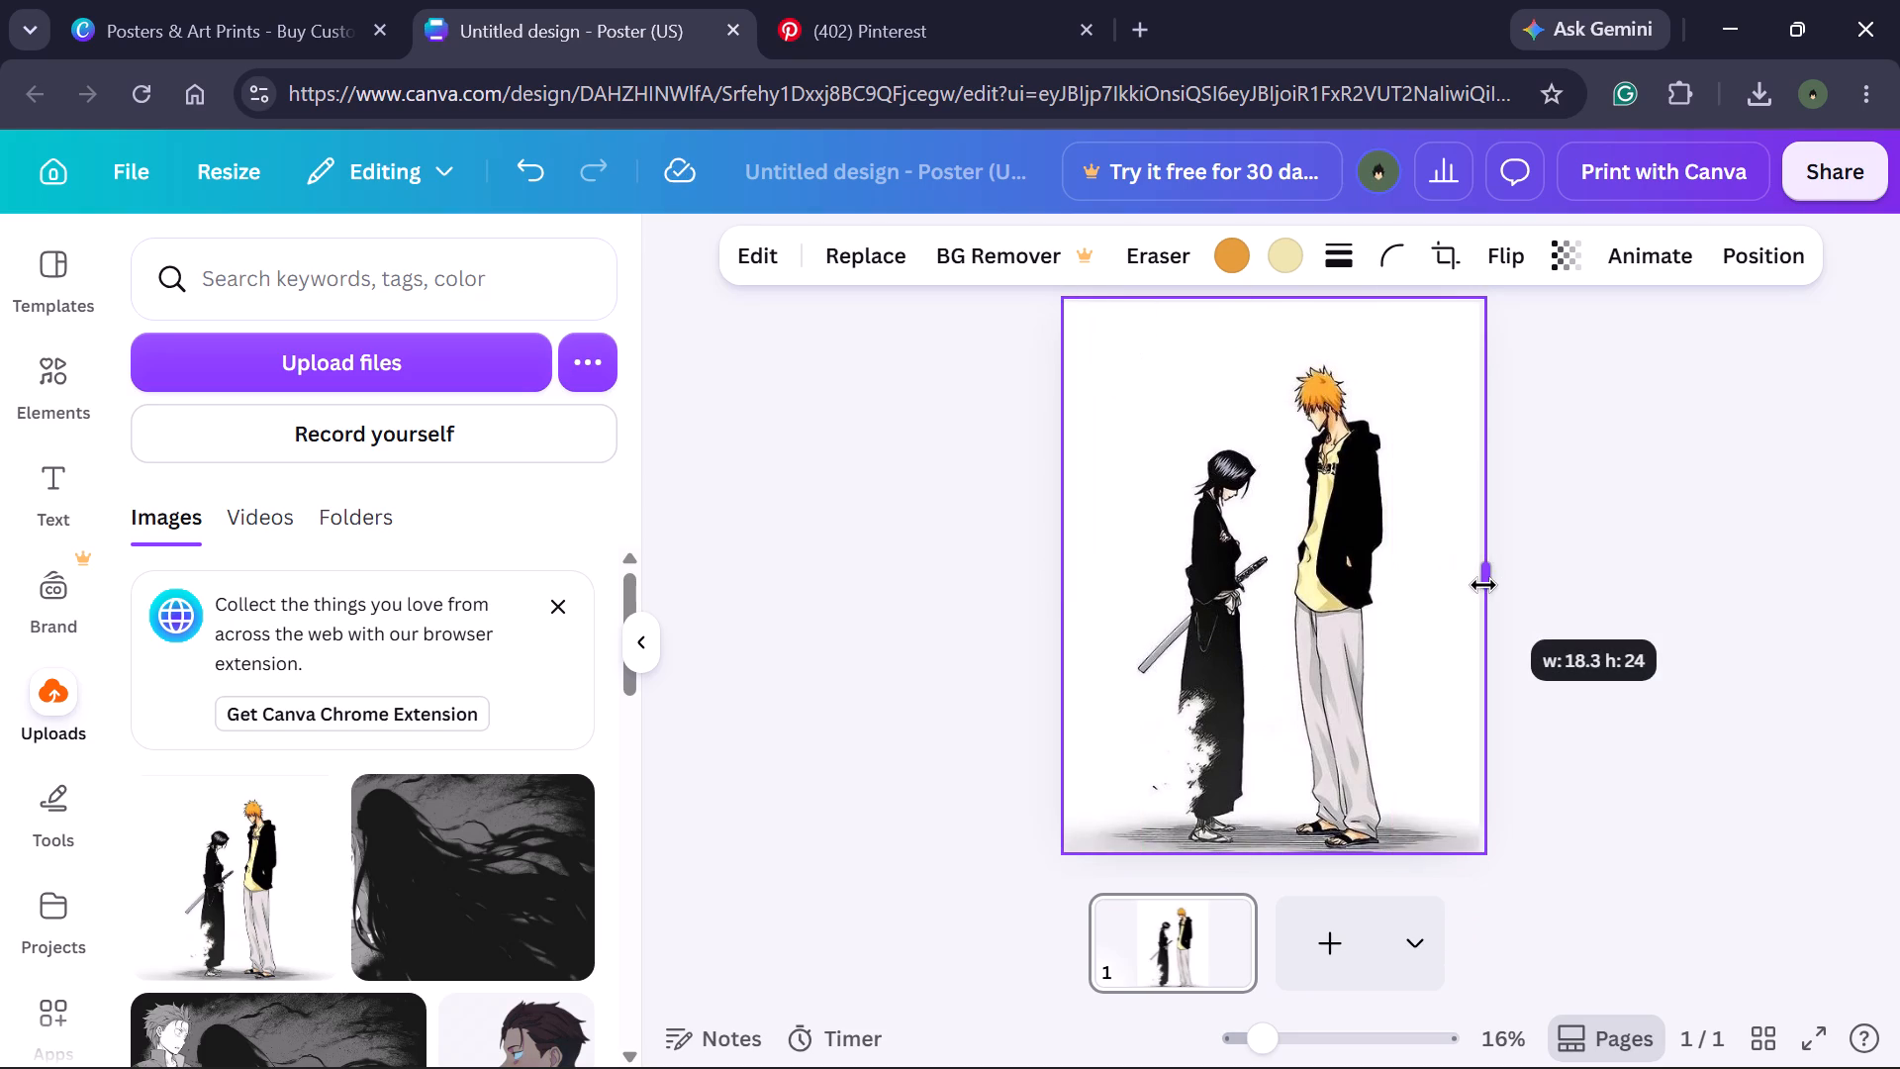
pyautogui.moveTo(1483, 585); pyautogui.dragTo(1471, 585)
pyautogui.click(1677, 520)
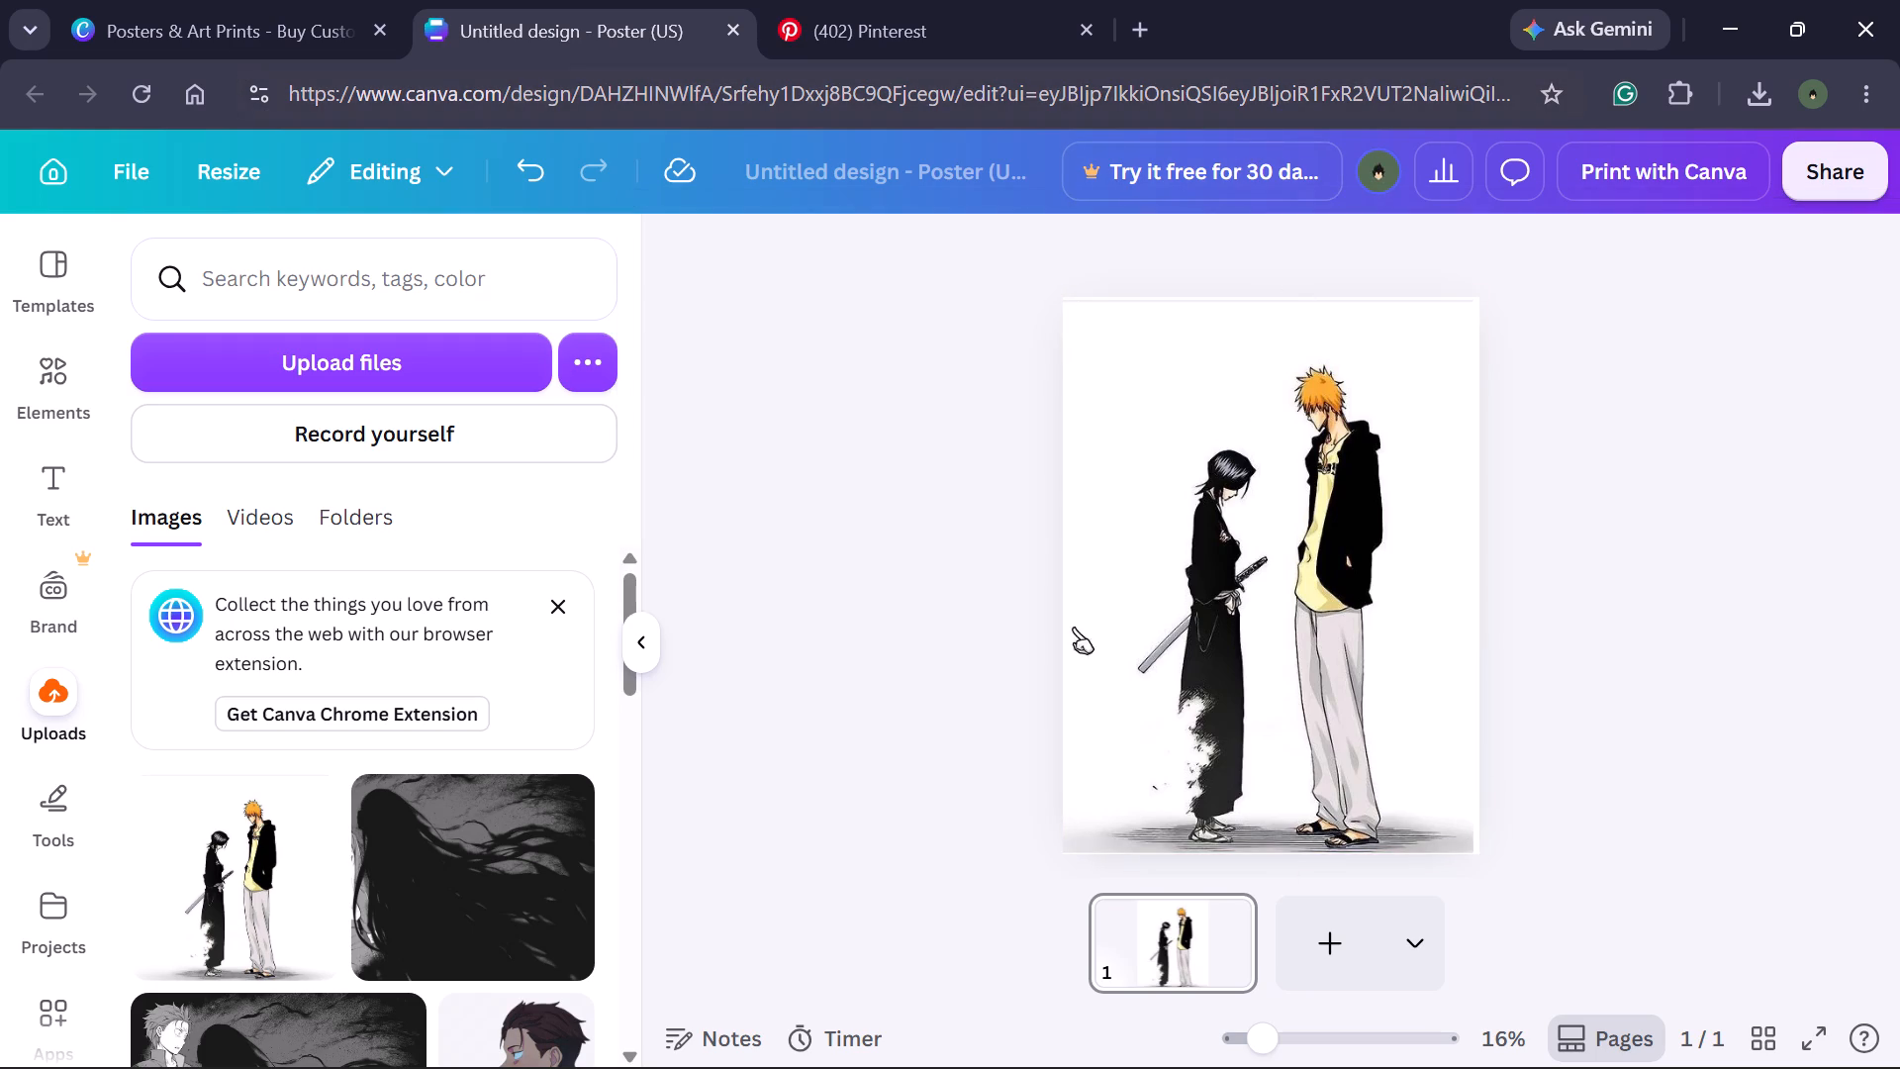
# Set the Rukia and Ichigo image as the poster's background.
pyautogui.rightClick(1246, 414)
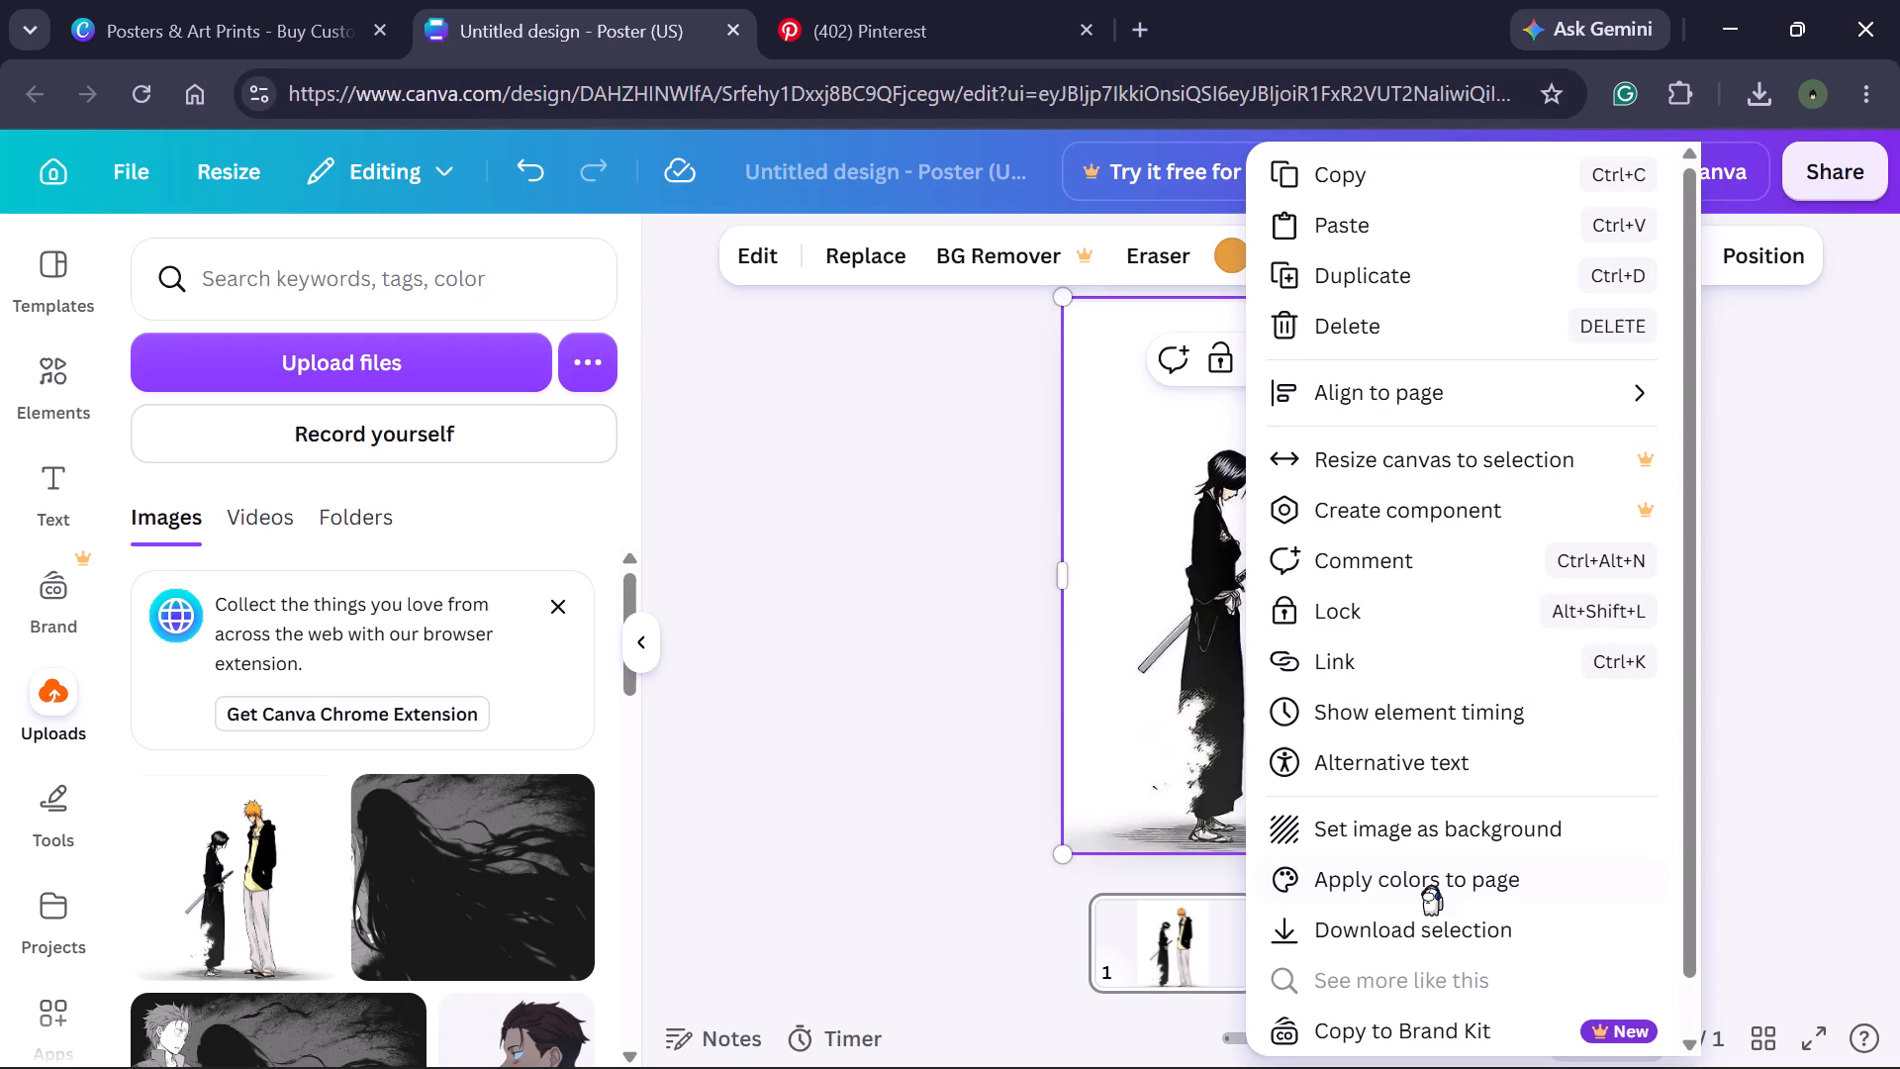
pyautogui.click(1564, 822)
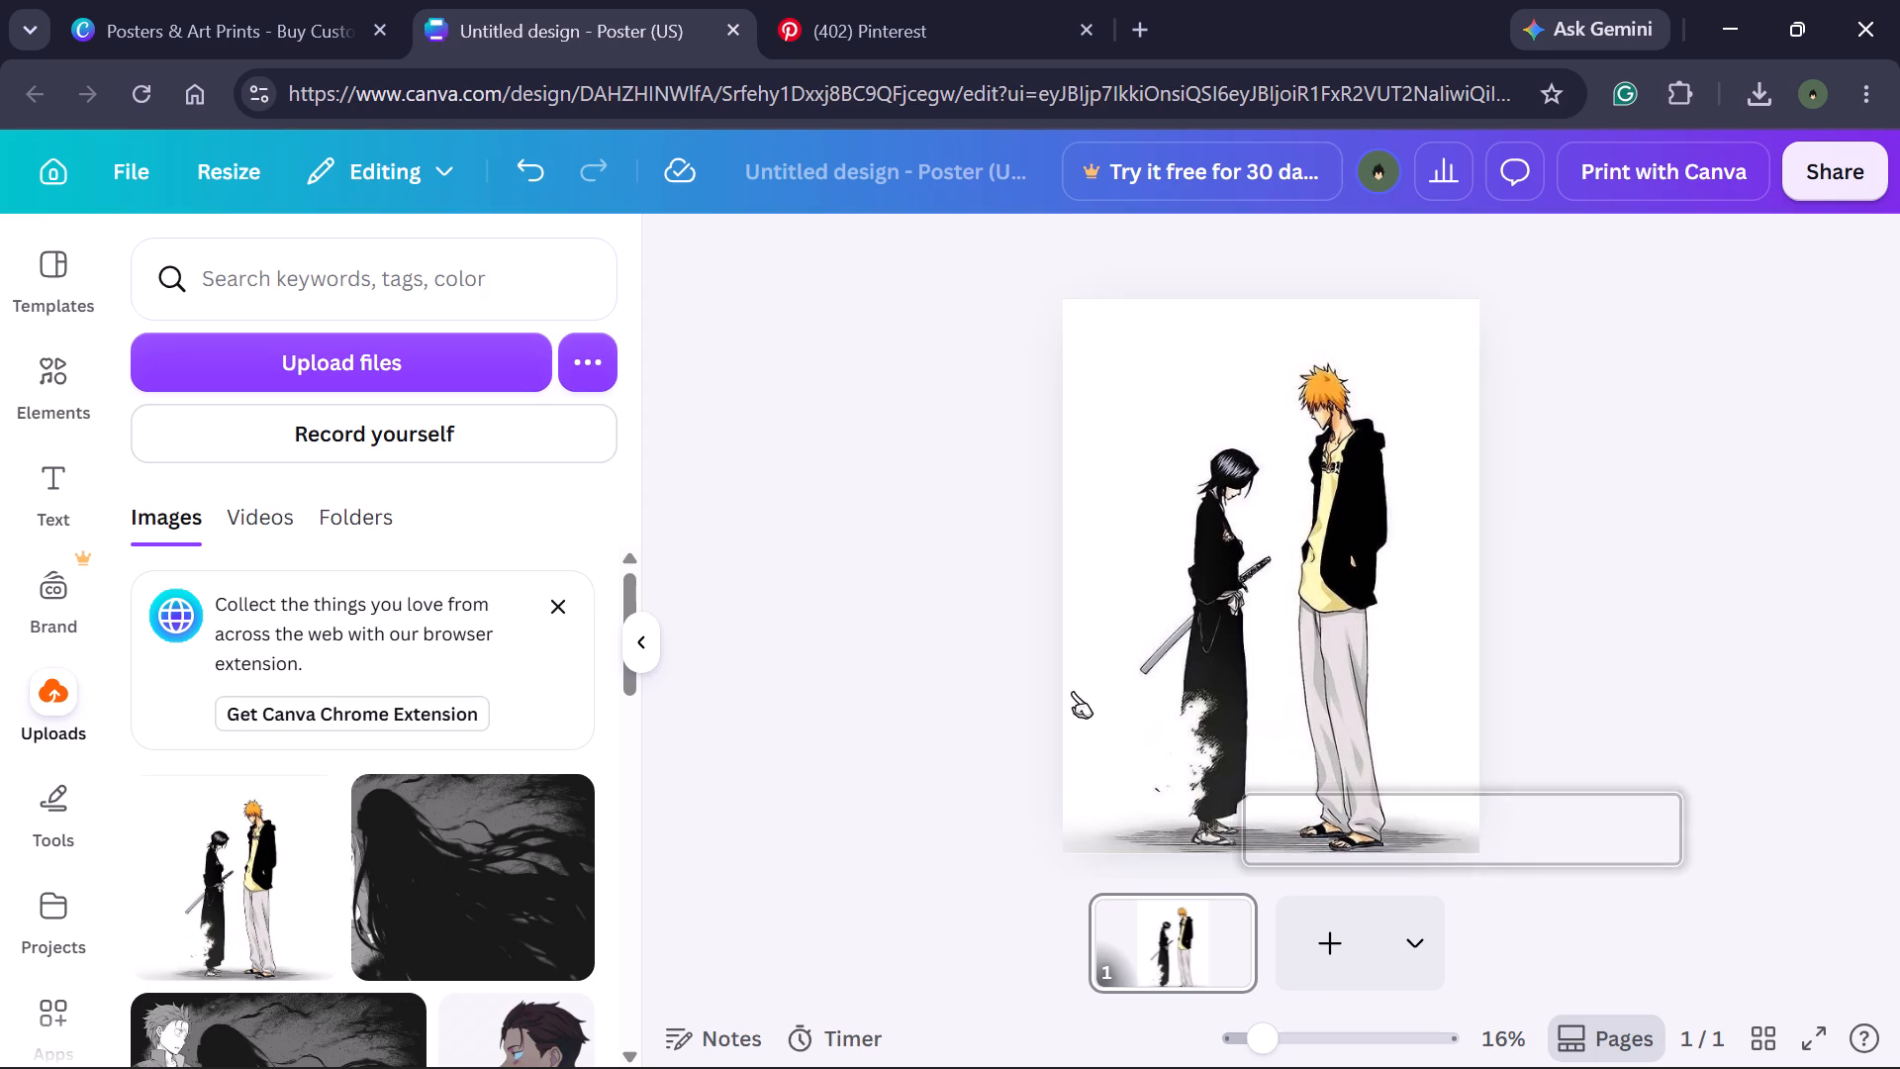
# Open the available actions for the poster's Rukia and Ichigo background image.
pyautogui.rightClick(1182, 472)
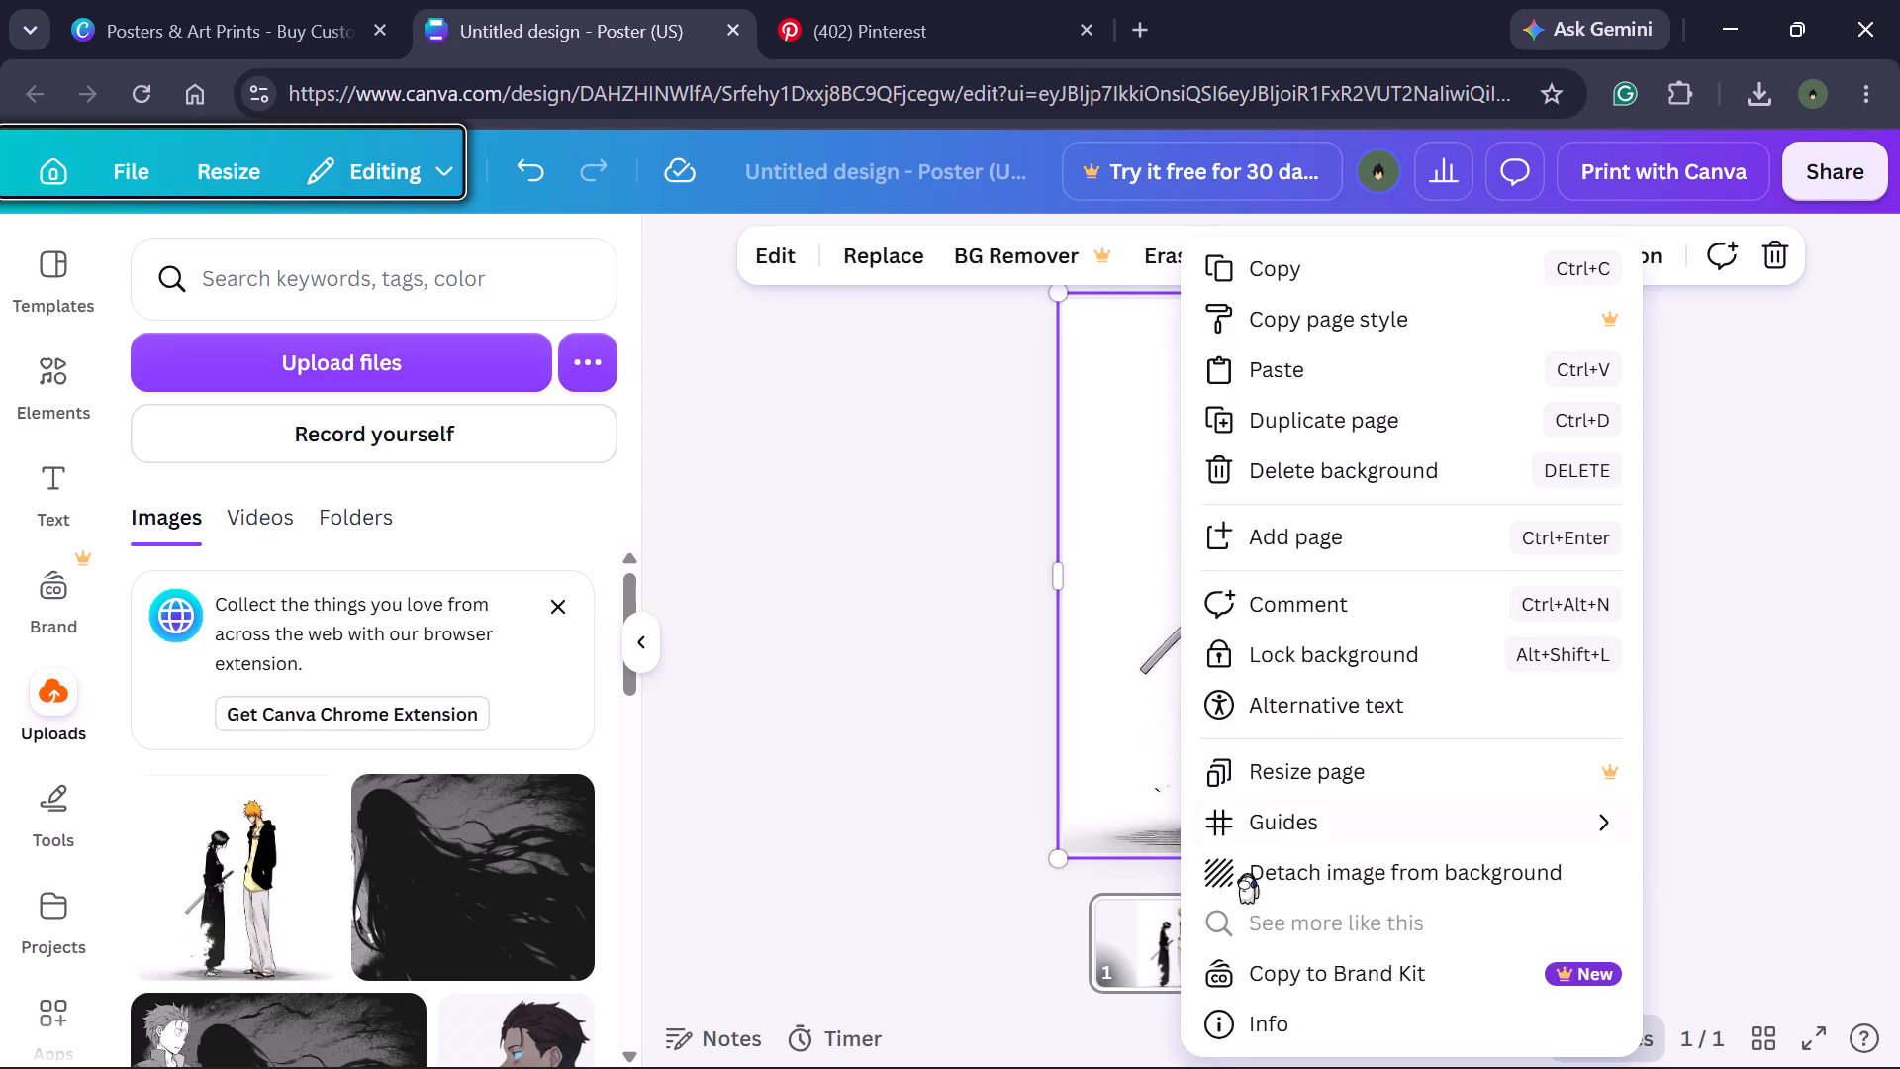
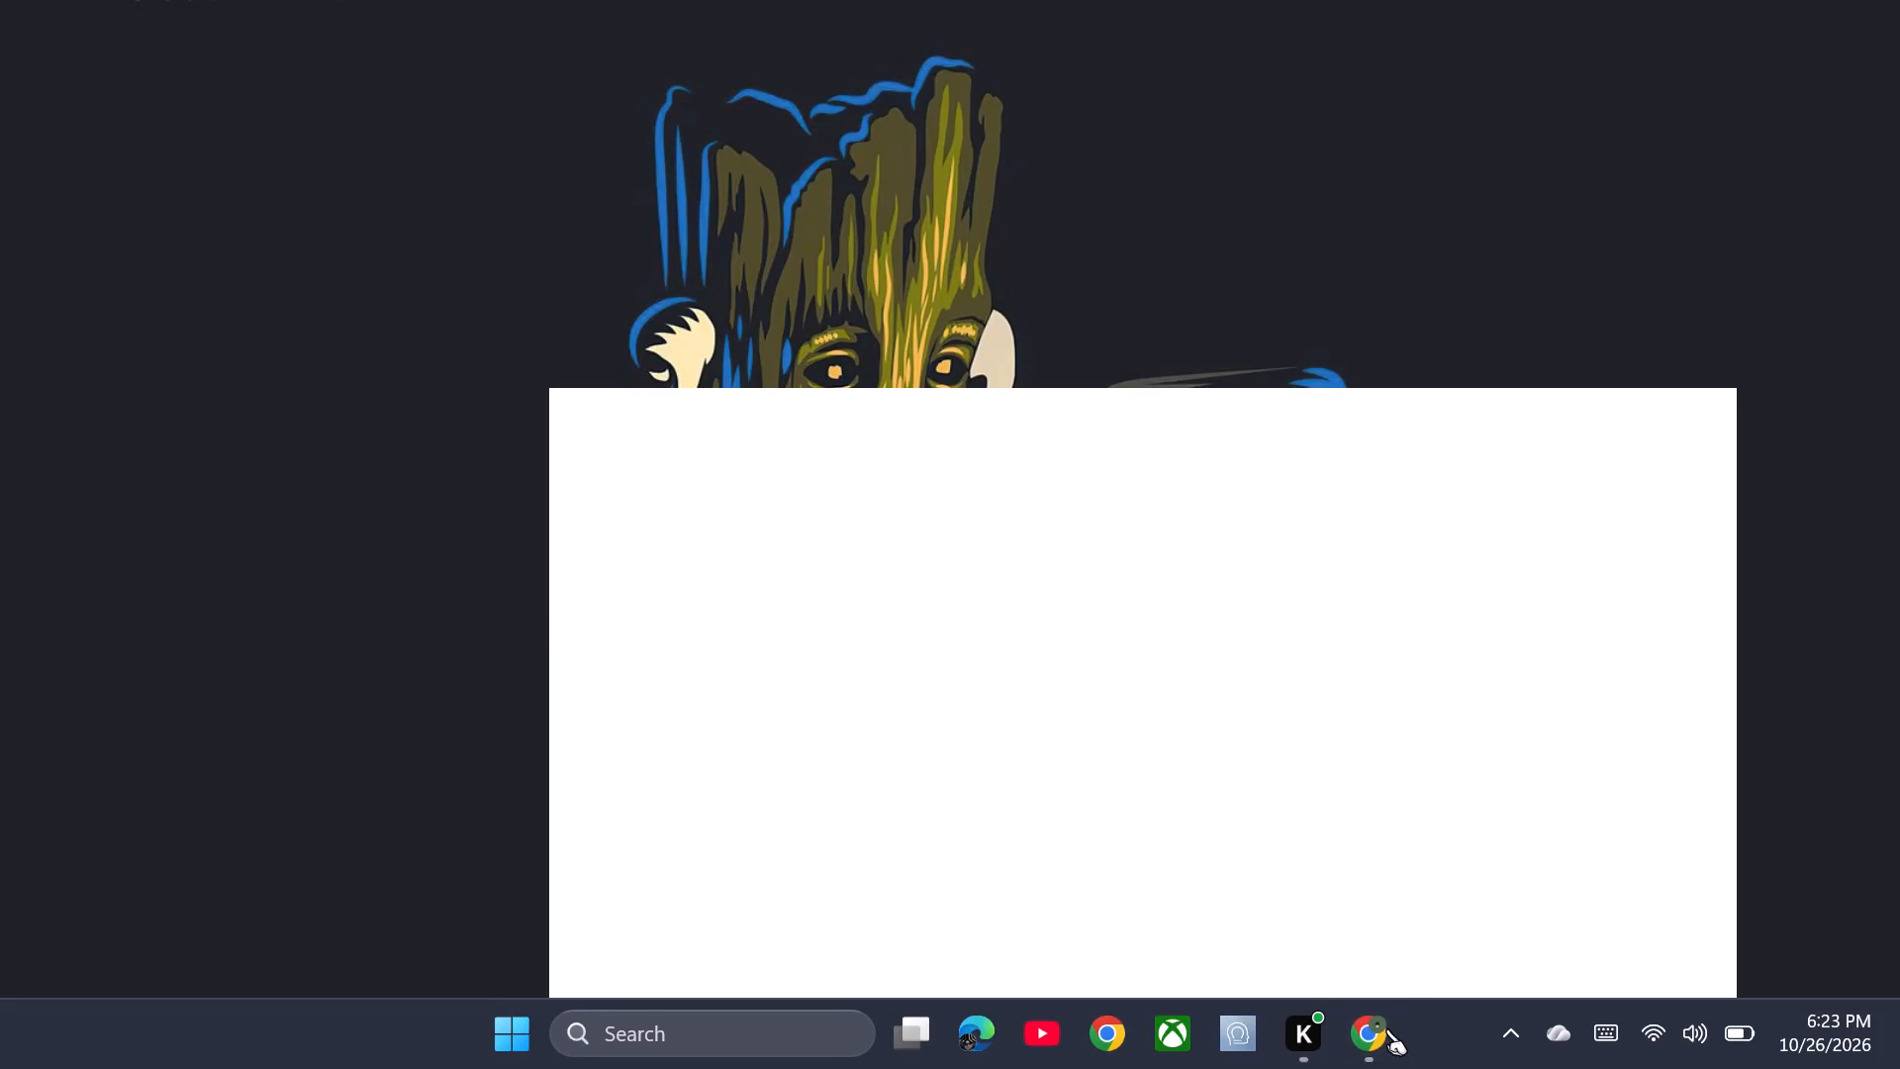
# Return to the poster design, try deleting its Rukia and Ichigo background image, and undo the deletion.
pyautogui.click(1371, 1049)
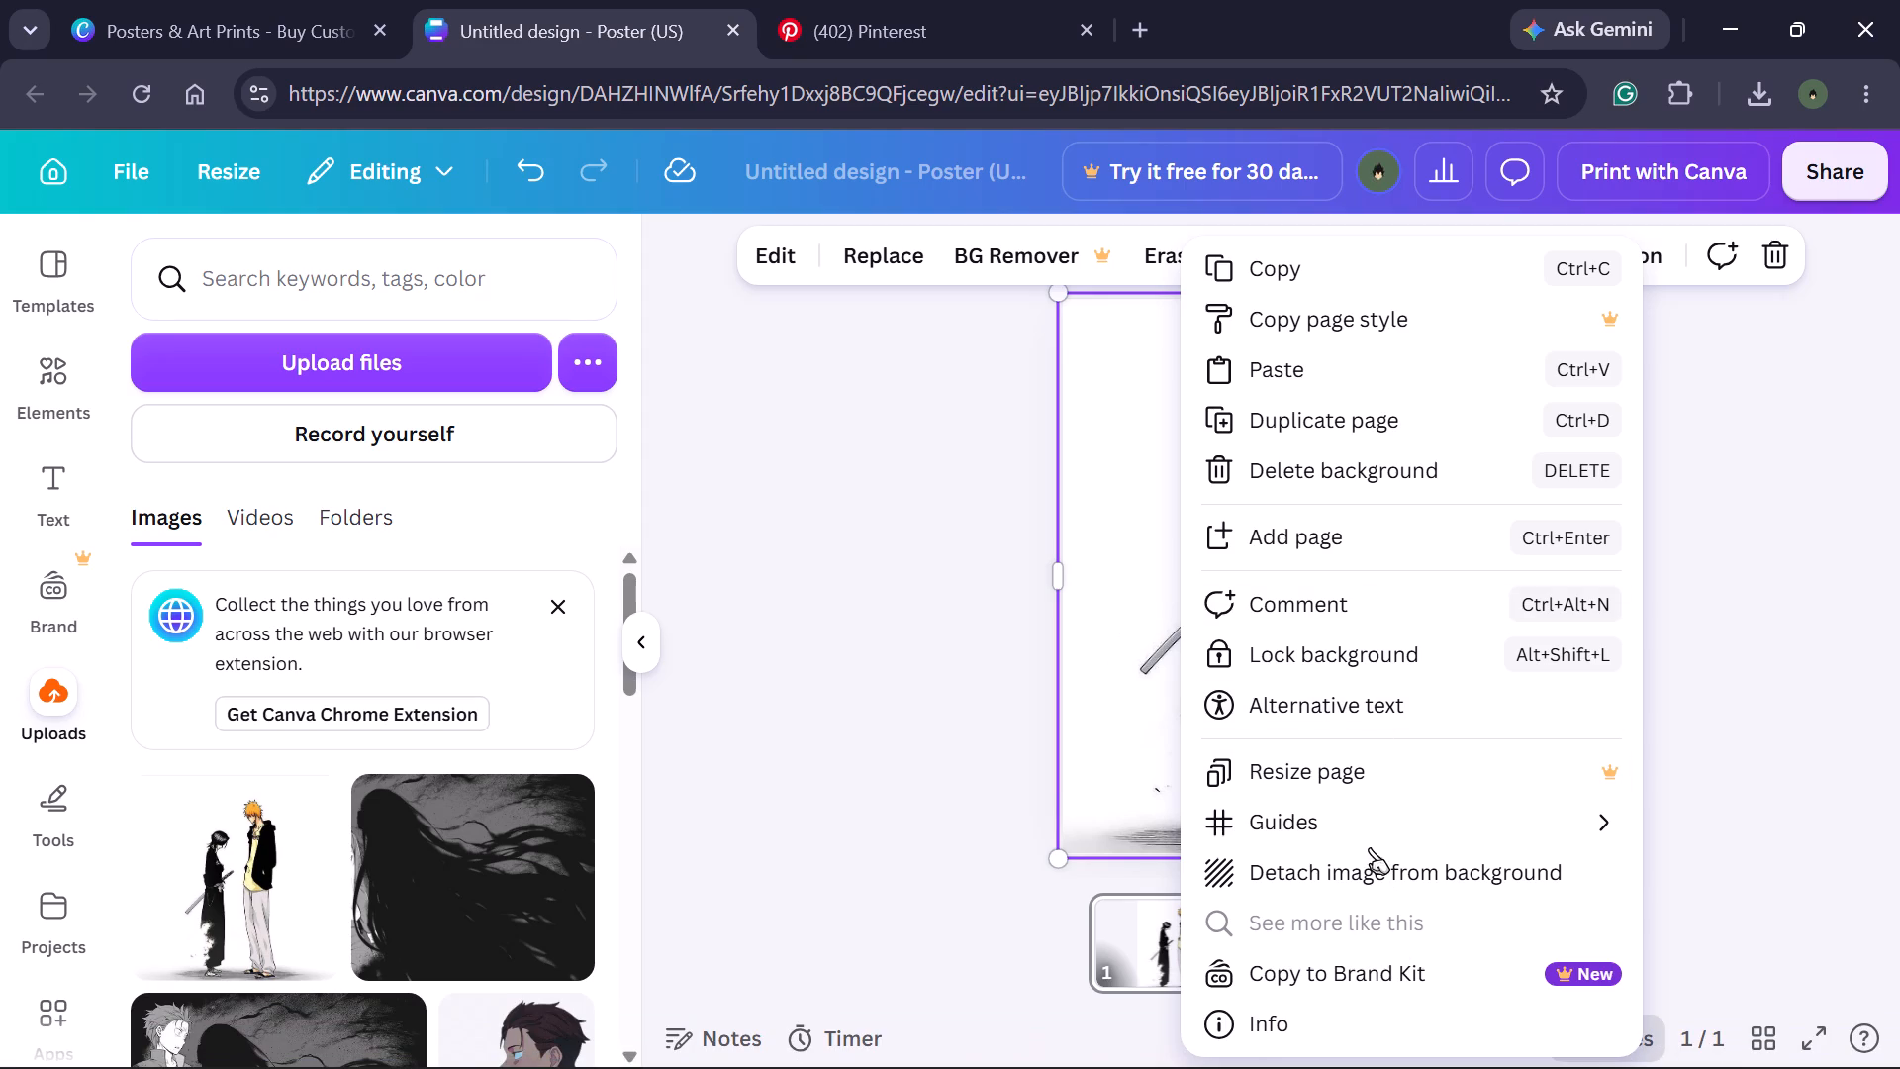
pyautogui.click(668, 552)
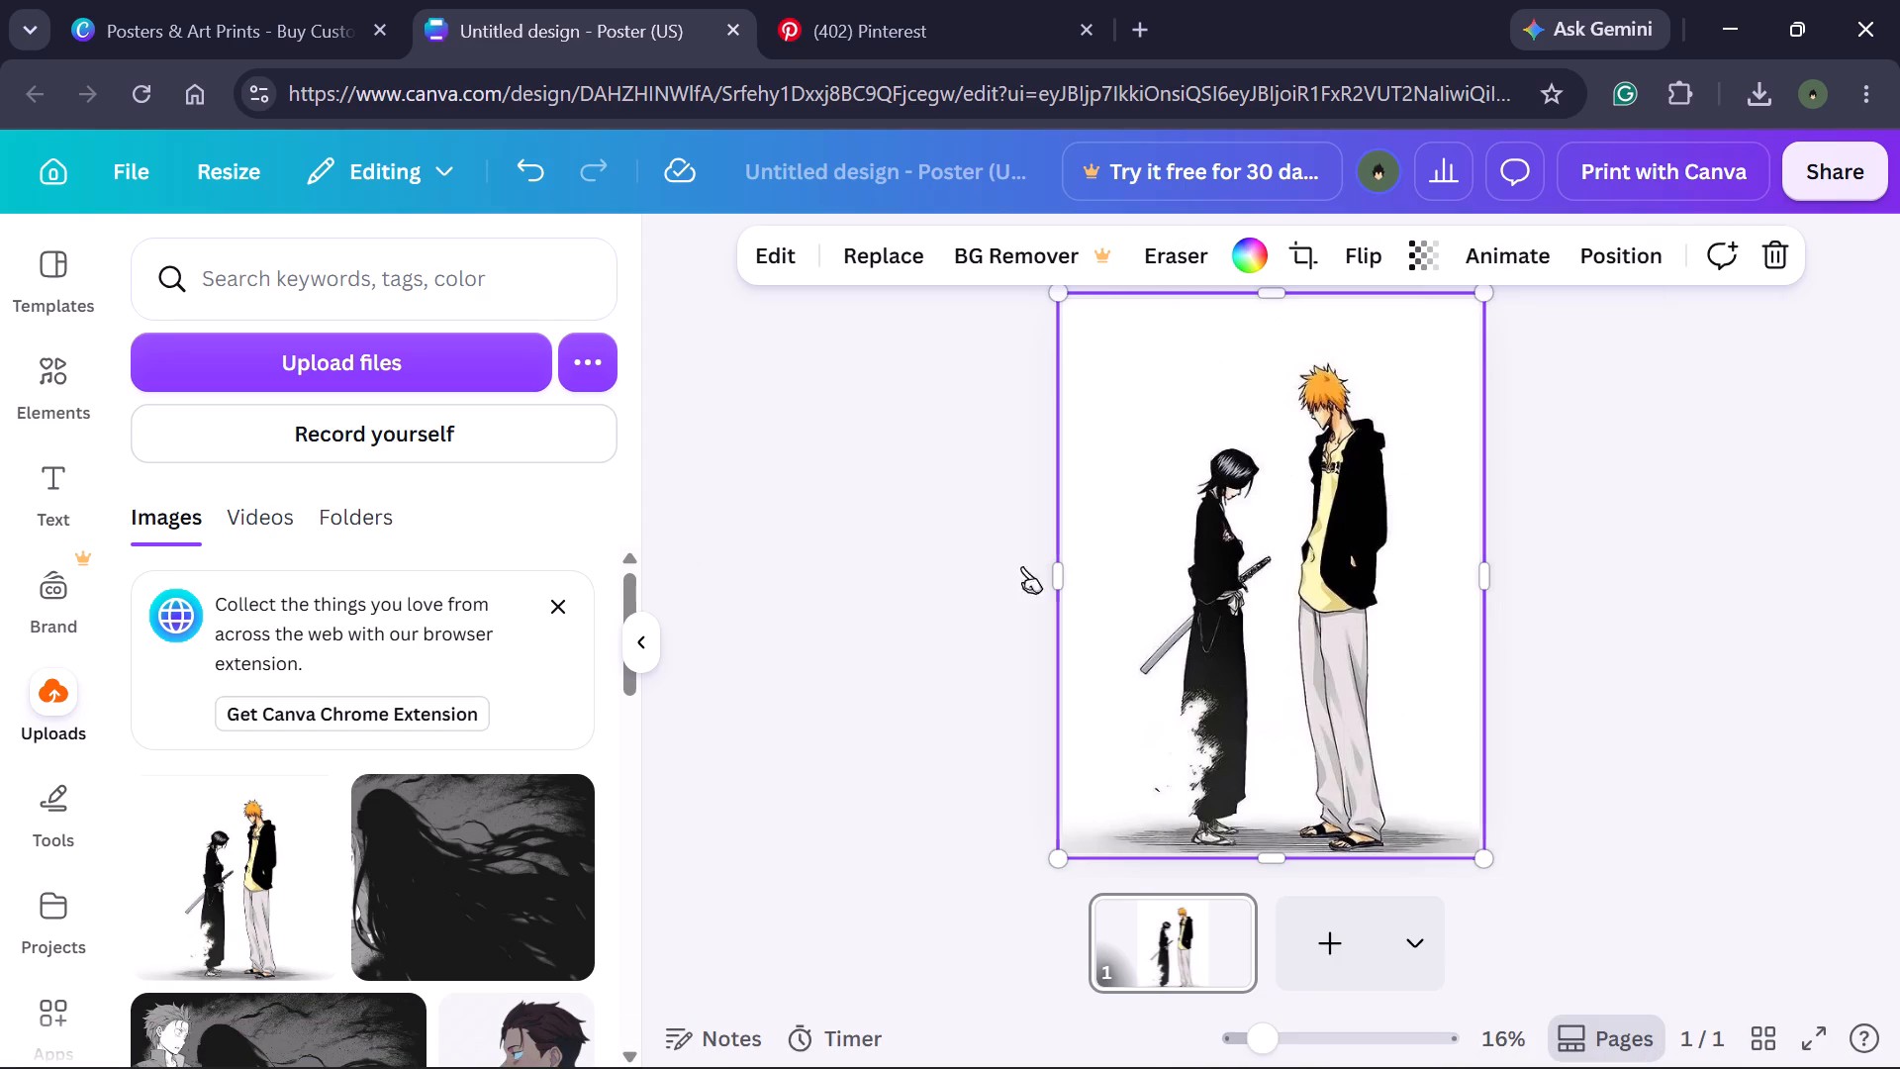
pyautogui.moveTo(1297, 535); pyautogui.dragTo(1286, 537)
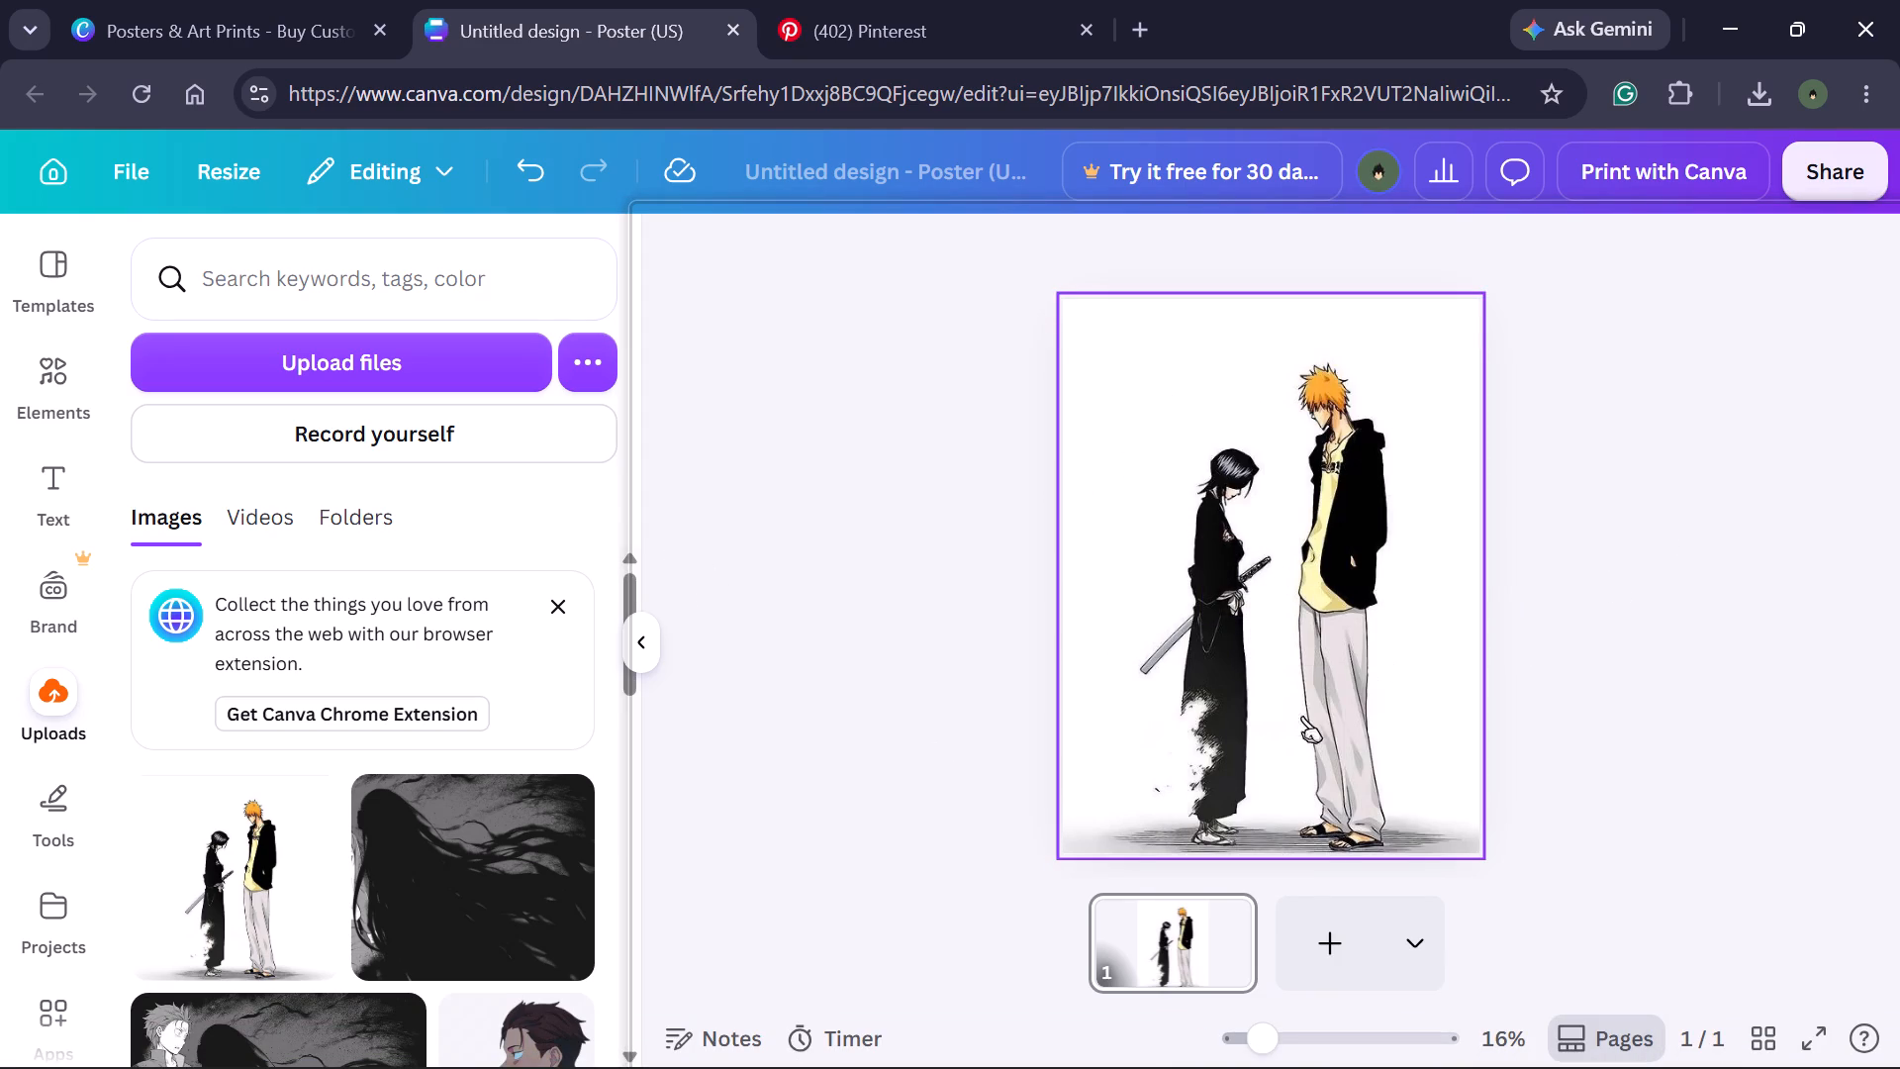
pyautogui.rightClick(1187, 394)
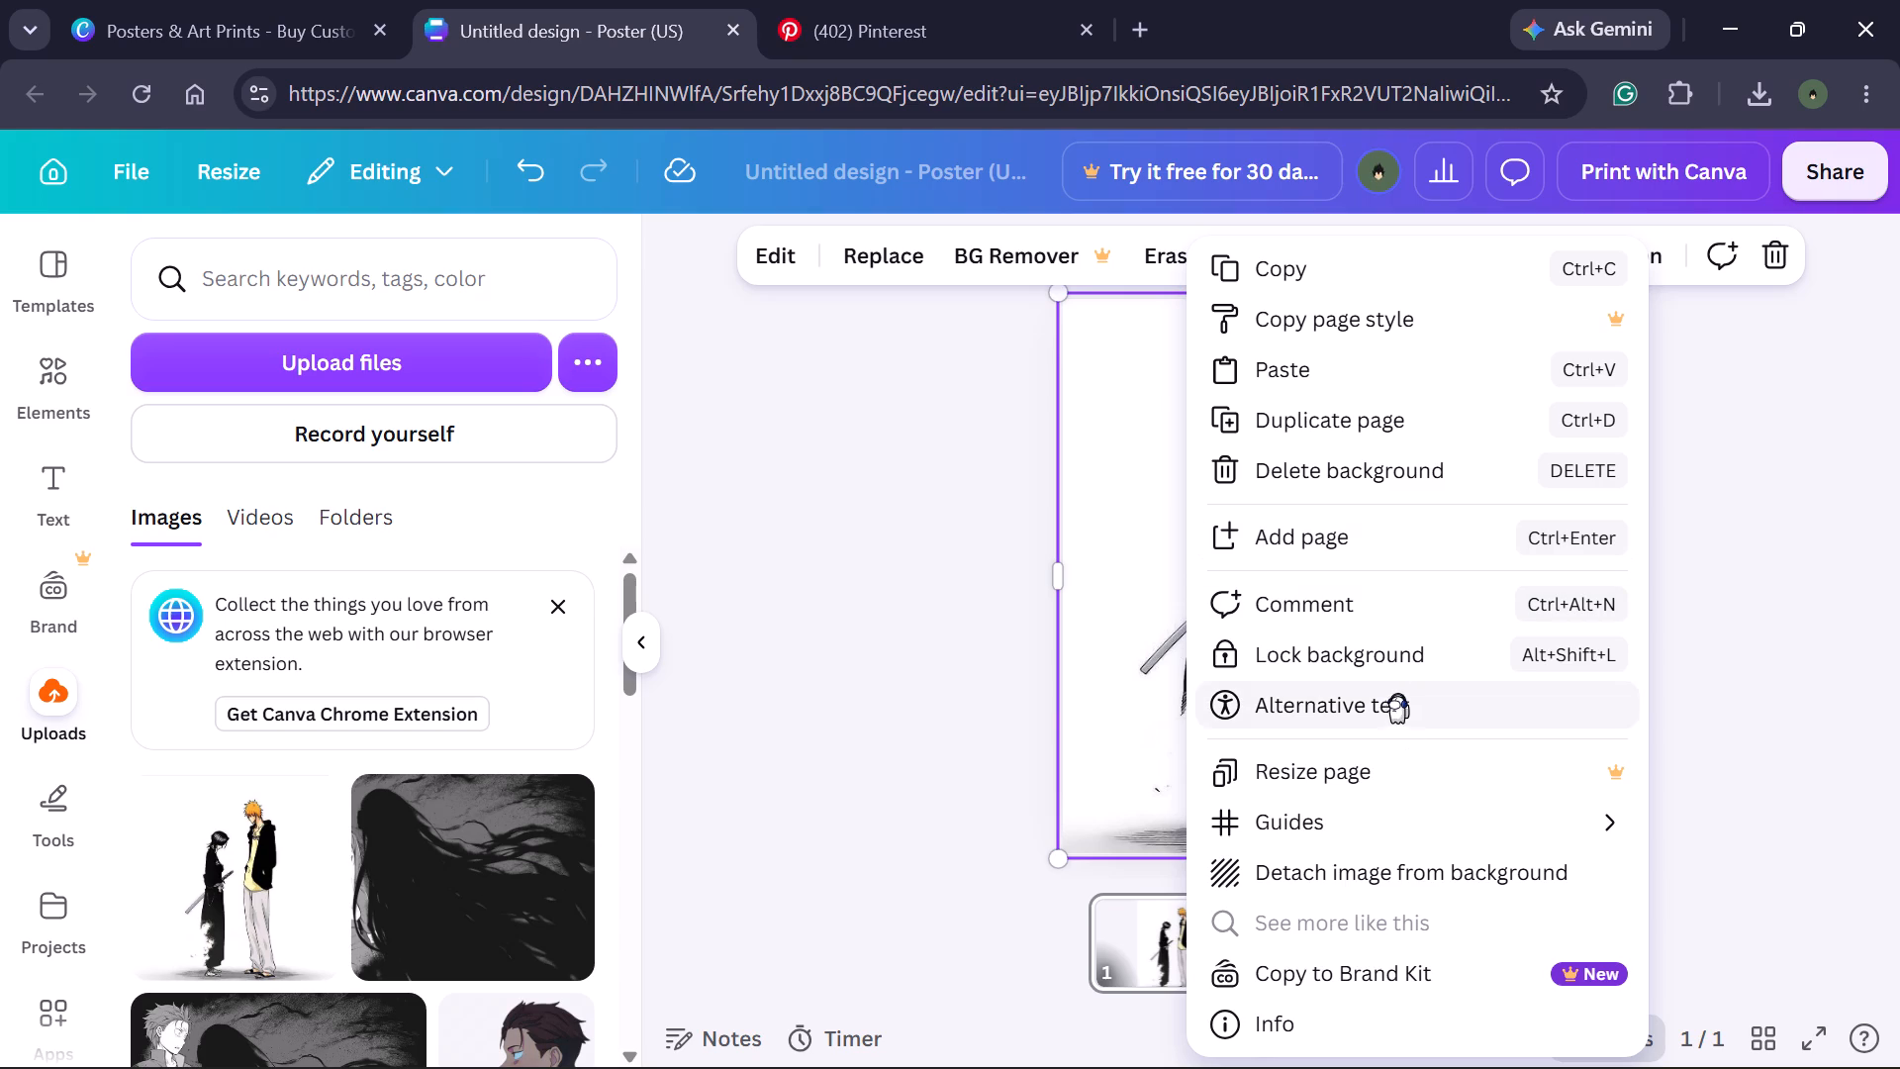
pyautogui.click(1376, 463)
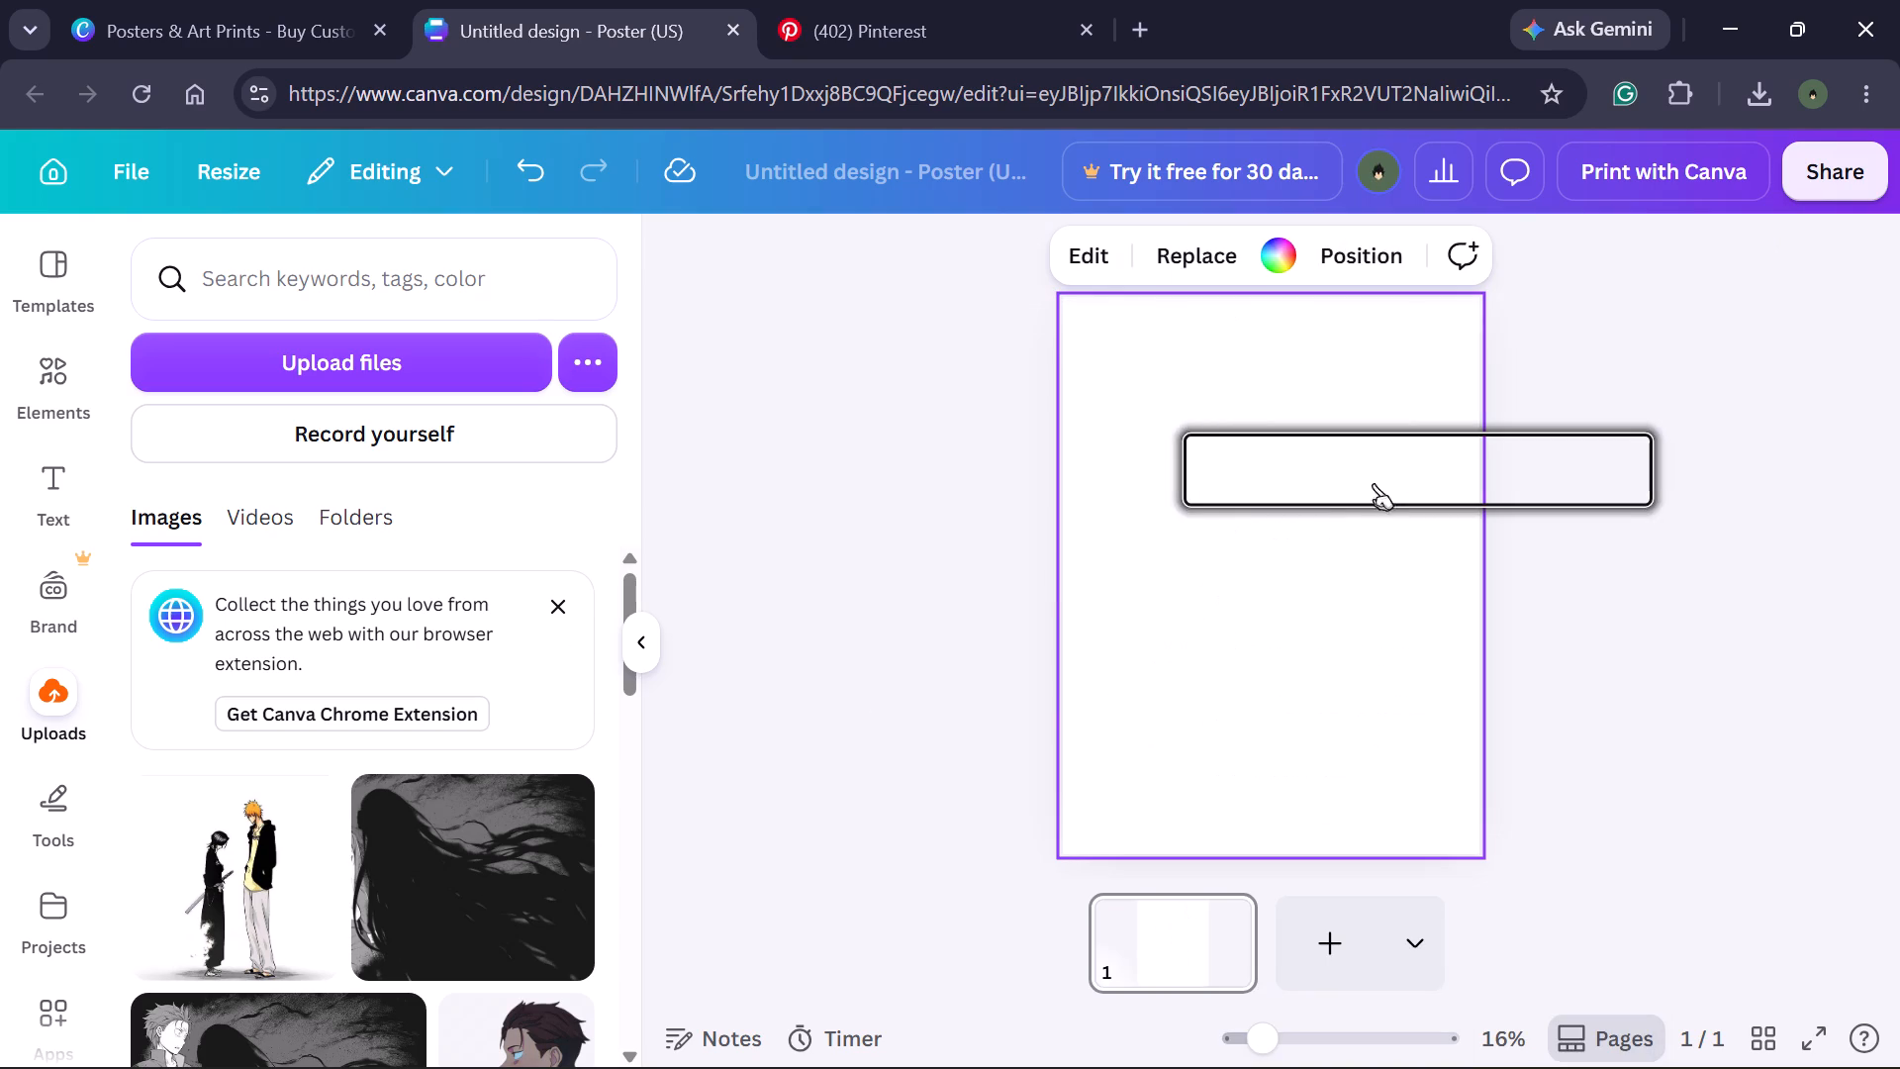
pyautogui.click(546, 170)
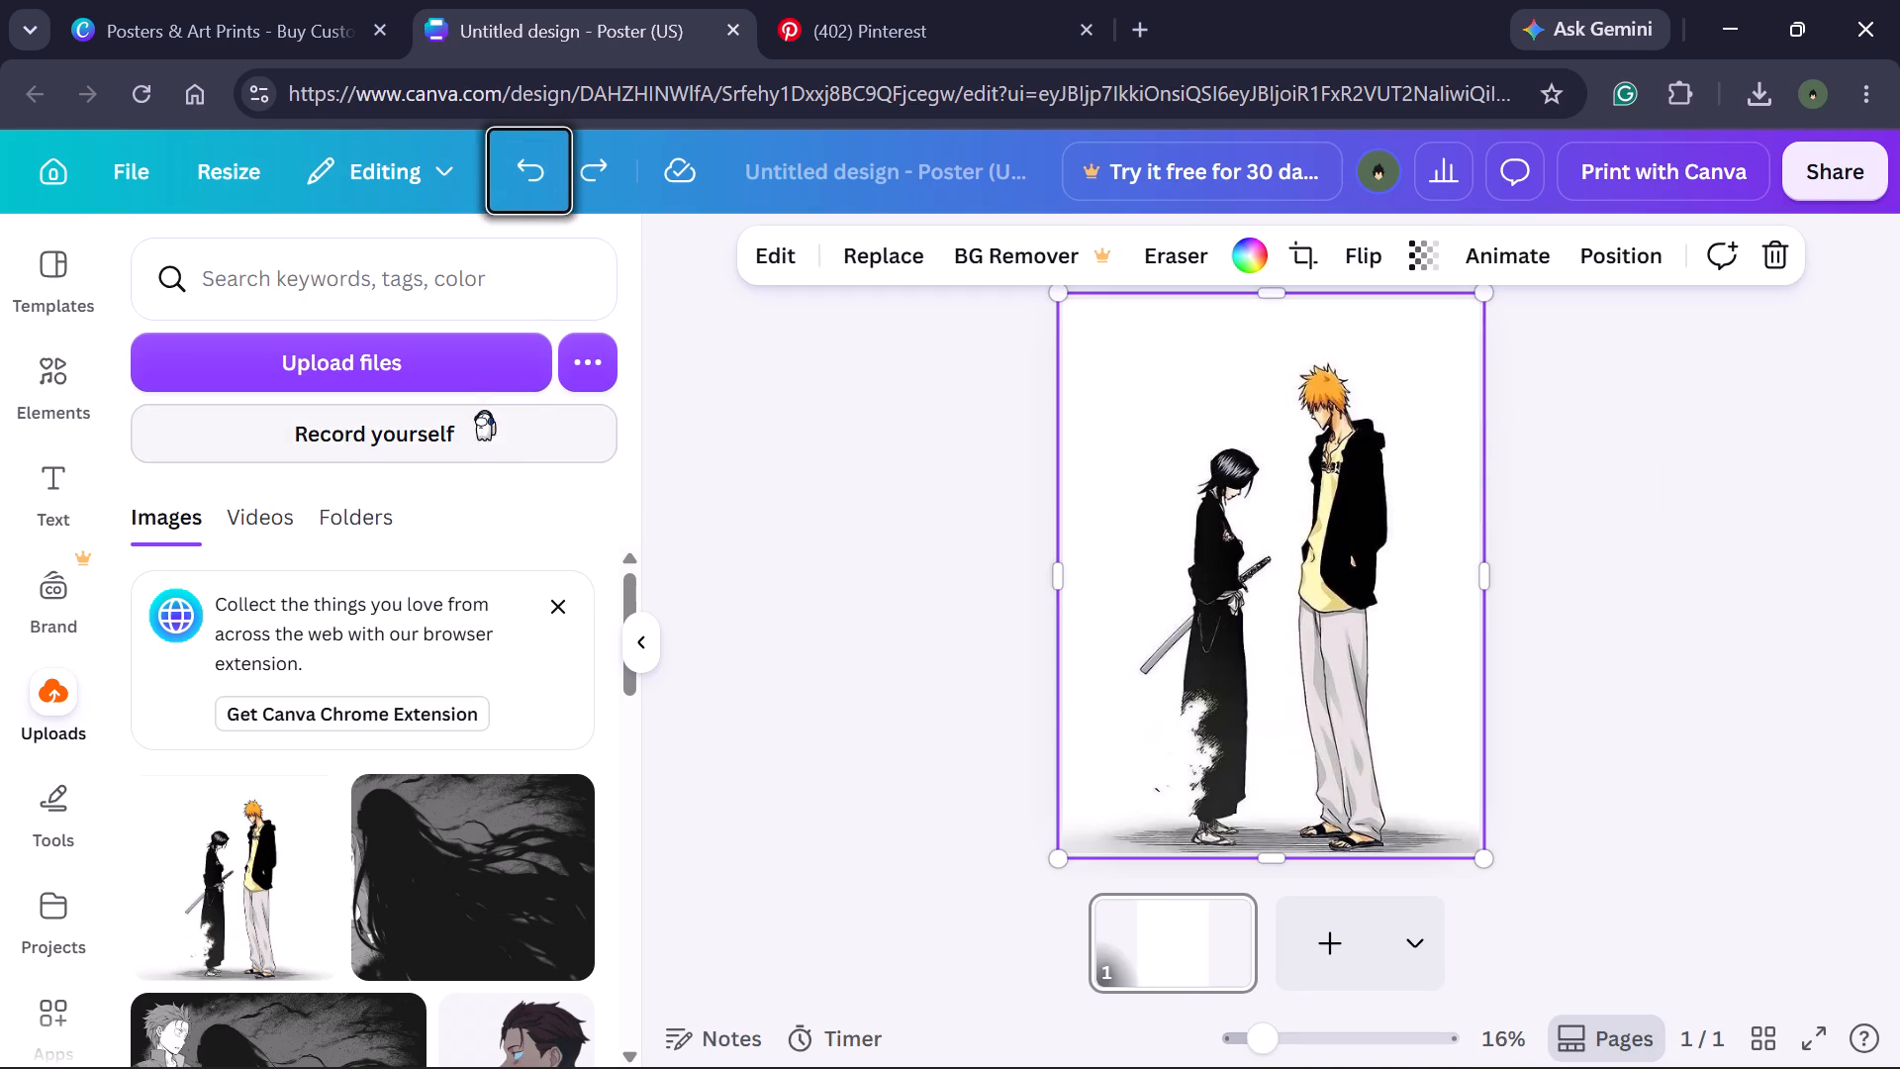
# Upload the "garganta bleach" image from "folder for use" and place it on the poster.
pyautogui.click(469, 363)
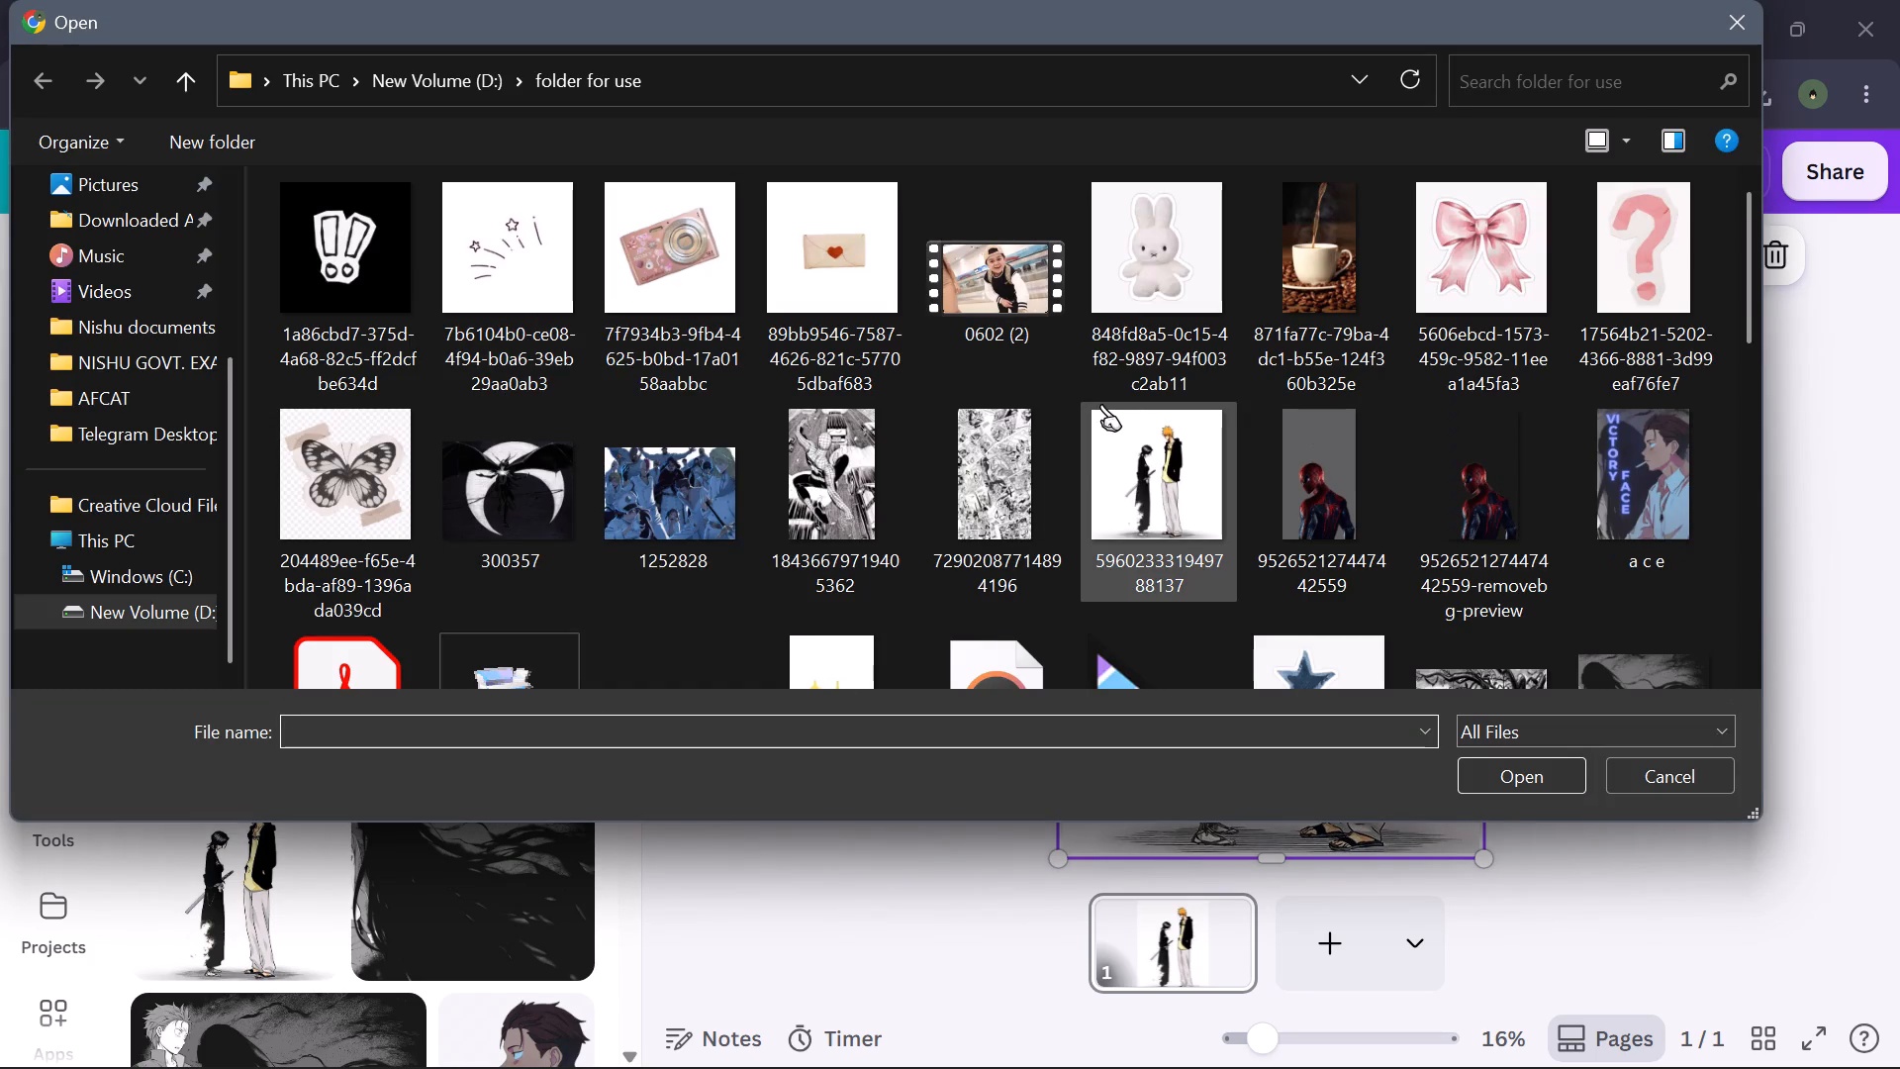
pyautogui.scroll(-1, 1195, 446)
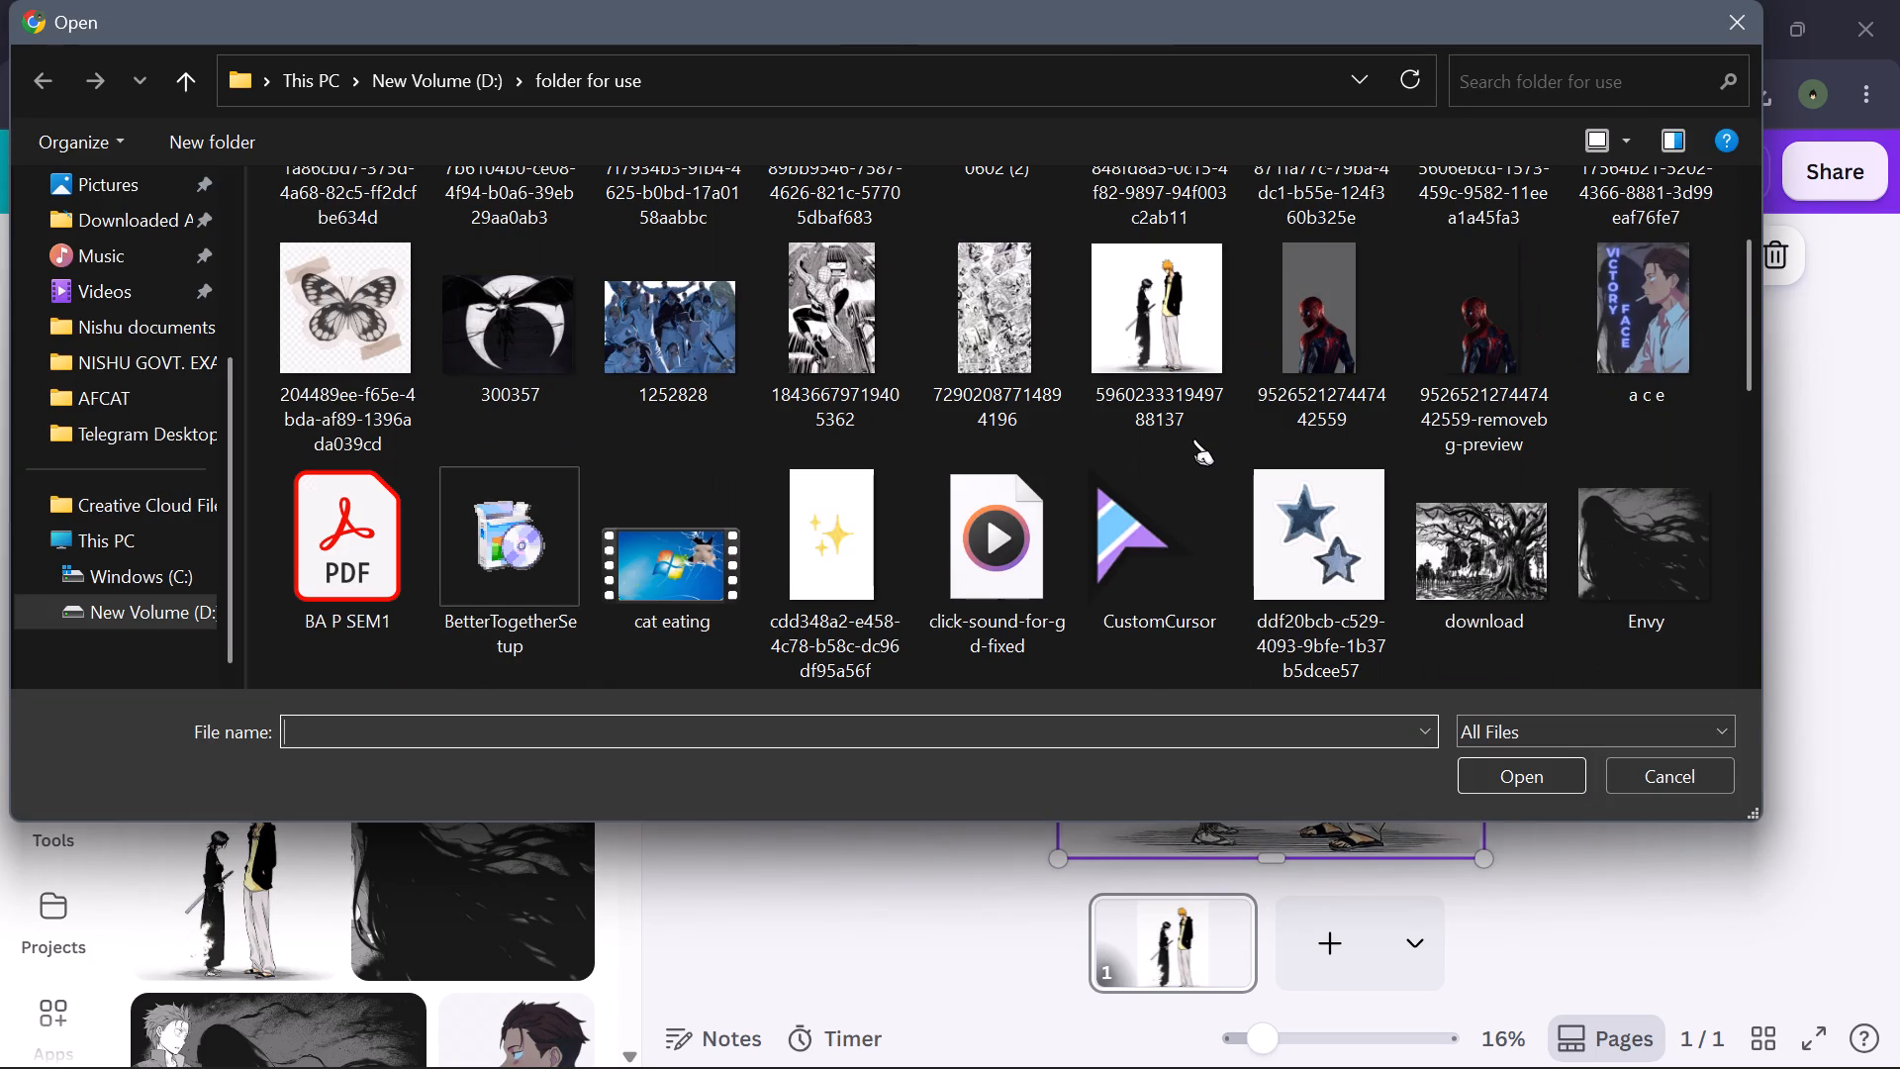
pyautogui.scroll(-1, 1194, 438)
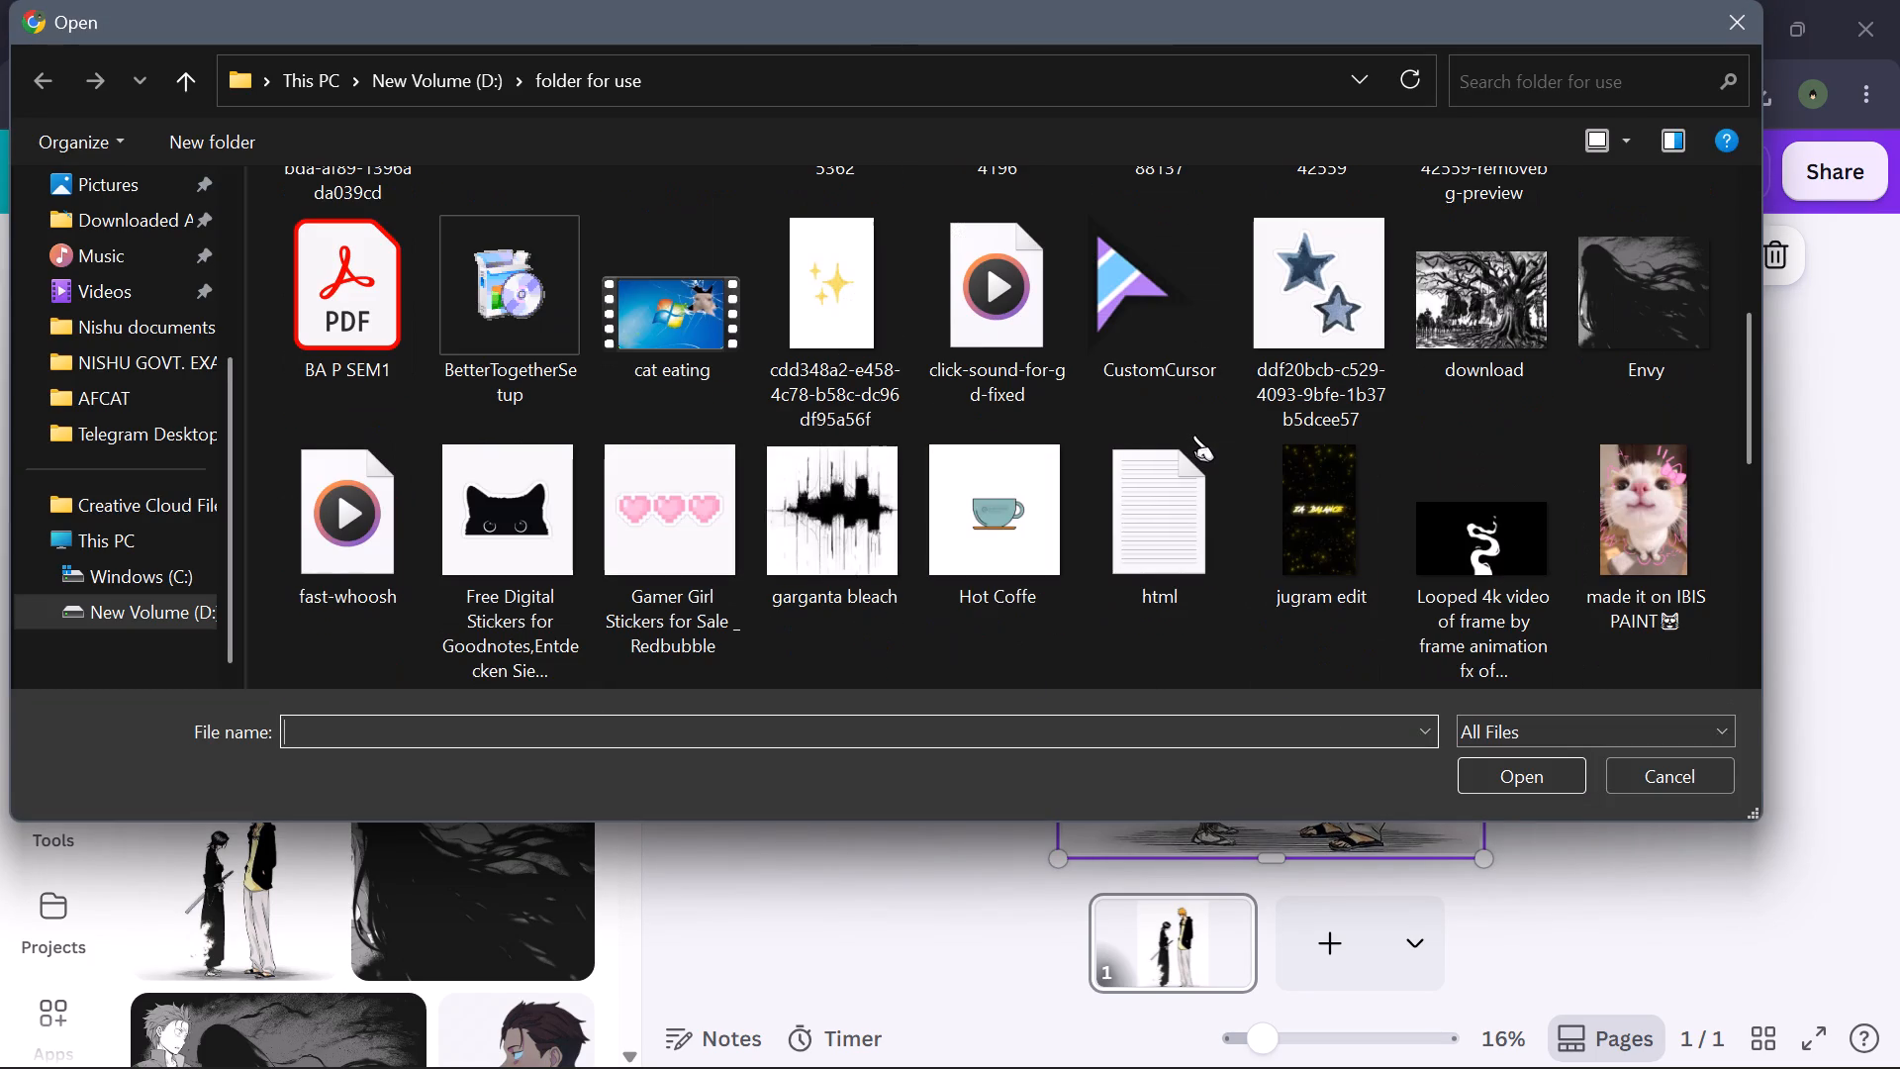
pyautogui.click(824, 477)
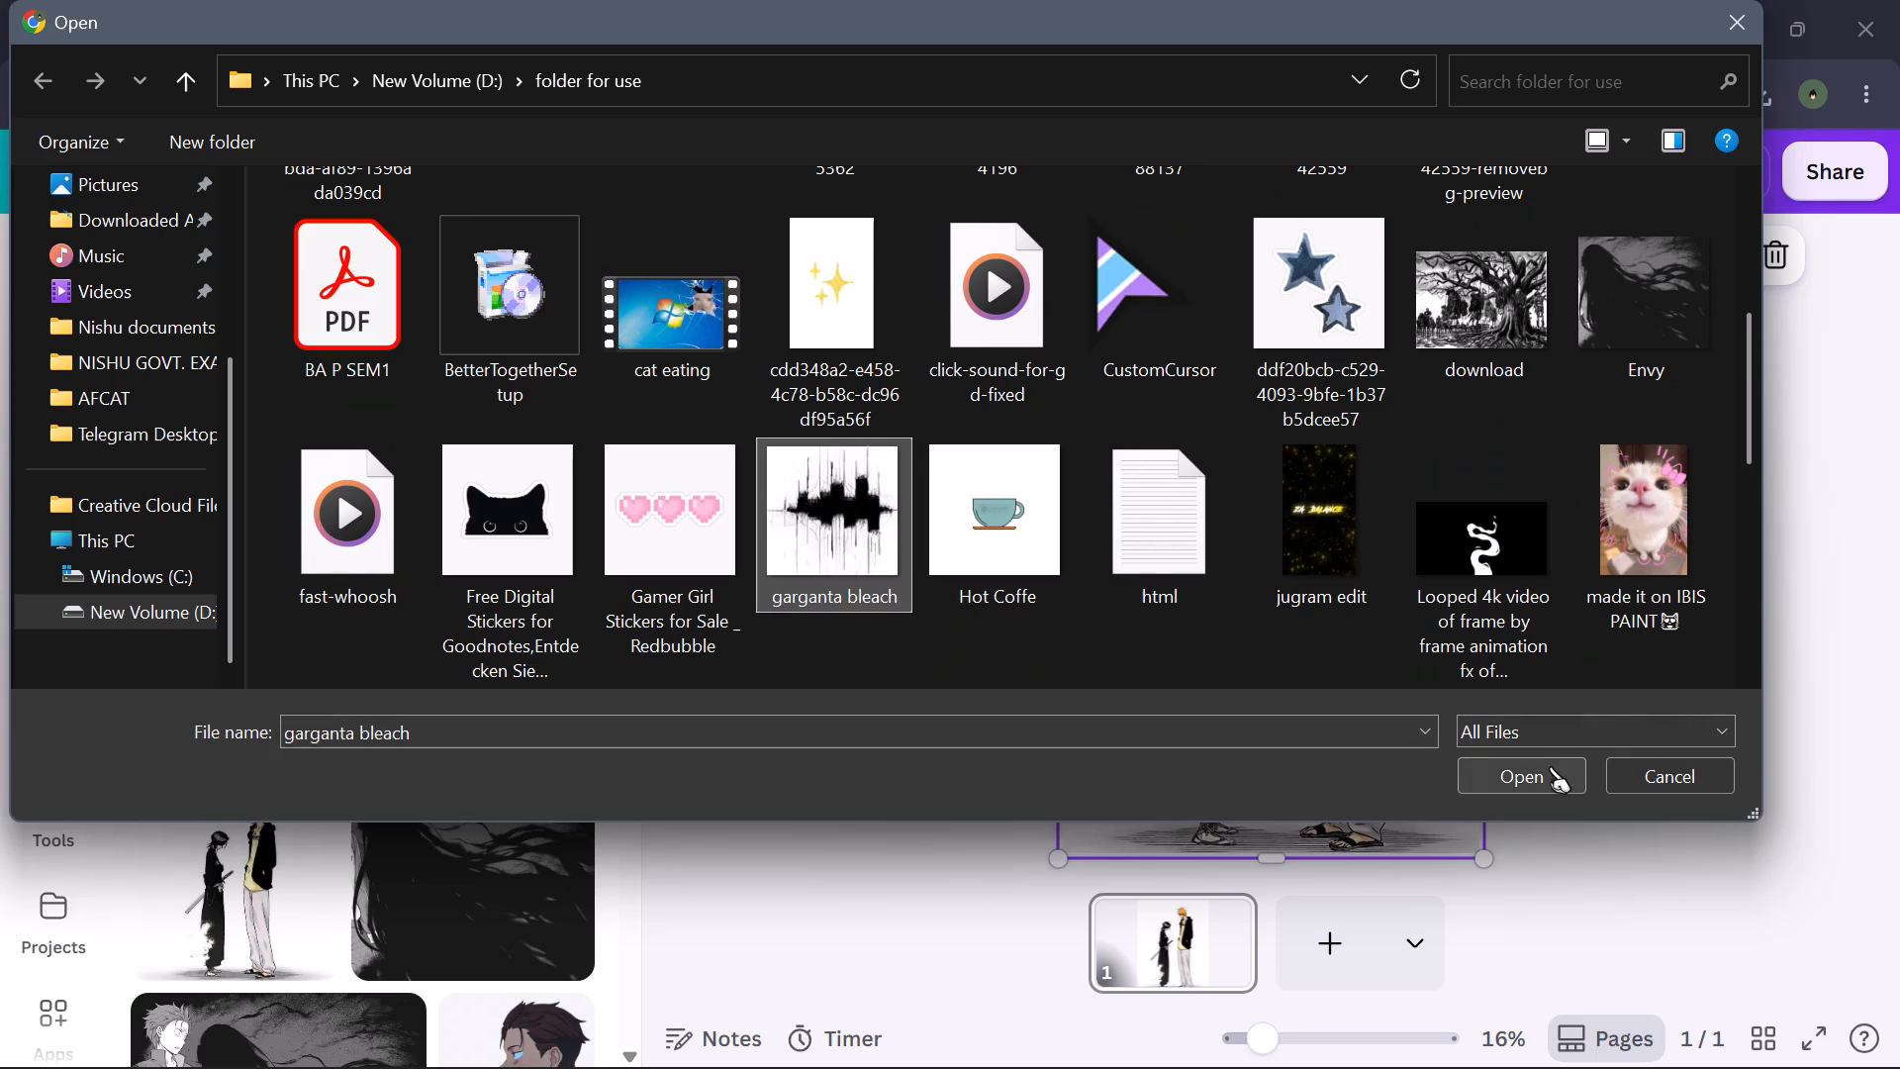
pyautogui.click(1541, 757)
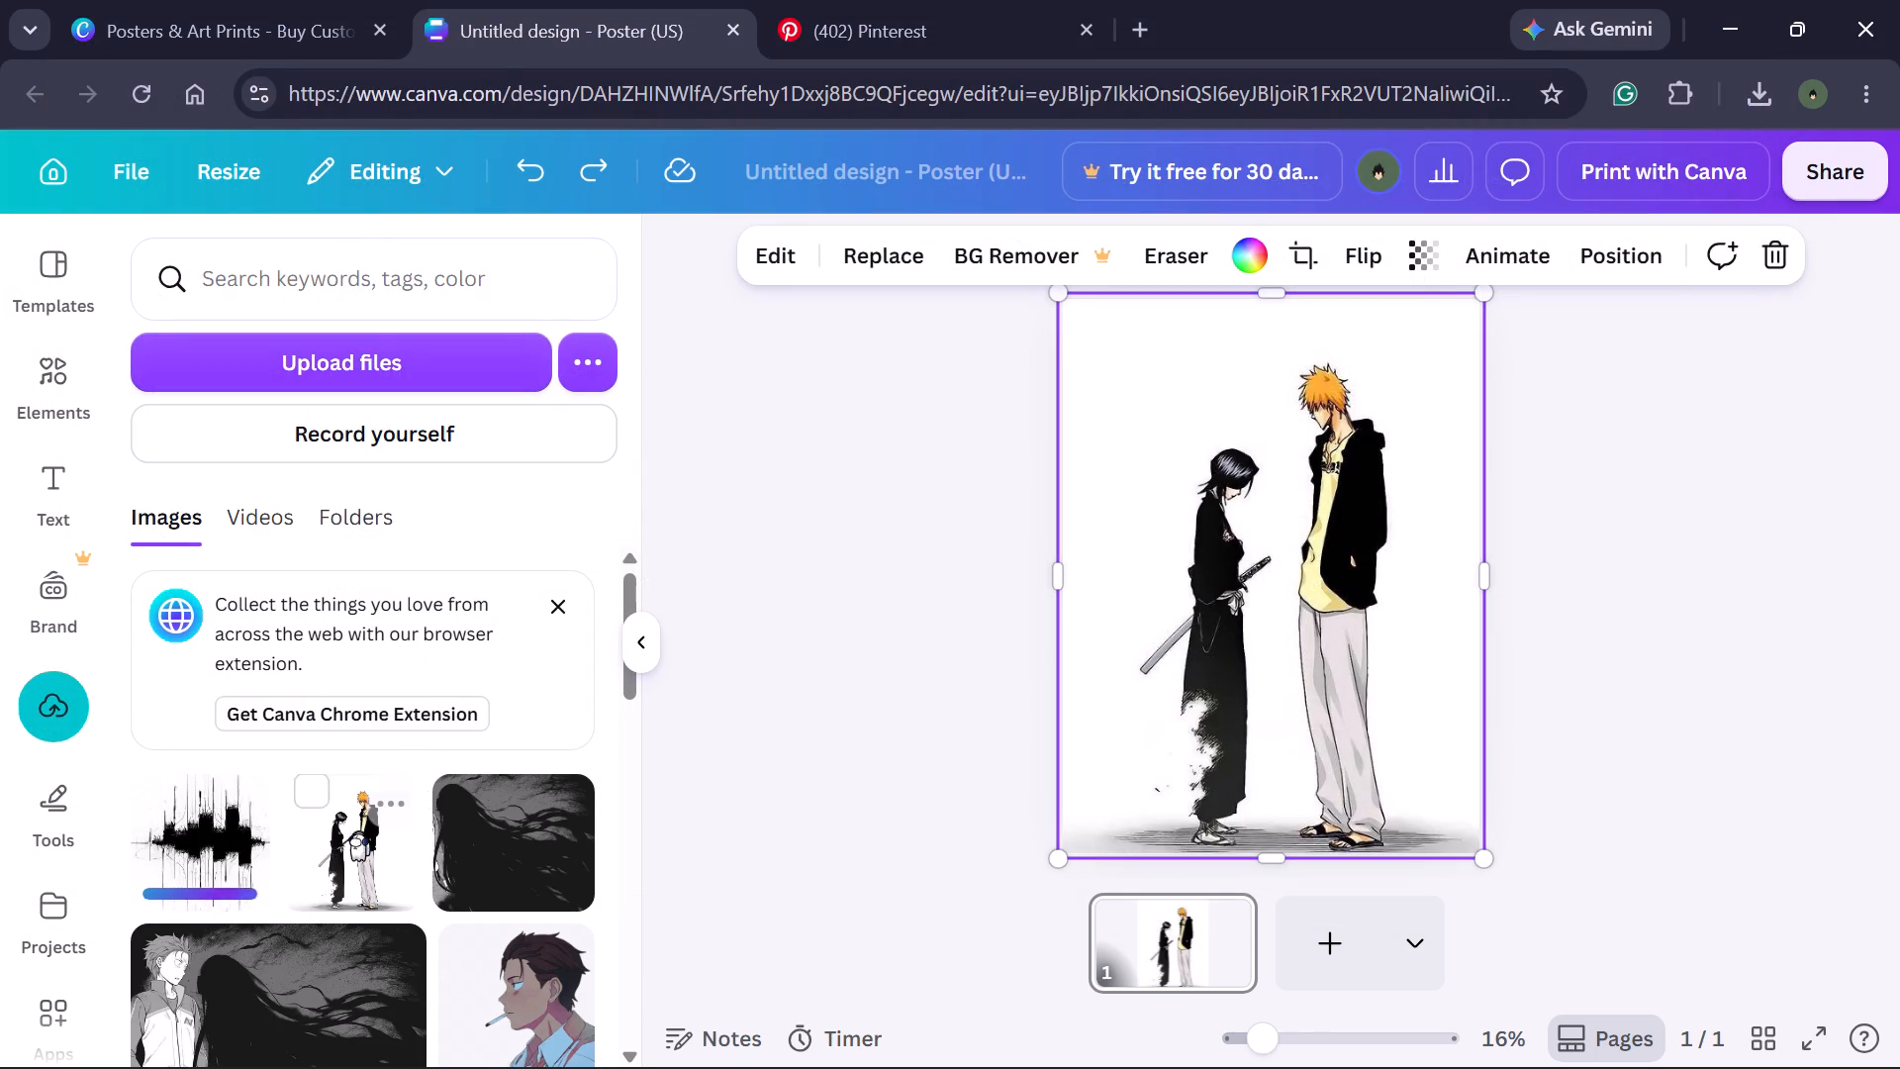
pyautogui.click(208, 849)
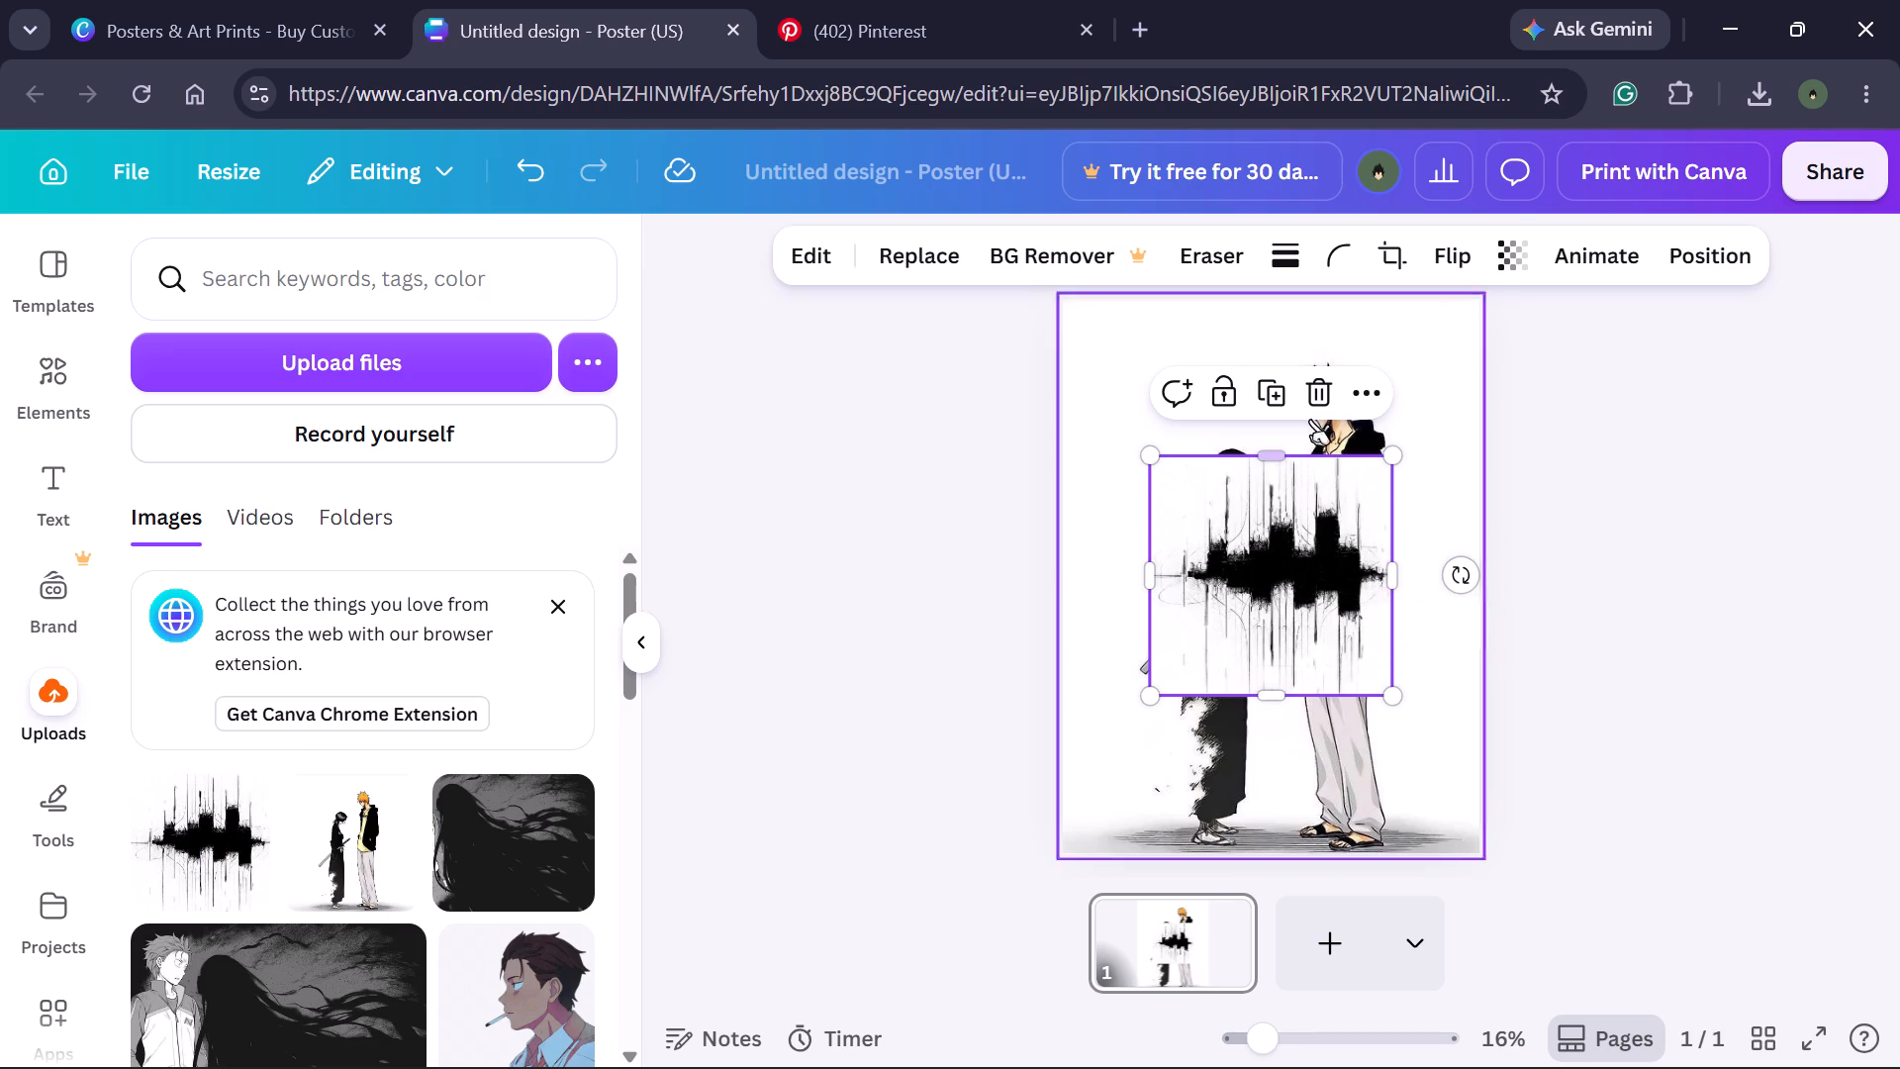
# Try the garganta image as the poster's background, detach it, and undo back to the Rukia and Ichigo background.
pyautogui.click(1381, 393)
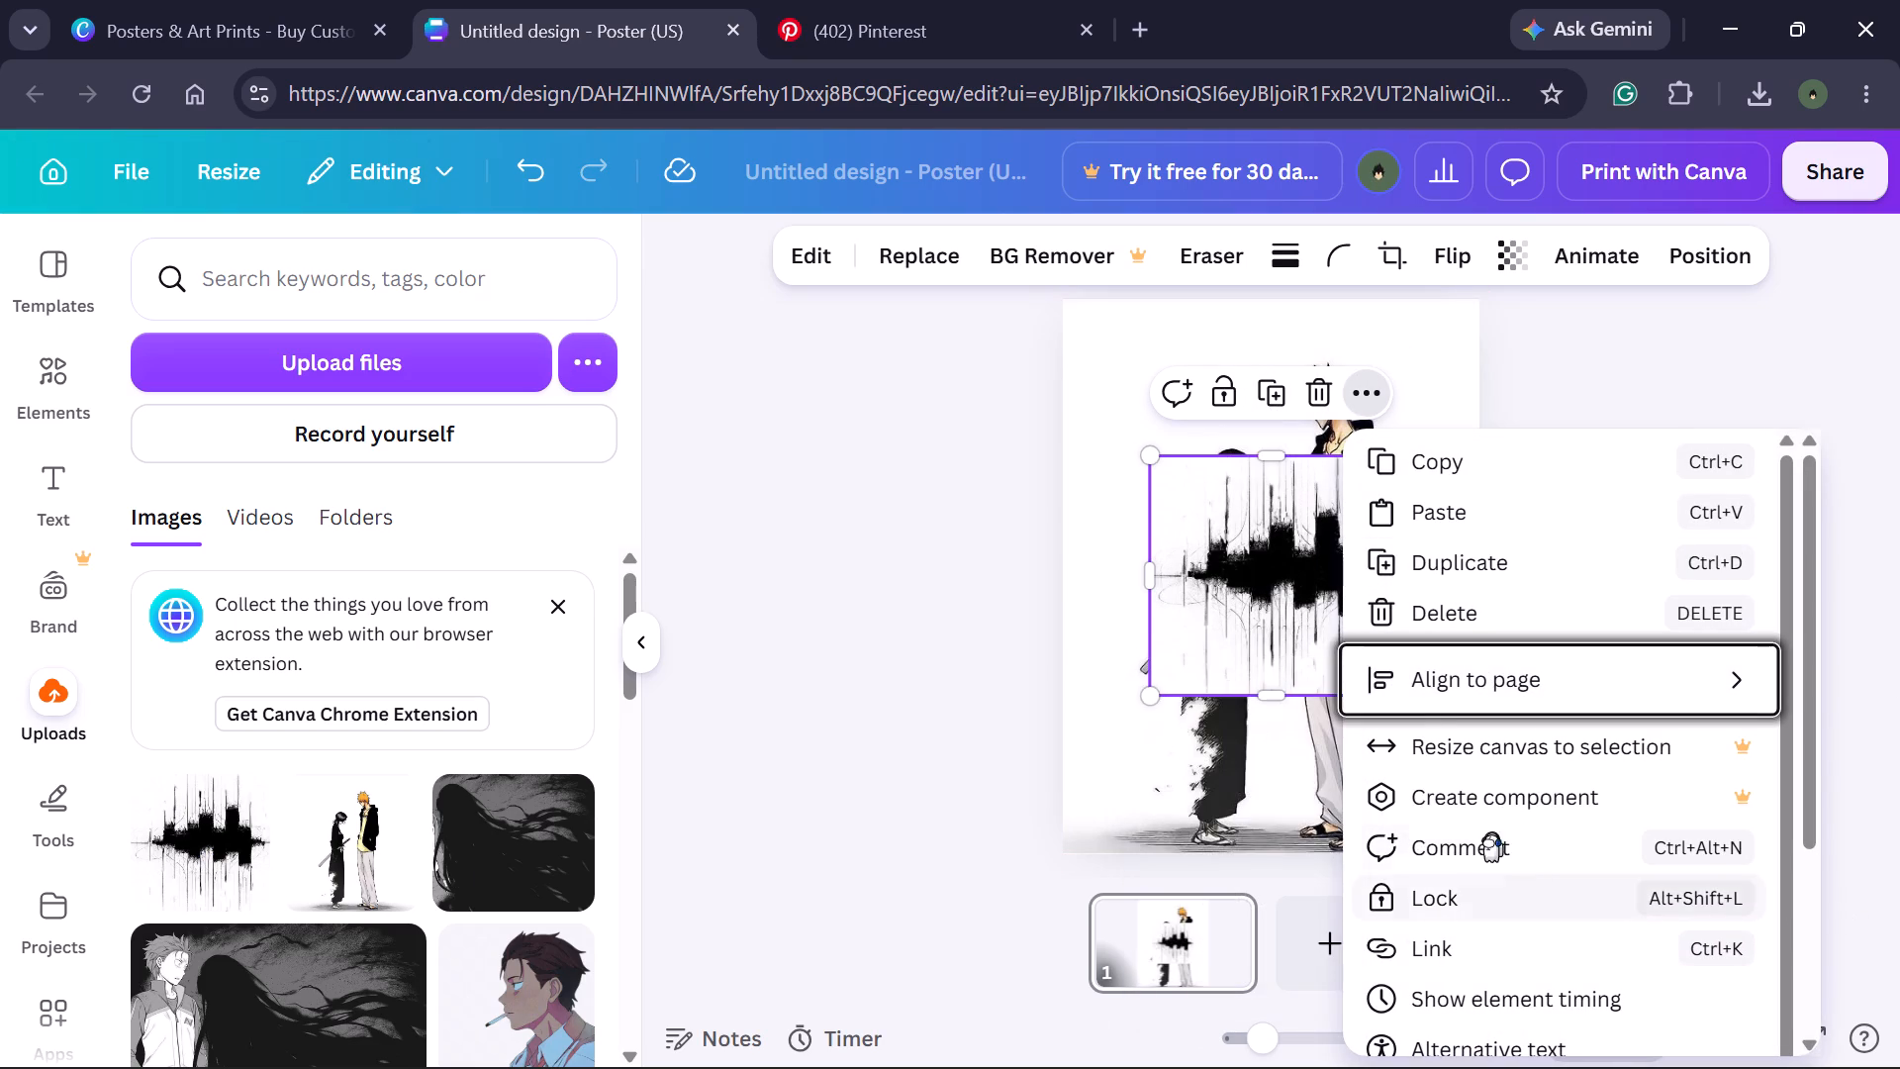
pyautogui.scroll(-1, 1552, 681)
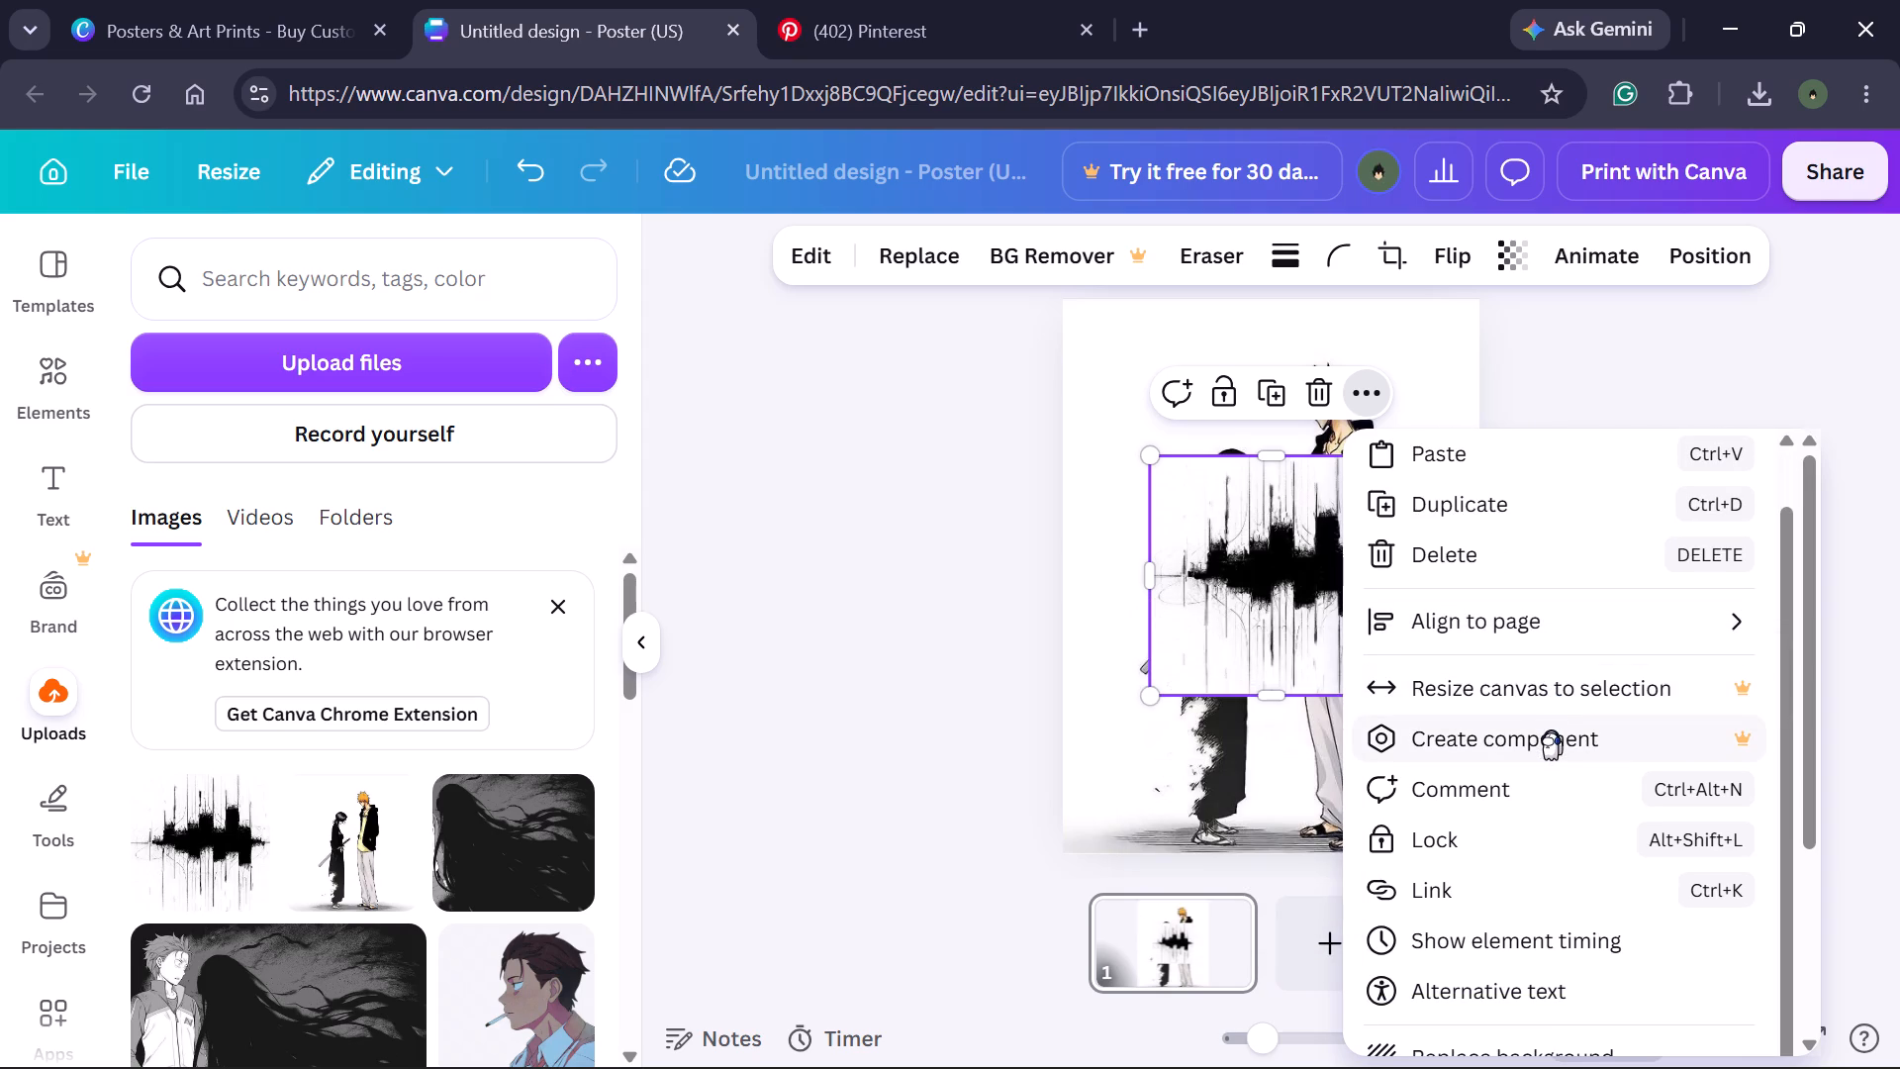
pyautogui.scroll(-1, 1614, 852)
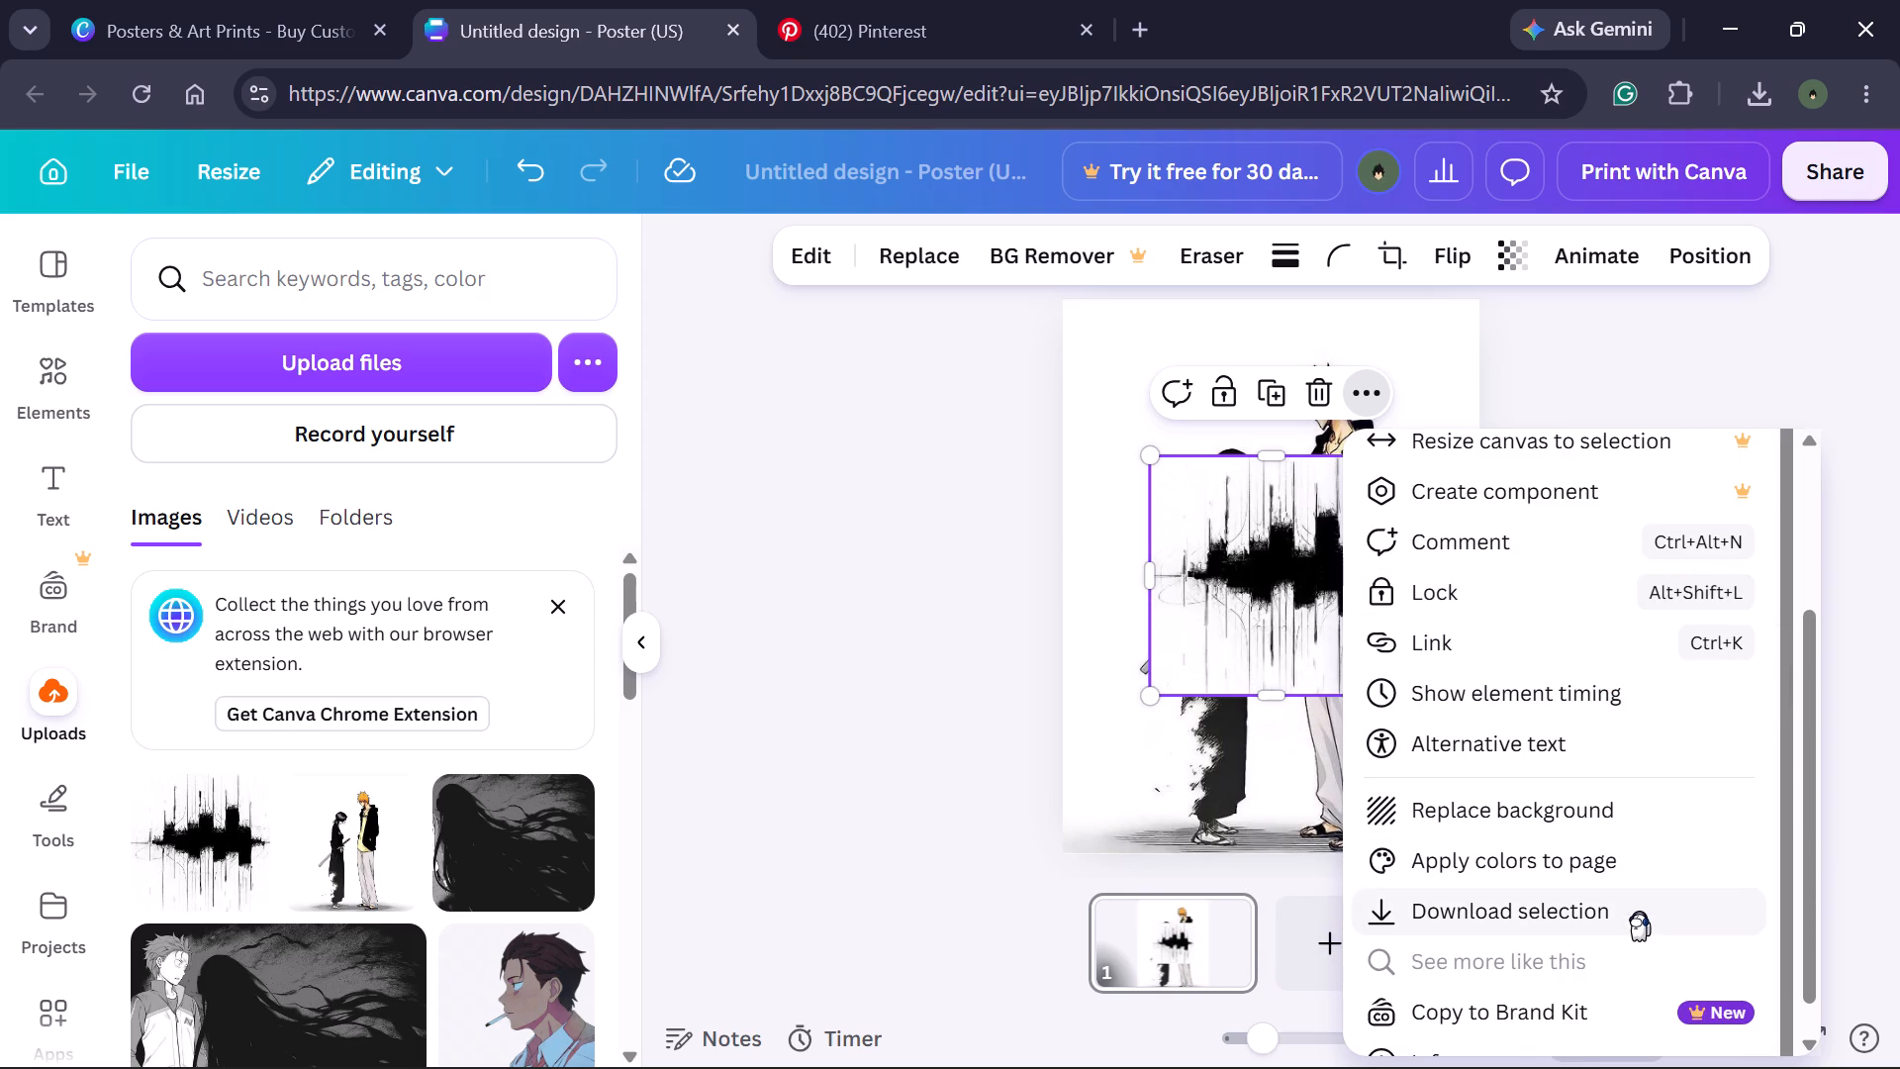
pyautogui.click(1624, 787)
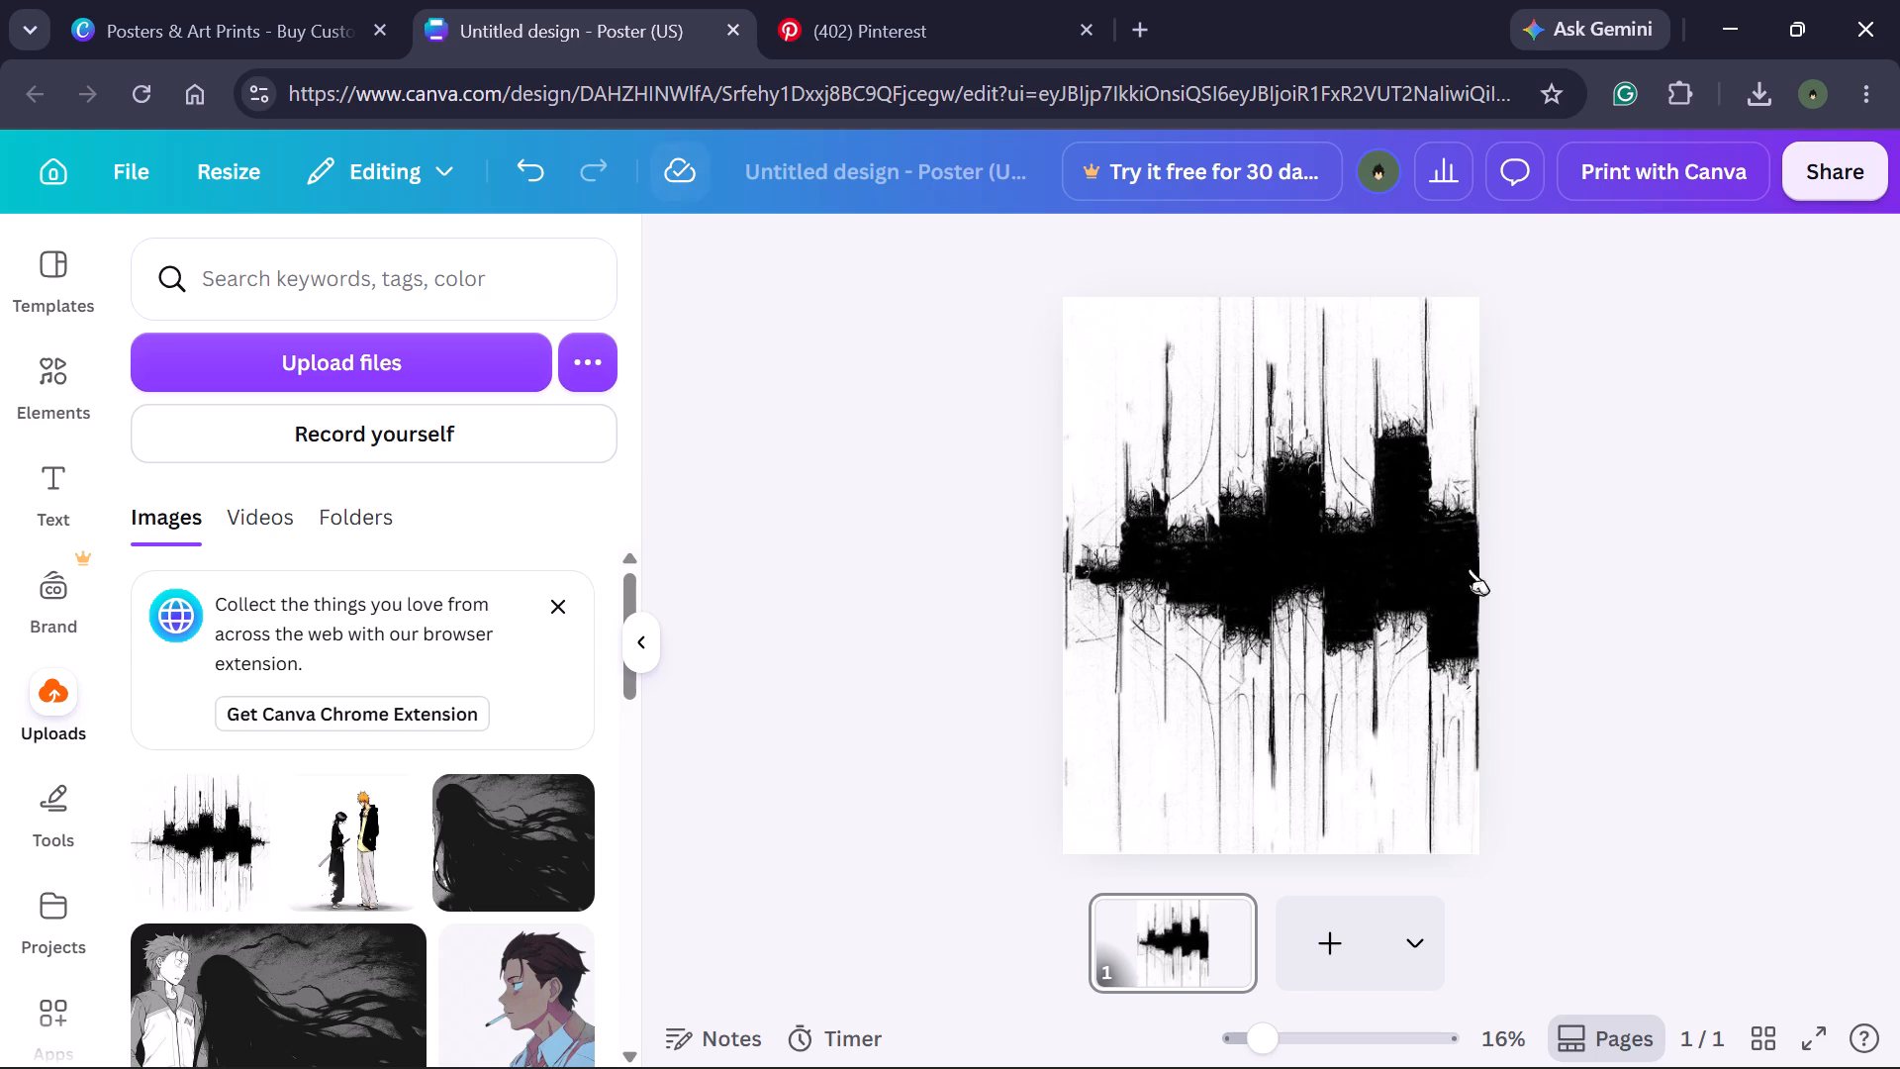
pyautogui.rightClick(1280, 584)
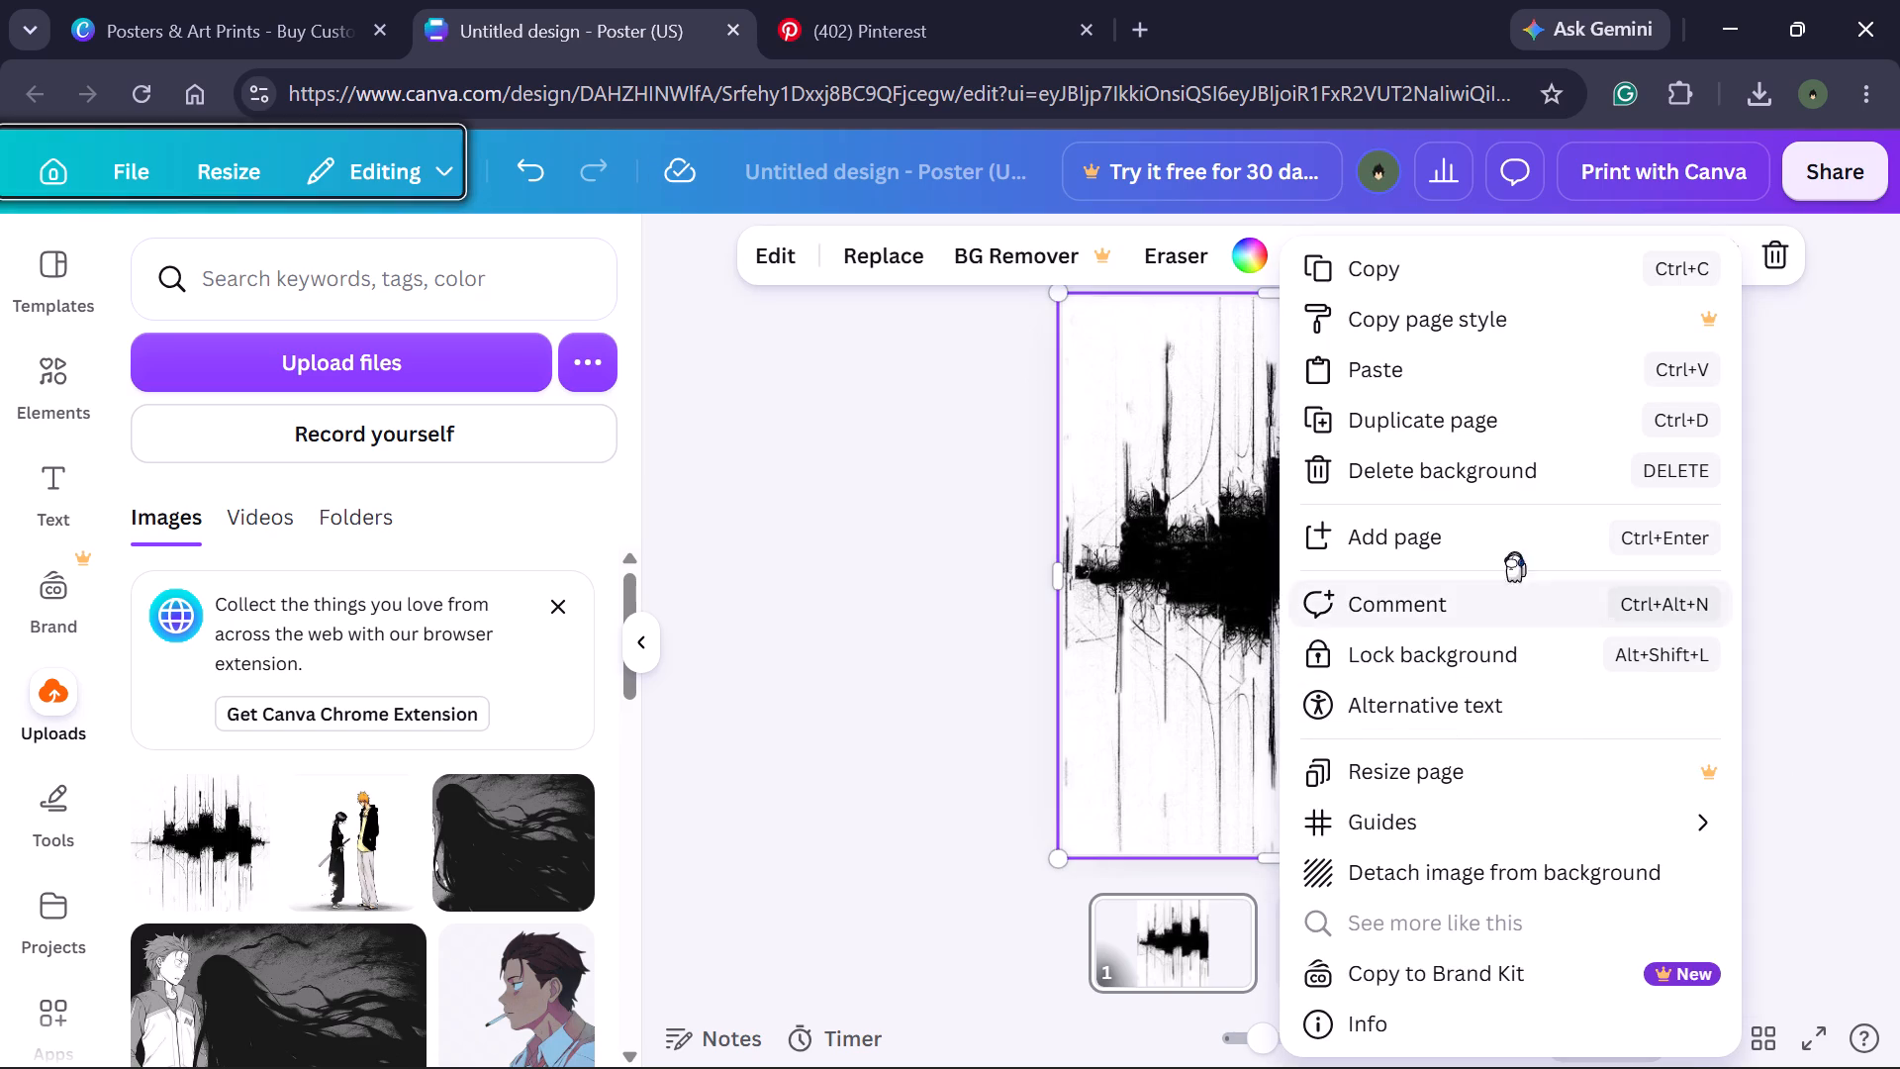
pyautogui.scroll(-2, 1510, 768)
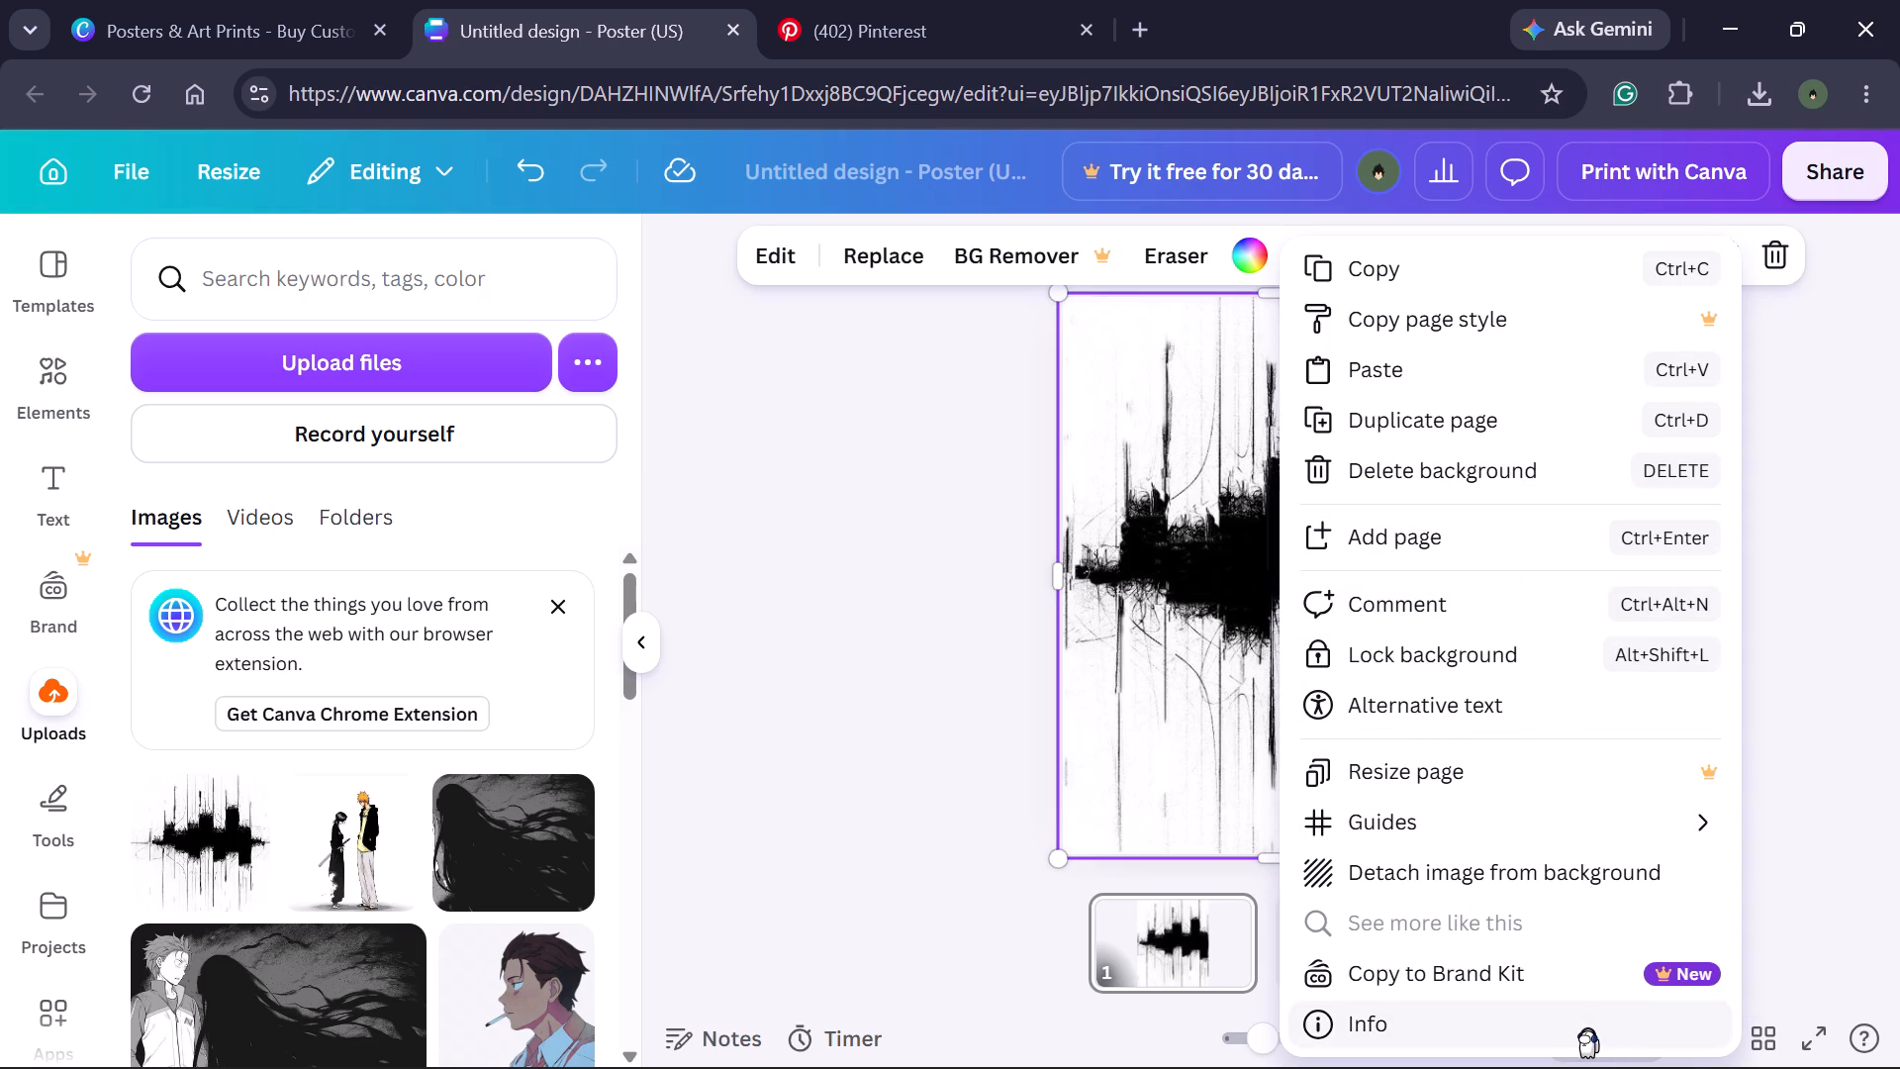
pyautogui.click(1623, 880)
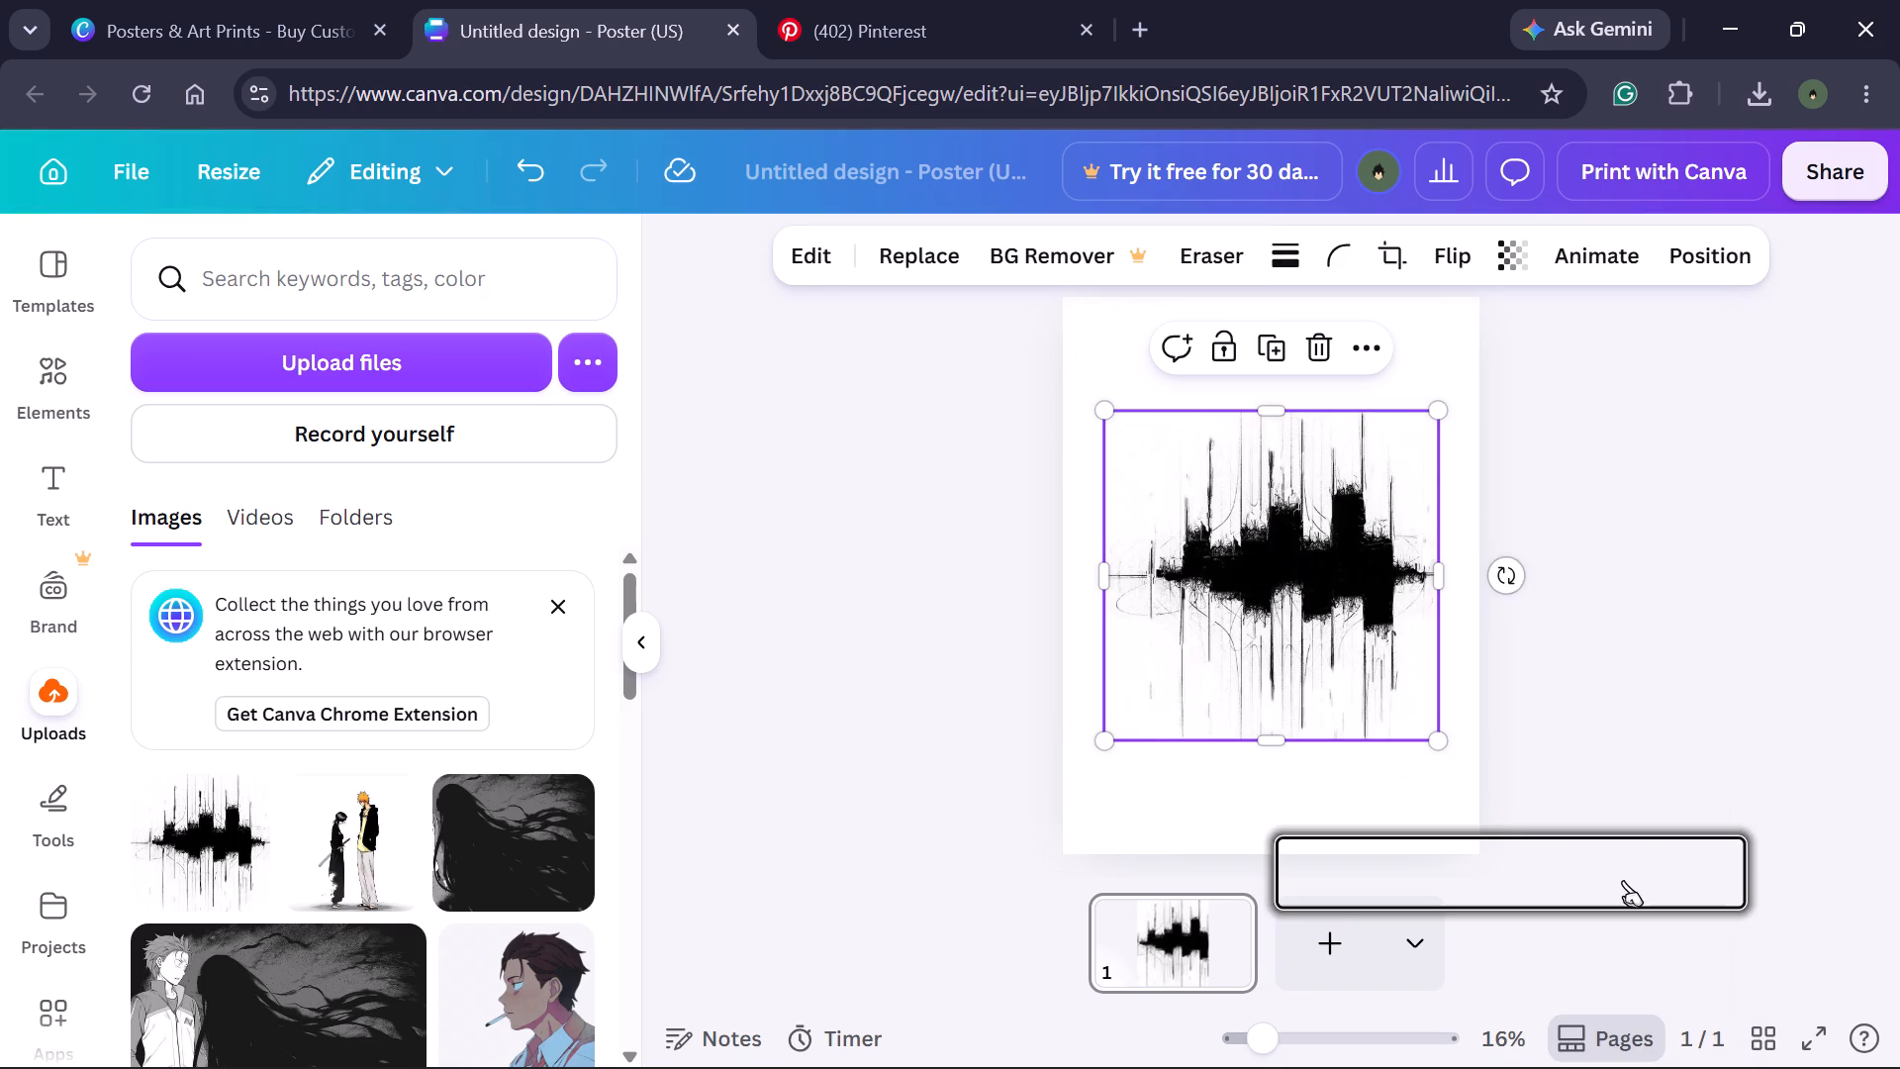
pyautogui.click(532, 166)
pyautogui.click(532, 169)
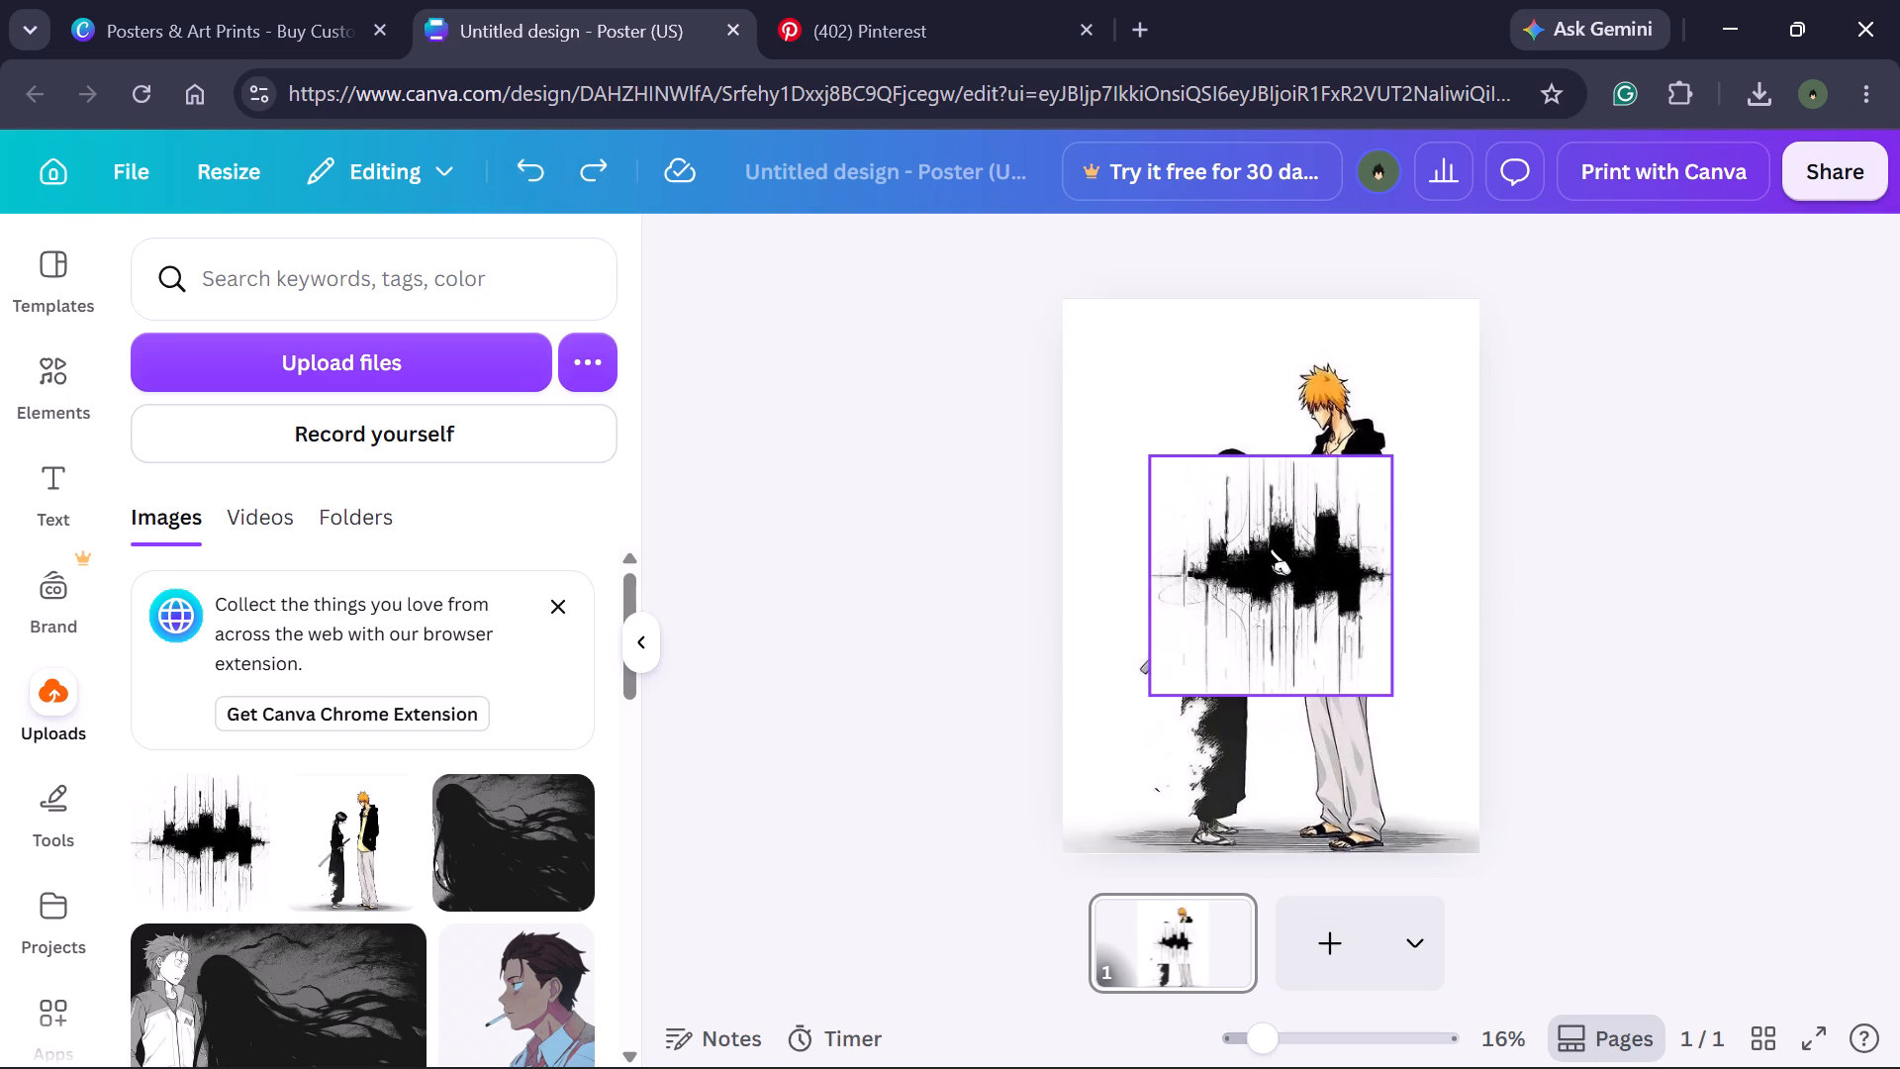
# Examine the available actions for the garganta image on the poster.
pyautogui.click(1276, 542)
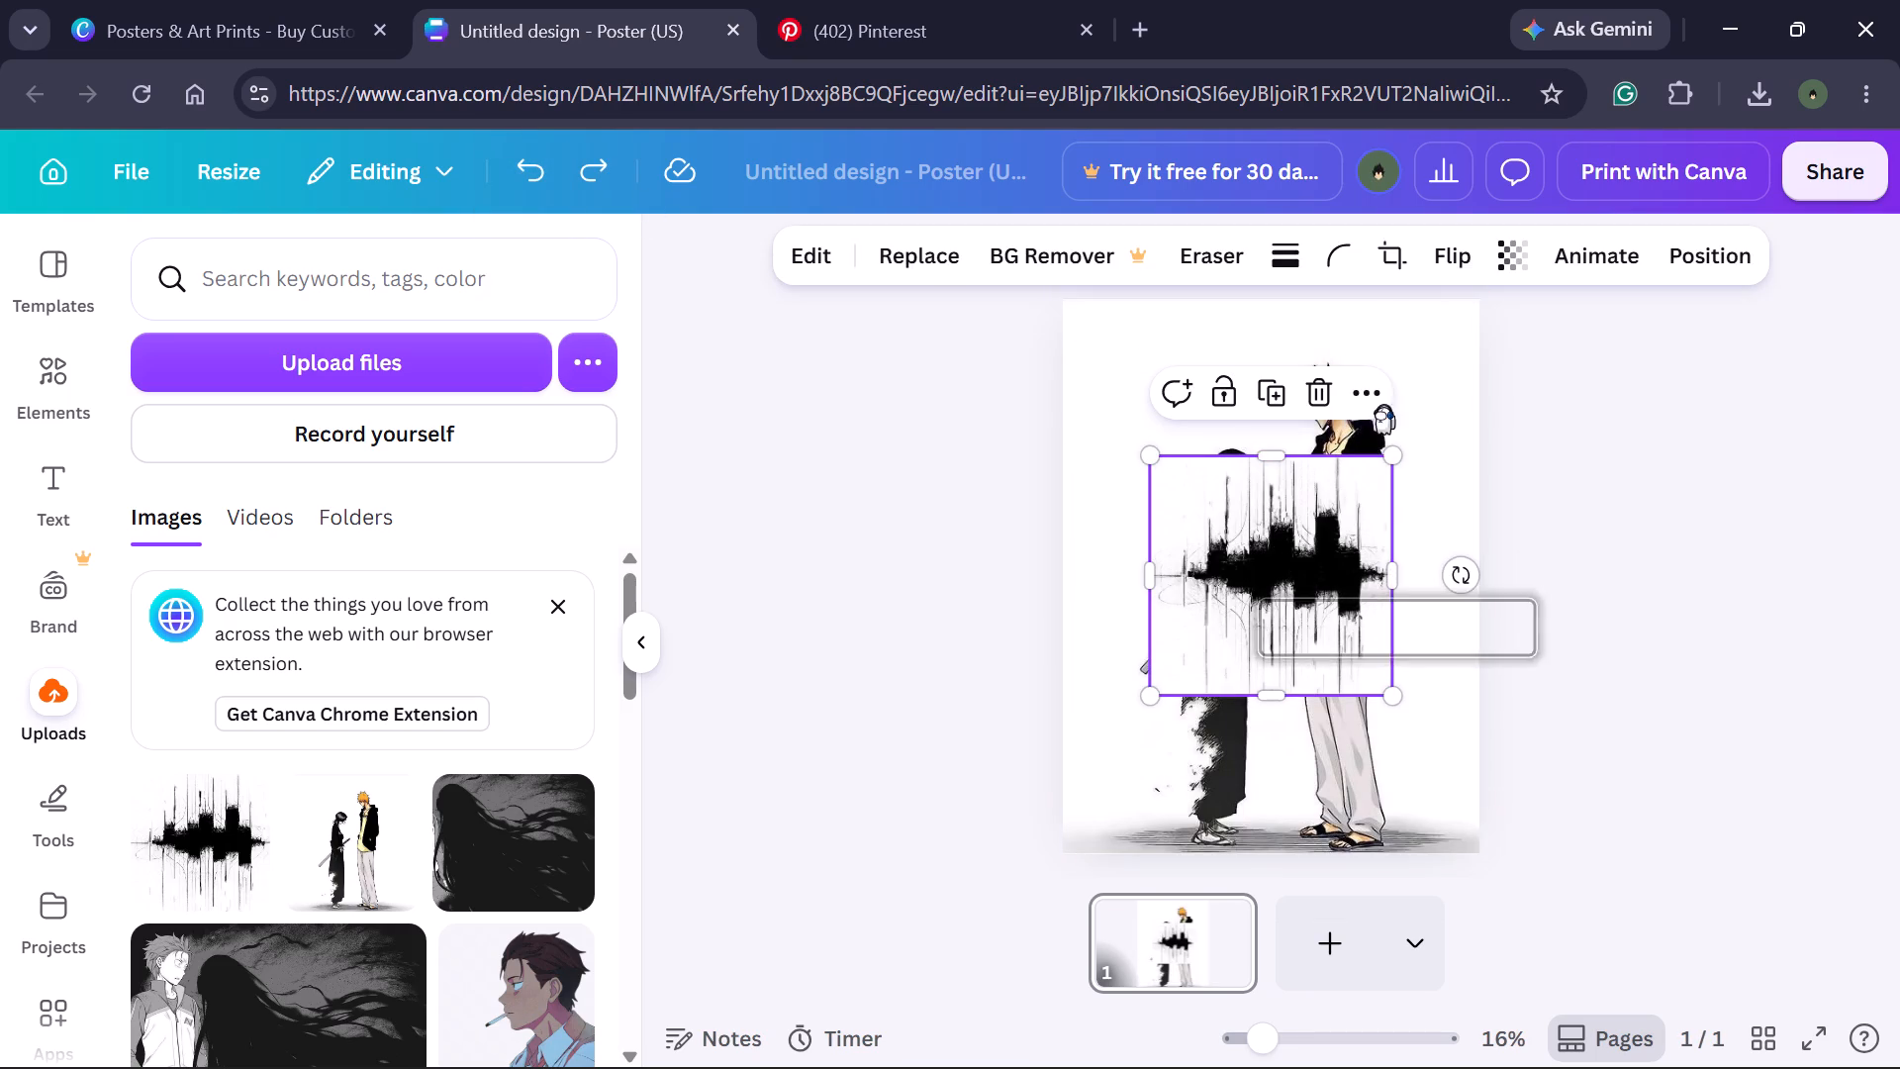
pyautogui.click(1386, 399)
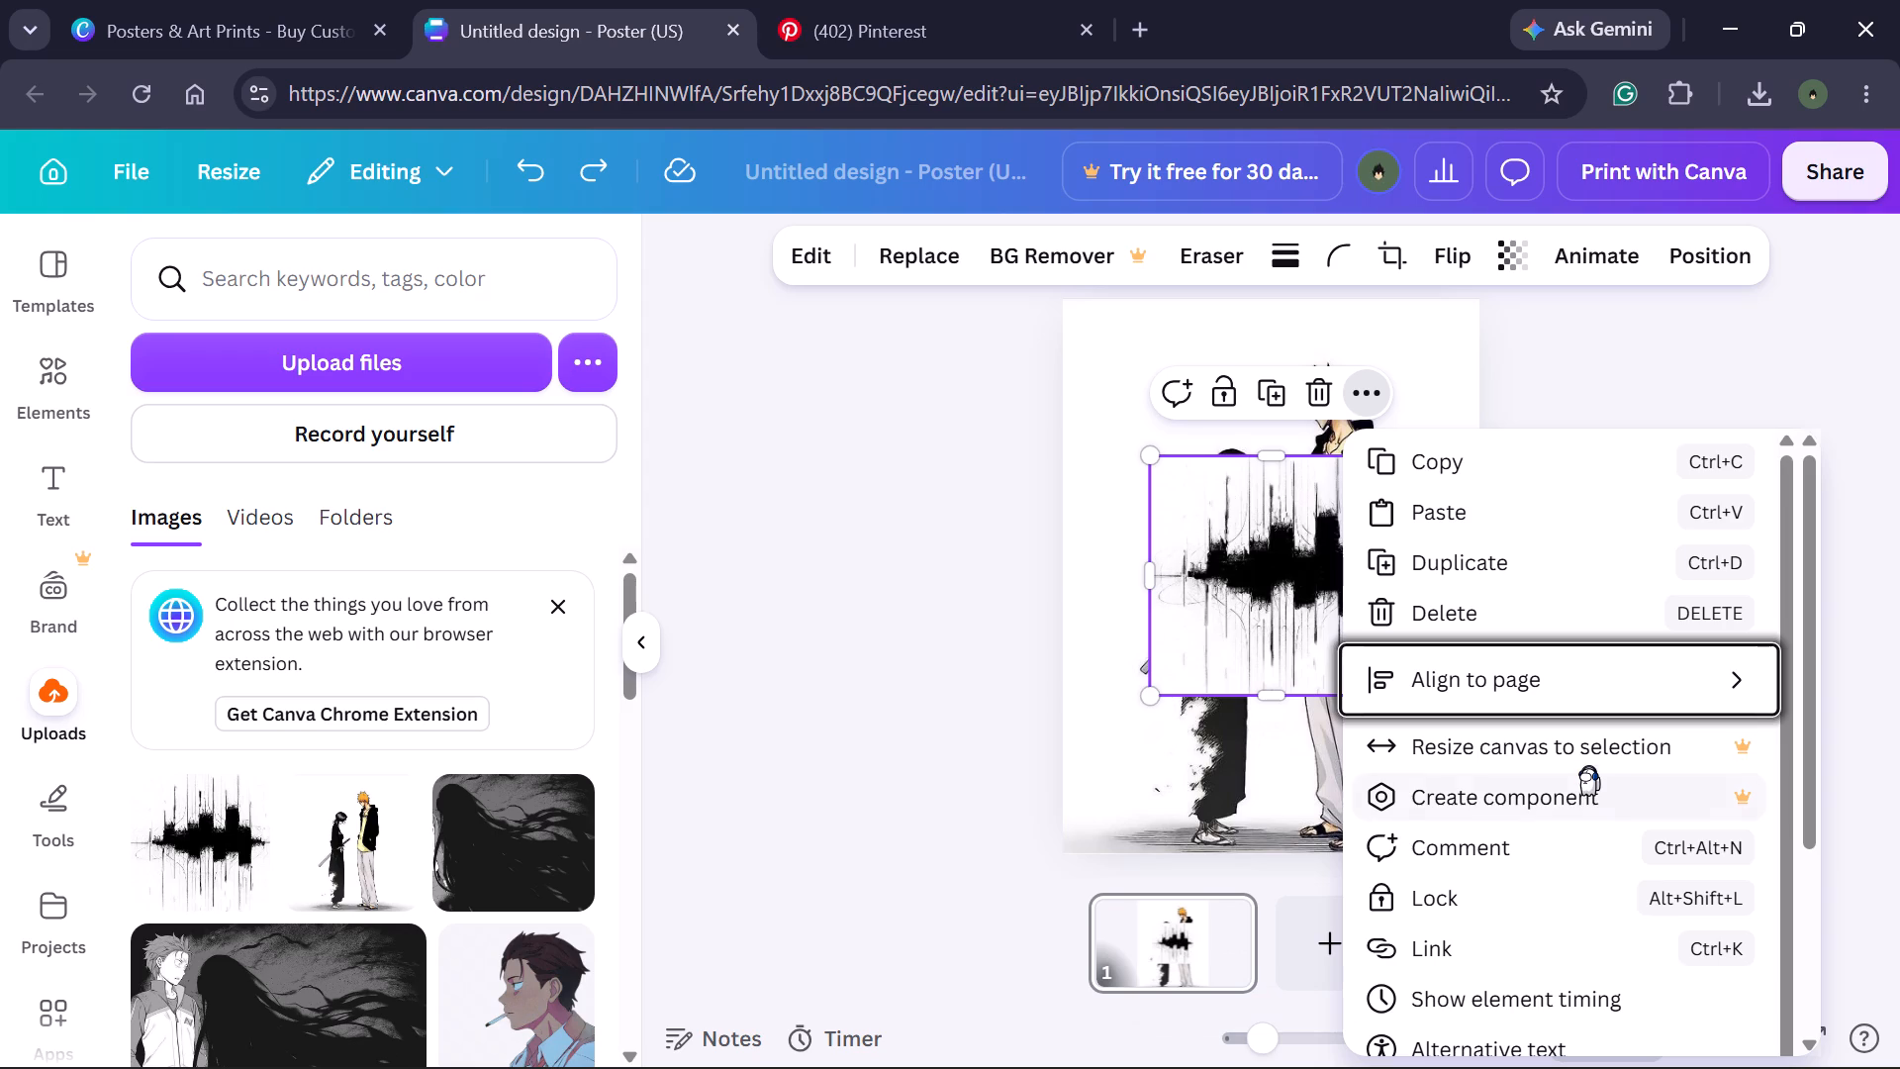
pyautogui.scroll(-2, 1609, 878)
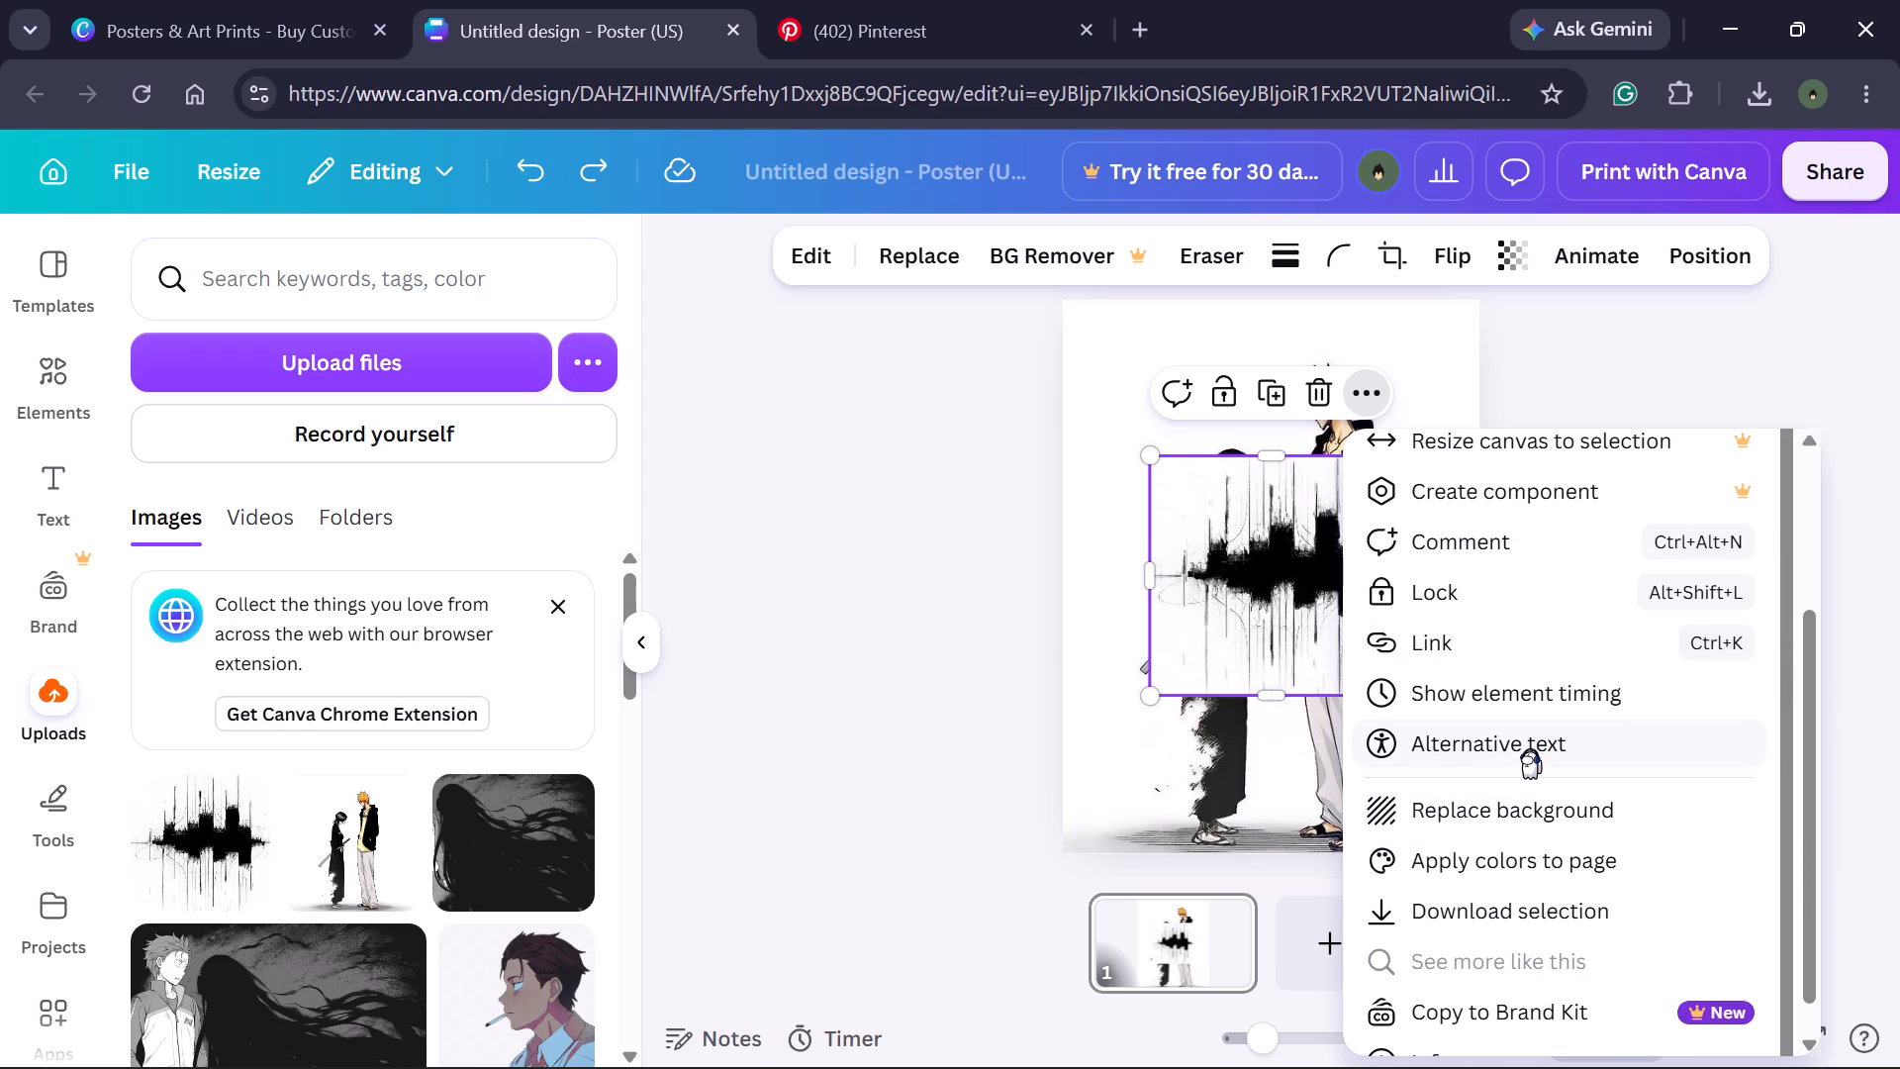
pyautogui.scroll(-1, 1530, 748)
pyautogui.scroll(-1, 1537, 955)
pyautogui.click(1000, 655)
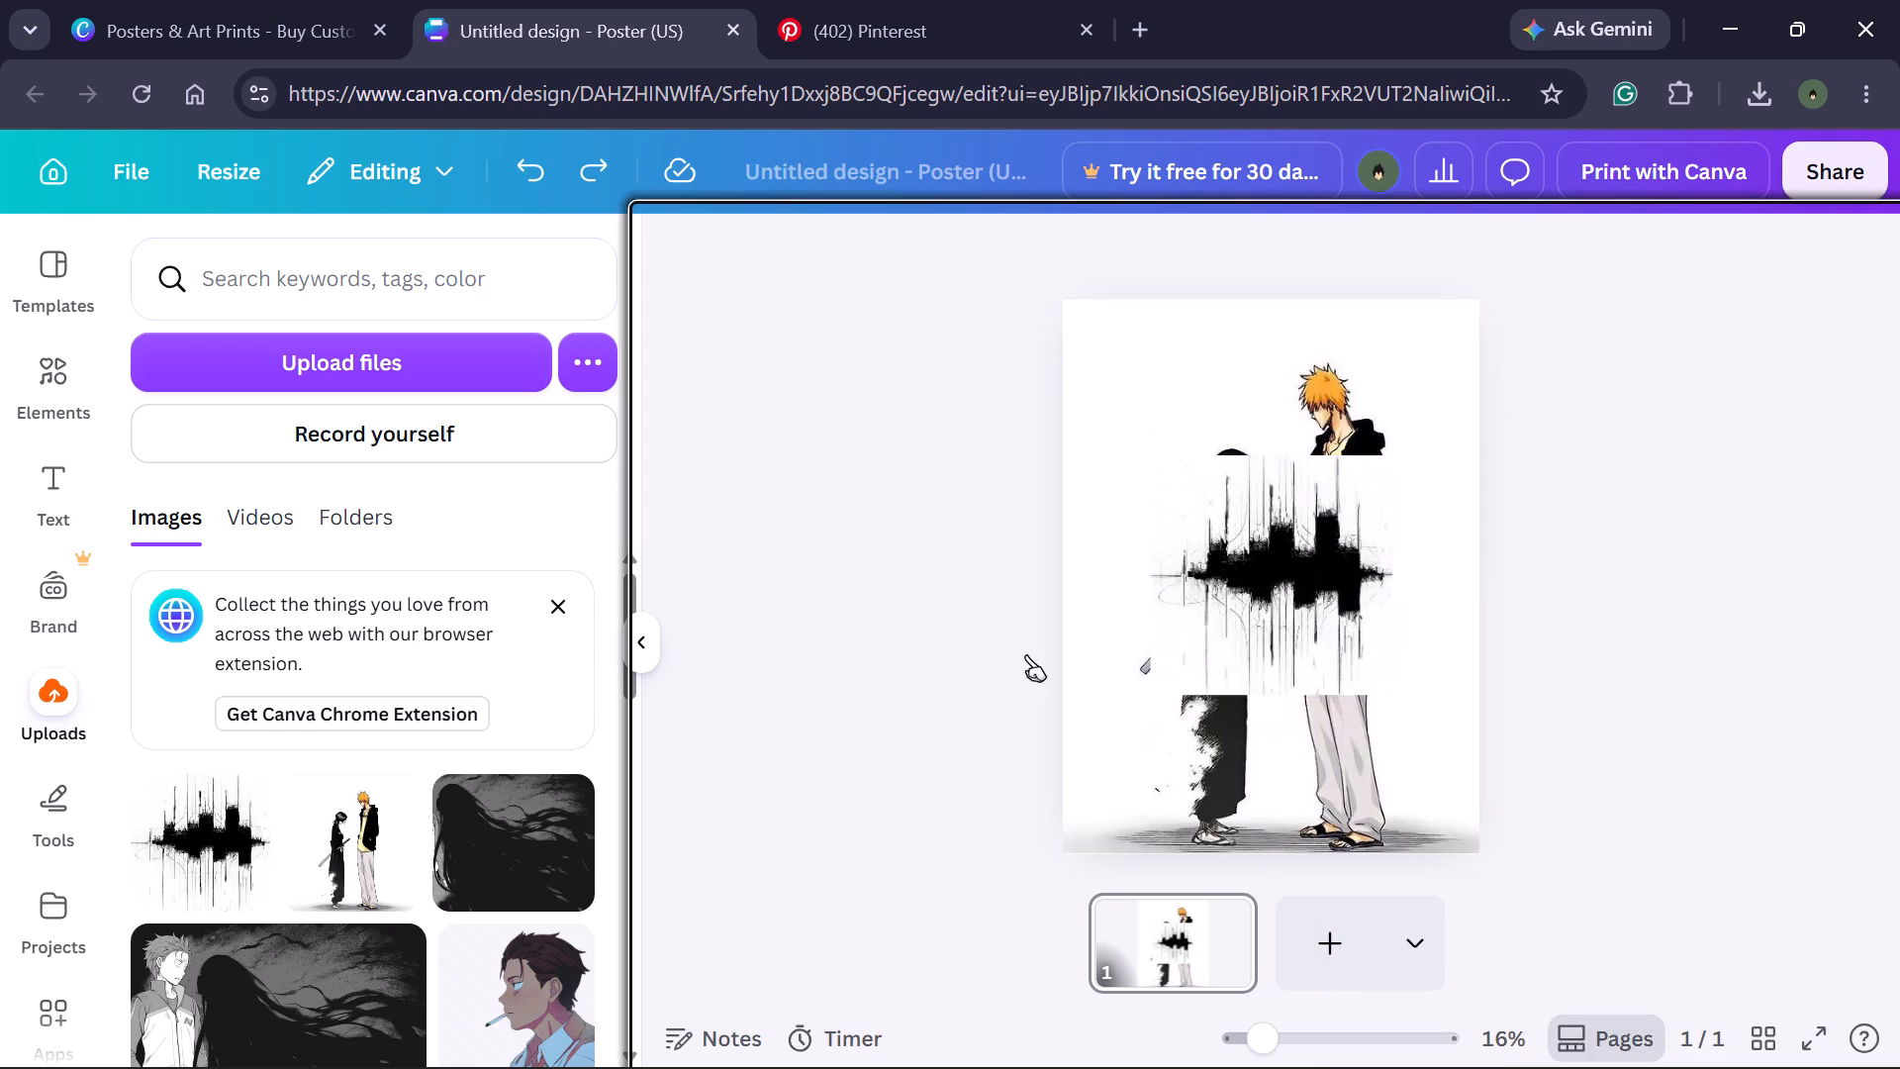
pyautogui.rightClick(1331, 600)
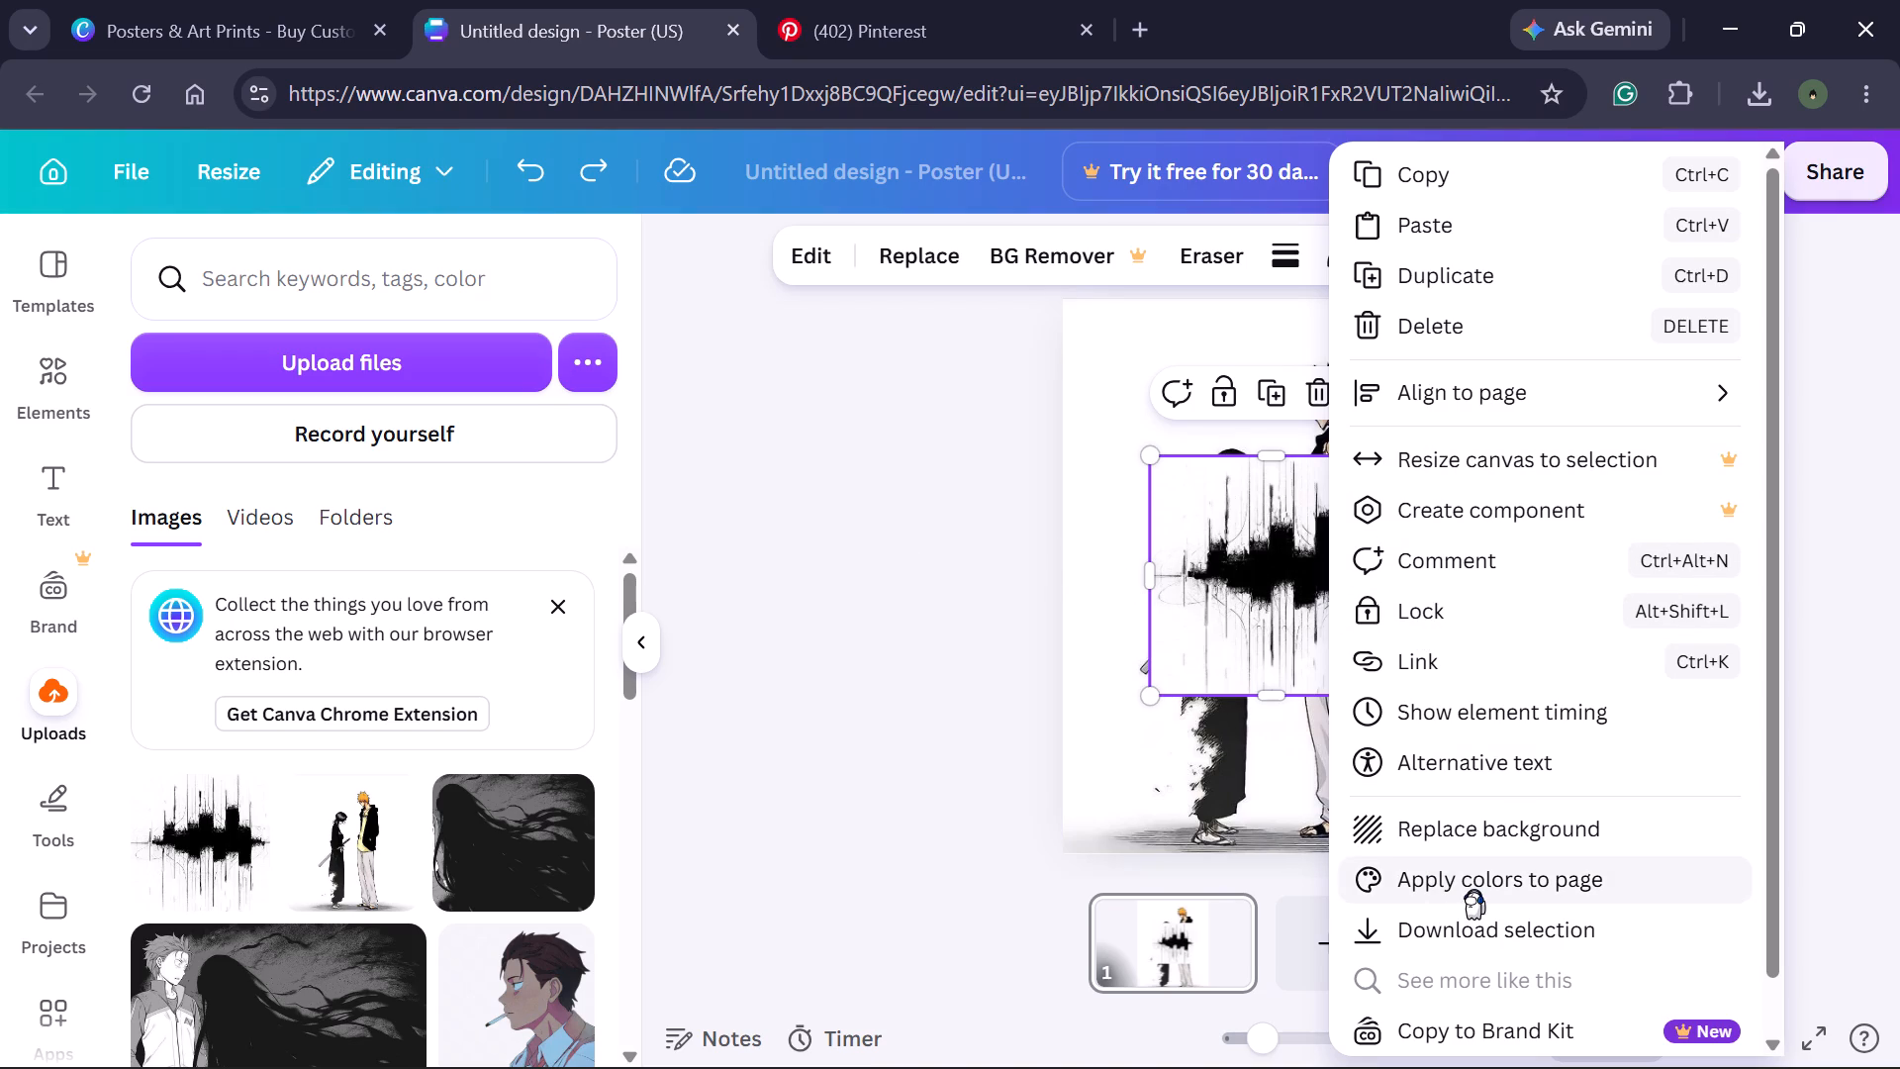
pyautogui.click(657, 644)
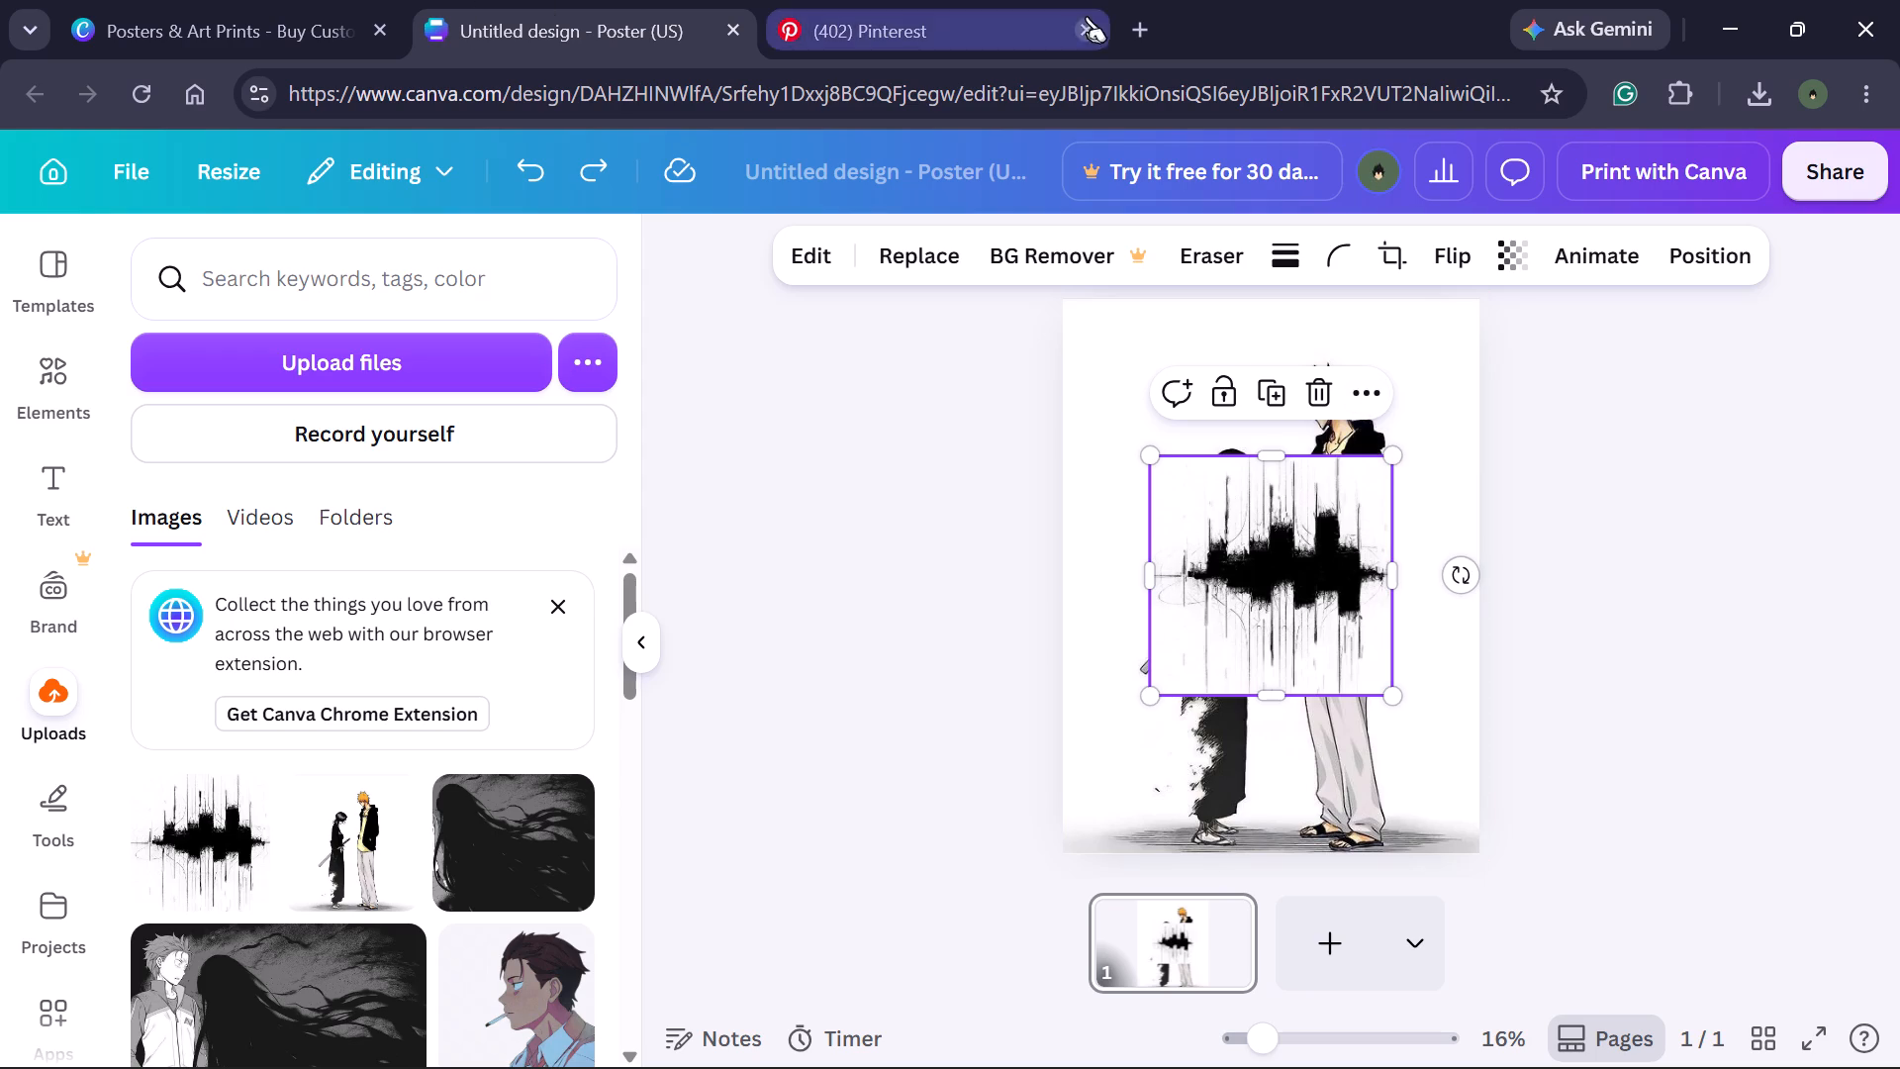
# Search the web for "background remover free" in a new tab and open the remove.bg site.
pyautogui.click(1145, 15)
pyautogui.click(1039, 96)
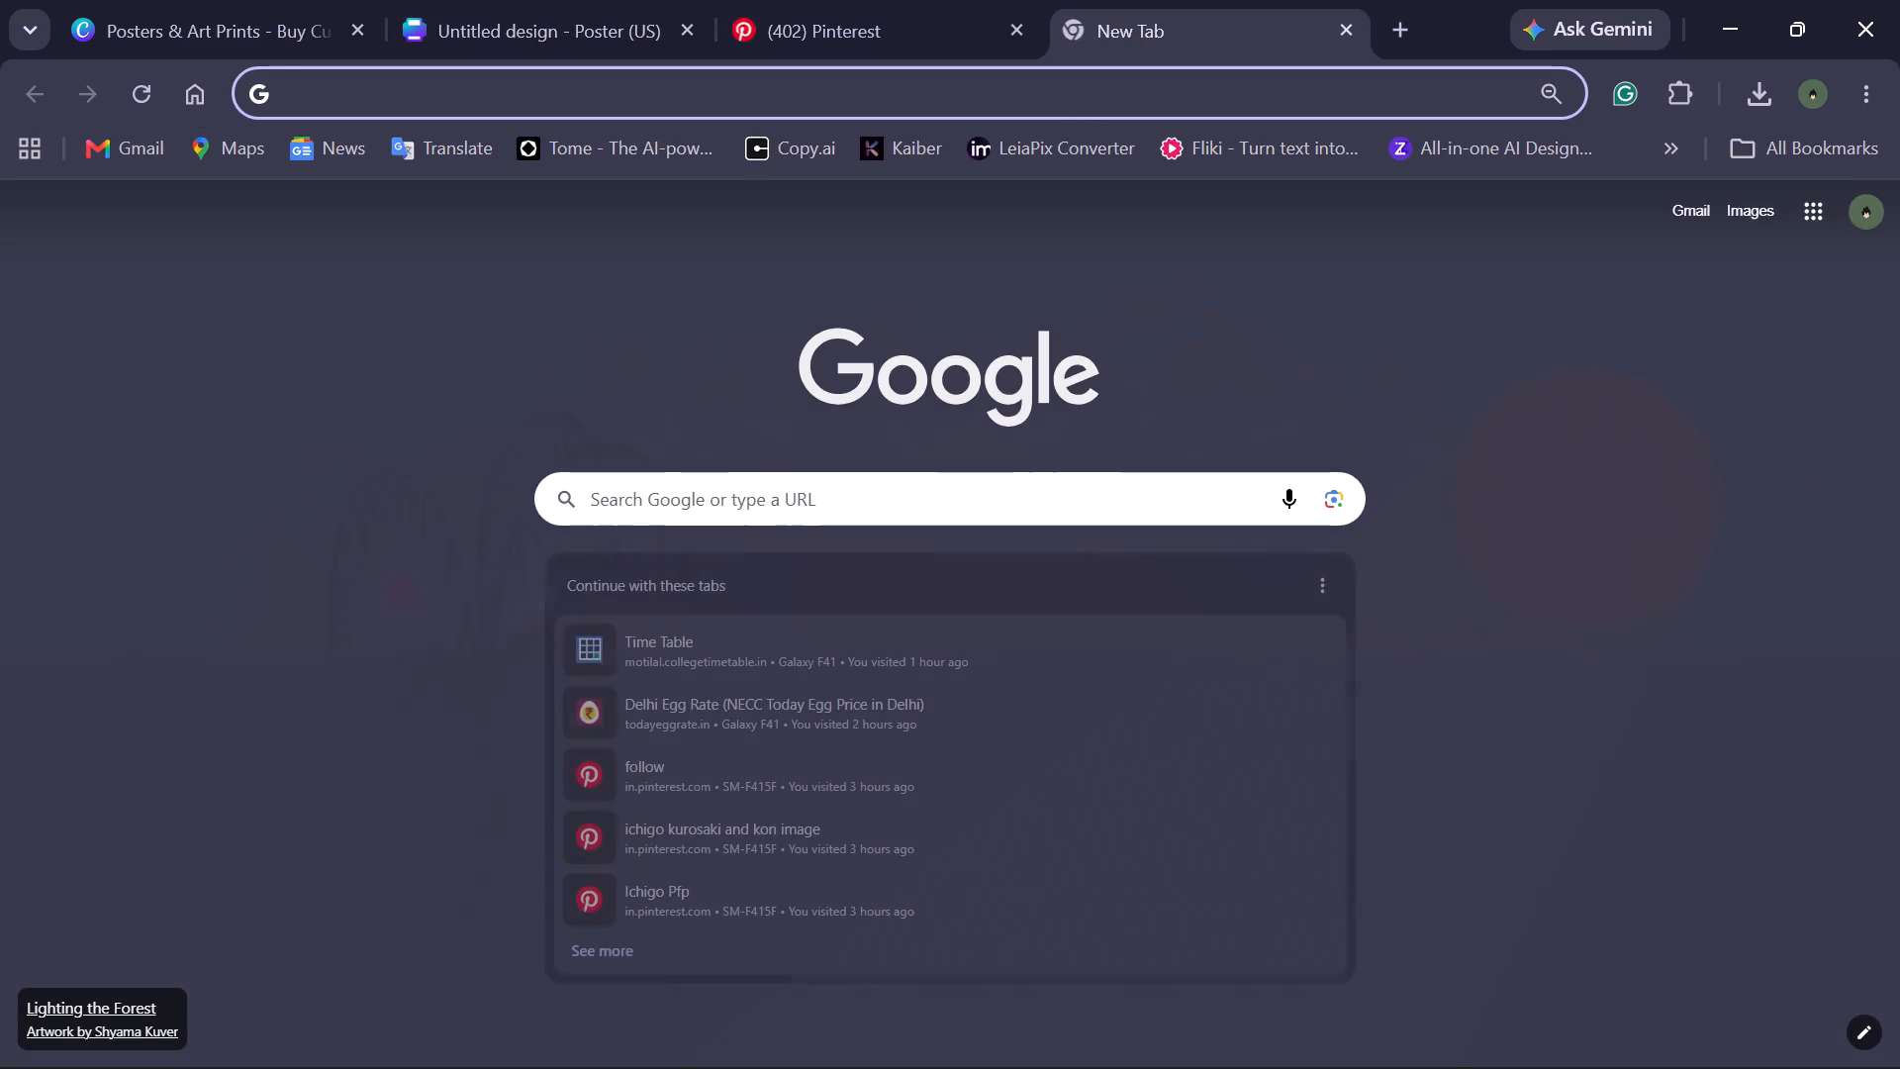
pyautogui.press('b')
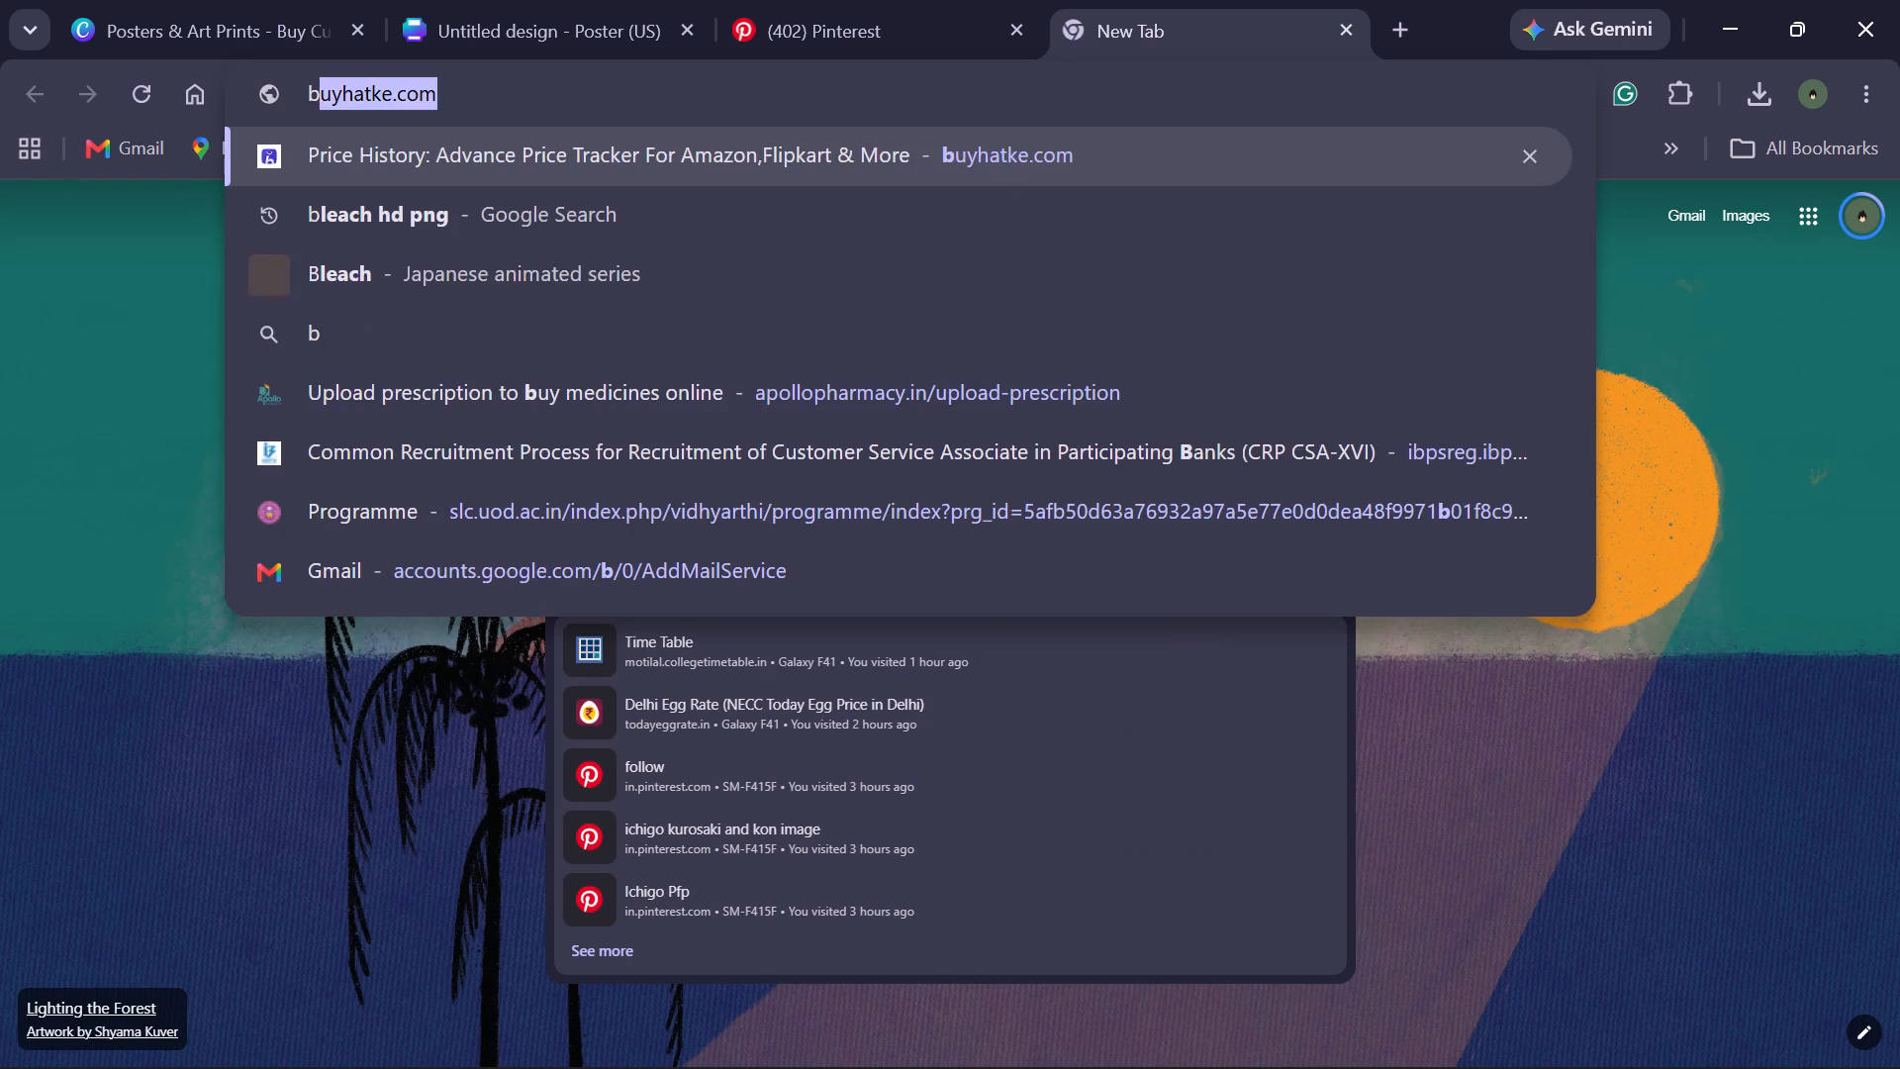
pyautogui.write('ac')
pyautogui.click(887, 231)
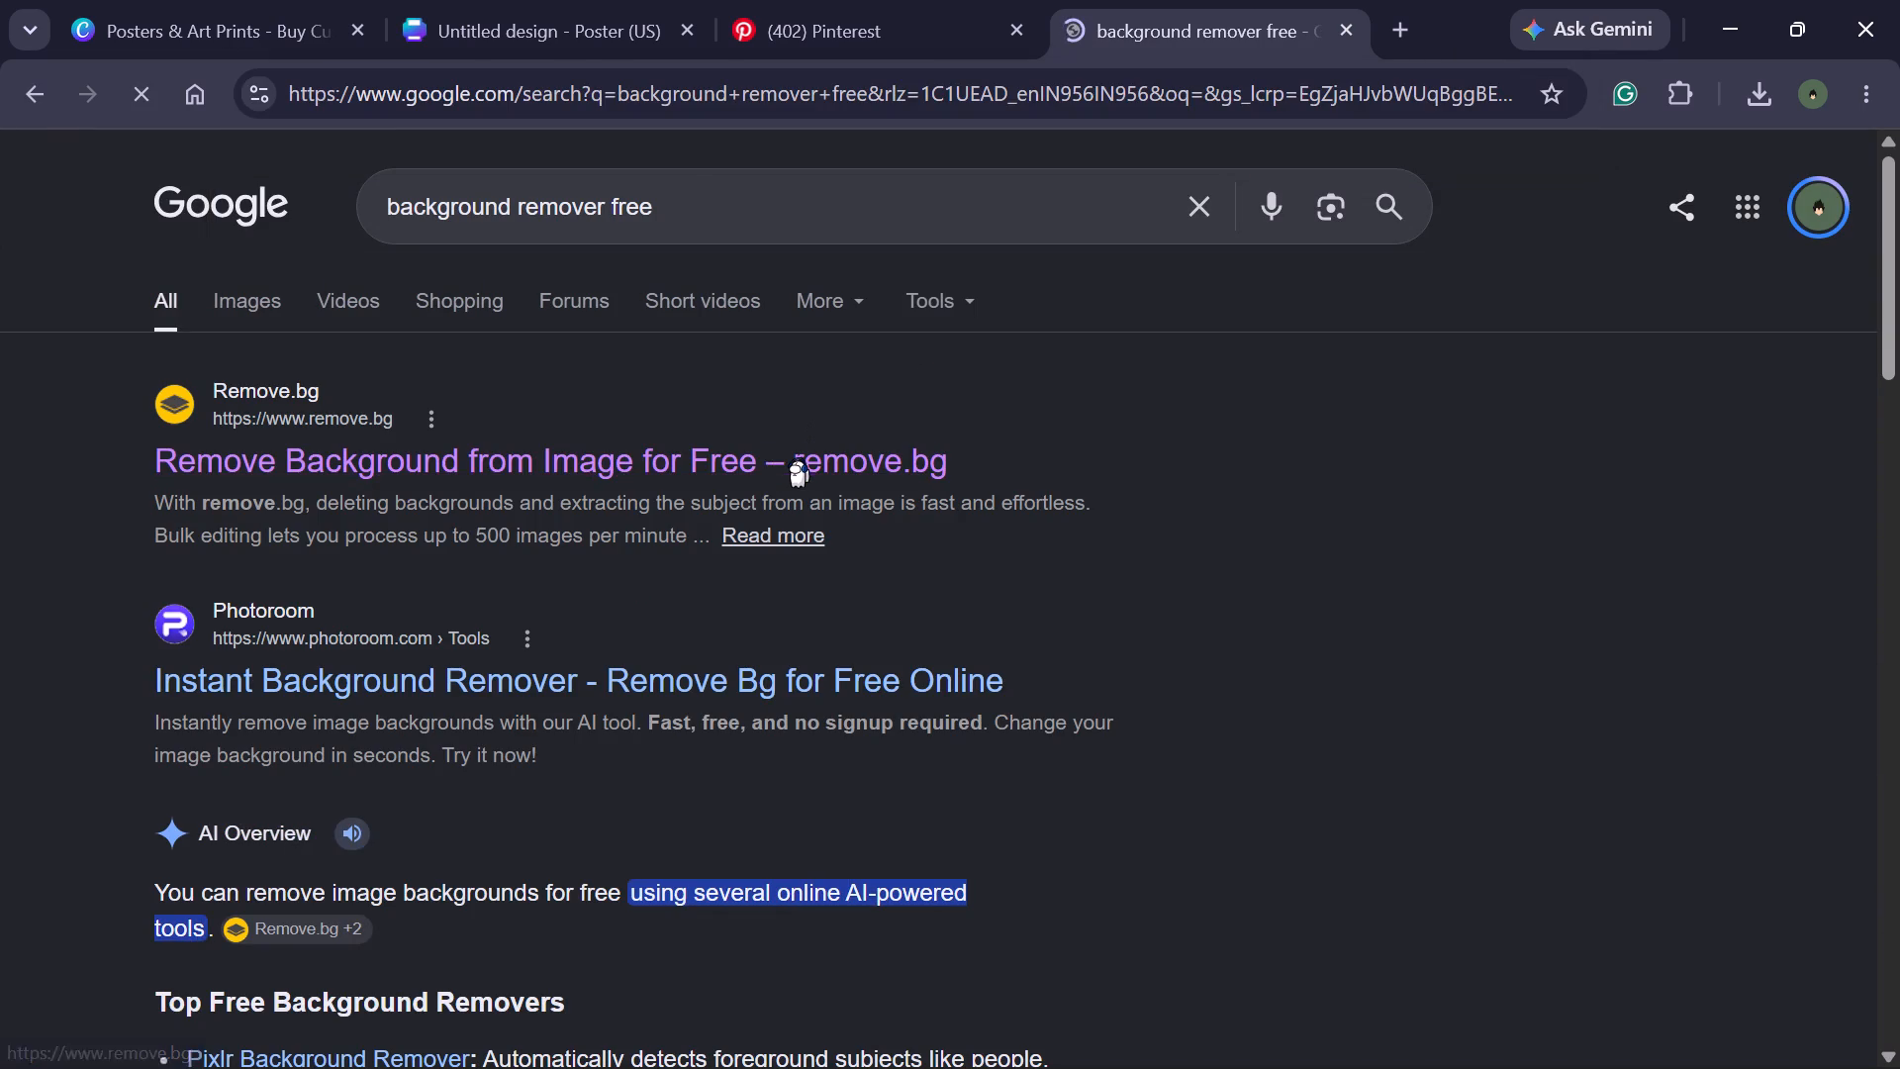
pyautogui.click(798, 457)
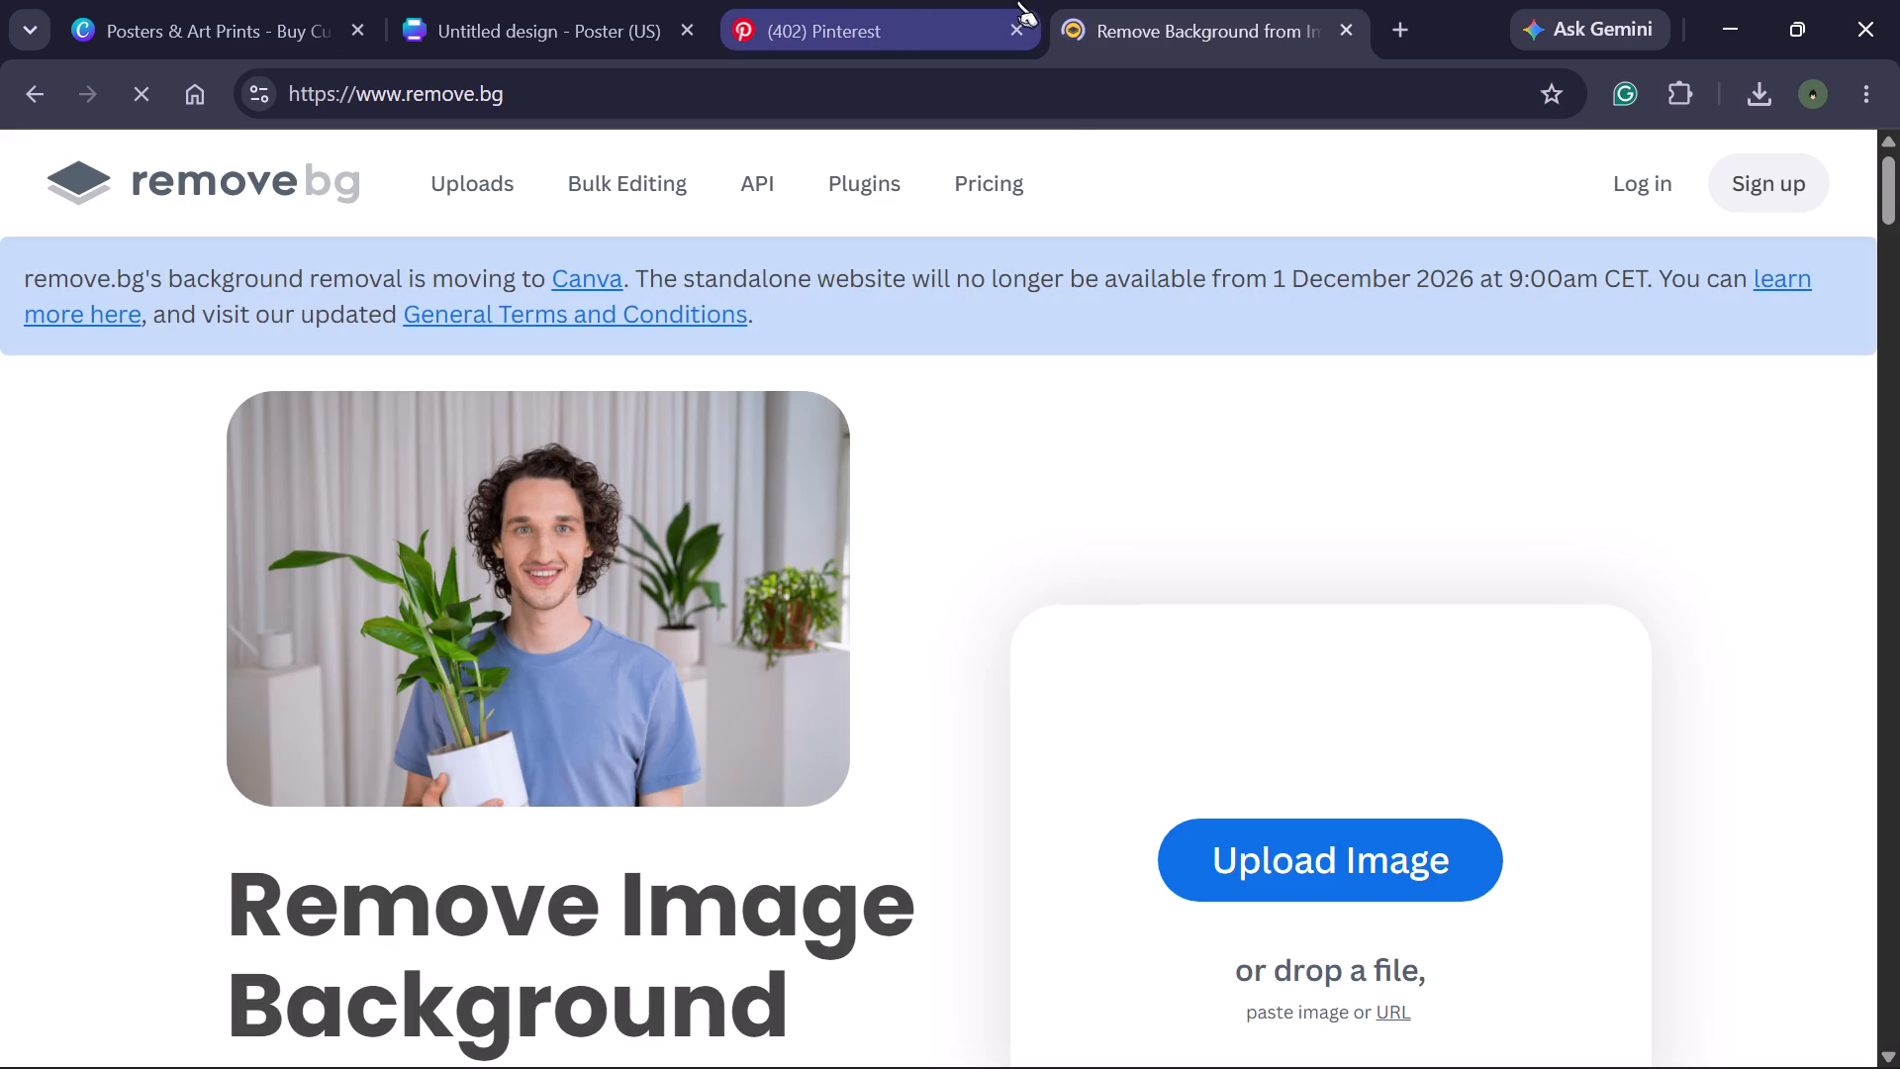
# Search the web for "bleach font" in a new tab and open Font Meme's Bleach Logo Font page.
pyautogui.click(941, 12)
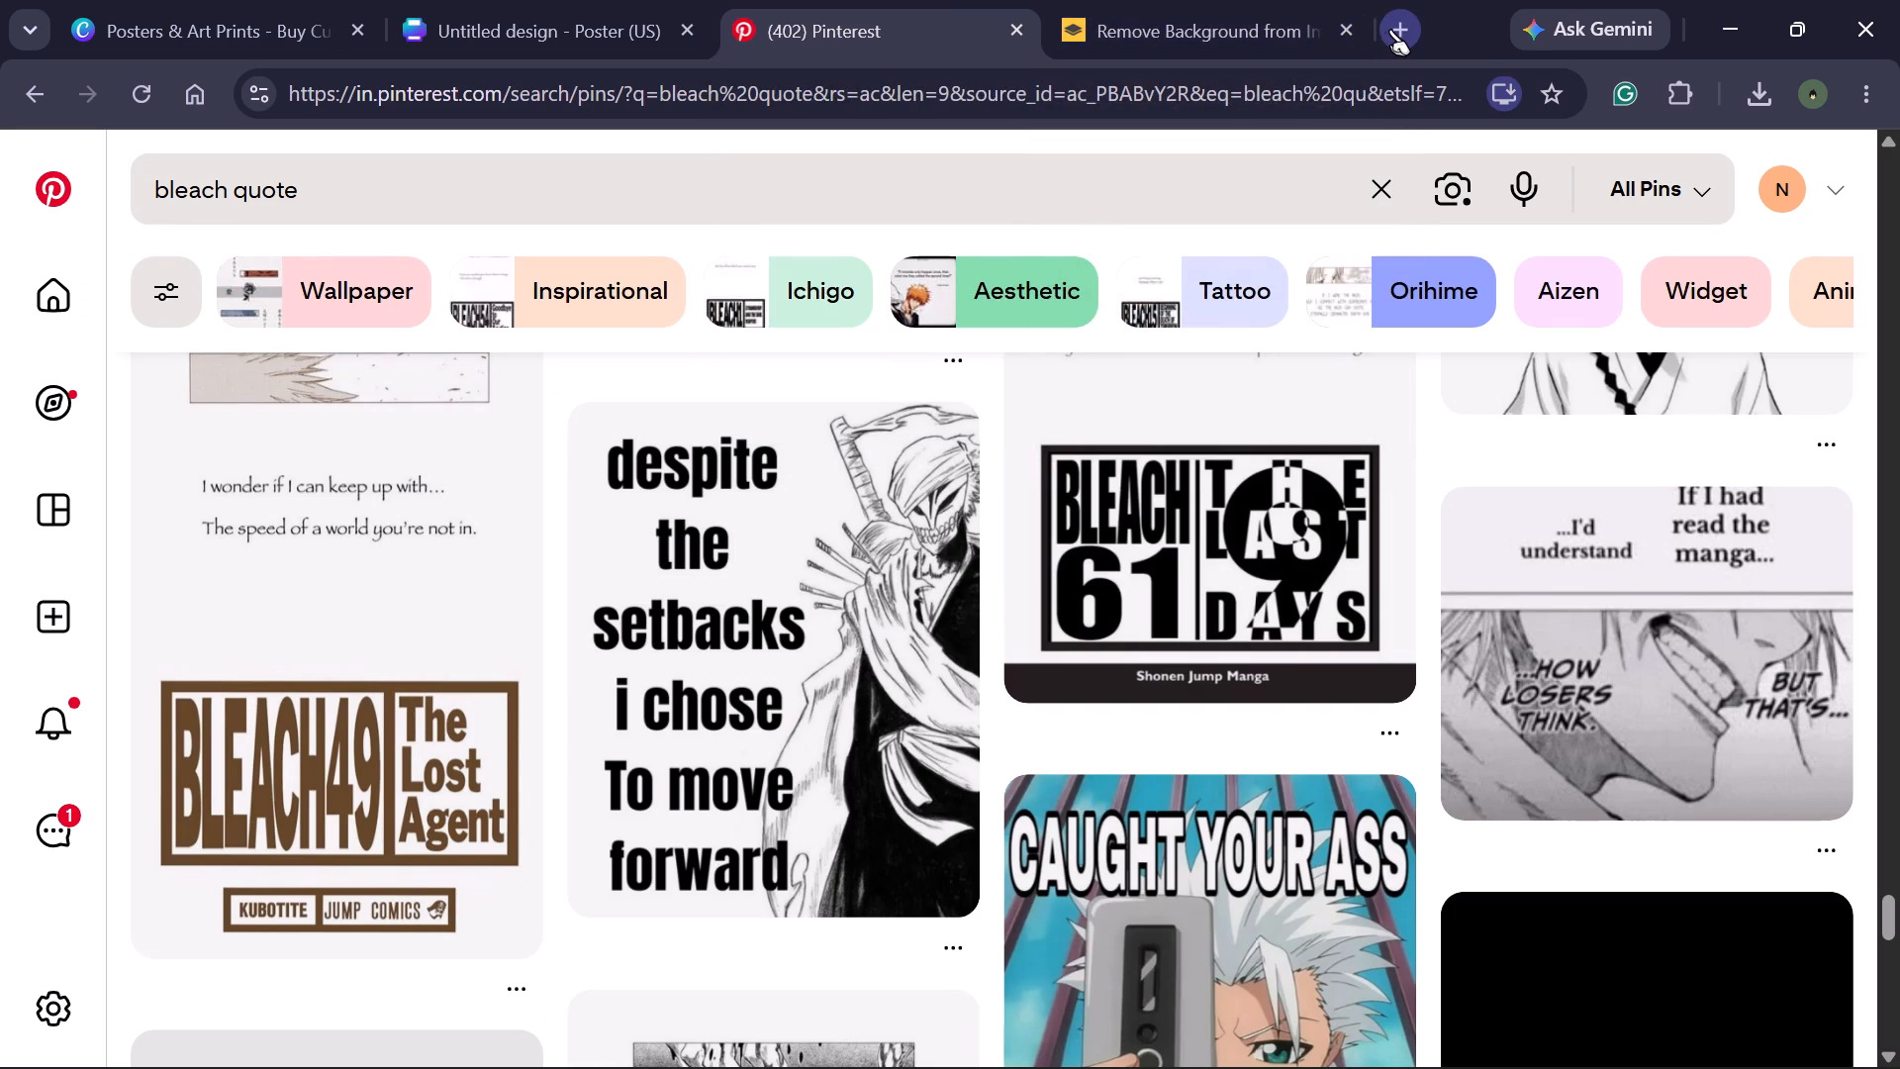
pyautogui.click(1409, 29)
pyautogui.write('bleach')
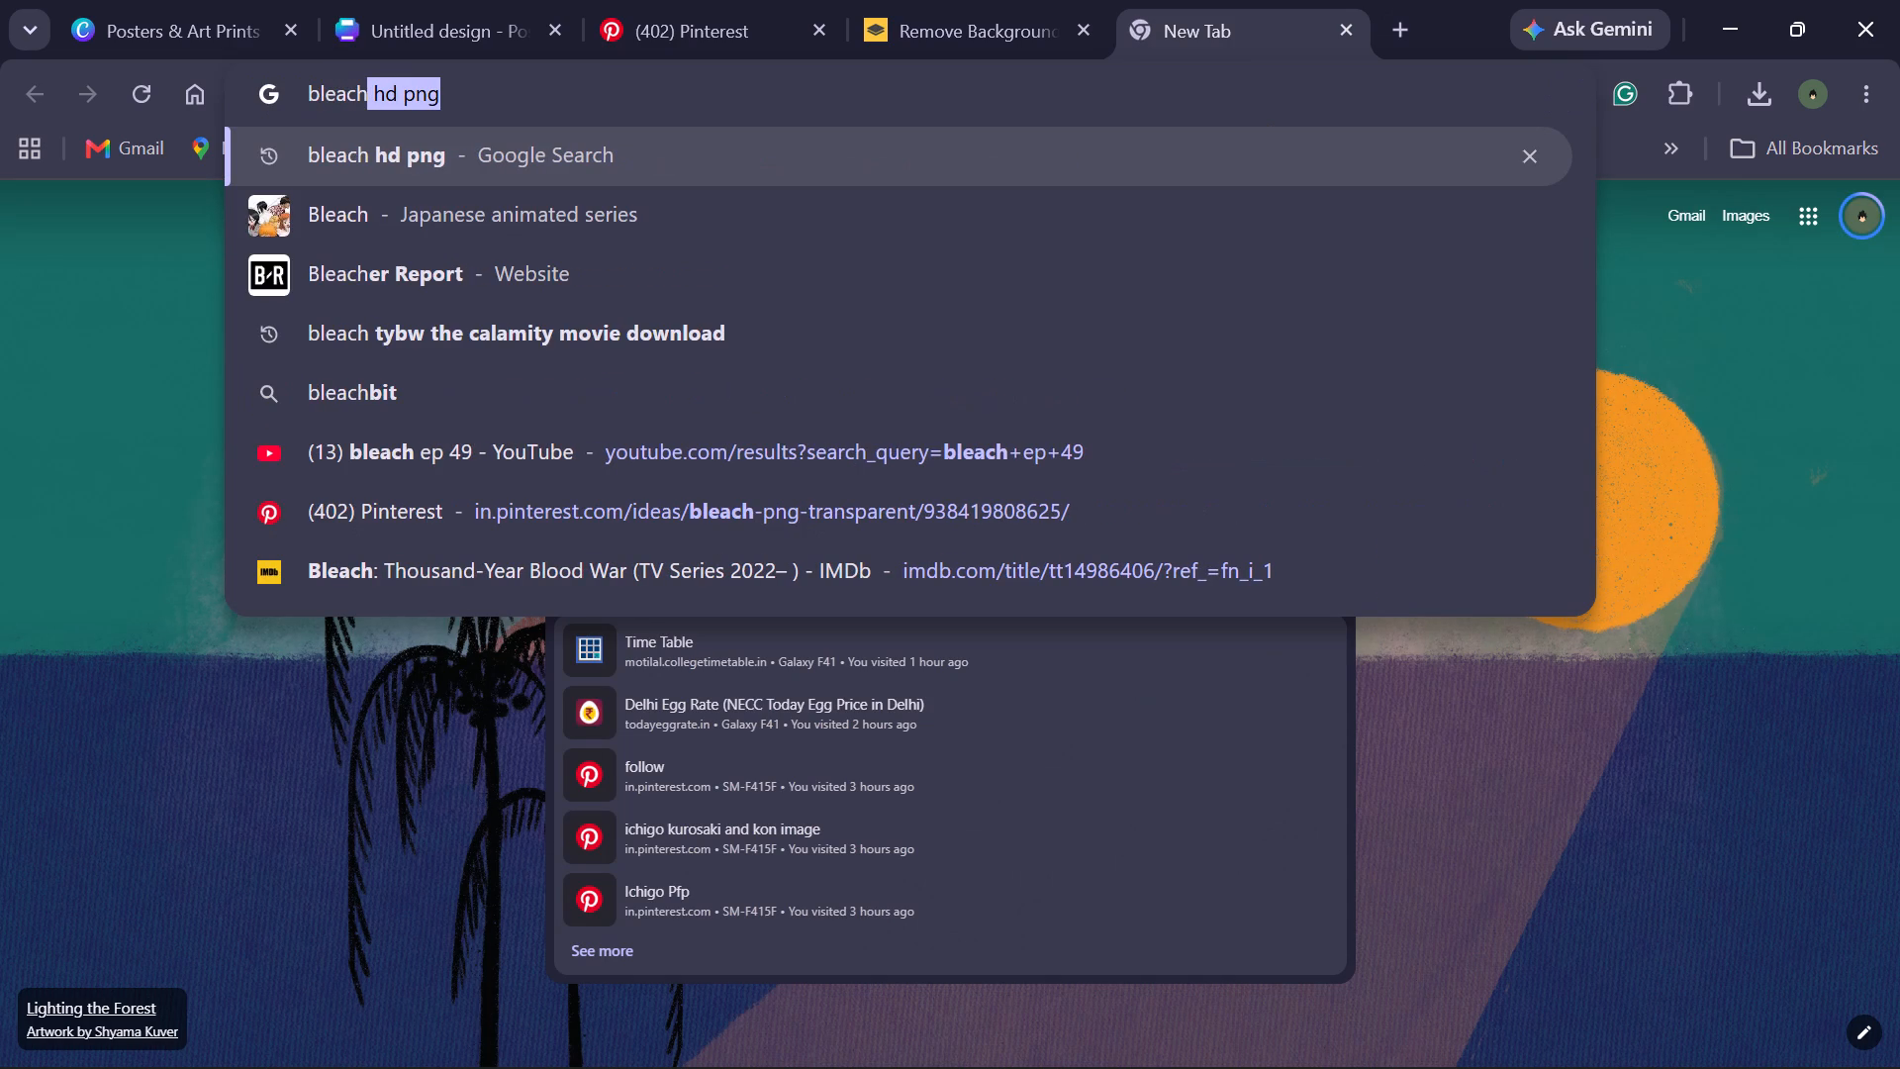
pyautogui.press('space')
pyautogui.press('space')
pyautogui.press('space')
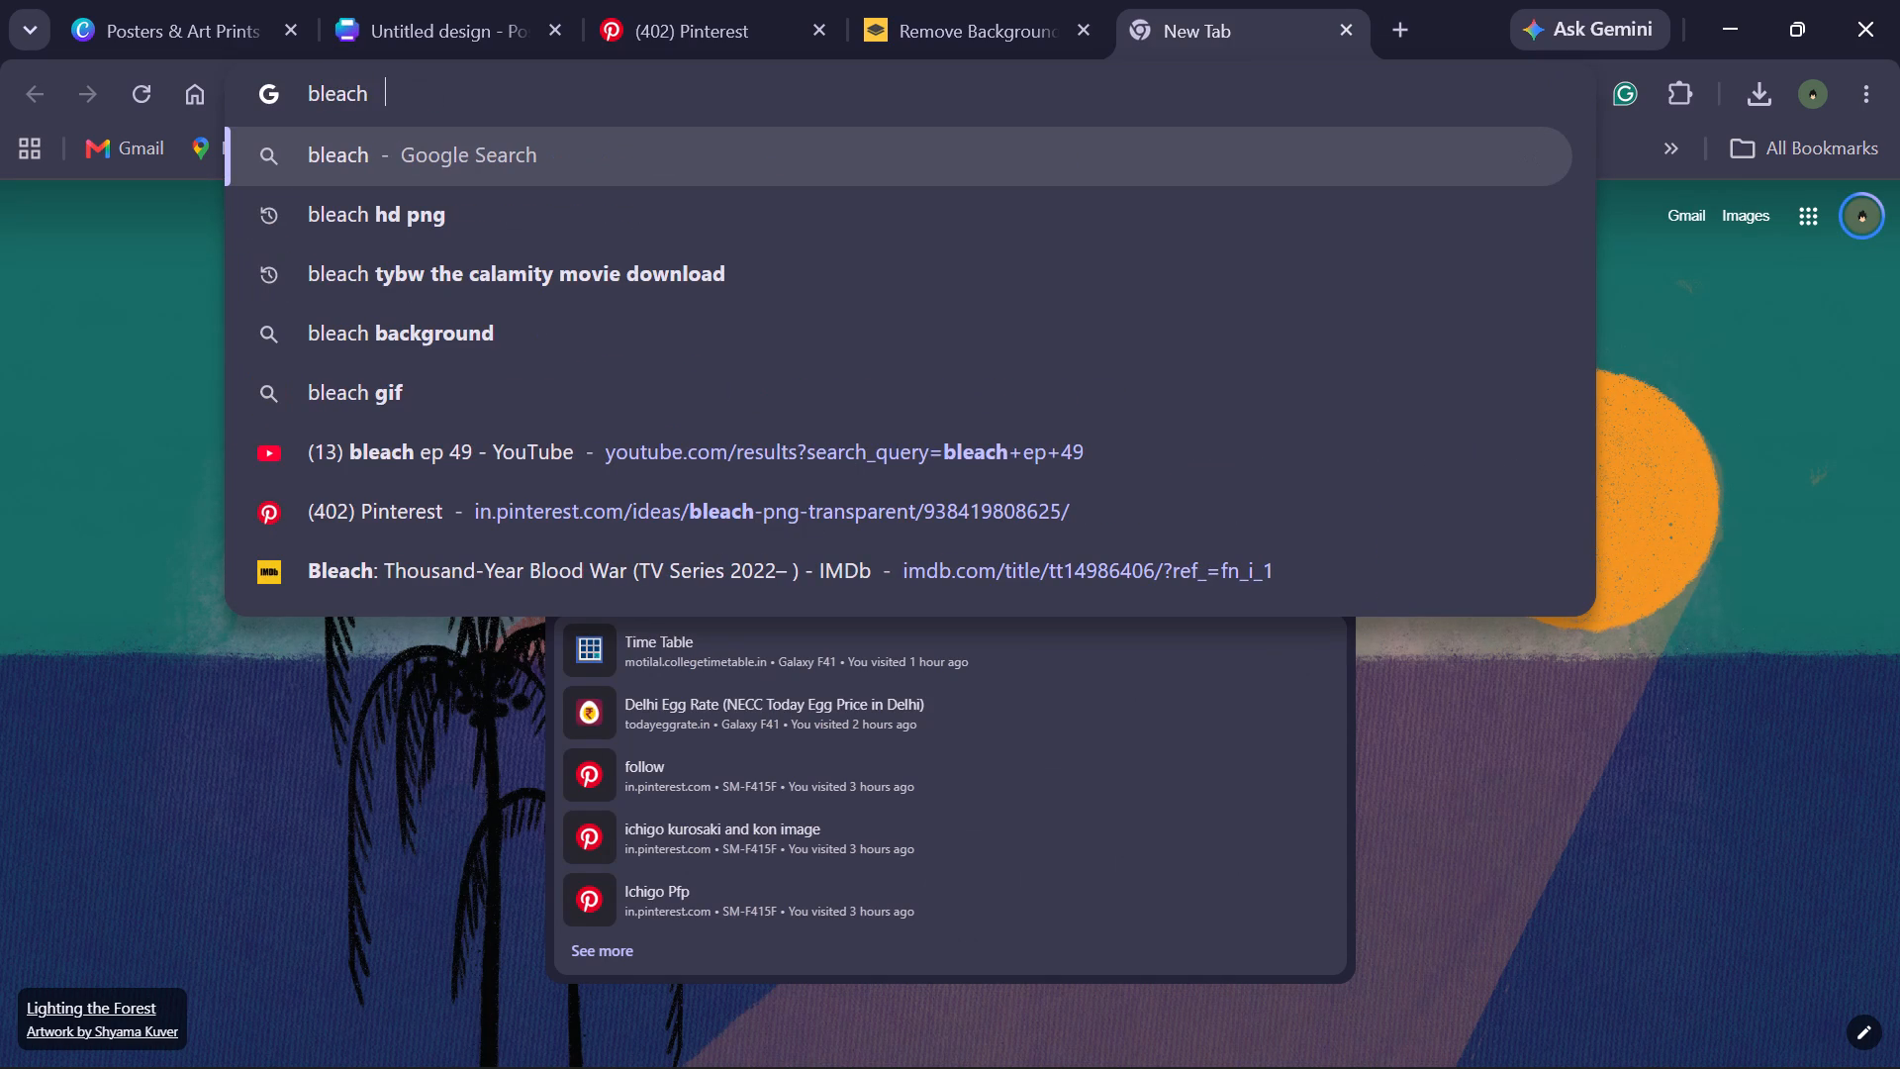
pyautogui.press('BackSpace')
pyautogui.press('BackSpace')
pyautogui.write('fo')
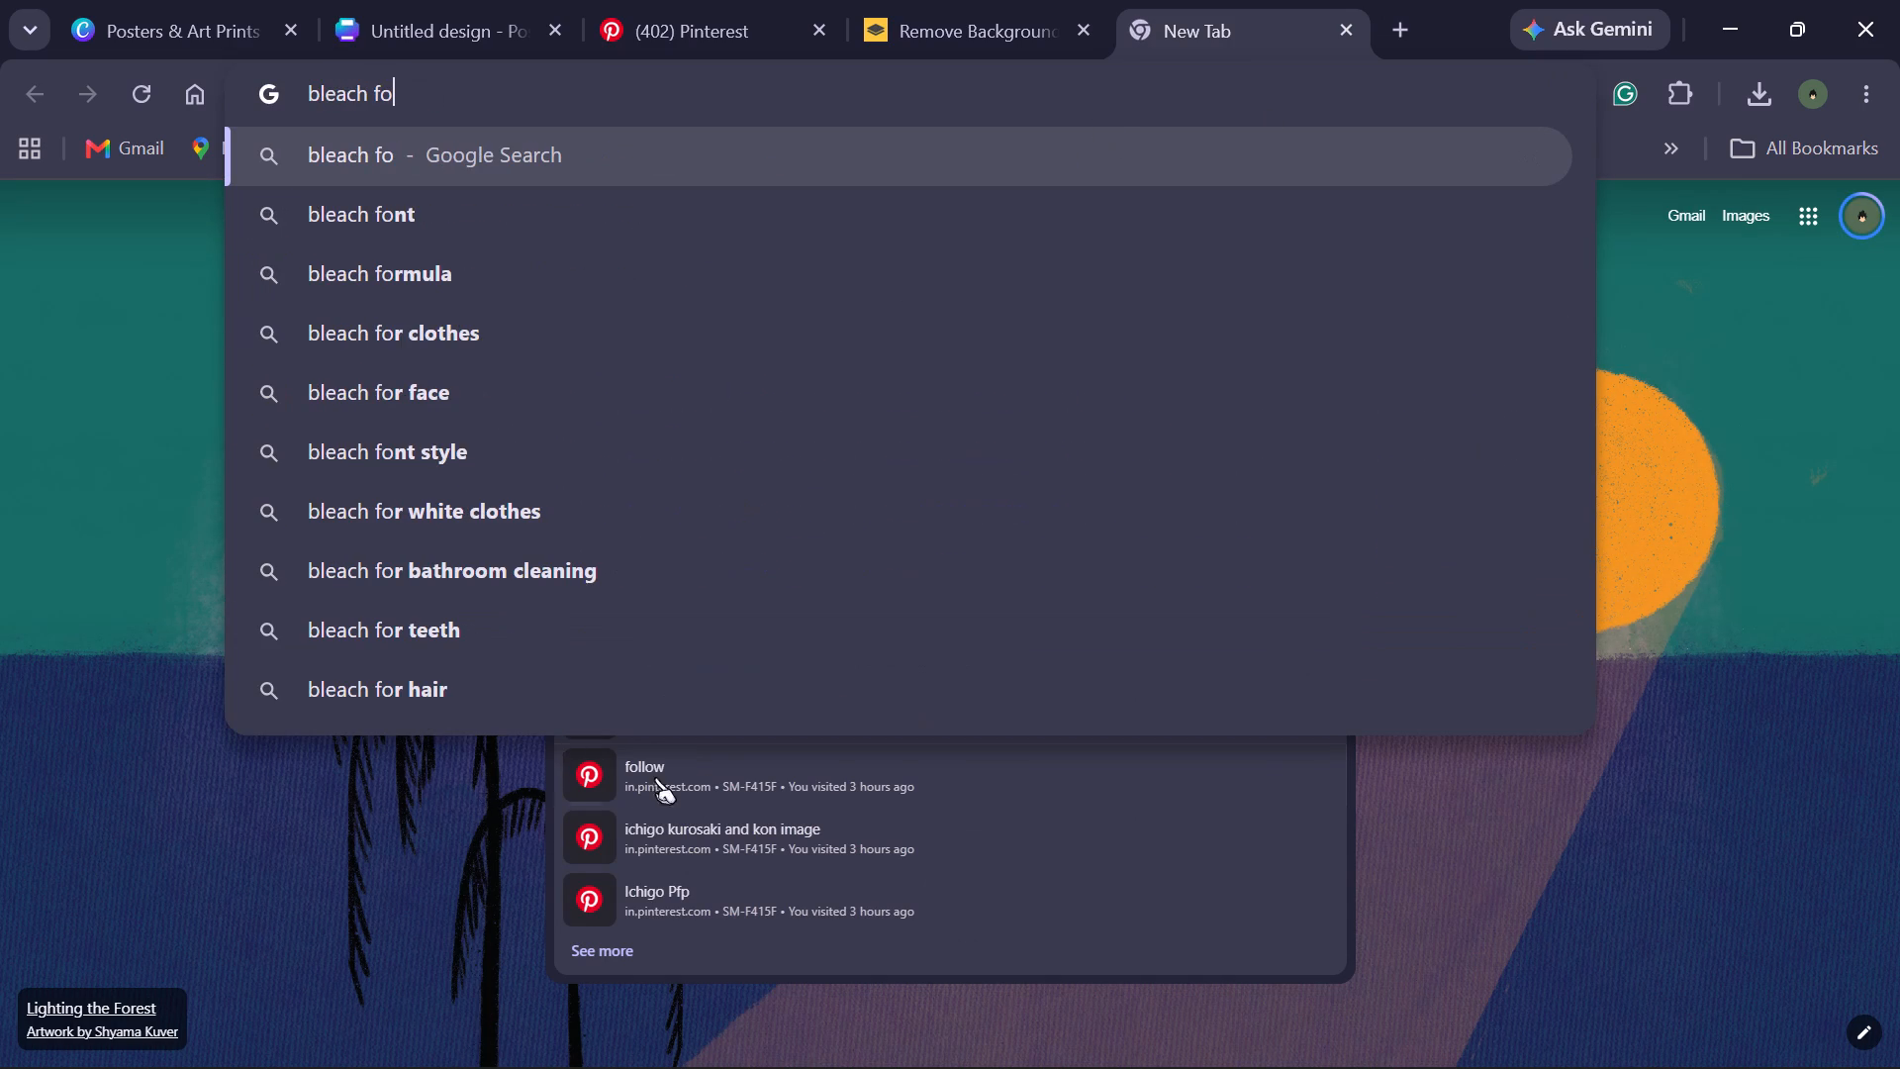
pyautogui.click(600, 212)
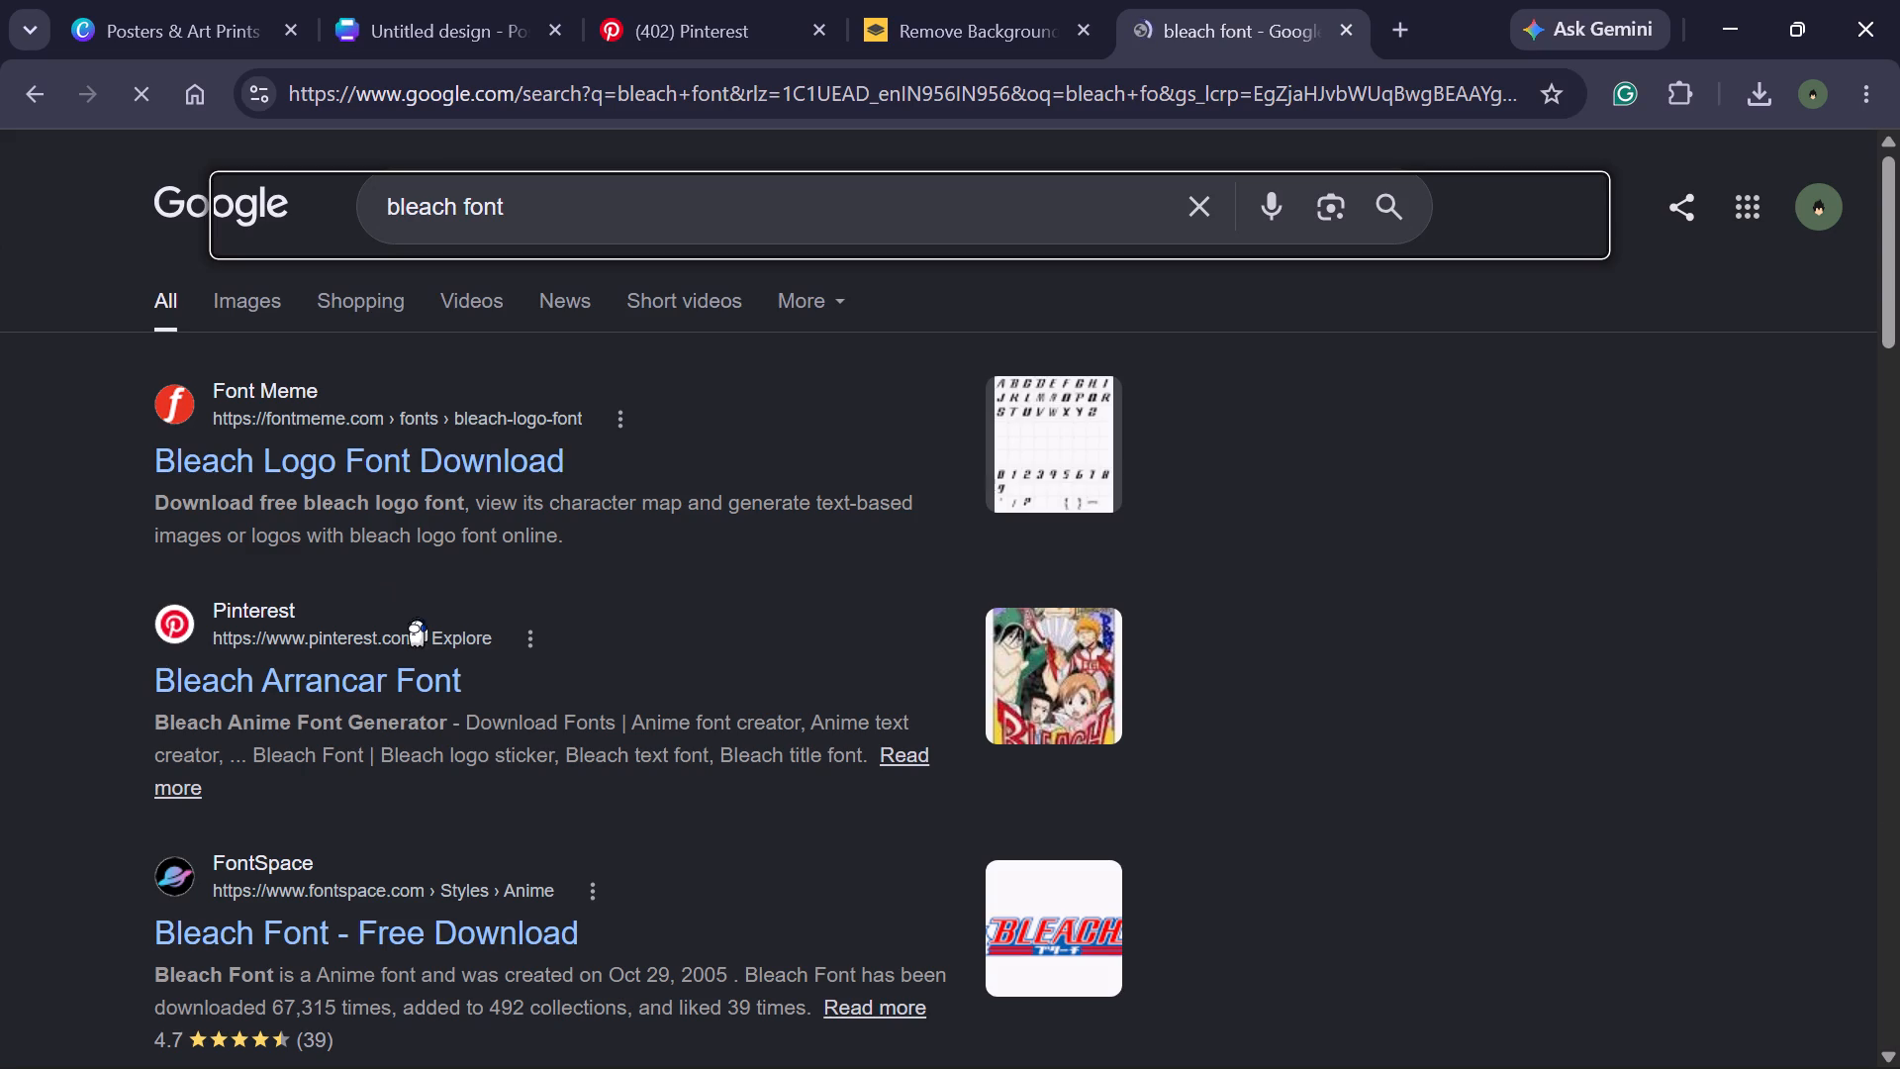
pyautogui.click(378, 461)
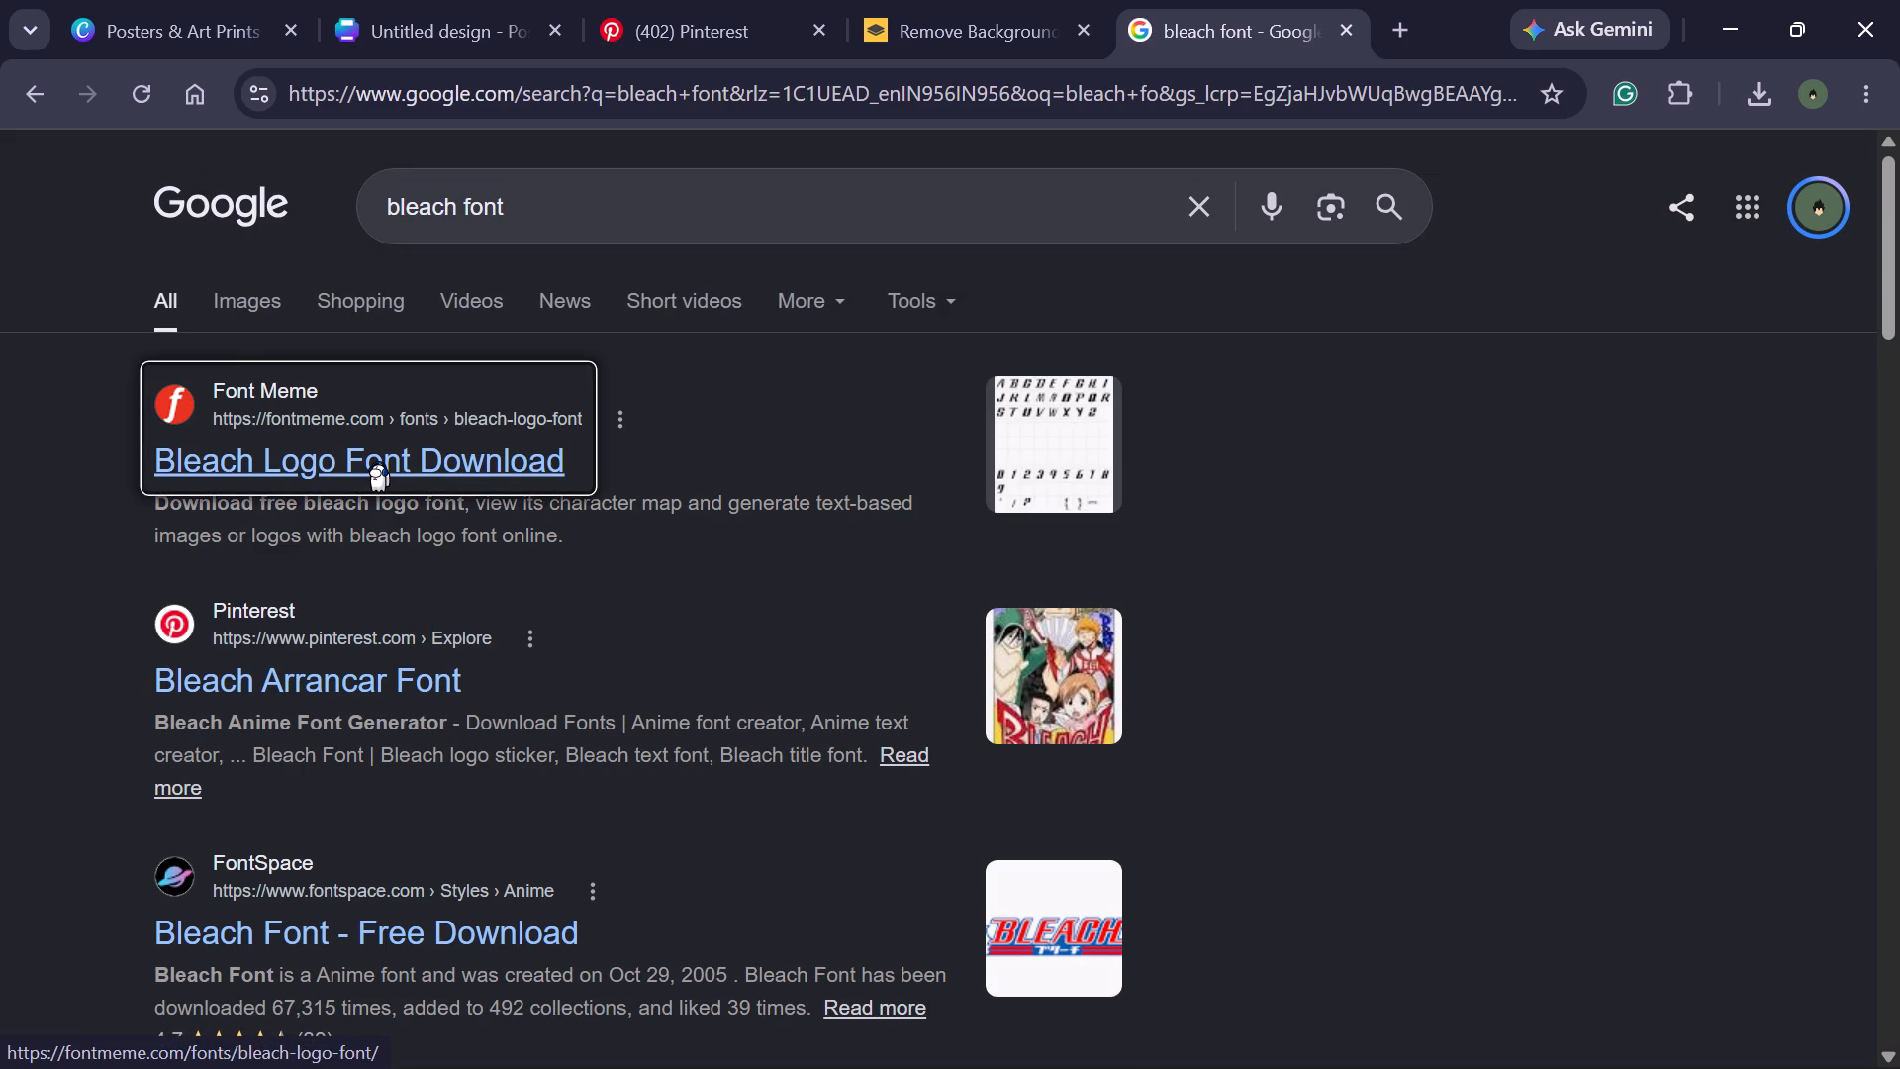
# Examine the Bleach Logo font's character map, font files, license information and preview section.
pyautogui.scroll(-2, 789, 844)
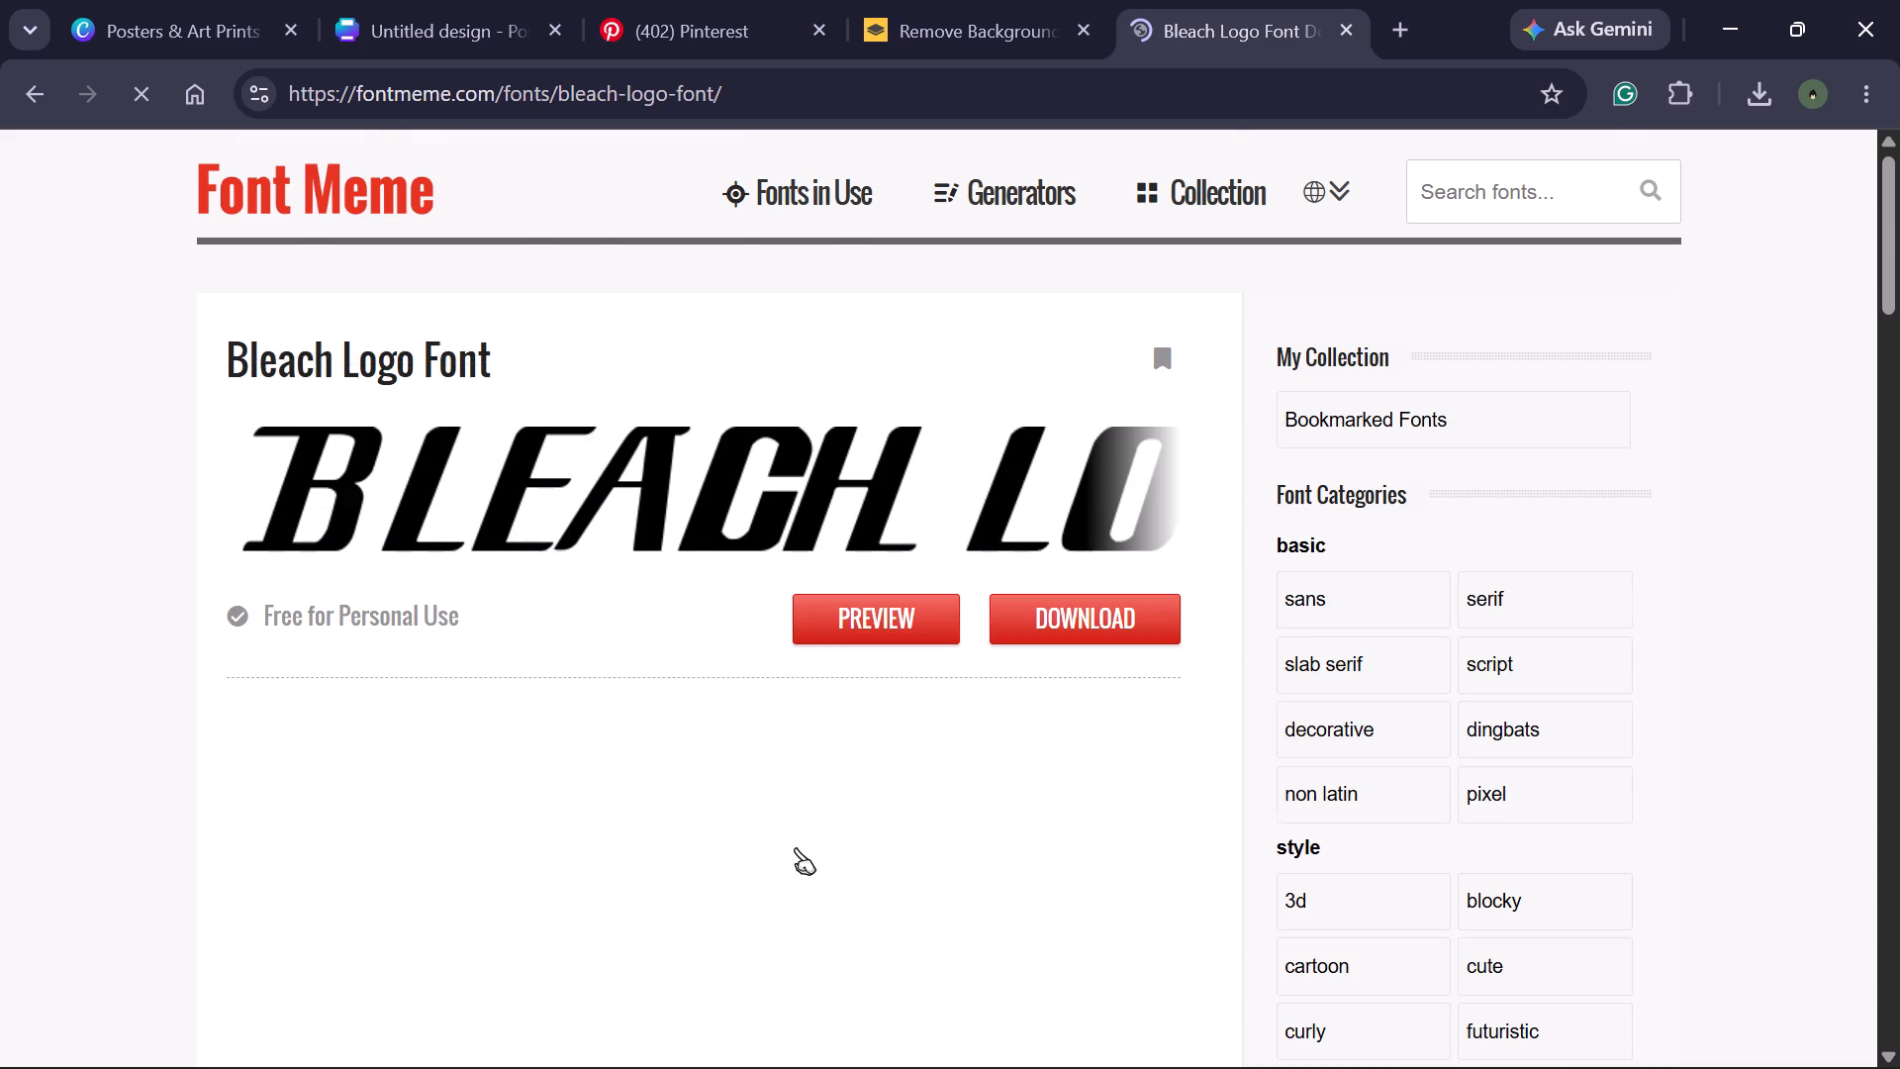
pyautogui.scroll(-4, 726, 820)
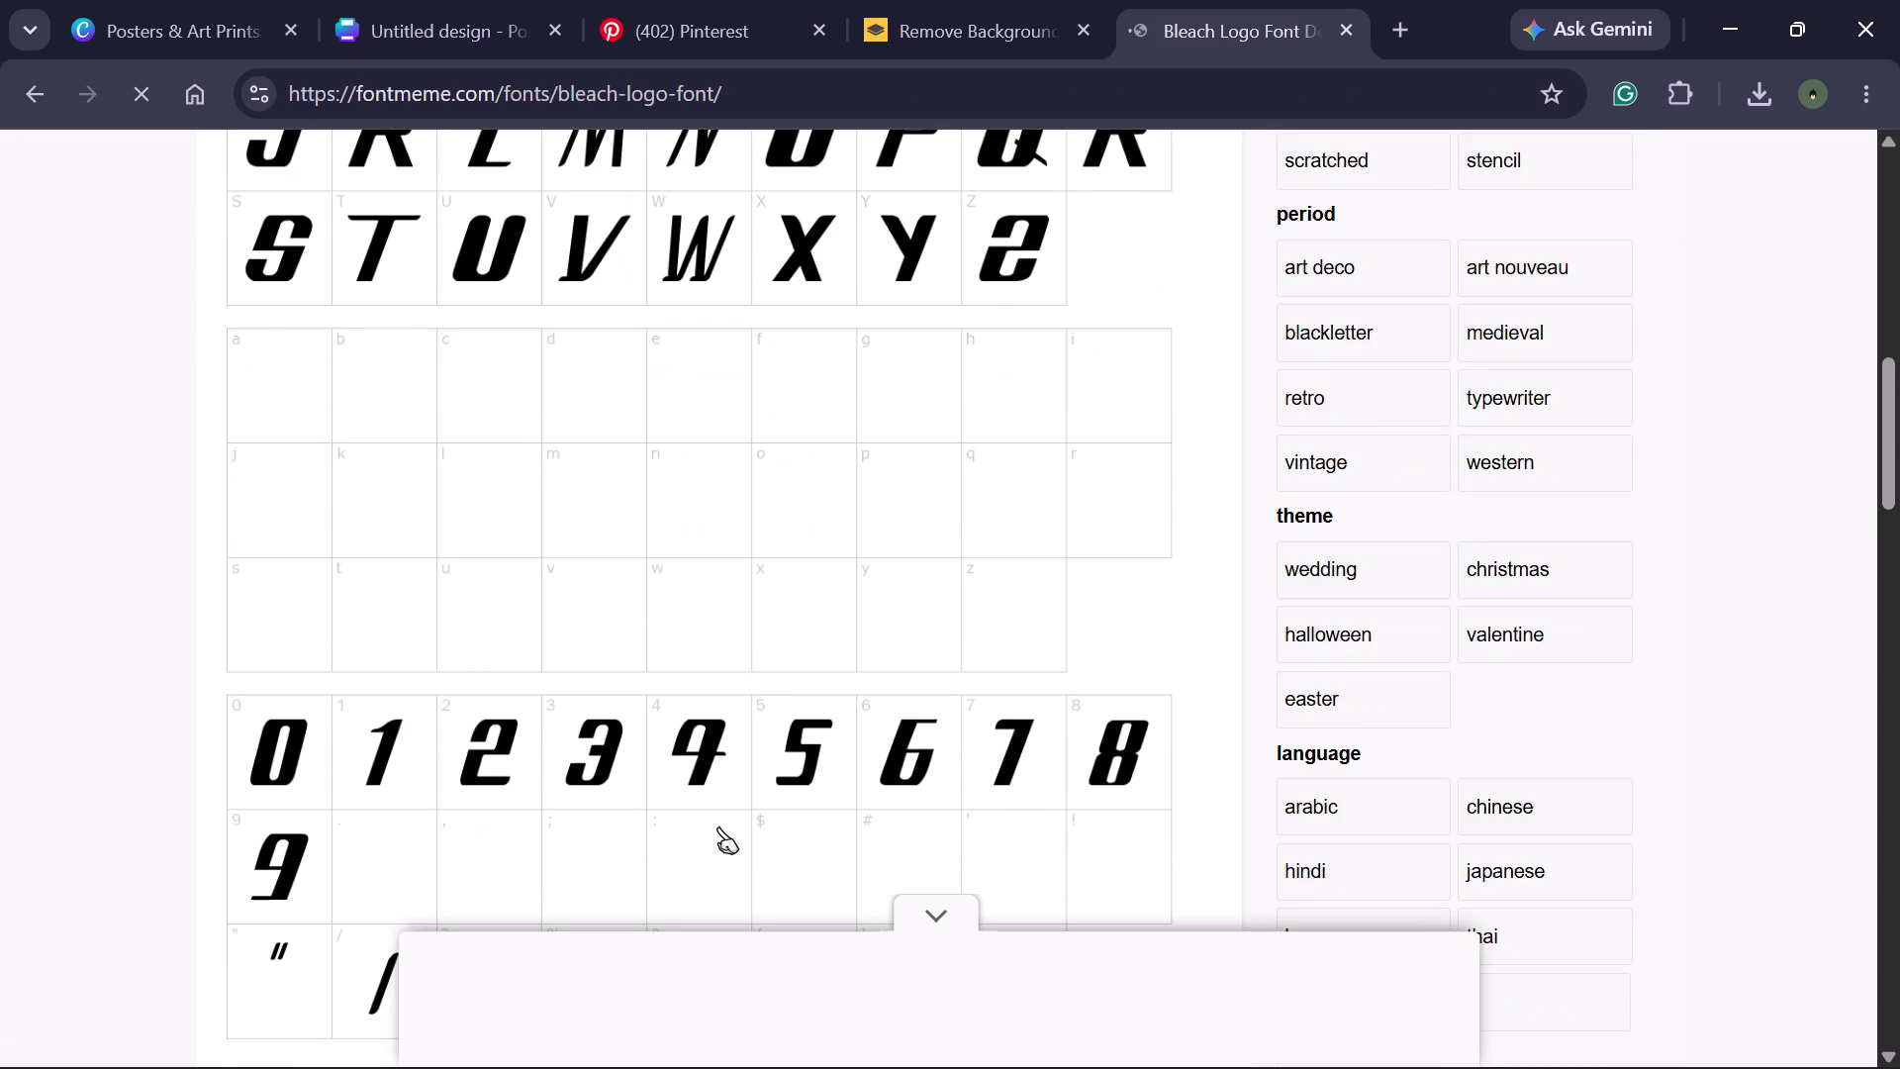
pyautogui.scroll(-2, 718, 826)
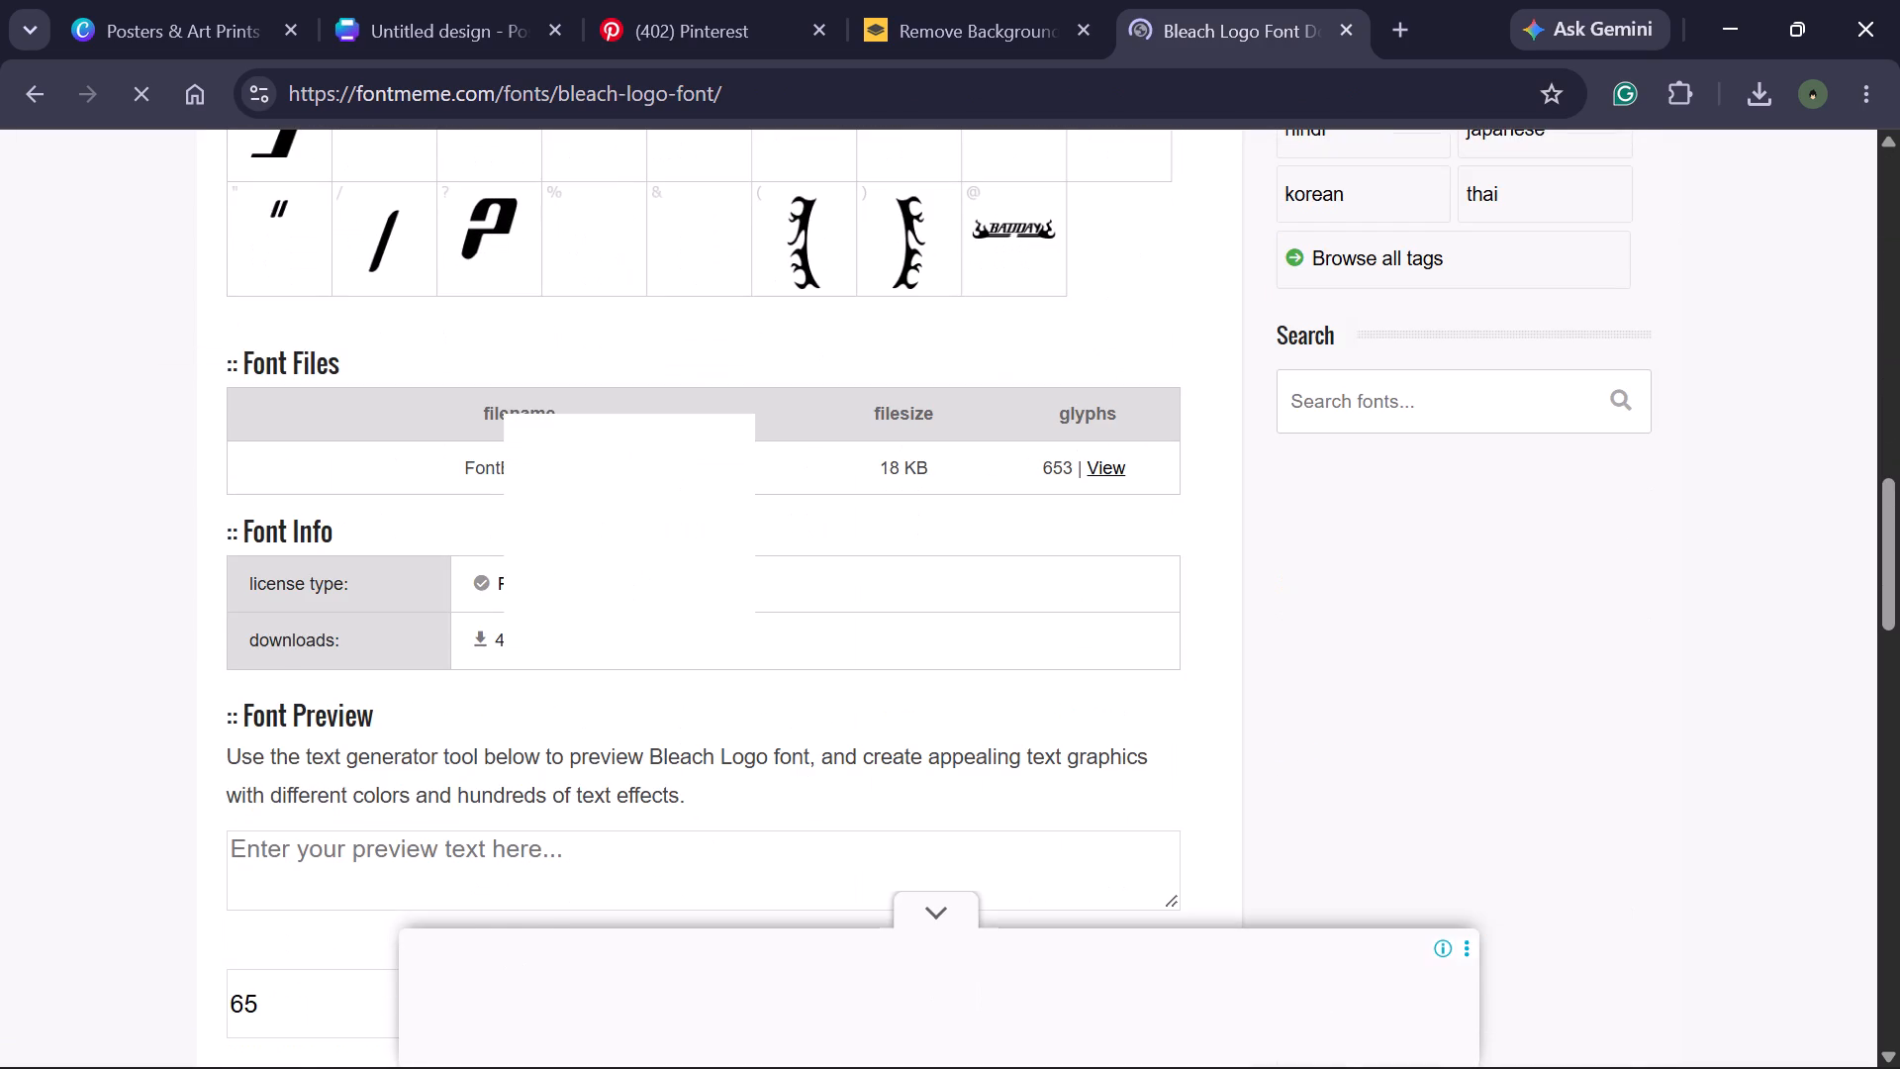
pyautogui.scroll(5, 533, 900)
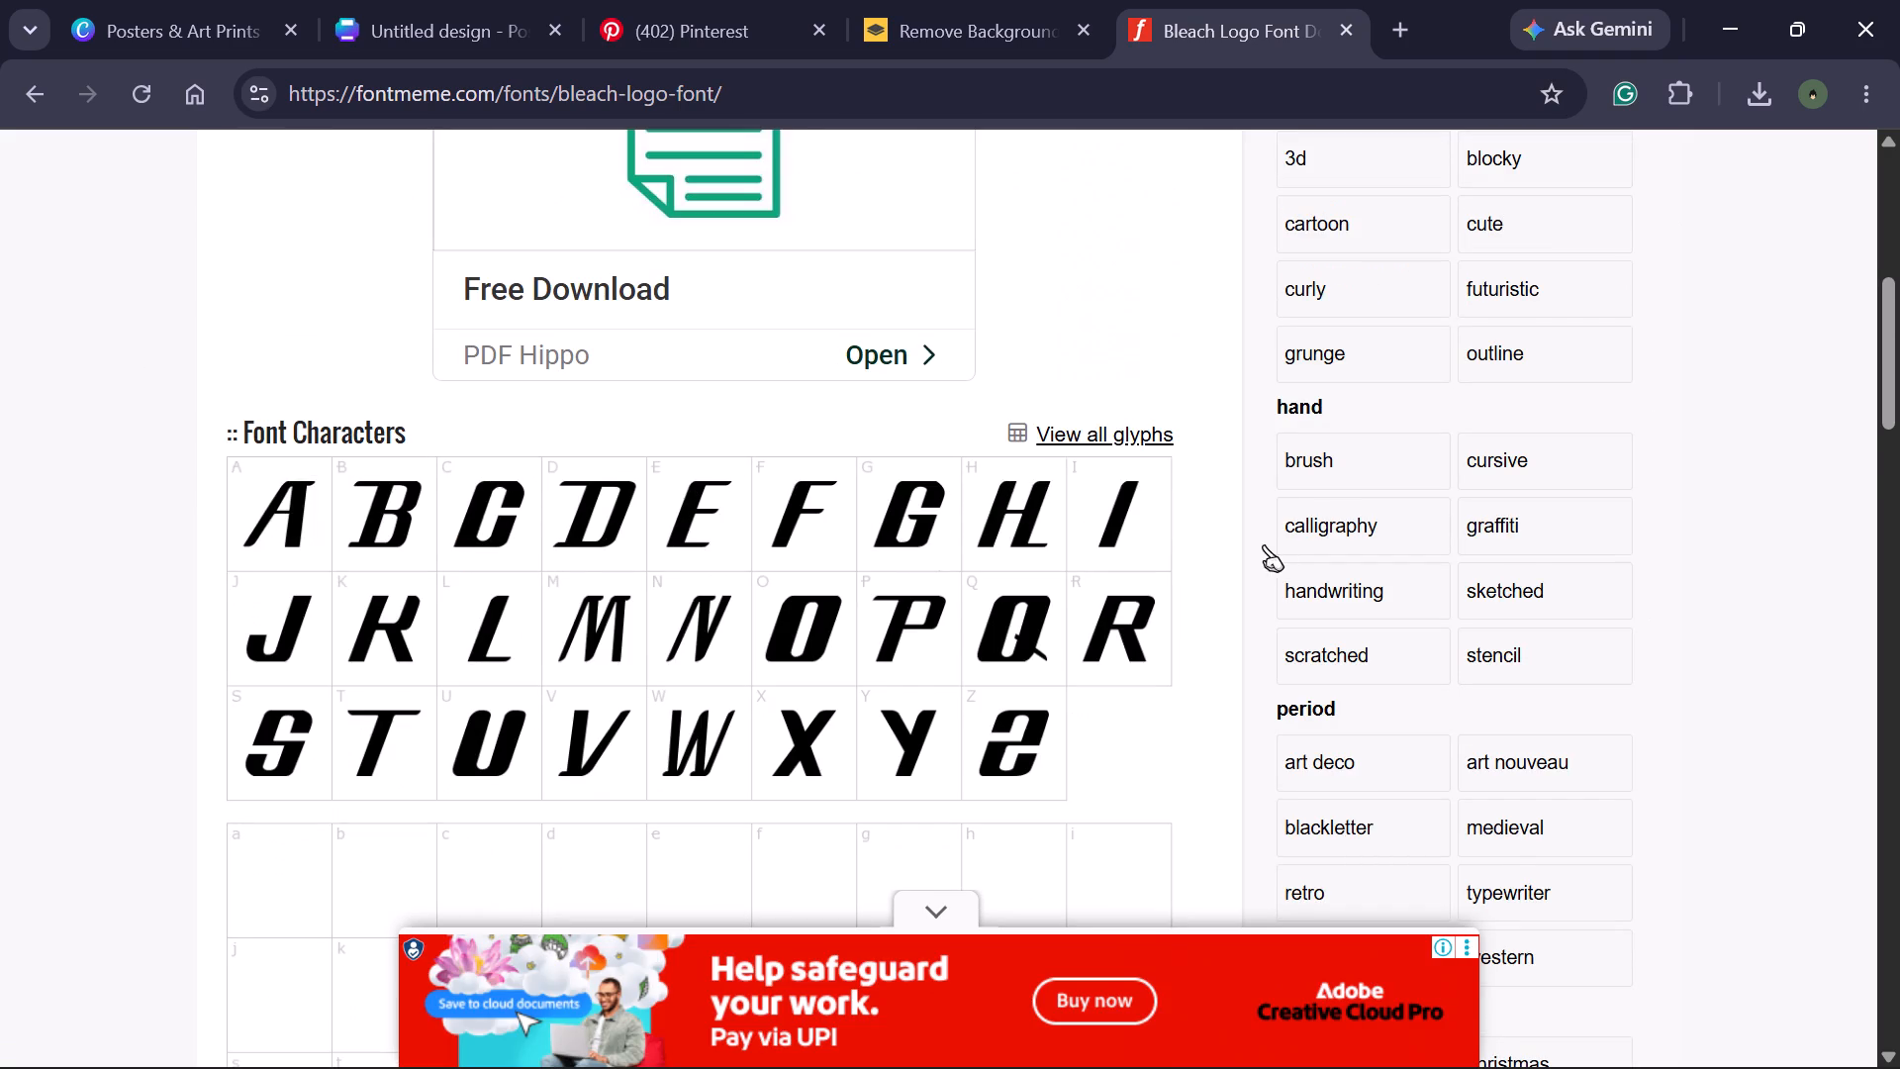
pyautogui.scroll(-6, 754, 647)
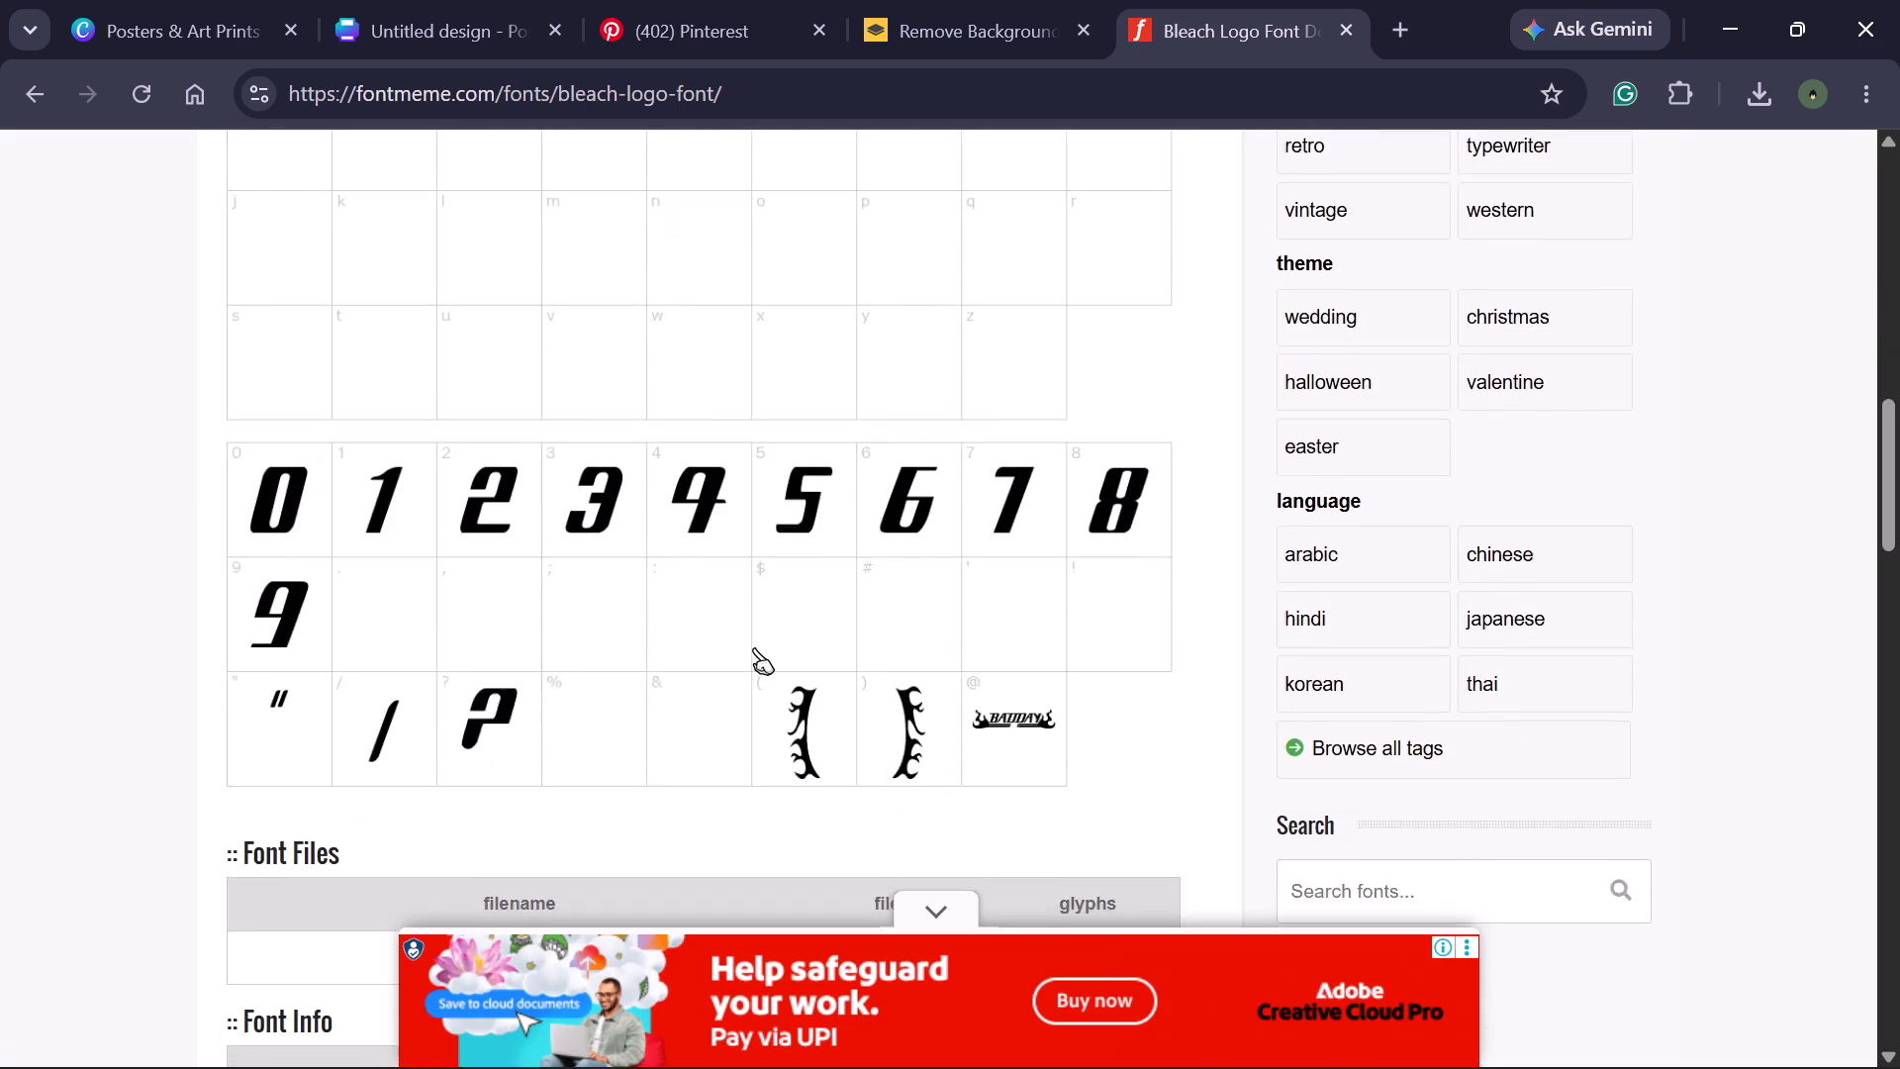
pyautogui.scroll(-3, 754, 647)
pyautogui.scroll(4, 756, 649)
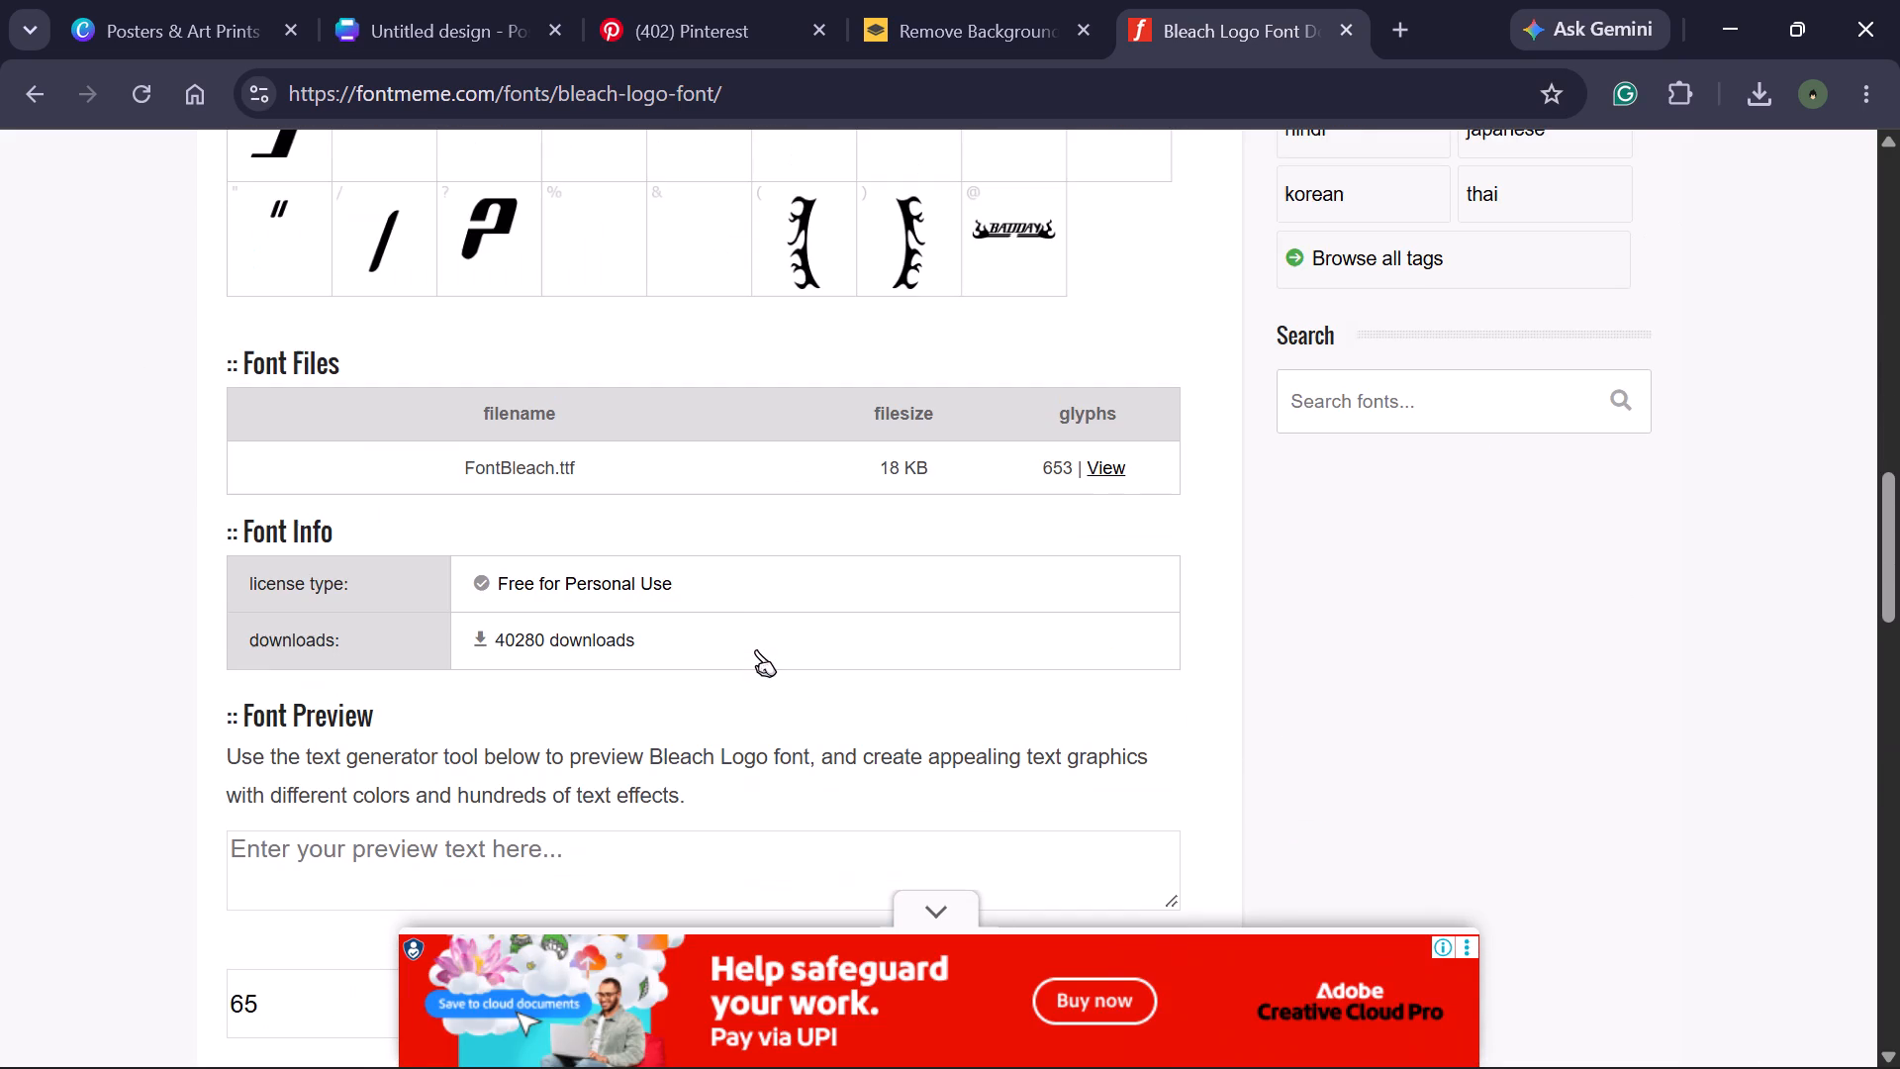
# Enter "sayonara" as the preview text for the Bleach Logo font.
pyautogui.scroll(-1, 756, 649)
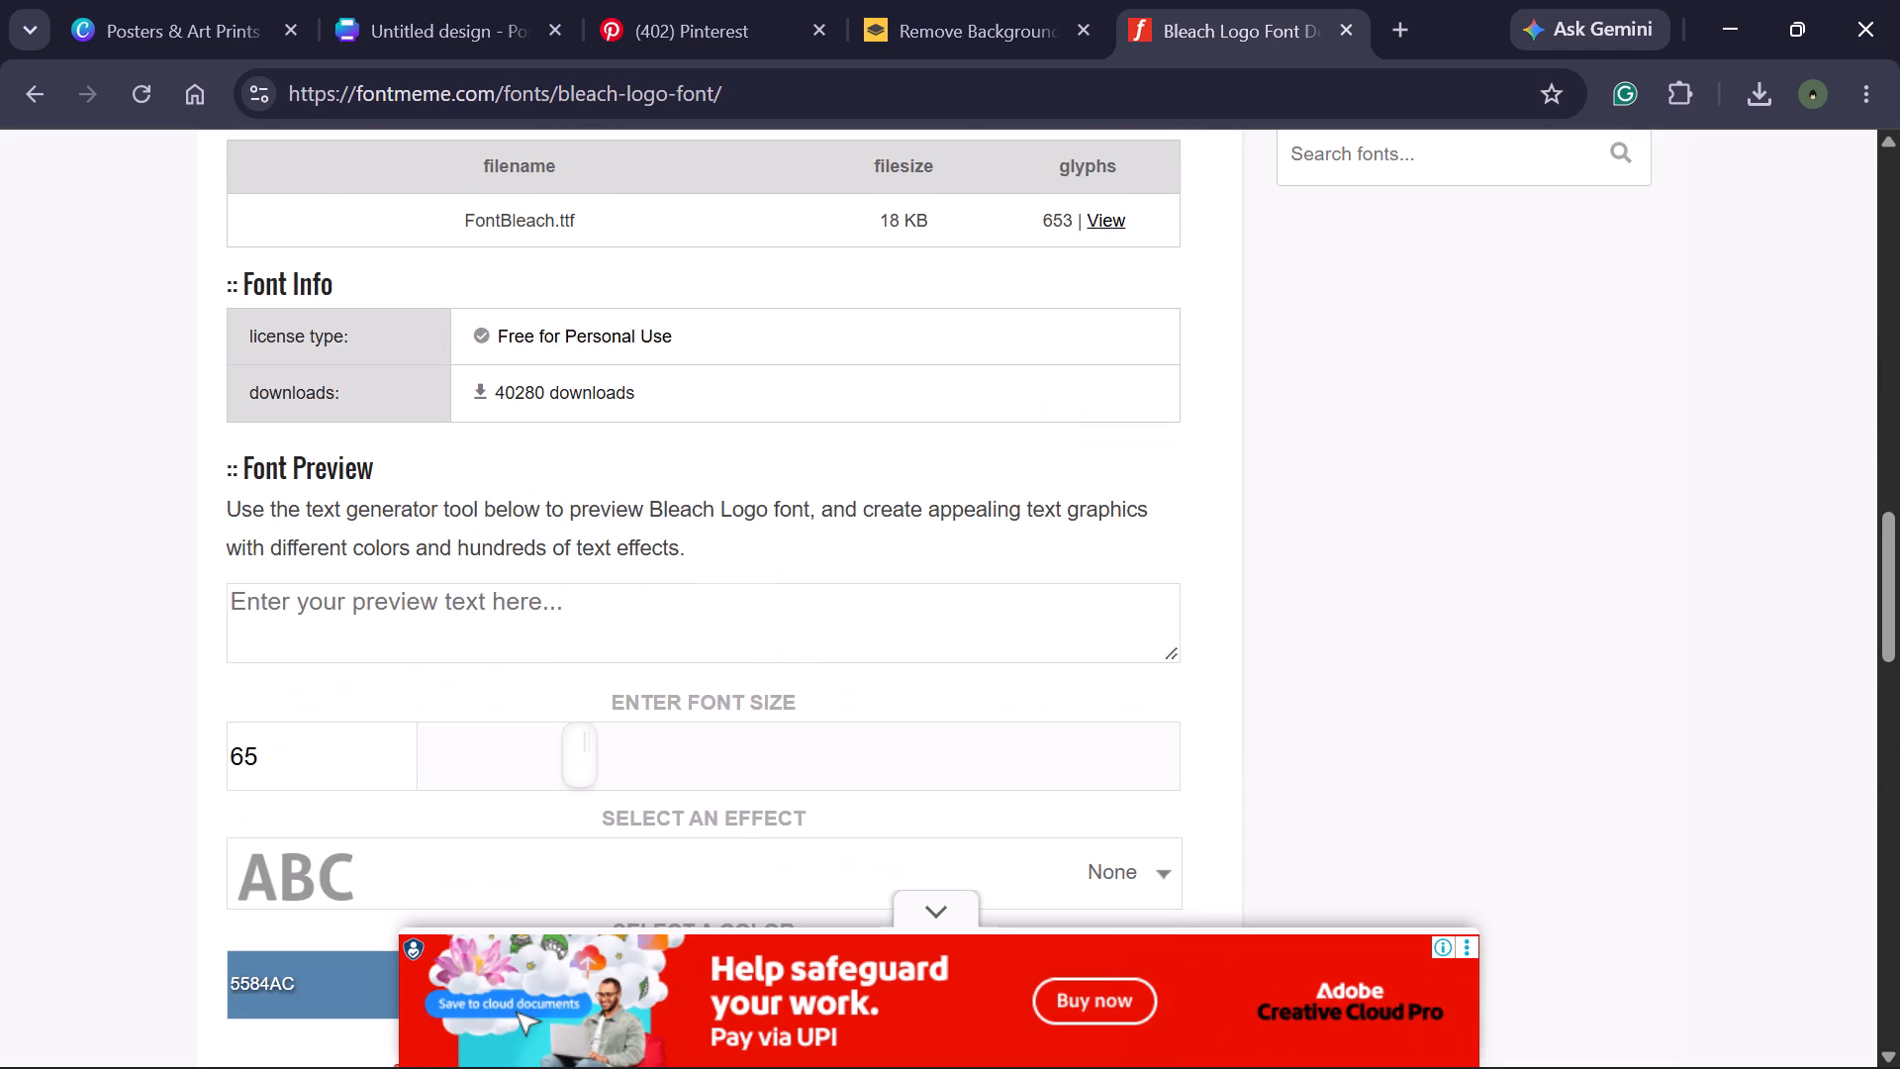
pyautogui.click(550, 615)
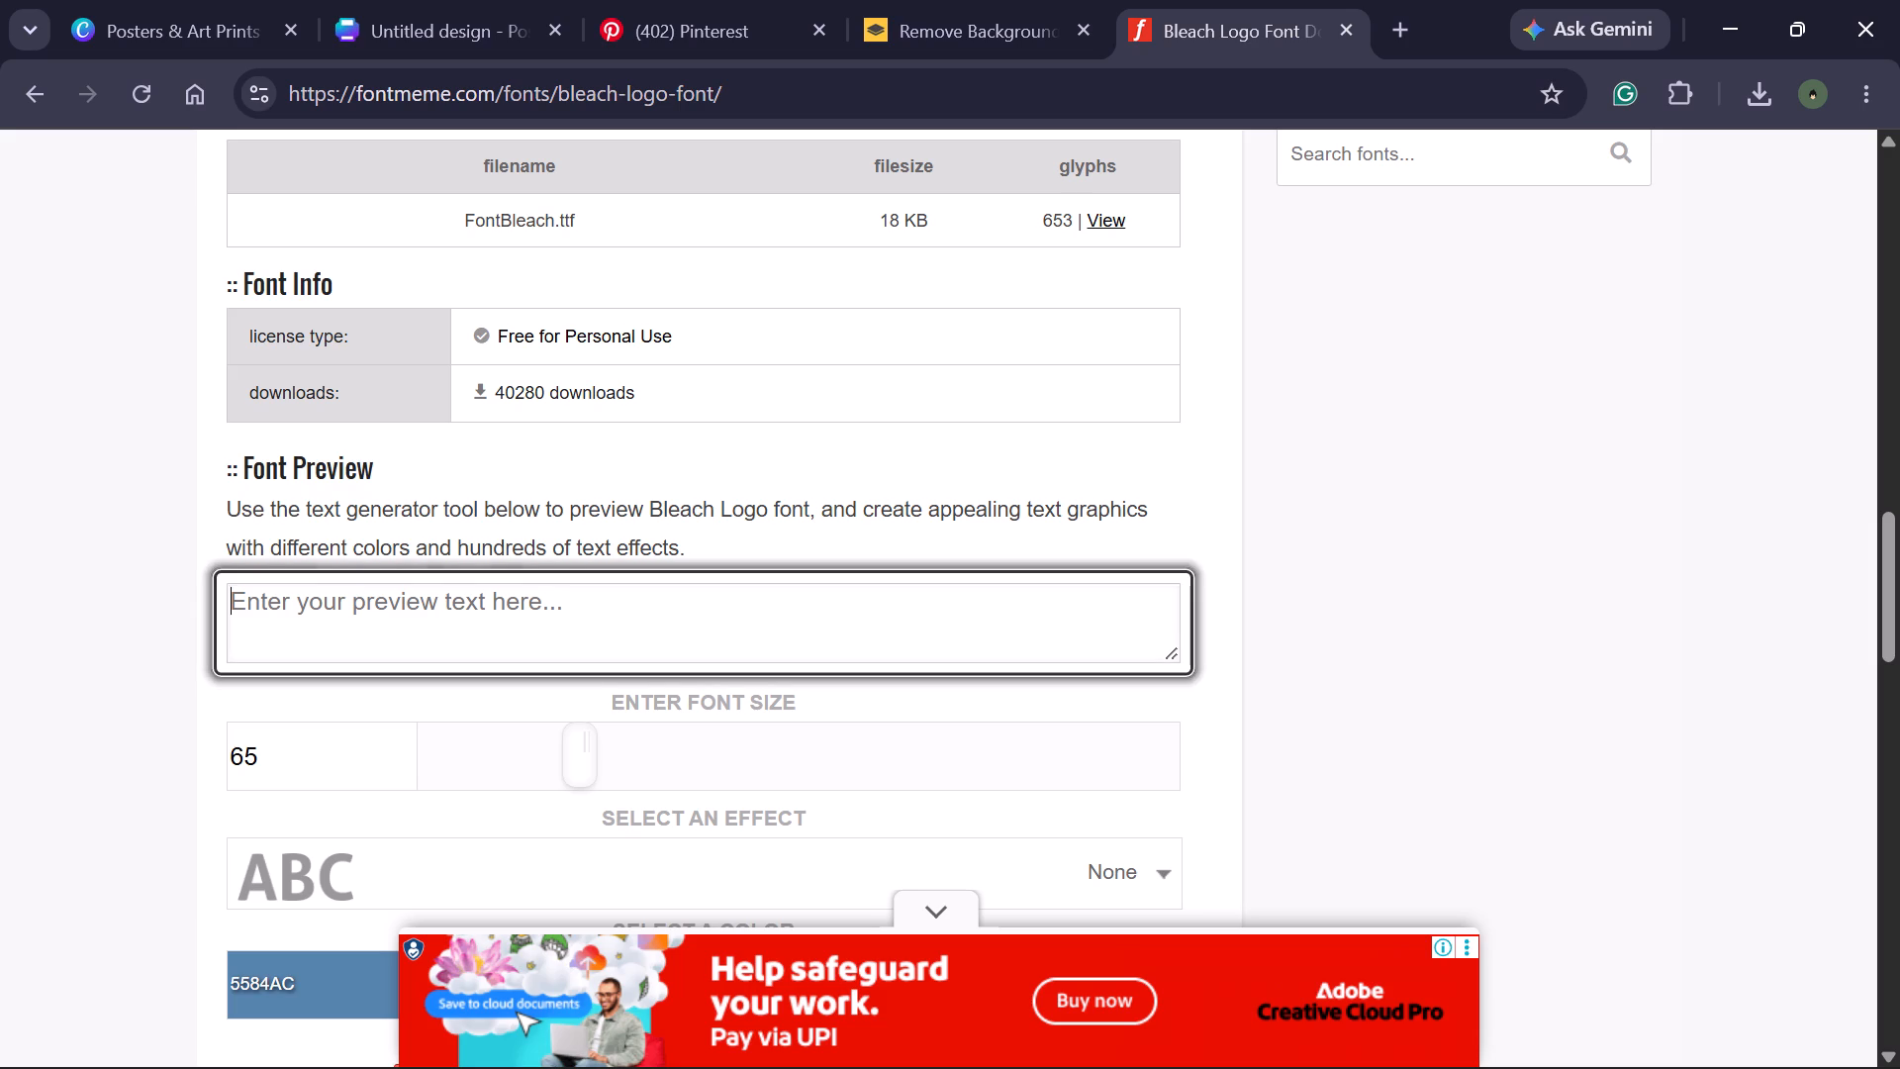
pyautogui.write('say')
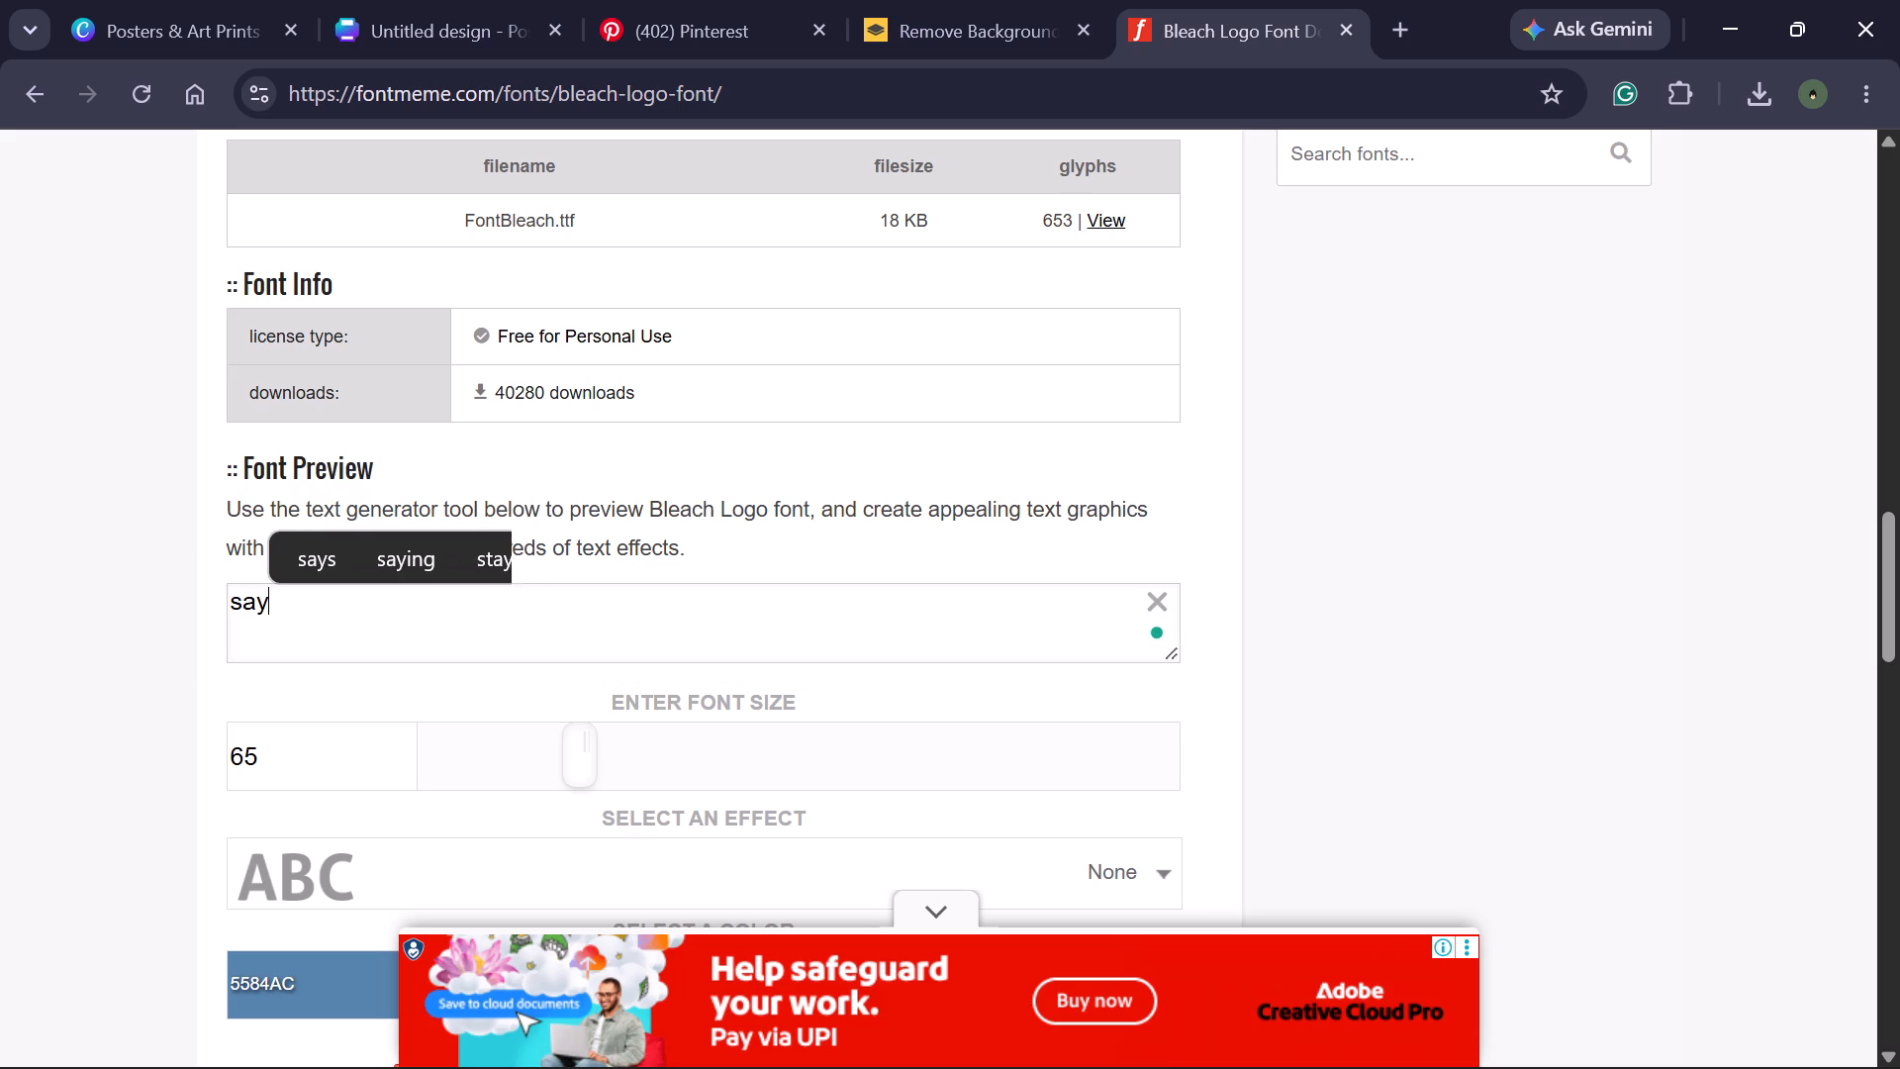
pyautogui.write('onara')
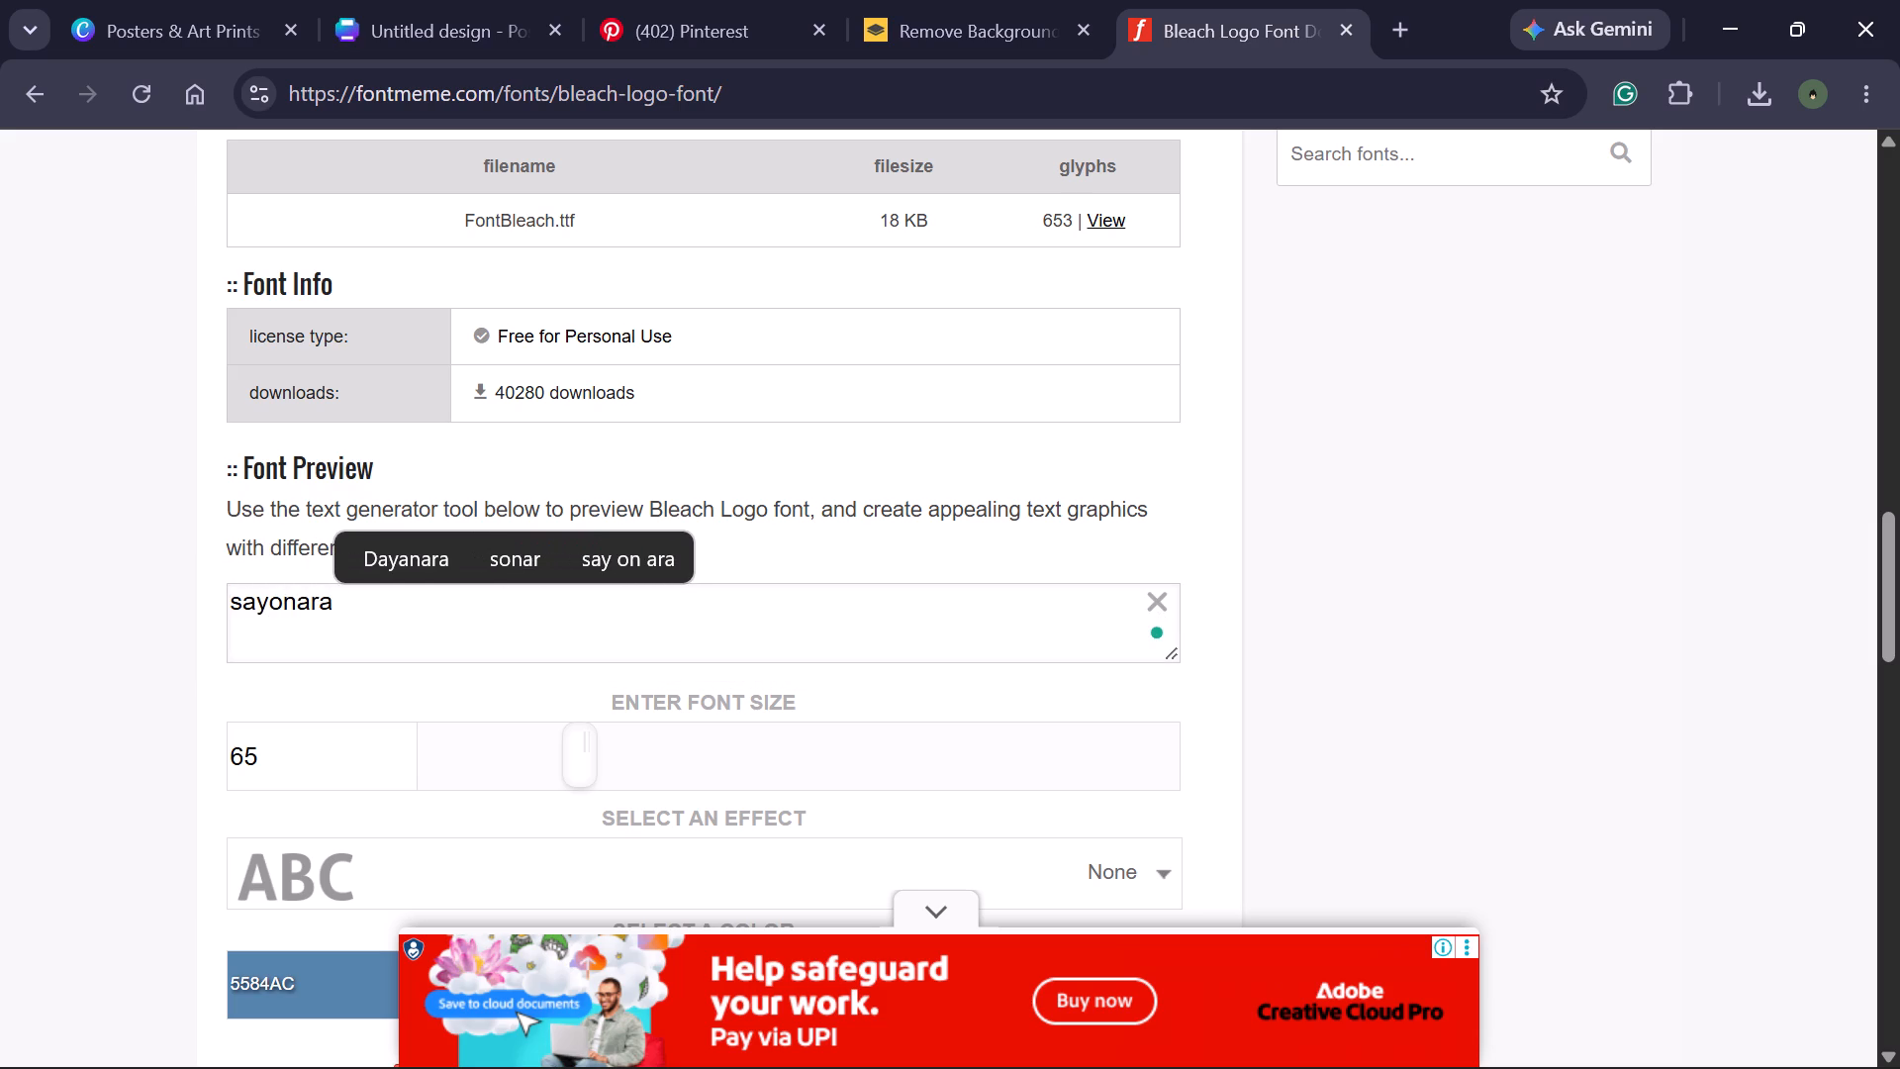
# Examine the text effects offered for the font preview, from the gradients through the named styles.
pyautogui.scroll(-1, 609, 696)
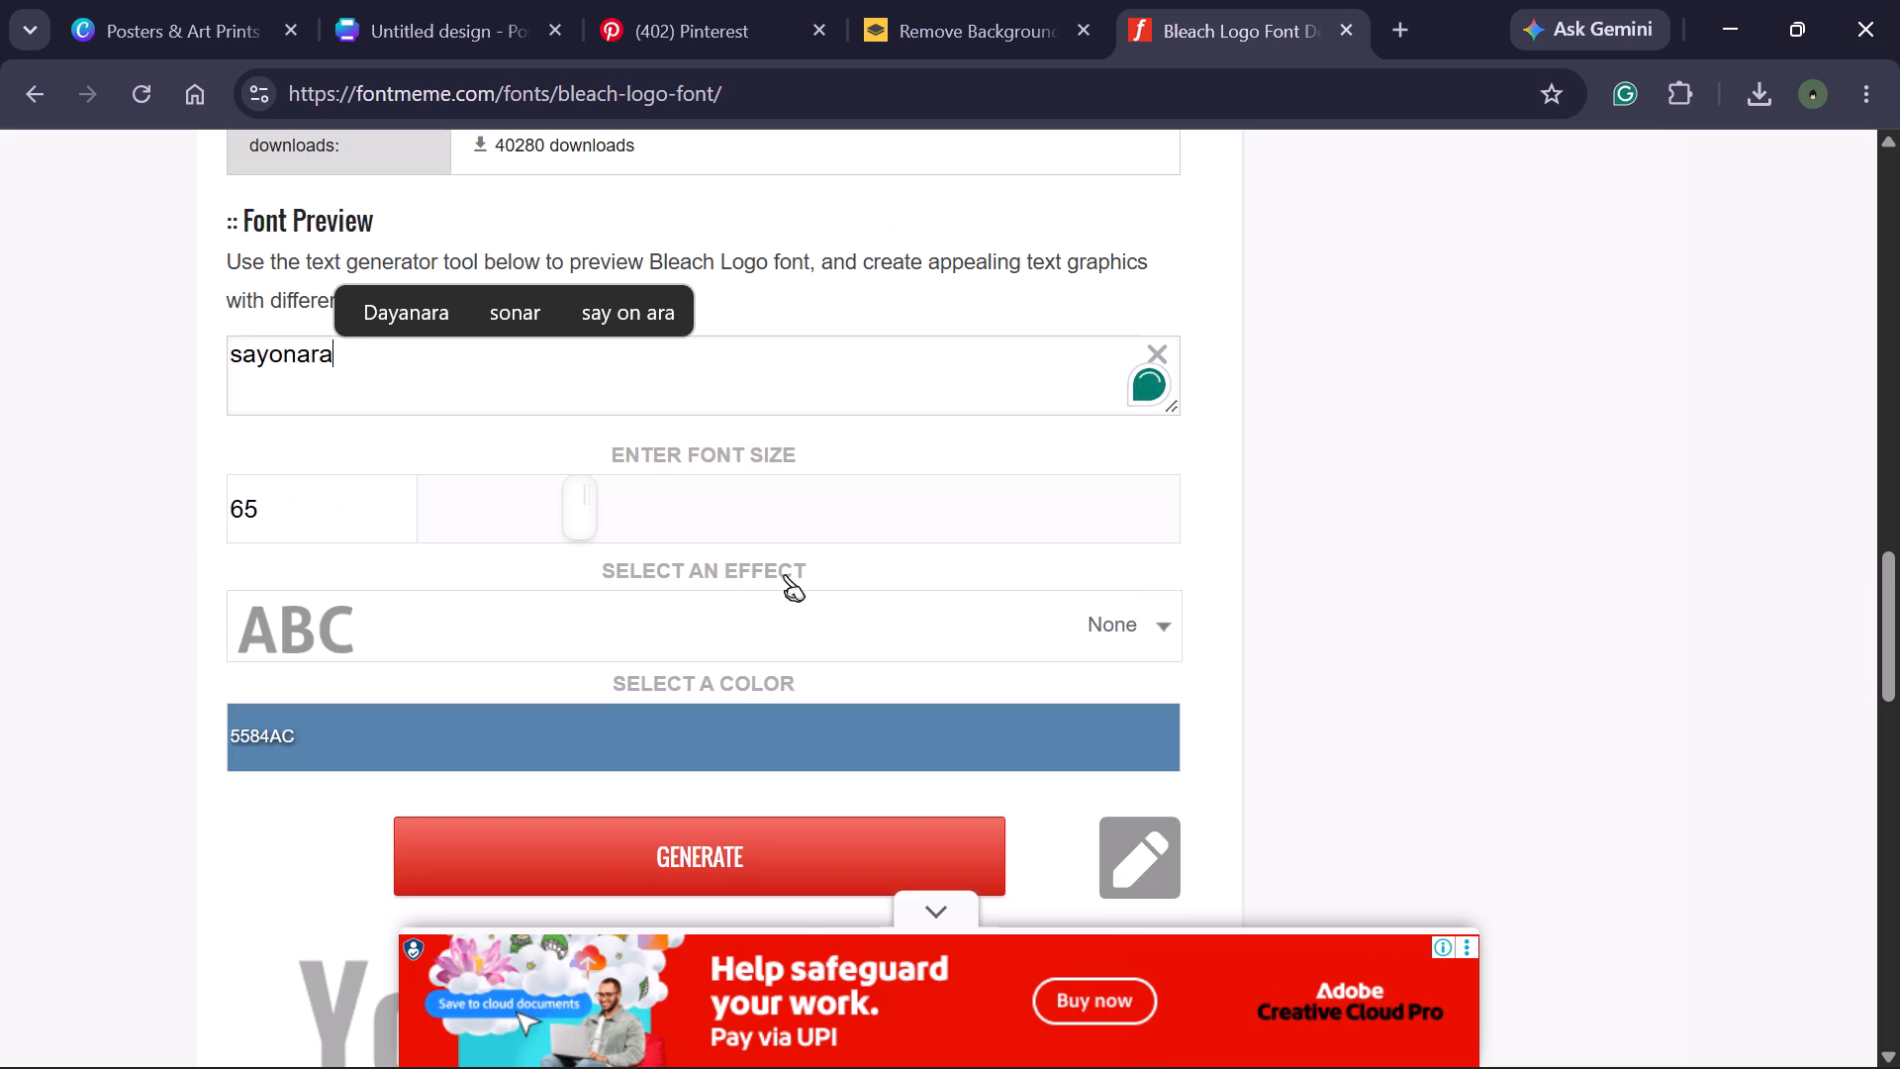
pyautogui.click(522, 612)
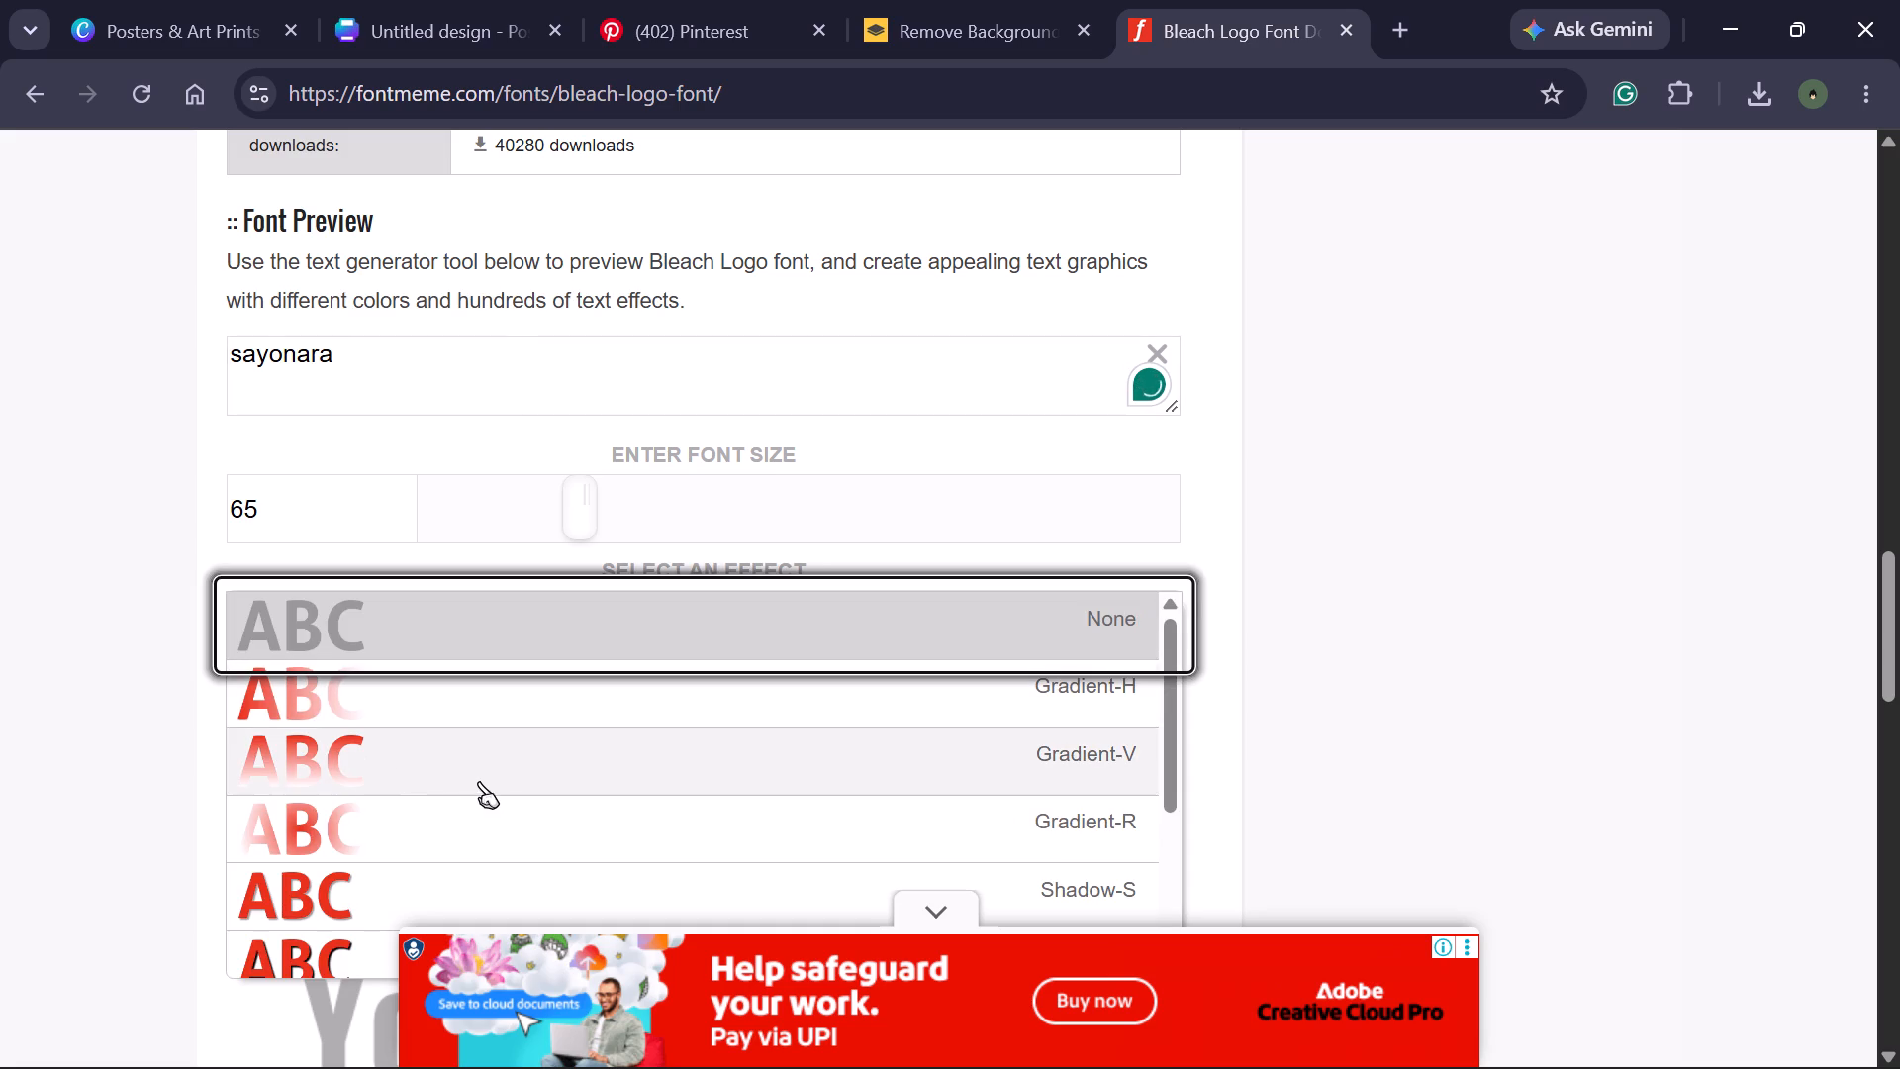
pyautogui.scroll(-1, 496, 777)
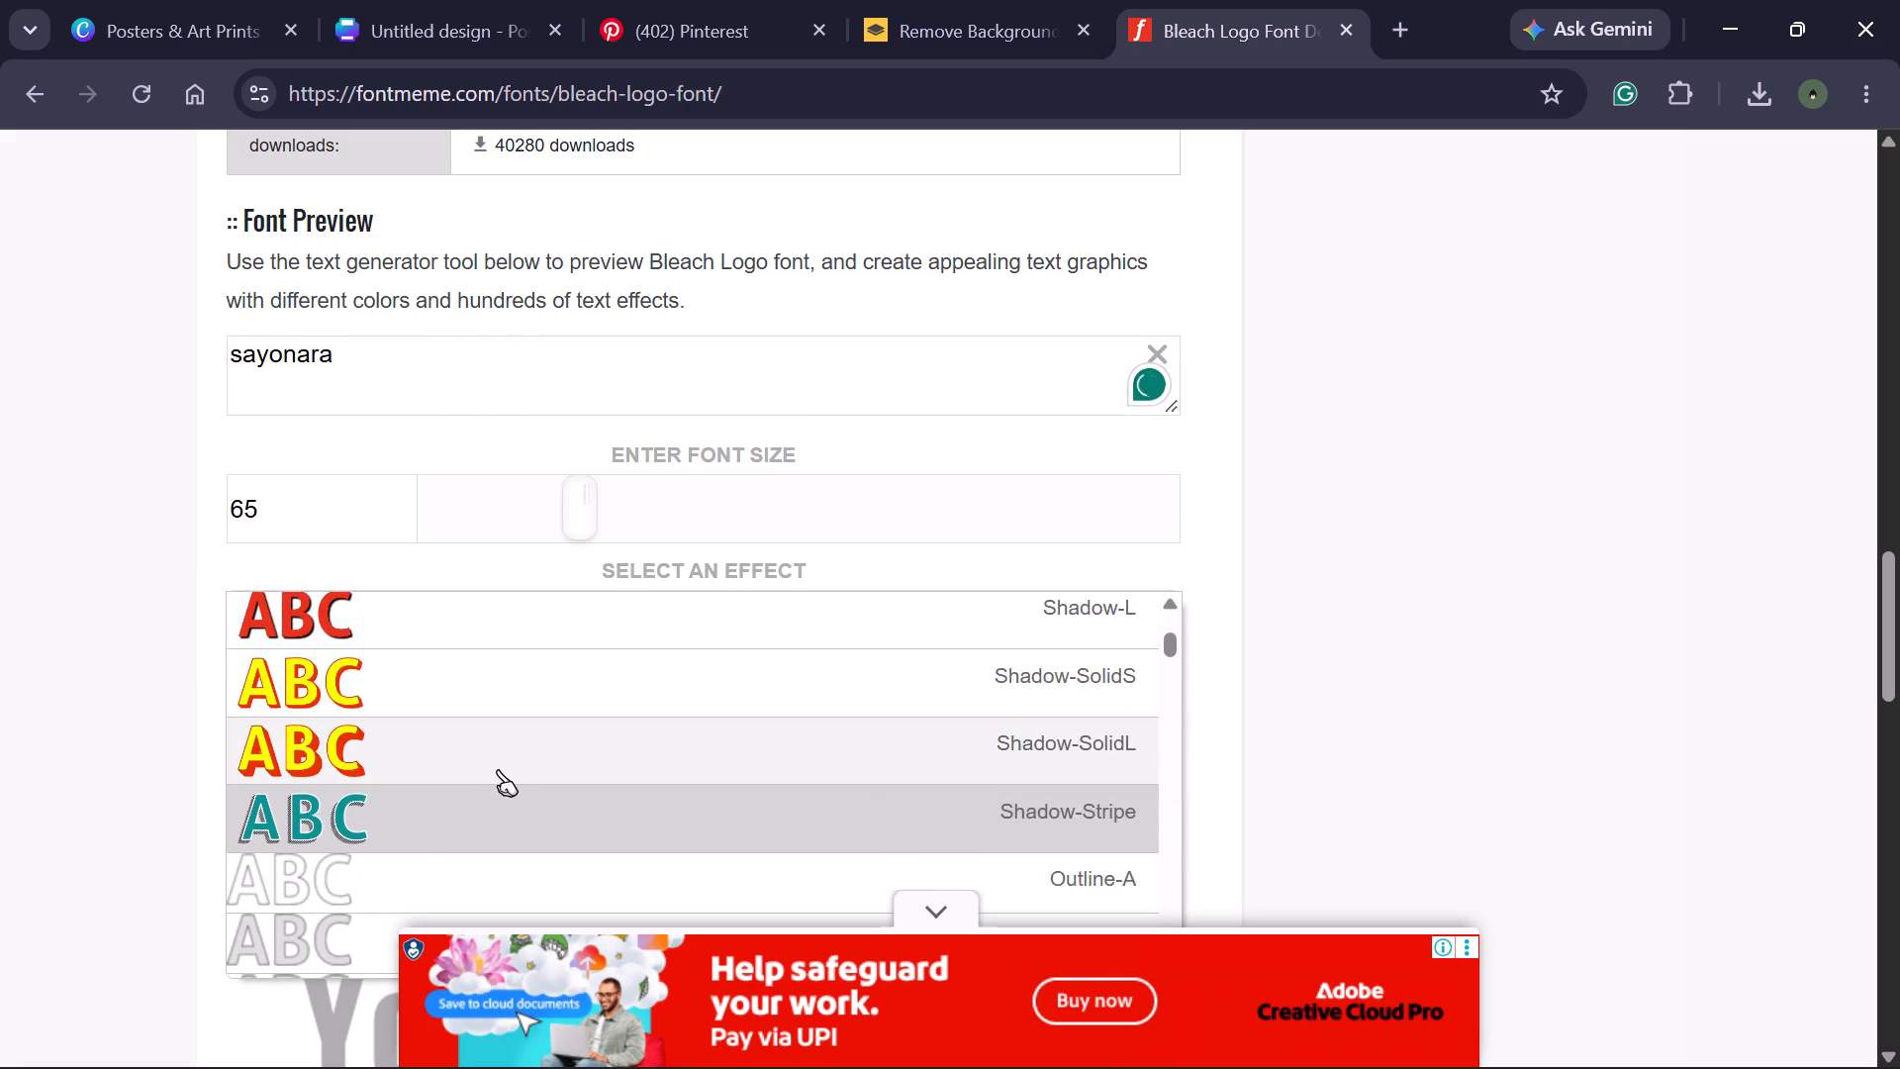
pyautogui.scroll(-7, 498, 769)
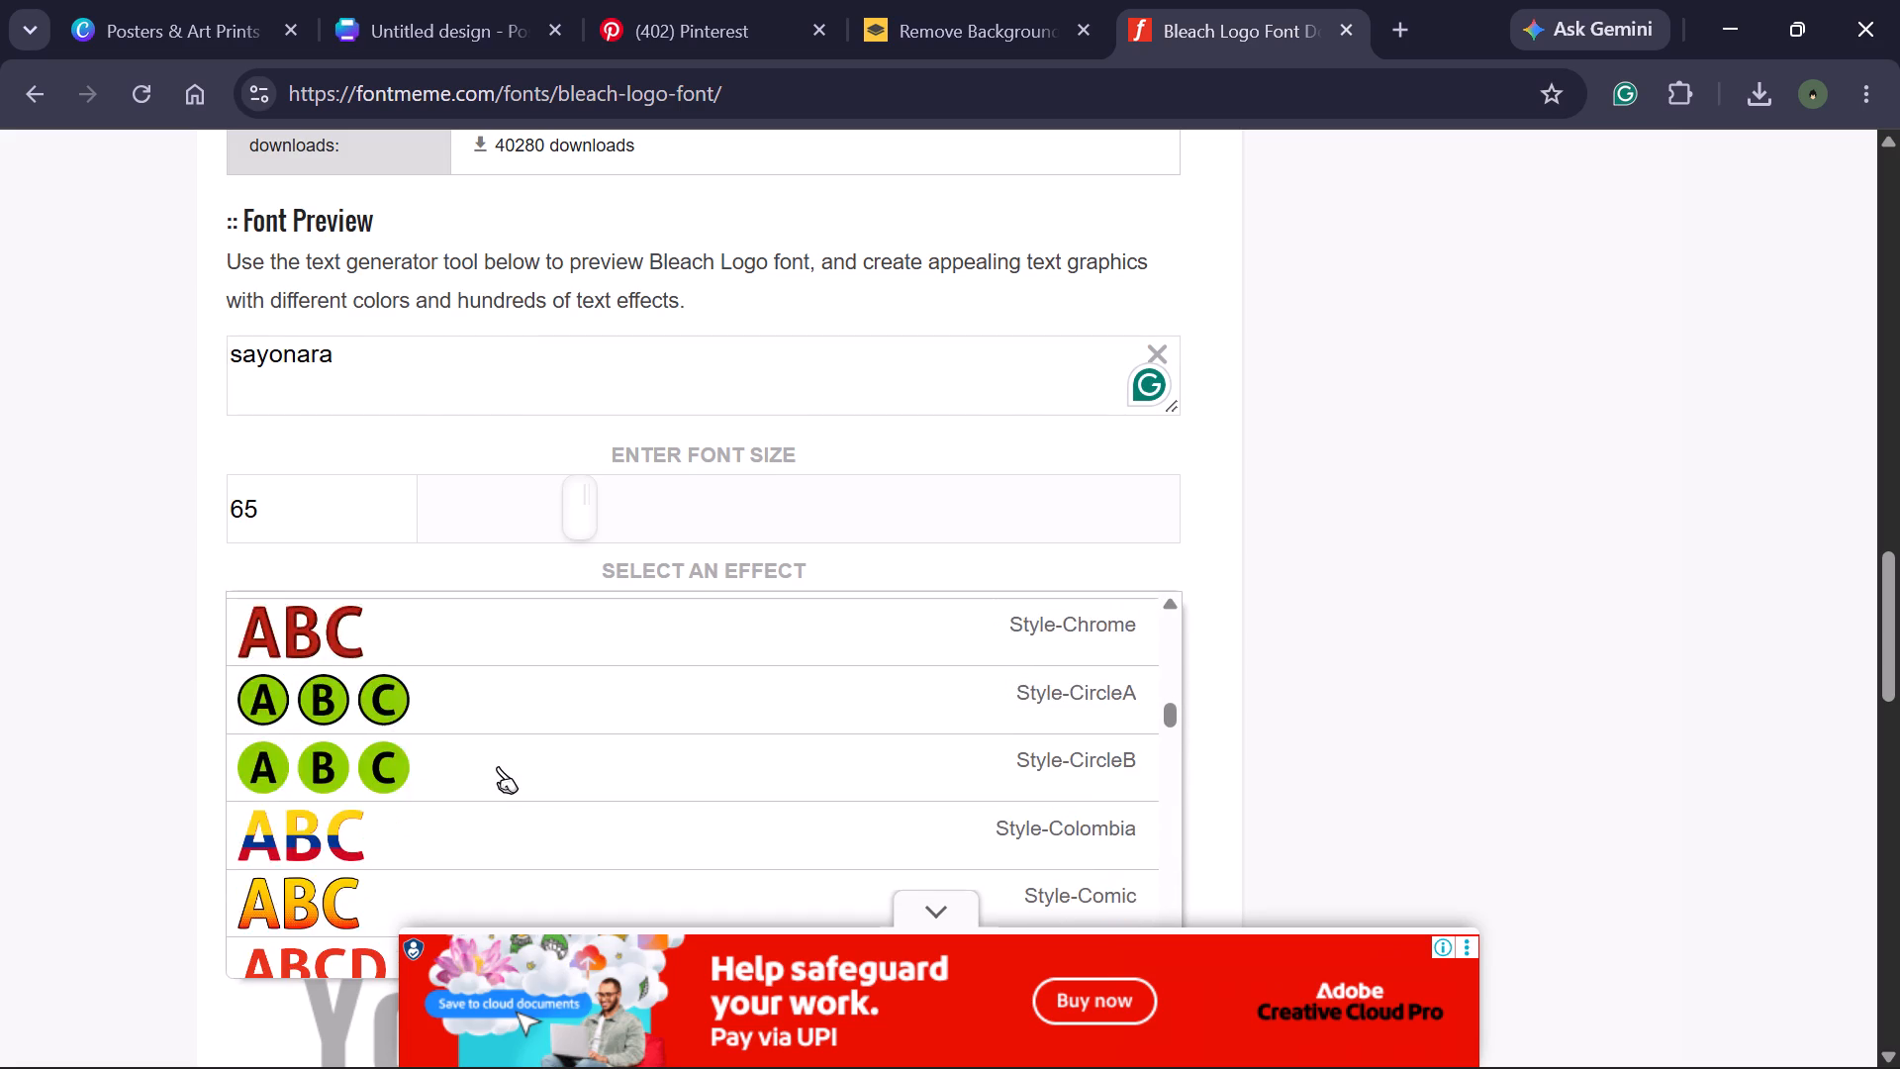
pyautogui.scroll(-1, 498, 766)
pyautogui.scroll(2, 498, 766)
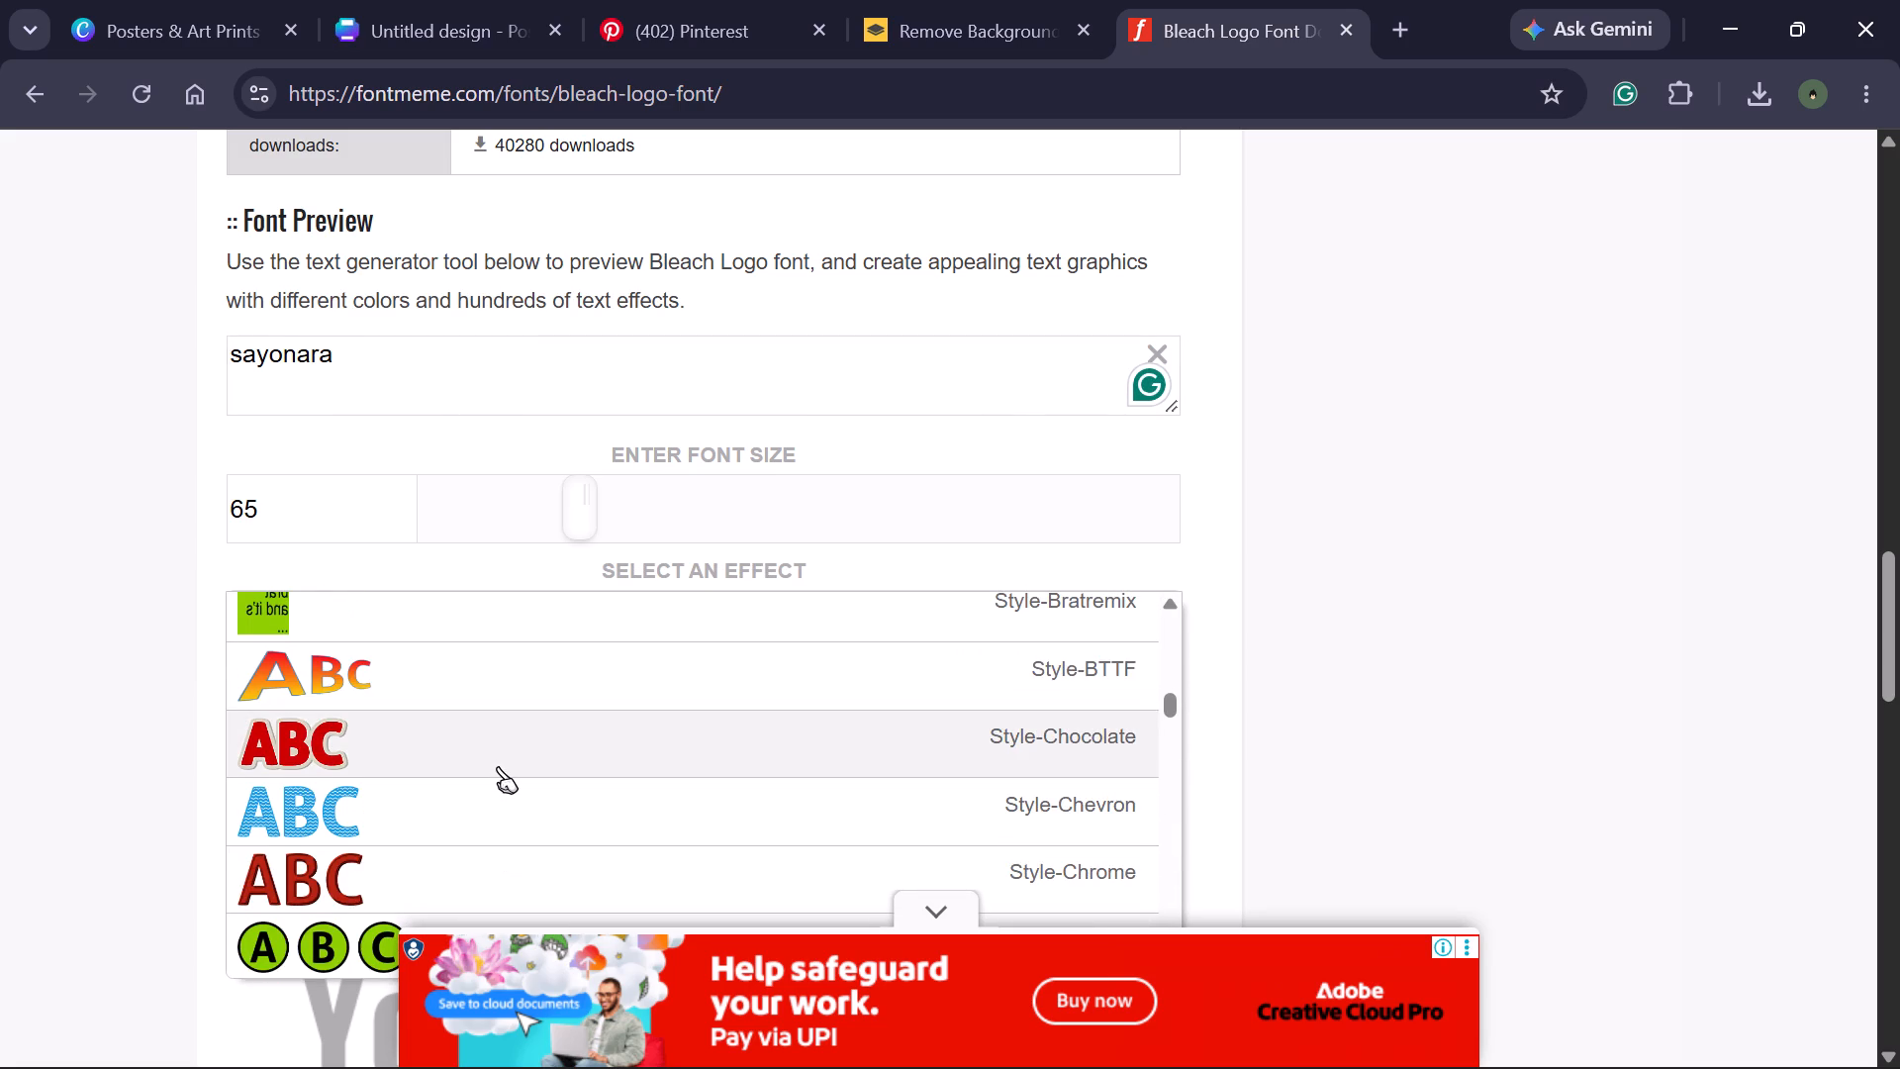
pyautogui.scroll(-4, 498, 766)
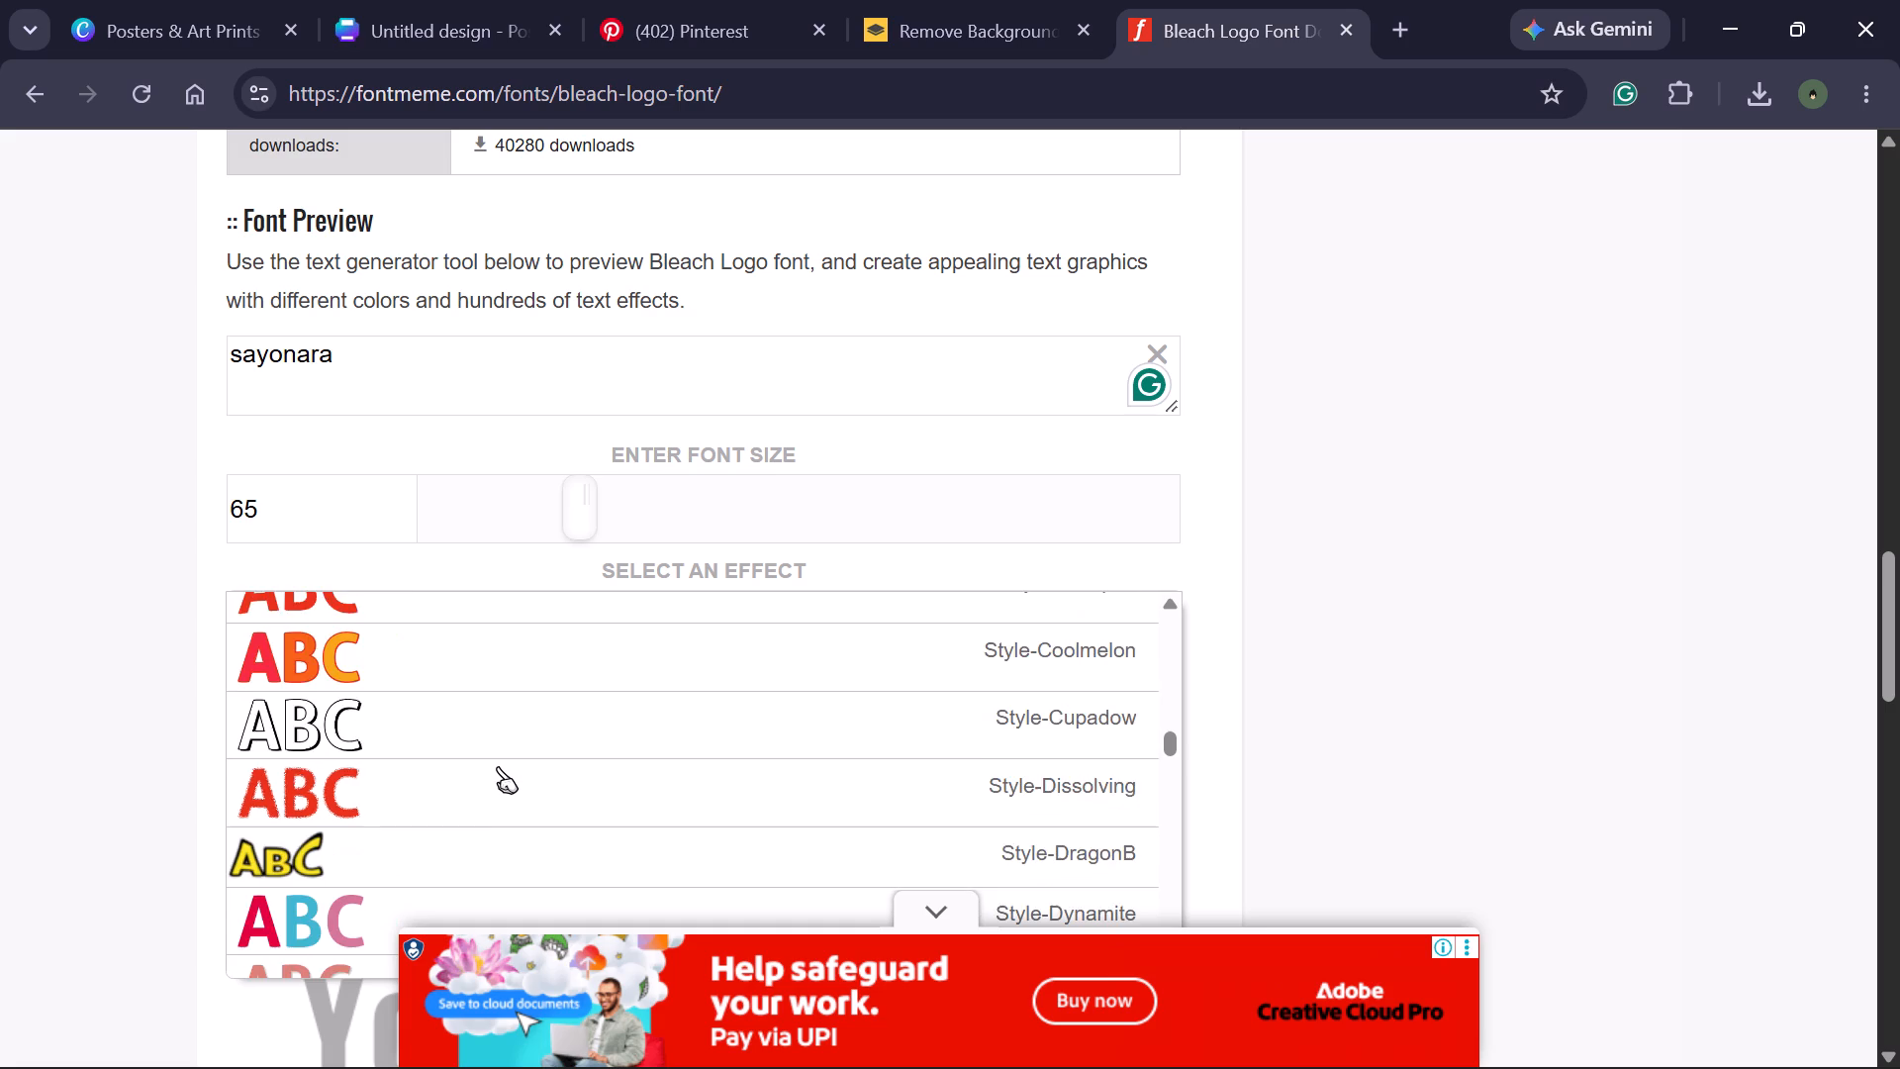
pyautogui.scroll(-4, 498, 766)
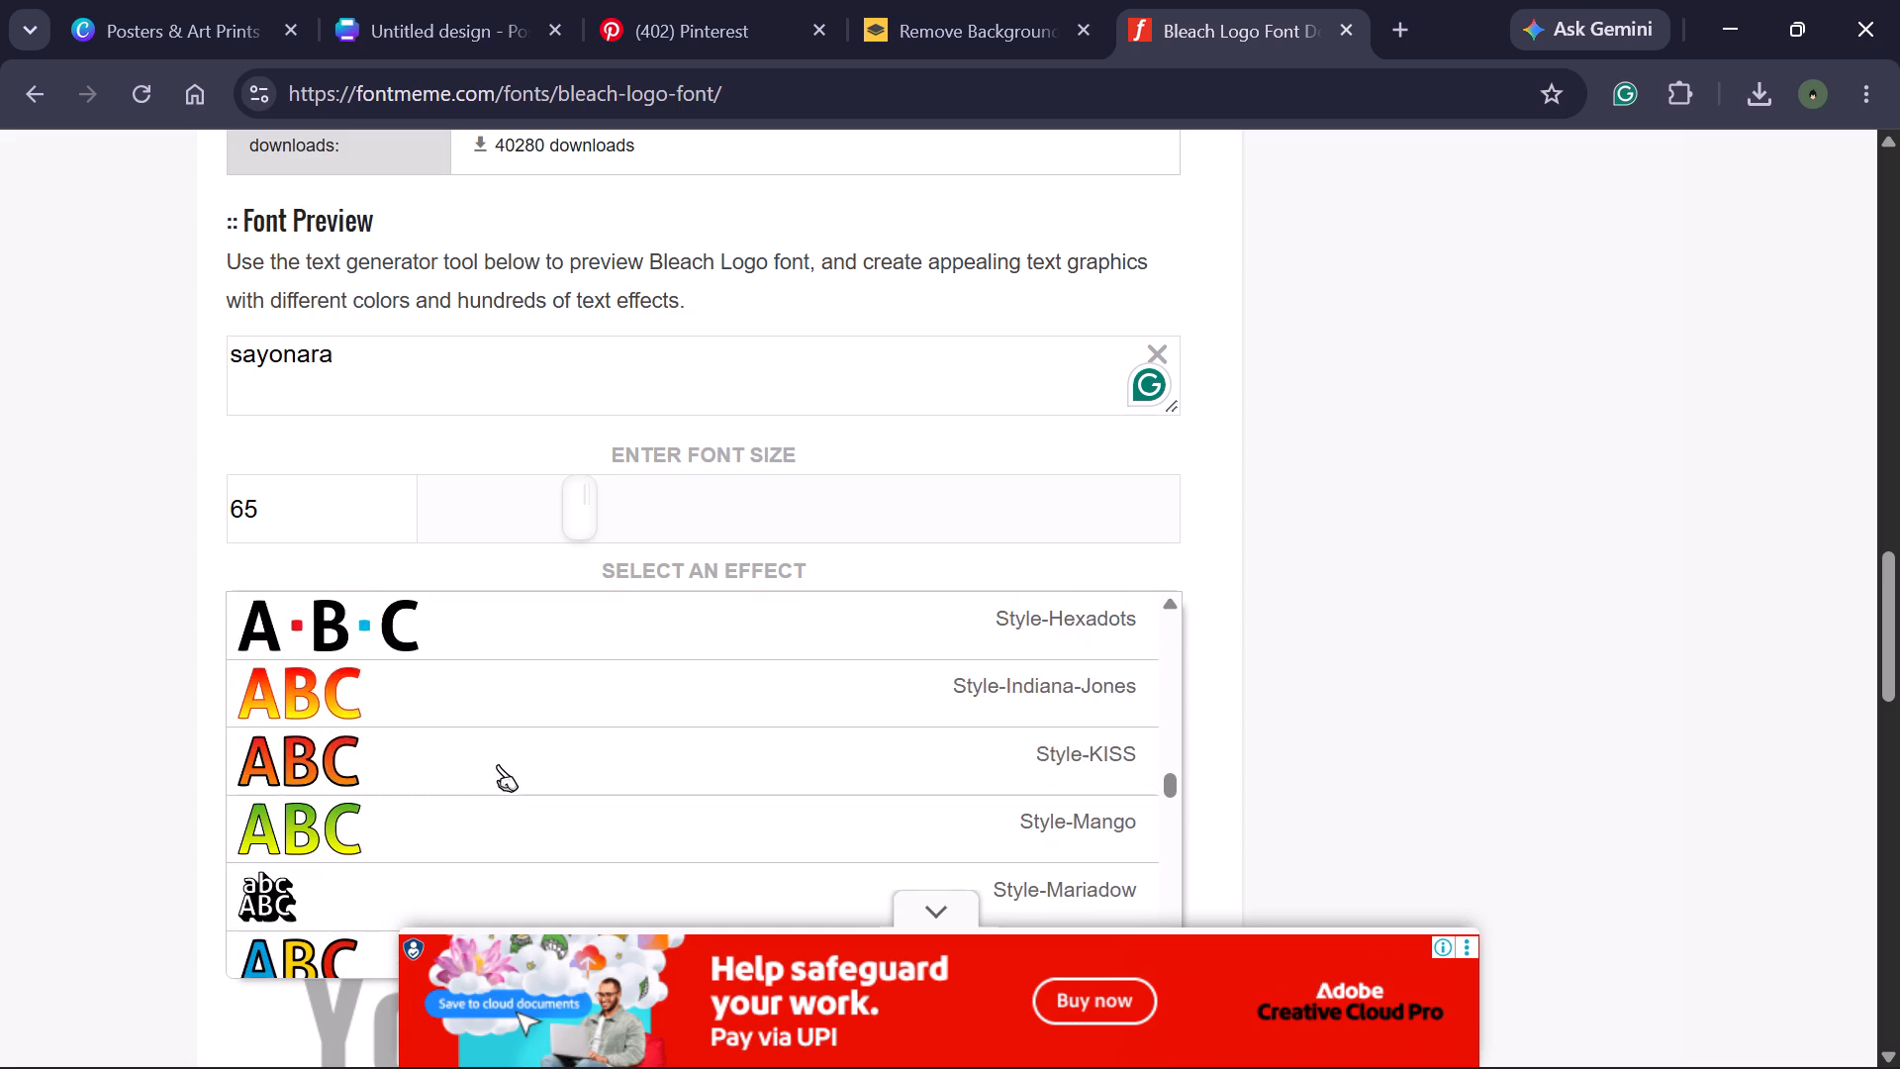
# Open the full glyph list of the Bleach Logo font from its character map, dismissing the ad.
pyautogui.scroll(3, 481, 300)
pyautogui.scroll(1, 445, 467)
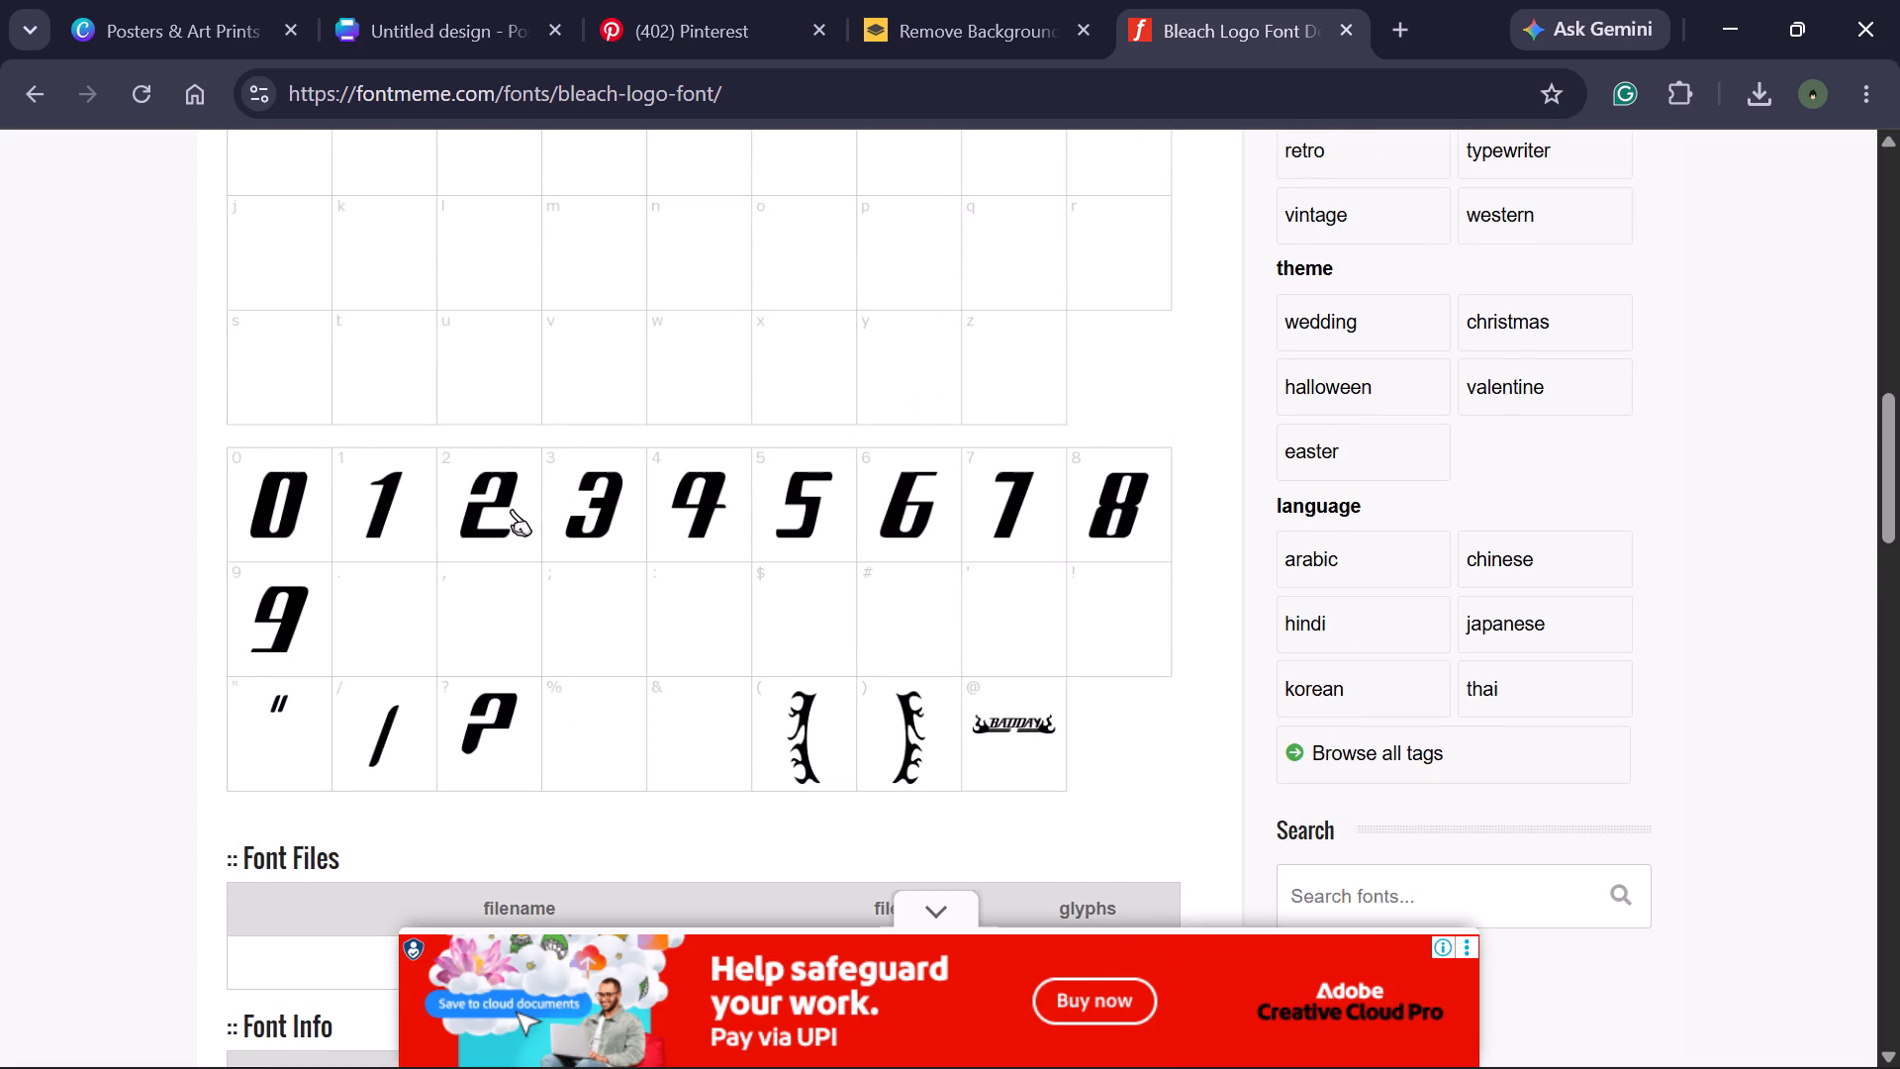
pyautogui.click(512, 509)
pyautogui.scroll(3, 871, 480)
pyautogui.click(434, 502)
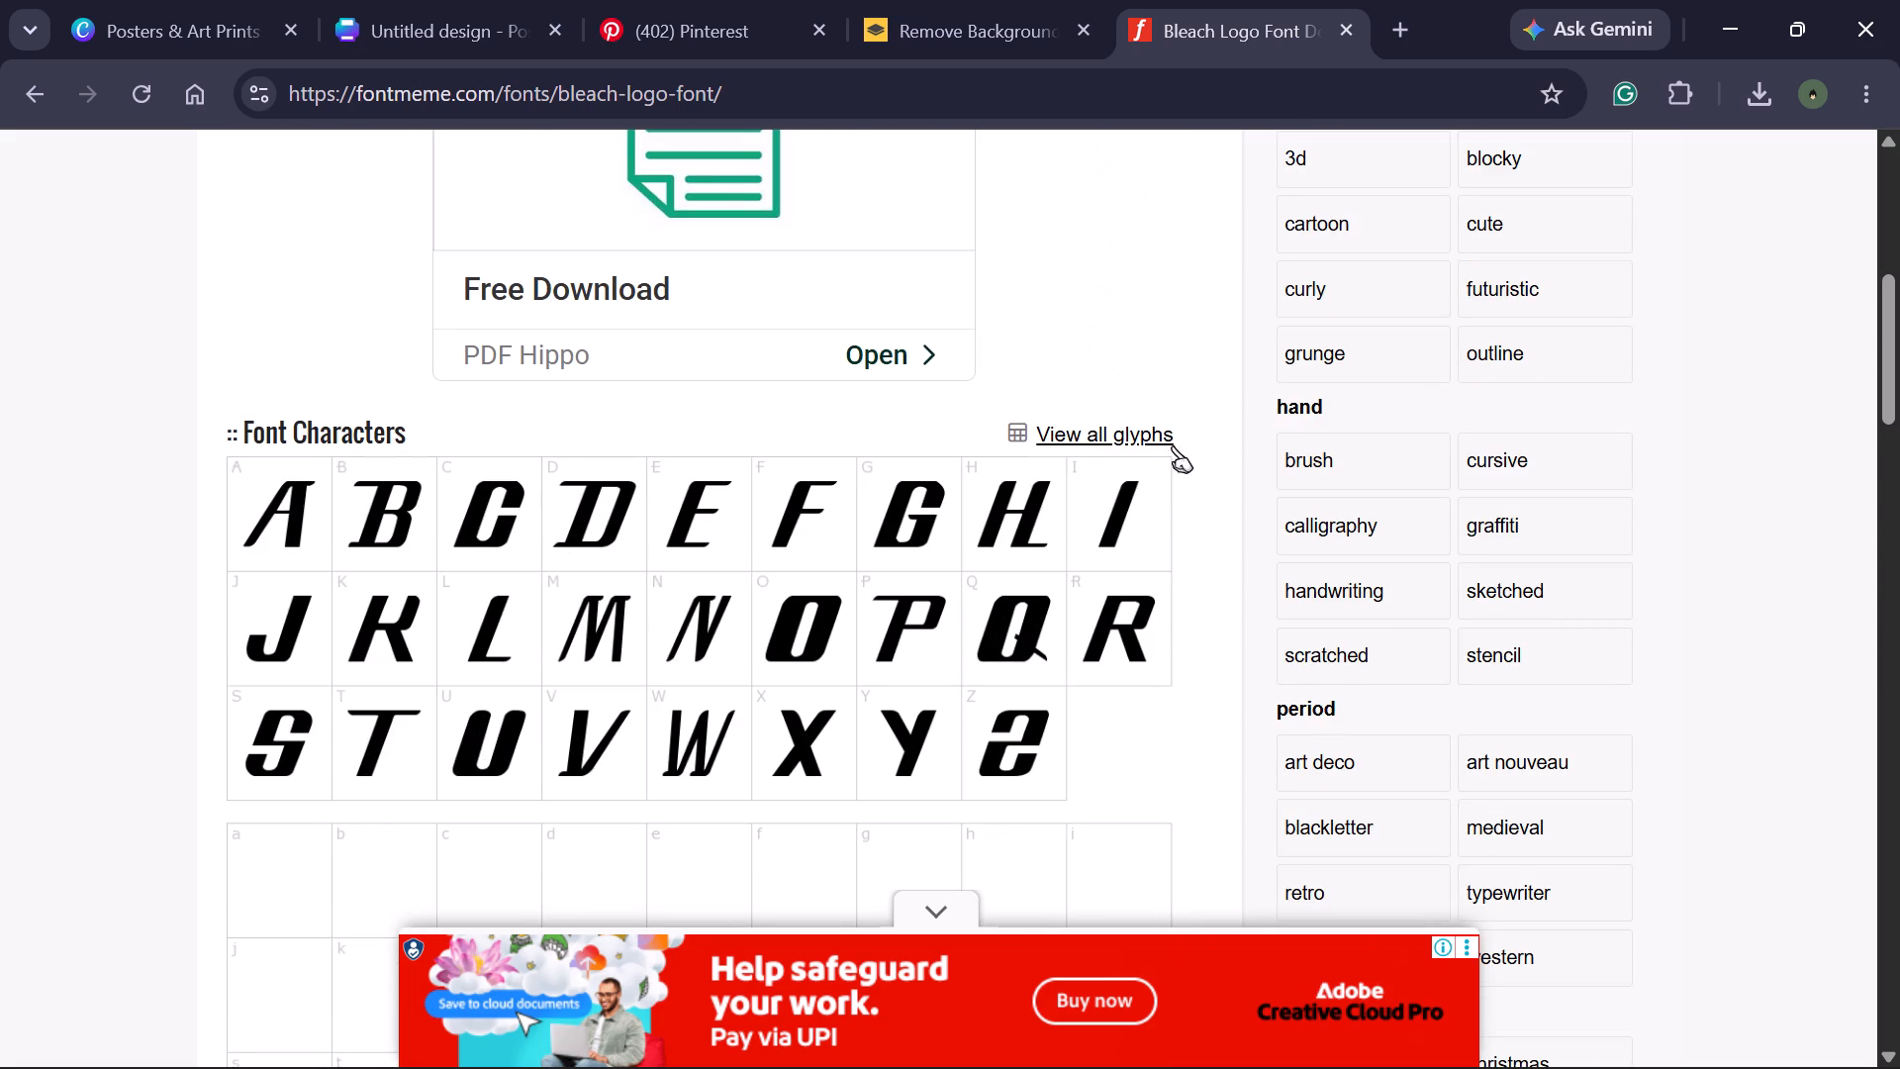
pyautogui.click(1101, 429)
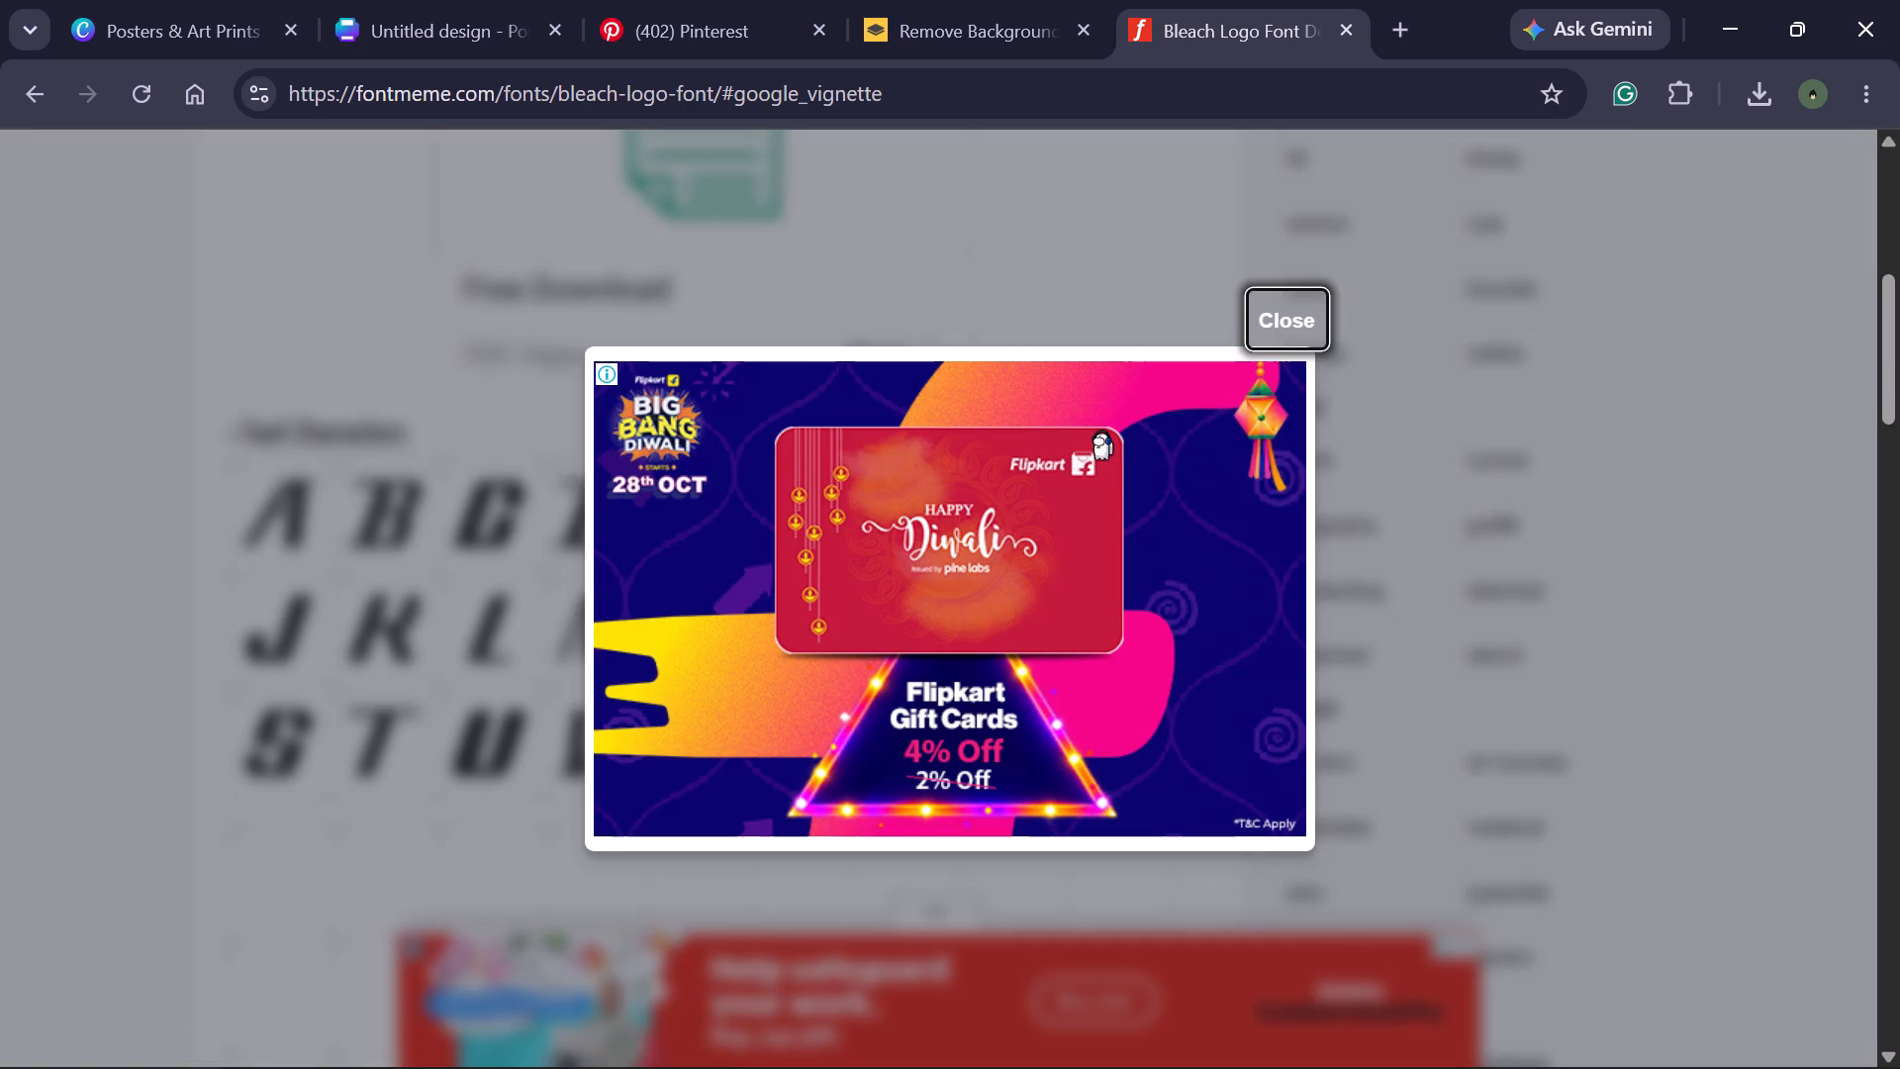
pyautogui.click(1295, 321)
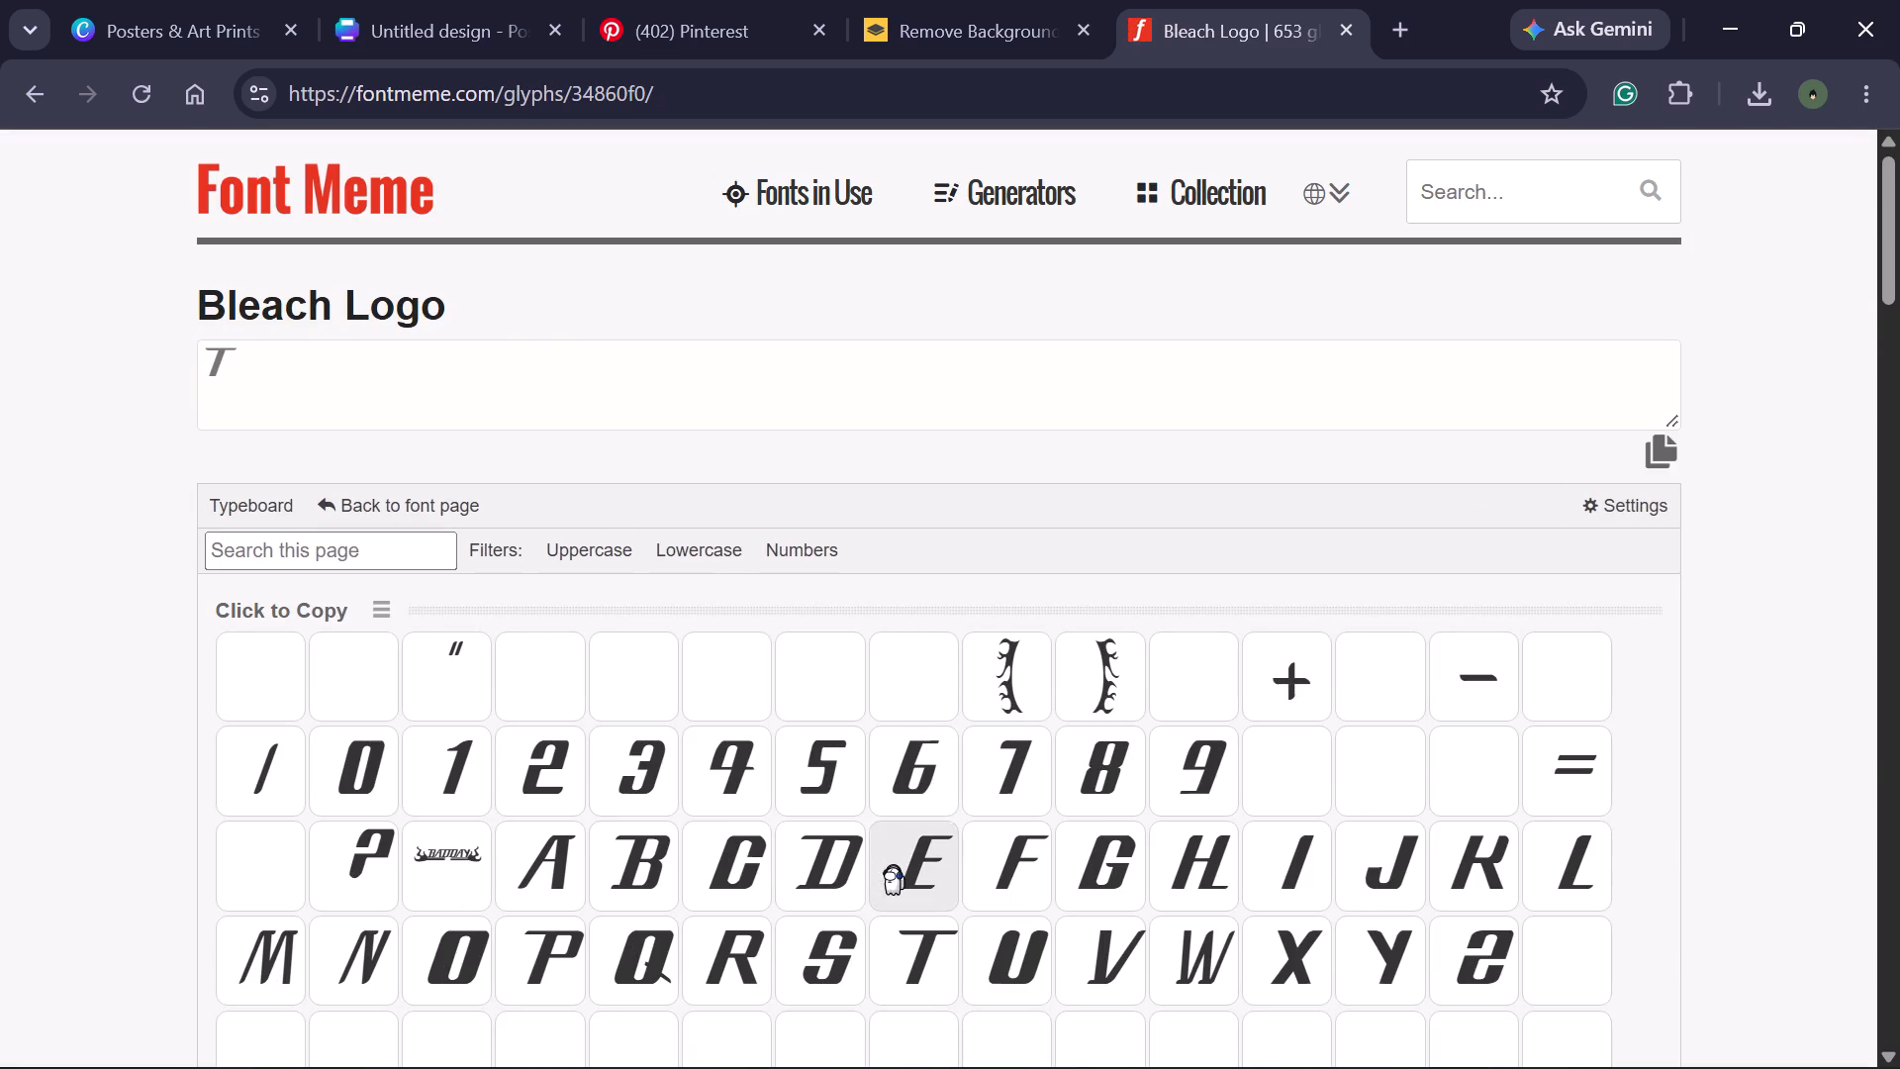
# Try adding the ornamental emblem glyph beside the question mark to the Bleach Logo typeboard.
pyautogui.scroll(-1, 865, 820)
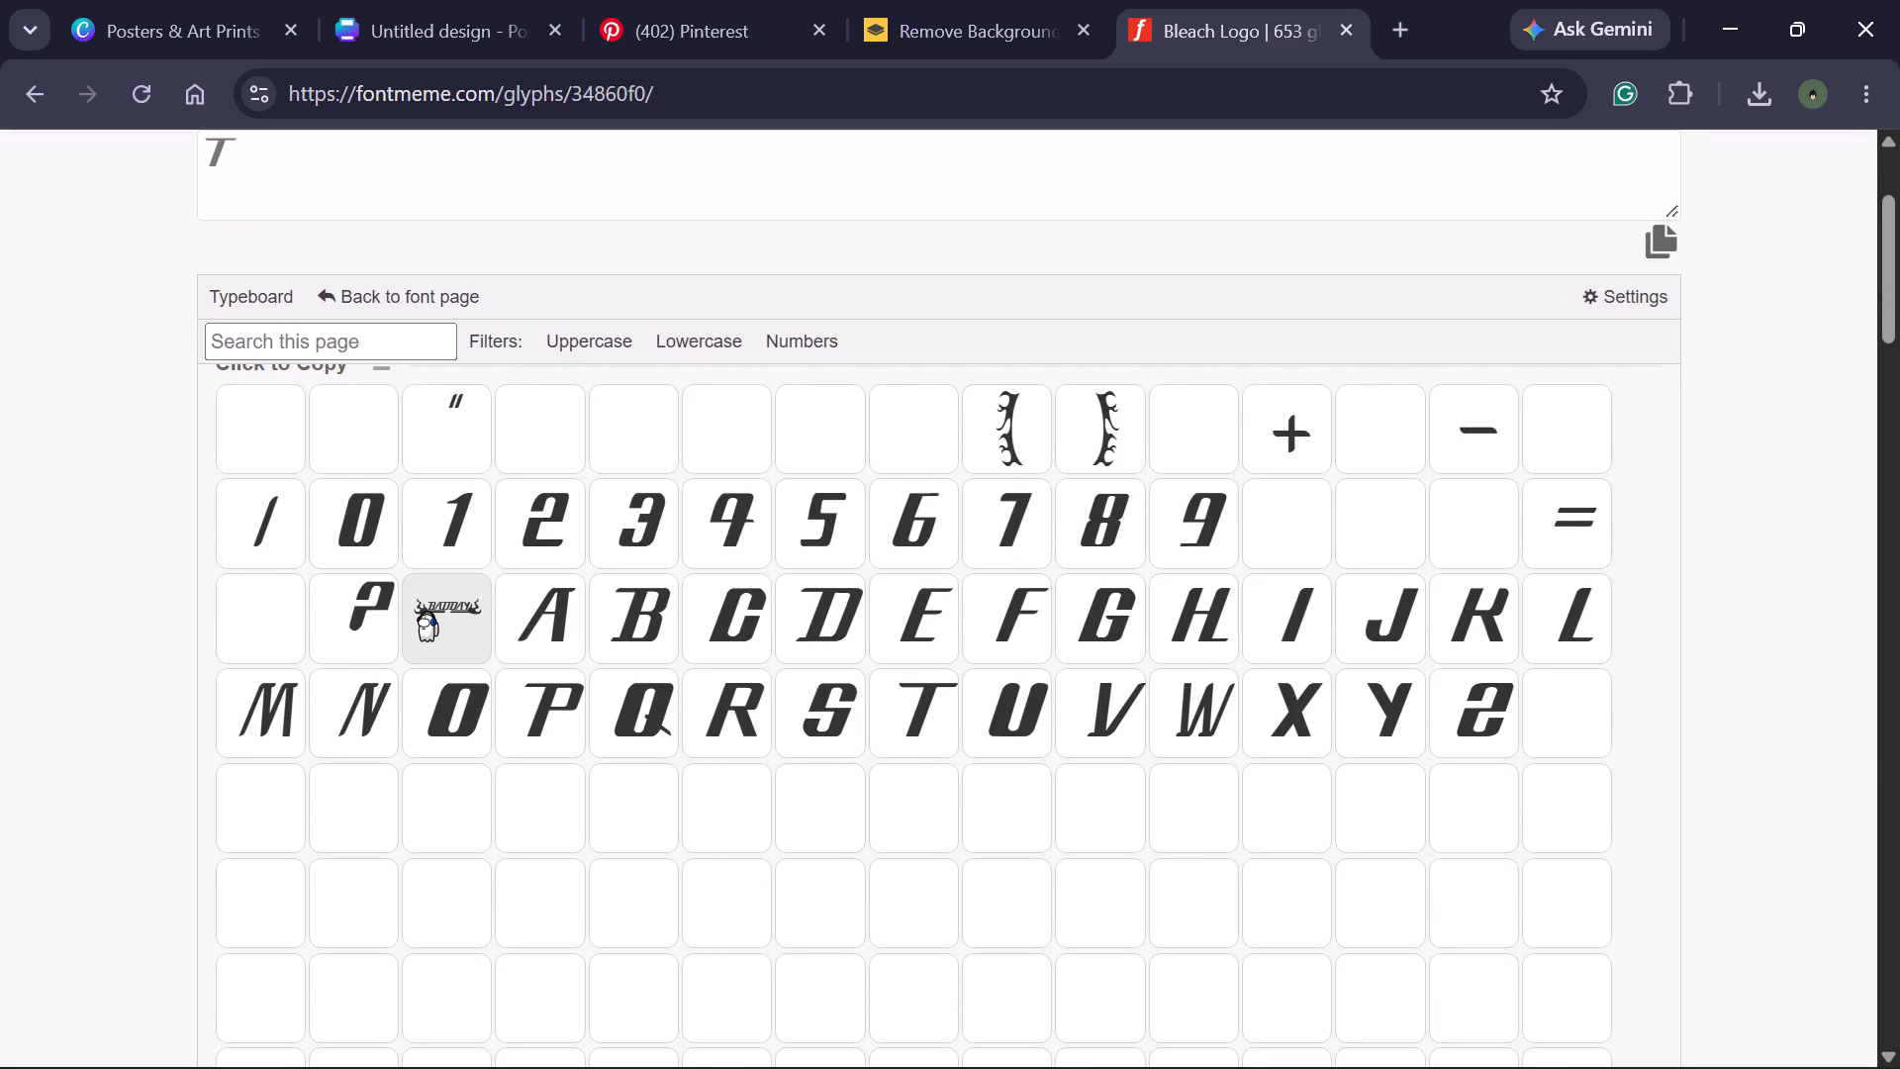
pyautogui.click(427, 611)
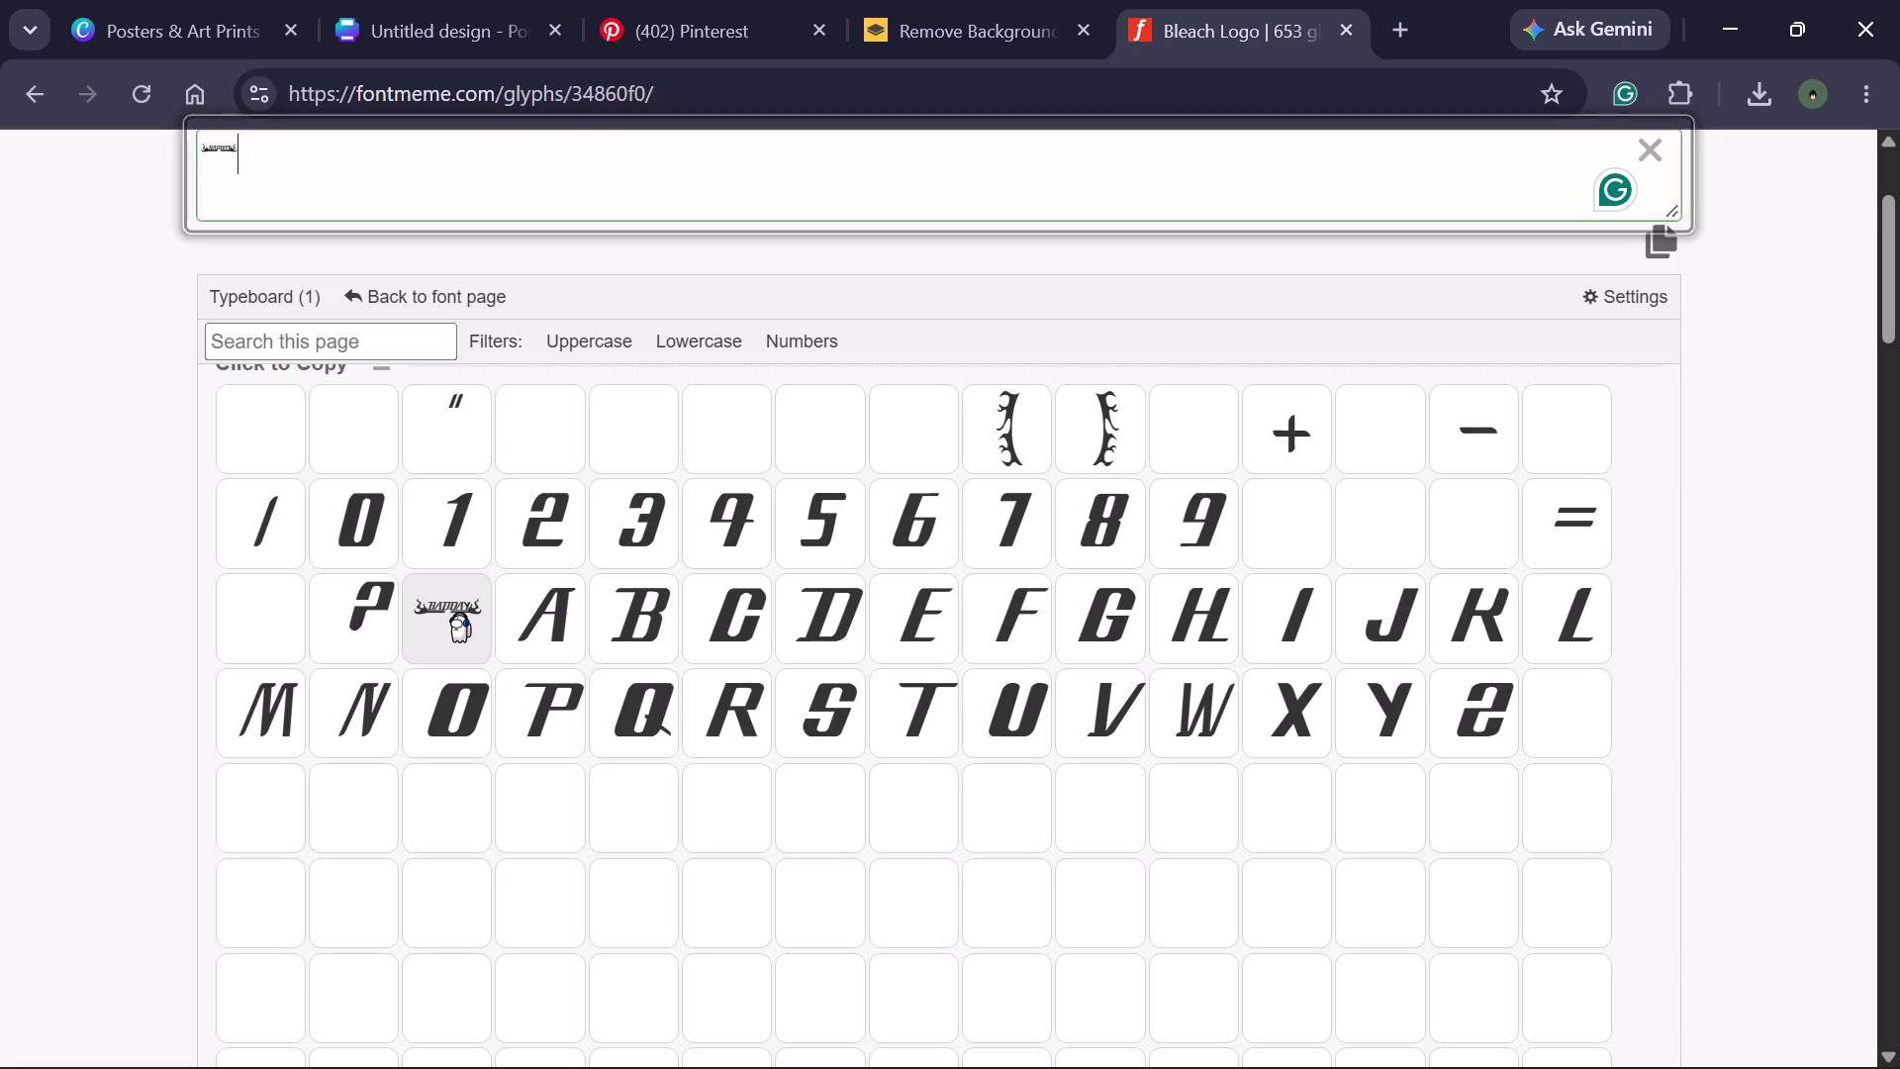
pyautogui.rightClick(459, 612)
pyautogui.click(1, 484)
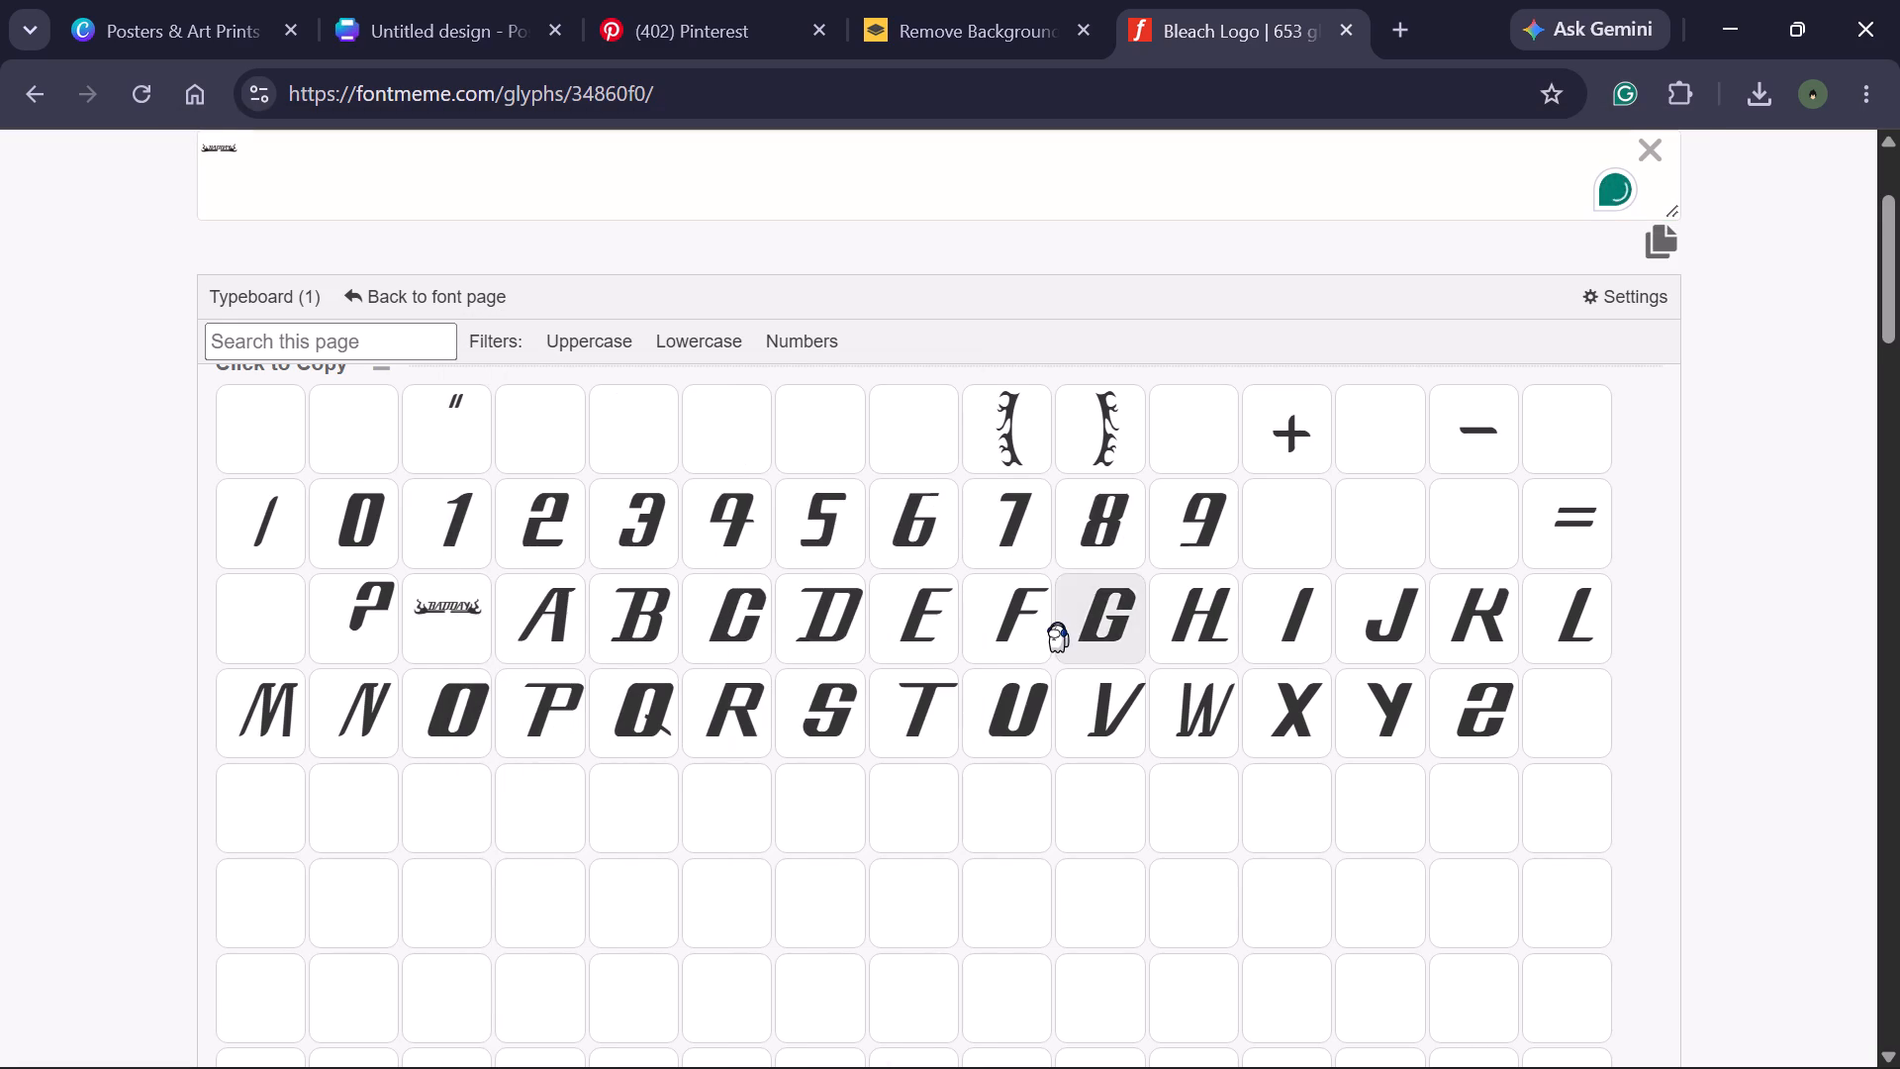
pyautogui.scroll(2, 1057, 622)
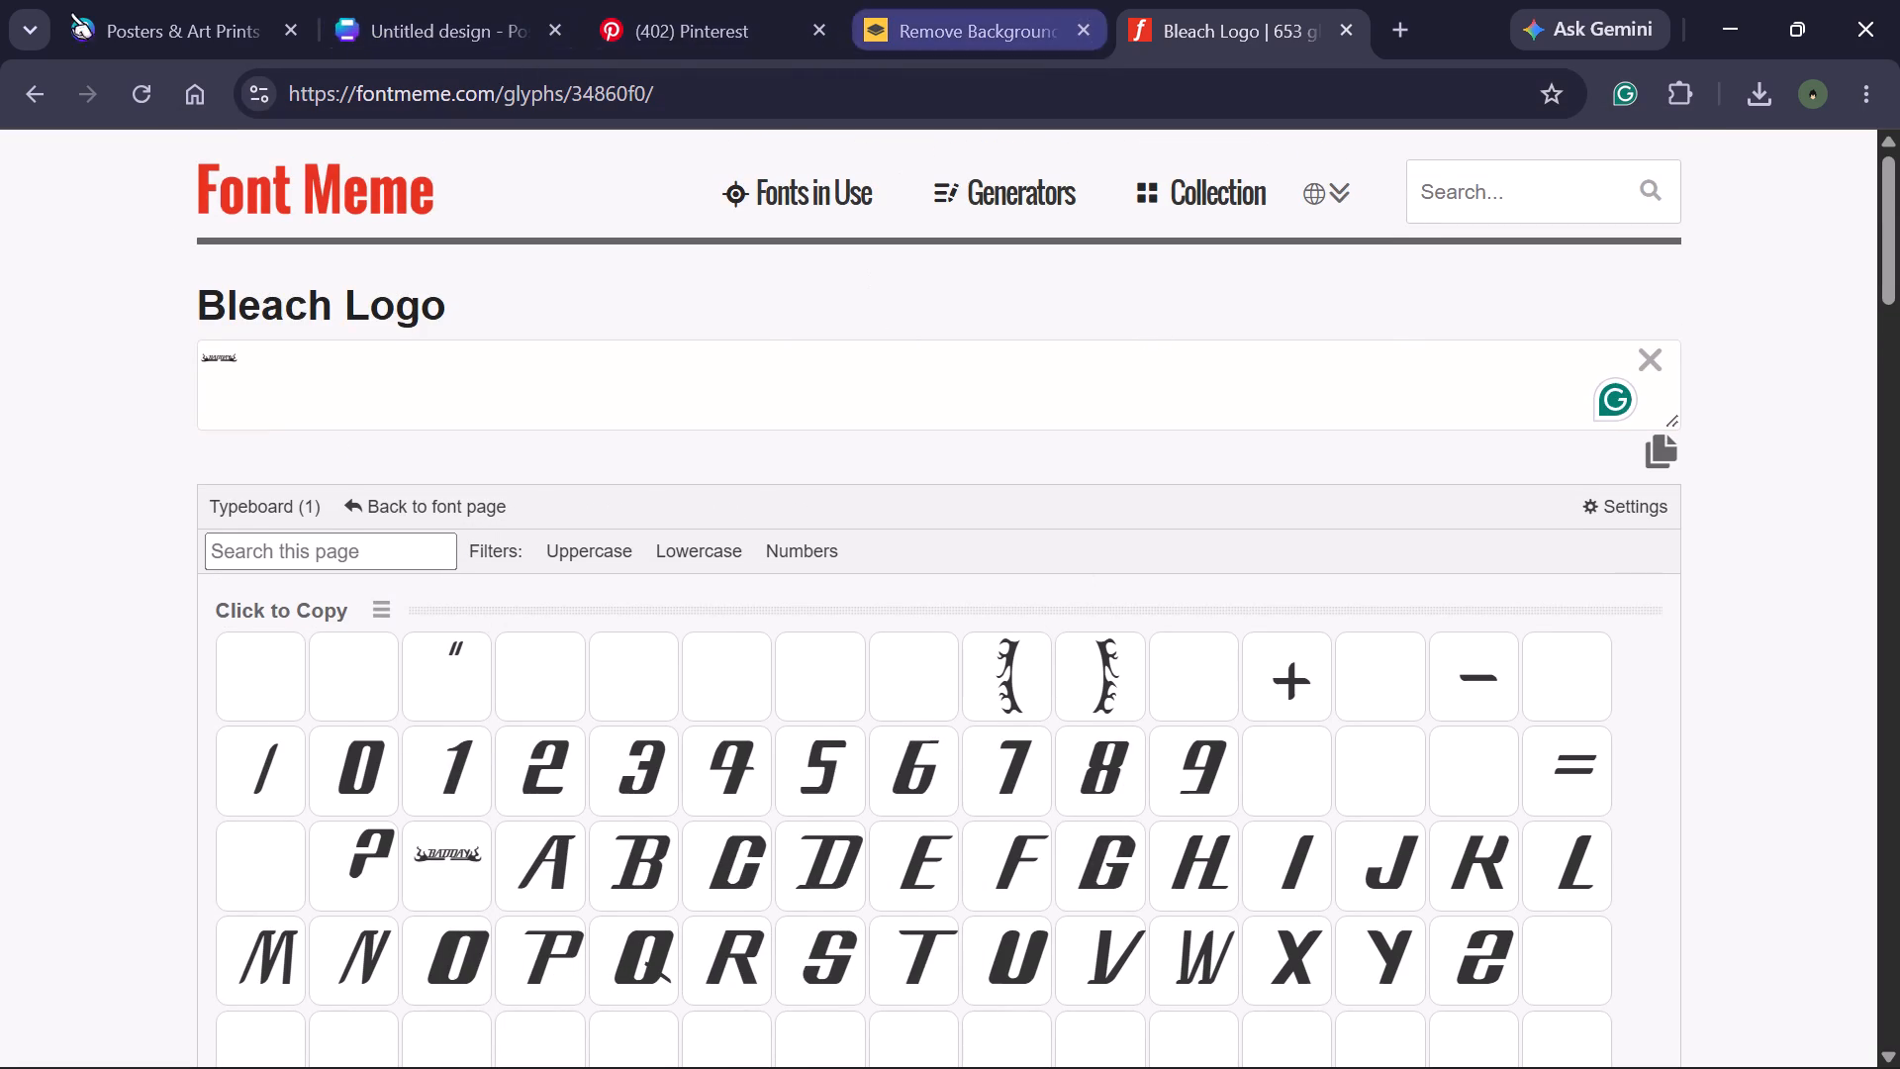
# Return to the Bleach Logo font page and examine its character map, font files, preview section and similar font suggestions.
pyautogui.doubleClick(19, 97)
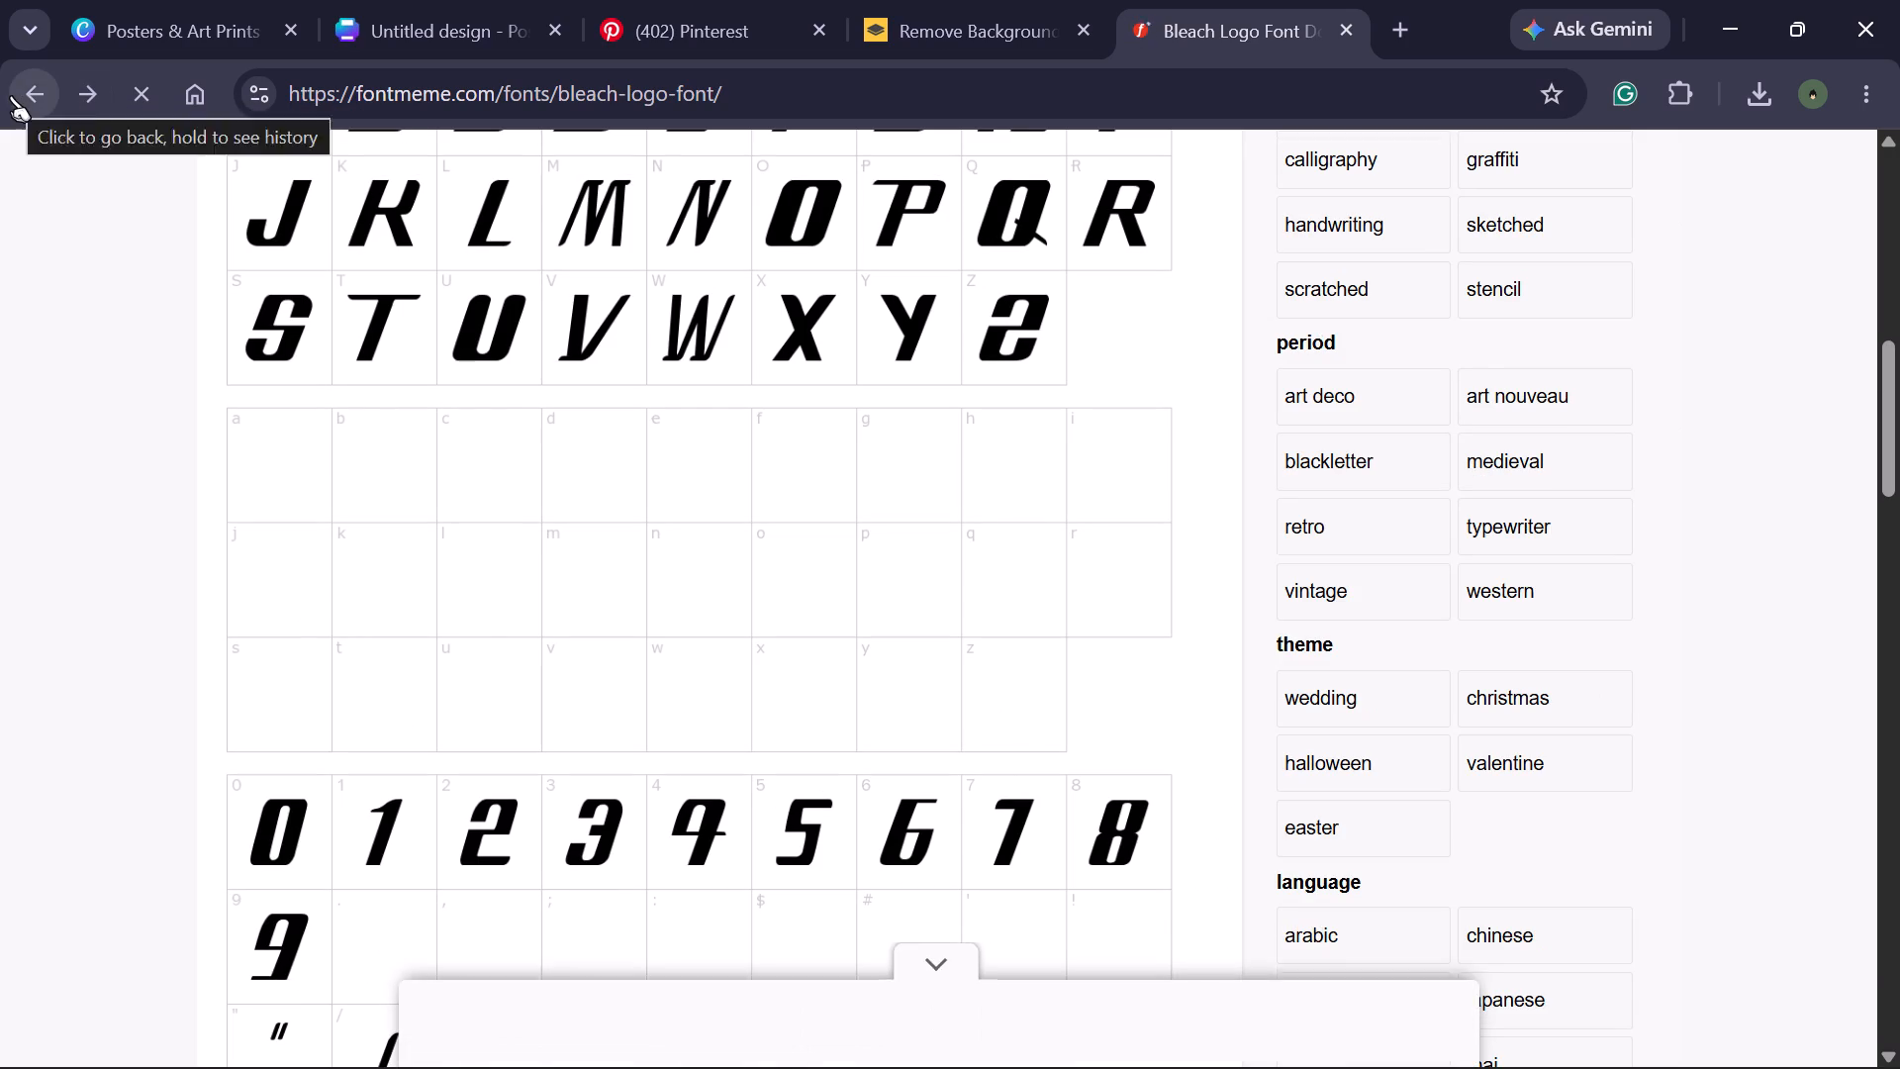
pyautogui.scroll(6, 1169, 729)
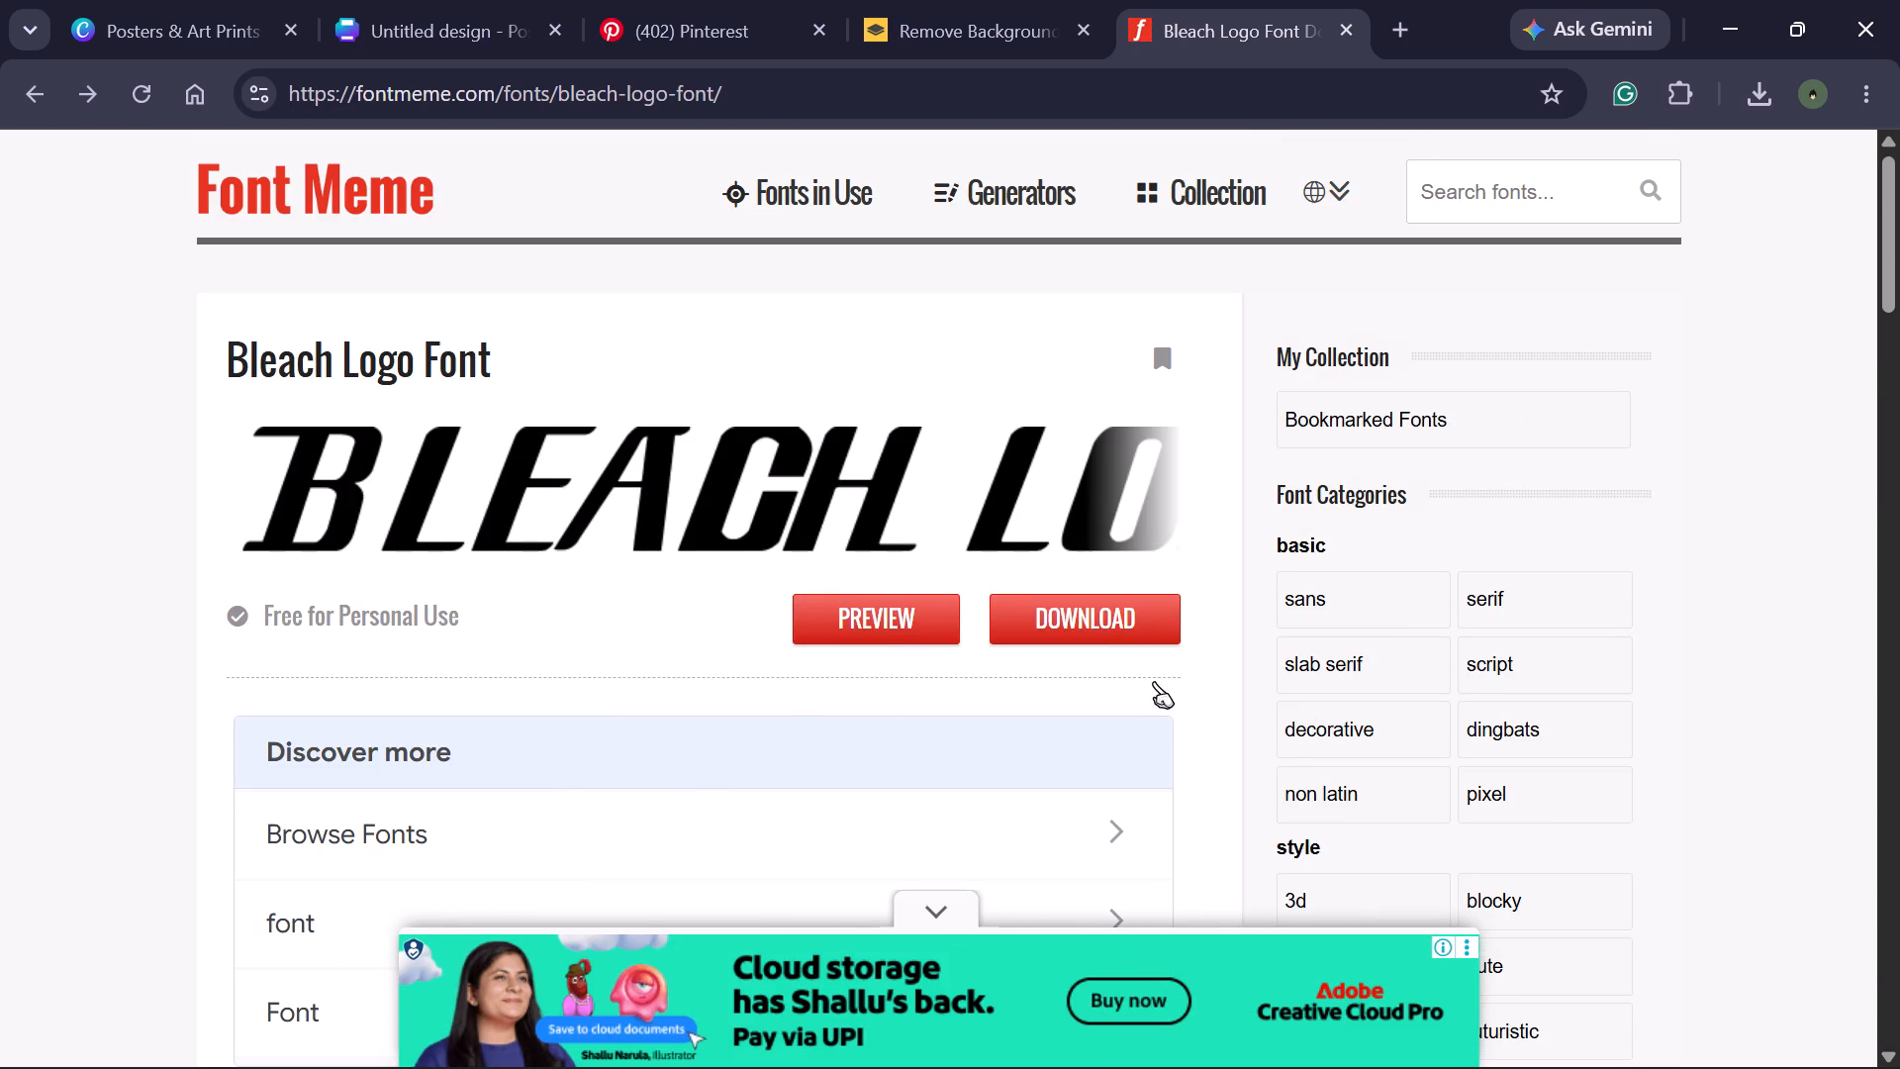
pyautogui.scroll(-2, 1153, 679)
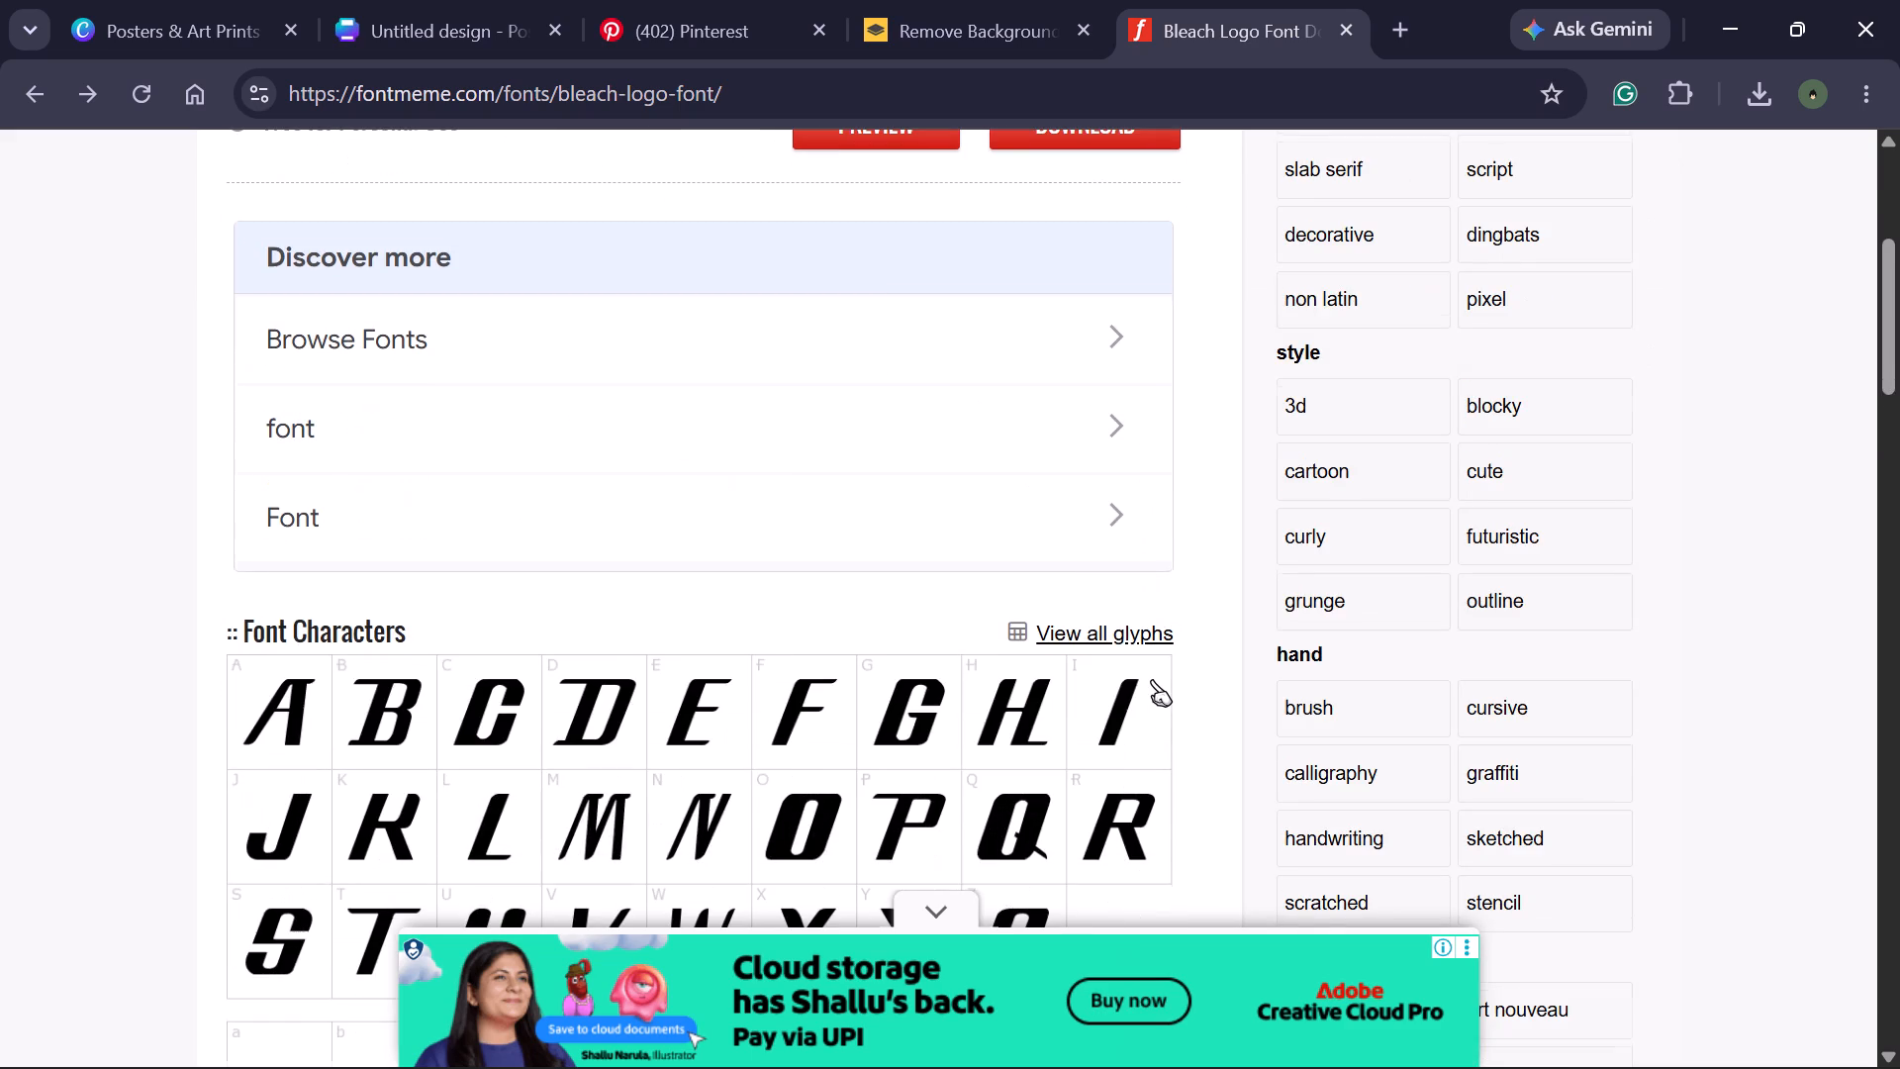
pyautogui.scroll(-5, 1152, 679)
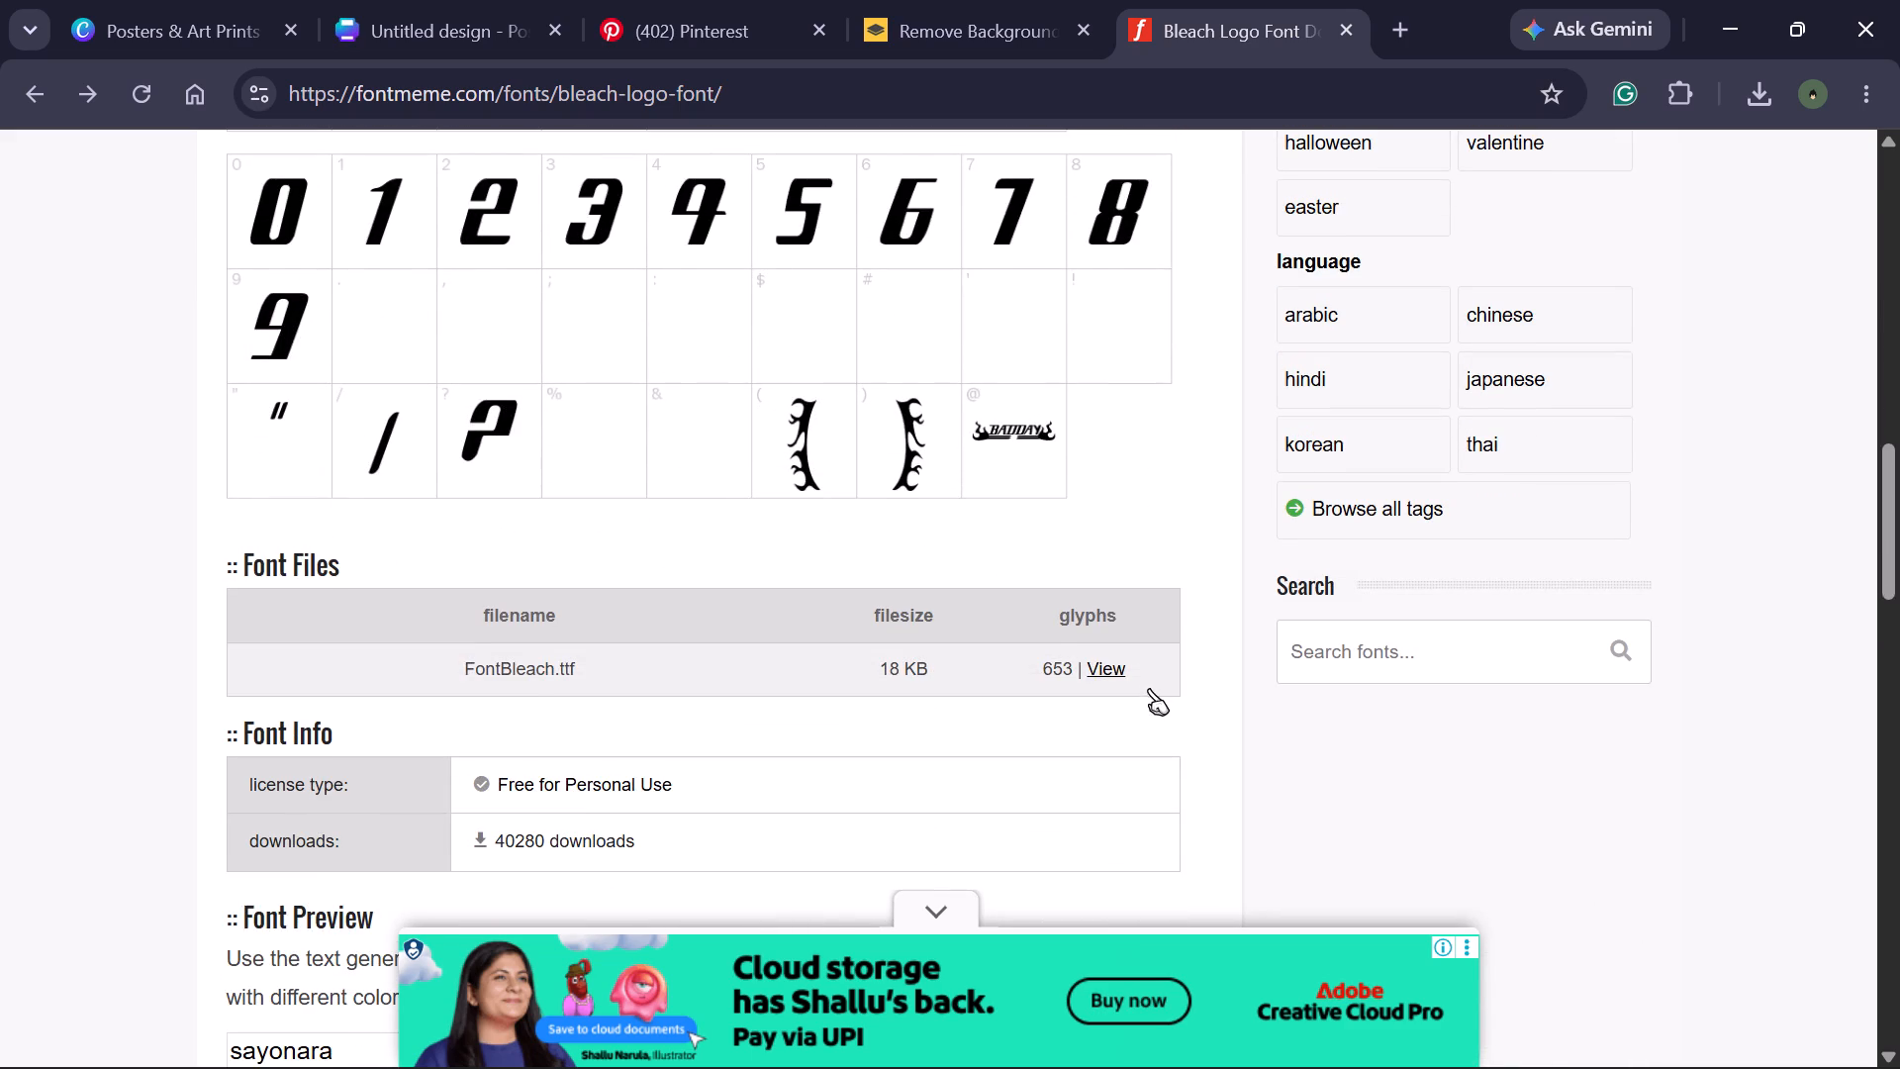
pyautogui.scroll(-1, 1299, 661)
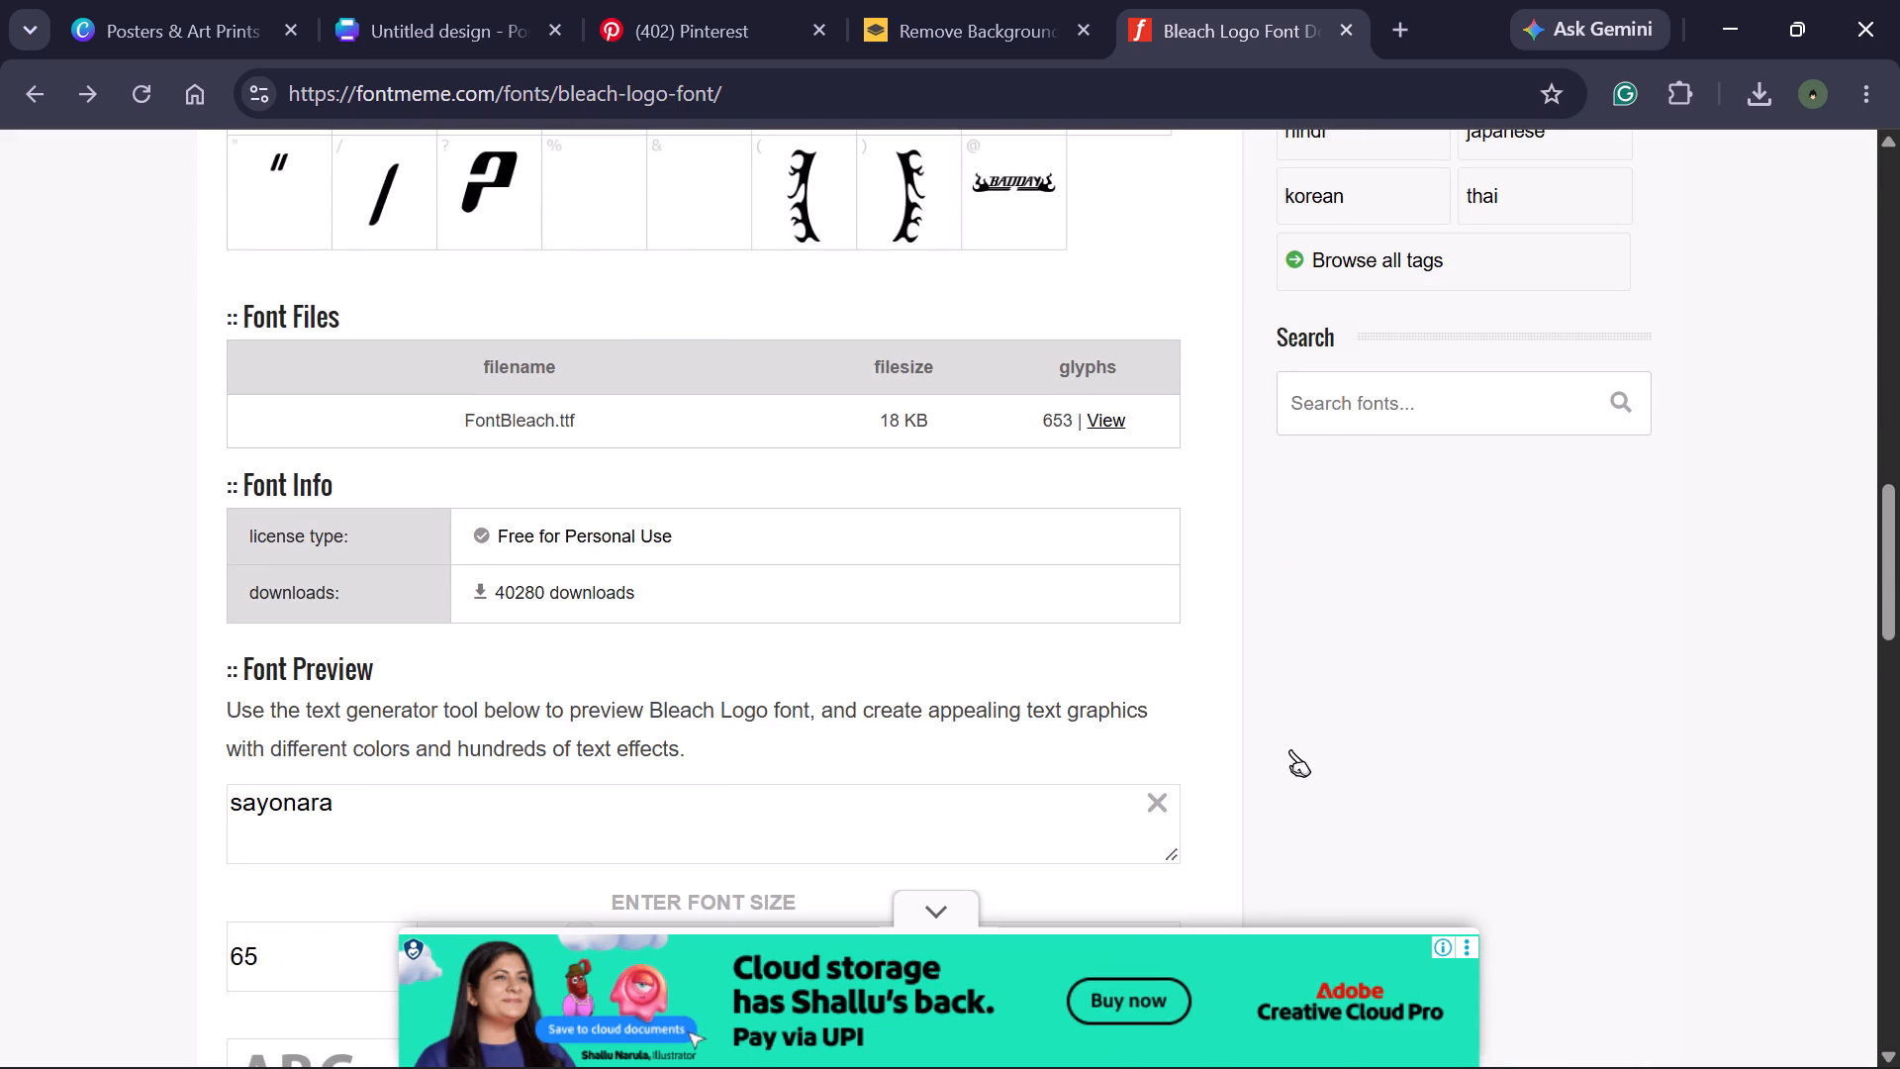
pyautogui.scroll(-7, 1291, 749)
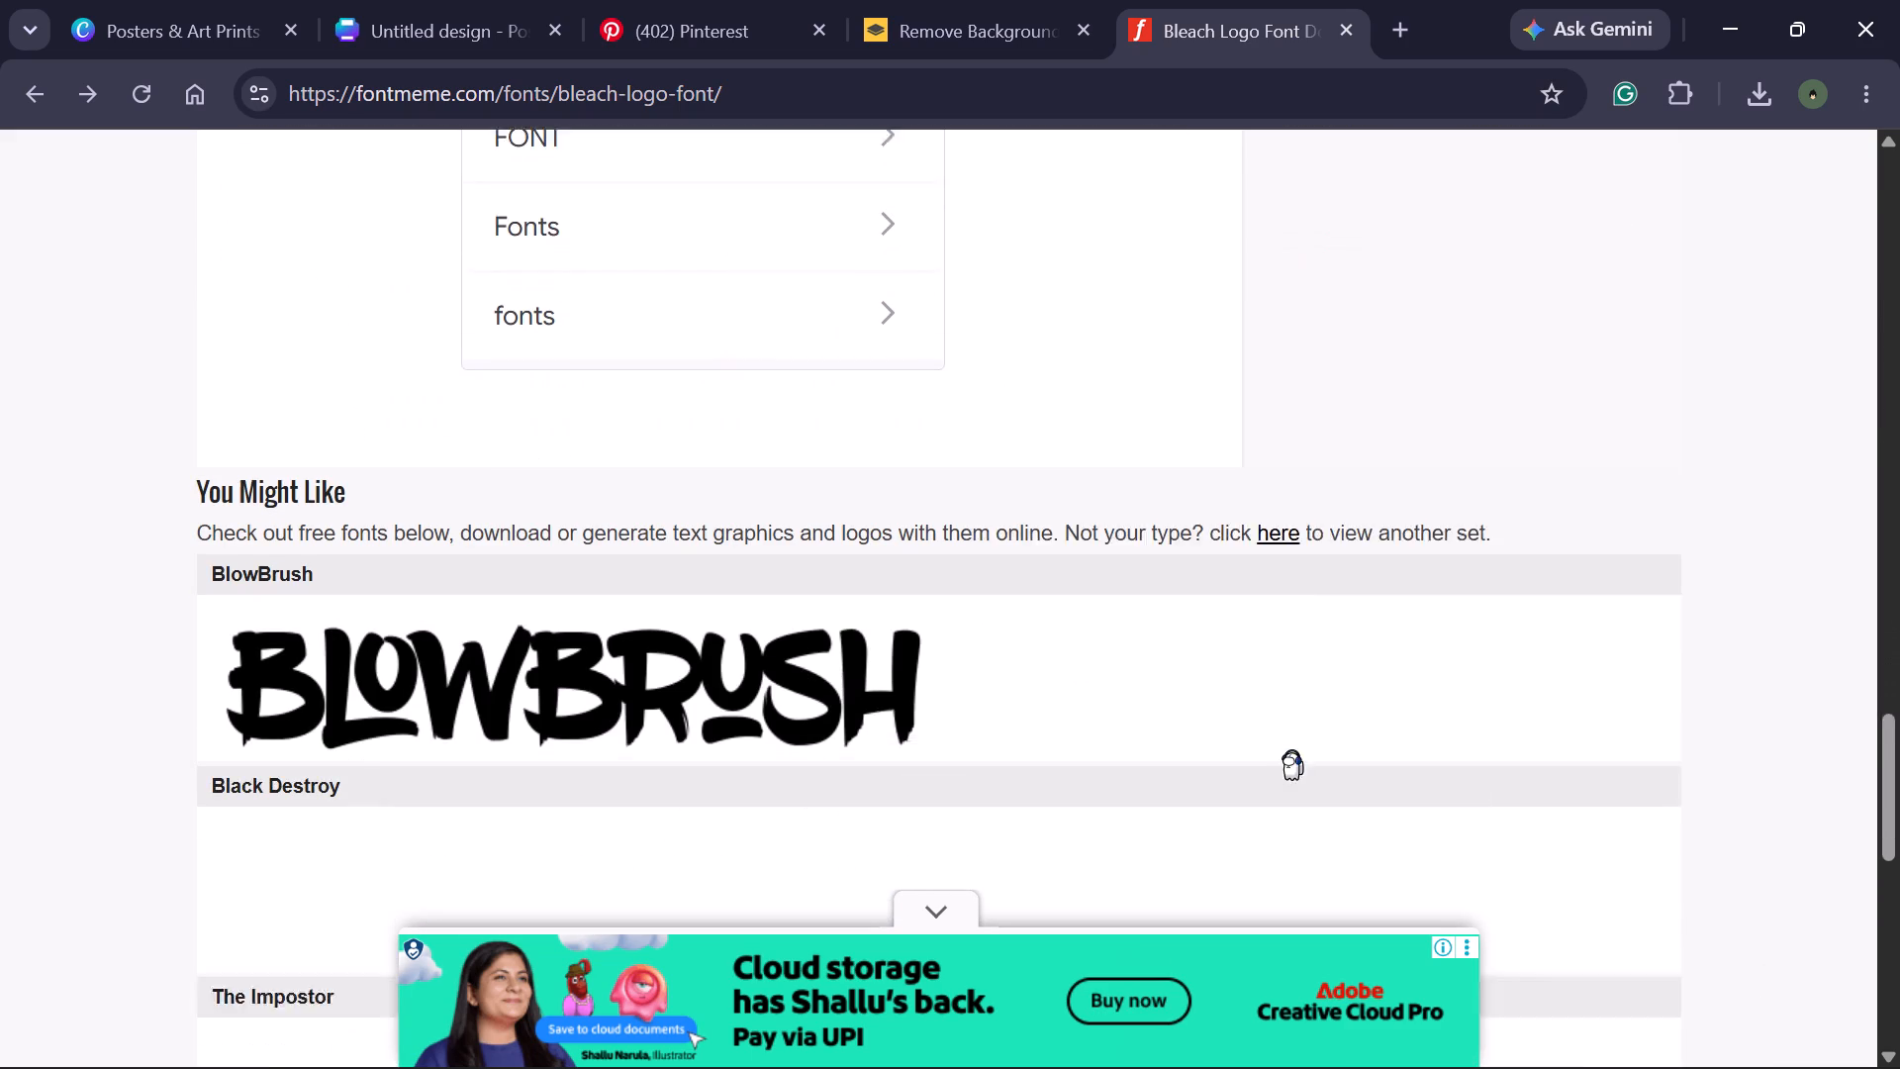
pyautogui.scroll(-2, 1297, 749)
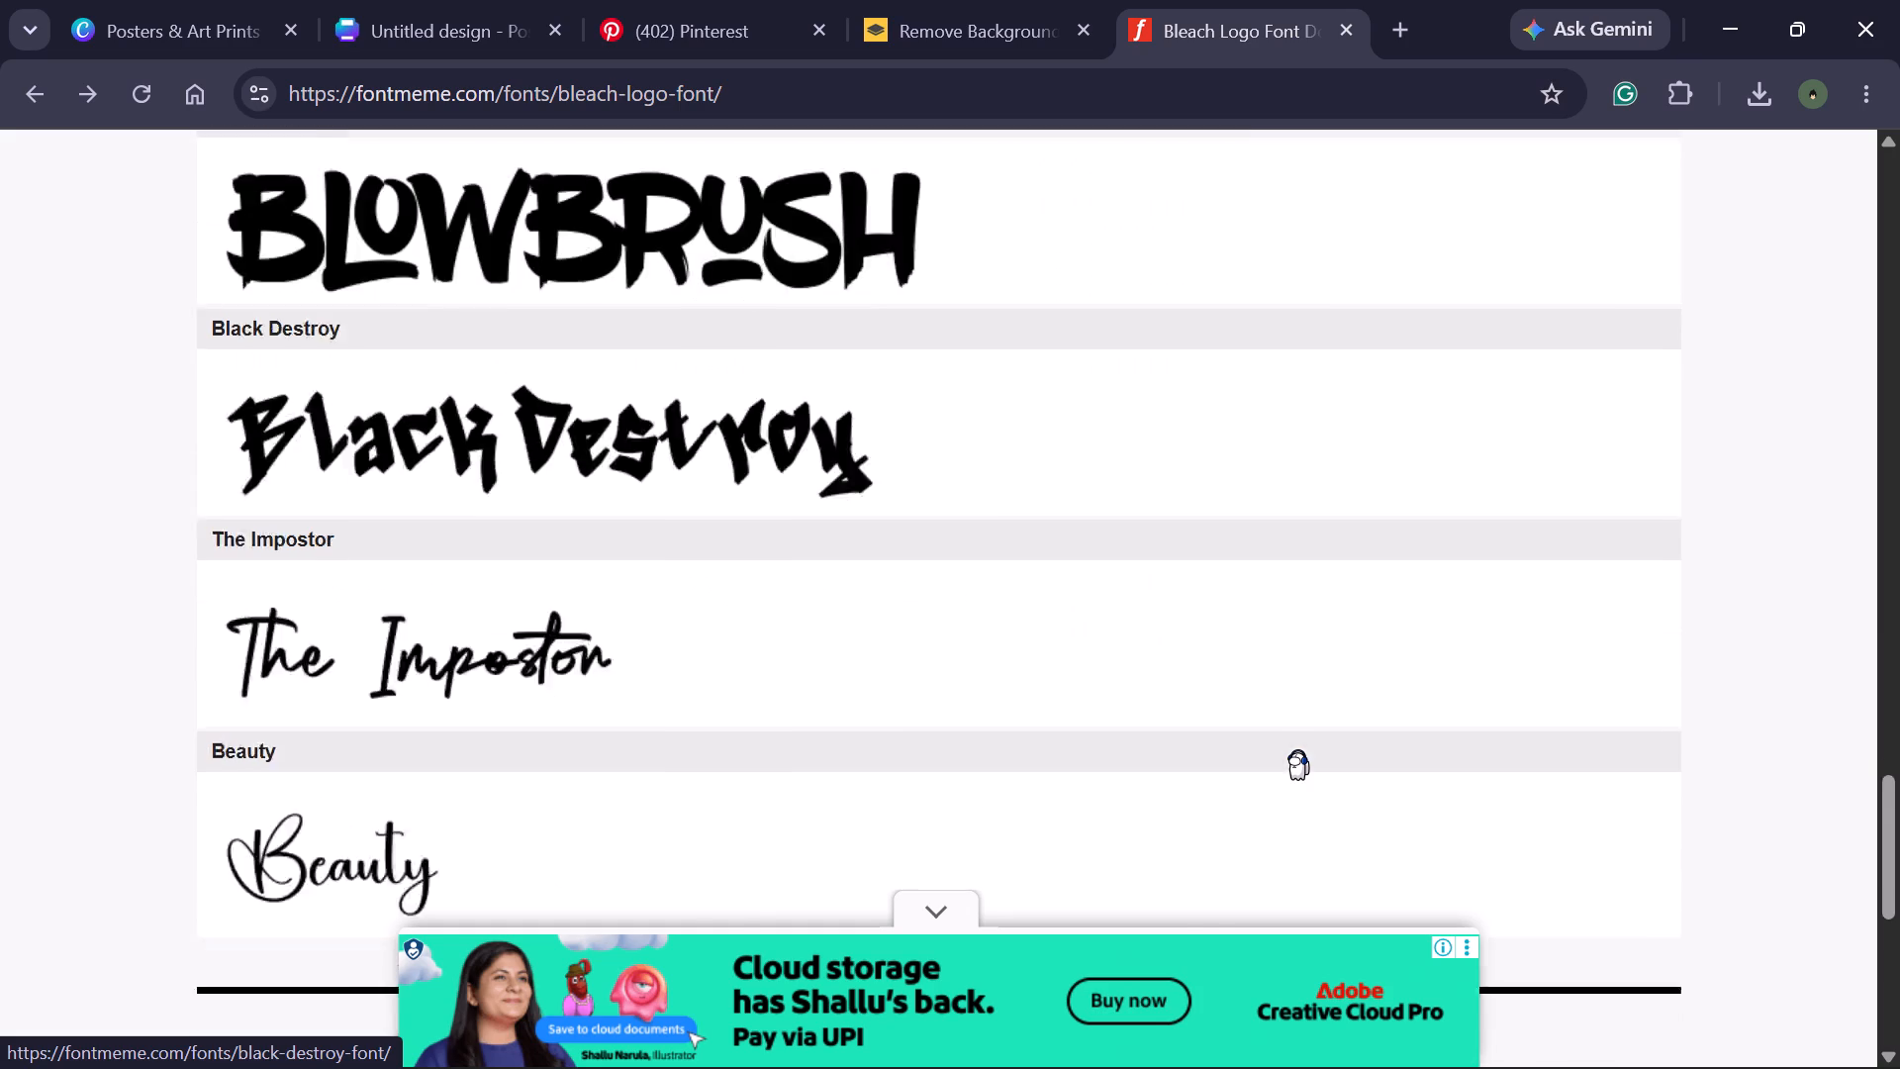
# Go back to the "bleach font" search results and open the Bleach Font page on FontSpace.
pyautogui.click(47, 83)
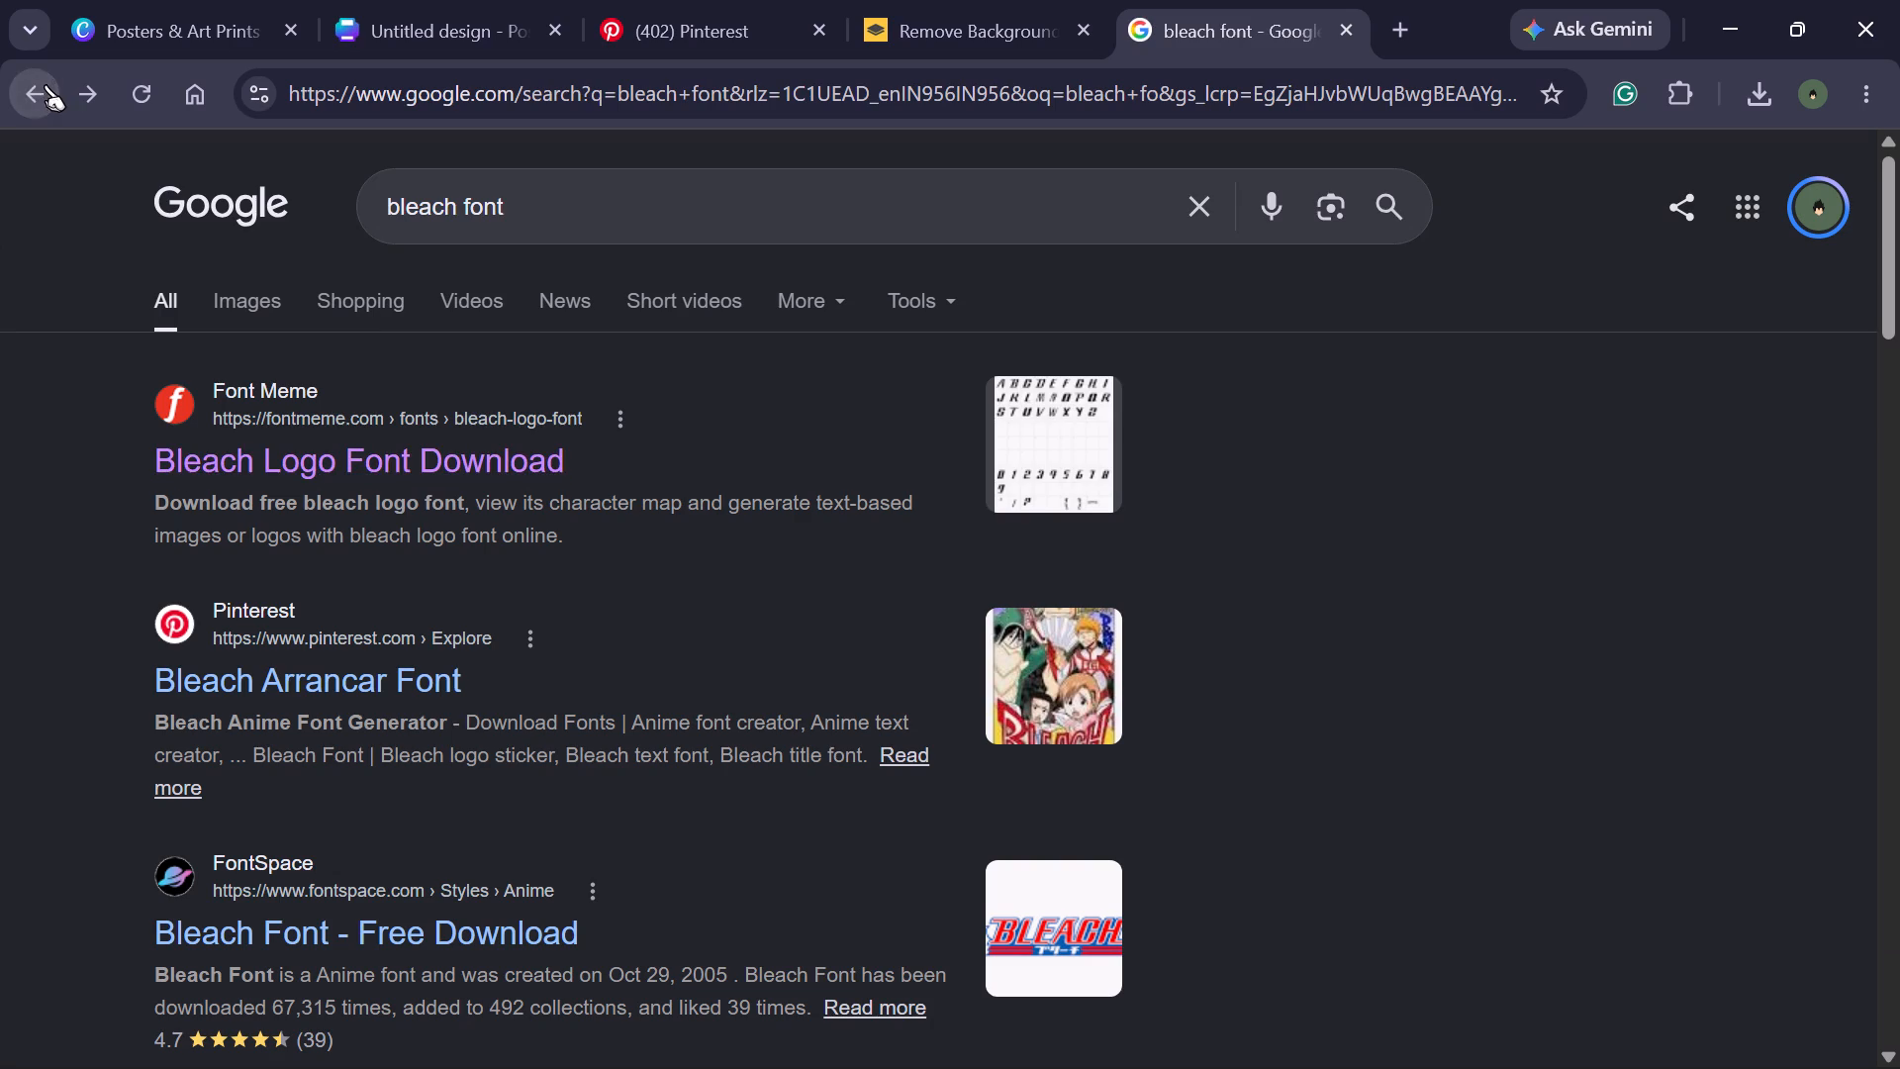
pyautogui.scroll(-3, 677, 786)
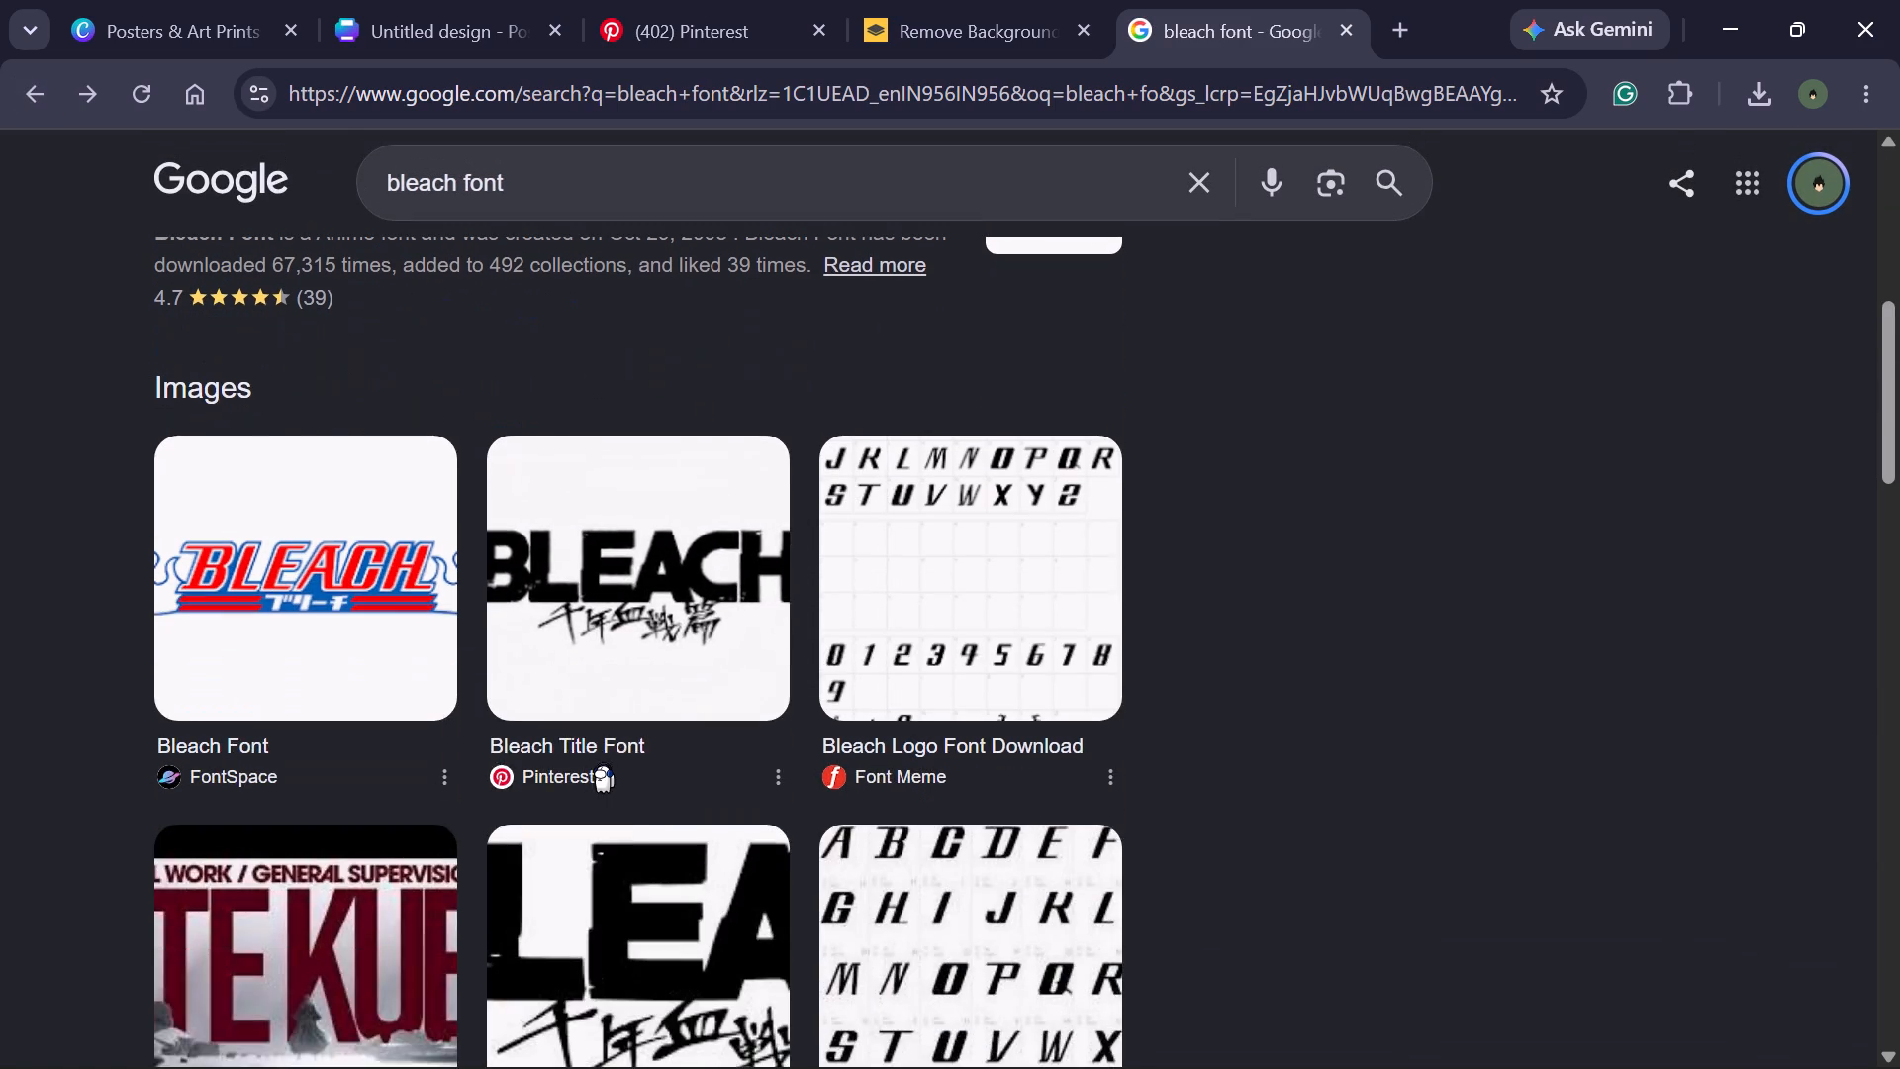
pyautogui.scroll(2, 615, 762)
pyautogui.click(303, 672)
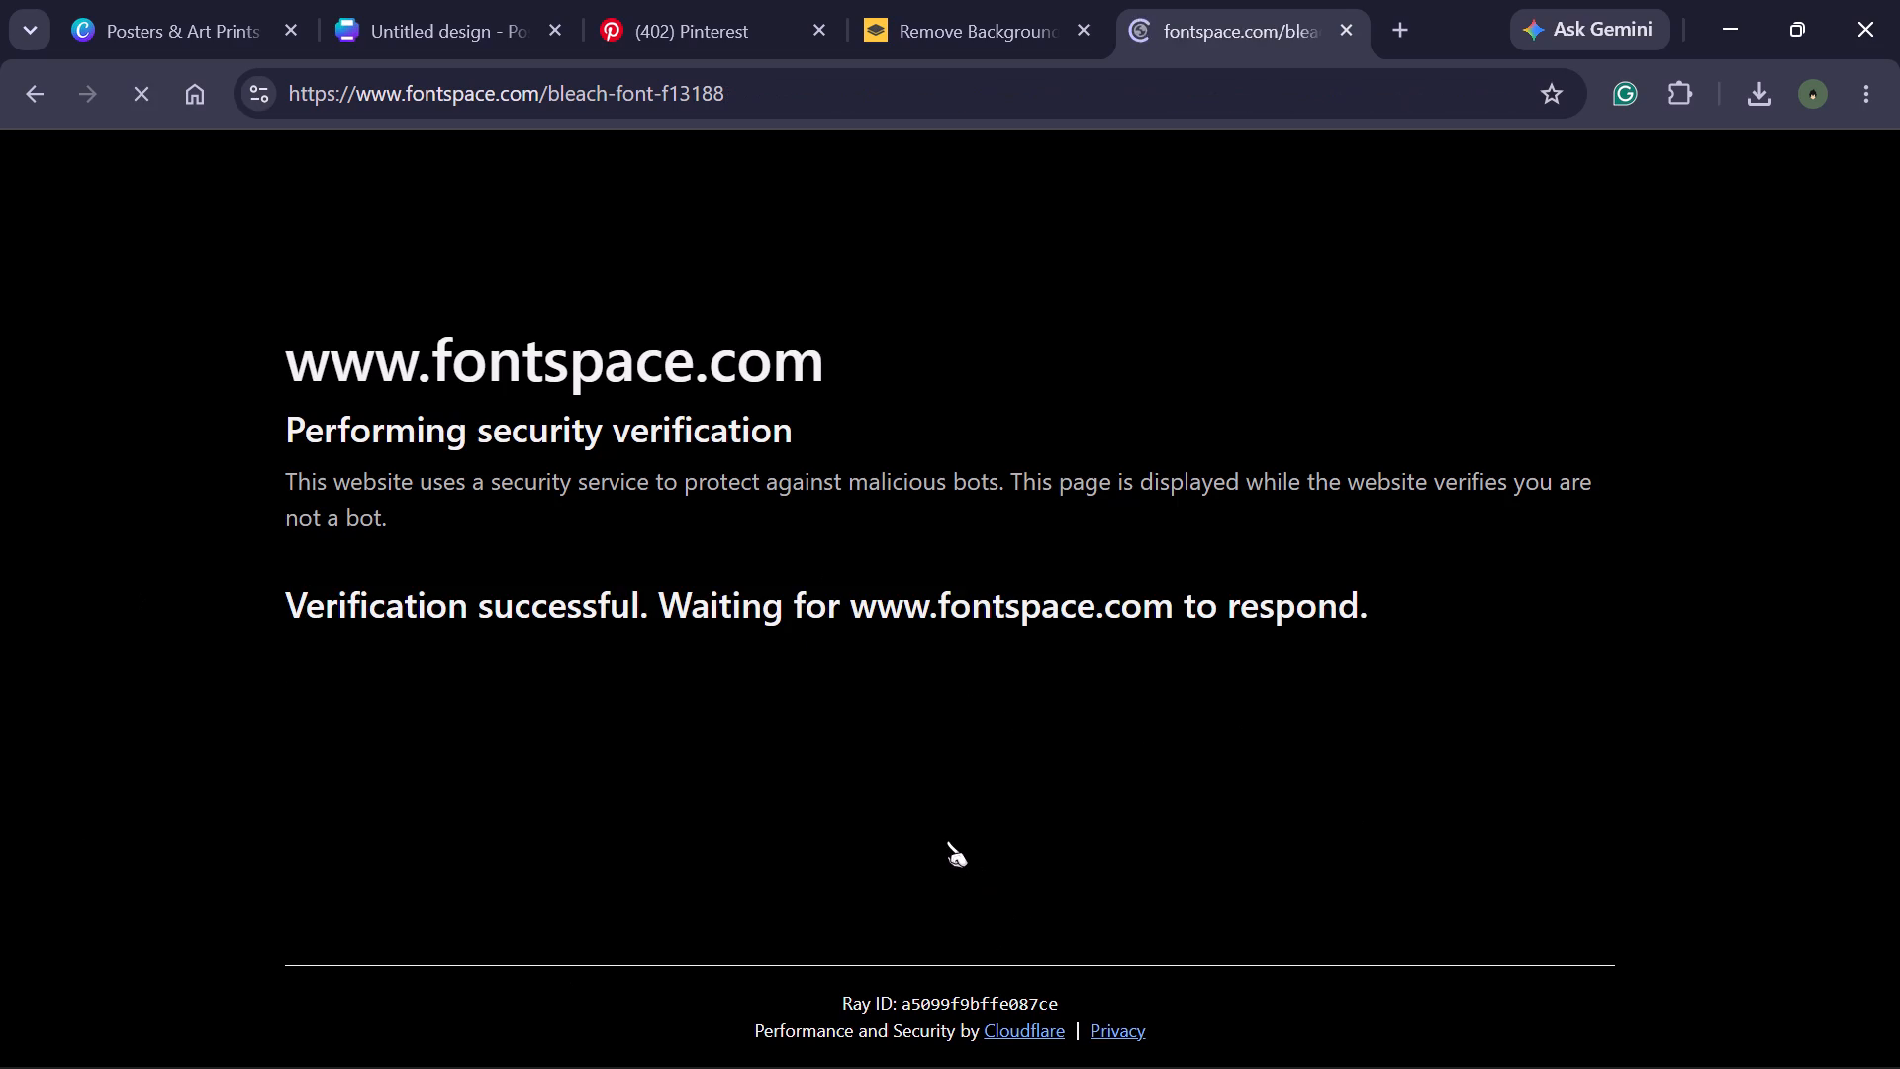
# Examine the FontSpace Bleach Font page, including its logo sample, text preview, license information and comments.
pyautogui.scroll(-2, 746, 891)
pyautogui.scroll(-2, 741, 800)
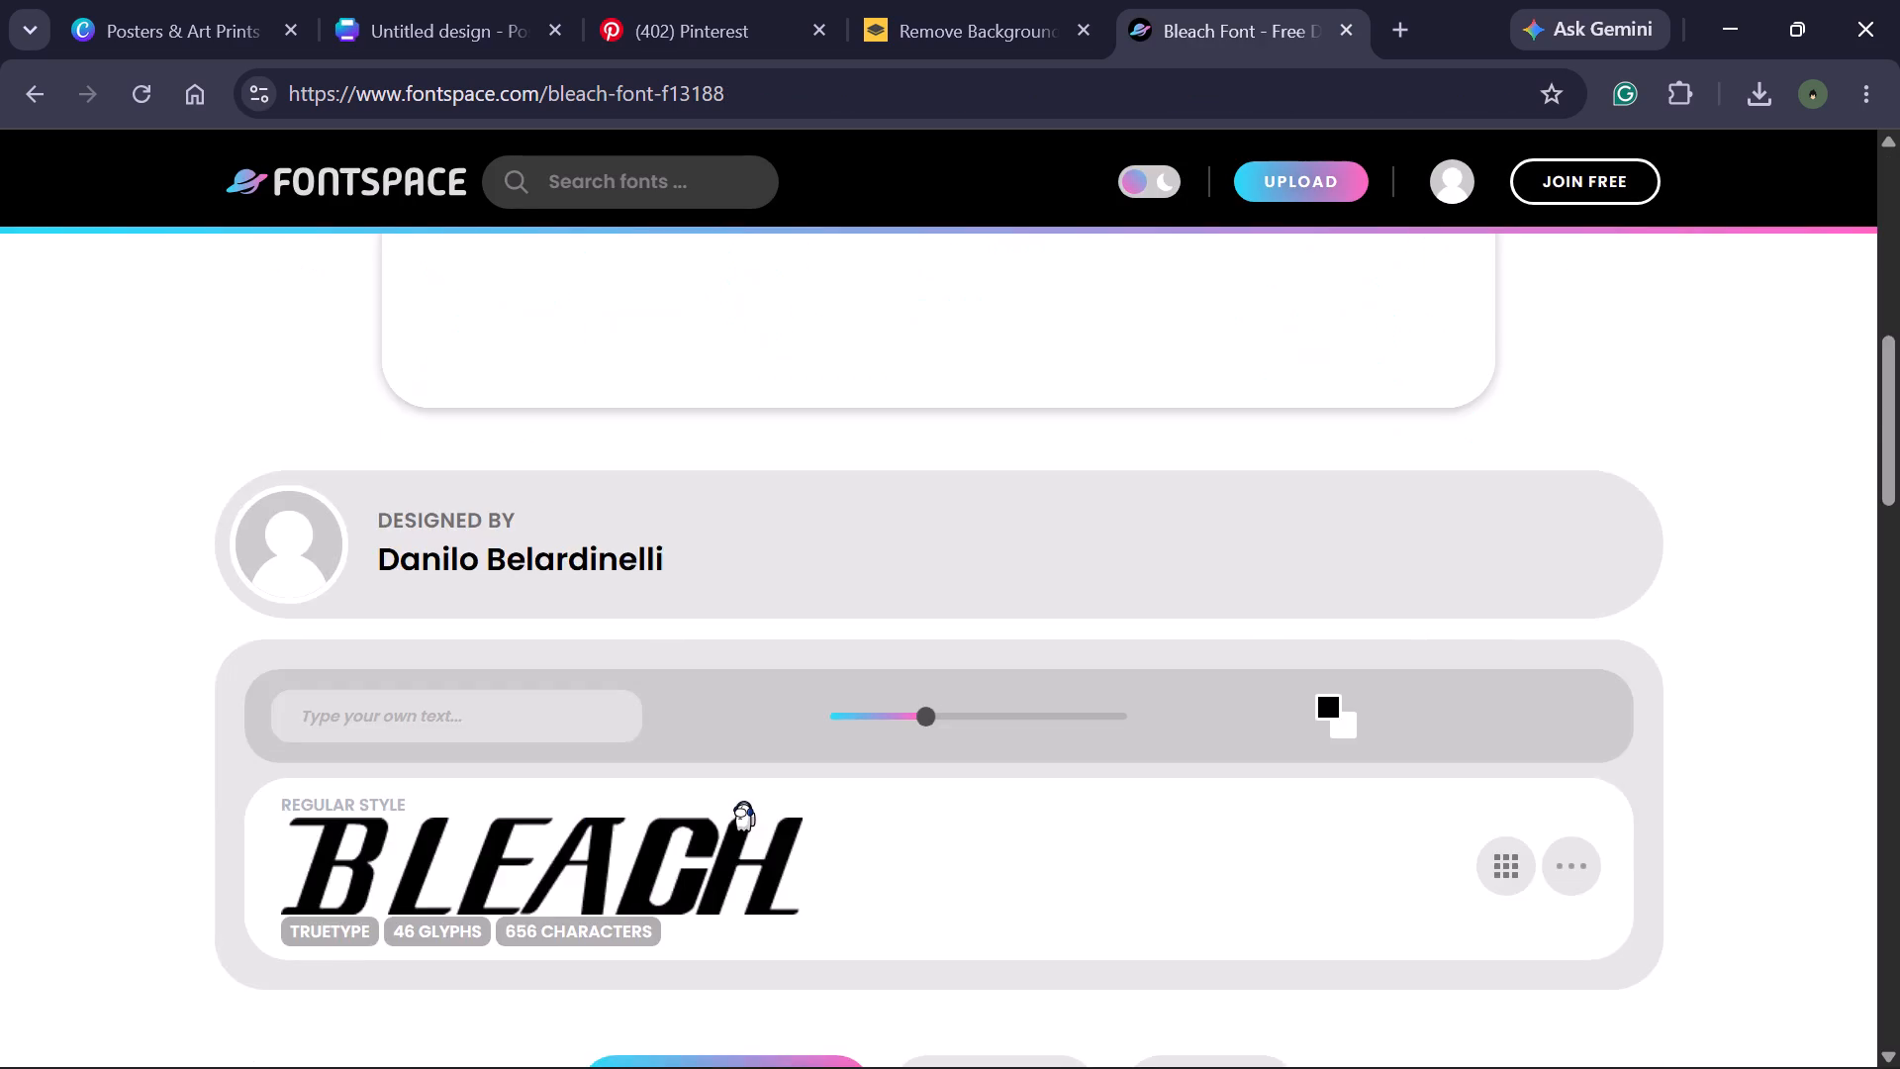
pyautogui.scroll(-4, 743, 801)
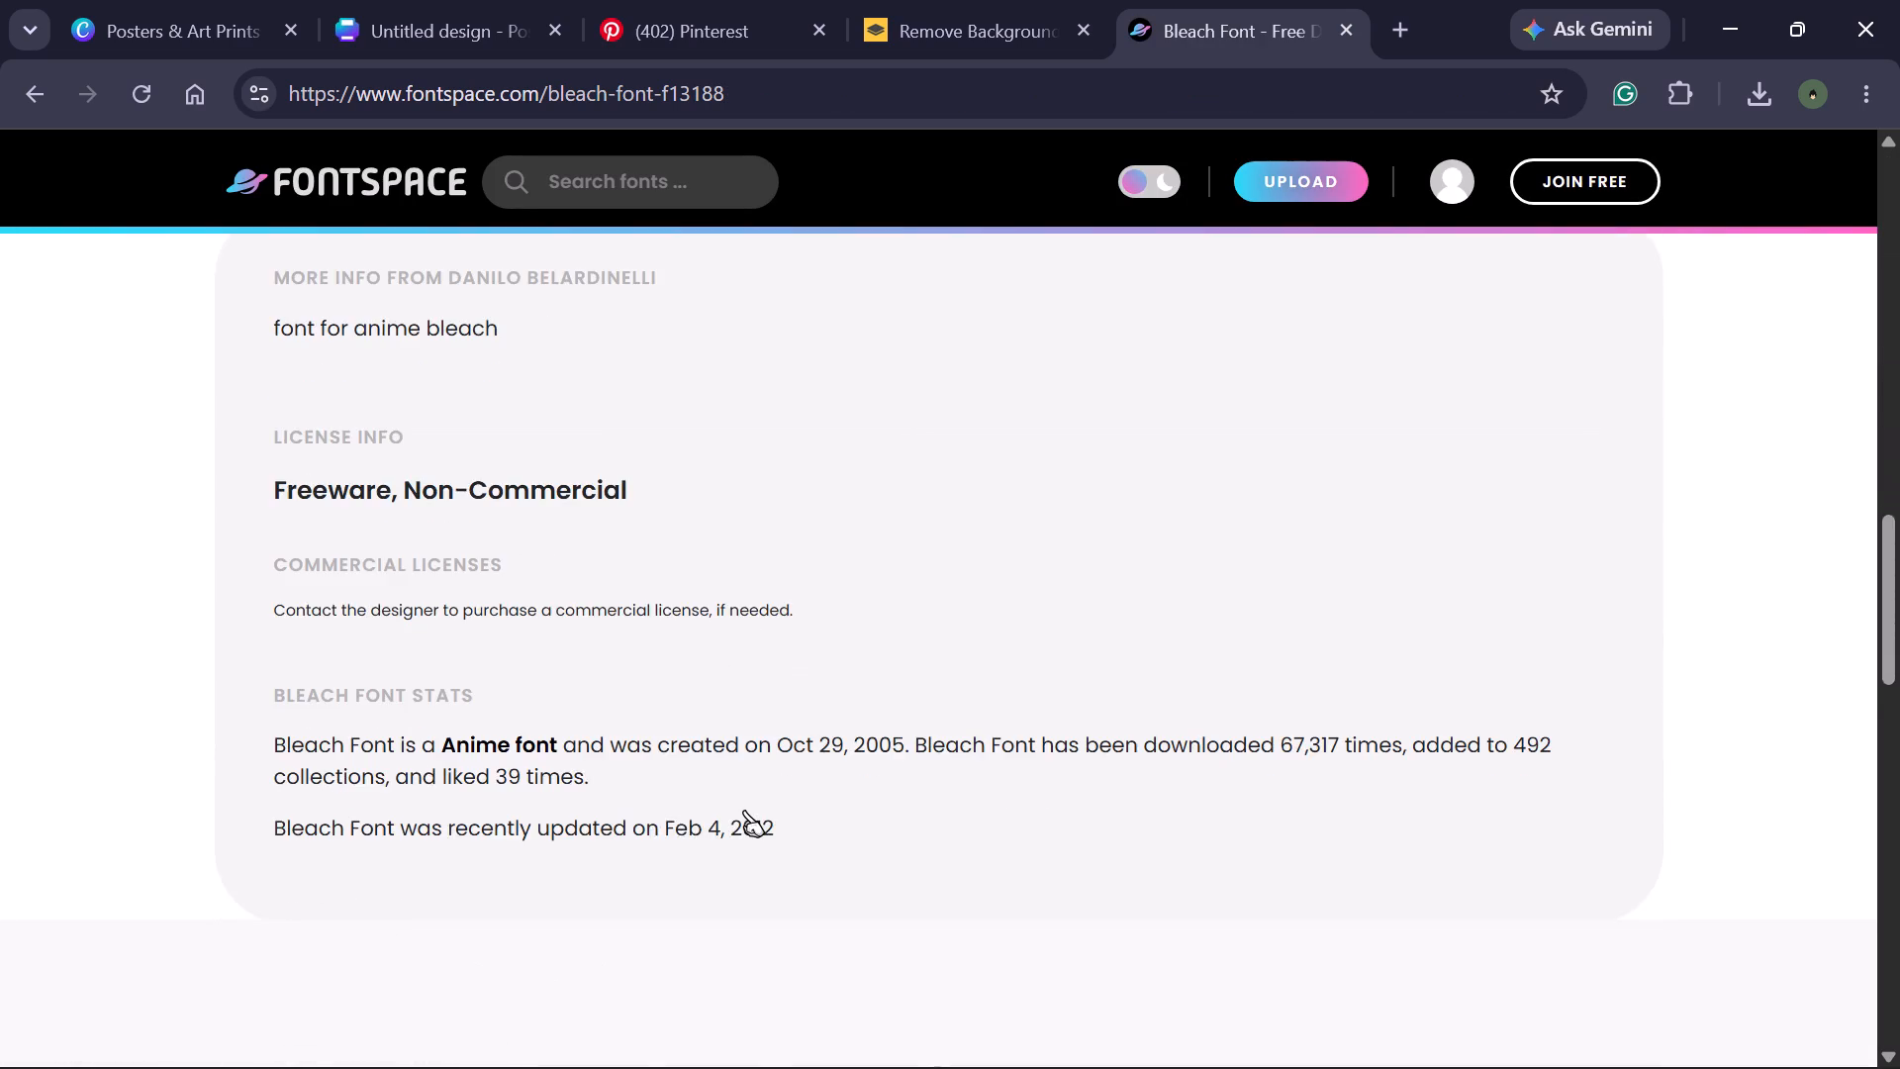
pyautogui.scroll(-10, 744, 810)
pyautogui.scroll(5, 724, 835)
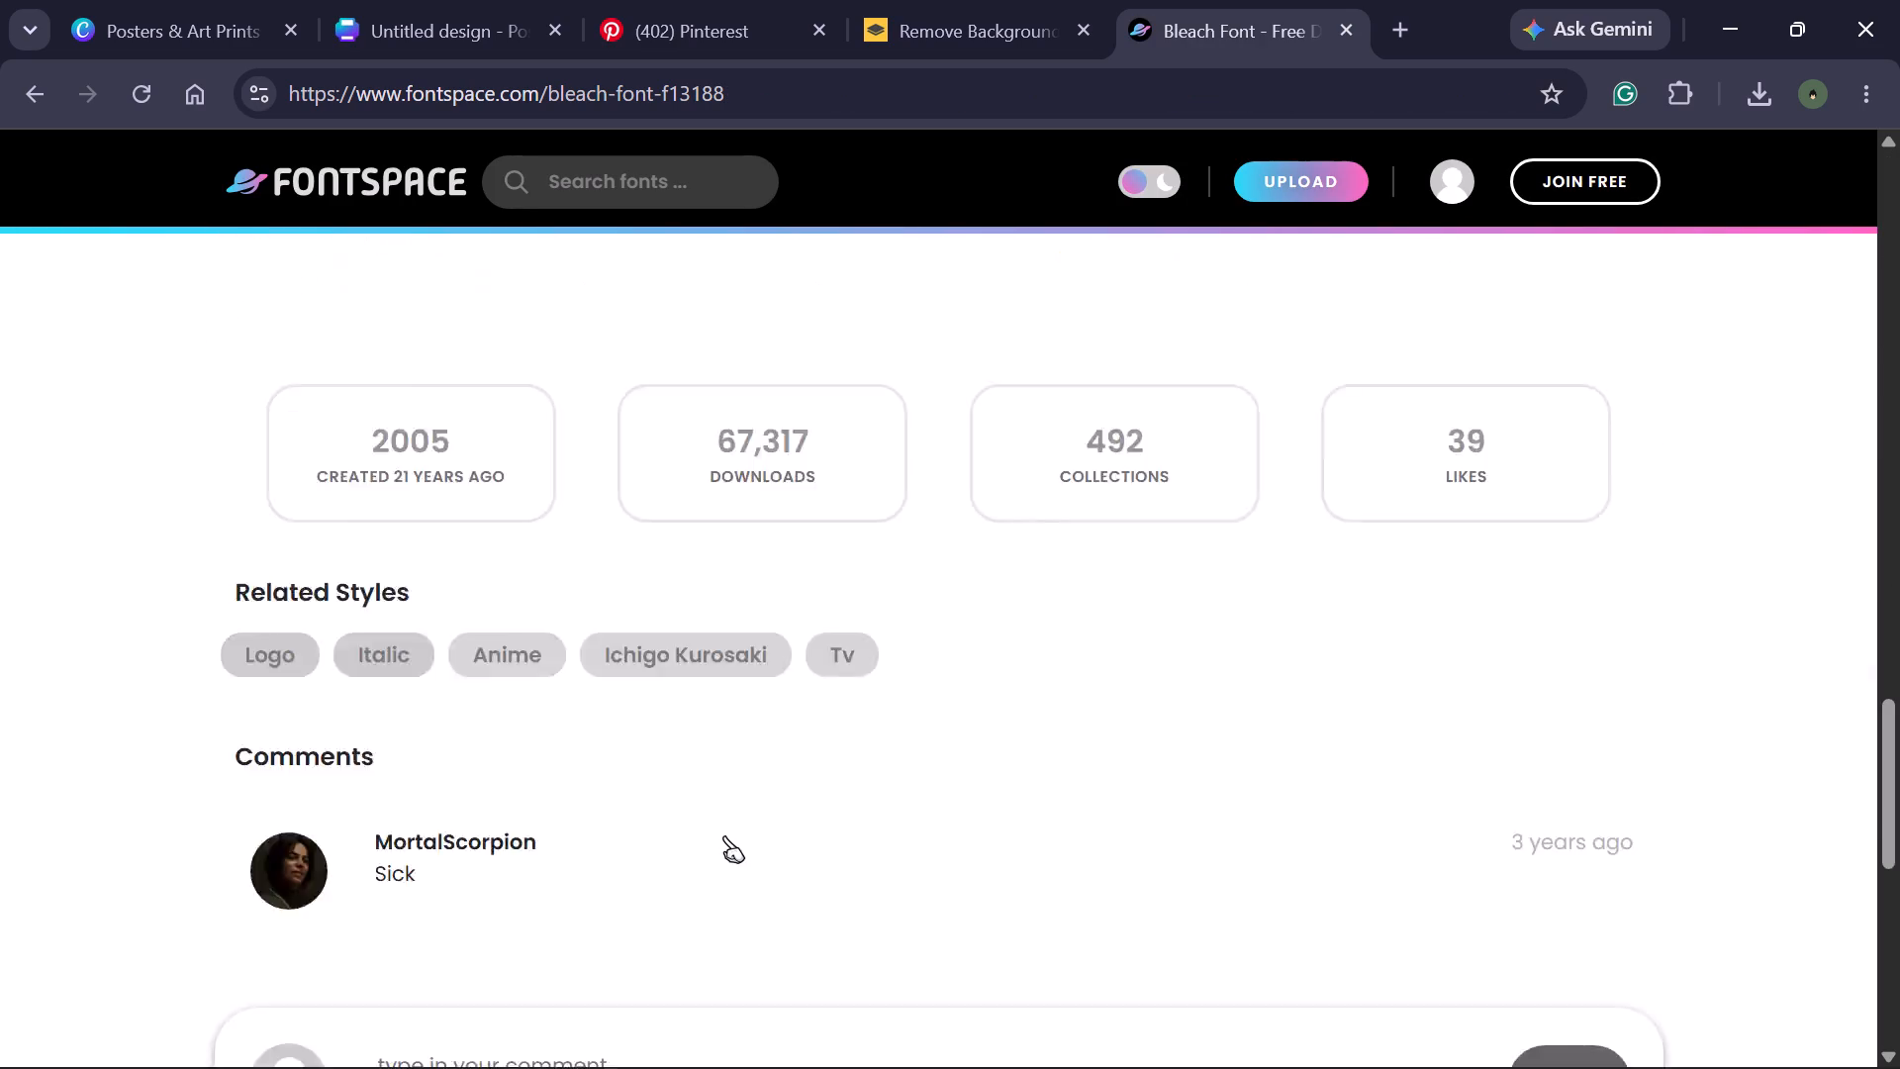
pyautogui.scroll(14, 724, 835)
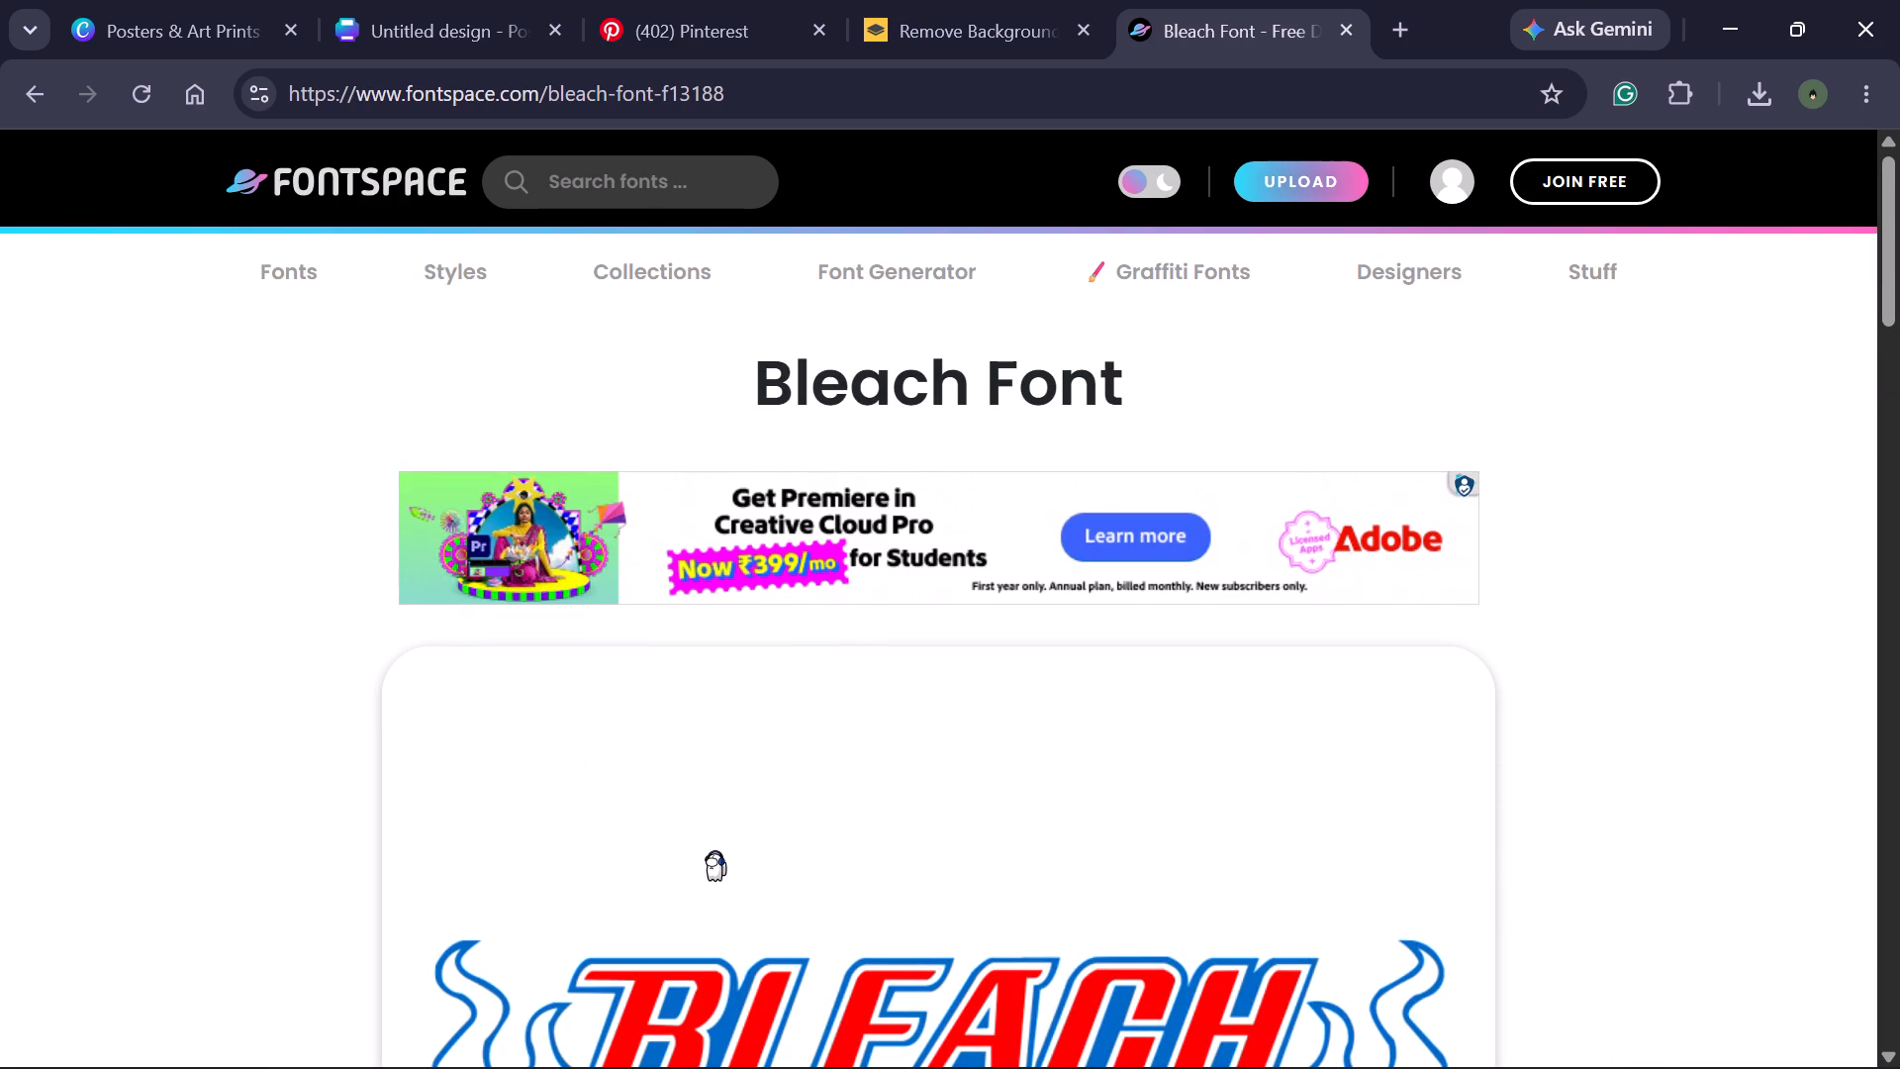
pyautogui.scroll(3, 714, 851)
pyautogui.scroll(-2, 791, 917)
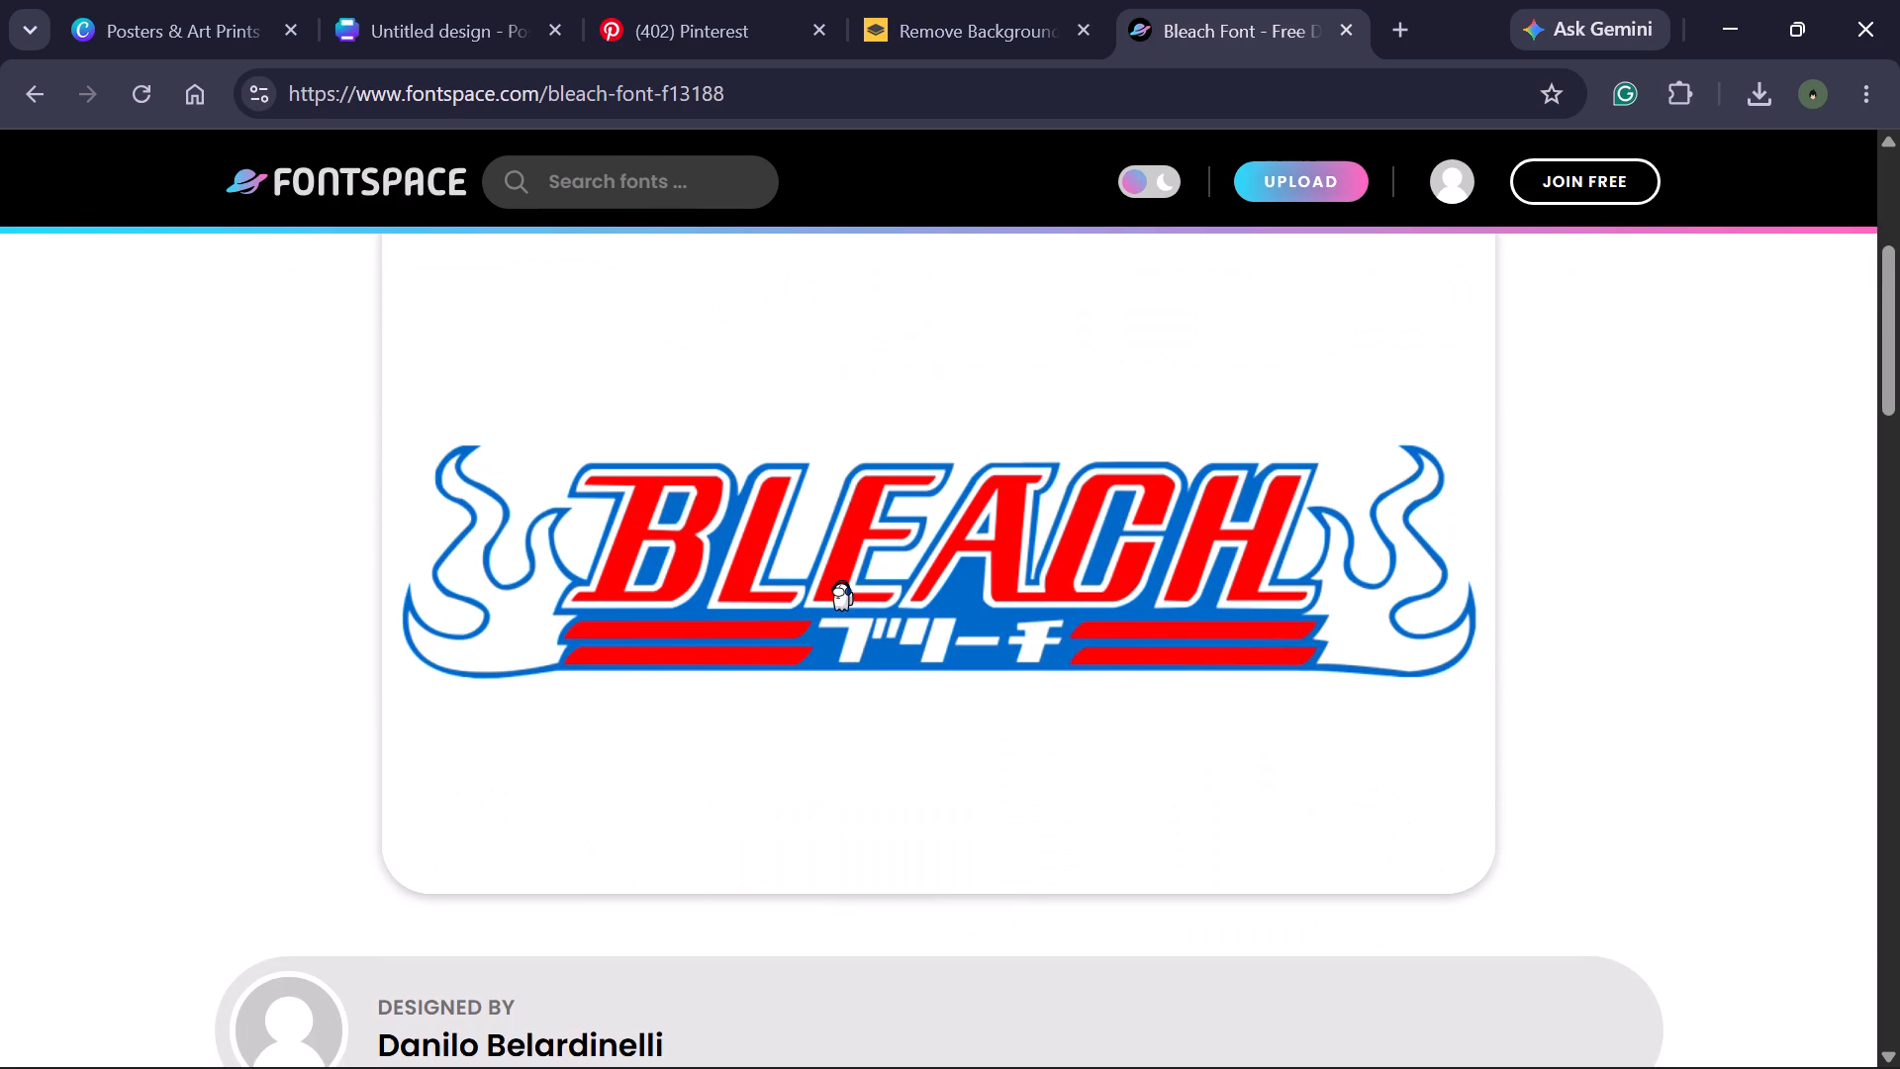
pyautogui.click(841, 580)
pyautogui.scroll(-1, 943, 617)
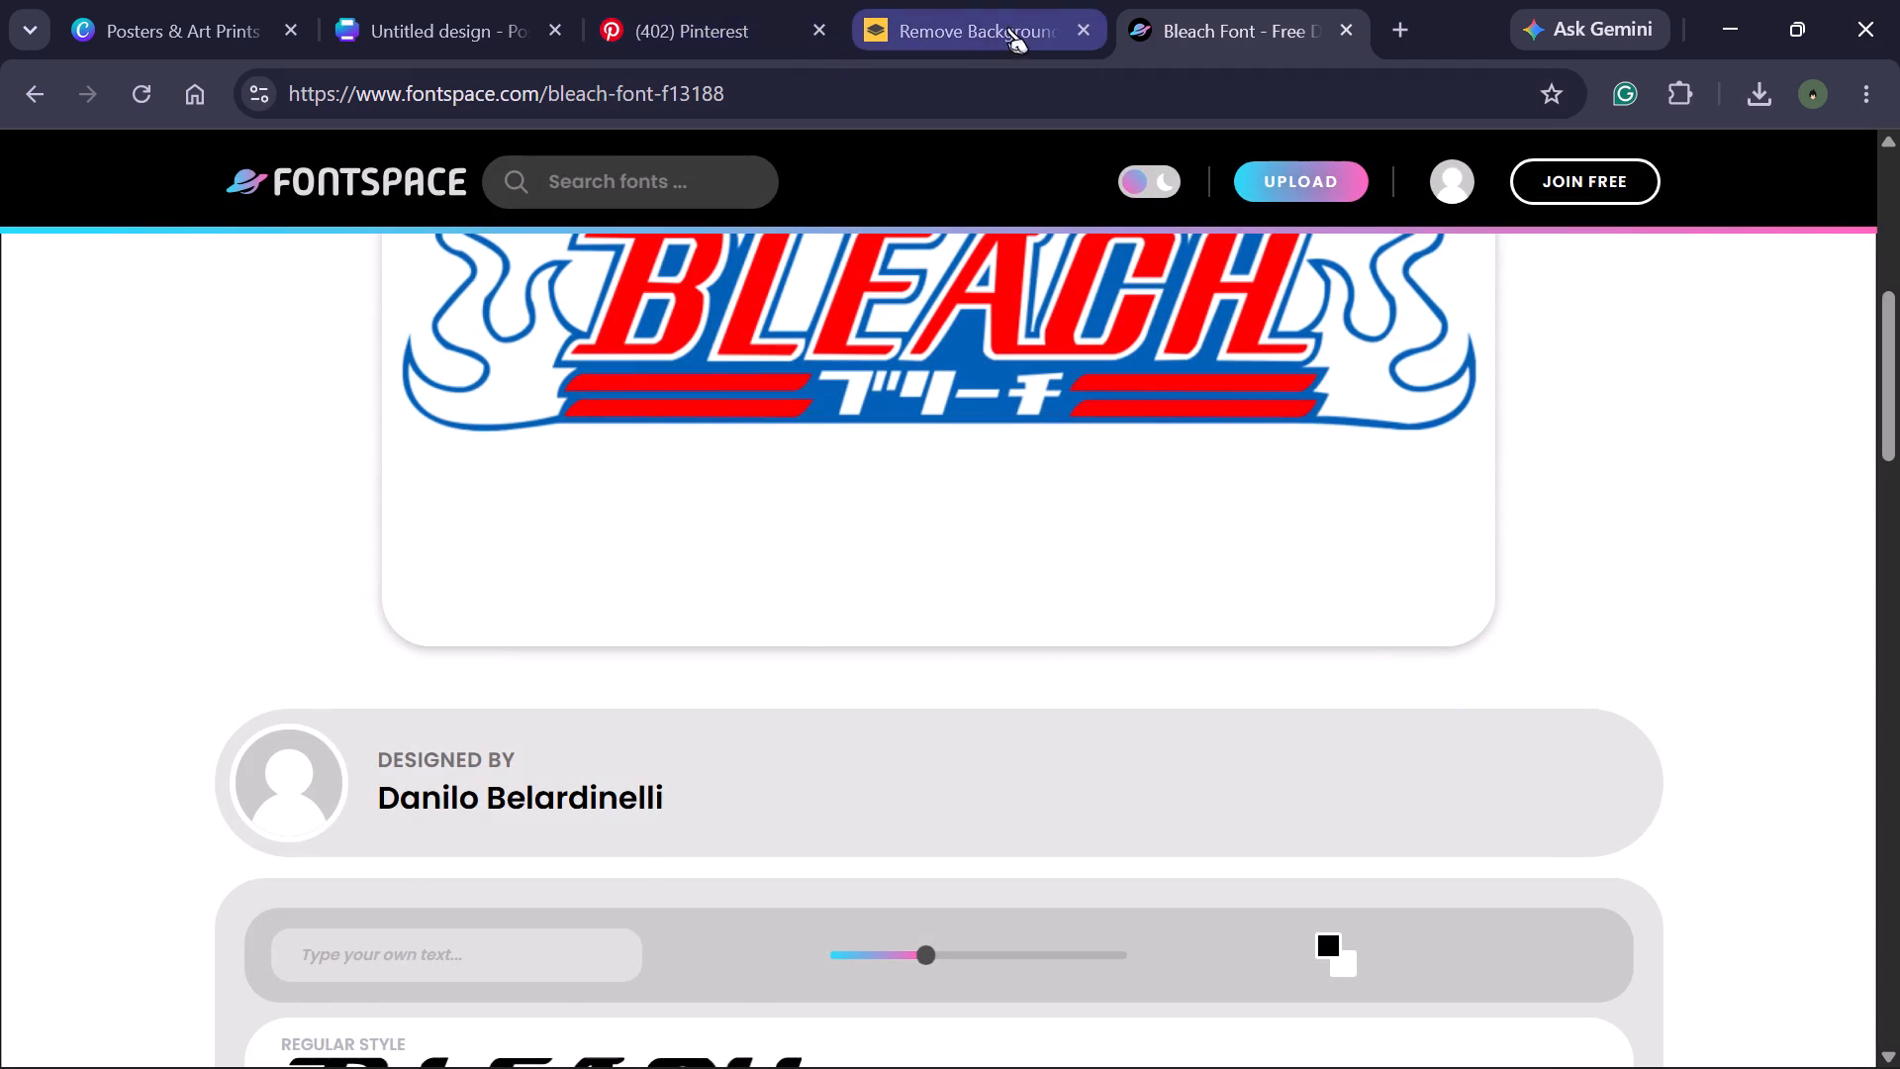
# Switch to the Canva poster design, delete the black garganta image from the page and dismiss the Chrome extension offer.
pyautogui.click(970, 19)
pyautogui.moveTo(430, 0); pyautogui.dragTo(441, 9)
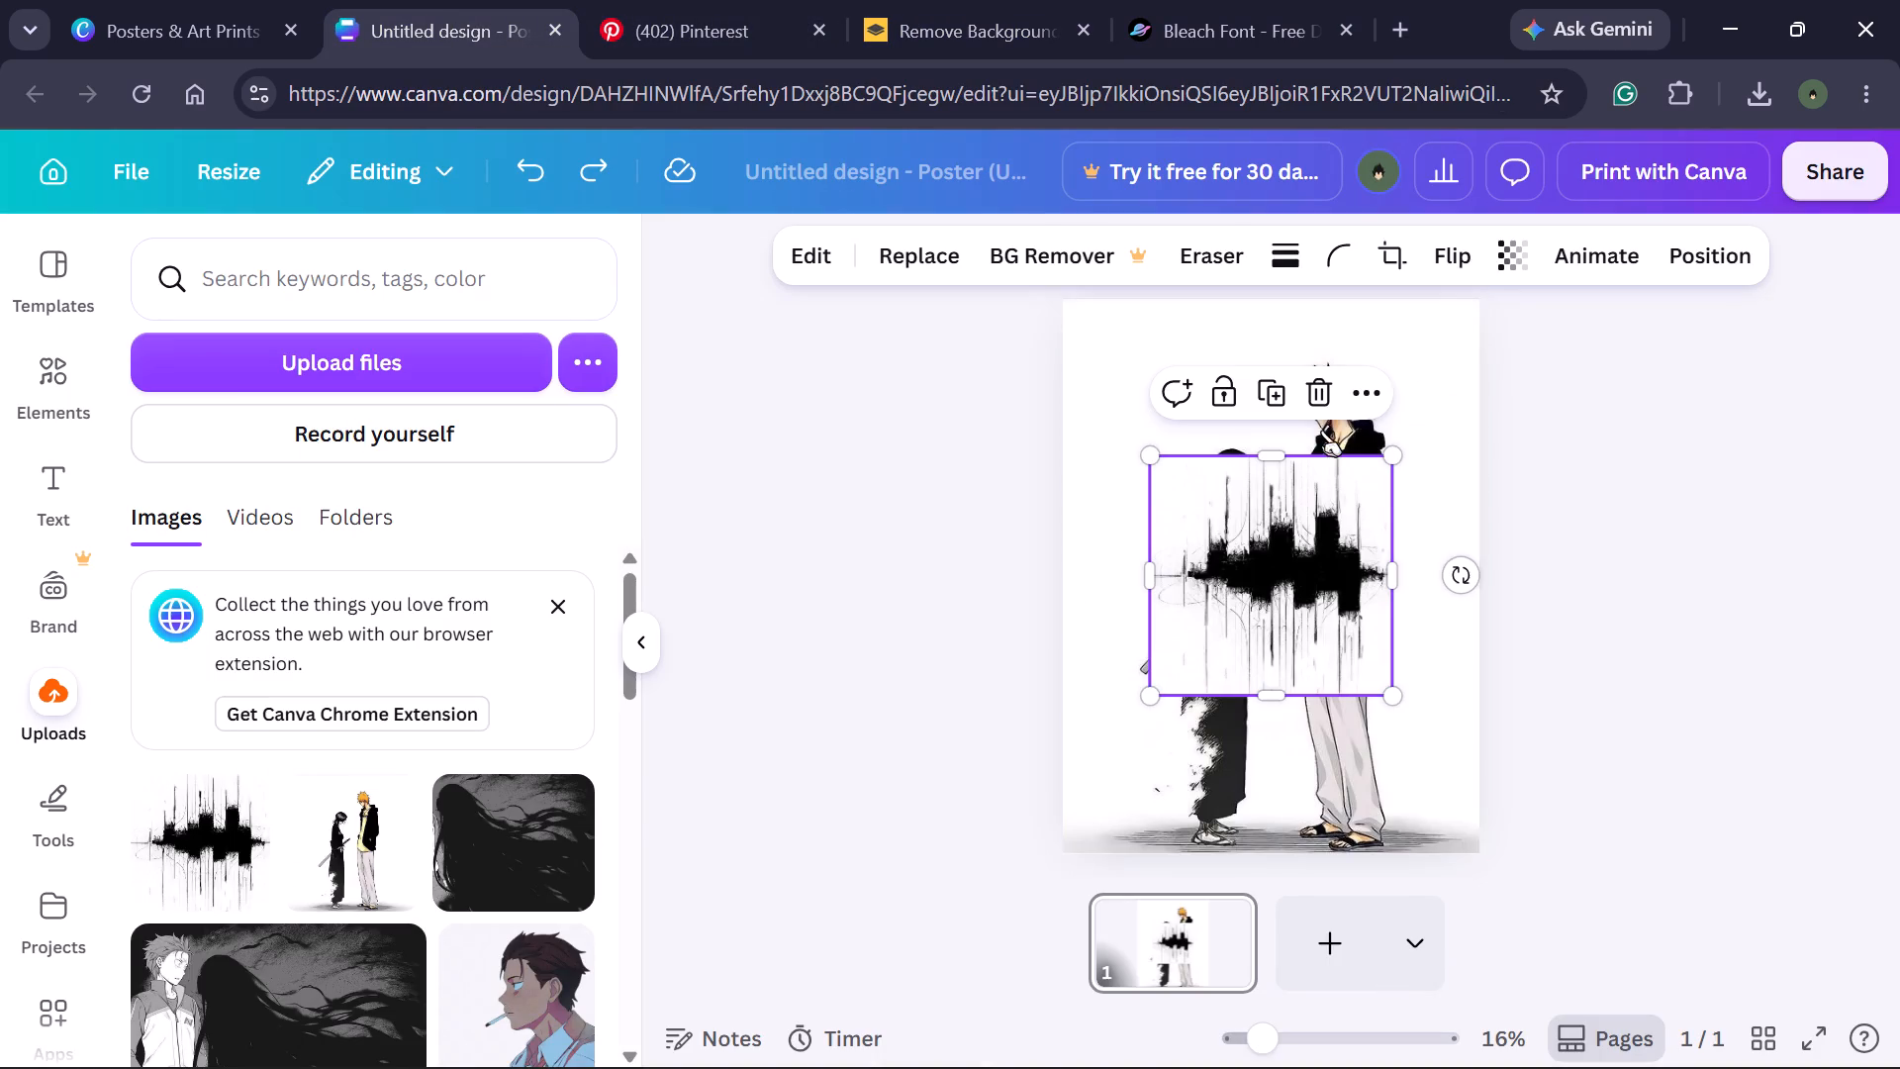
pyautogui.click(1316, 396)
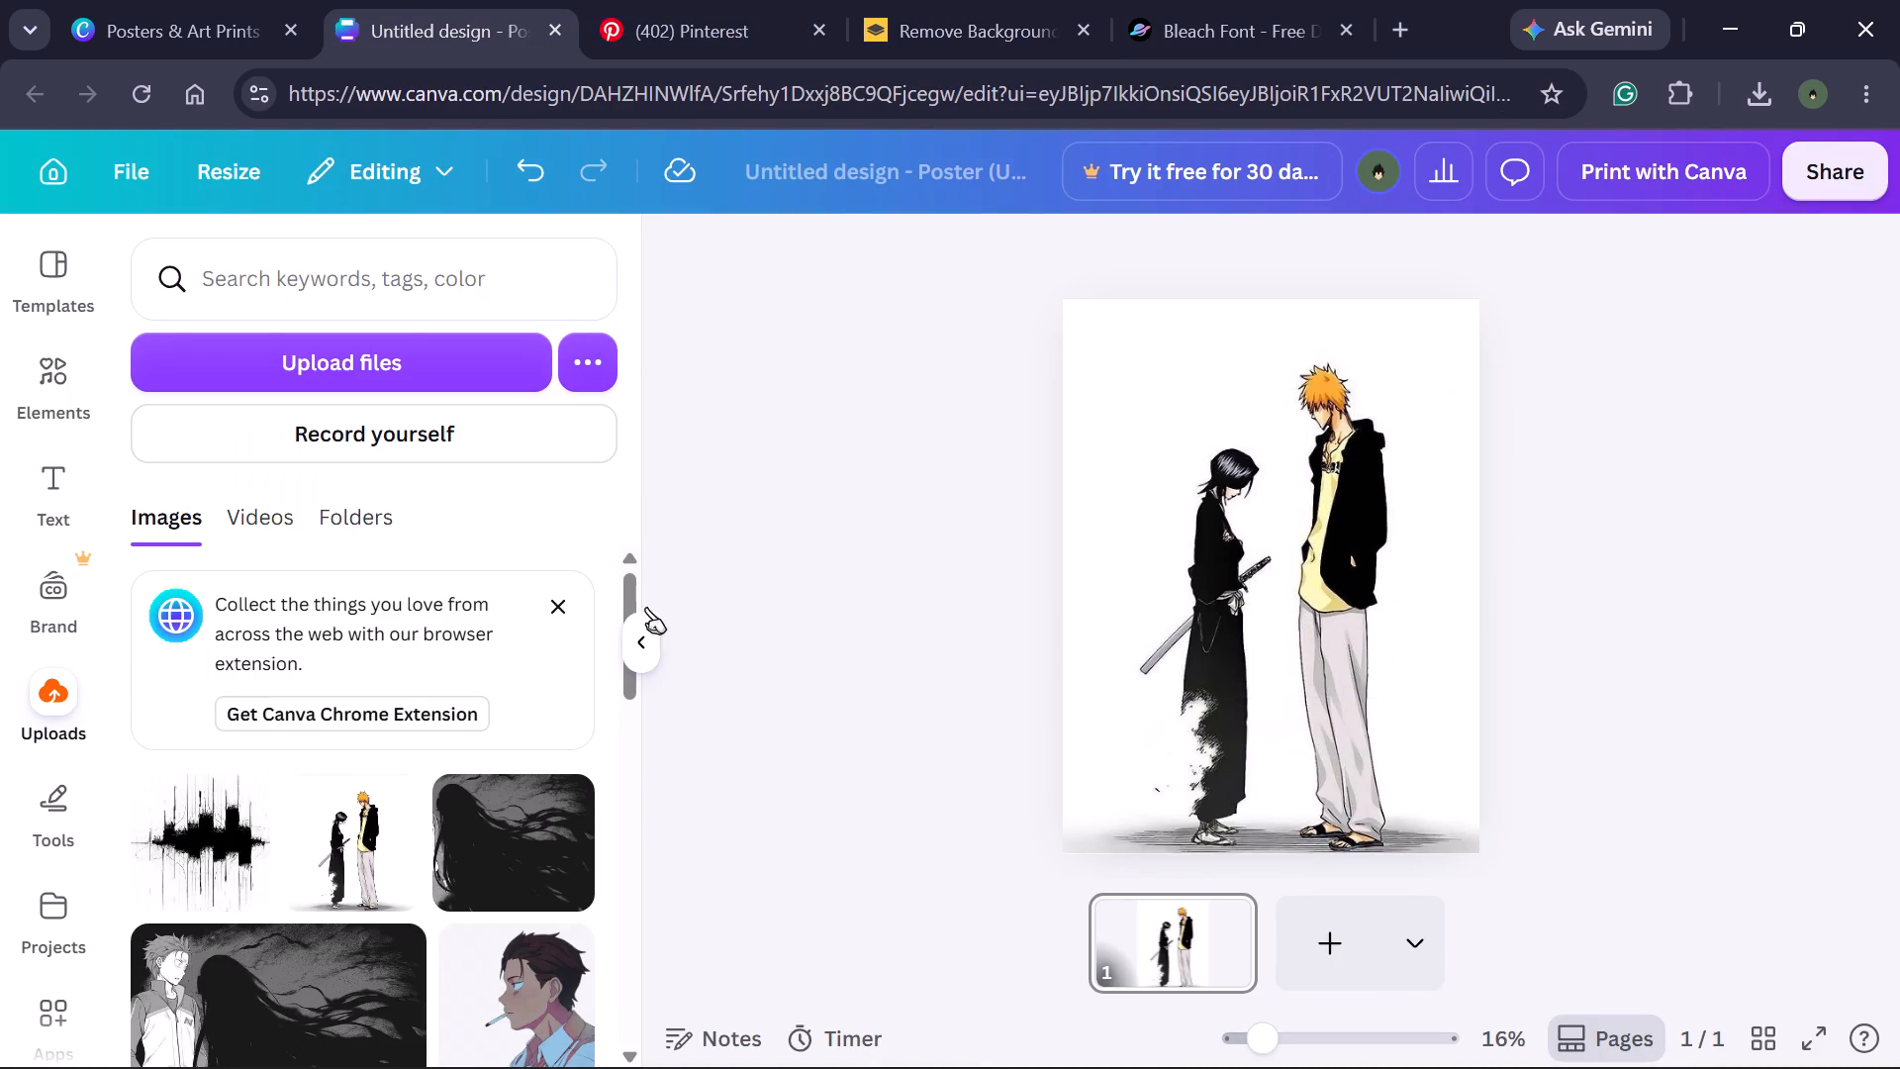
pyautogui.click(562, 601)
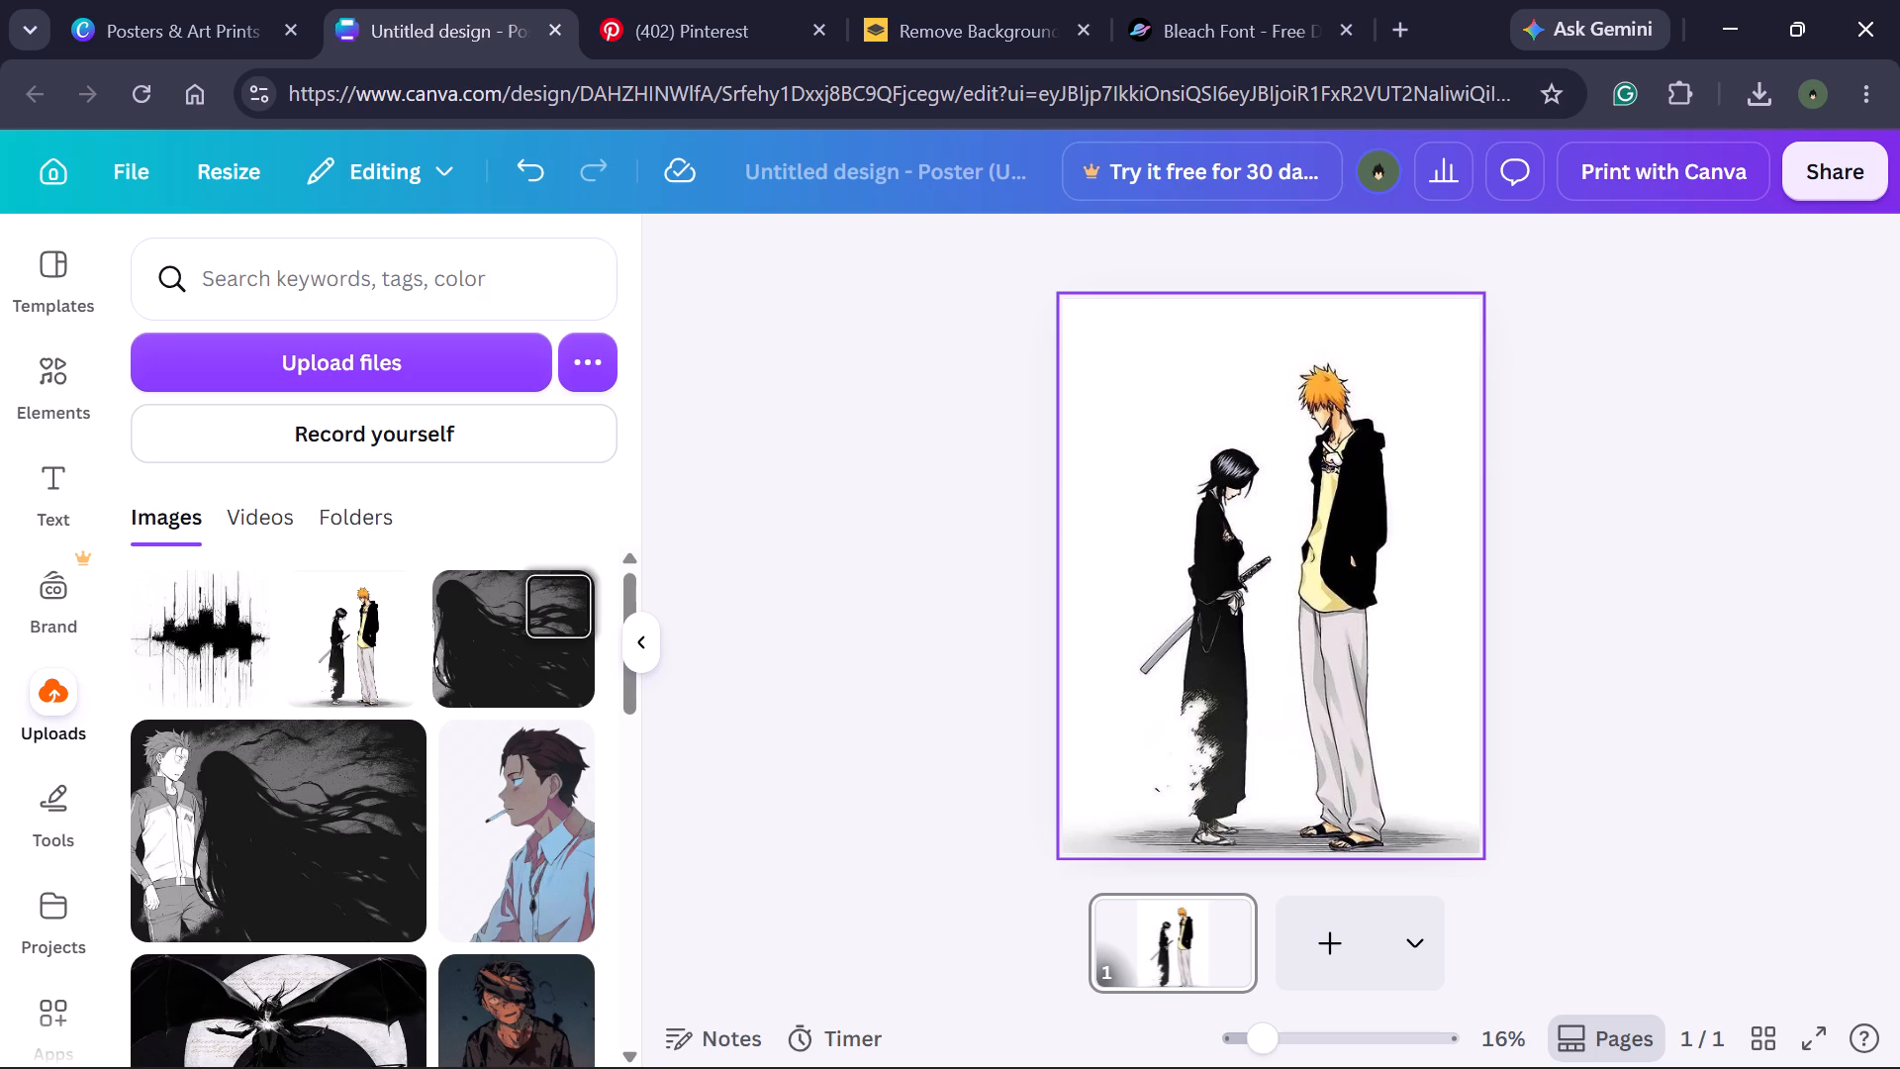
# Open the poster templates and look through the recently used and recommended ones for layout ideas.
pyautogui.click(41, 387)
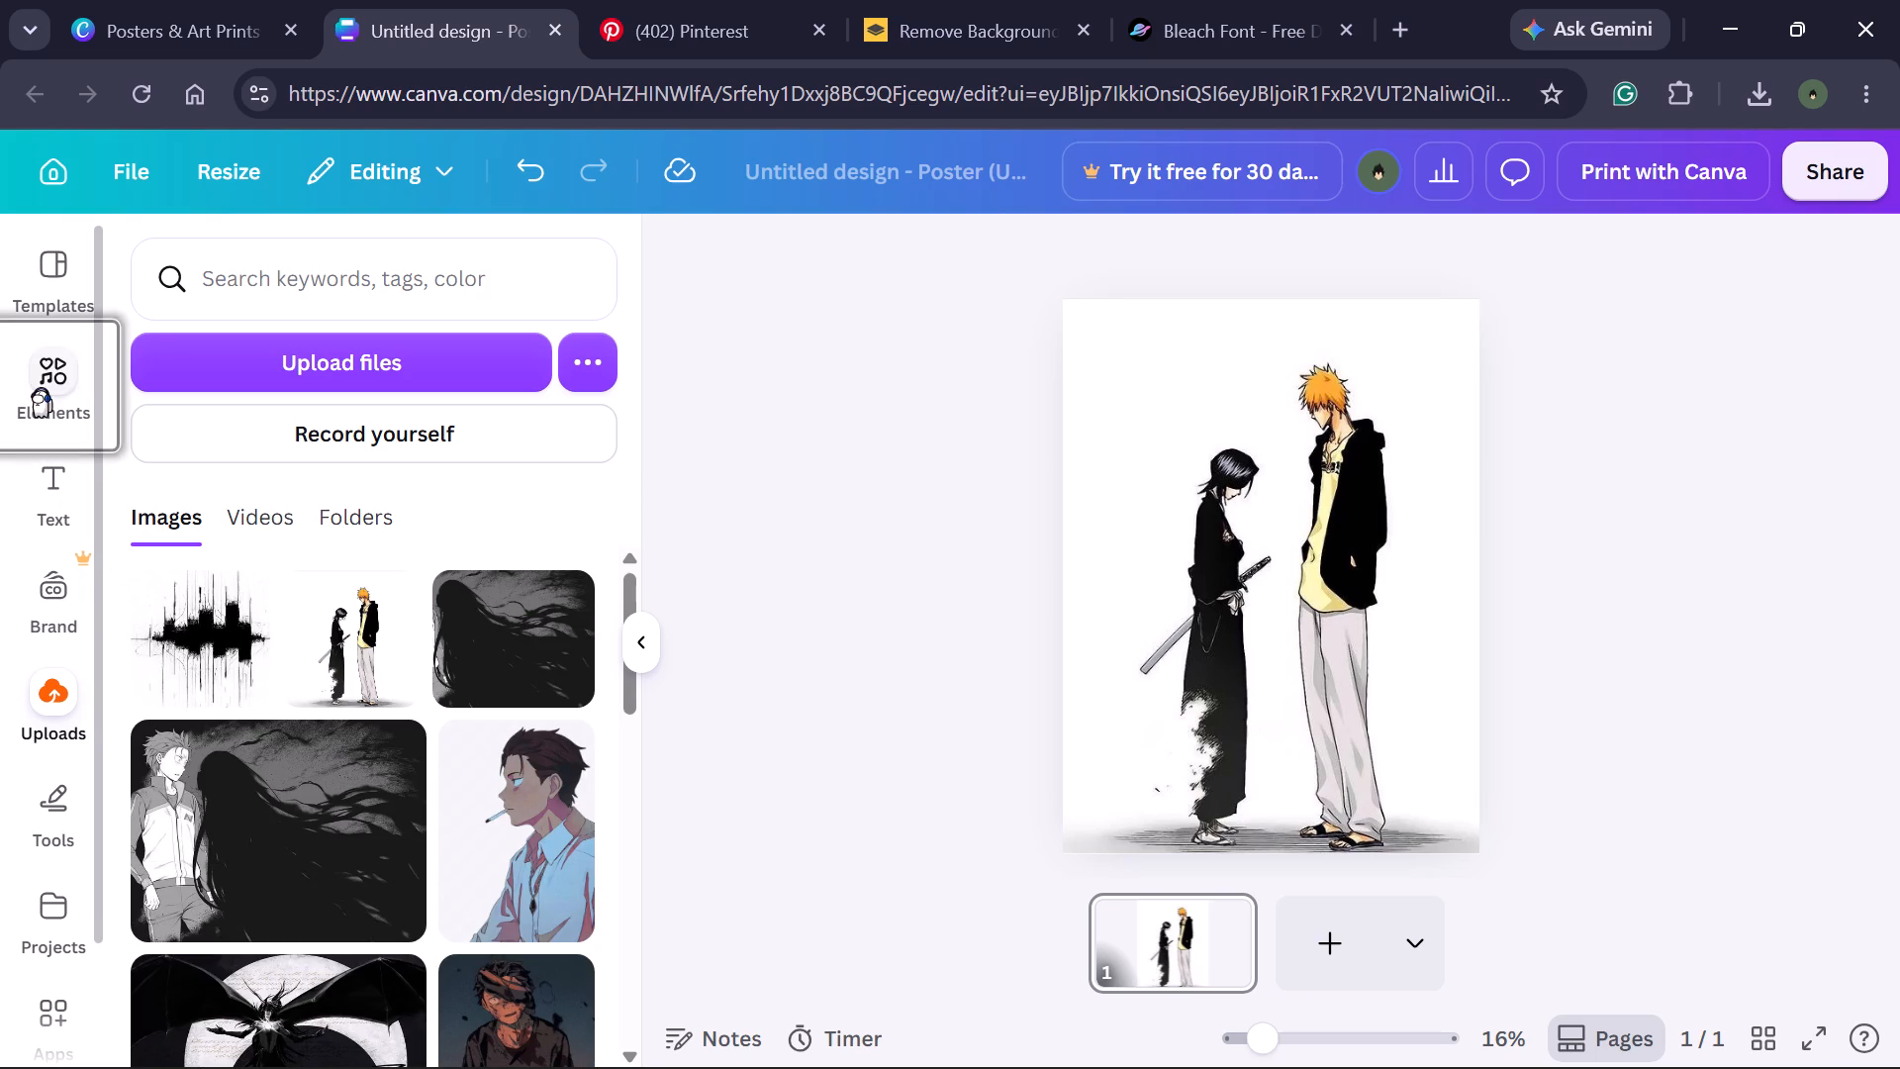
pyautogui.click(50, 271)
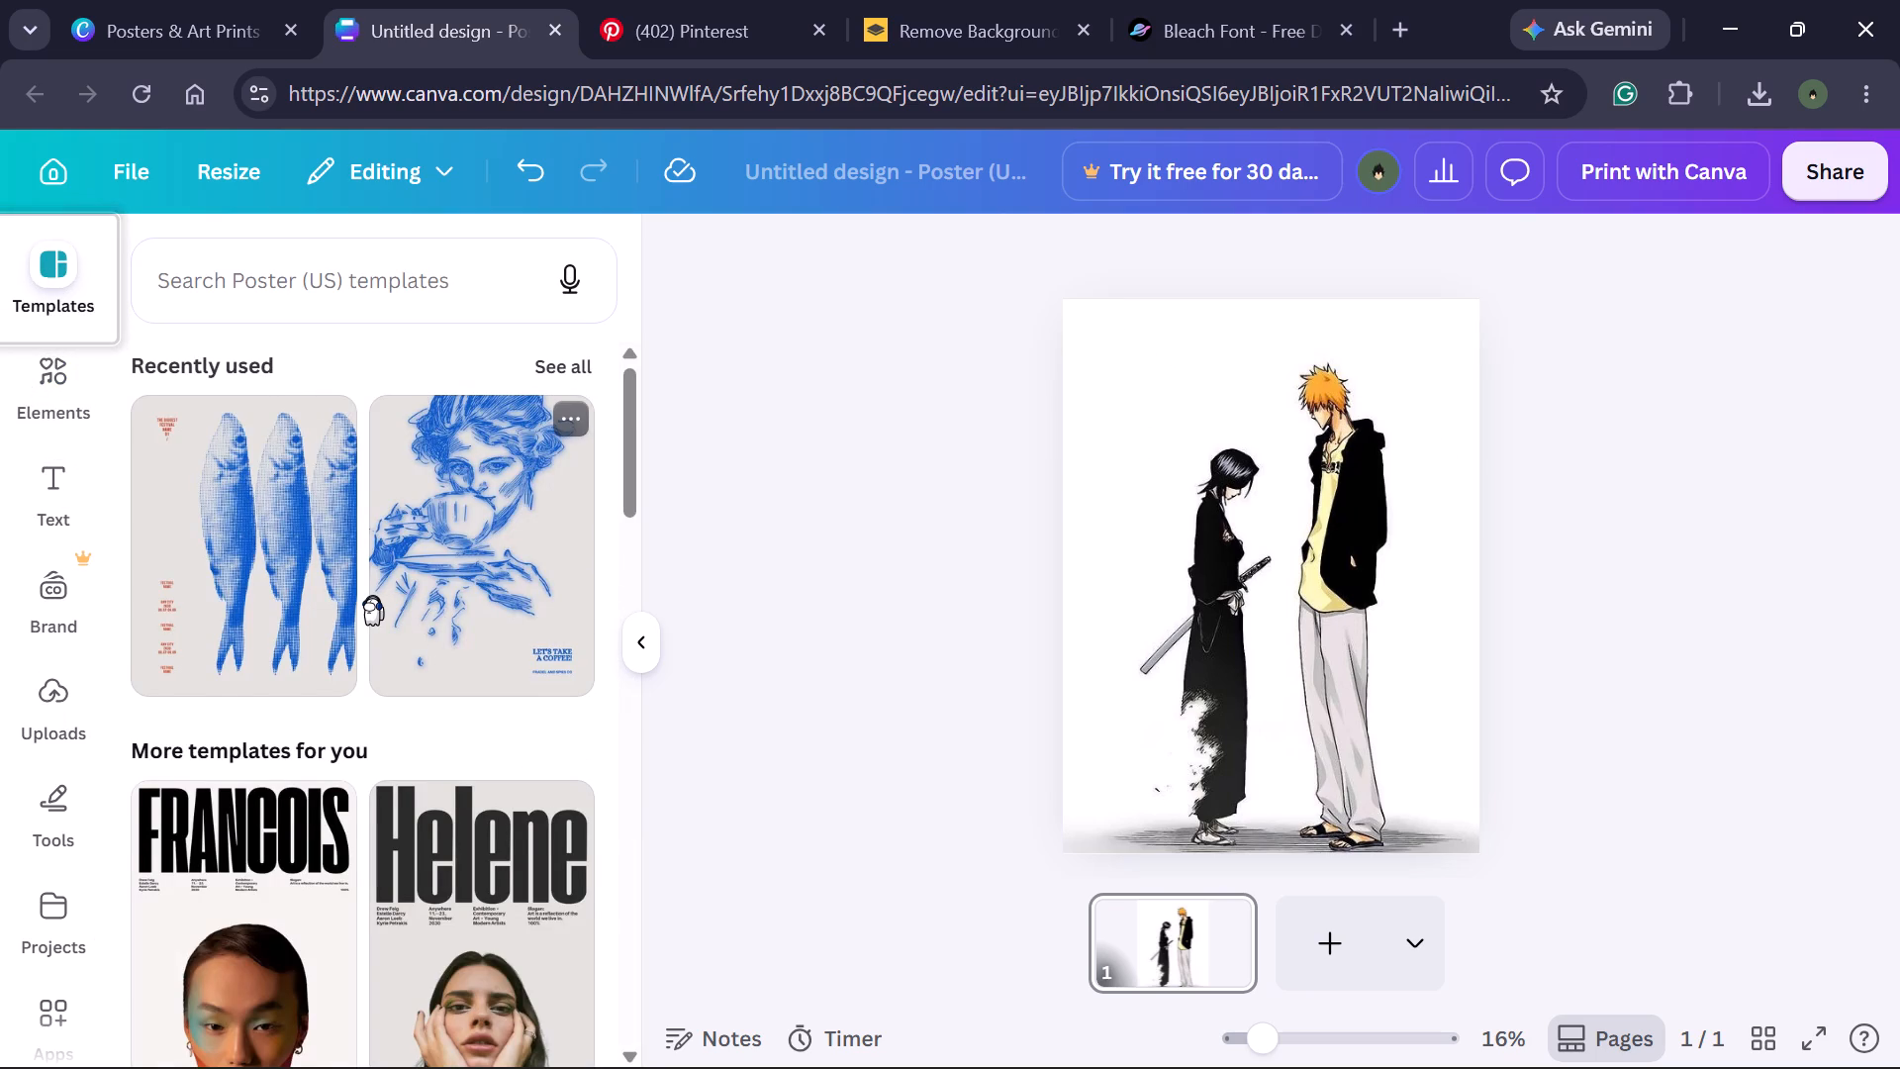
pyautogui.scroll(-1, 372, 595)
pyautogui.scroll(2, 399, 583)
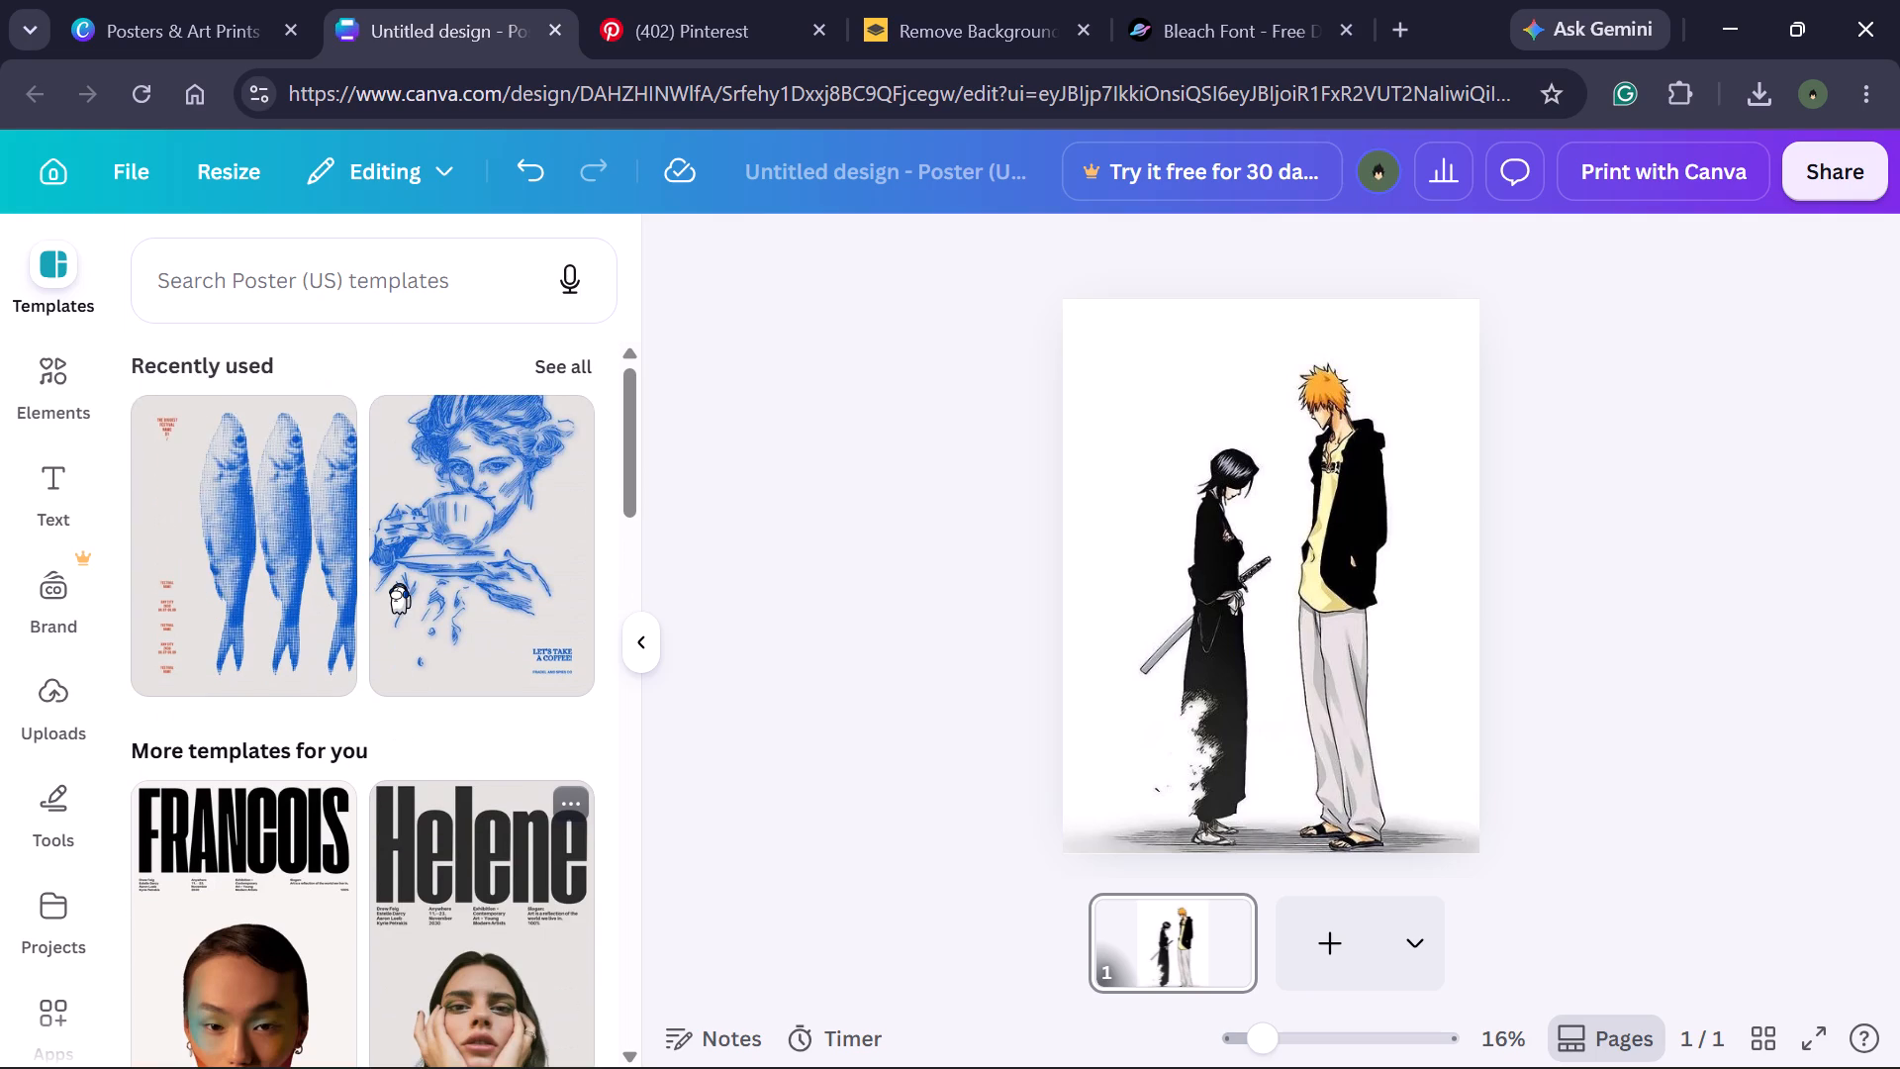
pyautogui.scroll(-3, 399, 583)
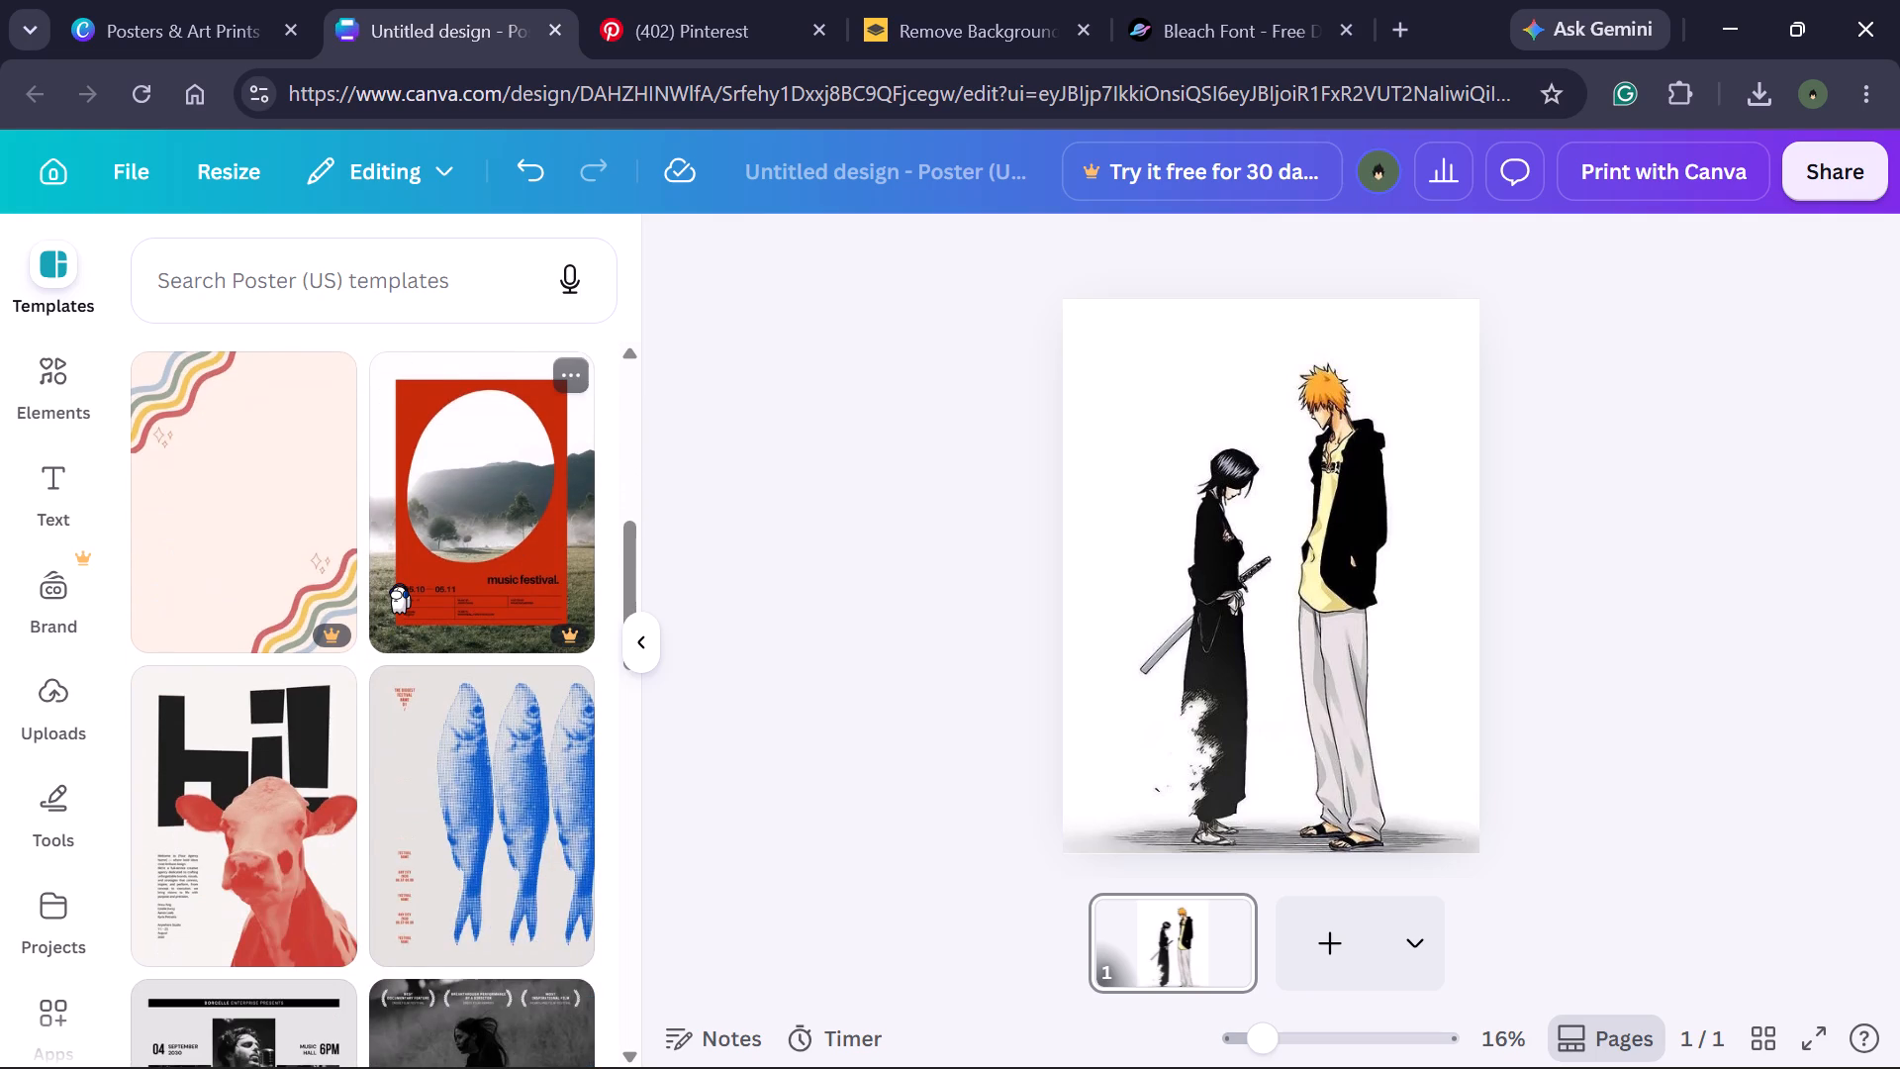
pyautogui.scroll(-1, 399, 583)
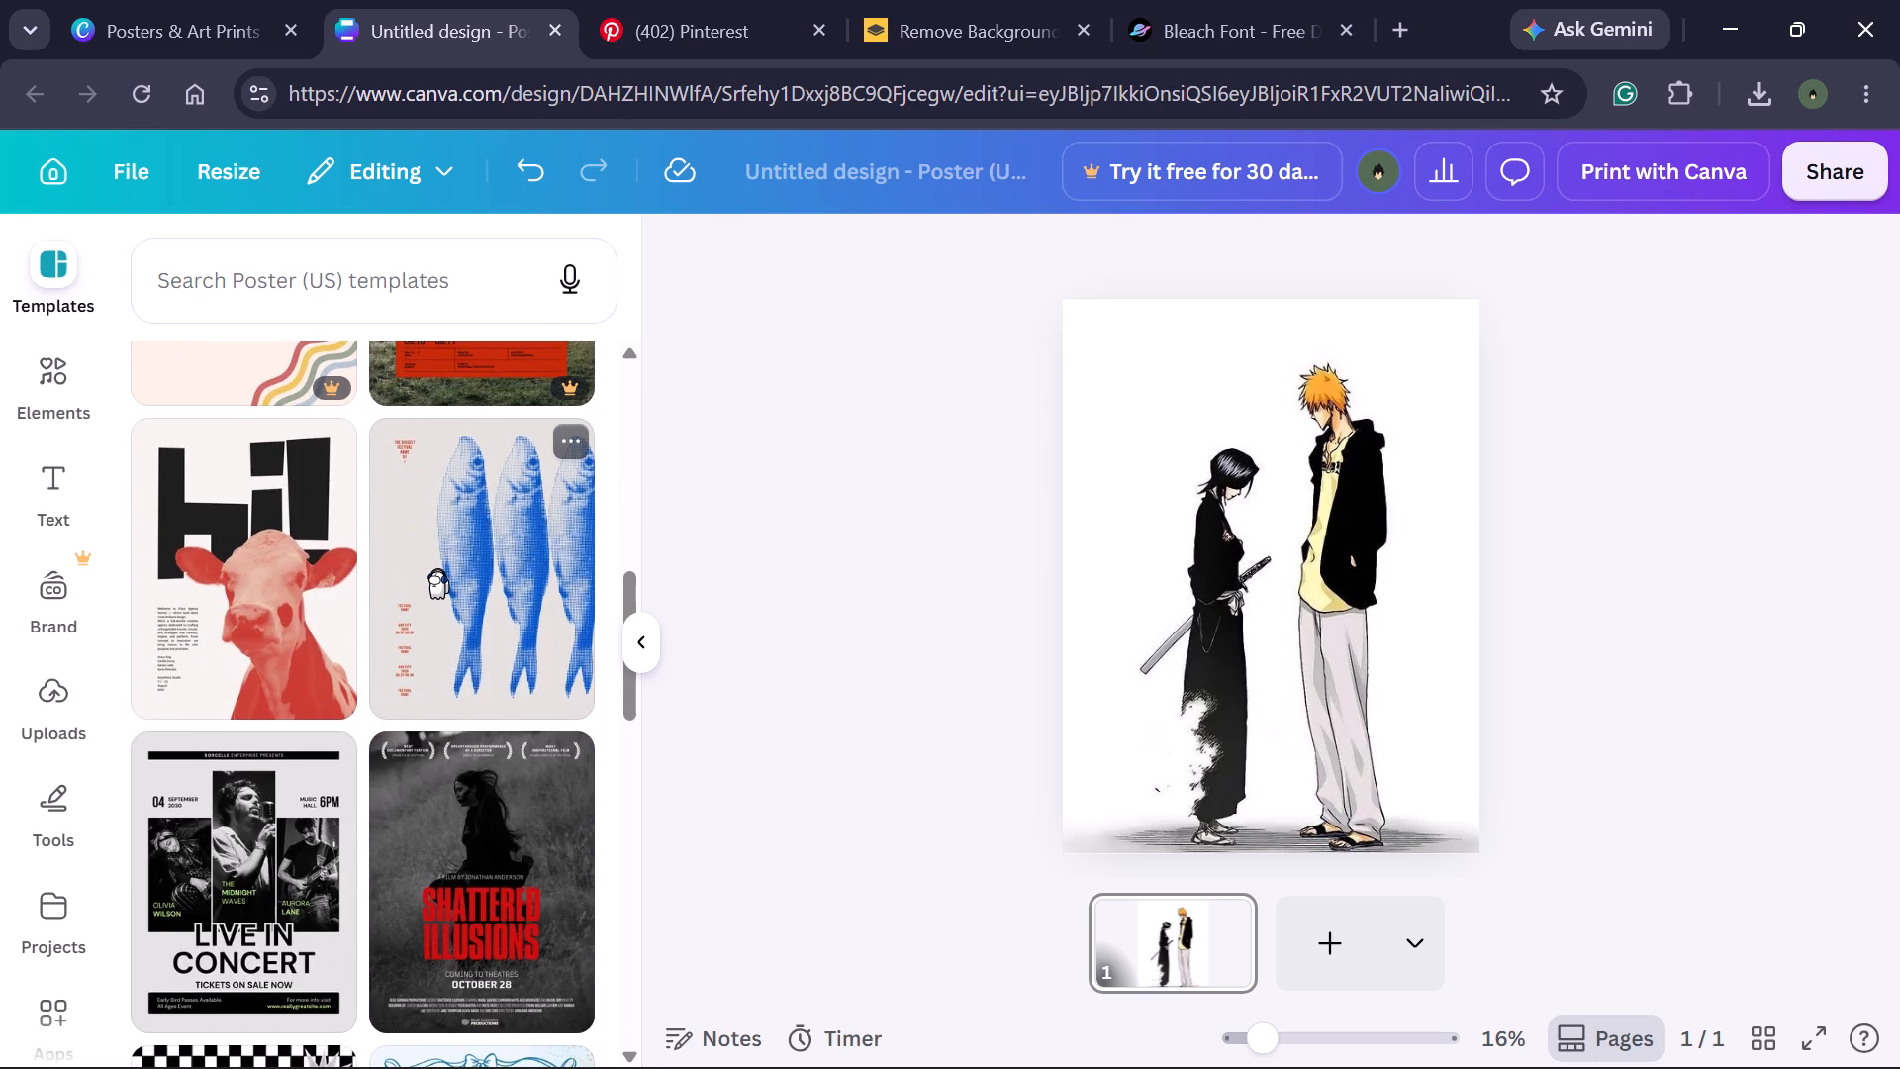
pyautogui.scroll(-1, 437, 568)
pyautogui.scroll(4, 427, 553)
# Search the poster templates for "sayonara", look over what is offered, and clear the search.
pyautogui.click(457, 278)
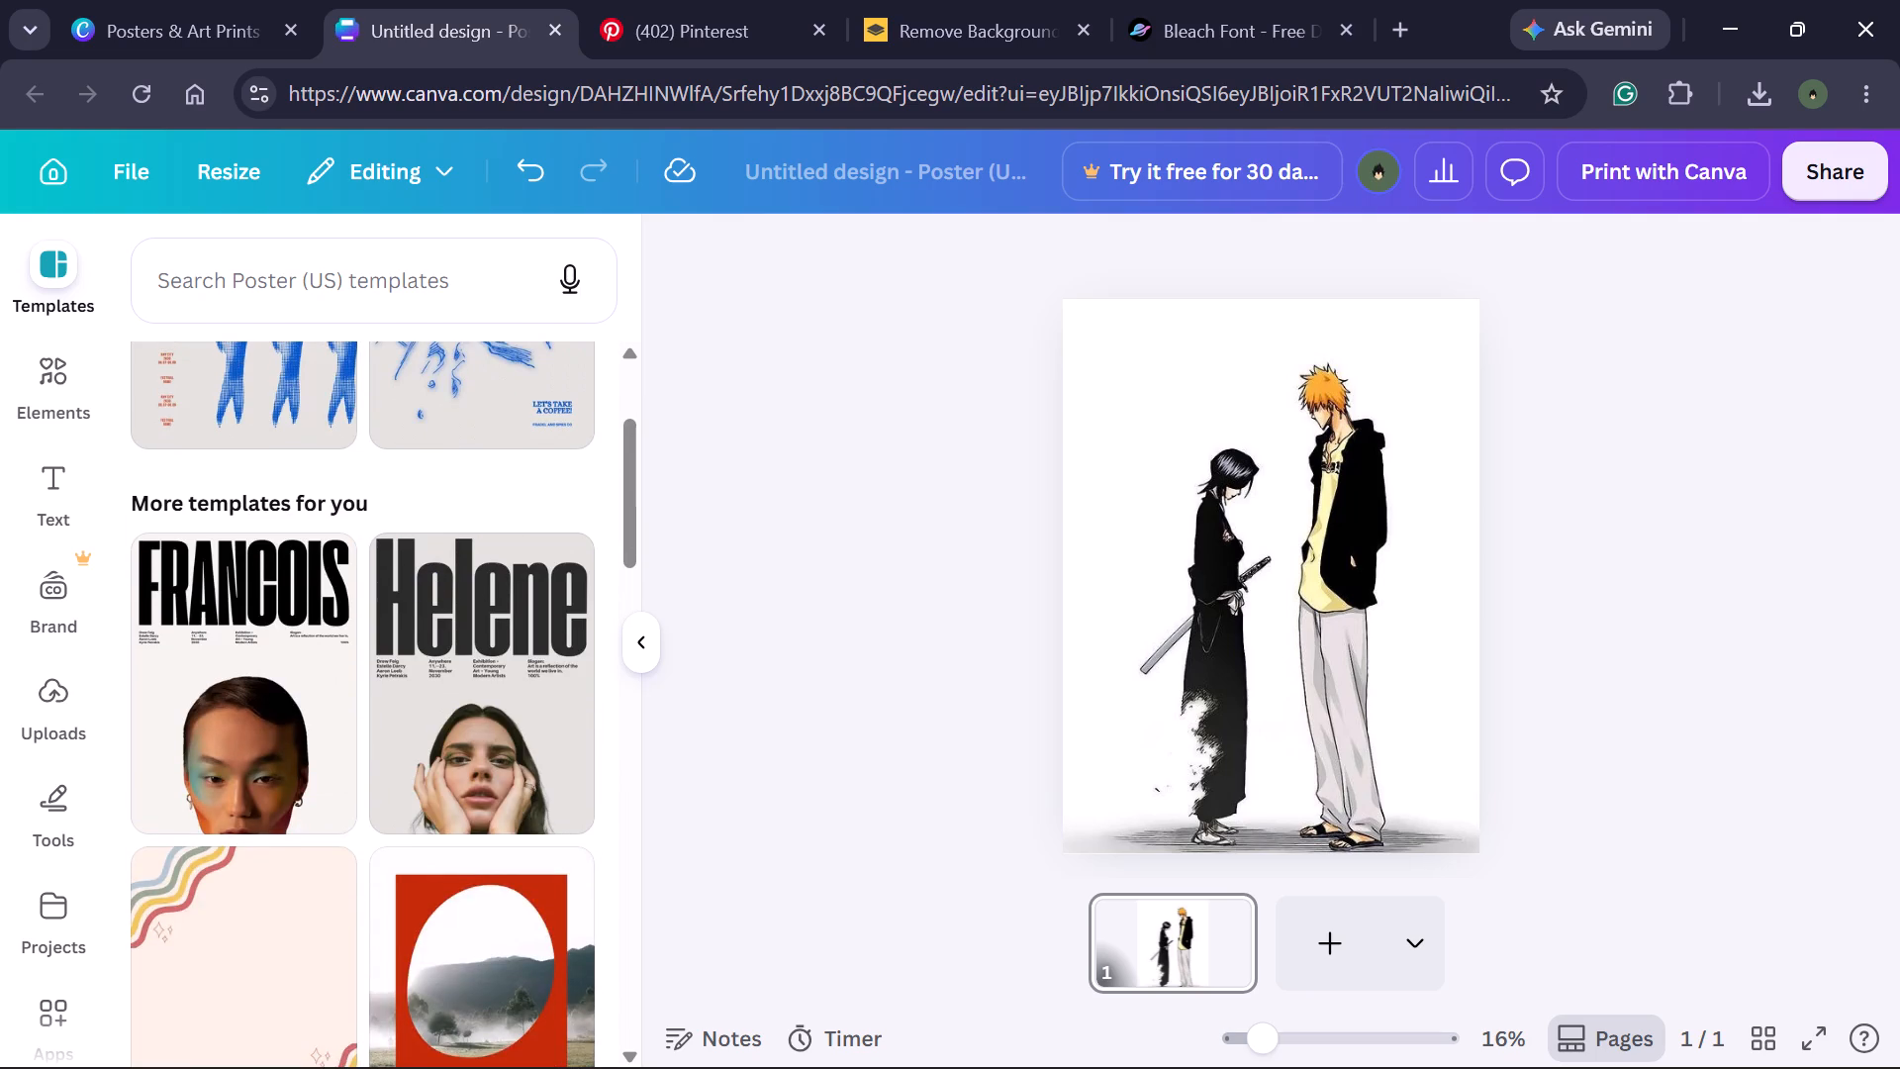
pyautogui.press('s')
pyautogui.write('ay')
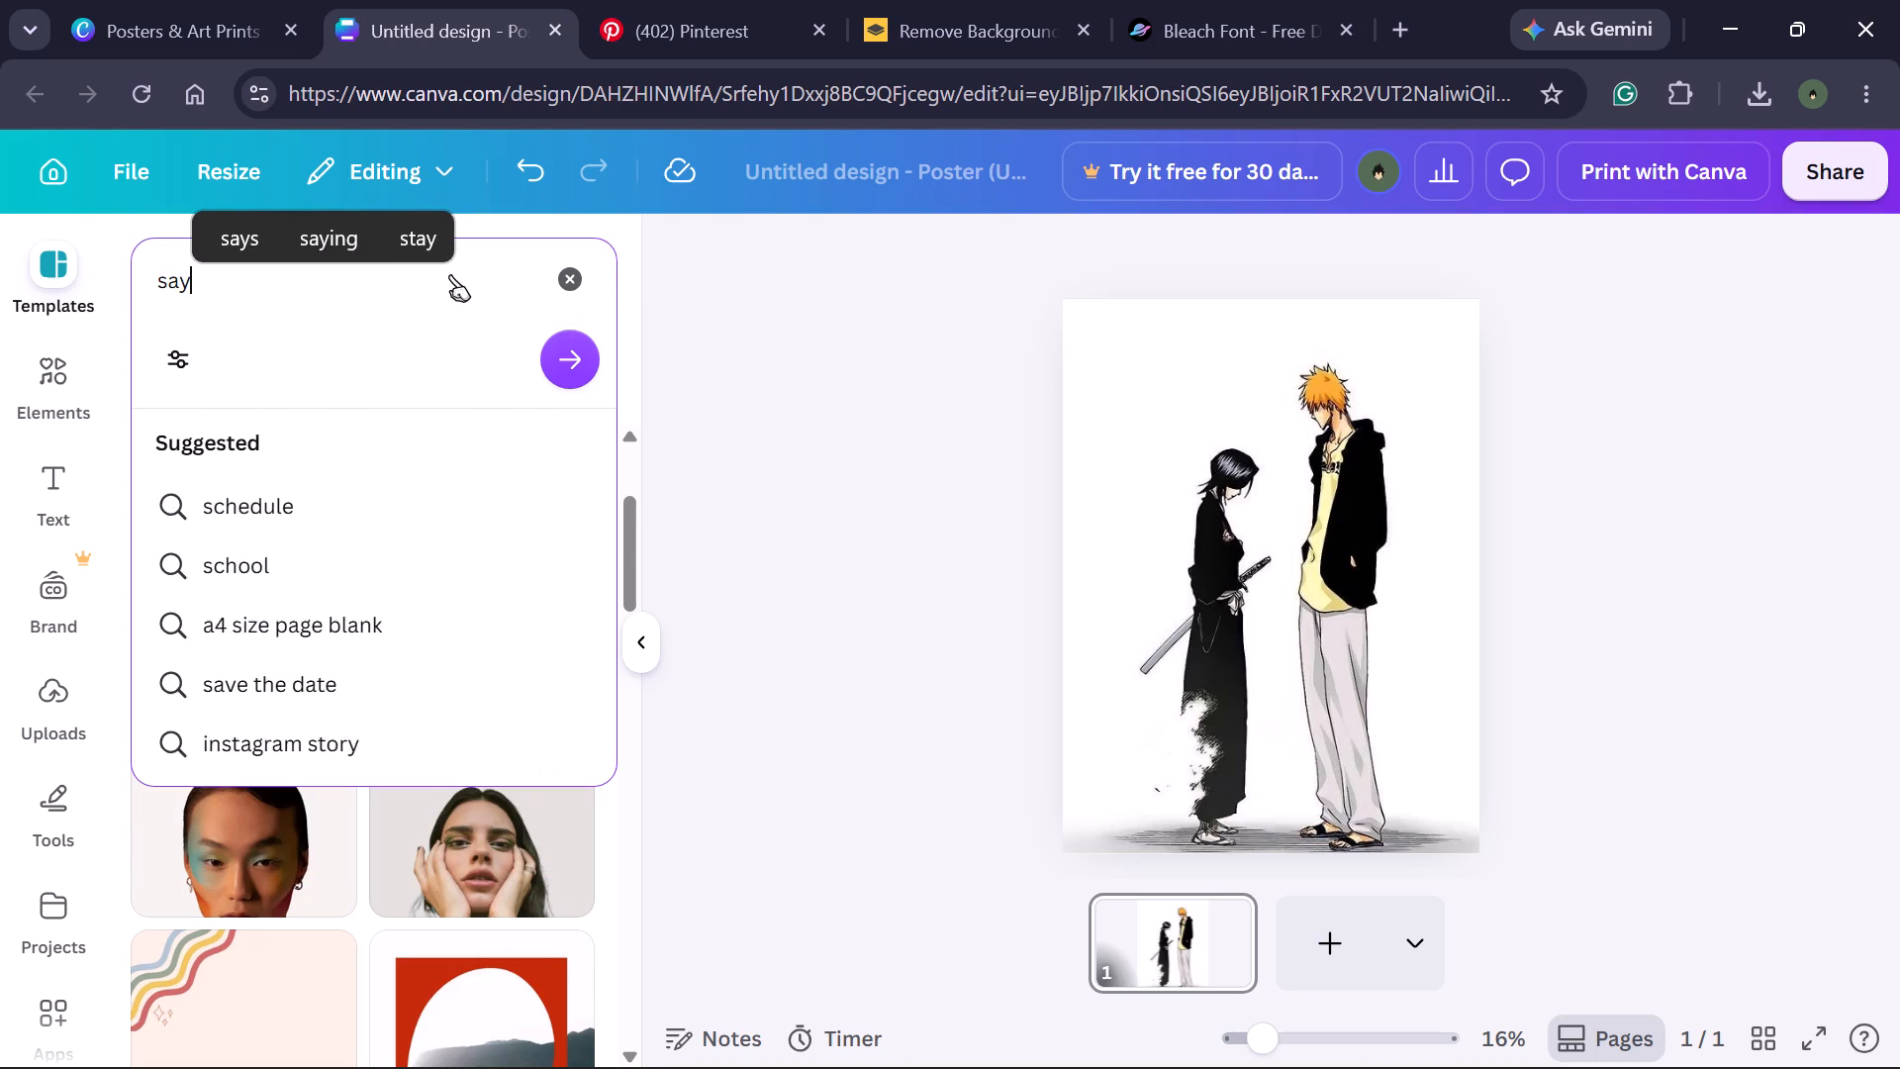
pyautogui.write('onara')
pyautogui.press('Return')
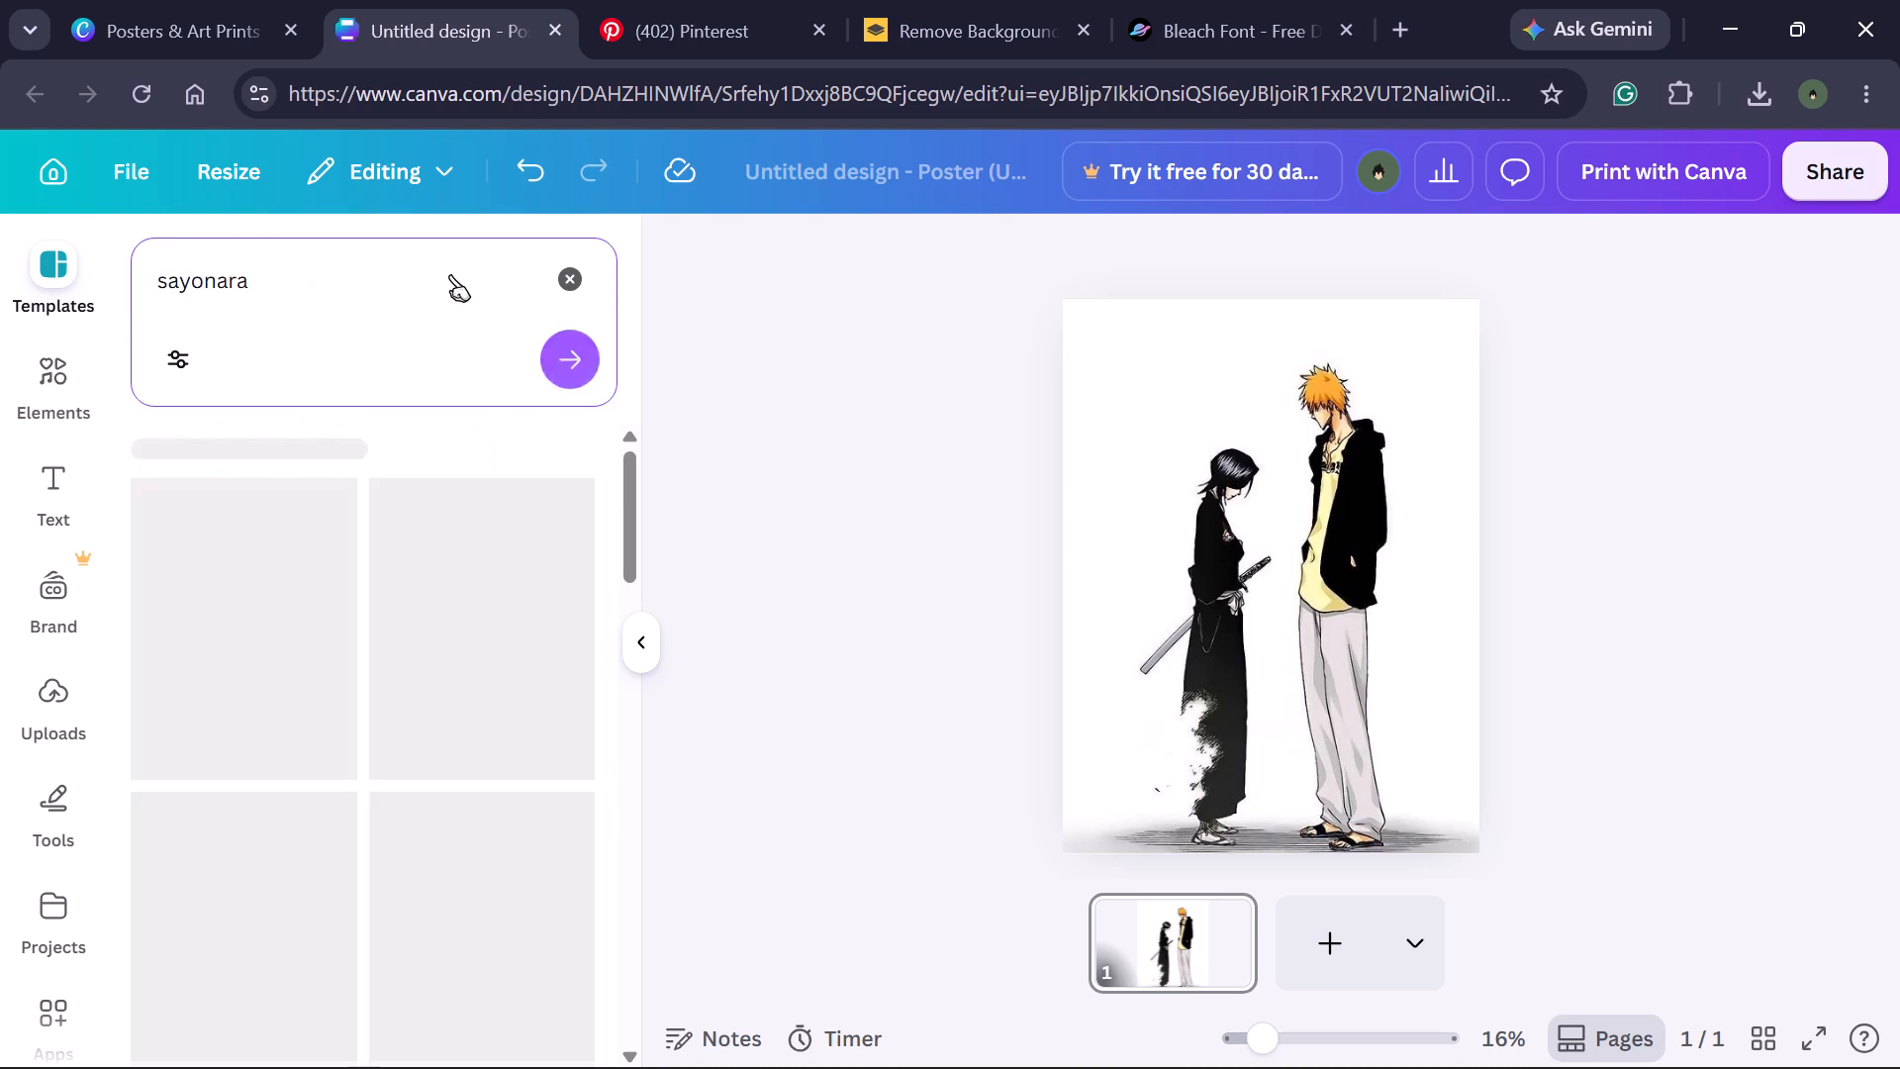
pyautogui.scroll(-1, 297, 805)
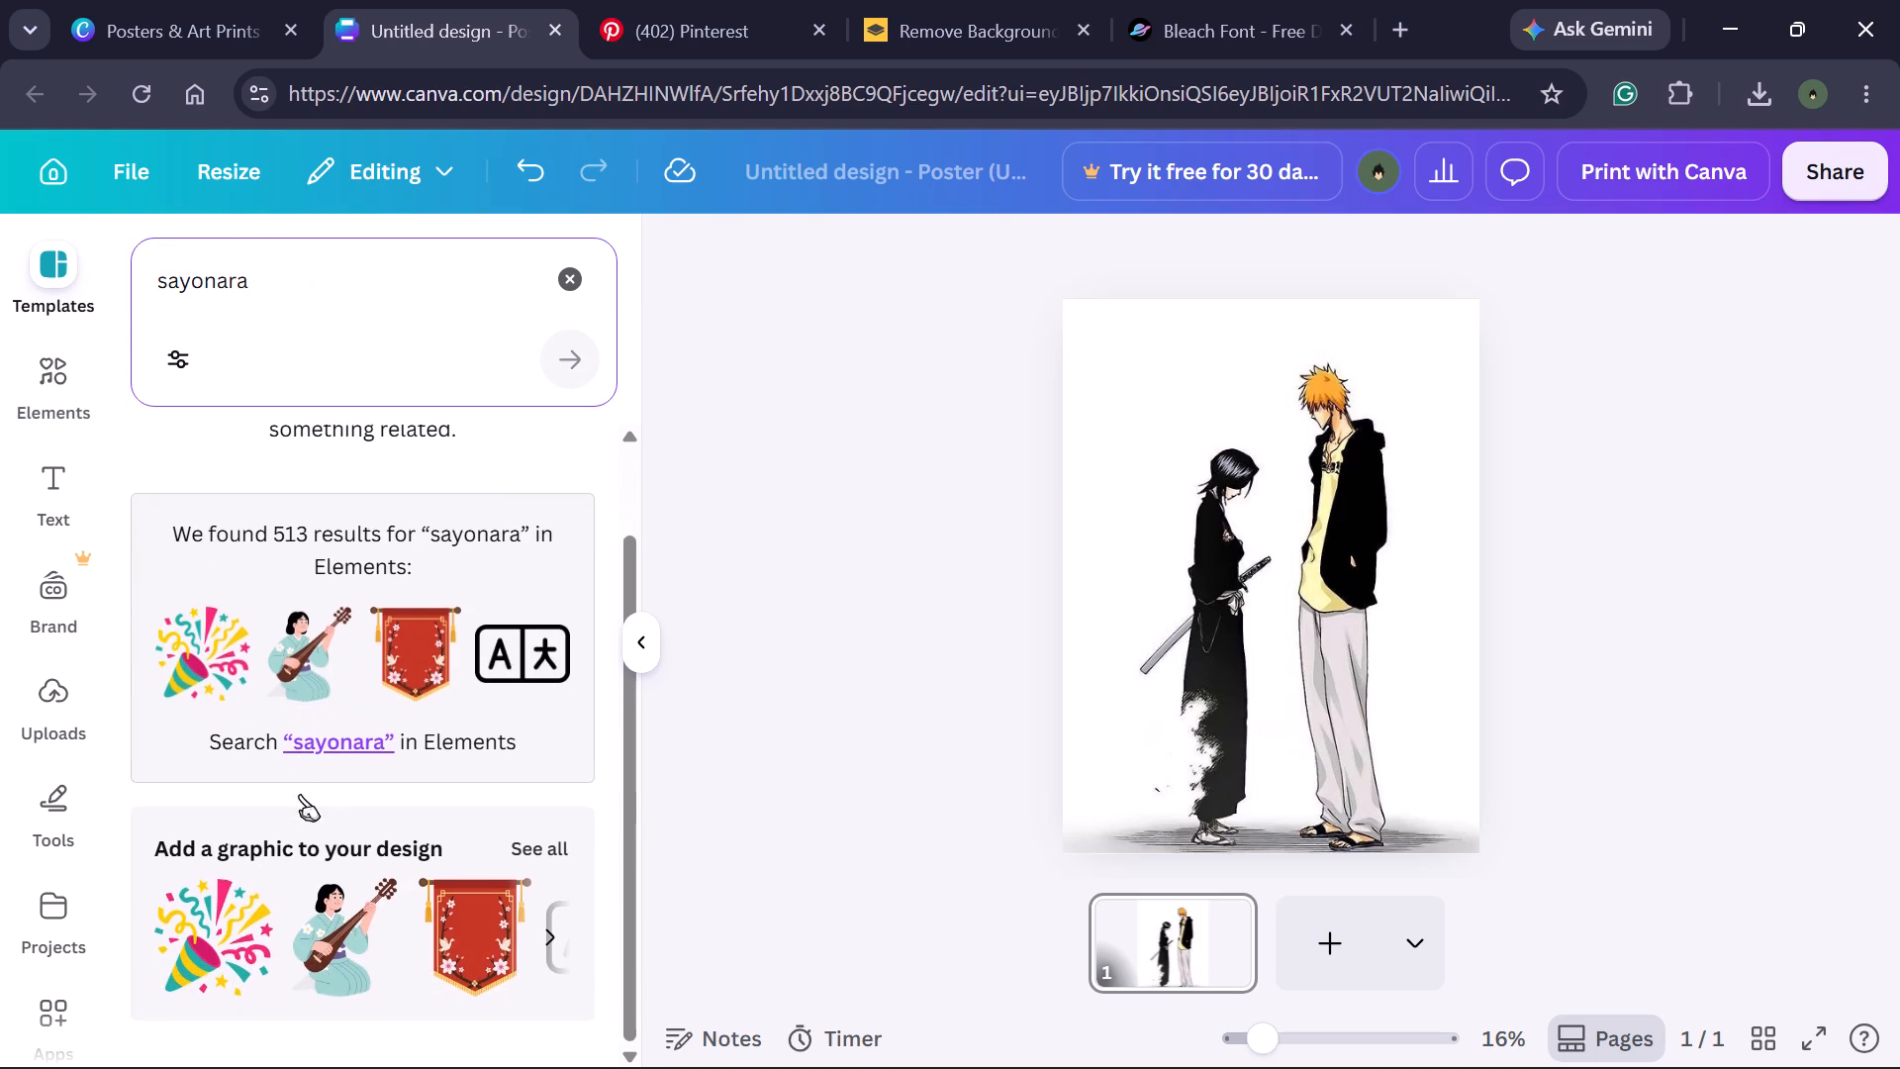
pyautogui.scroll(-3, 321, 797)
pyautogui.scroll(4, 333, 775)
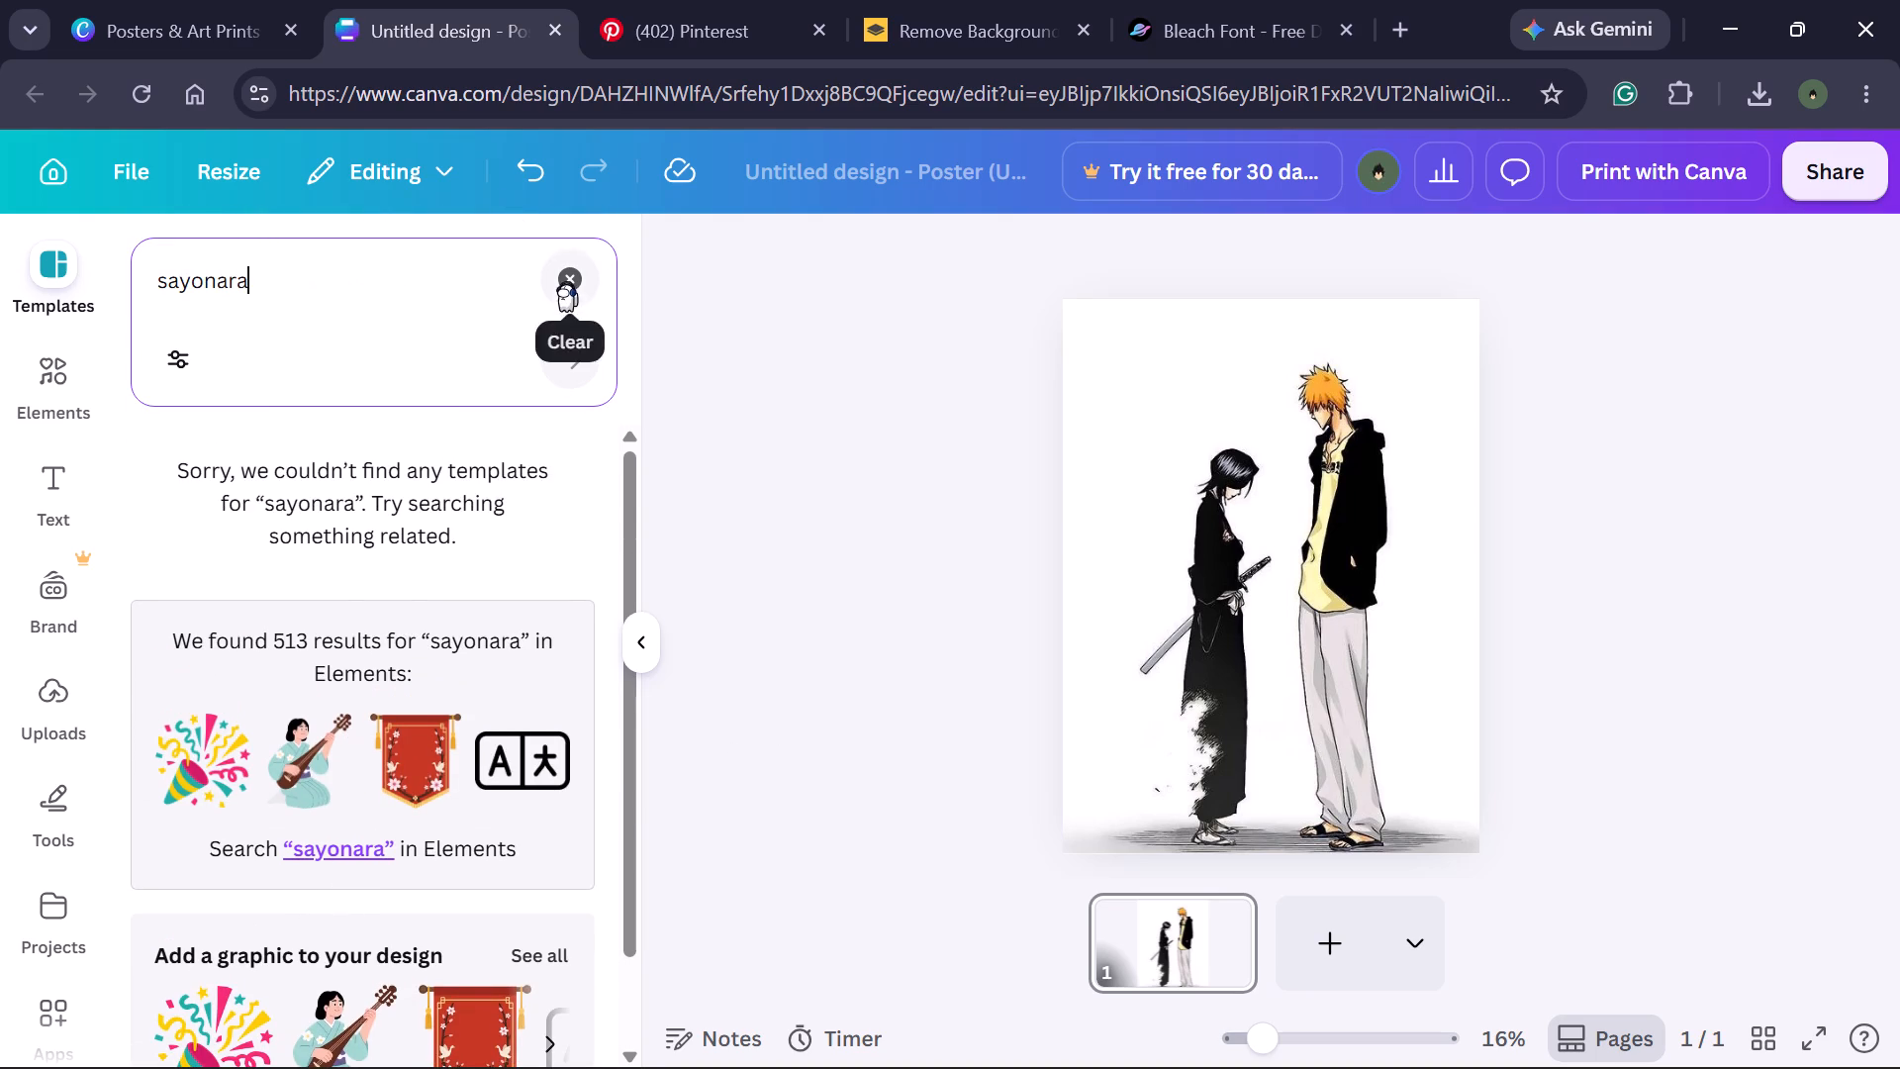
pyautogui.click(566, 281)
# Look through the general poster template suggestions for layout and typography ideas that could suit the Rukia and Ichigo poster.
pyautogui.scroll(-1, 352, 886)
pyautogui.click(928, 364)
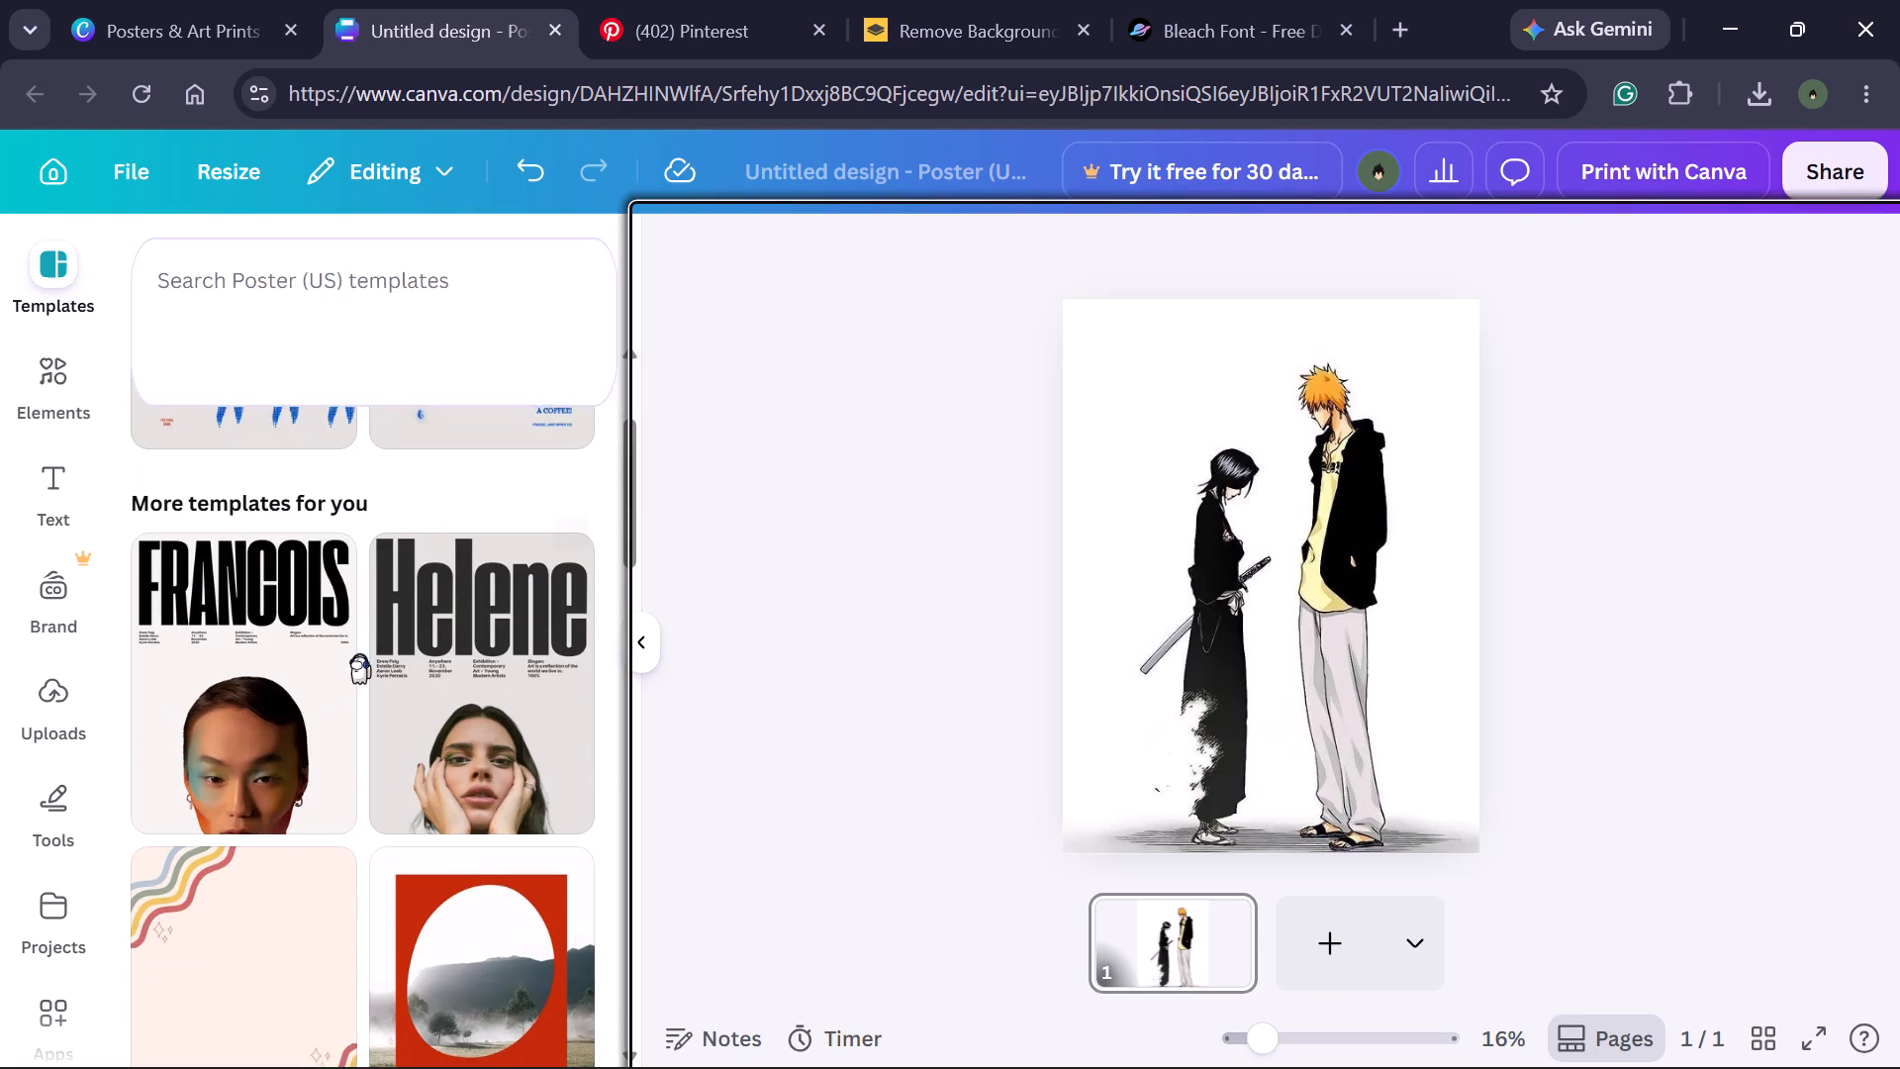
pyautogui.scroll(-3, 445, 725)
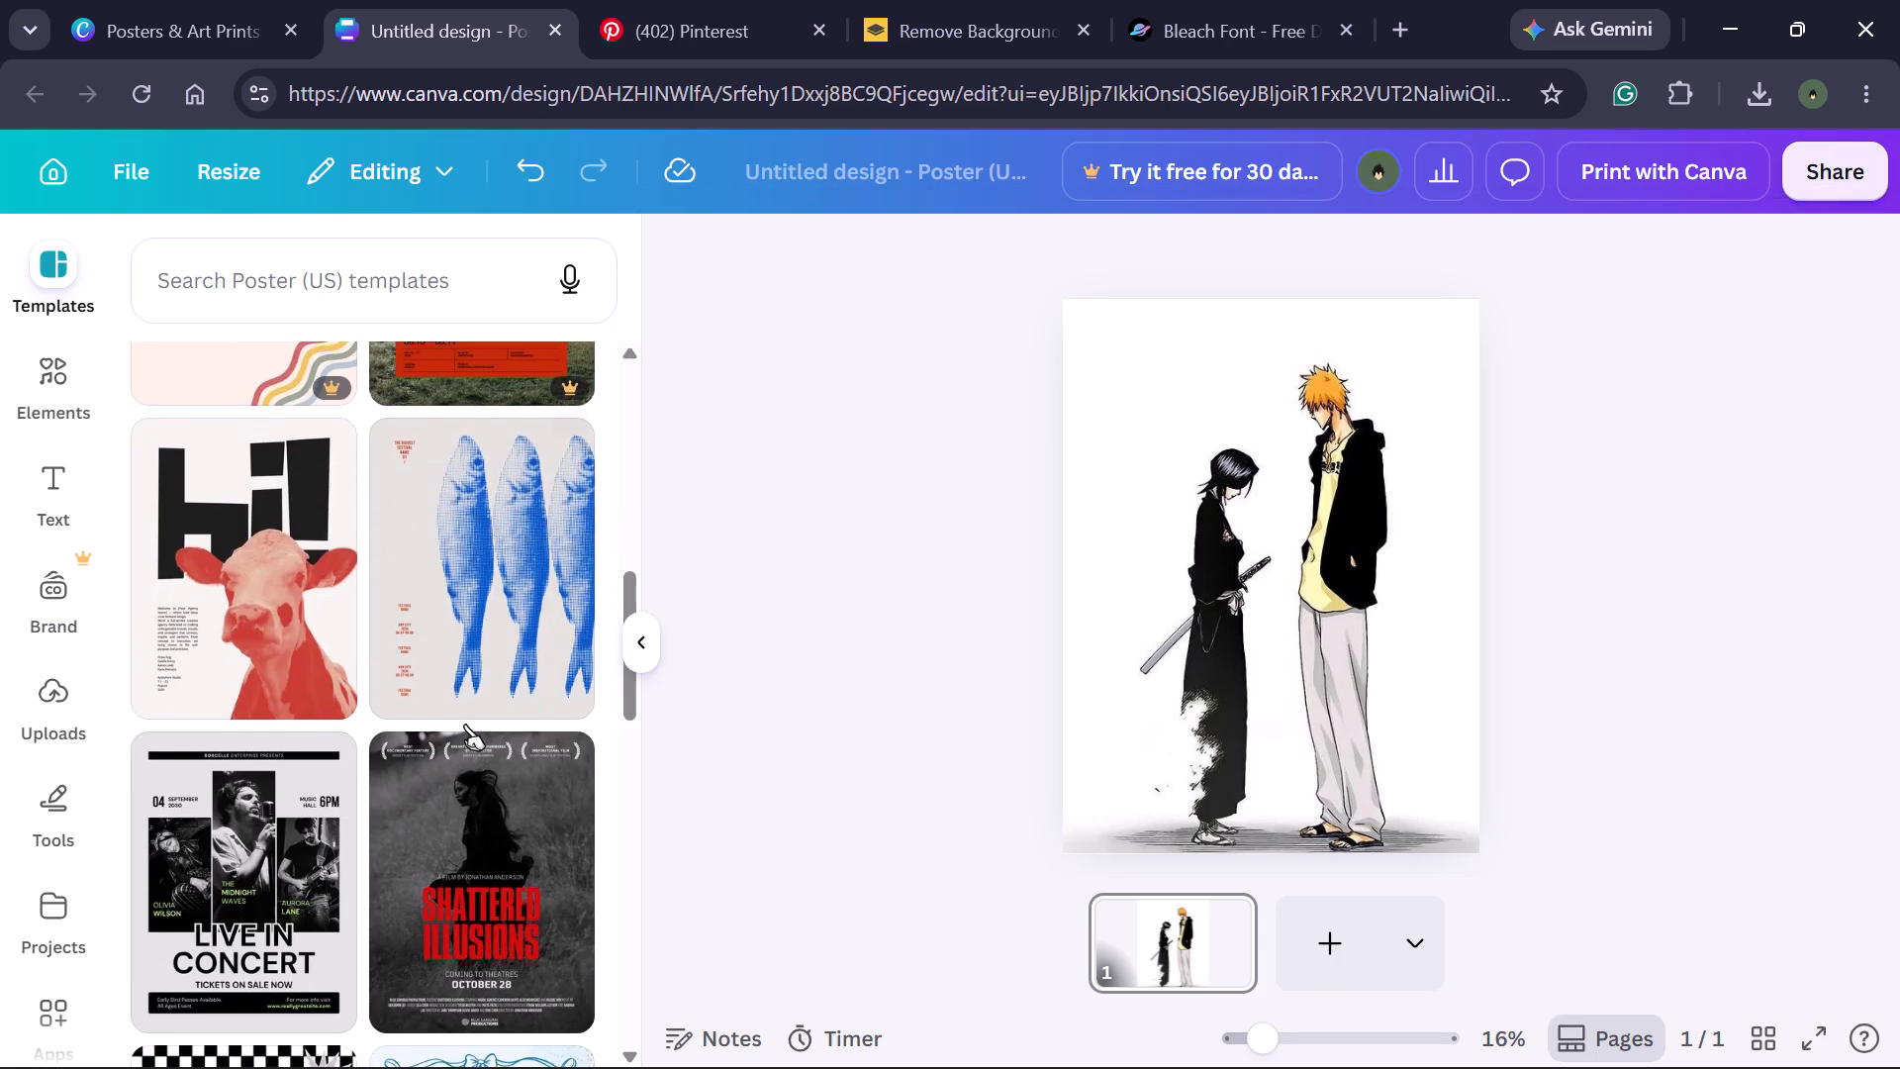
pyautogui.scroll(-7, 465, 724)
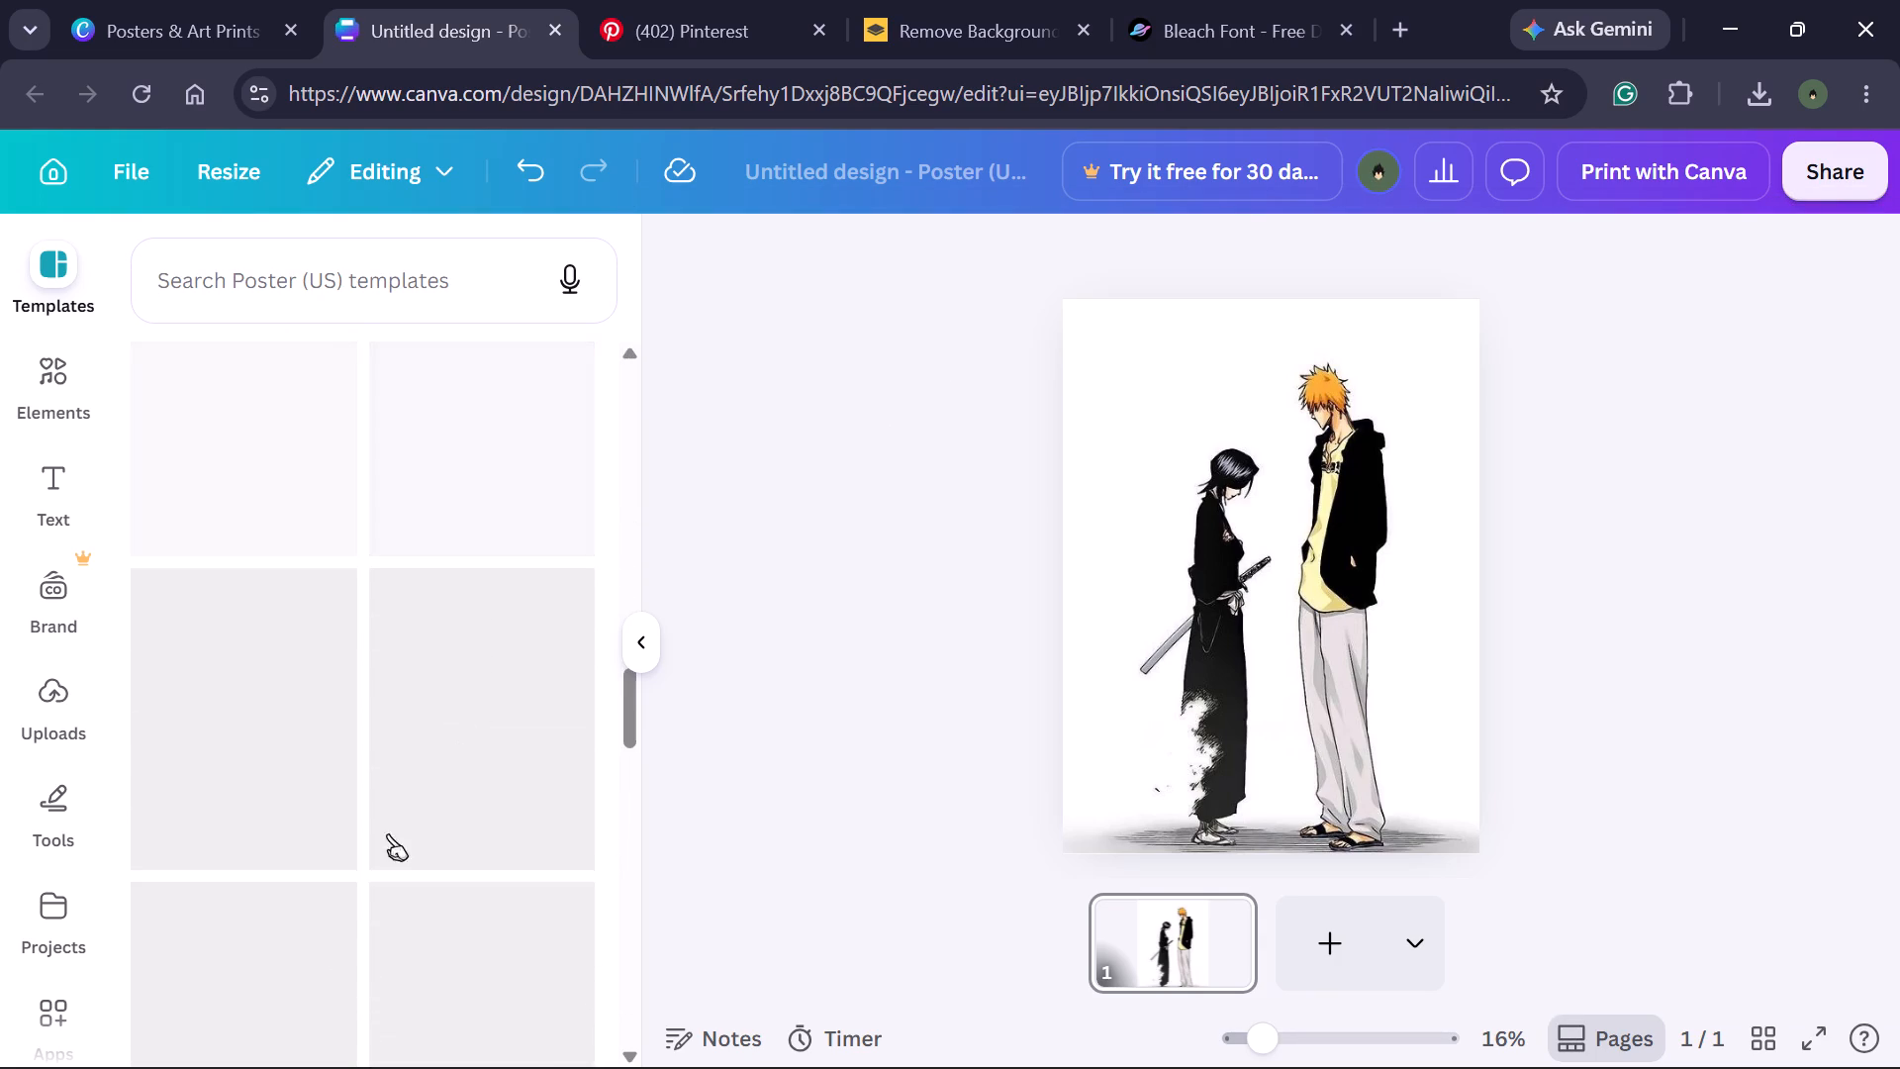
pyautogui.scroll(-1, 376, 710)
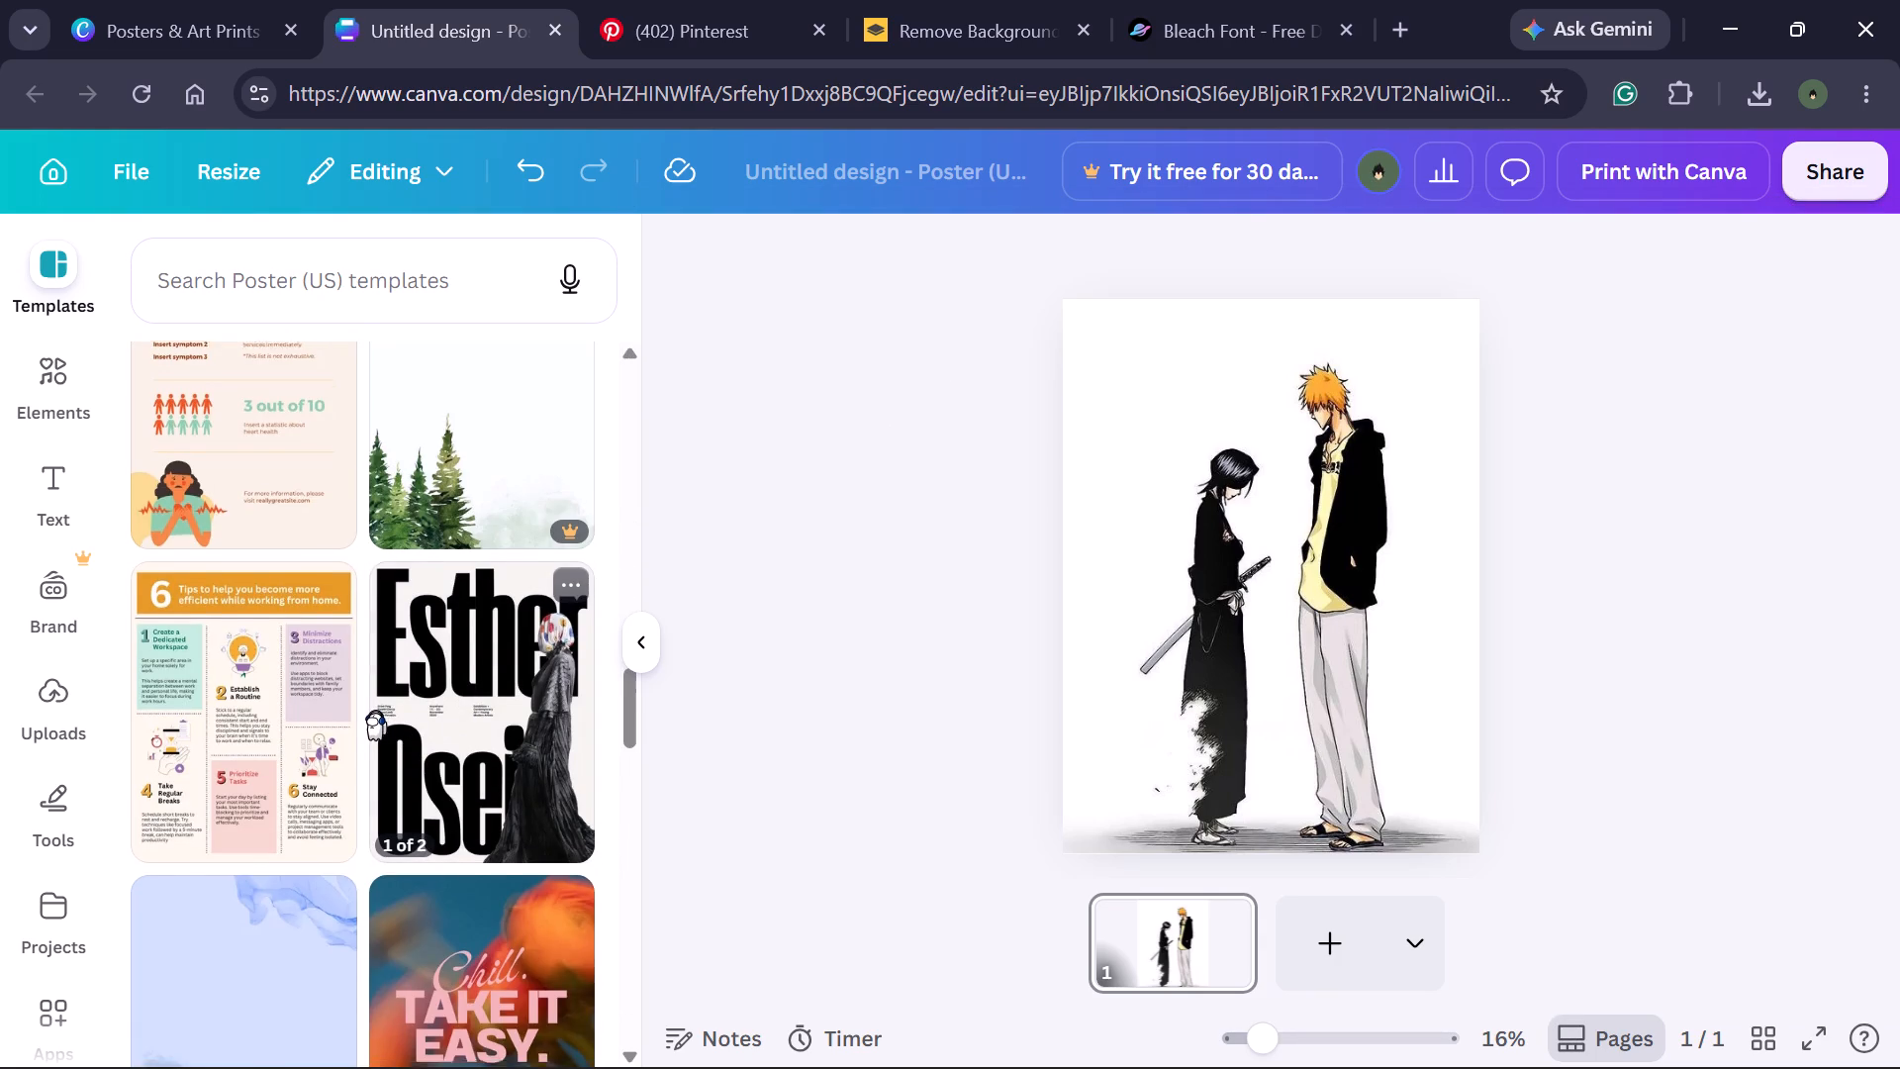
pyautogui.scroll(-6, 353, 703)
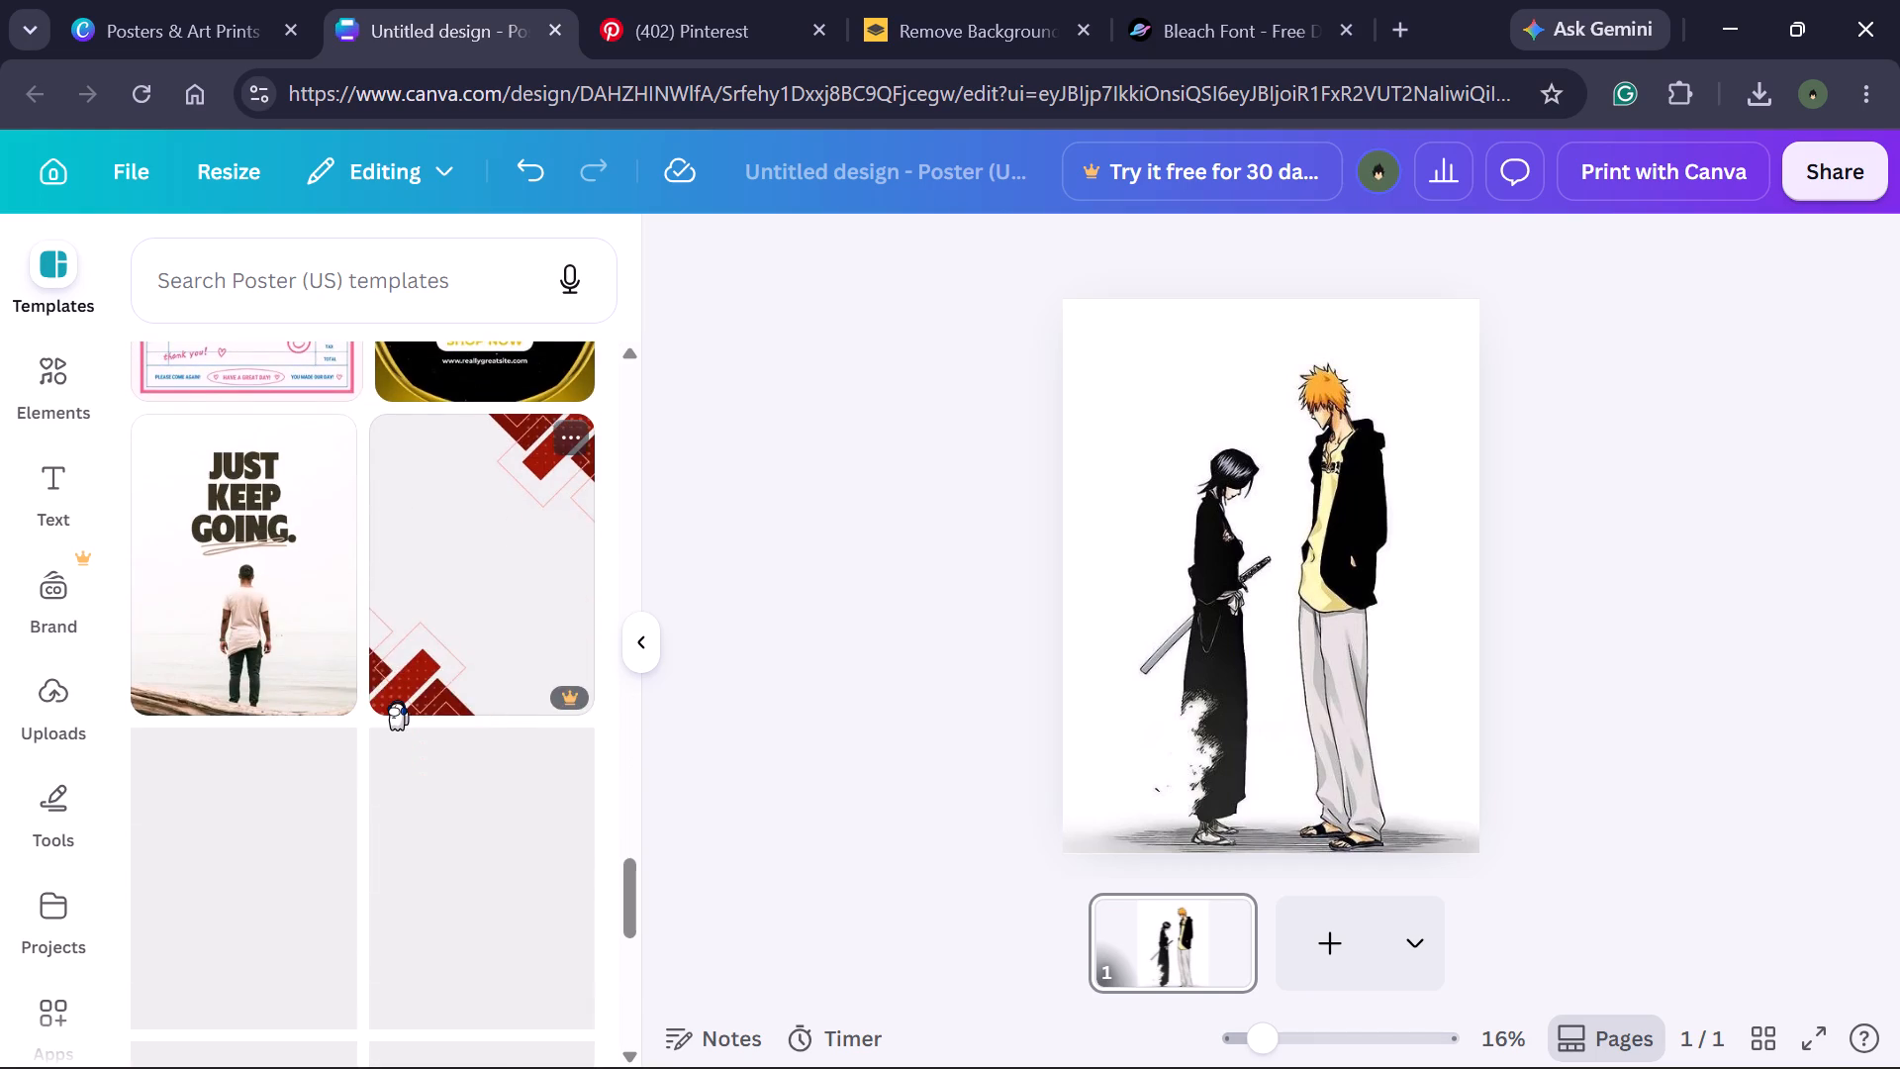
pyautogui.scroll(-2, 397, 700)
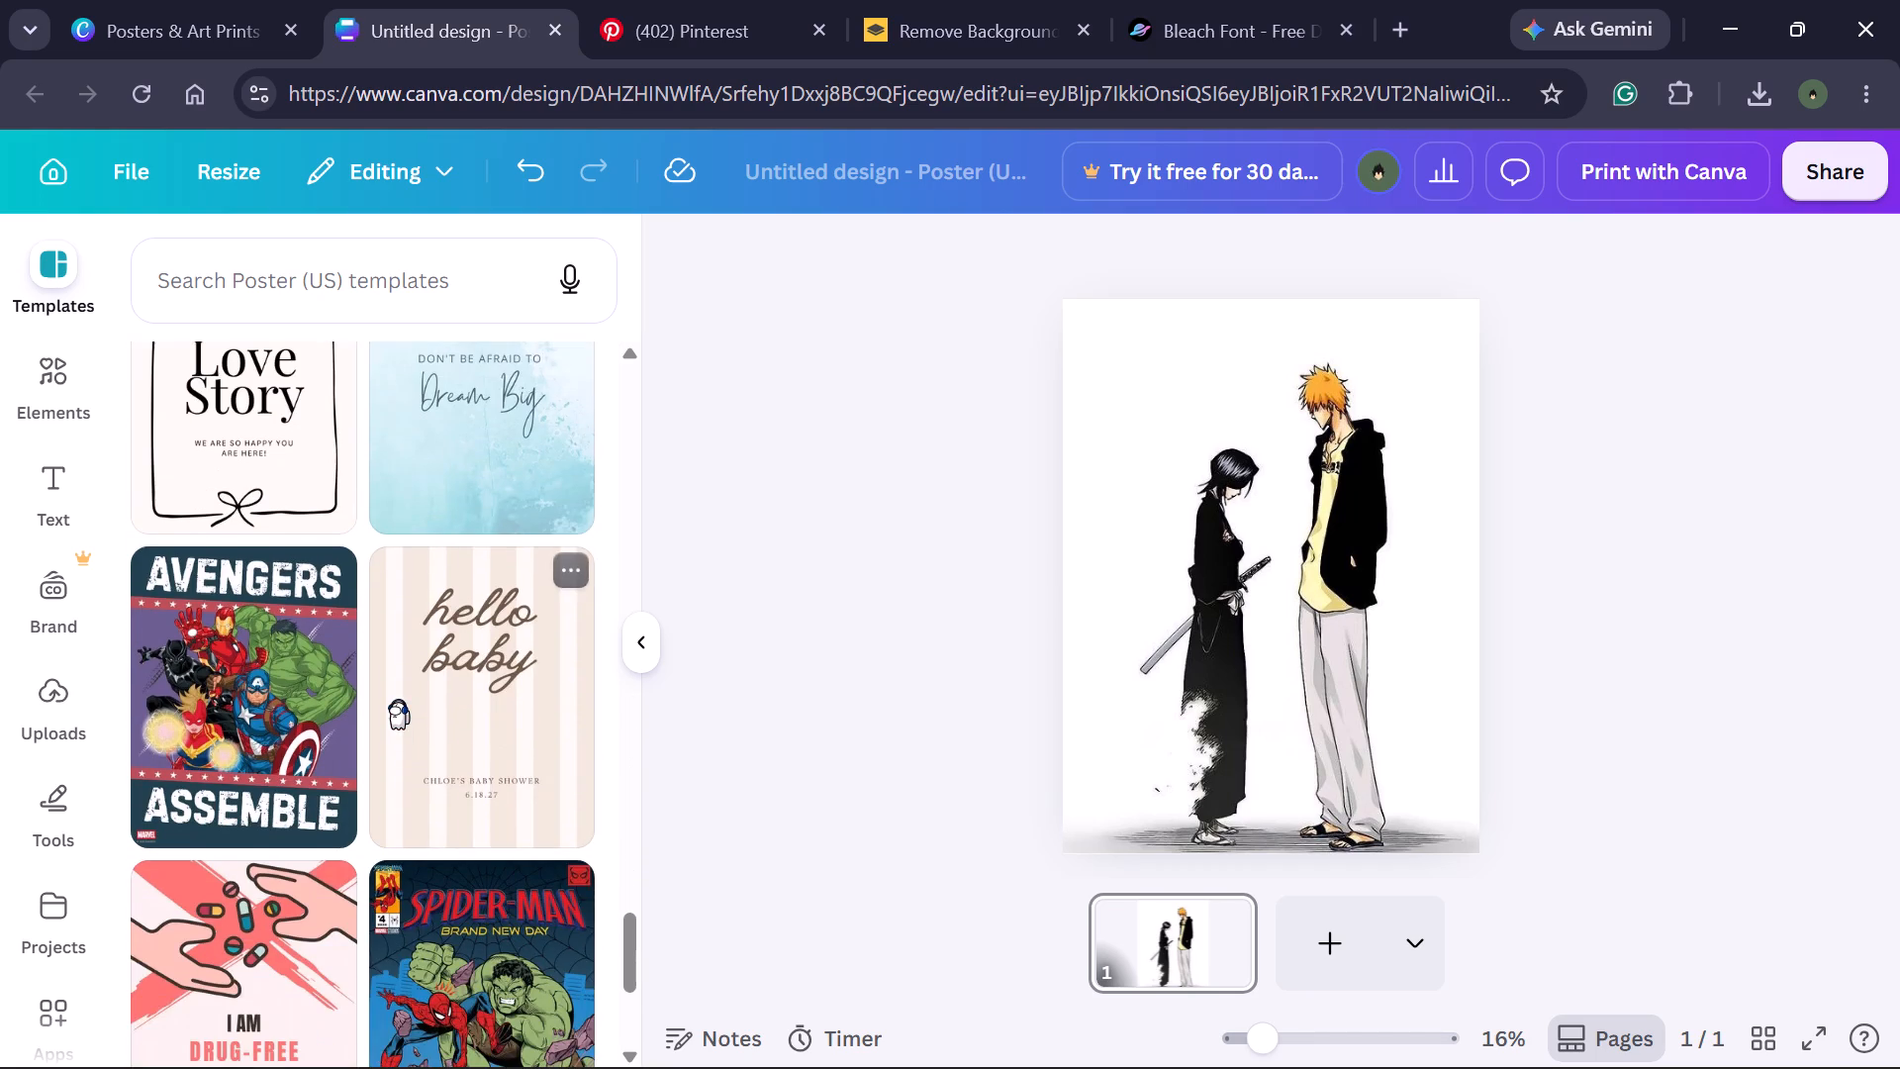
pyautogui.scroll(-4, 398, 699)
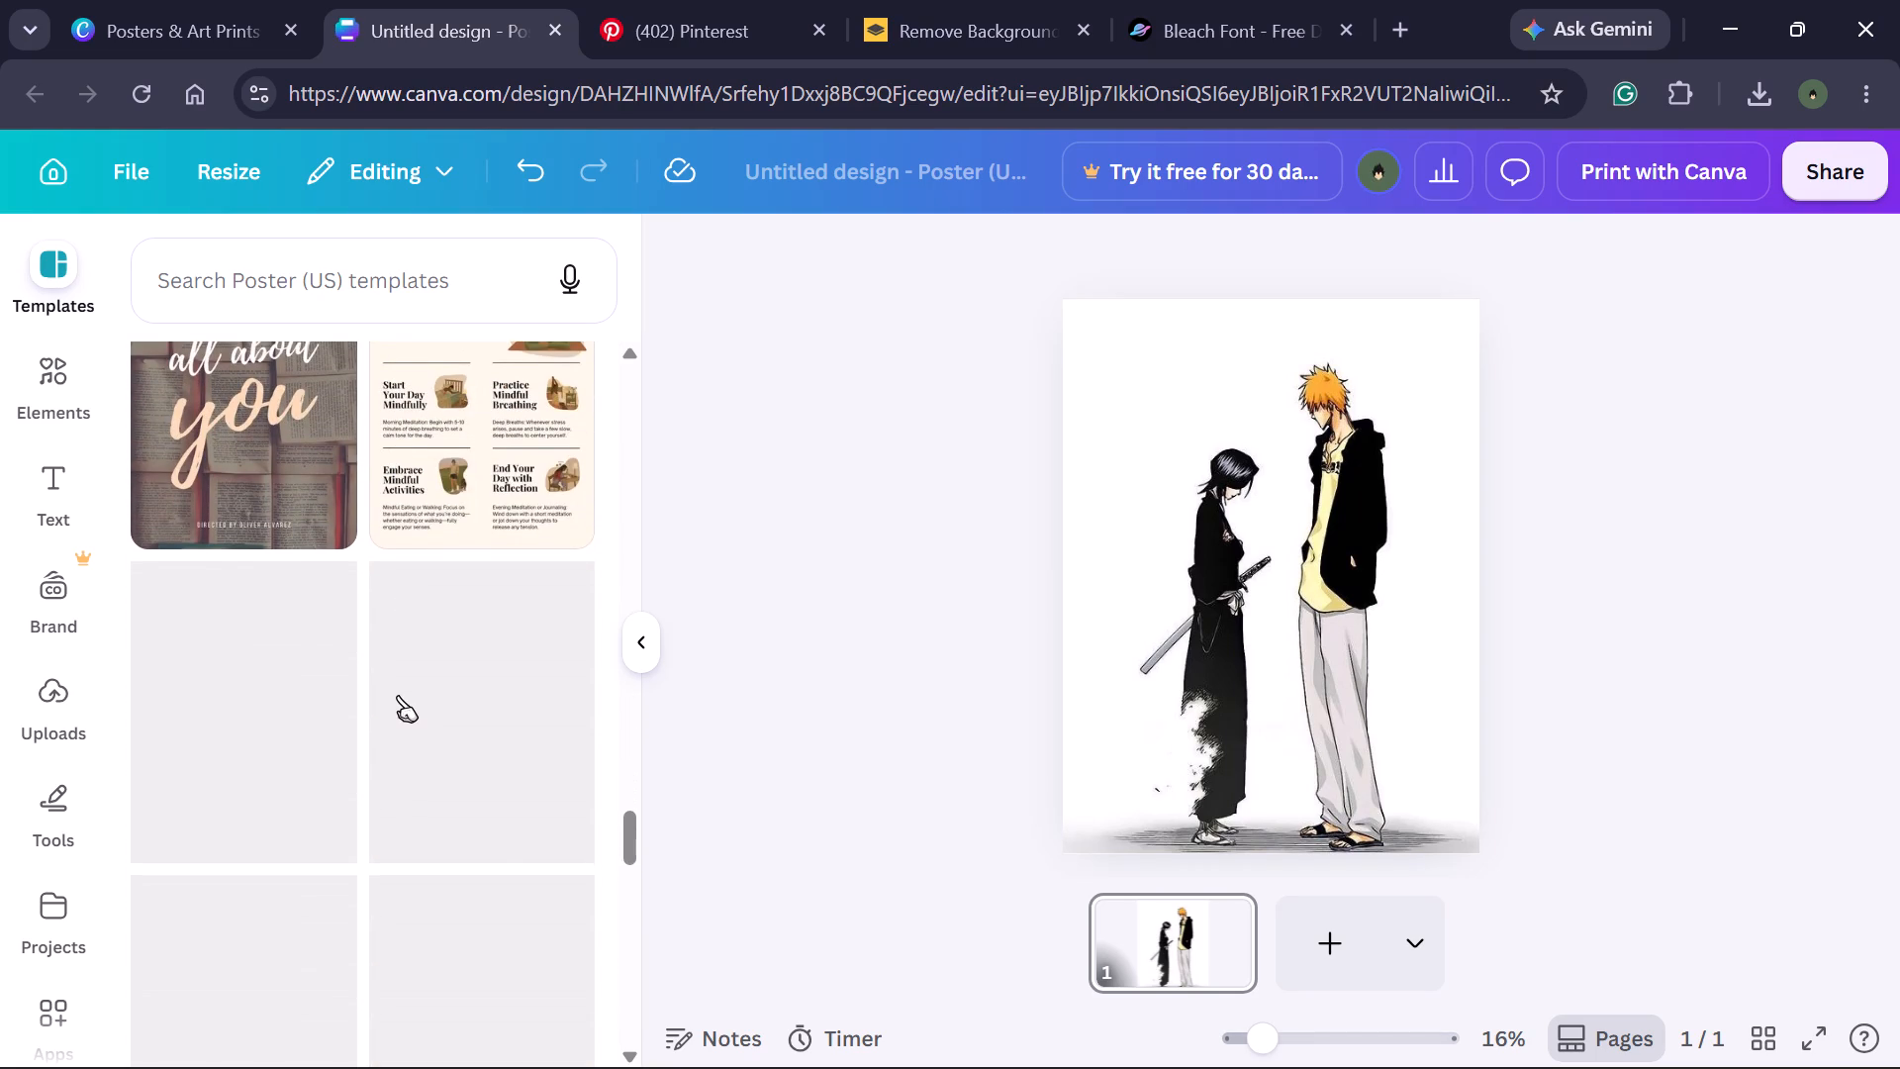
pyautogui.scroll(-2, 398, 695)
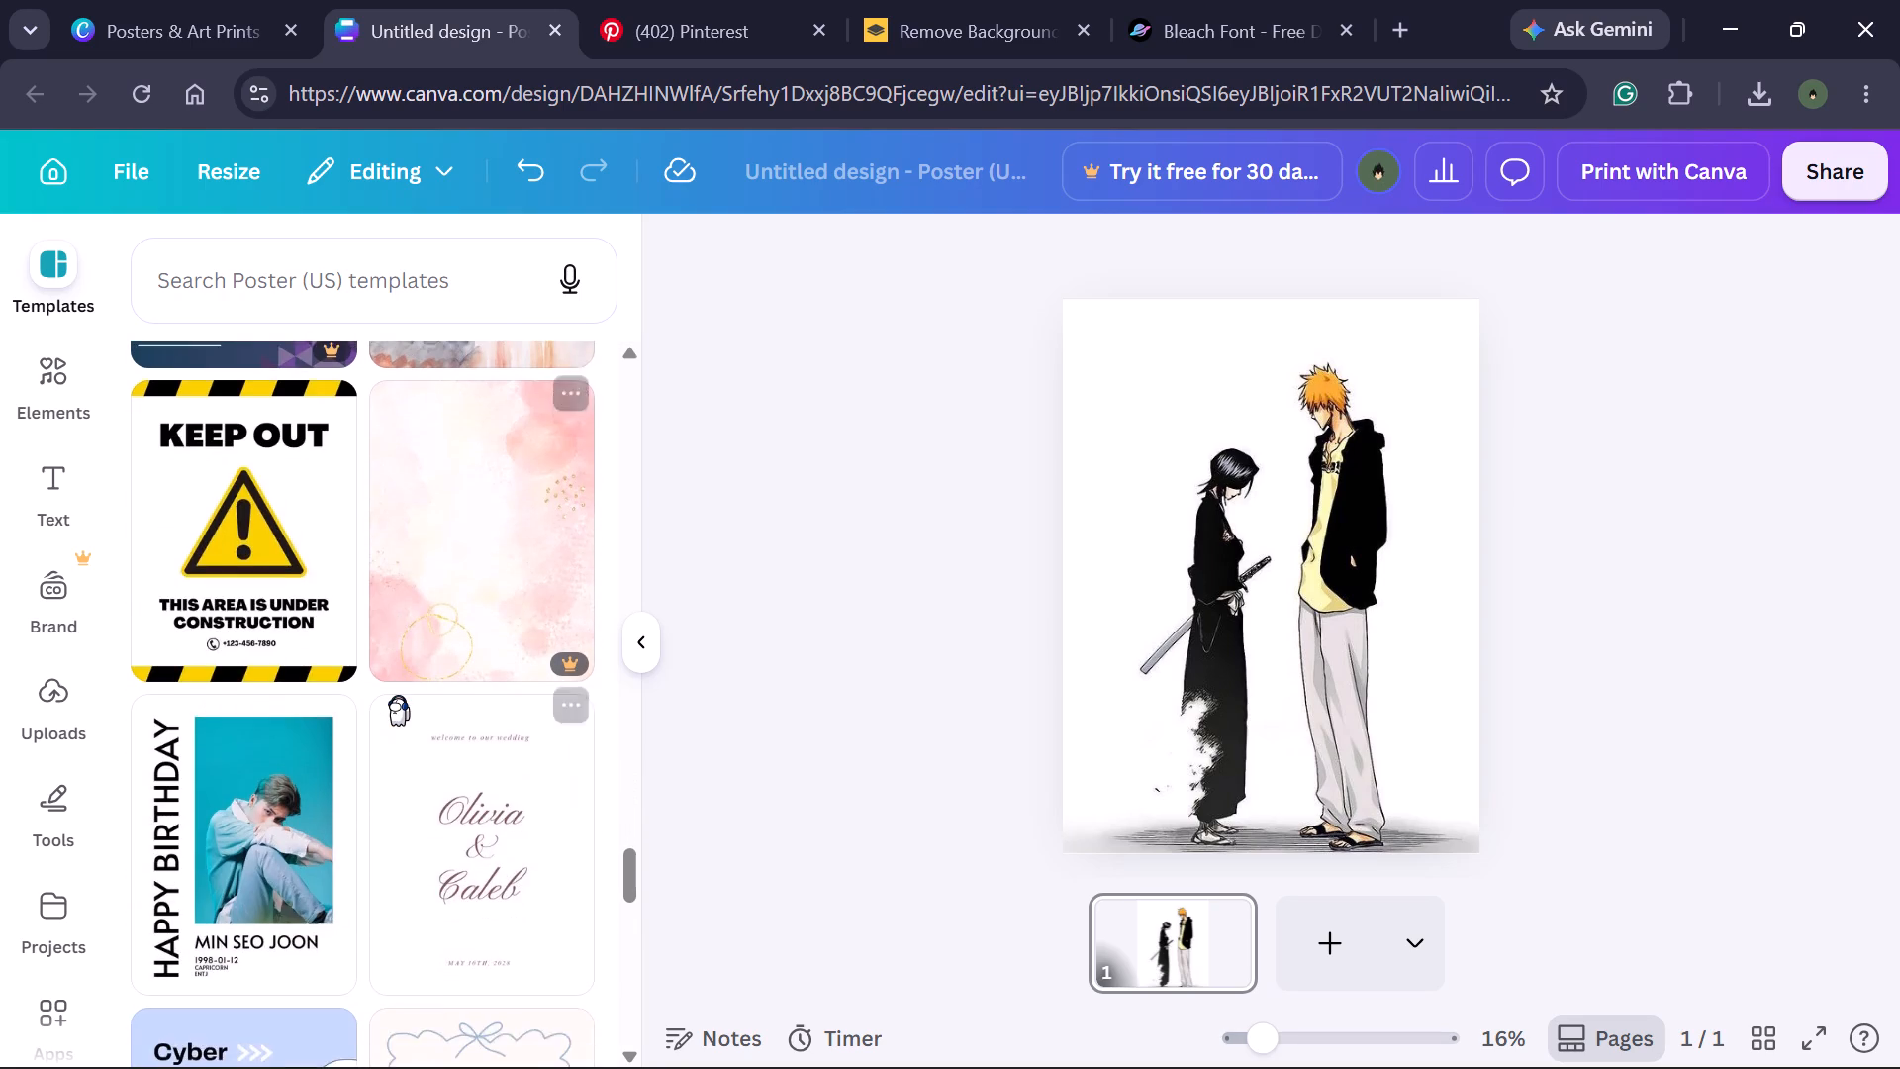
pyautogui.scroll(-3, 398, 695)
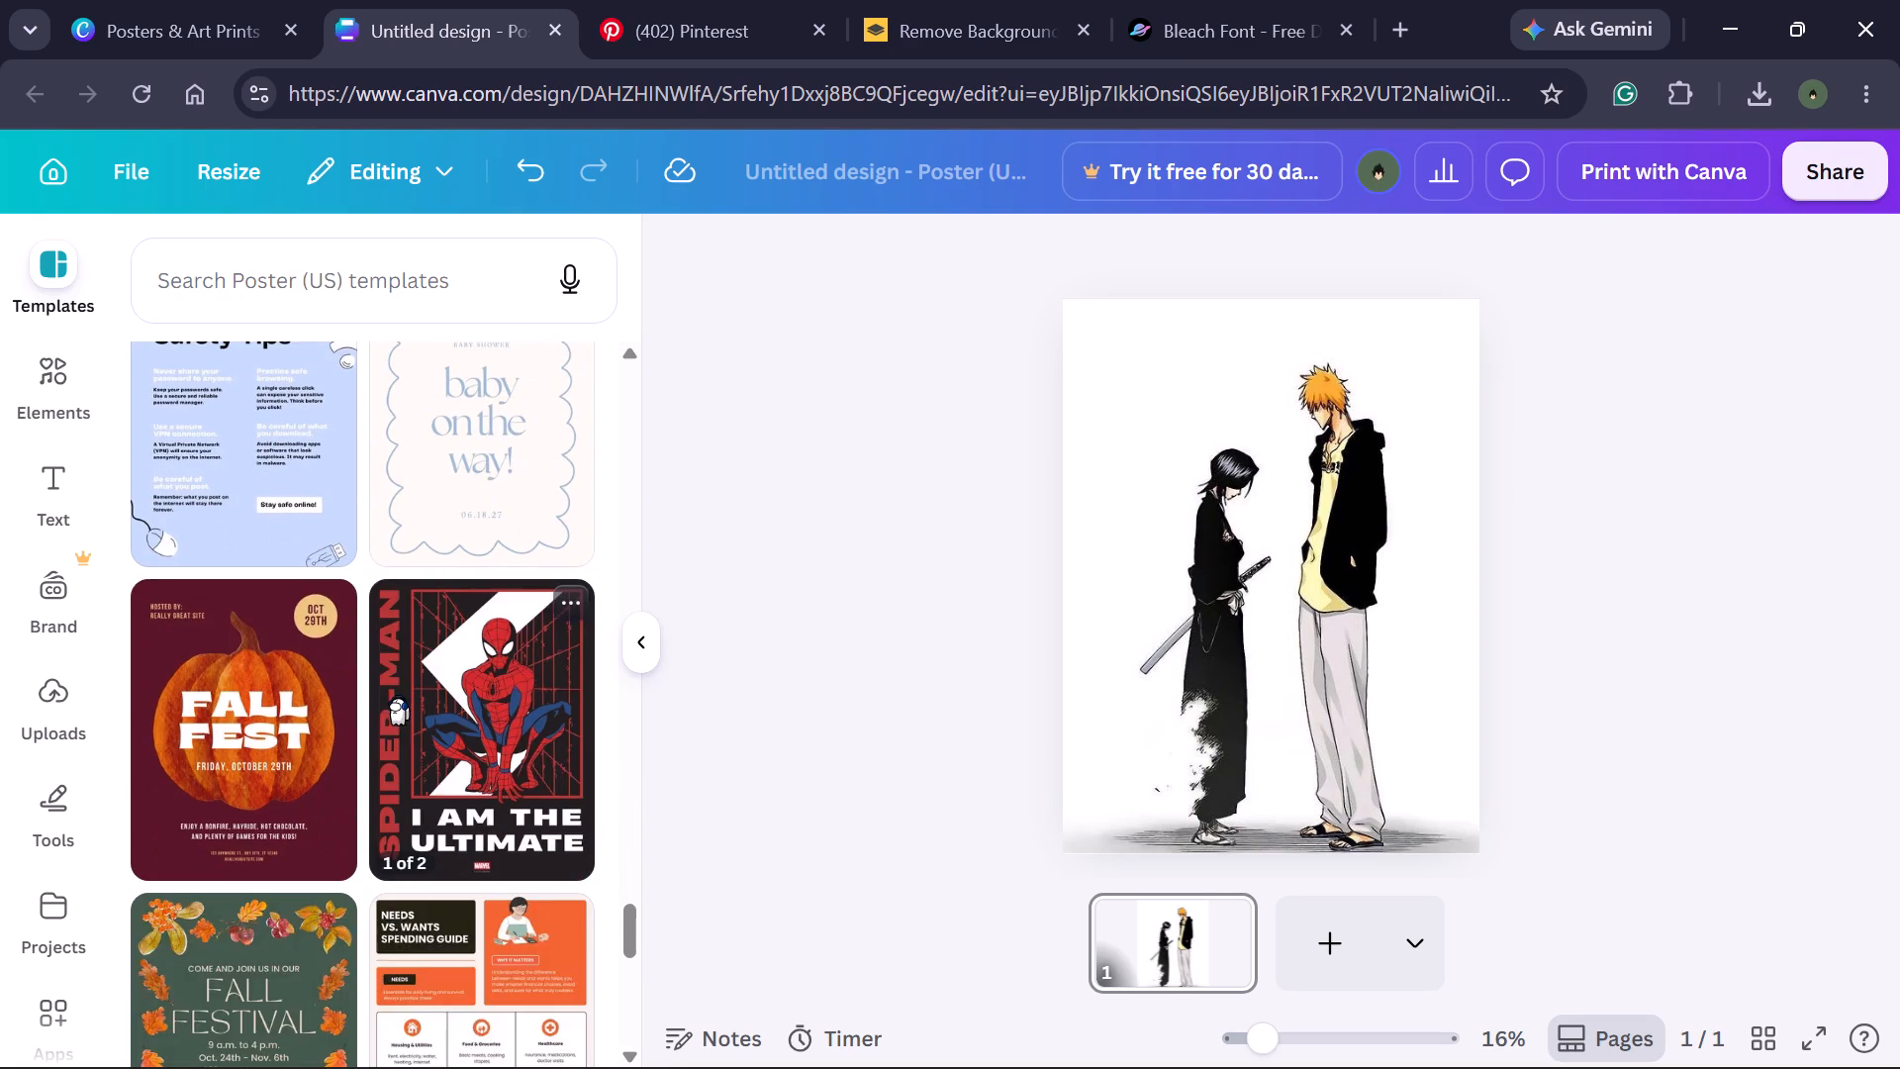
pyautogui.scroll(-4, 398, 695)
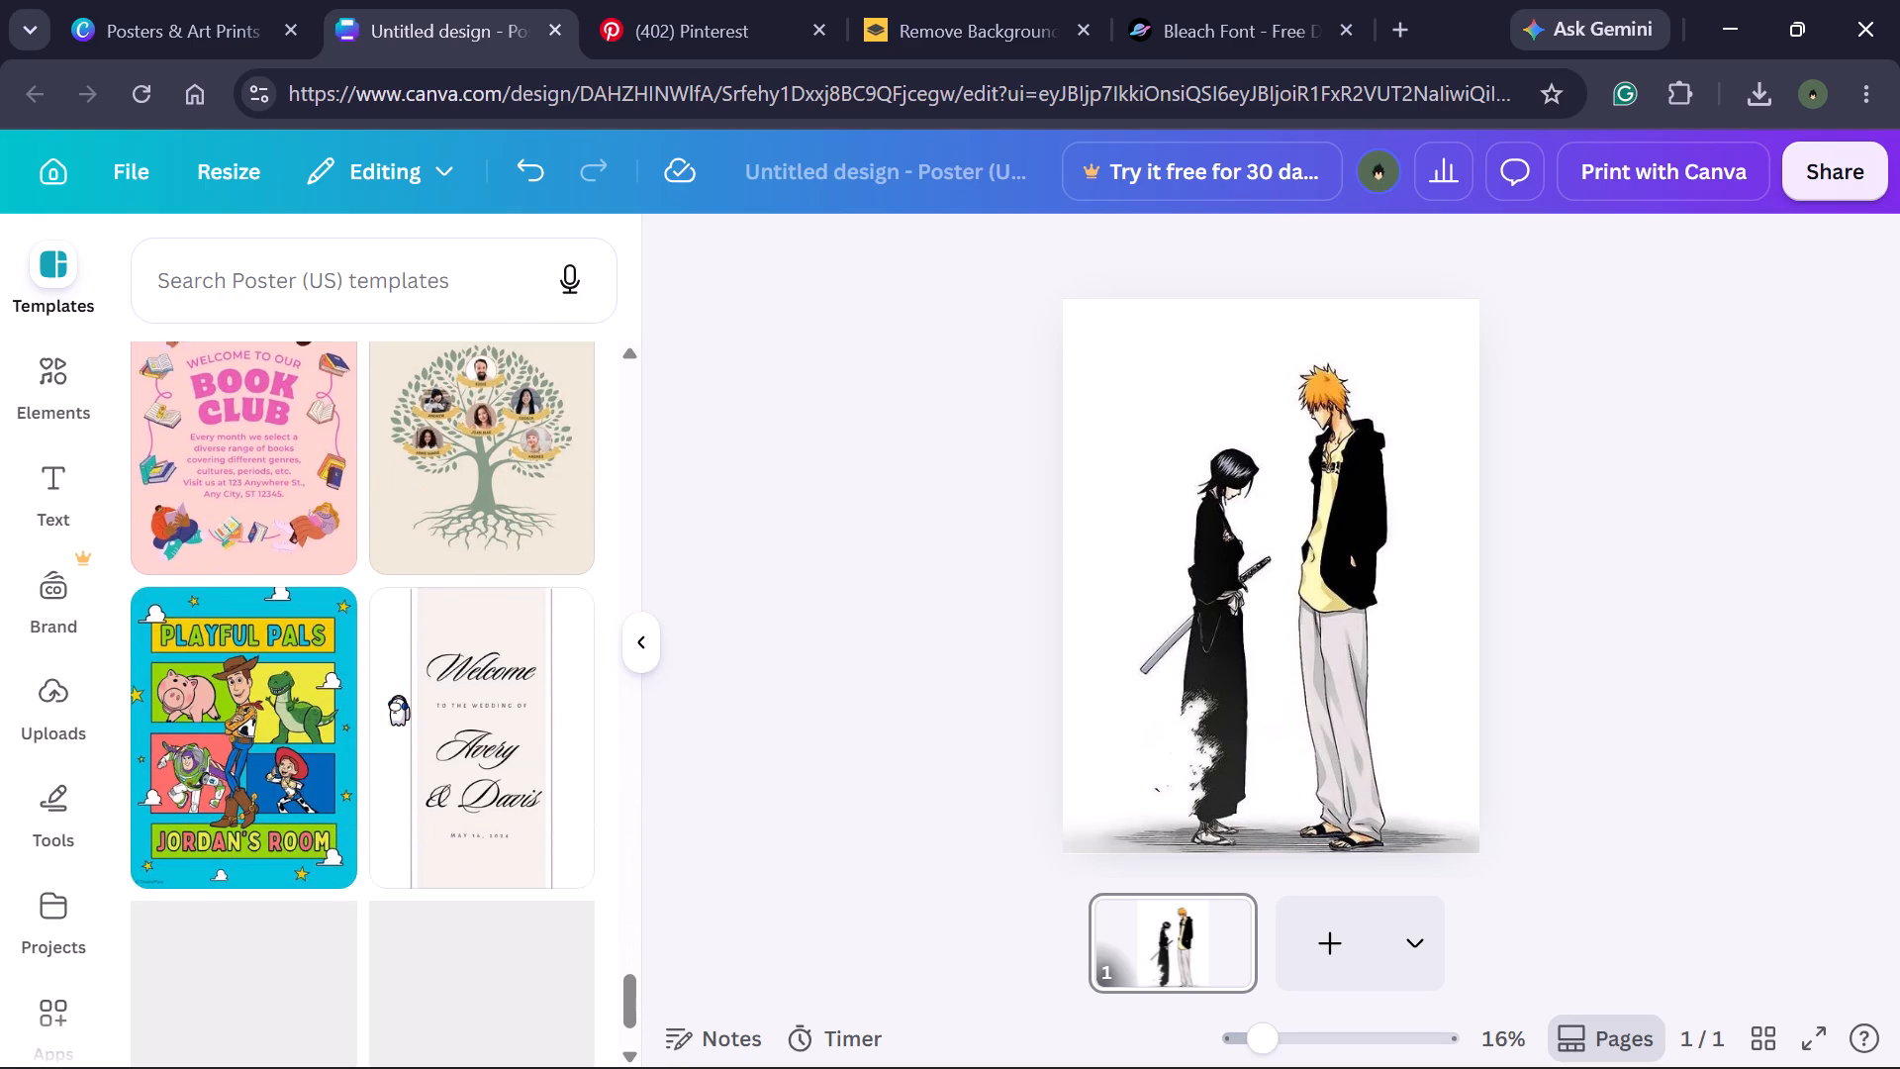
pyautogui.scroll(-2, 398, 695)
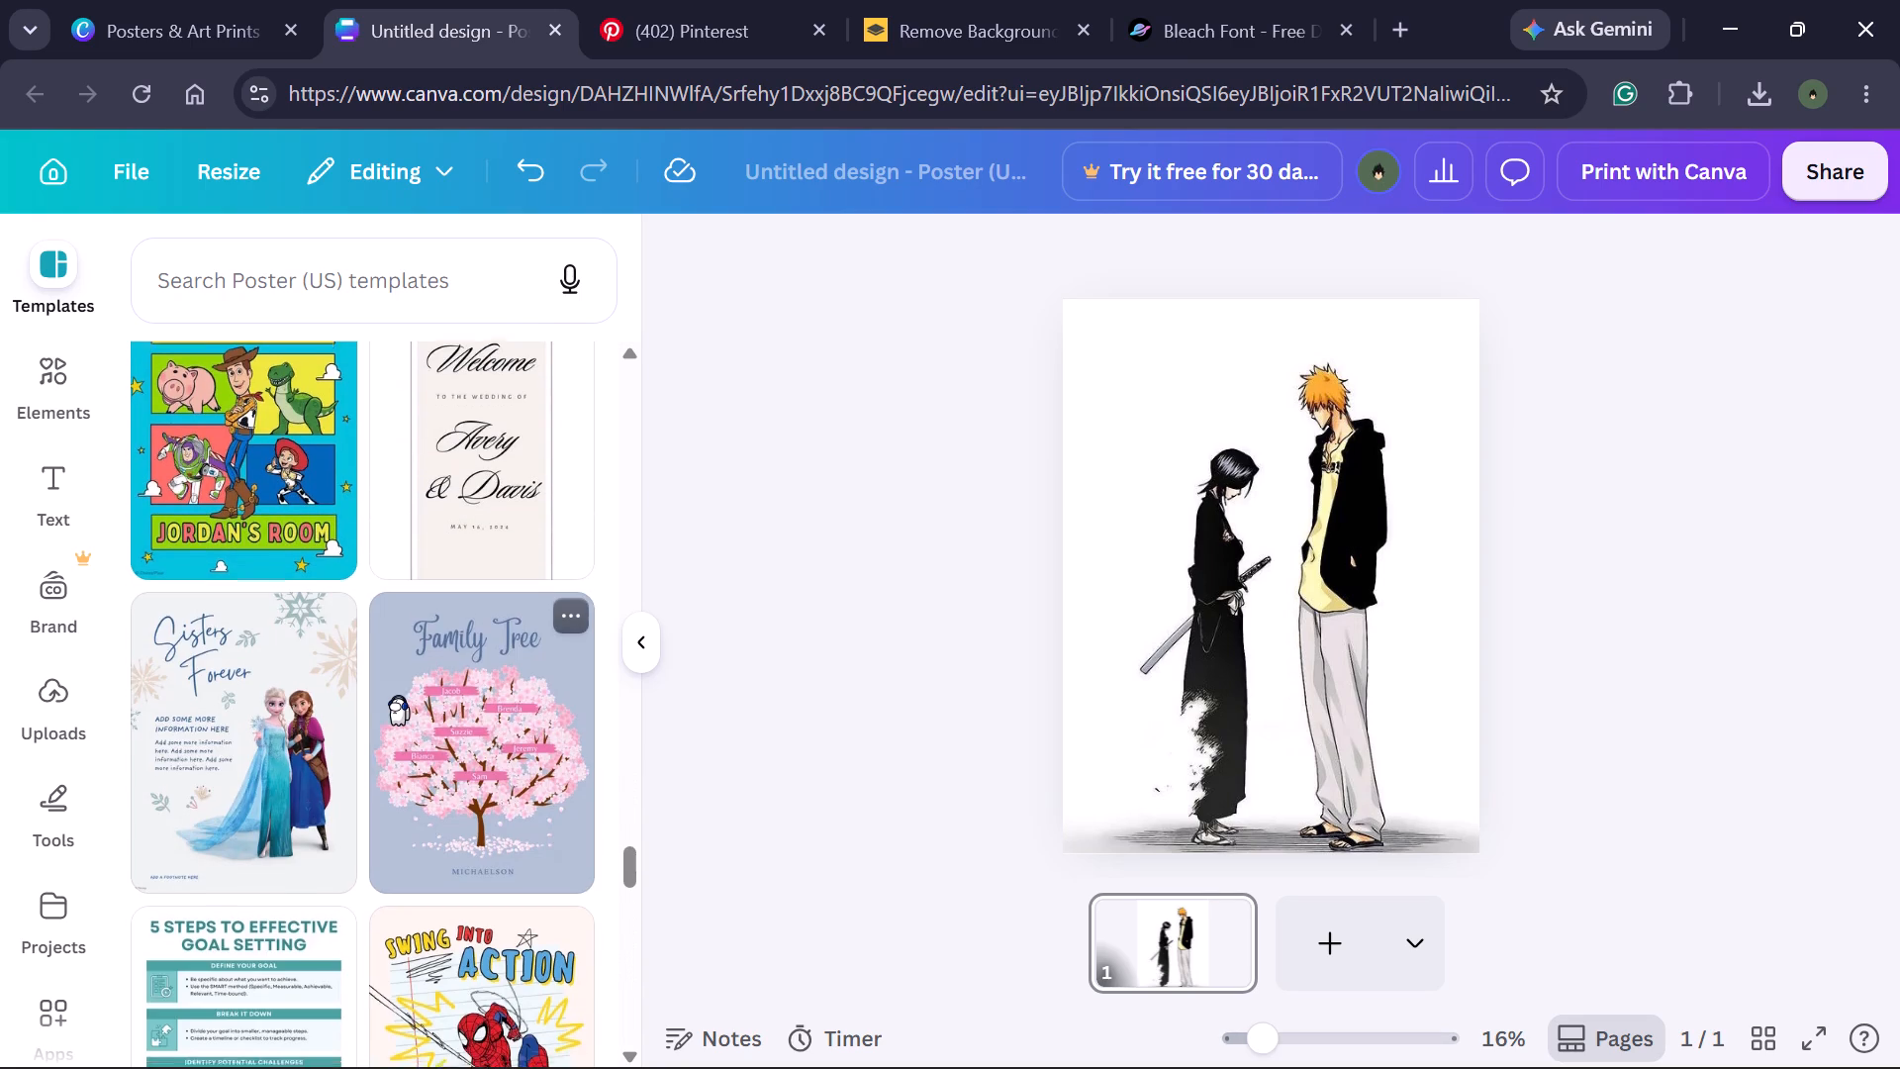
pyautogui.scroll(-4, 398, 695)
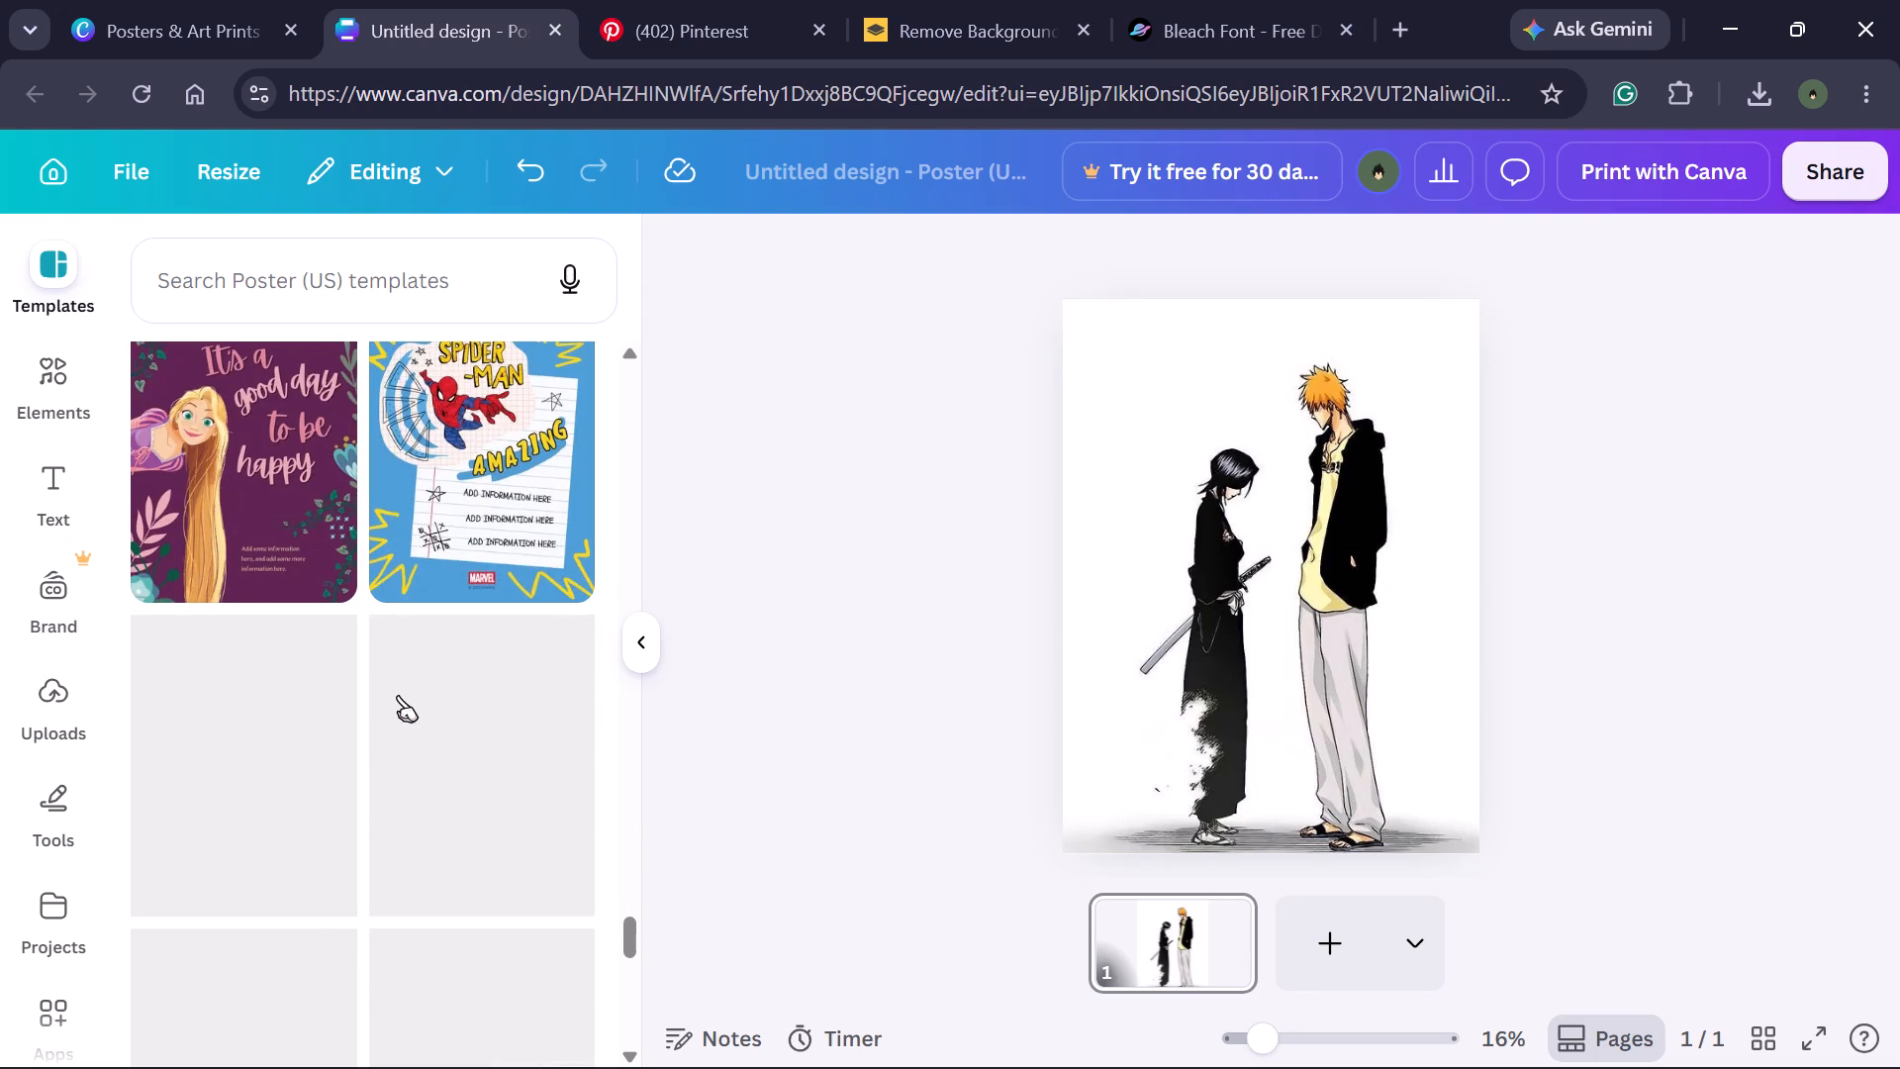
pyautogui.scroll(-3, 510, 685)
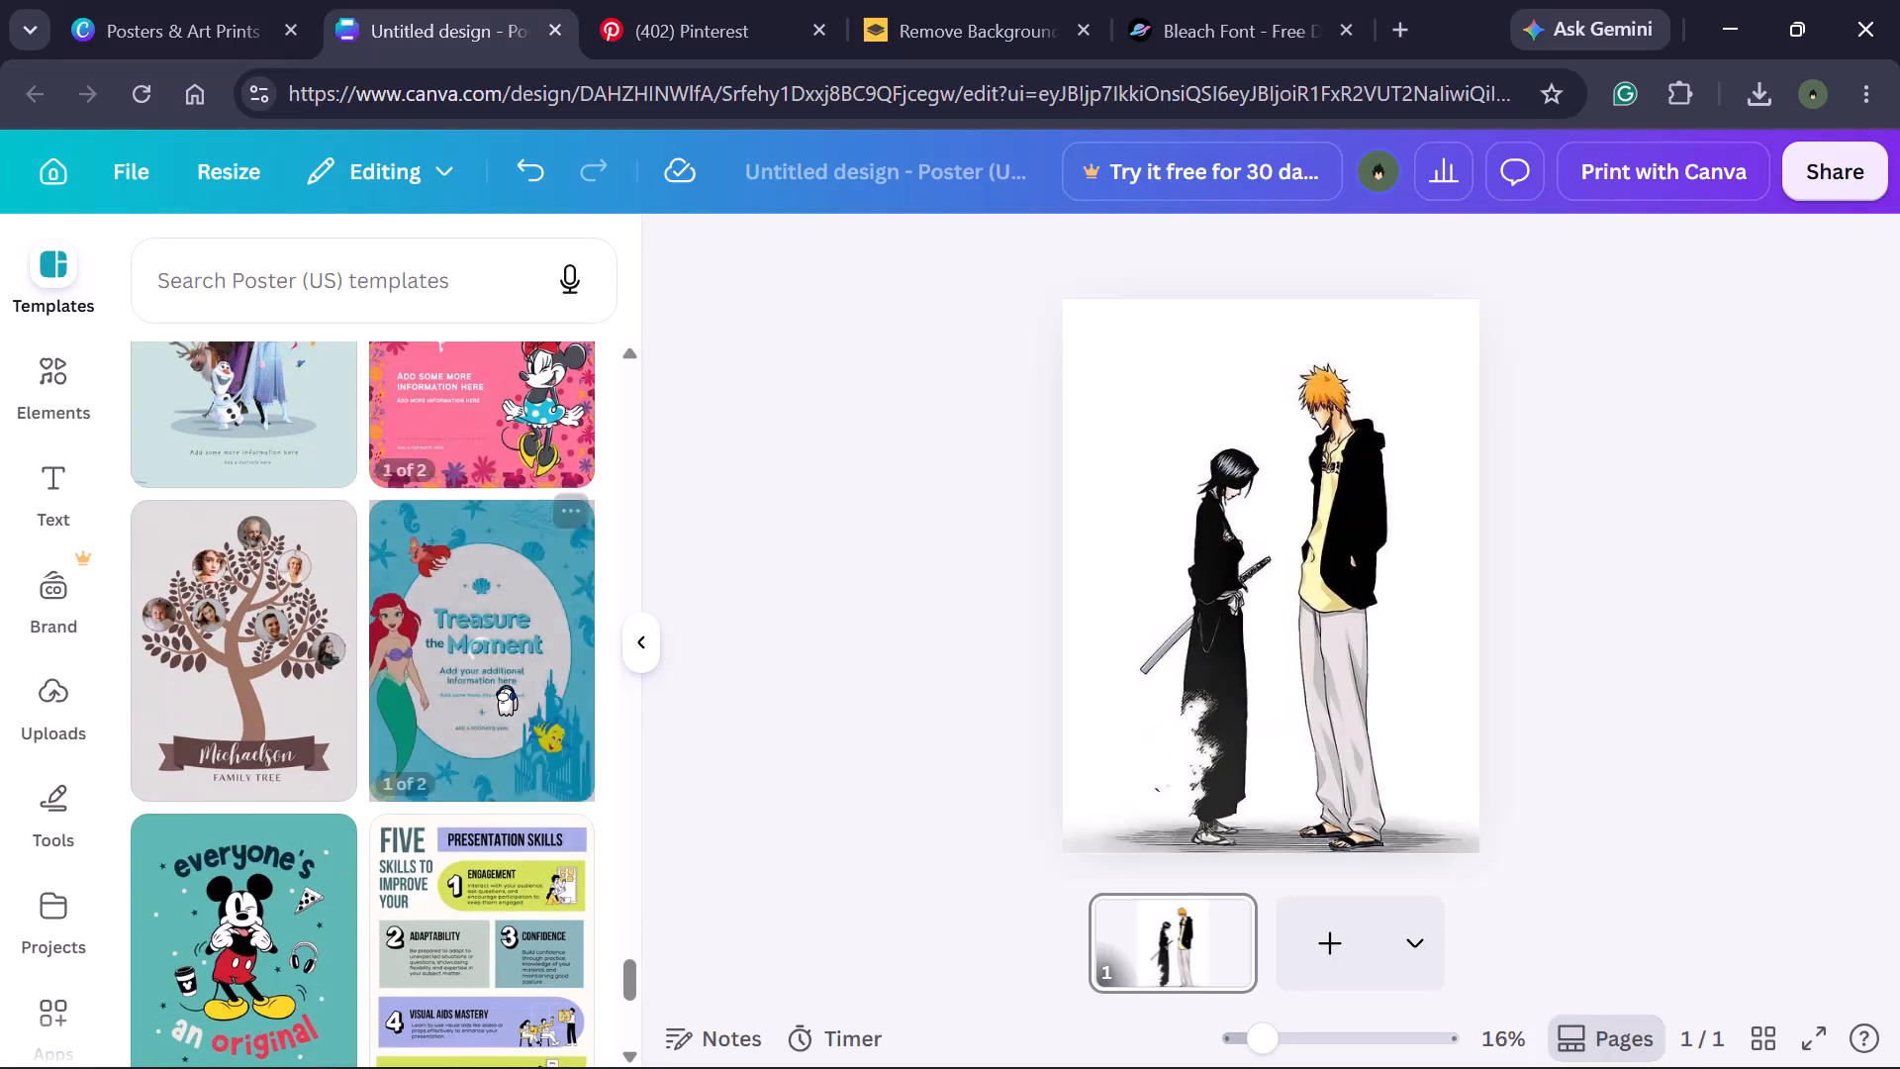
pyautogui.scroll(-3, 506, 683)
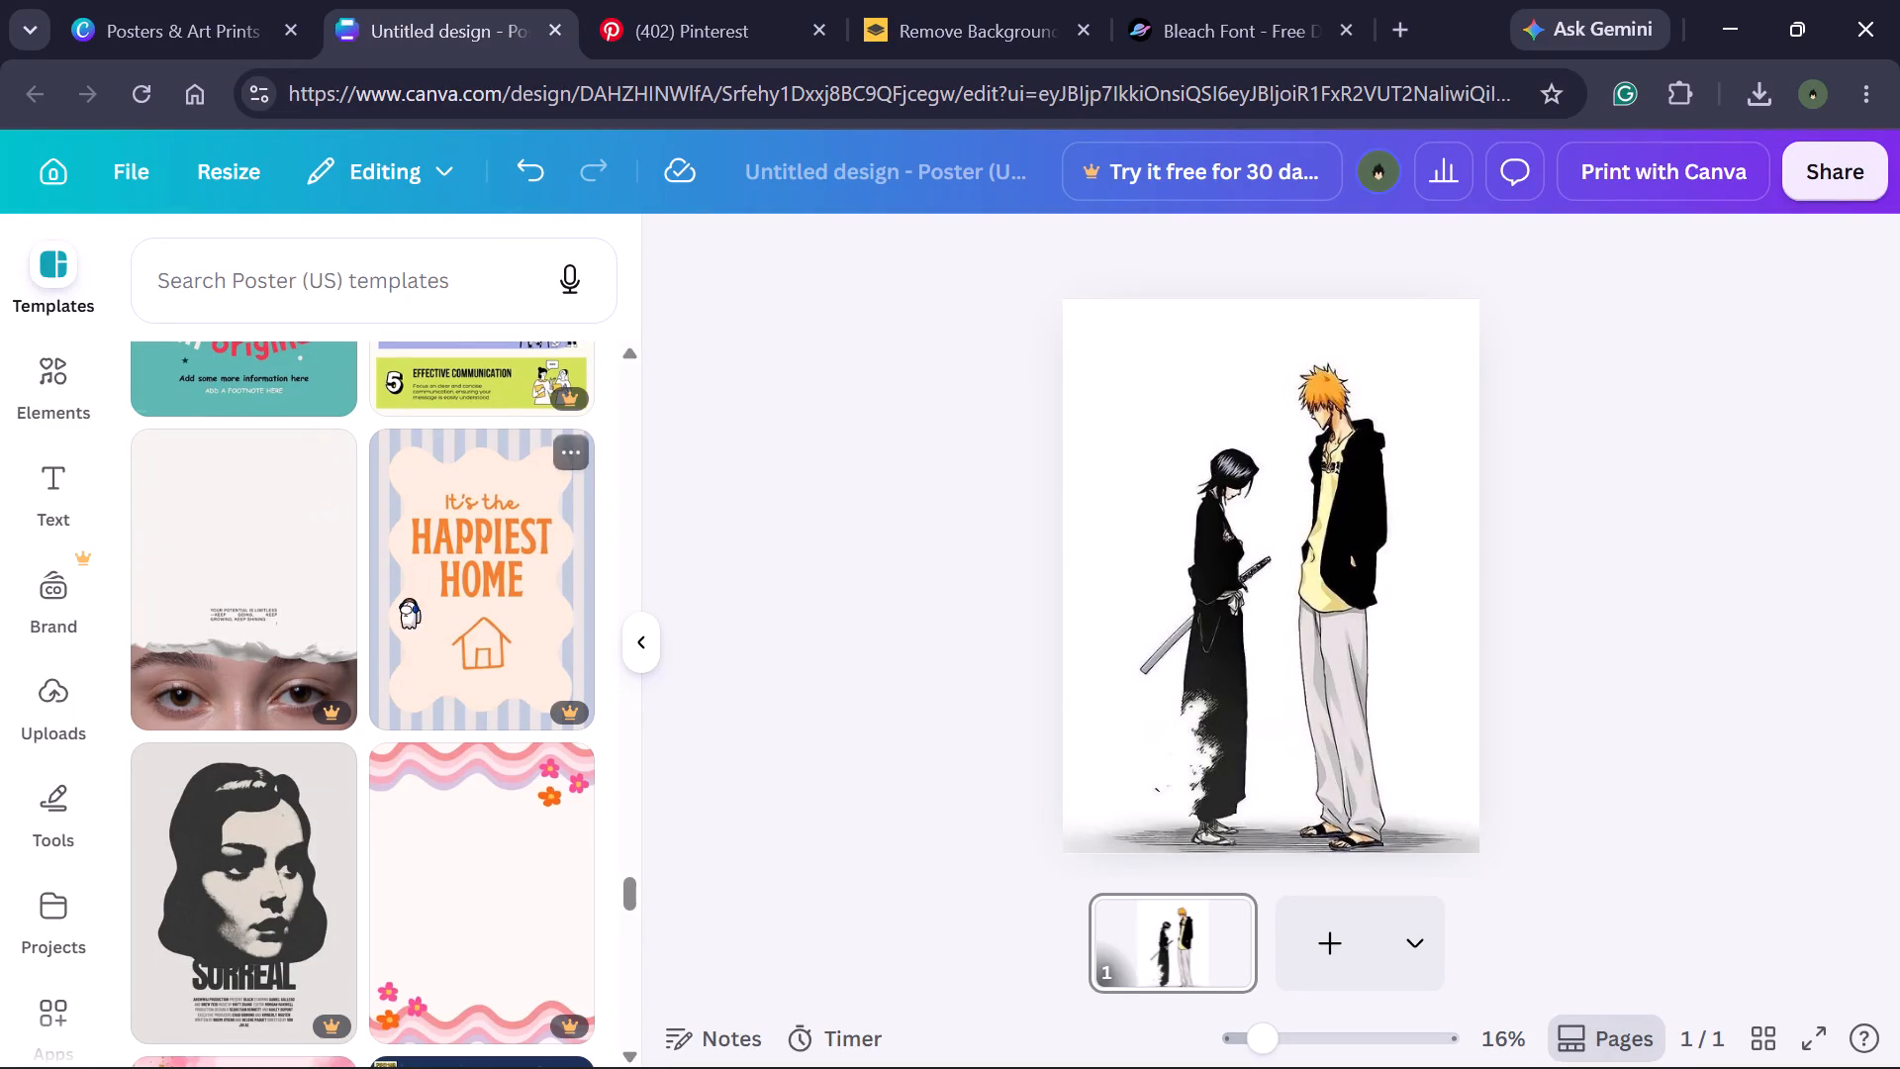
pyautogui.scroll(-4, 396, 738)
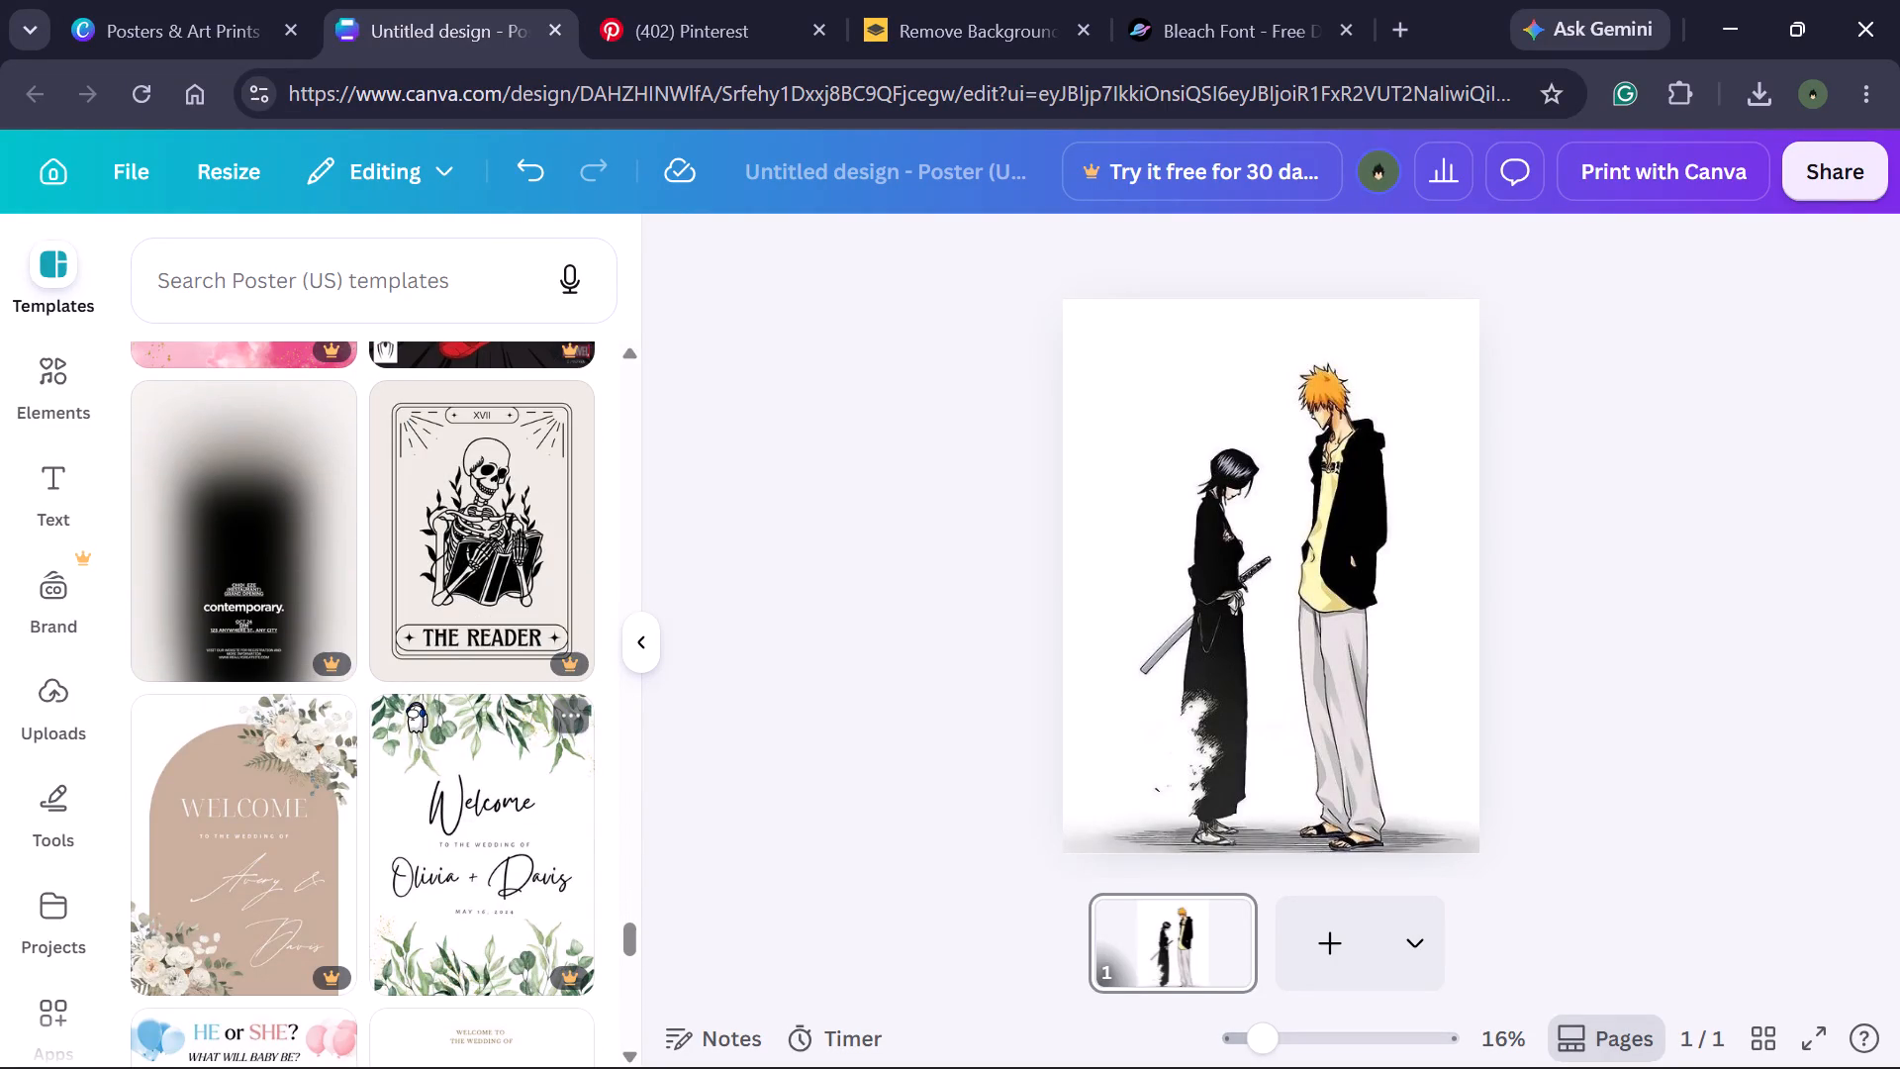
pyautogui.scroll(-4, 417, 693)
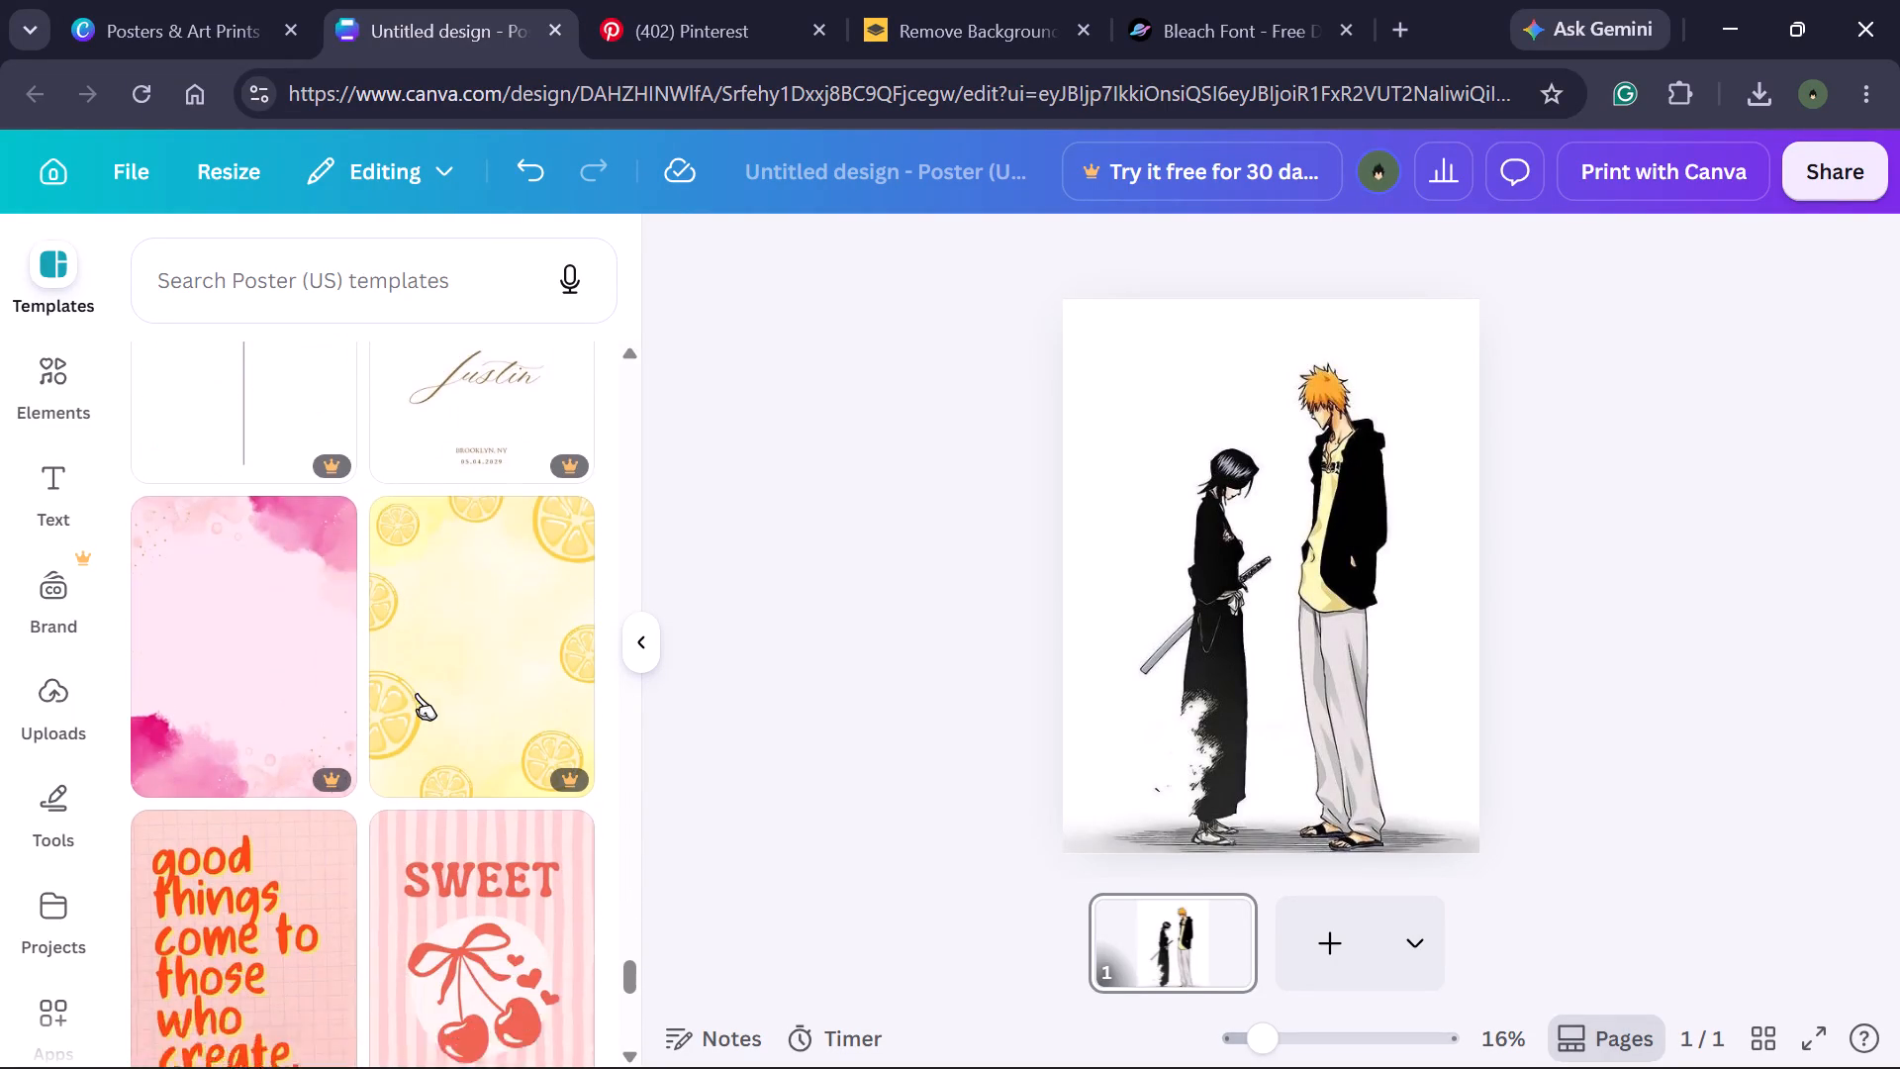
pyautogui.scroll(-2, 417, 693)
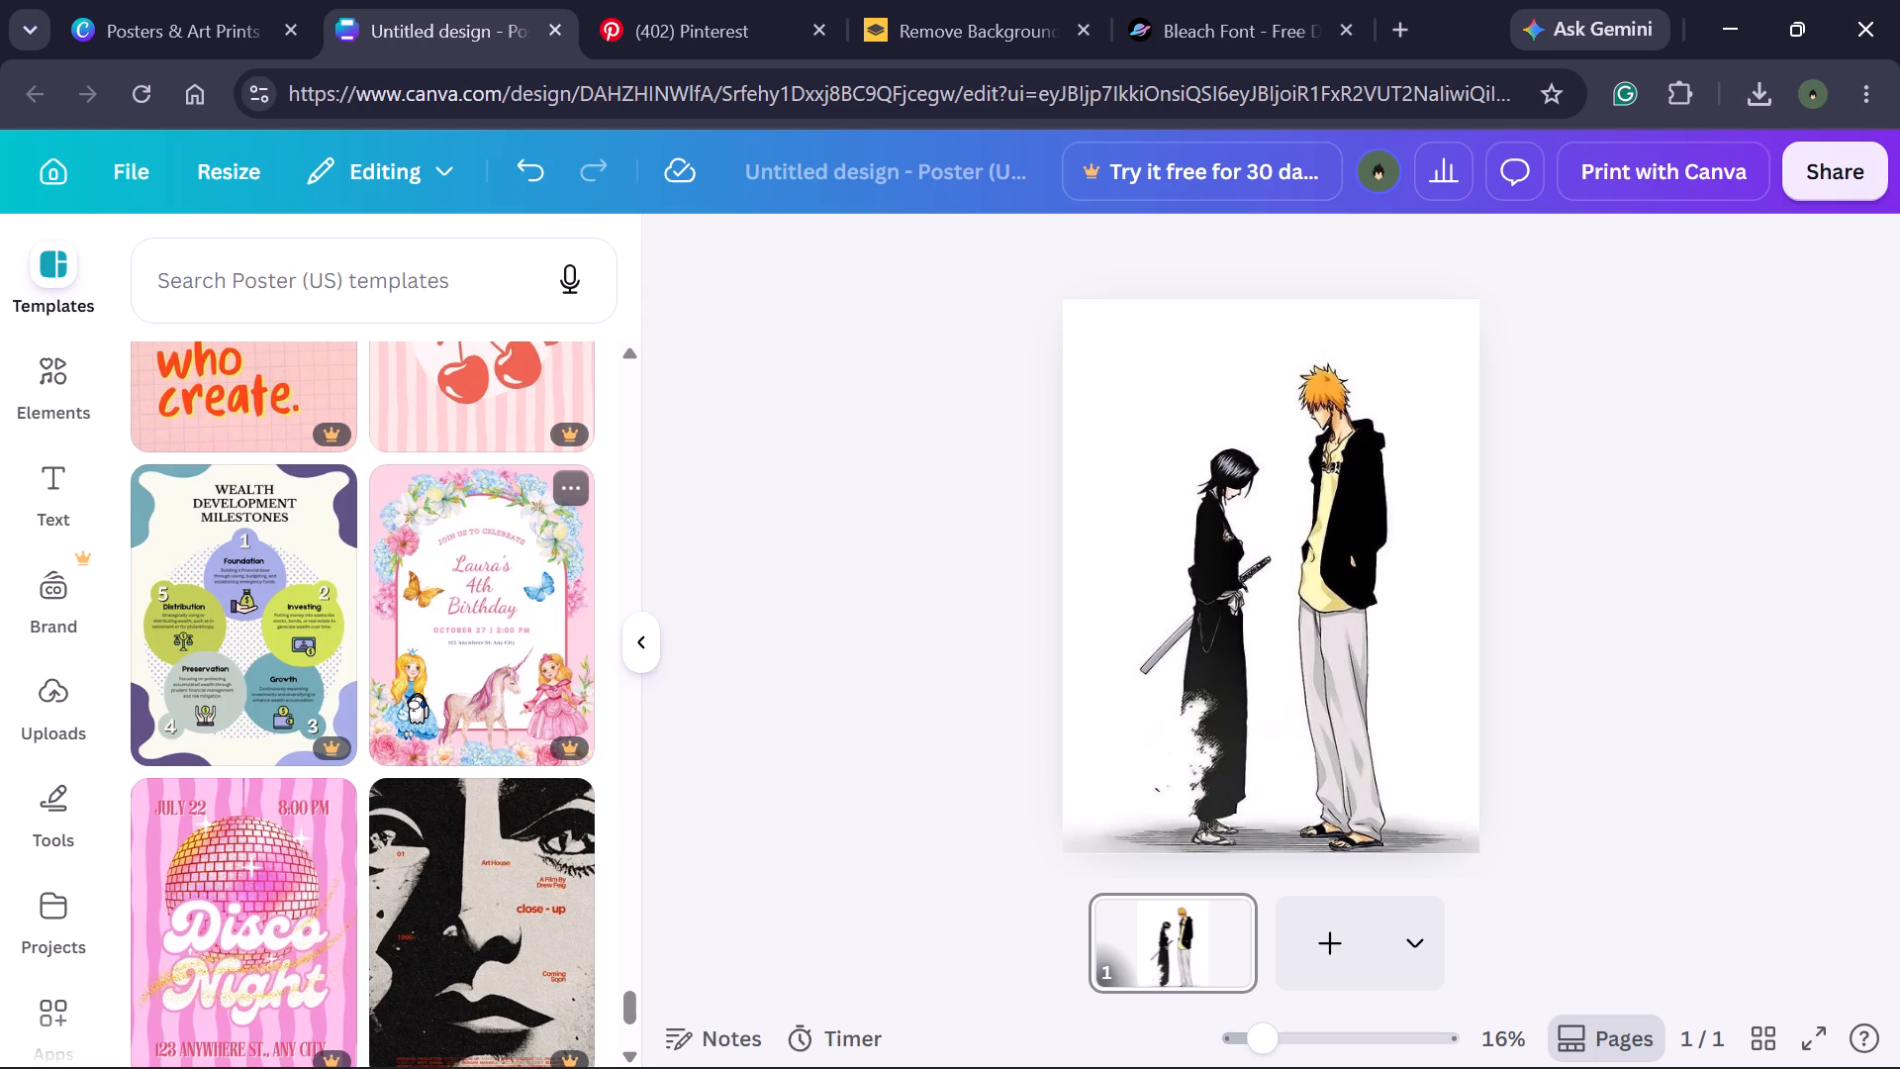
pyautogui.scroll(-2, 417, 693)
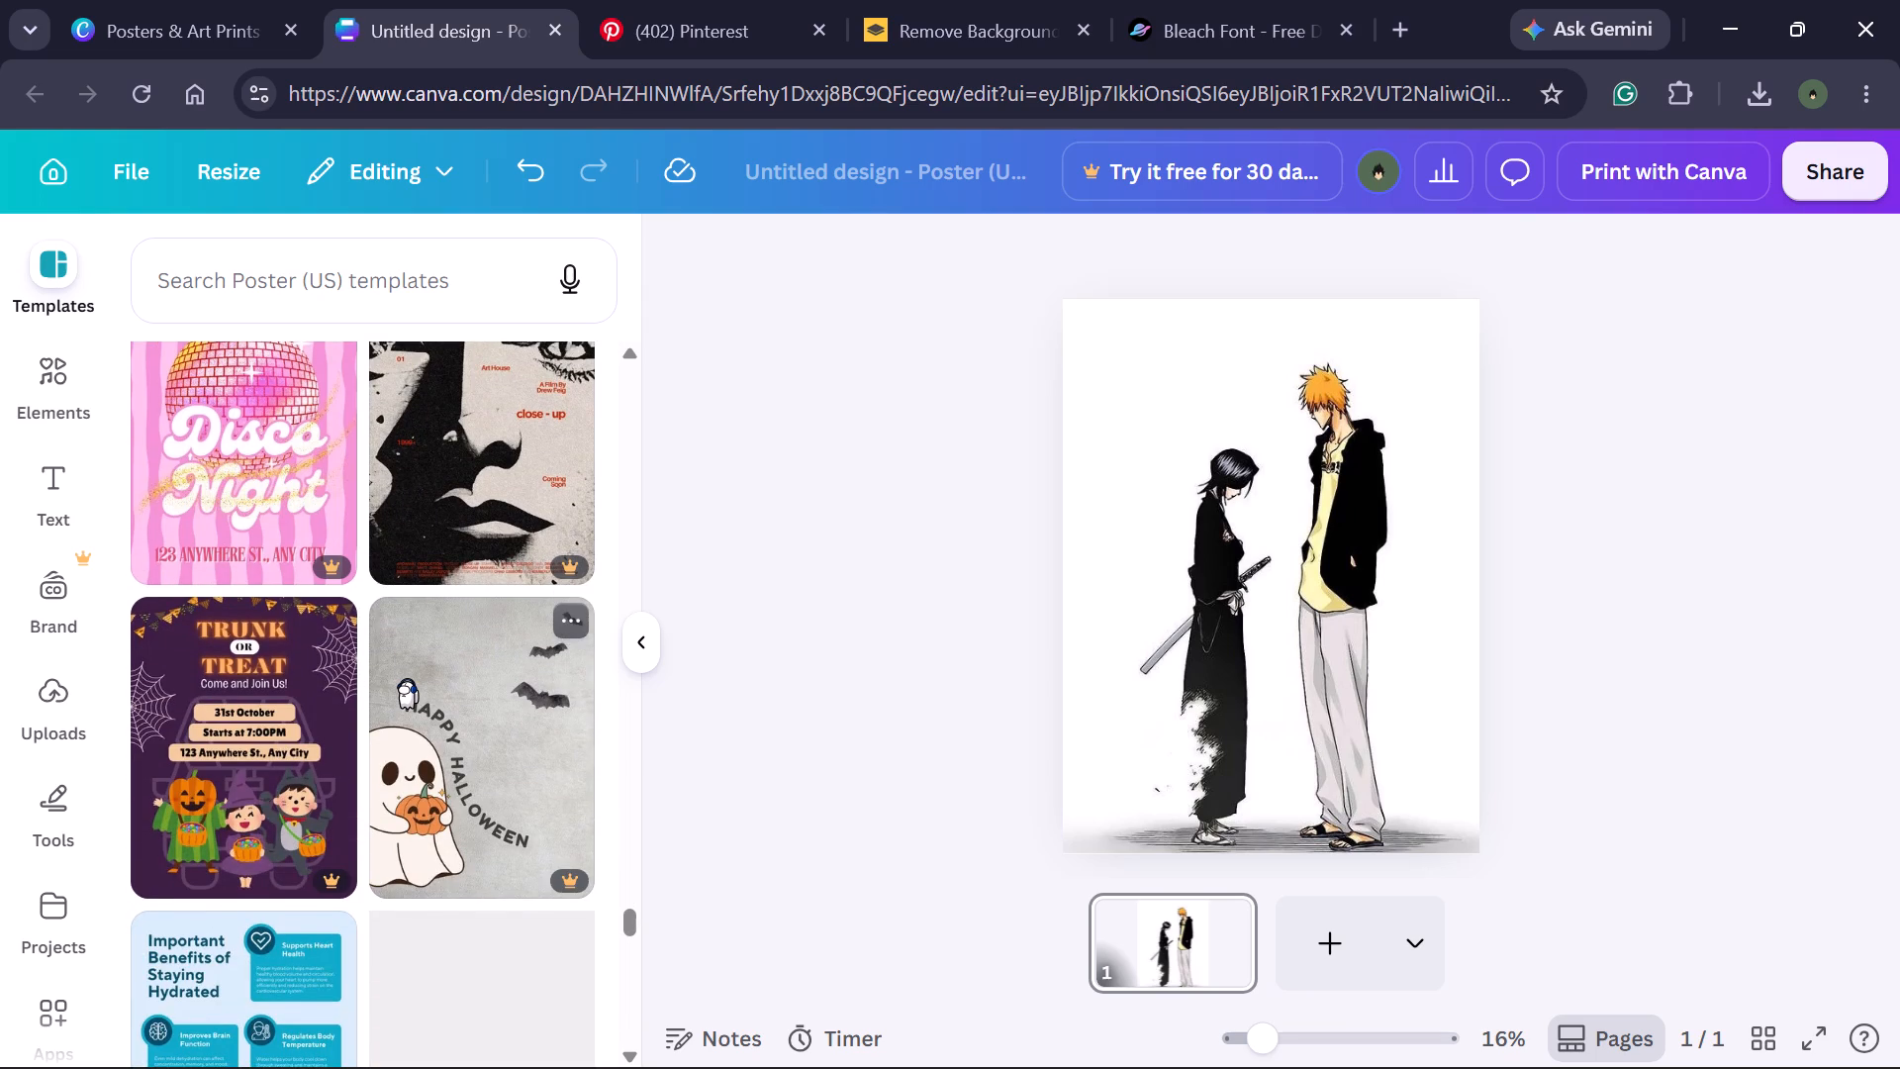
pyautogui.scroll(-2, 407, 678)
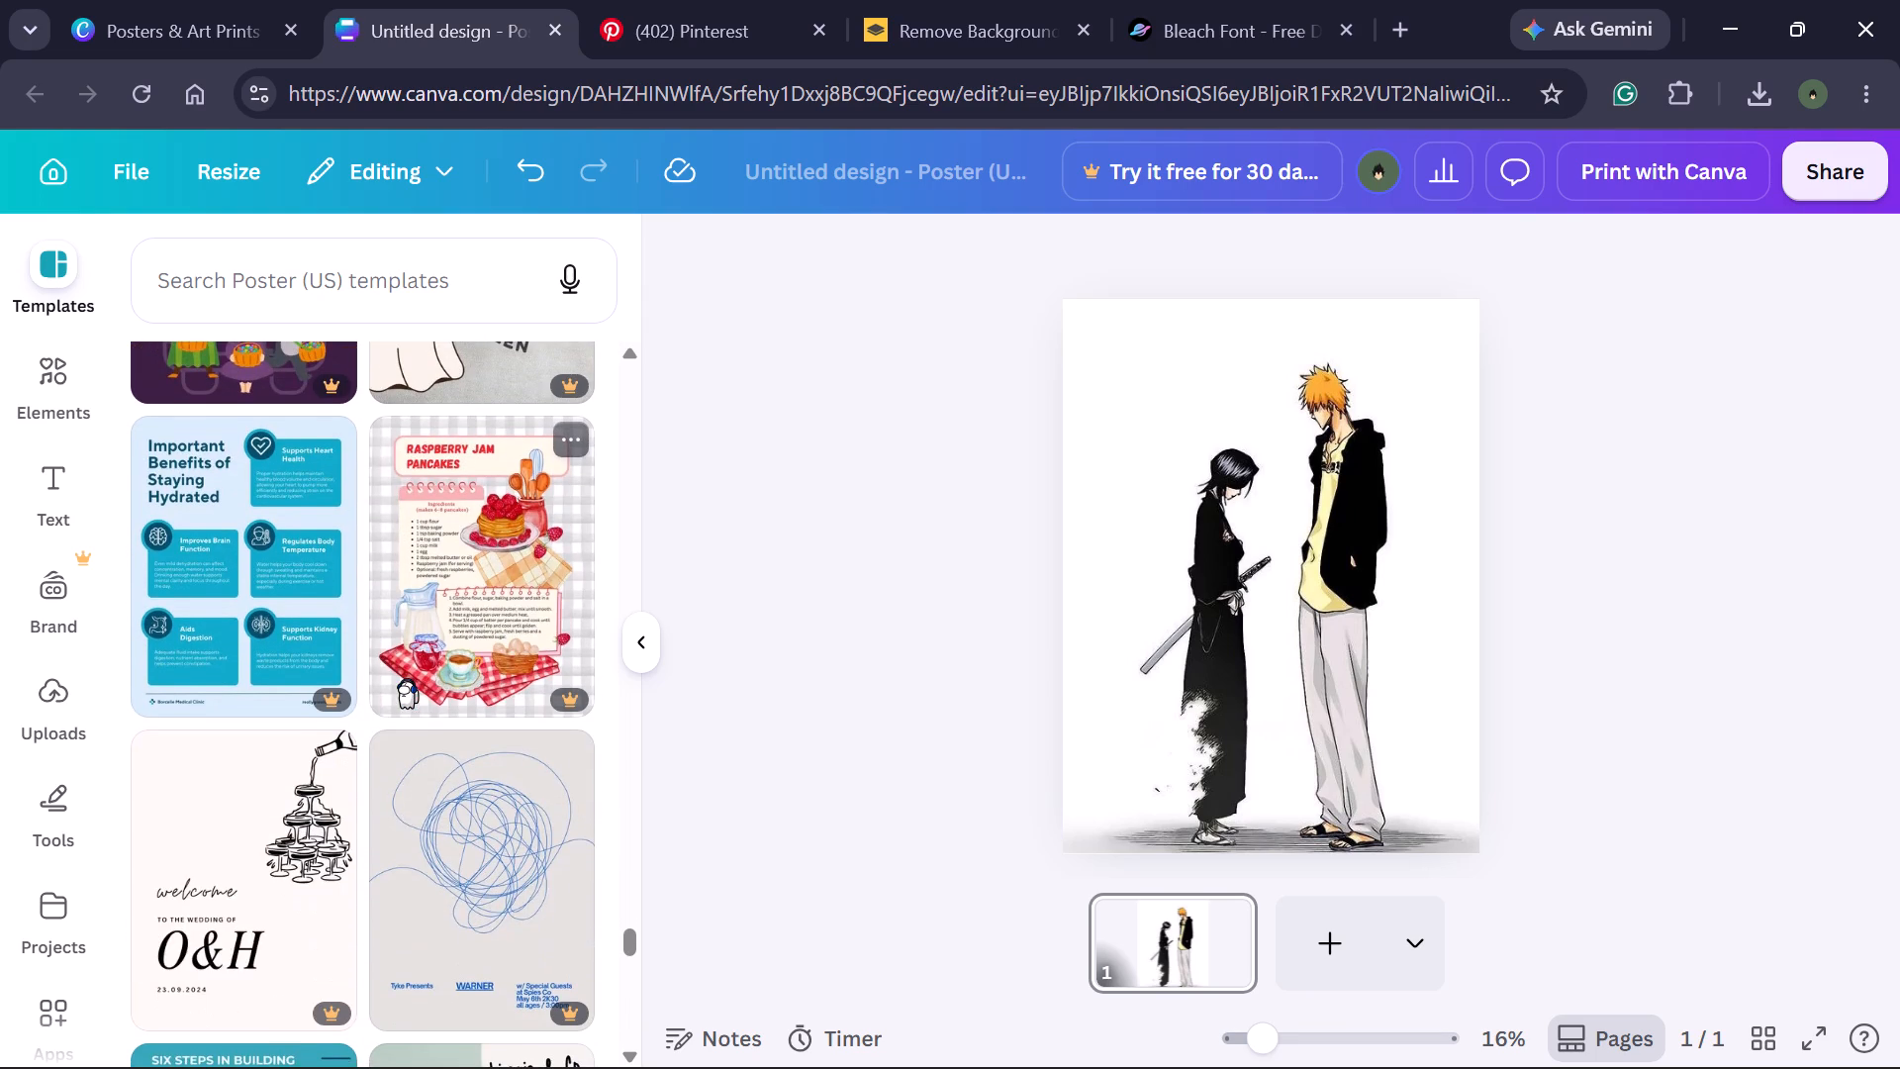
pyautogui.scroll(-2, 407, 678)
pyautogui.scroll(1, 406, 671)
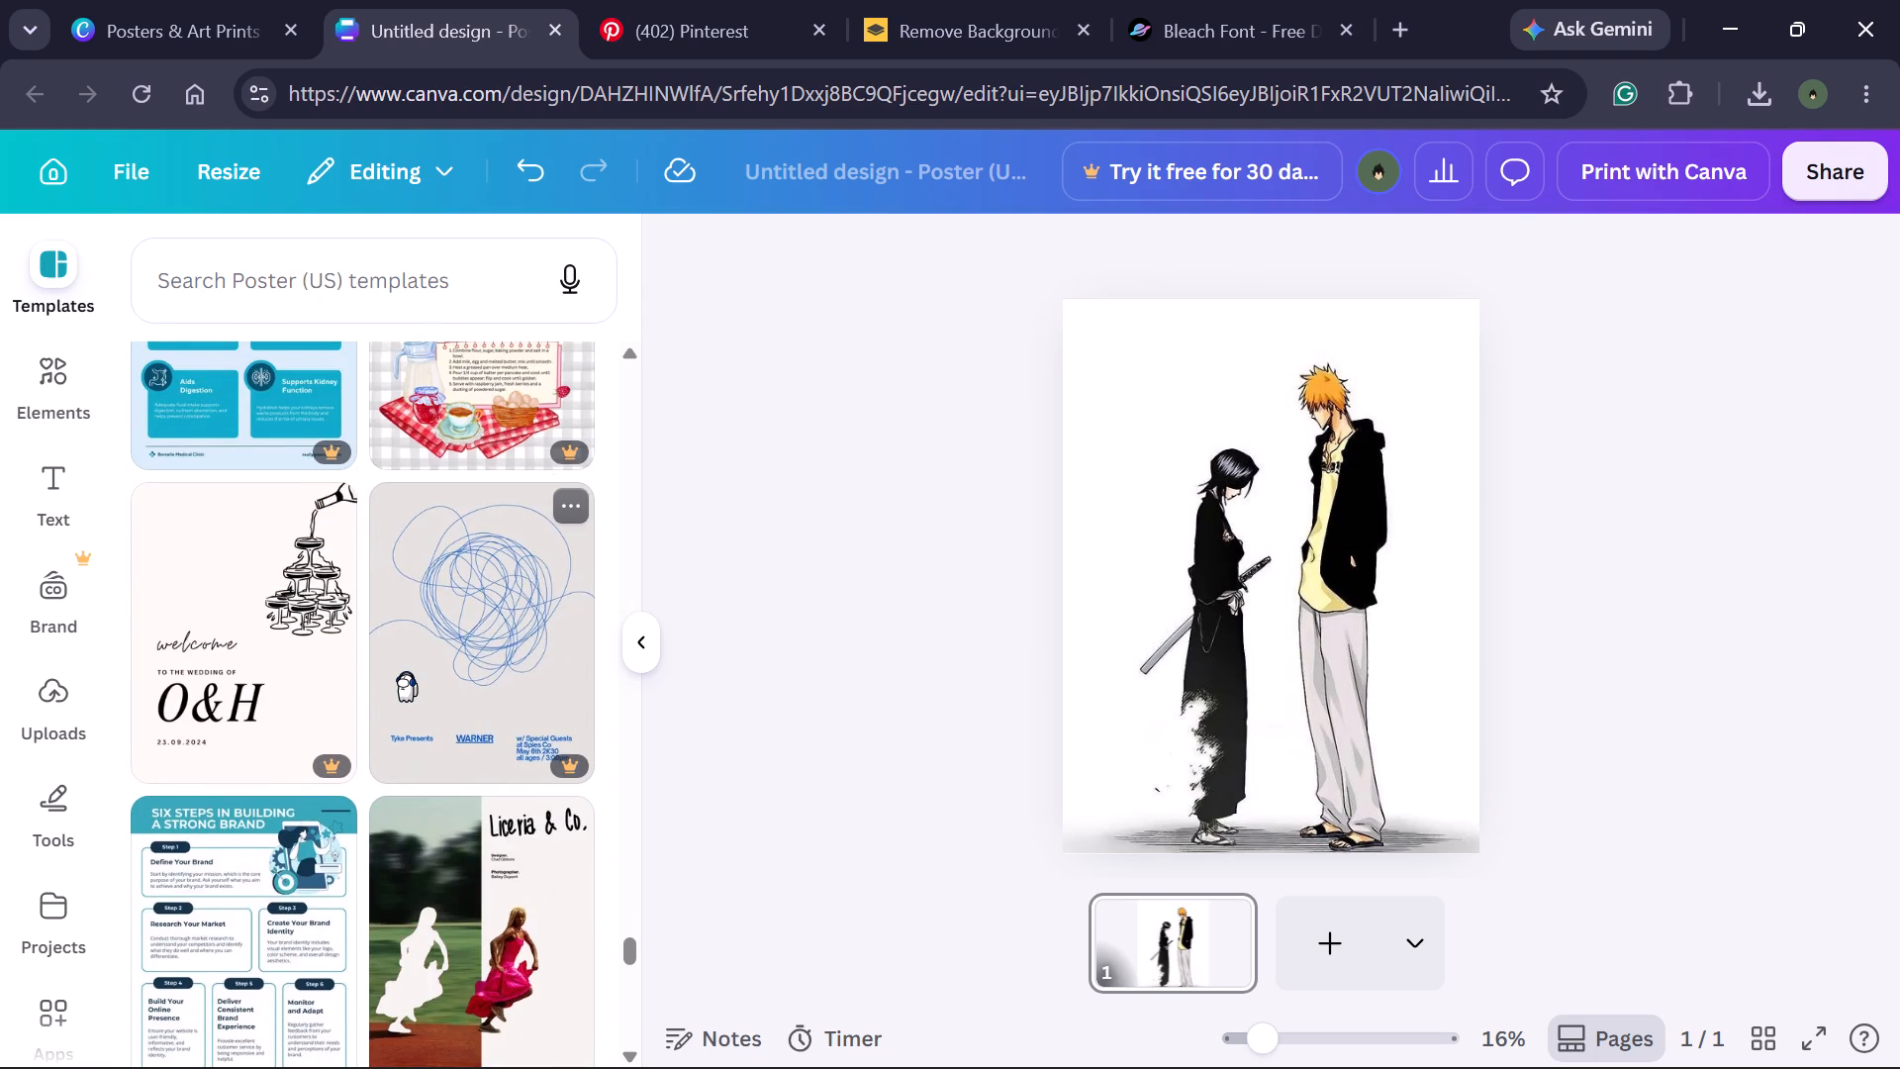
pyautogui.scroll(-4, 406, 671)
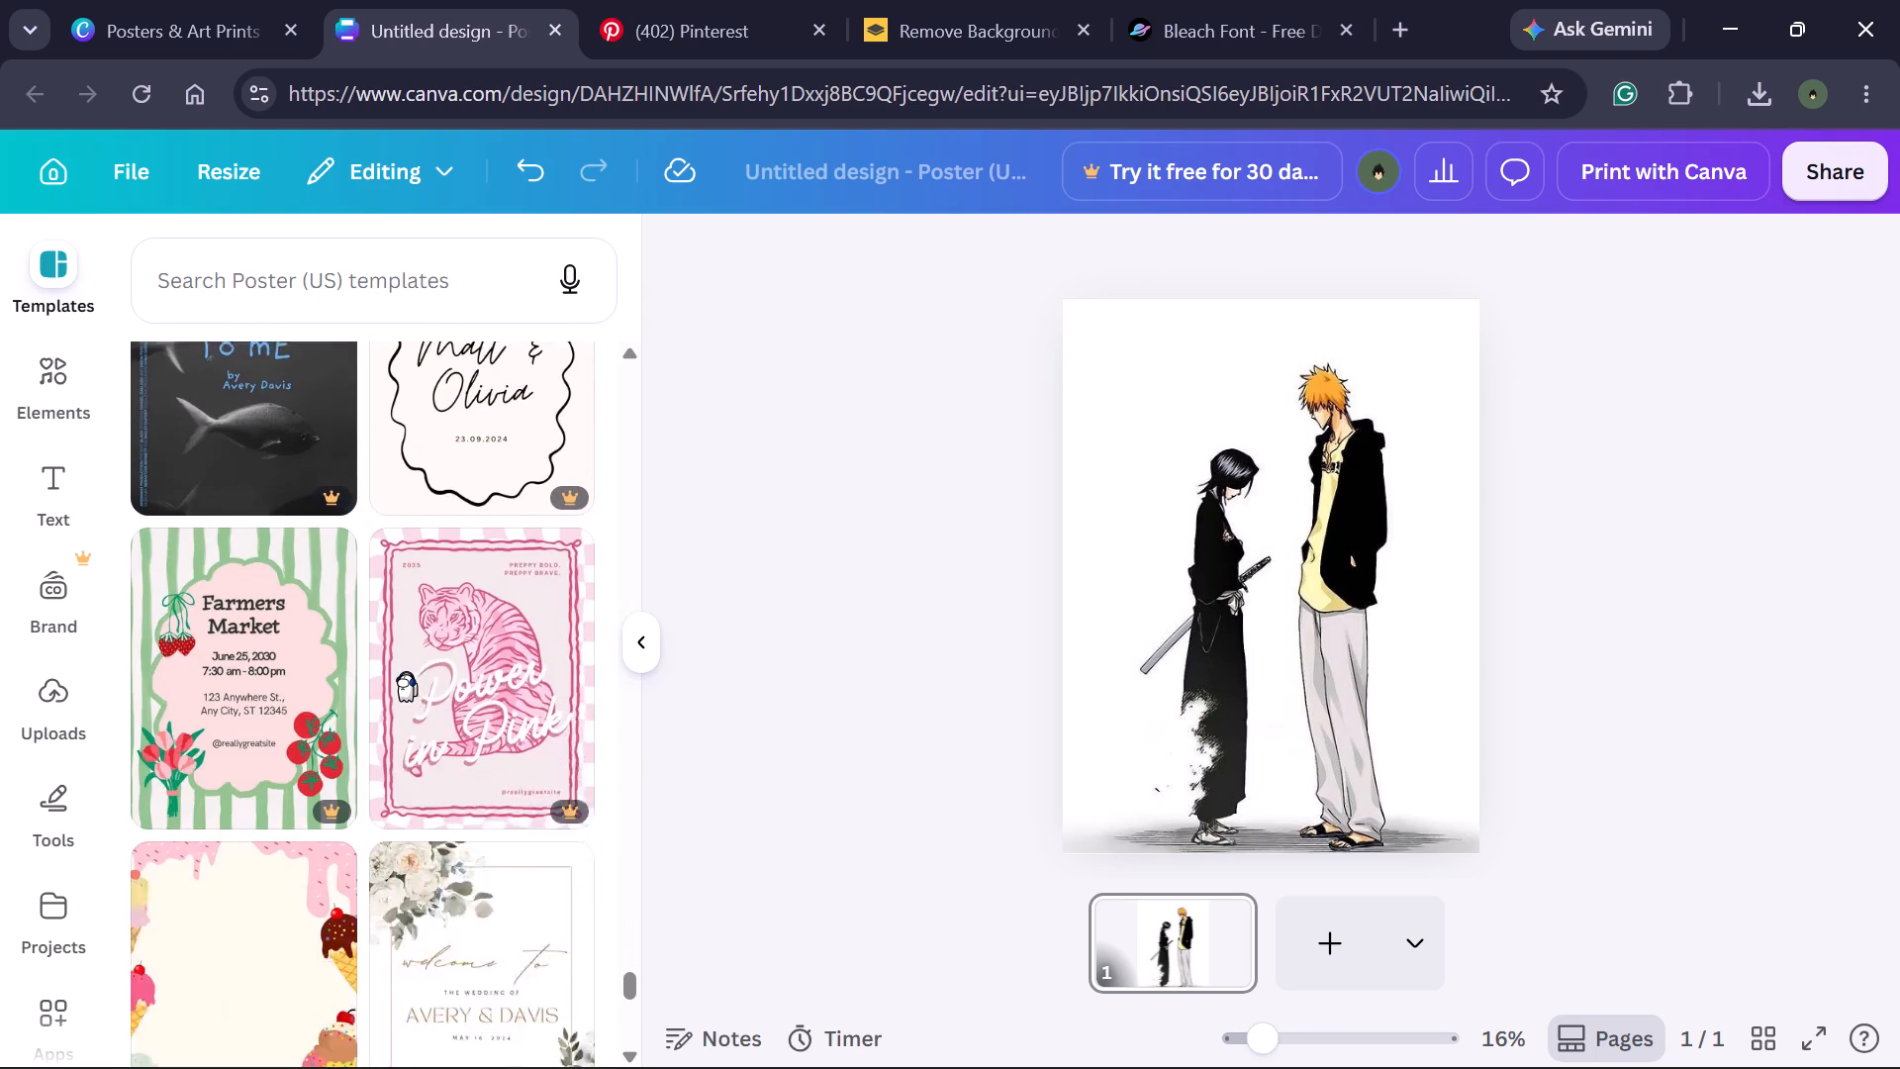
pyautogui.scroll(-3, 406, 671)
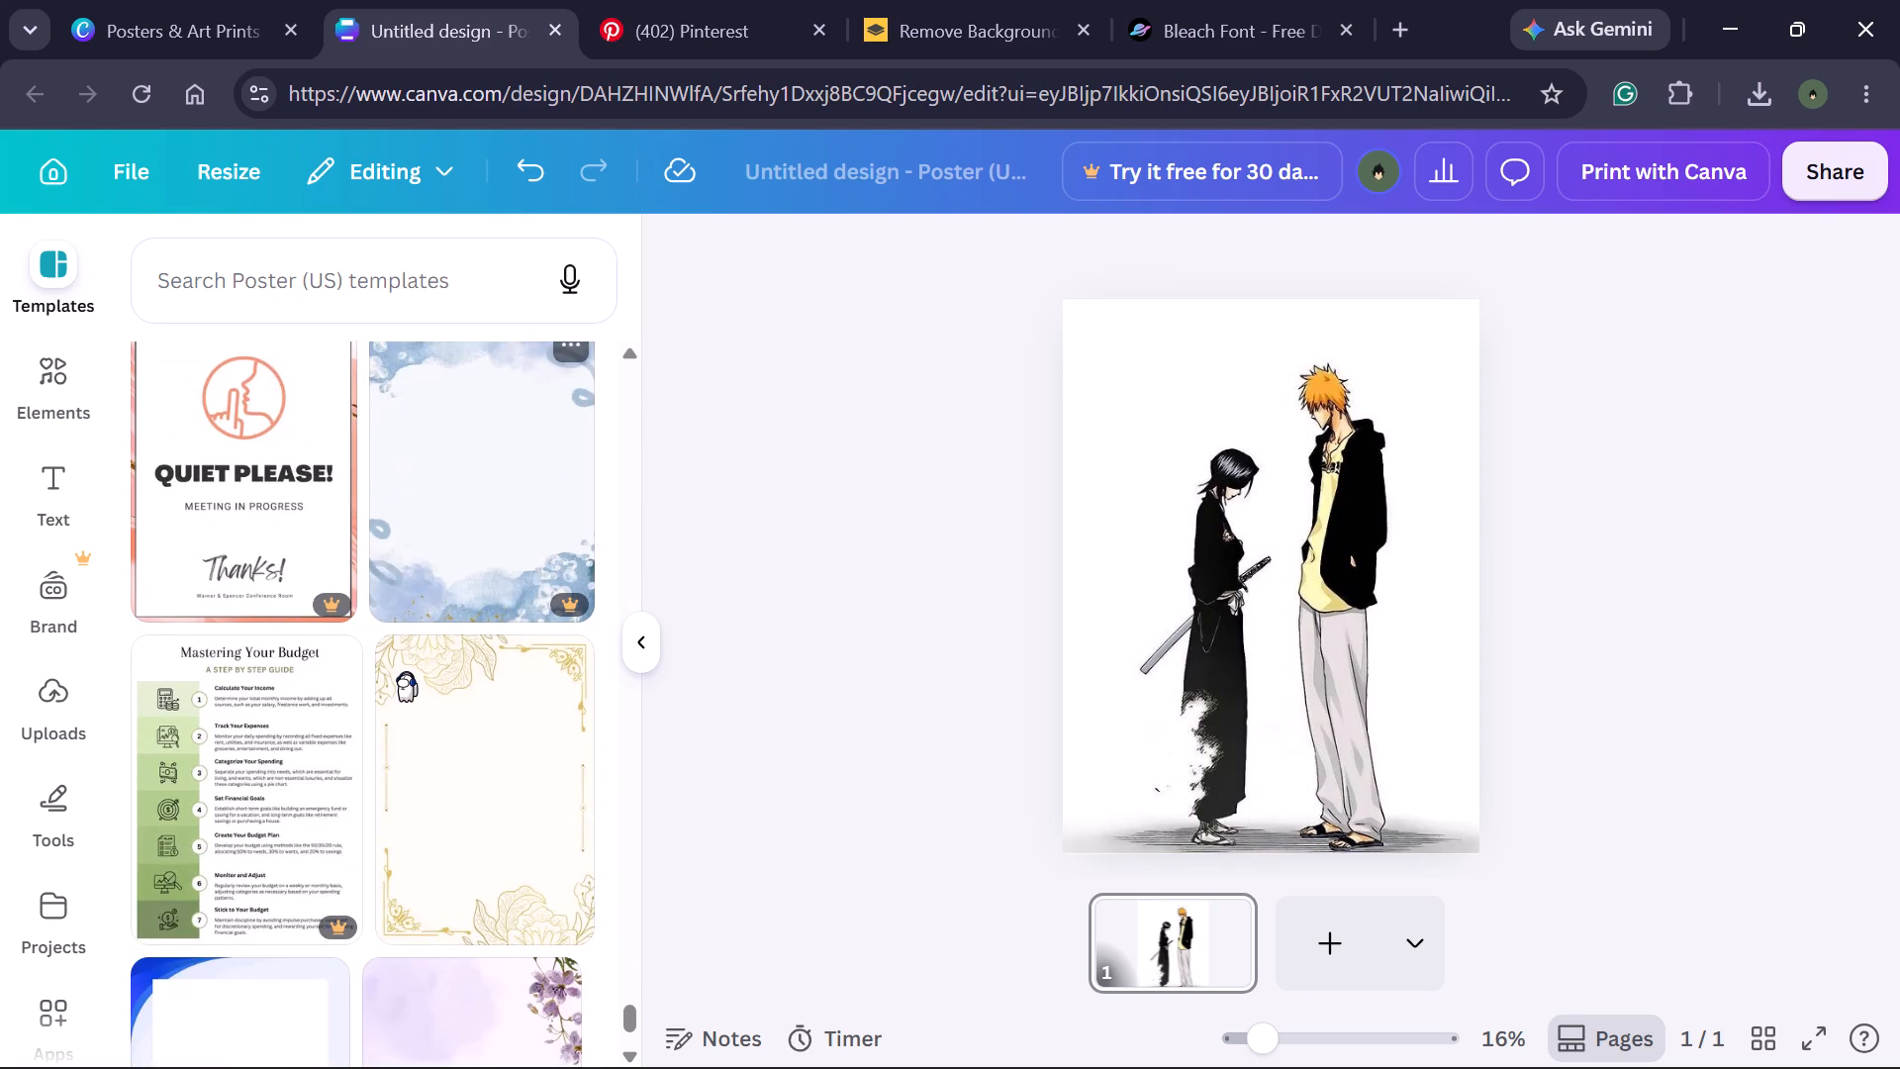
pyautogui.scroll(-4, 406, 671)
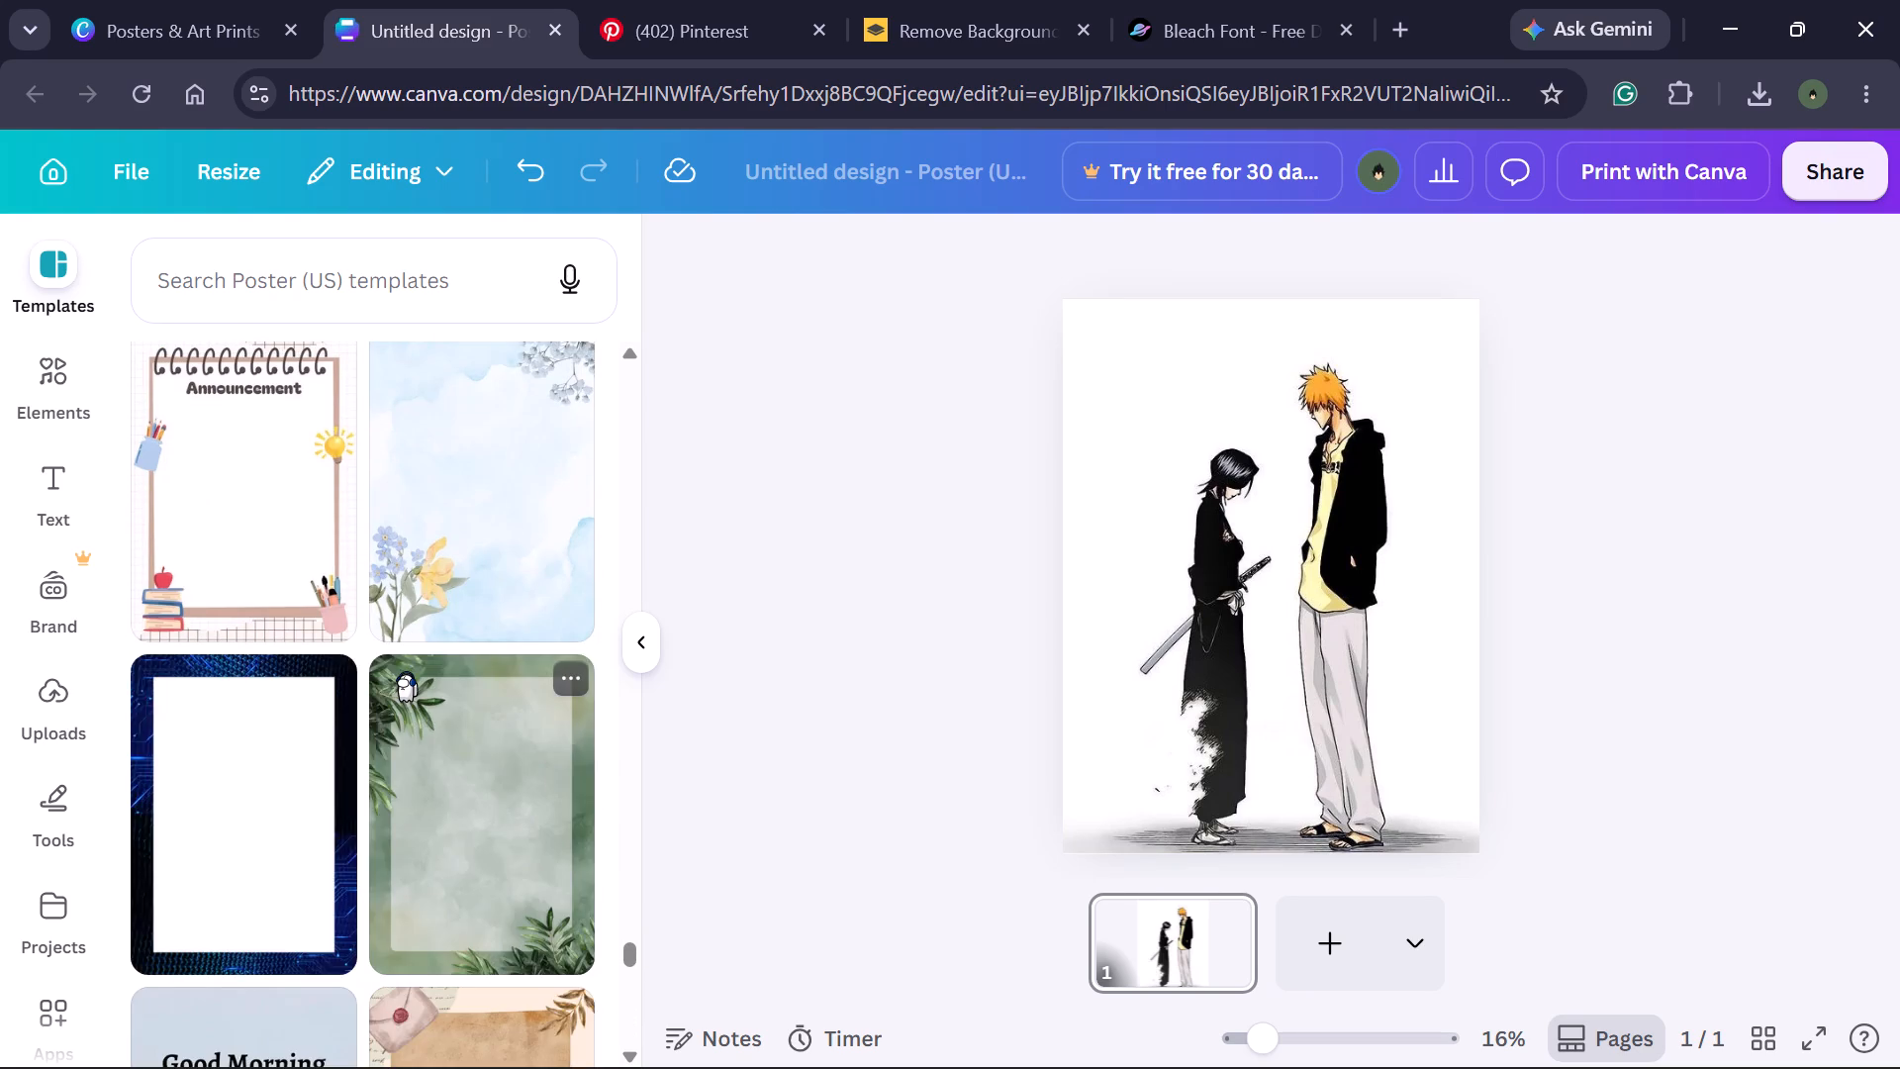
pyautogui.scroll(-8, 406, 671)
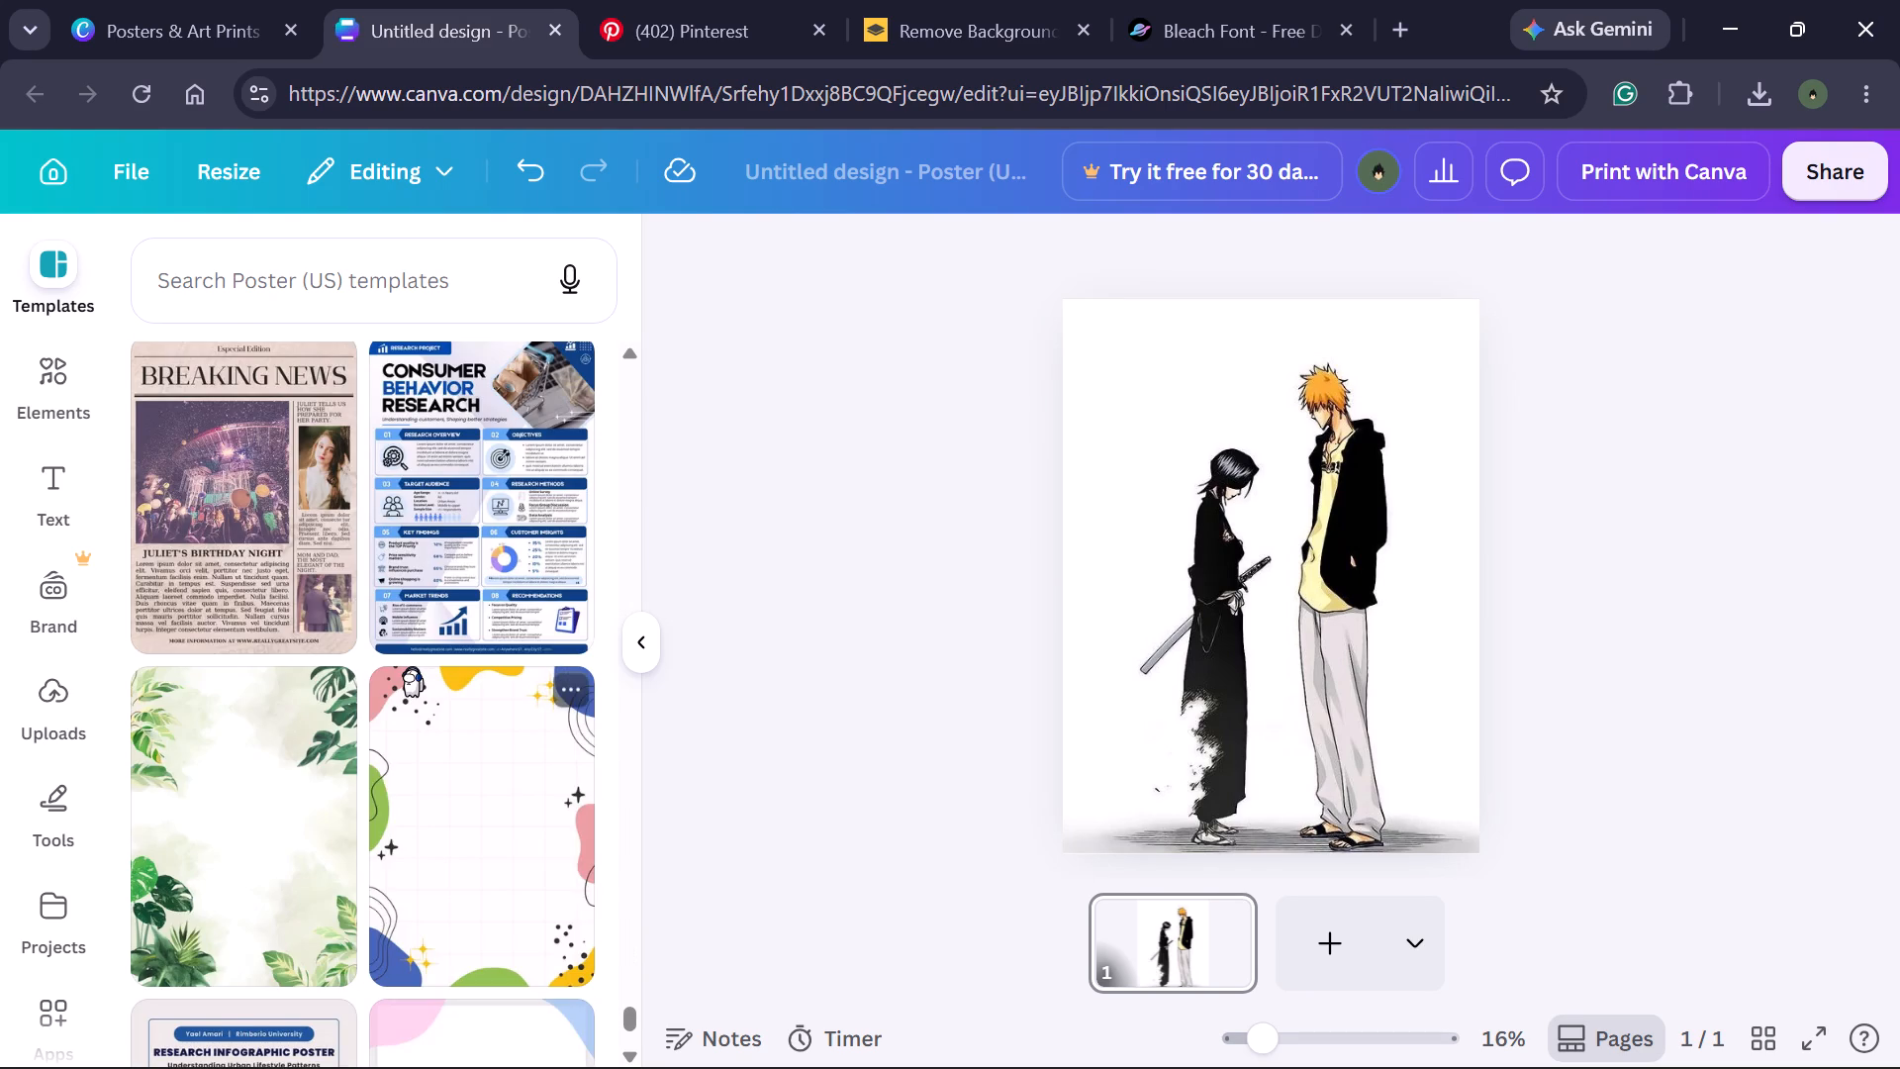
pyautogui.scroll(-4, 412, 665)
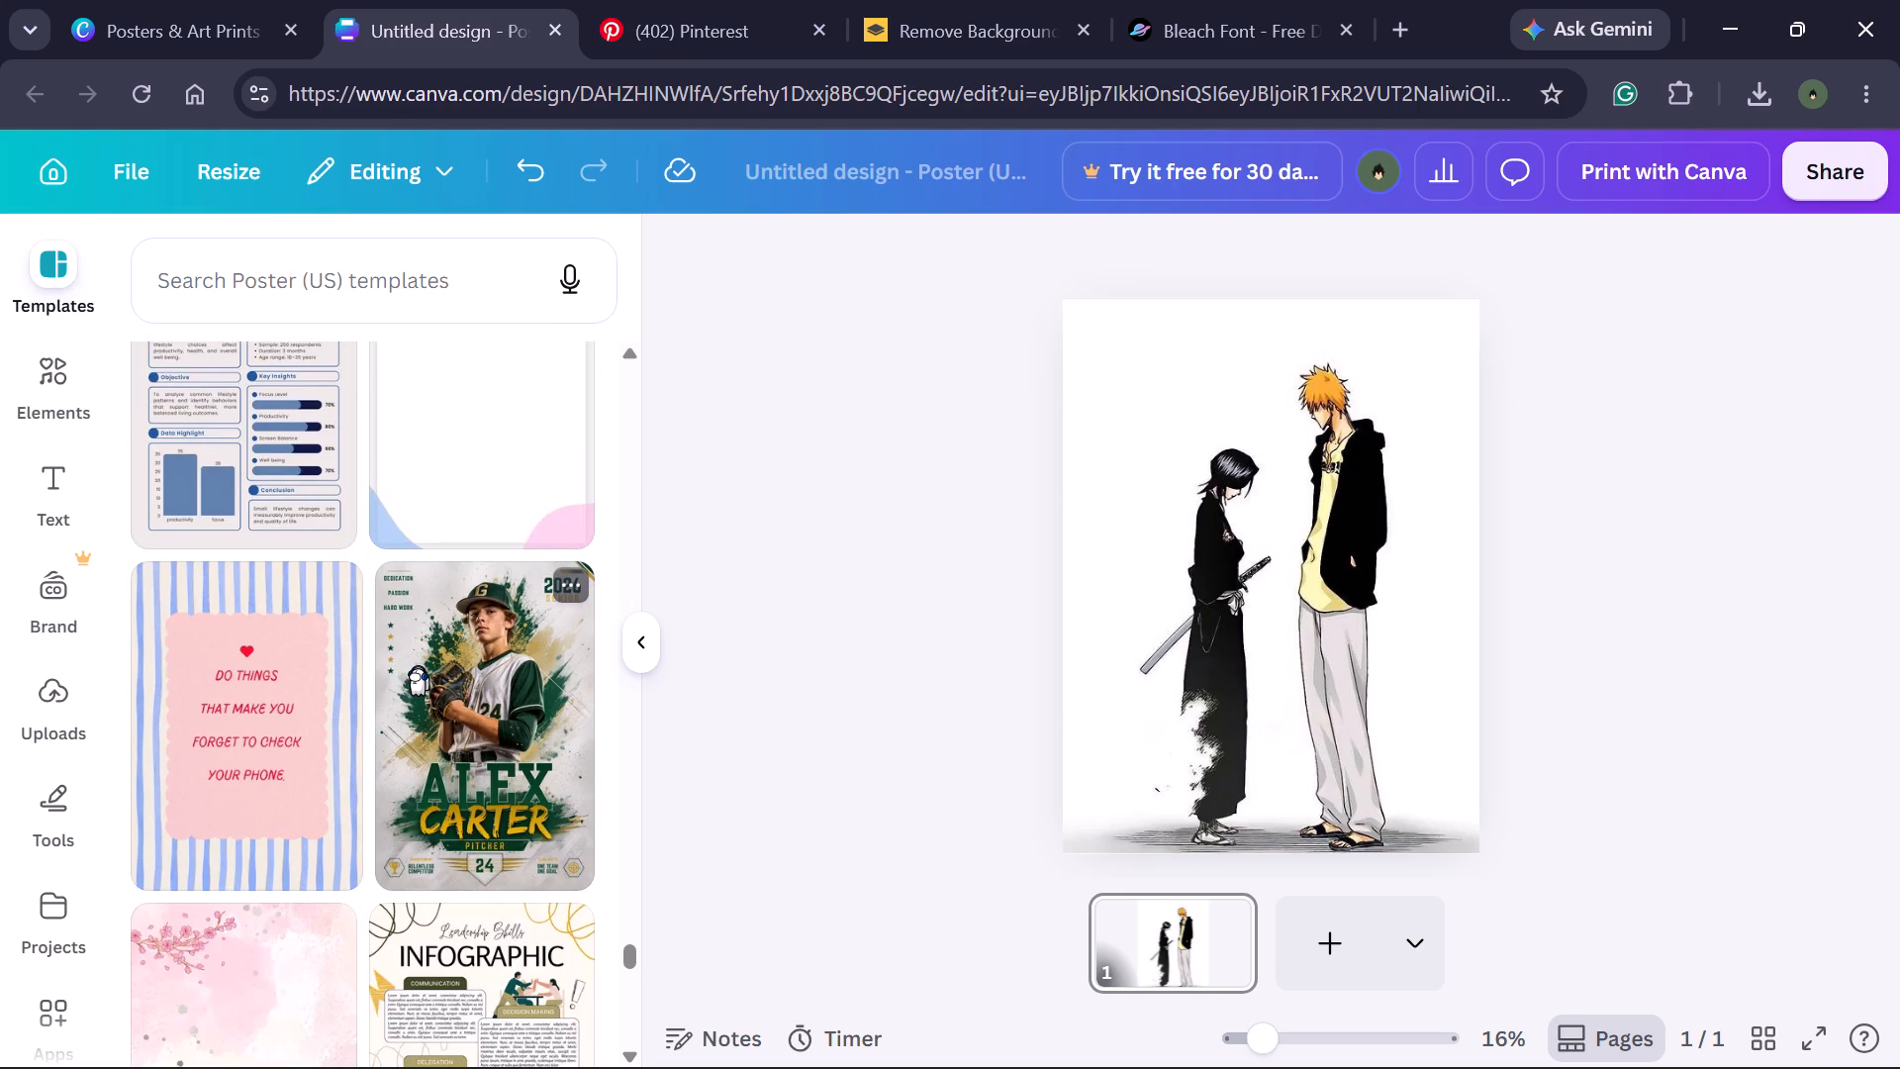
pyautogui.scroll(-6, 418, 665)
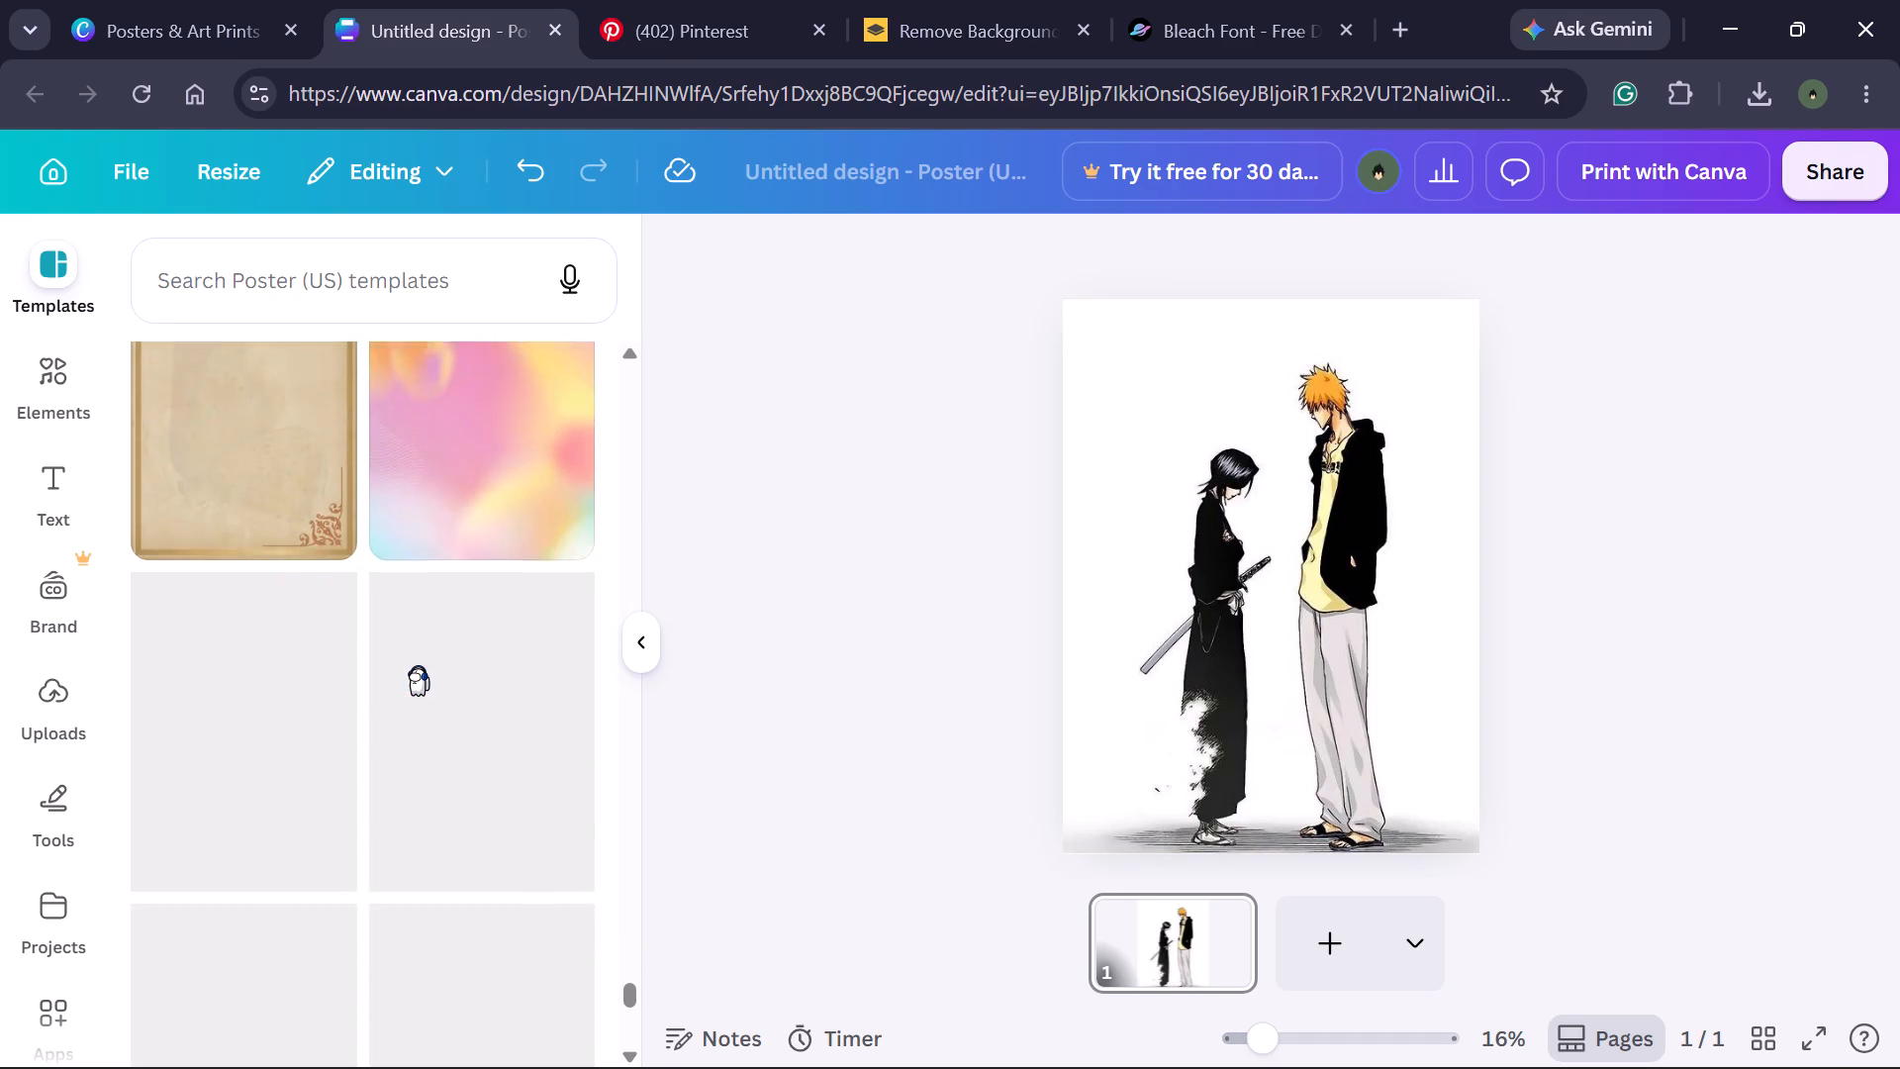
pyautogui.scroll(-2, 419, 665)
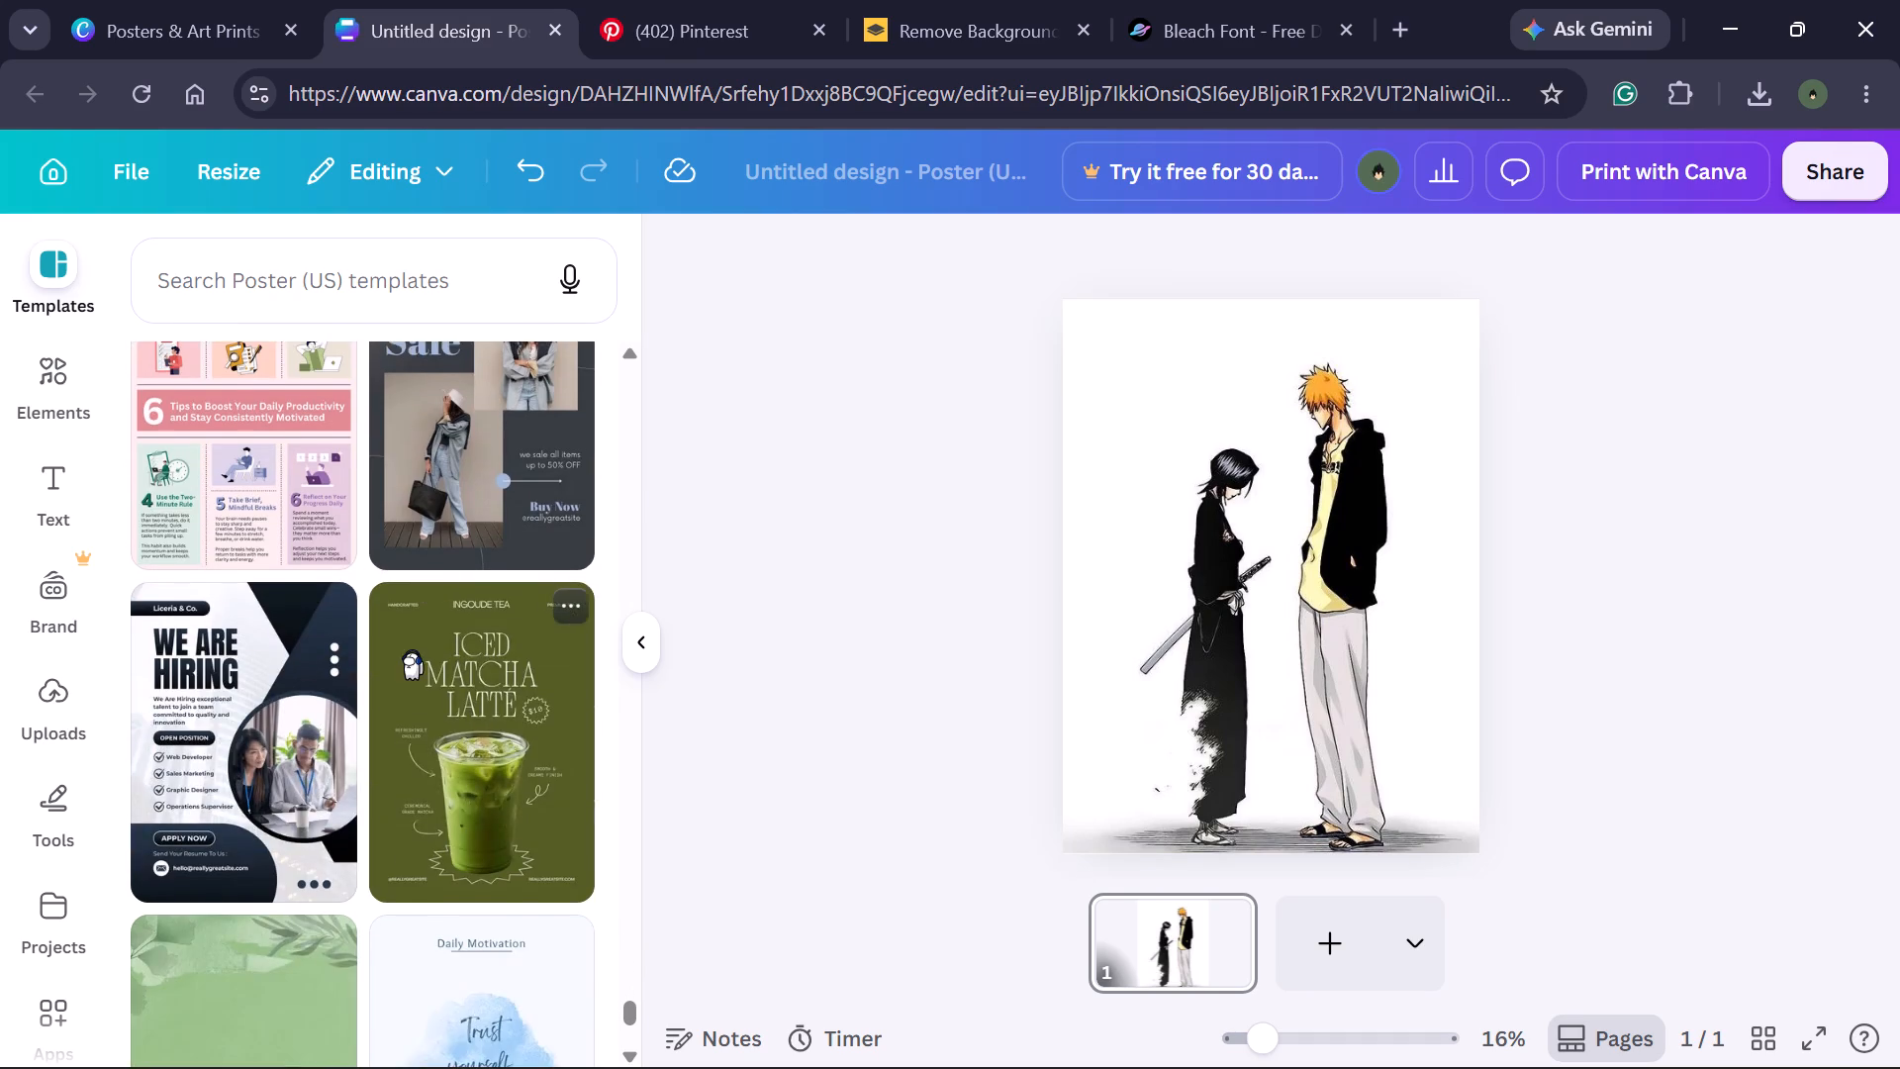
pyautogui.scroll(-2, 412, 649)
pyautogui.scroll(-2, 423, 522)
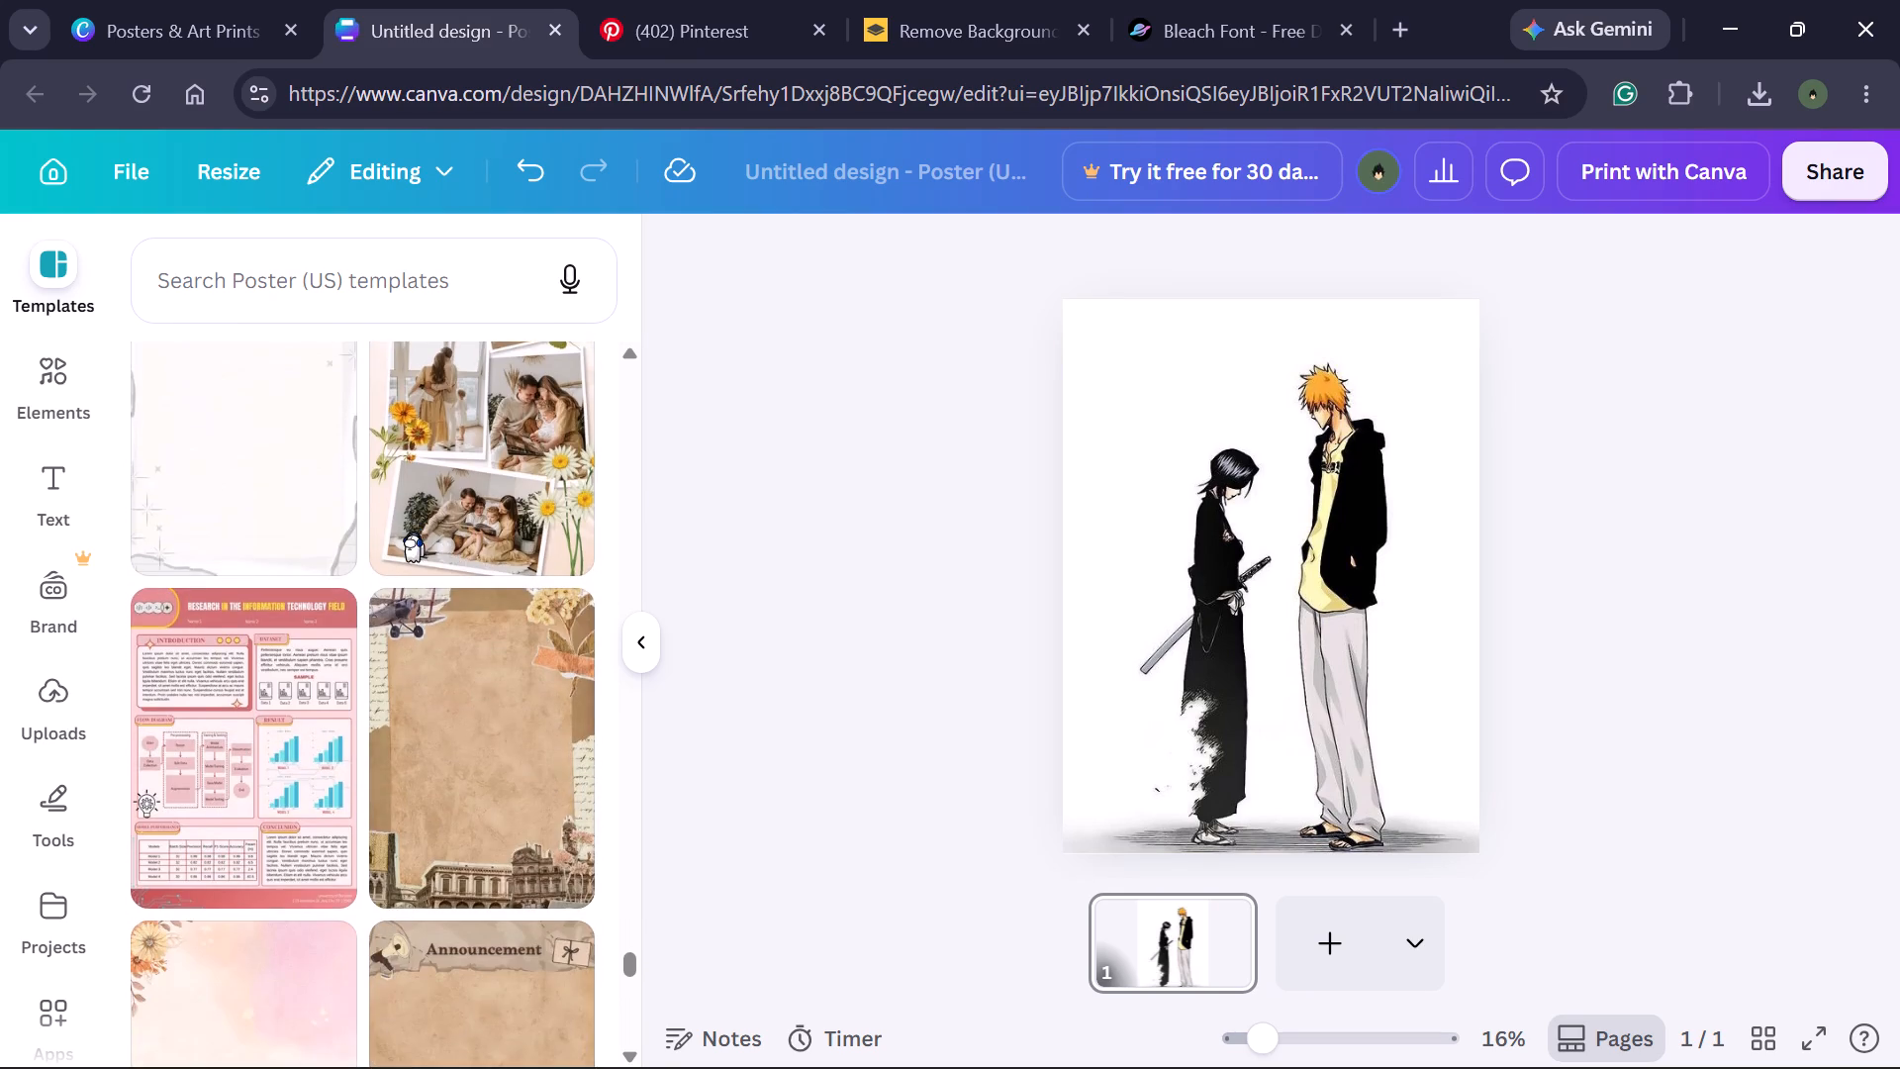
pyautogui.scroll(-4, 413, 532)
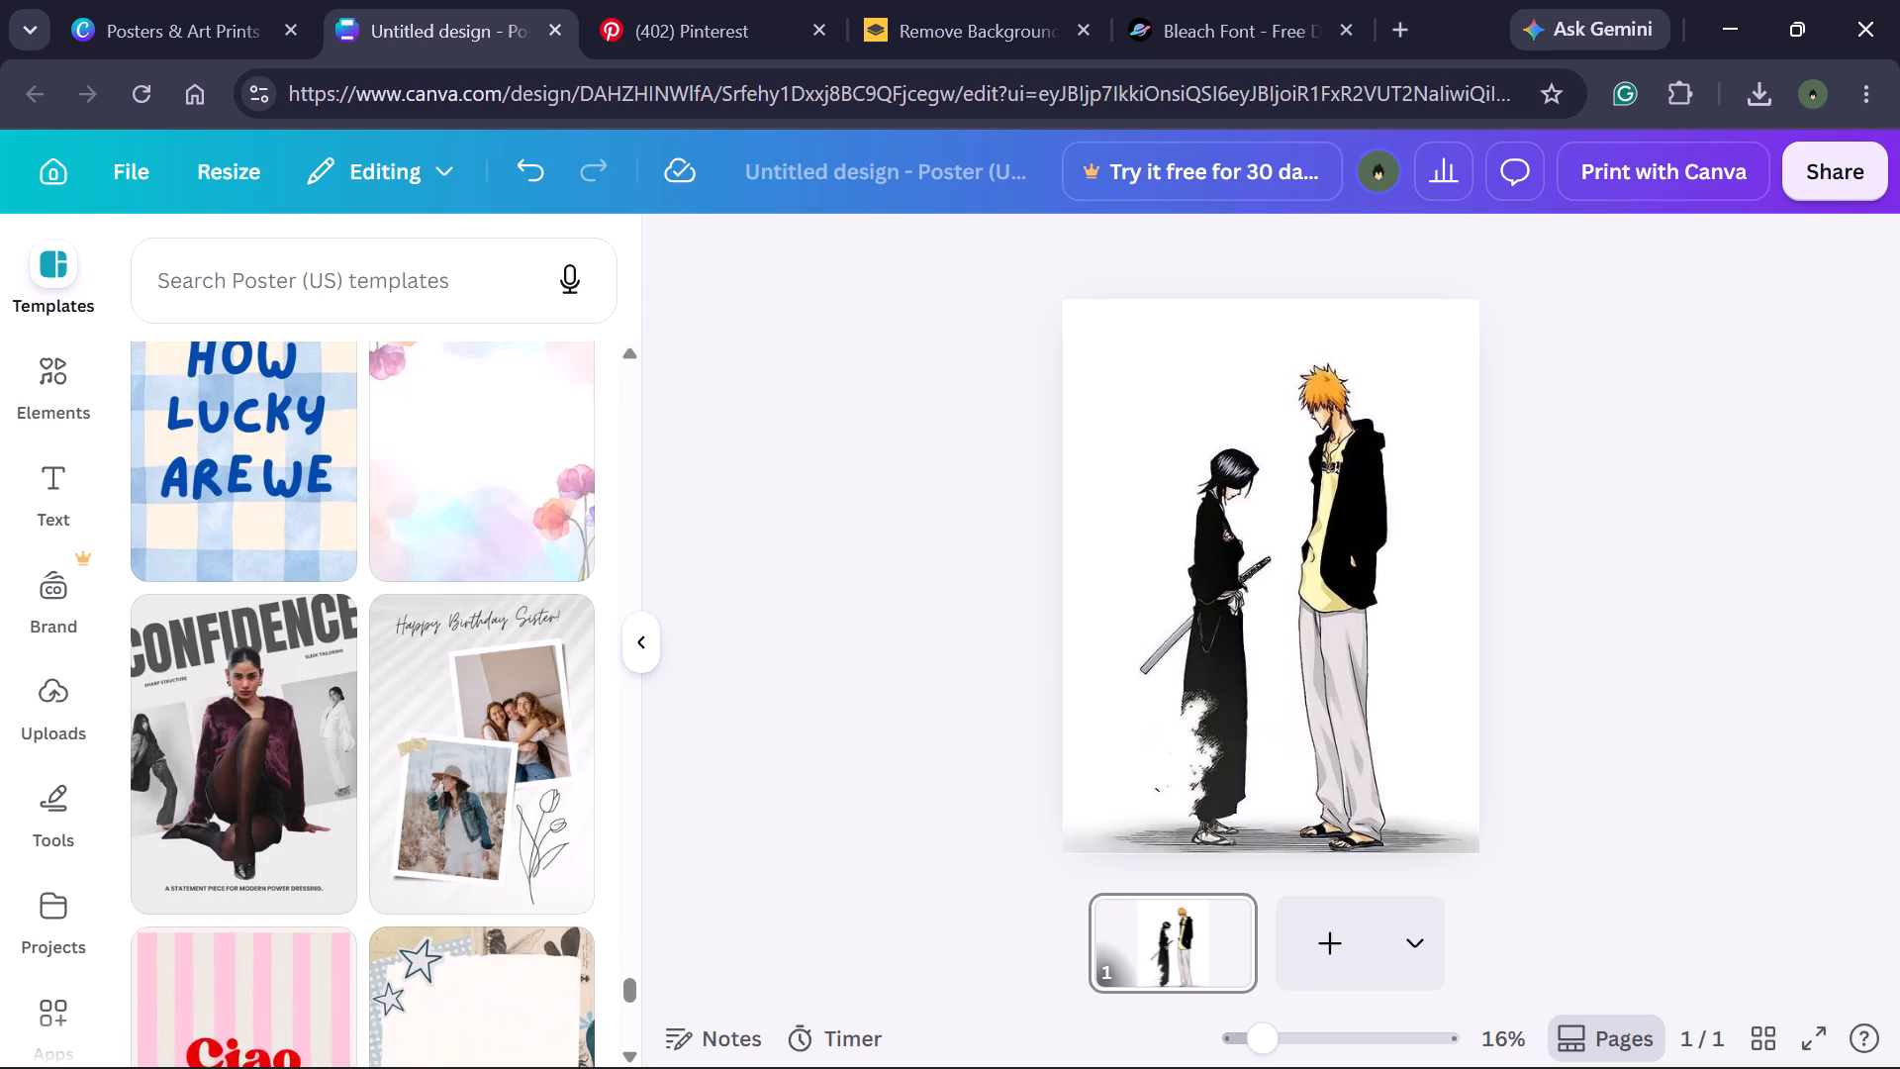
pyautogui.scroll(-7, 441, 525)
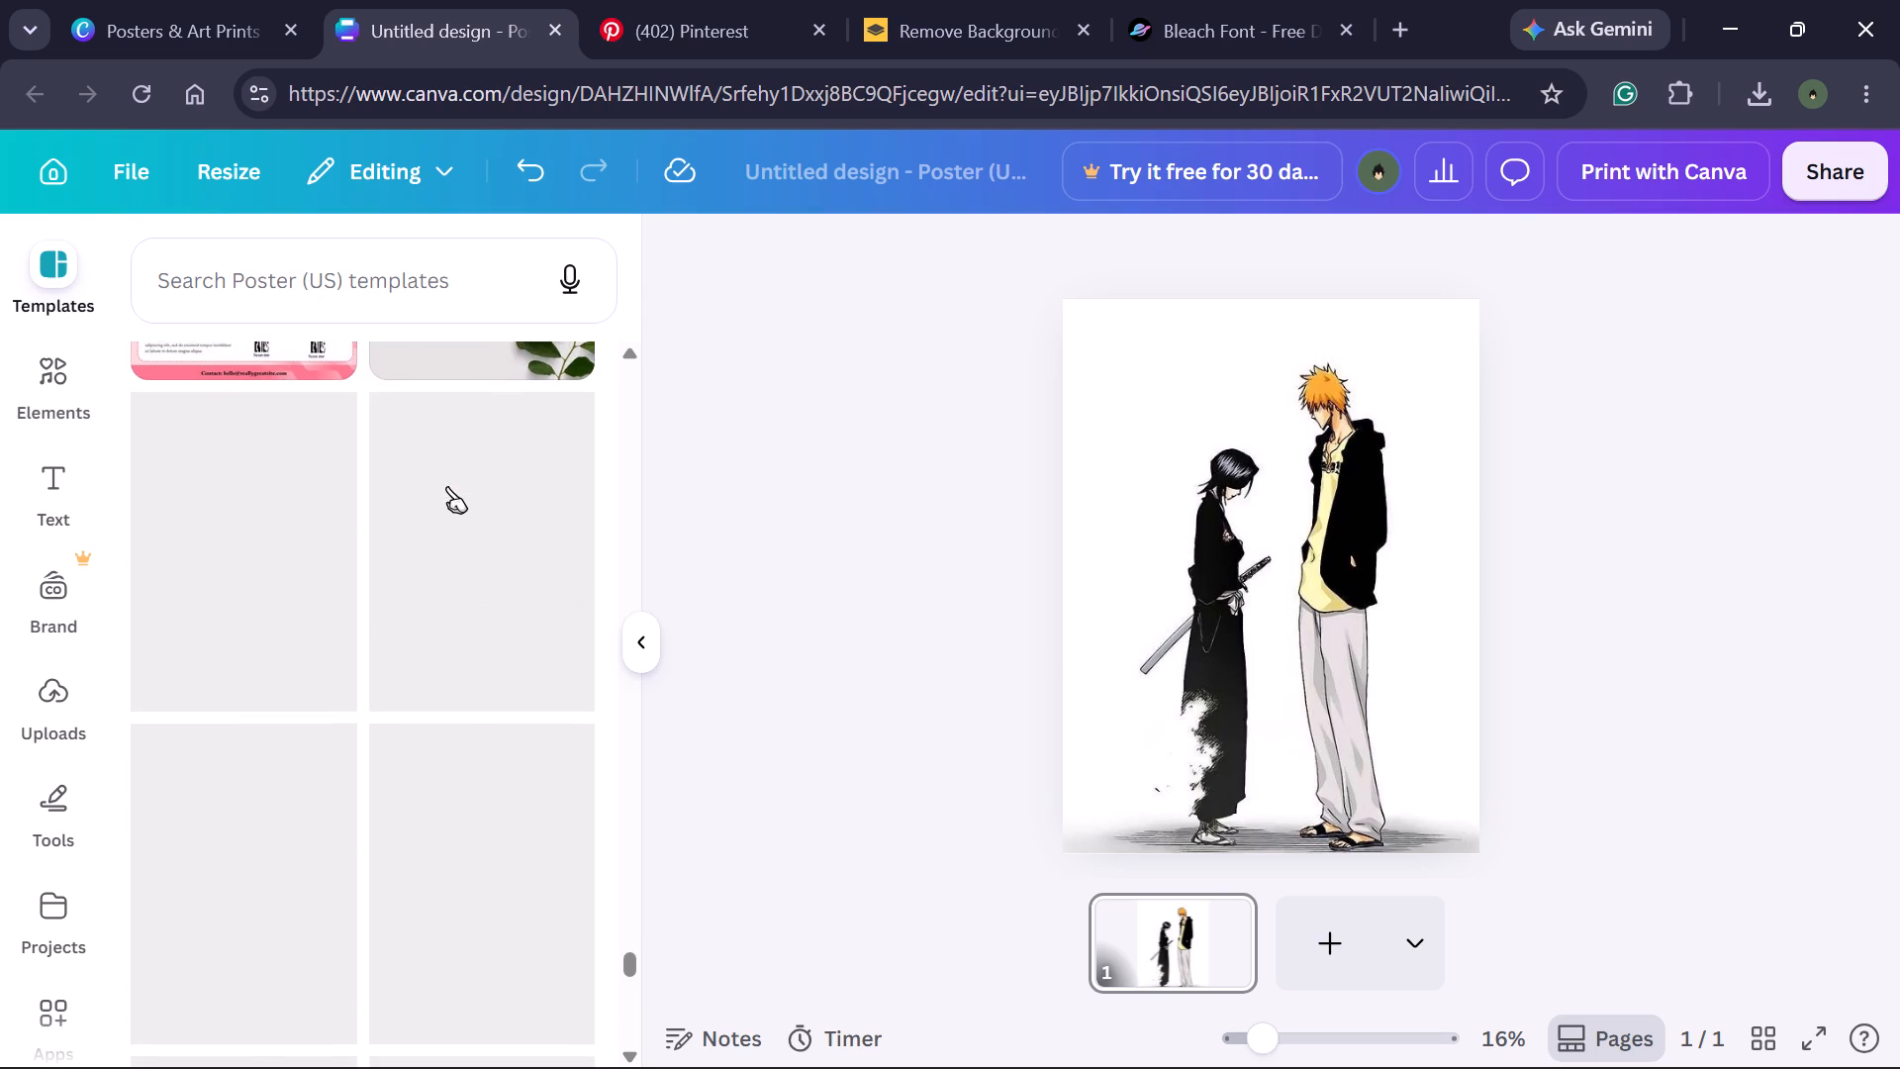
# Search the poster templates for "goodbye" and look through the farewell designs for typography and layout ideas.
pyautogui.click(436, 273)
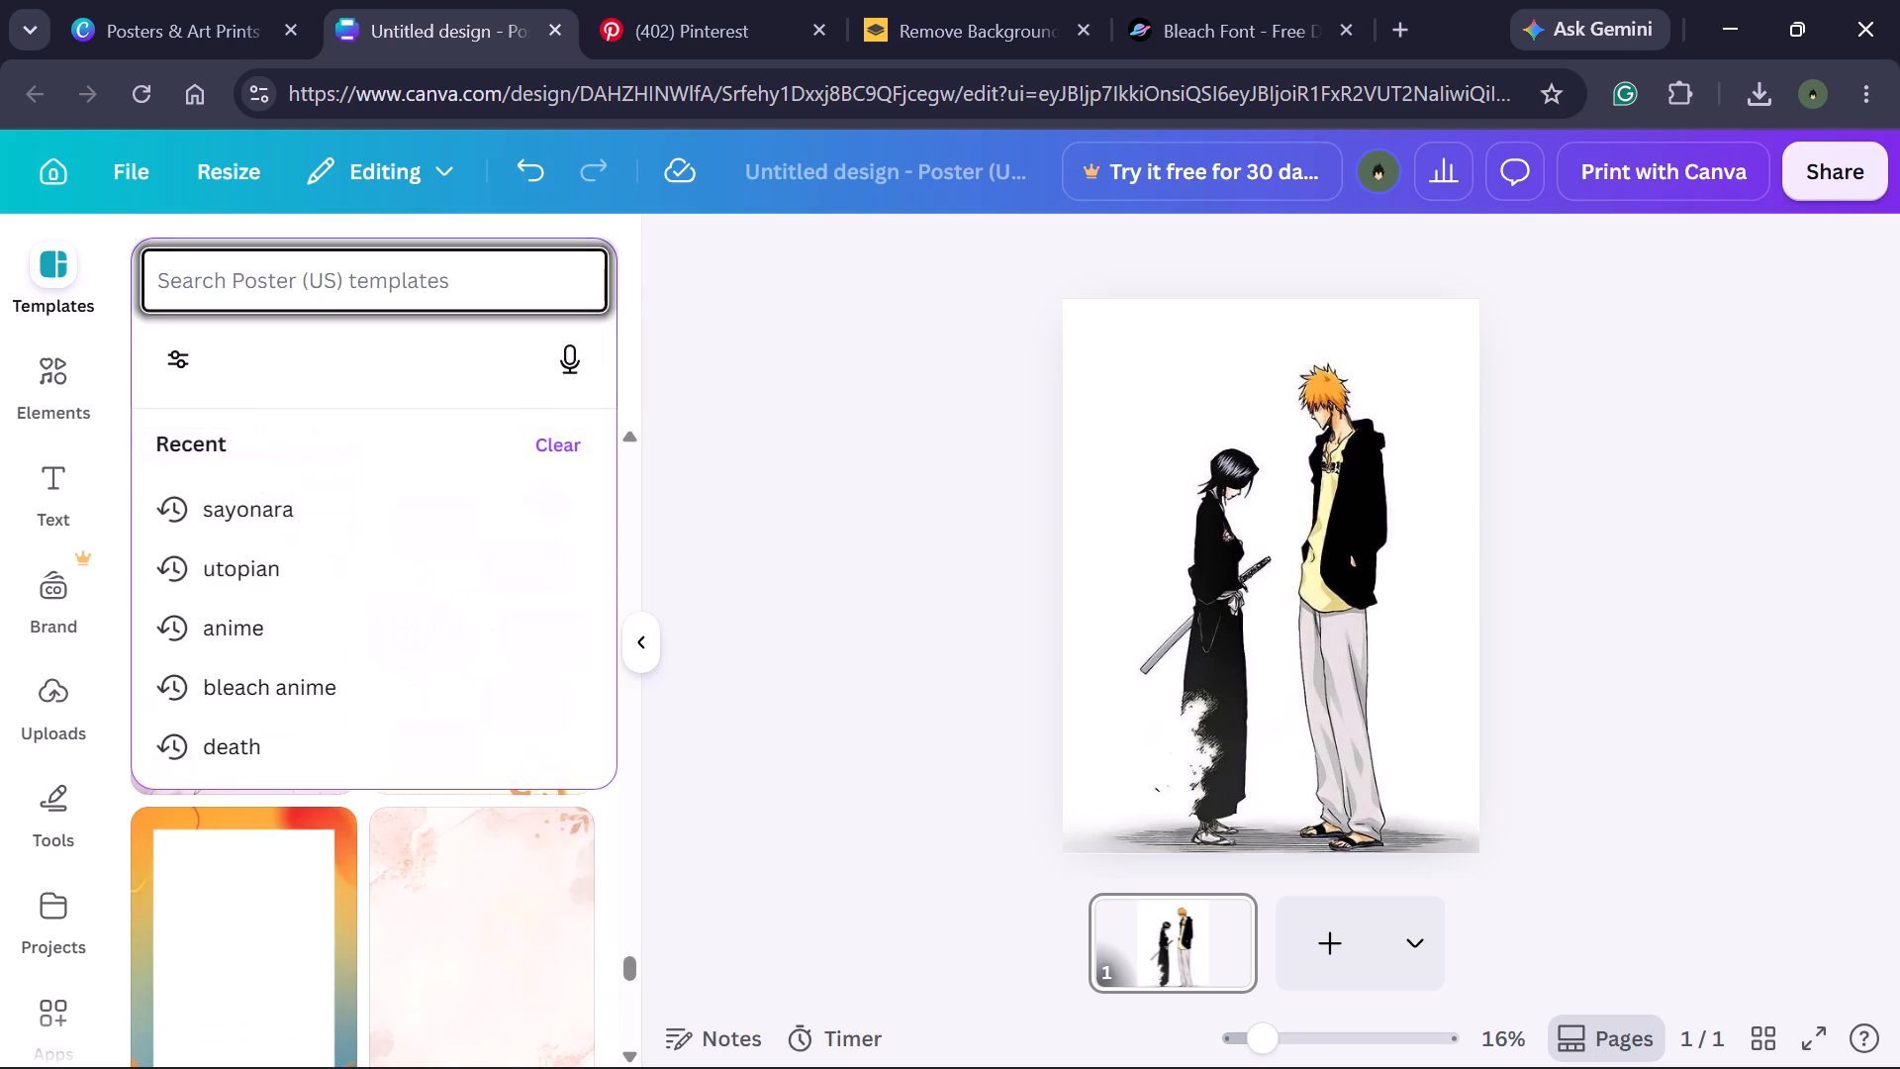
pyautogui.write('good')
pyautogui.write('bye')
pyautogui.press('Return')
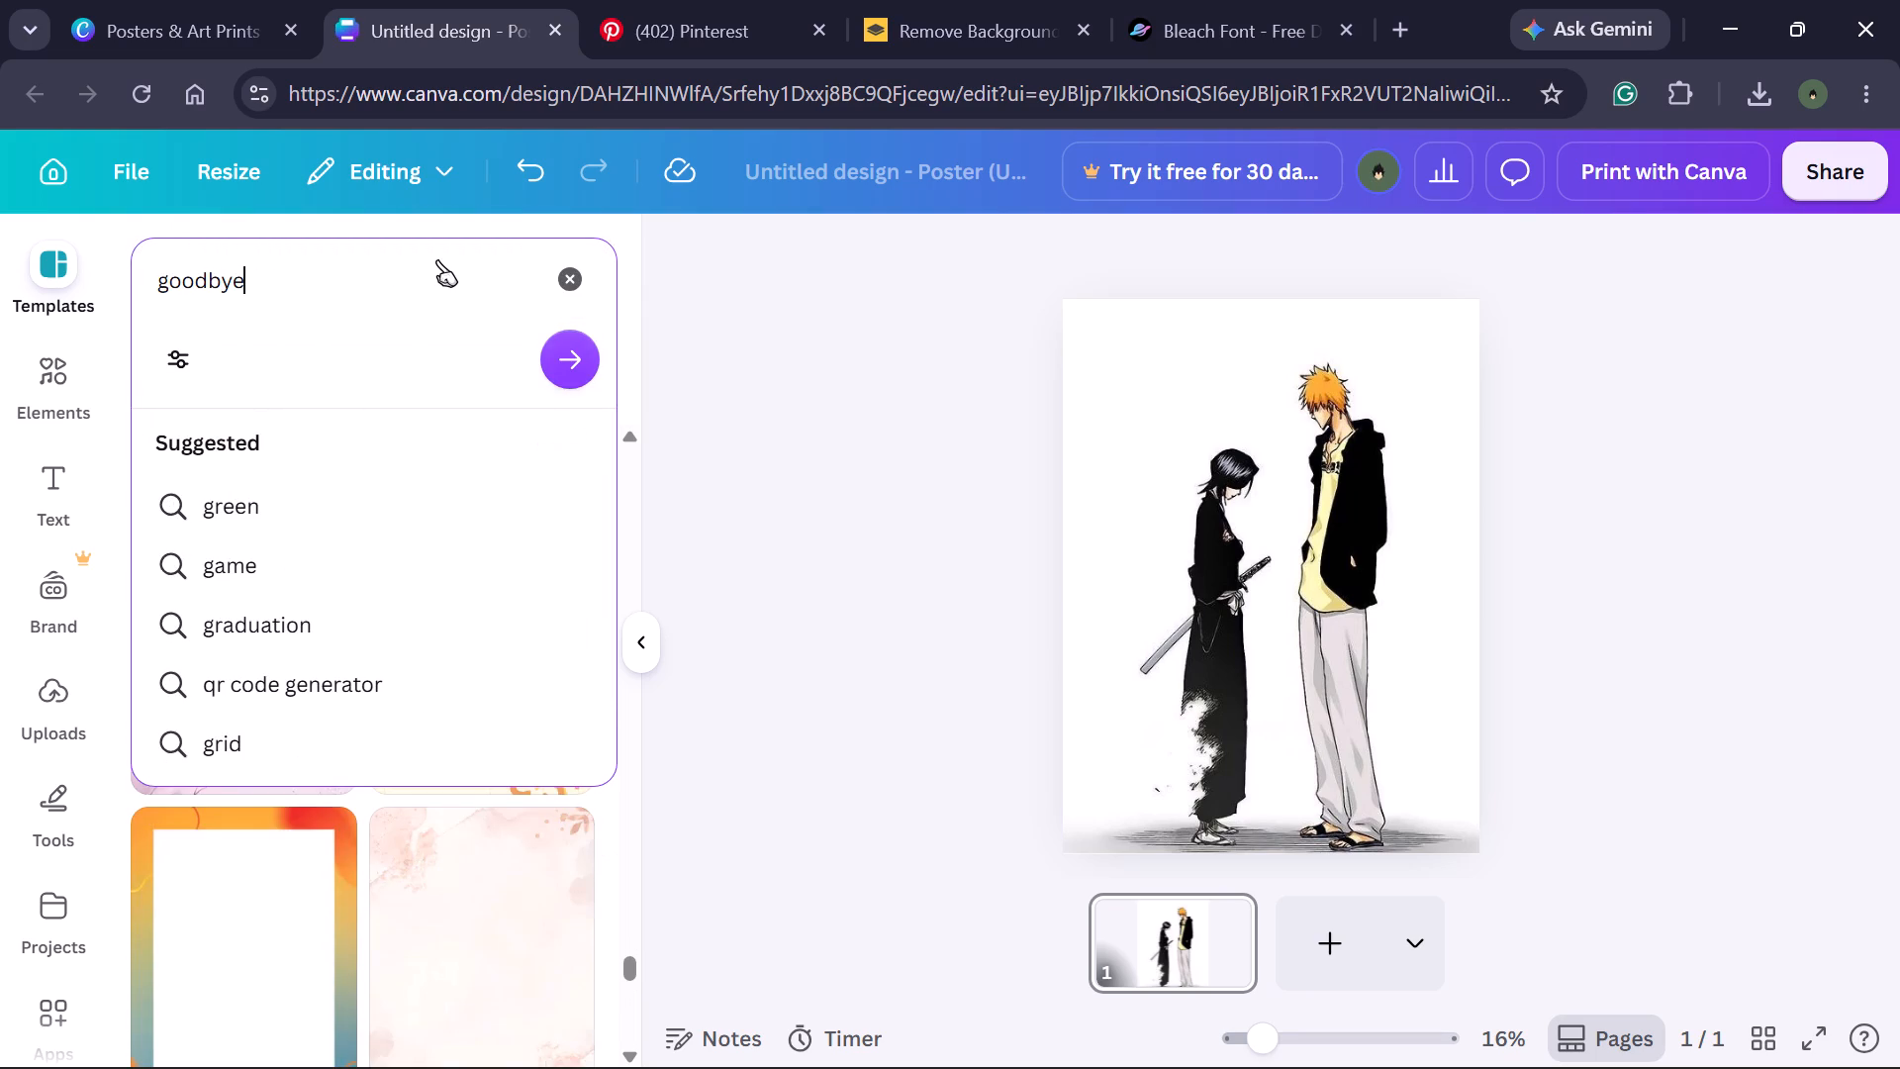
pyautogui.scroll(-1, 682, 721)
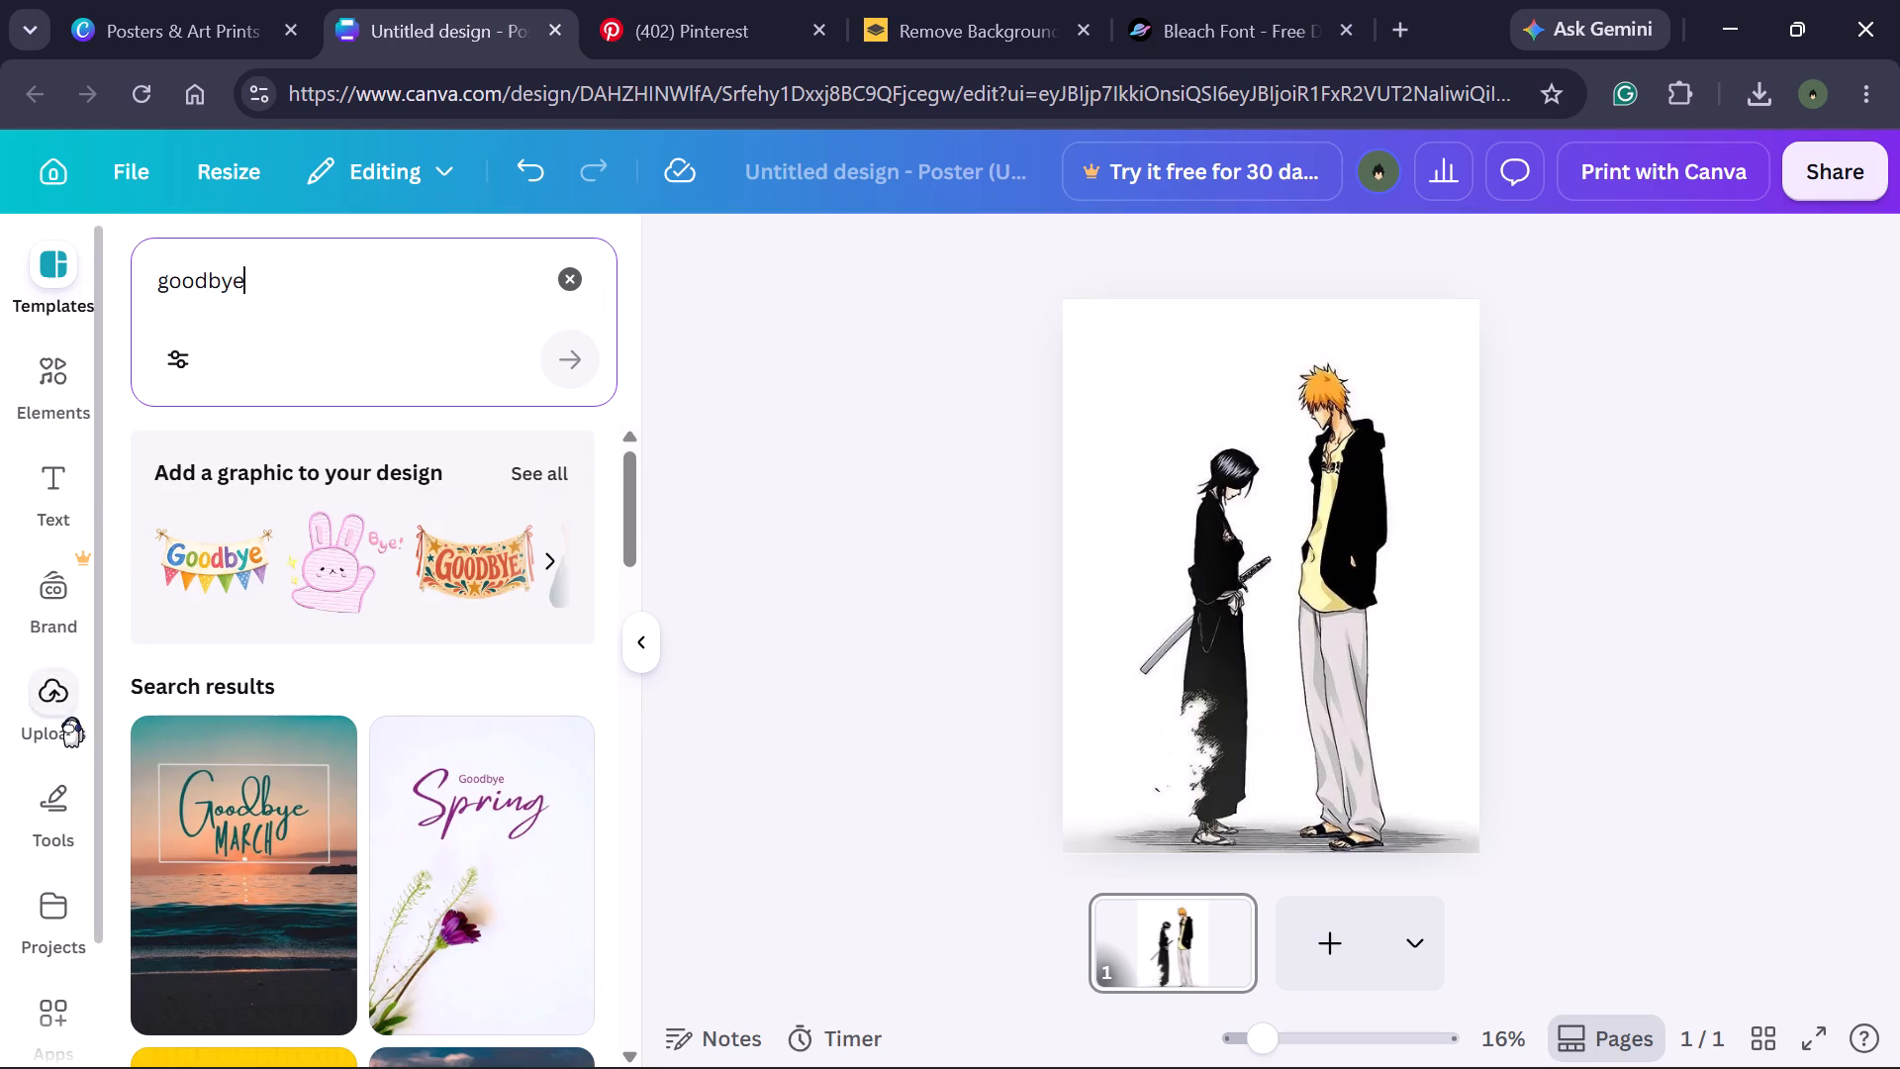
pyautogui.scroll(-3, 290, 731)
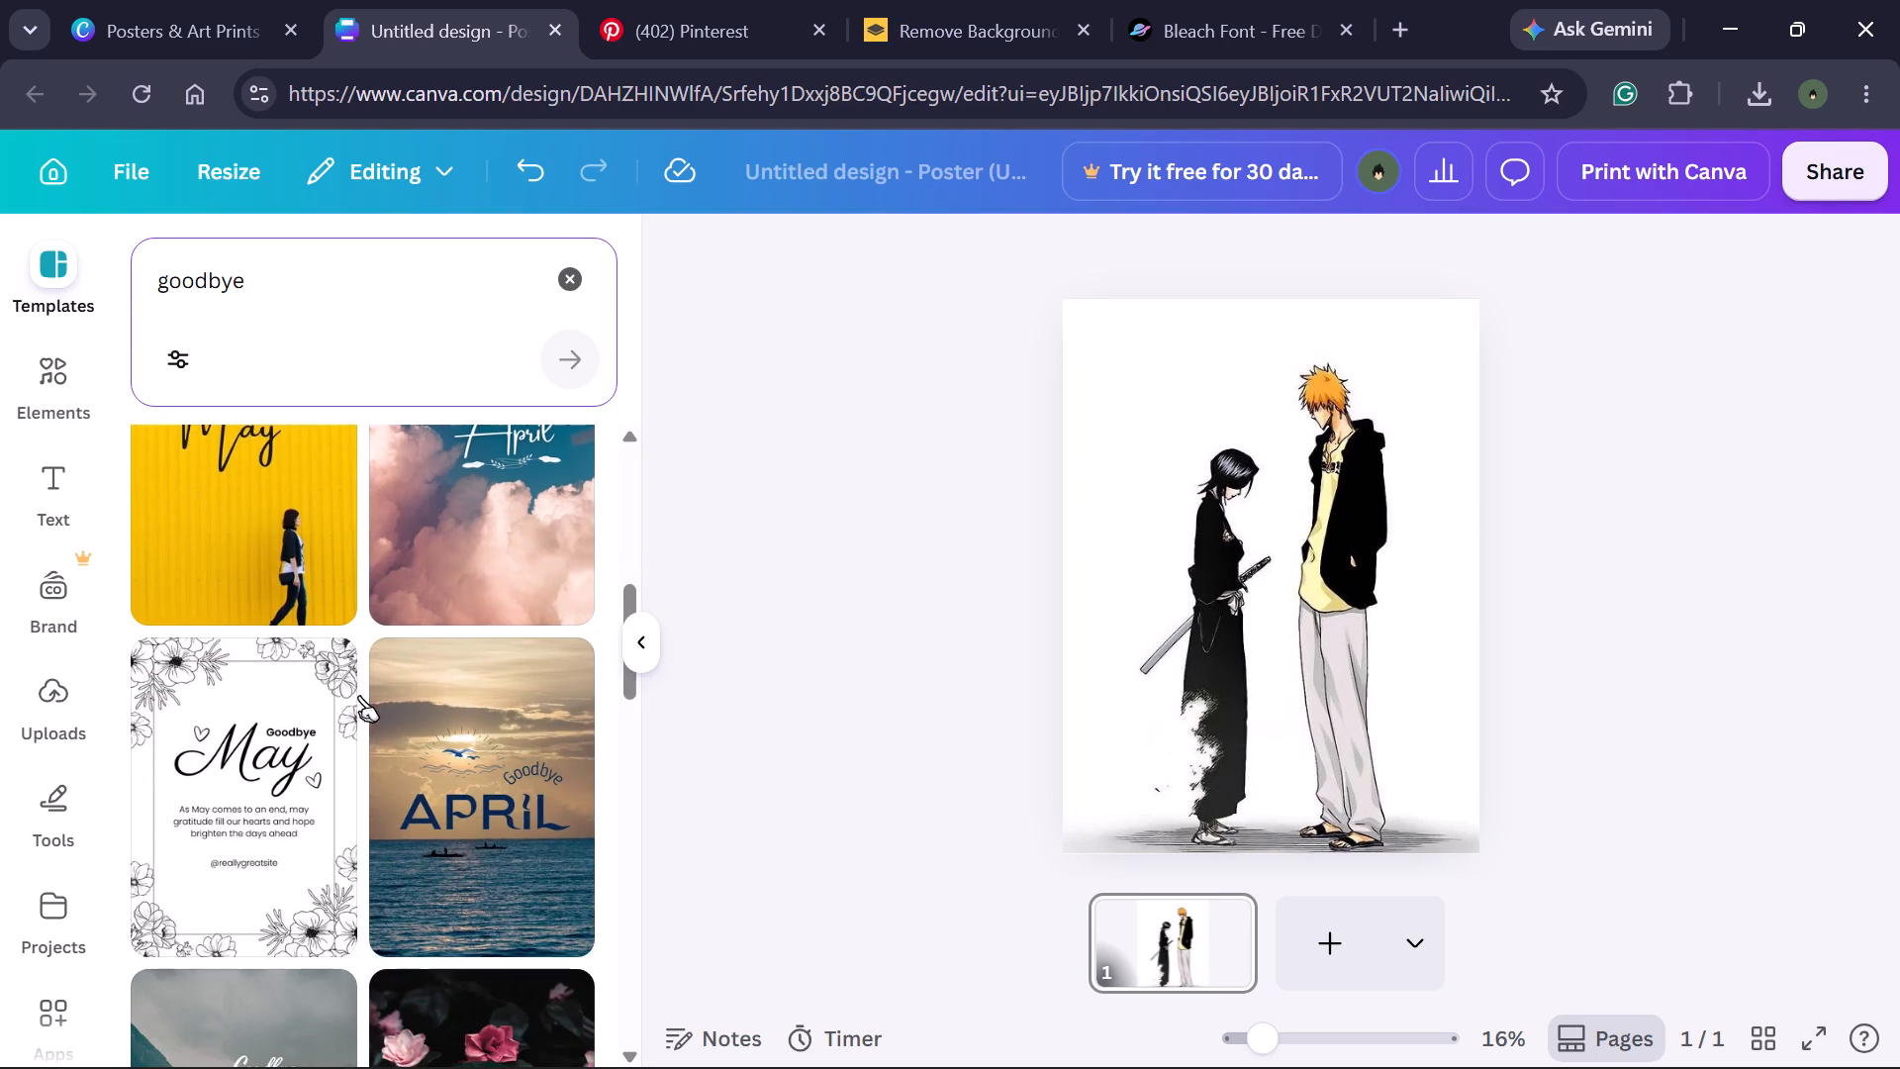
pyautogui.scroll(-5, 362, 690)
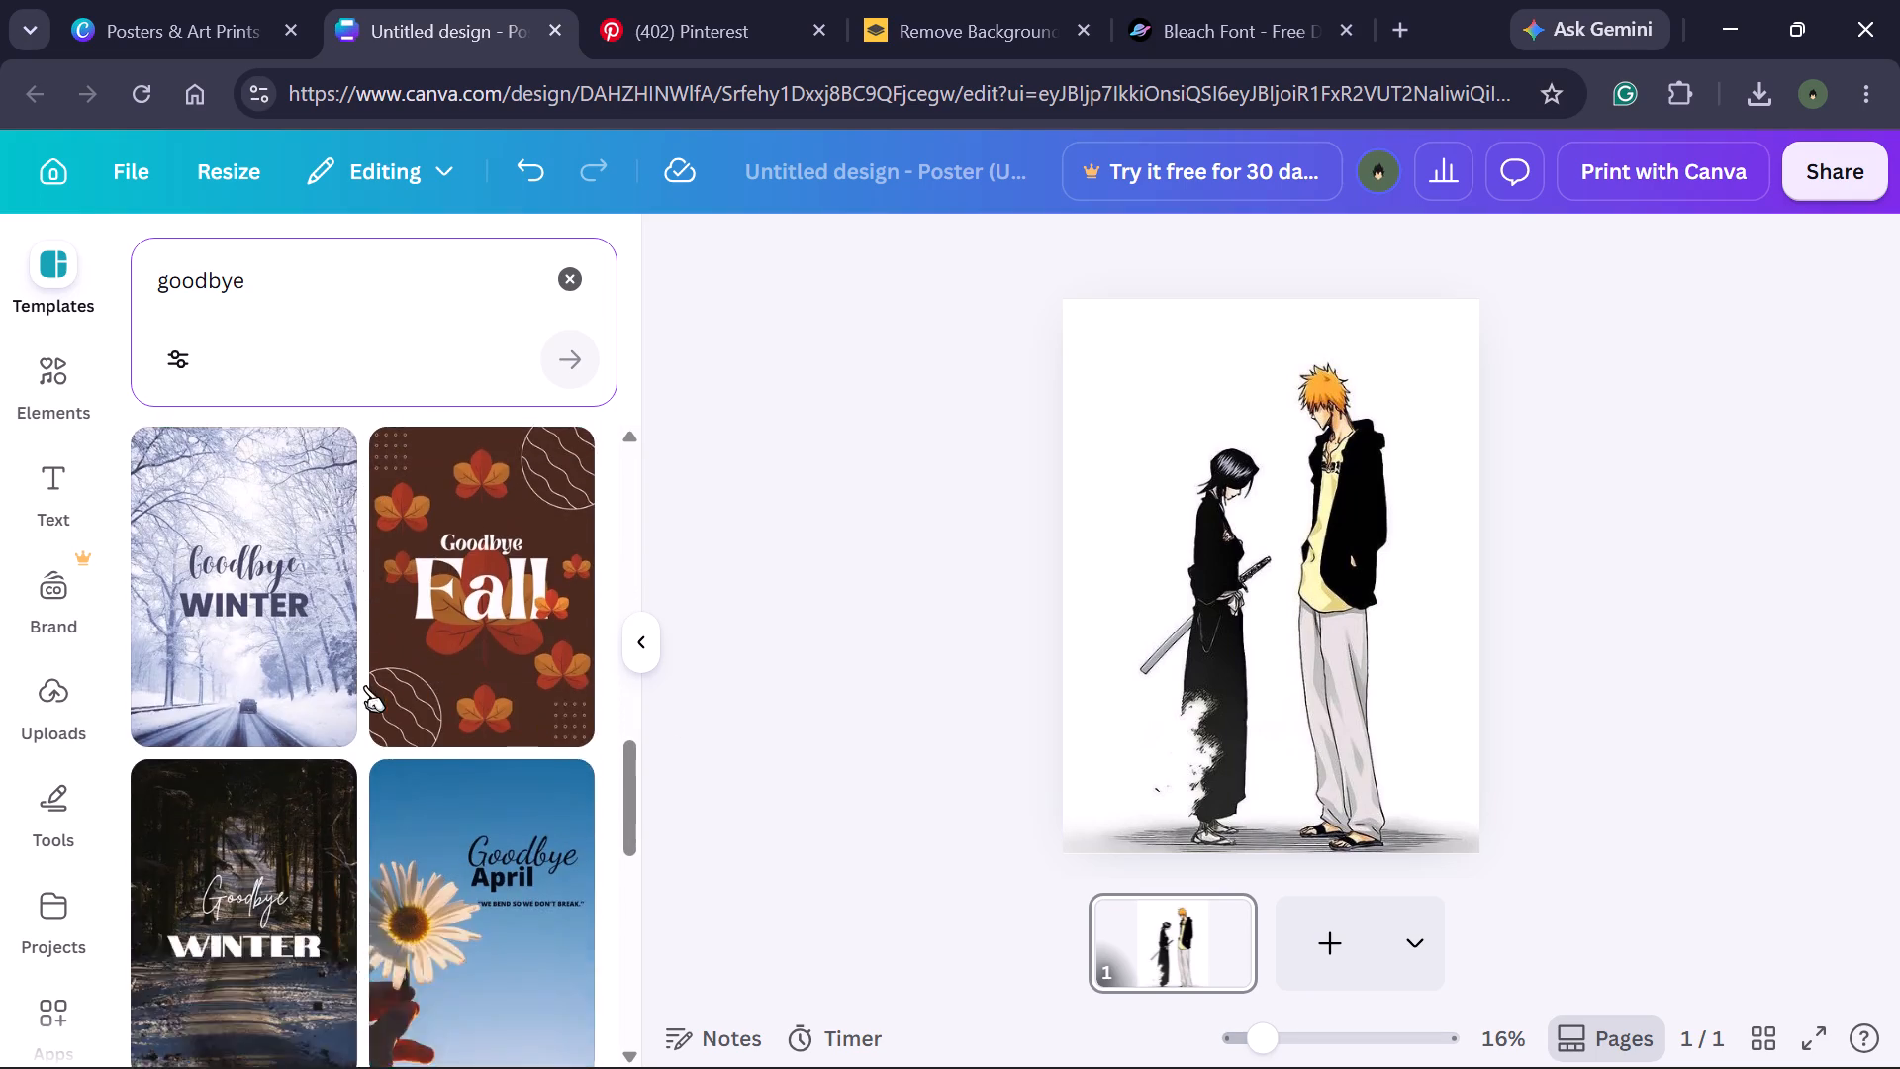
pyautogui.scroll(-3, 367, 680)
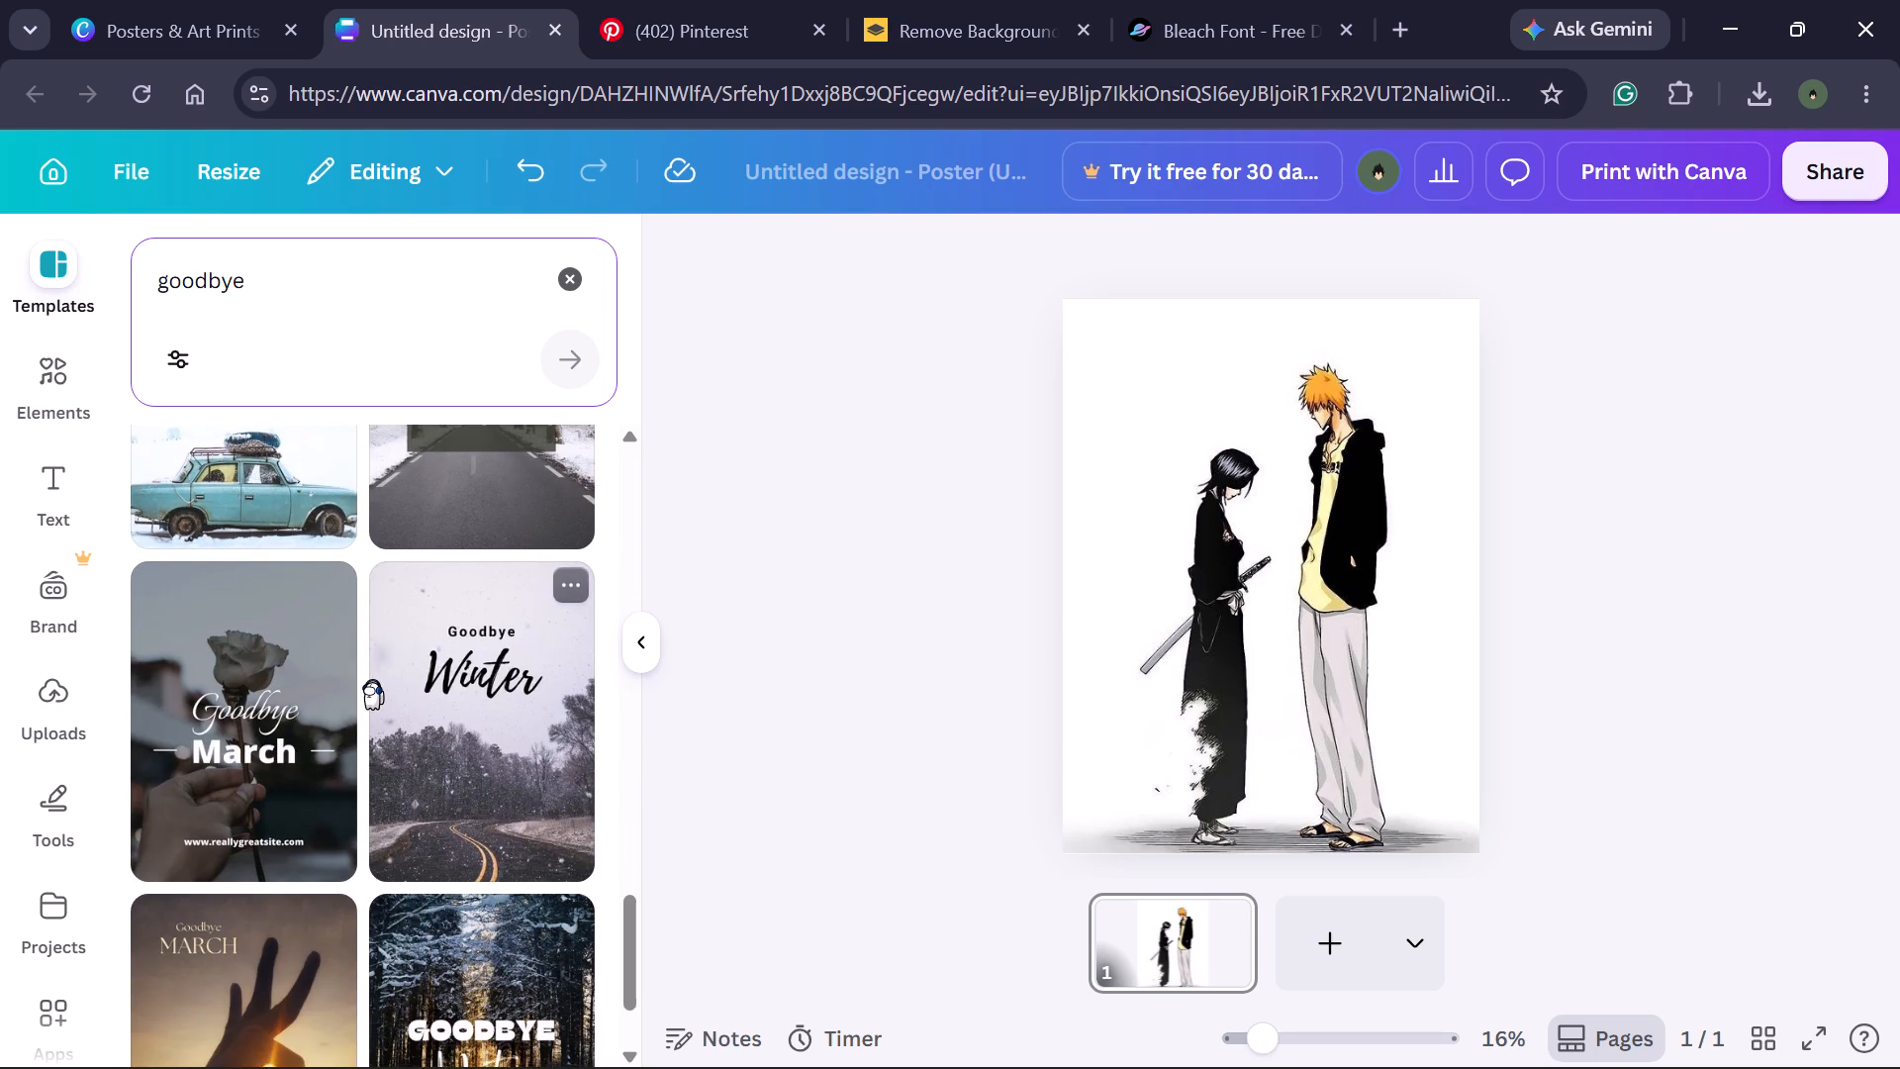
pyautogui.scroll(-5, 372, 679)
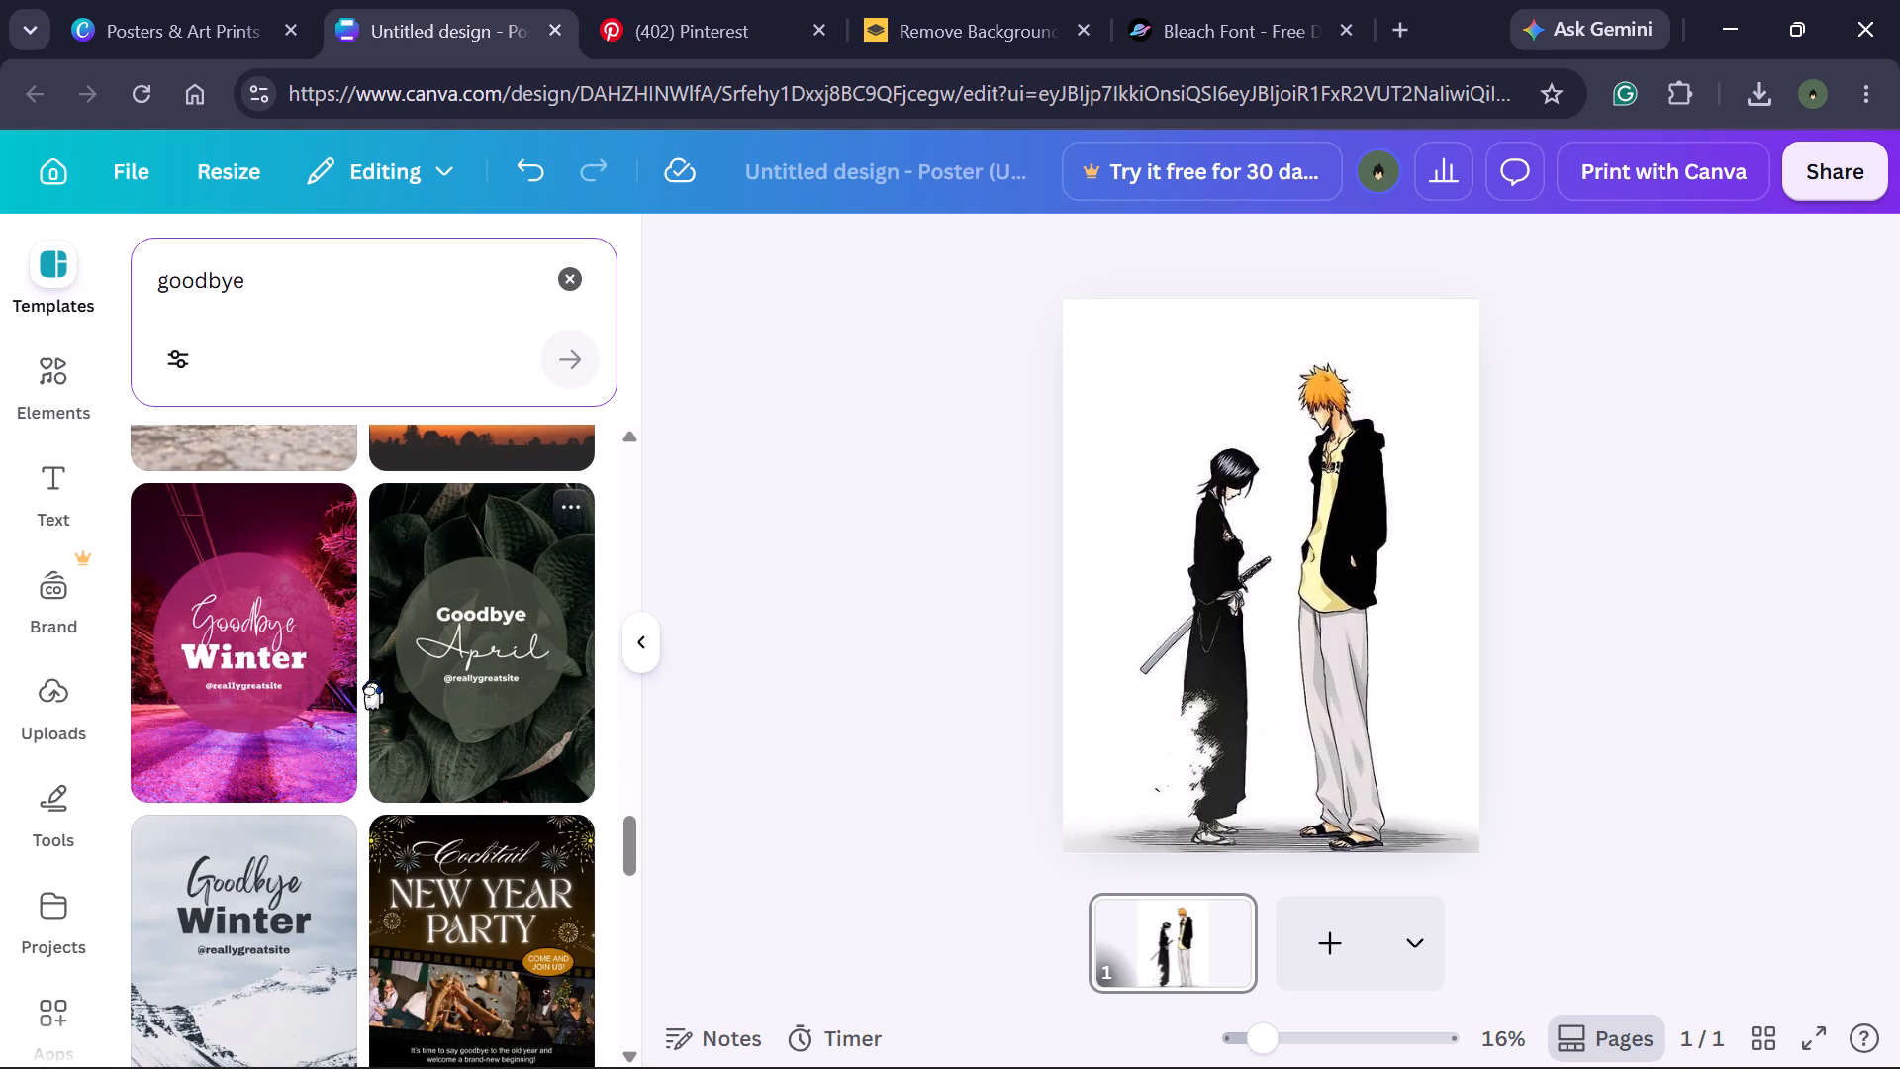
pyautogui.scroll(-5, 372, 679)
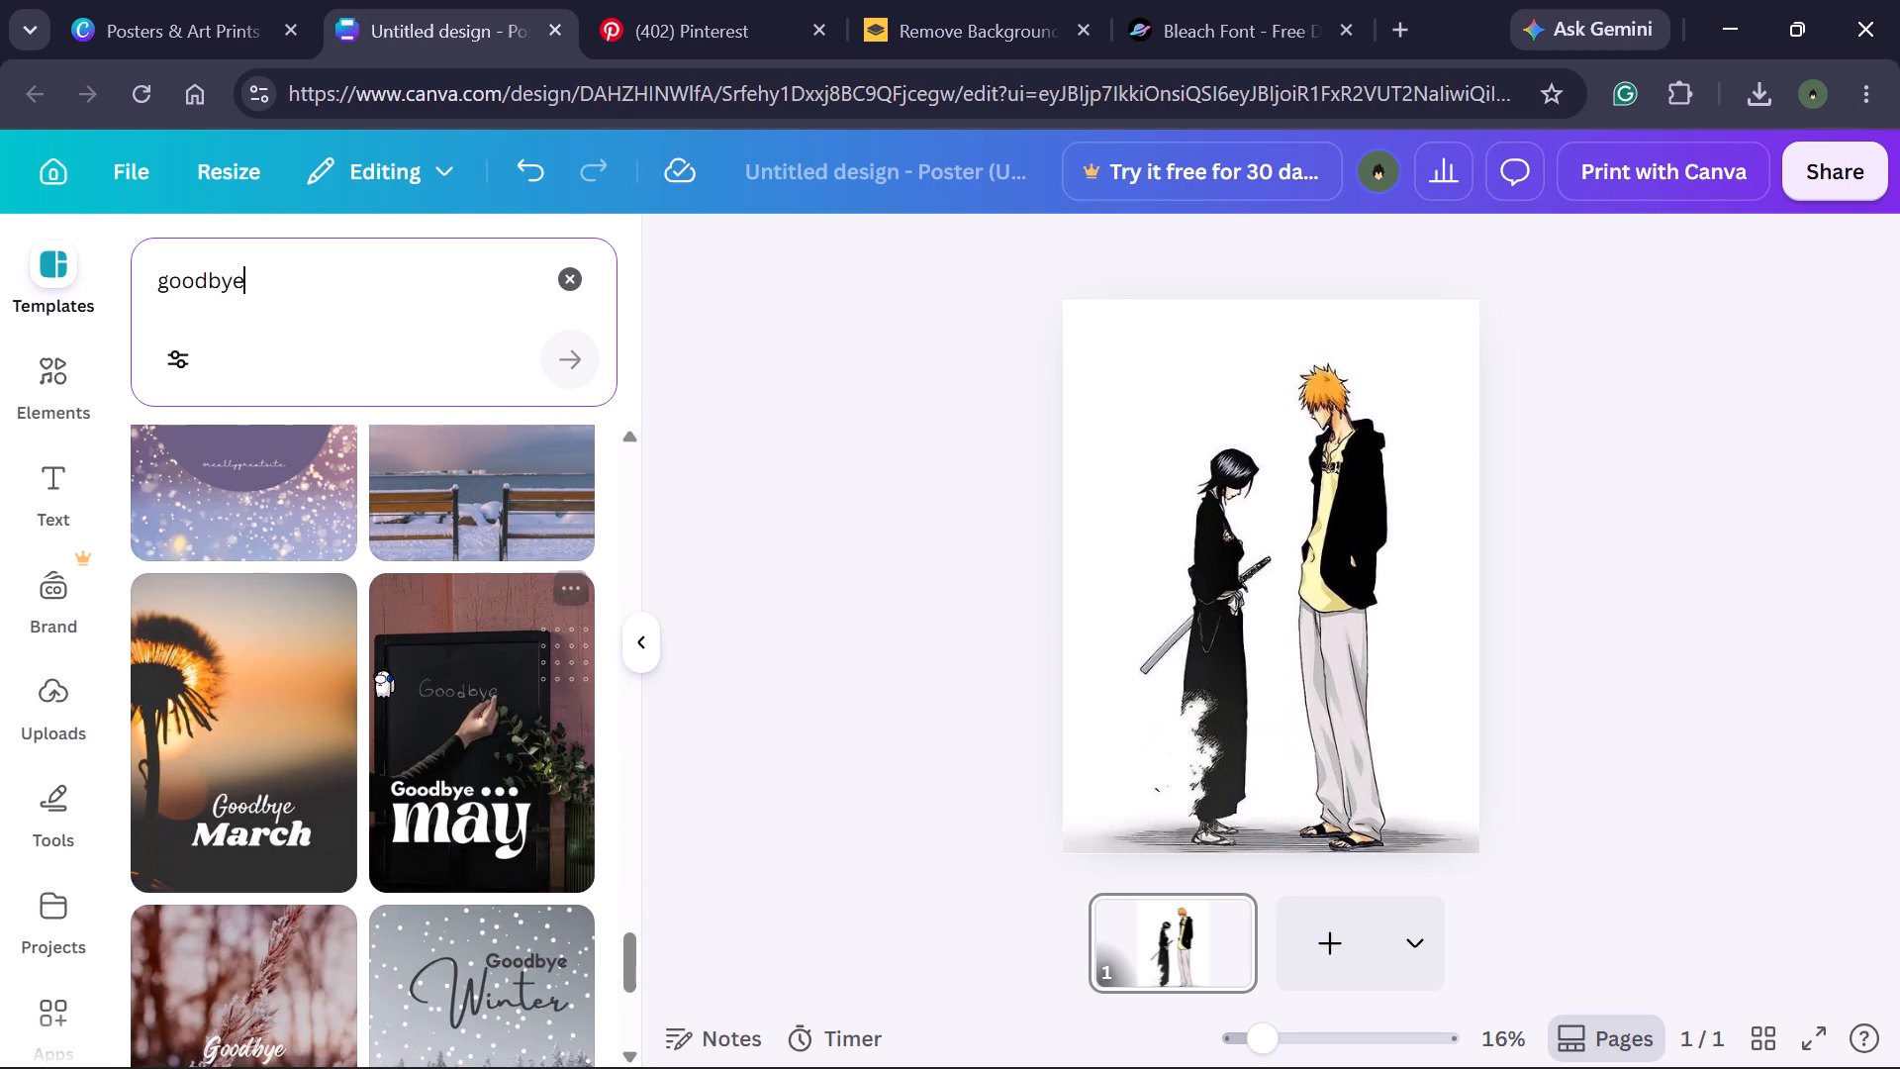
pyautogui.scroll(1, 384, 666)
pyautogui.scroll(-5, 384, 666)
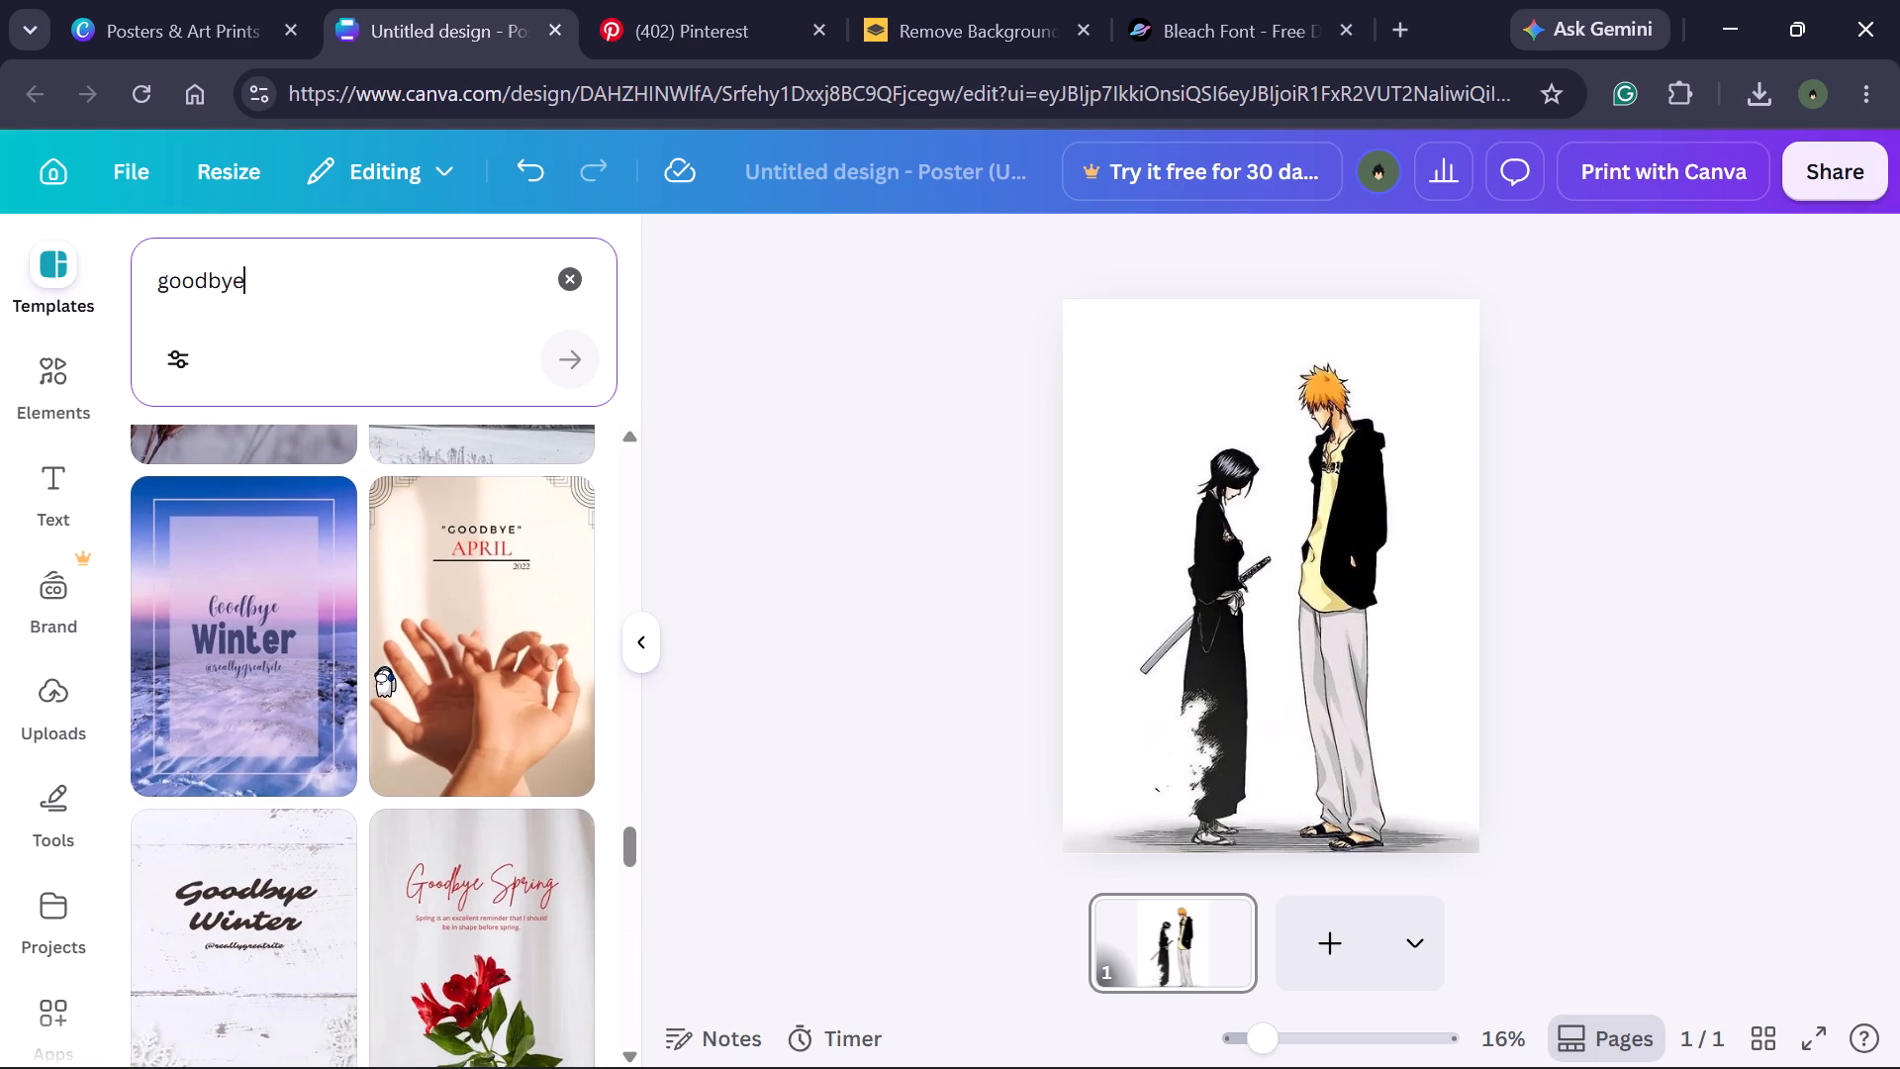
pyautogui.scroll(-4, 384, 666)
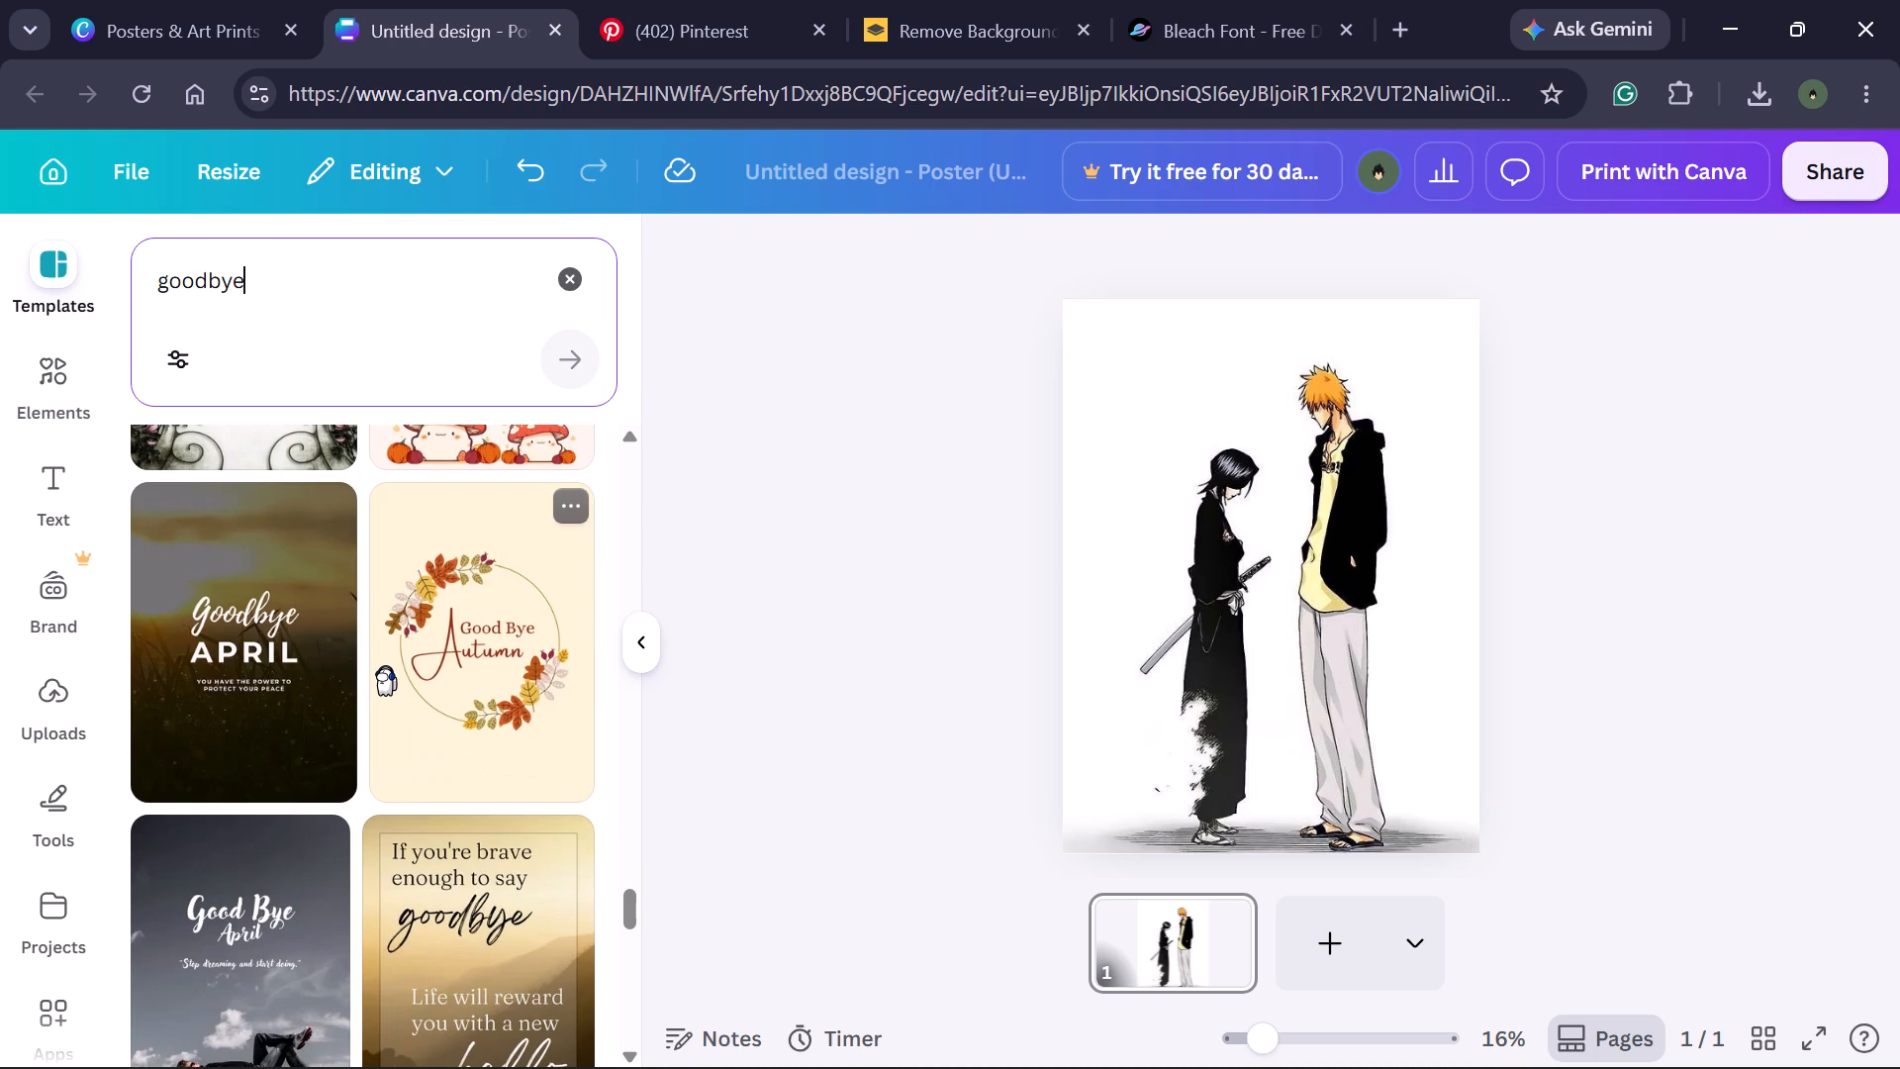
pyautogui.scroll(-4, 385, 665)
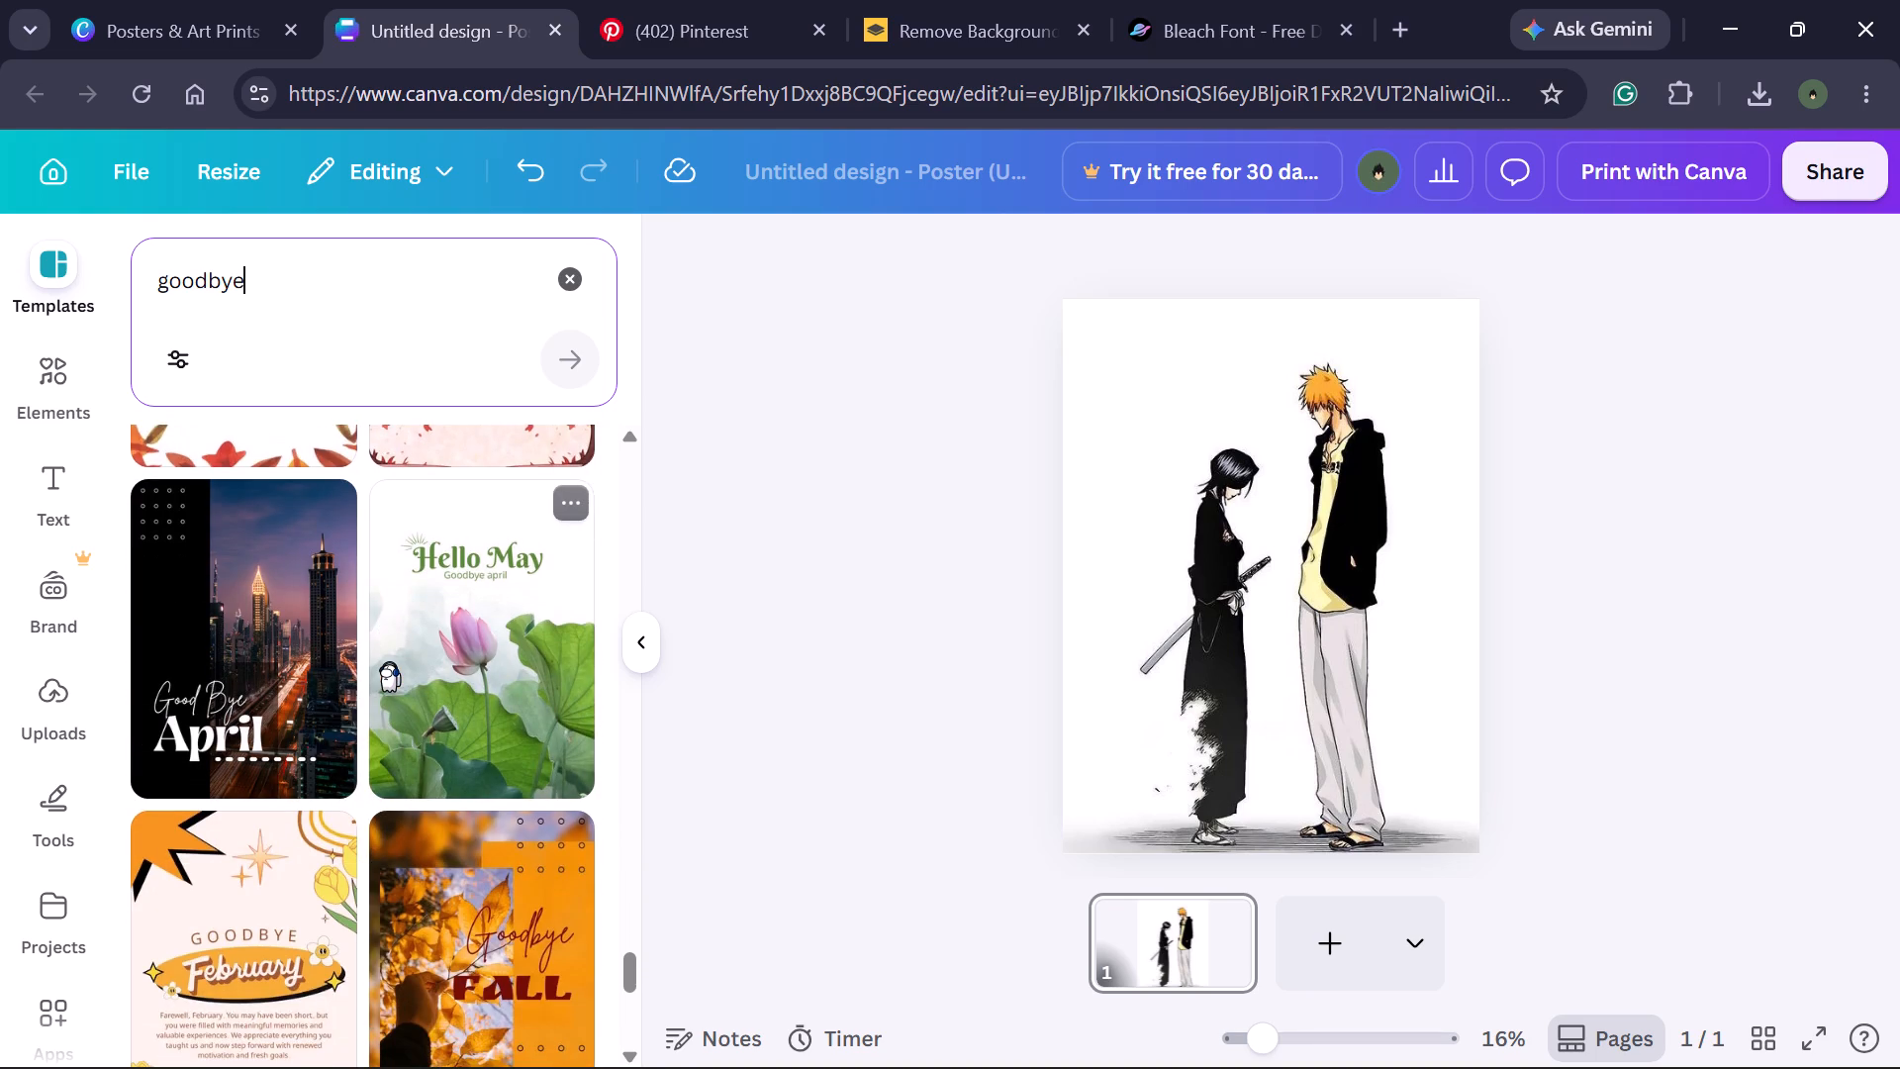
pyautogui.scroll(-4, 389, 661)
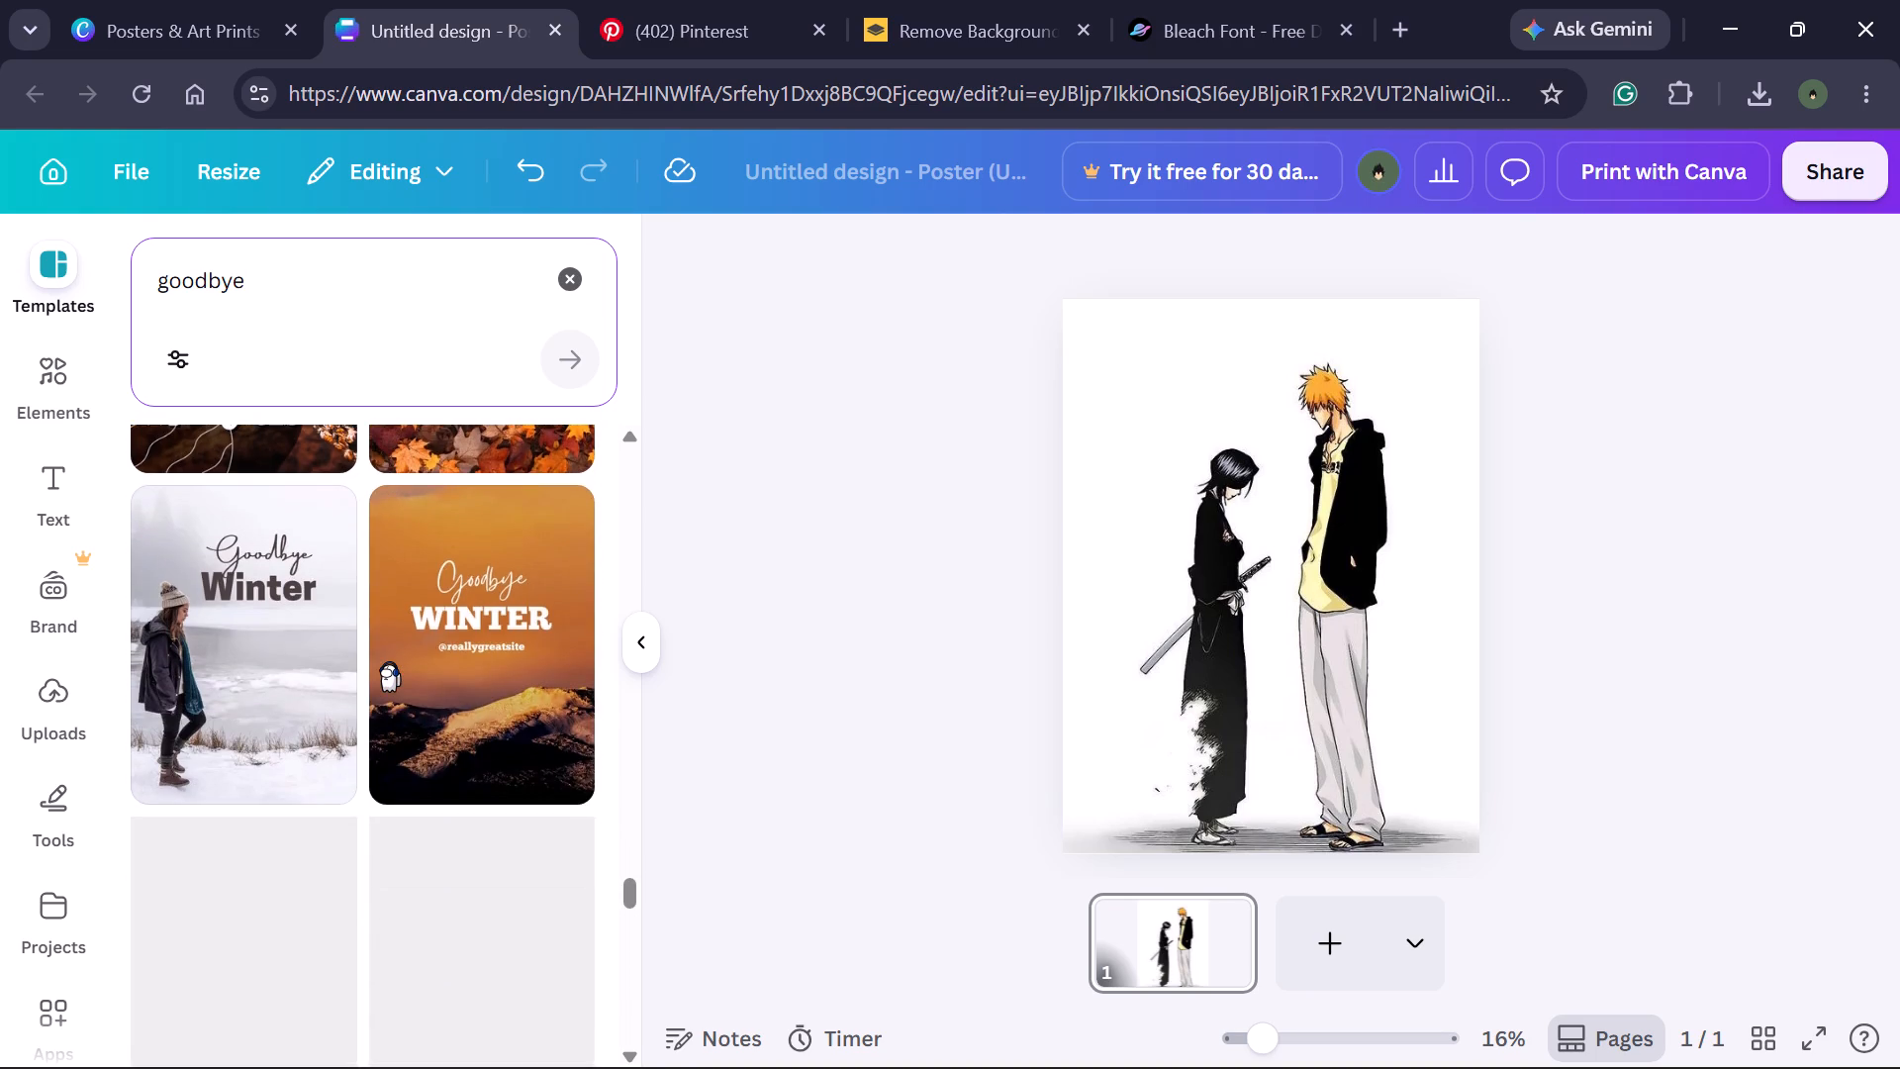
pyautogui.scroll(-4, 389, 661)
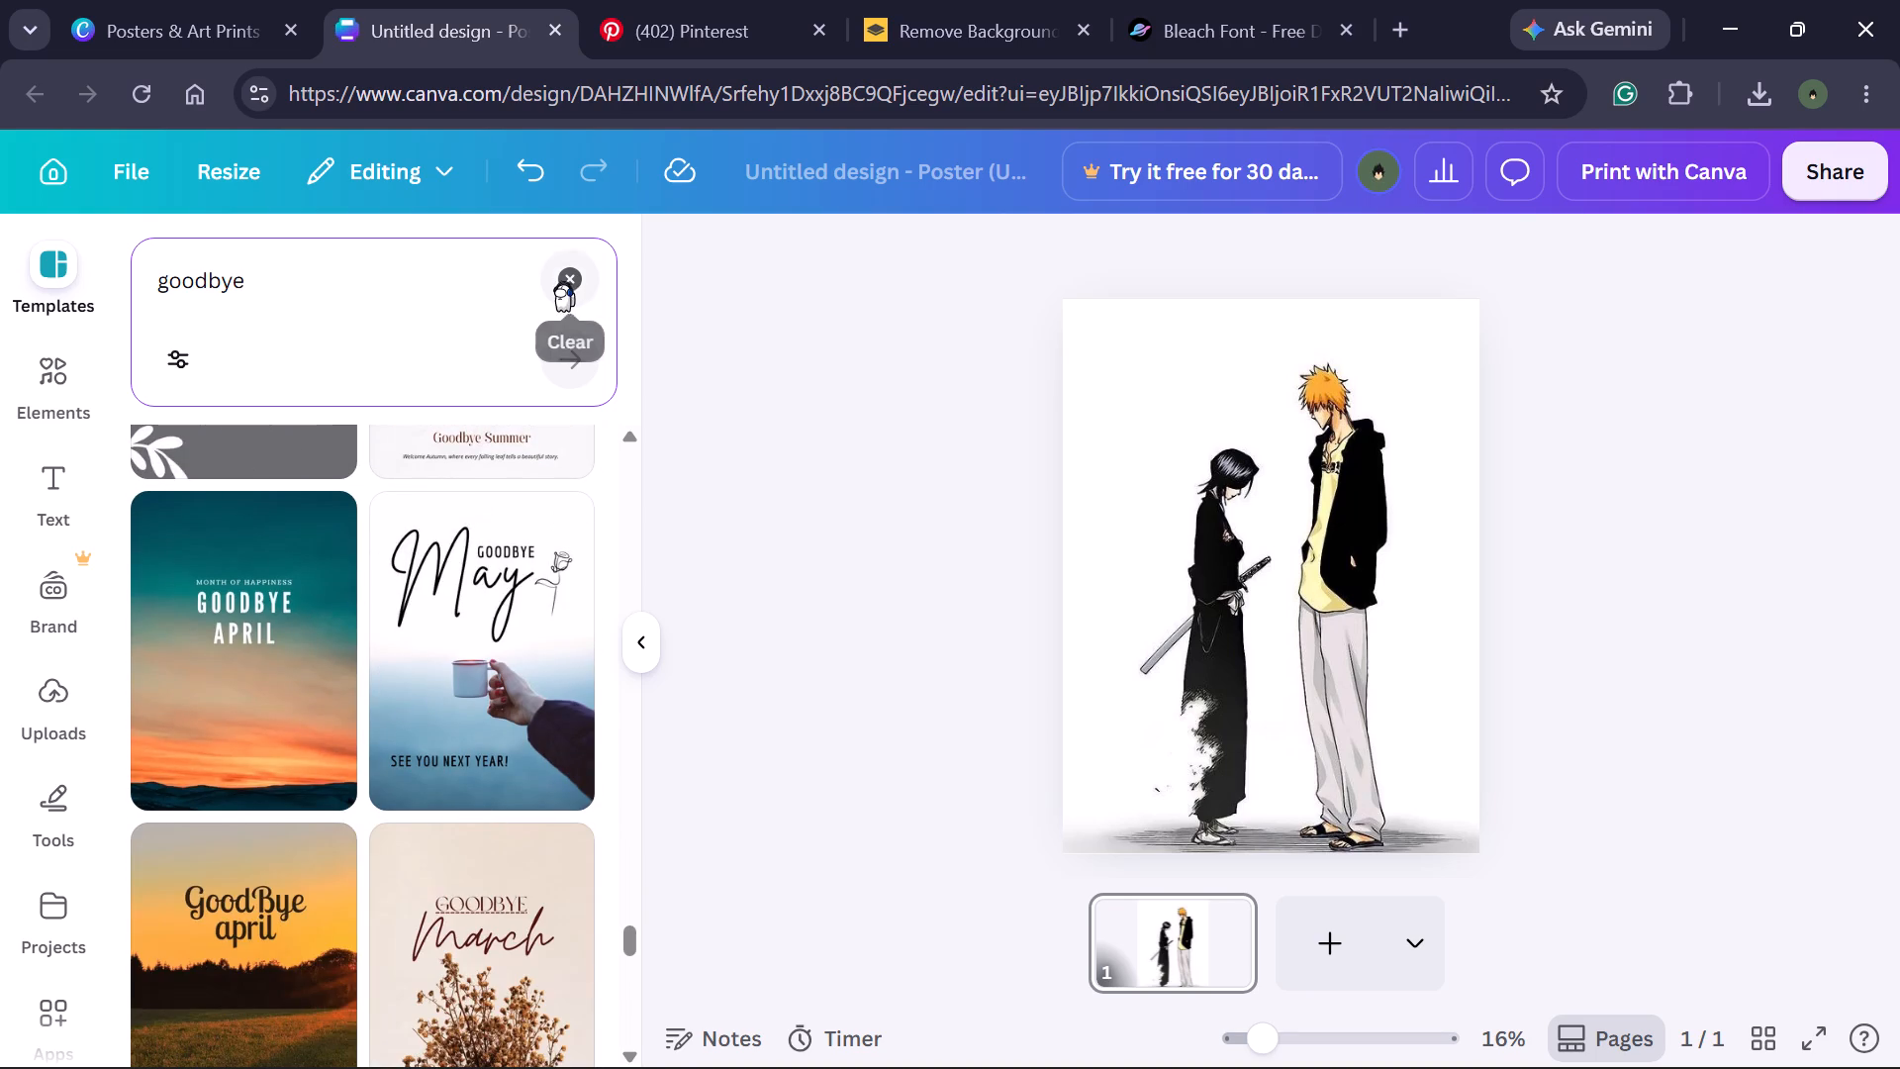
# Replace the template search with the suggested term "sunrise" and check the poster designs offered.
pyautogui.click(568, 282)
pyautogui.write('sunr')
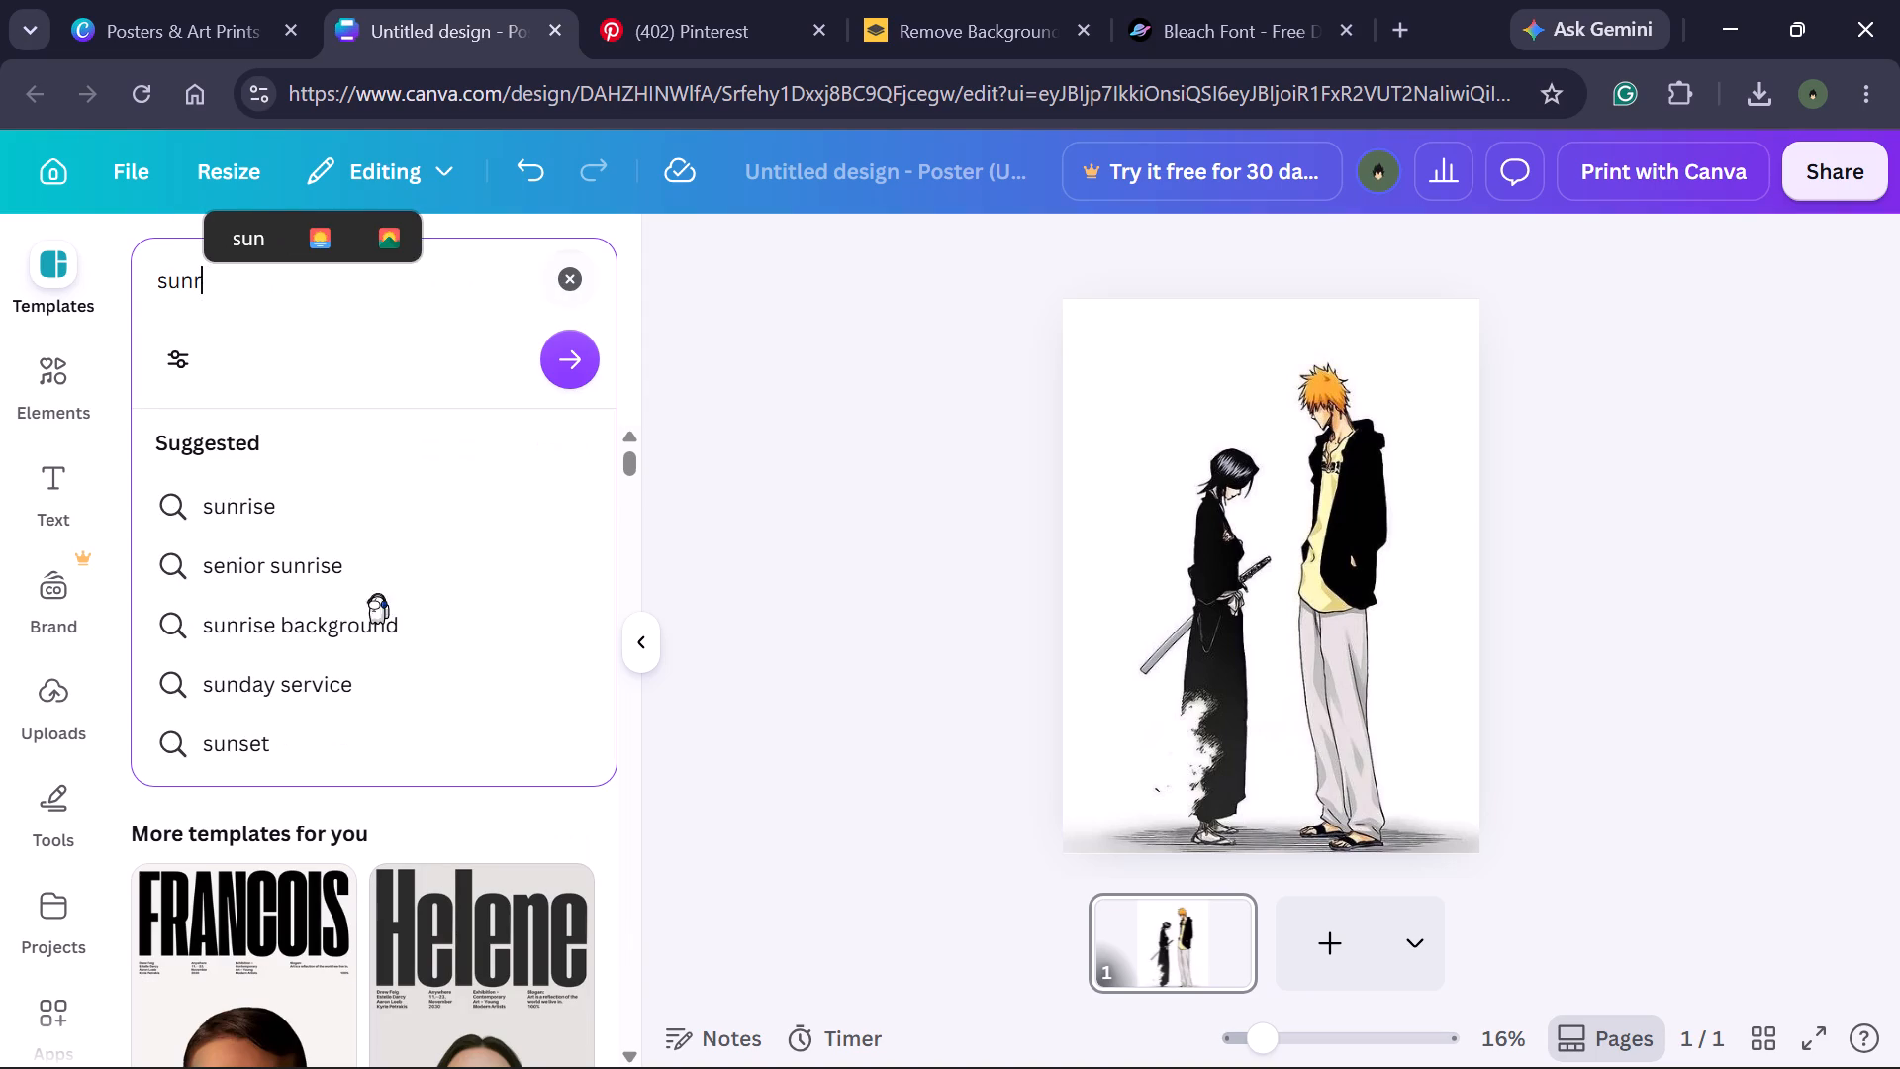
pyautogui.click(428, 480)
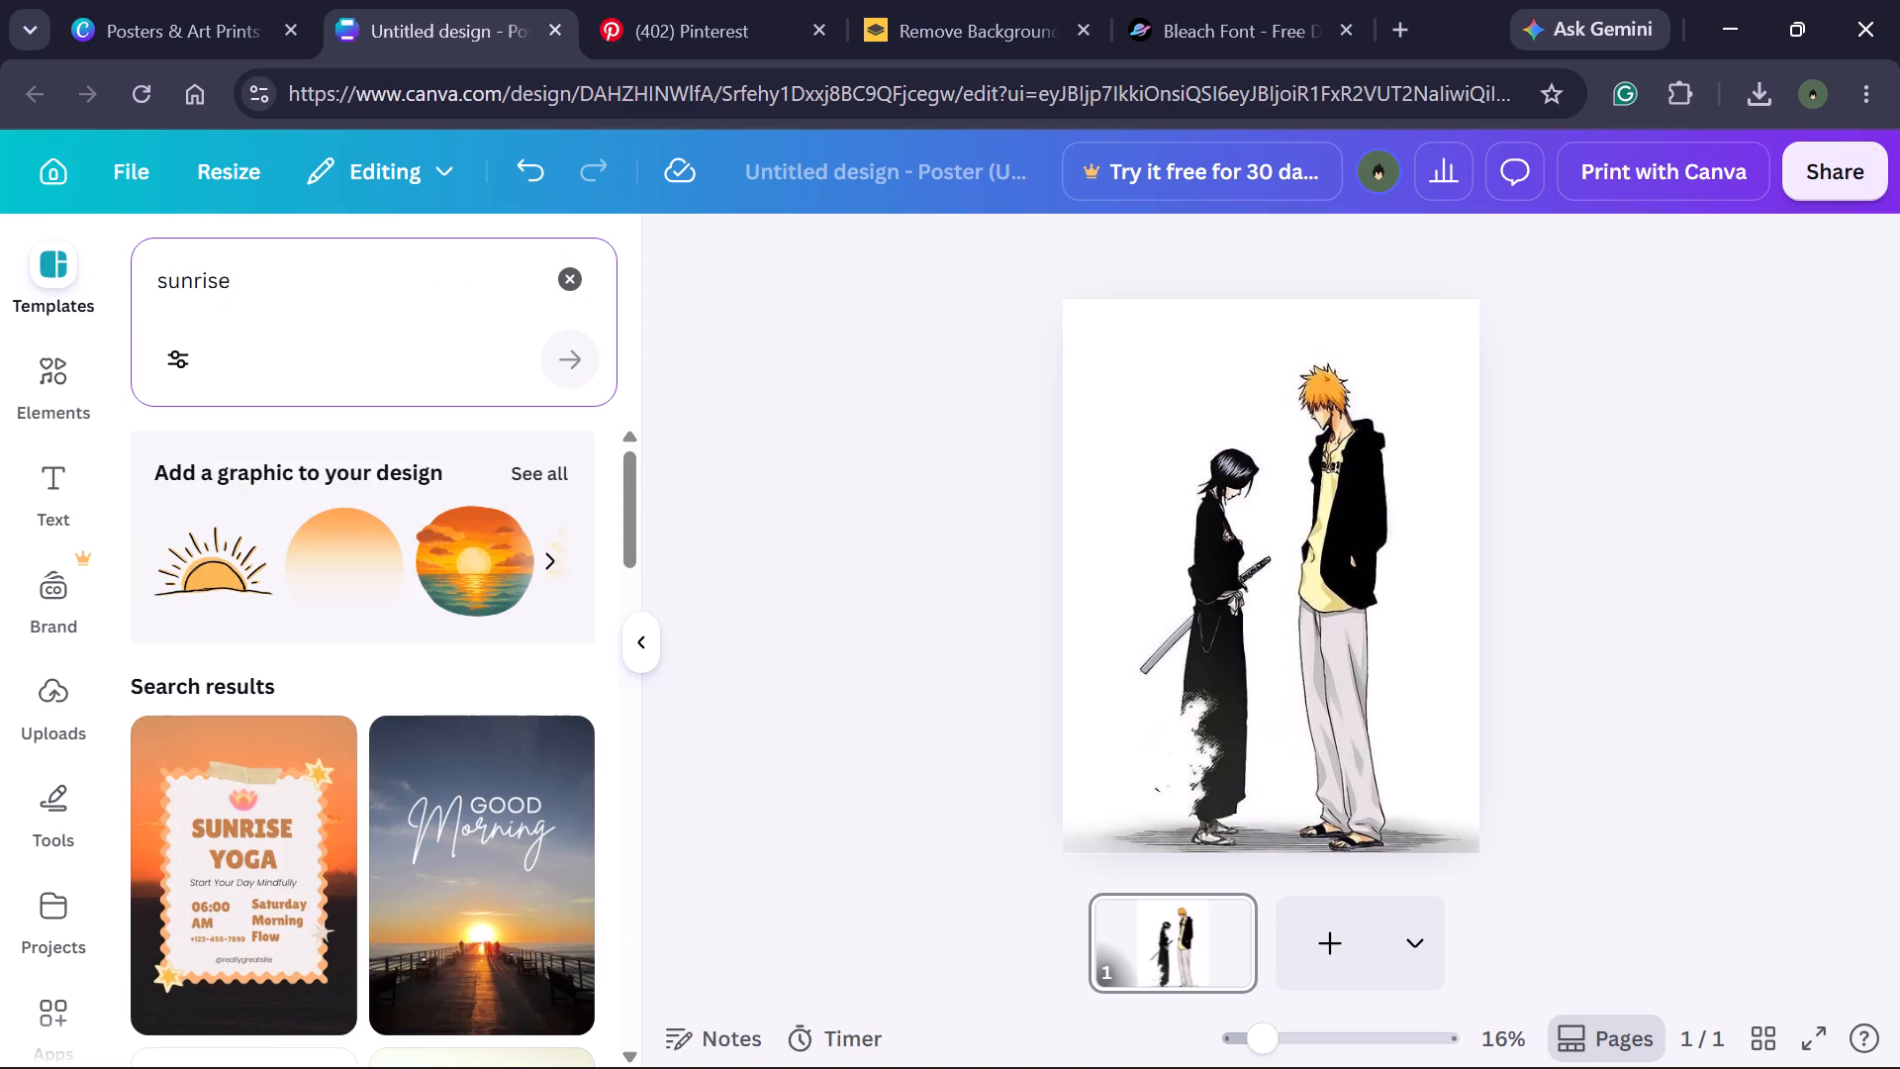
# Switch the template search to the suggested term "sunset" and examine the designs for lettering, colour and layout ideas.
pyautogui.click(521, 287)
pyautogui.press('BackSpace')
pyautogui.press('BackSpace')
pyautogui.press('BackSpace')
pyautogui.press('BackSpace')
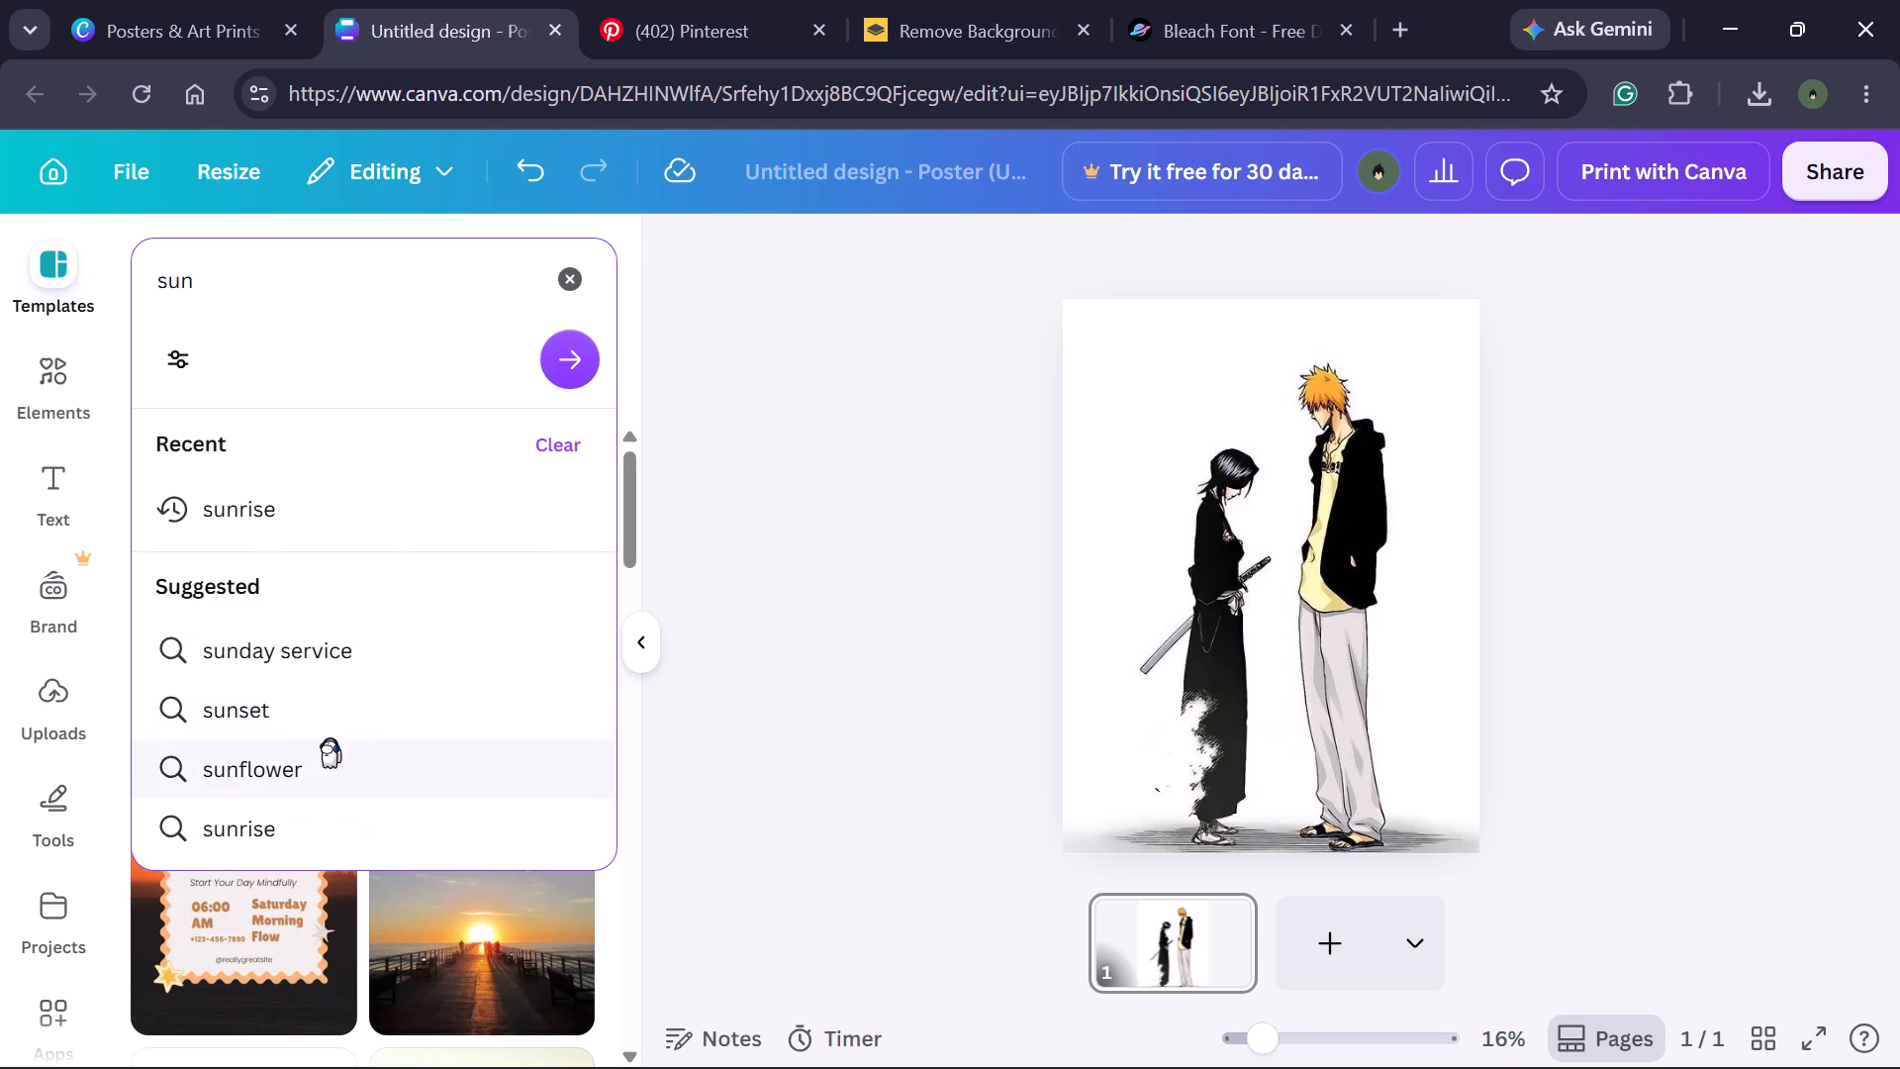
pyautogui.click(338, 721)
pyautogui.scroll(-1, 350, 721)
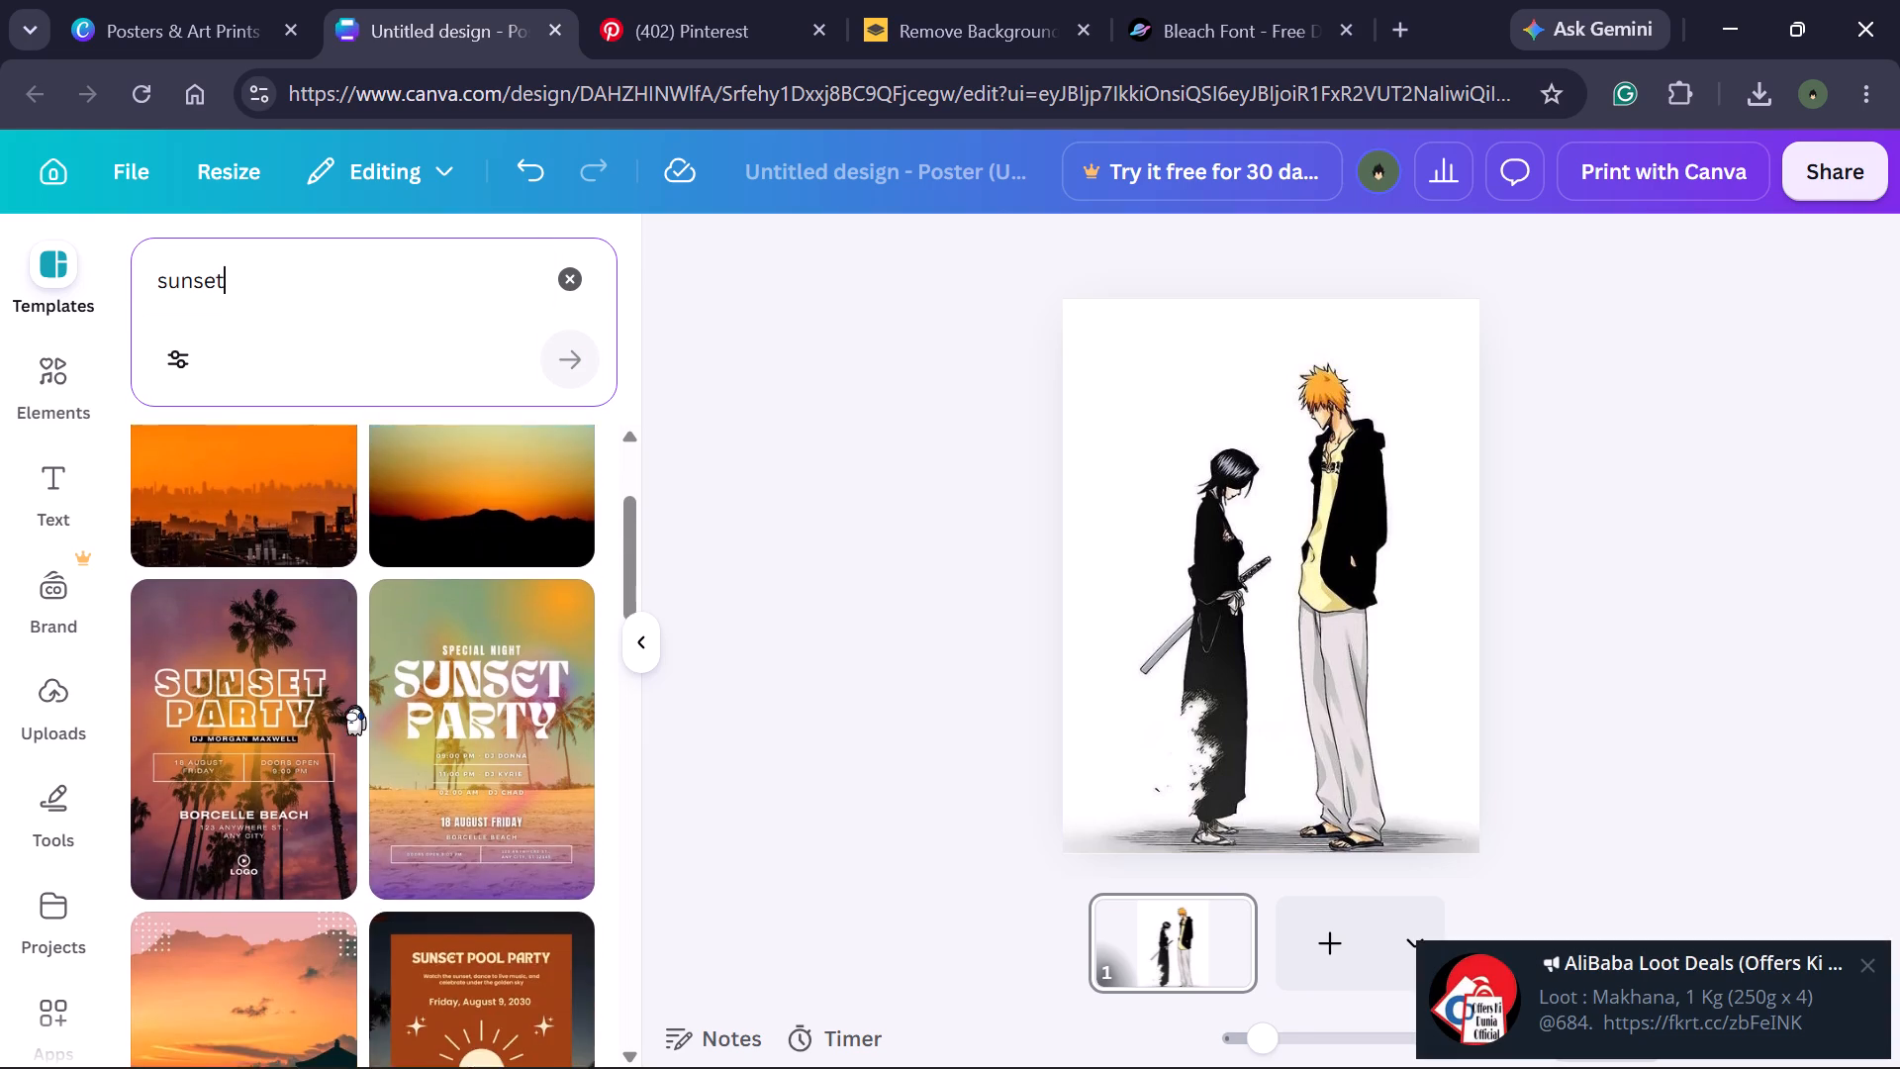
pyautogui.scroll(-5, 357, 691)
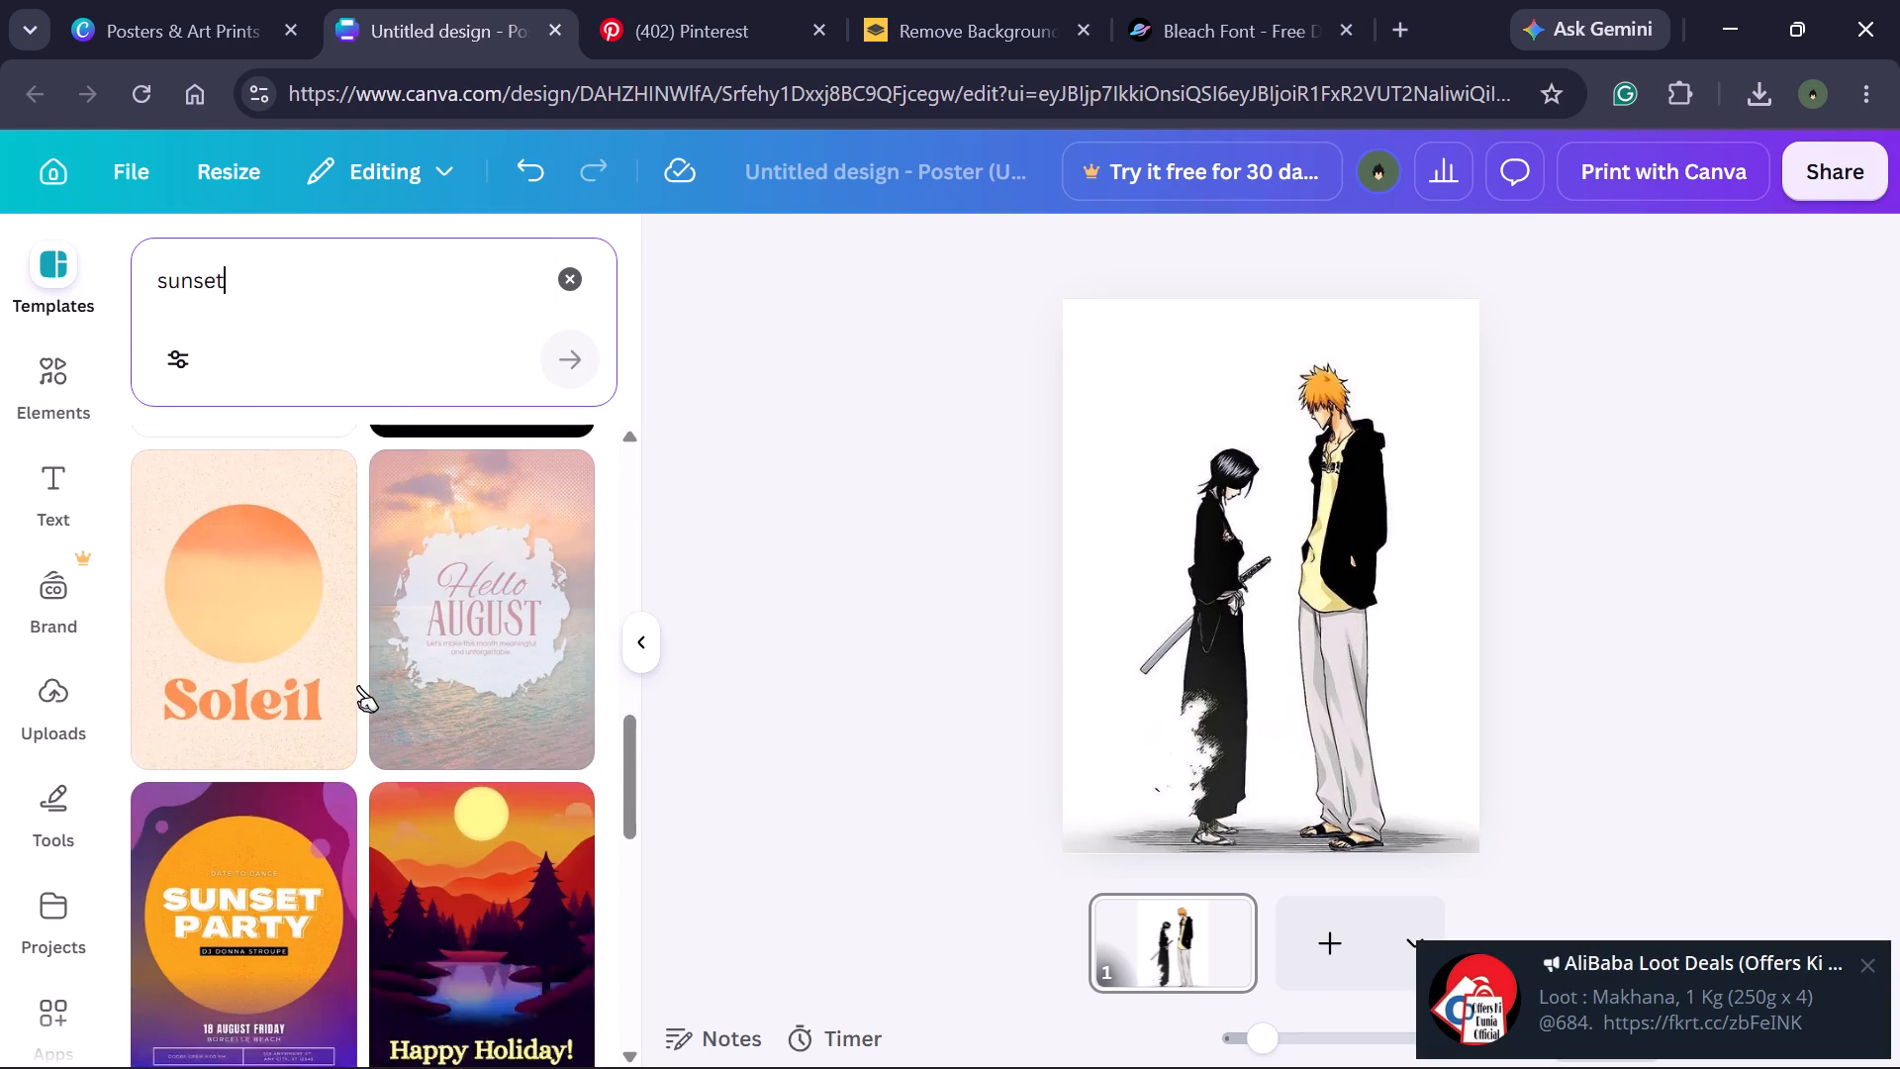
pyautogui.scroll(-3, 358, 685)
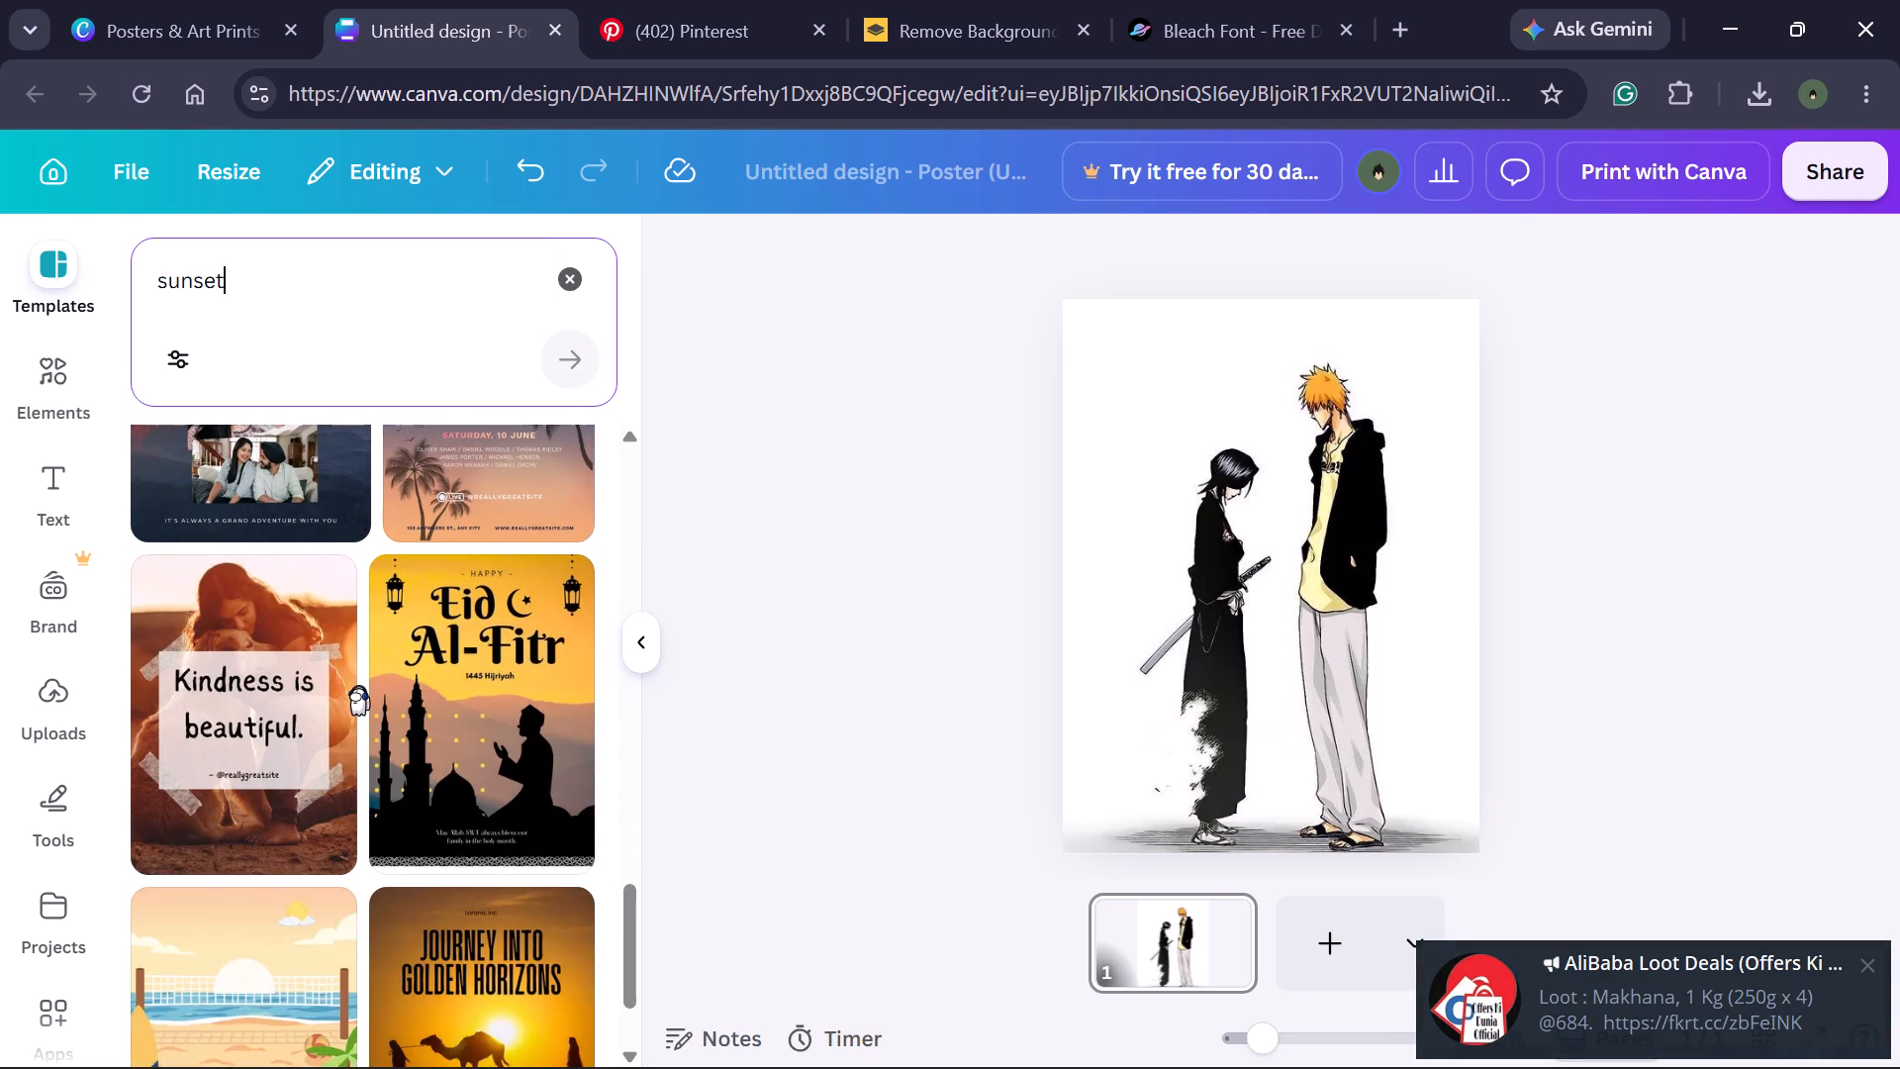
pyautogui.scroll(-4, 358, 685)
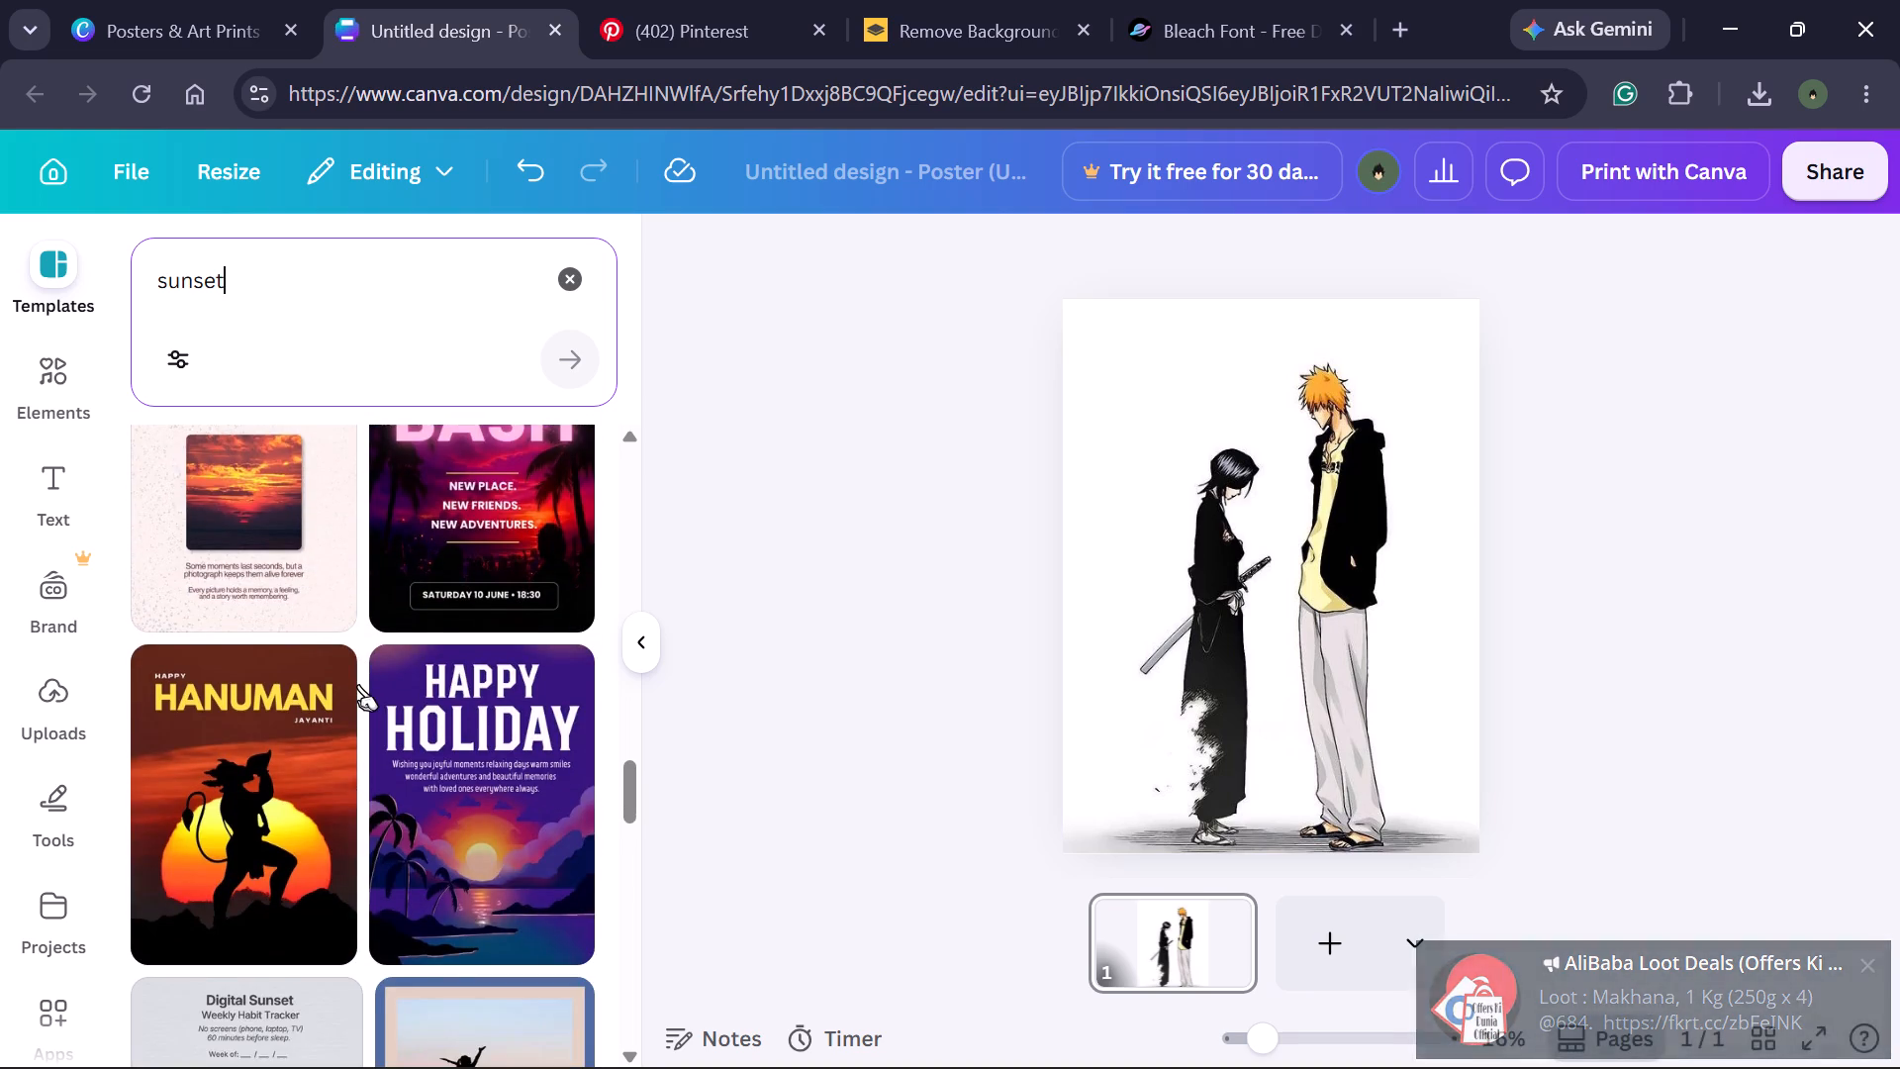
pyautogui.scroll(-6, 358, 684)
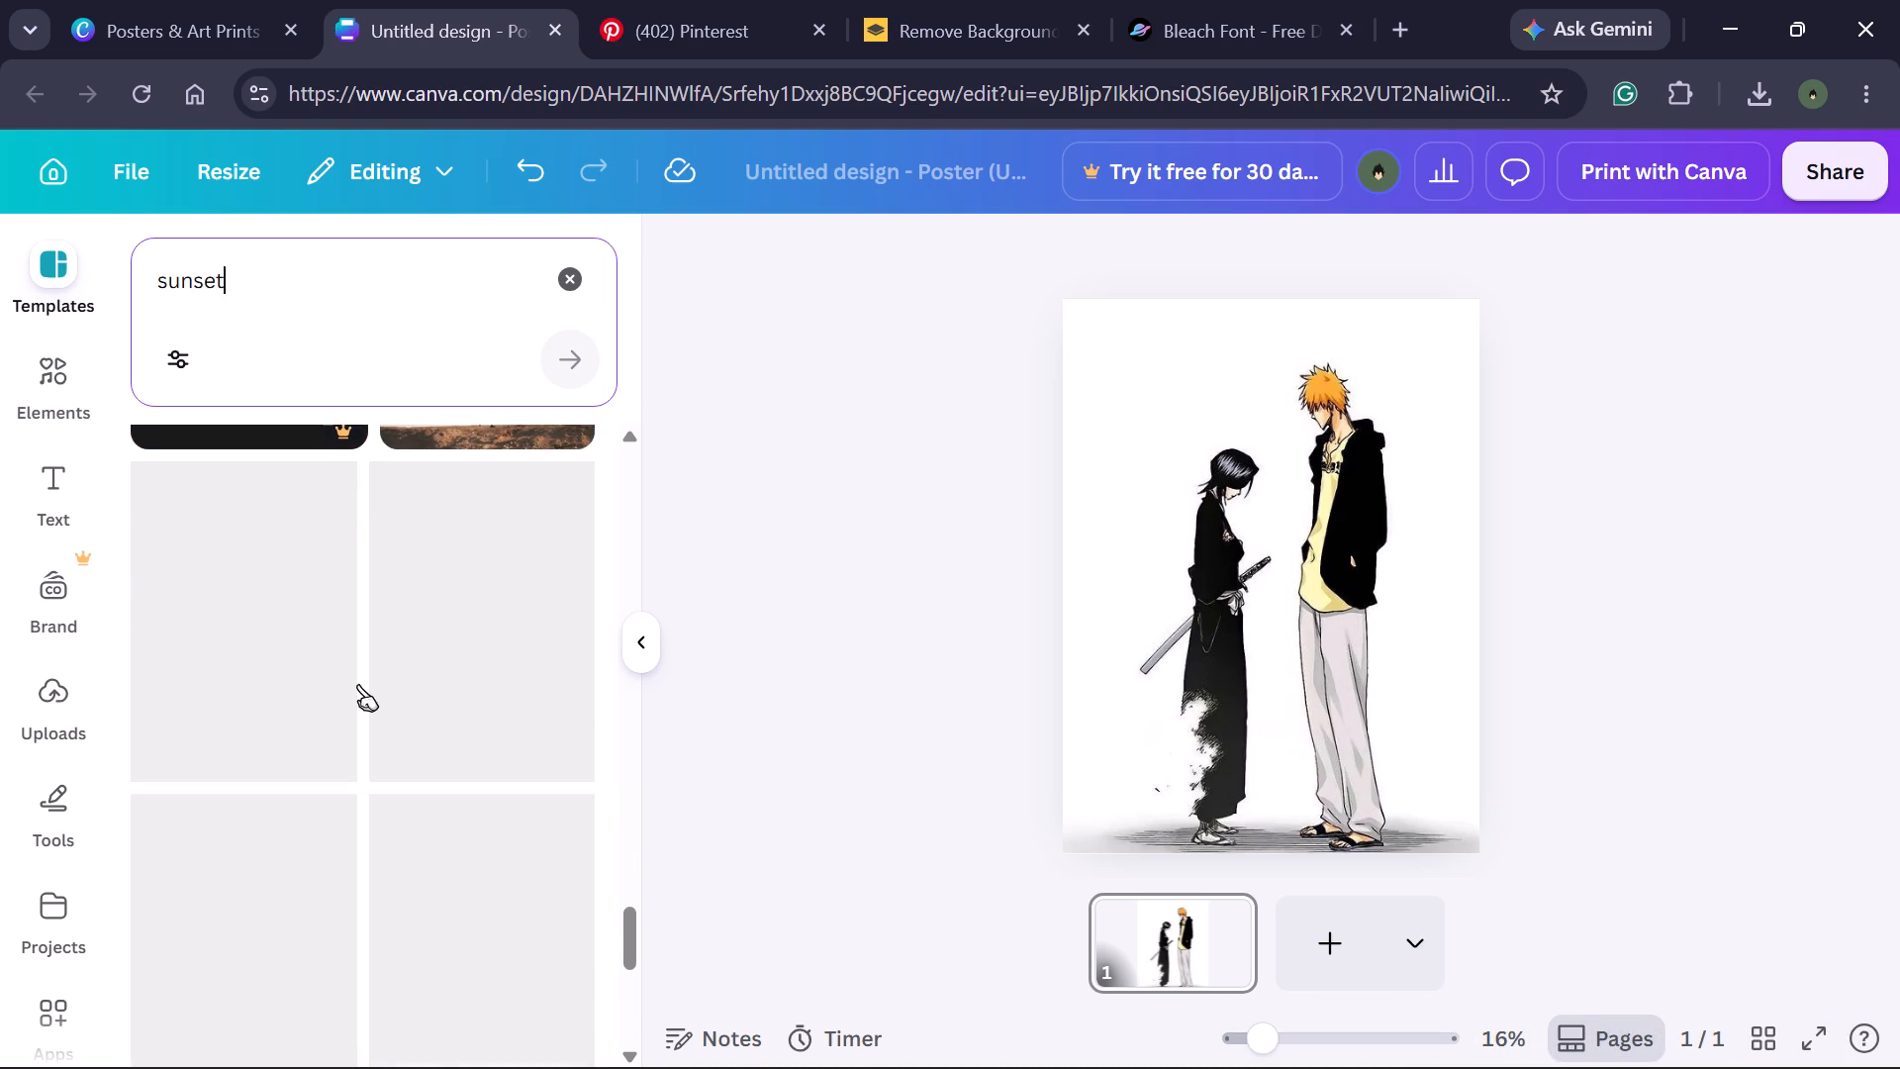
pyautogui.scroll(-3, 377, 686)
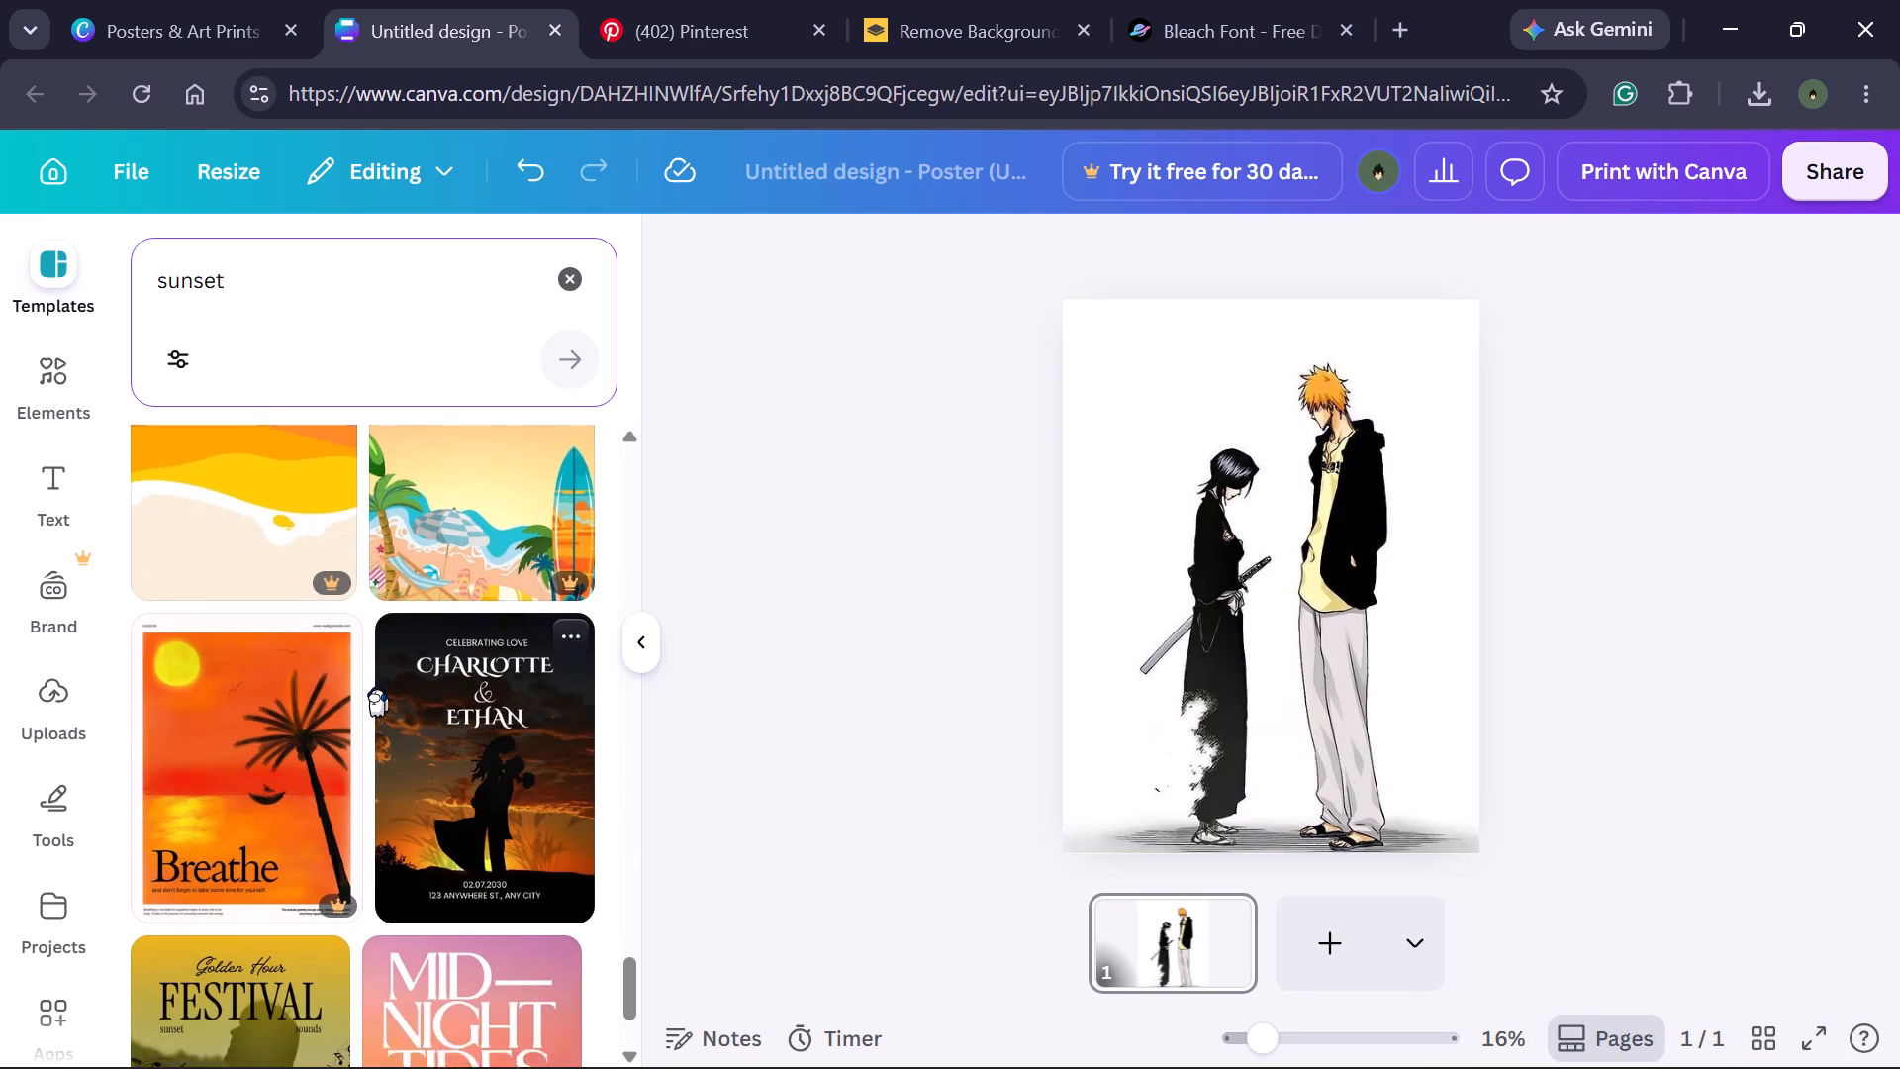
pyautogui.scroll(-2, 378, 681)
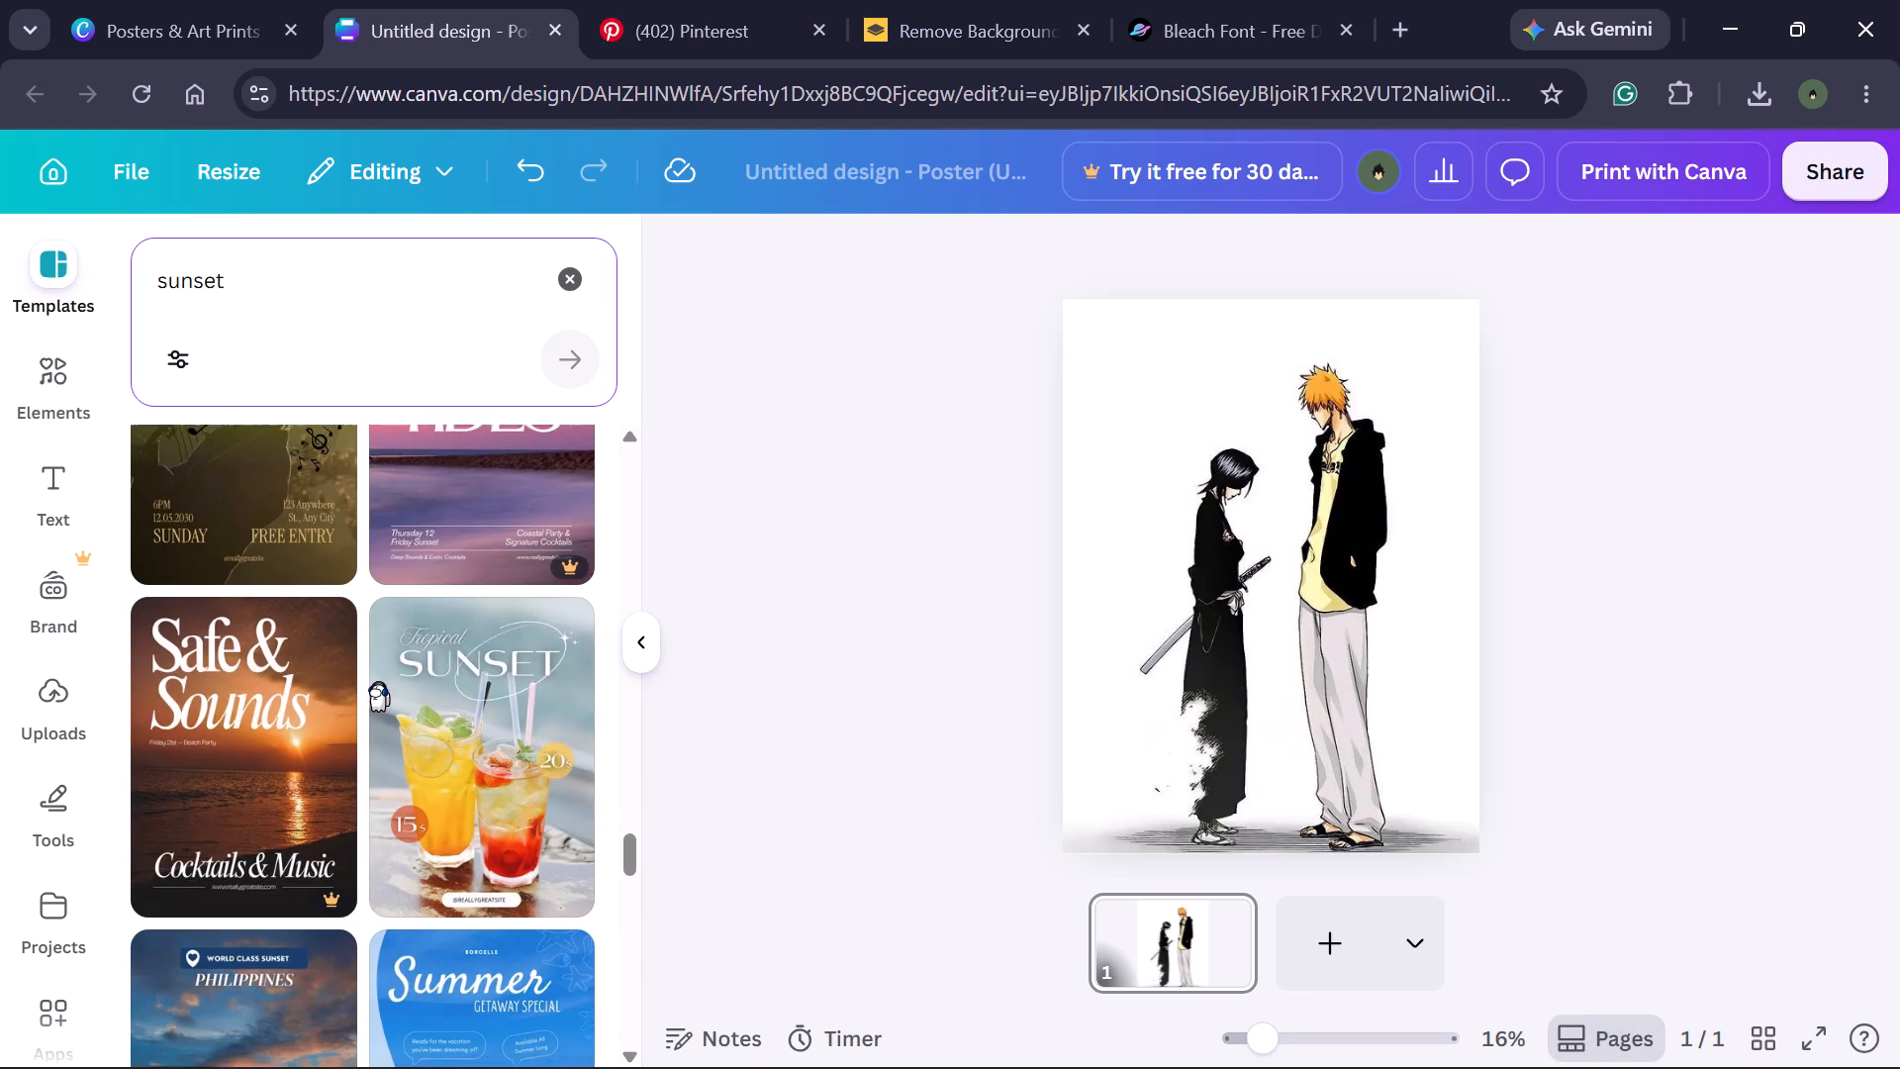
pyautogui.scroll(-2, 390, 666)
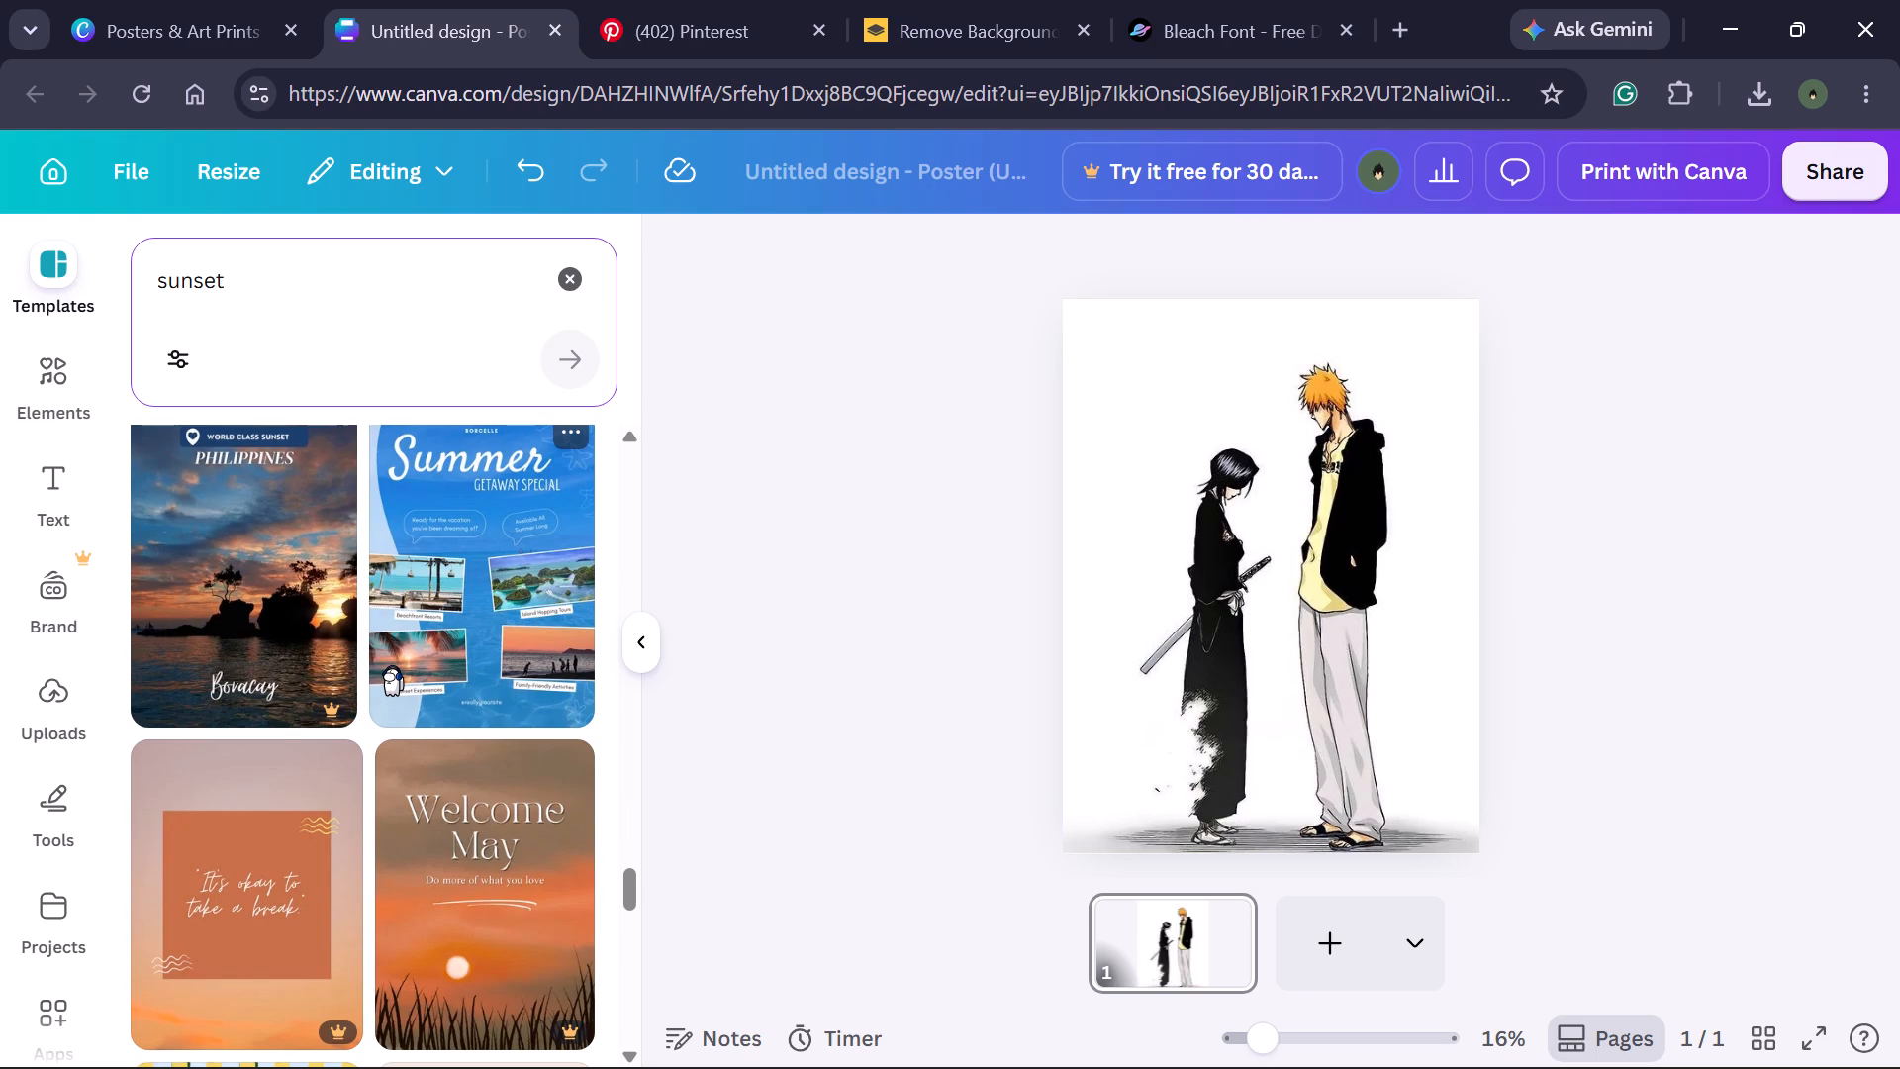
pyautogui.scroll(-7, 392, 665)
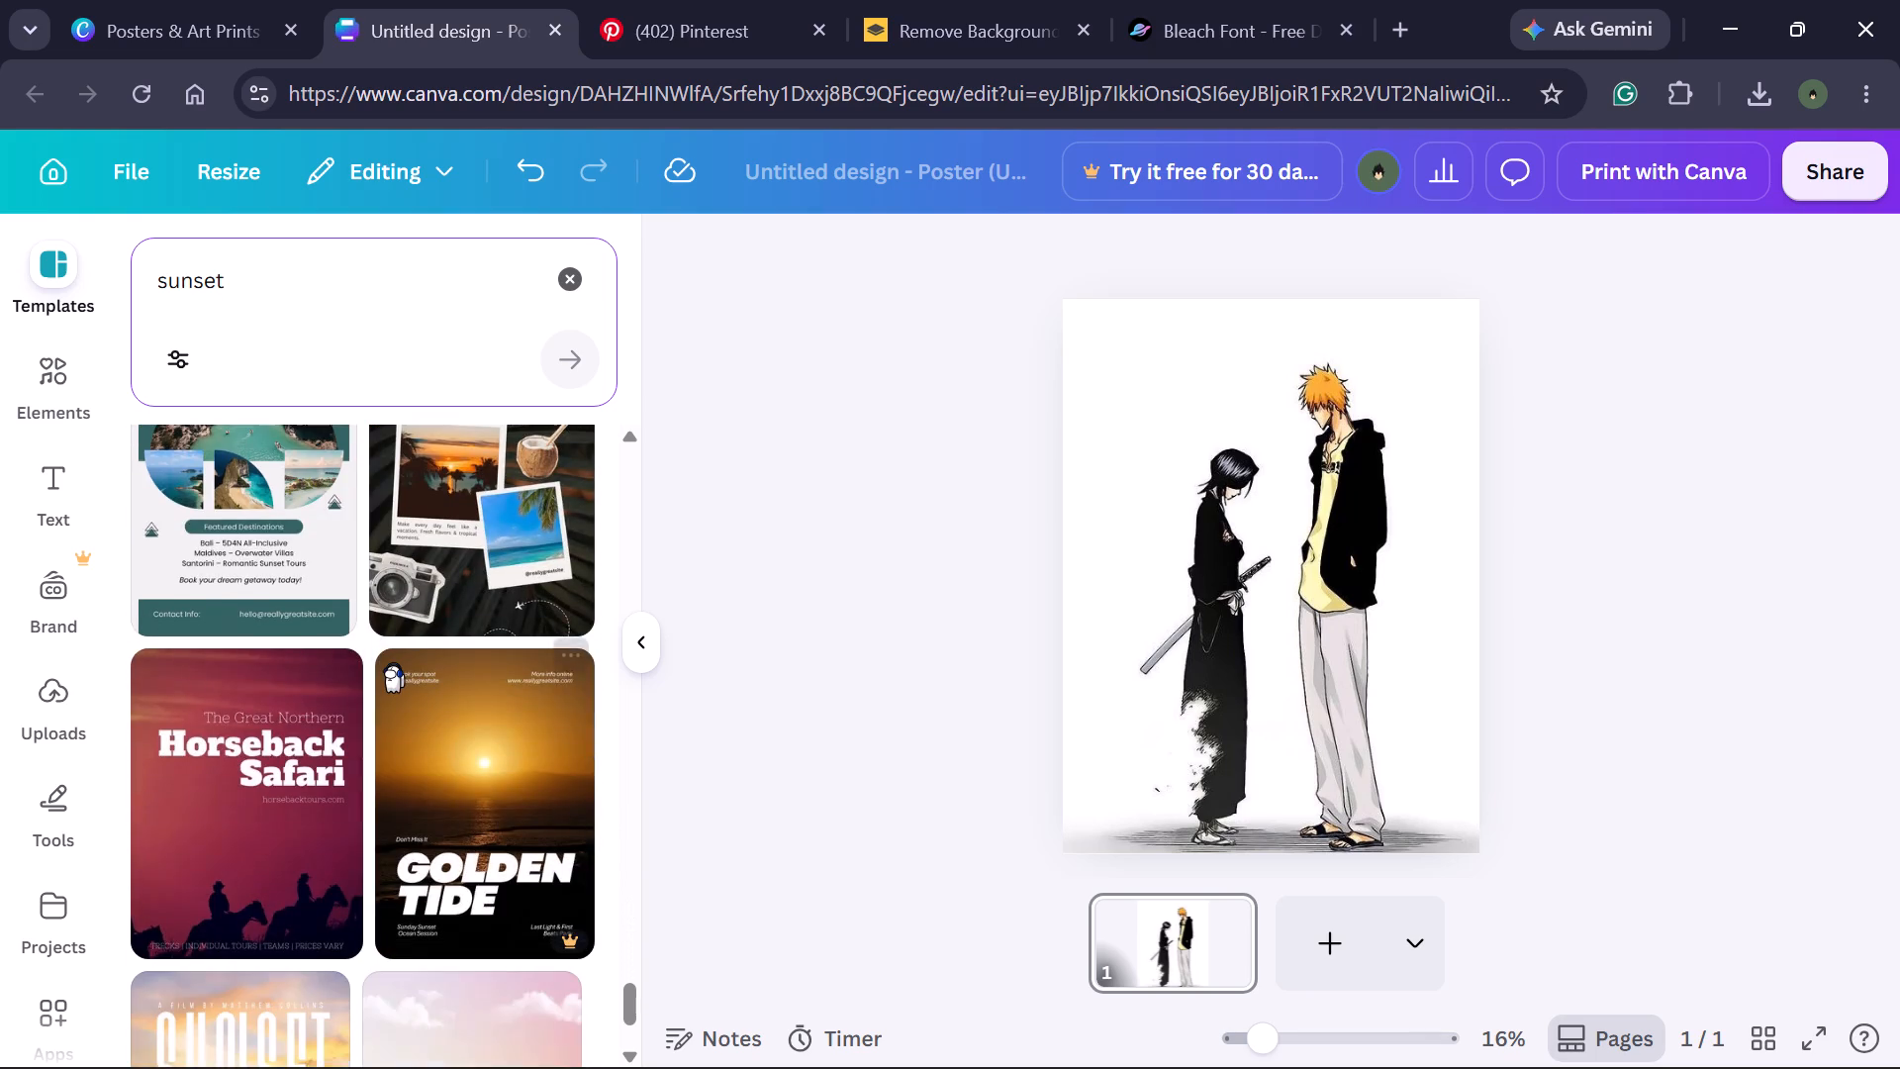
pyautogui.scroll(-4, 393, 662)
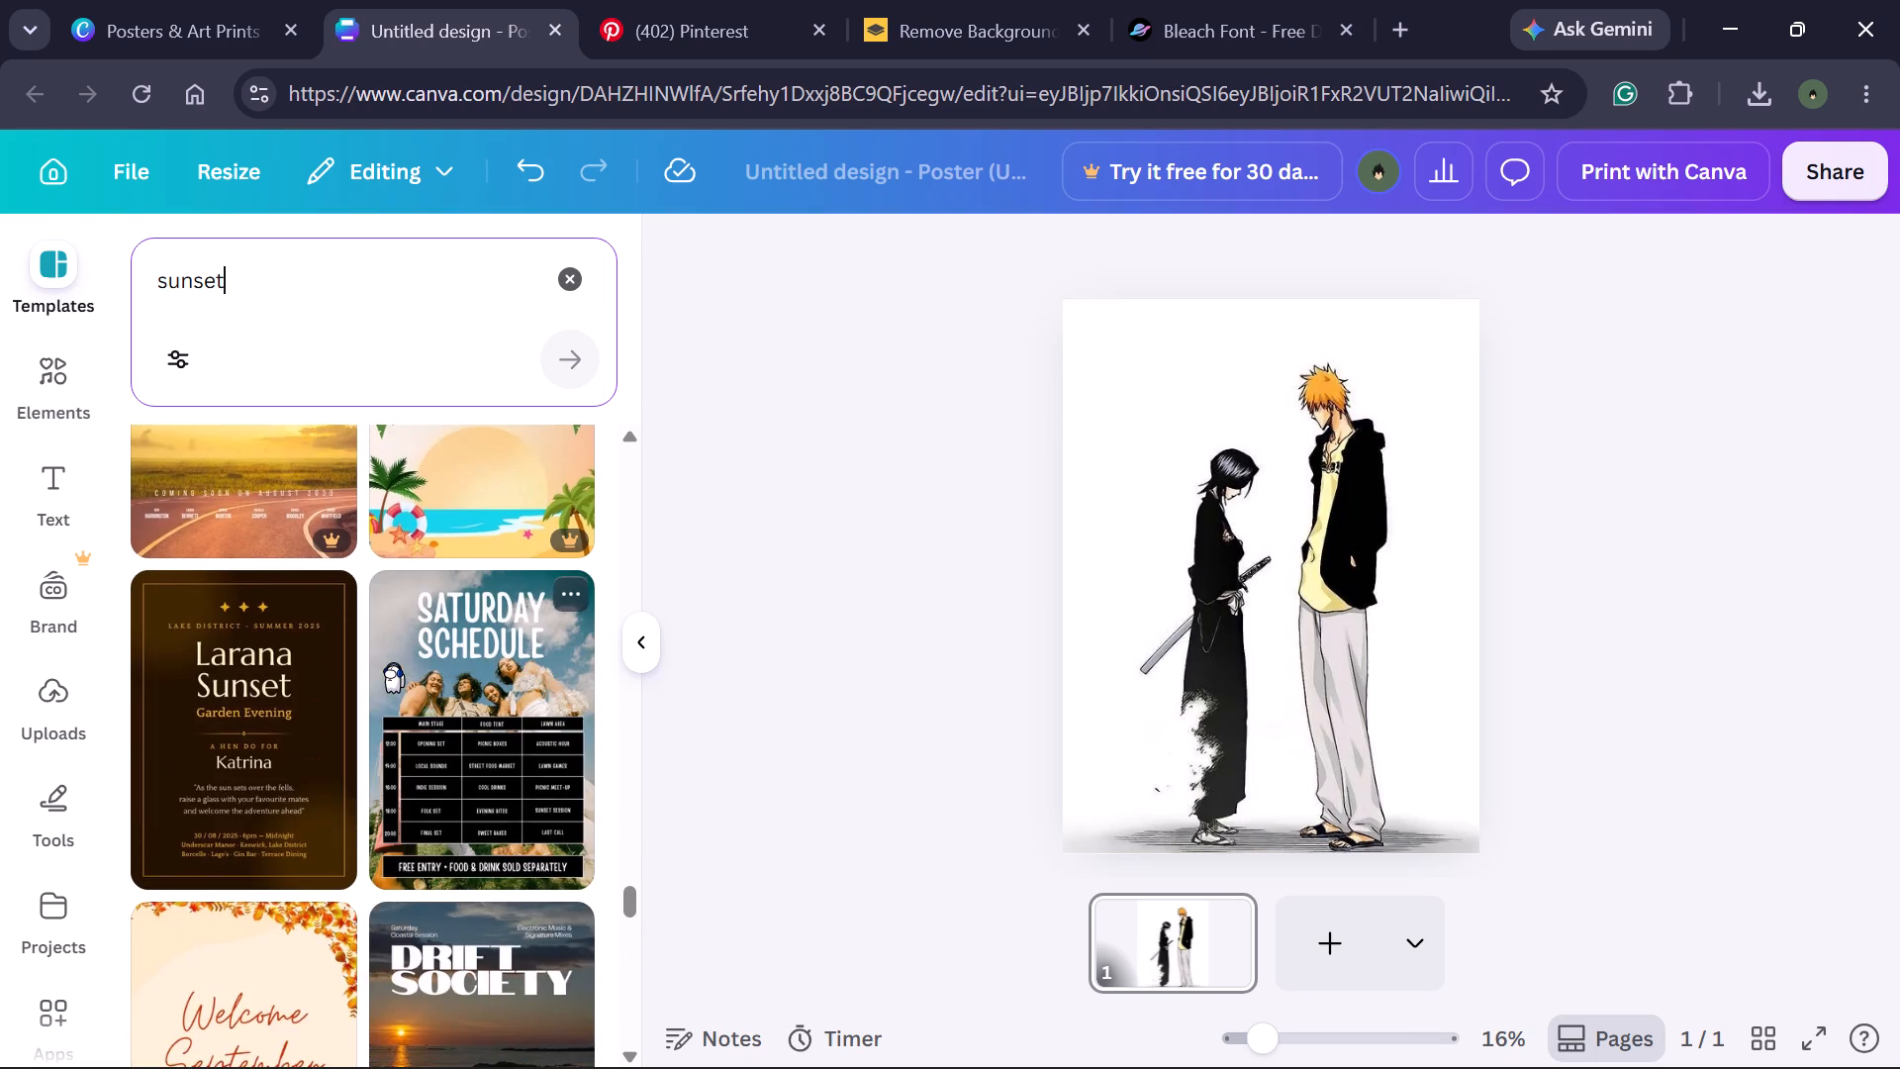
pyautogui.scroll(-5, 393, 662)
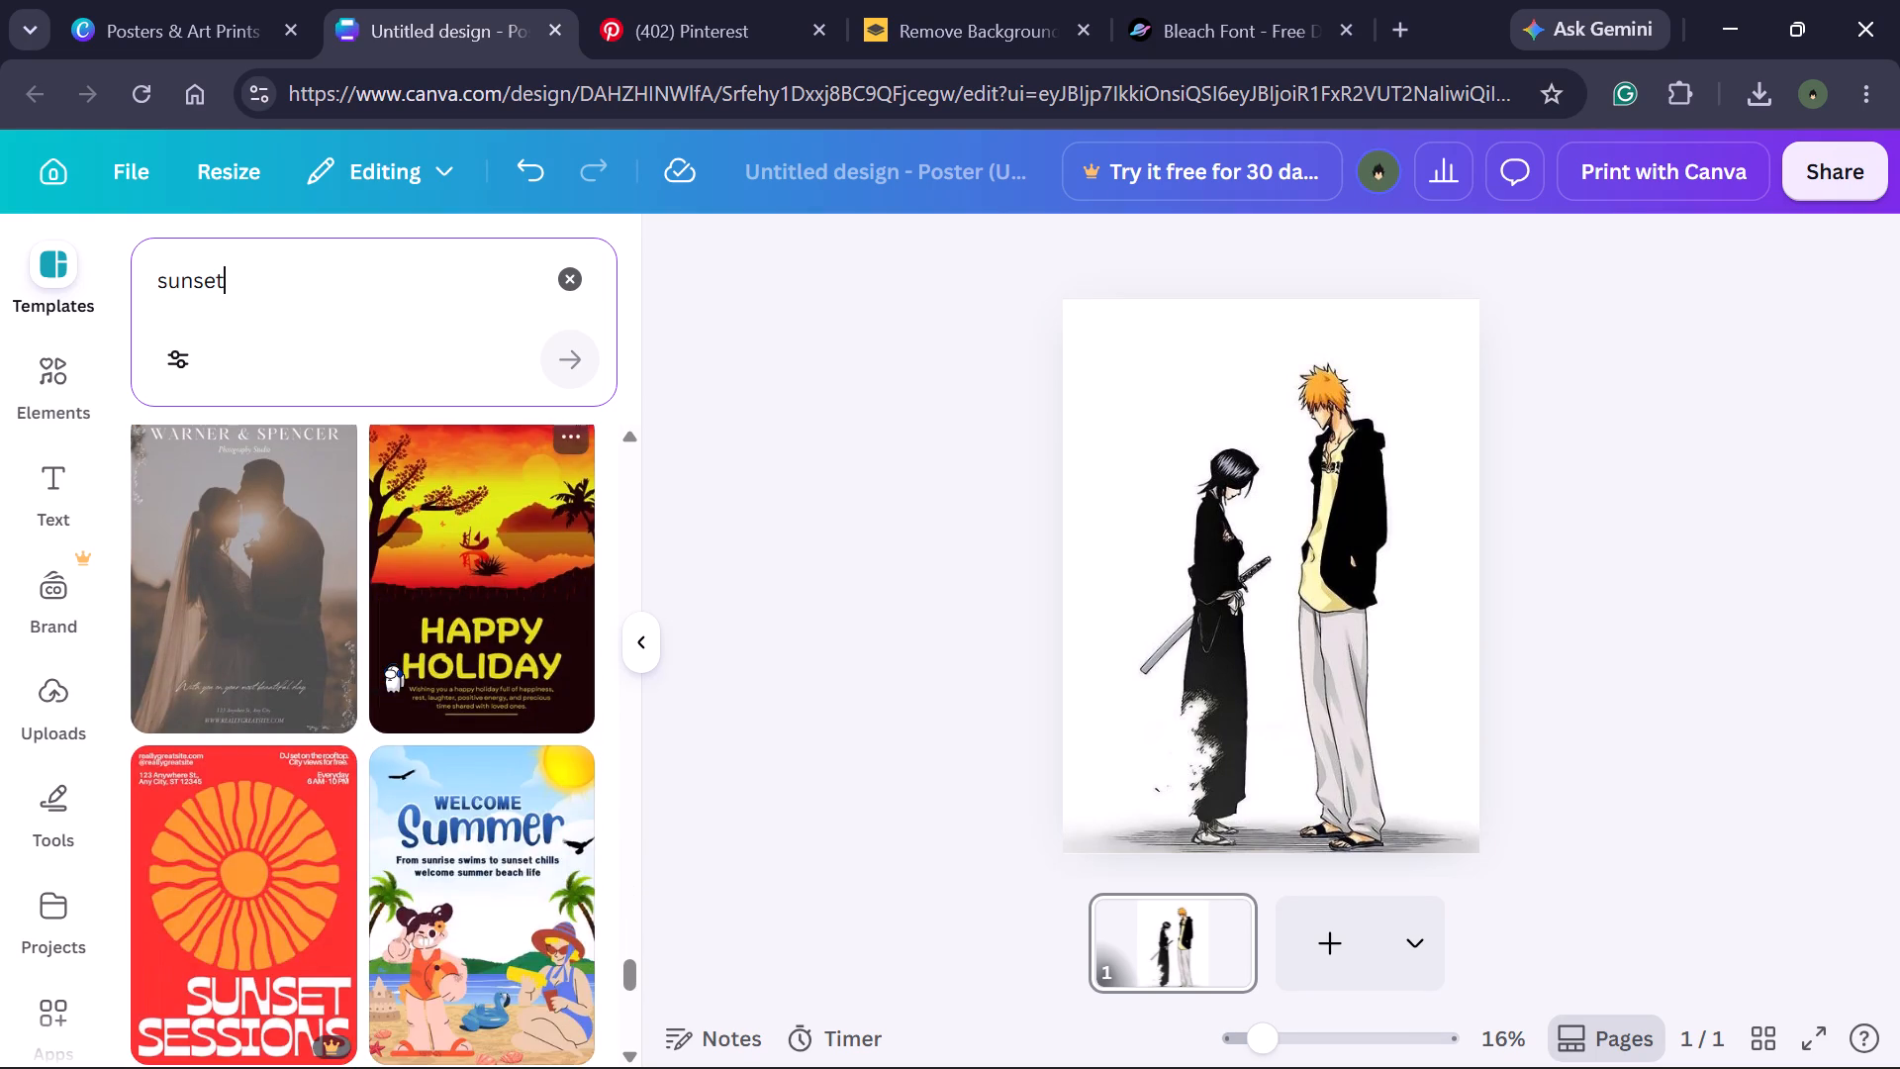
pyautogui.scroll(-9, 393, 662)
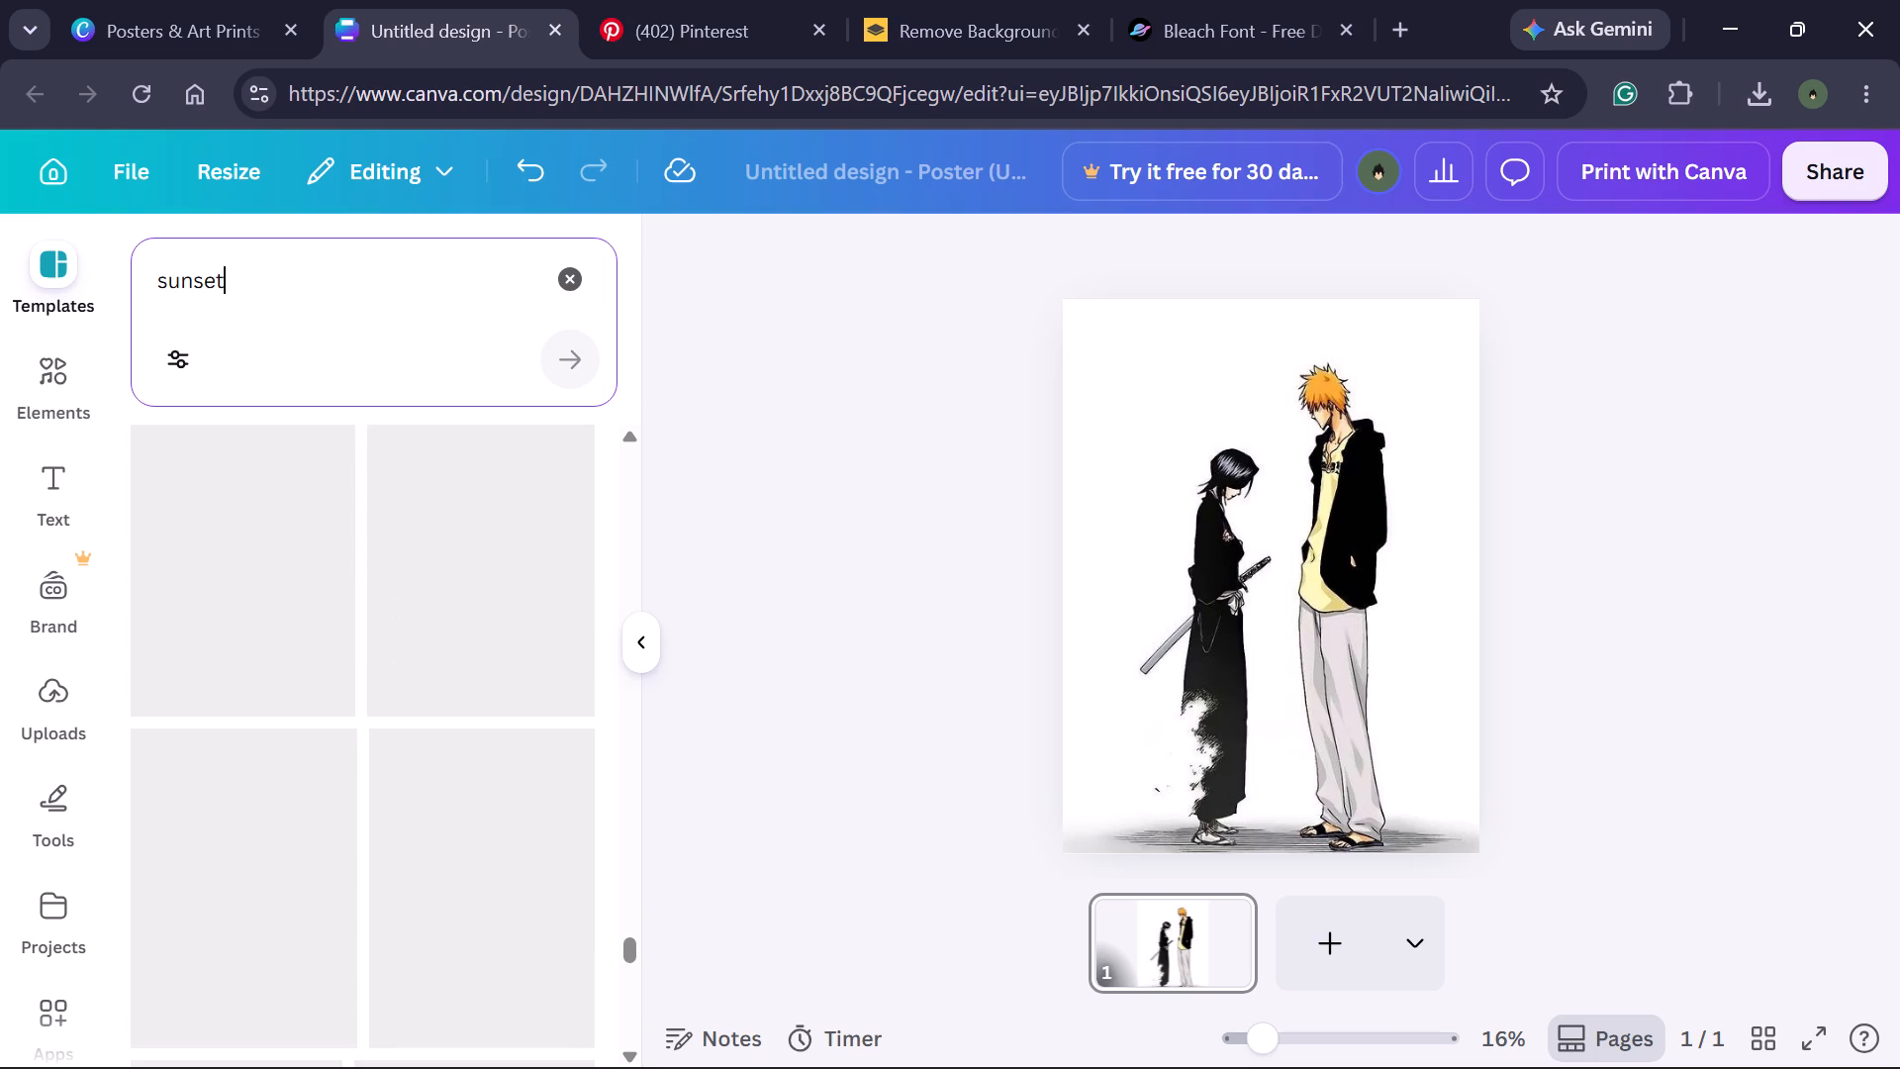
# Clear the search, search the poster templates for "beach", and look through the designs for text and layout ideas.
pyautogui.click(569, 265)
pyautogui.write('bee')
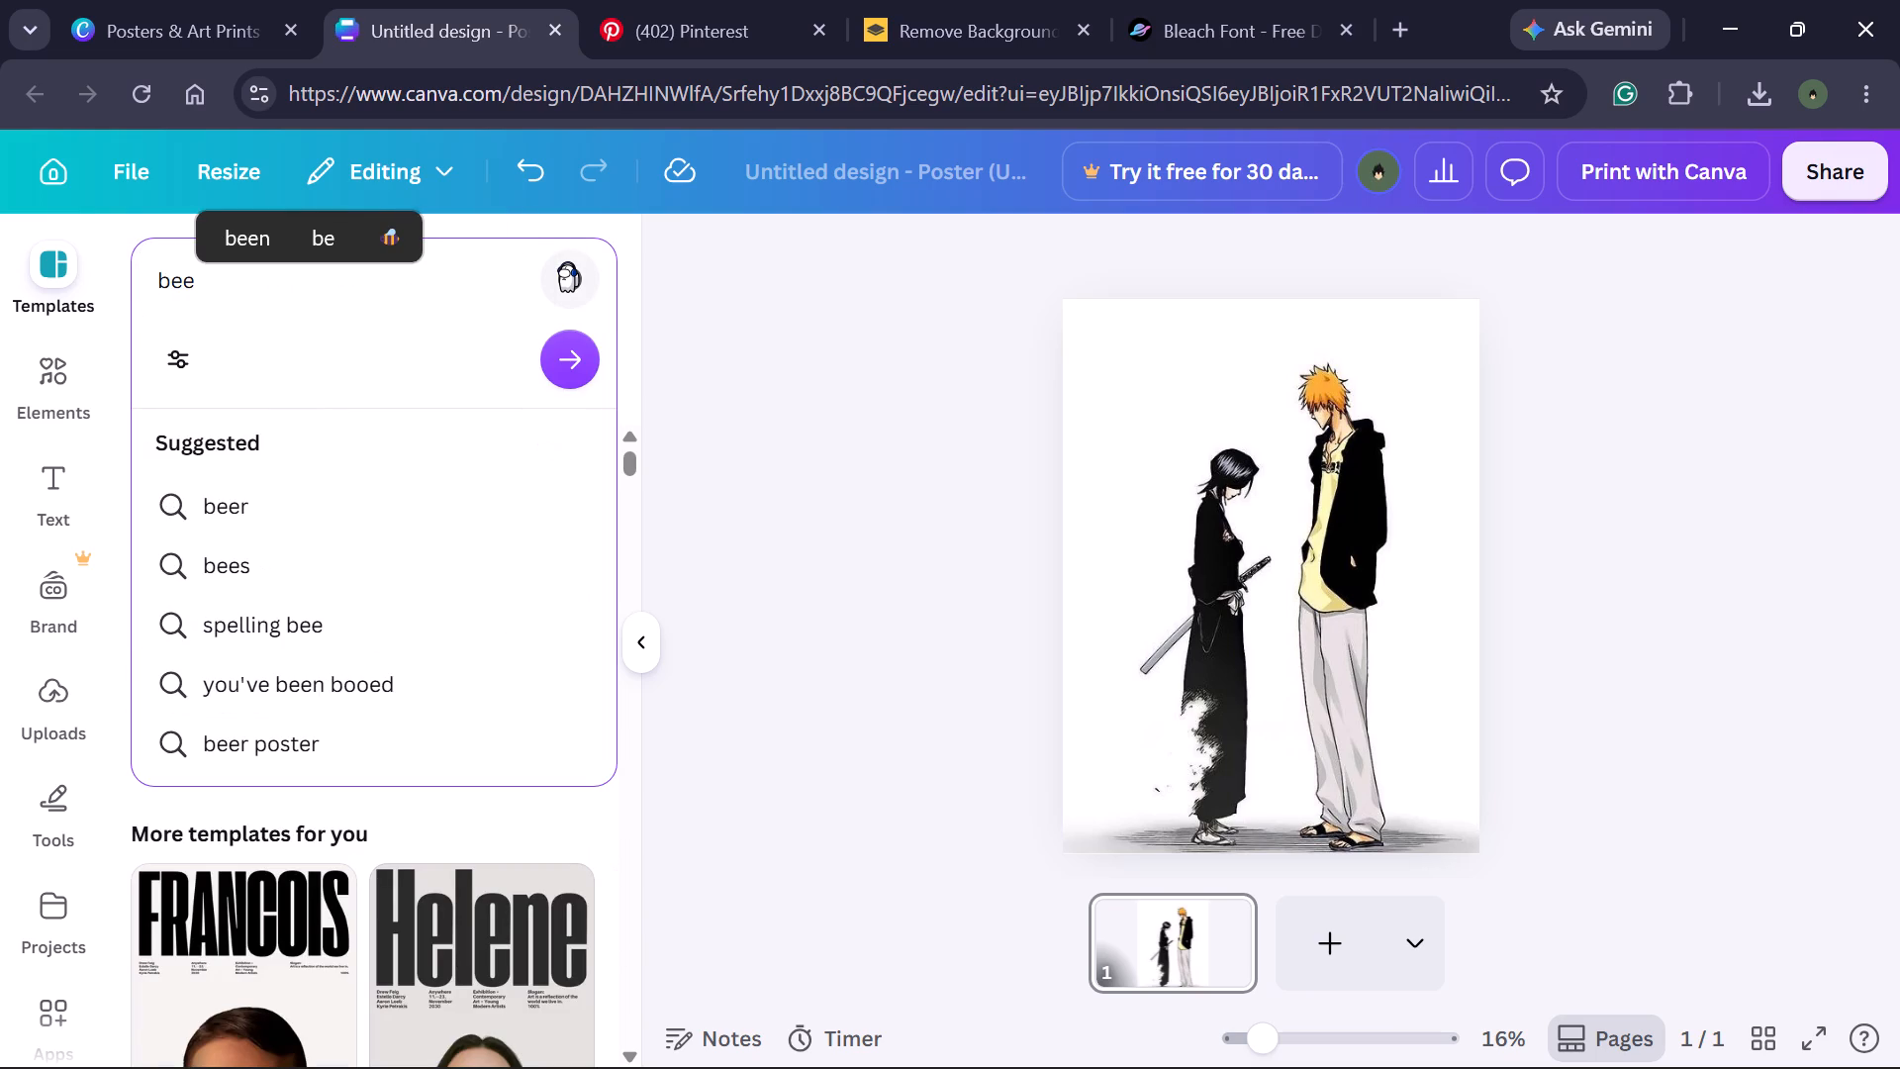
pyautogui.write('ch')
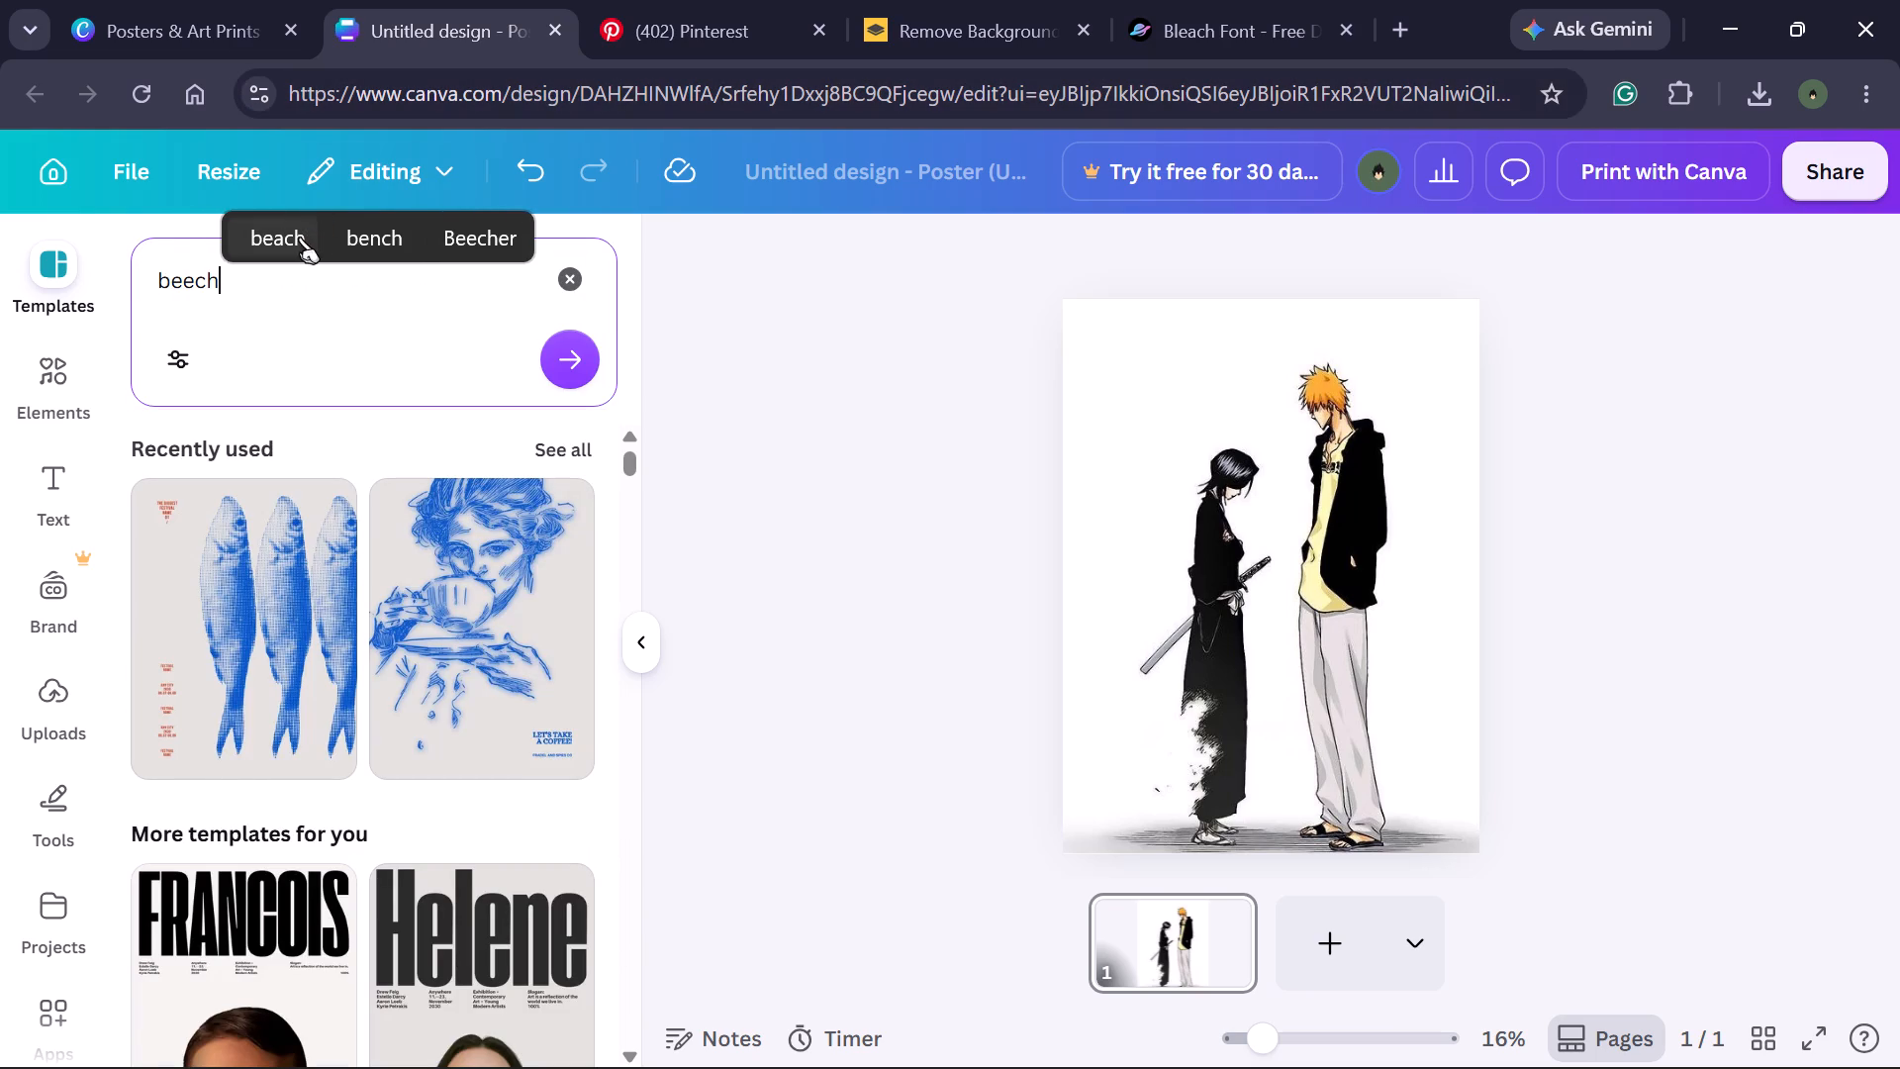
pyautogui.click(296, 237)
pyautogui.press('Return')
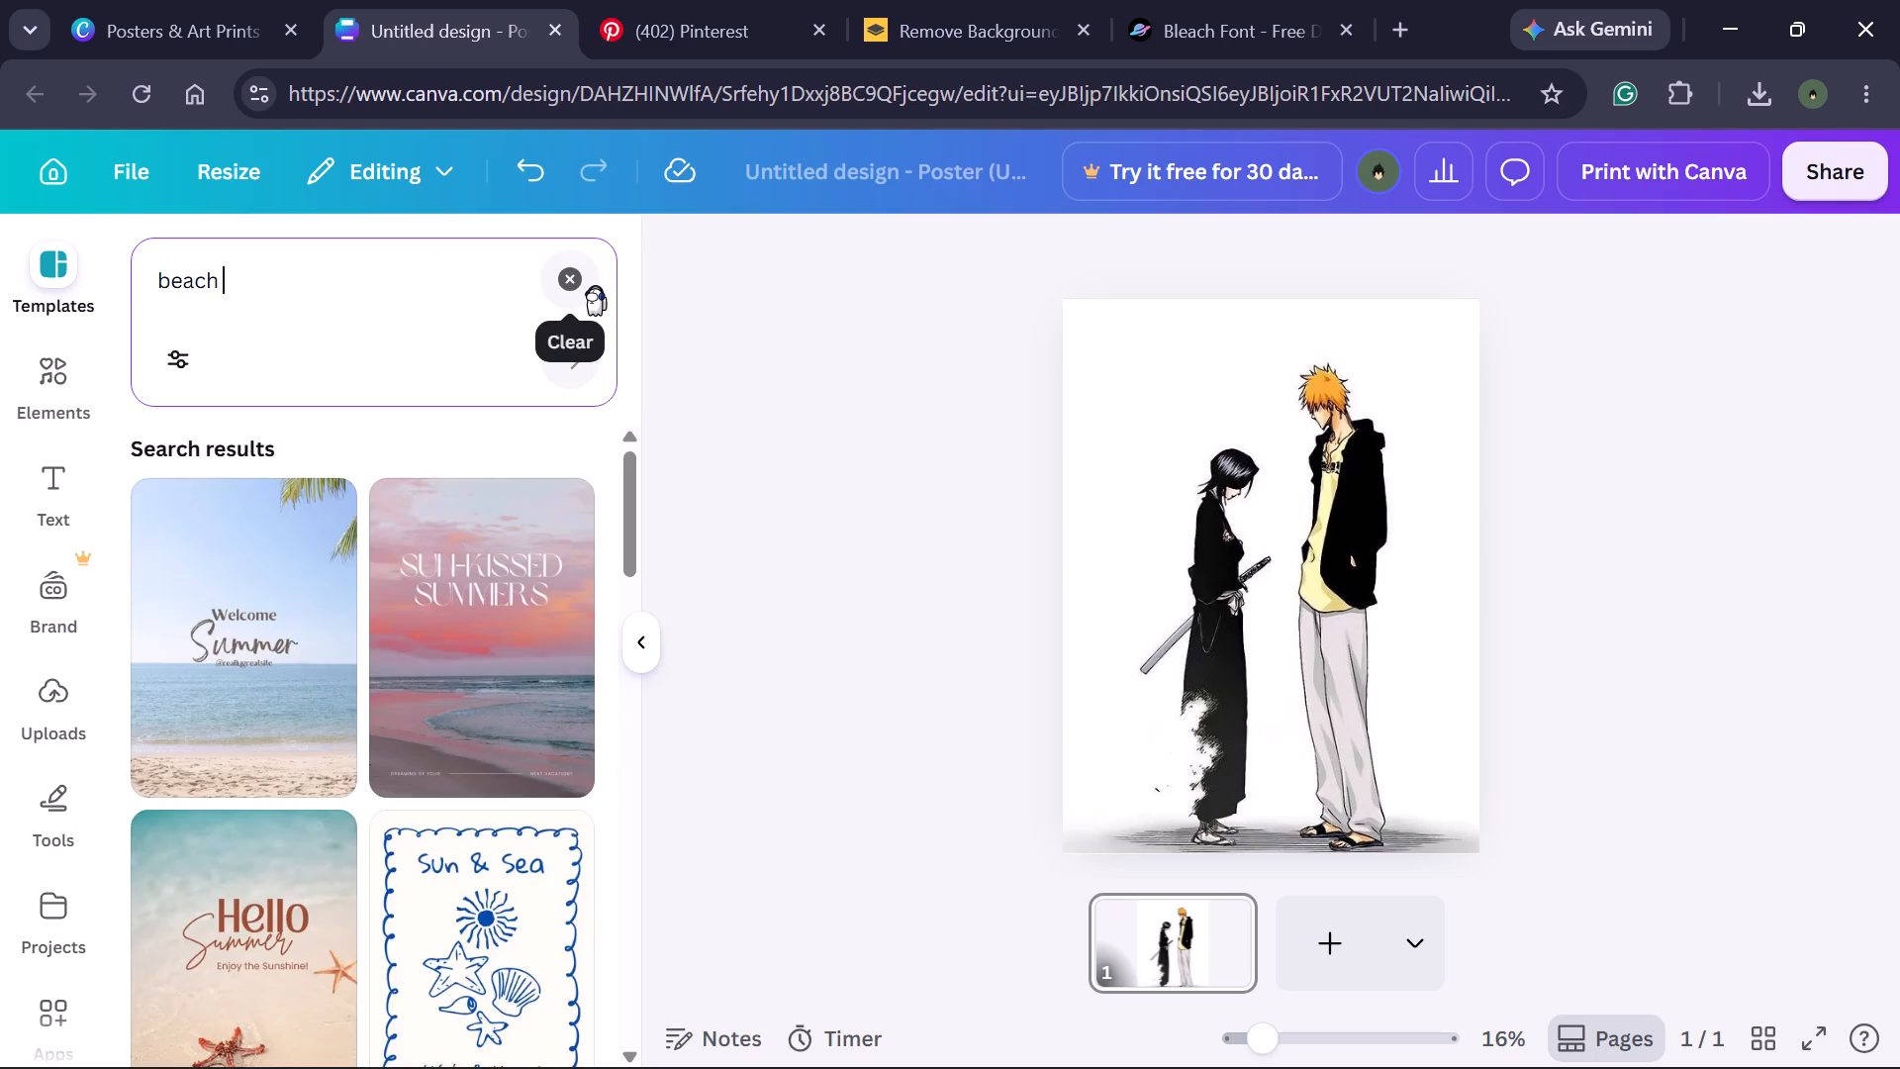
pyautogui.scroll(-5, 459, 585)
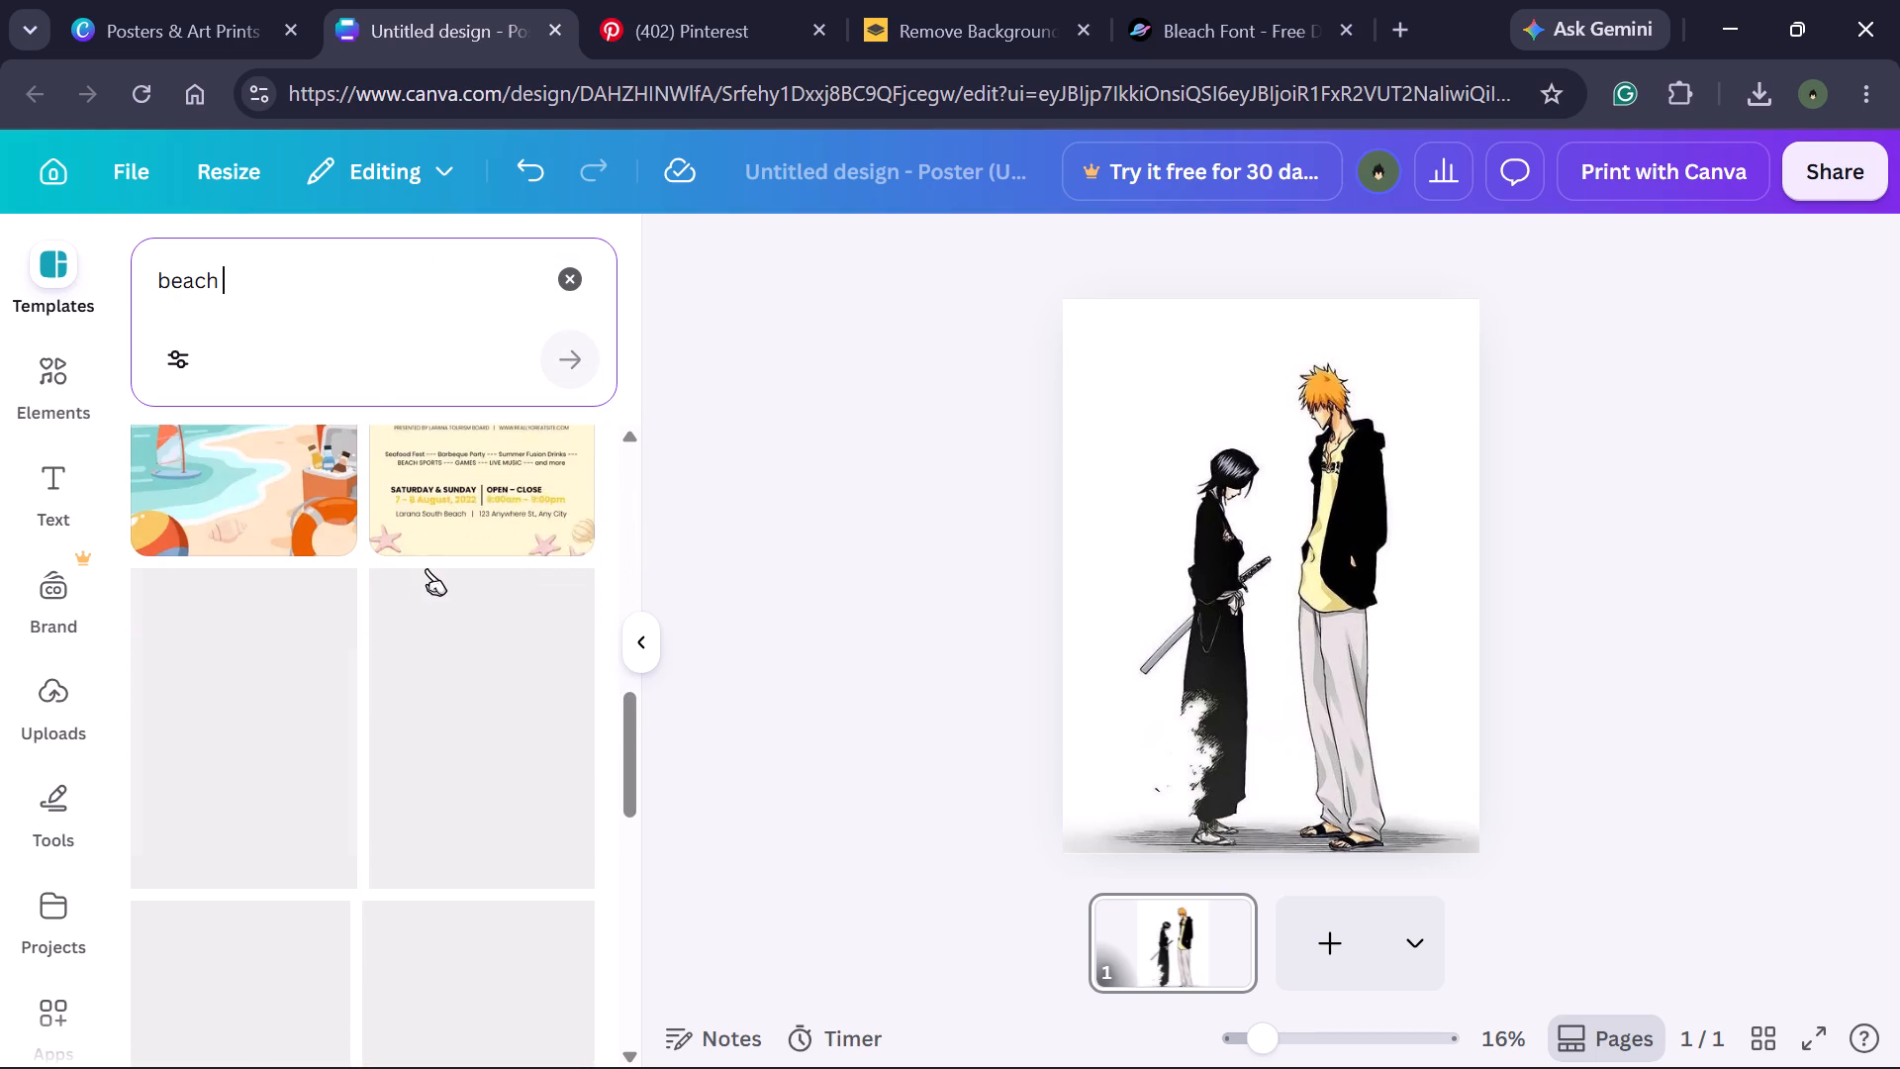
pyautogui.scroll(-3, 427, 568)
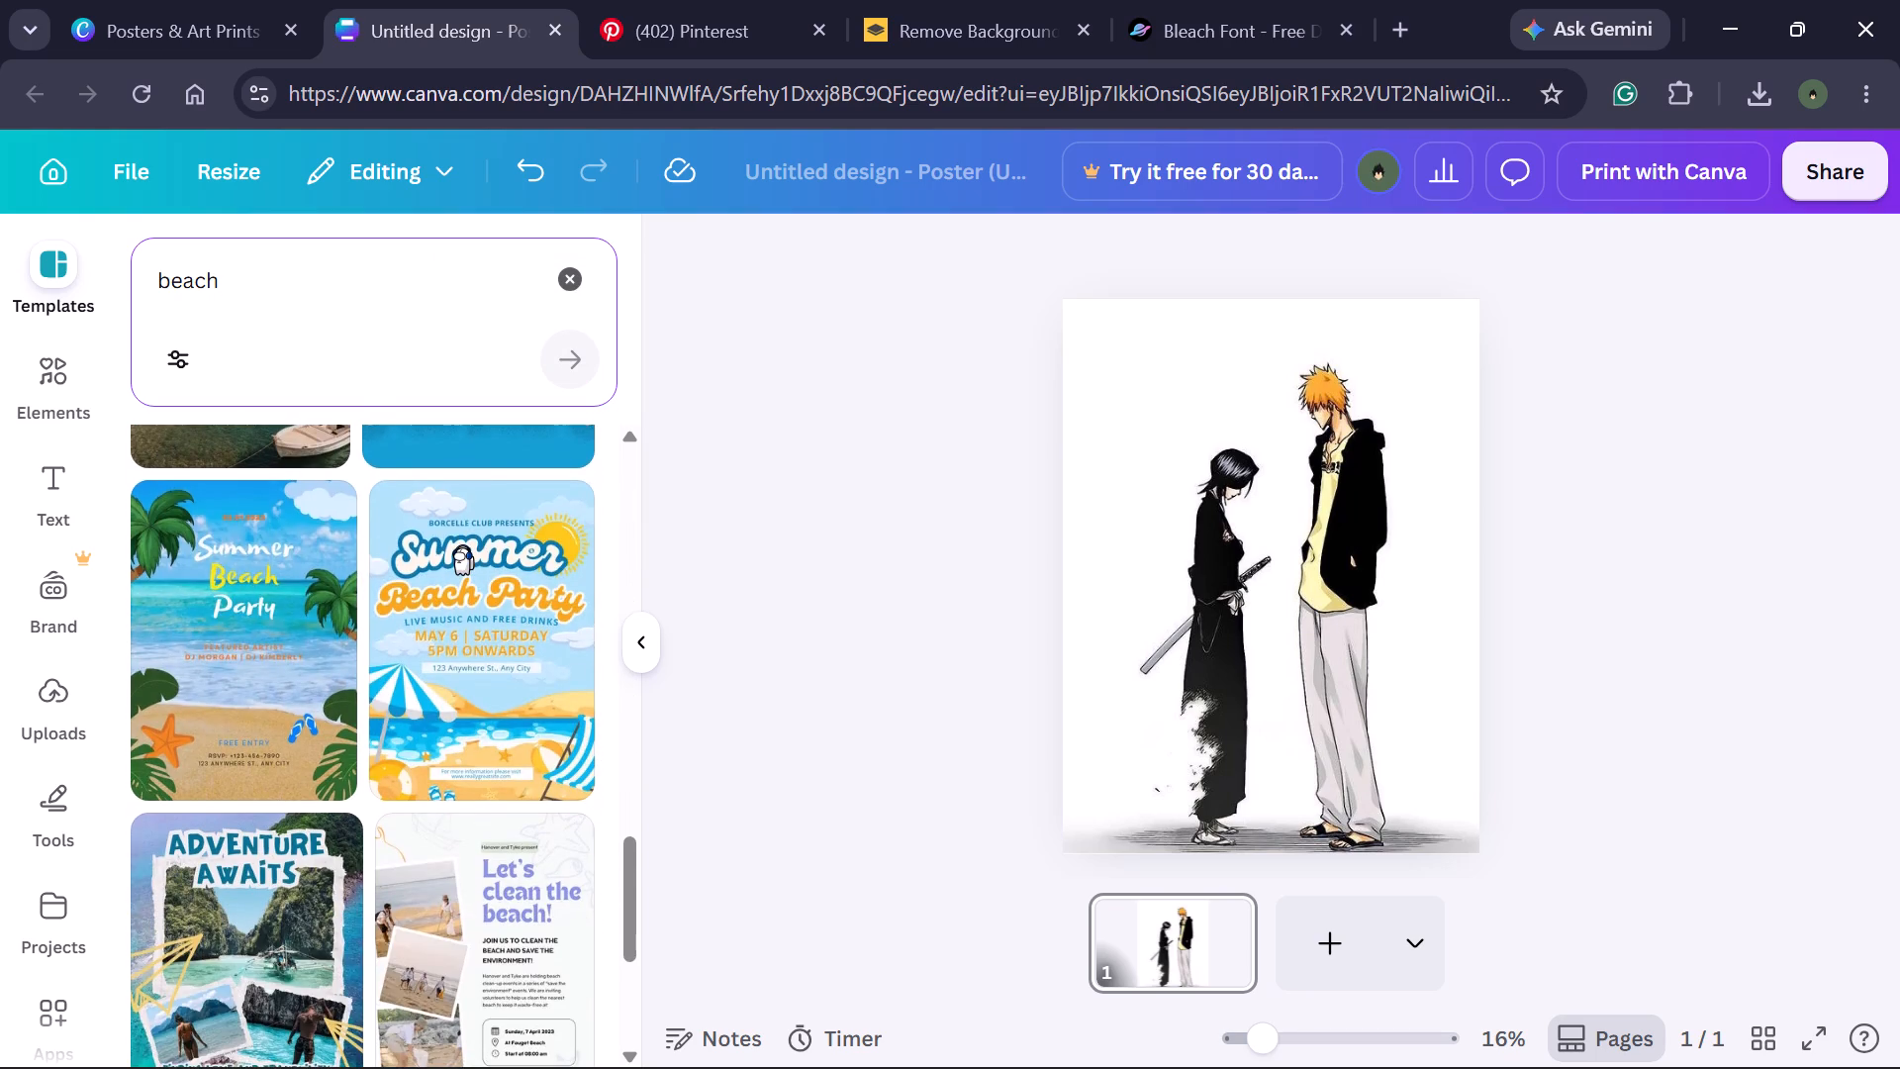
pyautogui.scroll(-5, 462, 544)
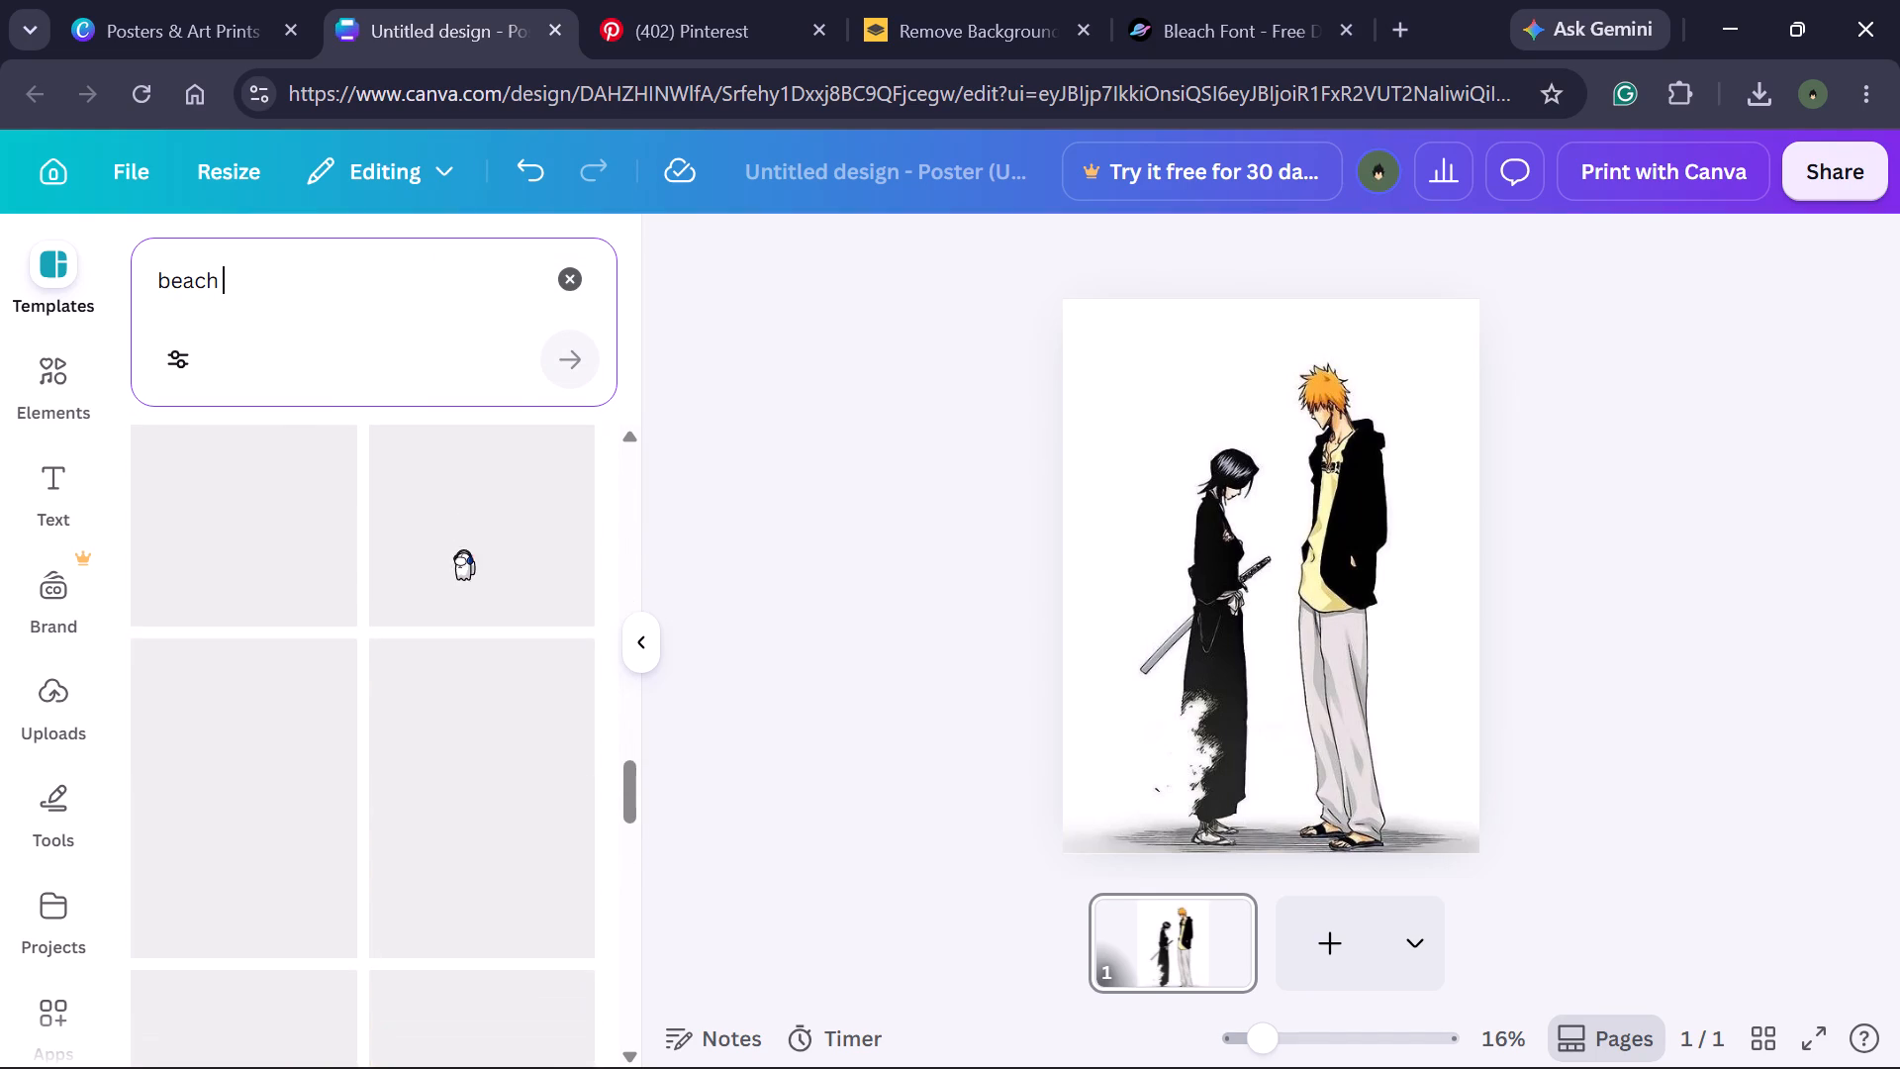
pyautogui.scroll(-2, 463, 549)
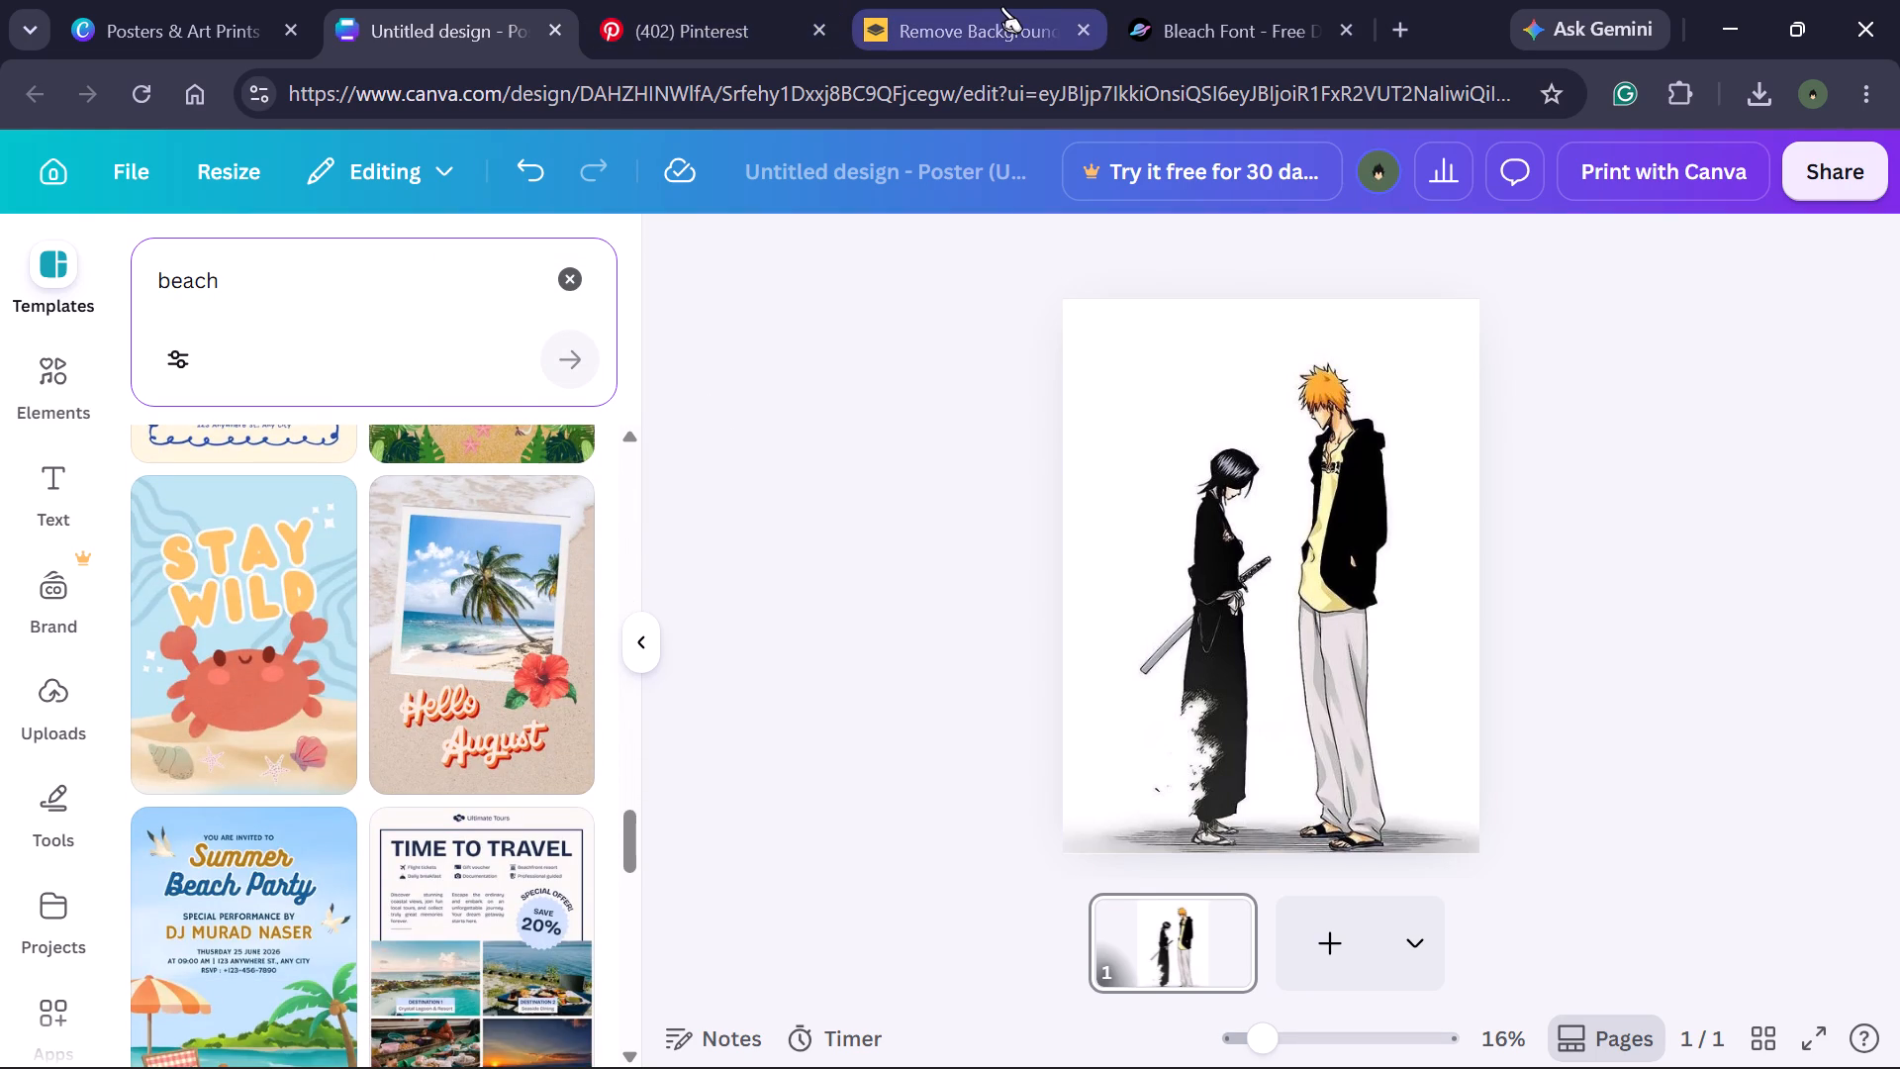
# Switch to Pinterest and replace the "bleach quote" search with "bleach background".
pyautogui.click(669, 9)
pyautogui.click(878, 179)
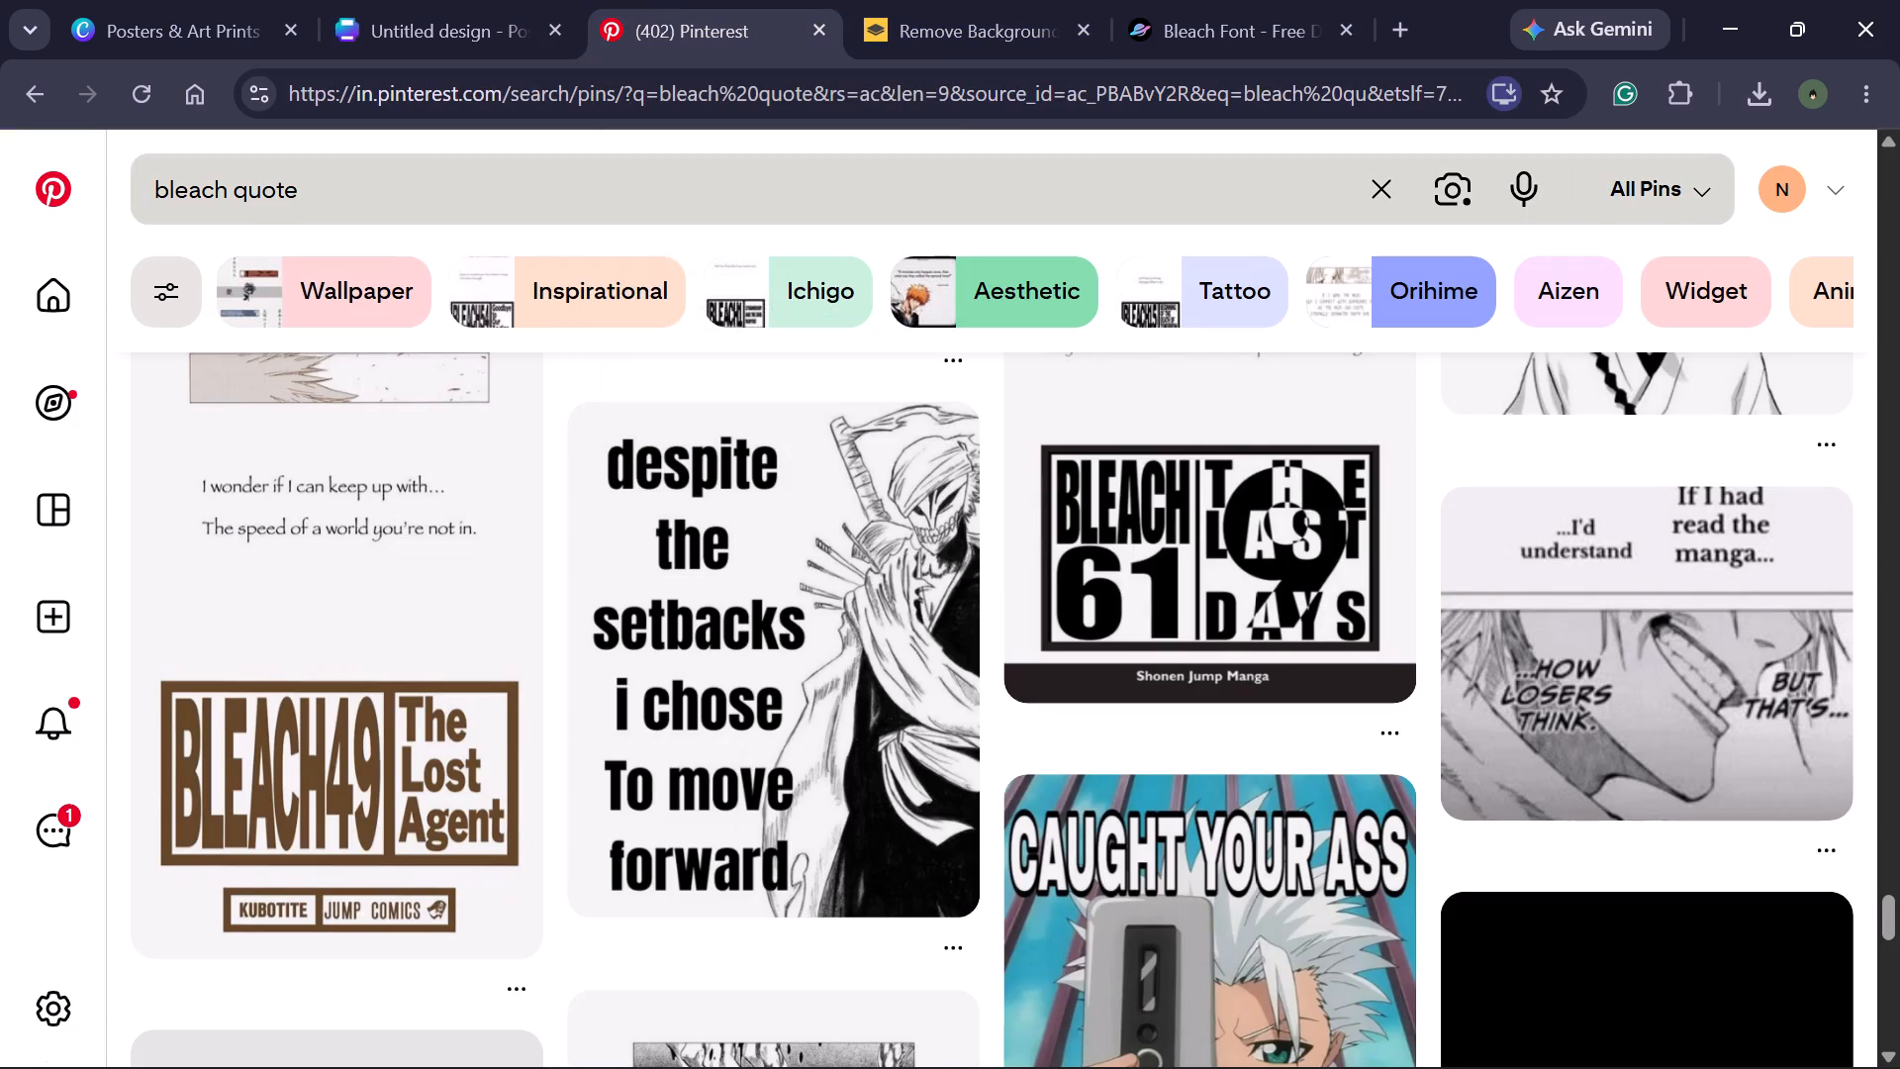
pyautogui.press('BackSpace')
pyautogui.press('BackSpace')
pyautogui.press('BackSpace')
pyautogui.press('BackSpace')
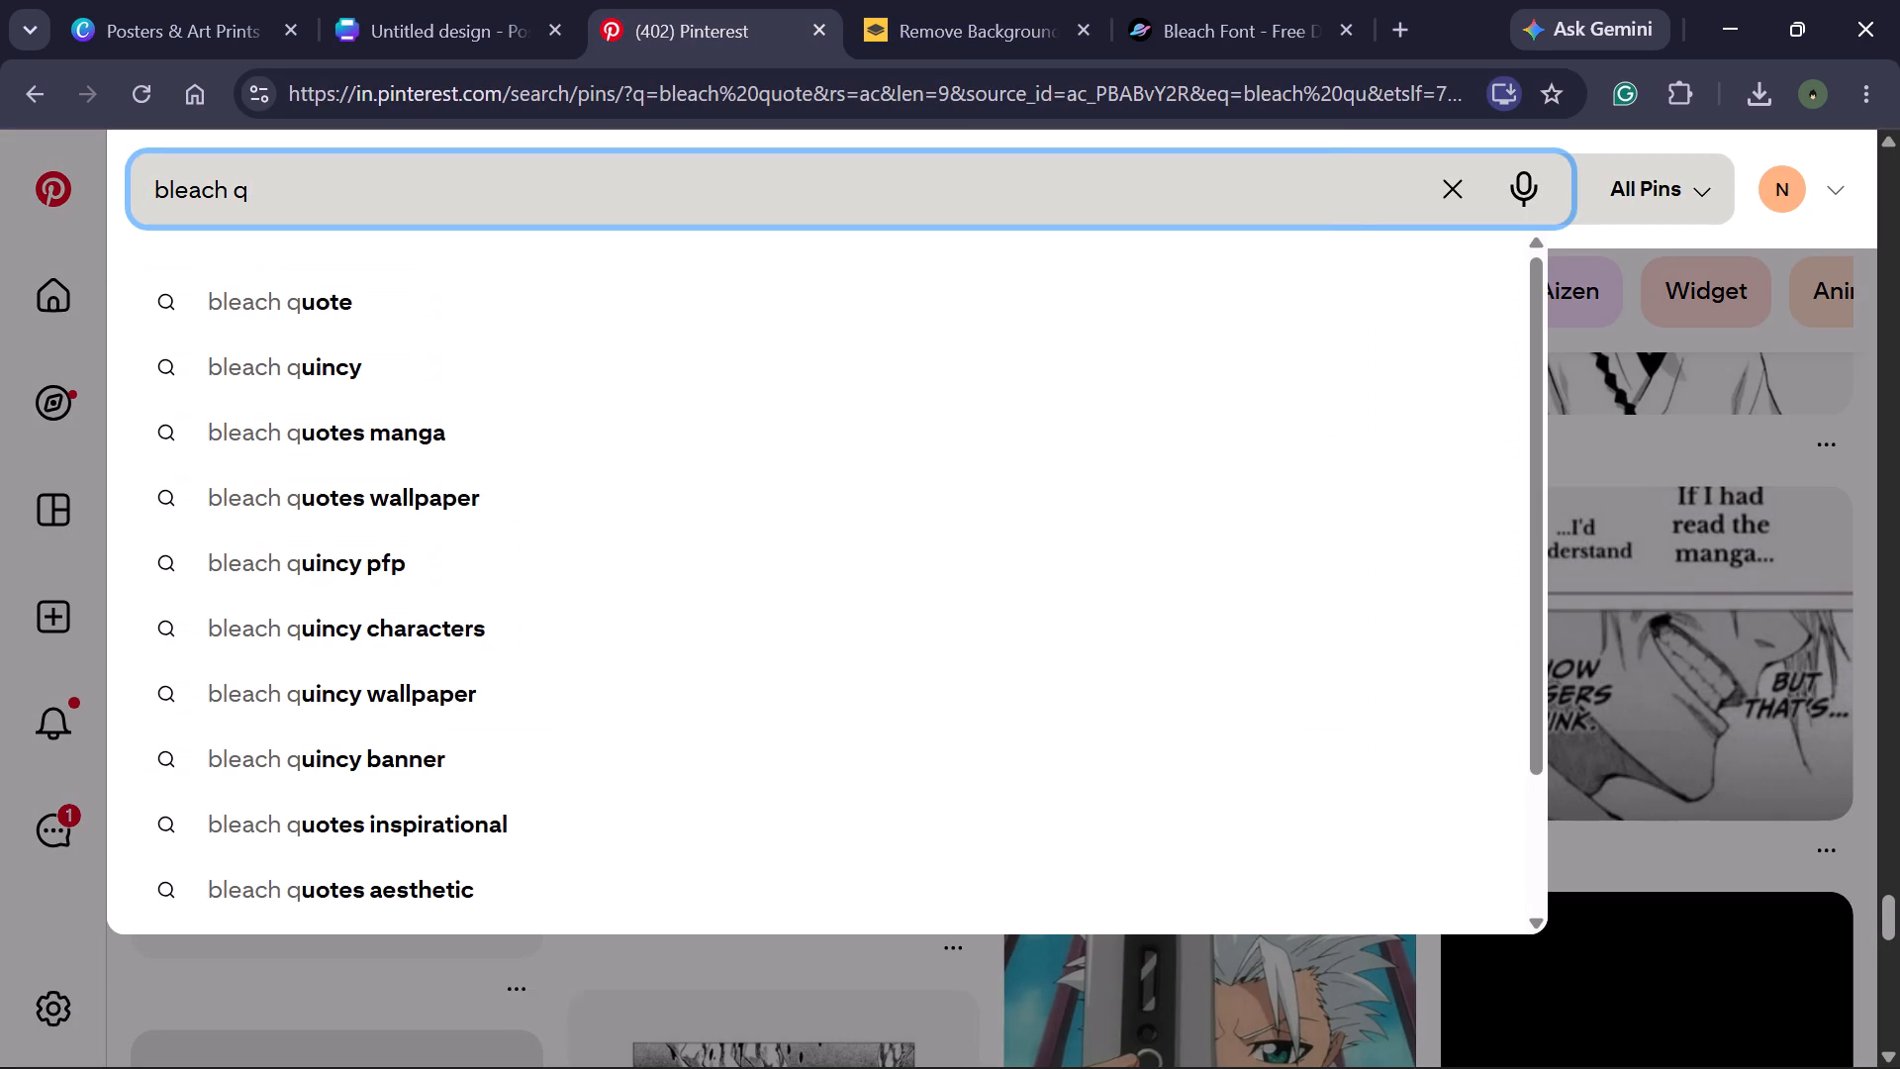
pyautogui.press('BackSpace')
pyautogui.write('bac')
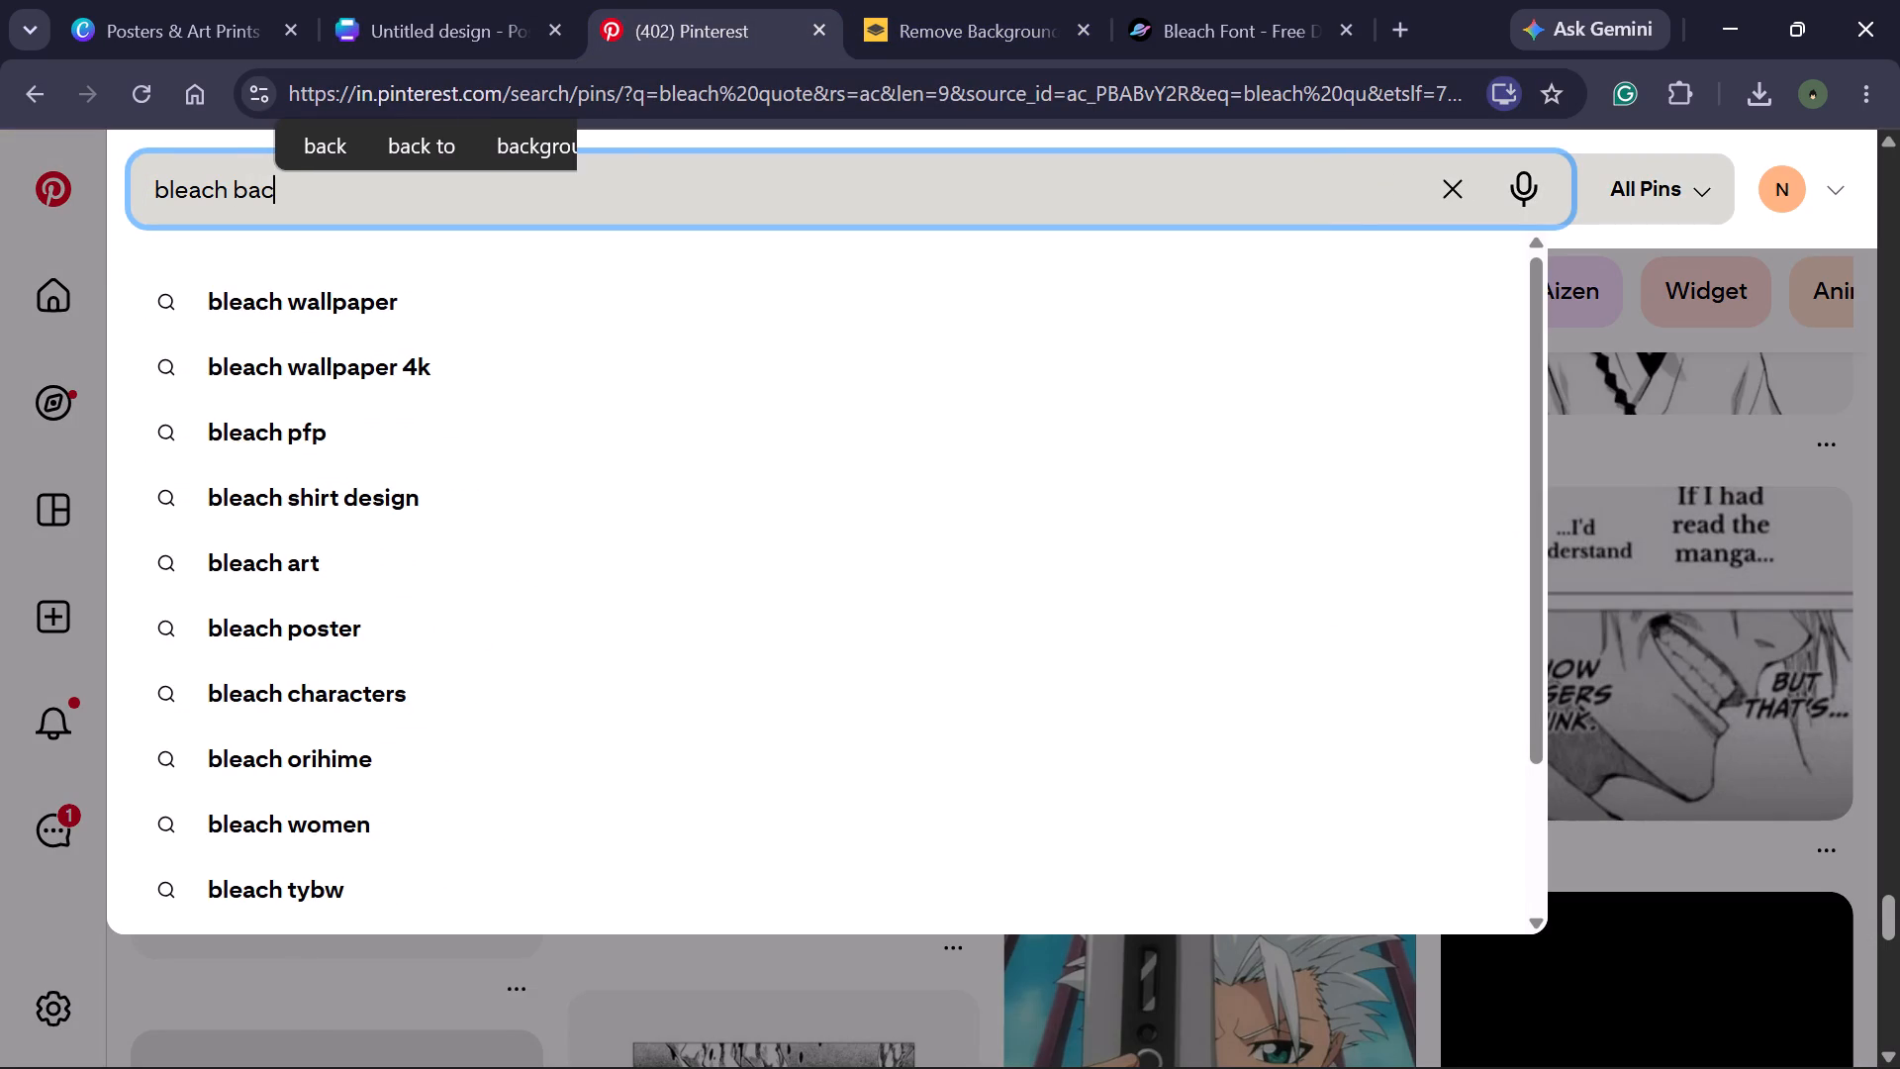
pyautogui.click(754, 325)
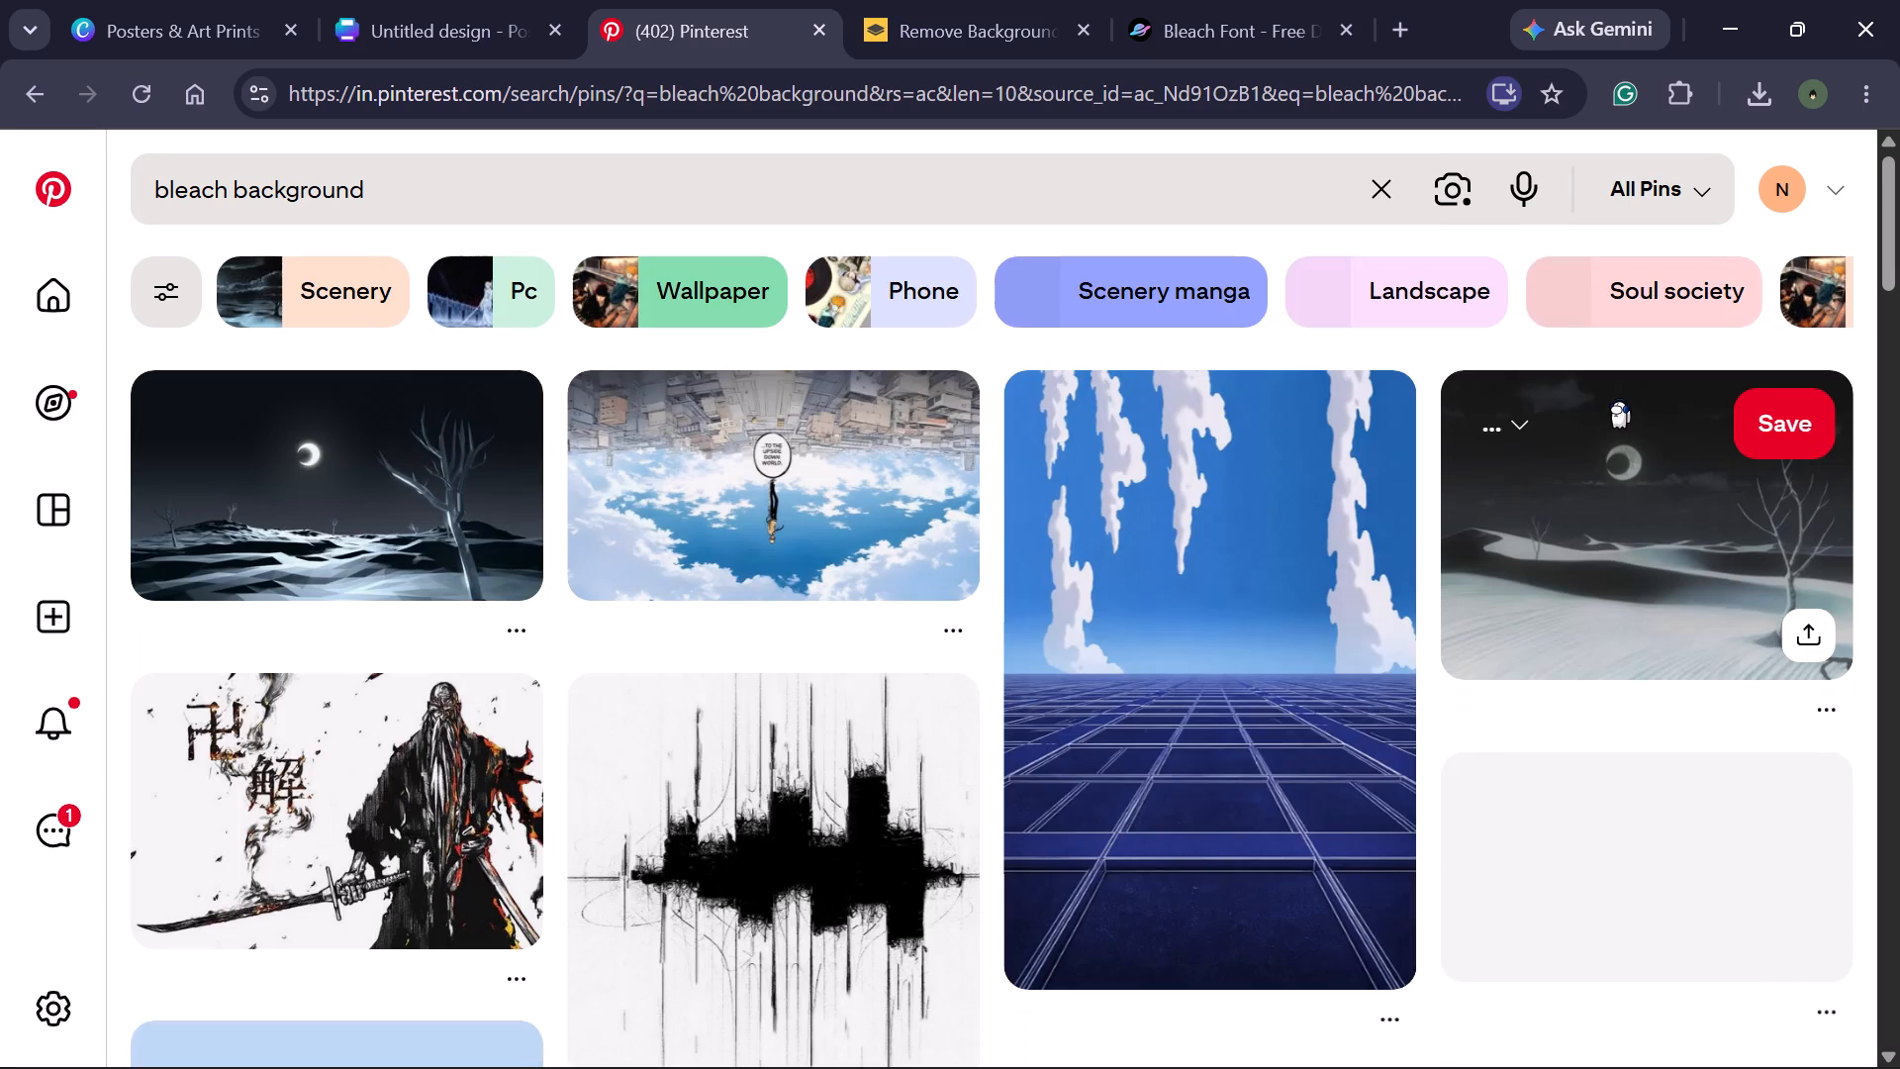
# Look through the "bleach background" pins for scenery or artwork that could suit the poster's background.
pyautogui.scroll(-1, 926, 659)
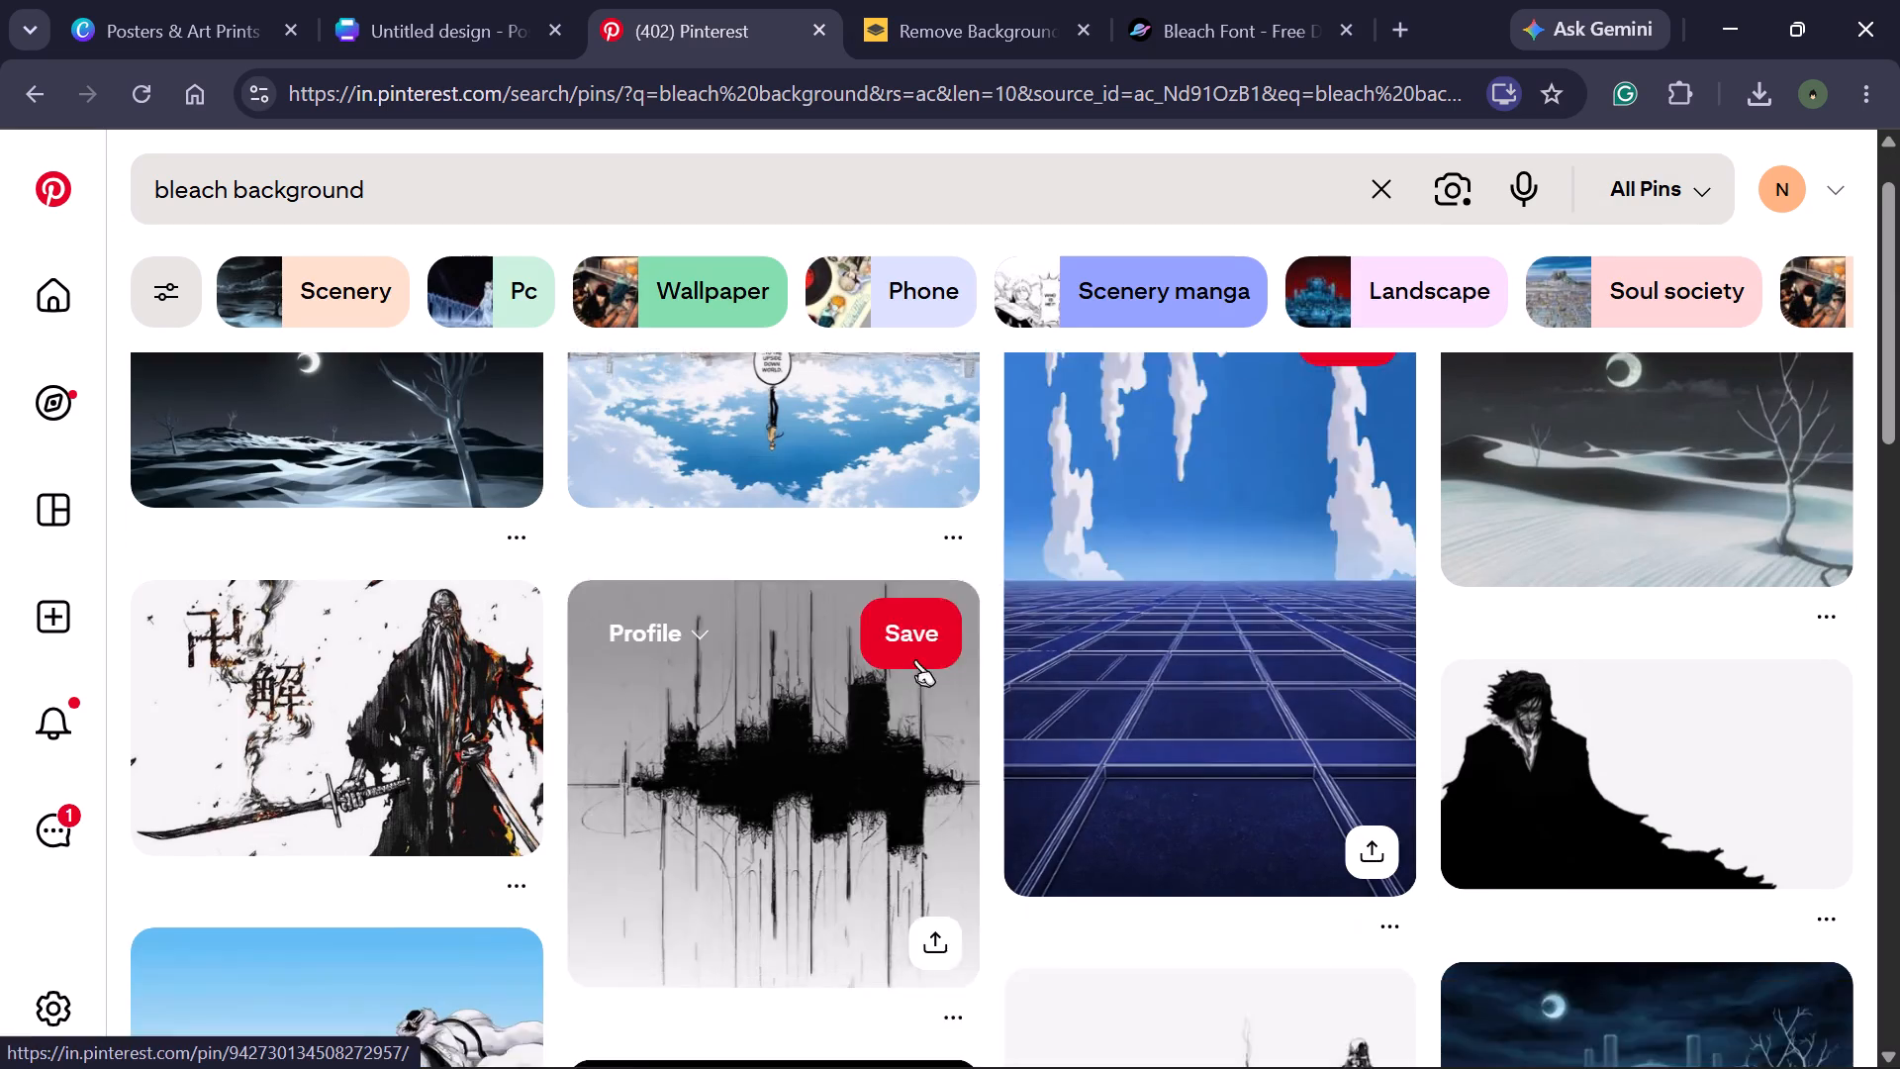
pyautogui.scroll(-3, 915, 659)
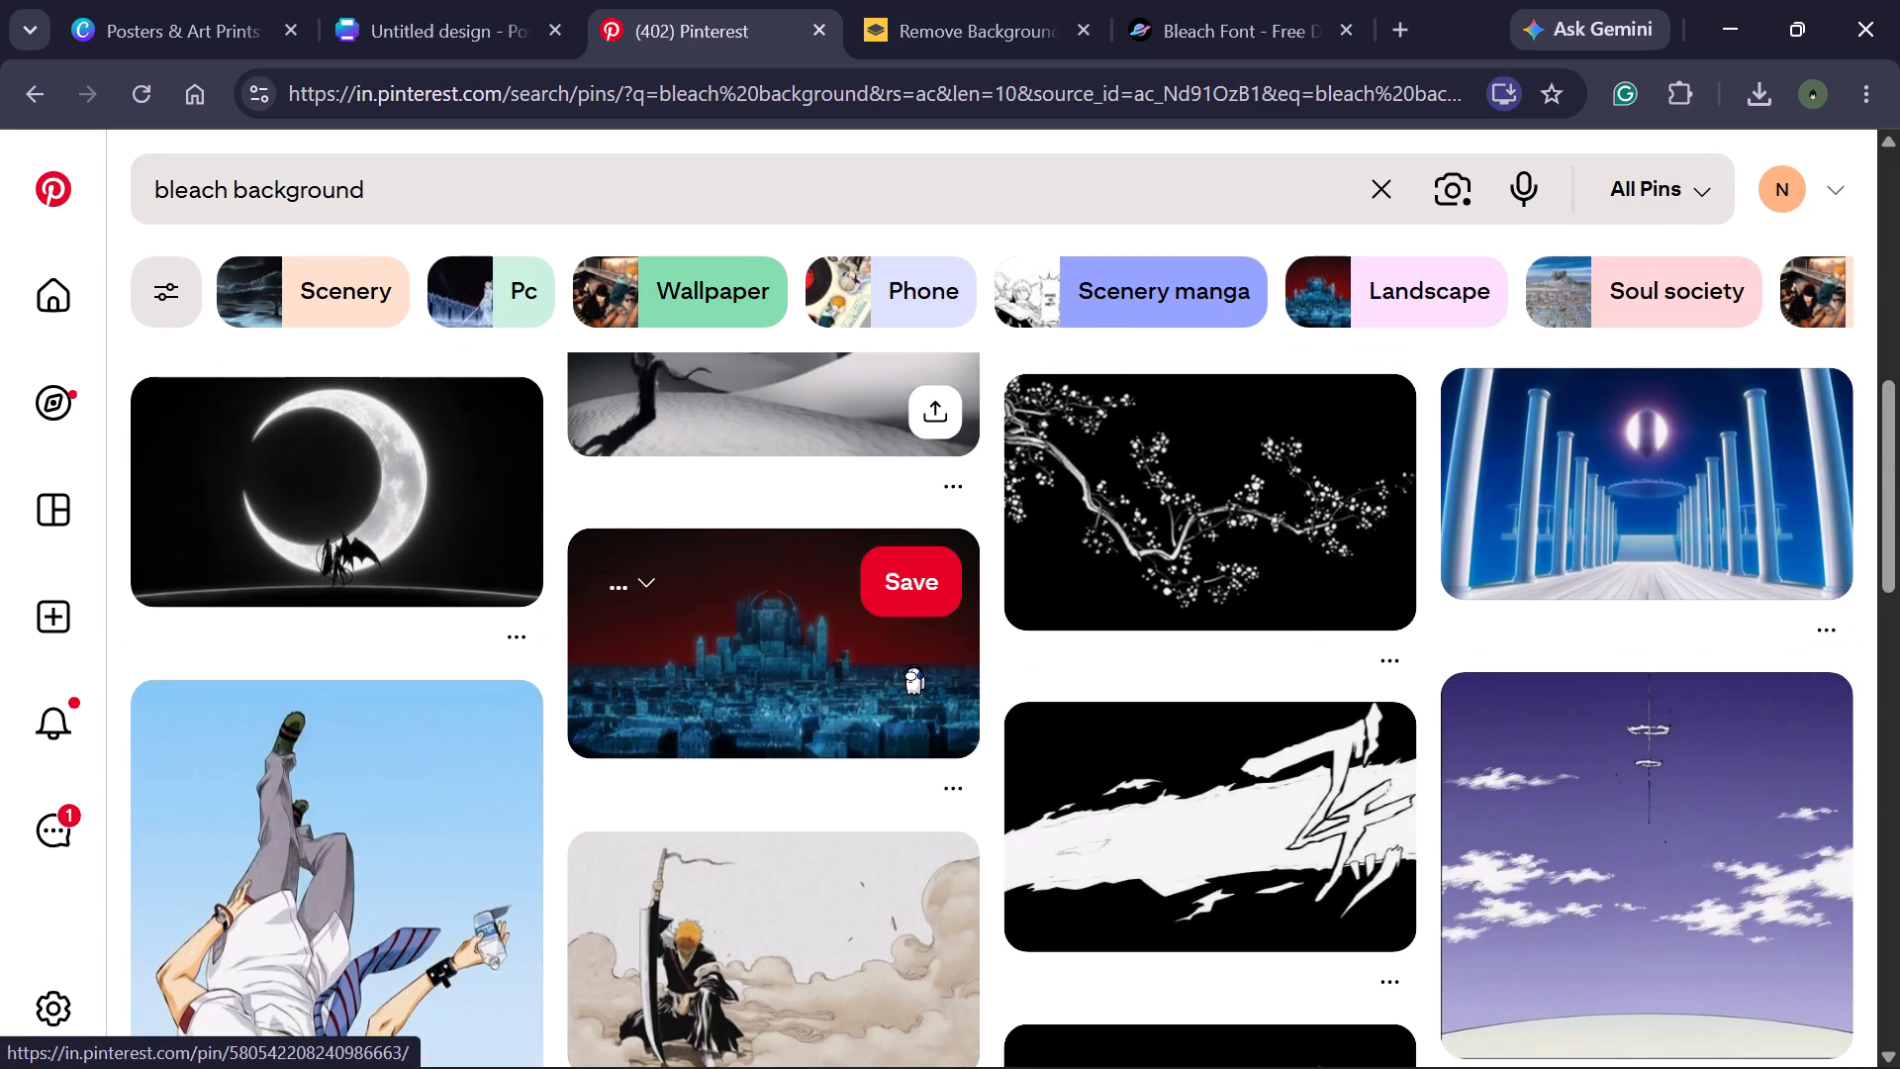
pyautogui.scroll(-2, 913, 664)
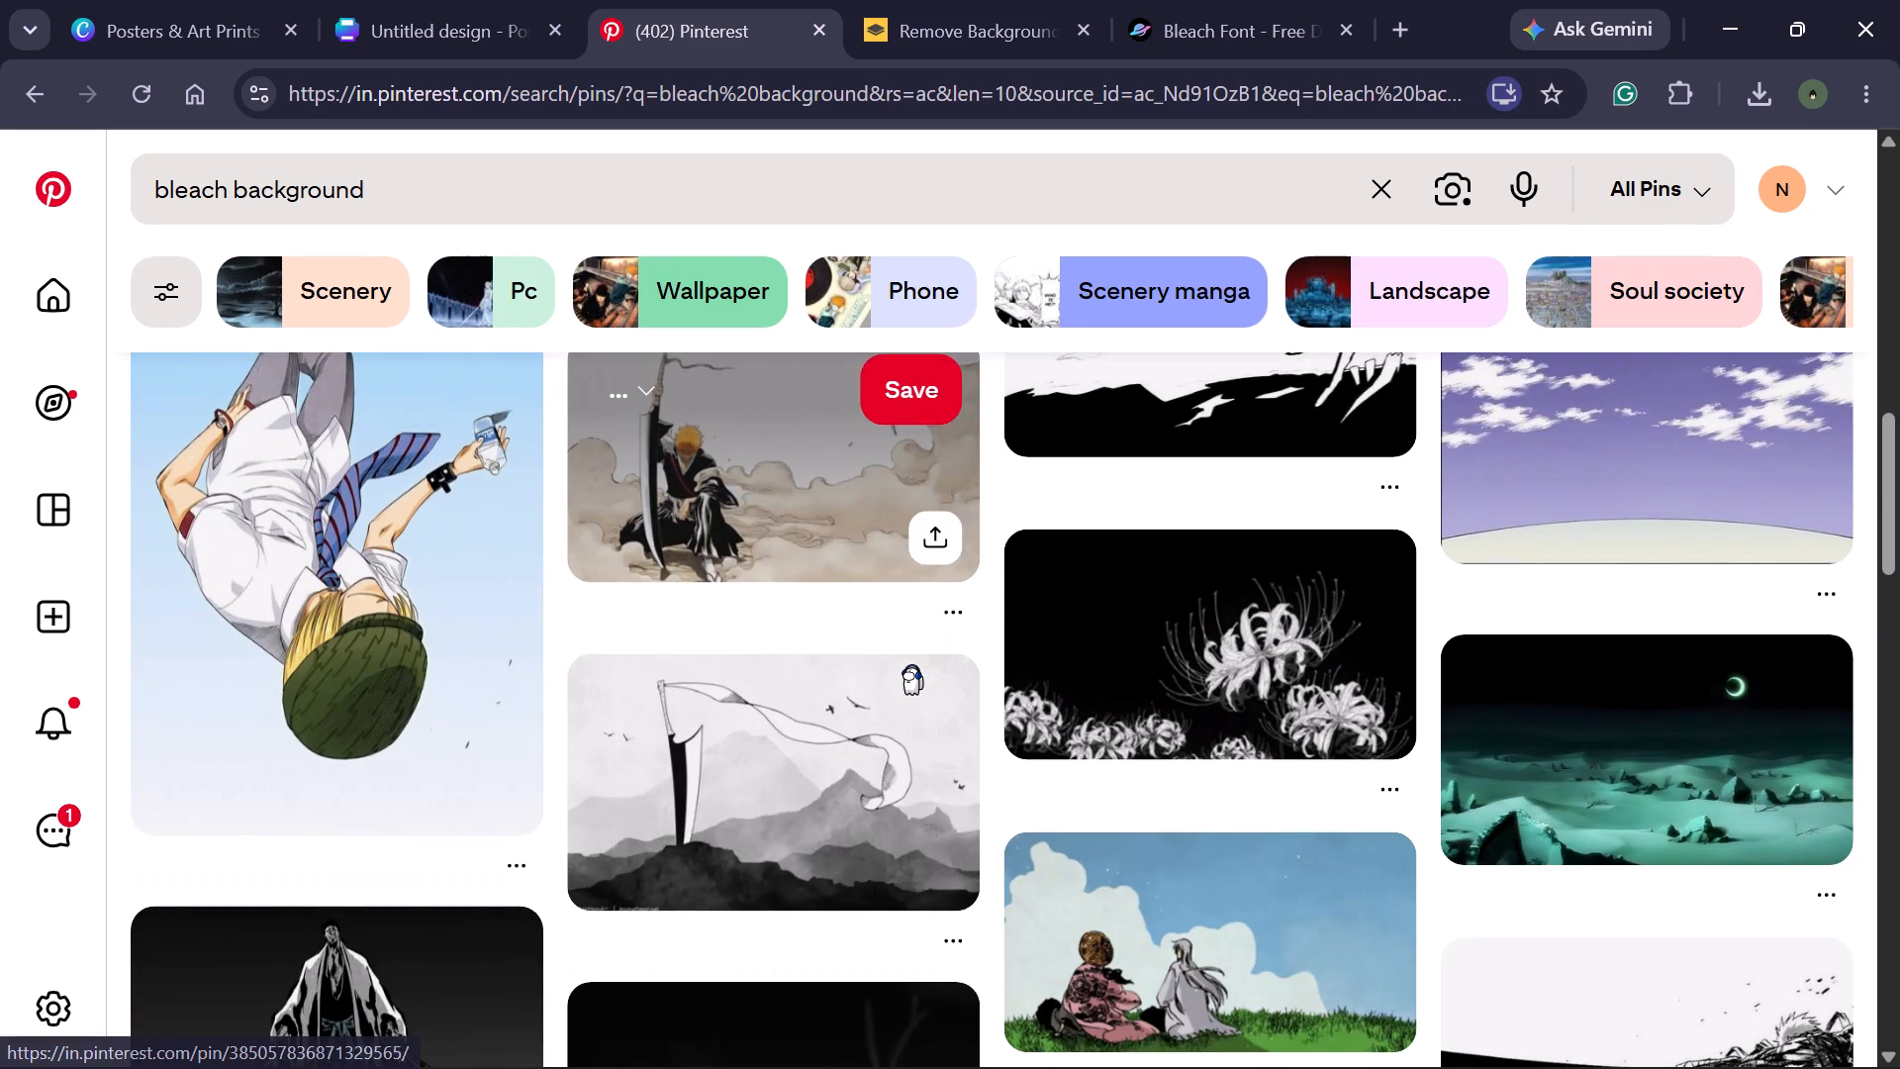
pyautogui.scroll(-2, 911, 664)
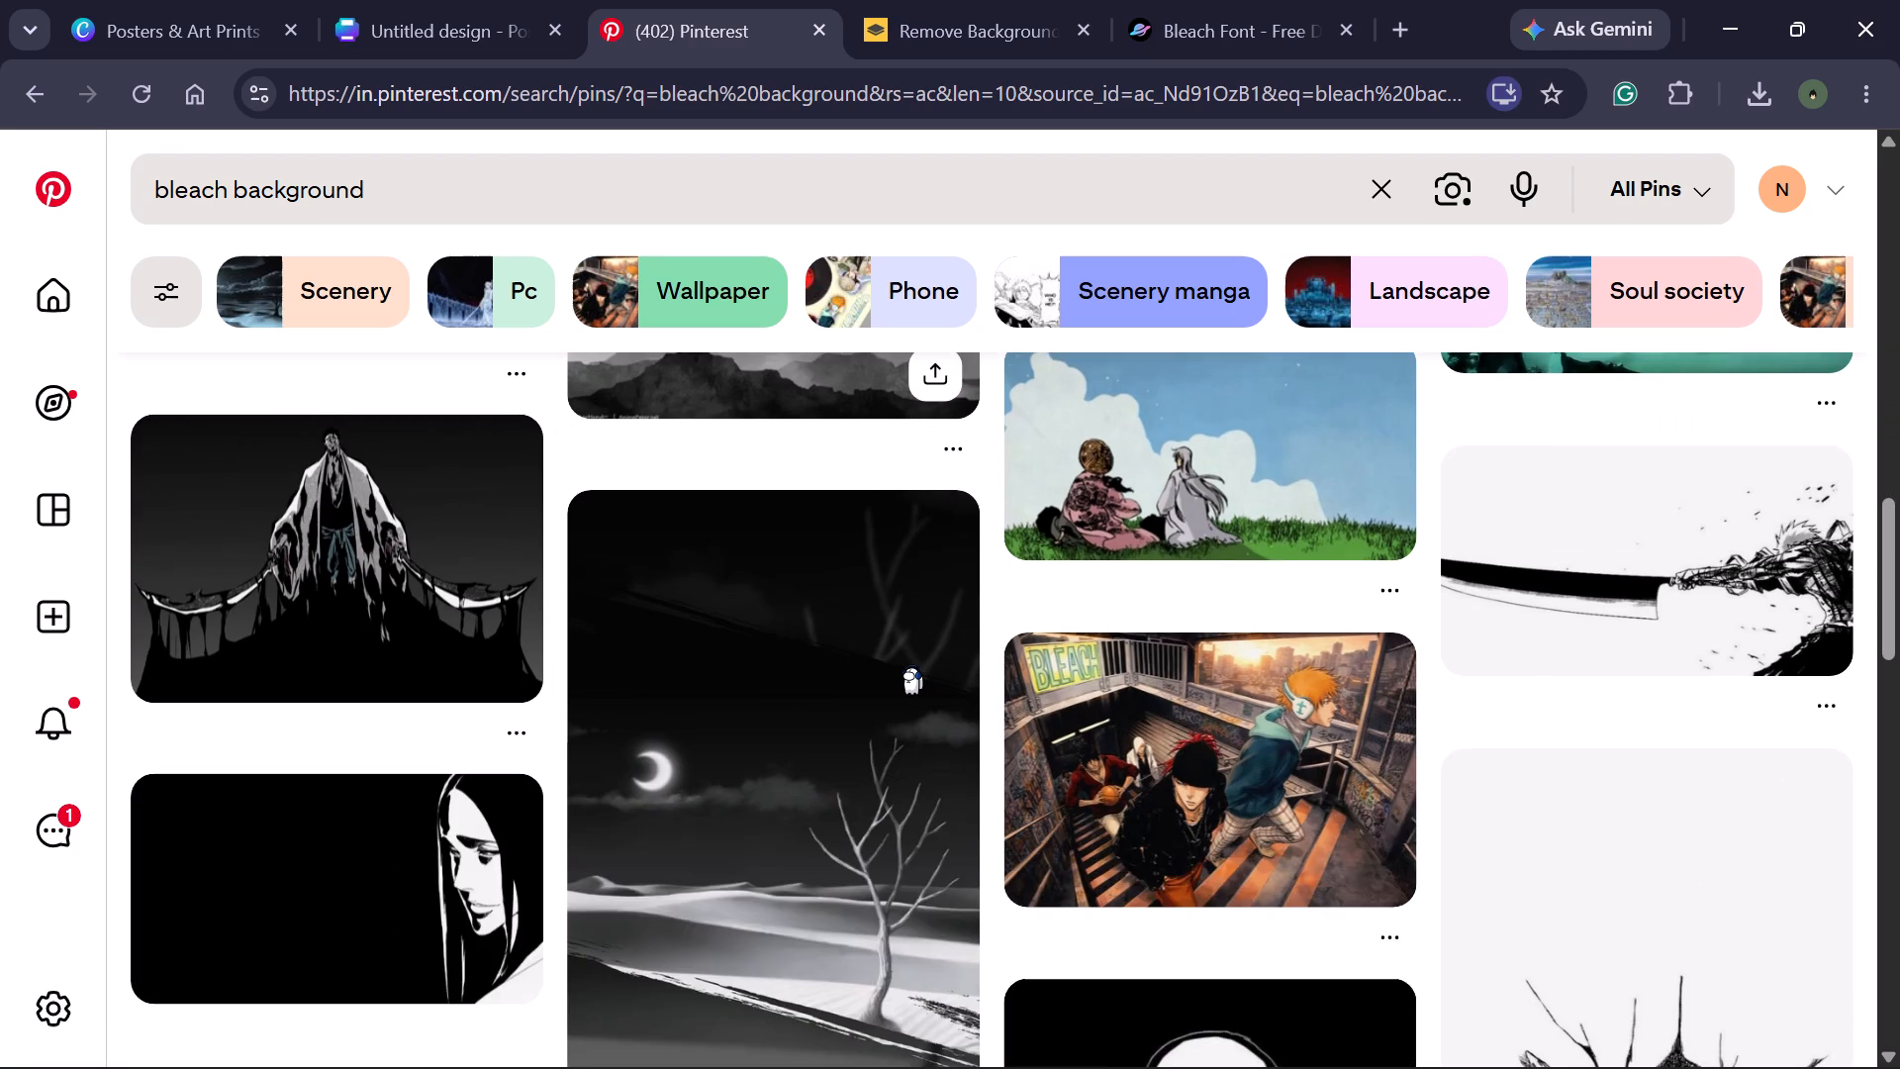
pyautogui.scroll(-4, 911, 664)
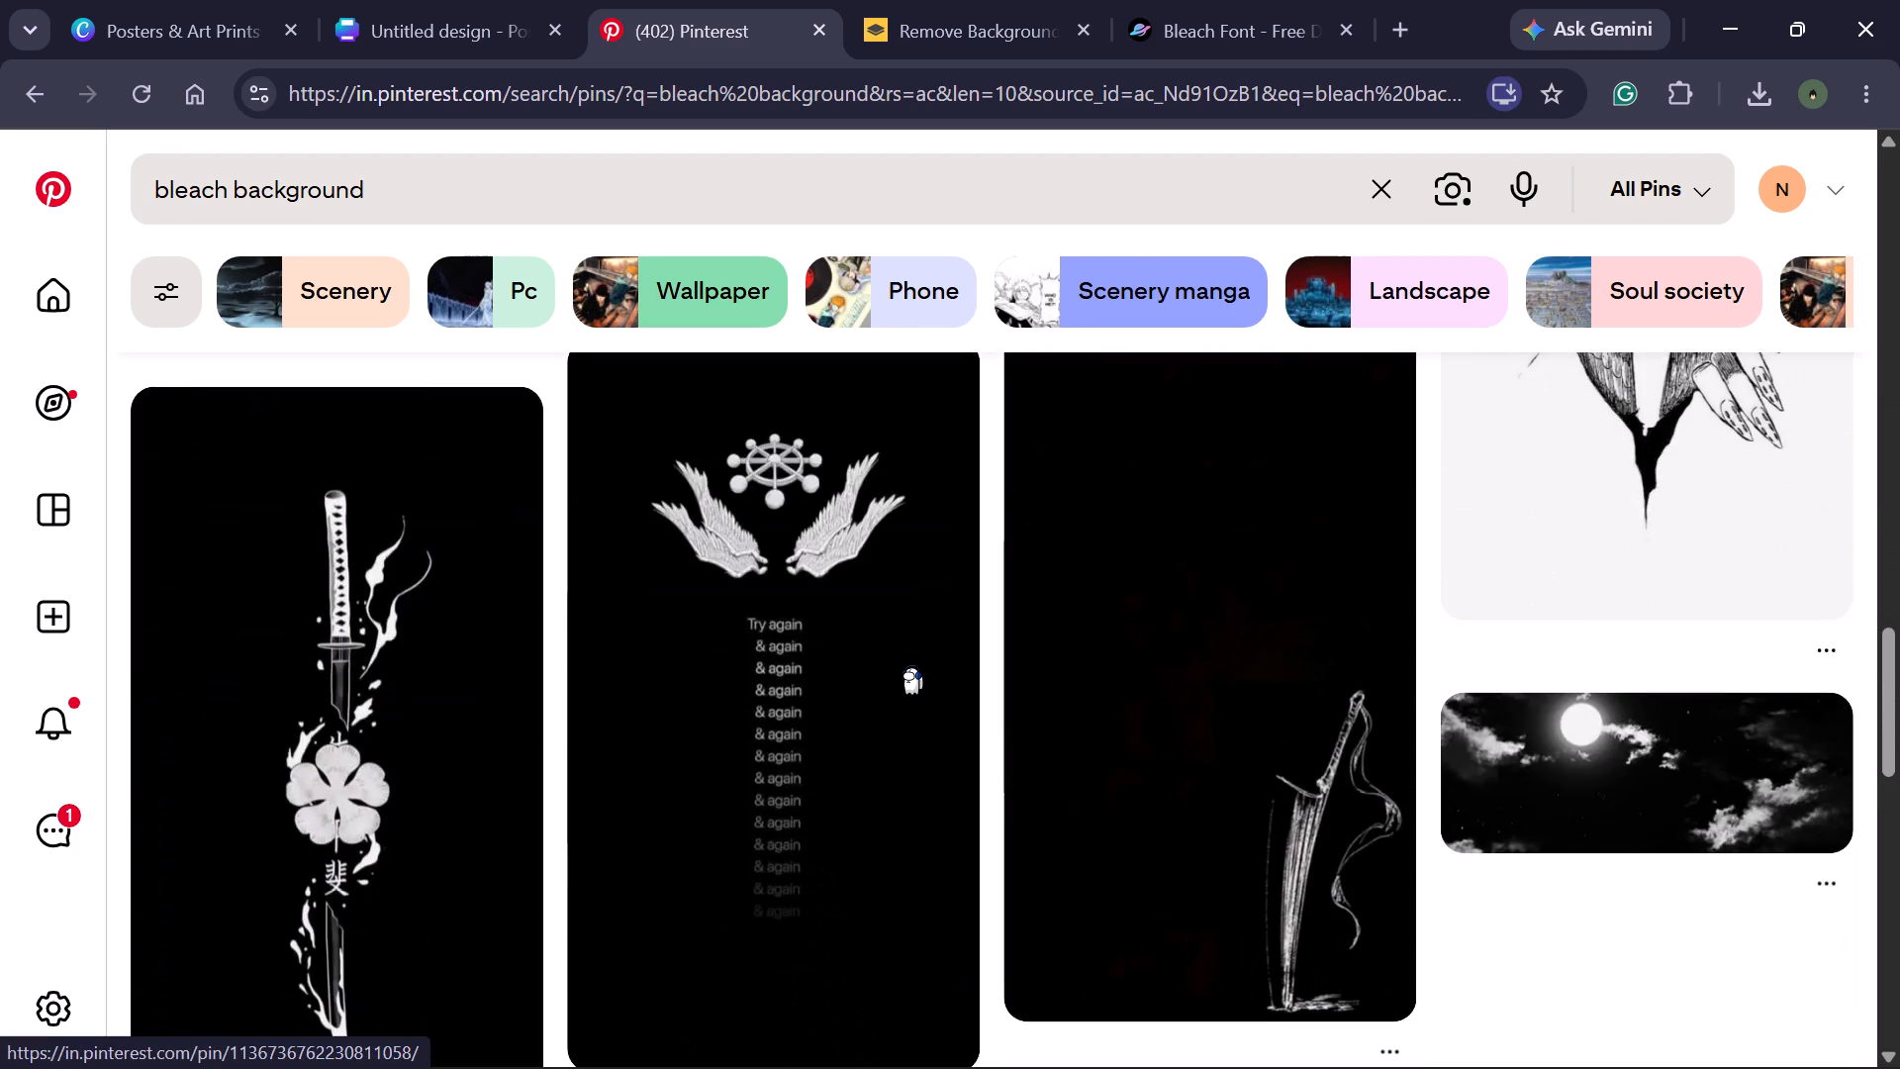
pyautogui.scroll(-3, 911, 664)
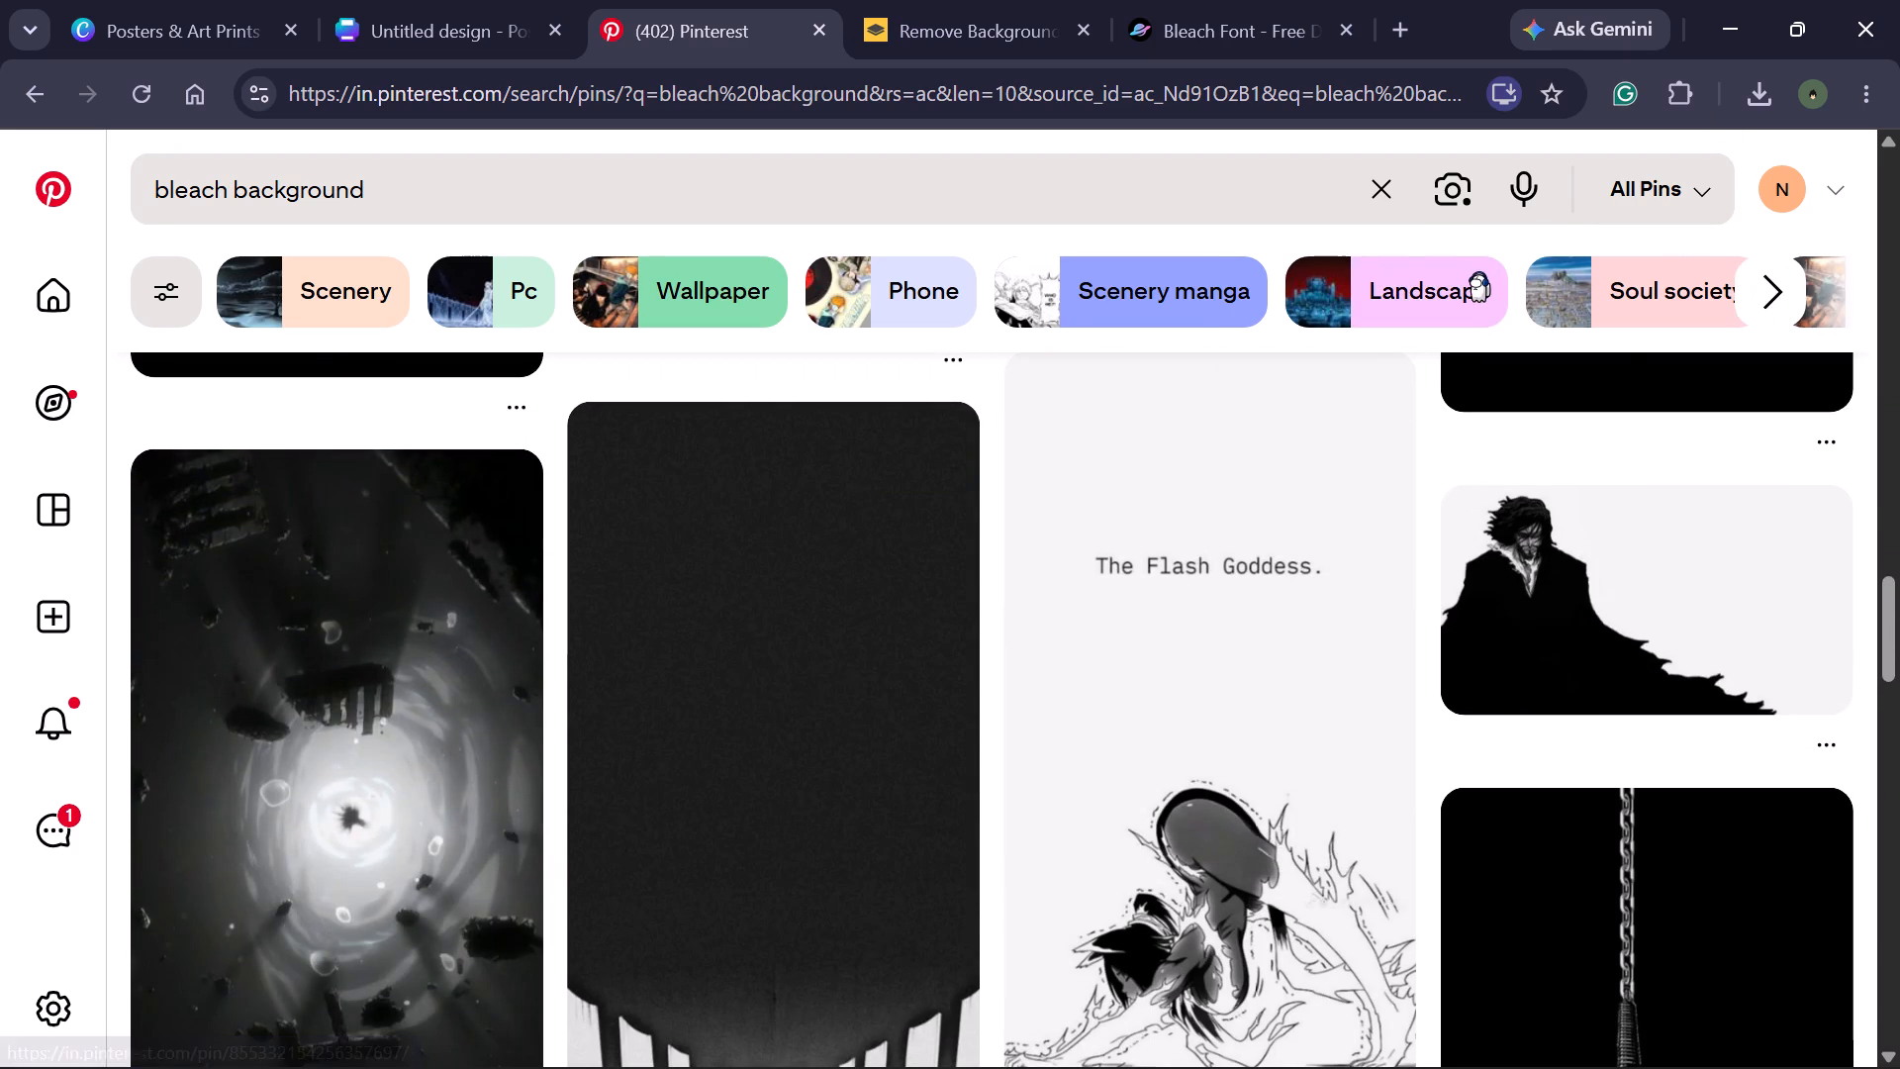
pyautogui.moveTo(1478, 271); pyautogui.dragTo(1138, 262)
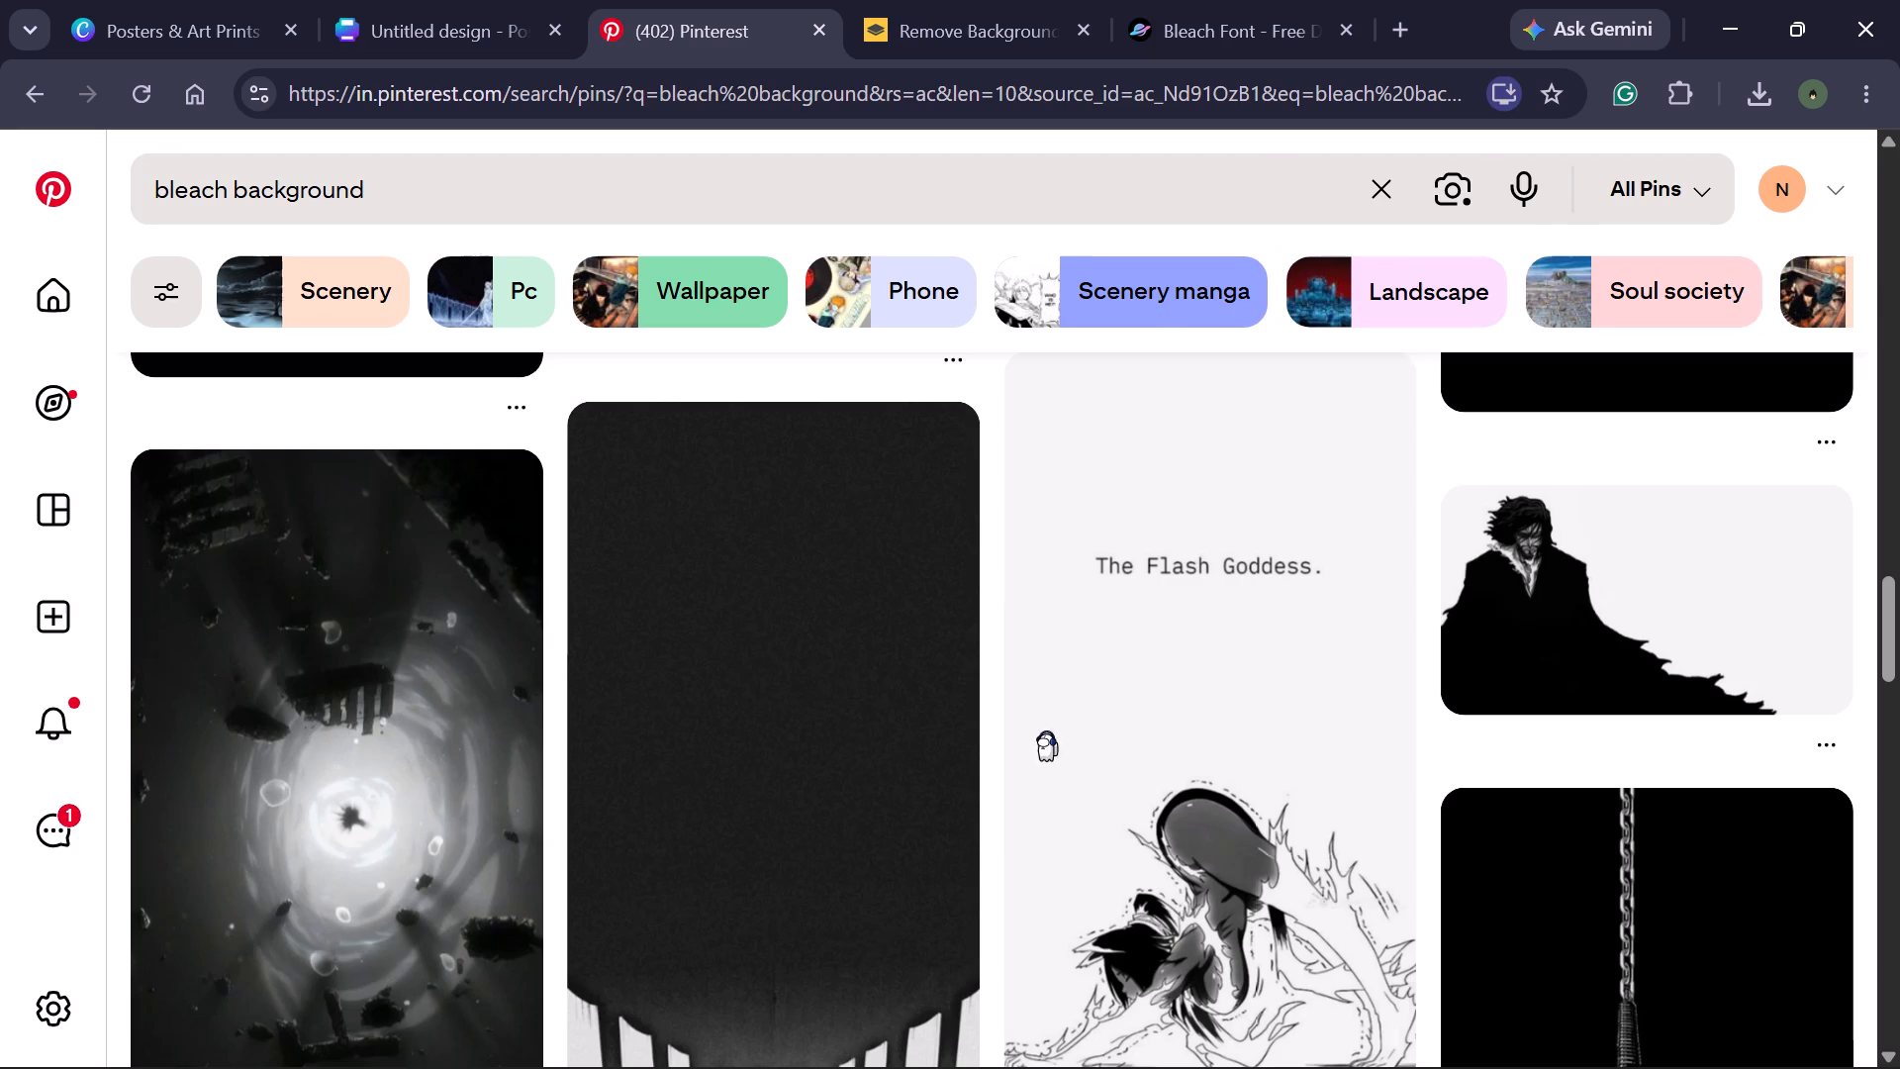
pyautogui.scroll(-6, 1052, 730)
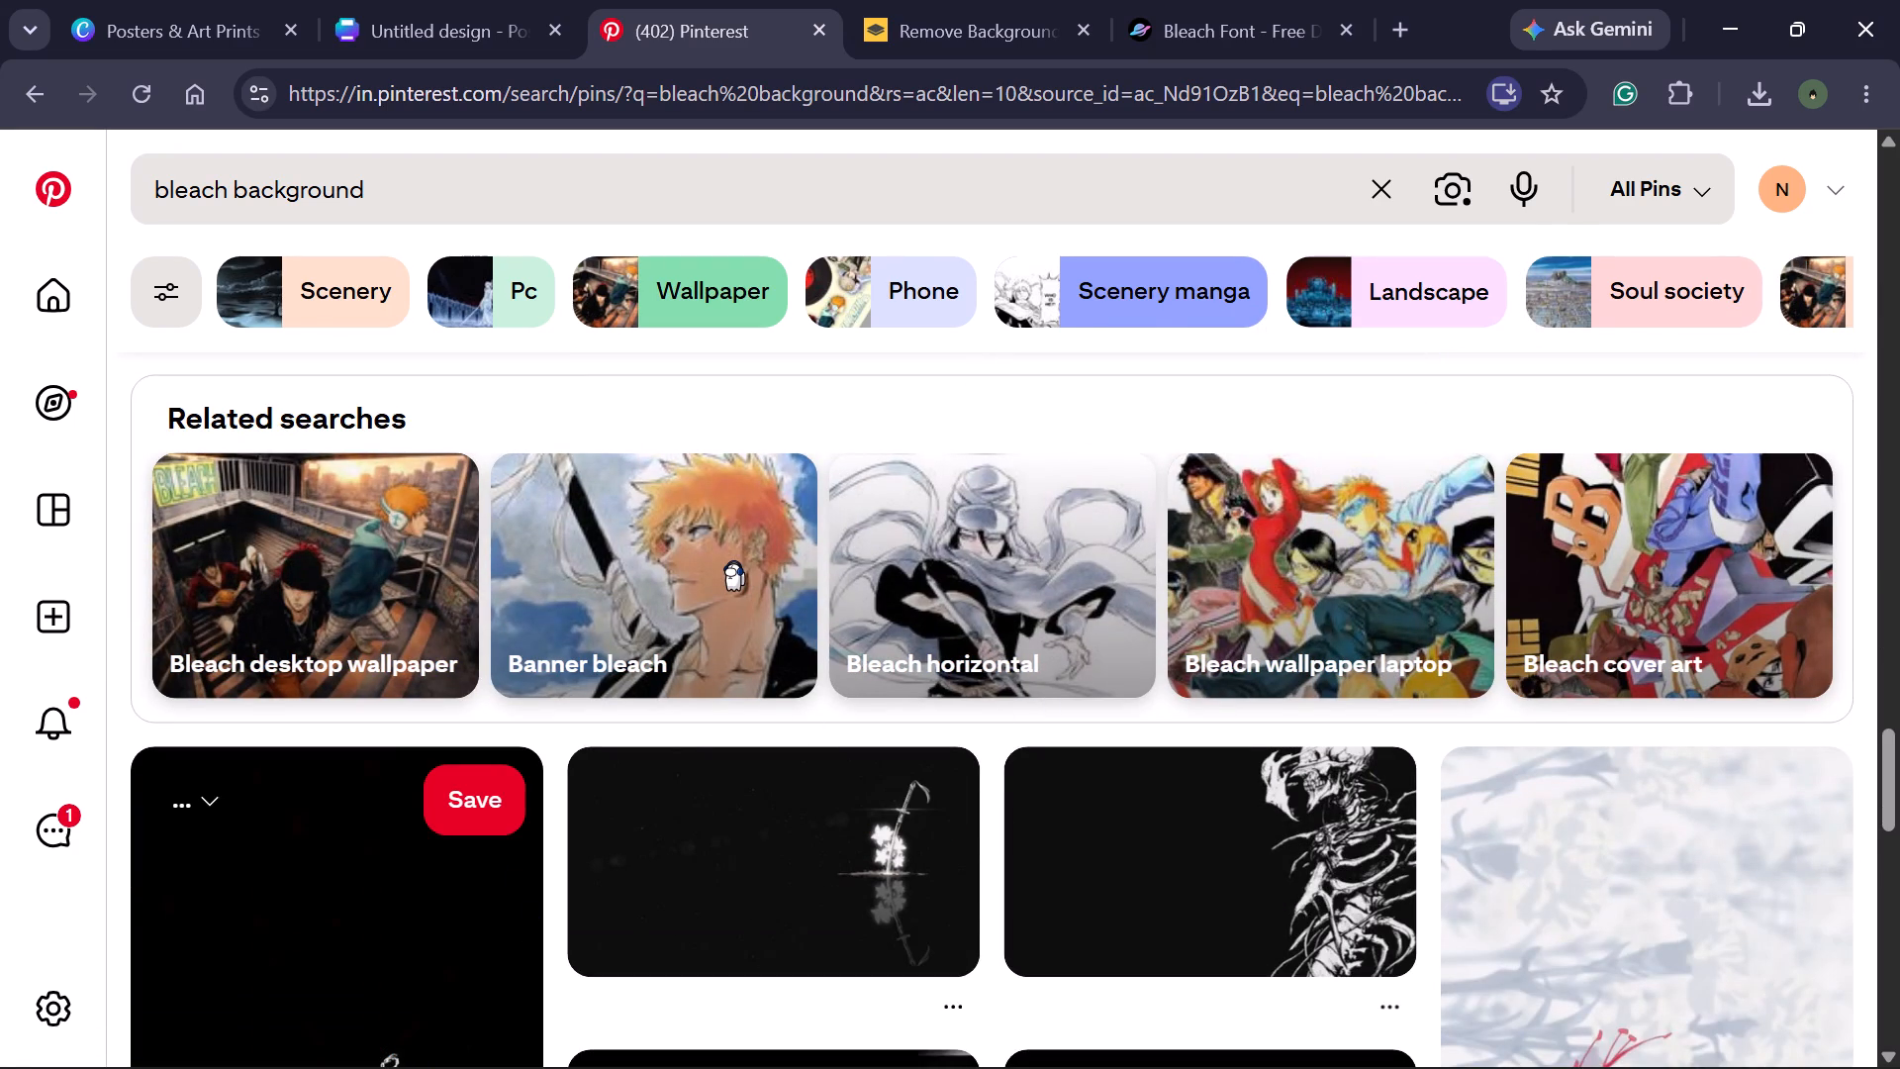
# Open the related search "Banner bleach" and examine its pins and related searches for background and composition ideas.
pyautogui.click(733, 560)
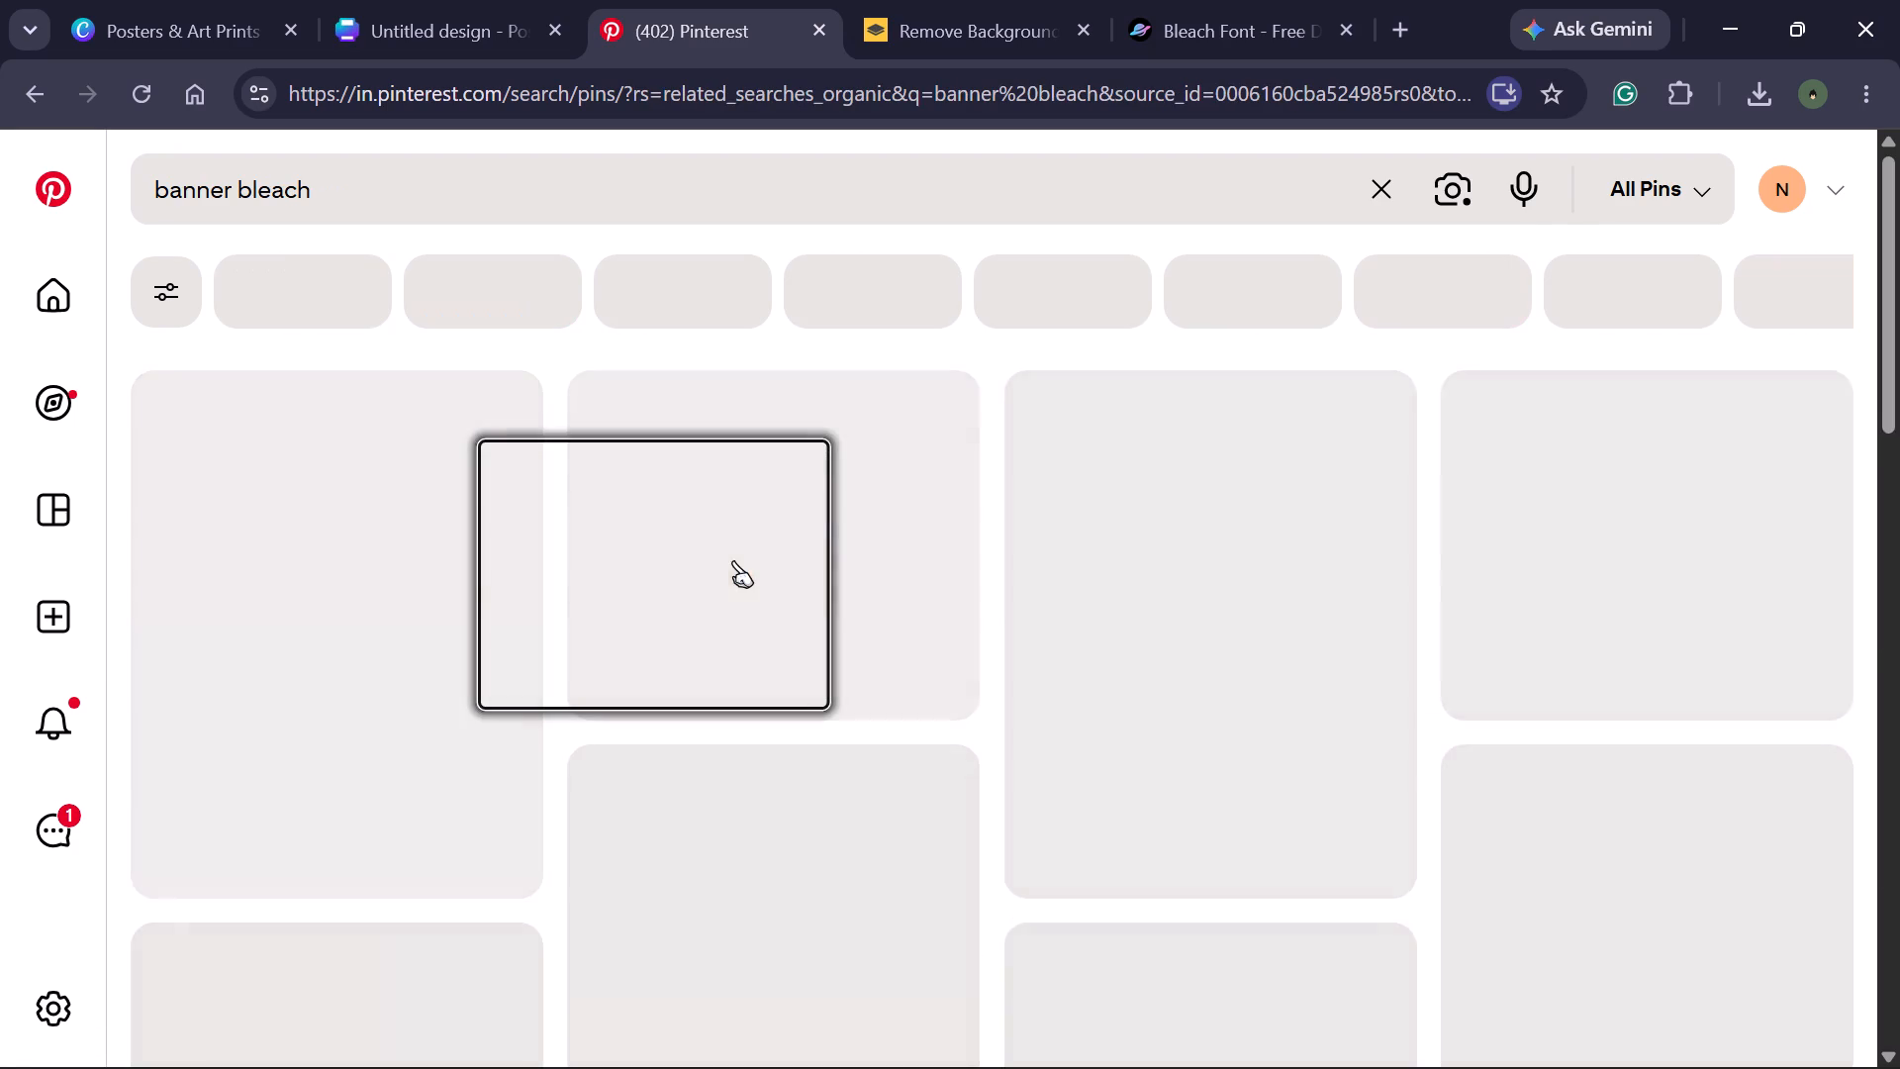
pyautogui.scroll(-1, 887, 539)
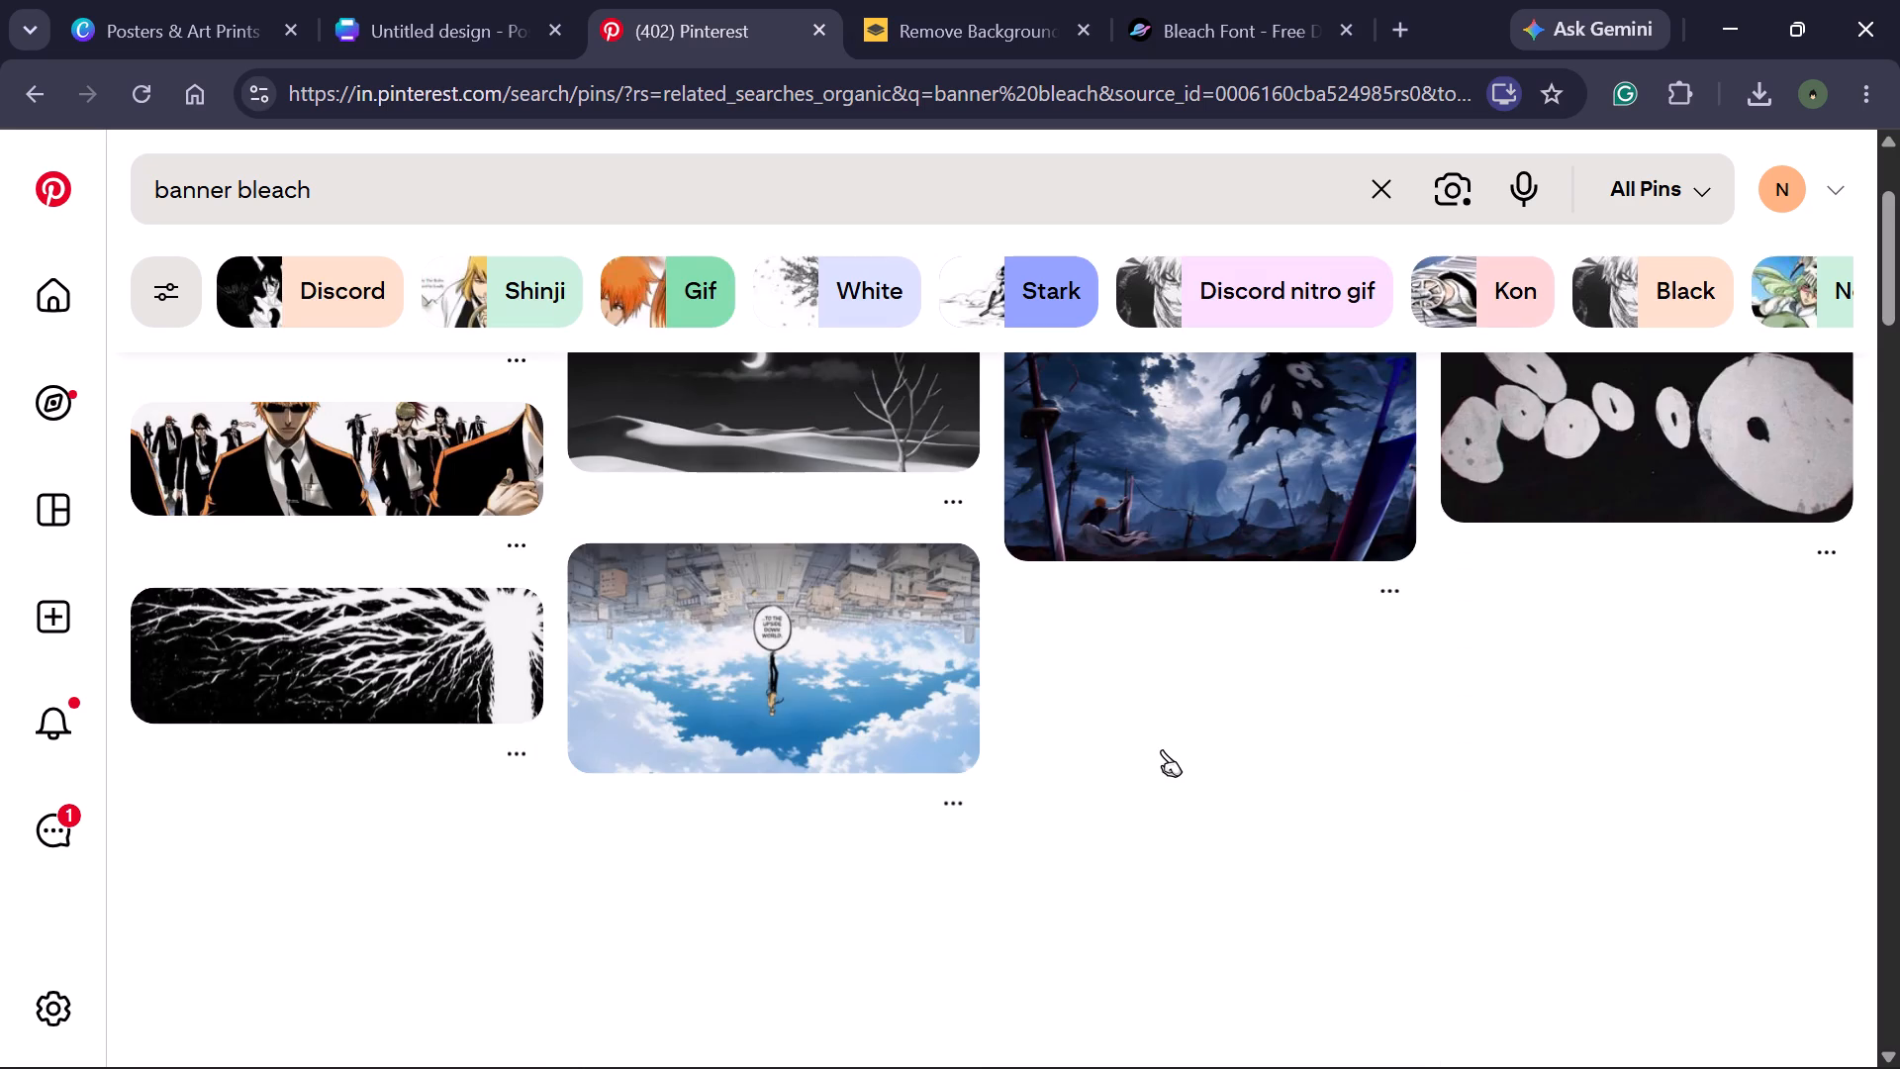
pyautogui.scroll(-1, 1162, 749)
pyautogui.scroll(2, 1164, 748)
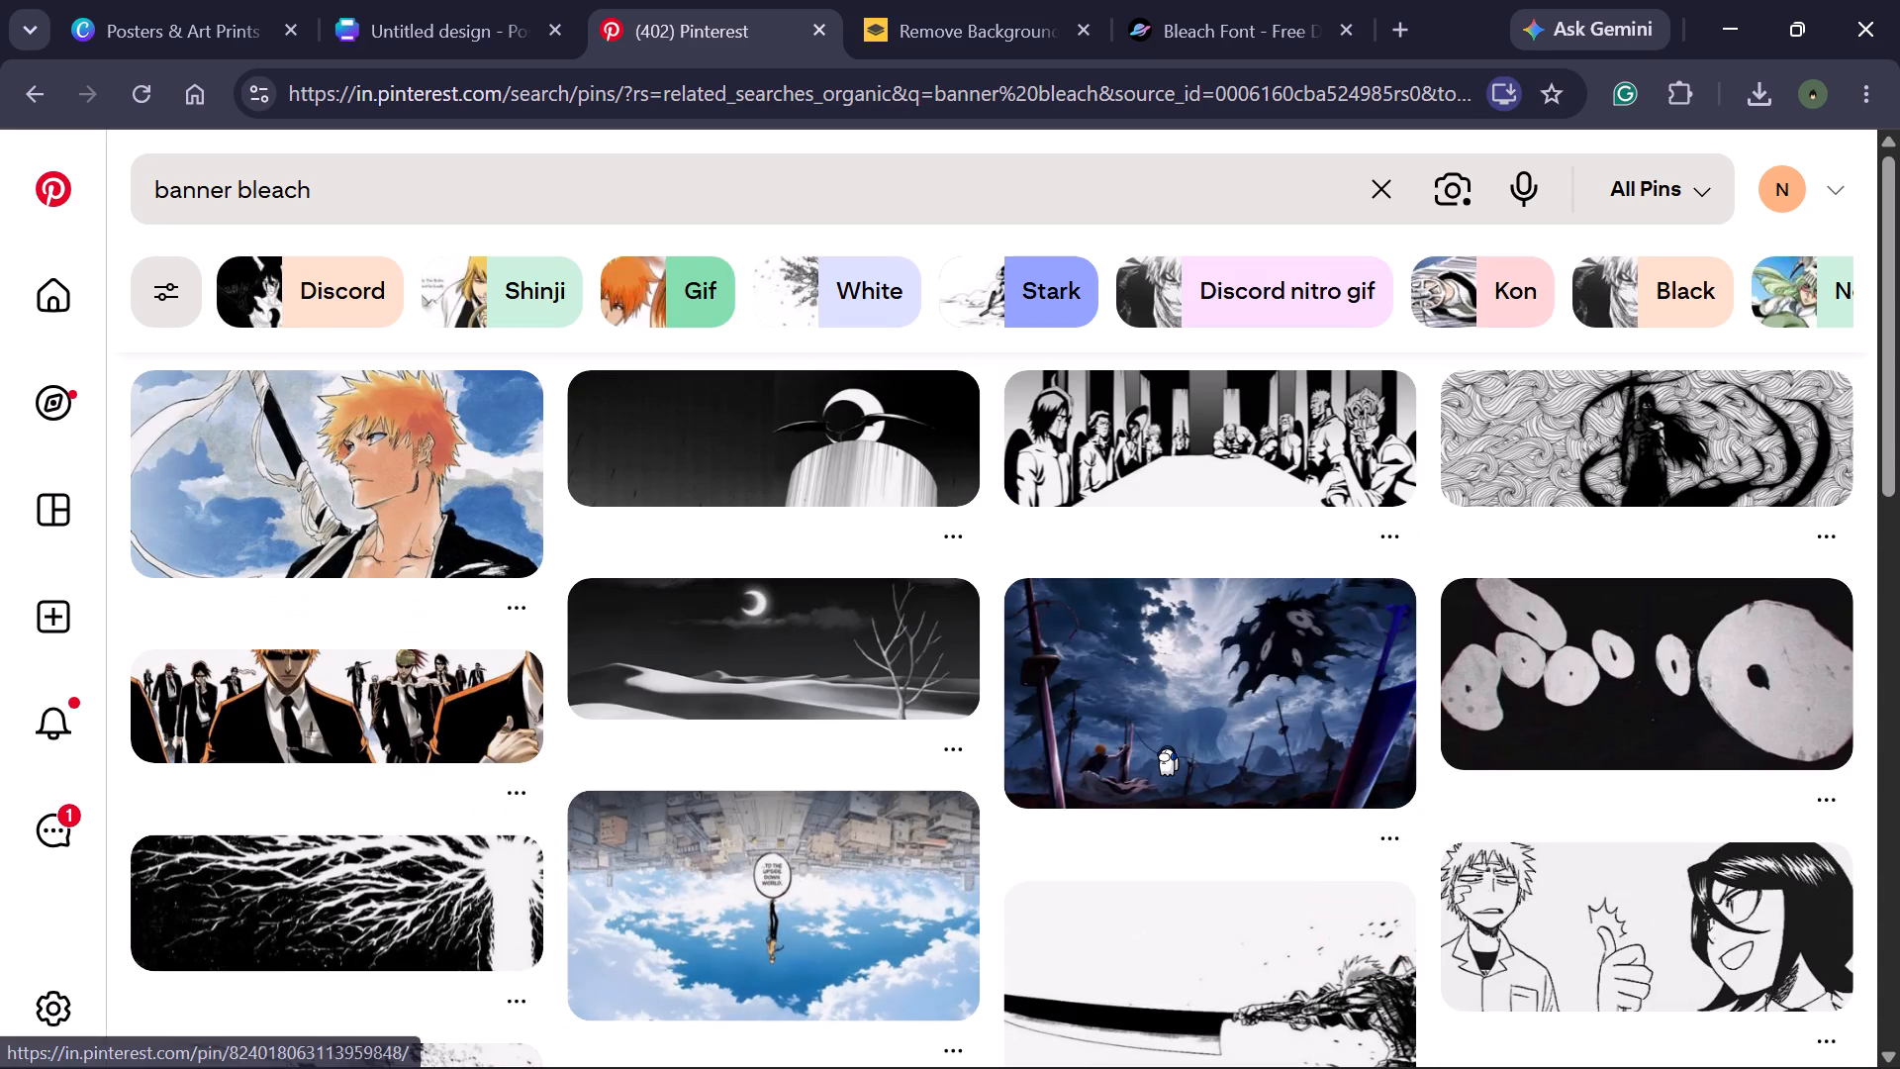
pyautogui.scroll(-4, 1167, 745)
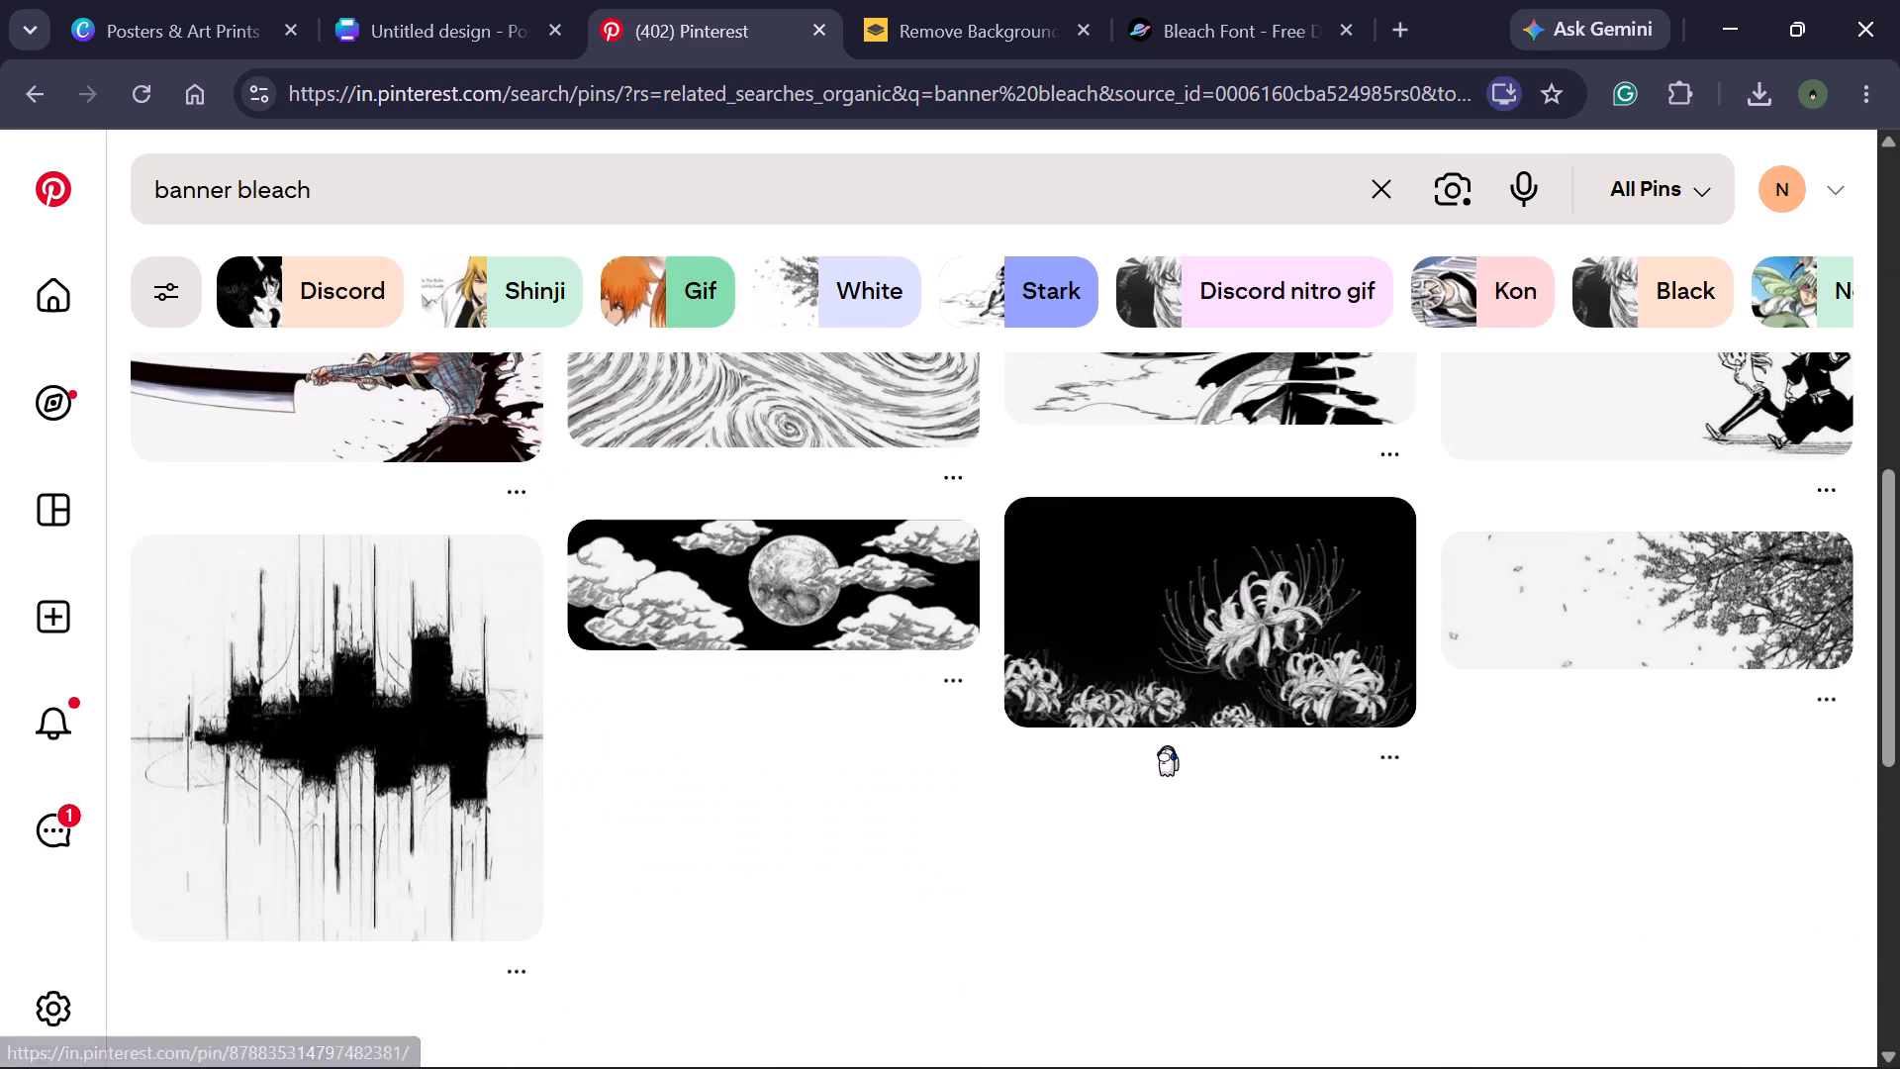
pyautogui.scroll(-3, 1167, 745)
pyautogui.scroll(2, 1156, 676)
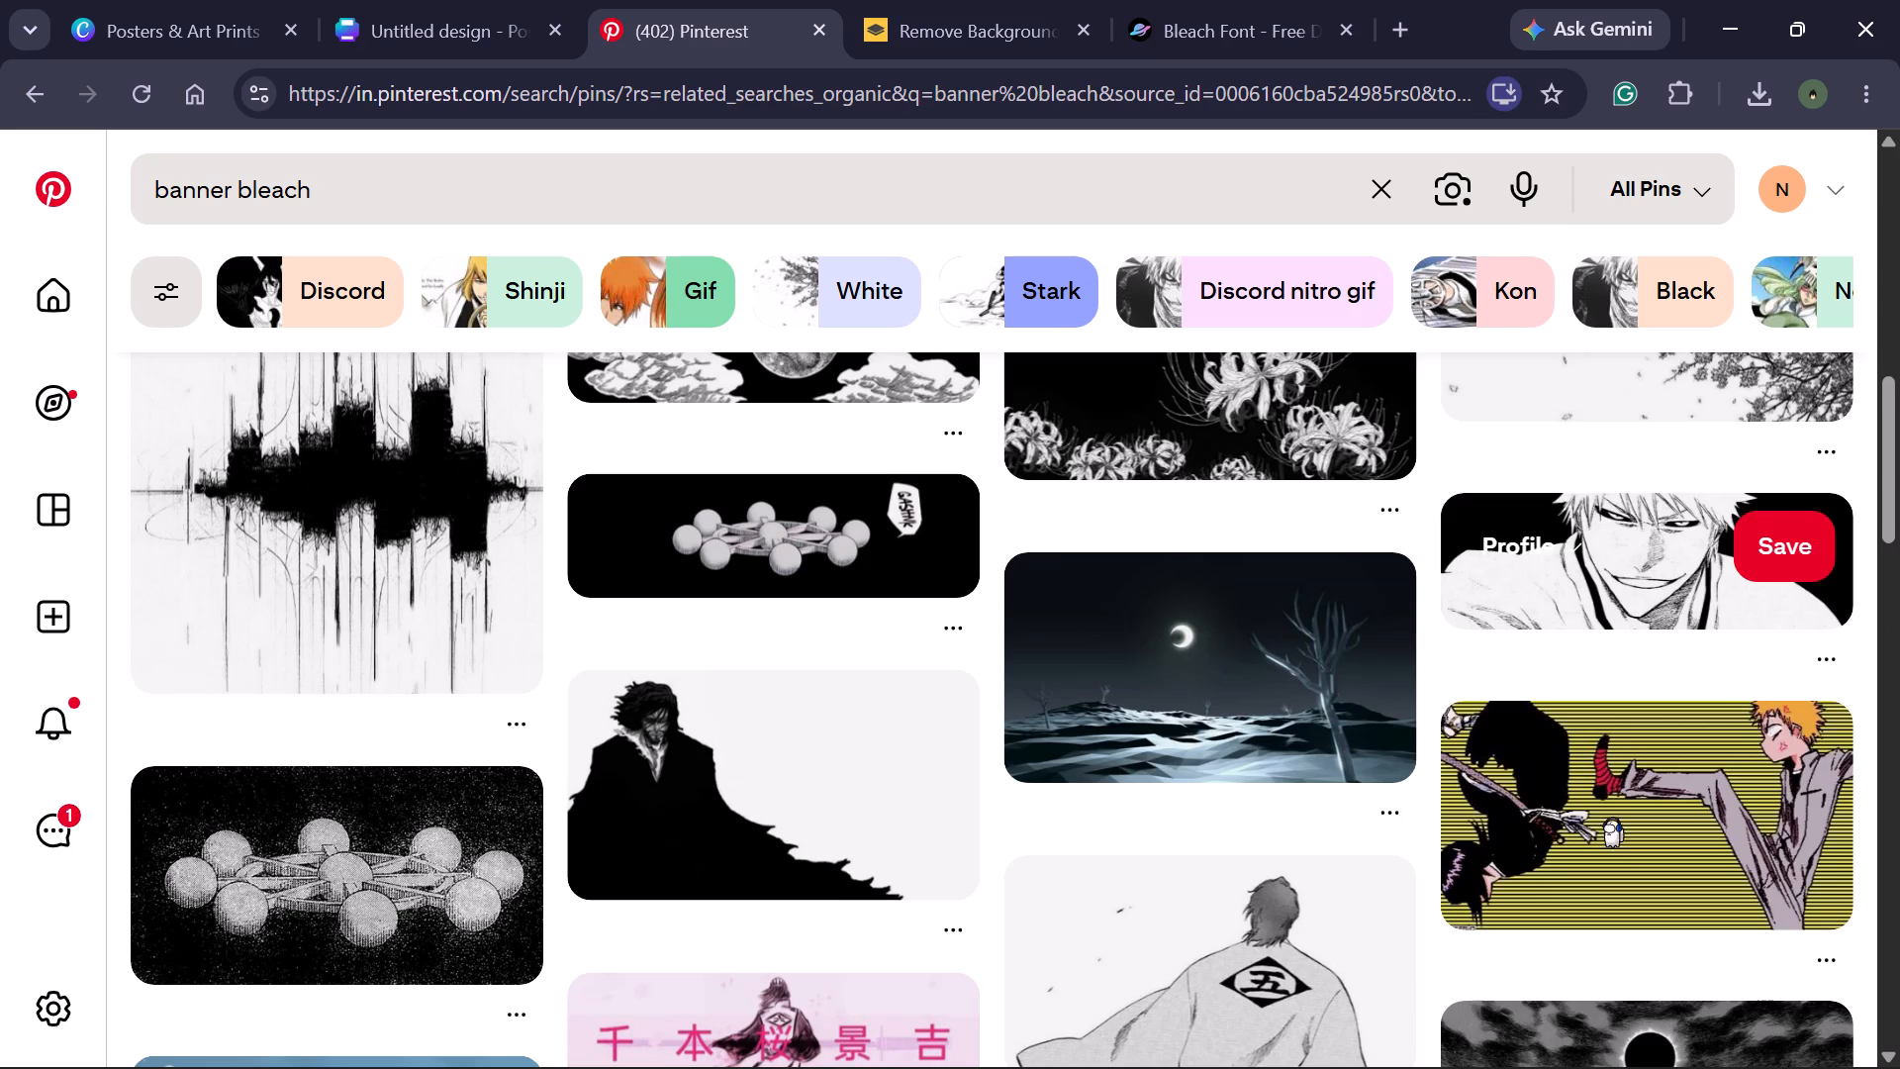
pyautogui.scroll(-1, 1170, 713)
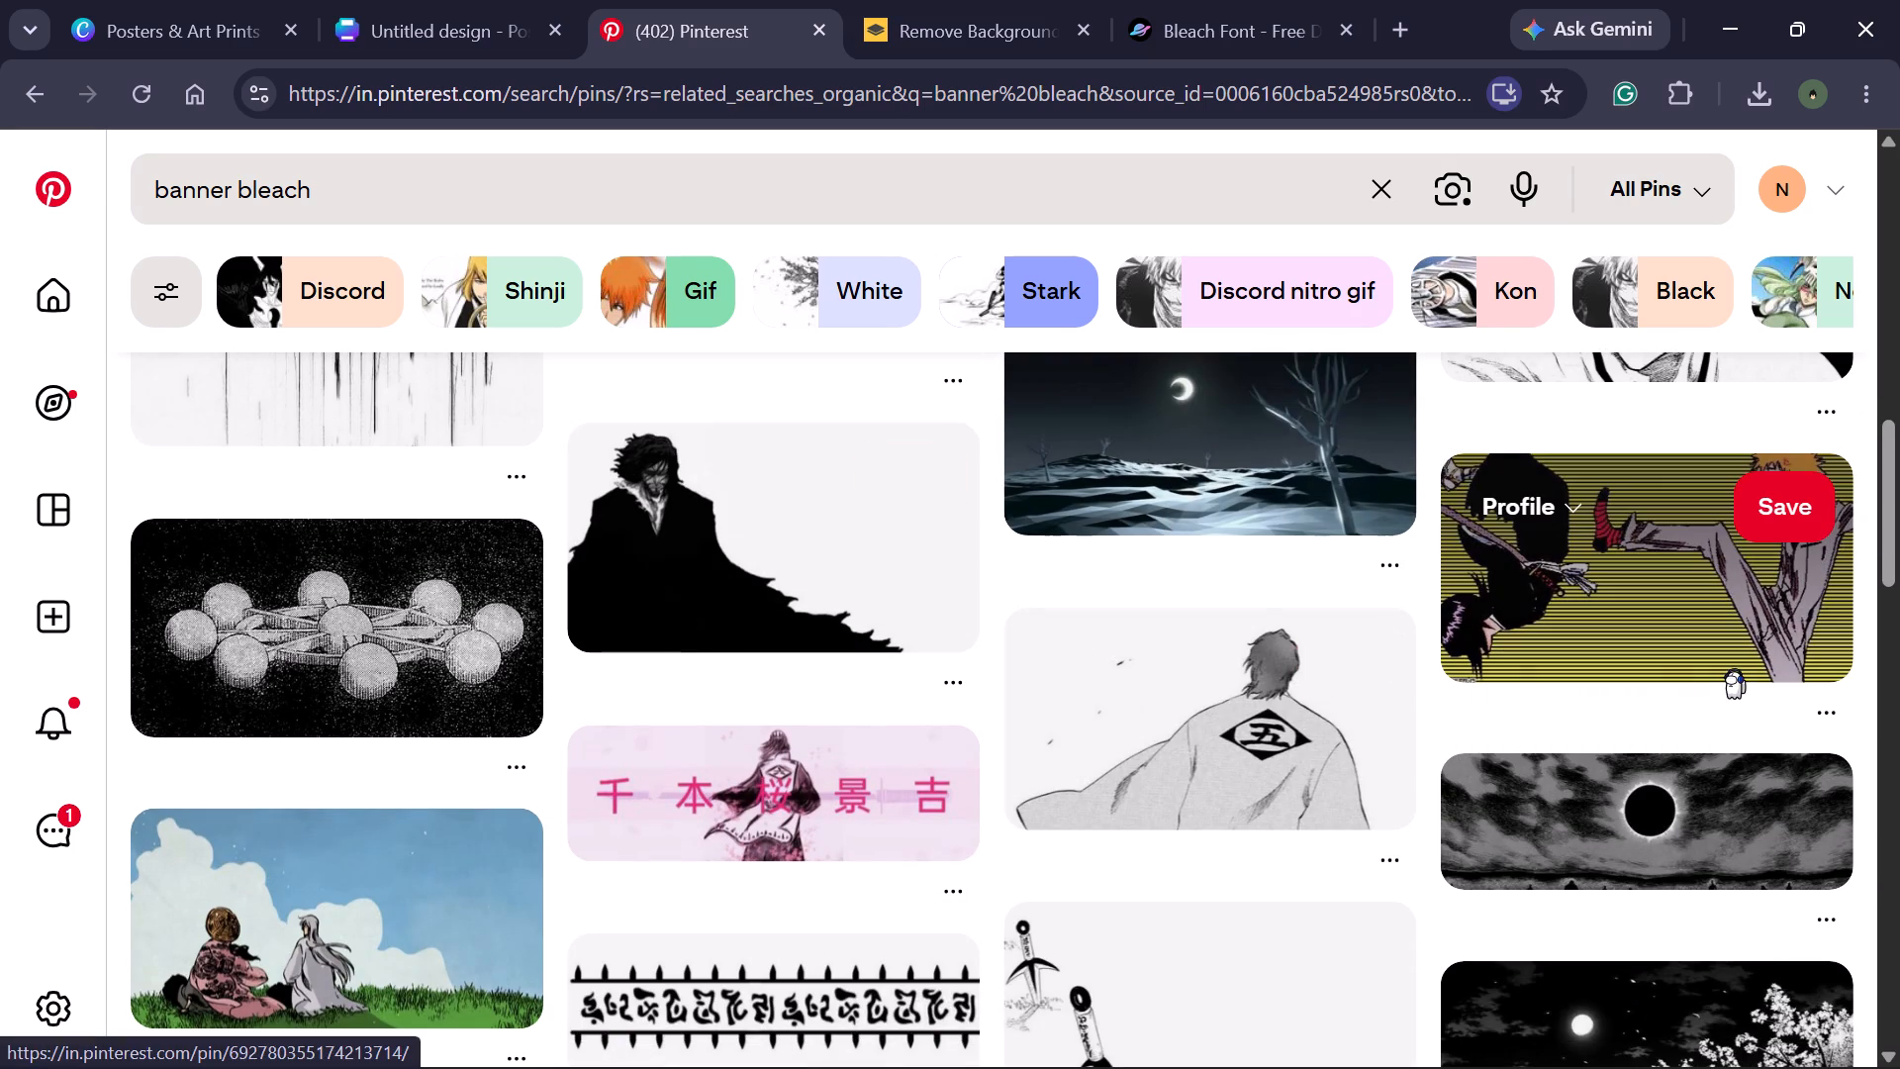
pyautogui.scroll(-1, 1003, 636)
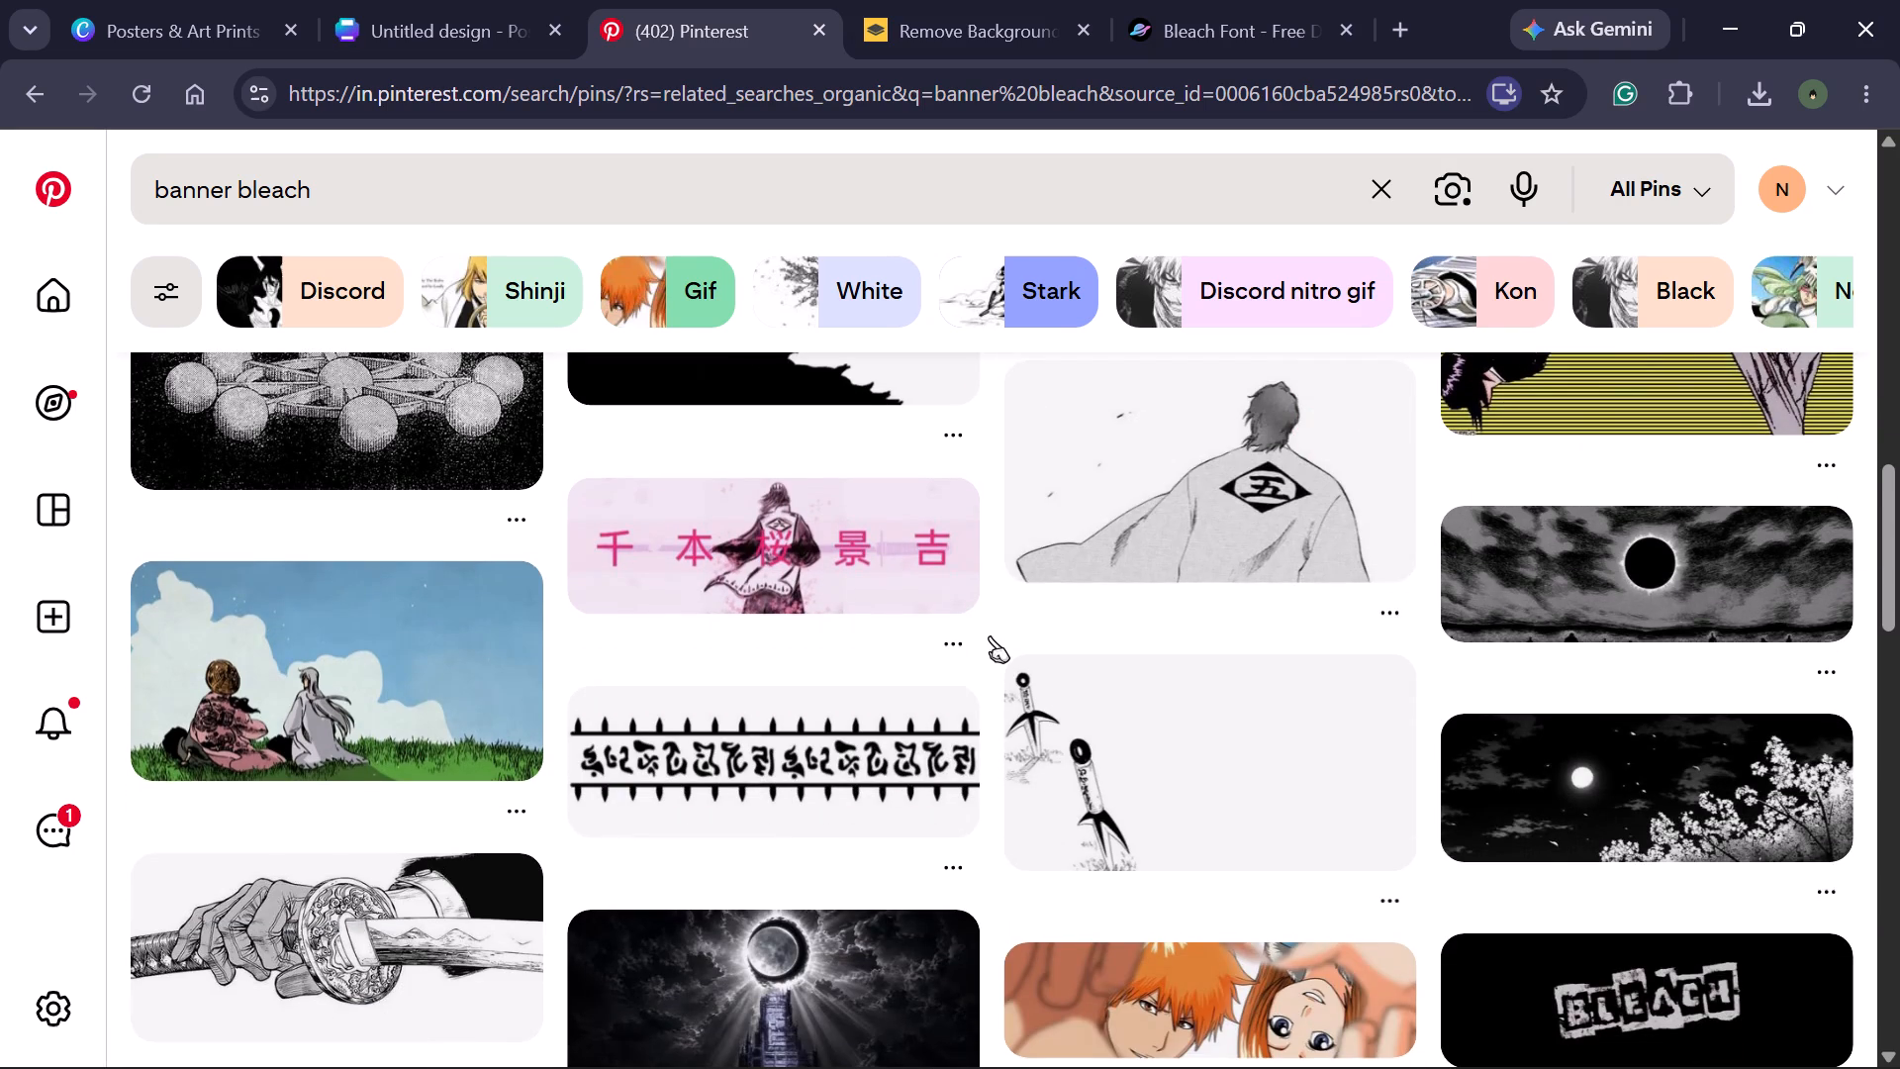
pyautogui.scroll(-1, 990, 635)
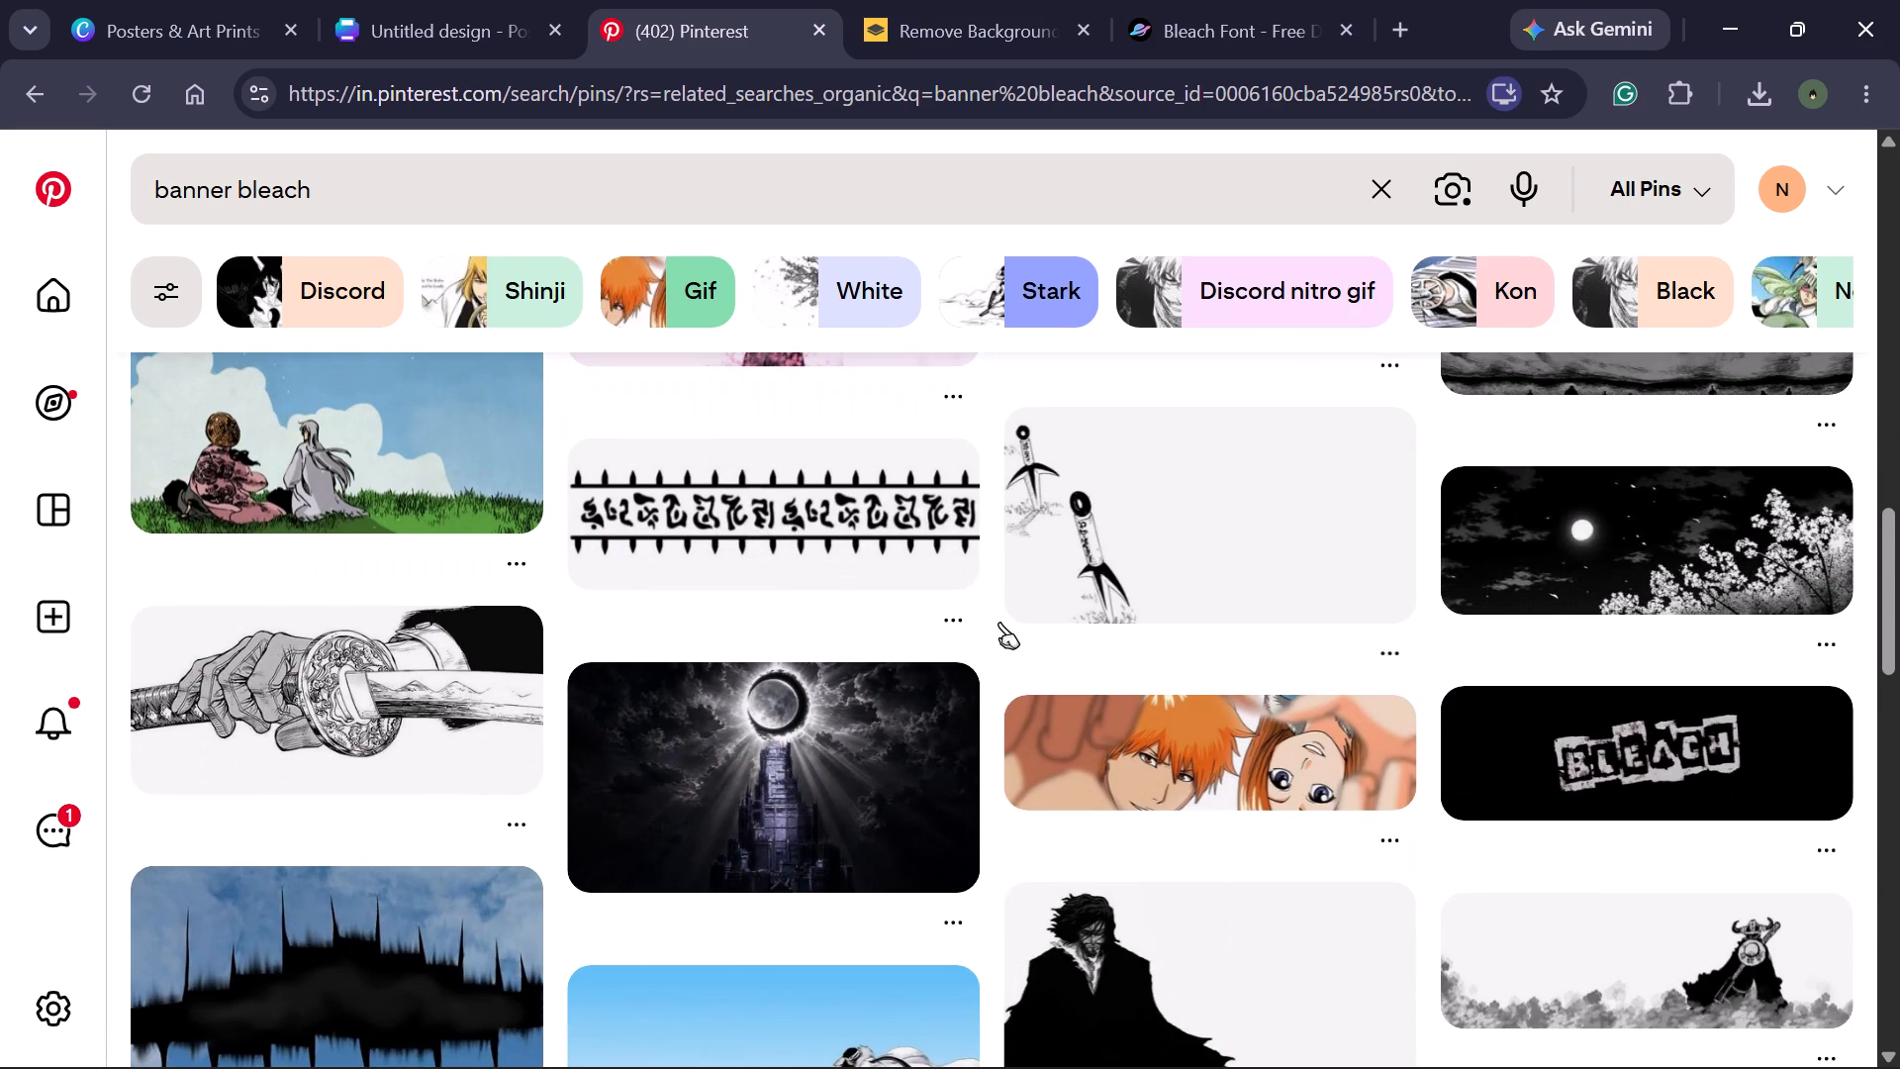
pyautogui.scroll(-1, 999, 622)
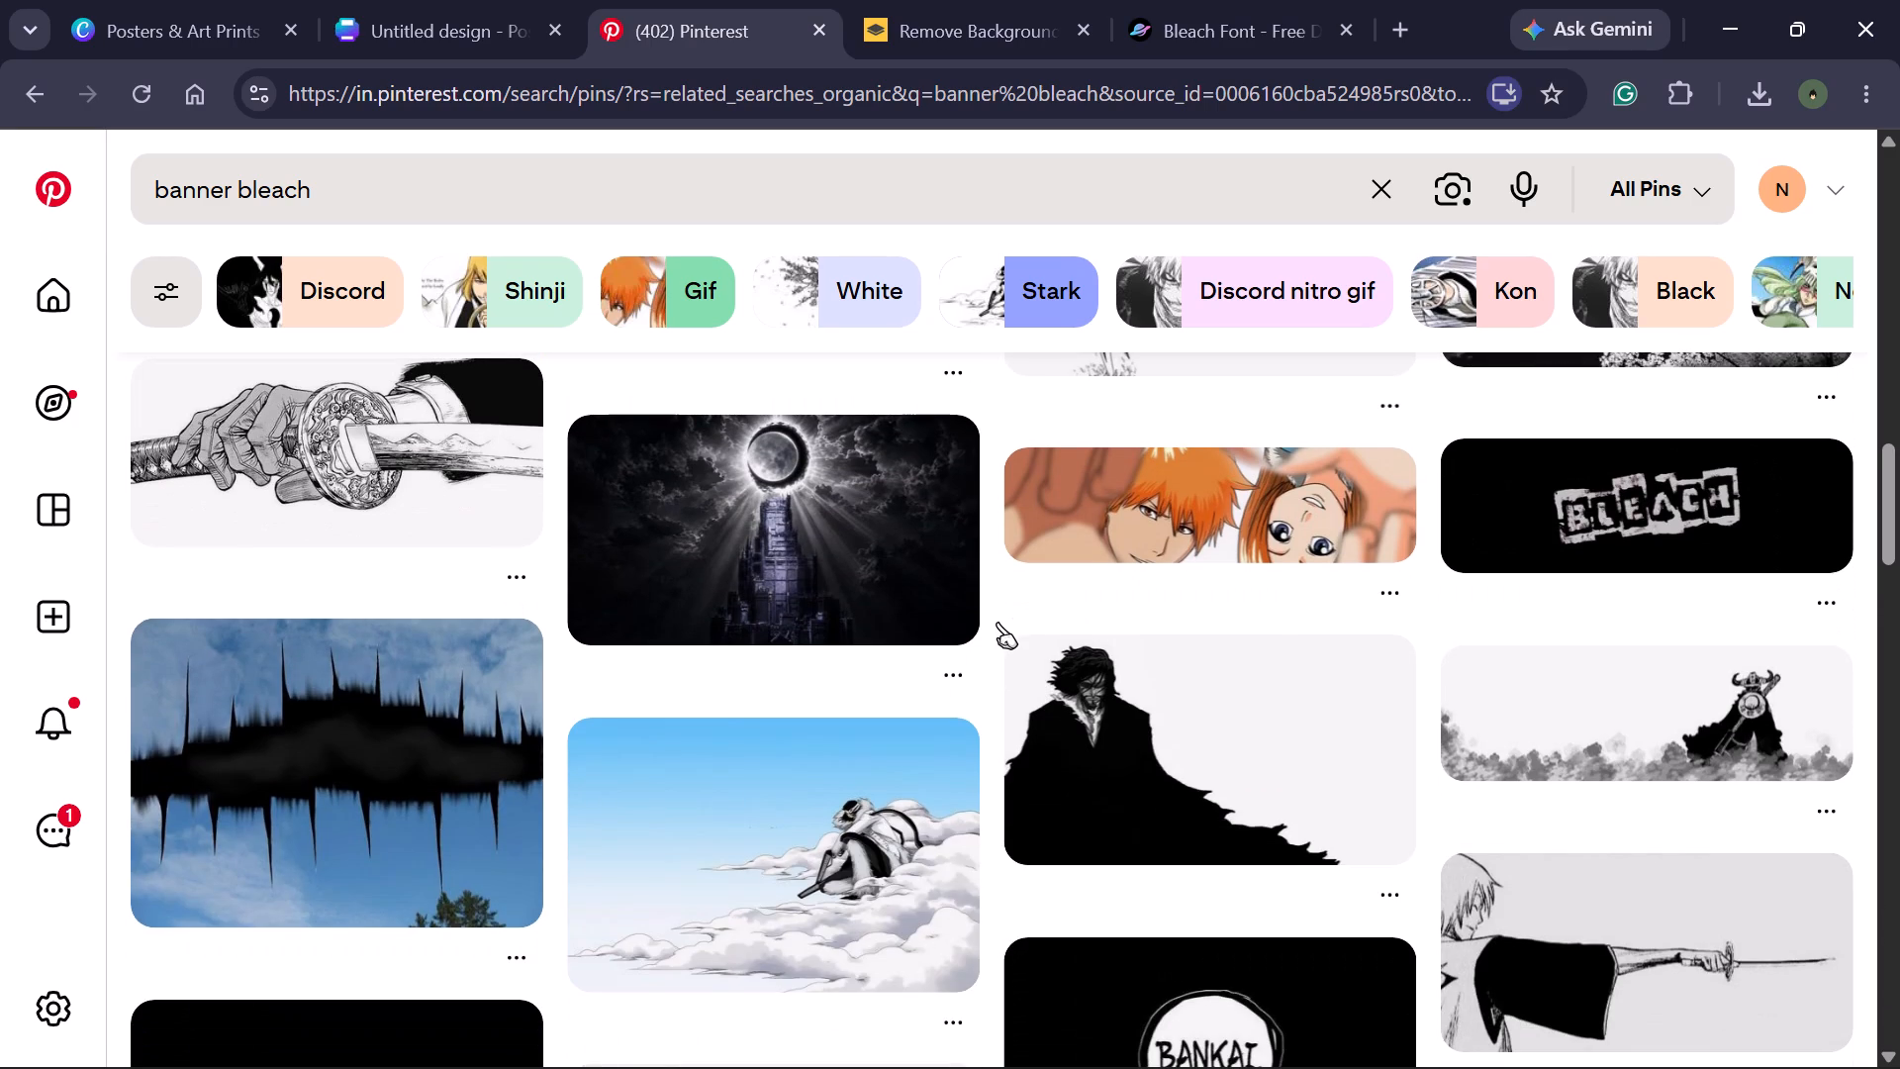
pyautogui.scroll(-2, 997, 622)
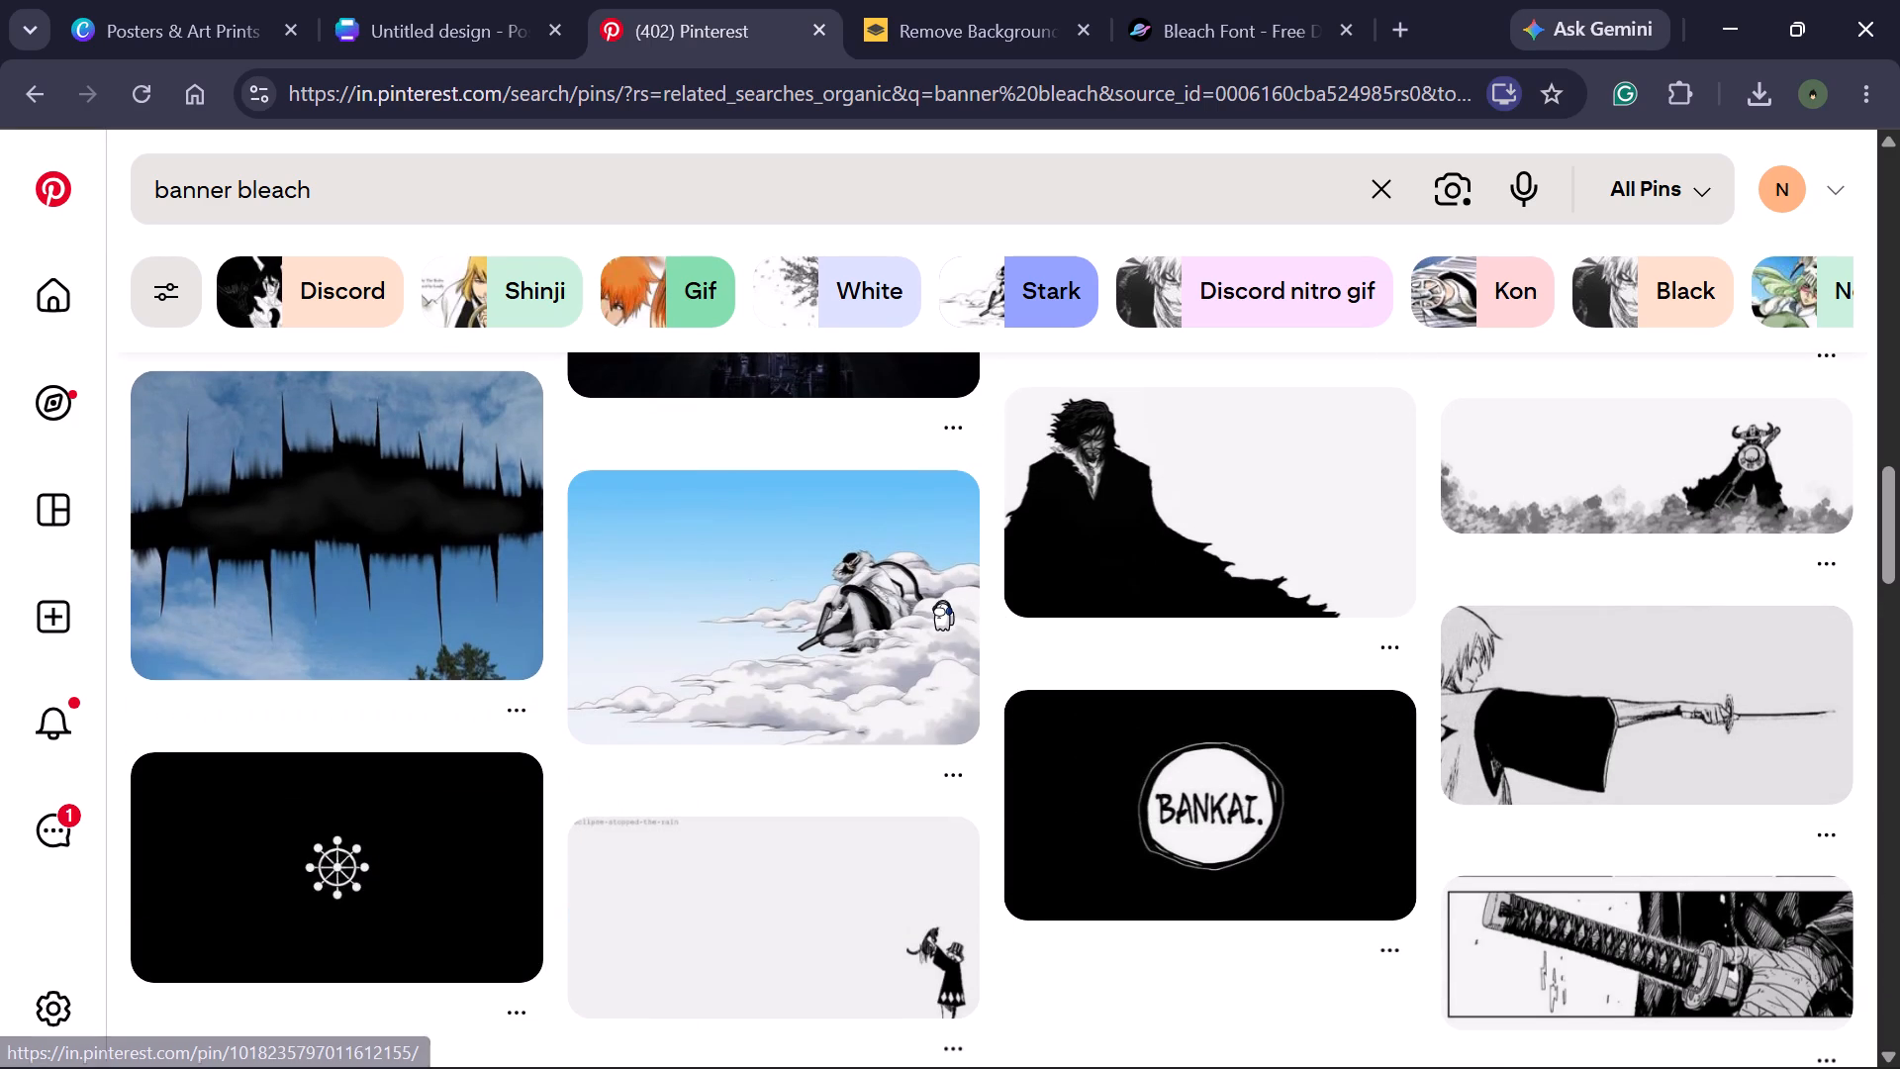
pyautogui.scroll(-1, 590, 578)
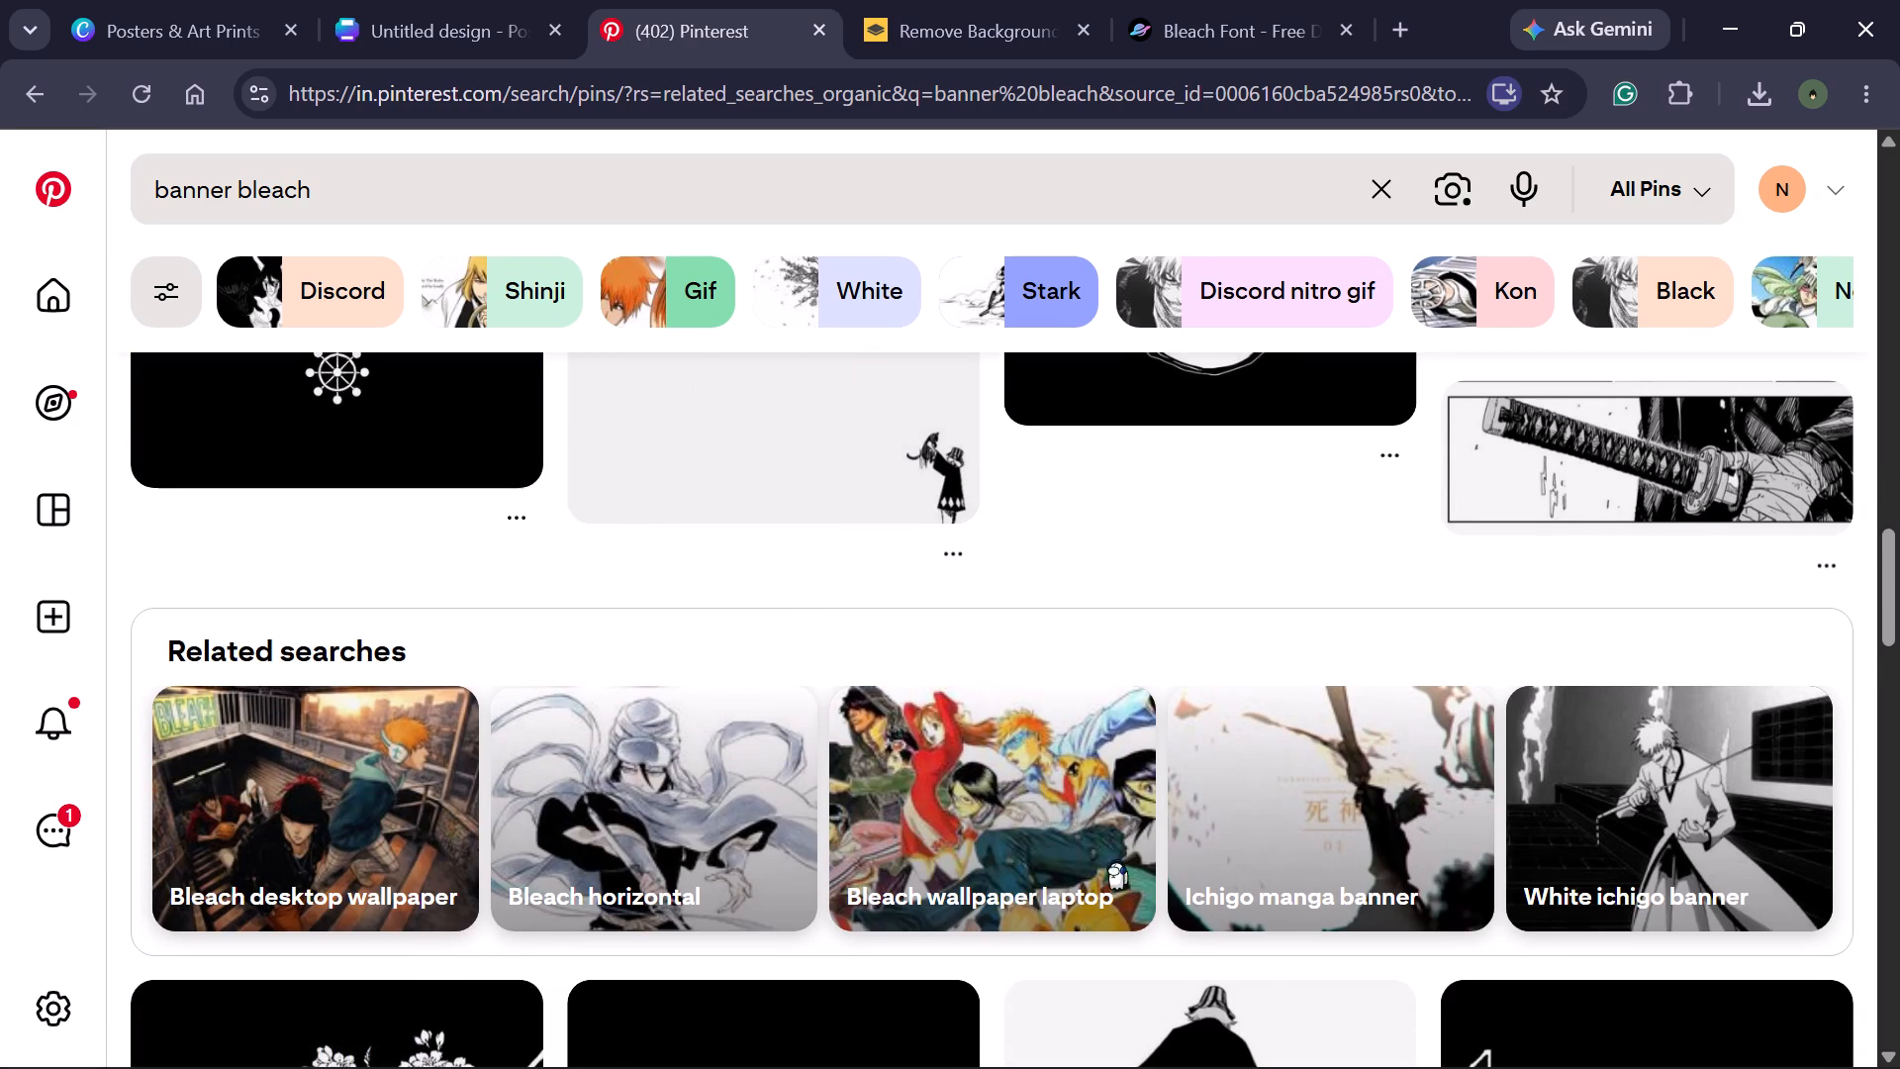
pyautogui.scroll(-4, 925, 801)
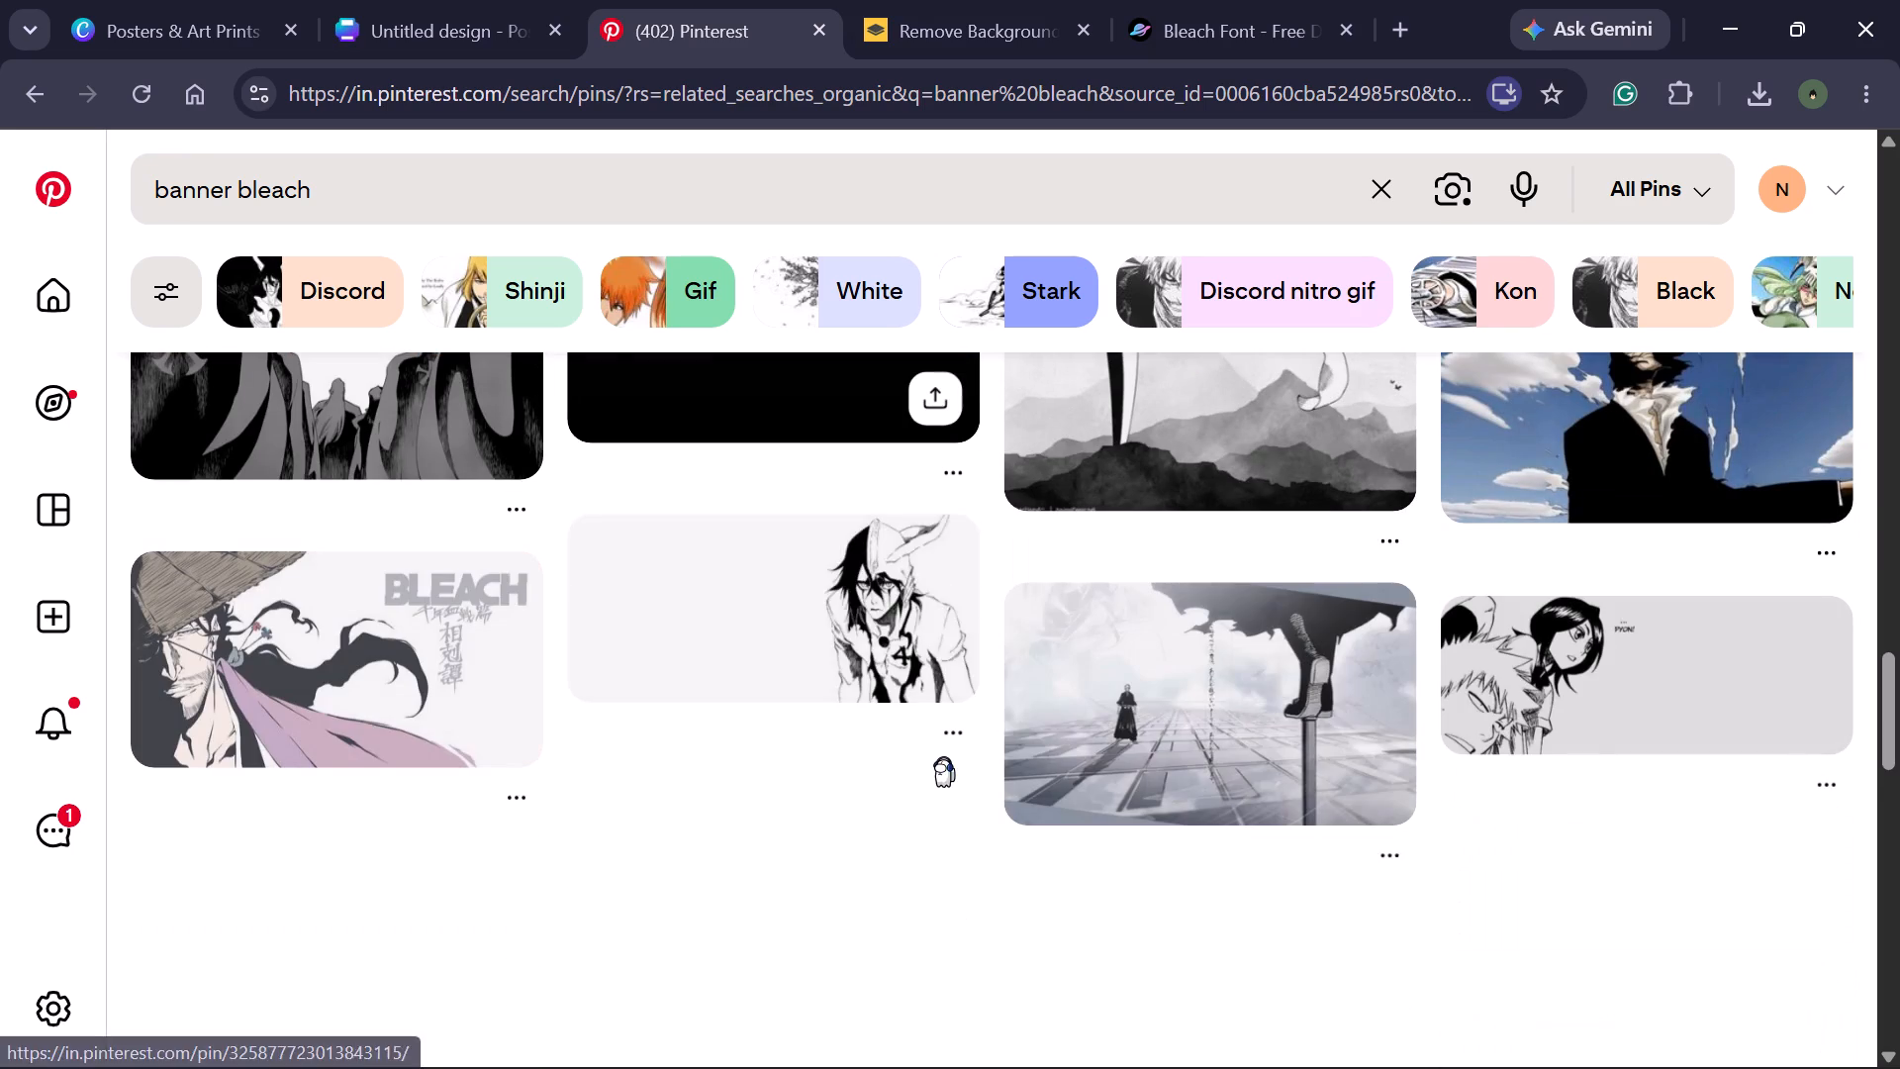
pyautogui.scroll(-4, 944, 756)
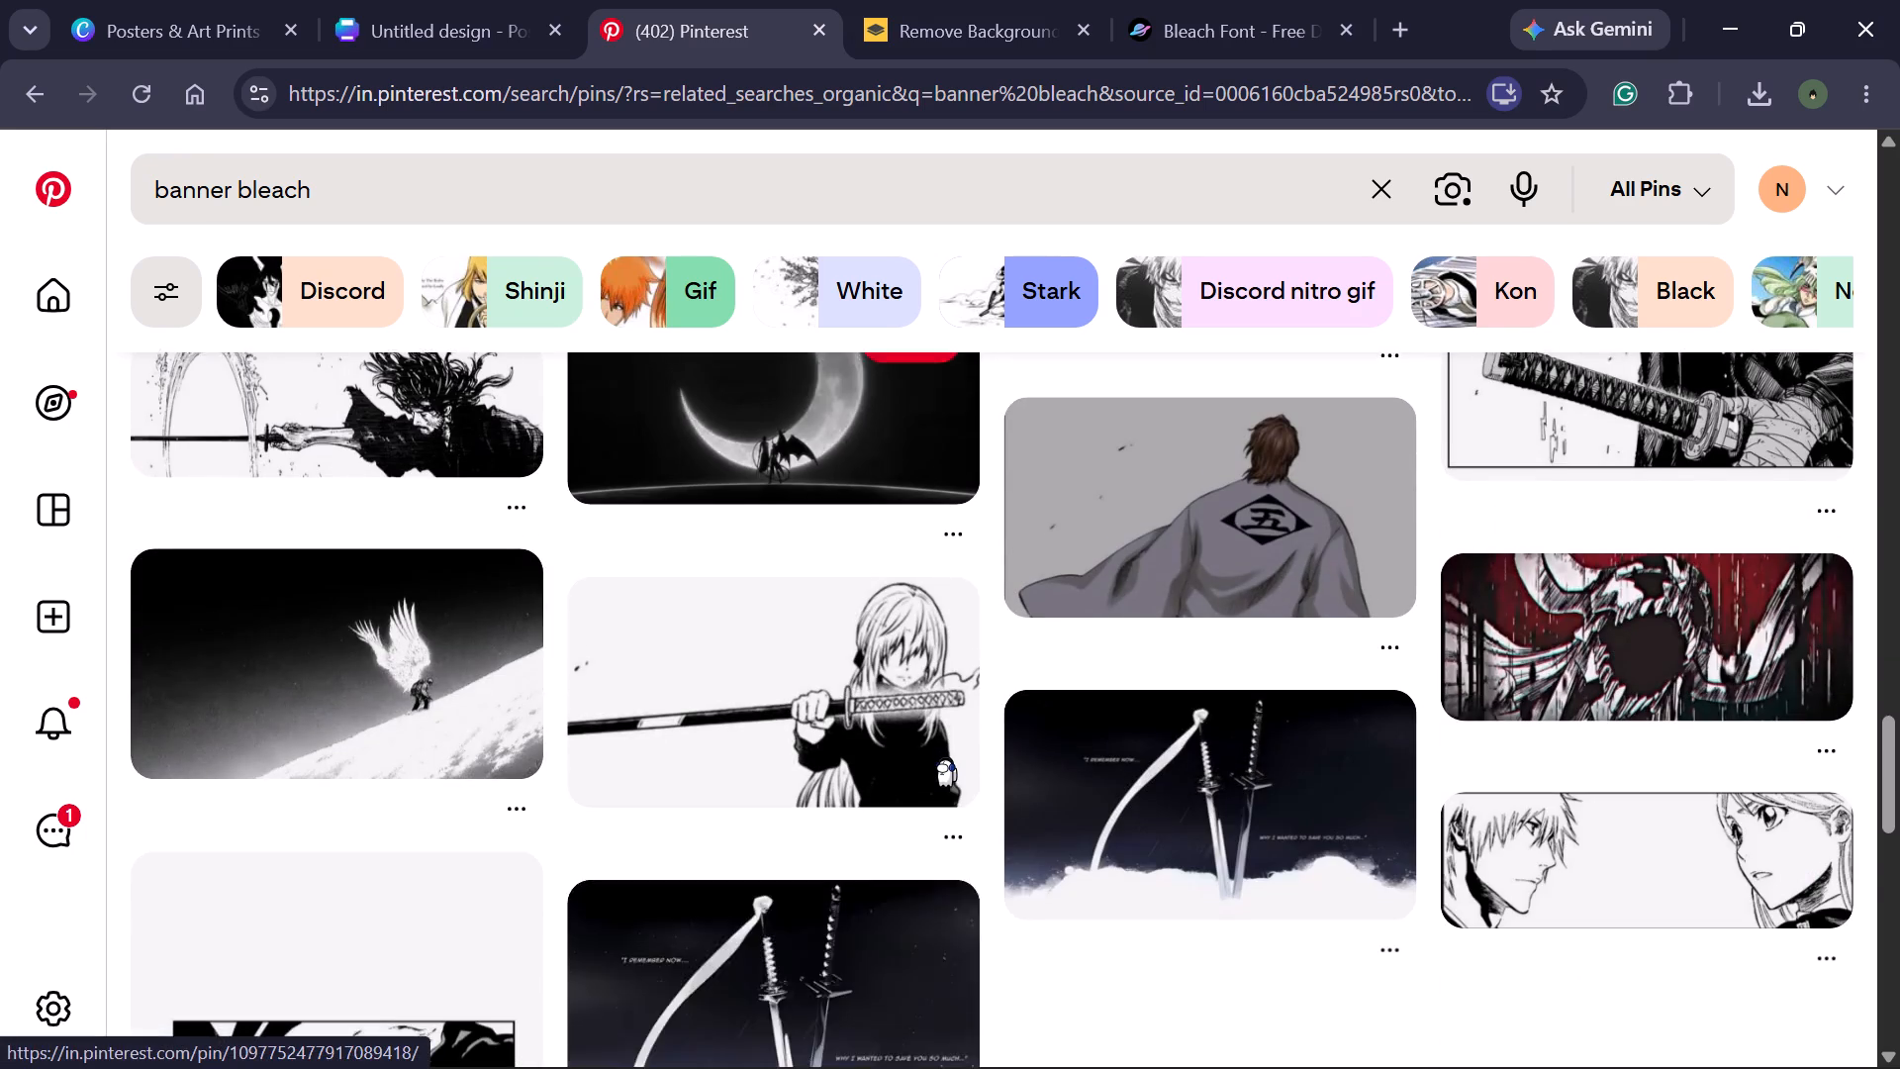
pyautogui.scroll(-2, 946, 757)
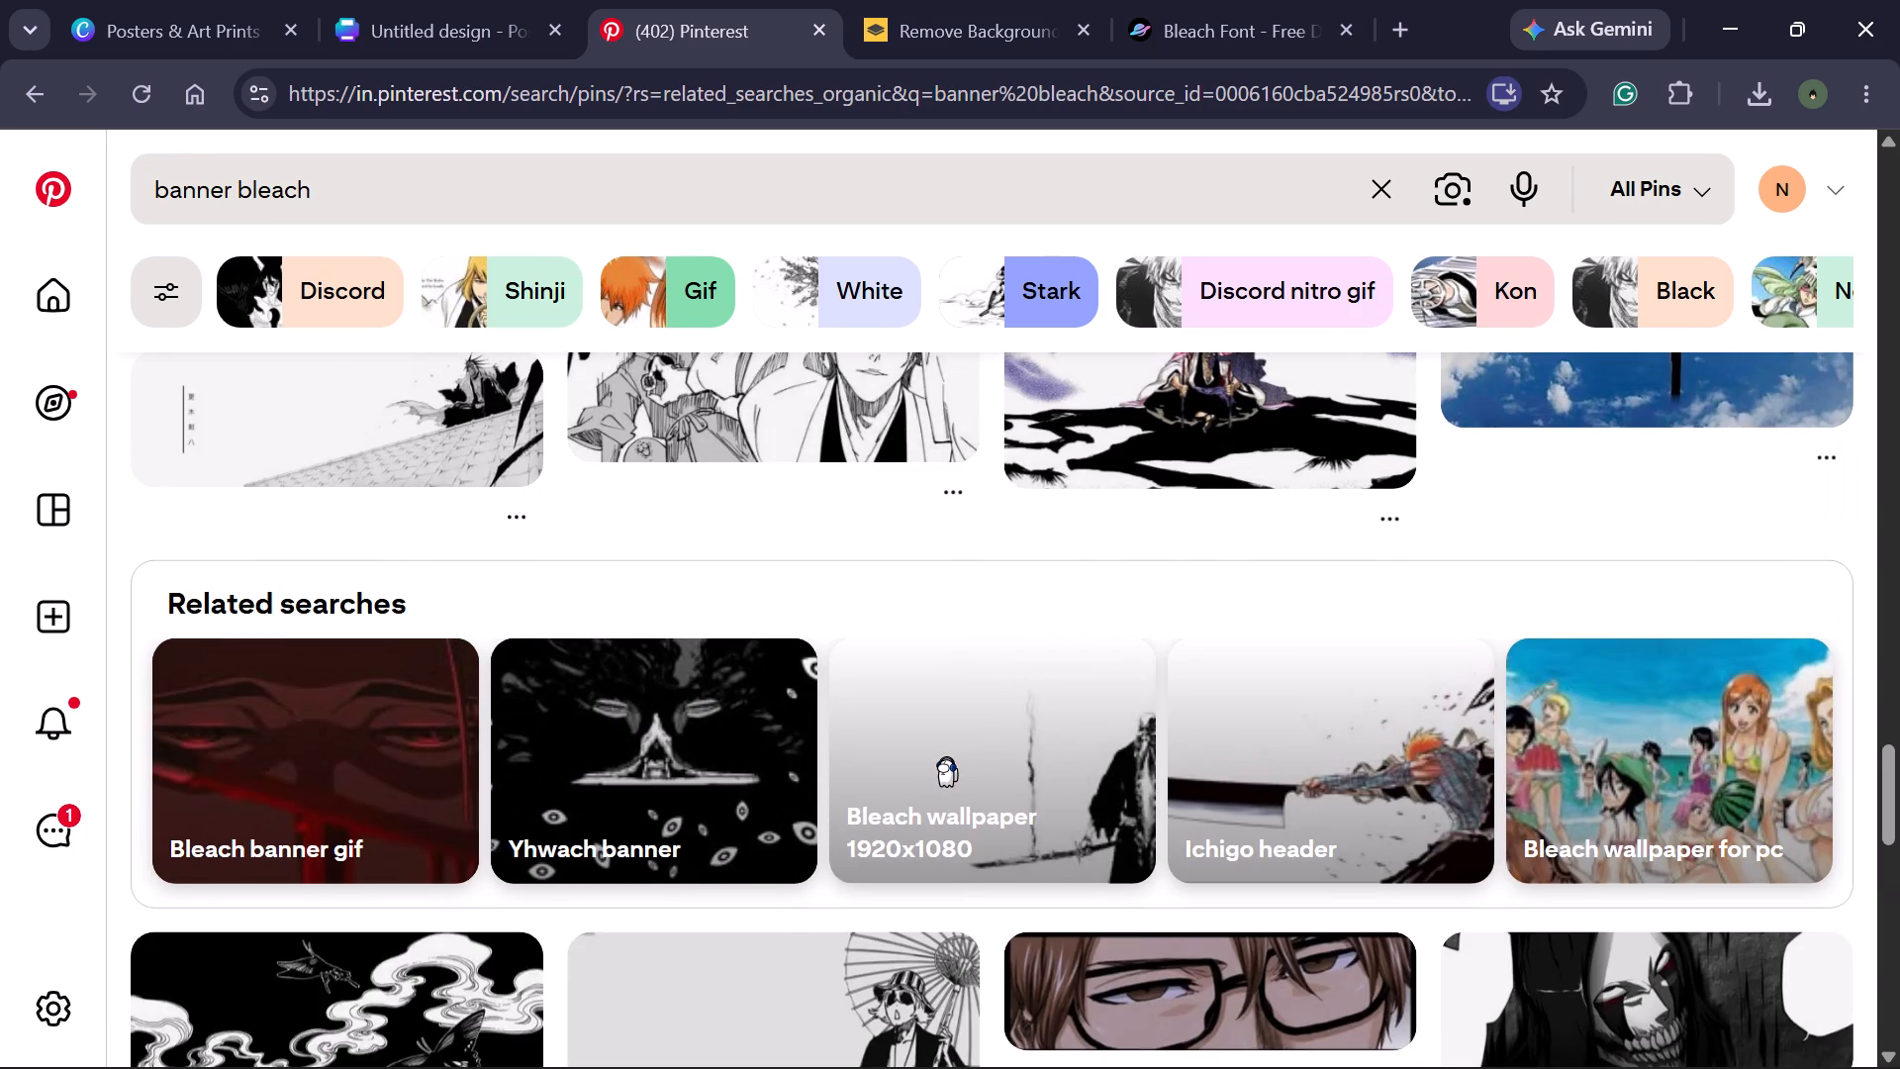
pyautogui.scroll(-2, 946, 756)
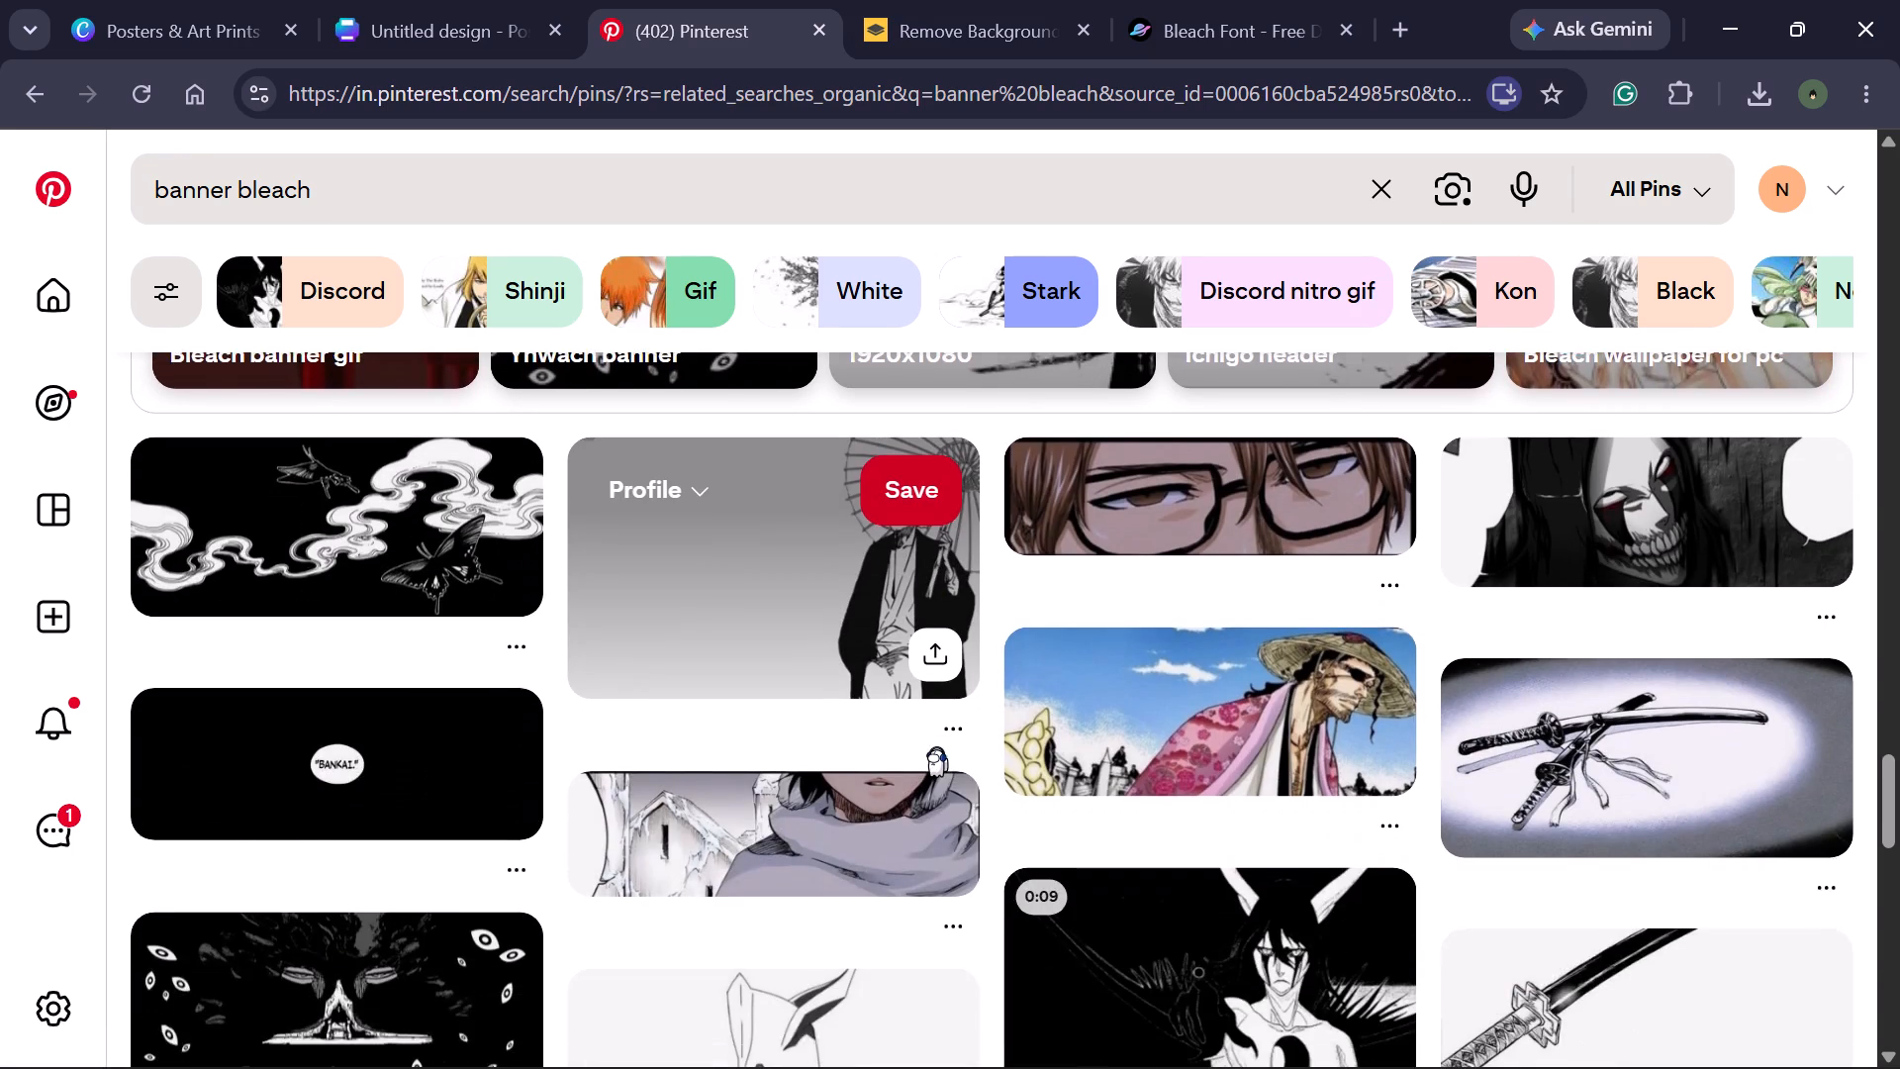
pyautogui.scroll(-5, 936, 746)
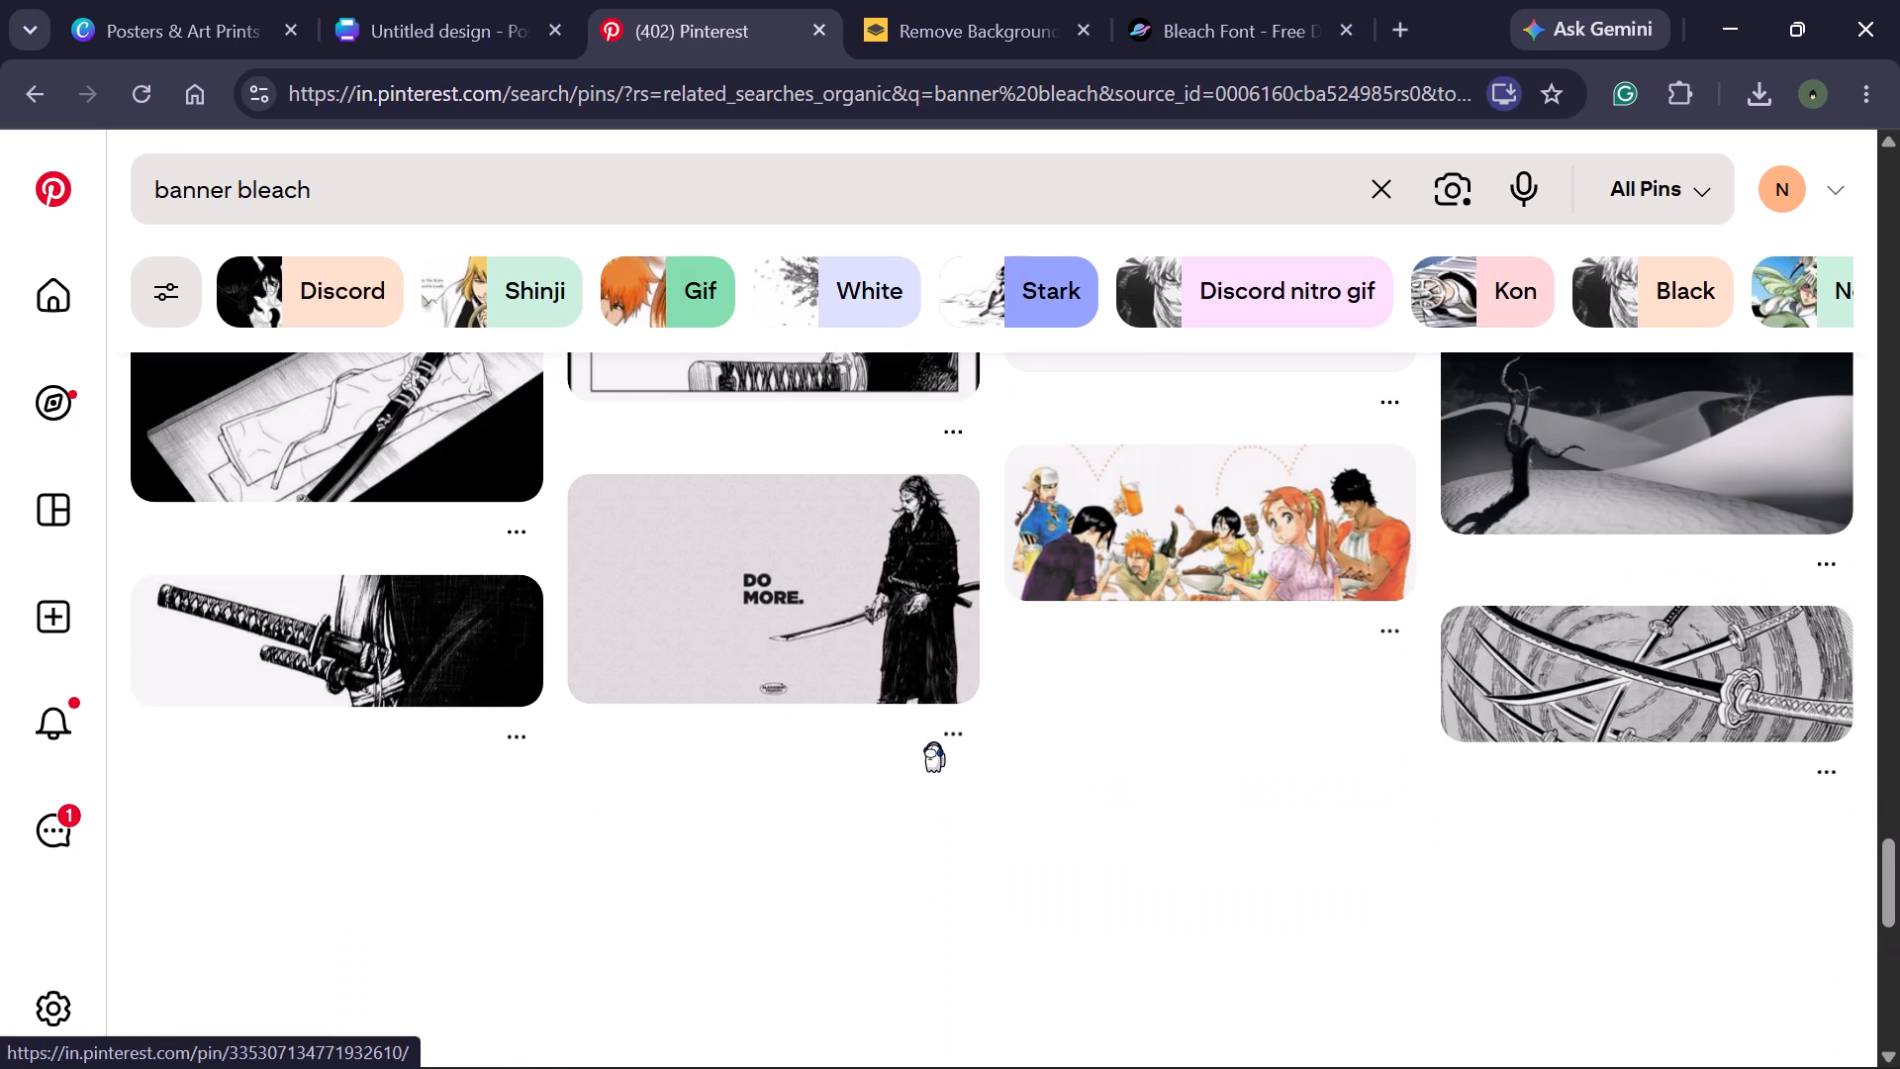
pyautogui.scroll(-4, 933, 741)
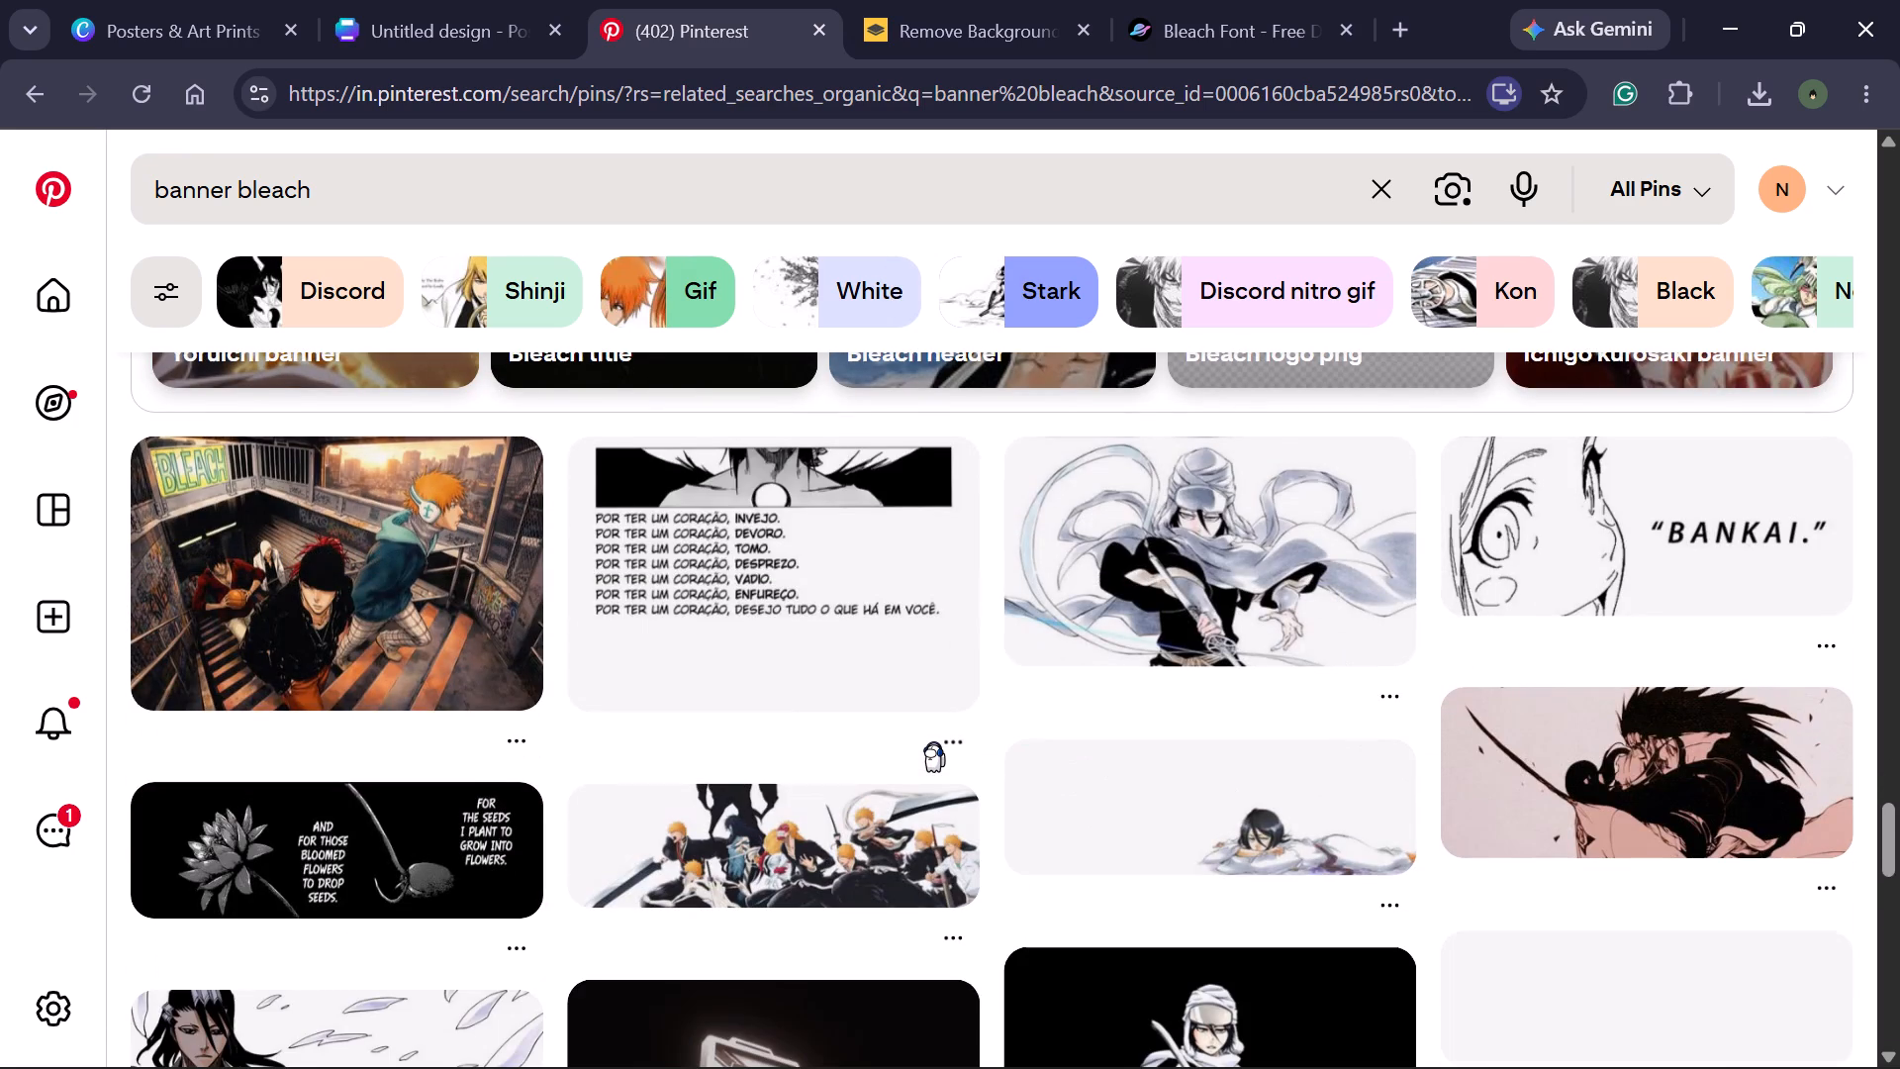
pyautogui.scroll(-2, 933, 741)
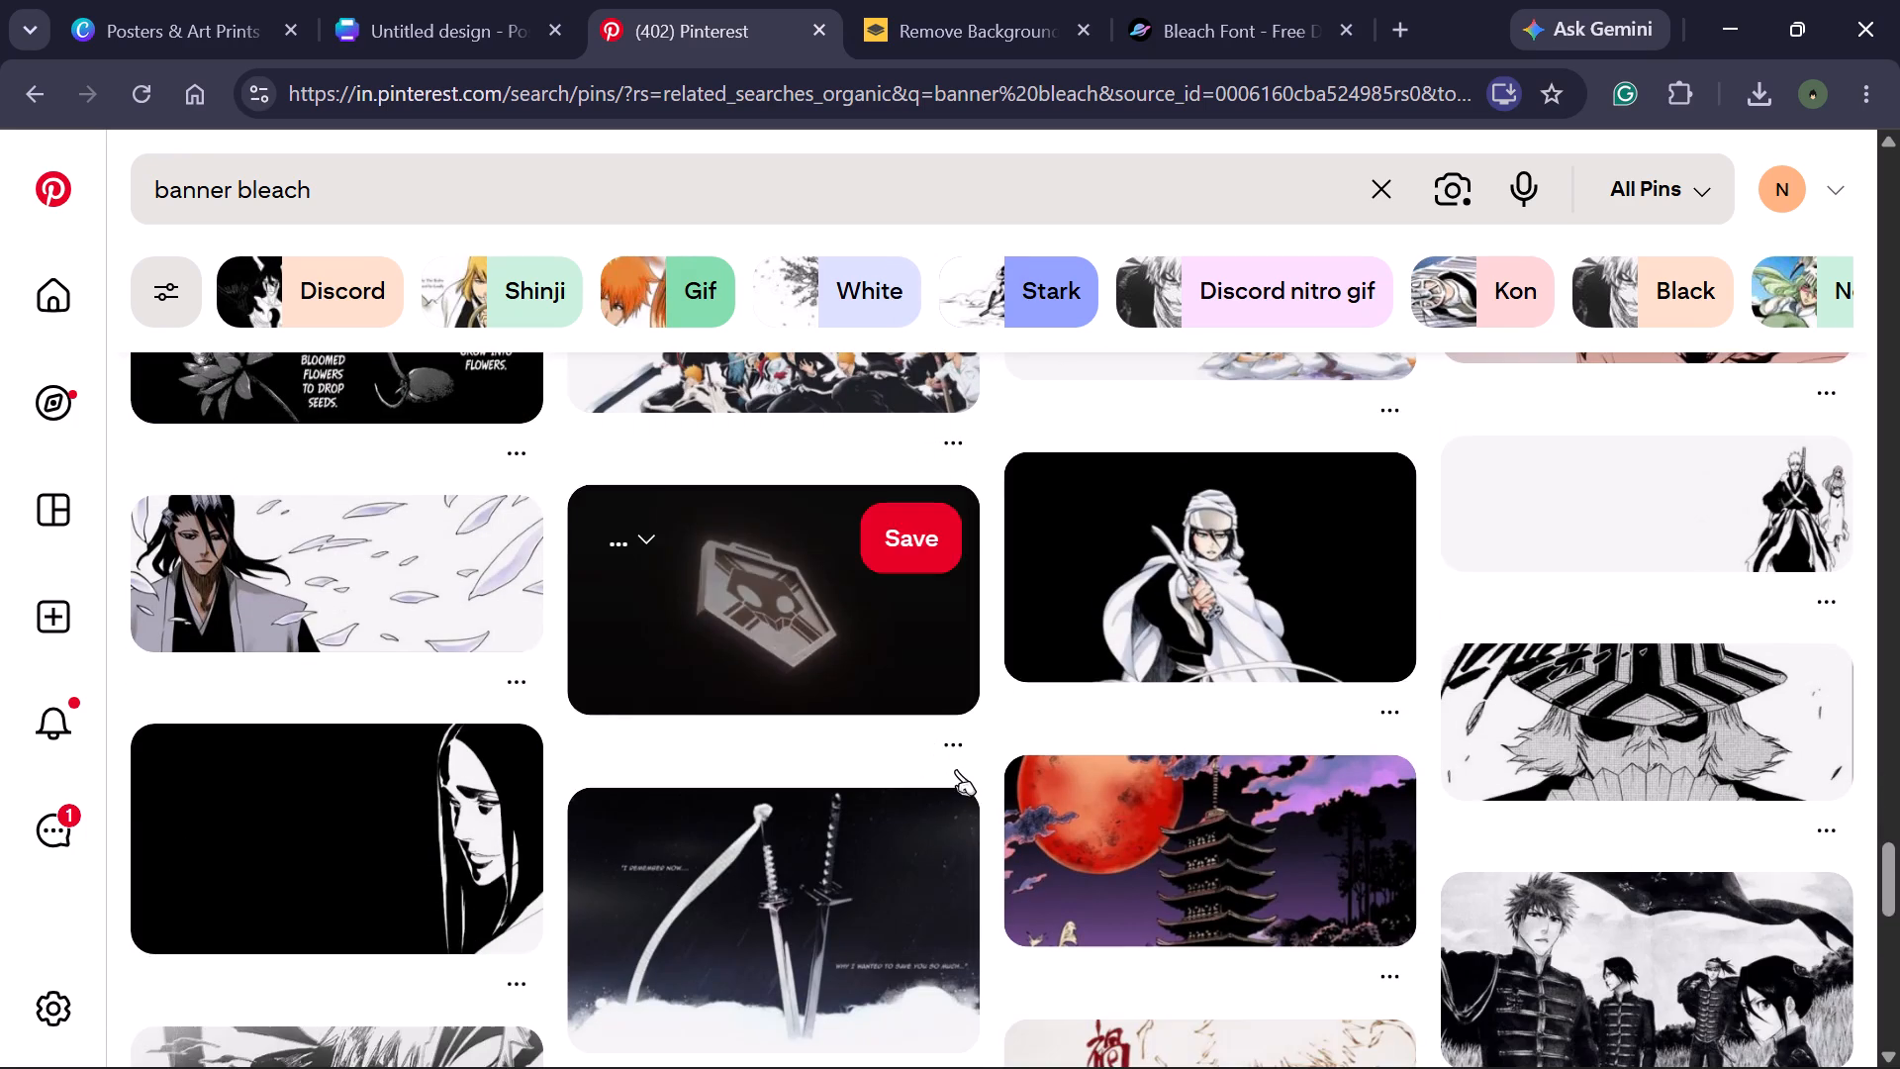
pyautogui.scroll(2, 952, 761)
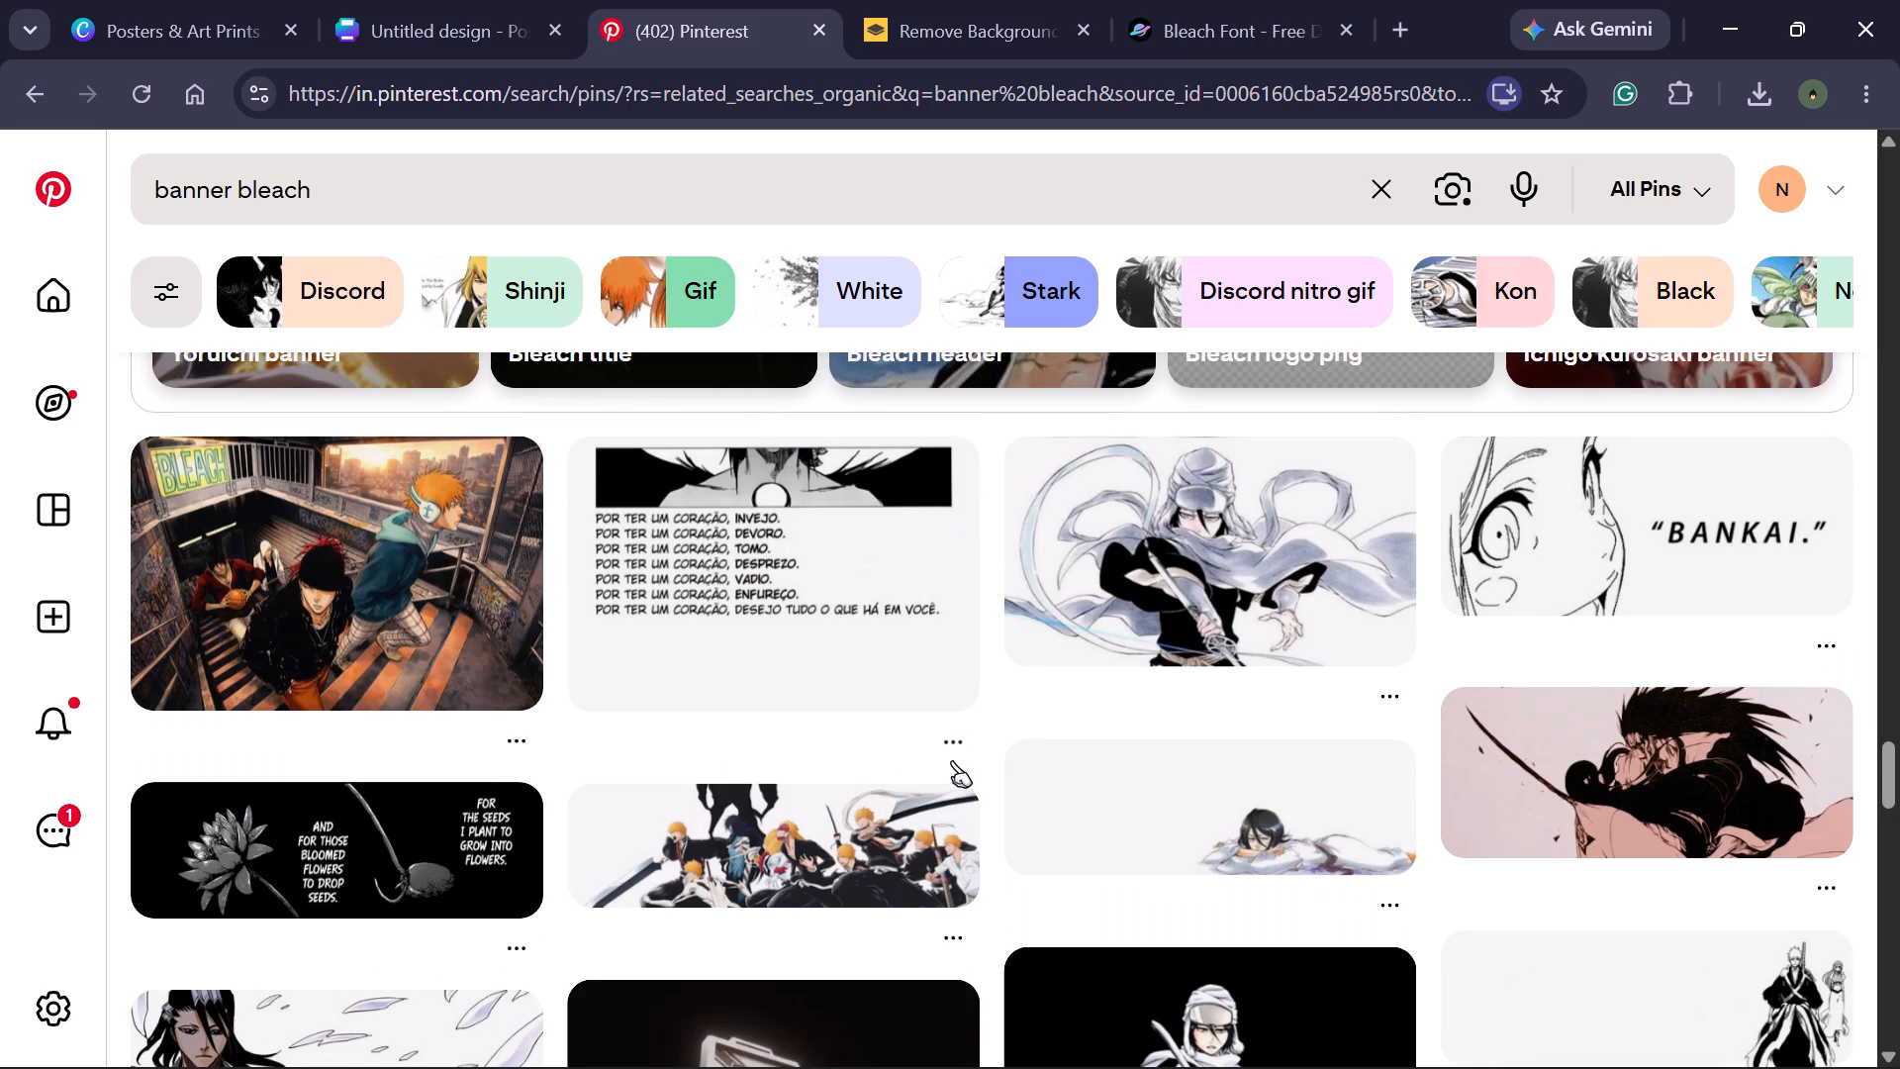
pyautogui.scroll(-5, 952, 760)
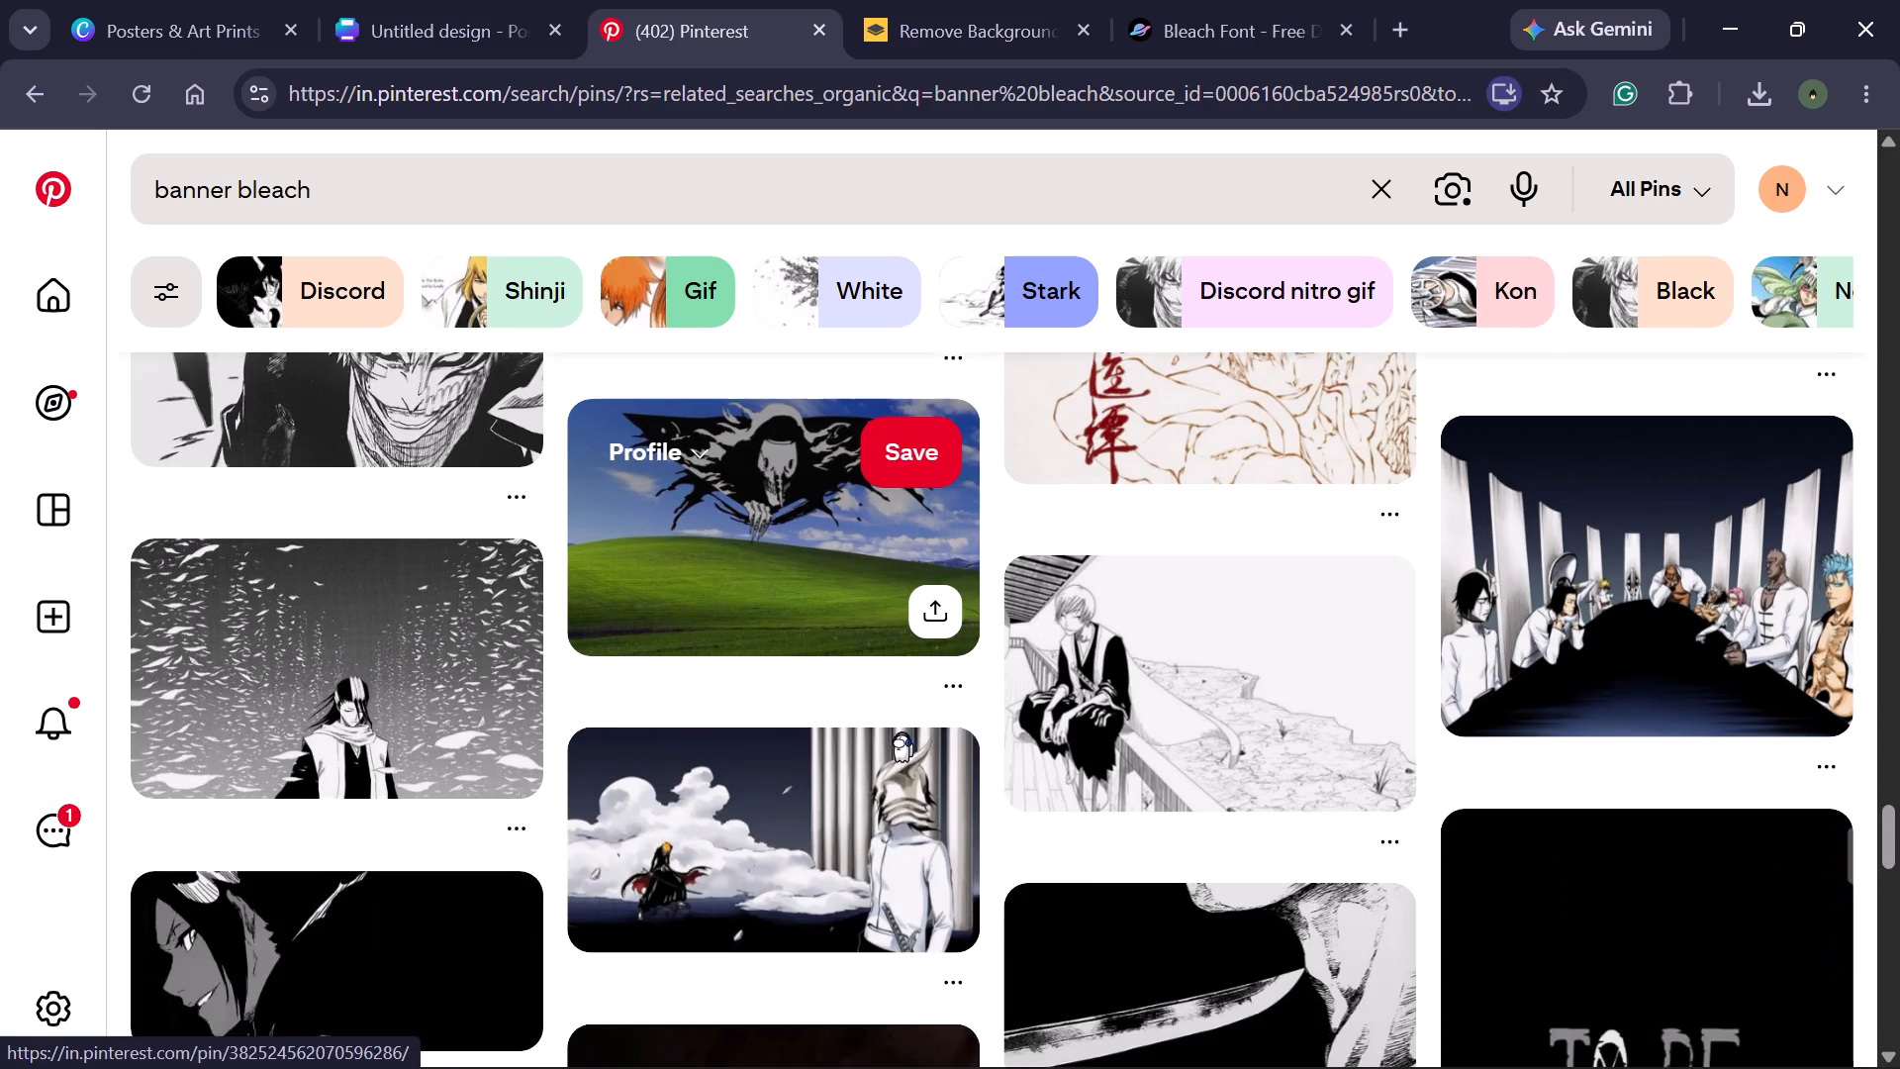
pyautogui.scroll(-1, 907, 712)
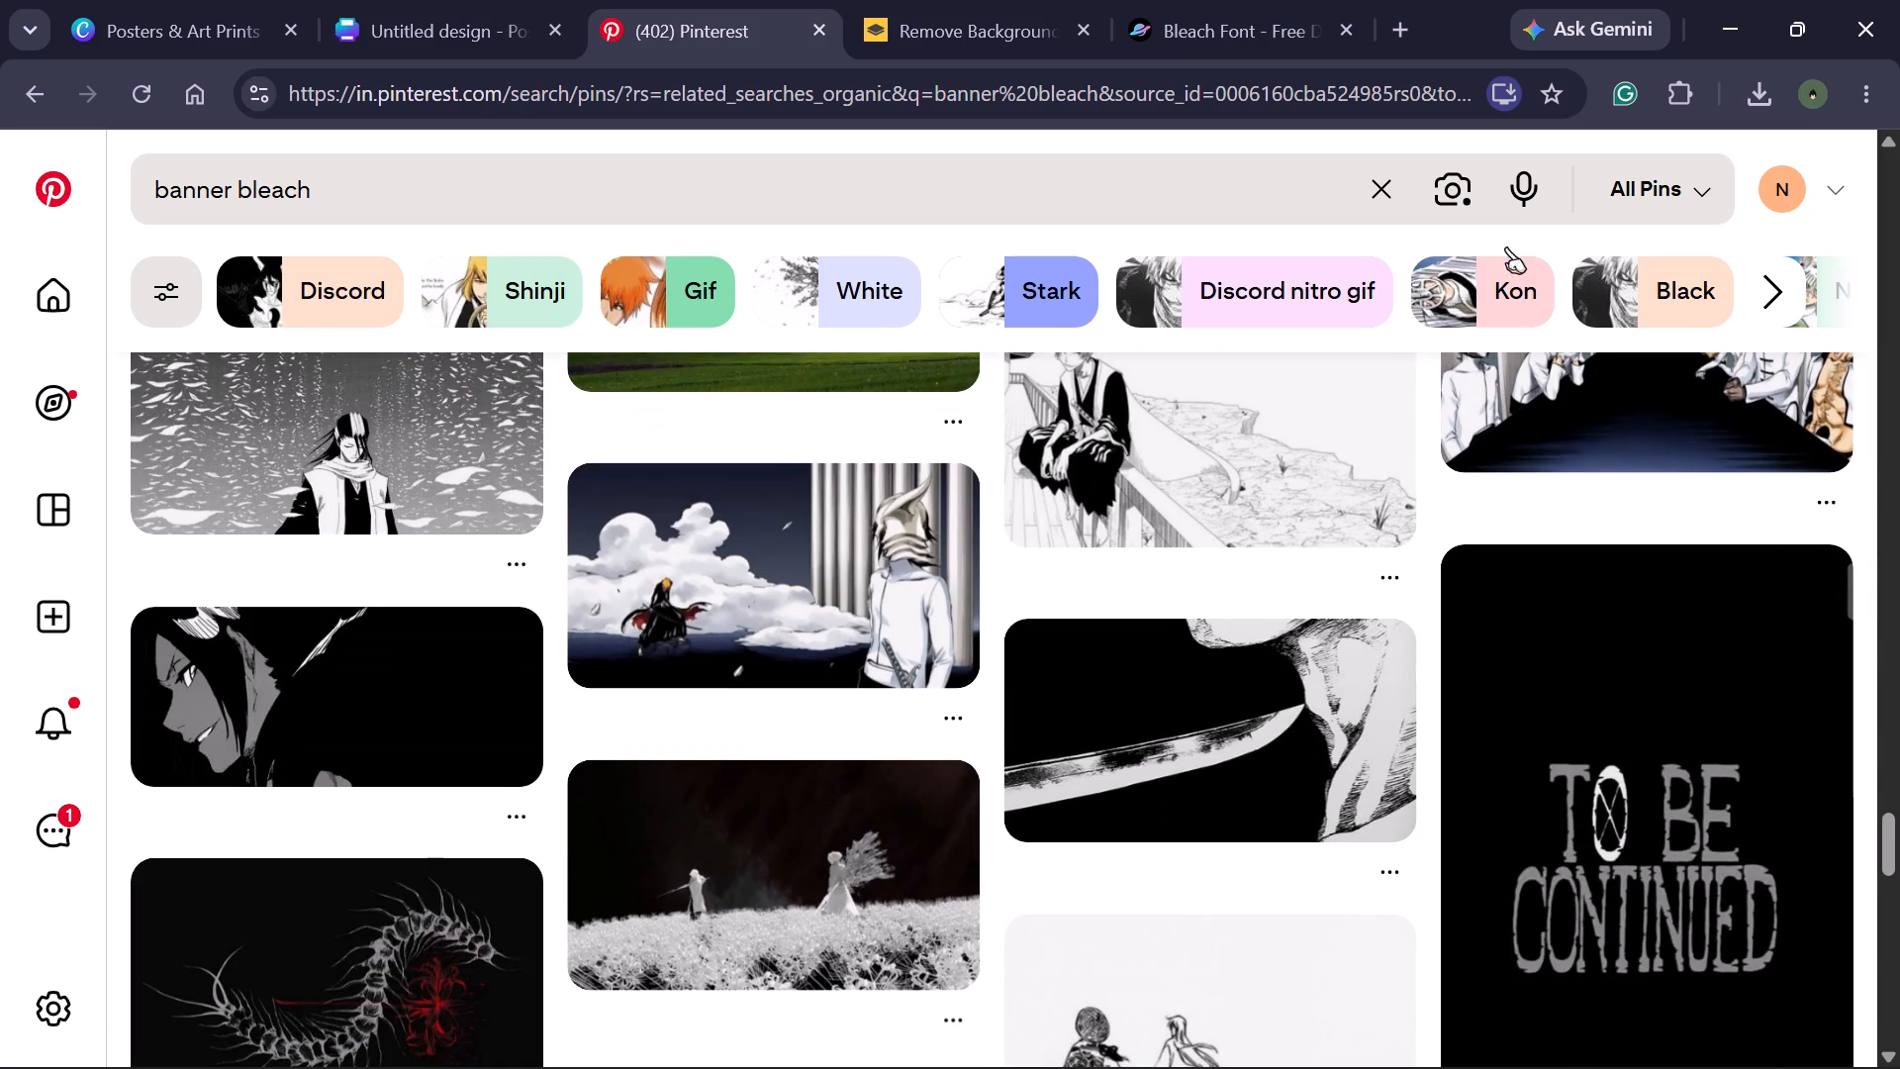
pyautogui.scroll(-3, 895, 998)
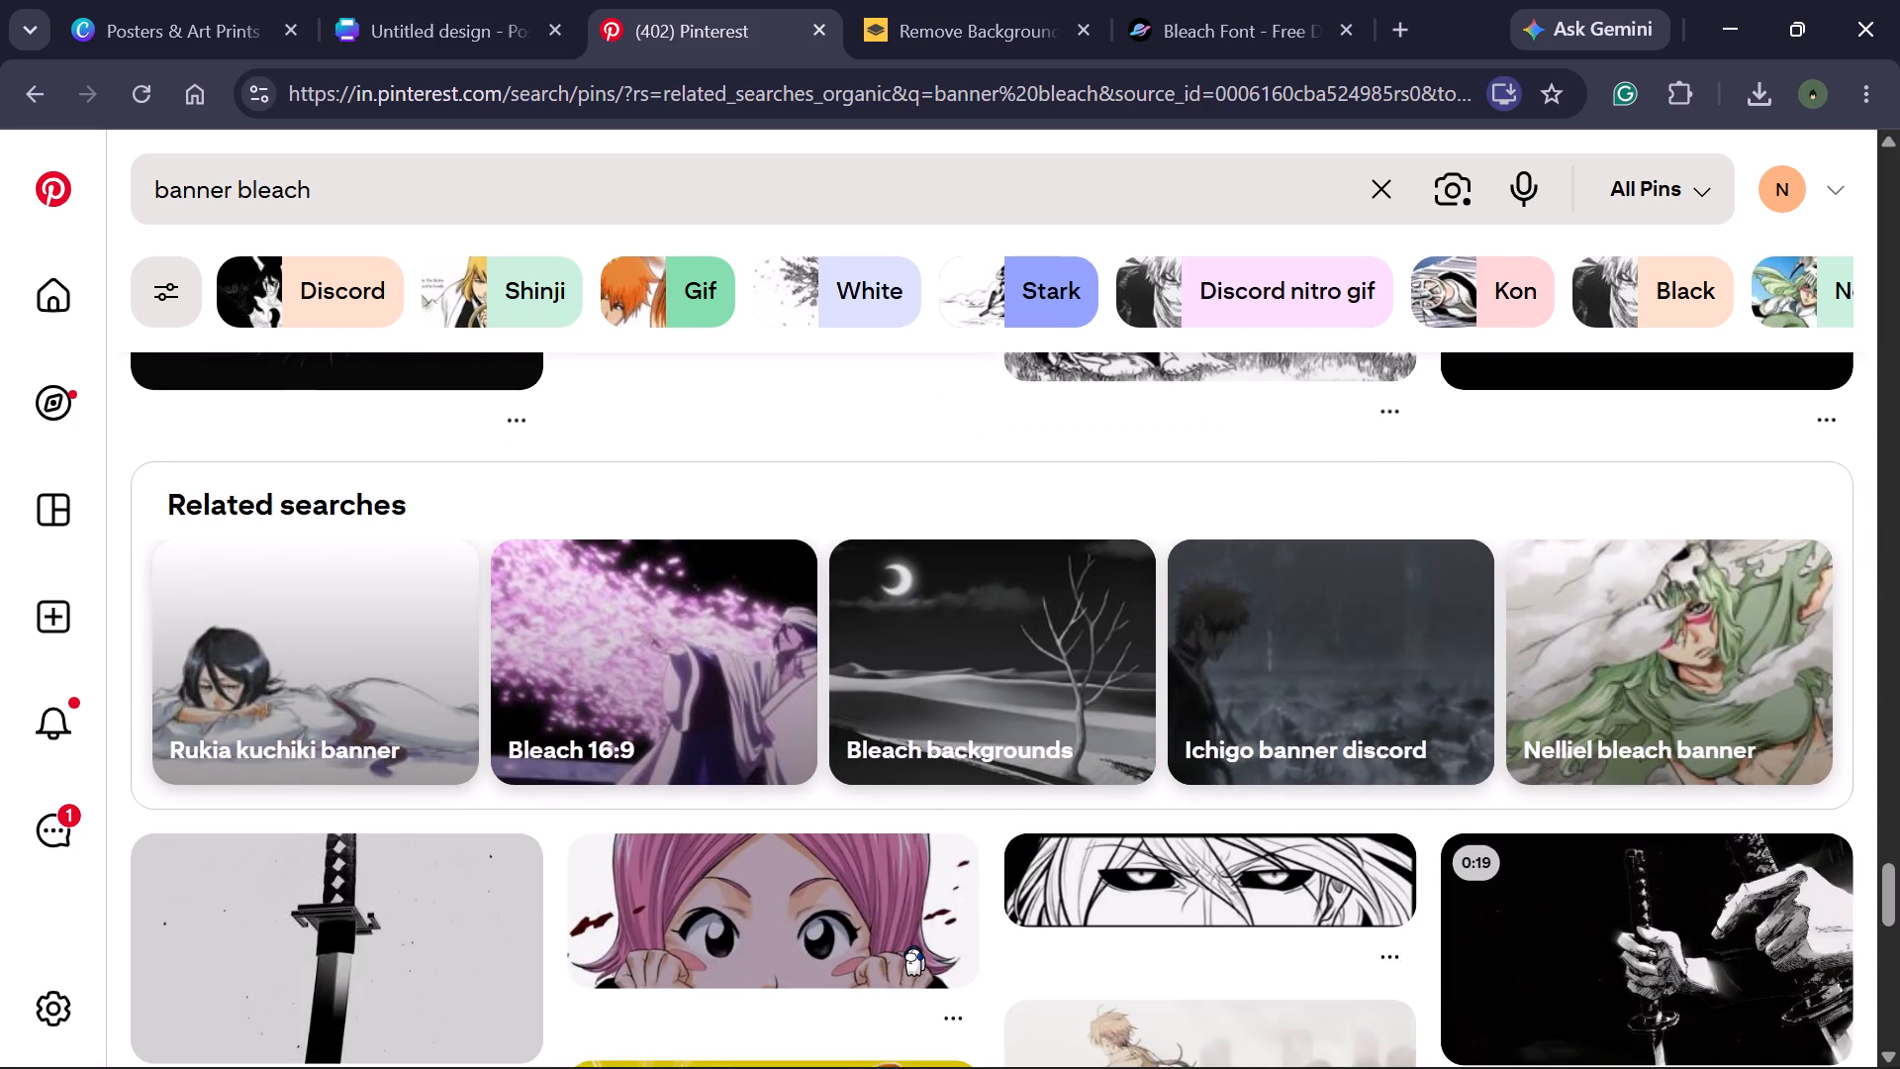
pyautogui.scroll(-3, 913, 945)
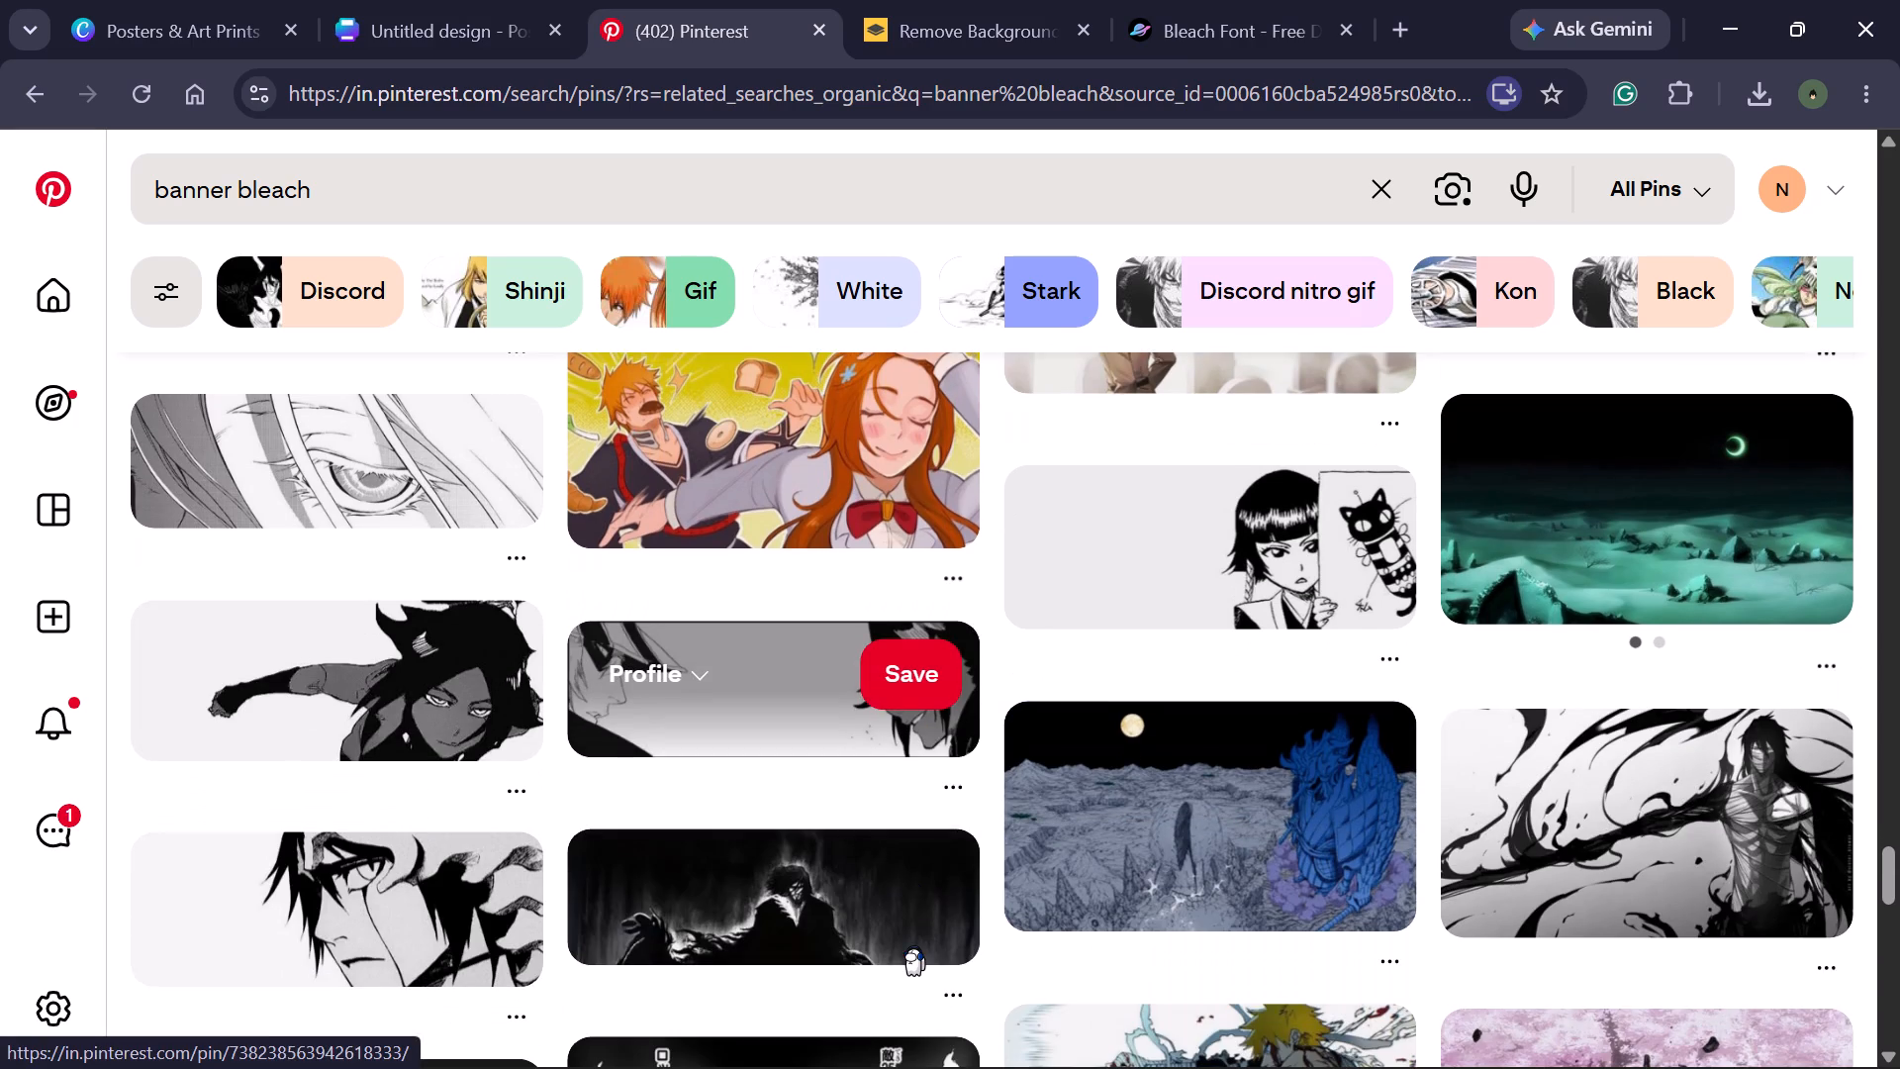
# Finish looking through the "banner bleach" pins and replace the search with the suggested "bleach human world".
pyautogui.scroll(-4, 913, 945)
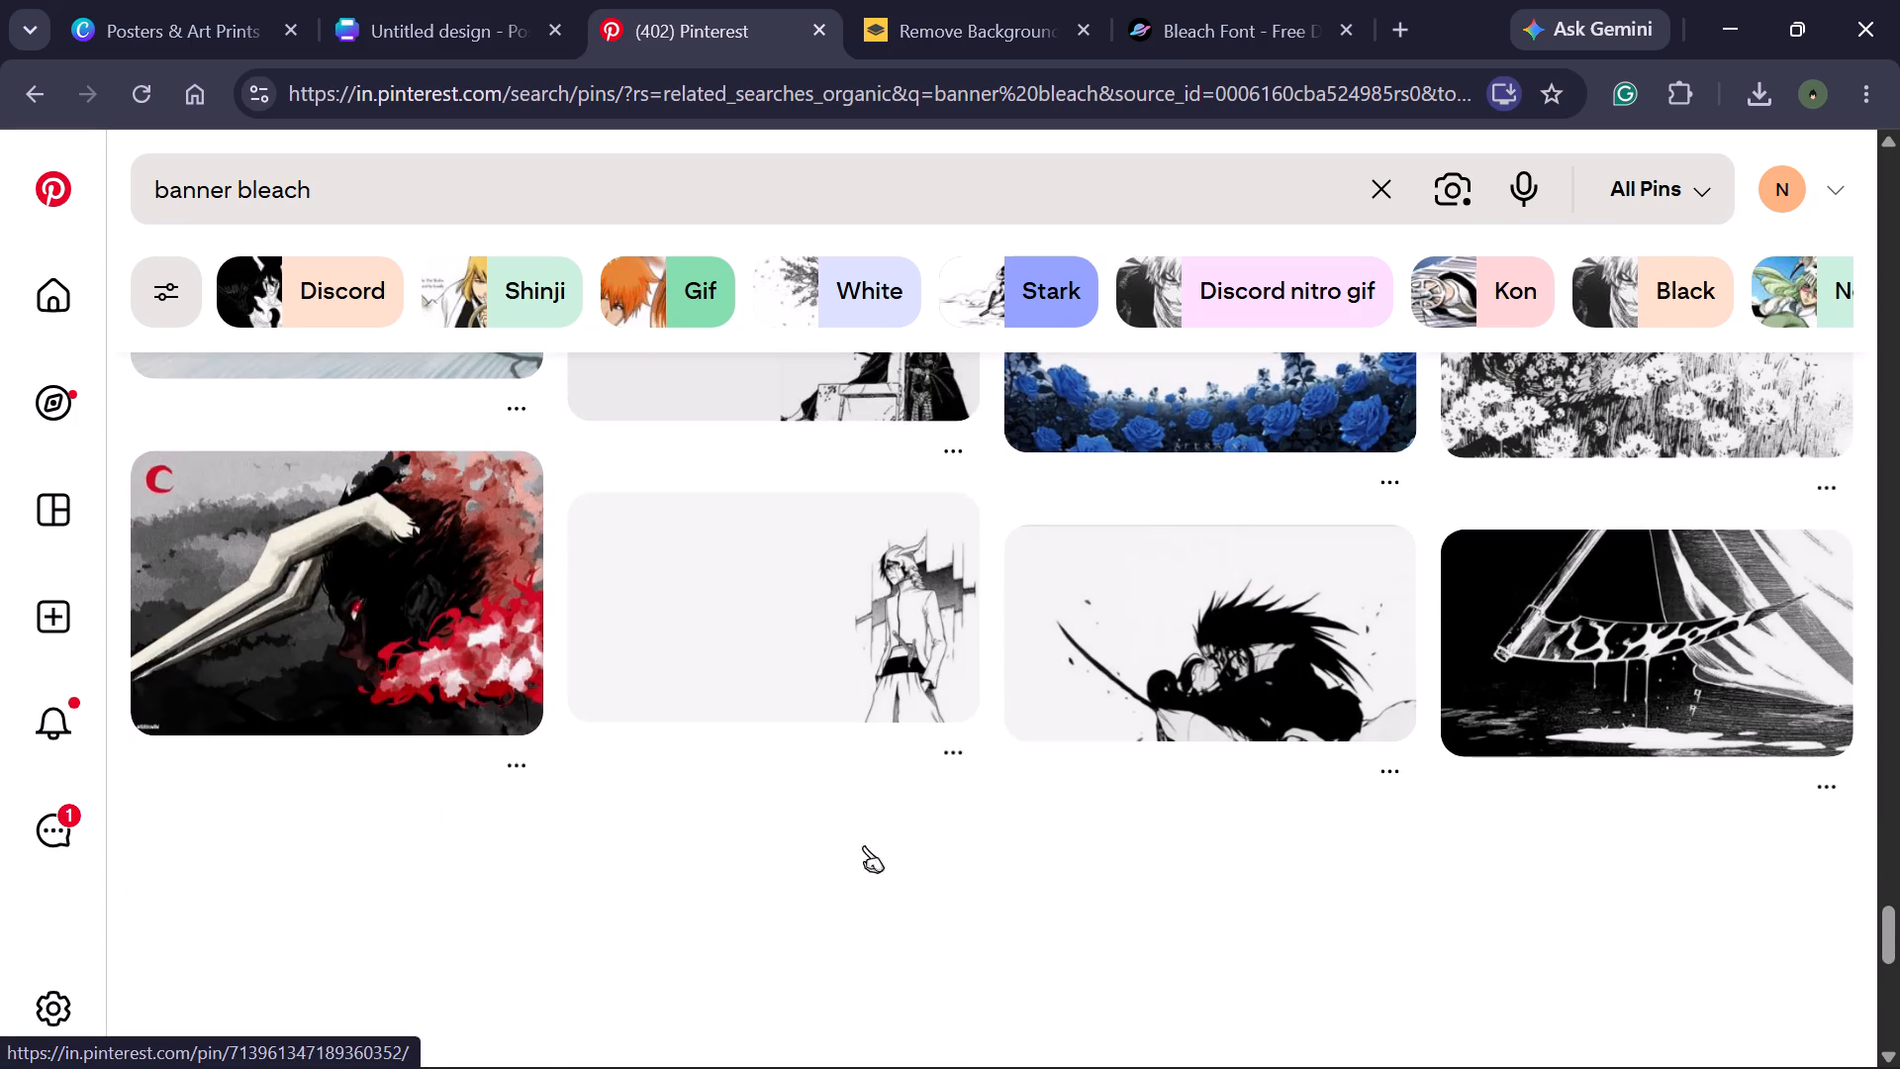
pyautogui.click(867, 202)
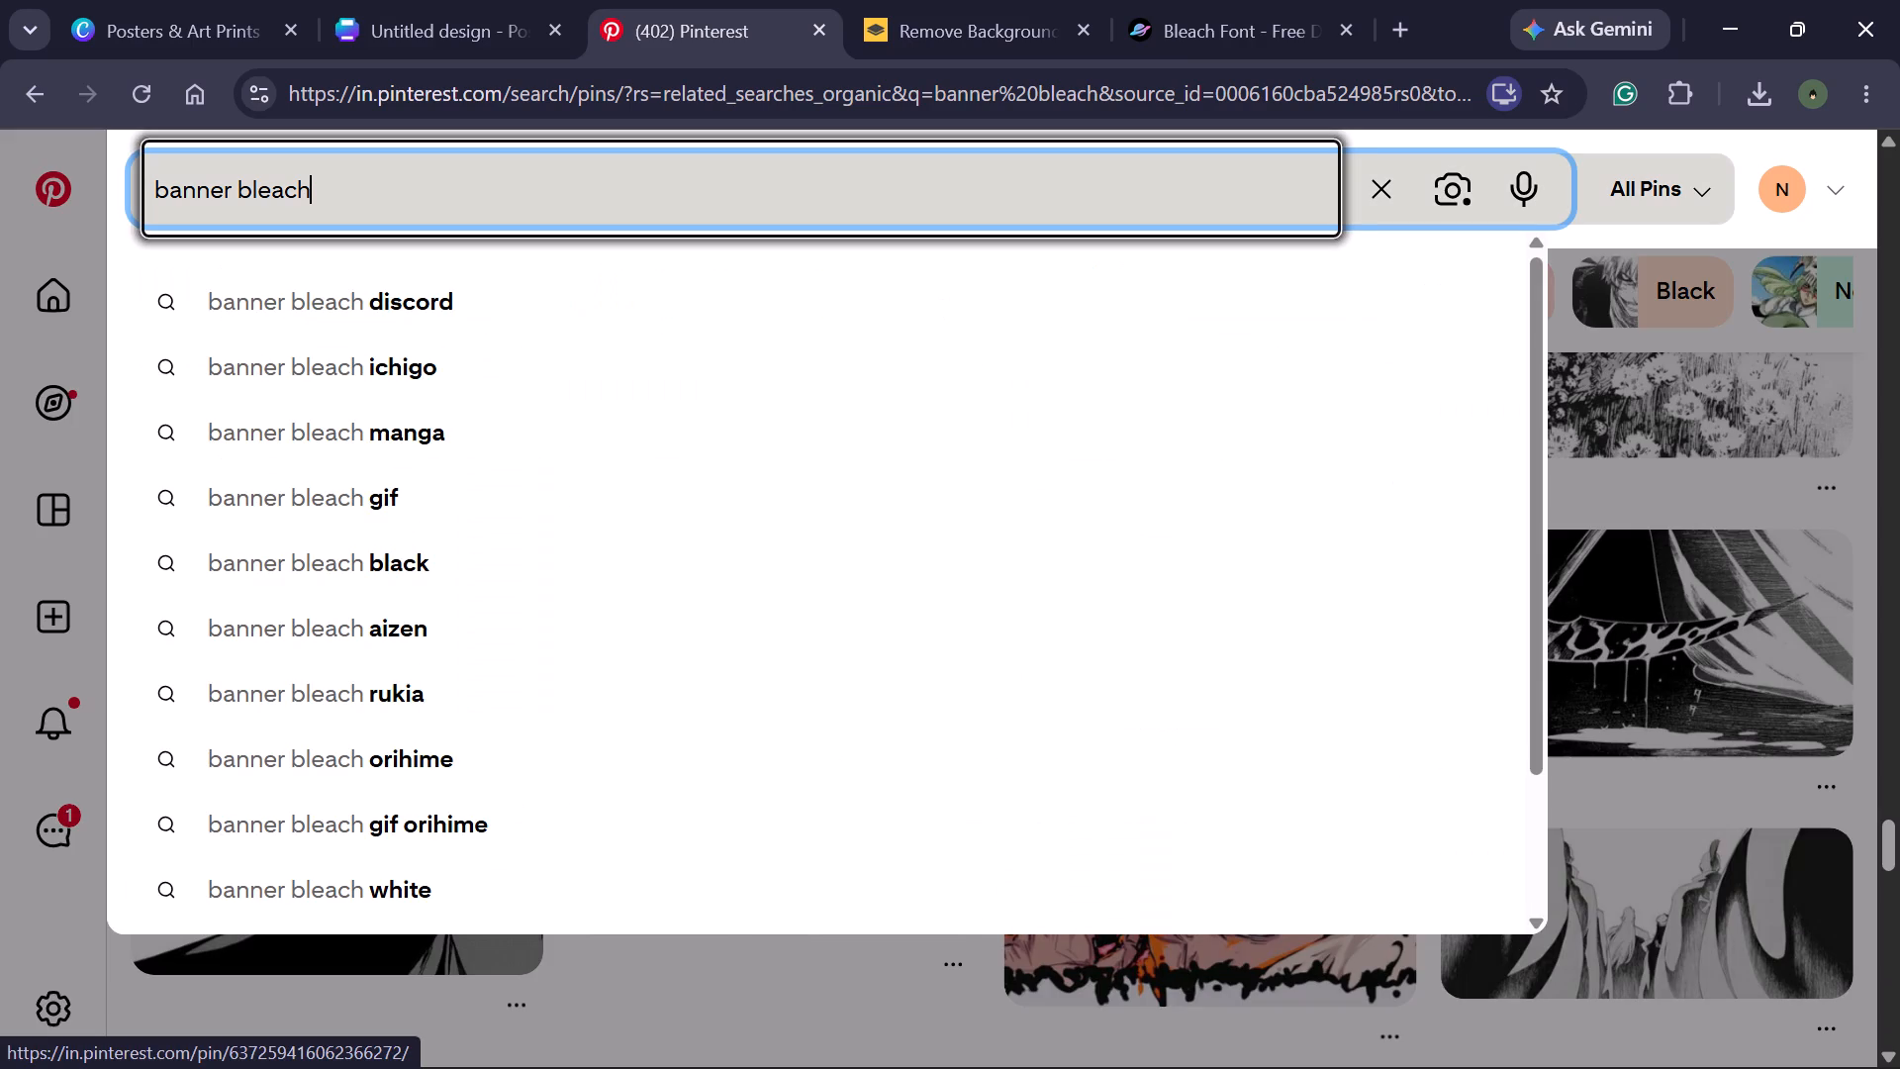
pyautogui.press('BackSpace')
pyautogui.press('BackSpace')
pyautogui.press('BackSpace')
pyautogui.press('BackSpace')
pyautogui.press('BackSpace')
pyautogui.press('BackSpace')
pyautogui.press('BackSpace')
pyautogui.press('BackSpace')
pyautogui.press('BackSpace')
pyautogui.press('BackSpace')
pyautogui.press('BackSpace')
pyautogui.press('BackSpace')
pyautogui.press('BackSpace')
pyautogui.press('BackSpace')
pyautogui.press('BackSpace')
pyautogui.press('BackSpace')
pyautogui.press('BackSpace')
pyautogui.press('BackSpace')
pyautogui.press('BackSpace')
pyautogui.press('BackSpace')
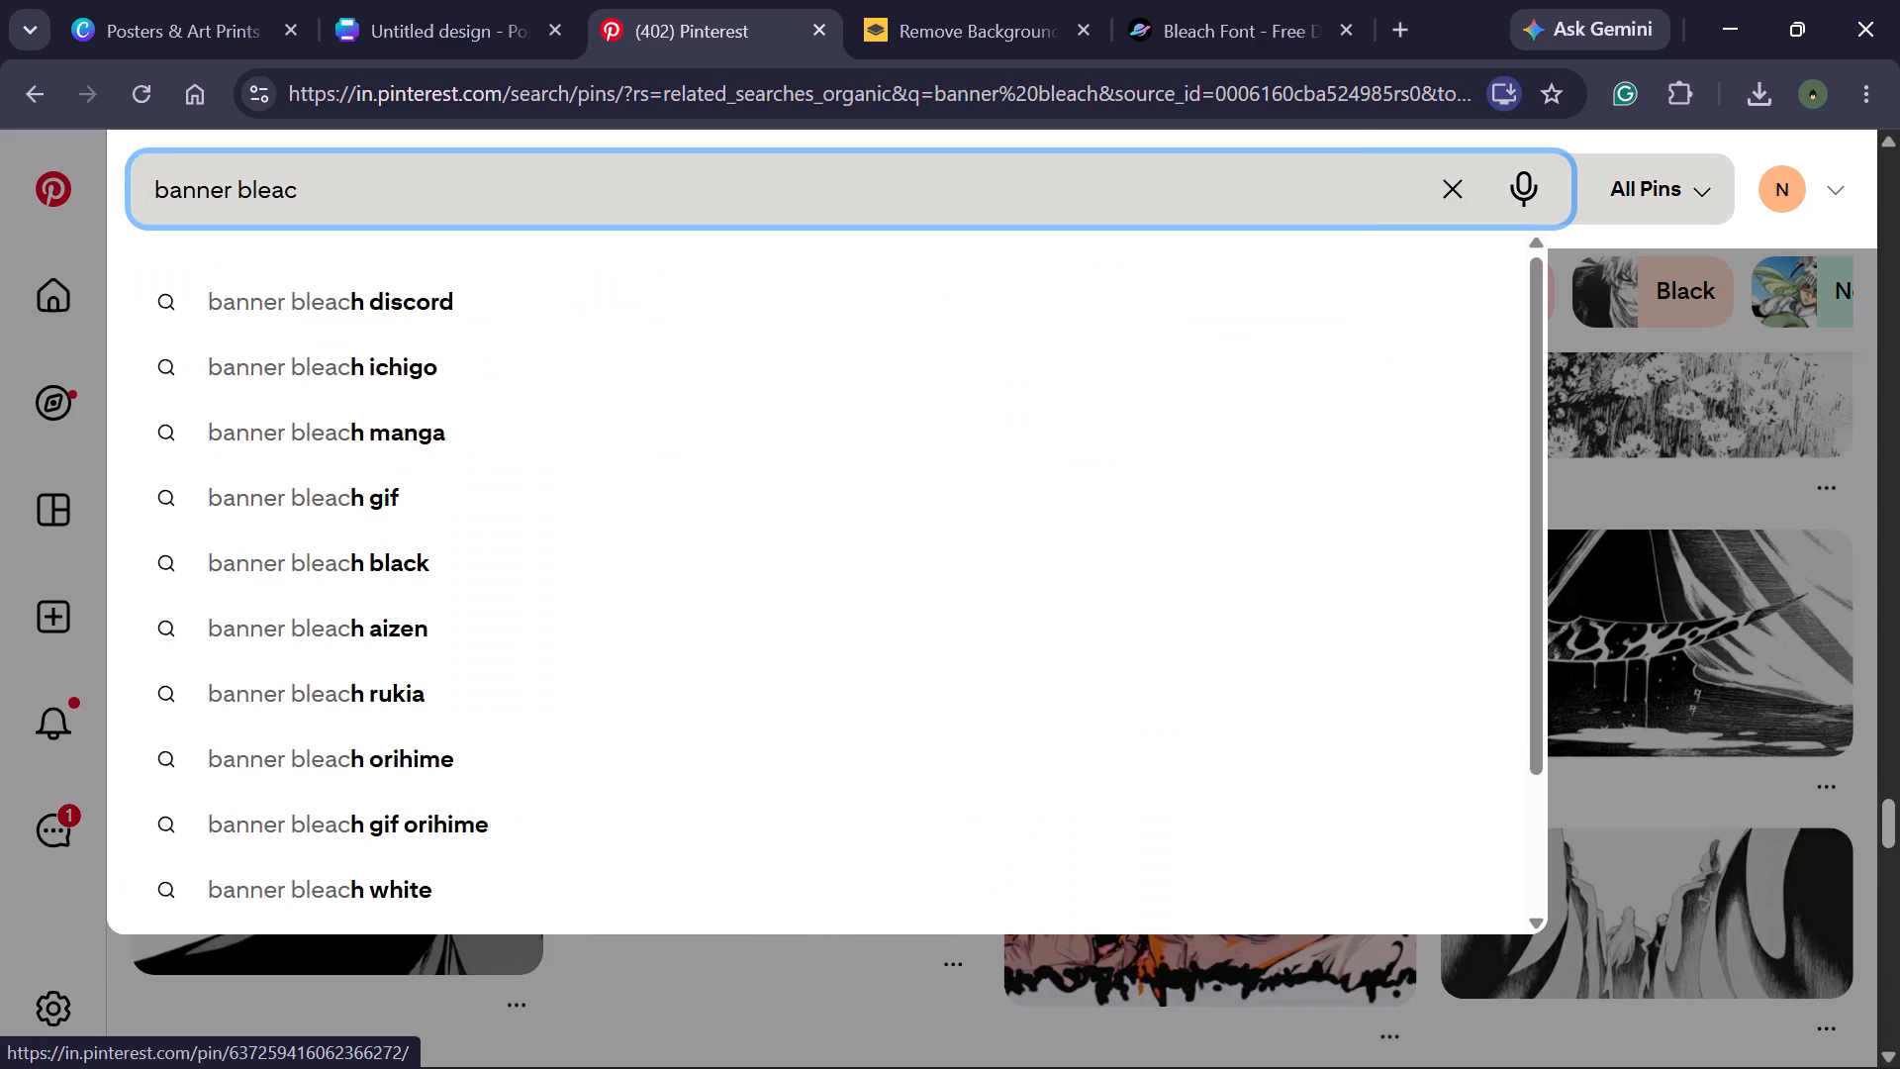
pyautogui.write('bleach')
pyautogui.press('space')
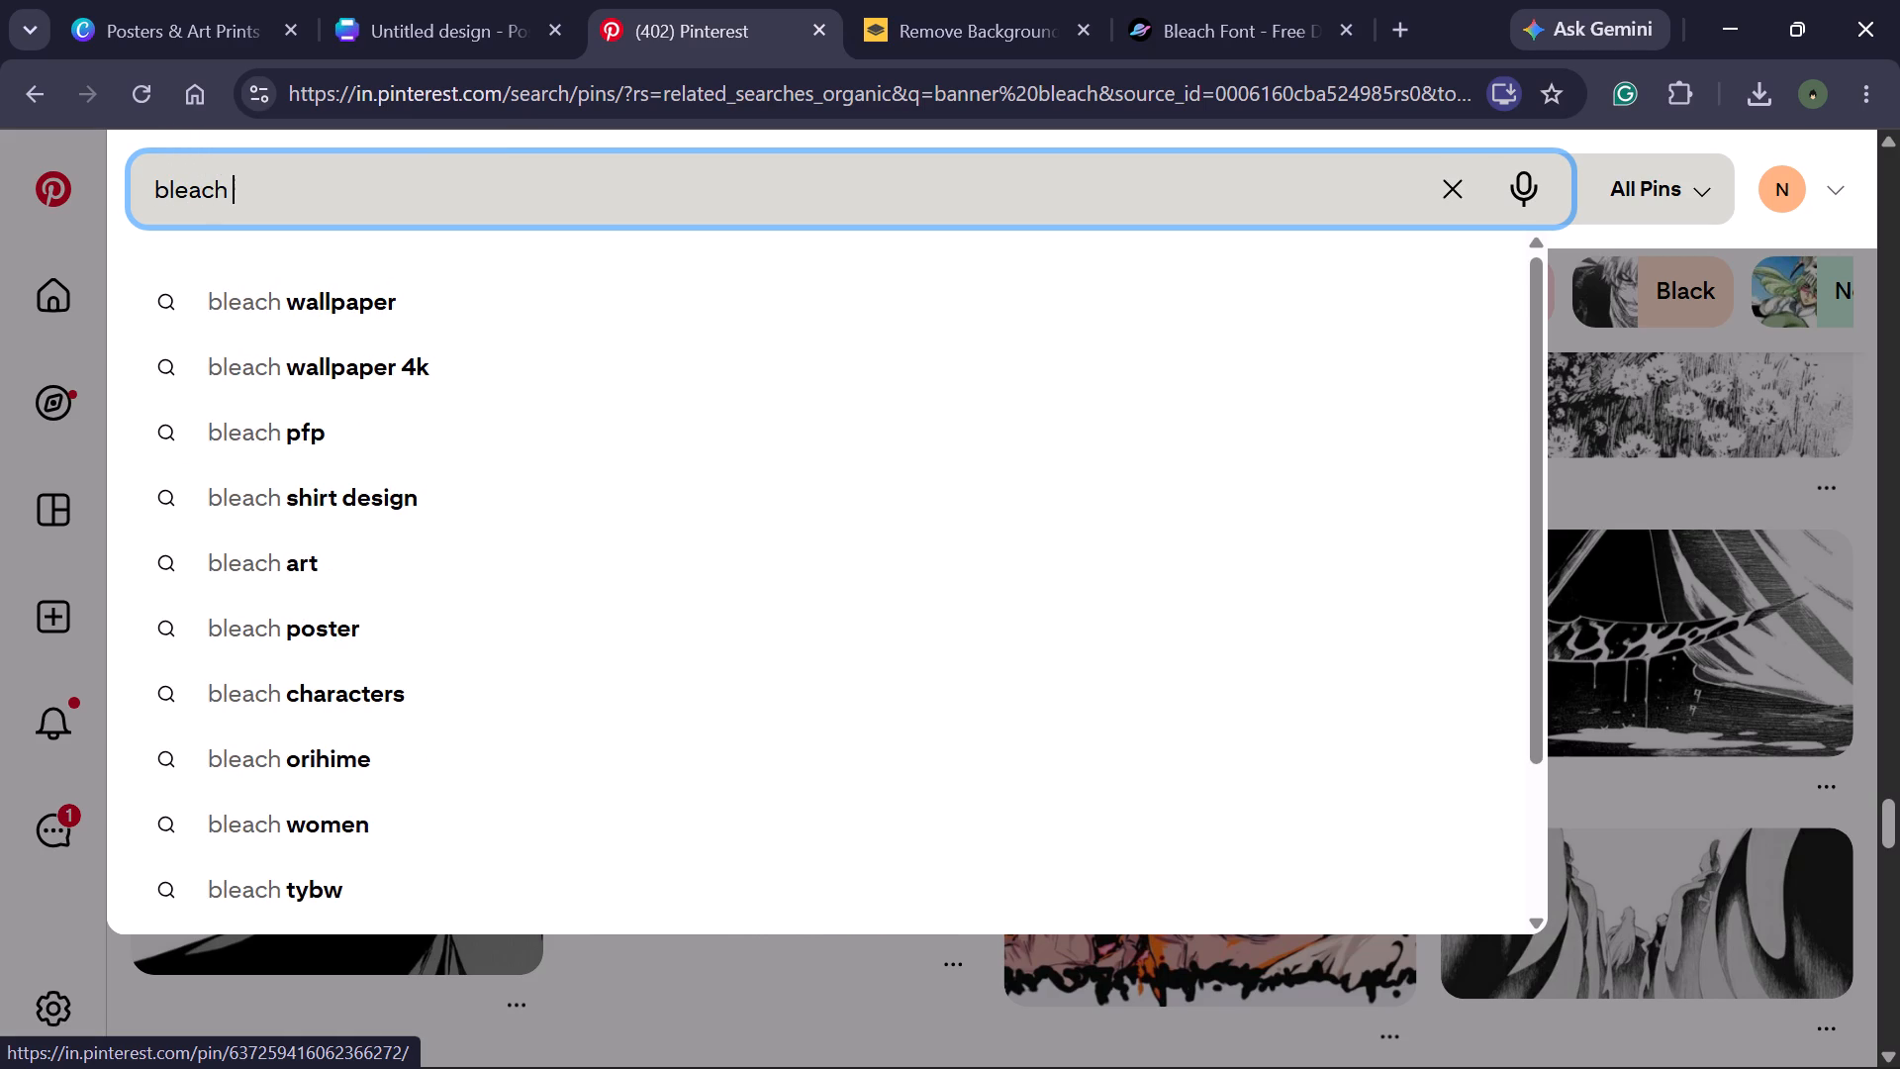
pyautogui.press('b')
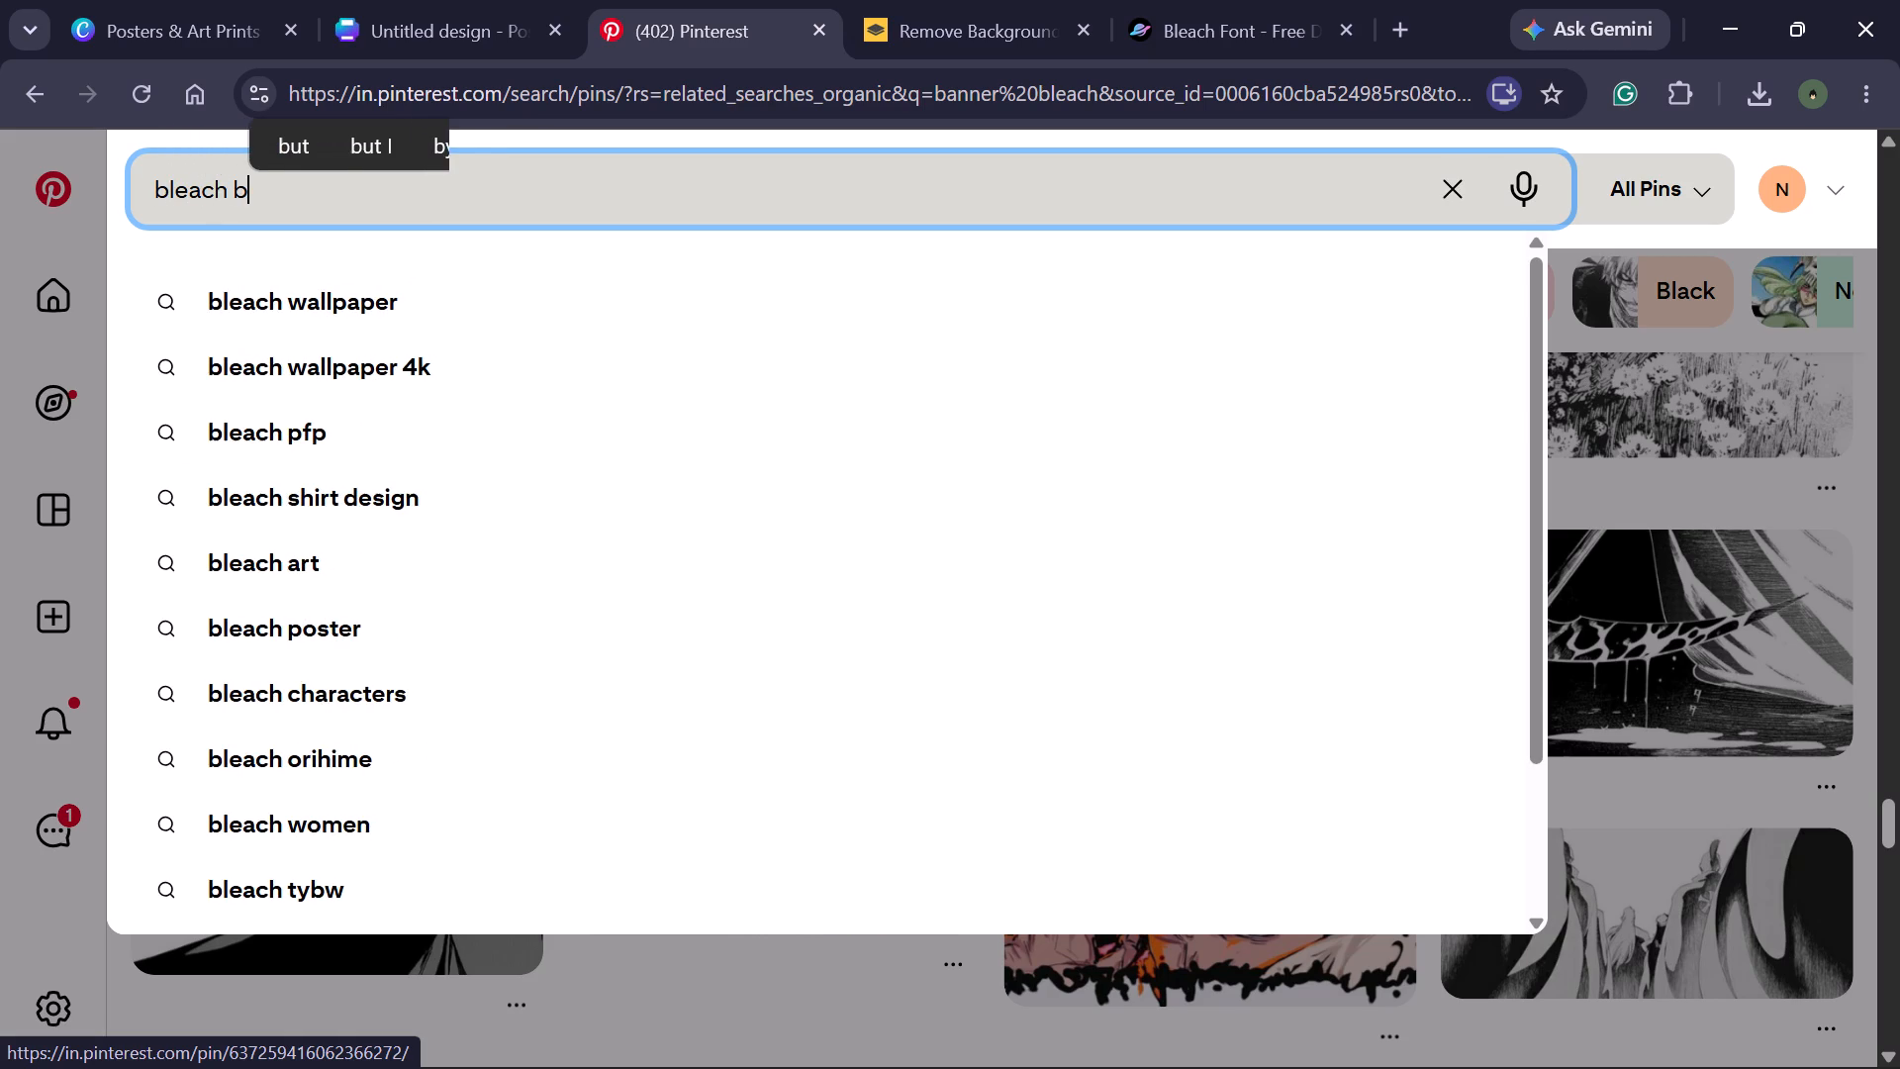
pyautogui.press('BackSpace')
pyautogui.write('hu')
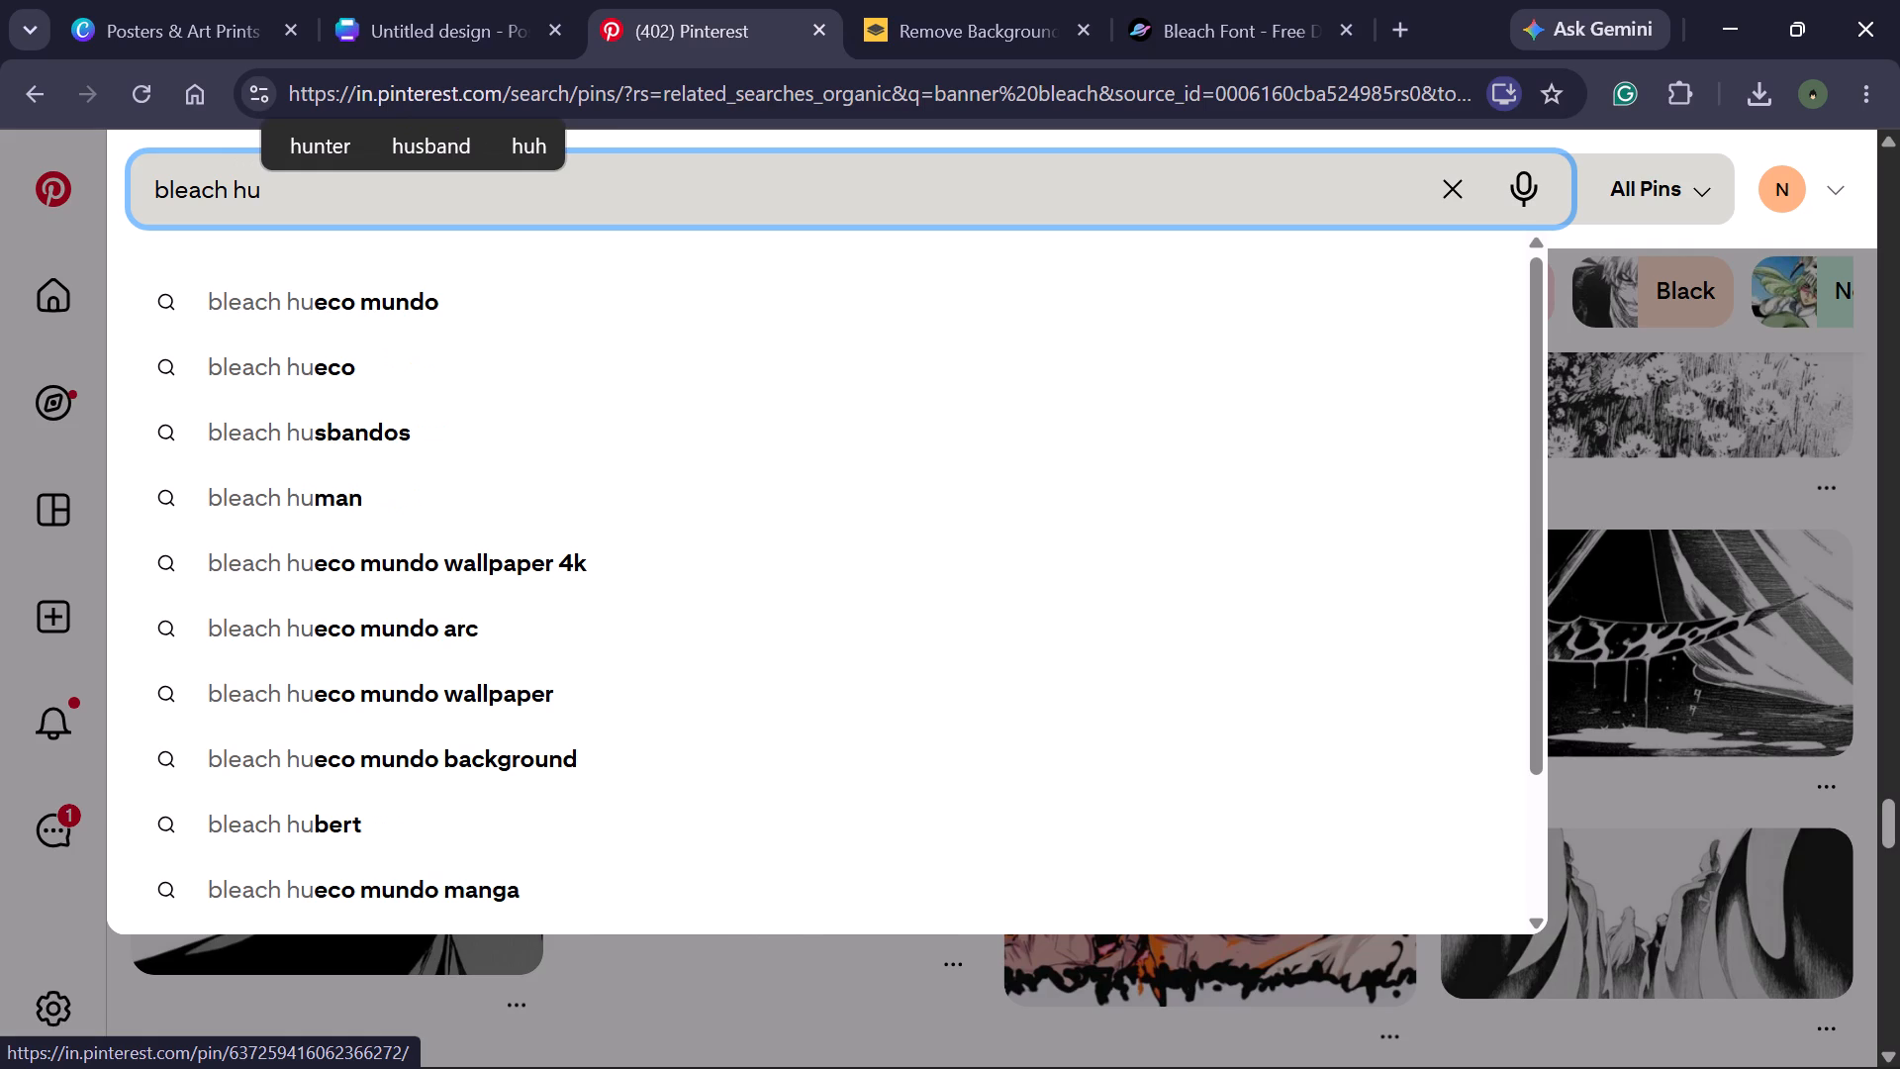
pyautogui.write('man')
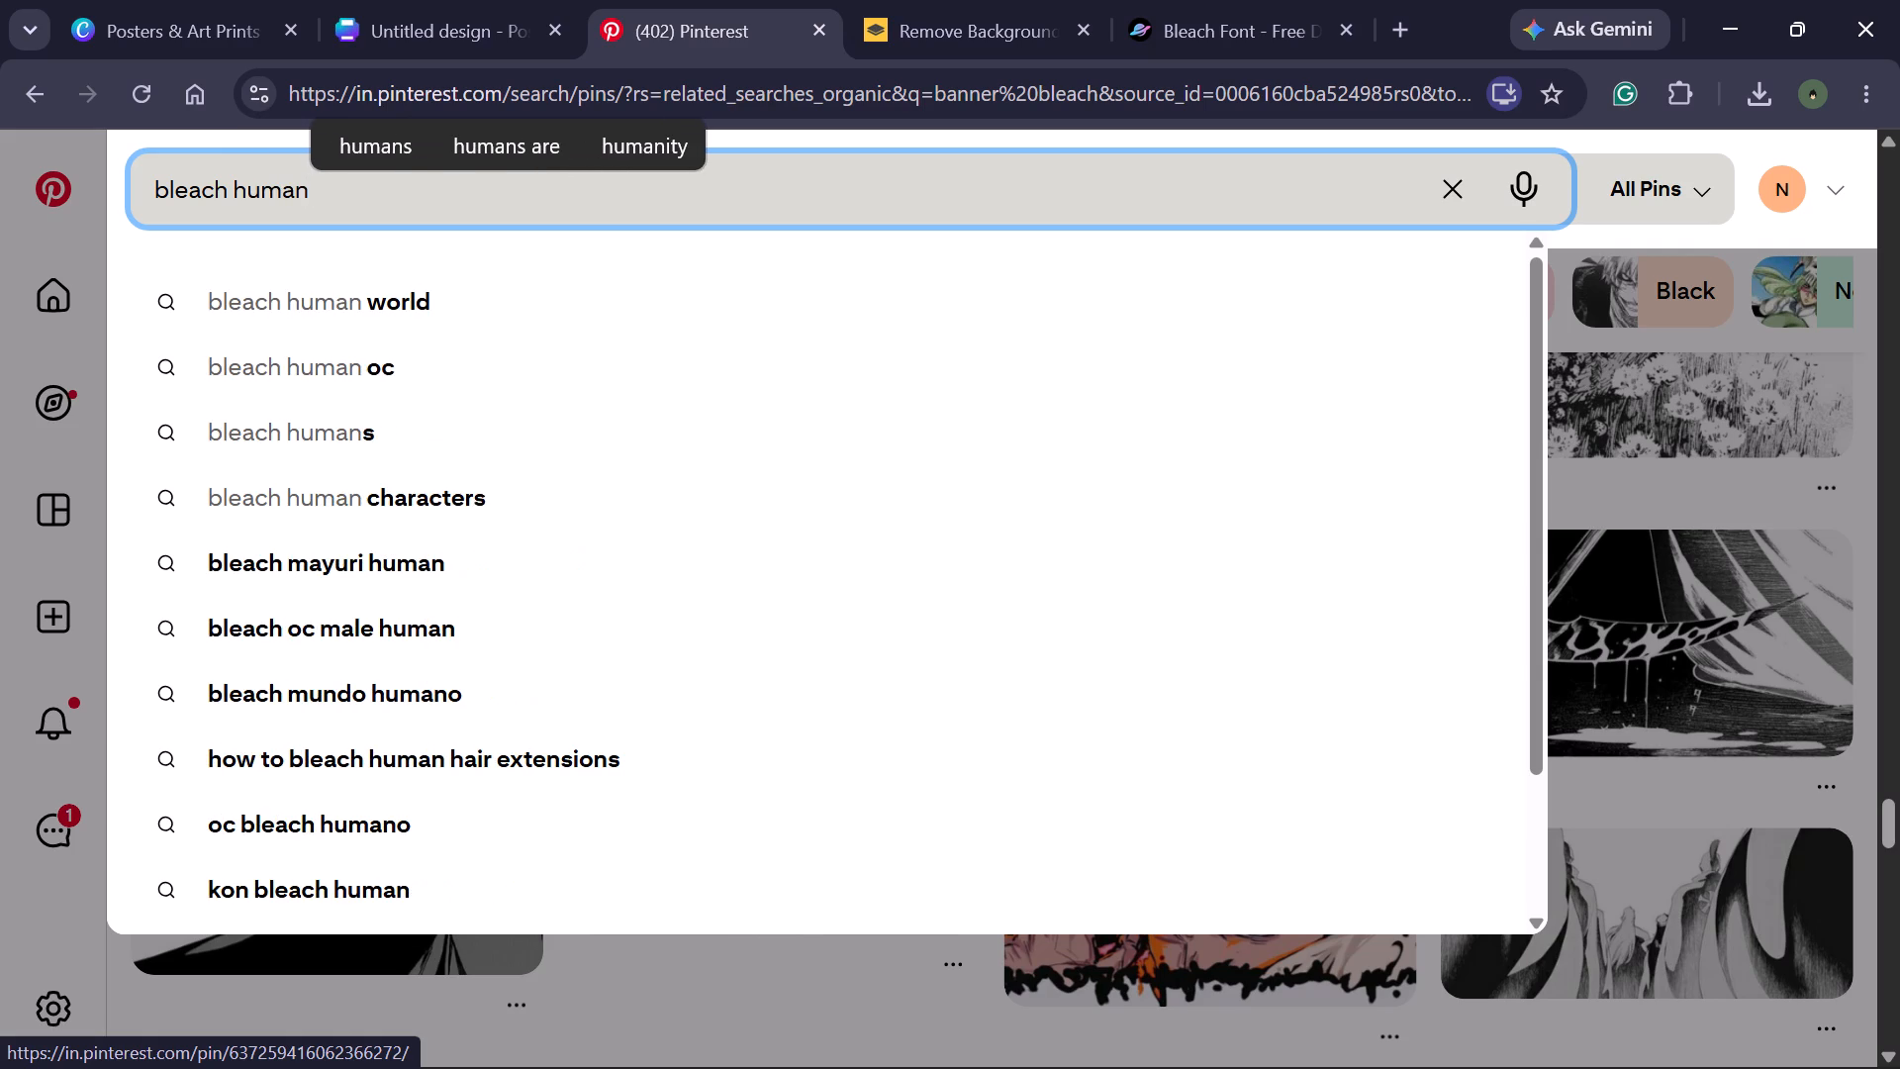
pyautogui.click(663, 290)
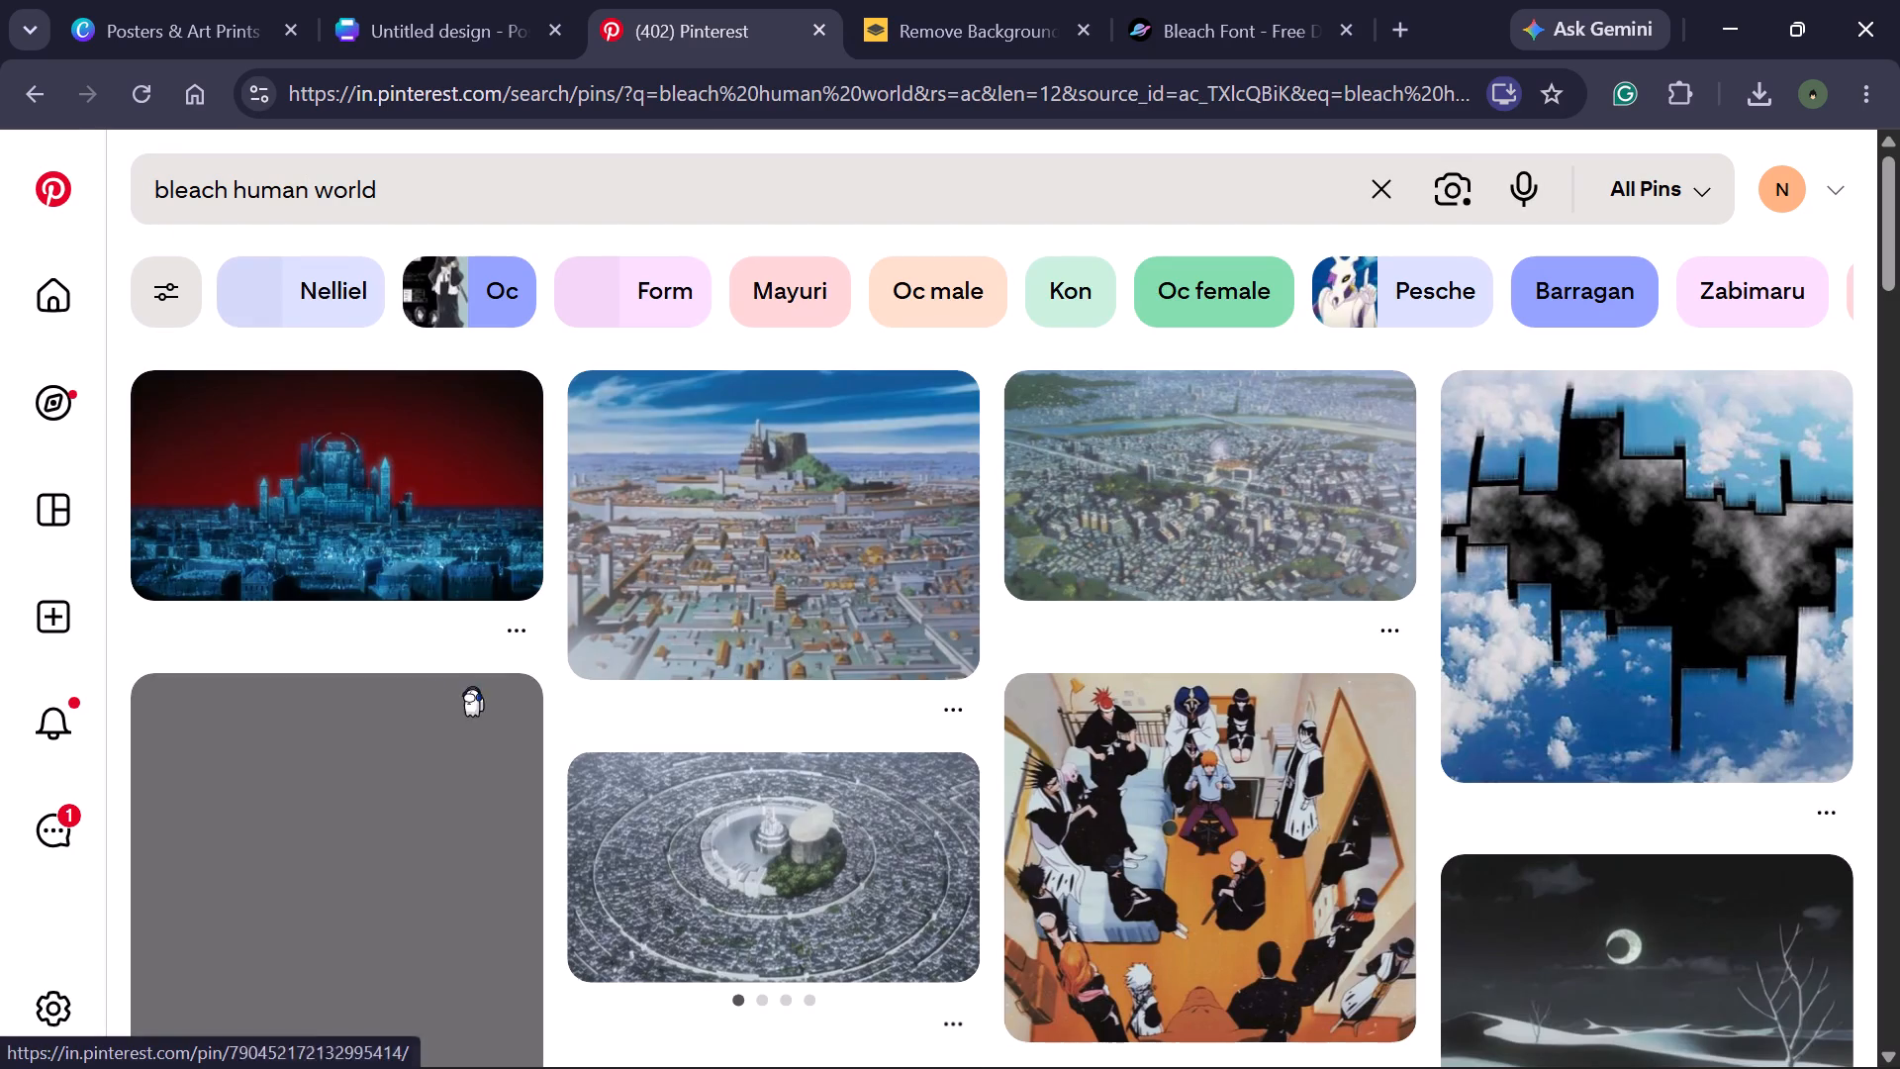
# Look through the "bleach human world" pins and related searches for scenery that could serve as the poster's background.
pyautogui.scroll(-2, 1011, 726)
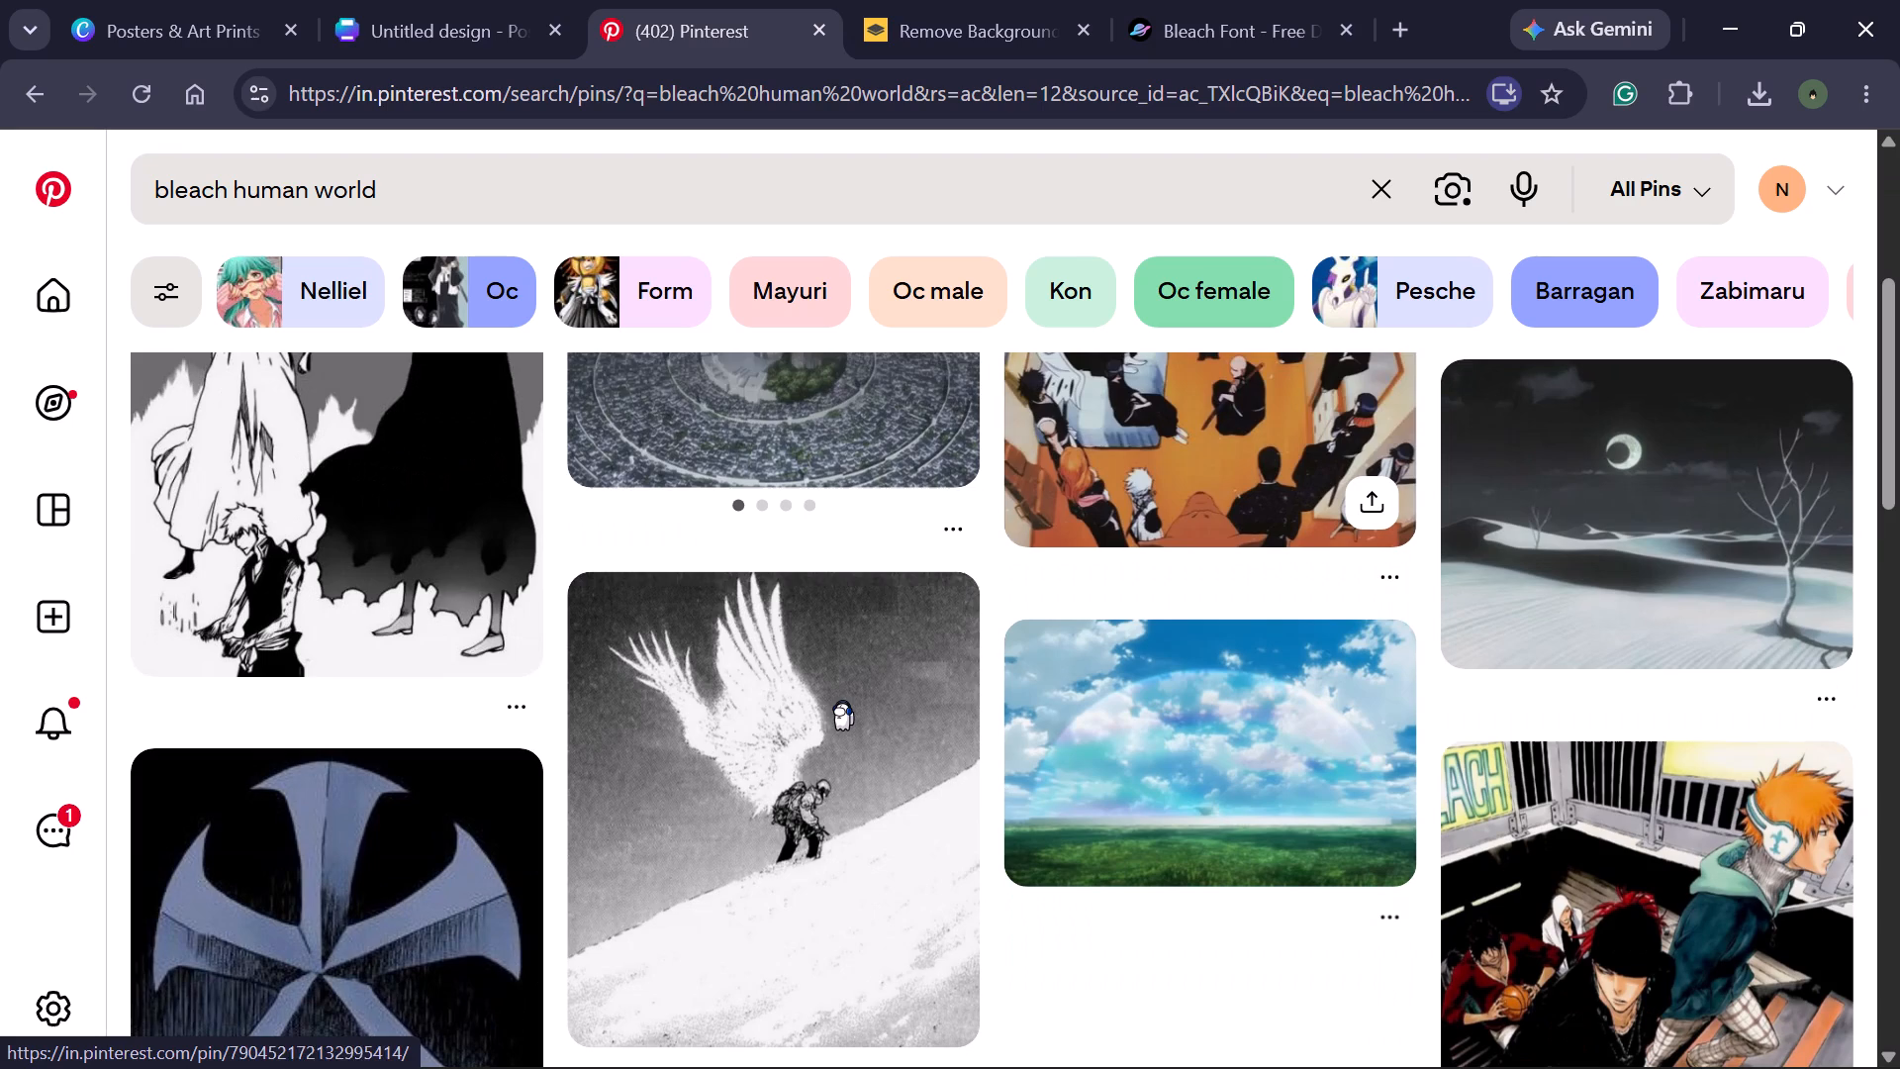
pyautogui.scroll(-3, 850, 685)
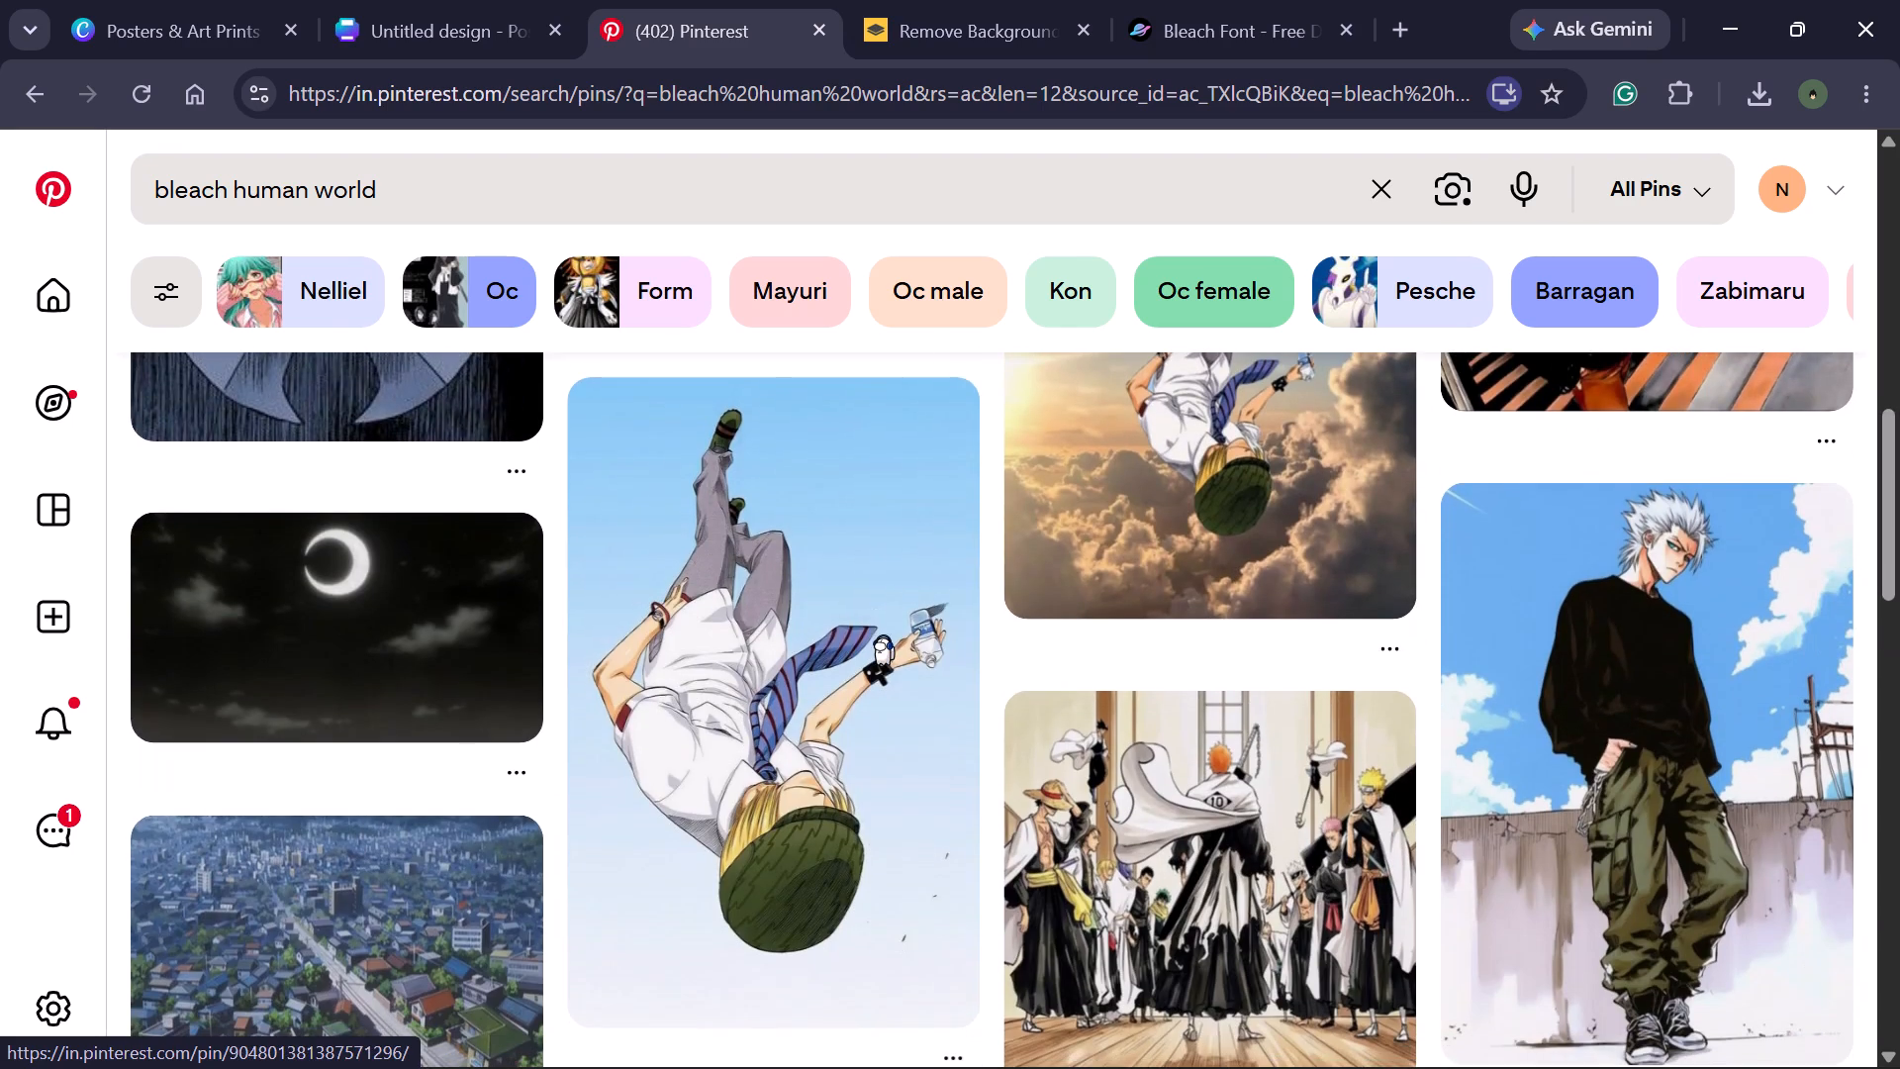
pyautogui.scroll(-1, 1052, 695)
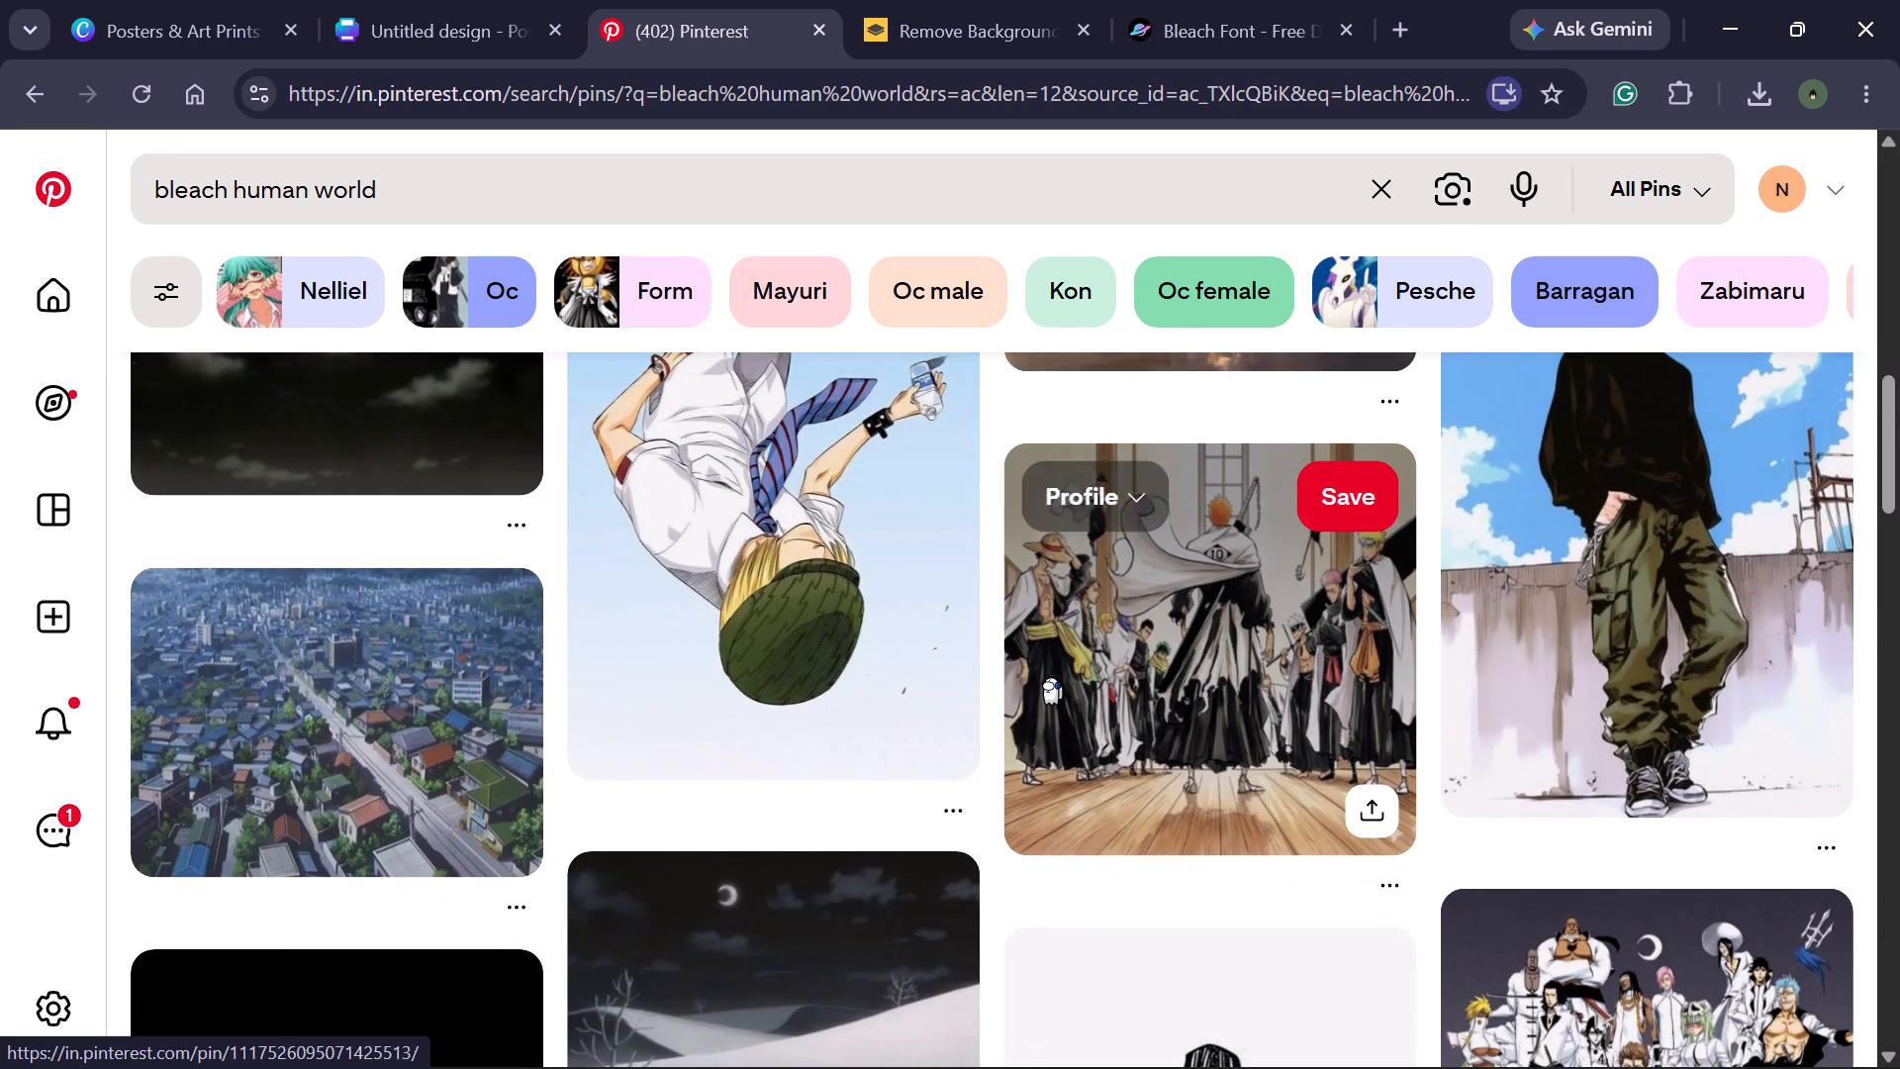
pyautogui.scroll(-4, 1051, 673)
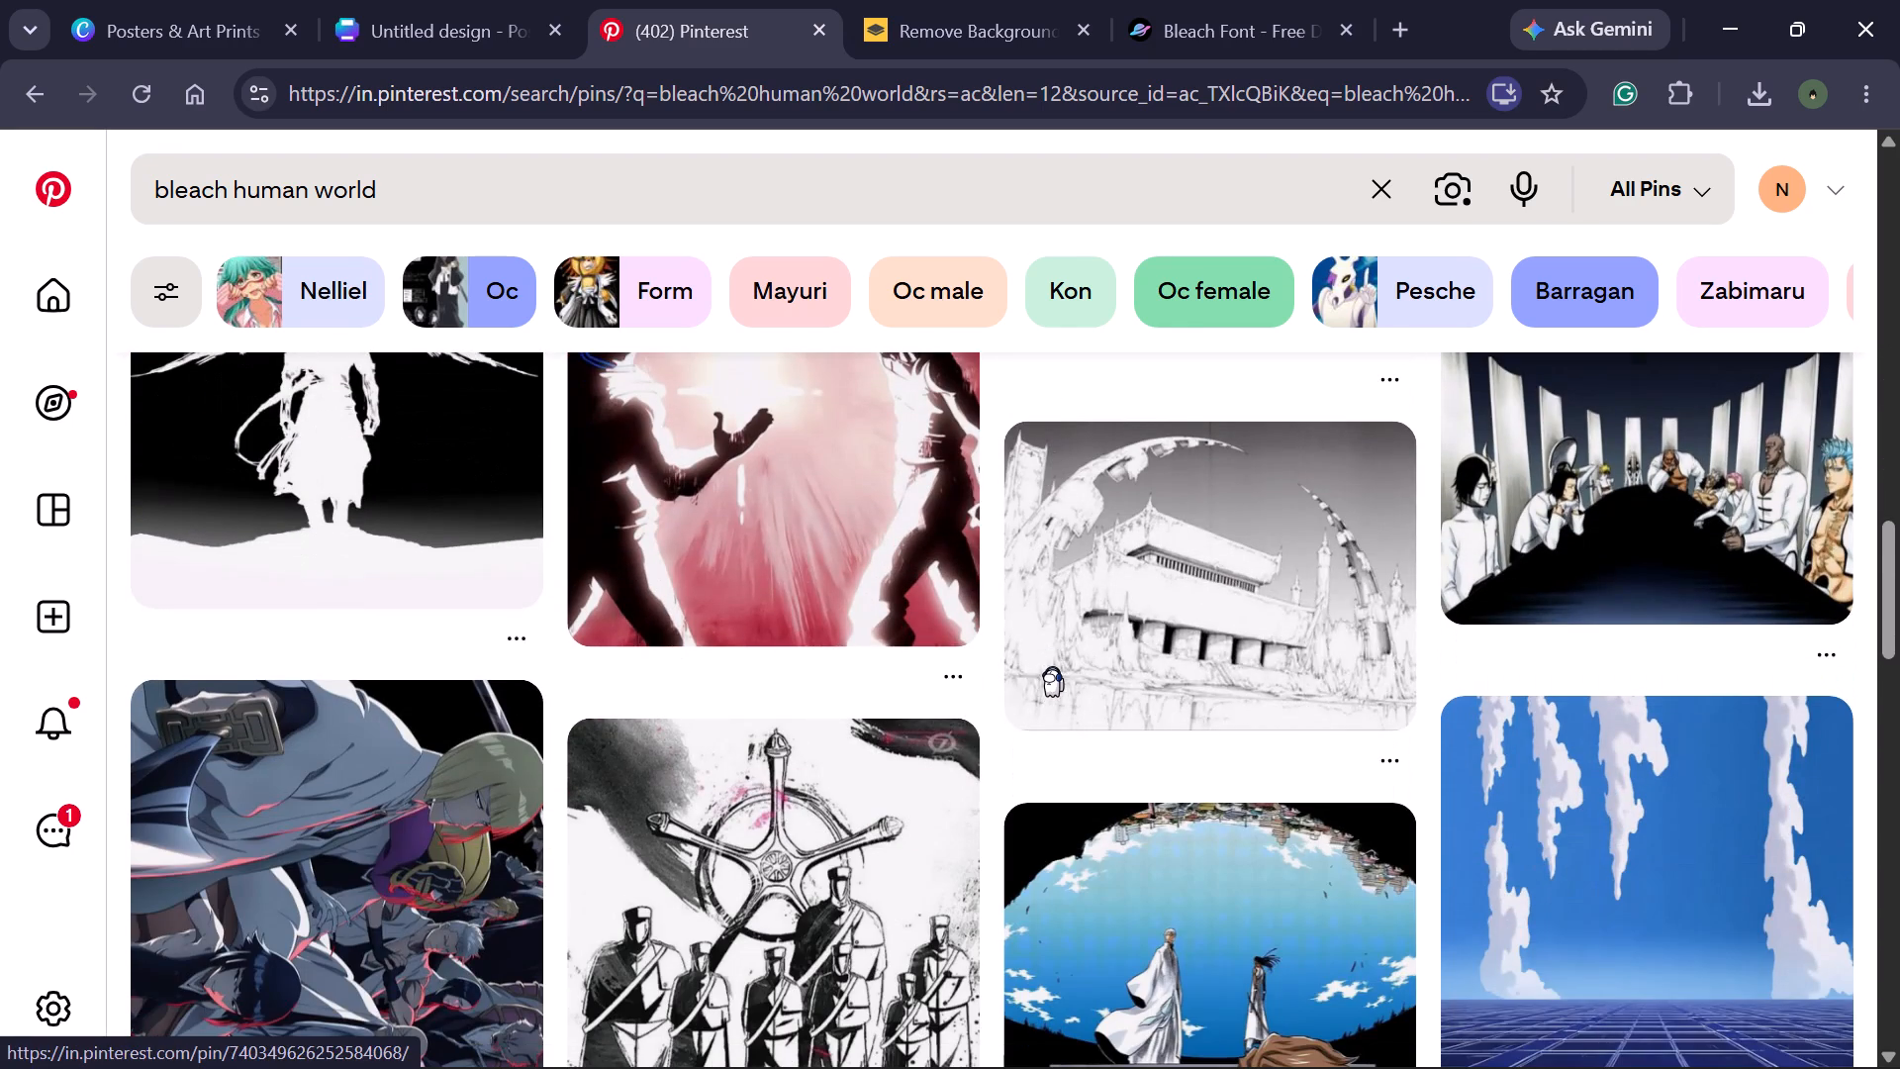
pyautogui.scroll(1, 1032, 634)
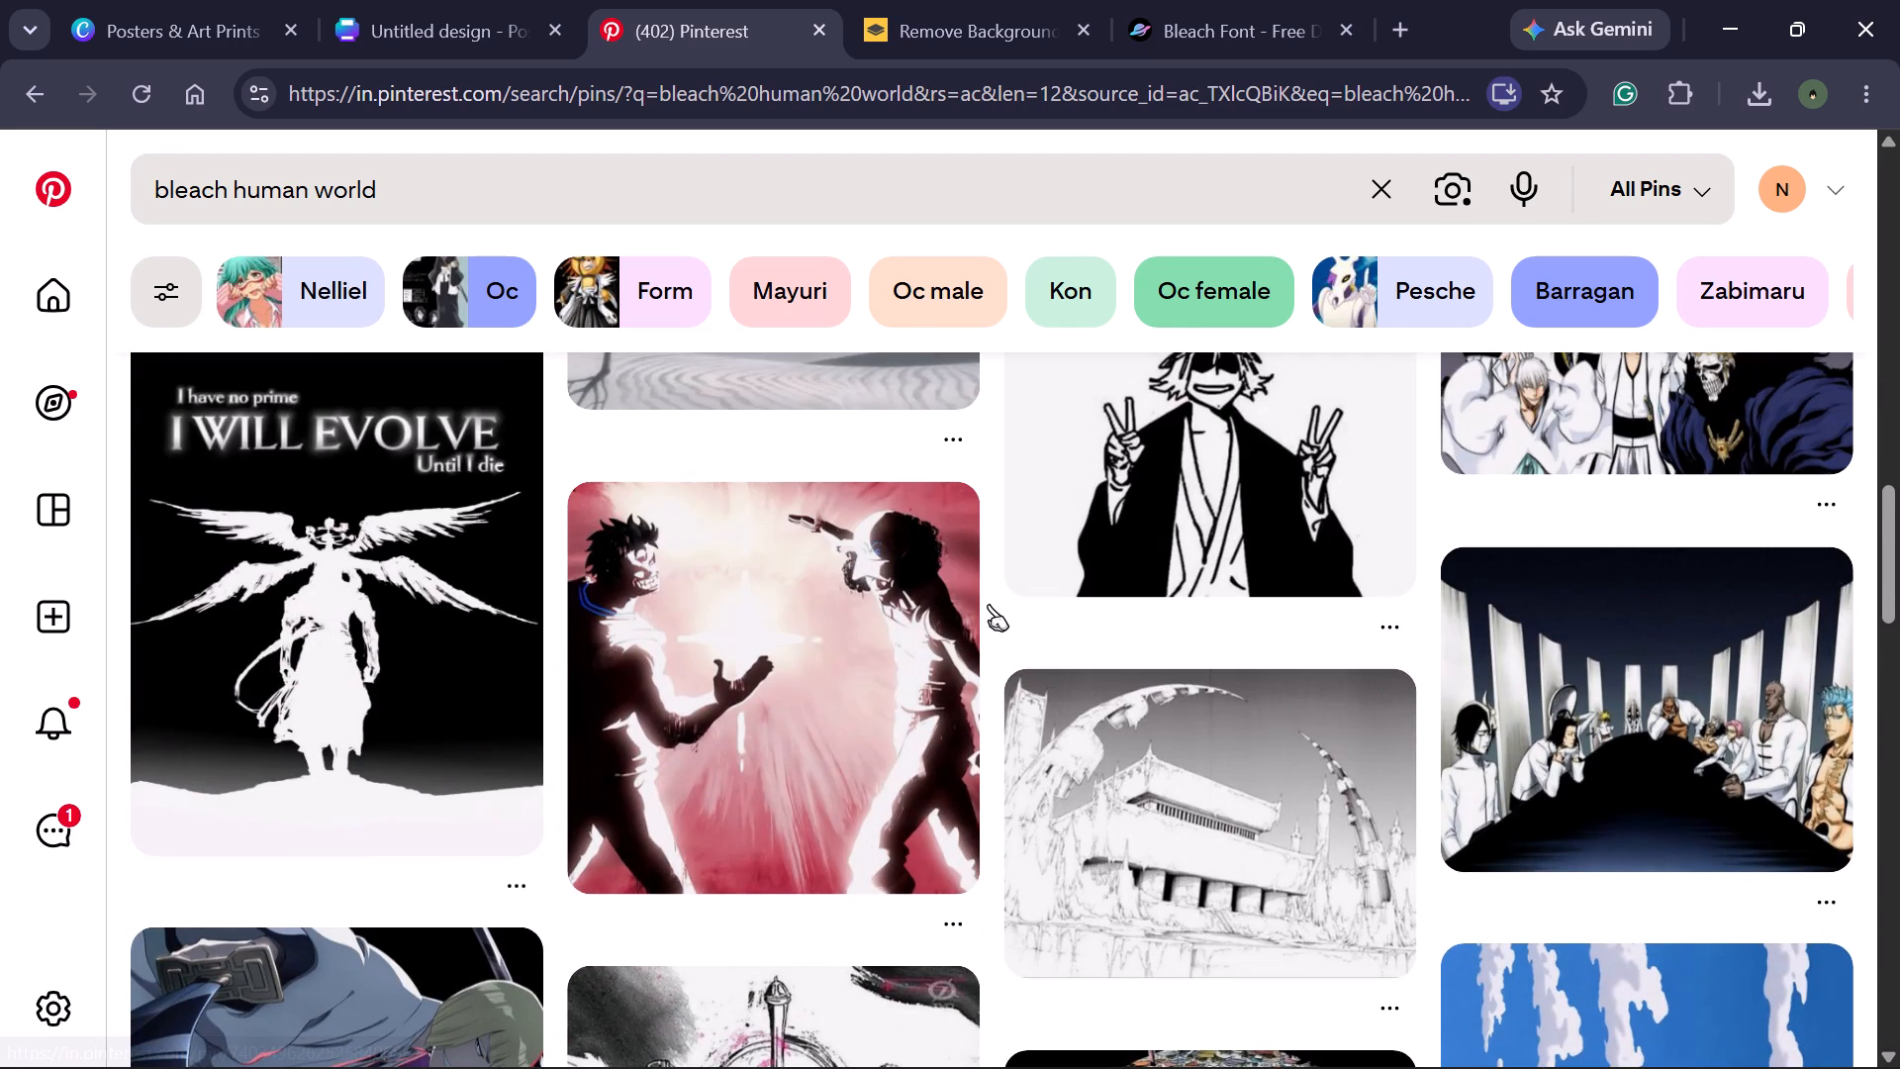
pyautogui.scroll(-2, 989, 603)
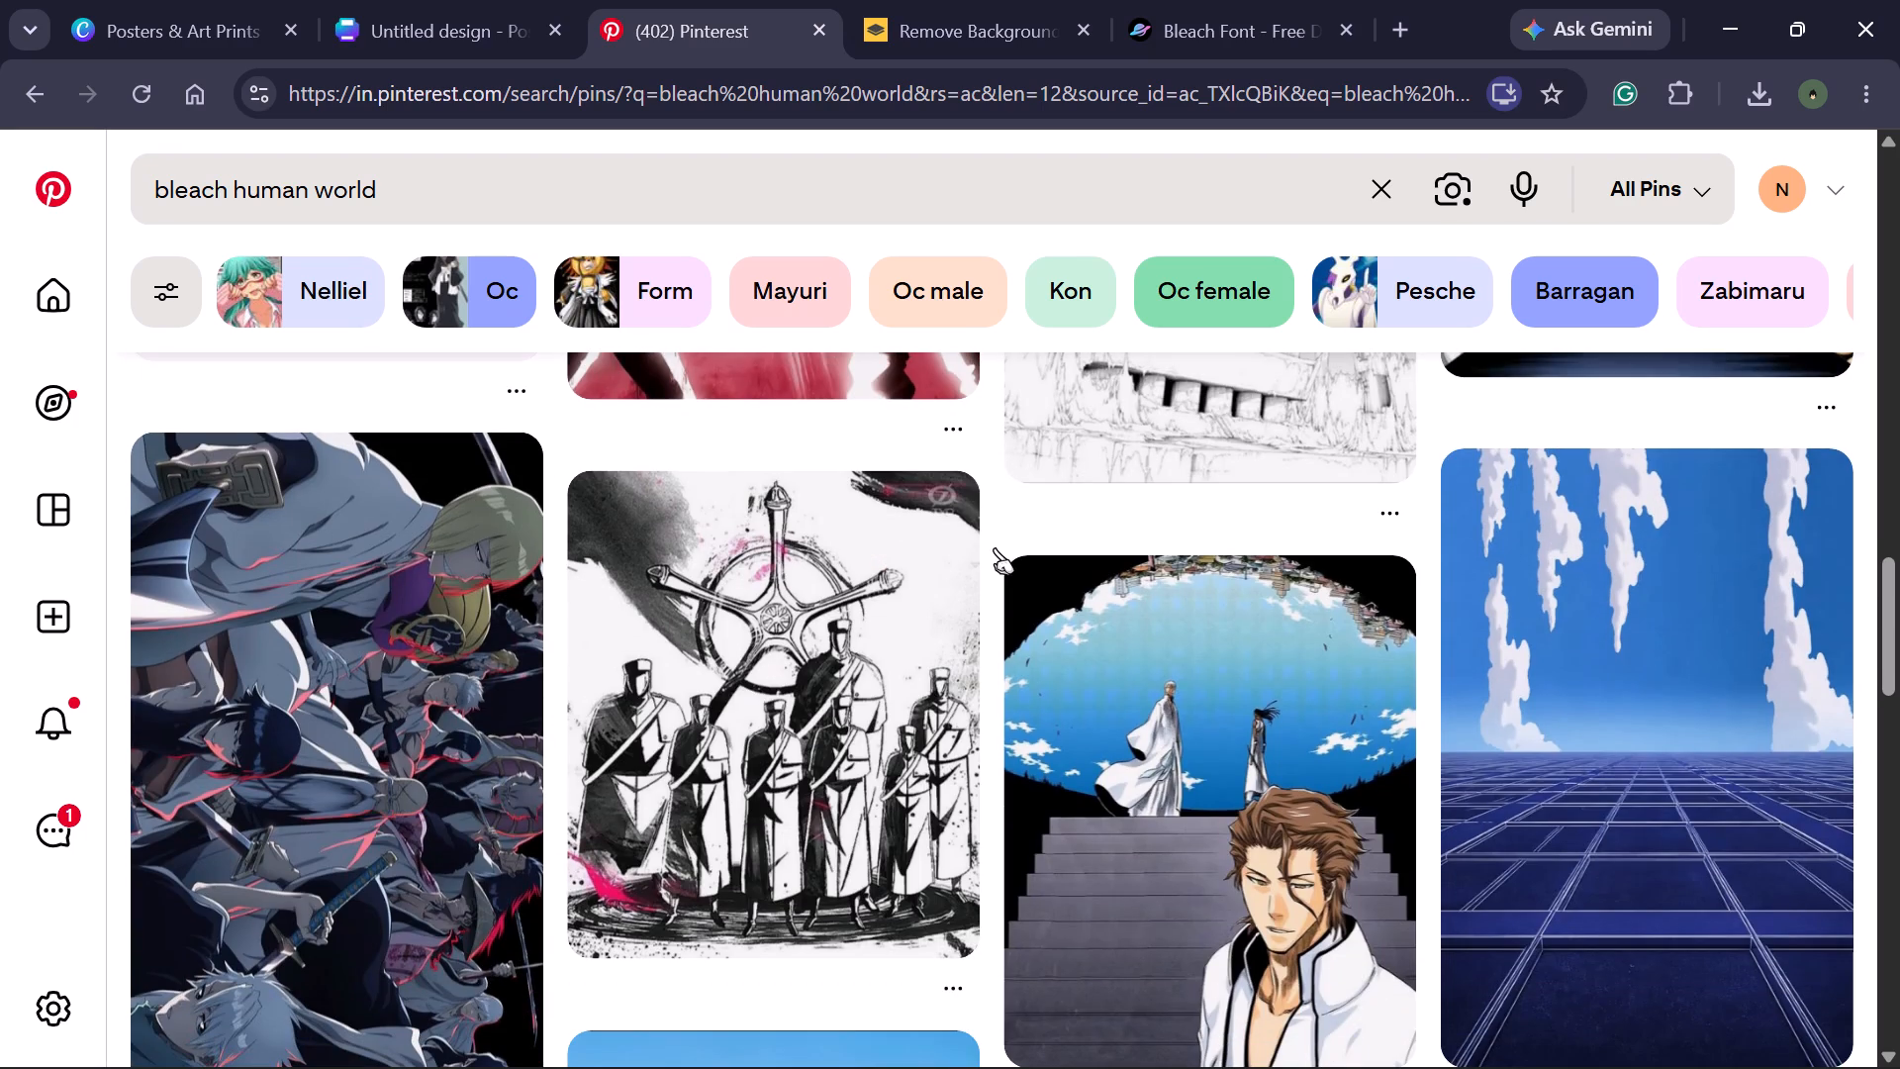
pyautogui.scroll(-5, 994, 542)
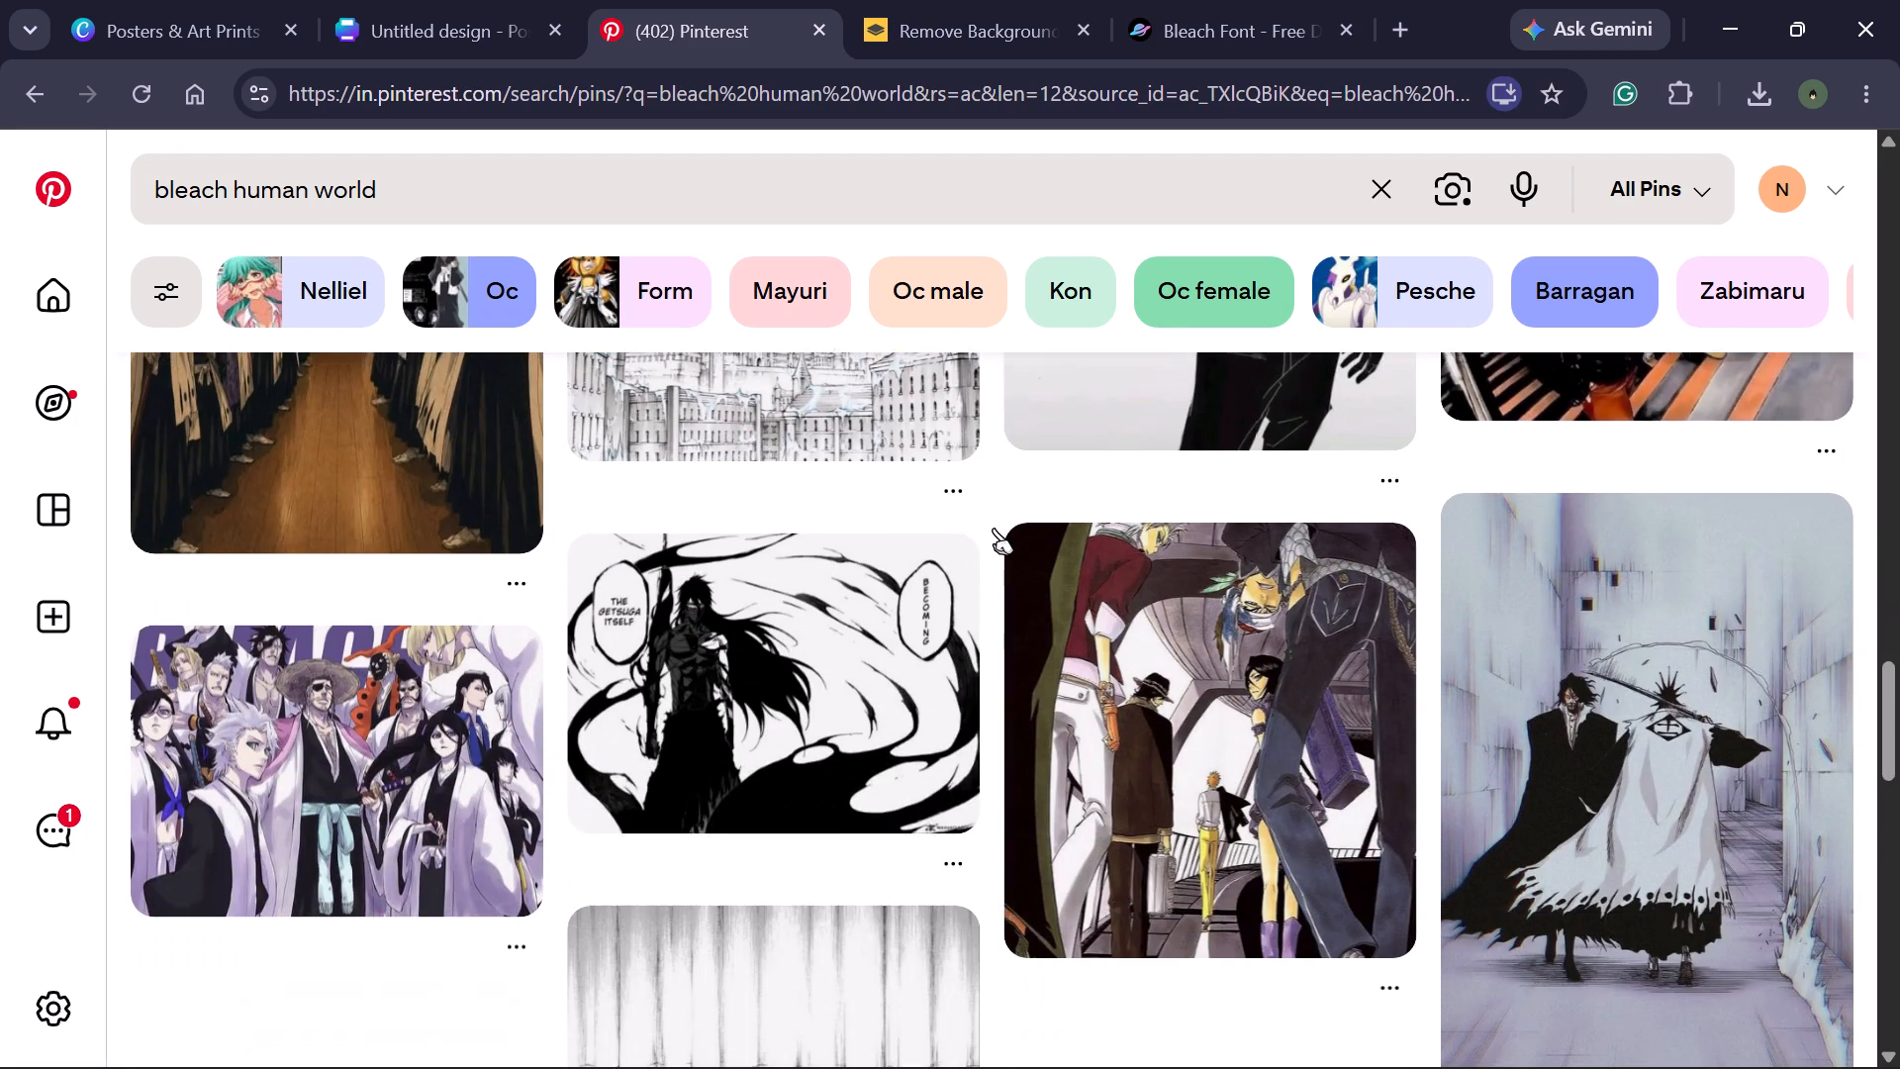
pyautogui.scroll(-2, 994, 529)
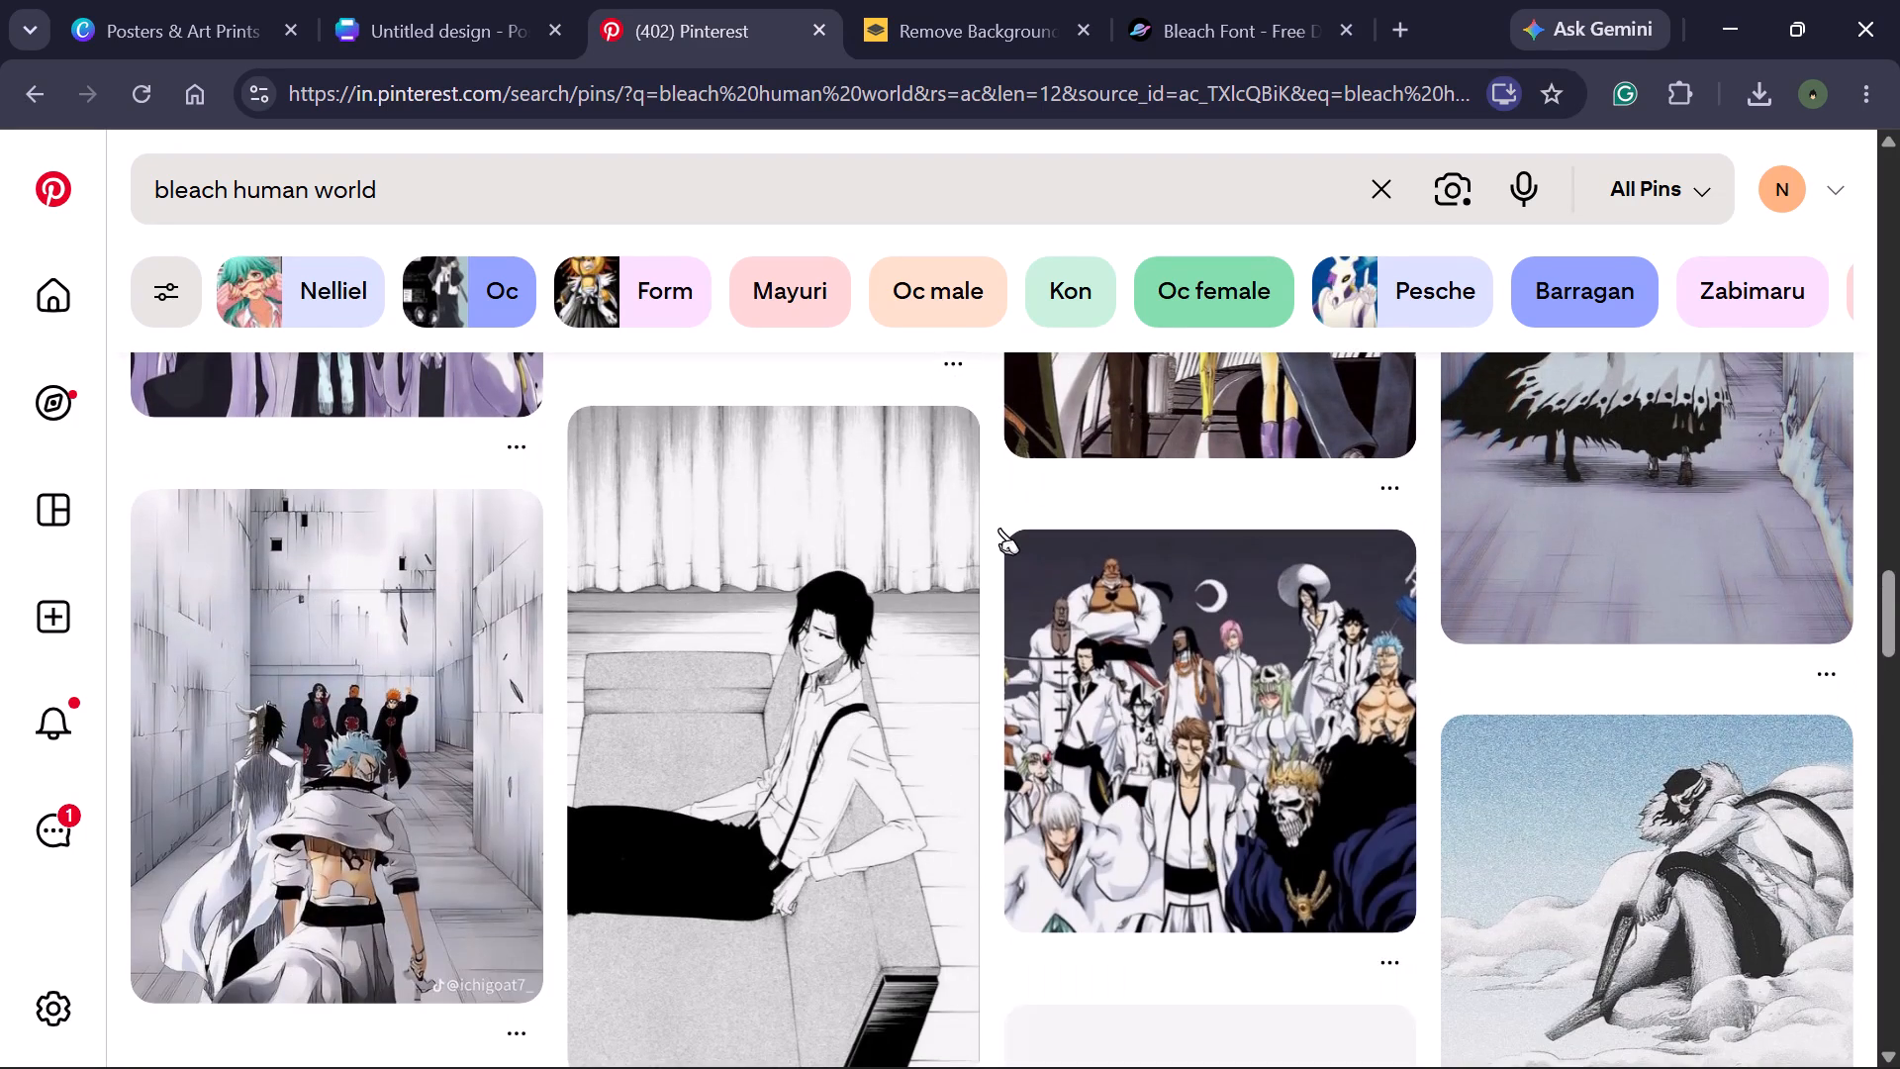
pyautogui.scroll(-5, 999, 528)
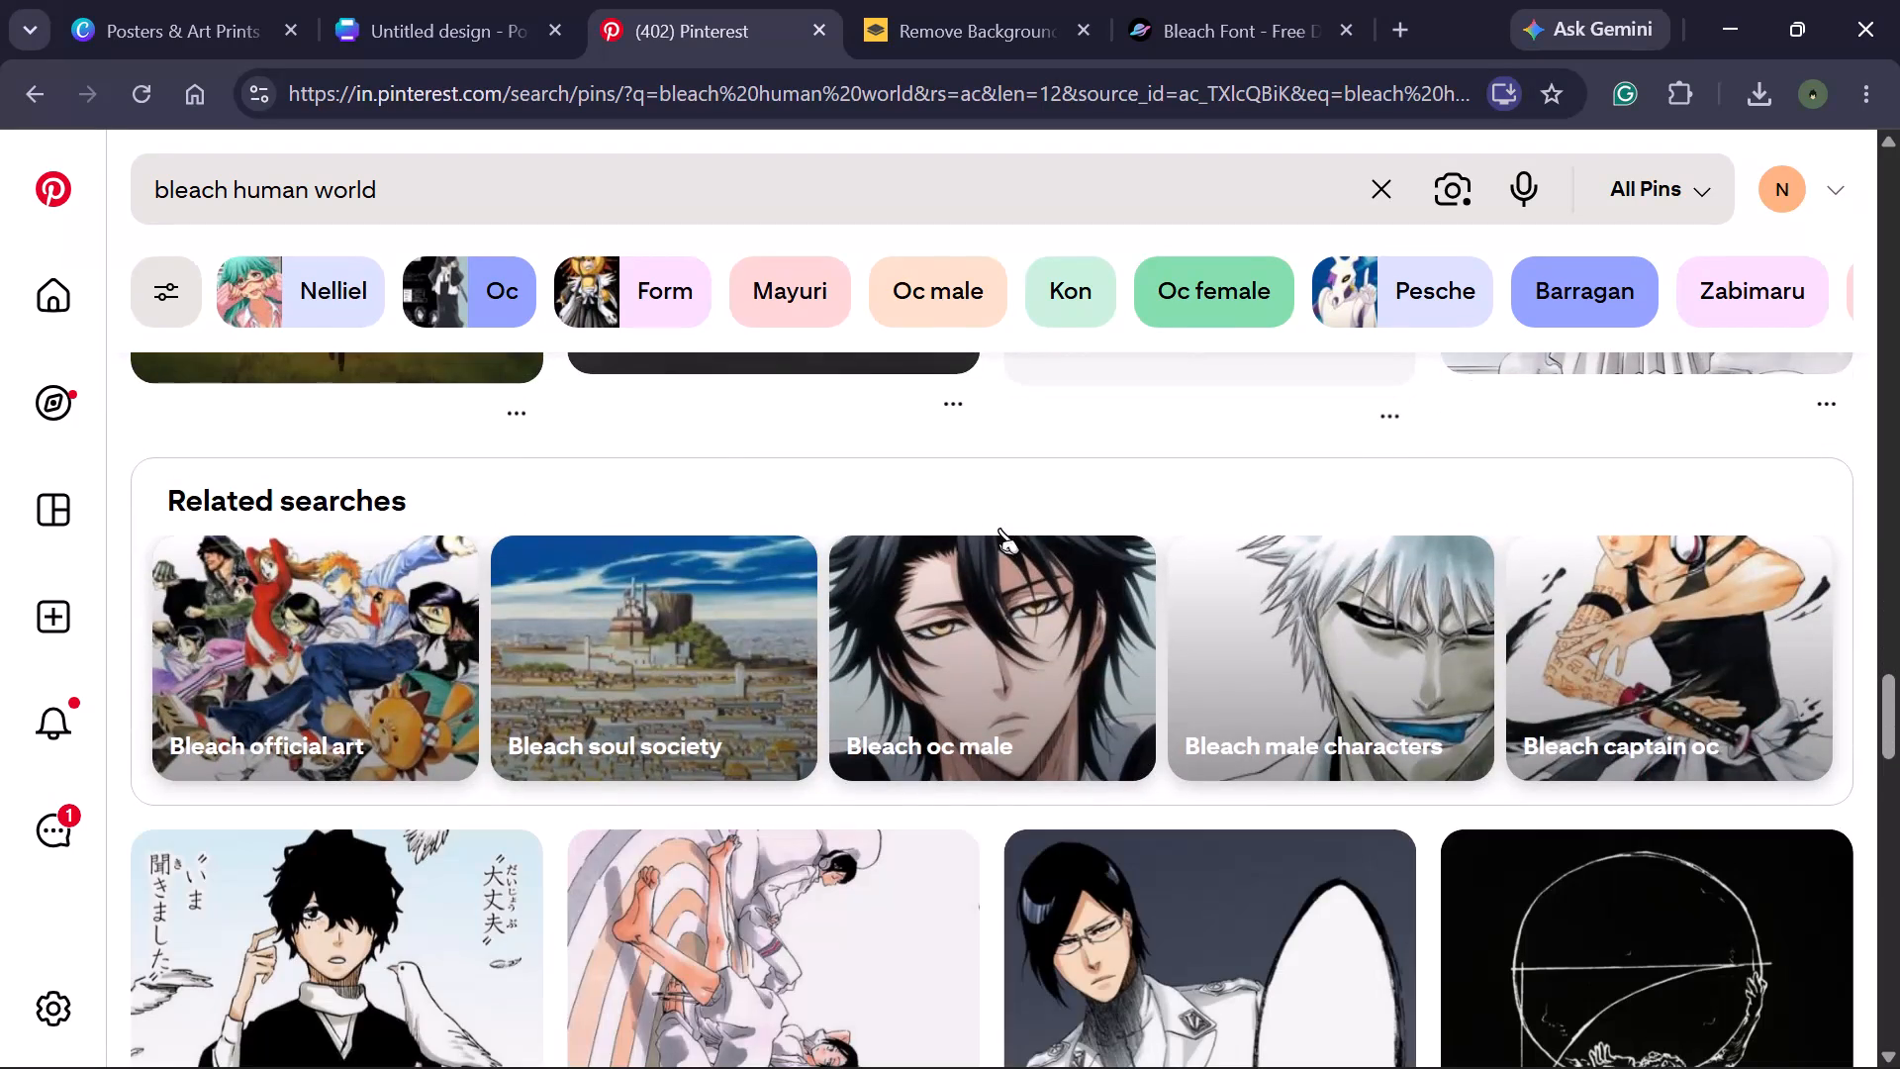
# Open the related search "Bleach official art" and examine its pins for artwork, background and composition ideas.
pyautogui.click(366, 658)
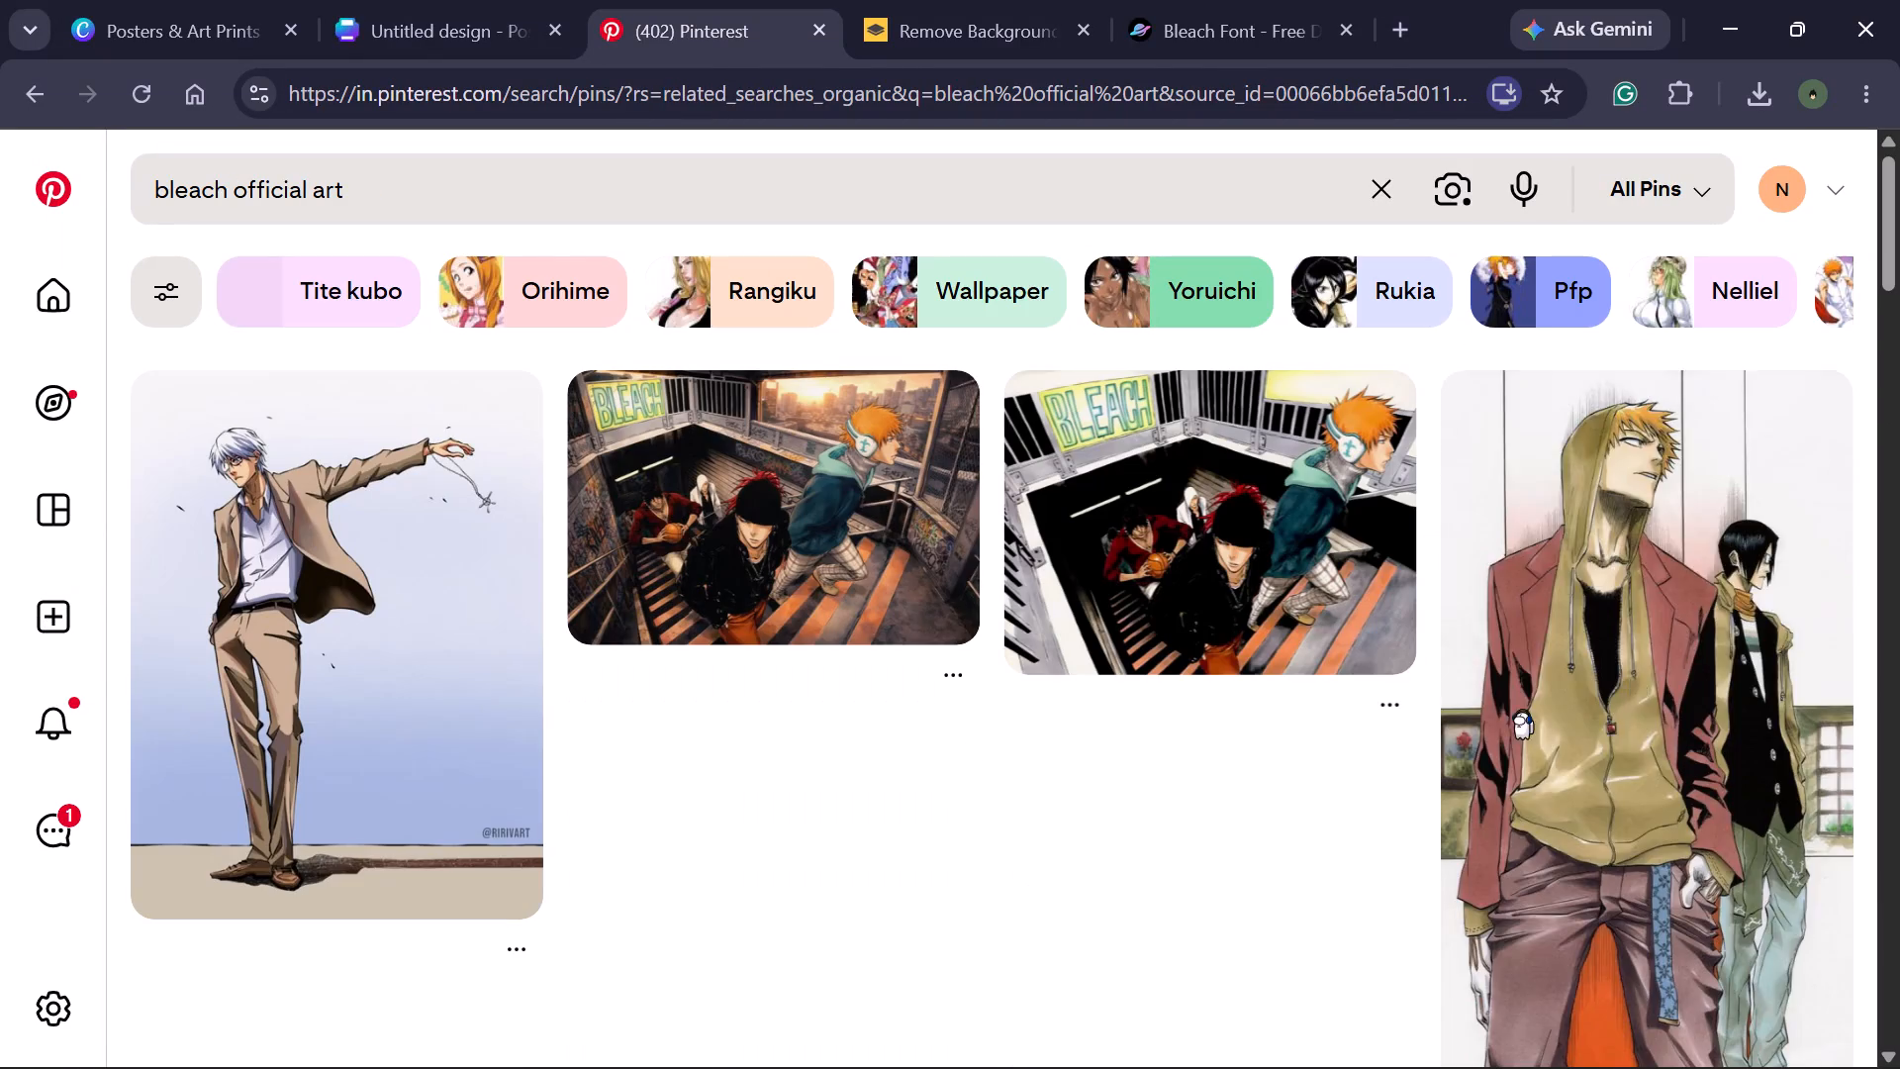
pyautogui.scroll(-2, 1211, 741)
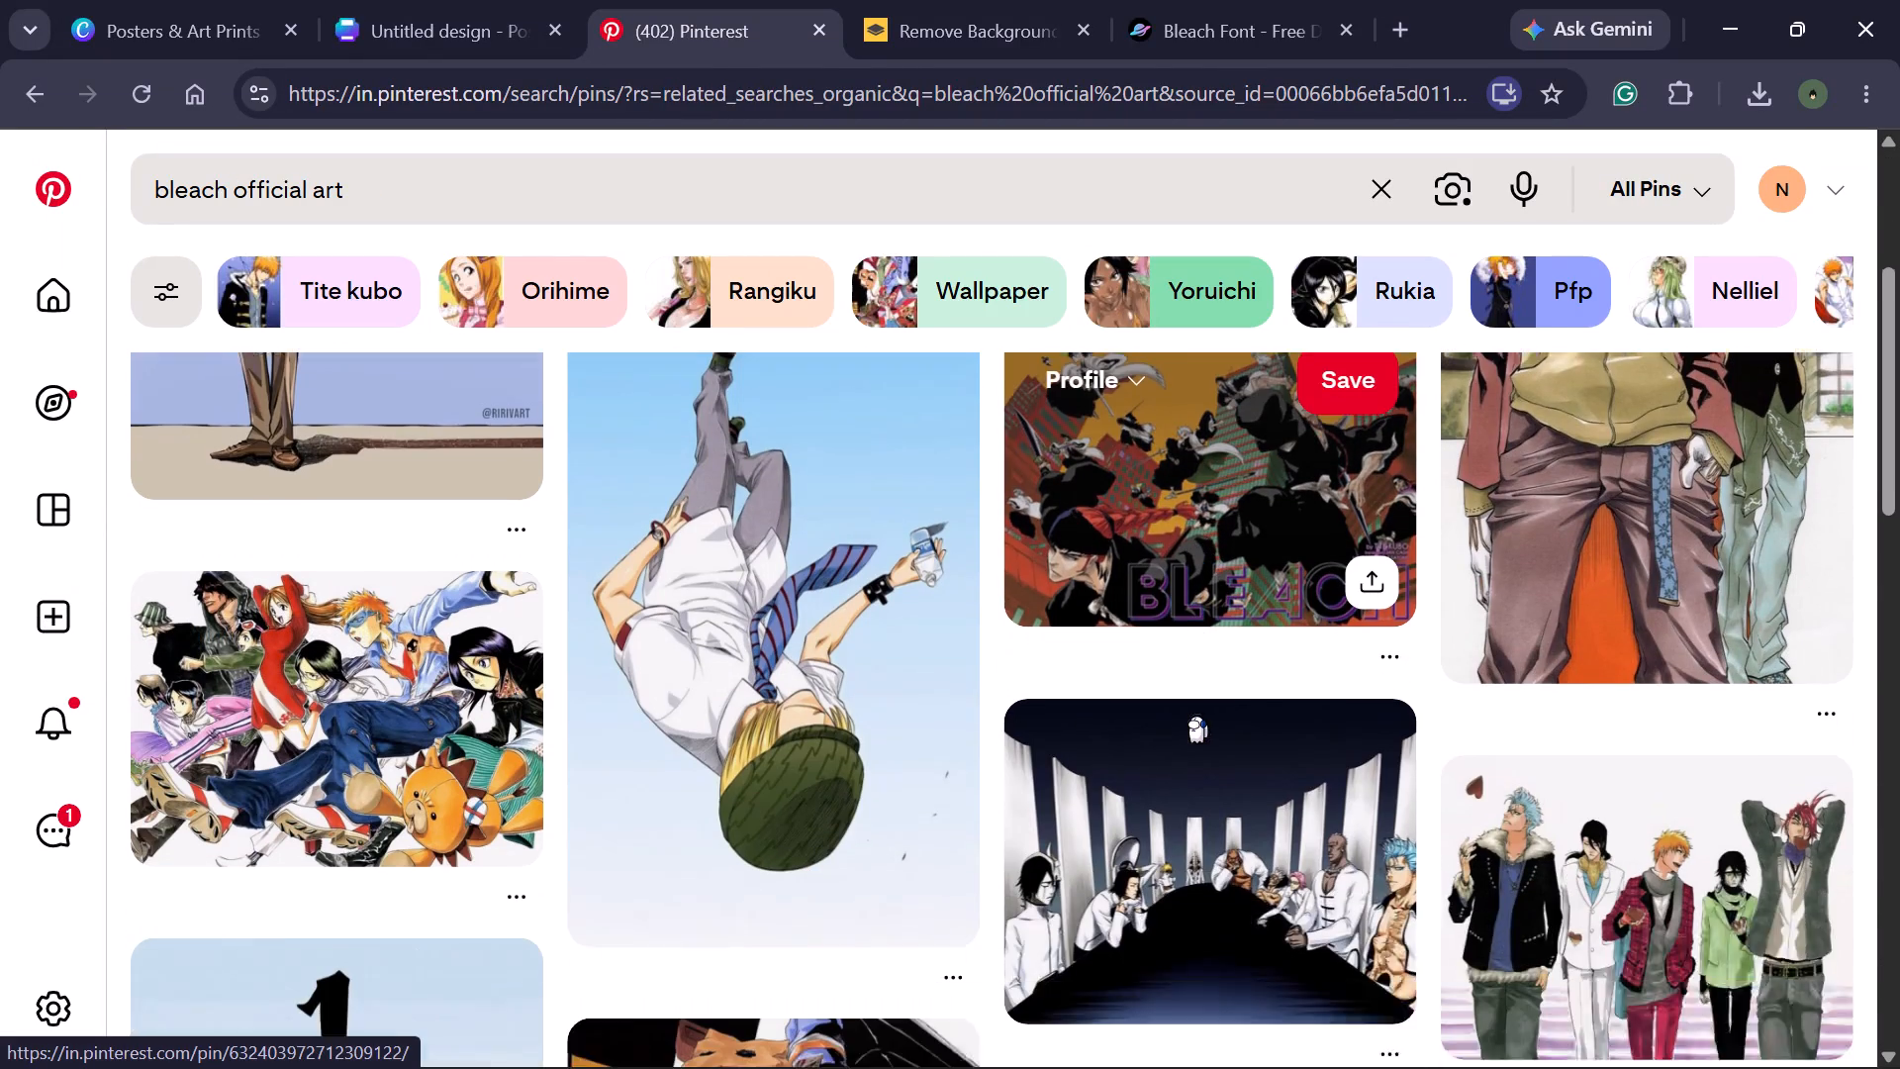
pyautogui.scroll(-3, 1195, 710)
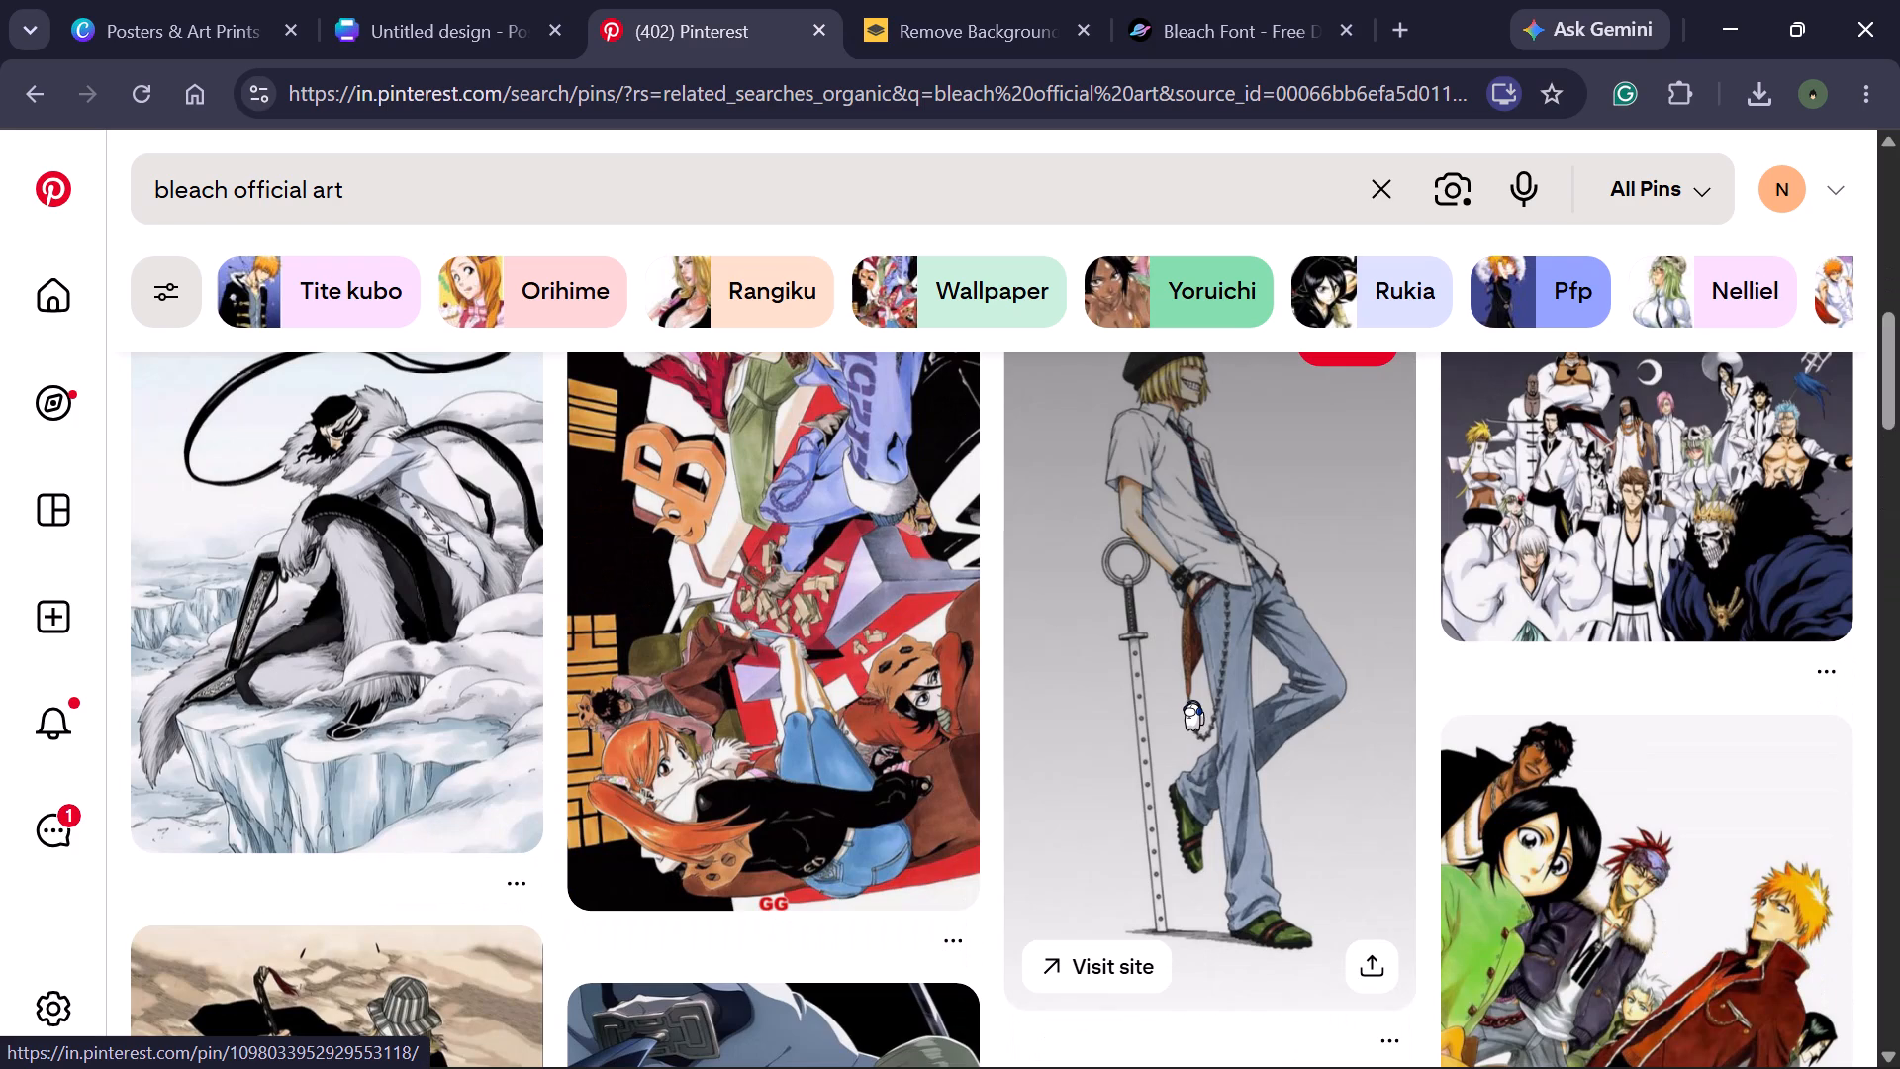
pyautogui.scroll(-2, 1192, 698)
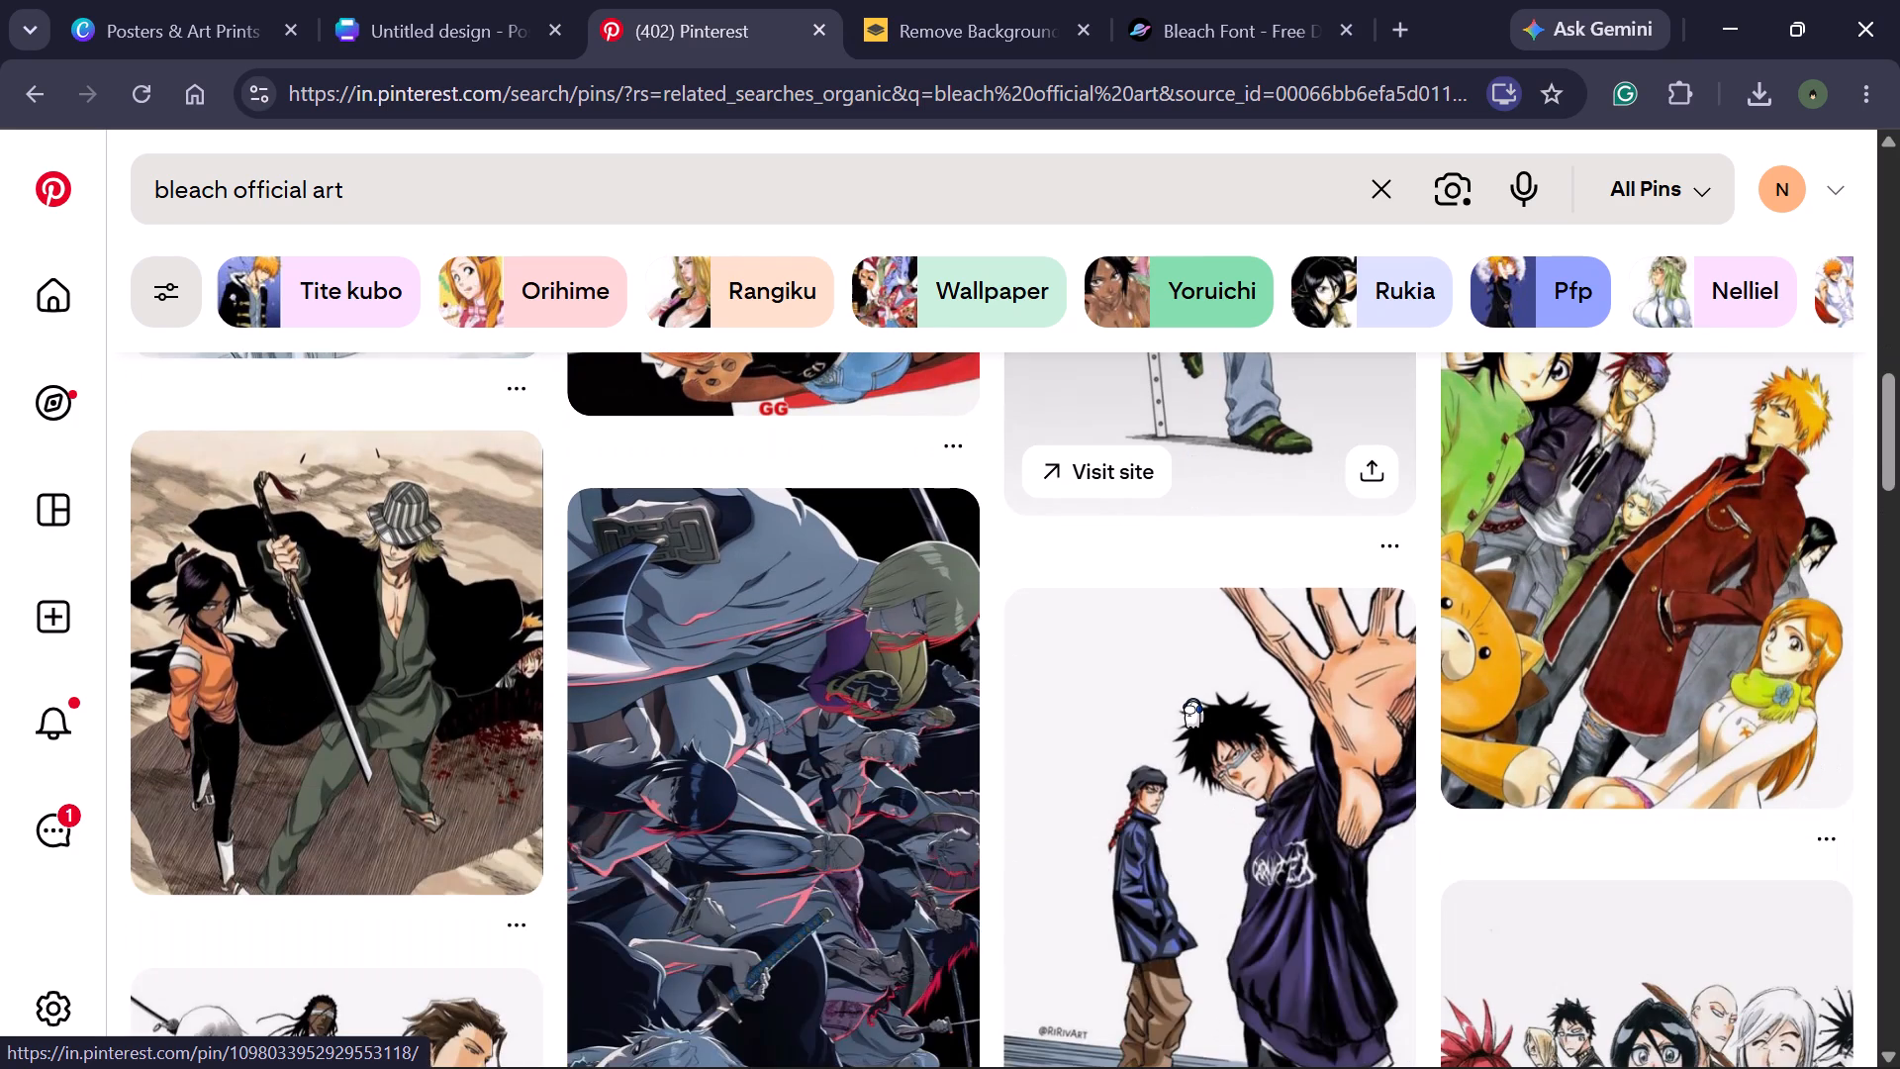
pyautogui.scroll(-4, 1192, 698)
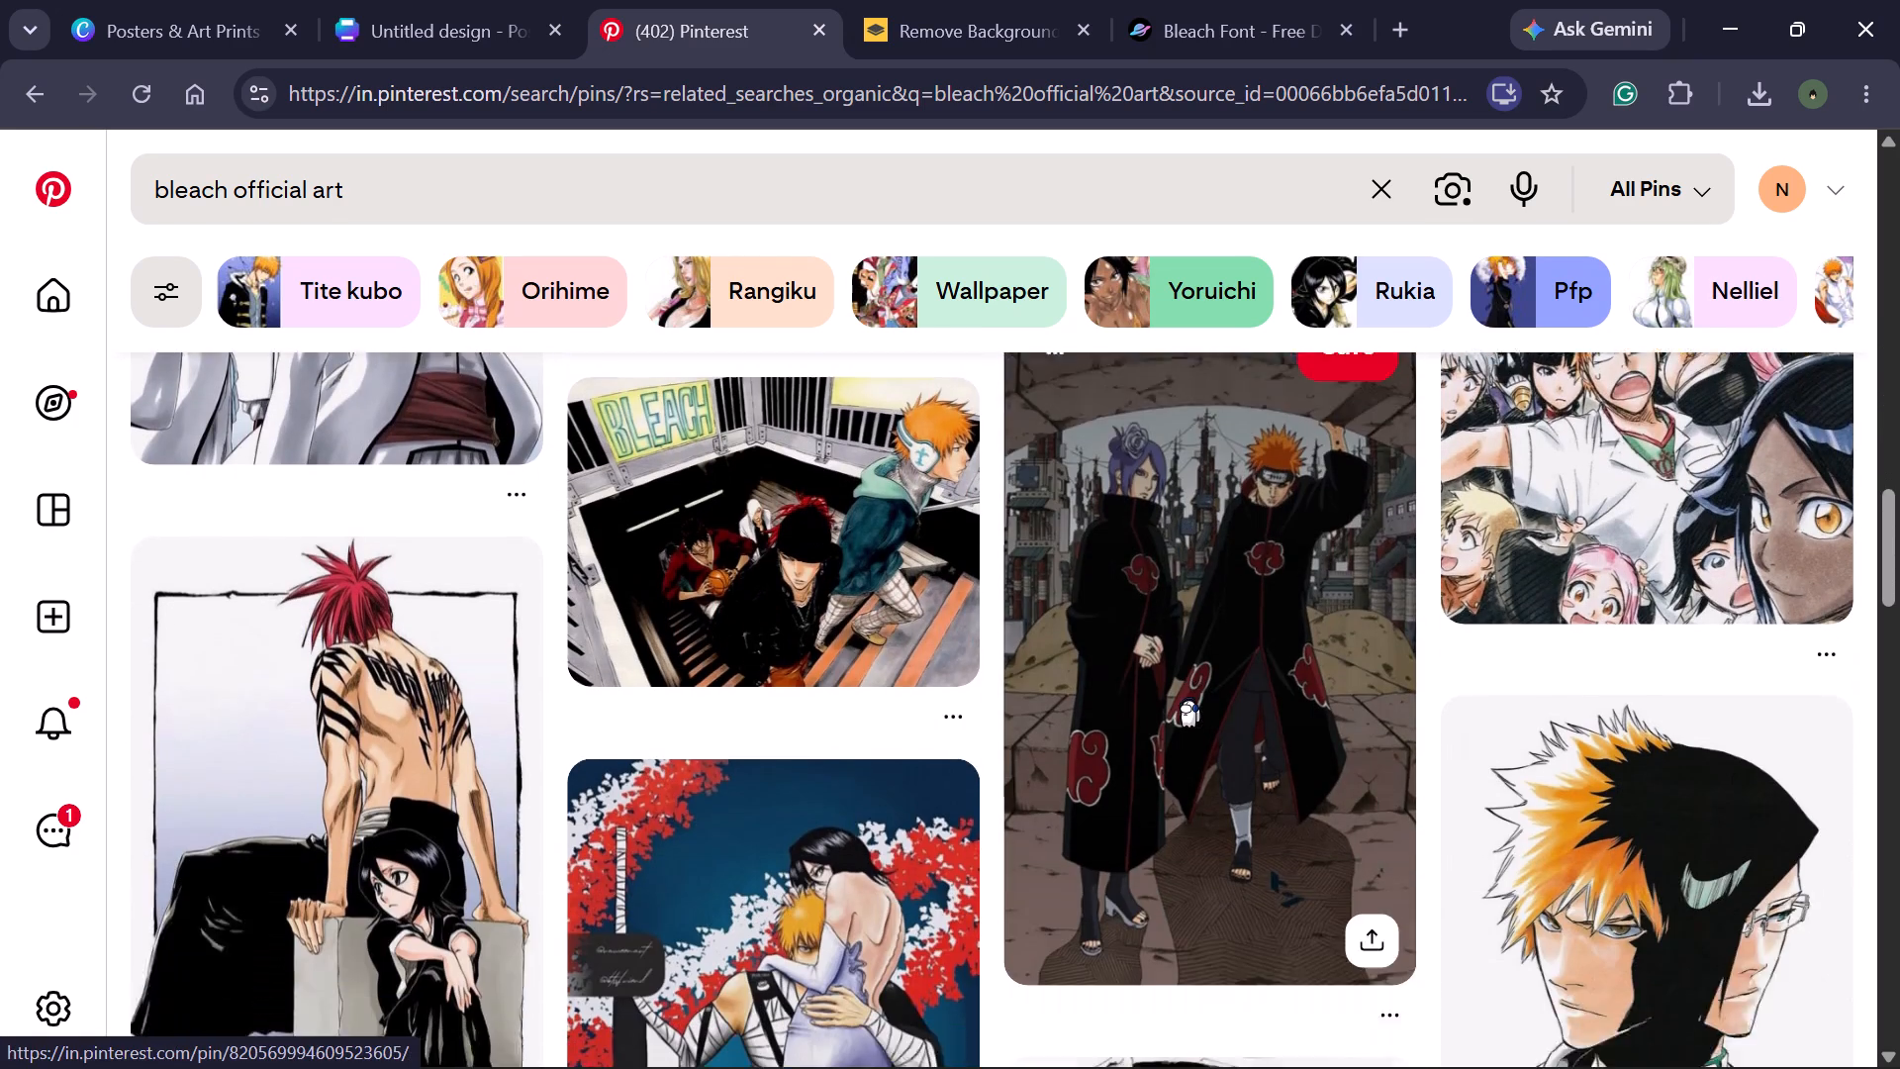
pyautogui.scroll(-3, 1188, 697)
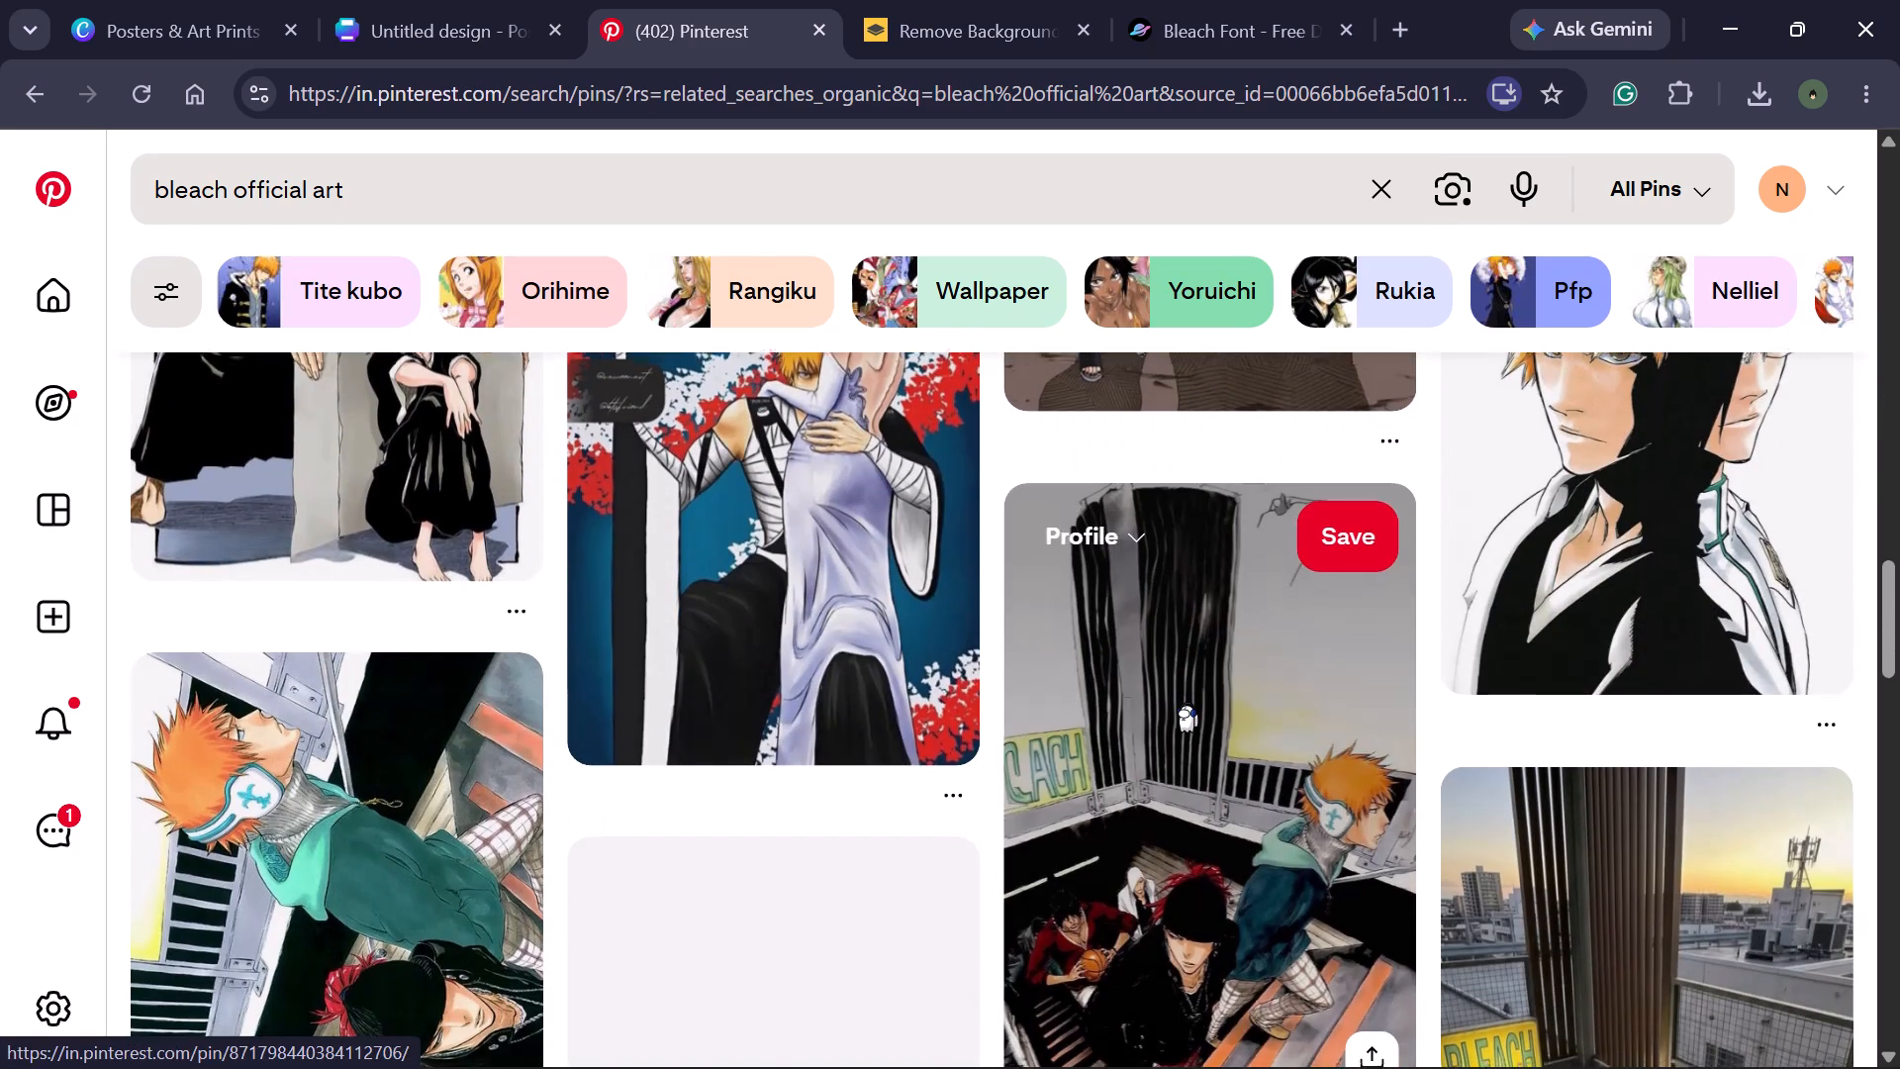
pyautogui.scroll(-3, 1186, 702)
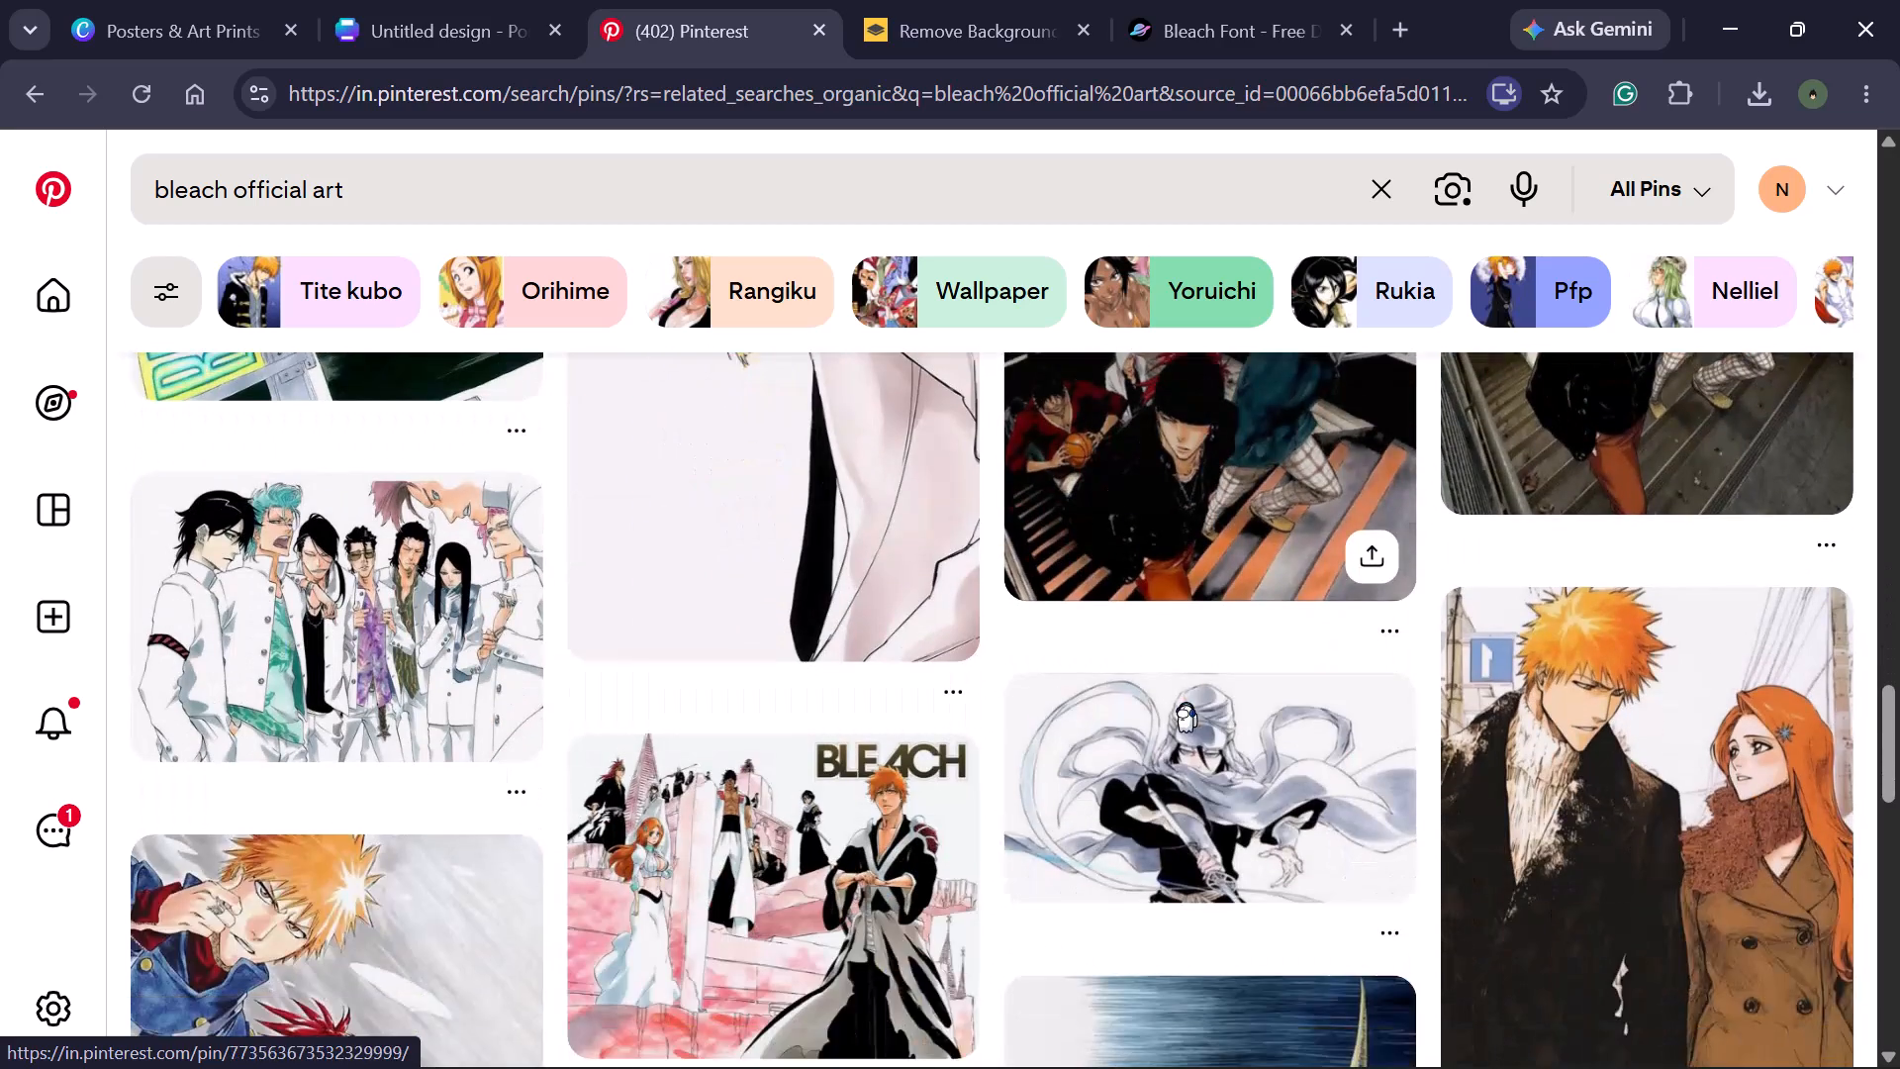
pyautogui.scroll(-2, 1186, 702)
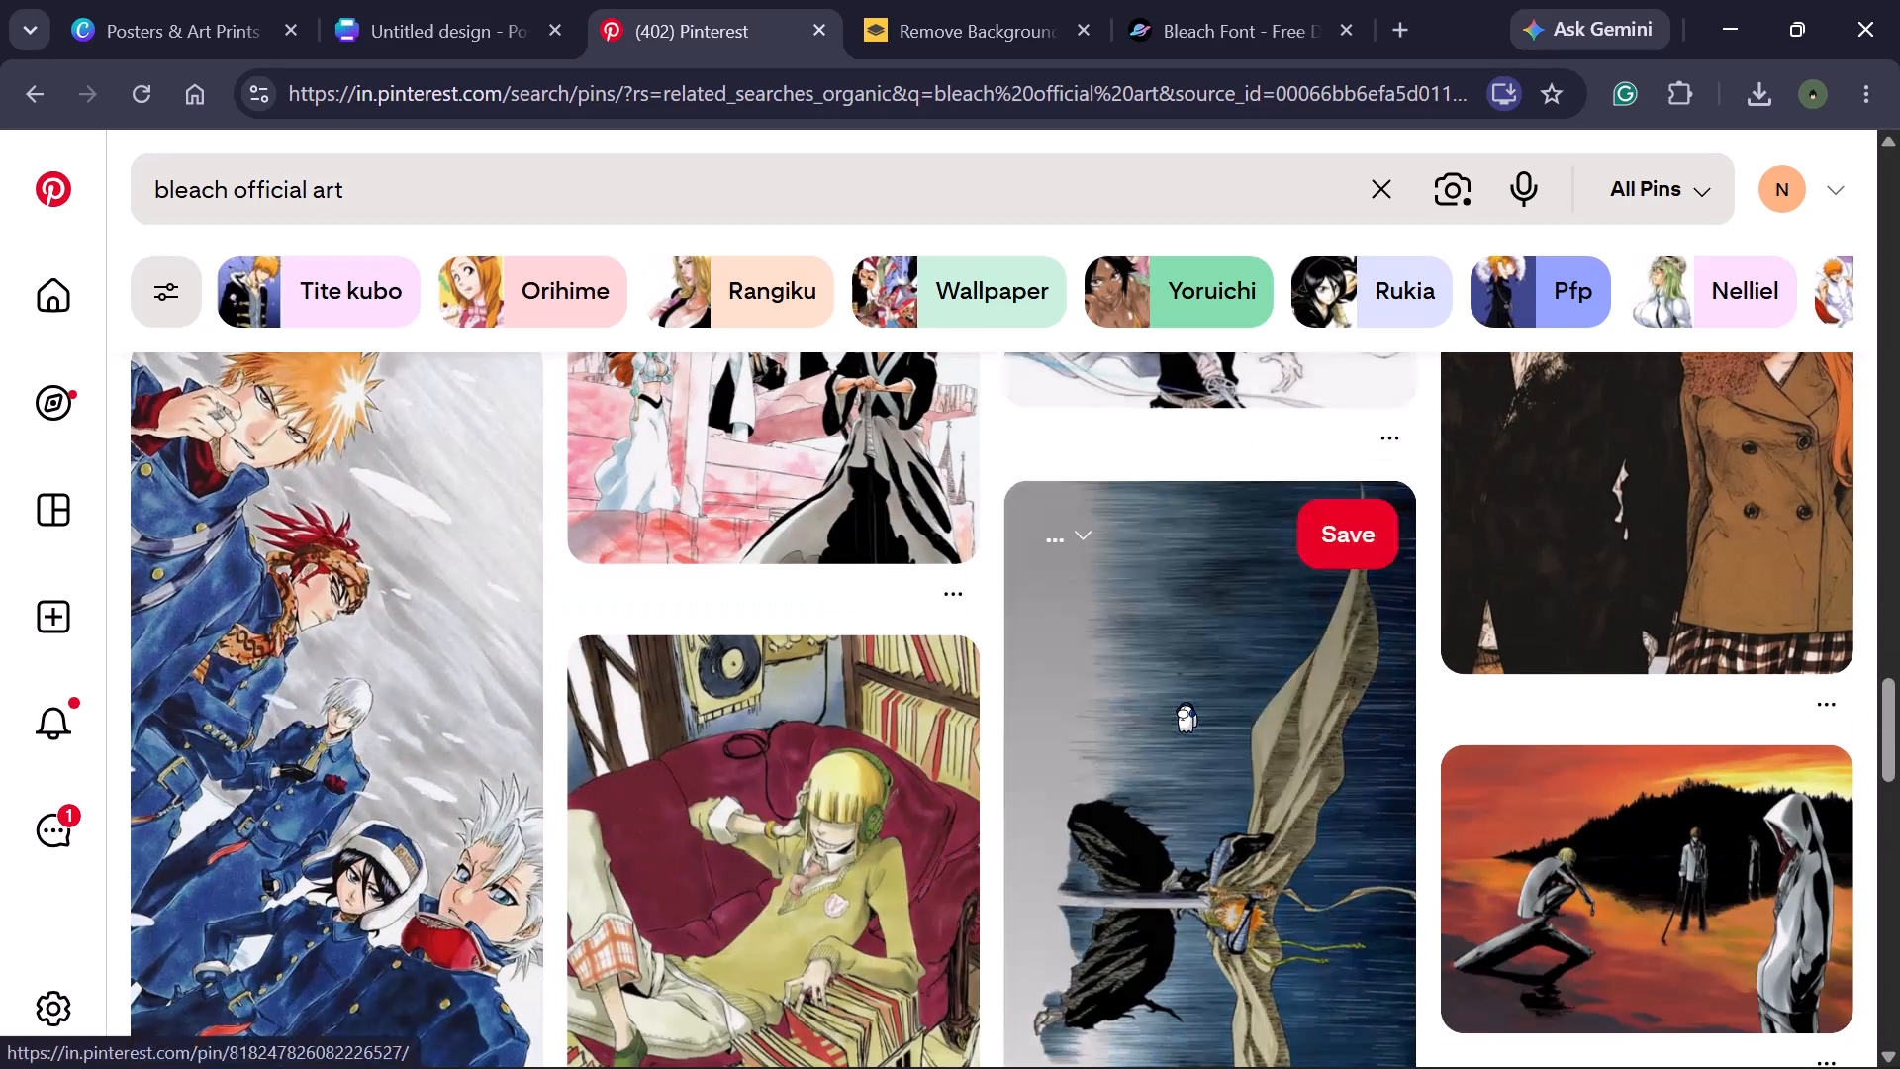
pyautogui.scroll(-4, 1186, 702)
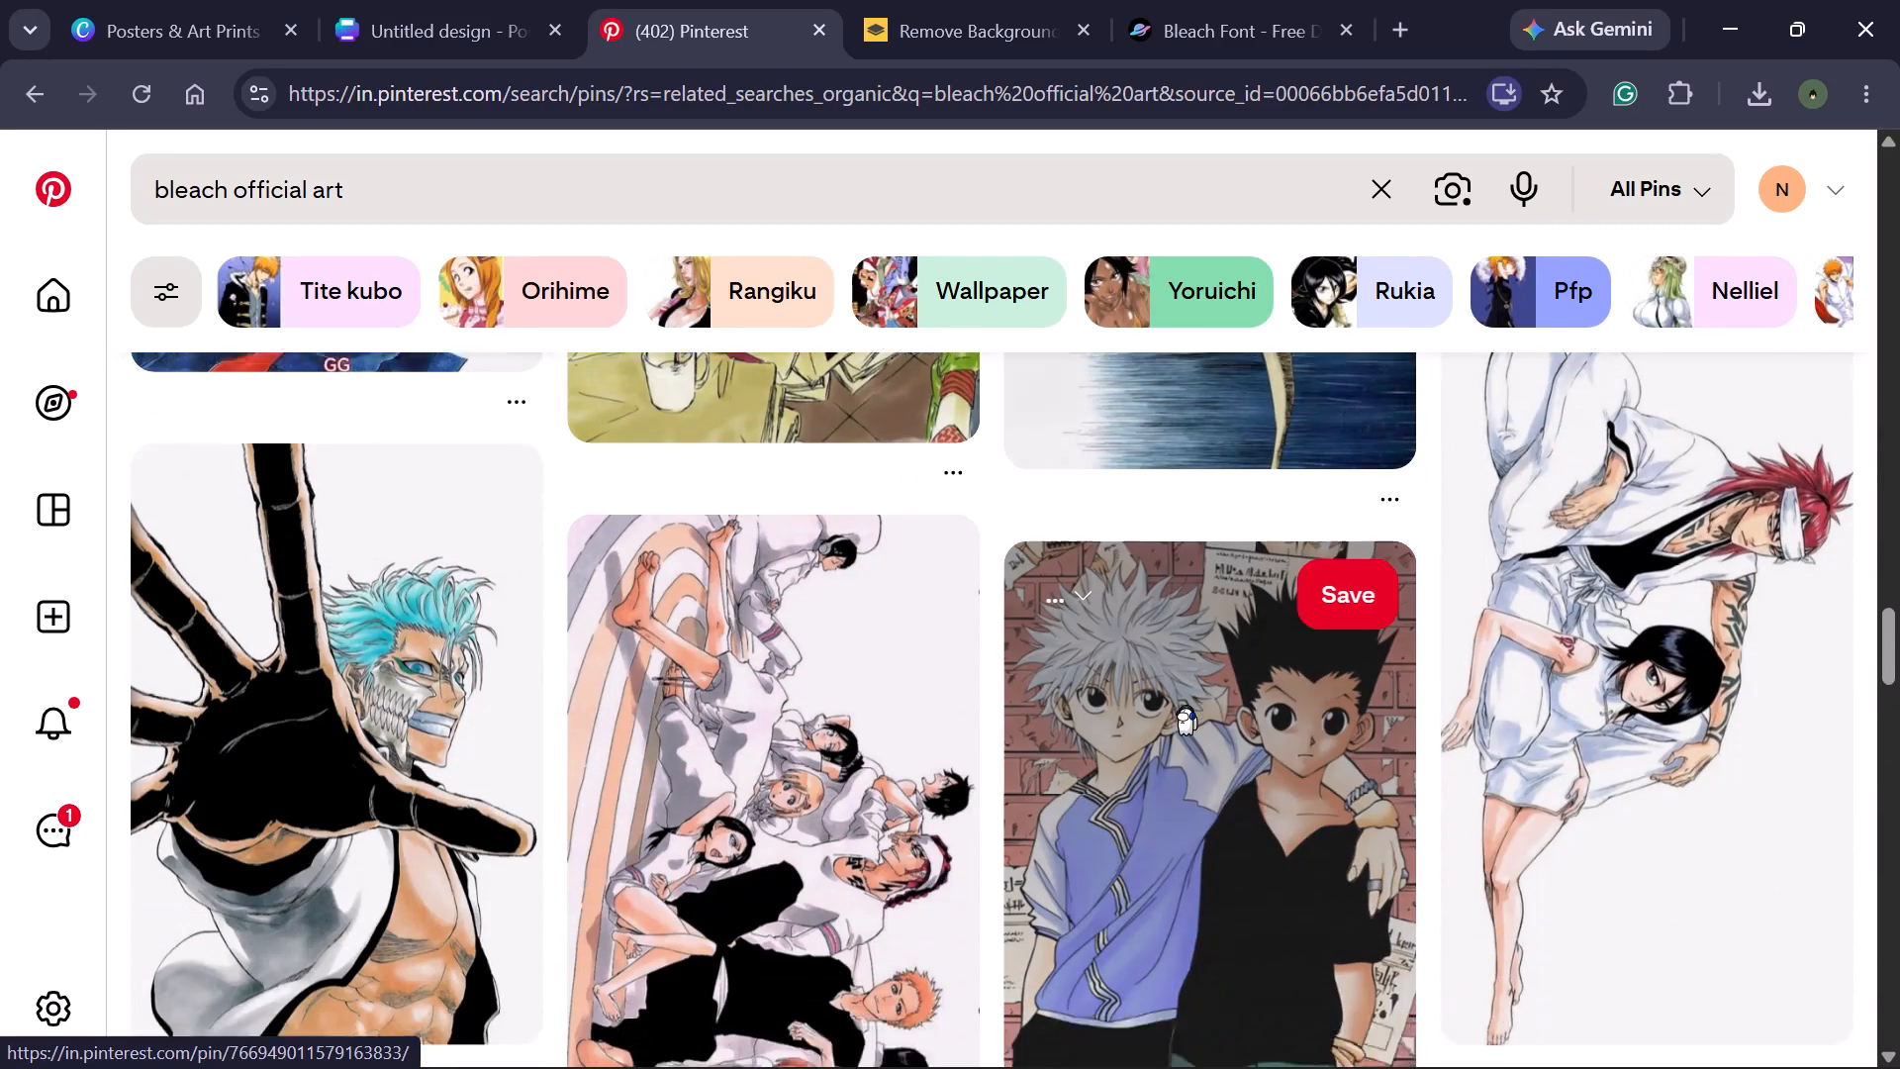
pyautogui.scroll(-4, 1186, 705)
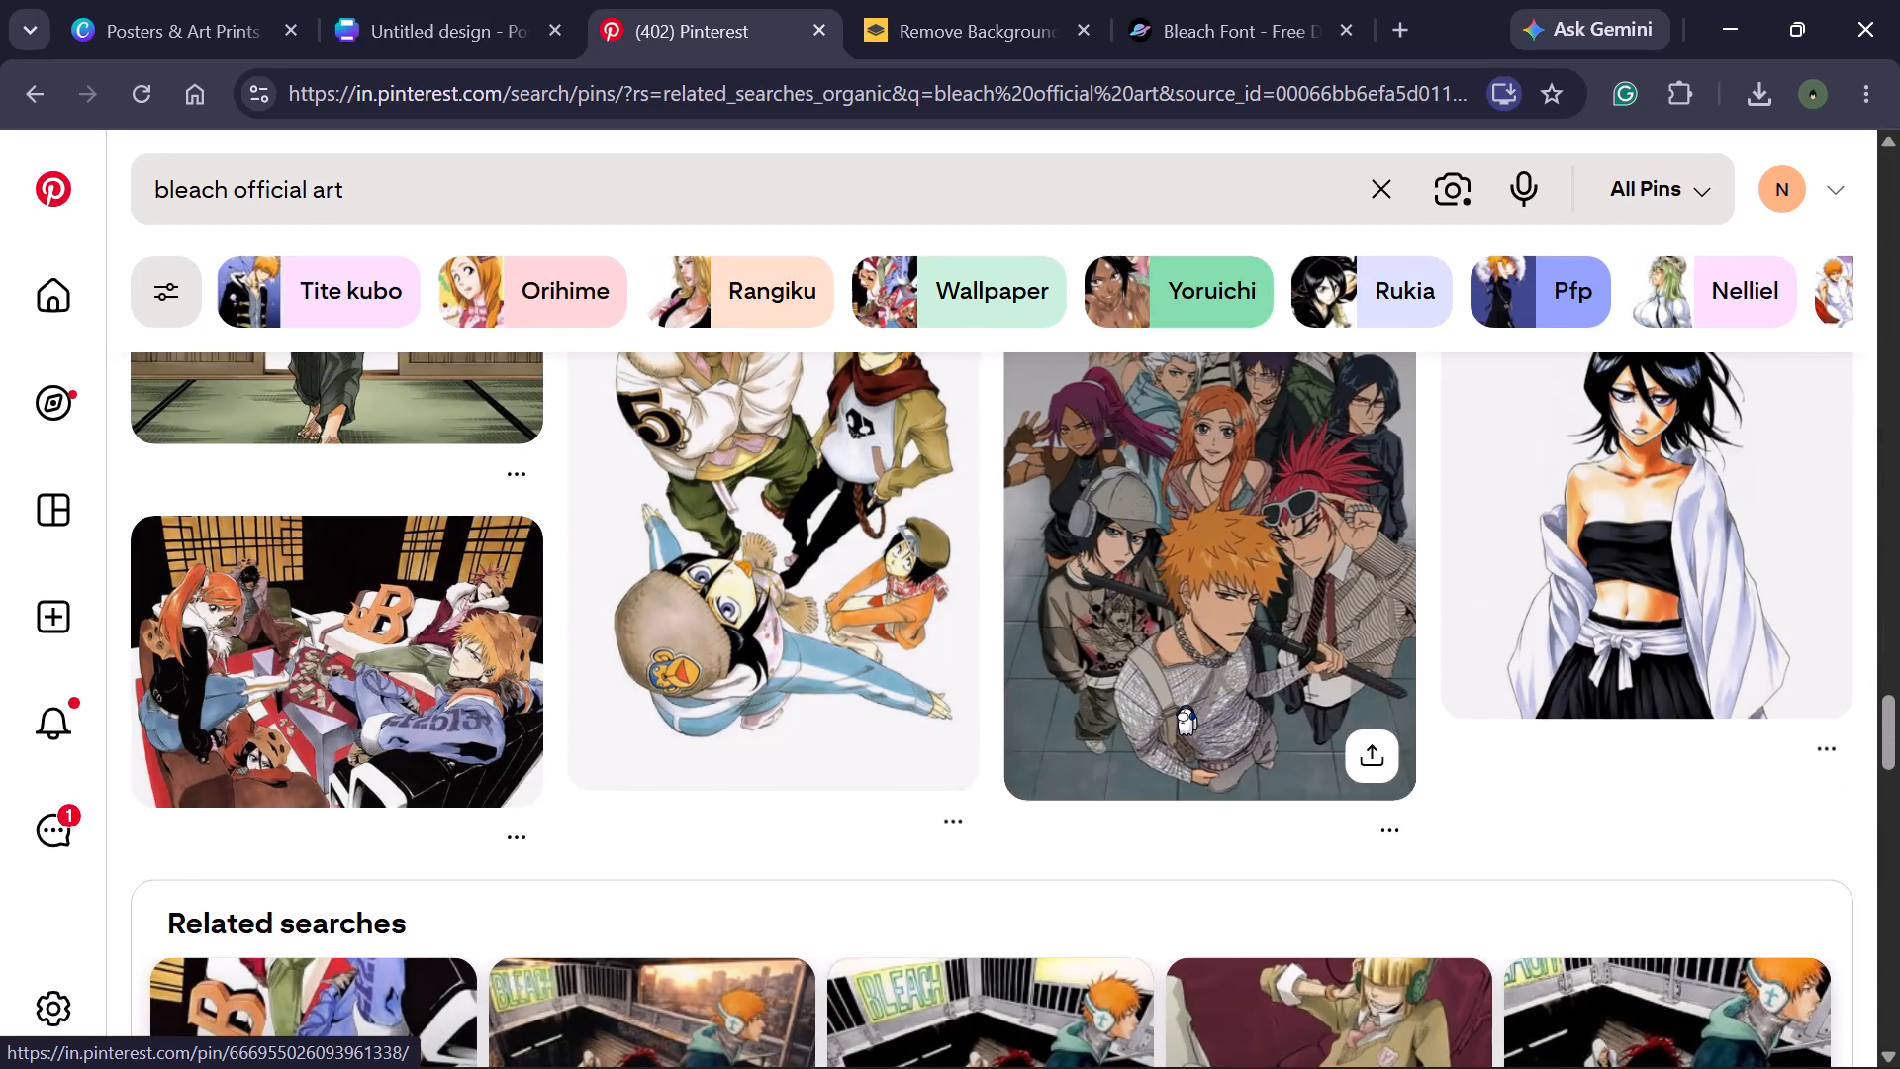
pyautogui.scroll(-4, 1186, 705)
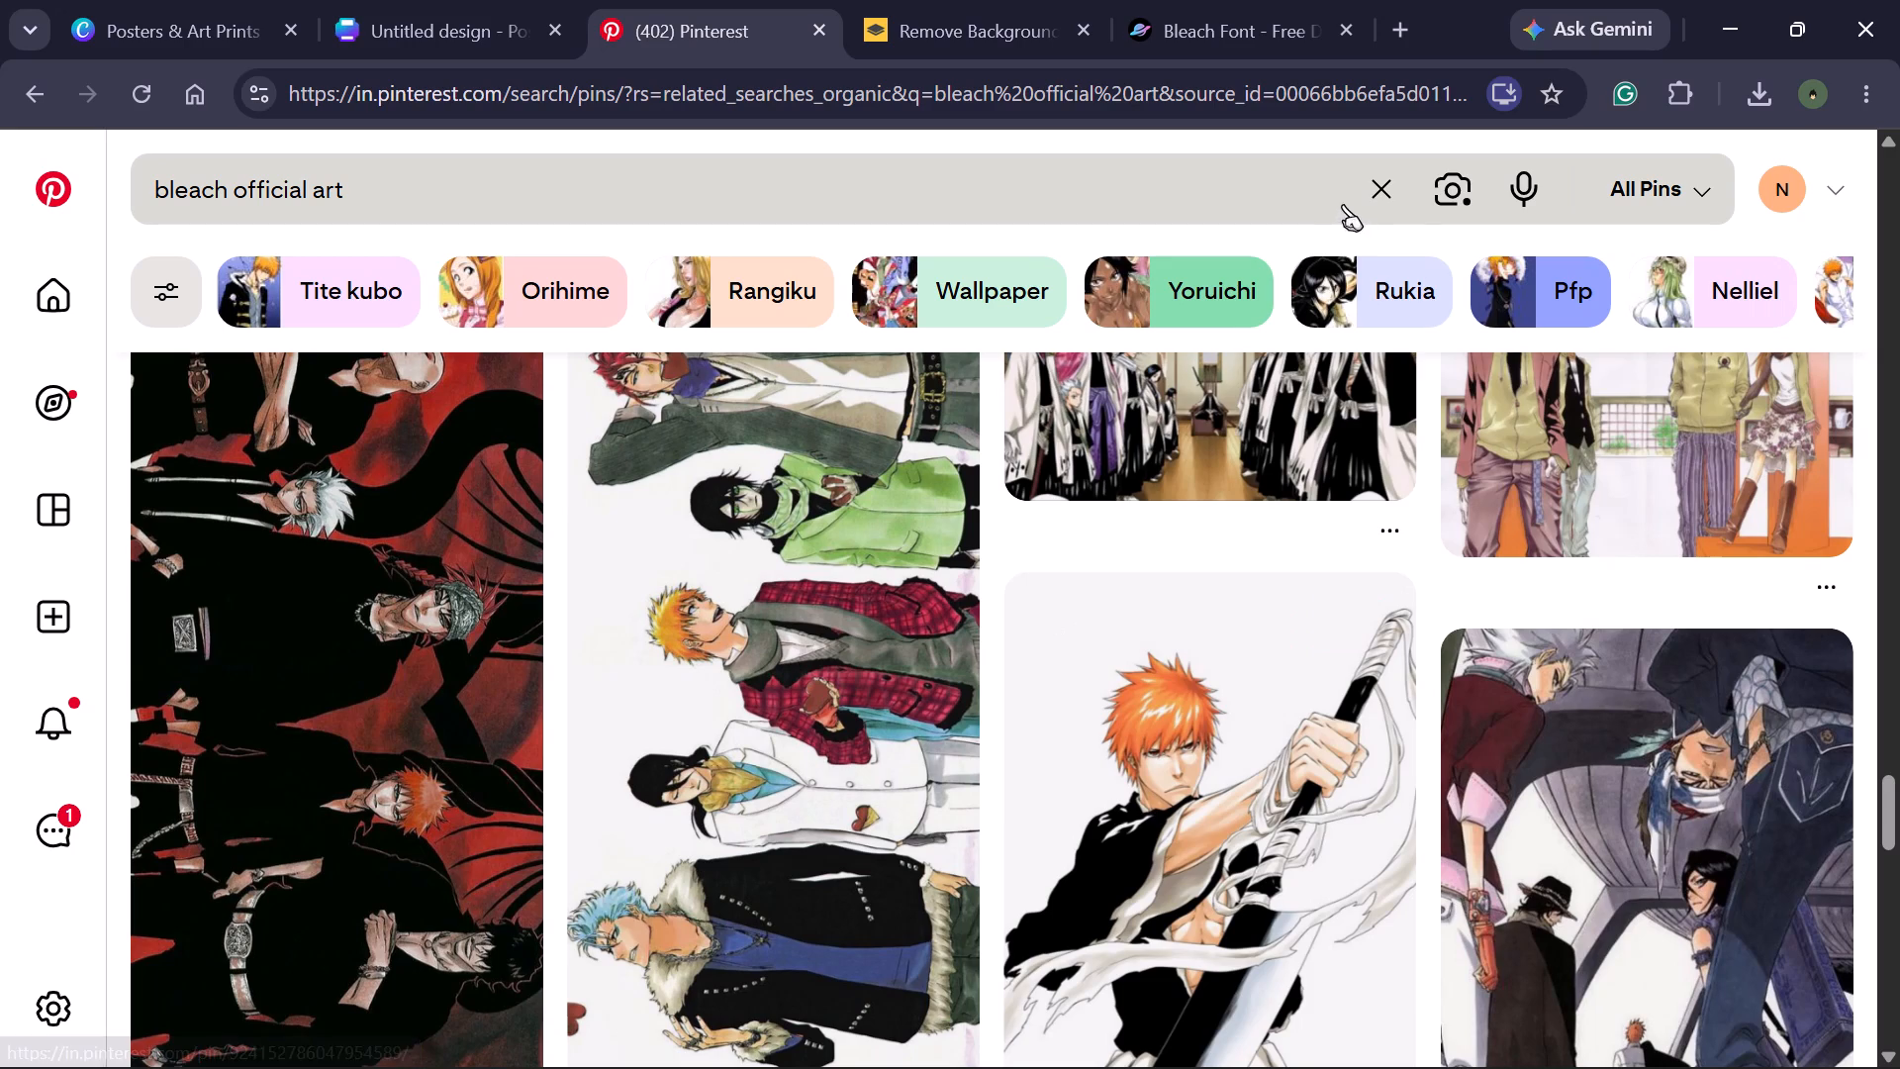
# Clear the "bleach official art" search and search the pins for "wholesome aesthetic" using the suggested query.
pyautogui.click(1369, 192)
pyautogui.write('whole')
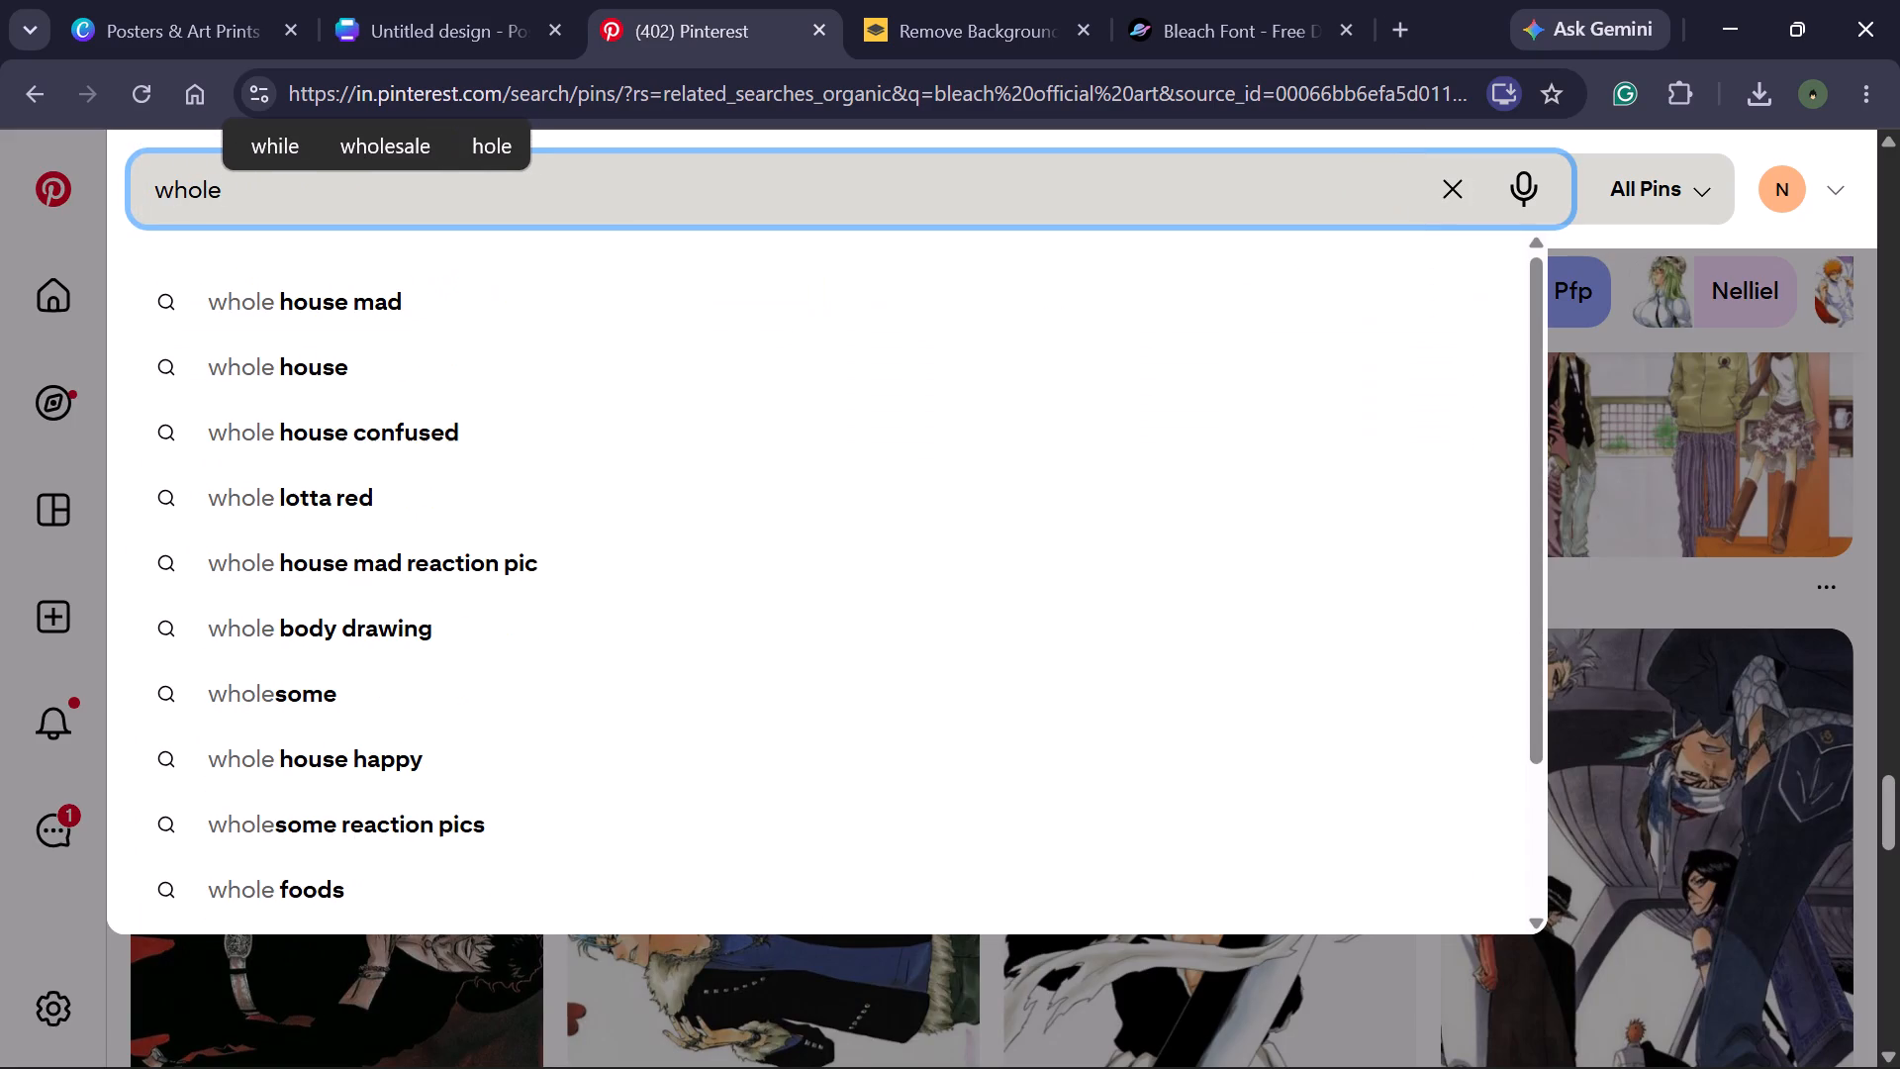
pyautogui.write('some')
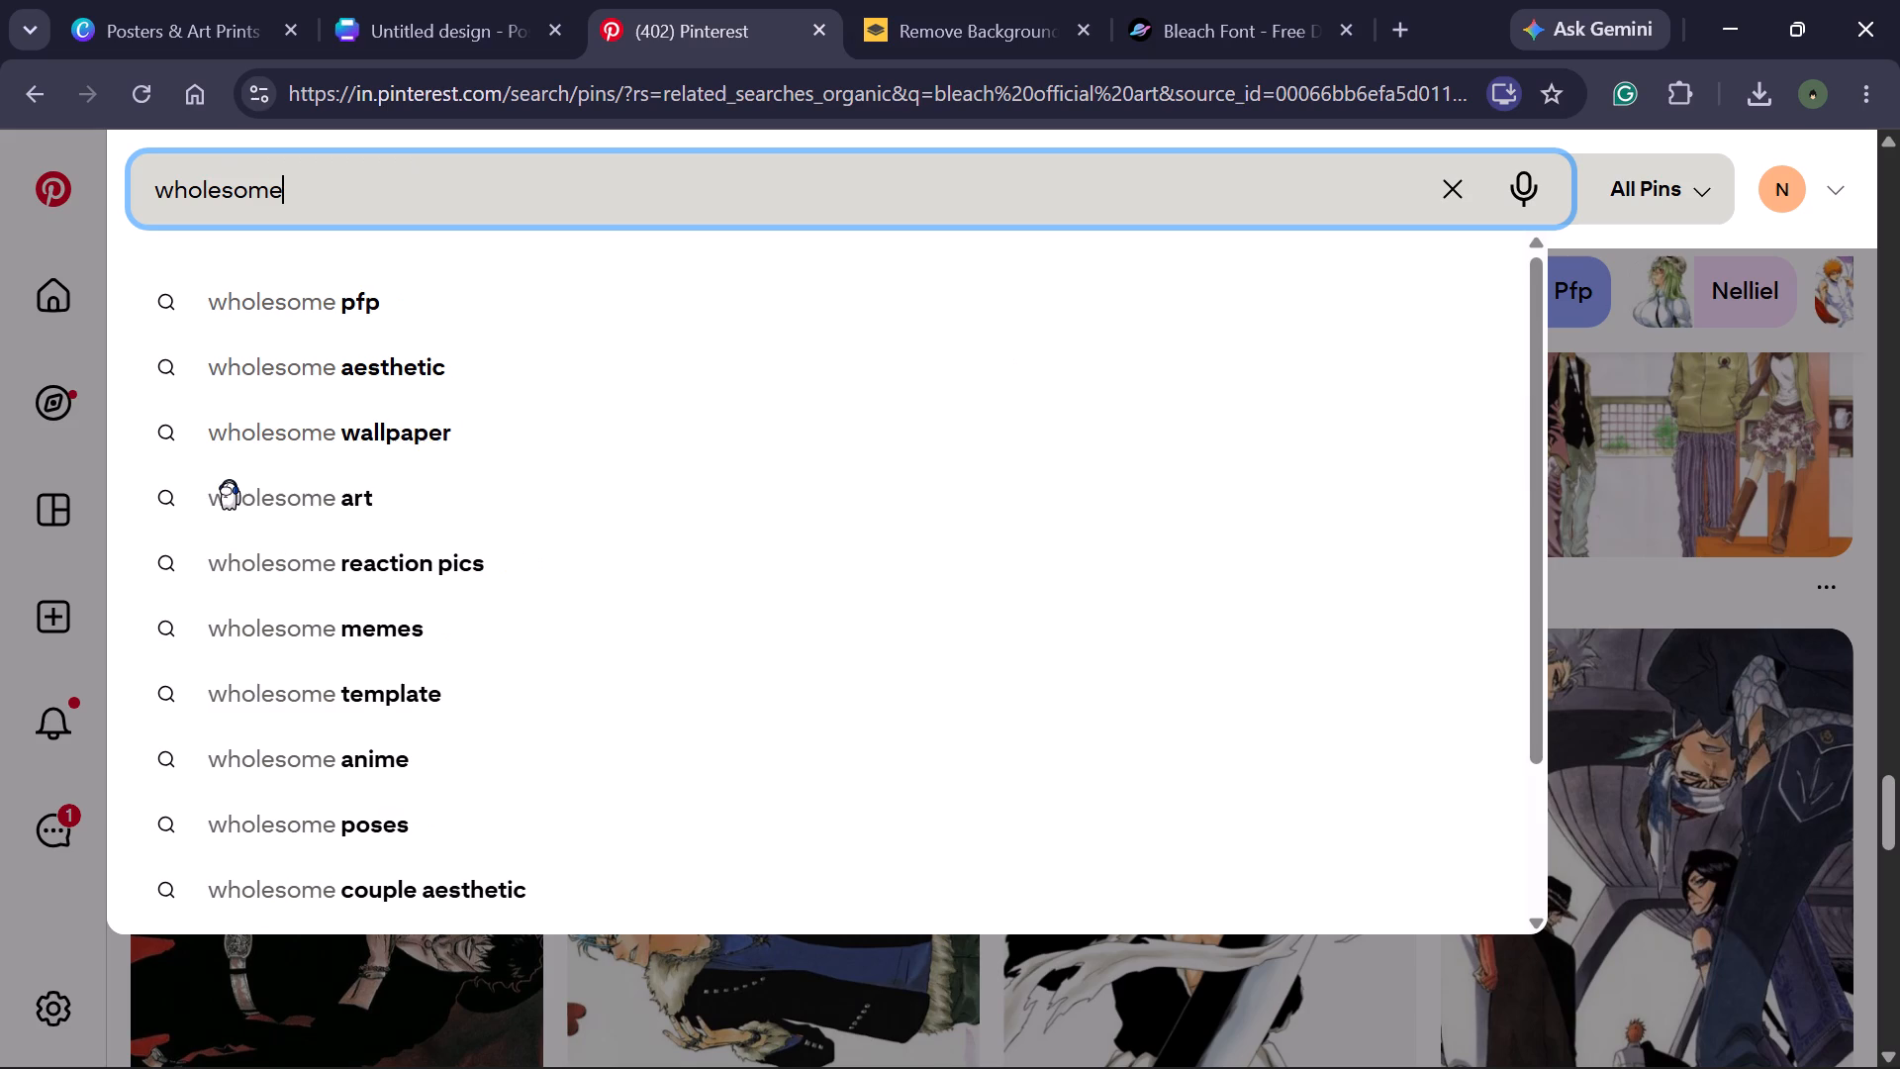
pyautogui.click(448, 382)
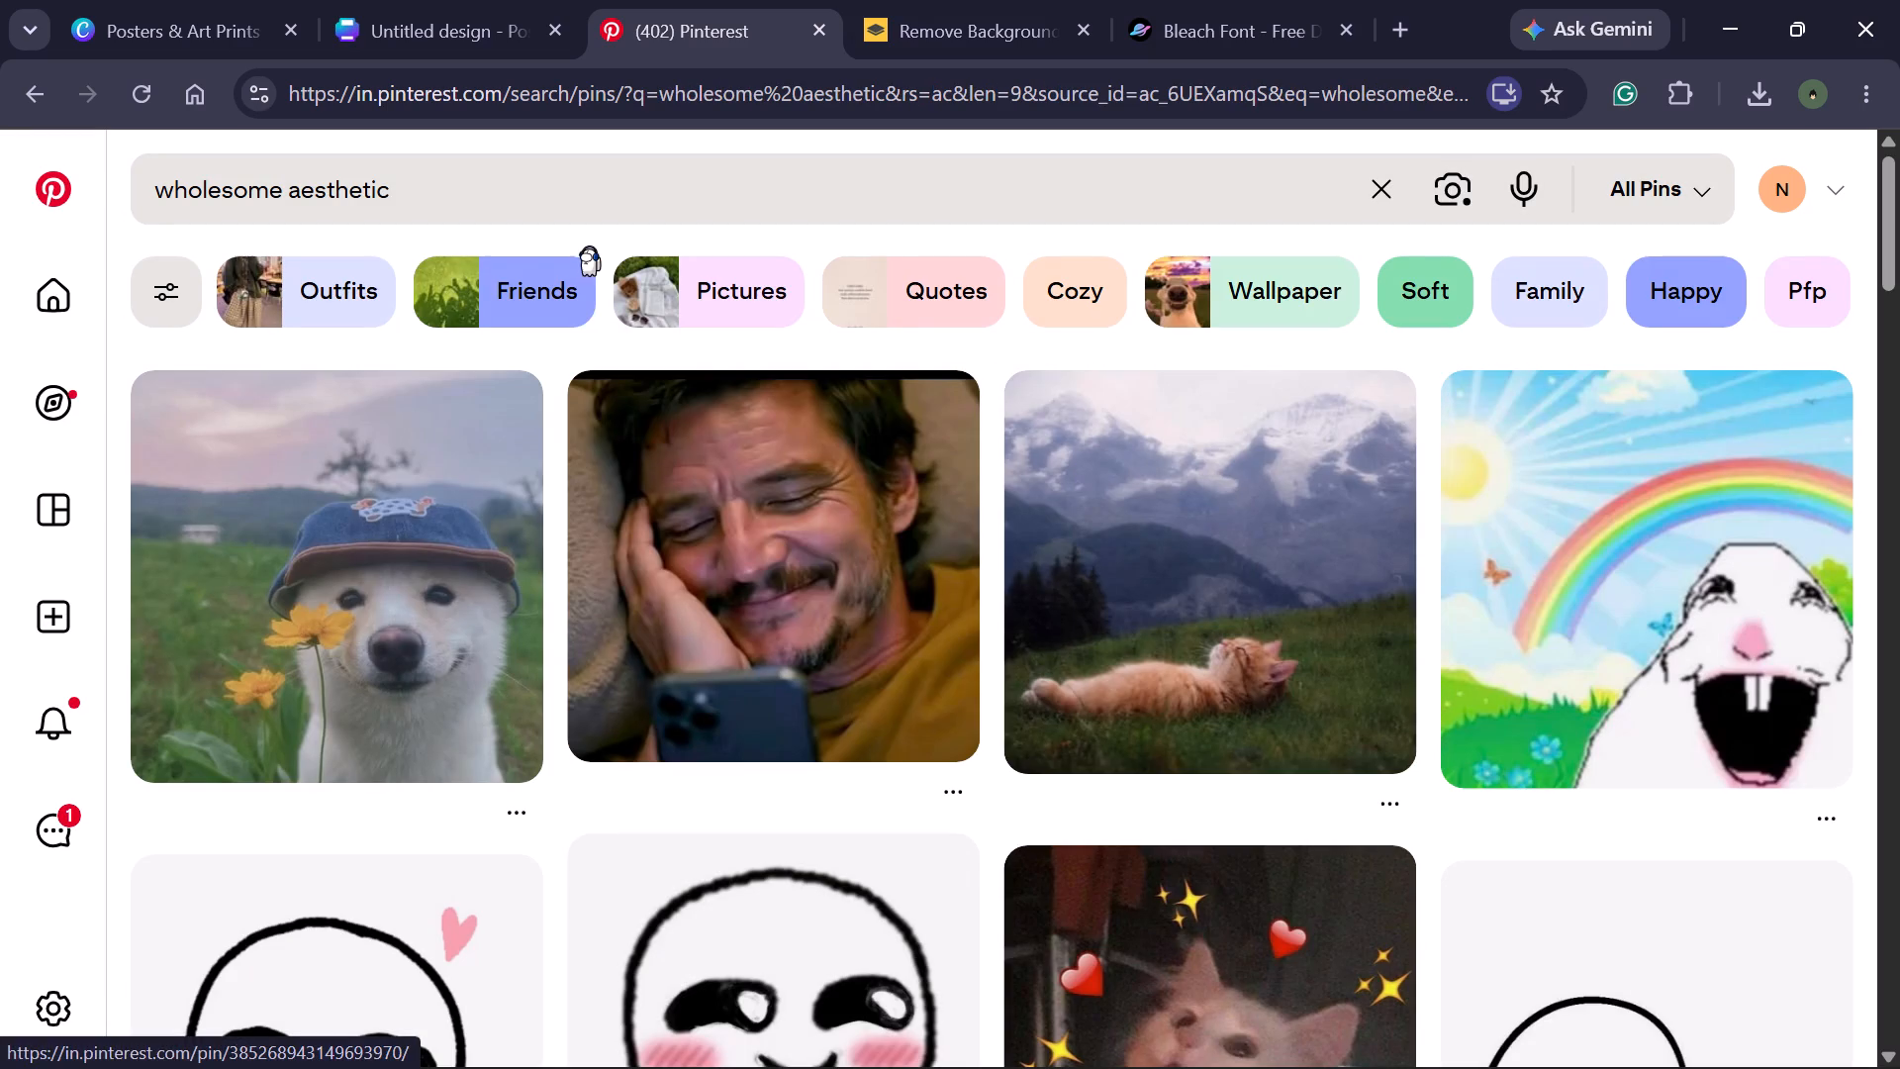
# Refine the pin search to the suggested query "wholesome aesthetic background".
pyautogui.click(541, 209)
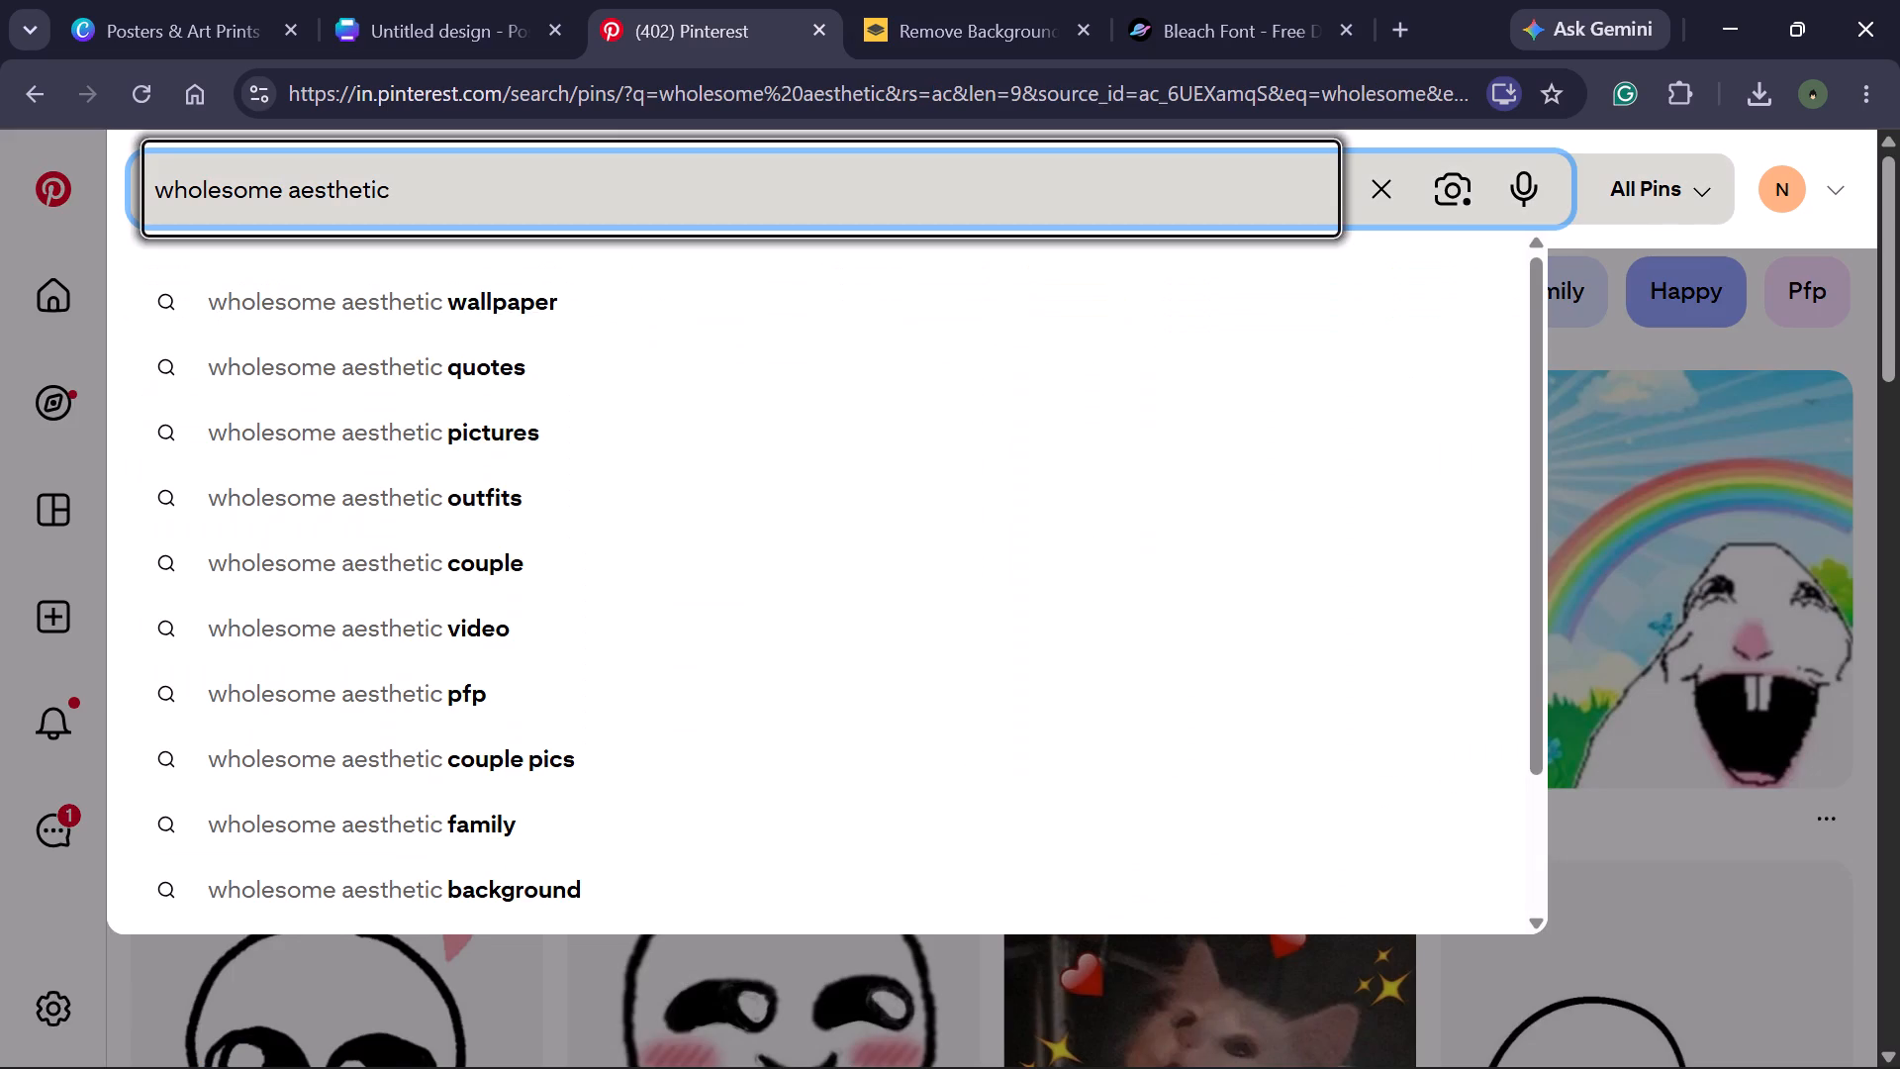
pyautogui.press('BackSpace')
pyautogui.press('BackSpace')
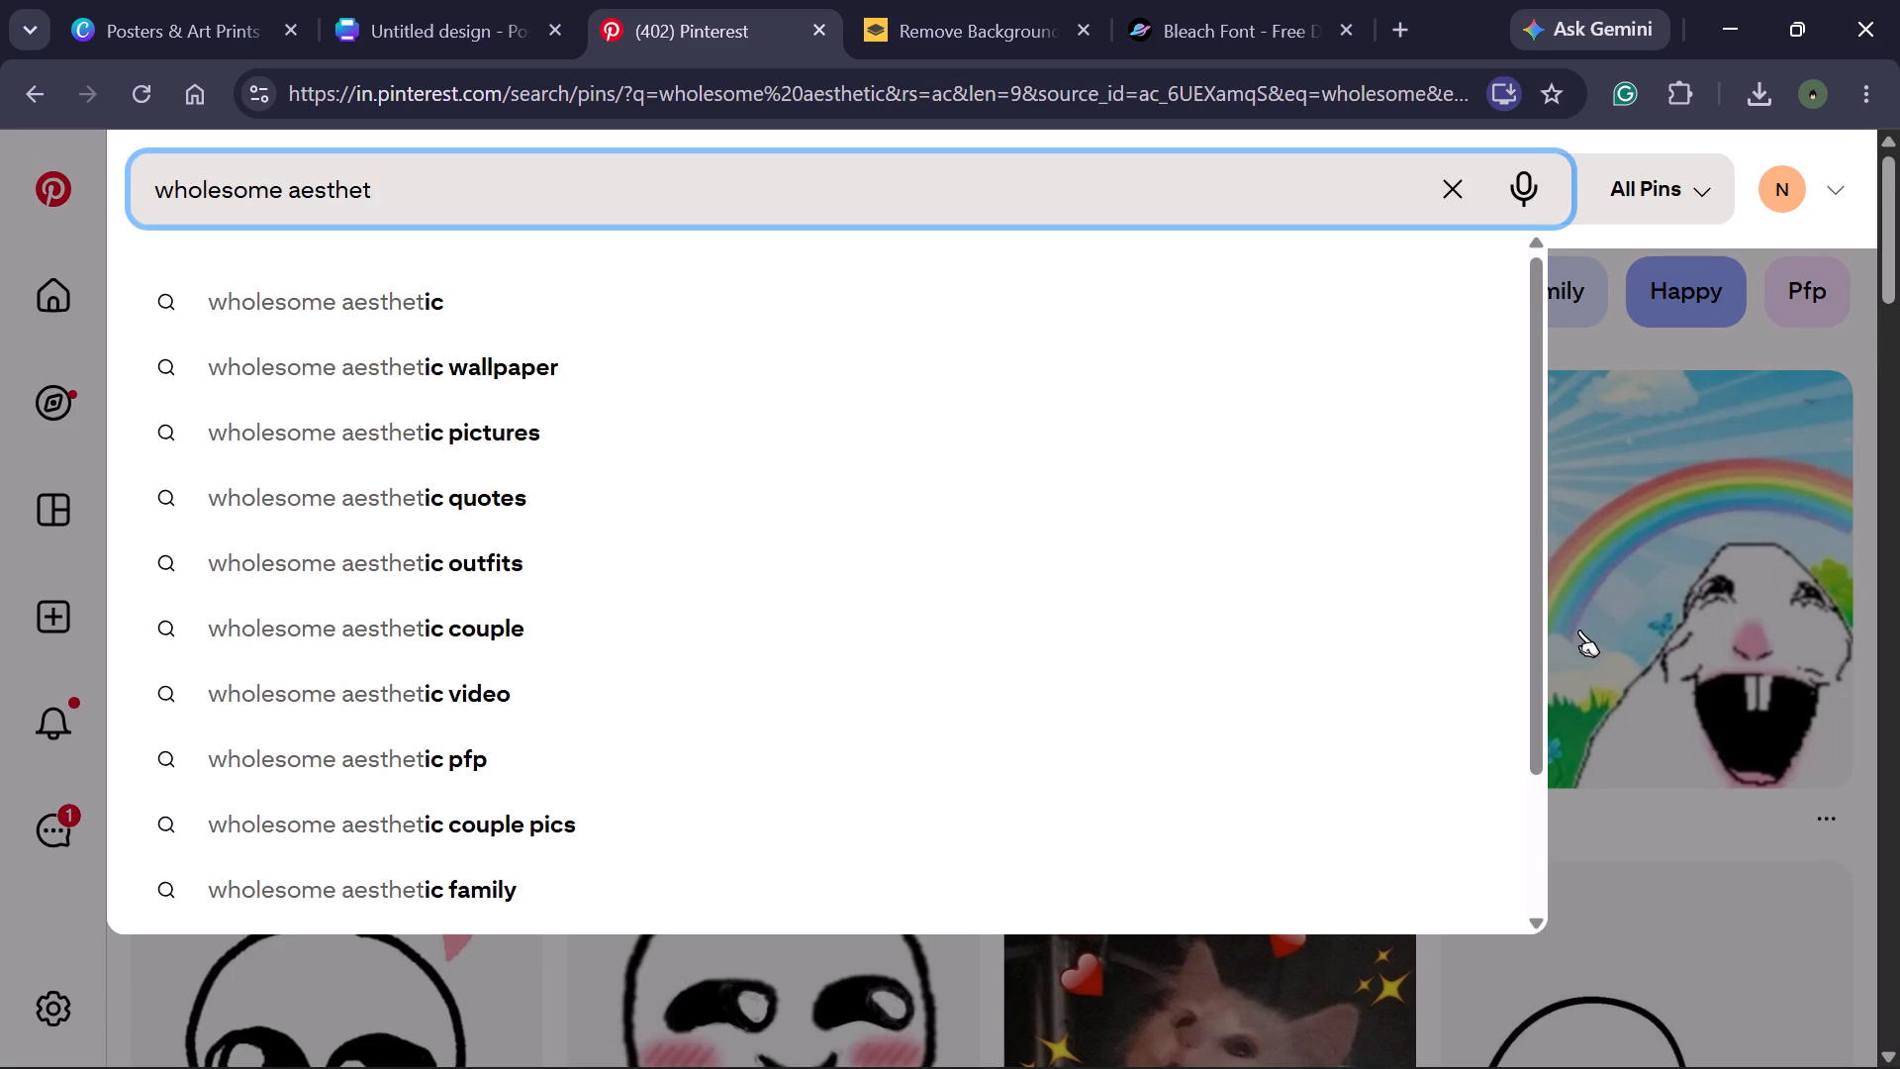
pyautogui.click(496, 312)
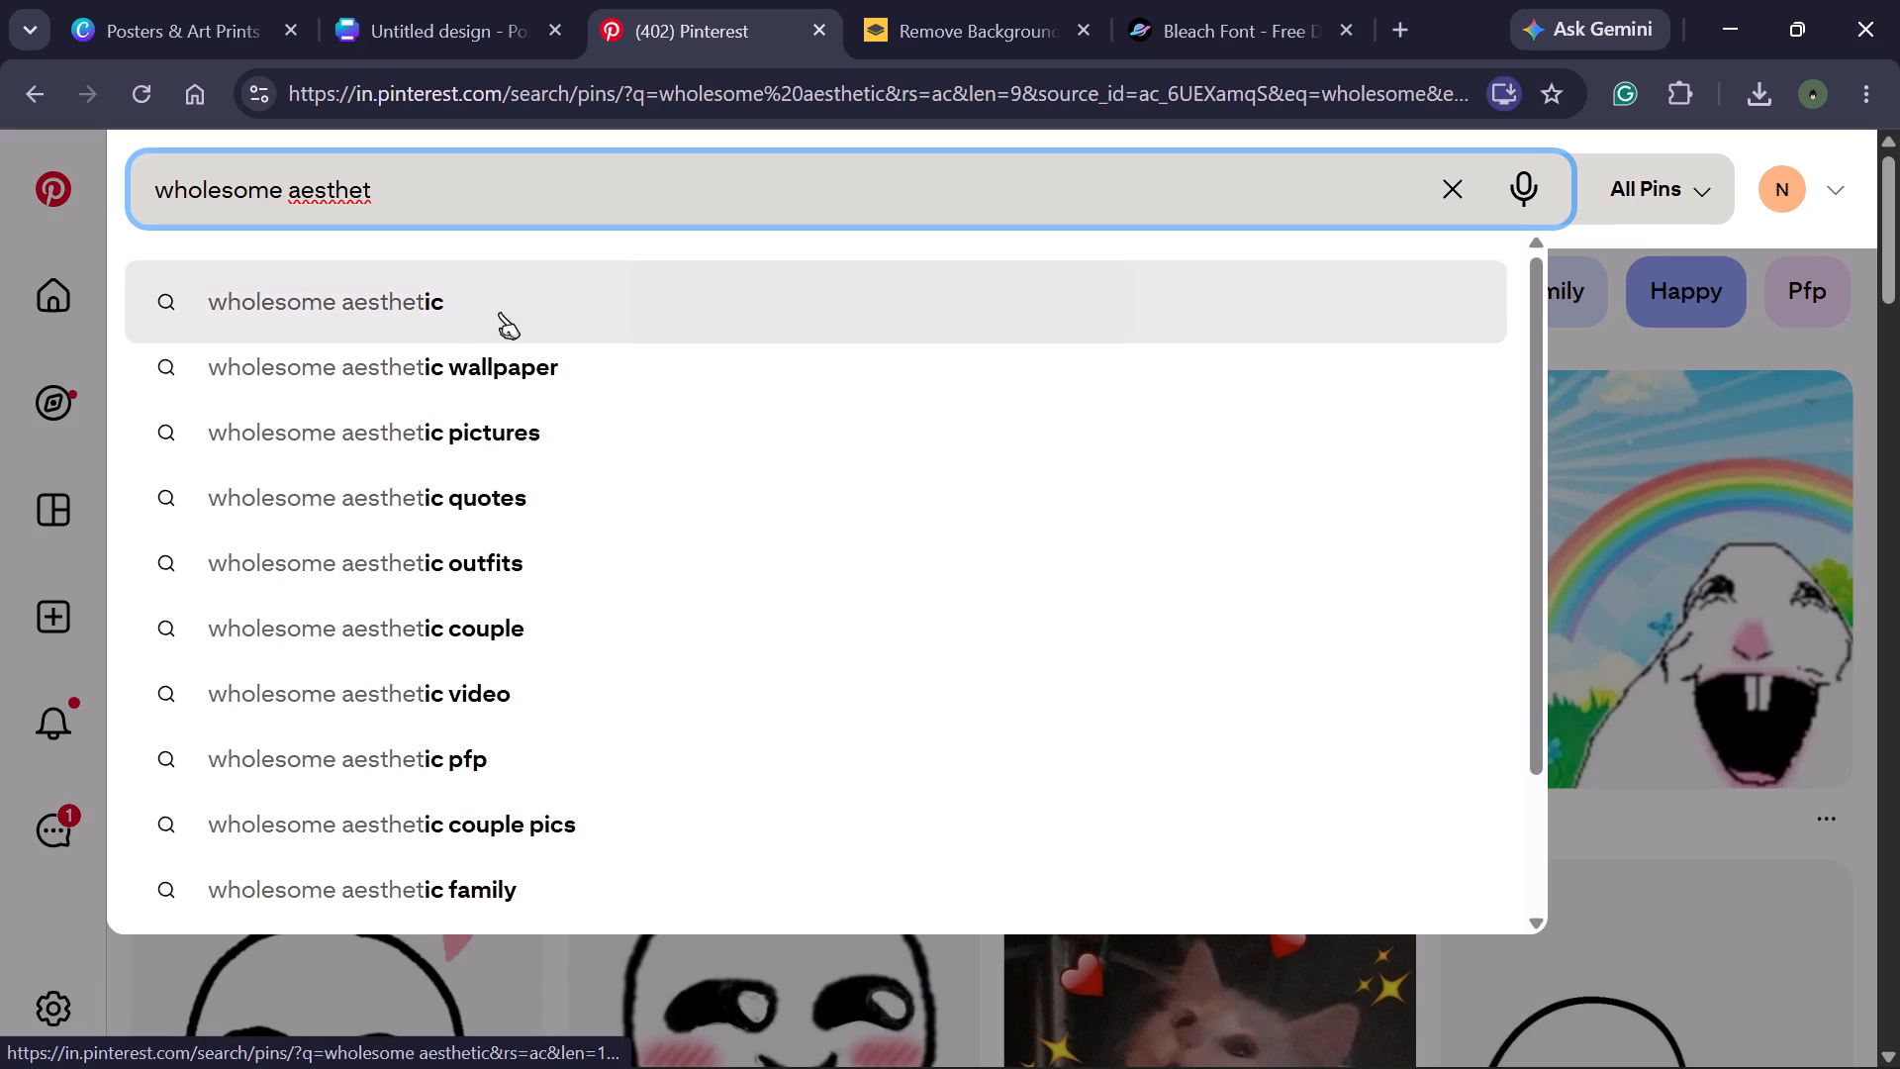
pyautogui.click(532, 187)
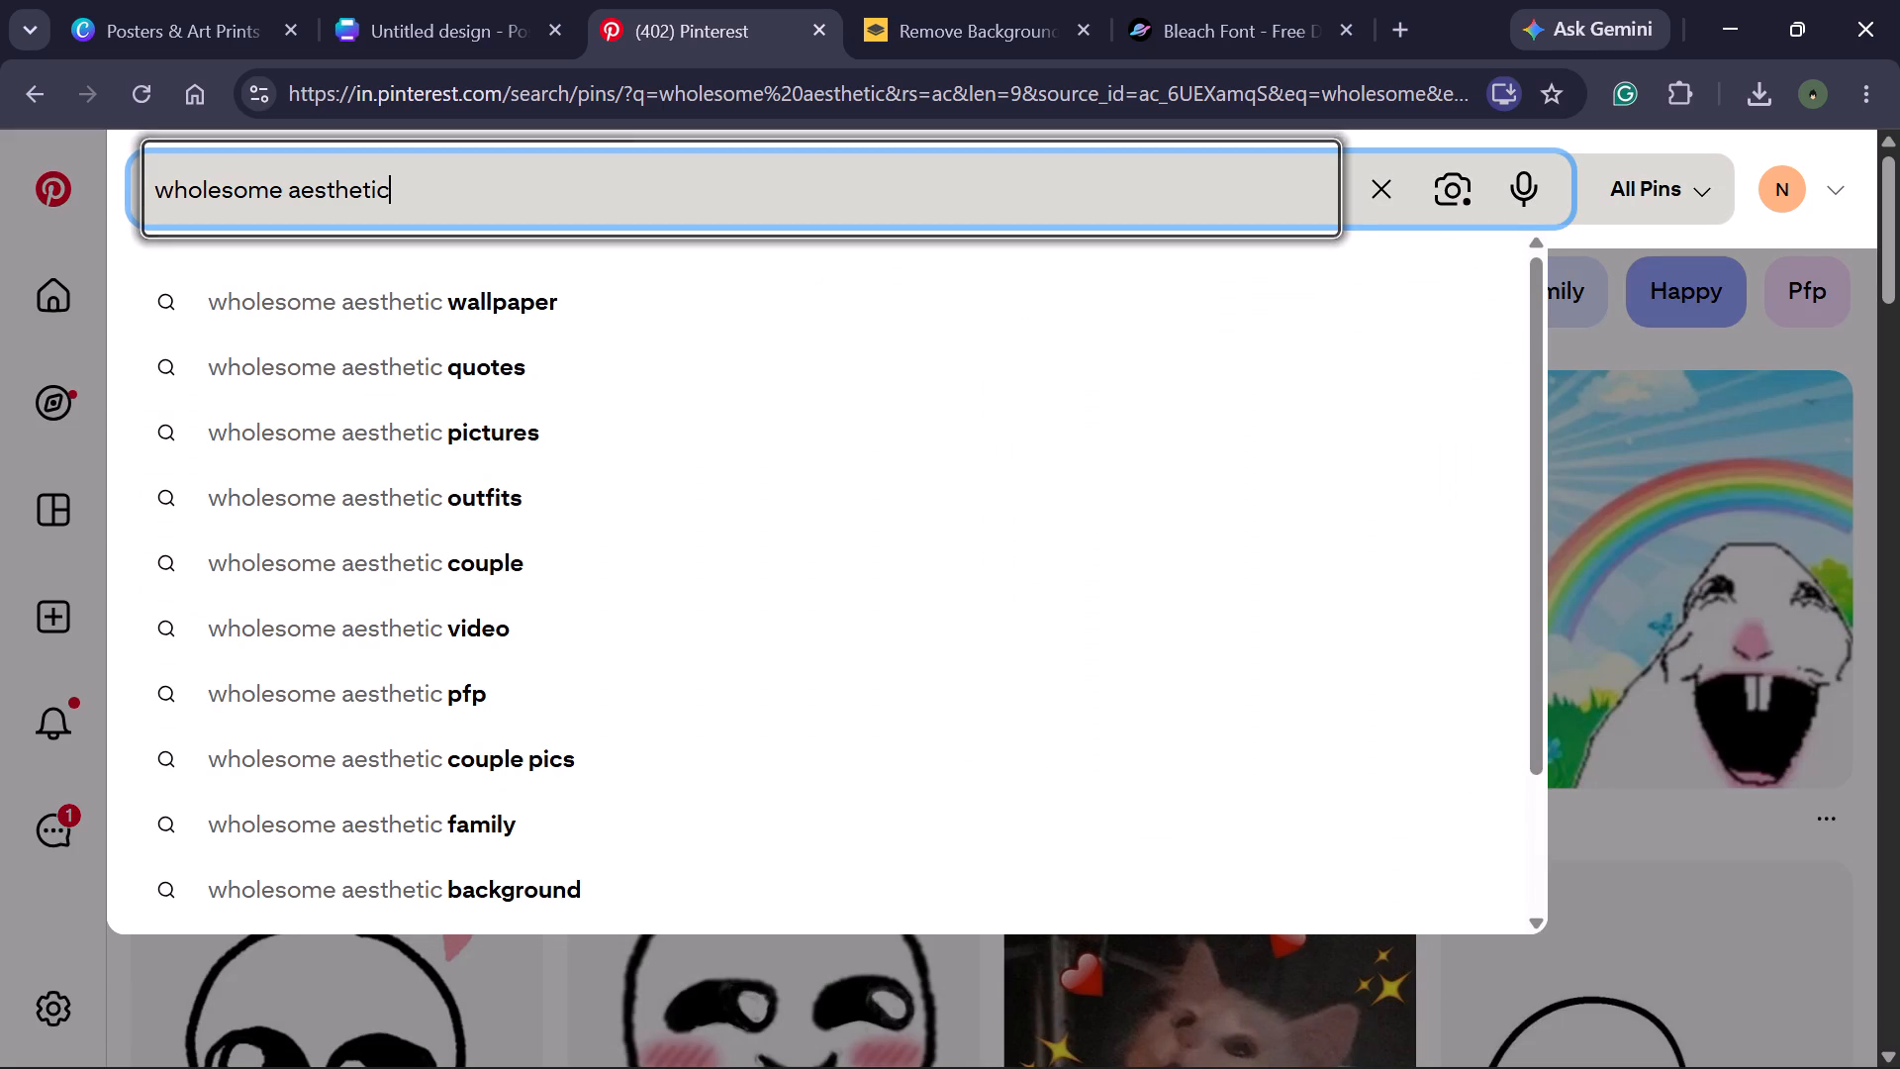
pyautogui.press('space')
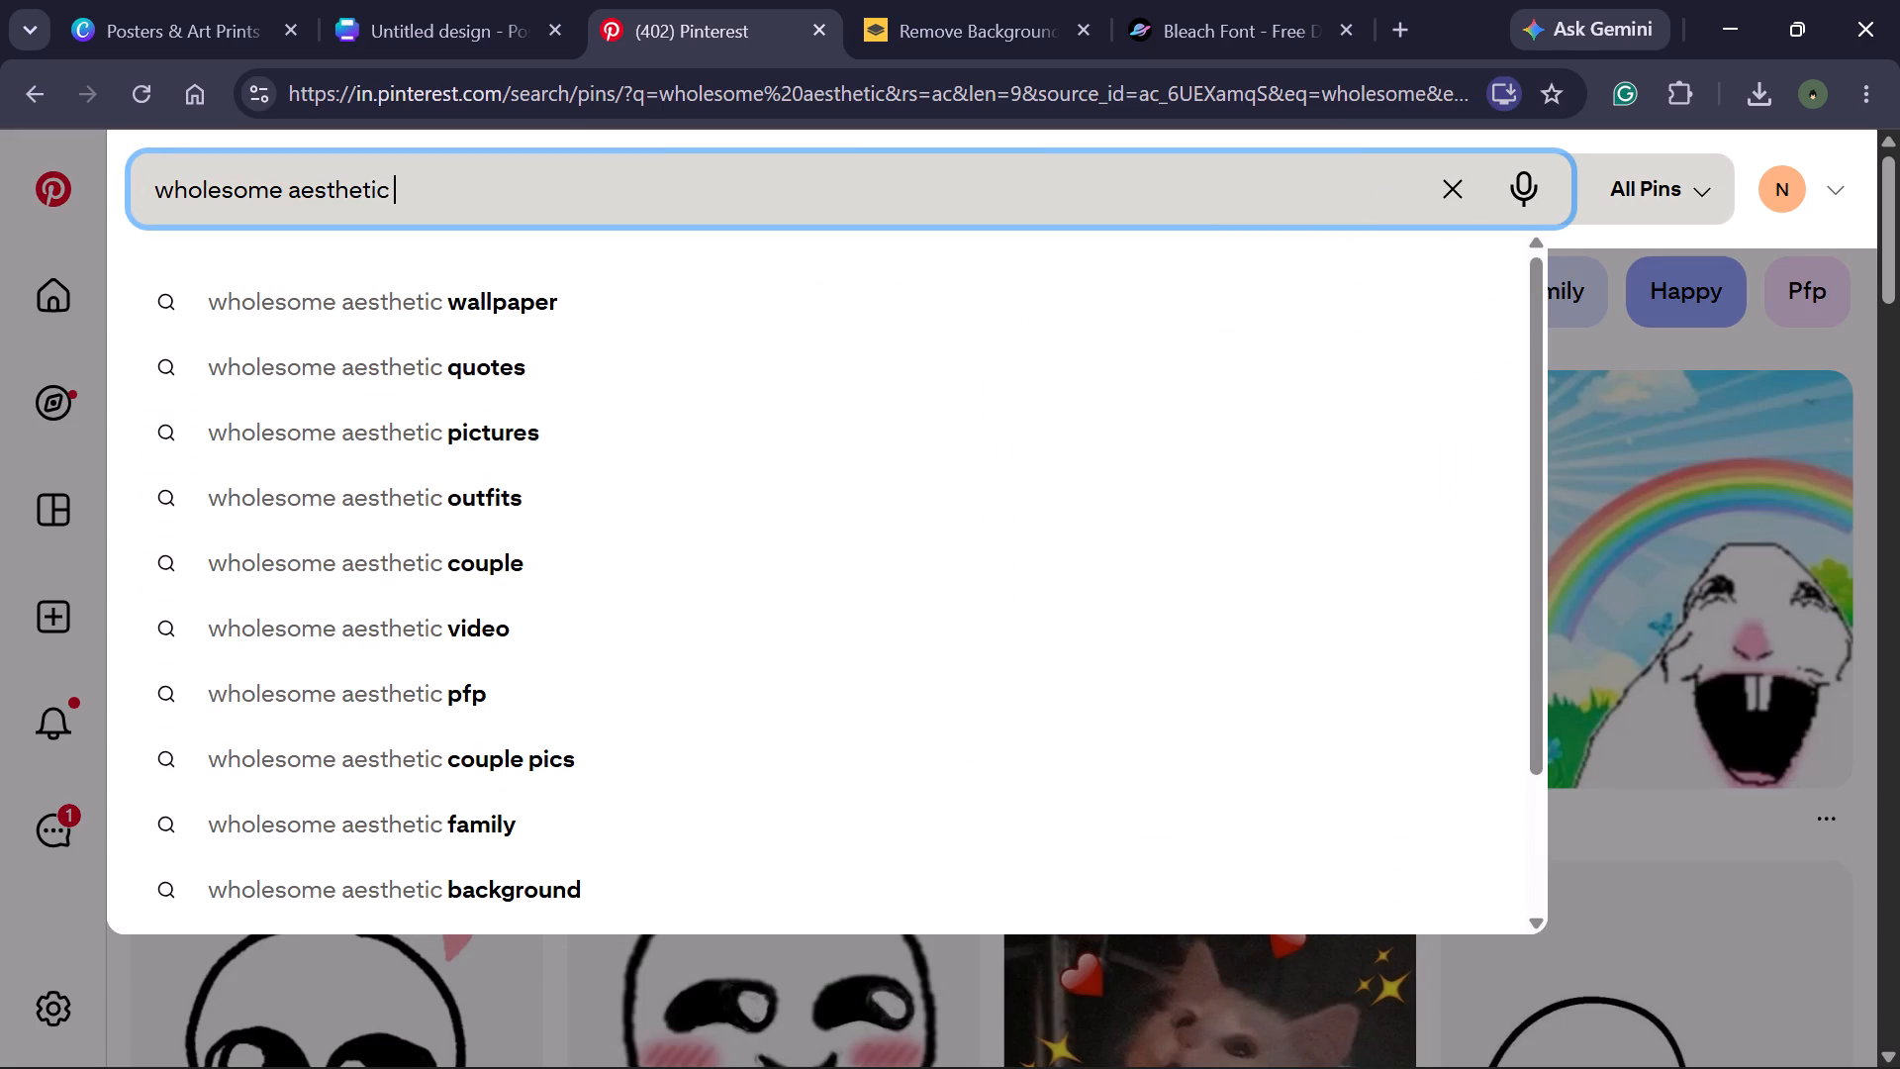
pyautogui.write('bac')
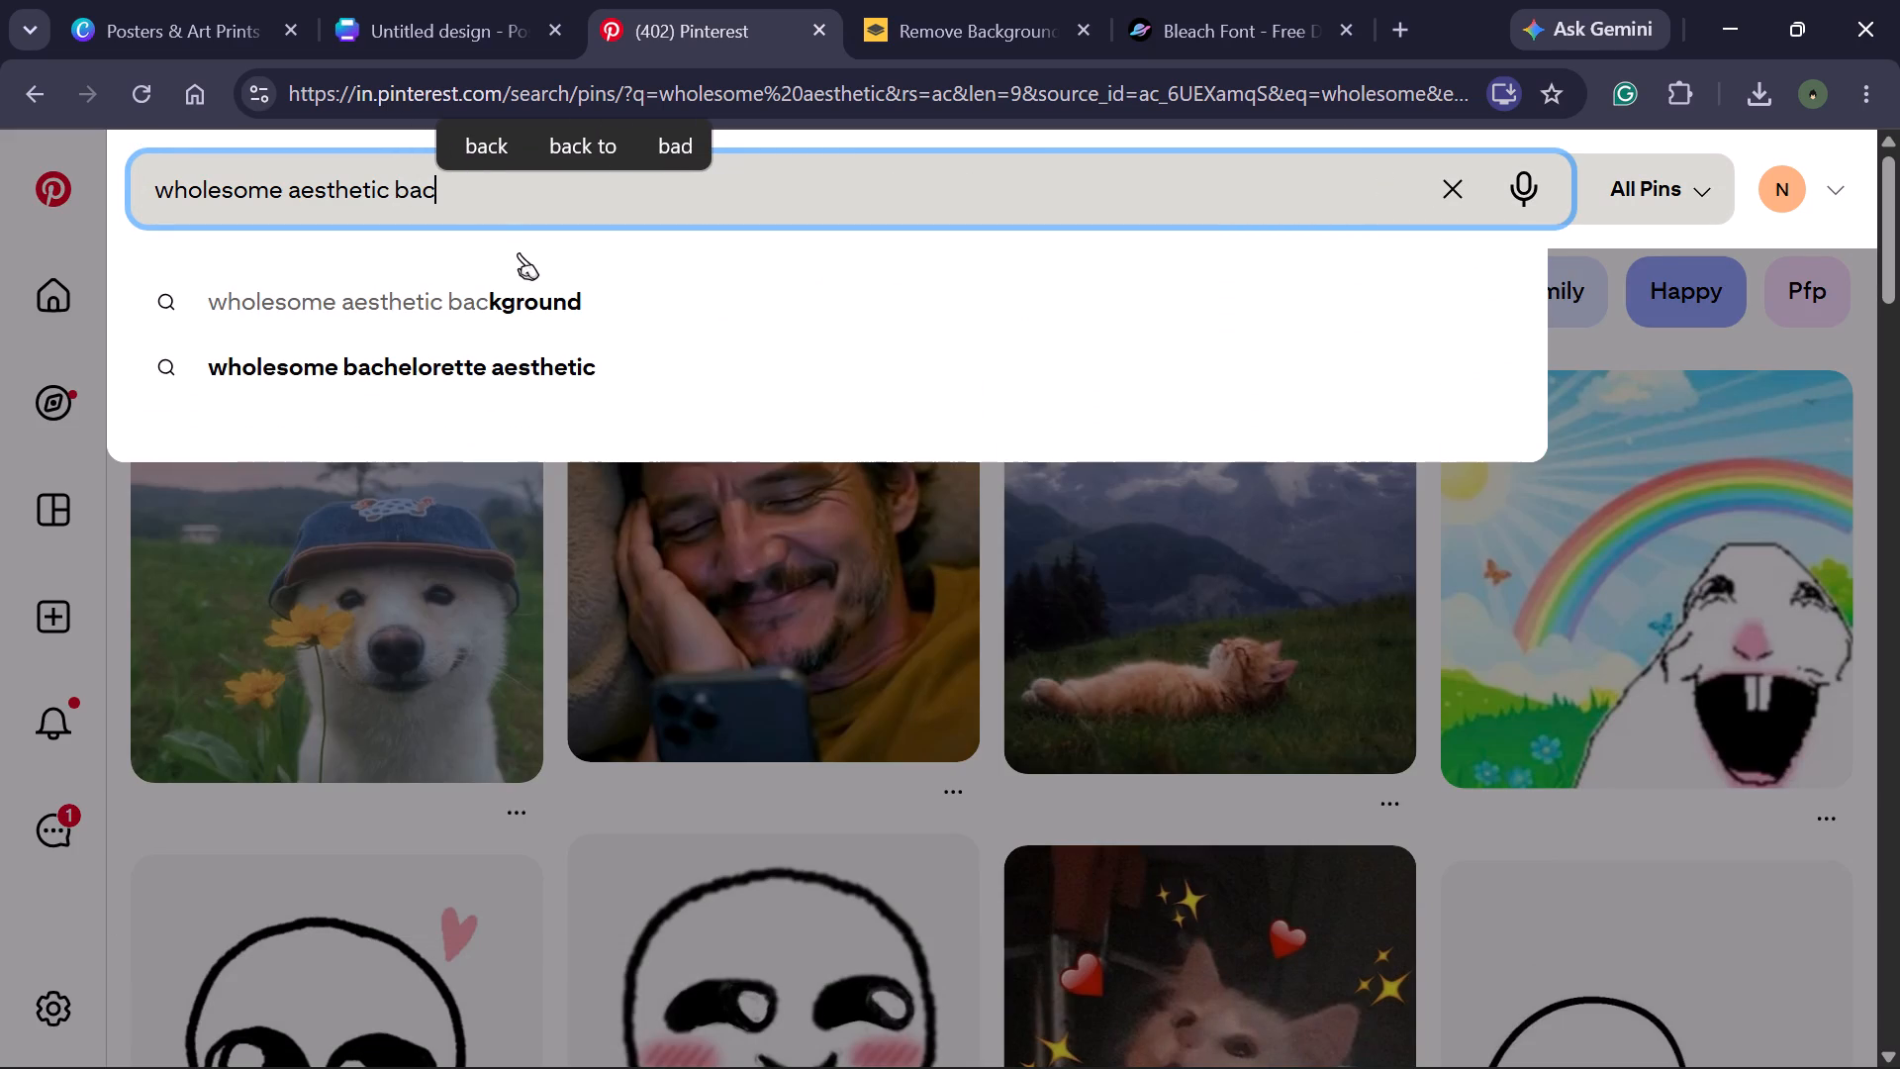
pyautogui.click(544, 315)
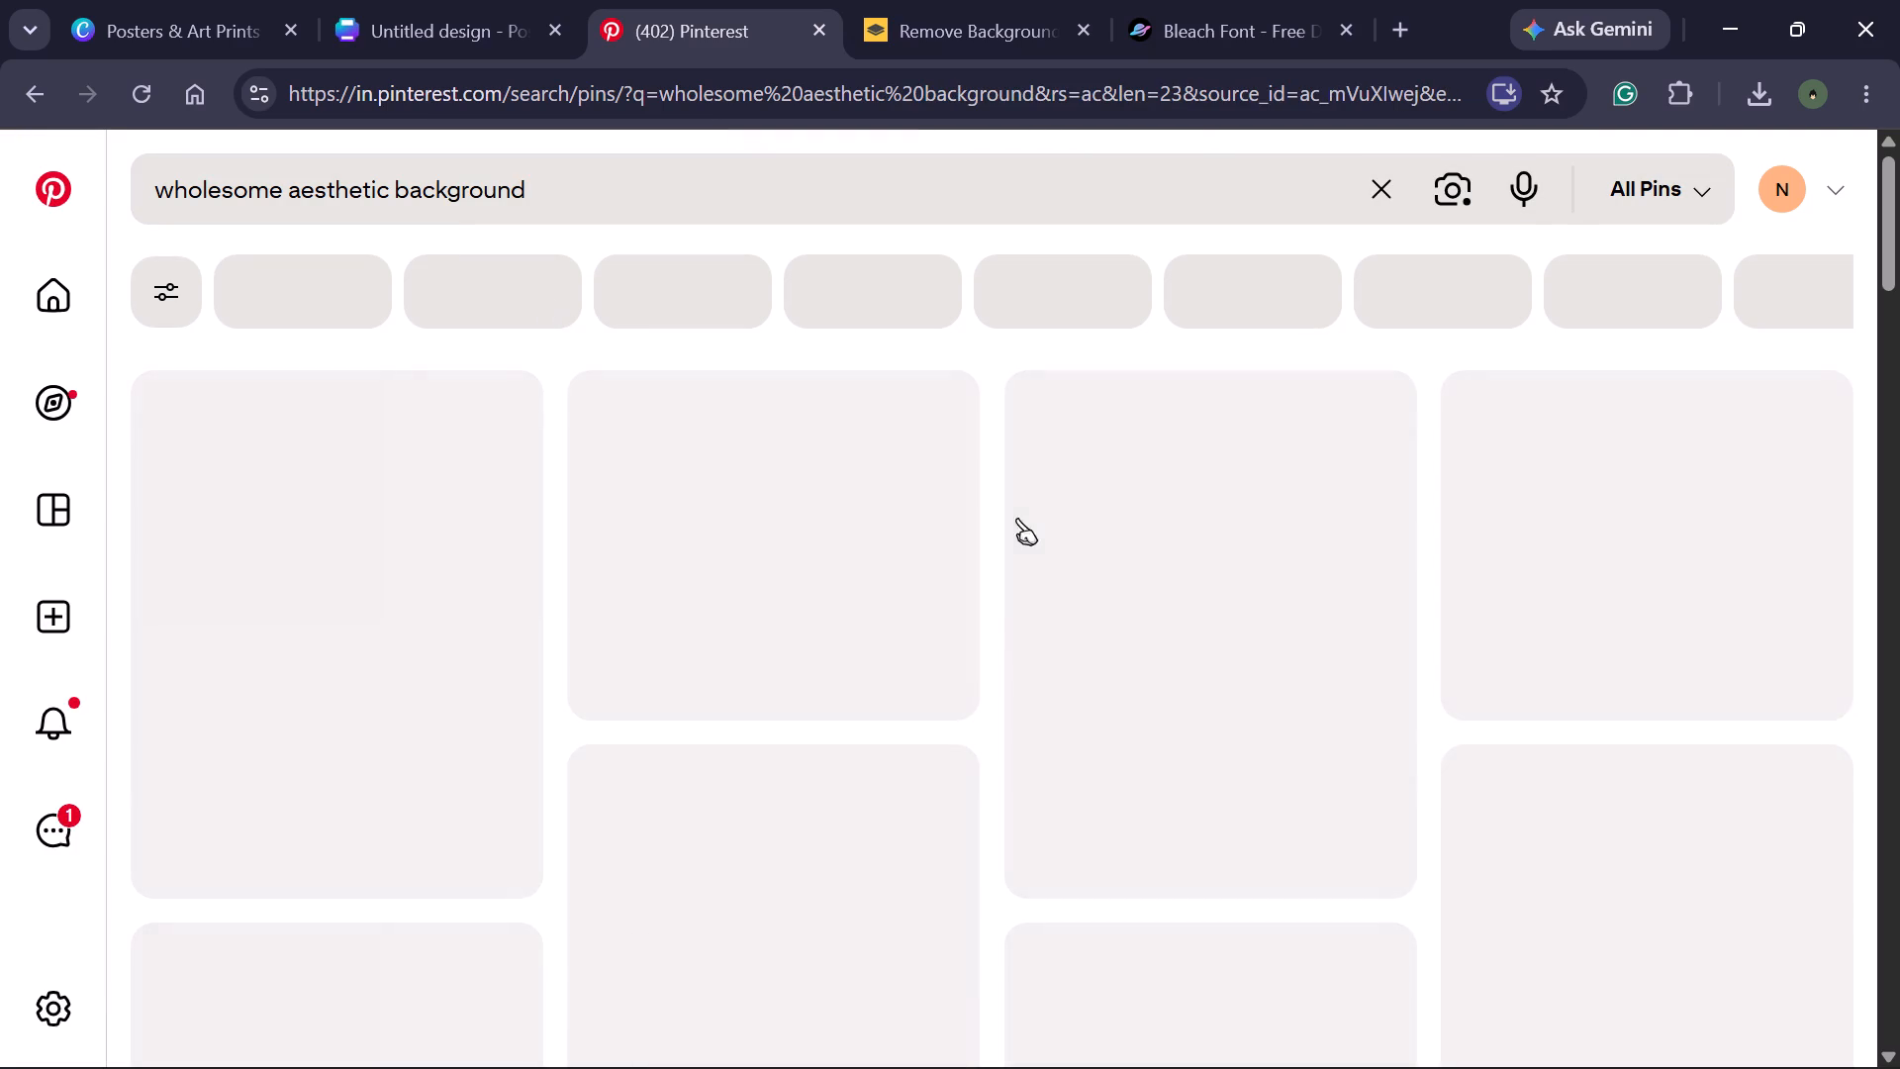
# Look through the "wholesome aesthetic background" pins for meadow, sky or sunlight scenery that could serve as the poster's background.
pyautogui.scroll(-1, 1039, 802)
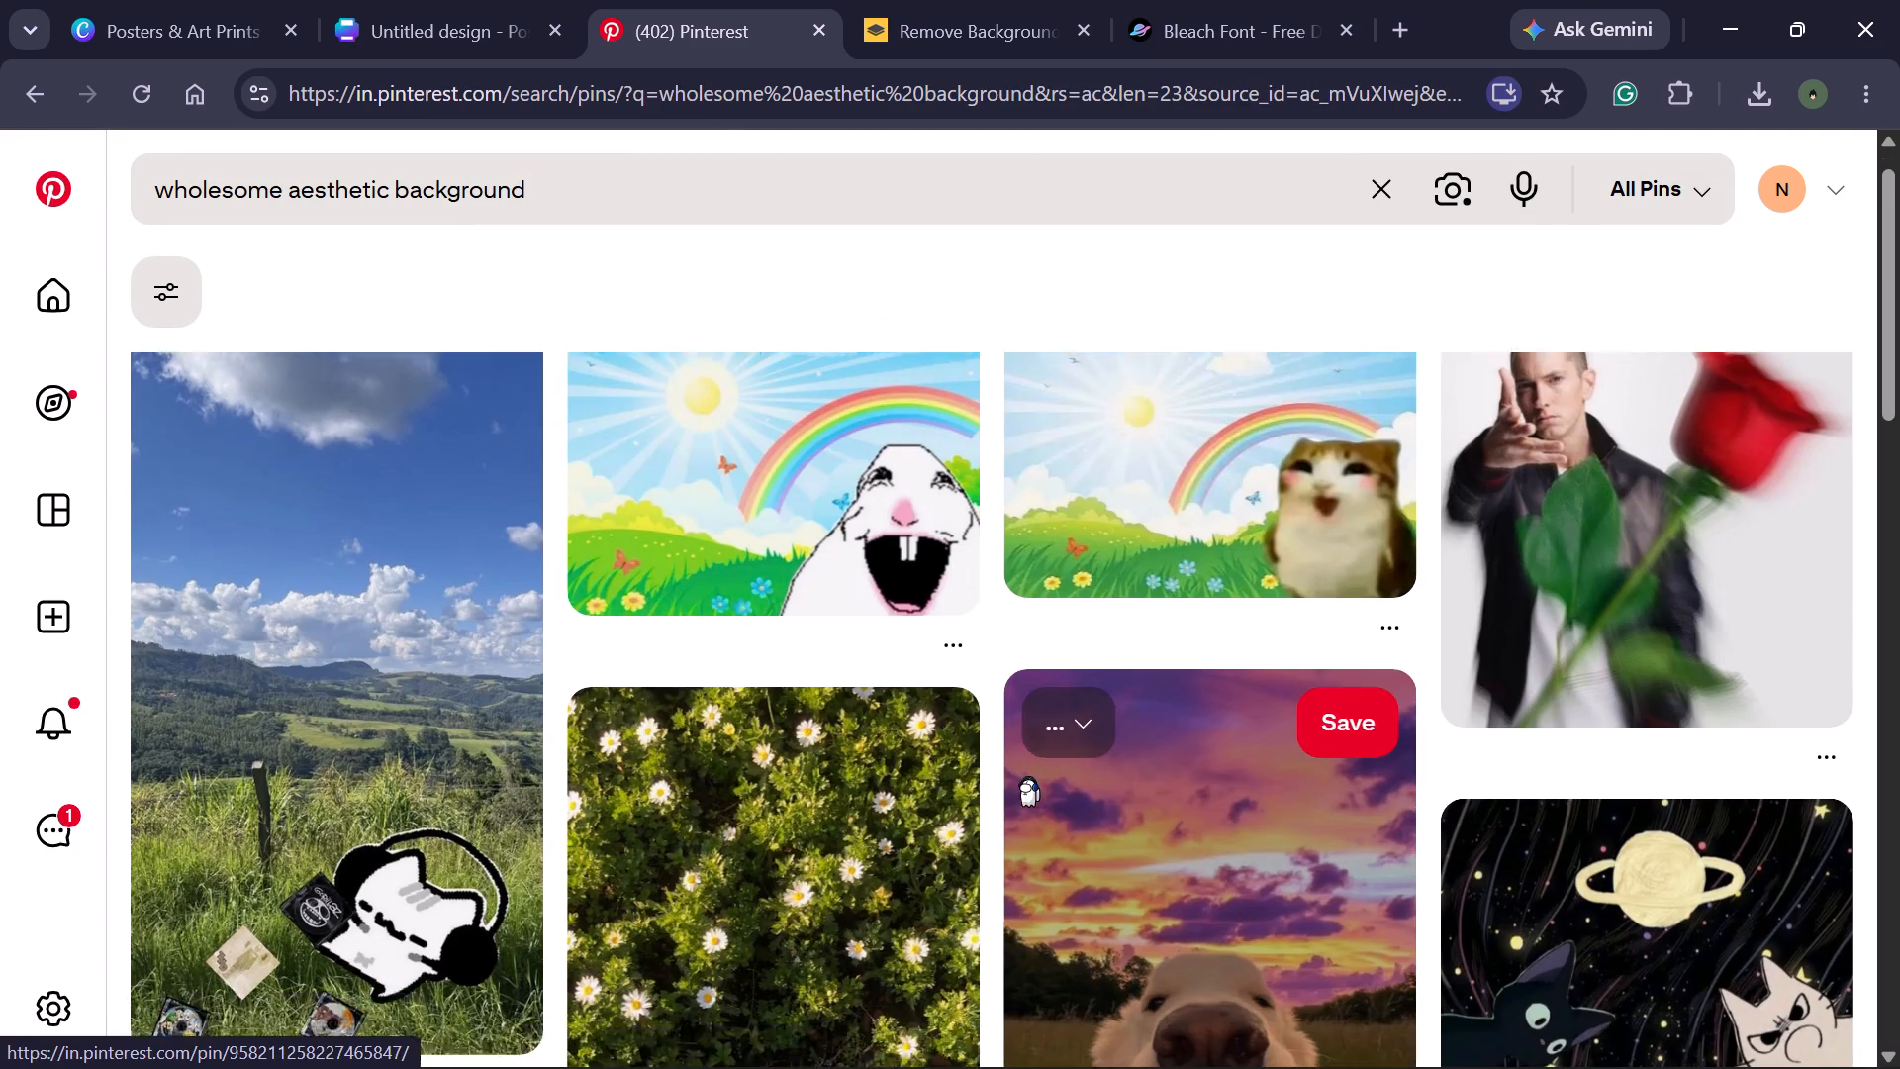
pyautogui.scroll(-2, 1014, 741)
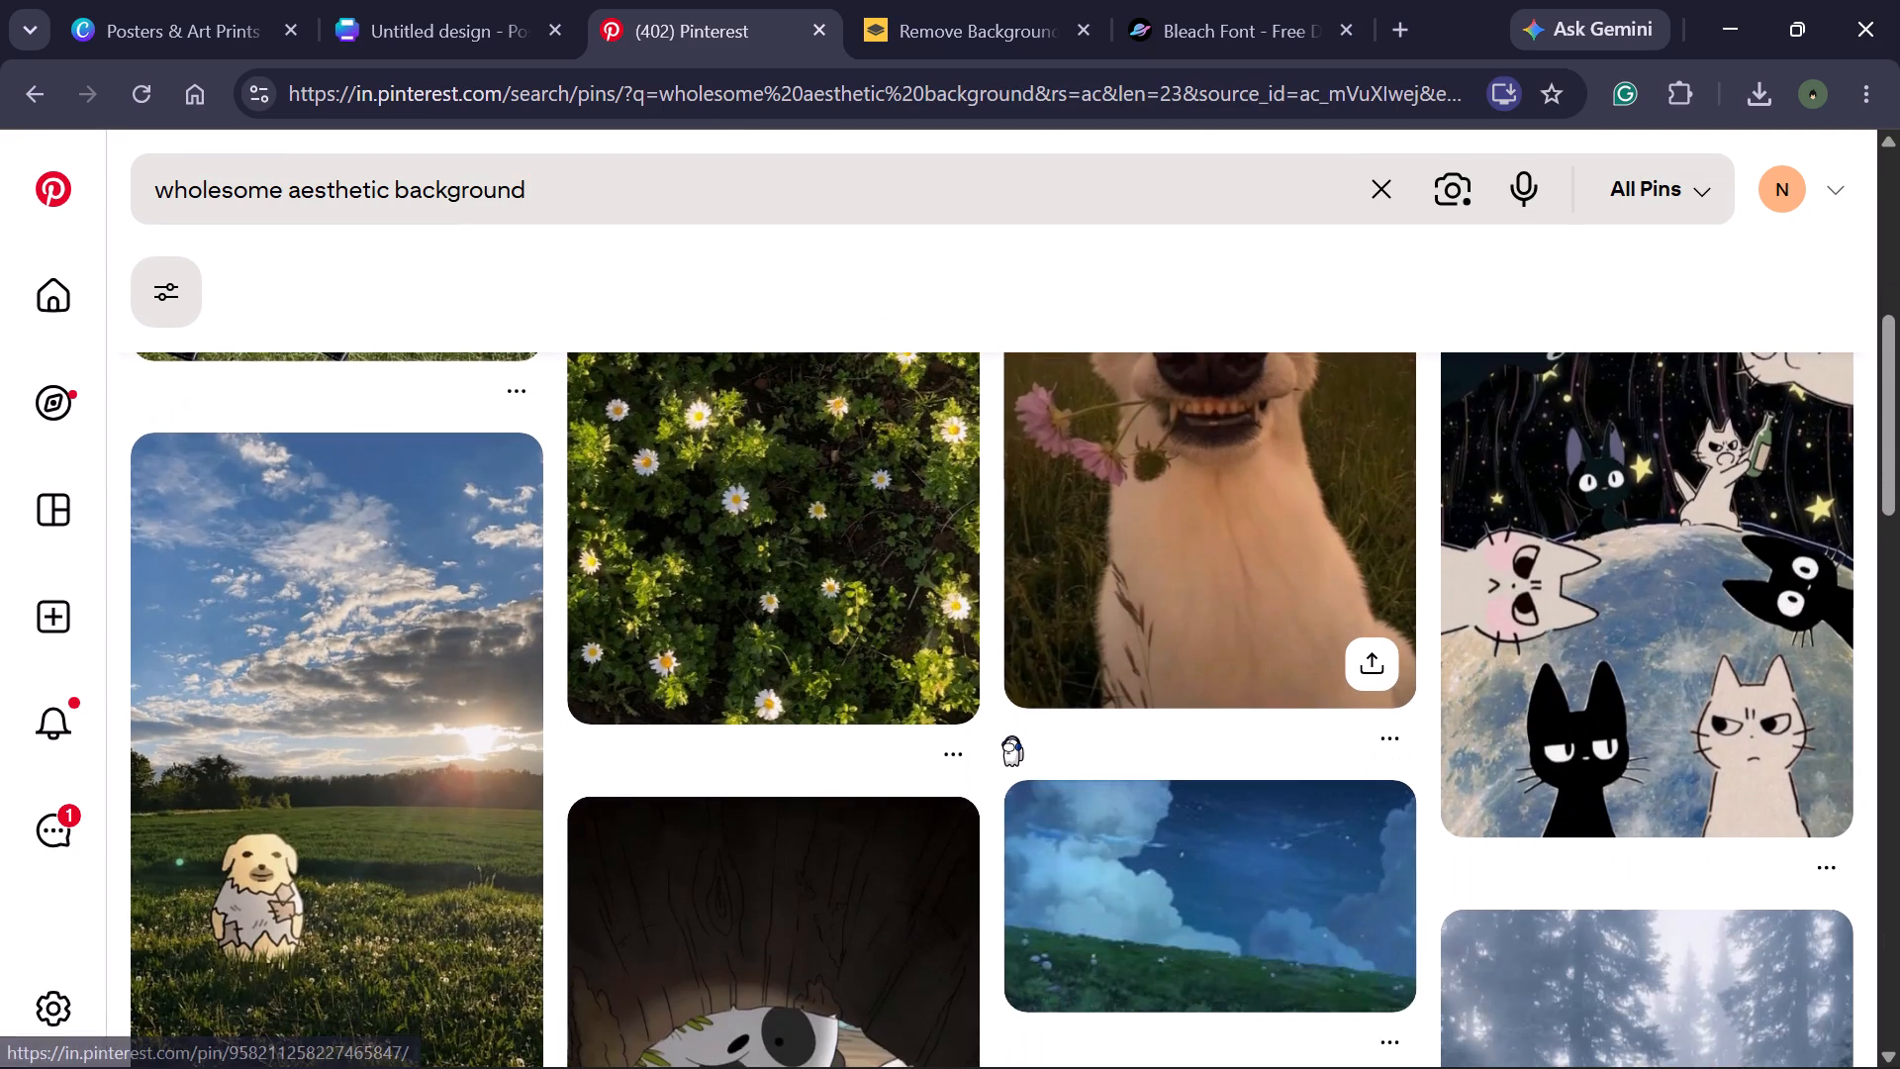
pyautogui.scroll(-1, 1011, 735)
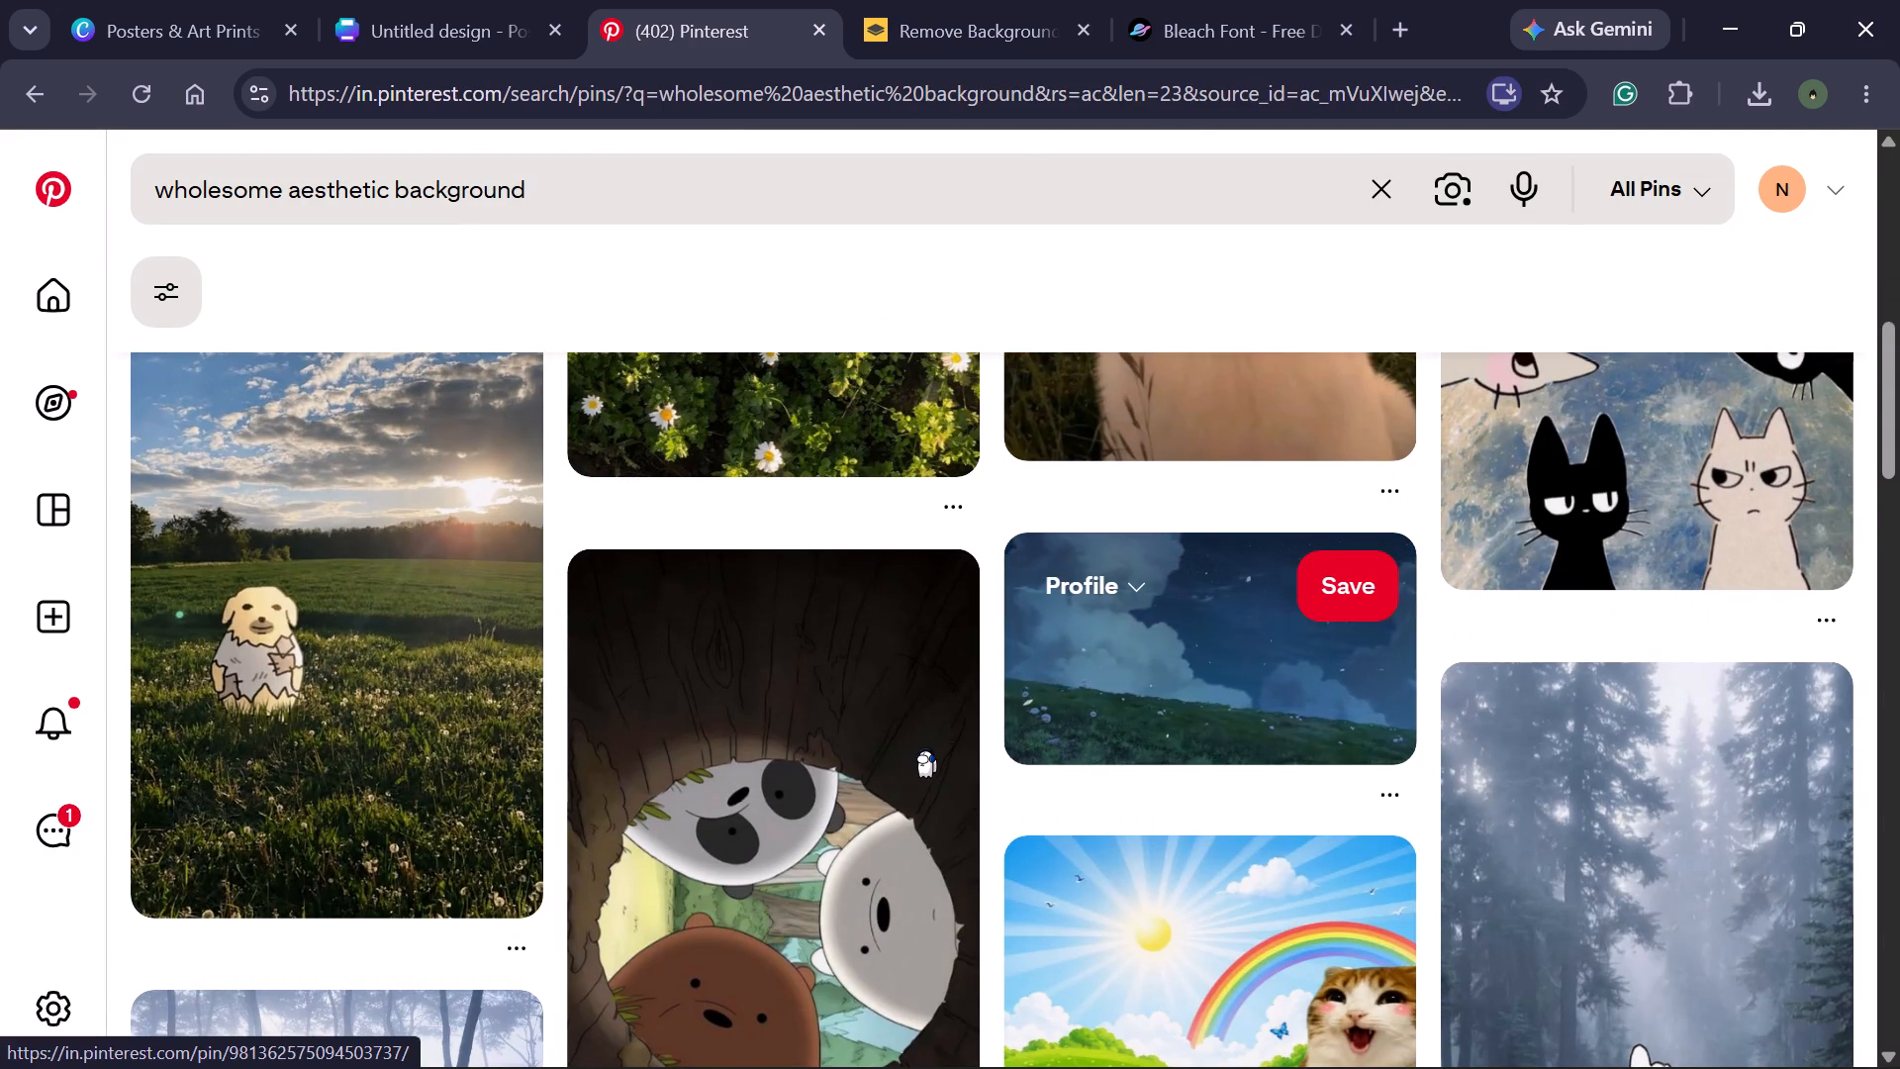
pyautogui.scroll(-3, 923, 747)
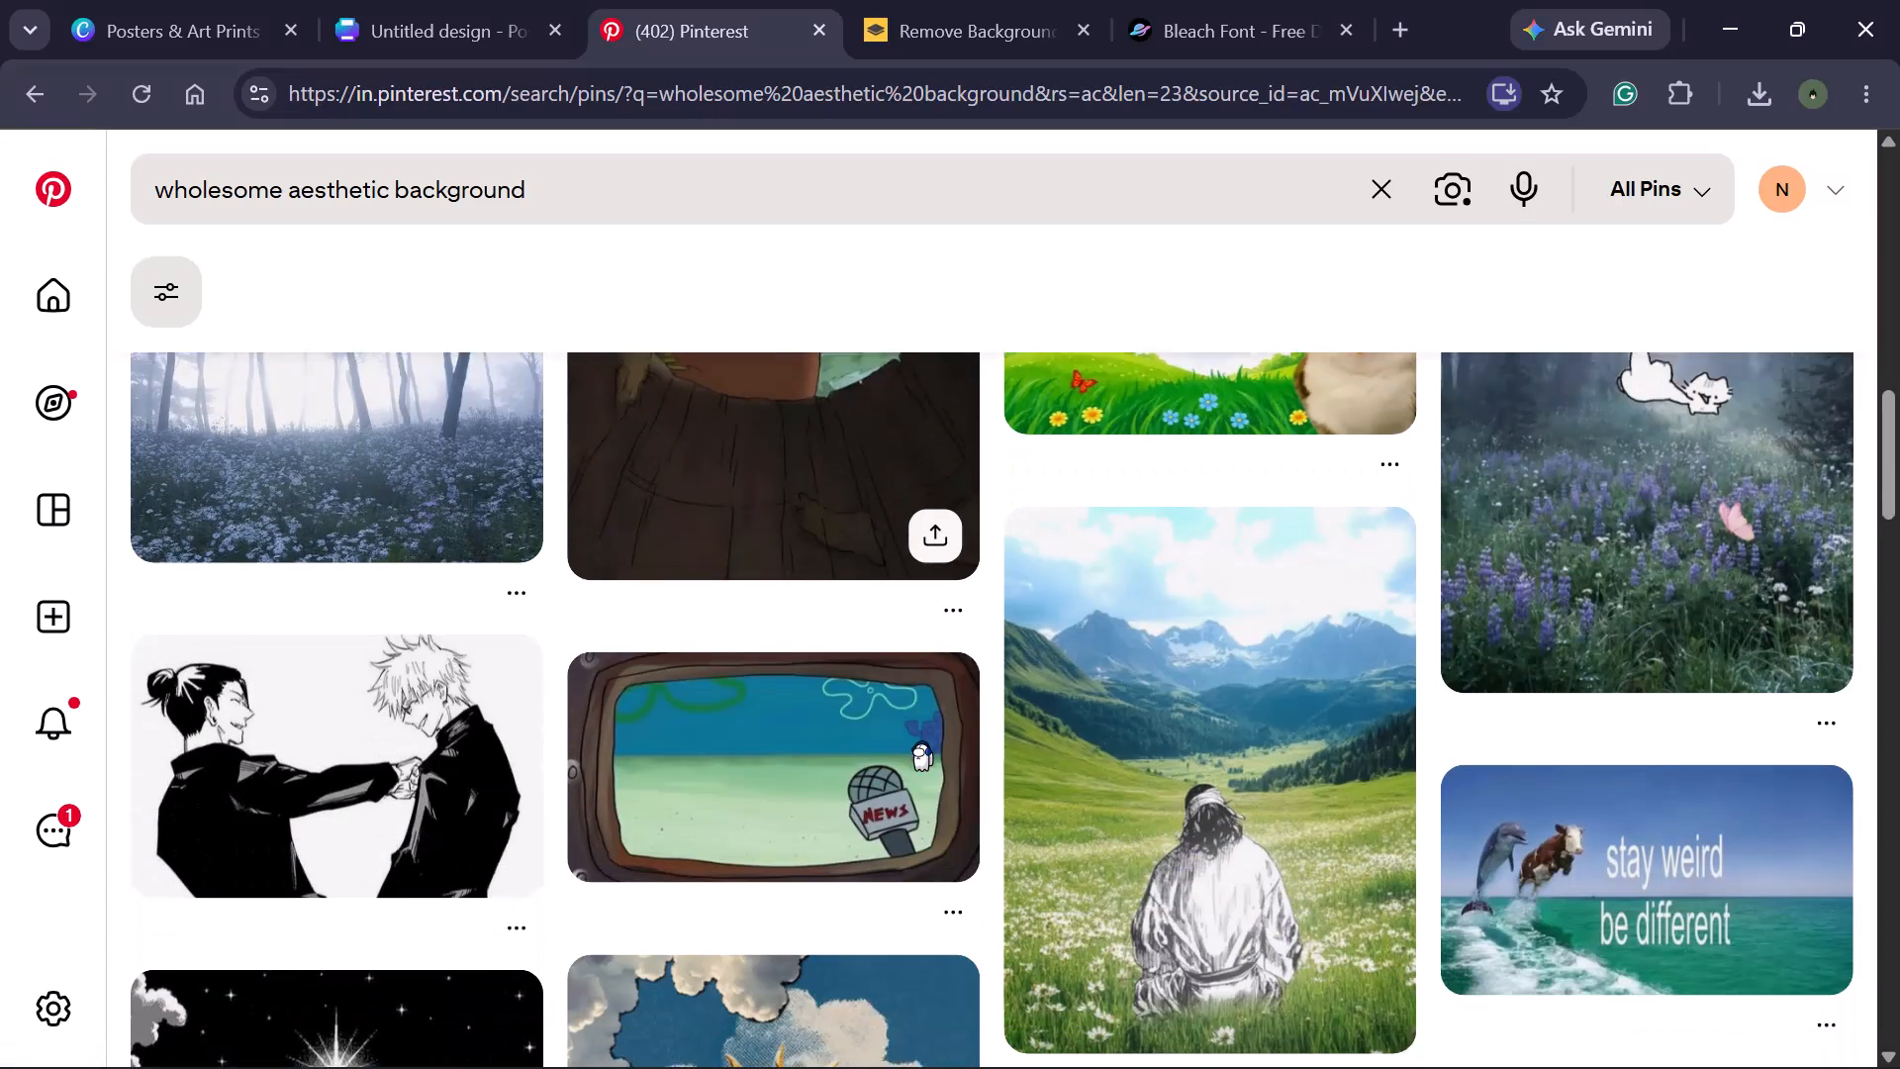
pyautogui.scroll(-2, 920, 738)
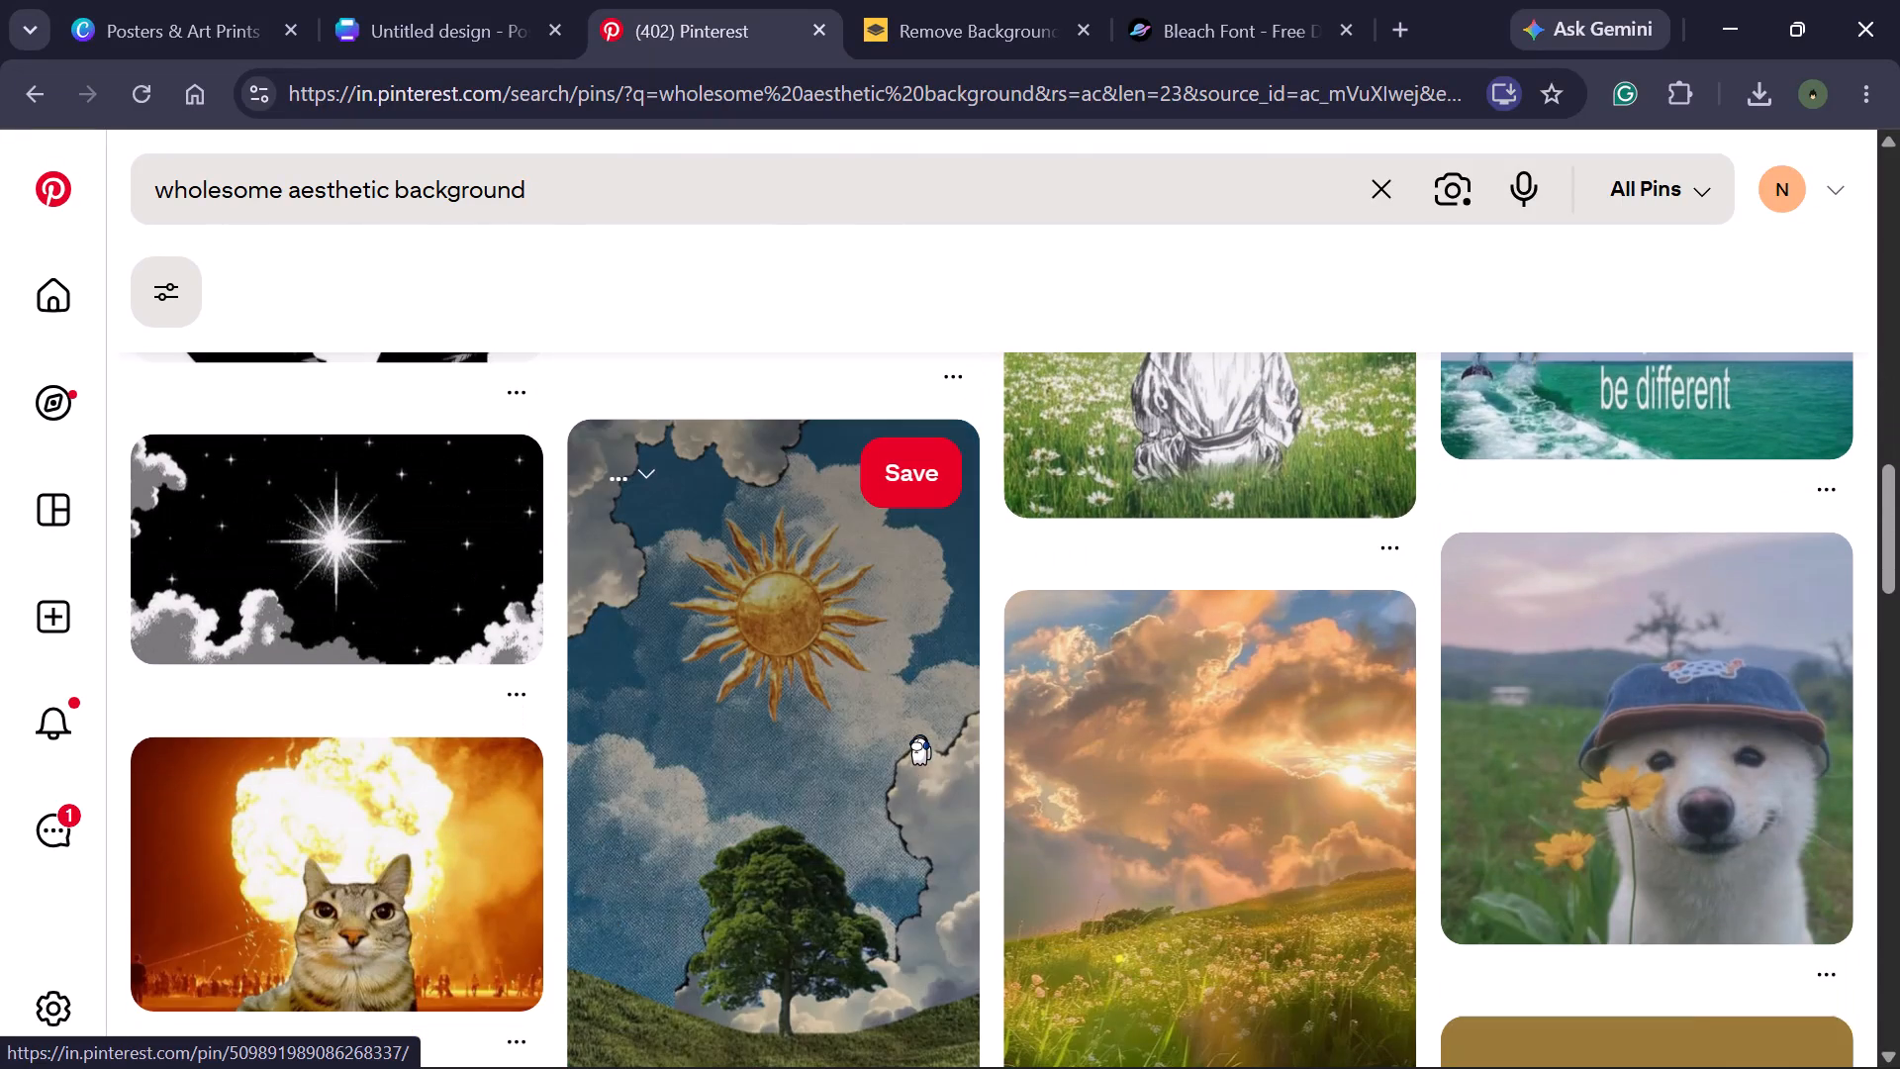
pyautogui.scroll(-1, 919, 734)
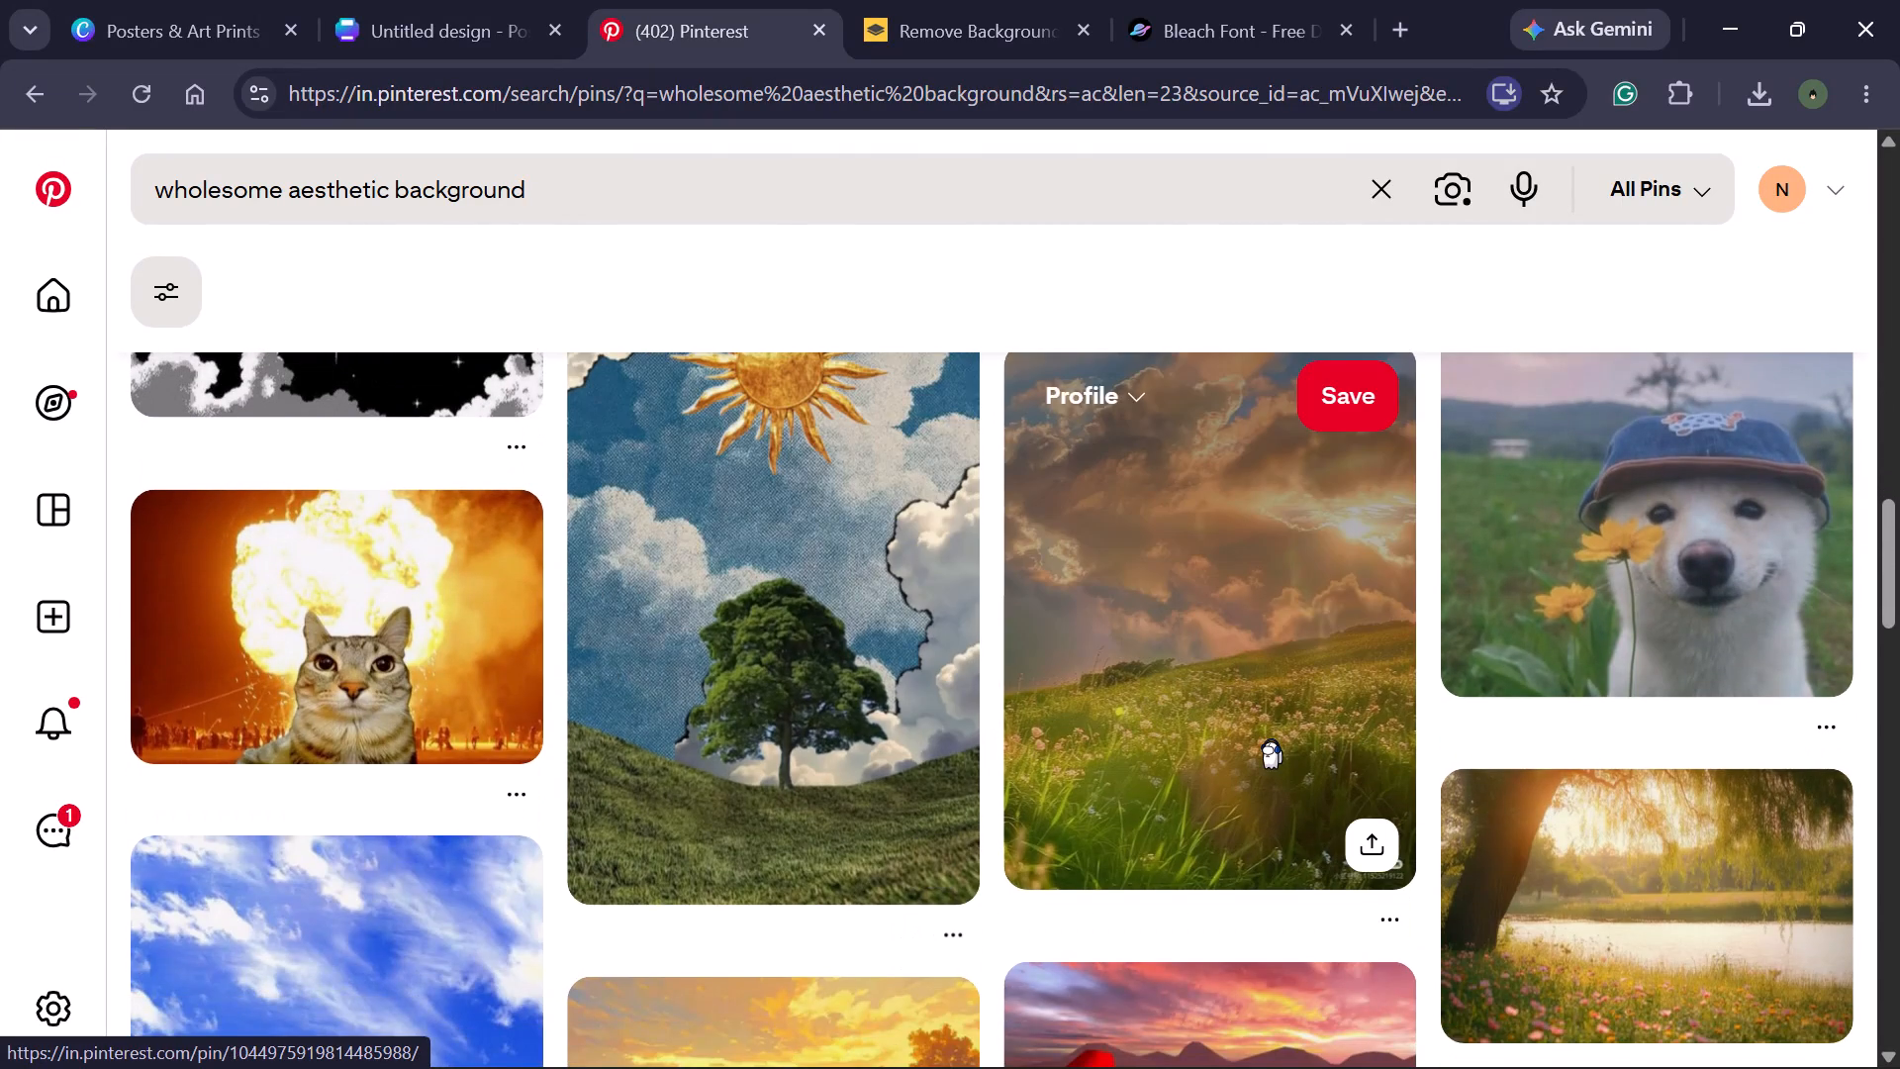
pyautogui.scroll(-2, 1271, 738)
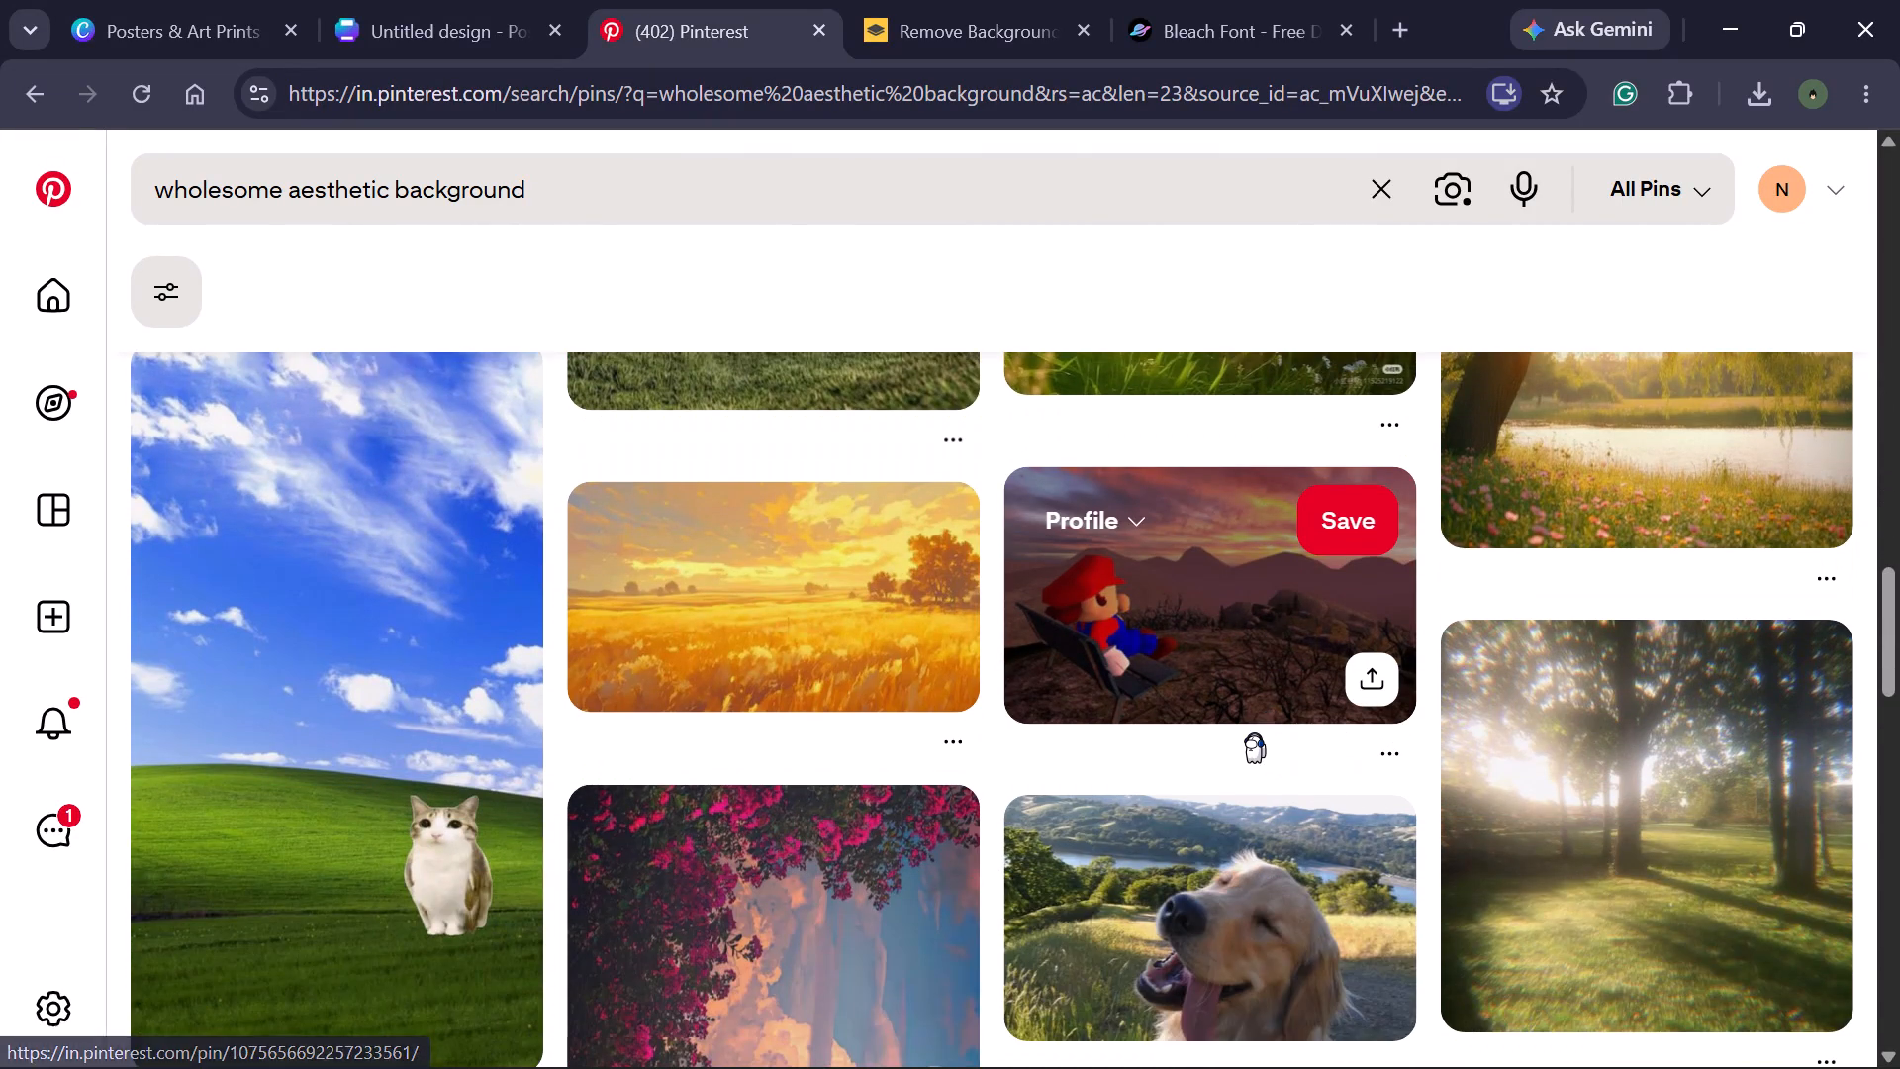
pyautogui.scroll(-2, 1254, 732)
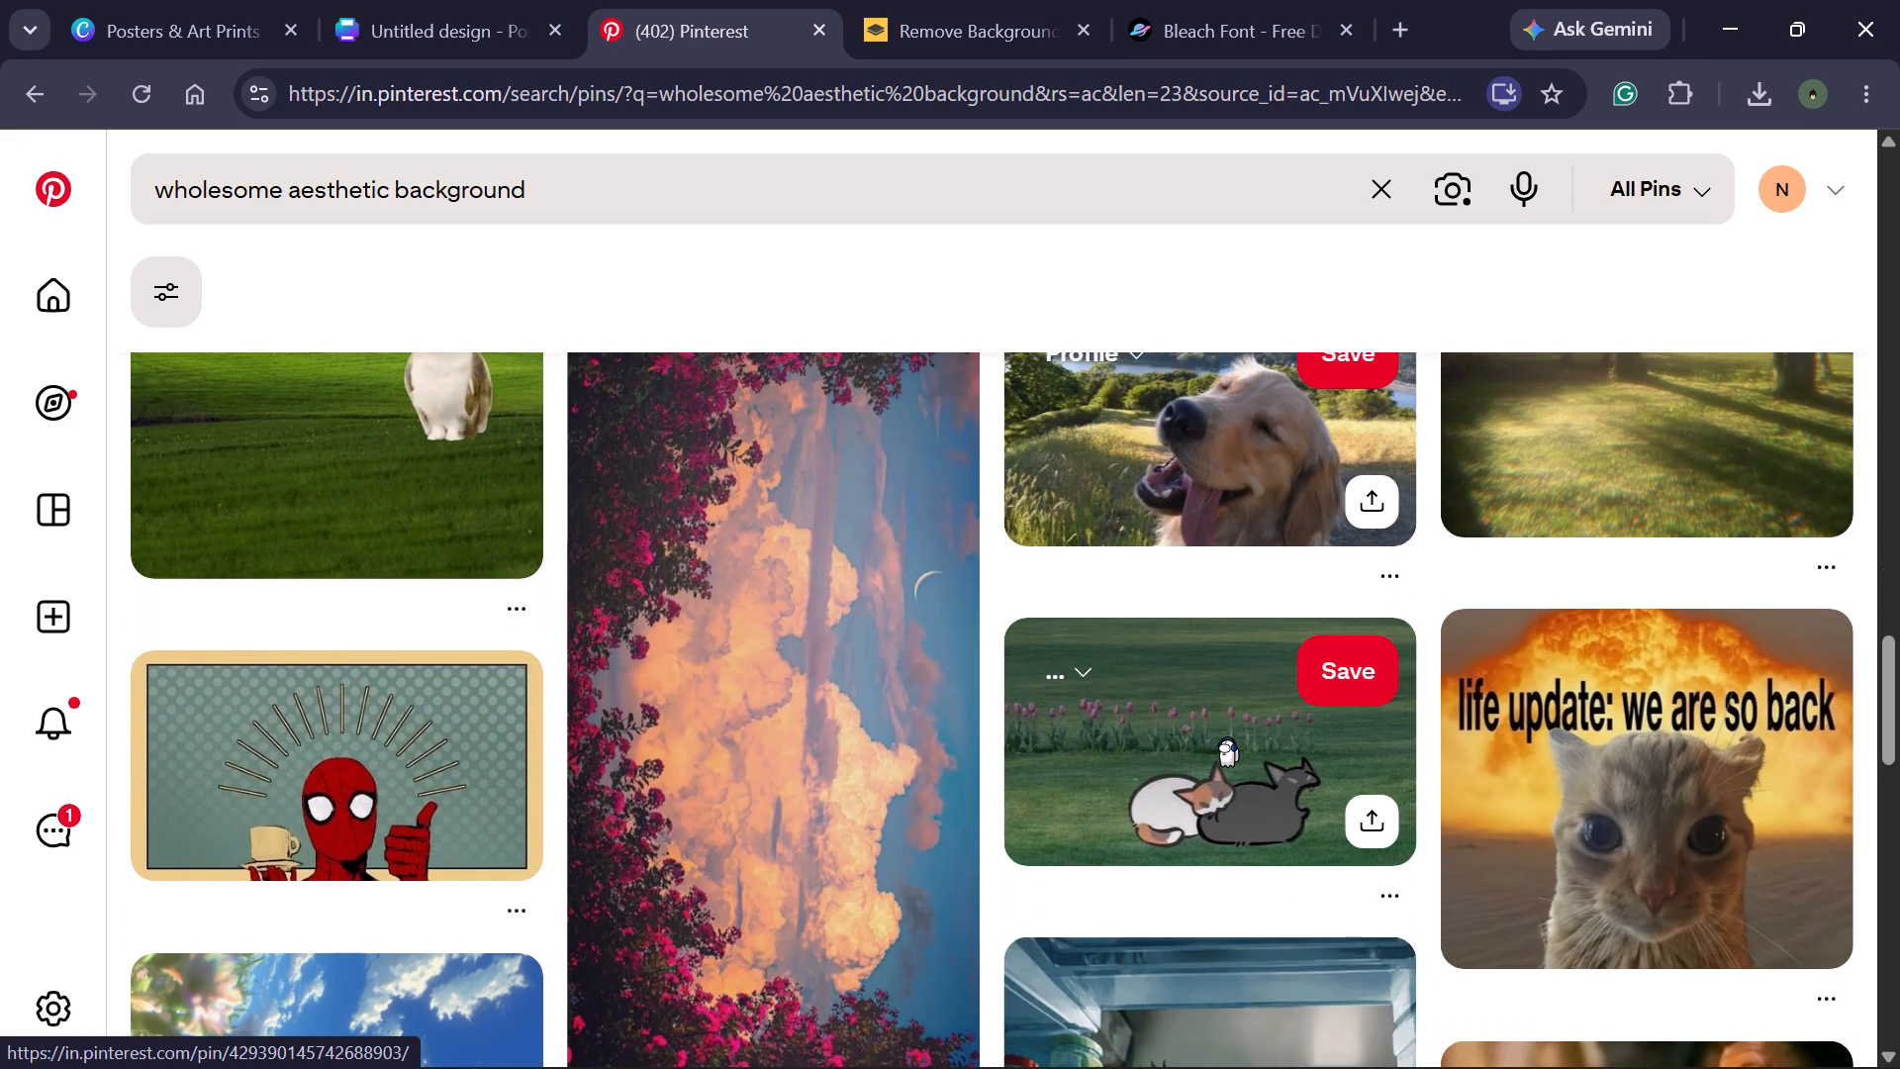
pyautogui.scroll(-3, 1227, 736)
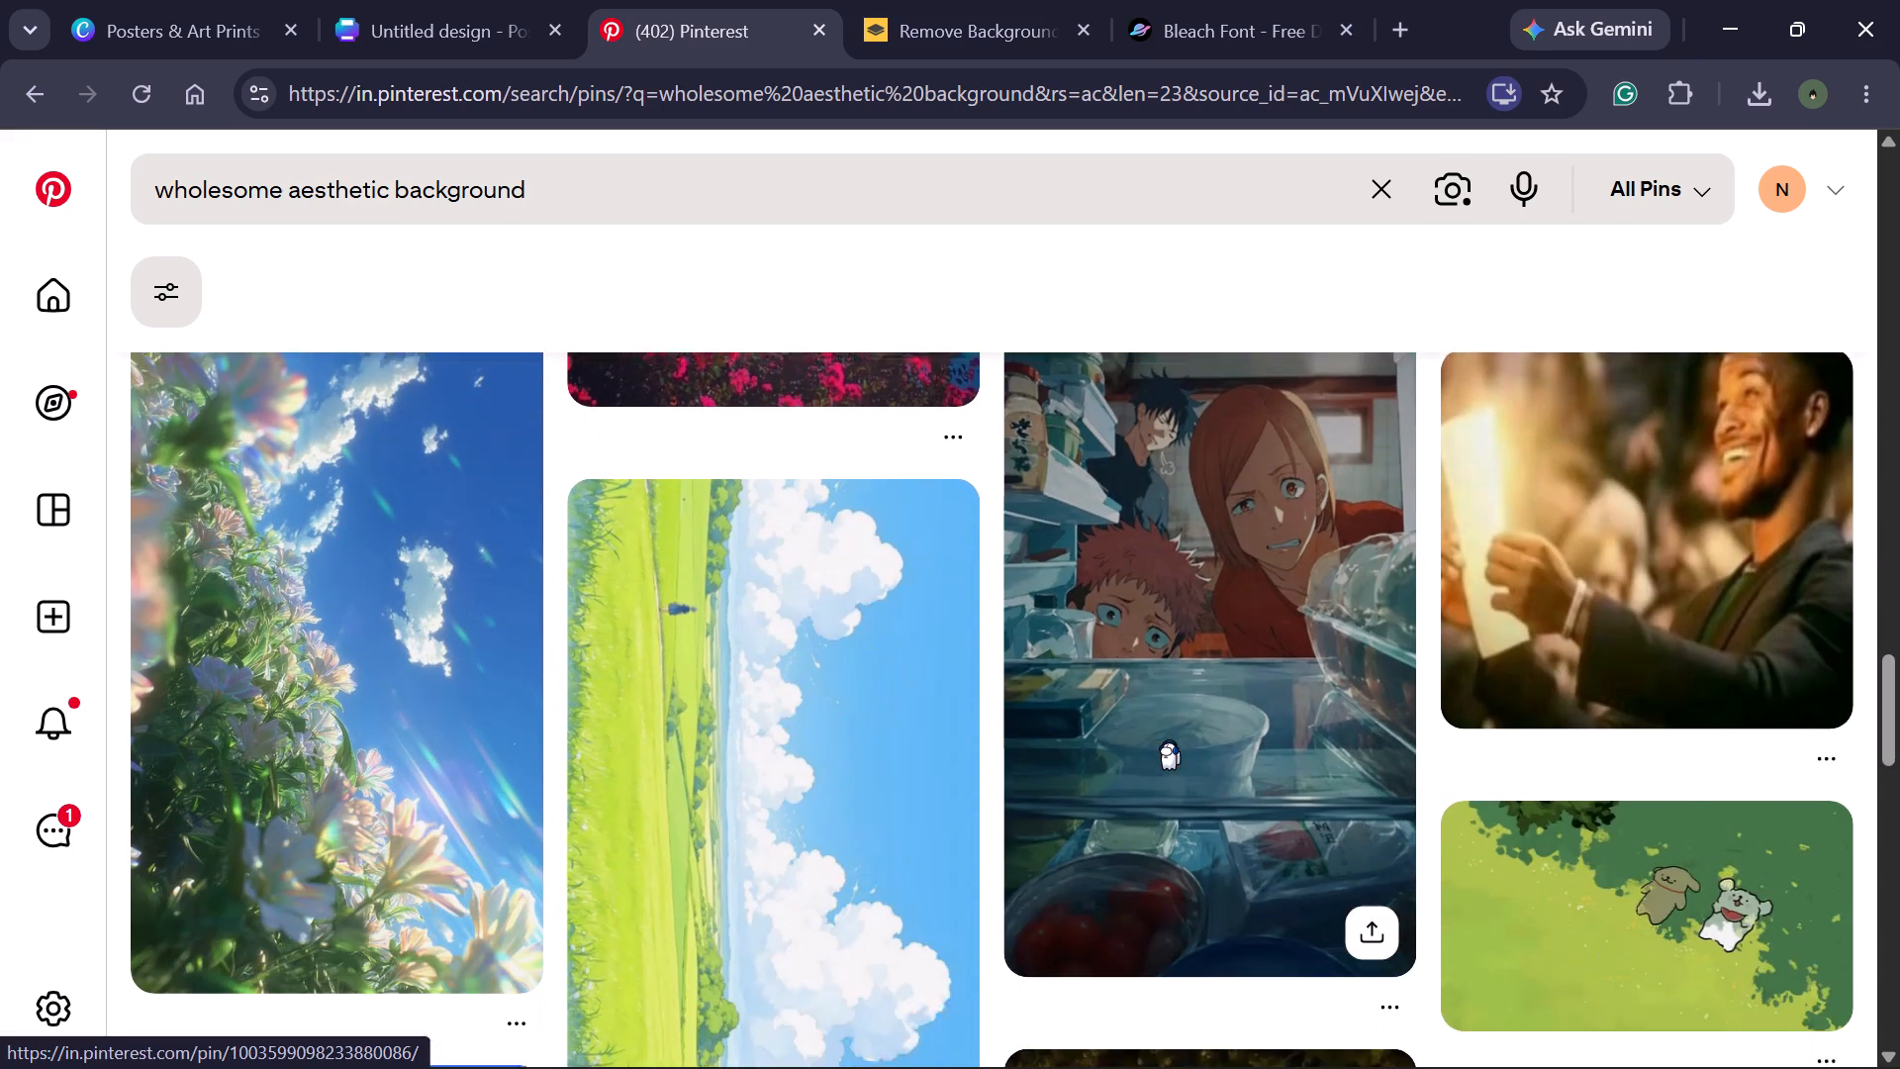
pyautogui.scroll(-3, 1169, 739)
pyautogui.scroll(1, 1161, 737)
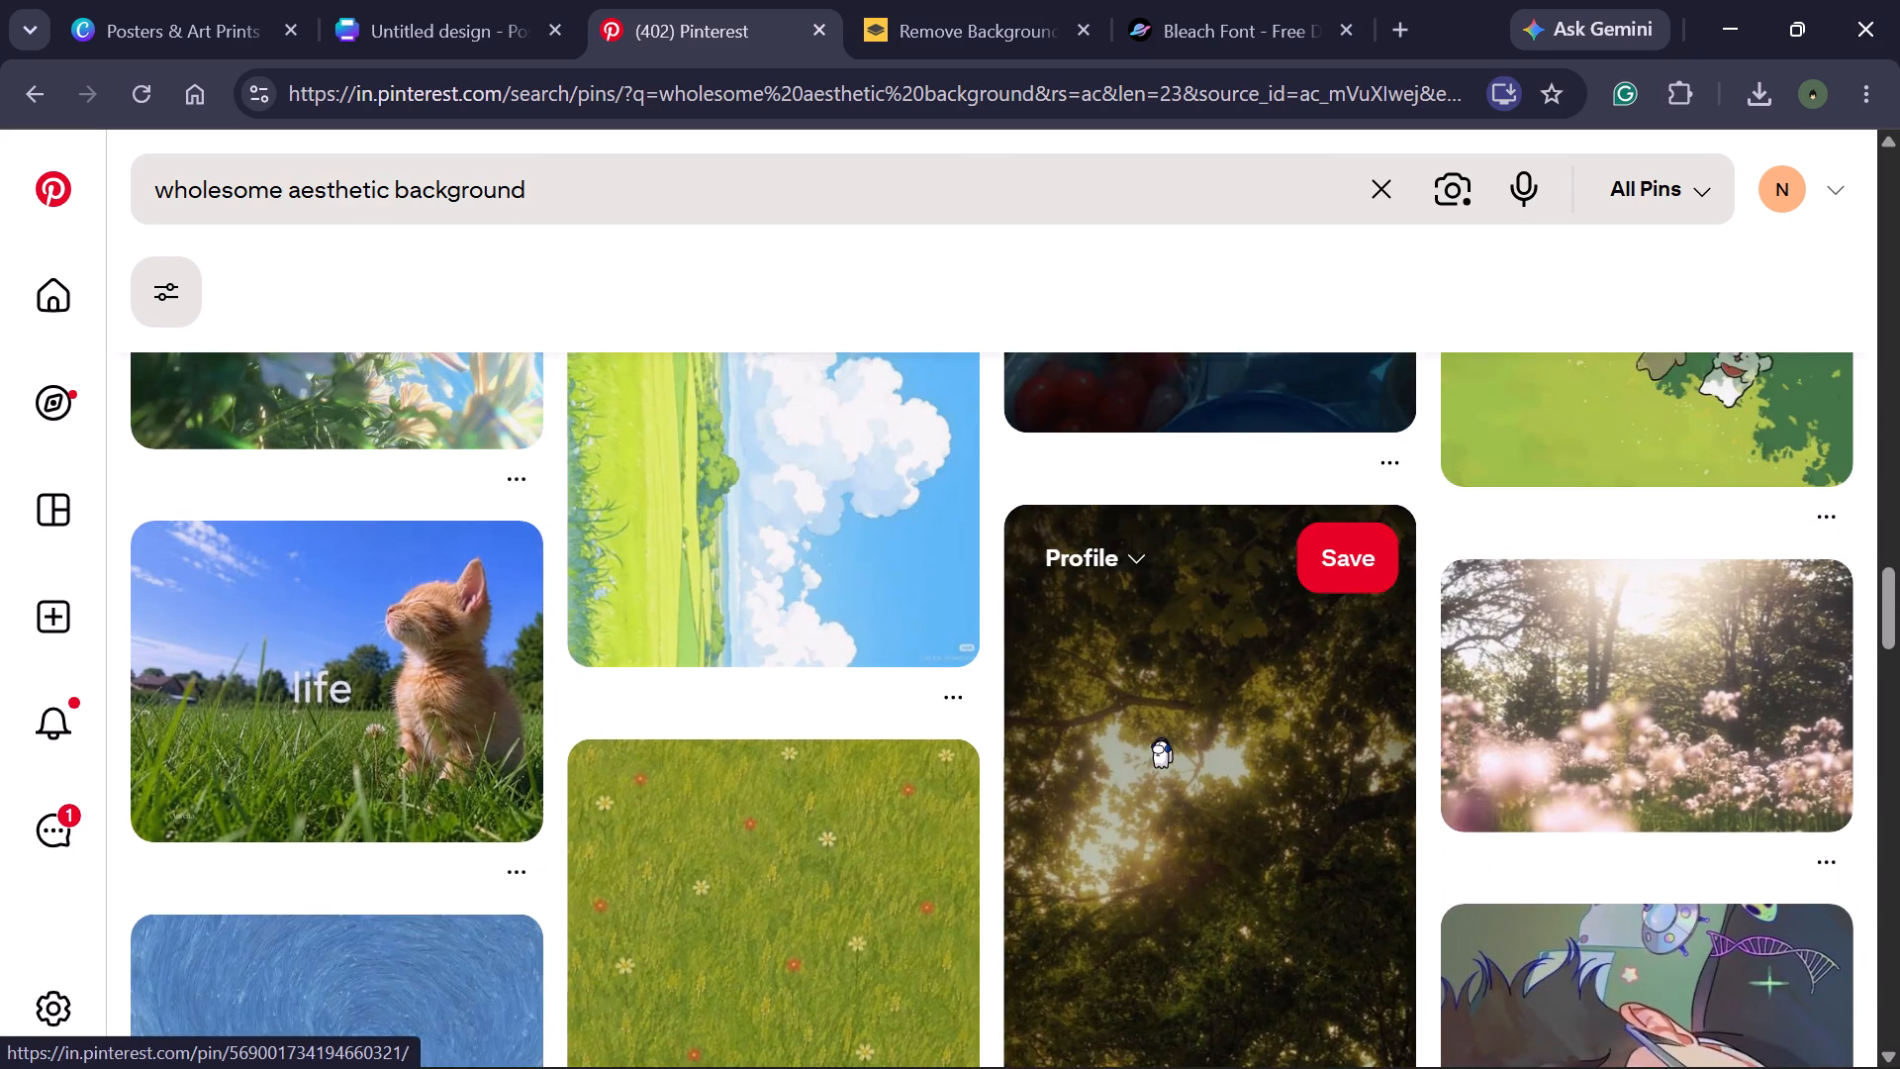
pyautogui.scroll(-3, 1161, 737)
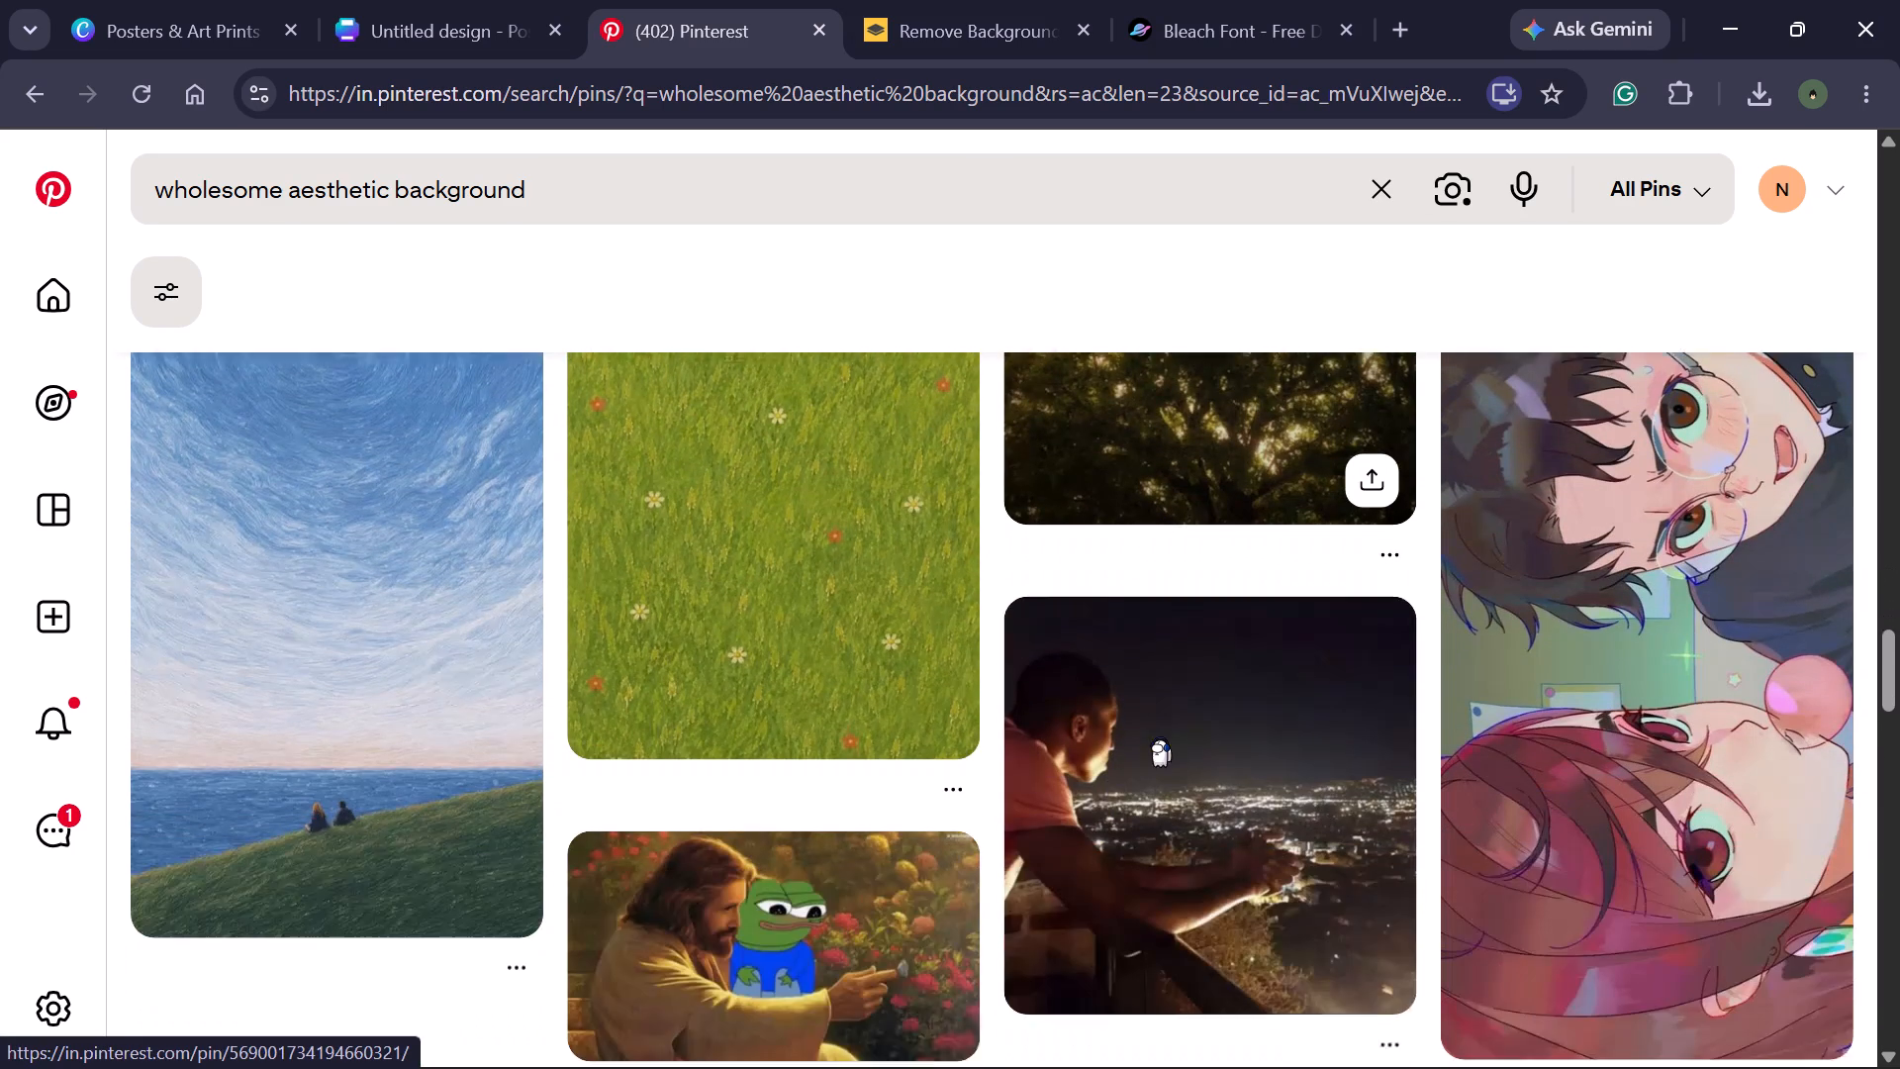
pyautogui.scroll(-4, 1160, 736)
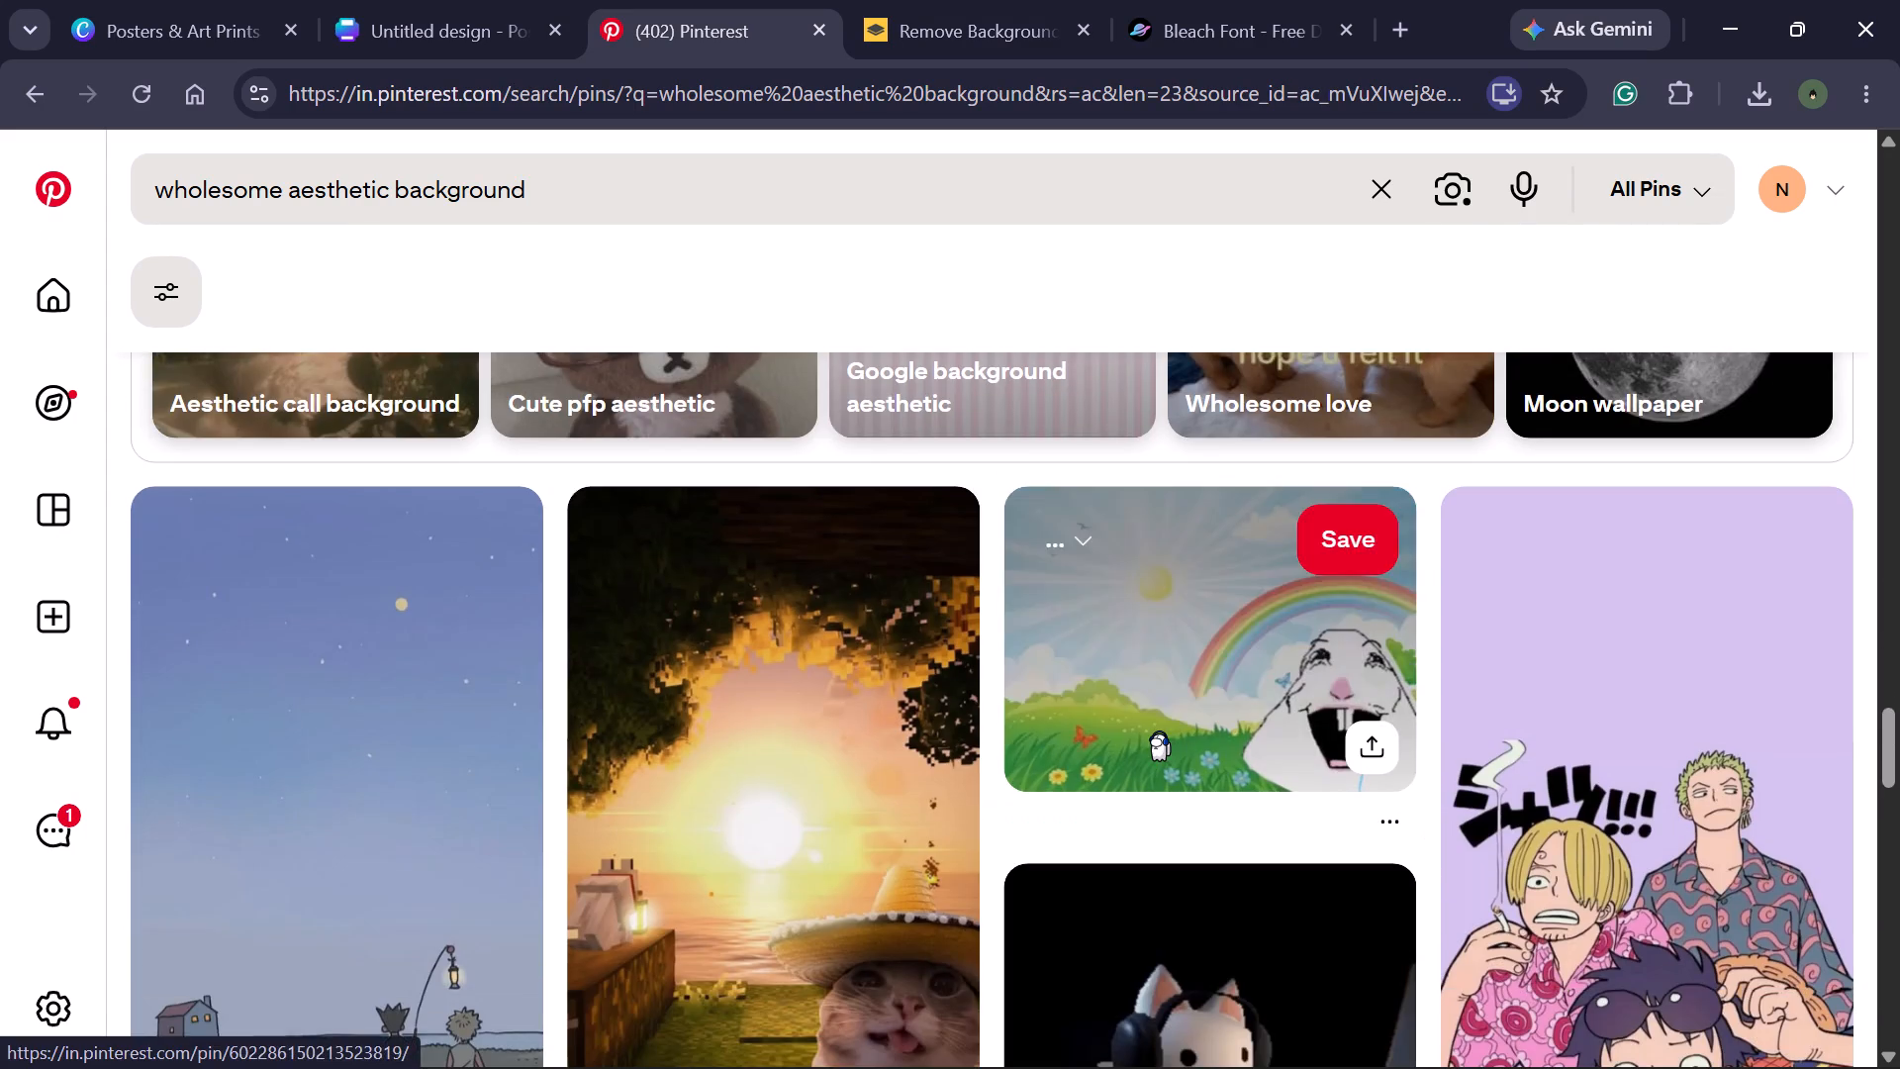
pyautogui.scroll(-5, 1159, 730)
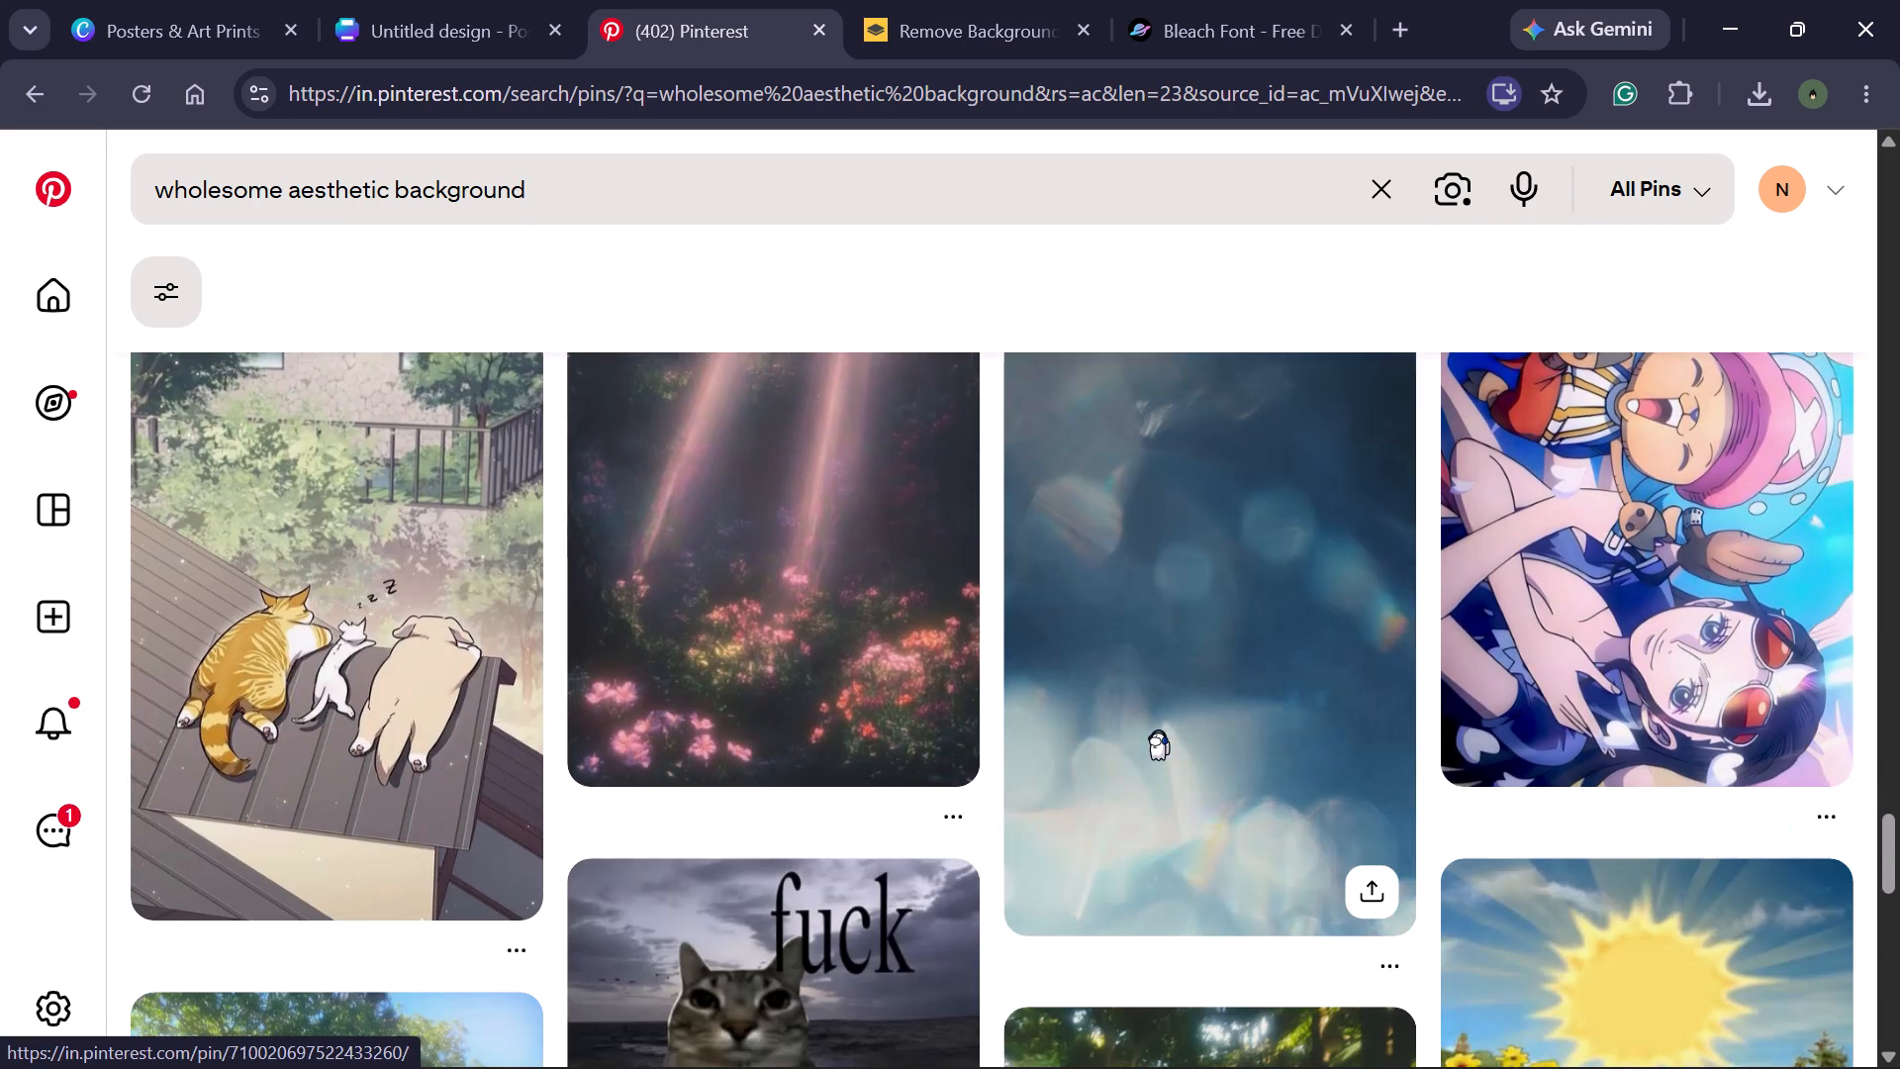
pyautogui.scroll(-3, 1158, 729)
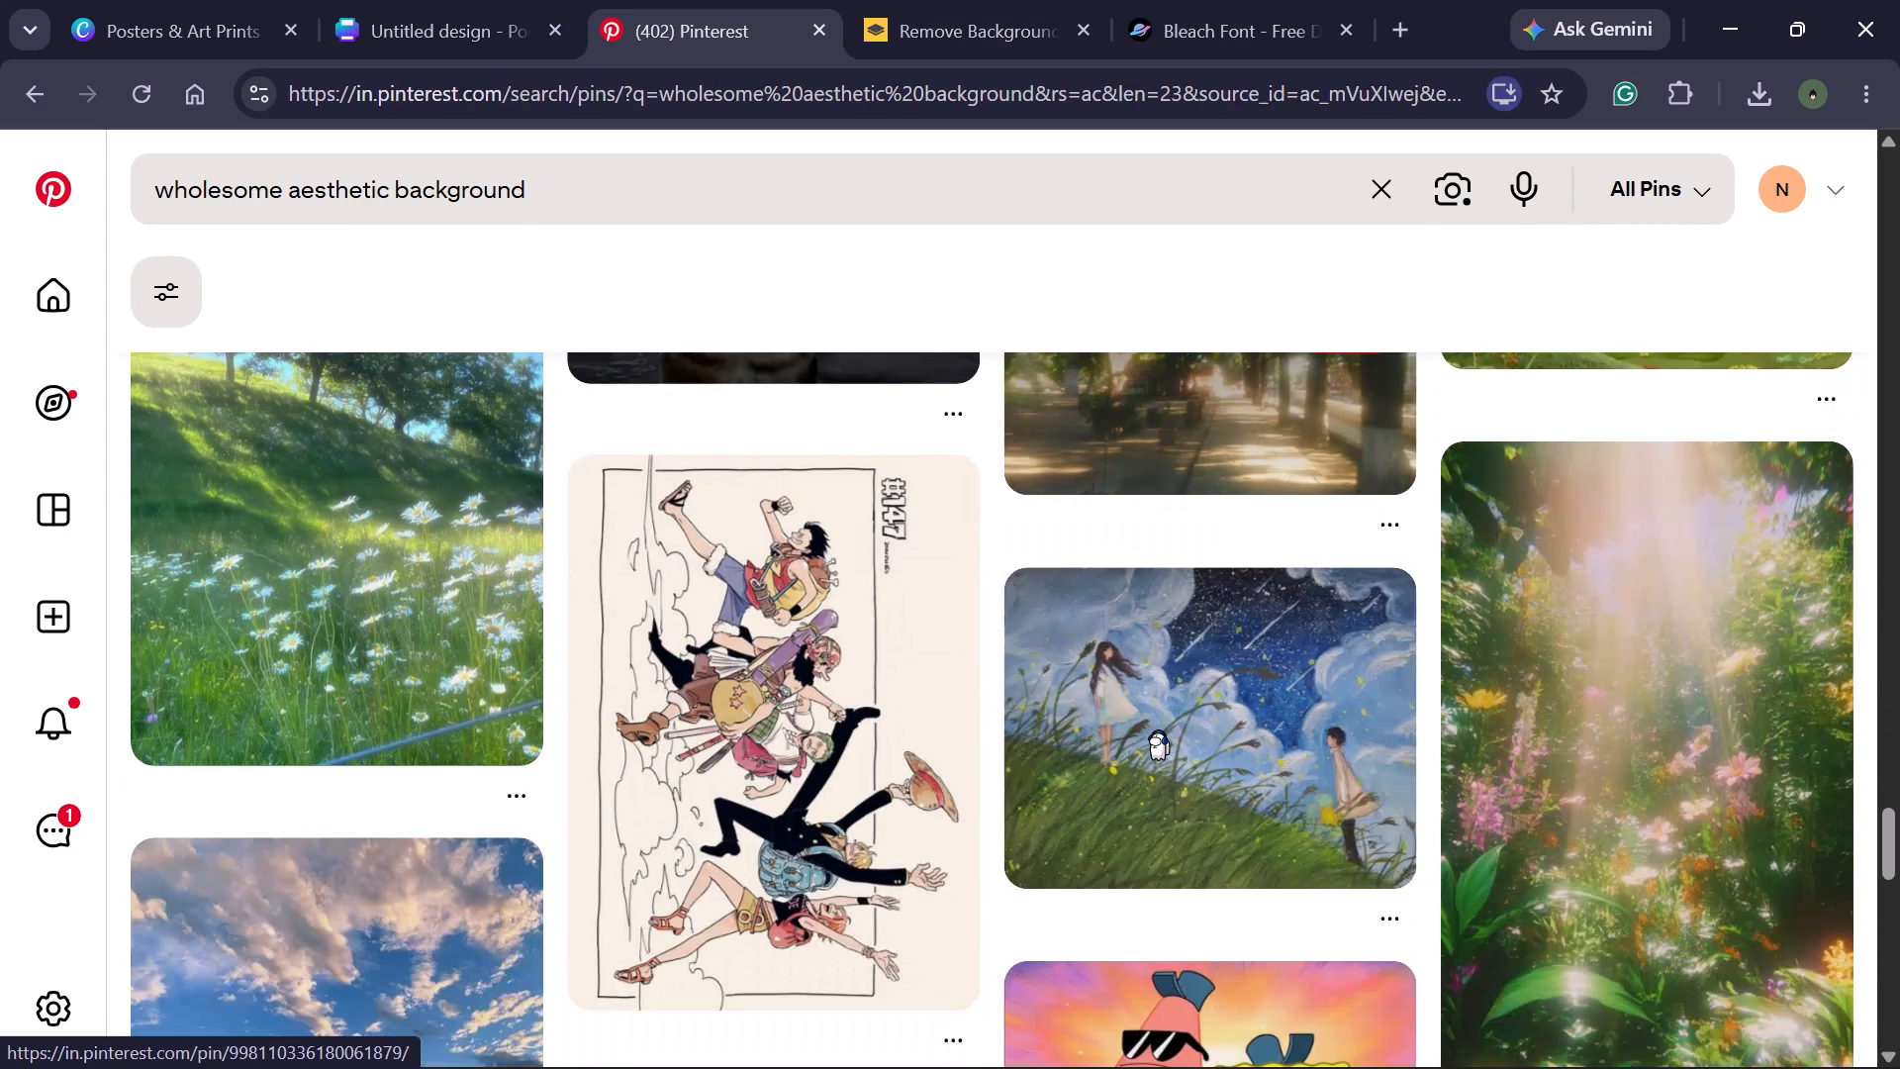
pyautogui.scroll(-3, 1158, 729)
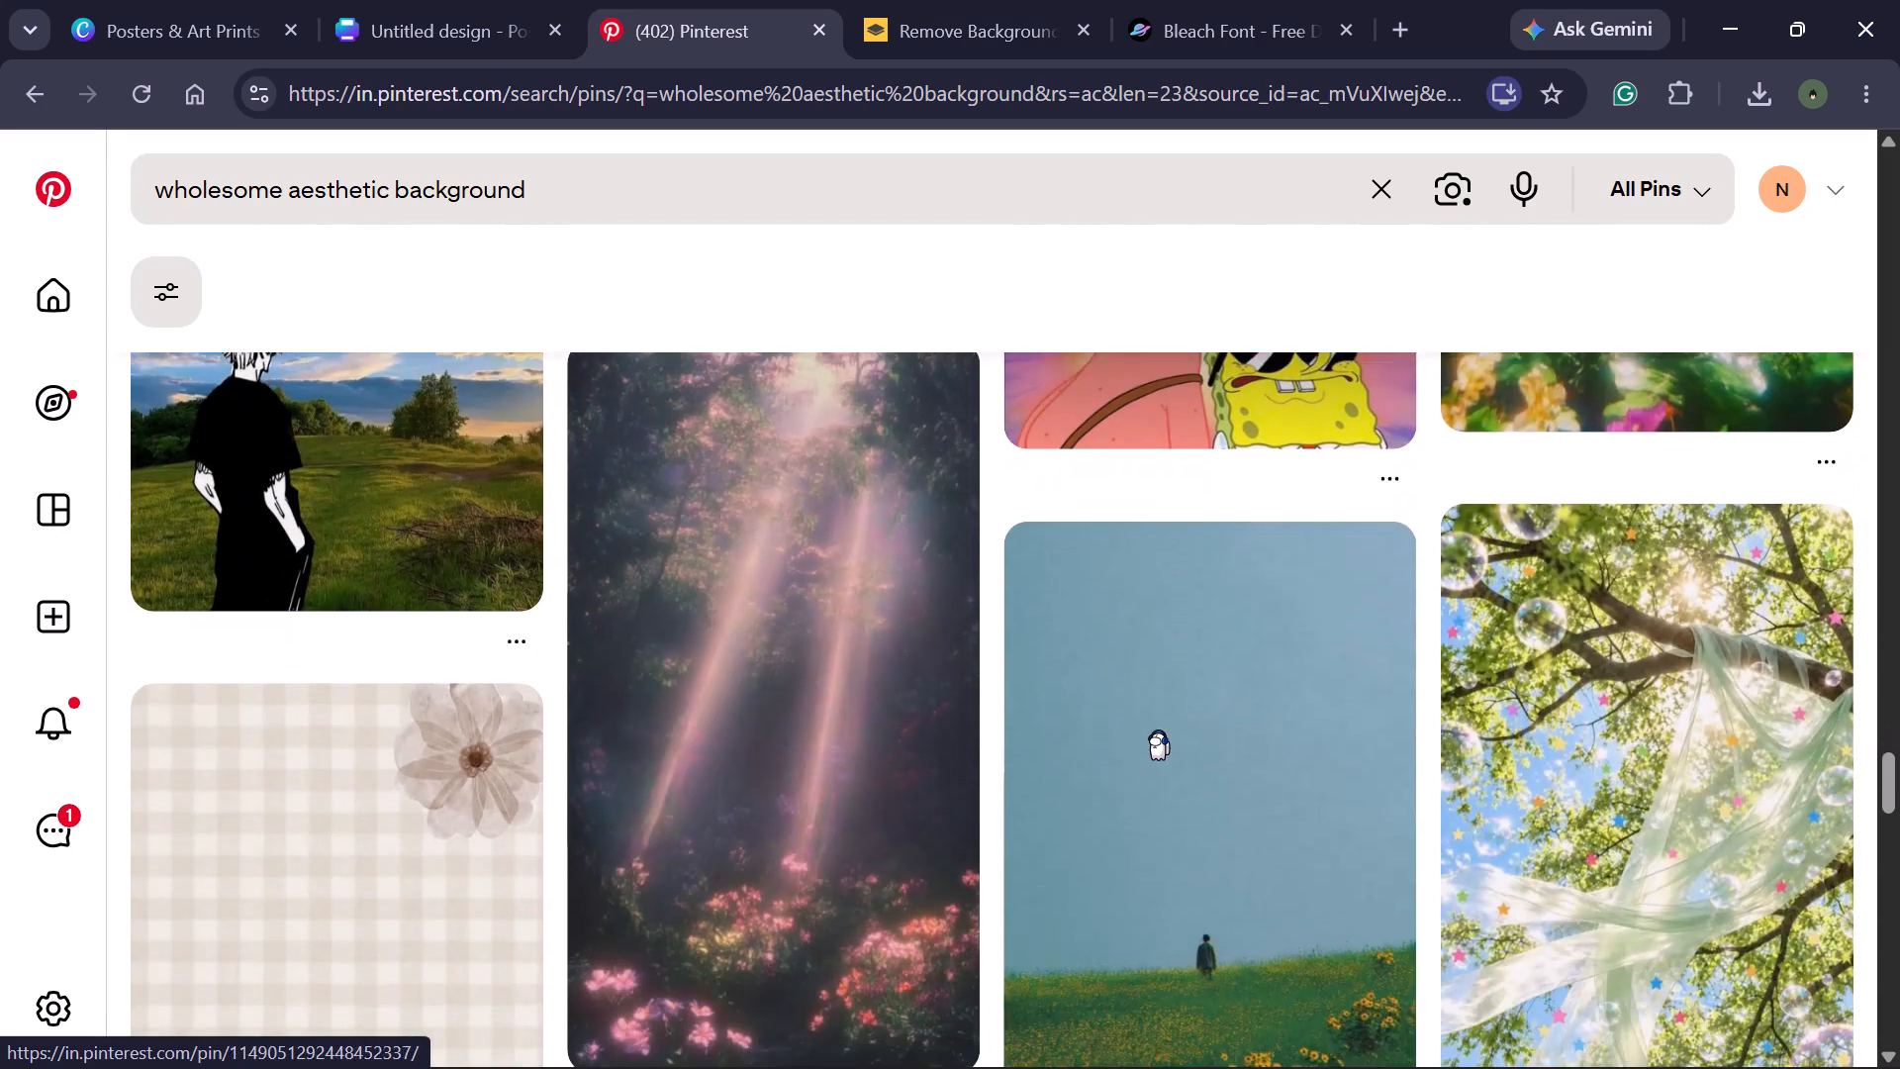
pyautogui.scroll(-4, 1158, 729)
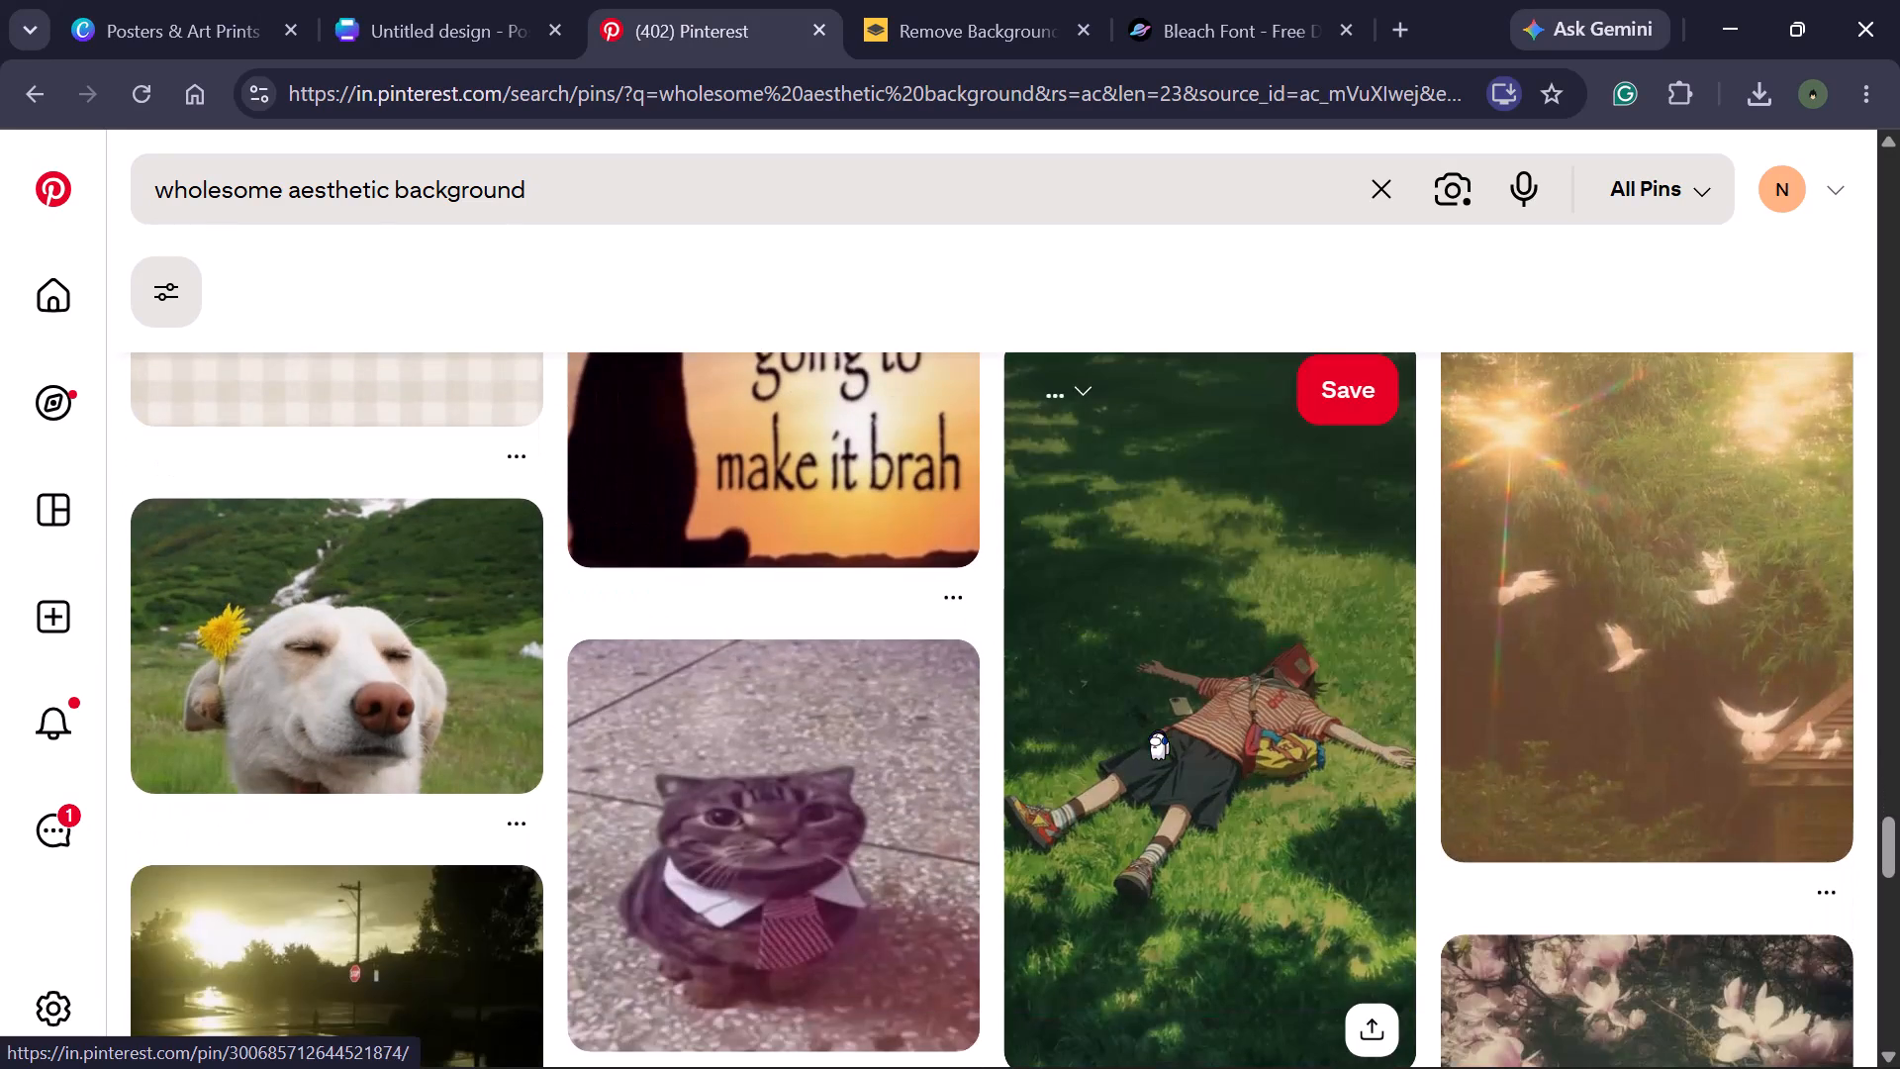
pyautogui.scroll(-1, 1158, 729)
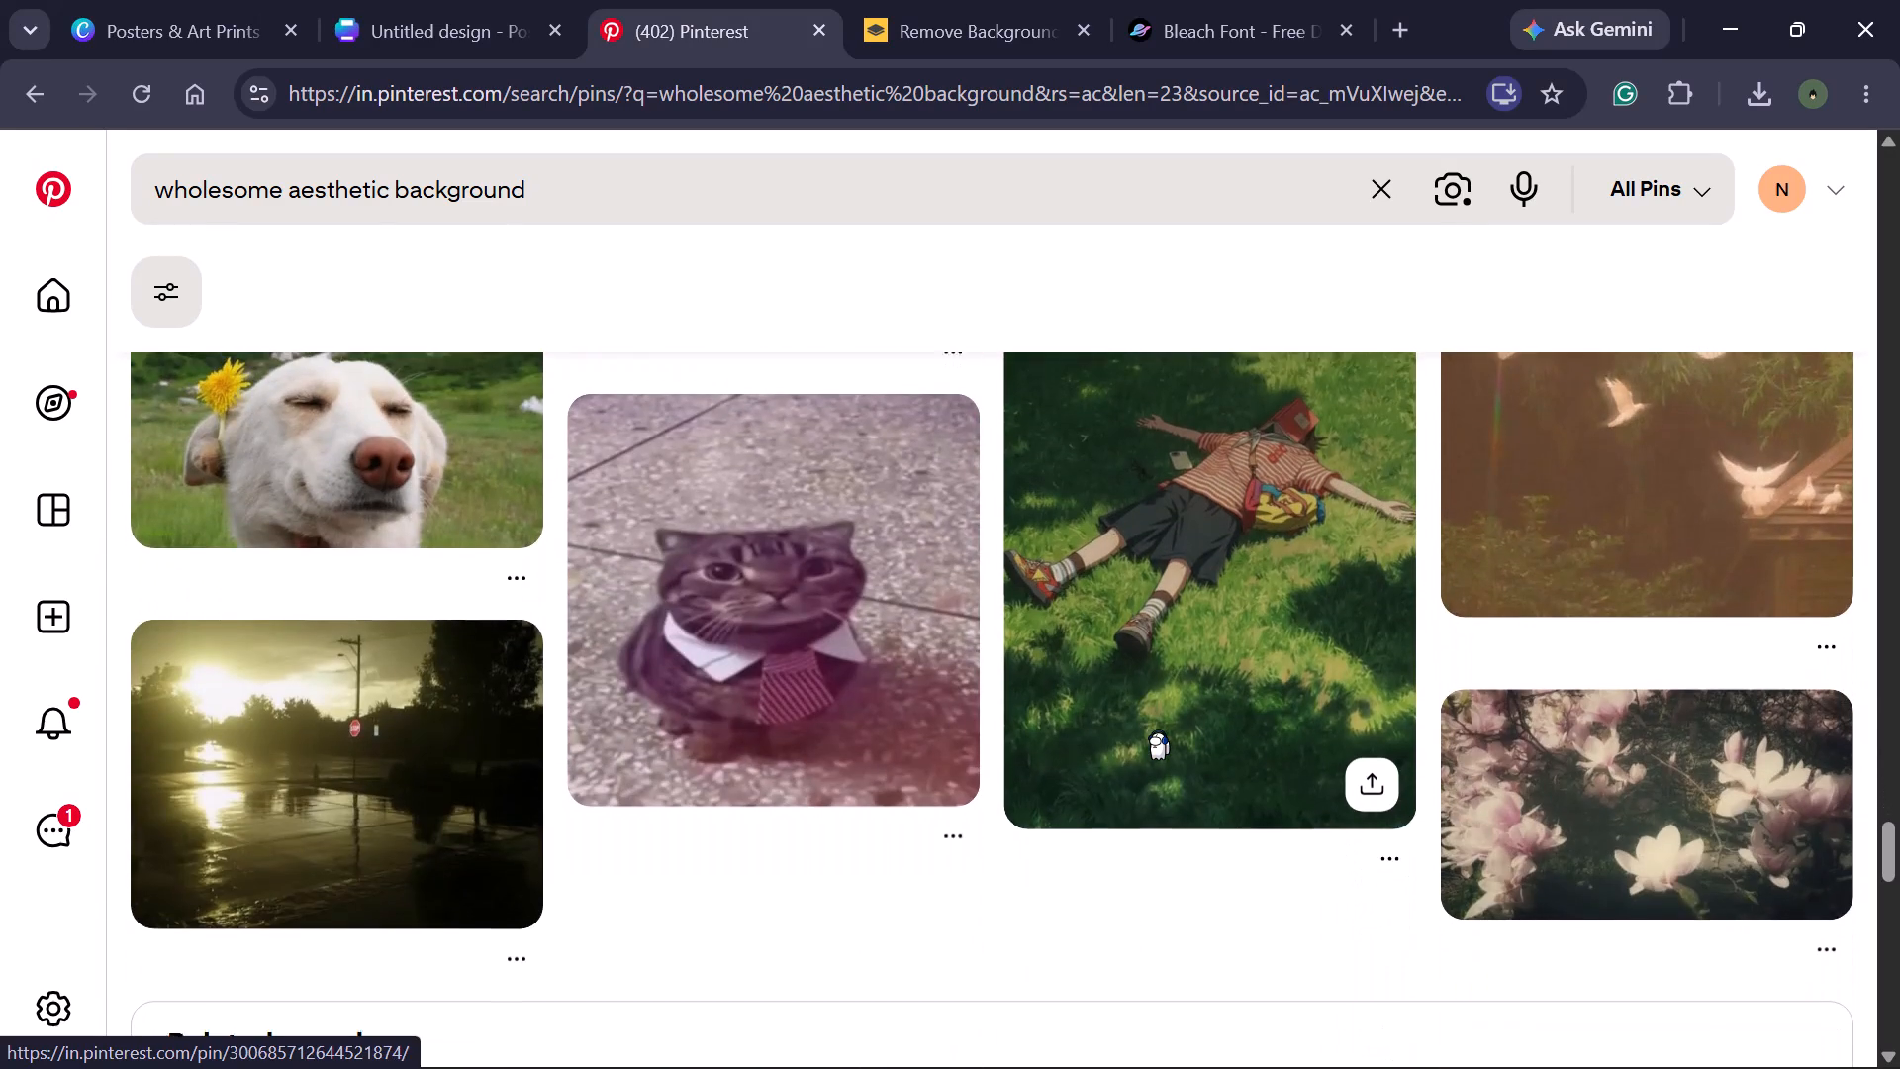
pyautogui.scroll(-4, 1158, 729)
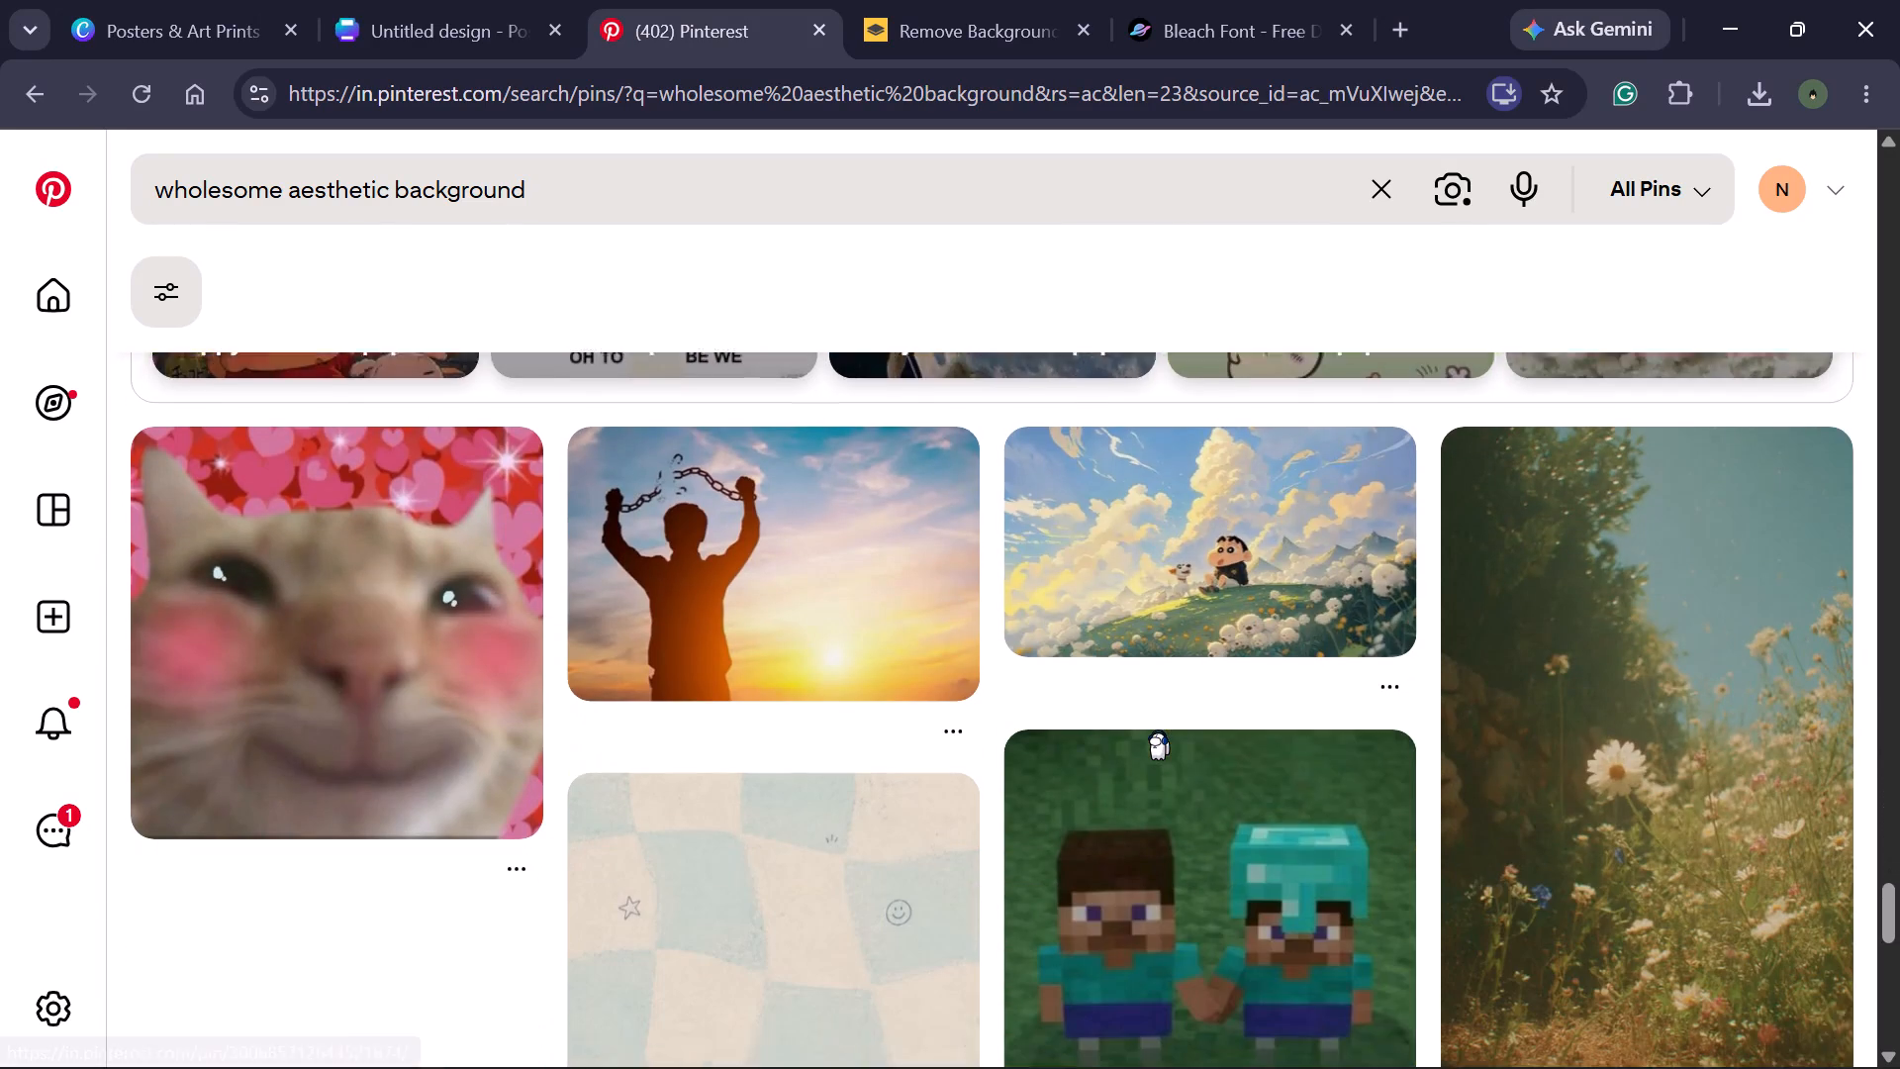
pyautogui.scroll(-3, 1158, 729)
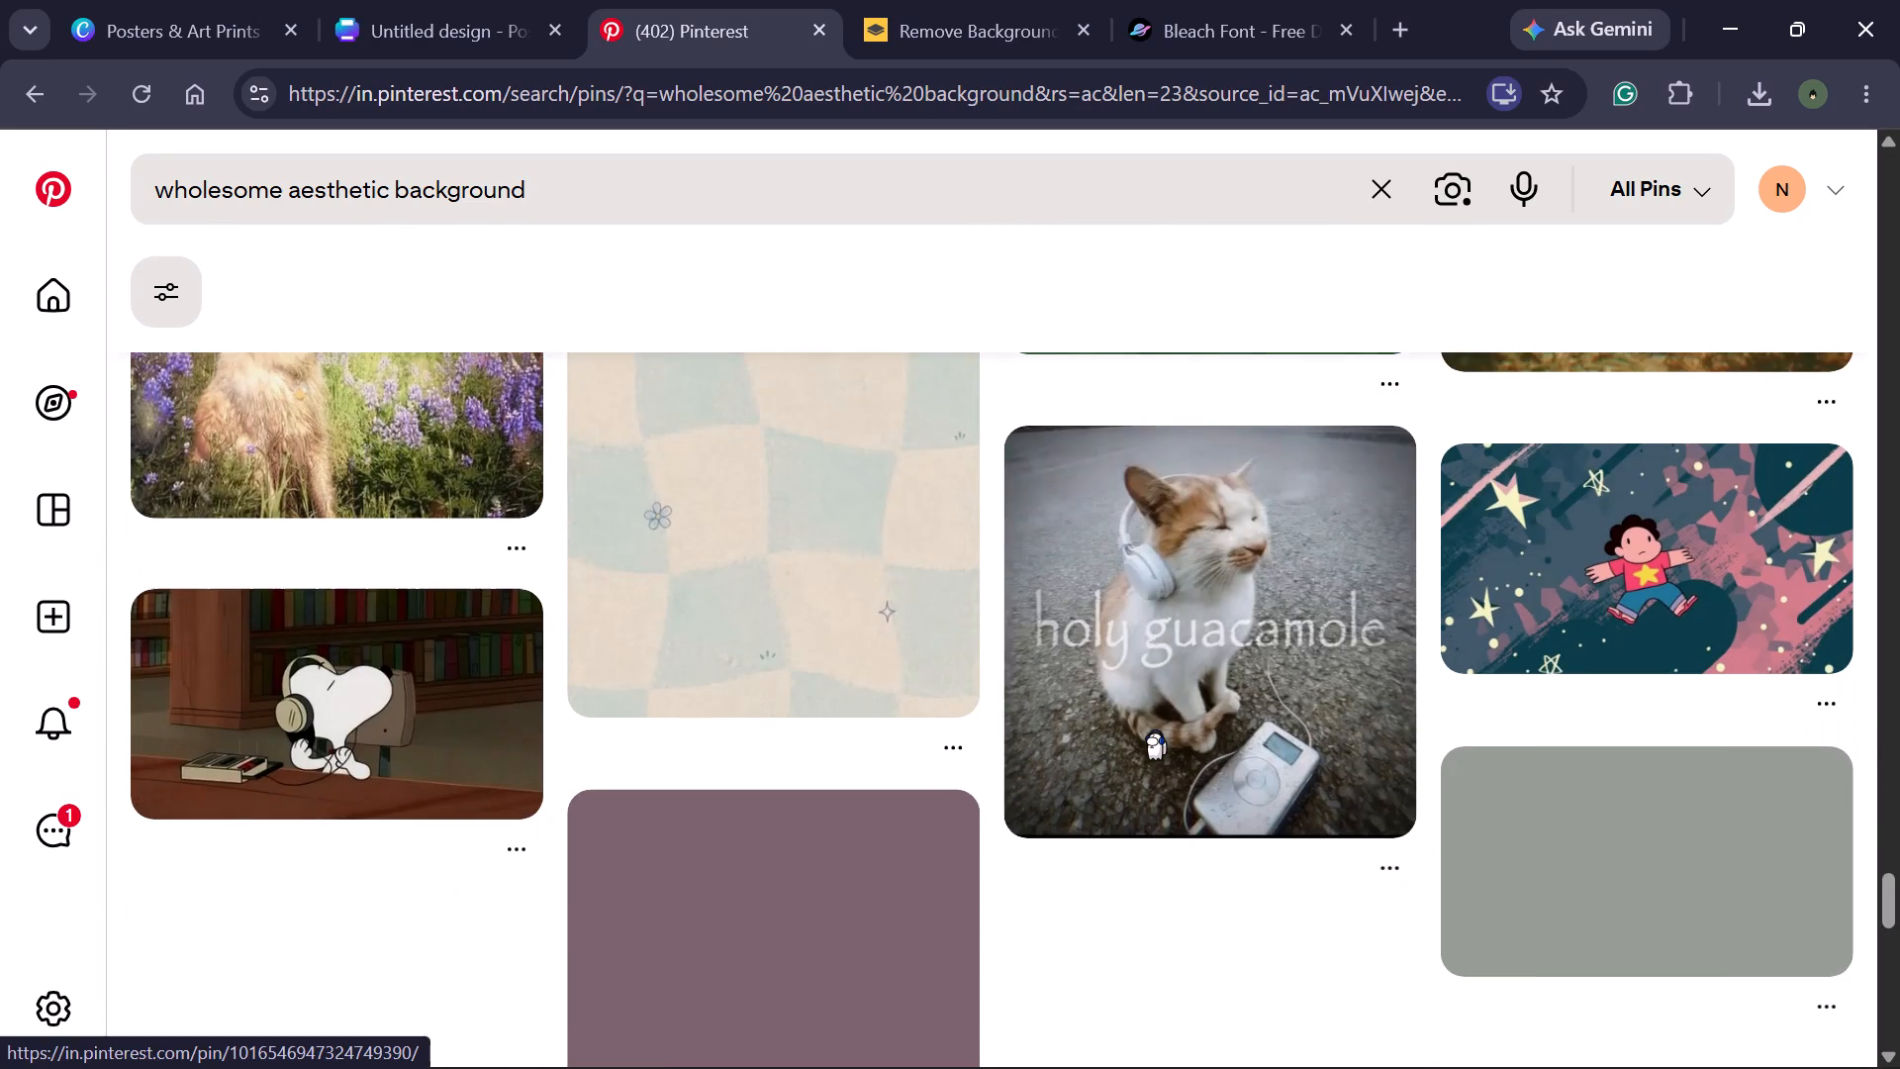
pyautogui.scroll(-1, 1154, 669)
pyautogui.scroll(-1, 872, 779)
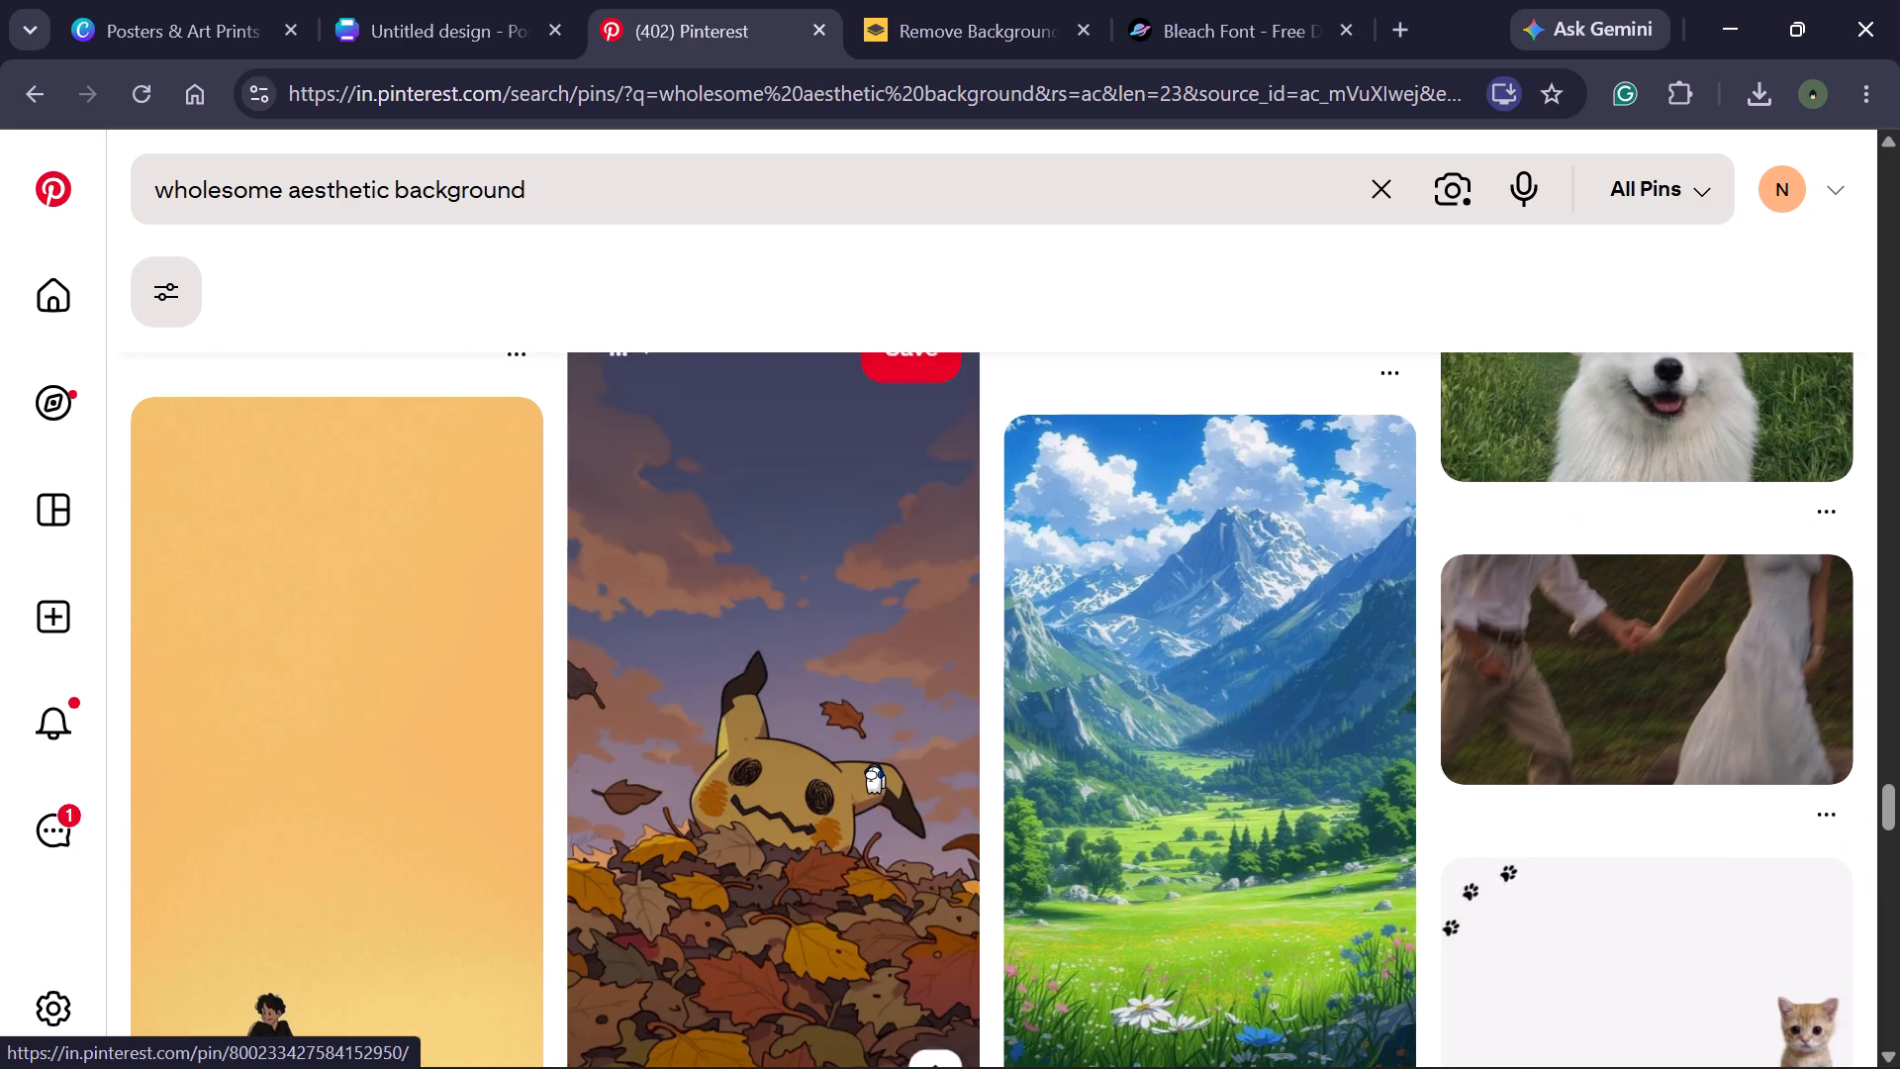
pyautogui.scroll(-5, 874, 763)
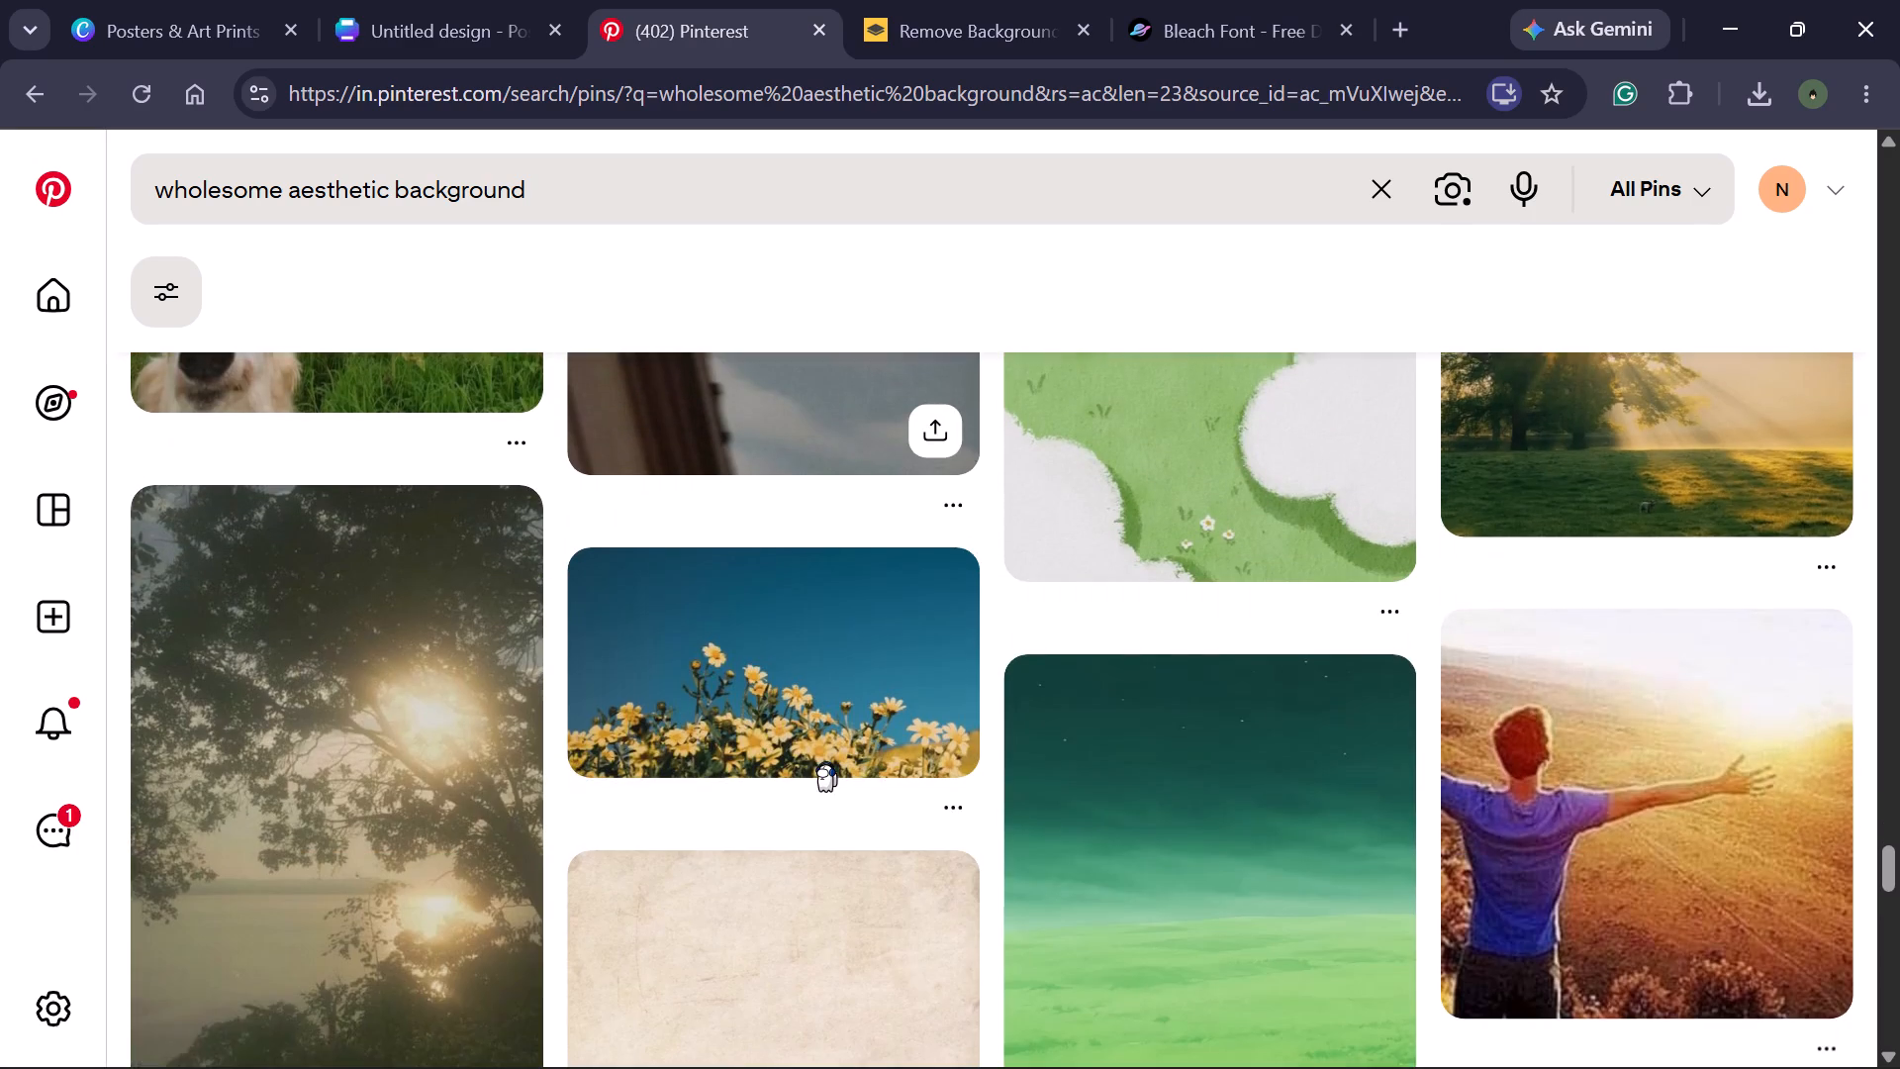
# Go back up through the pins to the flower meadow under glowing sunset clouds and open that pin.
pyautogui.scroll(15, 823, 763)
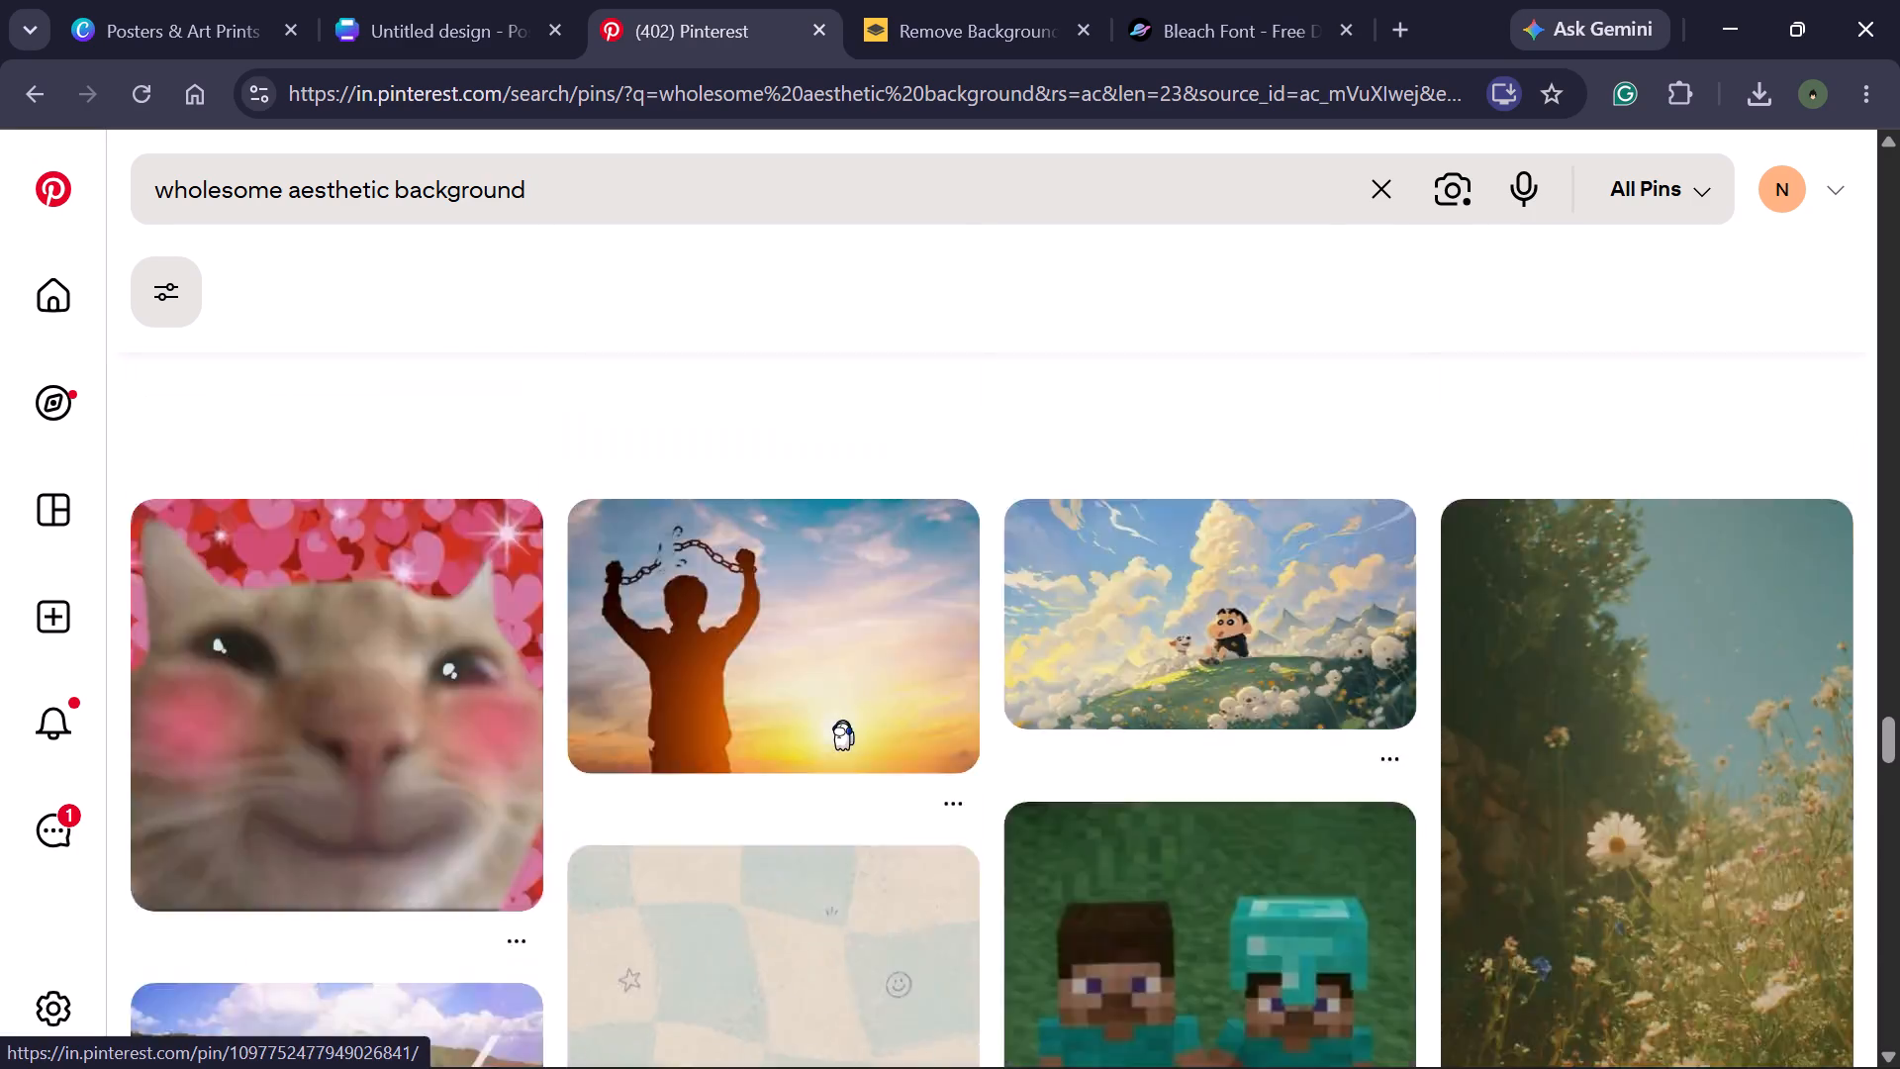
pyautogui.scroll(14, 842, 715)
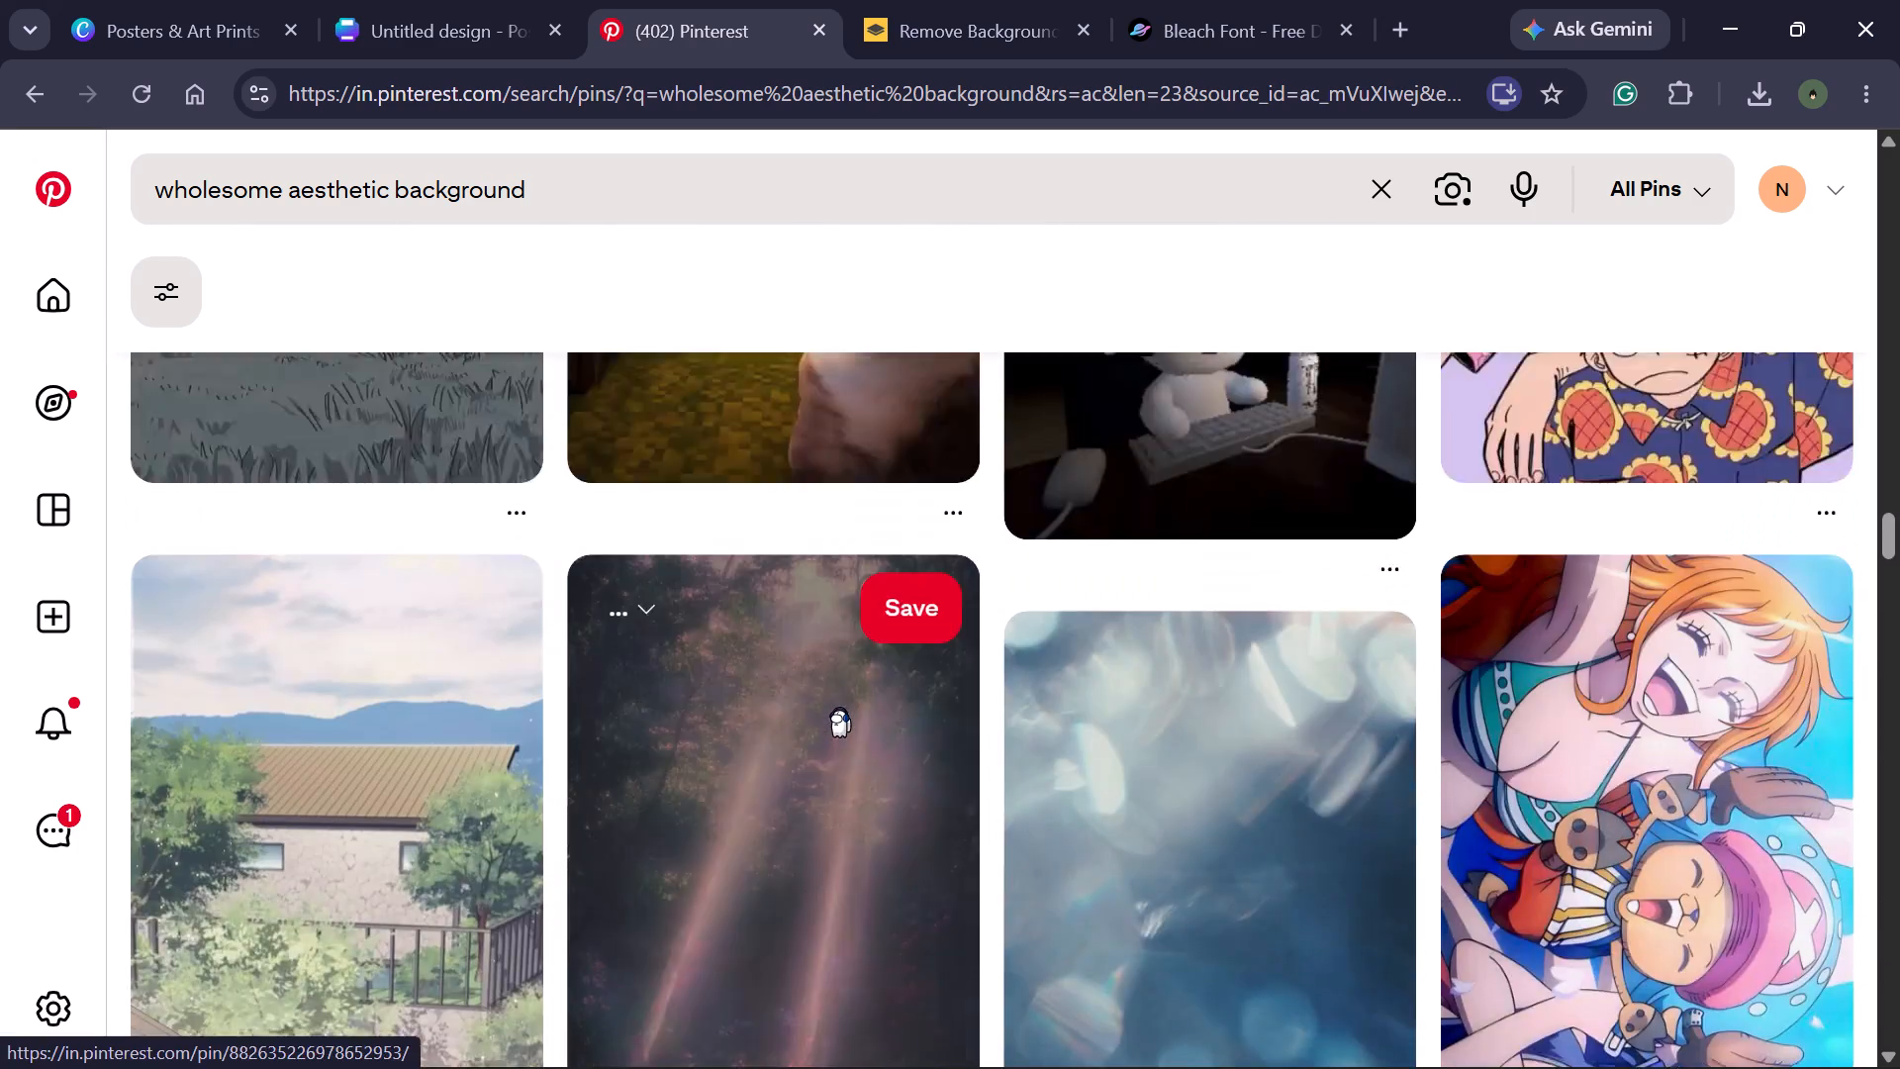
pyautogui.scroll(8, 839, 707)
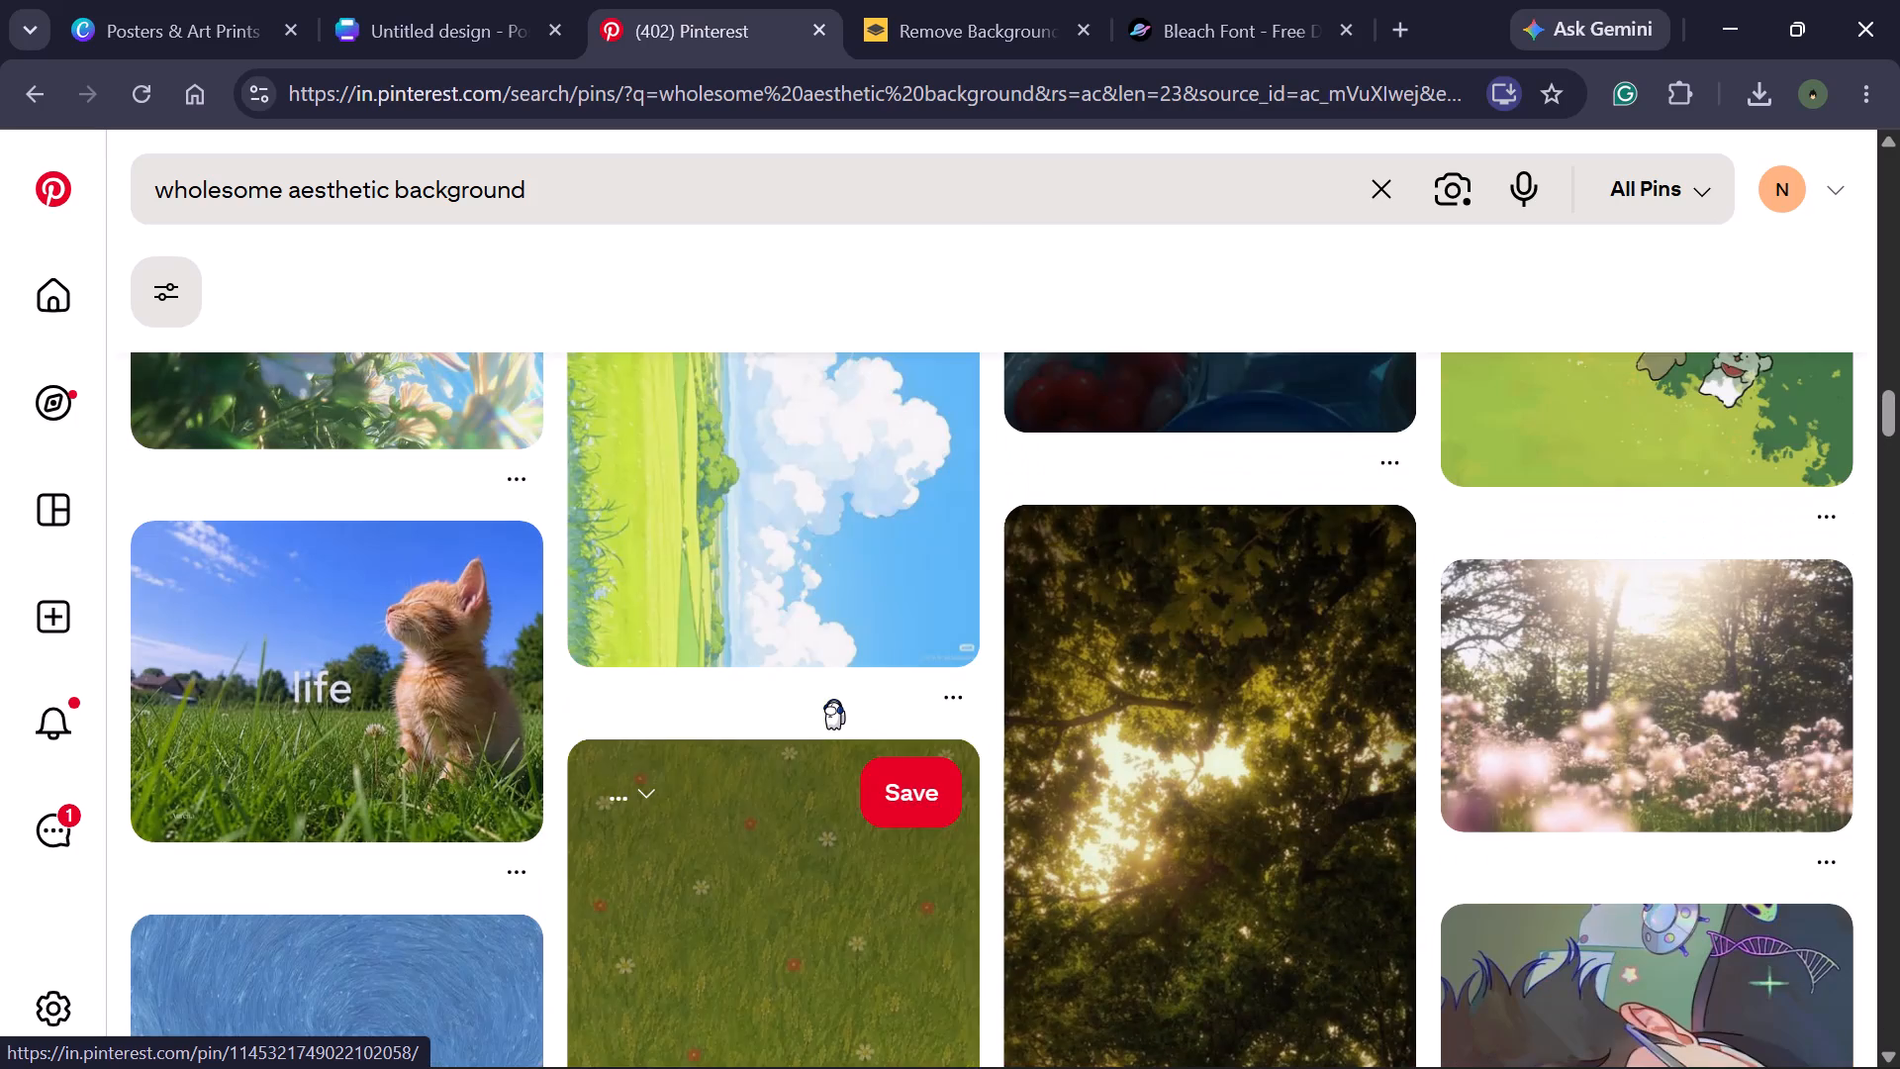
pyautogui.scroll(10, 833, 699)
pyautogui.scroll(-2, 833, 699)
pyautogui.click(1156, 481)
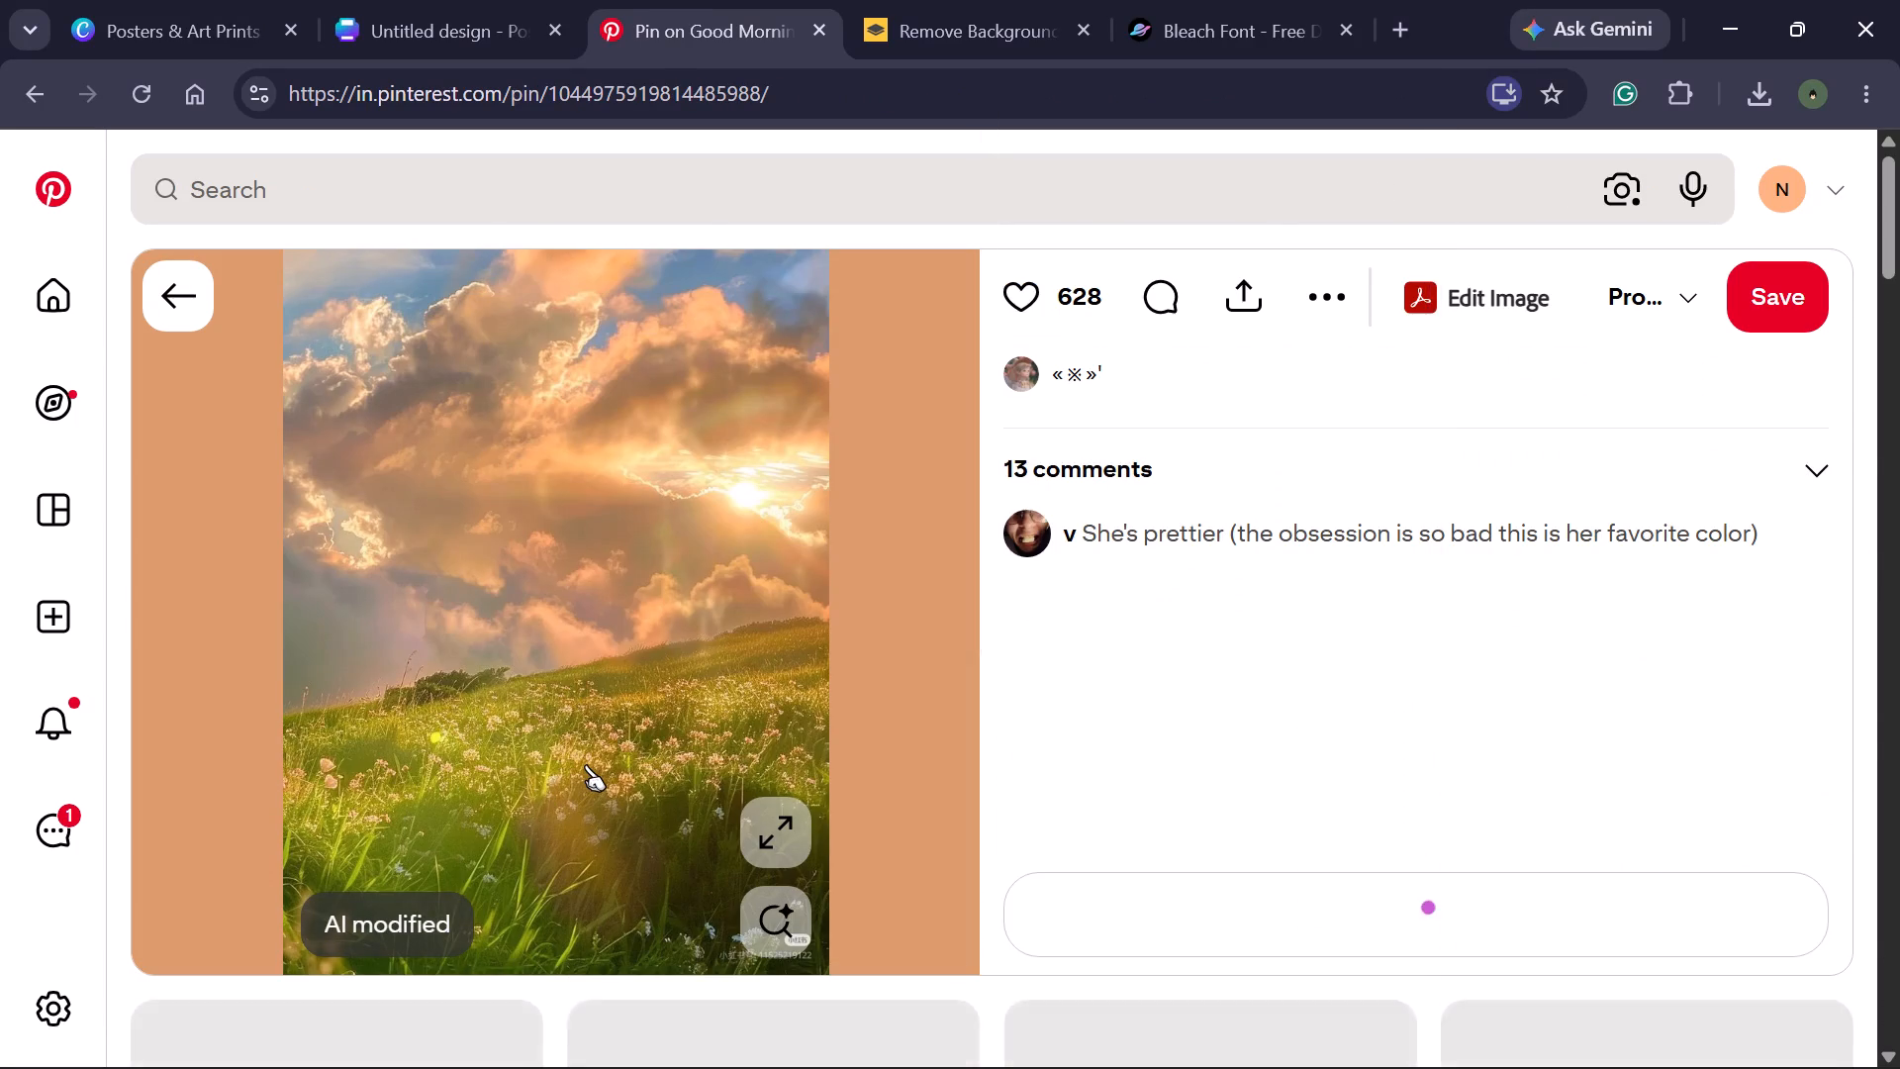
# Look through the related pins below the opened flower meadow image for other meadow, sky or sunlight scenery suited to the poster's background.
pyautogui.scroll(-3, 586, 764)
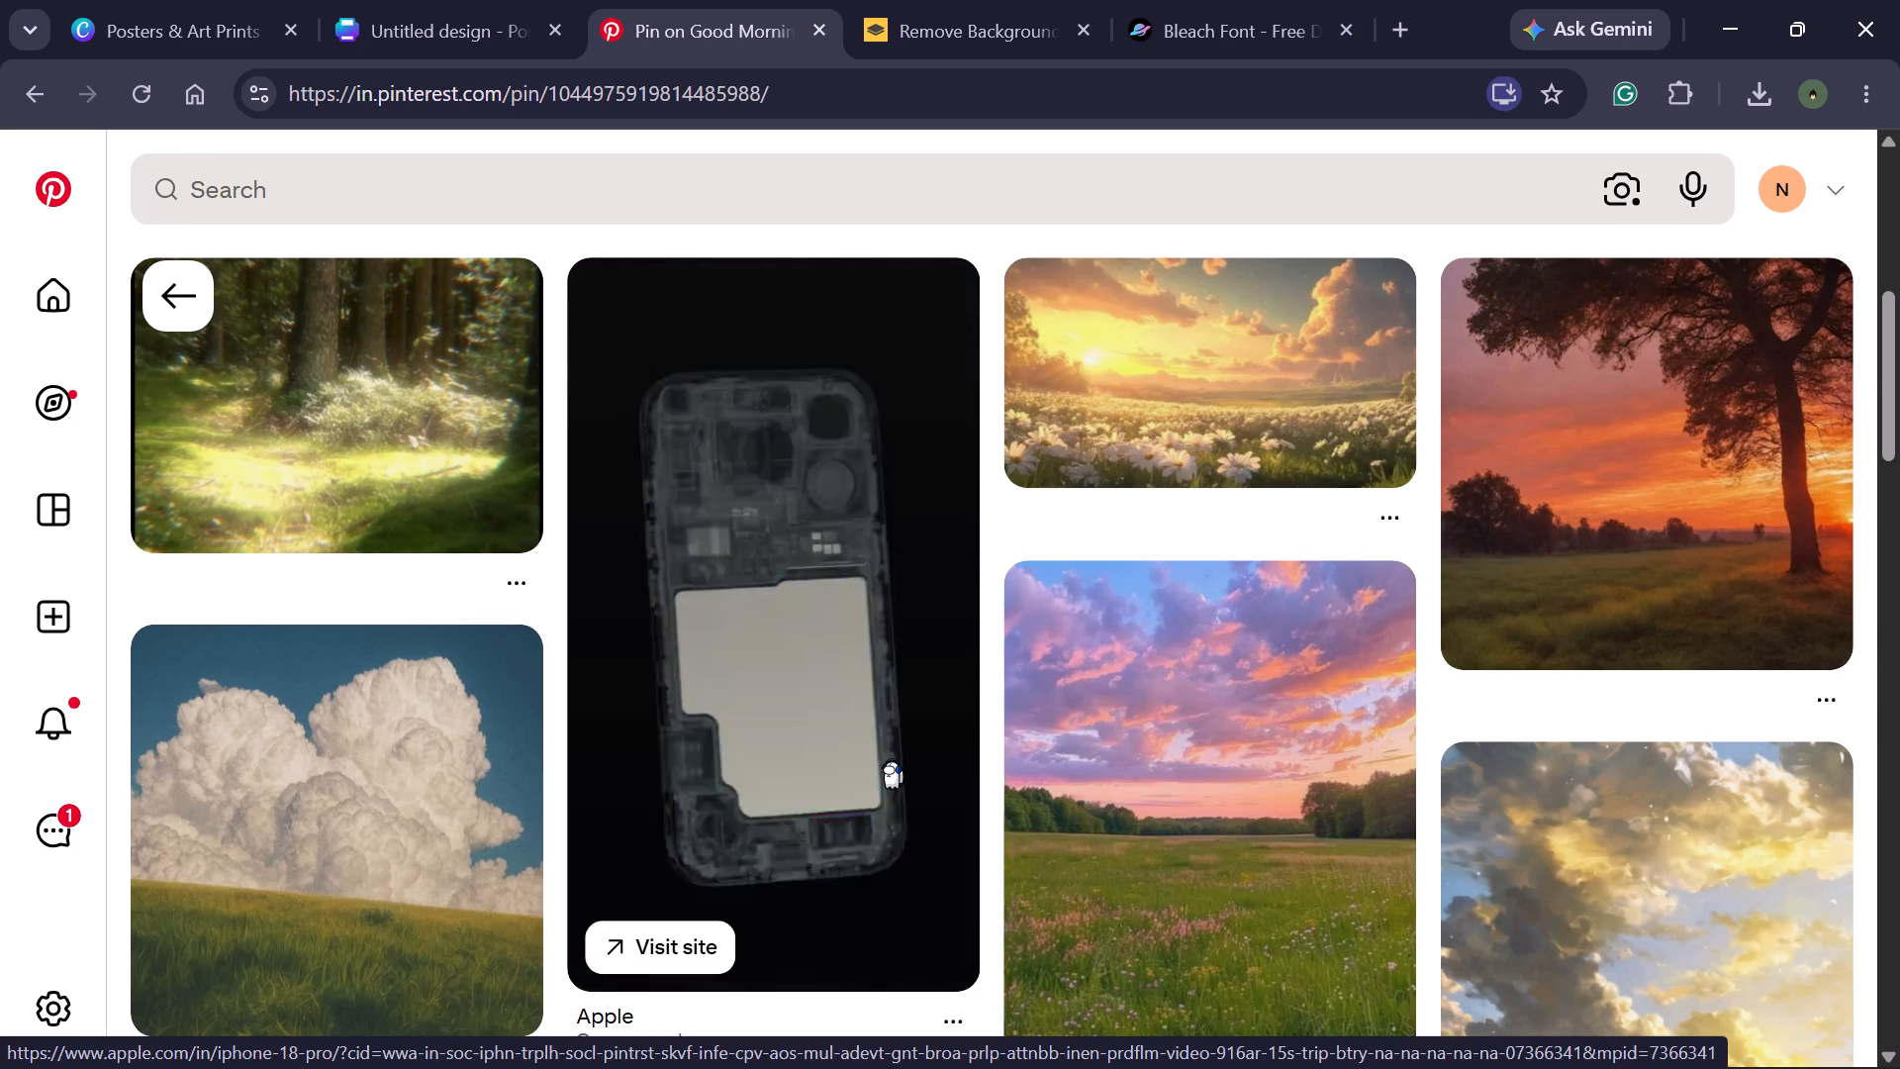
pyautogui.scroll(-1, 755, 700)
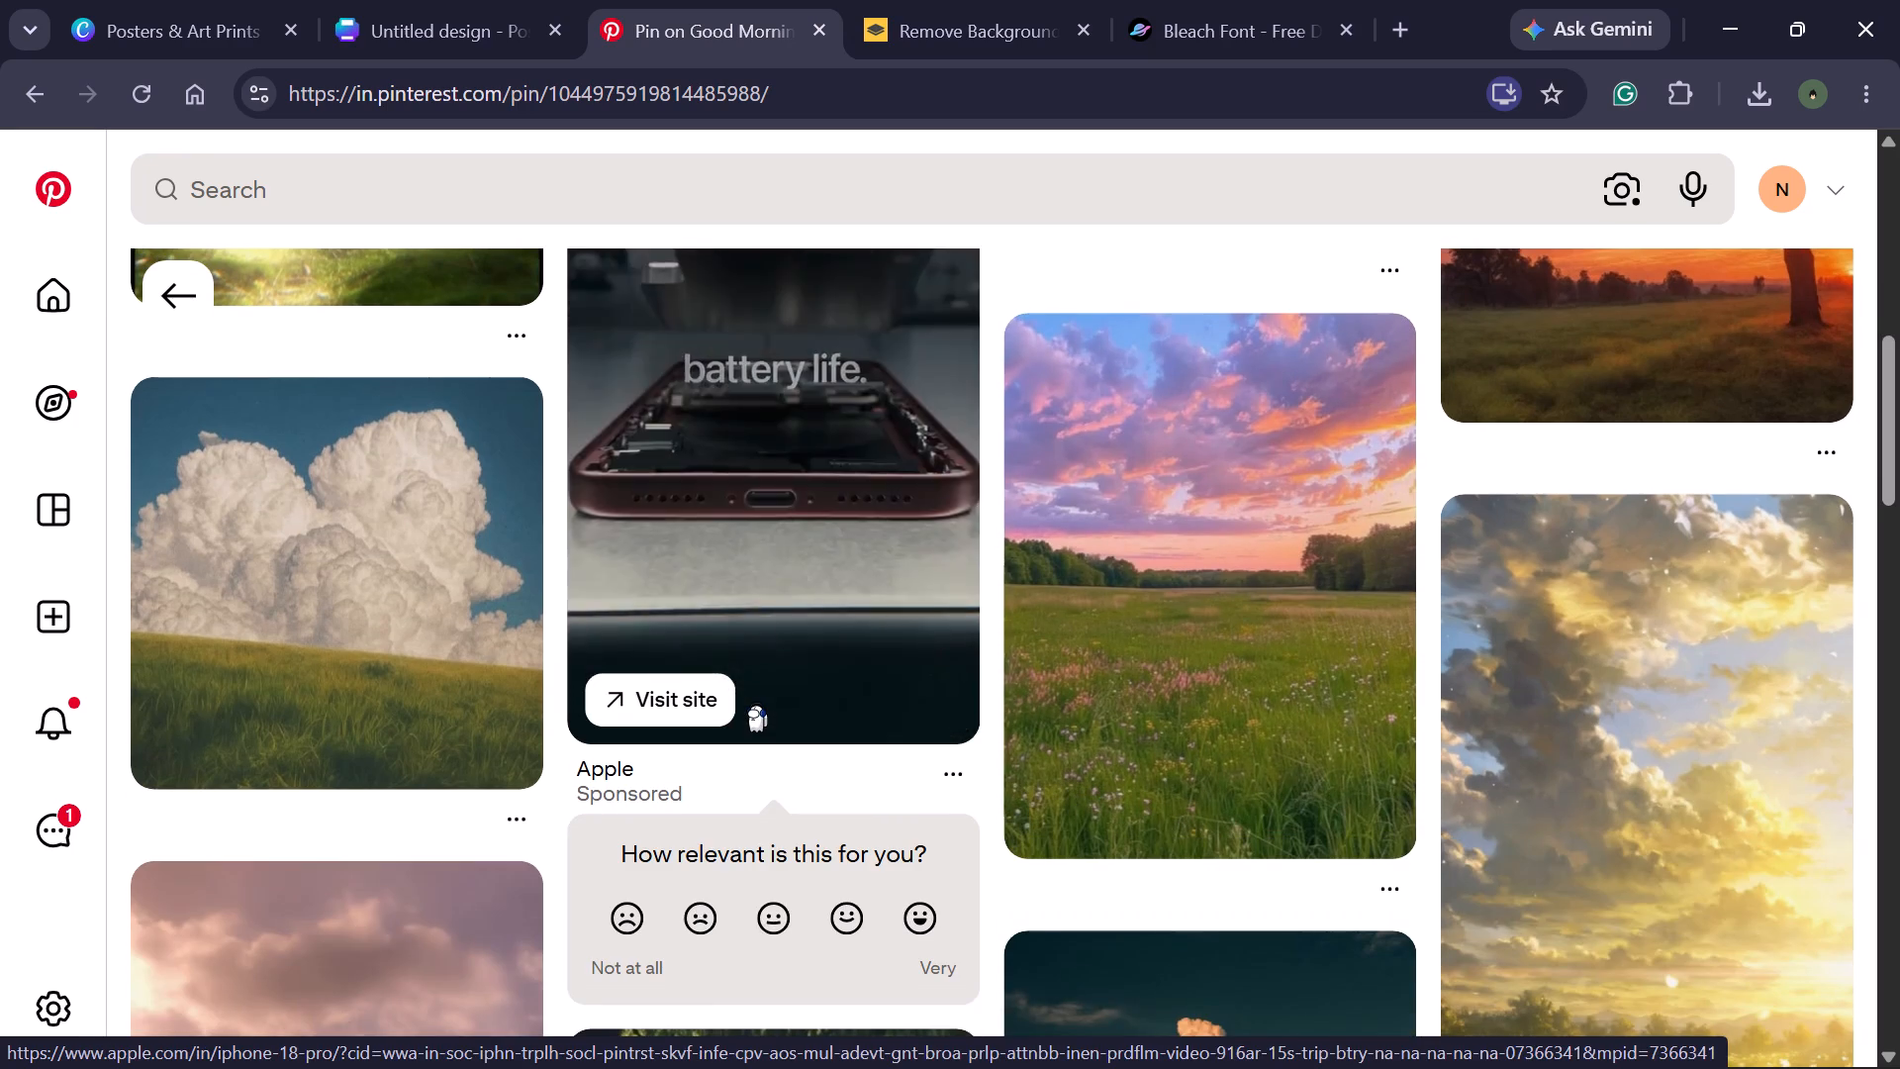
pyautogui.scroll(-3, 756, 702)
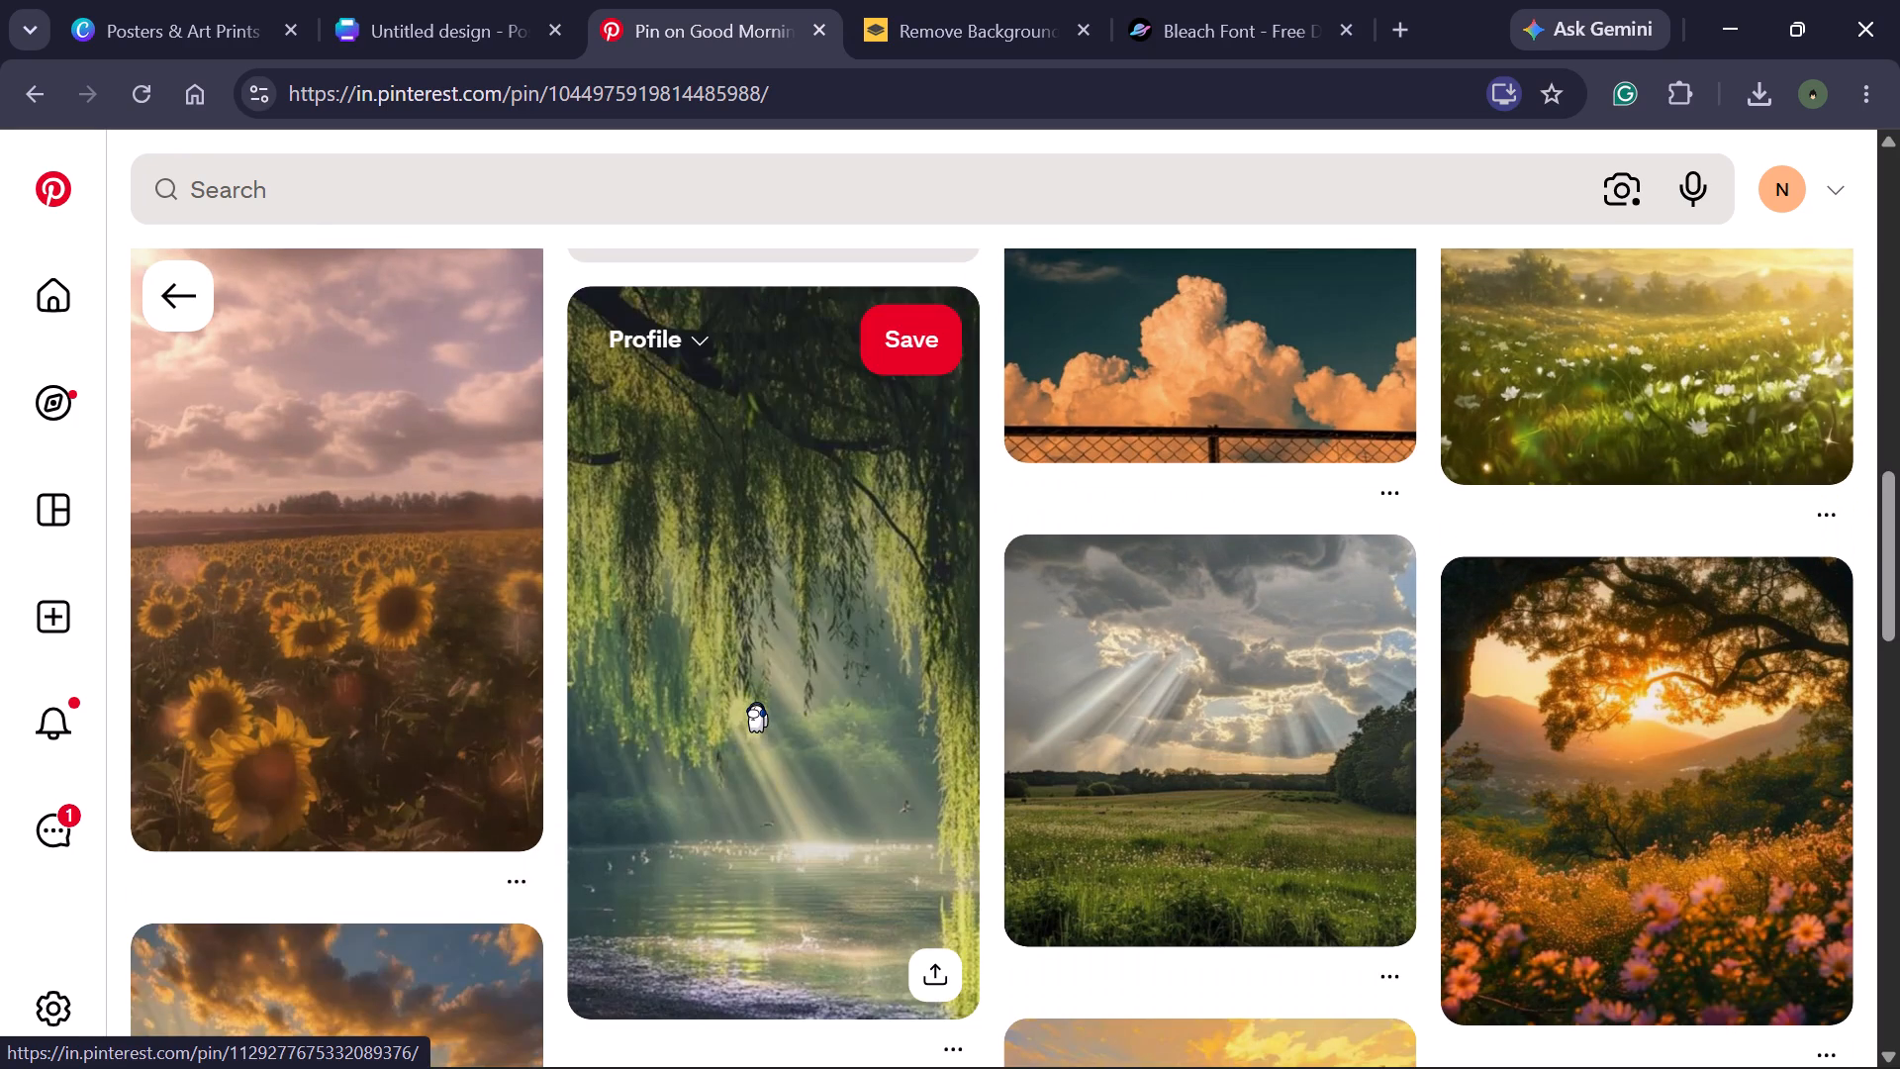
pyautogui.scroll(-2, 756, 702)
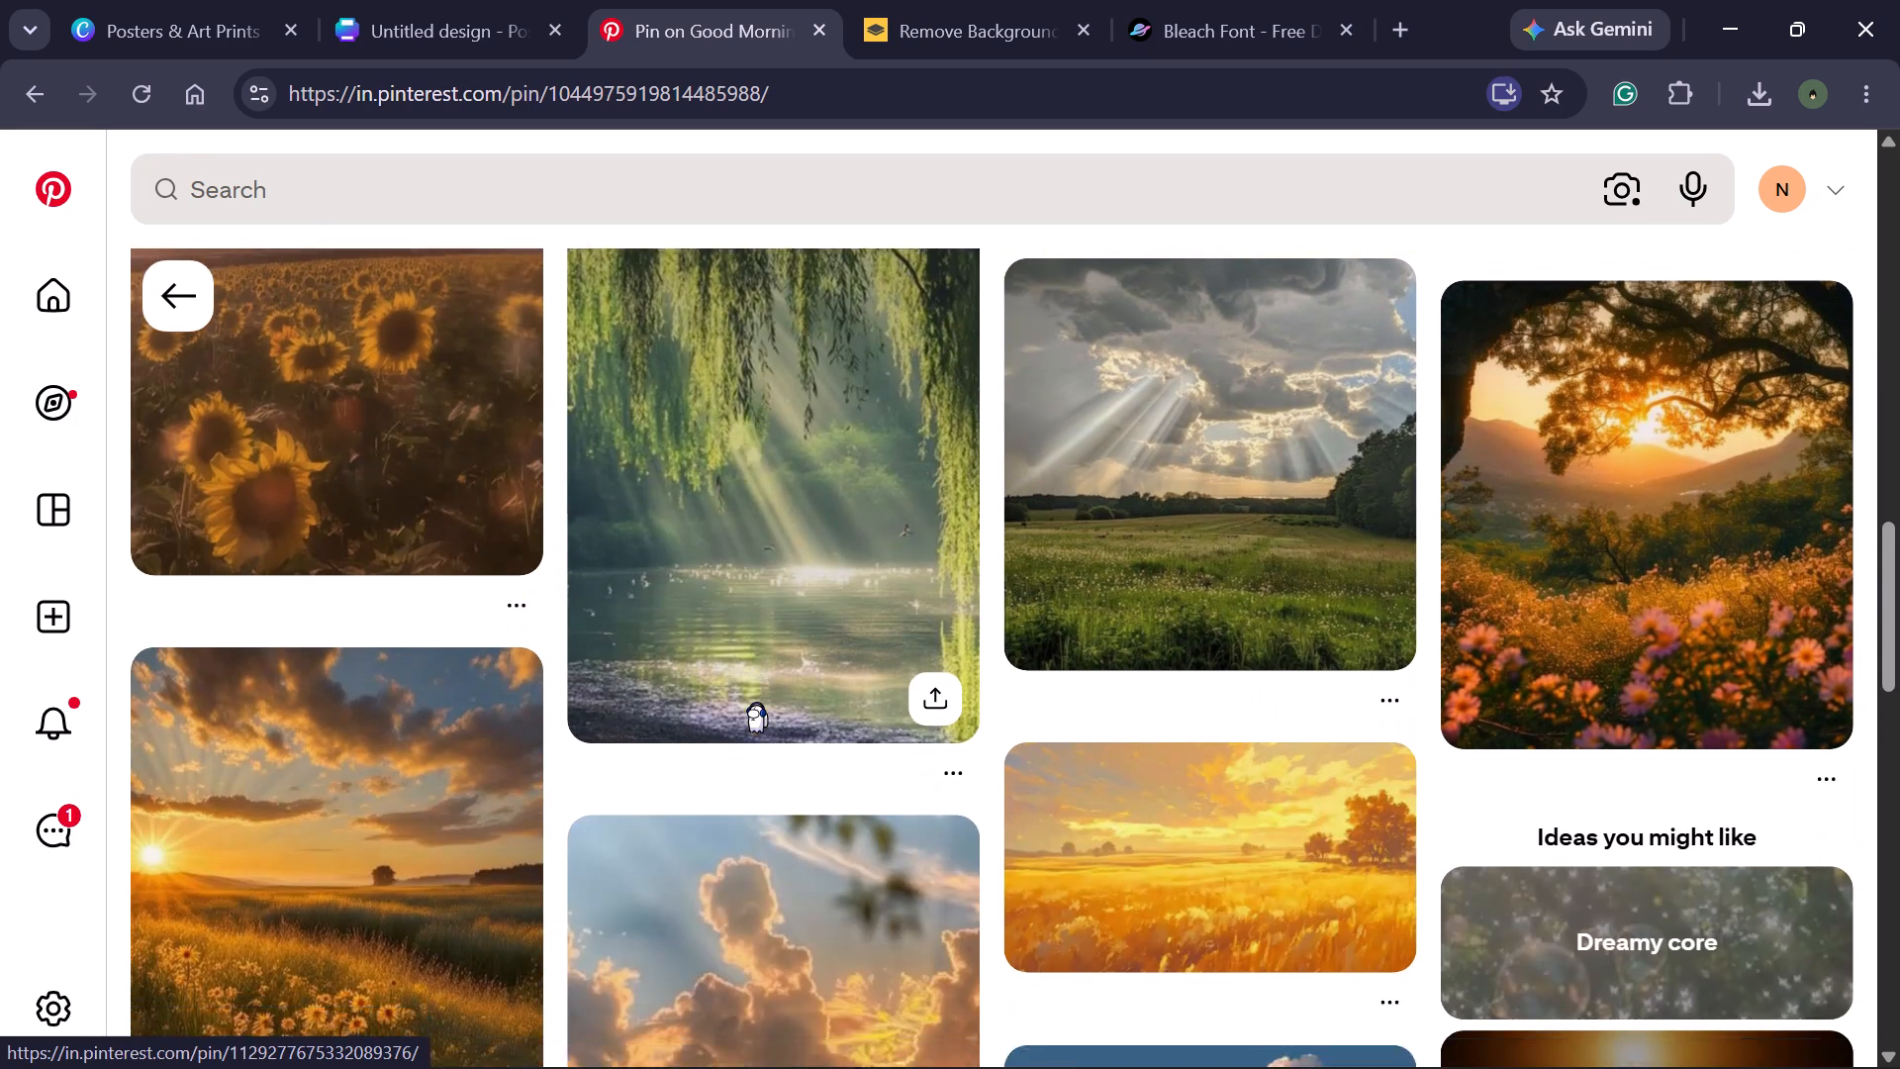
pyautogui.scroll(-2, 756, 702)
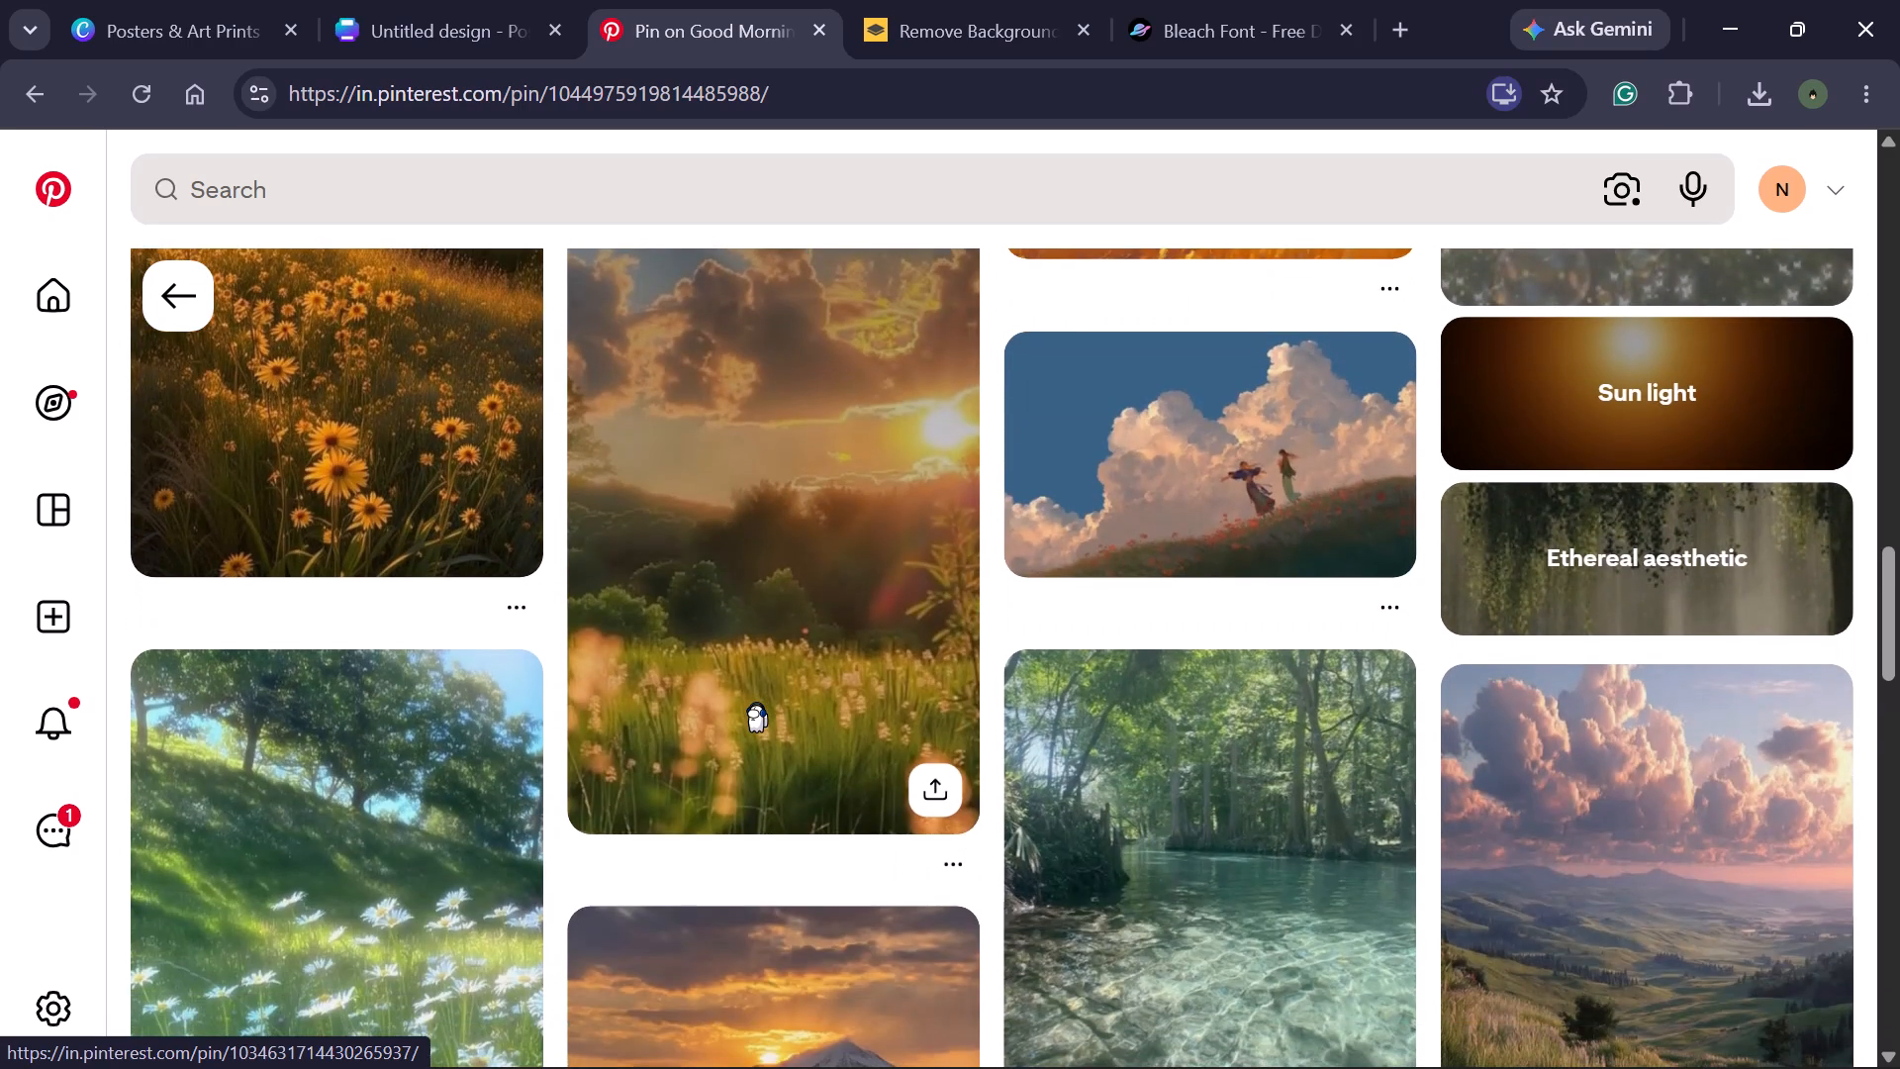
pyautogui.scroll(-2, 756, 702)
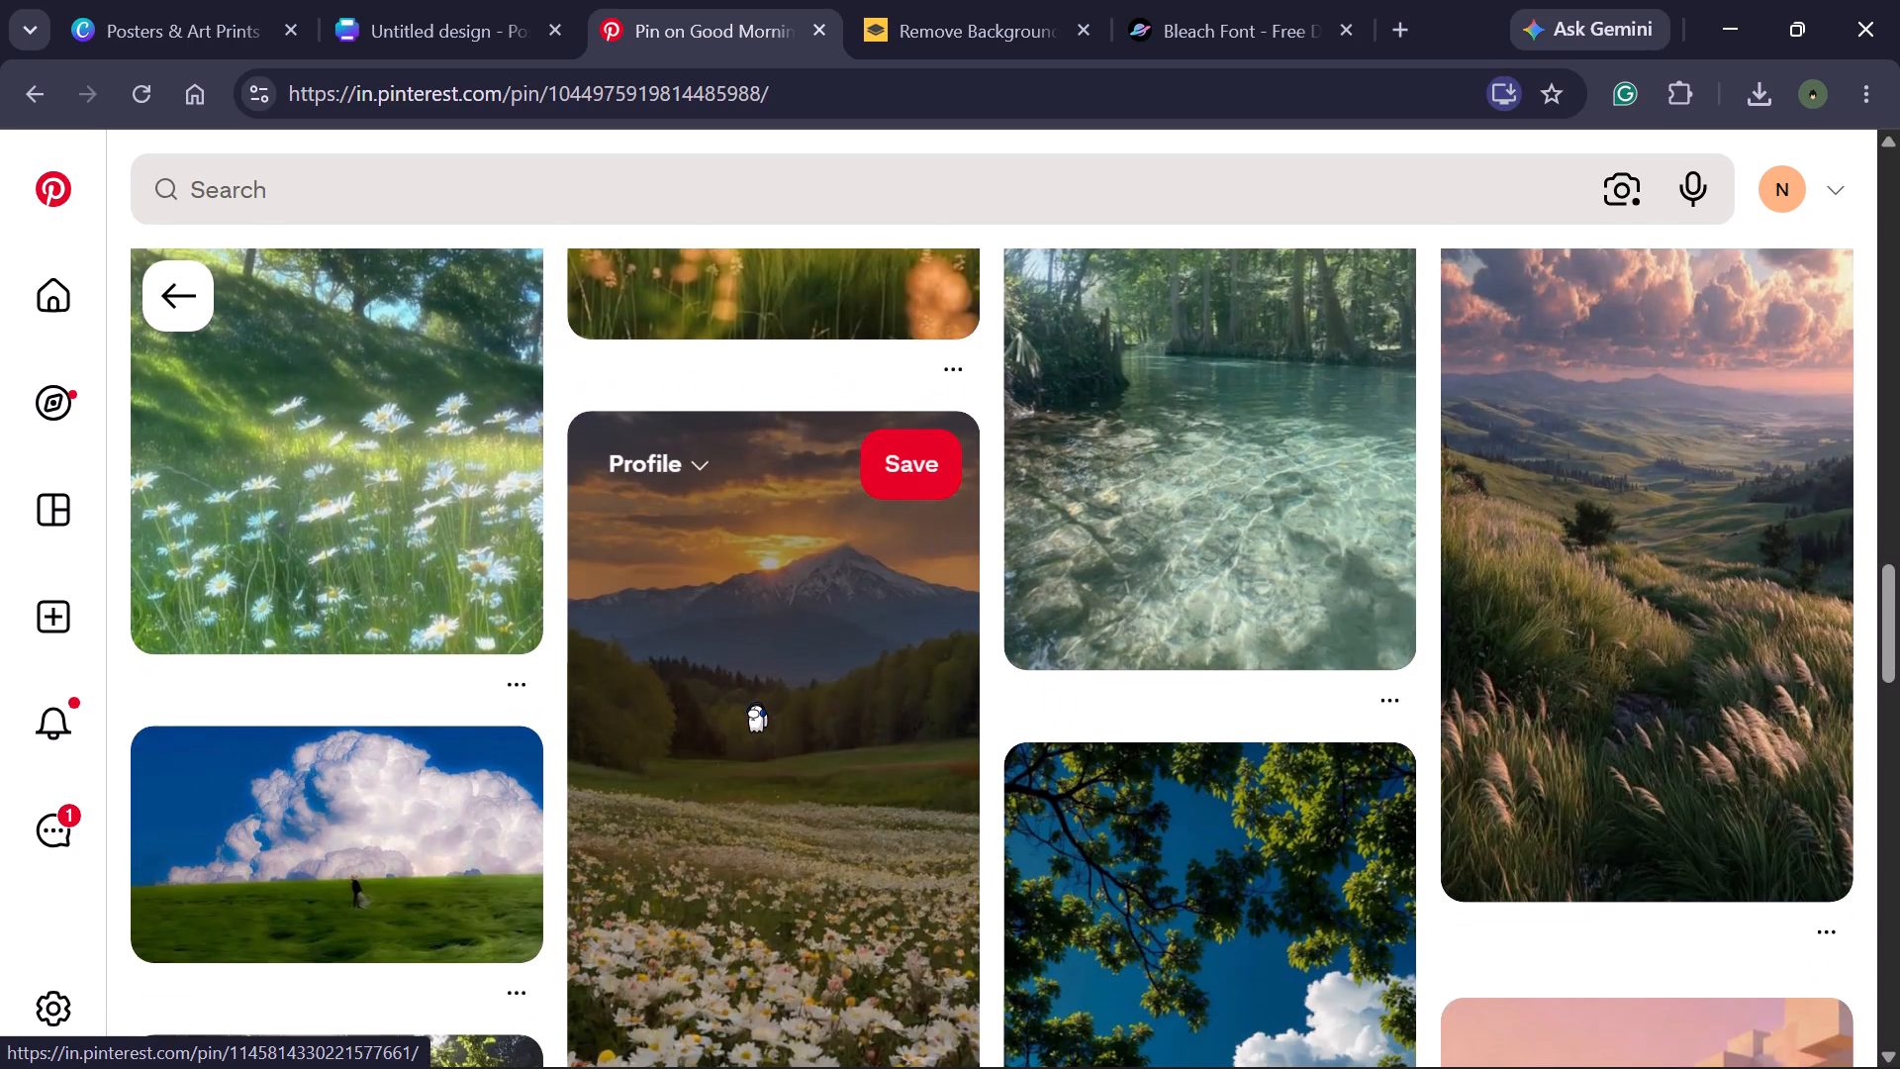
pyautogui.scroll(-3, 756, 702)
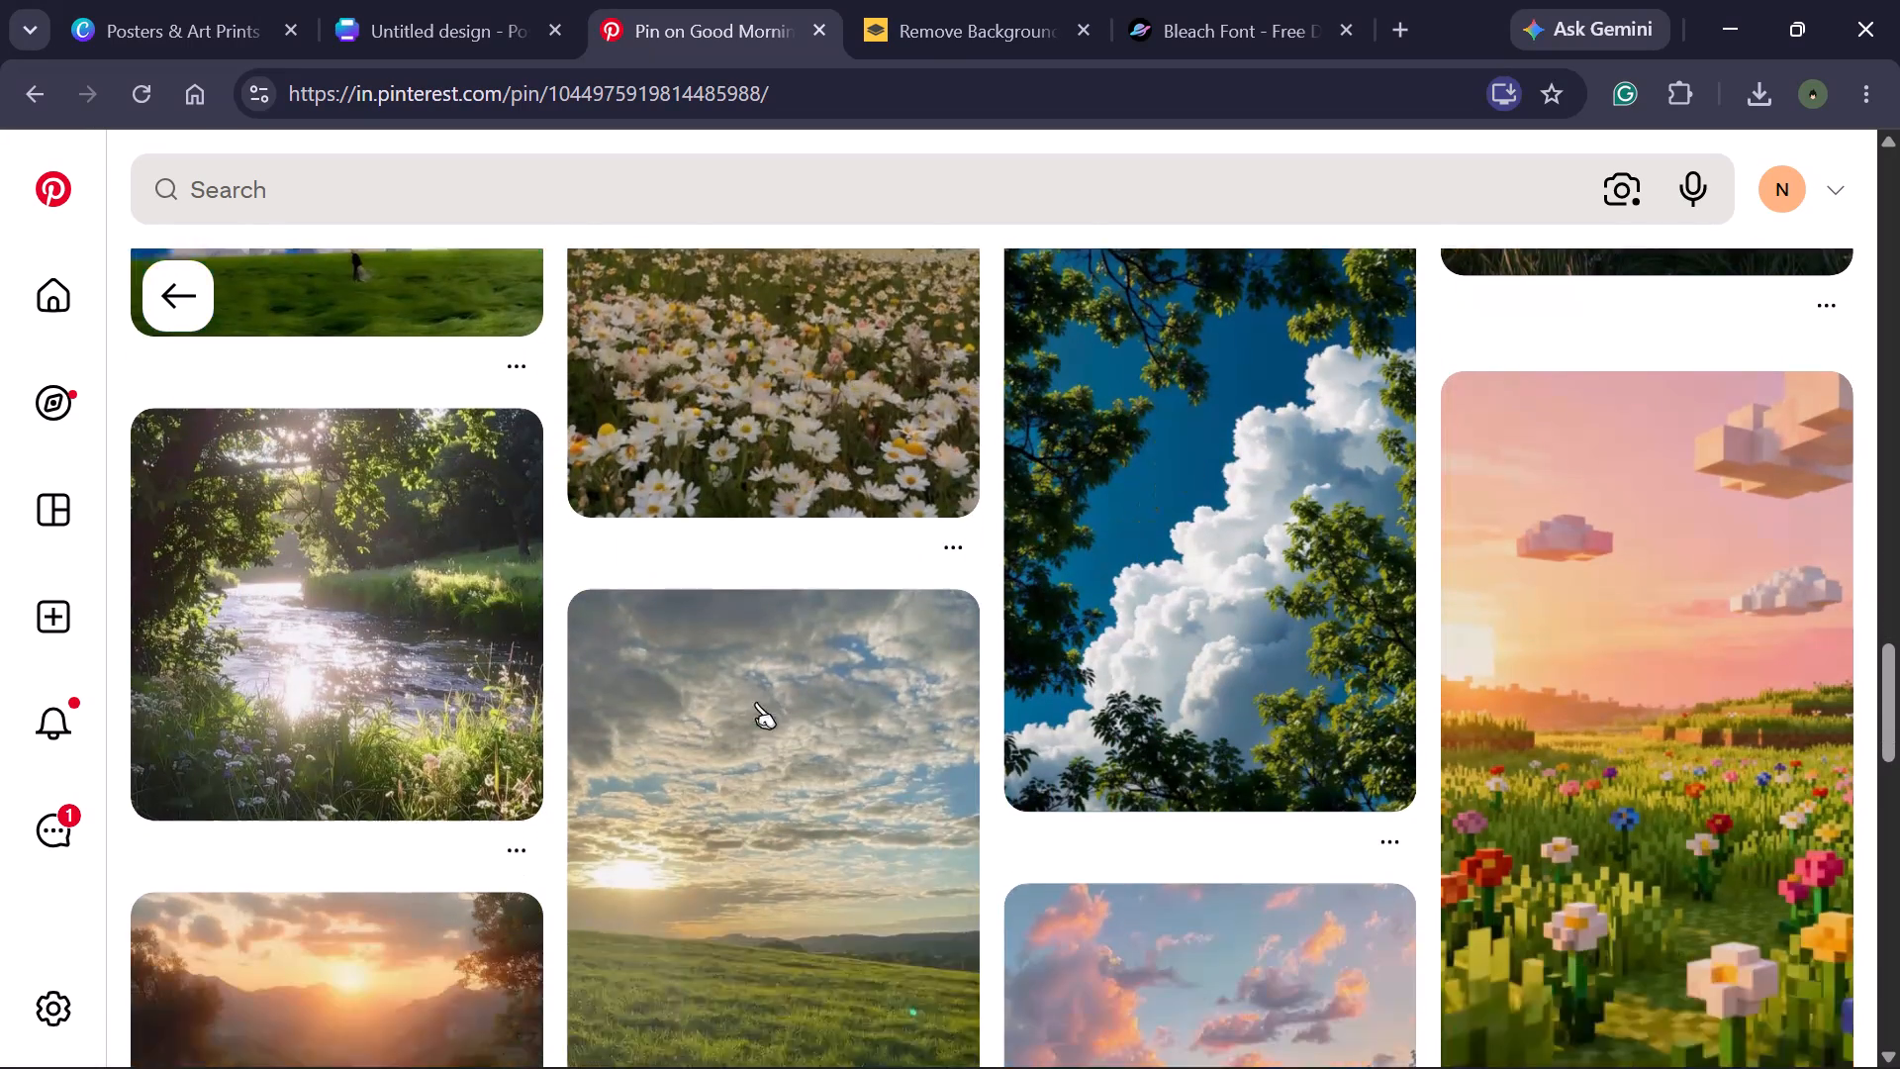
pyautogui.scroll(-2, 756, 702)
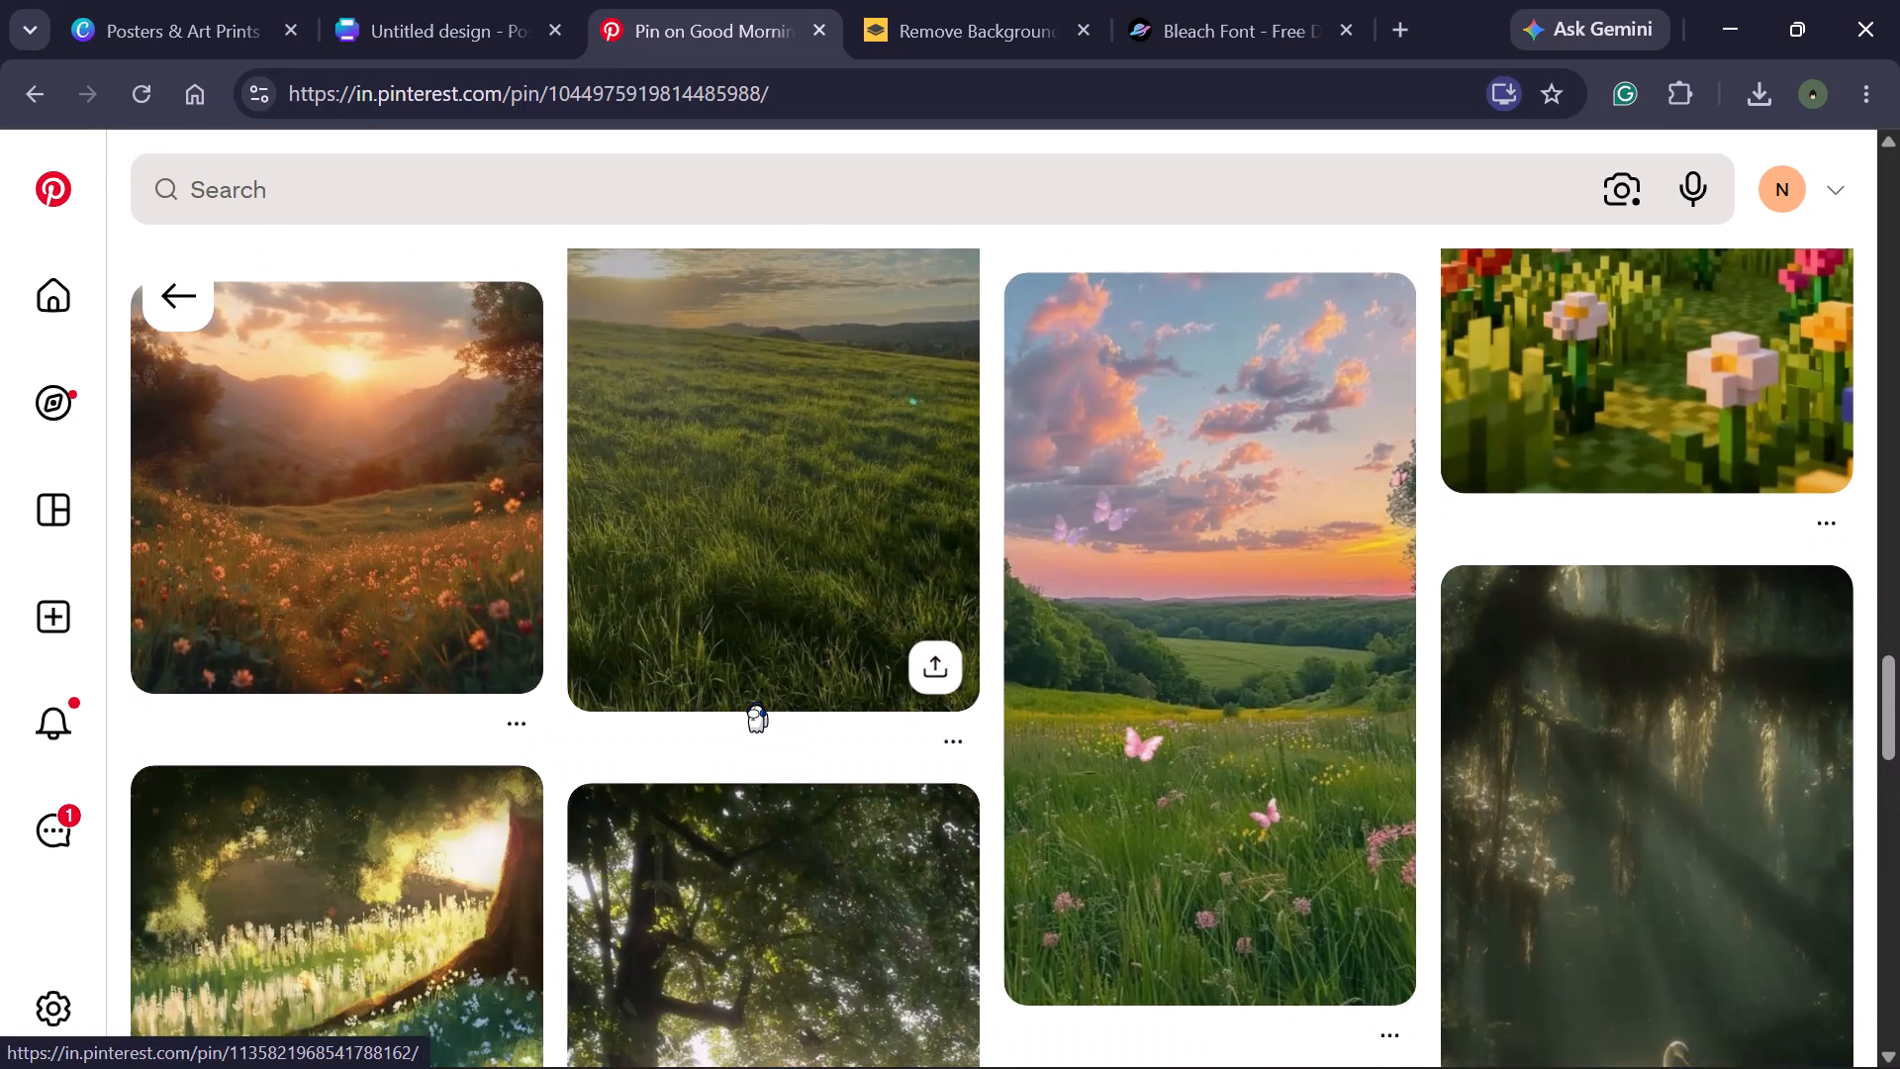
pyautogui.scroll(-3, 756, 702)
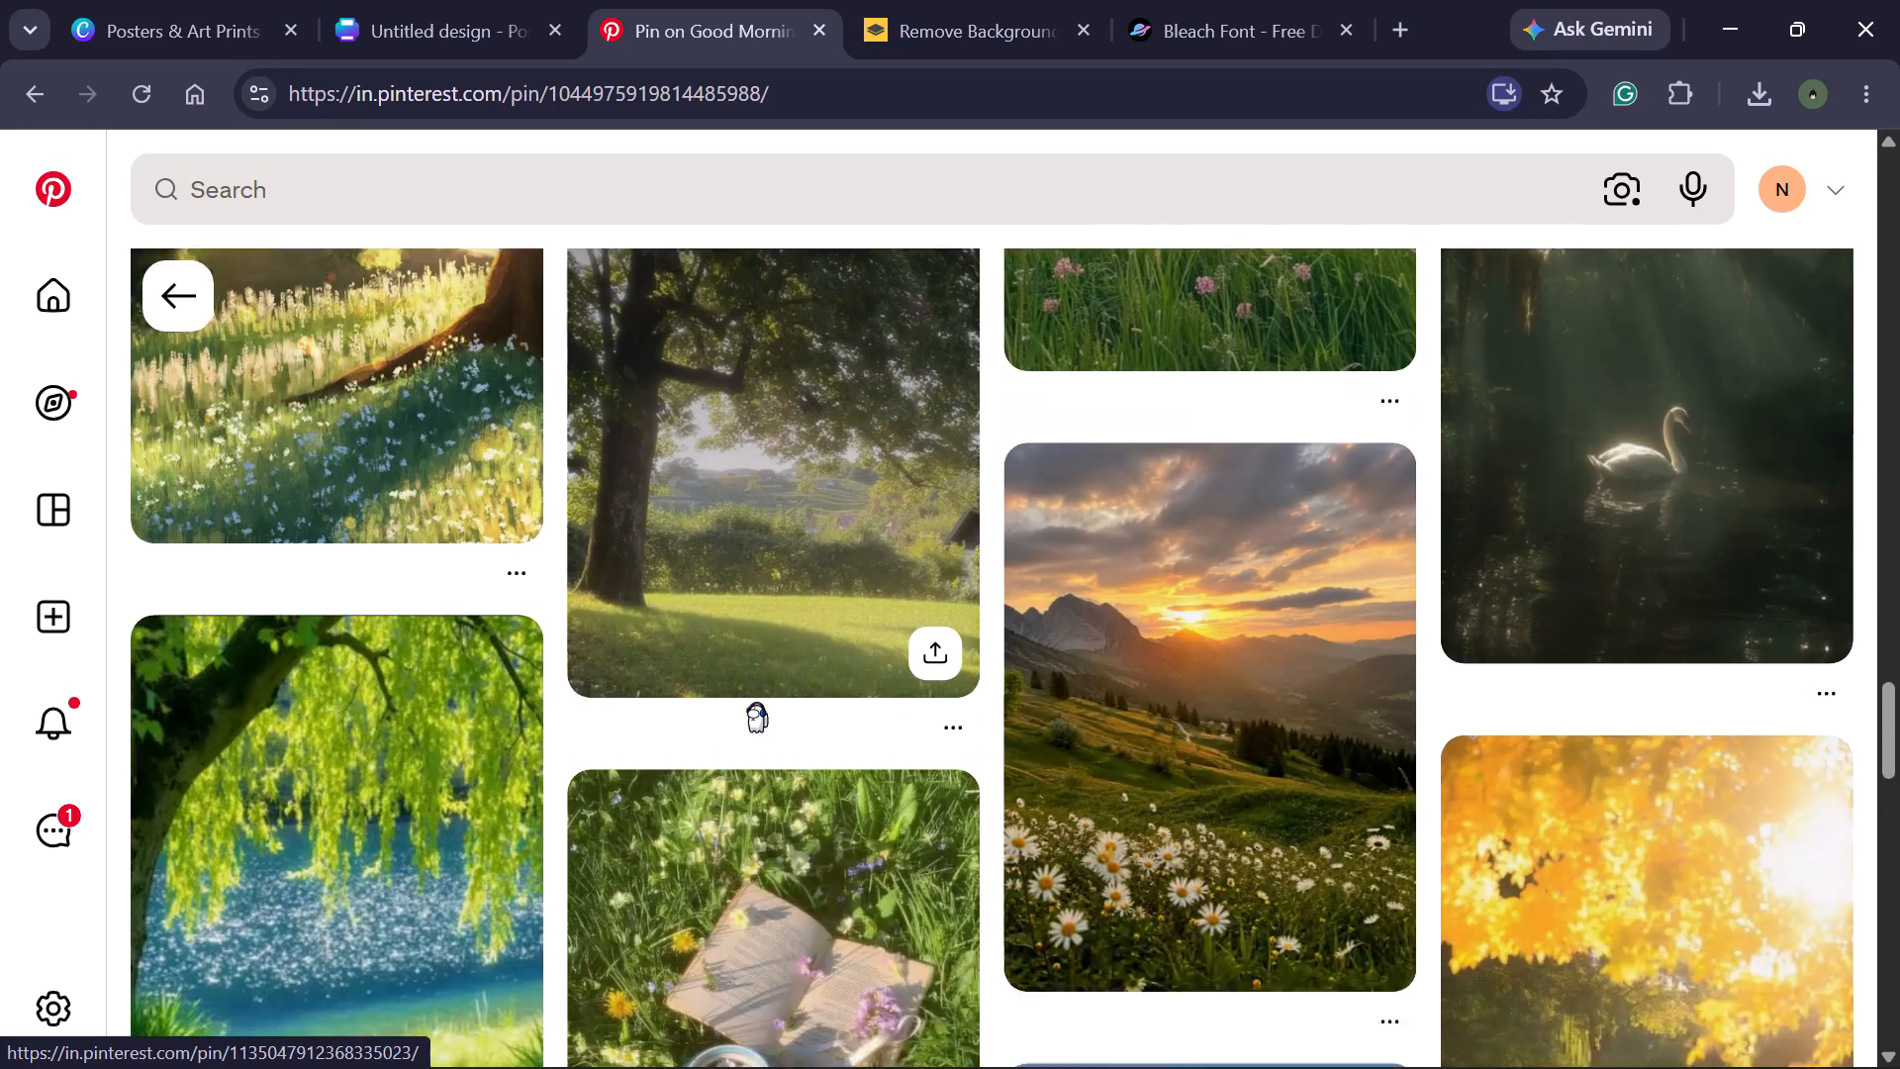
pyautogui.scroll(-3, 756, 702)
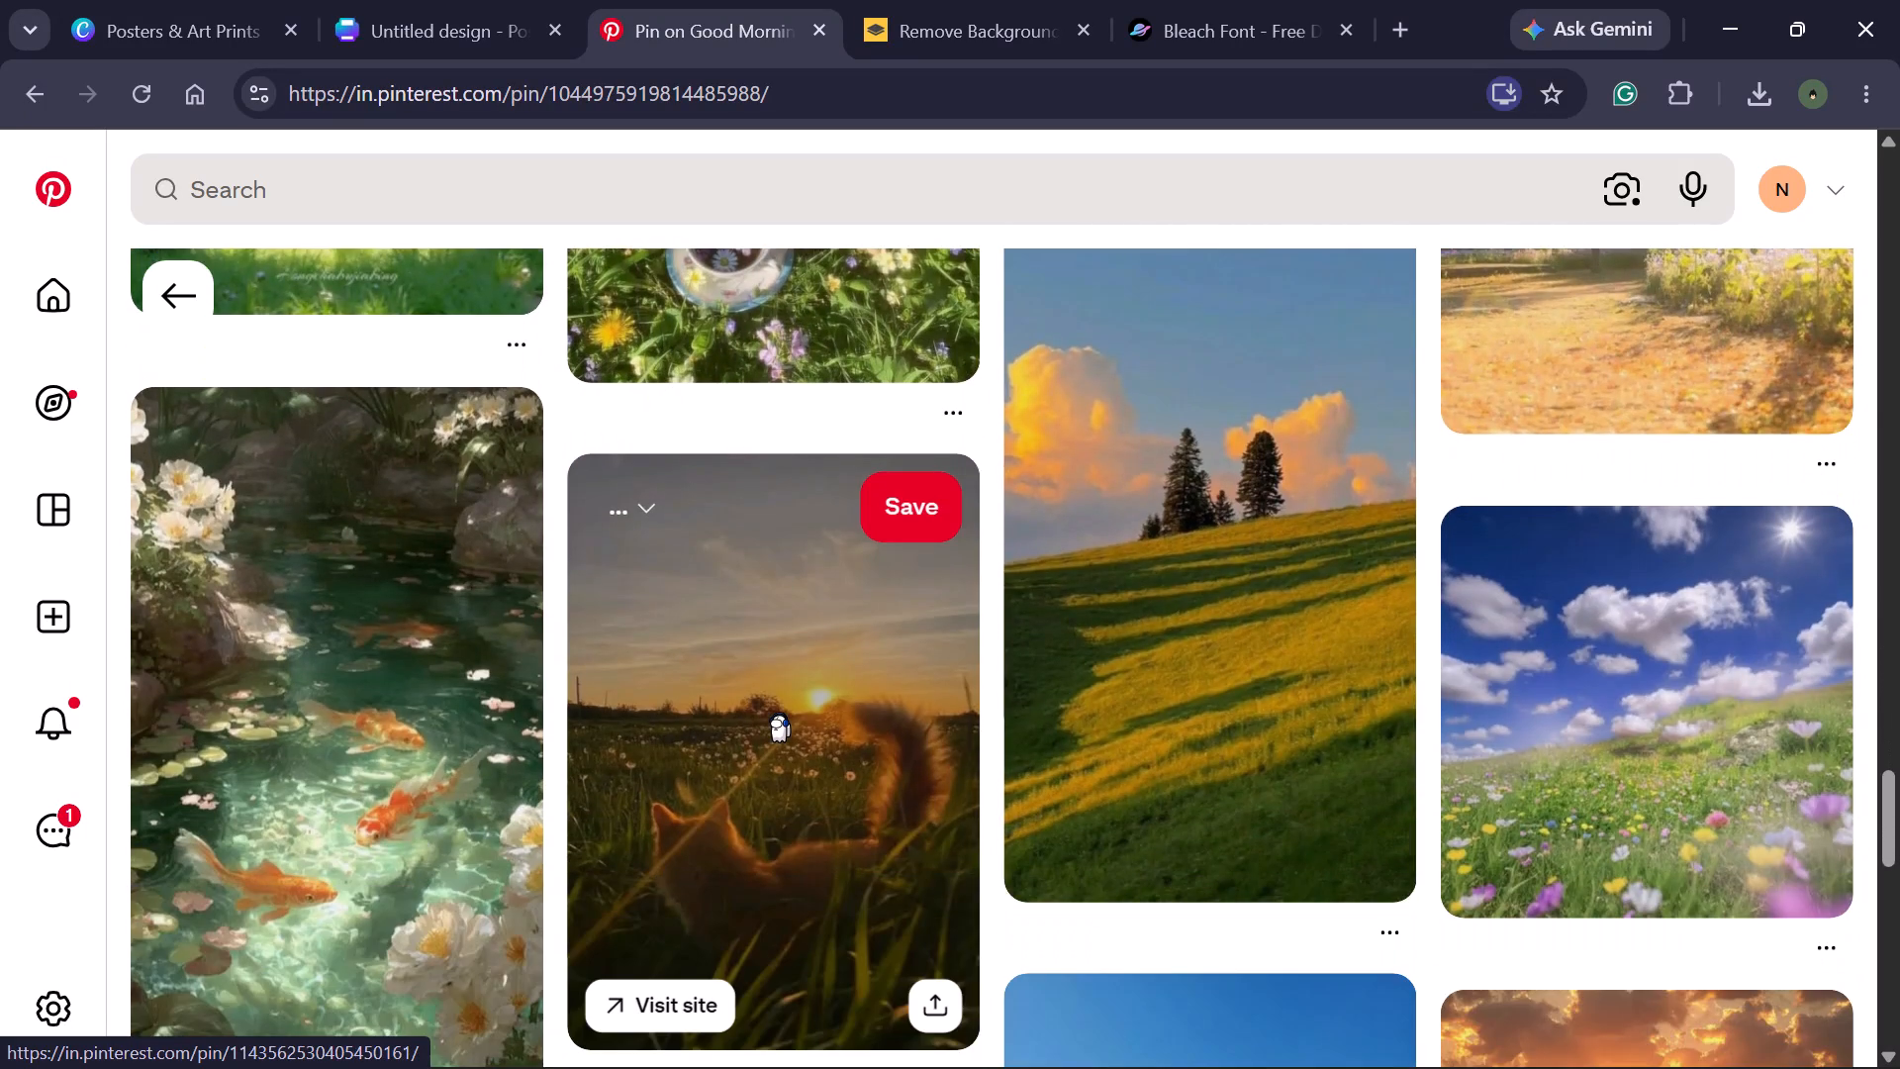
pyautogui.scroll(-3, 779, 712)
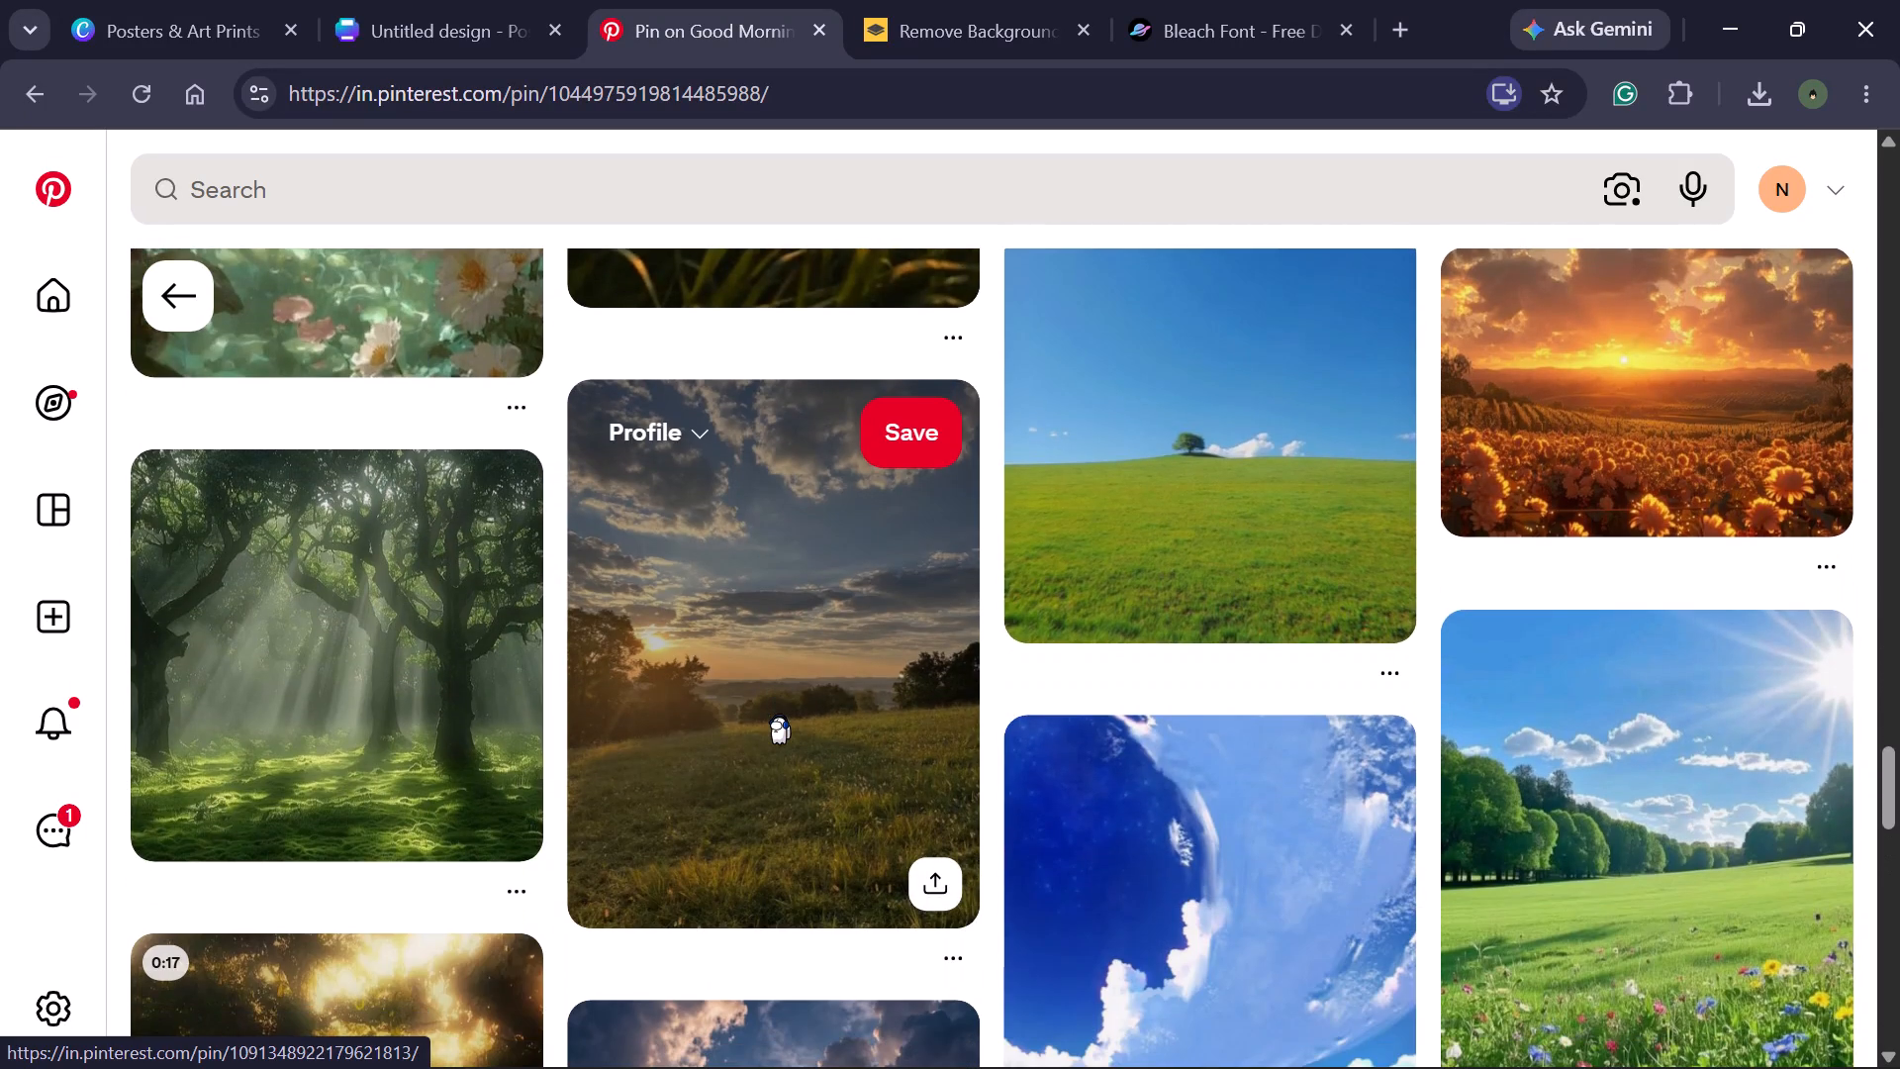
pyautogui.scroll(-3, 779, 714)
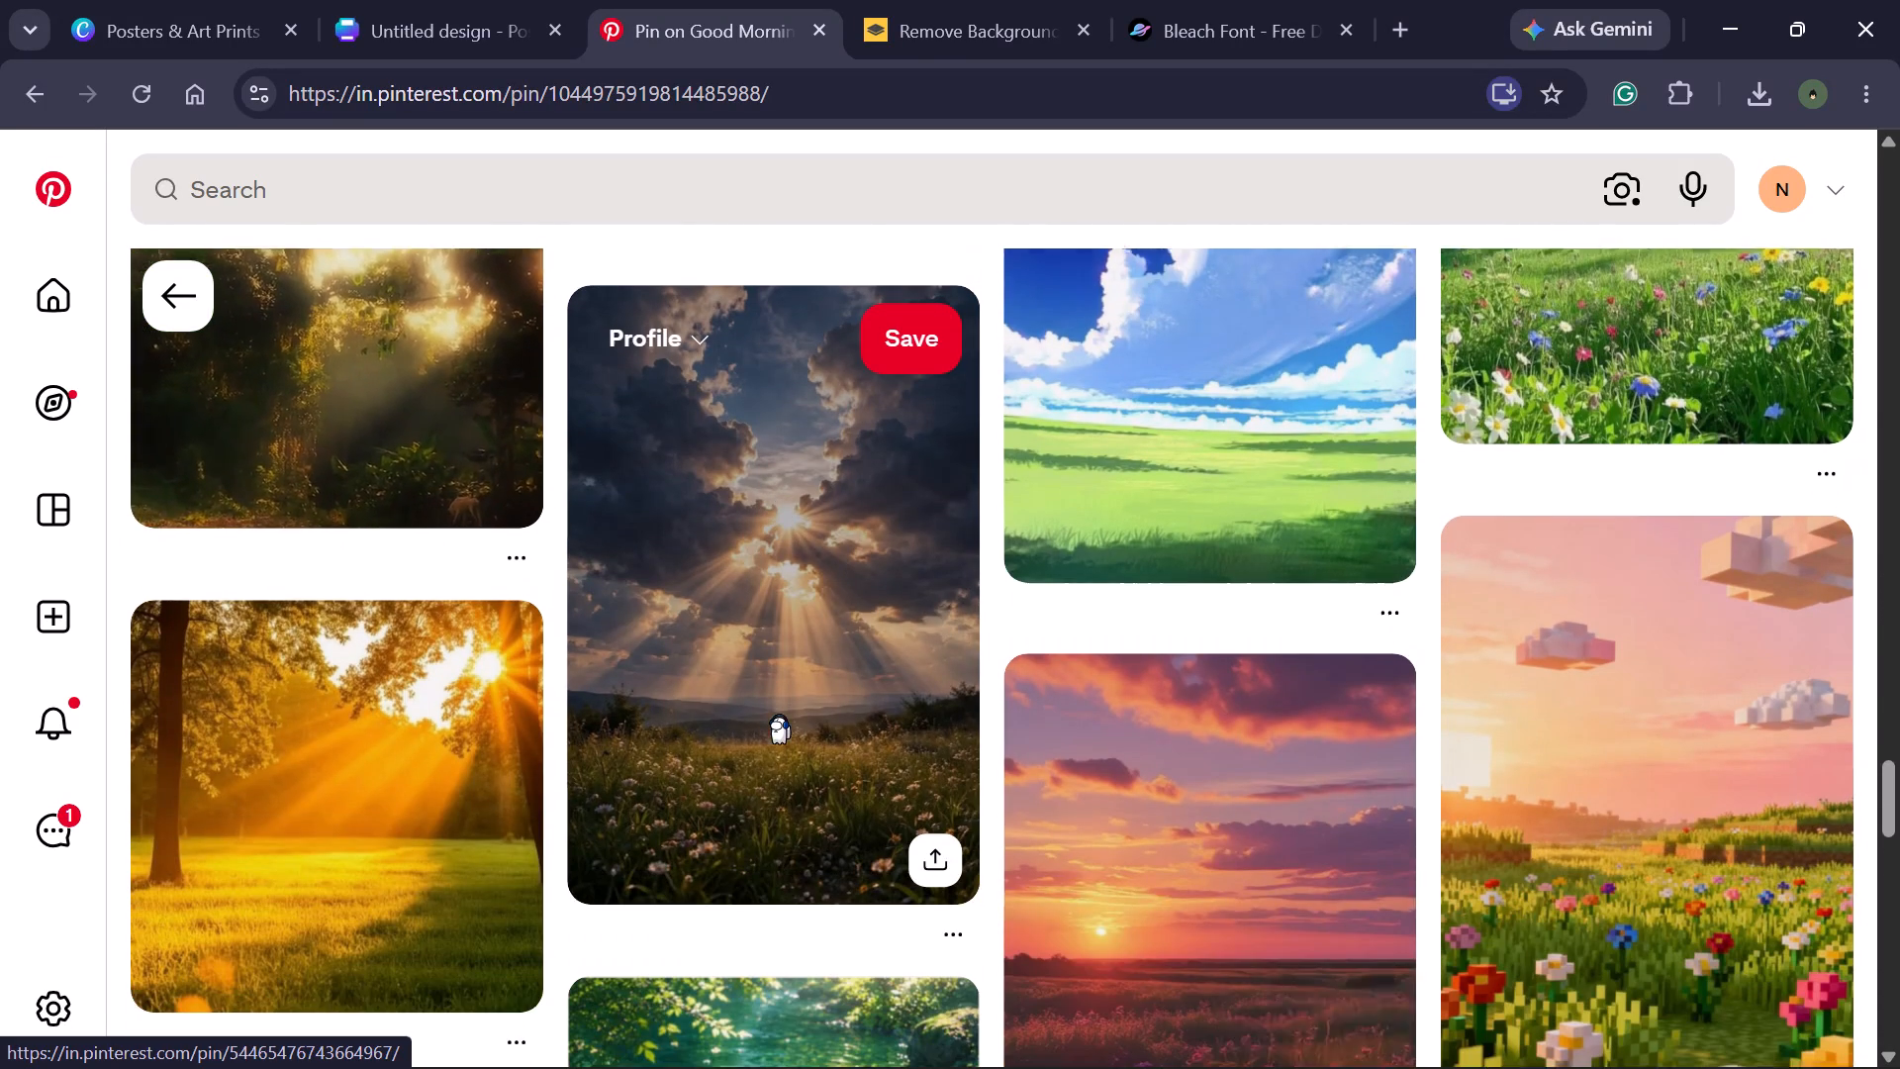
pyautogui.scroll(-1, 1061, 553)
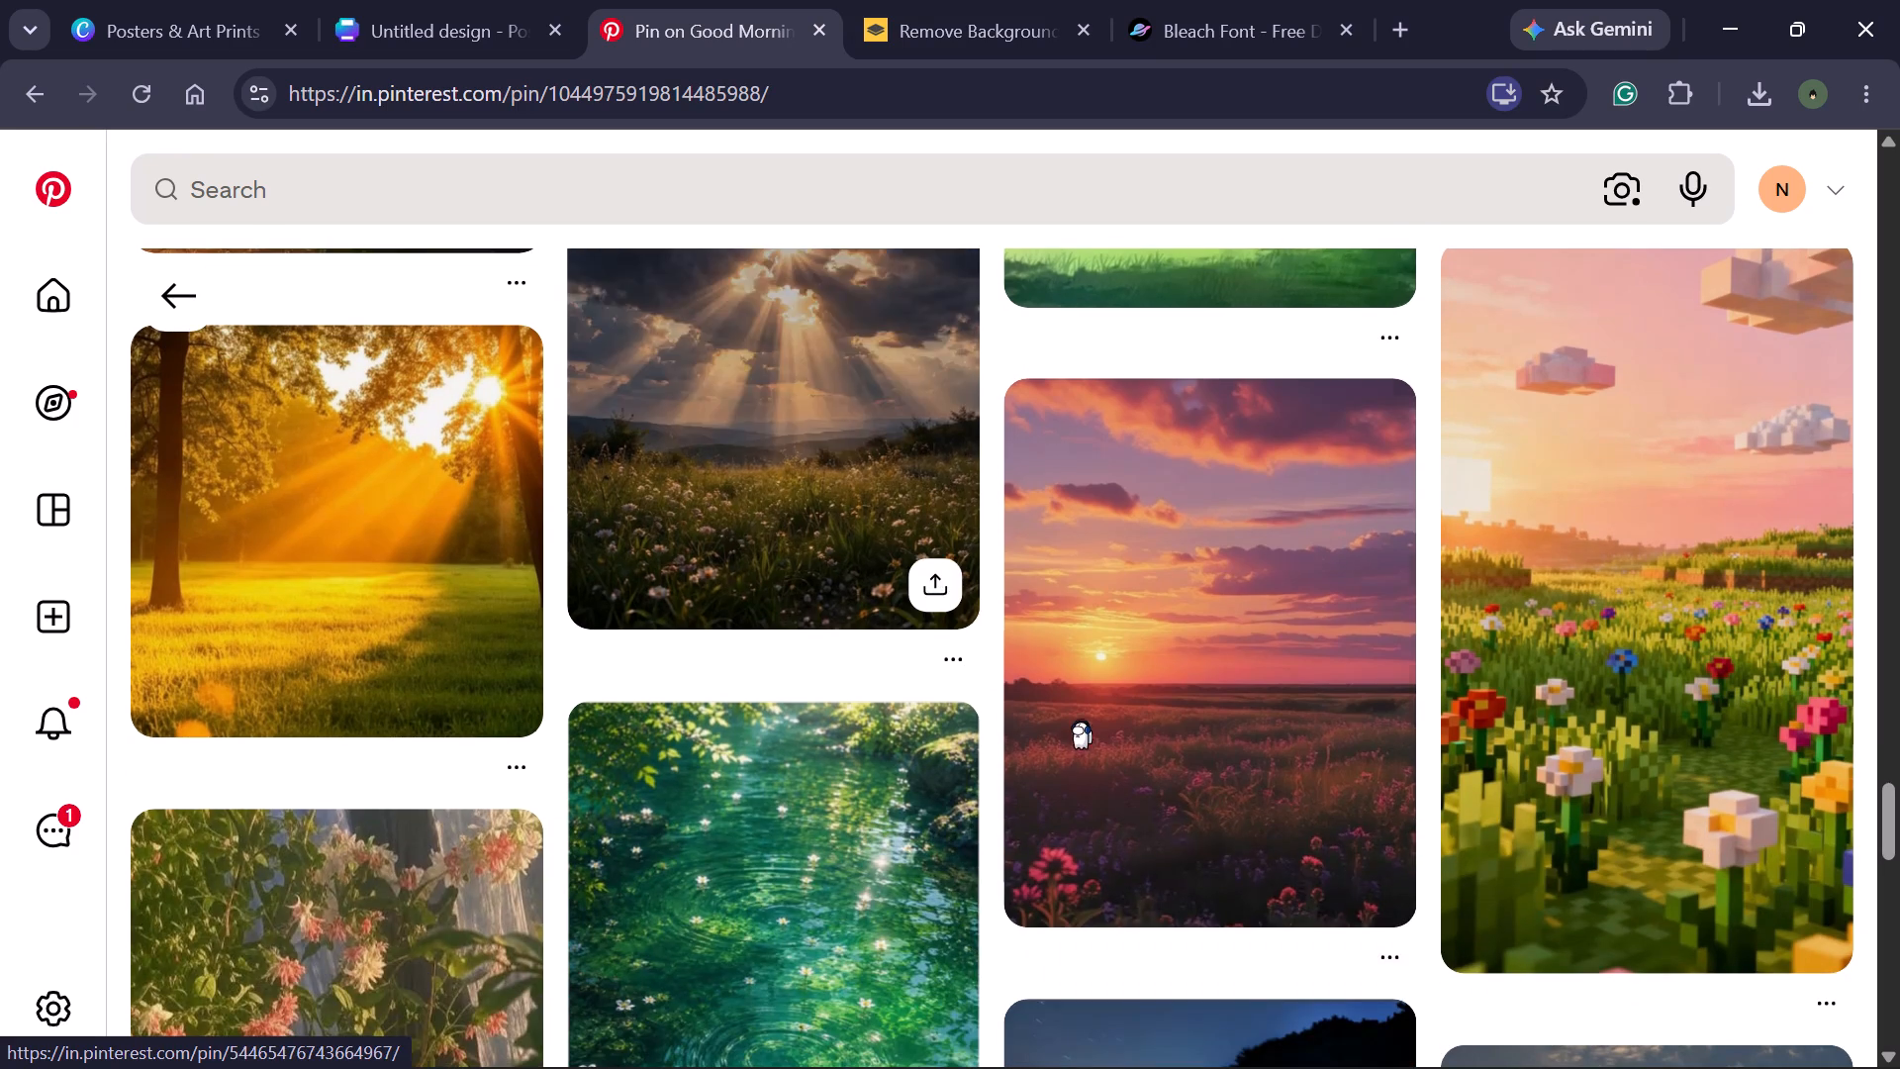
pyautogui.scroll(-2, 1093, 704)
pyautogui.scroll(-1, 1004, 701)
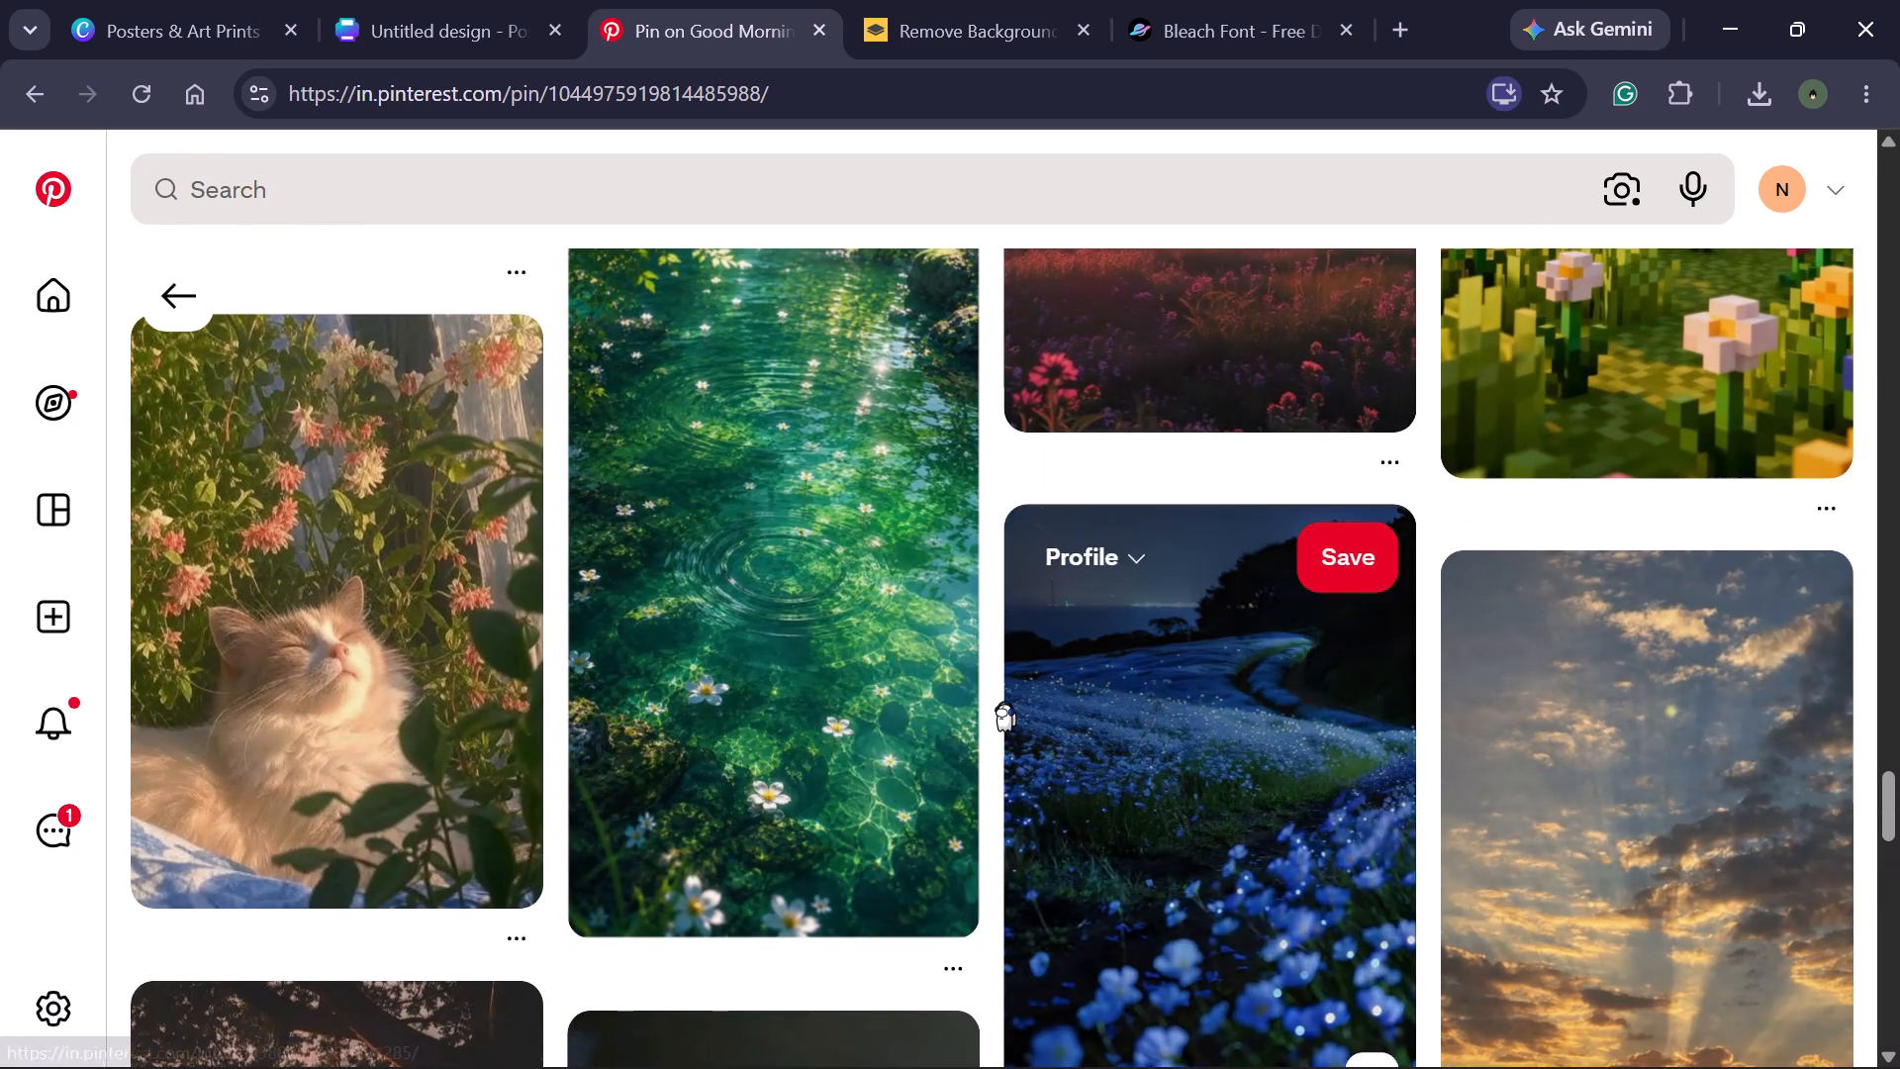
pyautogui.scroll(-2, 1004, 701)
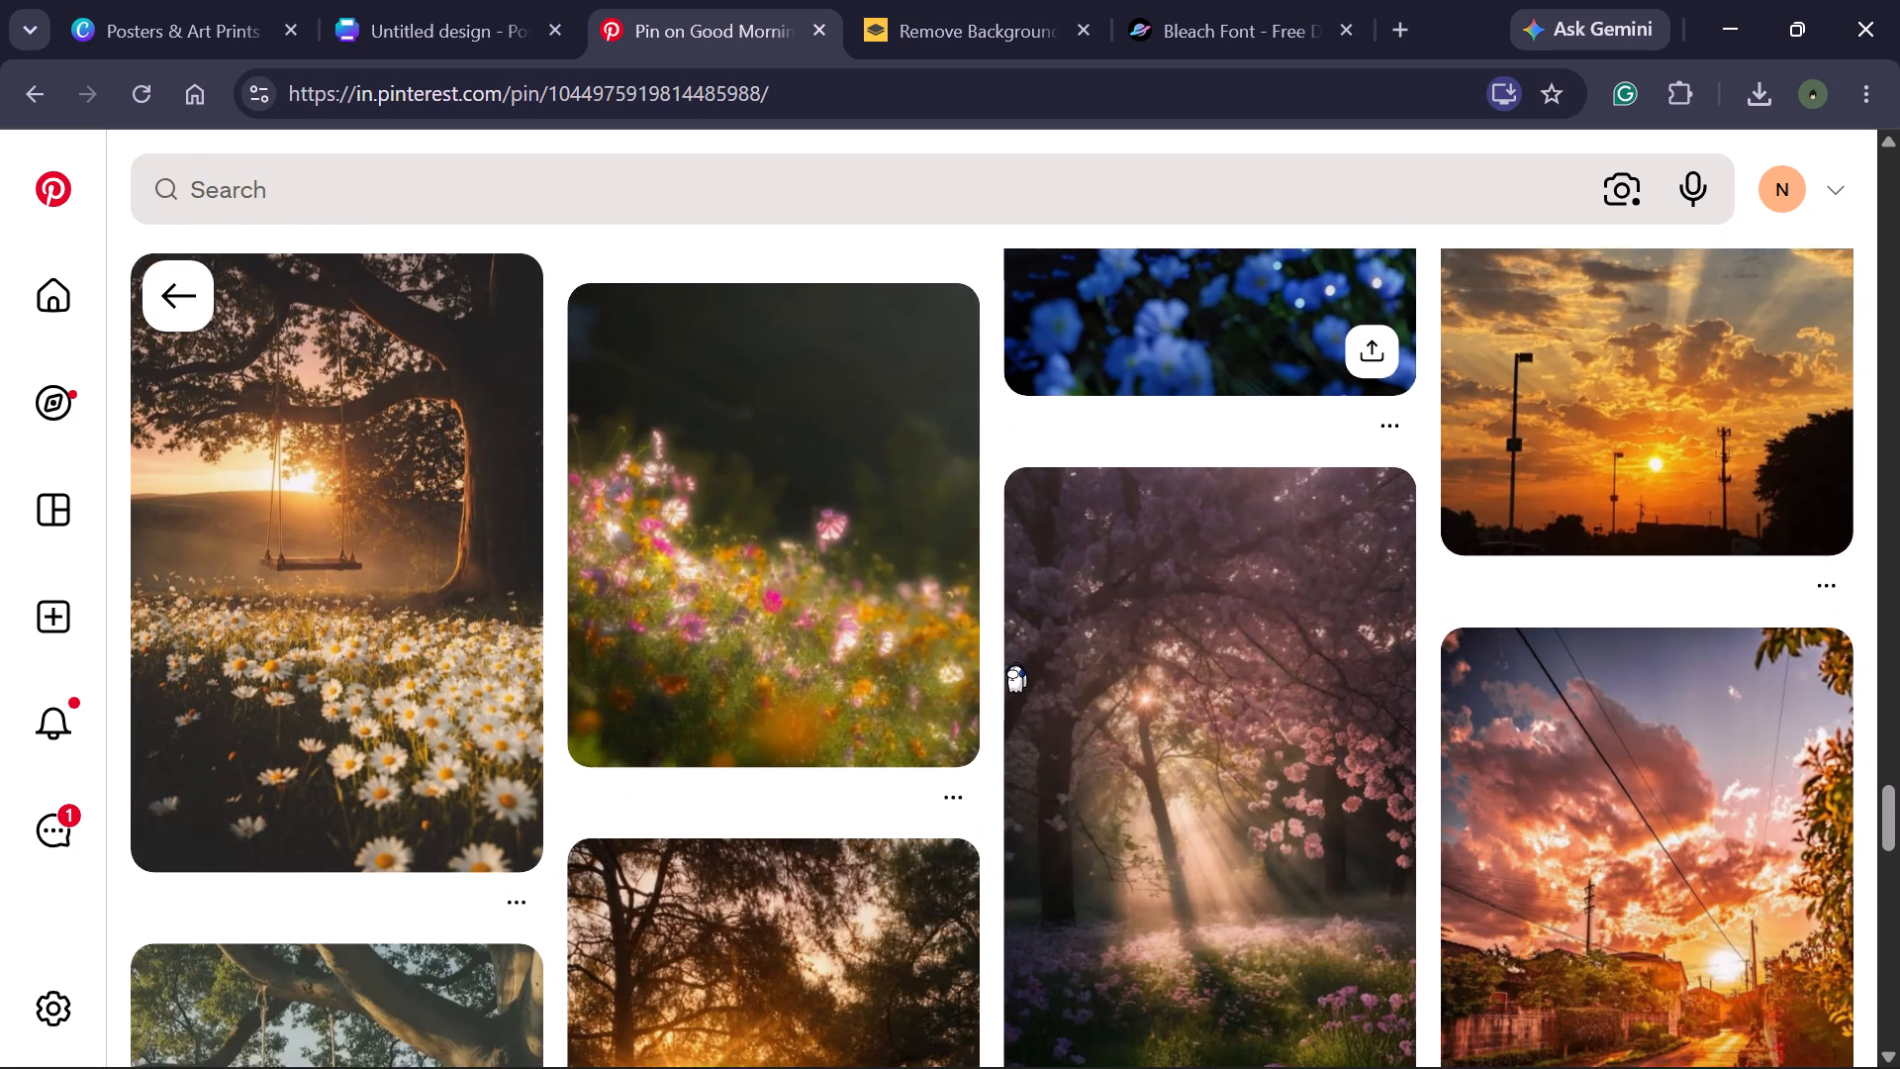
pyautogui.scroll(-1, 1016, 661)
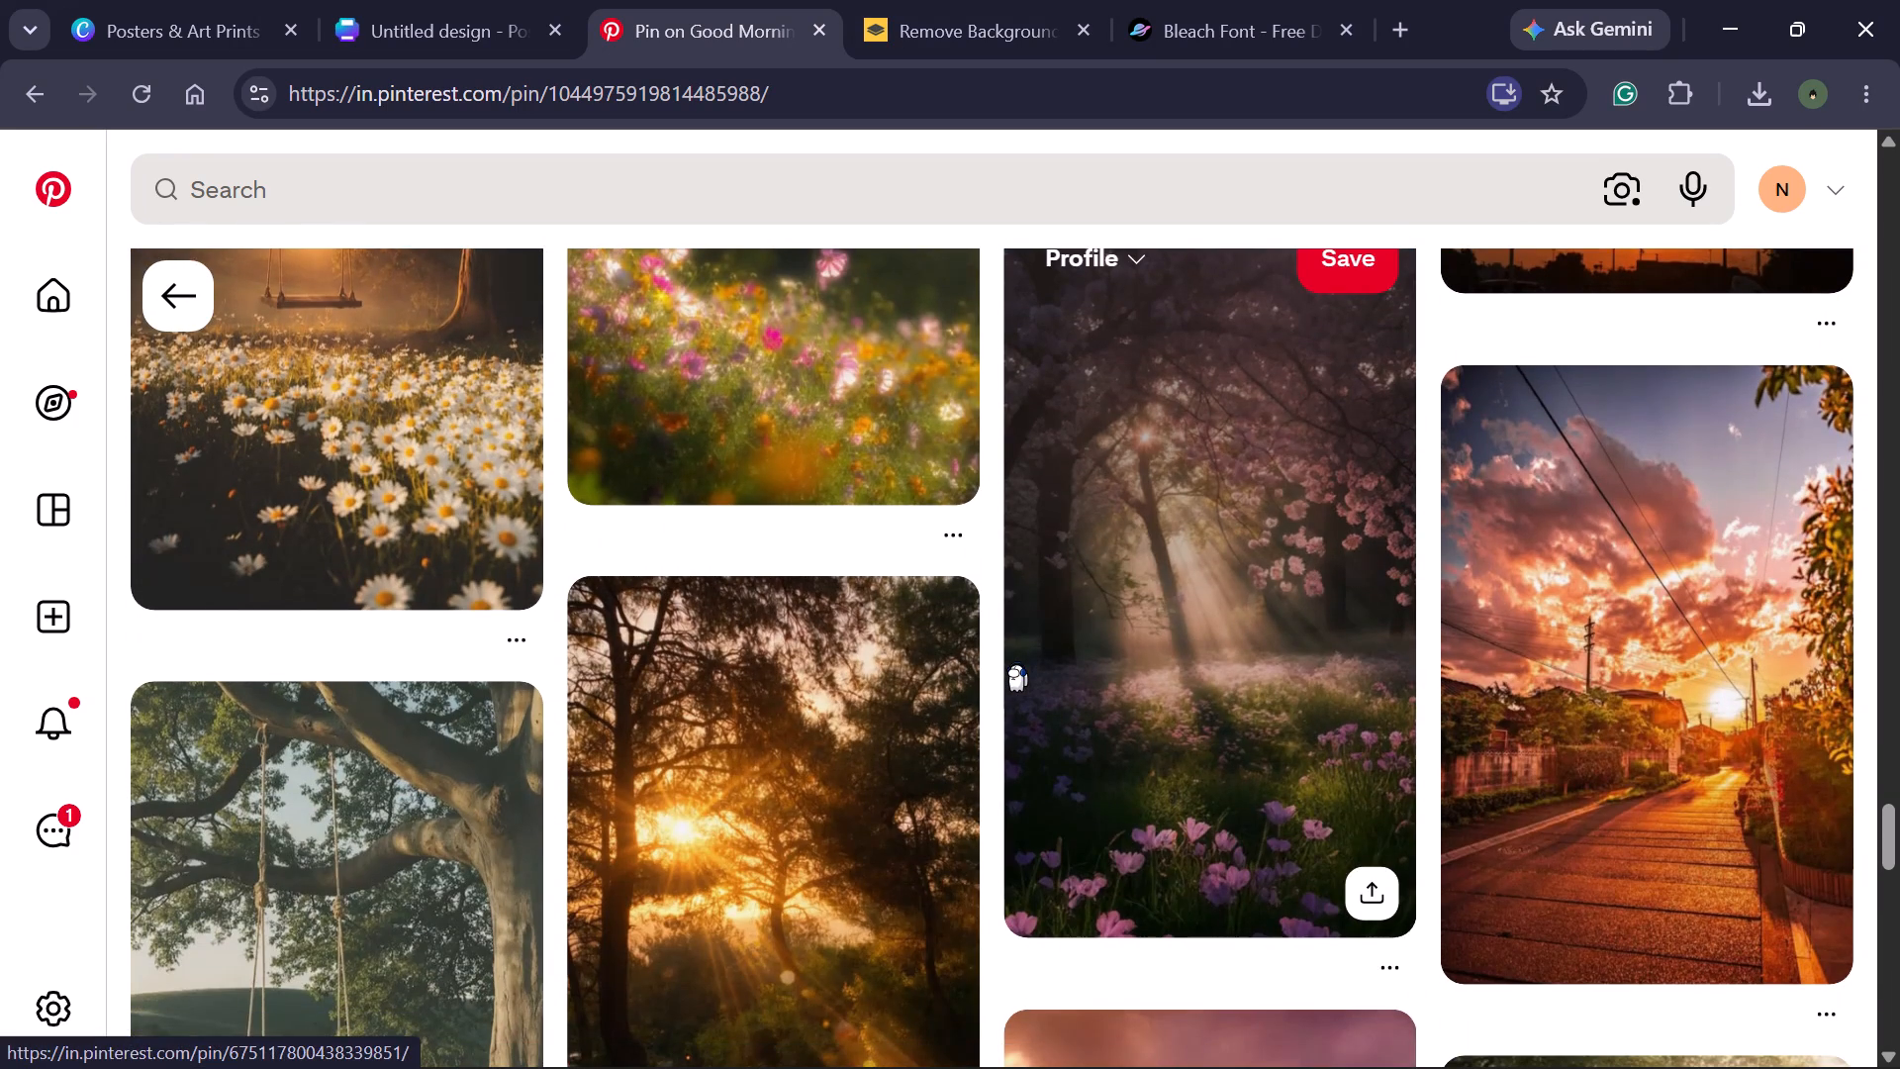
pyautogui.scroll(-2, 1016, 660)
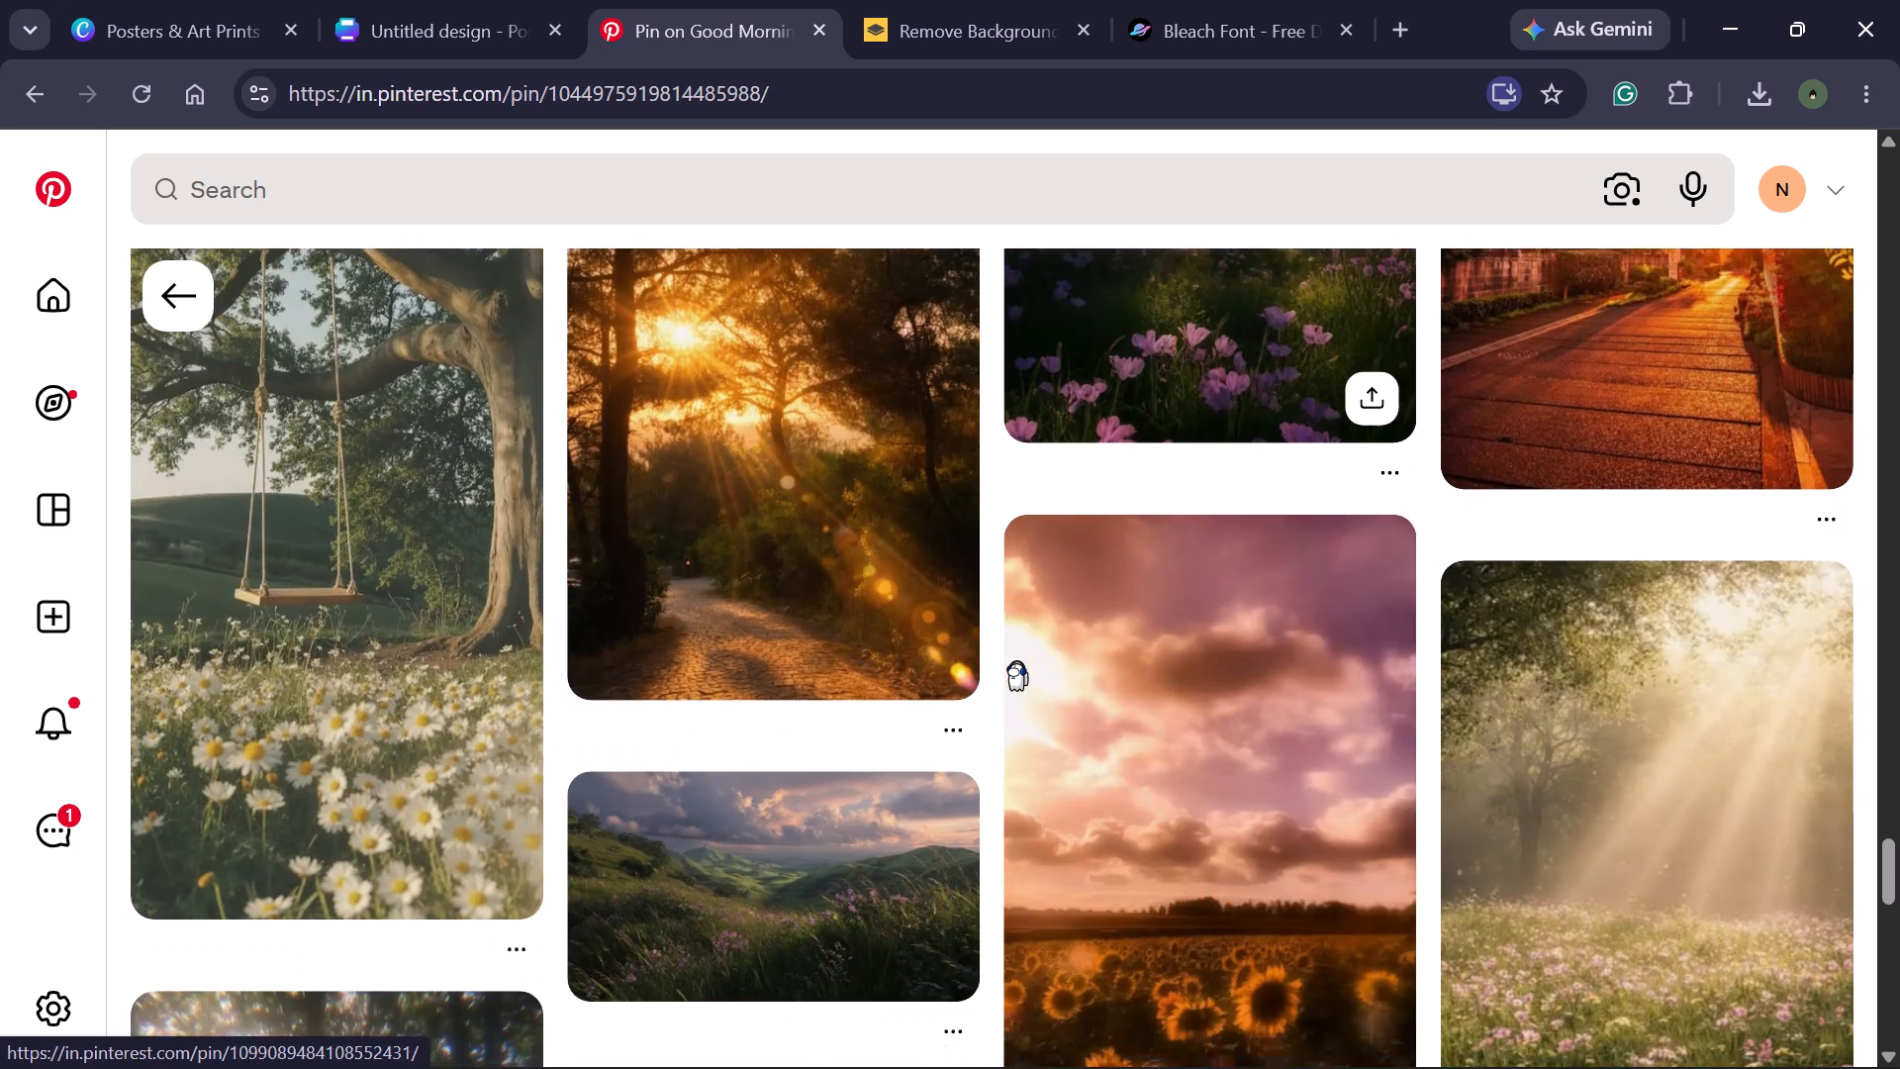
pyautogui.scroll(-1, 1016, 637)
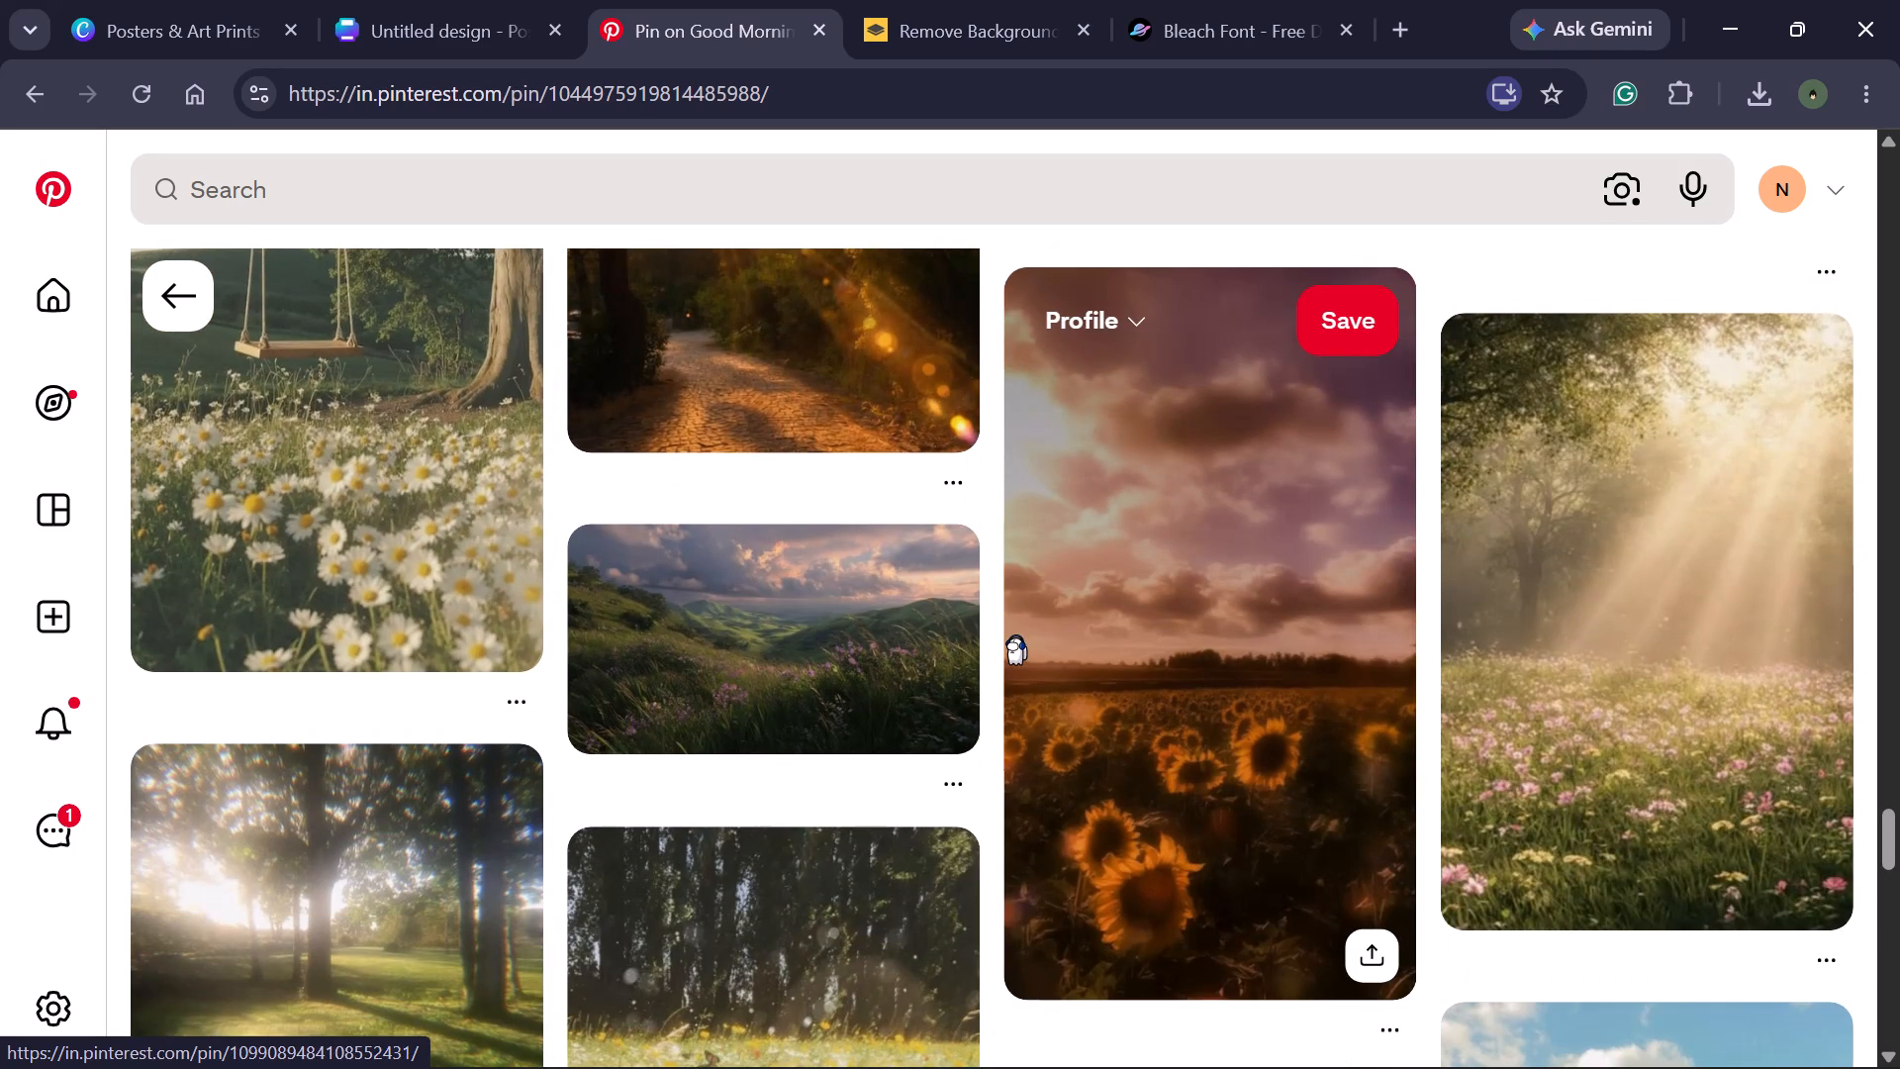
pyautogui.scroll(-5, 1015, 634)
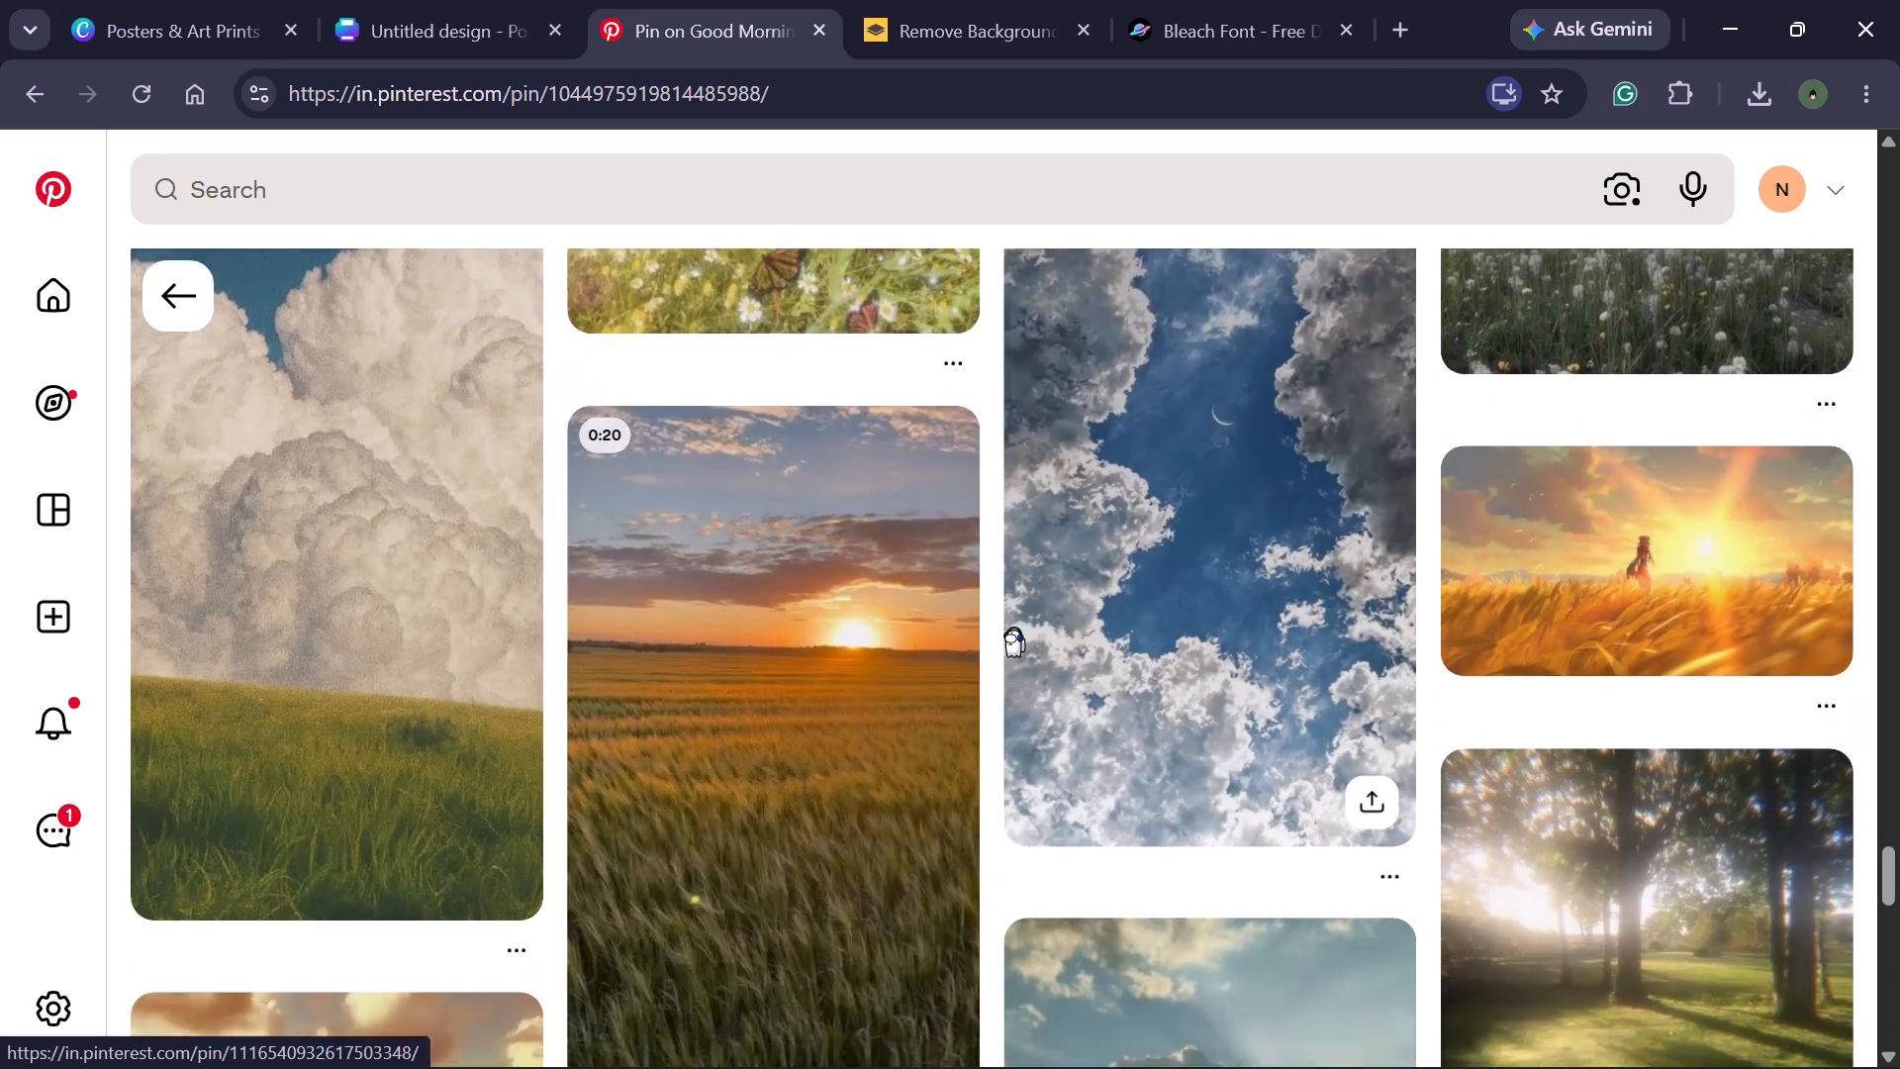
pyautogui.scroll(-1, 1013, 627)
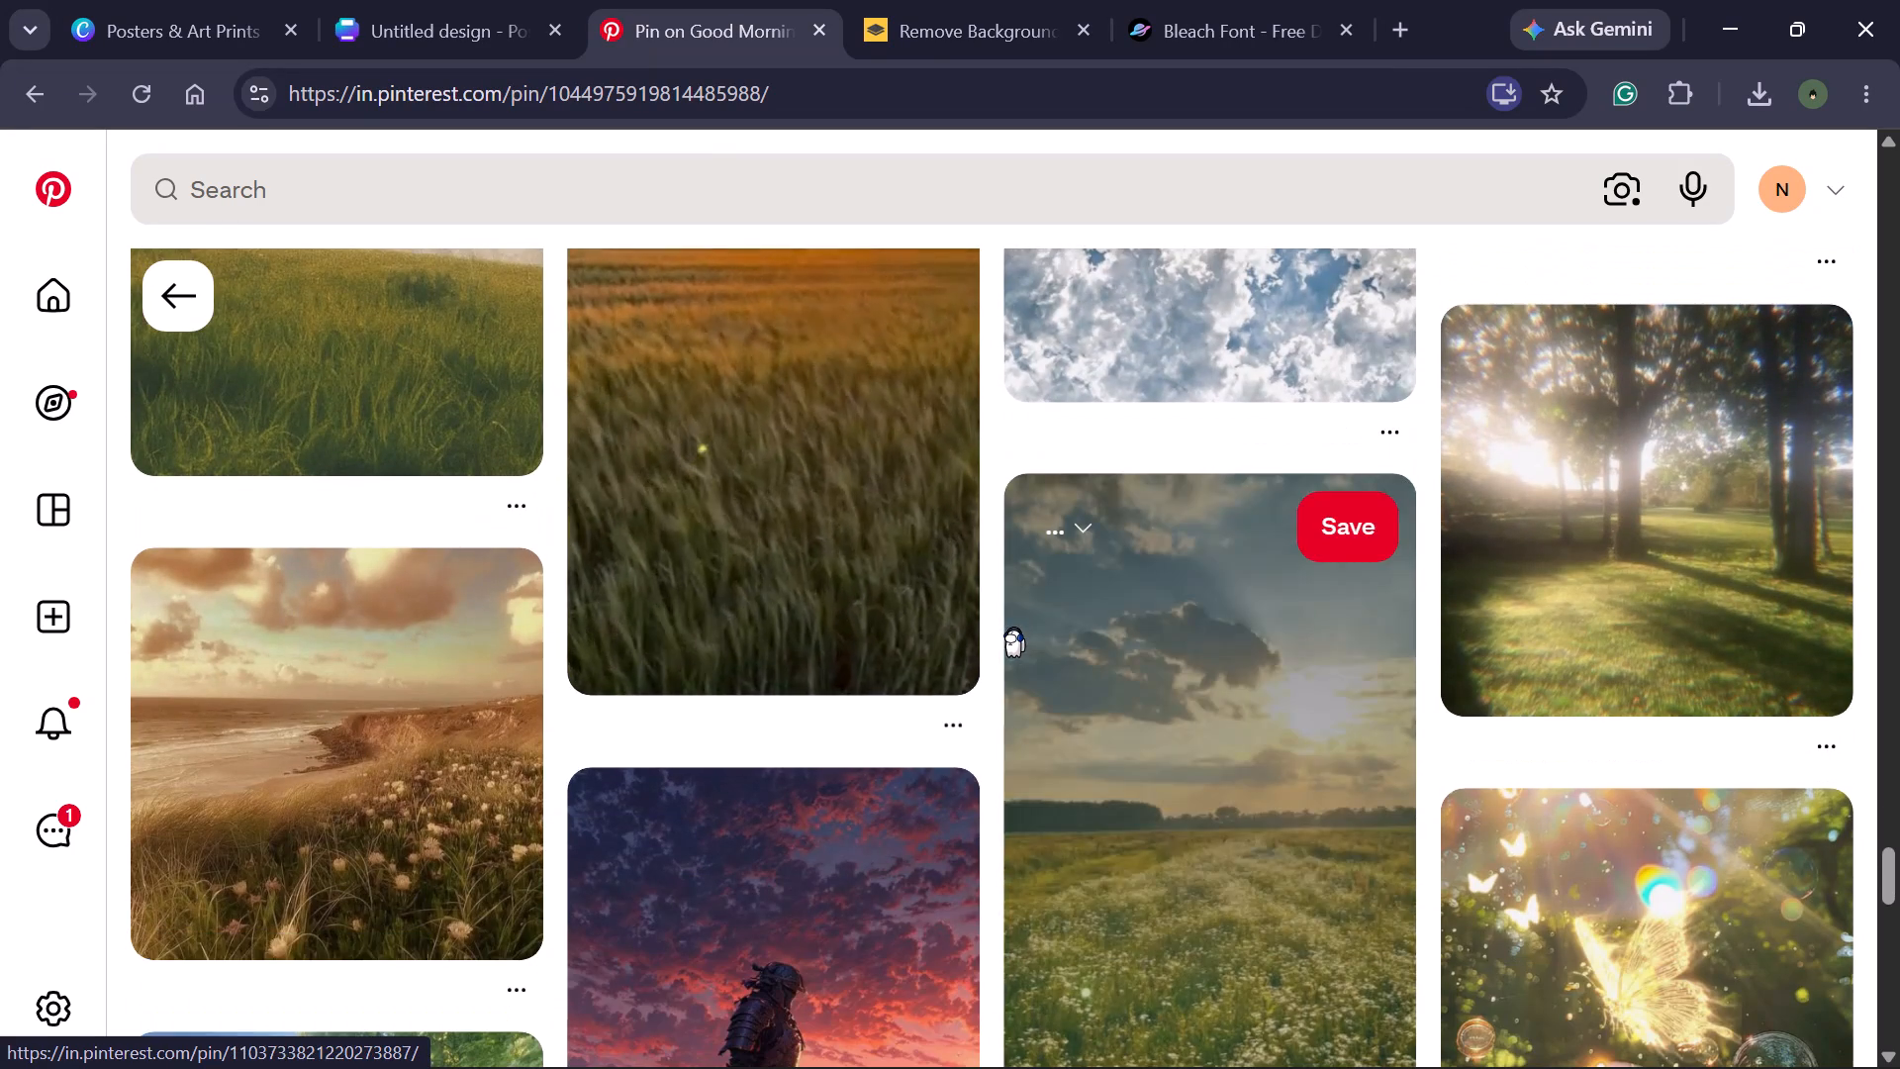
pyautogui.scroll(-1, 1013, 627)
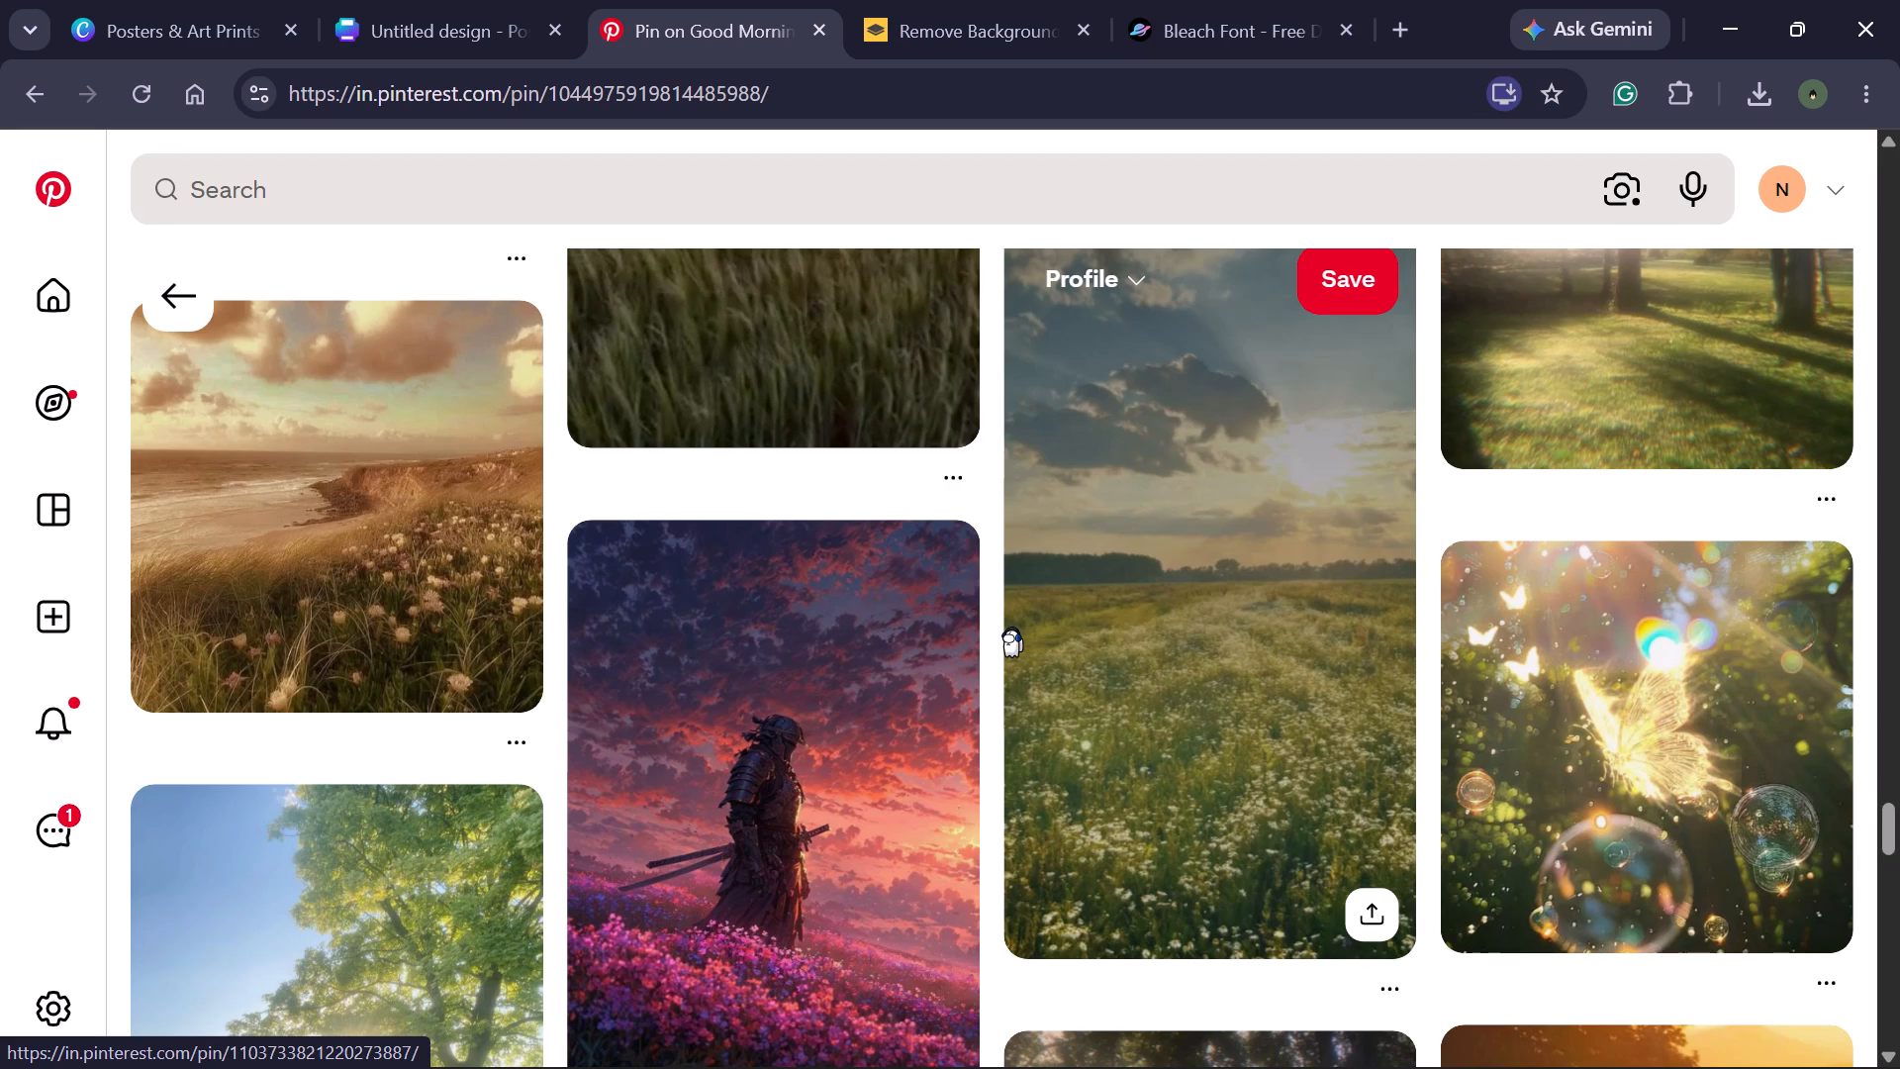
pyautogui.scroll(-4, 1011, 627)
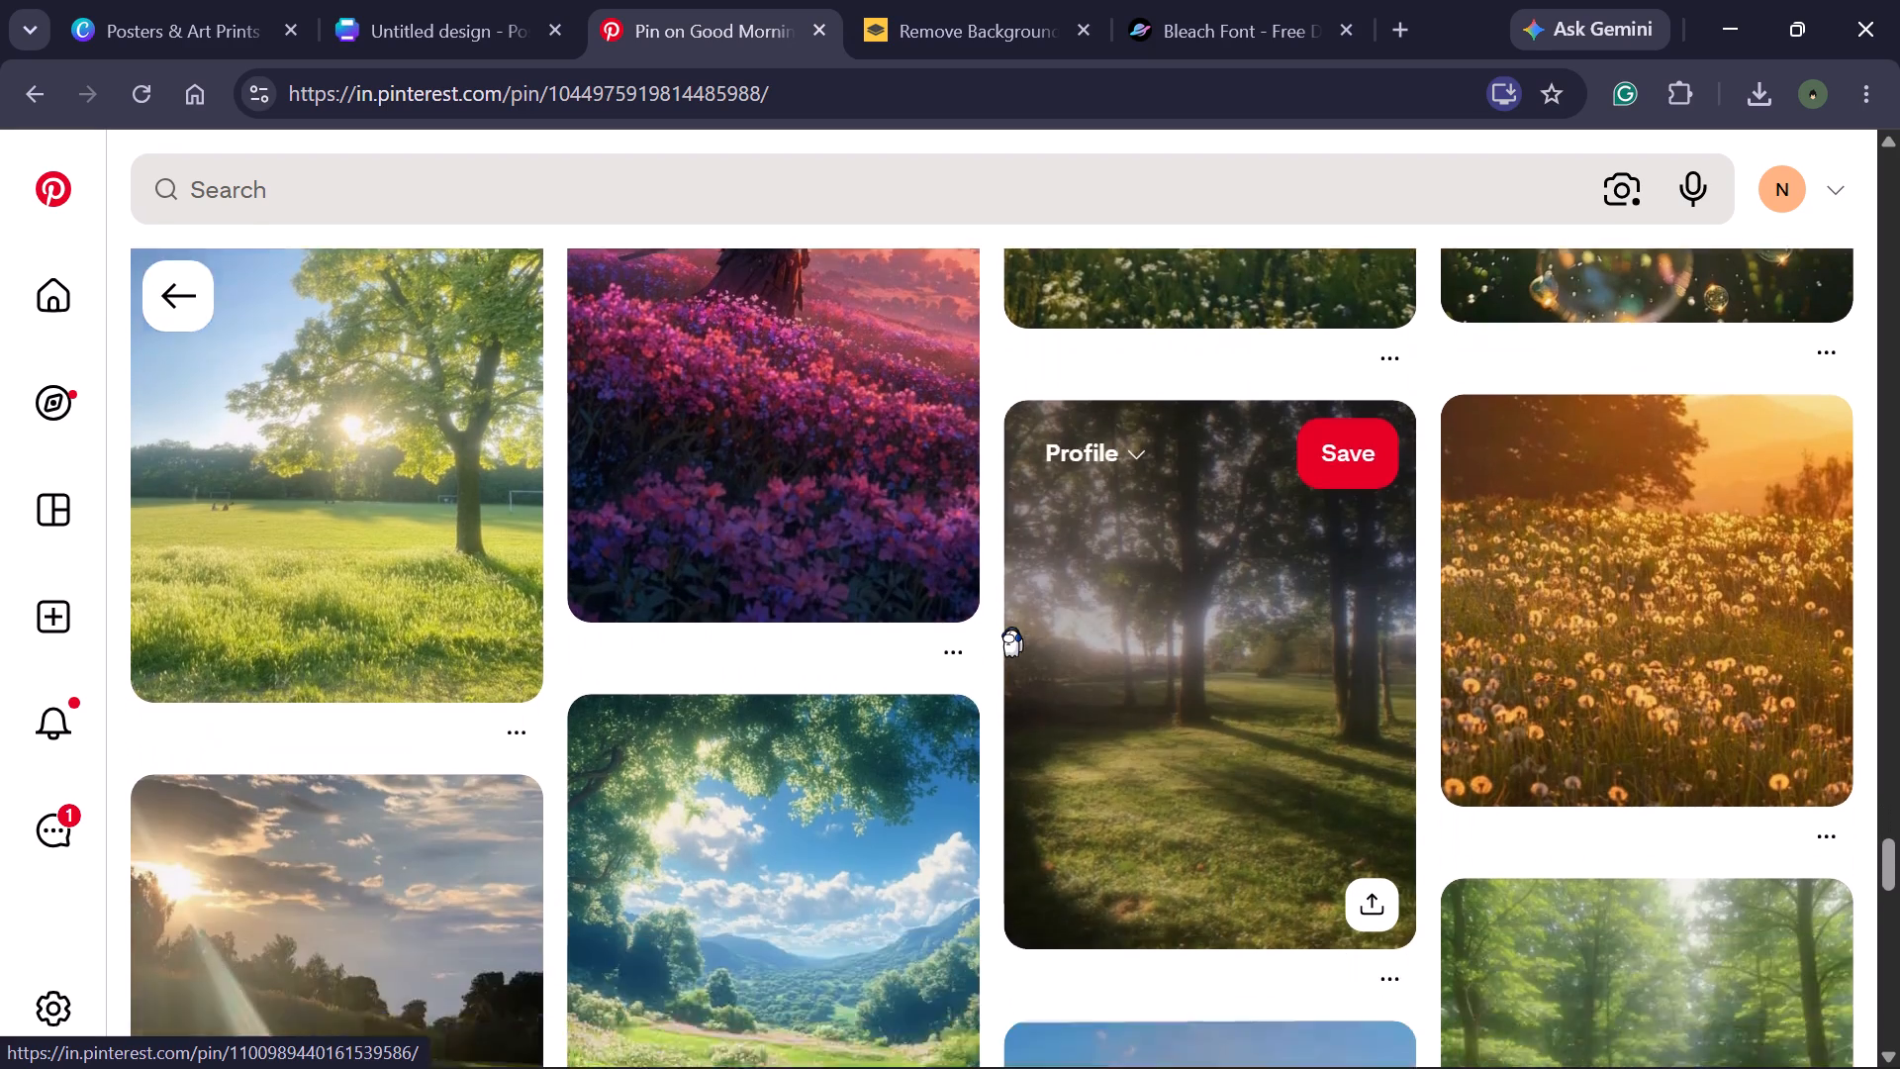
pyautogui.scroll(-3, 1011, 627)
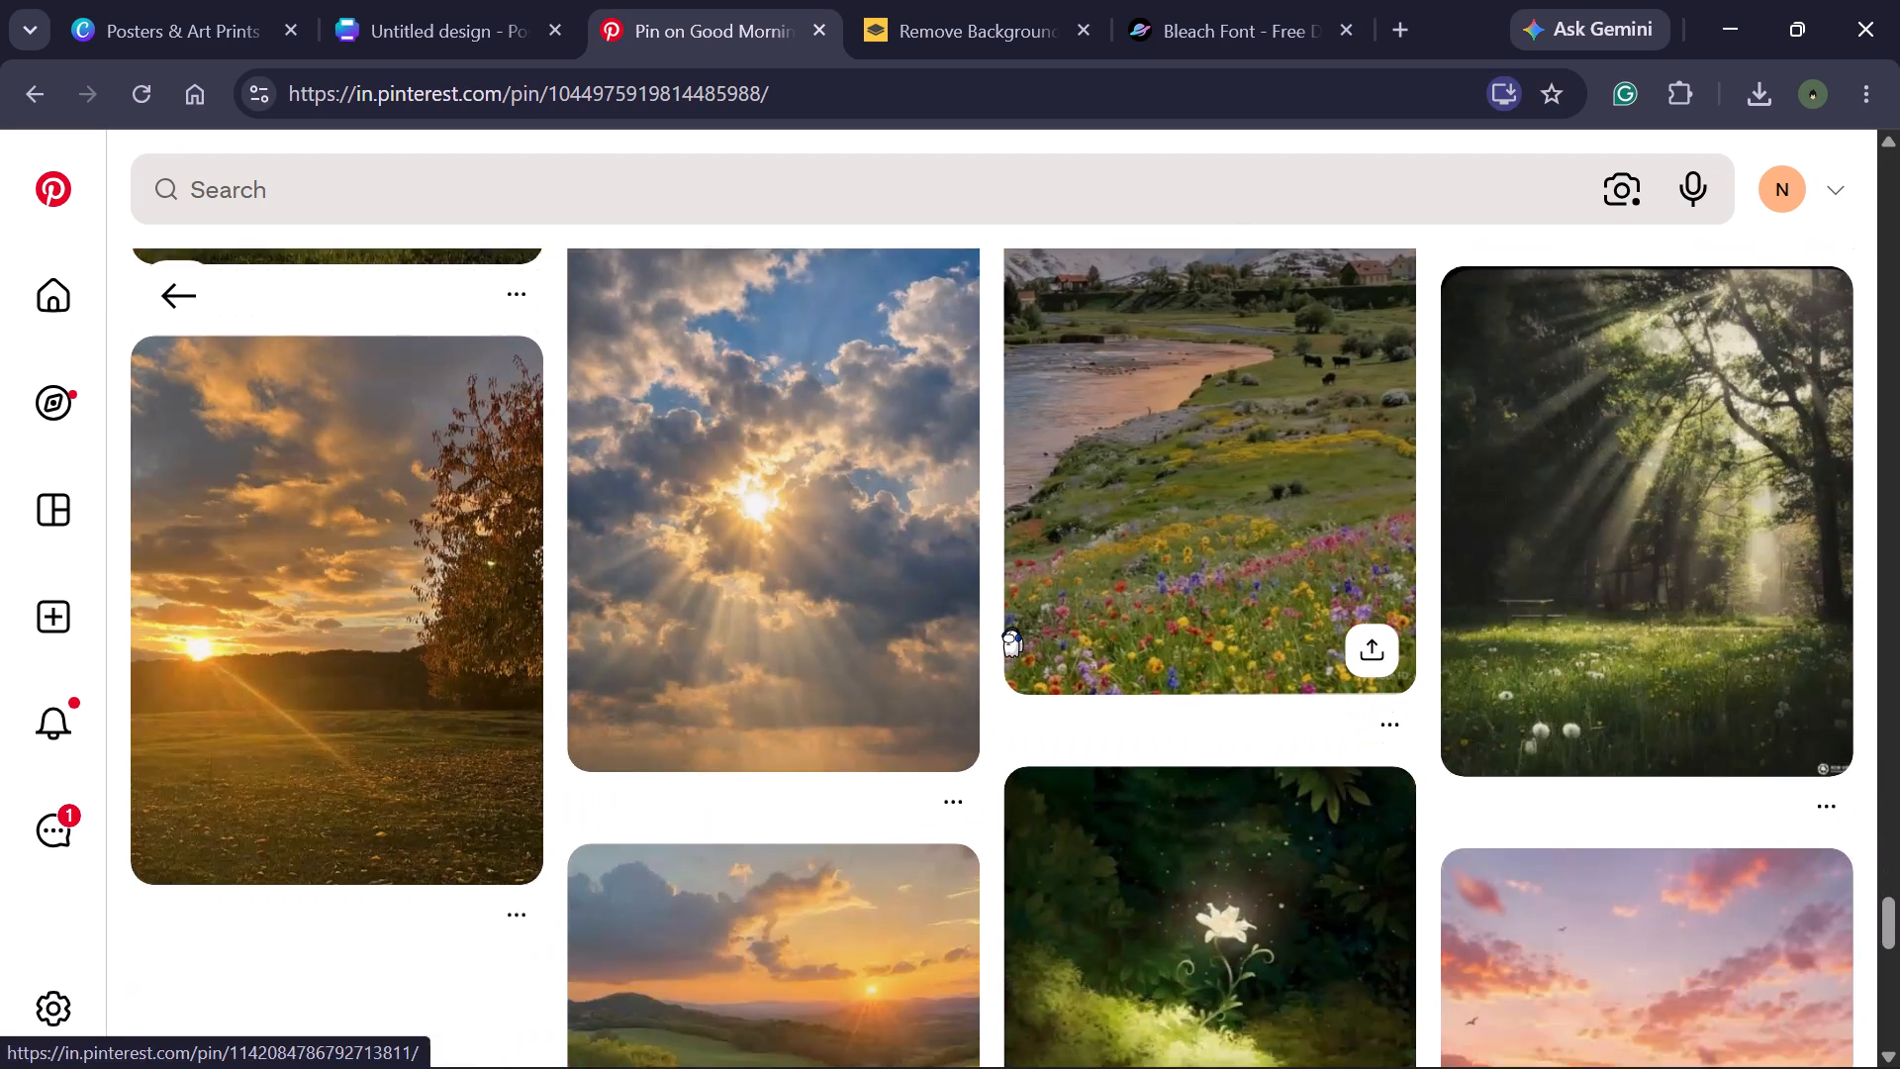
pyautogui.scroll(-1, 1017, 618)
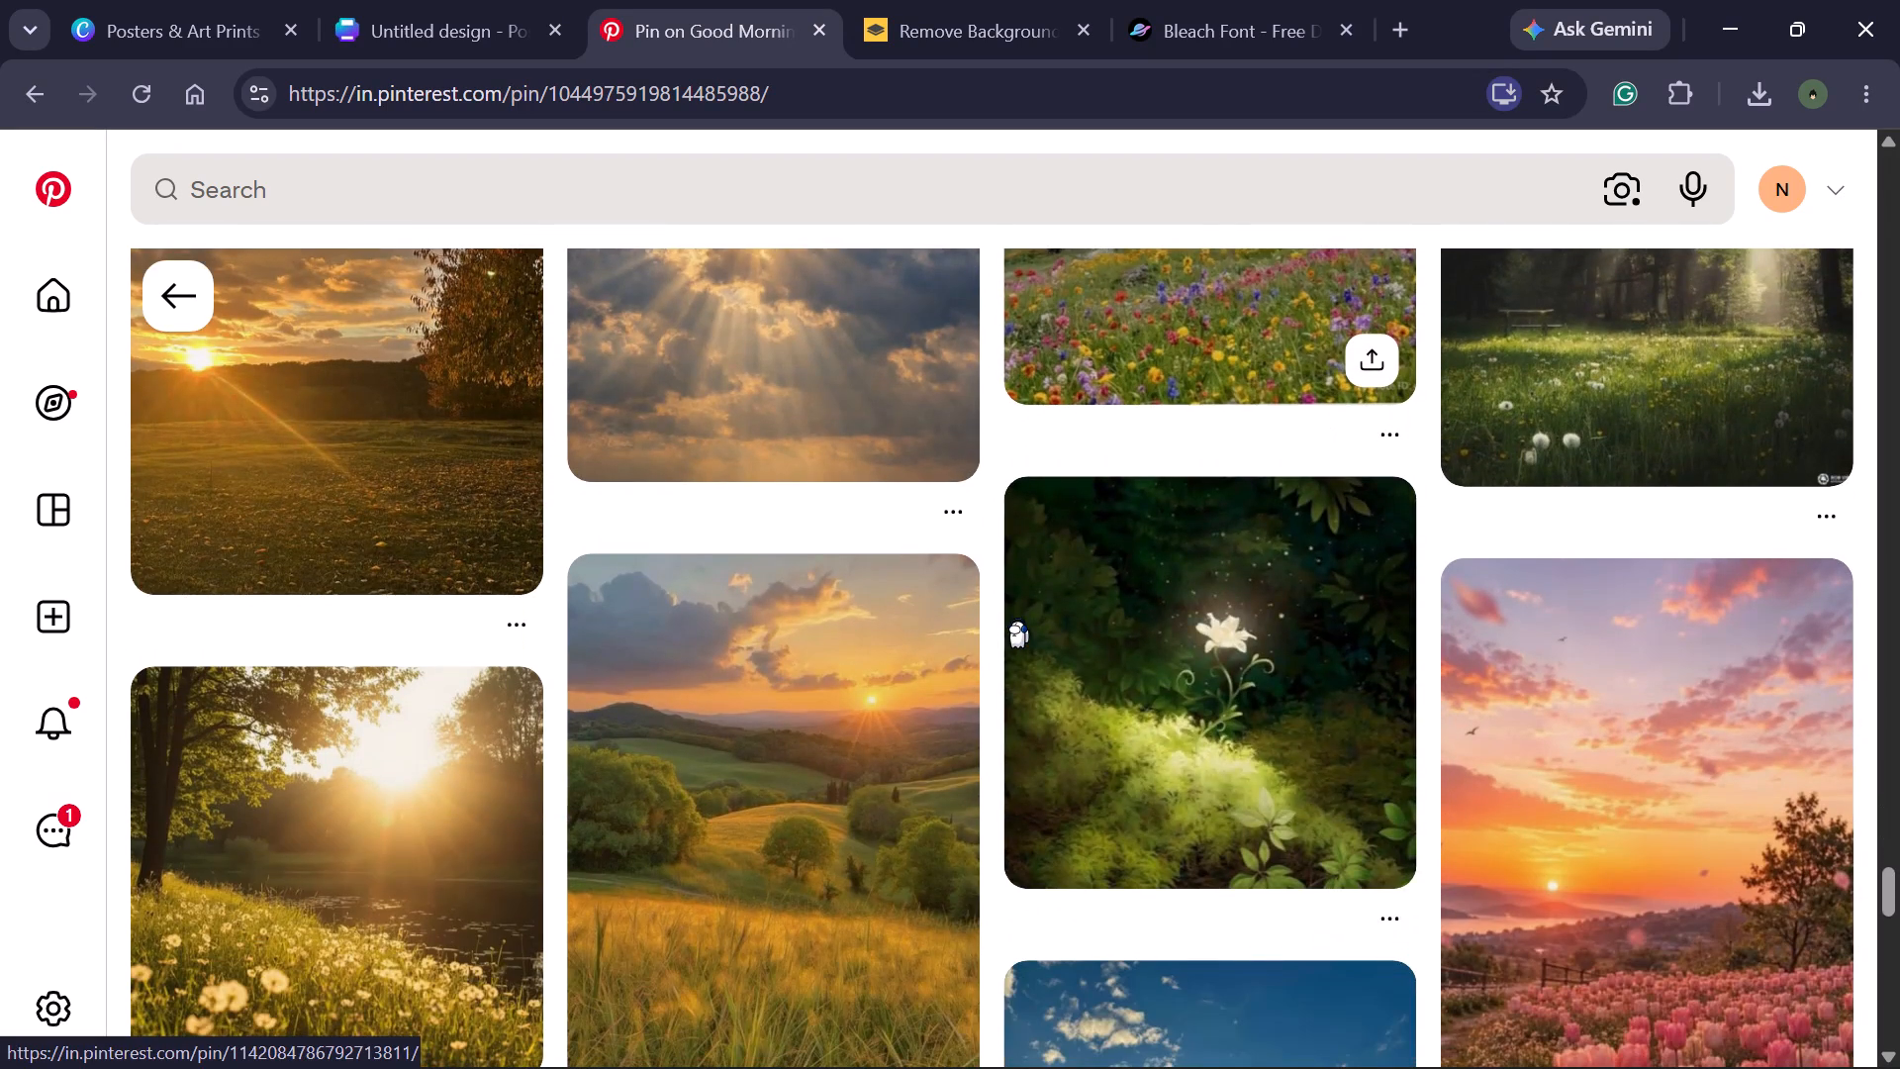
pyautogui.scroll(-3, 1019, 617)
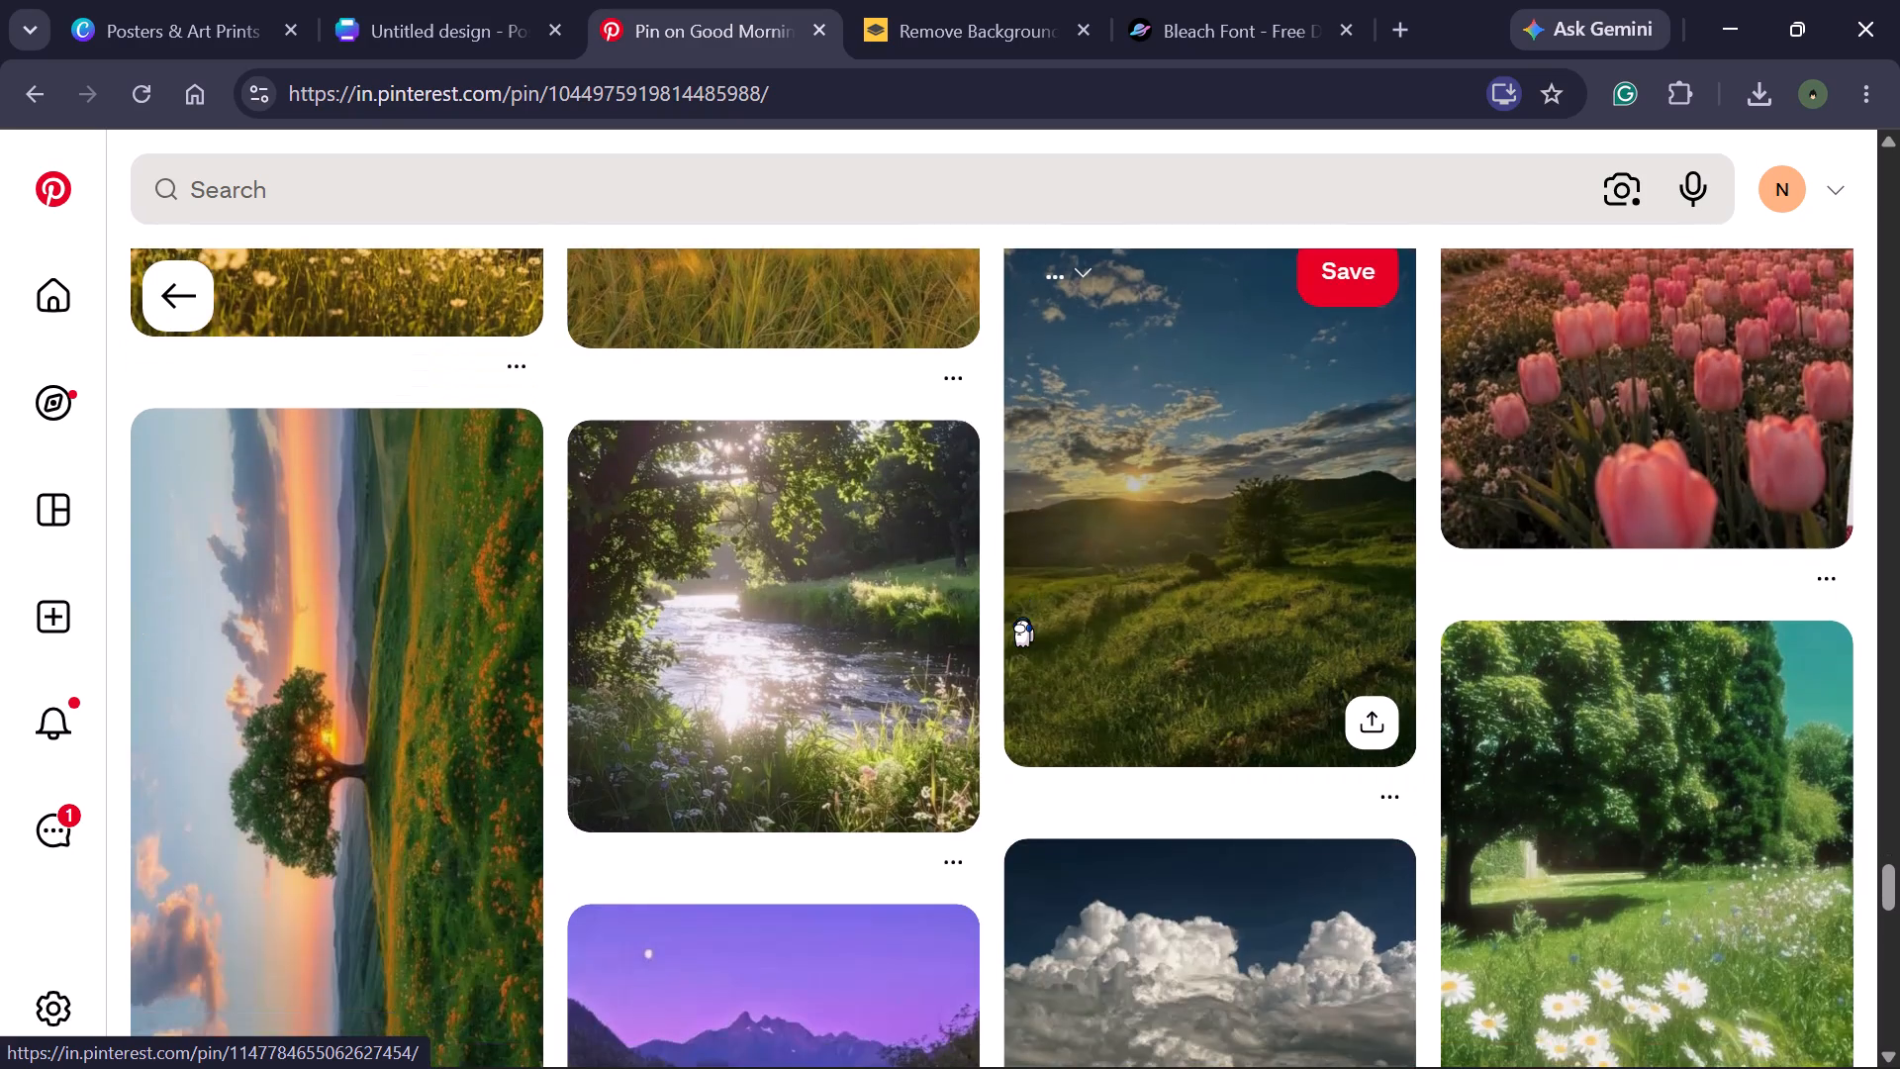
pyautogui.scroll(-4, 1022, 617)
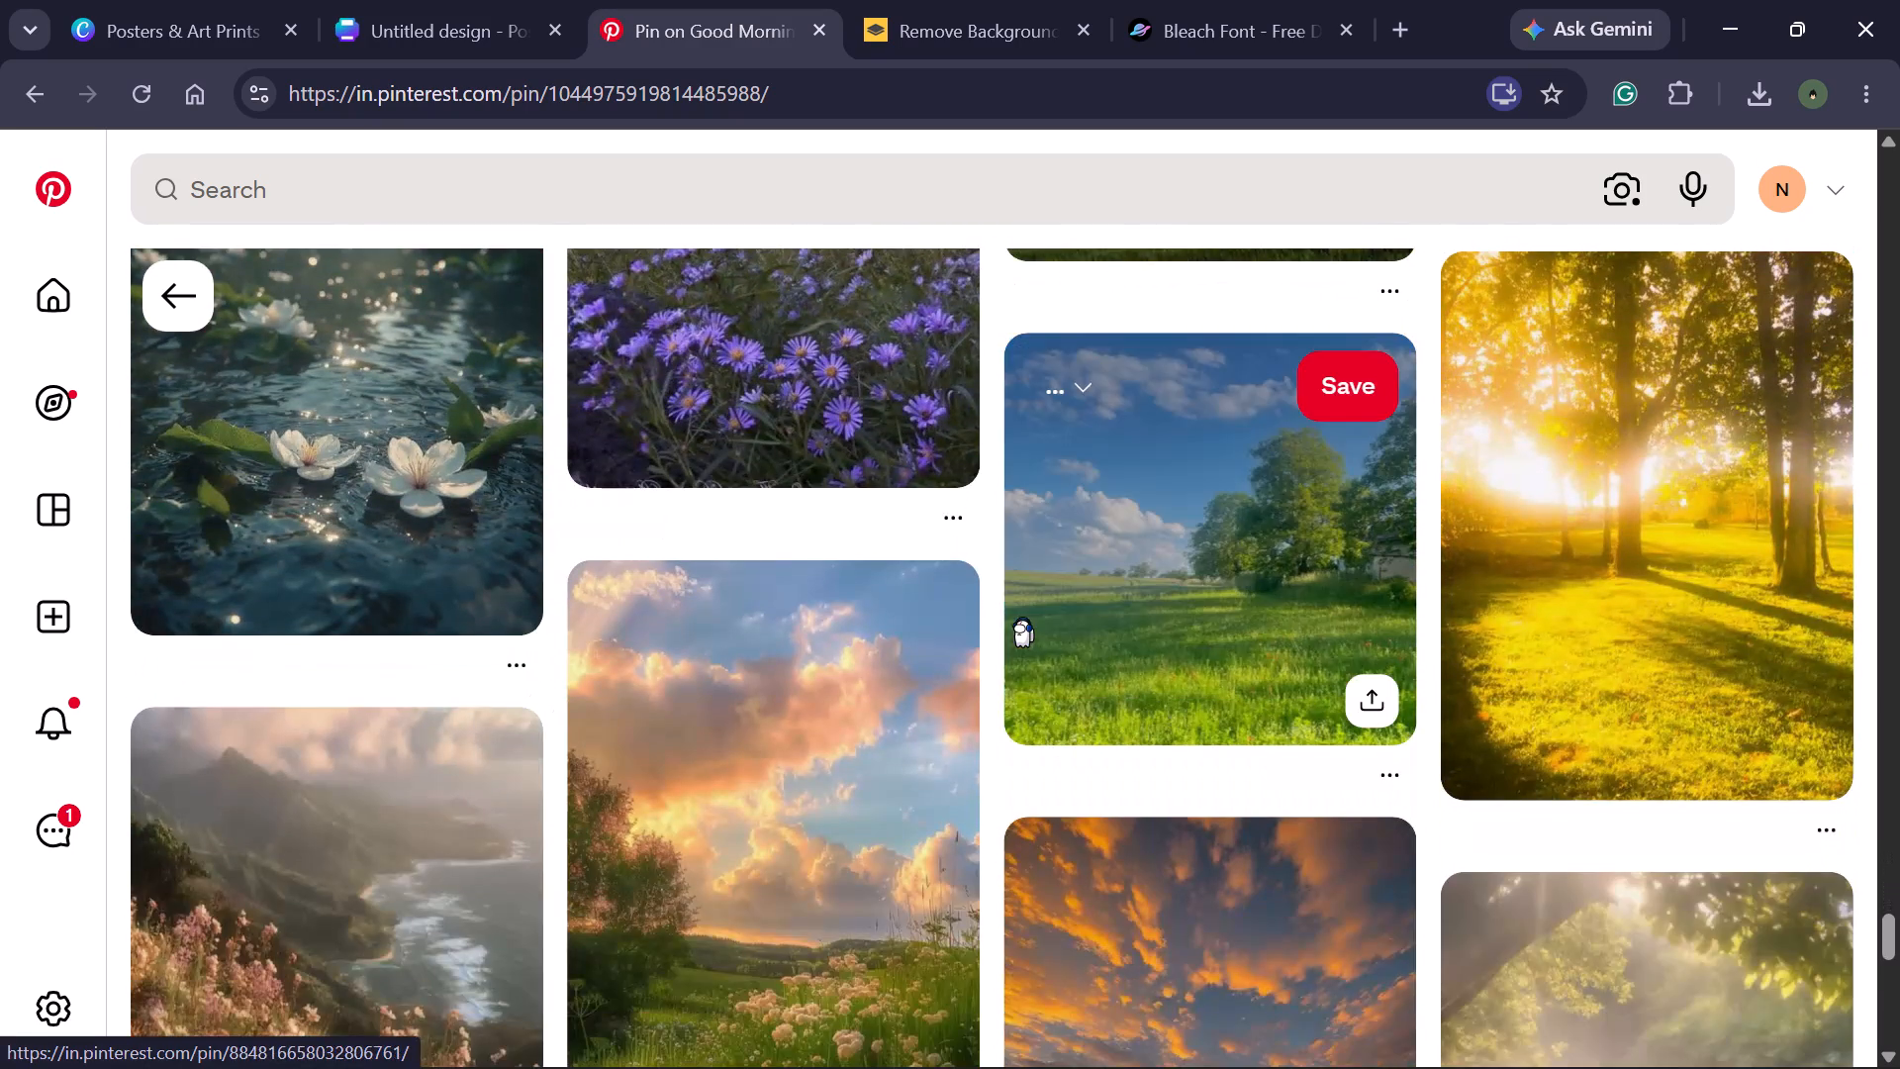
pyautogui.scroll(-4, 1022, 617)
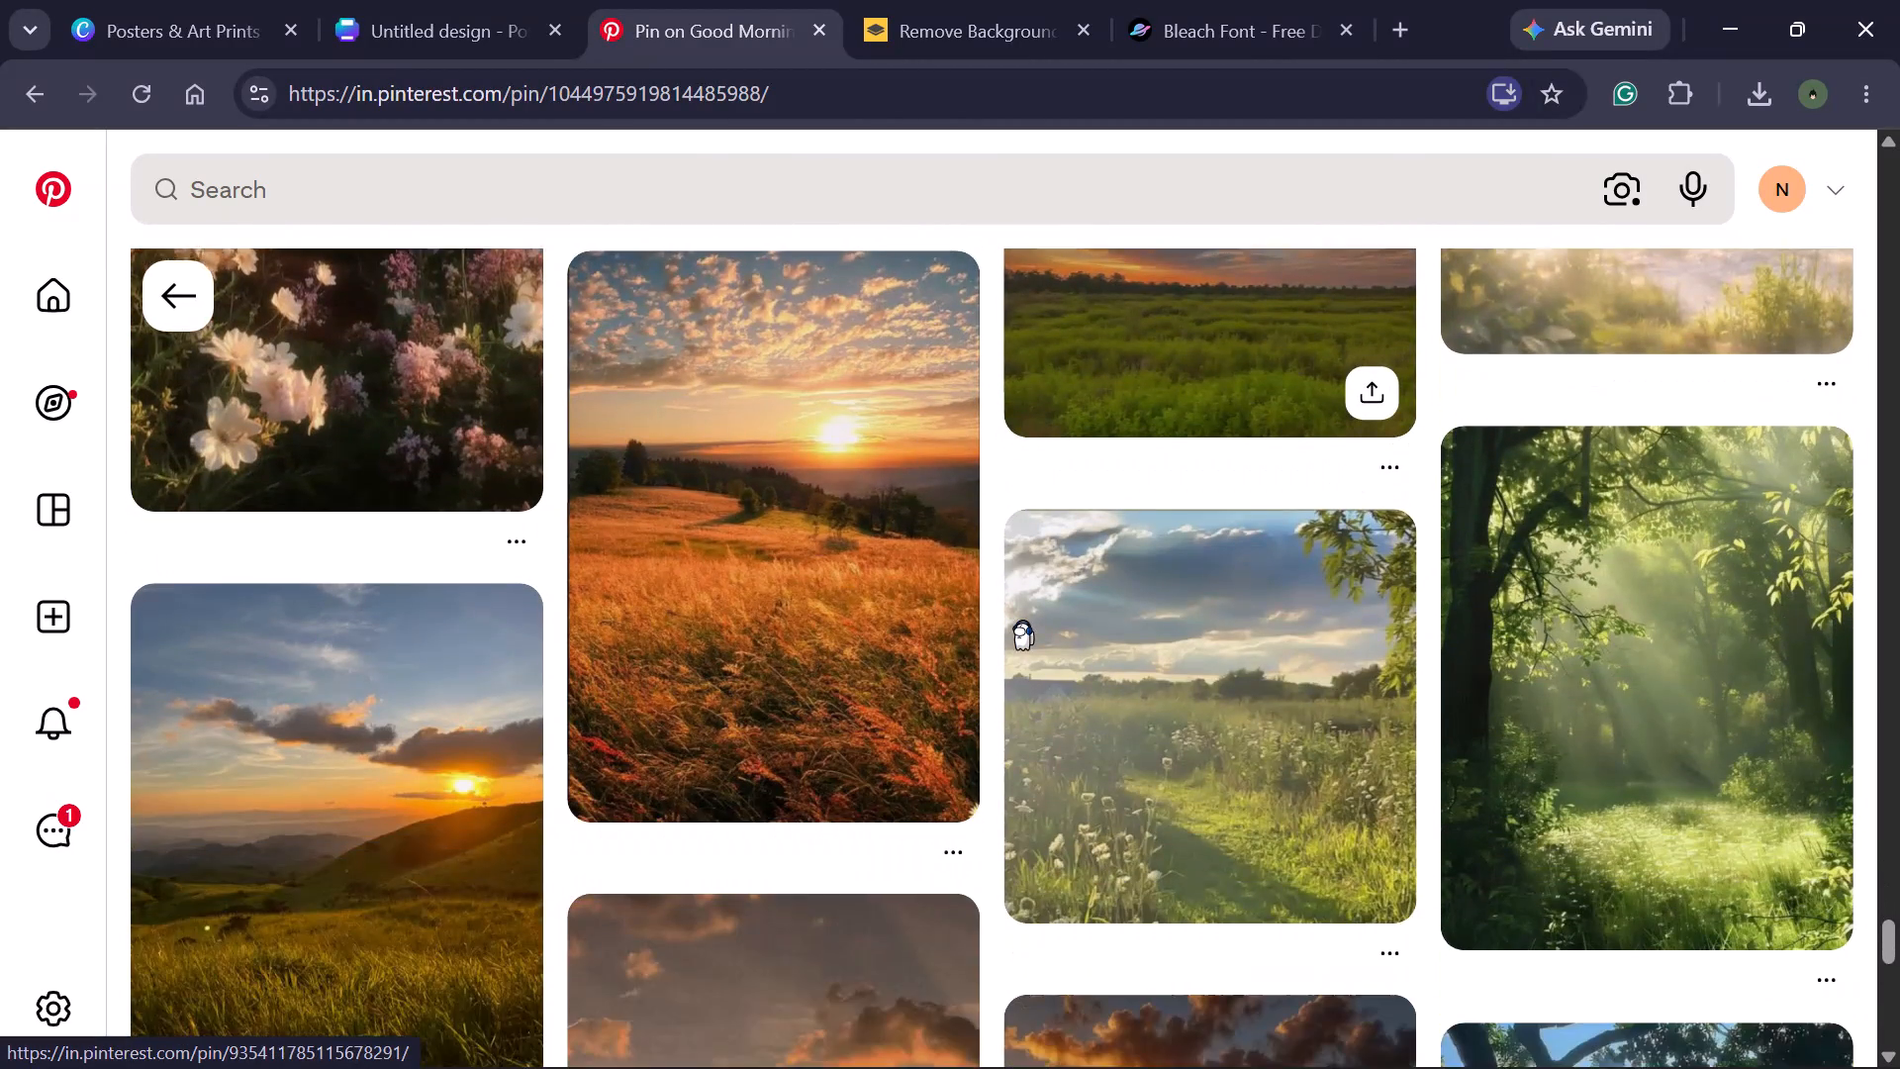
pyautogui.scroll(-2, 1022, 620)
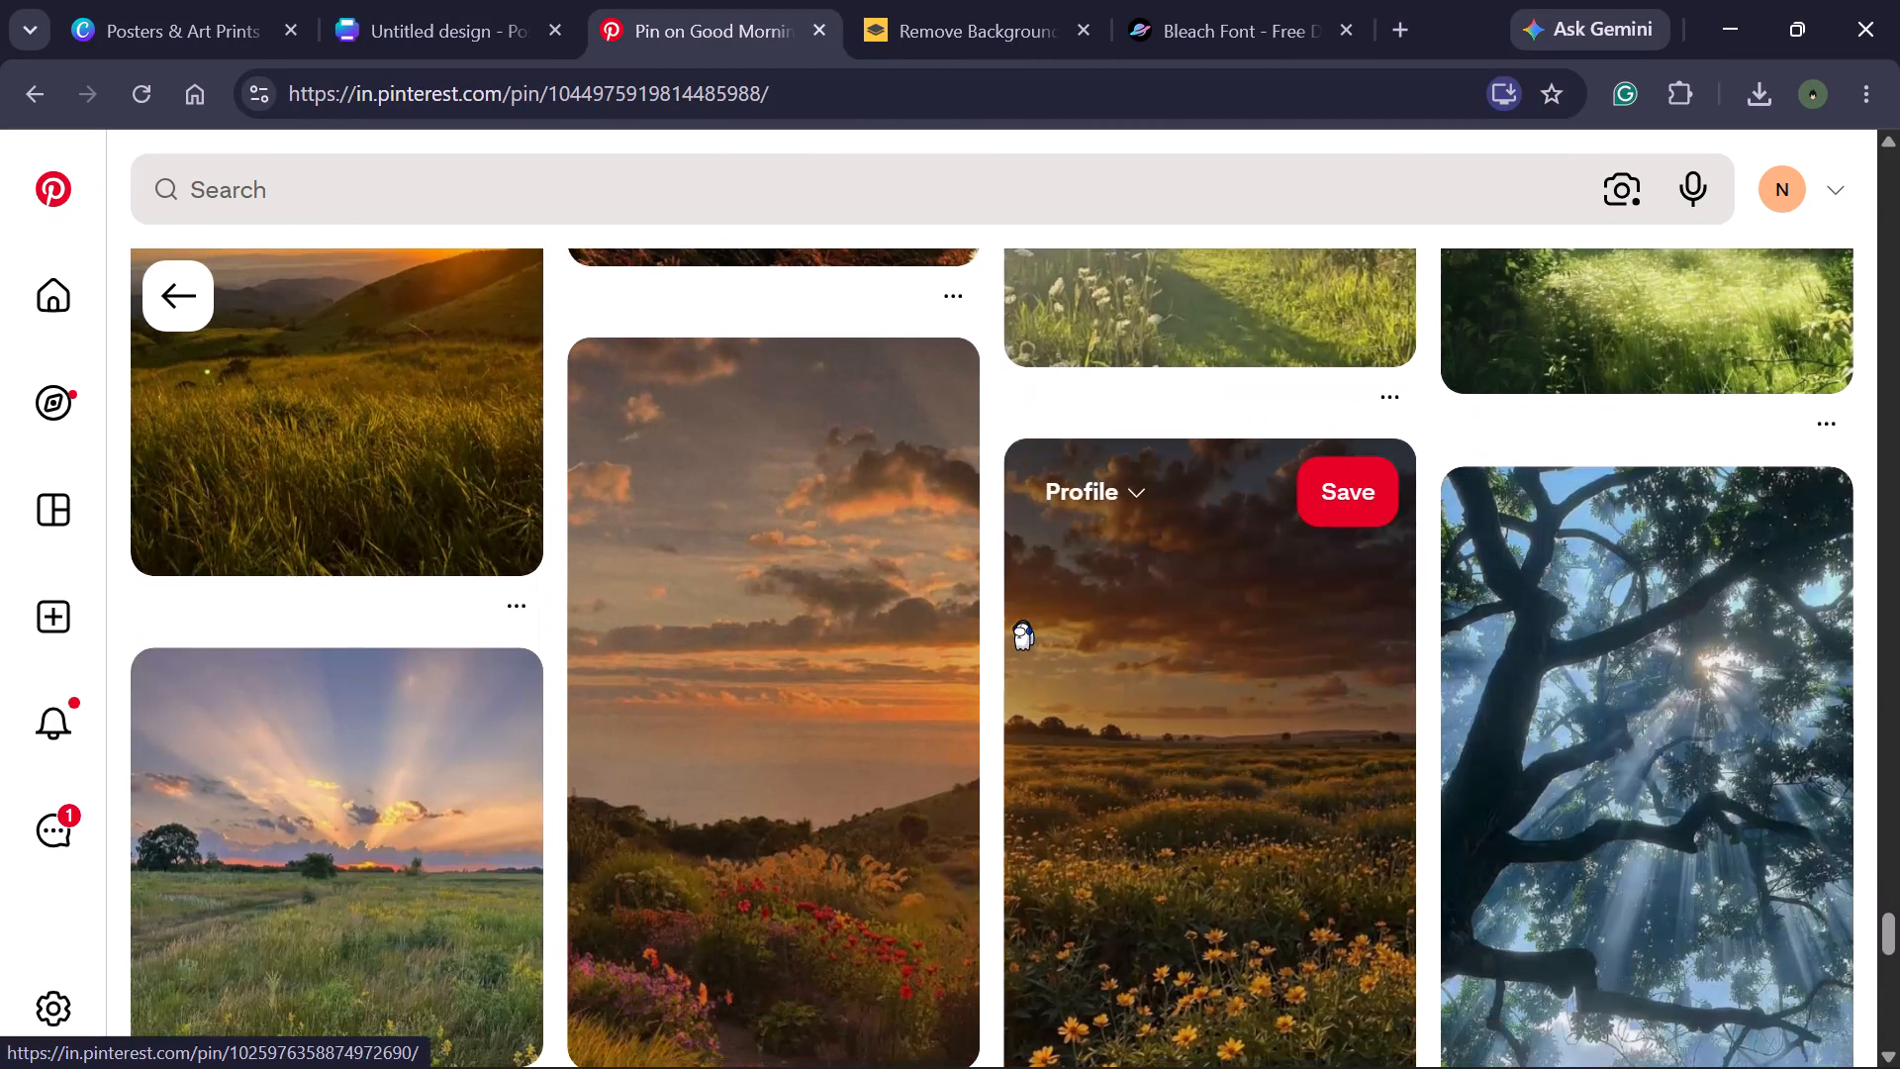
pyautogui.scroll(-3, 1022, 620)
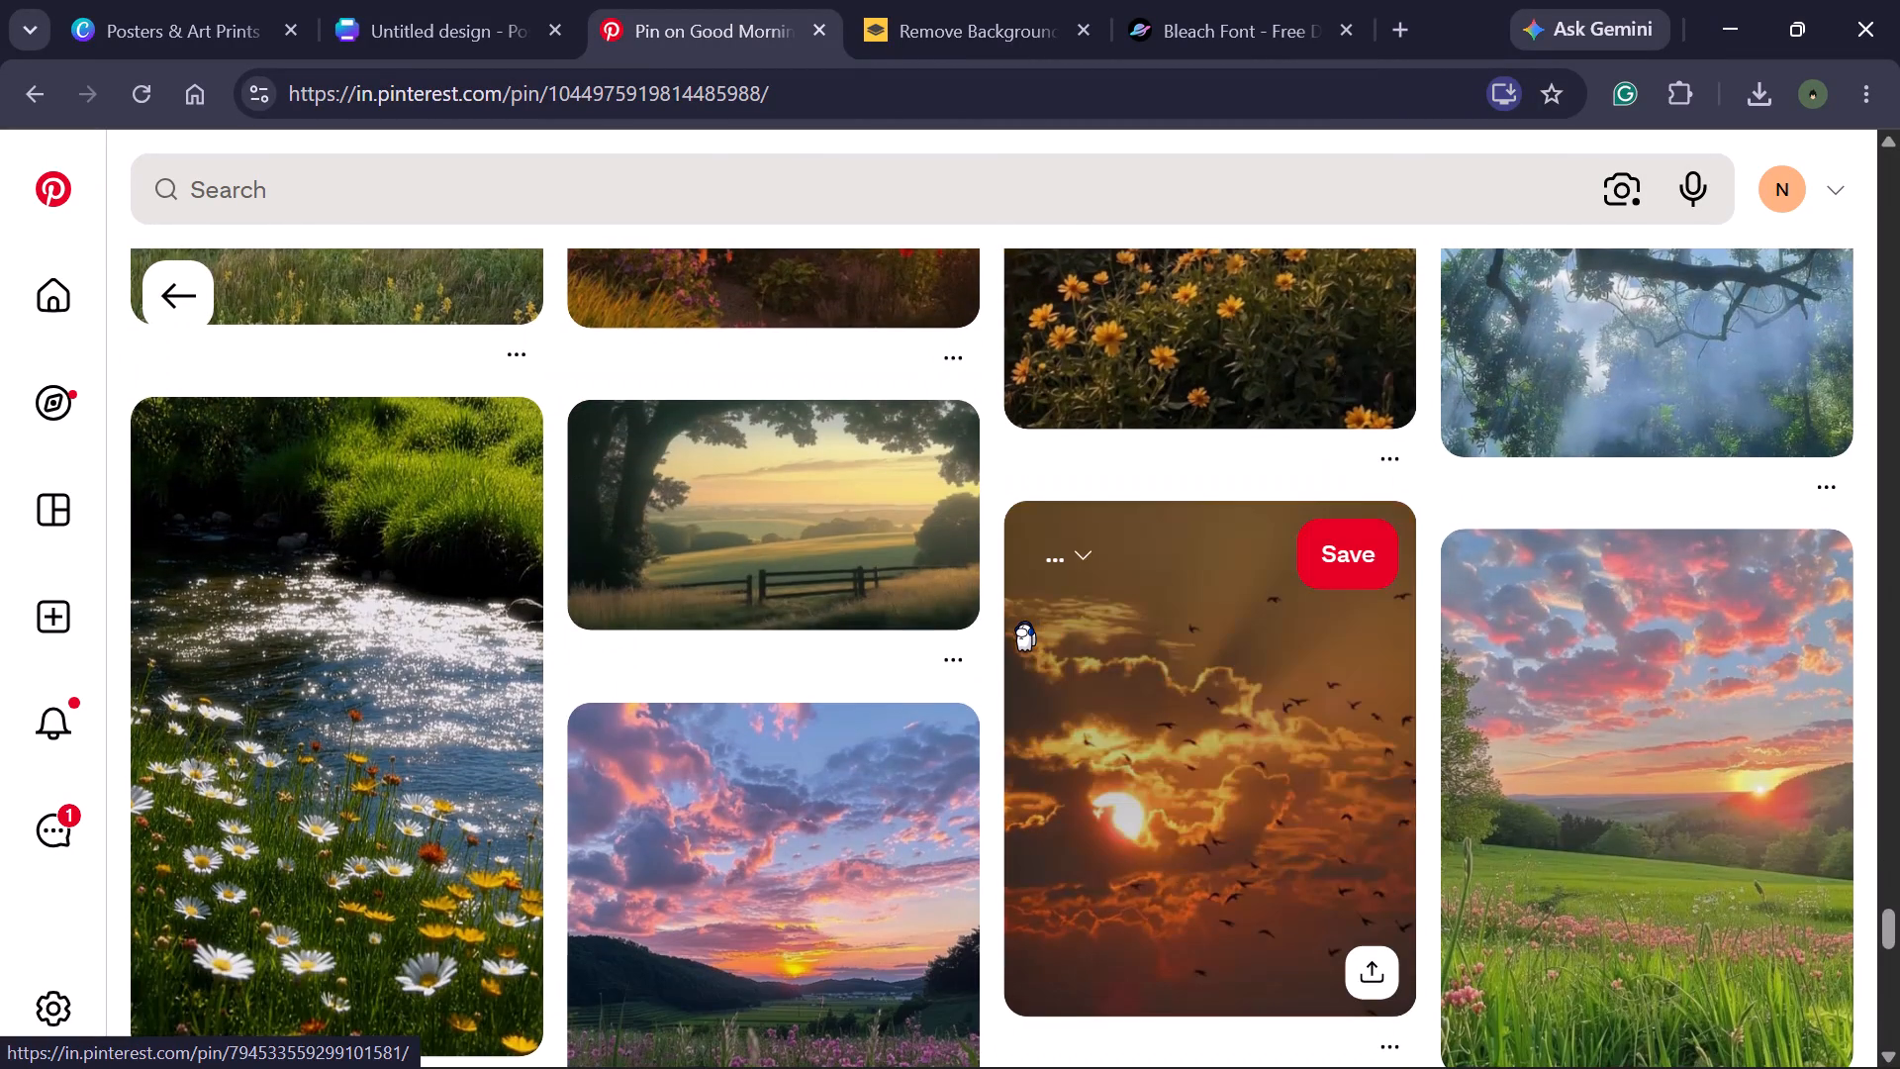
pyautogui.scroll(-3, 1025, 622)
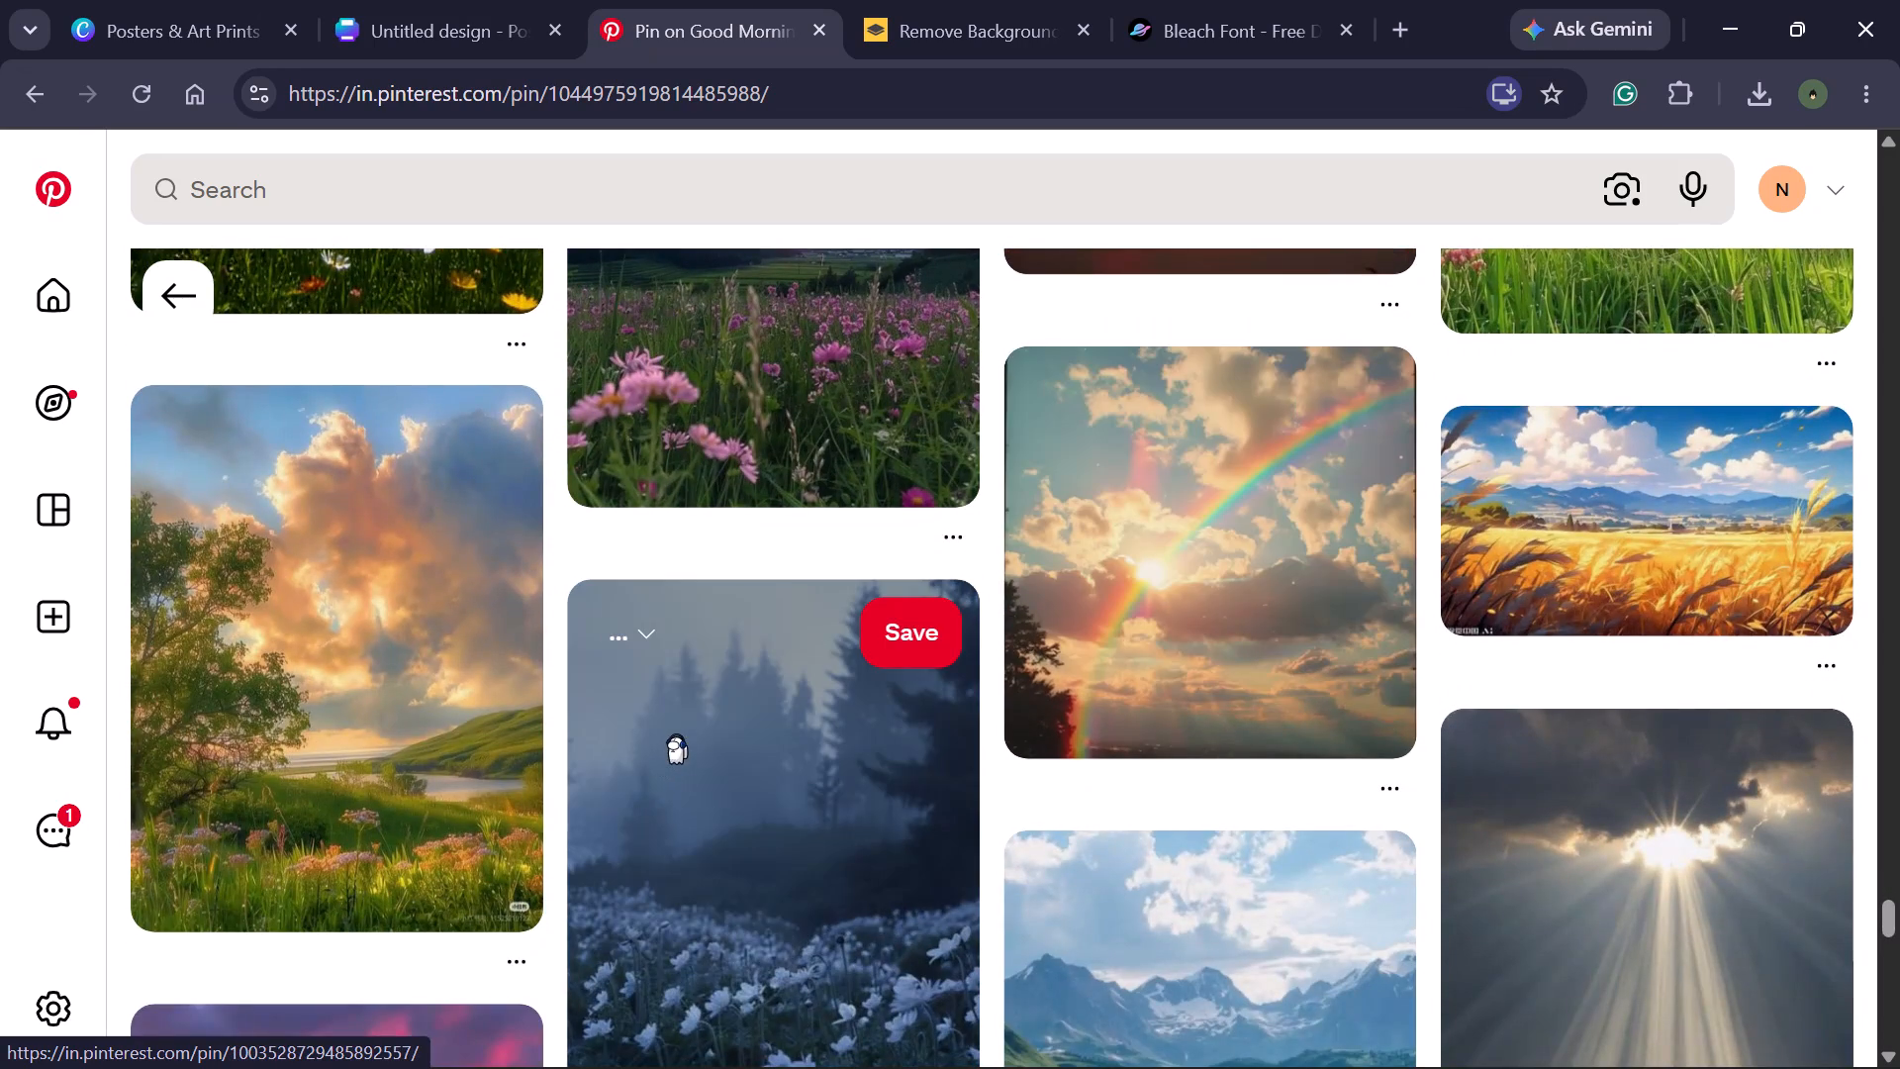
pyautogui.scroll(-5, 766, 675)
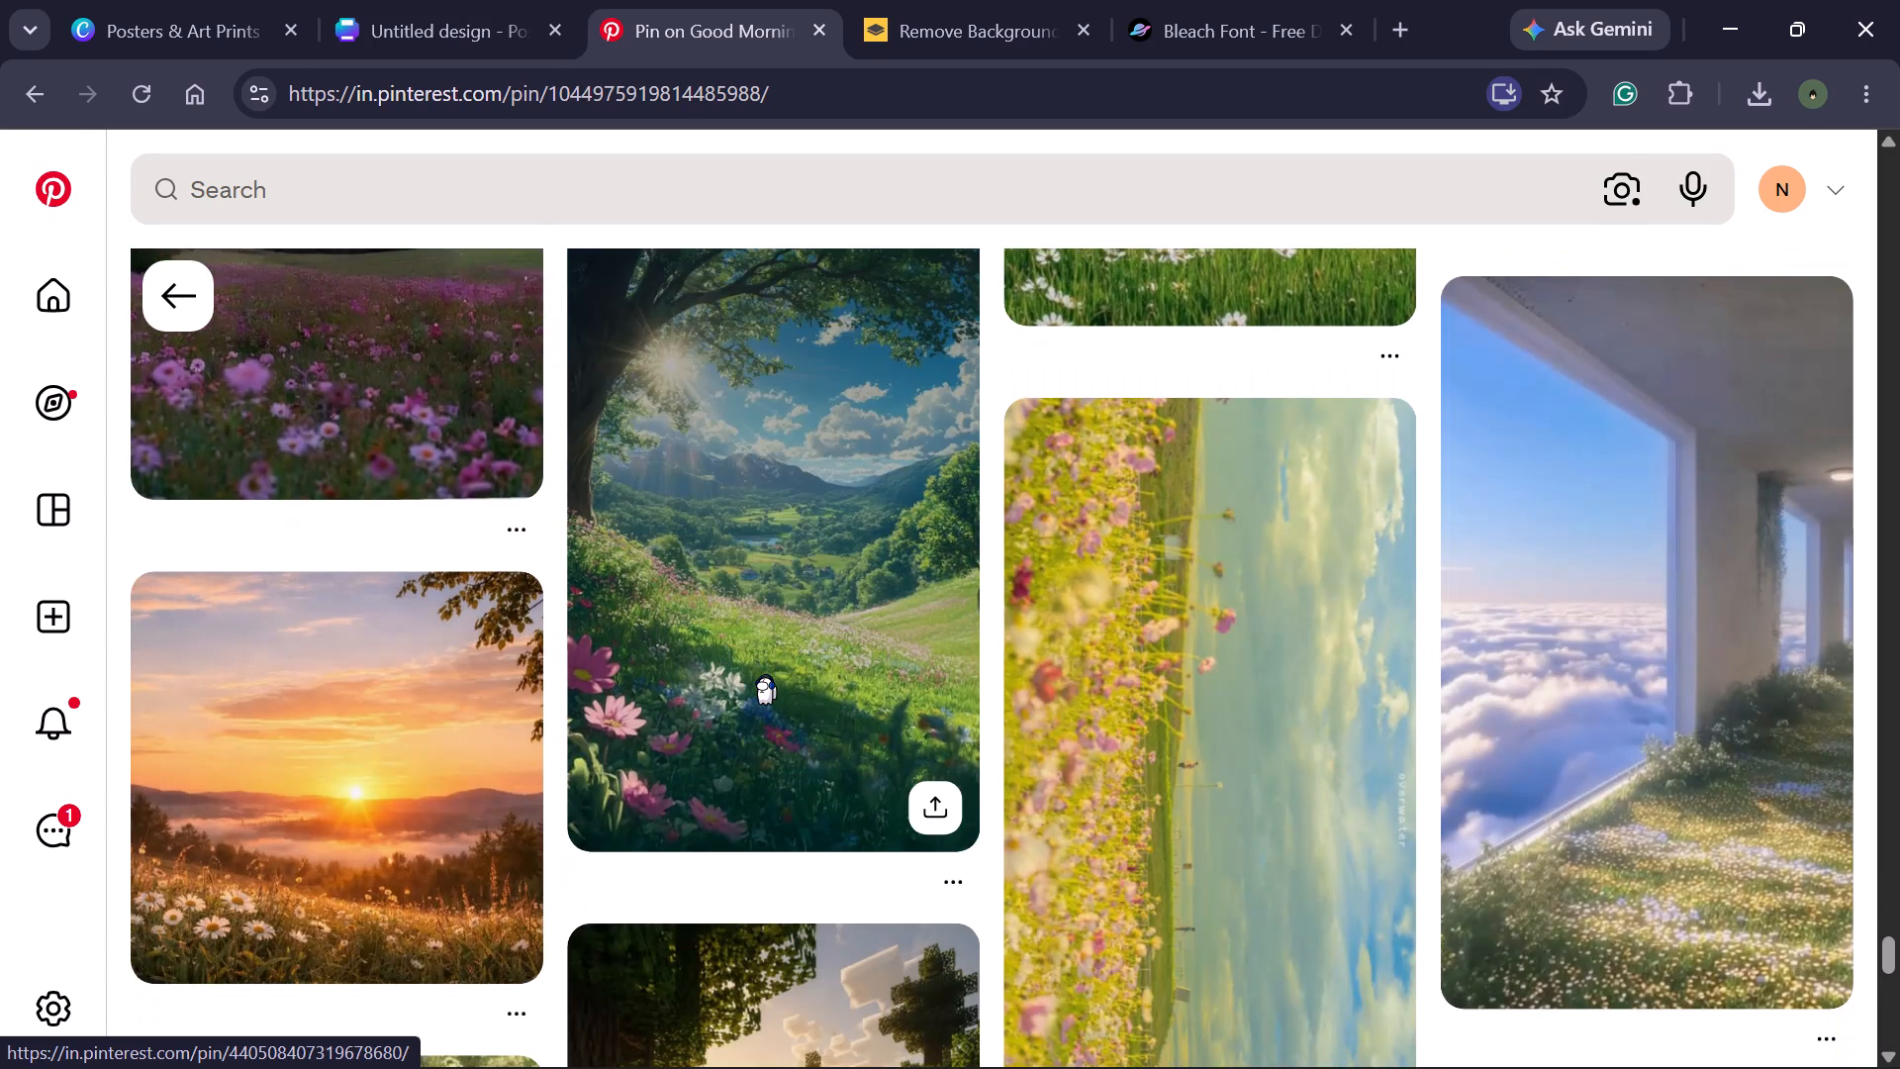
pyautogui.scroll(-5, 765, 674)
# Return to the opened pin of the flower meadow under glowing sunset clouds and view its image again.
pyautogui.scroll(19, 765, 674)
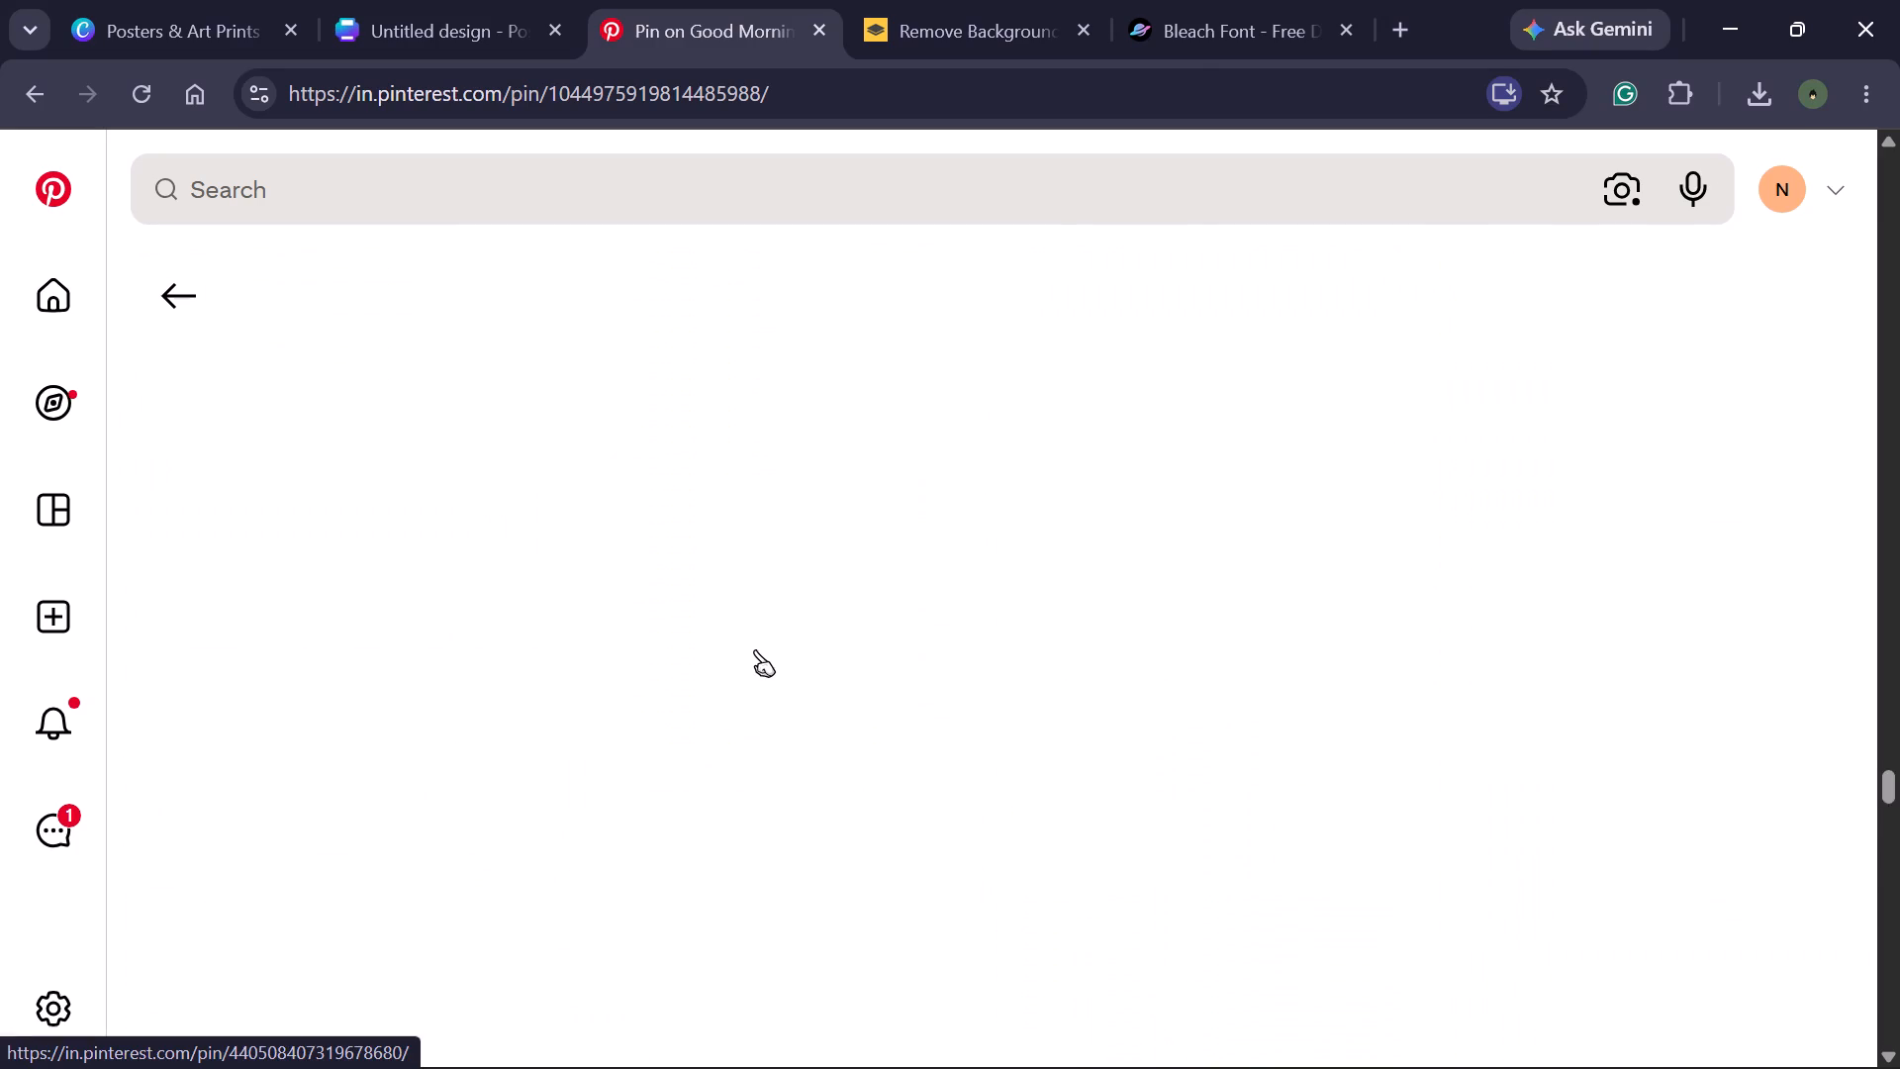
pyautogui.scroll(15, 750, 643)
pyautogui.scroll(14, 749, 630)
pyautogui.scroll(7, 747, 617)
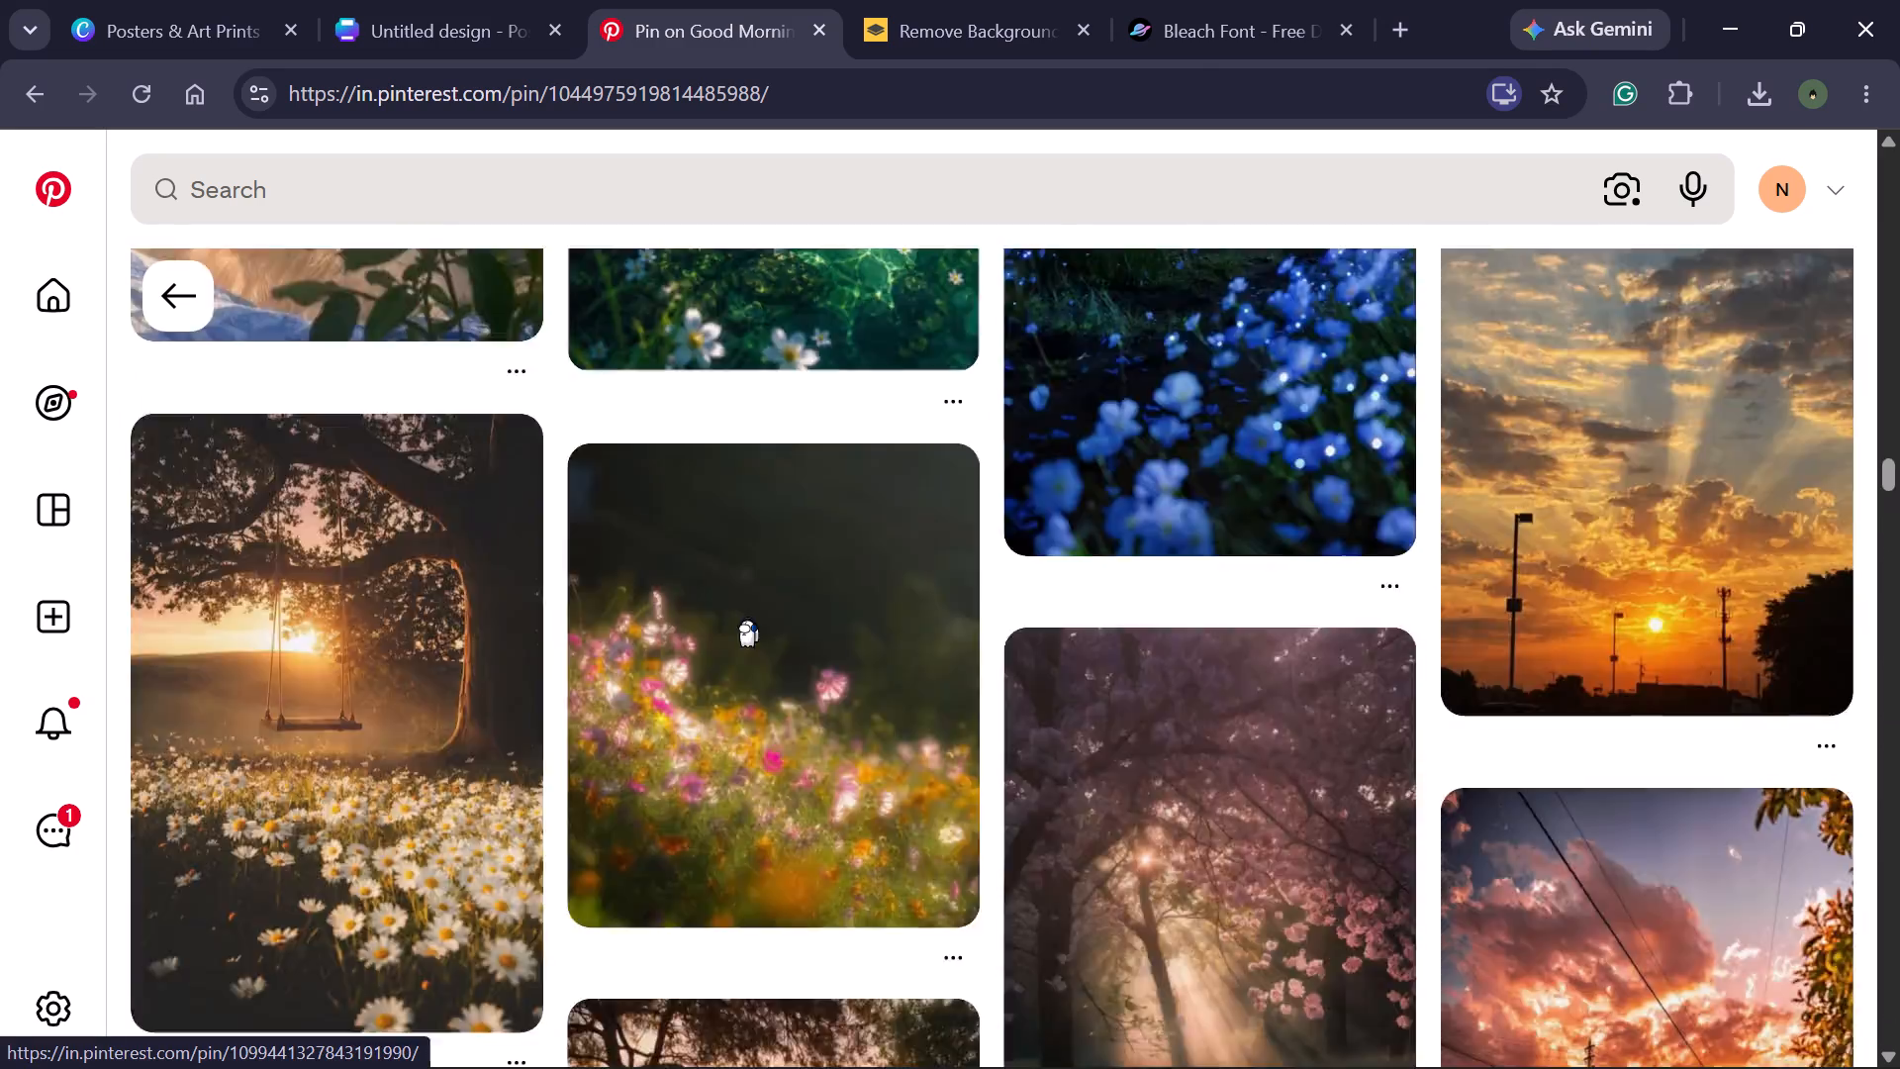
pyautogui.scroll(14, 747, 595)
pyautogui.scroll(14, 744, 547)
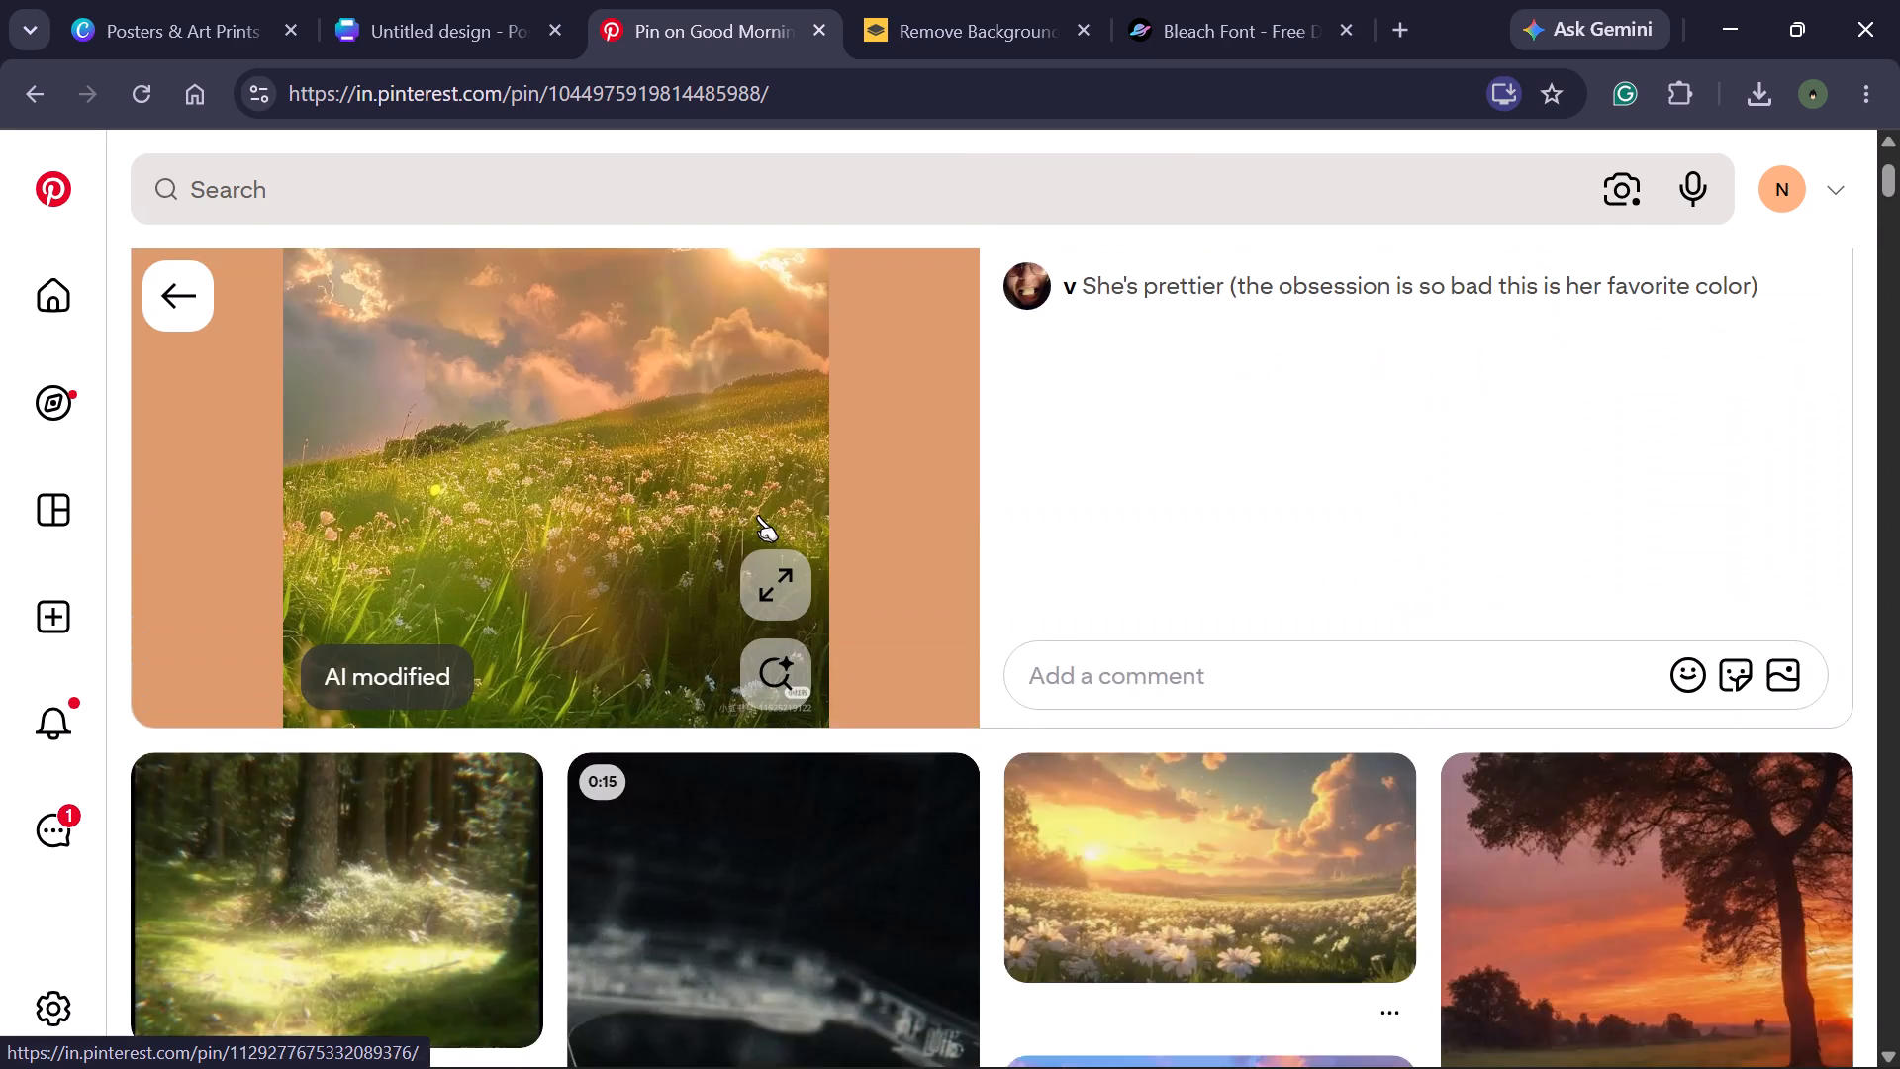
pyautogui.scroll(5, 757, 515)
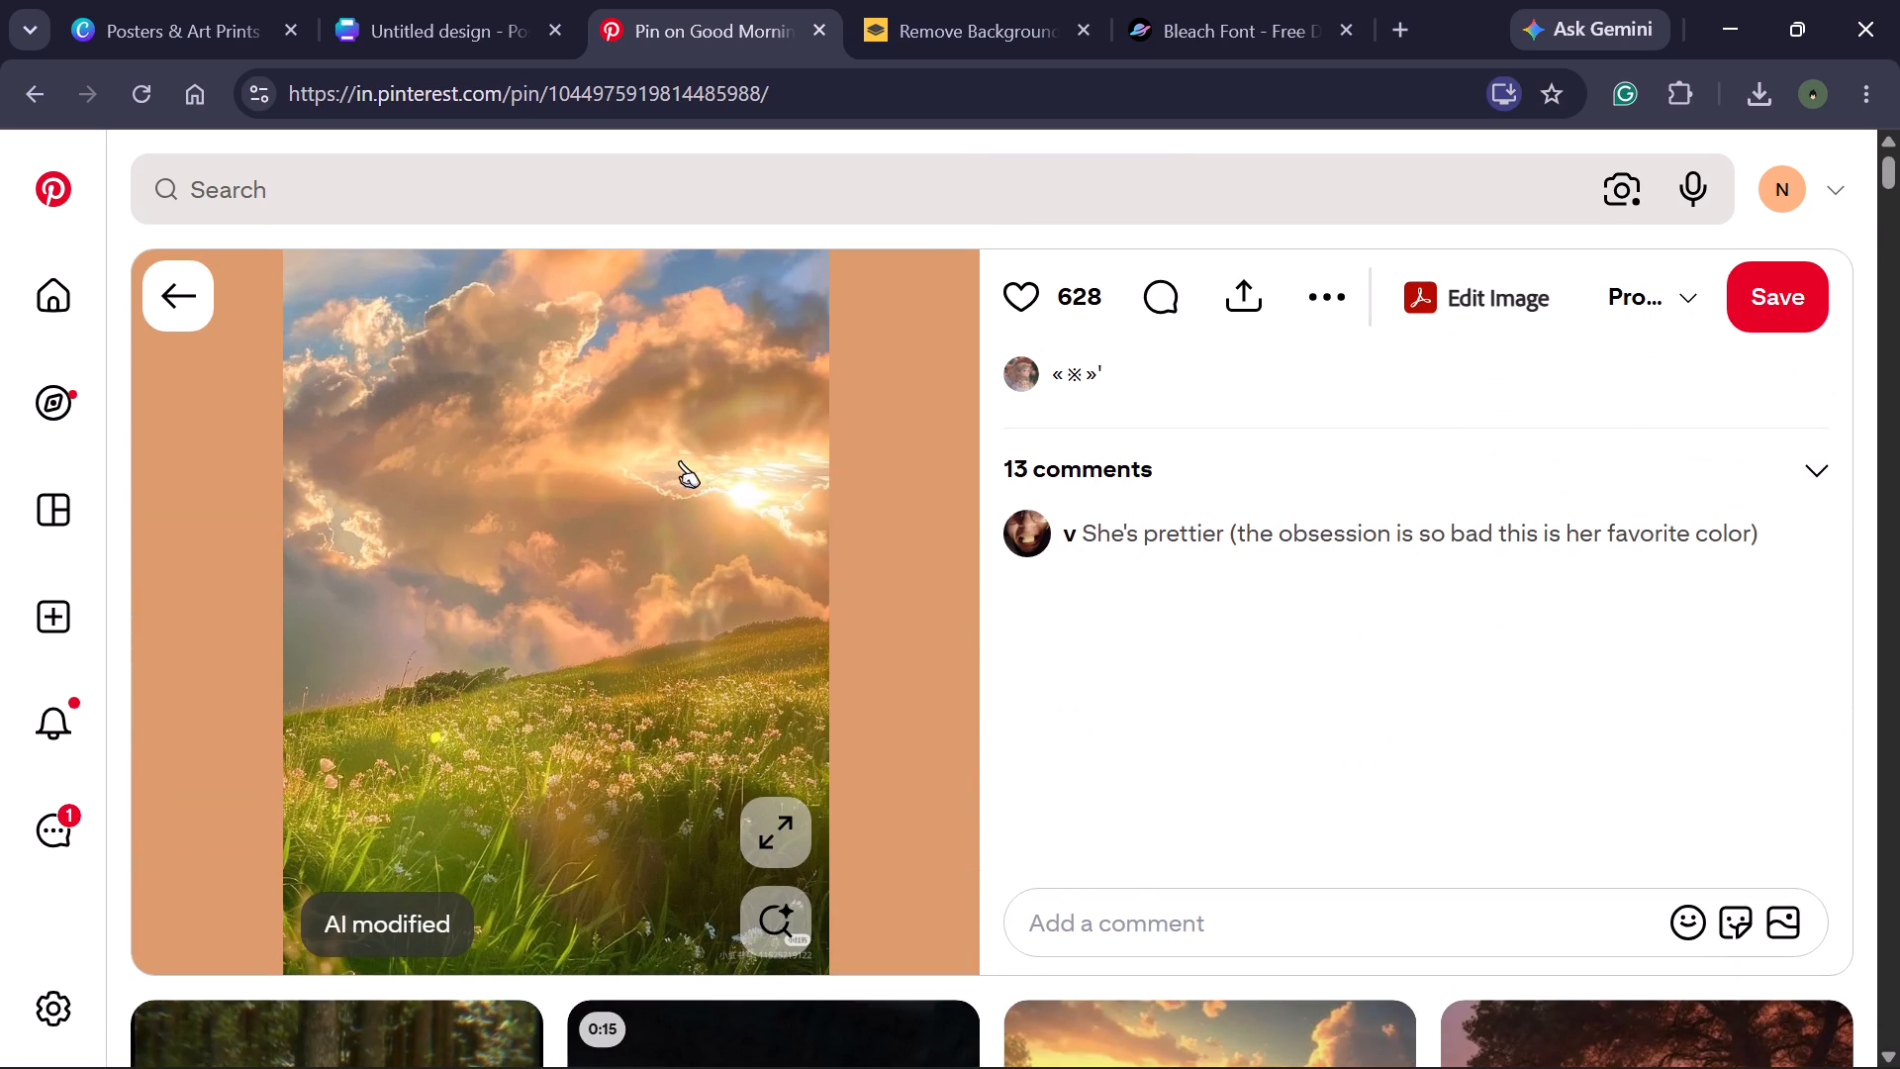
# Download the flower meadow image from the opened pin into "folder for use" as the JPEG "download (1)".
pyautogui.click(1324, 307)
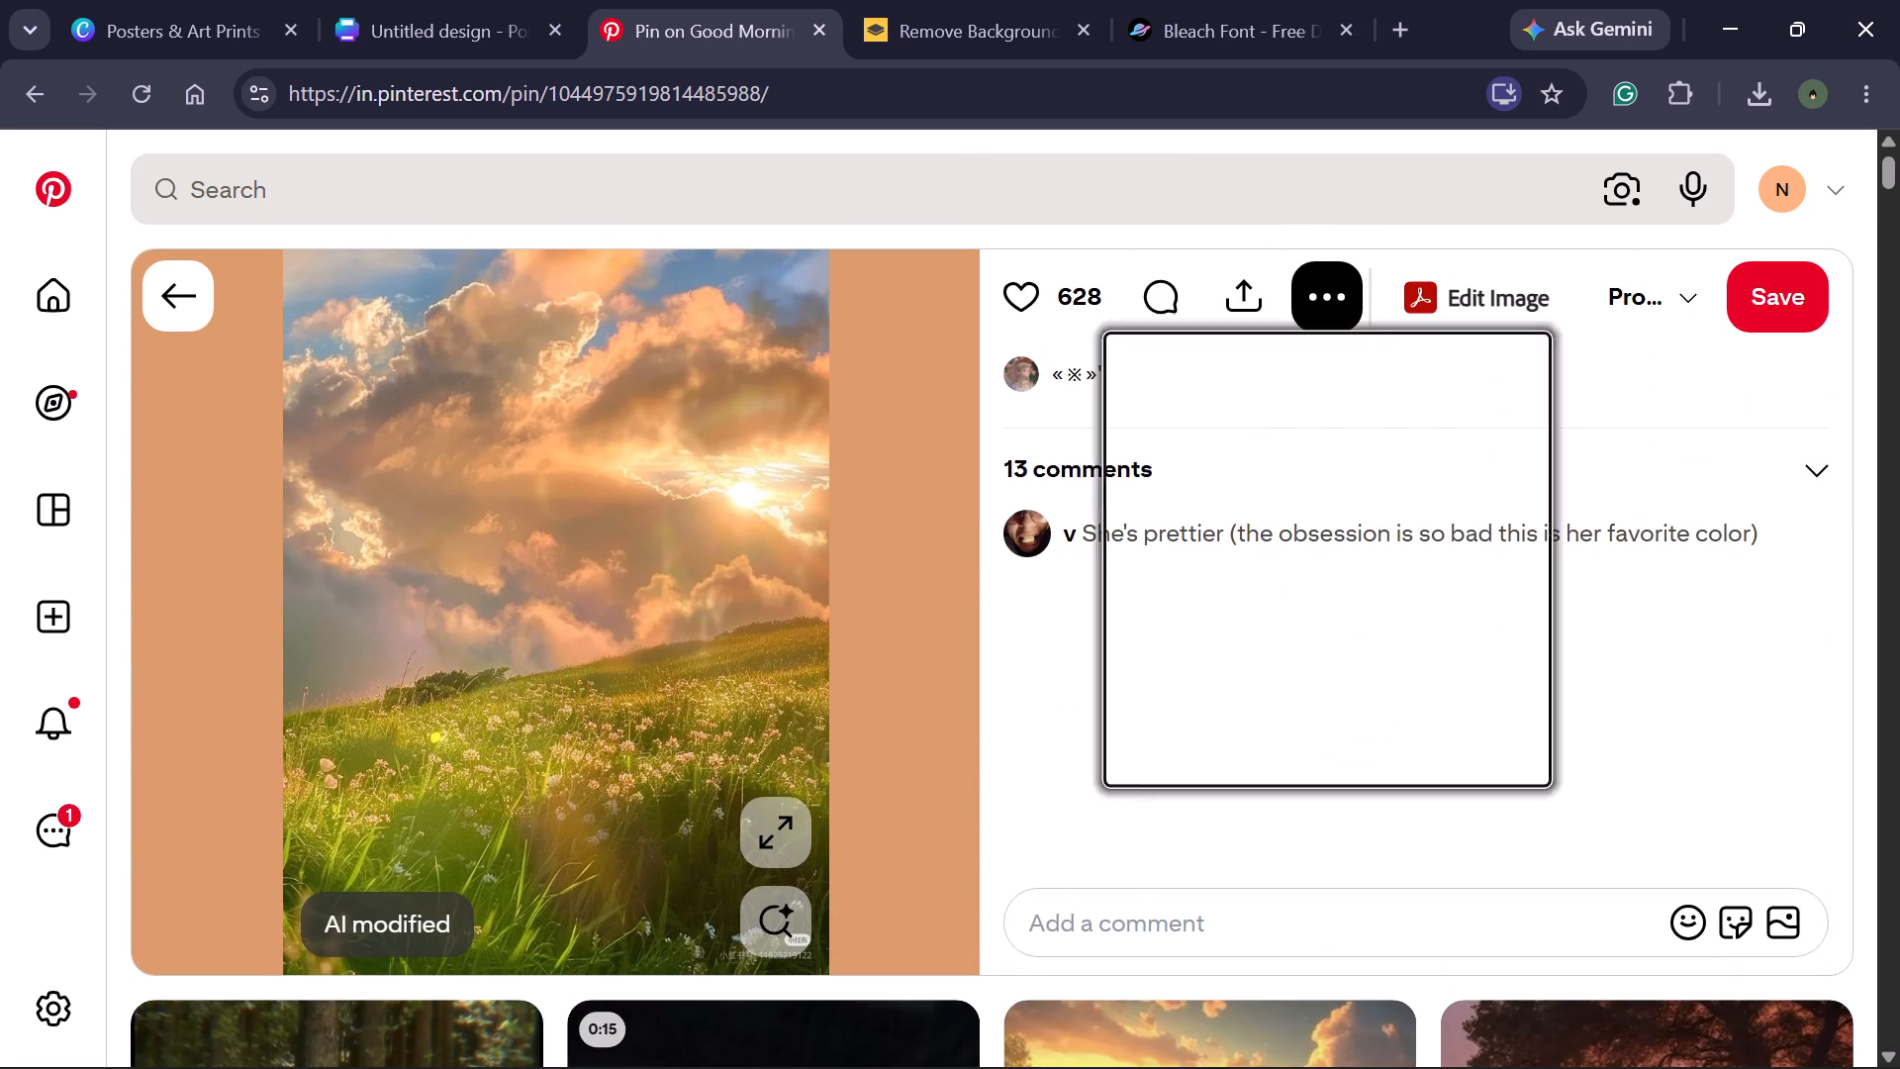
pyautogui.click(1333, 489)
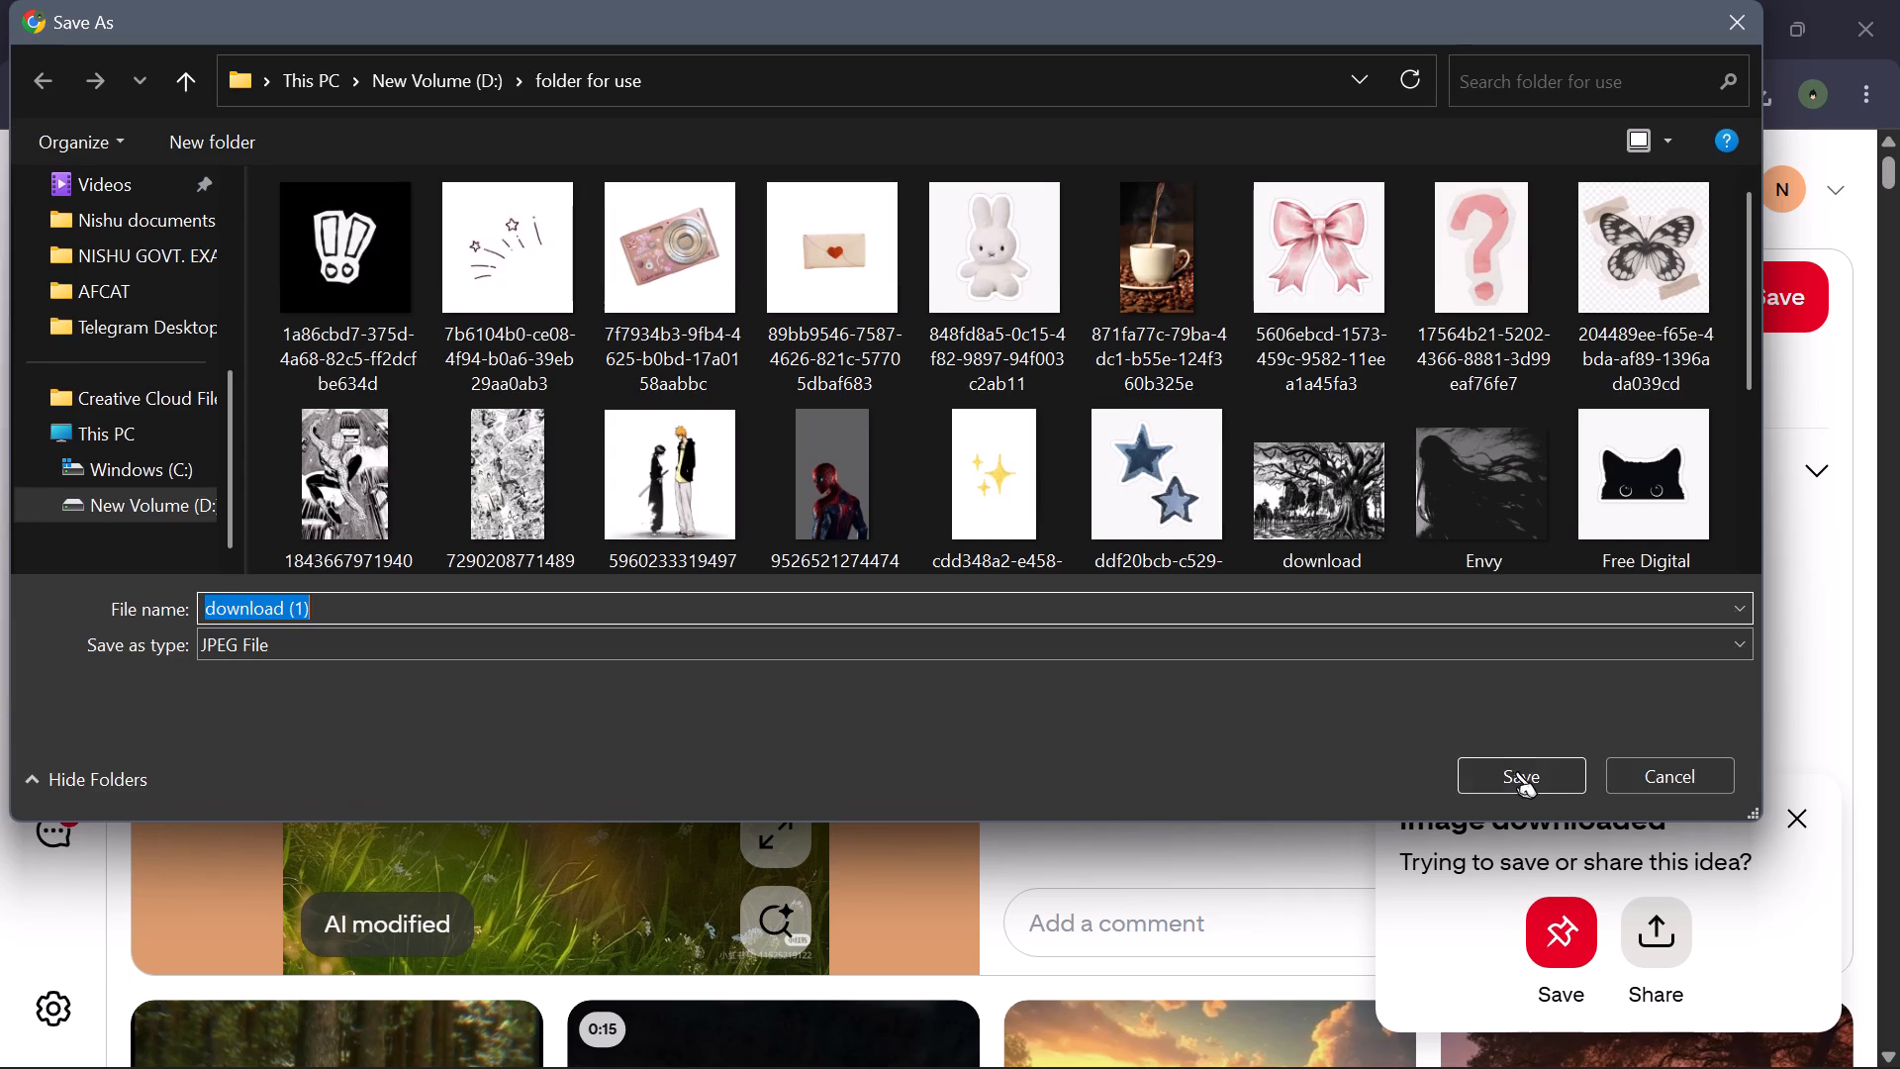
pyautogui.click(1518, 773)
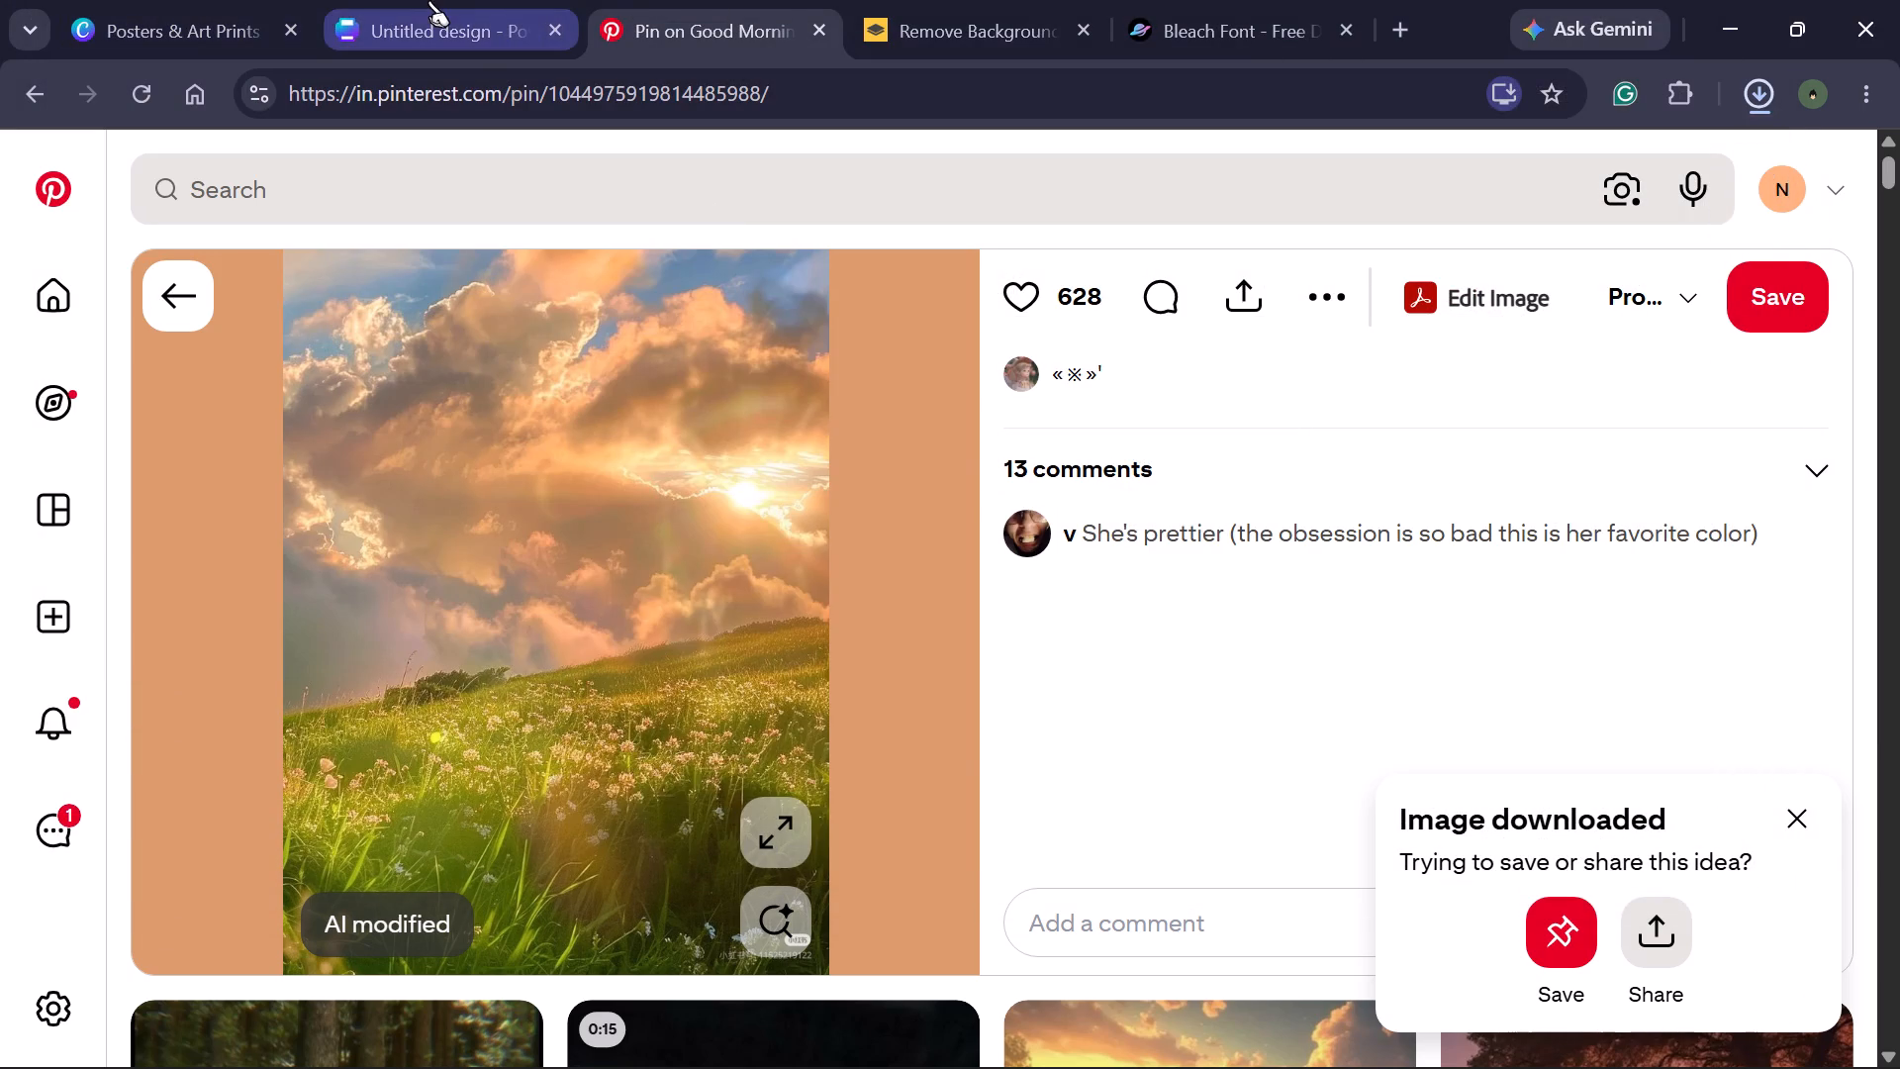
# Switch to remove.bg and upload the original Rukia and Ichigo picture from "folder for use" to remove its background.
pyautogui.click(429, 0)
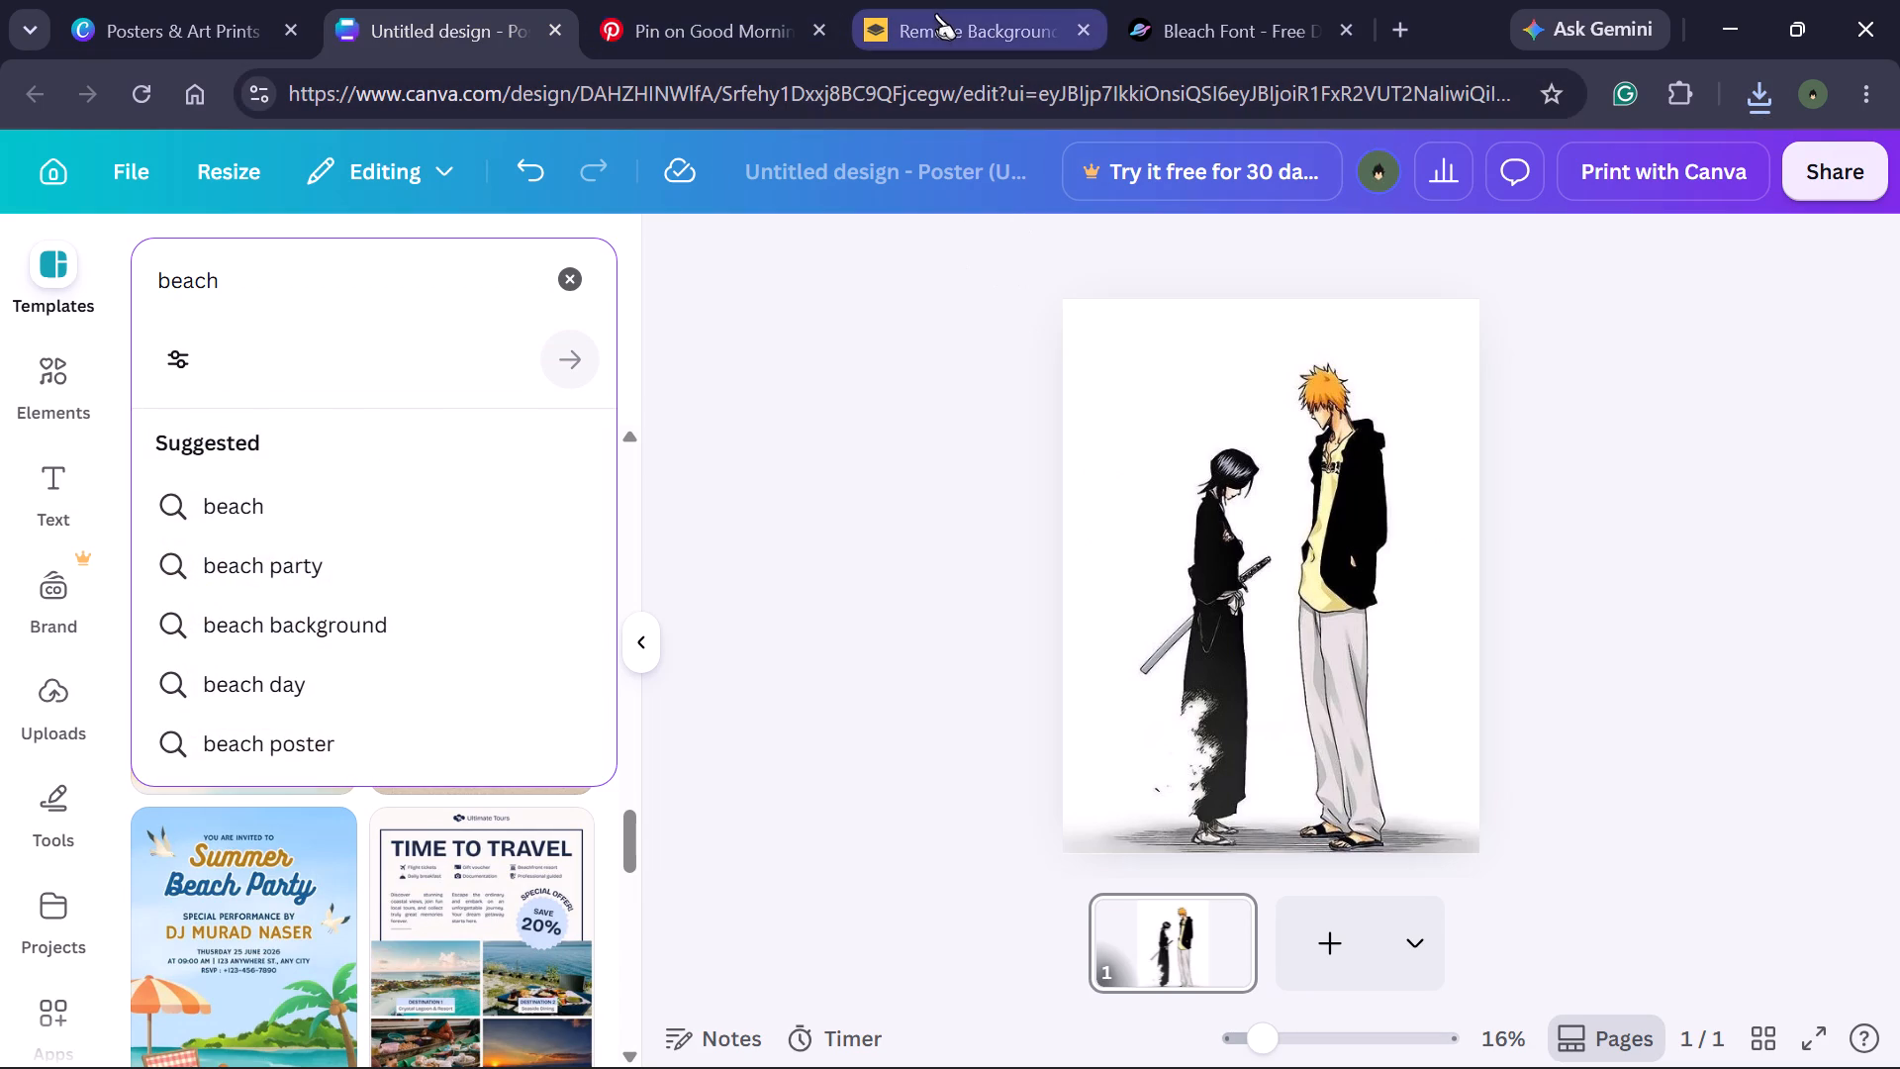
pyautogui.click(936, 13)
pyautogui.click(1301, 845)
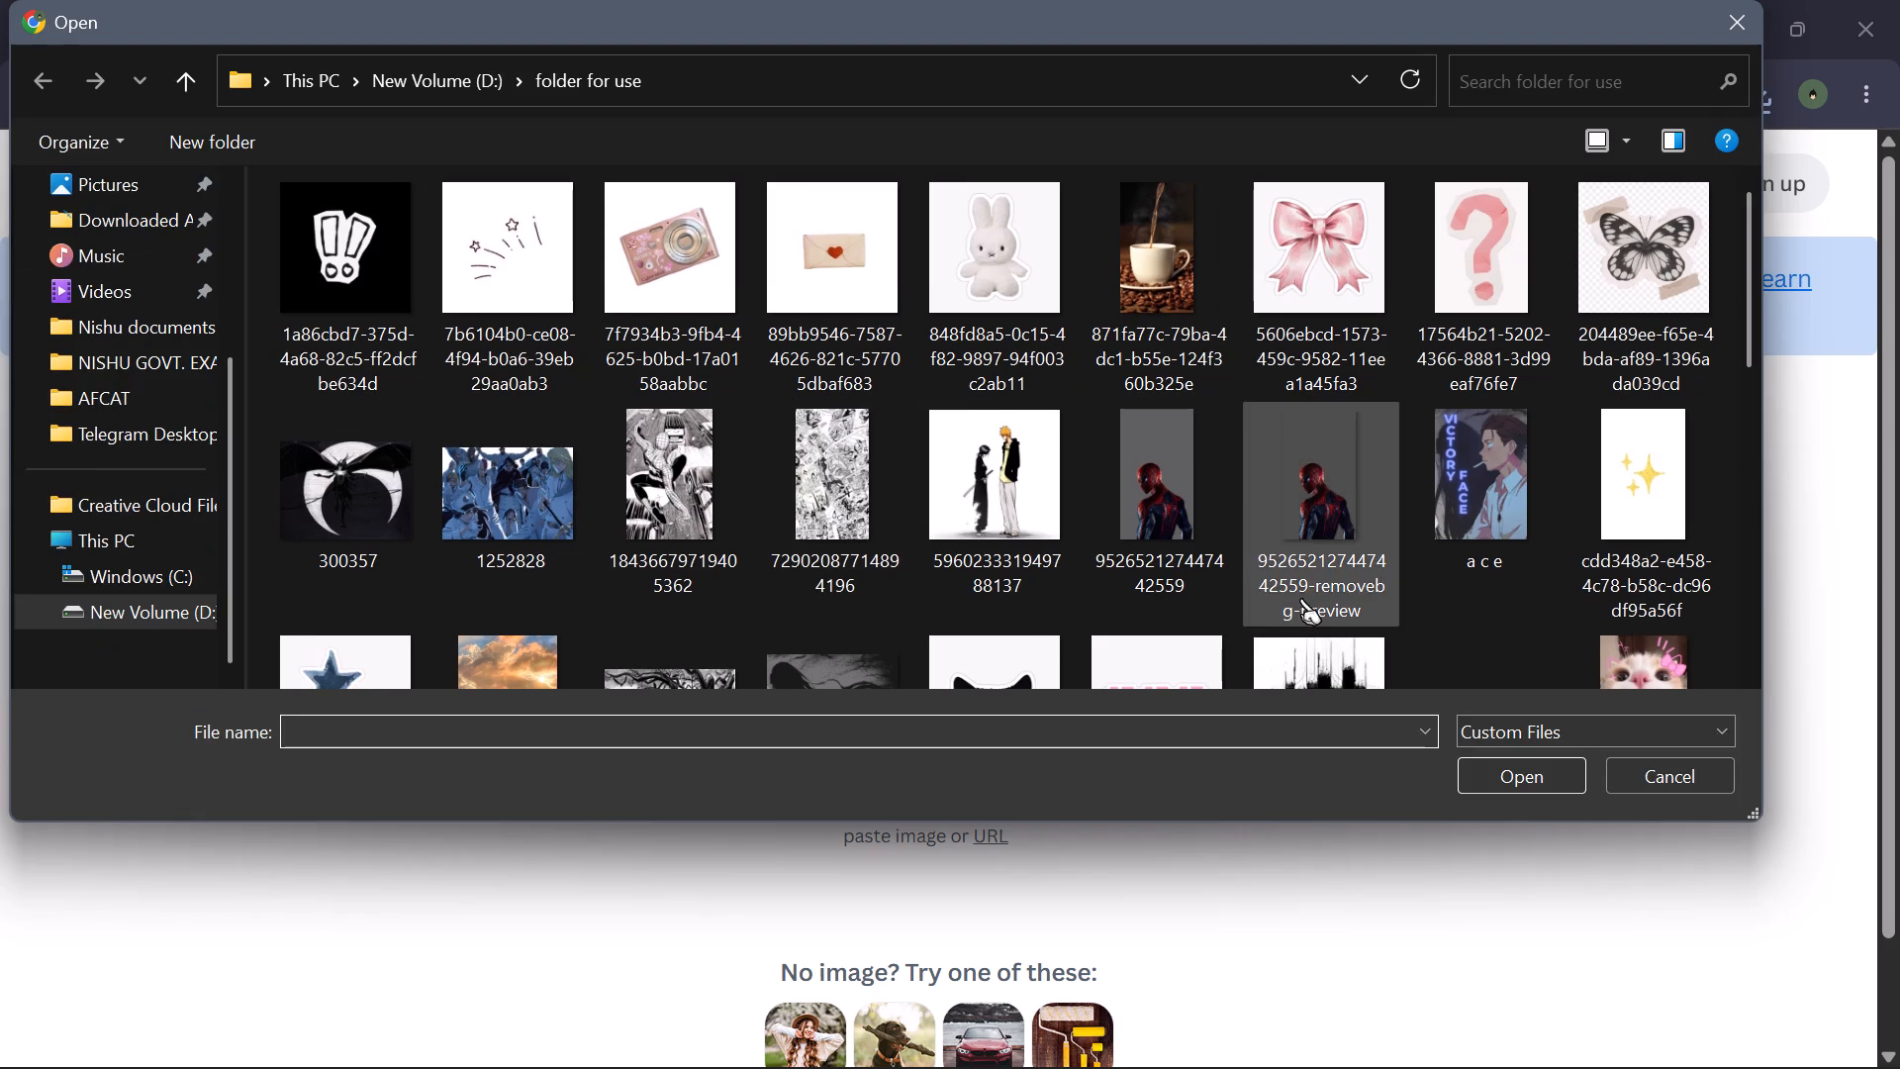
pyautogui.click(1025, 477)
pyautogui.click(1516, 780)
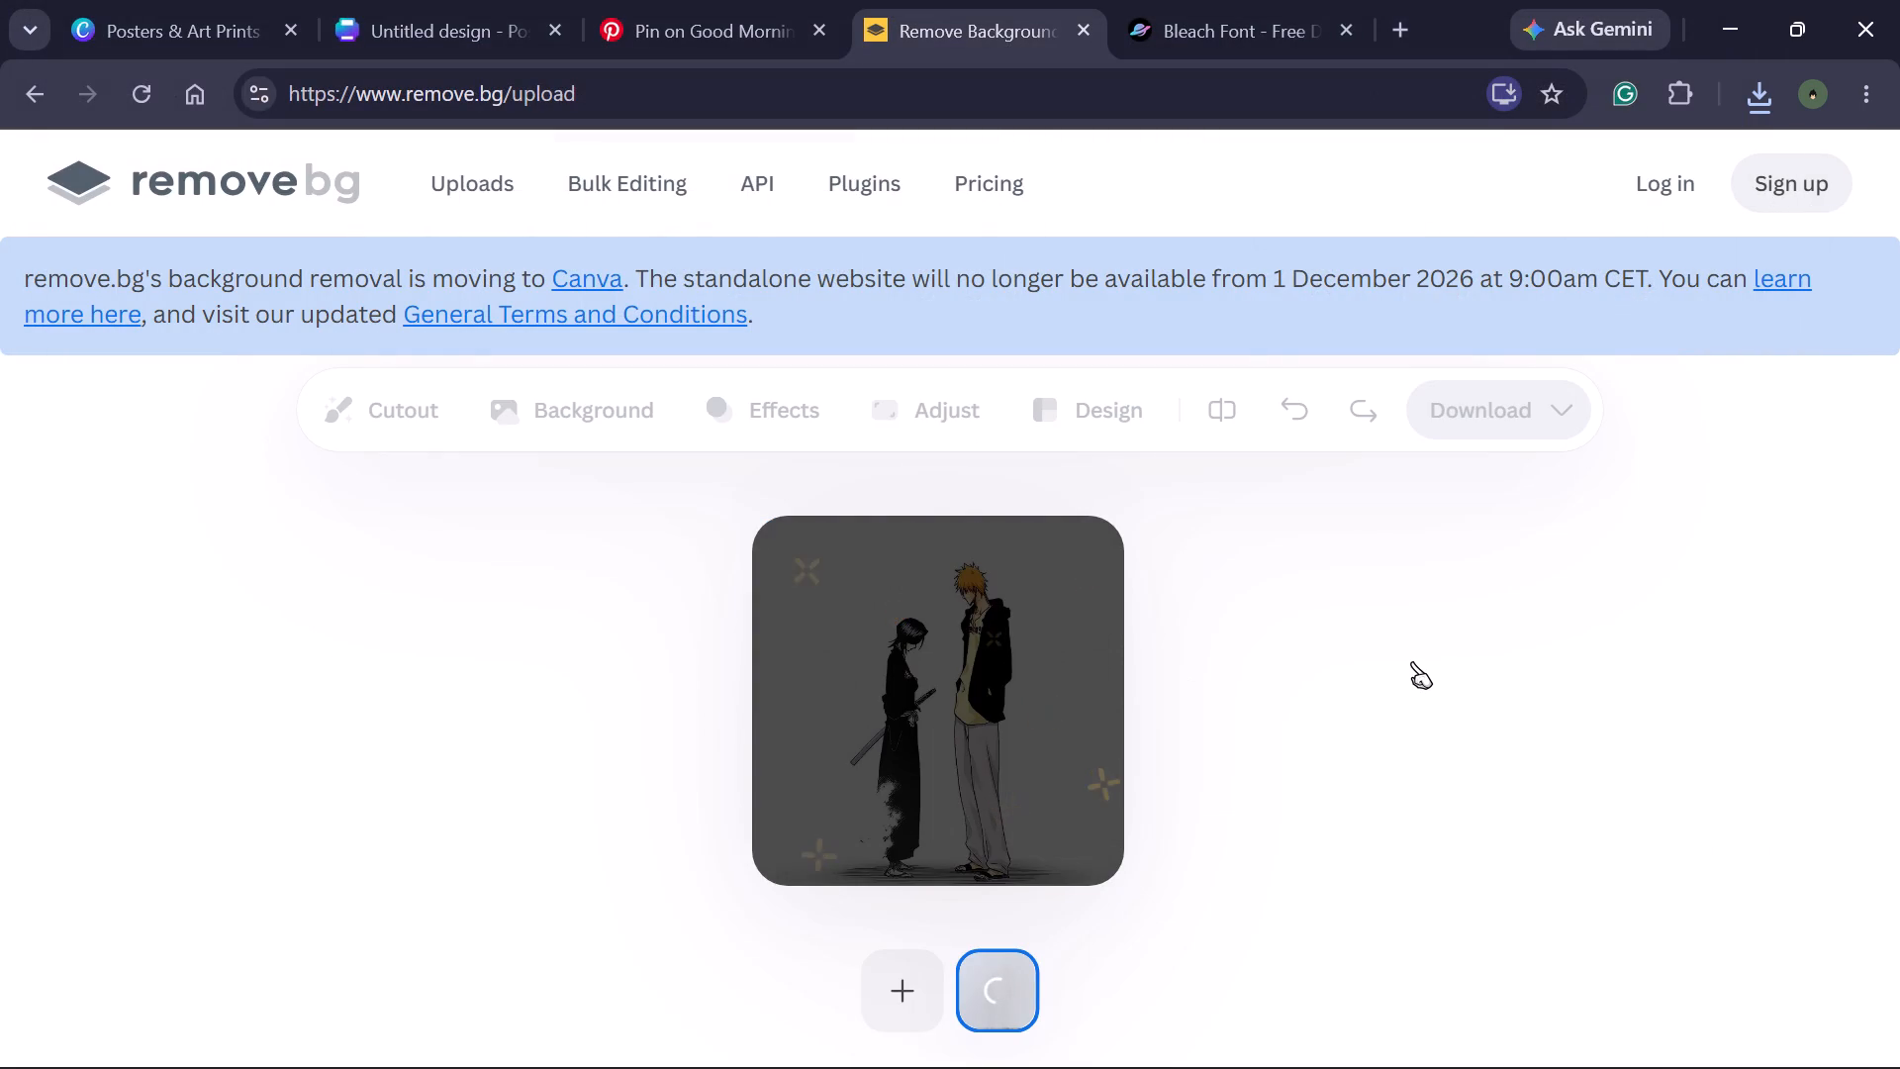
pyautogui.scroll(-1, 1341, 646)
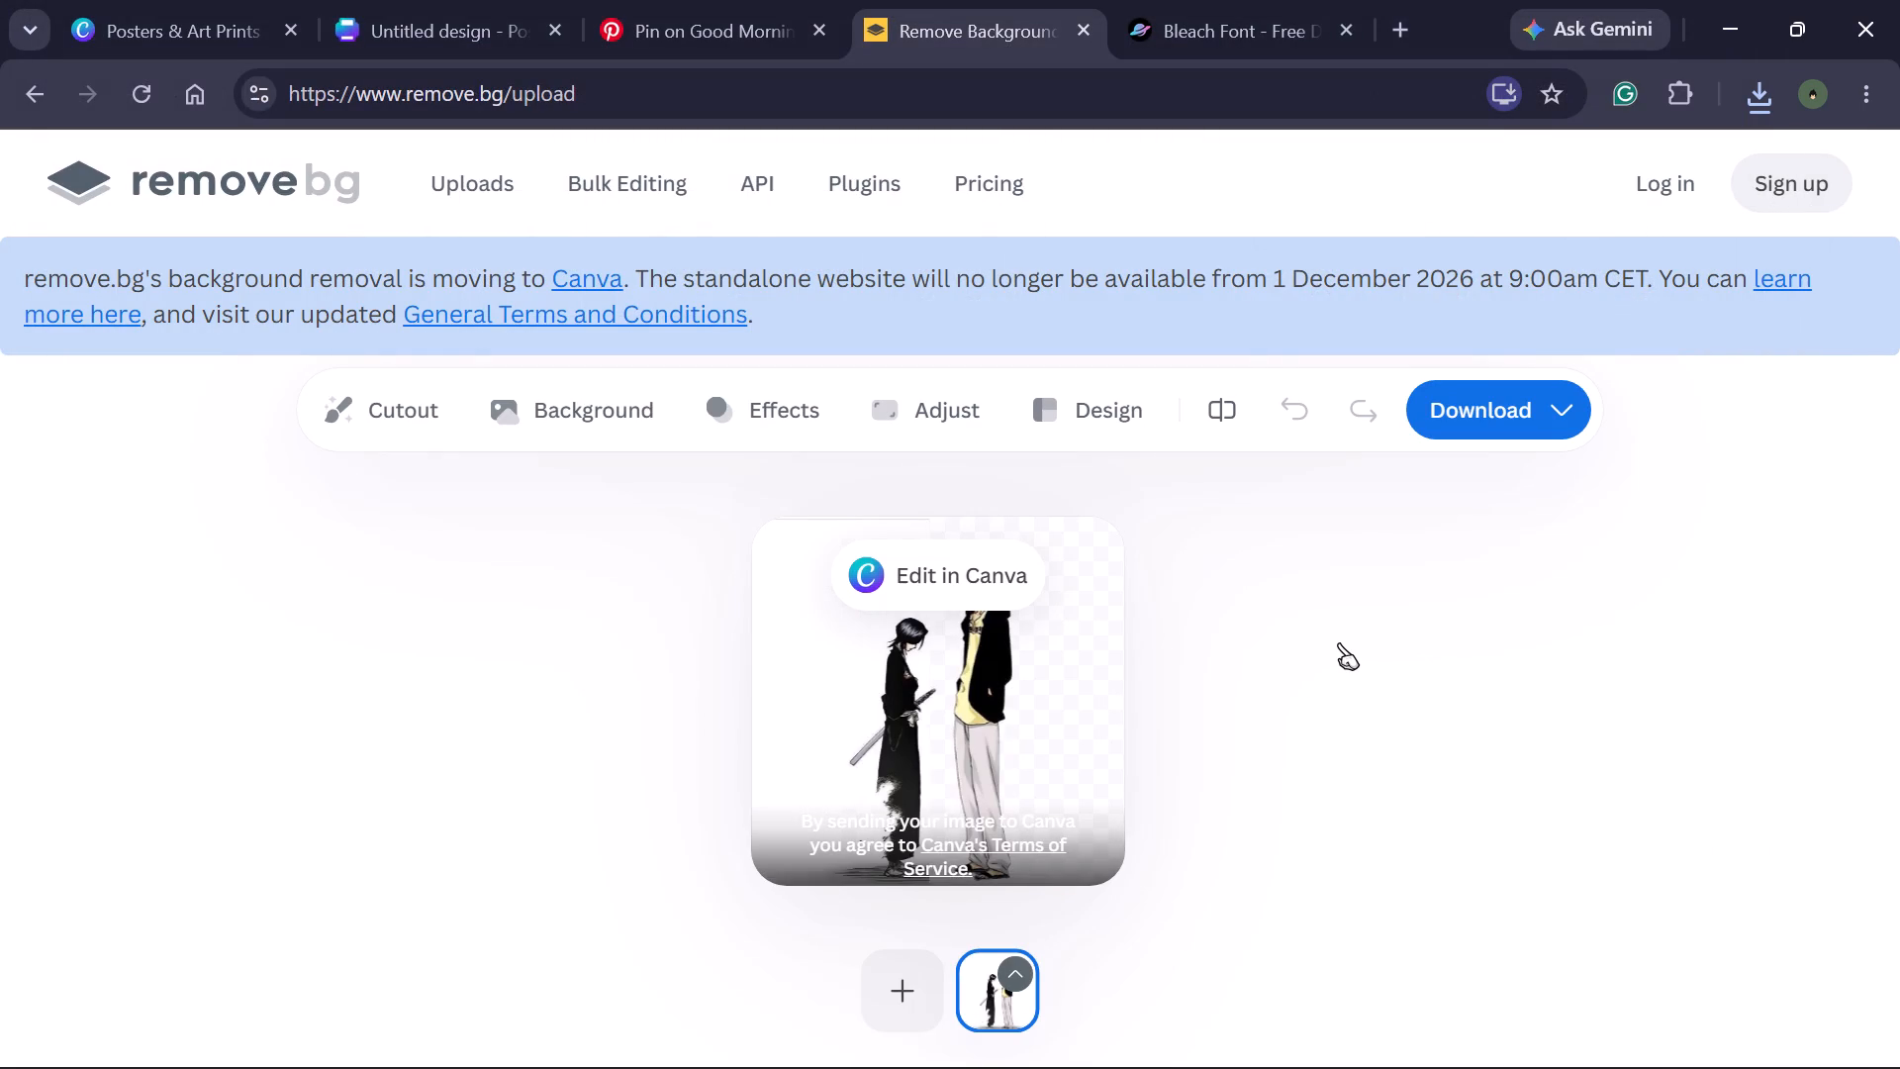
pyautogui.scroll(-2, 1339, 642)
# Save the free 502 x 497 preview of the Rukia and Ichigo cutout as a PNG in "folder for use".
pyautogui.click(1502, 411)
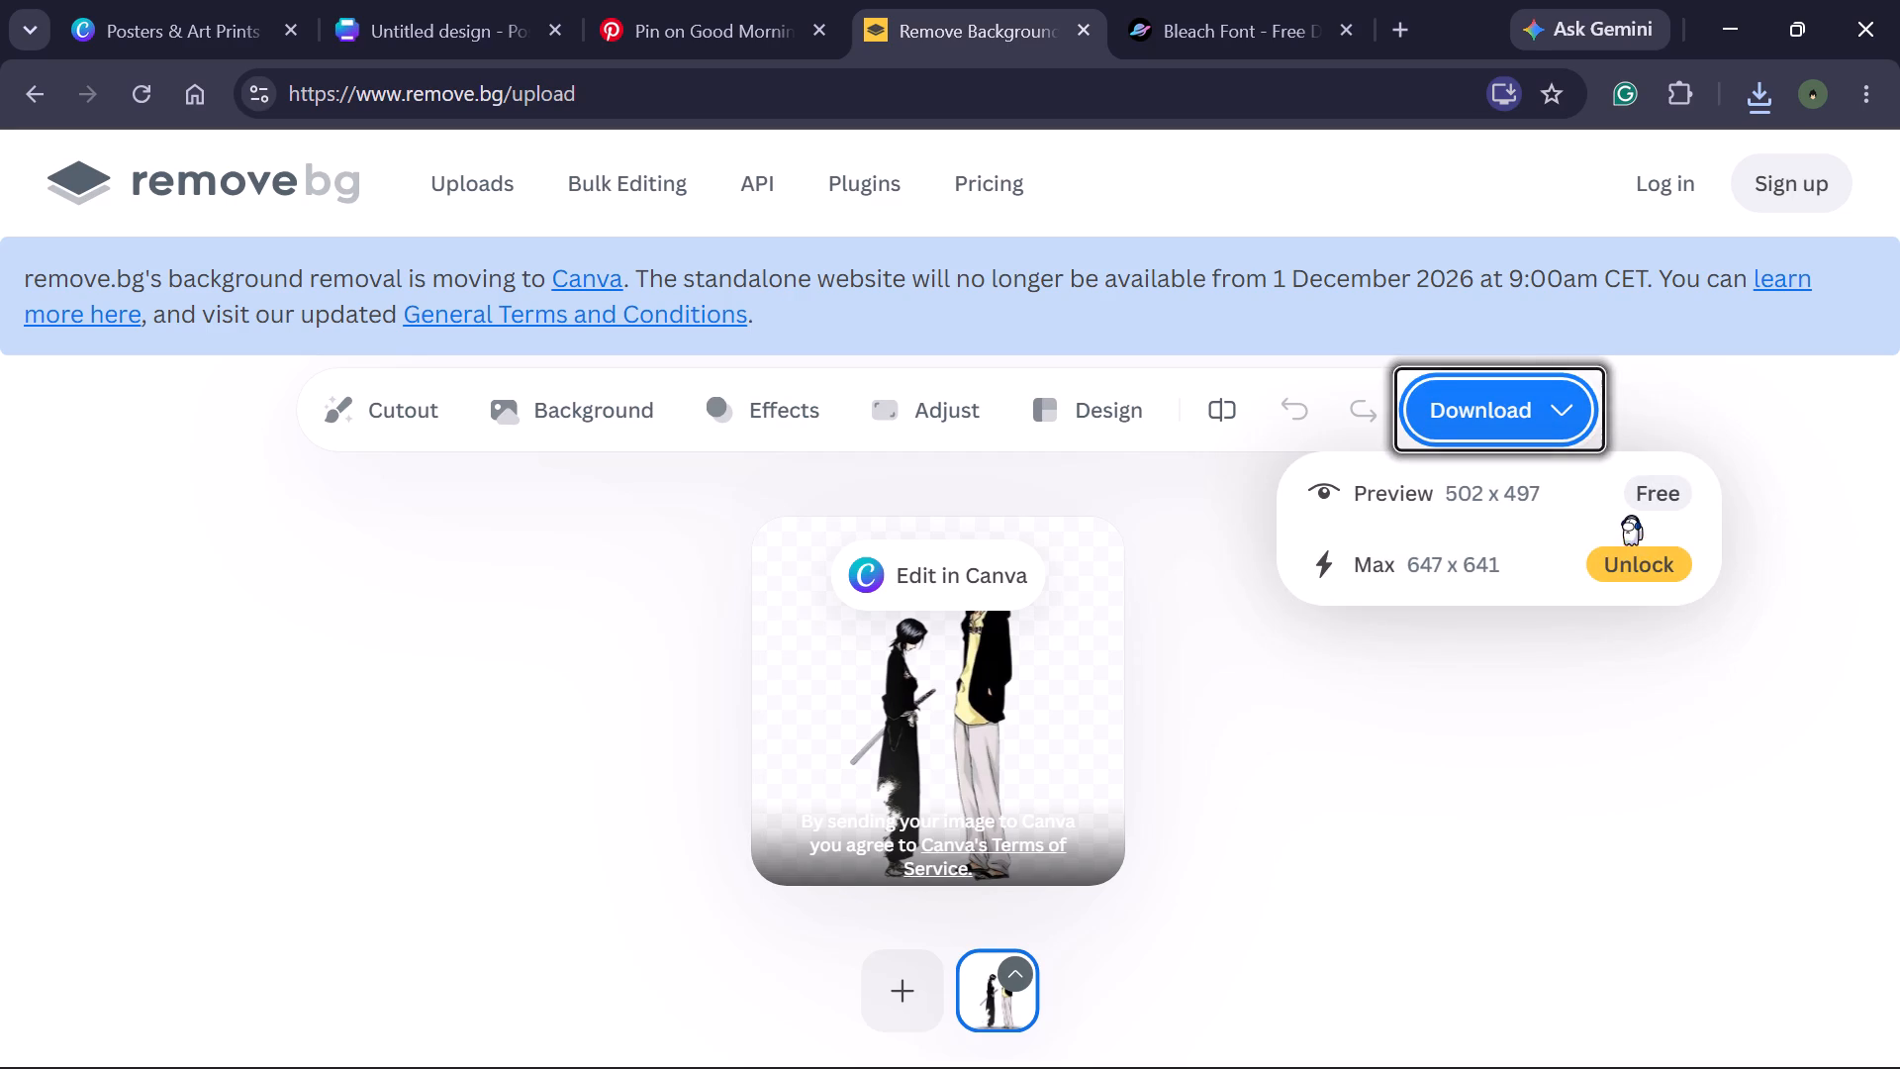
pyautogui.click(1626, 494)
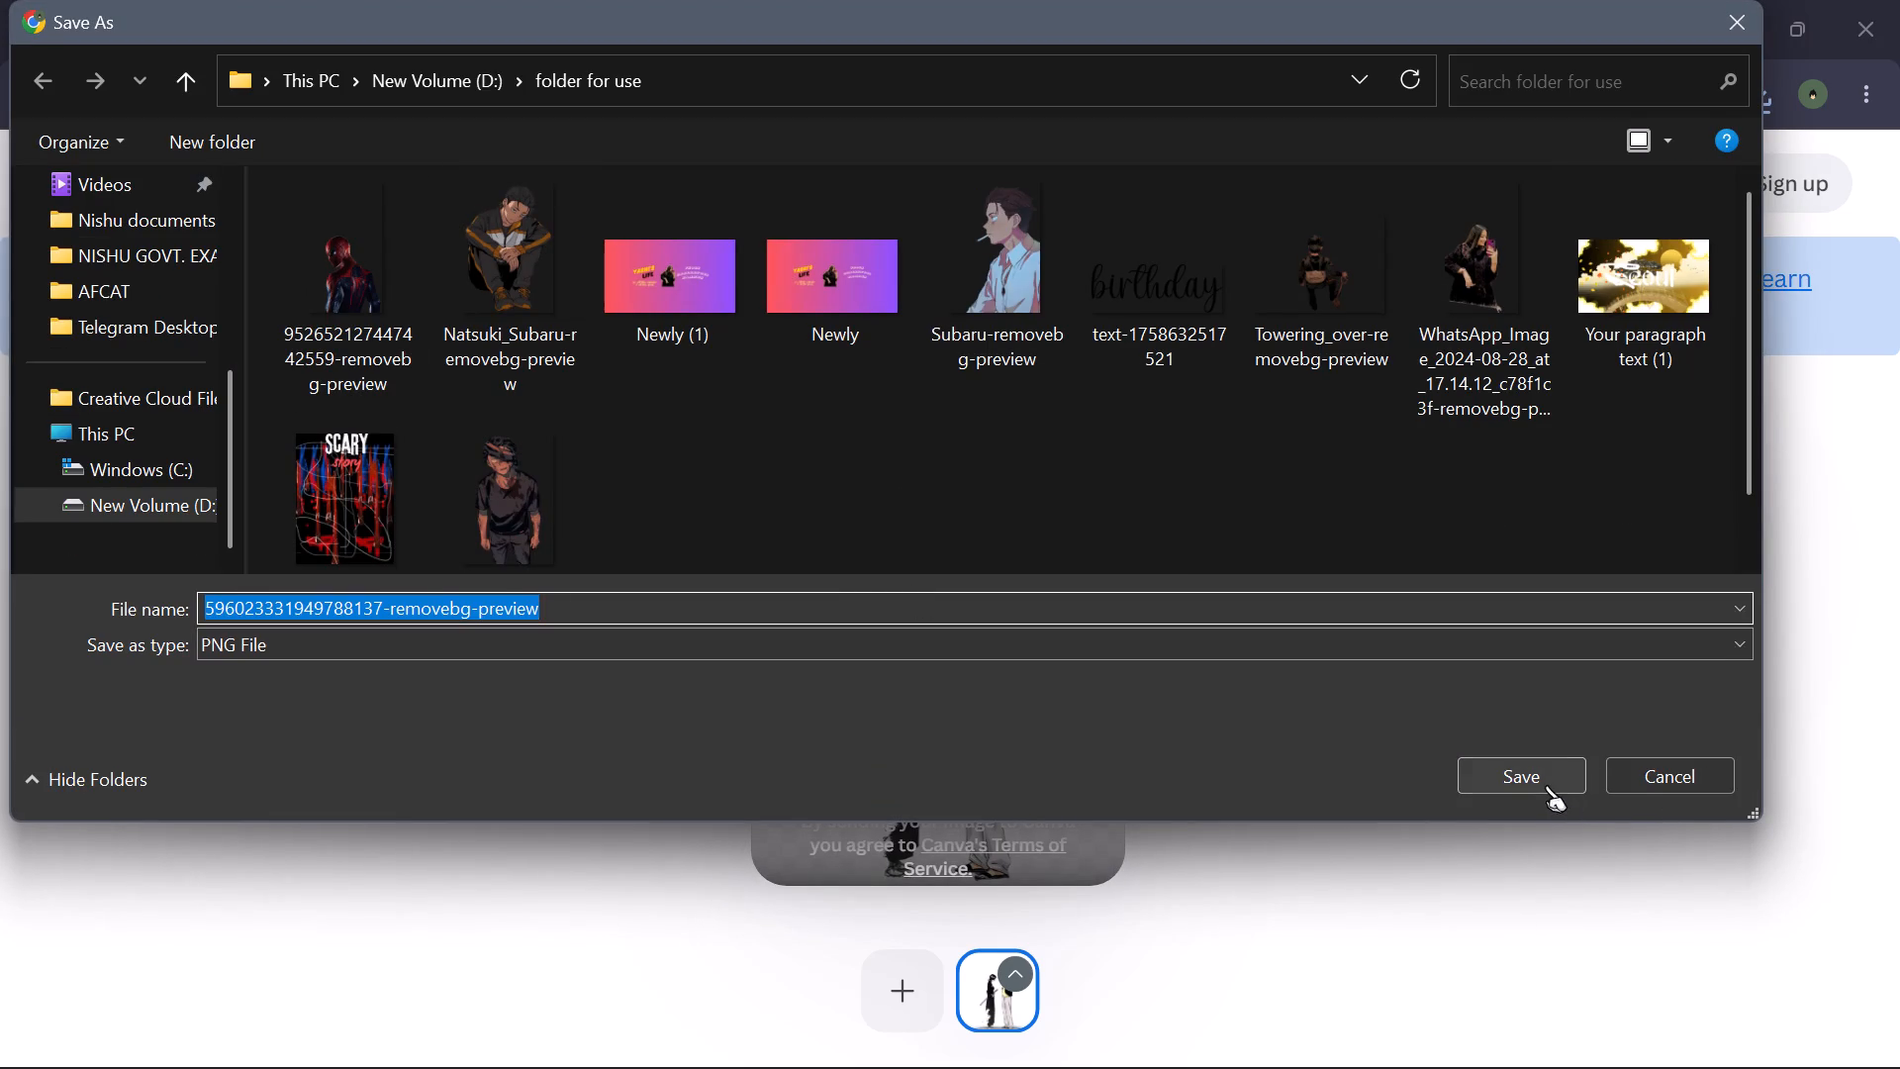
pyautogui.click(1547, 785)
# Switch back to the Canva poster design and delete the full-page Rukia and Ichigo picture with the white background.
pyautogui.click(690, 0)
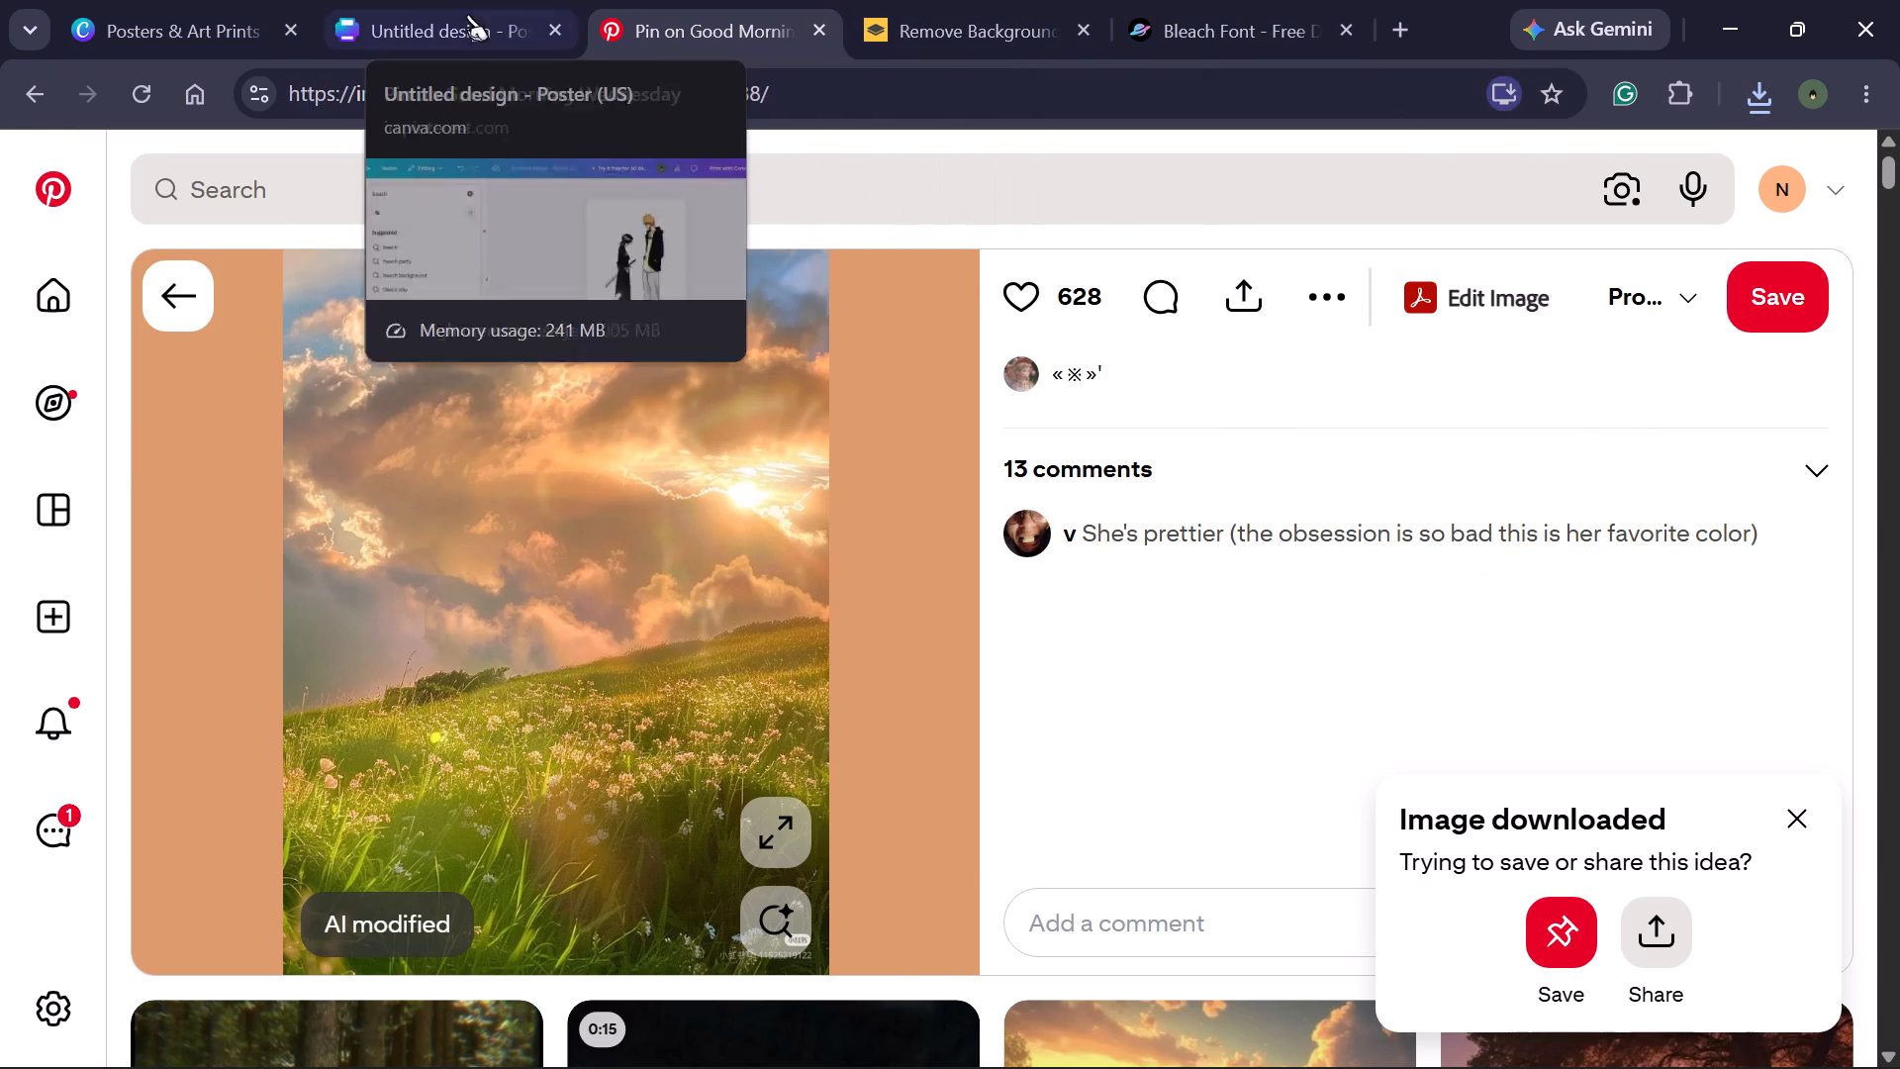
pyautogui.click(412, 15)
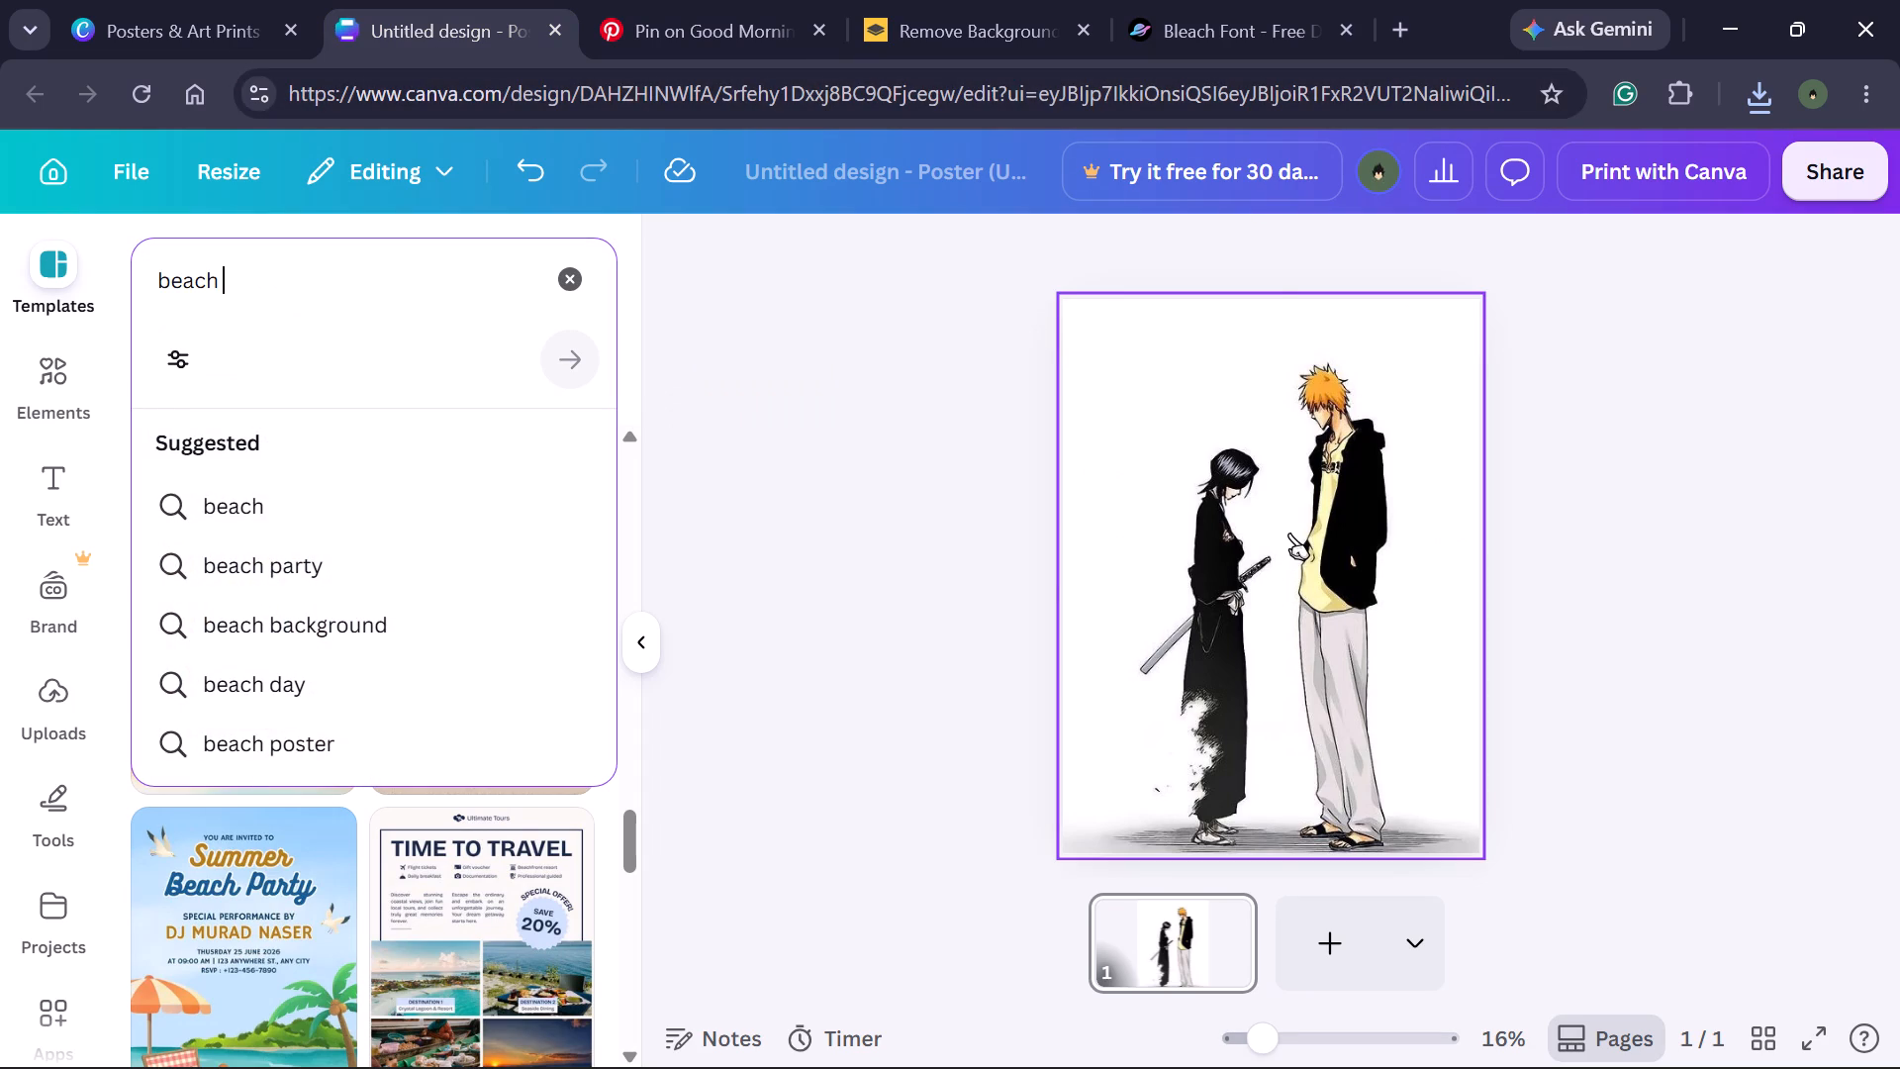
pyautogui.rightClick(1289, 532)
pyautogui.click(1239, 540)
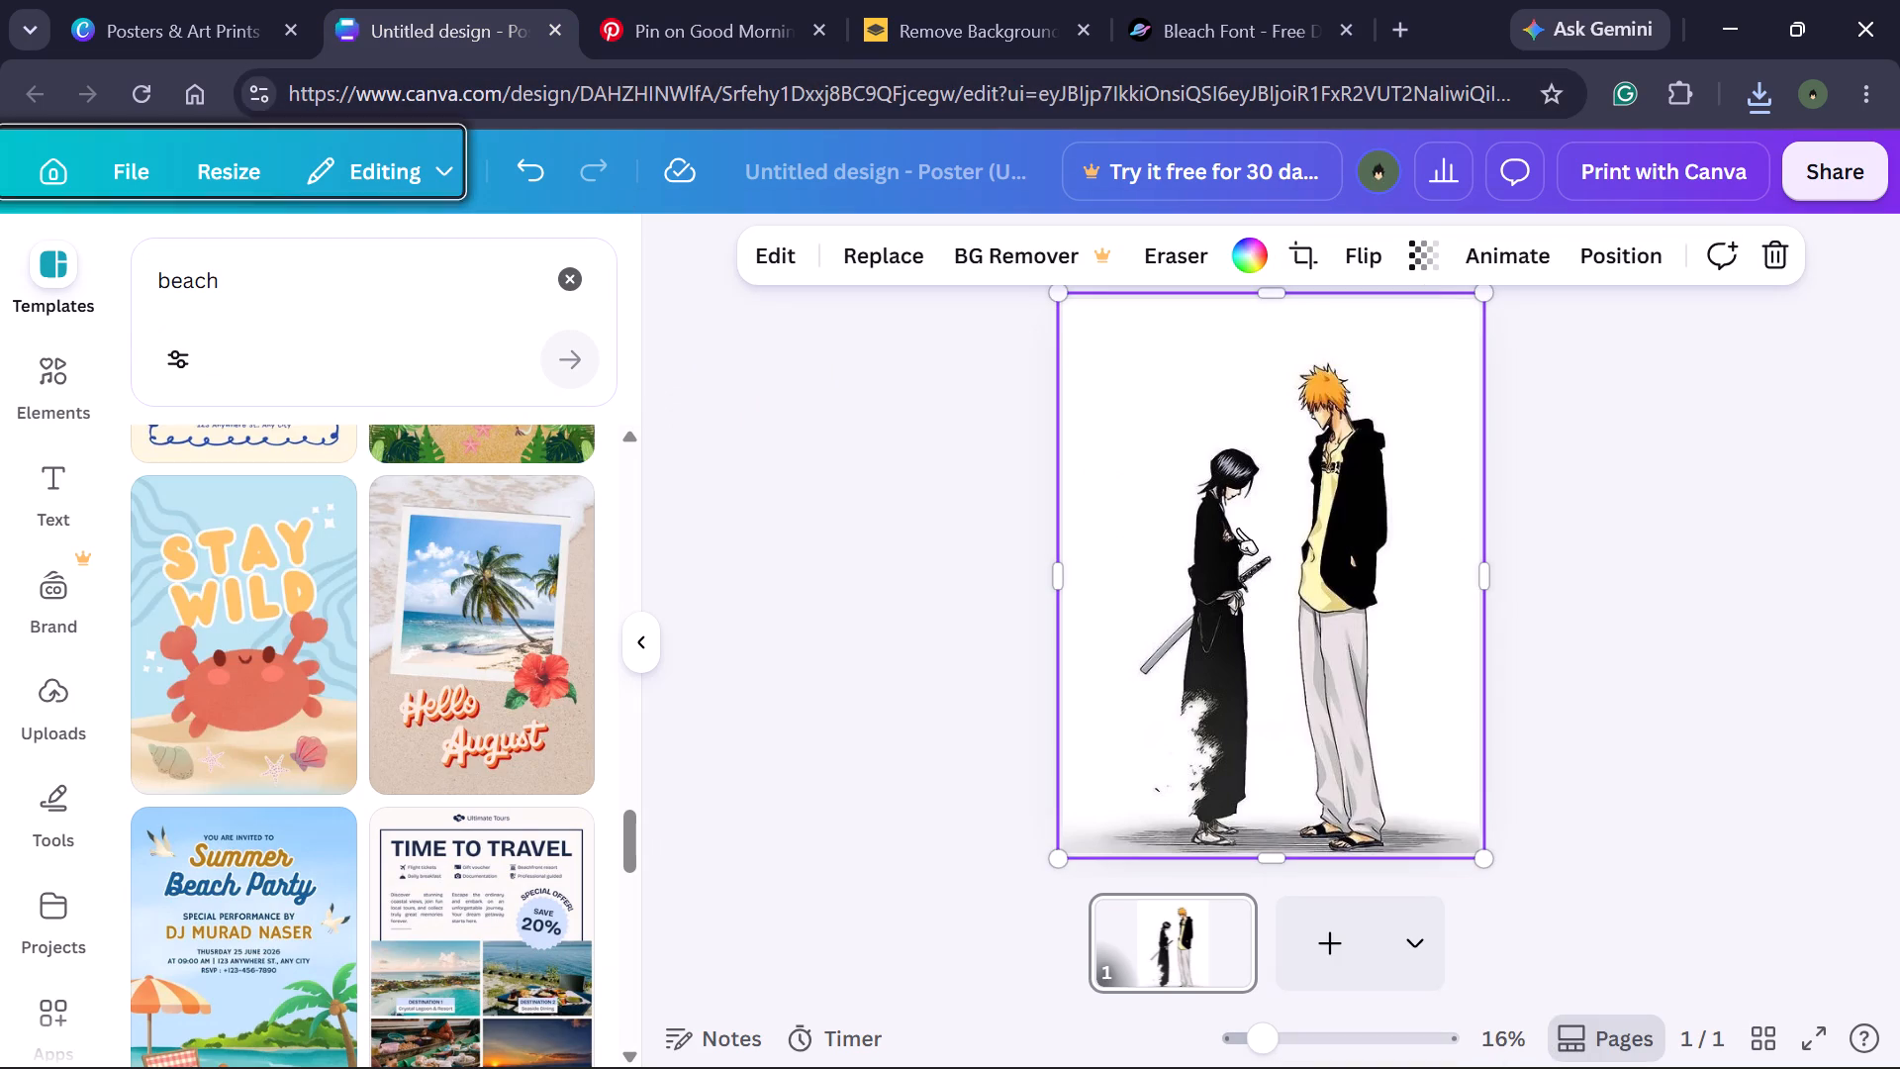
pyautogui.click(1785, 250)
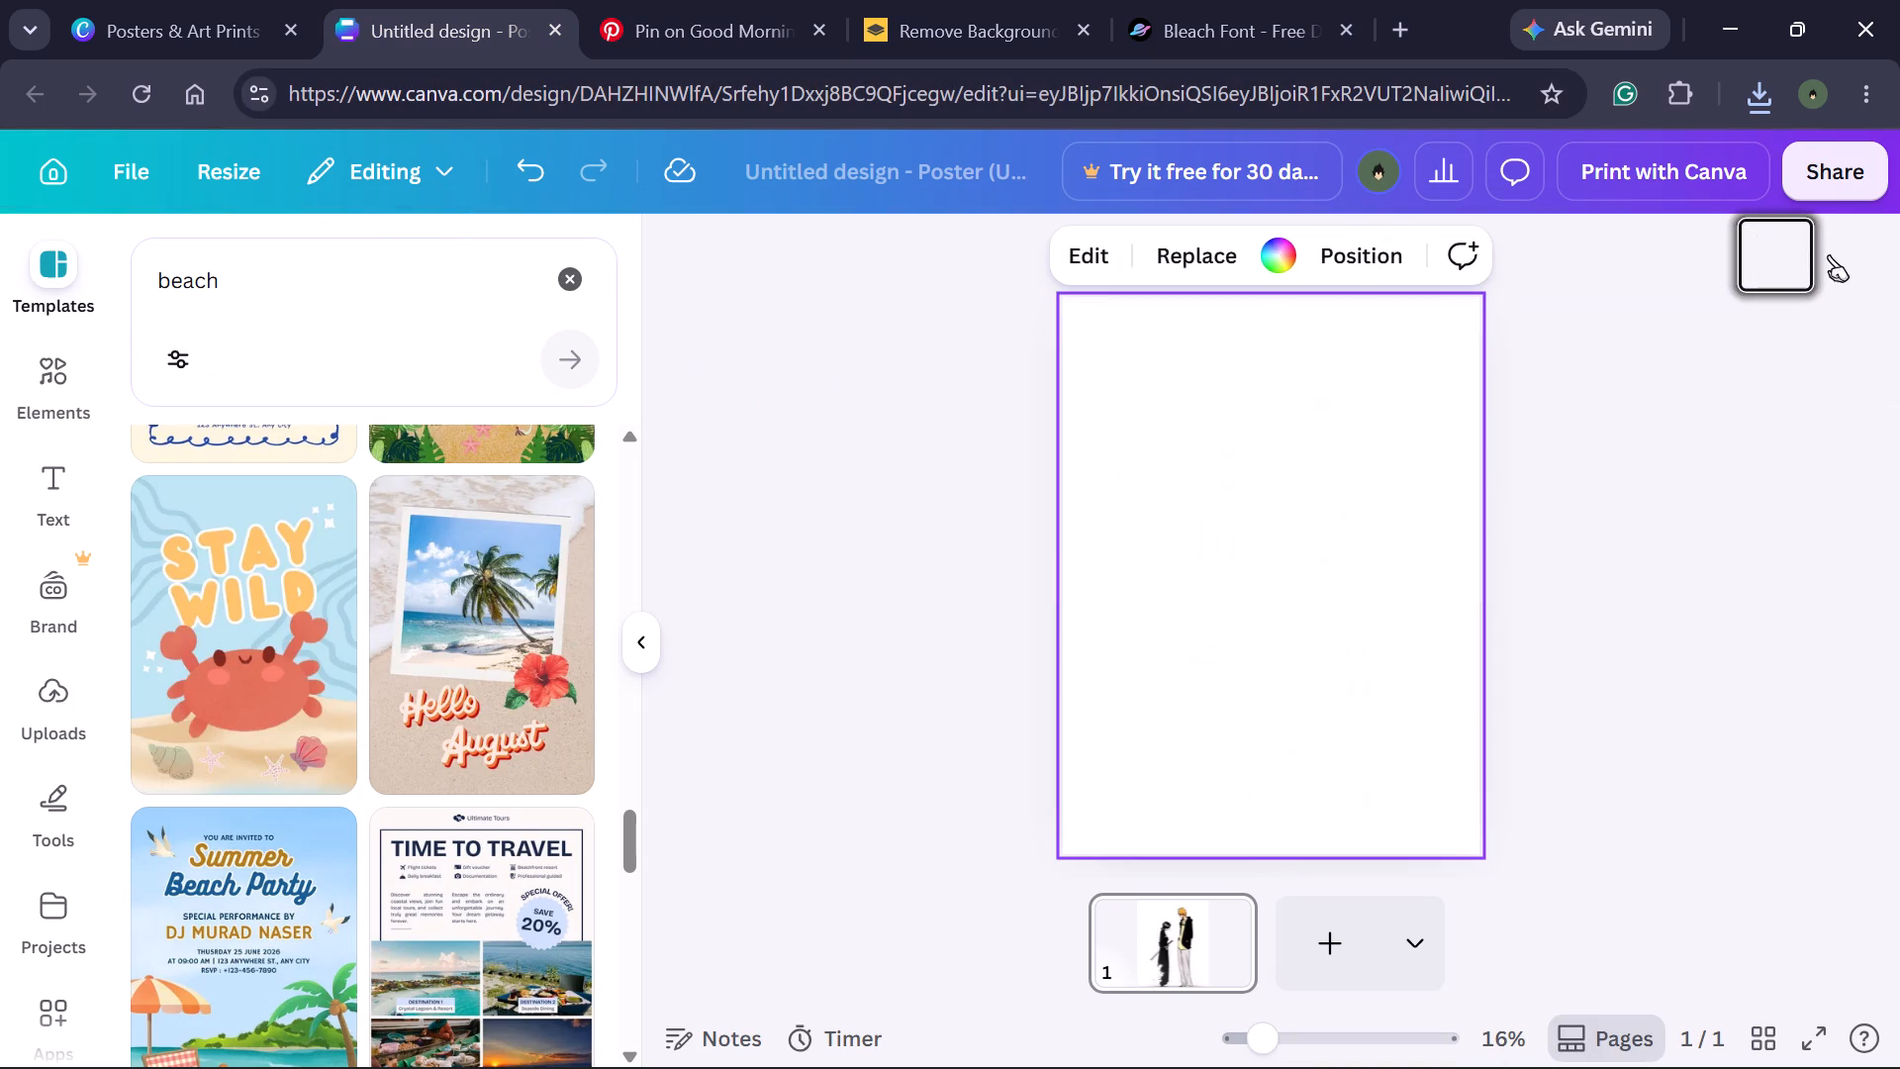
# Upload the meadow image "download (1)" from "folder for use" to the design's uploads.
pyautogui.click(85, 716)
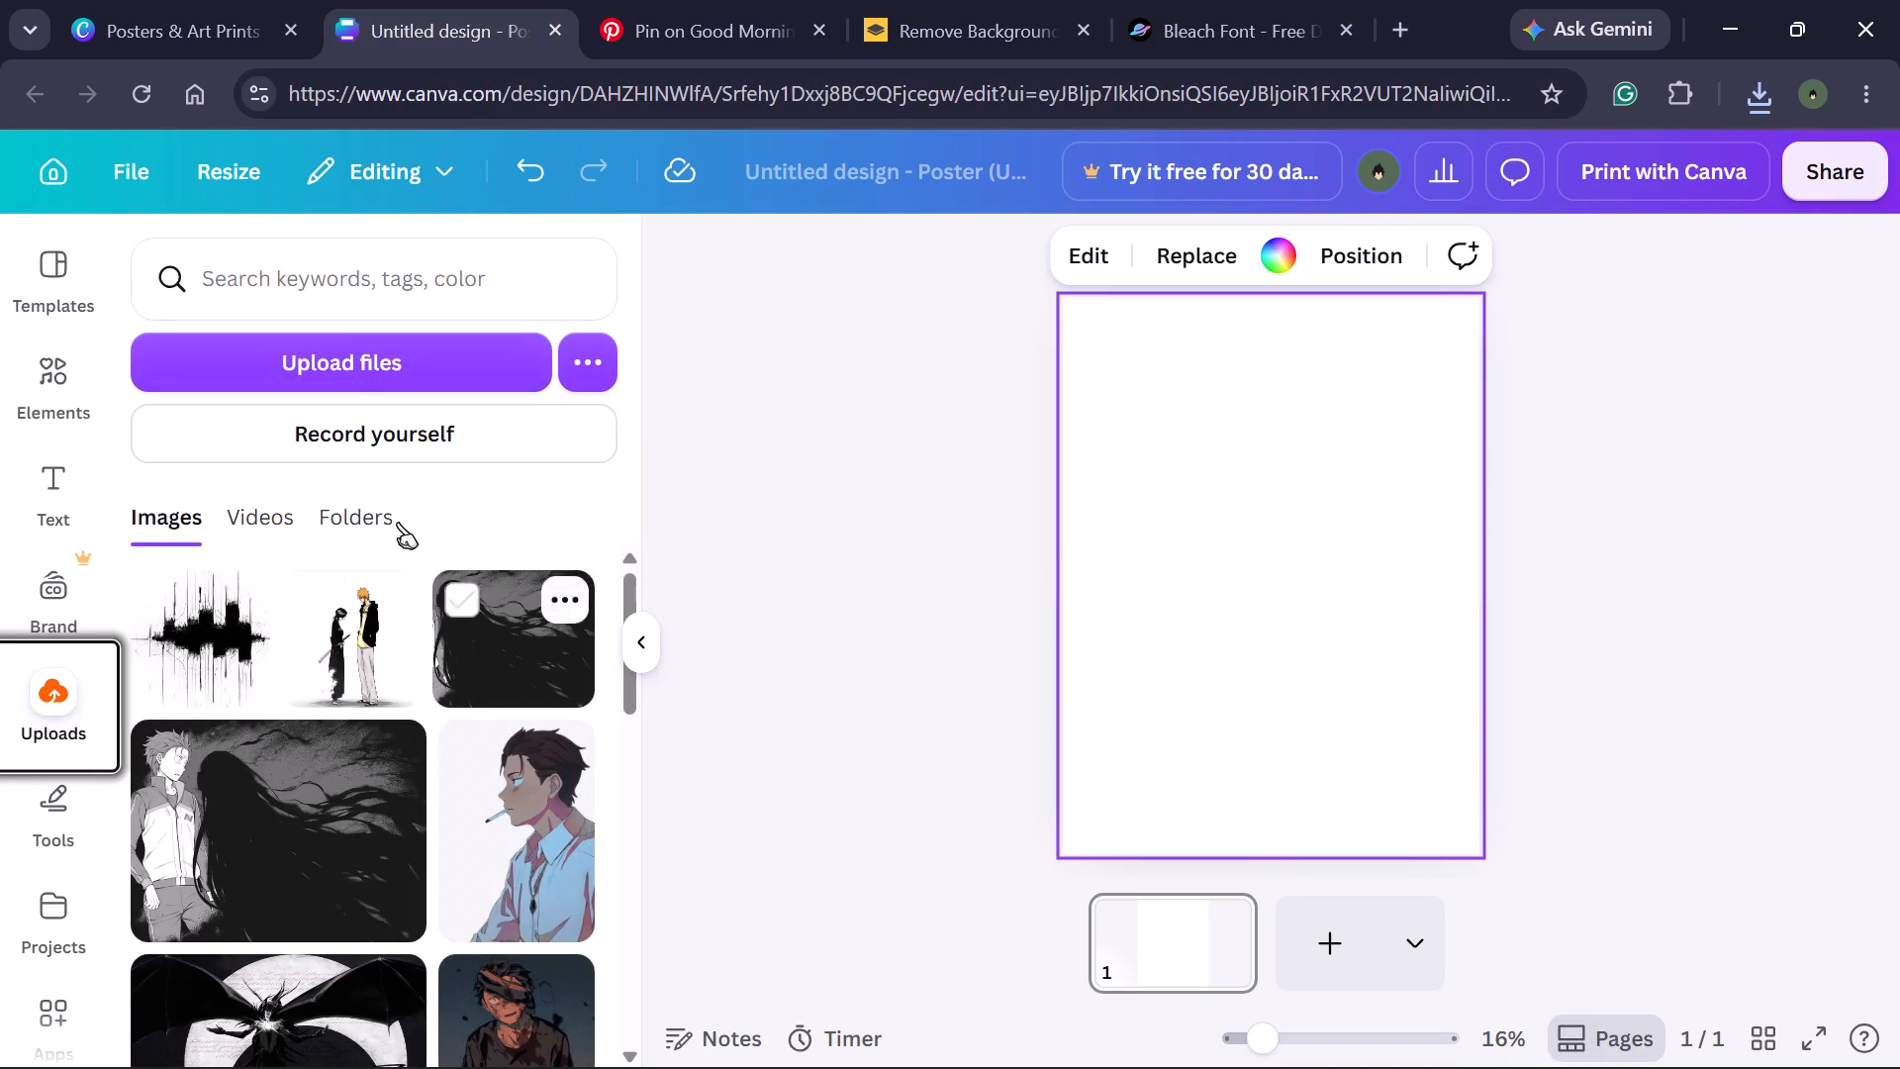
pyautogui.click(369, 366)
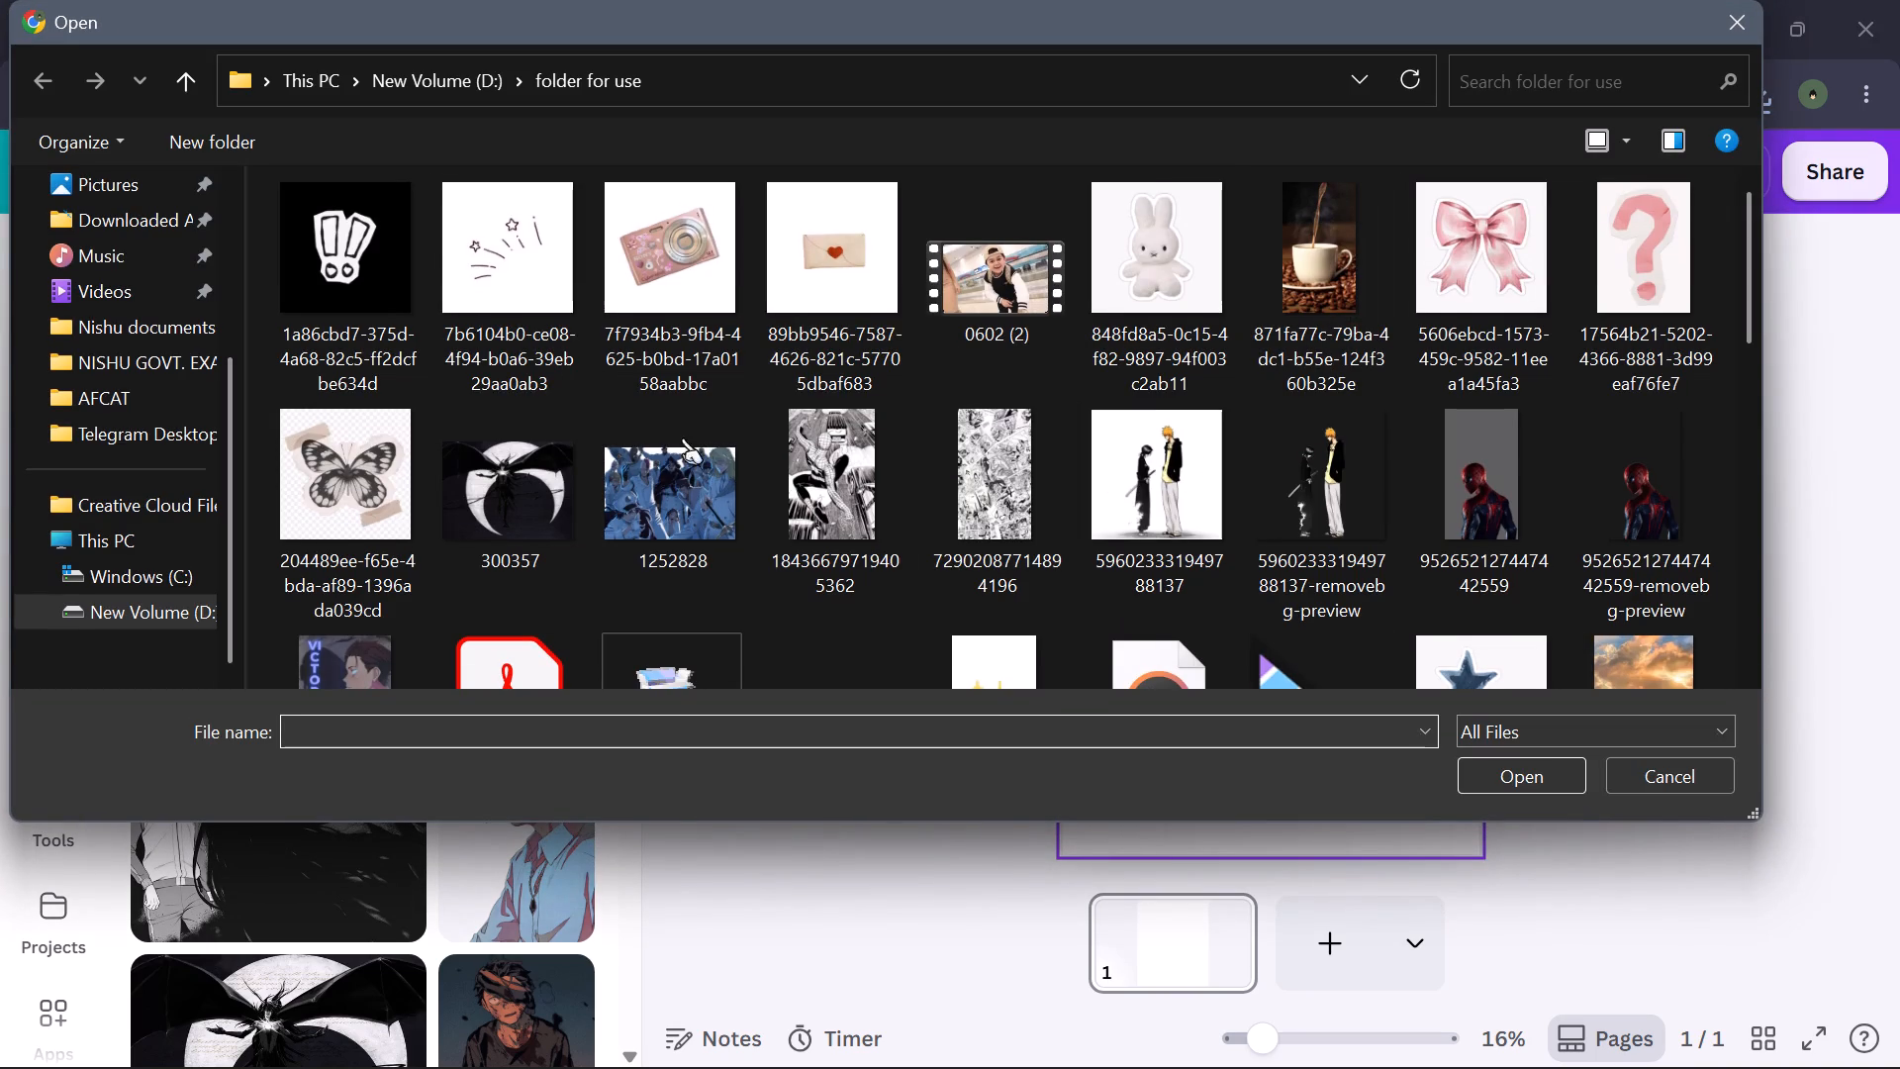
pyautogui.scroll(-1, 1187, 465)
pyautogui.click(1629, 502)
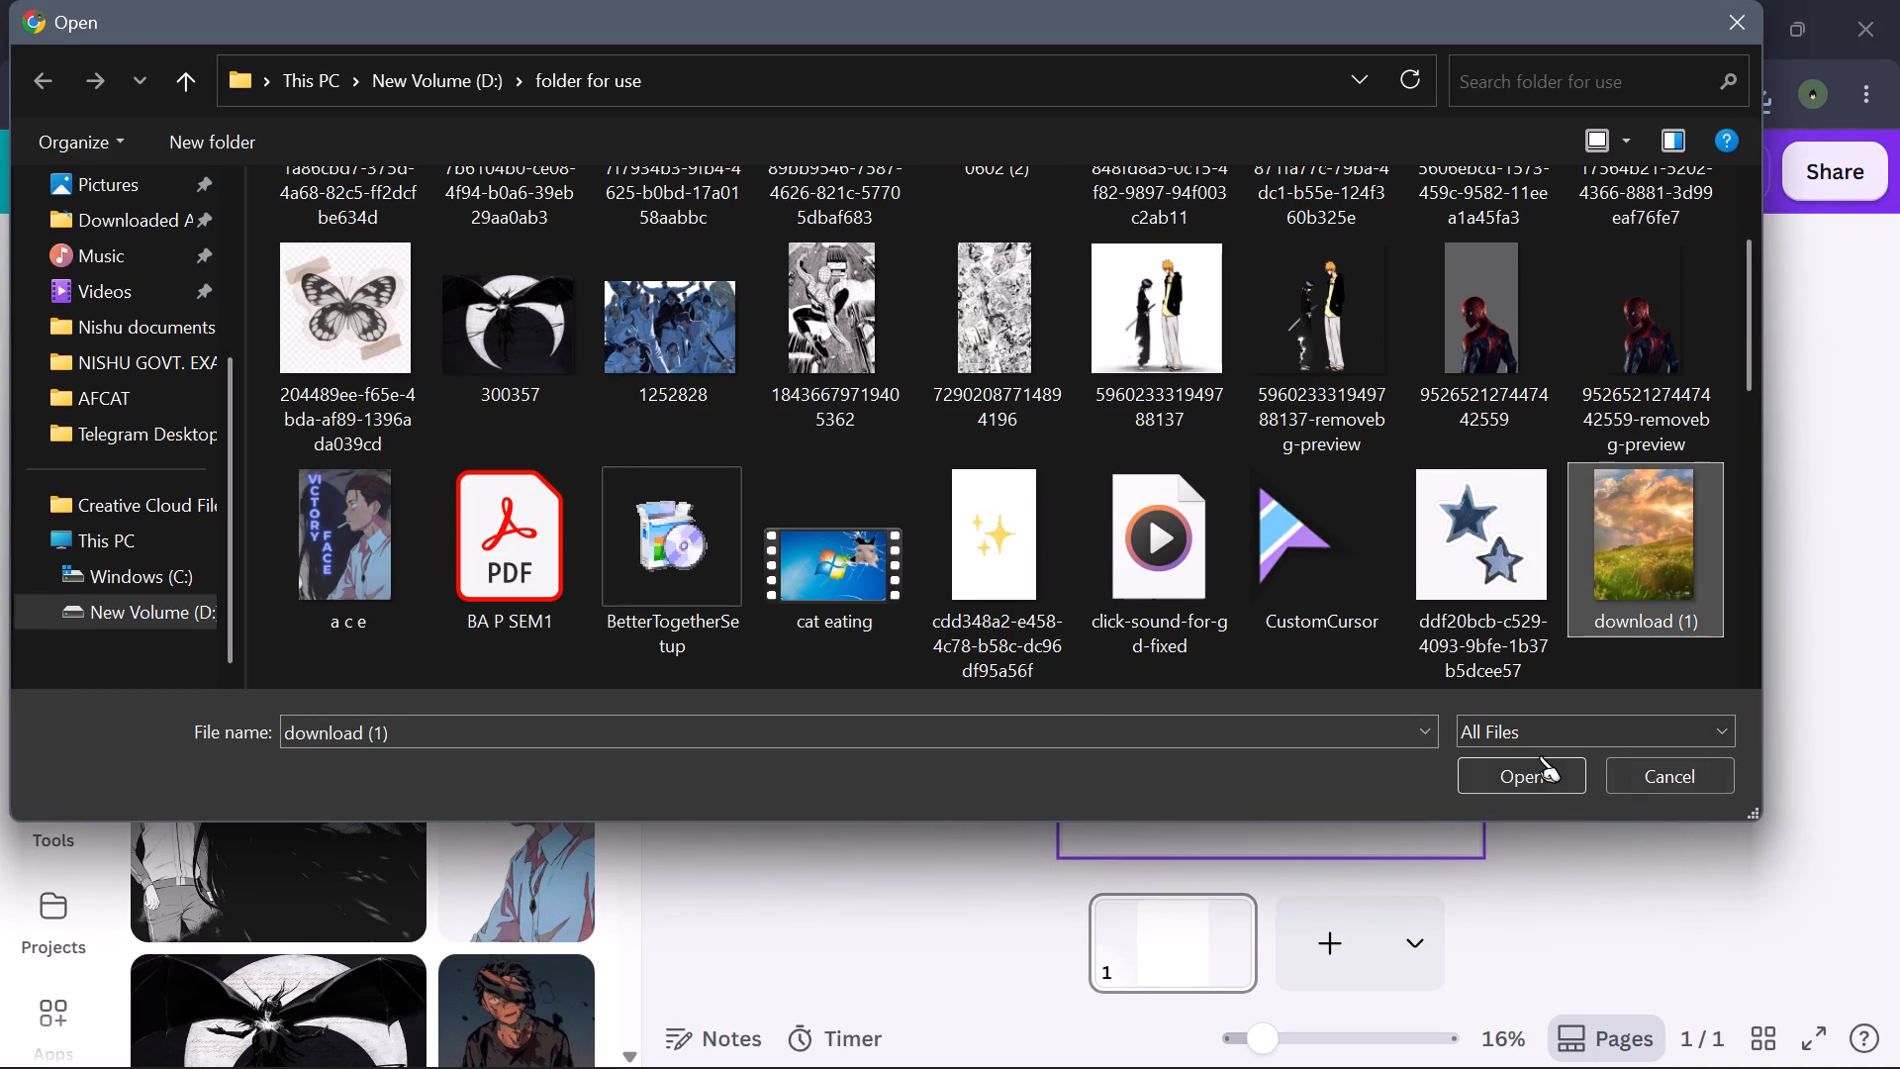
pyautogui.click(1530, 768)
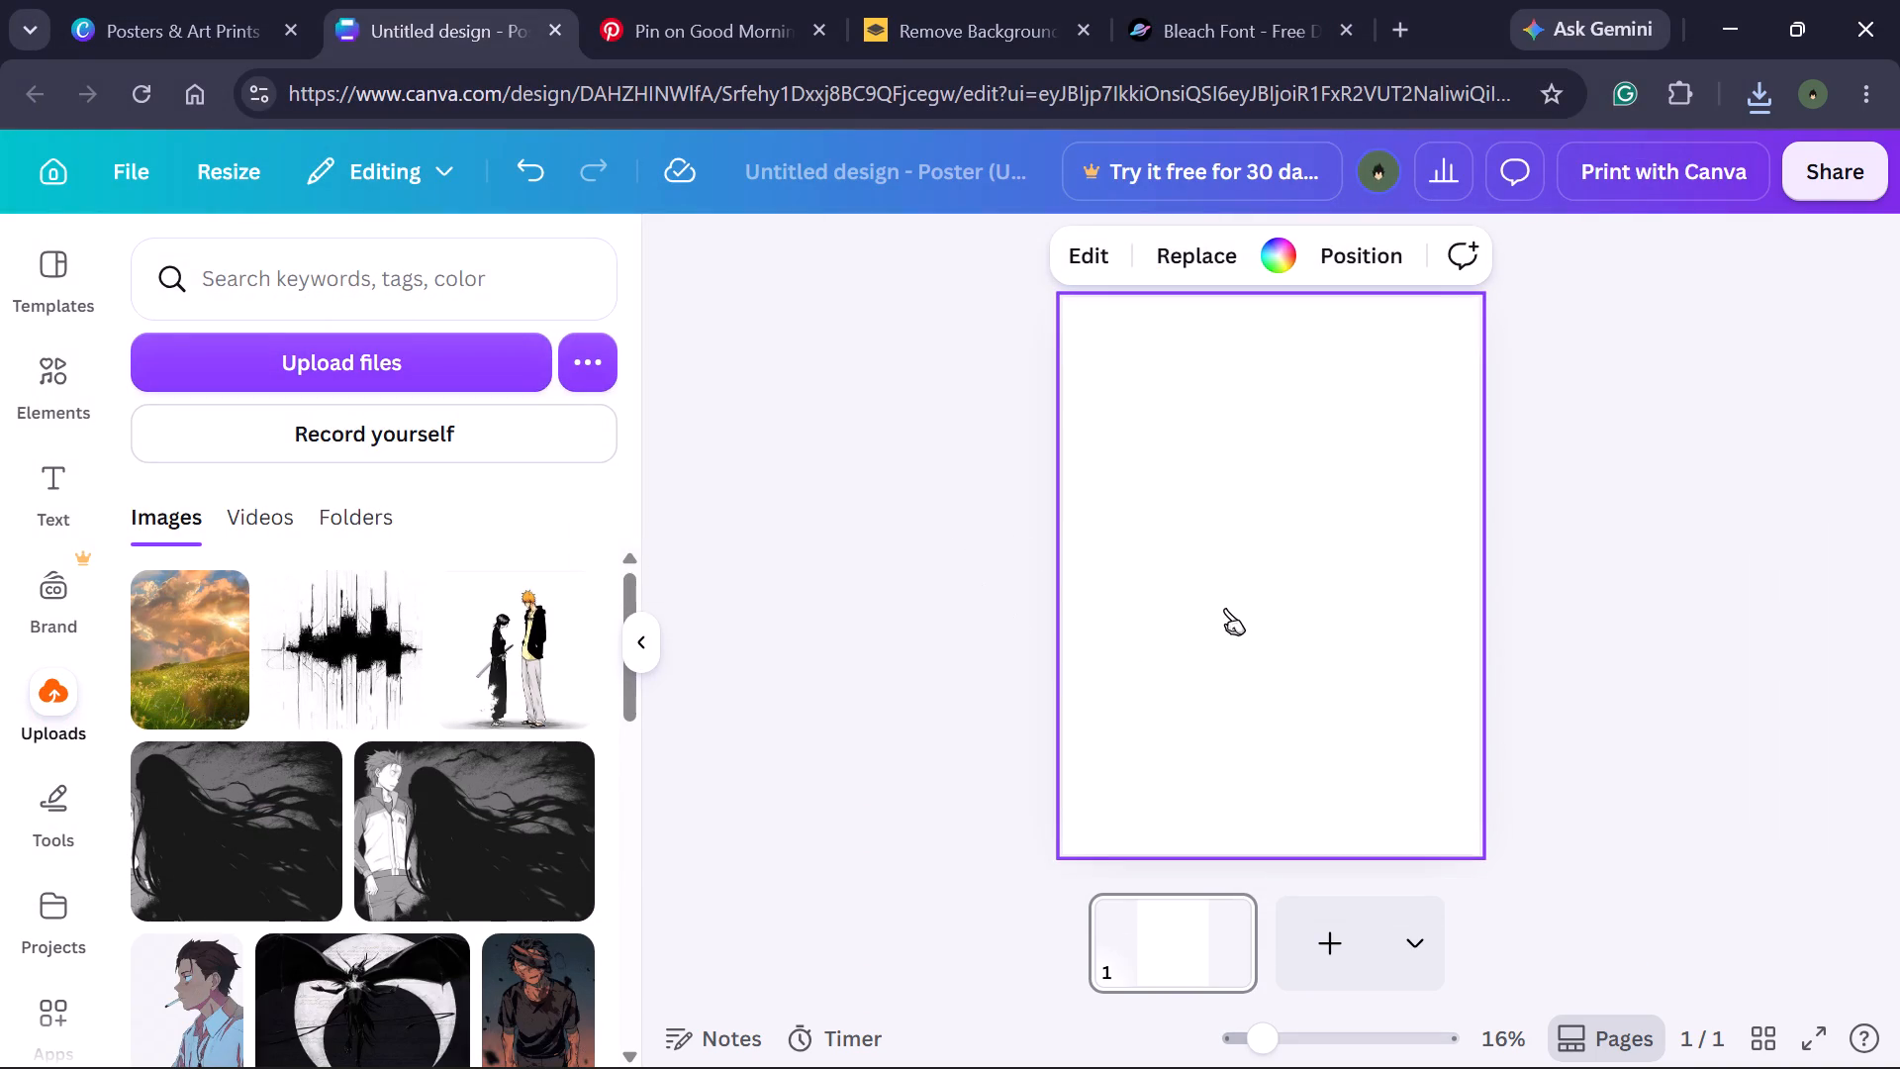
# Place the uploaded meadow image on the page and stretch its edges to the page borders, about 24 high and slightly past the right border.
pyautogui.click(206, 676)
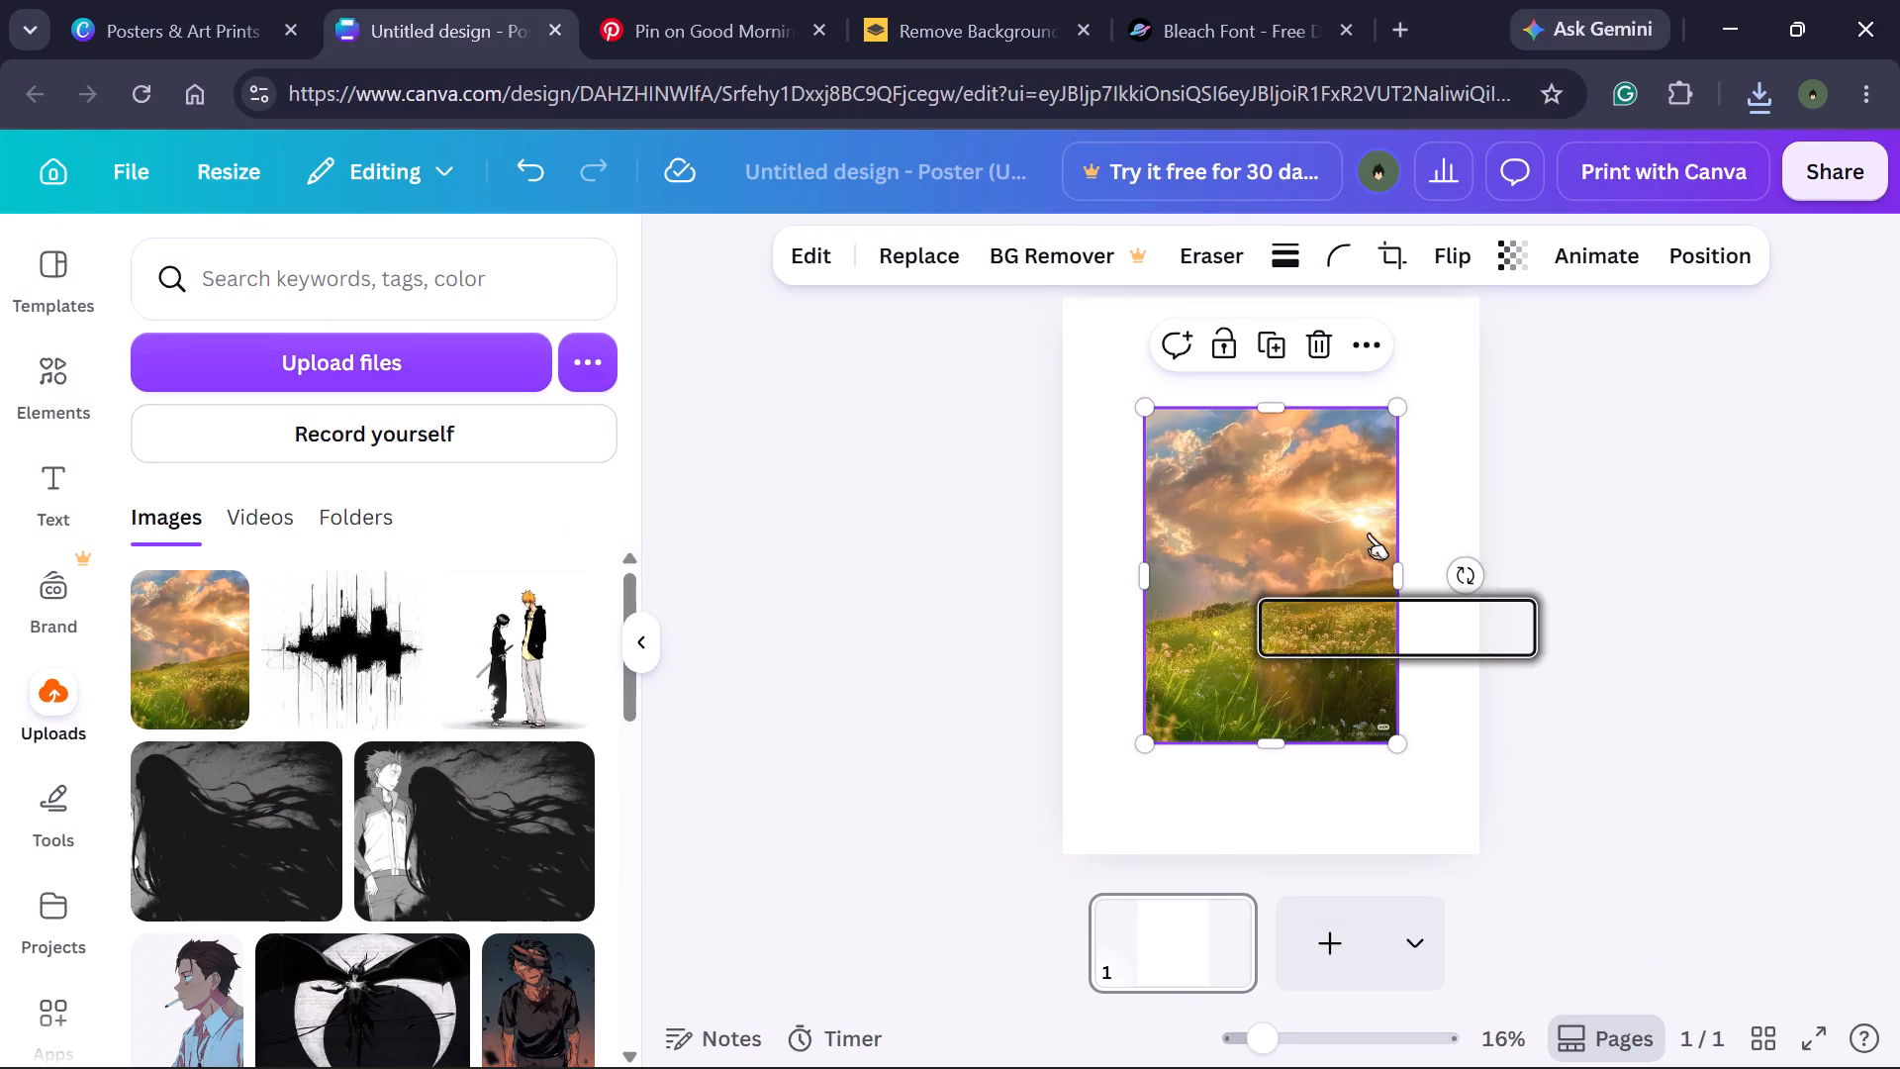
pyautogui.moveTo(1264, 414); pyautogui.dragTo(1278, 339)
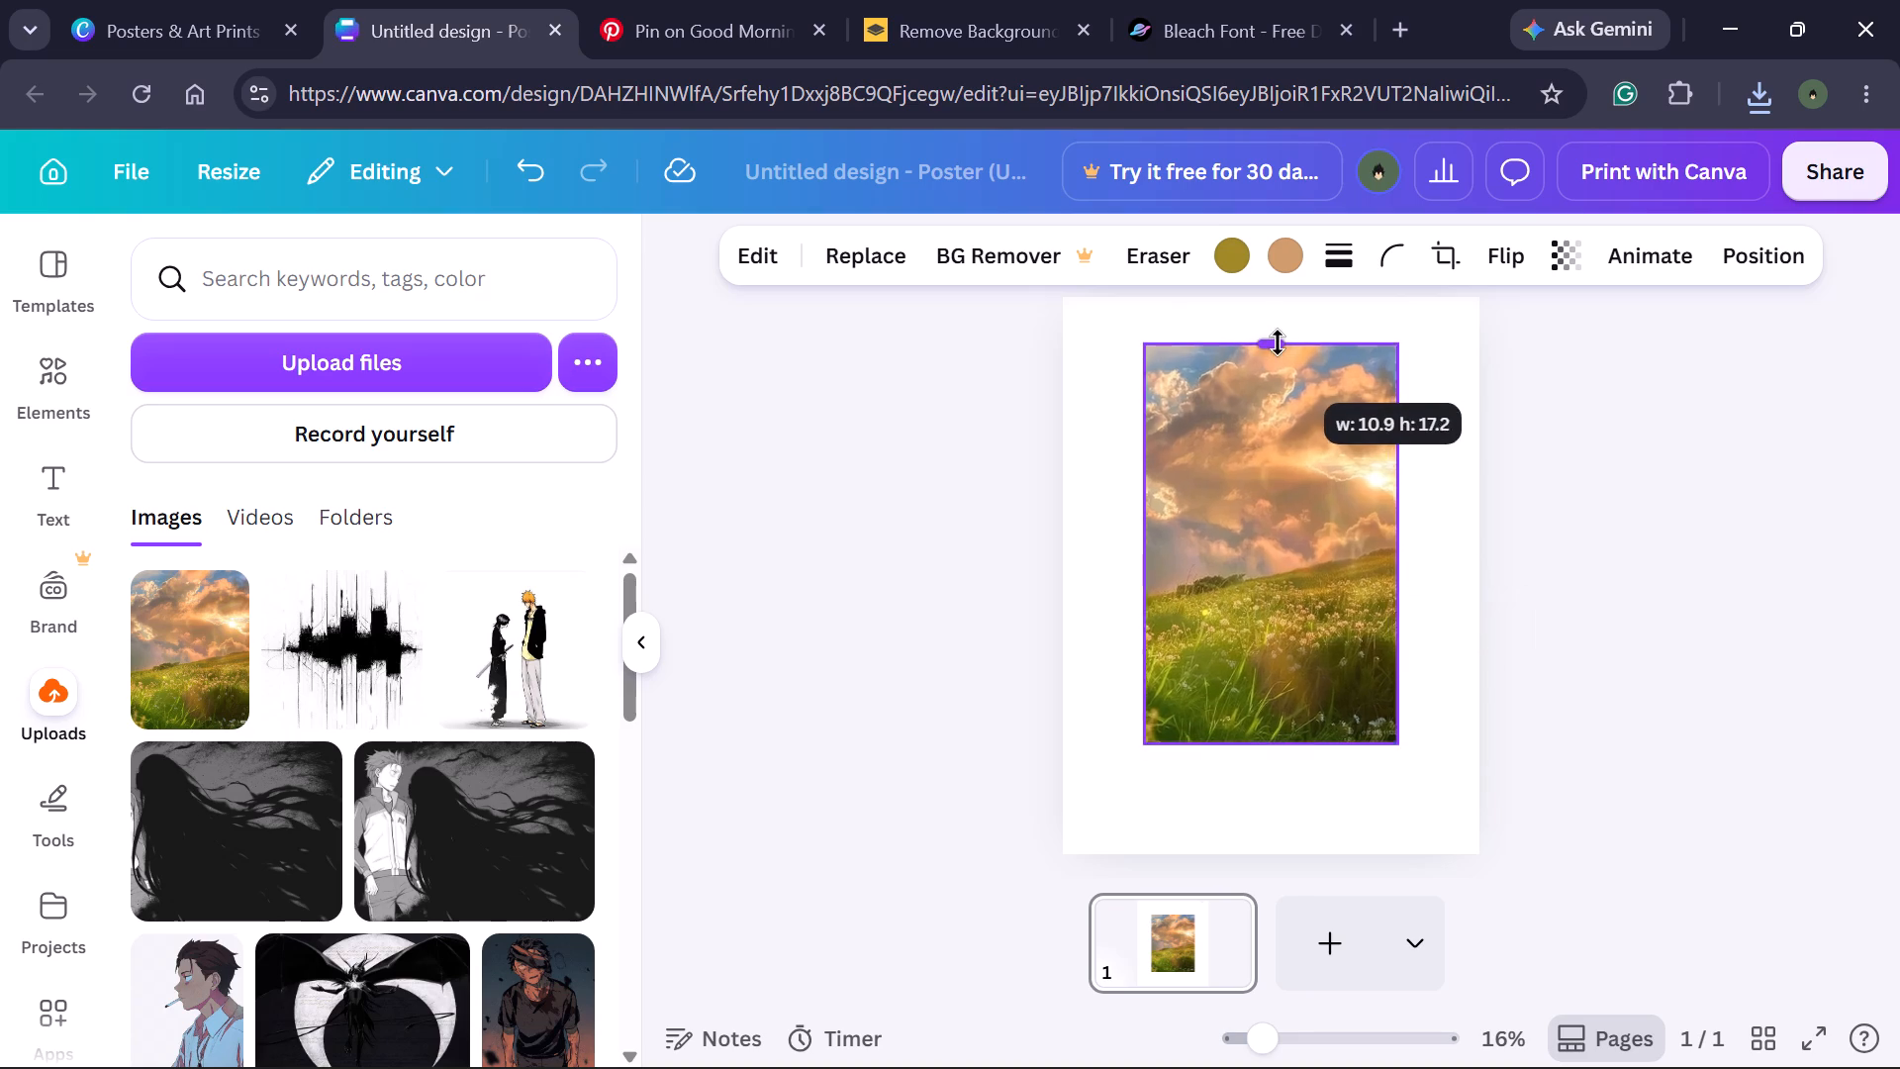
pyautogui.moveTo(1278, 339); pyautogui.dragTo(1281, 300)
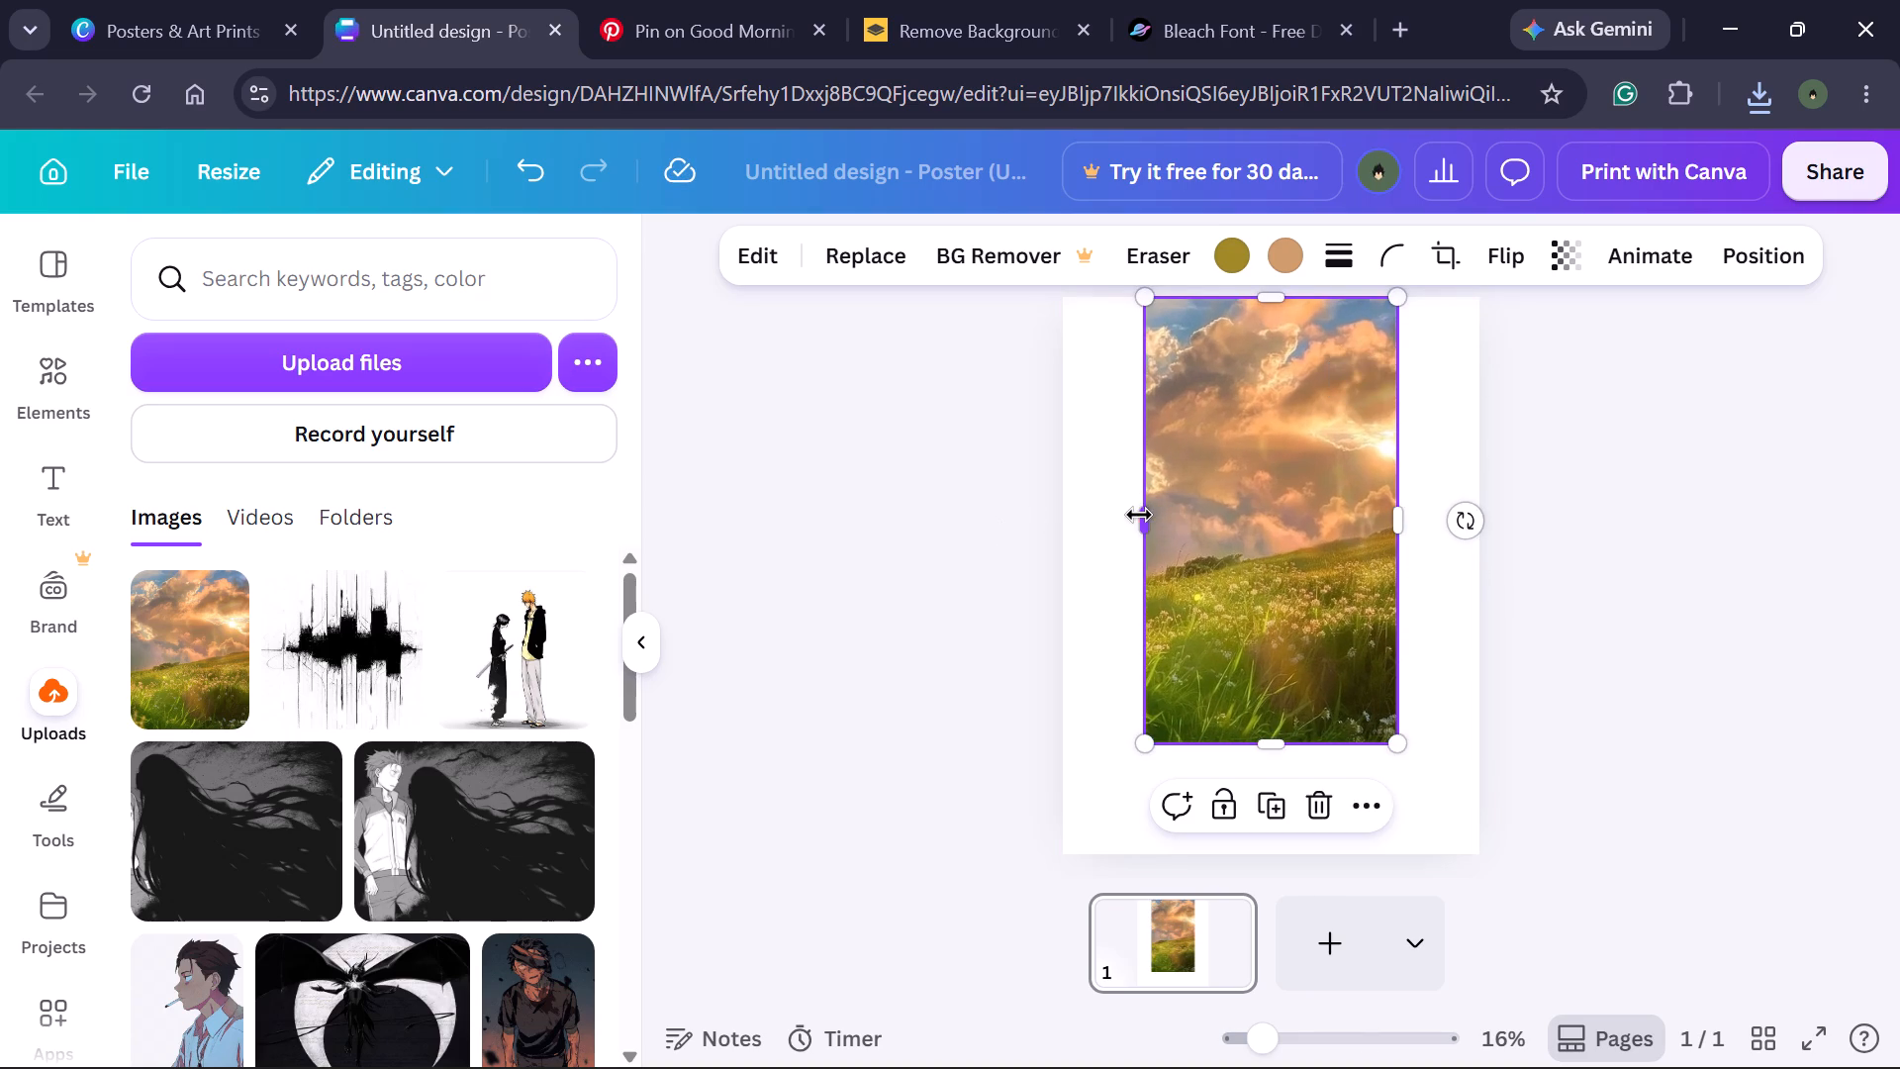
pyautogui.moveTo(1139, 515); pyautogui.dragTo(1056, 532)
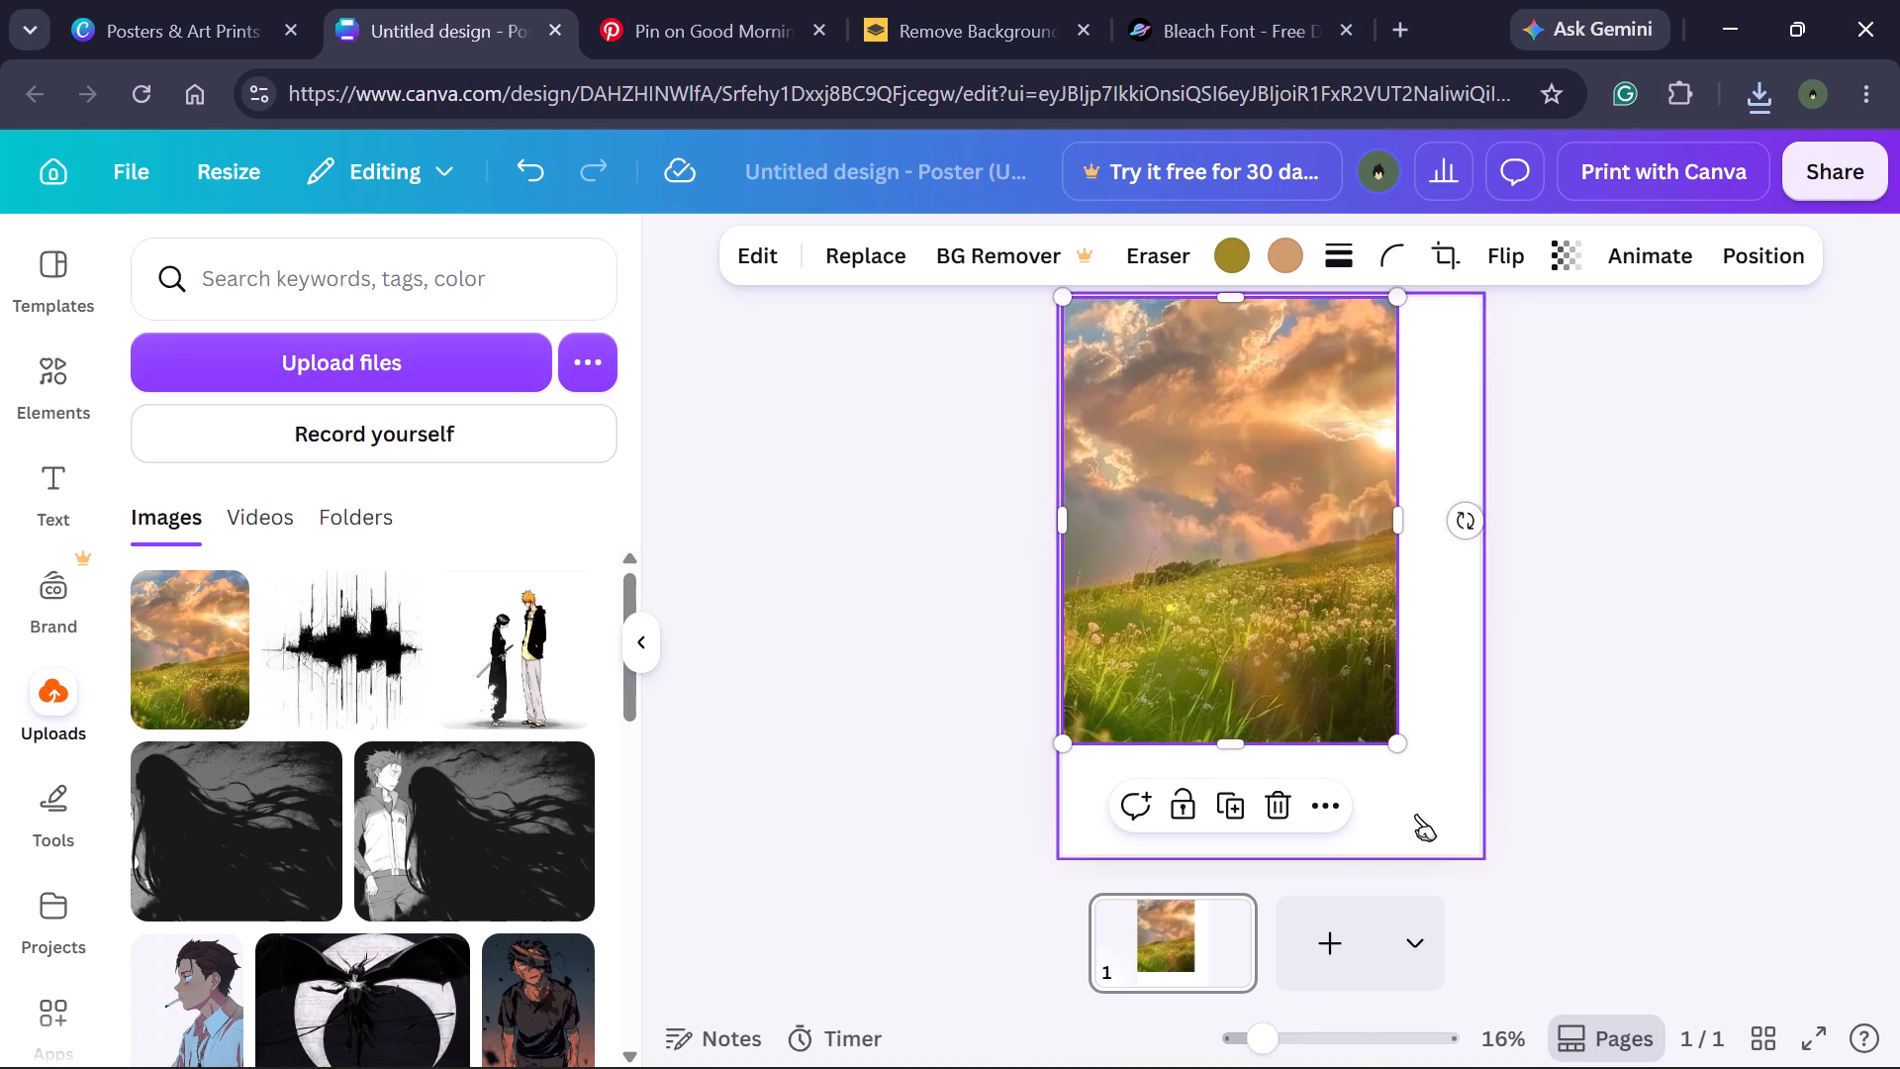
pyautogui.moveTo(1234, 745); pyautogui.dragTo(1254, 853)
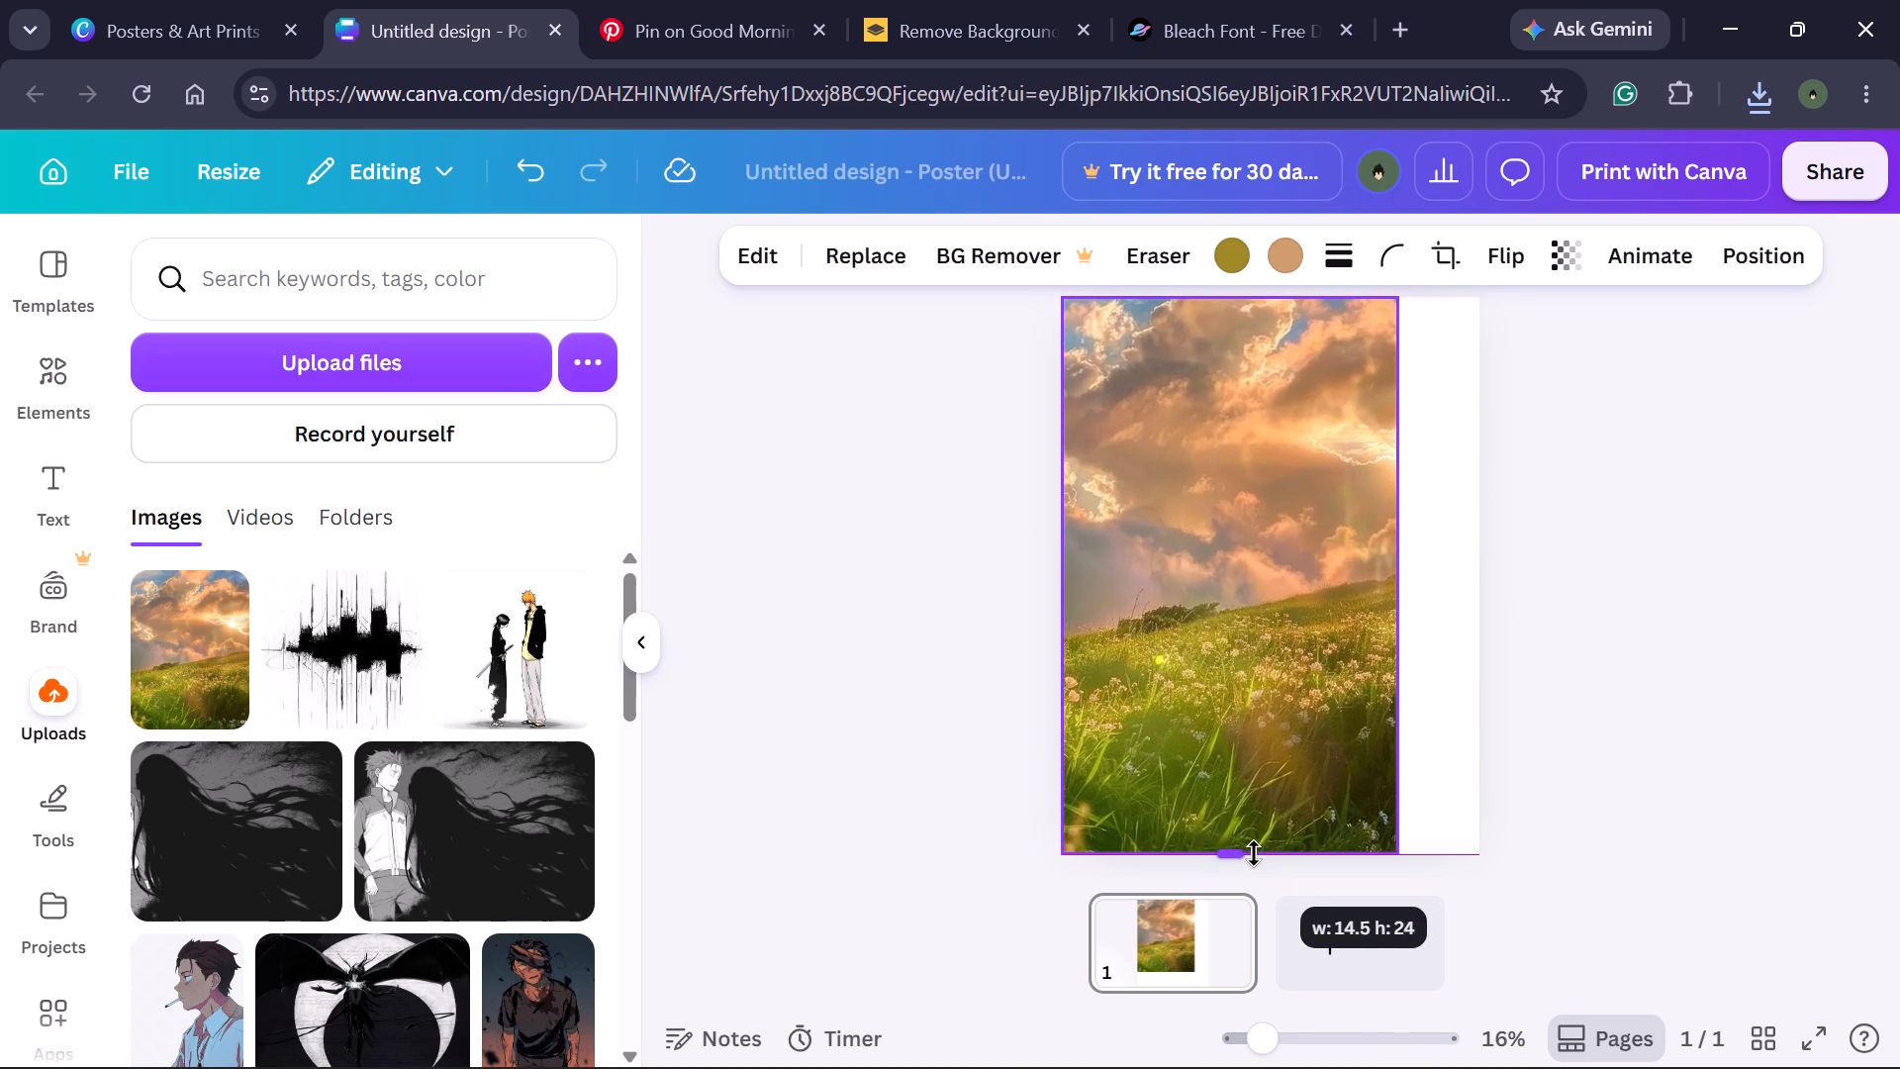
pyautogui.moveTo(1254, 853); pyautogui.dragTo(1254, 852)
pyautogui.moveTo(1397, 580); pyautogui.dragTo(1476, 575)
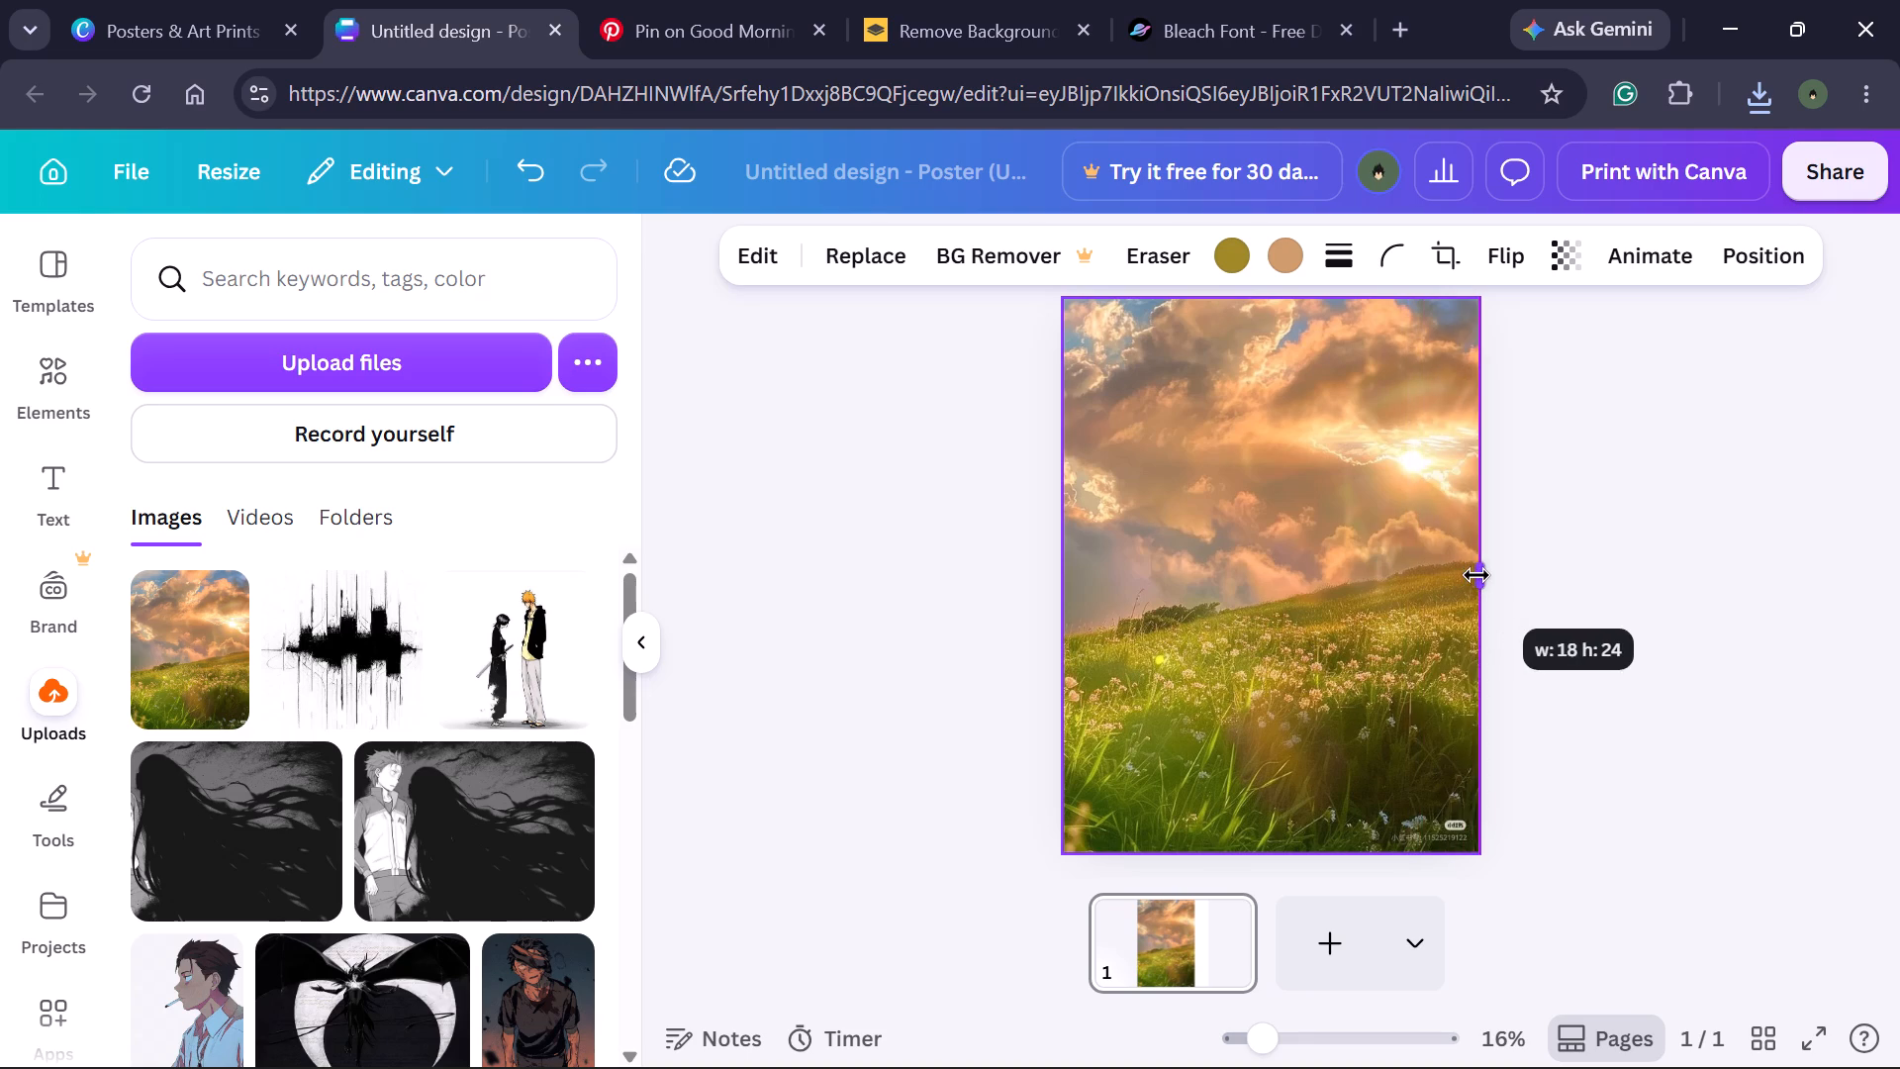
pyautogui.moveTo(1476, 575); pyautogui.dragTo(1505, 585)
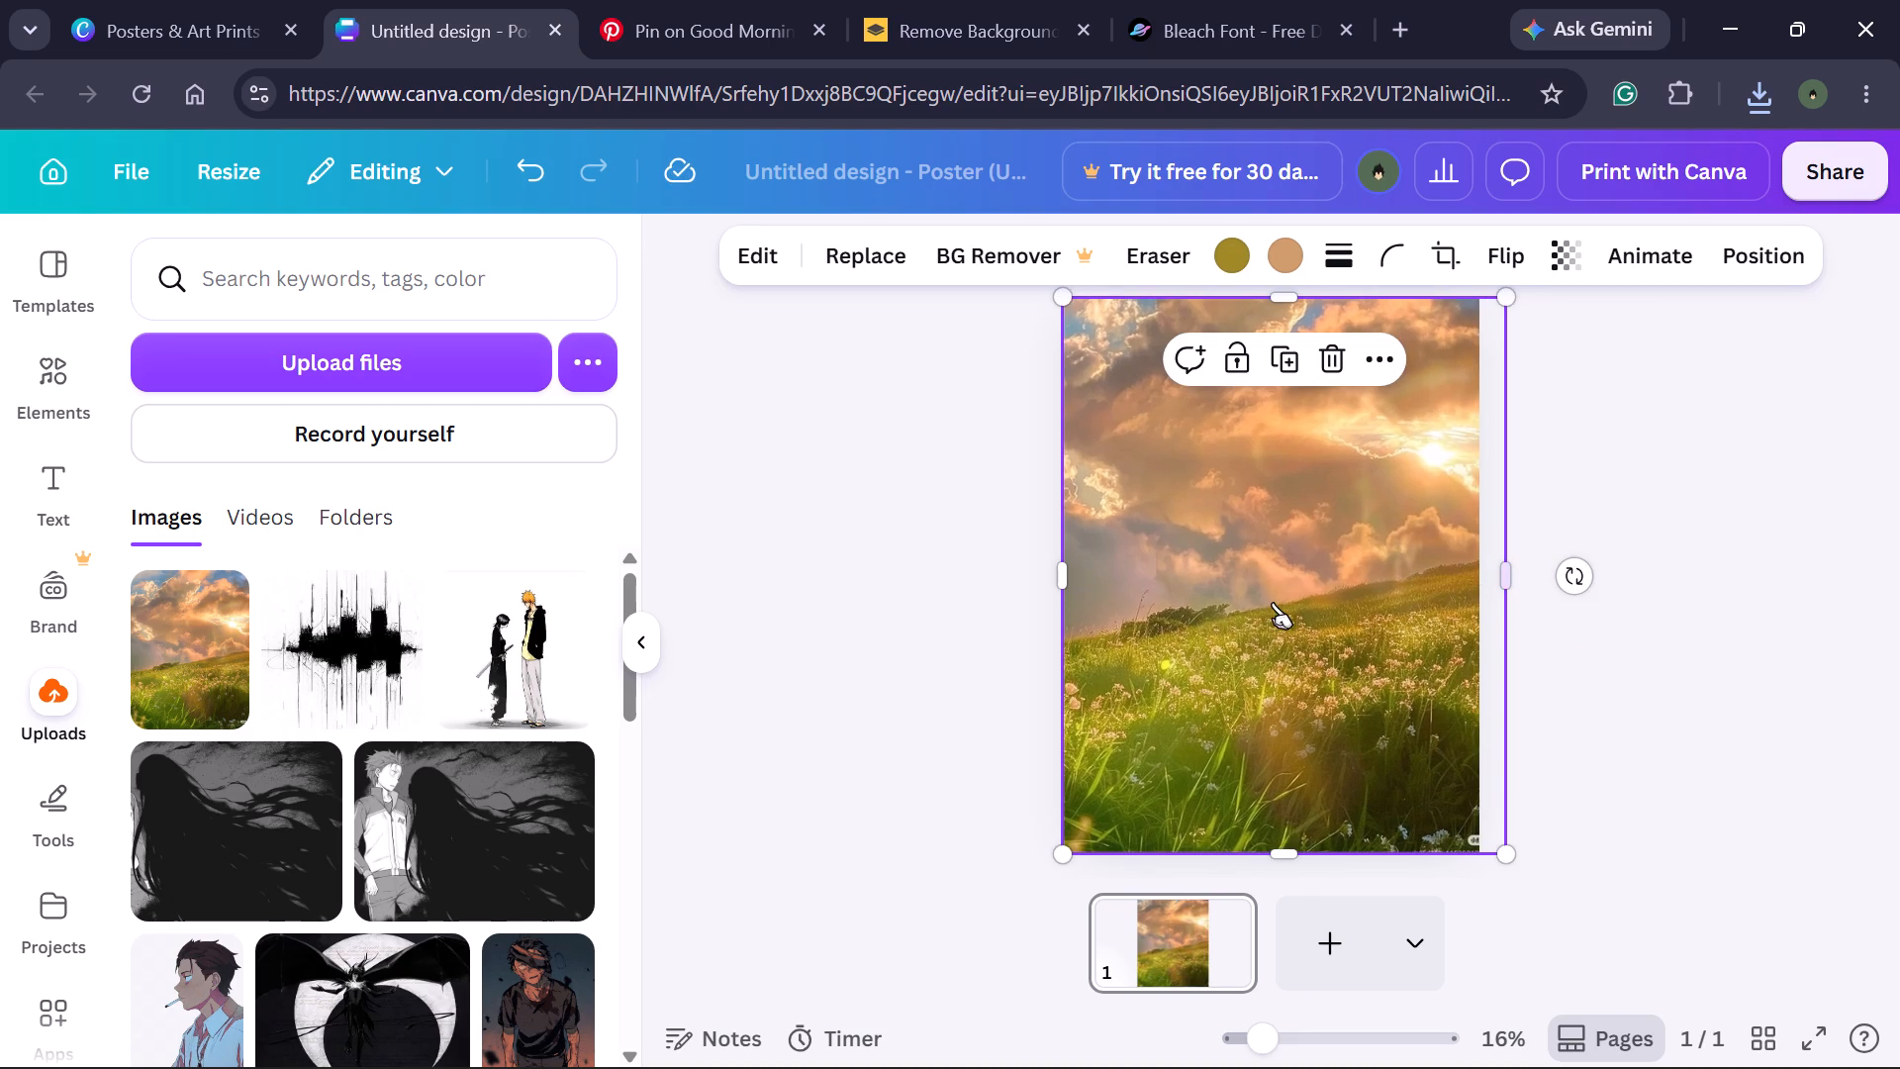
# Shift the meadow image slightly down and left, and trim its sides to the page width and its bottom edge to just above the page's bottom.
pyautogui.moveTo(1261, 599); pyautogui.dragTo(1255, 610)
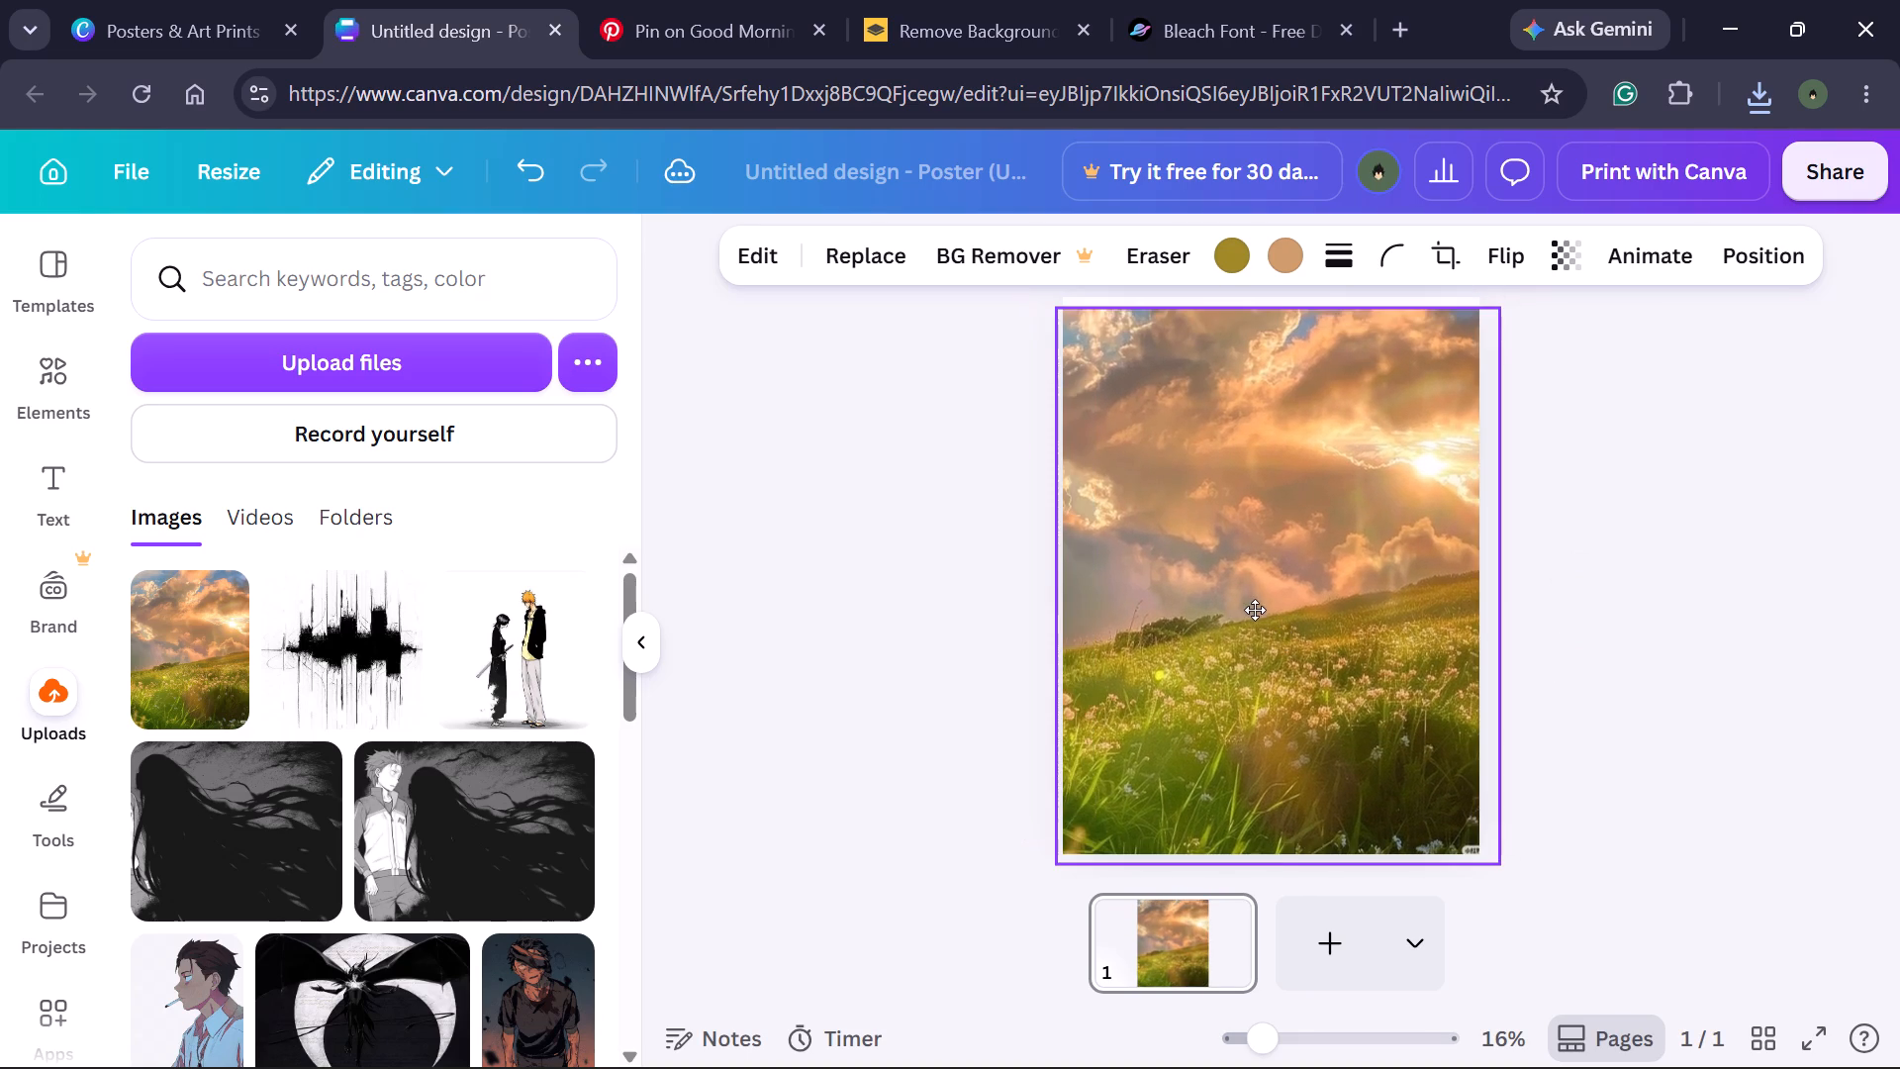
pyautogui.moveTo(1255, 610); pyautogui.dragTo(1253, 610)
pyautogui.moveTo(1484, 591); pyautogui.dragTo(1479, 593)
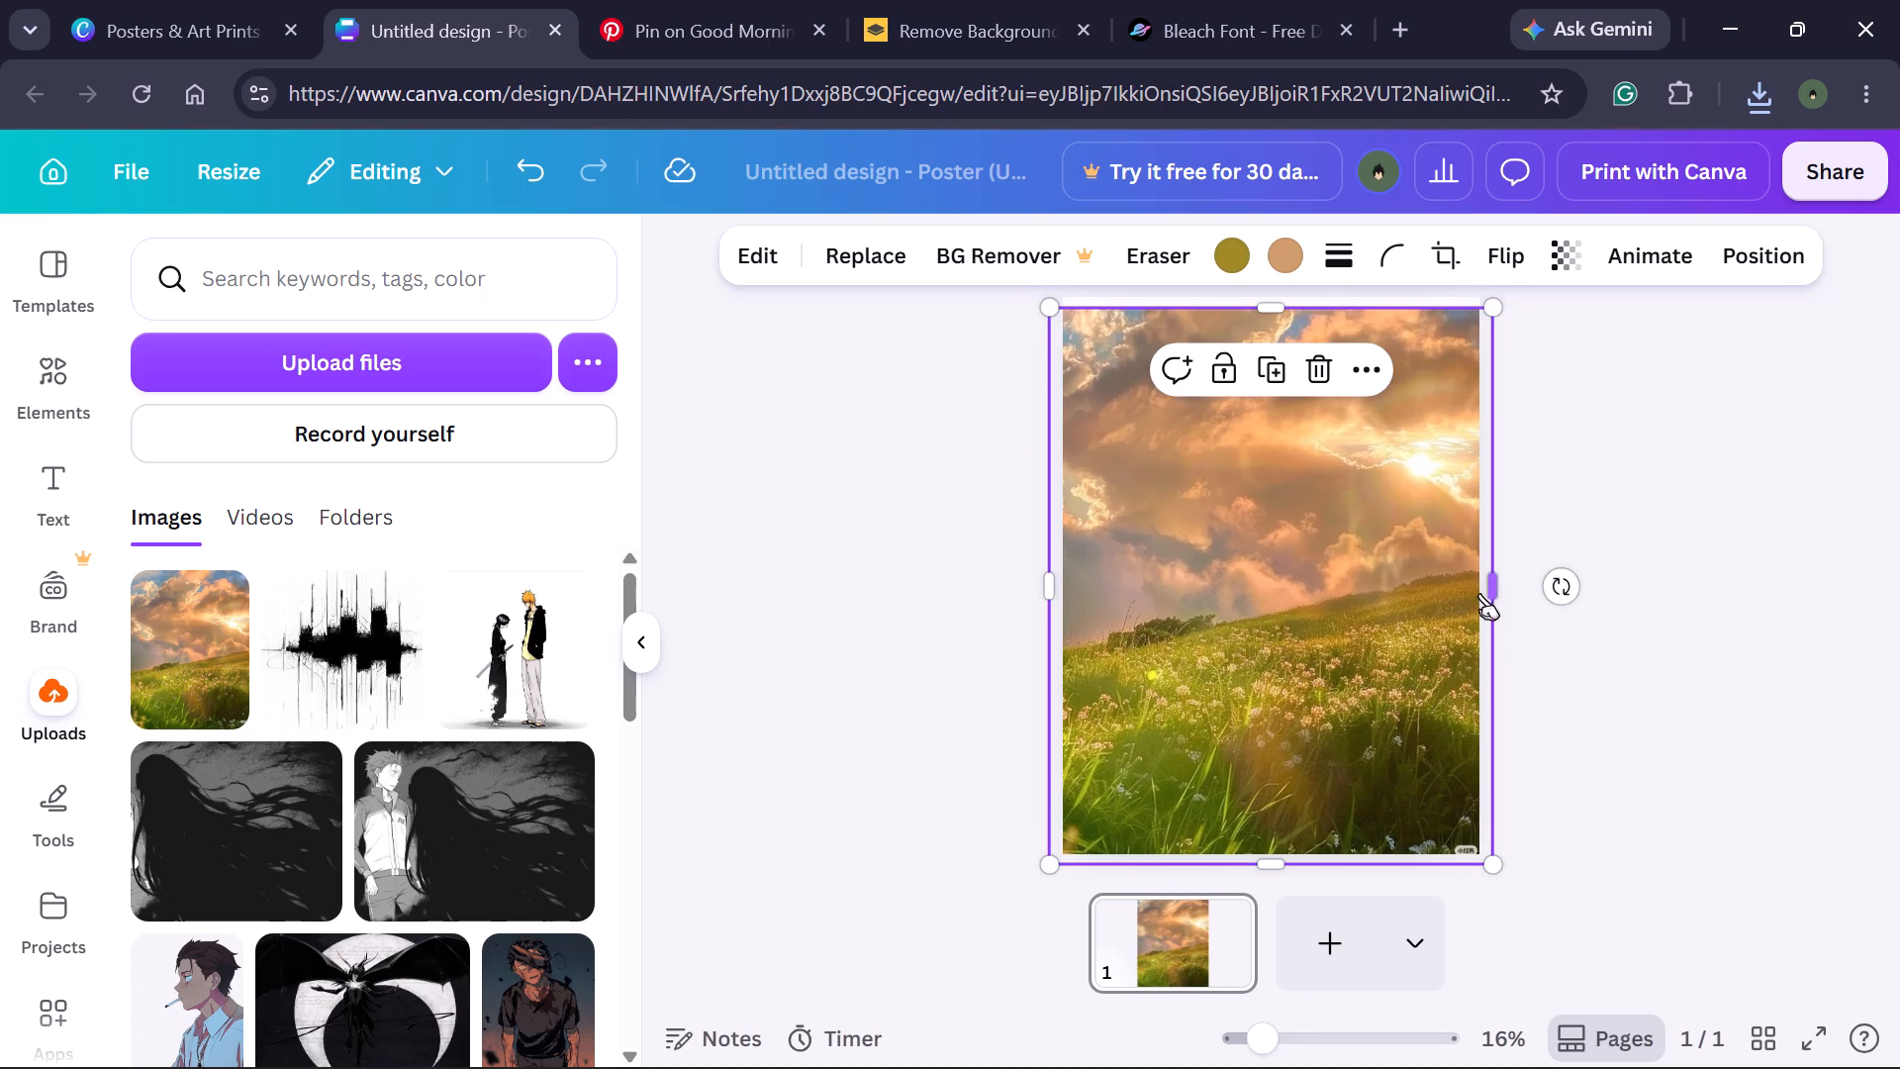
pyautogui.moveTo(1479, 593); pyautogui.dragTo(1473, 594)
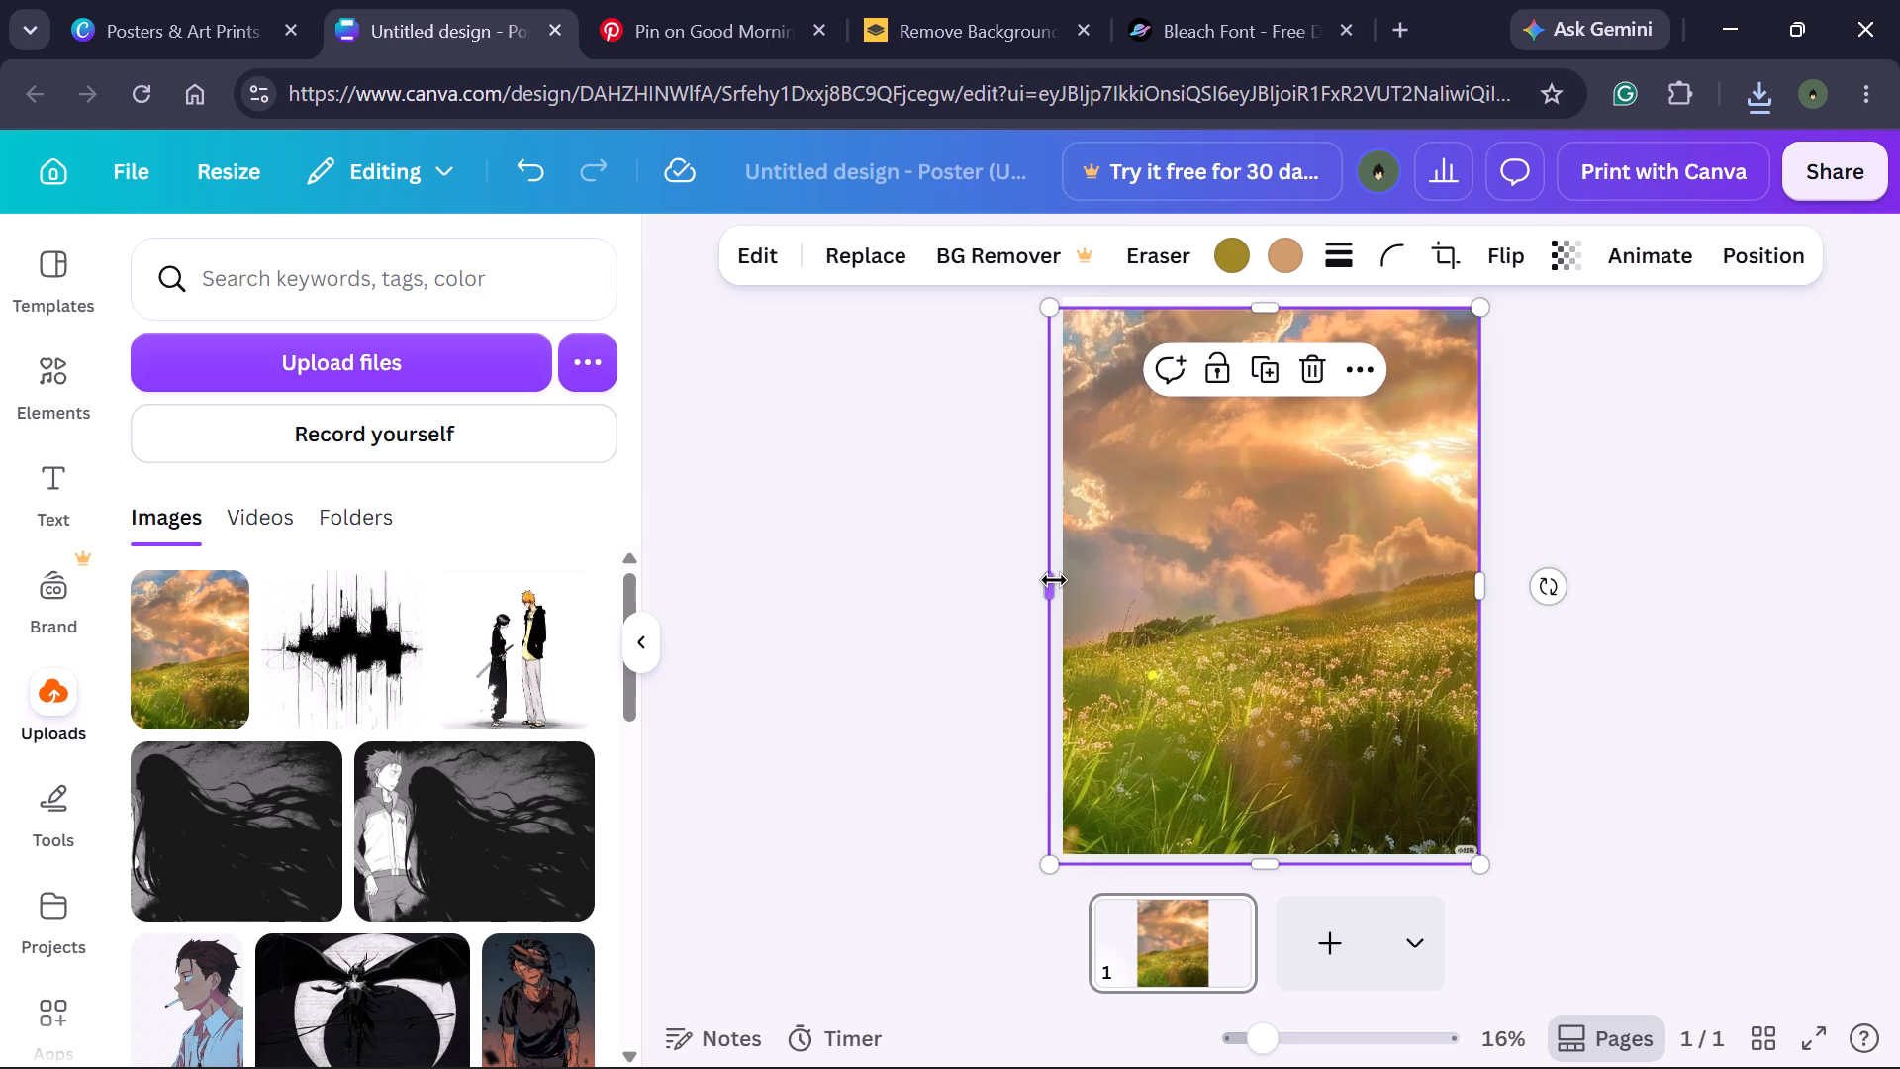
pyautogui.moveTo(1054, 580); pyautogui.dragTo(1066, 577)
pyautogui.moveTo(1279, 866); pyautogui.dragTo(1279, 863)
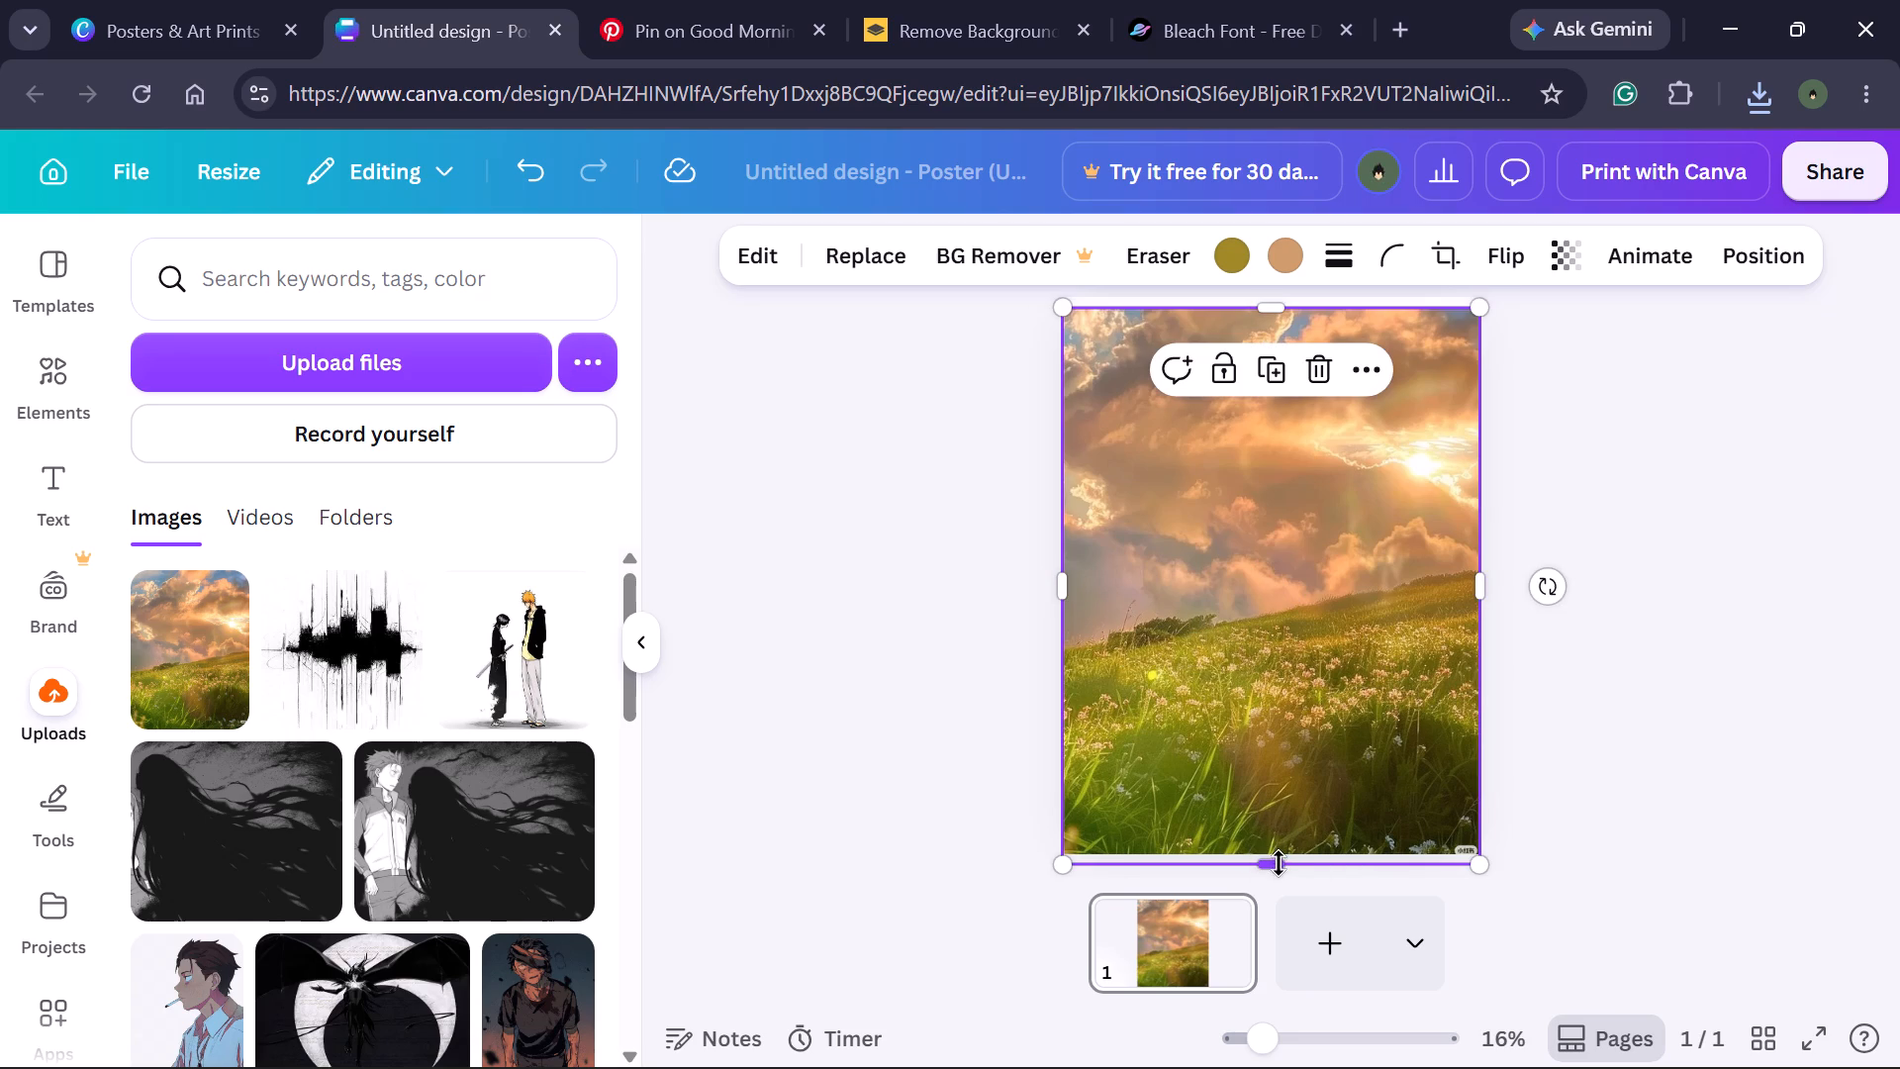
pyautogui.moveTo(1279, 863); pyautogui.dragTo(1276, 843)
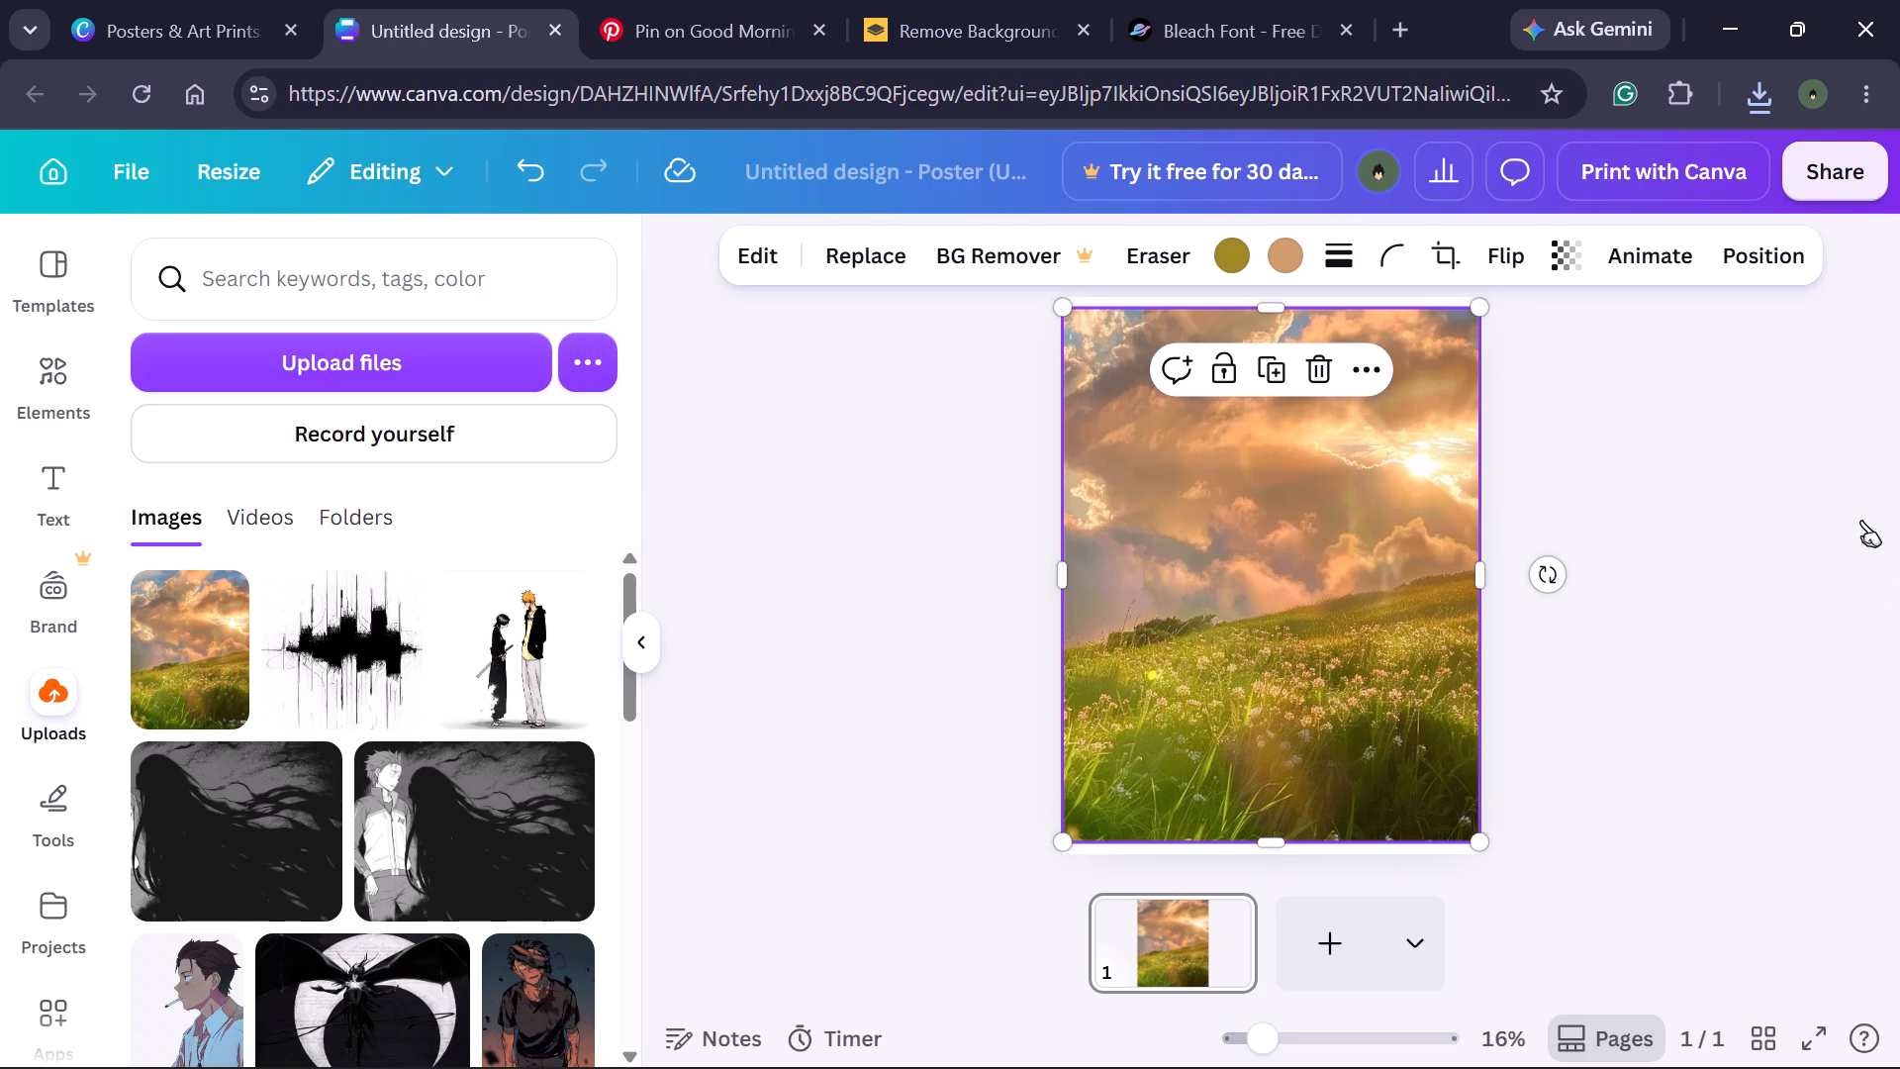
# Move the meadow image up so its top edge aligns with the top of the page, and deselect it.
pyautogui.click(1861, 520)
pyautogui.click(1353, 688)
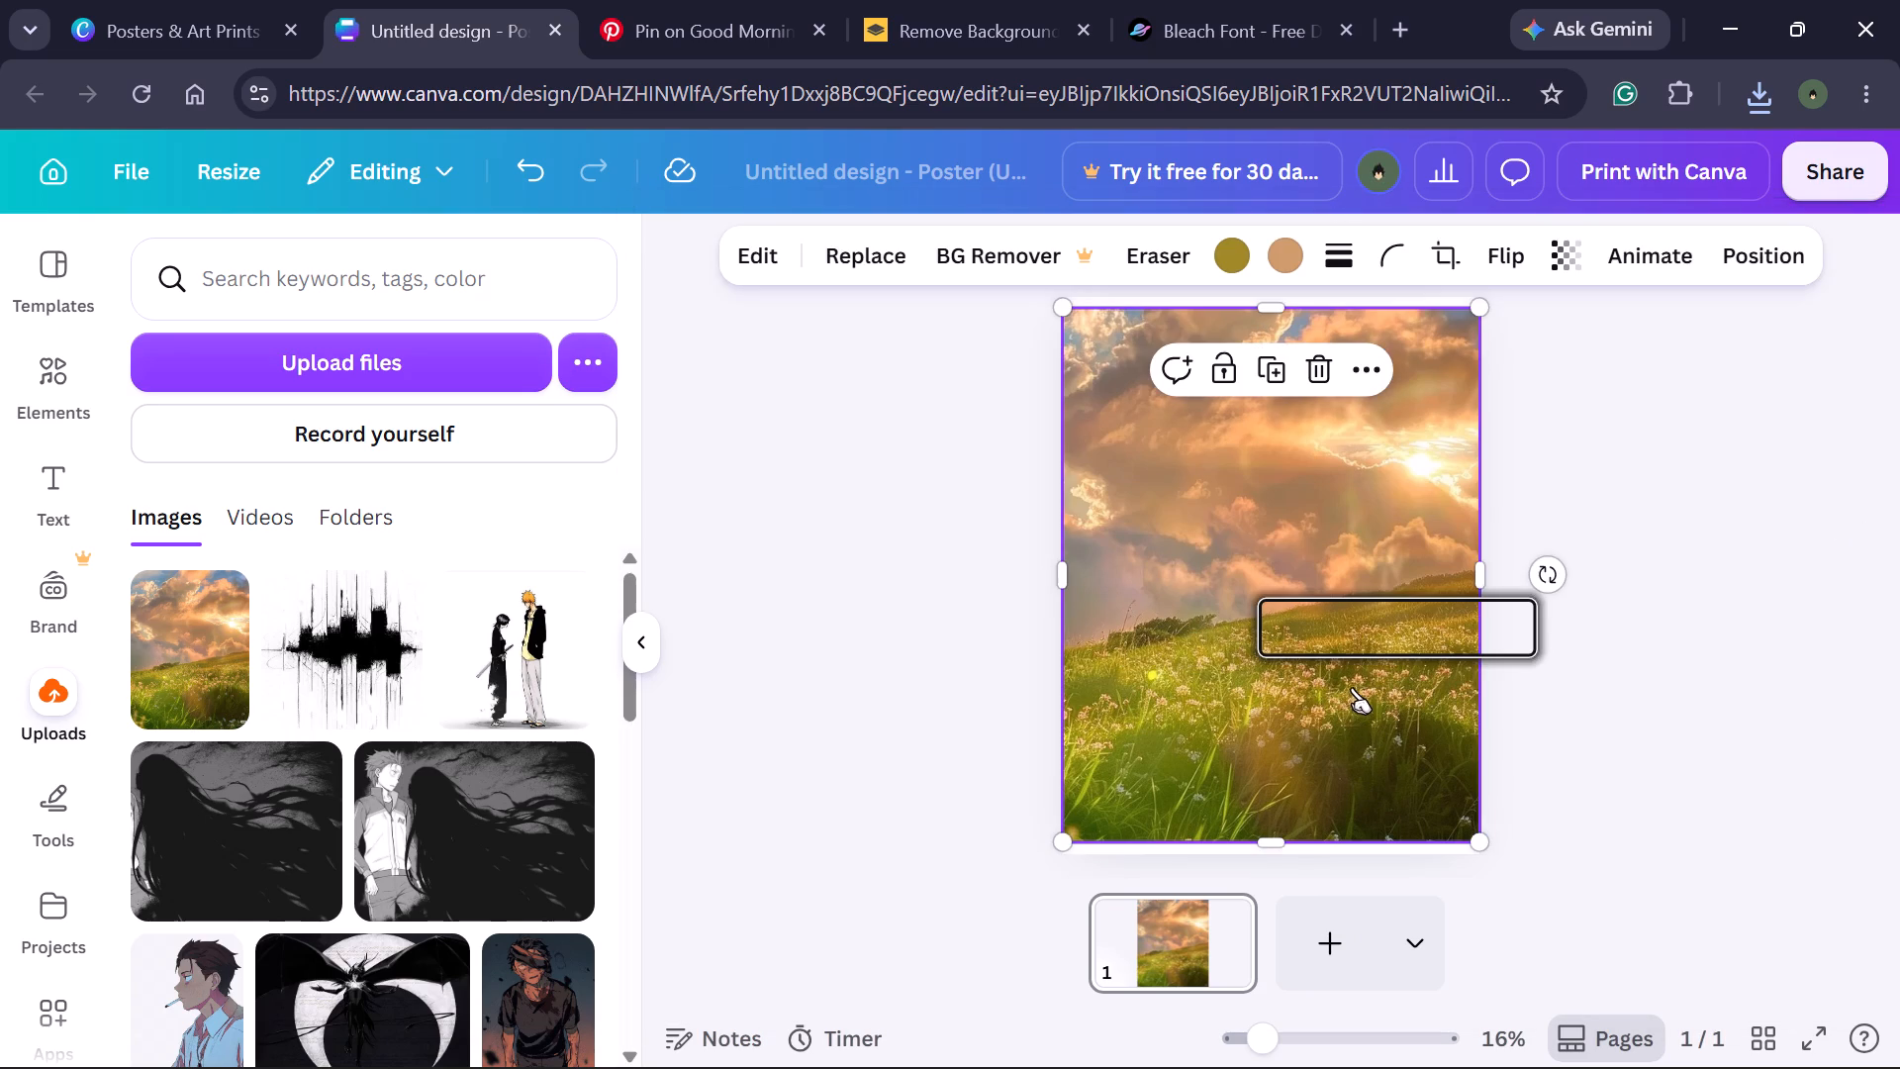
pyautogui.click(1285, 674)
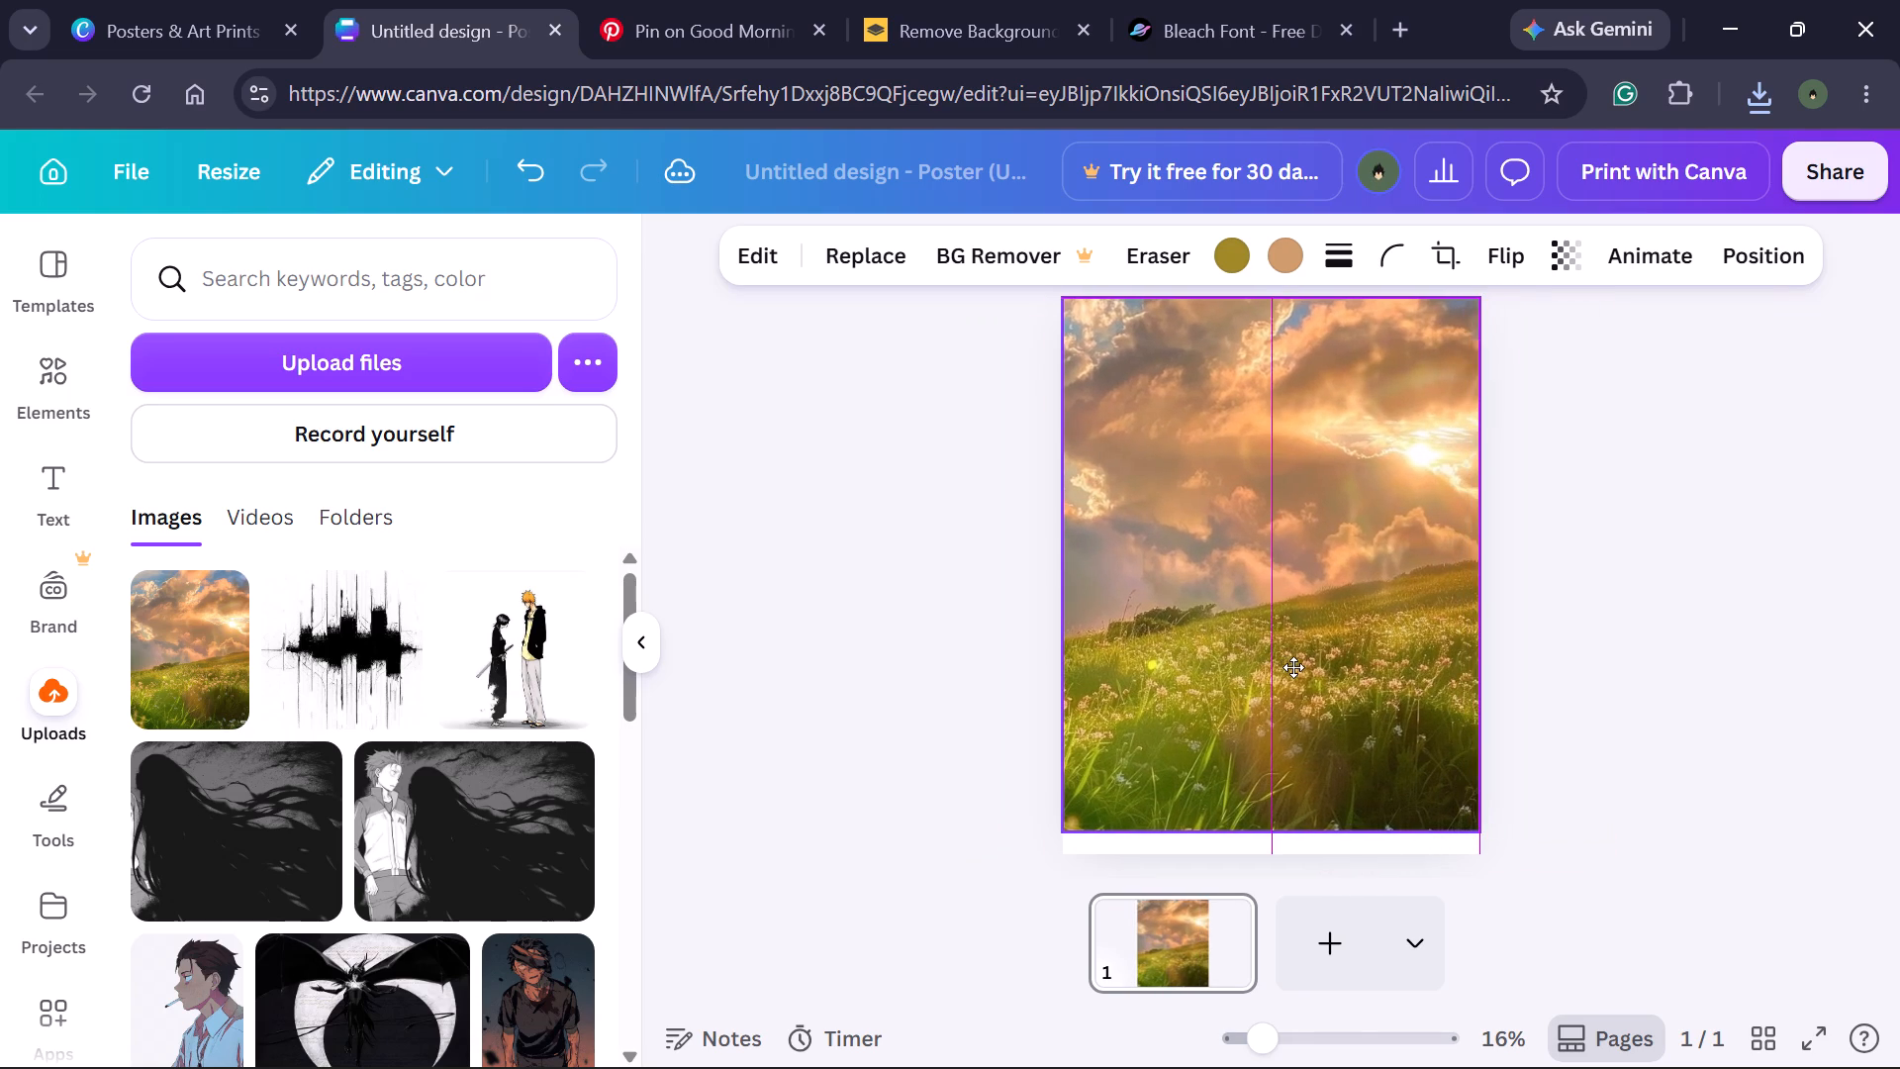
pyautogui.click(1721, 538)
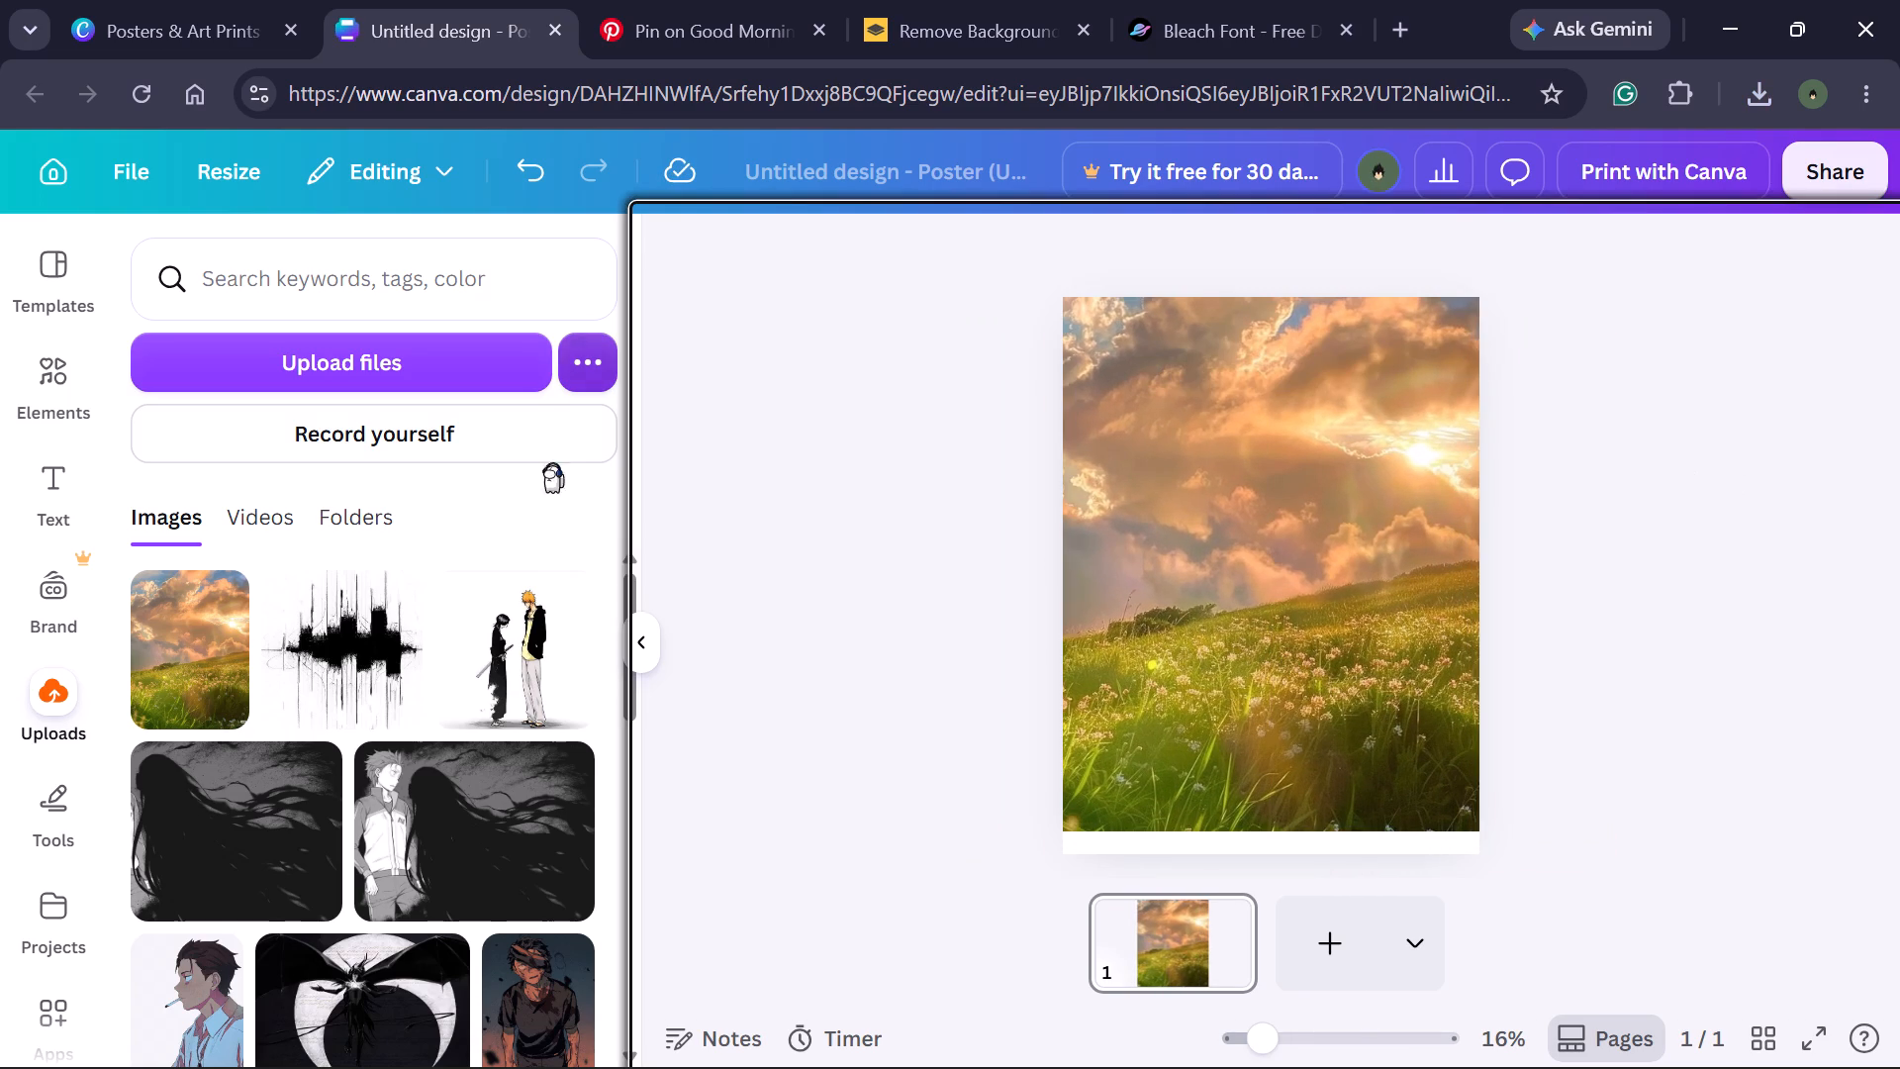
pyautogui.click(481, 349)
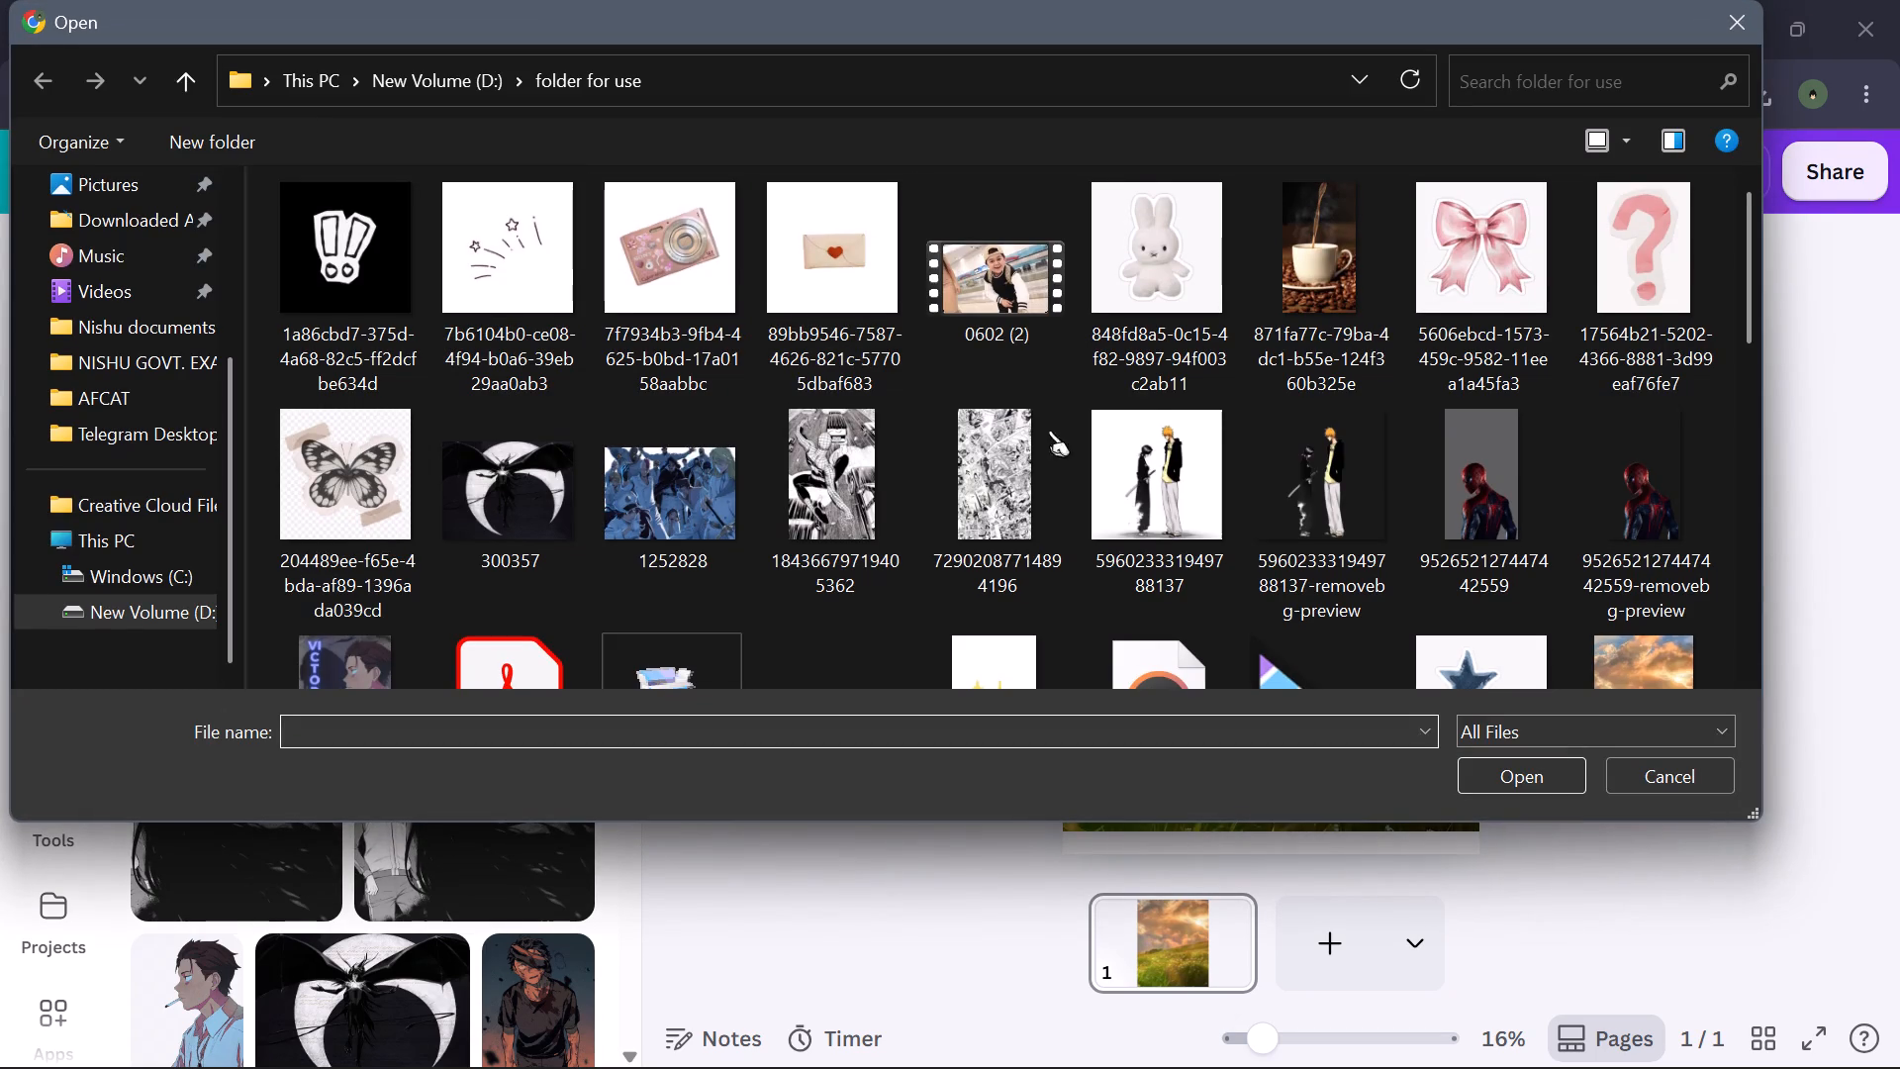
pyautogui.click(1341, 462)
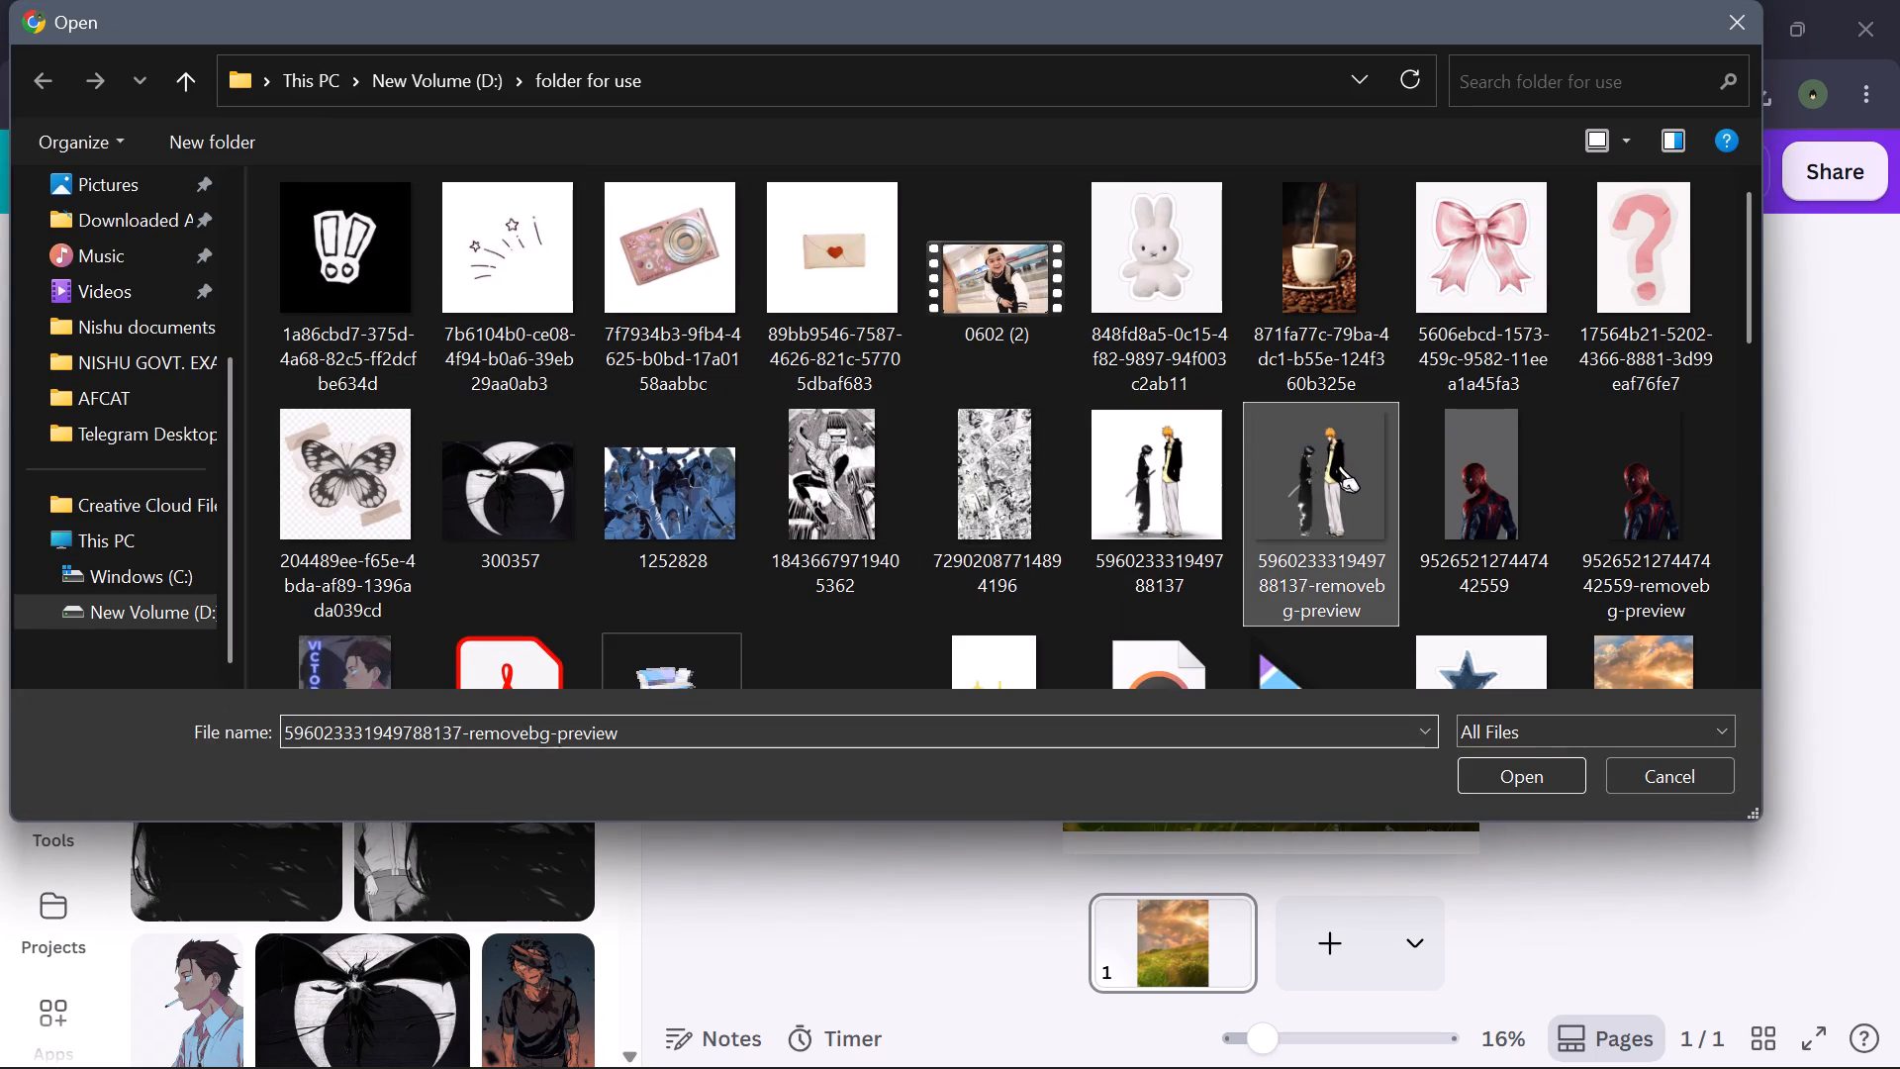
pyautogui.click(1524, 772)
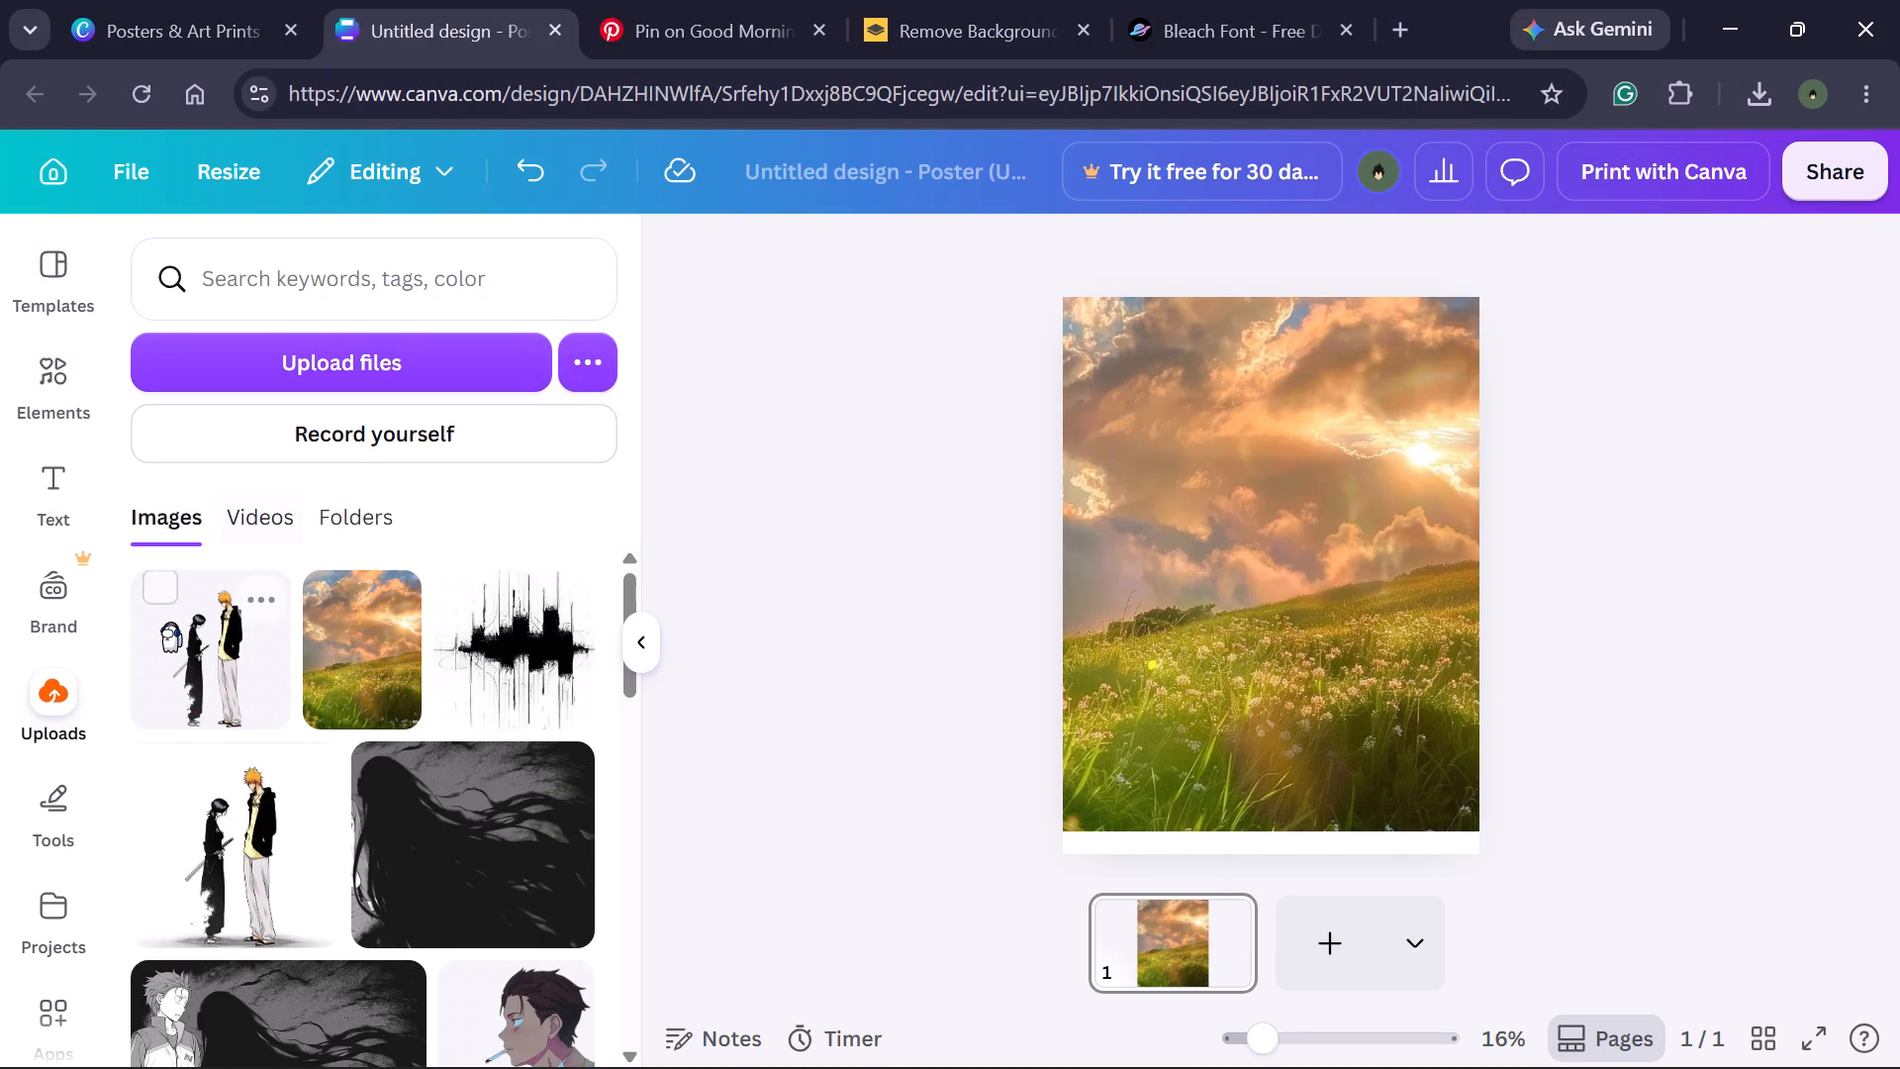
# Place the uploaded Rukia and Ichigo cutout on the page over the meadow and enlarge it to about four fifths of the page width.
pyautogui.click(220, 671)
pyautogui.moveTo(1277, 547); pyautogui.dragTo(1282, 574)
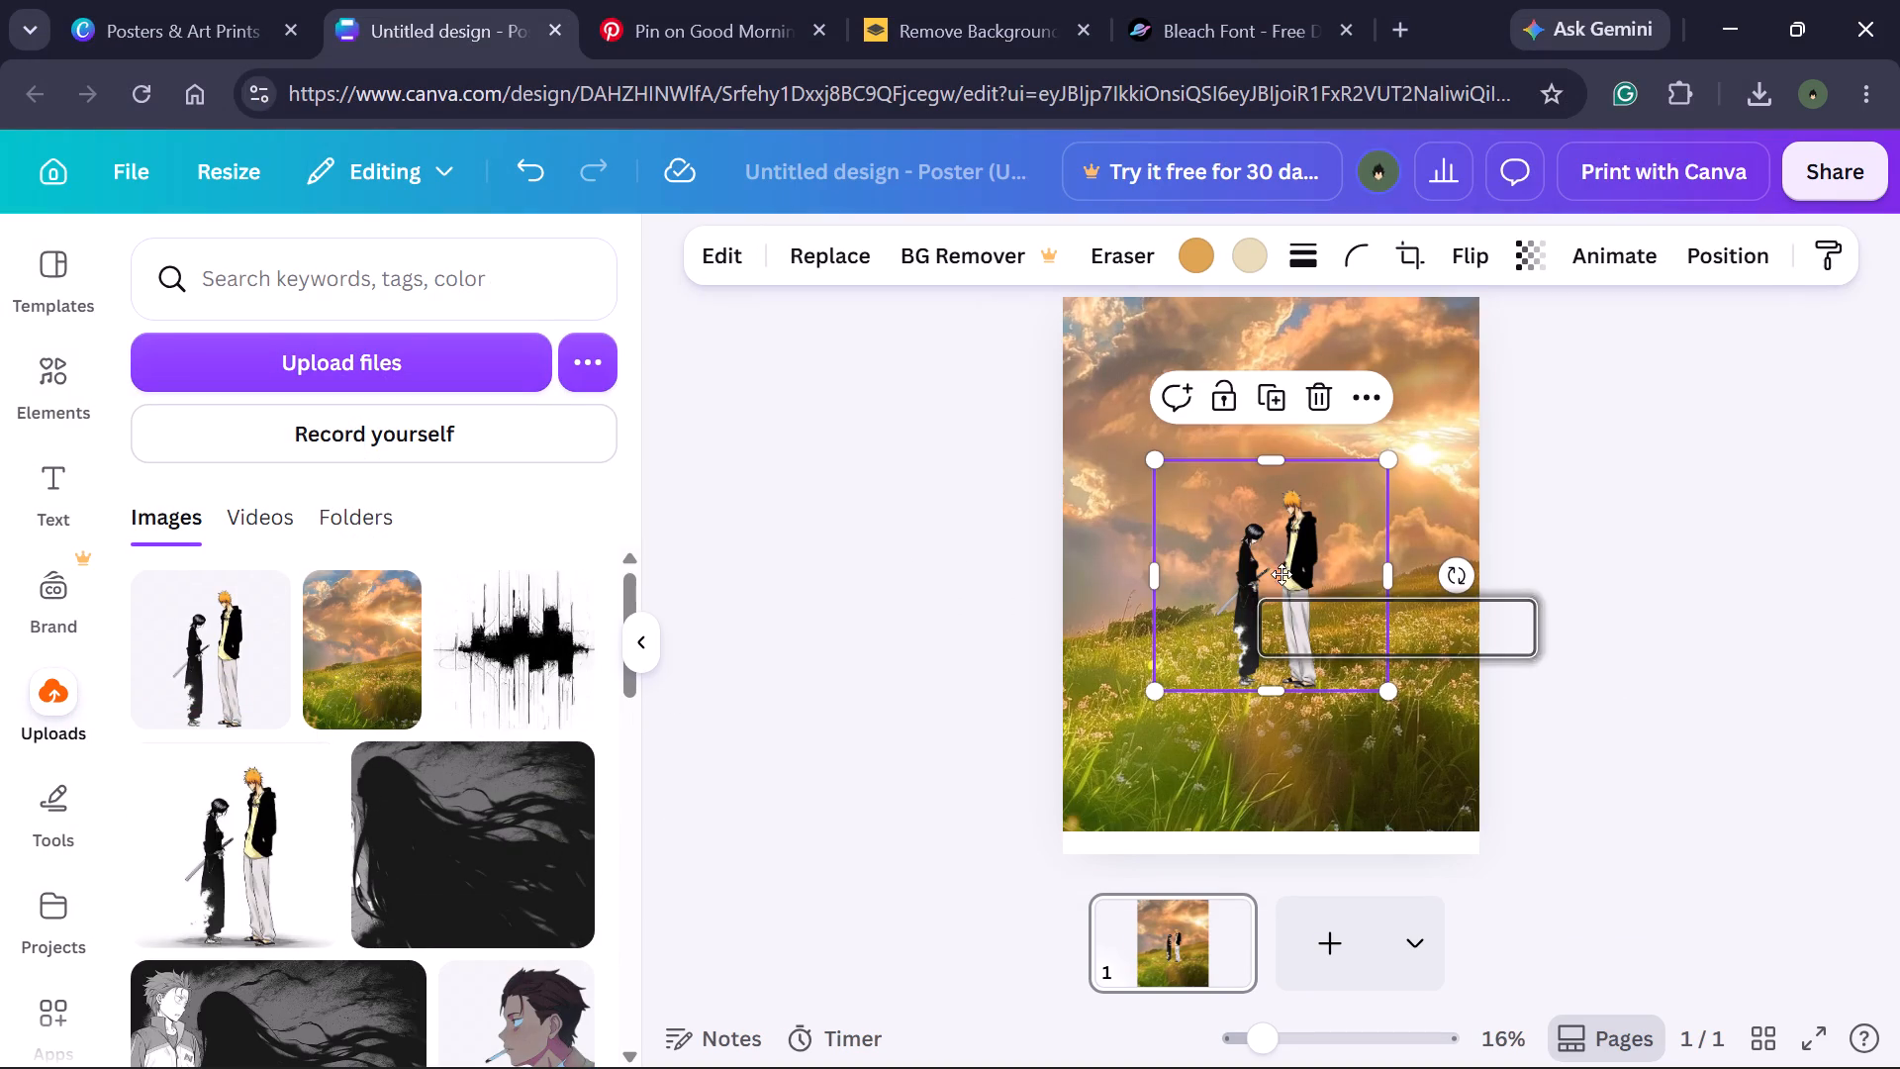
pyautogui.moveTo(1282, 574); pyautogui.dragTo(1262, 689)
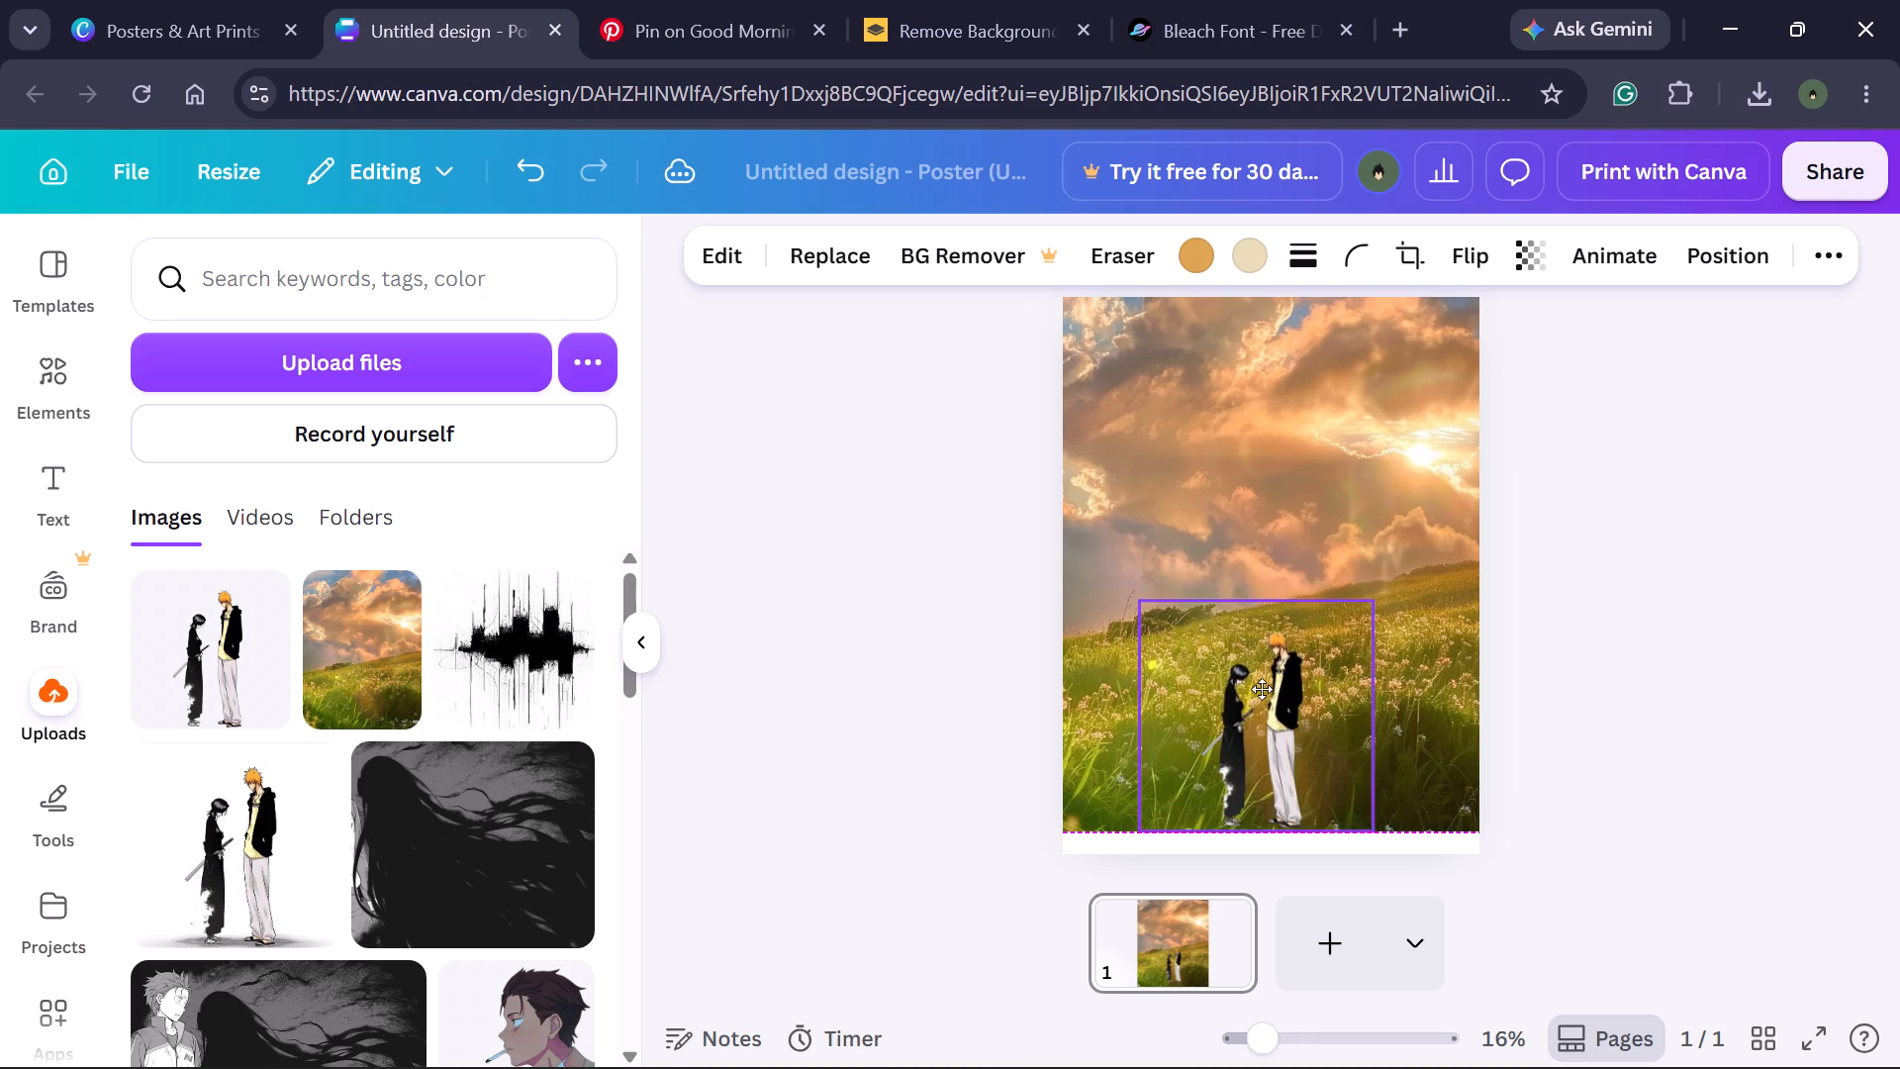
pyautogui.moveTo(1262, 689); pyautogui.dragTo(1272, 654)
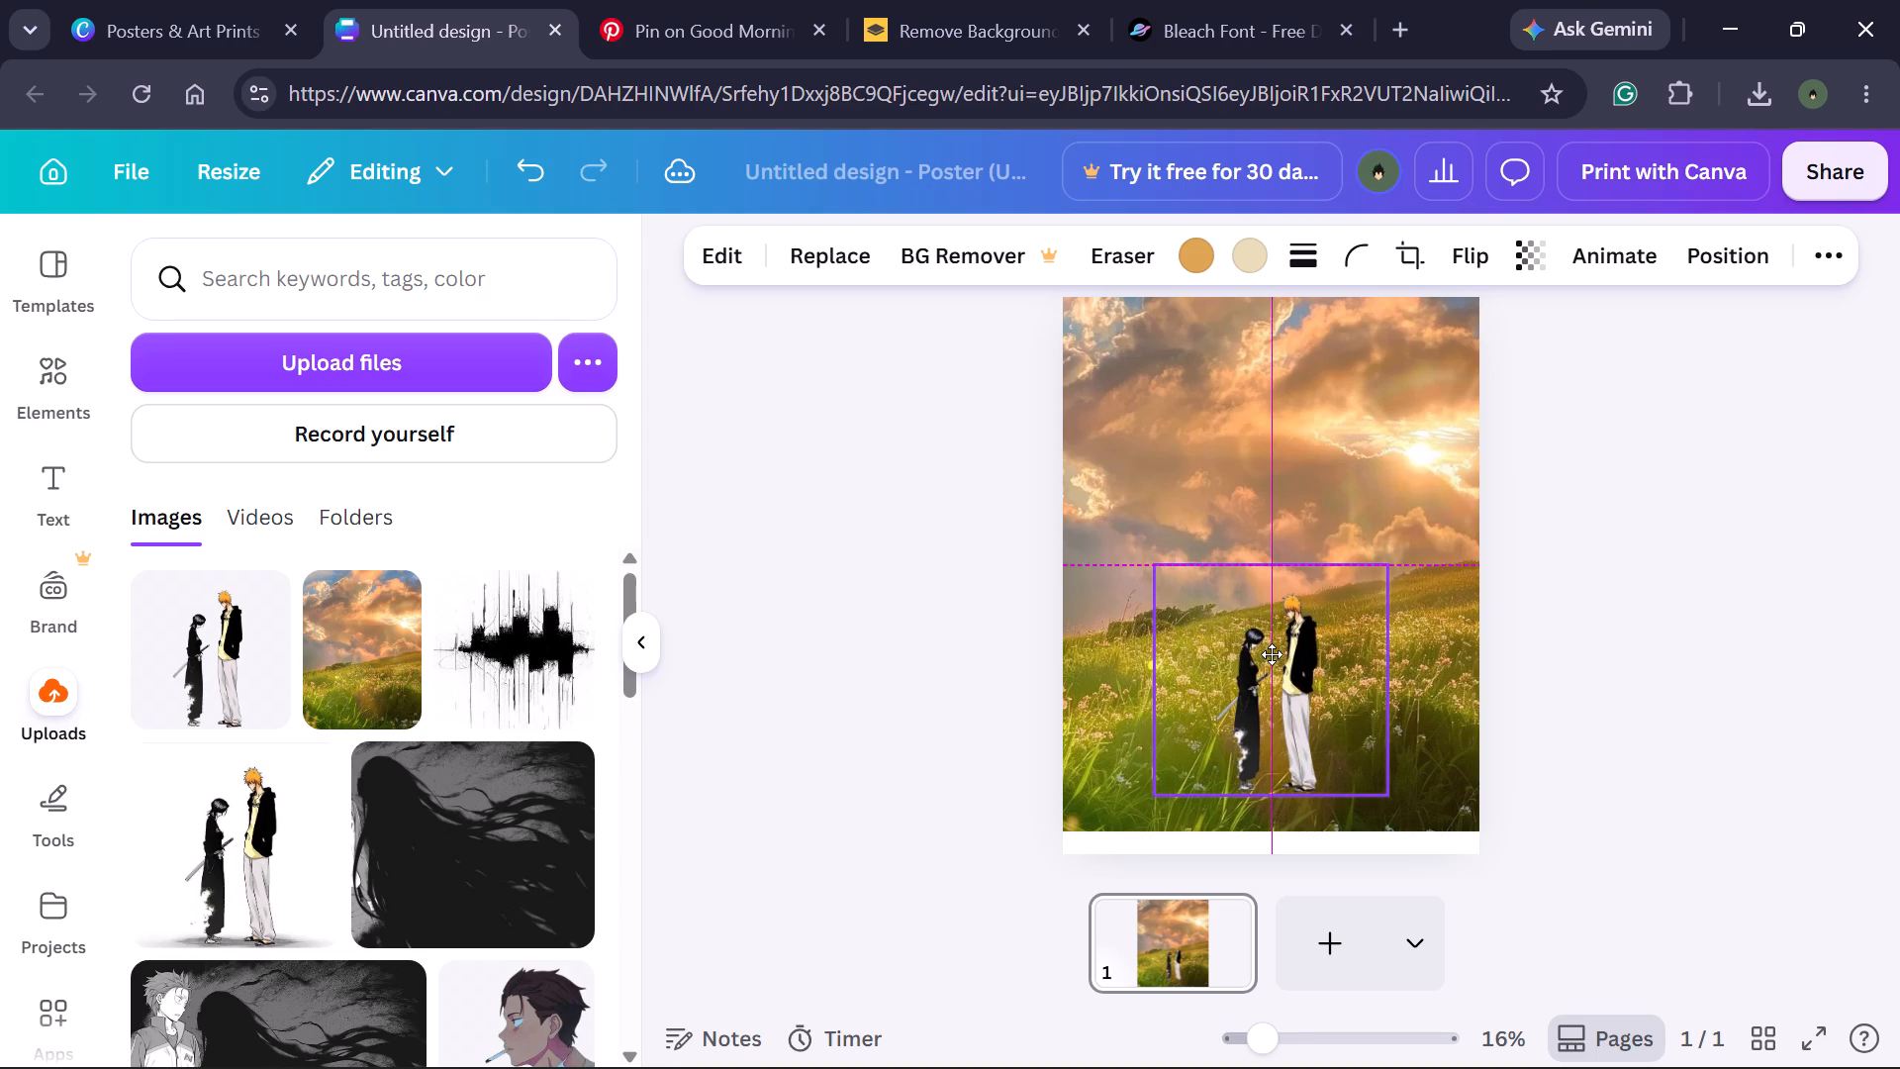
pyautogui.moveTo(1272, 654); pyautogui.dragTo(1272, 650)
pyautogui.moveTo(1372, 567); pyautogui.dragTo(1393, 517)
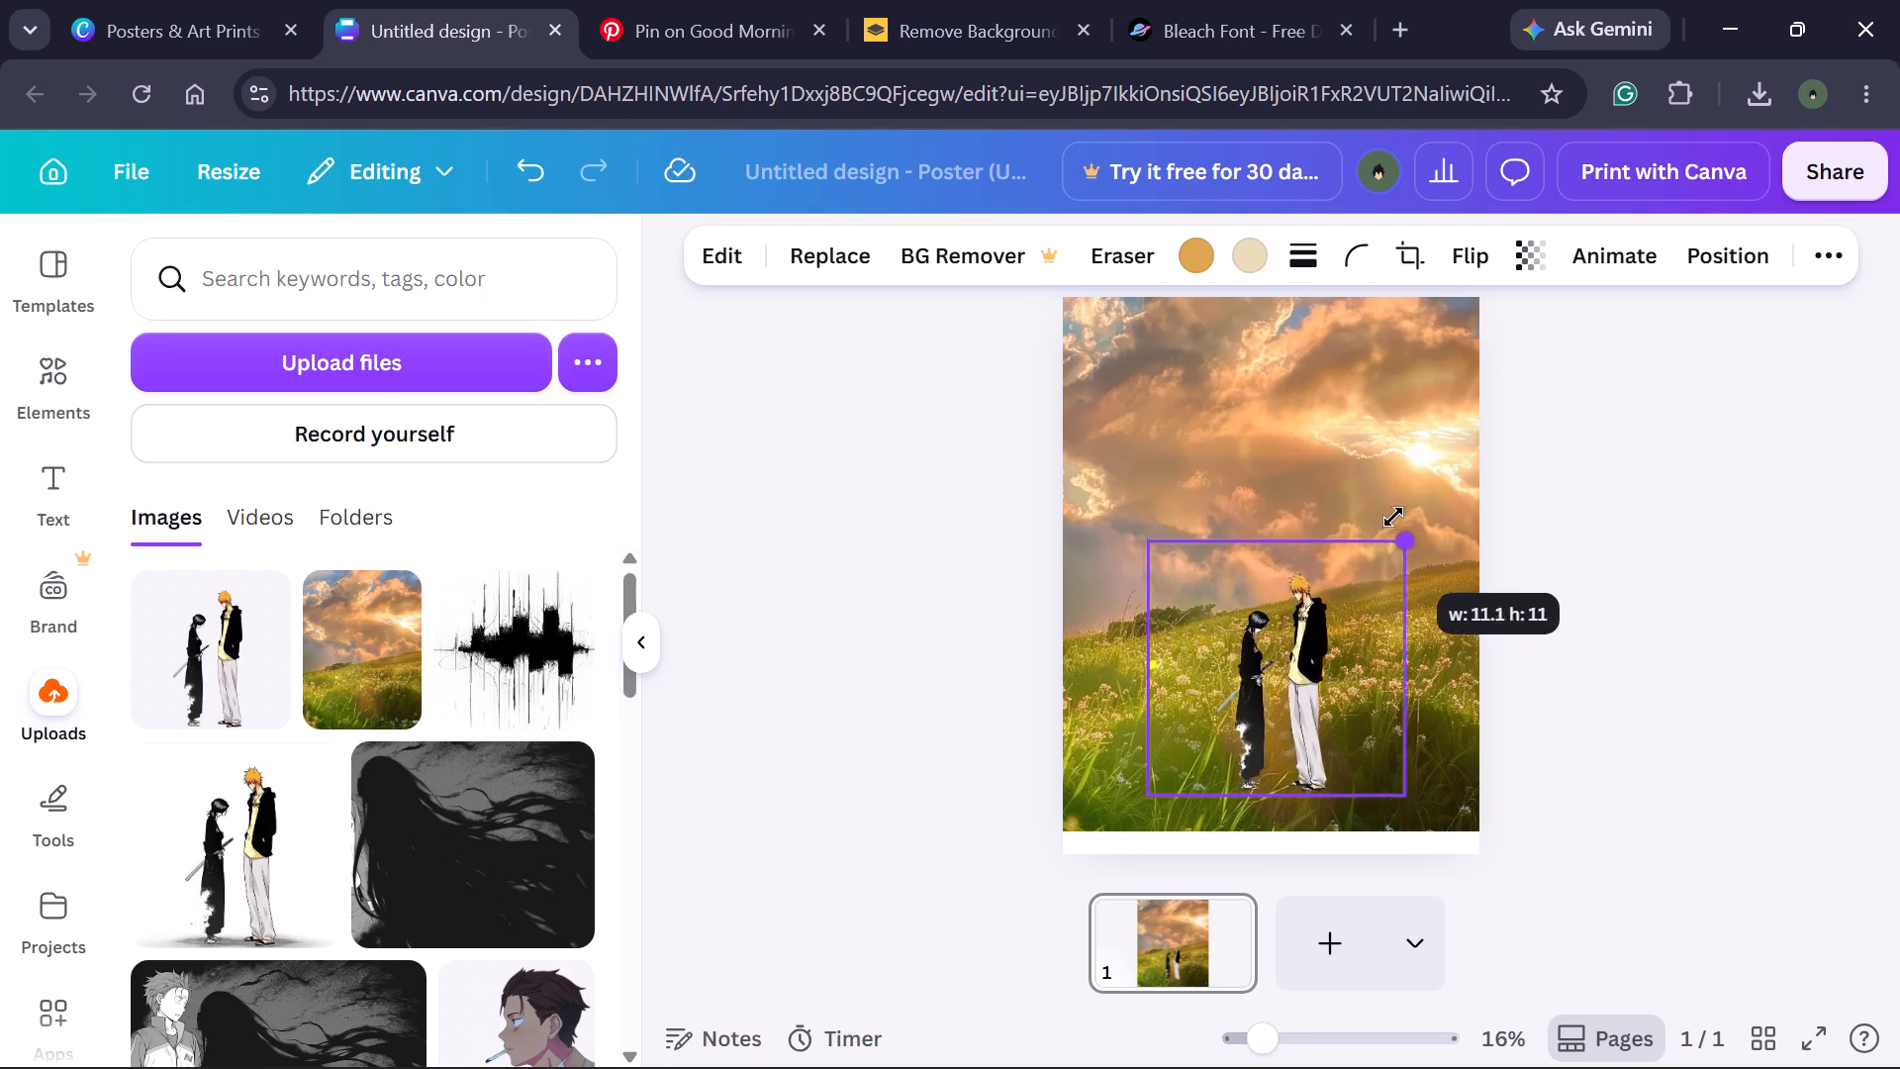
pyautogui.moveTo(1393, 517); pyautogui.dragTo(1422, 405)
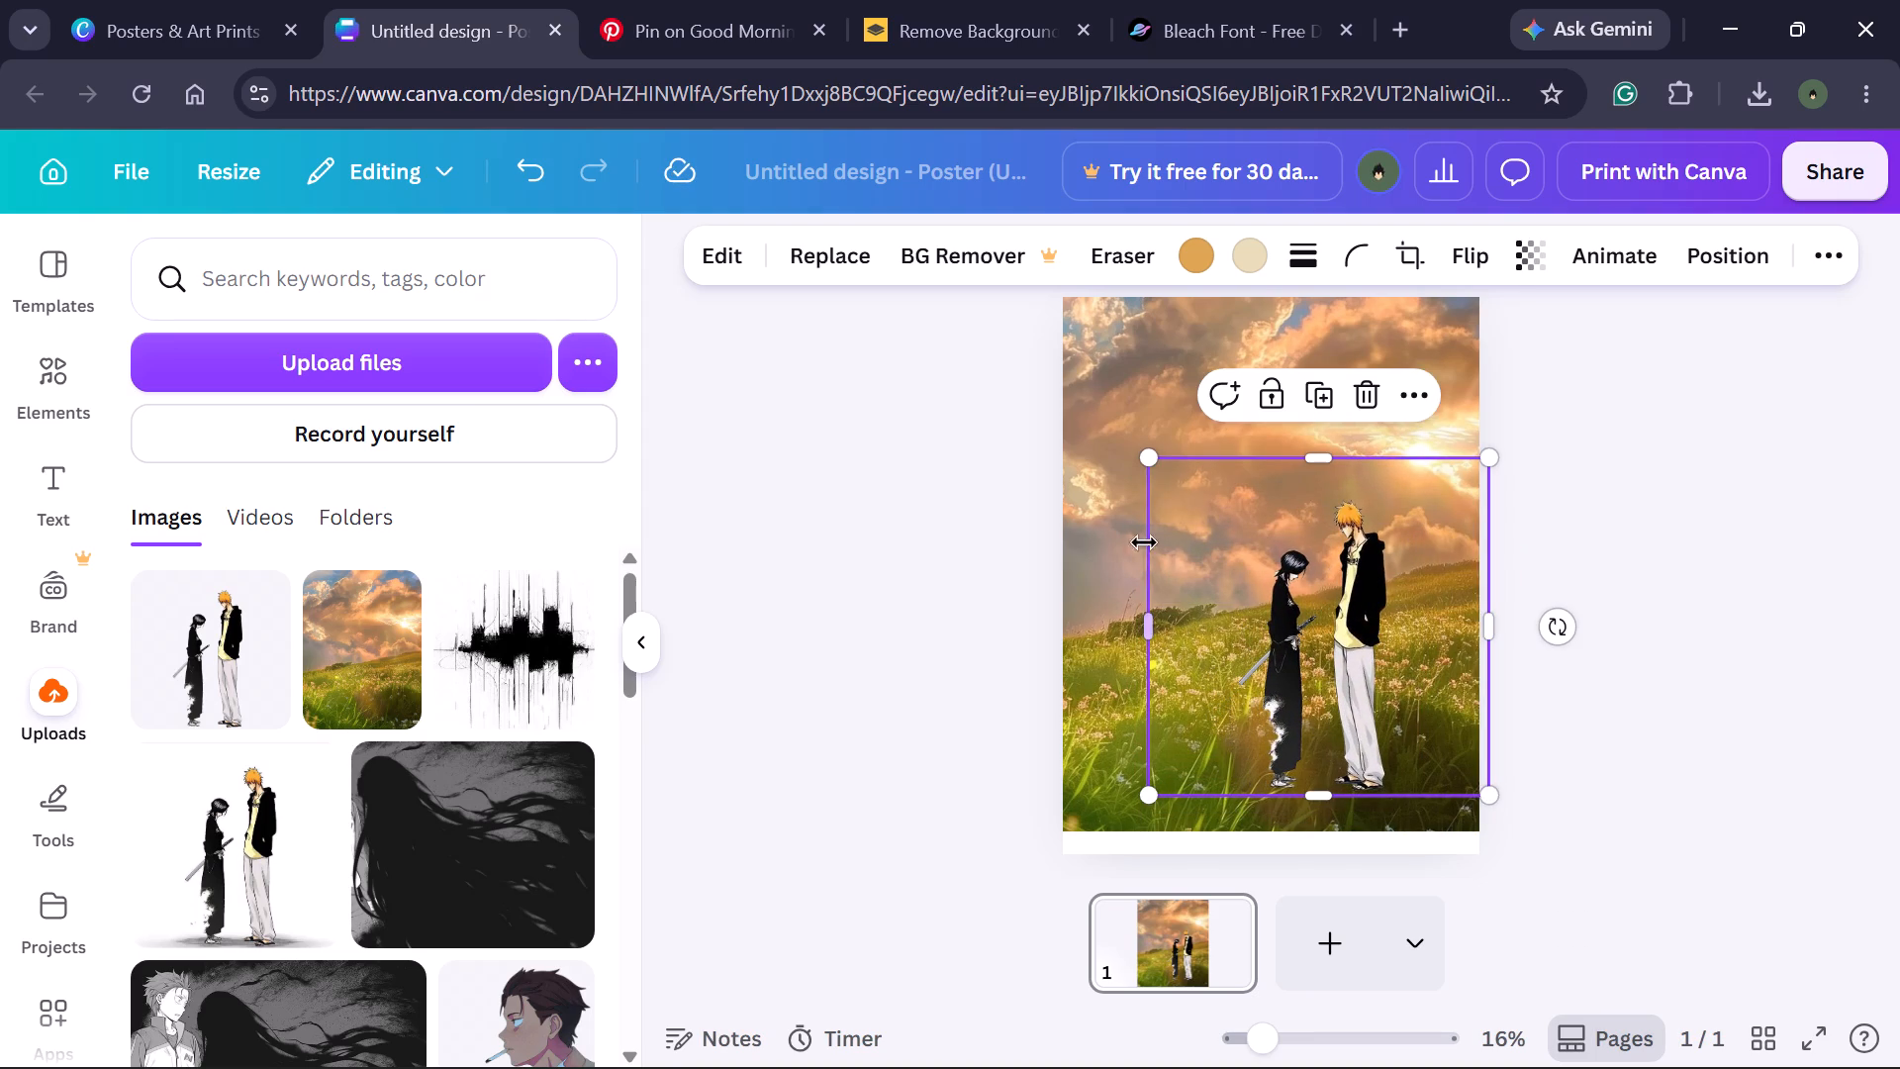
# Move the enlarged cutout down and left so its bottom edge aligns with the meadow image's bottom edge.
pyautogui.moveTo(1284, 621); pyautogui.dragTo(1239, 691)
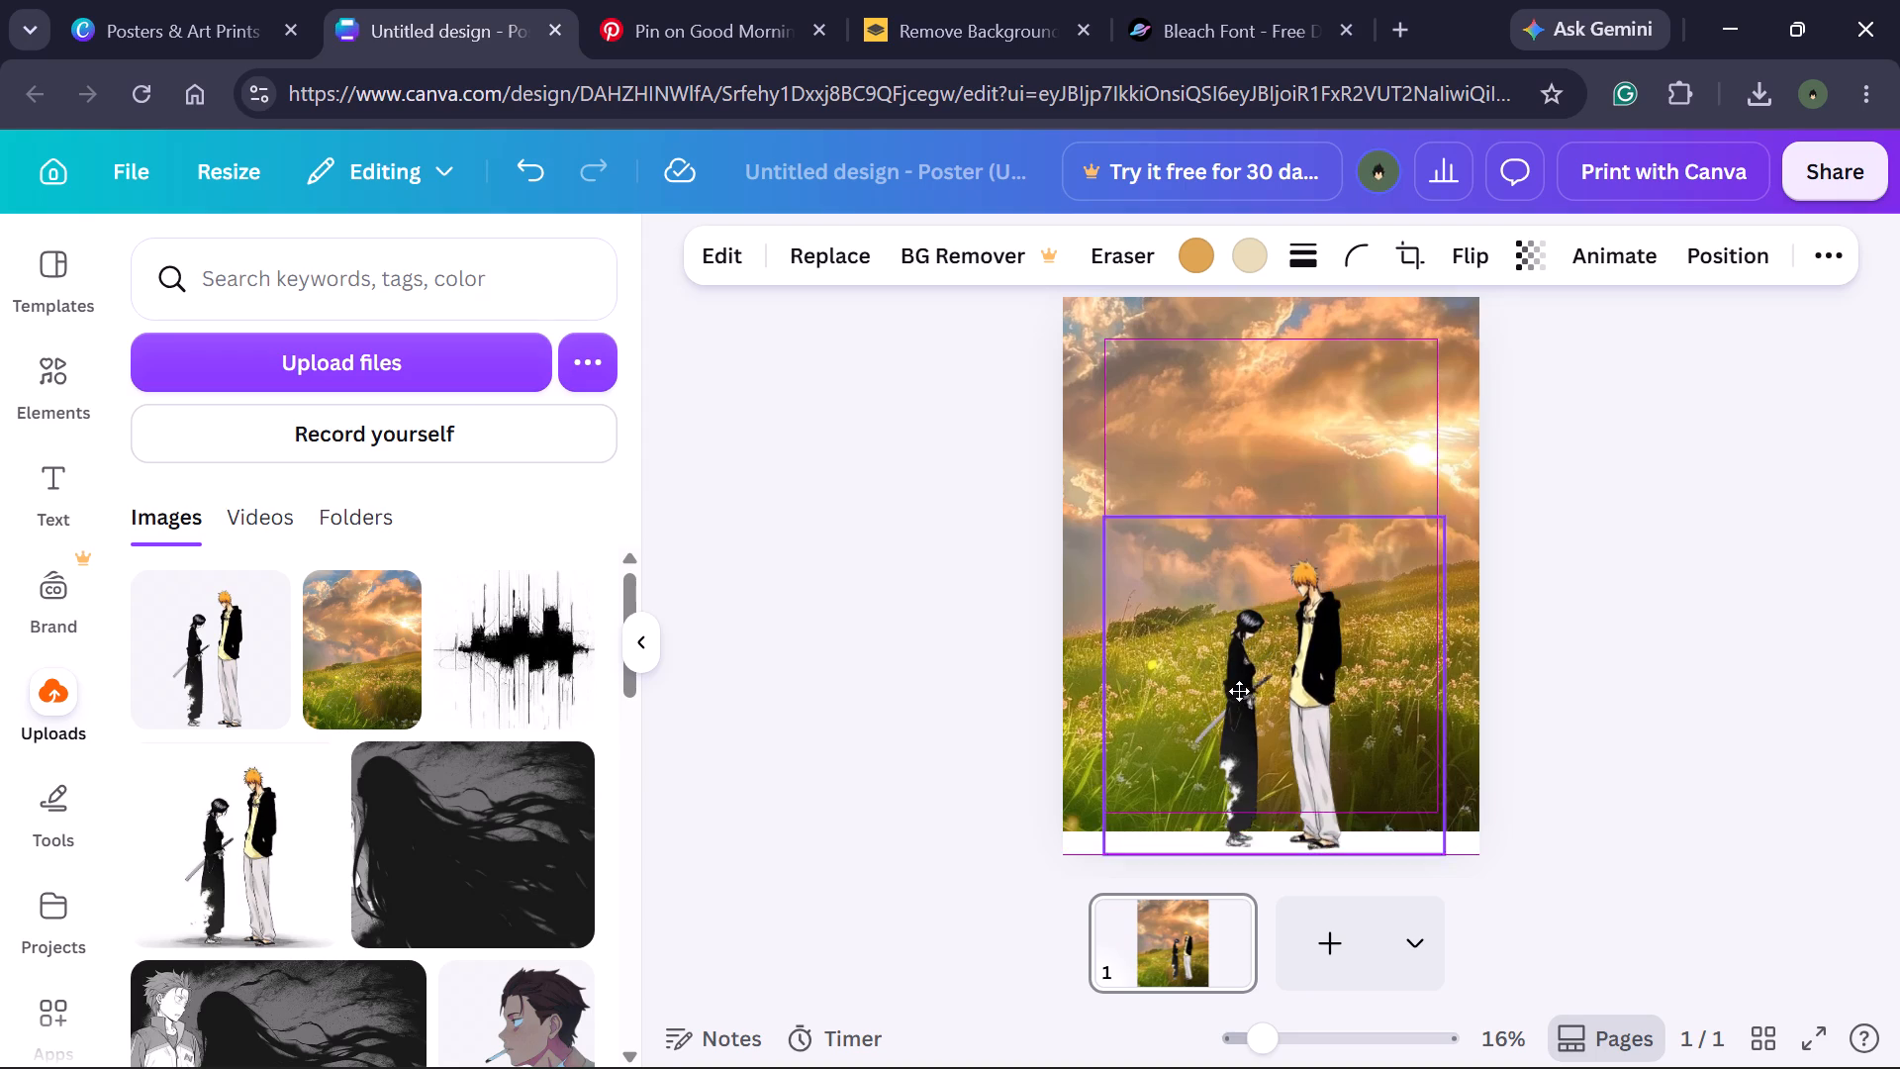
pyautogui.moveTo(1239, 691); pyautogui.dragTo(1246, 661)
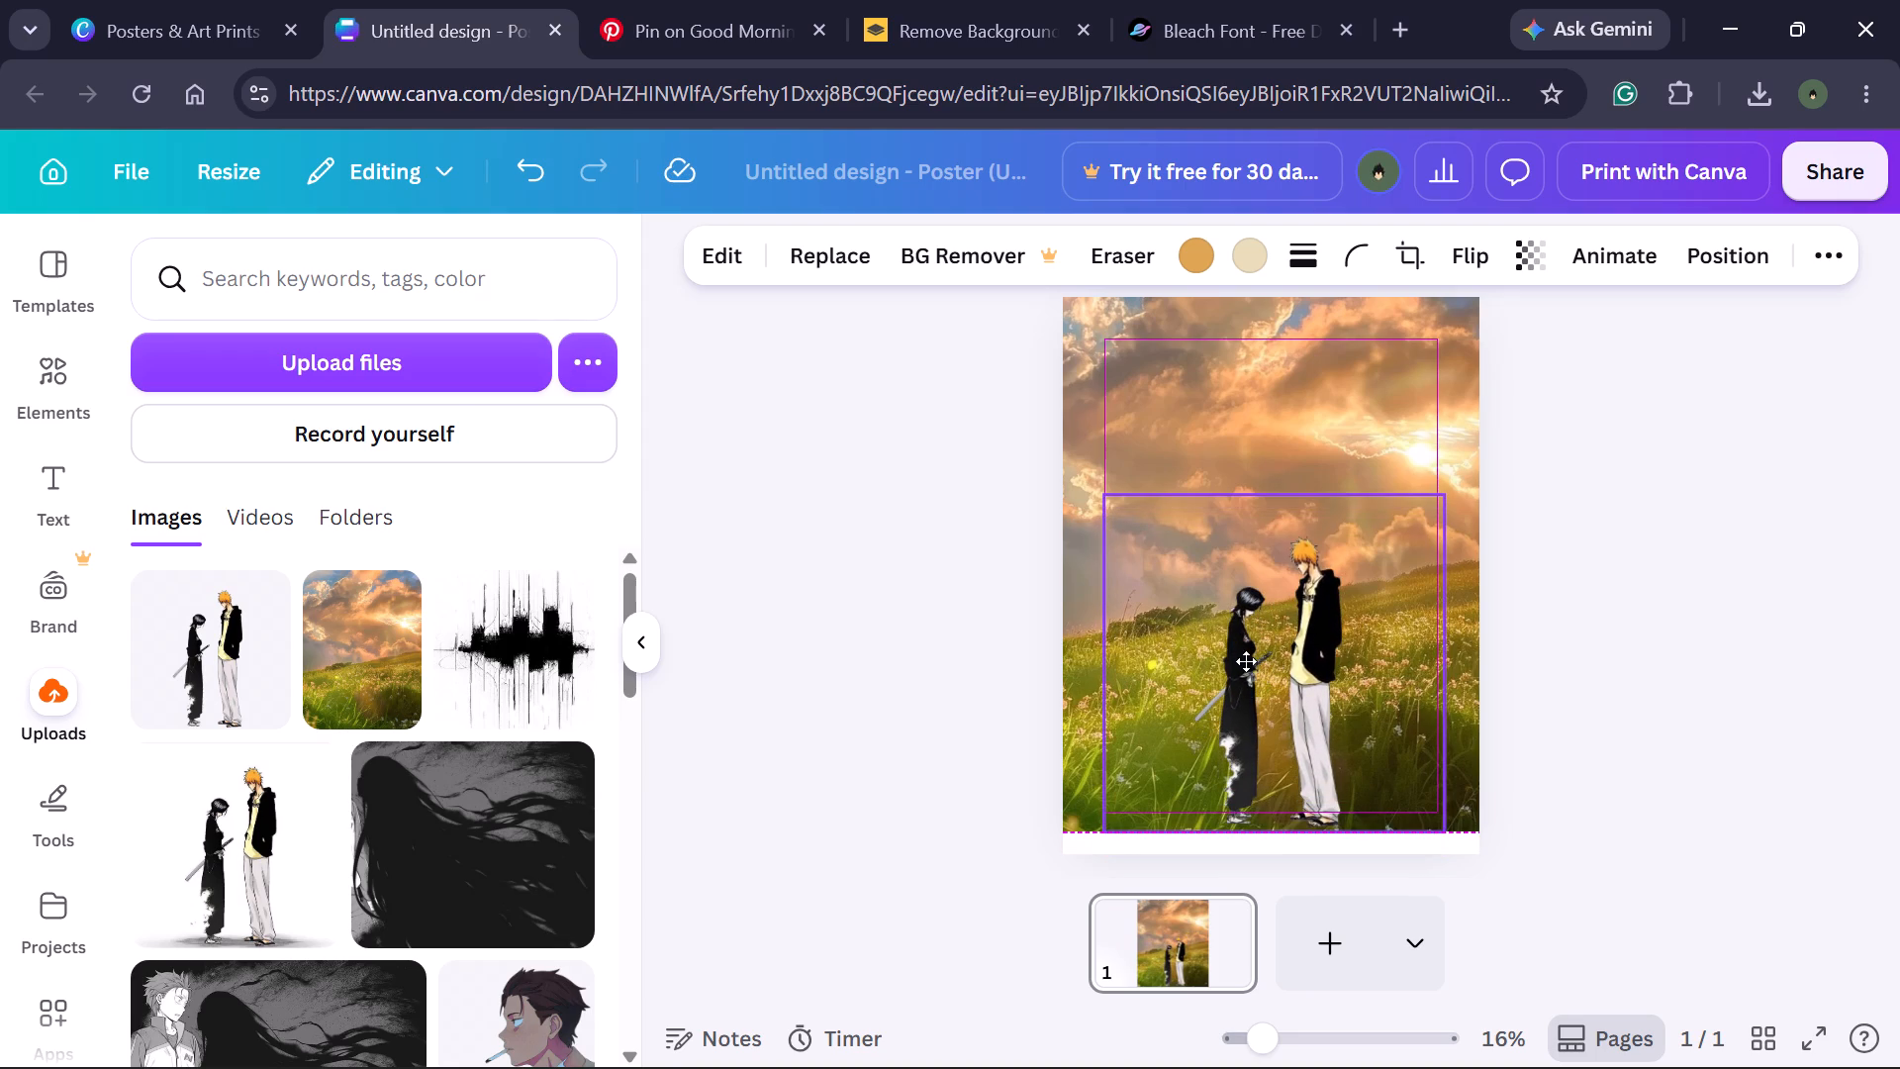
pyautogui.moveTo(1246, 661); pyautogui.dragTo(1244, 668)
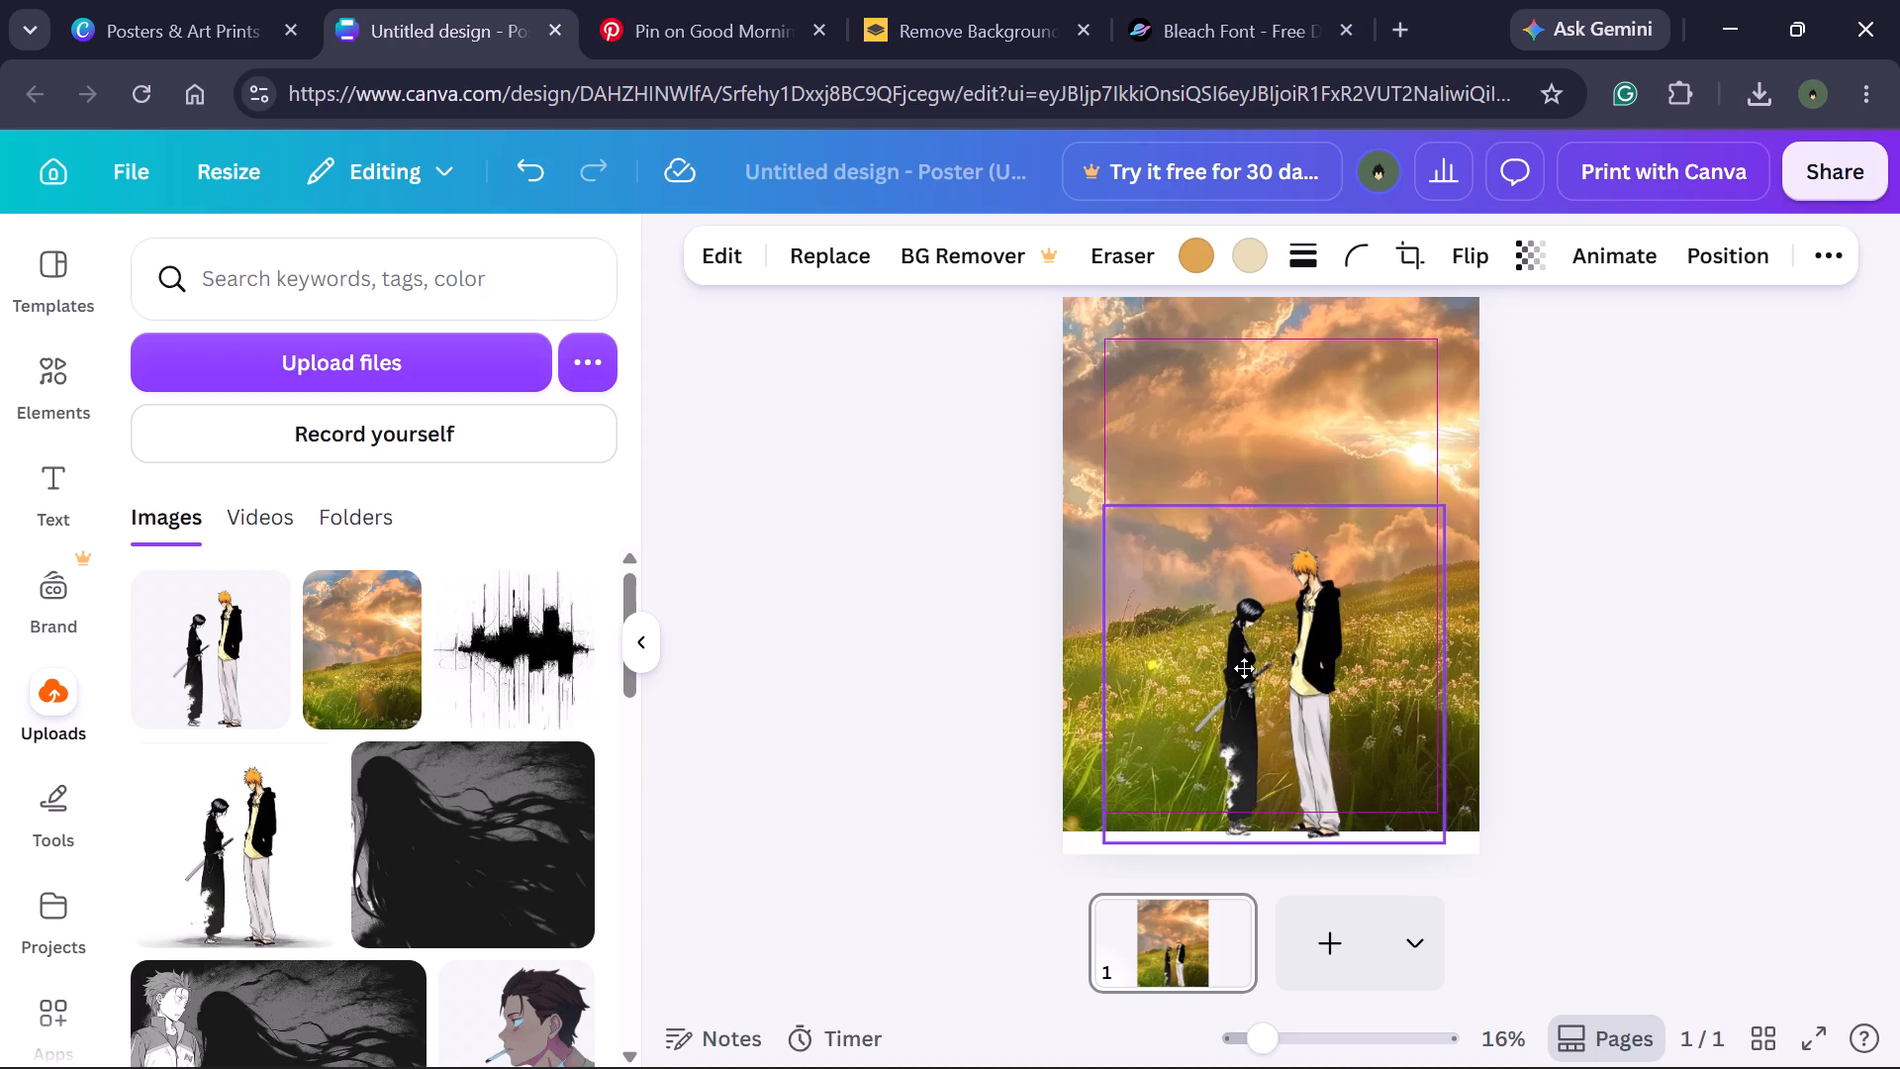
pyautogui.moveTo(1244, 668); pyautogui.dragTo(1245, 662)
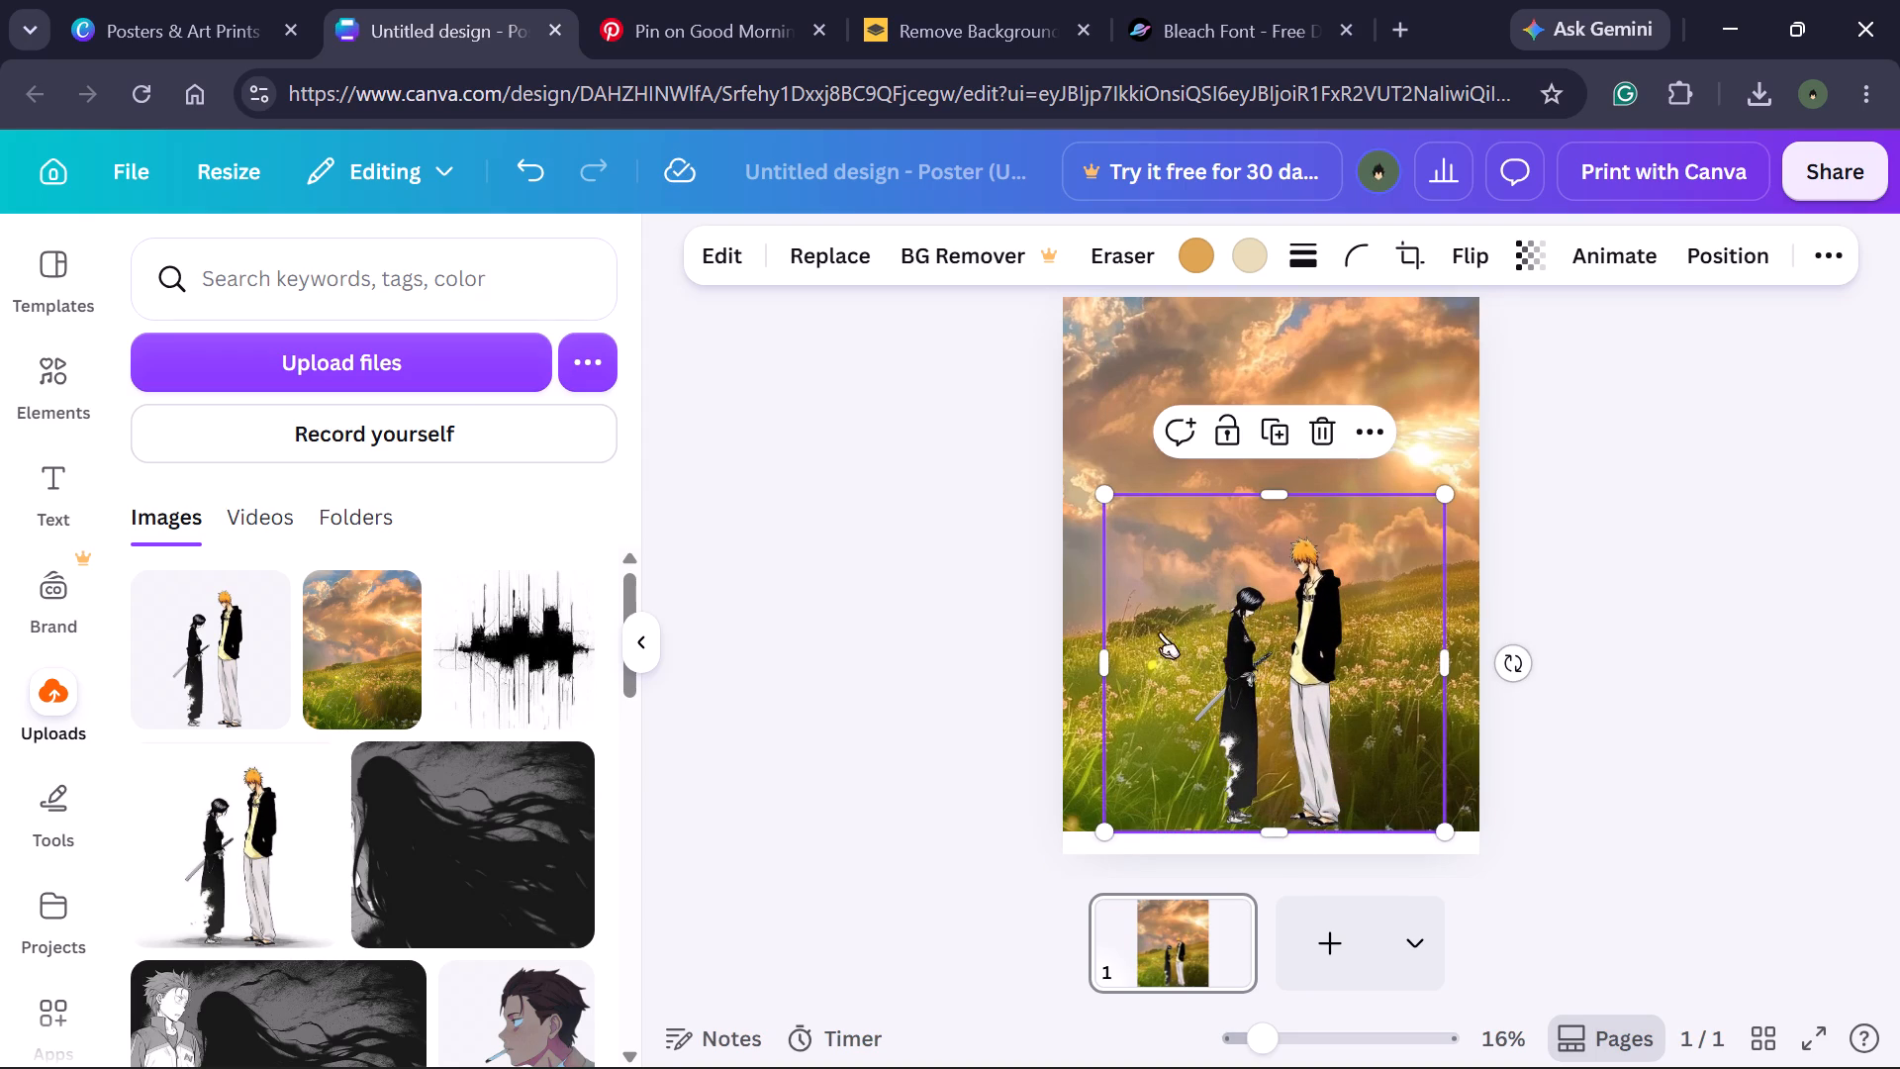
# Stretch the cutout's frame out to the left, align its left edge with the page's left edge, and deselect it.
pyautogui.moveTo(1097, 659); pyautogui.dragTo(1036, 651)
pyautogui.click(1258, 648)
pyautogui.moveTo(1262, 650); pyautogui.dragTo(1284, 648)
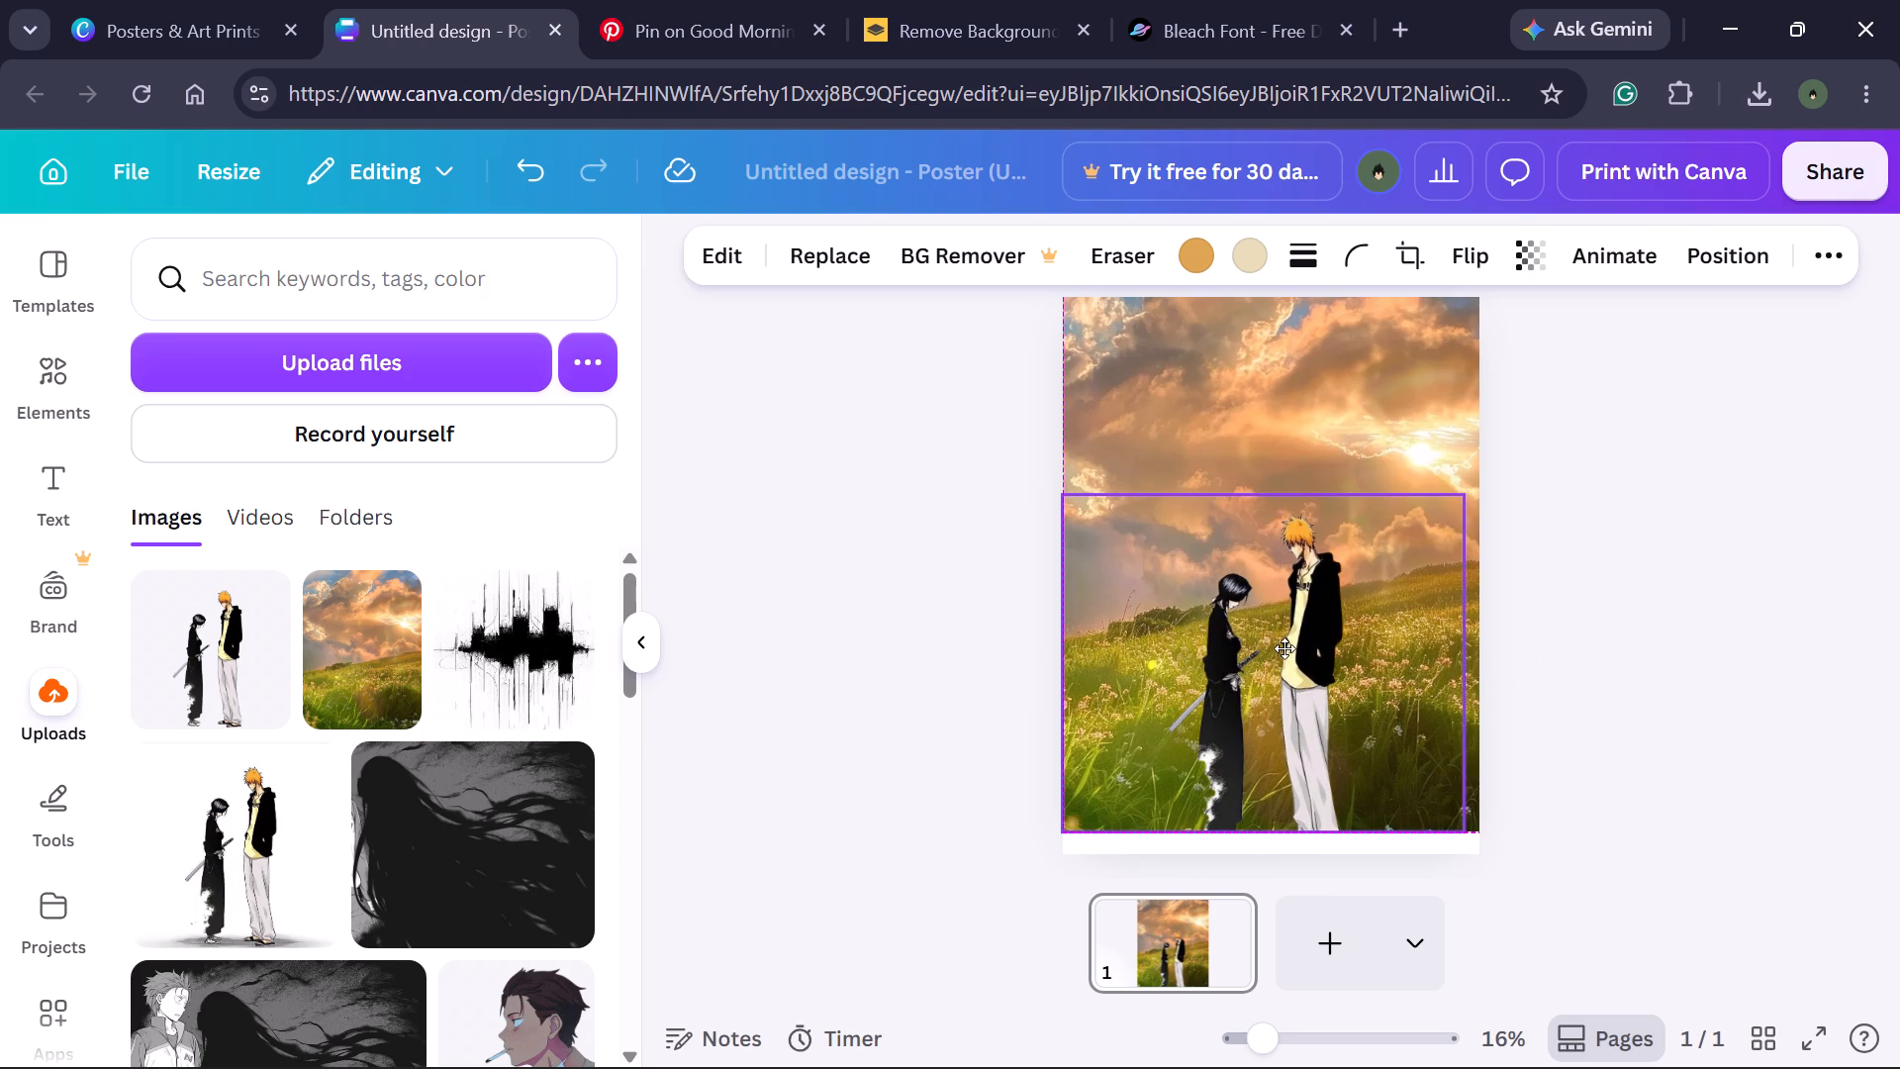
pyautogui.moveTo(1284, 648); pyautogui.dragTo(1282, 643)
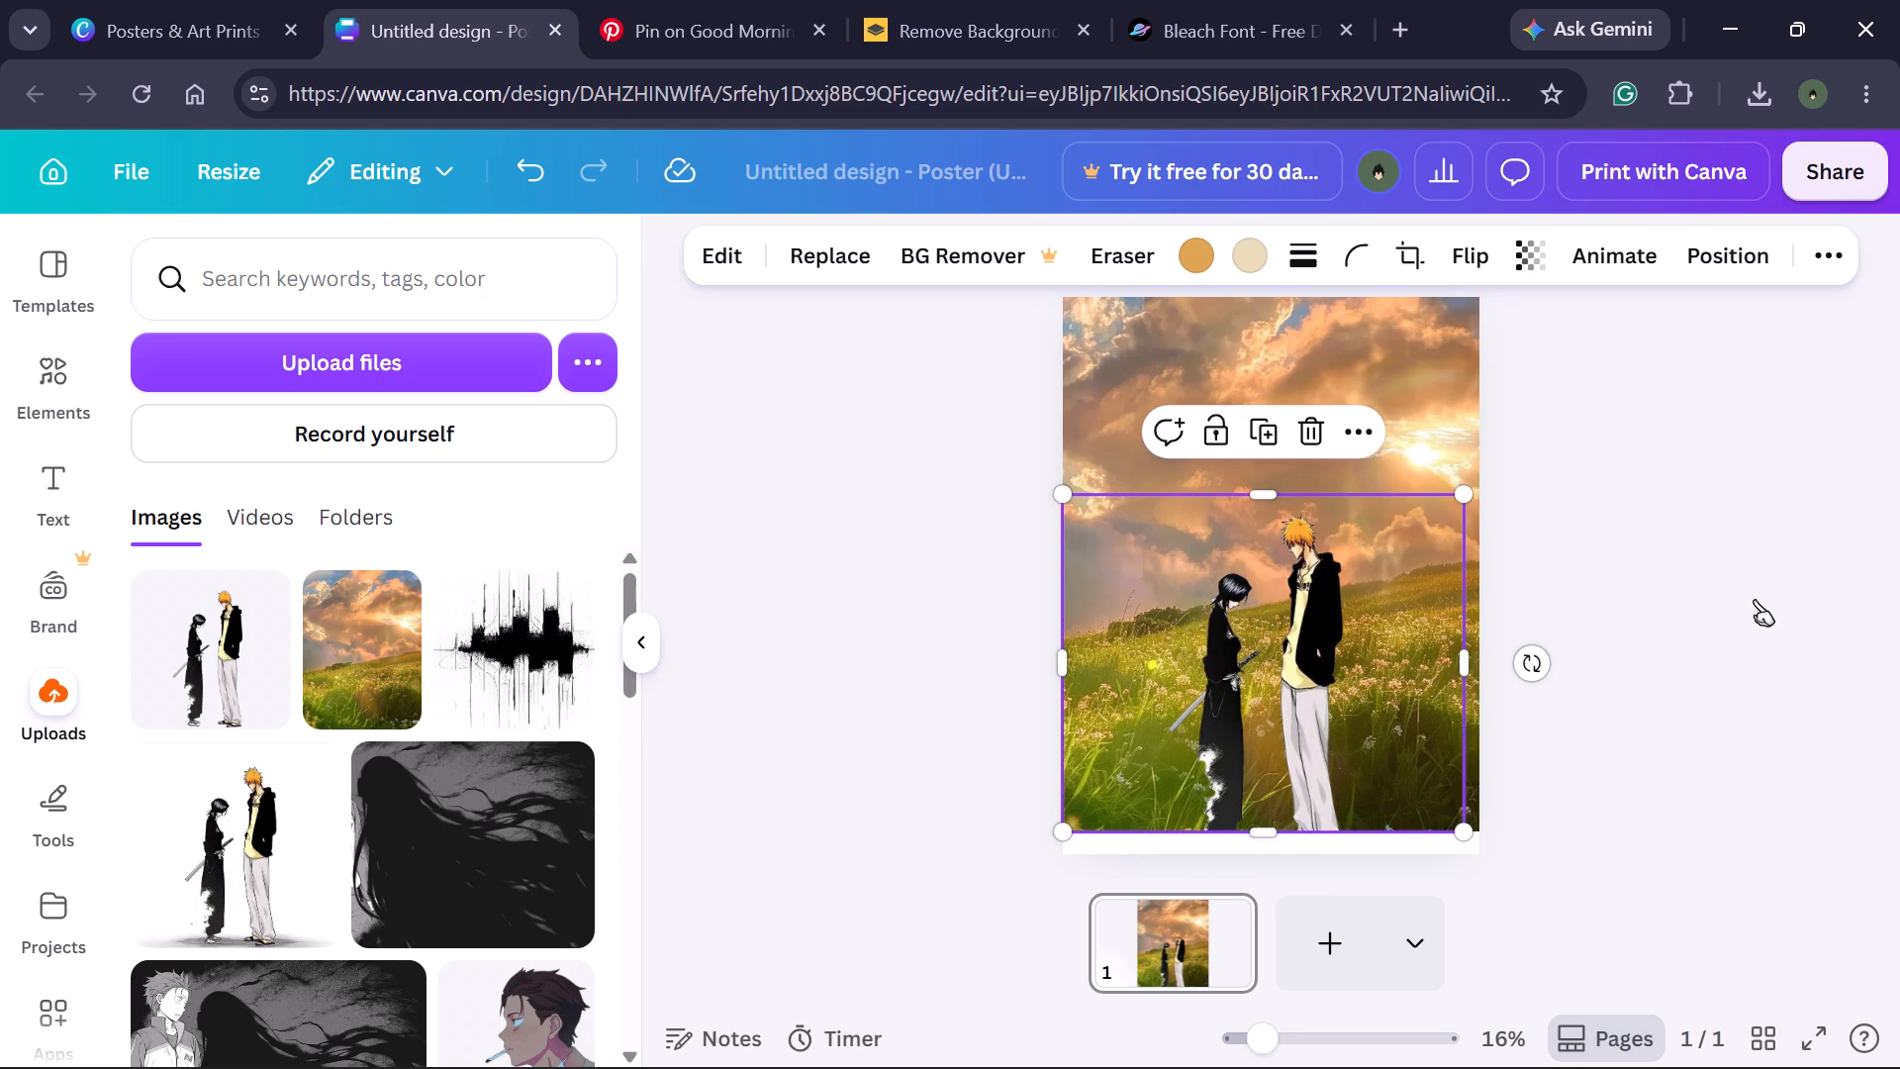
pyautogui.click(1741, 580)
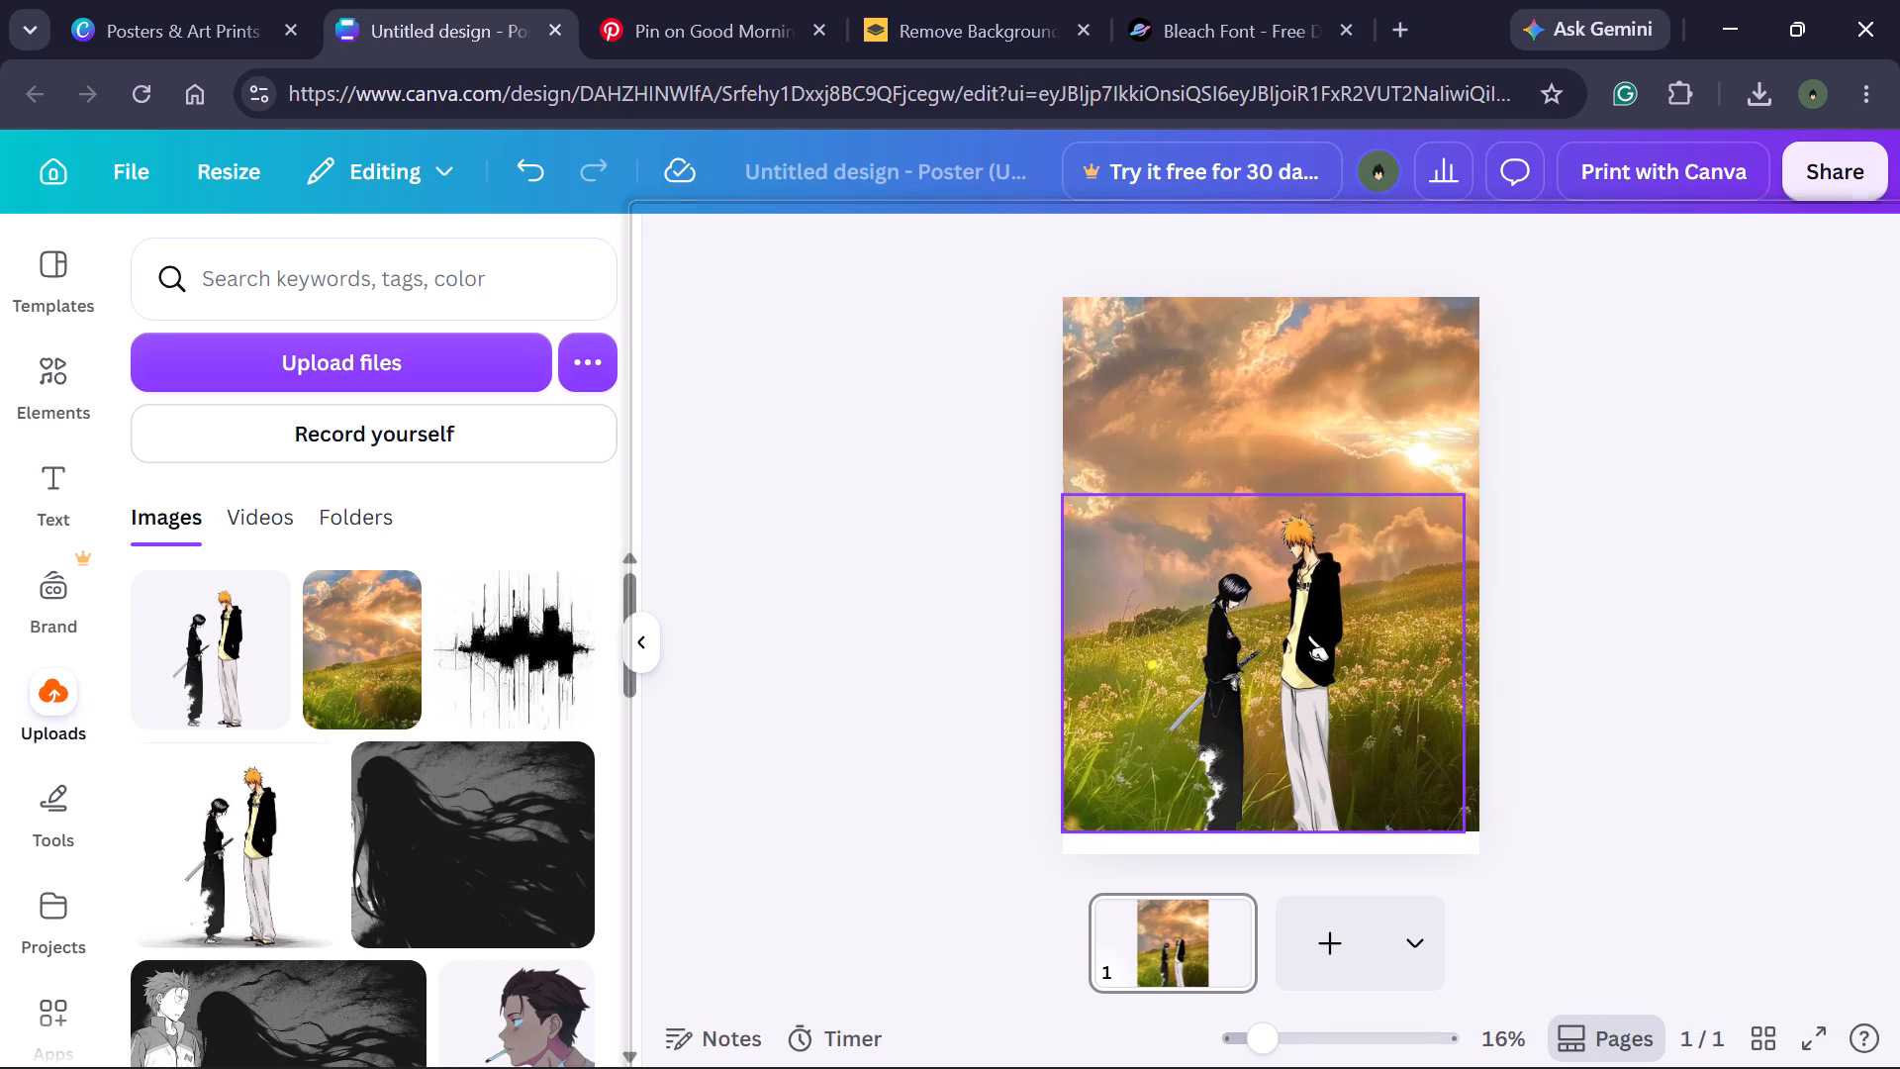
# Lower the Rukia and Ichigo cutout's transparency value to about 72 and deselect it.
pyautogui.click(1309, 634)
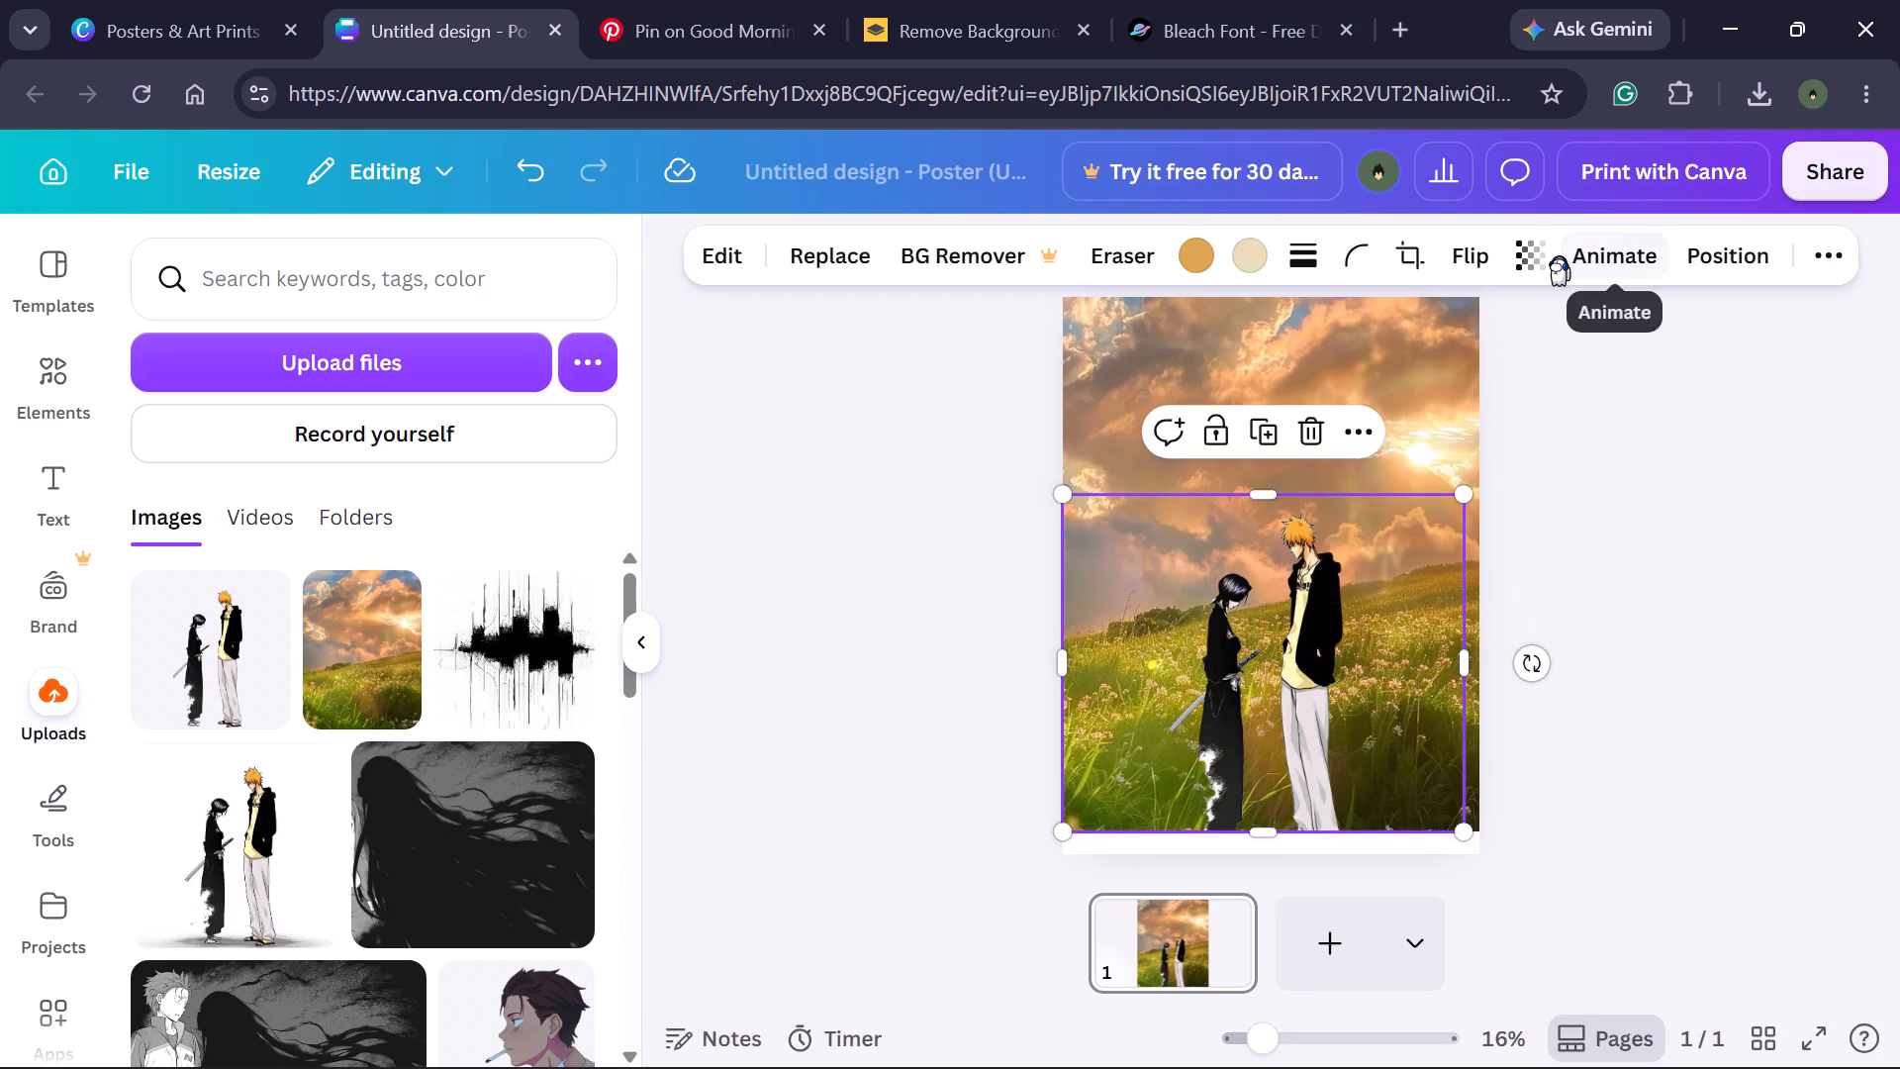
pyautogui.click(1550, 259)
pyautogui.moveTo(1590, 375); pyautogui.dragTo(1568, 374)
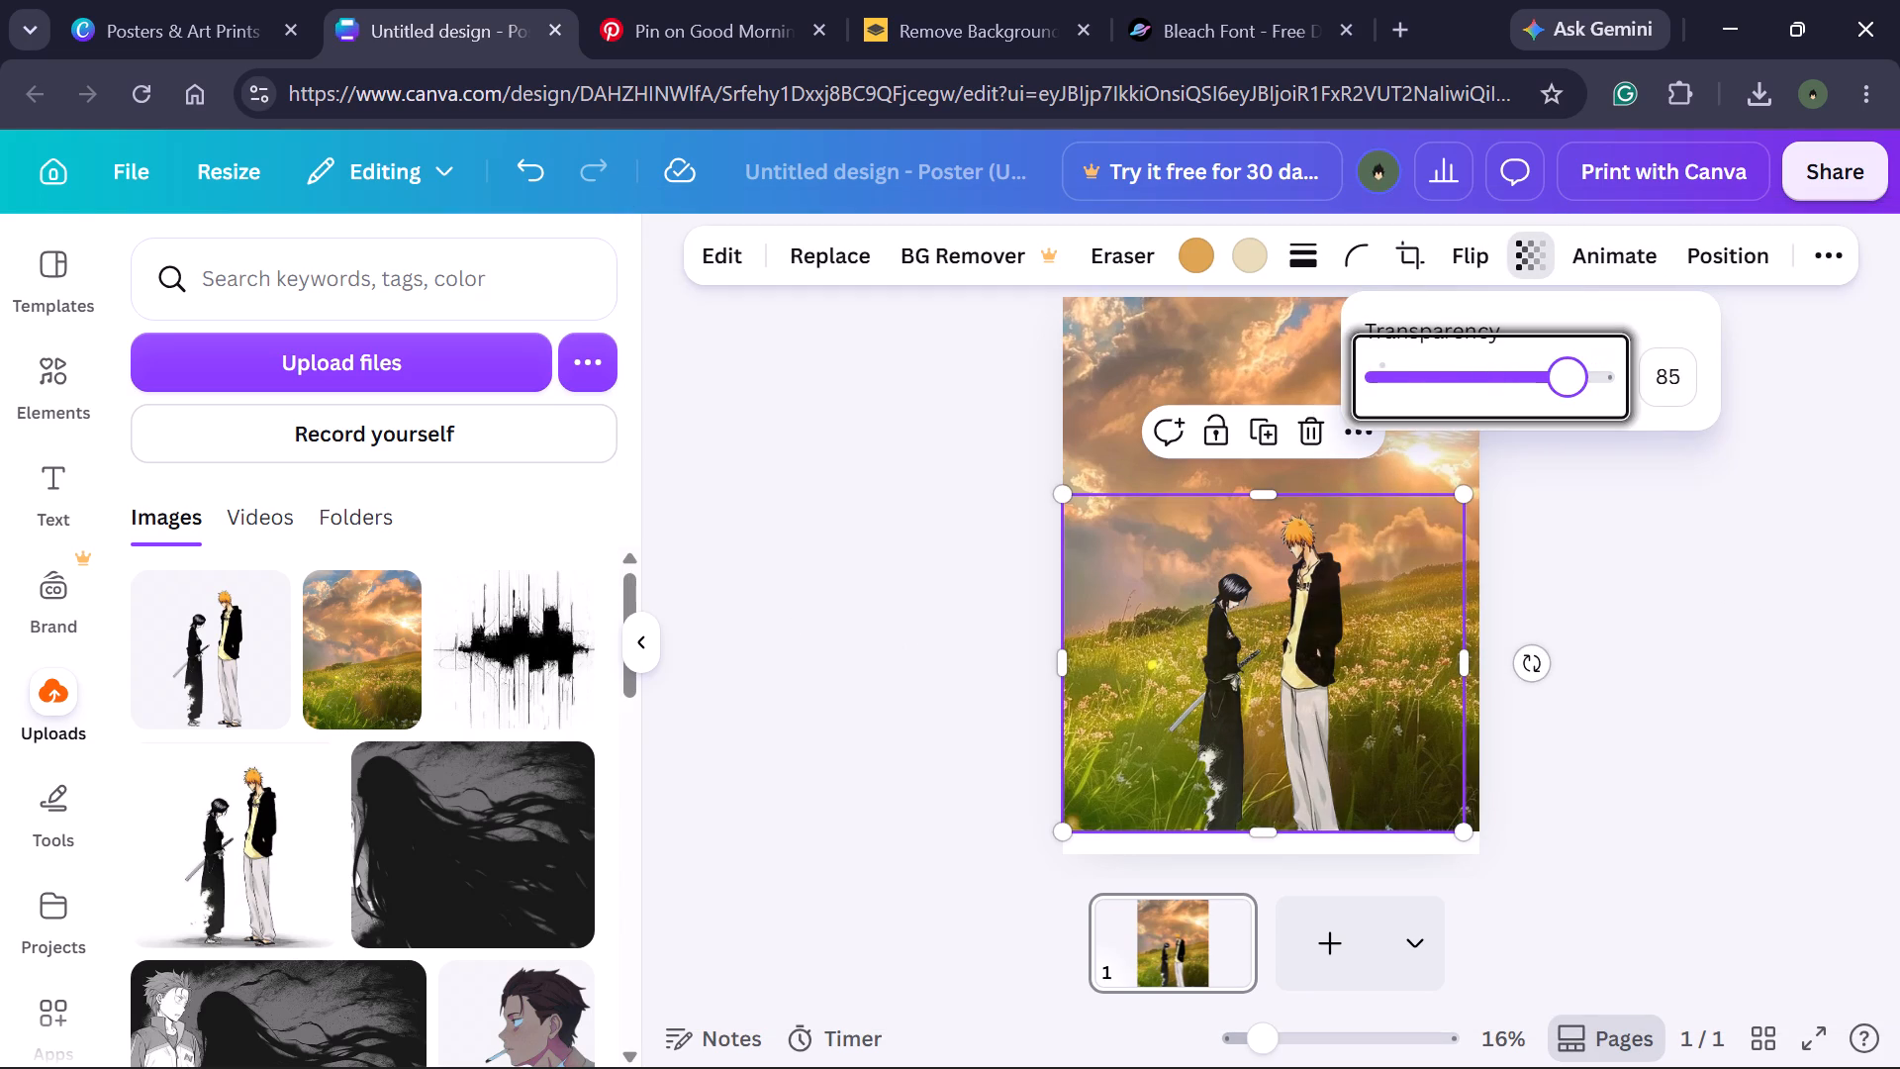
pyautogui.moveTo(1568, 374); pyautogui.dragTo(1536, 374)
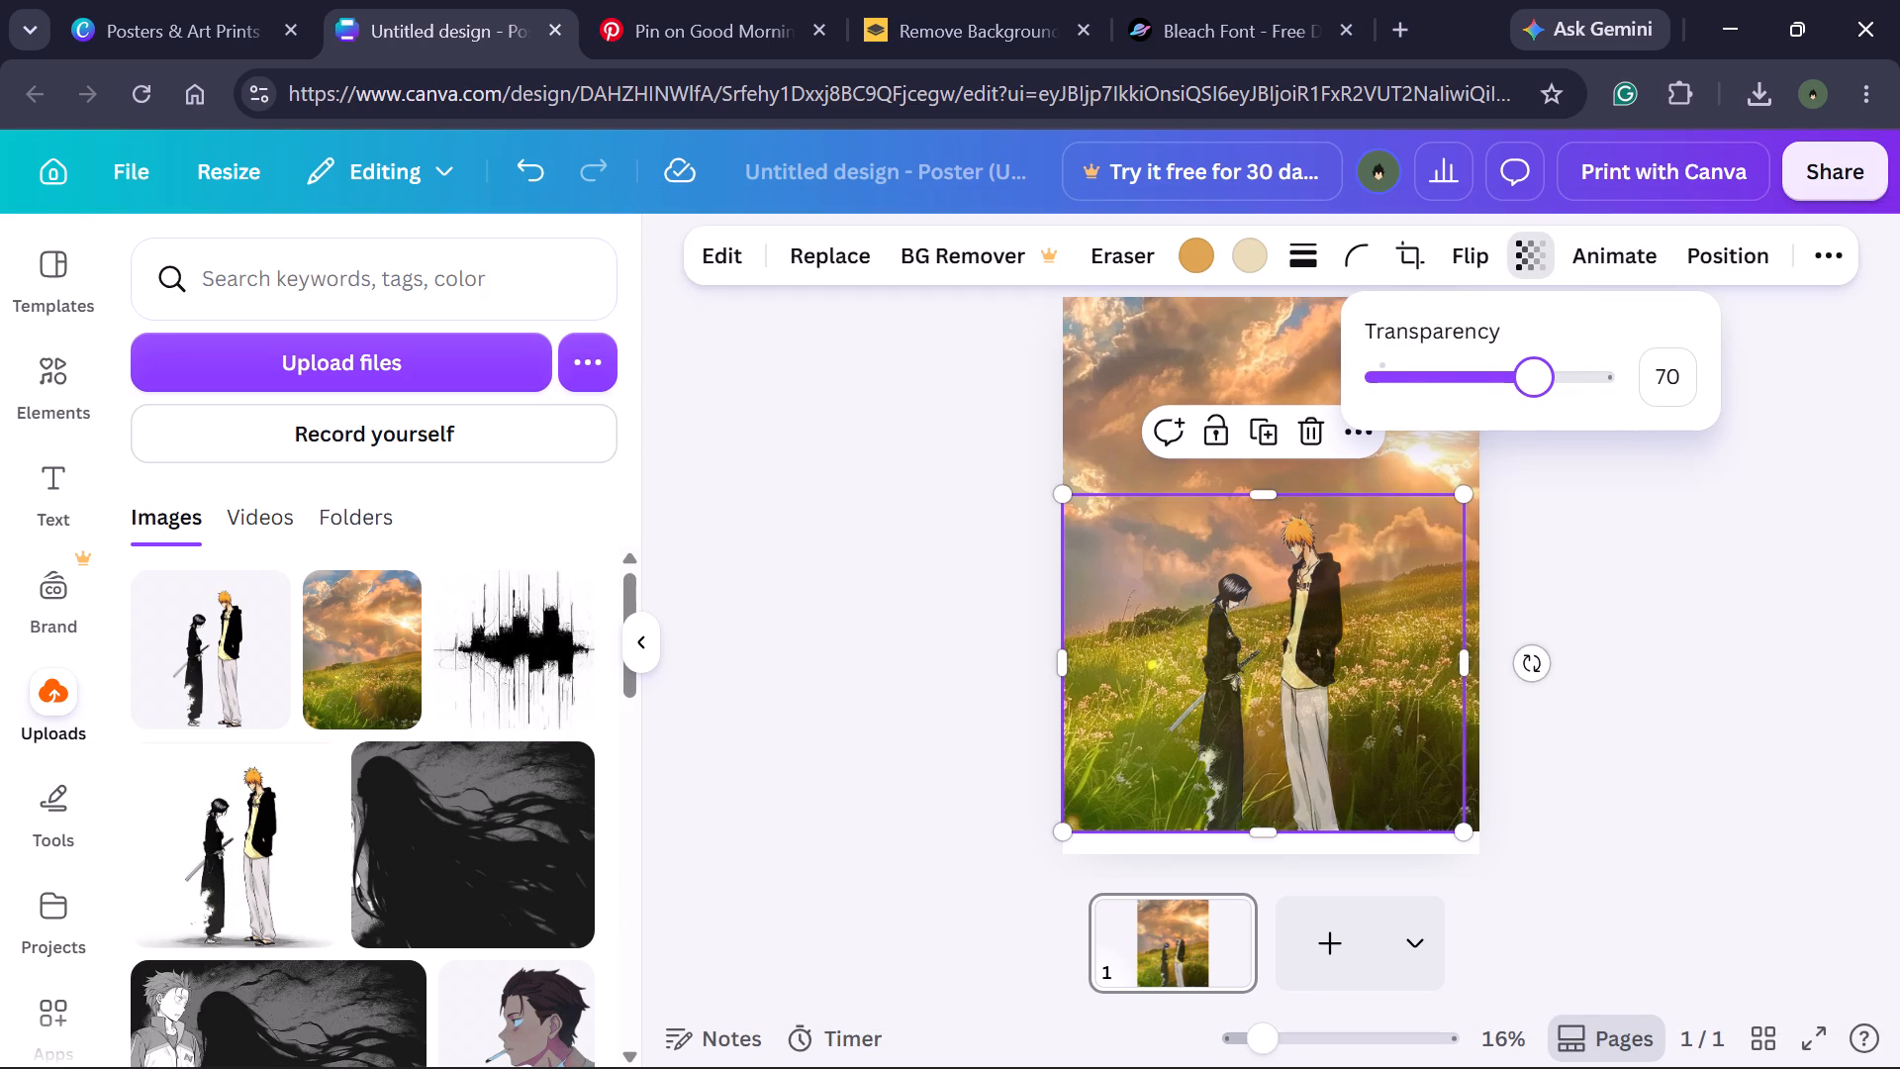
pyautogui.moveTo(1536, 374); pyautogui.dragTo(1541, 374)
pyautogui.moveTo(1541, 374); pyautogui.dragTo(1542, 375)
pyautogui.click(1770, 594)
# Set the meadow background image's transparency value to slightly above 80 and deselect it.
pyautogui.click(1314, 414)
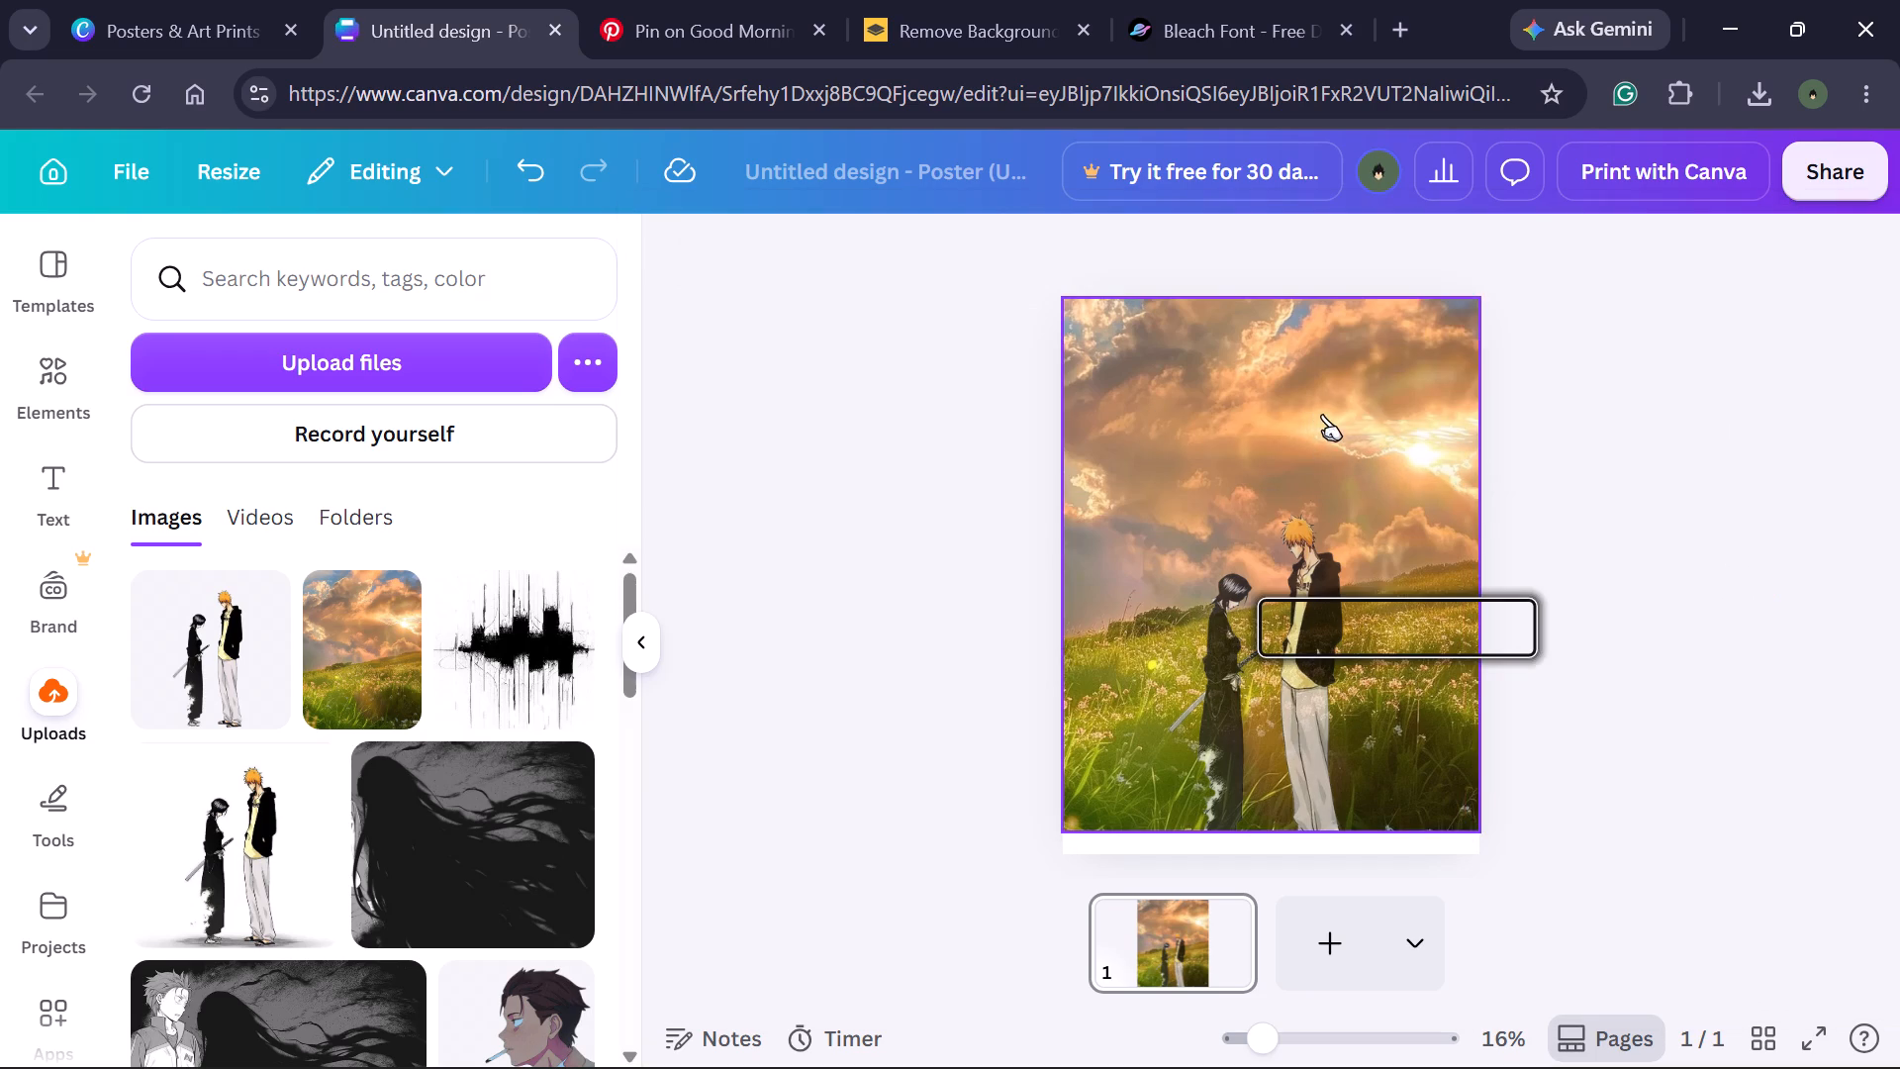
pyautogui.click(1545, 243)
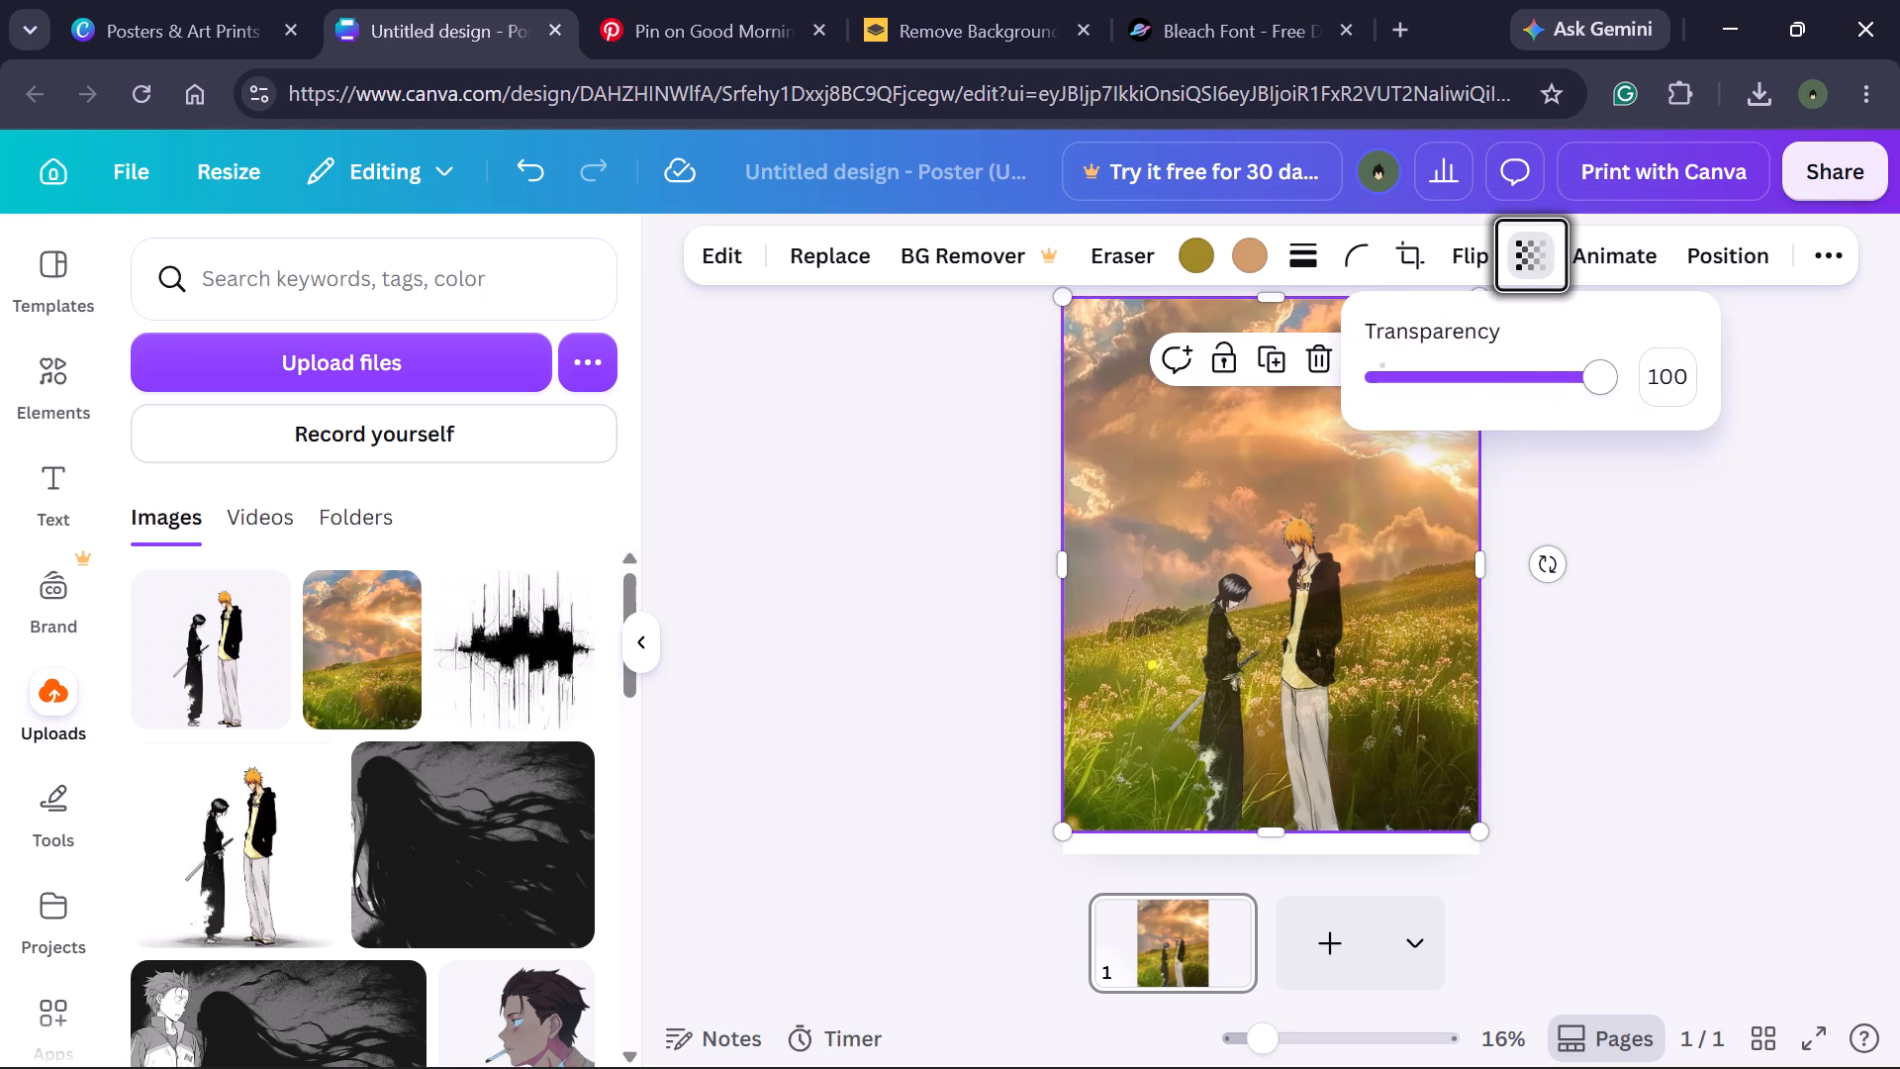
pyautogui.moveTo(1587, 381); pyautogui.dragTo(1540, 394)
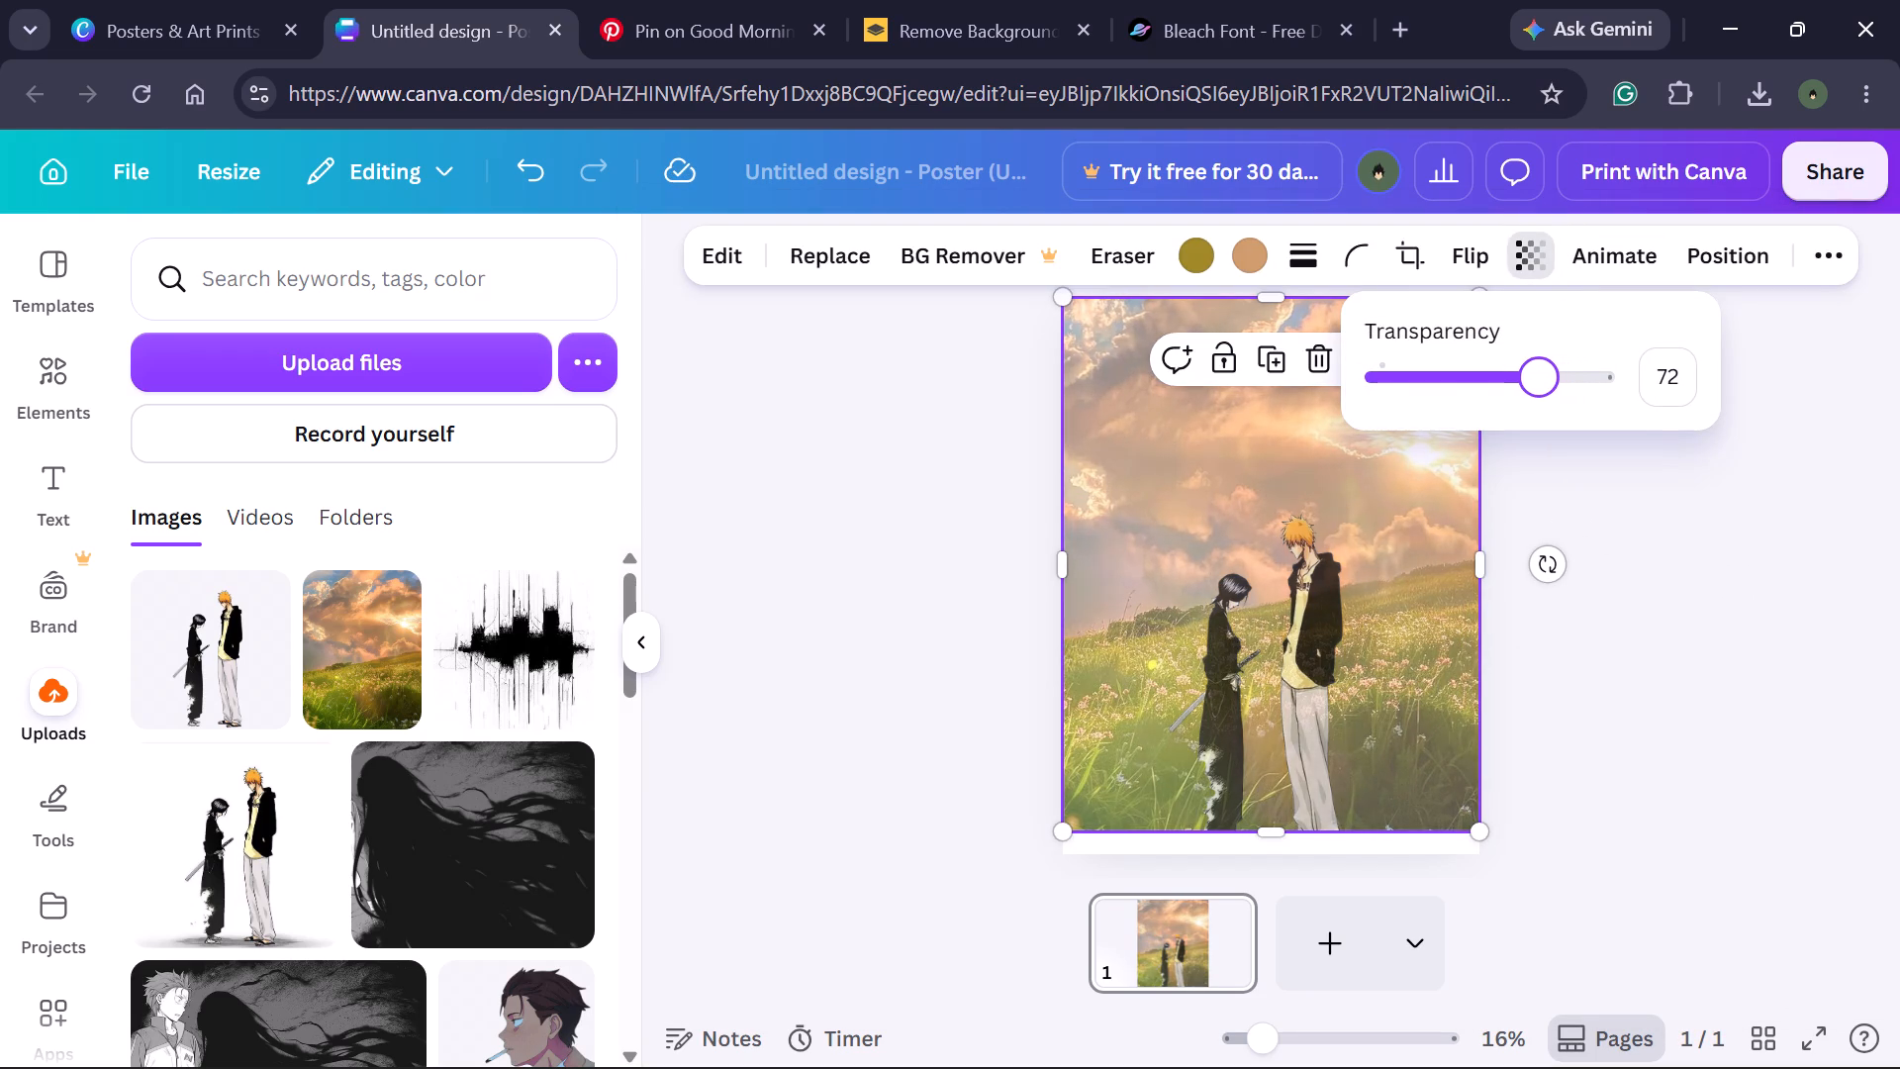
pyautogui.moveTo(1540, 394); pyautogui.dragTo(1558, 397)
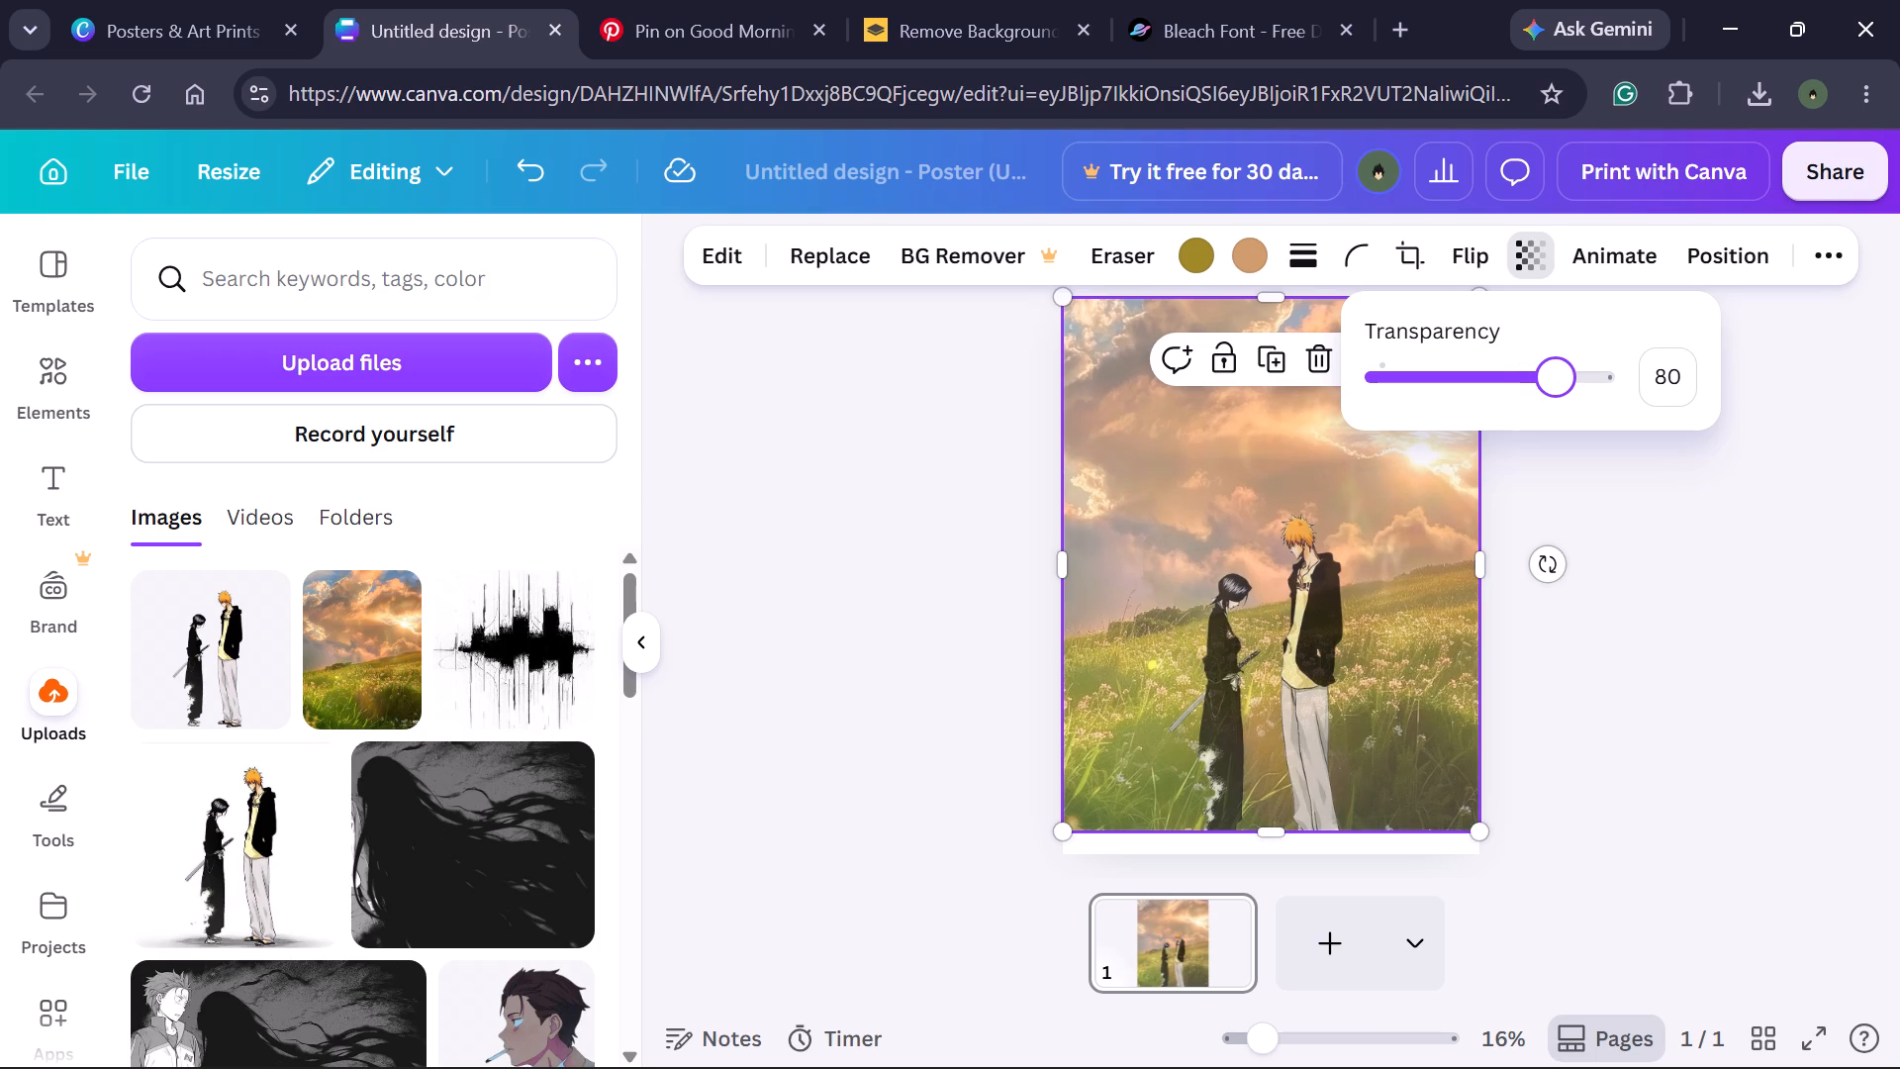
pyautogui.moveTo(1558, 397); pyautogui.dragTo(1562, 396)
pyautogui.click(1797, 720)
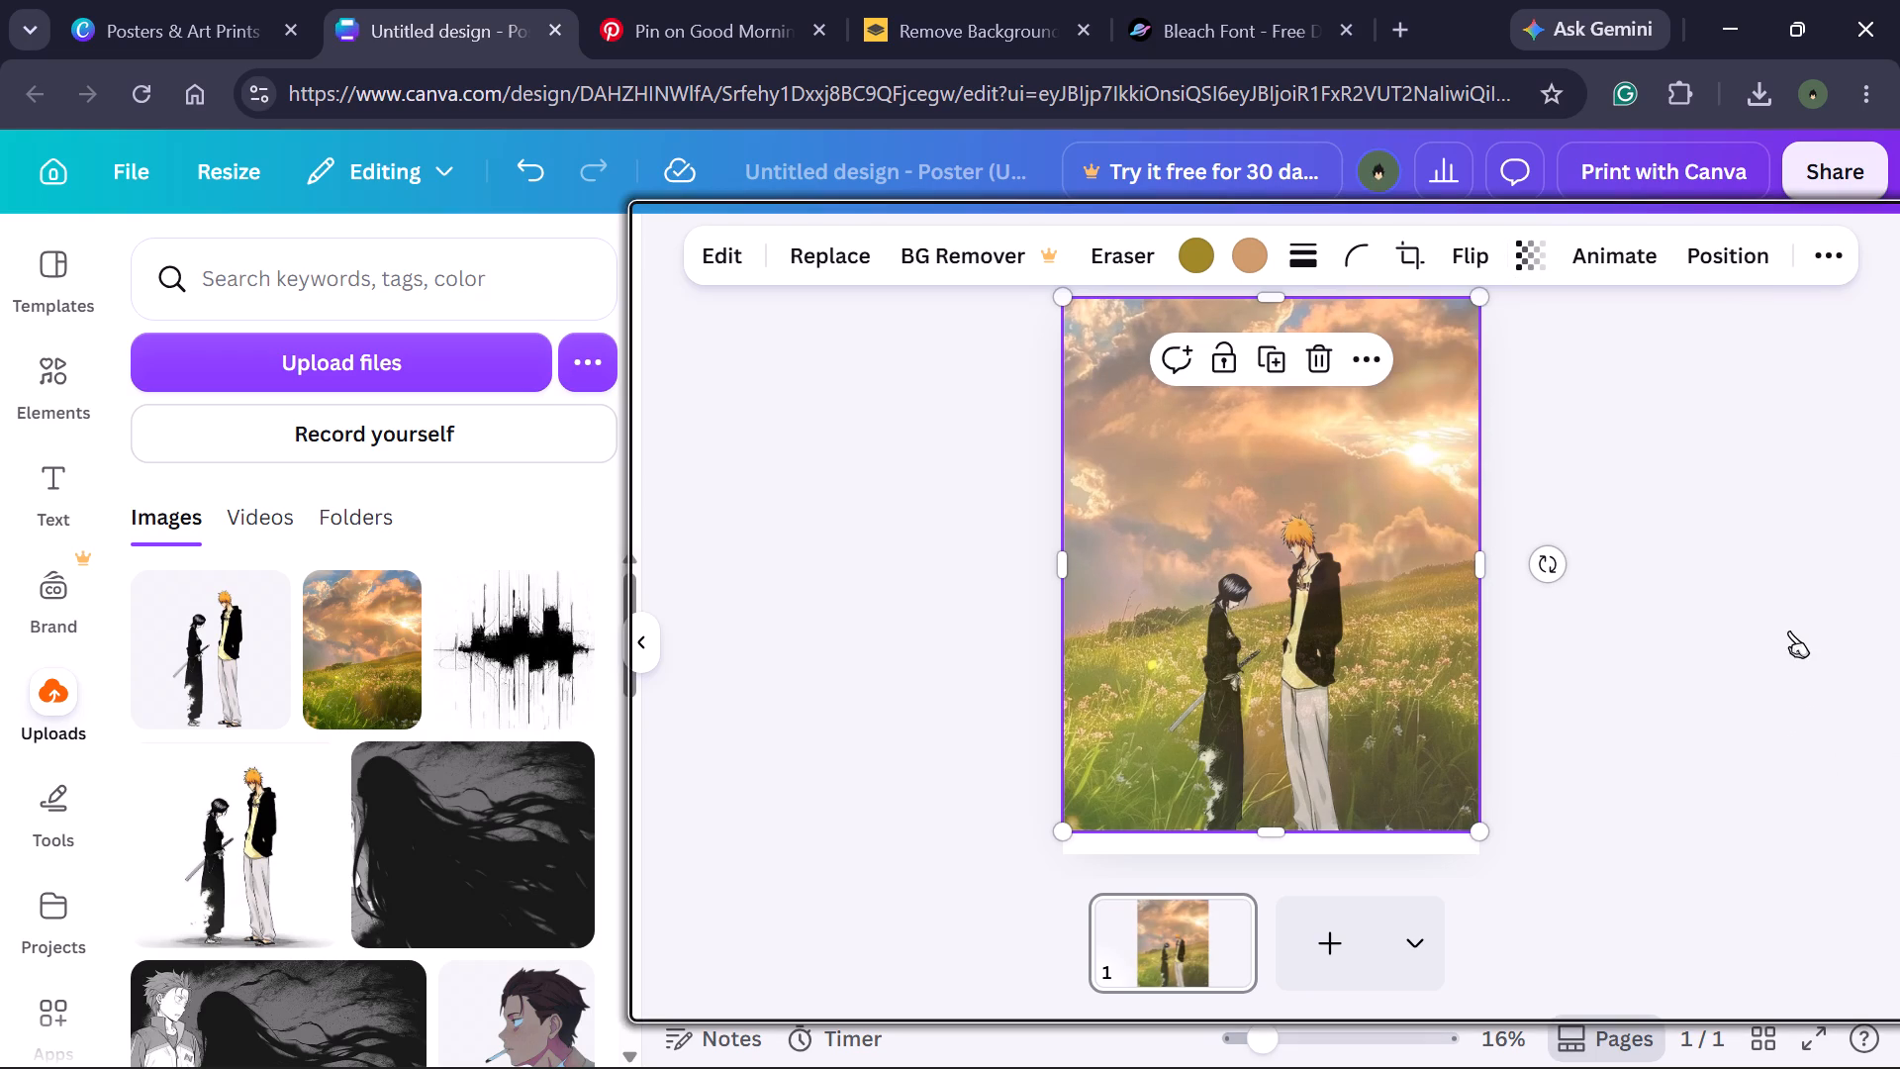
pyautogui.moveTo(1807, 652); pyautogui.dragTo(1835, 641)
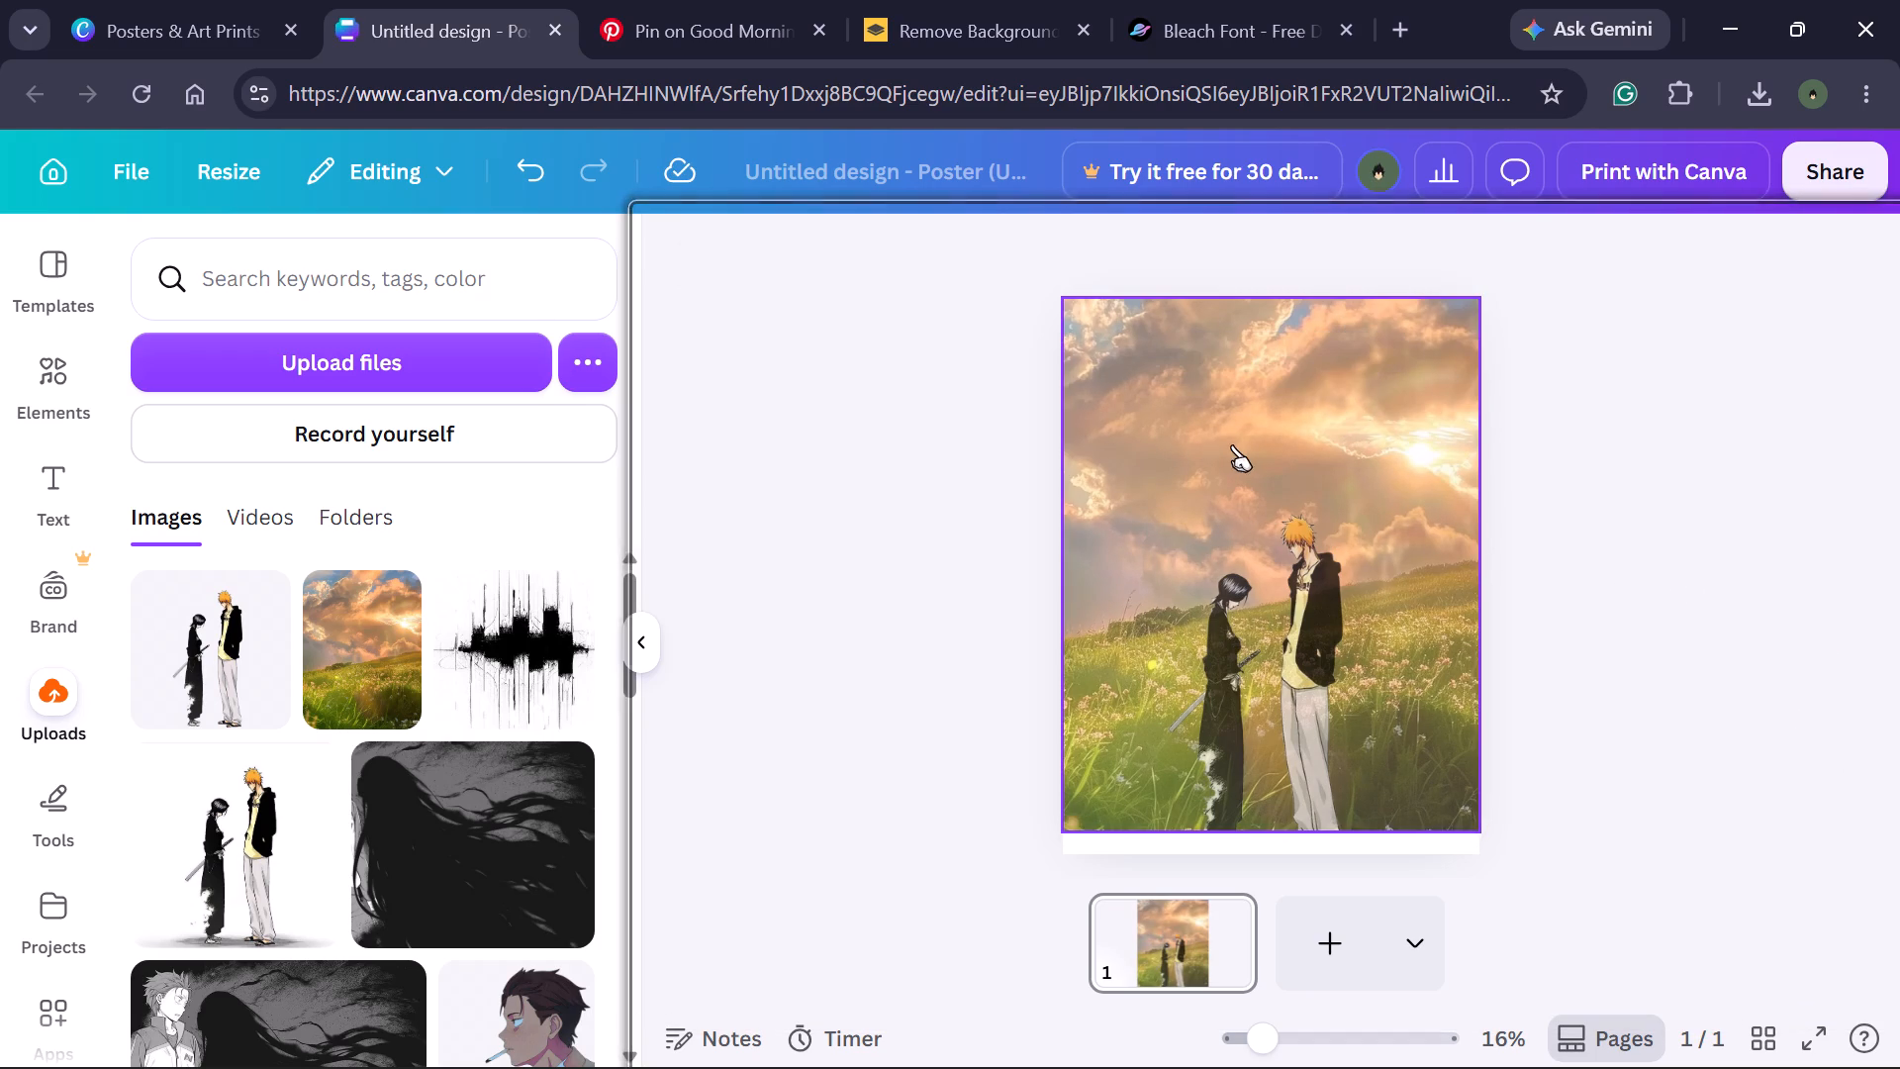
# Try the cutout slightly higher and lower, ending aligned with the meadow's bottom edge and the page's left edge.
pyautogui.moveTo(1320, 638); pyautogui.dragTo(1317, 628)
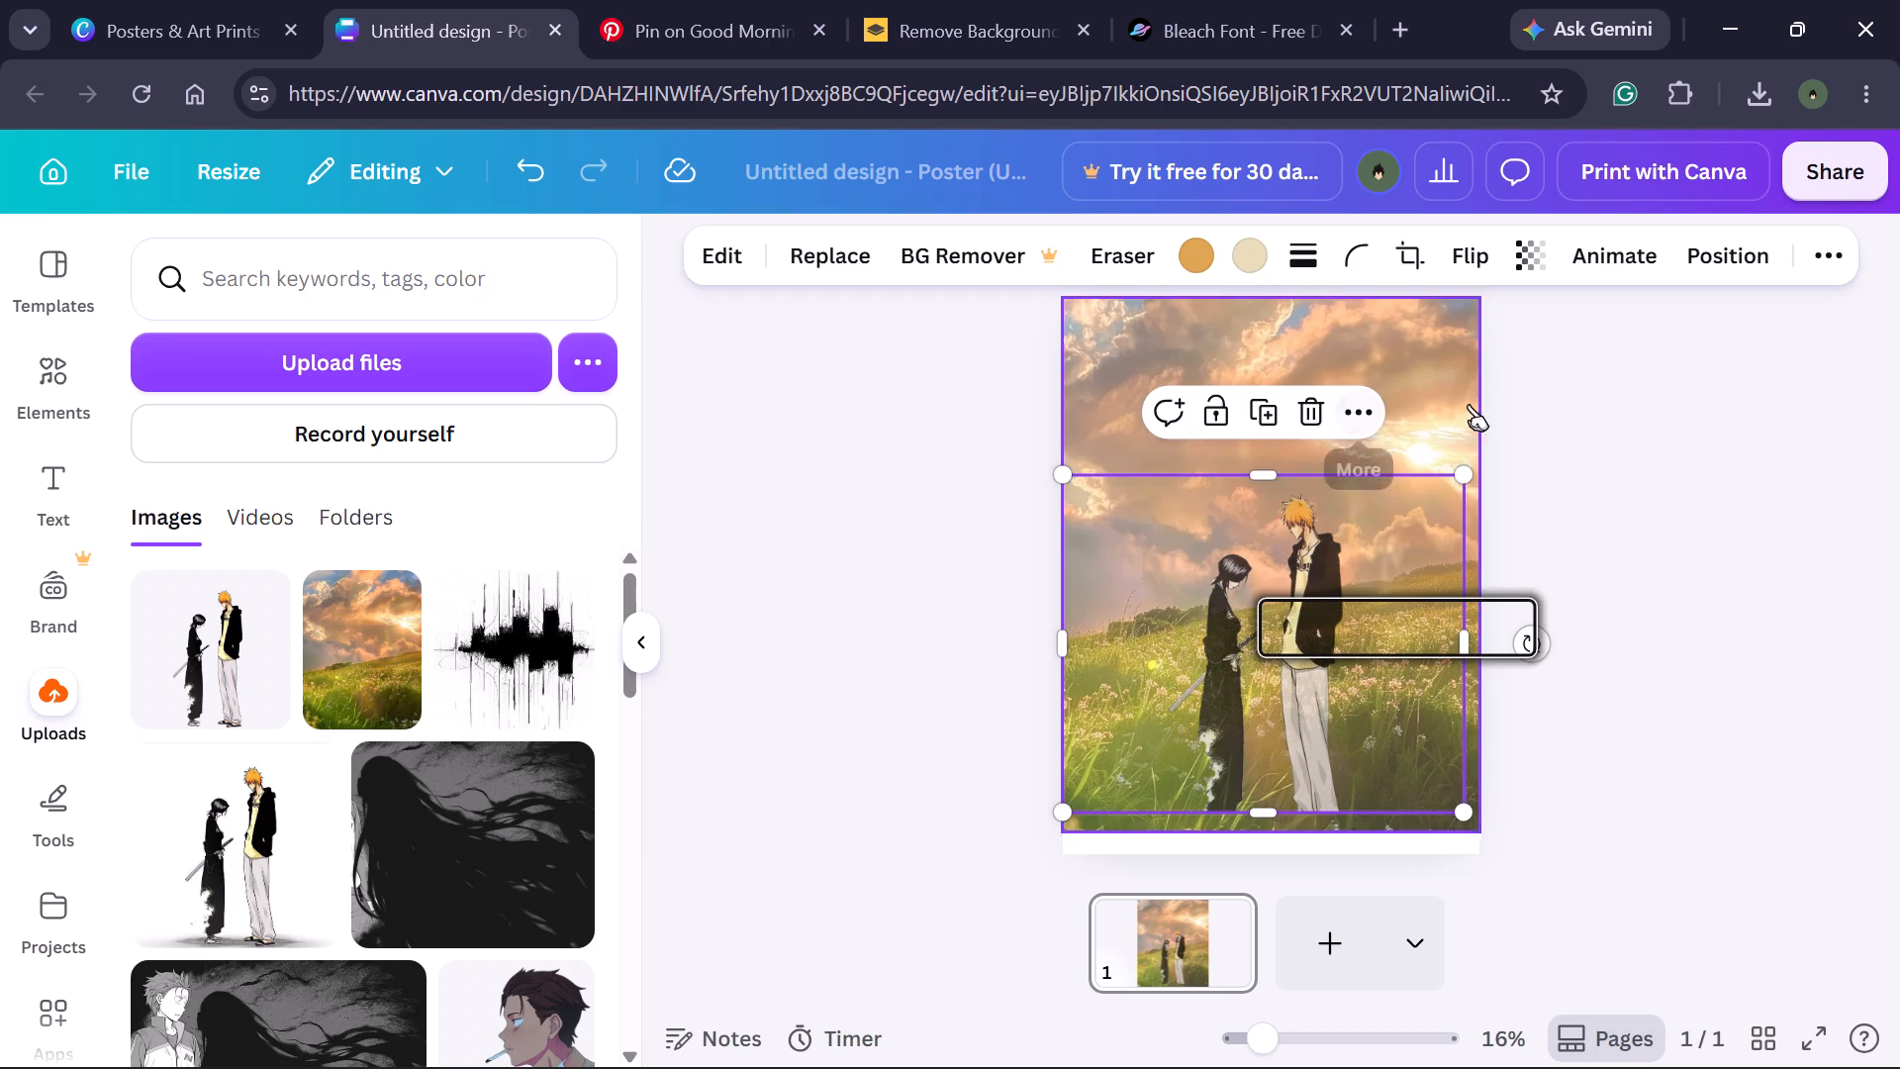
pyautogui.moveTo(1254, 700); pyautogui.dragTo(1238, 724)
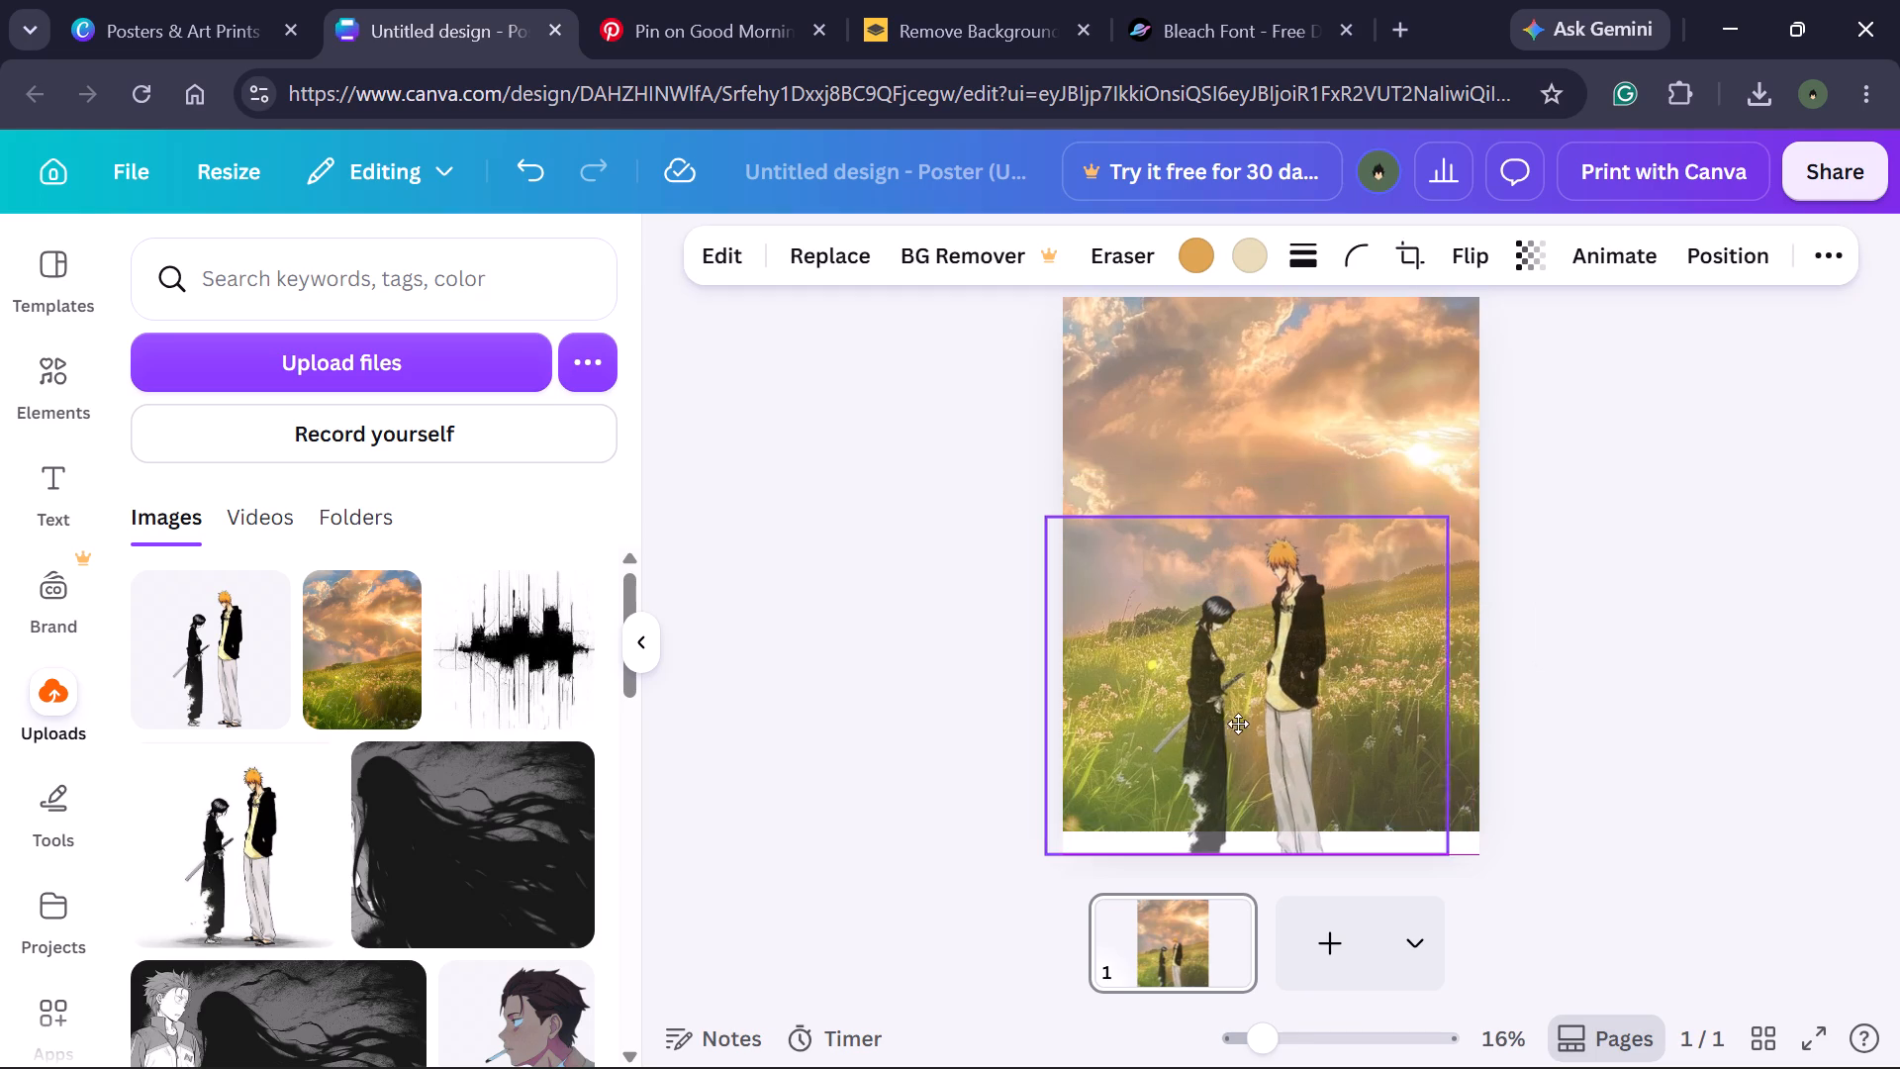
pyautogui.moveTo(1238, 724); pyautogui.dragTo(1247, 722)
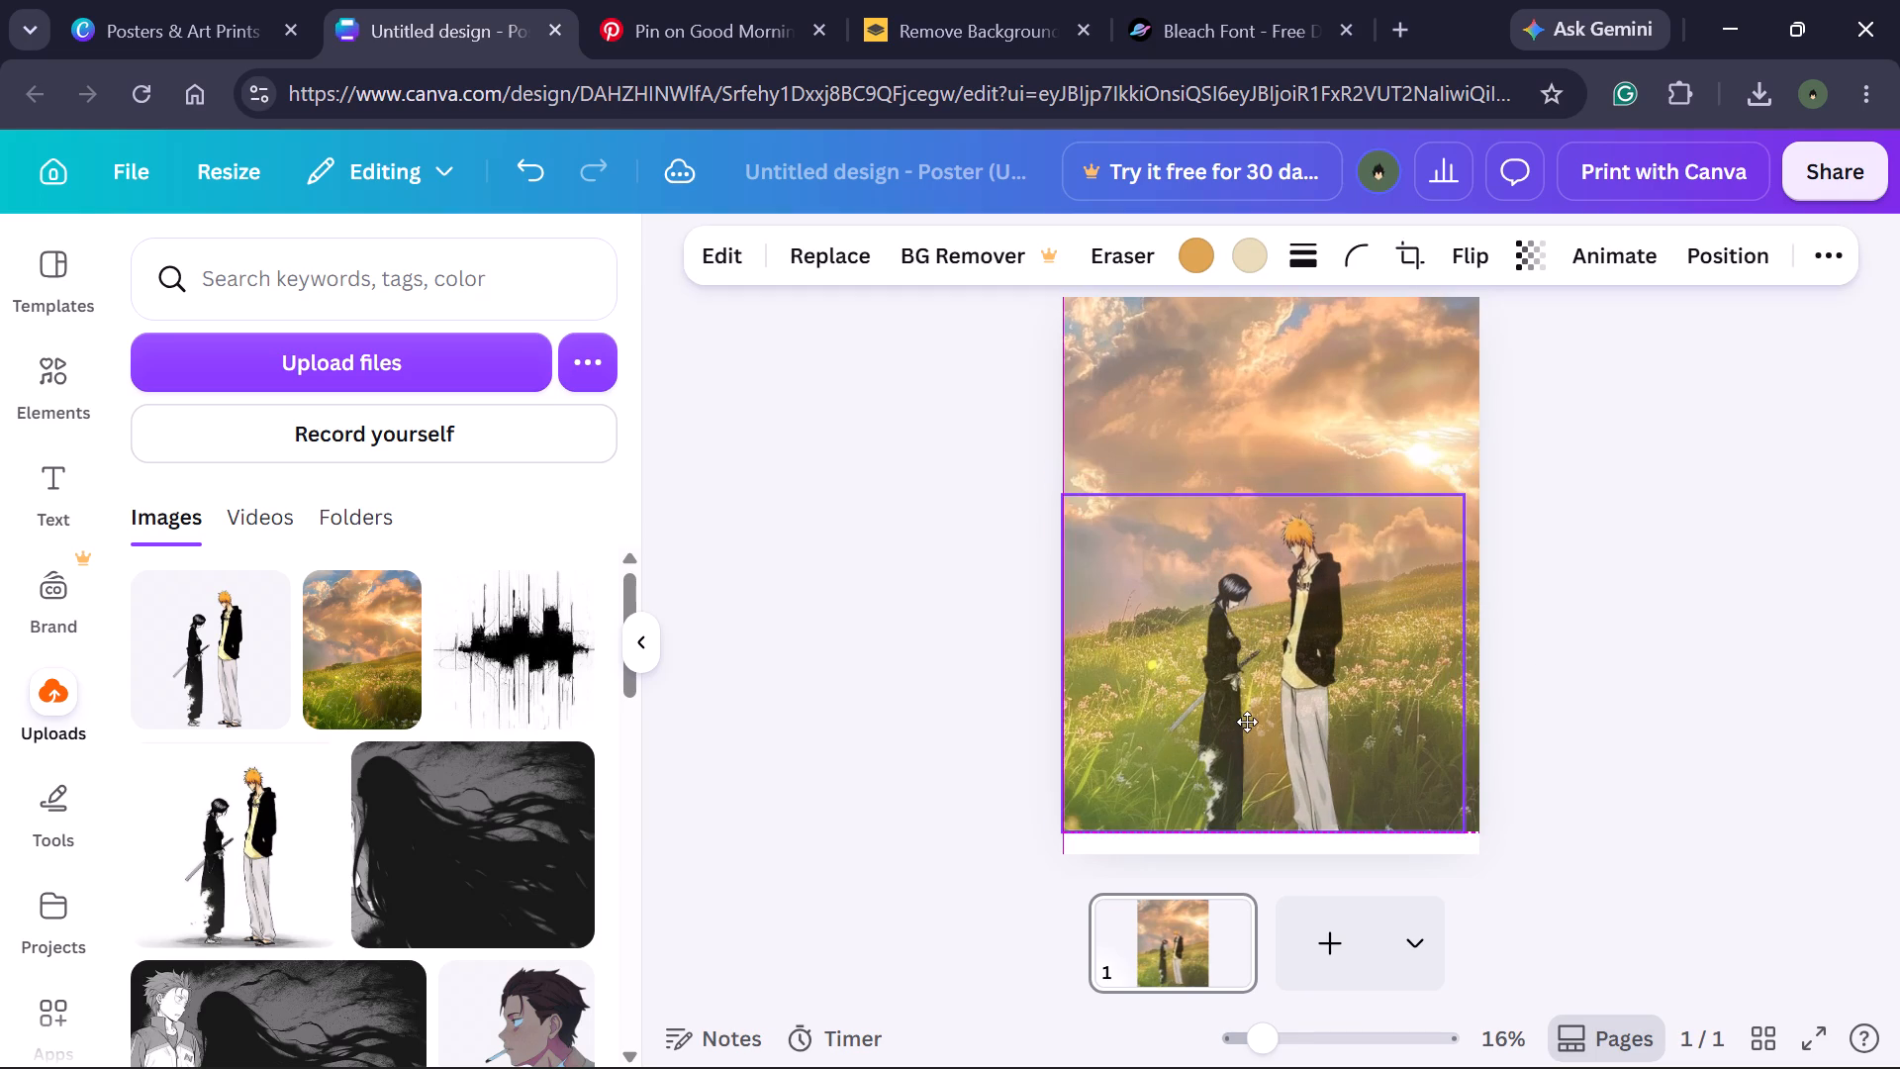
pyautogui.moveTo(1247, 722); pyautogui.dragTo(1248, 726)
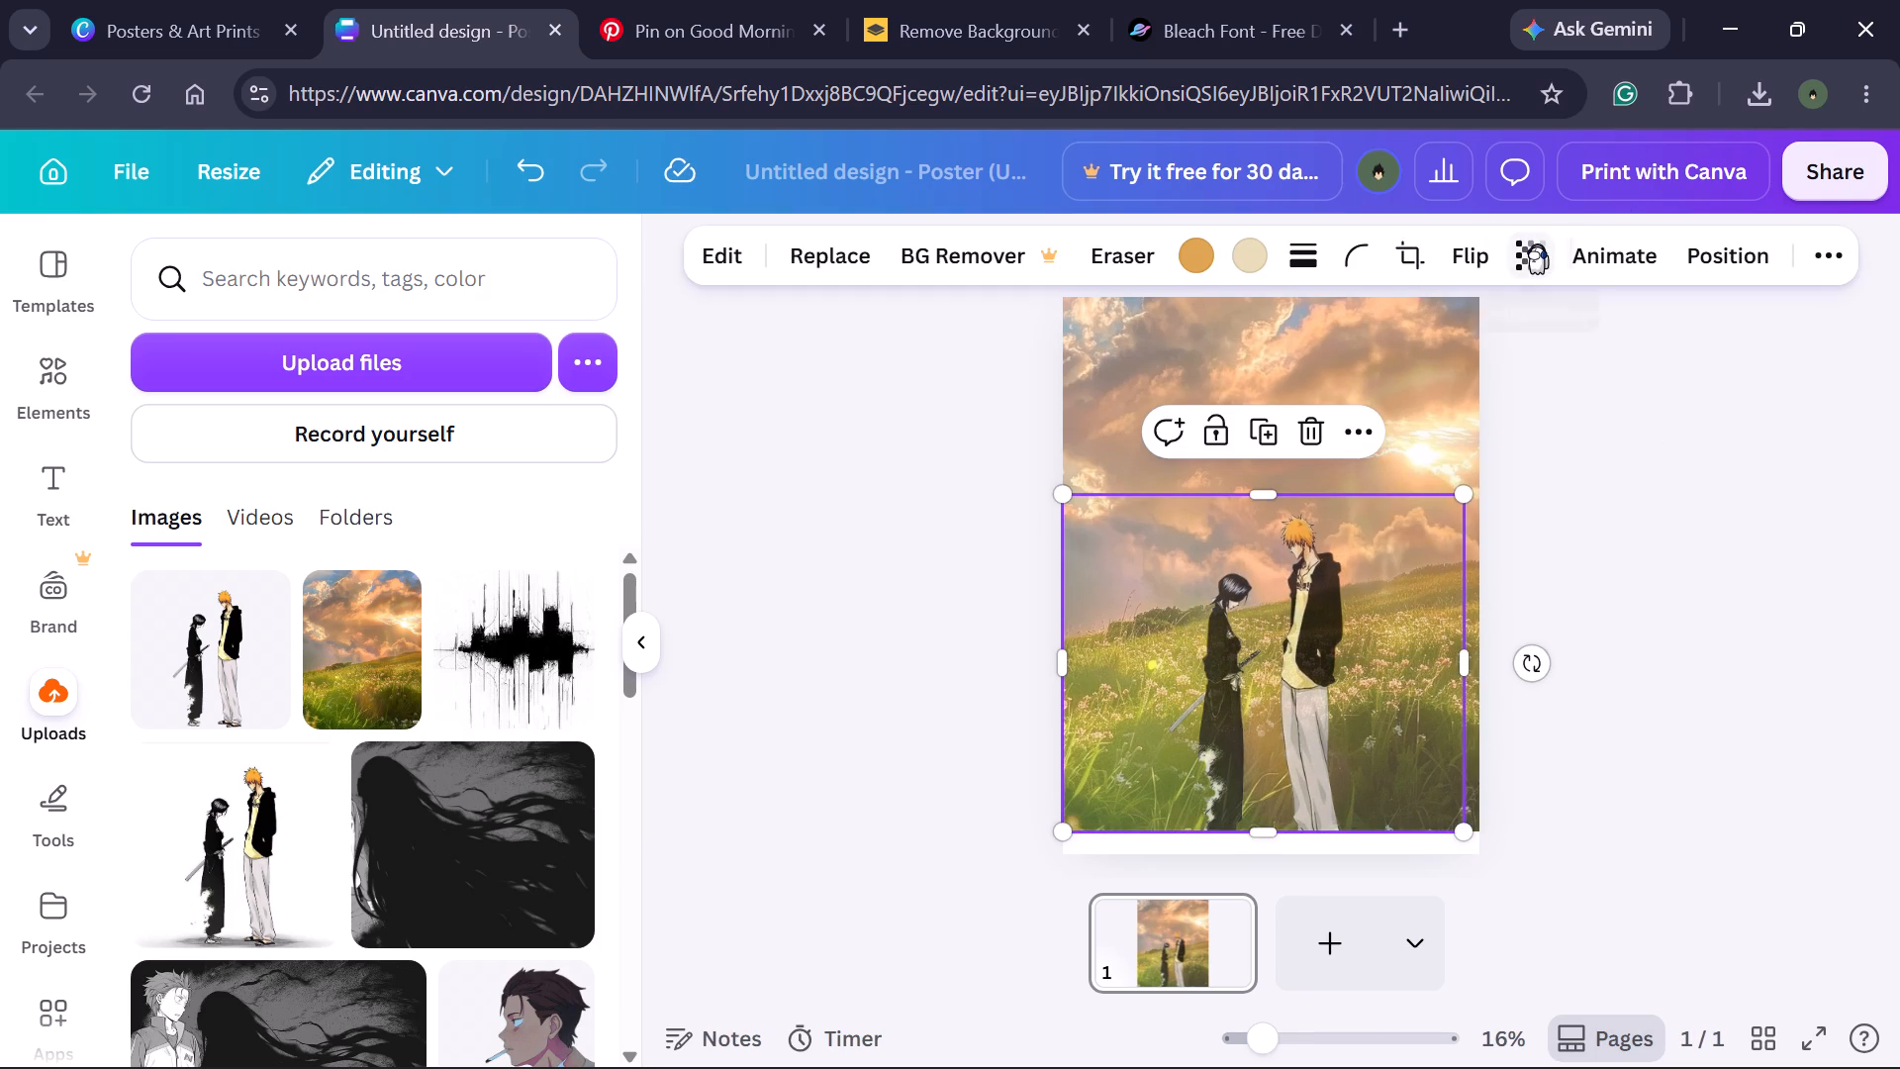
# Set the Rukia and Ichigo cutout's transparency value to 79 and deselect it.
pyautogui.click(1537, 243)
pyautogui.click(1550, 385)
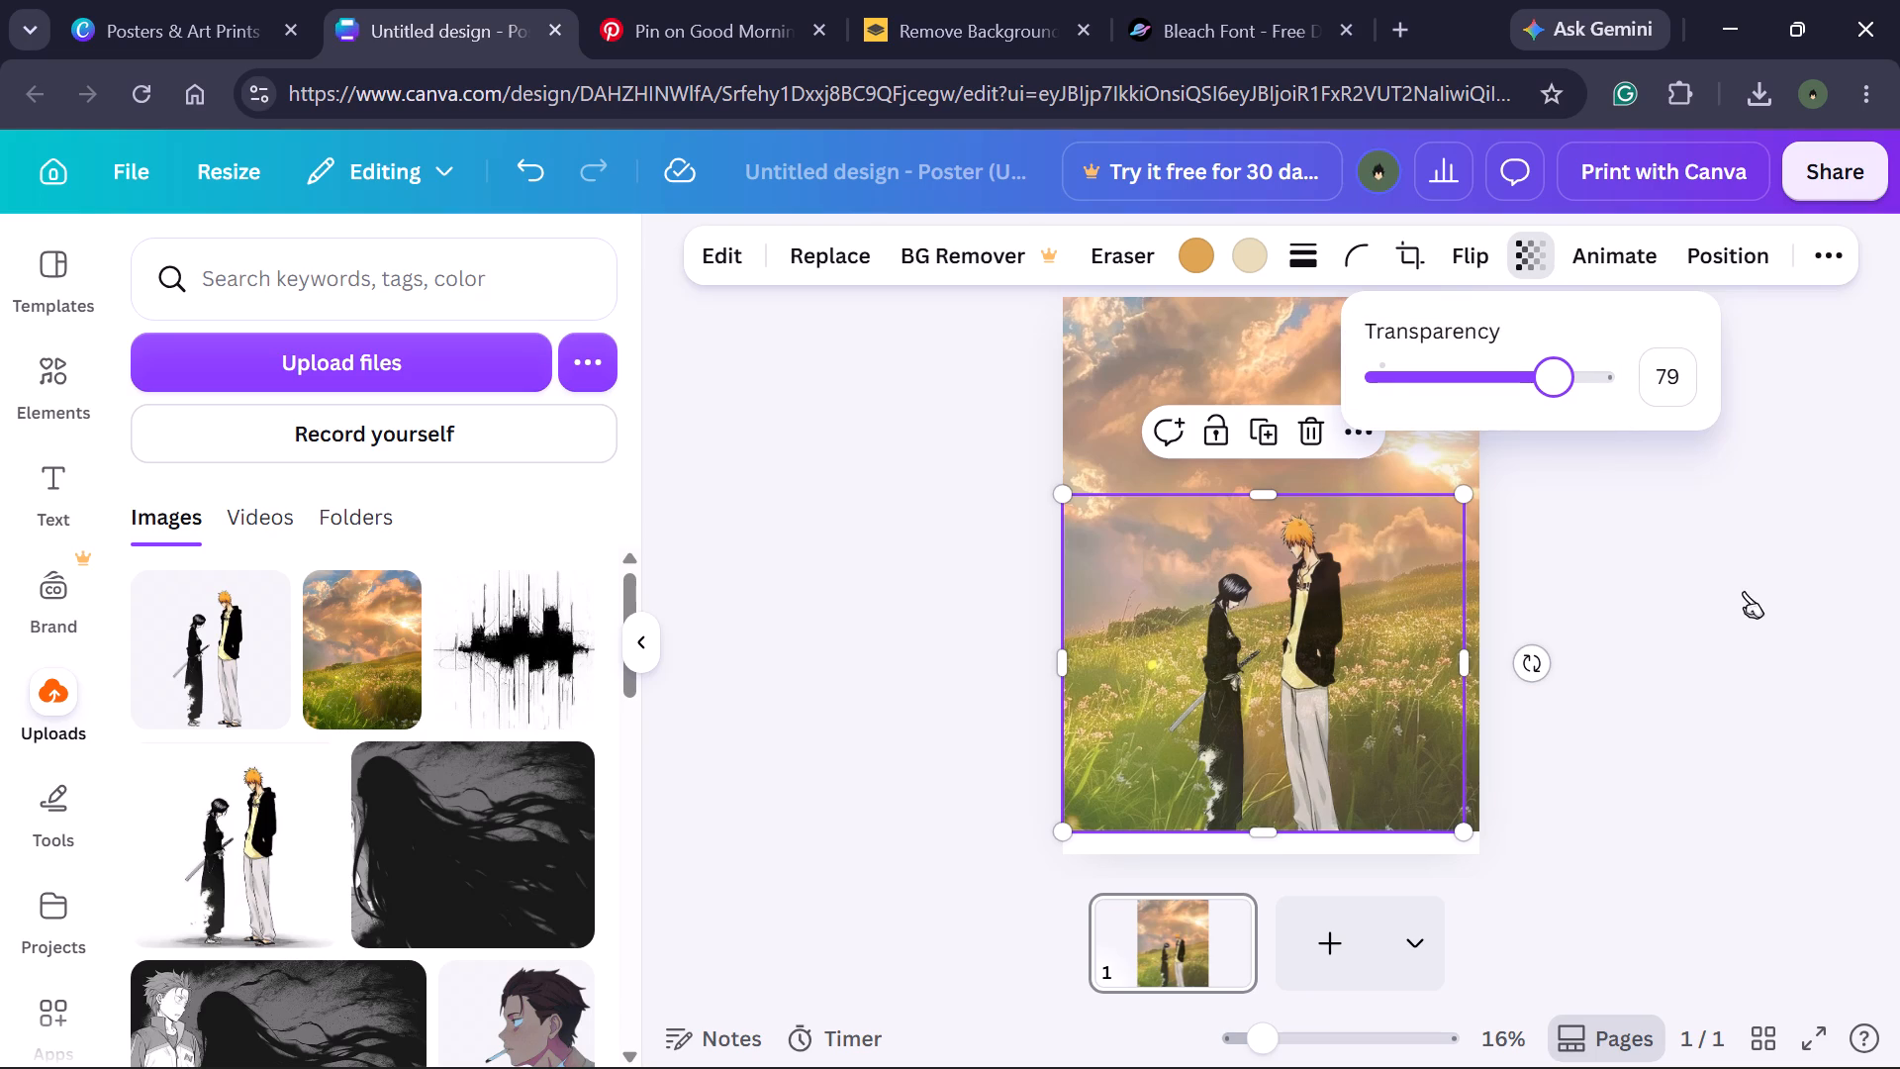
pyautogui.click(1779, 595)
pyautogui.click(1615, 330)
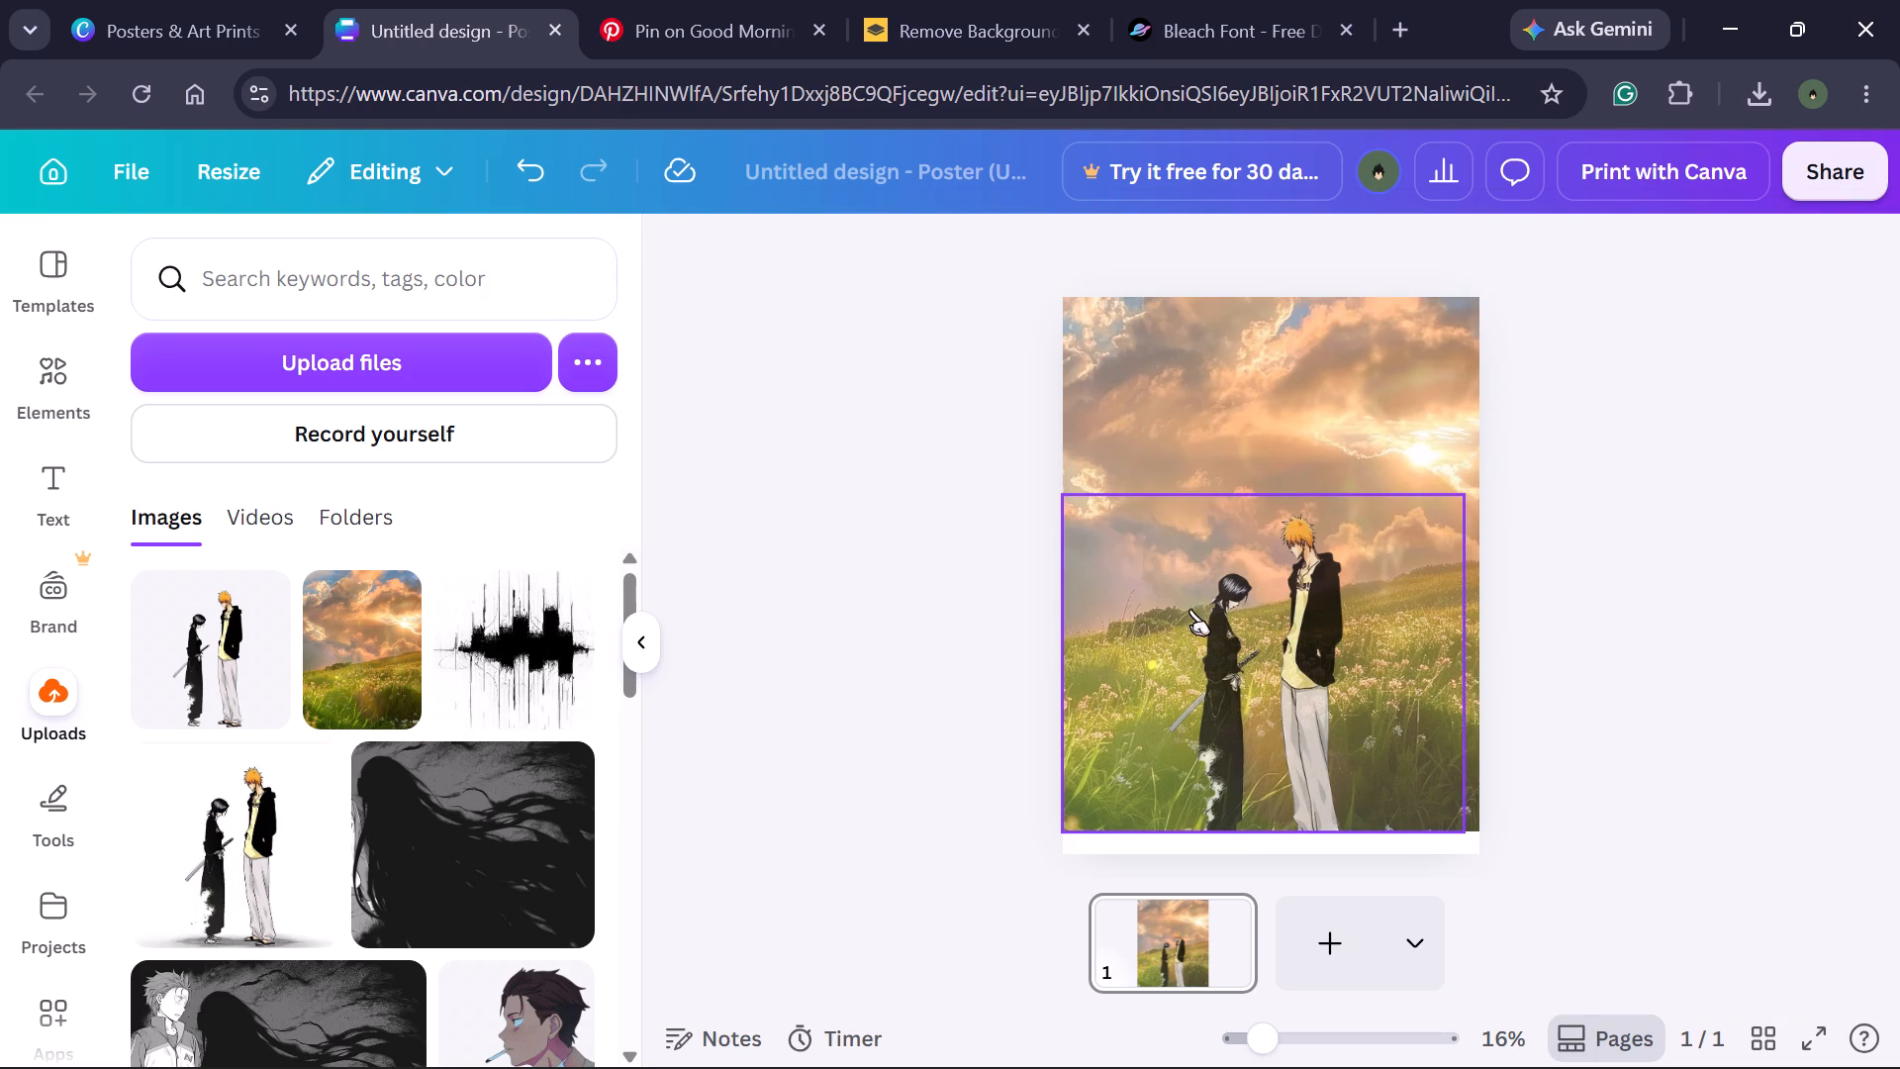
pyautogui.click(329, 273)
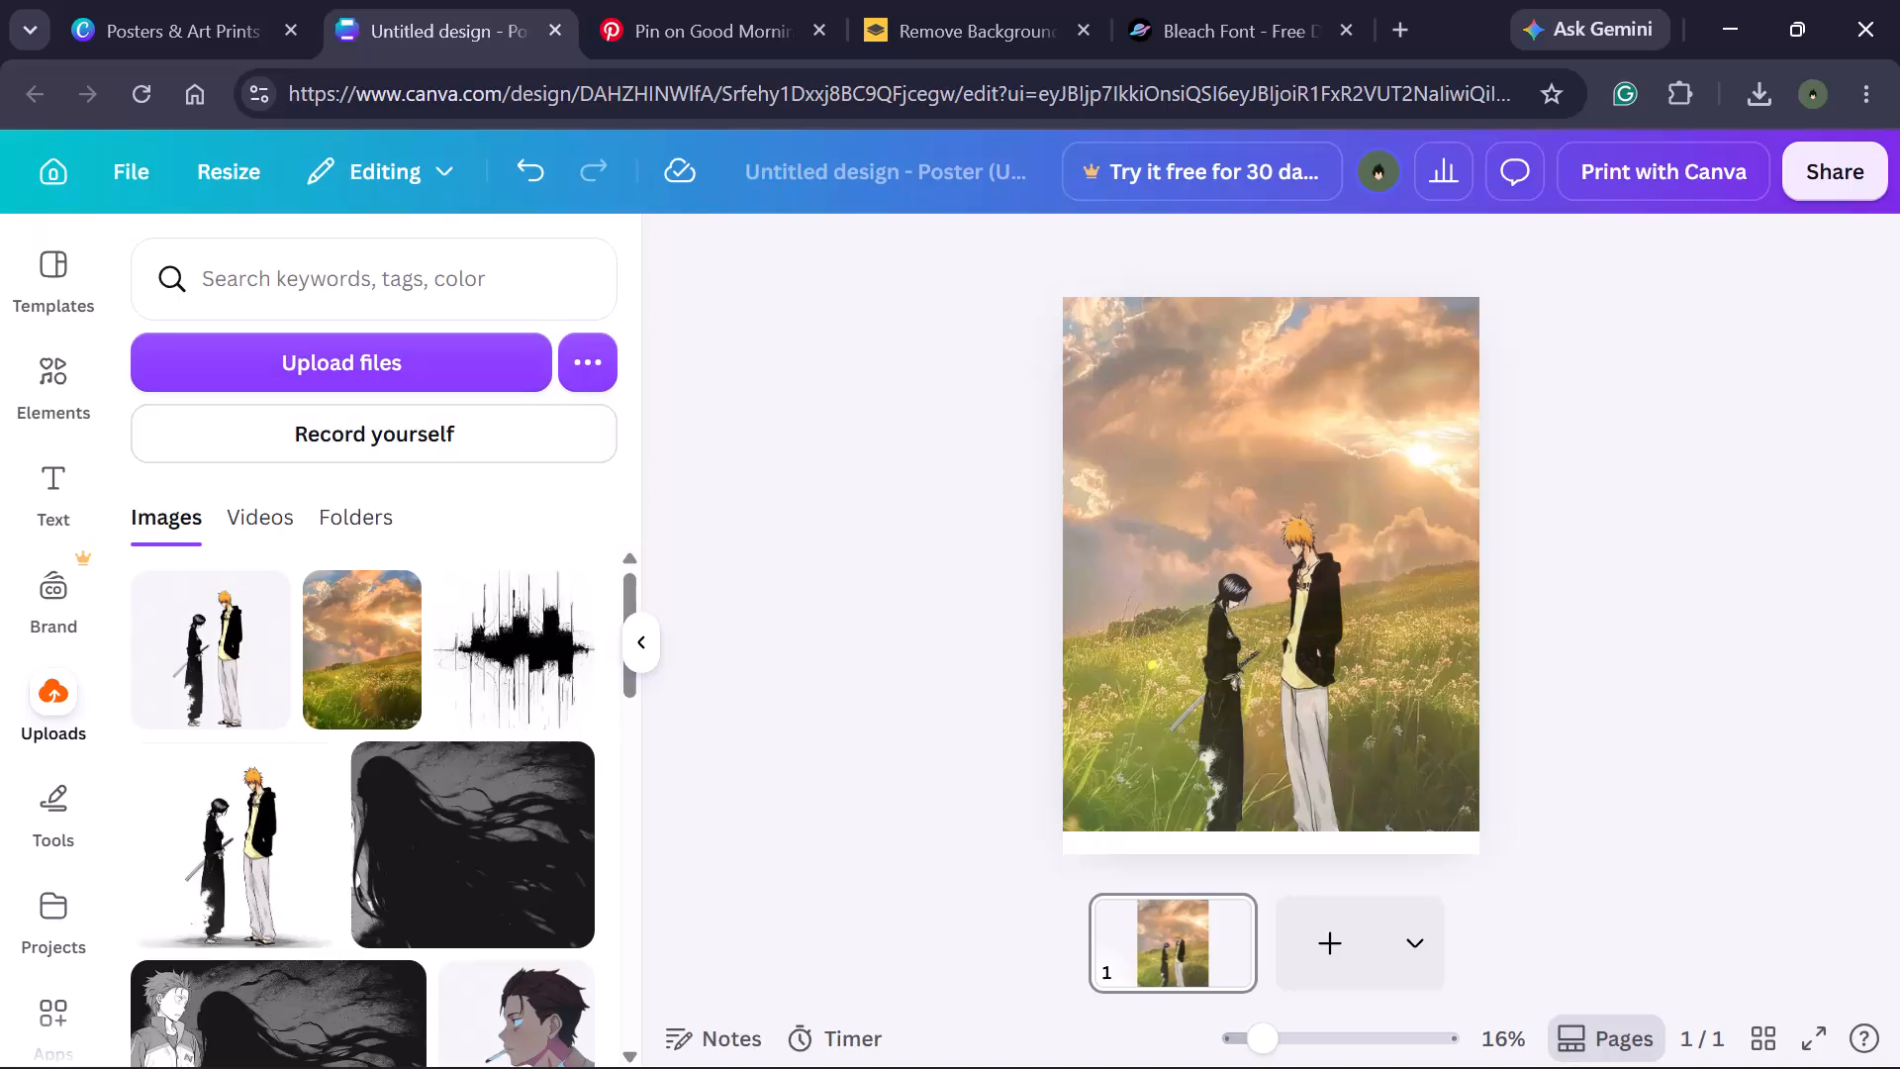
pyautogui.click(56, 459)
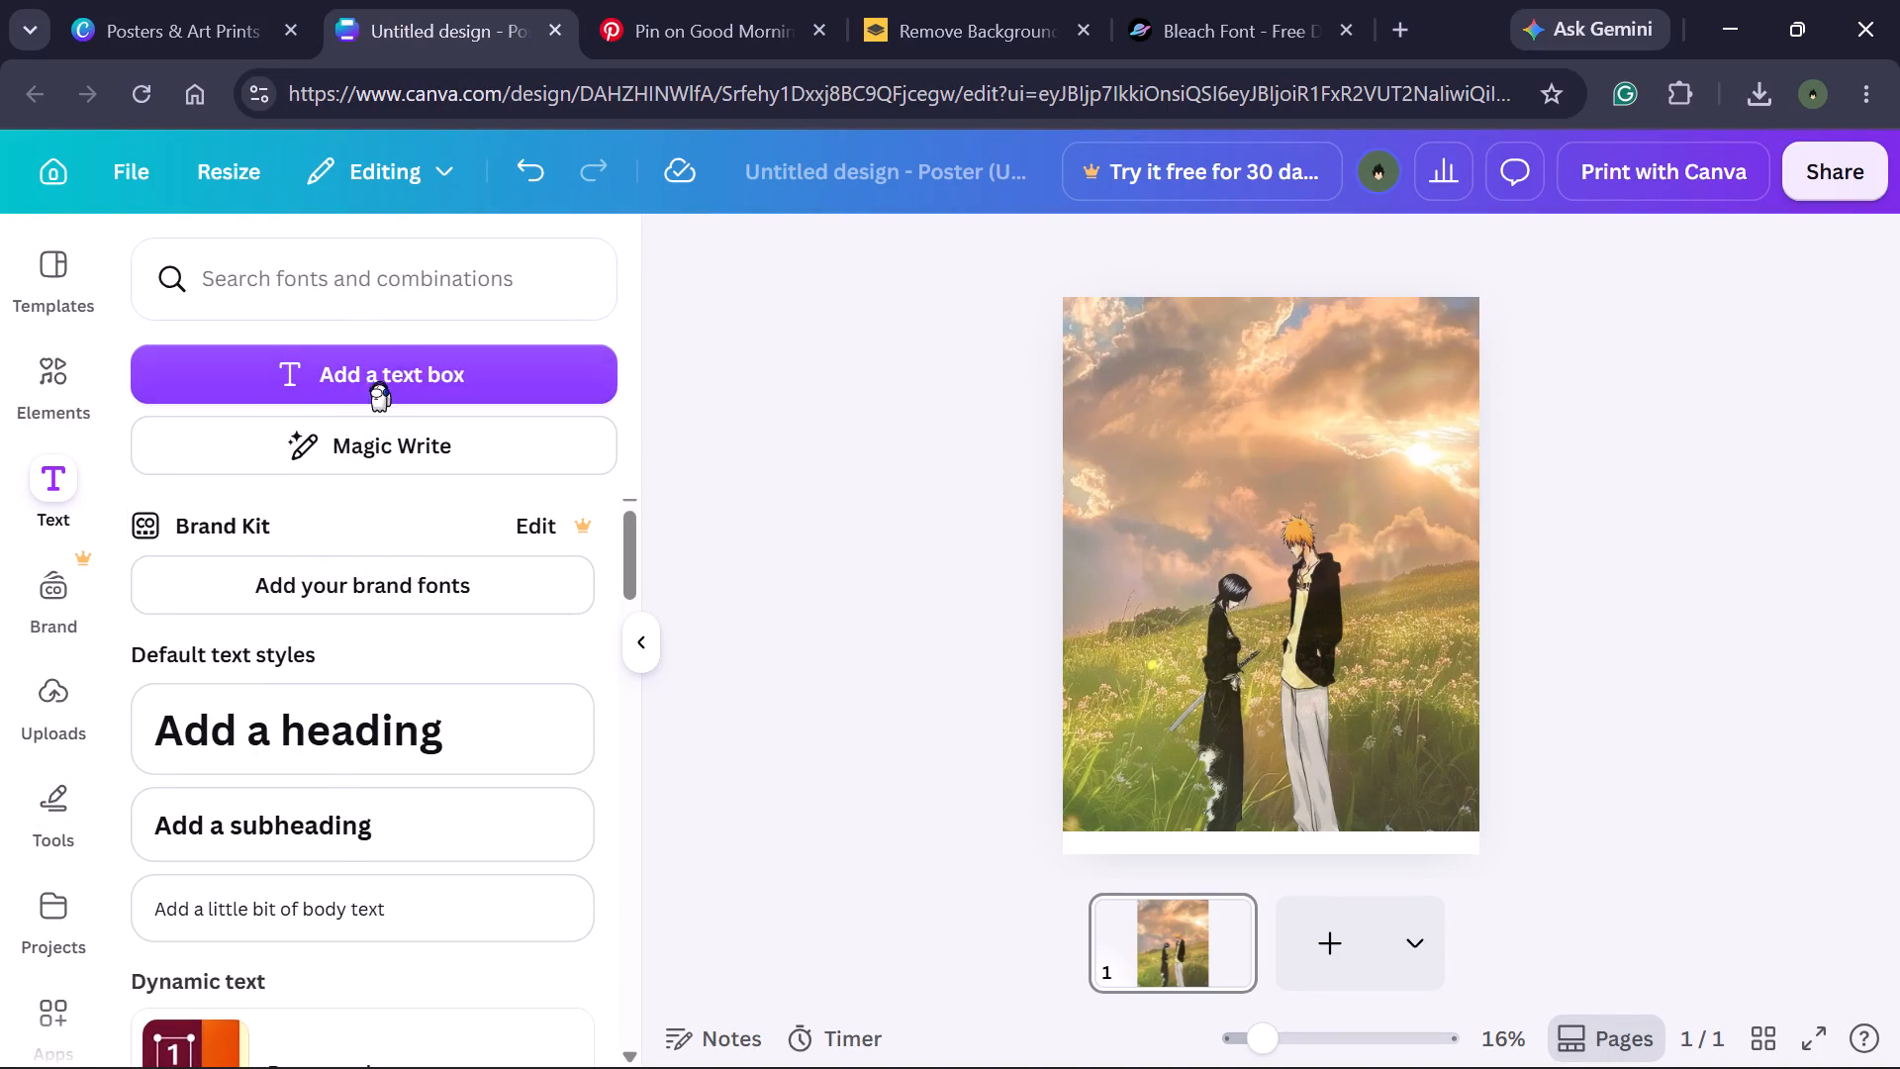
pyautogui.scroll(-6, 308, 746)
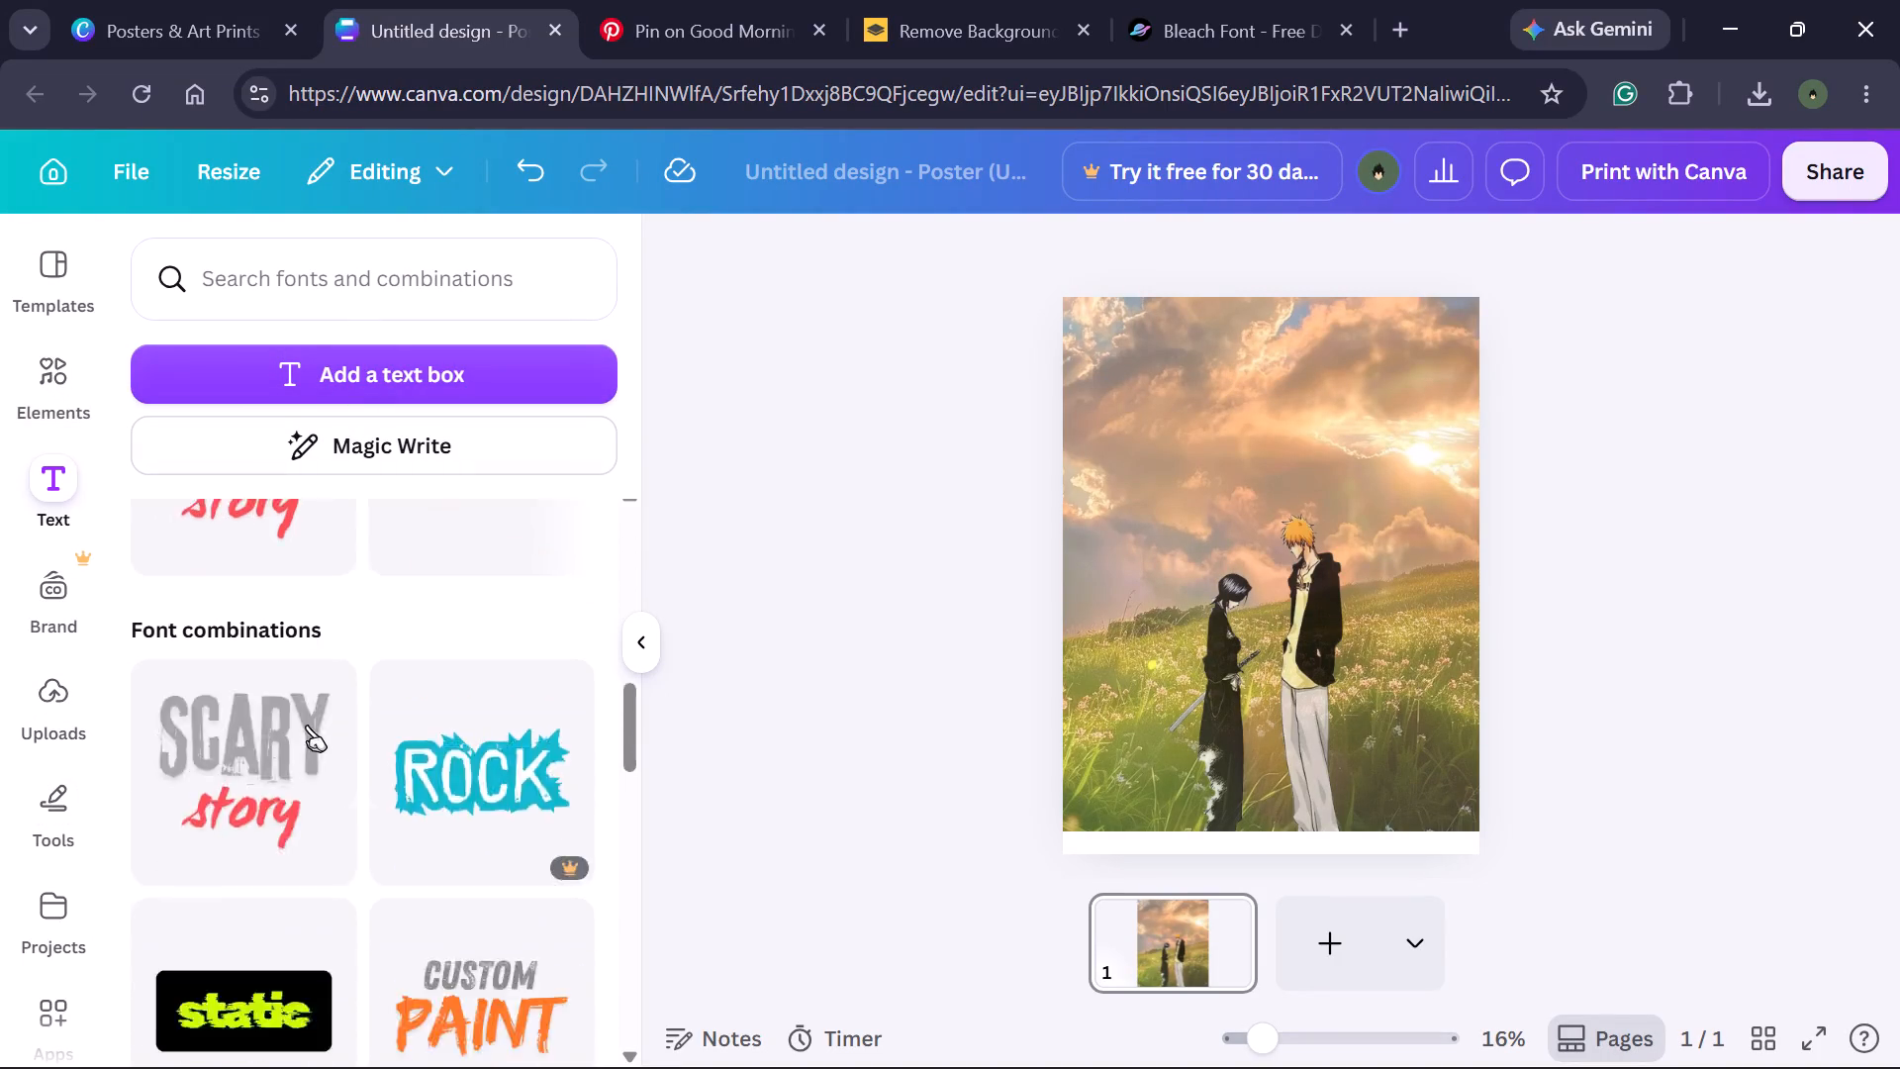
# Add a new paragraph text box to the page over the Rukia and Ichigo cutout.
pyautogui.click(59, 783)
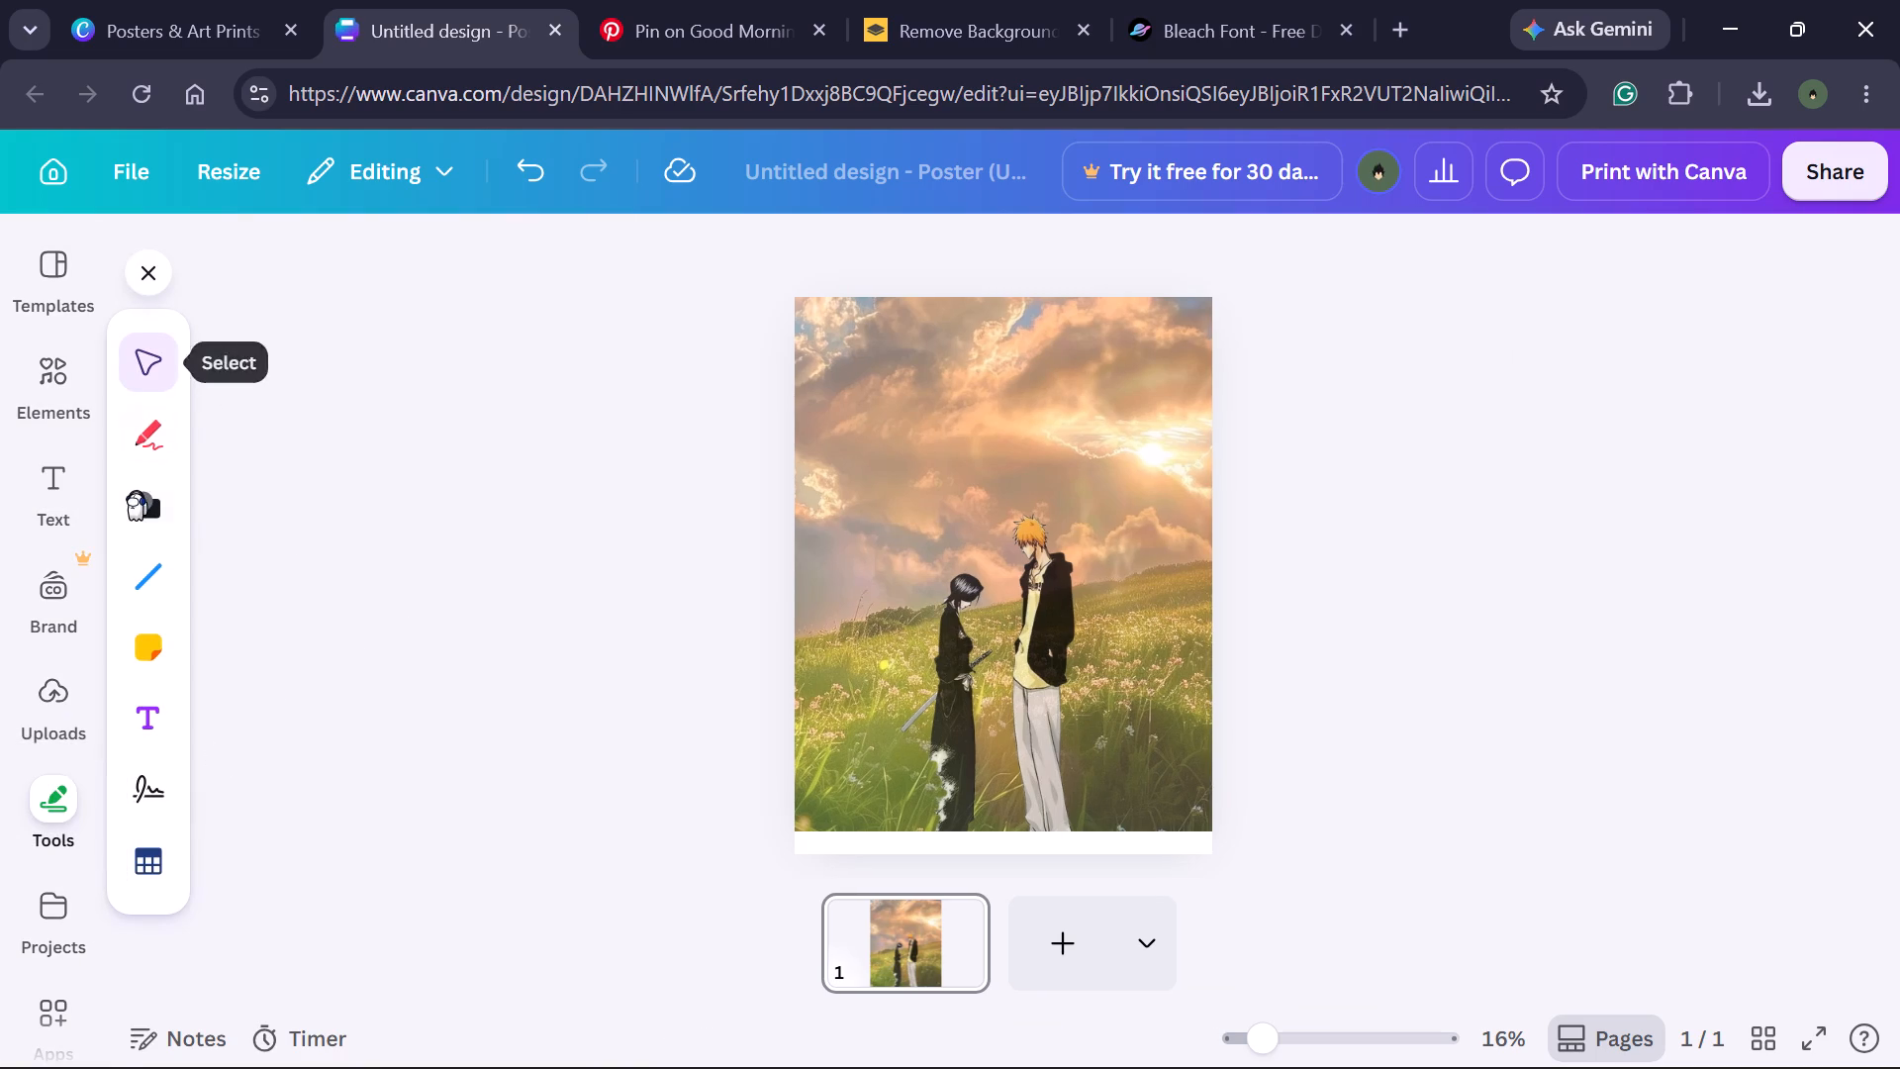
pyautogui.click(156, 424)
pyautogui.click(159, 504)
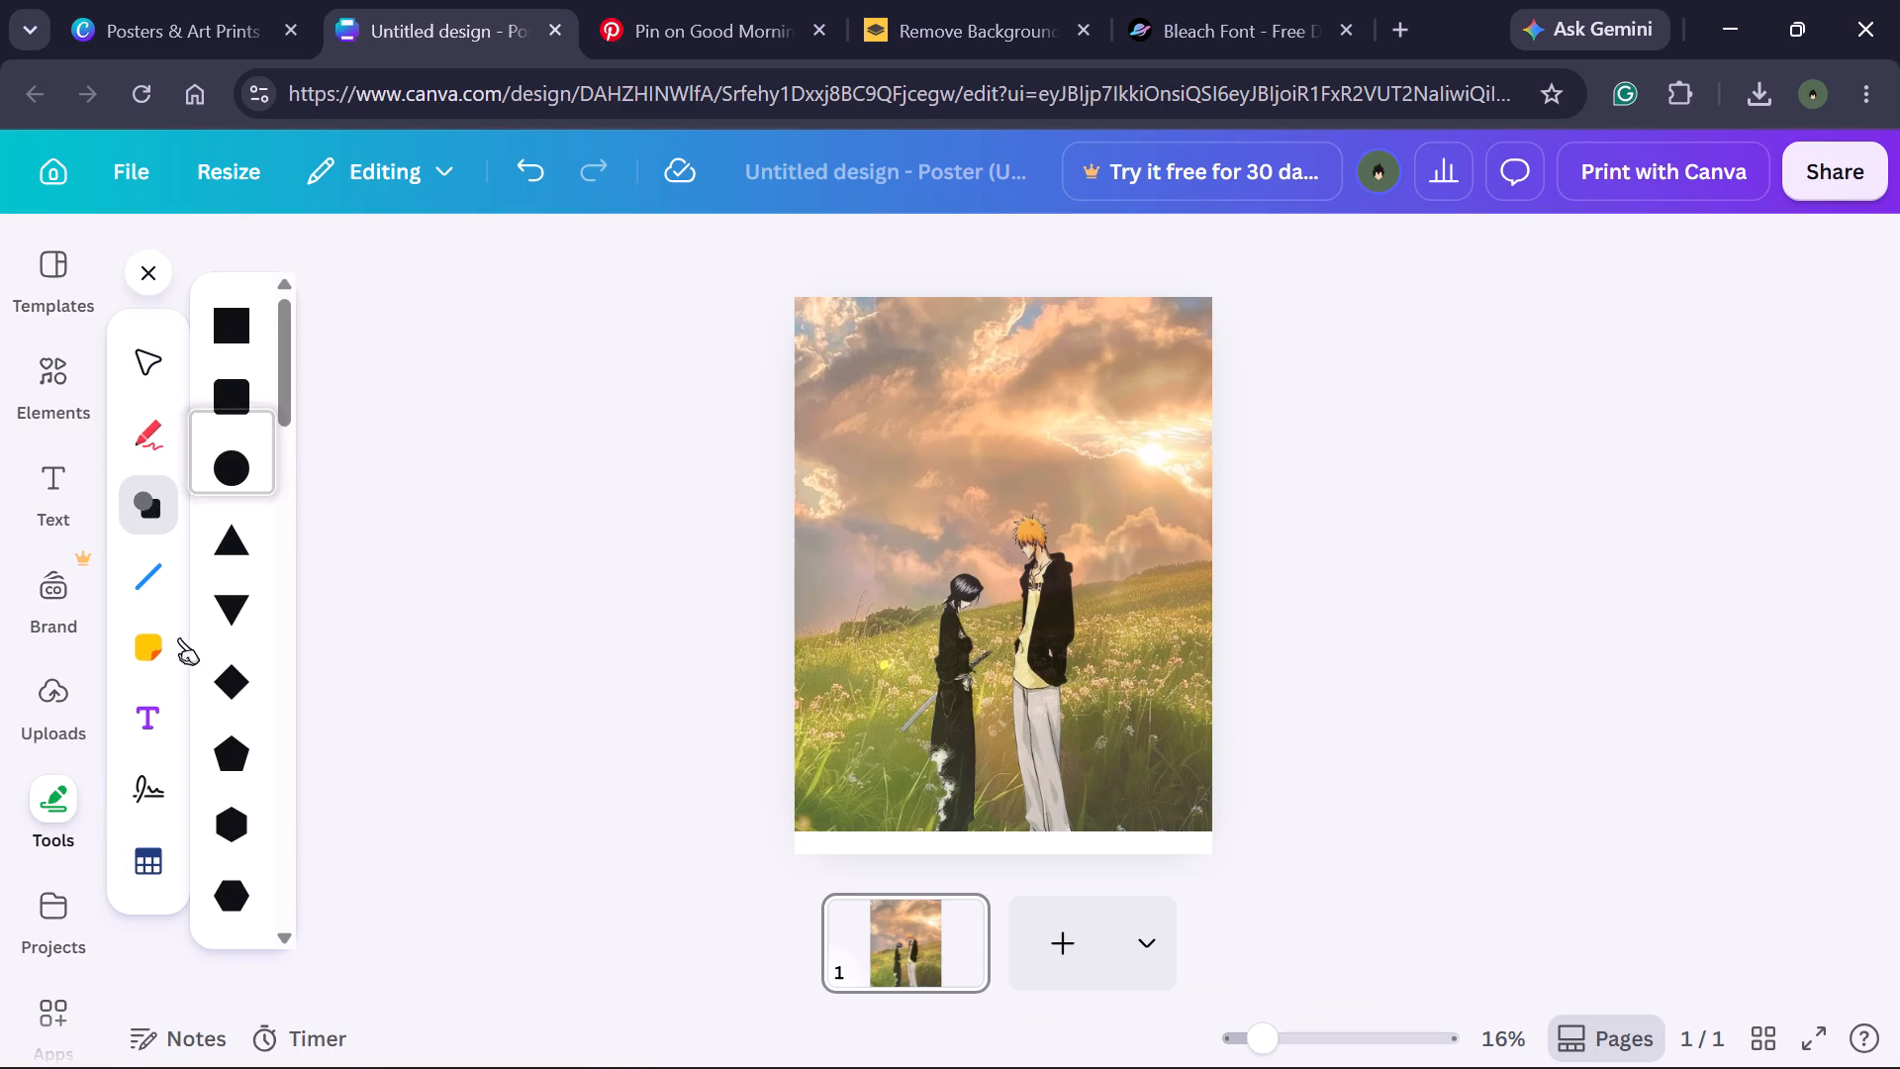
pyautogui.click(127, 652)
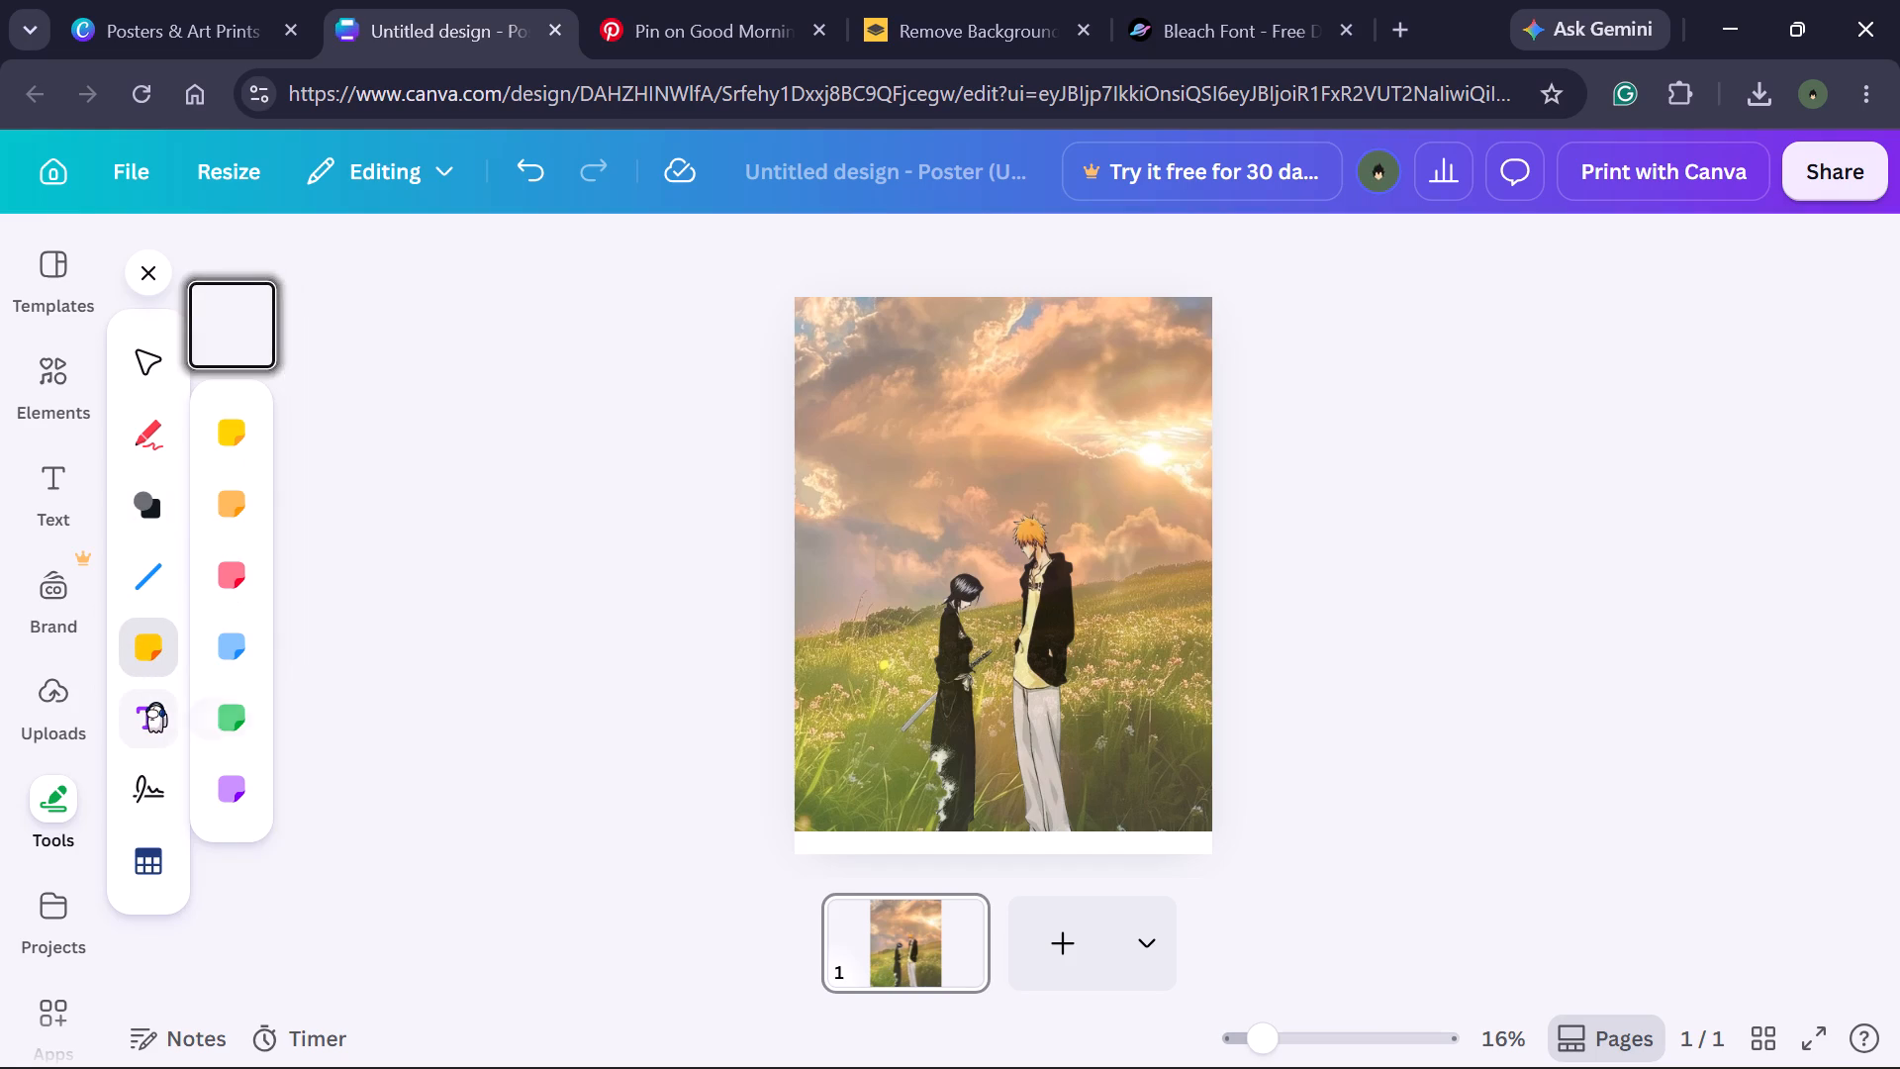
pyautogui.click(158, 704)
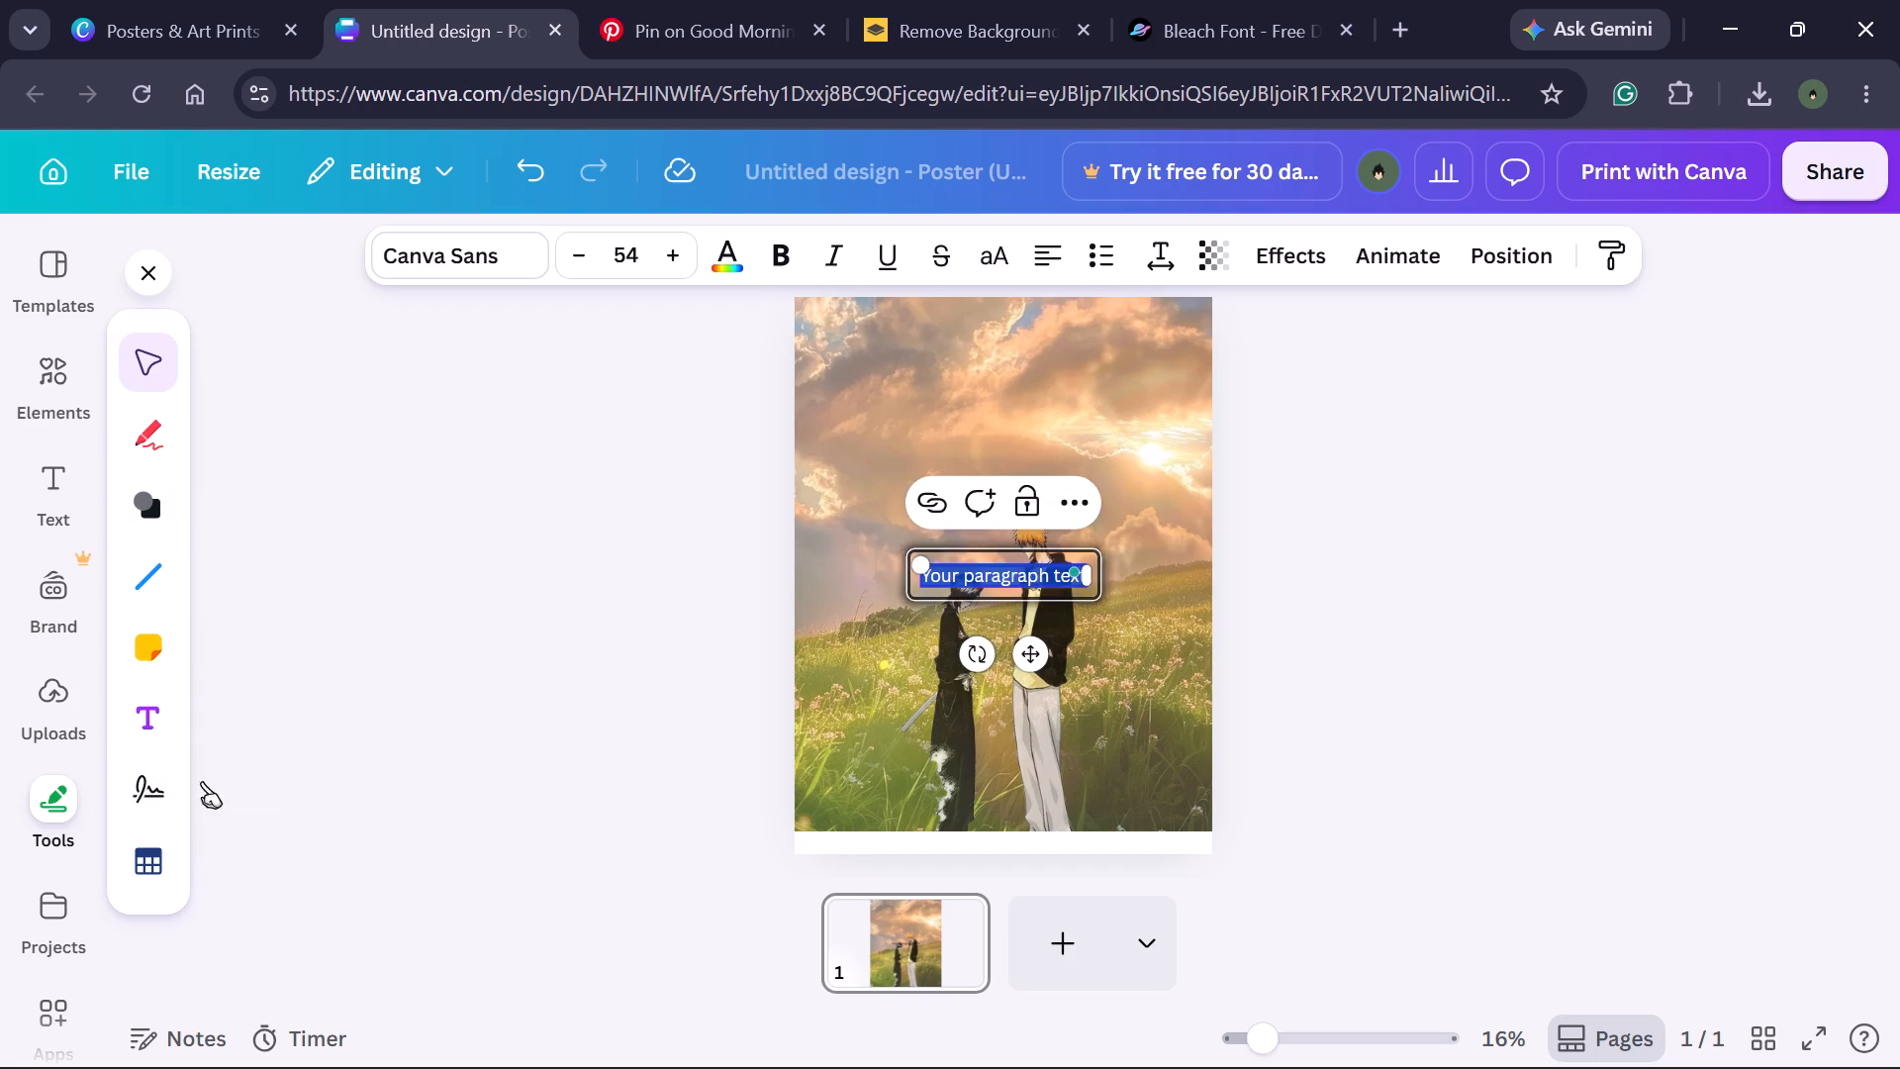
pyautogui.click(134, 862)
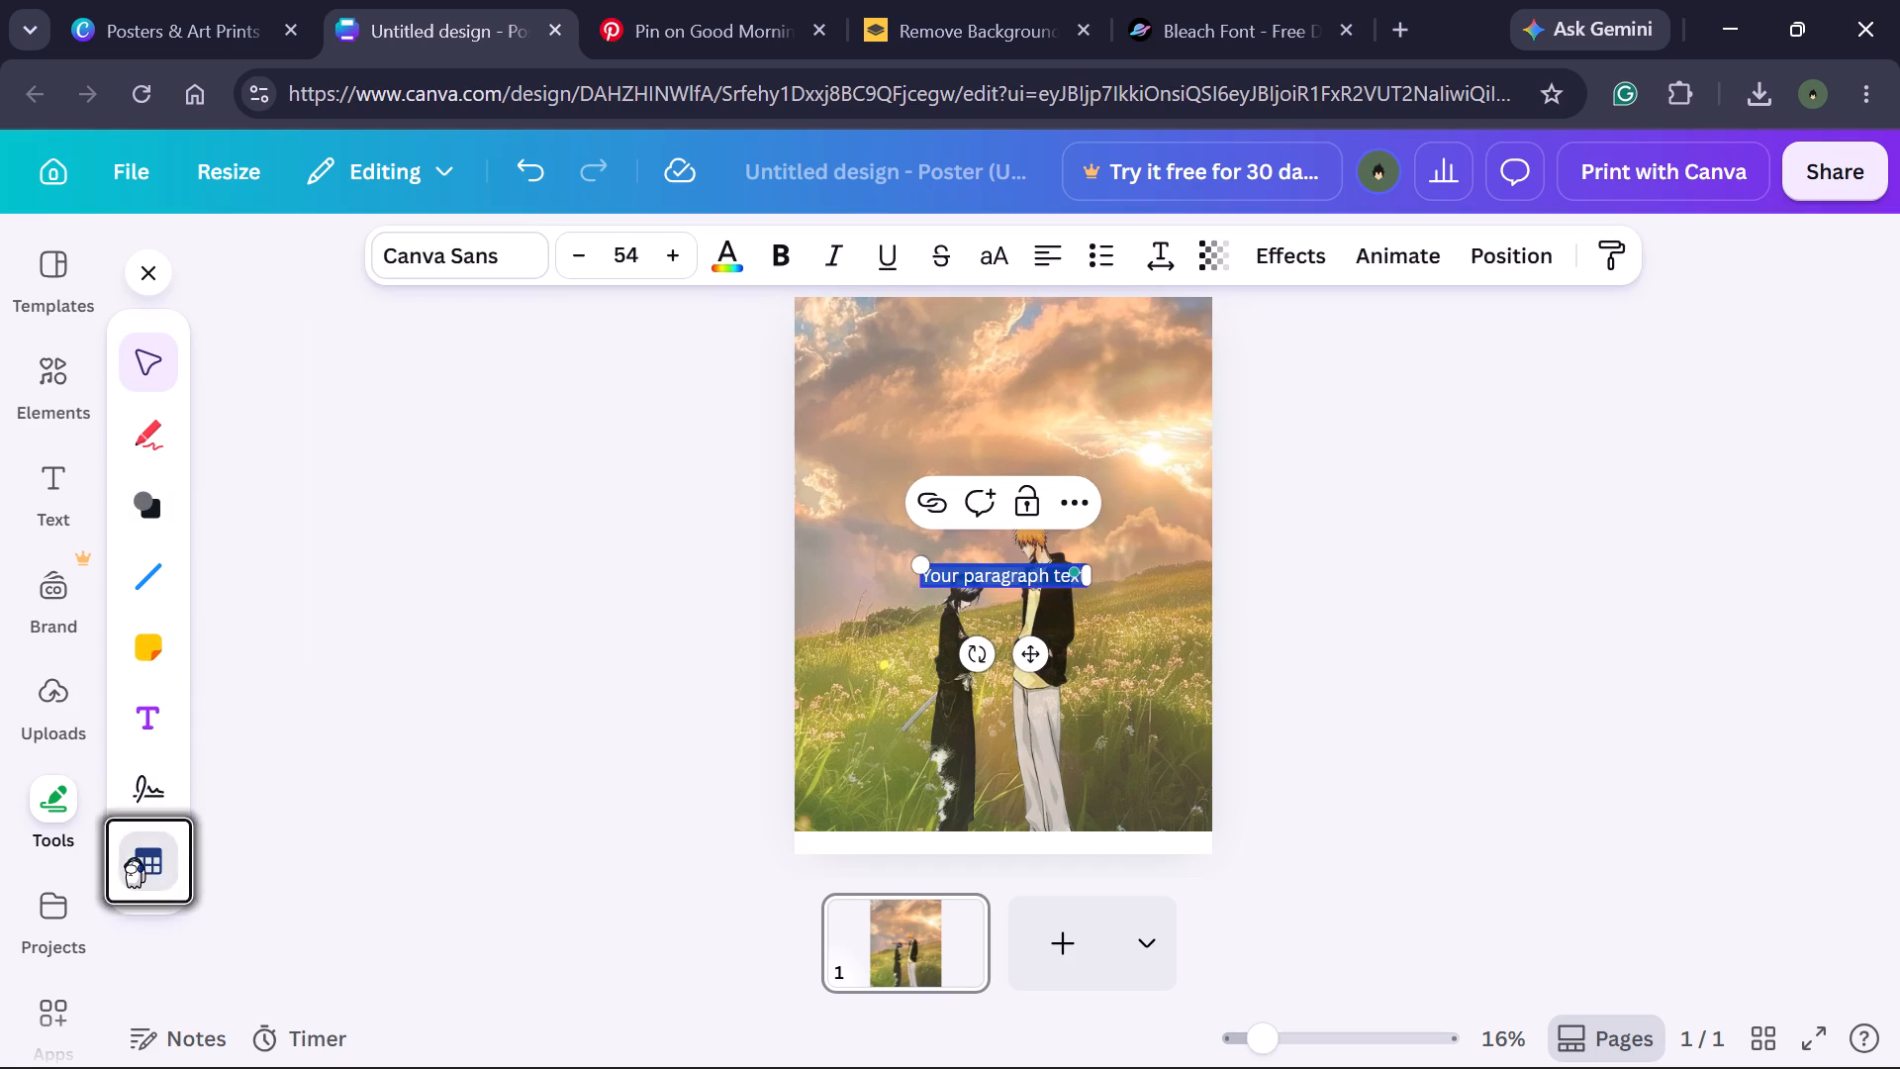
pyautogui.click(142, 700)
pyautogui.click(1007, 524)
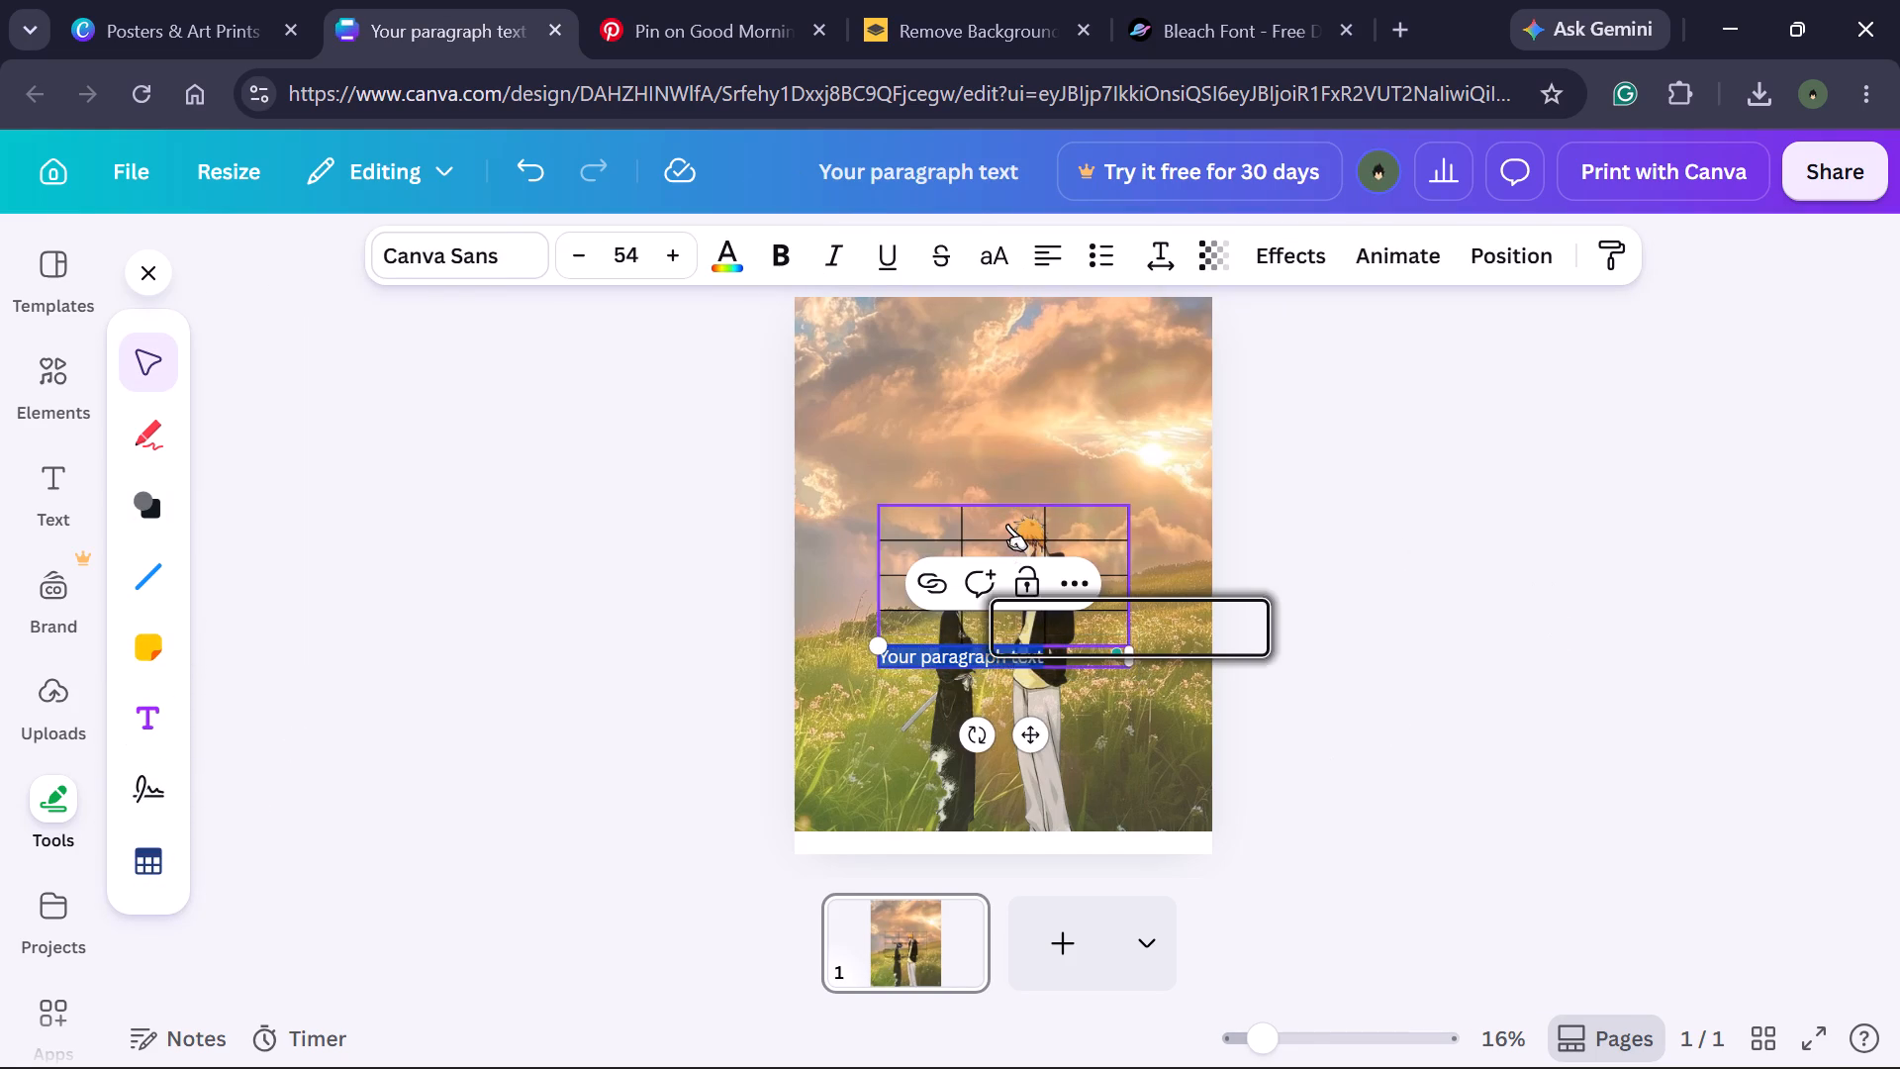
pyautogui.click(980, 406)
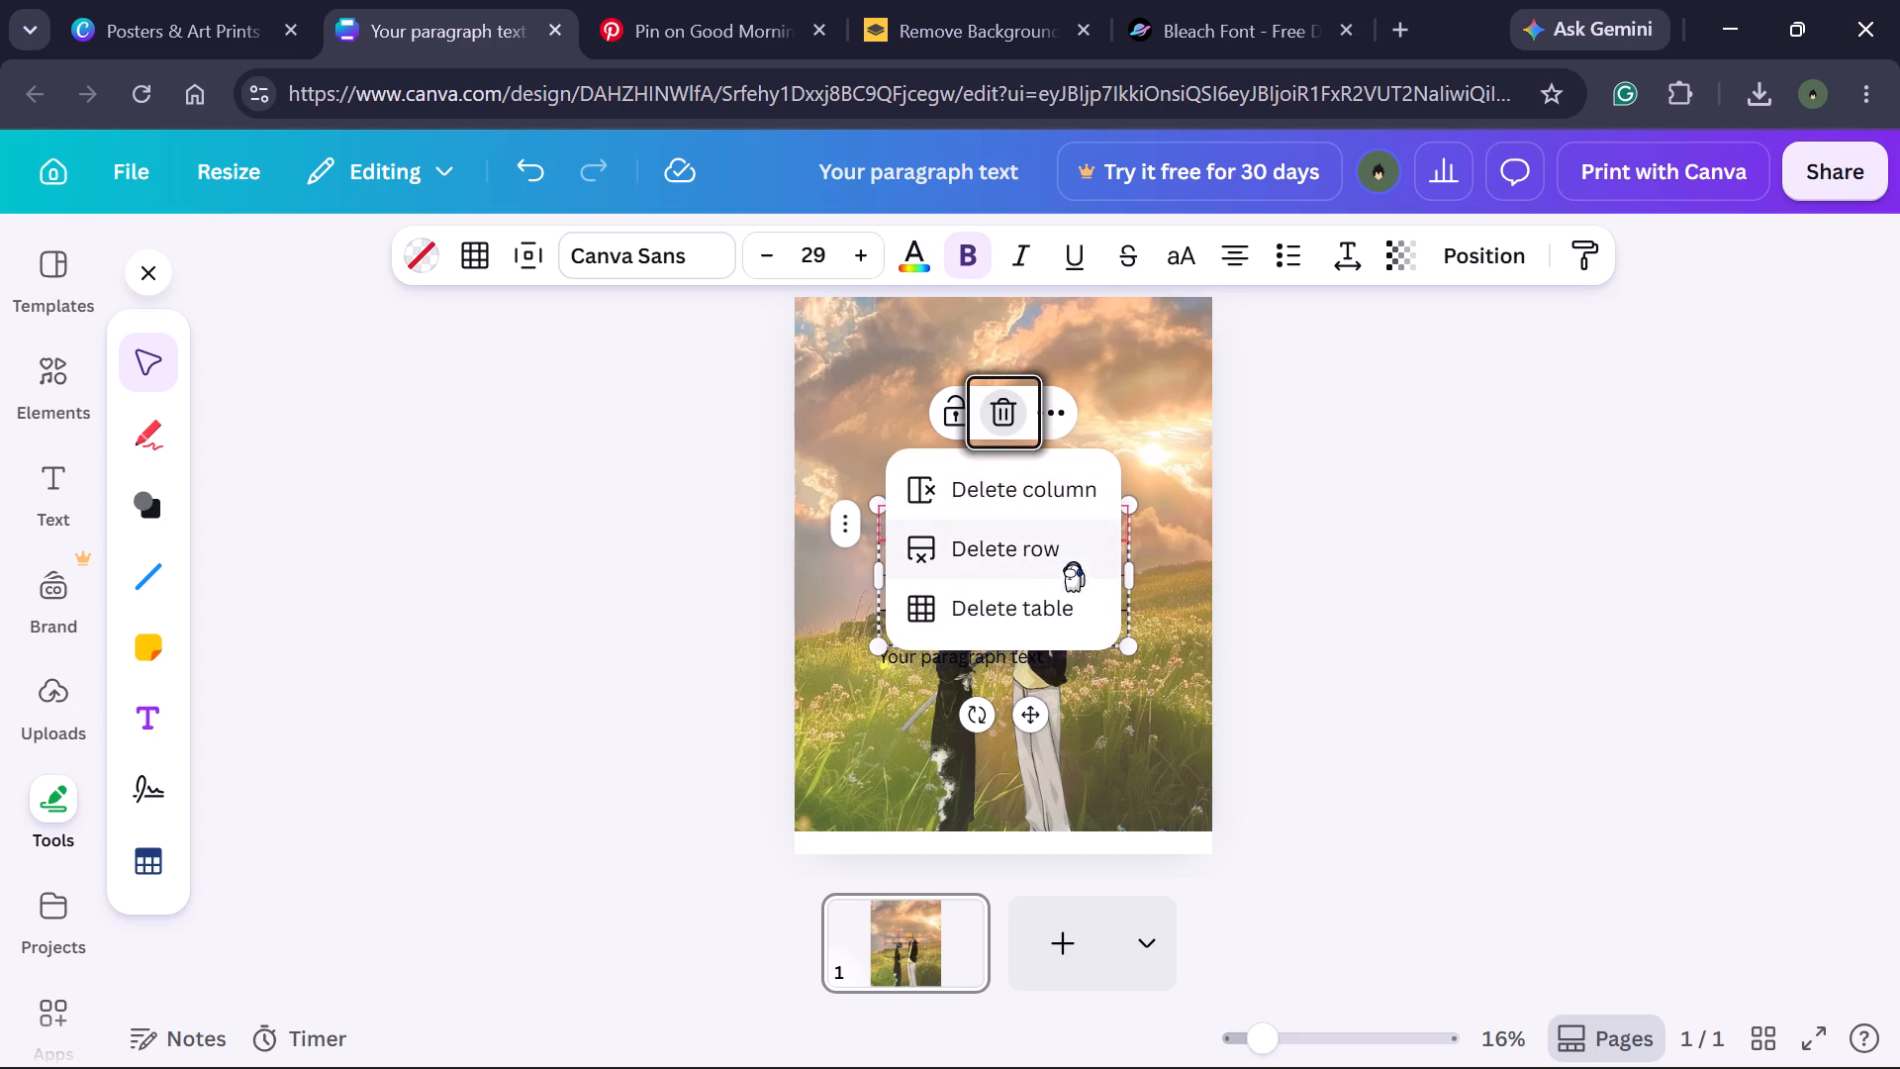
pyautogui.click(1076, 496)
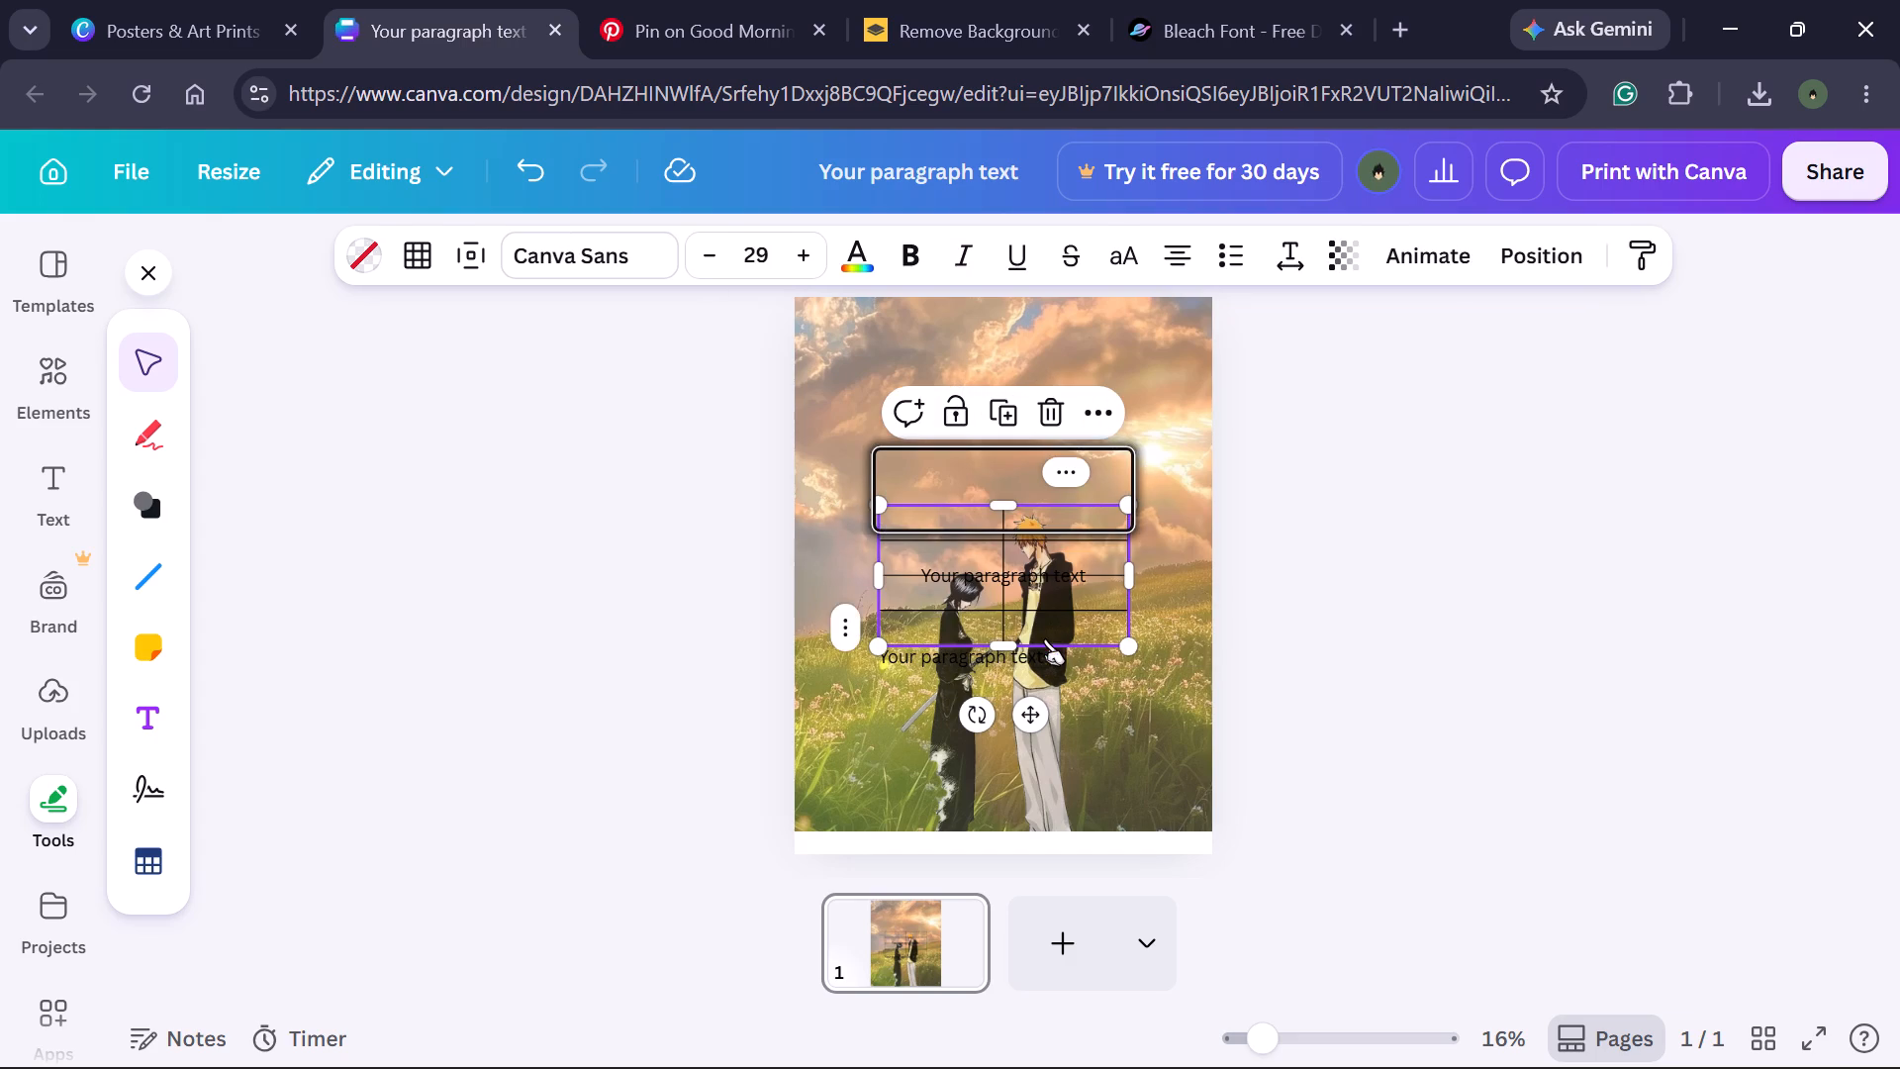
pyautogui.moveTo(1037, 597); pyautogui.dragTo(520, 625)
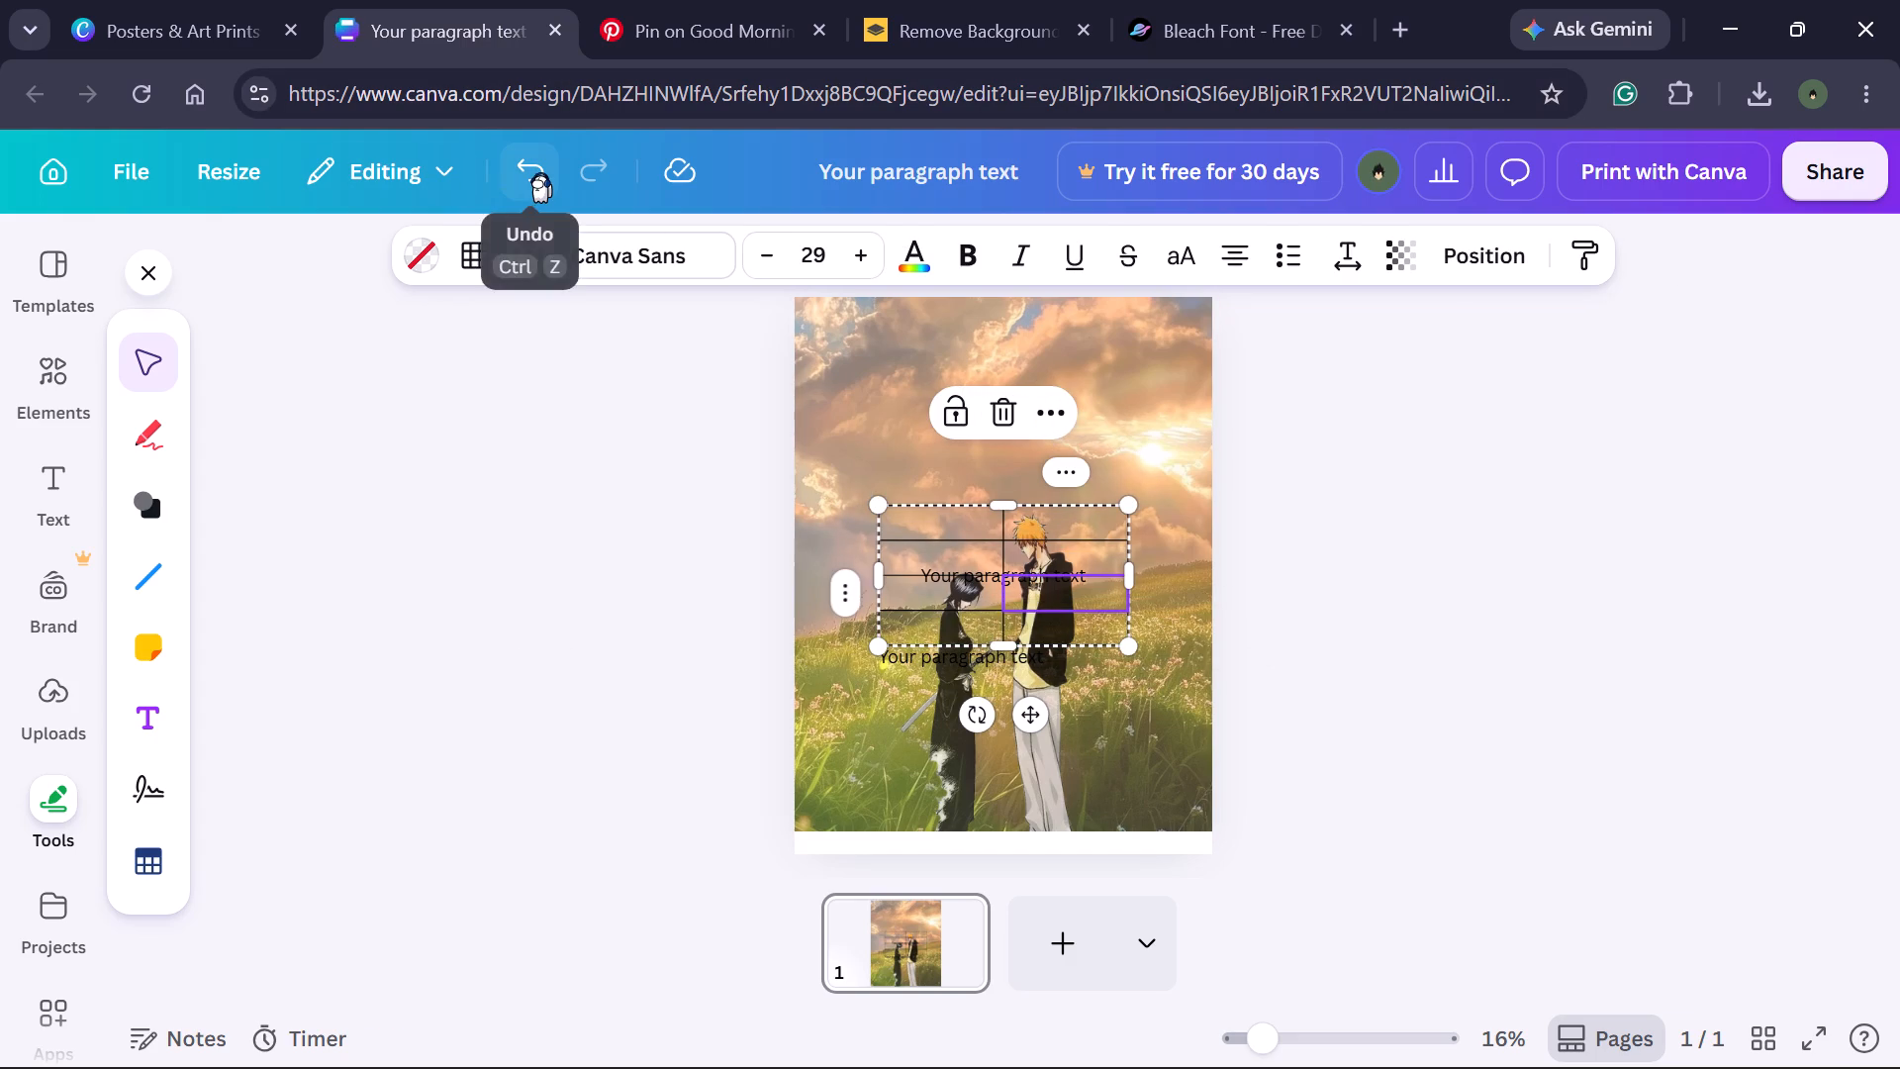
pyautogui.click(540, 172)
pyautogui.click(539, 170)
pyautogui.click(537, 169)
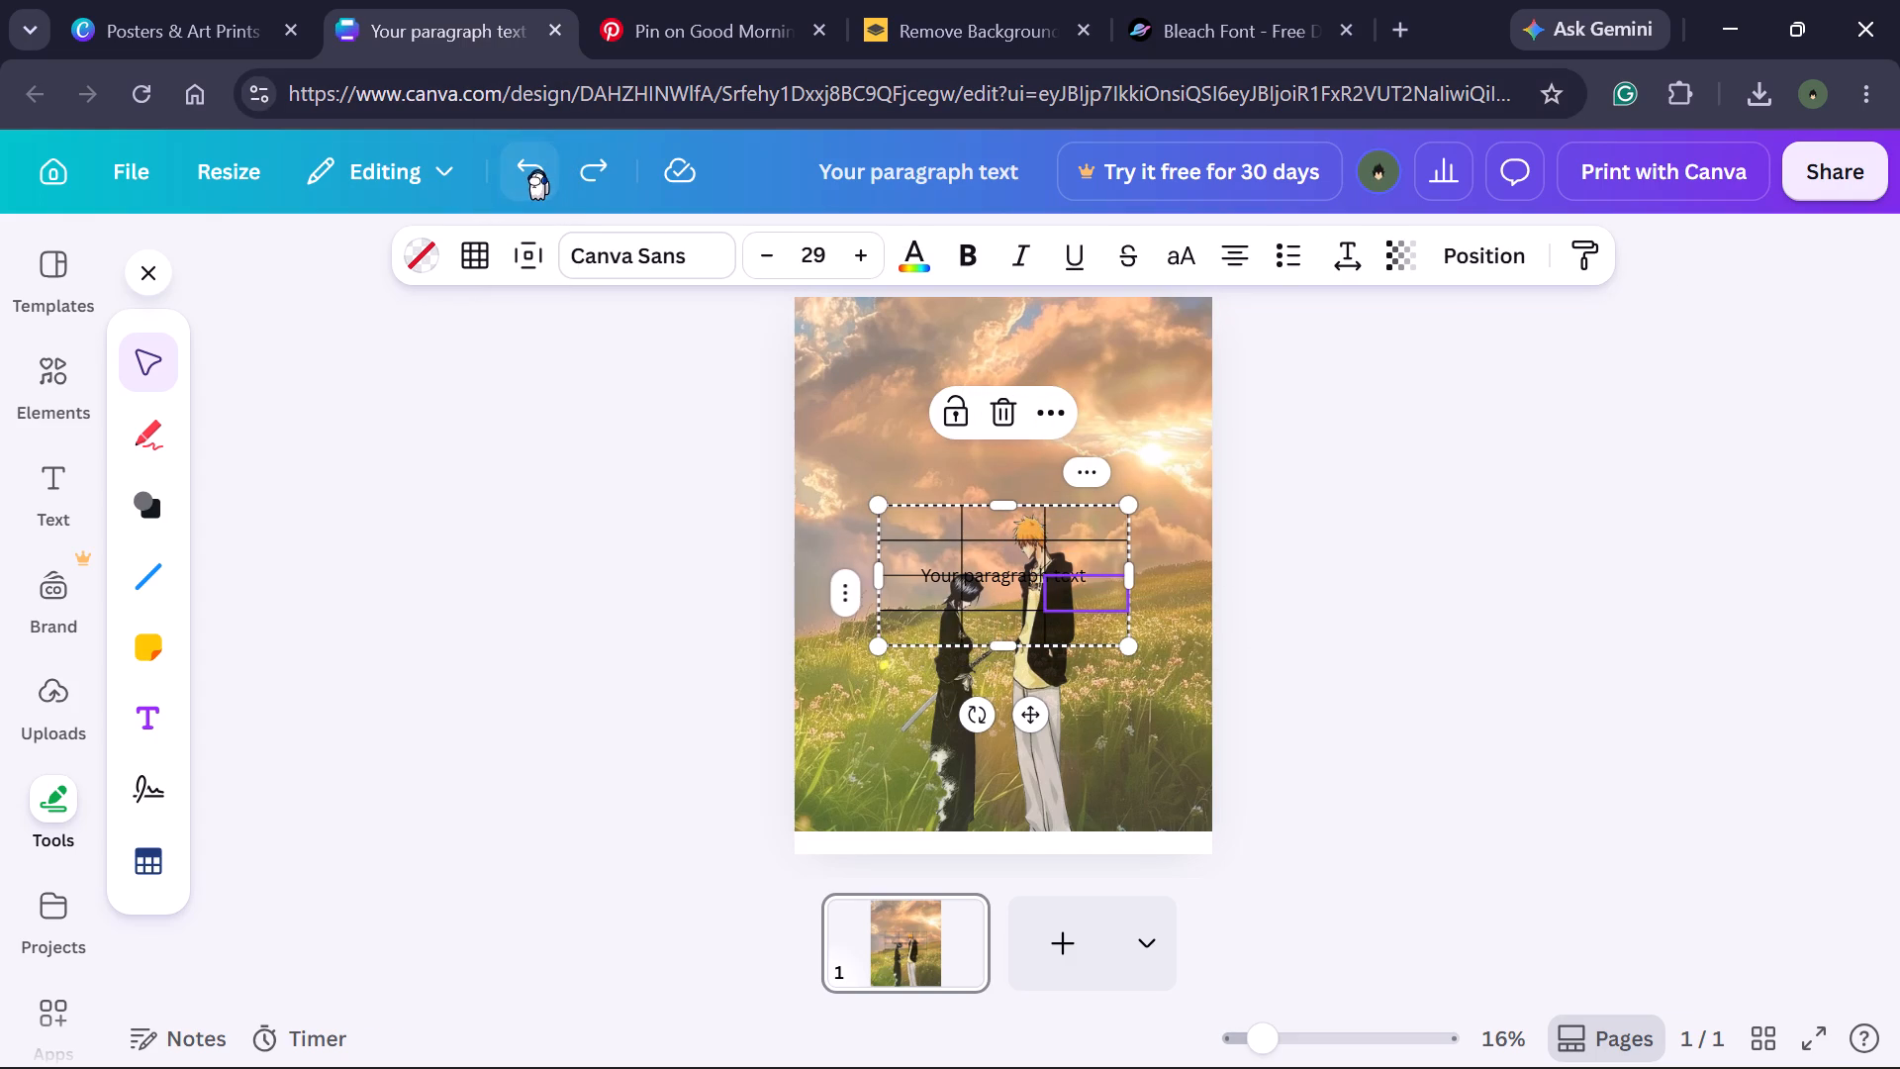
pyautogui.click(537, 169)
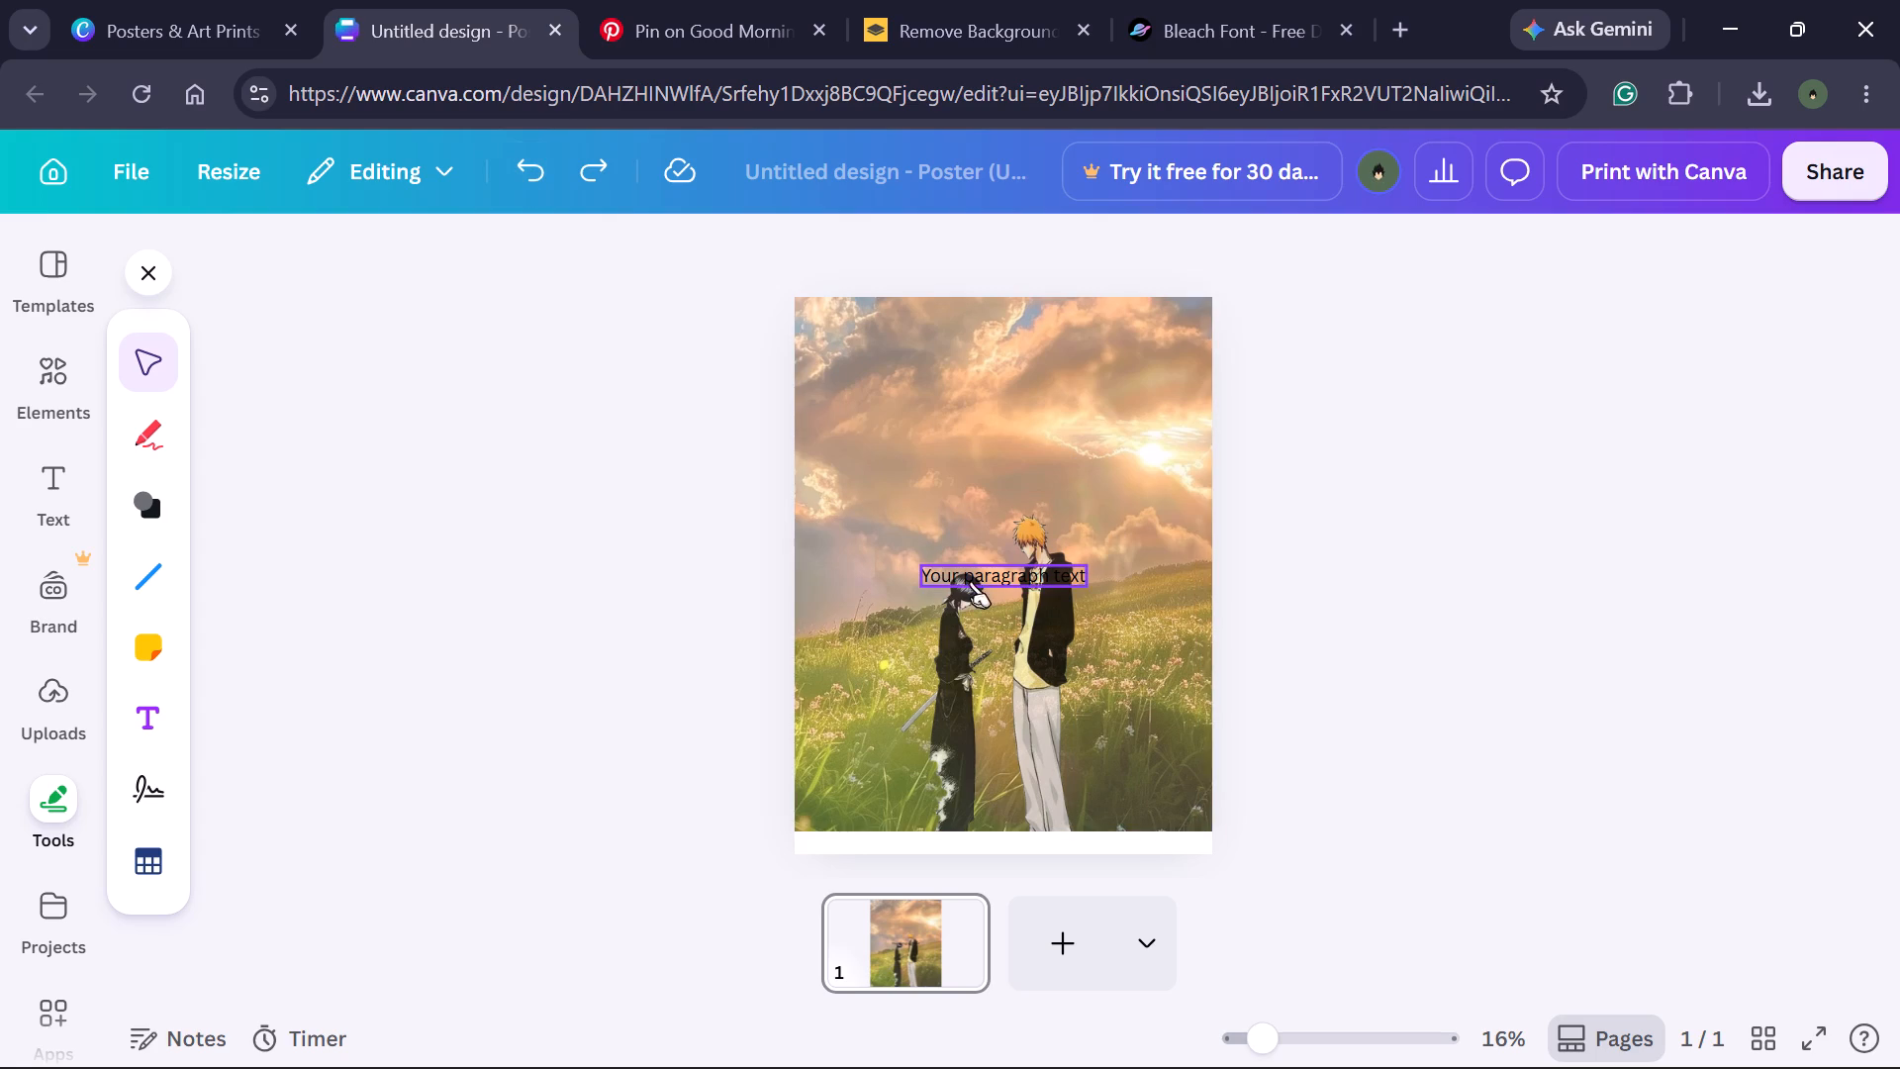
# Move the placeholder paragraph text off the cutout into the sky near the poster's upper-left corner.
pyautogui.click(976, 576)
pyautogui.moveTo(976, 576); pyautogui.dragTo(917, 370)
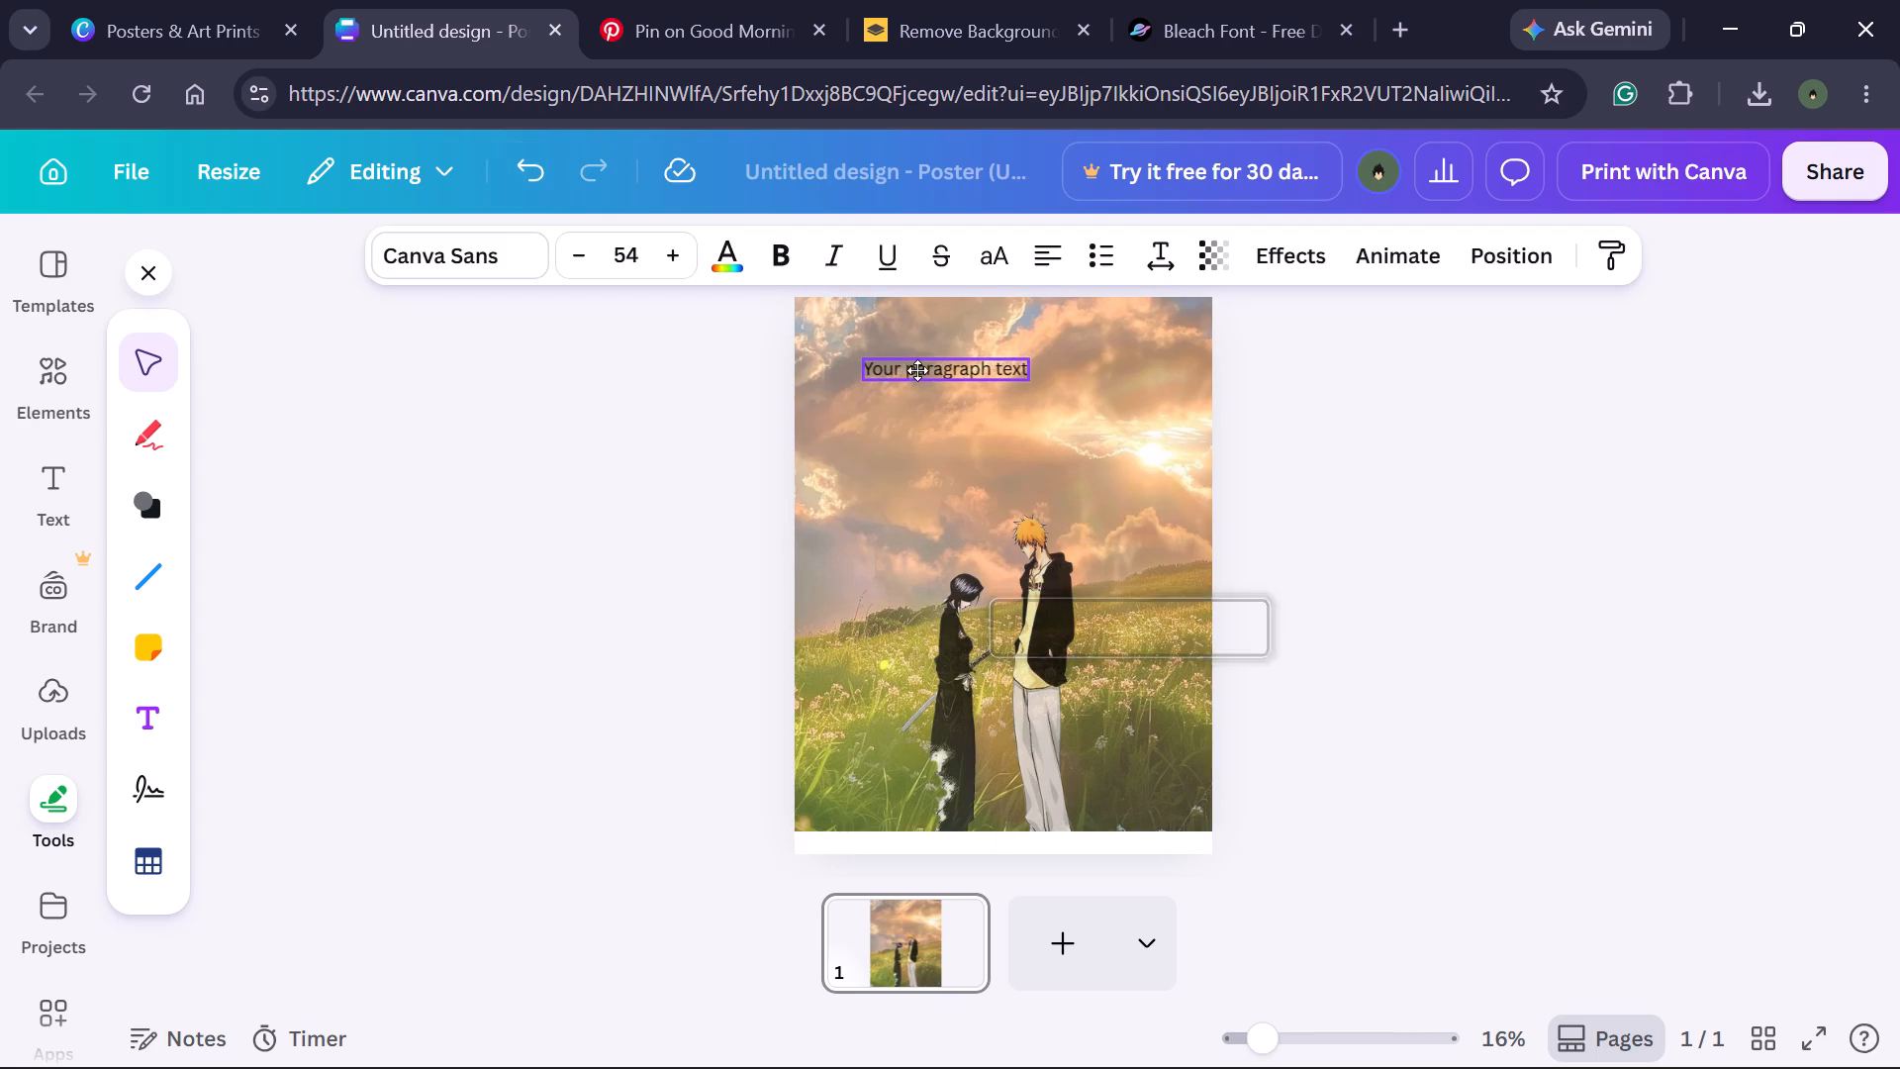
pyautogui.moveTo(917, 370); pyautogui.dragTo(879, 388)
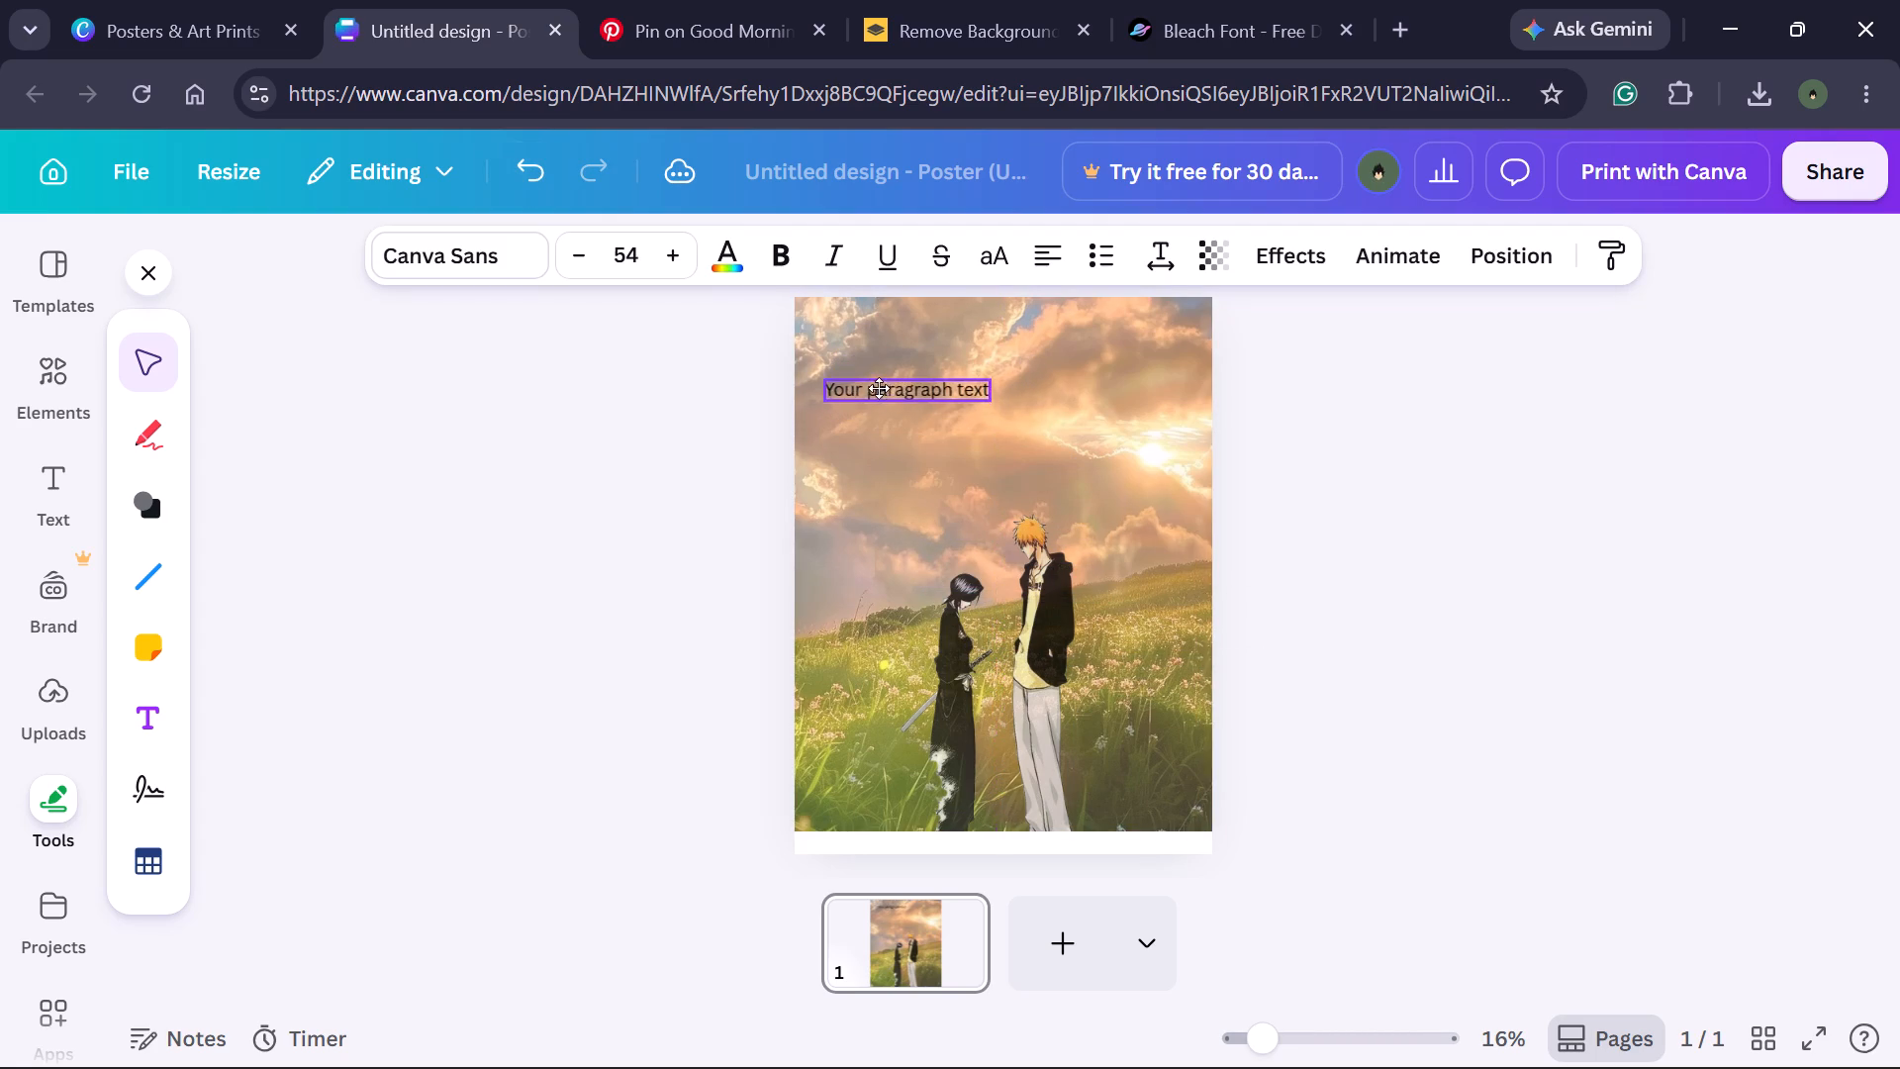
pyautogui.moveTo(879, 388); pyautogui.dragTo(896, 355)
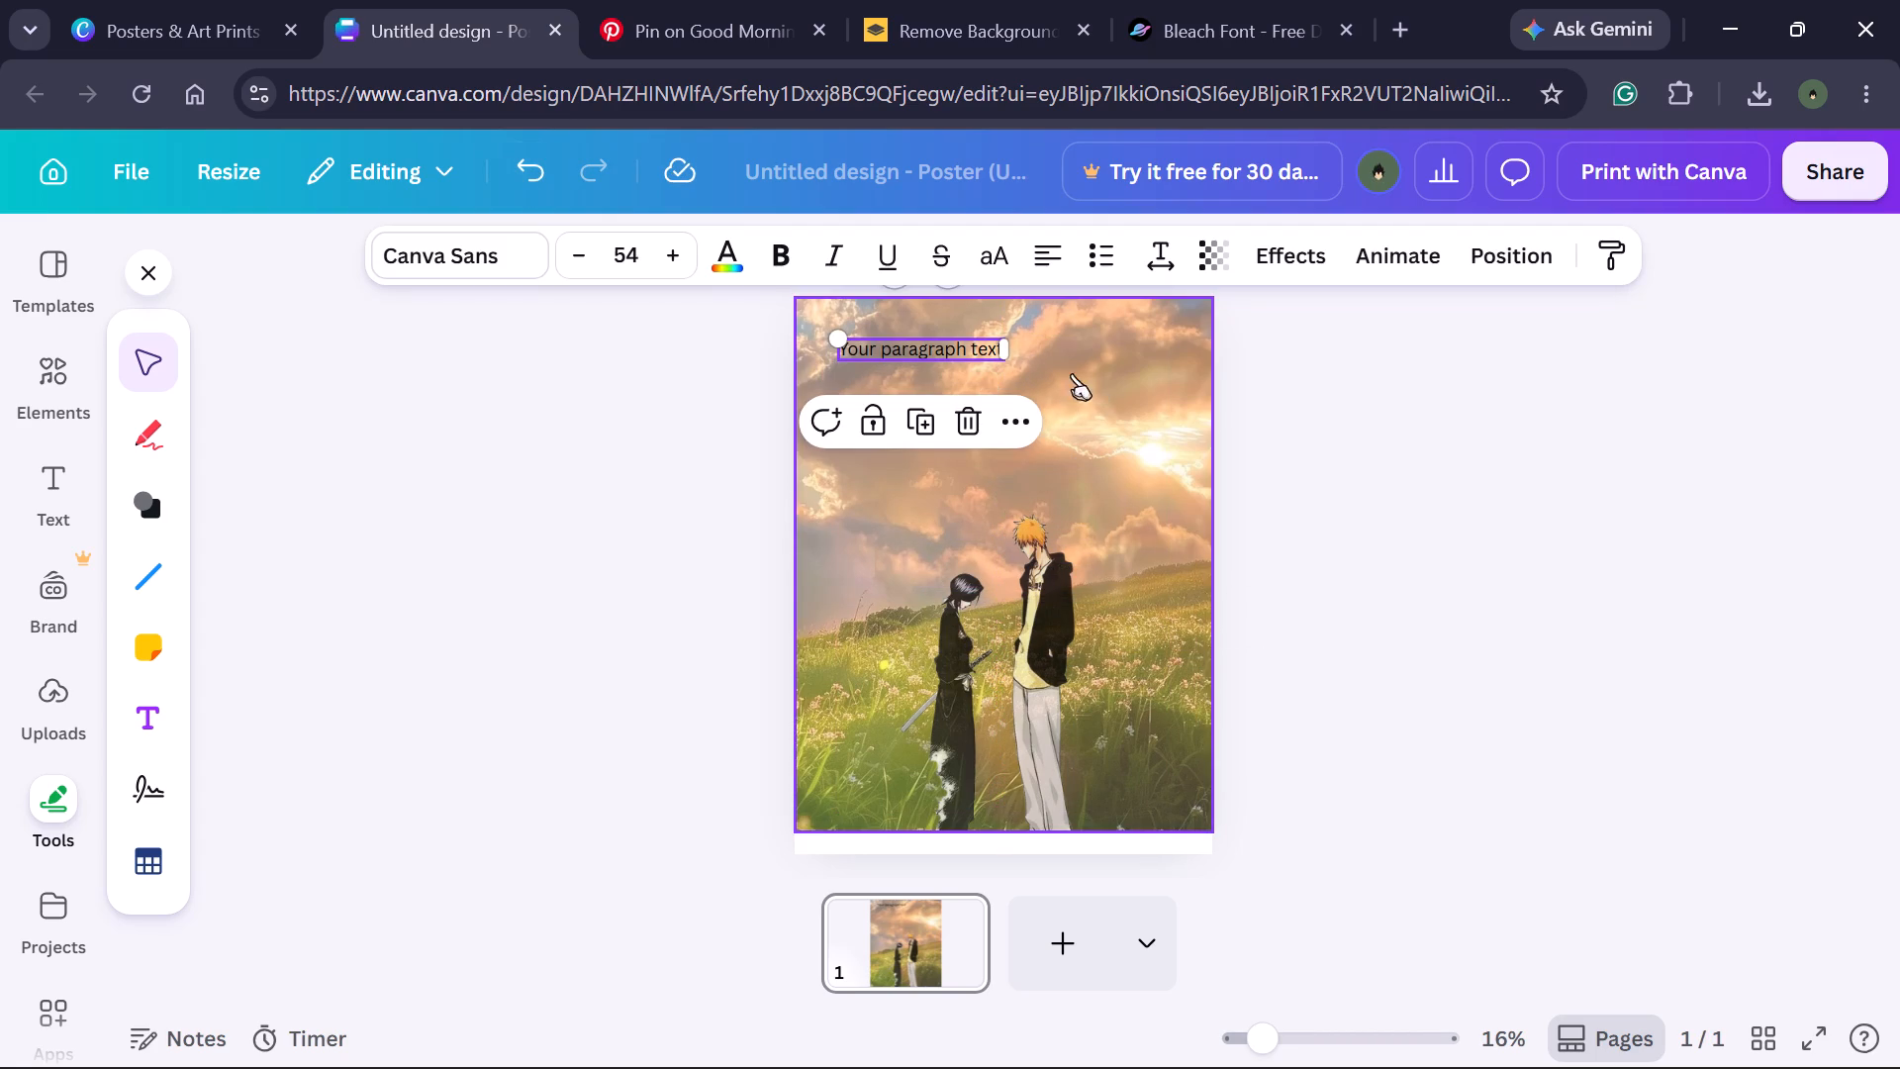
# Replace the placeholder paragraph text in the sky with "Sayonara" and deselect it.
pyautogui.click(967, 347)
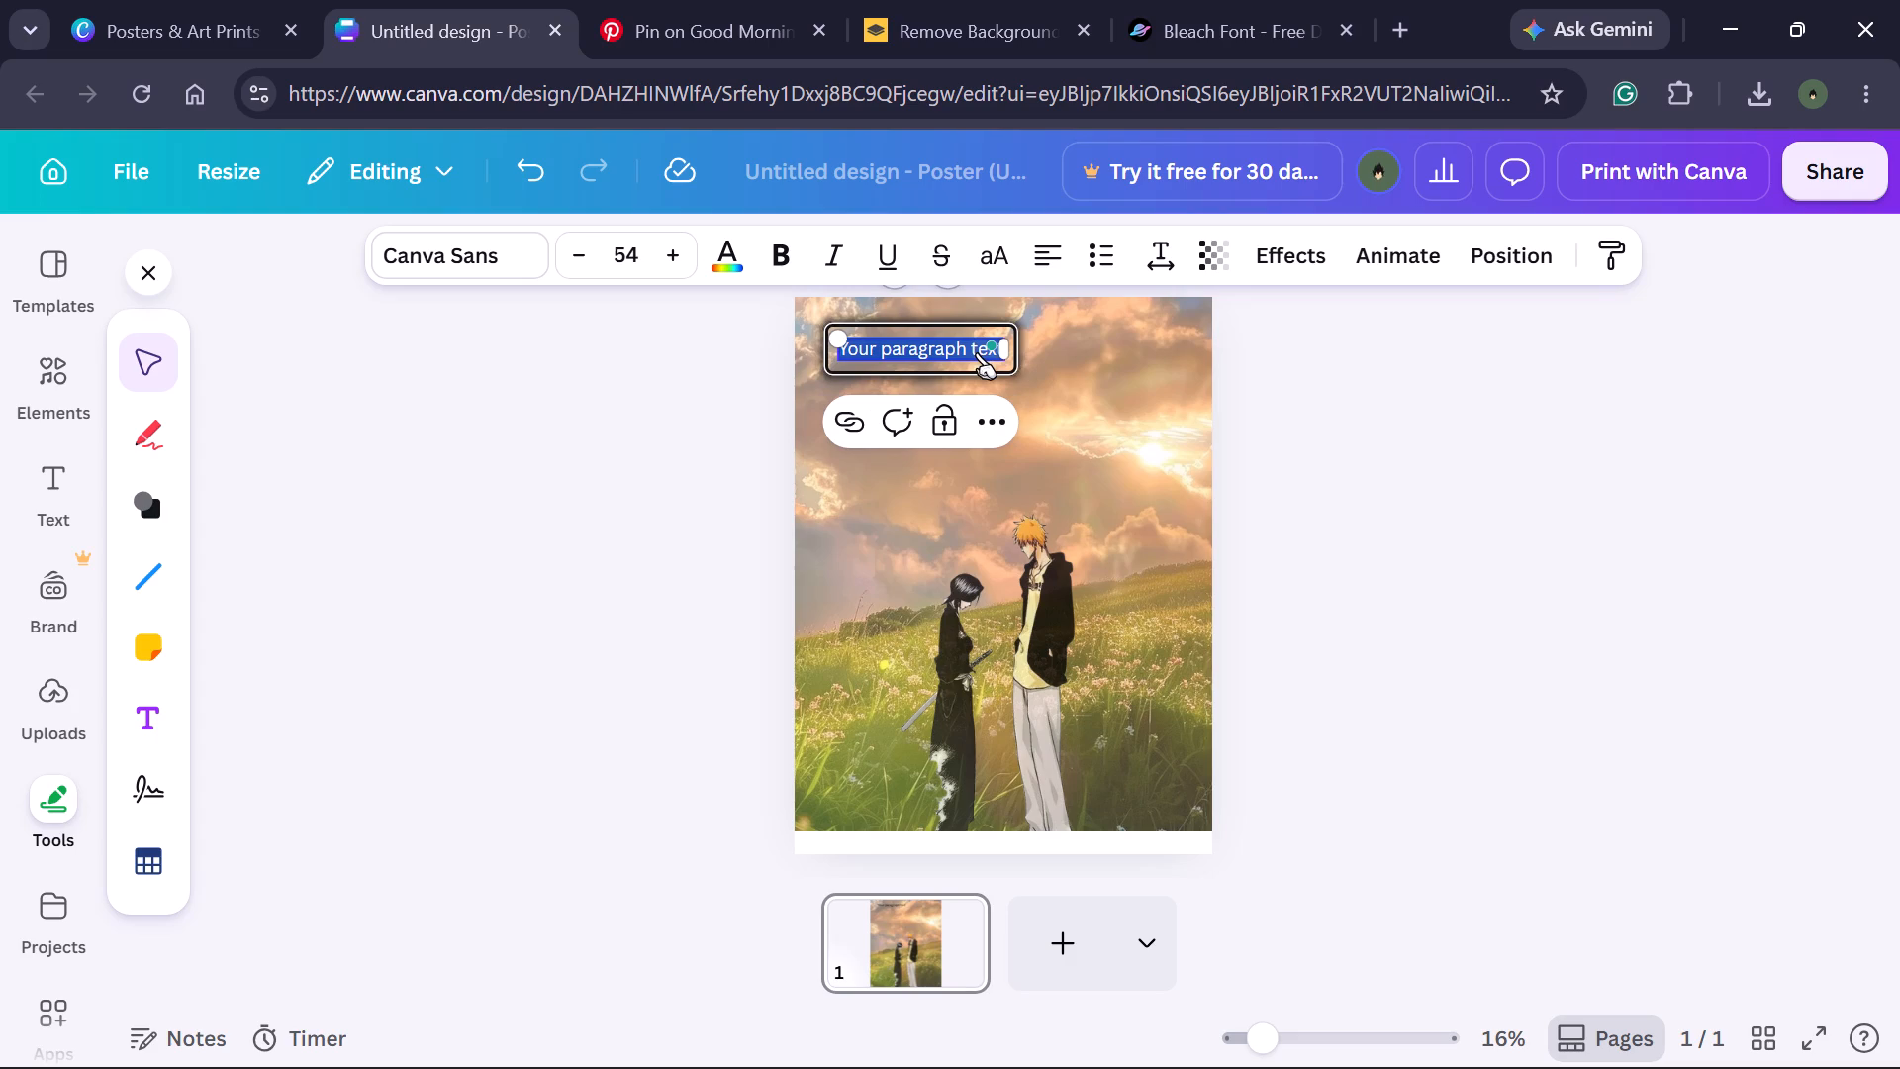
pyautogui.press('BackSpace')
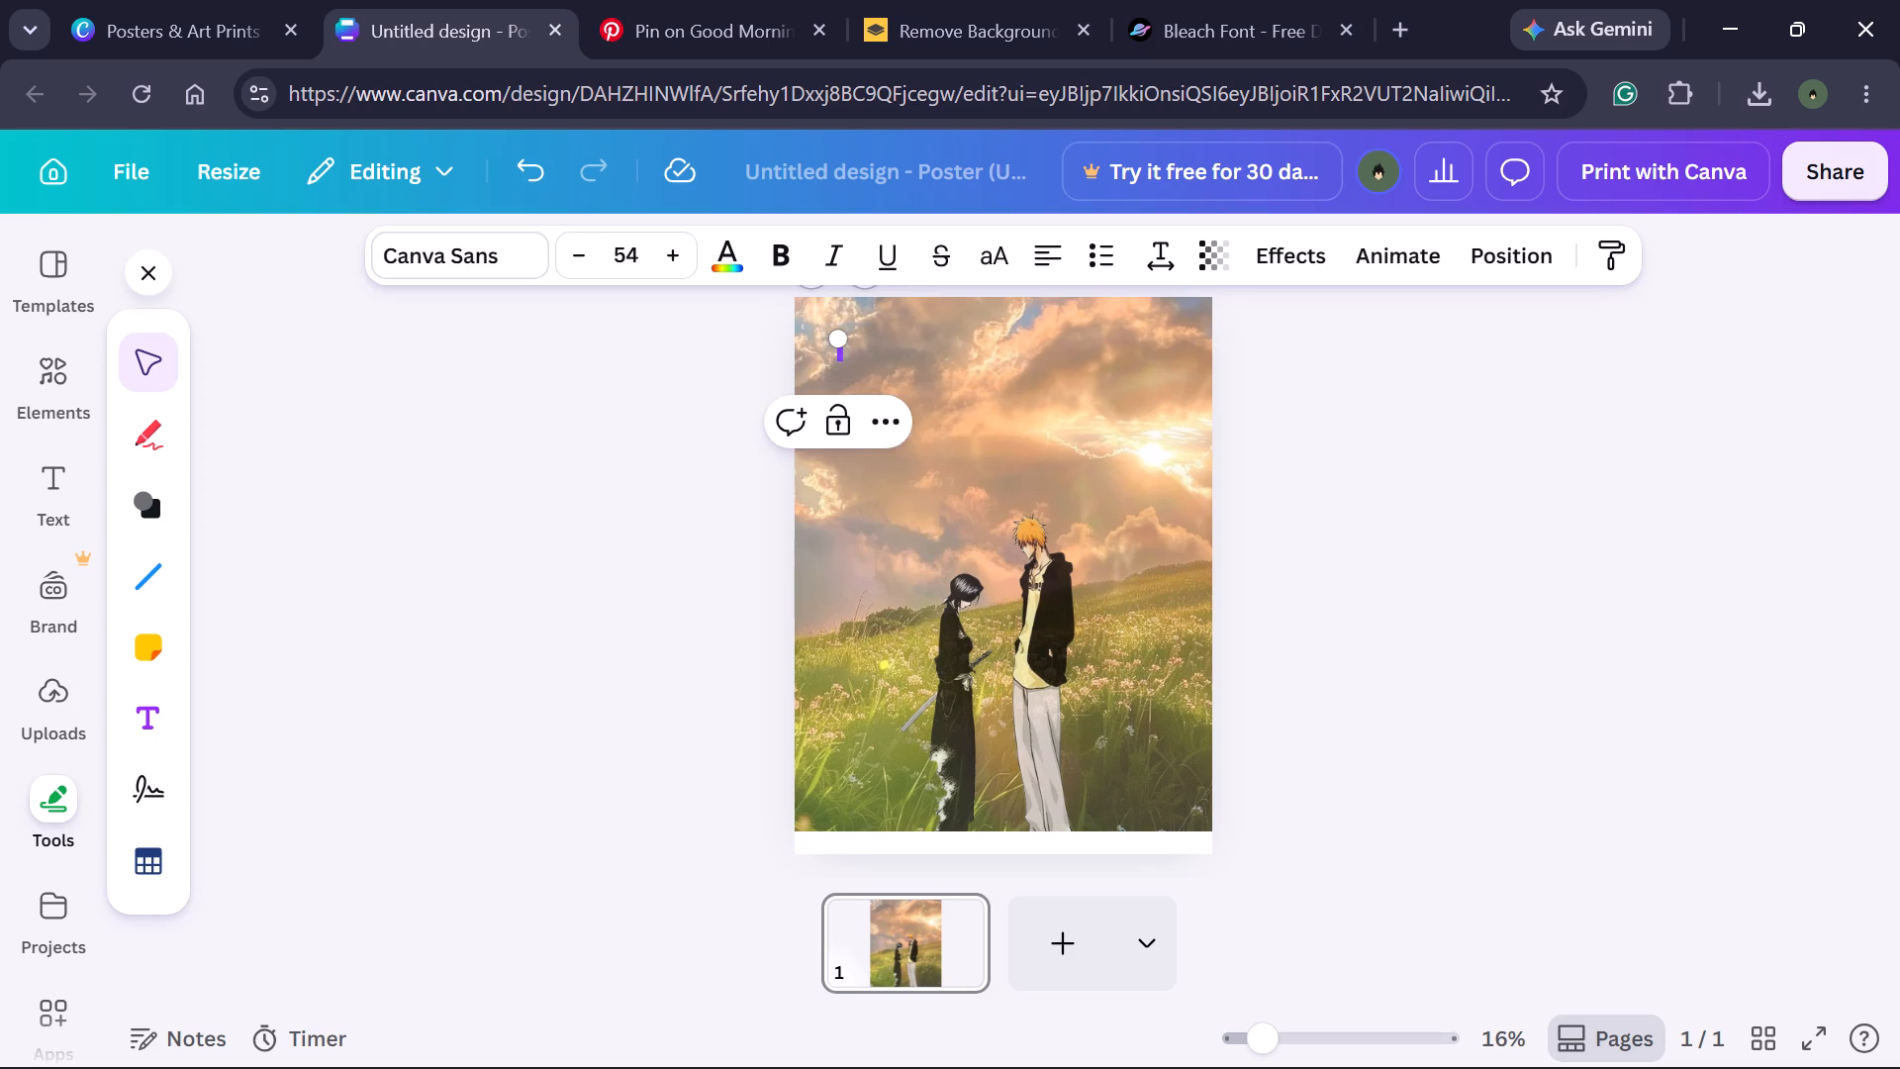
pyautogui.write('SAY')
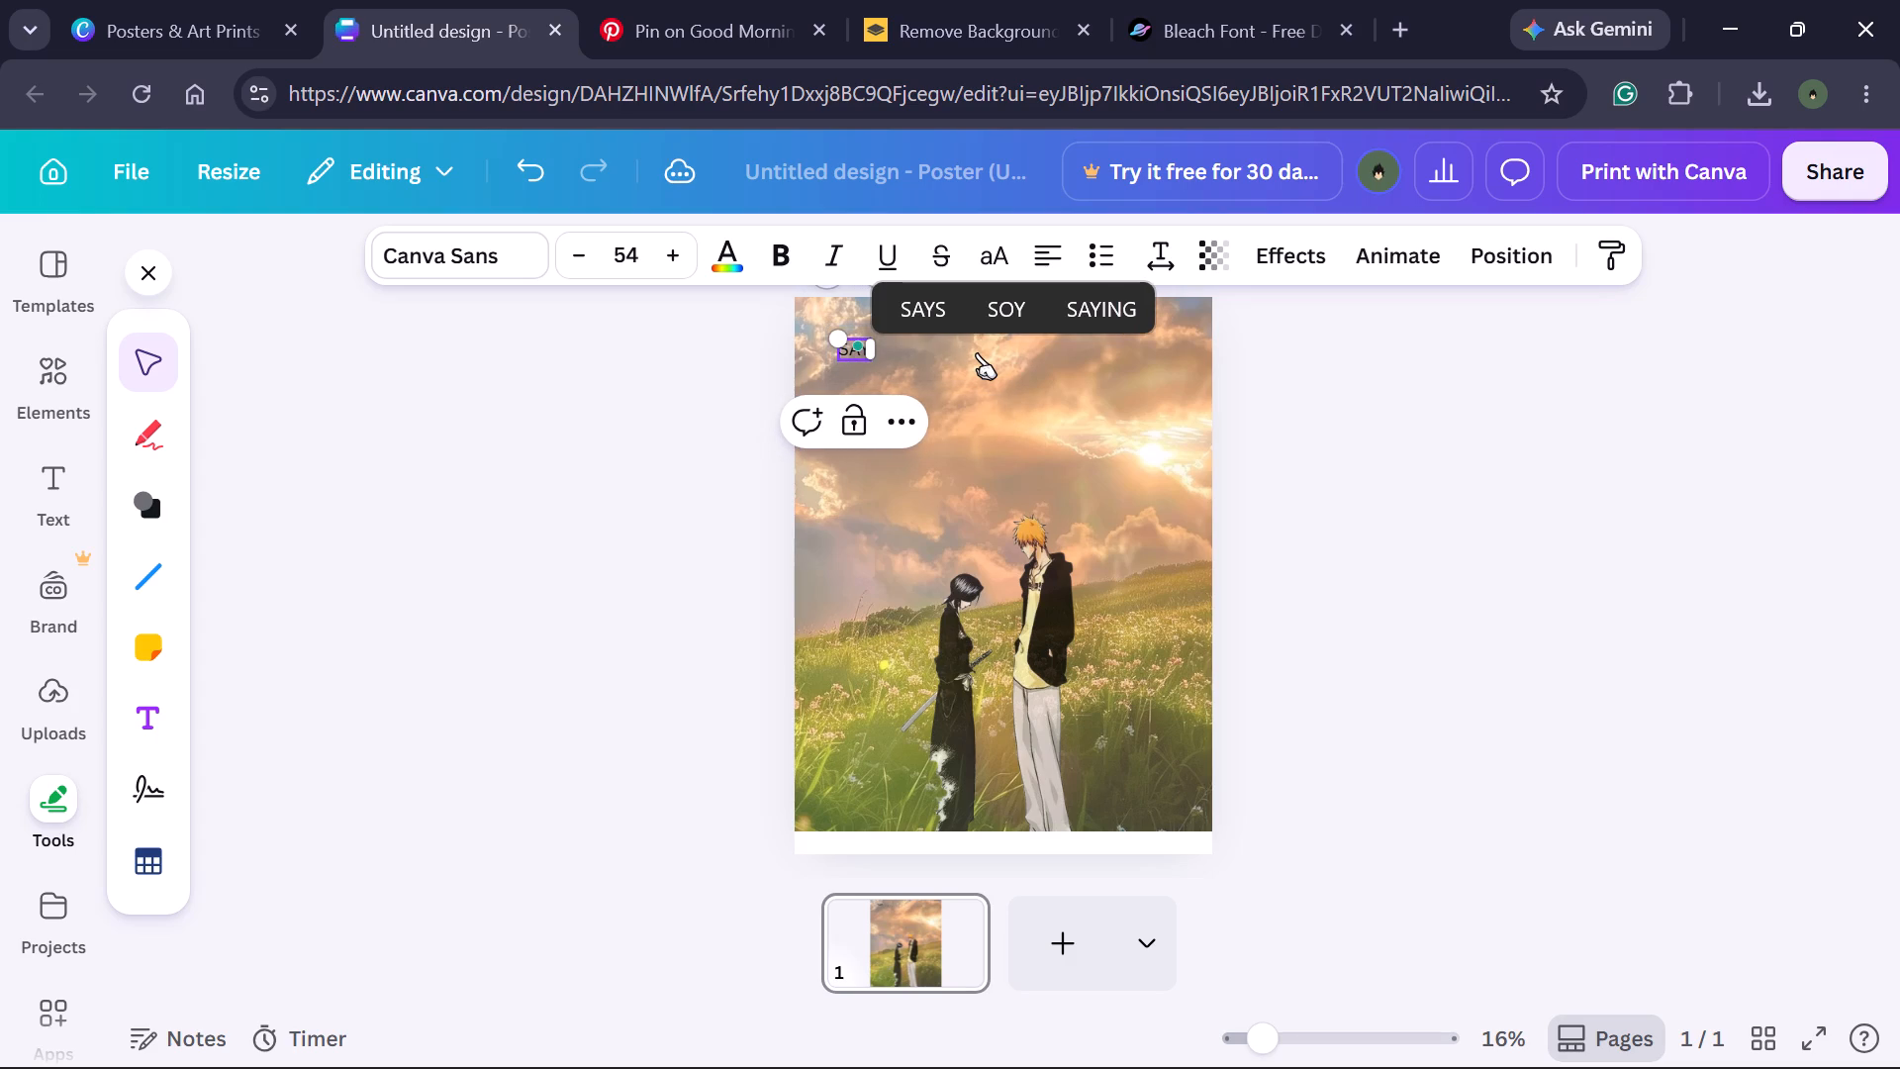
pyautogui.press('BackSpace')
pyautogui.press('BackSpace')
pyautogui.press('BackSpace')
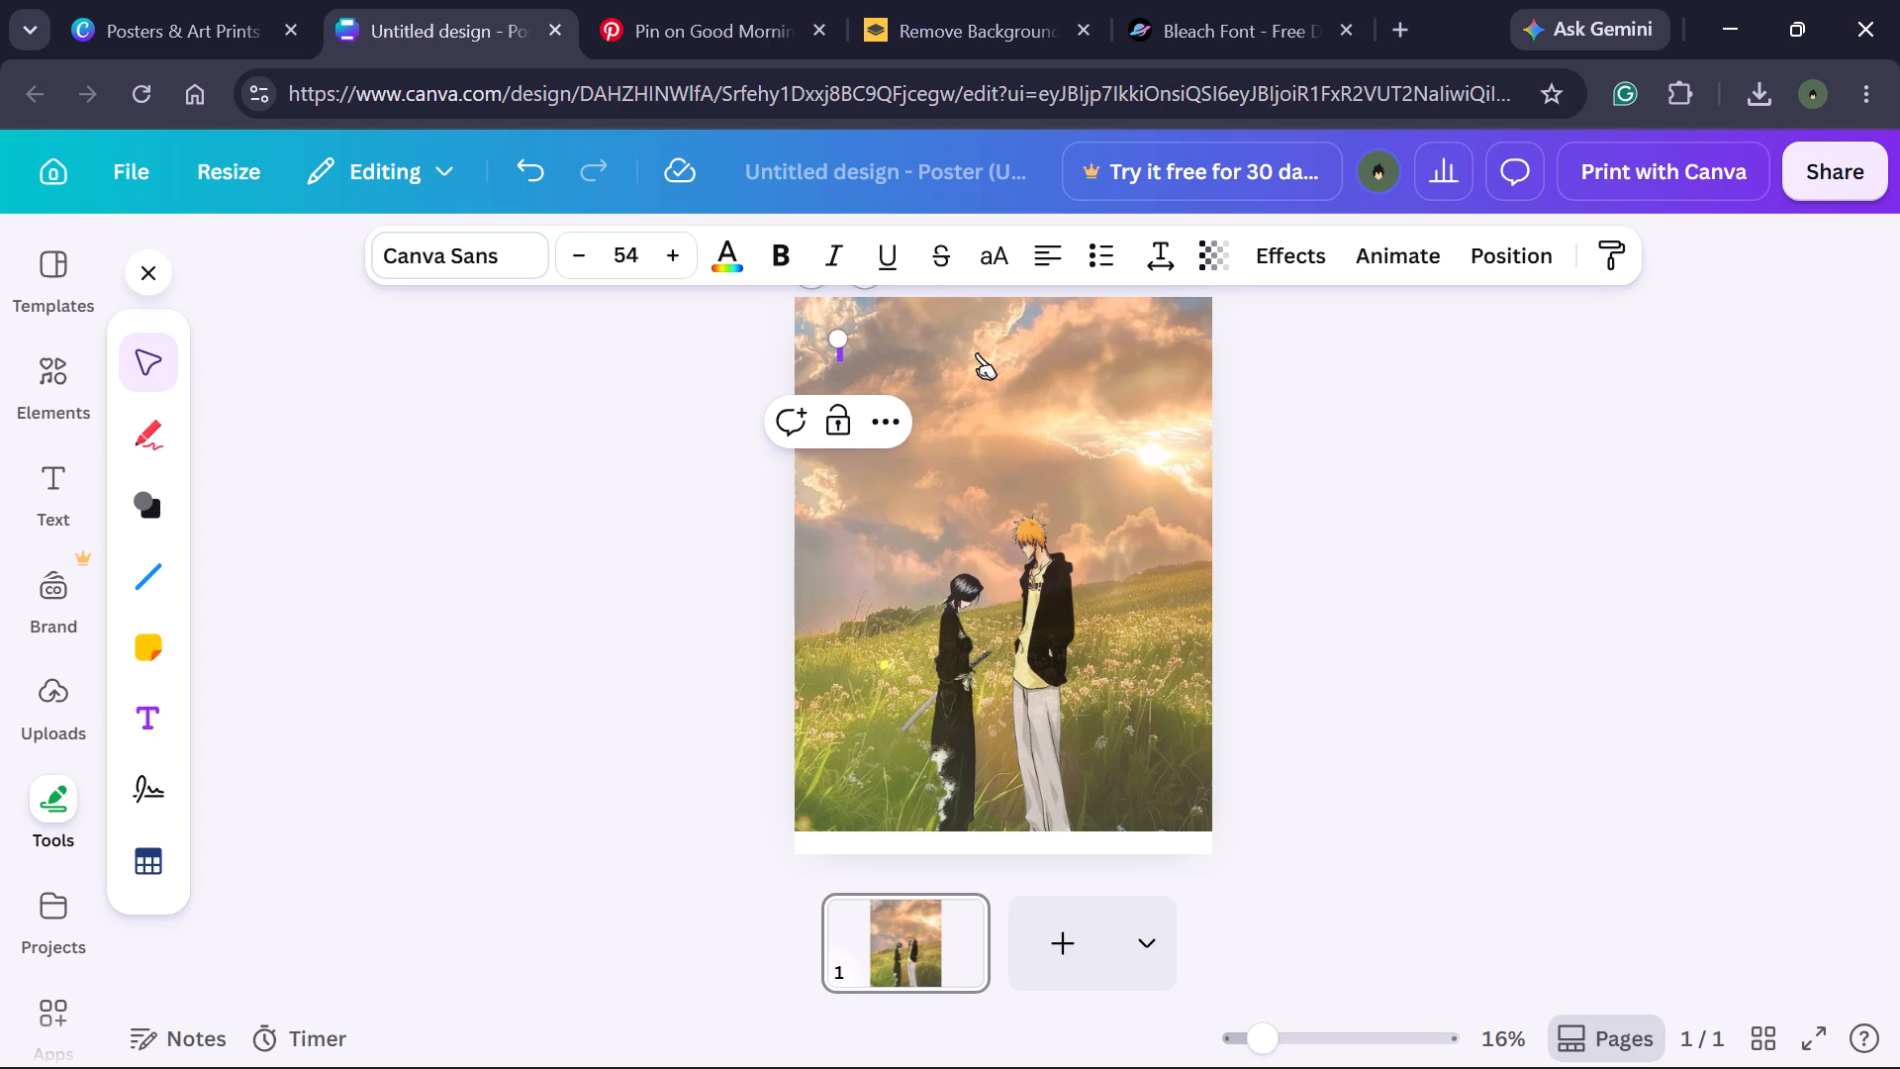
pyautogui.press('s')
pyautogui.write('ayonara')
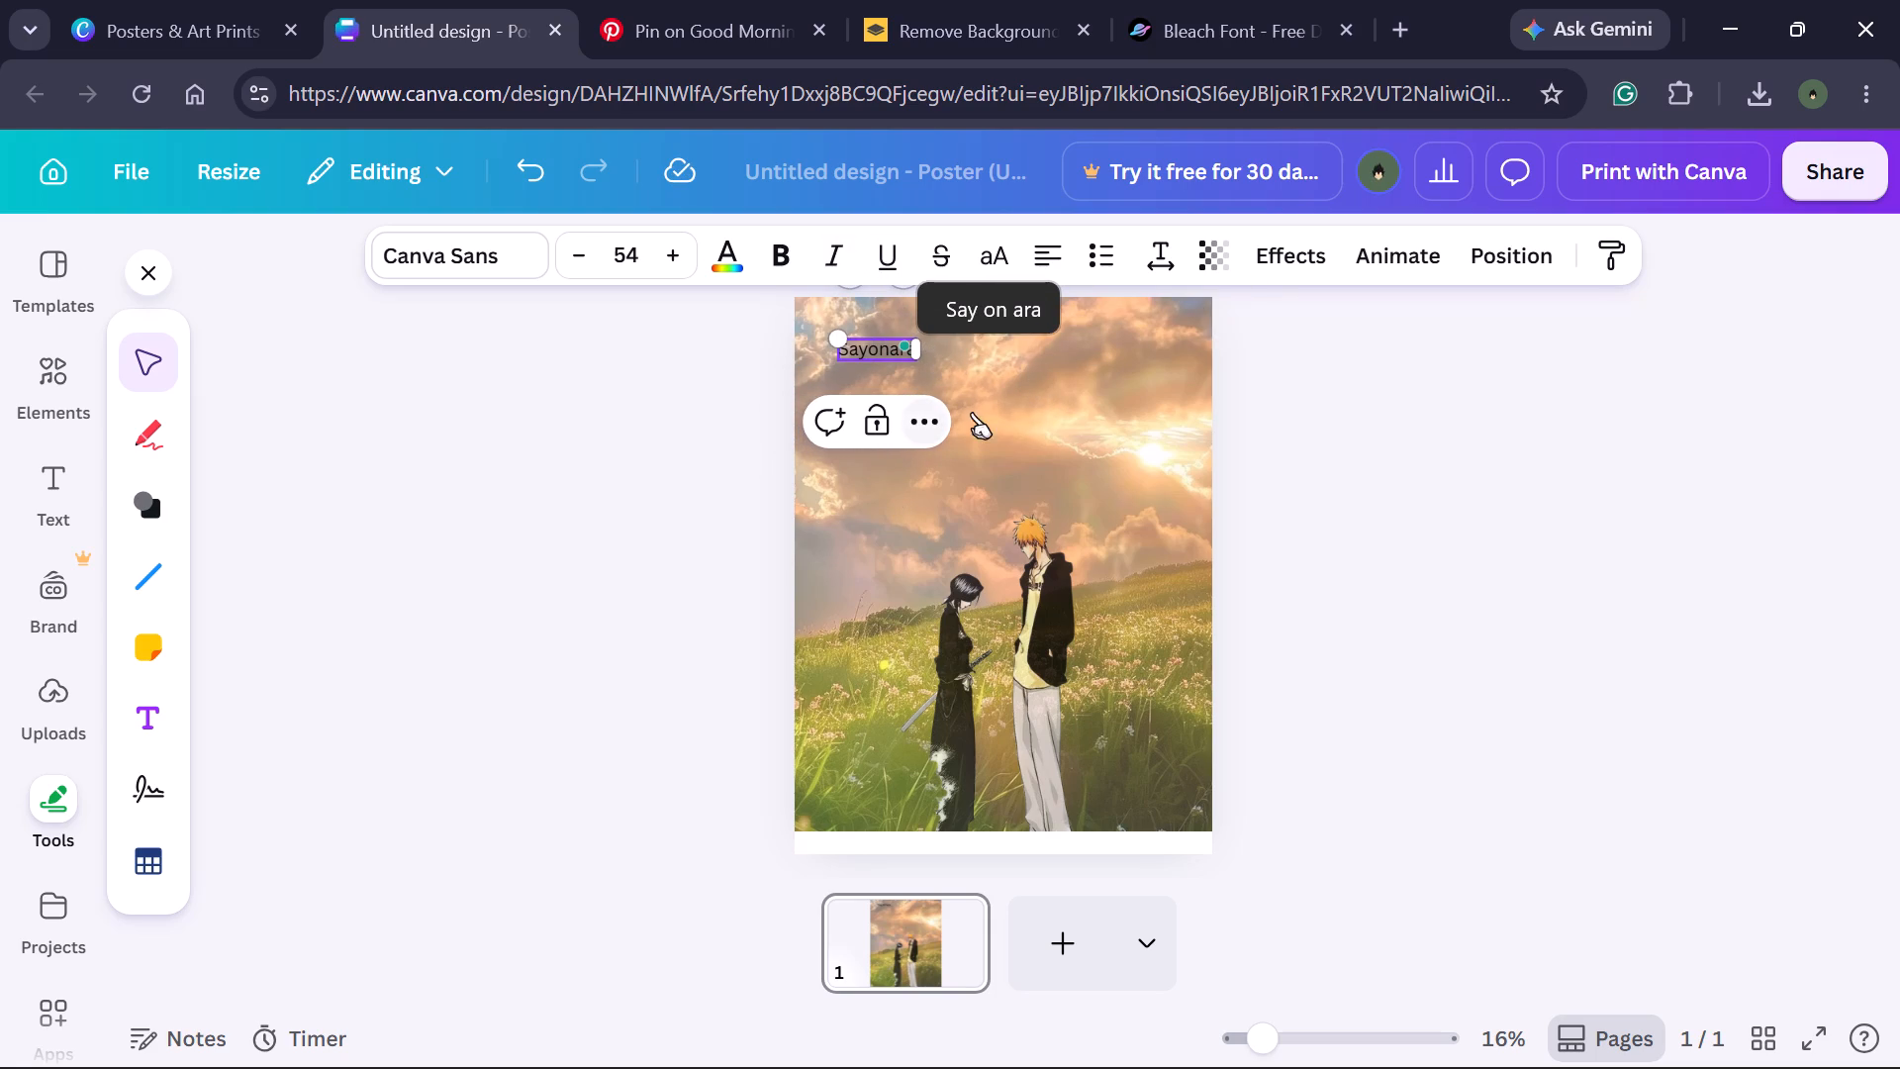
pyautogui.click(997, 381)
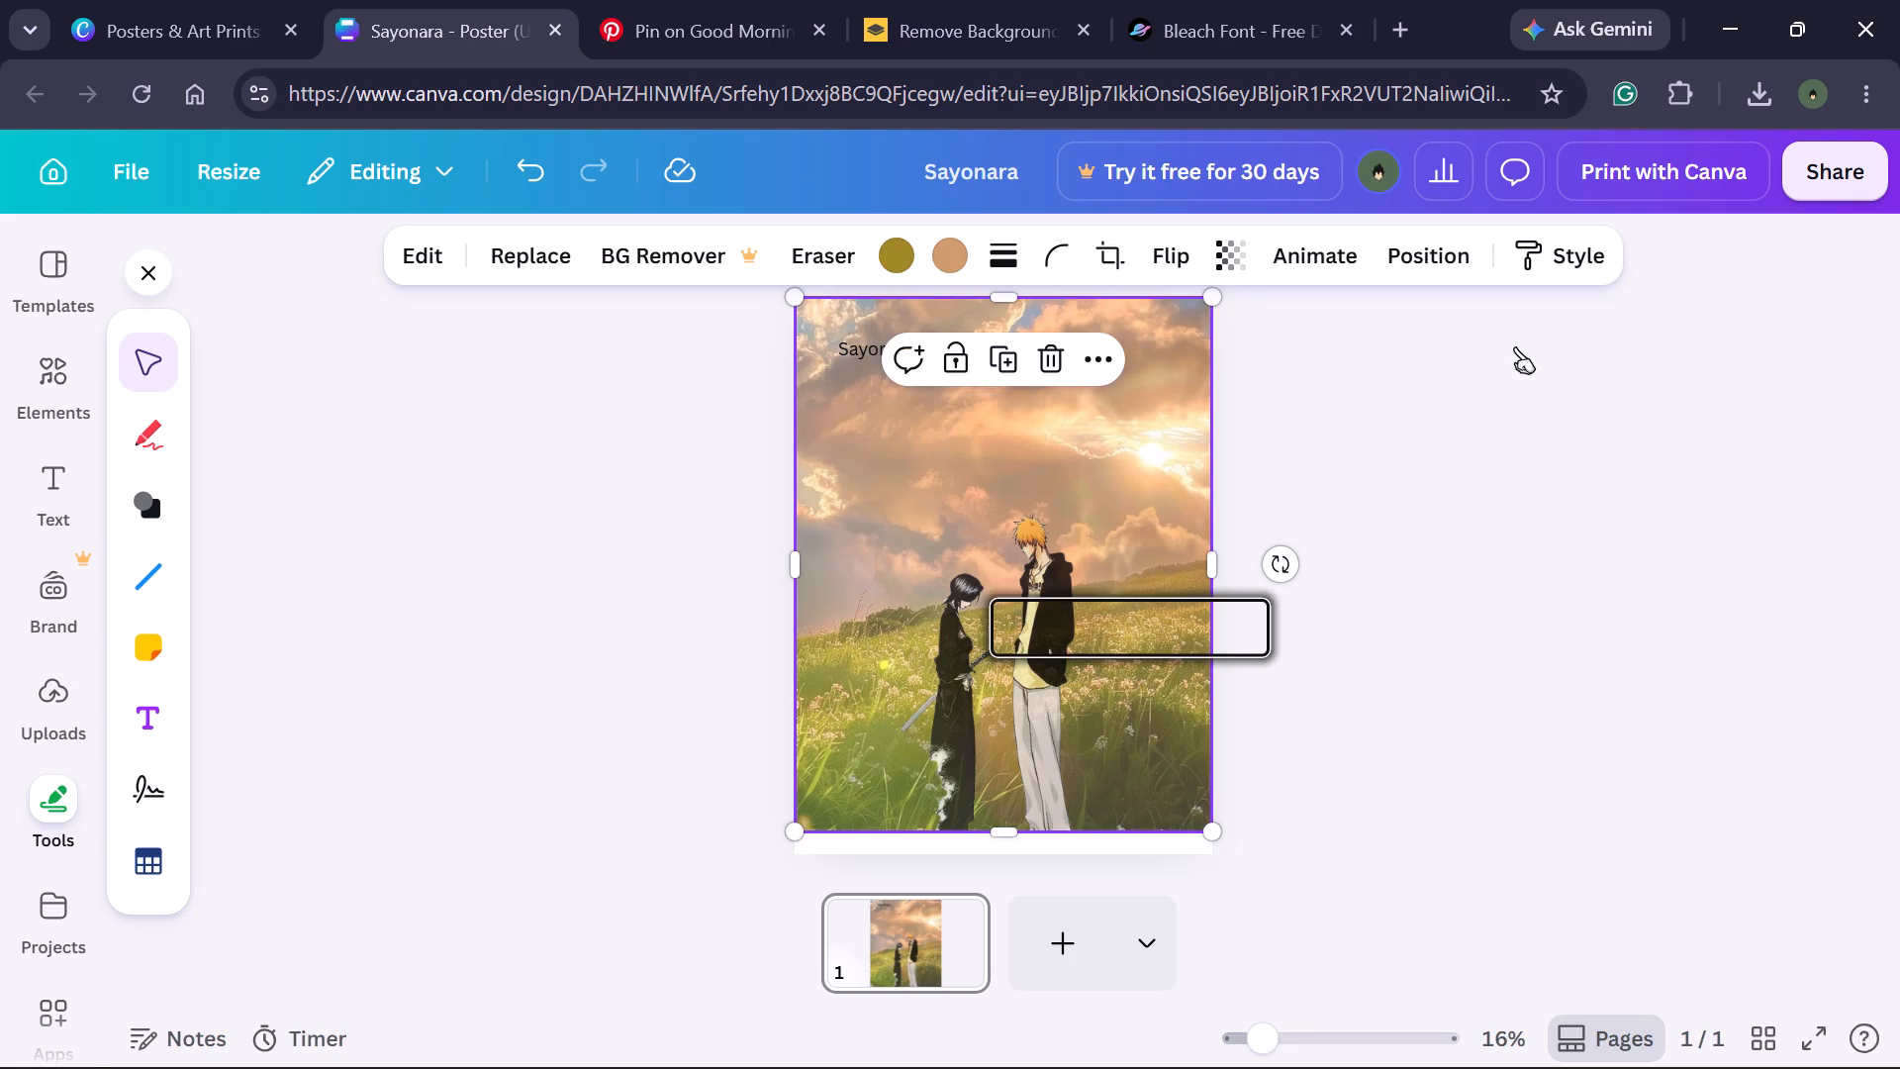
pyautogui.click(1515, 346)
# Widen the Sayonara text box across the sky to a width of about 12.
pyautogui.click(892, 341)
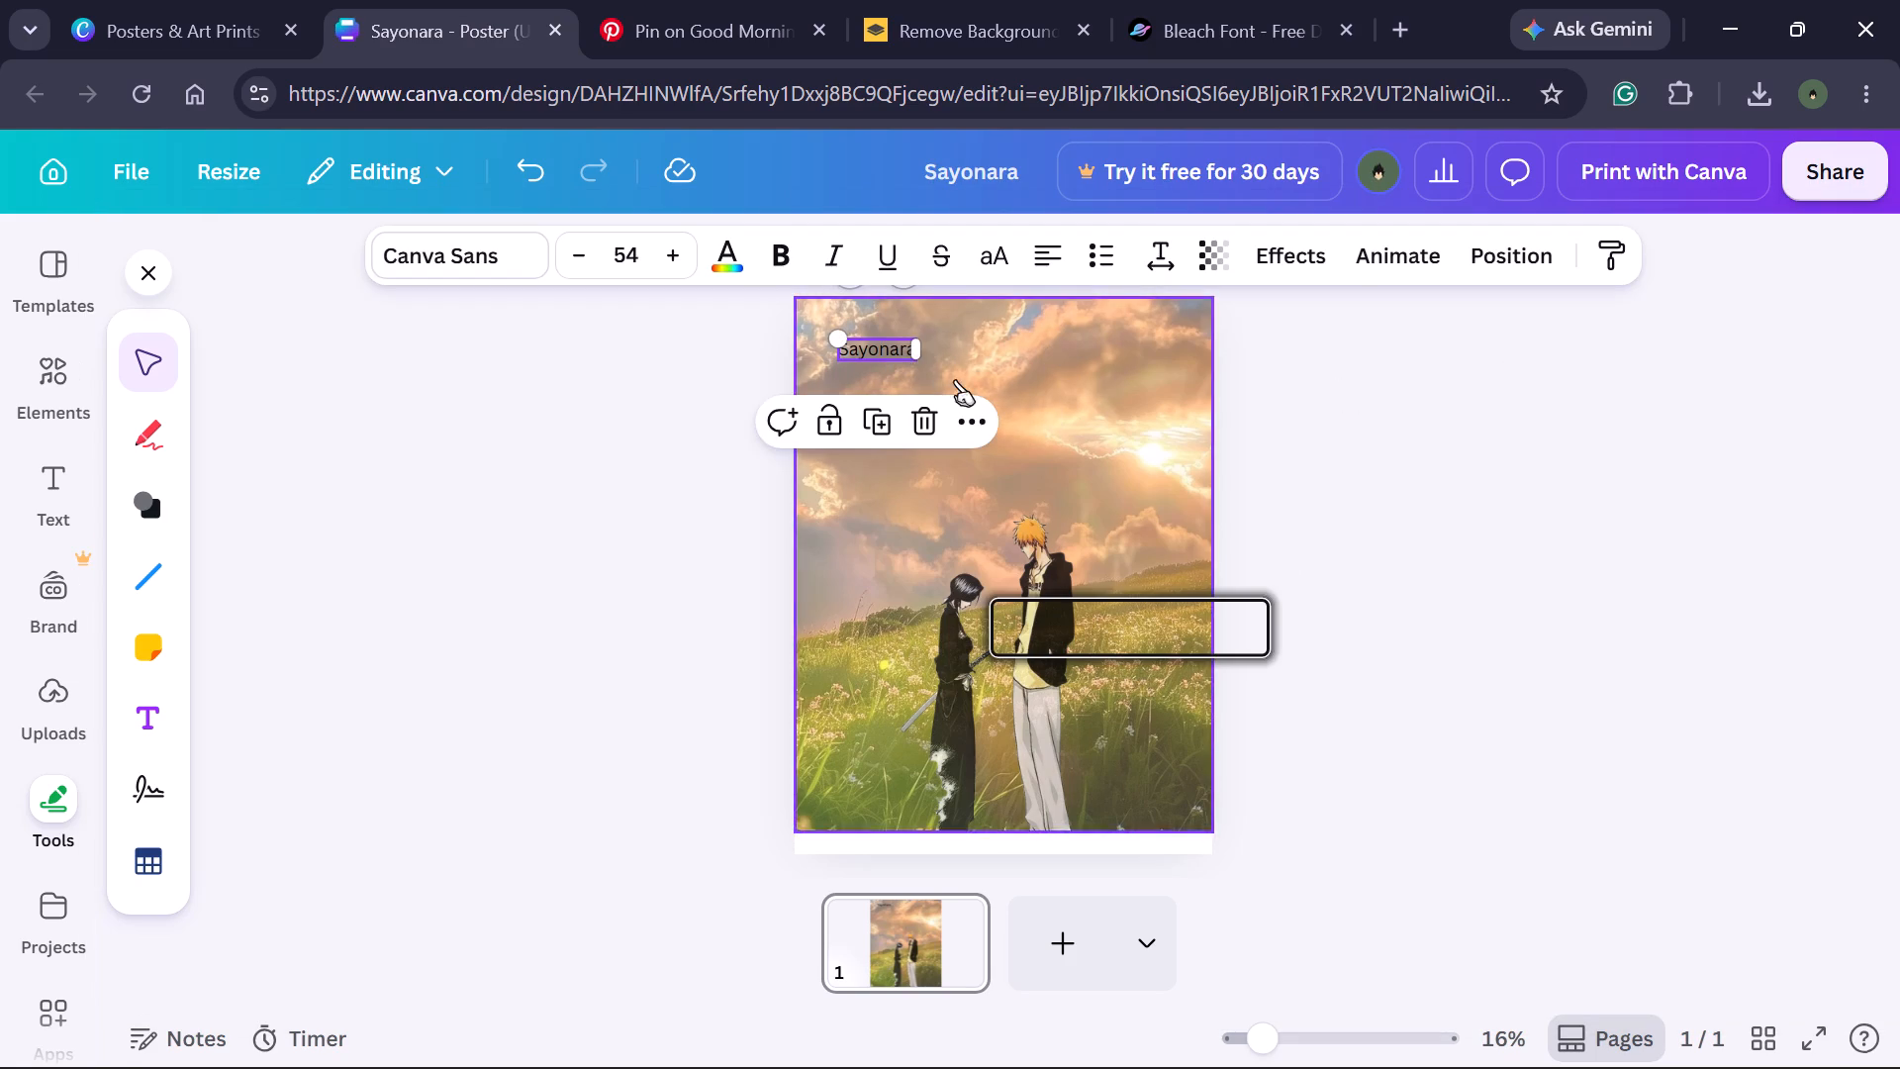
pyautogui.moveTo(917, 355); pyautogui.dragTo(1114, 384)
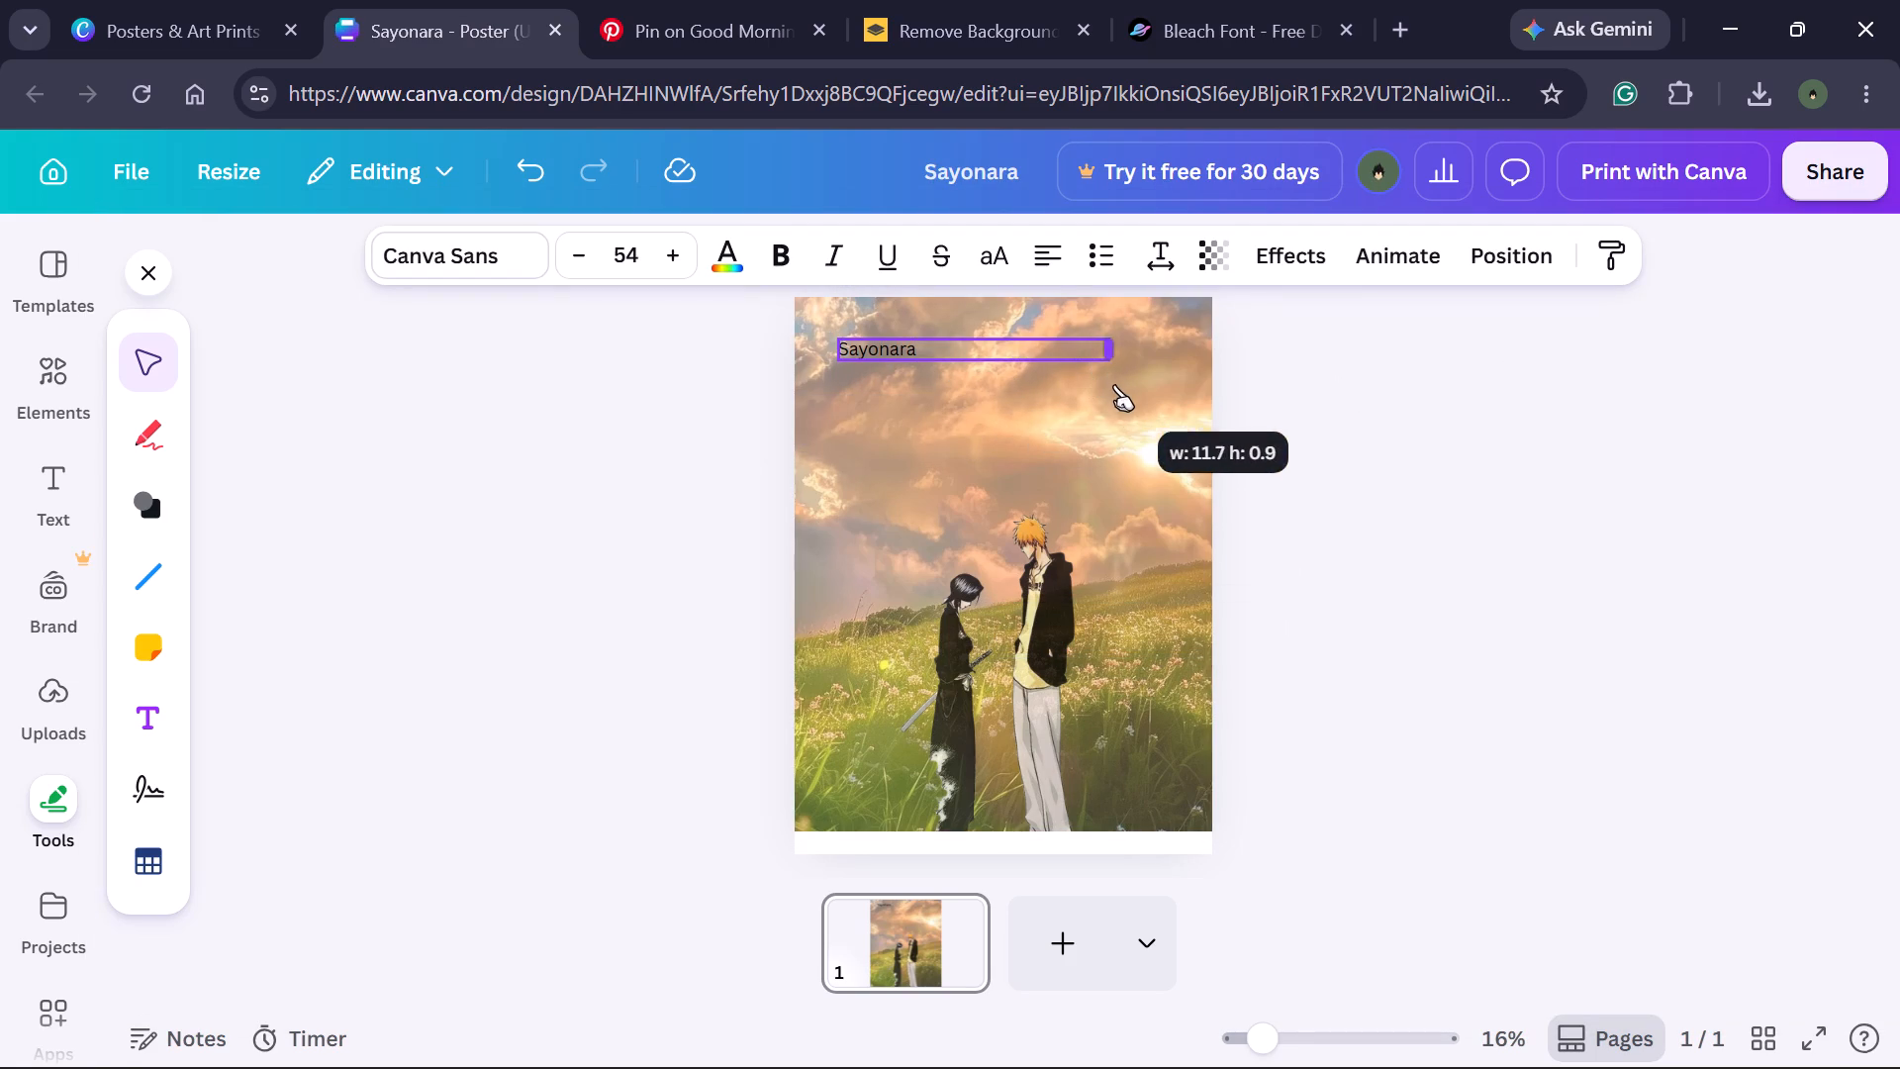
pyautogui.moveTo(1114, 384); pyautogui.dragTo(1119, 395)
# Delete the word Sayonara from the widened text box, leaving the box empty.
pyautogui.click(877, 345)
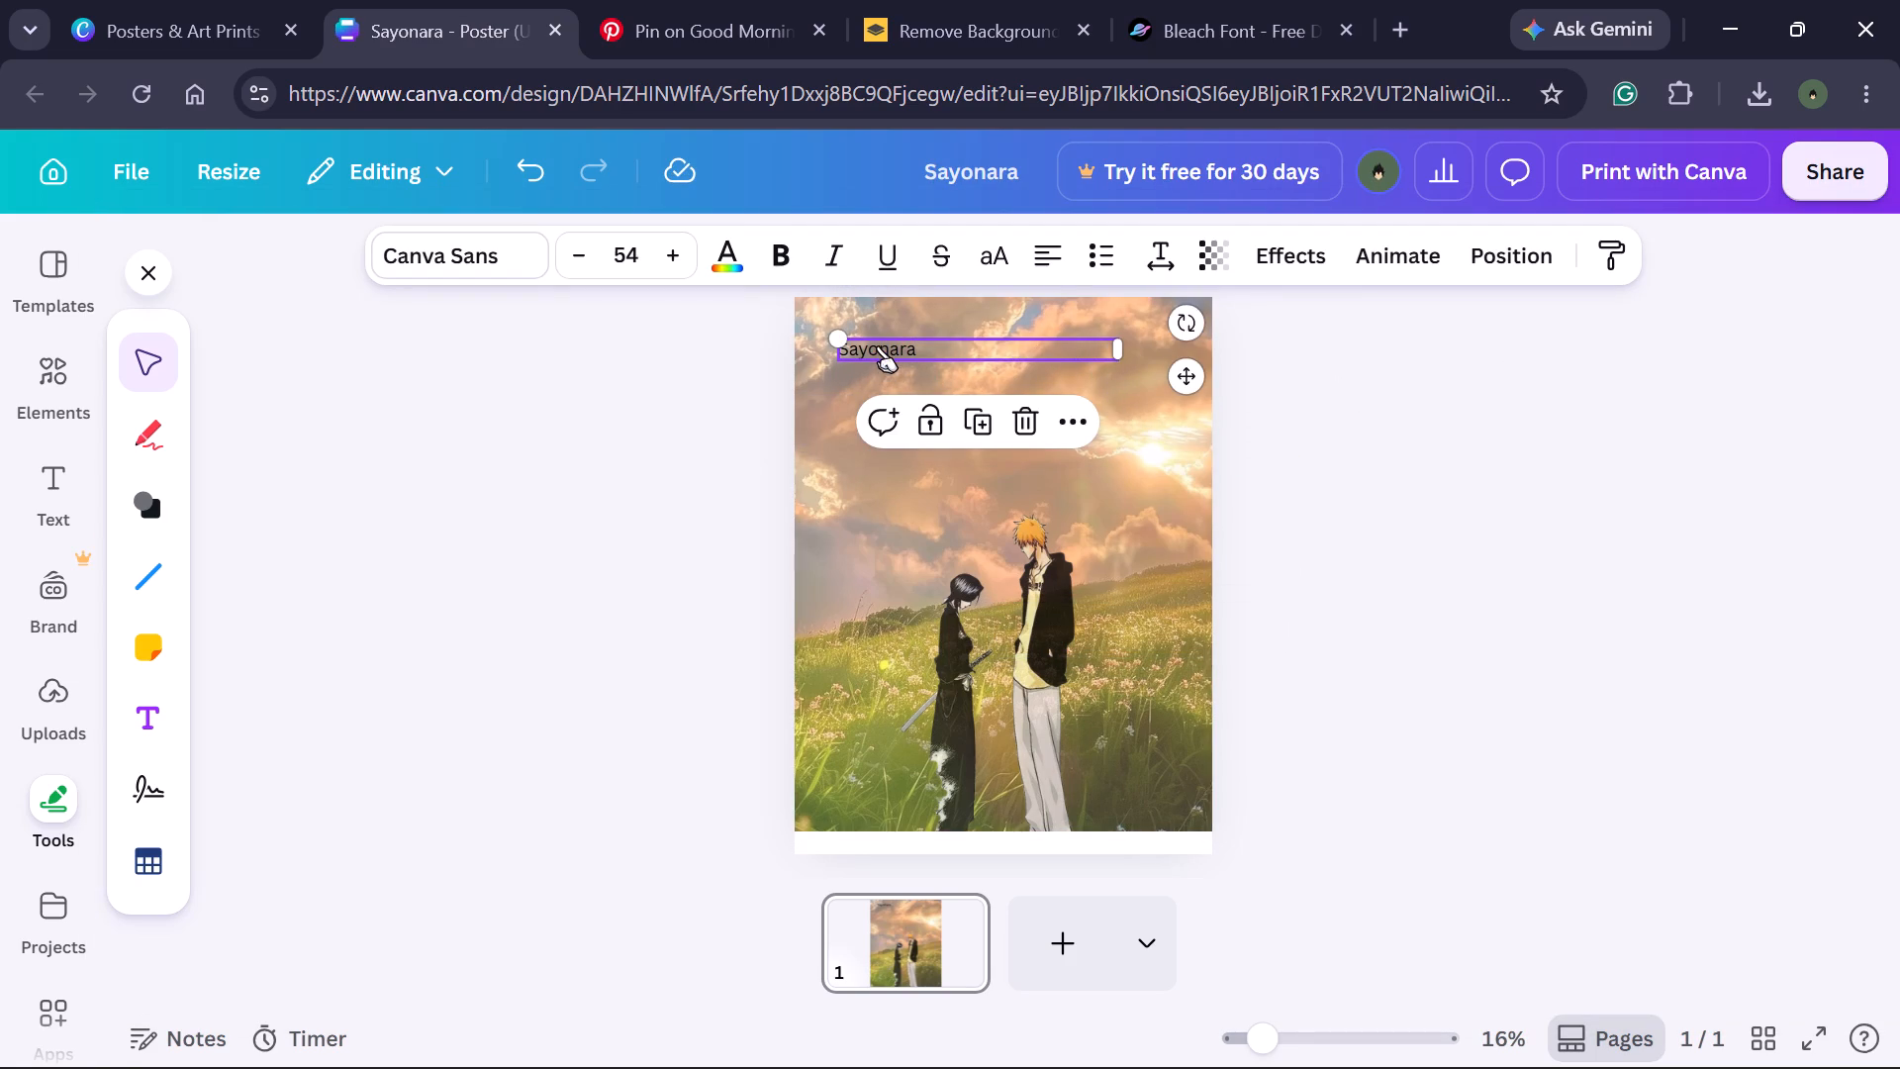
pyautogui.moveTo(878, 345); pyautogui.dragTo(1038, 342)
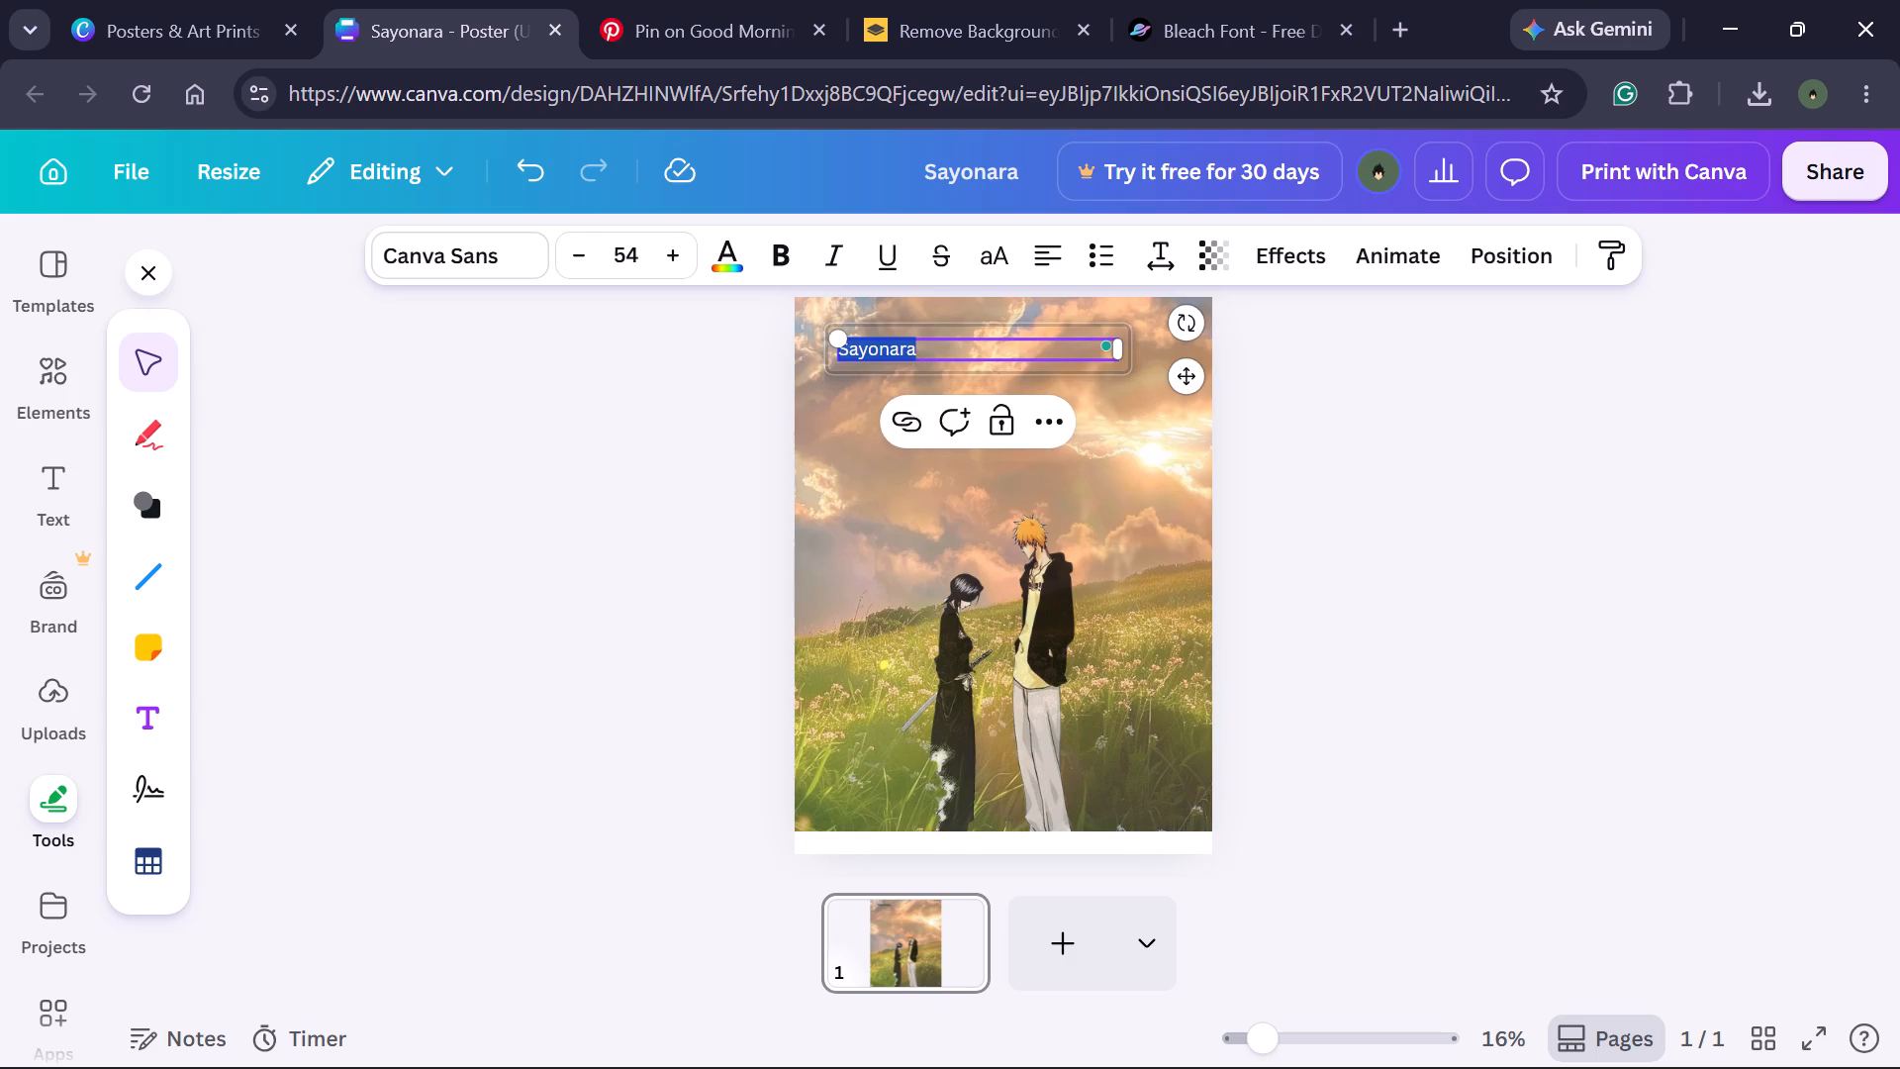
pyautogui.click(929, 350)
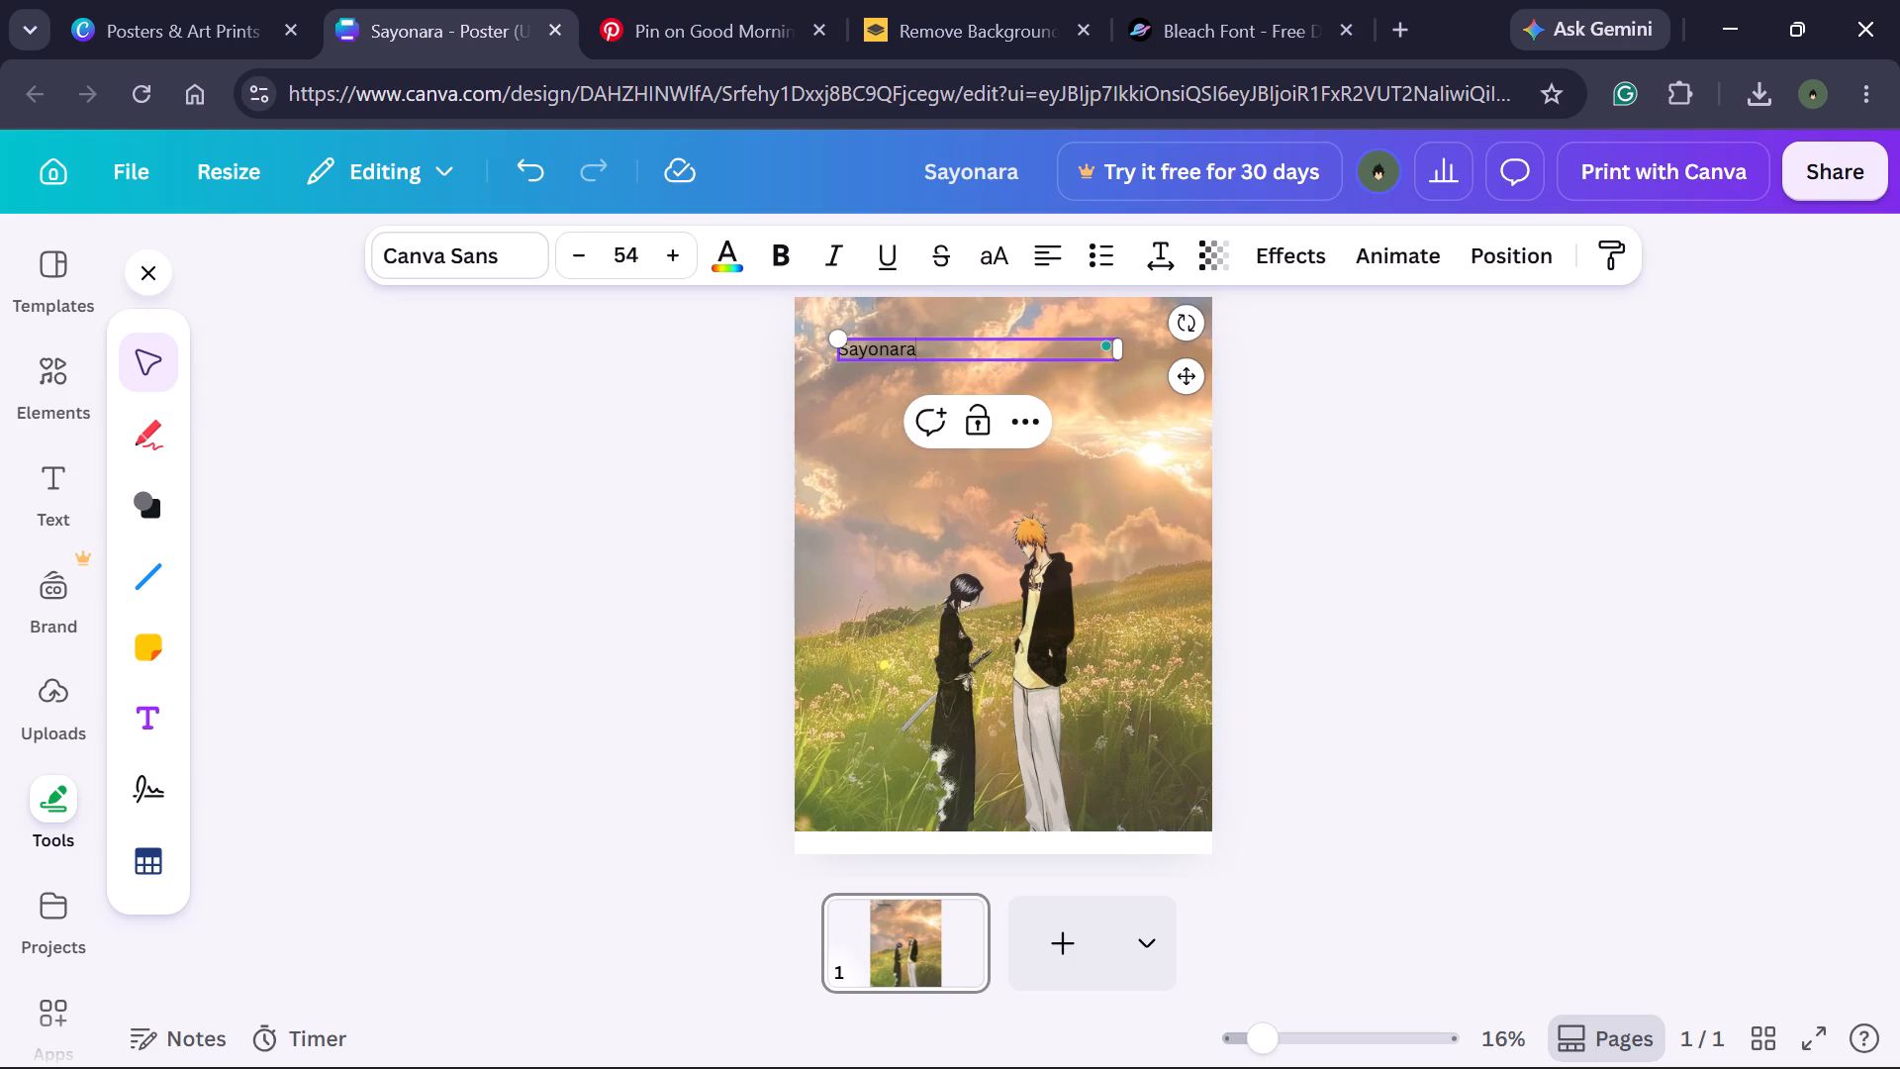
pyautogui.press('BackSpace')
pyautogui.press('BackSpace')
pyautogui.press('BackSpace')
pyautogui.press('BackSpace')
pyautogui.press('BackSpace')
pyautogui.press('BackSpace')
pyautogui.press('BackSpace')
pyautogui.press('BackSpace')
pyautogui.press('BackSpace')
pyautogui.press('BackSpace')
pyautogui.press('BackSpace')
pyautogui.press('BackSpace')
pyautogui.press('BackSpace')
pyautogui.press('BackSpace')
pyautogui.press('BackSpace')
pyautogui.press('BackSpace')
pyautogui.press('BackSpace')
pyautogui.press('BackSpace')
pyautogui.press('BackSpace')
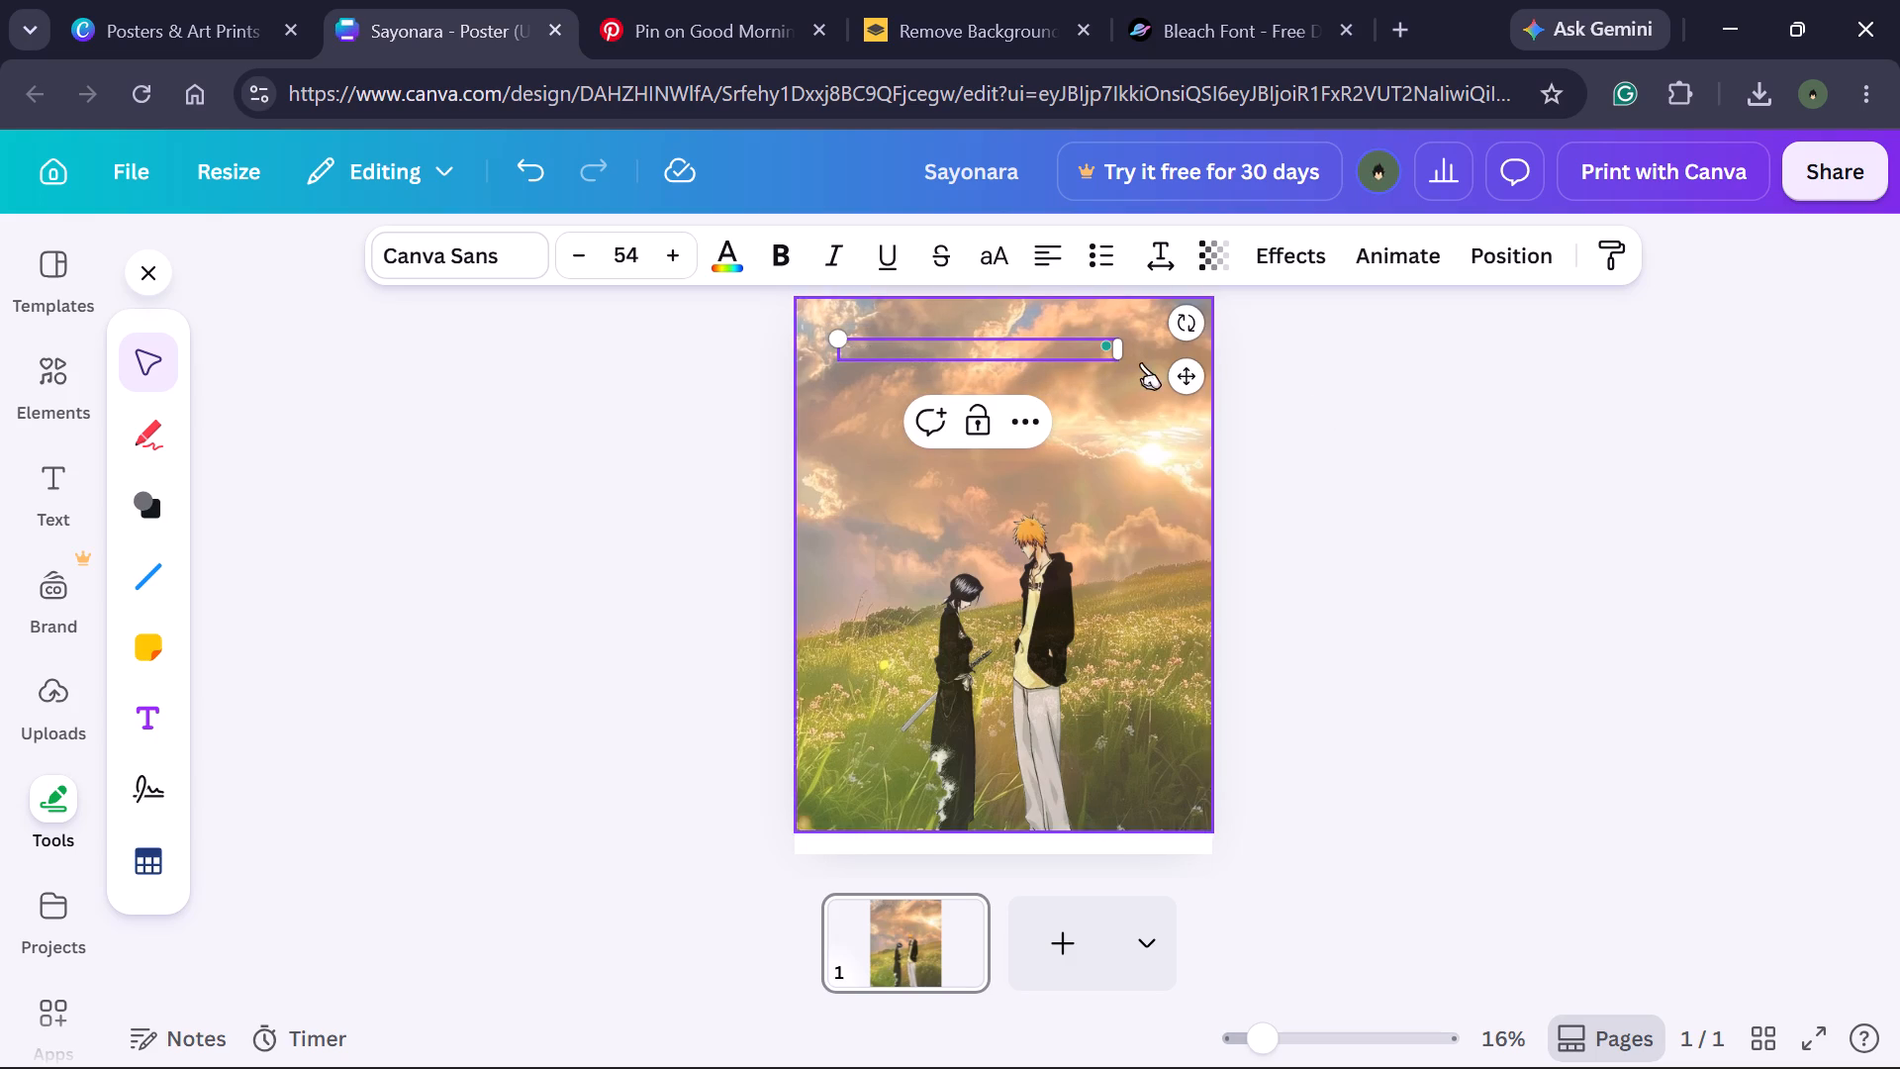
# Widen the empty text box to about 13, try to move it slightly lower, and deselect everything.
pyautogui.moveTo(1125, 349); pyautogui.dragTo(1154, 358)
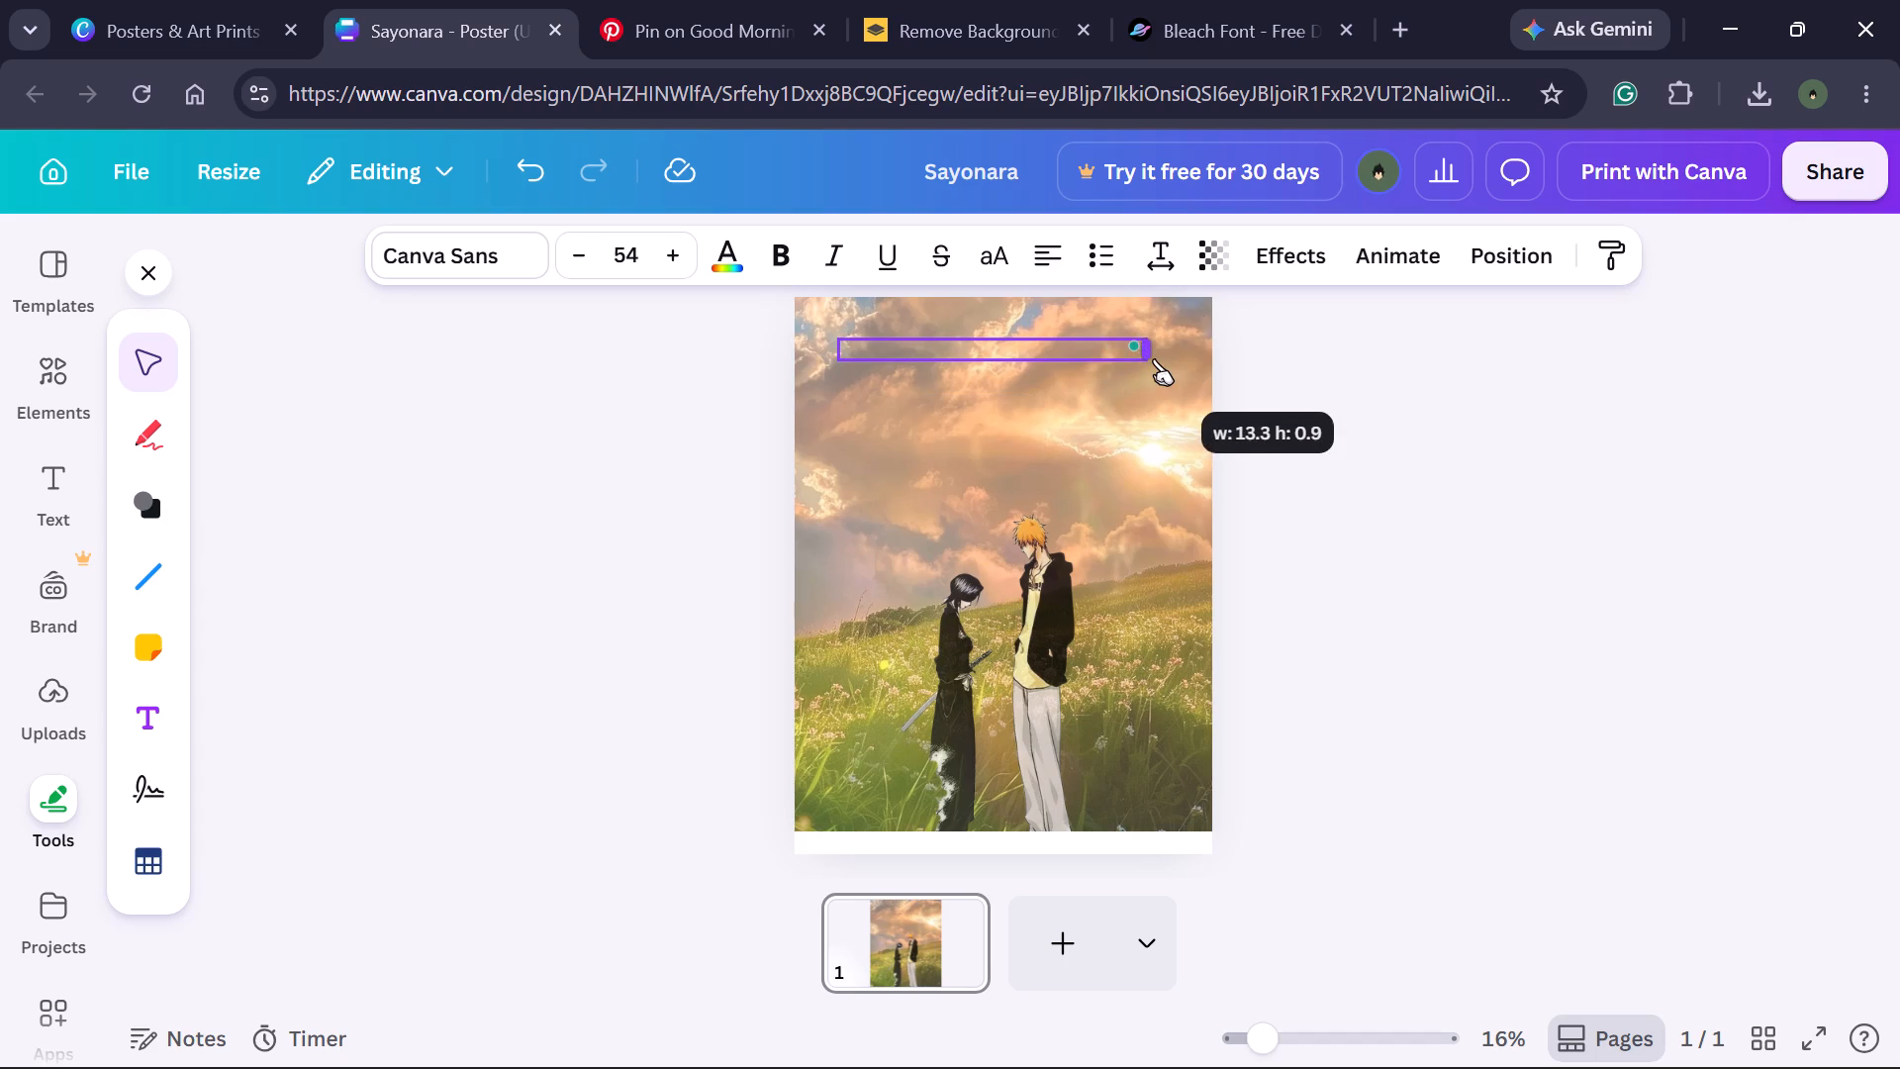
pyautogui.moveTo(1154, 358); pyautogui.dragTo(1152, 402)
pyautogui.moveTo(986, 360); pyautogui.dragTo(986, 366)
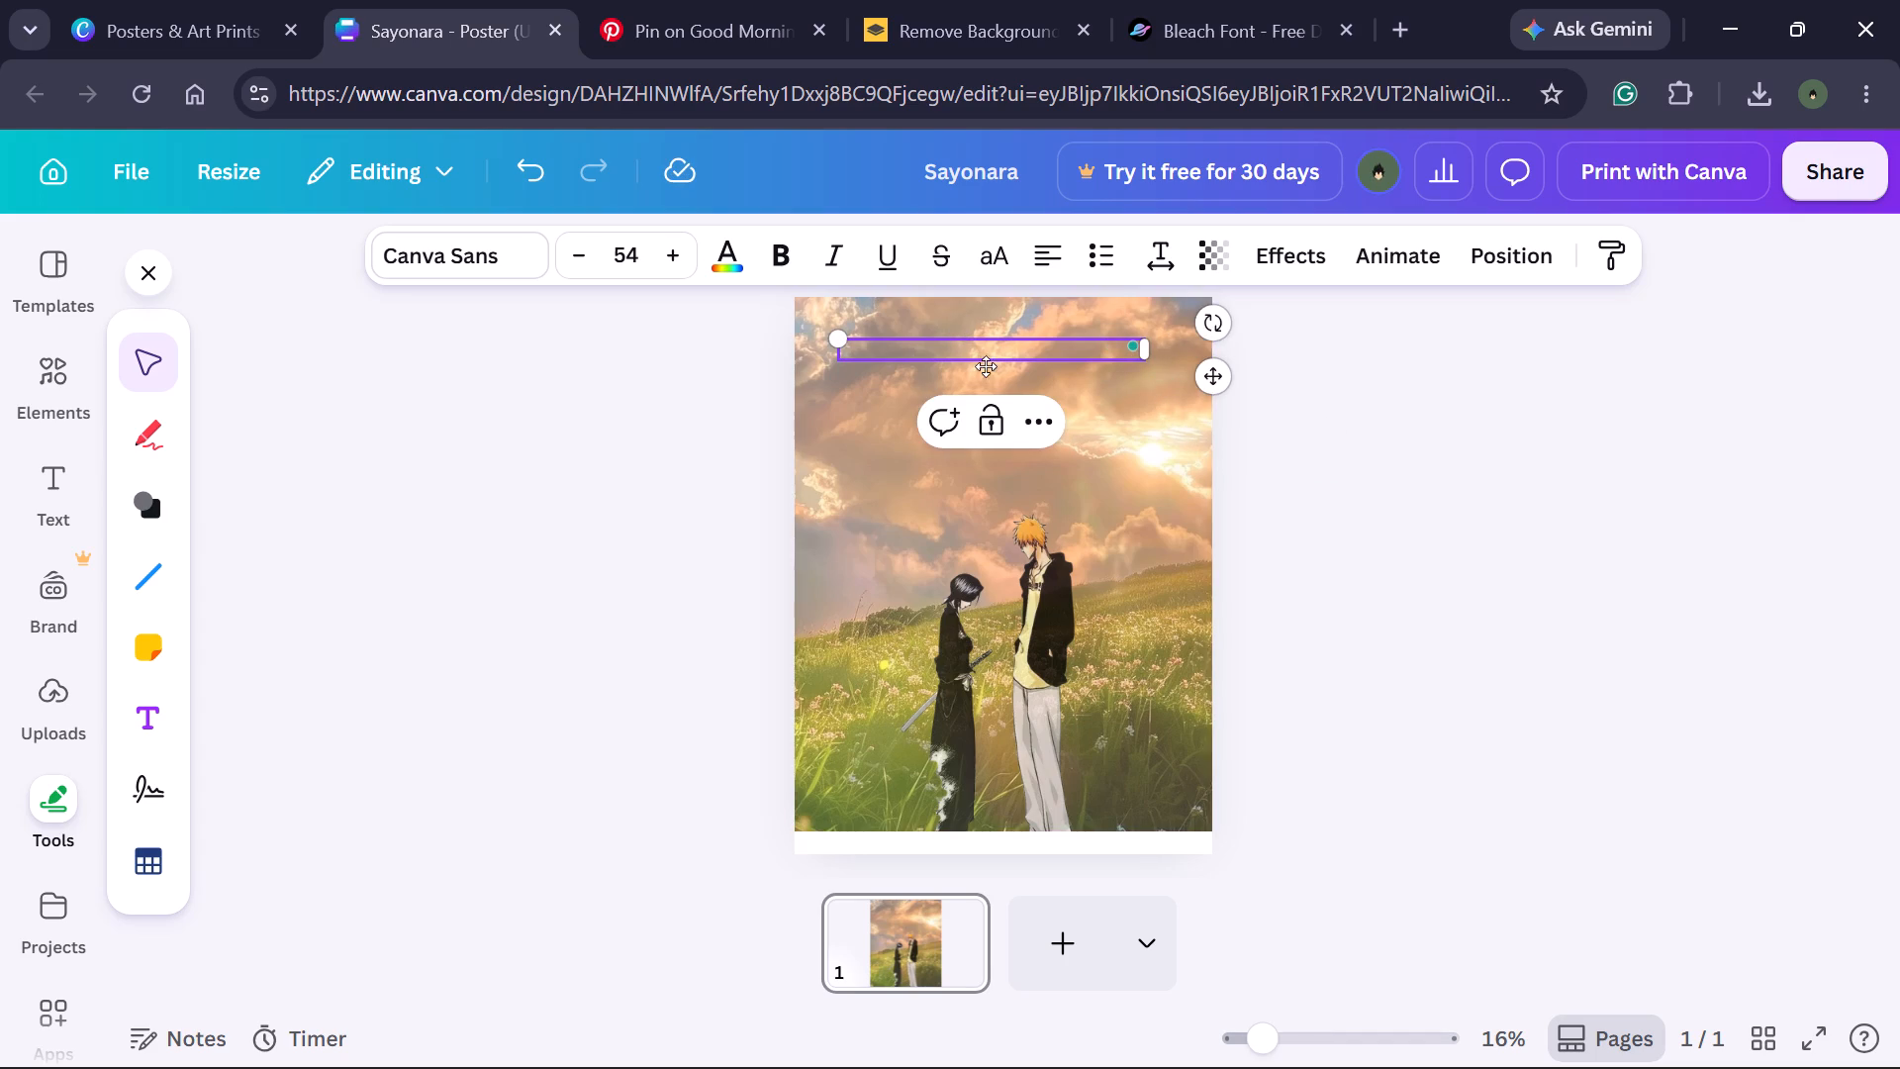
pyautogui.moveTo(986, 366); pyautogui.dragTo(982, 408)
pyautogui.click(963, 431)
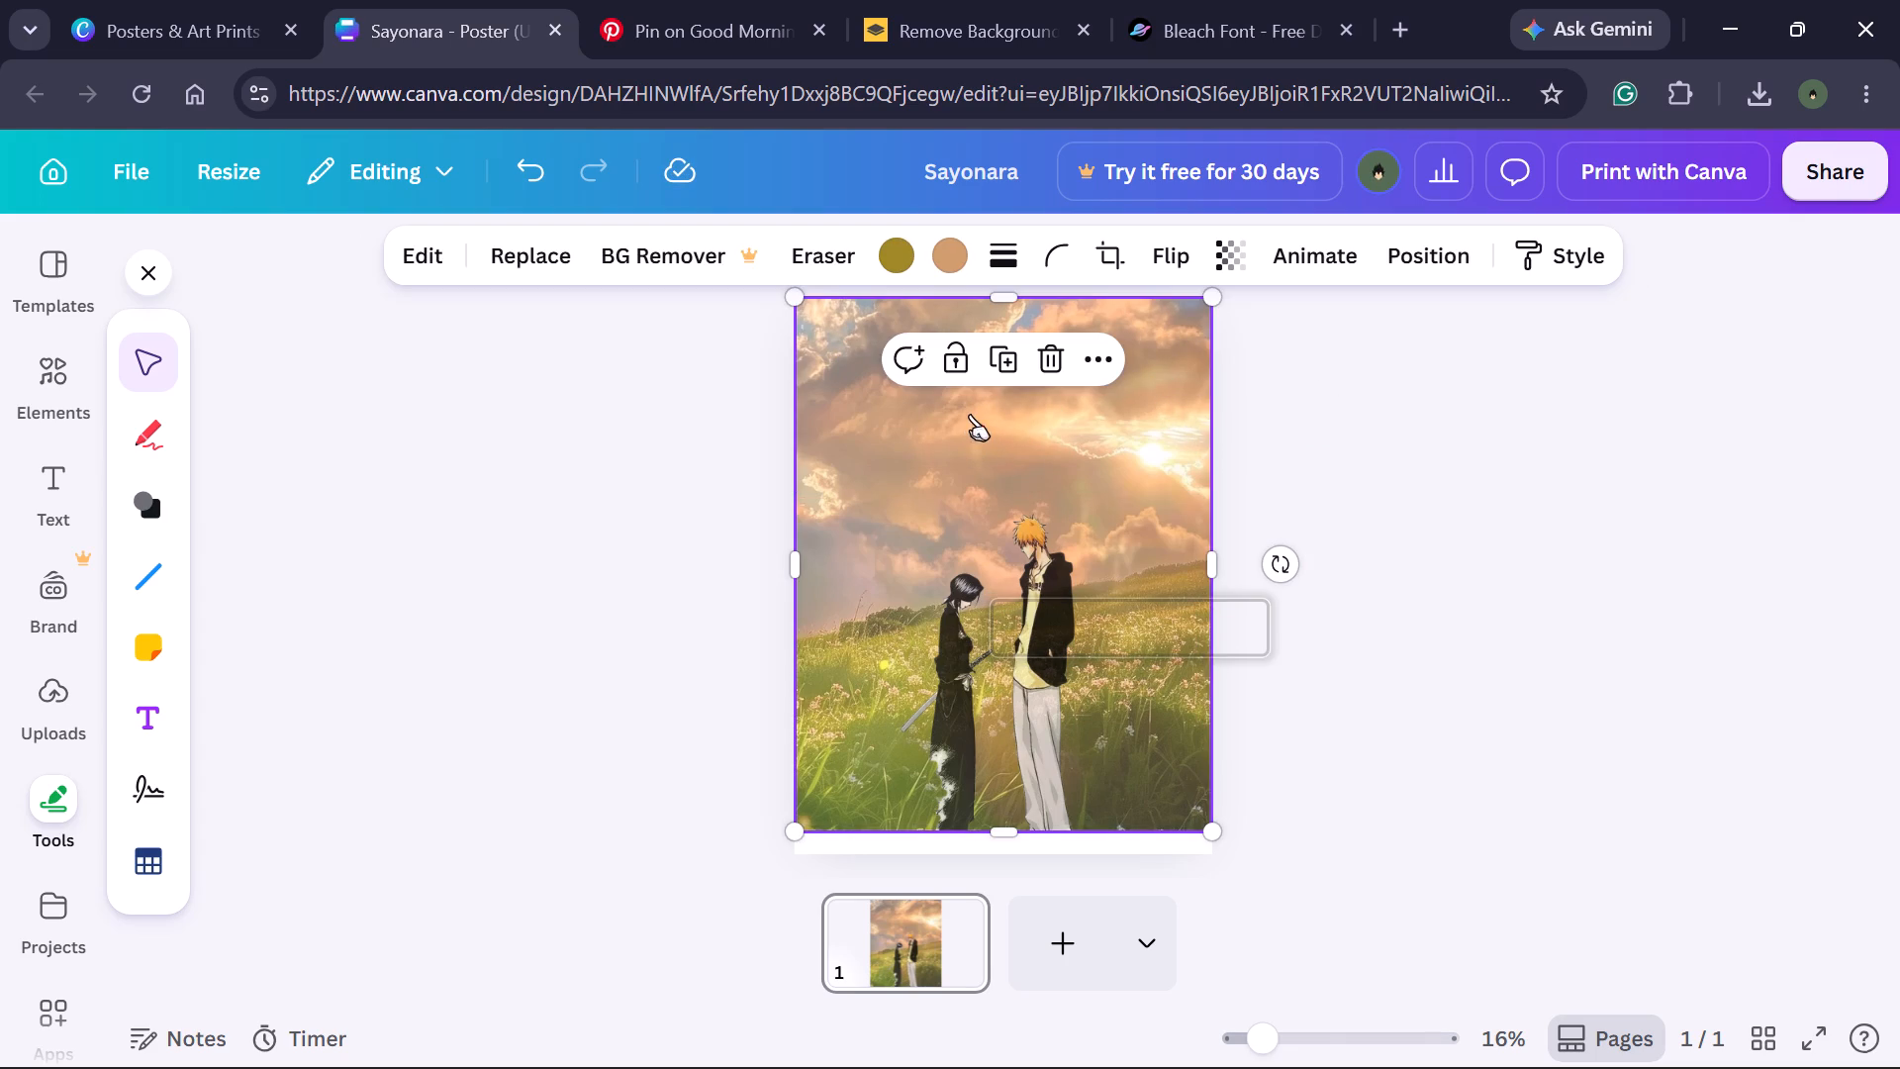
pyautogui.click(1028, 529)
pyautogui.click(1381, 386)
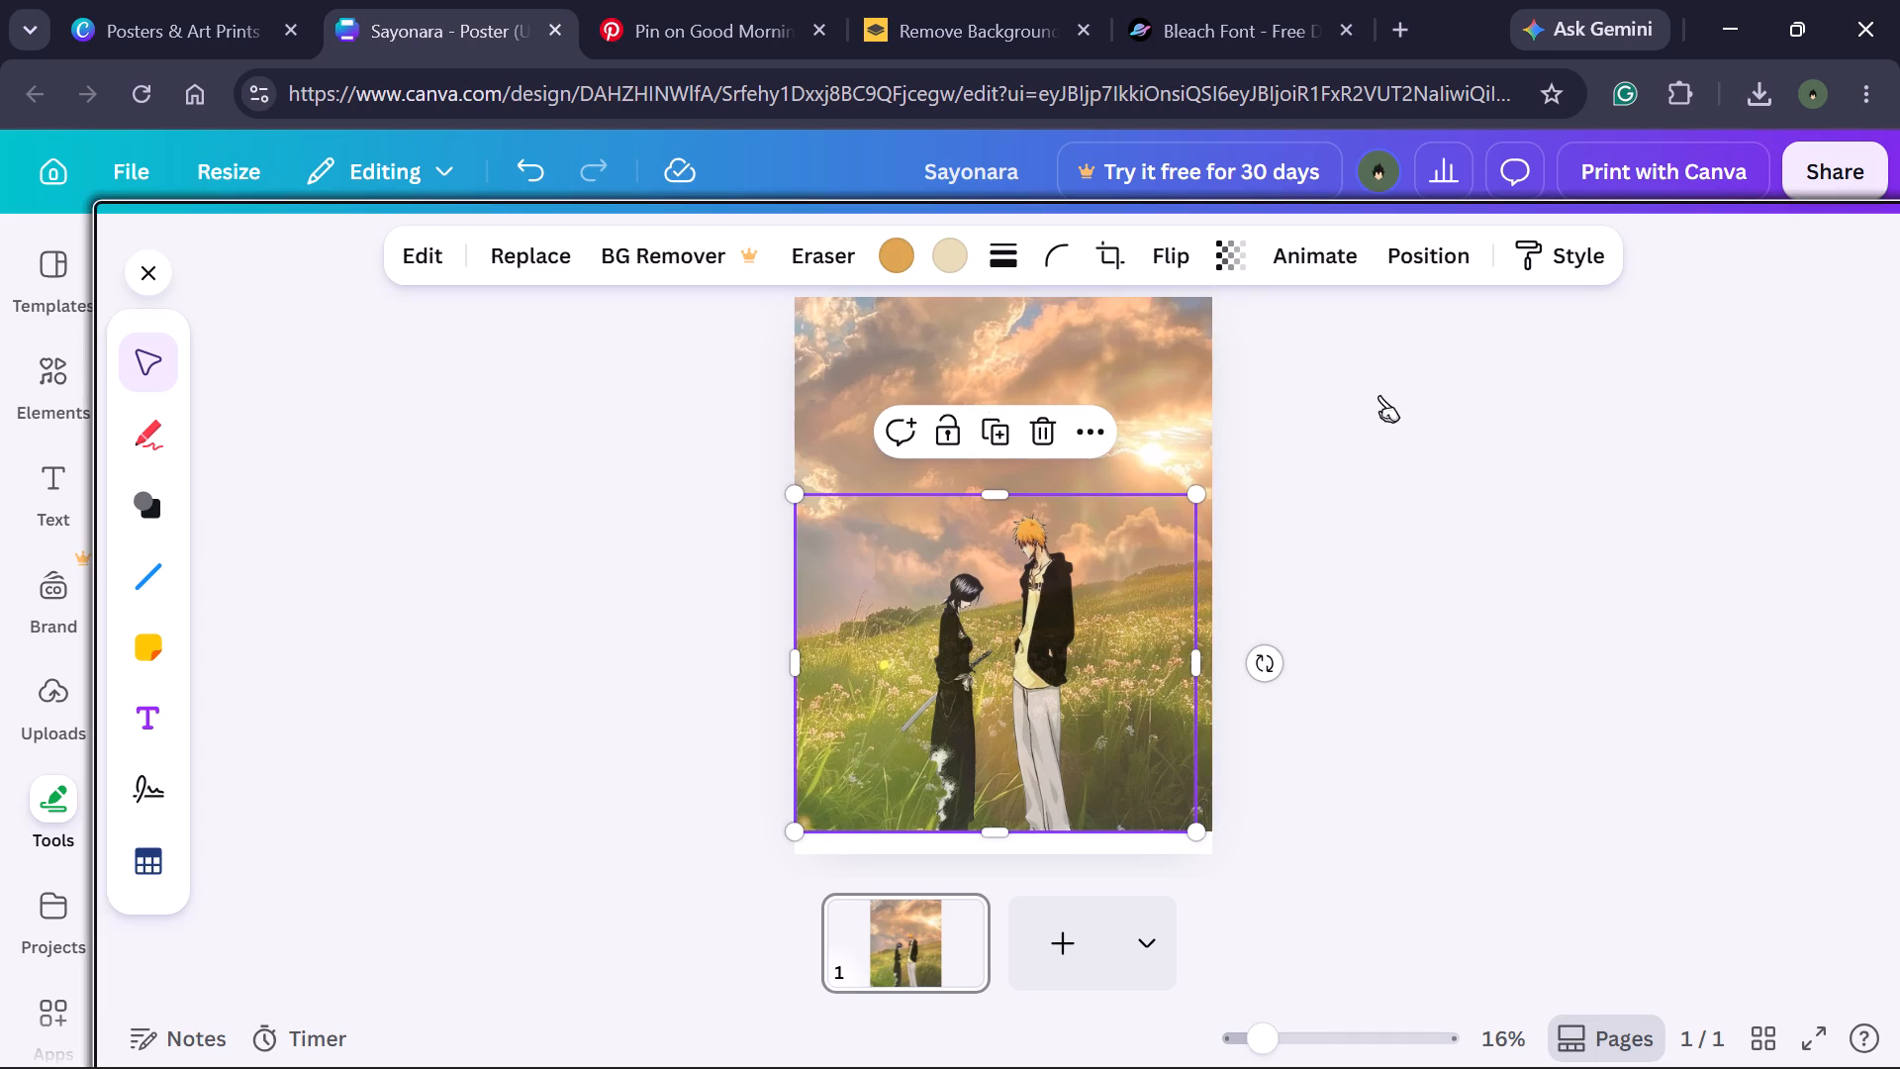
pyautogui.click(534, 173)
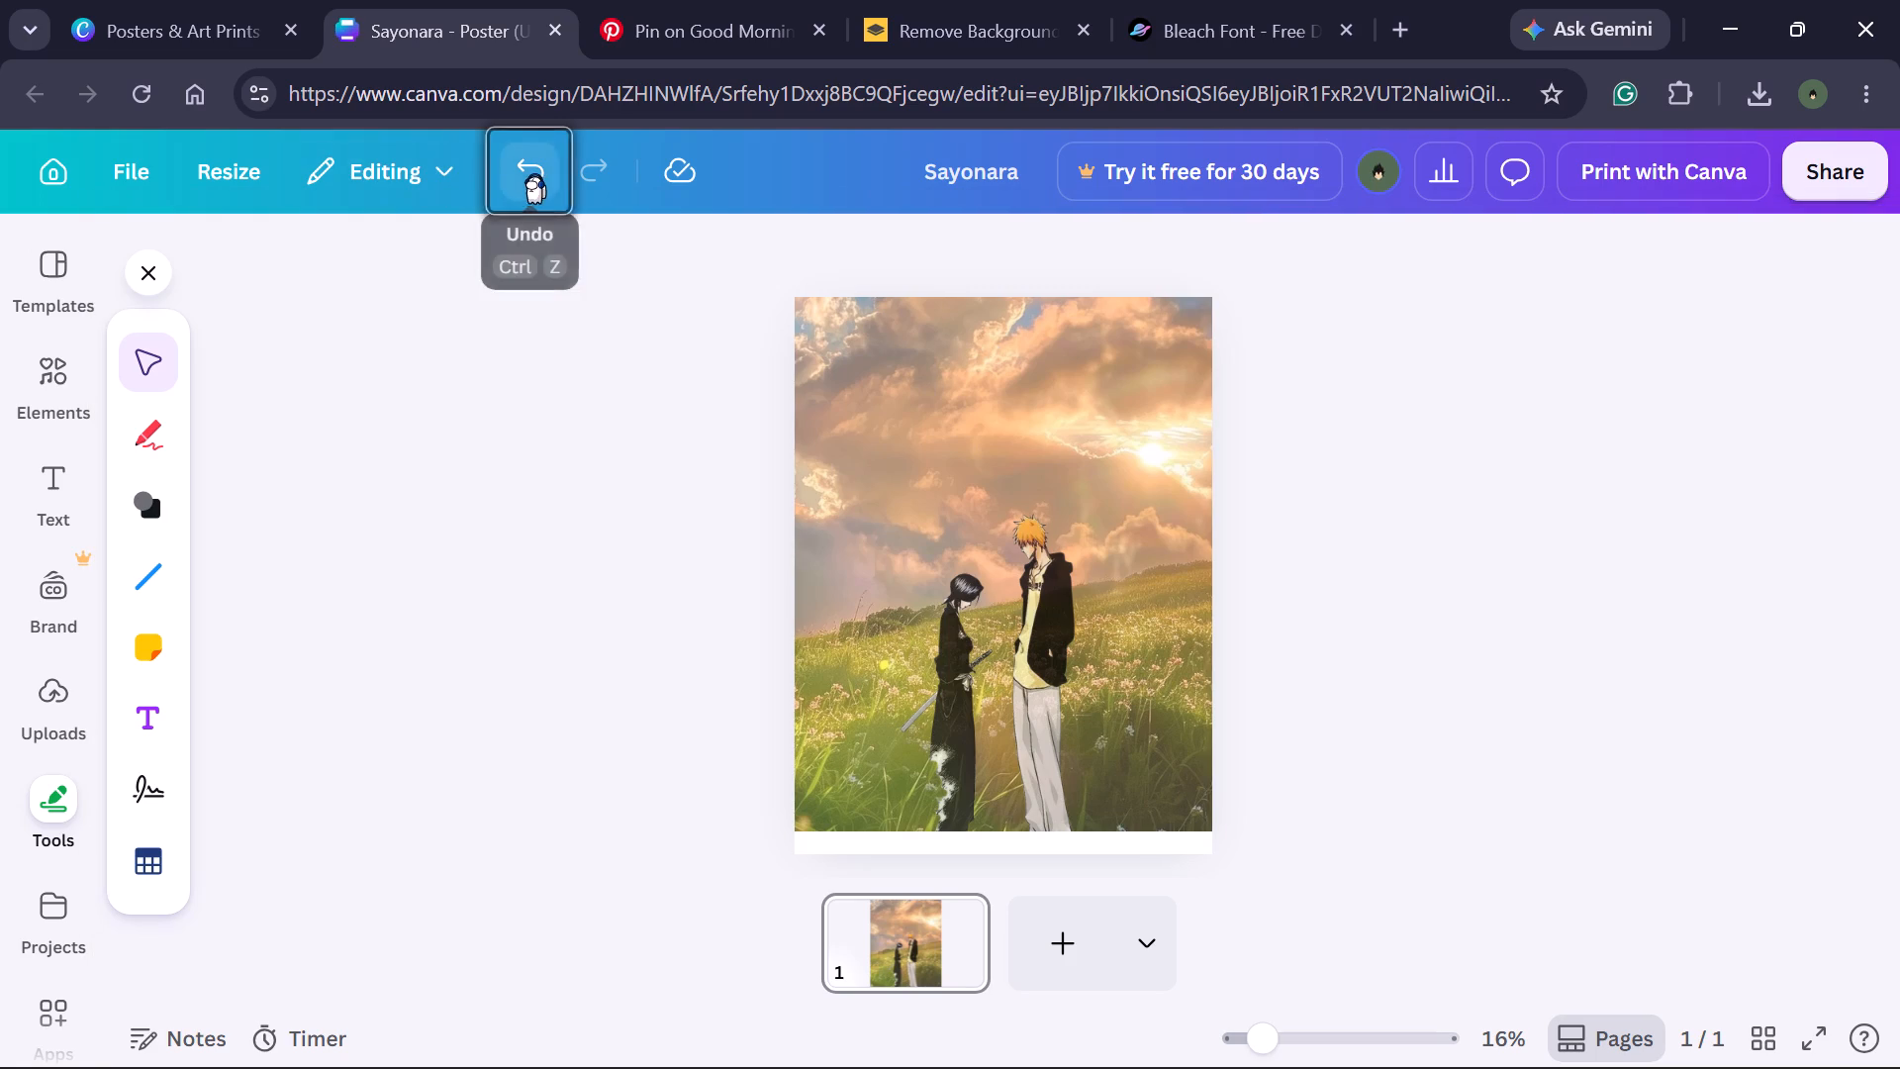
# Add a new text box to the poster and replace its placeholder with "Sayonara".
pyautogui.click(159, 698)
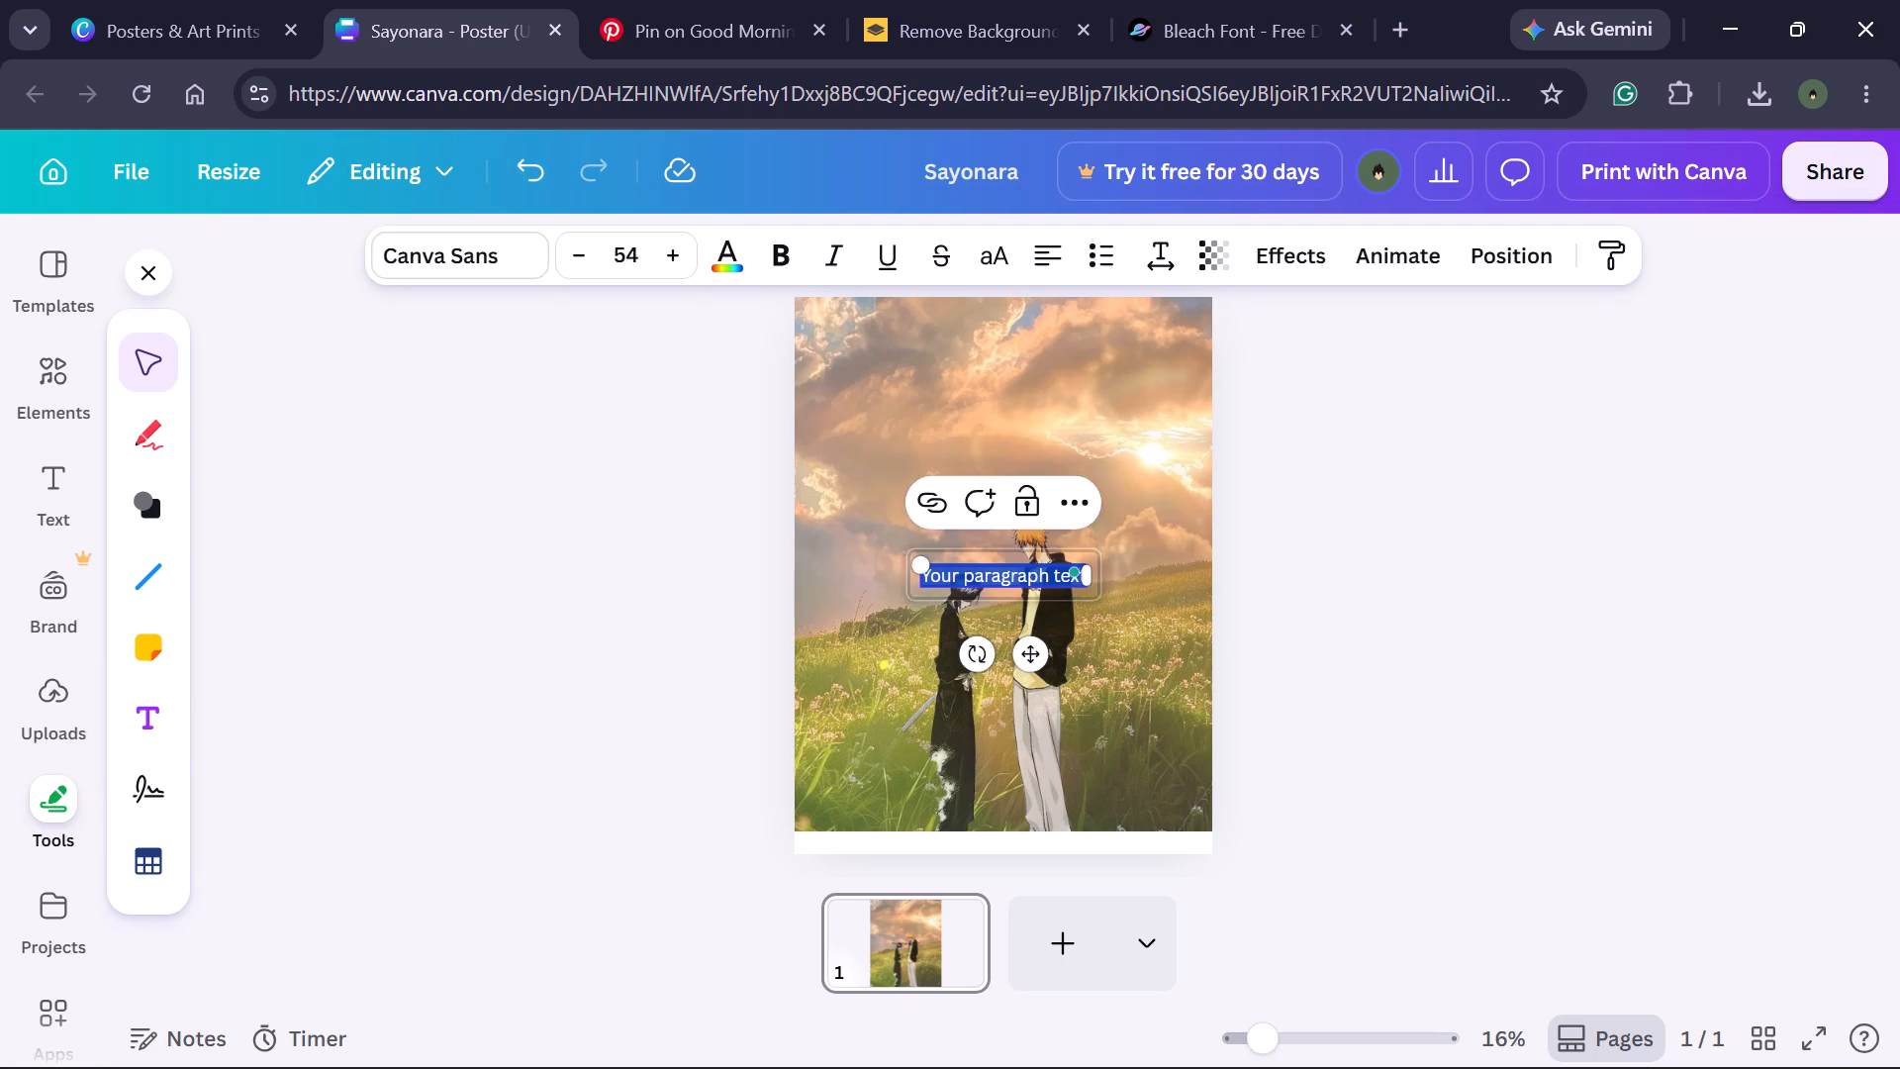
pyautogui.press('BackSpace')
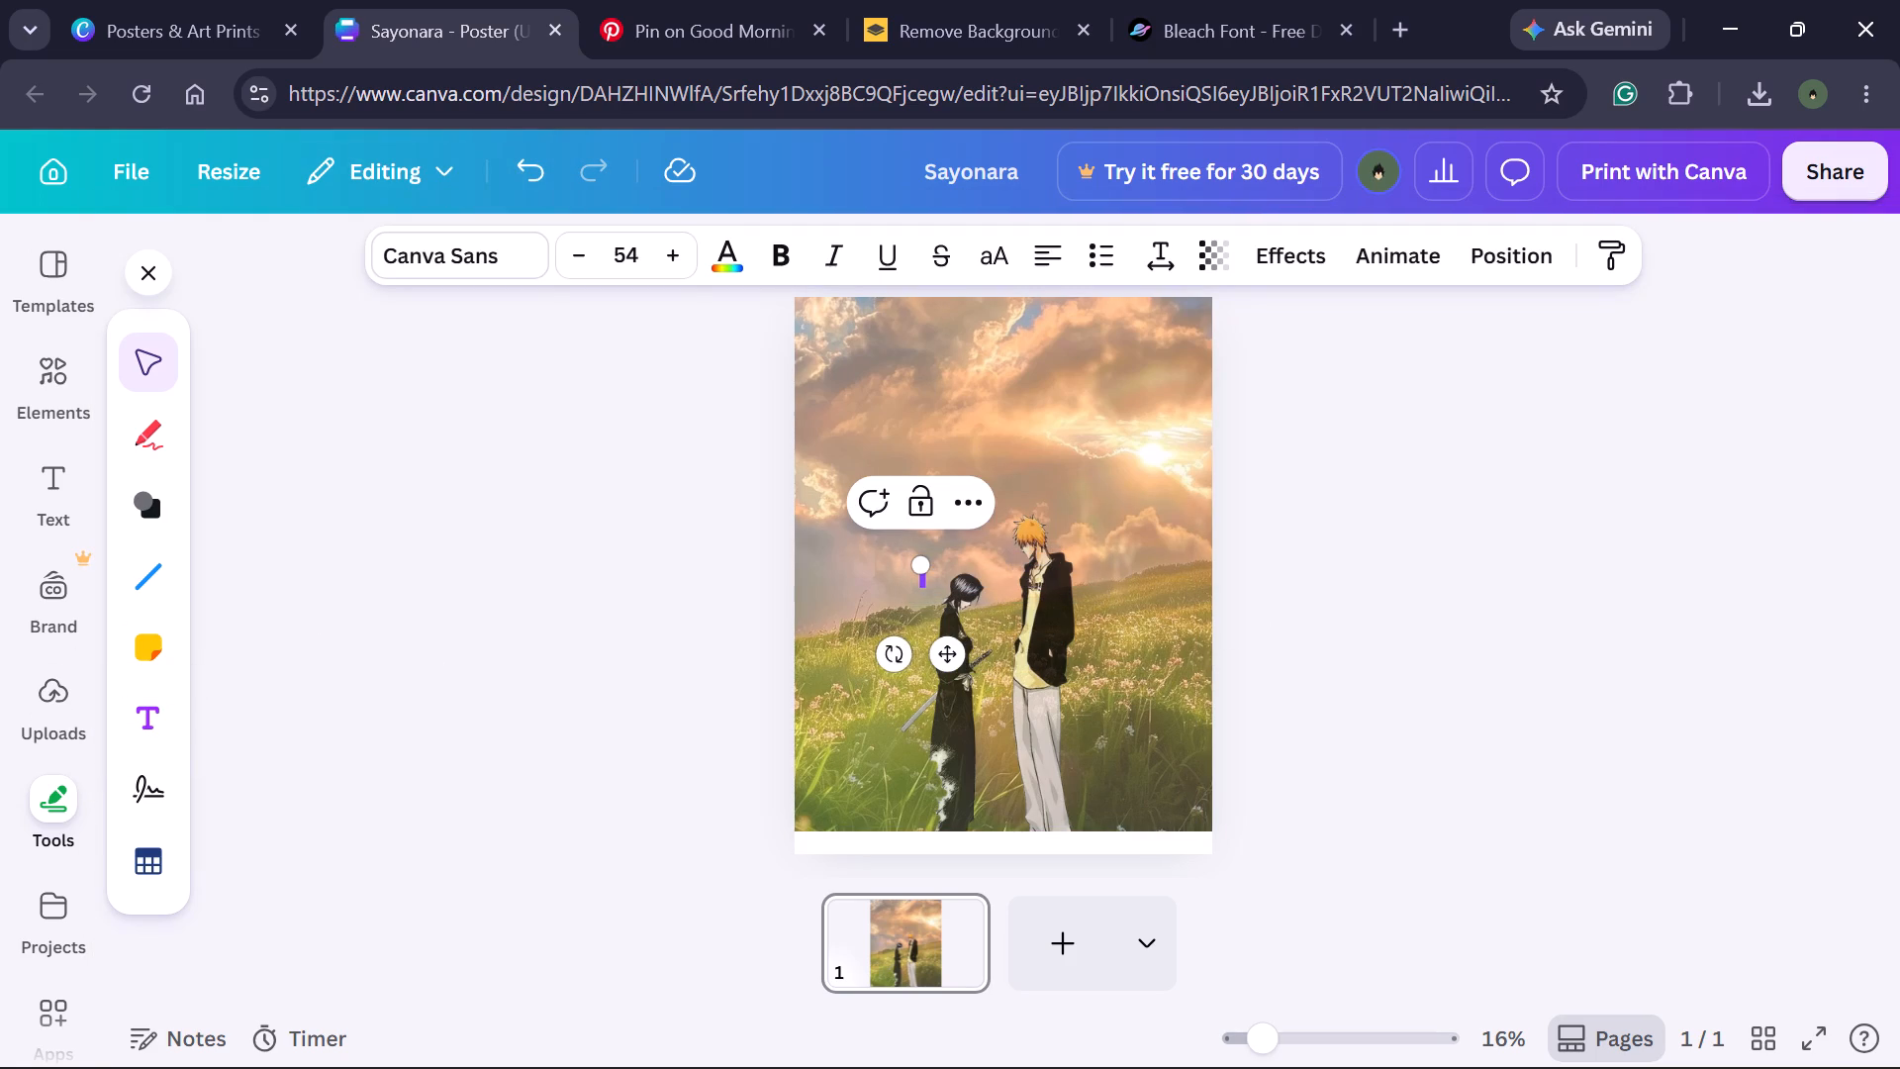
pyautogui.write('at')
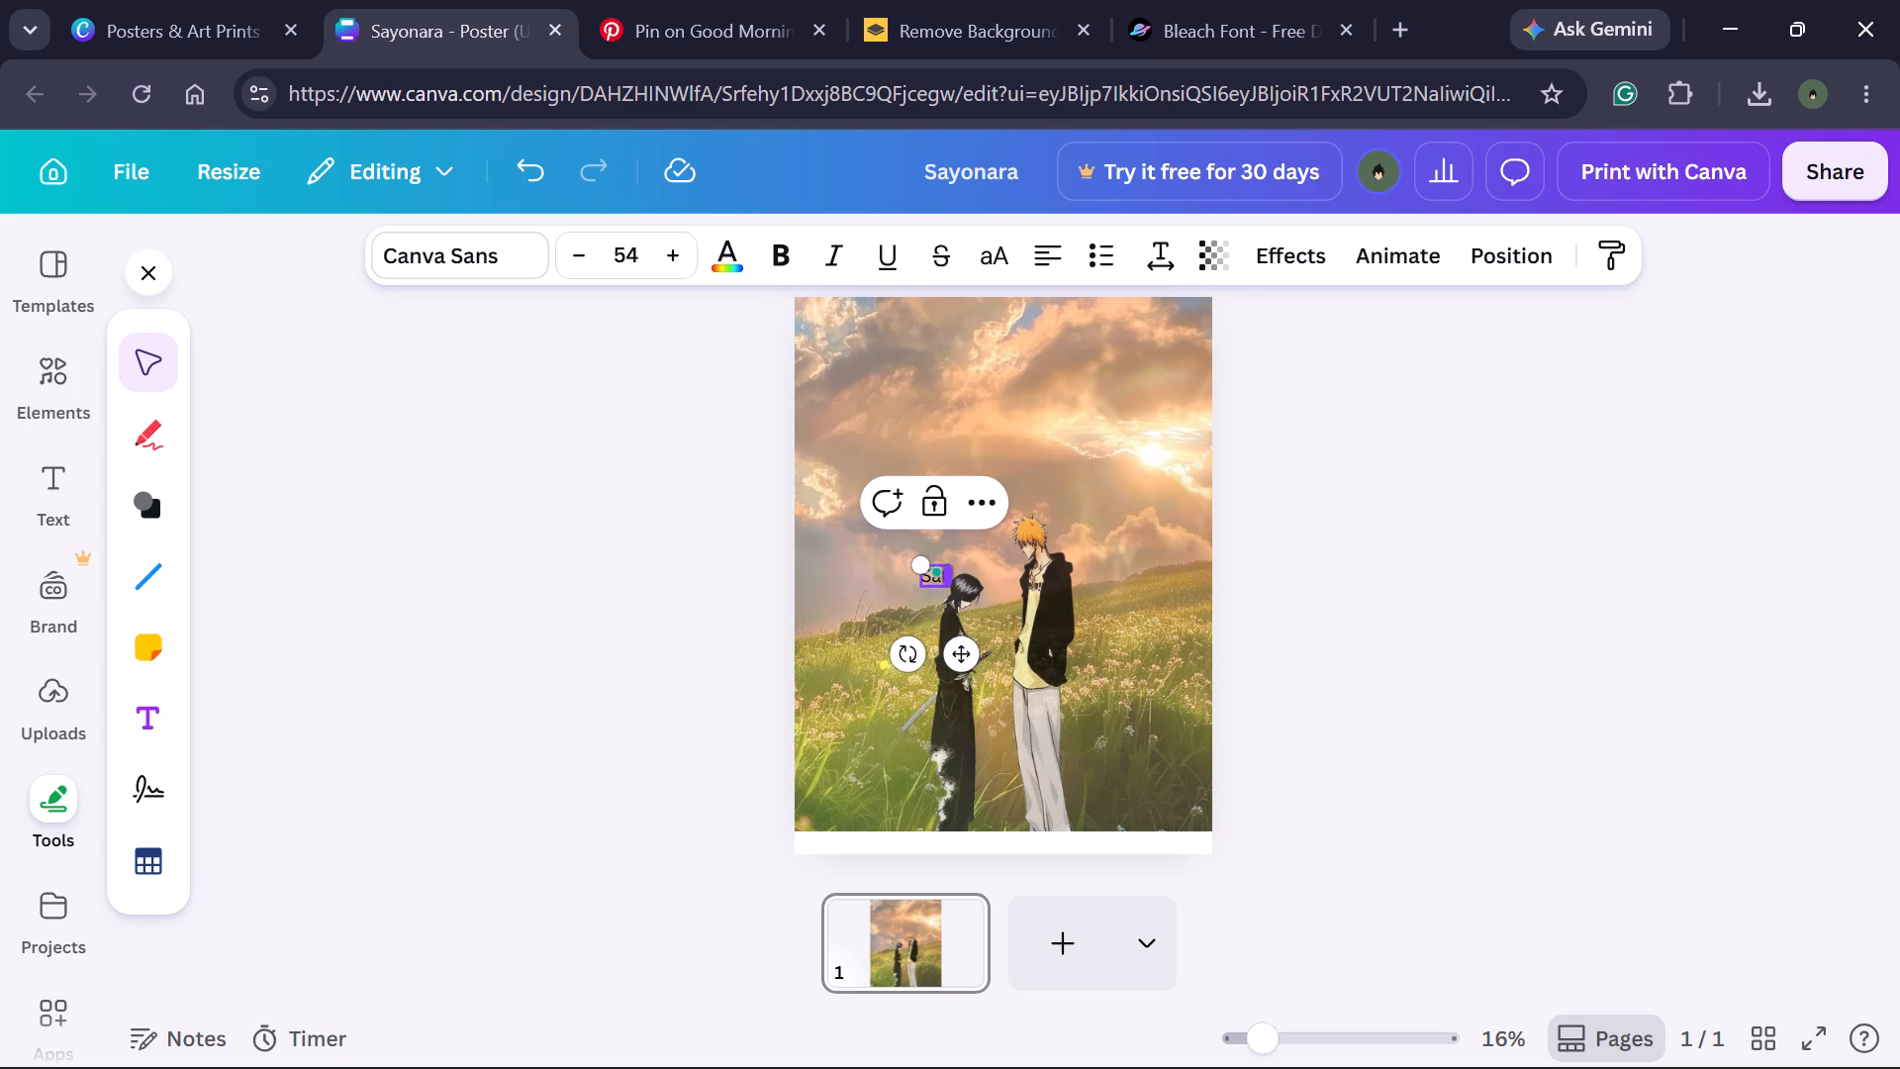
pyautogui.press('BackSpace')
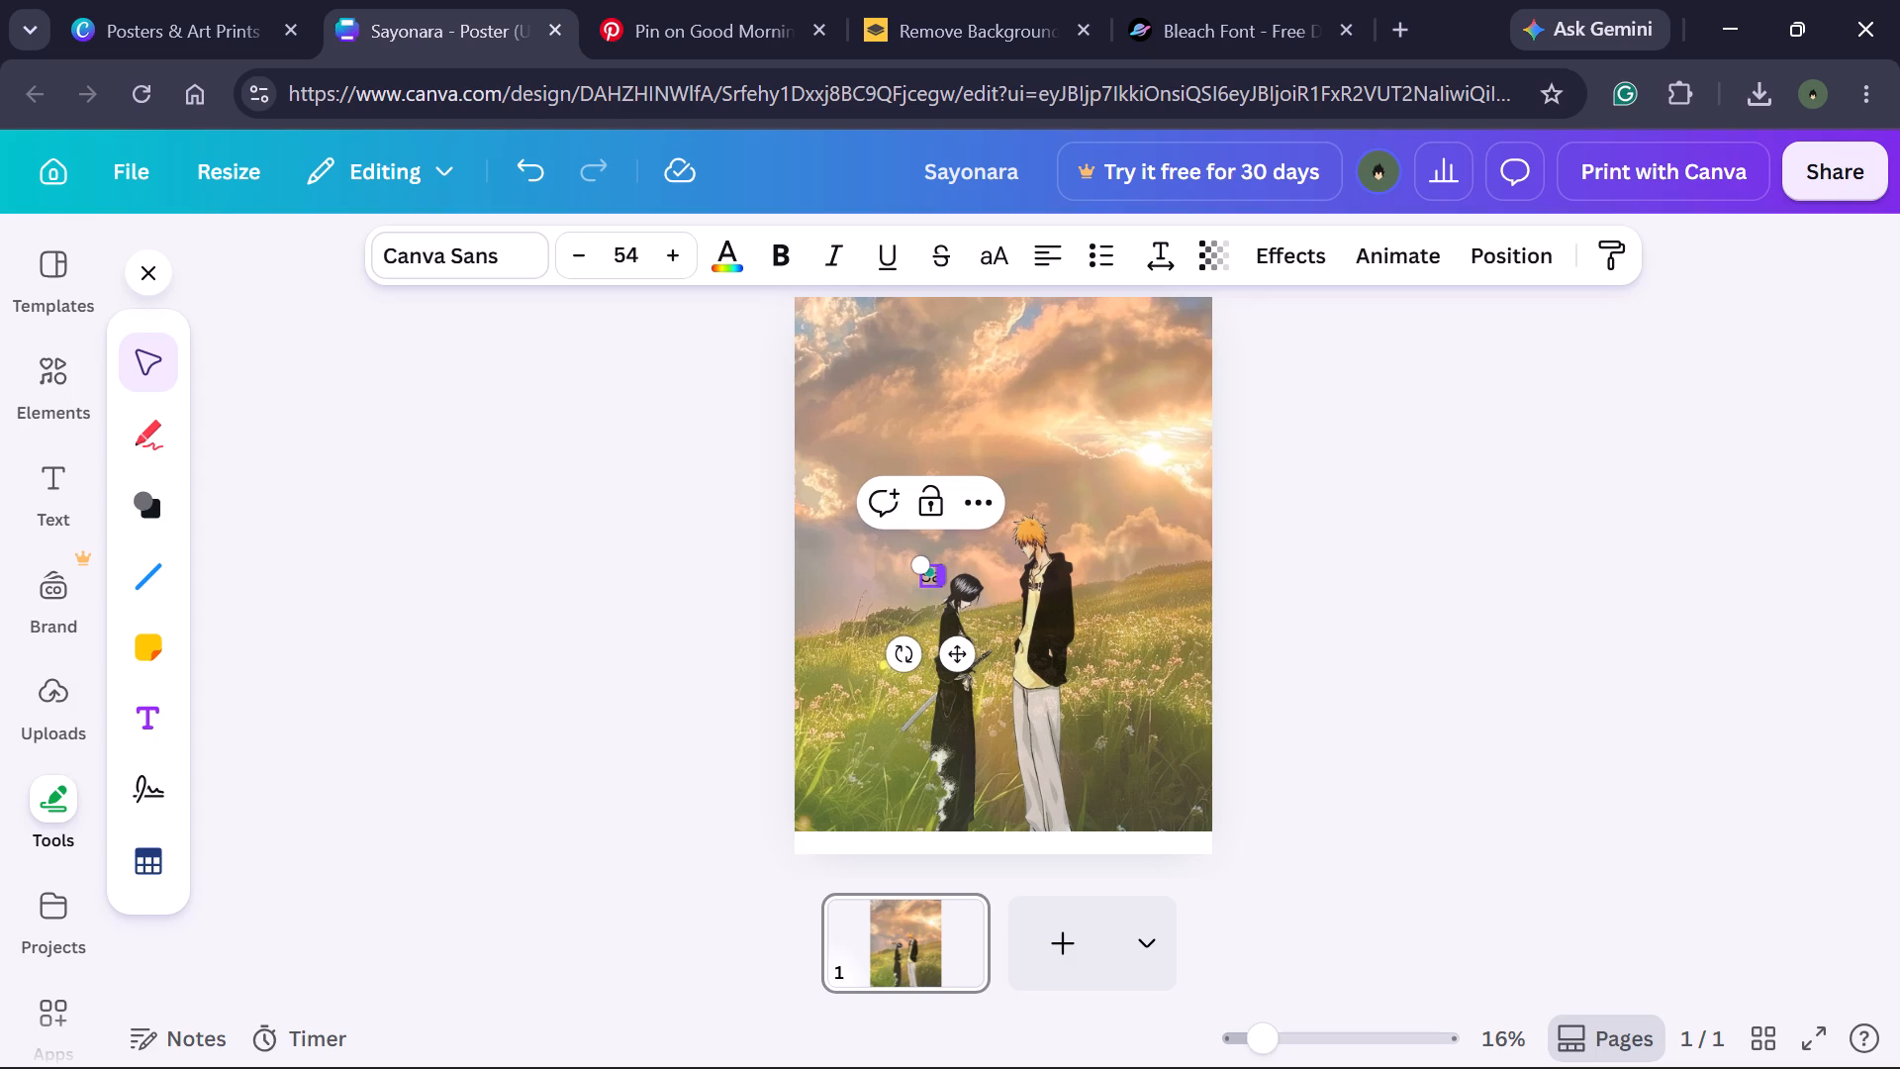
pyautogui.press('y')
pyautogui.write('onara')
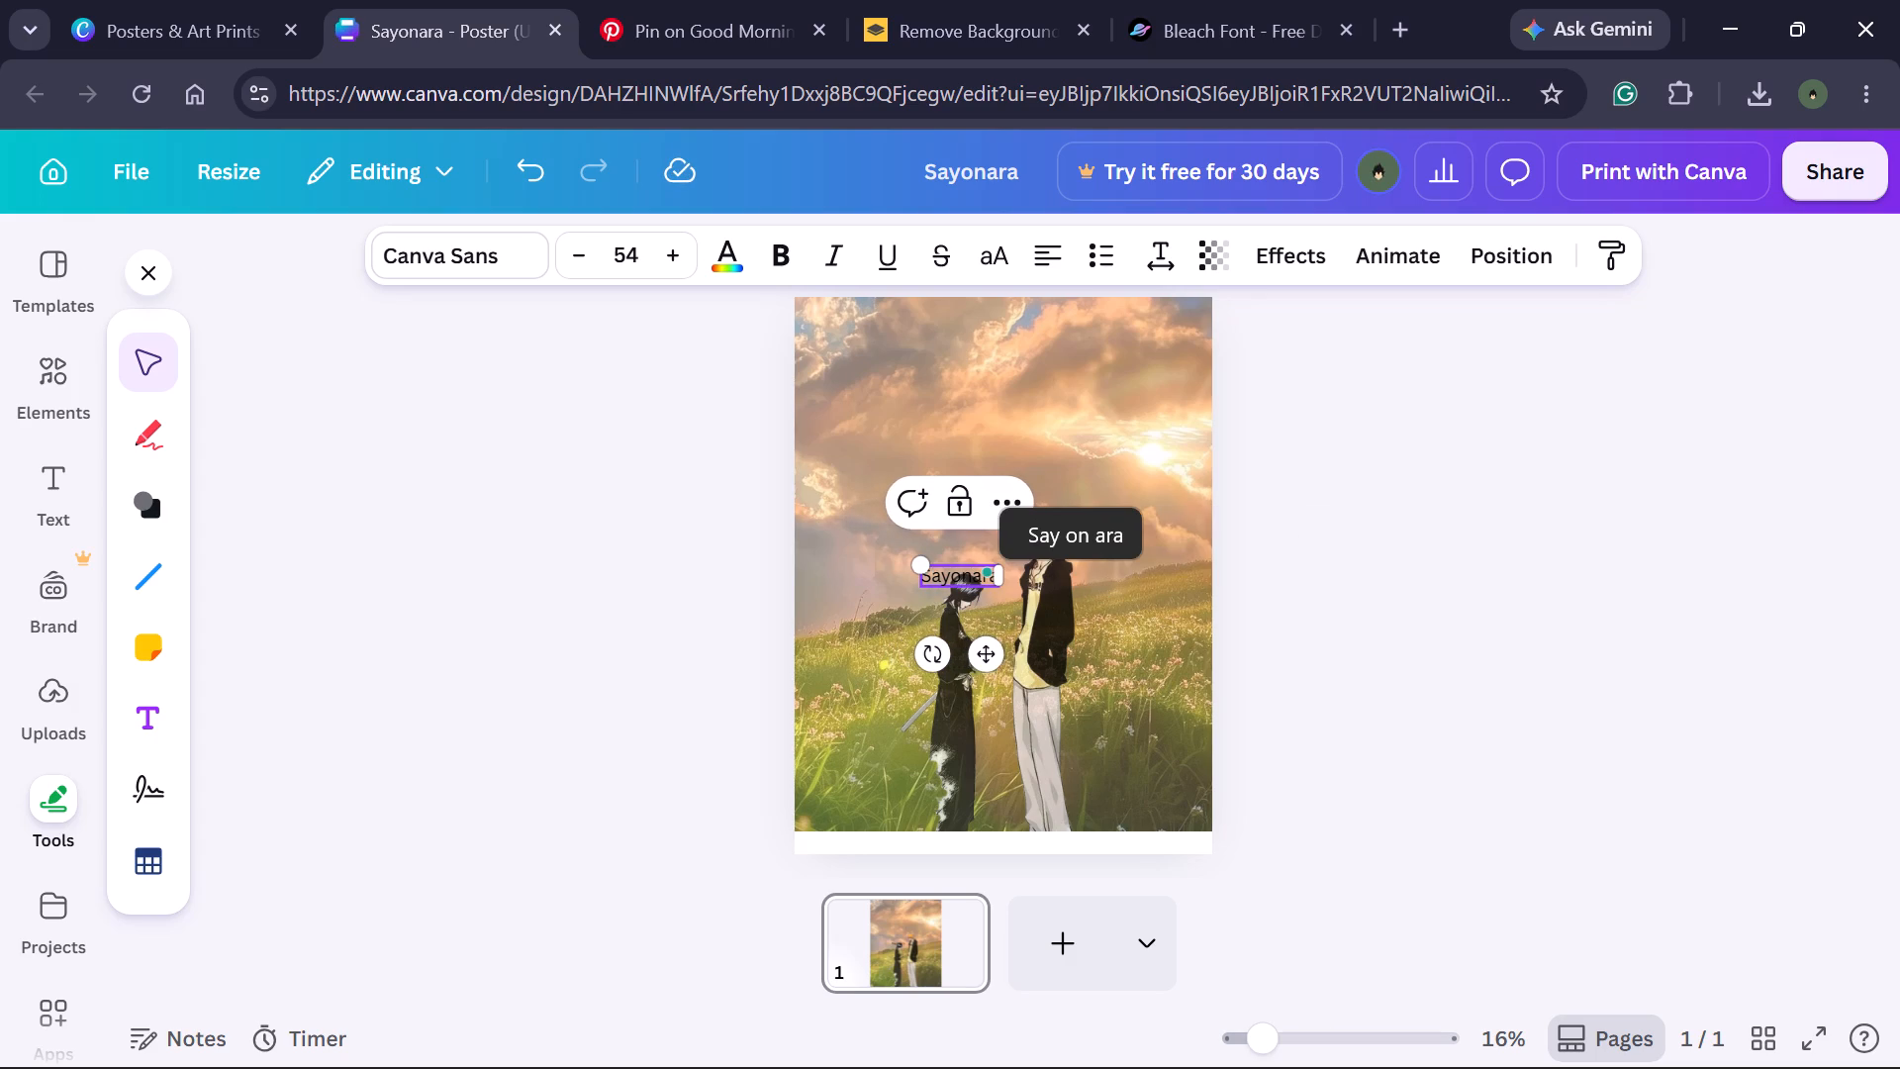
# Move the Sayonara text up into the sky near the poster's top centre and deselect it.
pyautogui.moveTo(990, 666); pyautogui.dragTo(972, 577)
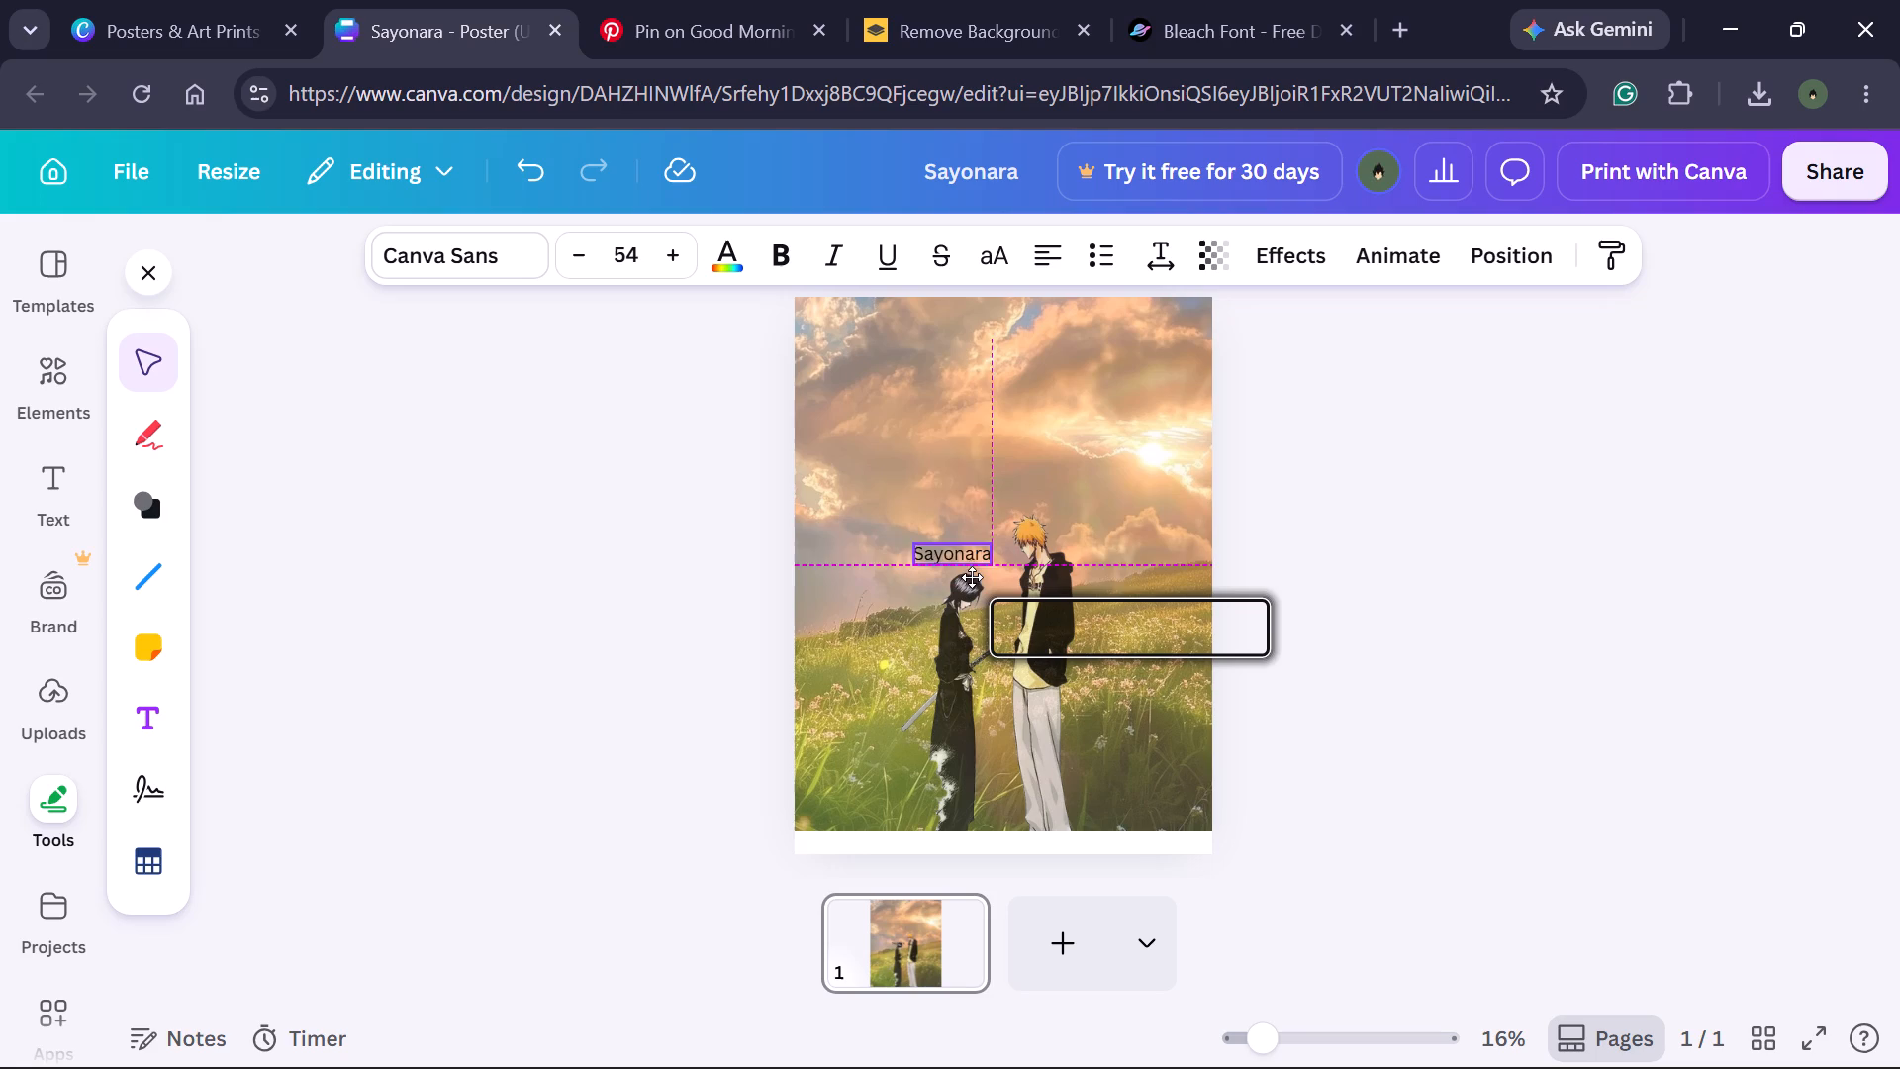
pyautogui.moveTo(972, 577); pyautogui.dragTo(1004, 437)
pyautogui.click(1439, 545)
# Widen the Sayonara text box across the sky and scale its text up to size 83.1, towards the poster's upper-left corner.
pyautogui.click(968, 345)
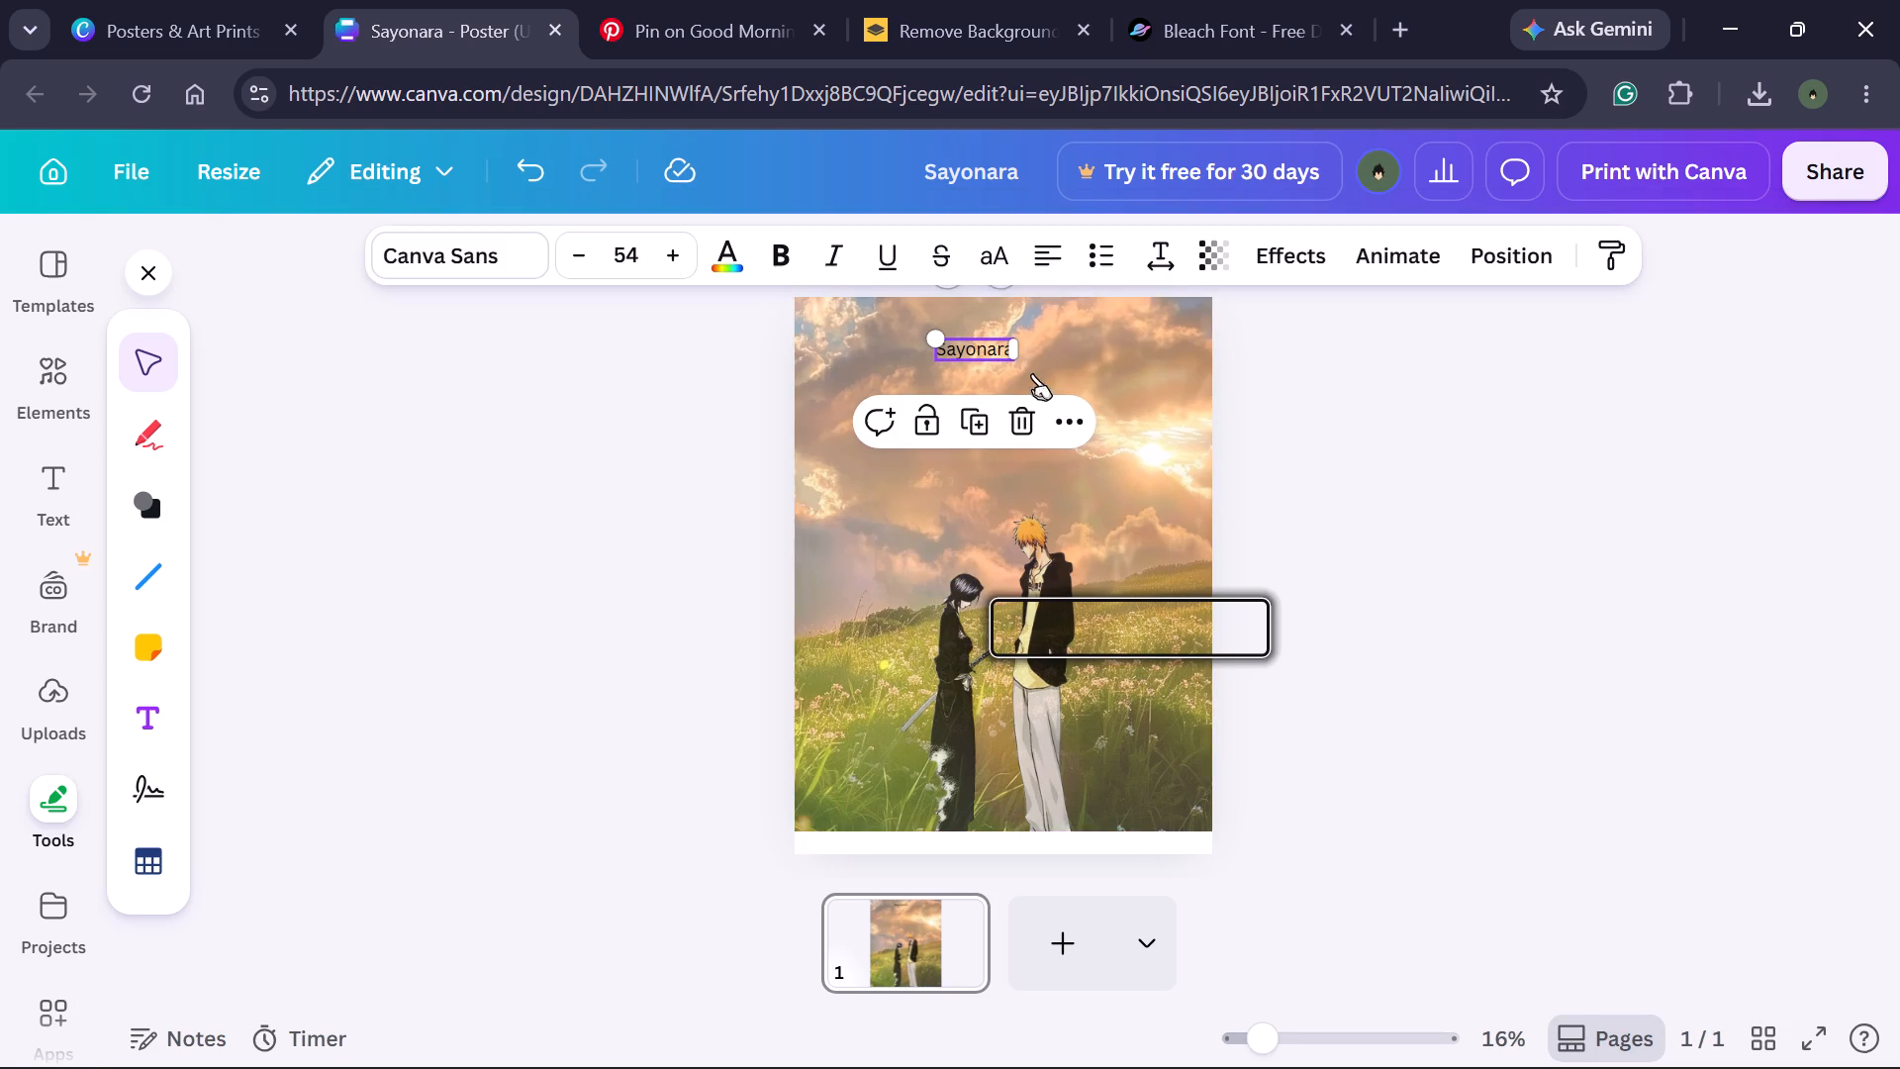
pyautogui.moveTo(1013, 348); pyautogui.dragTo(1034, 401)
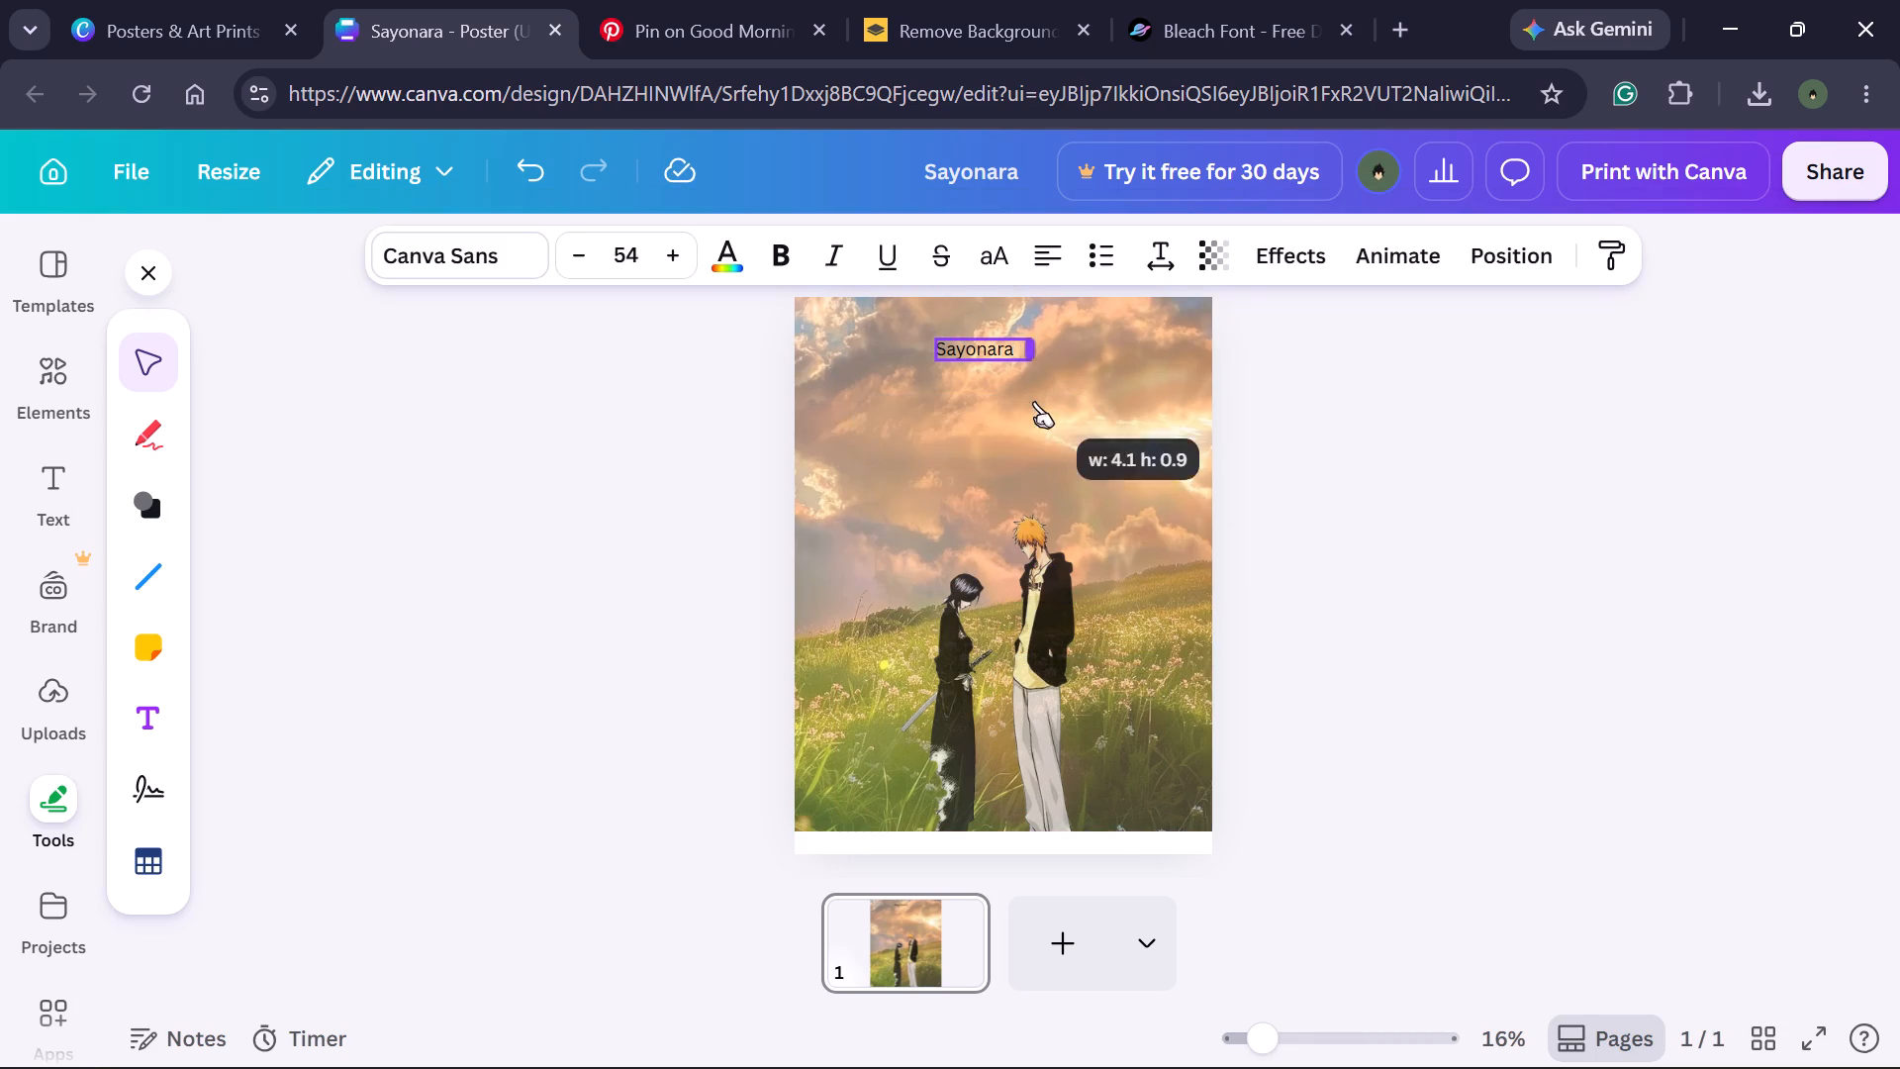
pyautogui.moveTo(1034, 401); pyautogui.dragTo(1153, 501)
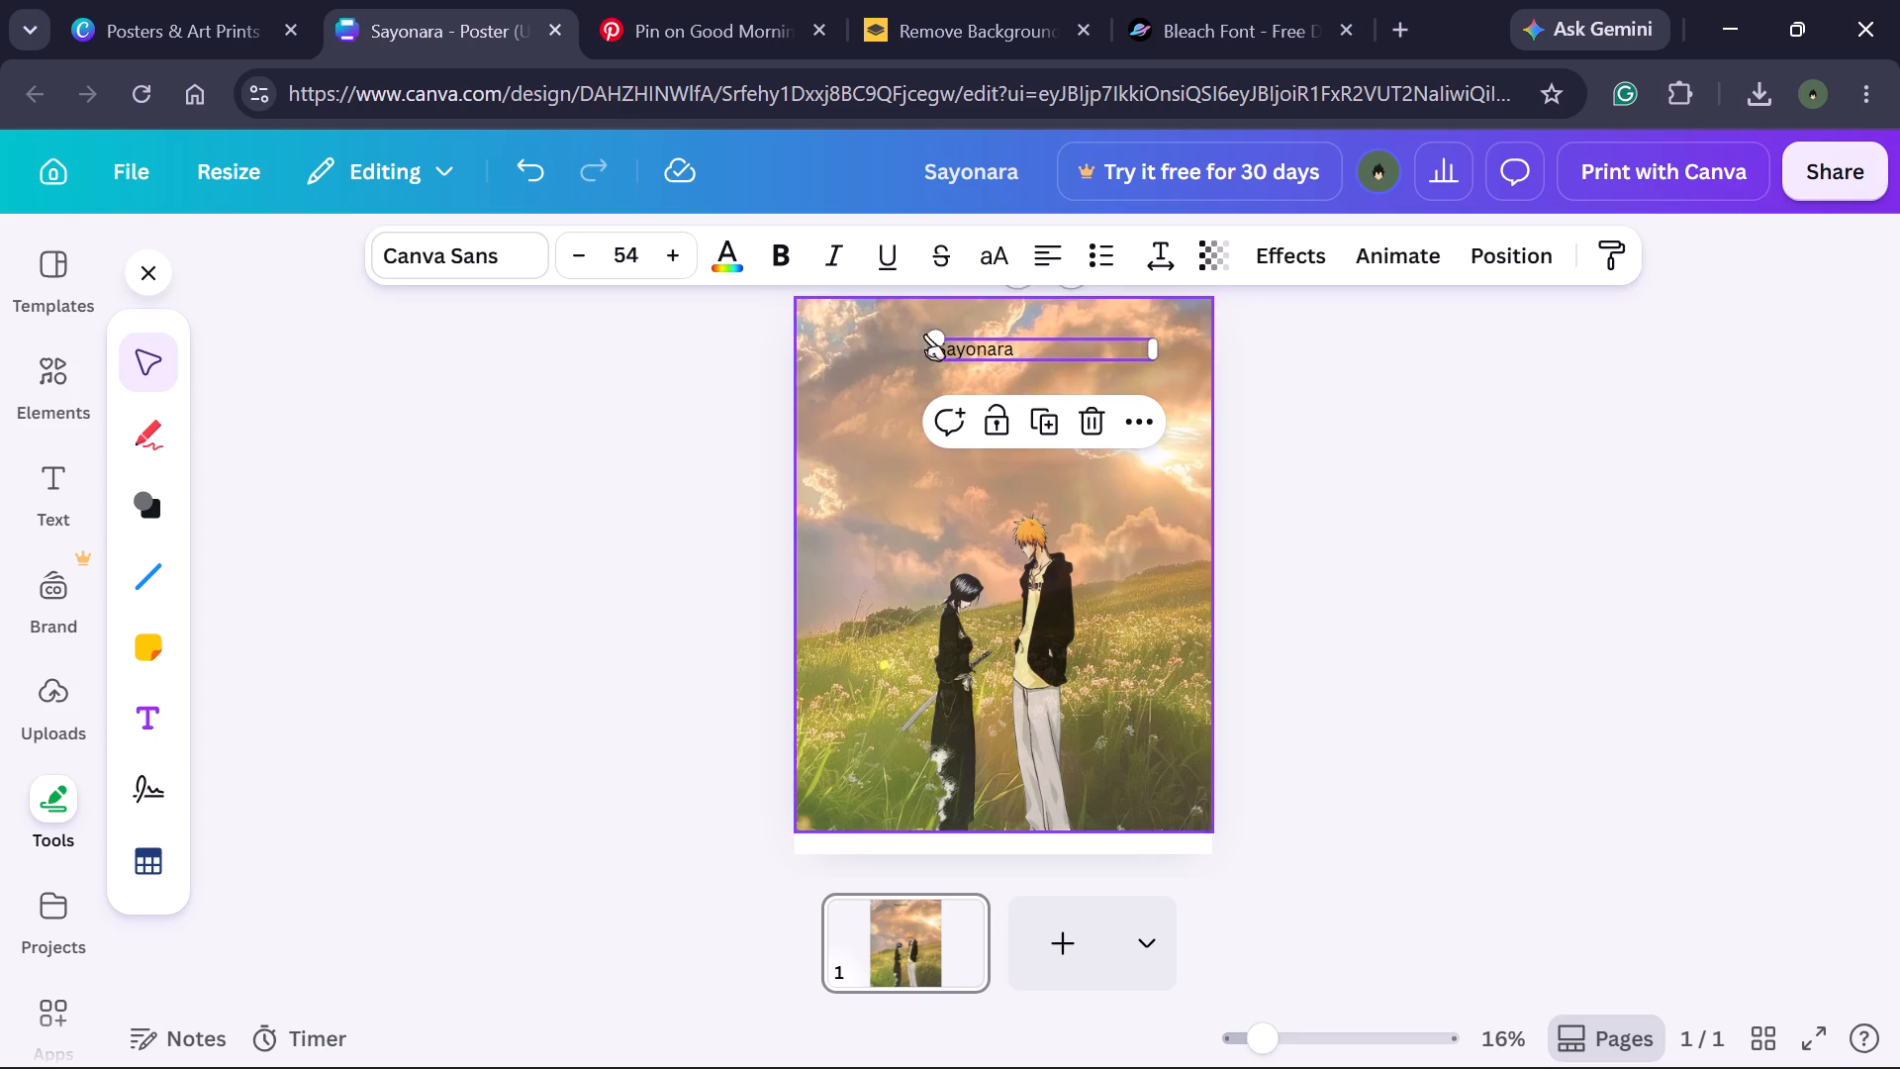
pyautogui.moveTo(933, 334); pyautogui.dragTo(813, 340)
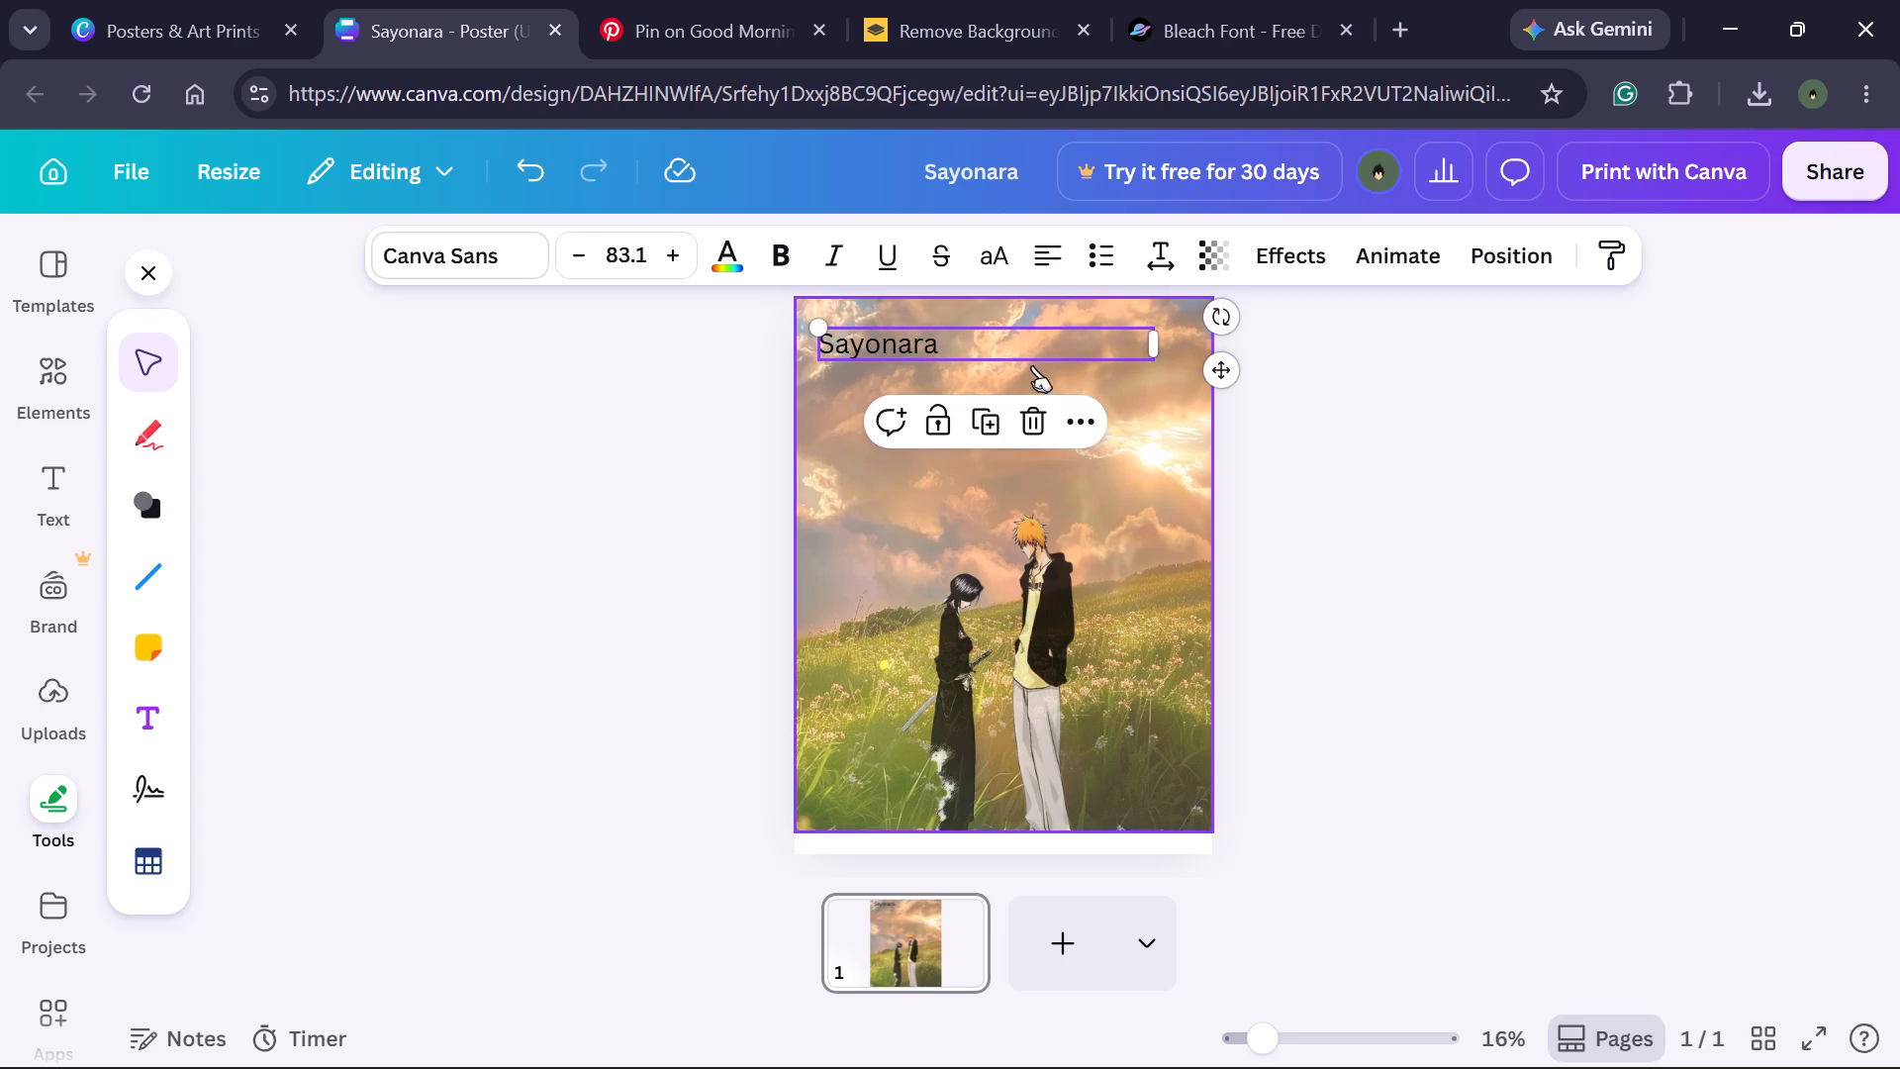
pyautogui.click(993, 358)
pyautogui.click(992, 362)
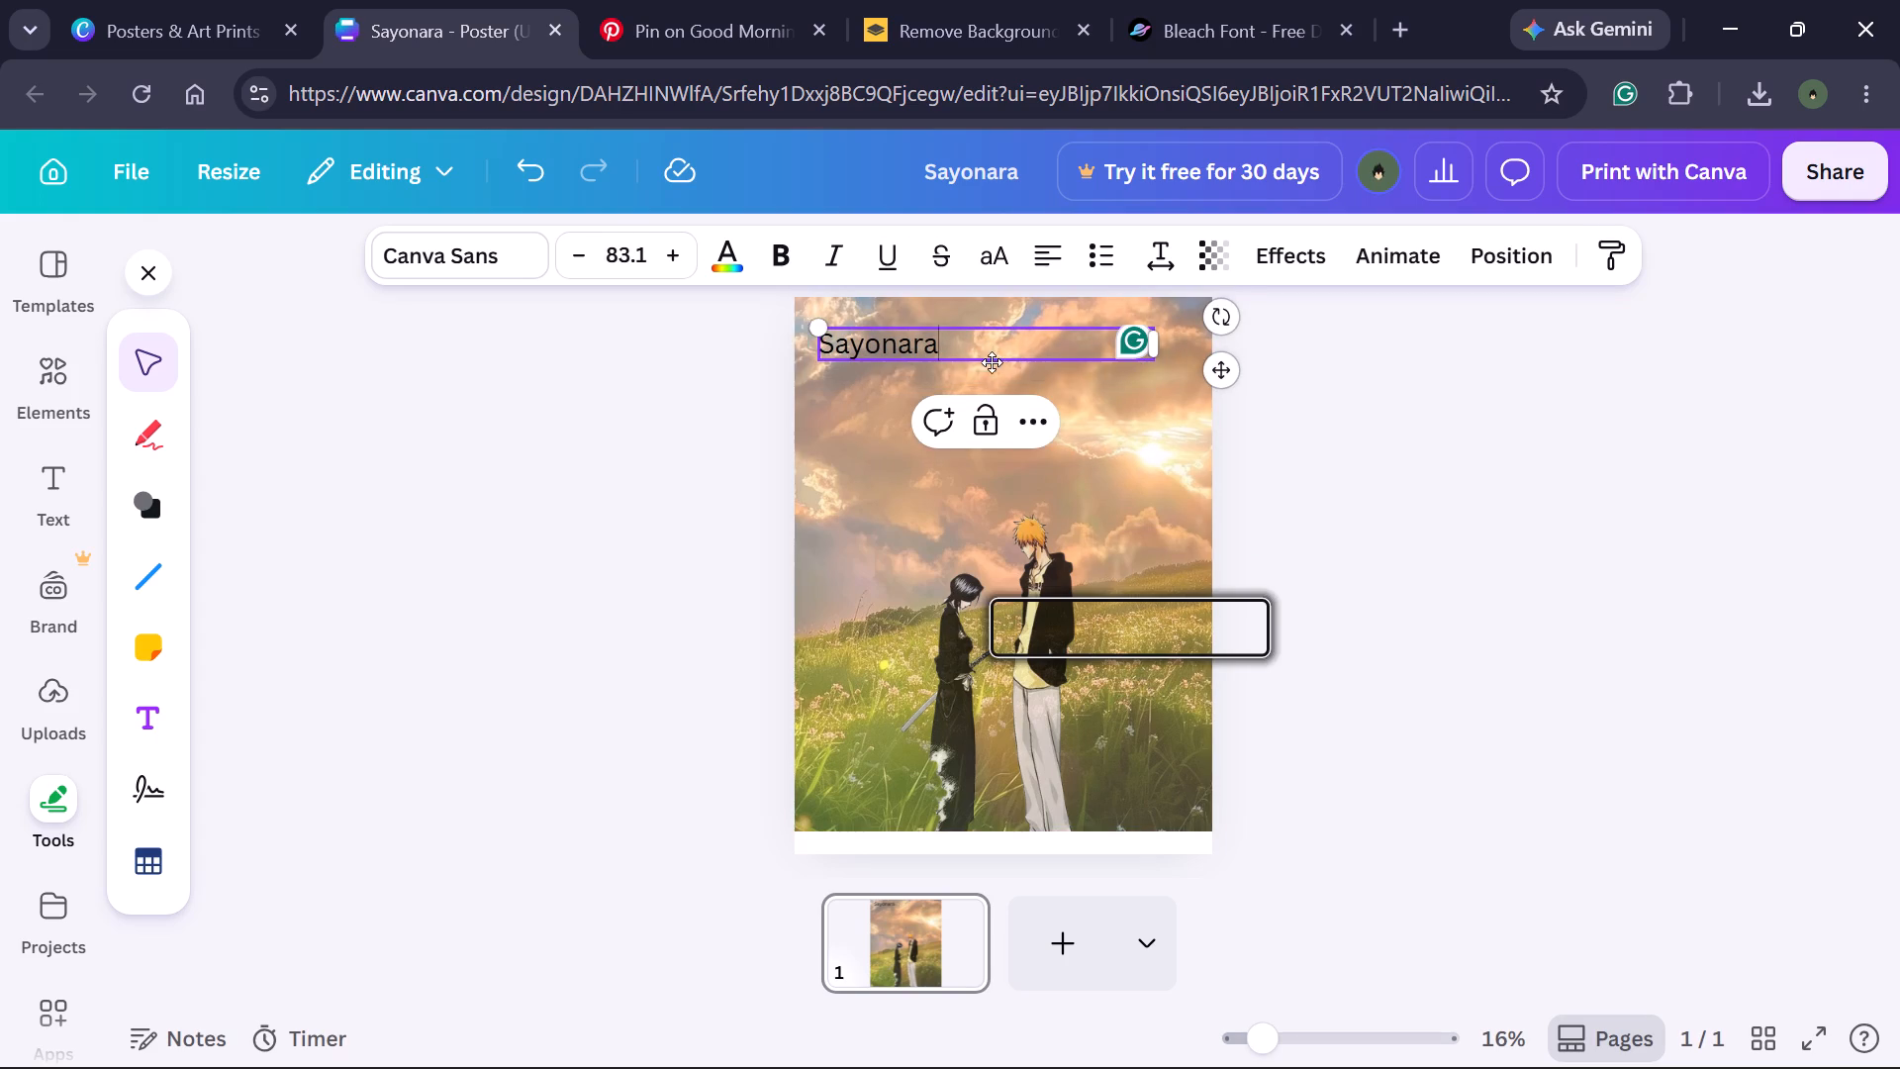
pyautogui.click(943, 457)
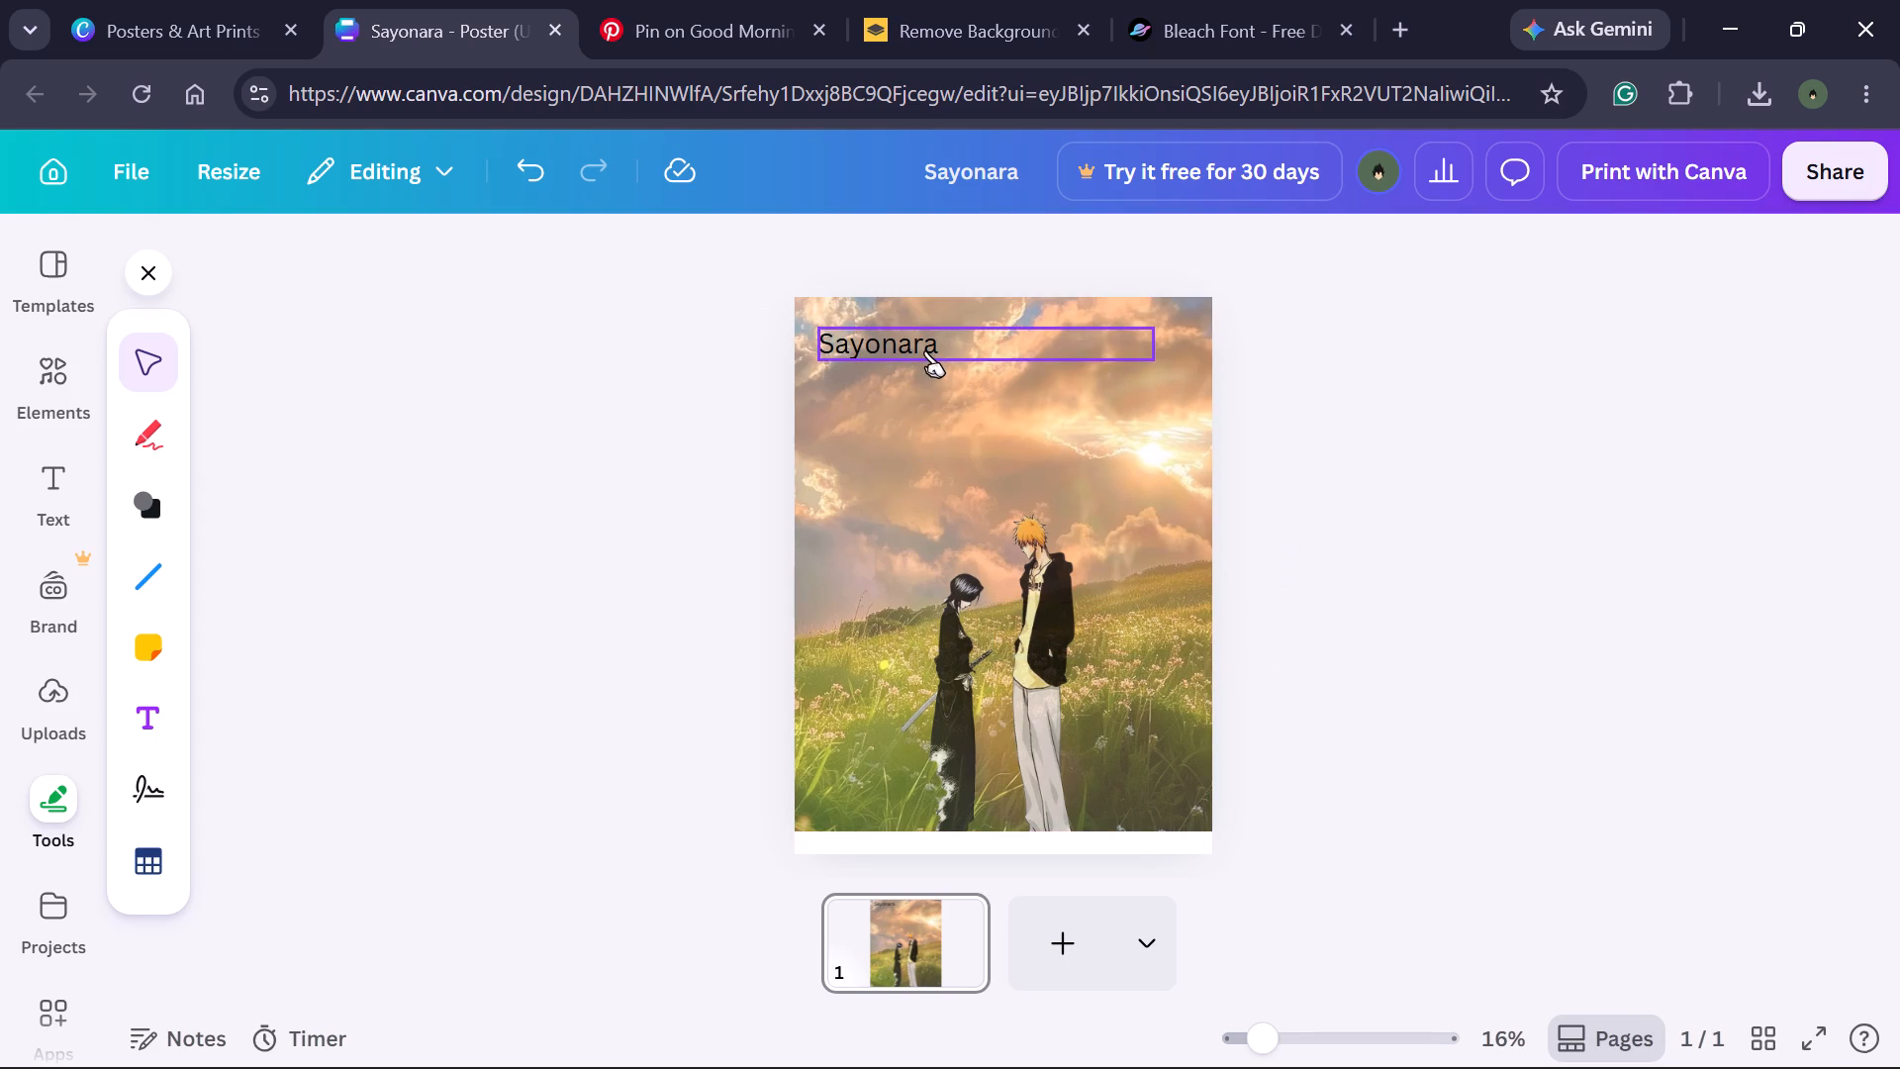
# Split the sunset meadow background image into editable layers with Magic Layers and deselect them.
pyautogui.click(925, 350)
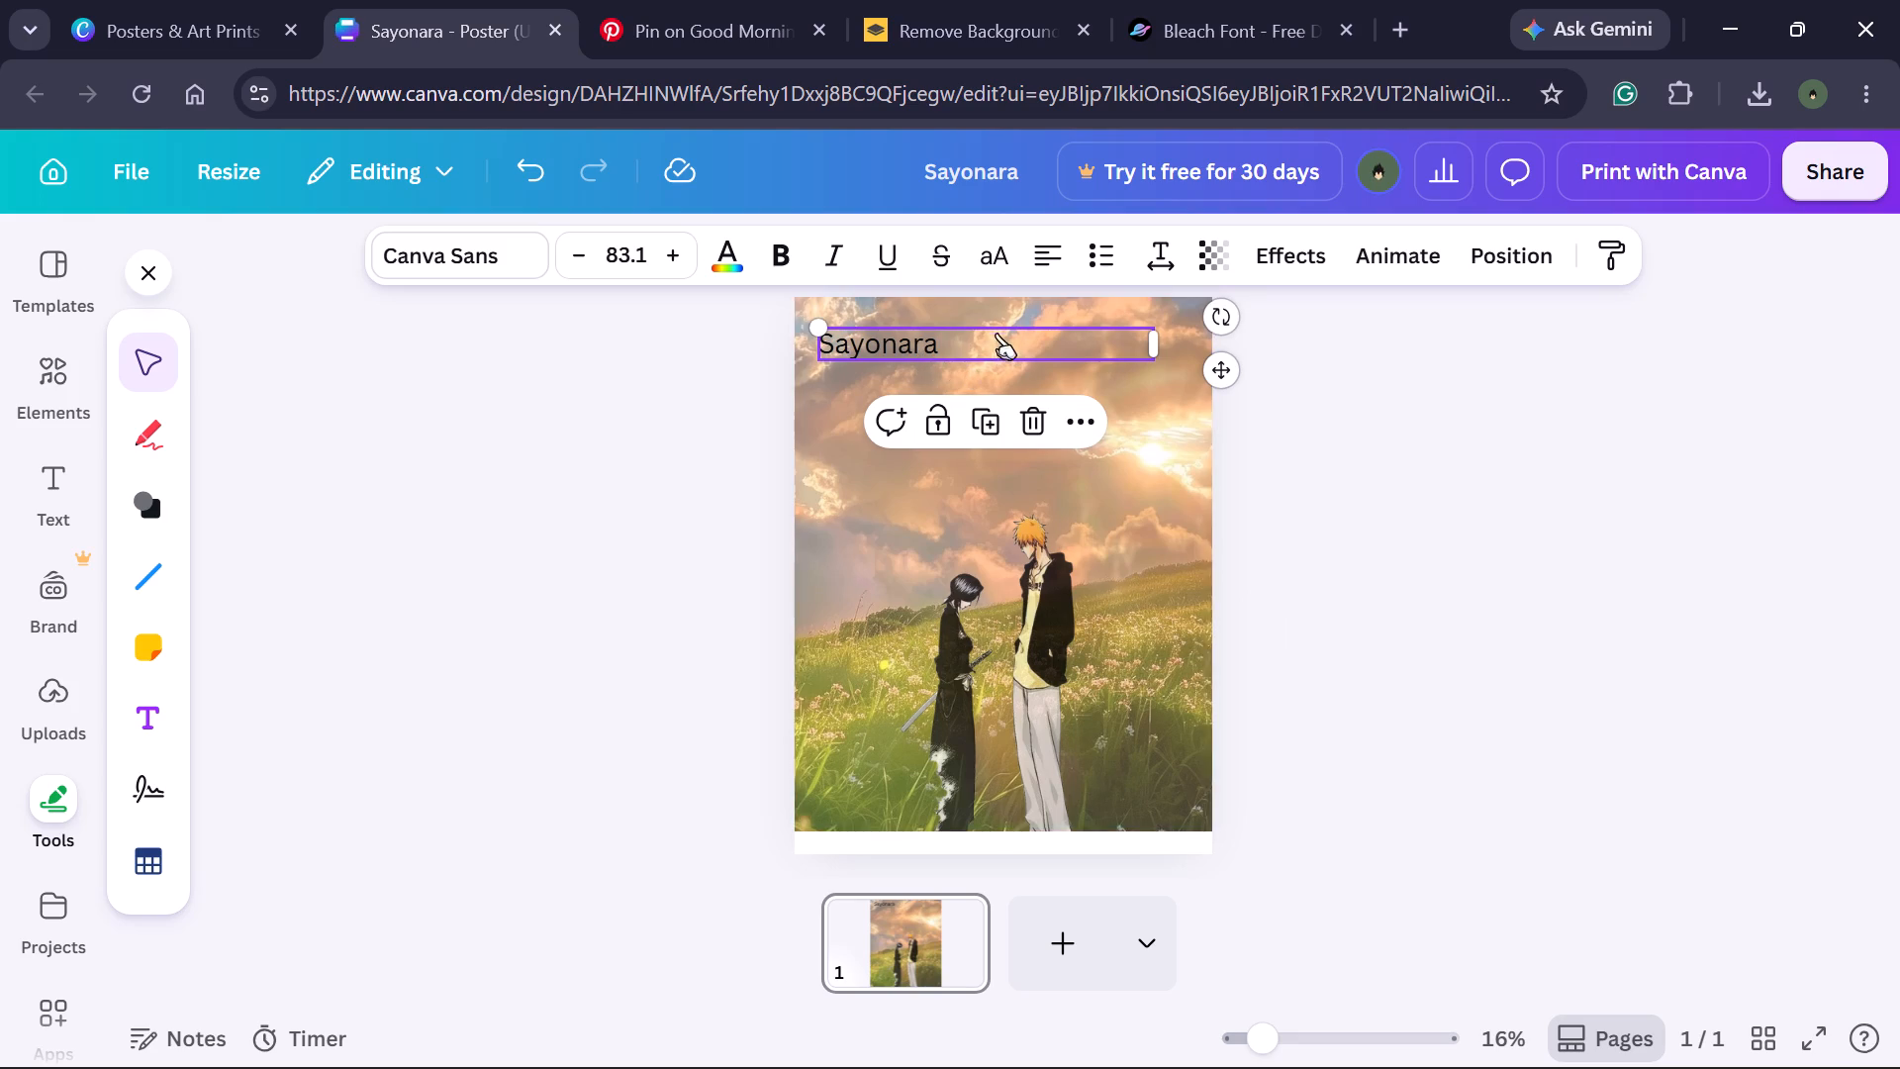
pyautogui.click(990, 316)
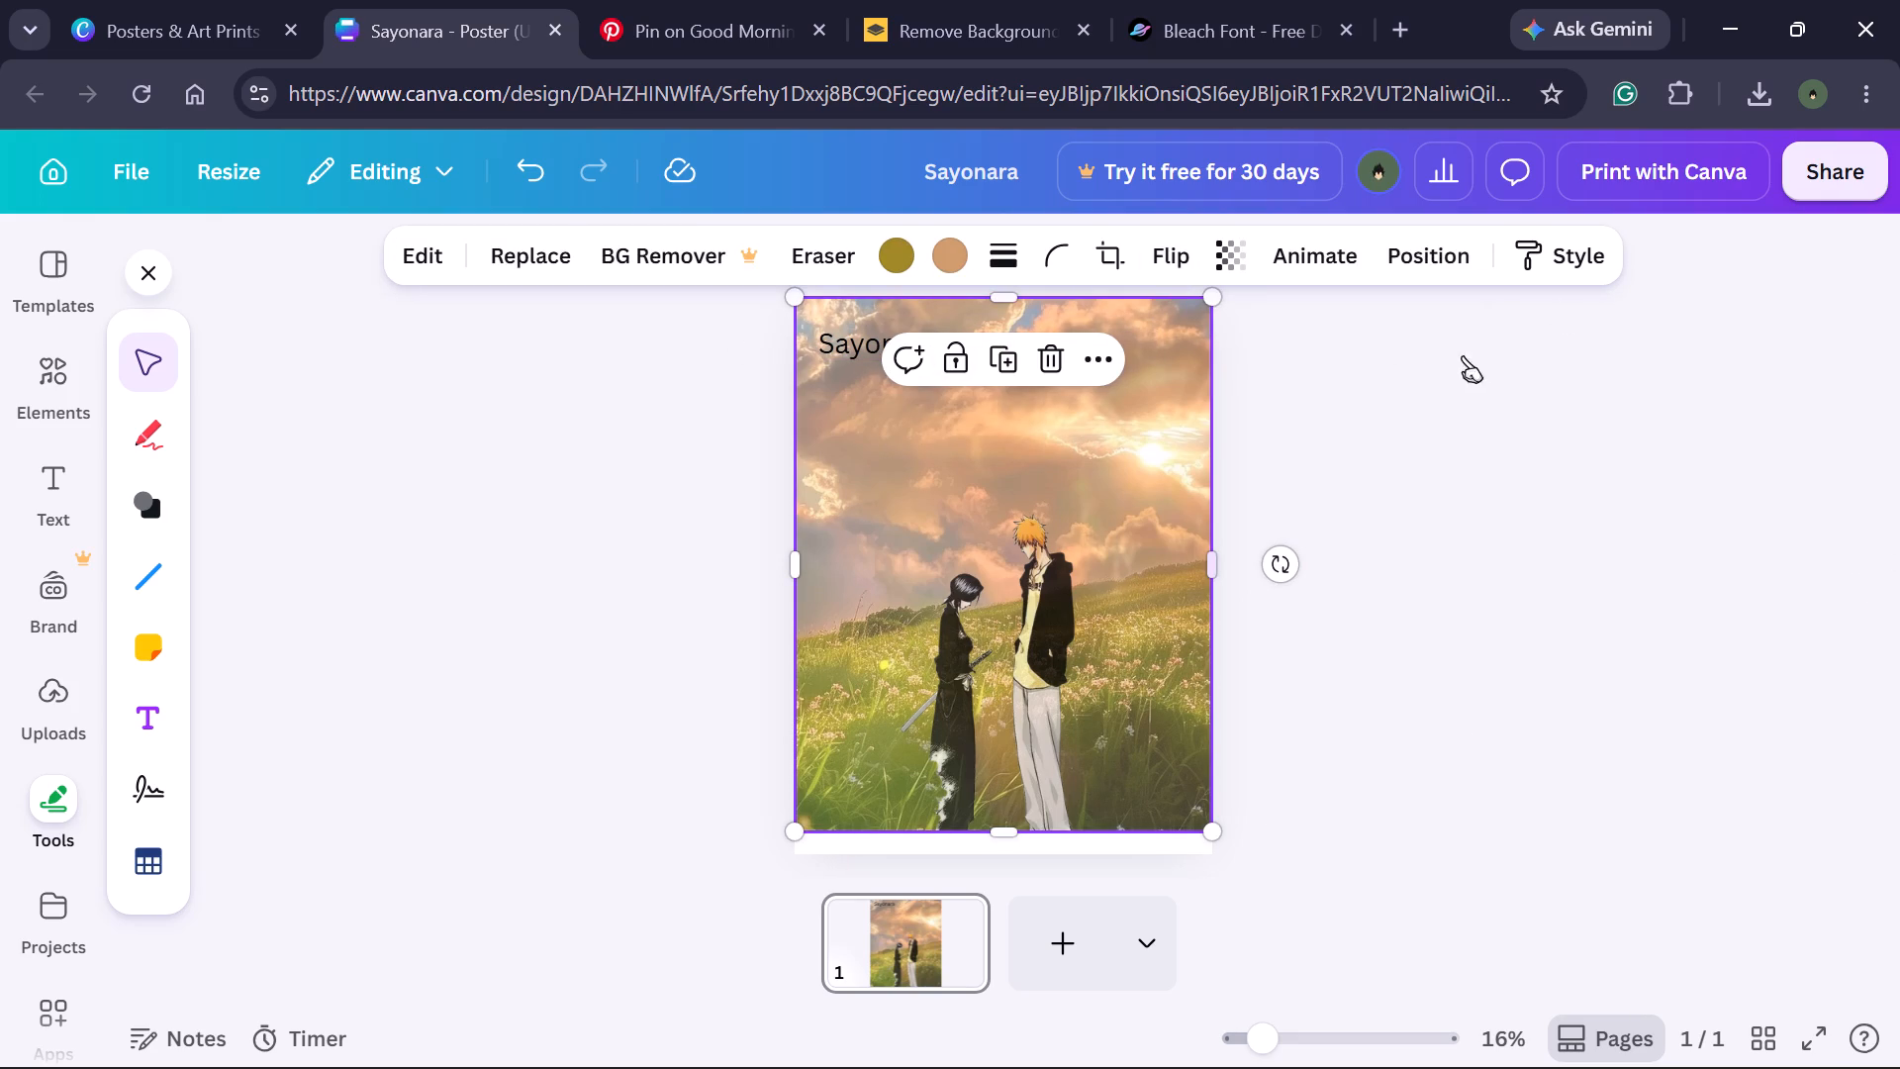
pyautogui.click(450, 242)
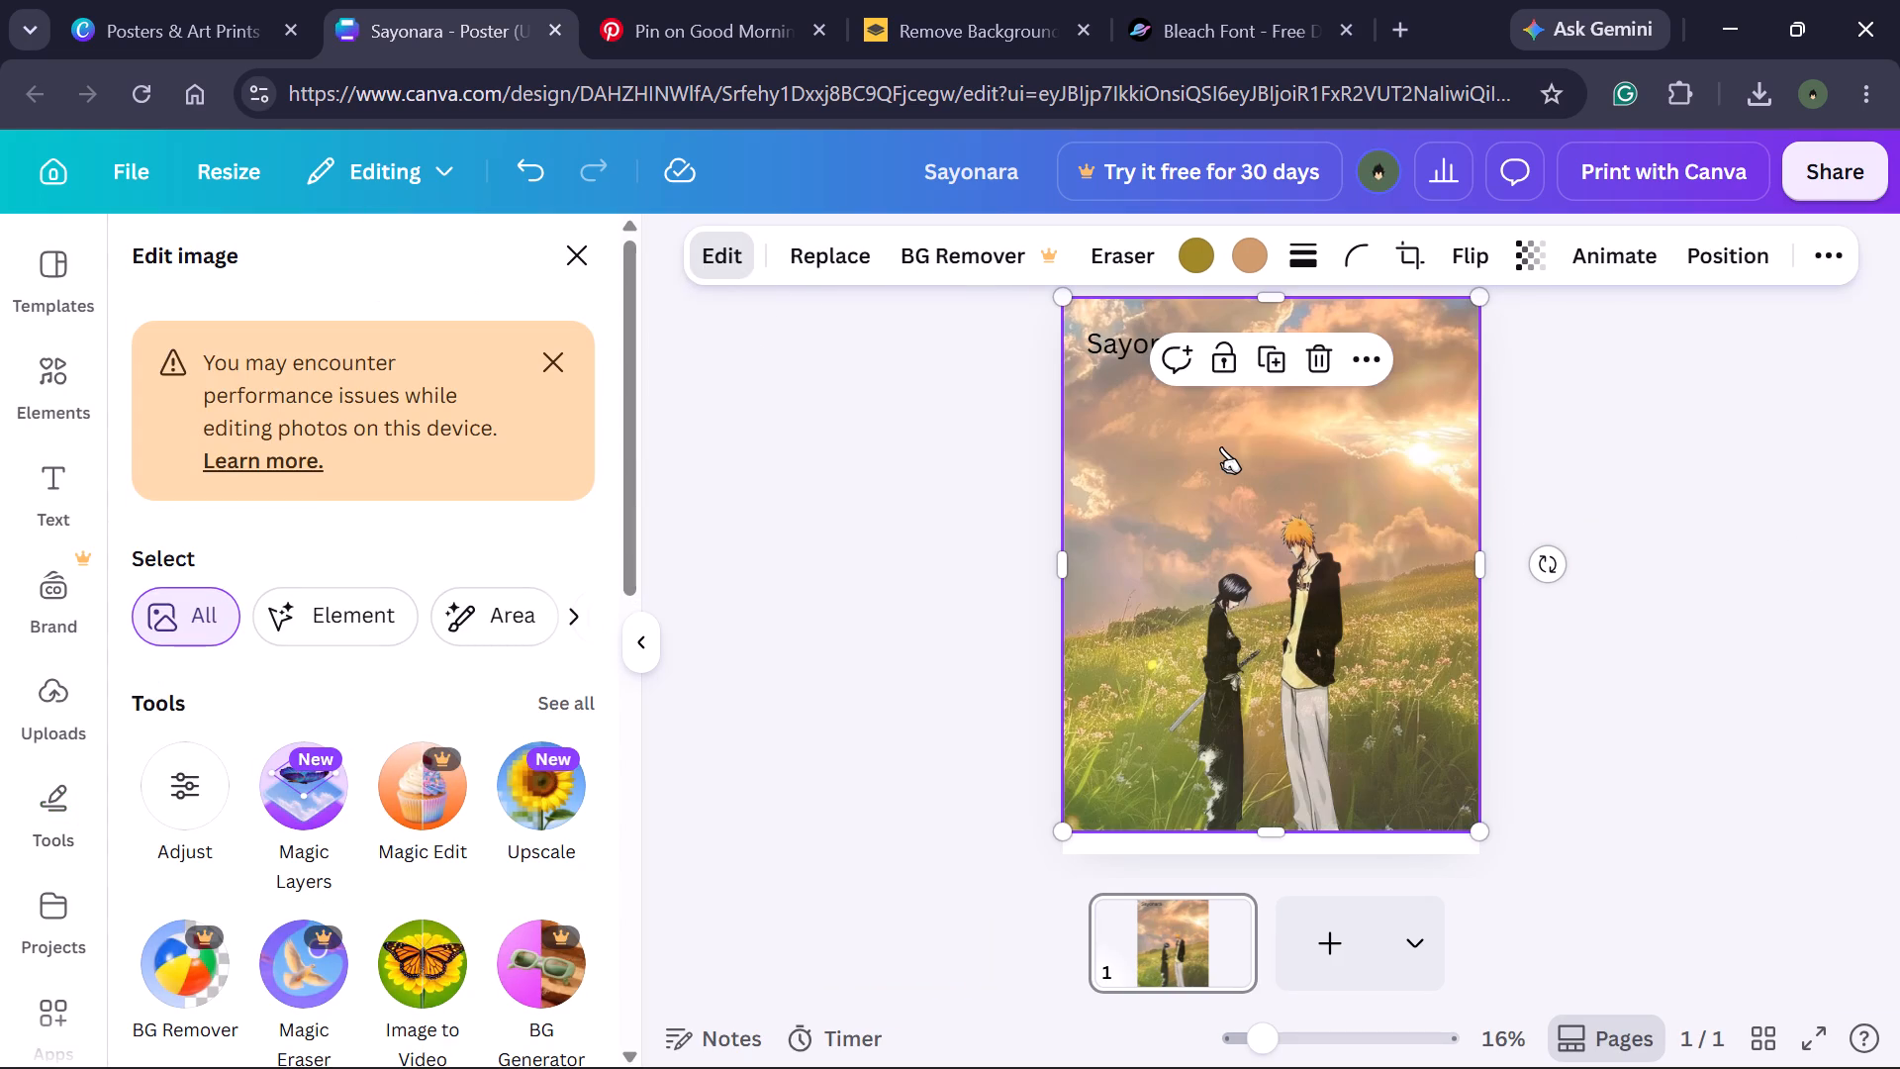
pyautogui.click(856, 550)
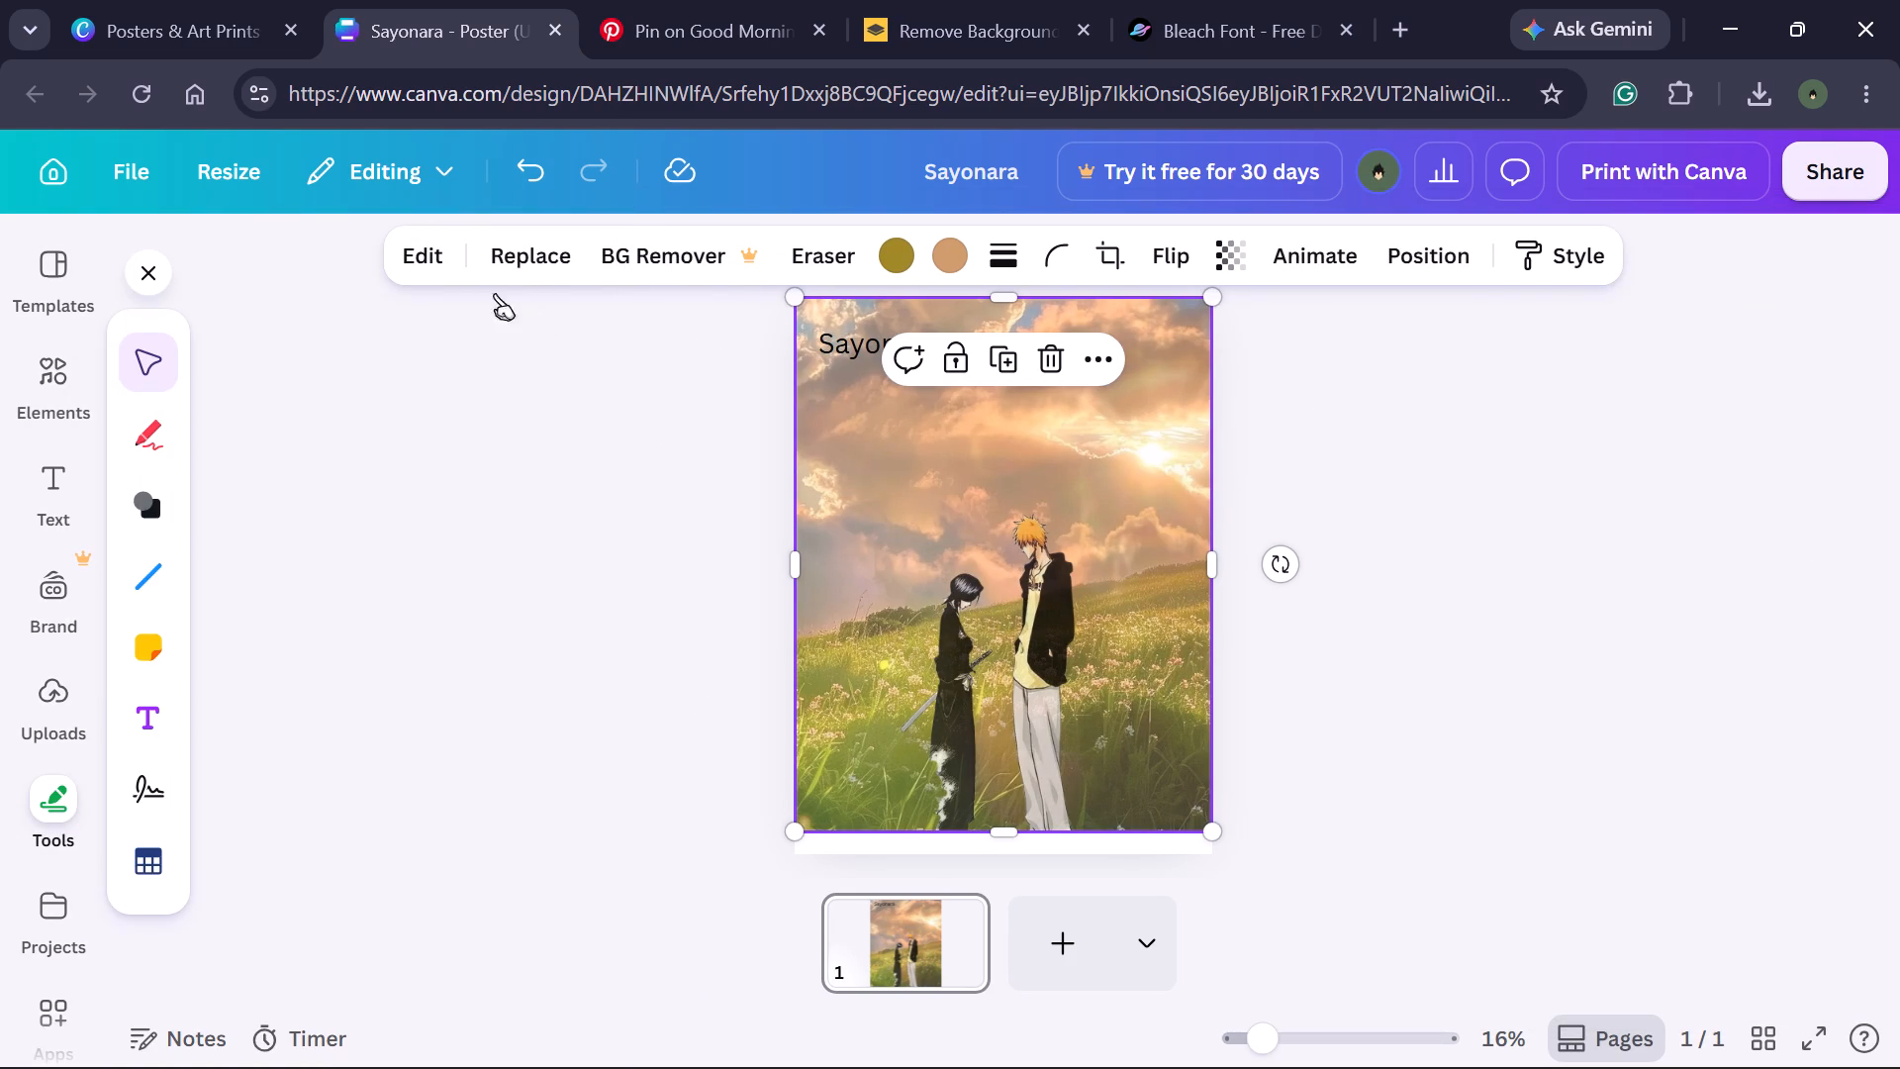
pyautogui.click(427, 276)
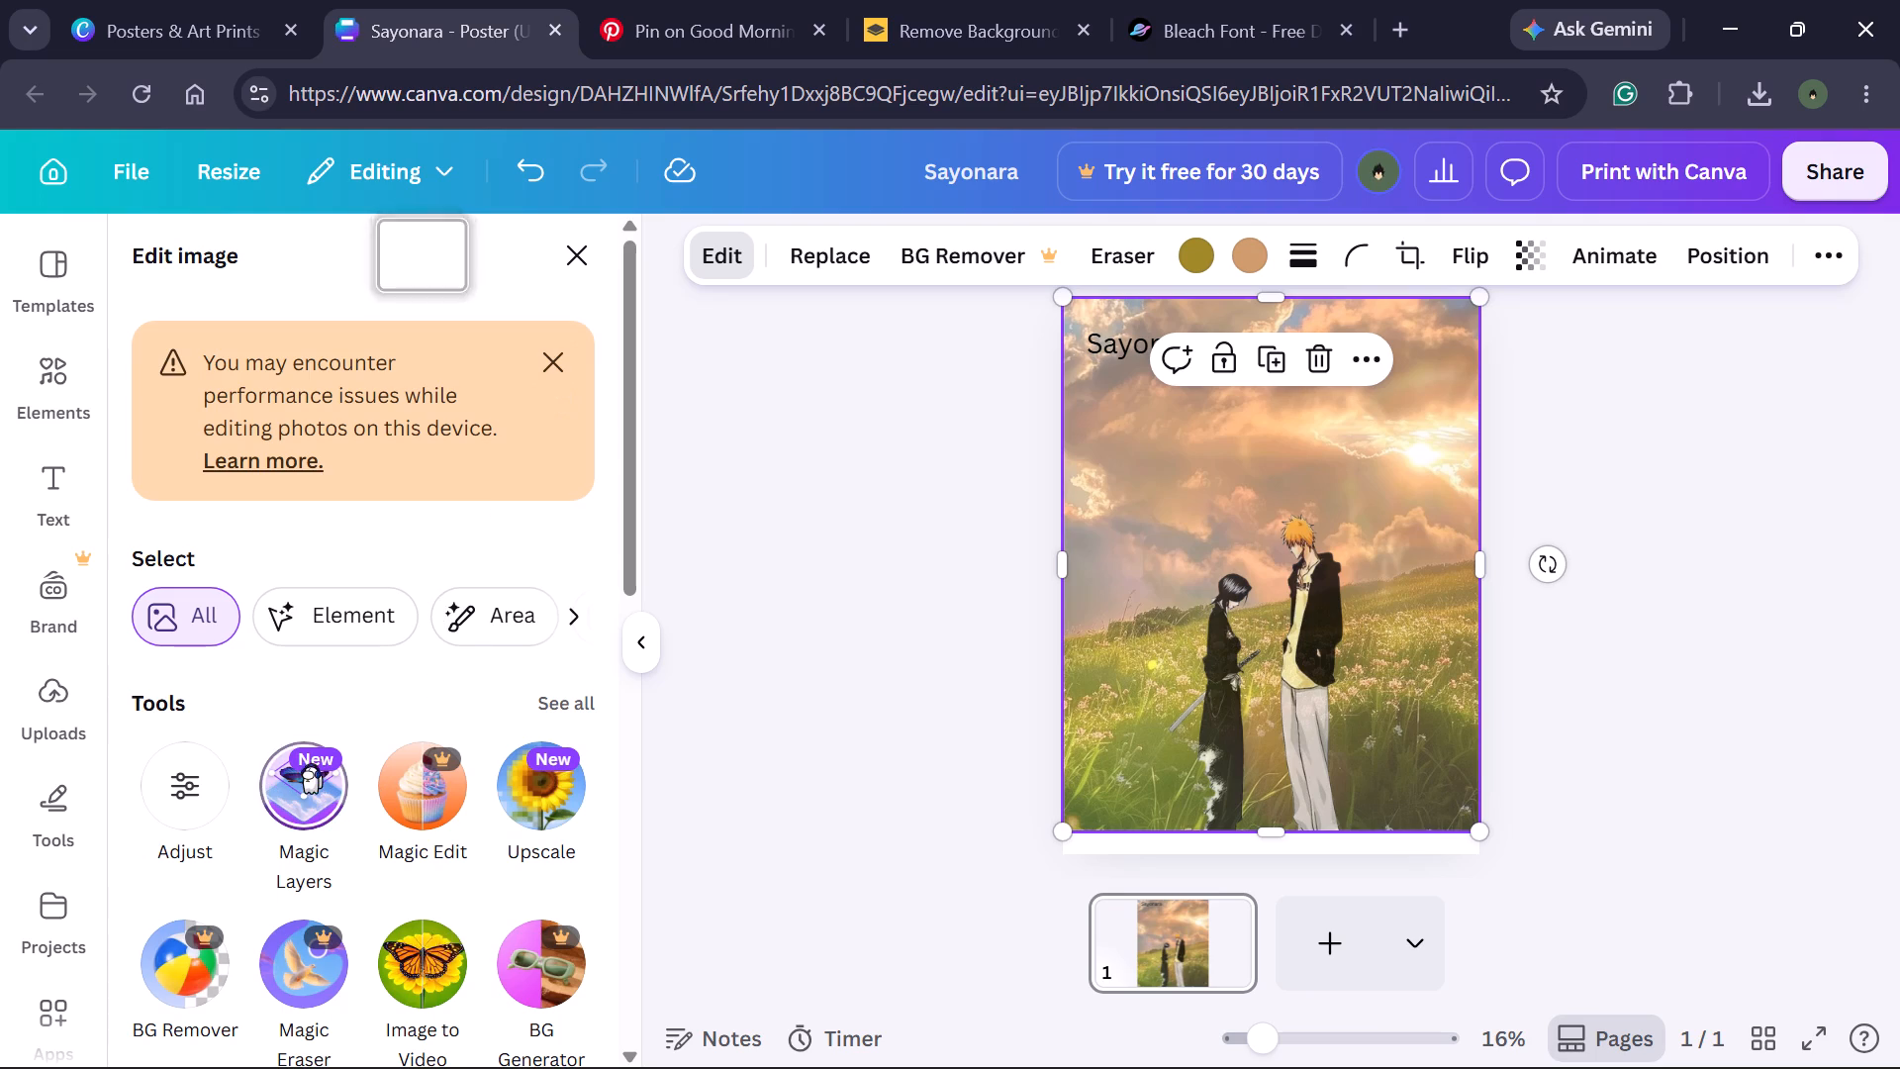
pyautogui.click(313, 763)
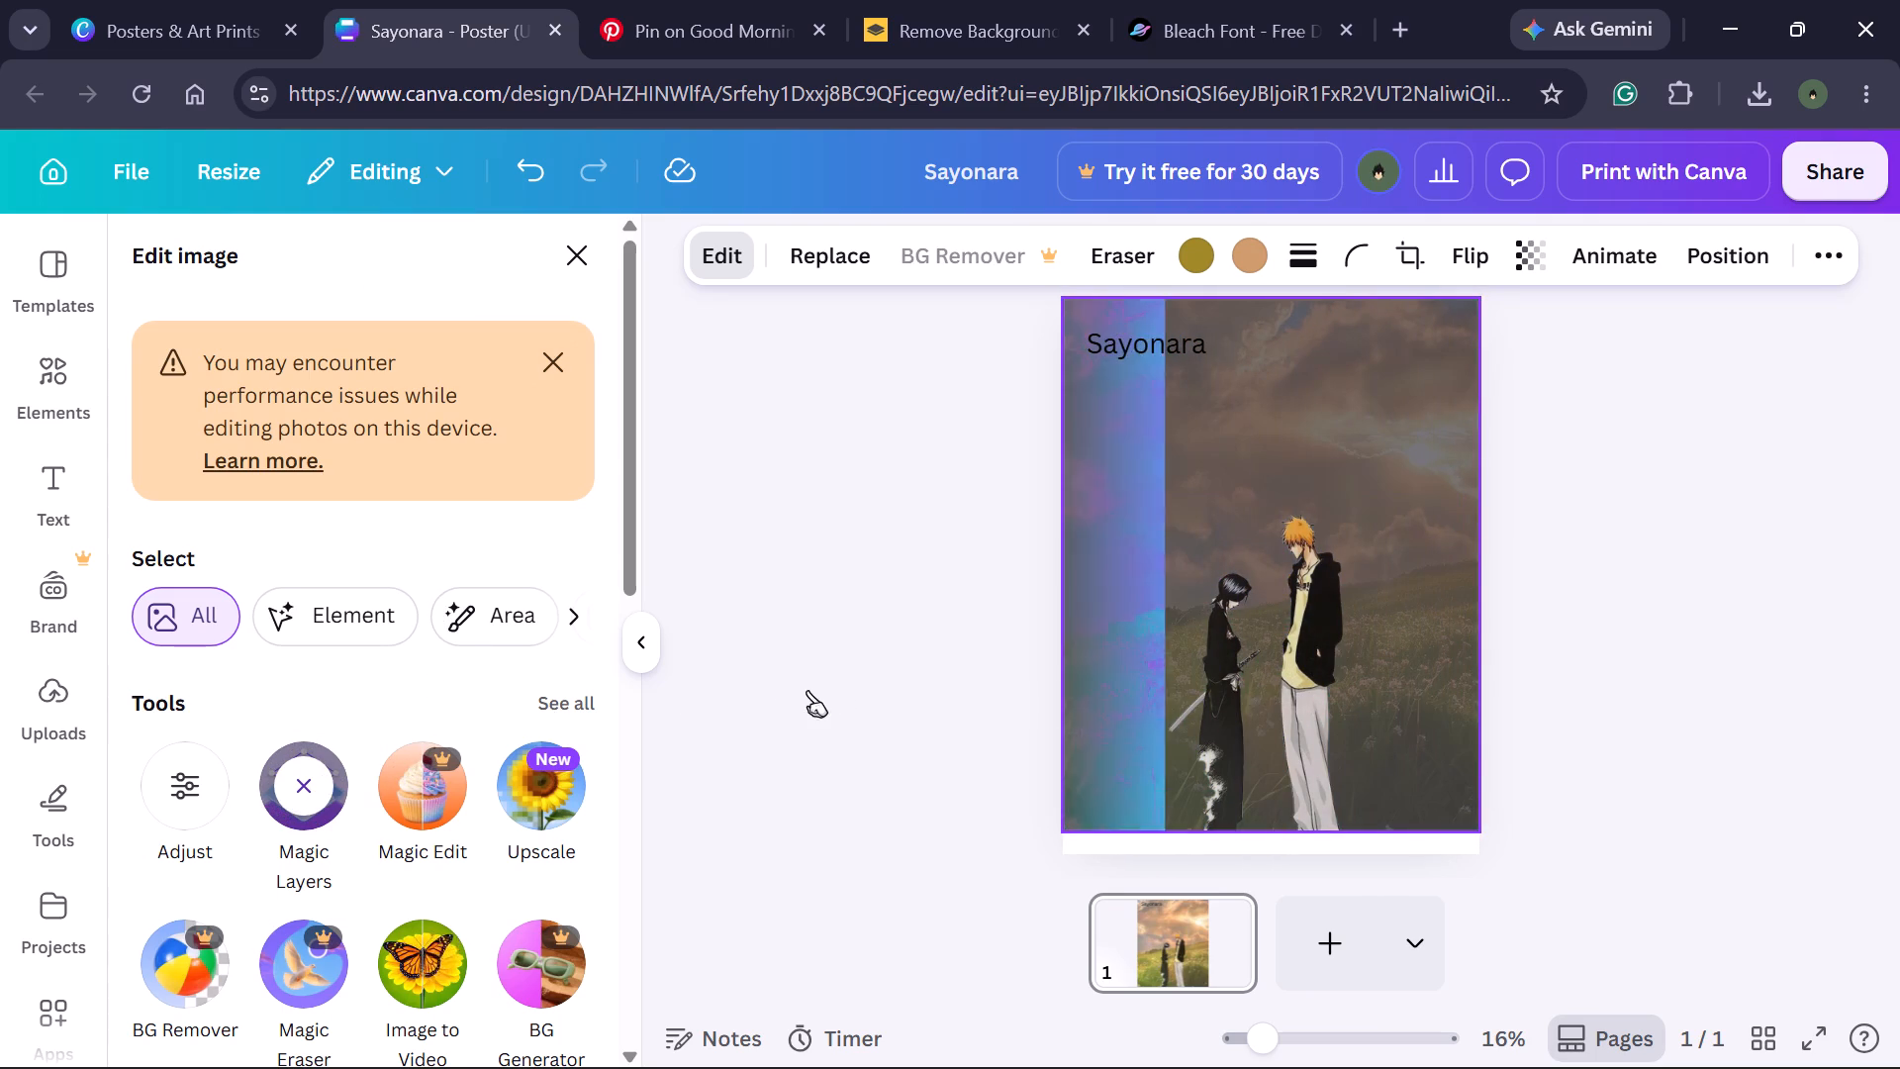
pyautogui.scroll(-1, 769, 695)
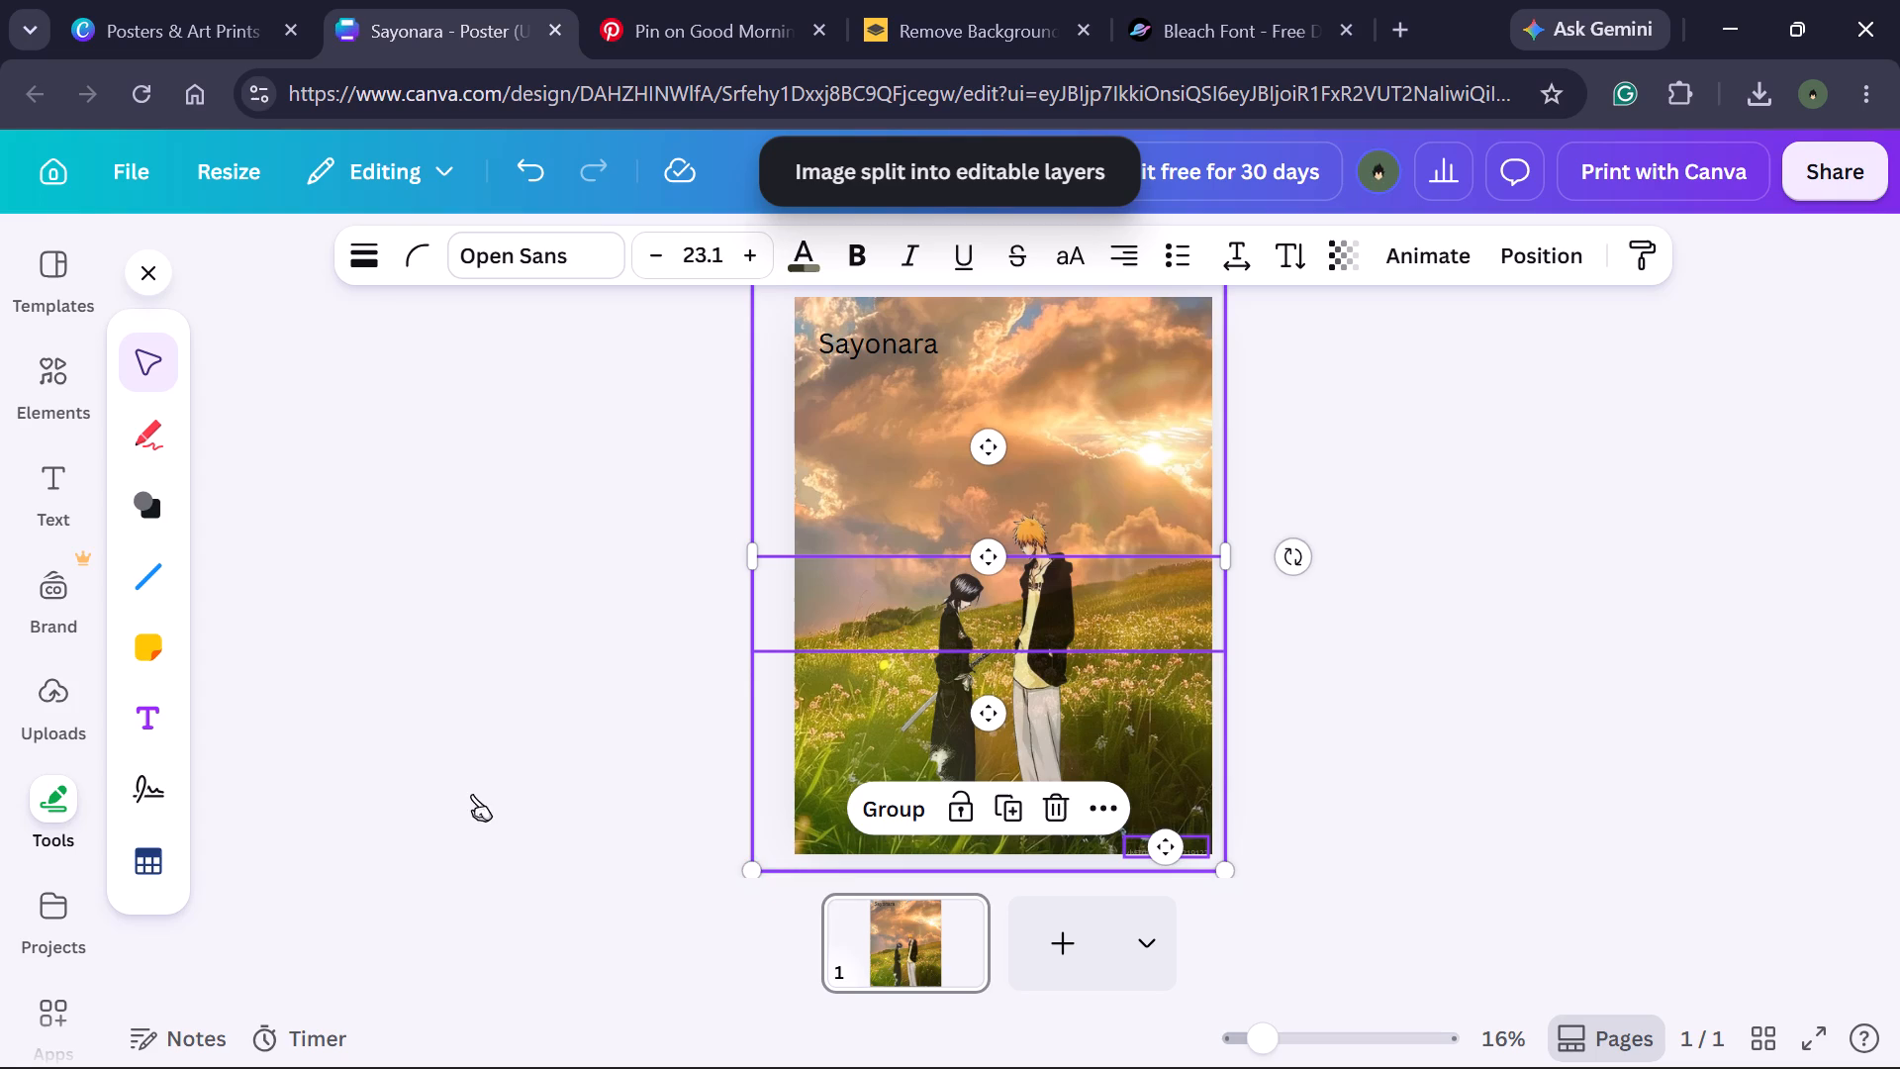
pyautogui.click(1673, 681)
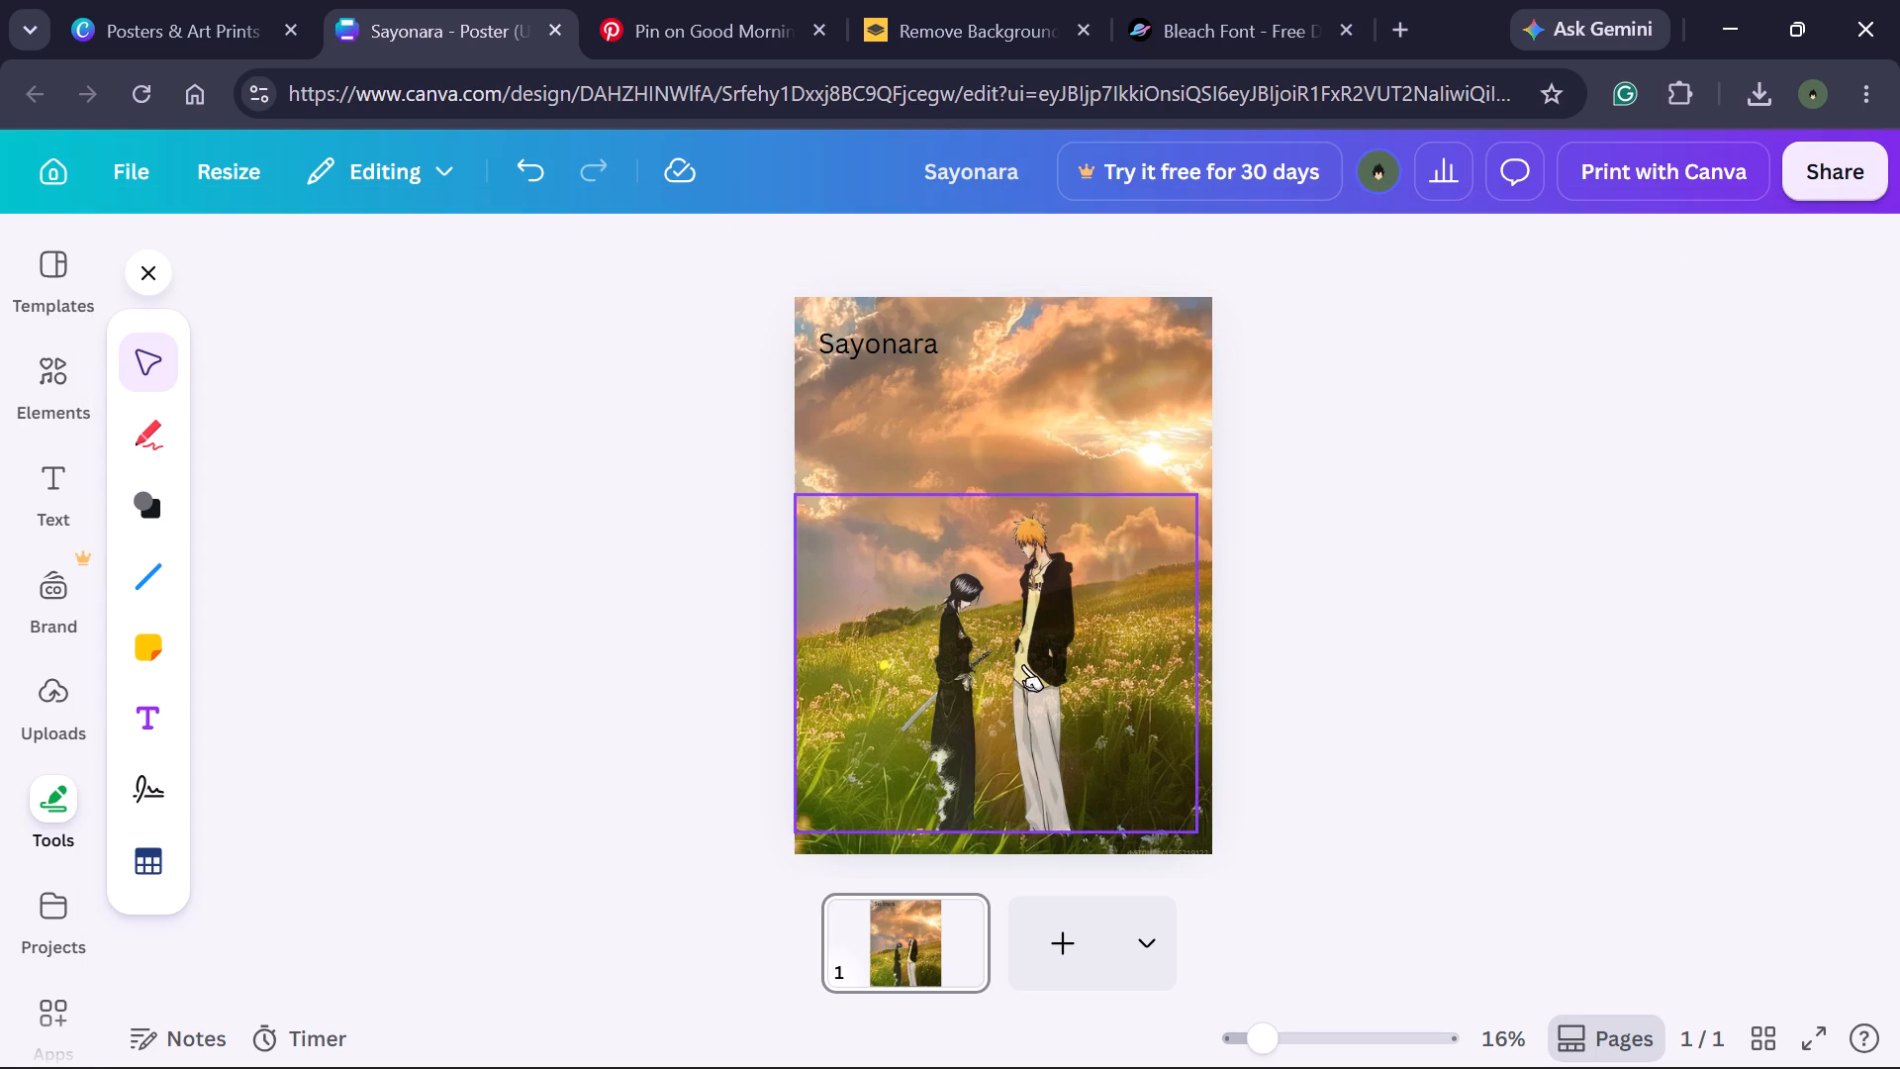
# Move the Rukia and Ichigo cutout slightly lower so their feet reach the poster's bottom edge, and deselect it.
pyautogui.moveTo(1024, 664); pyautogui.dragTo(1032, 694)
pyautogui.click(1505, 676)
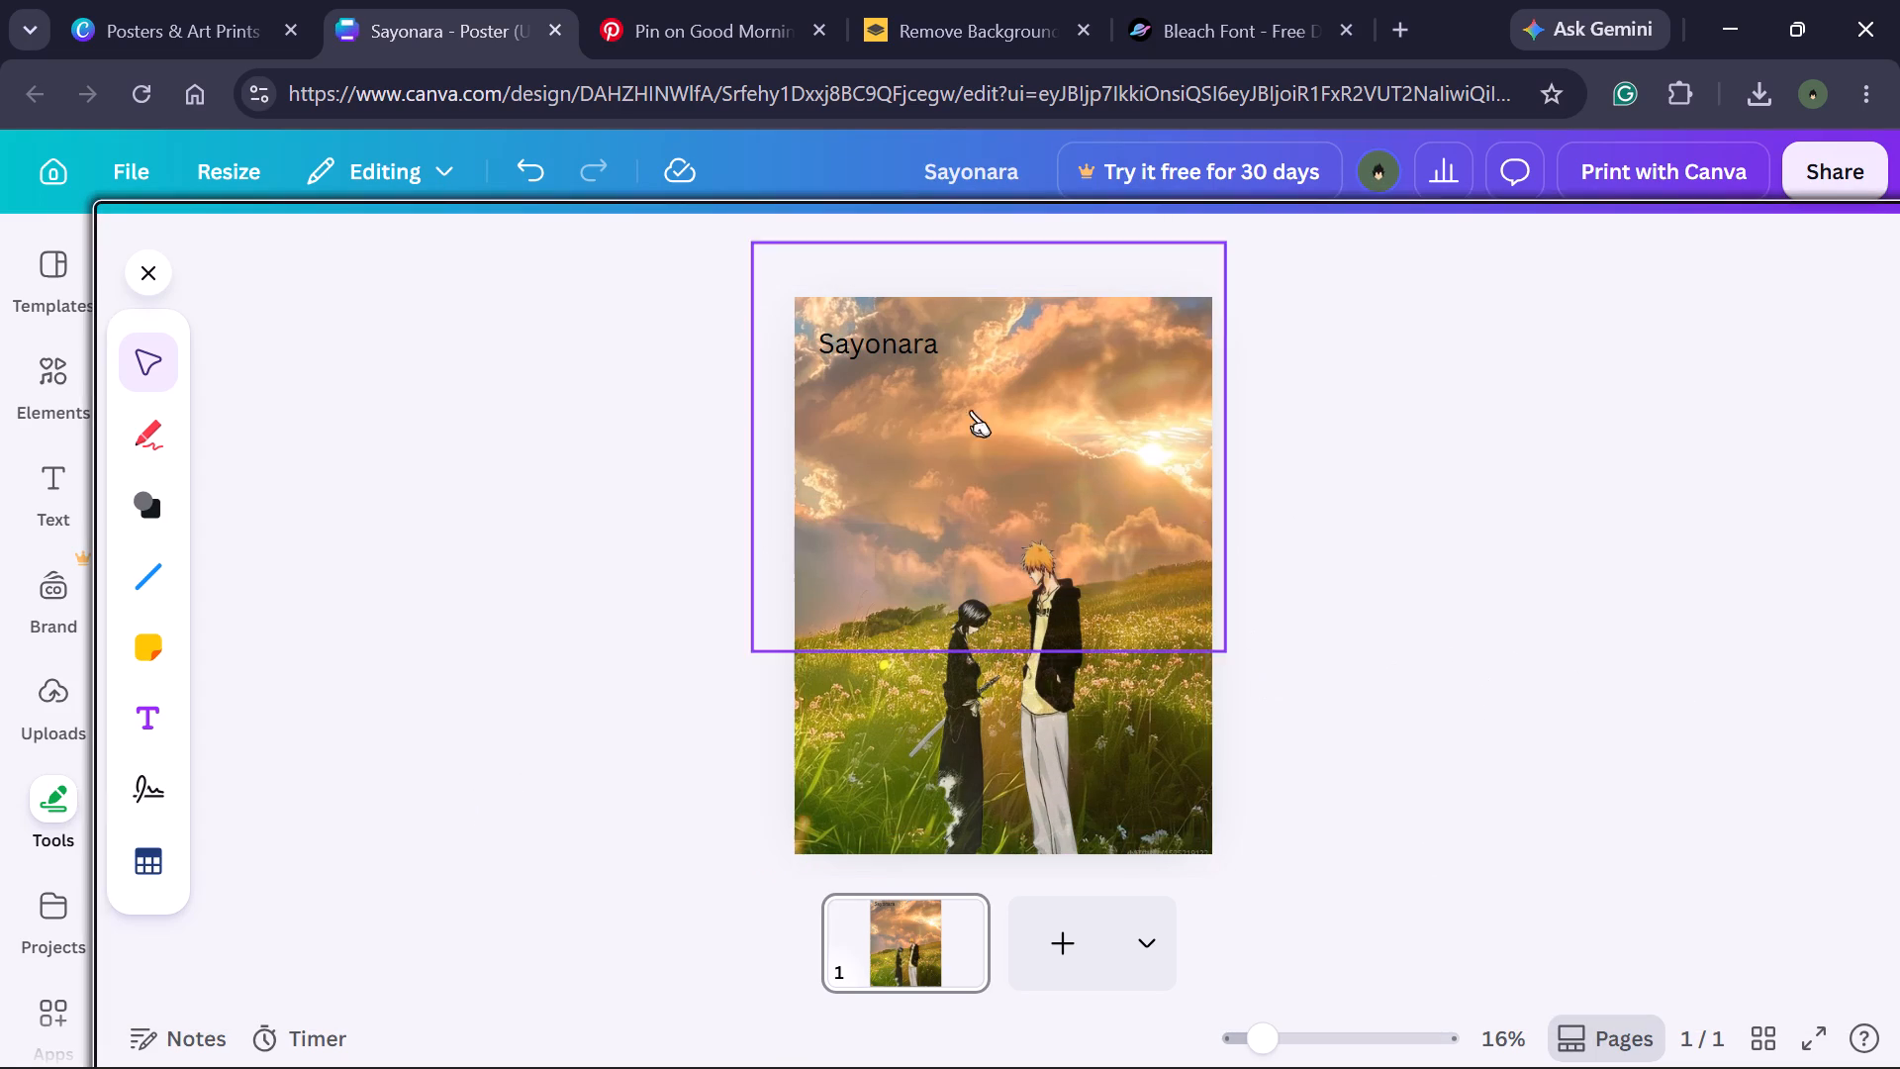
# Open the font choices for the Sayonara text and list the Display fonts.
pyautogui.click(874, 342)
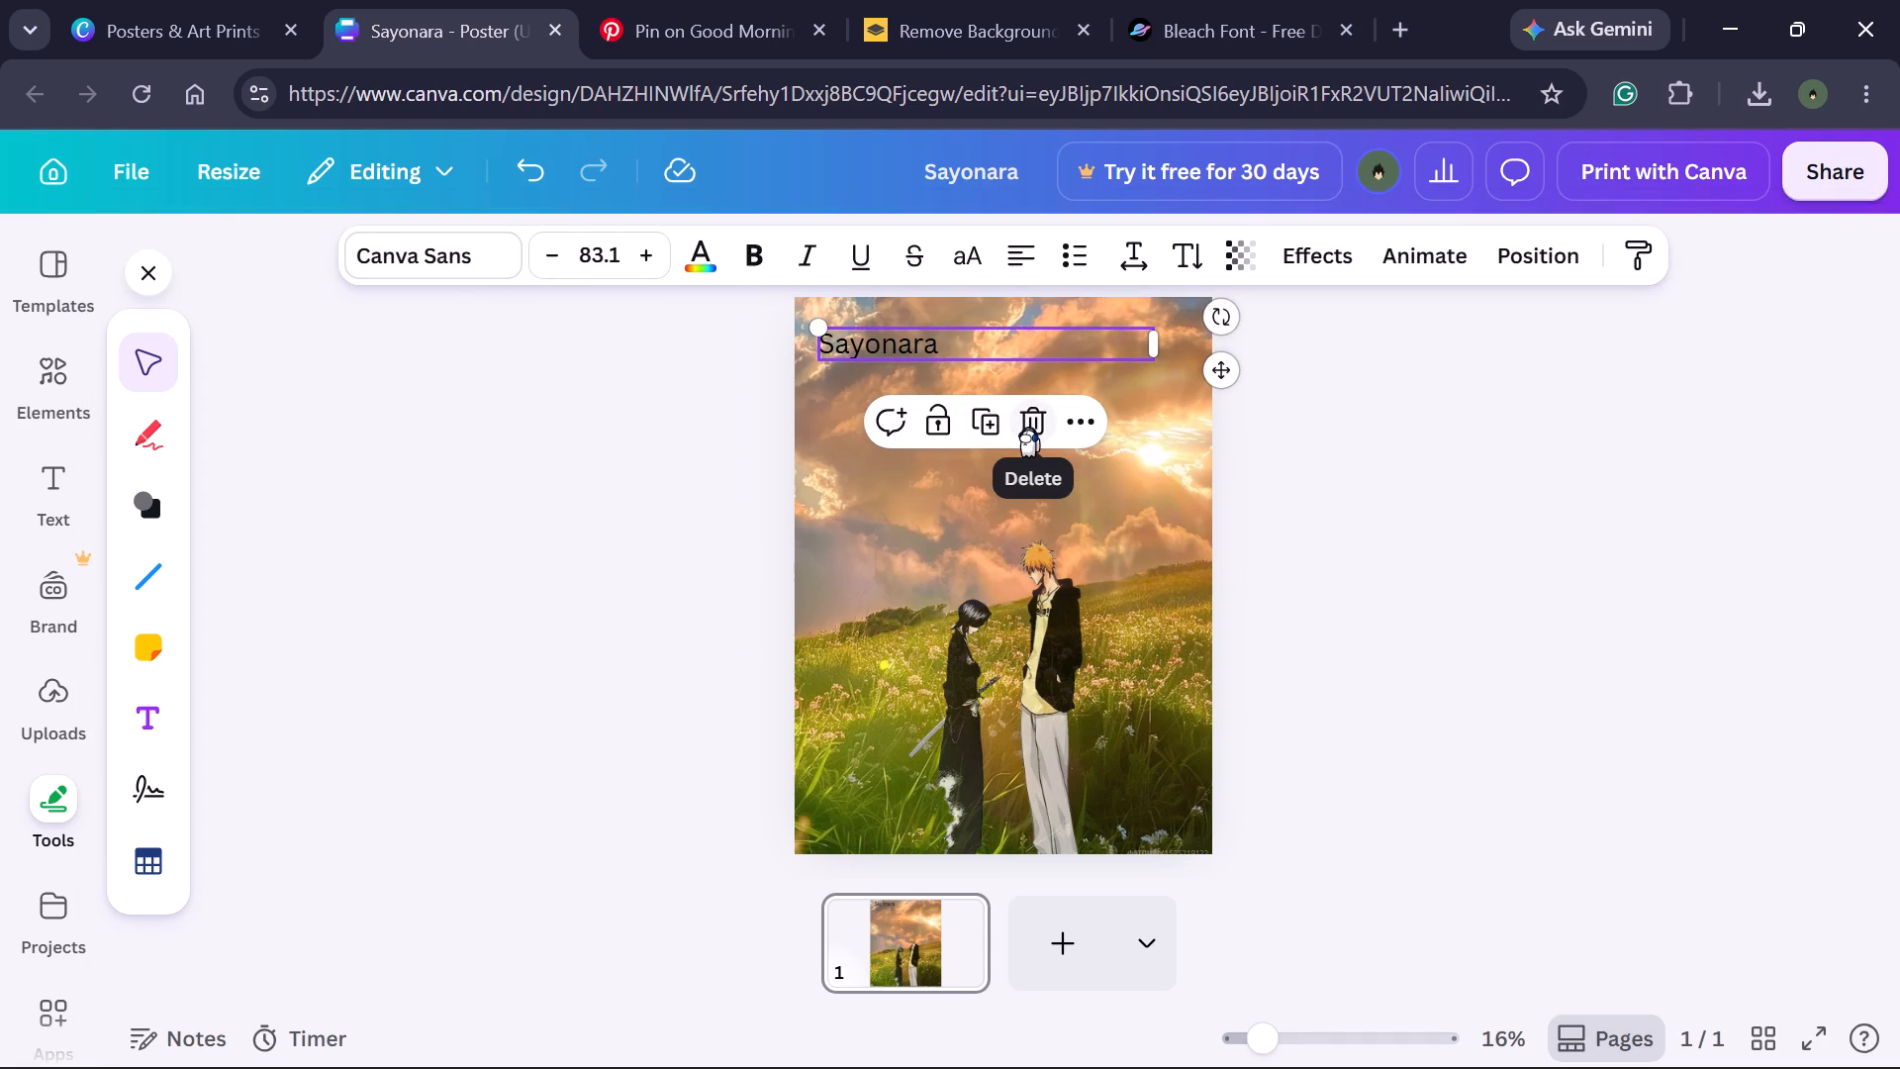
pyautogui.click(471, 264)
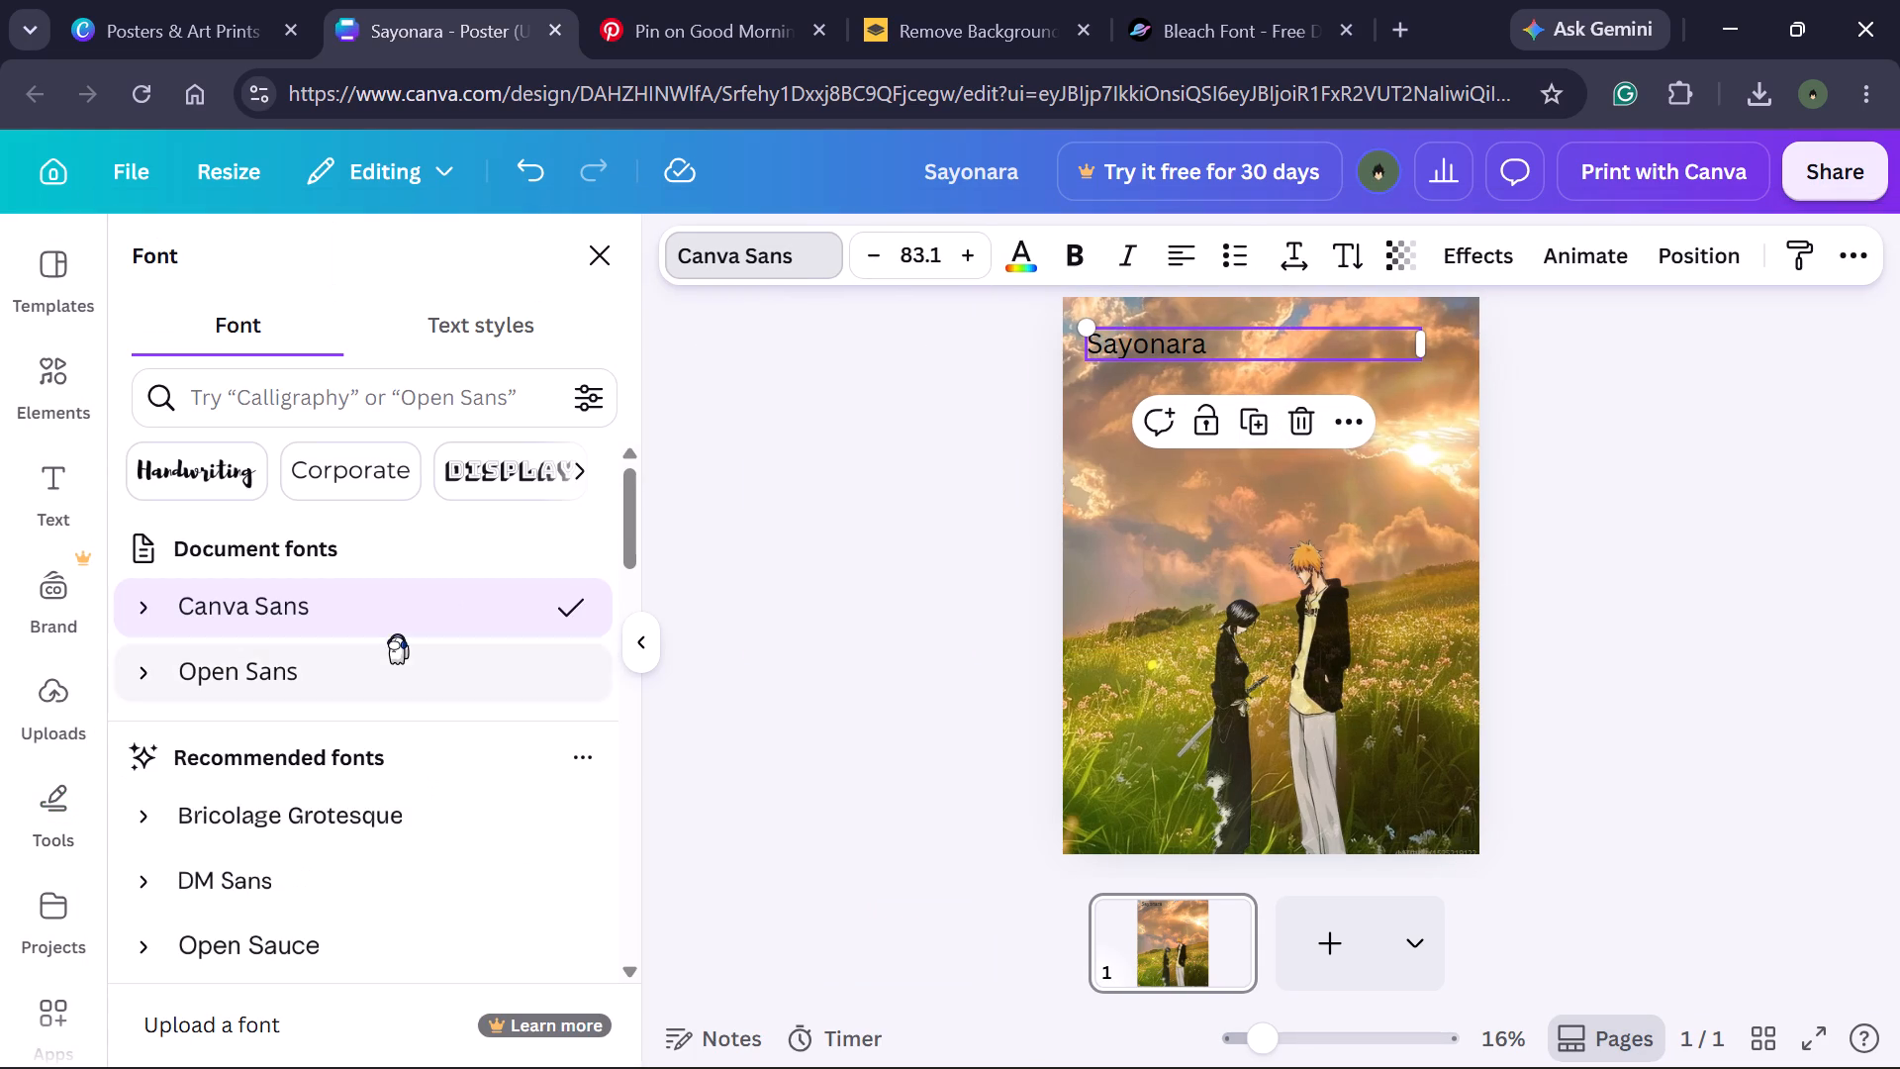
pyautogui.moveTo(481, 467); pyautogui.dragTo(336, 457)
pyautogui.click(496, 471)
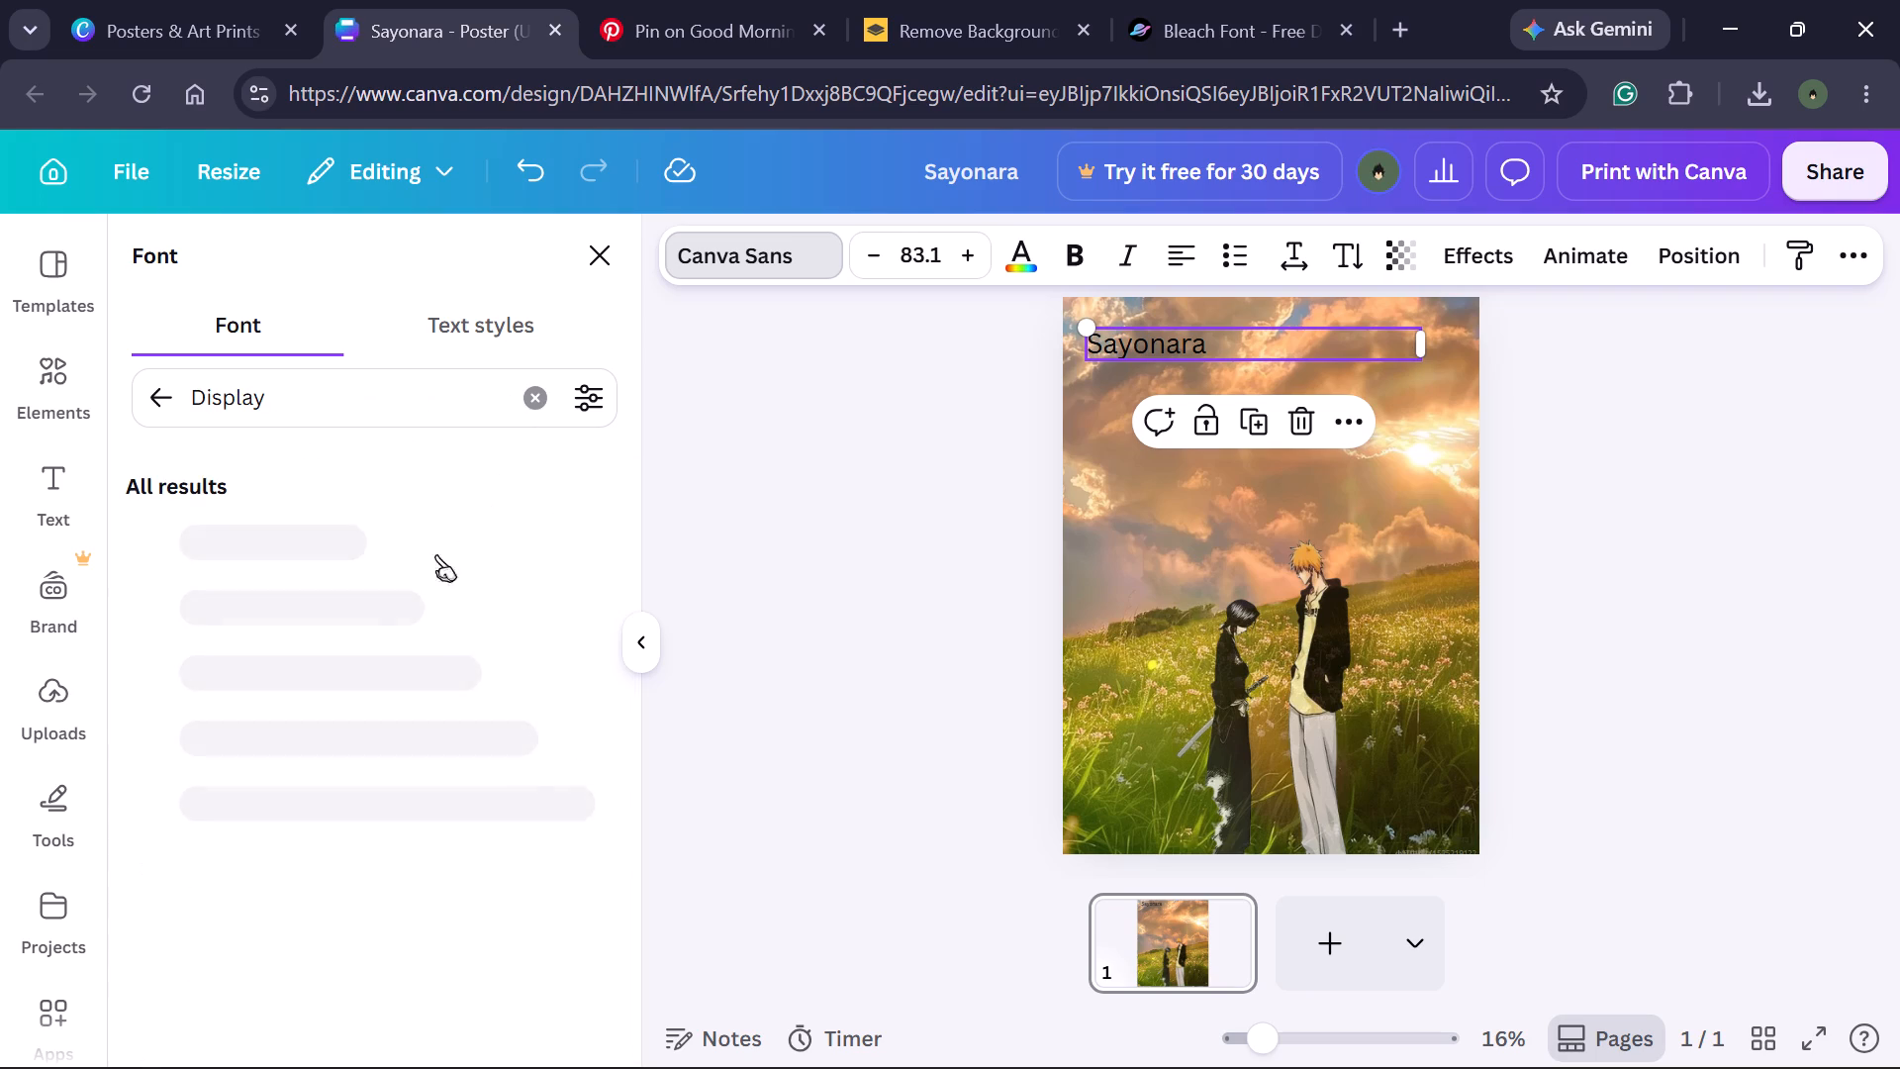
# Replace the word Sayonara in the text box with "anime".
pyautogui.click(1287, 342)
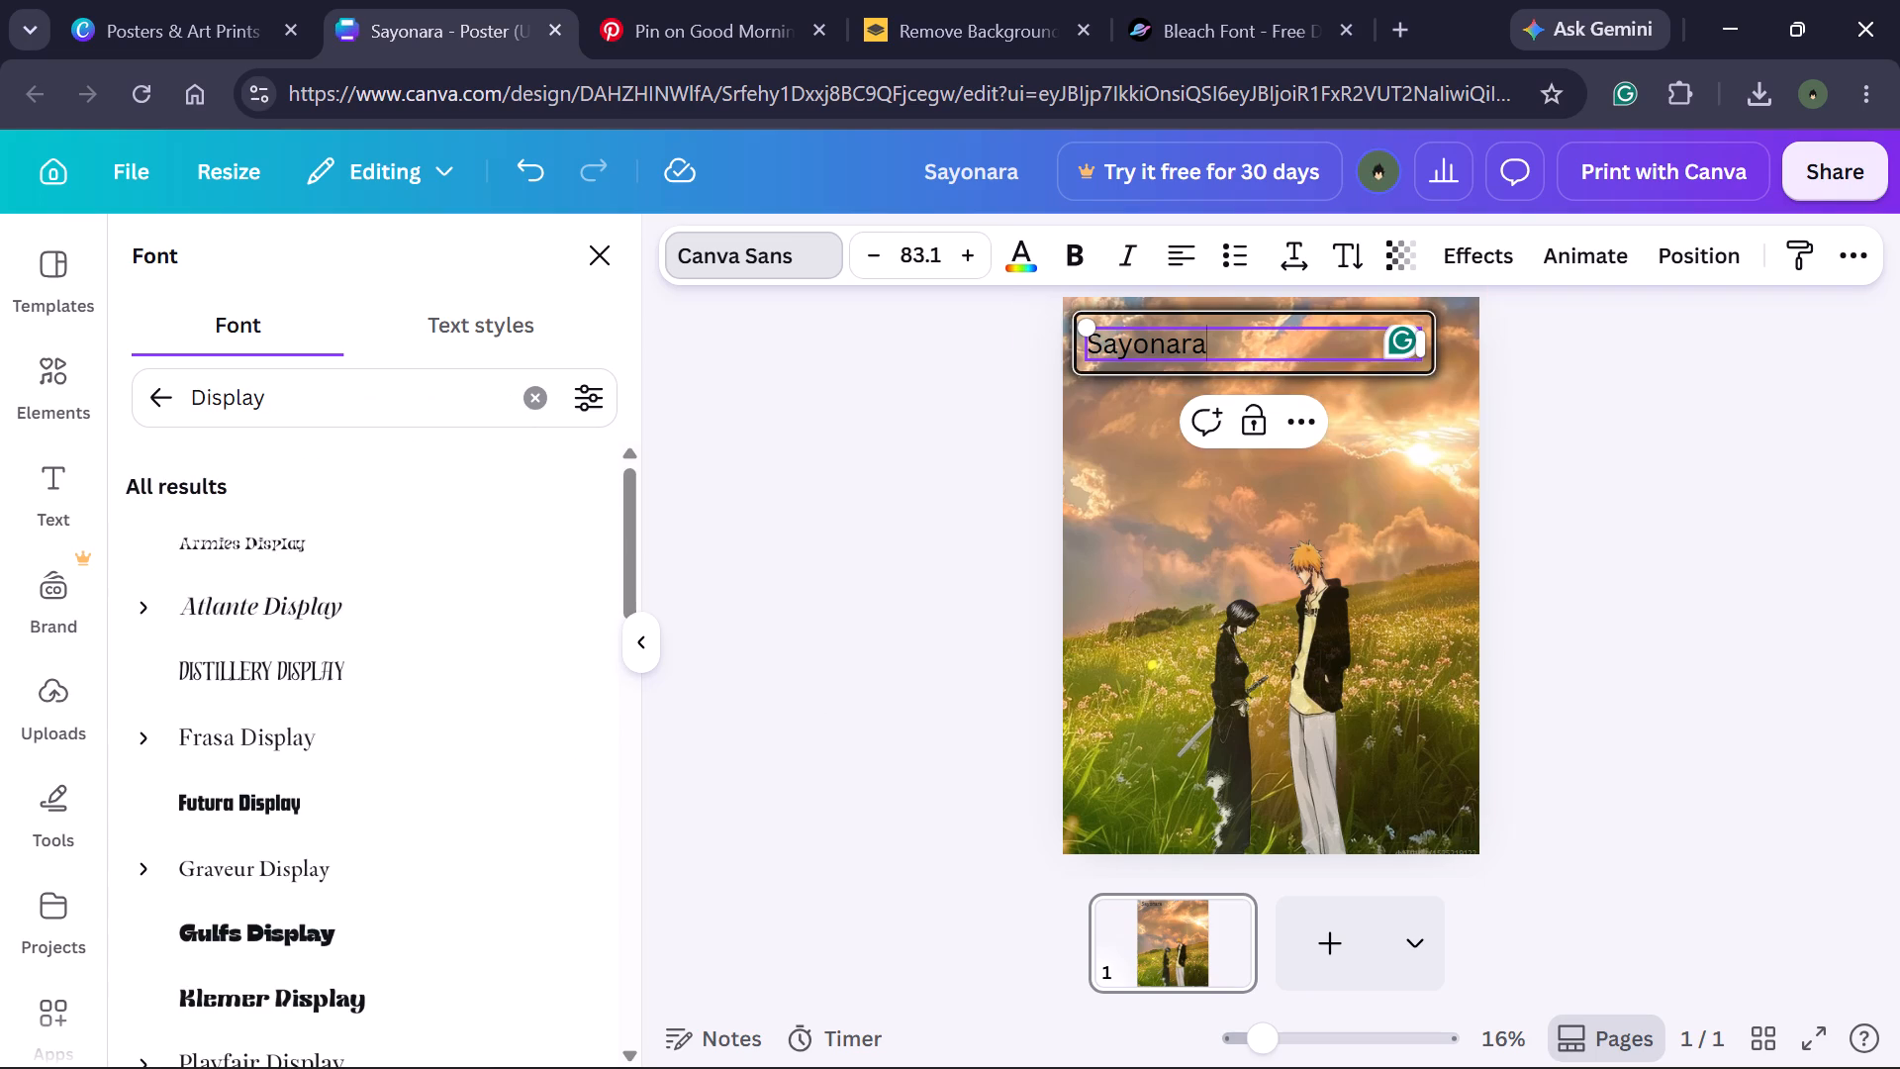
pyautogui.press('BackSpace')
pyautogui.press('BackSpace')
pyautogui.press('BackSpace')
pyautogui.press('BackSpace')
pyautogui.press('BackSpace')
pyautogui.press('BackSpace')
pyautogui.press('BackSpace')
pyautogui.press('BackSpace')
pyautogui.press('BackSpace')
pyautogui.press('BackSpace')
pyautogui.press('BackSpace')
pyautogui.press('BackSpace')
pyautogui.press('BackSpace')
pyautogui.press('BackSpace')
pyautogui.press('BackSpace')
pyautogui.press('BackSpace')
pyautogui.press('BackSpace')
pyautogui.press('BackSpace')
pyautogui.press('BackSpace')
pyautogui.press('BackSpace')
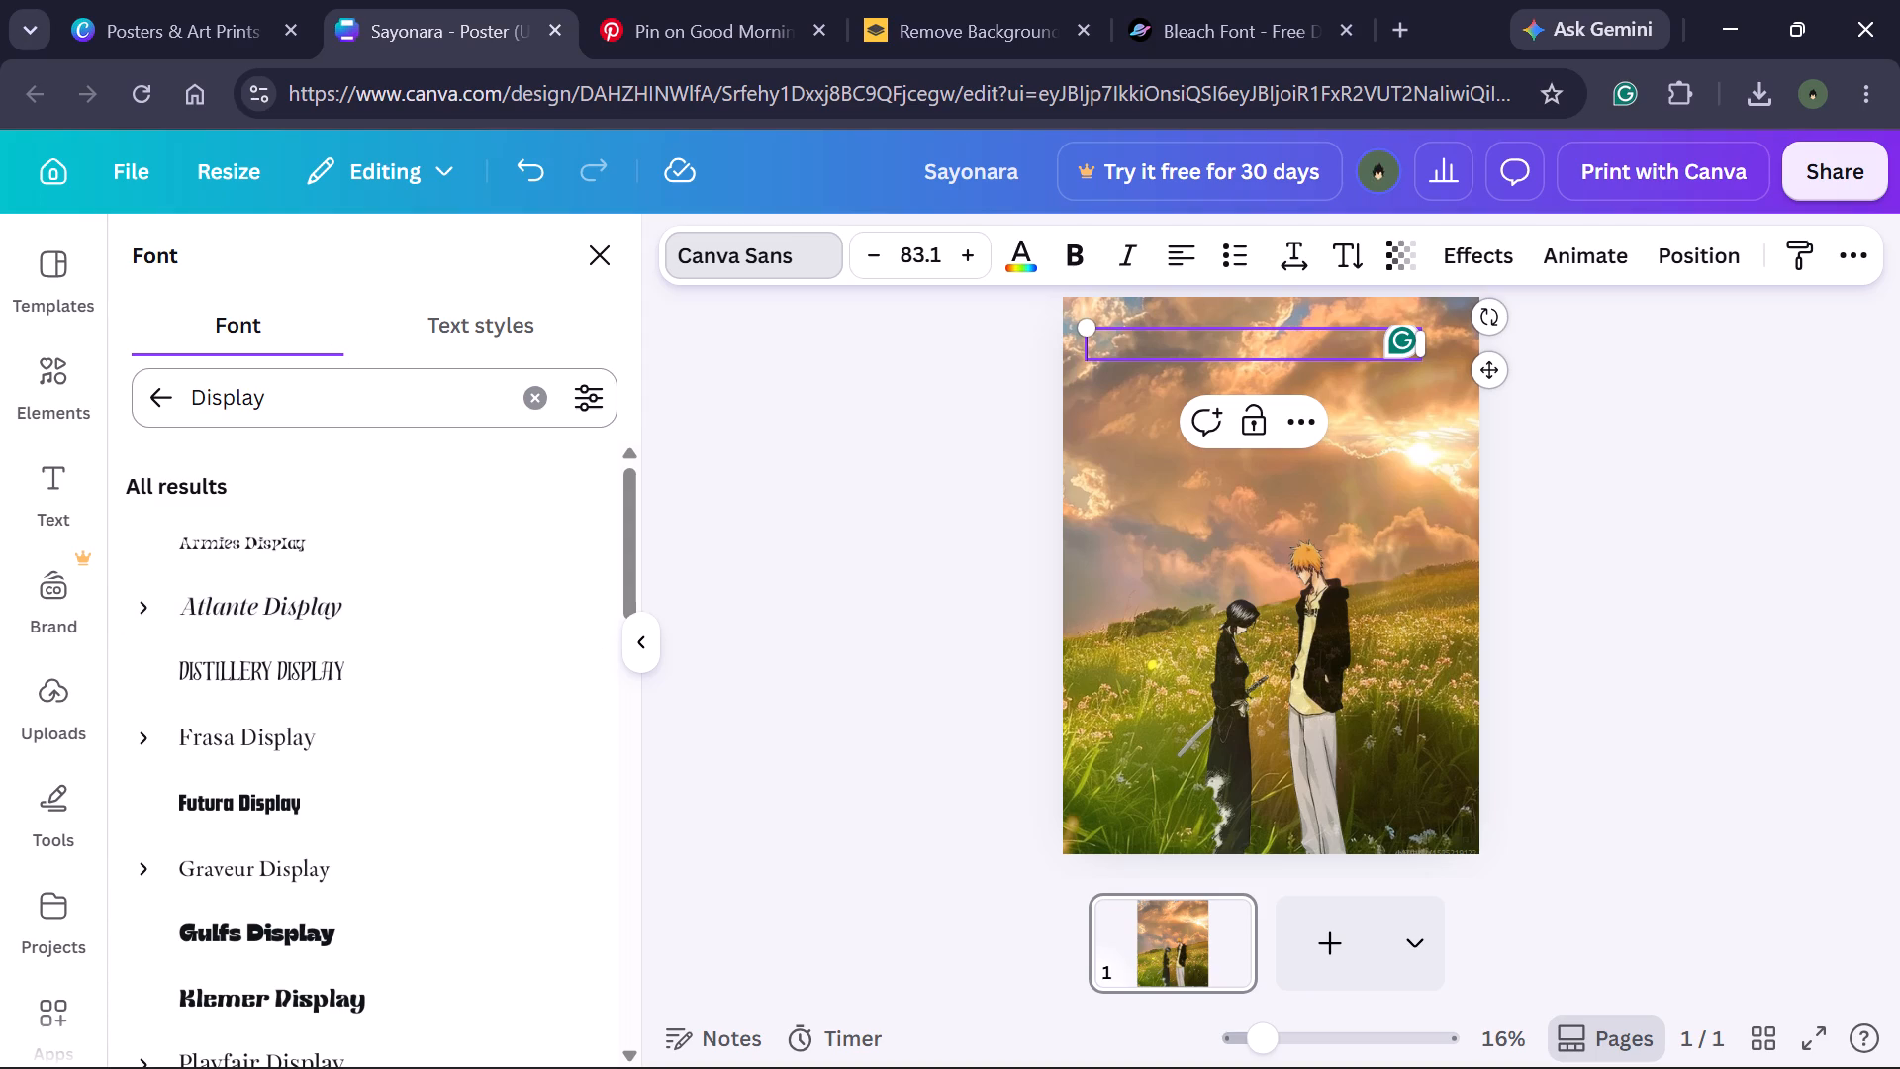
pyautogui.write('anime')
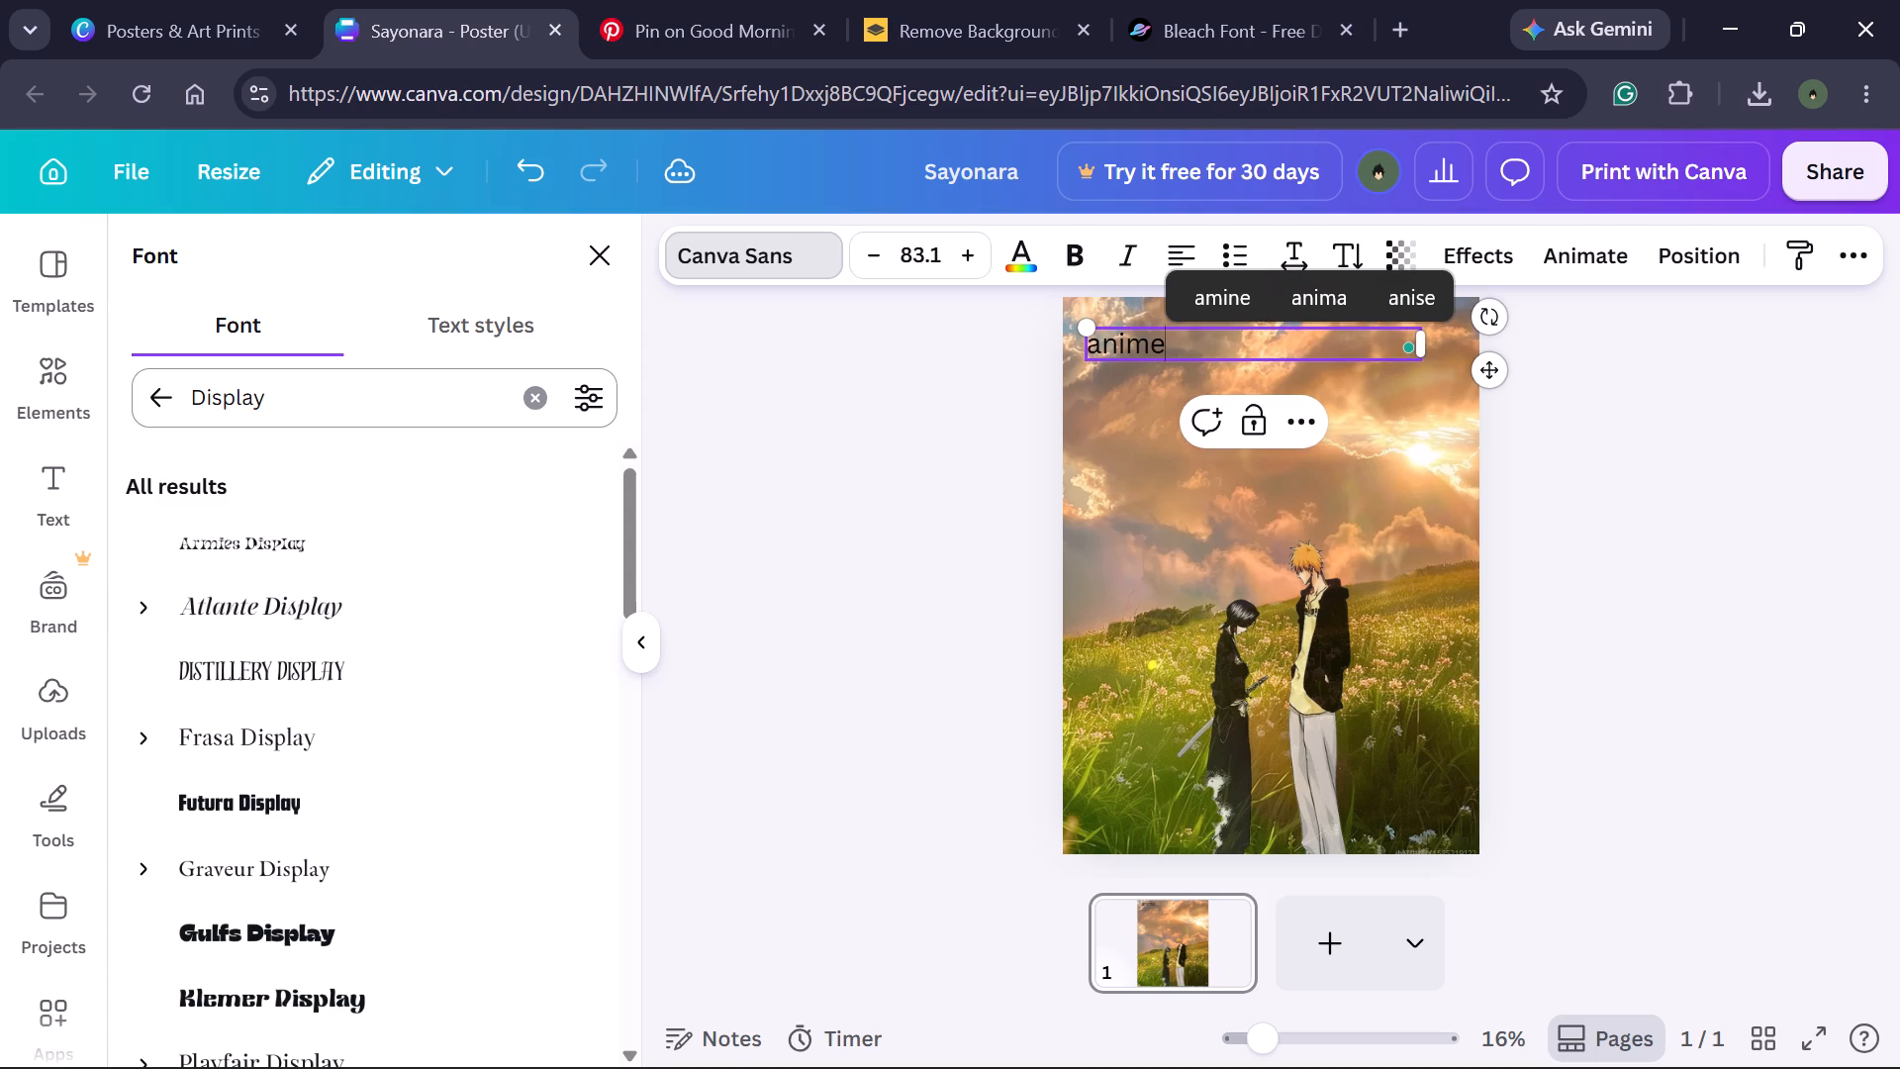
# Search the fonts for "anime" and "bleach", and look through the suggested font searches.
pyautogui.click(532, 387)
pyautogui.click(413, 387)
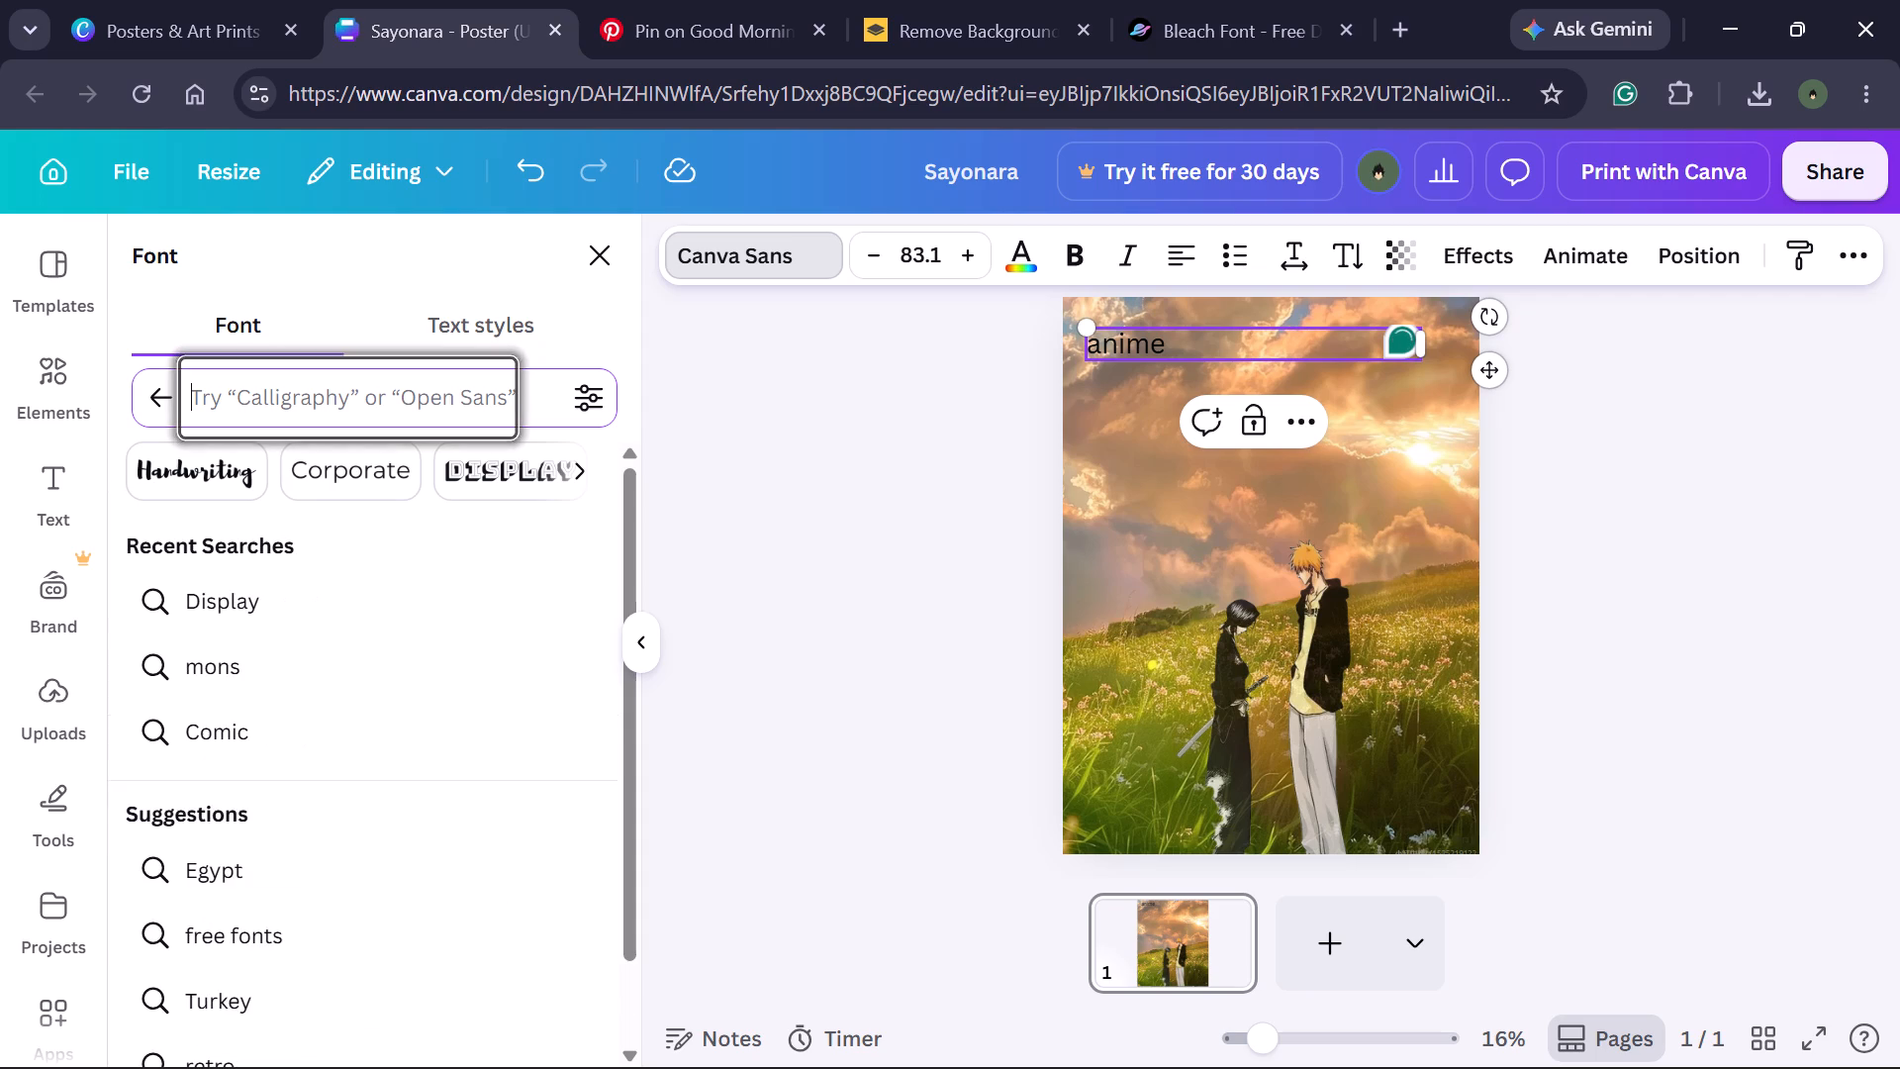
pyautogui.write('anime')
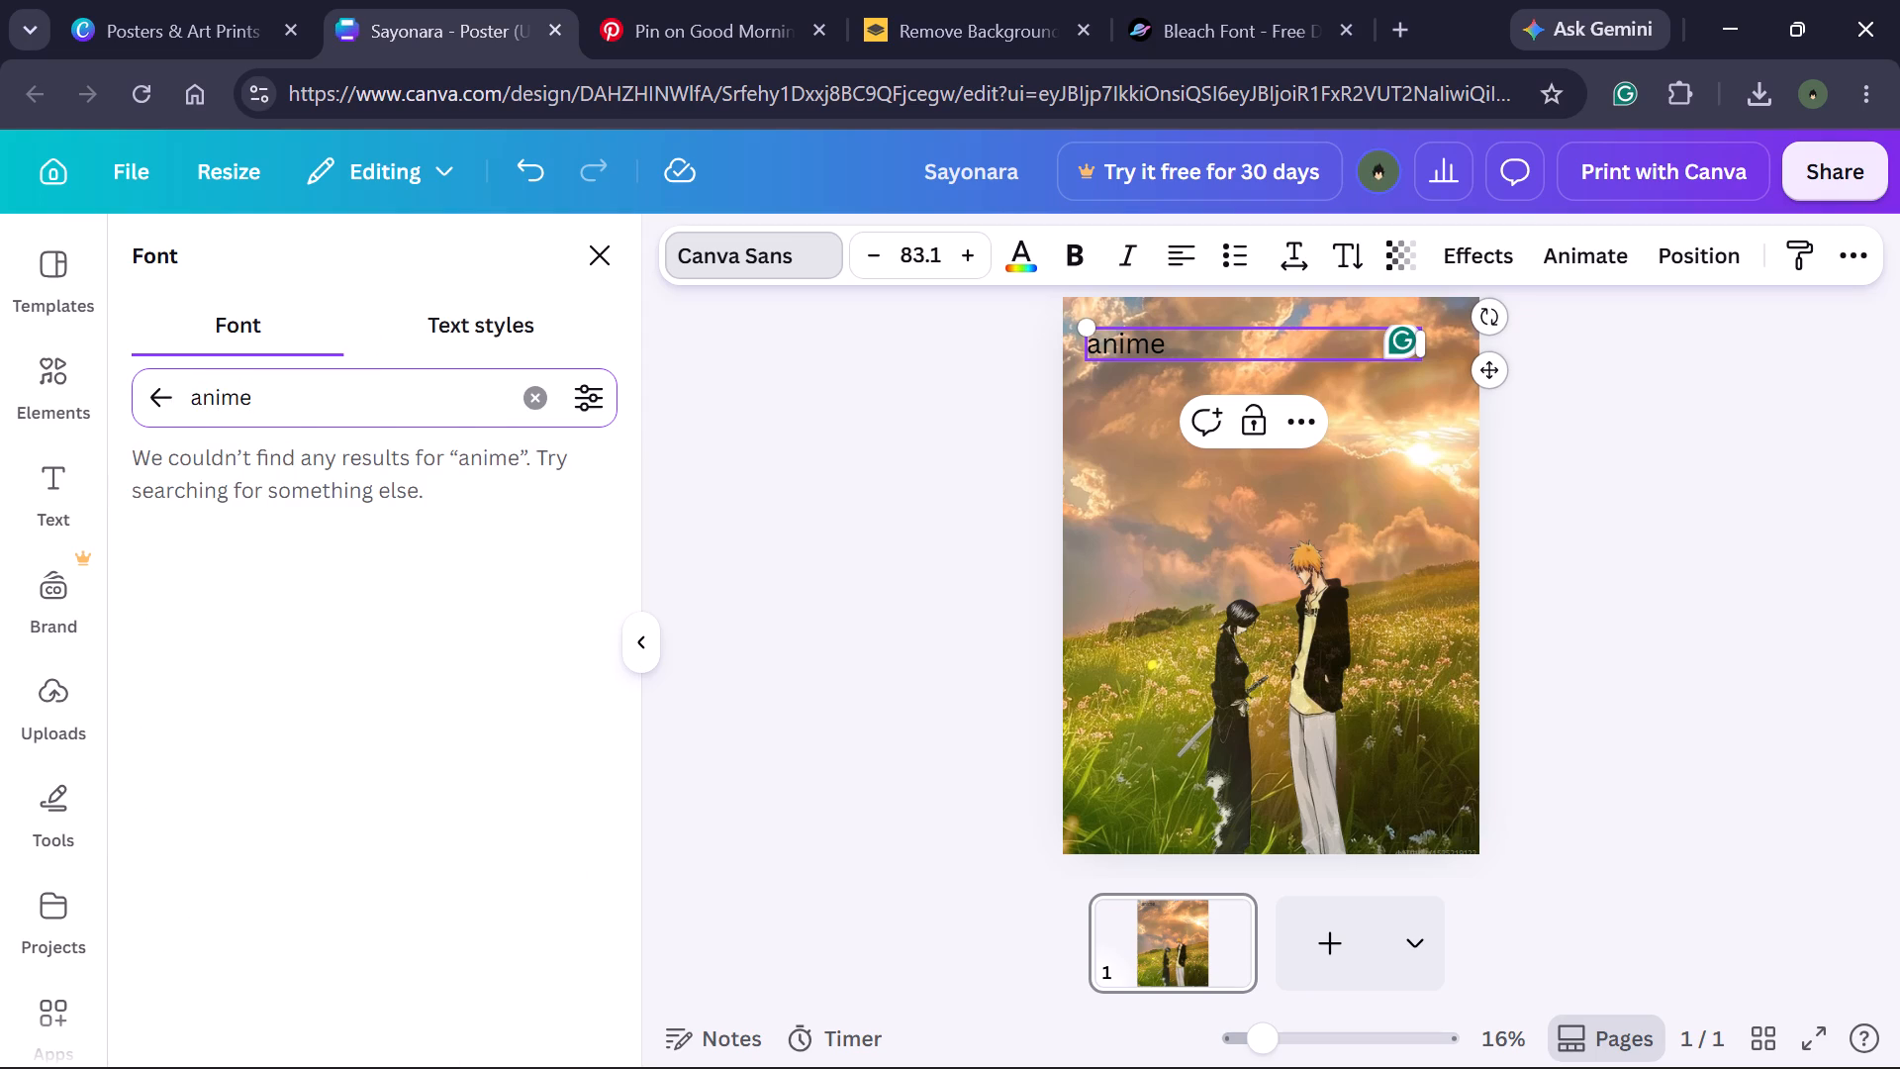
pyautogui.click(540, 390)
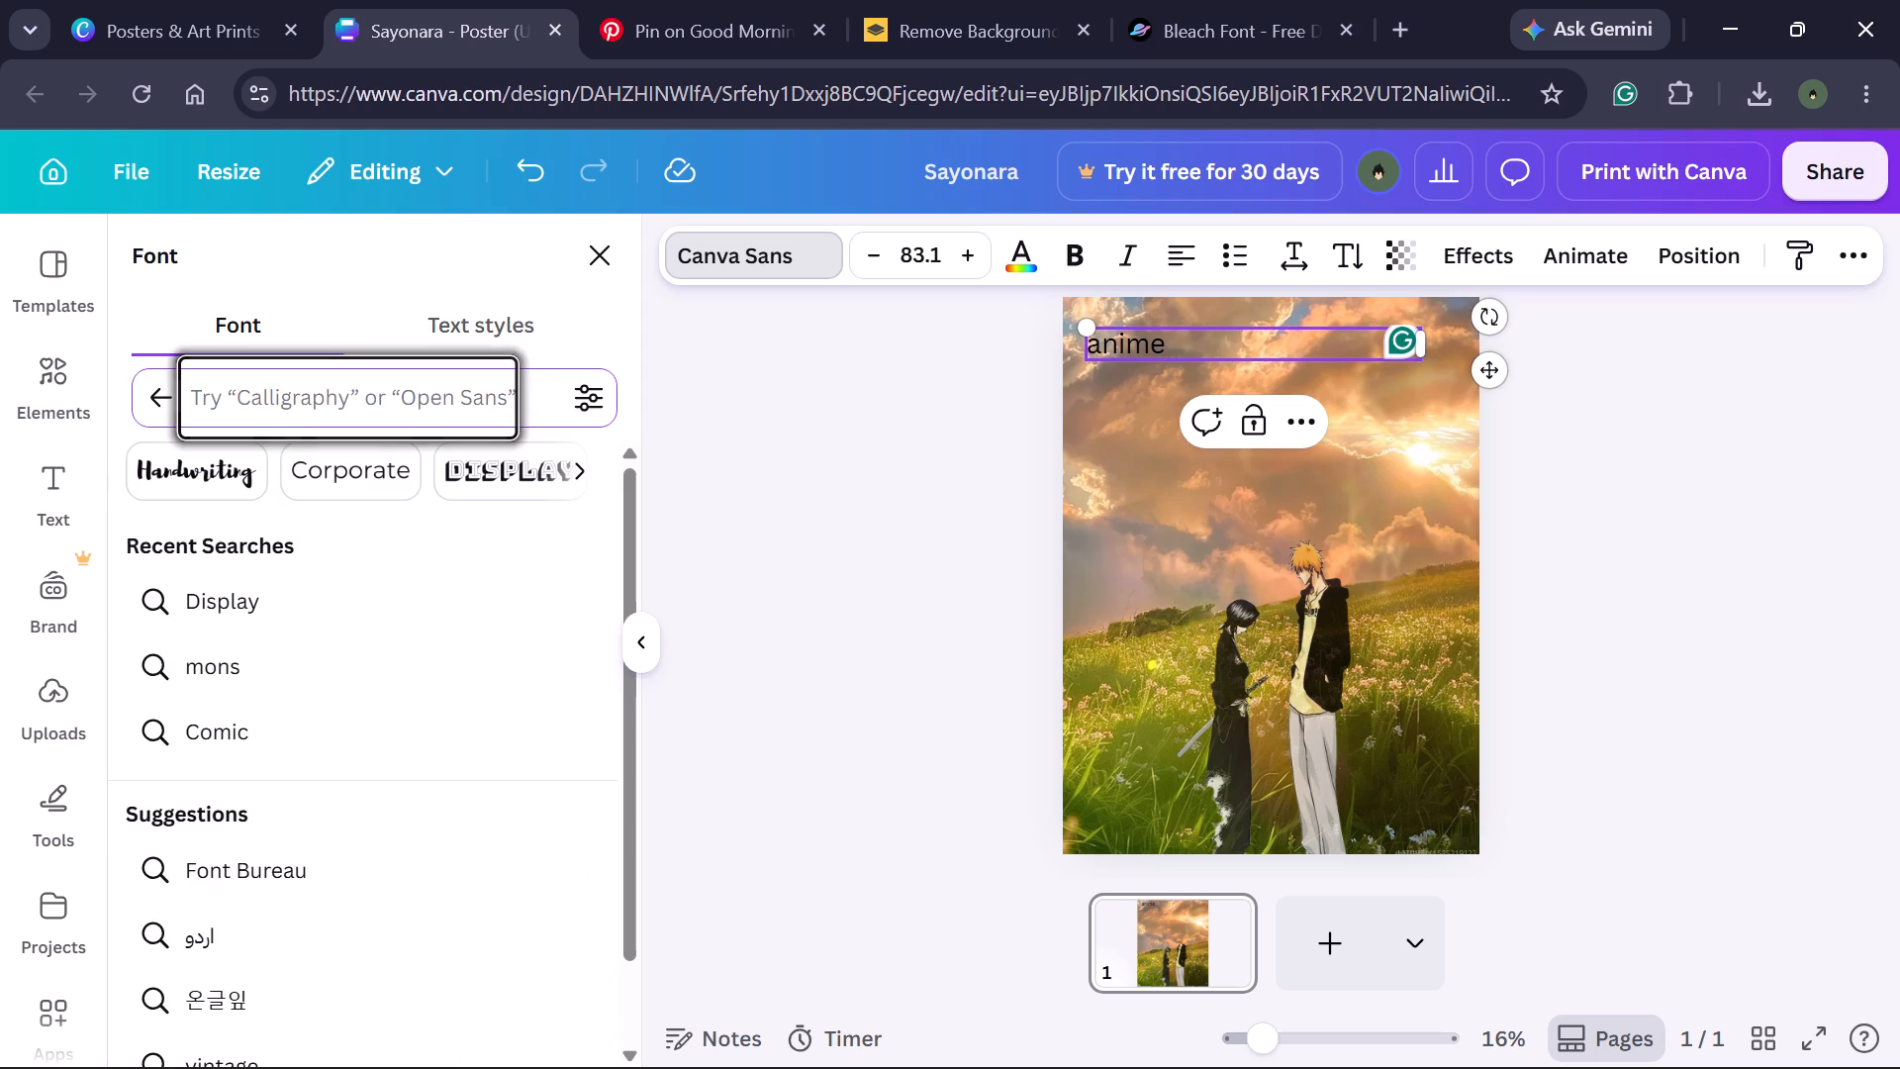
pyautogui.write('blea')
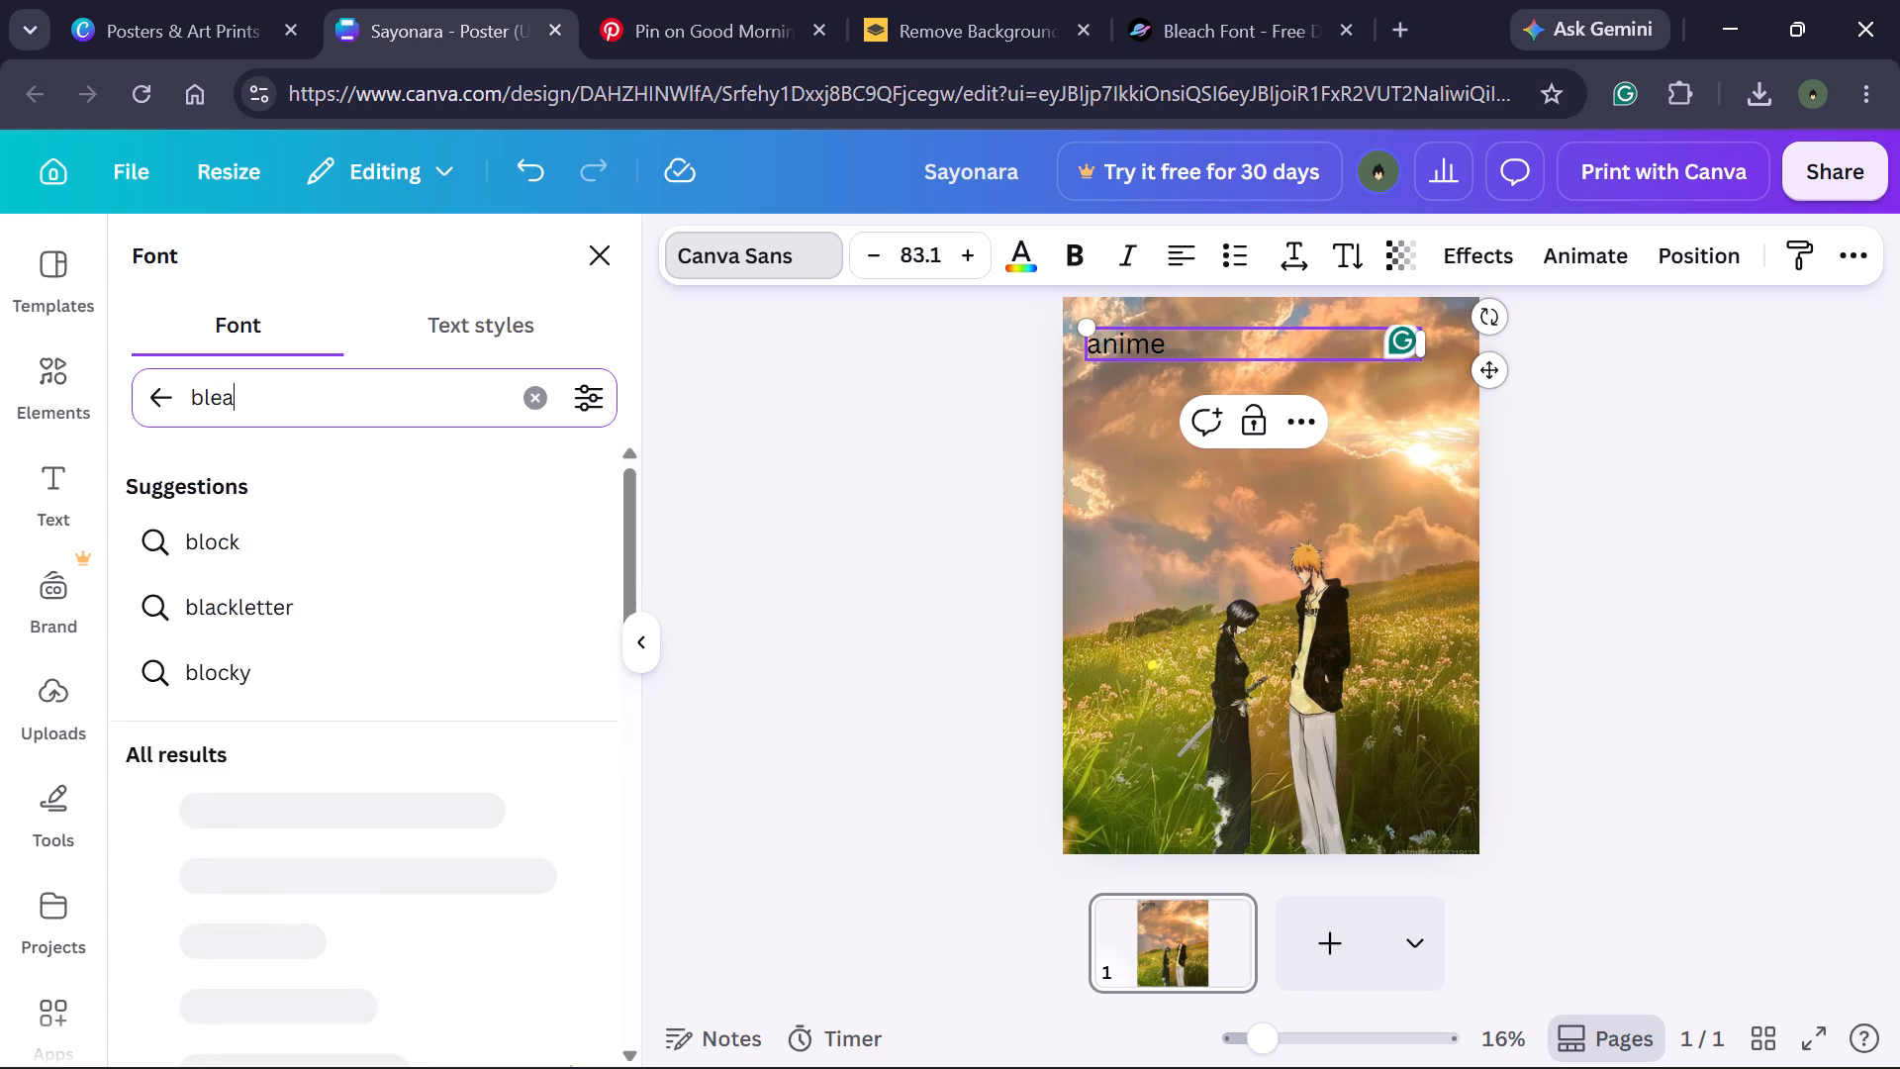
pyautogui.write('ch')
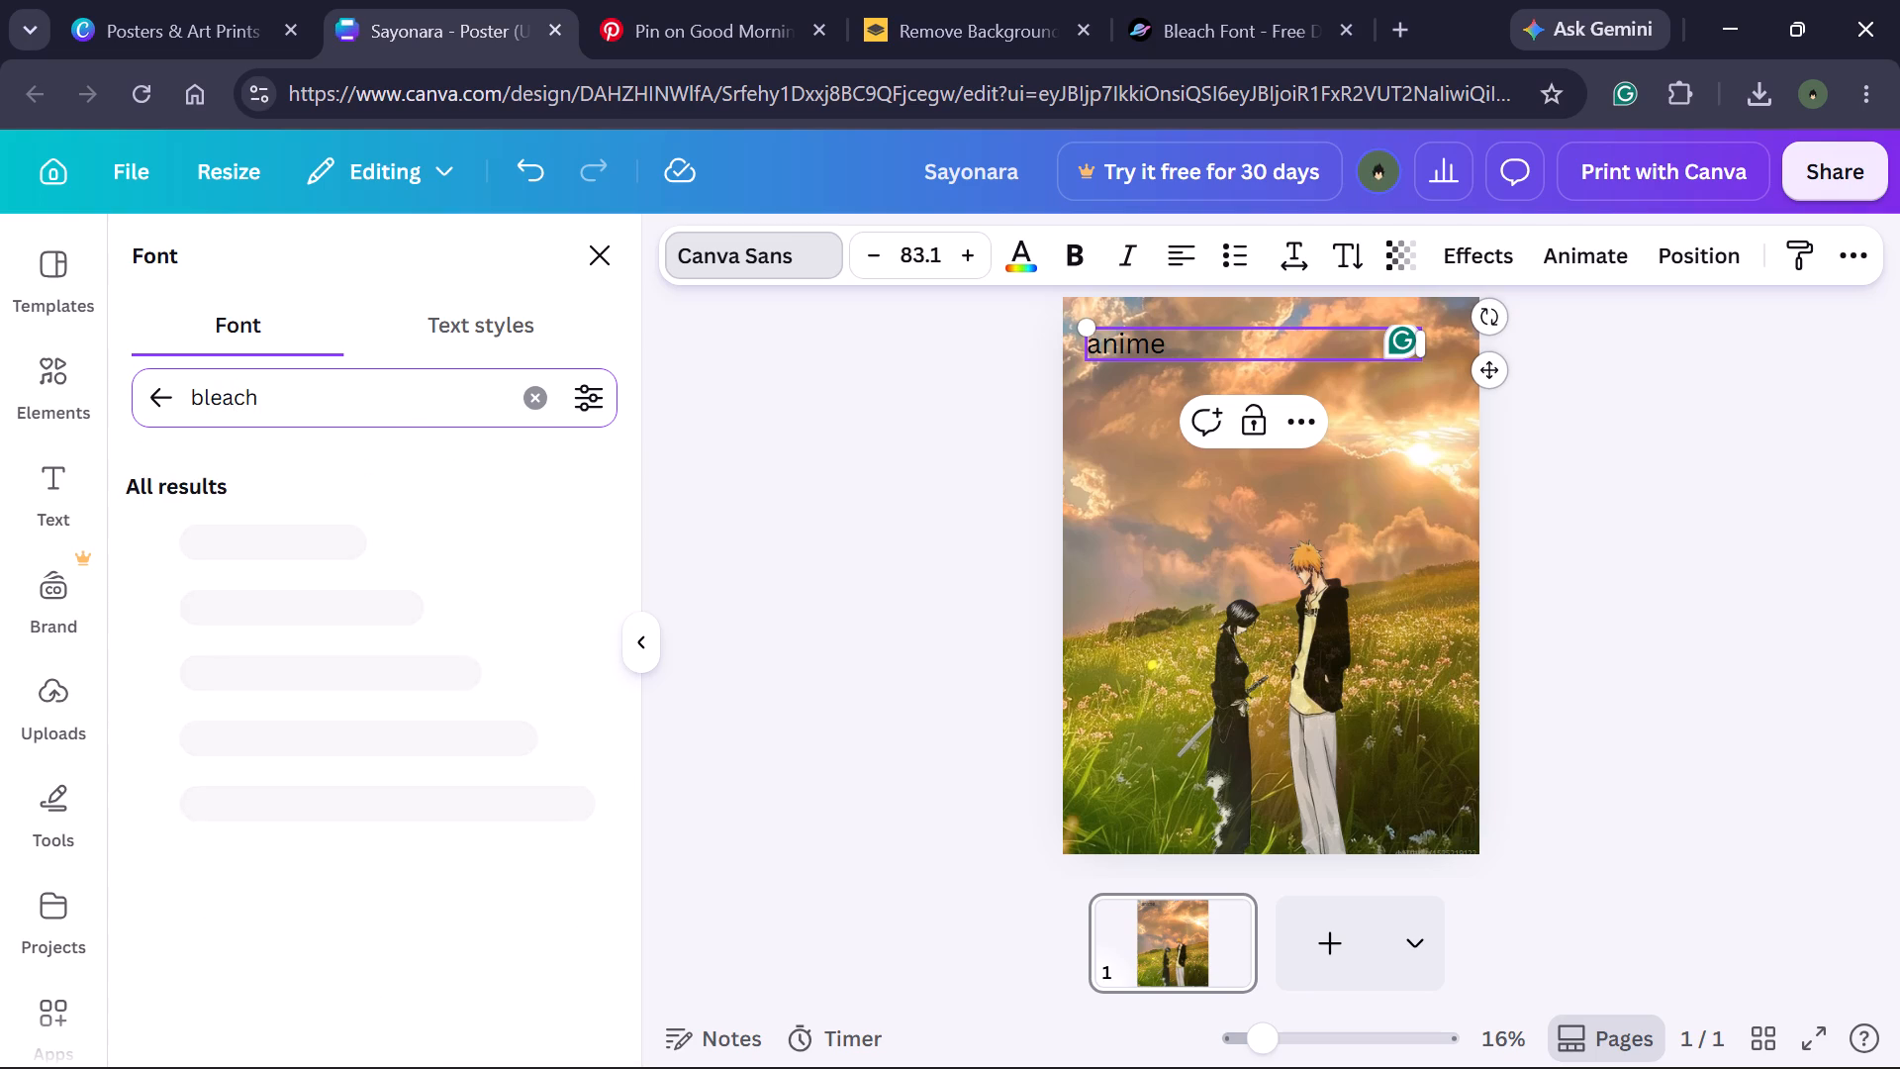
pyautogui.click(544, 382)
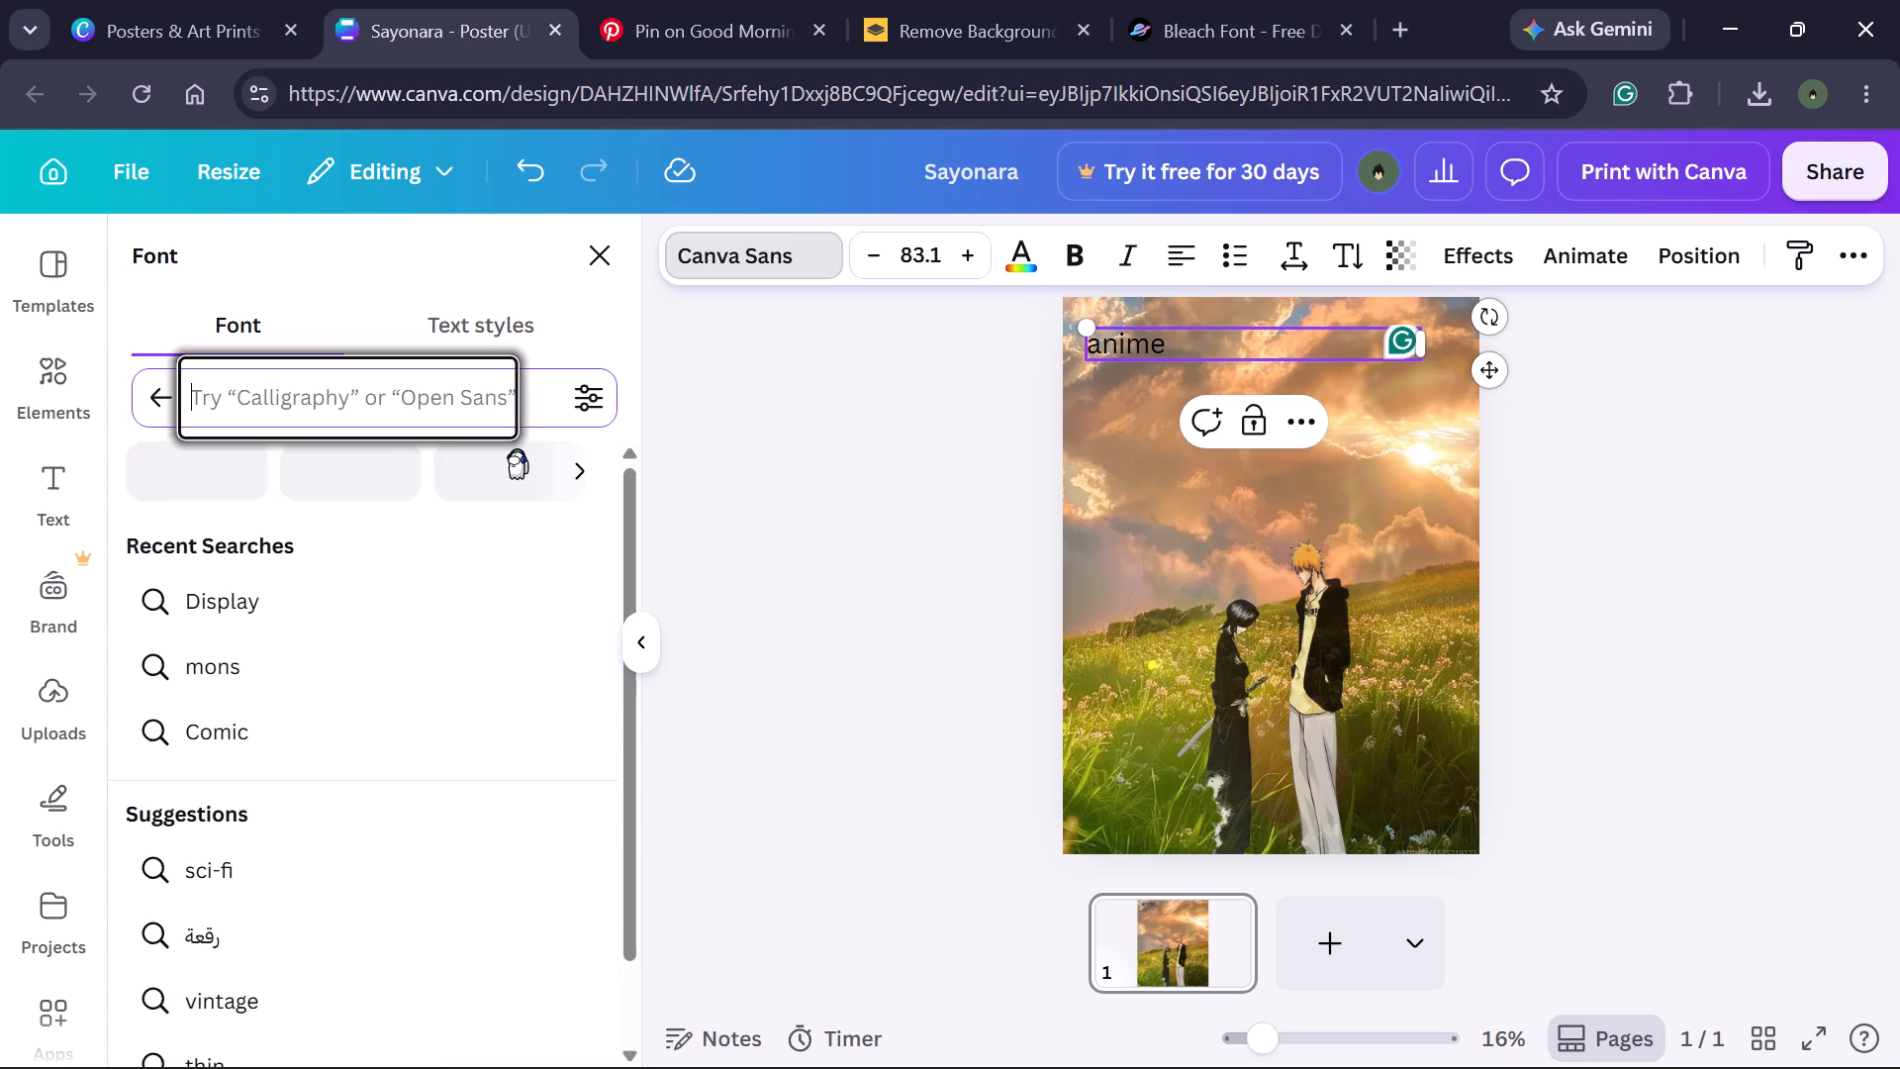
pyautogui.scroll(-5, 477, 594)
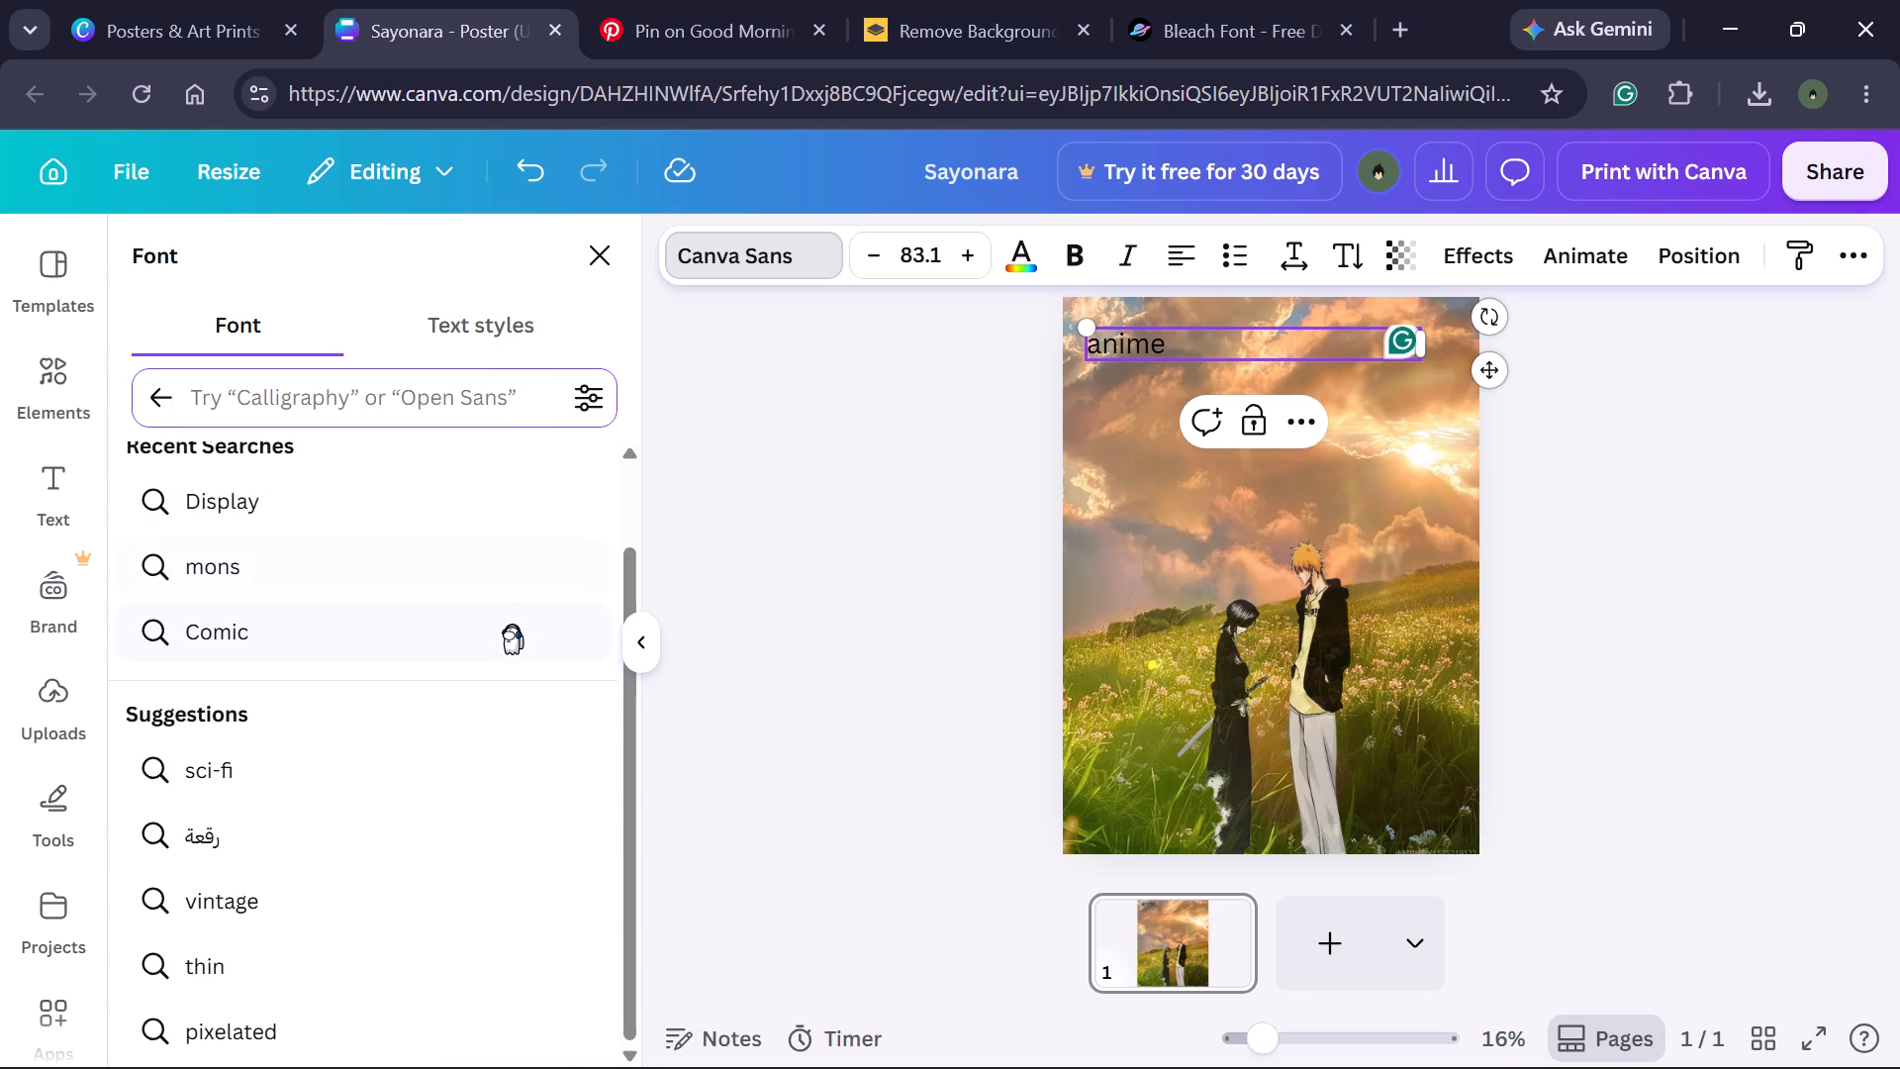
pyautogui.scroll(4, 390, 543)
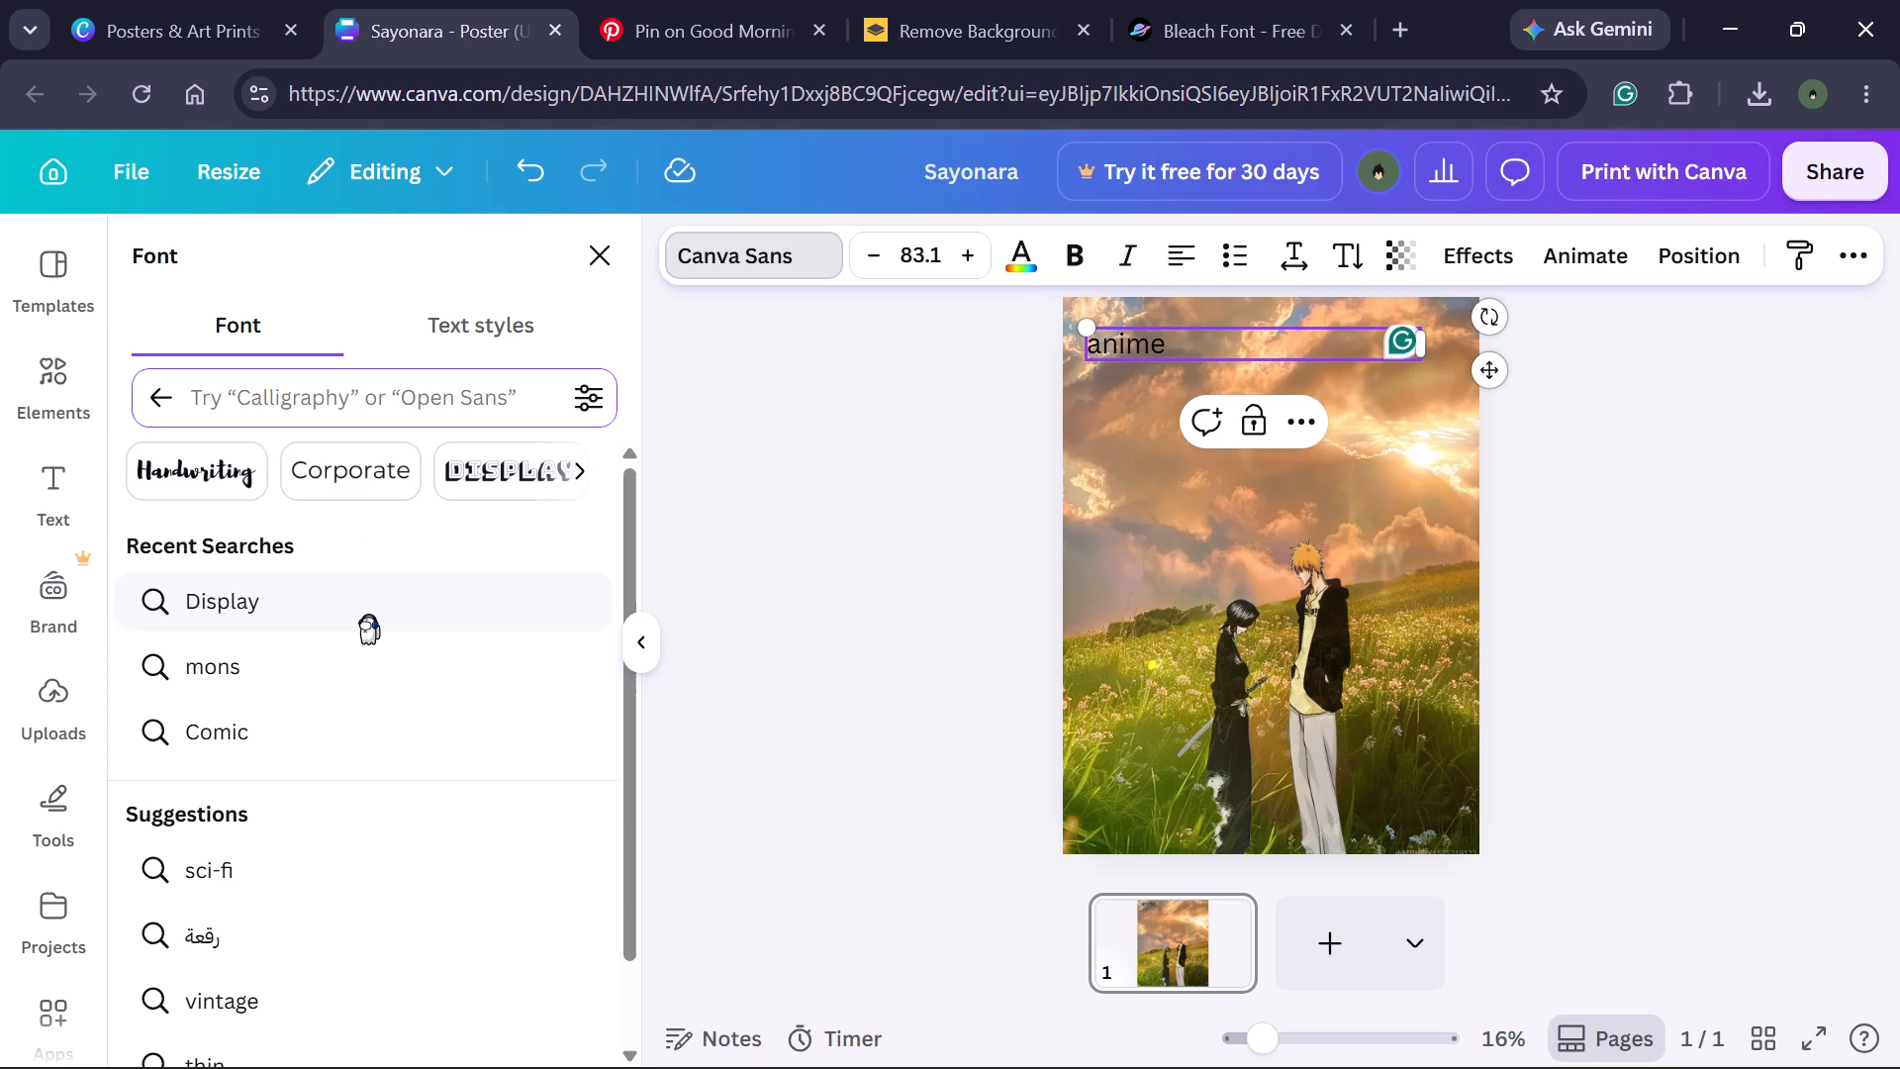
pyautogui.scroll(-10, 361, 829)
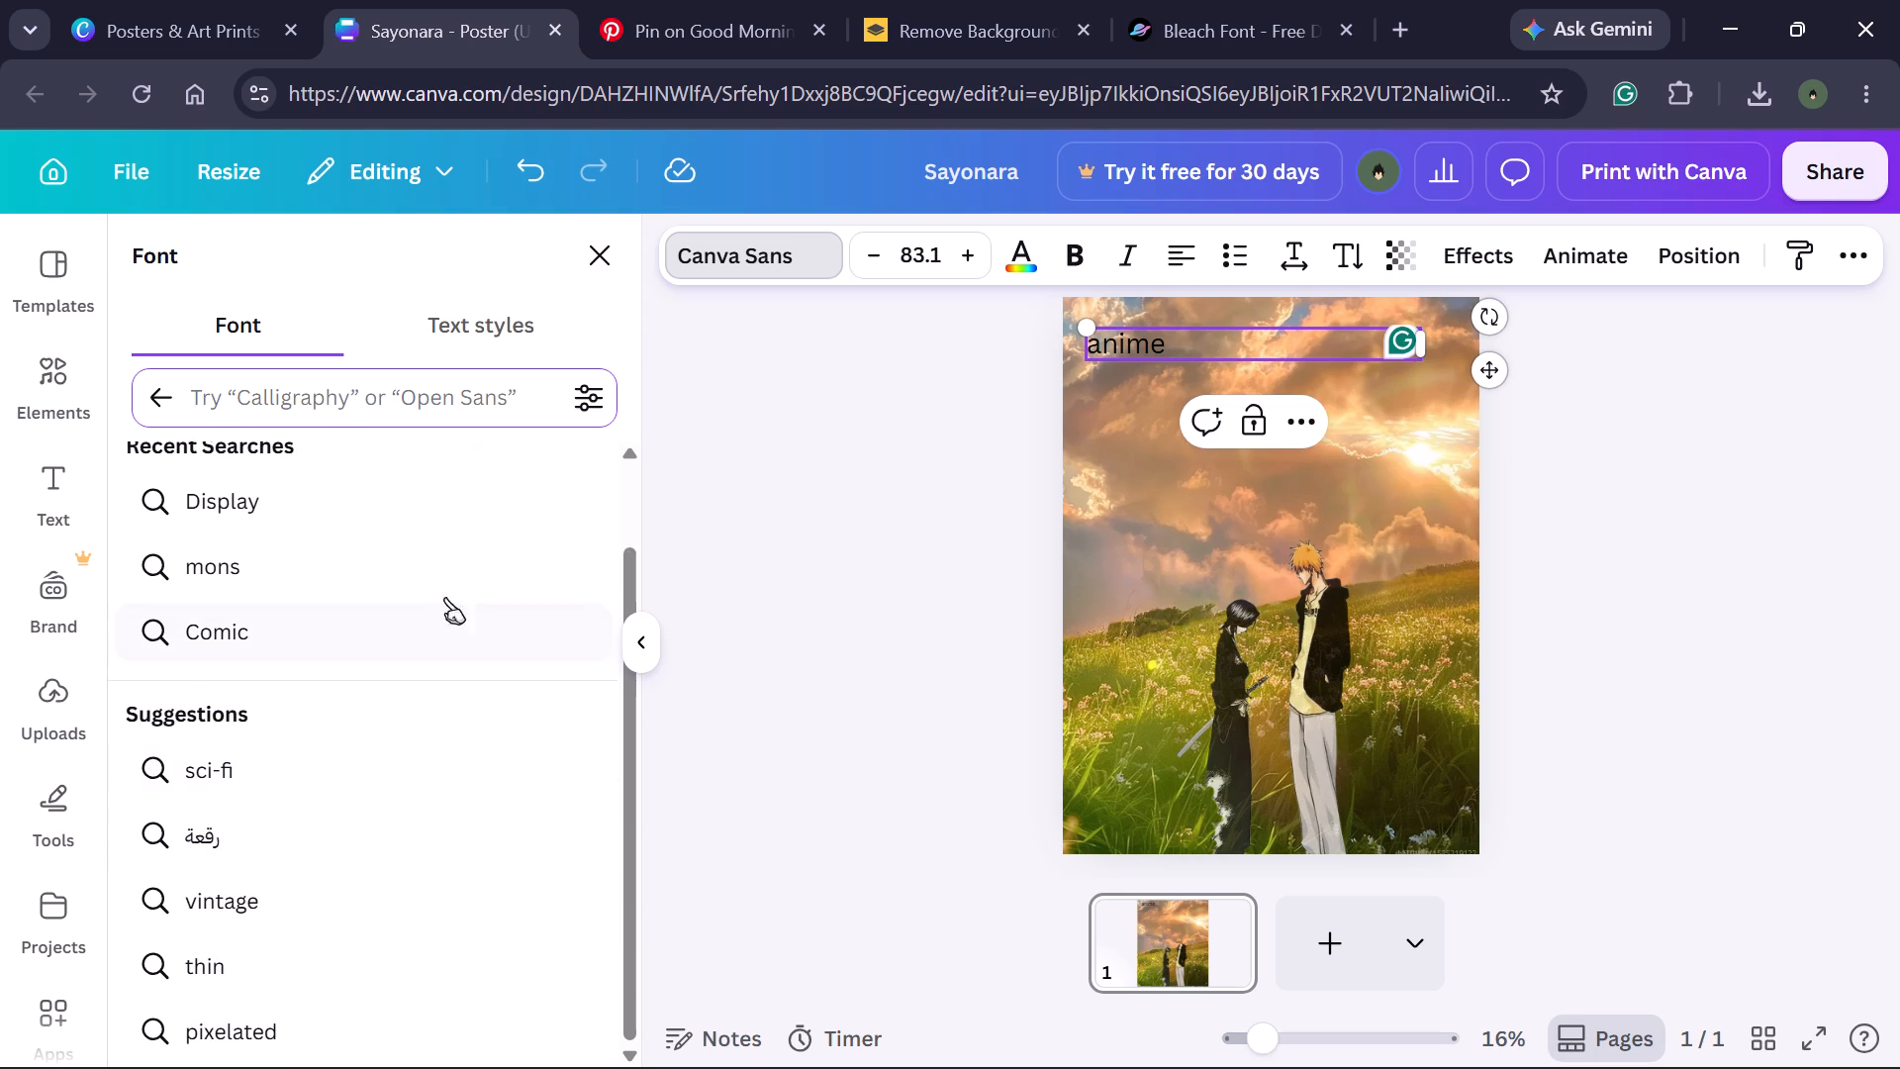
# Delete the word anime from the text box, leaving the box empty.
pyautogui.click(1194, 341)
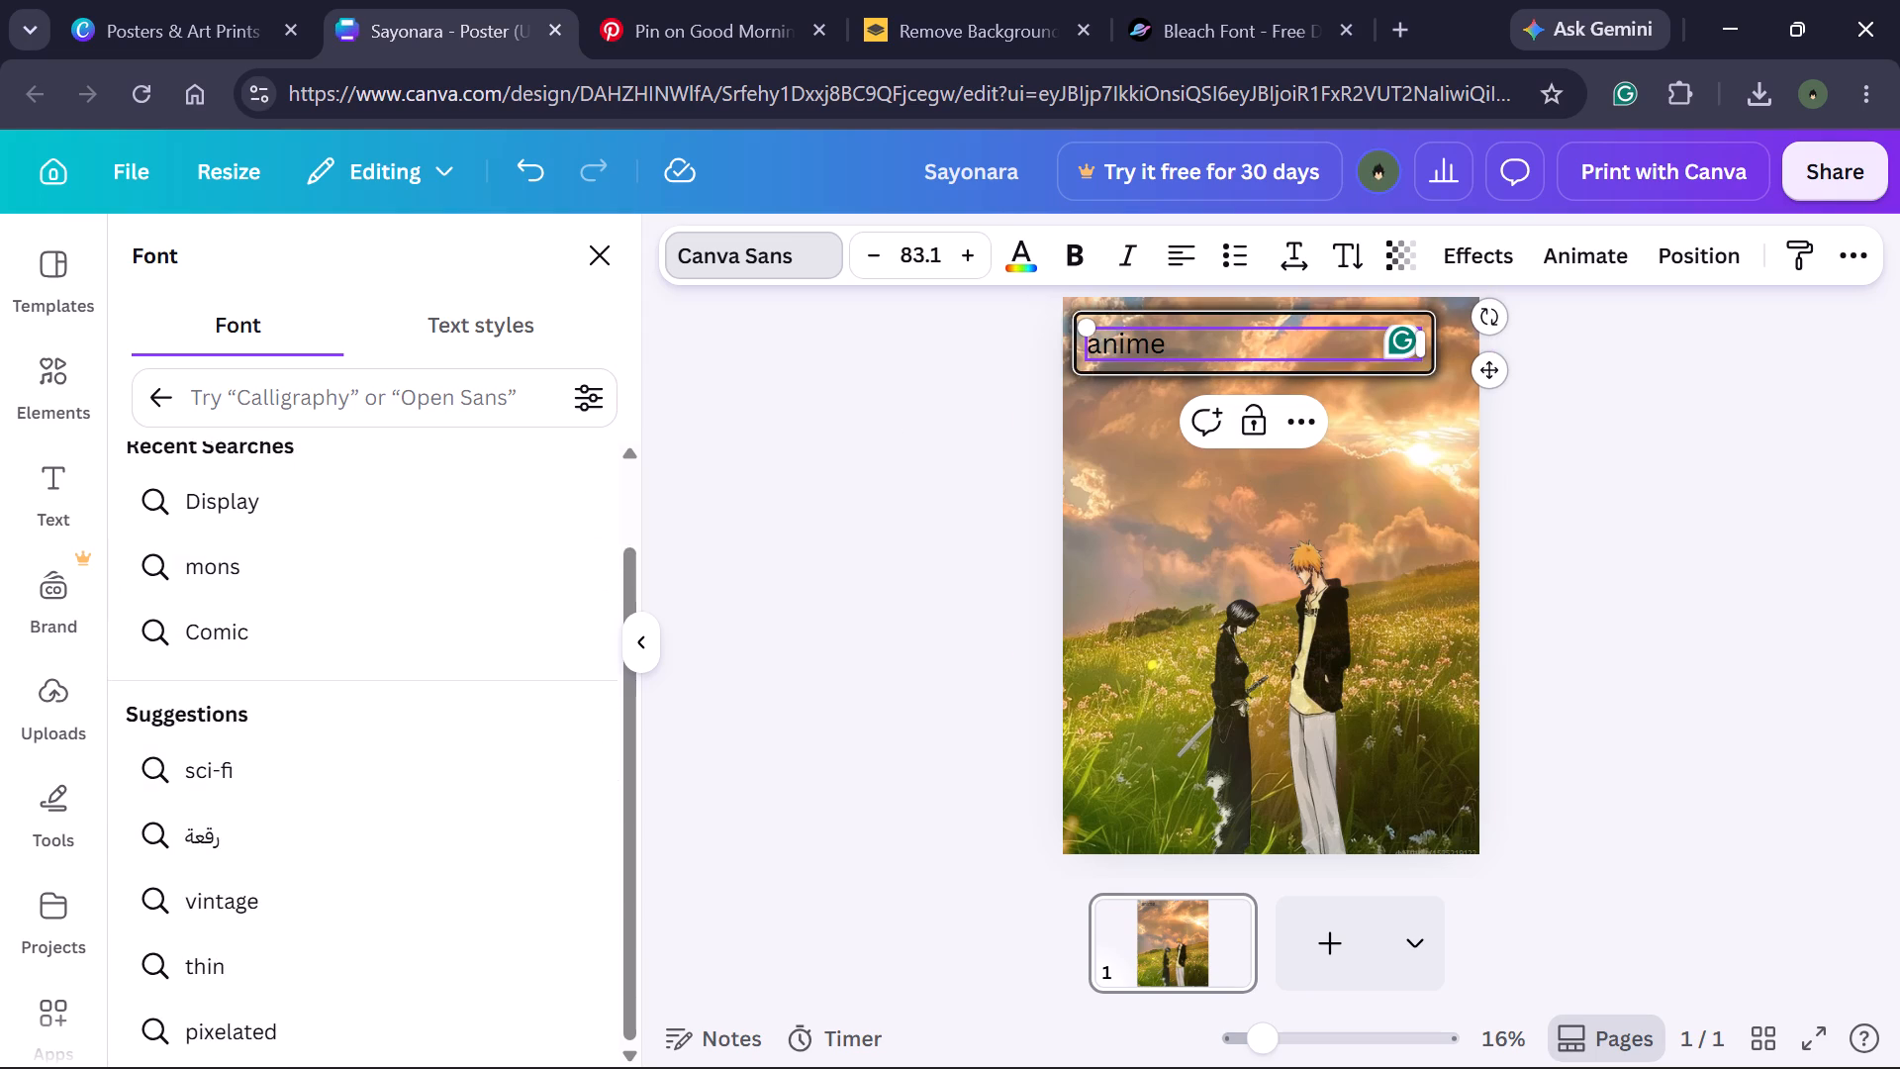
pyautogui.press('BackSpace')
pyautogui.press('BackSpace')
pyautogui.press('BackSpace')
pyautogui.press('BackSpace')
pyautogui.press('BackSpace')
pyautogui.press('BackSpace')
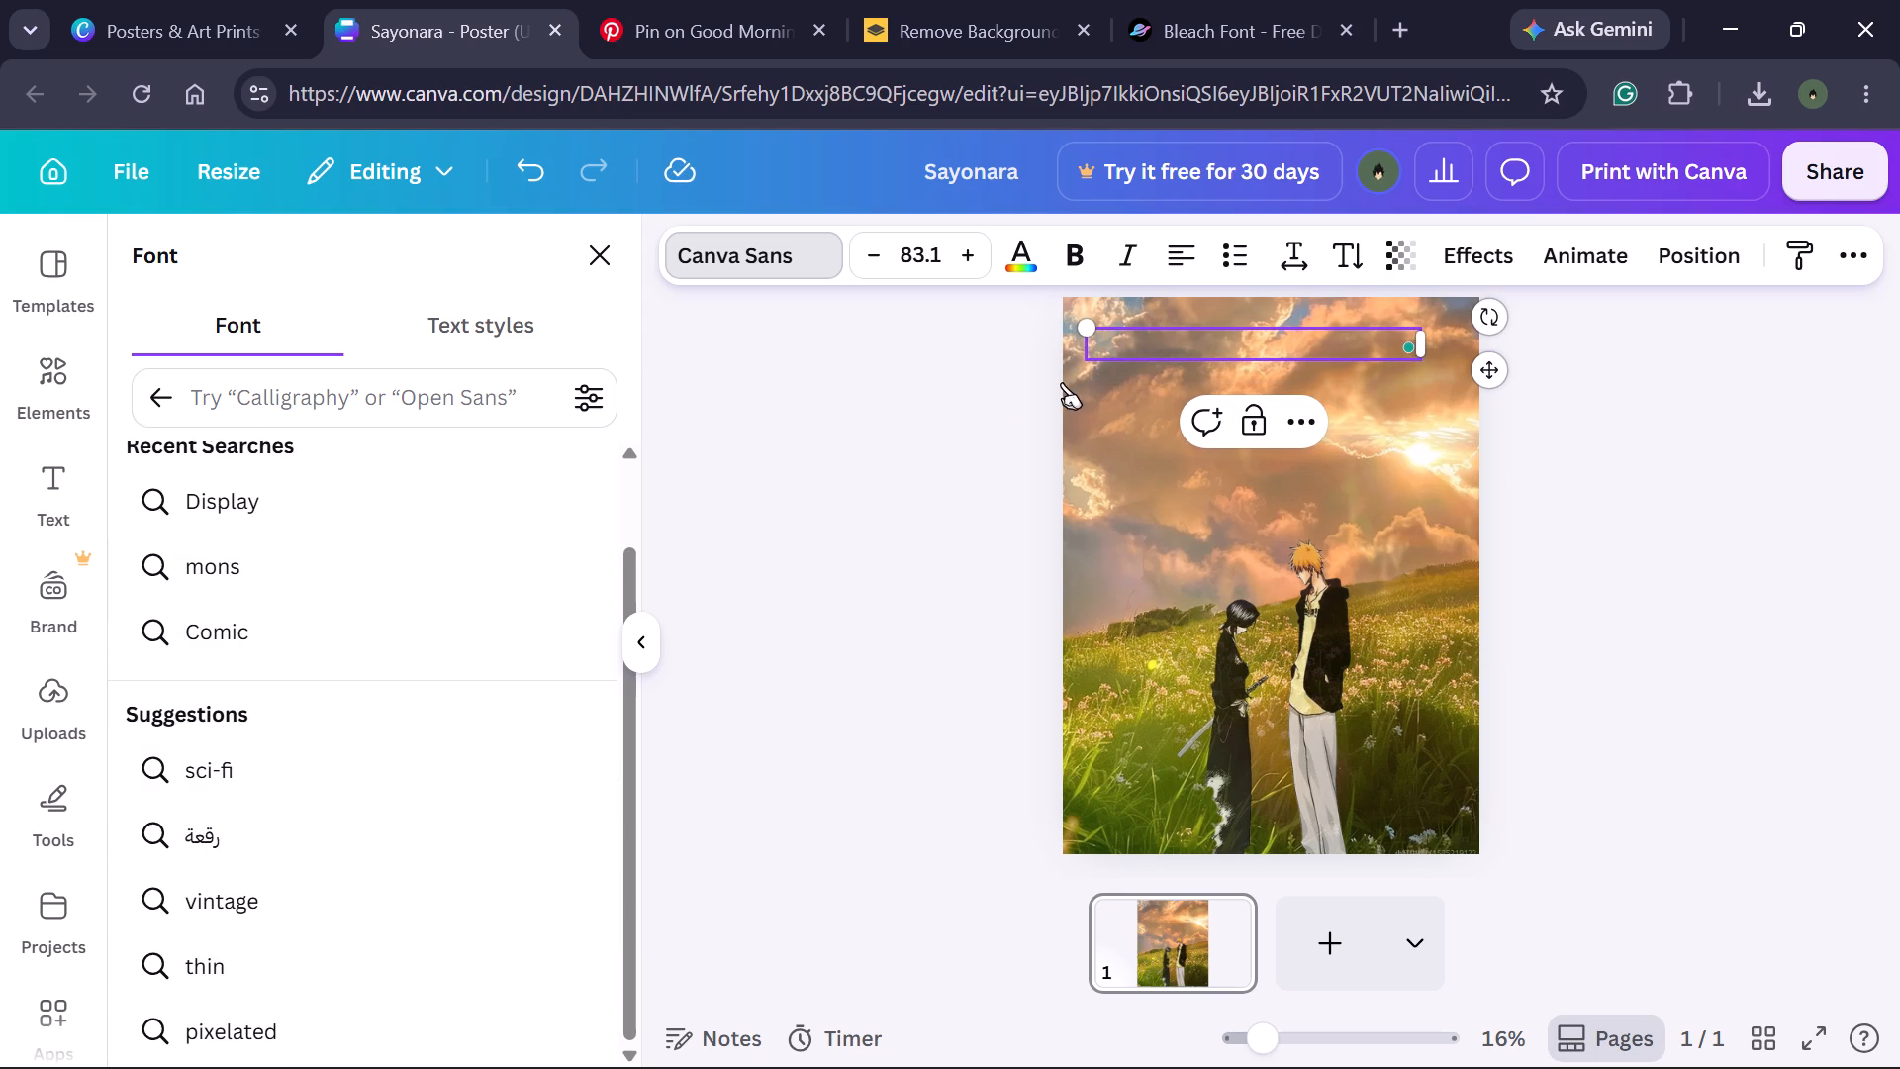
# Apply the Heading text style to the empty text box.
pyautogui.click(481, 307)
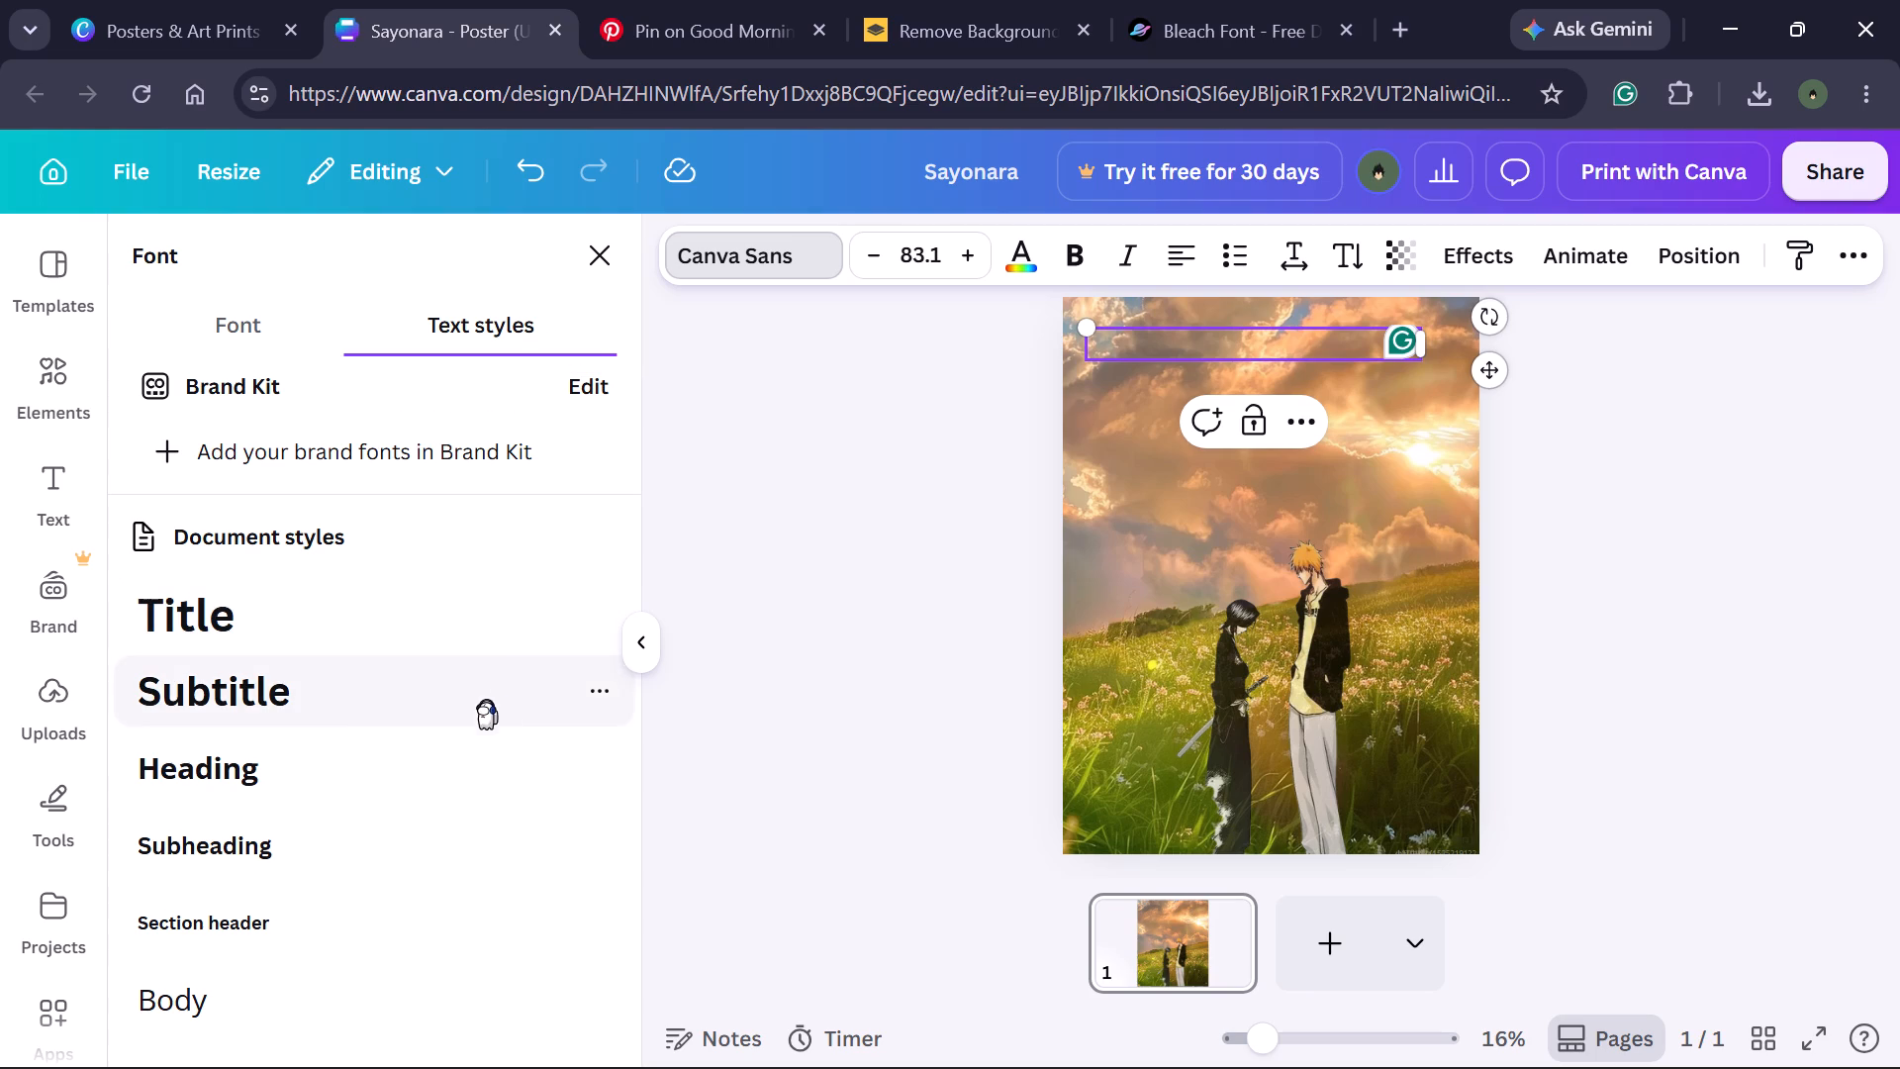
pyautogui.scroll(-2, 358, 738)
pyautogui.click(346, 745)
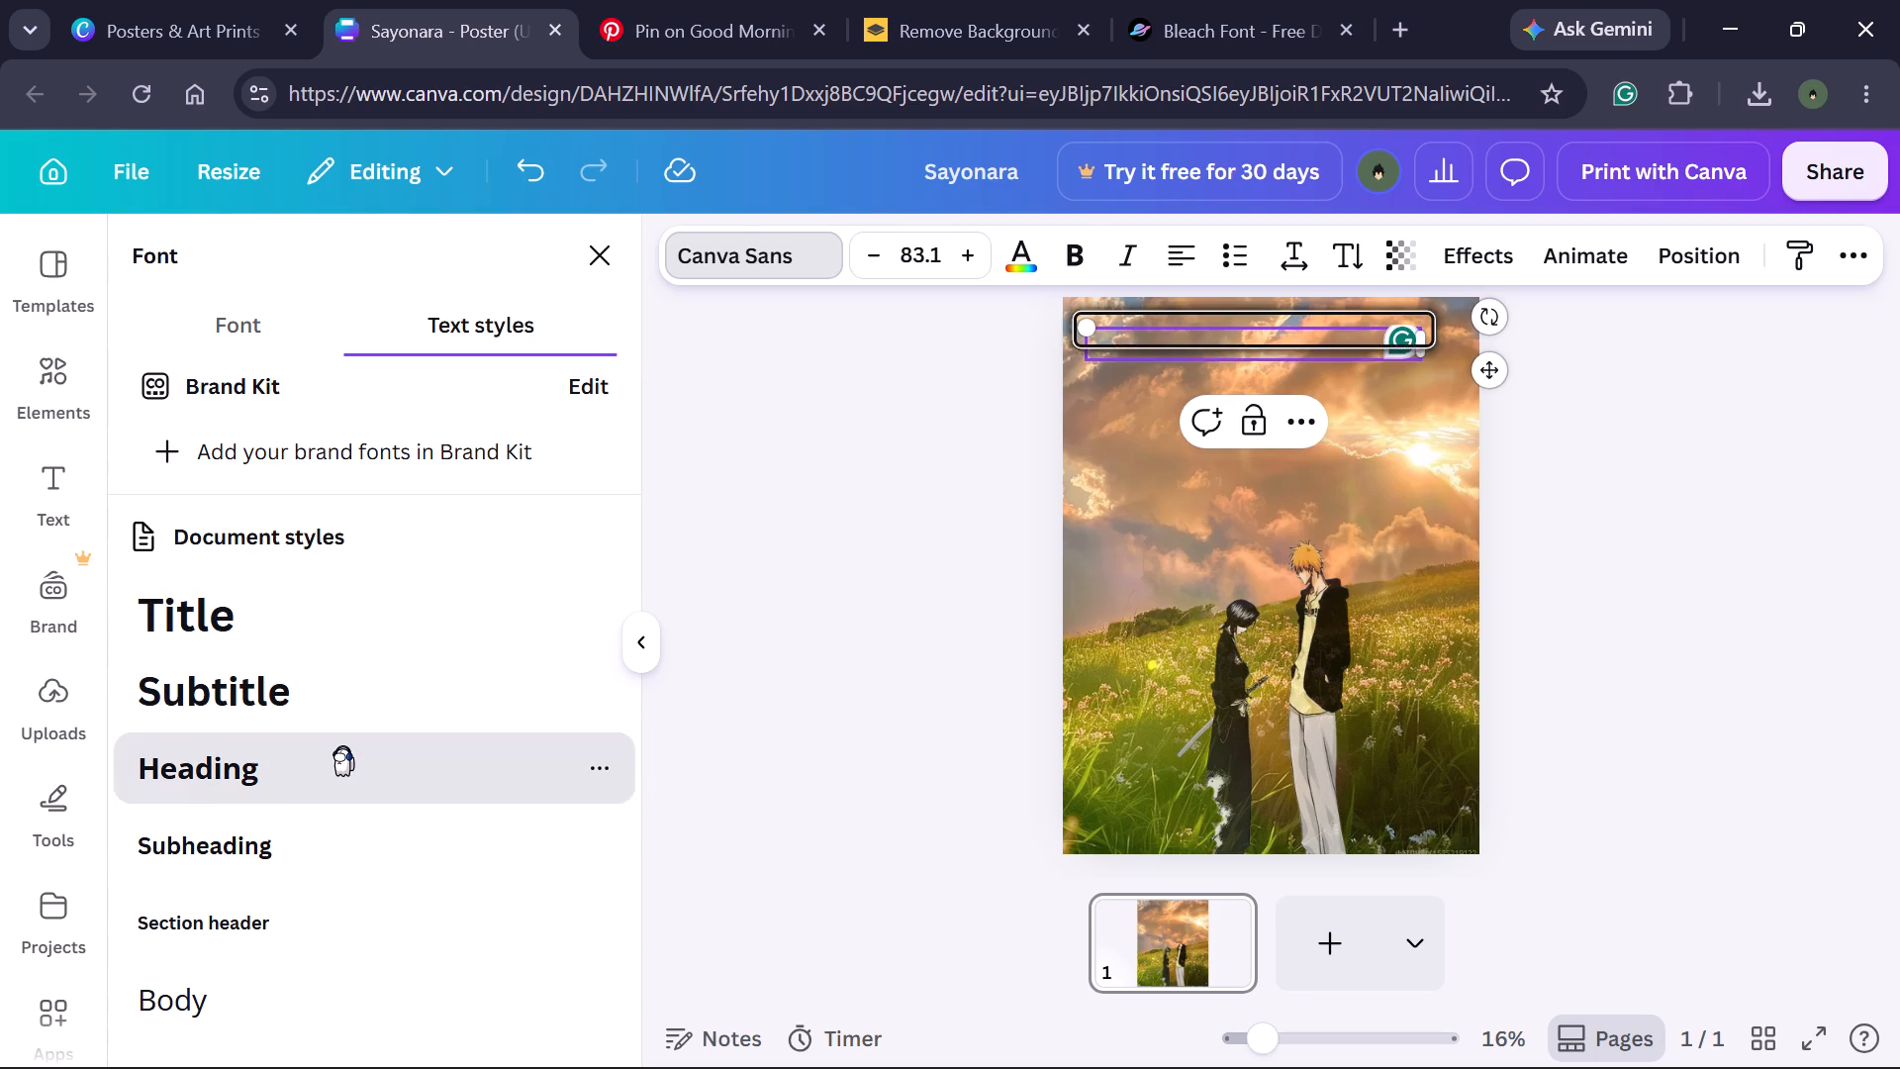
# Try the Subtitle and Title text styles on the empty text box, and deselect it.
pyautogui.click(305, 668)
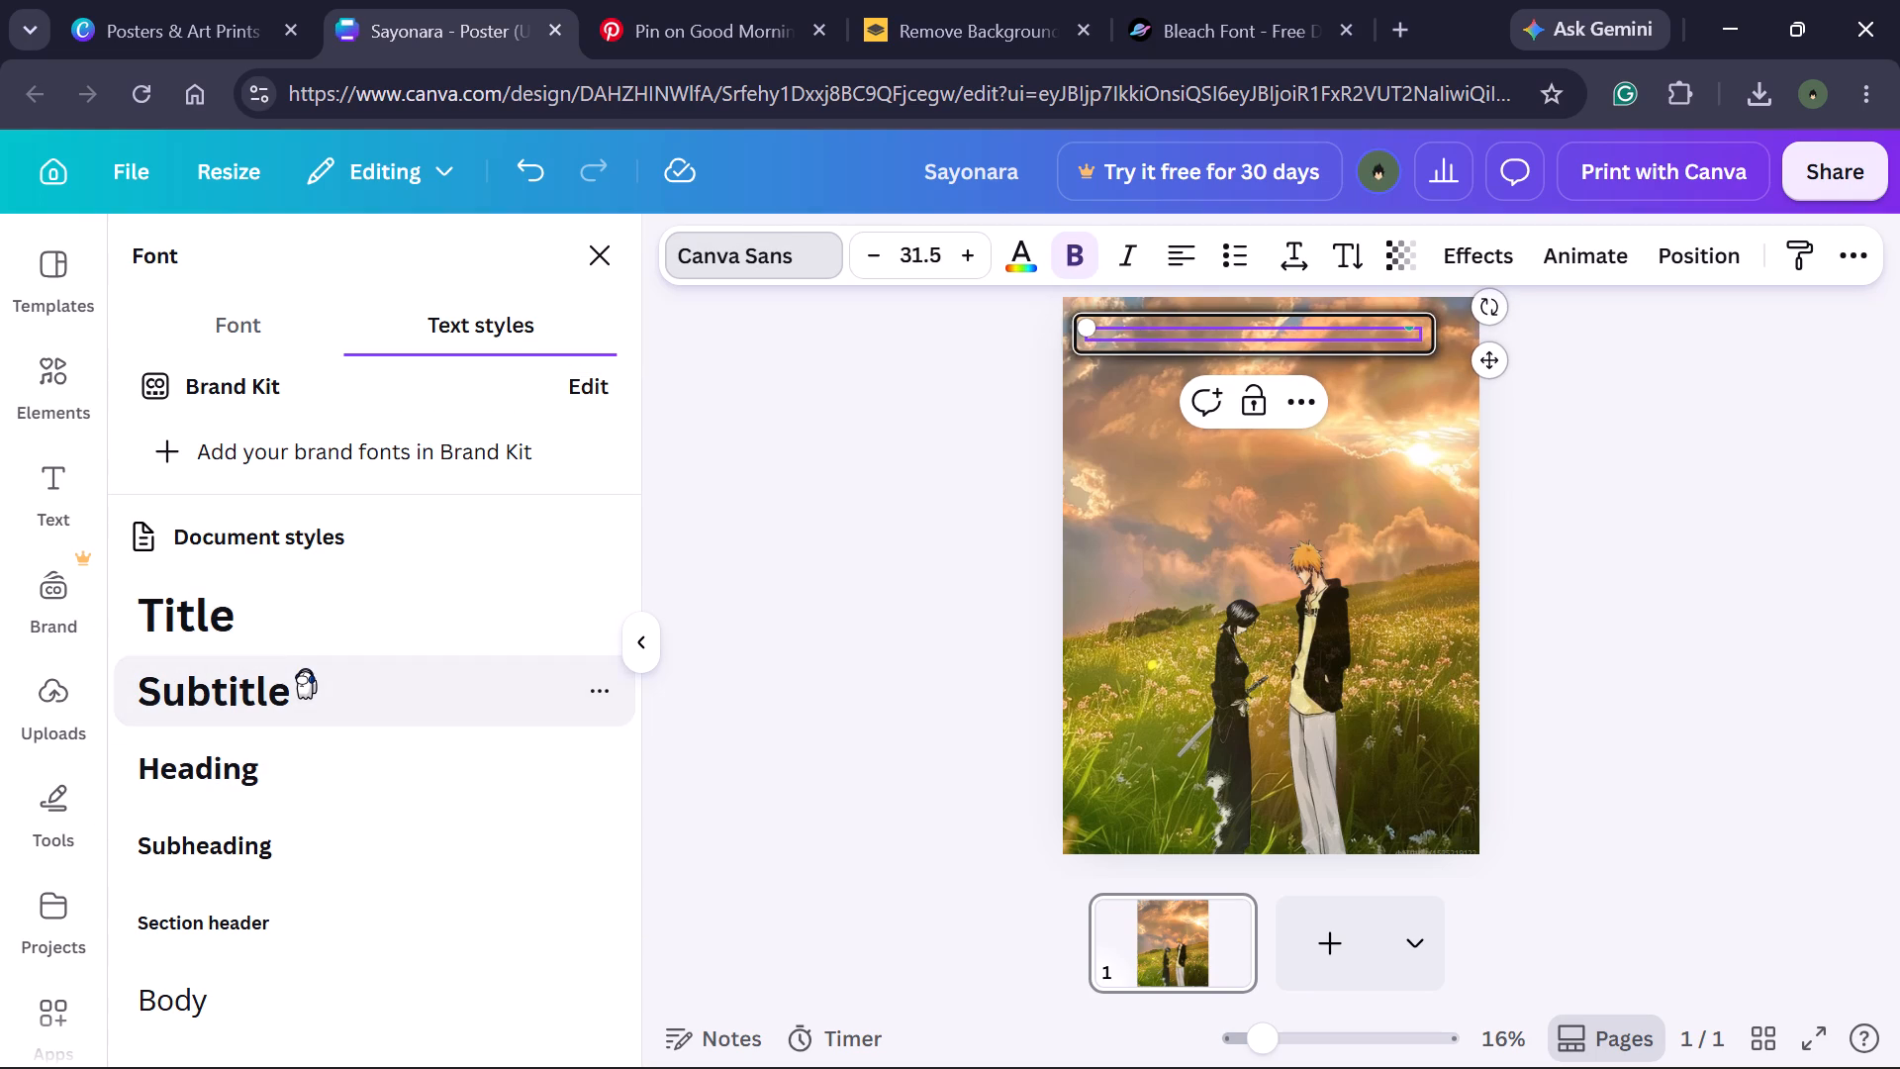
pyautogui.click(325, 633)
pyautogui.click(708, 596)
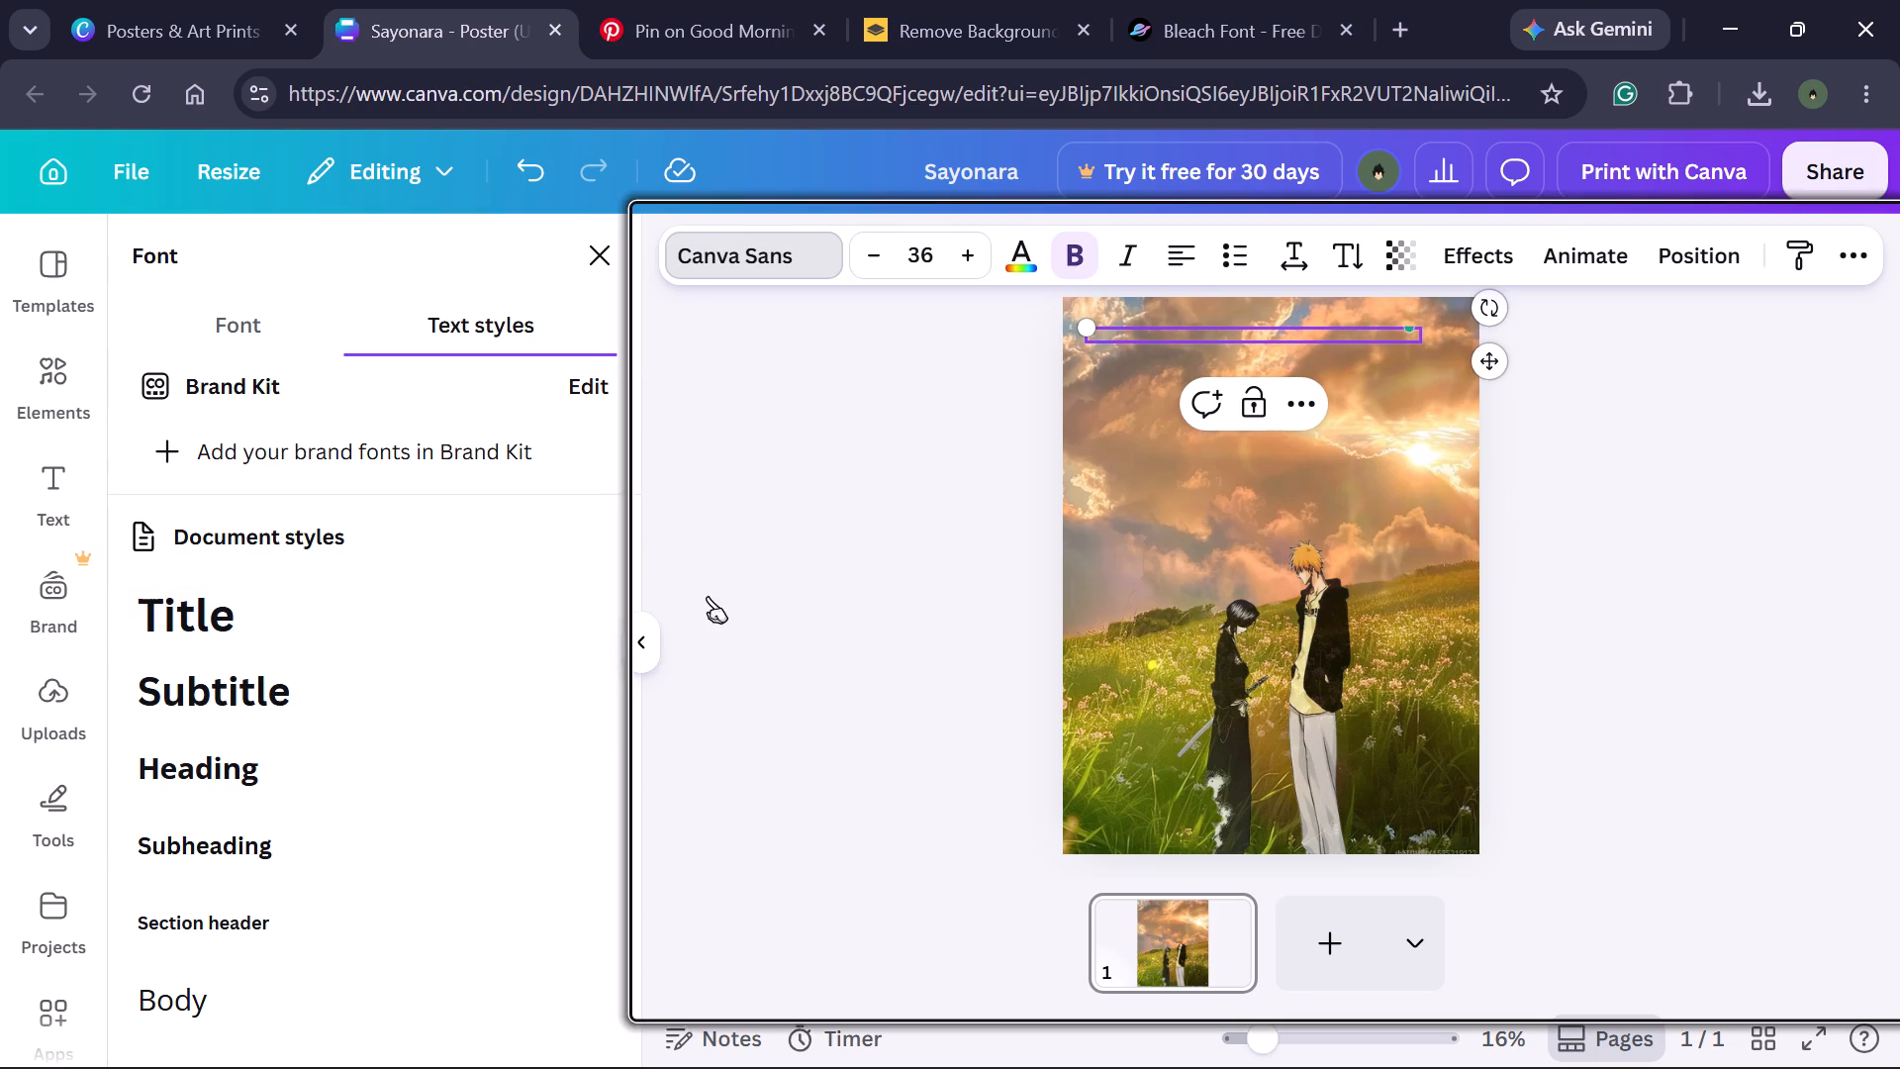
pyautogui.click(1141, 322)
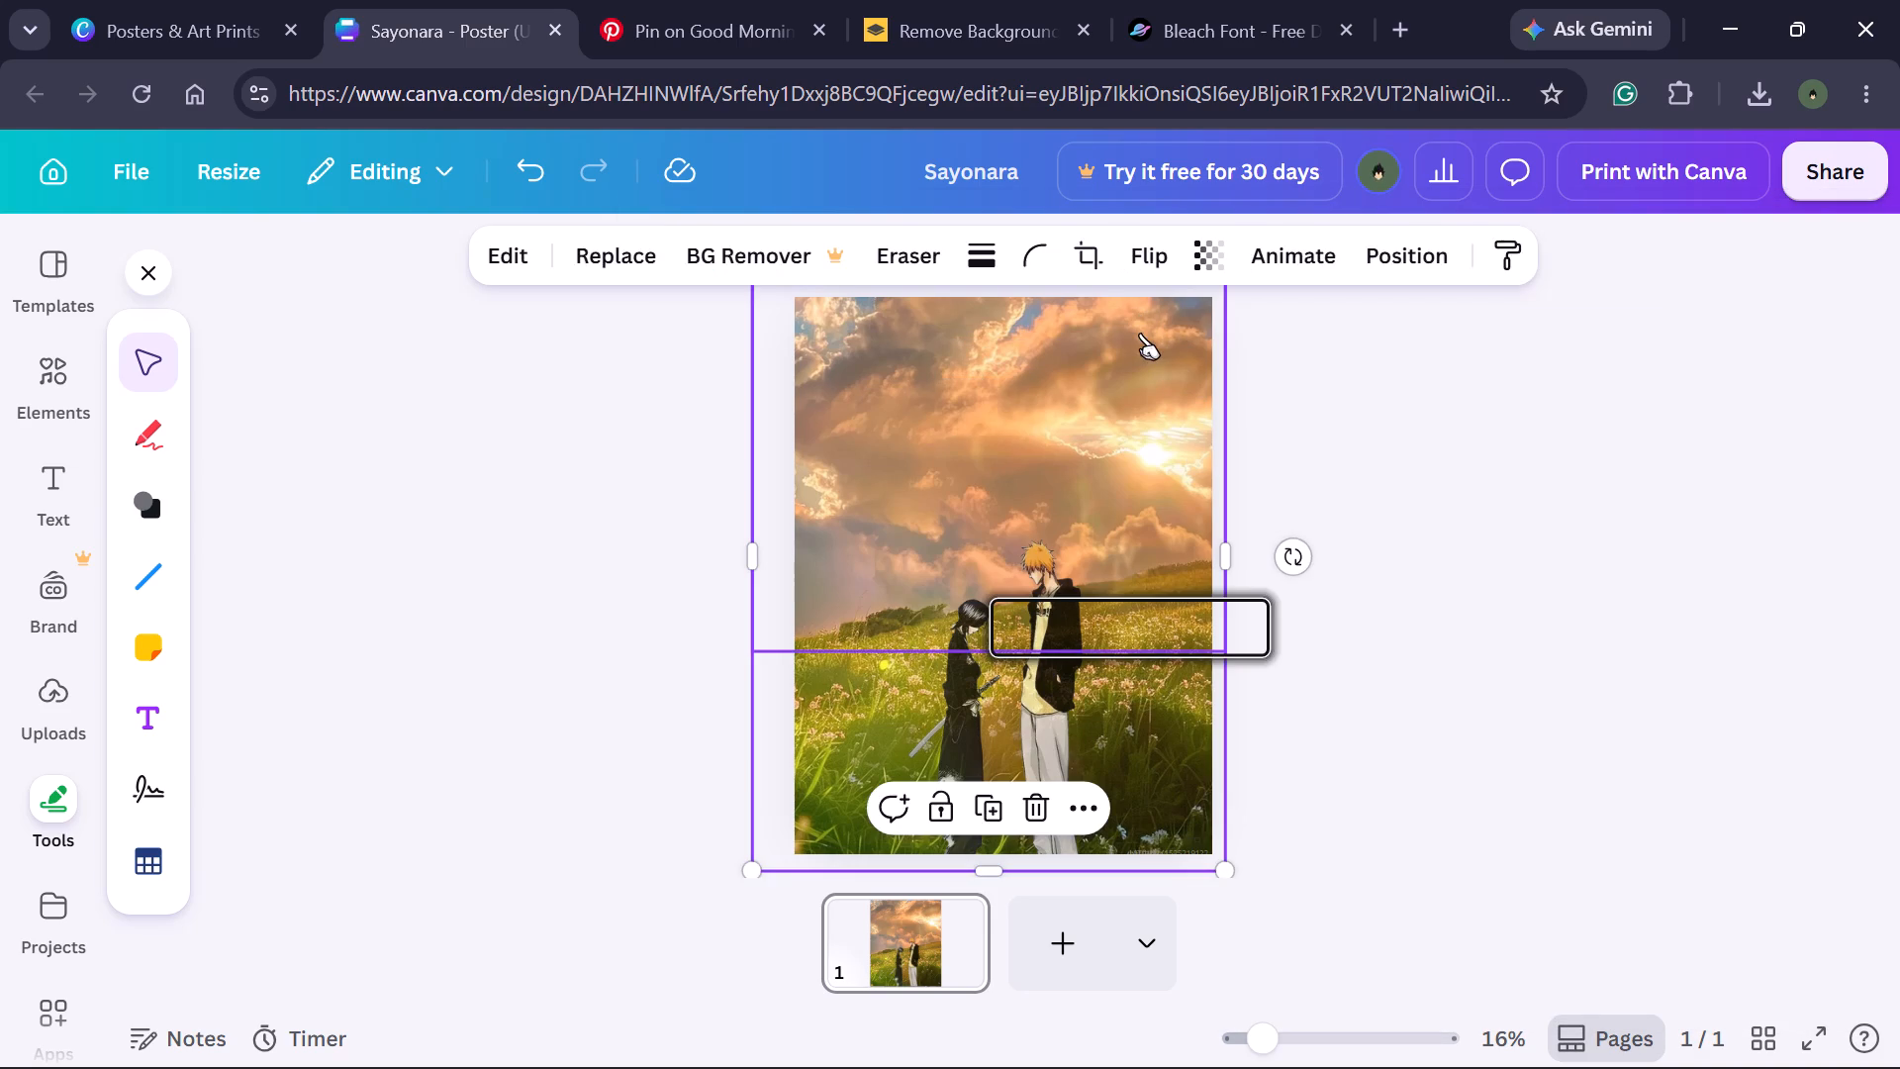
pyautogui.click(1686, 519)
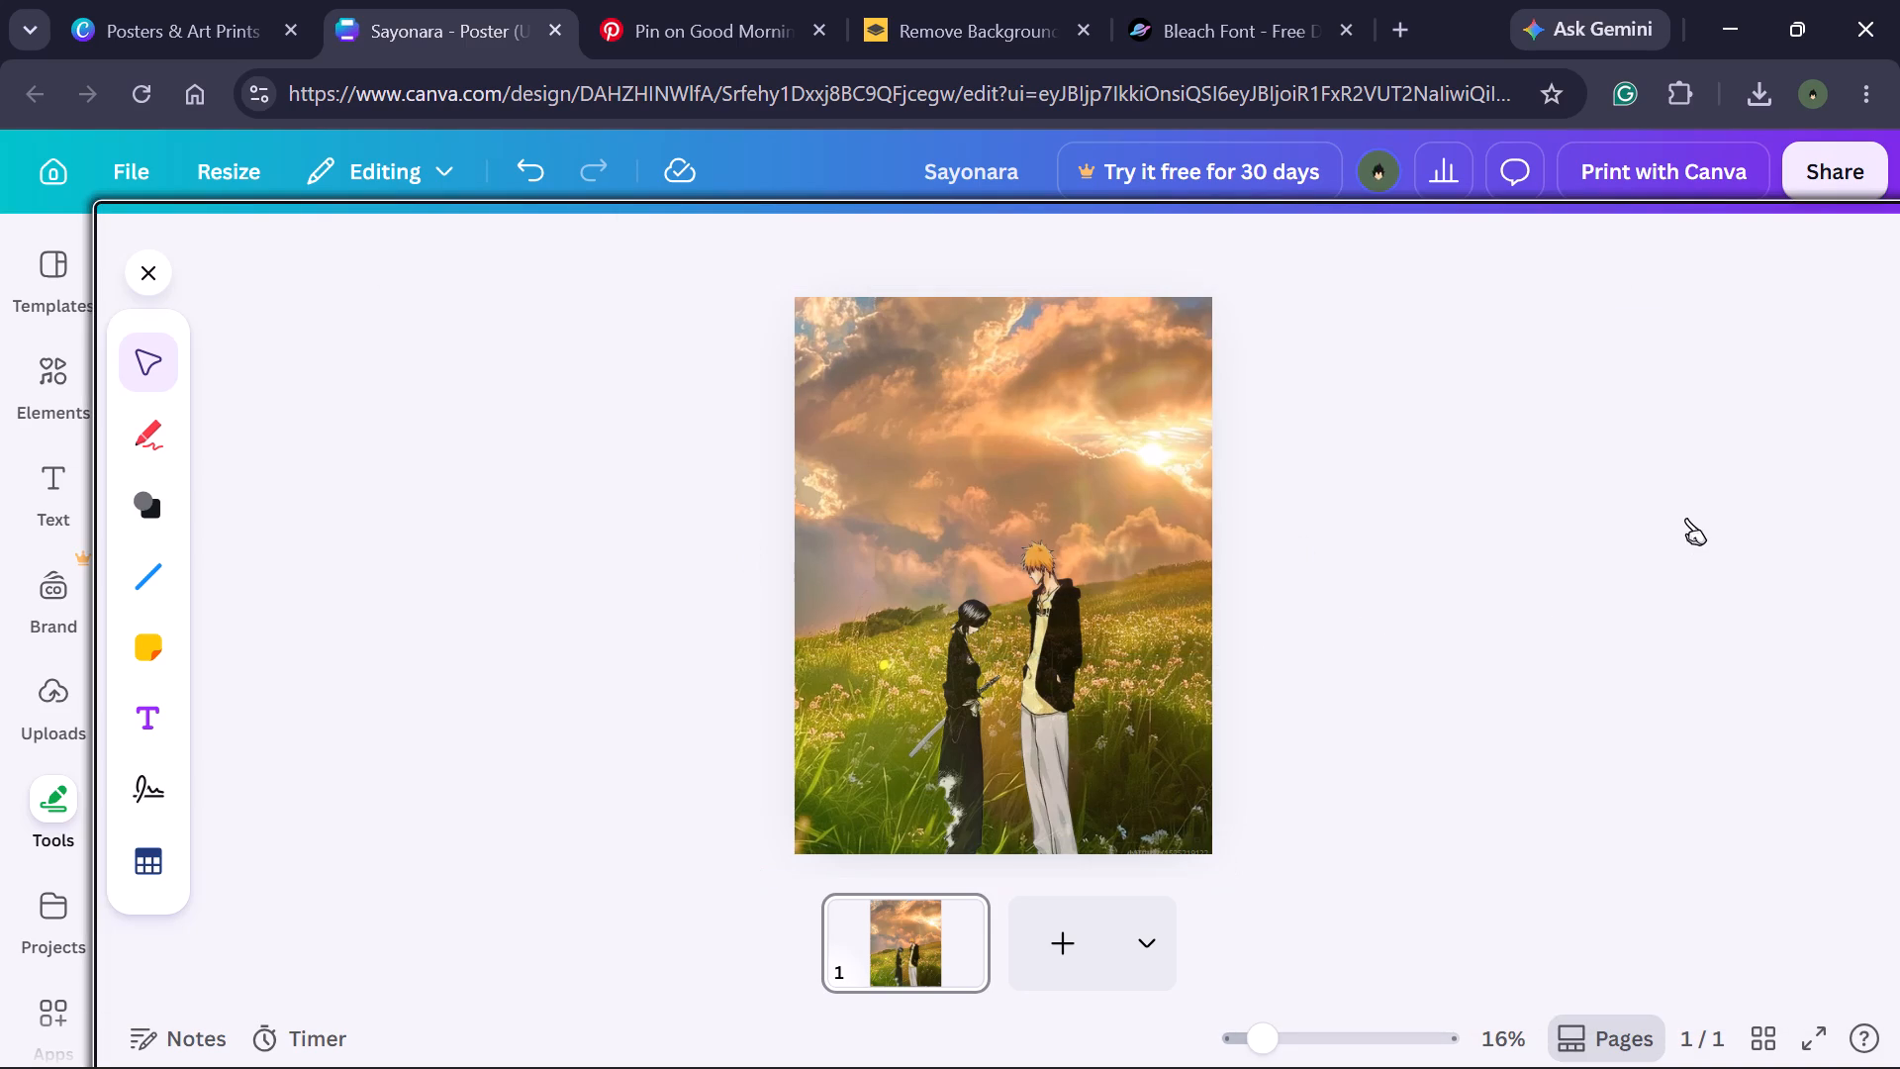
# Delete the leftover empty text box in the sky near the top of the poster.
pyautogui.rightClick(900, 354)
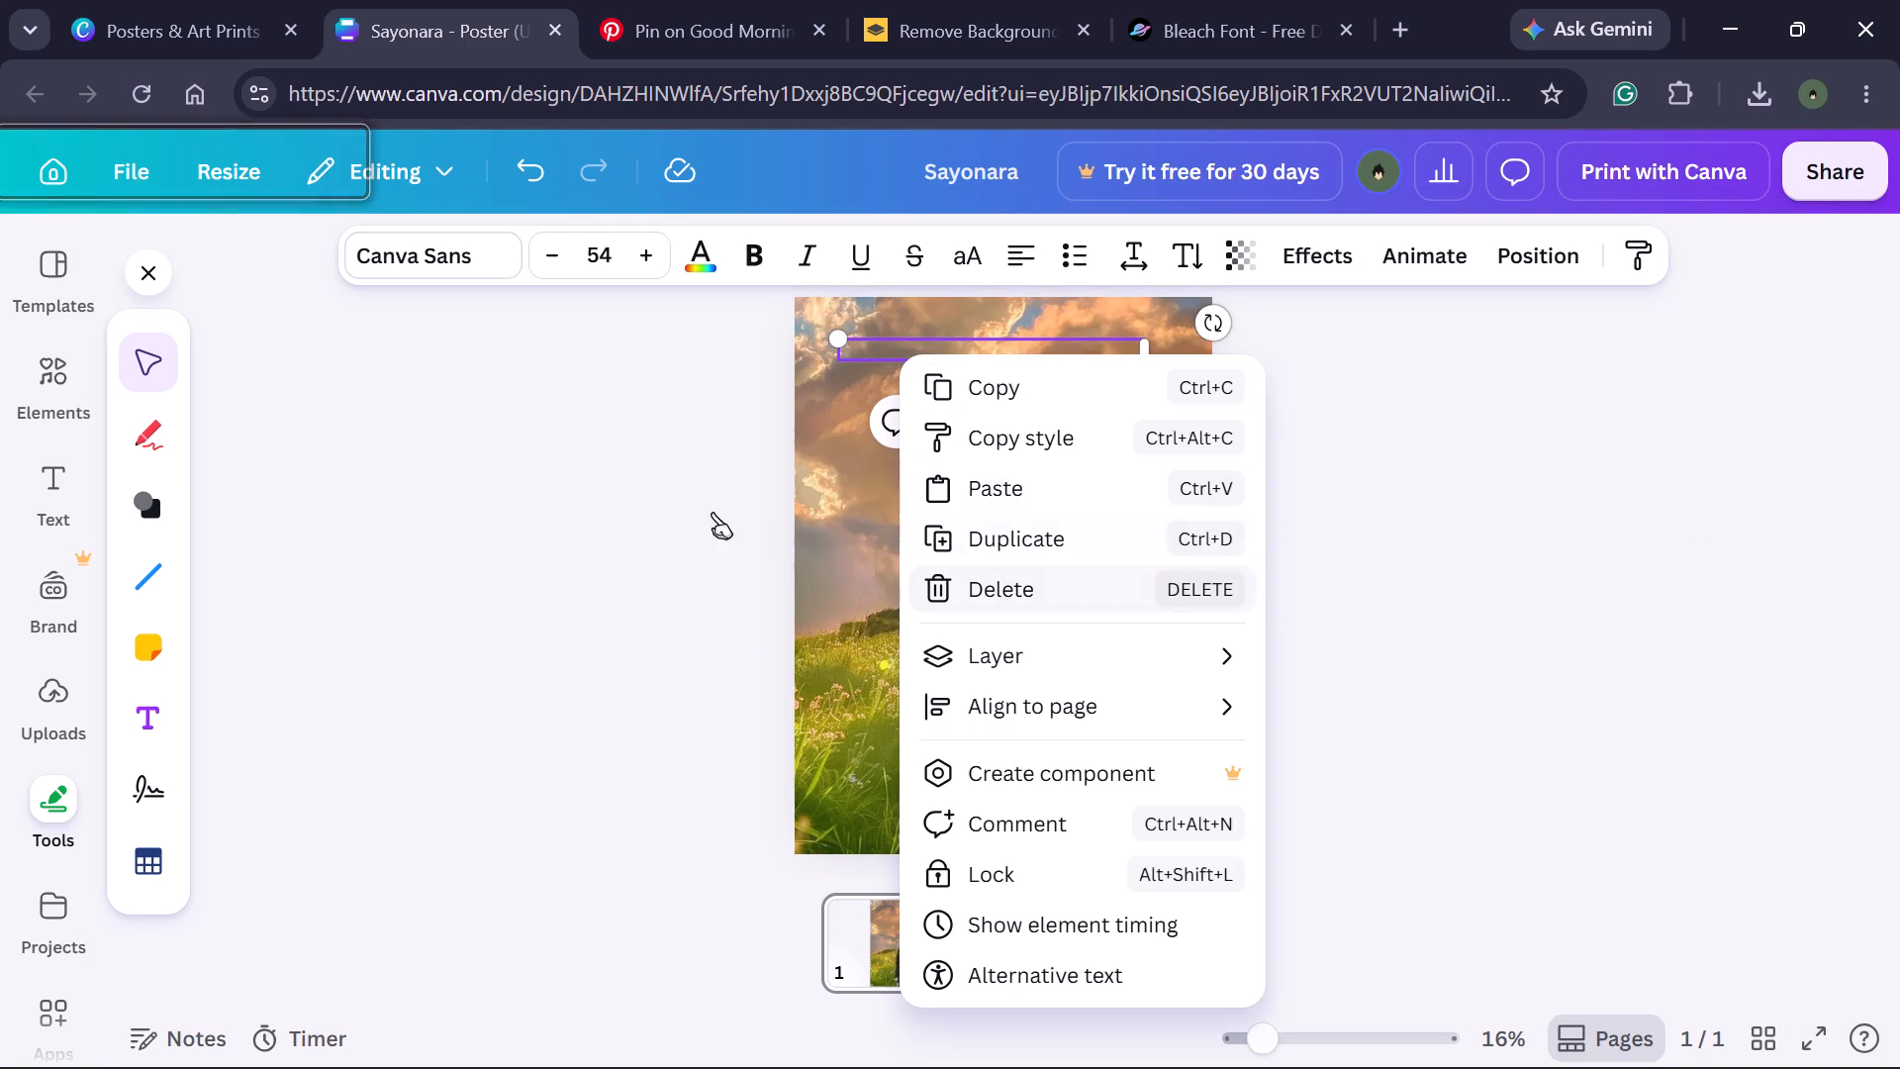
pyautogui.moveTo(310, 481); pyautogui.dragTo(358, 481)
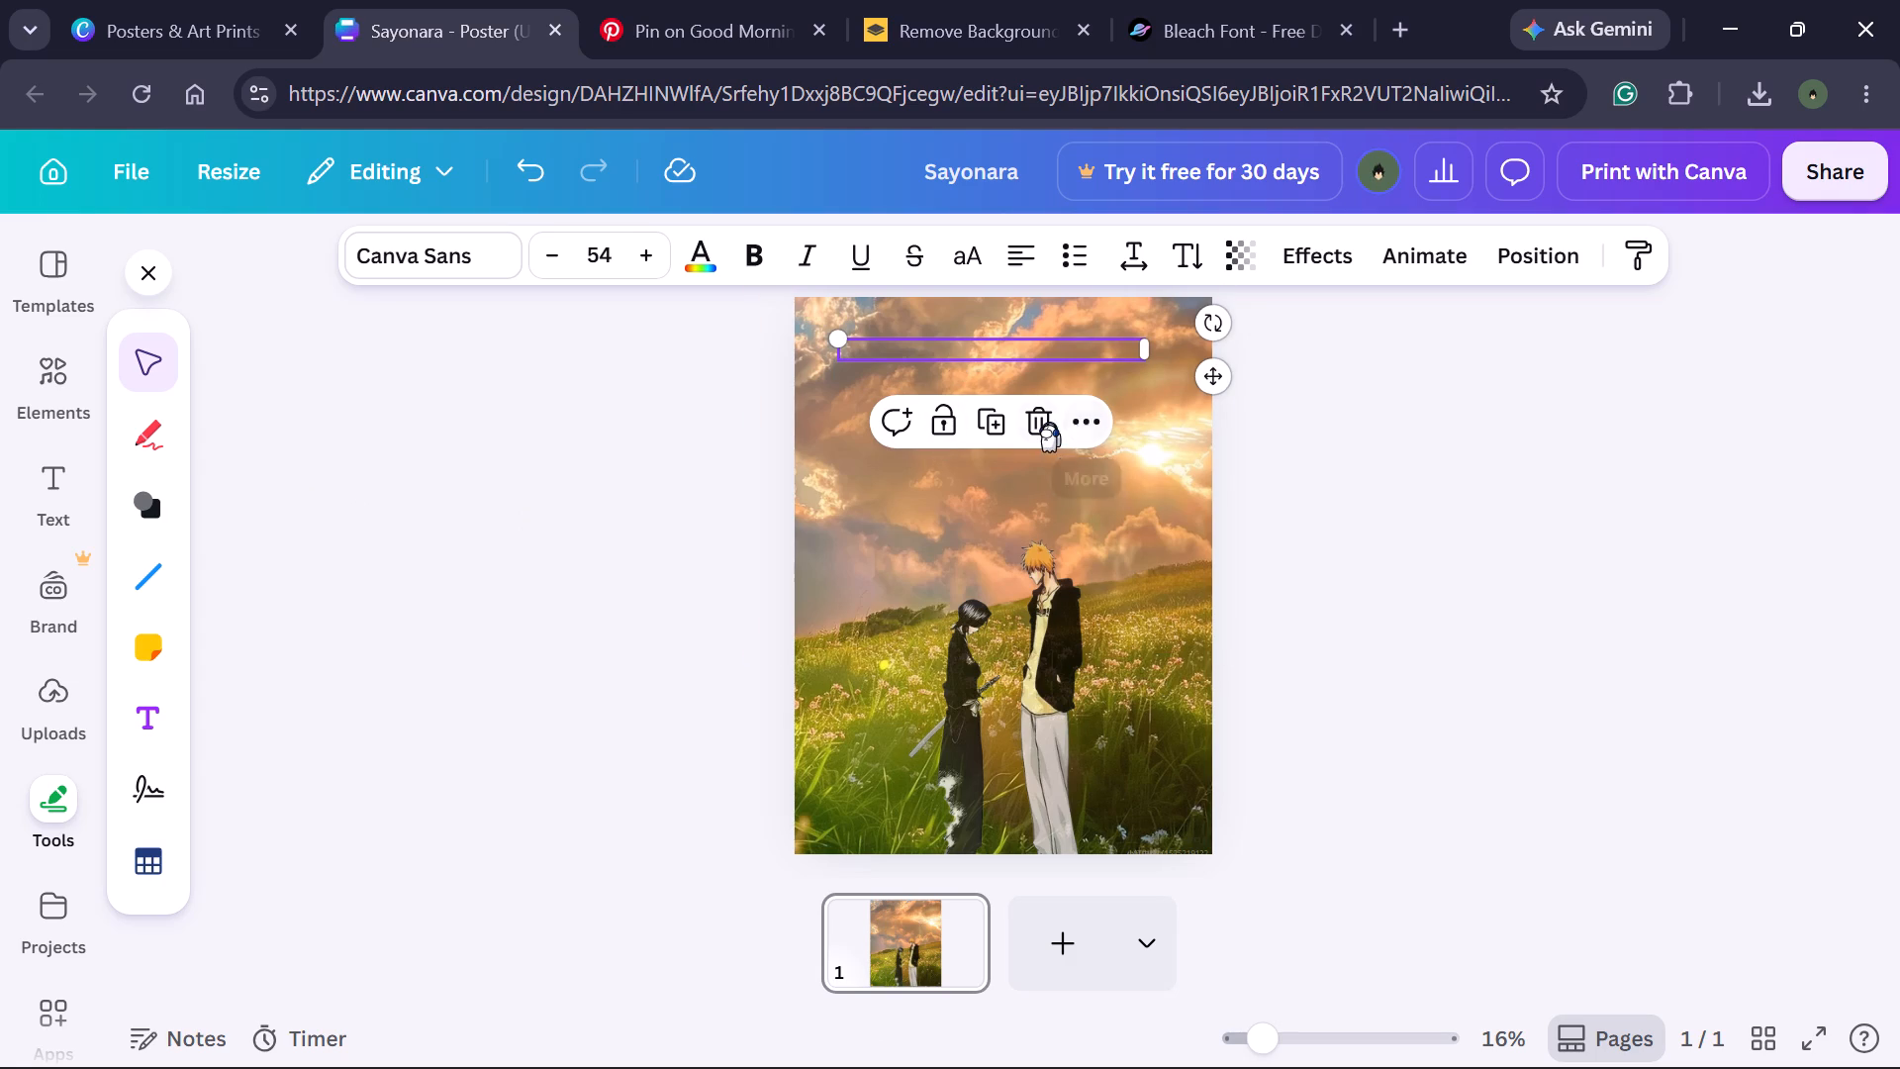
pyautogui.click(1049, 422)
pyautogui.click(920, 480)
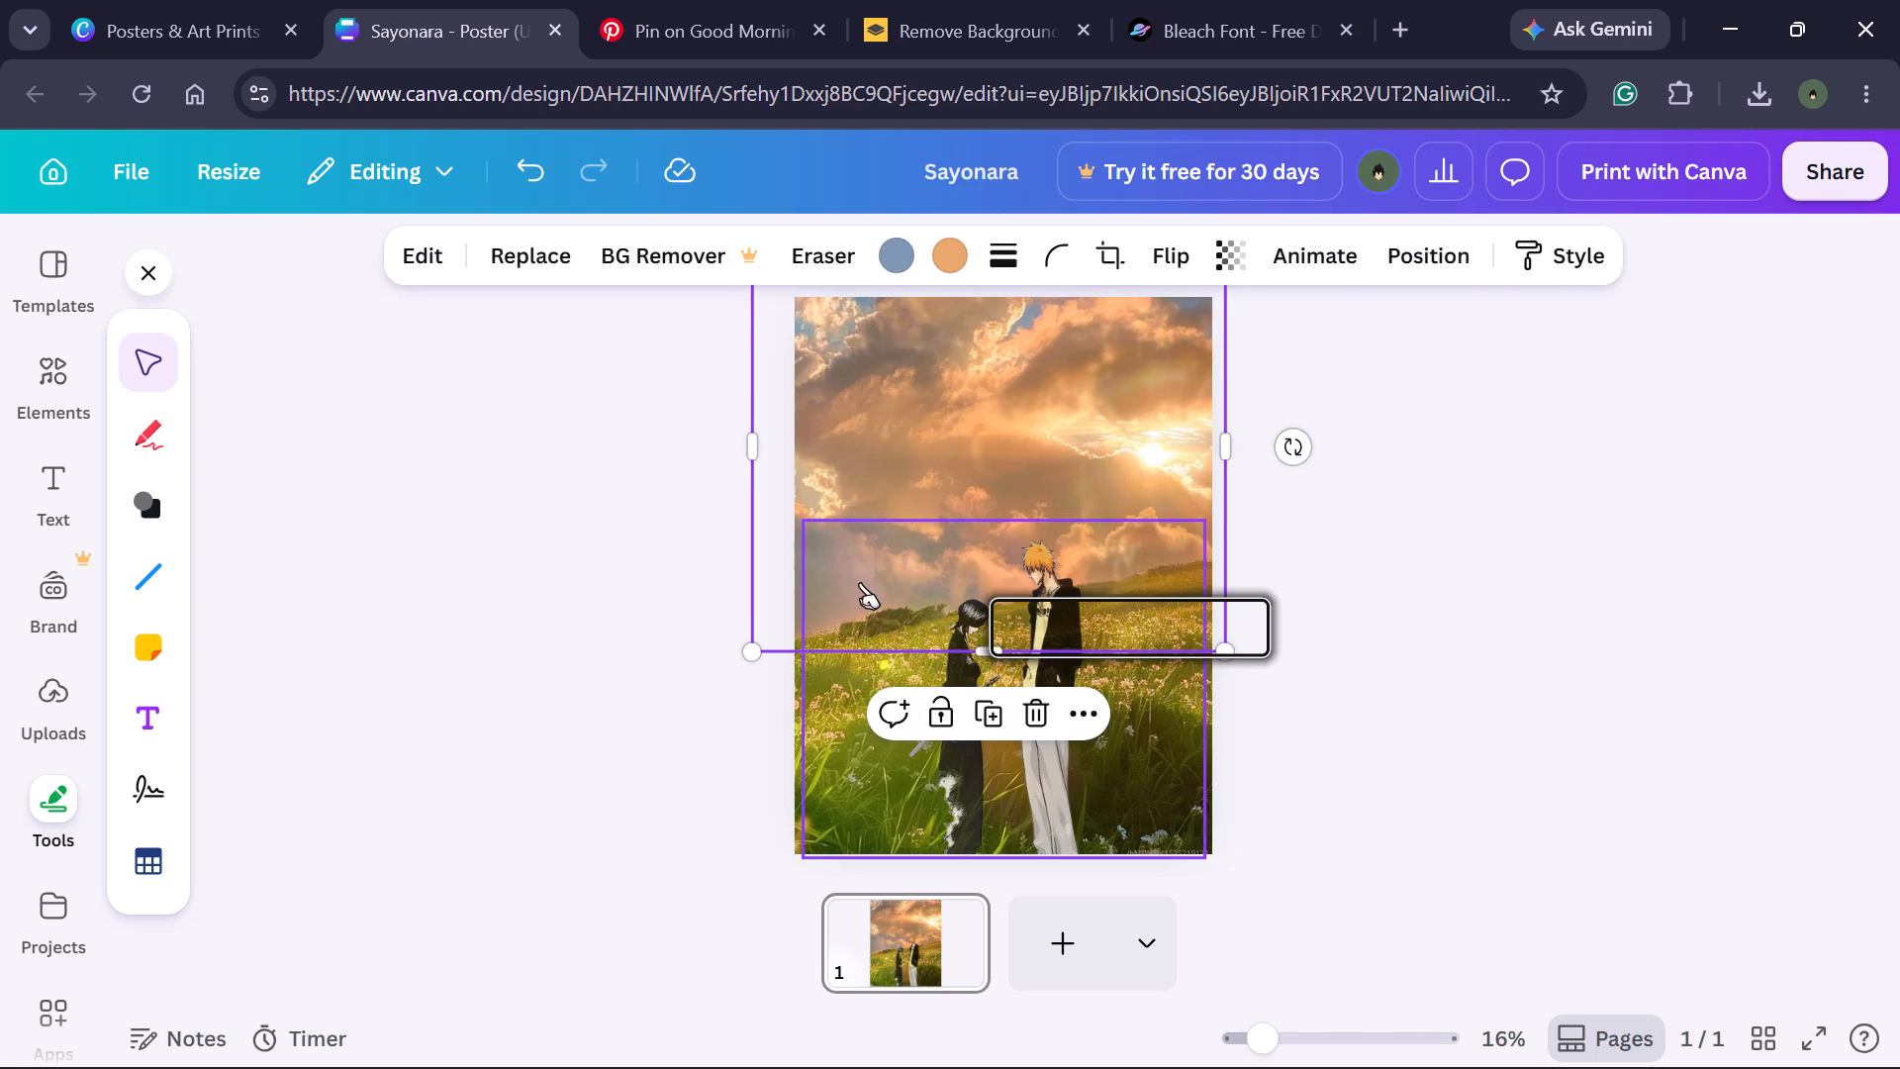
pyautogui.click(920, 423)
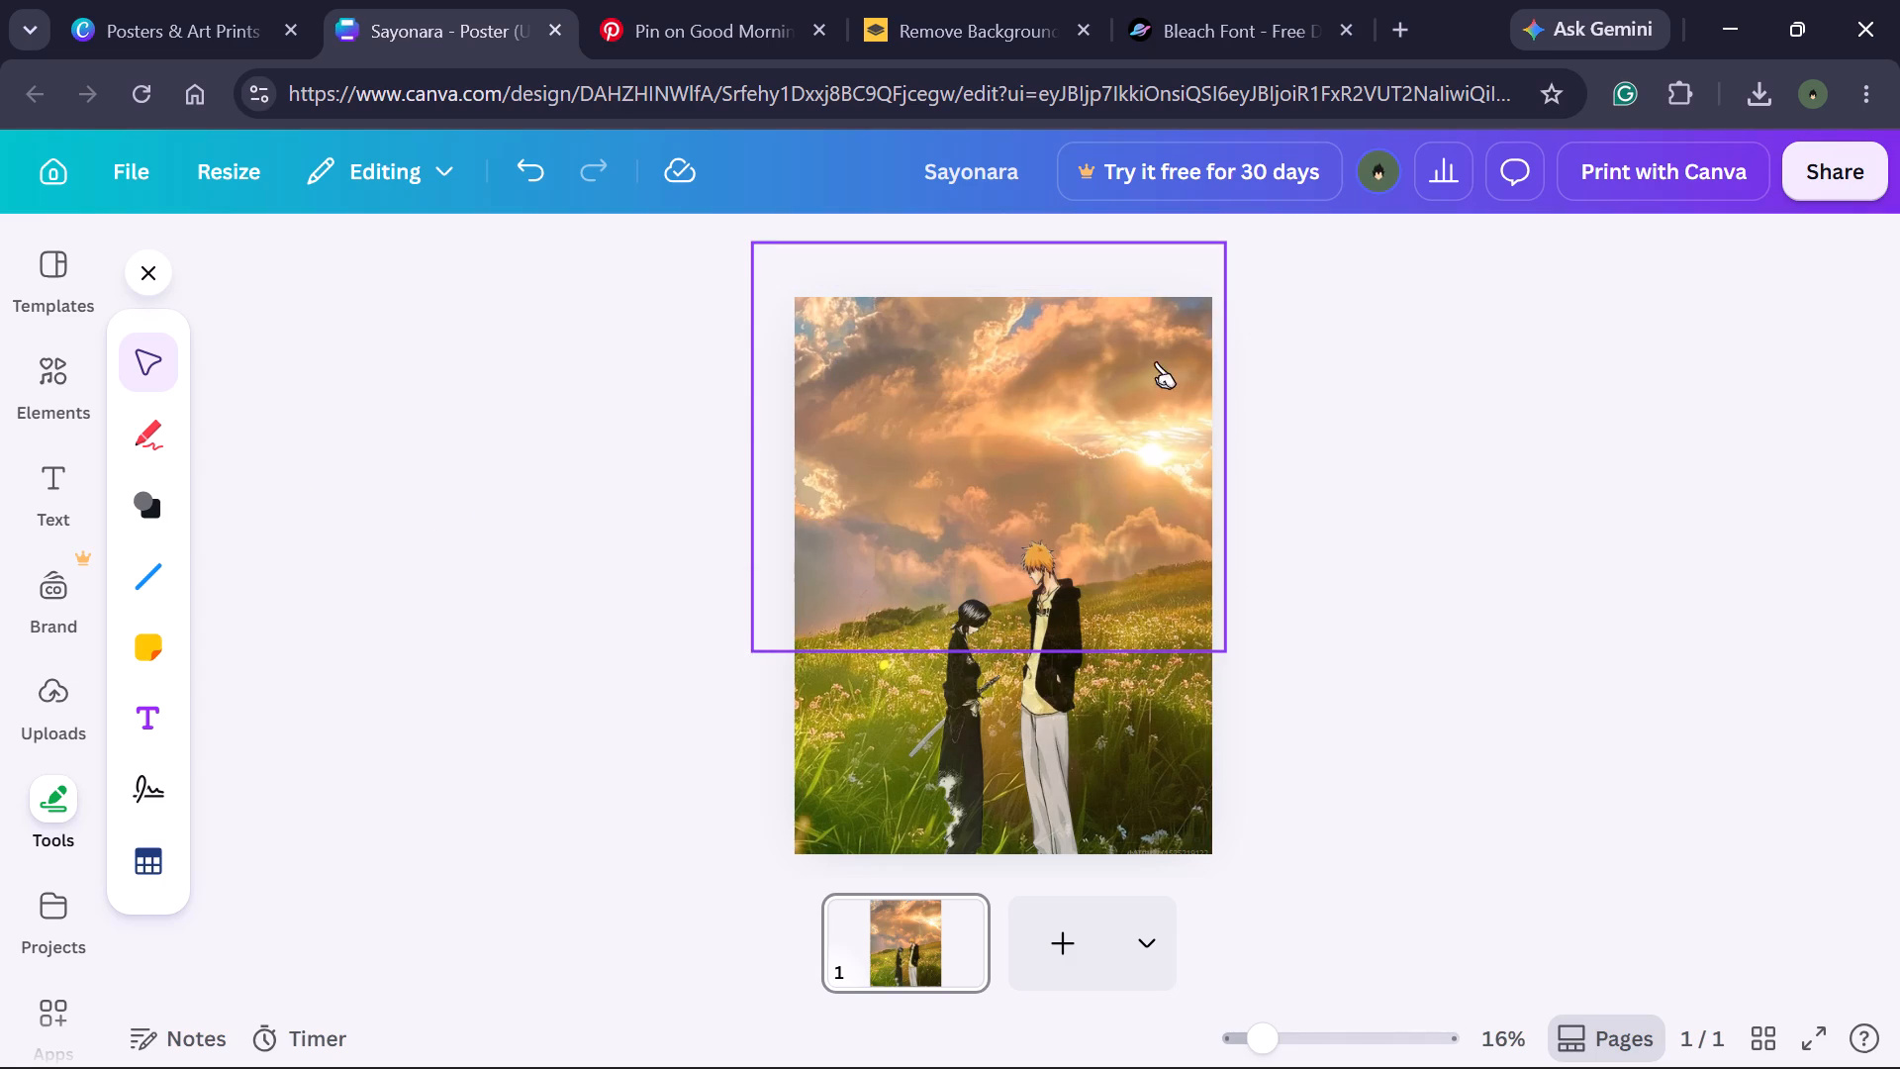
pyautogui.click(1744, 513)
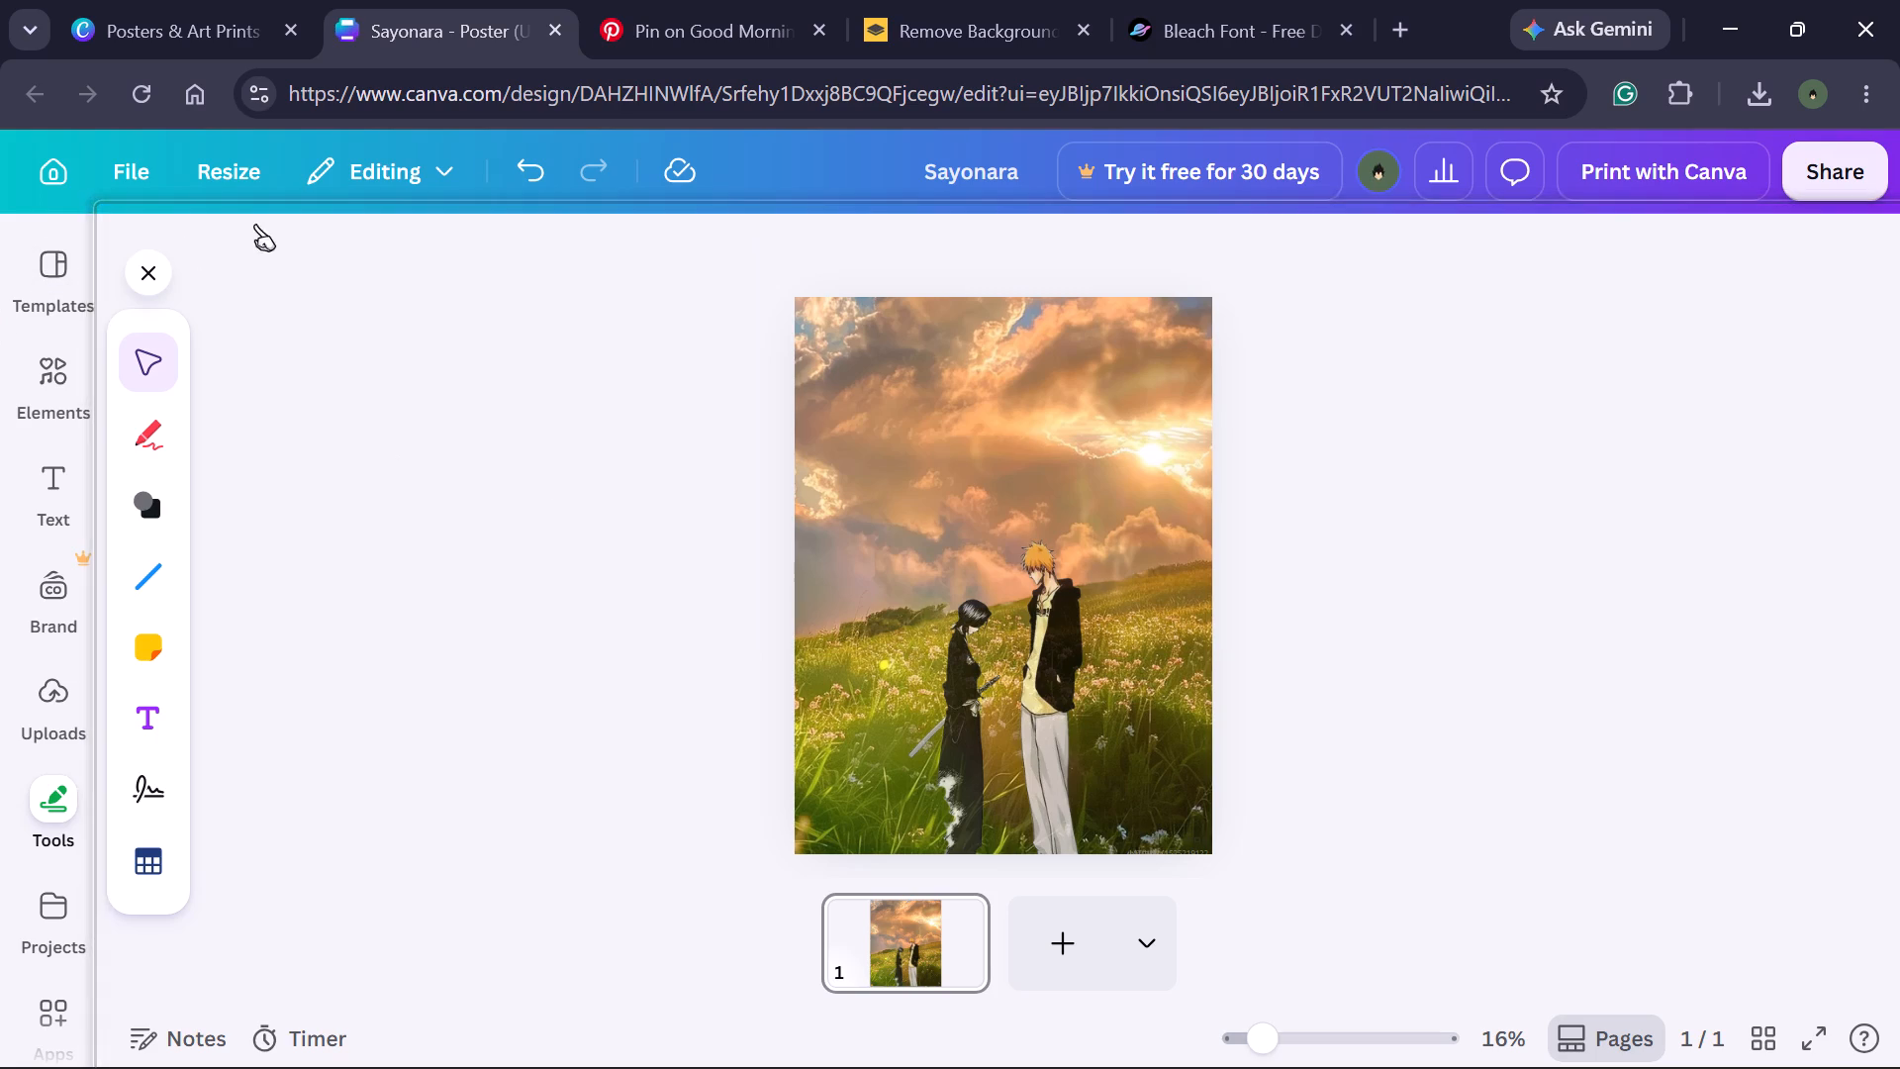
# Add a new text box to the poster and clear its placeholder text.
pyautogui.click(164, 722)
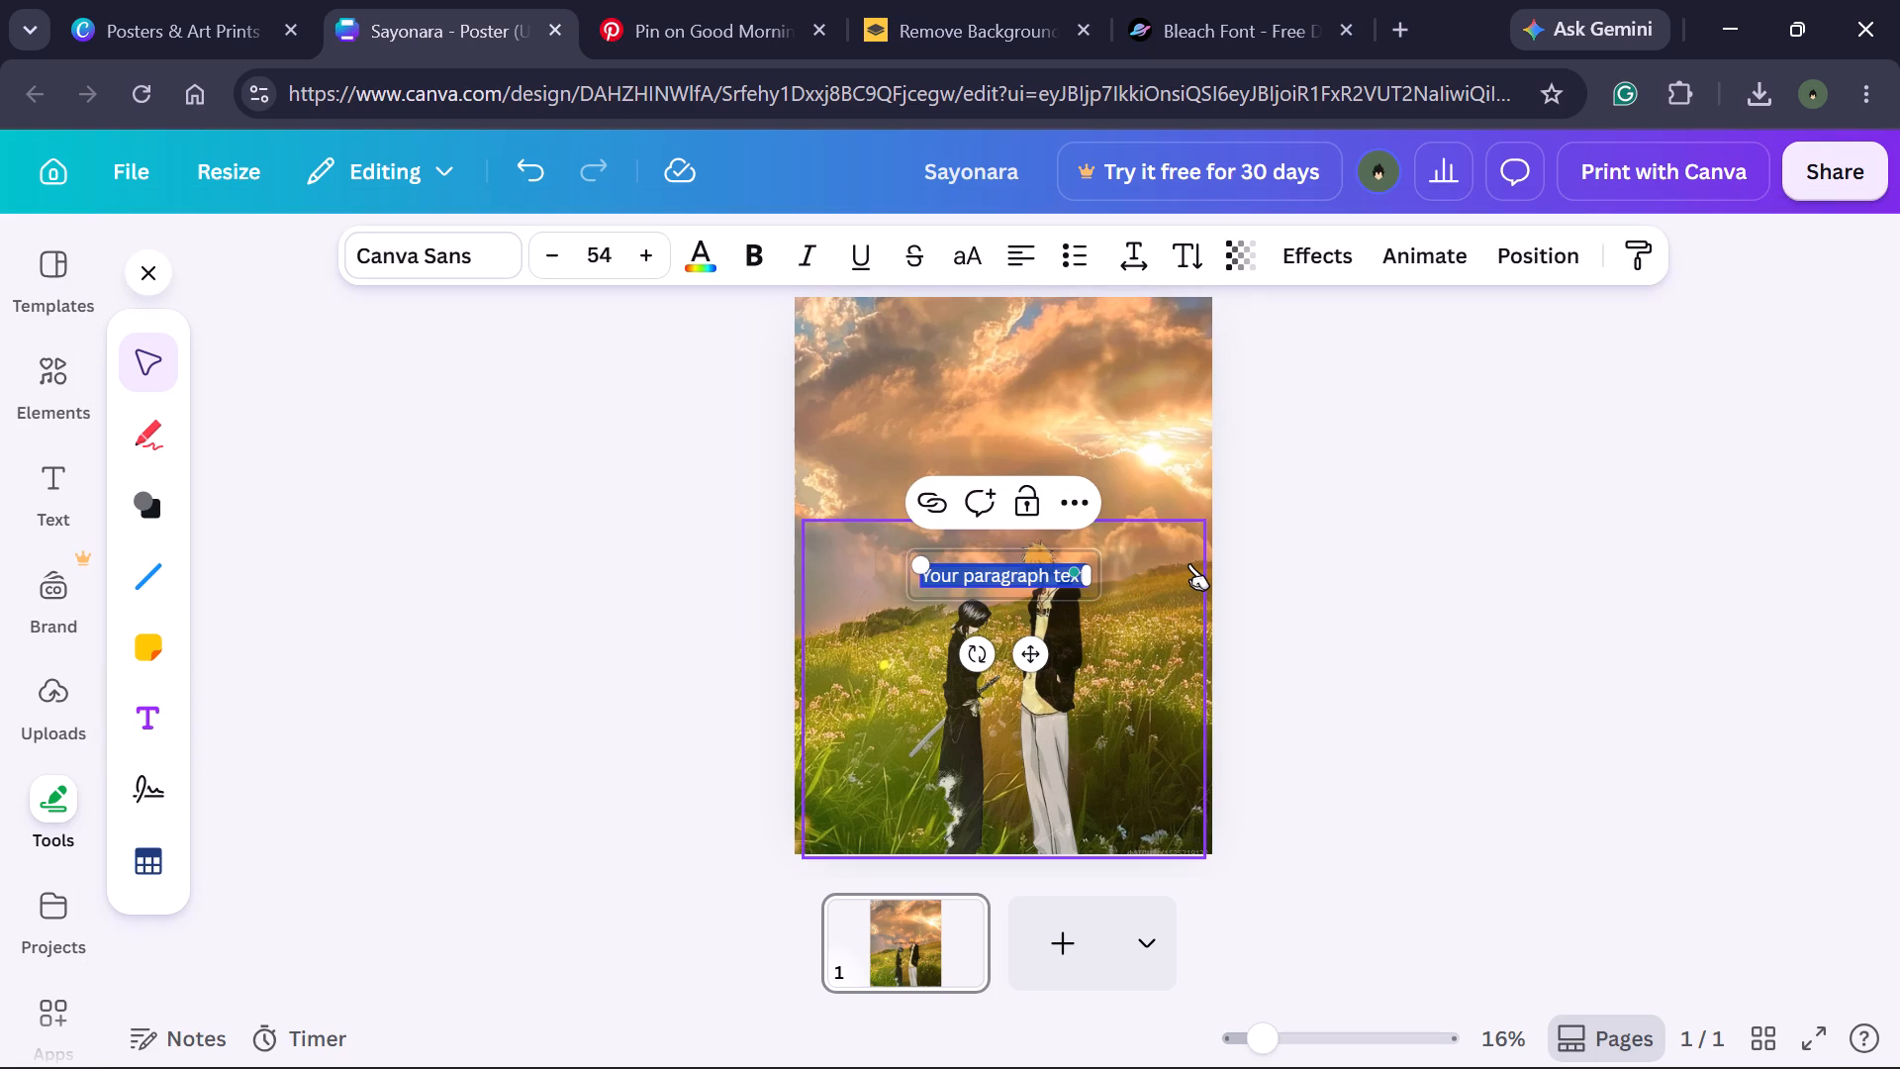
pyautogui.press('BackSpace')
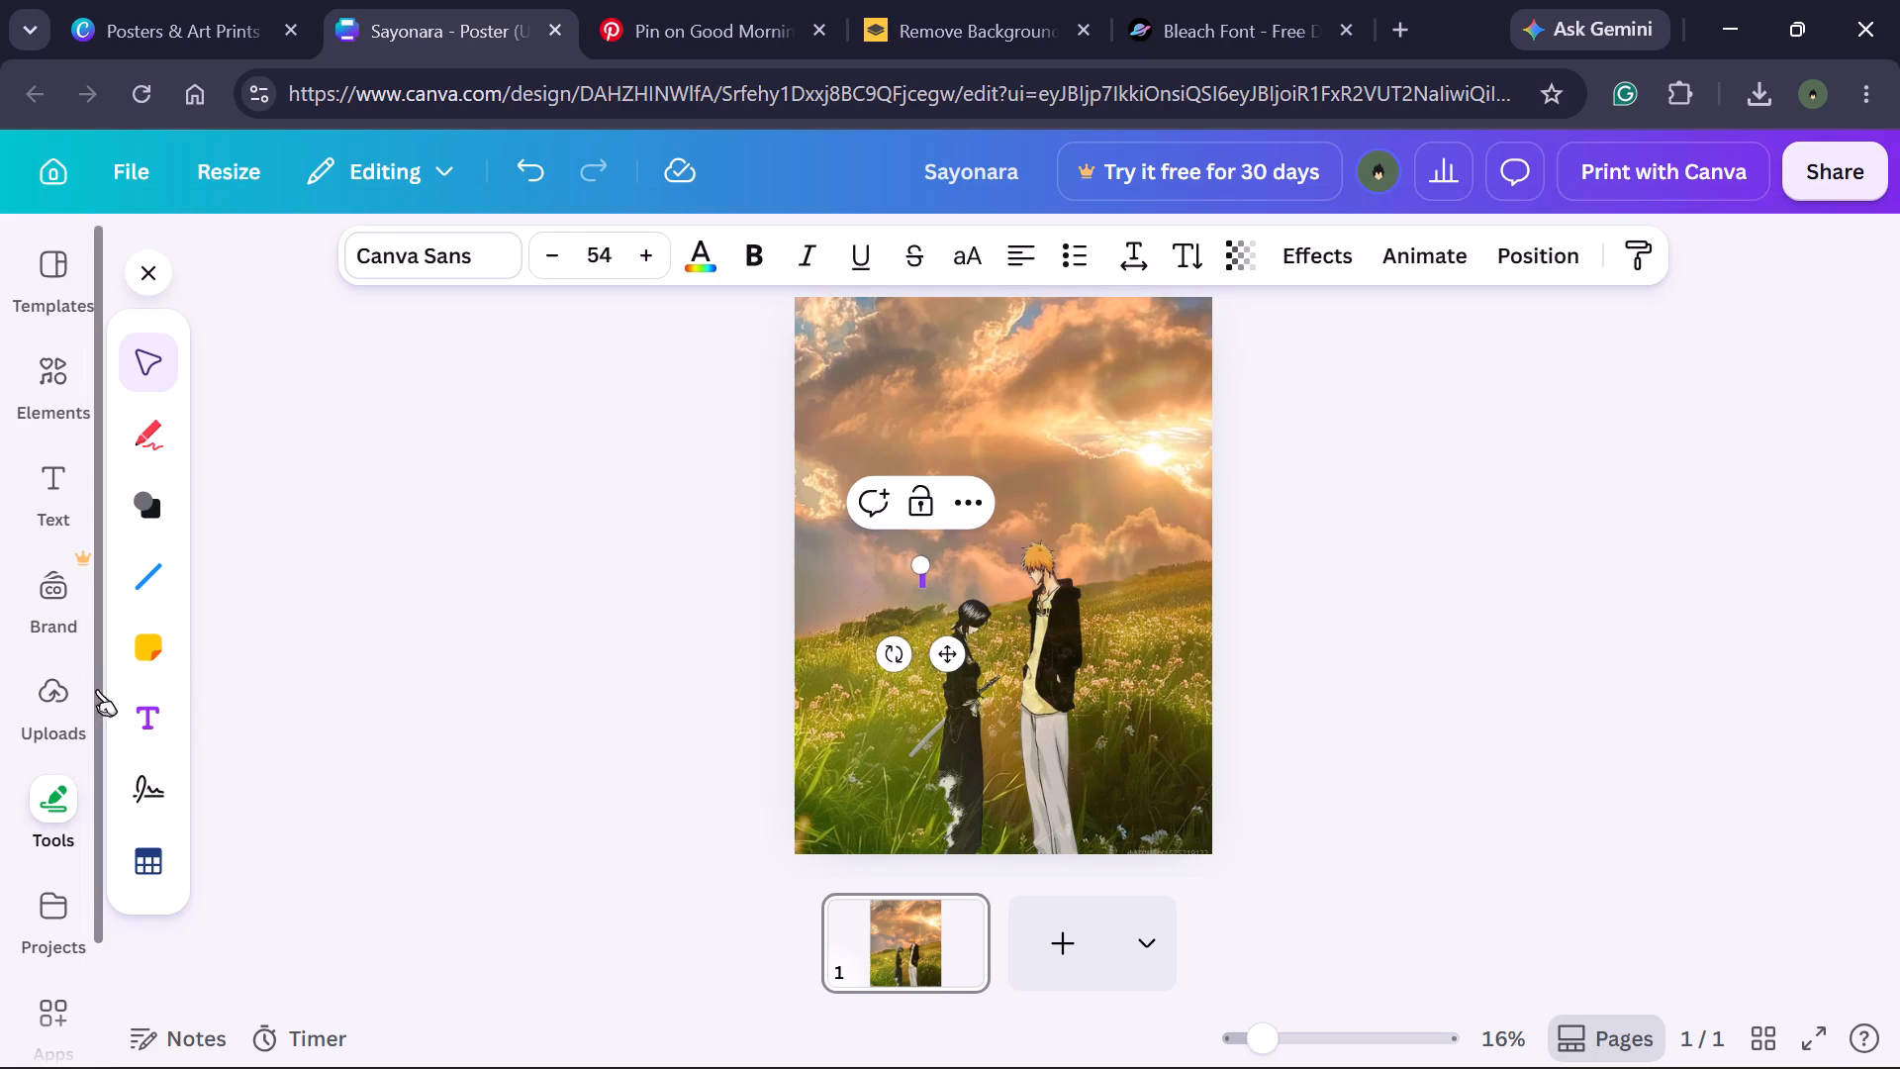
# Look through the font search suggestions and all the font style and language categories for a Bleach-like look.
pyautogui.click(459, 264)
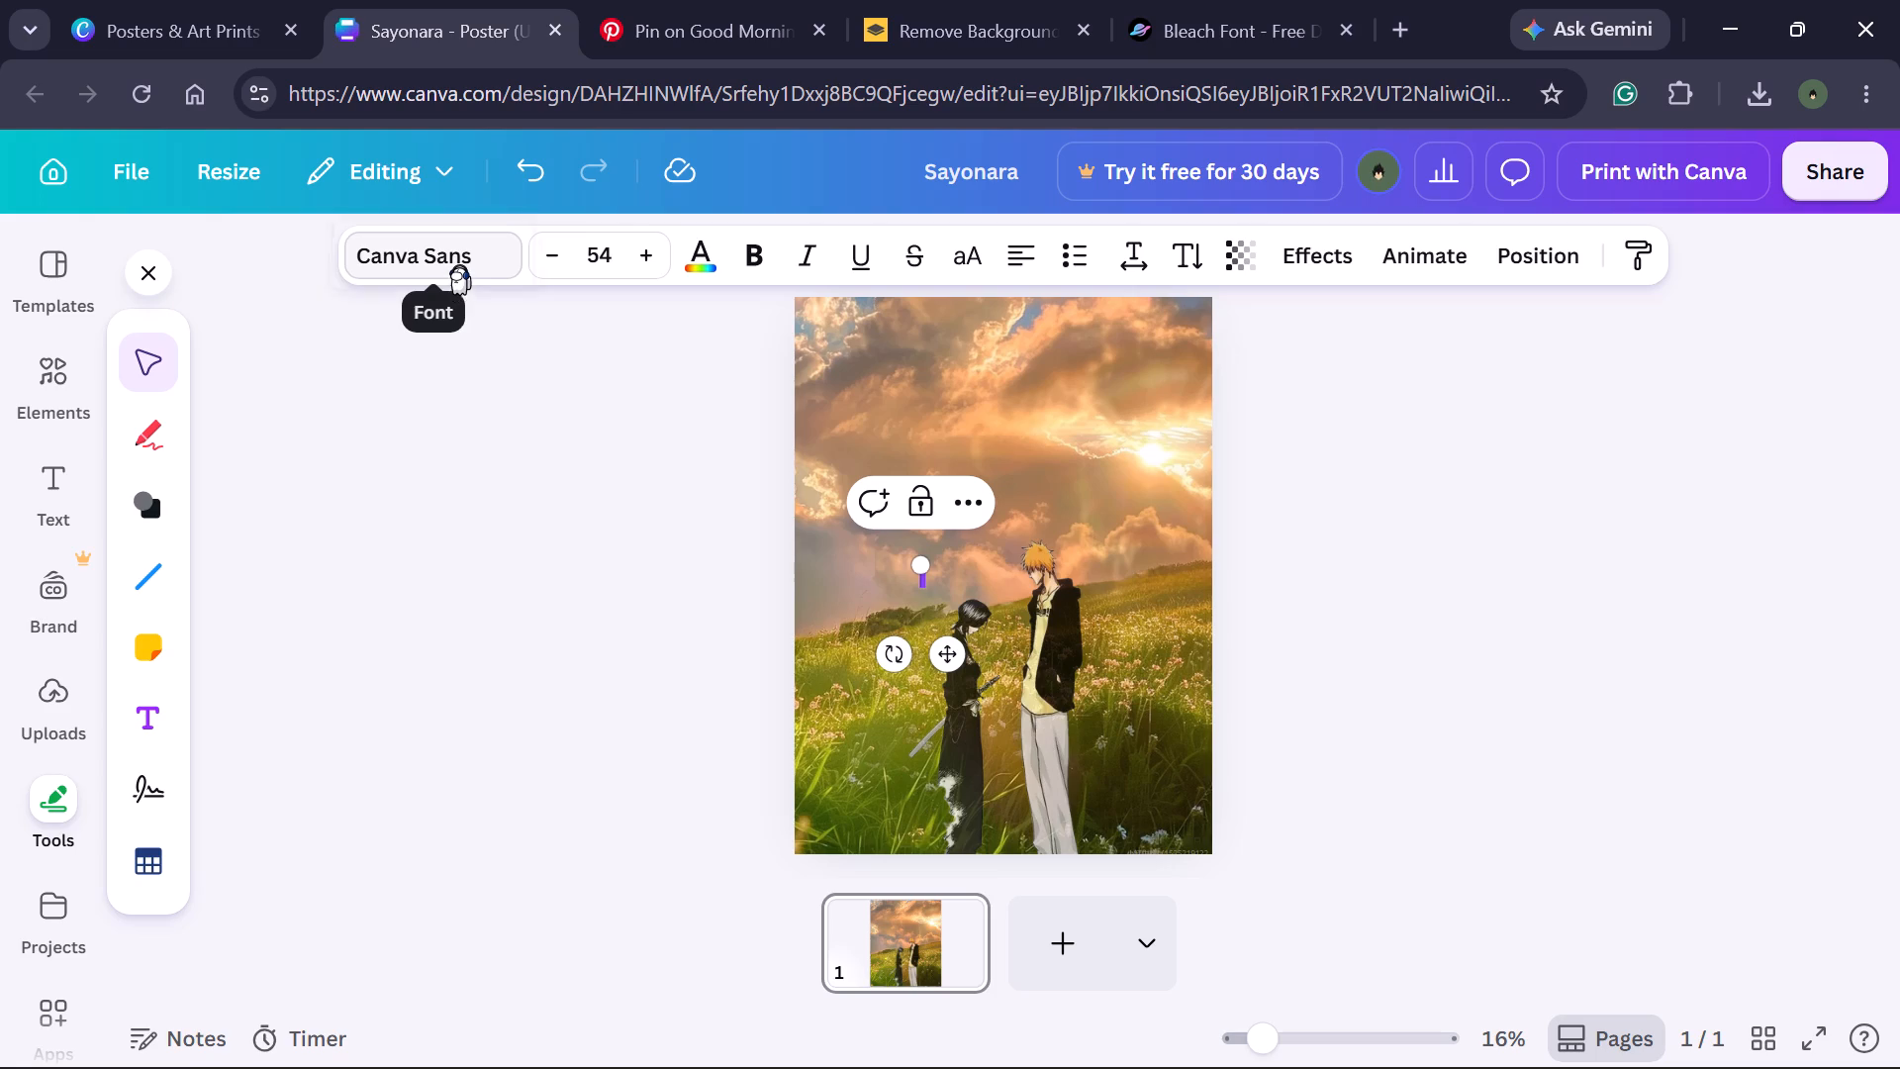
pyautogui.scroll(-3, 346, 617)
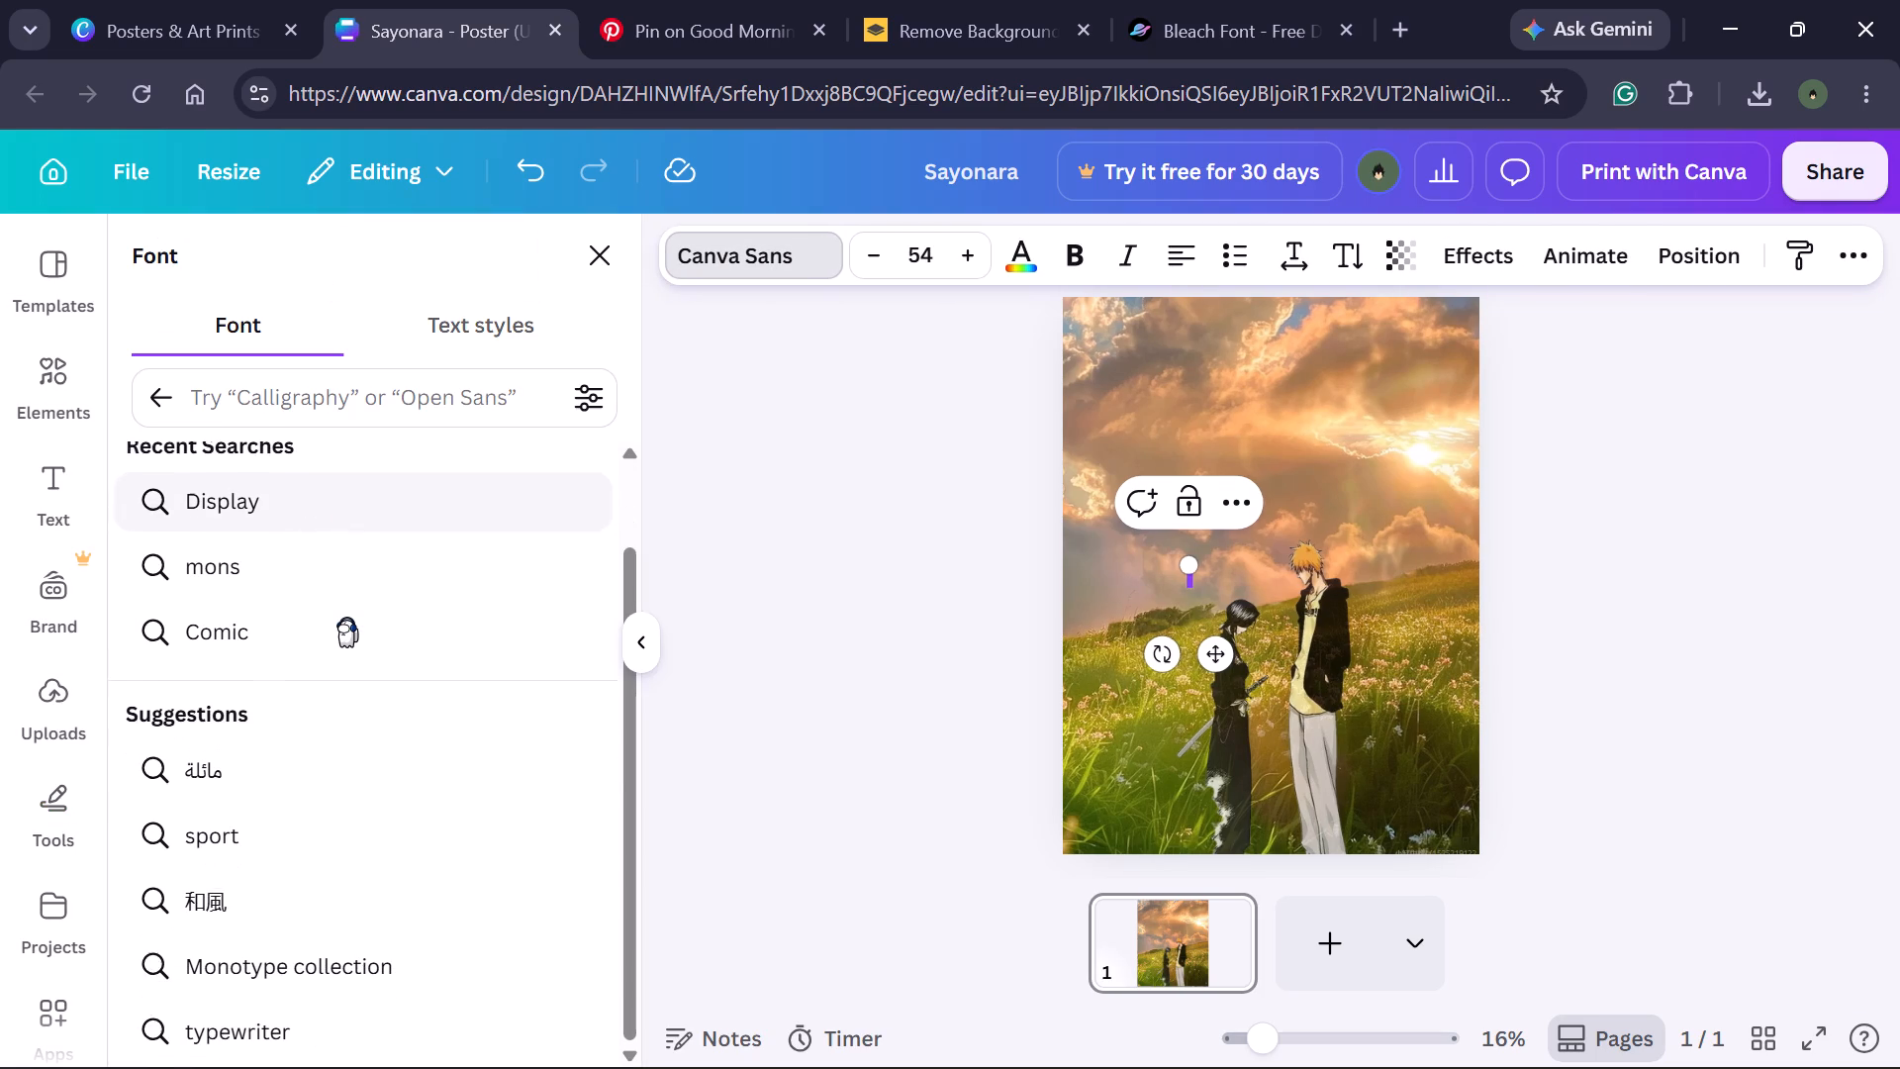
pyautogui.scroll(-5, 352, 598)
pyautogui.click(339, 399)
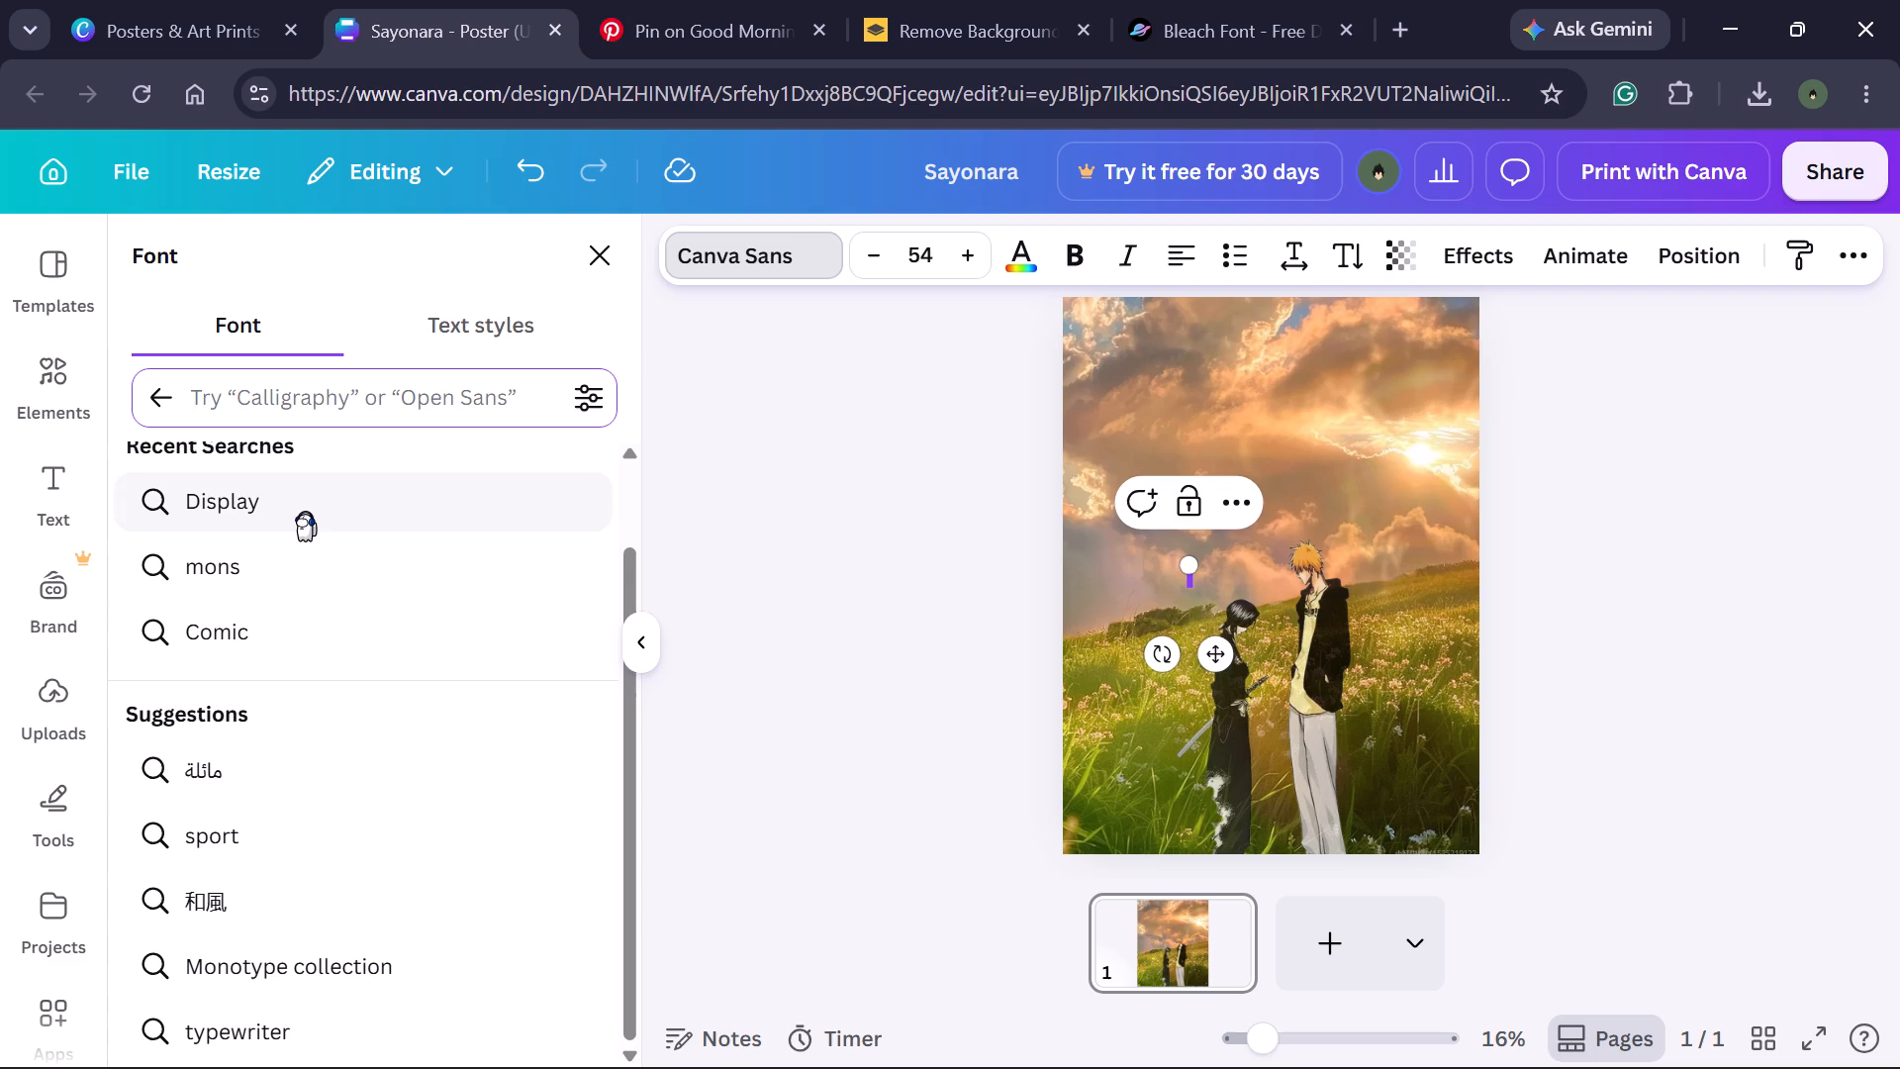
pyautogui.click(626, 458)
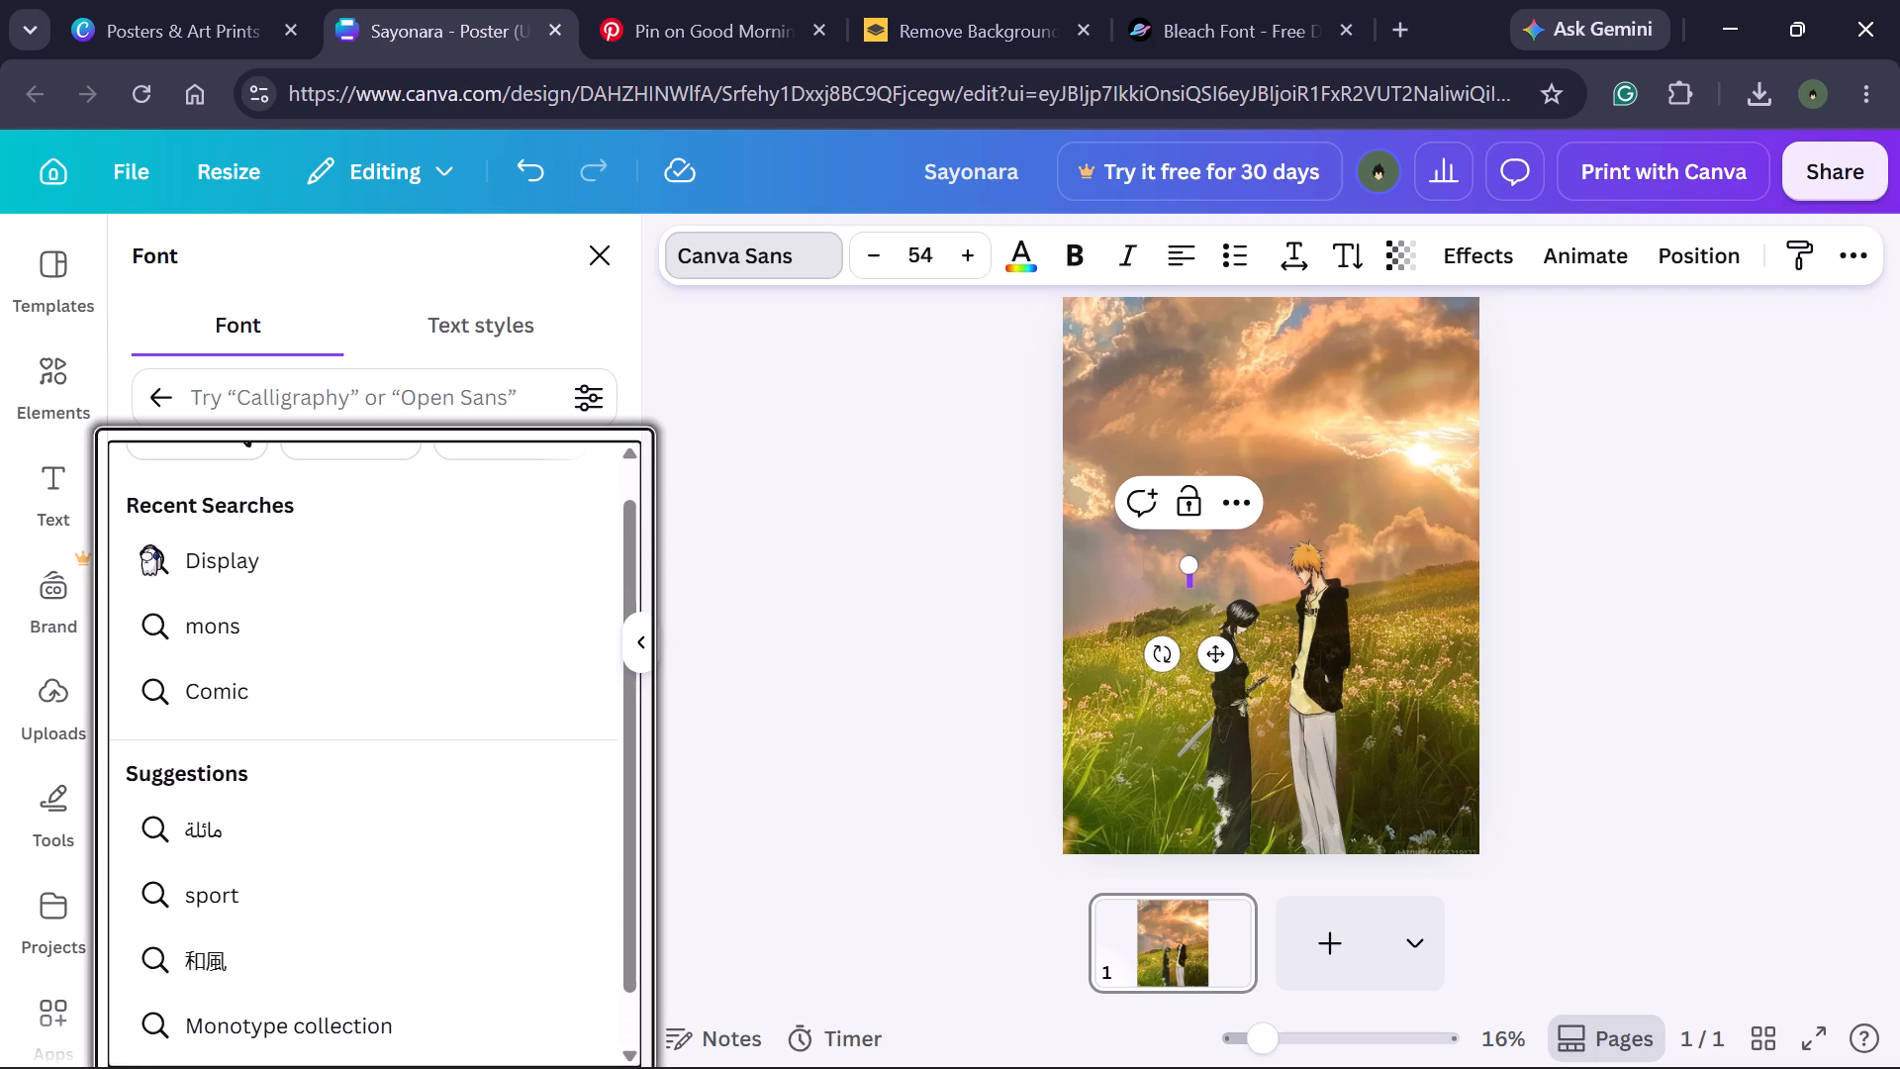
pyautogui.scroll(6, 321, 543)
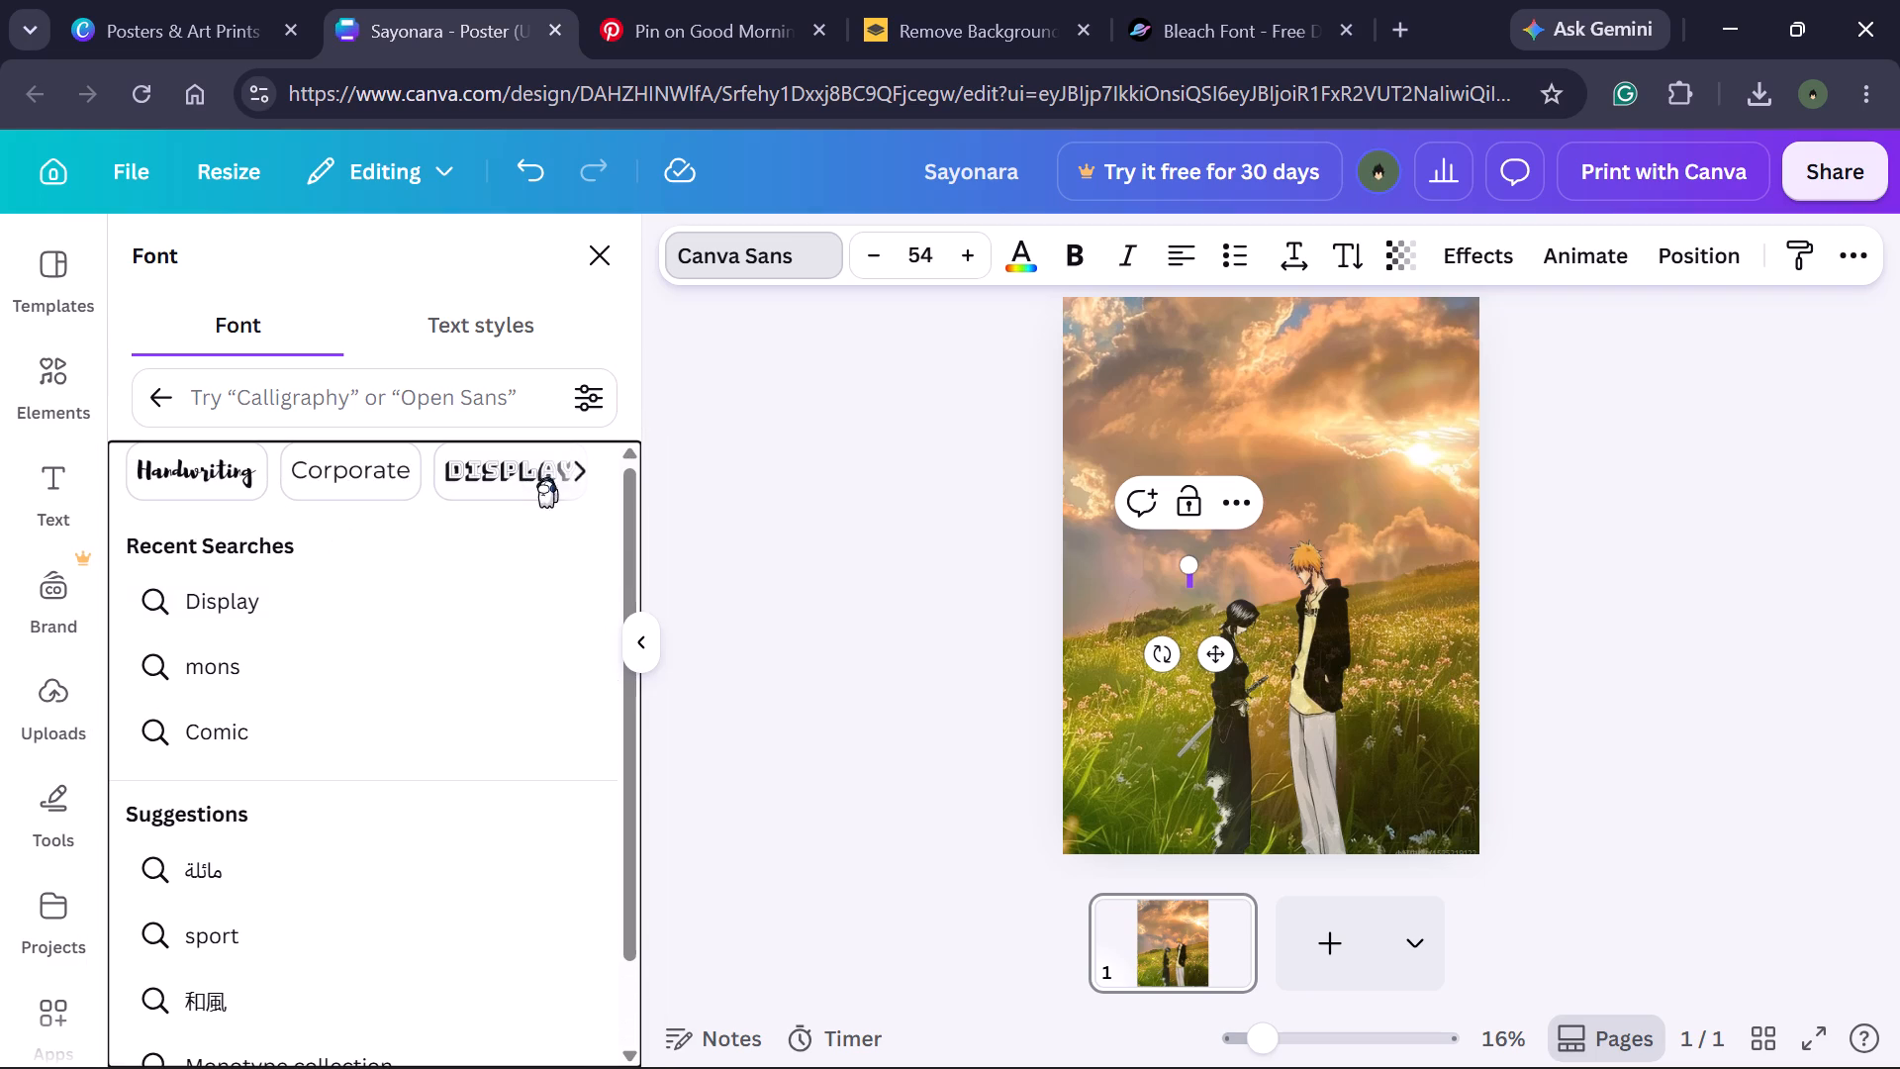
pyautogui.click(573, 468)
pyautogui.click(570, 473)
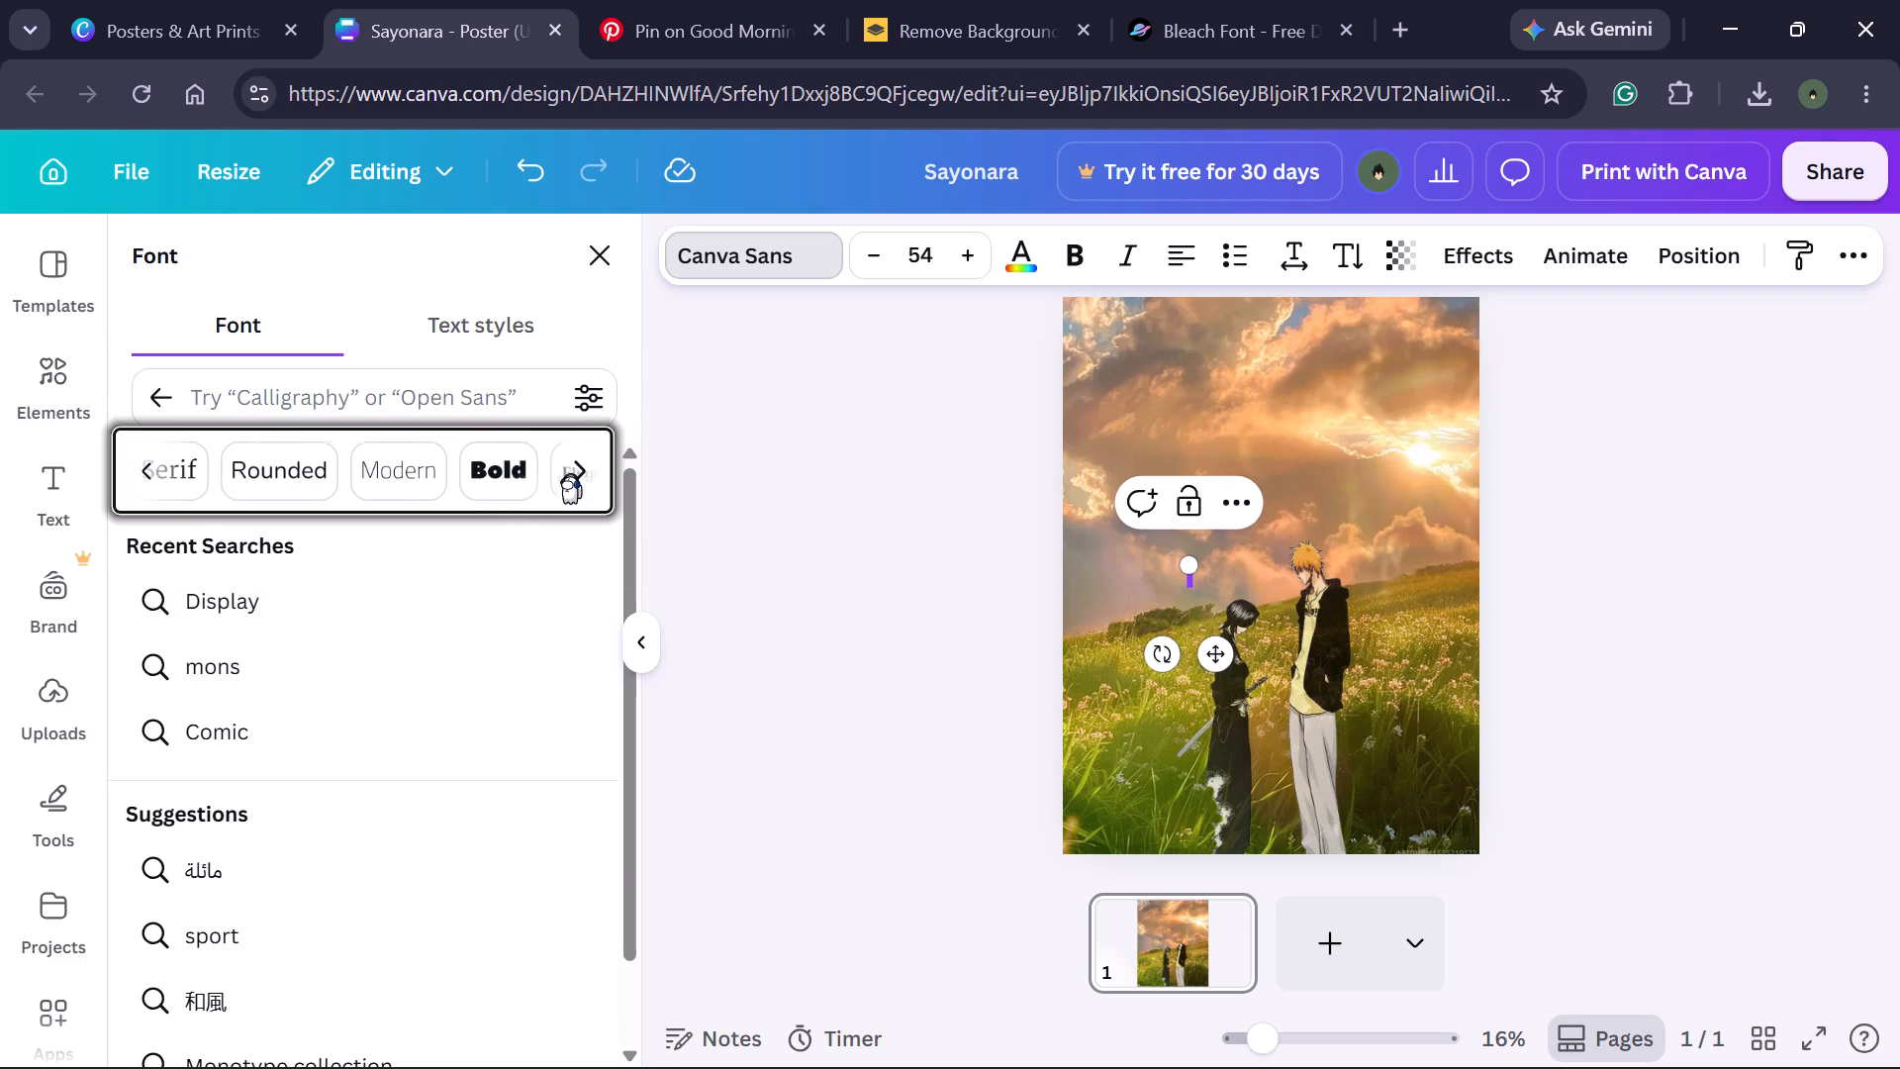
pyautogui.click(571, 472)
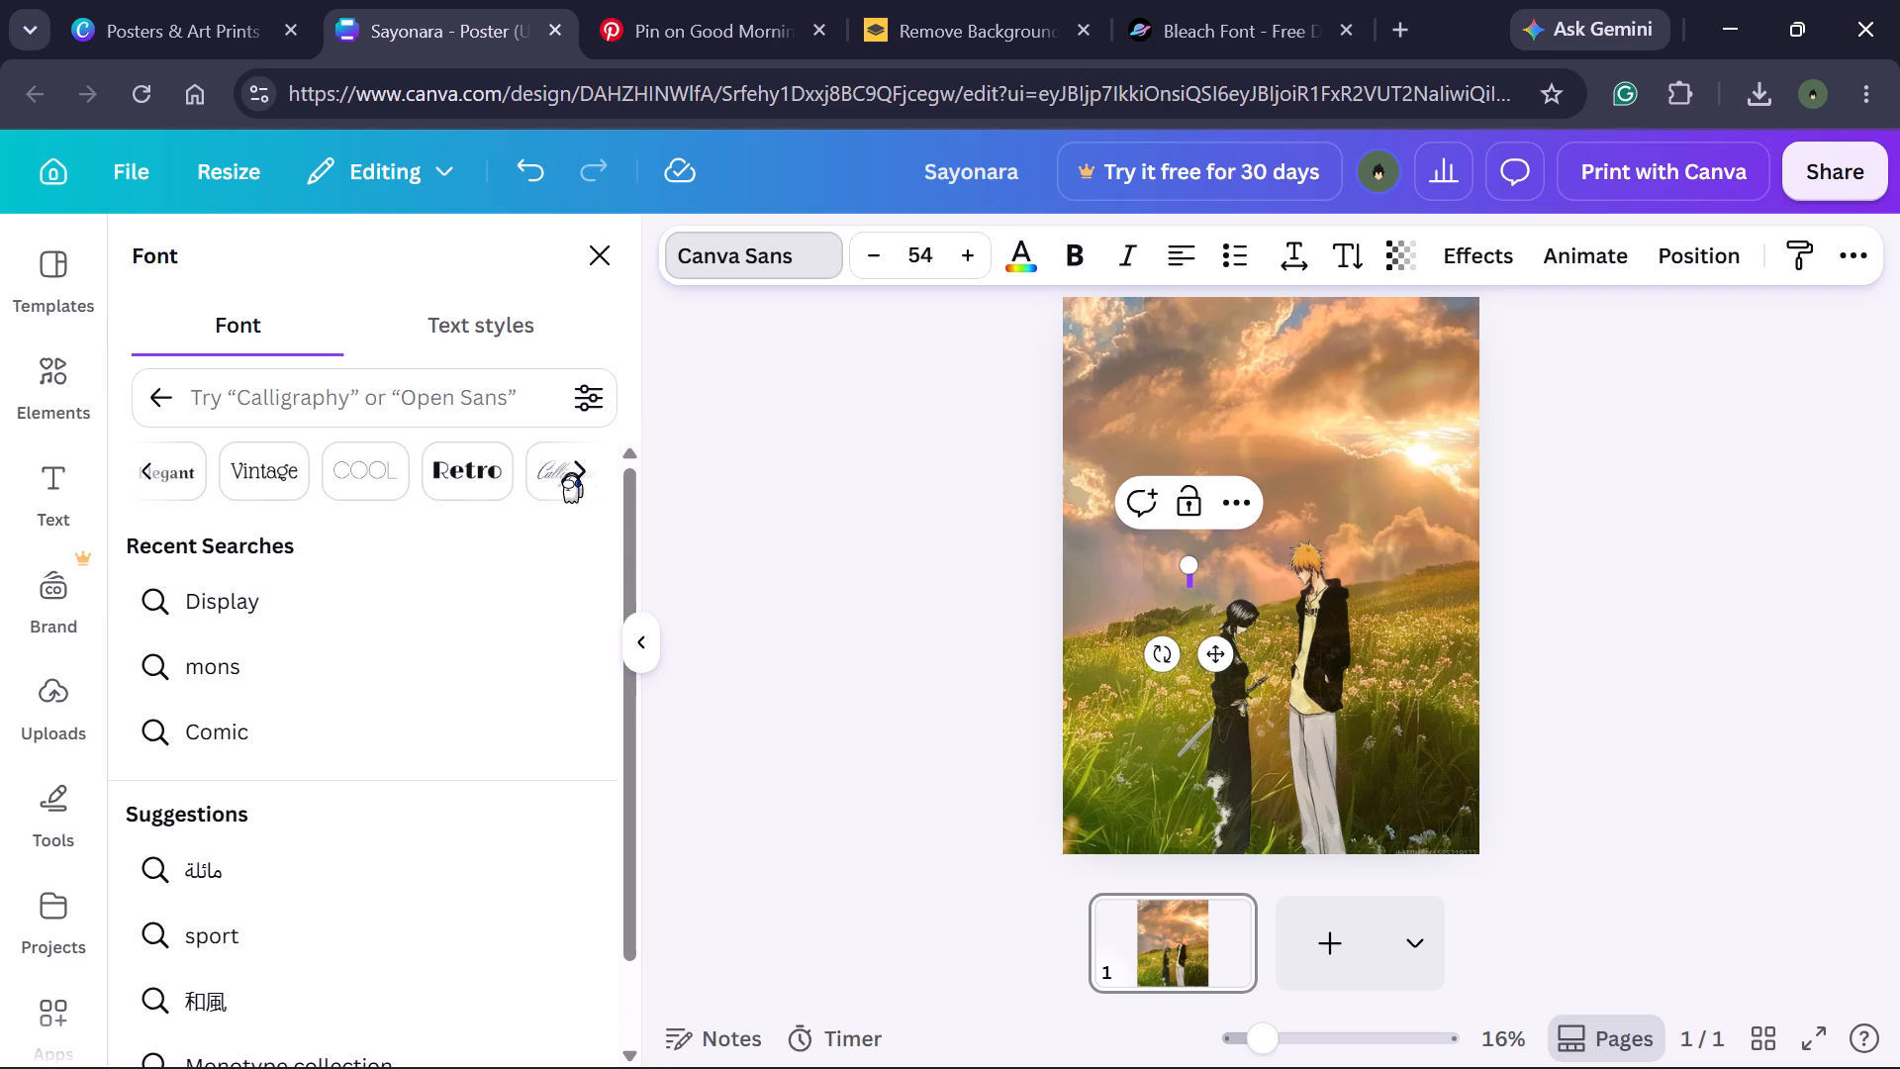
pyautogui.click(571, 472)
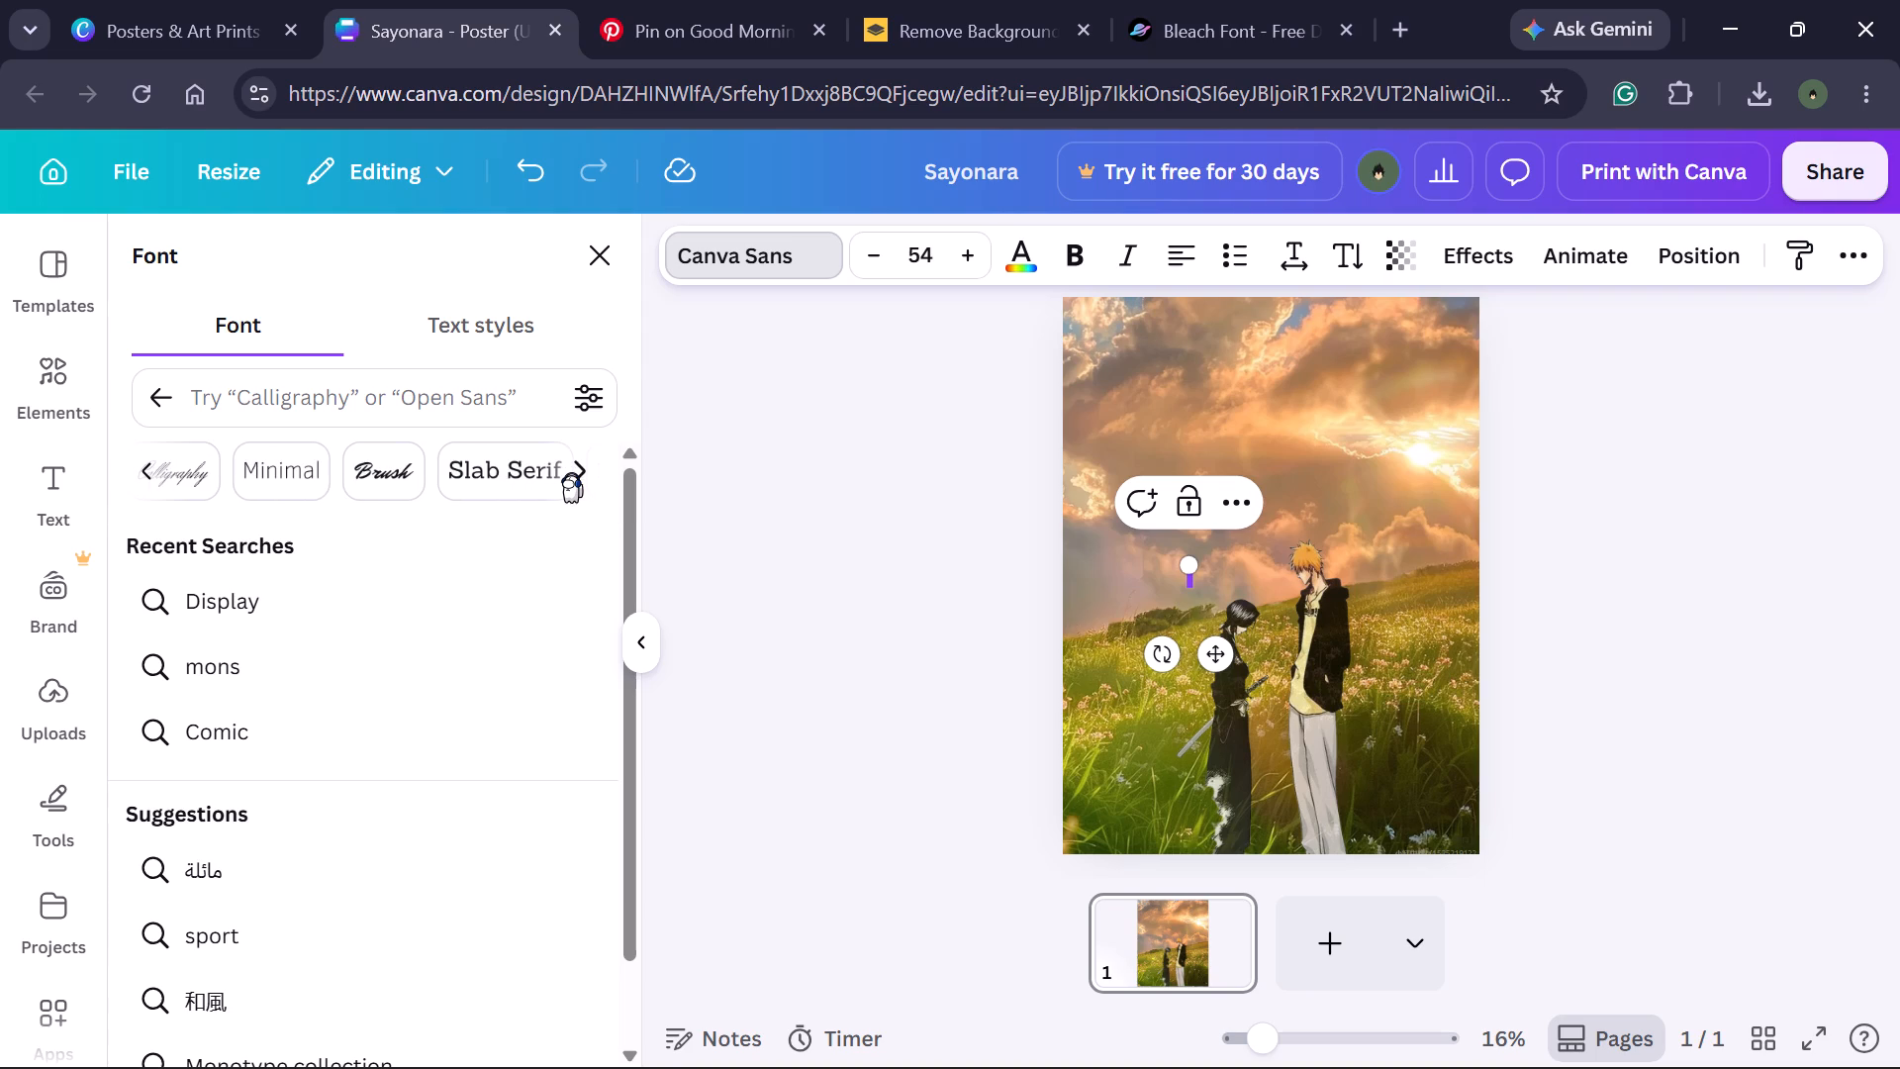
pyautogui.click(571, 472)
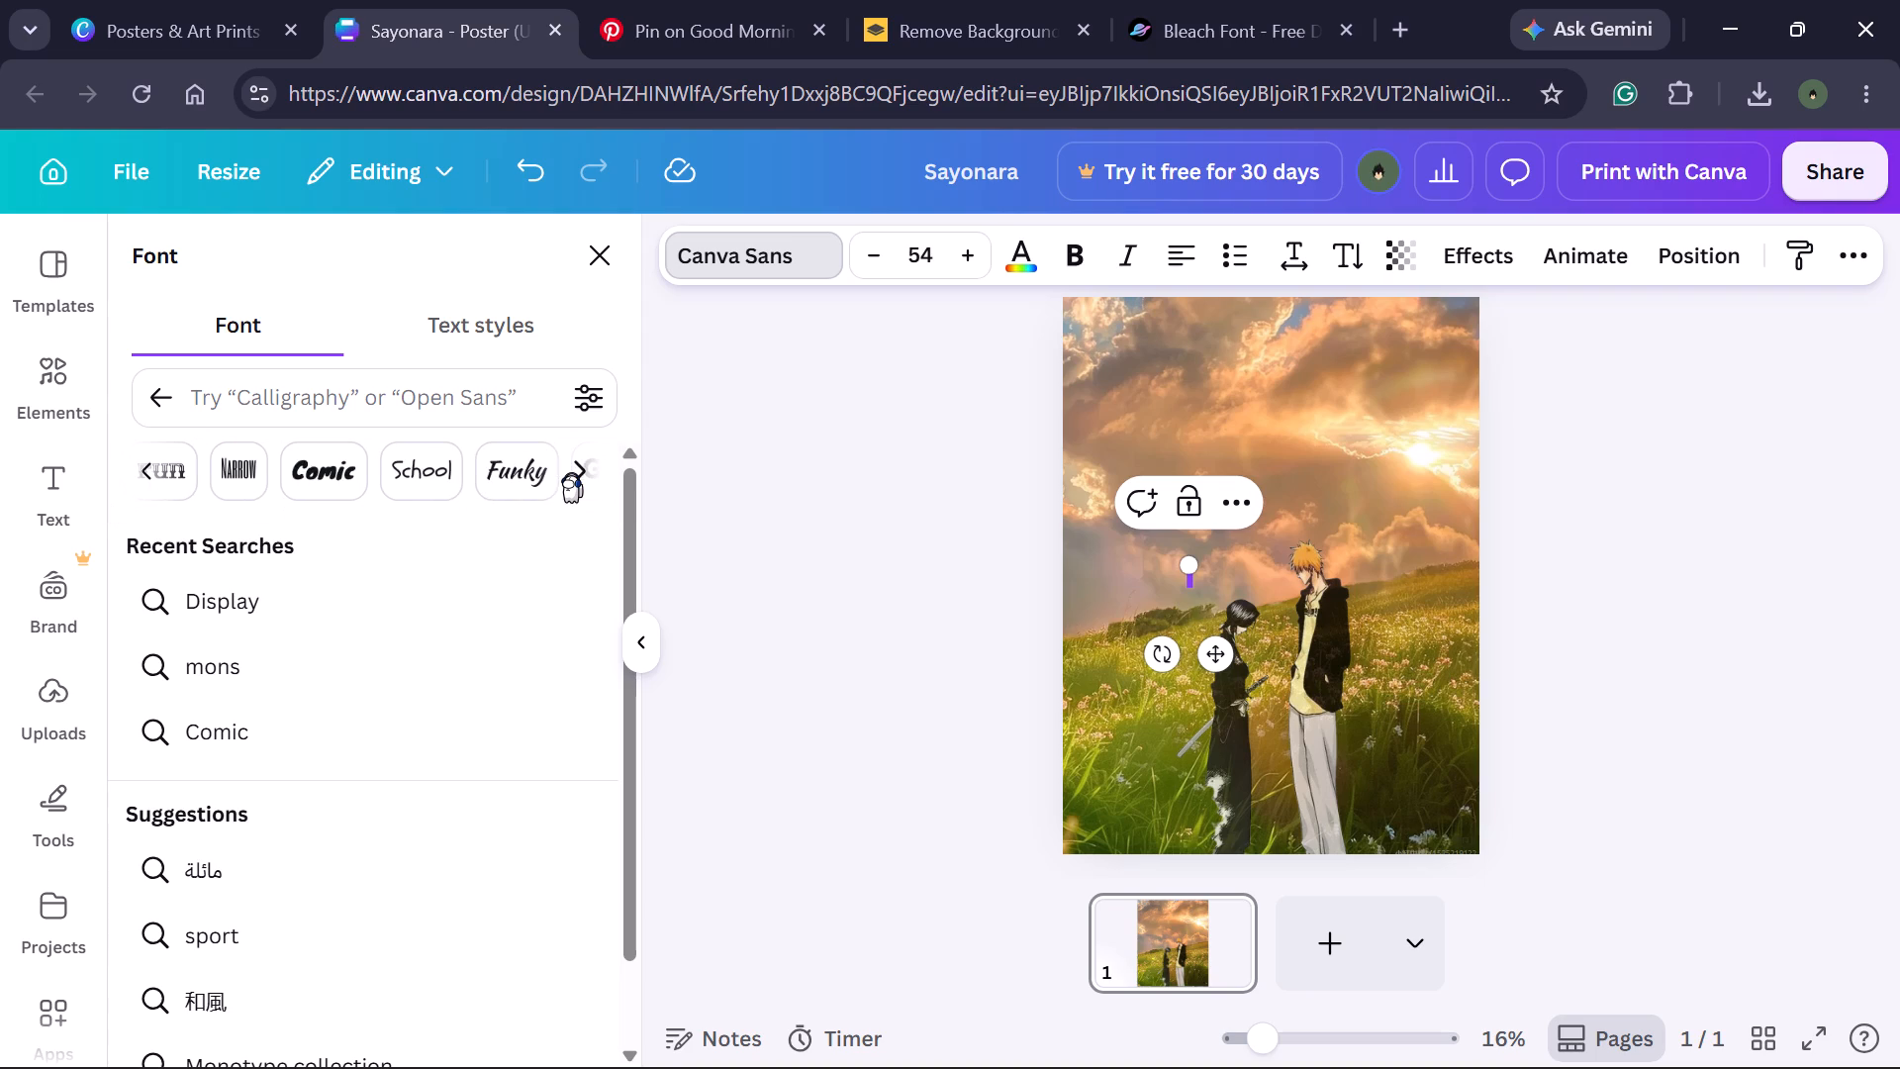
pyautogui.click(571, 472)
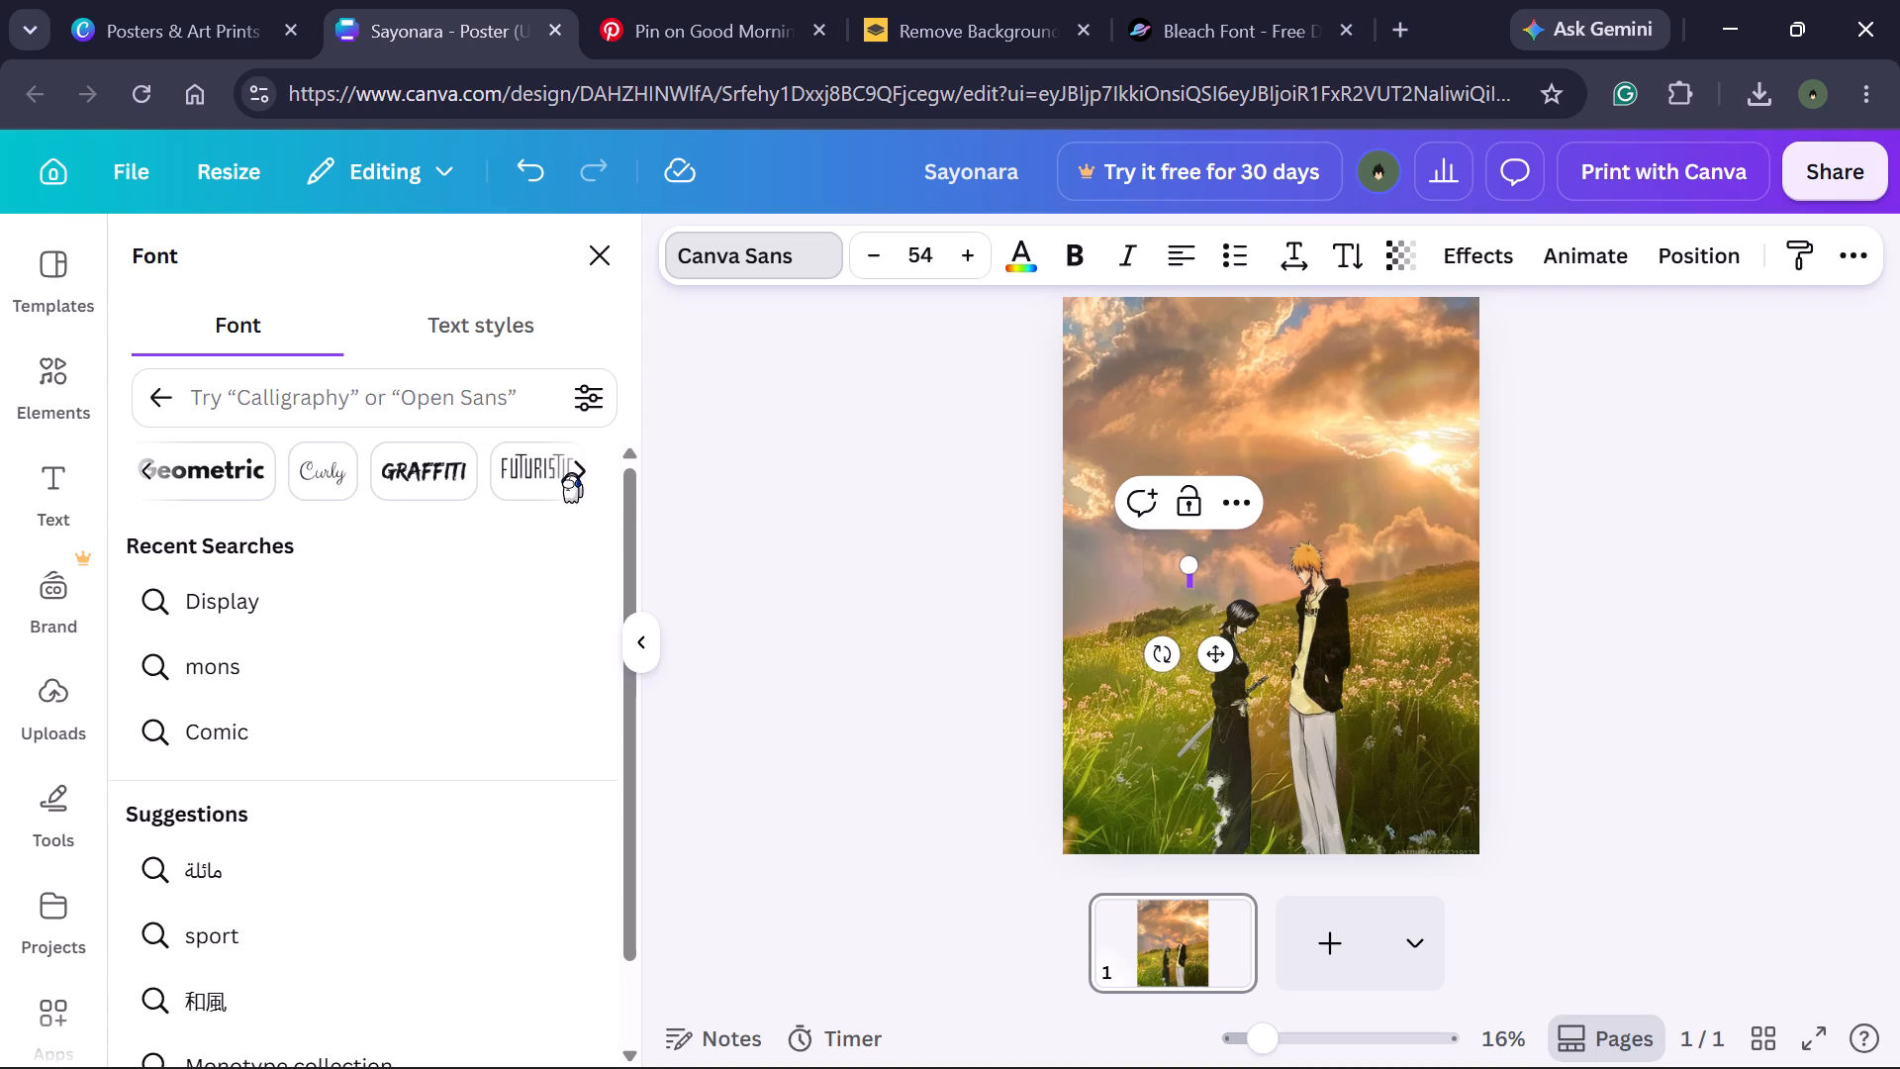
pyautogui.click(571, 472)
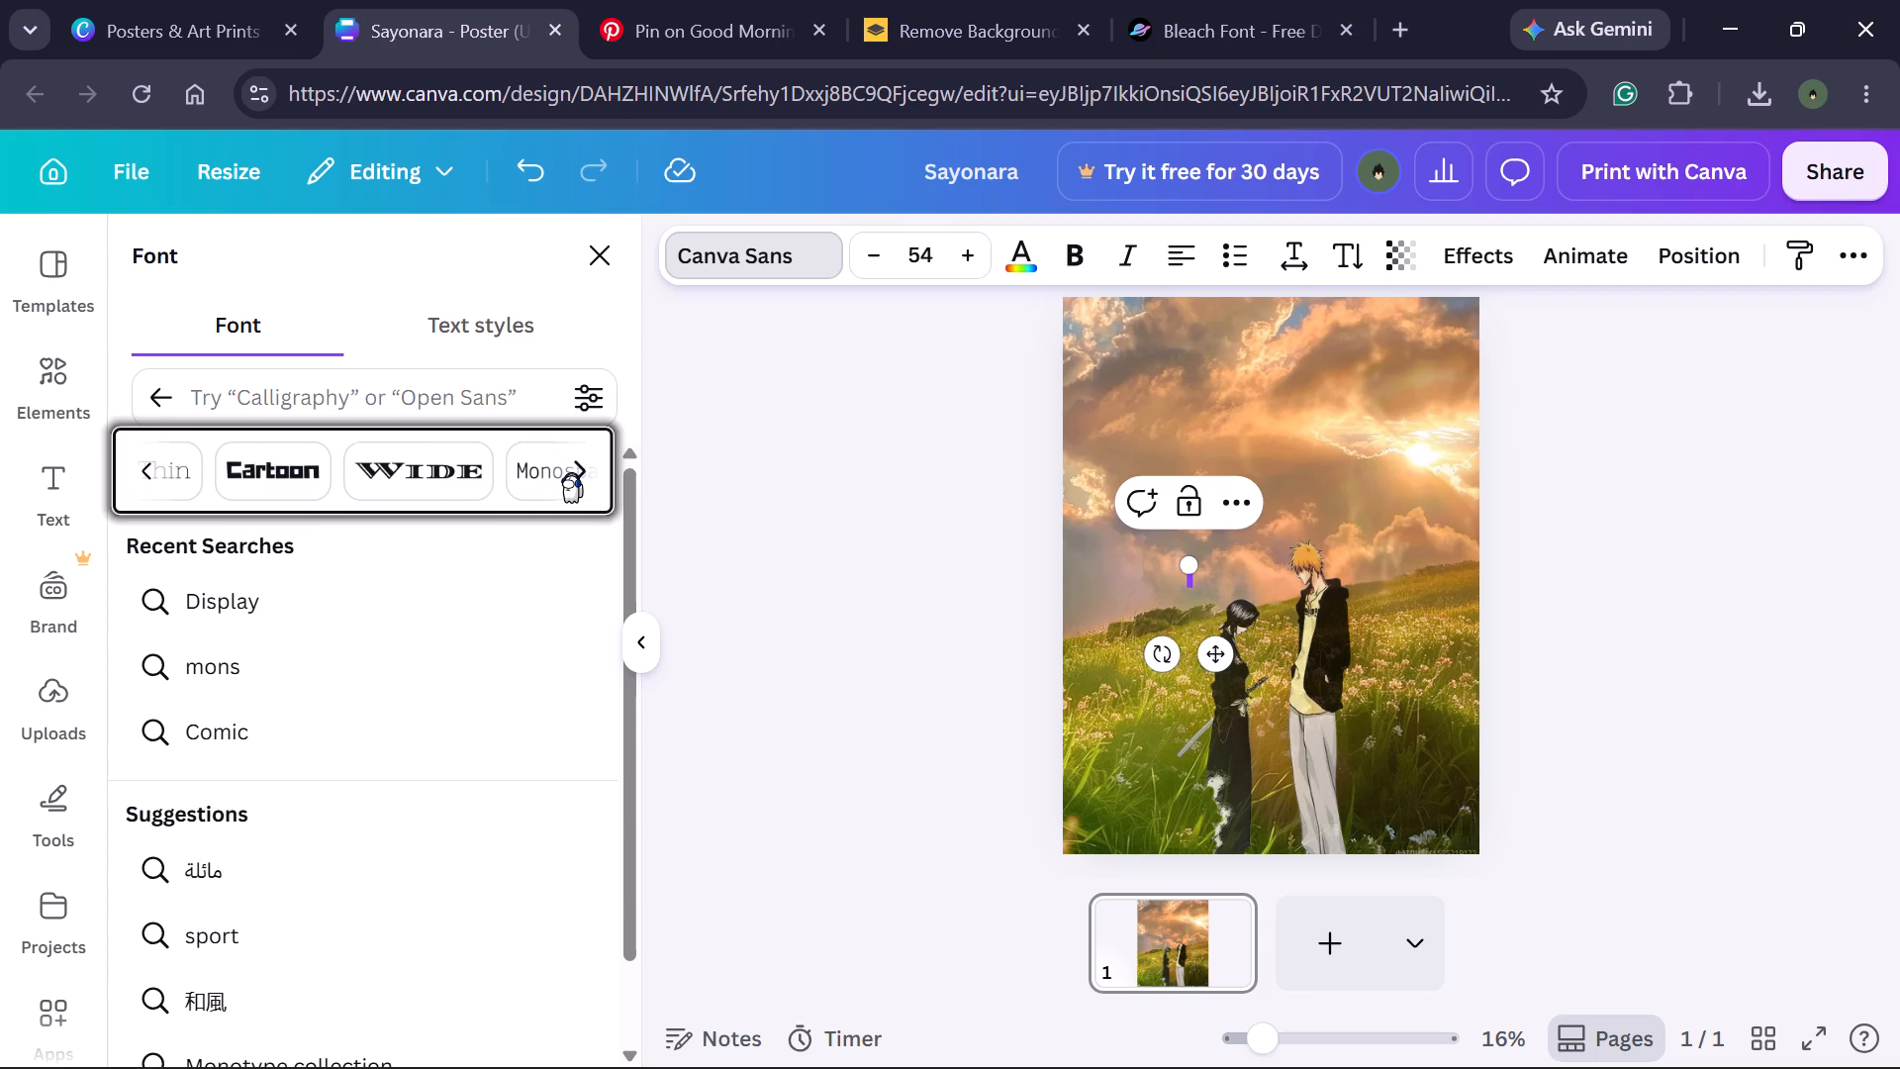
pyautogui.click(571, 472)
pyautogui.click(571, 472)
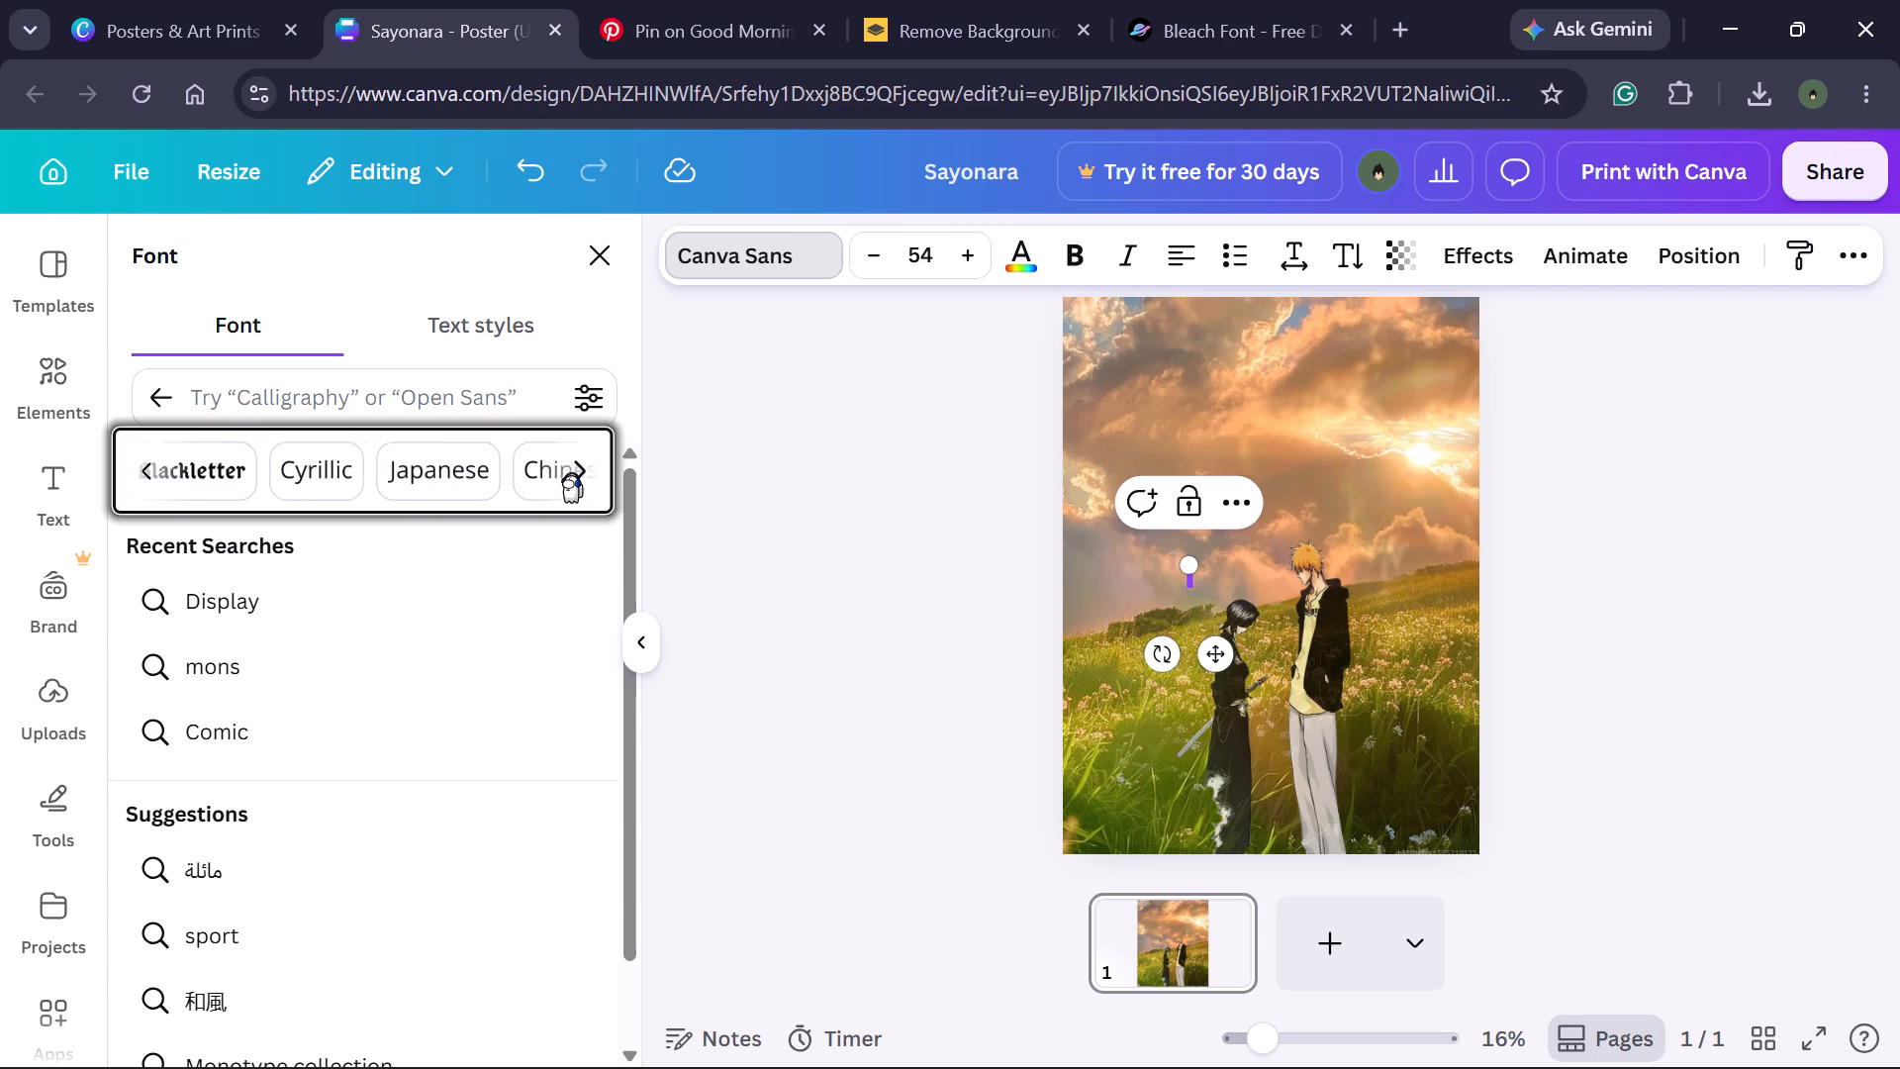
pyautogui.click(571, 472)
pyautogui.click(571, 472)
pyautogui.click(571, 472)
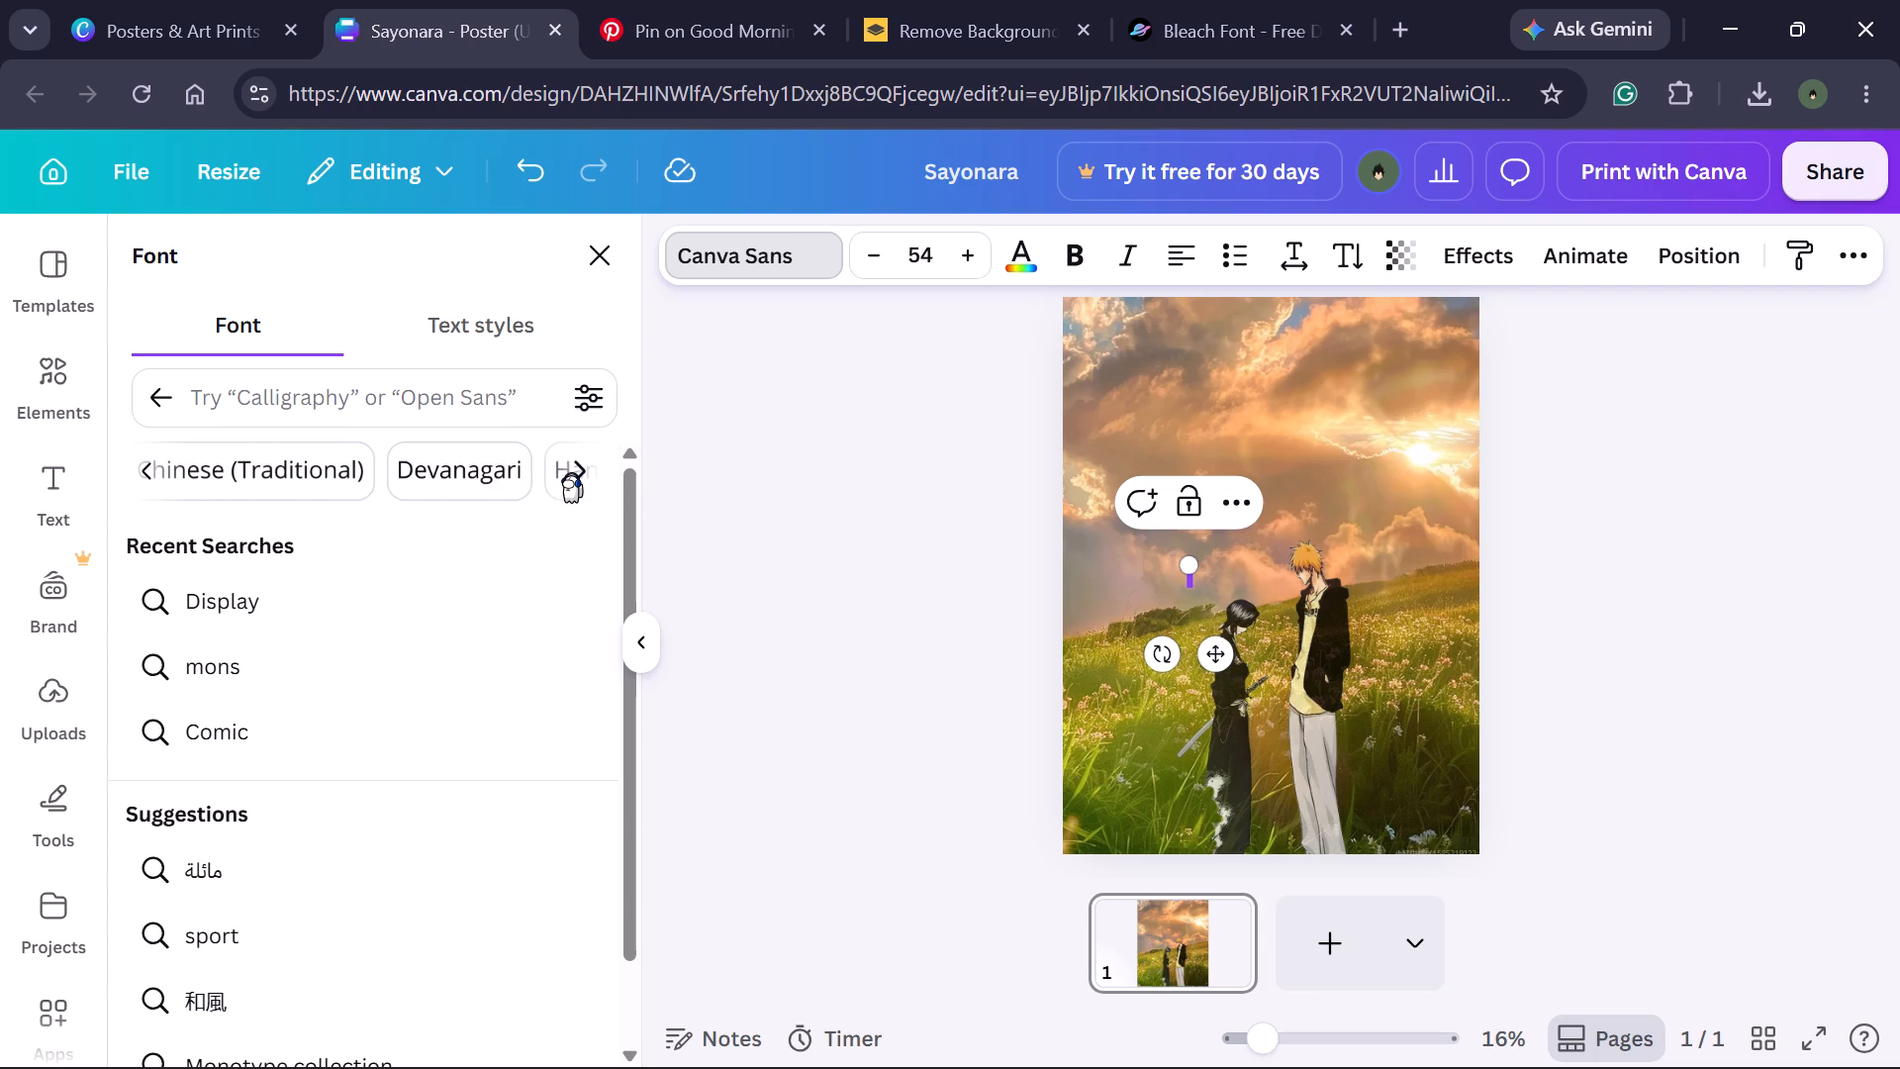
# Filter the fonts by the Japanese category and apply Monomaniac One to the empty text box.
pyautogui.click(141, 465)
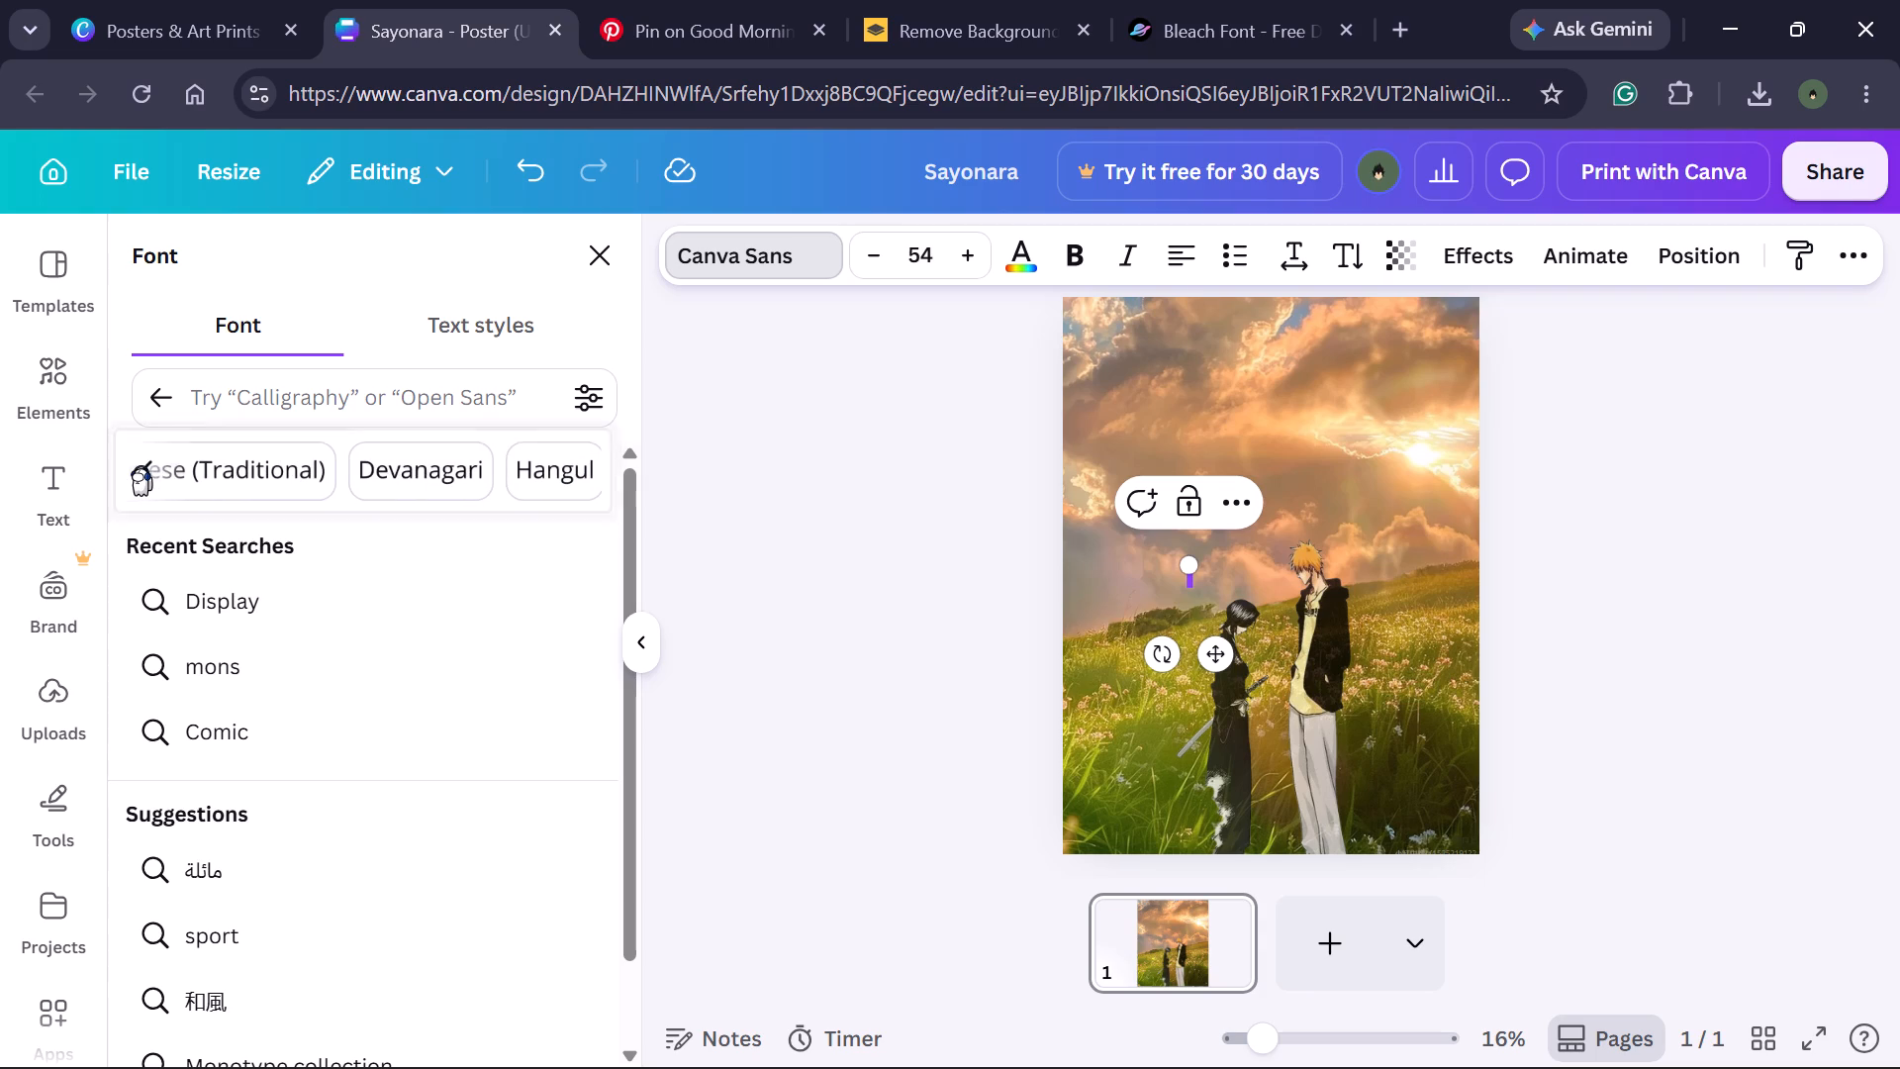
pyautogui.click(141, 463)
pyautogui.click(222, 473)
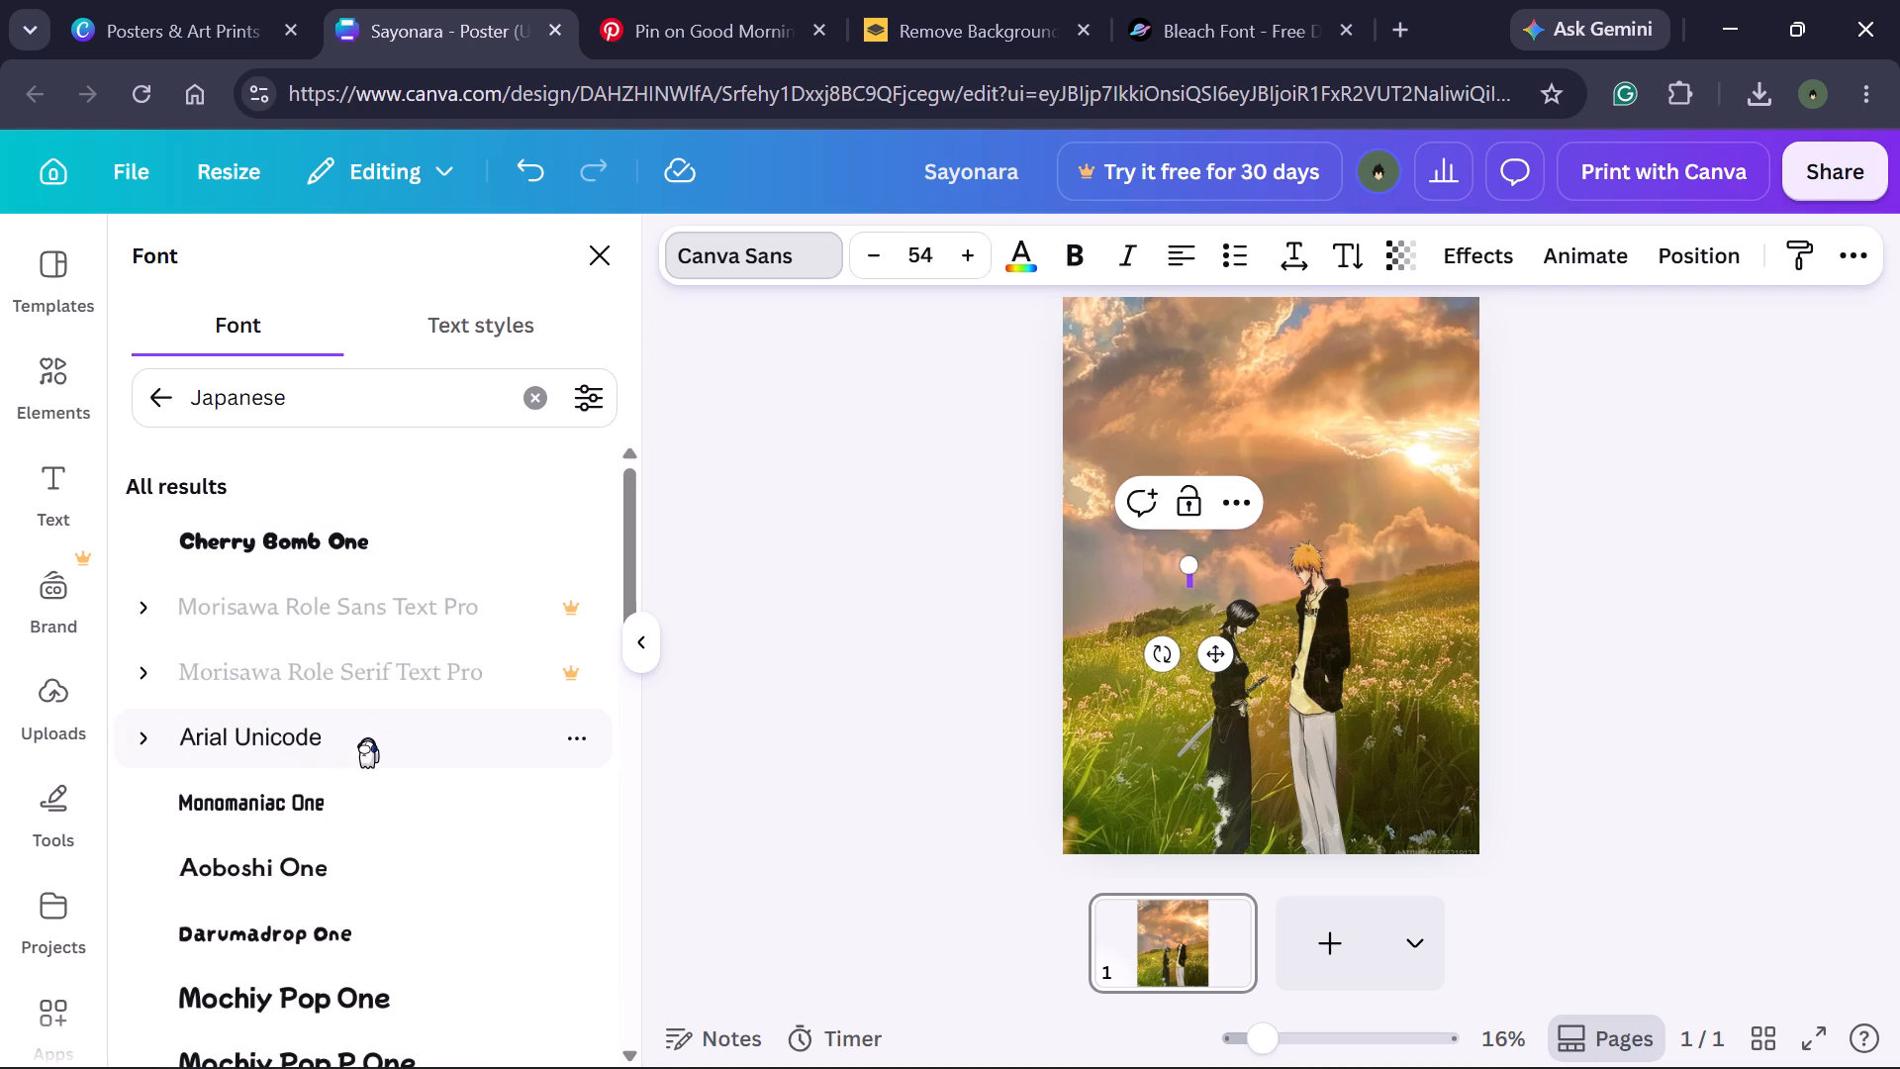
pyautogui.click(374, 792)
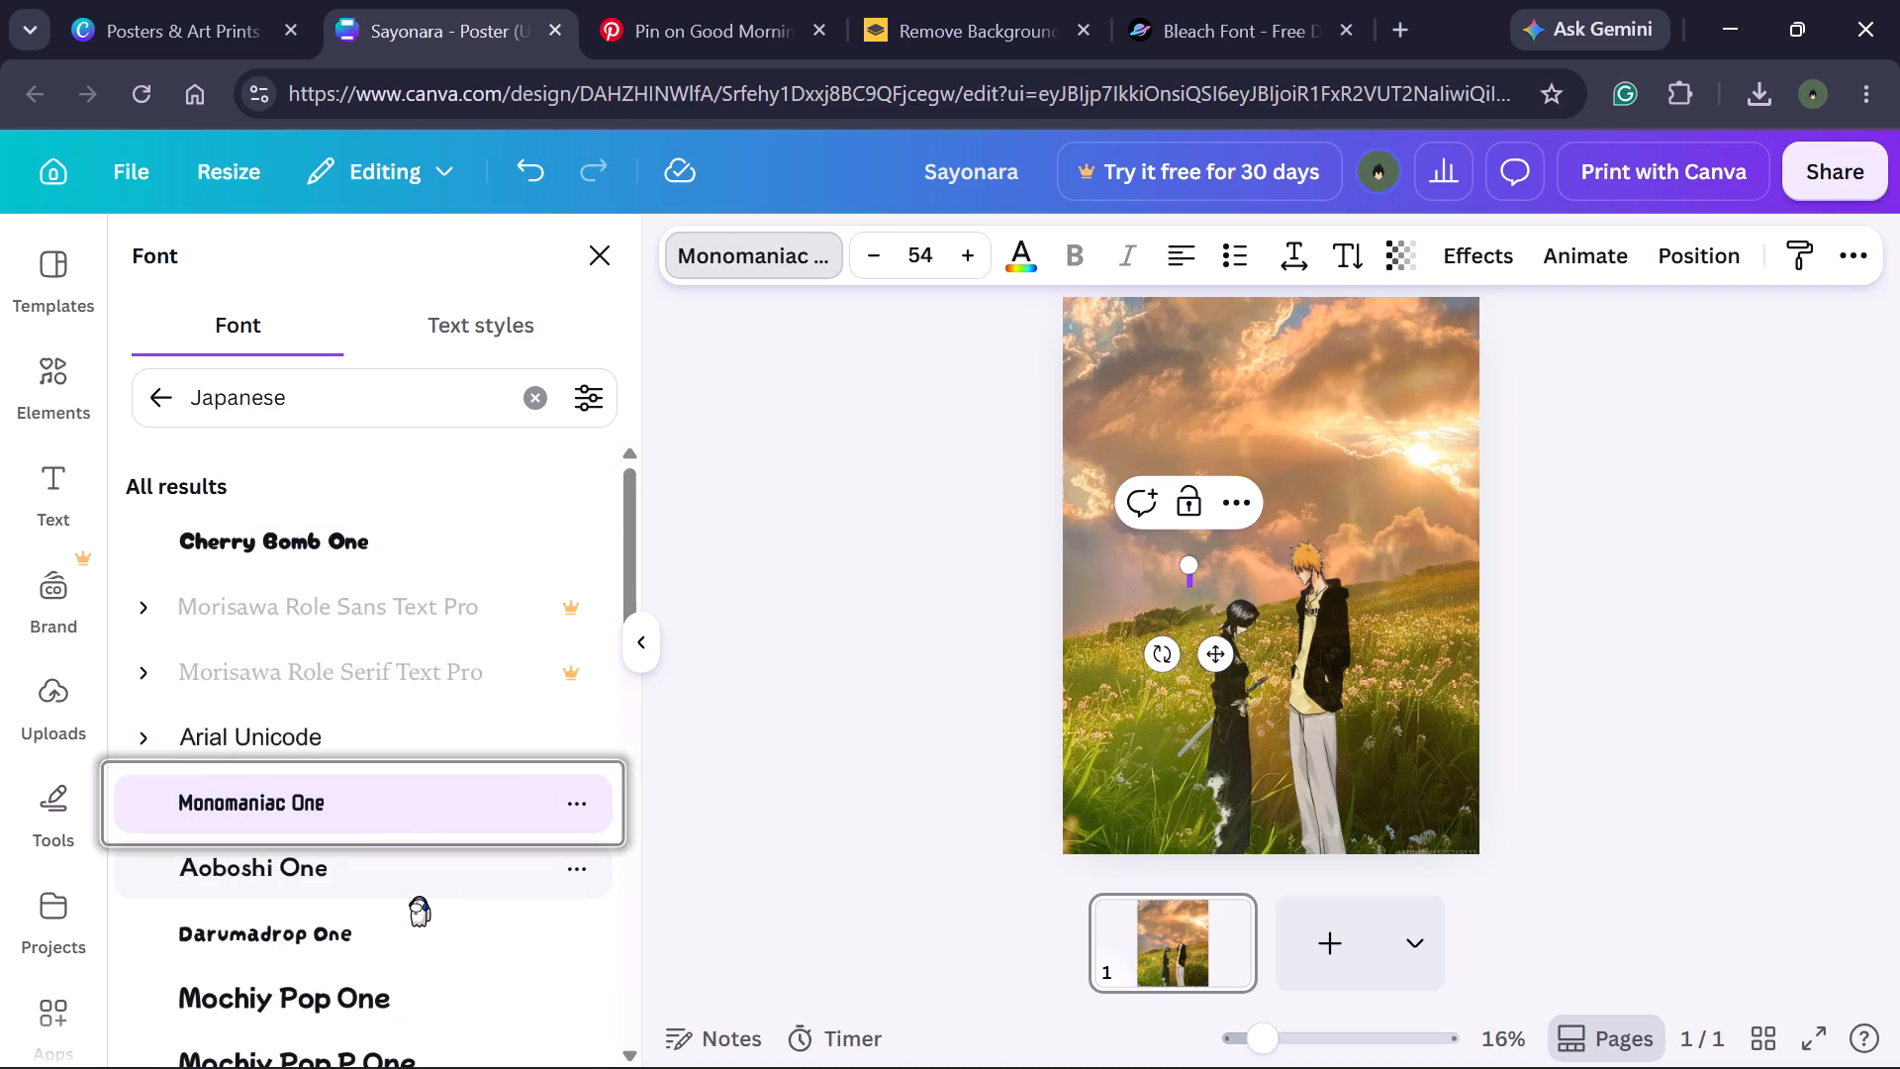
# Browse the Japanese fonts and apply Sモトヤ大楷 to the empty text box.
pyautogui.scroll(-1, 419, 882)
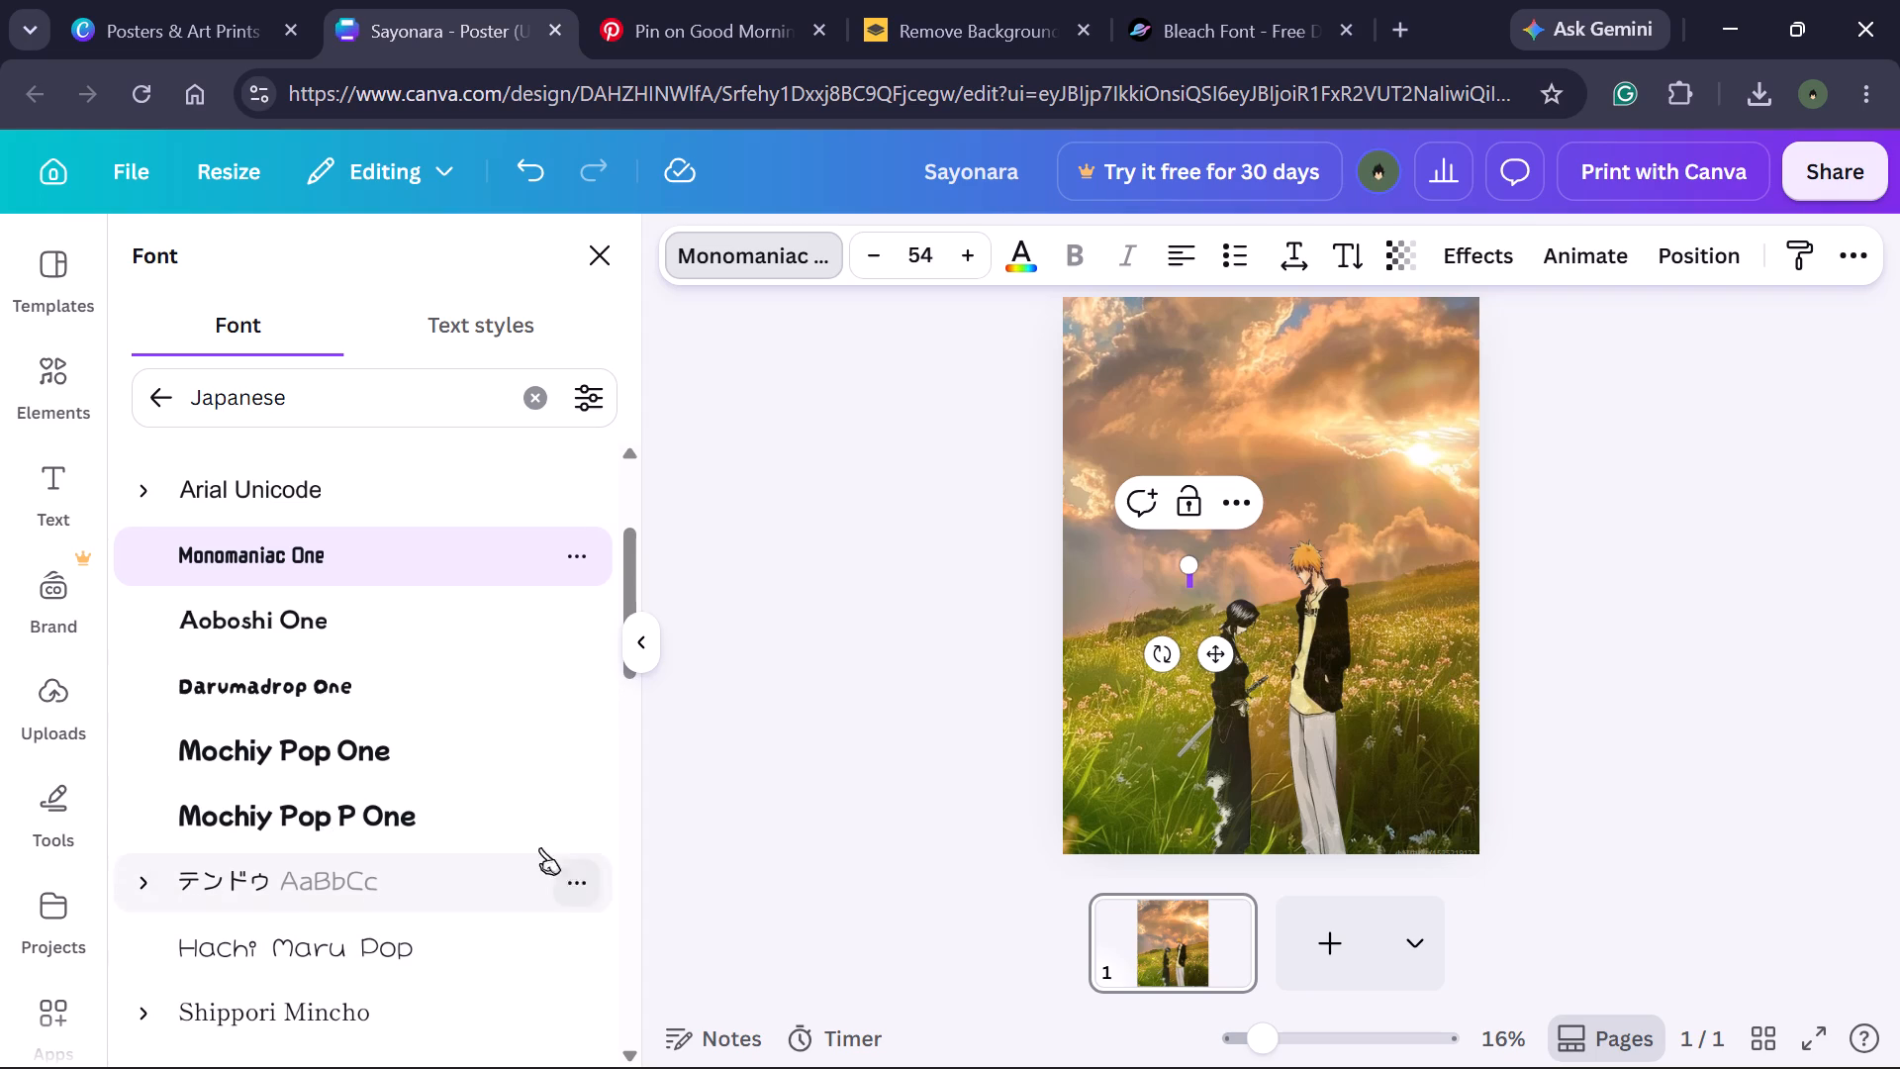
pyautogui.scroll(-1, 416, 895)
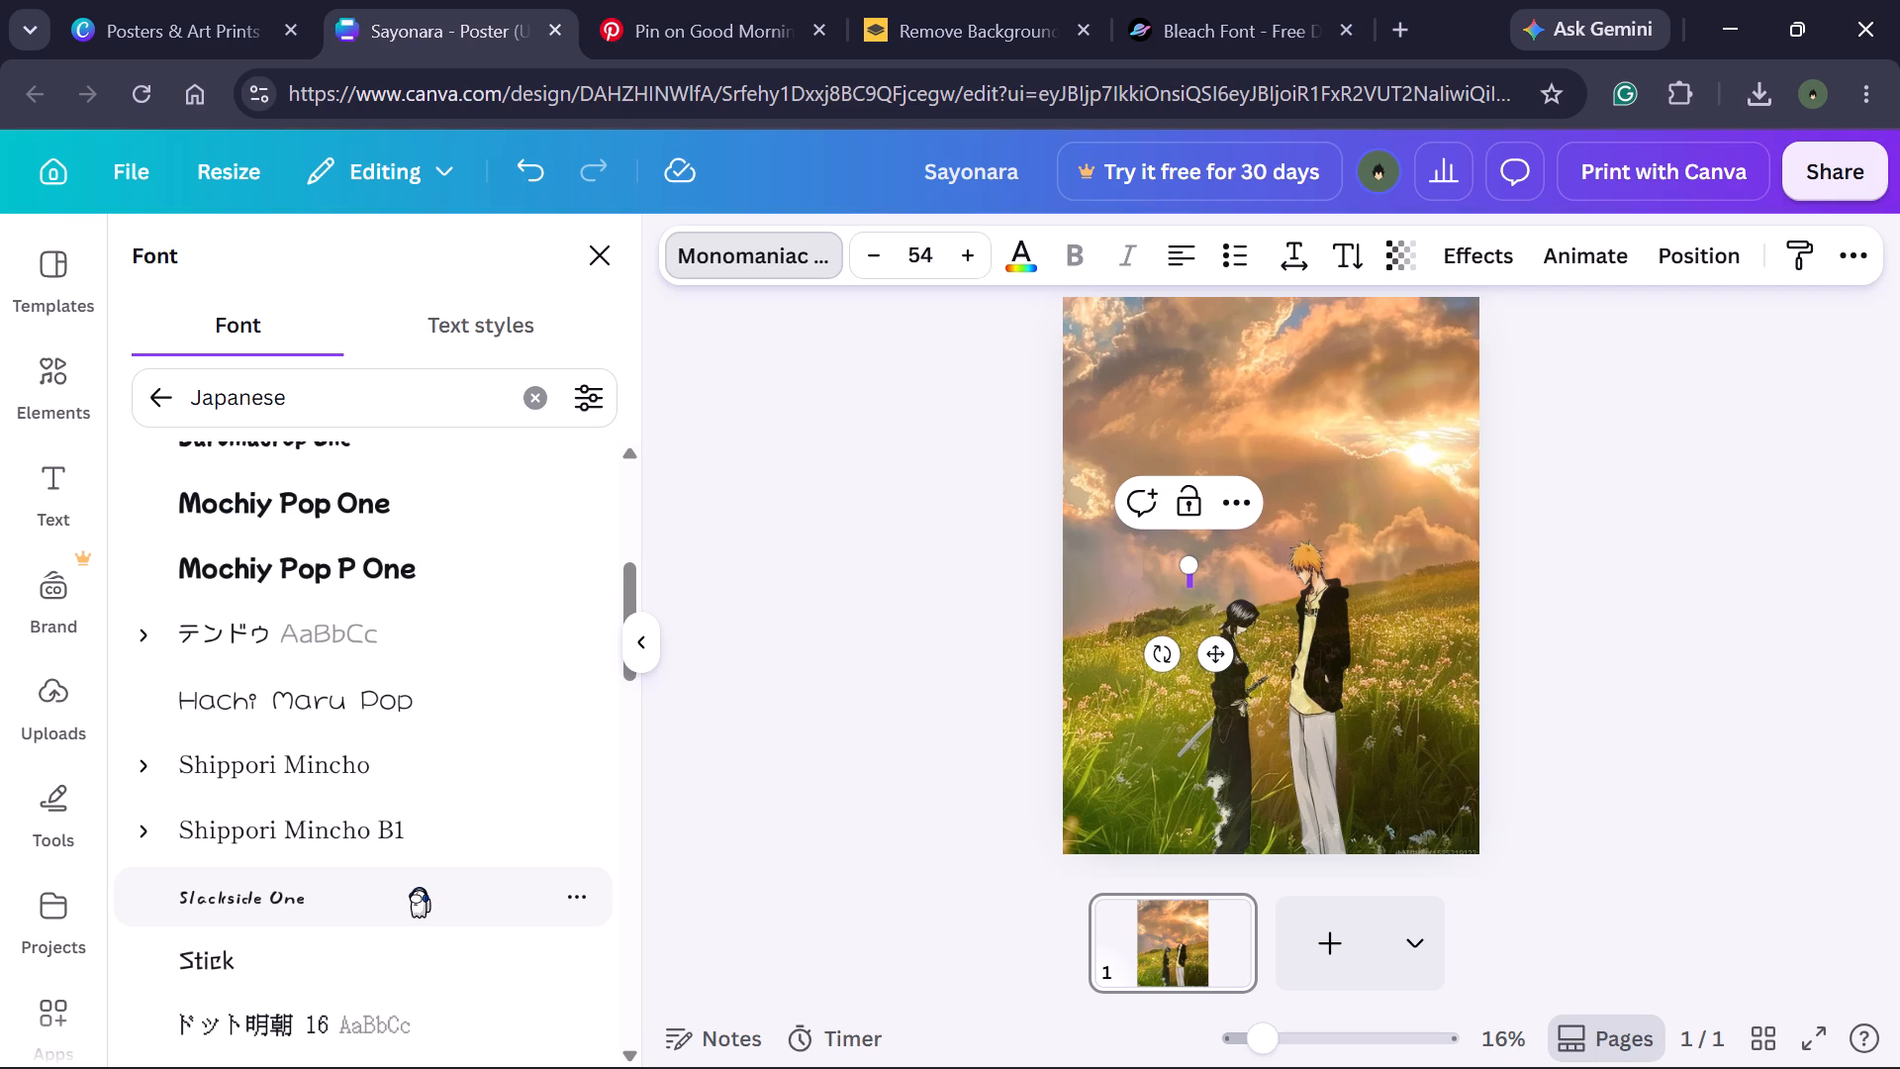
pyautogui.scroll(-1, 416, 887)
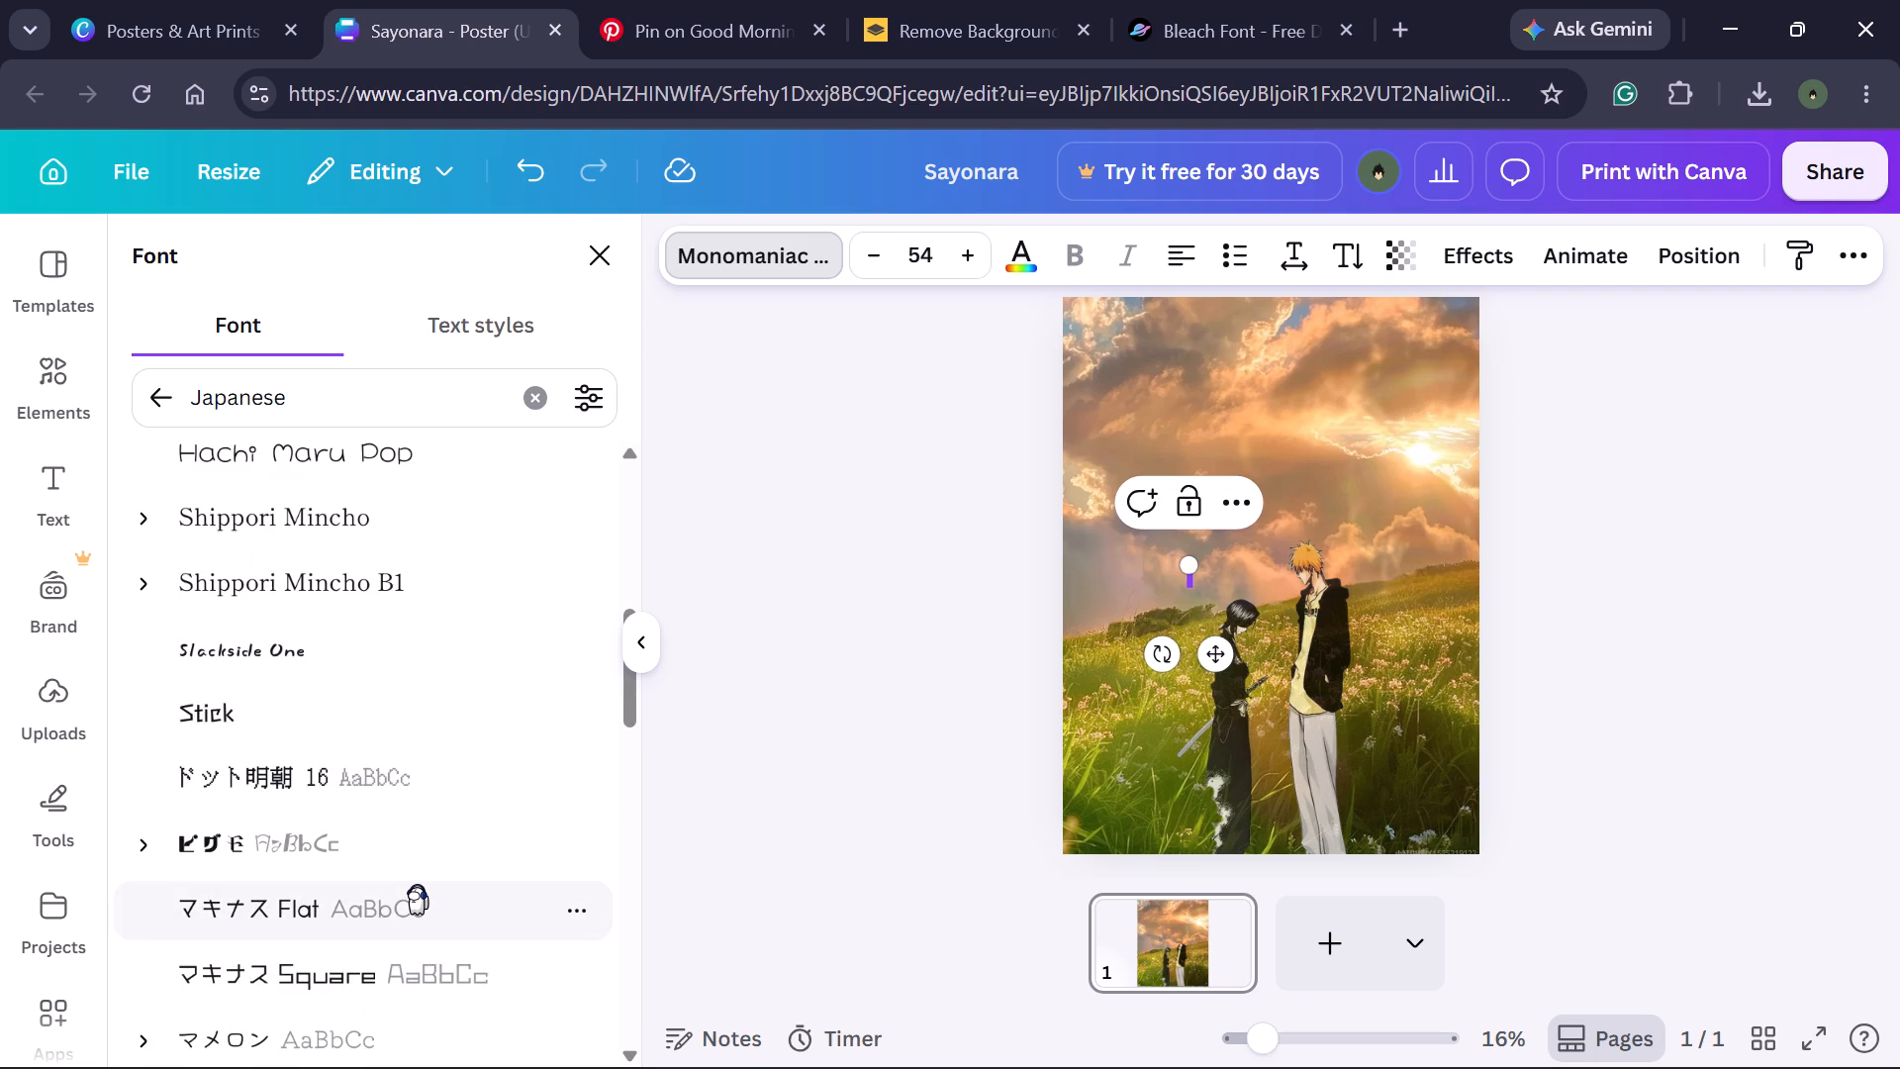
pyautogui.scroll(-2, 417, 884)
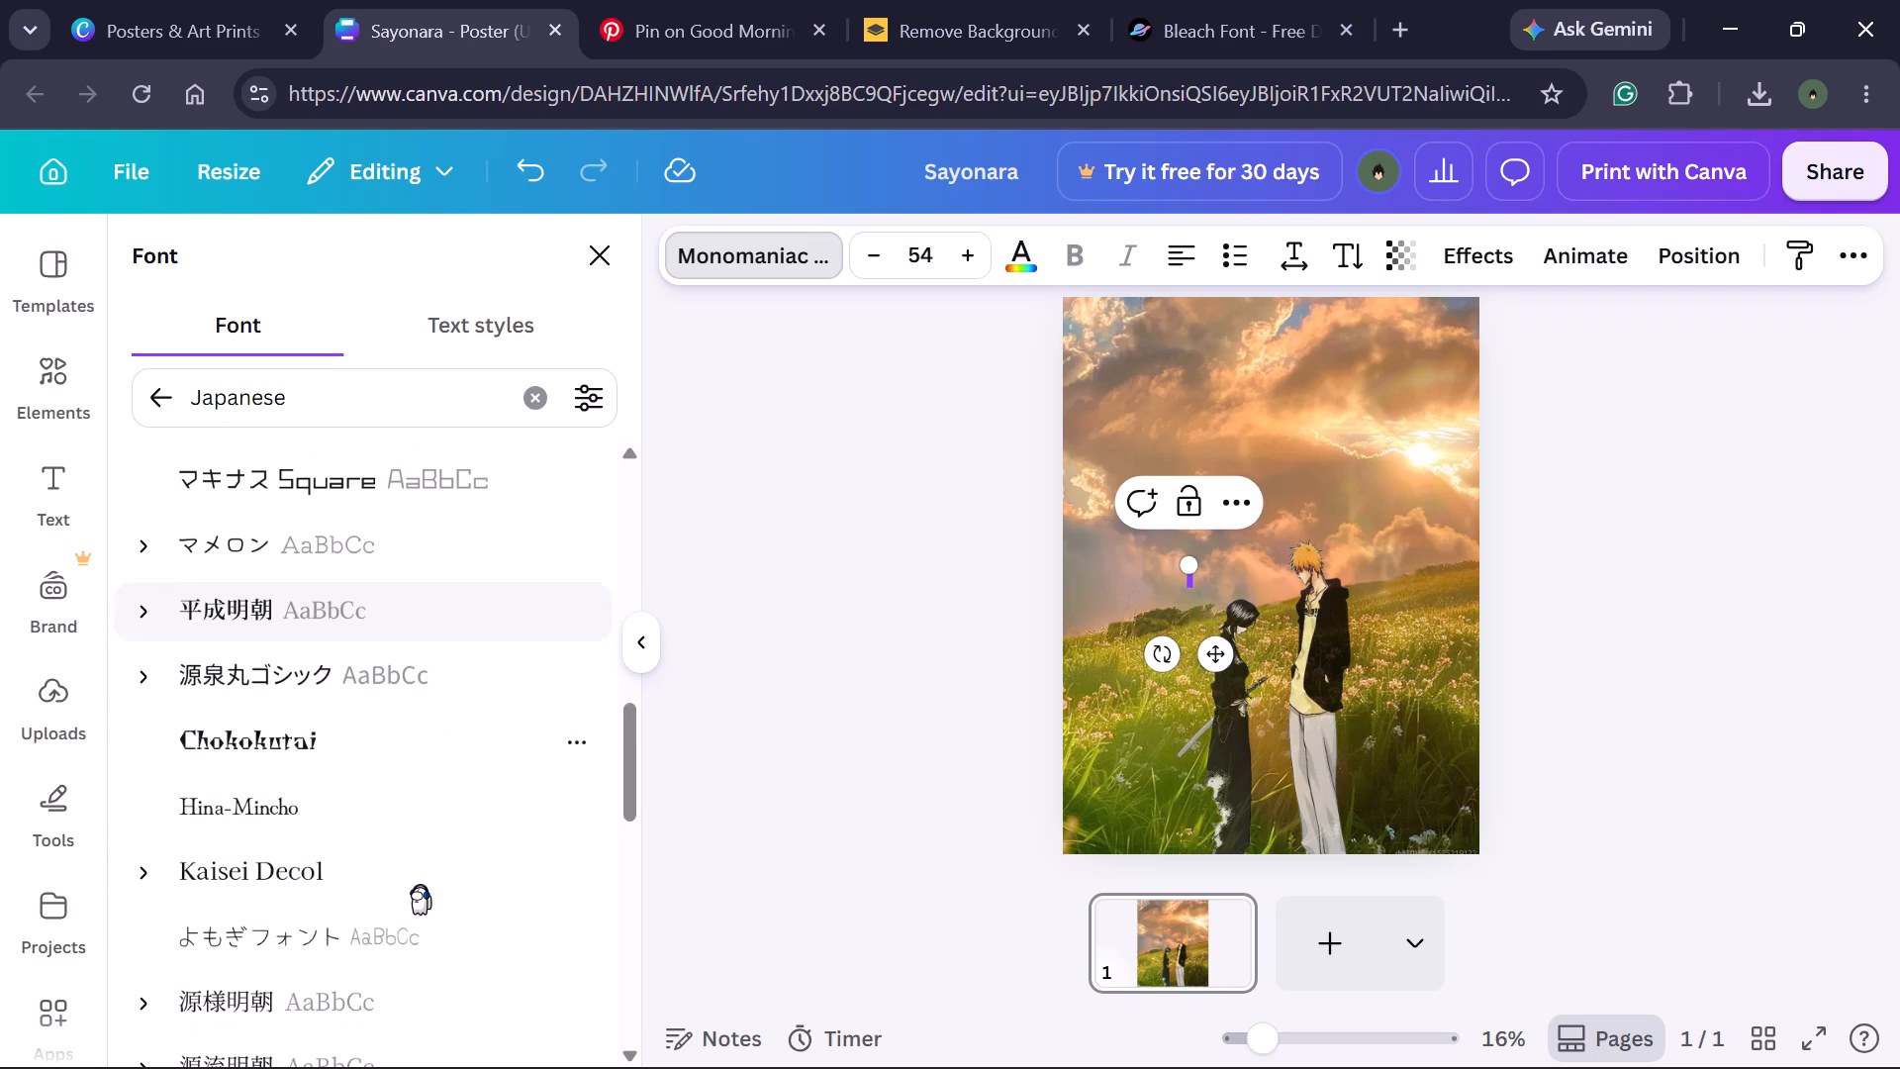
pyautogui.scroll(-1, 420, 882)
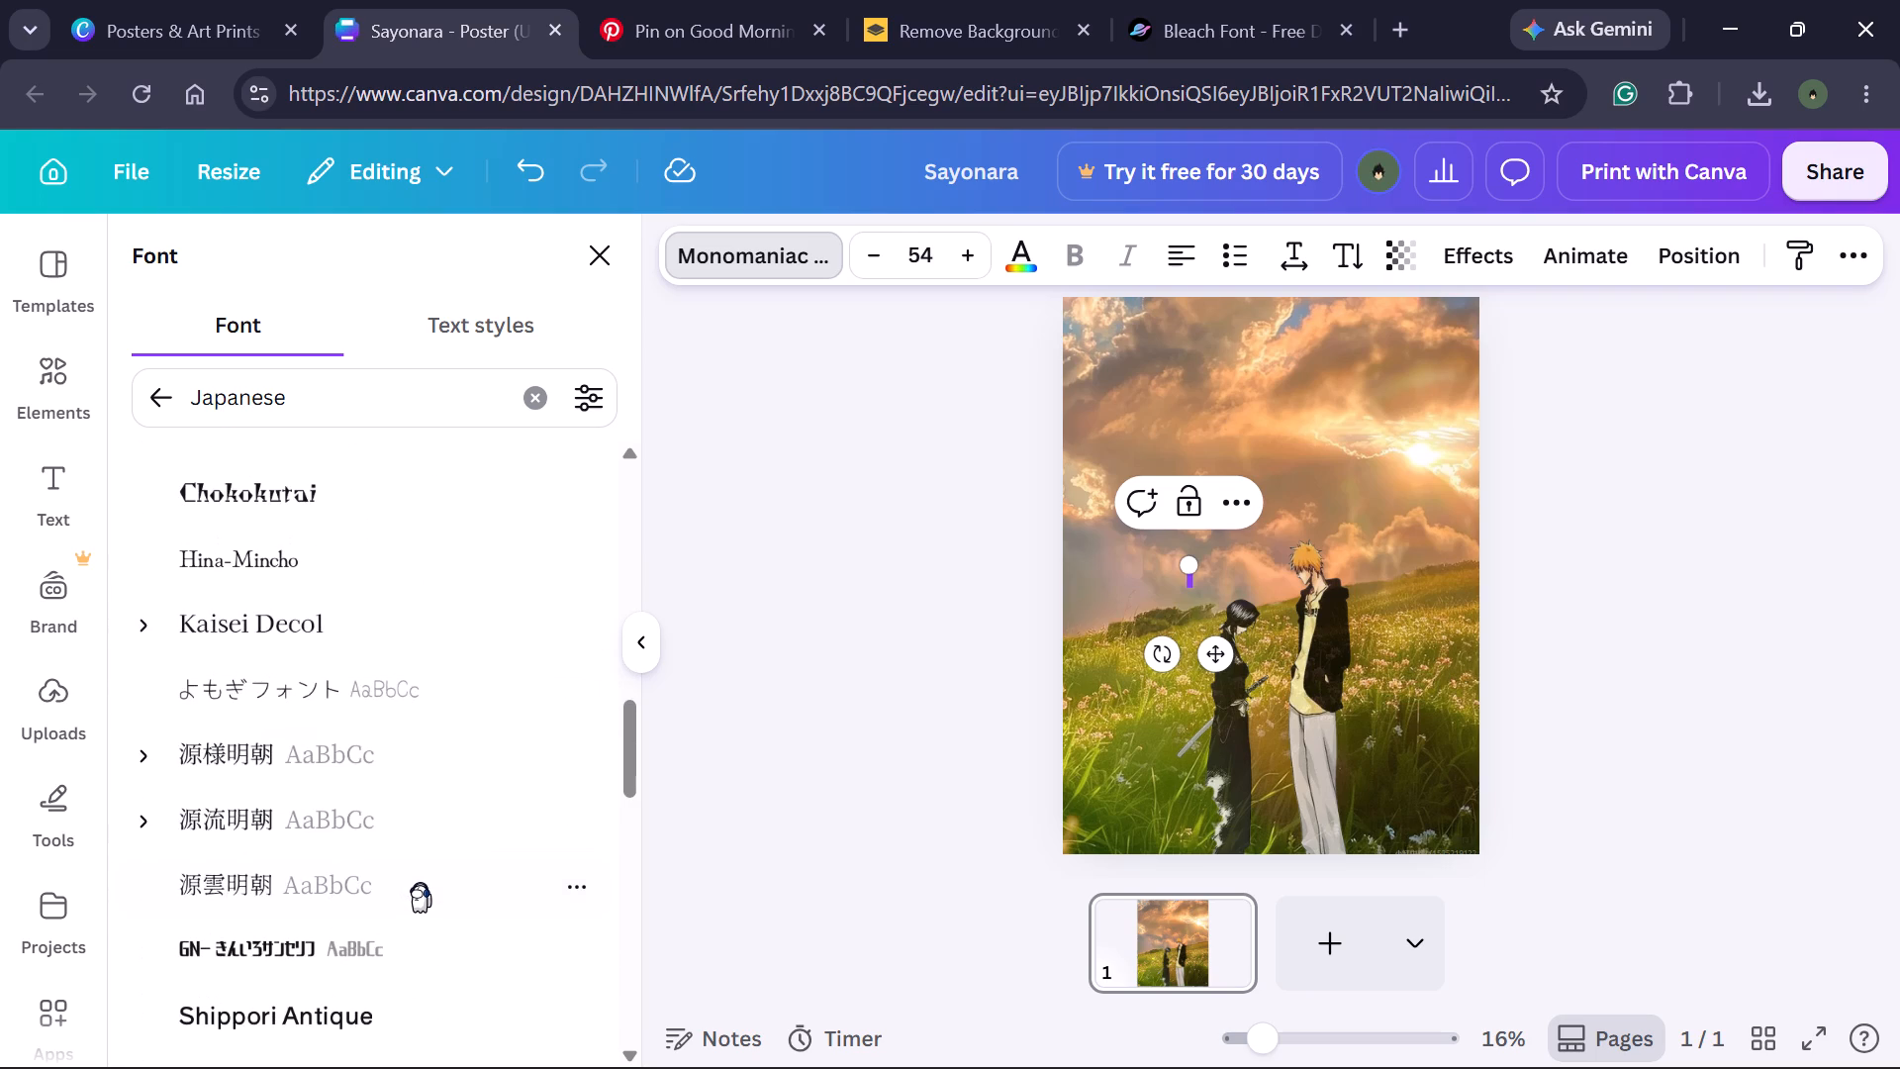
pyautogui.scroll(-2, 420, 882)
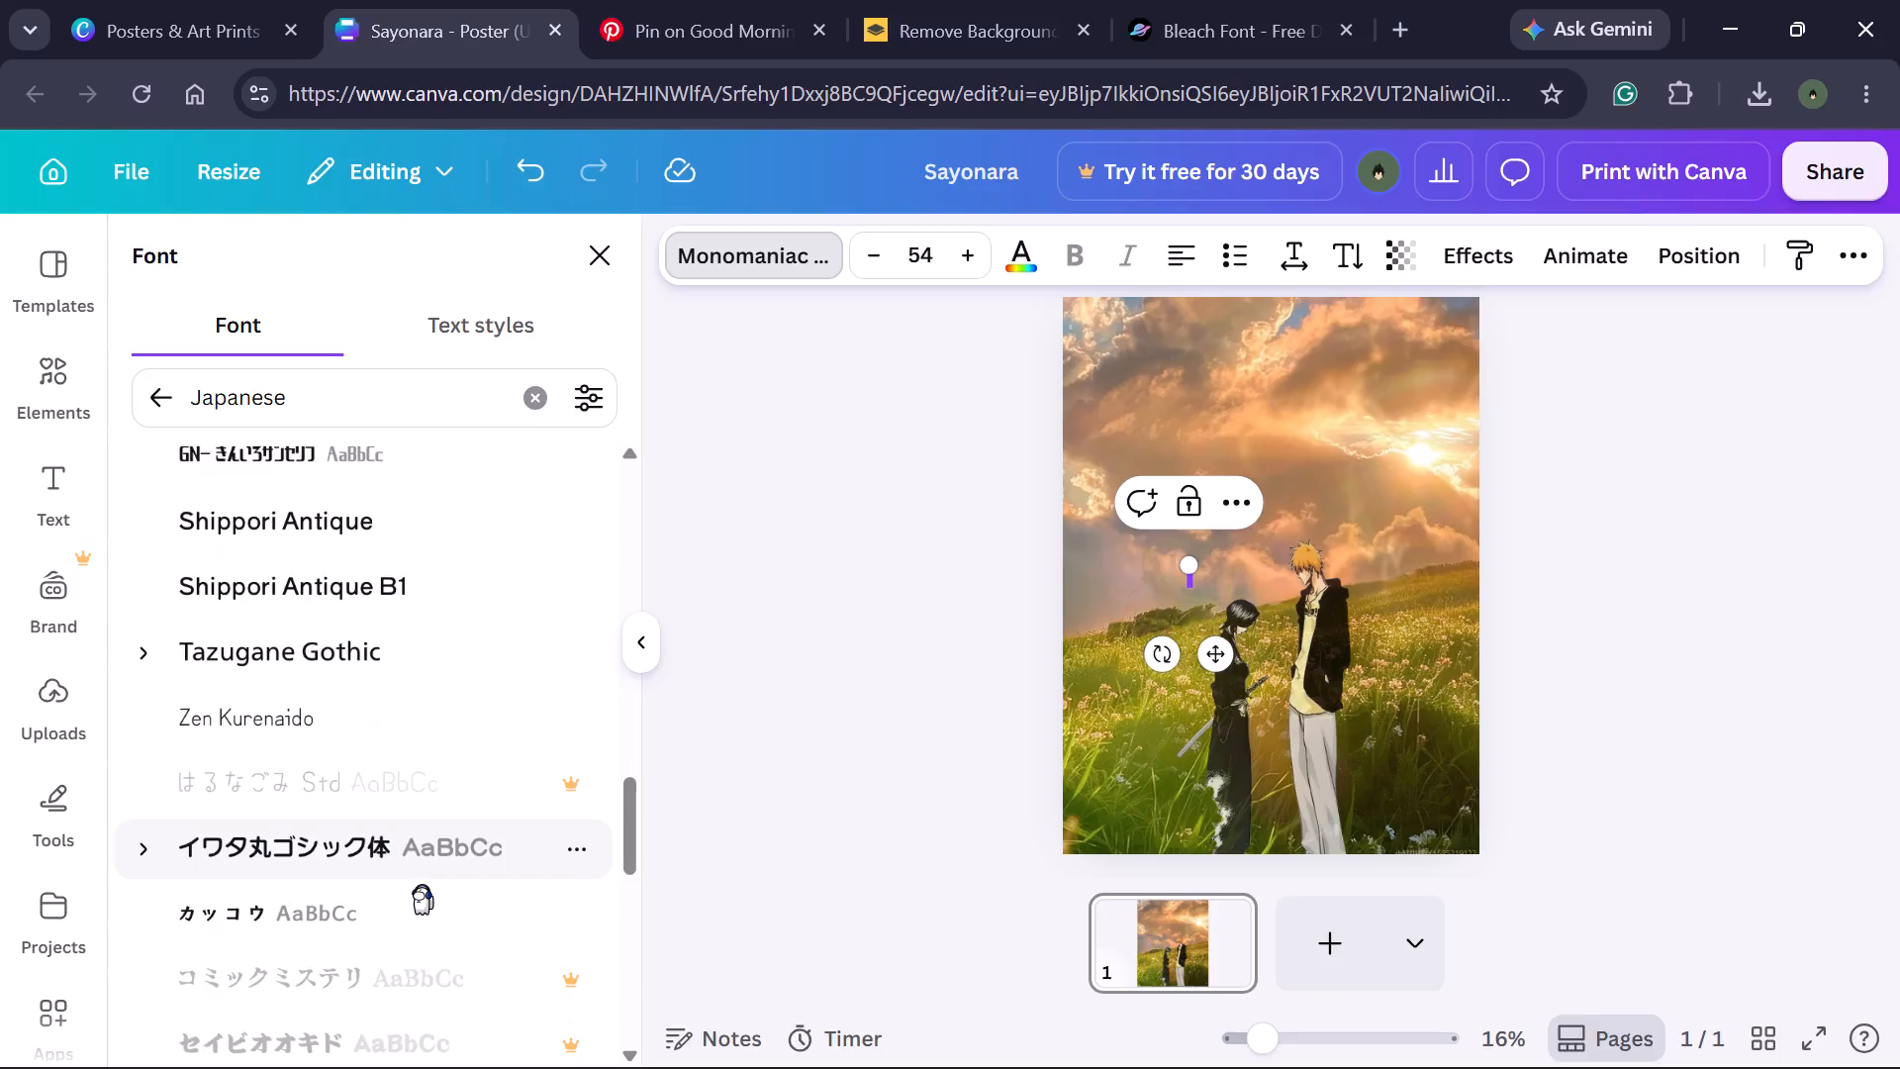
pyautogui.scroll(-3, 423, 884)
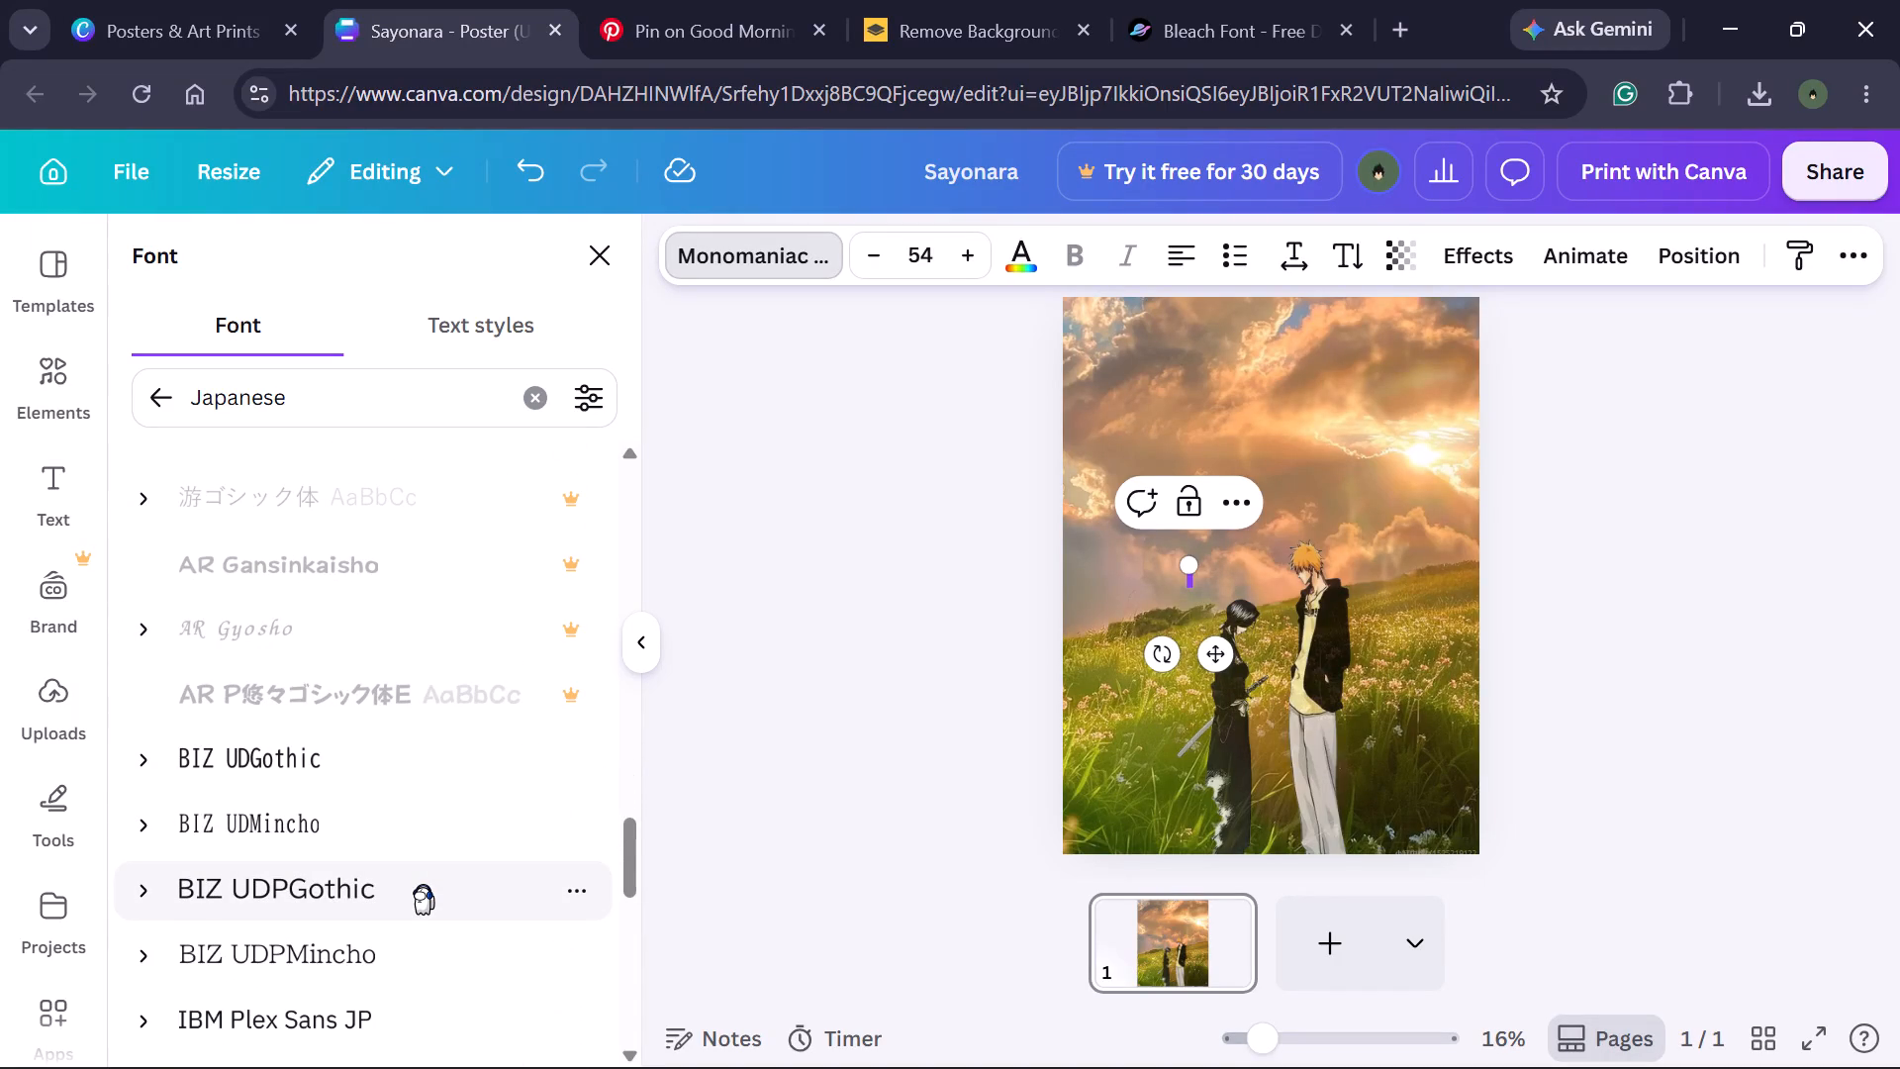
pyautogui.scroll(-2, 423, 884)
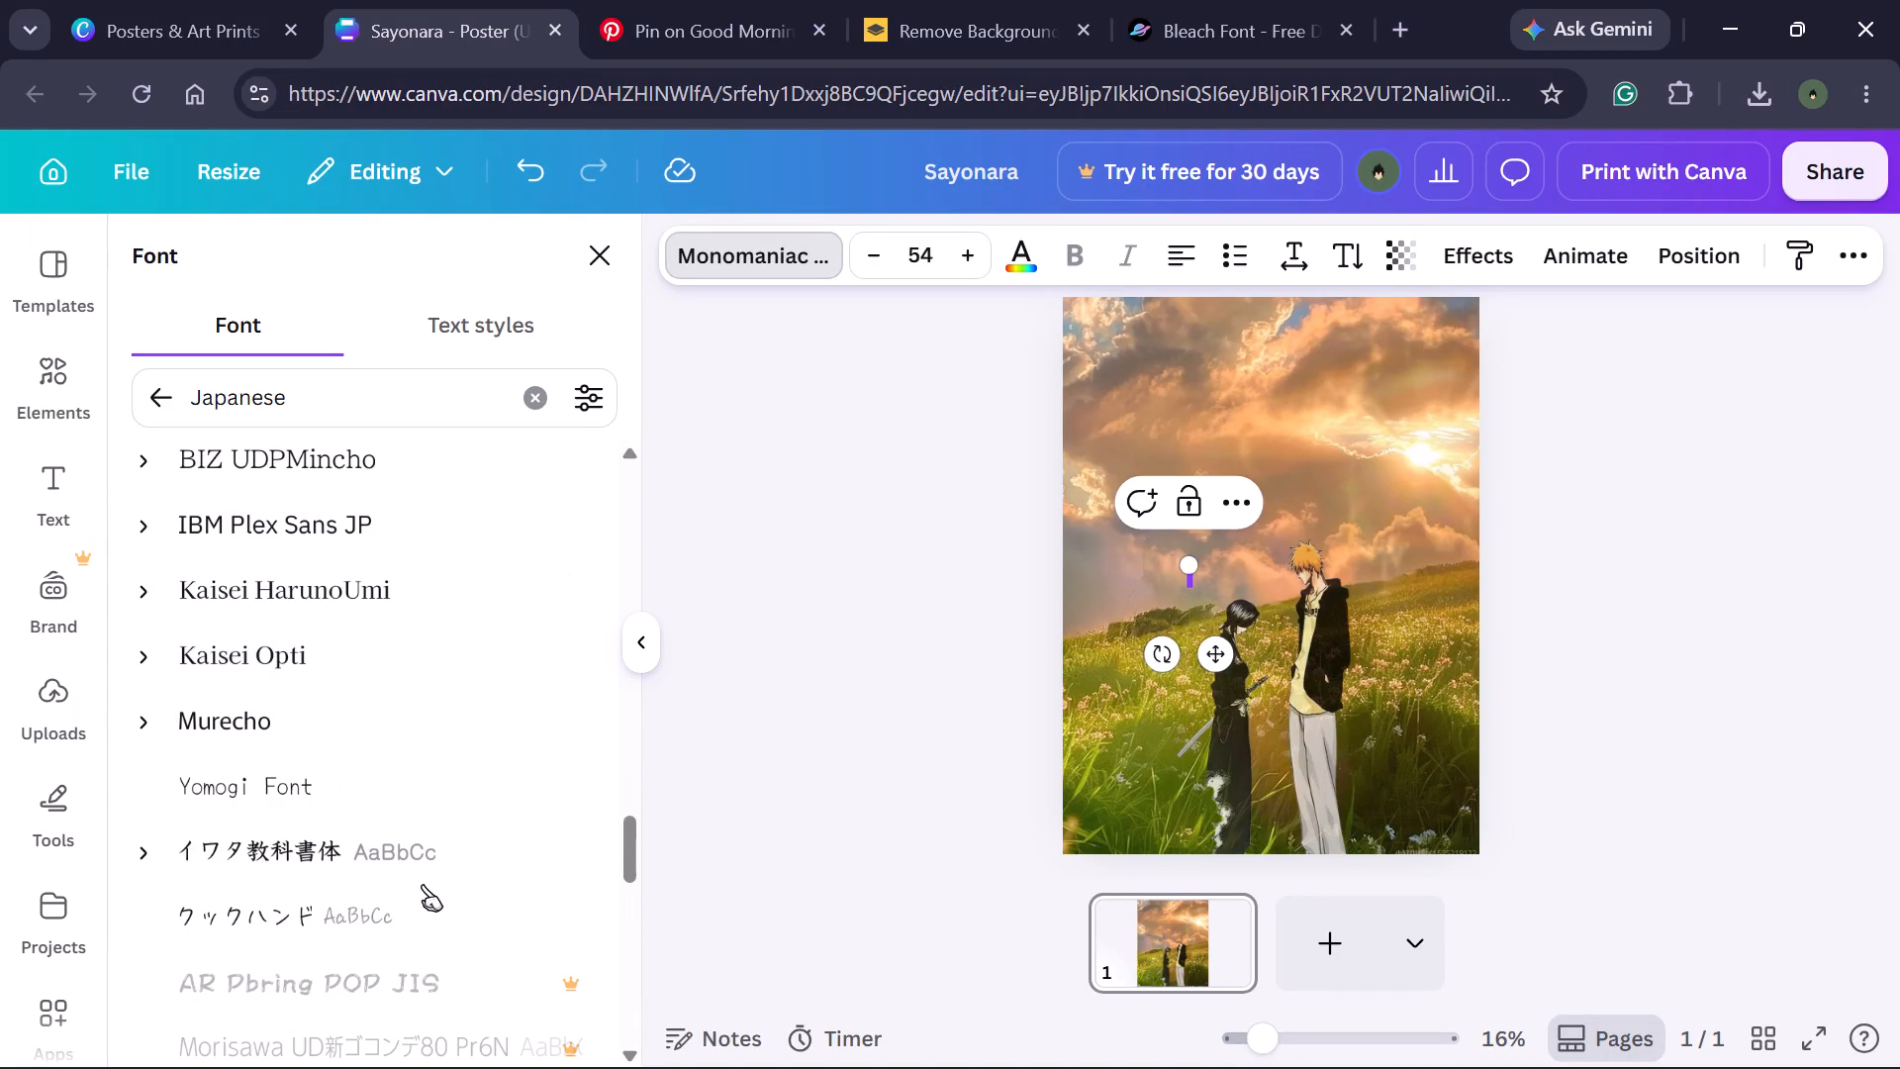
pyautogui.scroll(-3, 423, 884)
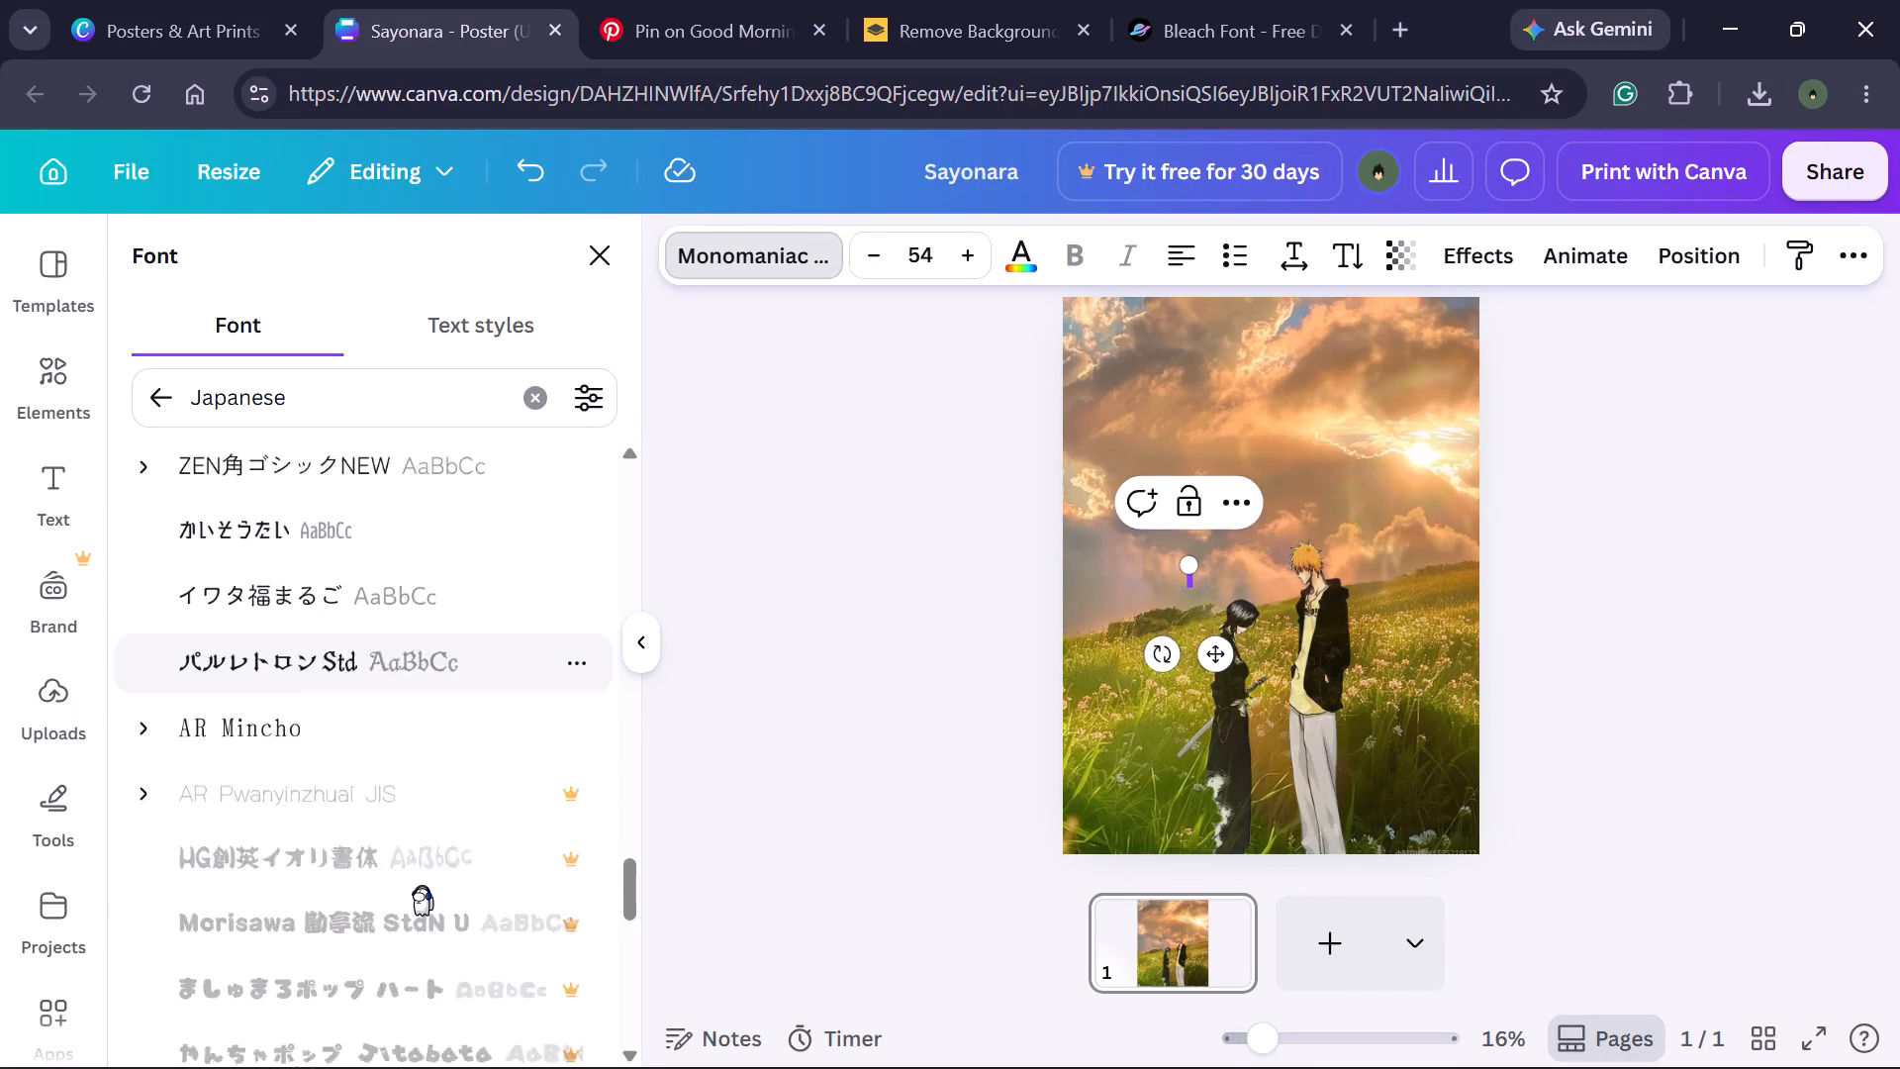
pyautogui.scroll(-2, 422, 886)
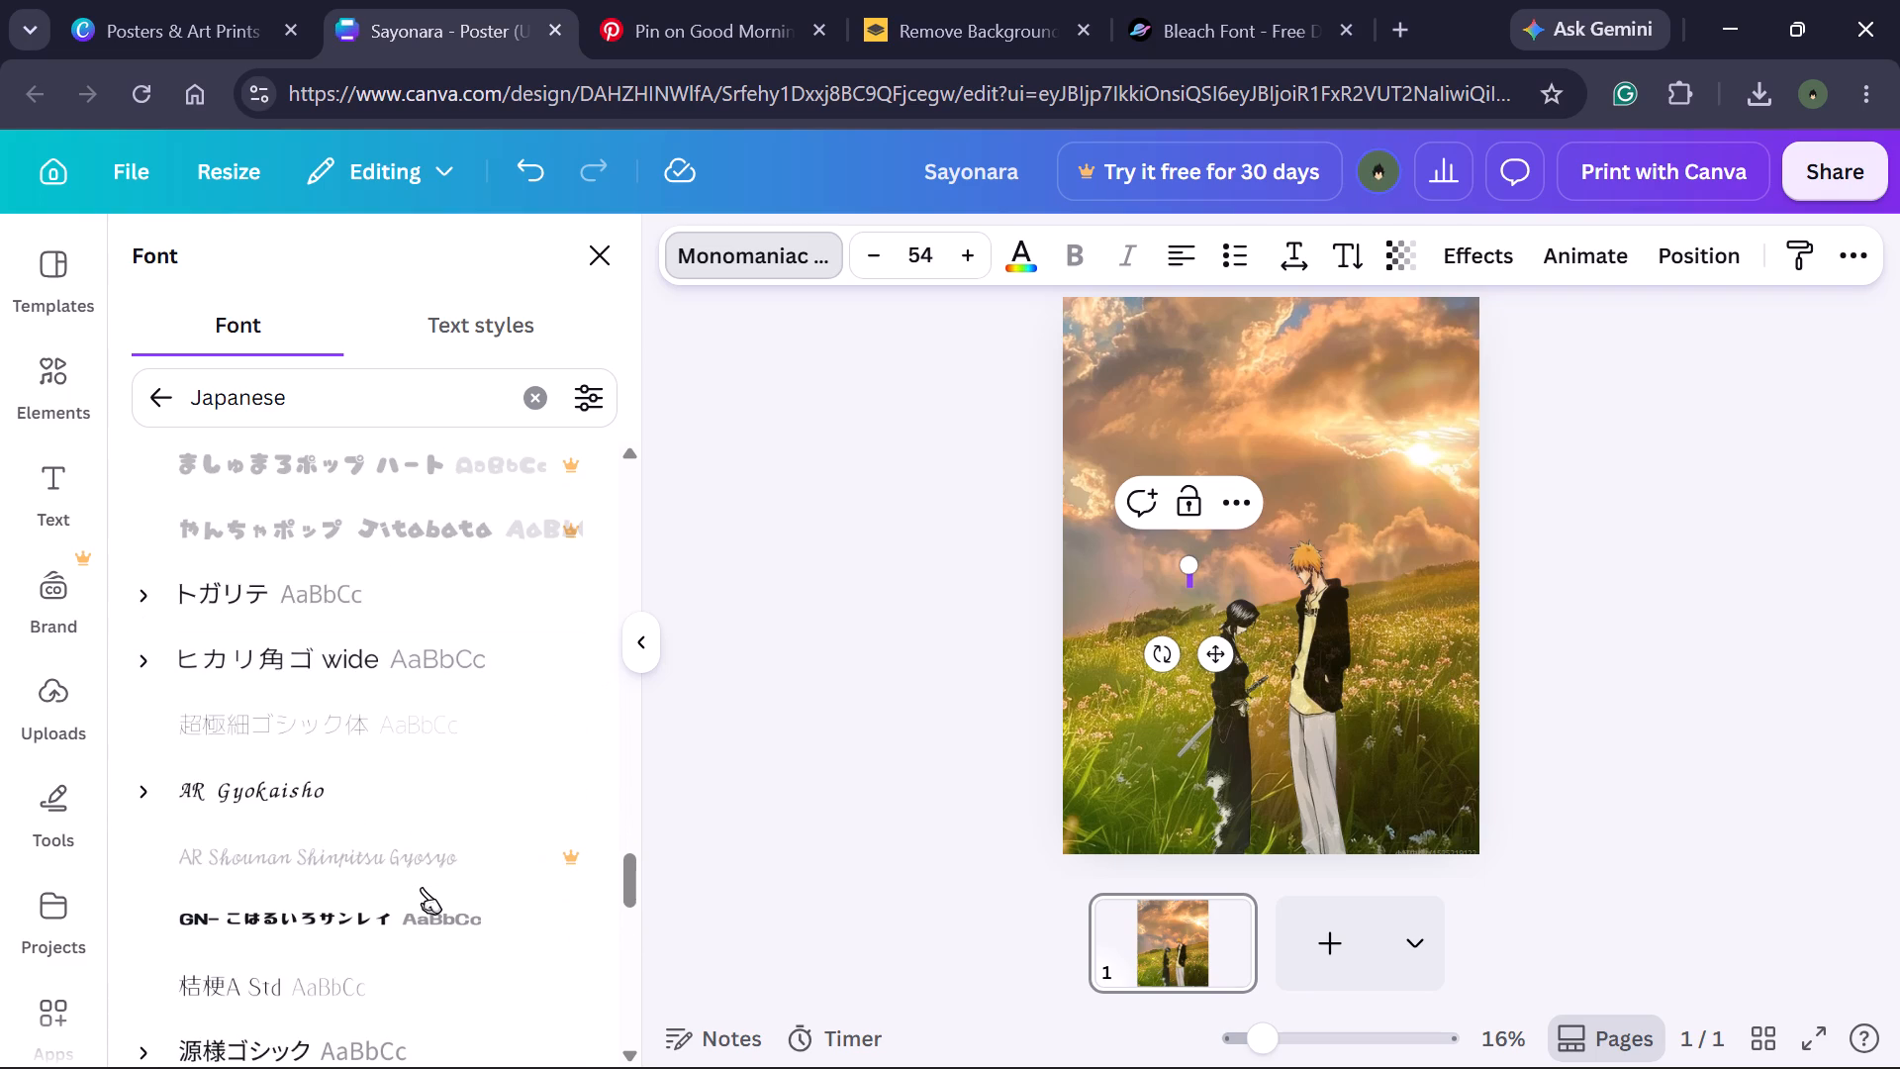
pyautogui.scroll(-5, 422, 887)
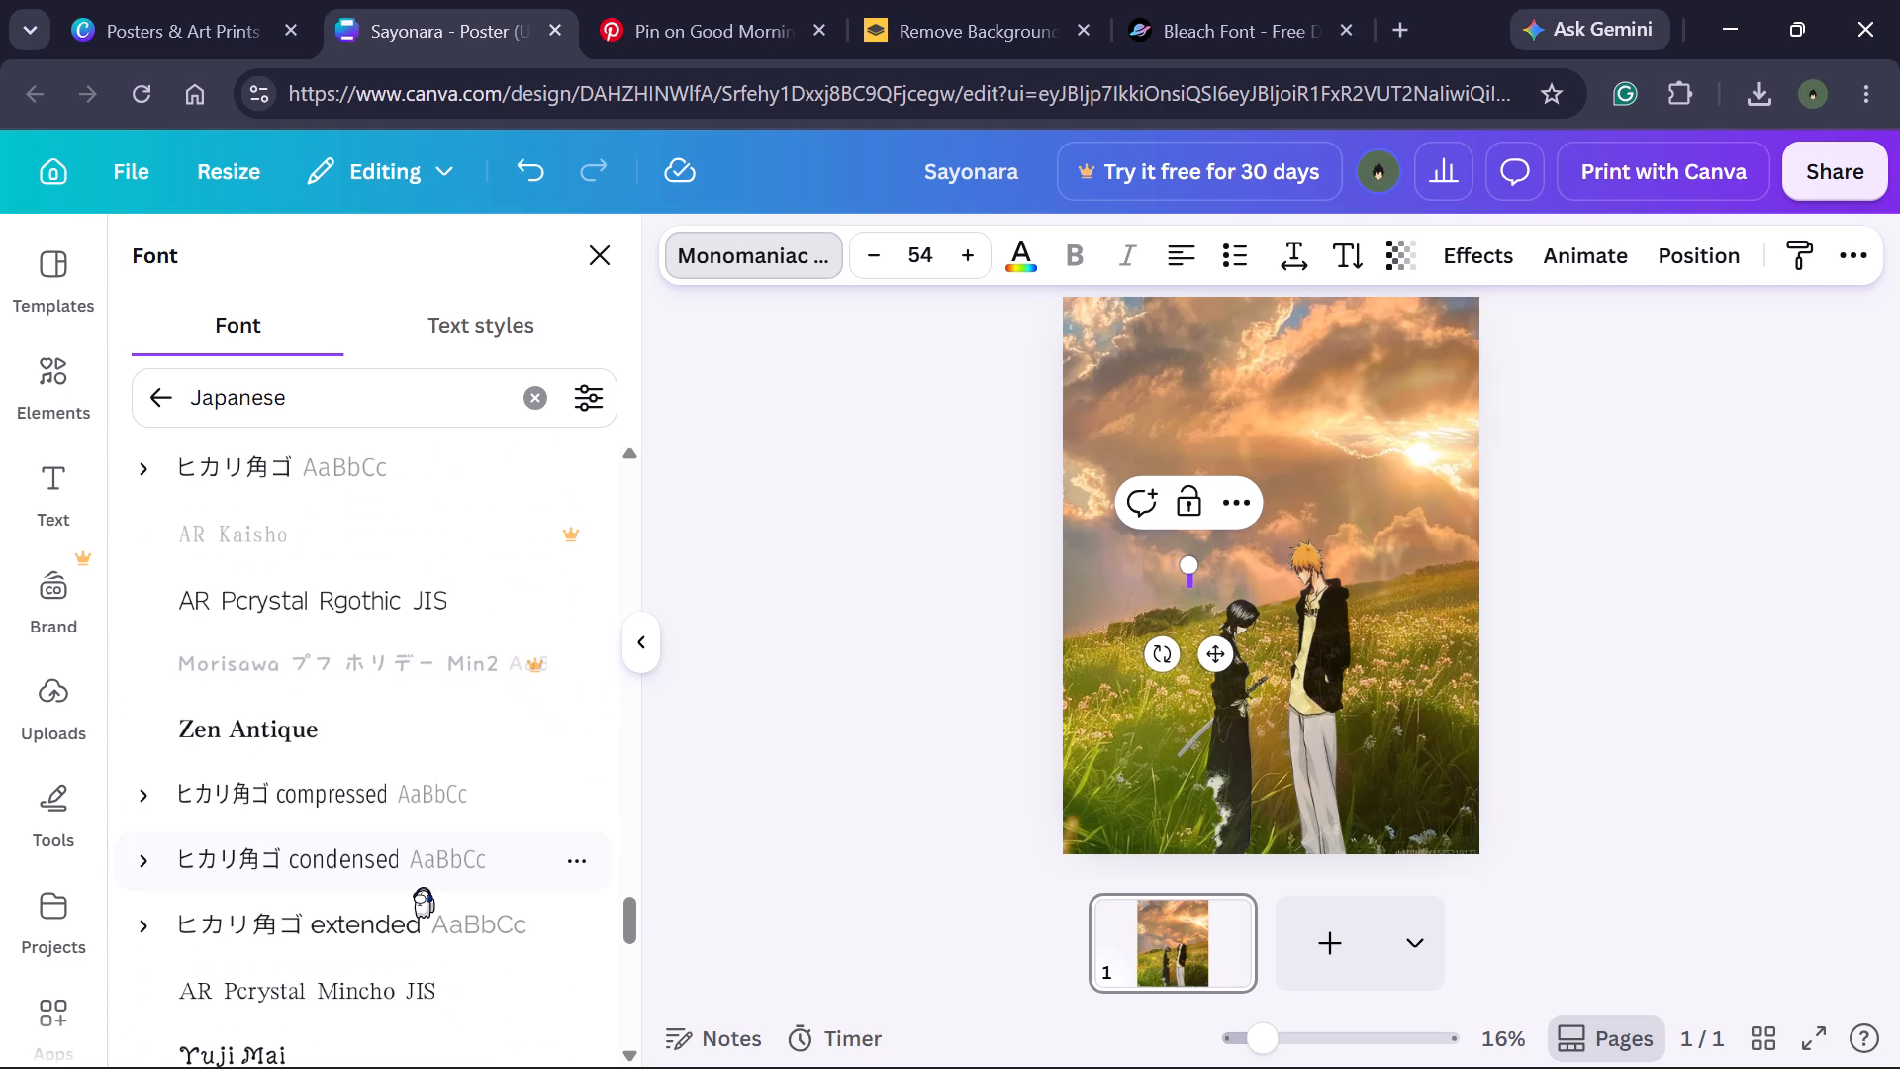
pyautogui.scroll(-2, 423, 887)
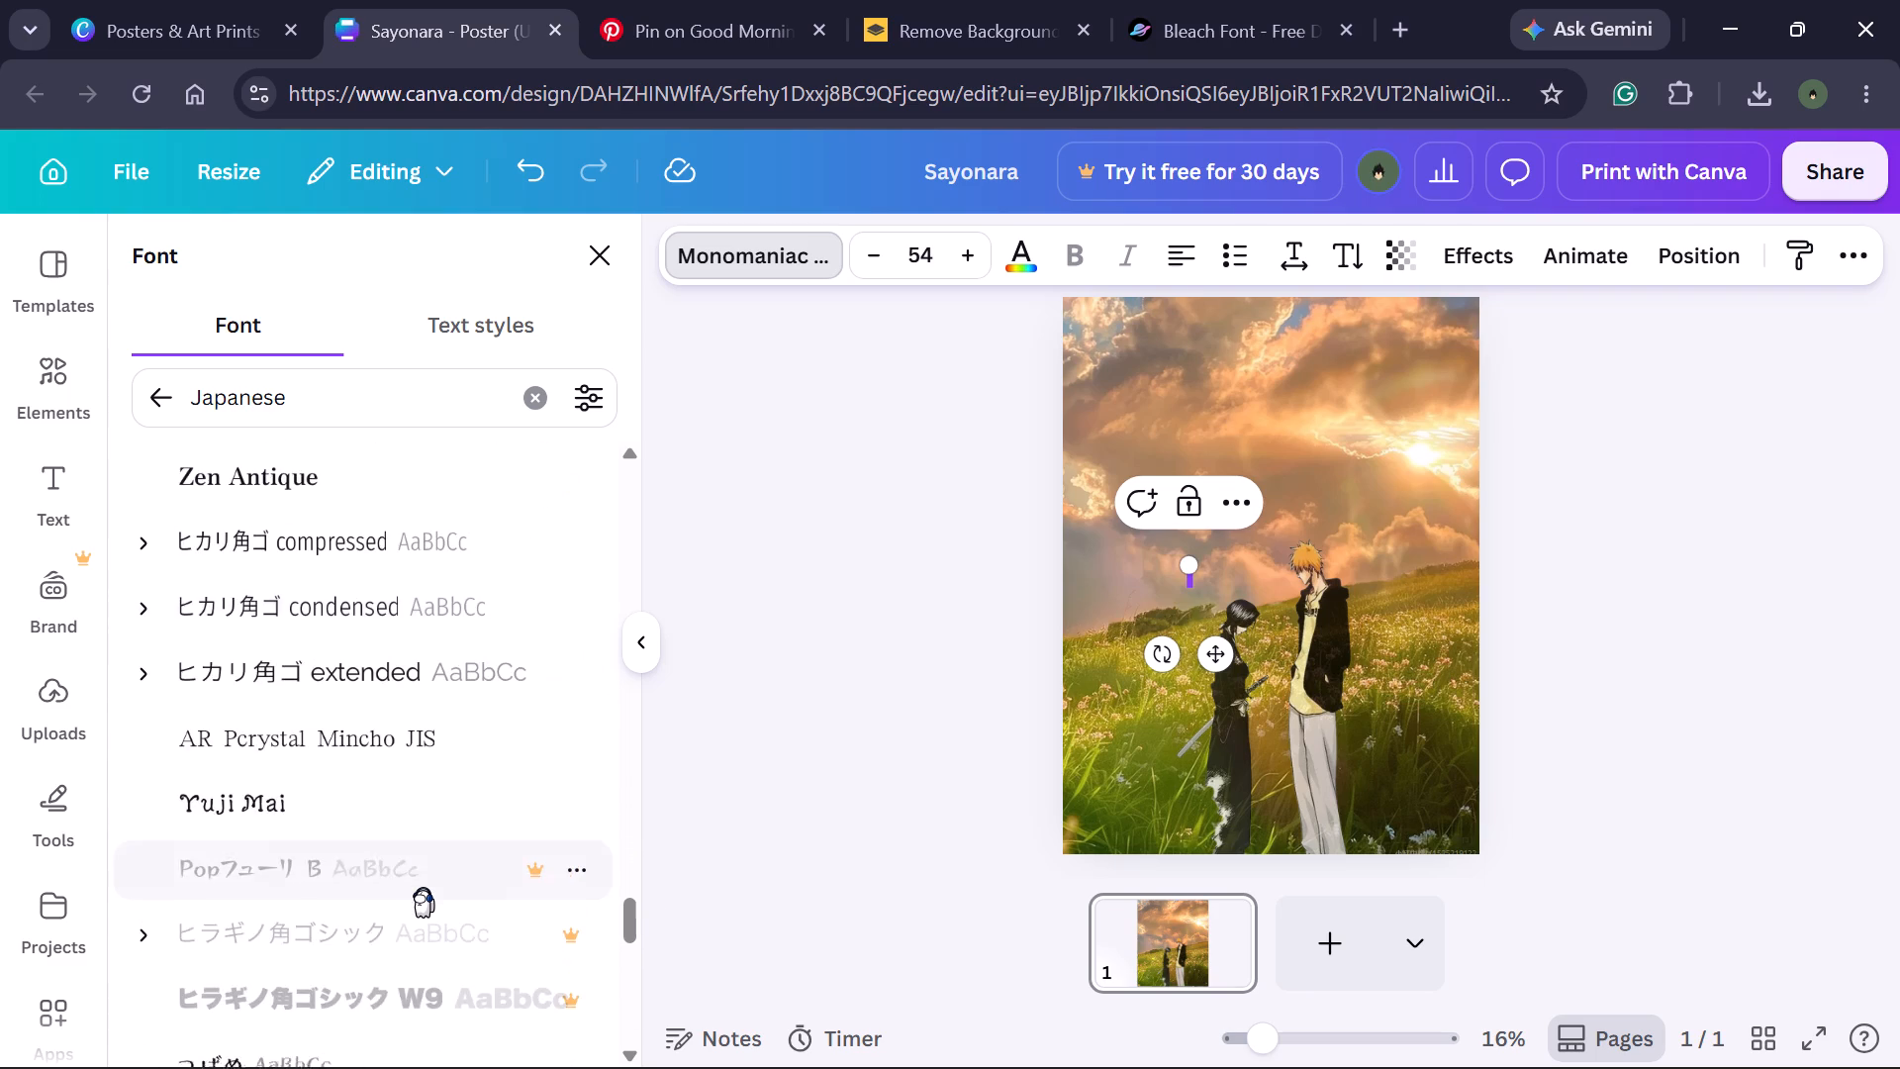
pyautogui.scroll(-2, 423, 887)
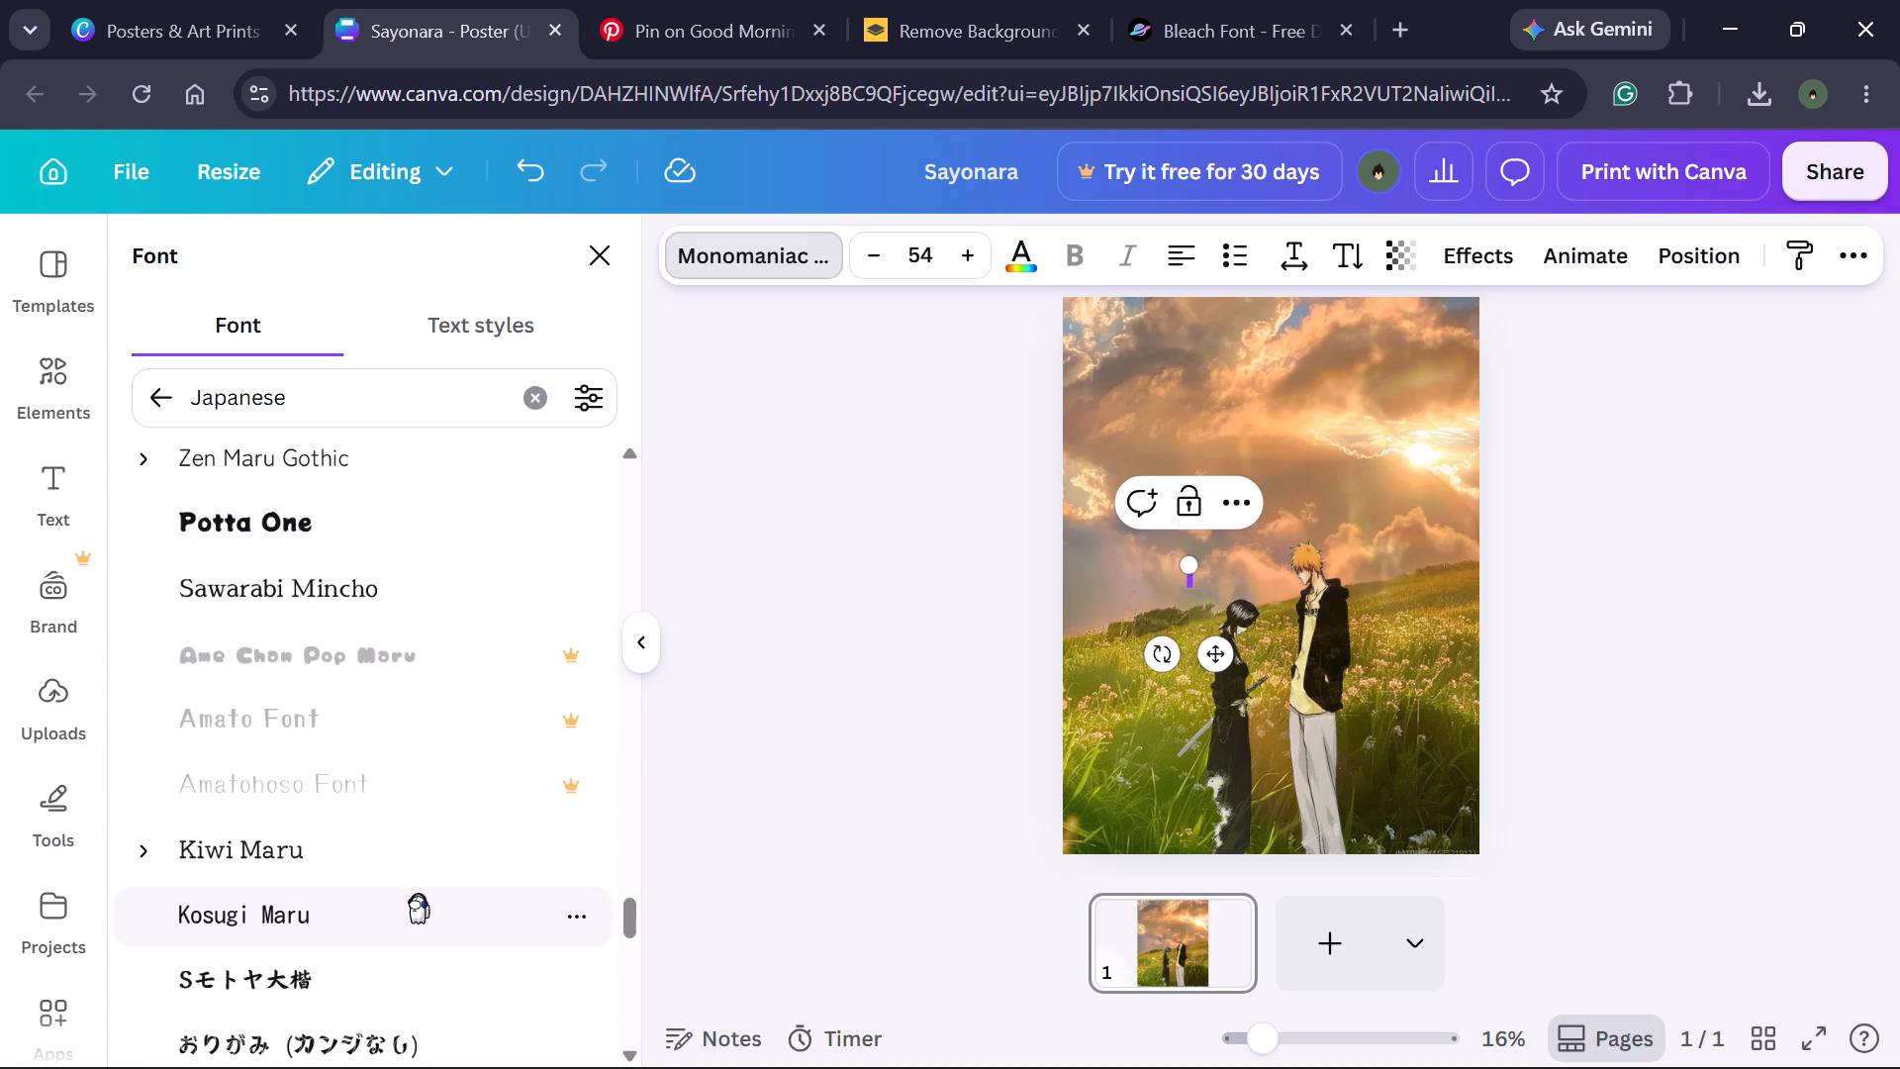
pyautogui.scroll(-3, 418, 893)
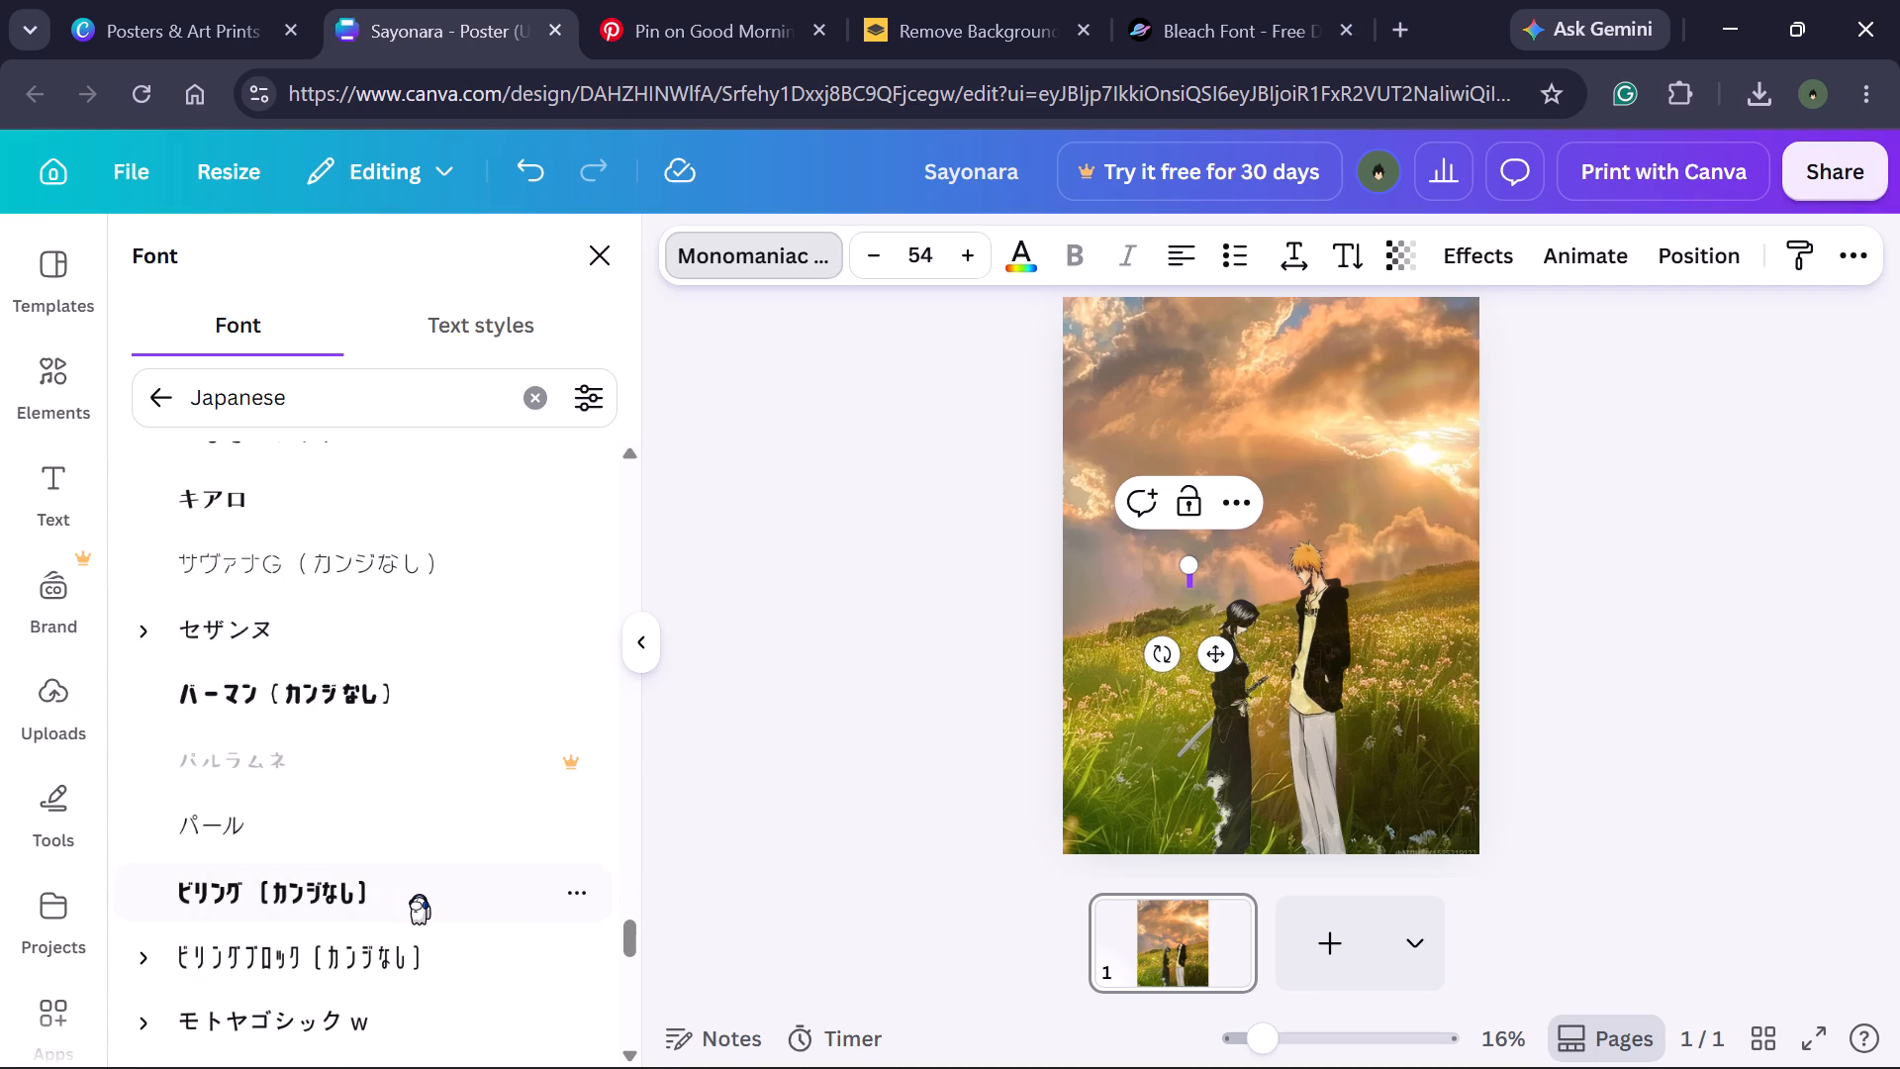
pyautogui.scroll(2, 419, 894)
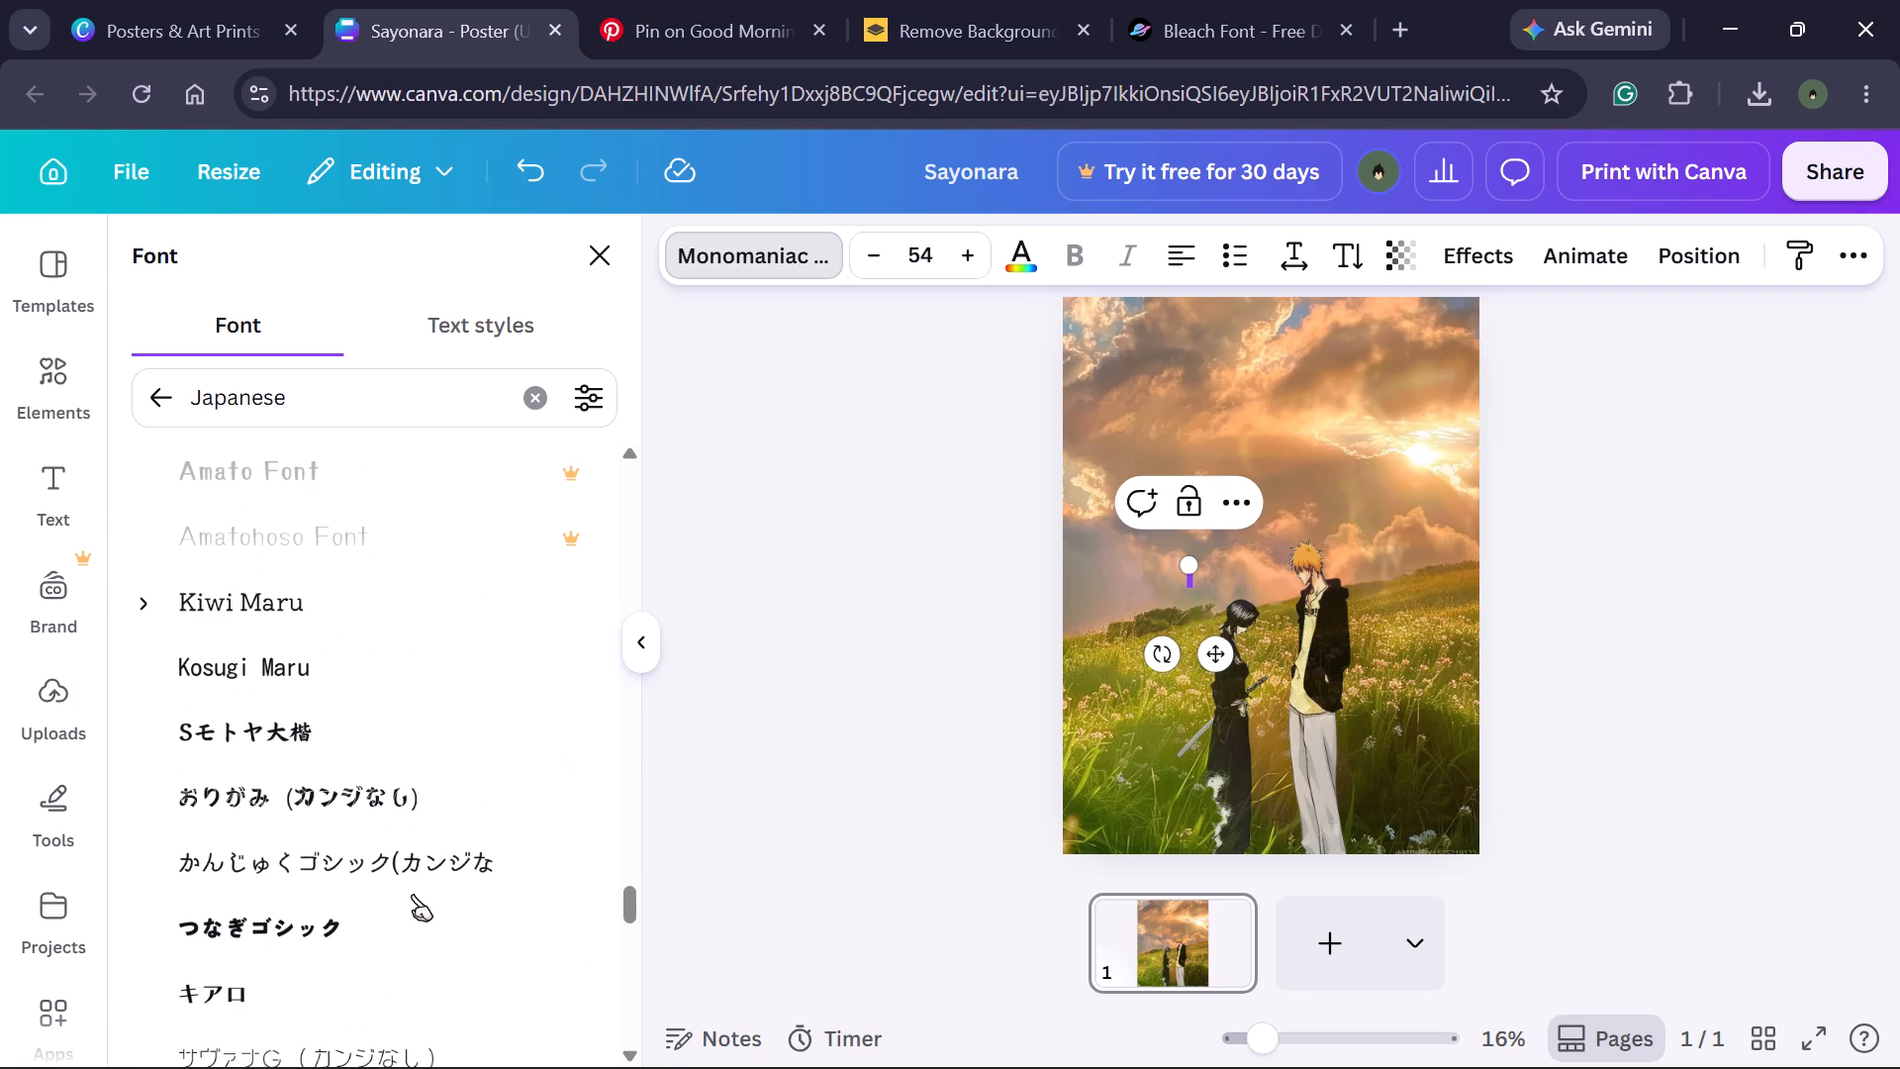
pyautogui.click(366, 739)
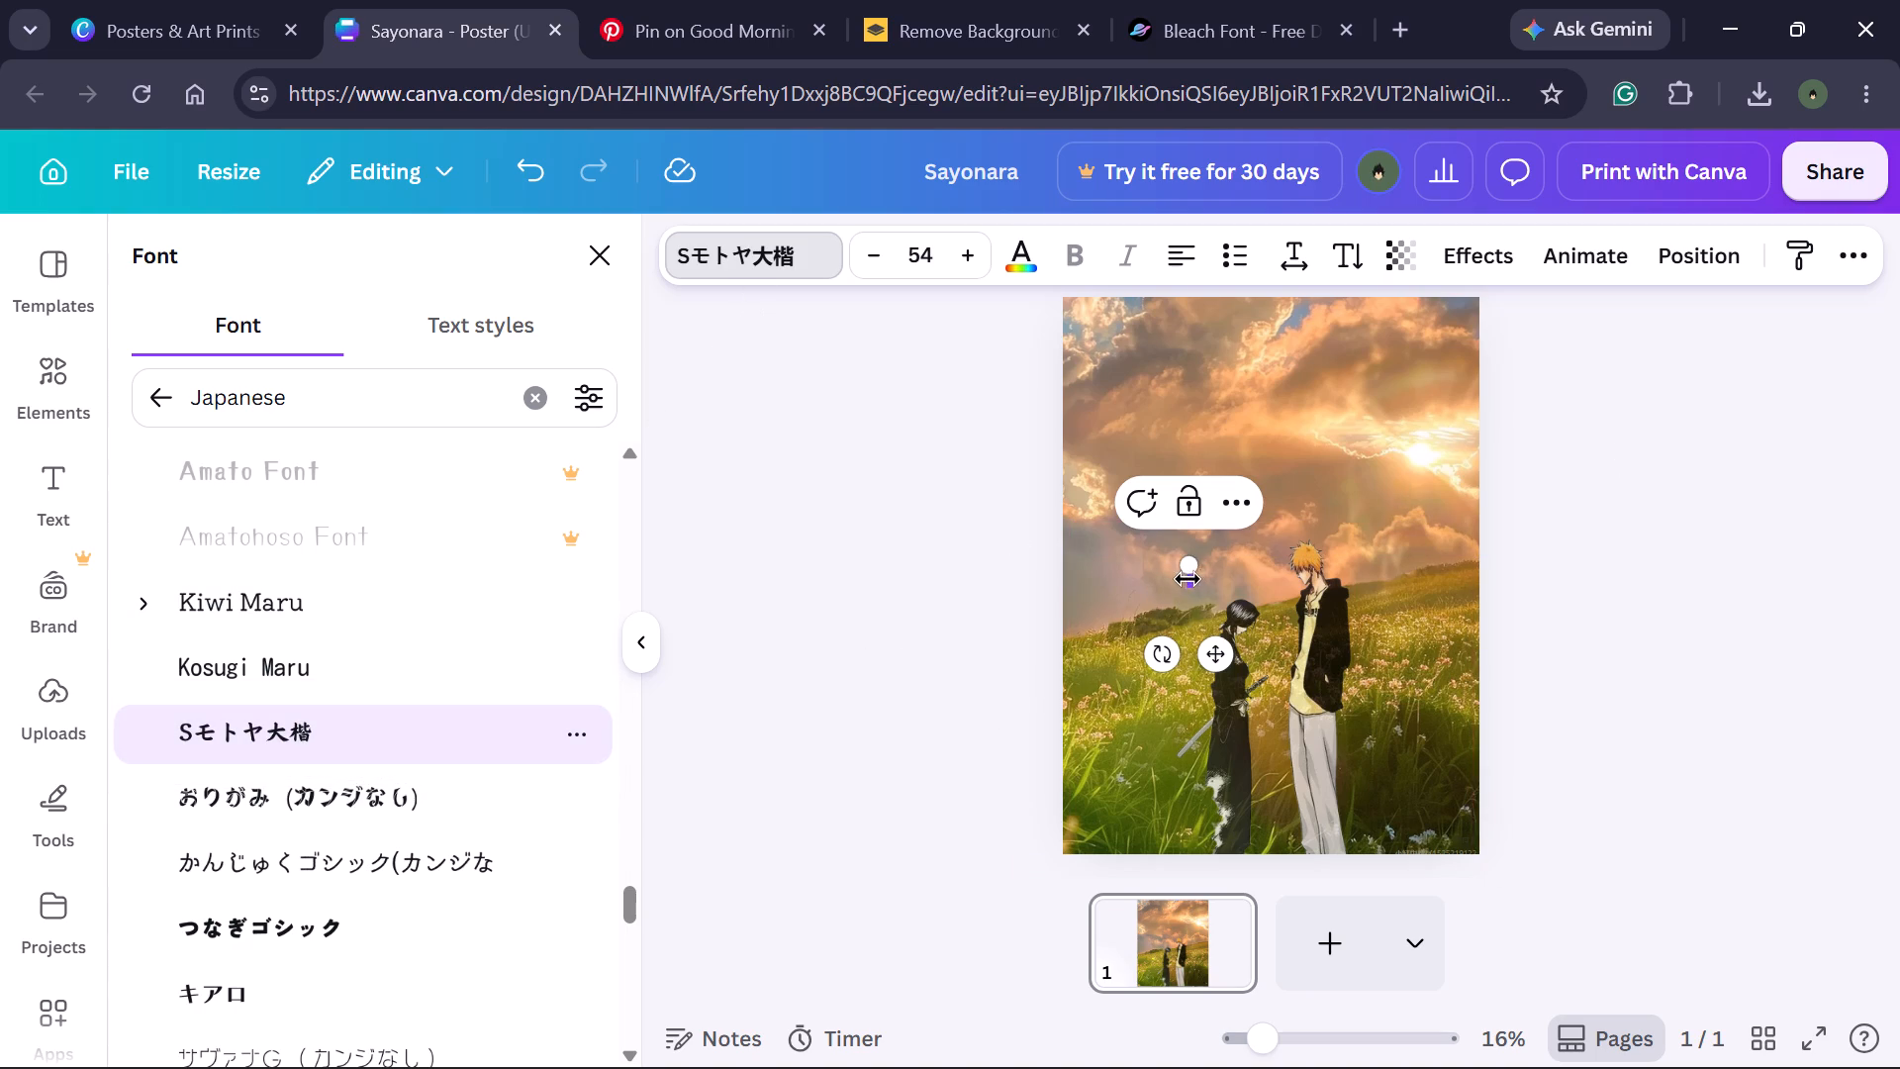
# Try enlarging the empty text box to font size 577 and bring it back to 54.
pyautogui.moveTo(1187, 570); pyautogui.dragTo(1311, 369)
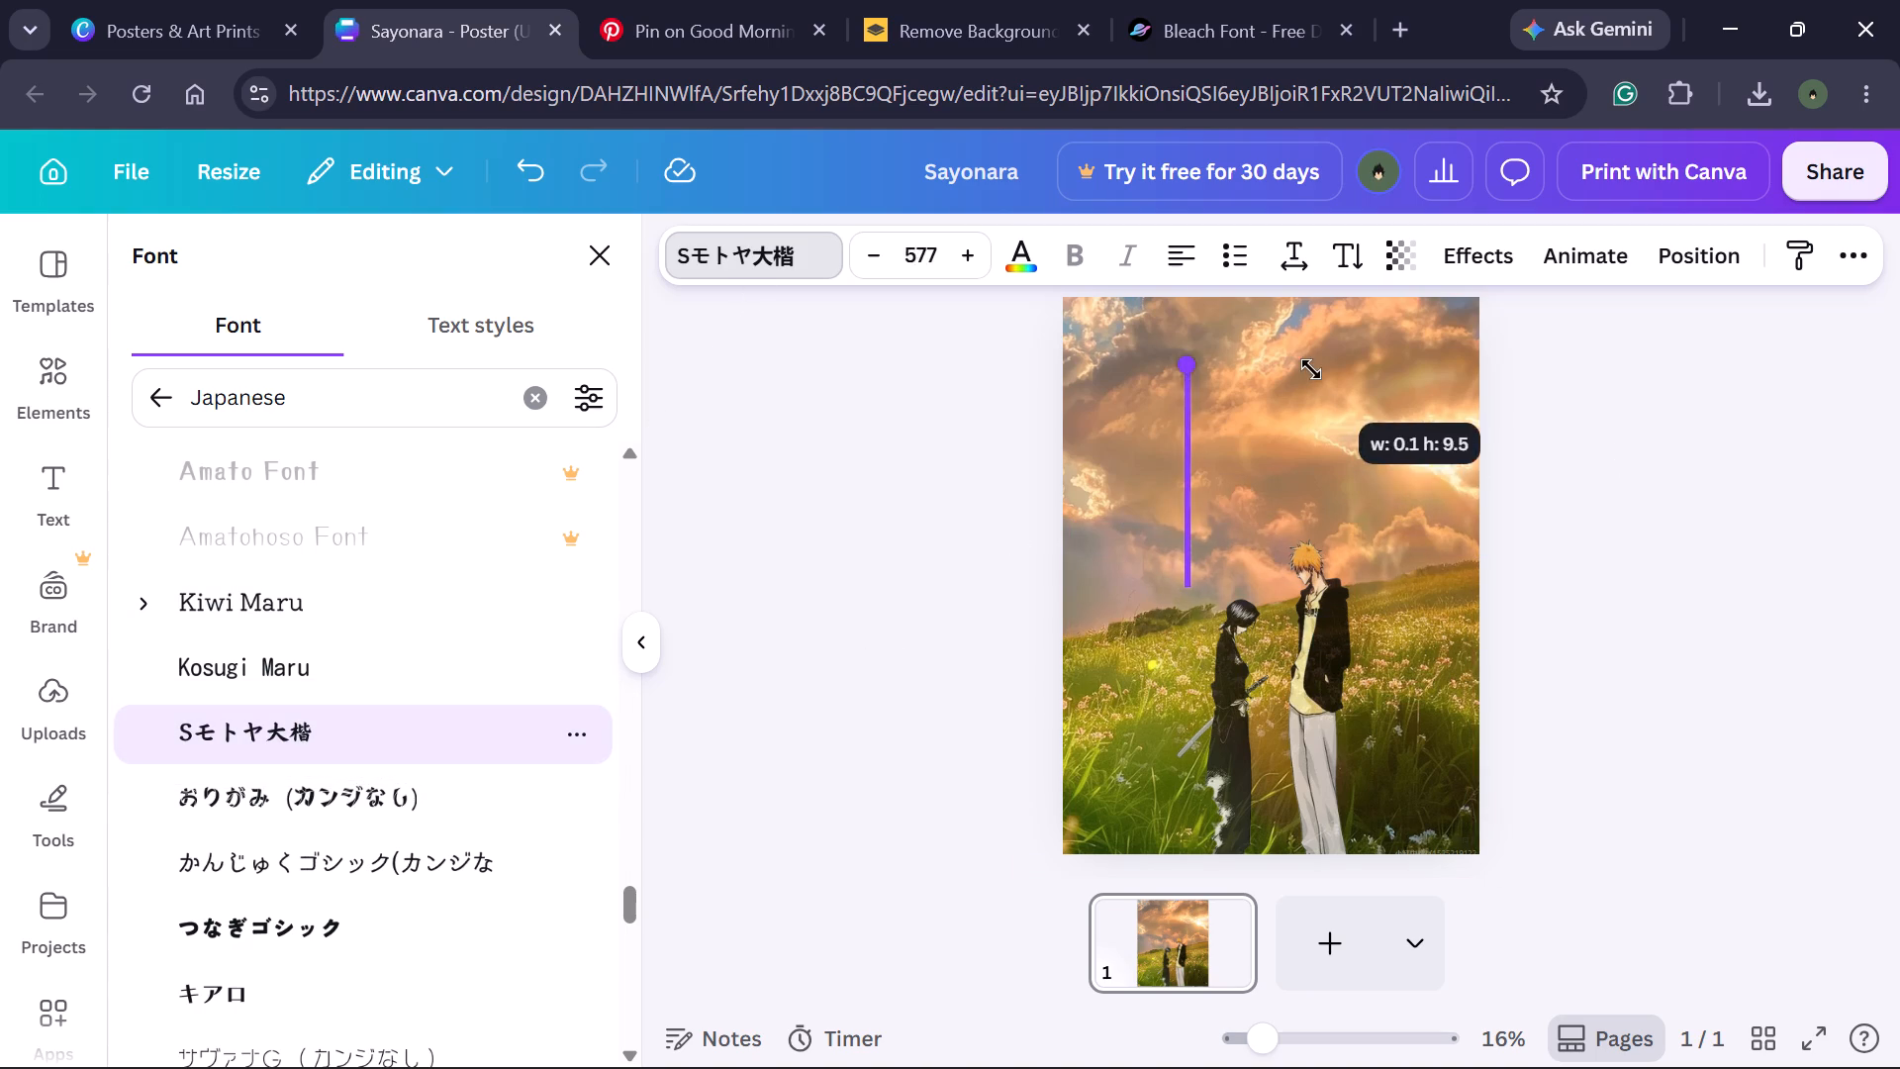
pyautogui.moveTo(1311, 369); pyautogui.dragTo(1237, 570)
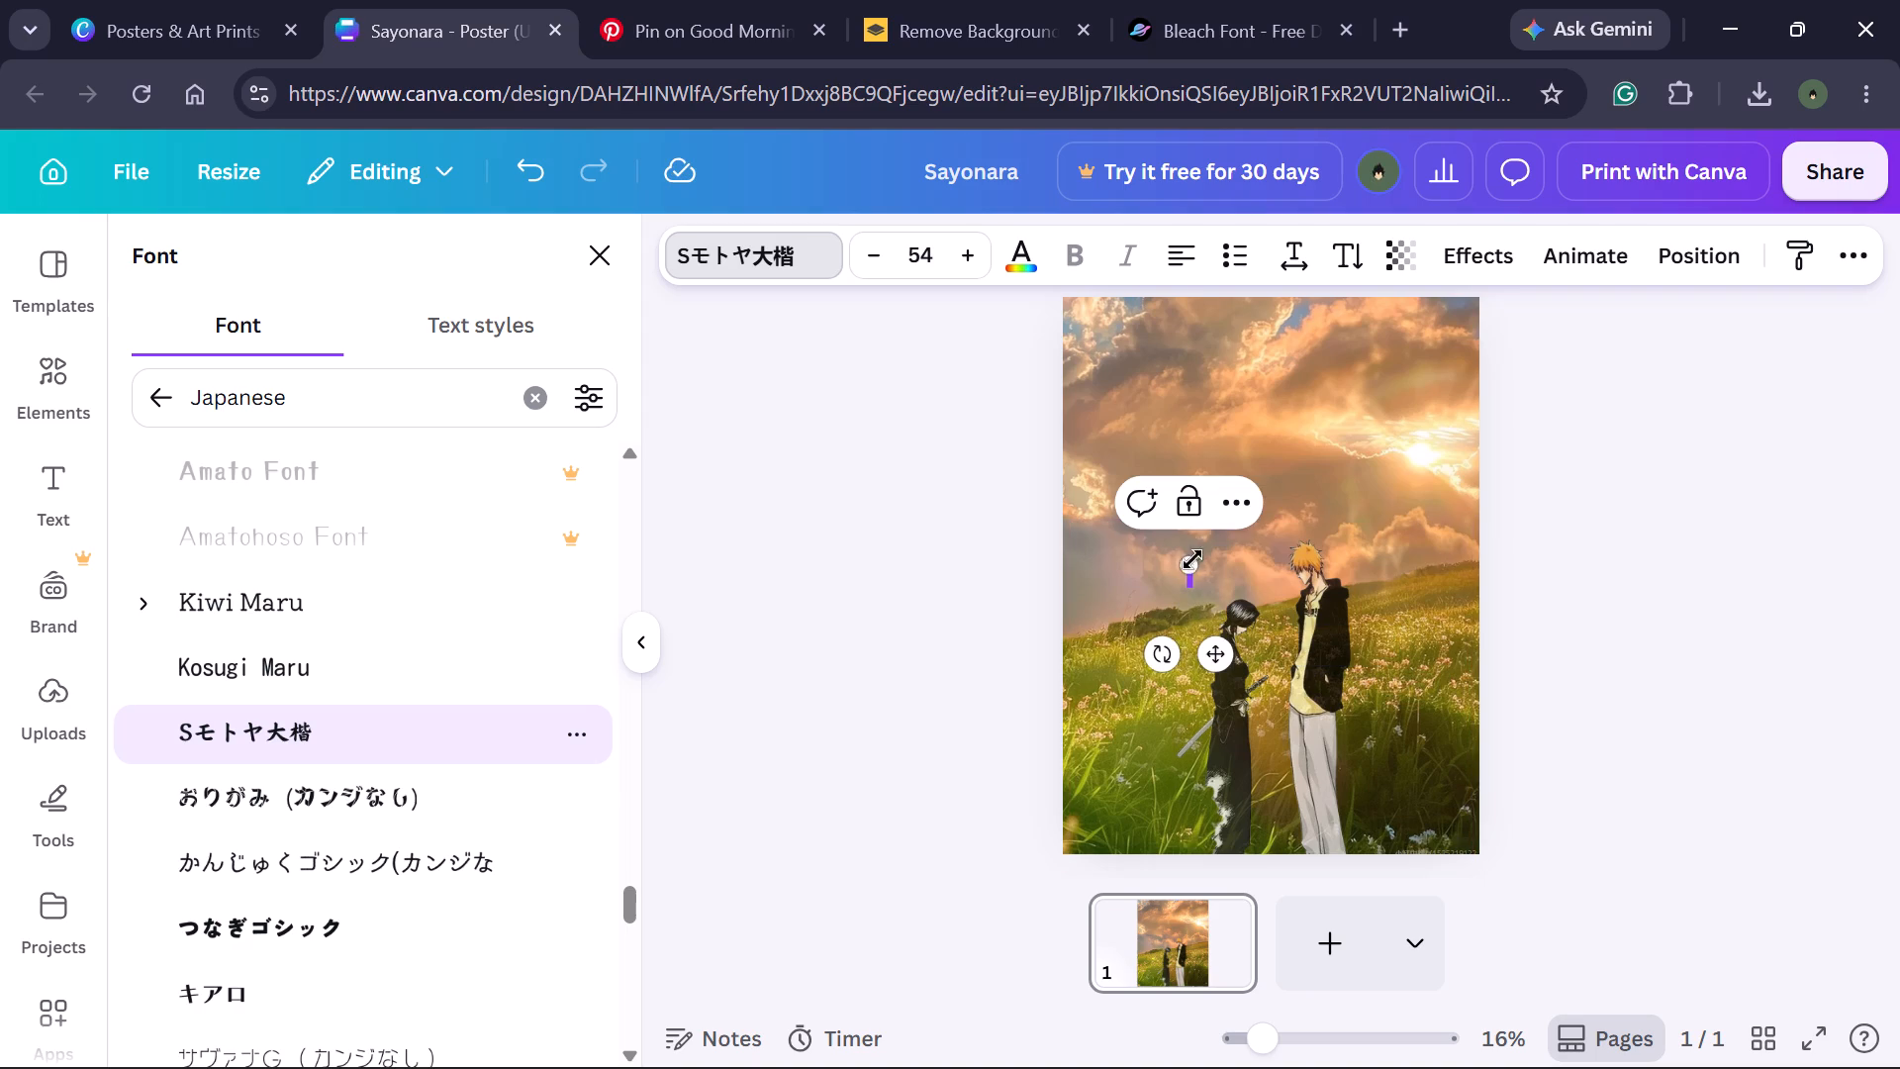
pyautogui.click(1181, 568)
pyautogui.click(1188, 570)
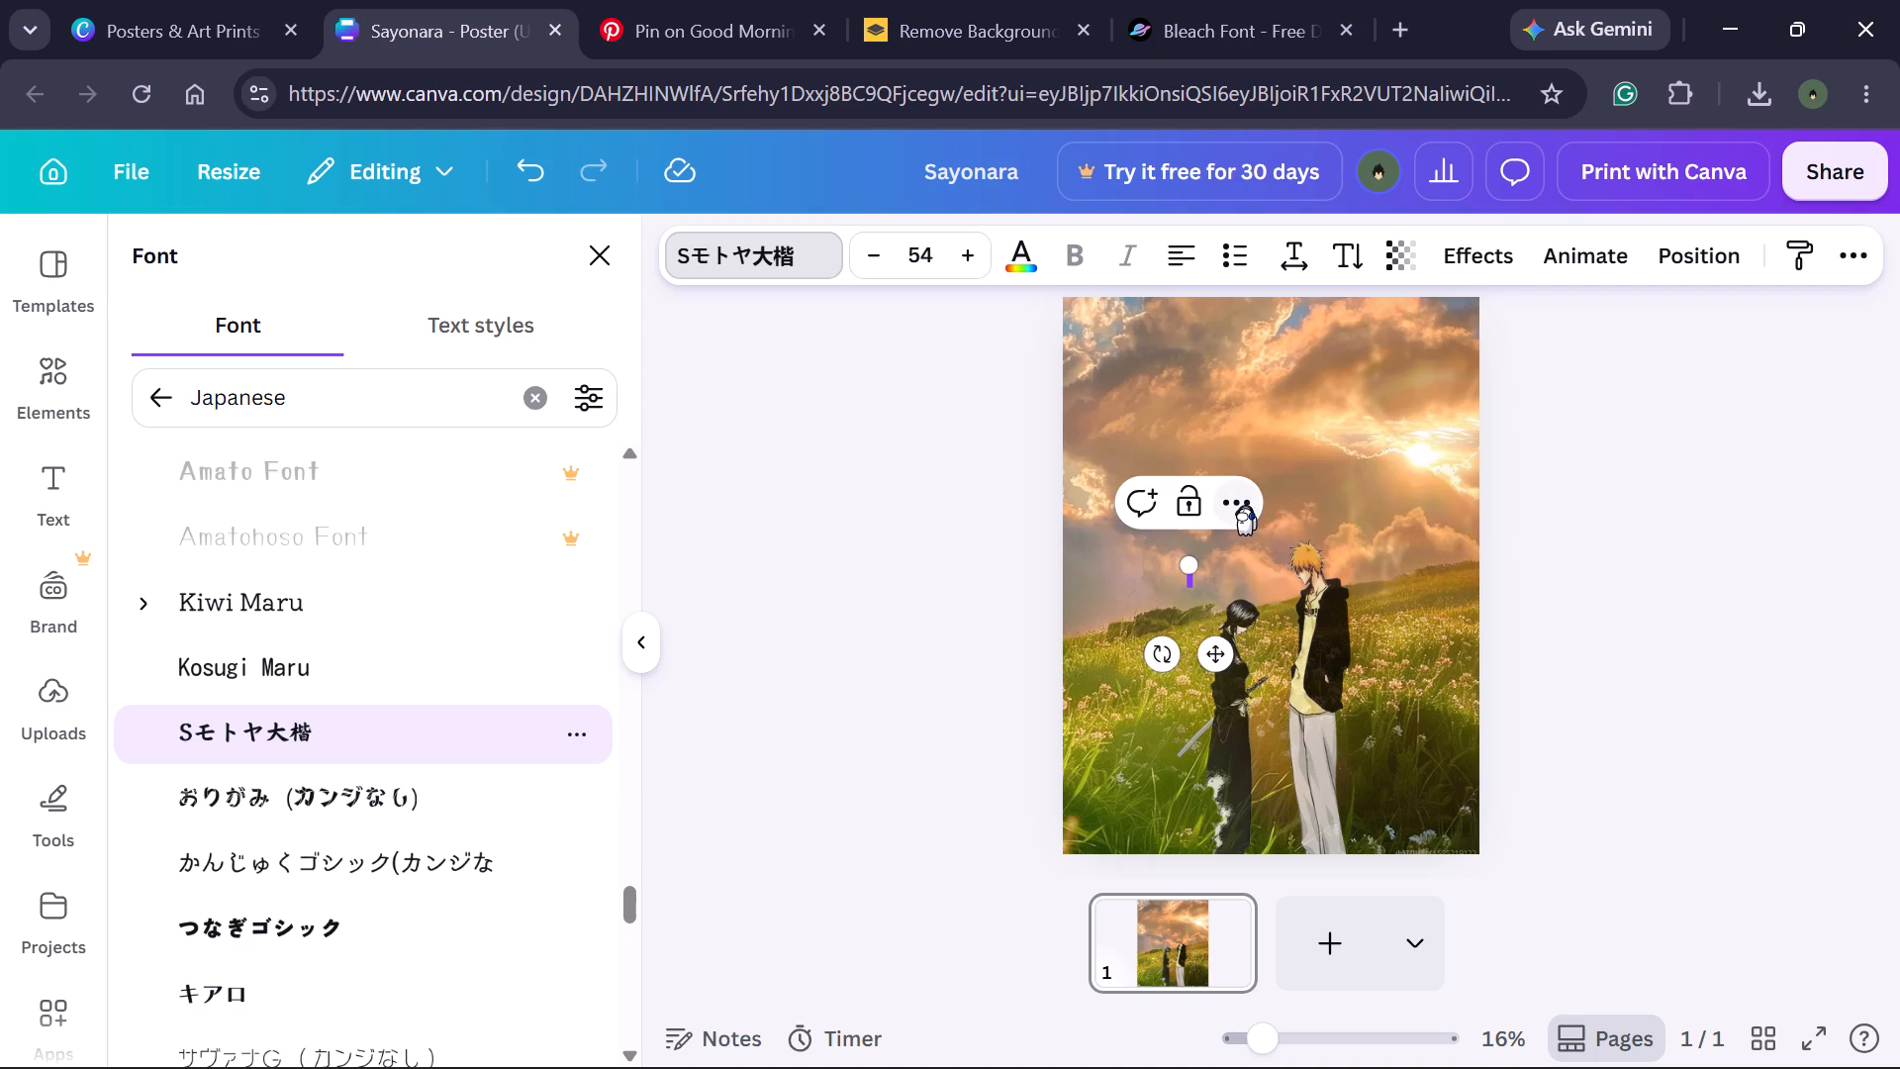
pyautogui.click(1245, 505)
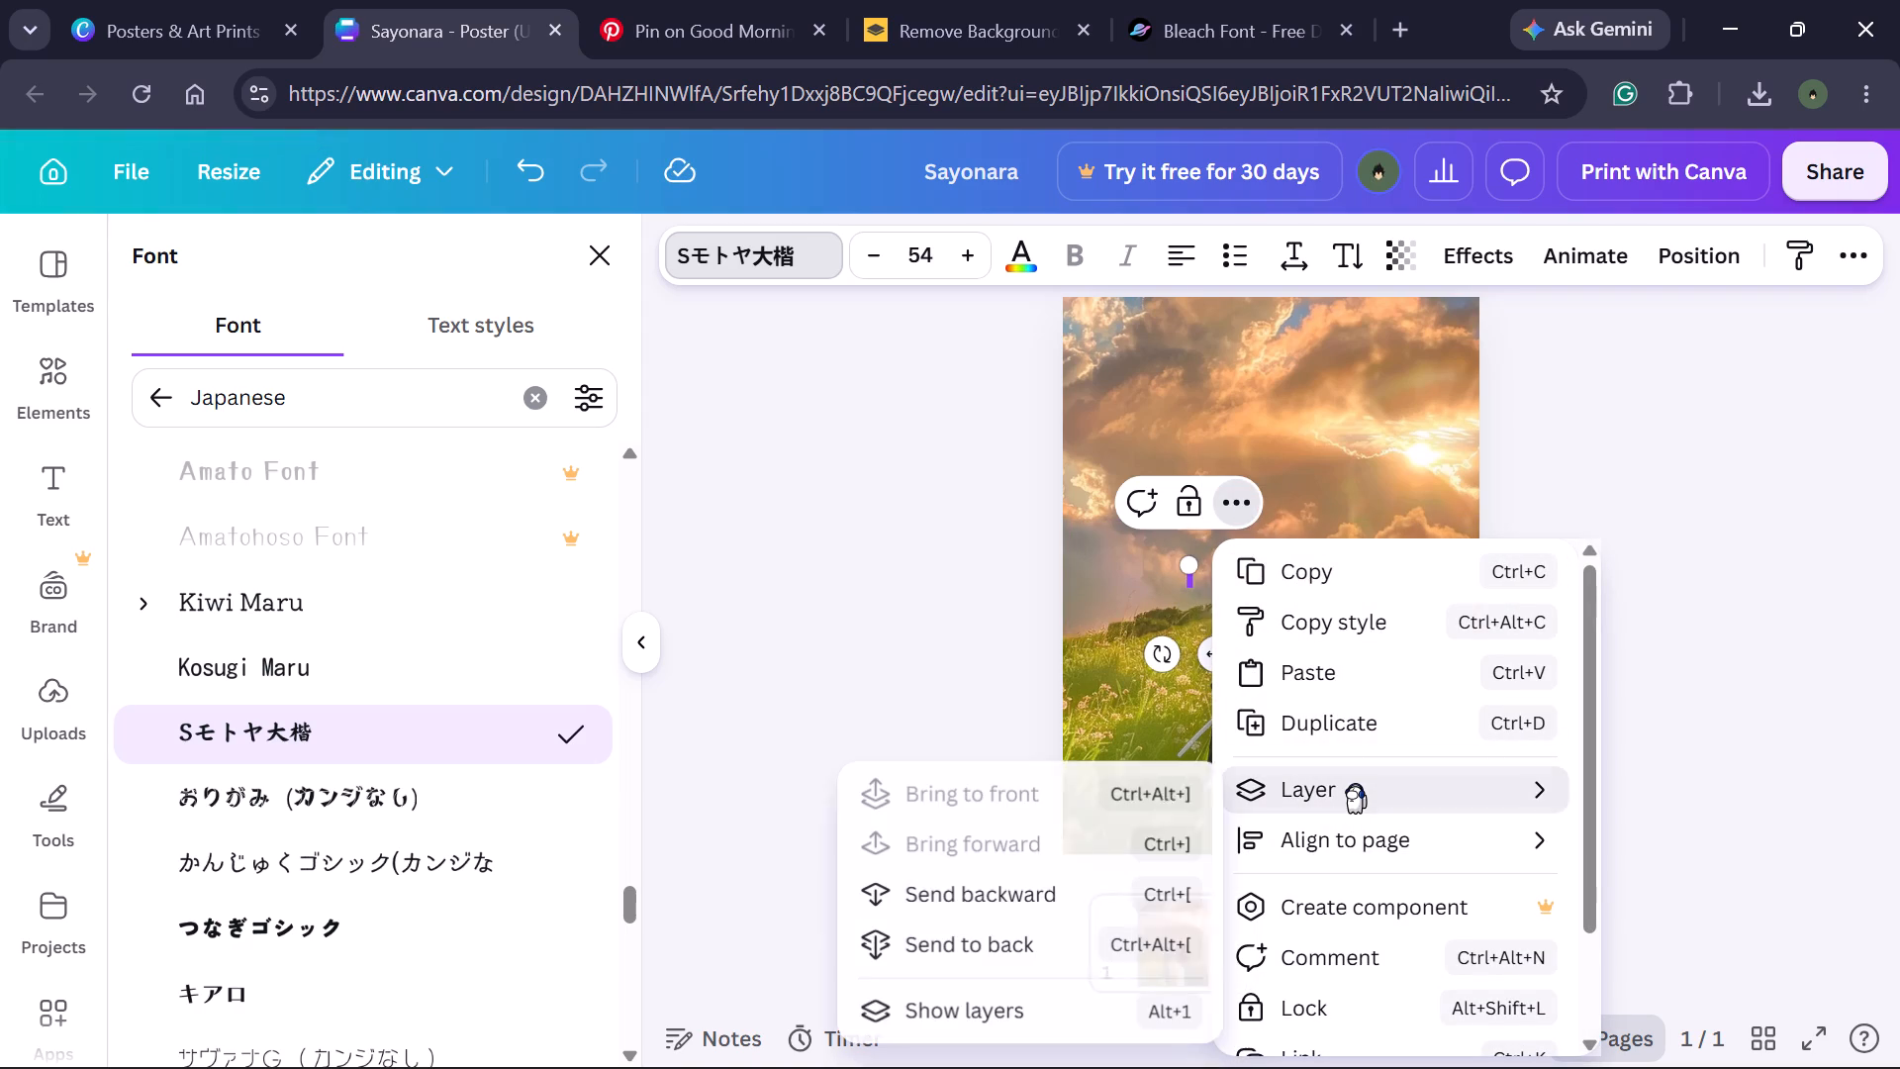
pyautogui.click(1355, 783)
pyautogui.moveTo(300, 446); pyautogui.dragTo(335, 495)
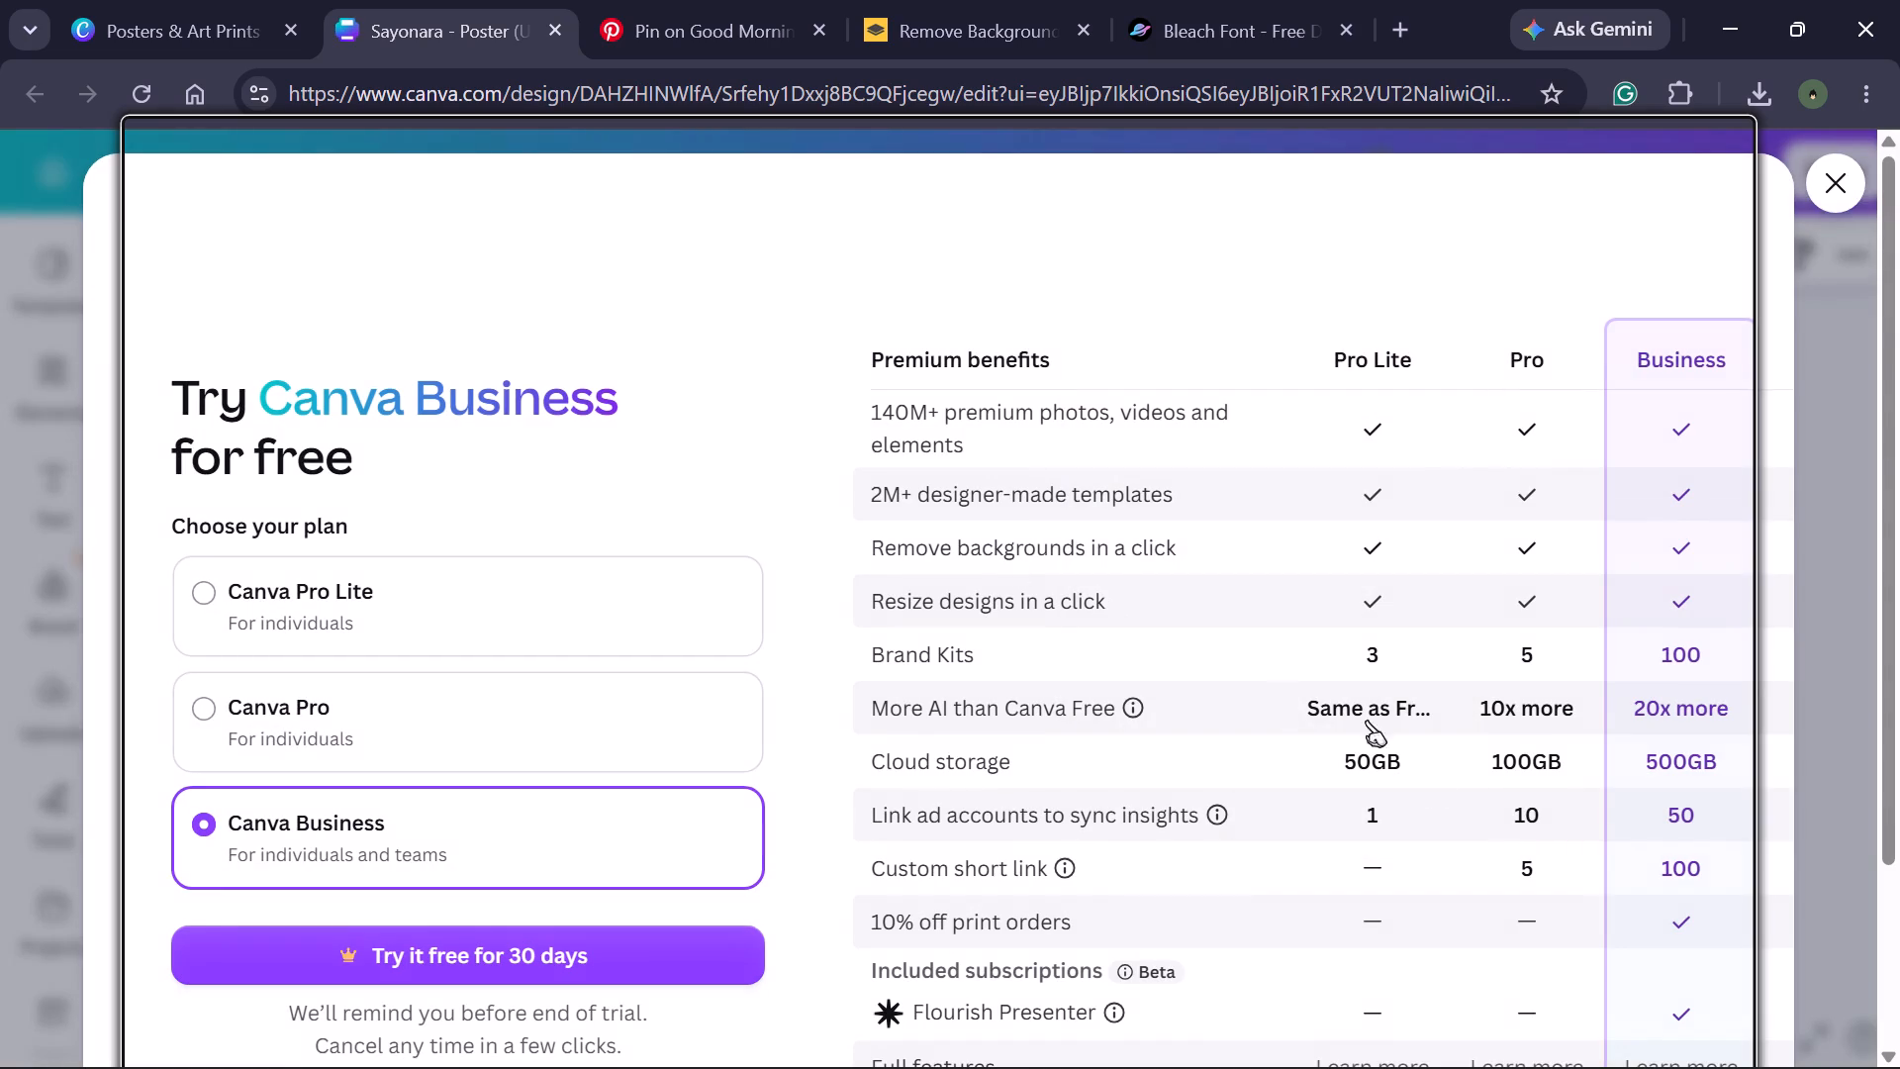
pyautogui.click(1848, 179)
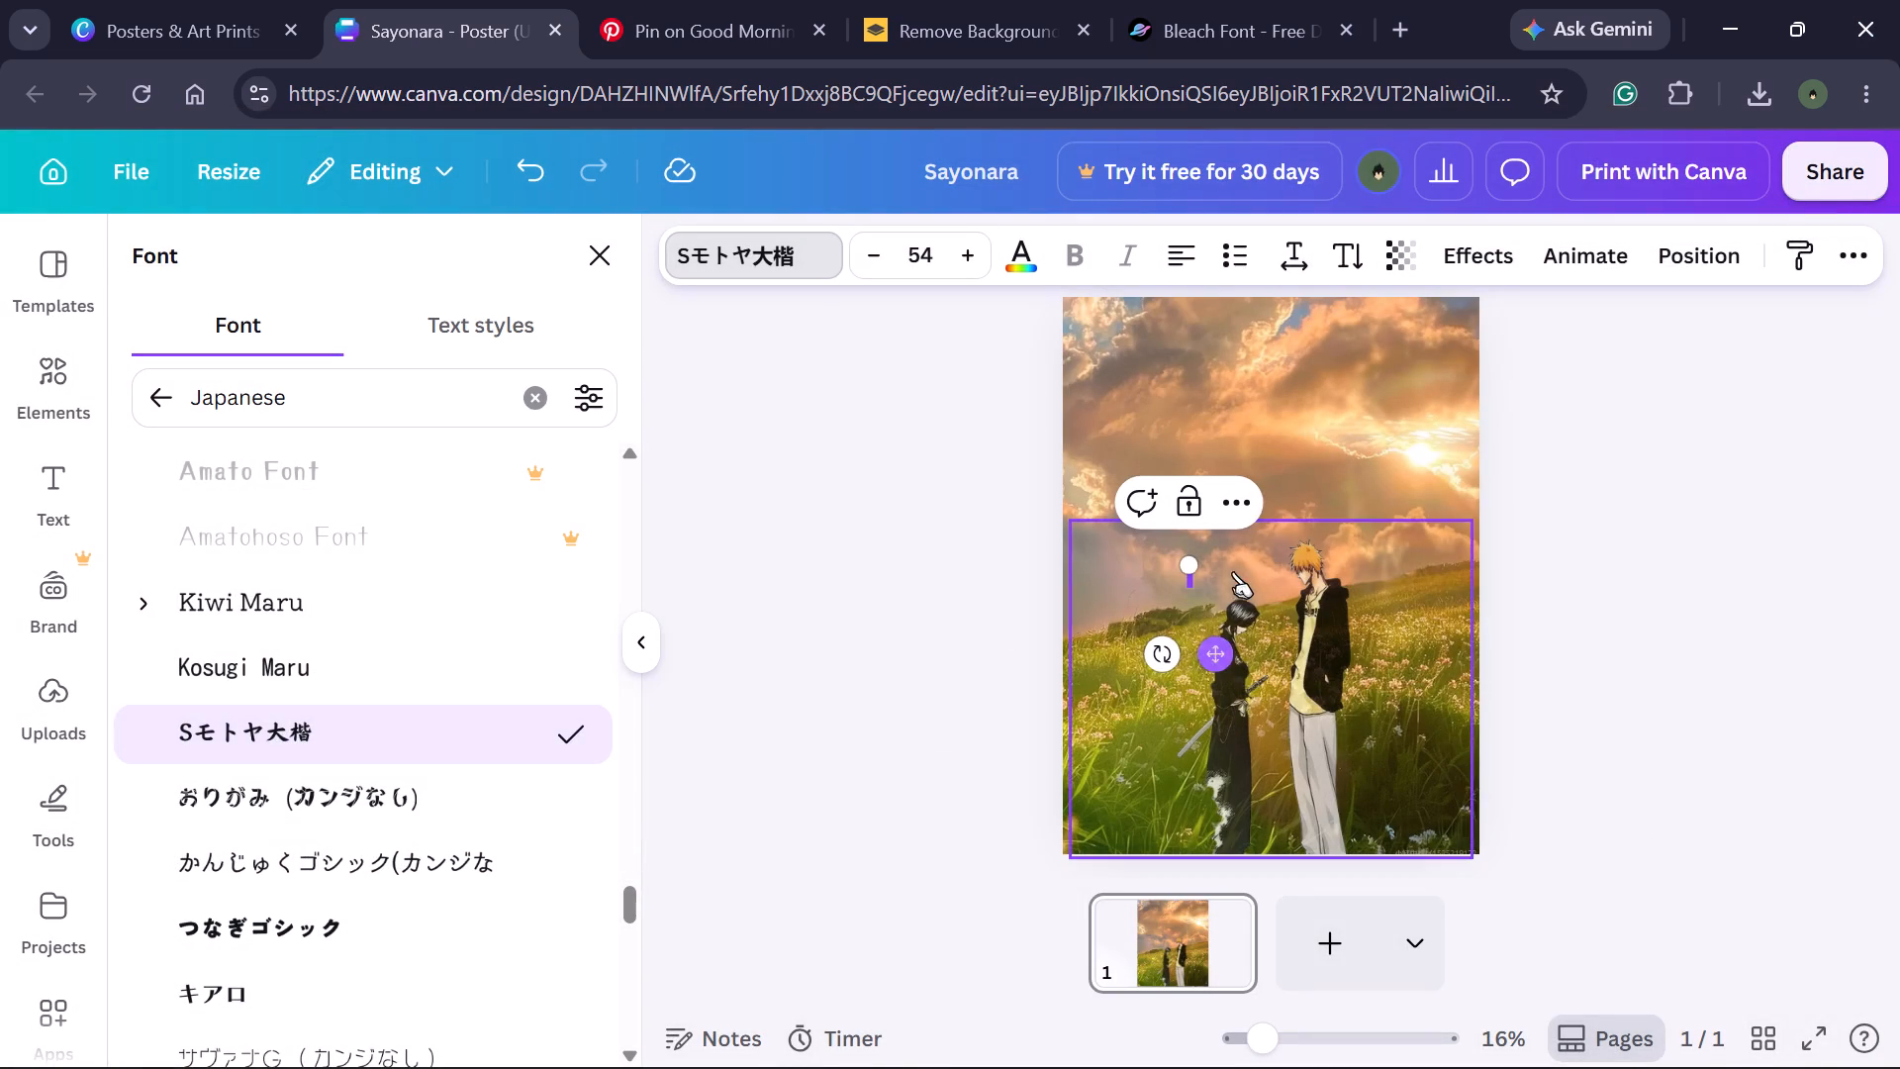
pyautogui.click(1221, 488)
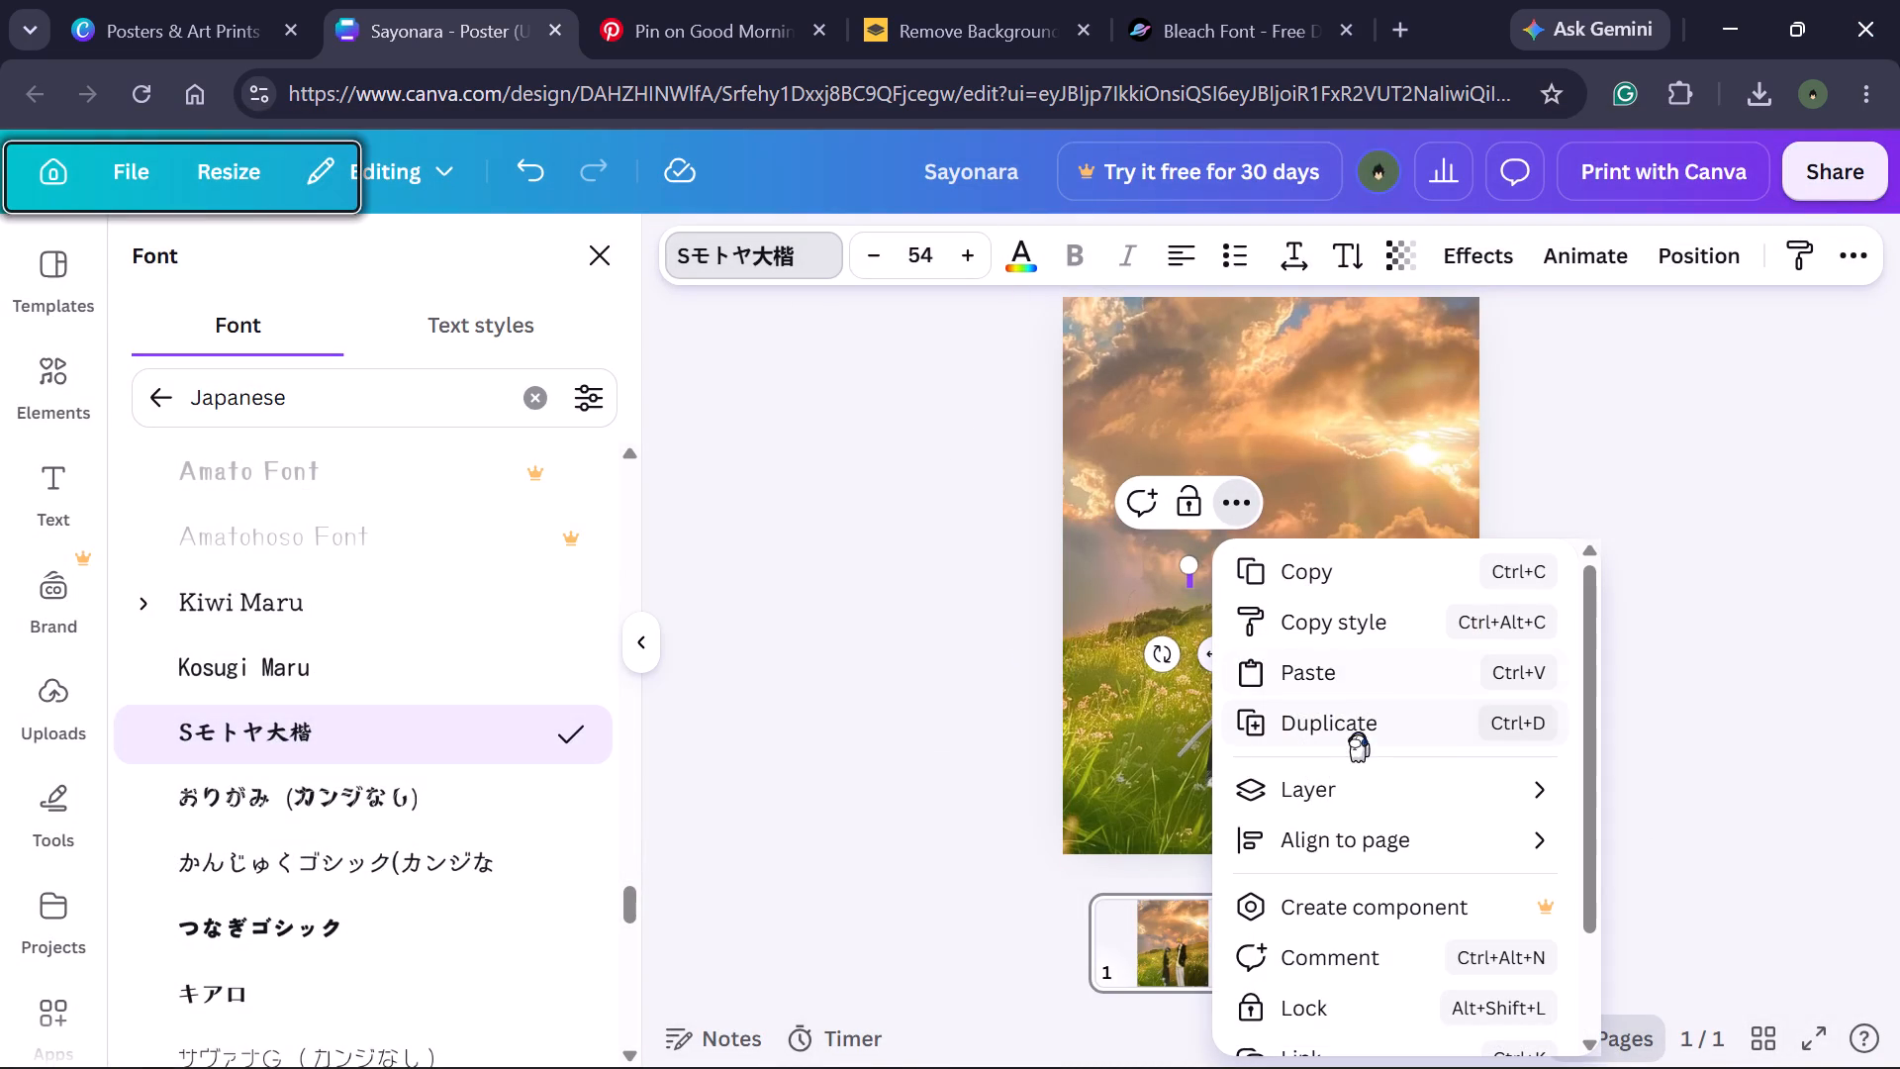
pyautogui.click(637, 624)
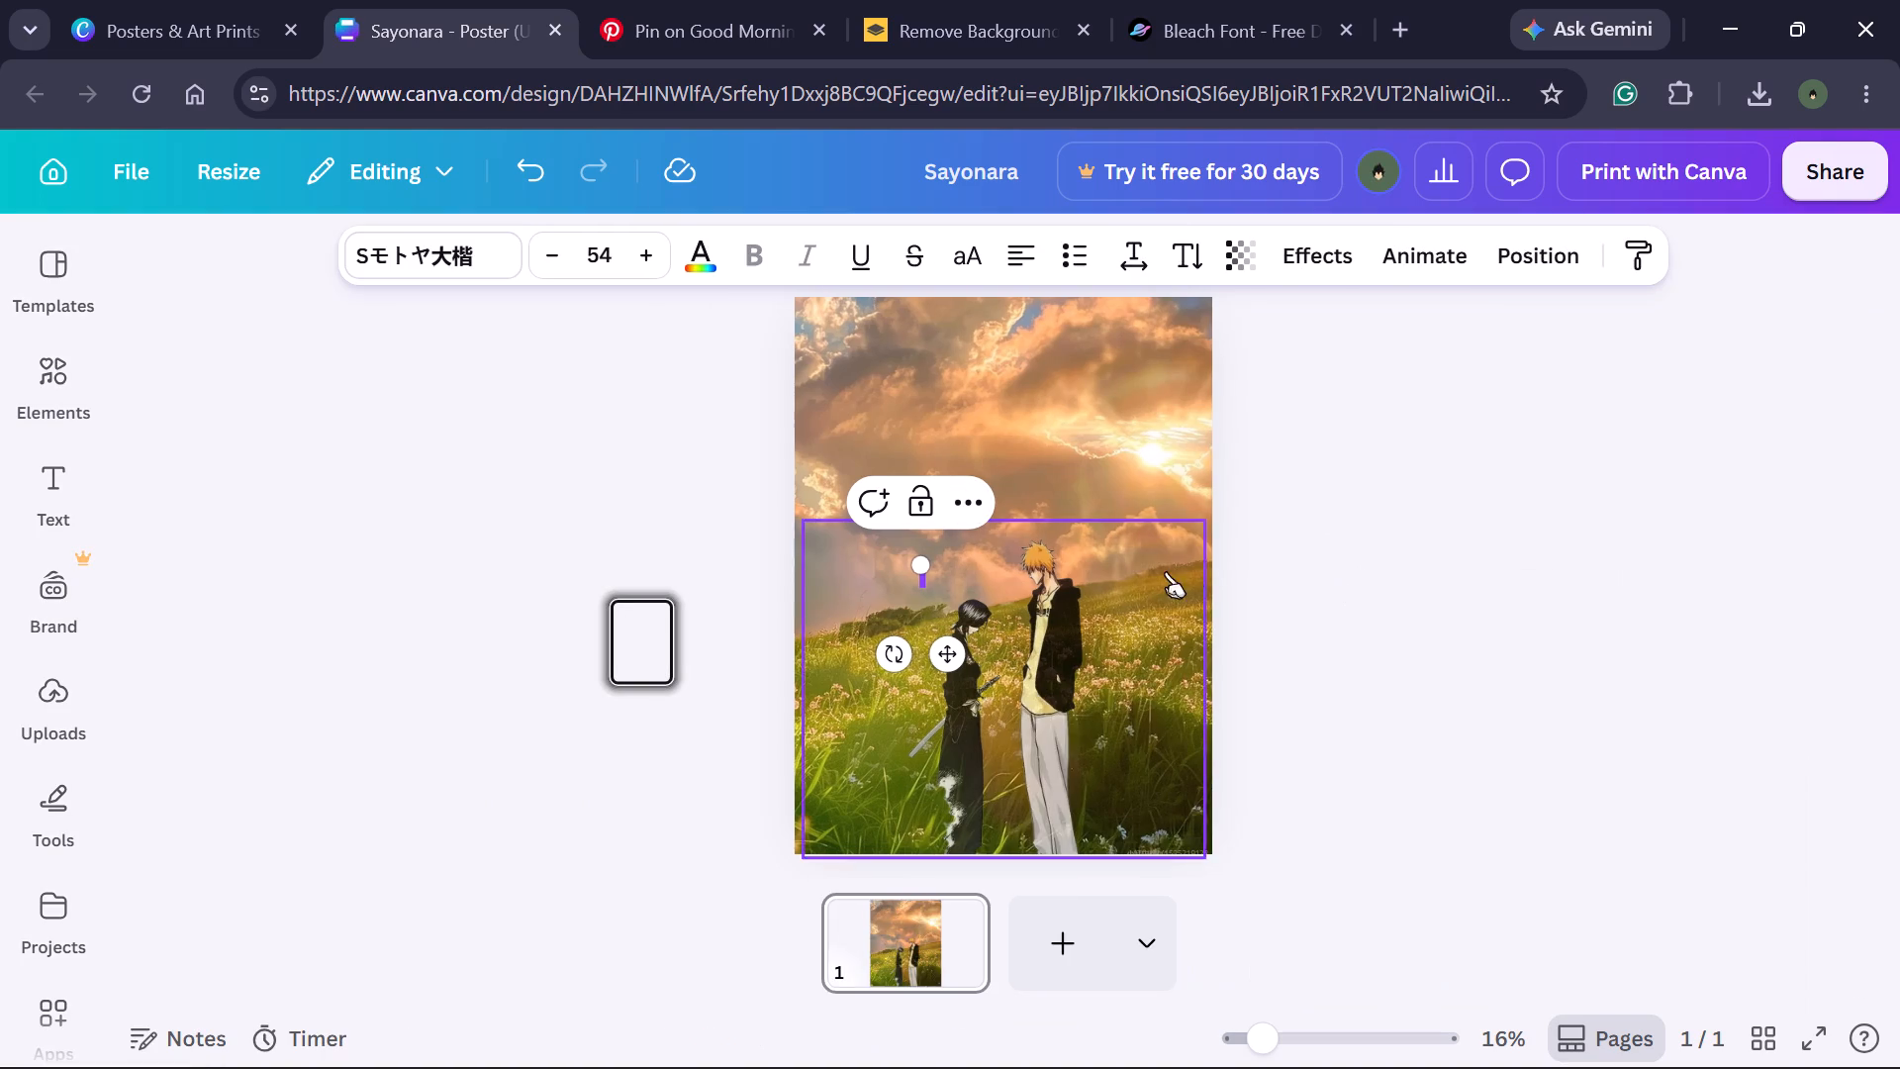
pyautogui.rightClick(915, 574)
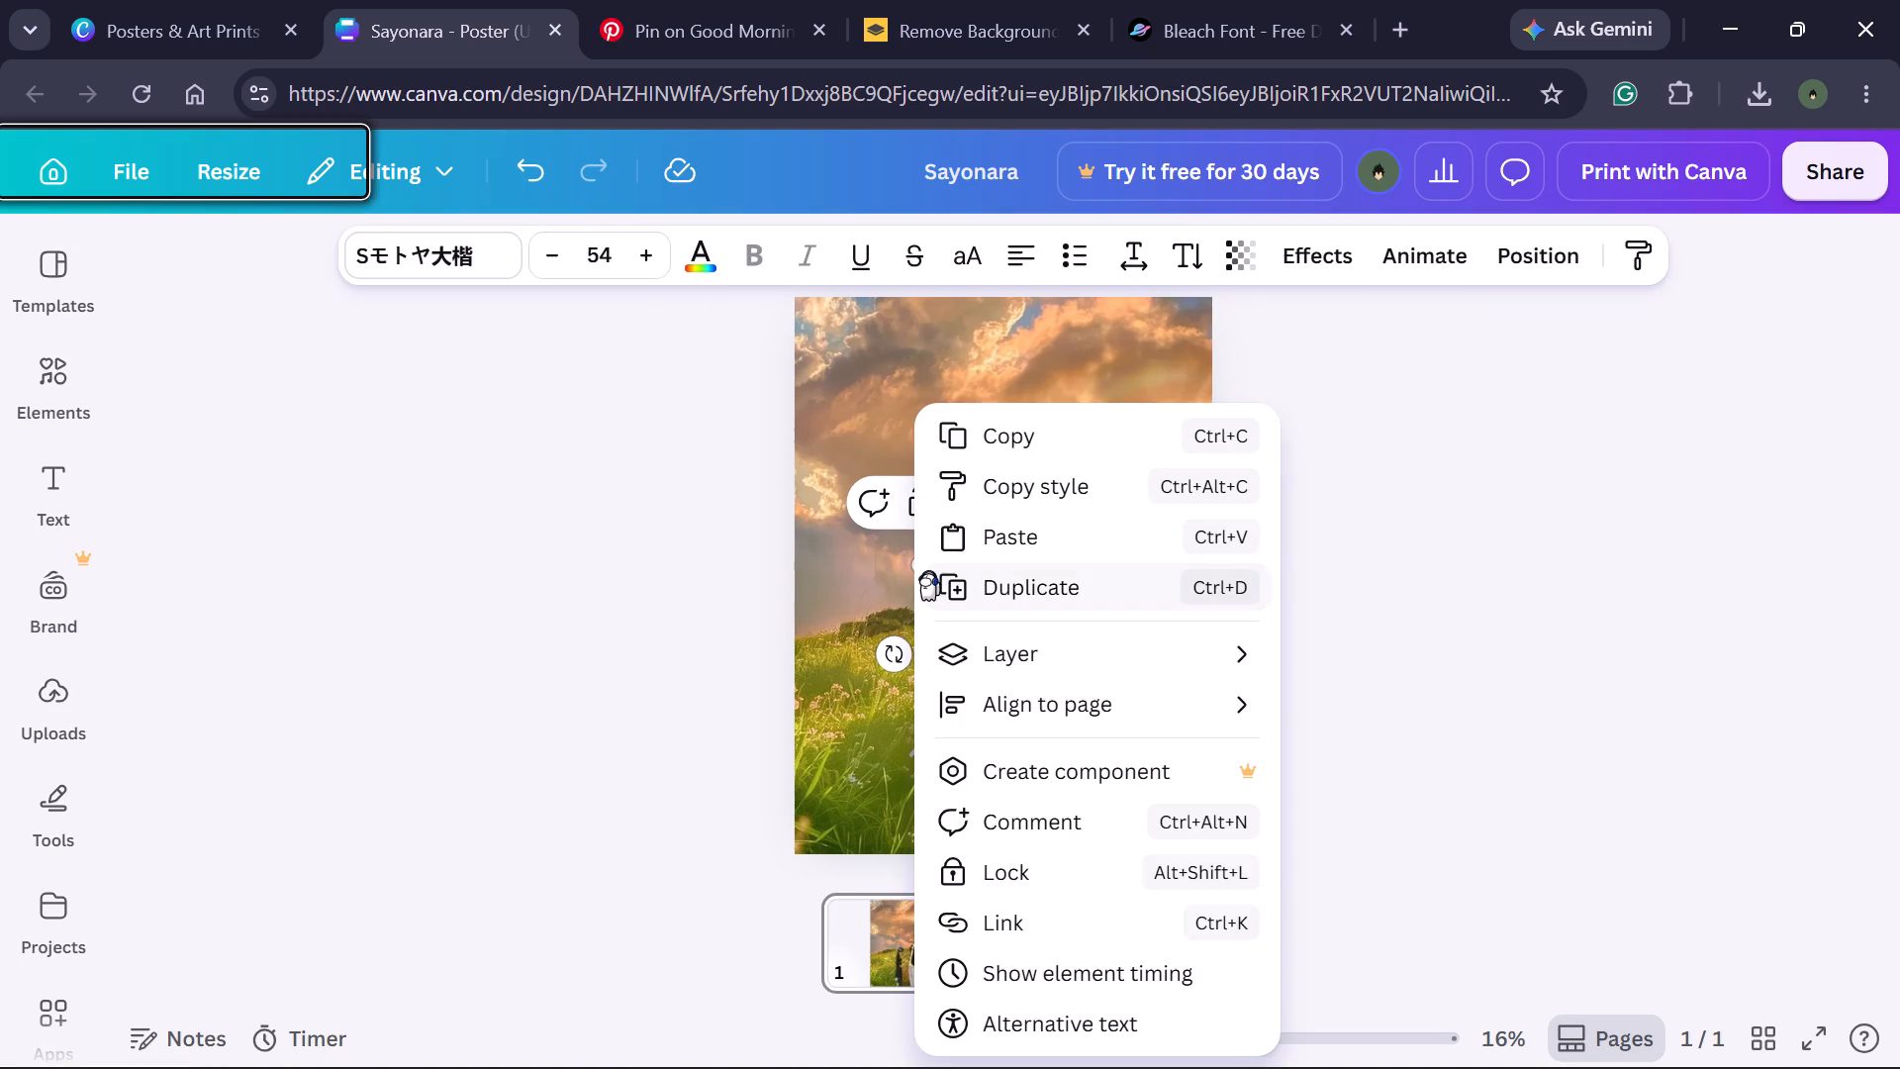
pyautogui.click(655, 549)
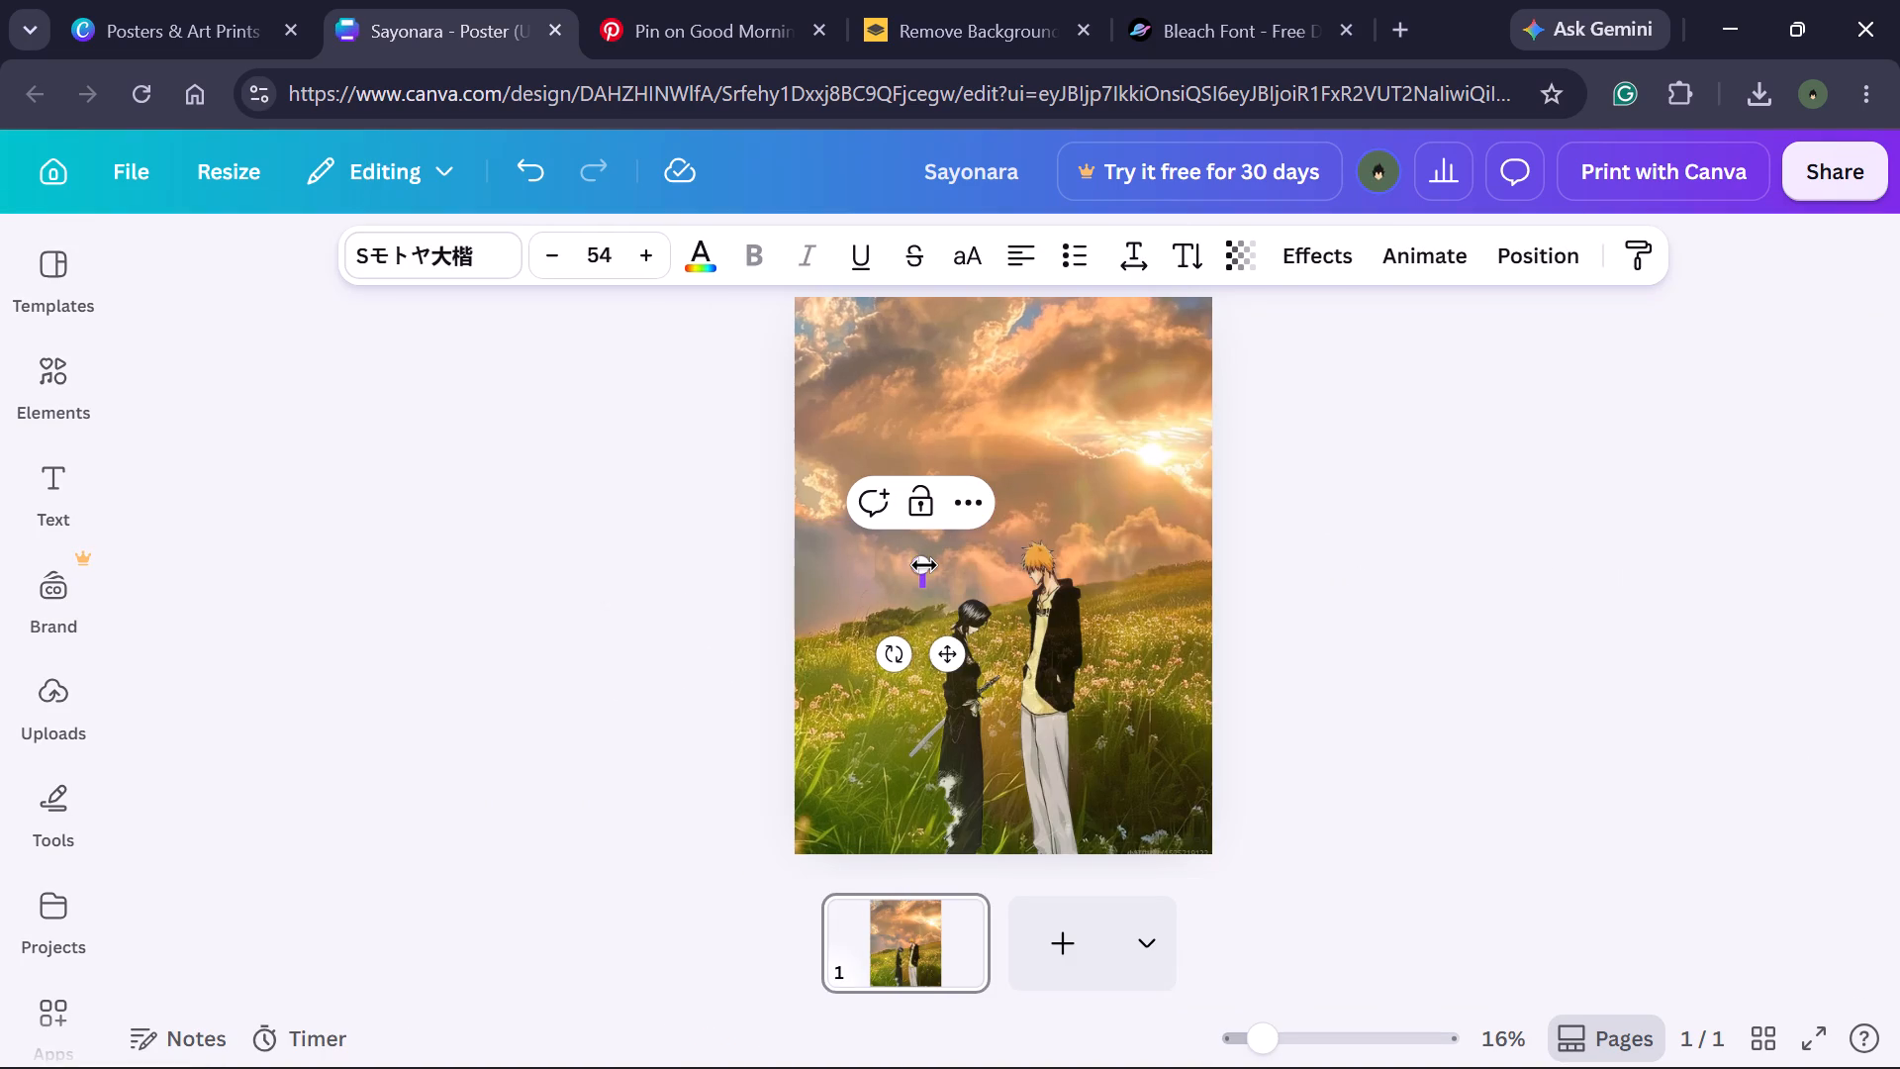
# Widen the empty text box across the orange-haired character's head and try to move it up into the sky.
pyautogui.moveTo(924, 565); pyautogui.dragTo(1123, 571)
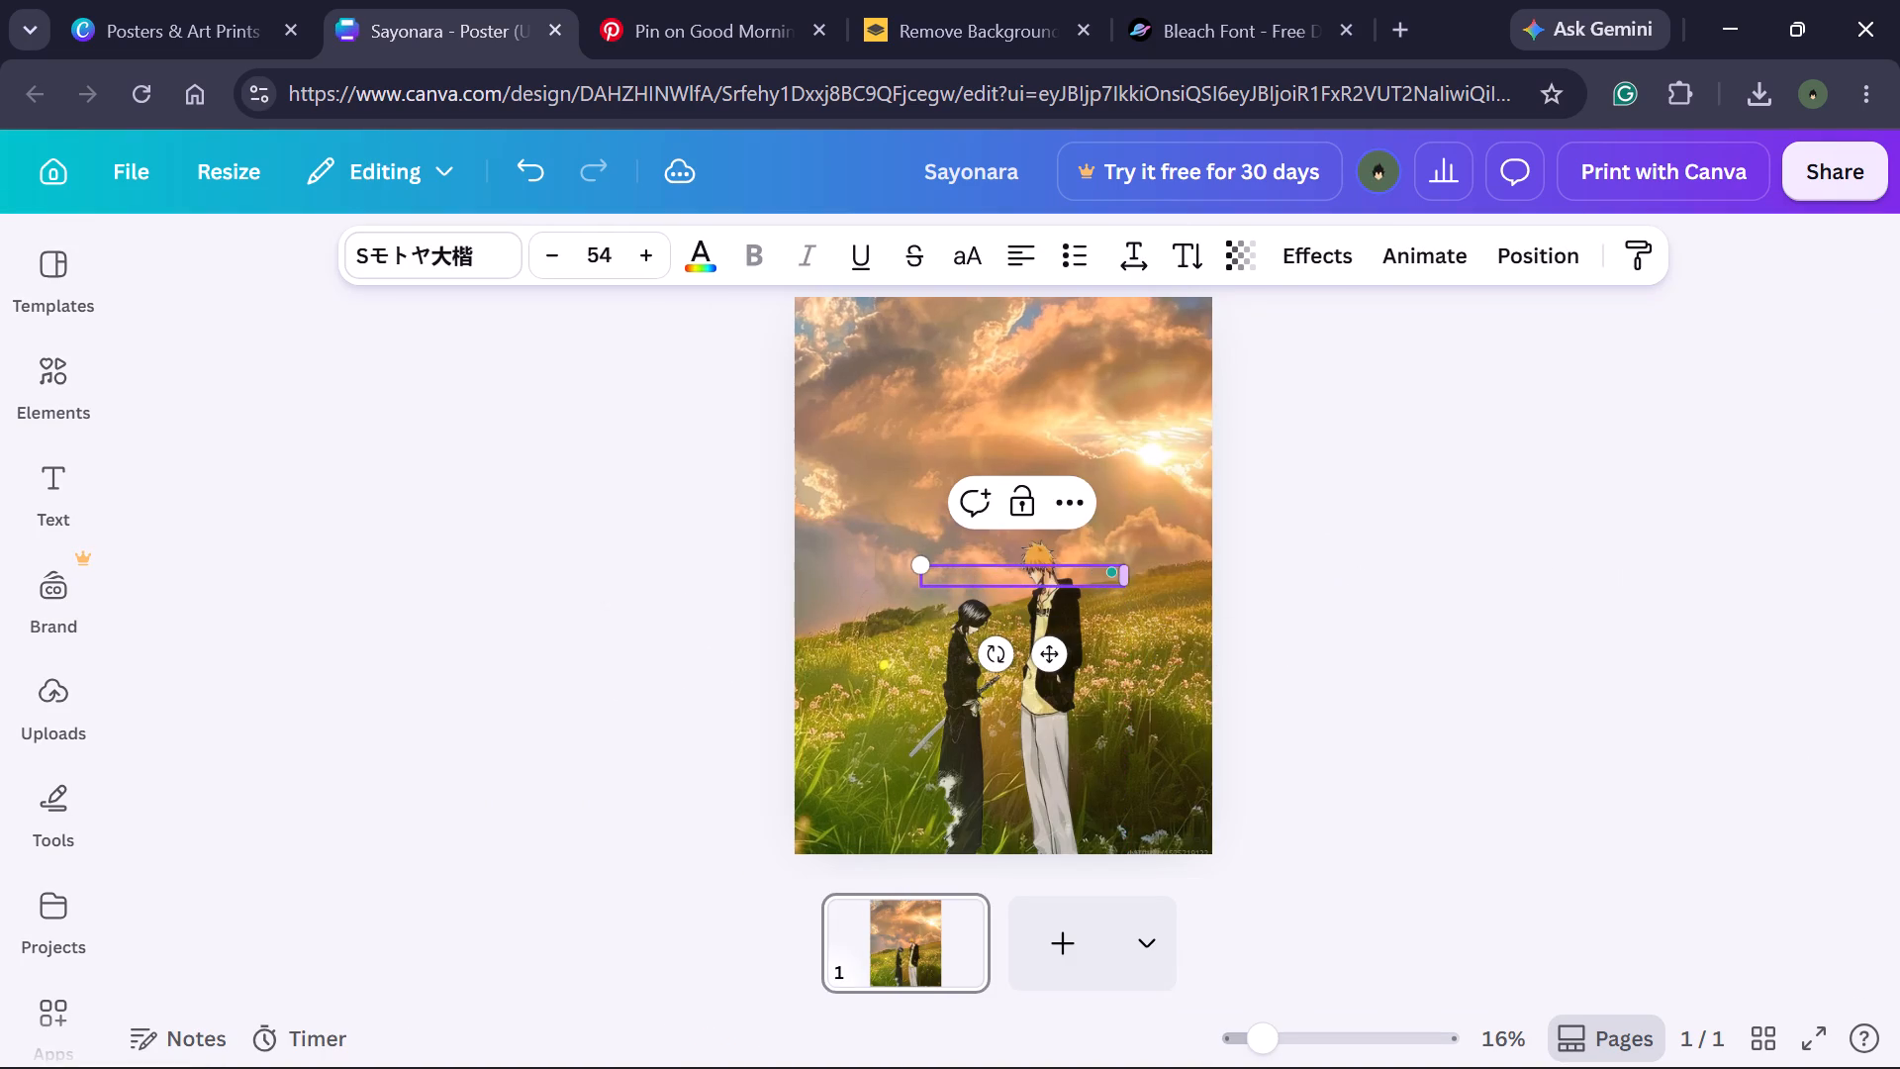
pyautogui.click(1009, 568)
pyautogui.moveTo(1009, 568); pyautogui.dragTo(1010, 439)
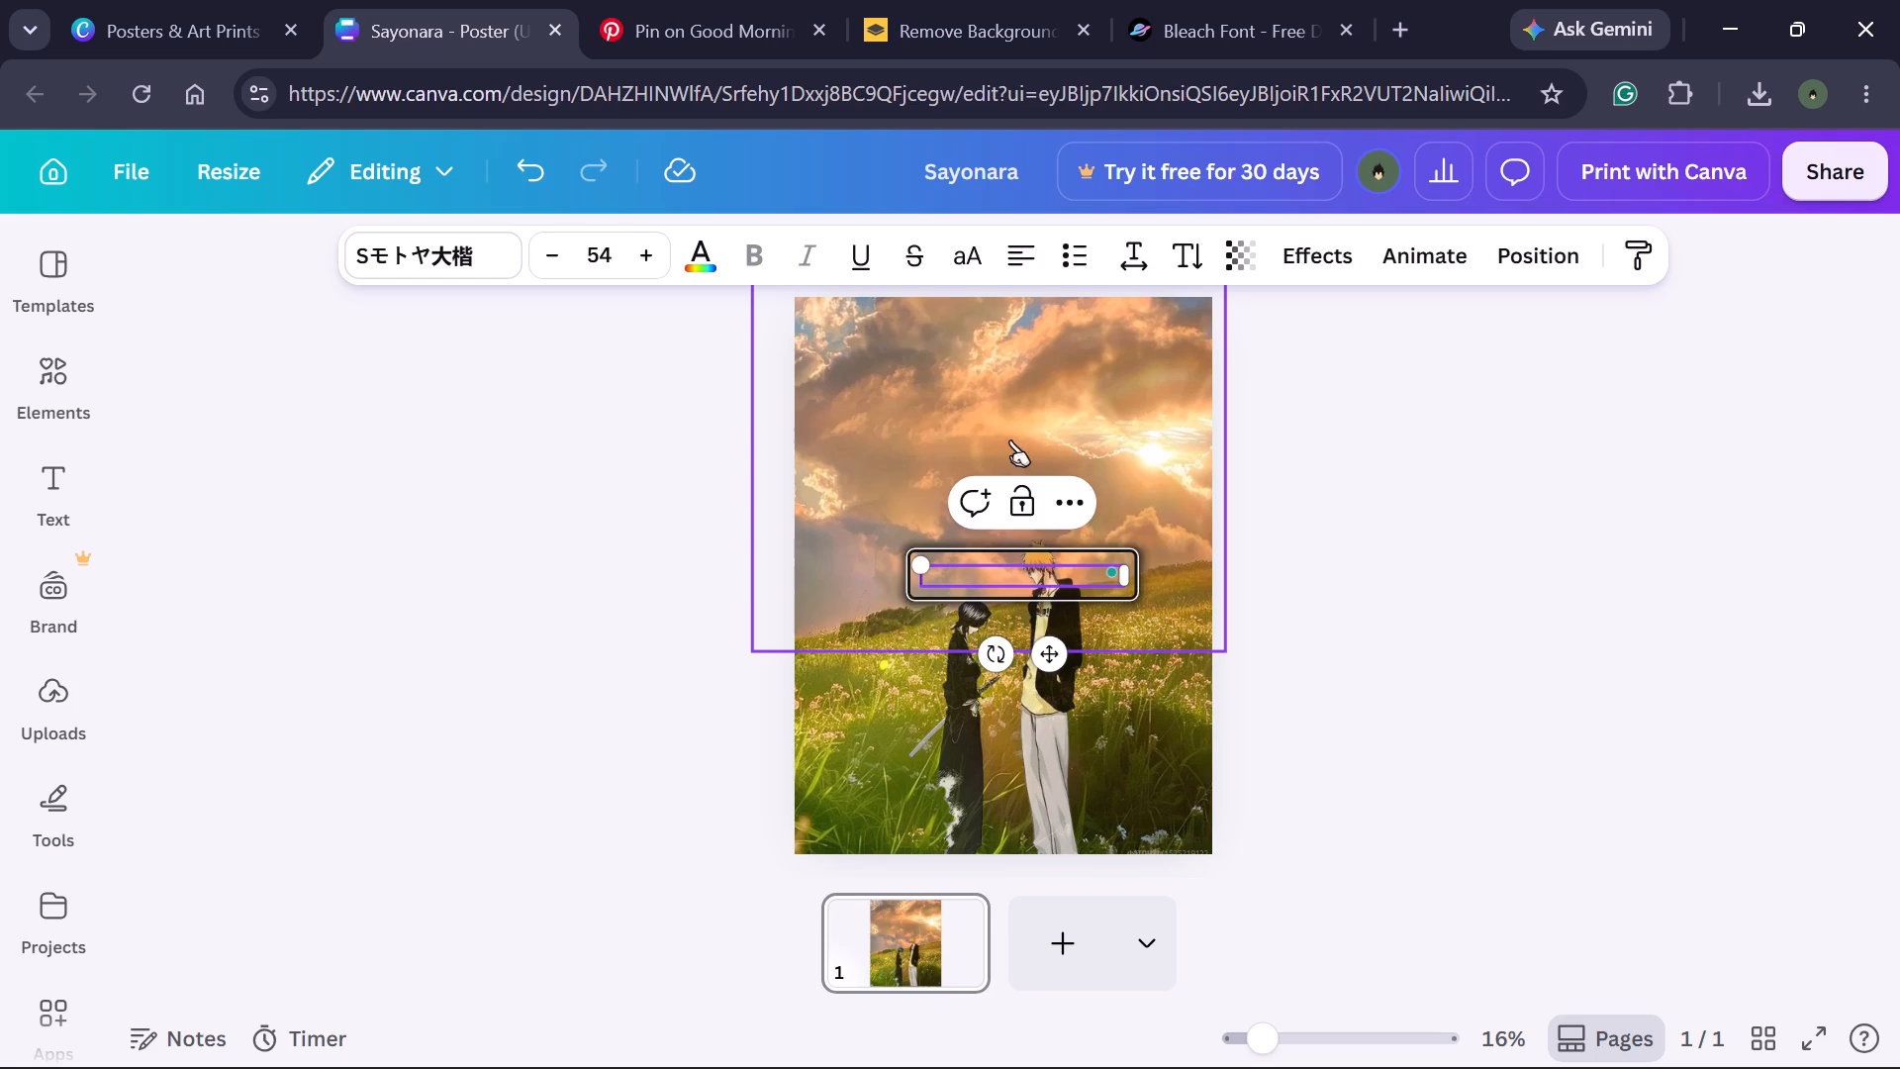
pyautogui.moveTo(1010, 439); pyautogui.dragTo(1011, 421)
pyautogui.click(1407, 632)
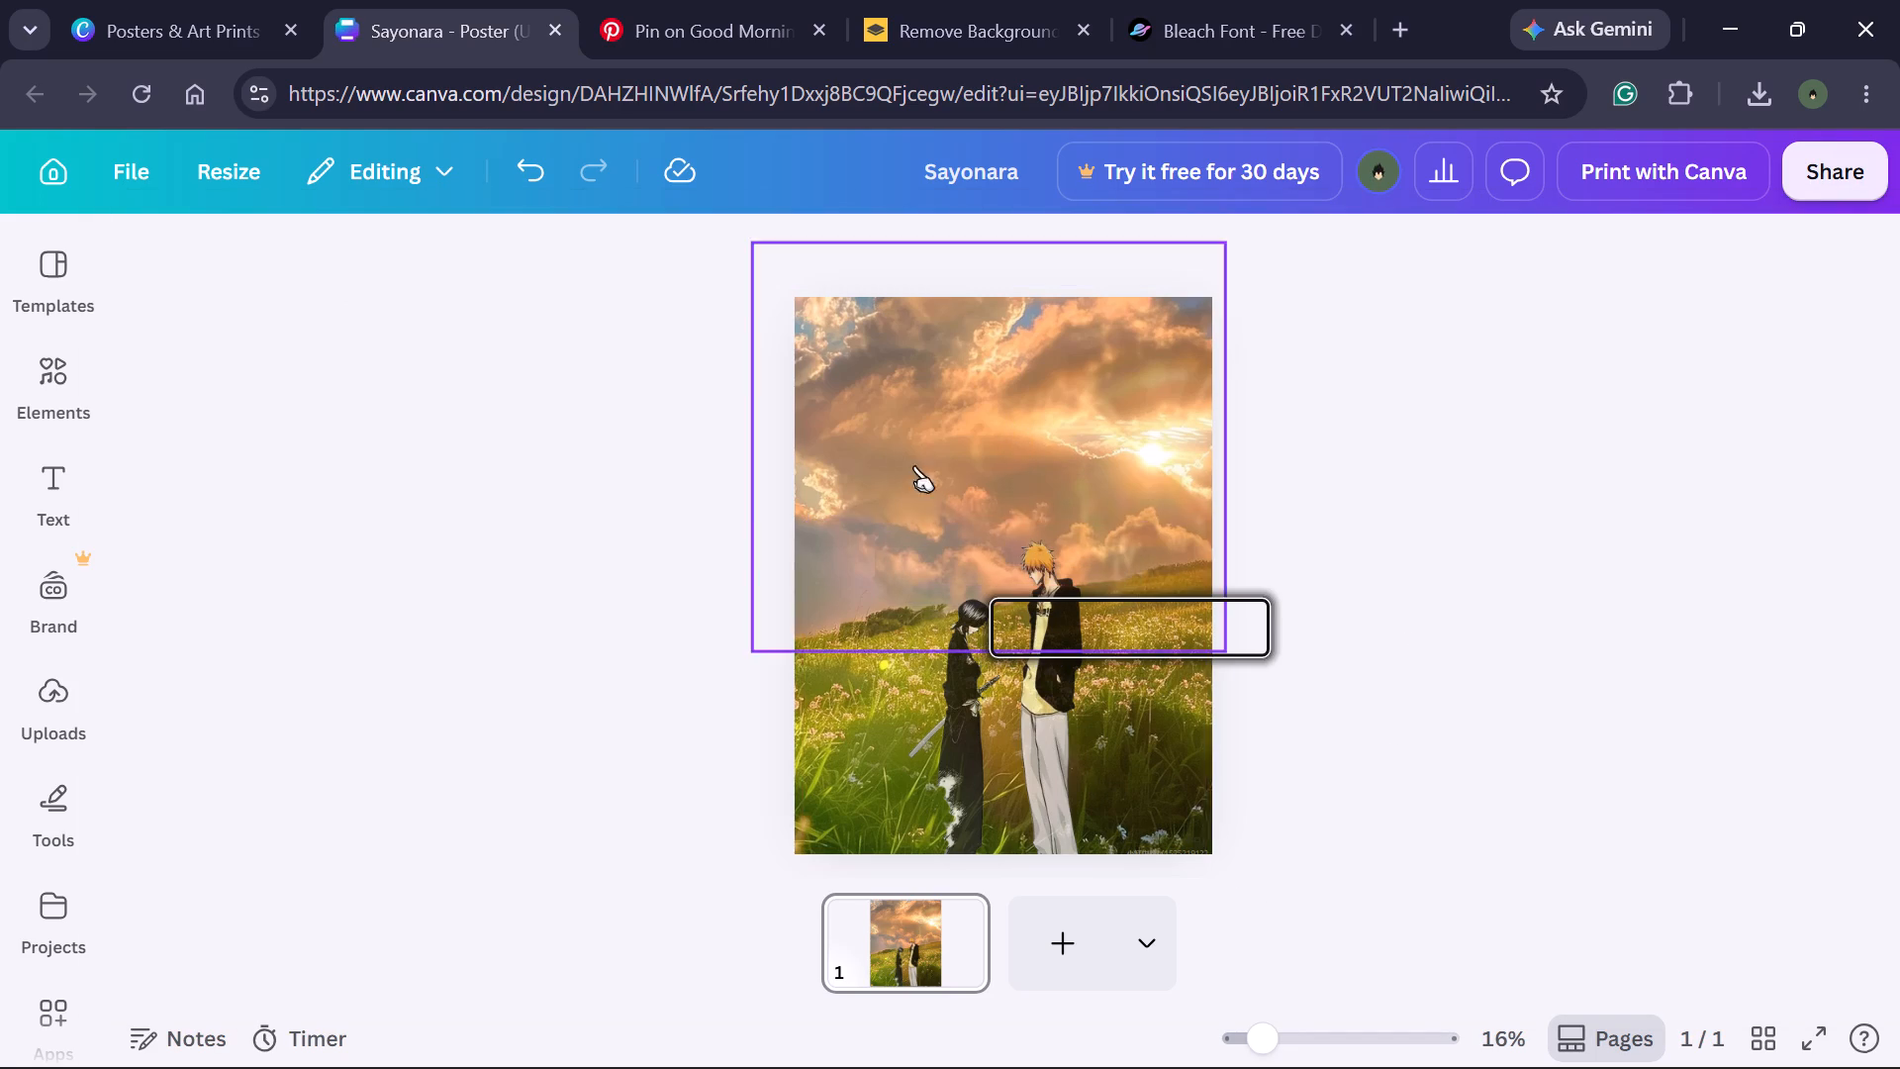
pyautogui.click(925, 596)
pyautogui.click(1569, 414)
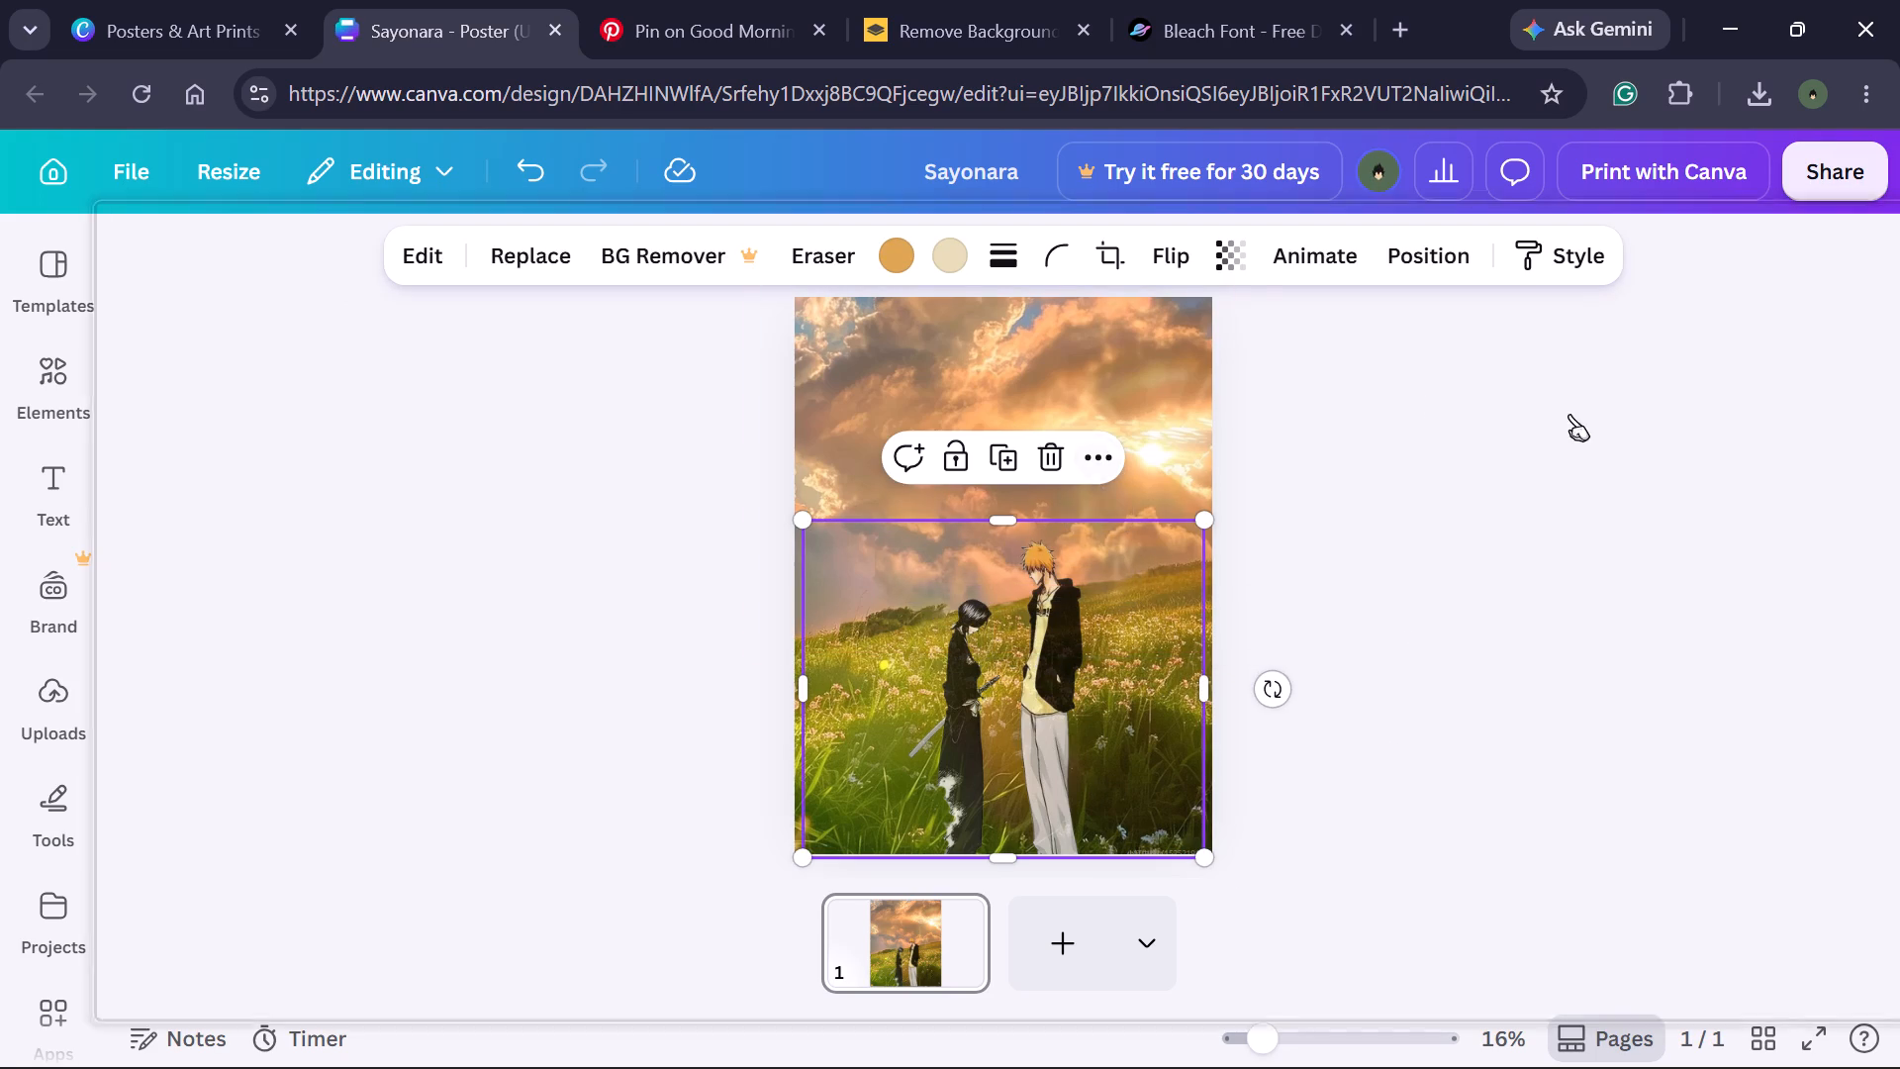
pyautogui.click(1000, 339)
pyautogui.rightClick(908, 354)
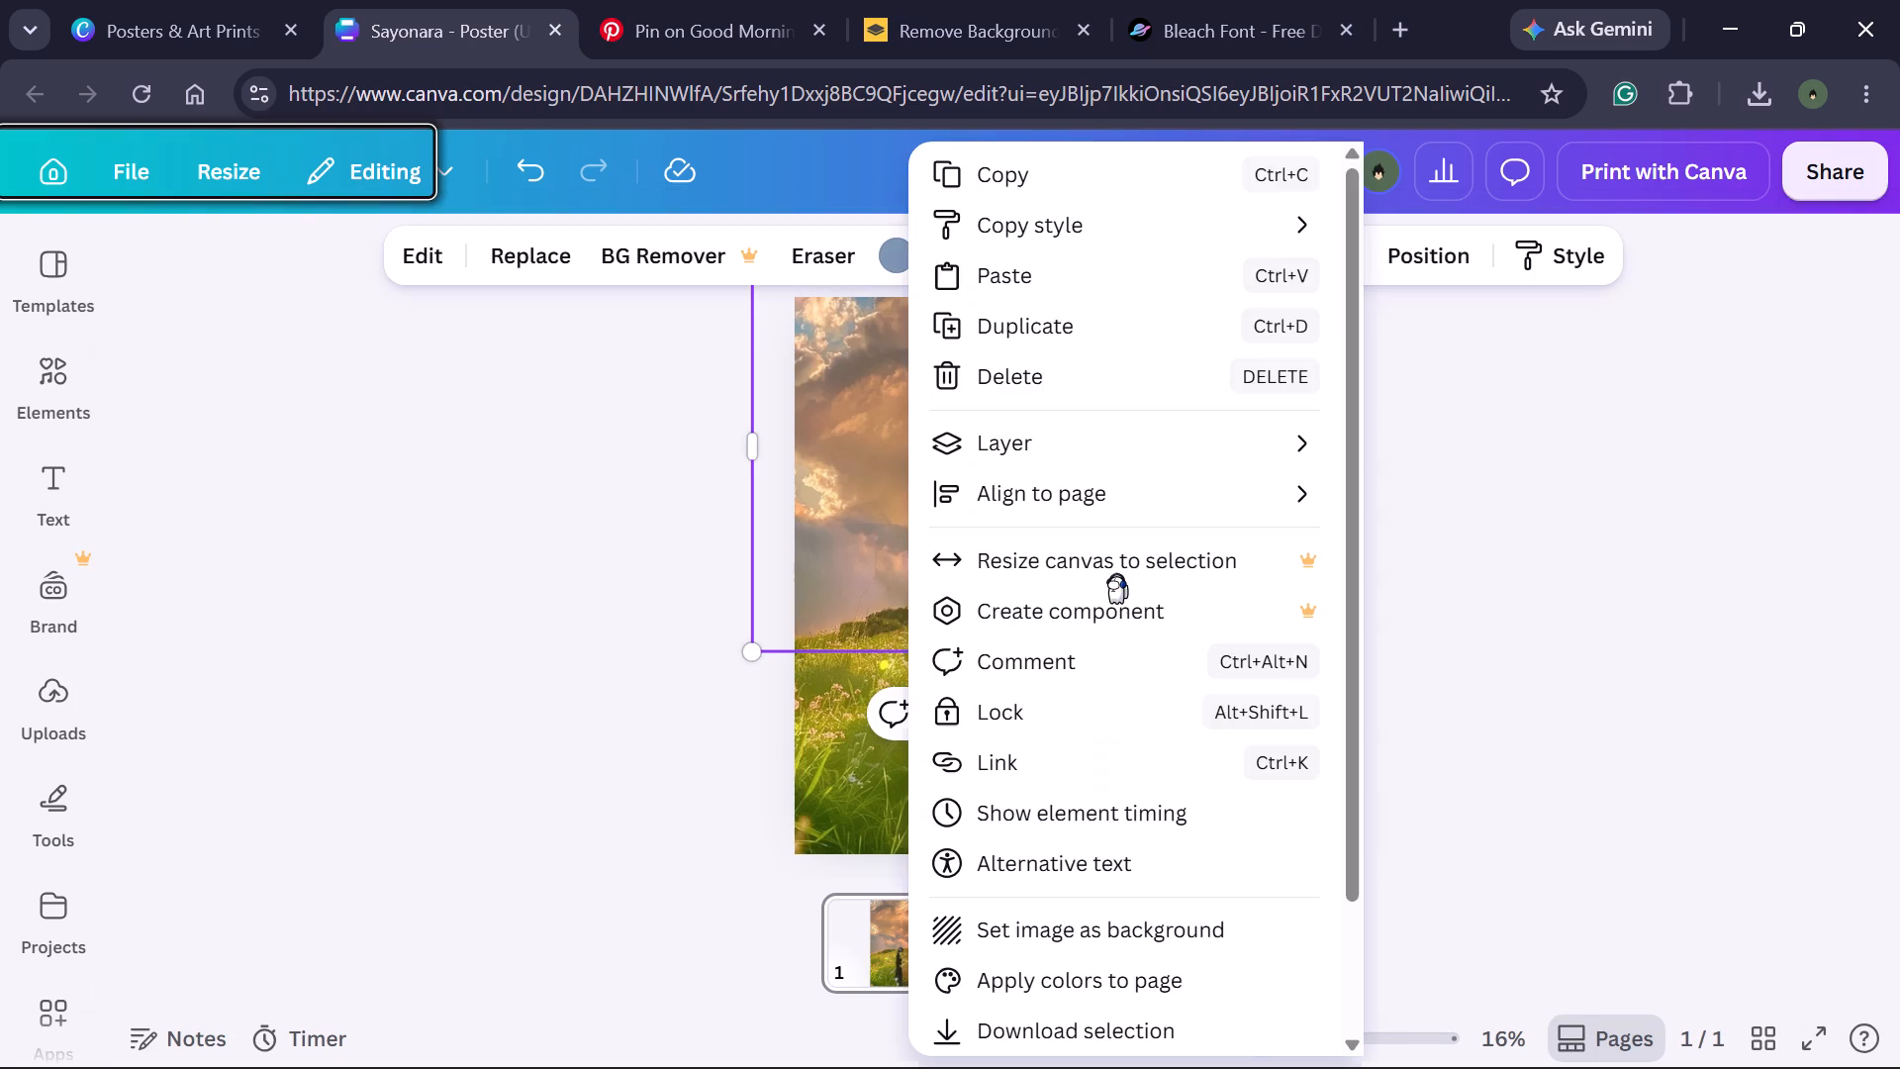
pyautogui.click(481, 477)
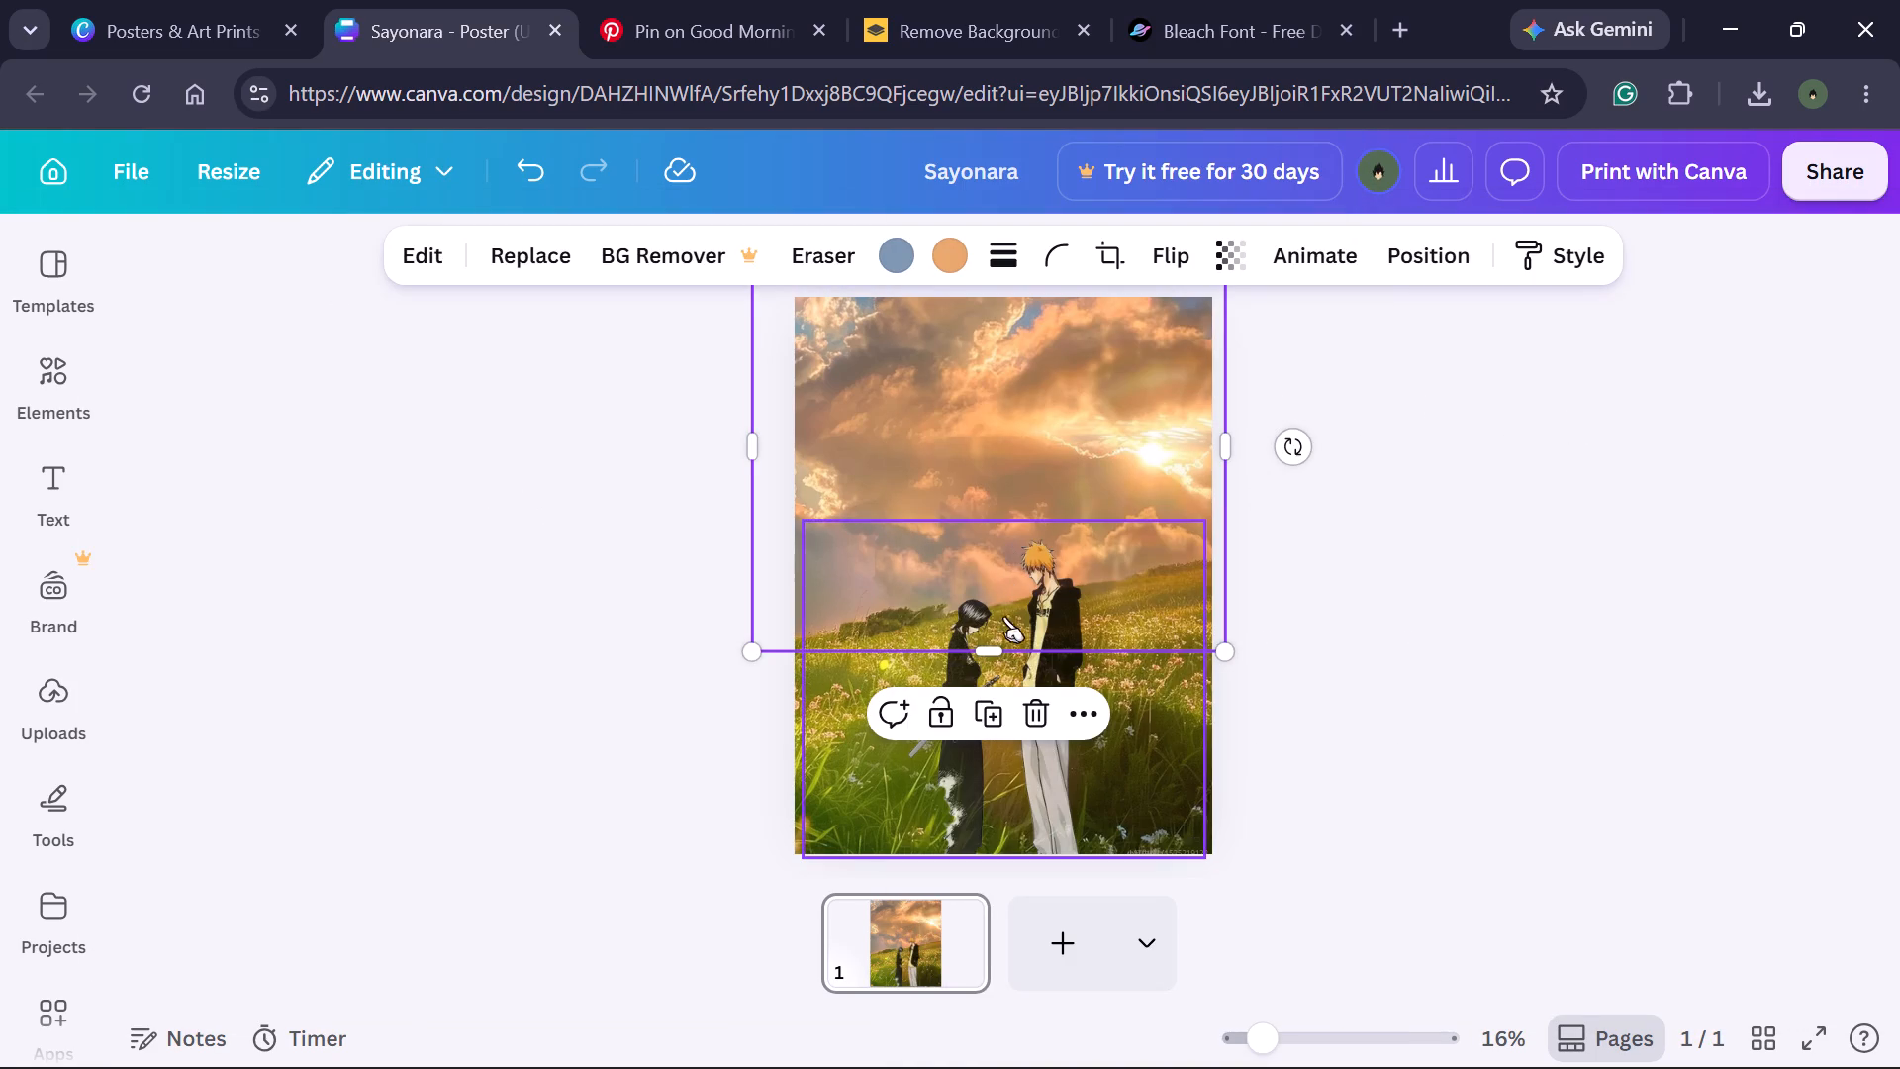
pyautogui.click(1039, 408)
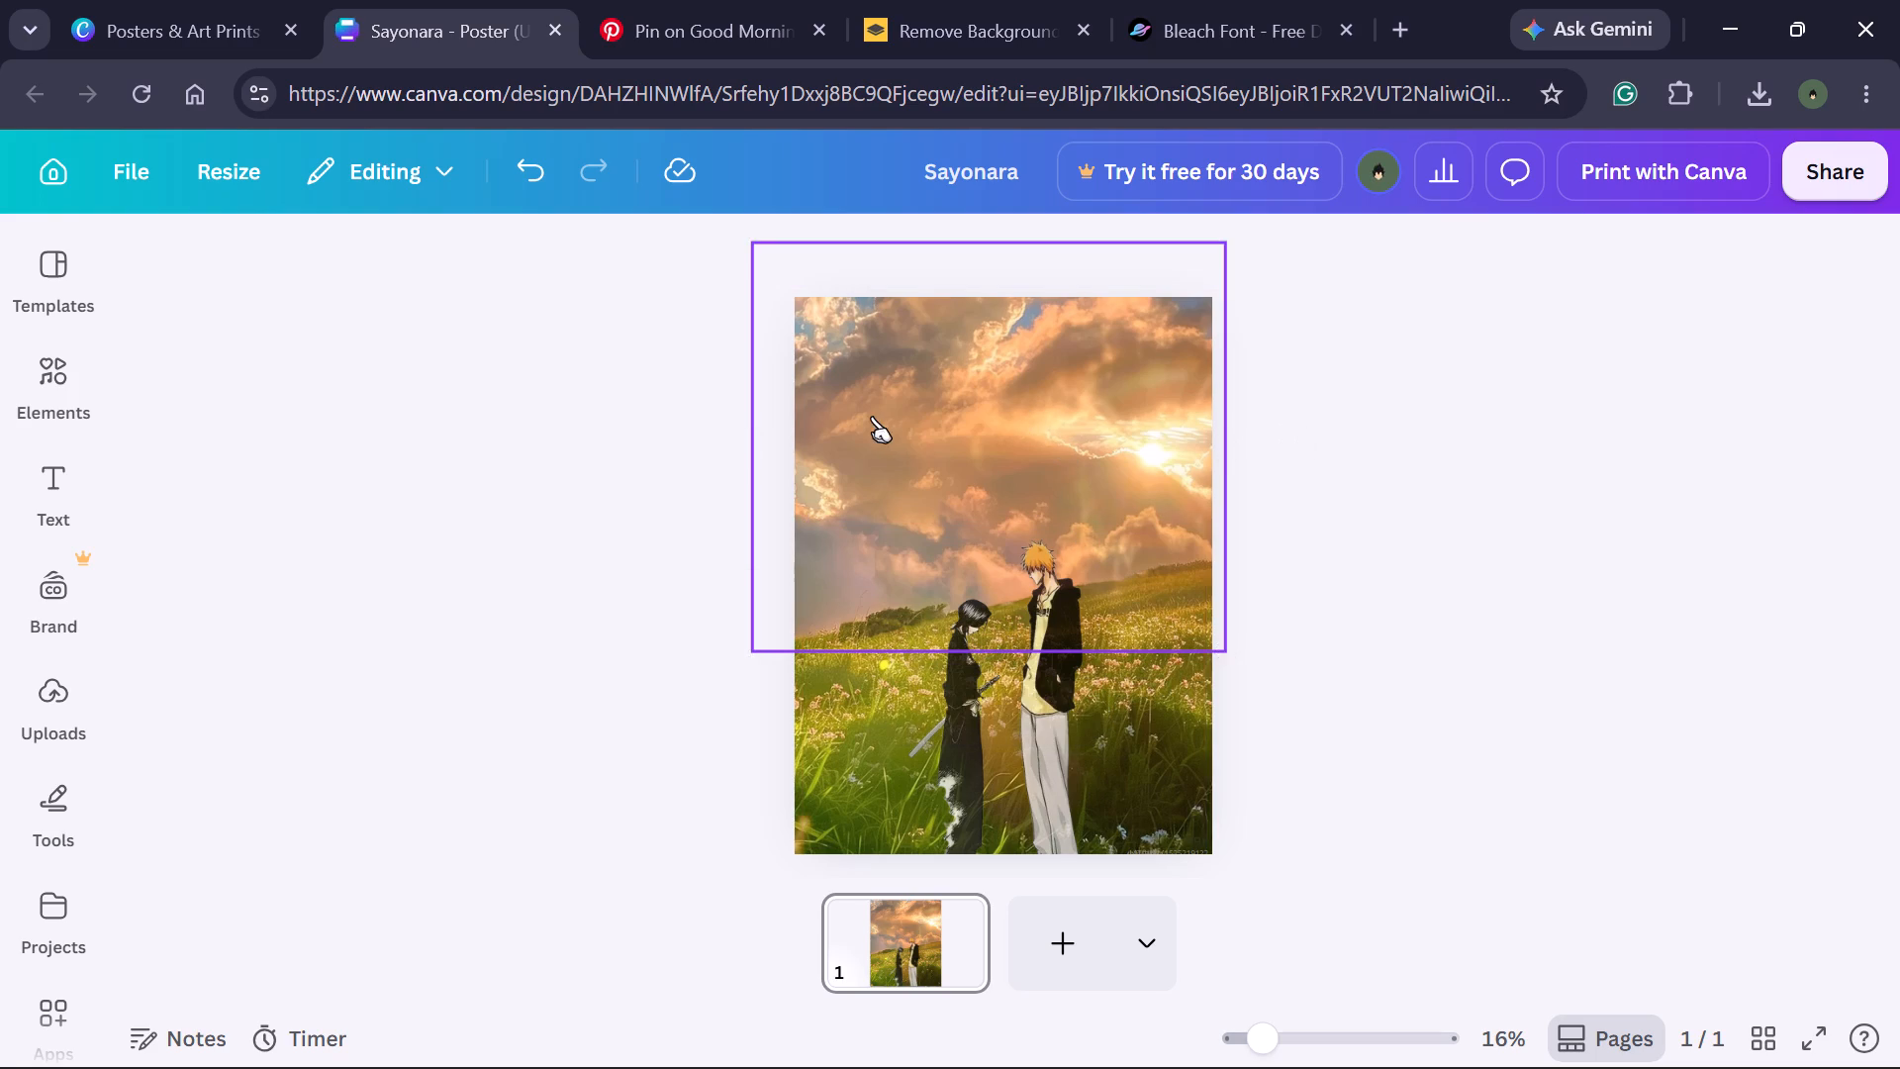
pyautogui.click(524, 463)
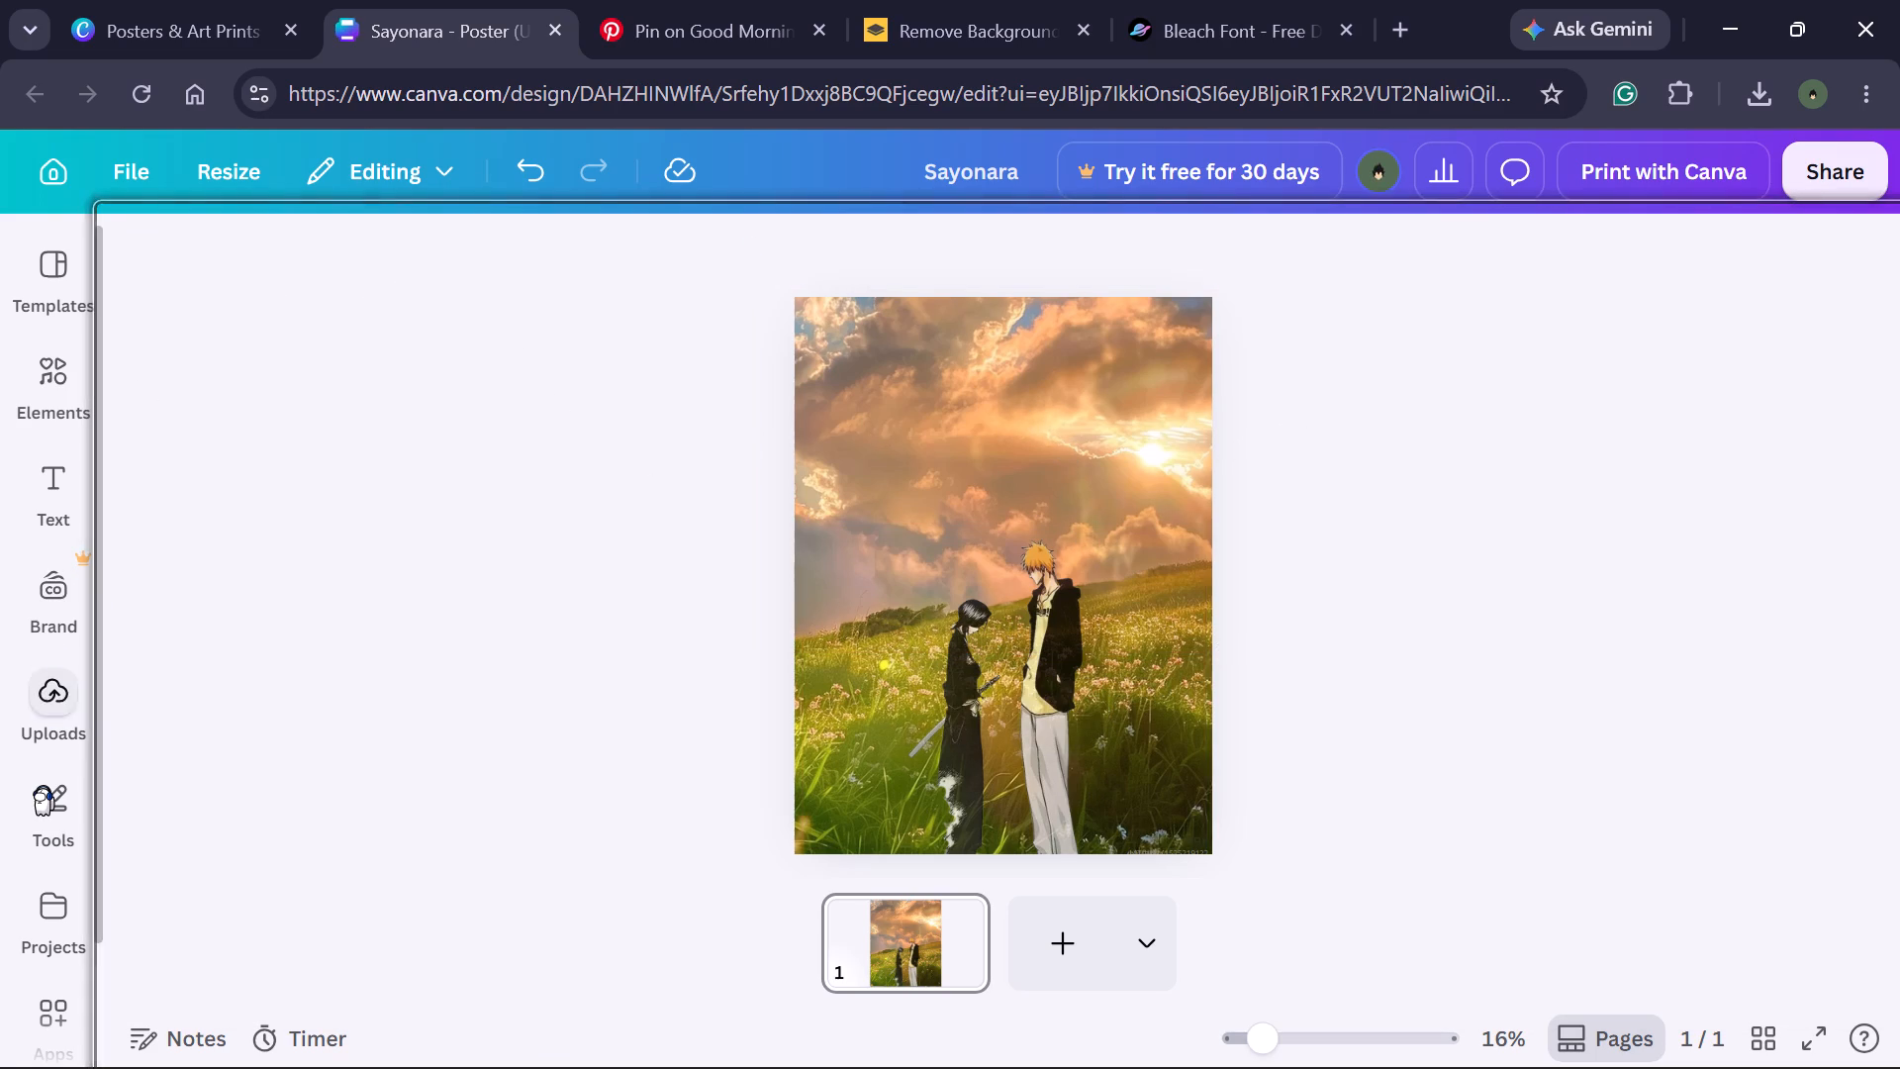
# Add a new text box to the poster and replace its placeholder with "Sayonara".
pyautogui.click(42, 786)
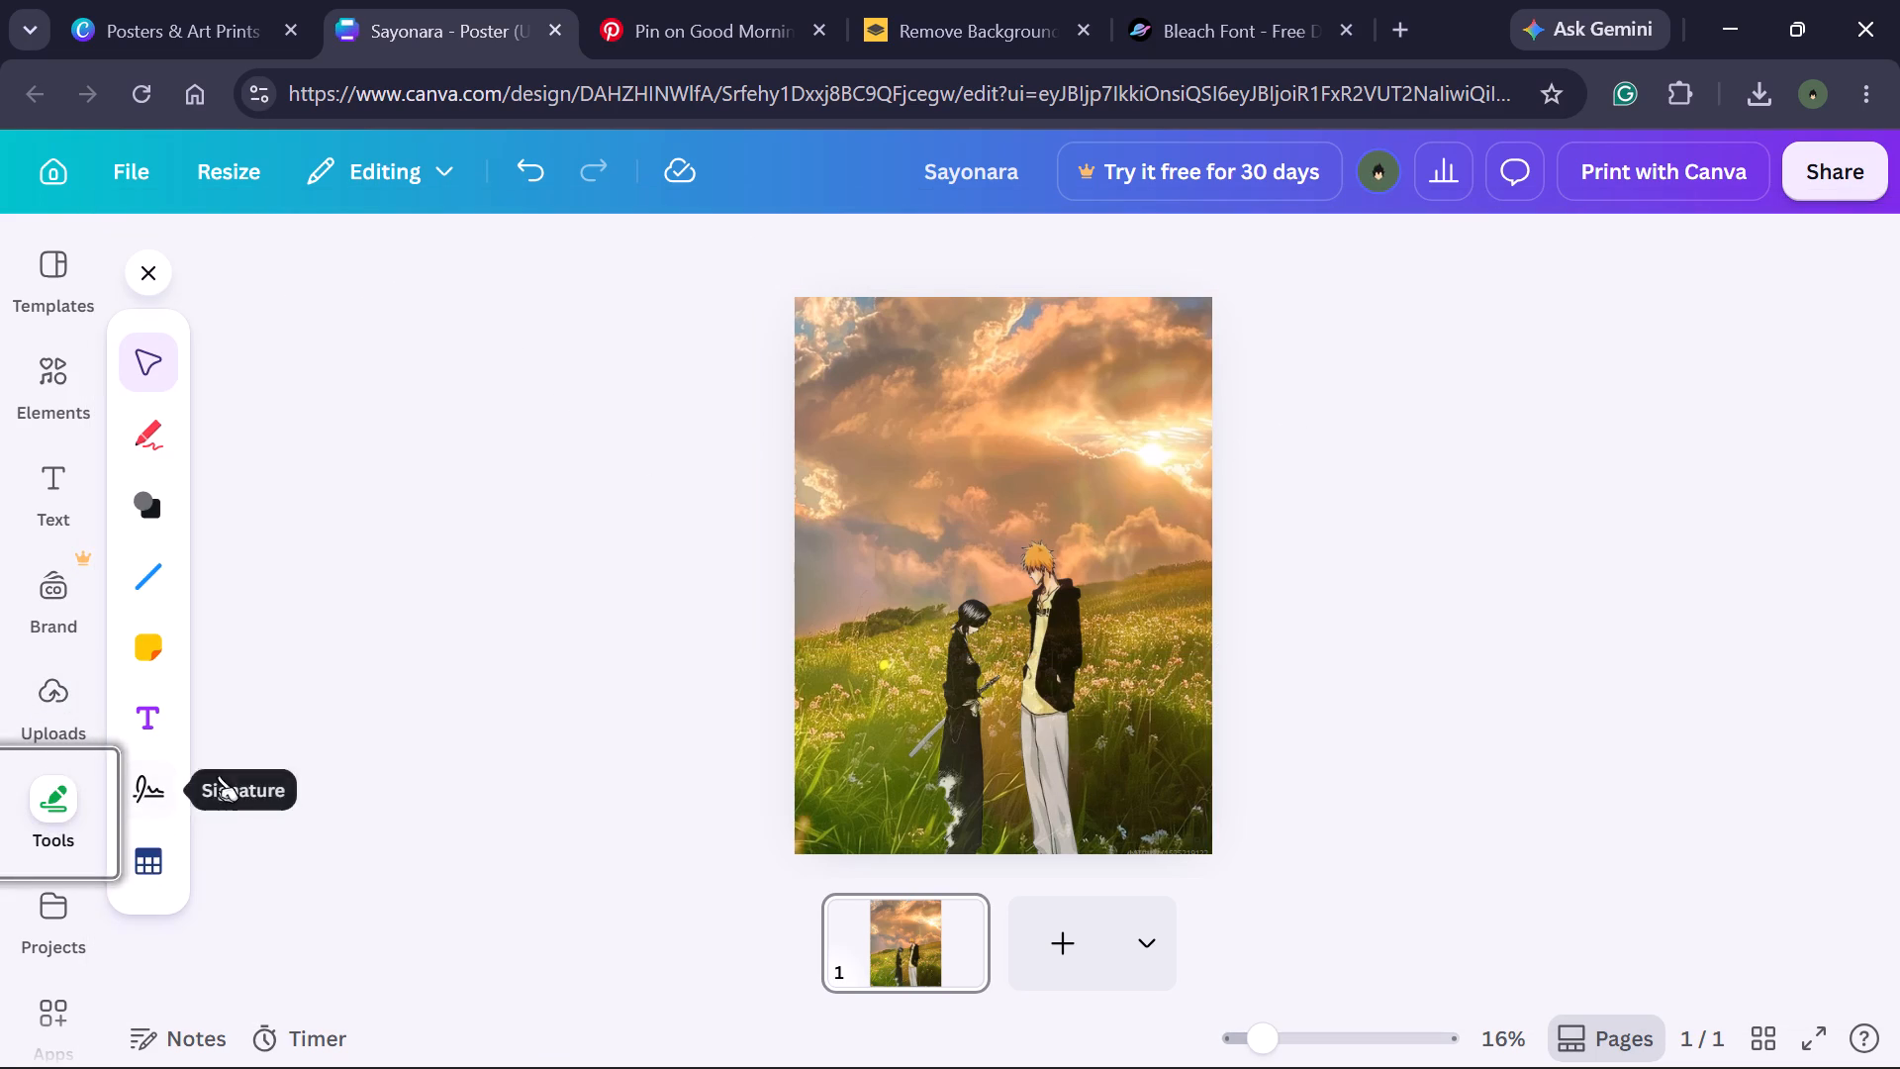
pyautogui.click(177, 722)
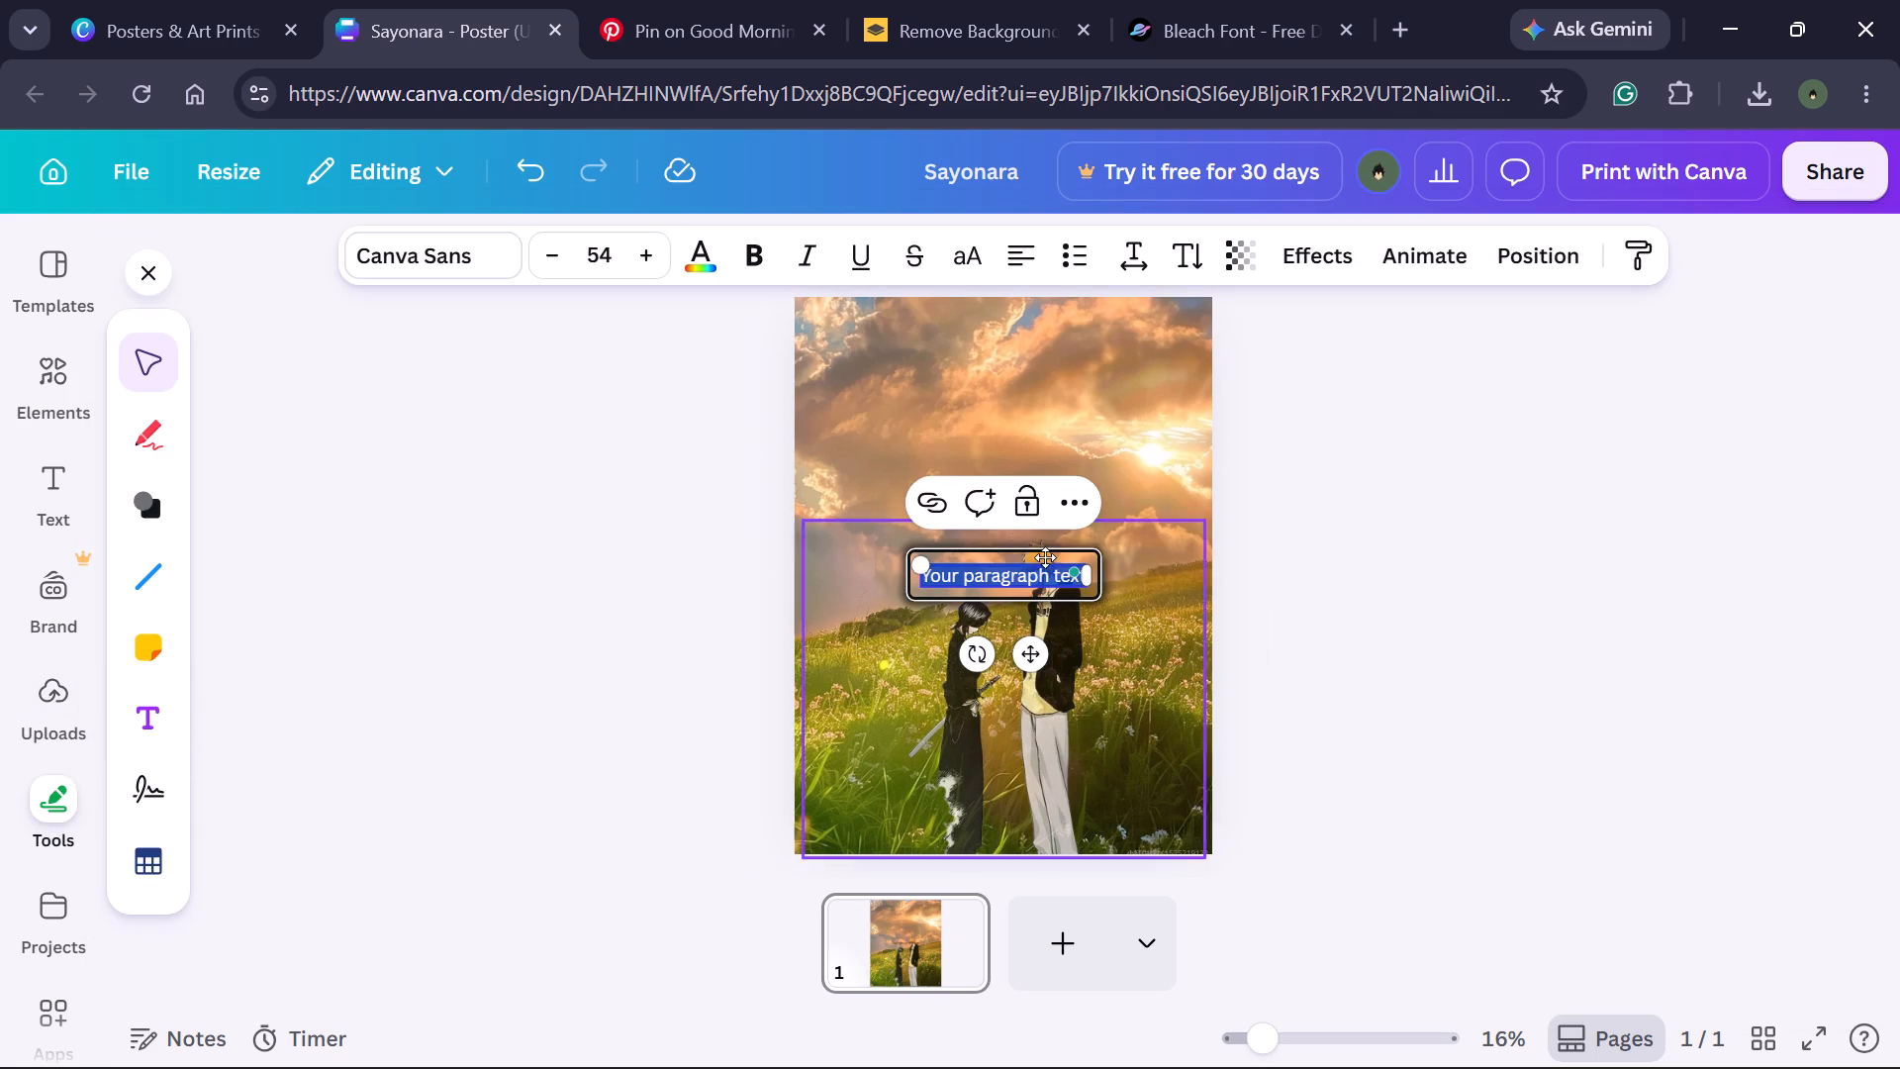
pyautogui.press('BackSpace')
pyautogui.press('BackSpace')
pyautogui.press('BackSpace')
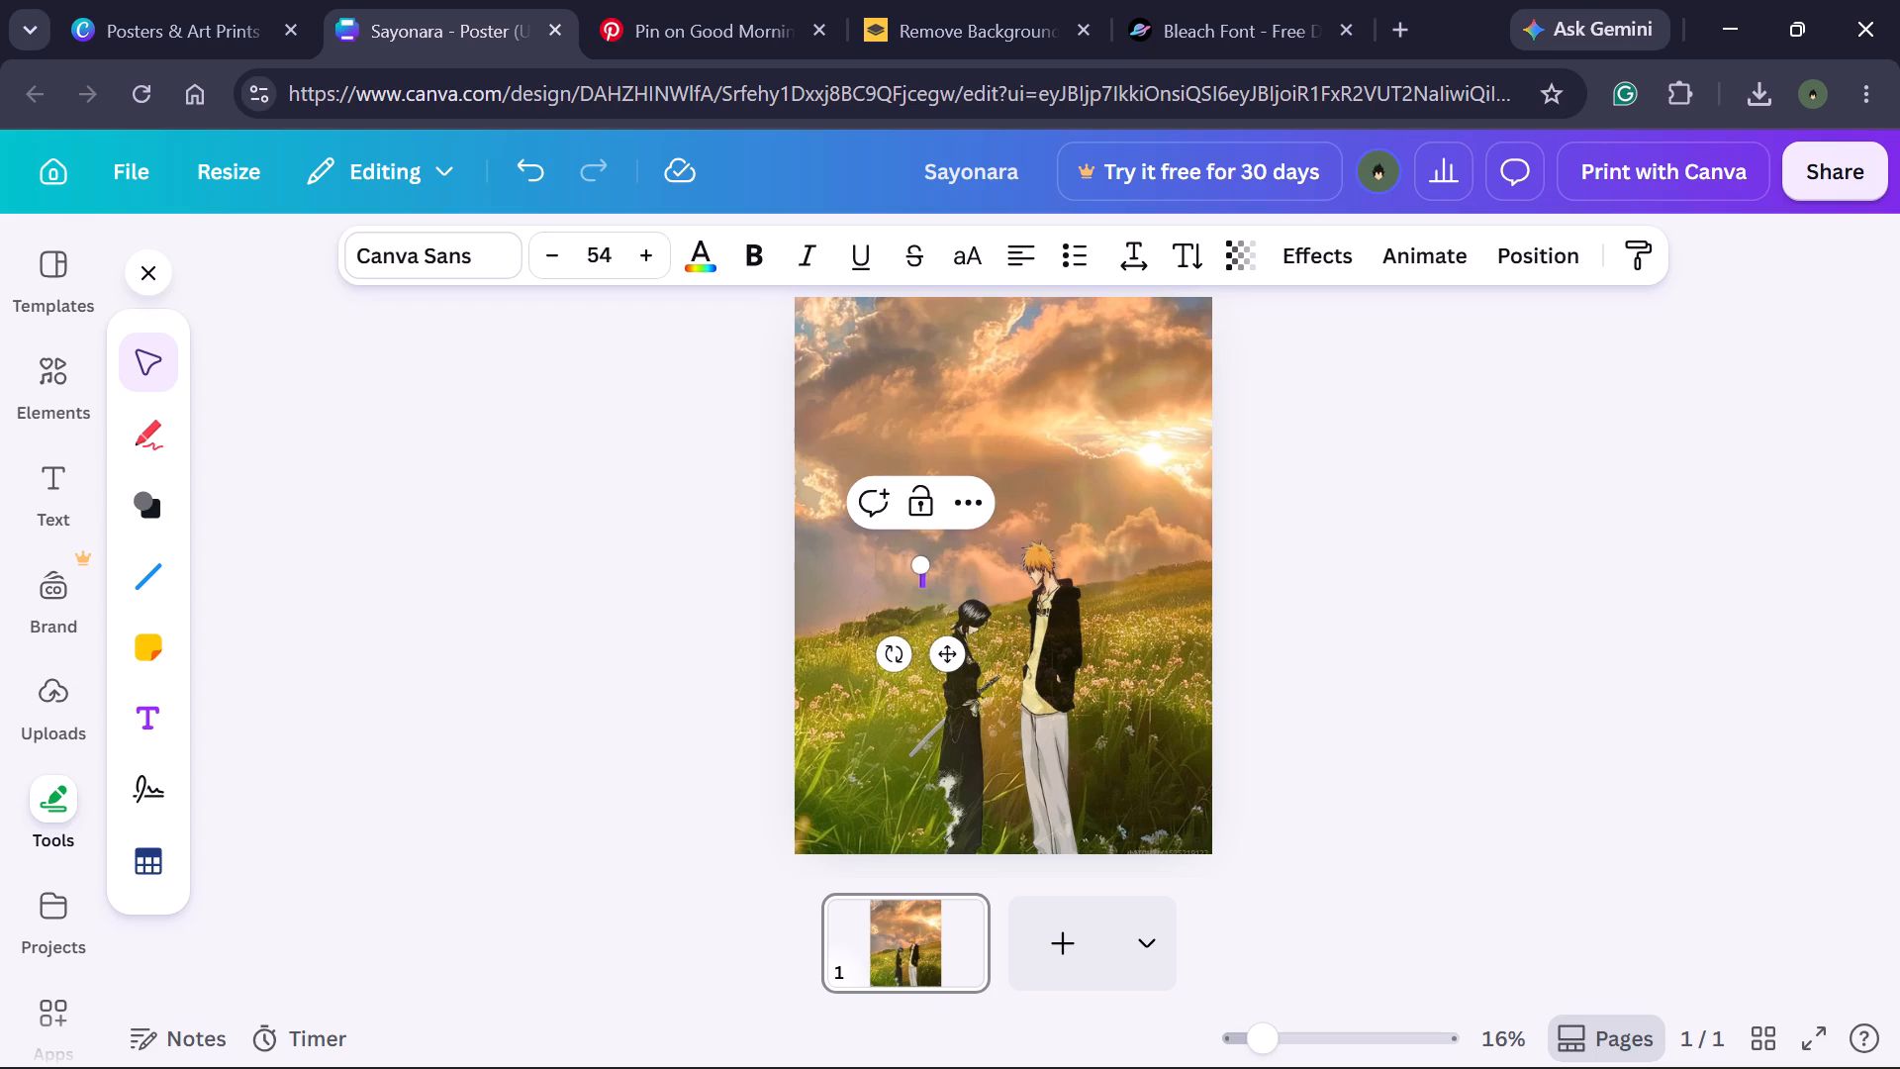
pyautogui.press('s')
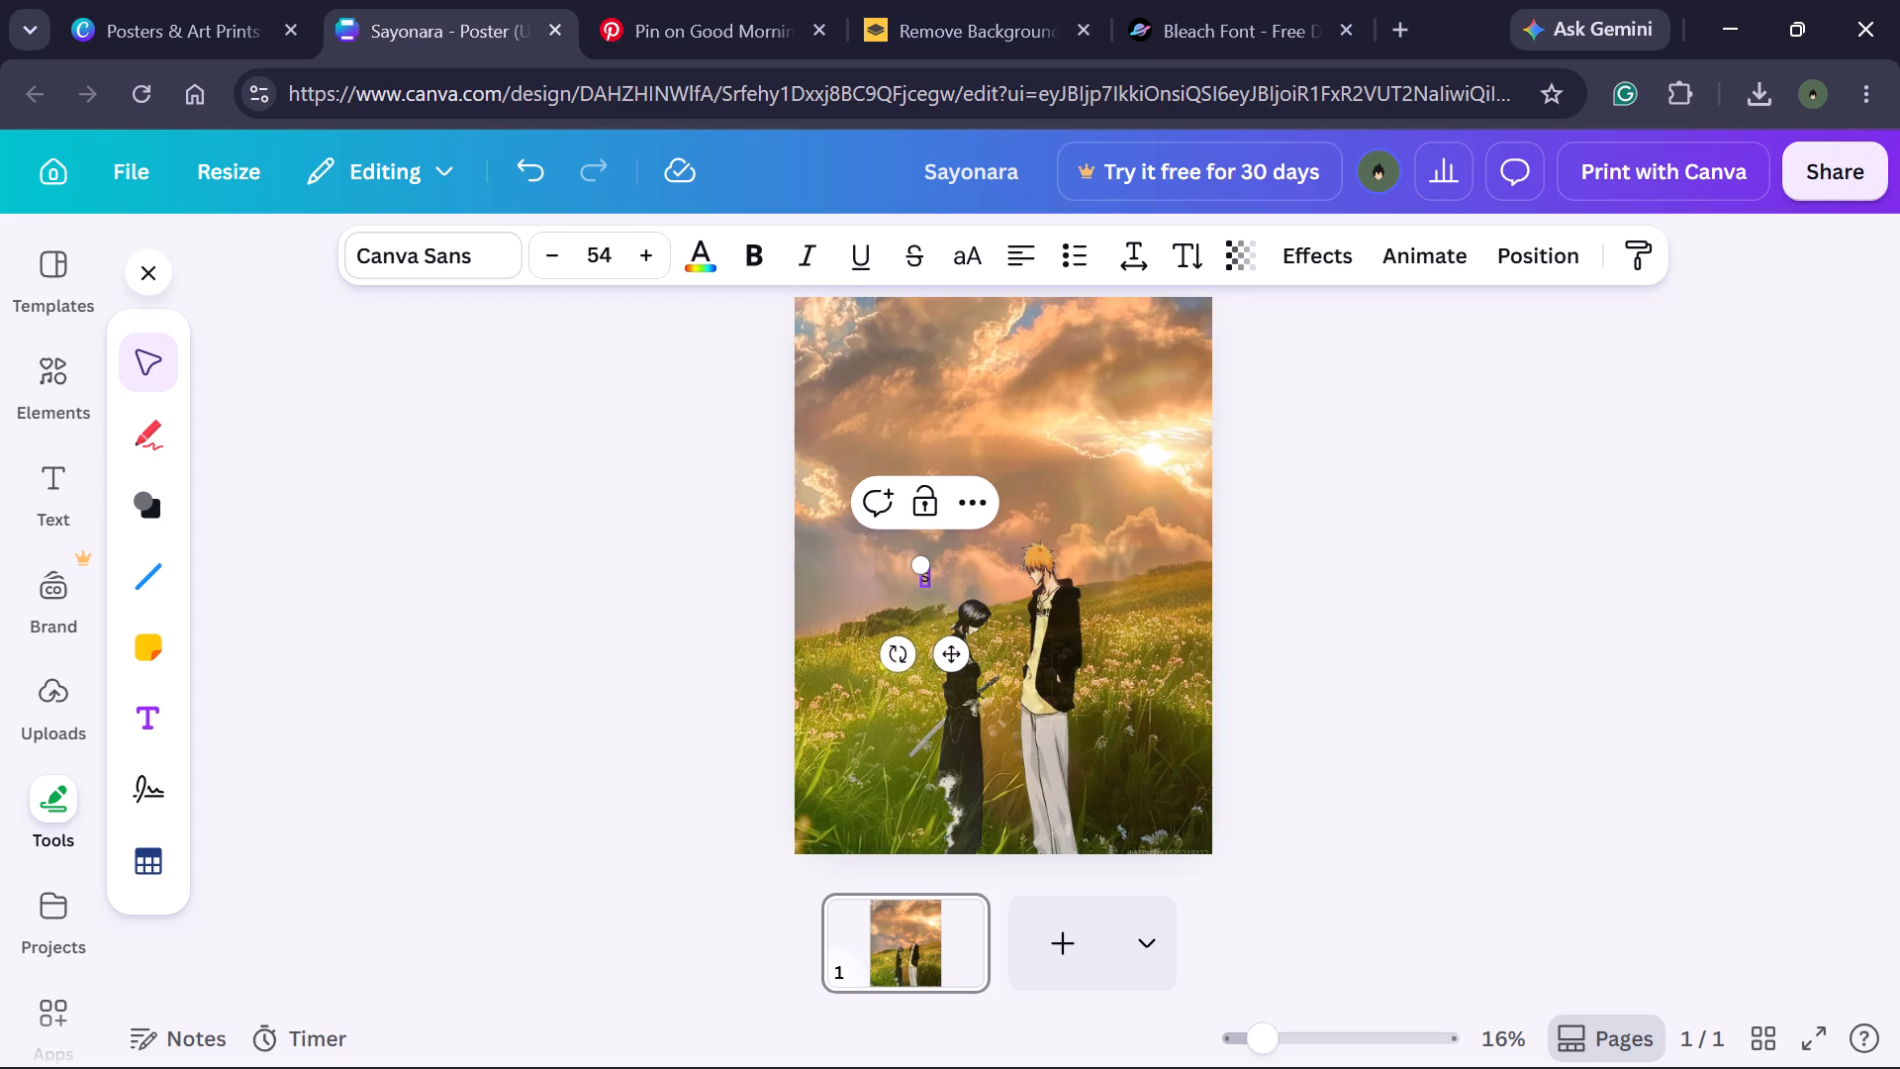
pyautogui.press('s')
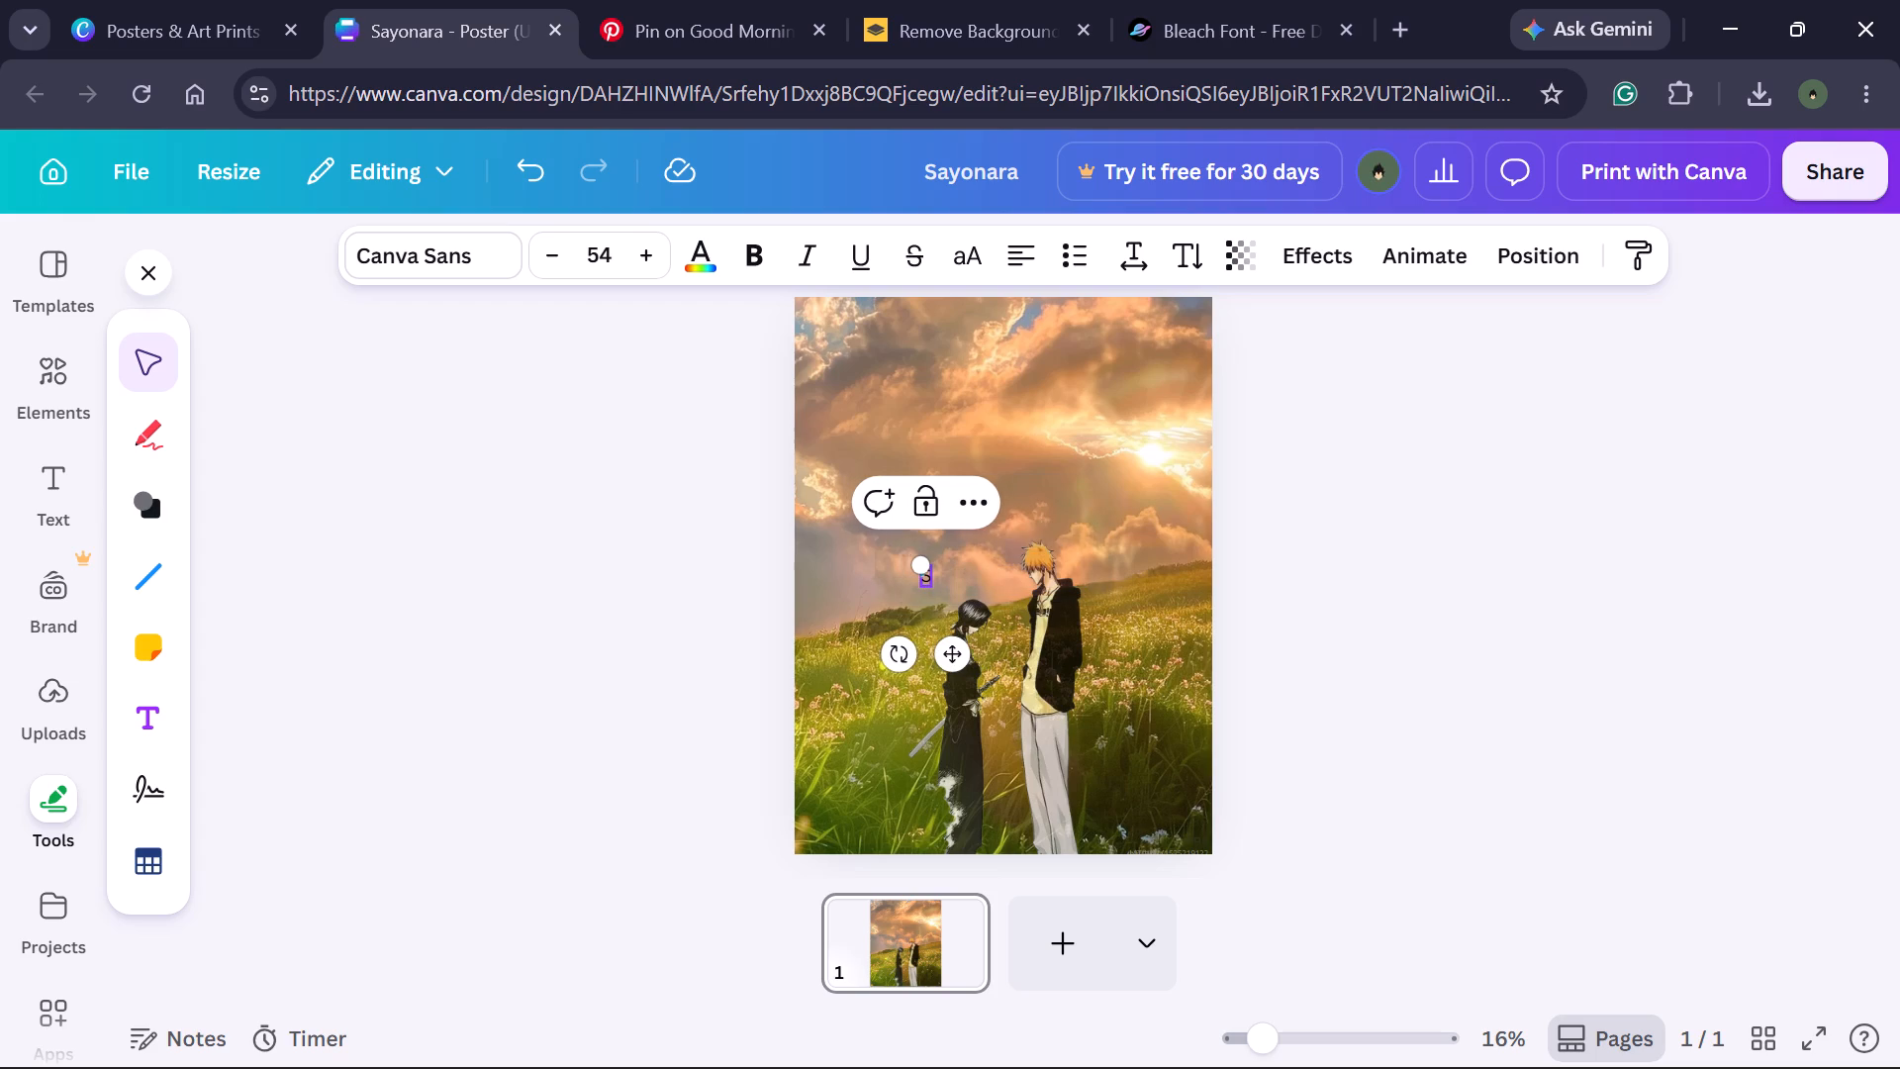
pyautogui.write('ayonara')
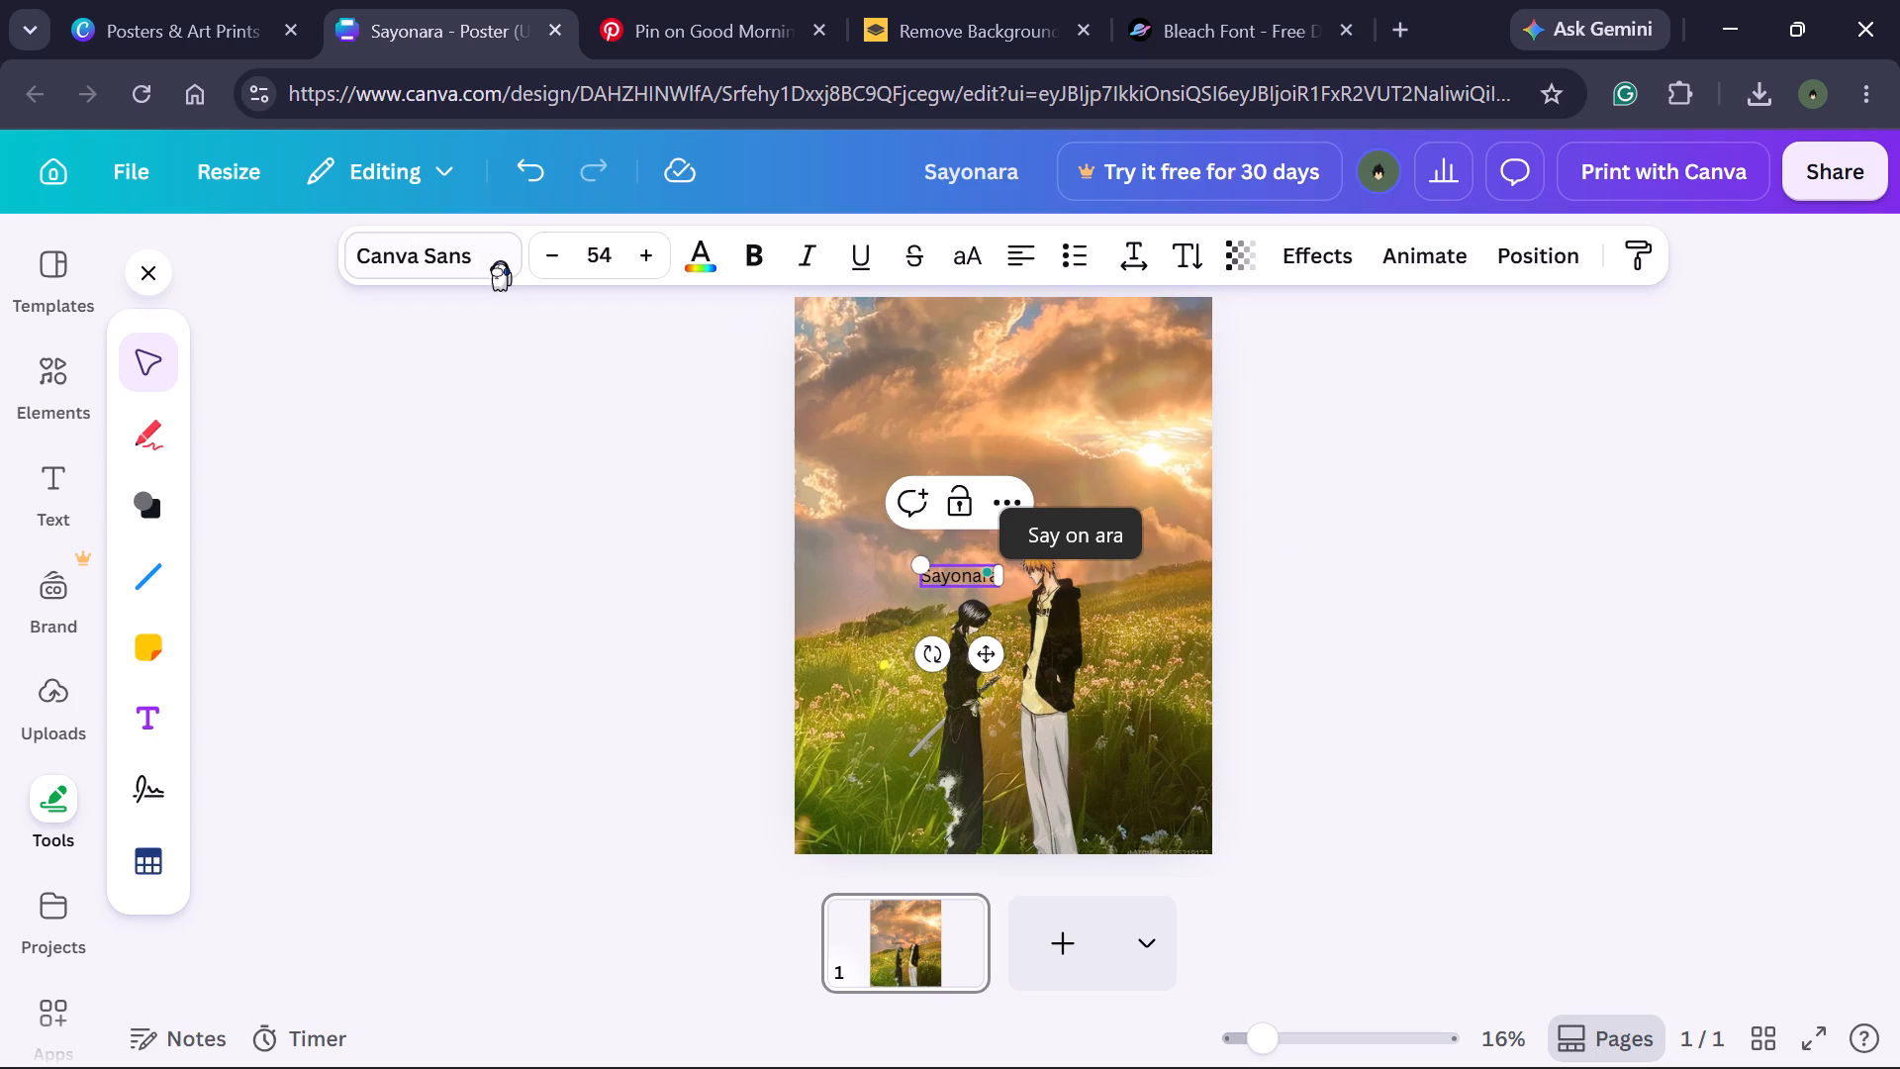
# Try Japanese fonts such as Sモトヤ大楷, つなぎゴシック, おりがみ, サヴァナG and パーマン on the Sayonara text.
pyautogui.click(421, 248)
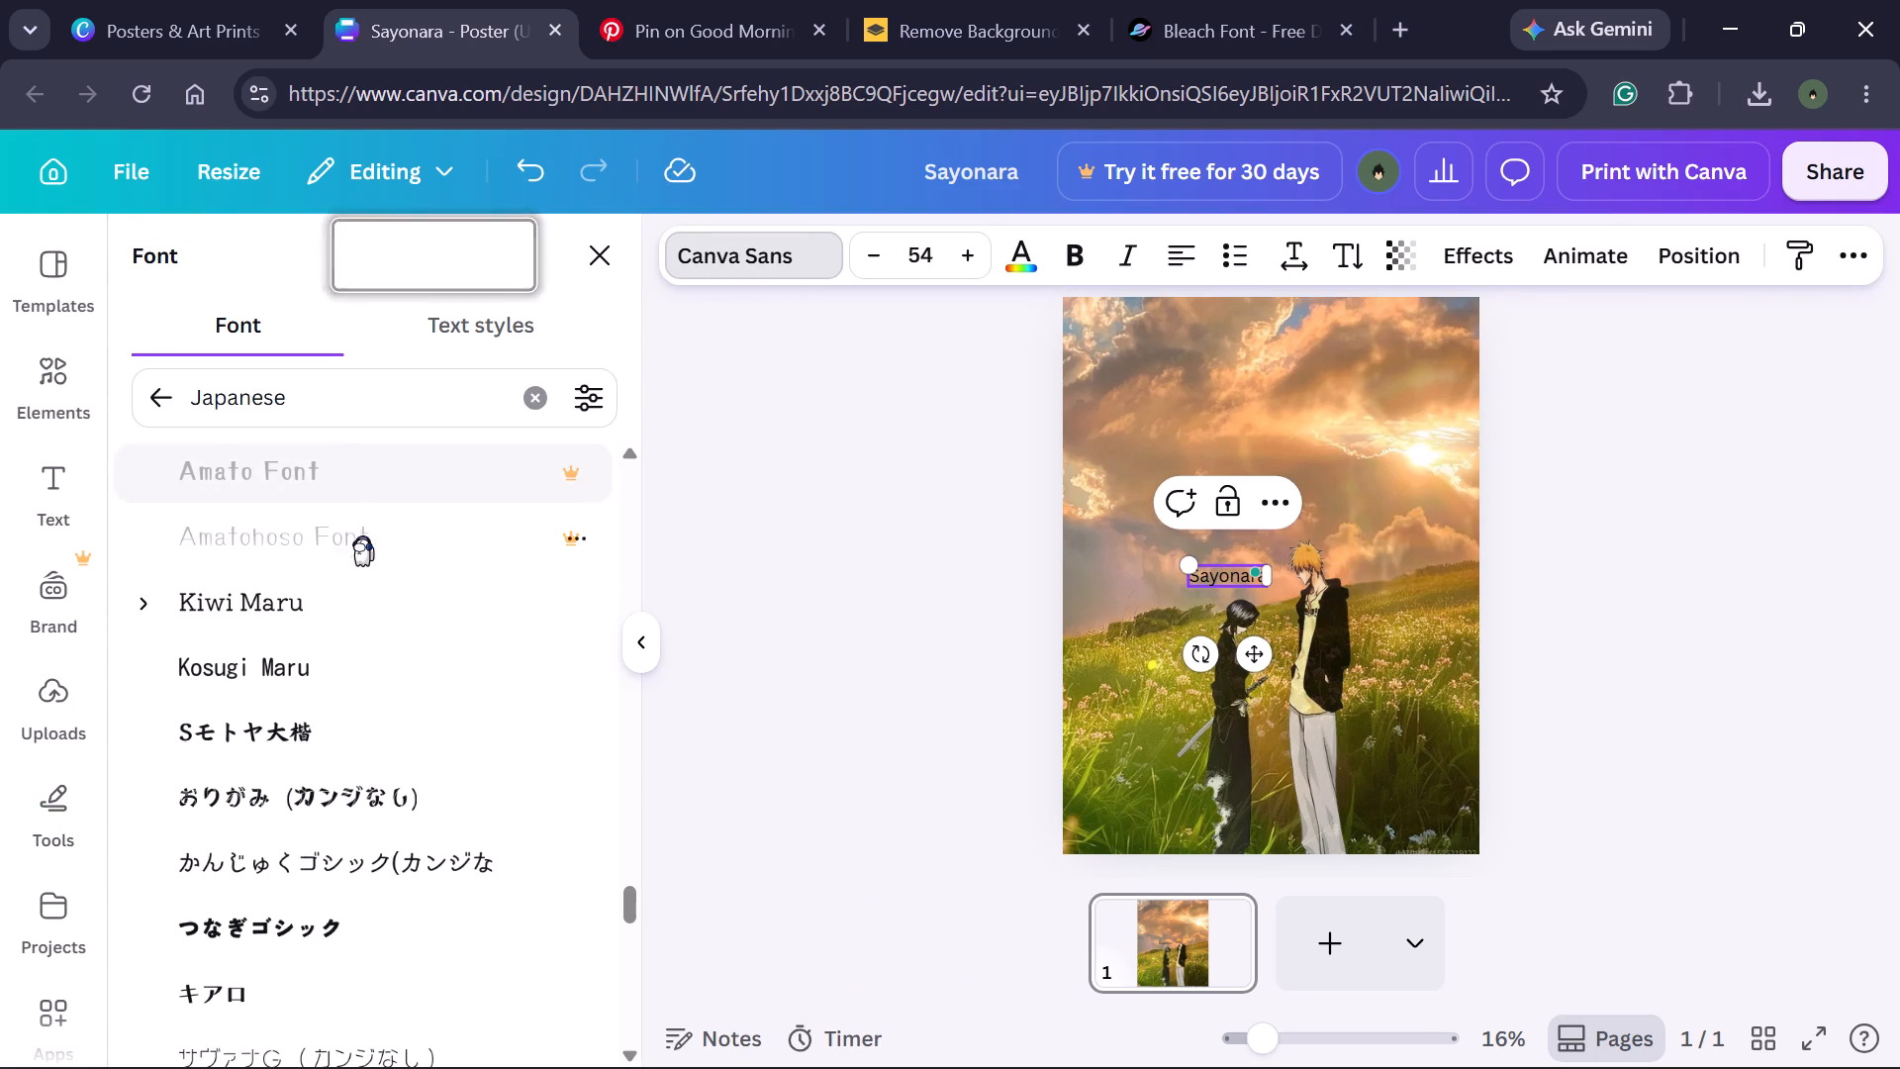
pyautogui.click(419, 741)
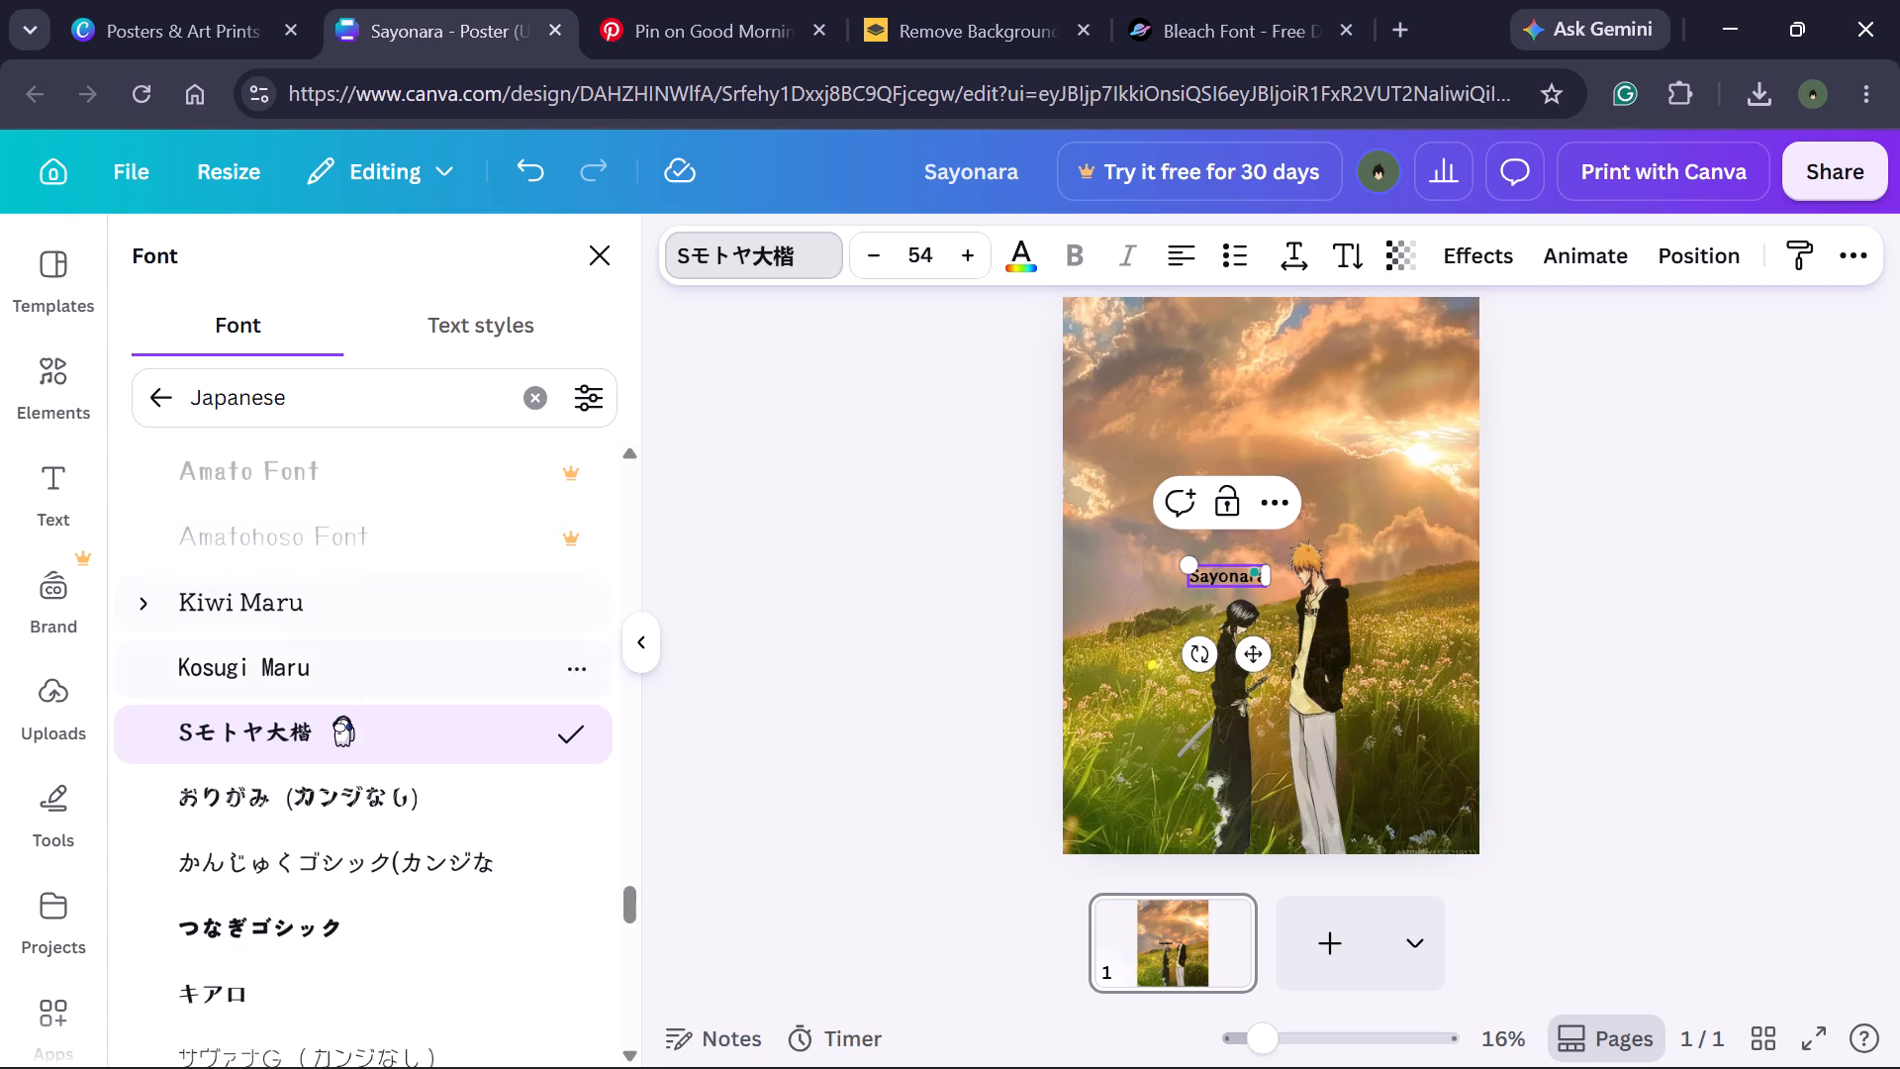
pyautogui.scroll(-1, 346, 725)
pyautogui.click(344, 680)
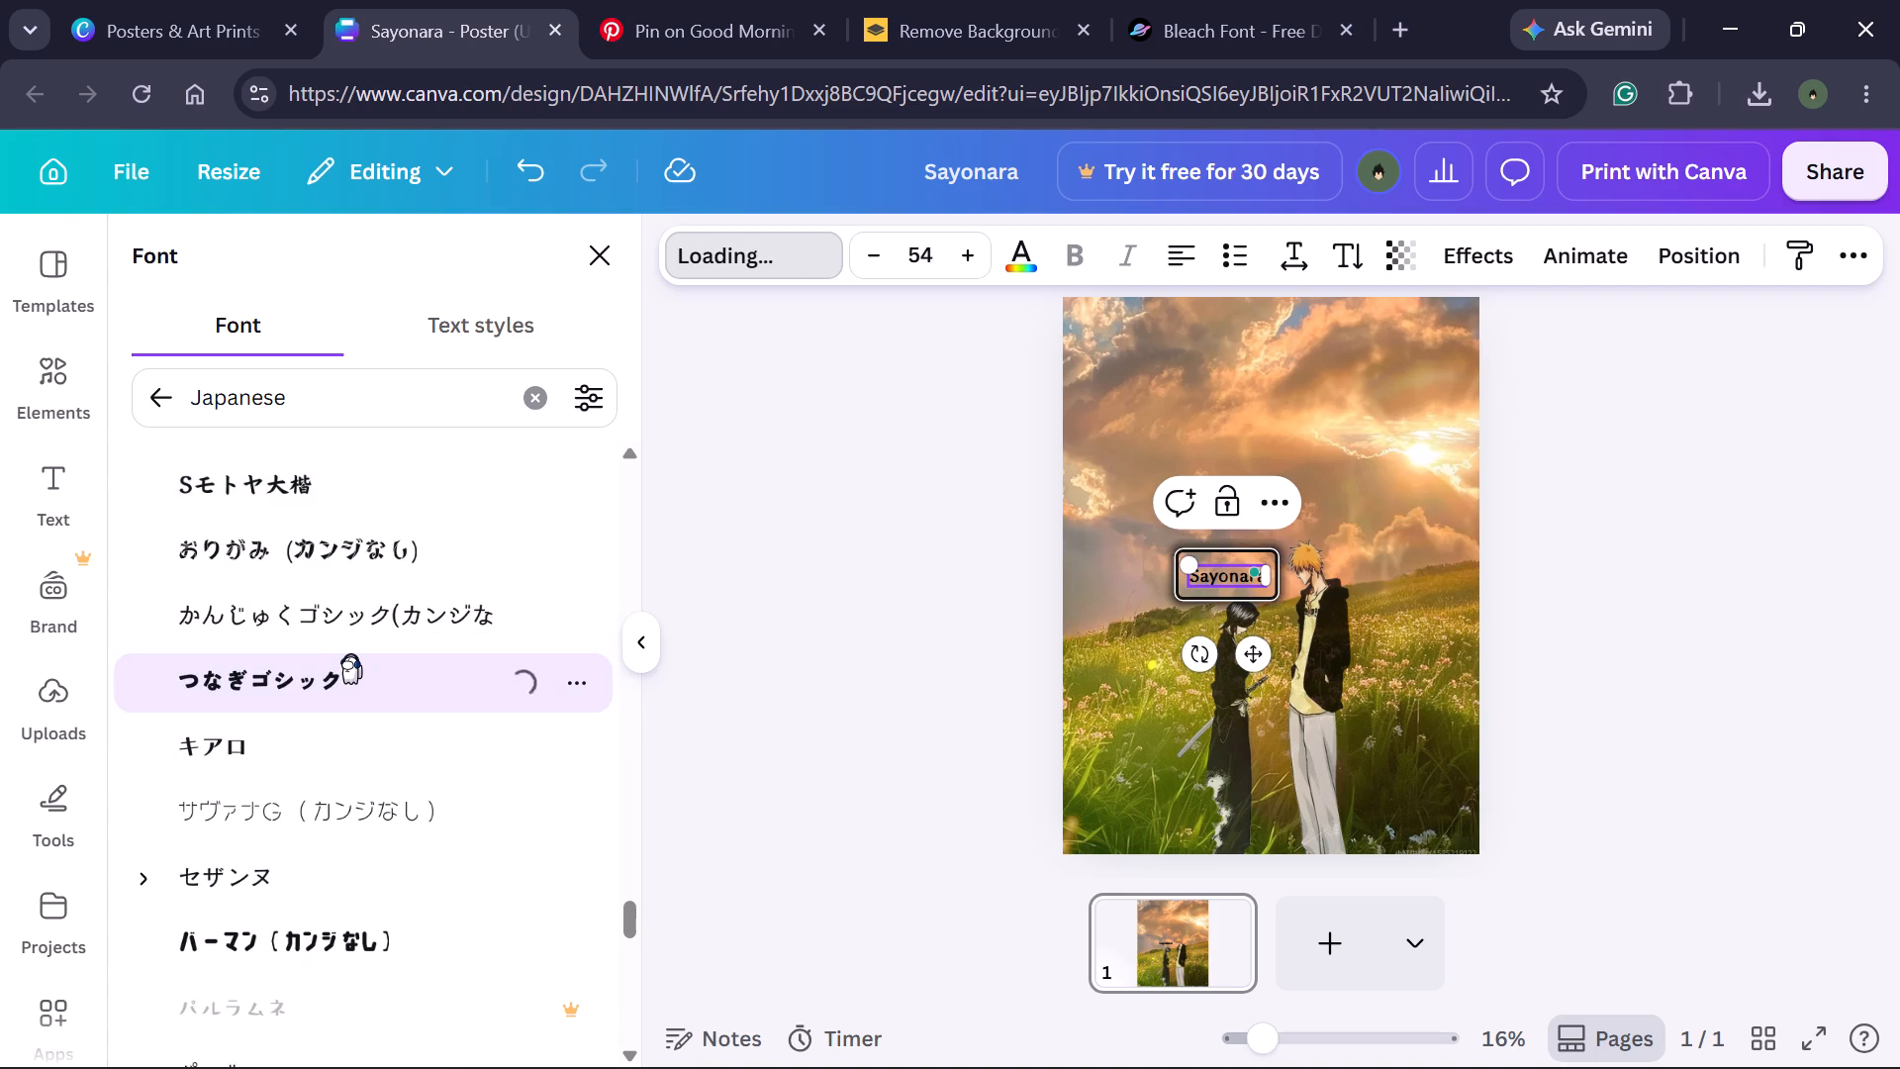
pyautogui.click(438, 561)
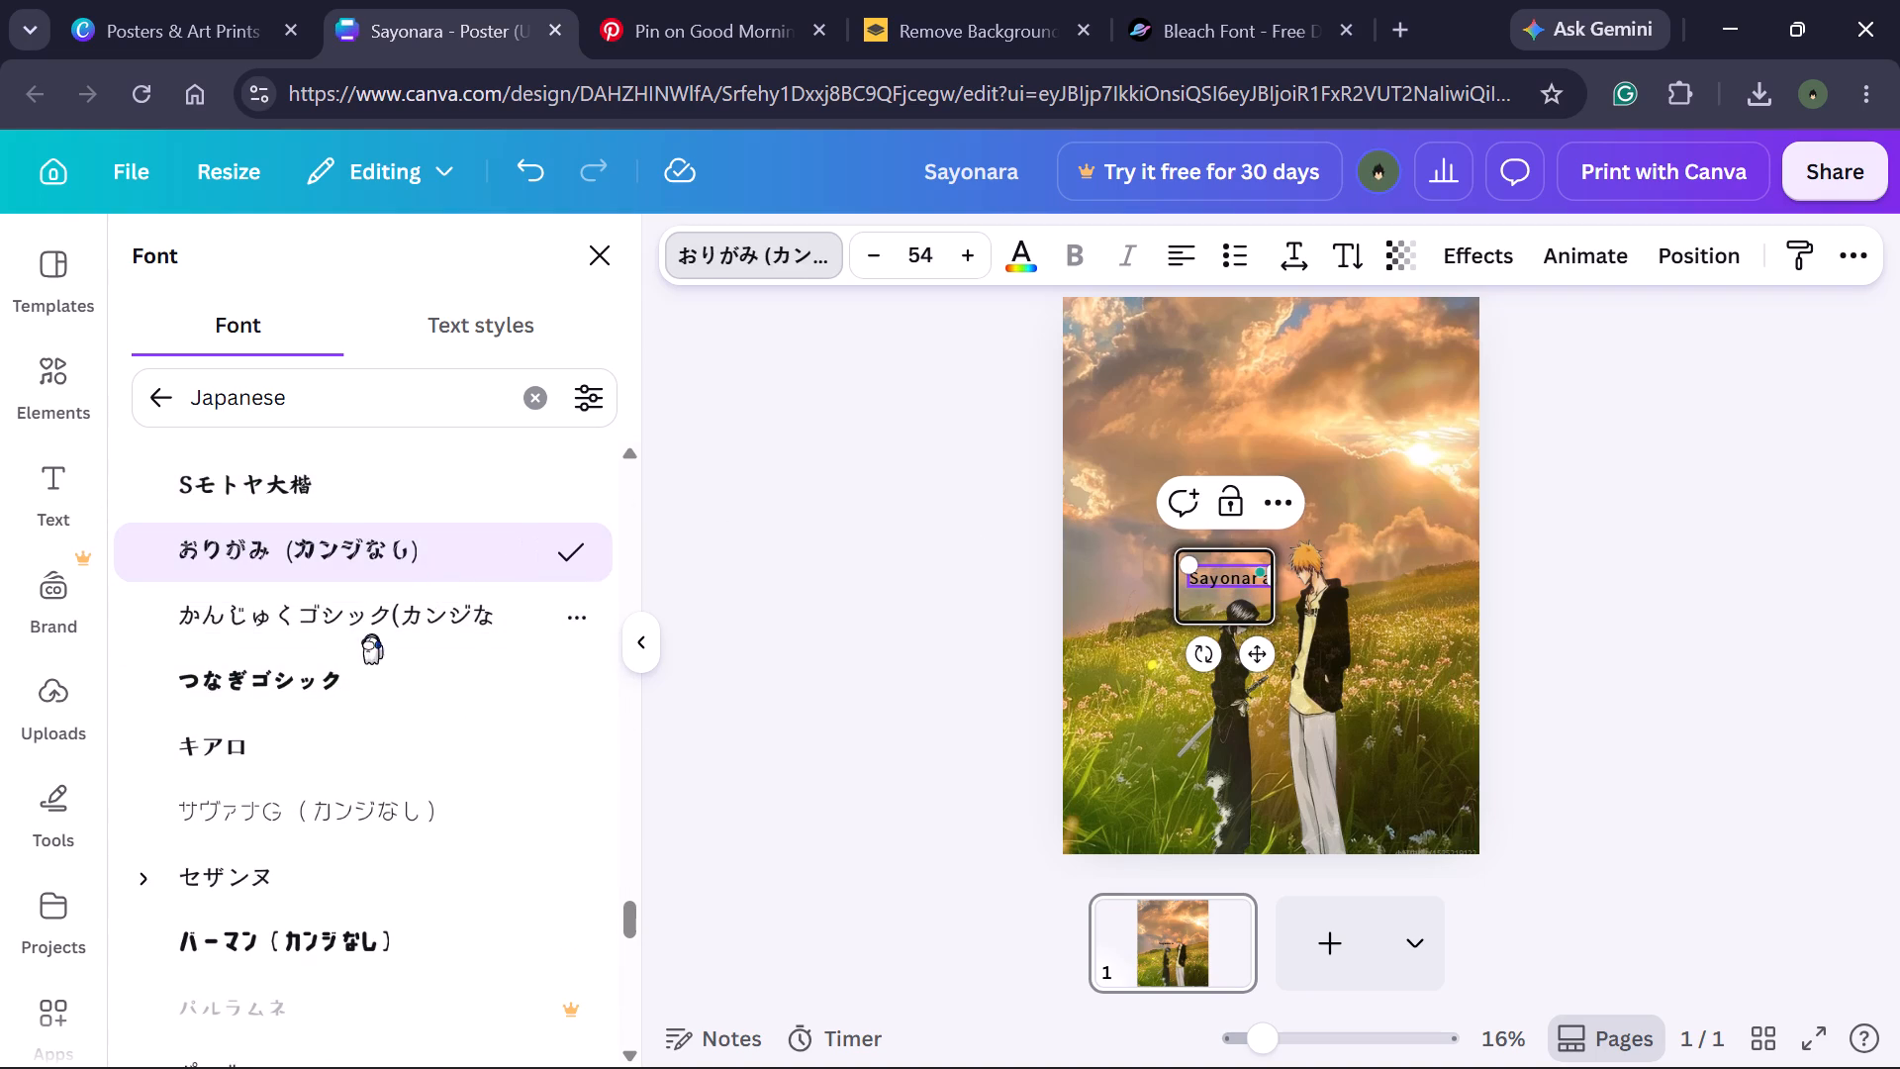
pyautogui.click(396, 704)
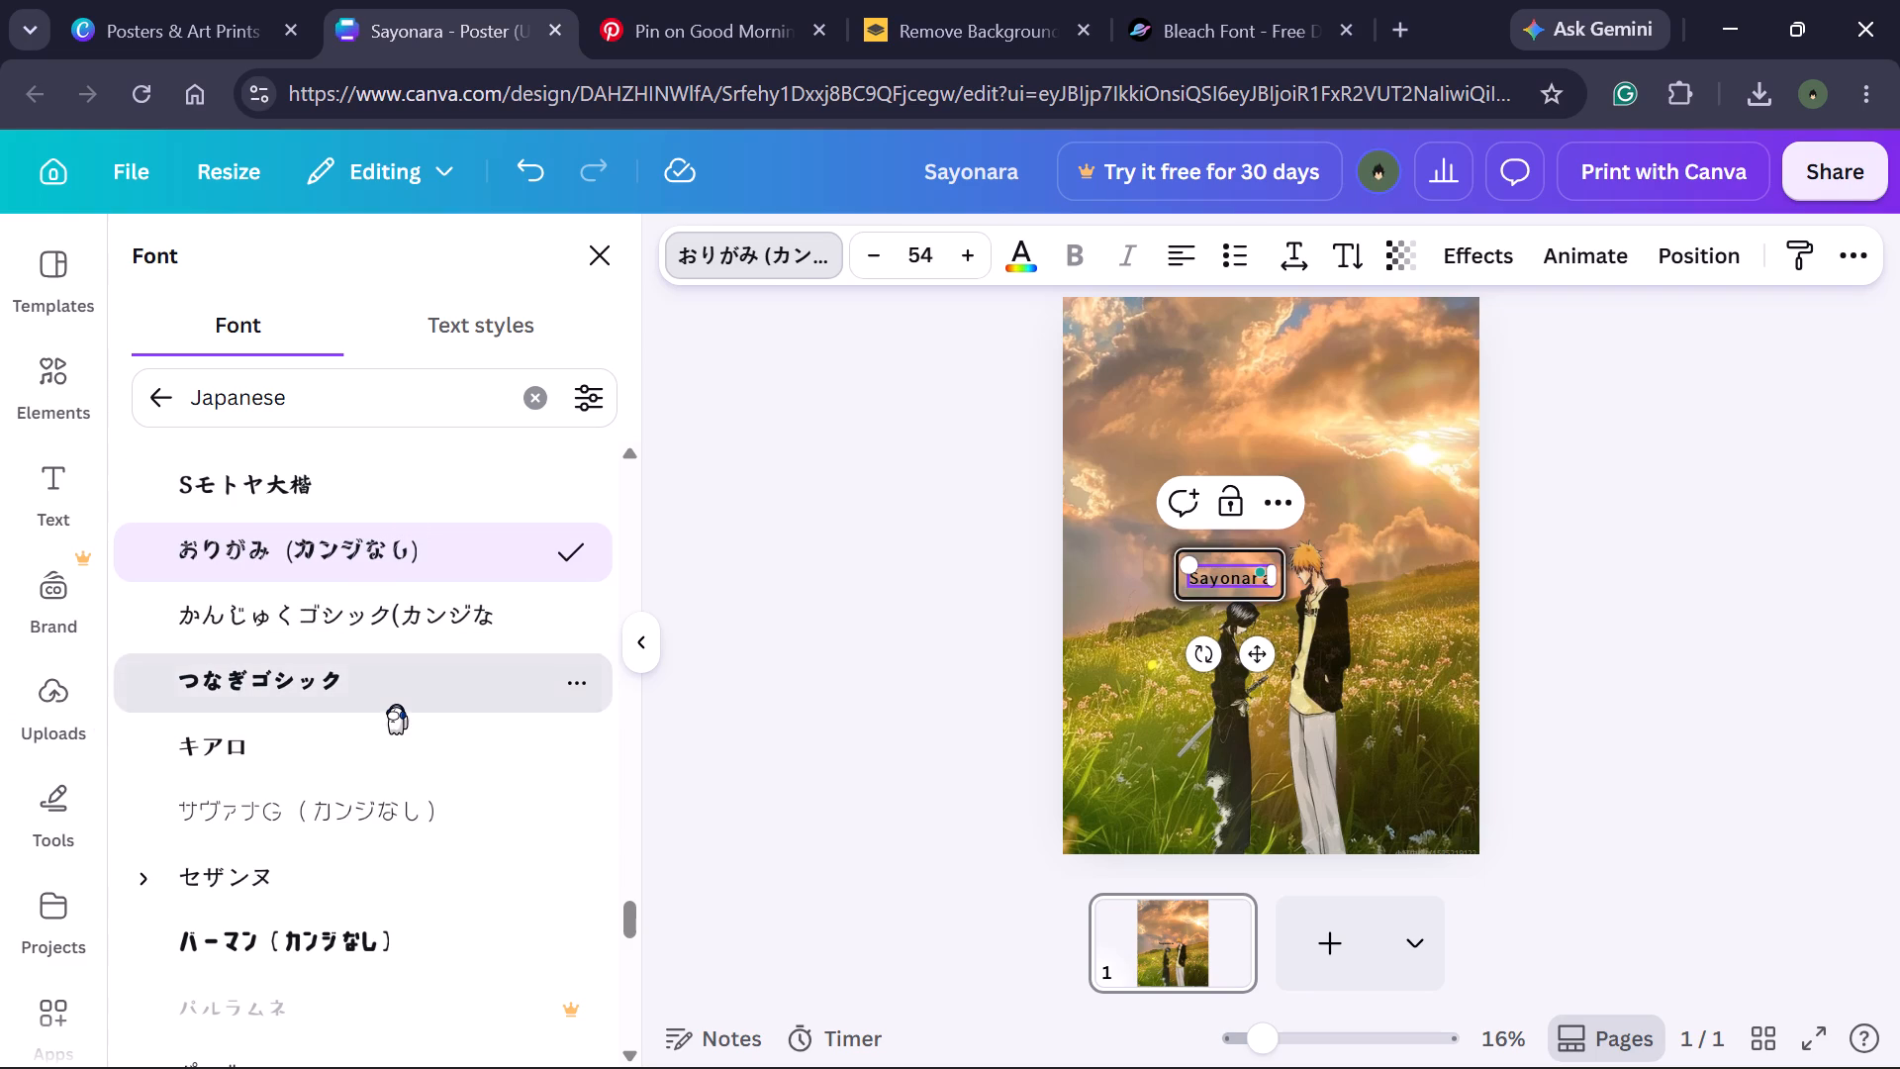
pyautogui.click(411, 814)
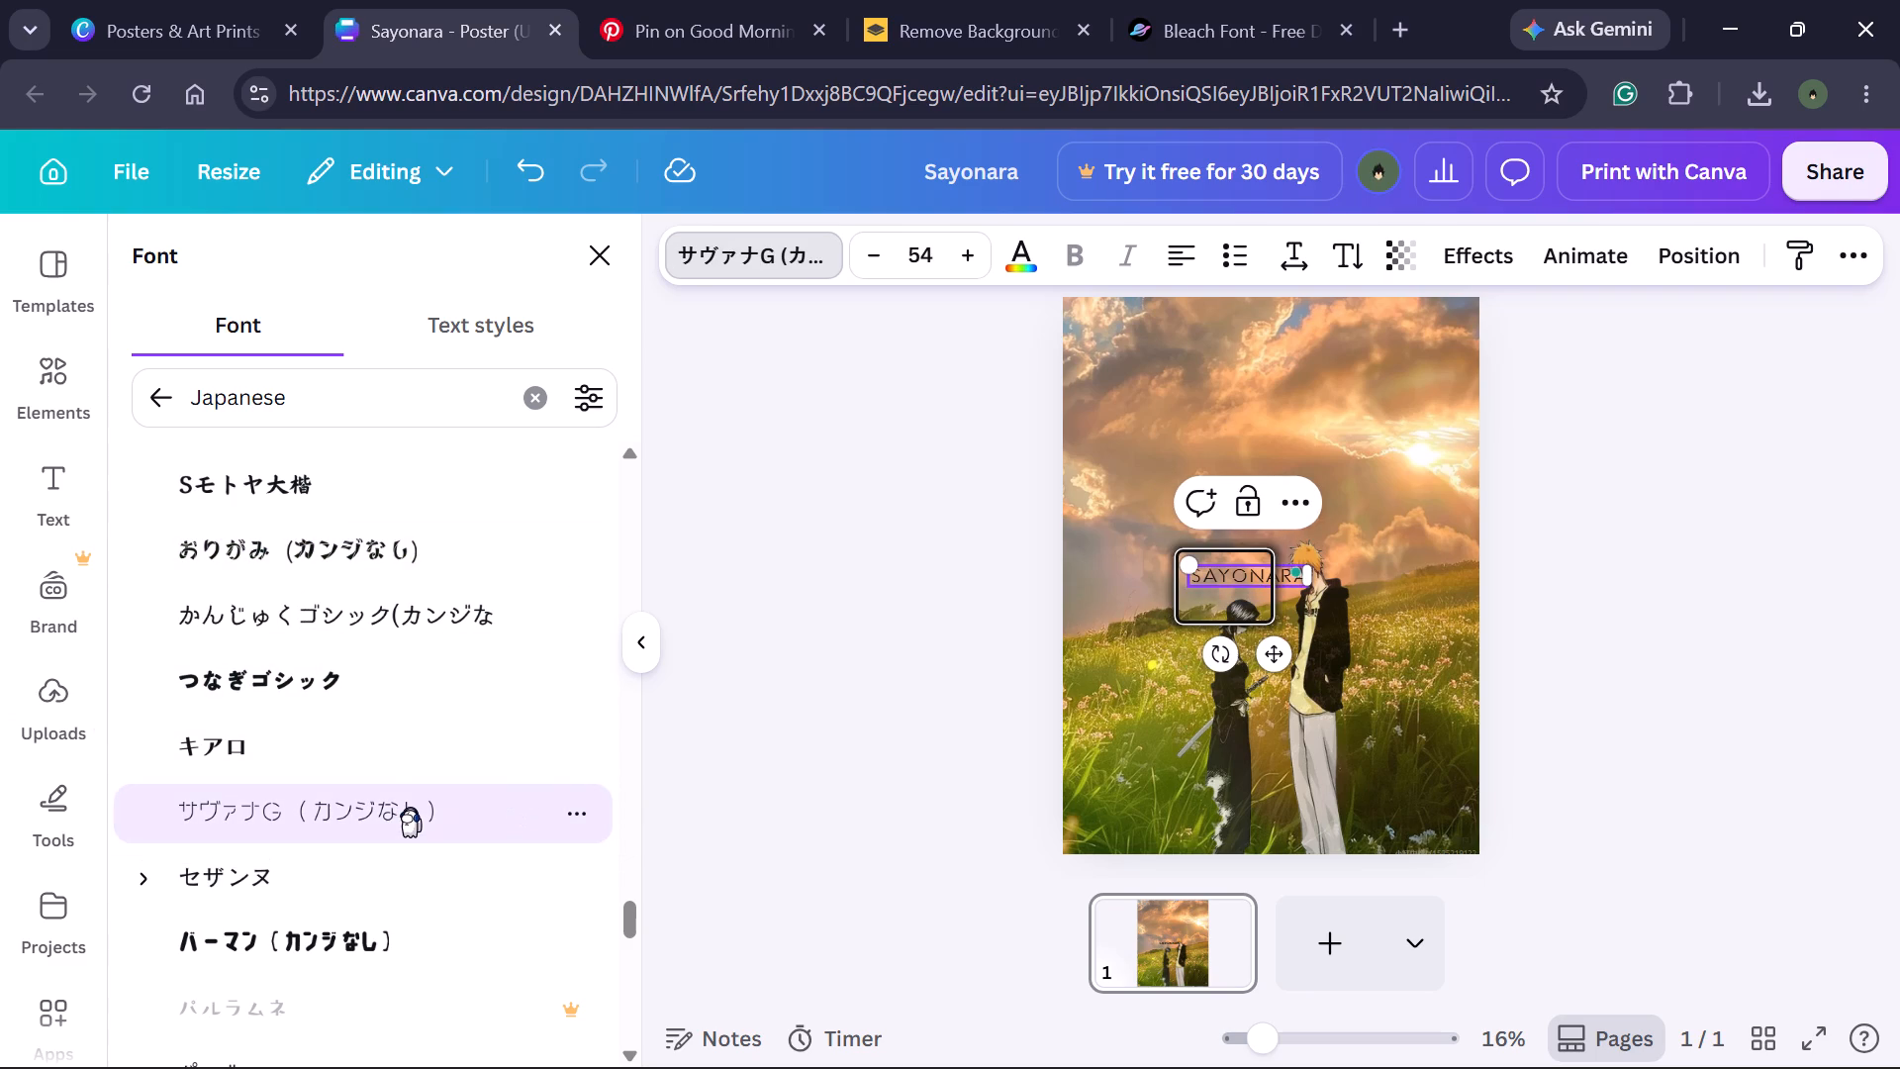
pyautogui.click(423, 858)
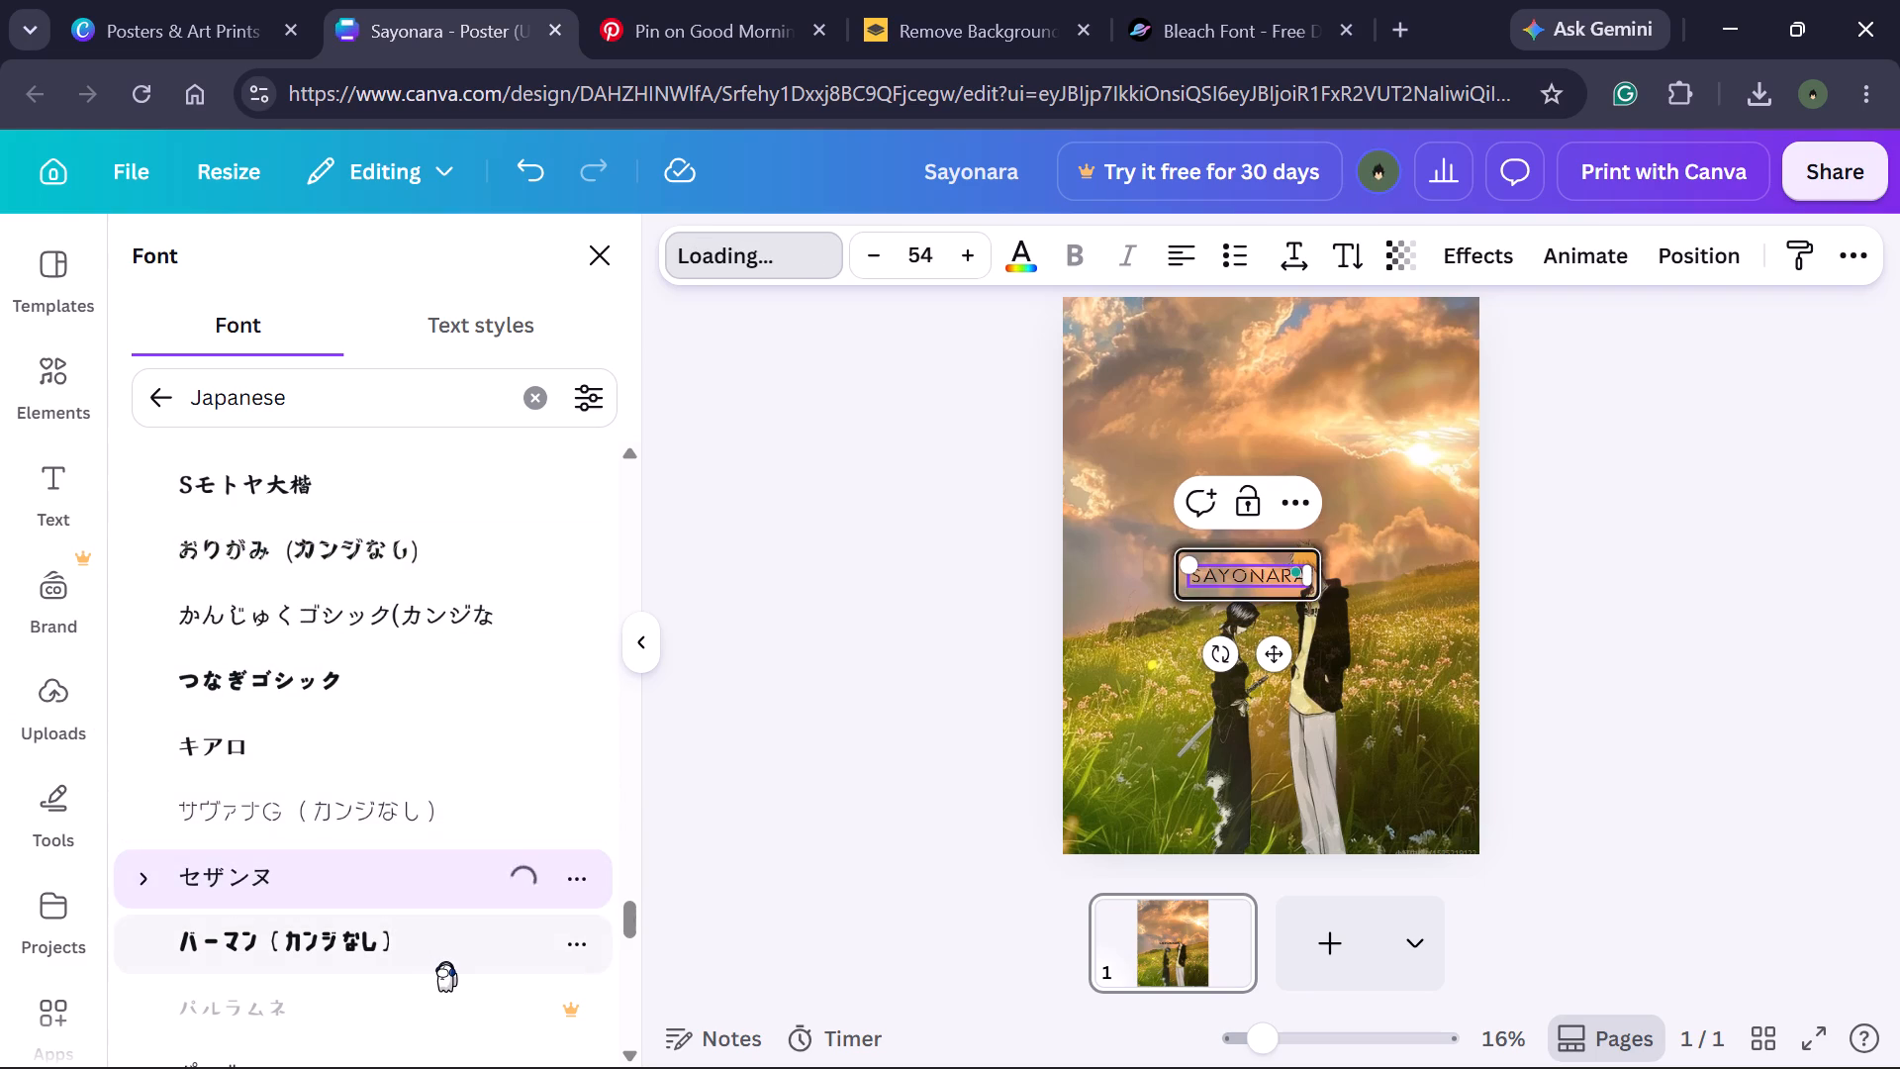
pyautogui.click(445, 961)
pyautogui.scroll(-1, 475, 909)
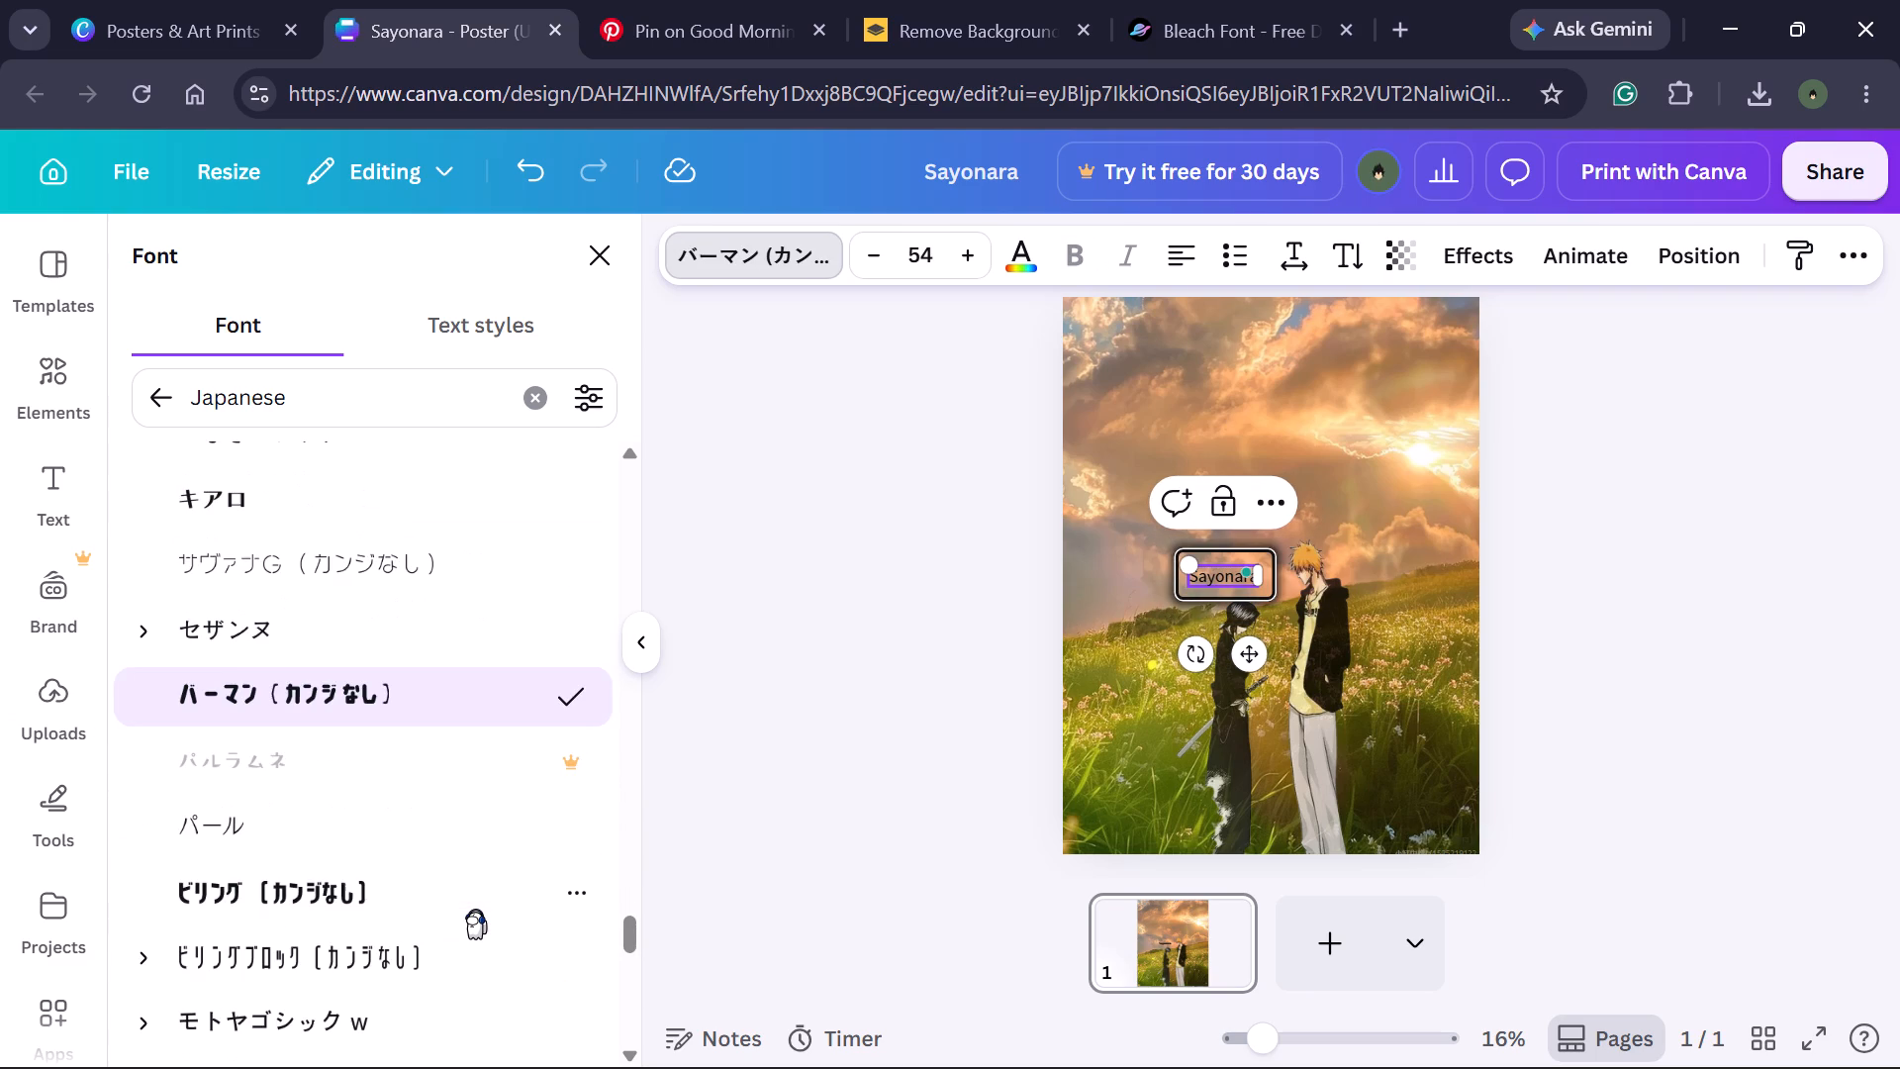
# Compare モトヤゴチカ, ロダン EB and リトルピッグ on the Sayonara text and settle on the レゲエ font.
pyautogui.scroll(-2, 477, 907)
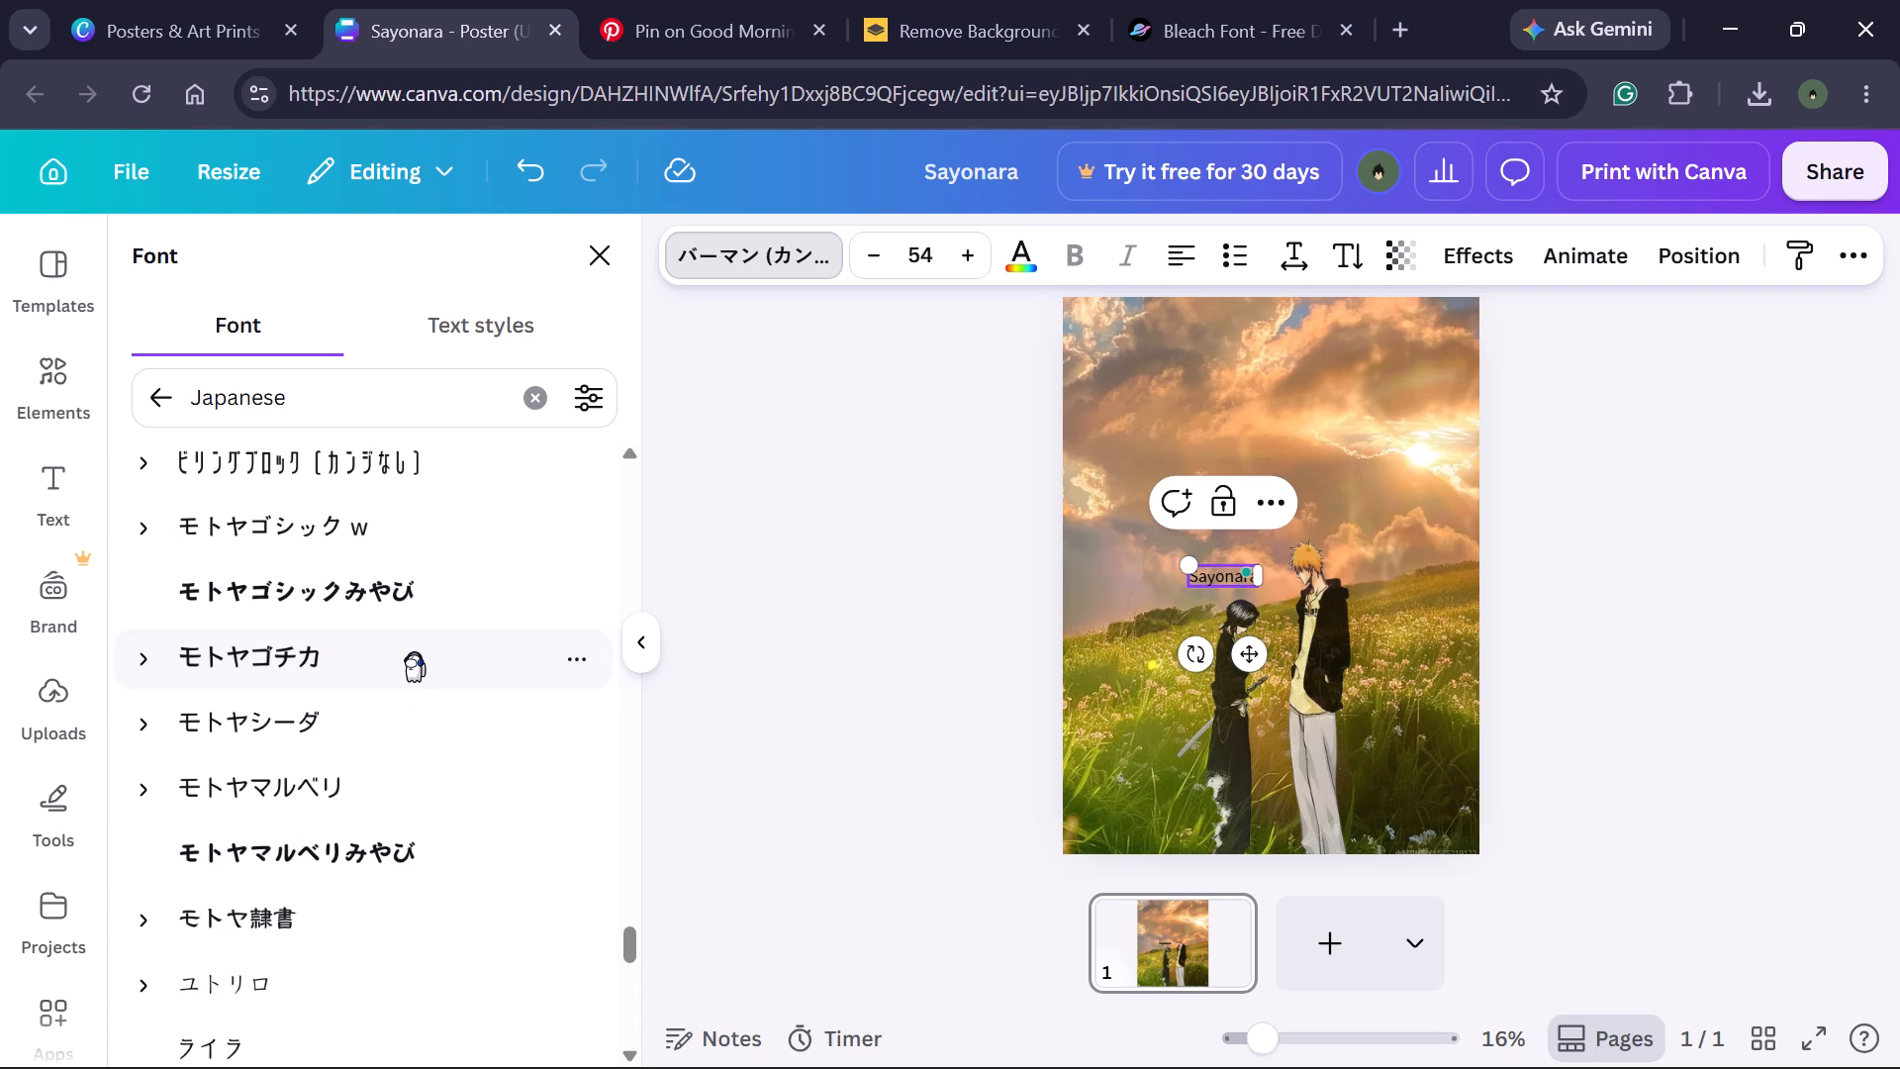
pyautogui.click(414, 651)
pyautogui.scroll(-2, 412, 643)
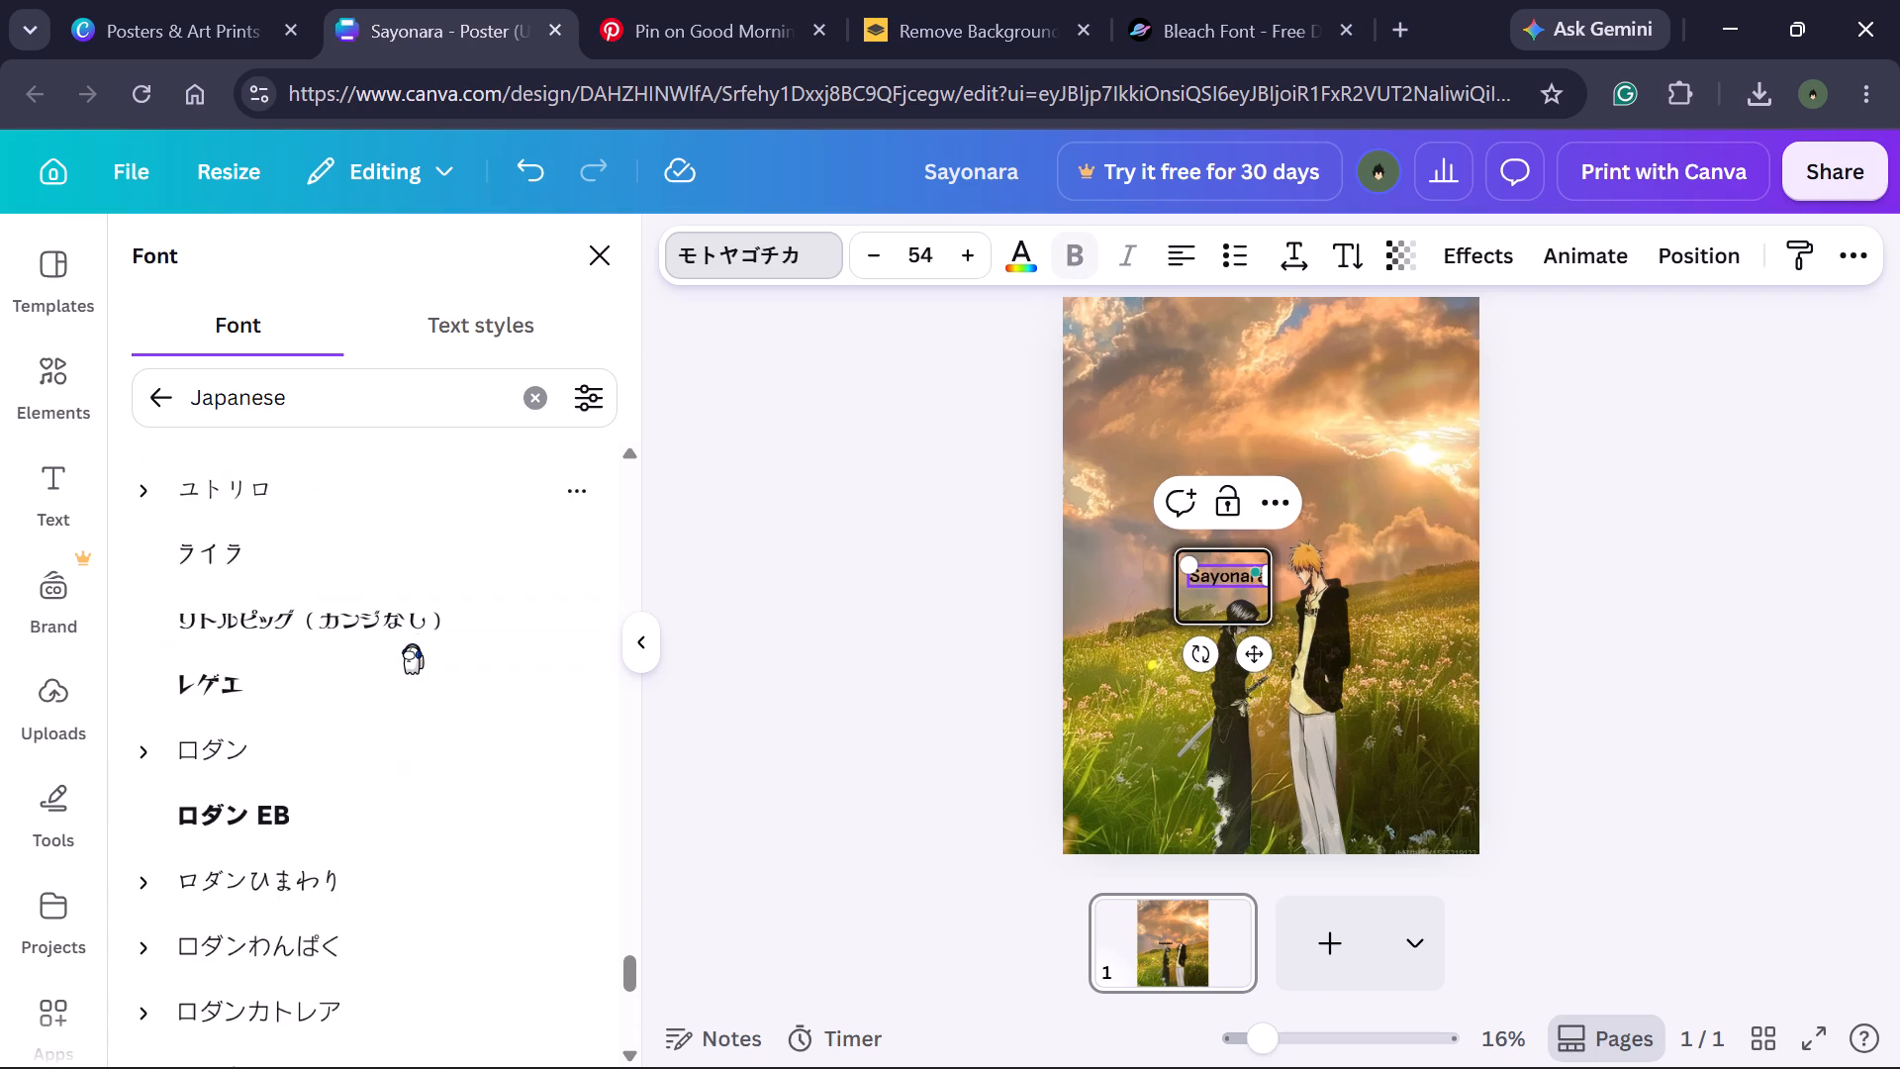
pyautogui.click(398, 844)
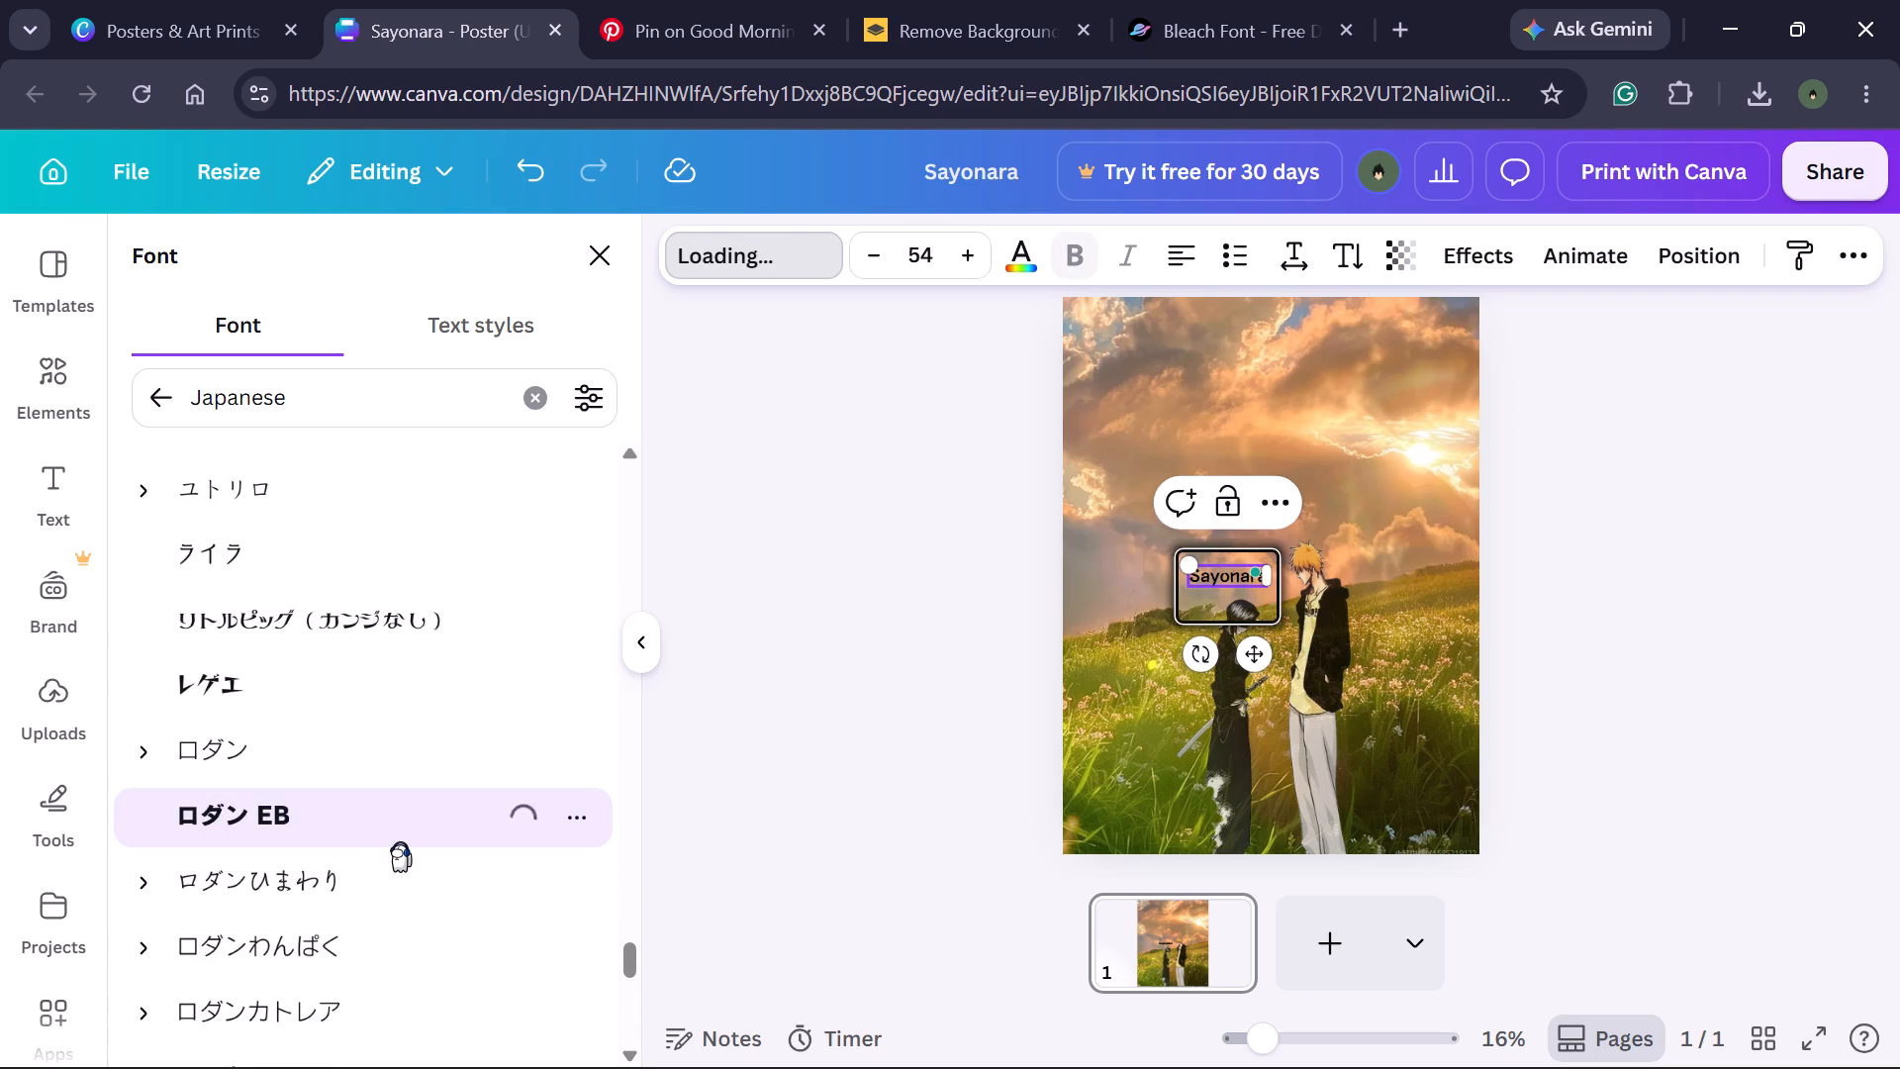
pyautogui.click(389, 670)
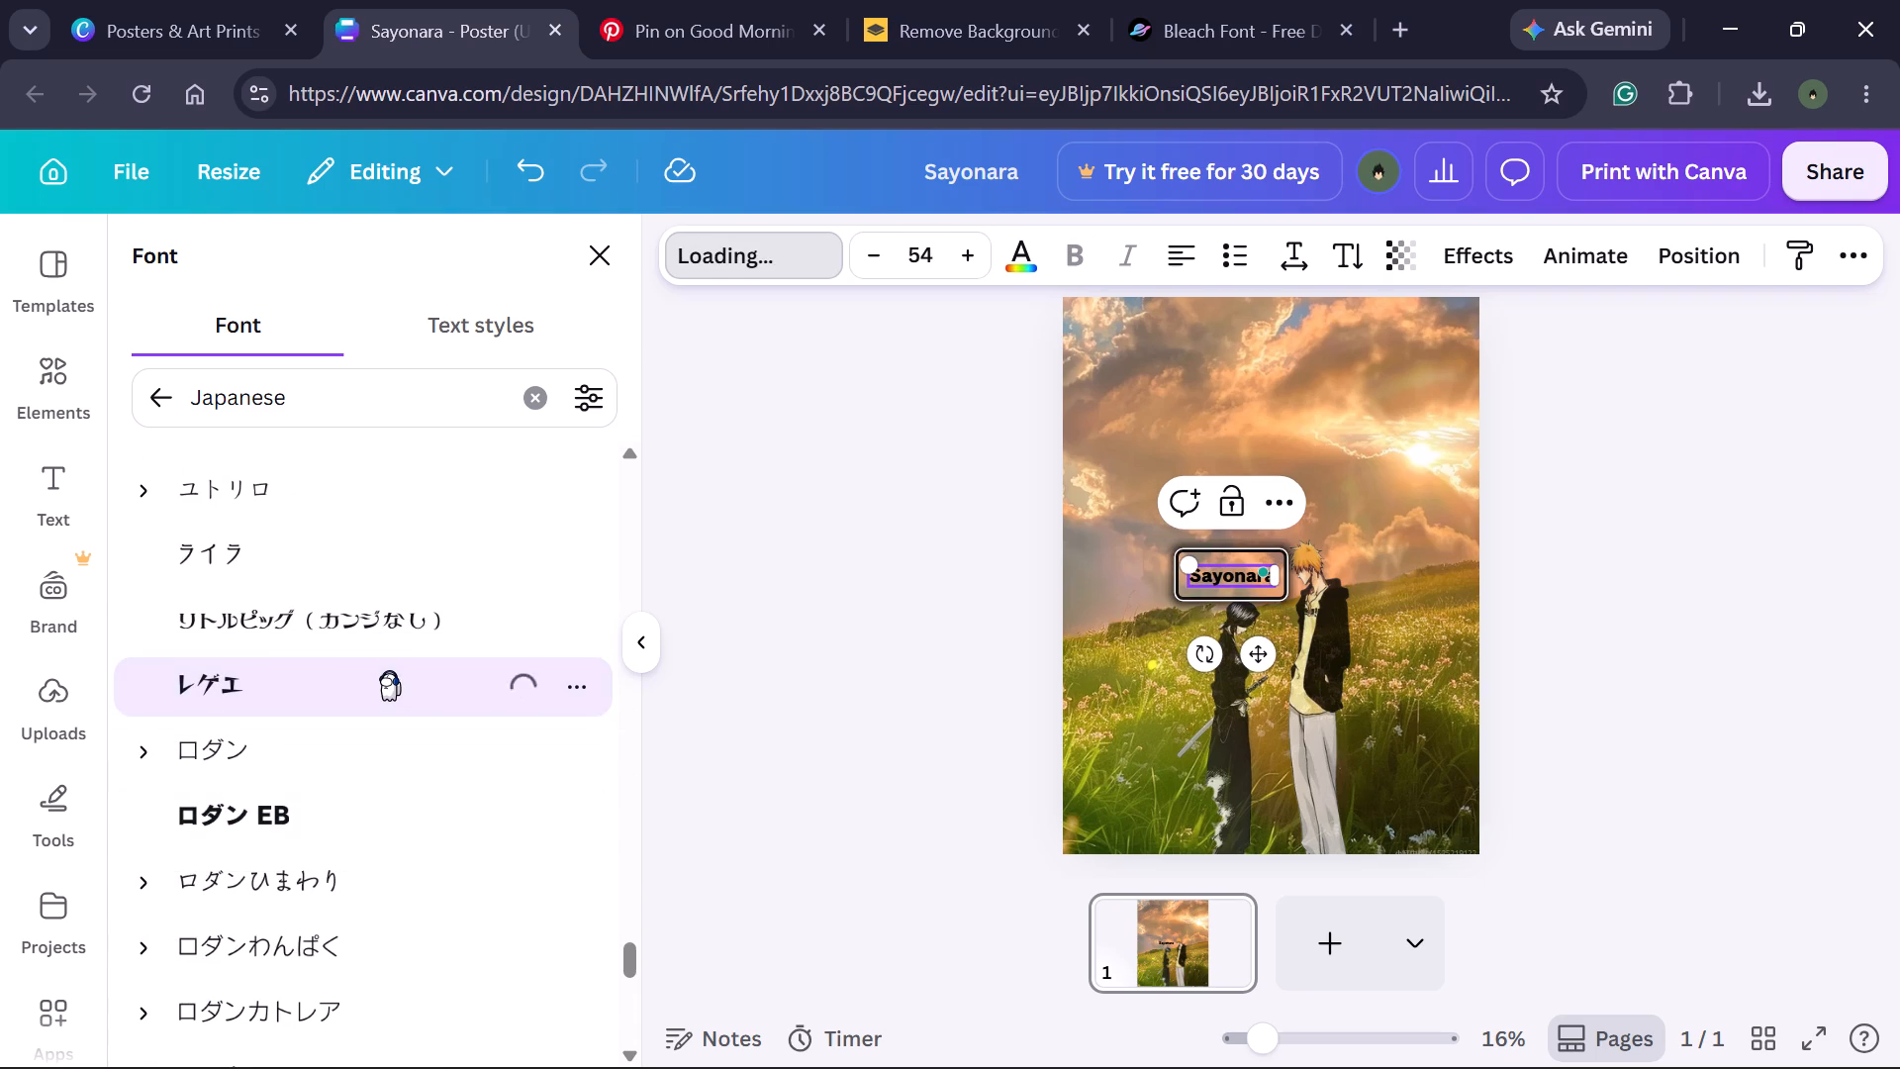
pyautogui.click(432, 639)
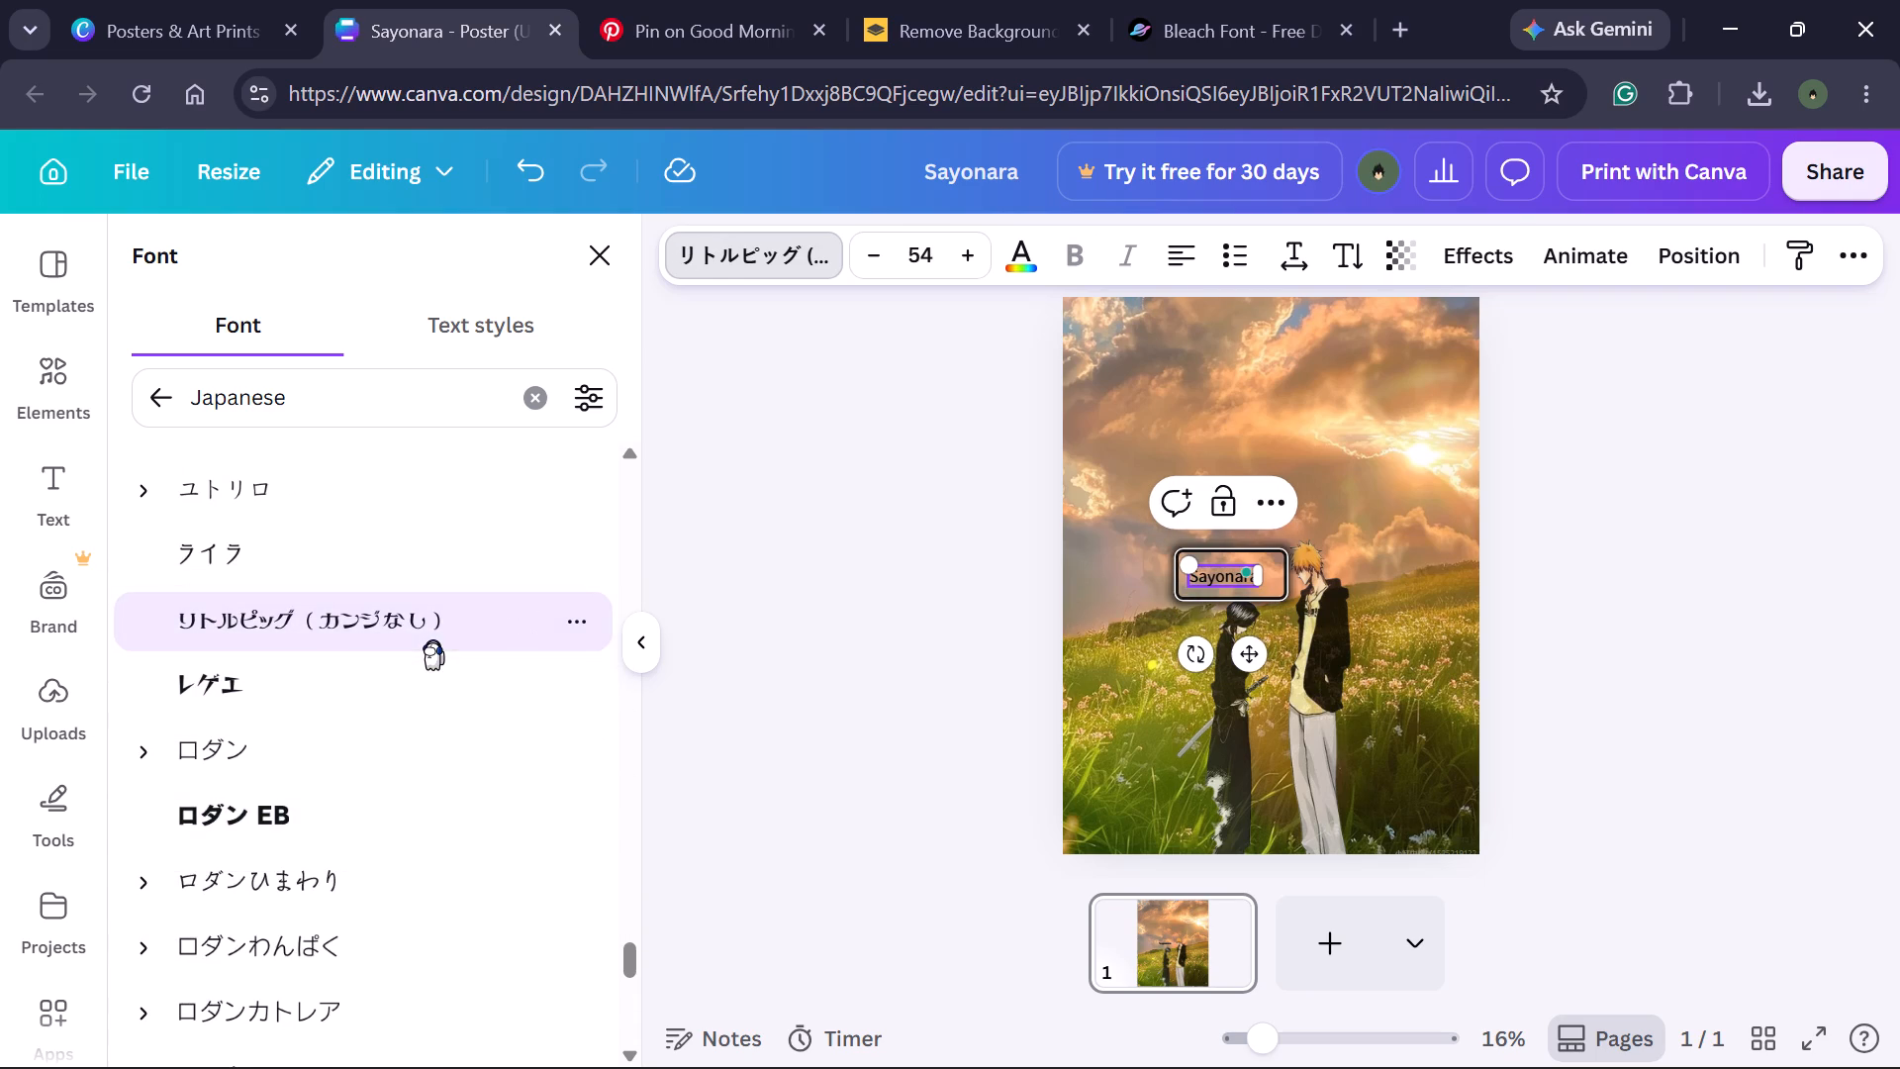
pyautogui.click(420, 675)
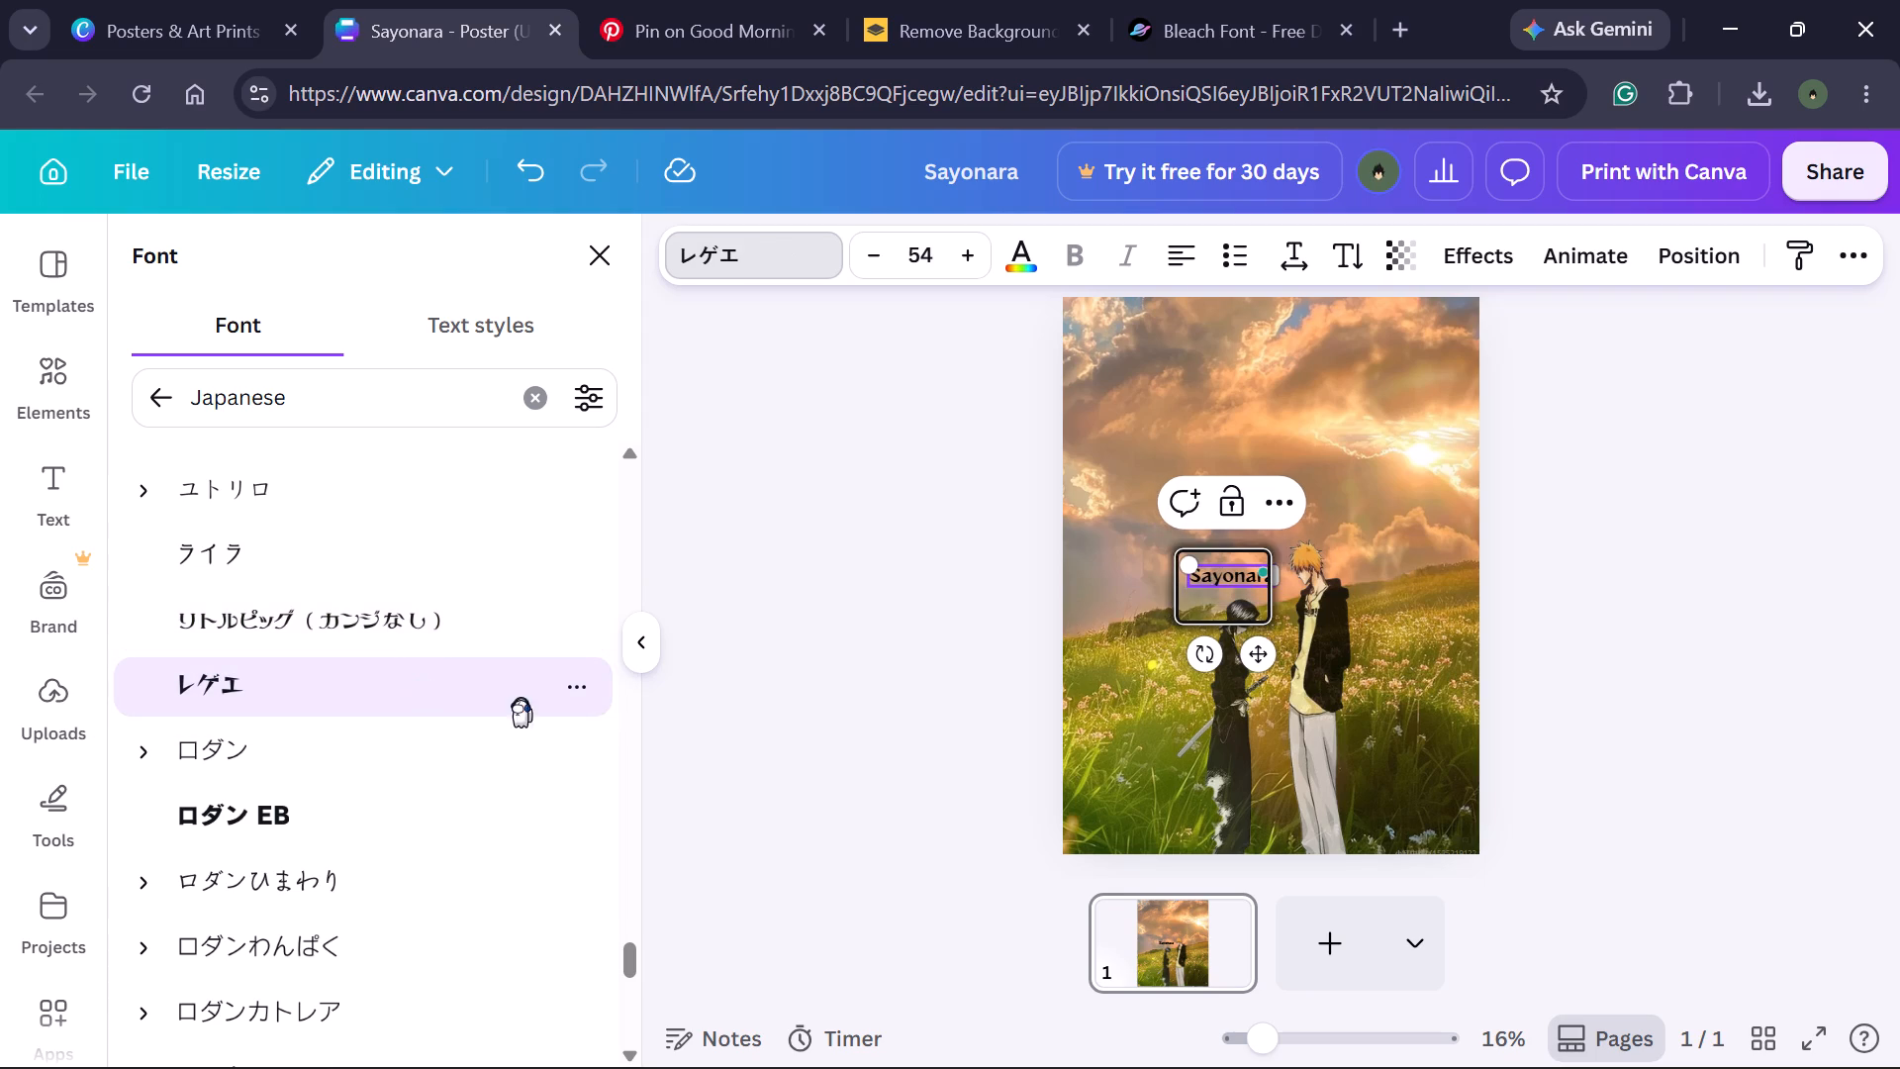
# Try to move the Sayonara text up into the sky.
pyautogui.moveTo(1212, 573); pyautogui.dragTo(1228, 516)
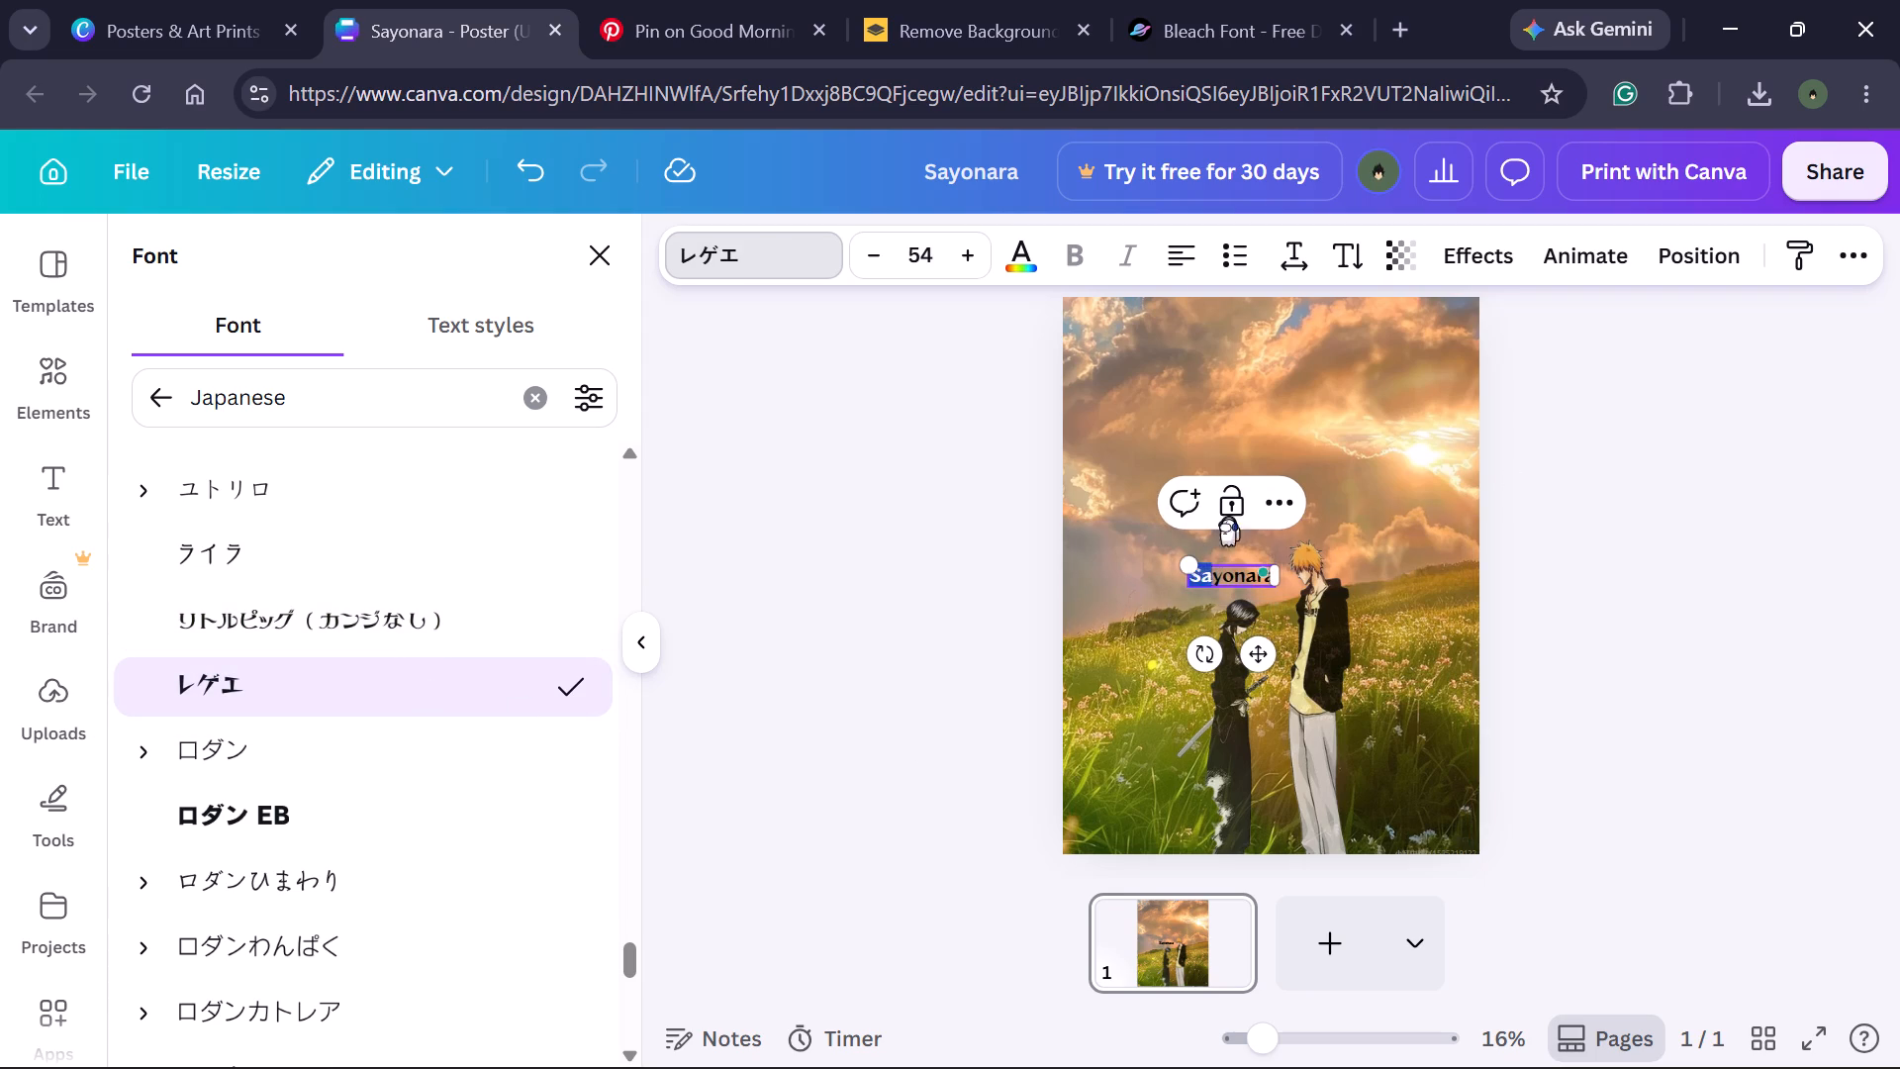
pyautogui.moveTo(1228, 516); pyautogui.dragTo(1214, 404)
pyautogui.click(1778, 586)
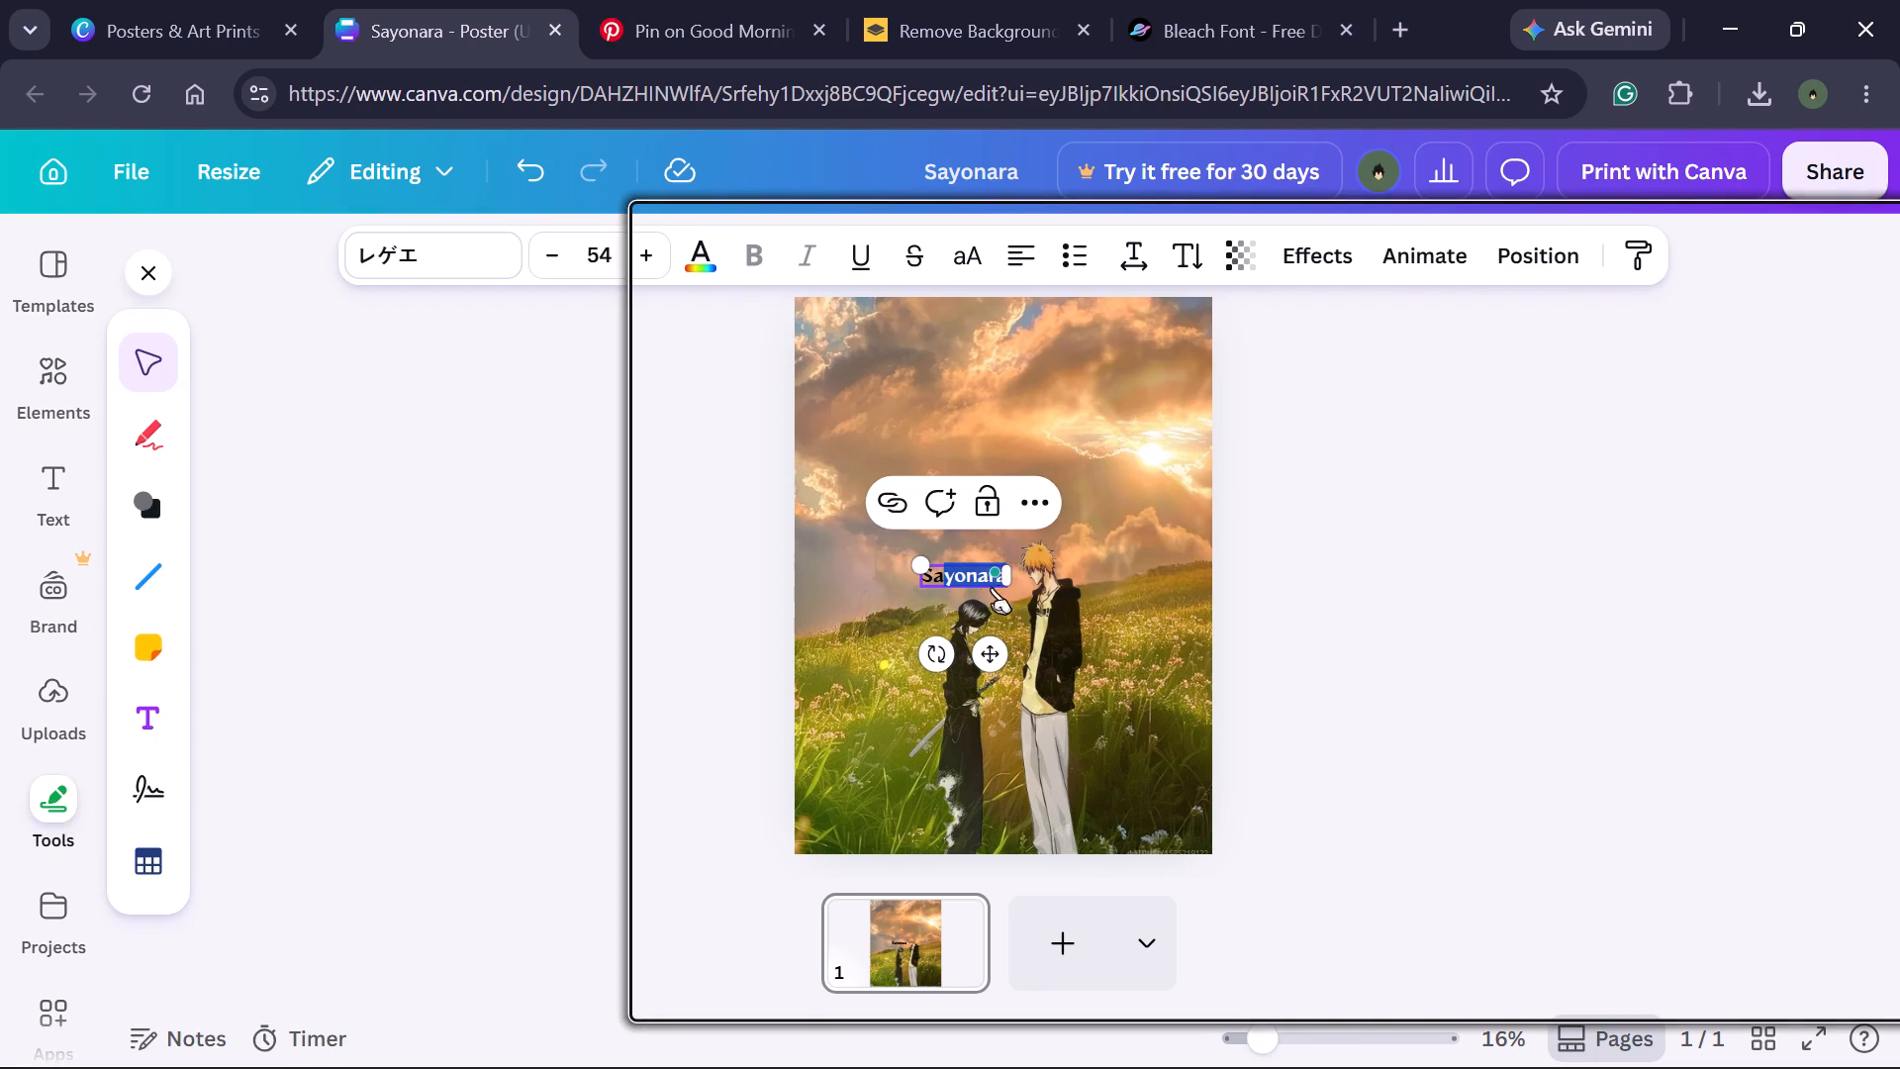
# Enlarge the Sayonara text to font size 92.7 and widen its box slightly beyond the word.
pyautogui.click(965, 571)
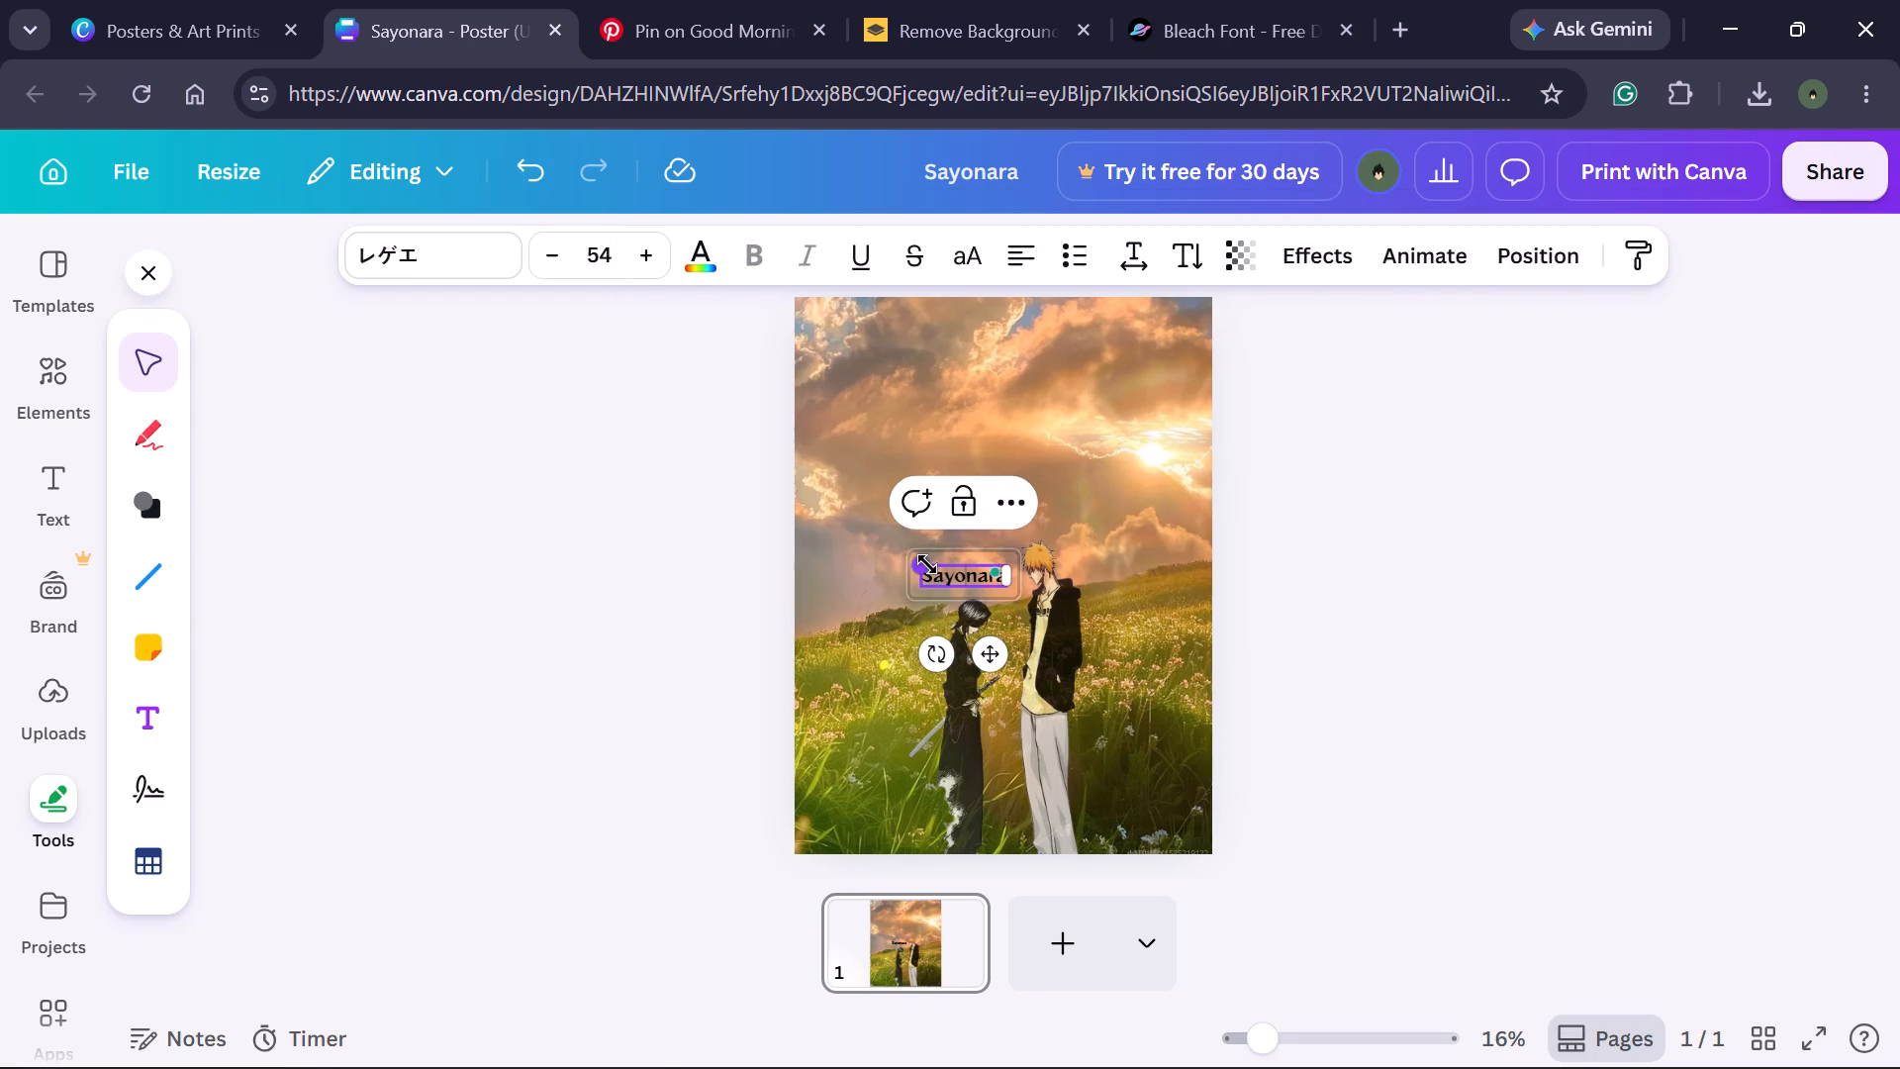
pyautogui.moveTo(922, 561); pyautogui.dragTo(899, 390)
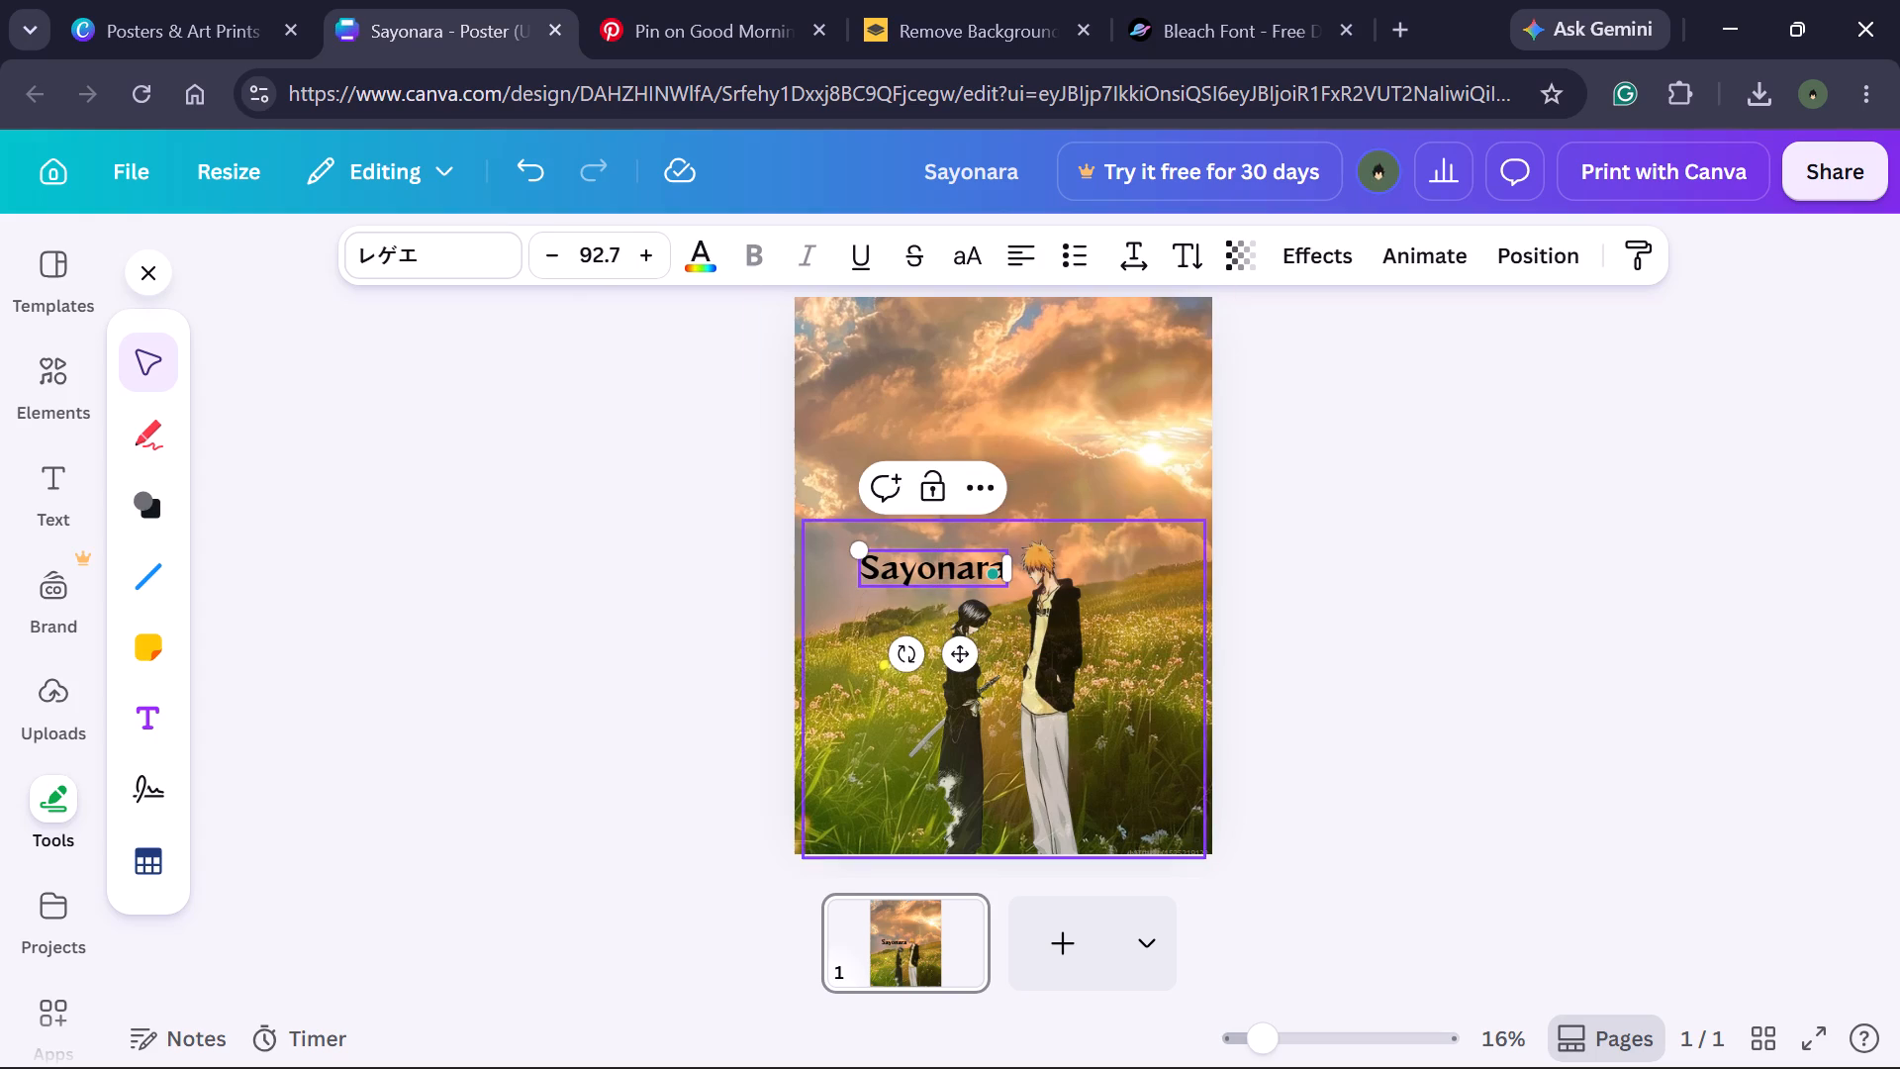
pyautogui.moveTo(1014, 573); pyautogui.dragTo(1086, 572)
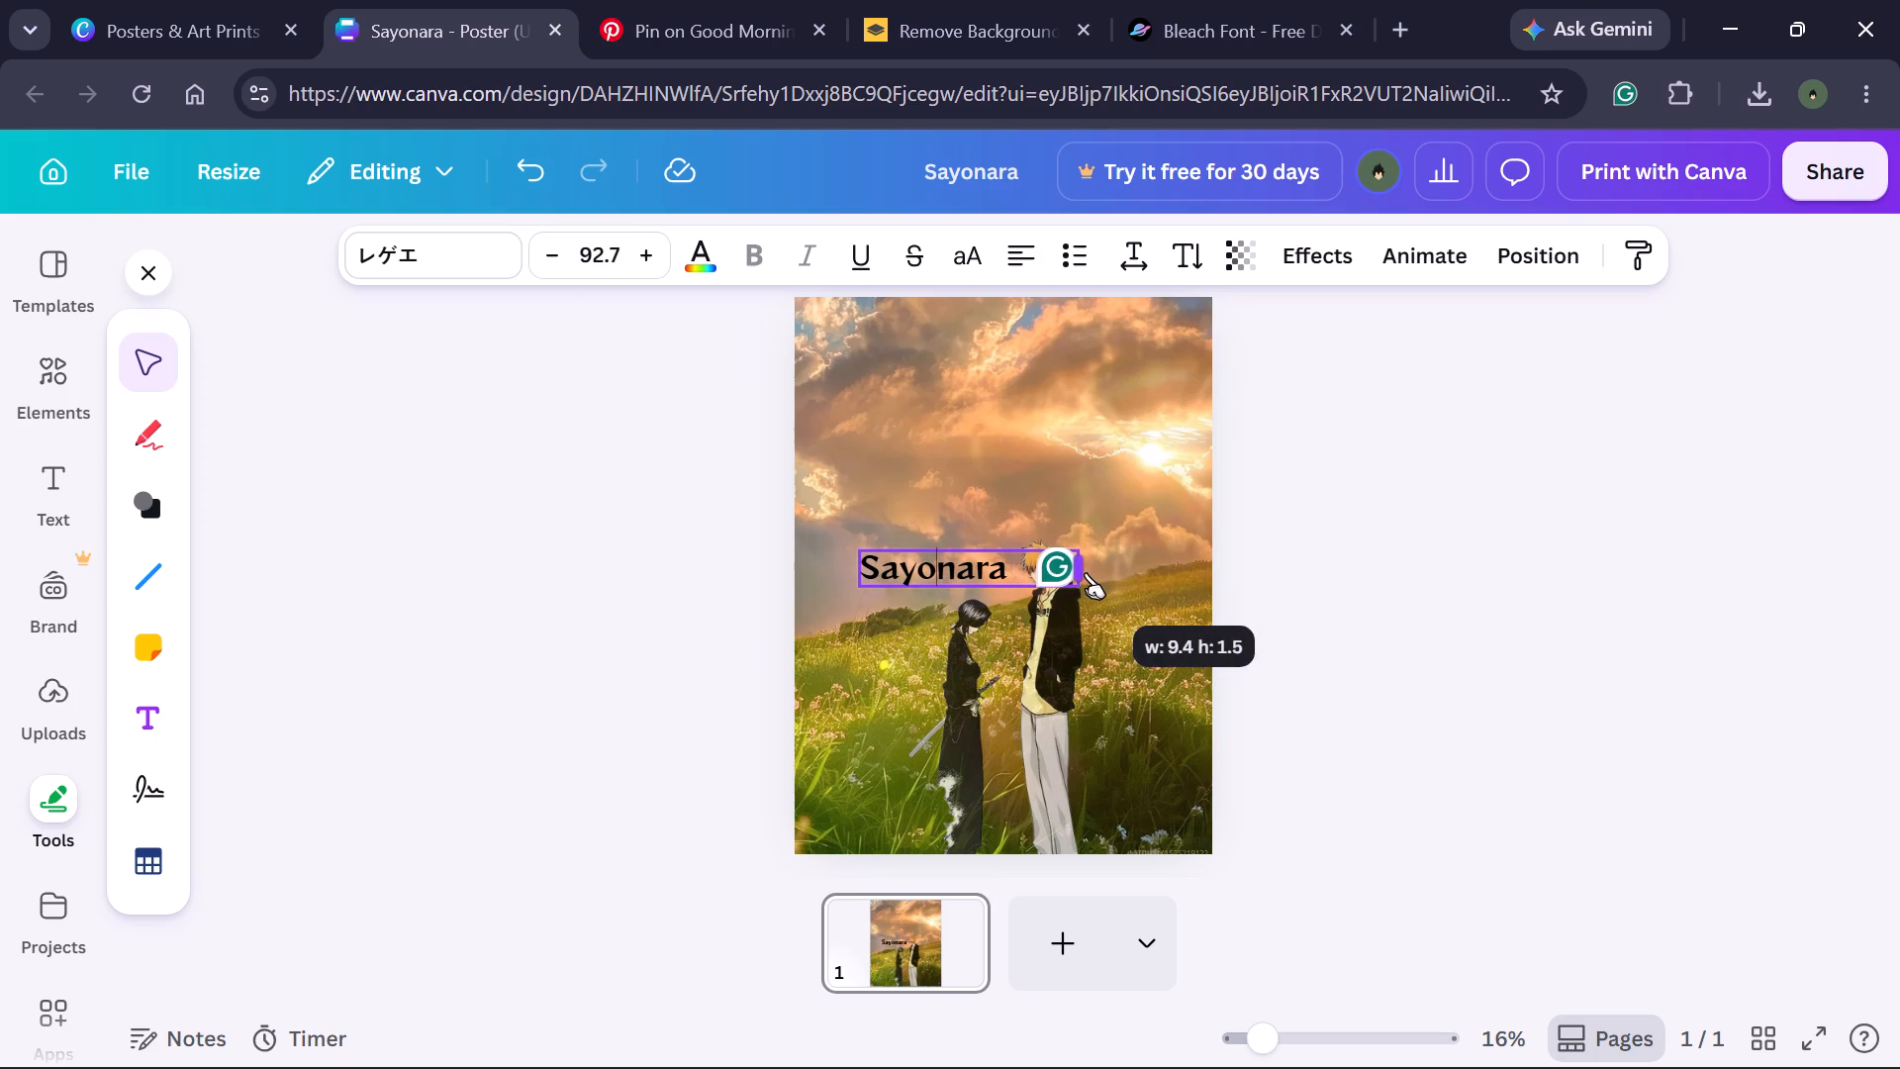
pyautogui.moveTo(1086, 572); pyautogui.dragTo(1031, 575)
pyautogui.click(713, 588)
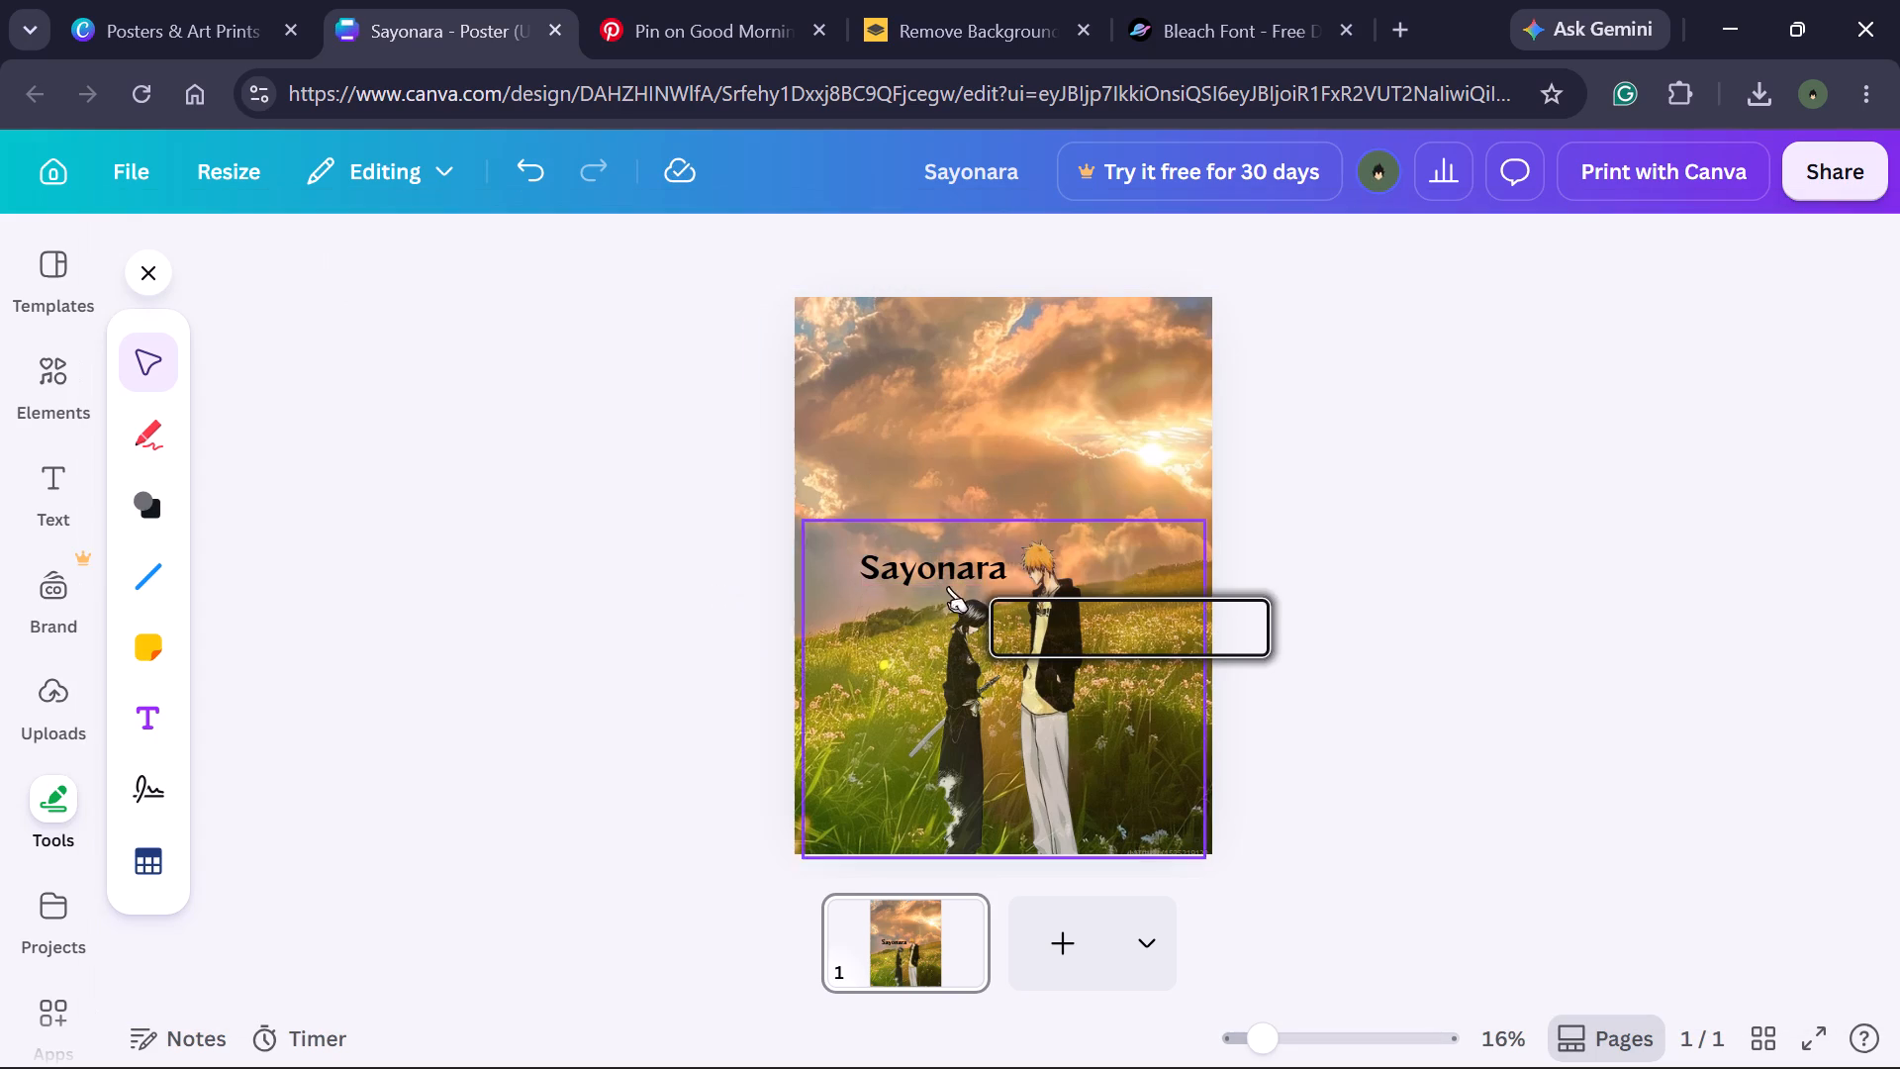
# Move the Sayonara text to the top centre of the sky and narrow its box to fit the word.
pyautogui.click(949, 565)
pyautogui.moveTo(949, 565); pyautogui.dragTo(1012, 378)
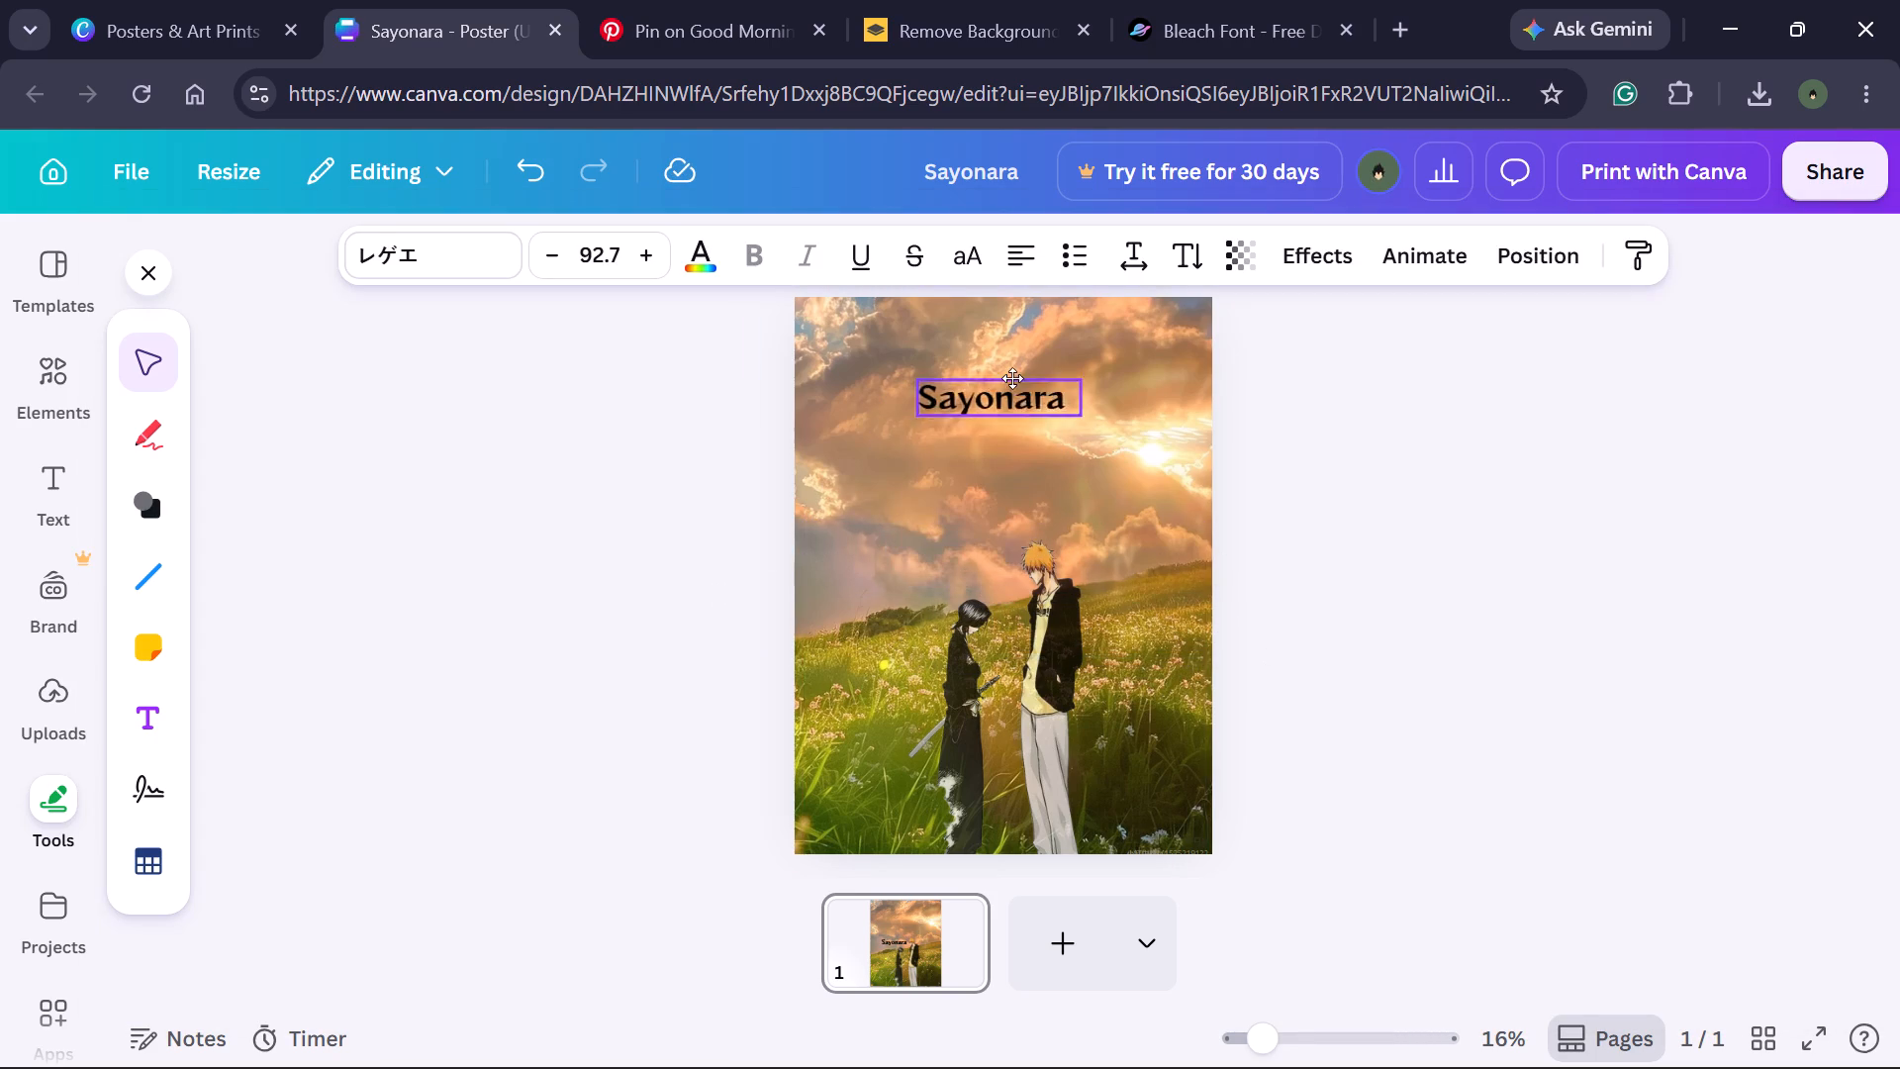
pyautogui.moveTo(1012, 378); pyautogui.dragTo(1004, 332)
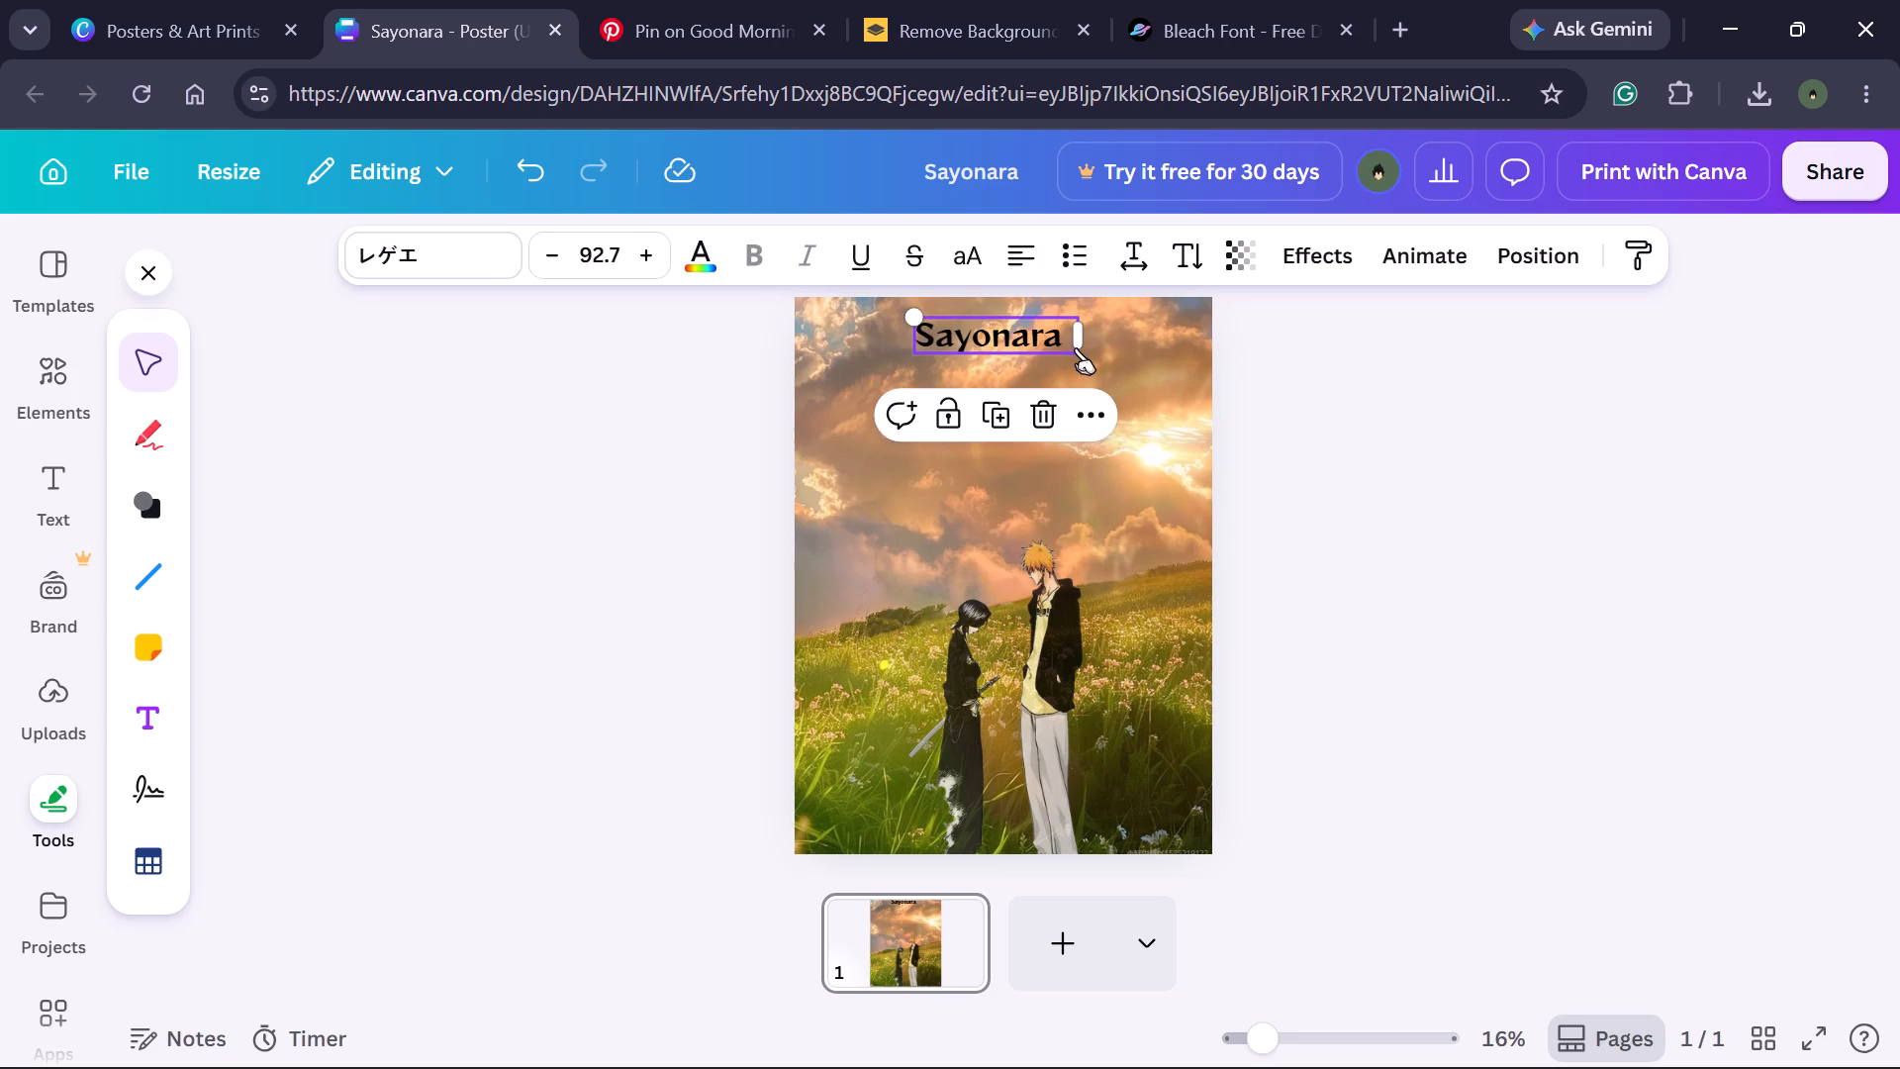
pyautogui.click(1077, 331)
pyautogui.moveTo(1078, 331); pyautogui.dragTo(1067, 329)
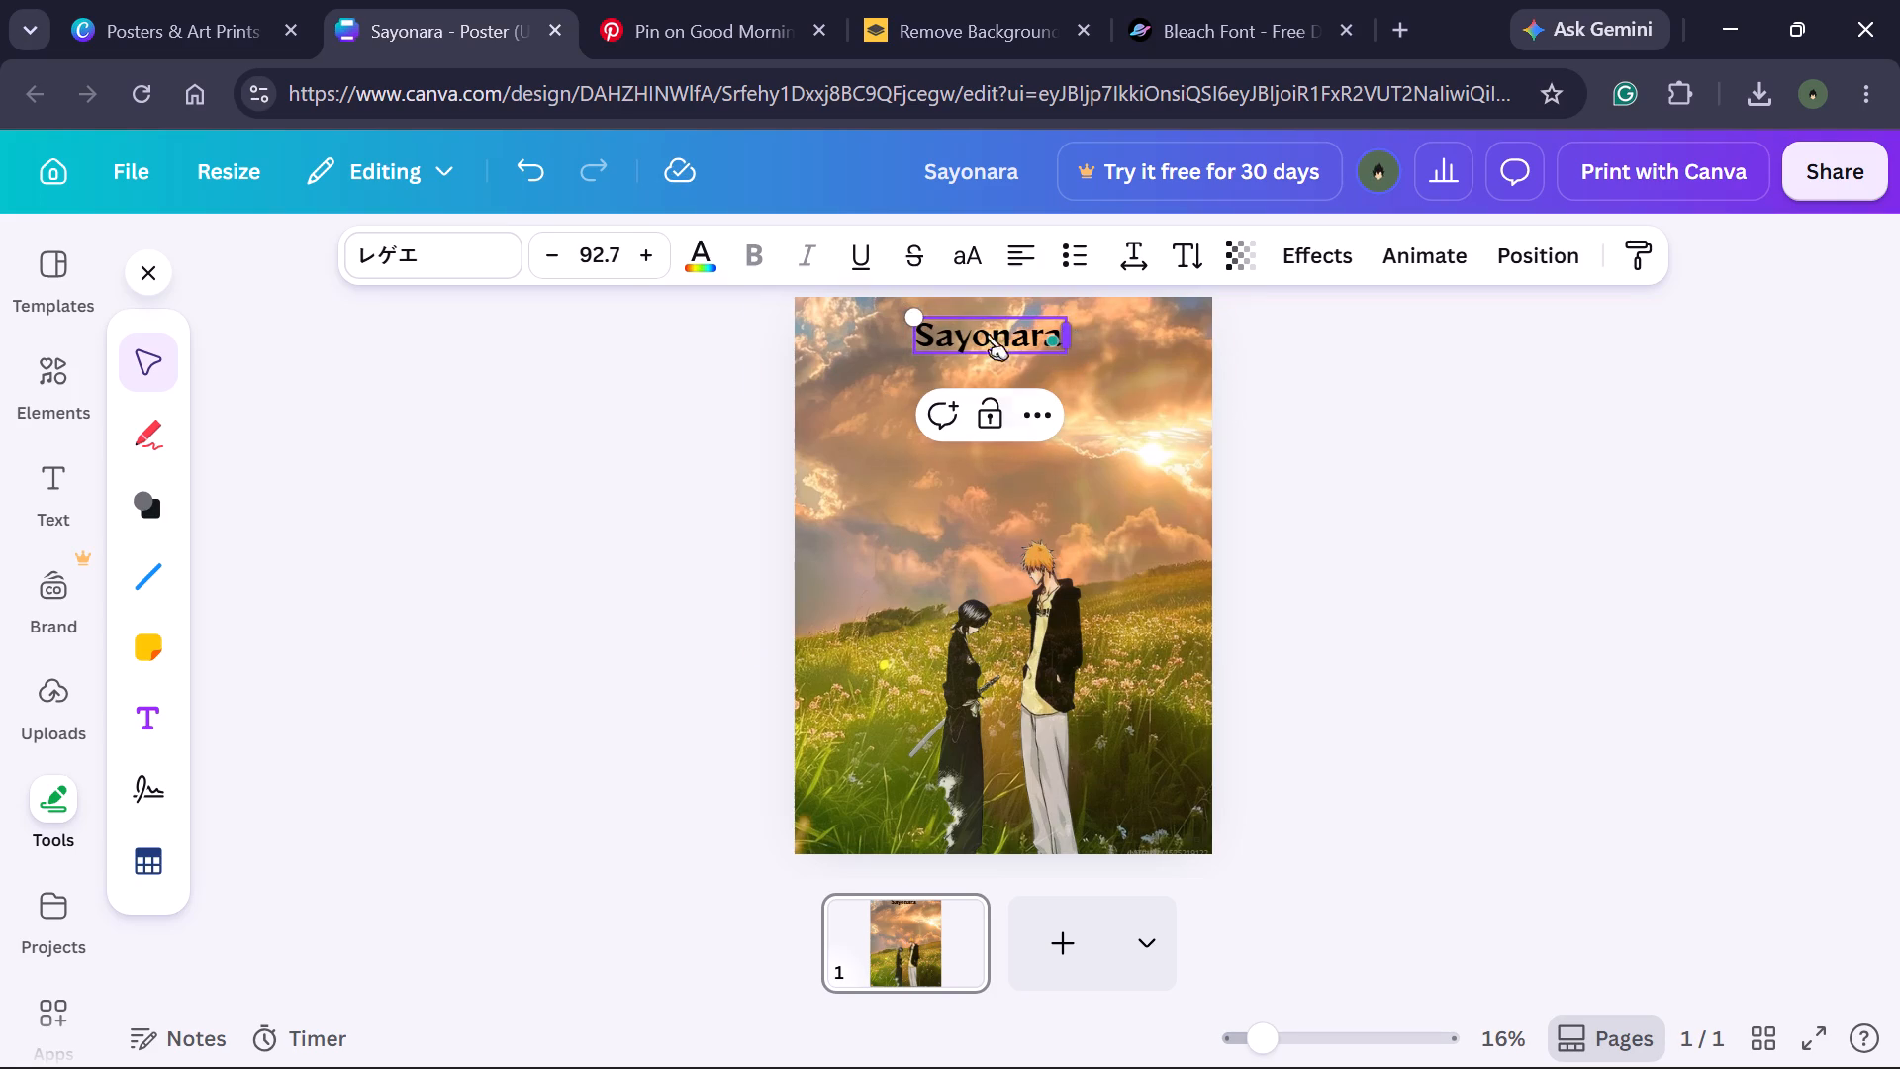
# Enlarge the Sayonara text at the top of the poster to font size 107.
pyautogui.click(963, 318)
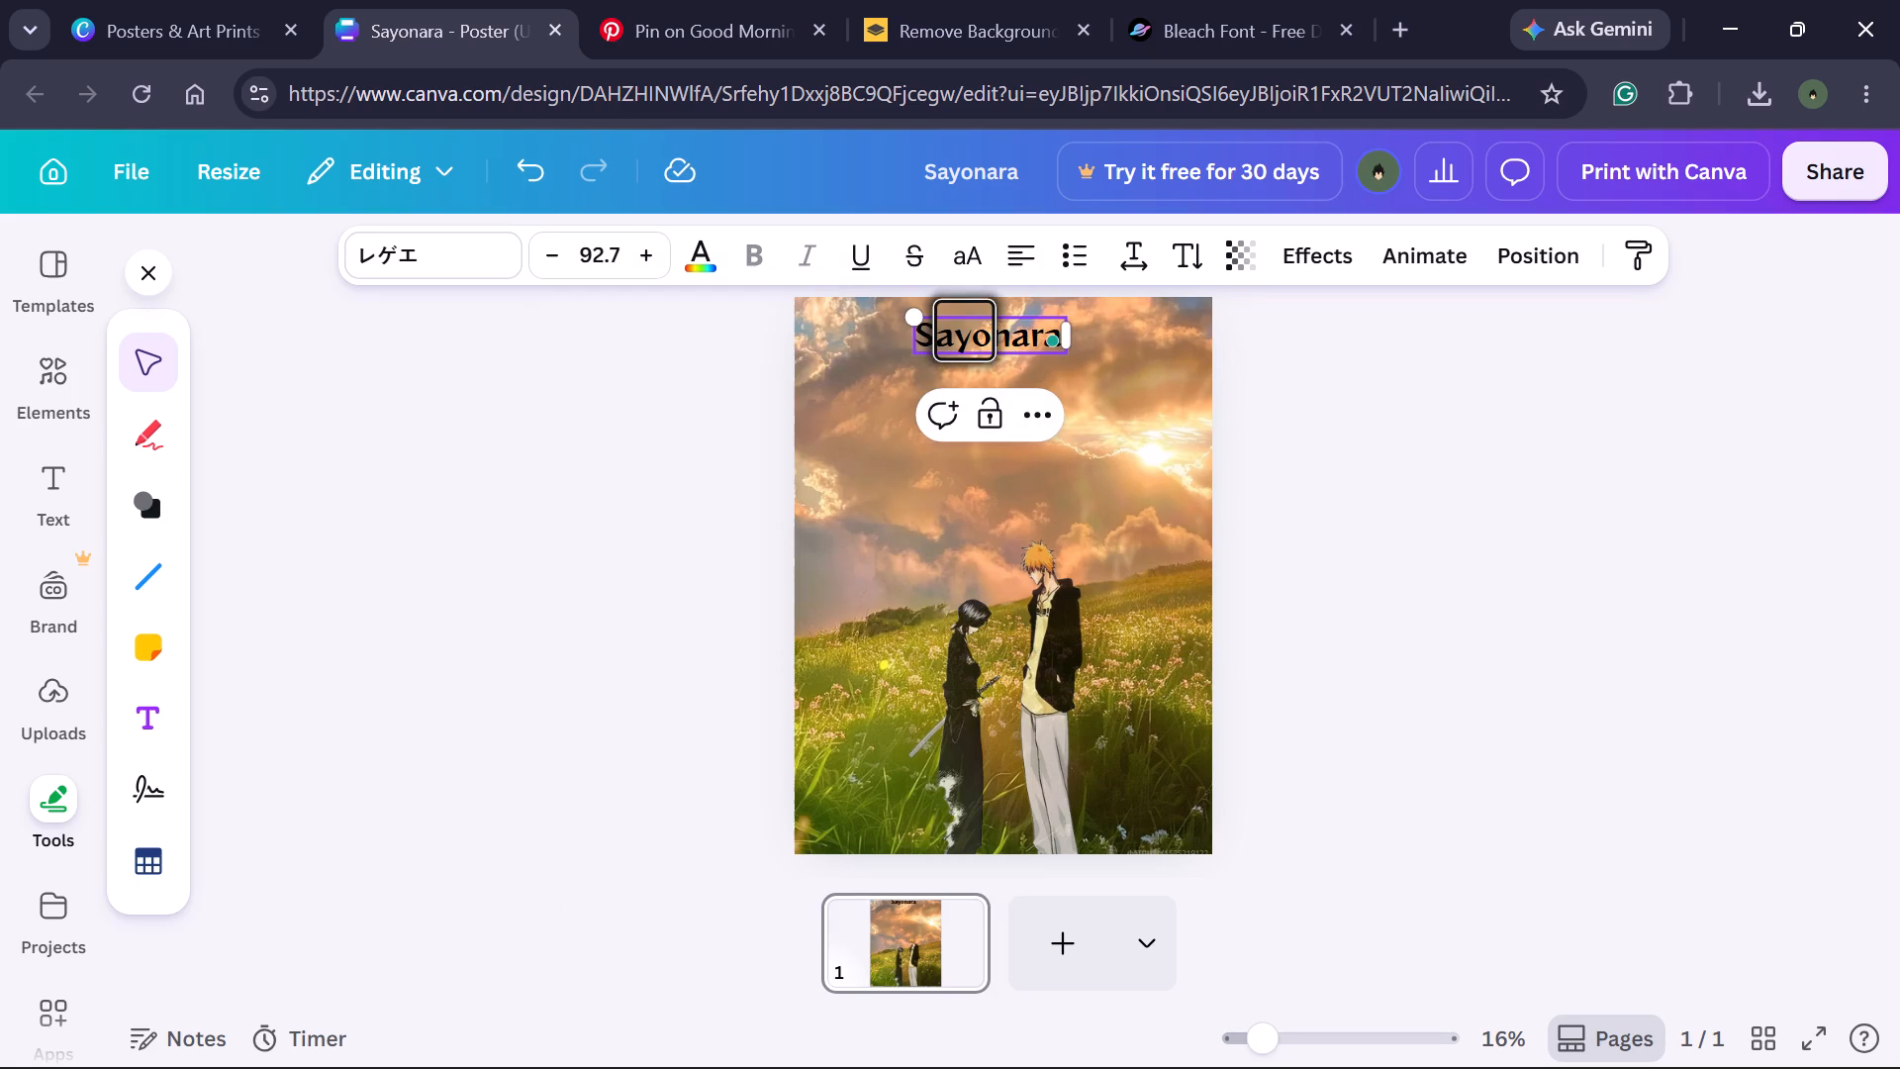
pyautogui.moveTo(914, 311); pyautogui.dragTo(893, 285)
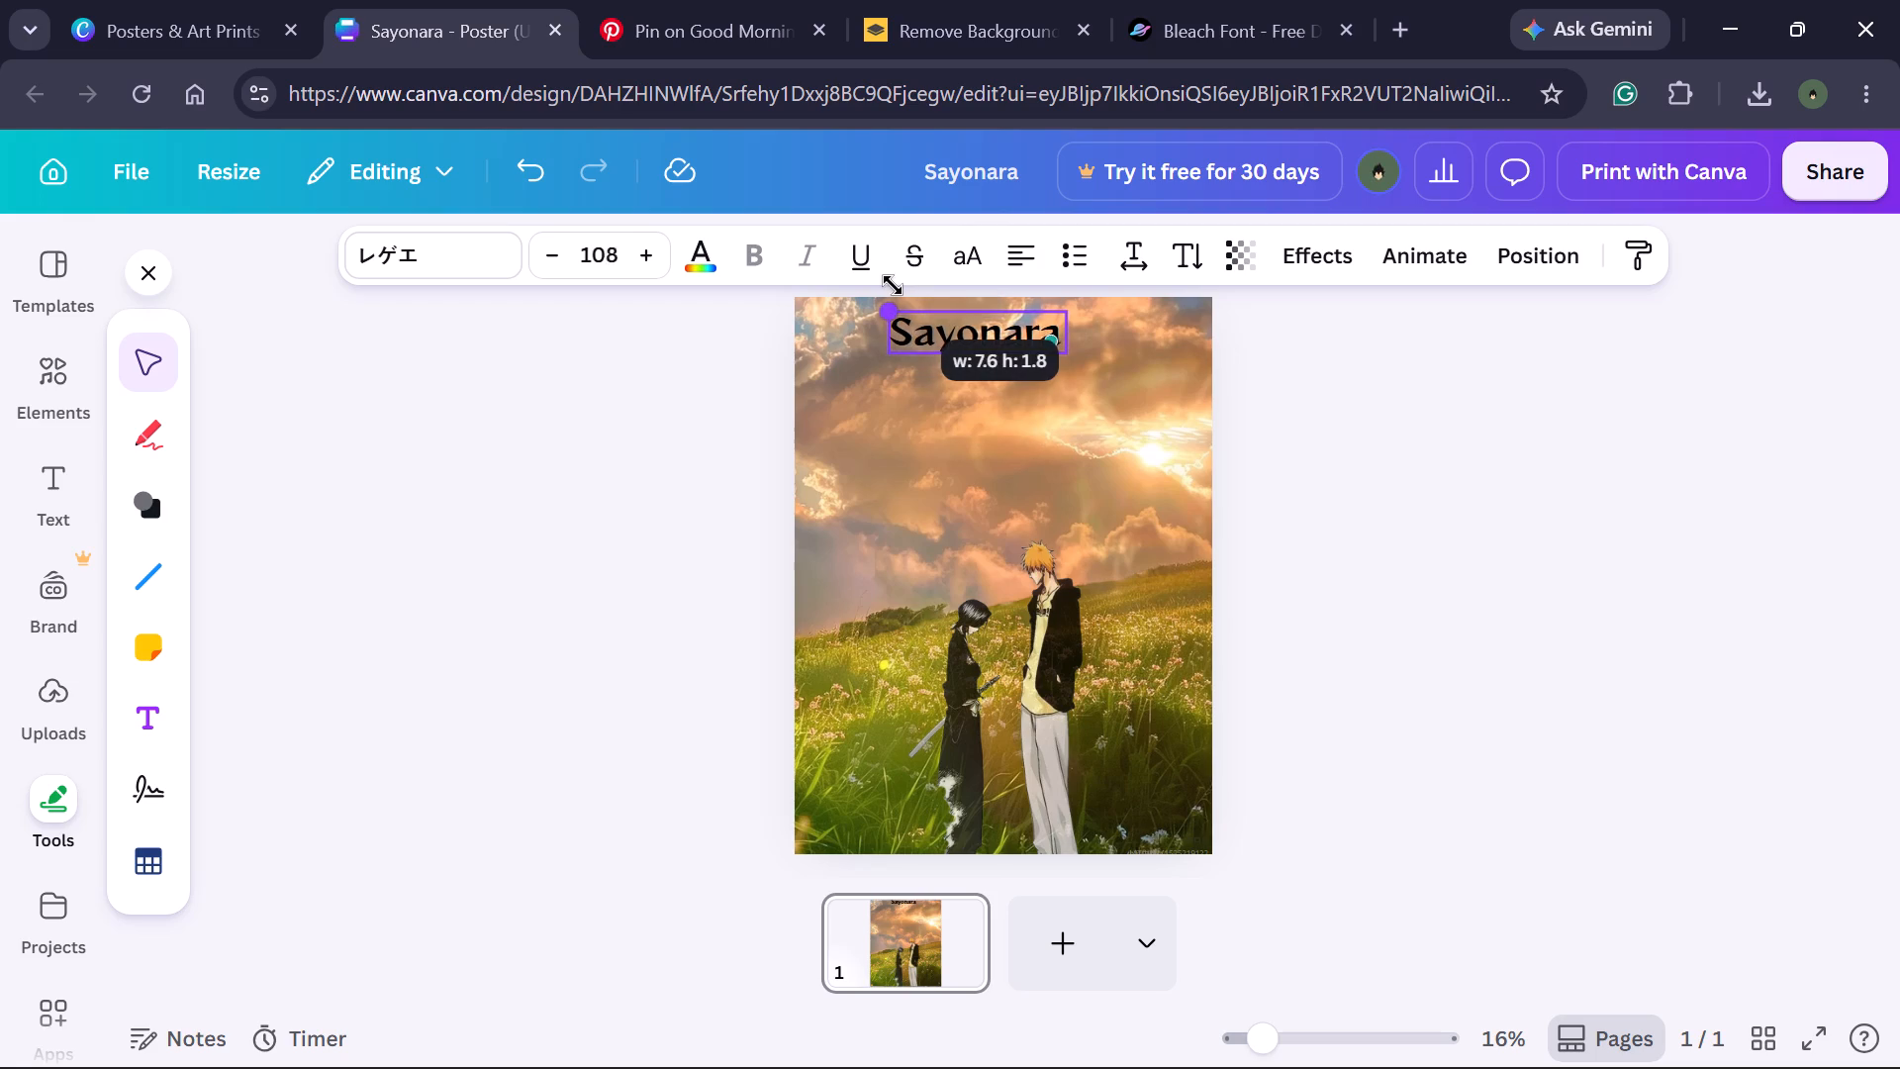
pyautogui.moveTo(893, 285); pyautogui.dragTo(888, 367)
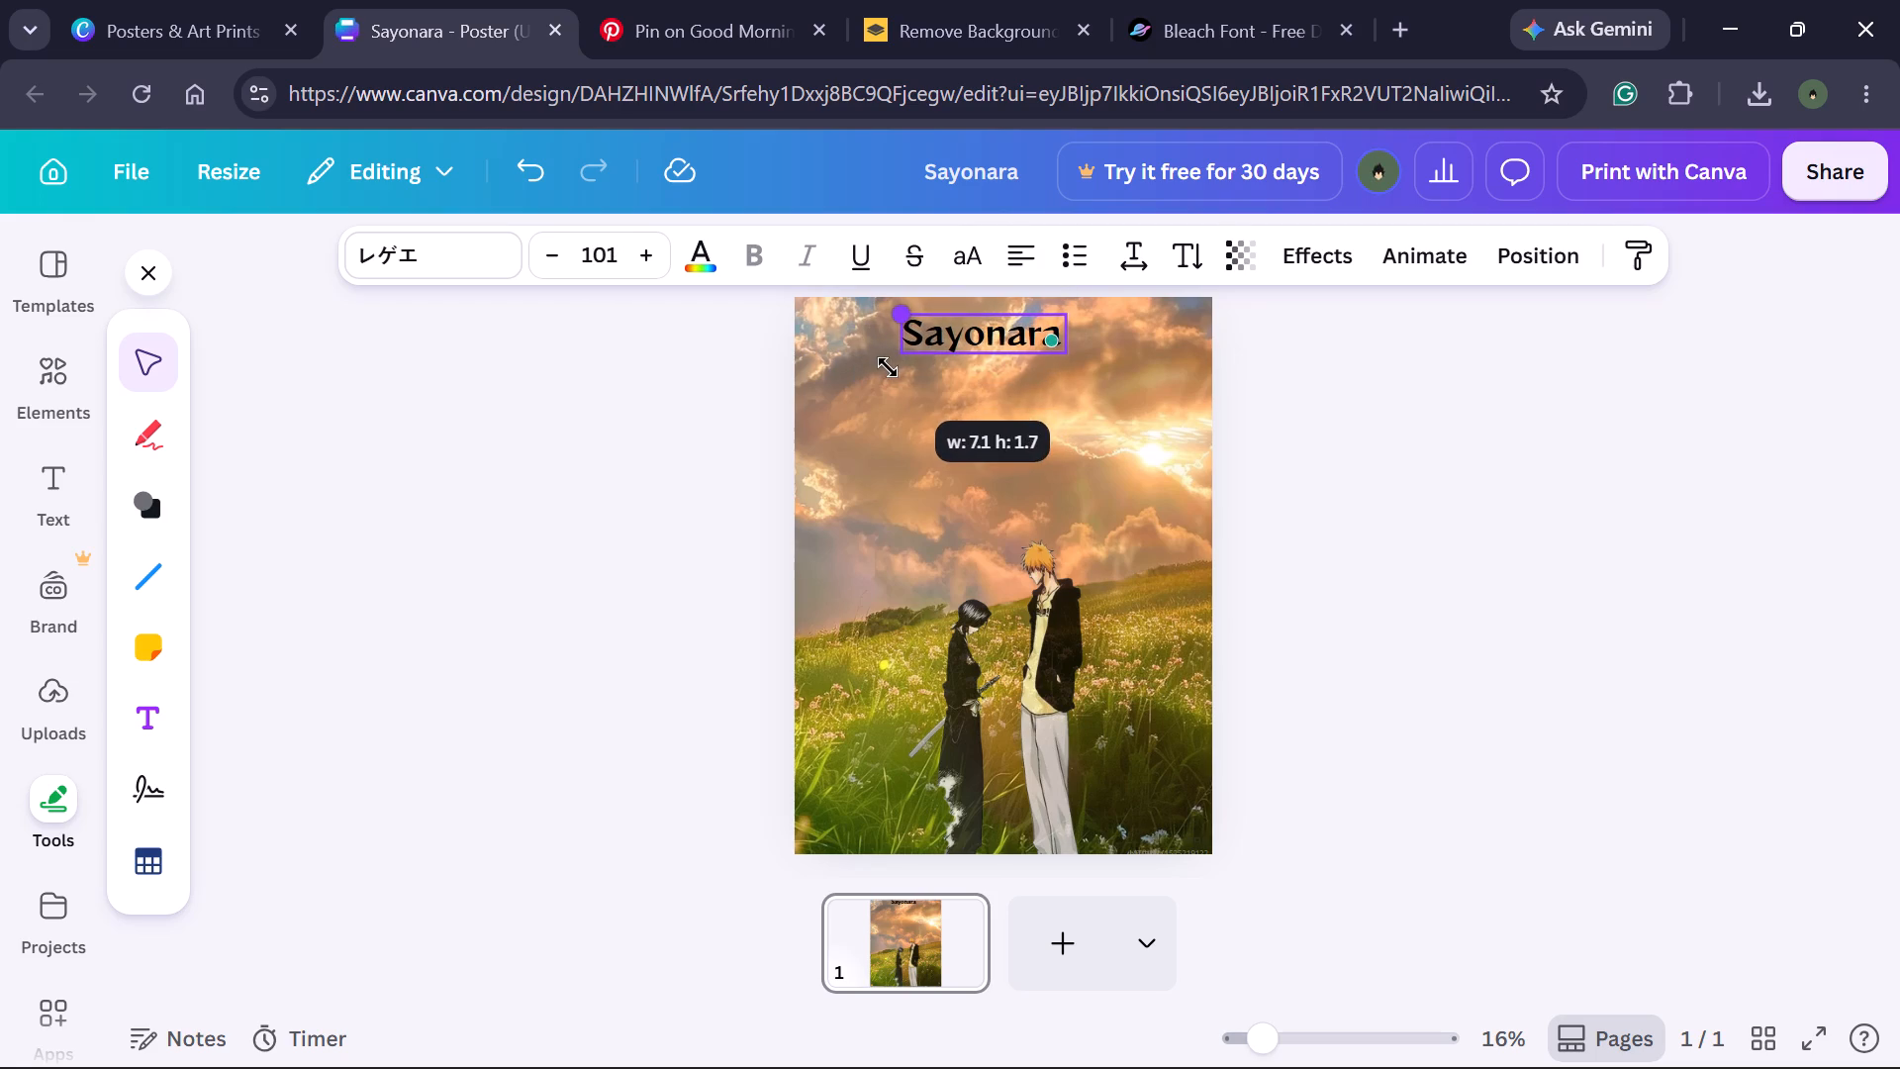
pyautogui.moveTo(888, 367); pyautogui.dragTo(876, 369)
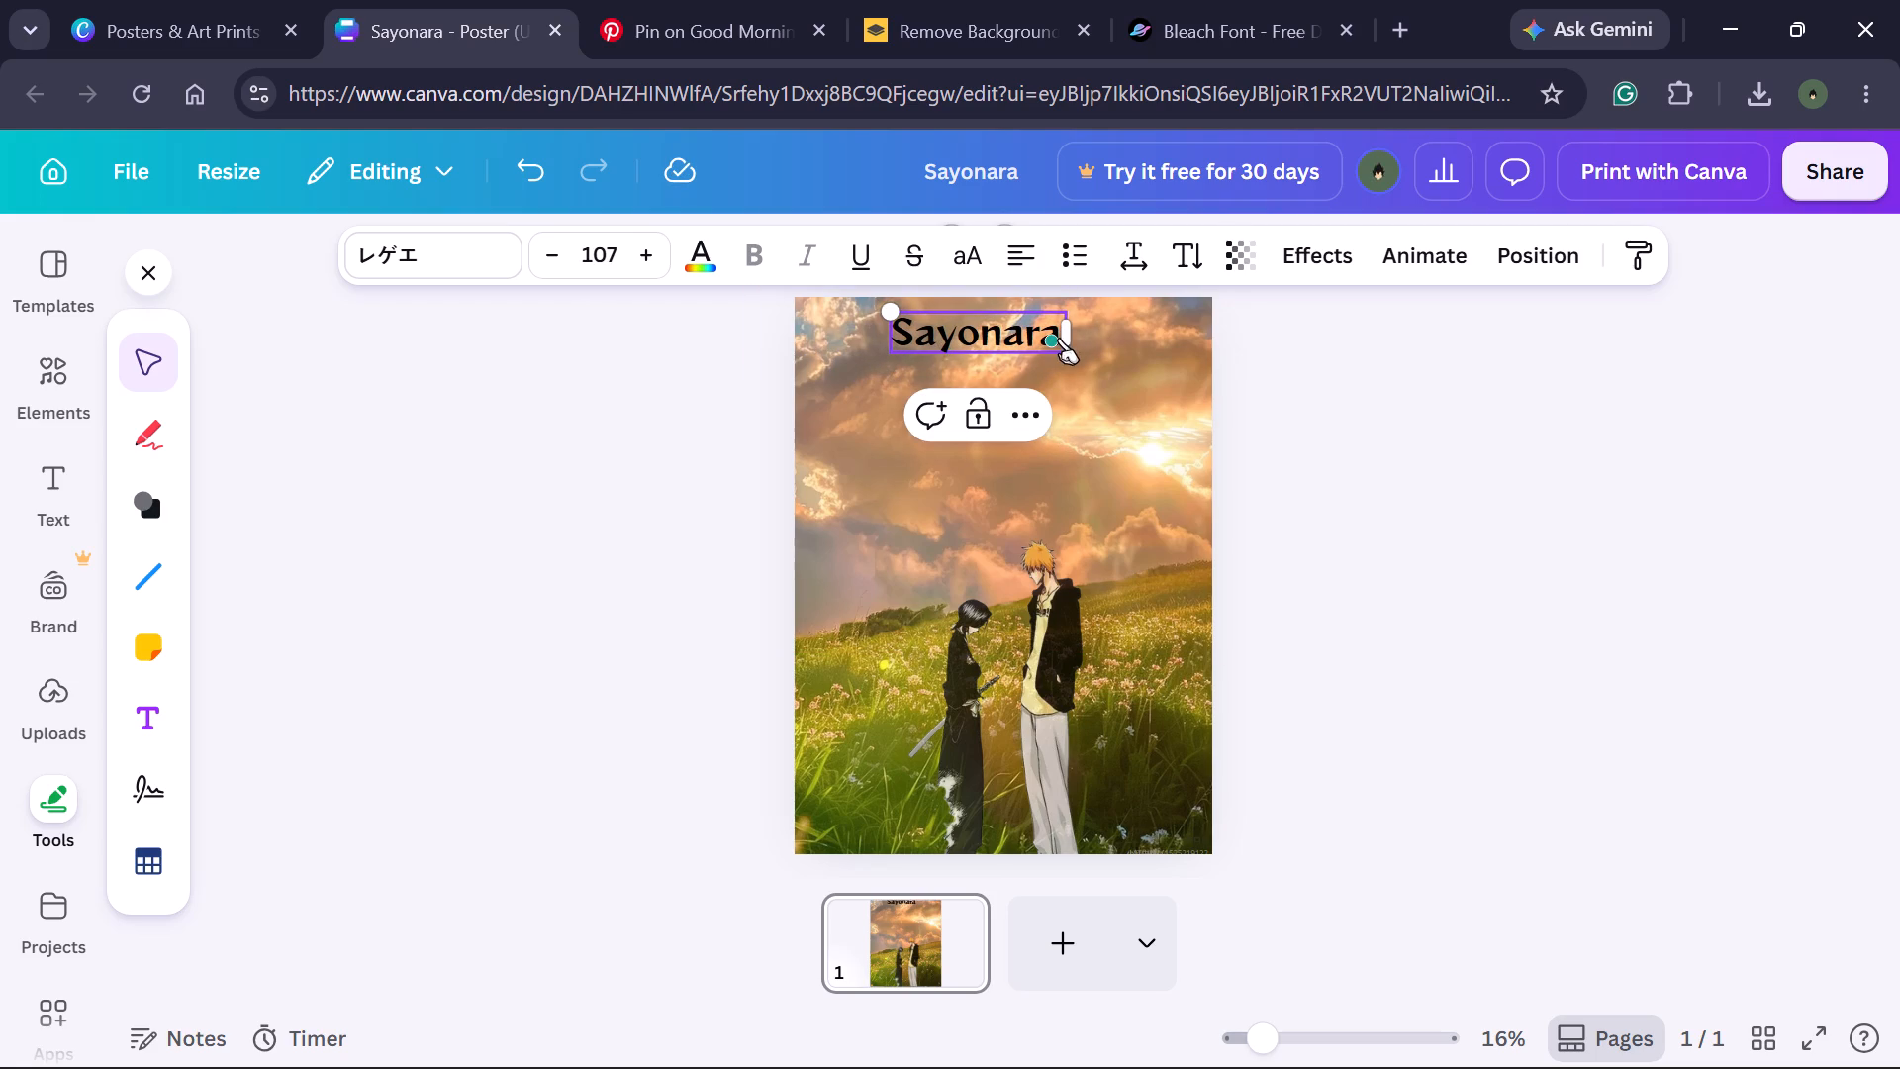
# Widen the Sayonara text box to a width of about 12, extending it toward the poster's right edge.
pyautogui.moveTo(1067, 324); pyautogui.dragTo(1170, 336)
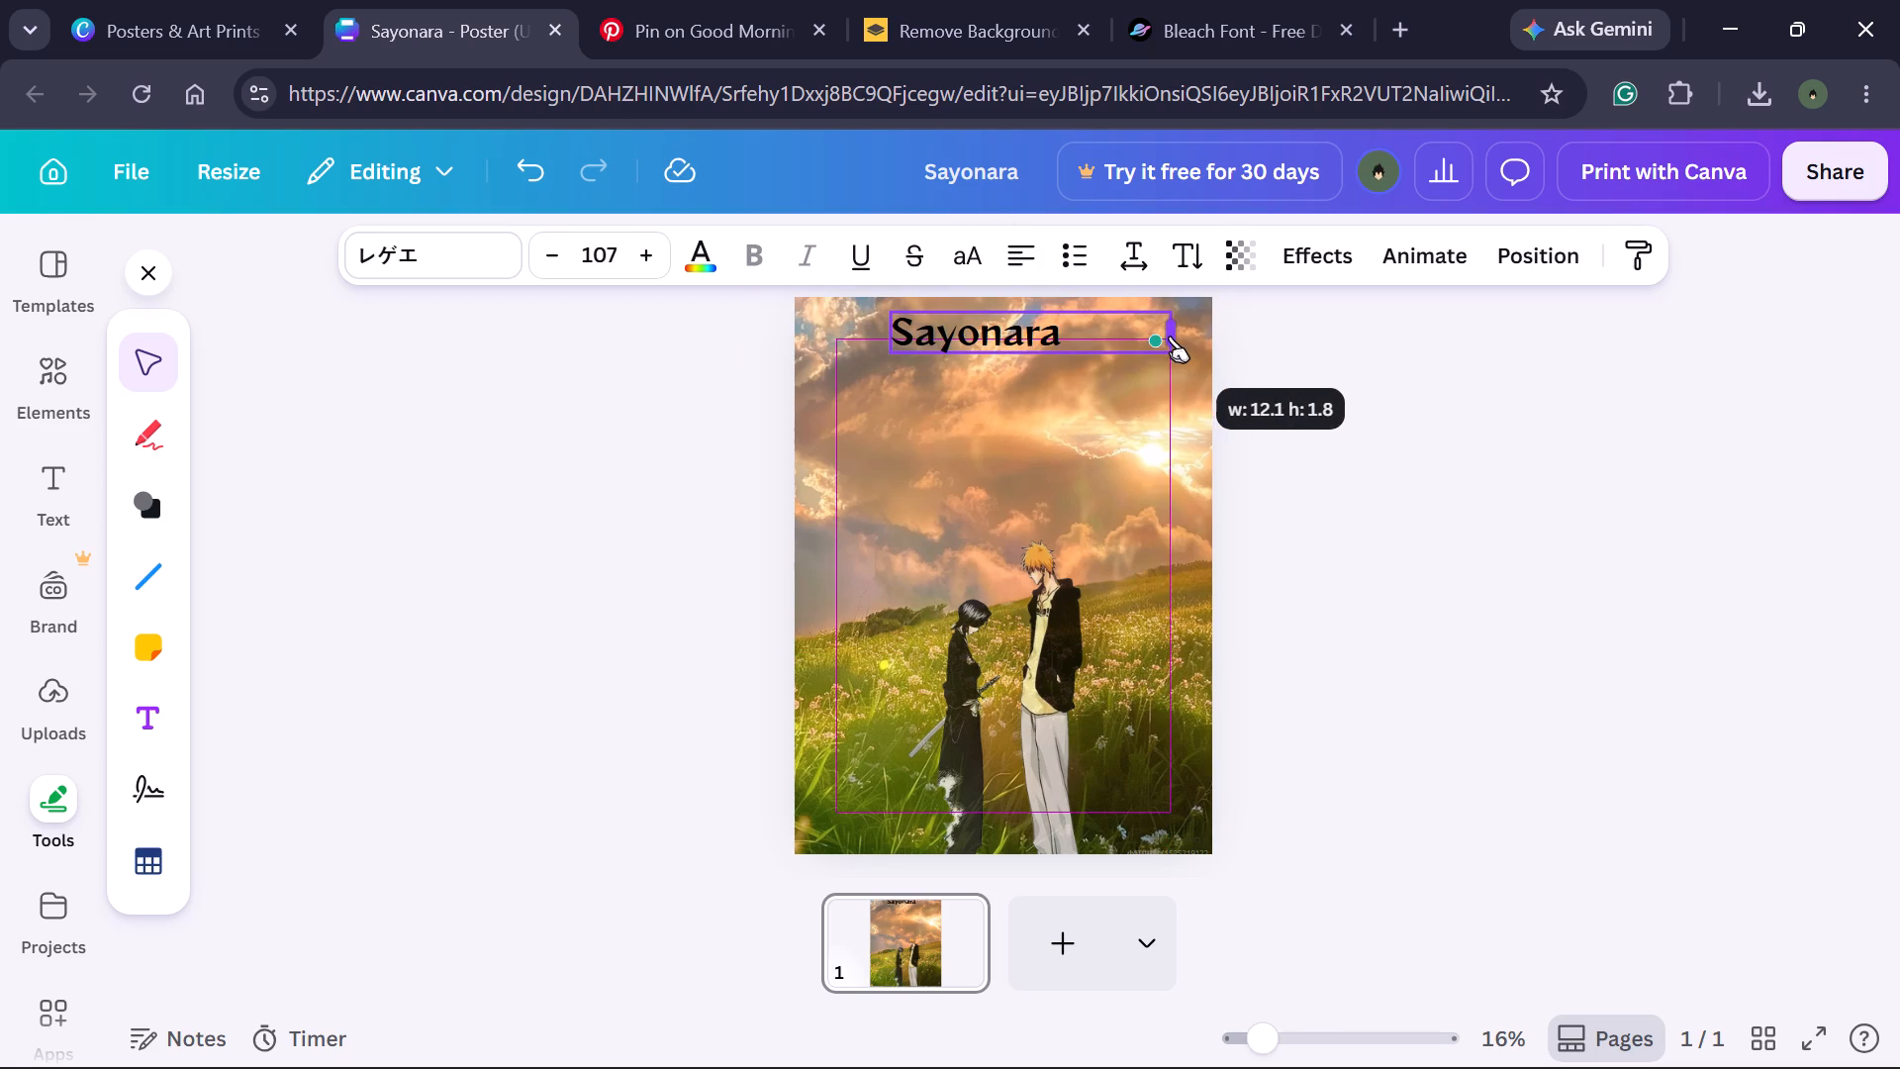
pyautogui.moveTo(1170, 336); pyautogui.dragTo(1174, 337)
pyautogui.click(1093, 332)
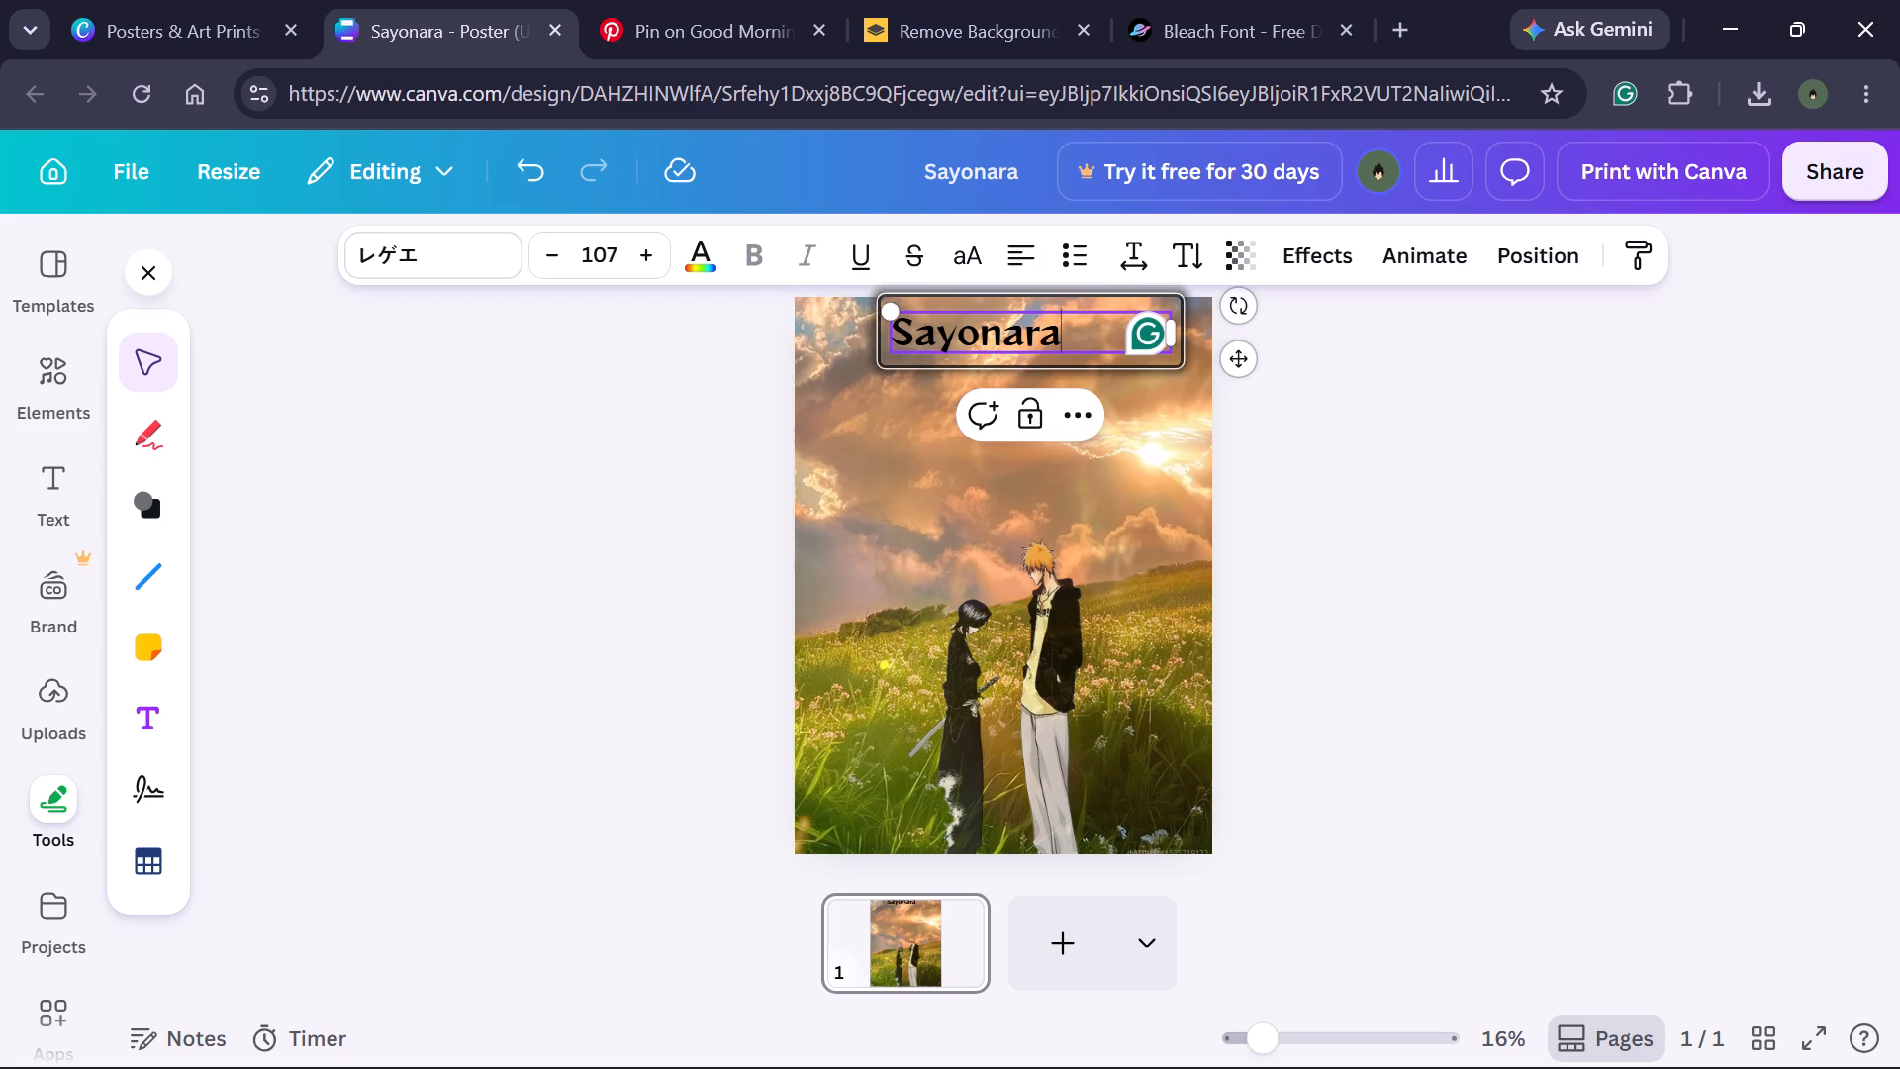
# Replace the Sayonara text at the top of the poster with the all-lowercase word "sayonara".
pyautogui.press('BackSpace')
pyautogui.press('BackSpace')
pyautogui.press('BackSpace')
pyautogui.press('BackSpace')
pyautogui.press('BackSpace')
pyautogui.press('BackSpace')
pyautogui.press('BackSpace')
pyautogui.press('BackSpace')
pyautogui.press('BackSpace')
pyautogui.press('BackSpace')
pyautogui.press('BackSpace')
pyautogui.press('BackSpace')
pyautogui.press('BackSpace')
pyautogui.press('BackSpace')
pyautogui.press('BackSpace')
pyautogui.press('BackSpace')
pyautogui.press('BackSpace')
pyautogui.press('BackSpace')
pyautogui.press('BackSpace')
pyautogui.press('BackSpace')
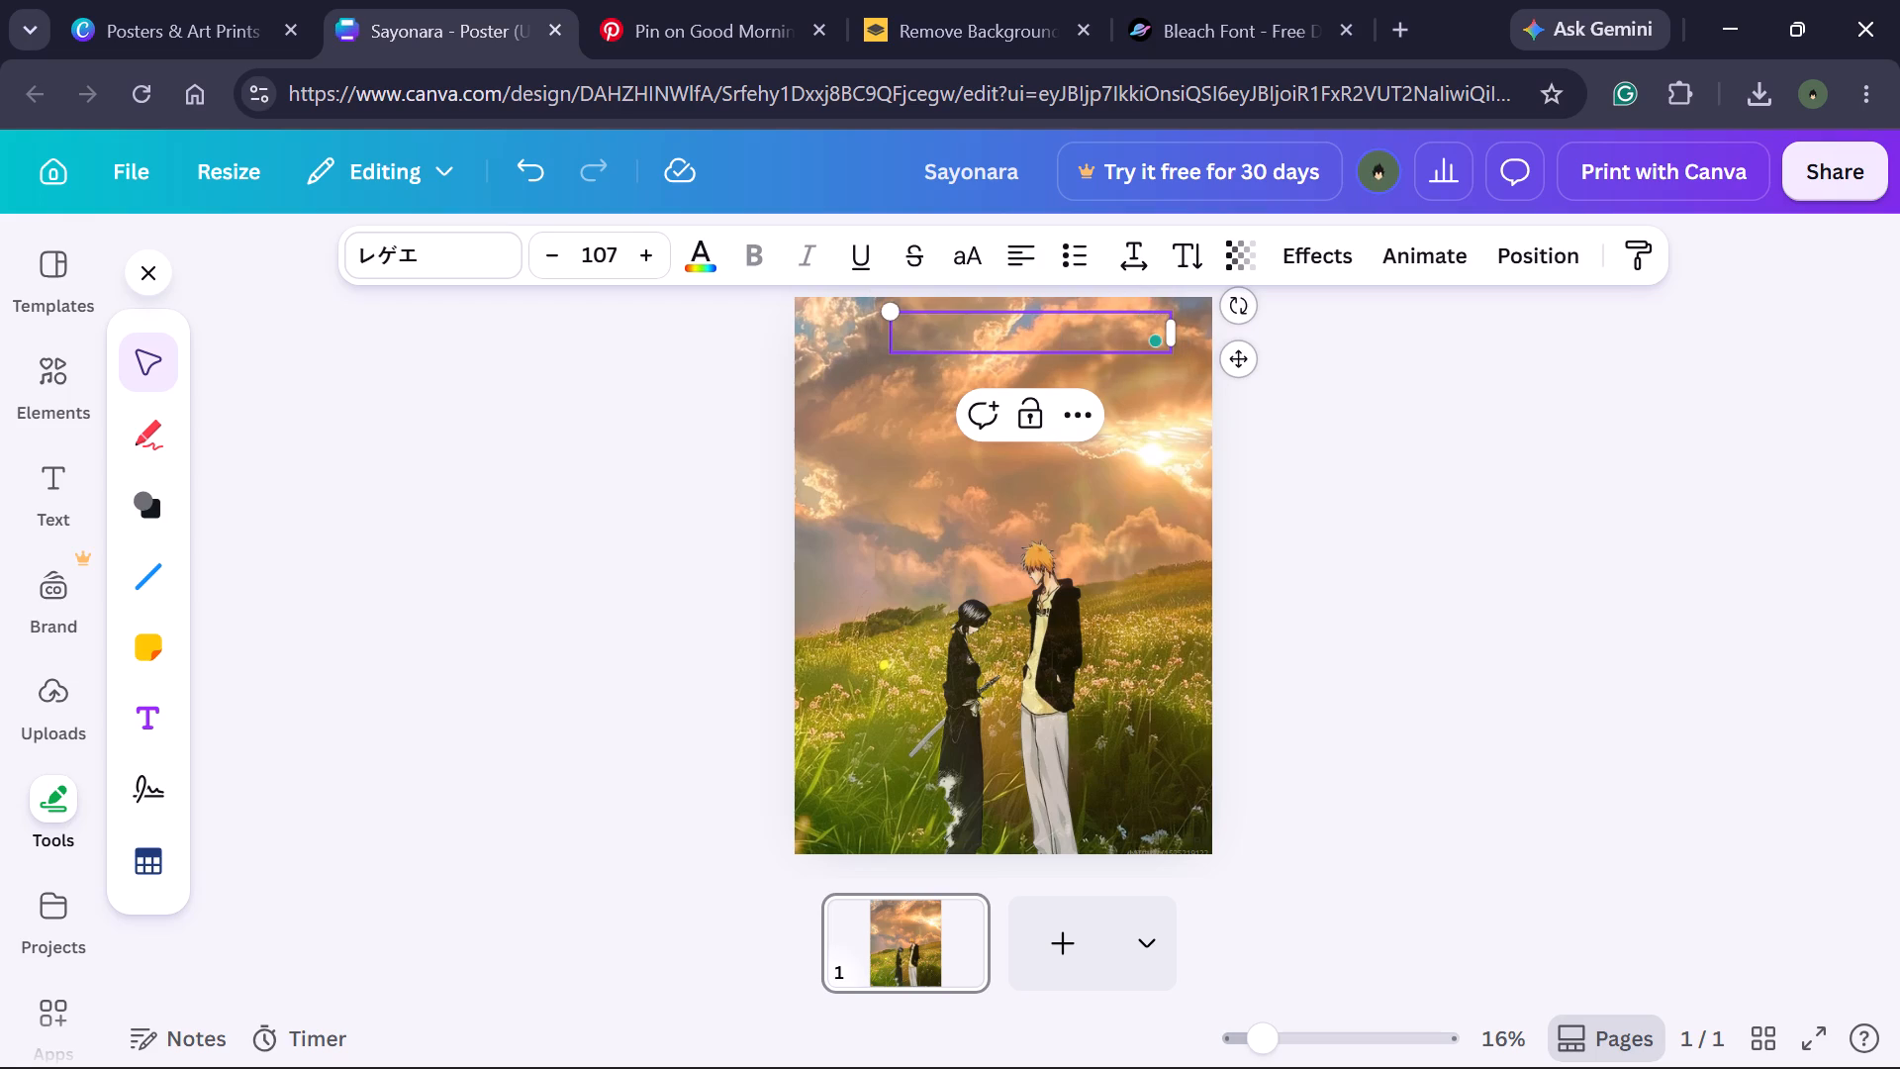
pyautogui.write('say')
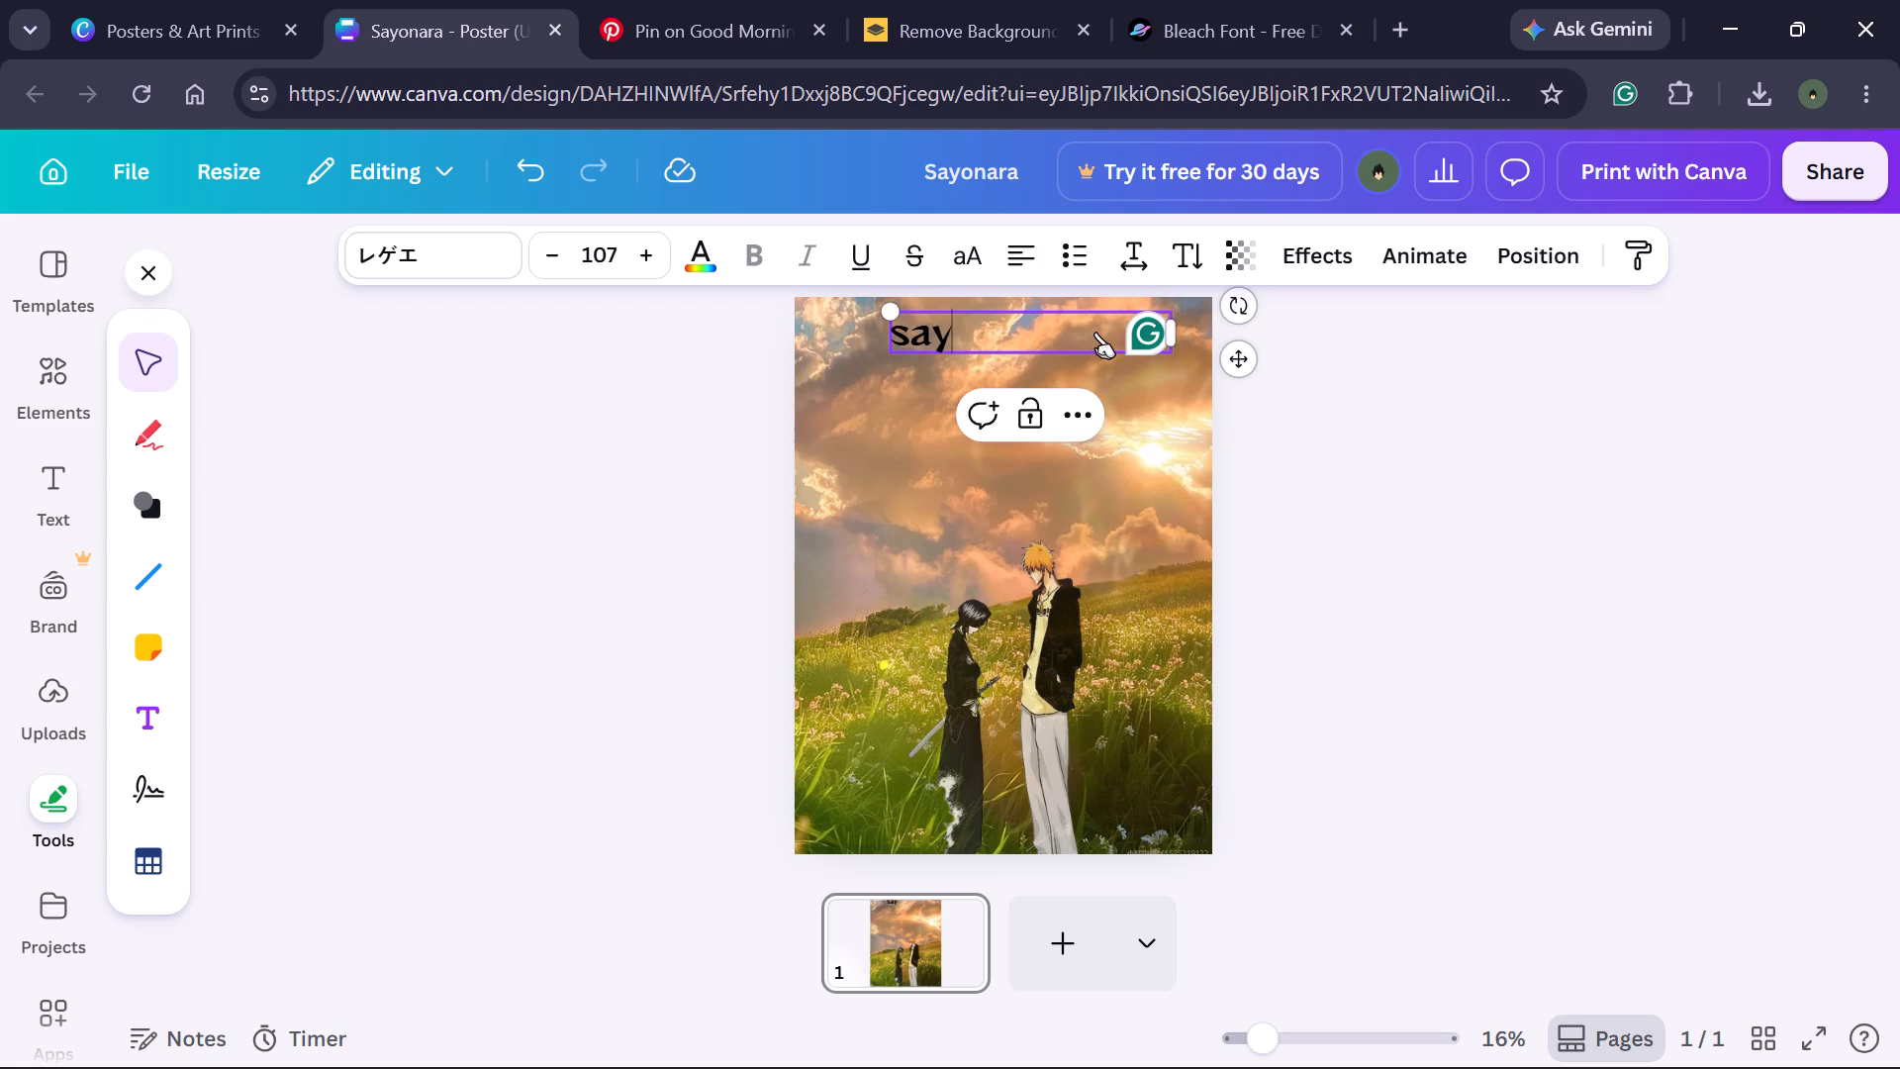
pyautogui.write('oj')
pyautogui.press('BackSpace')
pyautogui.write('ja')
pyautogui.press('BackSpace')
pyautogui.press('BackSpace')
pyautogui.press('m')
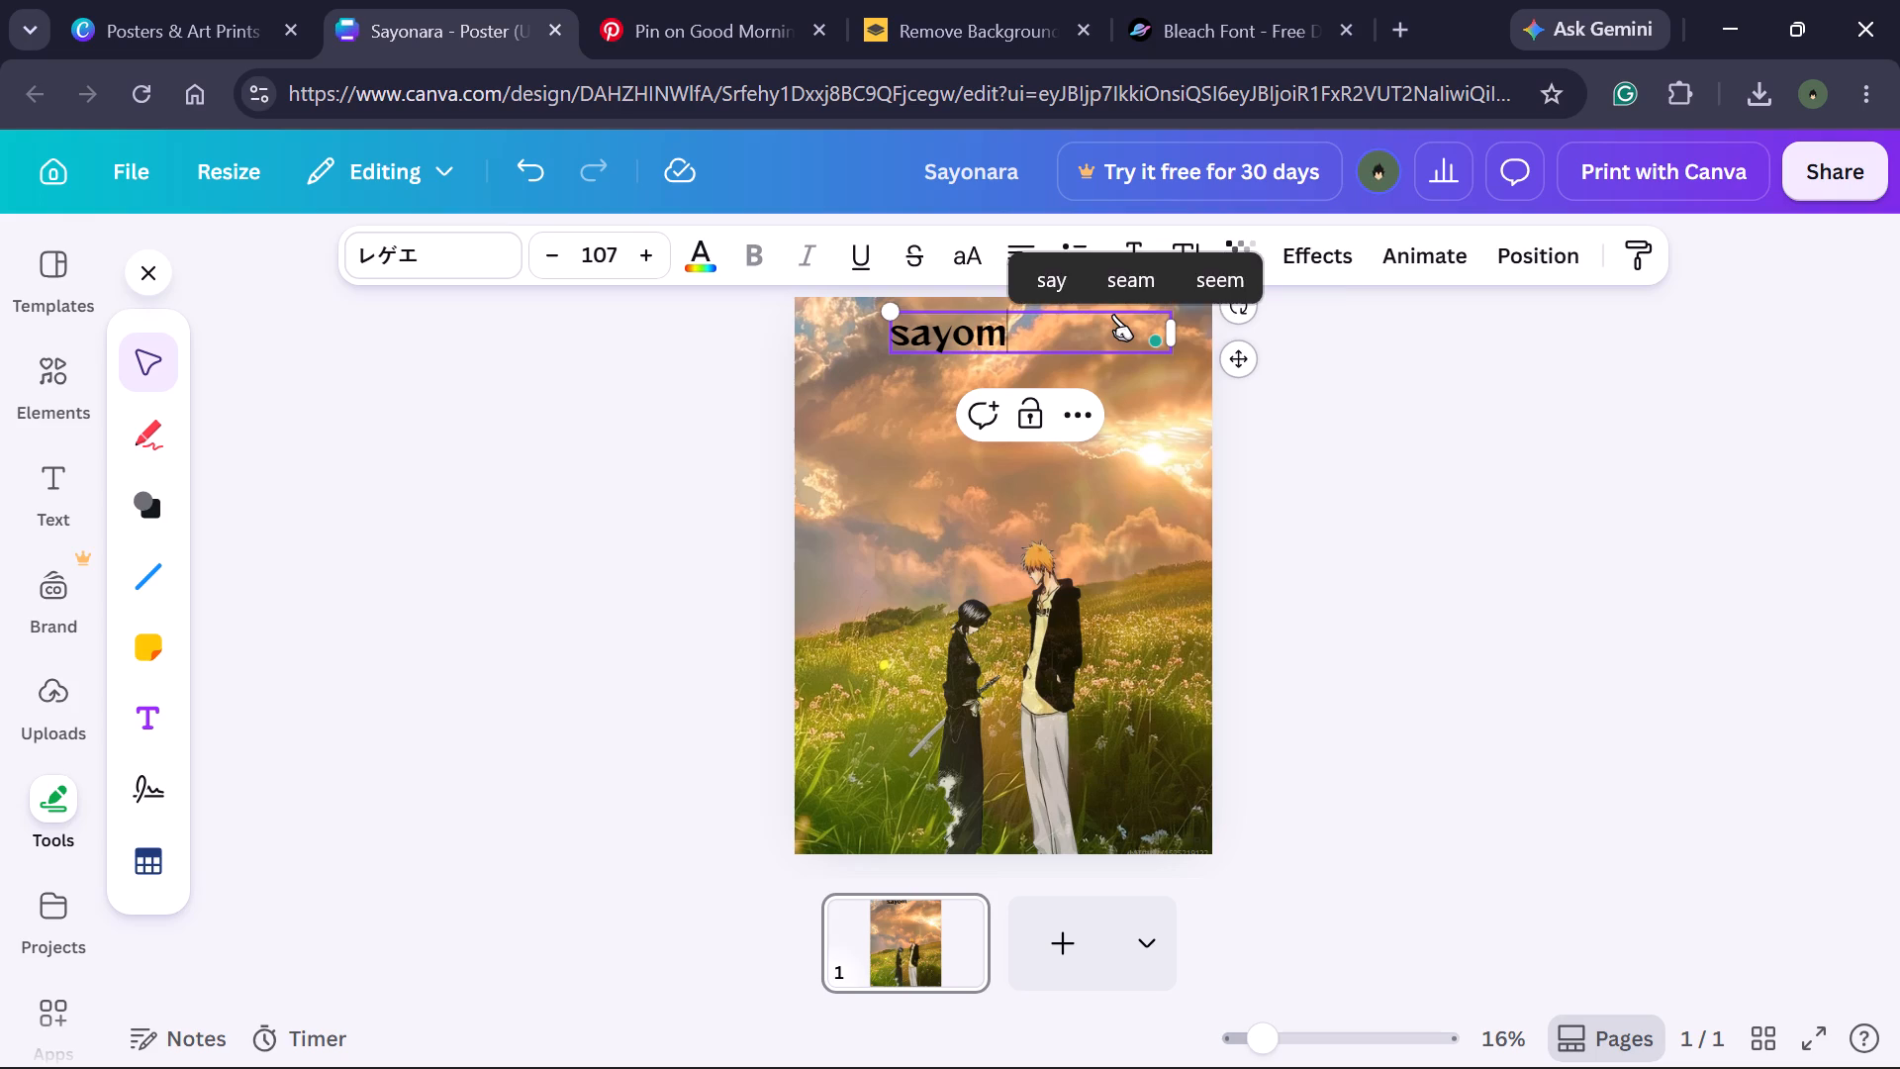
pyautogui.press('BackSpace')
pyautogui.write('nae')
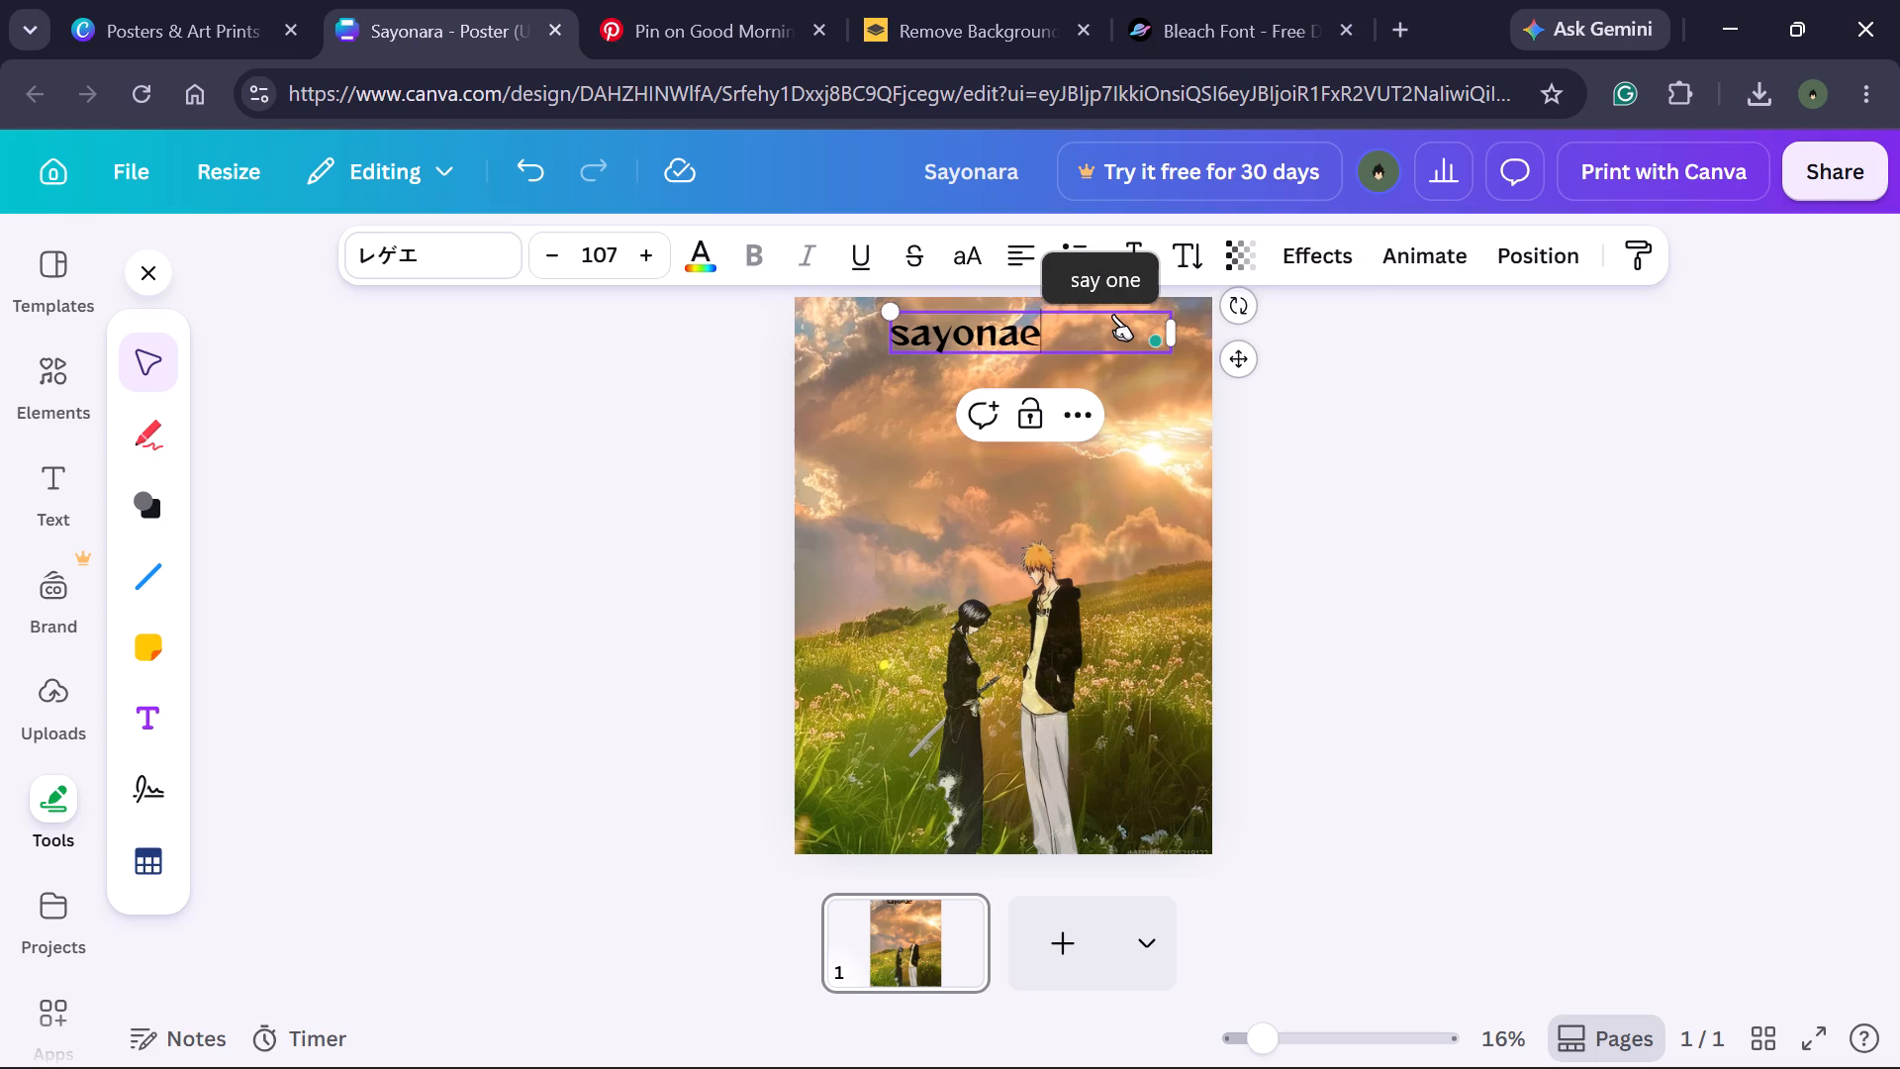
pyautogui.press('BackSpace')
pyautogui.write('ra')
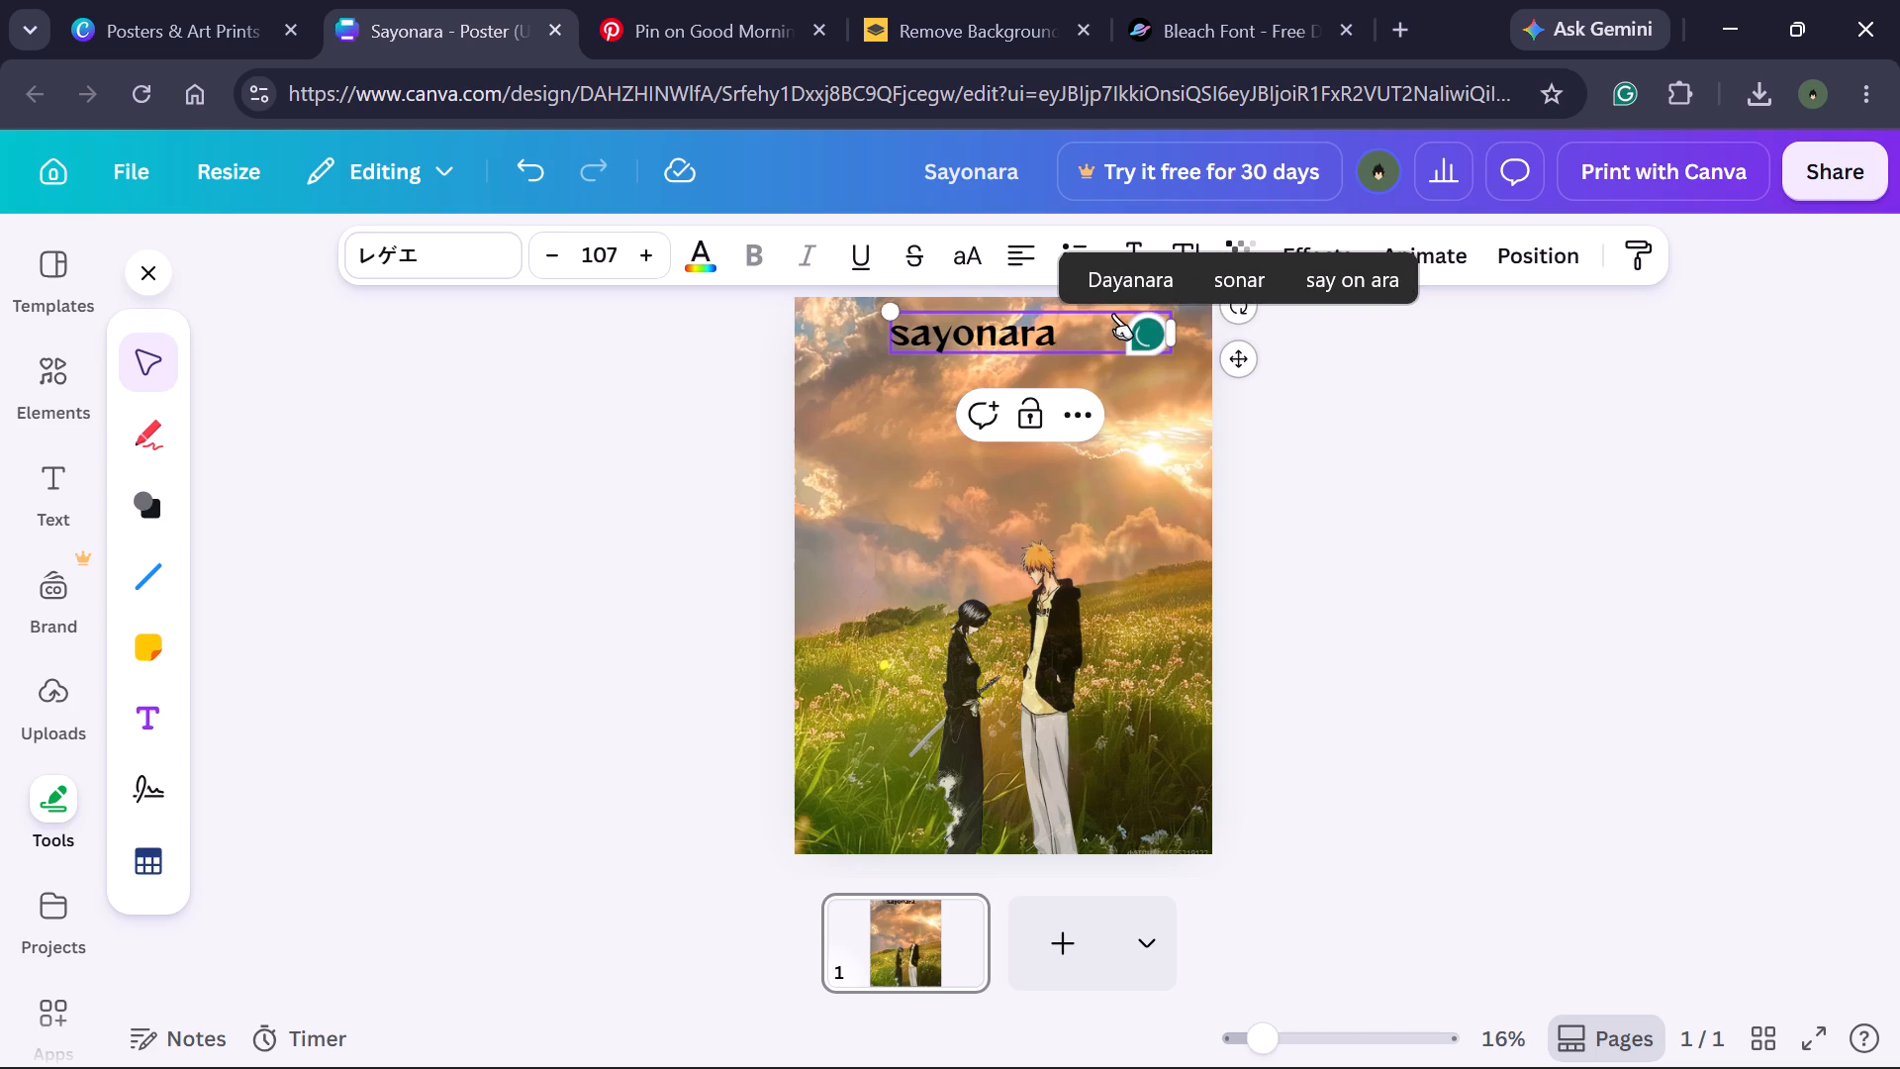
# Narrow the sayonara text box so its width fits the word closely.
pyautogui.click(1171, 340)
pyautogui.click(1171, 336)
pyautogui.click(1173, 331)
pyautogui.click(1388, 401)
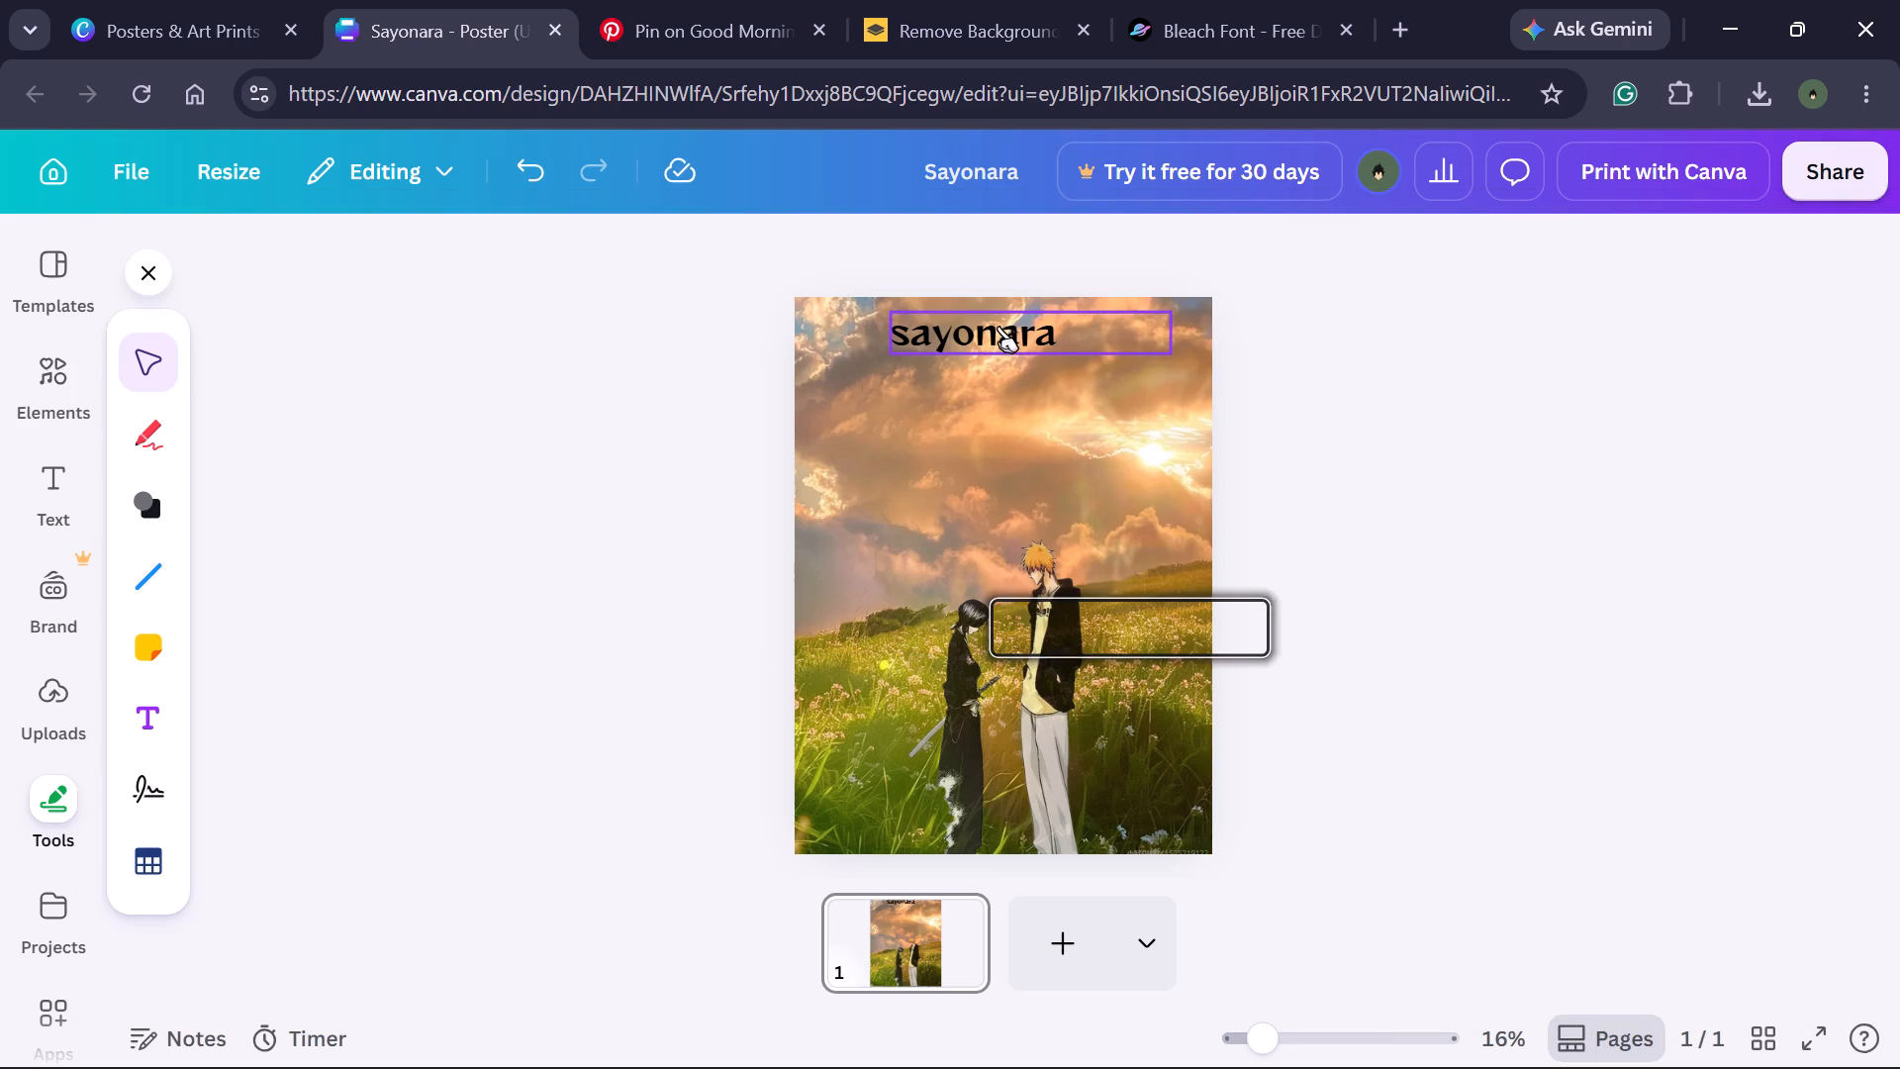
pyautogui.click(998, 327)
pyautogui.moveTo(1172, 332); pyautogui.dragTo(1105, 335)
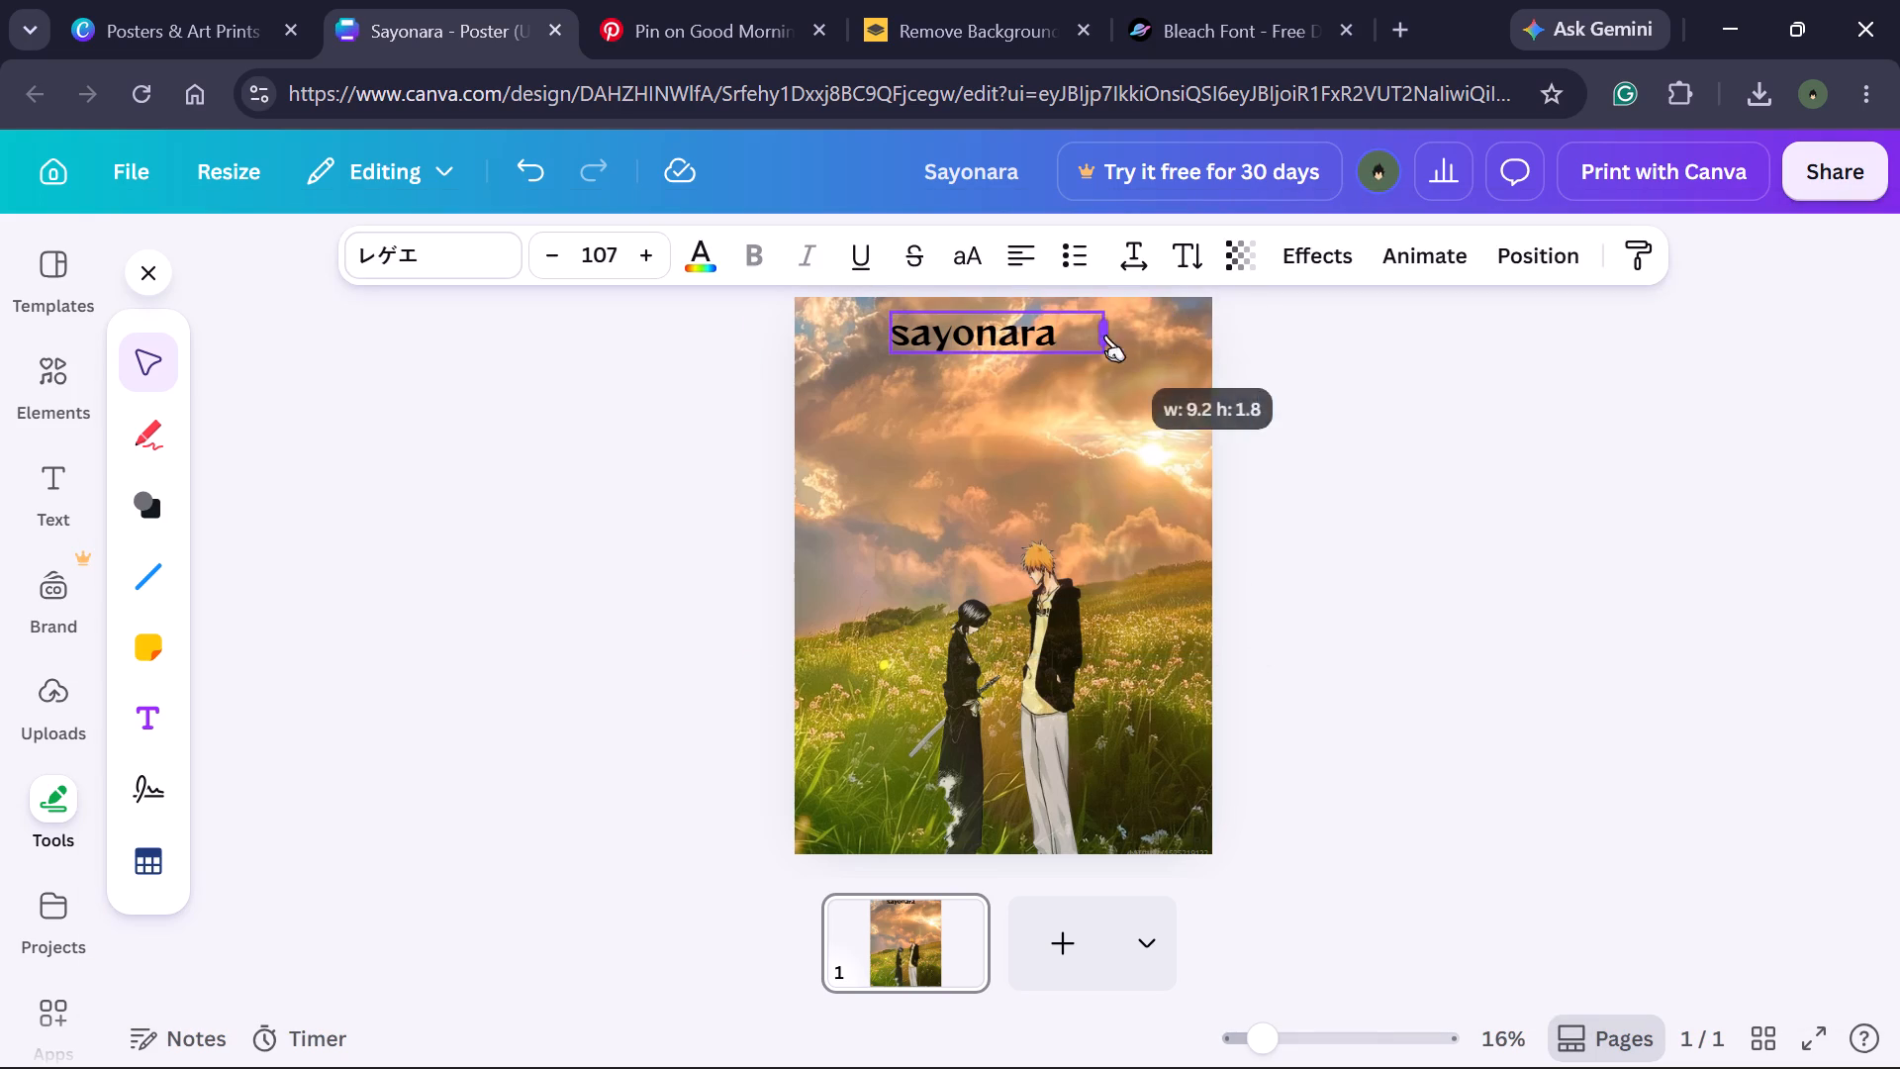
pyautogui.moveTo(1105, 335); pyautogui.dragTo(1063, 335)
pyautogui.click(1665, 488)
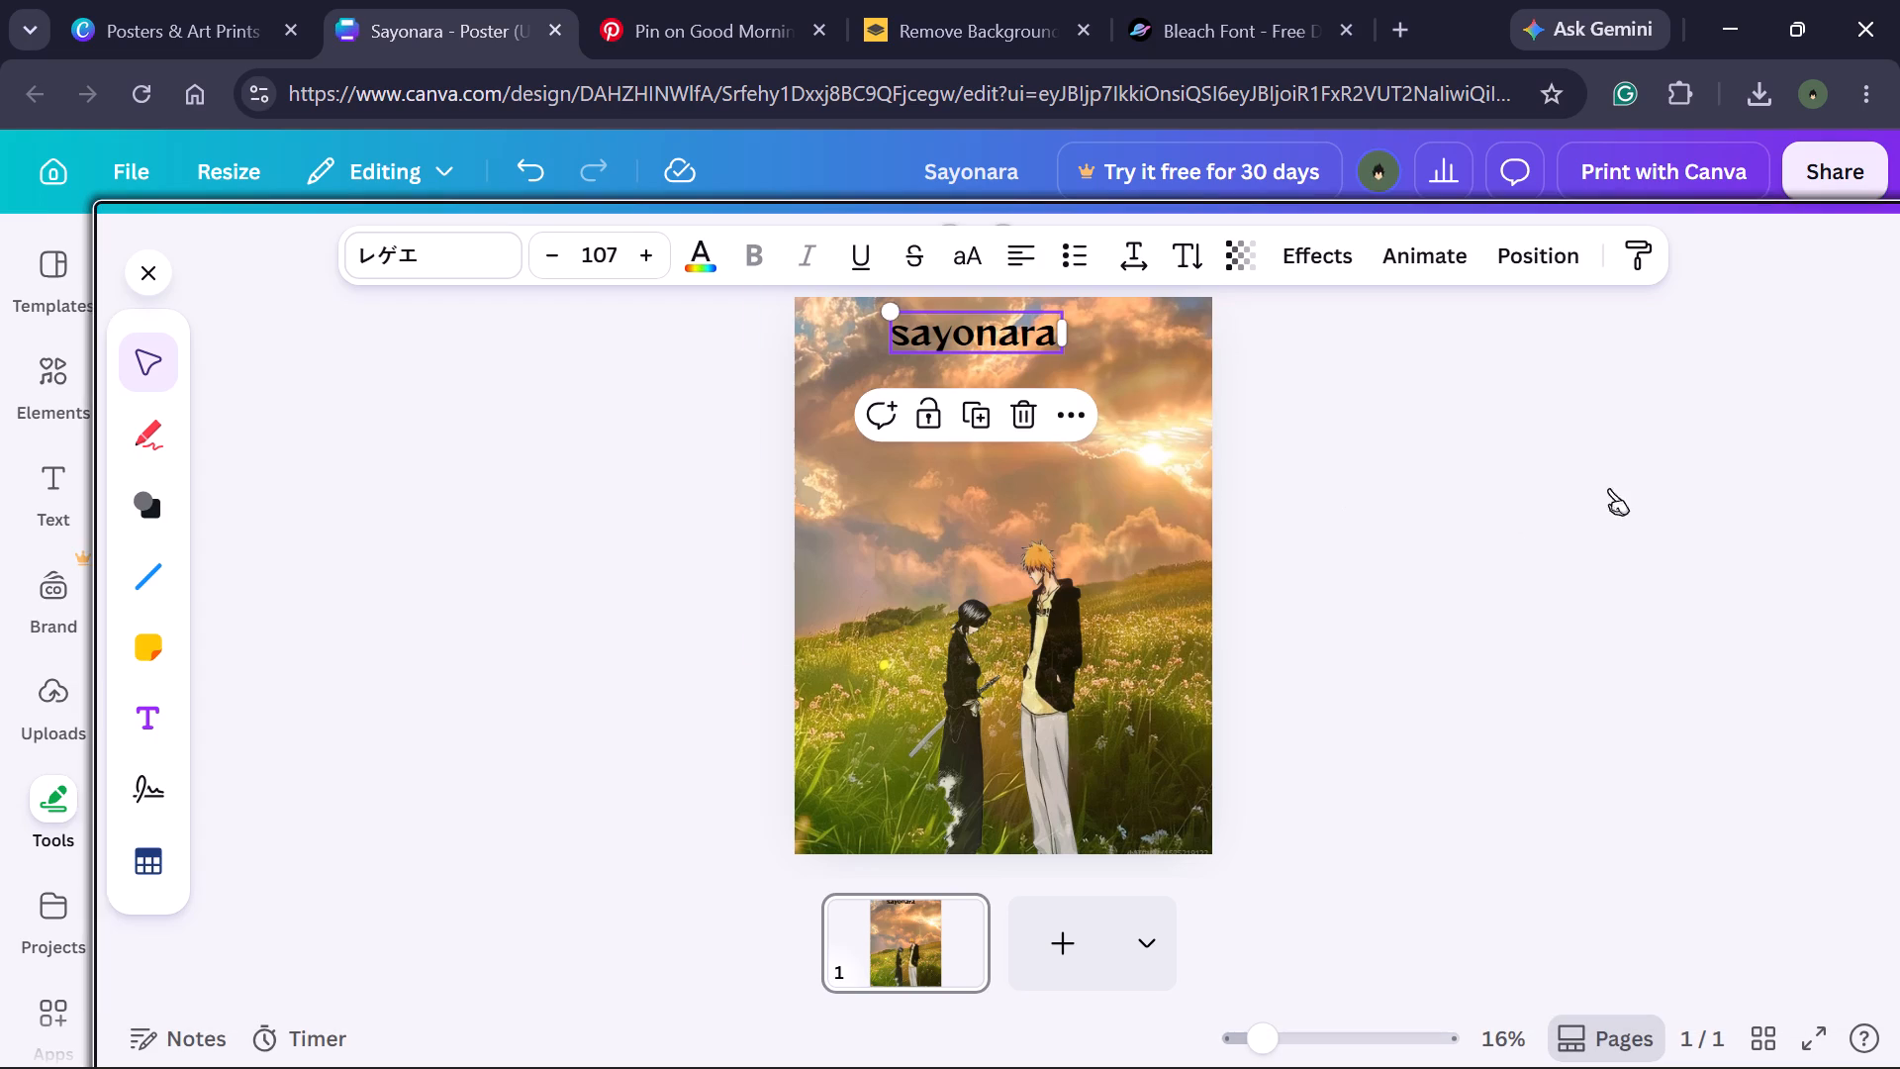
# Enlarge the sayonara text to font size 163 and place it near the top centre of the sky.
pyautogui.click(989, 339)
pyautogui.moveTo(989, 338); pyautogui.dragTo(1013, 356)
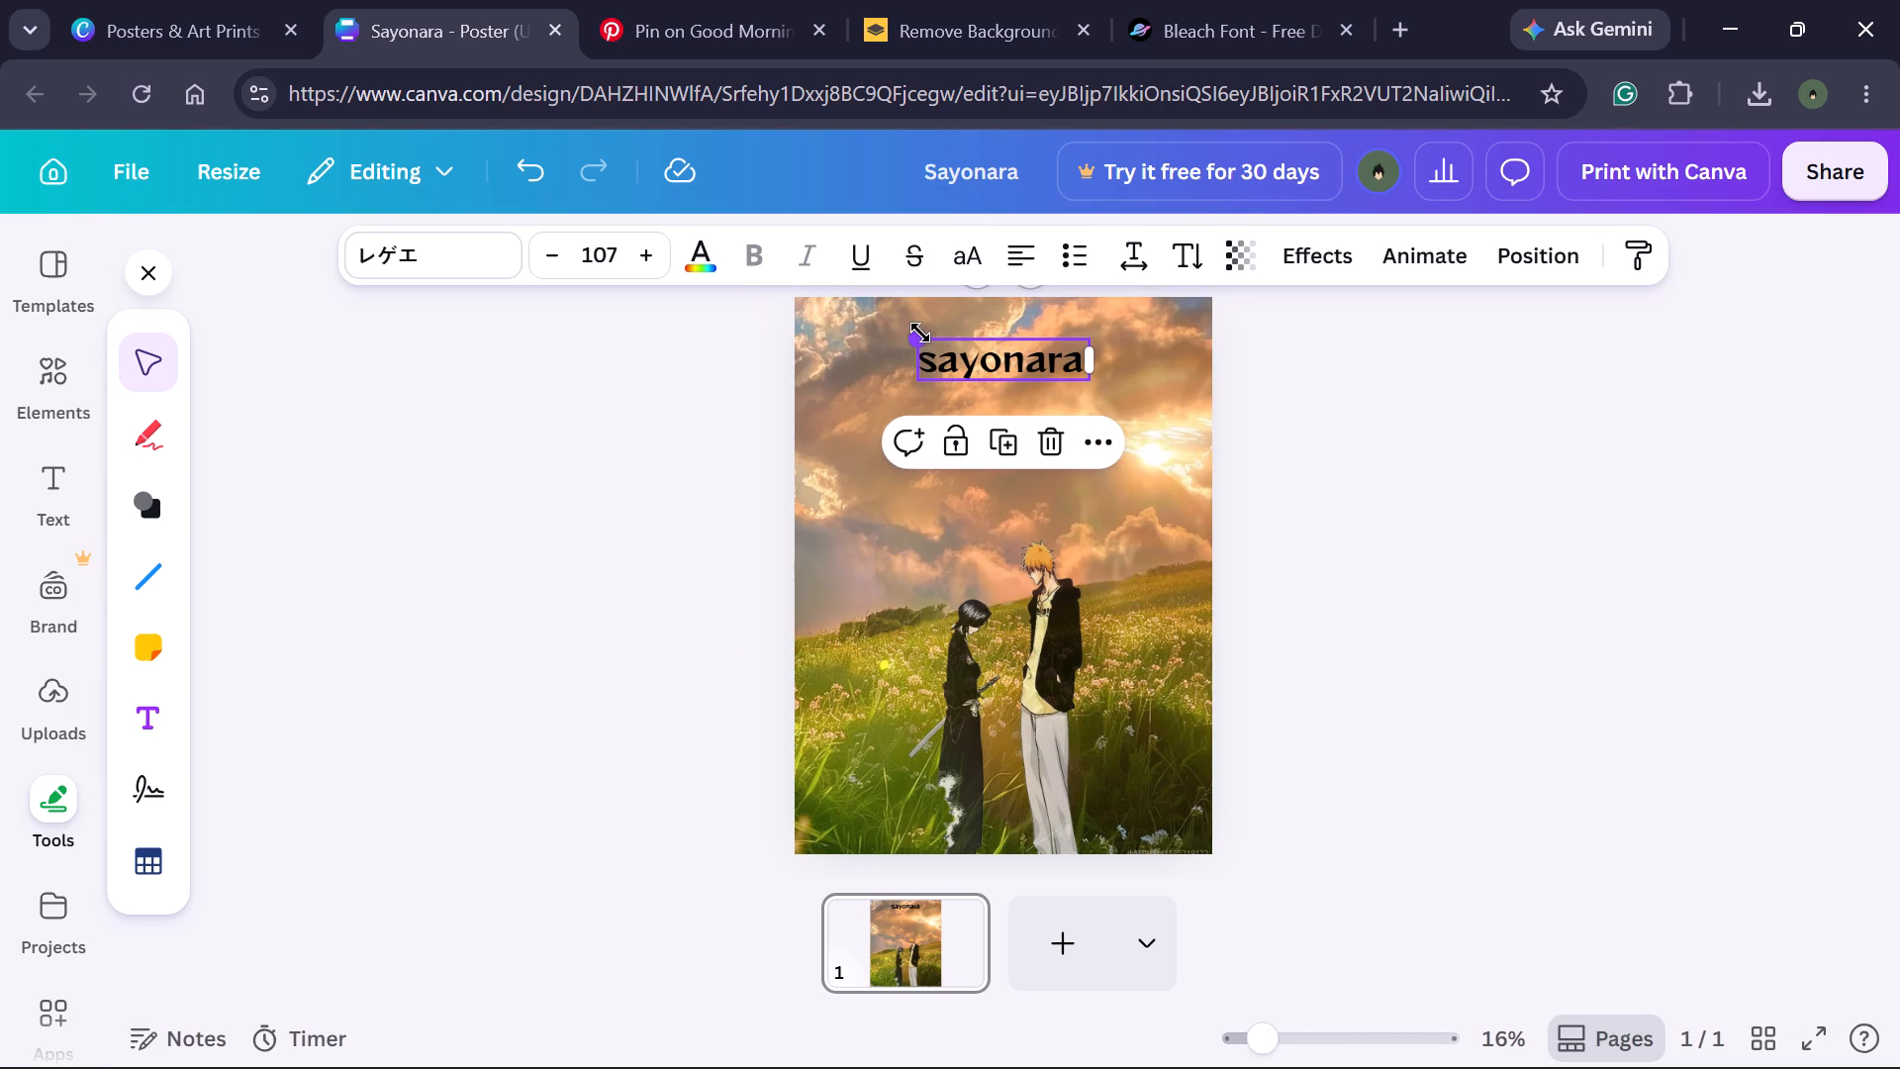
pyautogui.moveTo(920, 333); pyautogui.dragTo(836, 292)
pyautogui.moveTo(978, 340); pyautogui.dragTo(1034, 335)
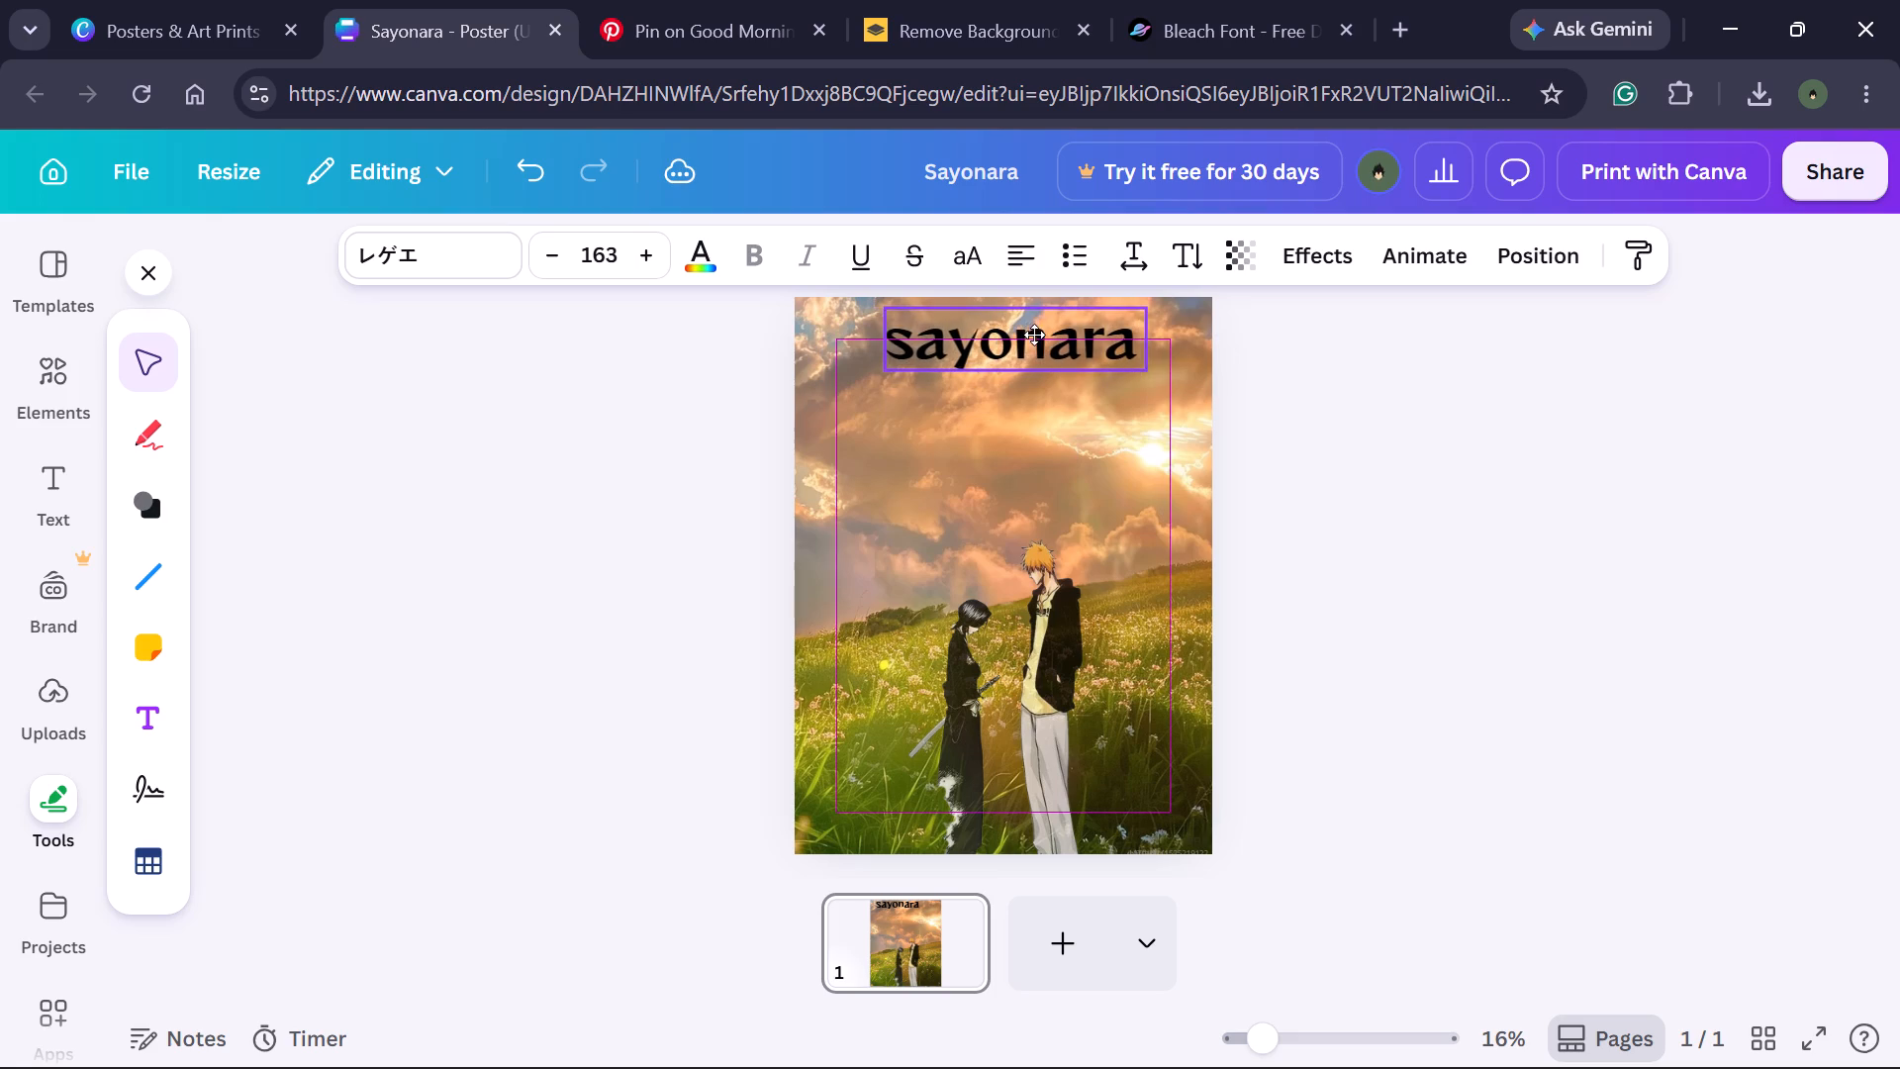
pyautogui.moveTo(1034, 335); pyautogui.dragTo(1028, 334)
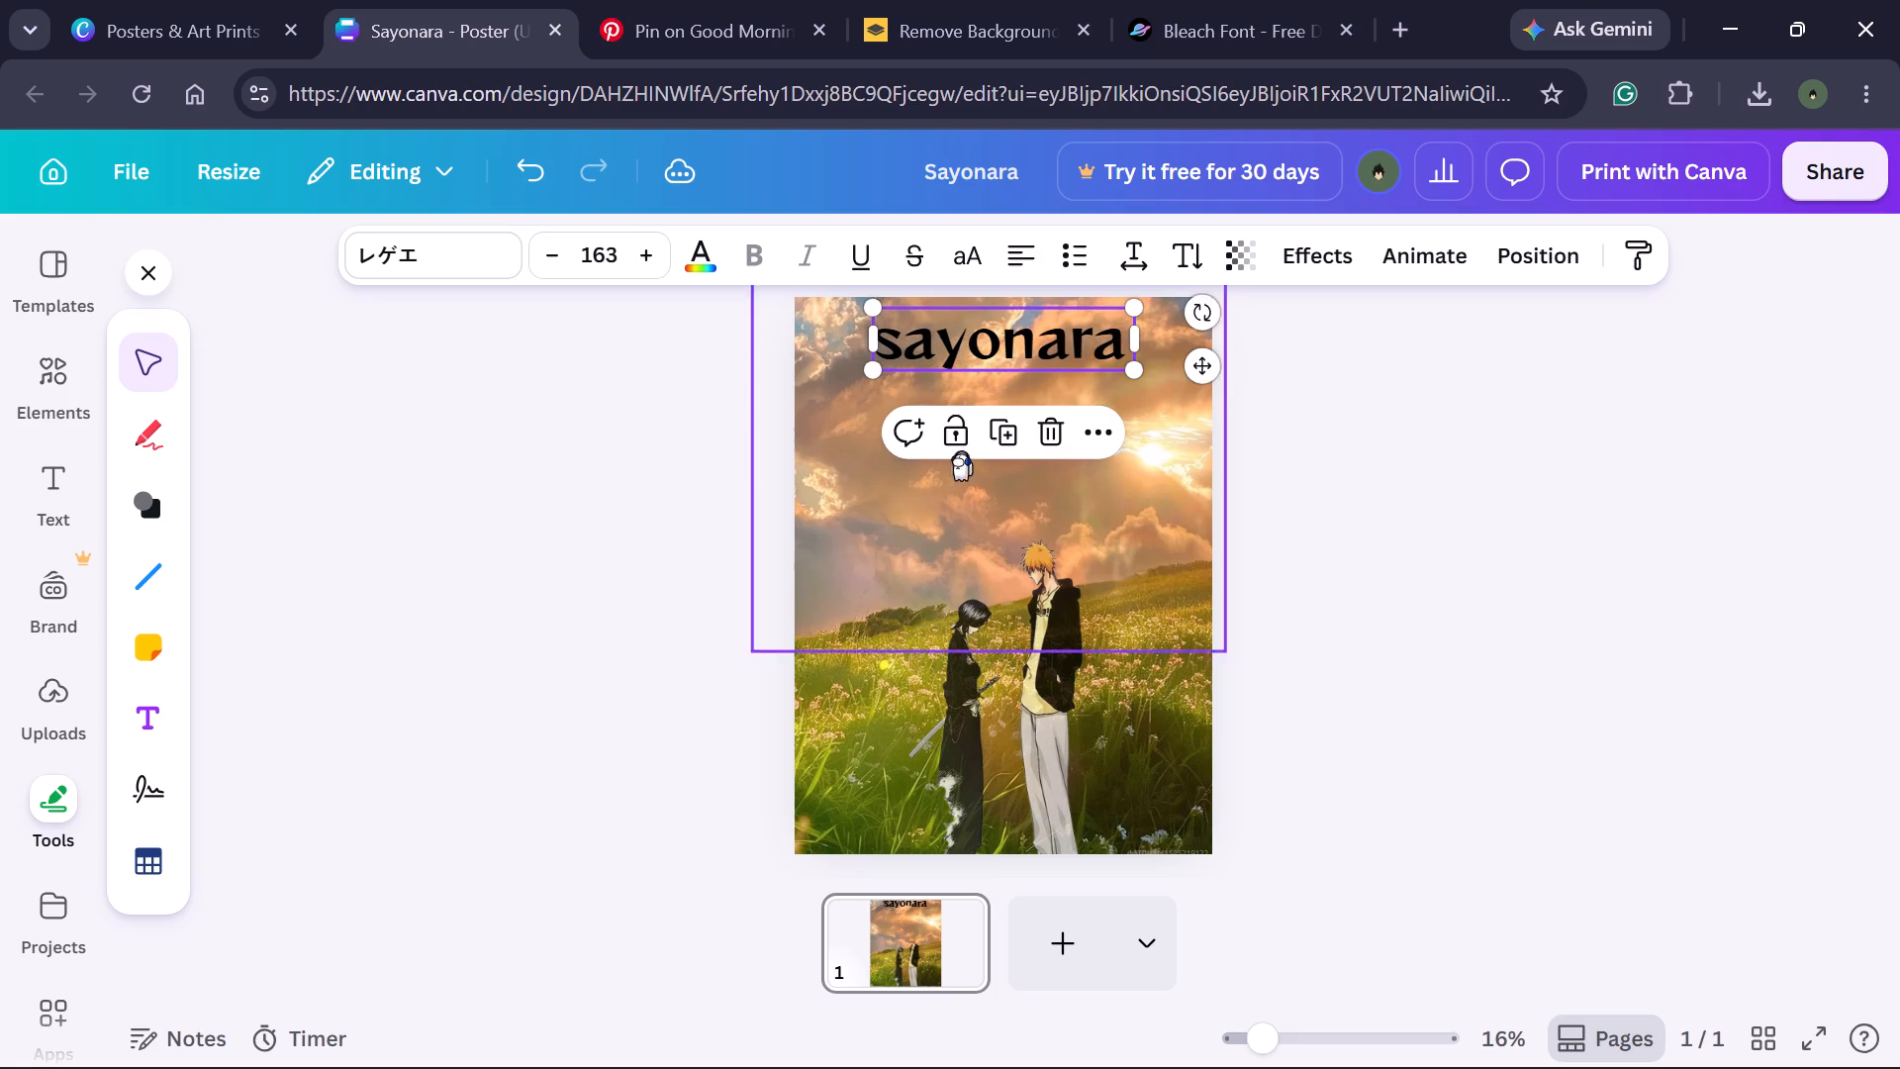
pyautogui.moveTo(1059, 343); pyautogui.dragTo(1064, 352)
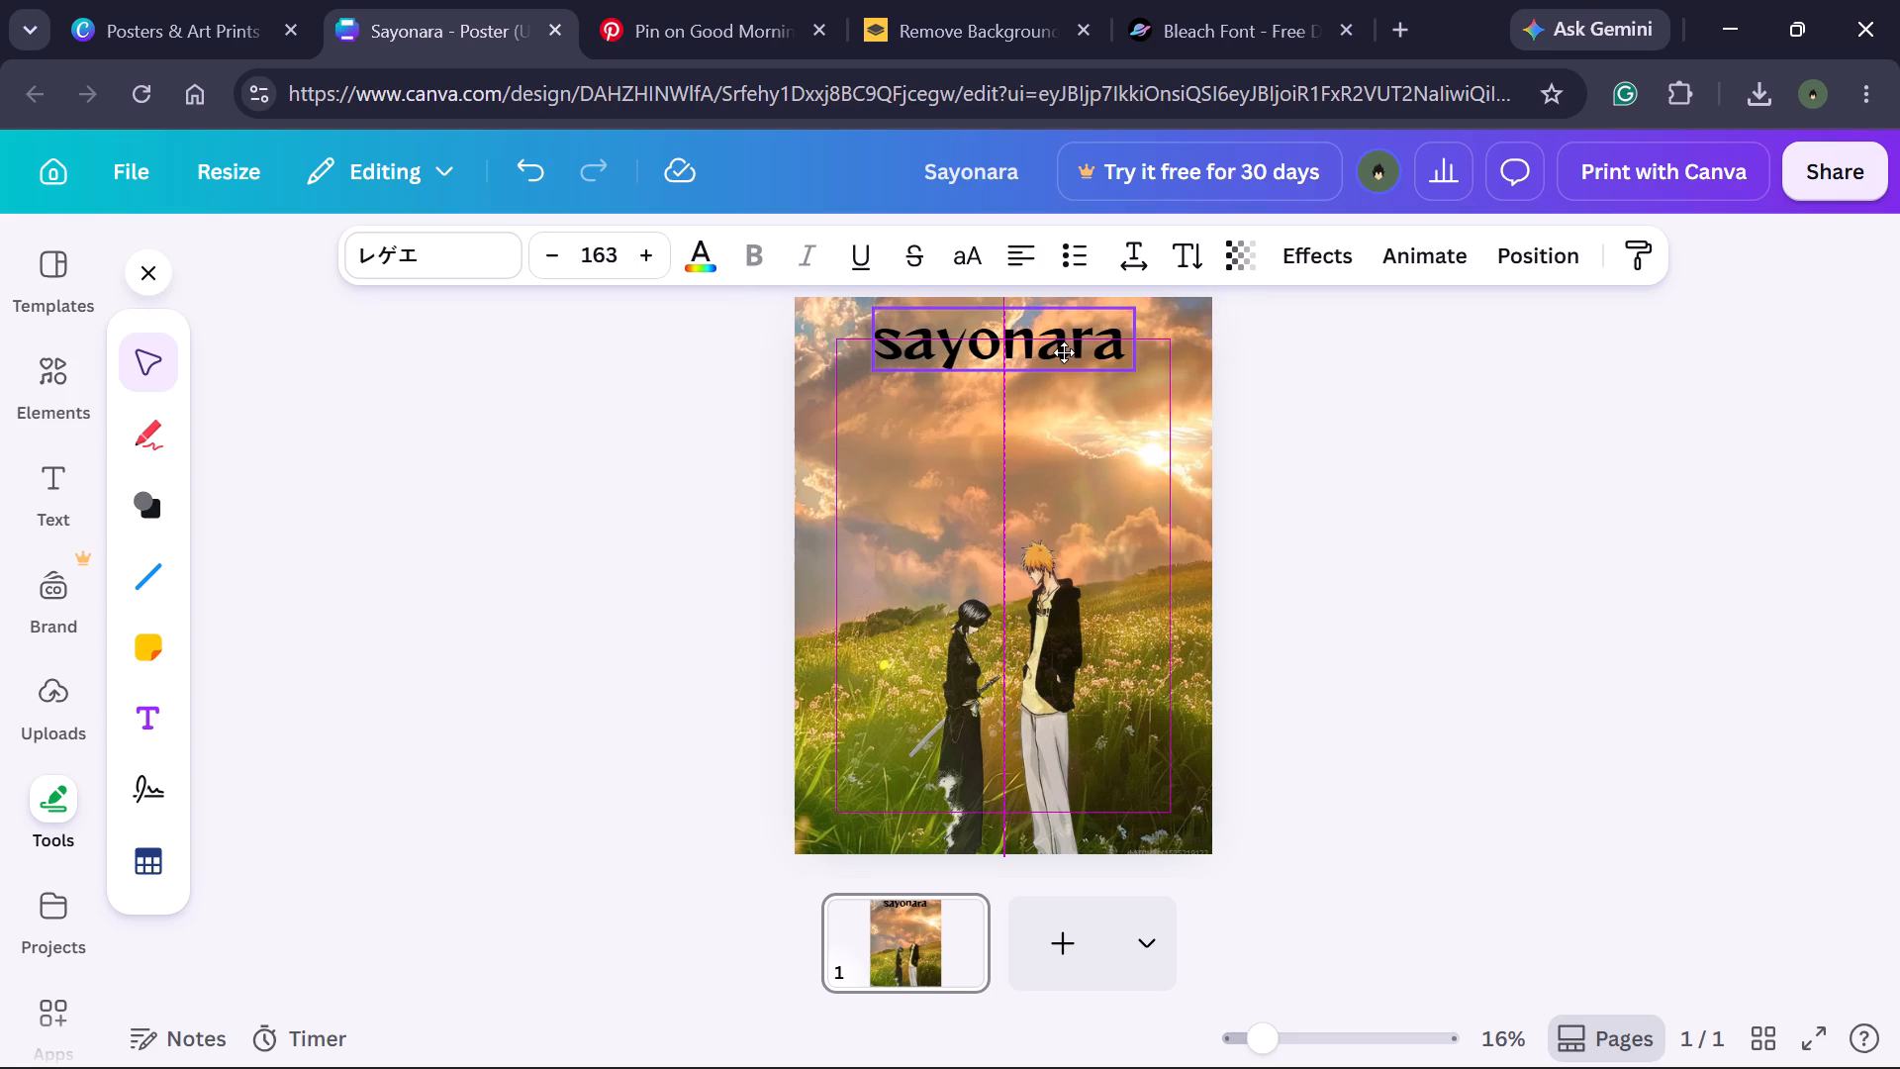
pyautogui.moveTo(1064, 352); pyautogui.dragTo(1071, 351)
pyautogui.click(1426, 553)
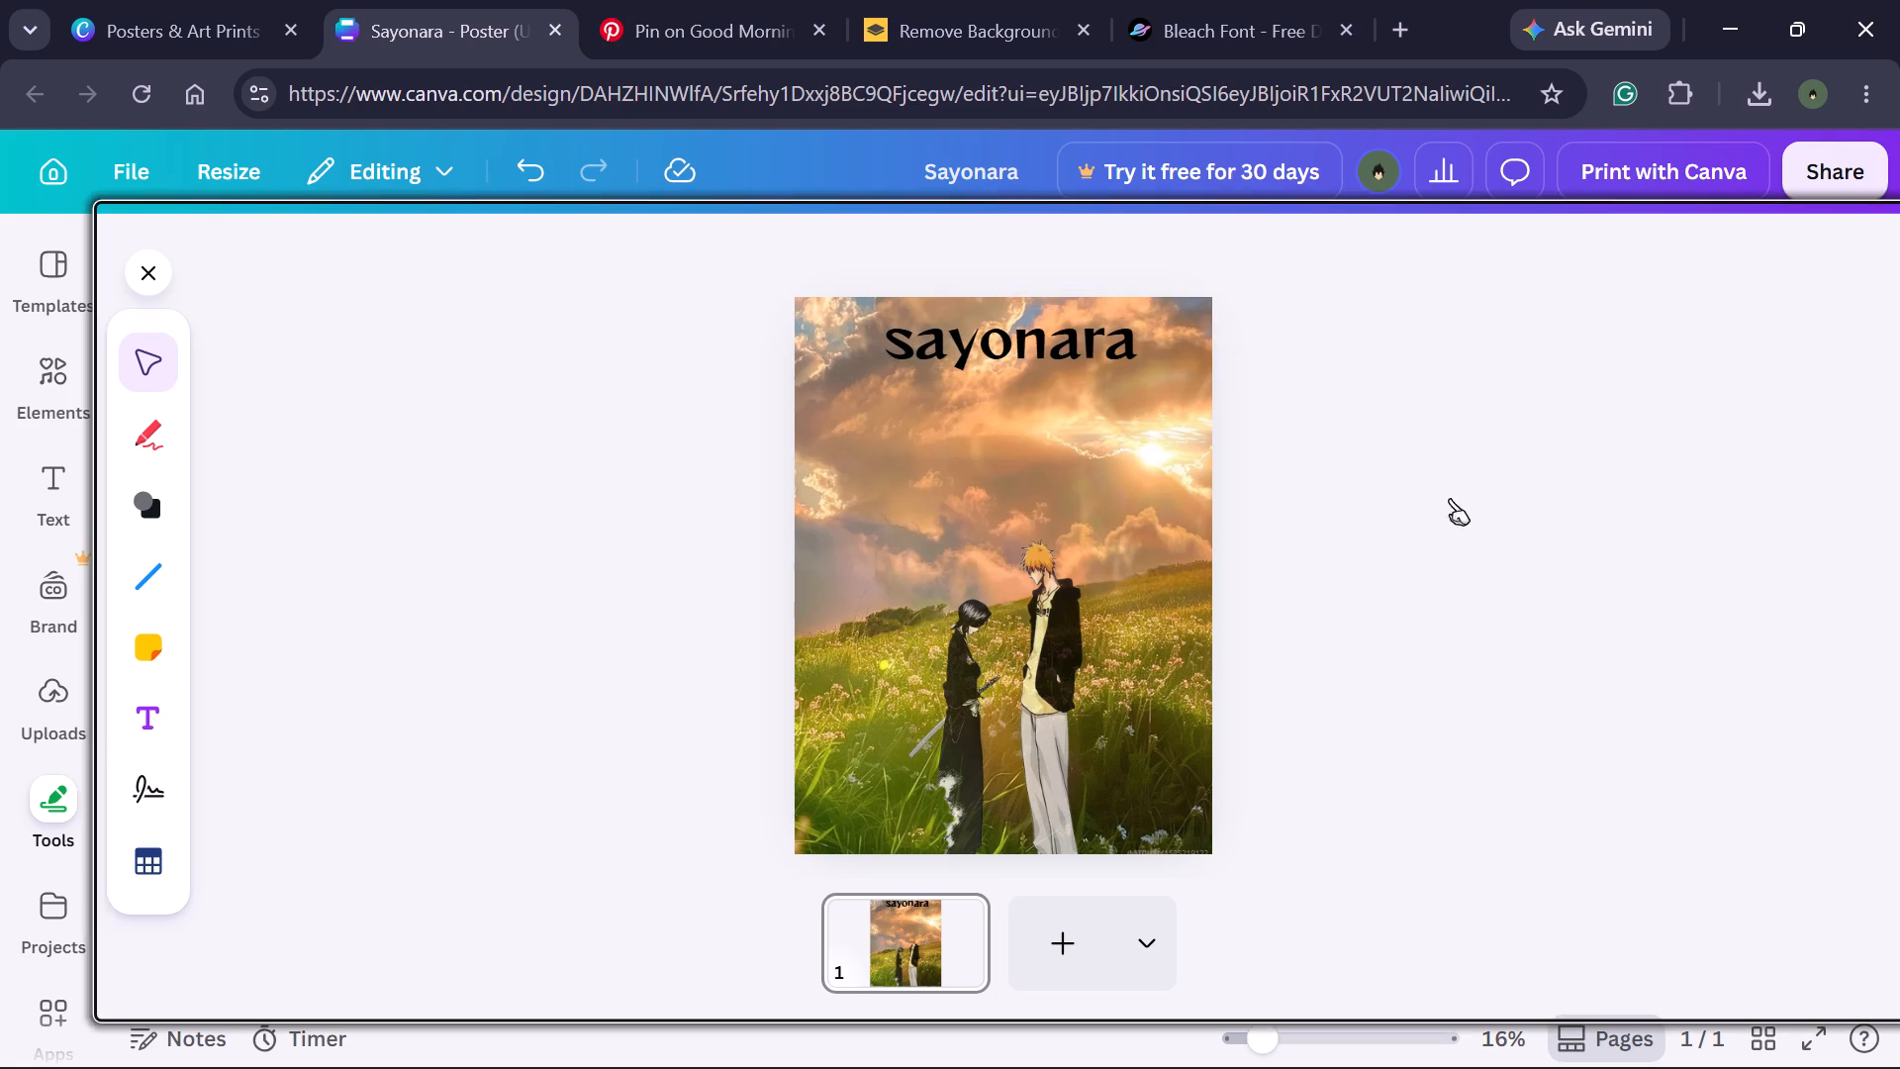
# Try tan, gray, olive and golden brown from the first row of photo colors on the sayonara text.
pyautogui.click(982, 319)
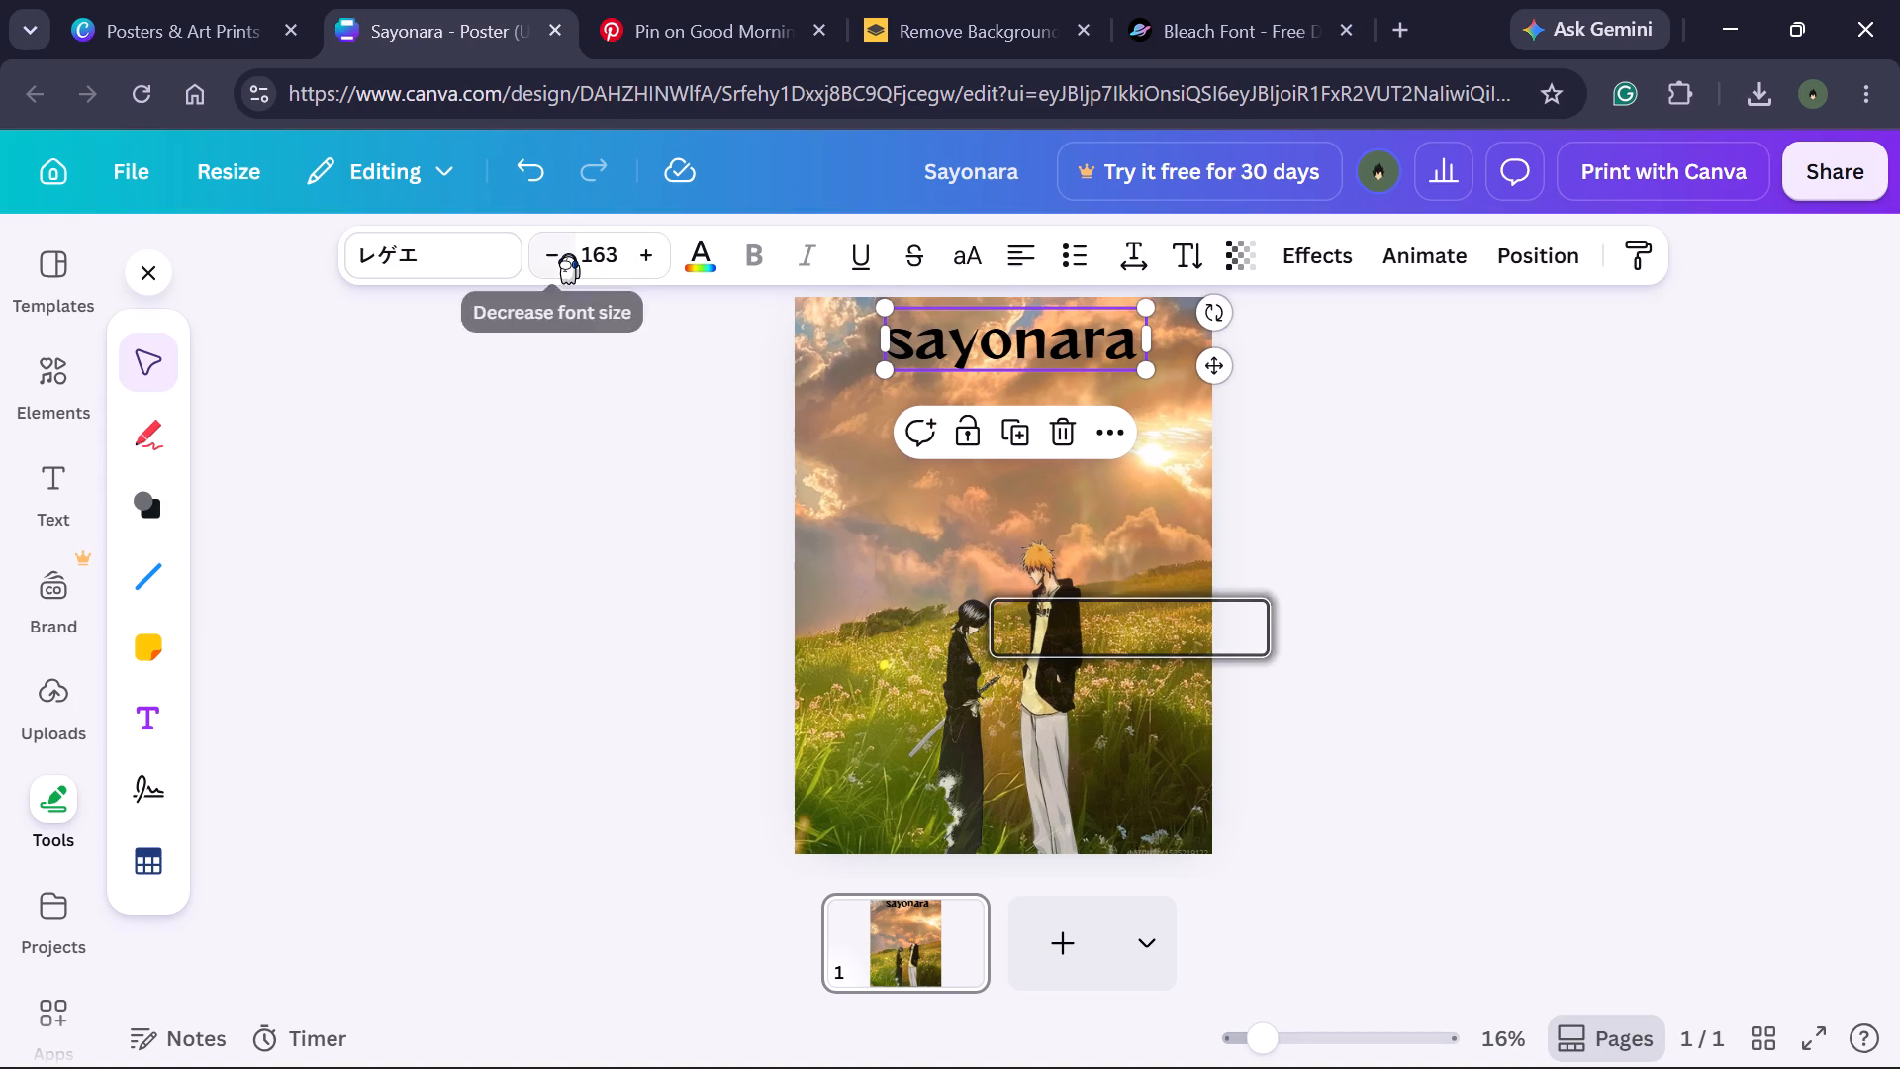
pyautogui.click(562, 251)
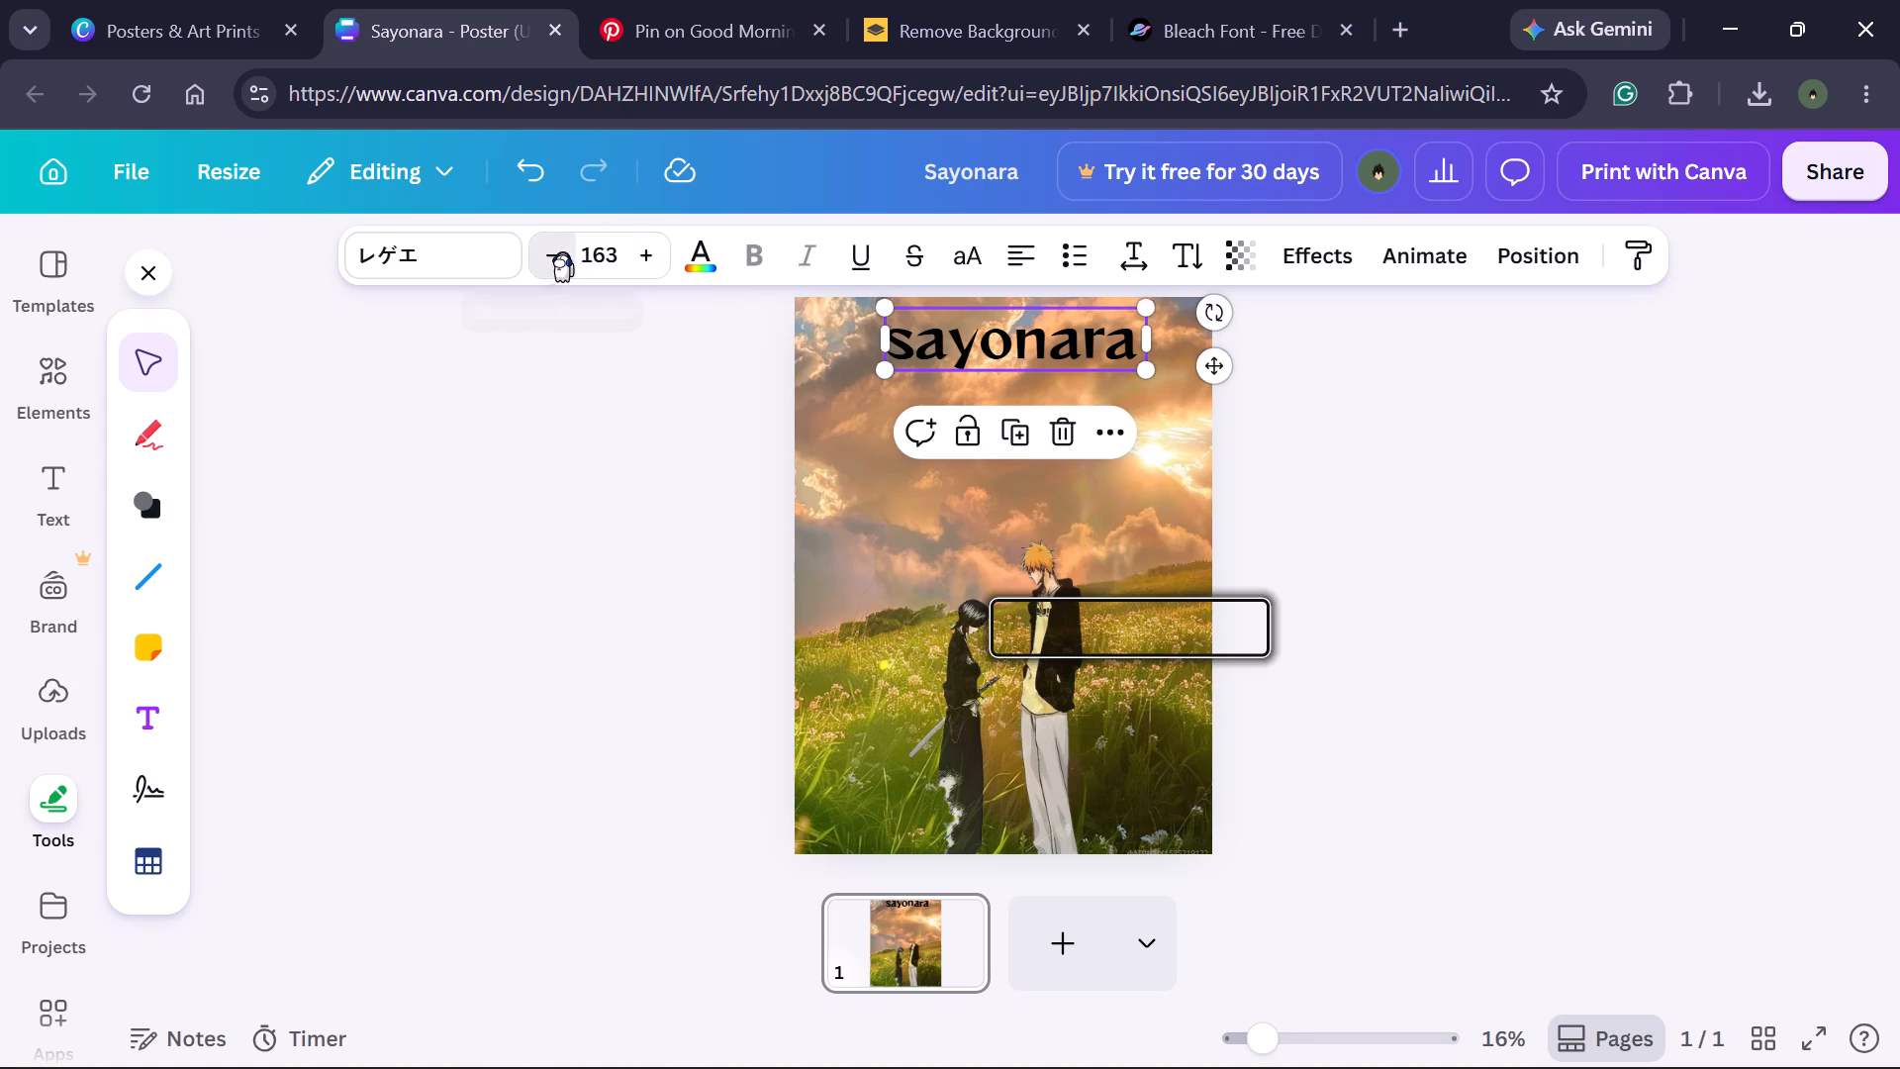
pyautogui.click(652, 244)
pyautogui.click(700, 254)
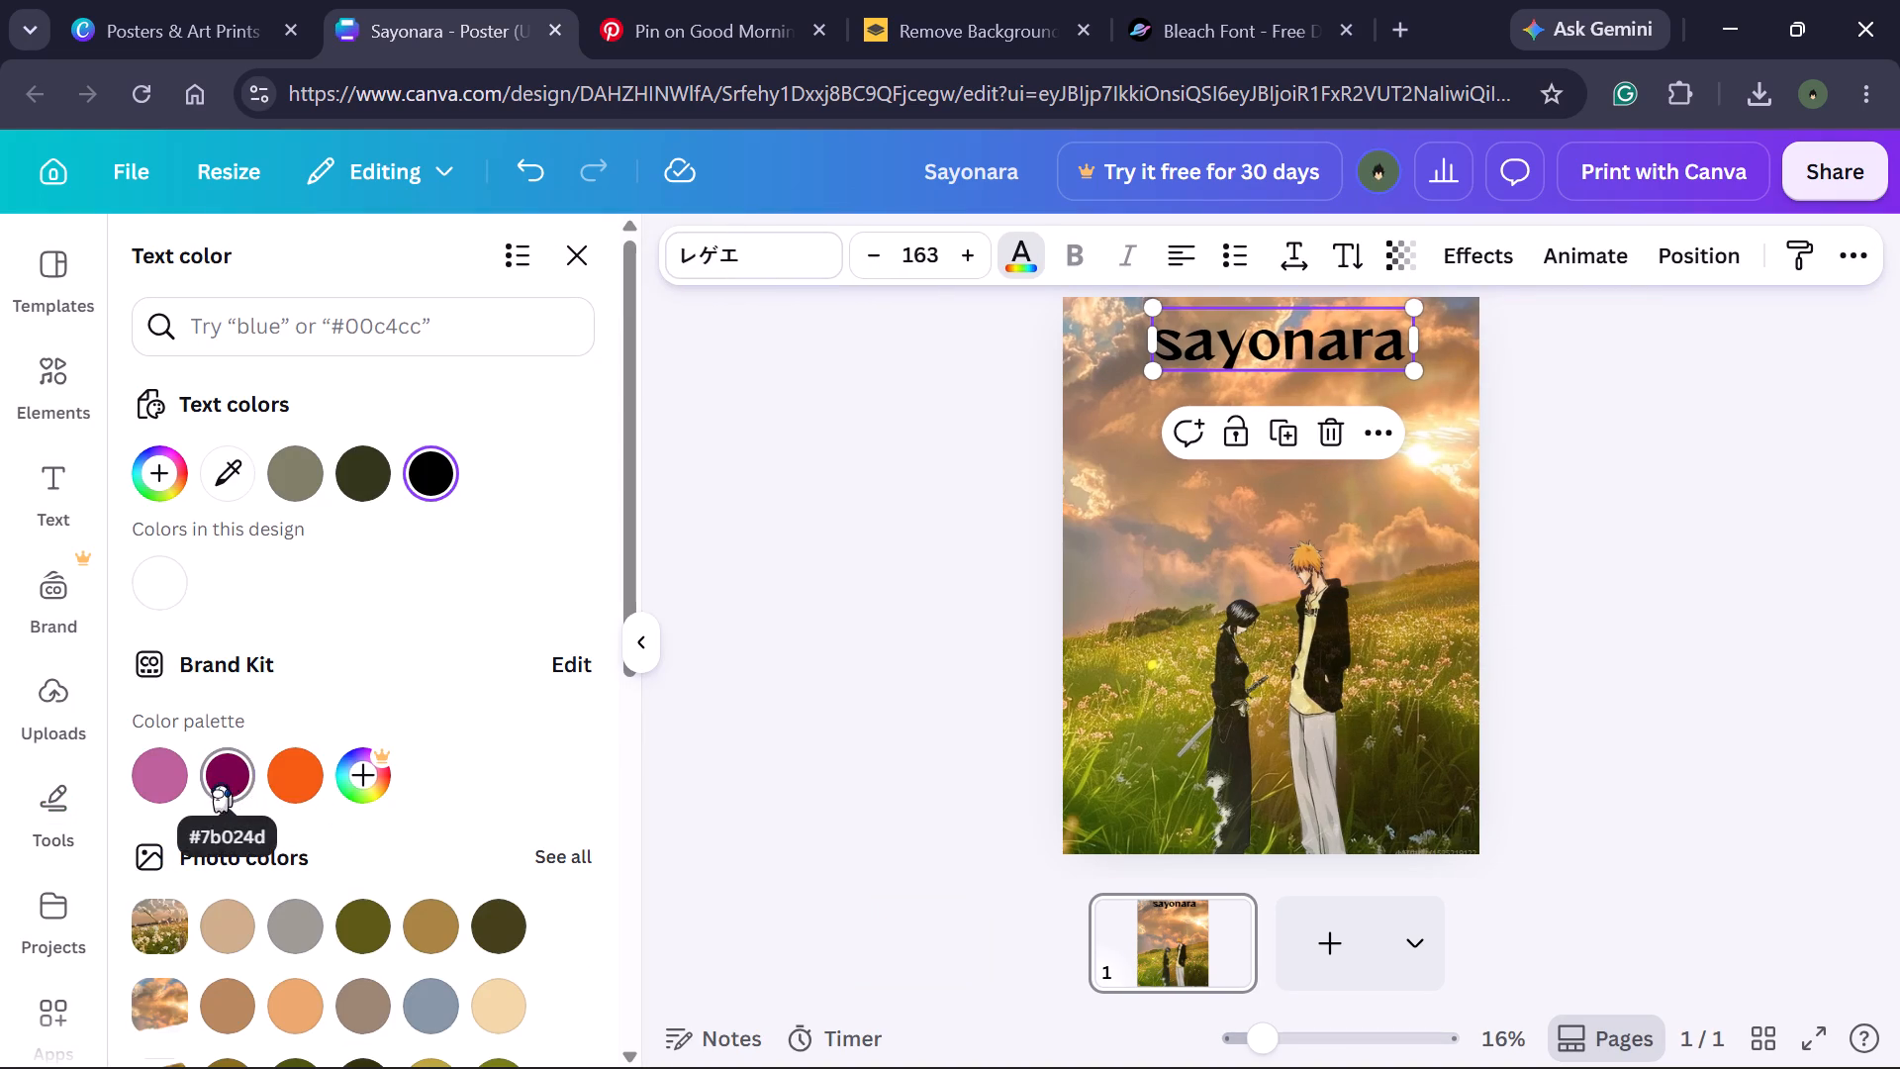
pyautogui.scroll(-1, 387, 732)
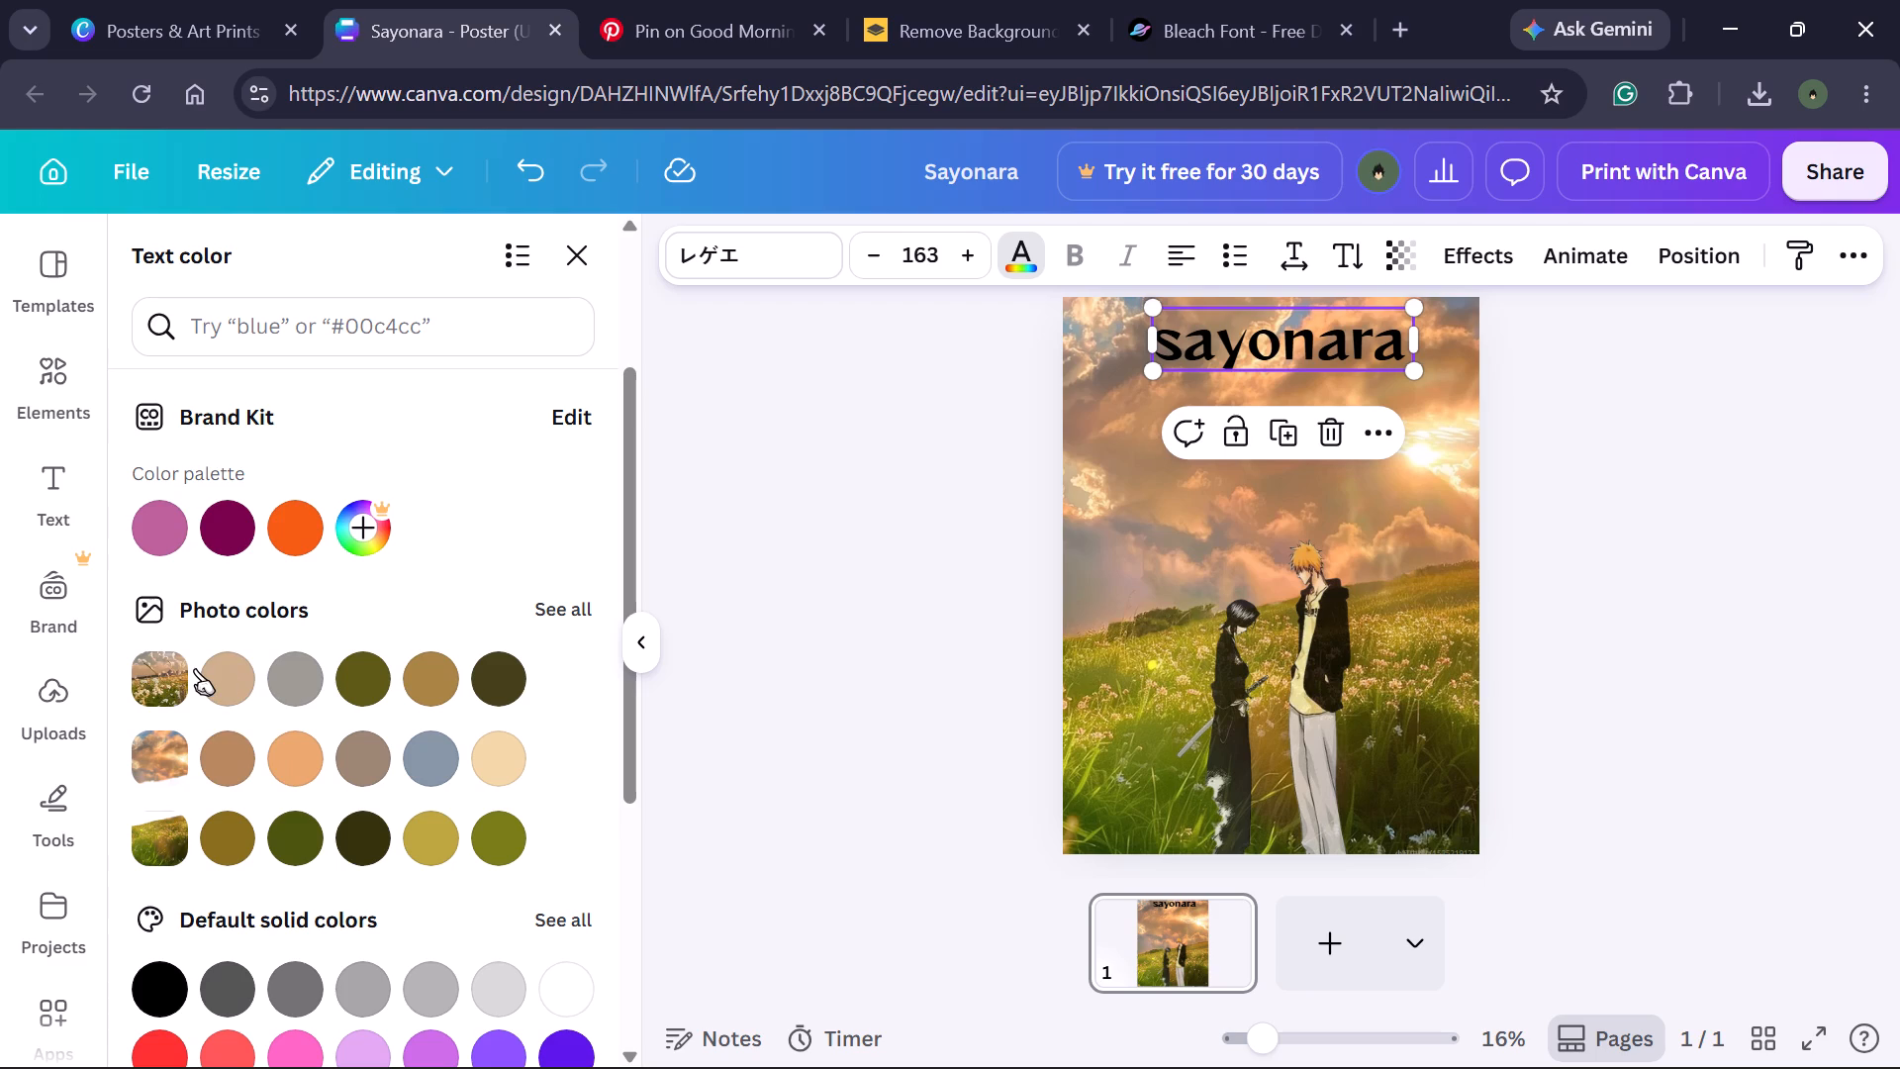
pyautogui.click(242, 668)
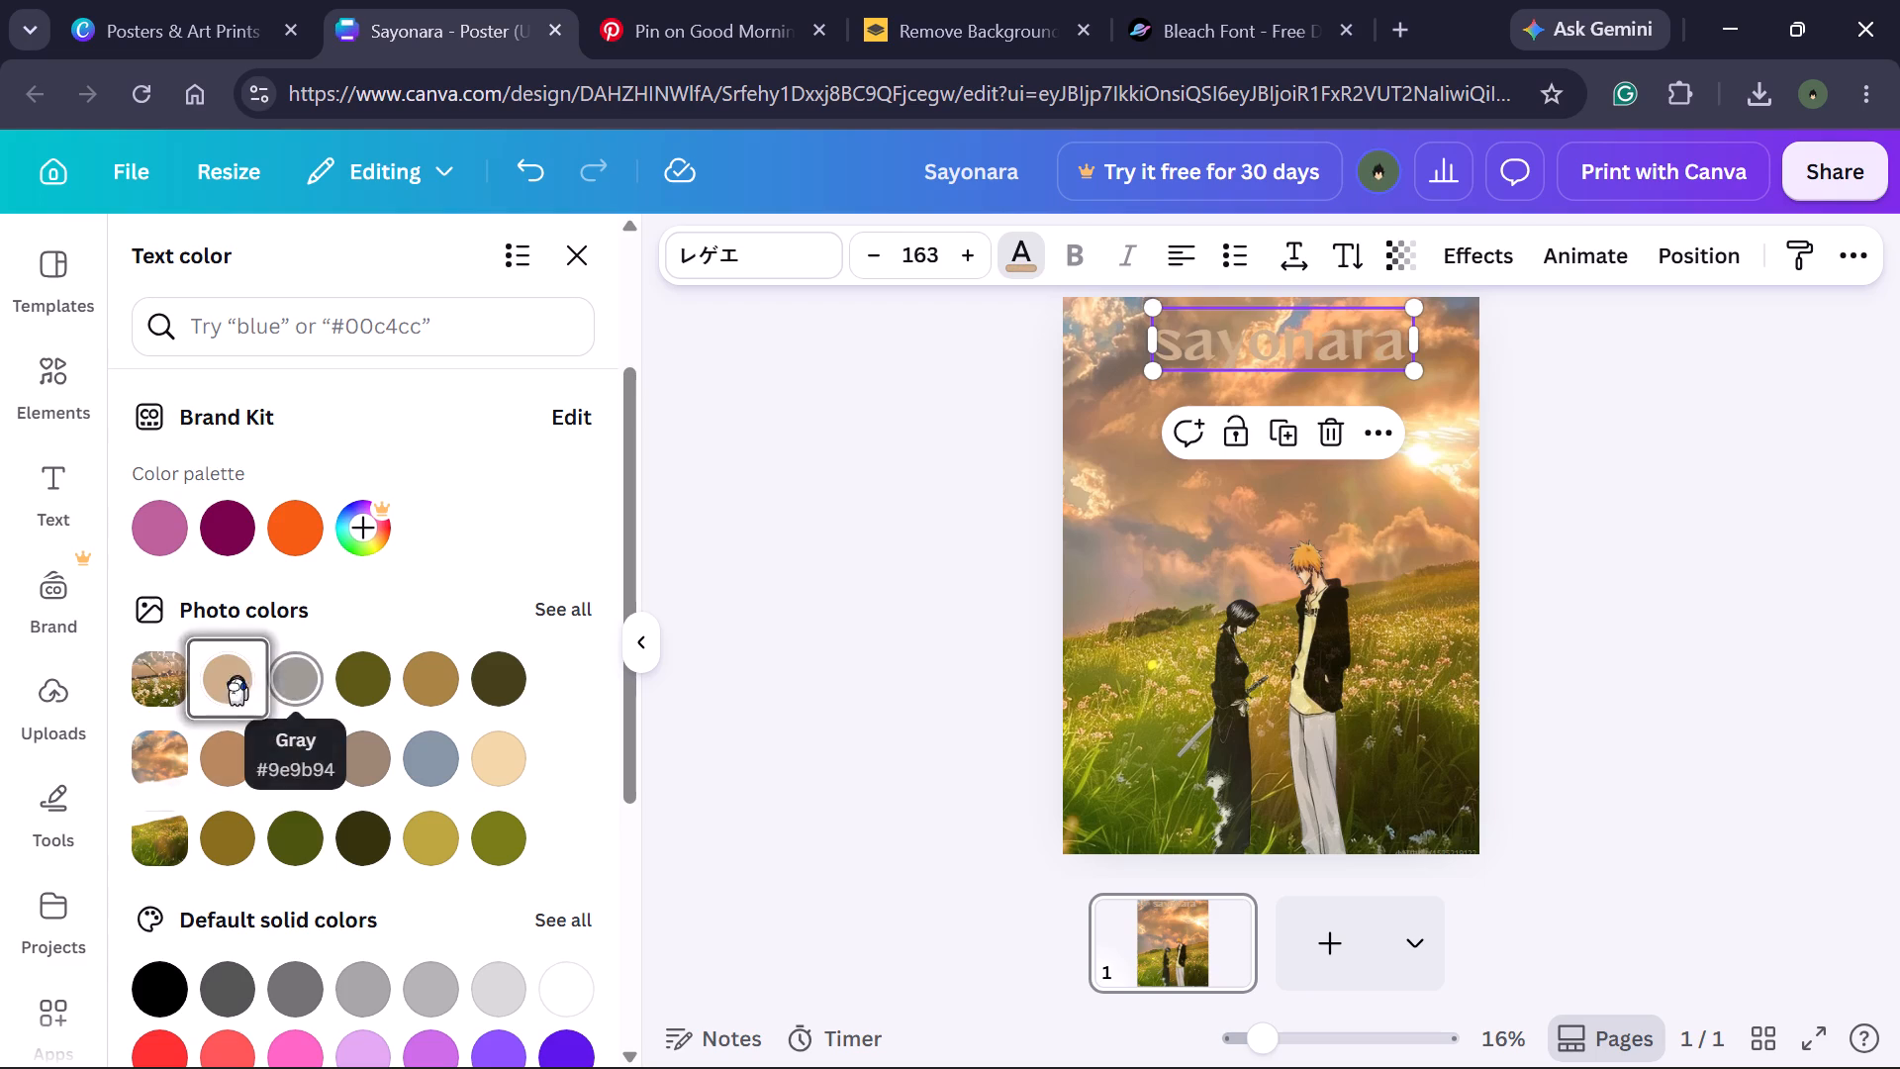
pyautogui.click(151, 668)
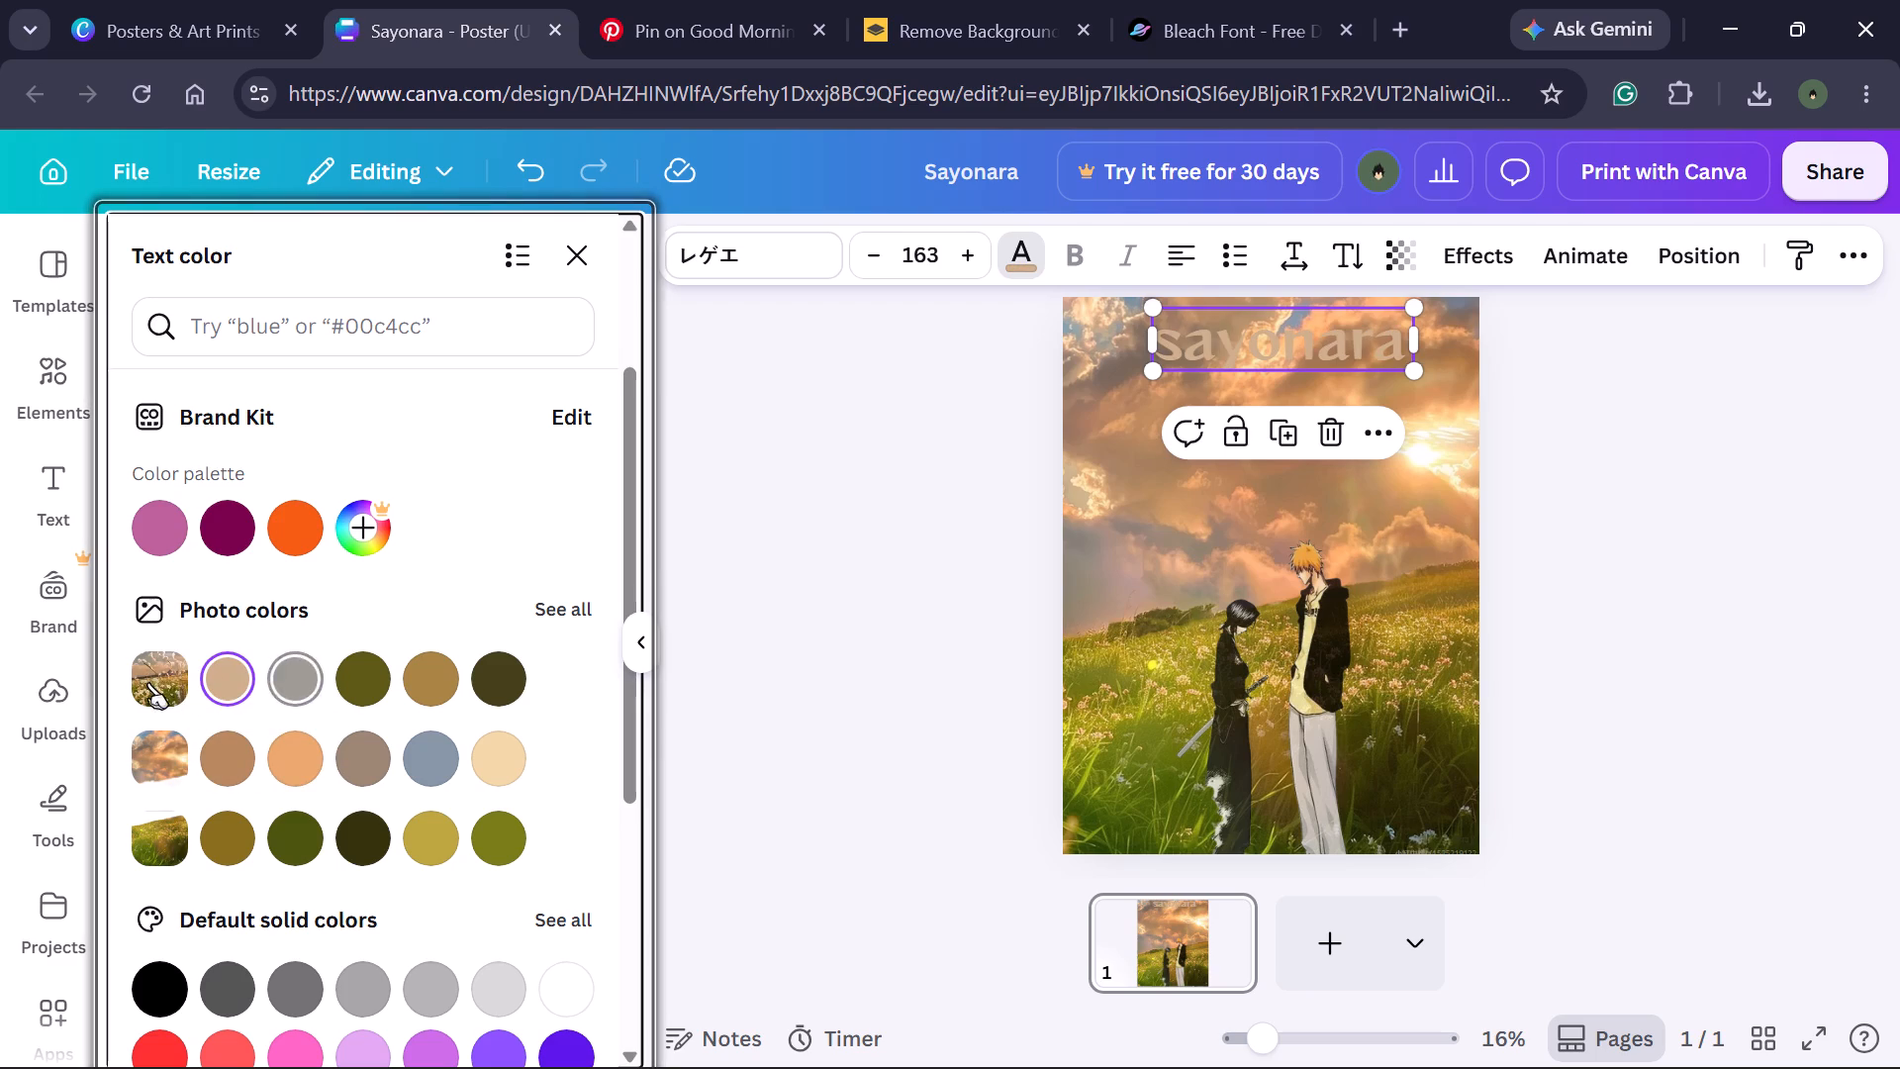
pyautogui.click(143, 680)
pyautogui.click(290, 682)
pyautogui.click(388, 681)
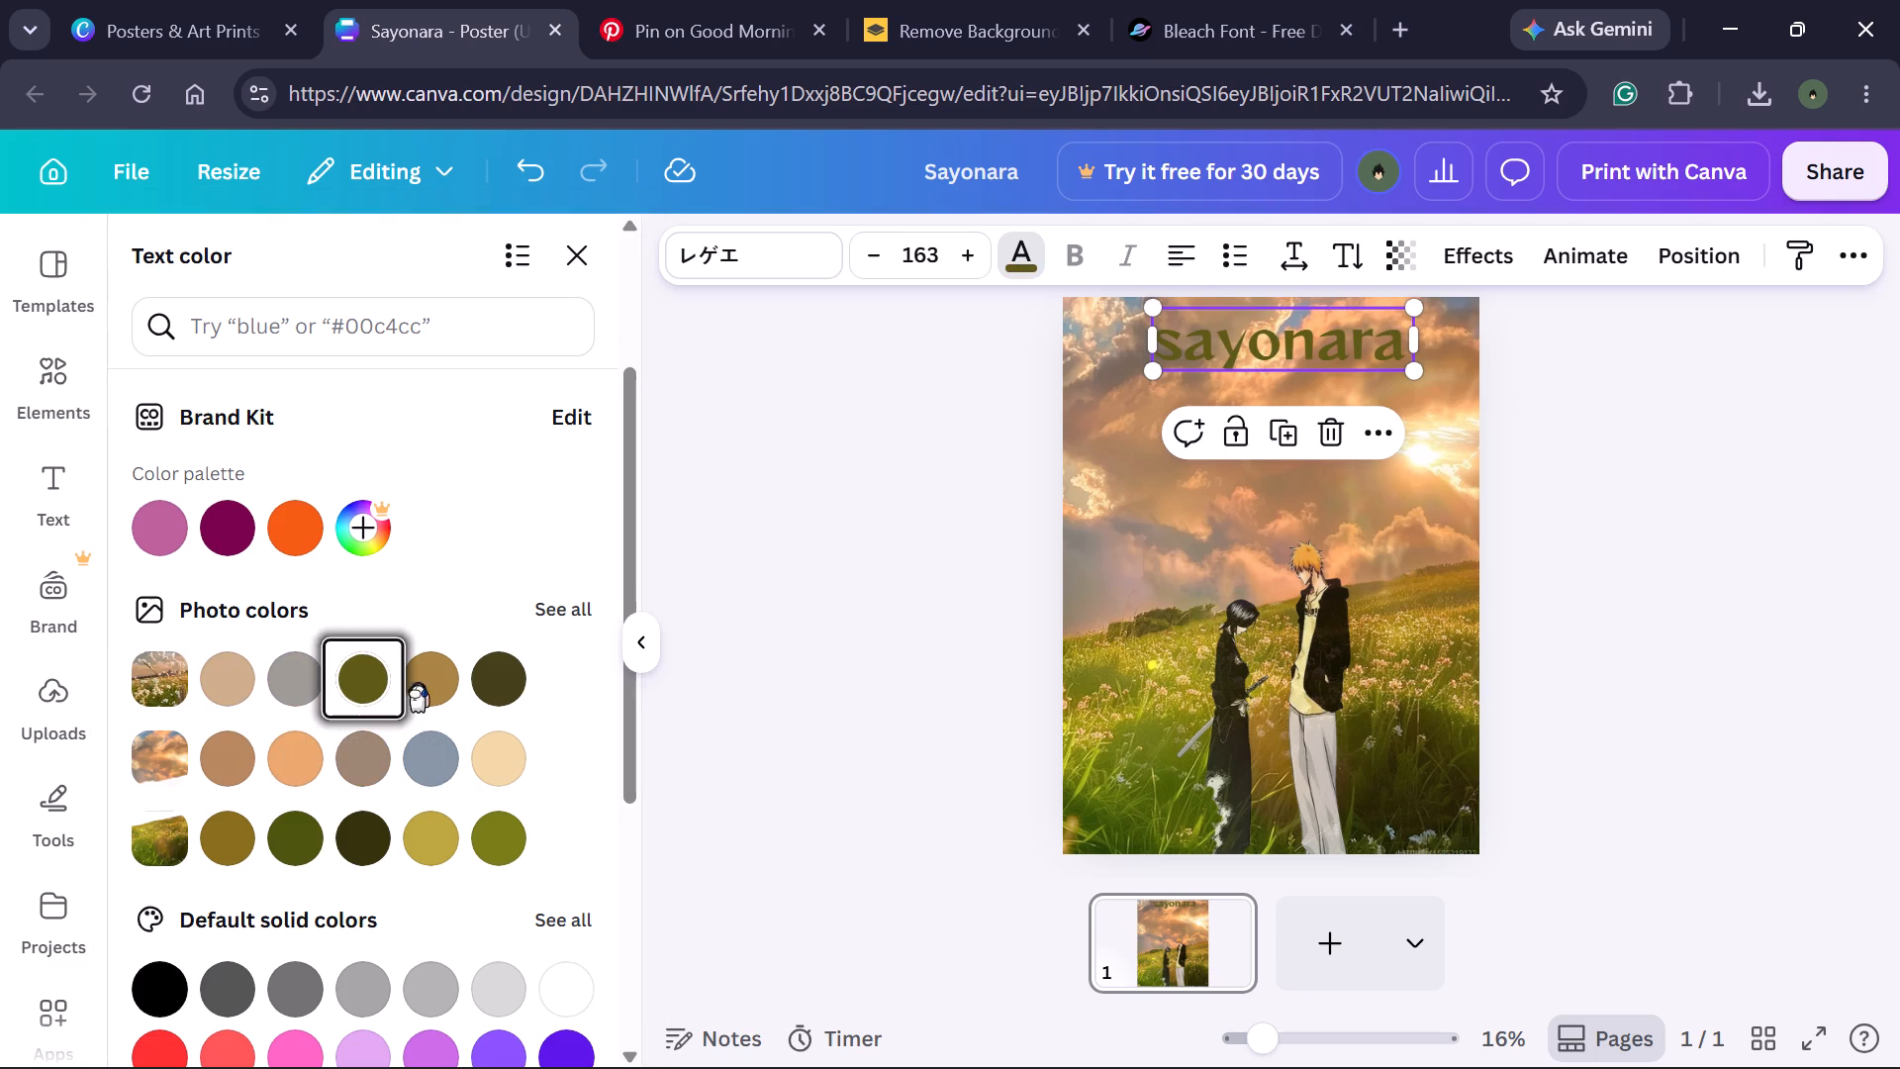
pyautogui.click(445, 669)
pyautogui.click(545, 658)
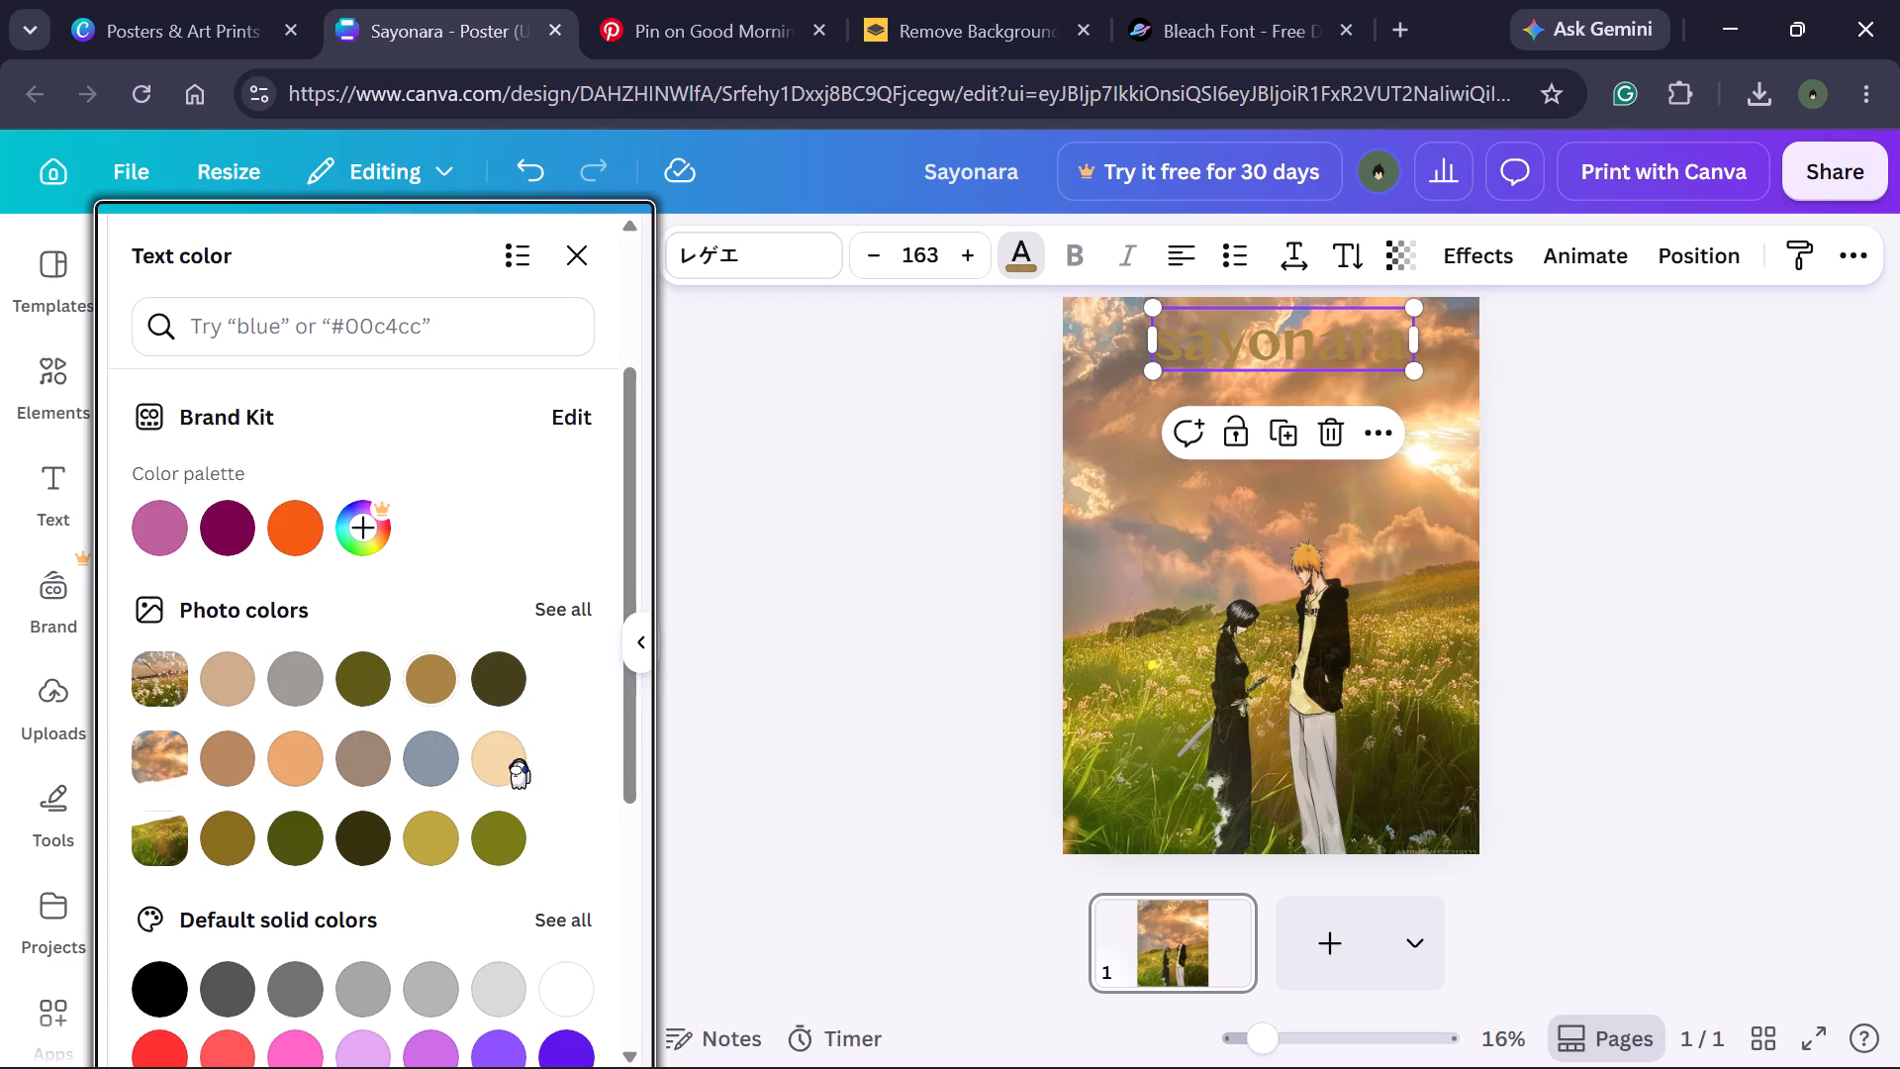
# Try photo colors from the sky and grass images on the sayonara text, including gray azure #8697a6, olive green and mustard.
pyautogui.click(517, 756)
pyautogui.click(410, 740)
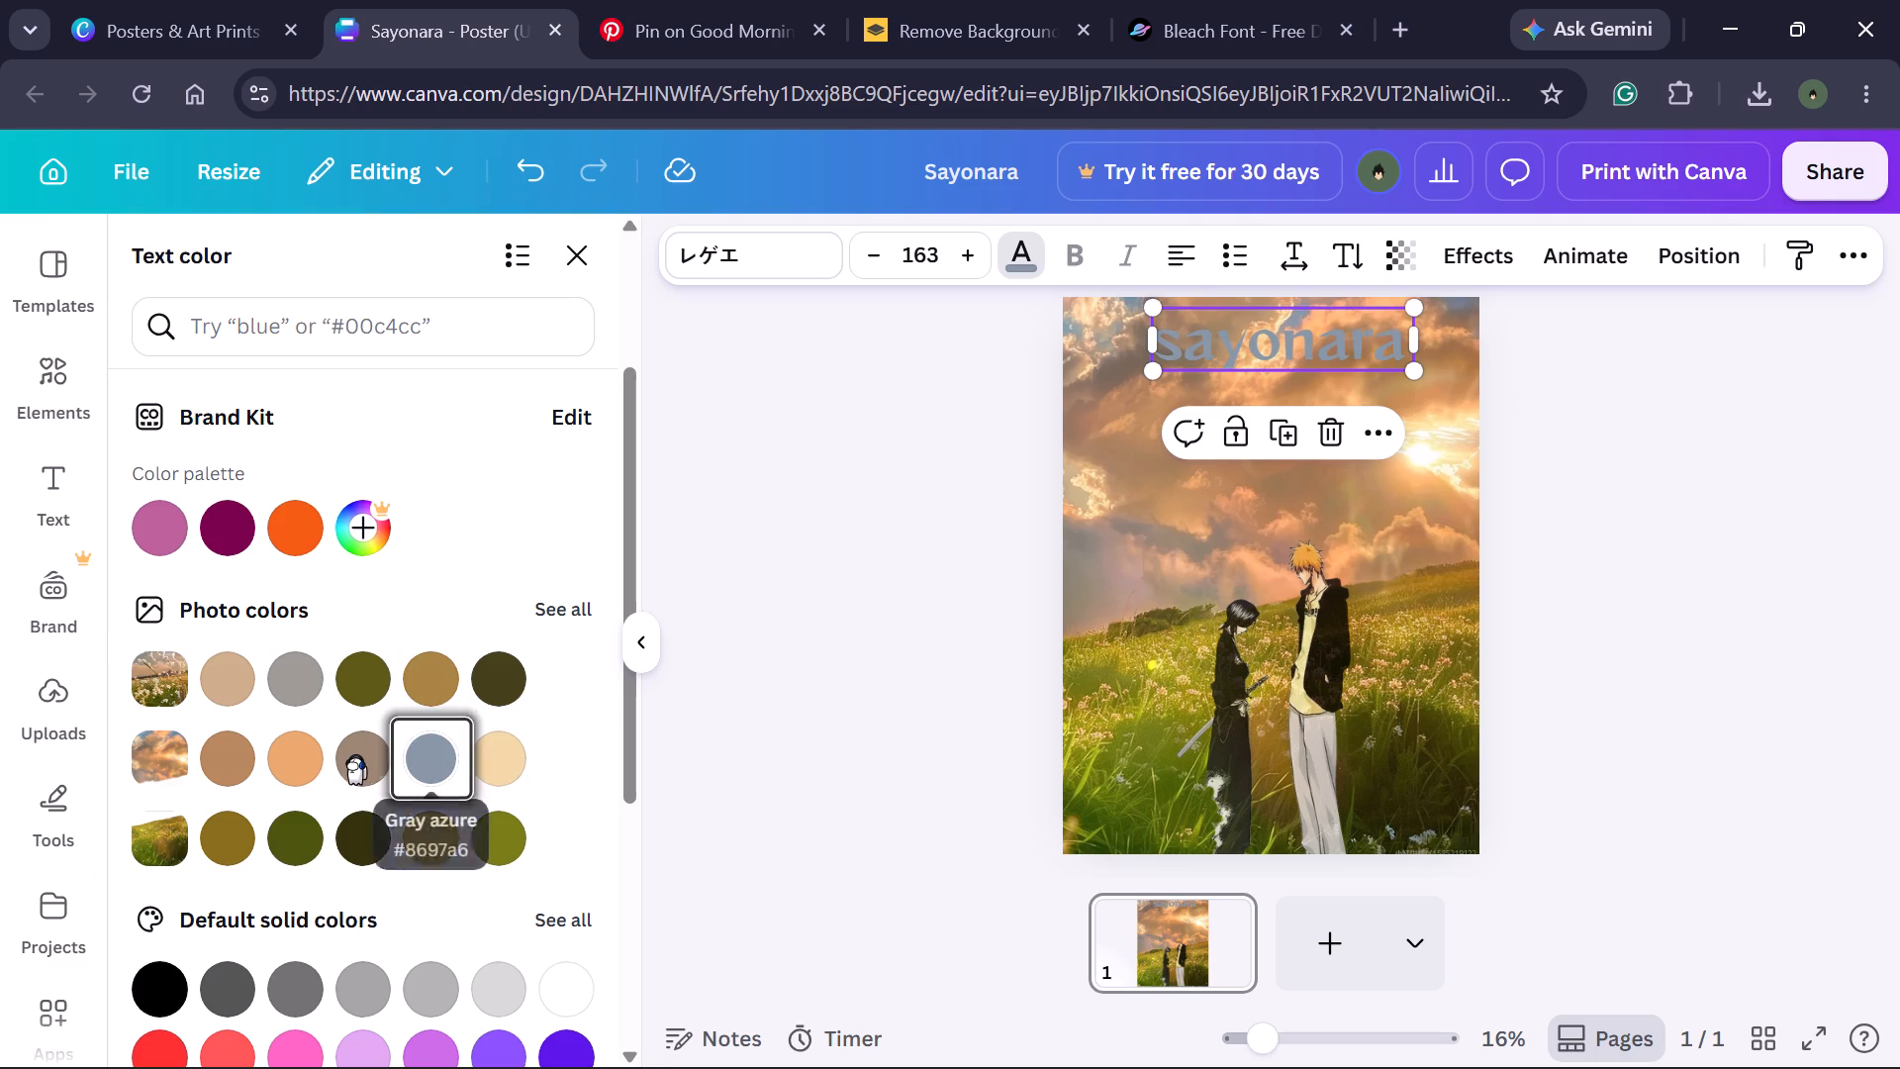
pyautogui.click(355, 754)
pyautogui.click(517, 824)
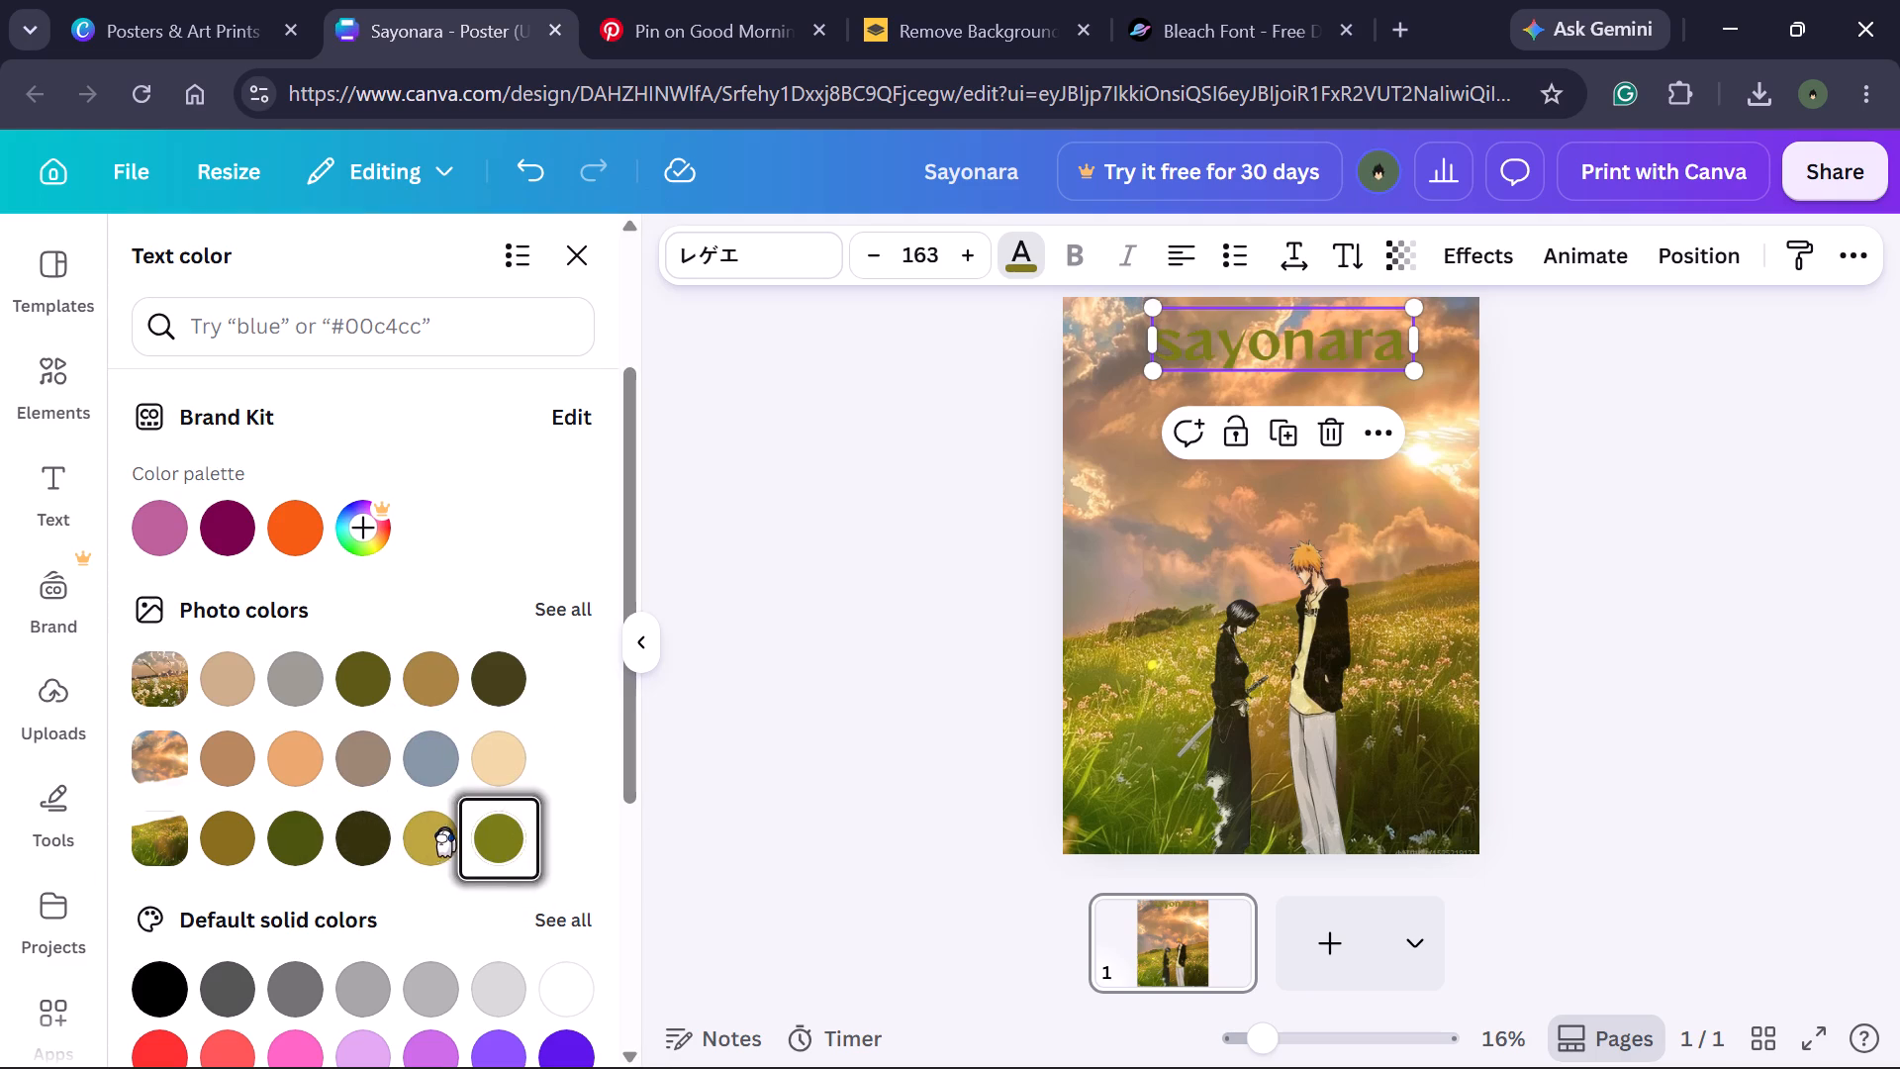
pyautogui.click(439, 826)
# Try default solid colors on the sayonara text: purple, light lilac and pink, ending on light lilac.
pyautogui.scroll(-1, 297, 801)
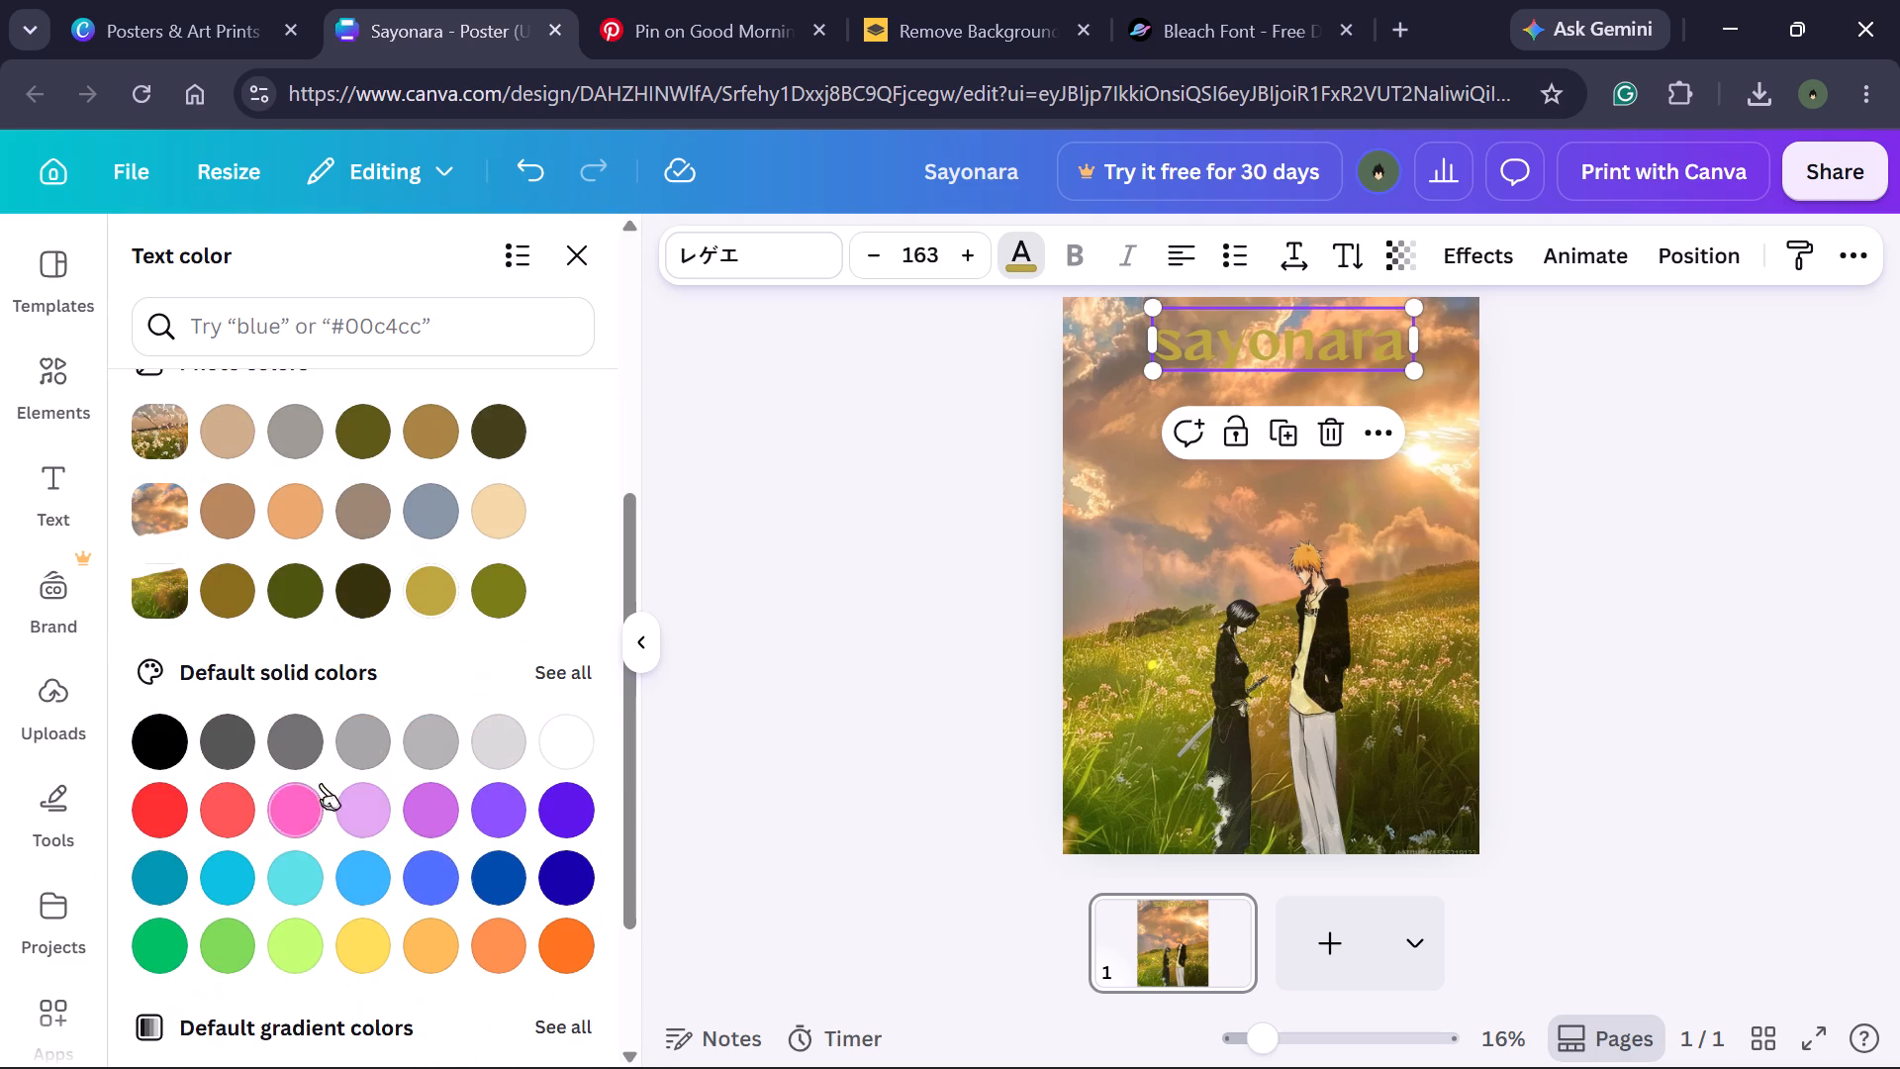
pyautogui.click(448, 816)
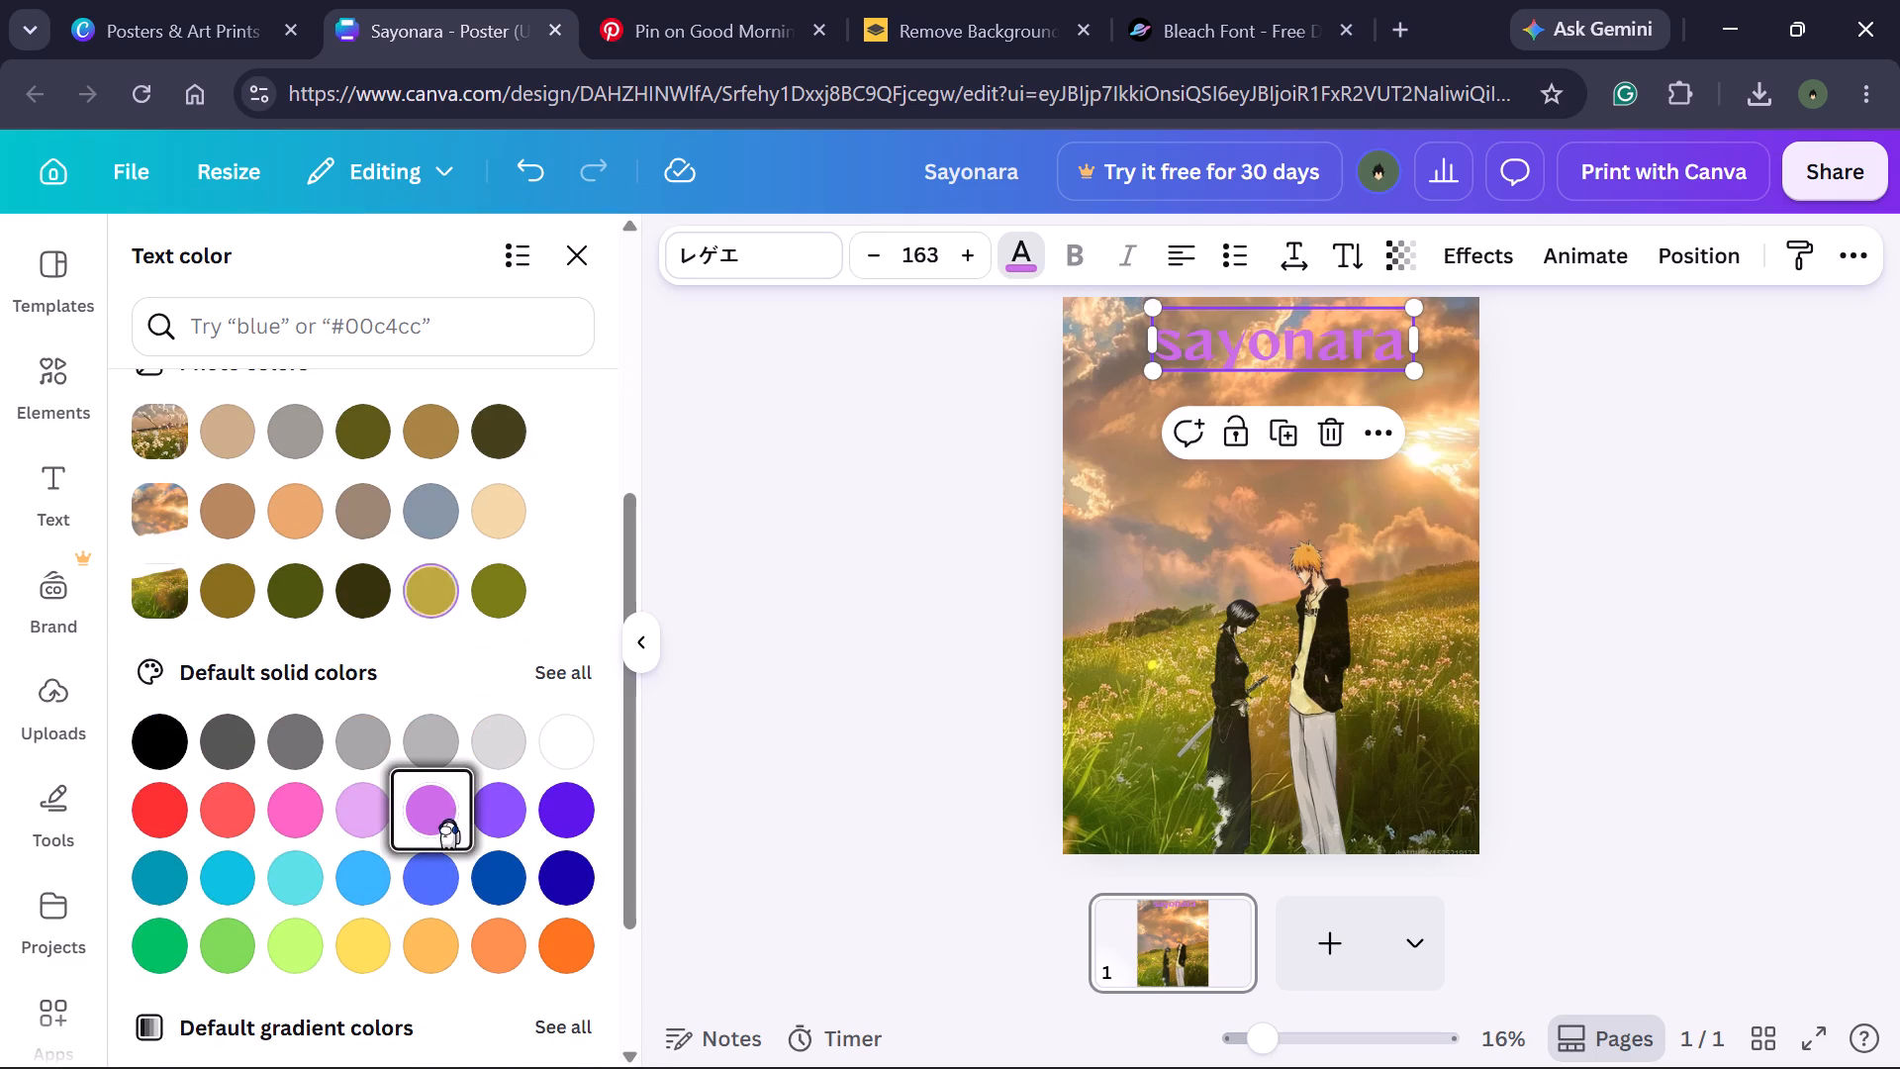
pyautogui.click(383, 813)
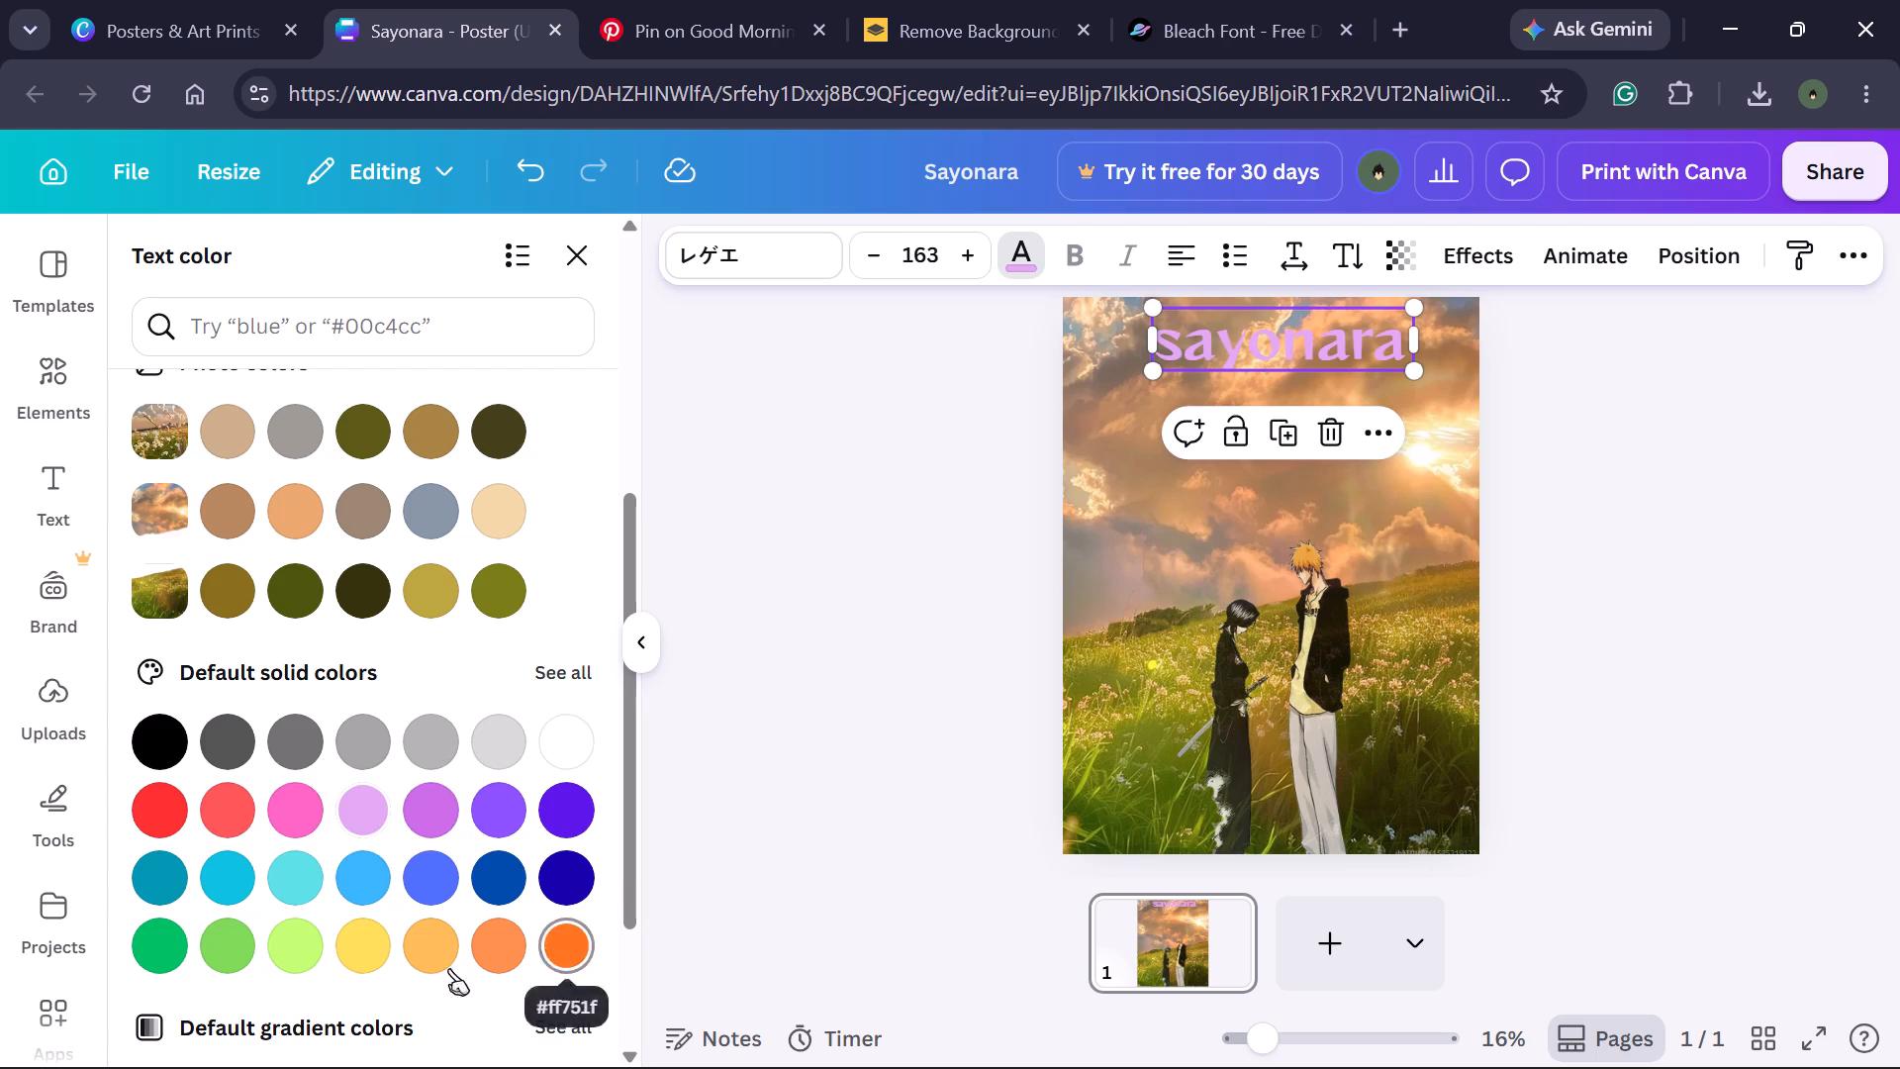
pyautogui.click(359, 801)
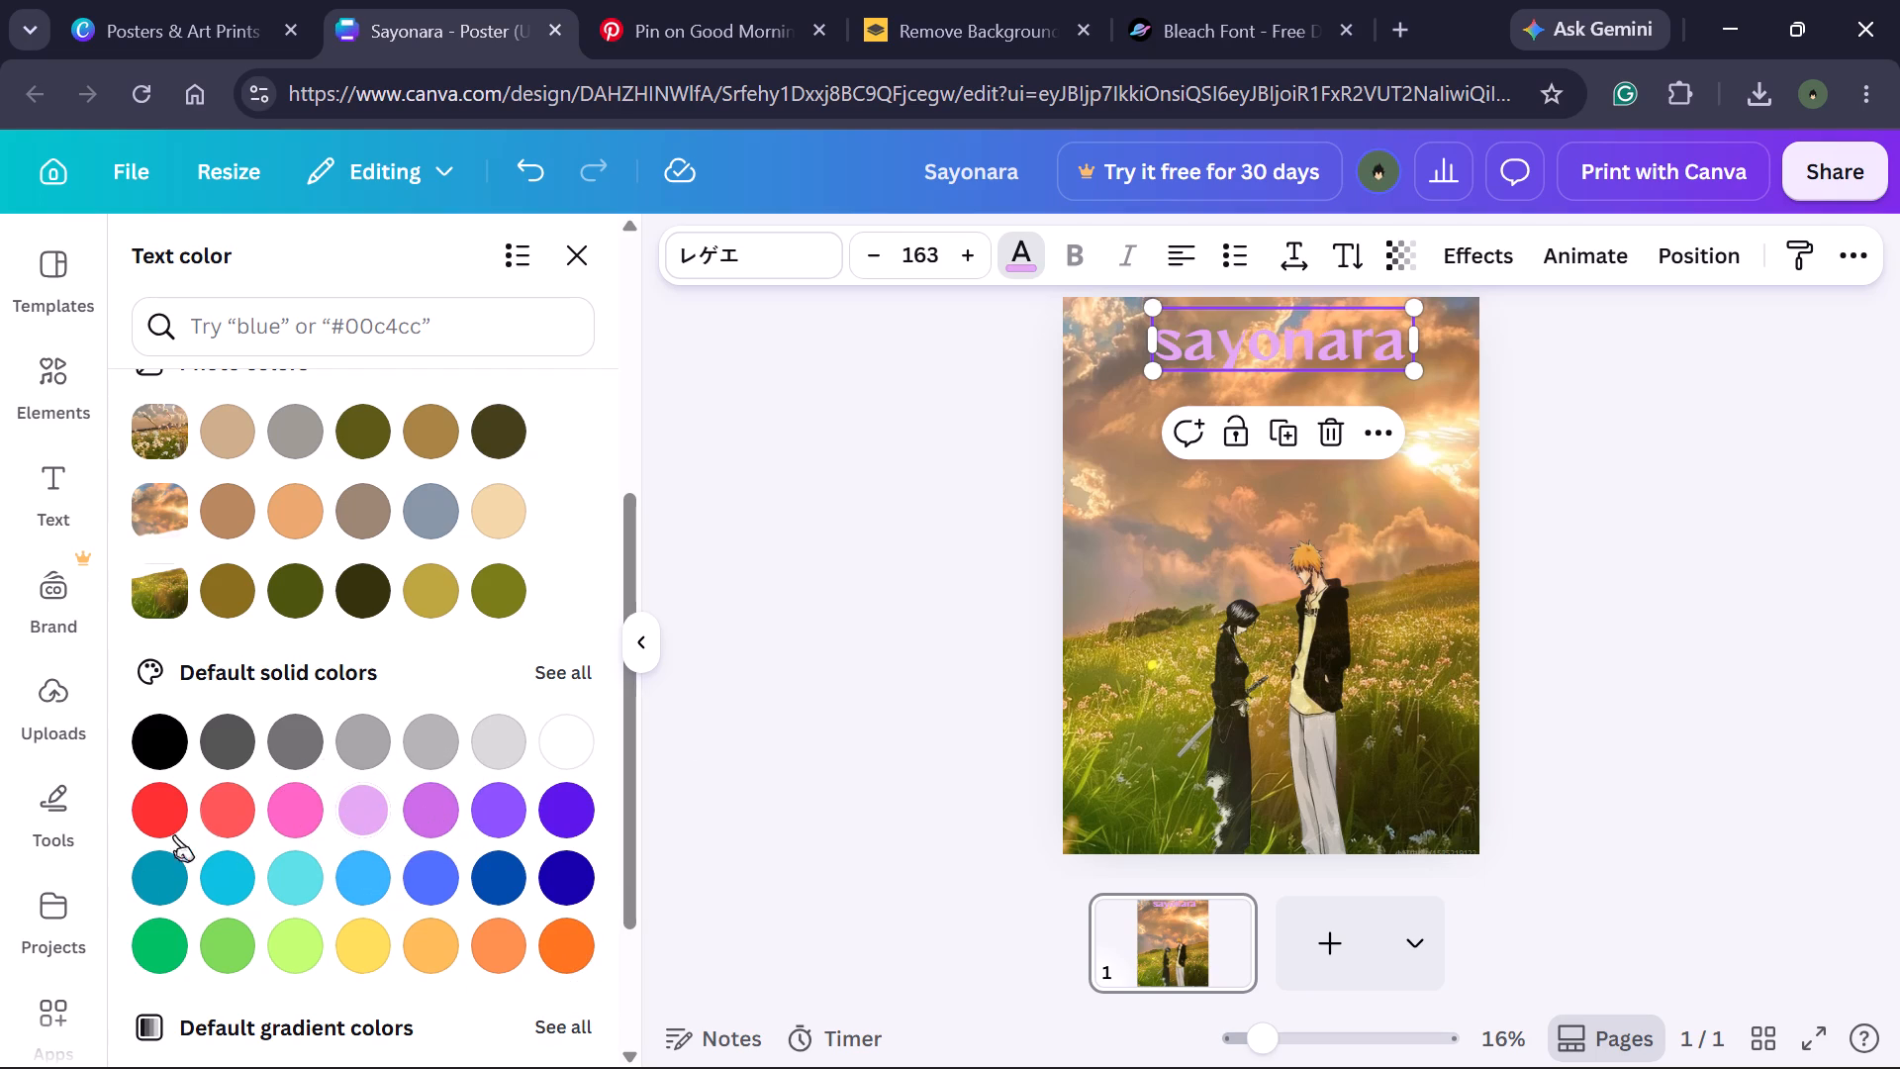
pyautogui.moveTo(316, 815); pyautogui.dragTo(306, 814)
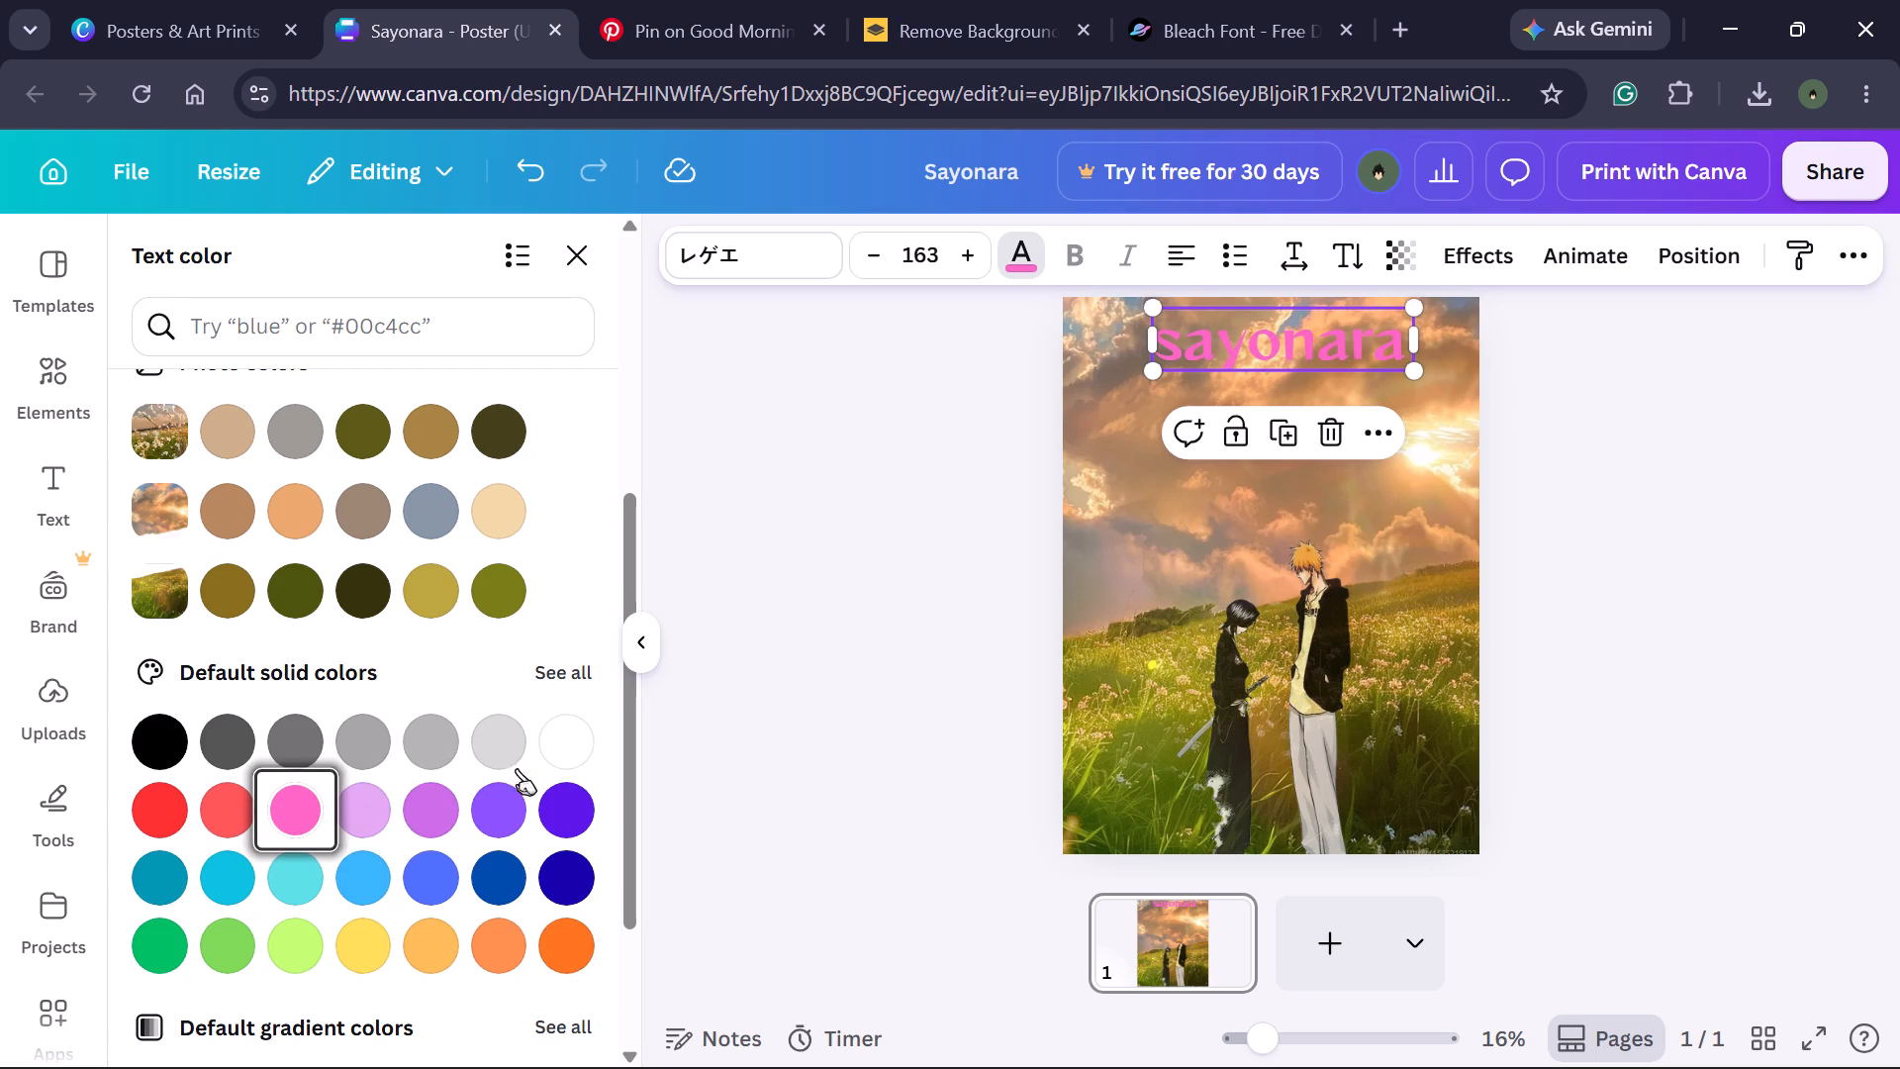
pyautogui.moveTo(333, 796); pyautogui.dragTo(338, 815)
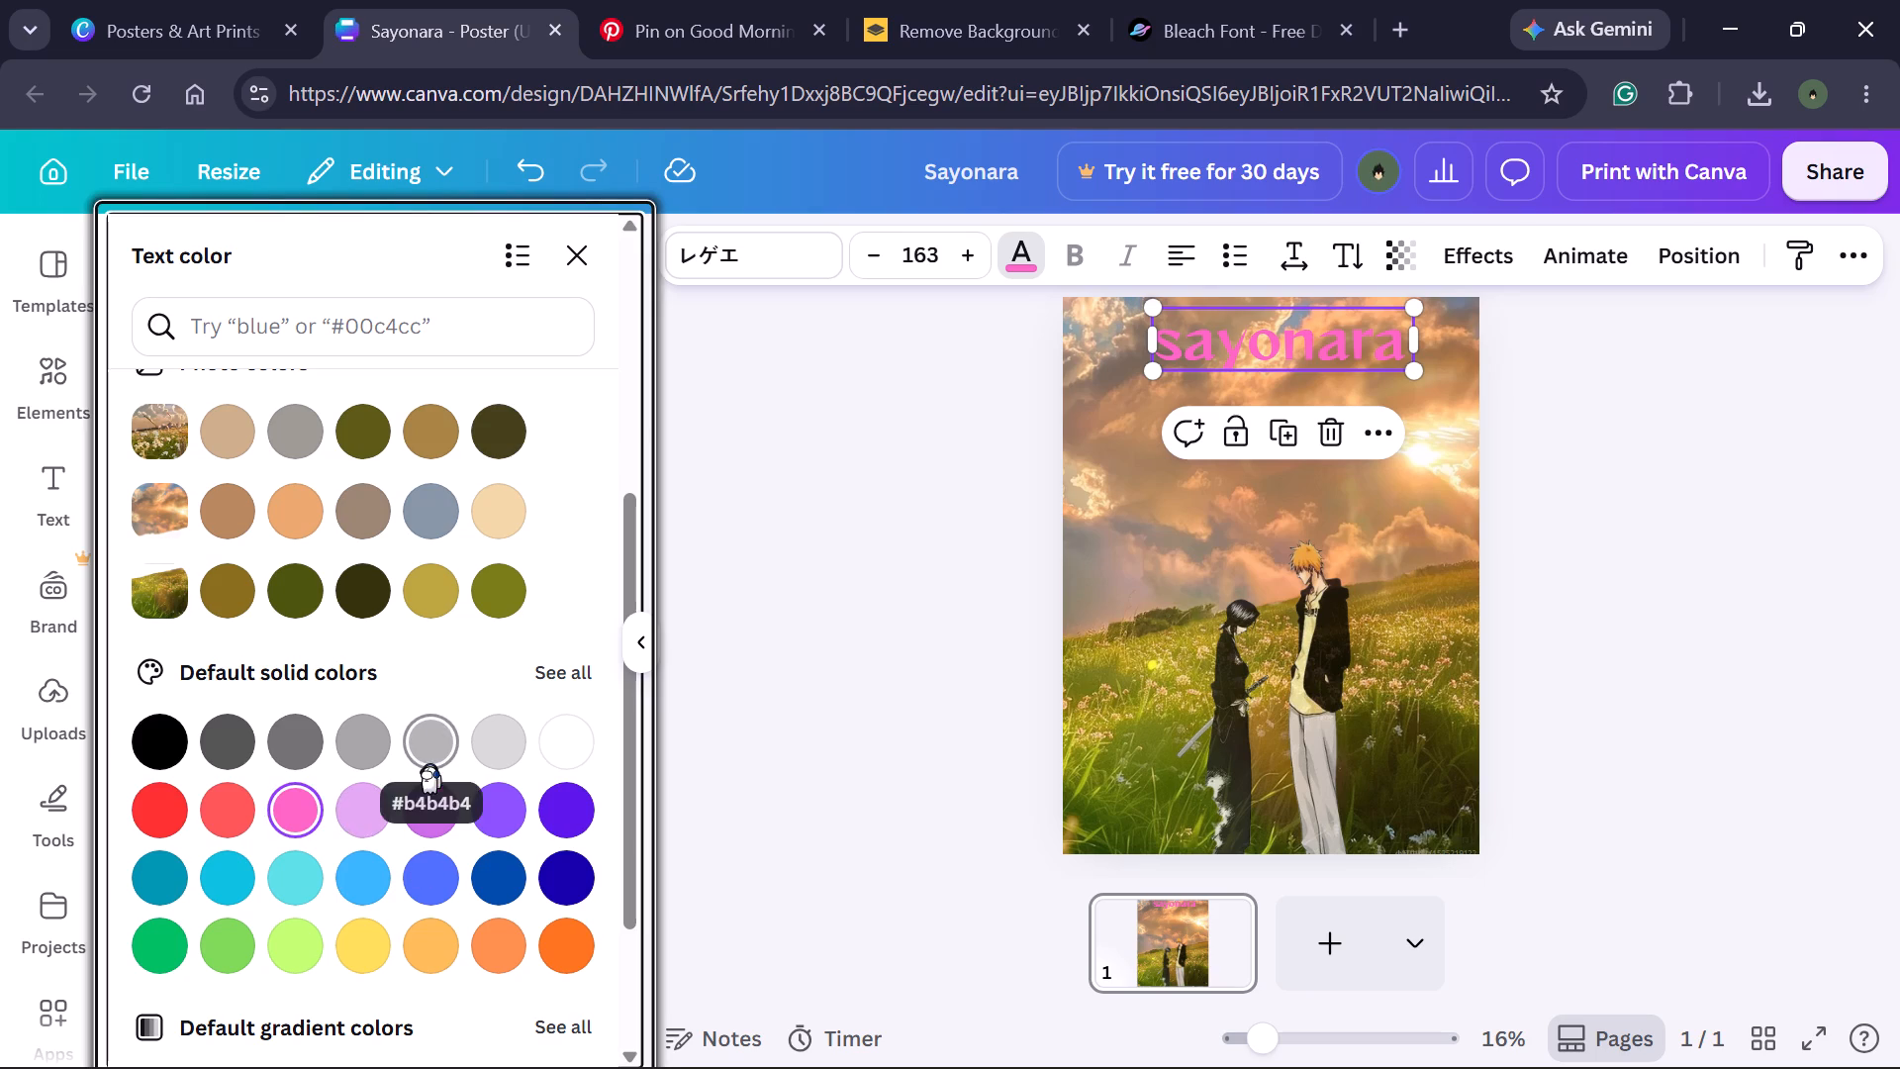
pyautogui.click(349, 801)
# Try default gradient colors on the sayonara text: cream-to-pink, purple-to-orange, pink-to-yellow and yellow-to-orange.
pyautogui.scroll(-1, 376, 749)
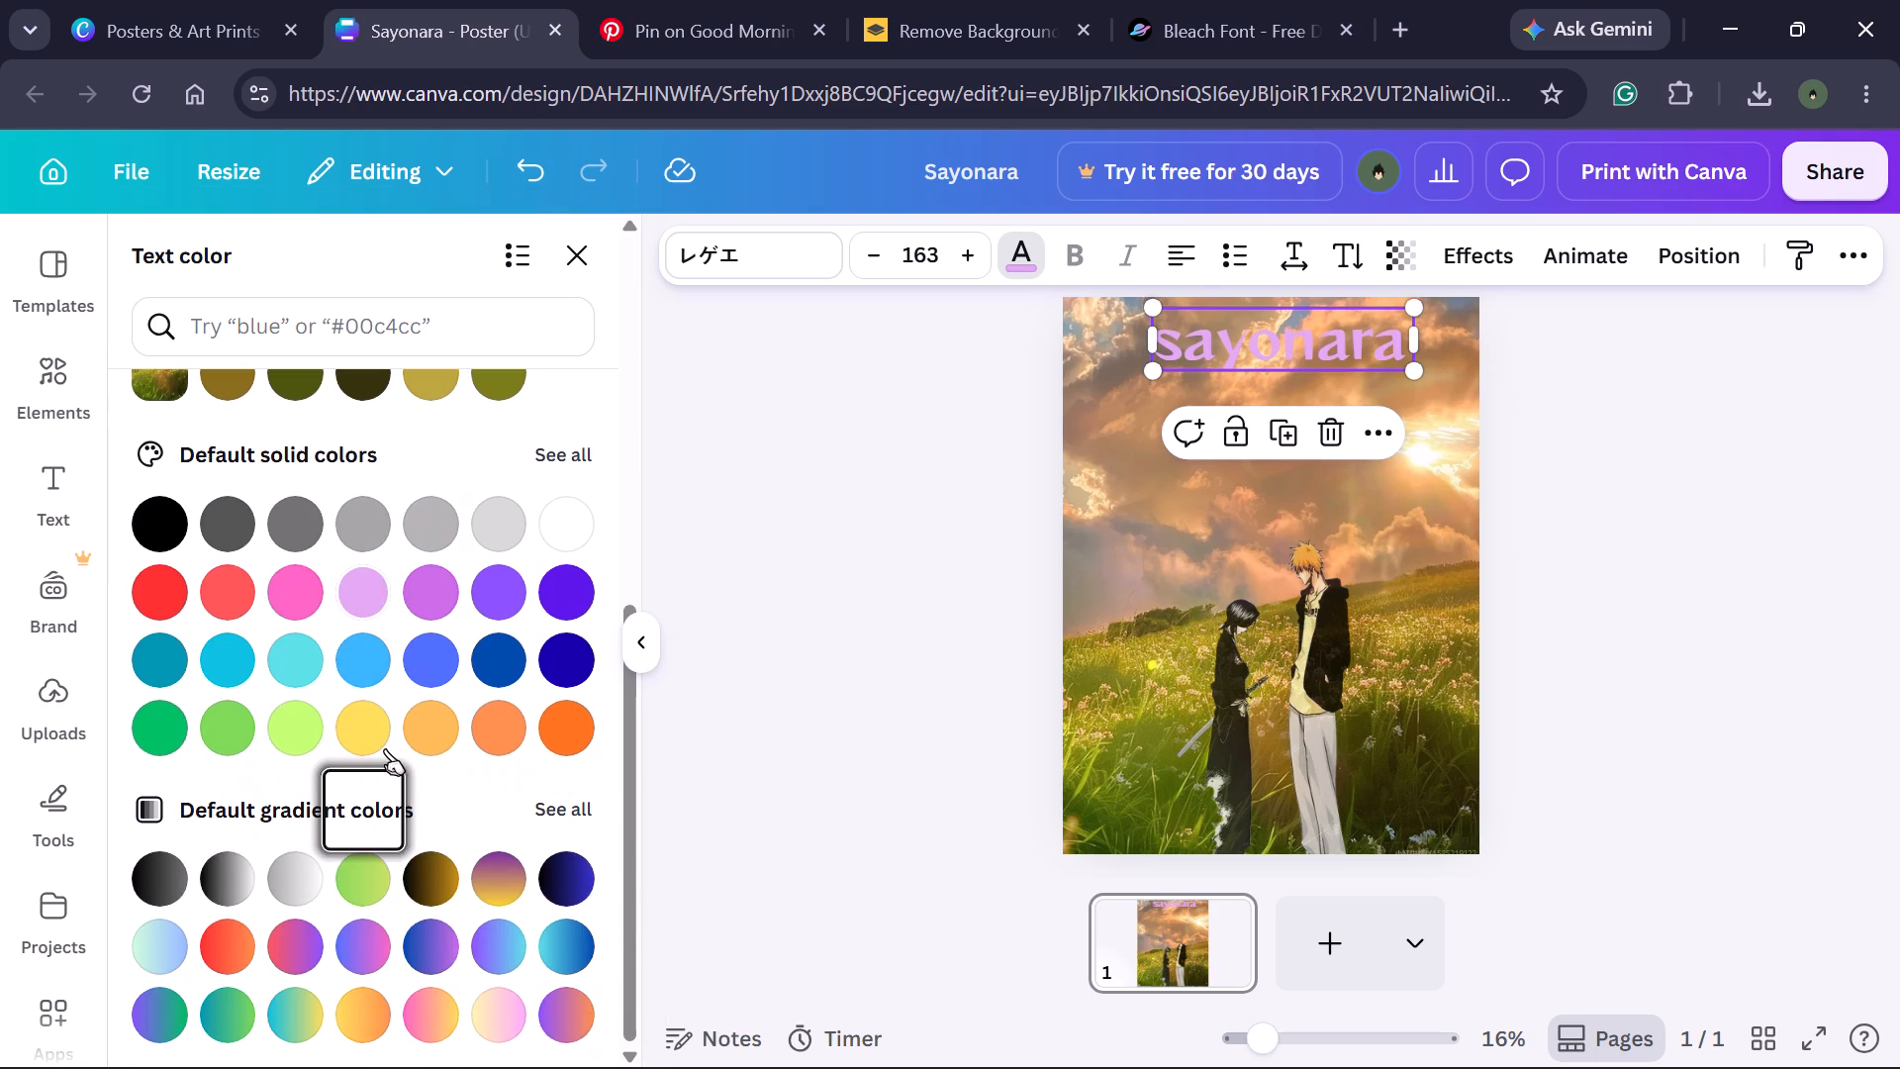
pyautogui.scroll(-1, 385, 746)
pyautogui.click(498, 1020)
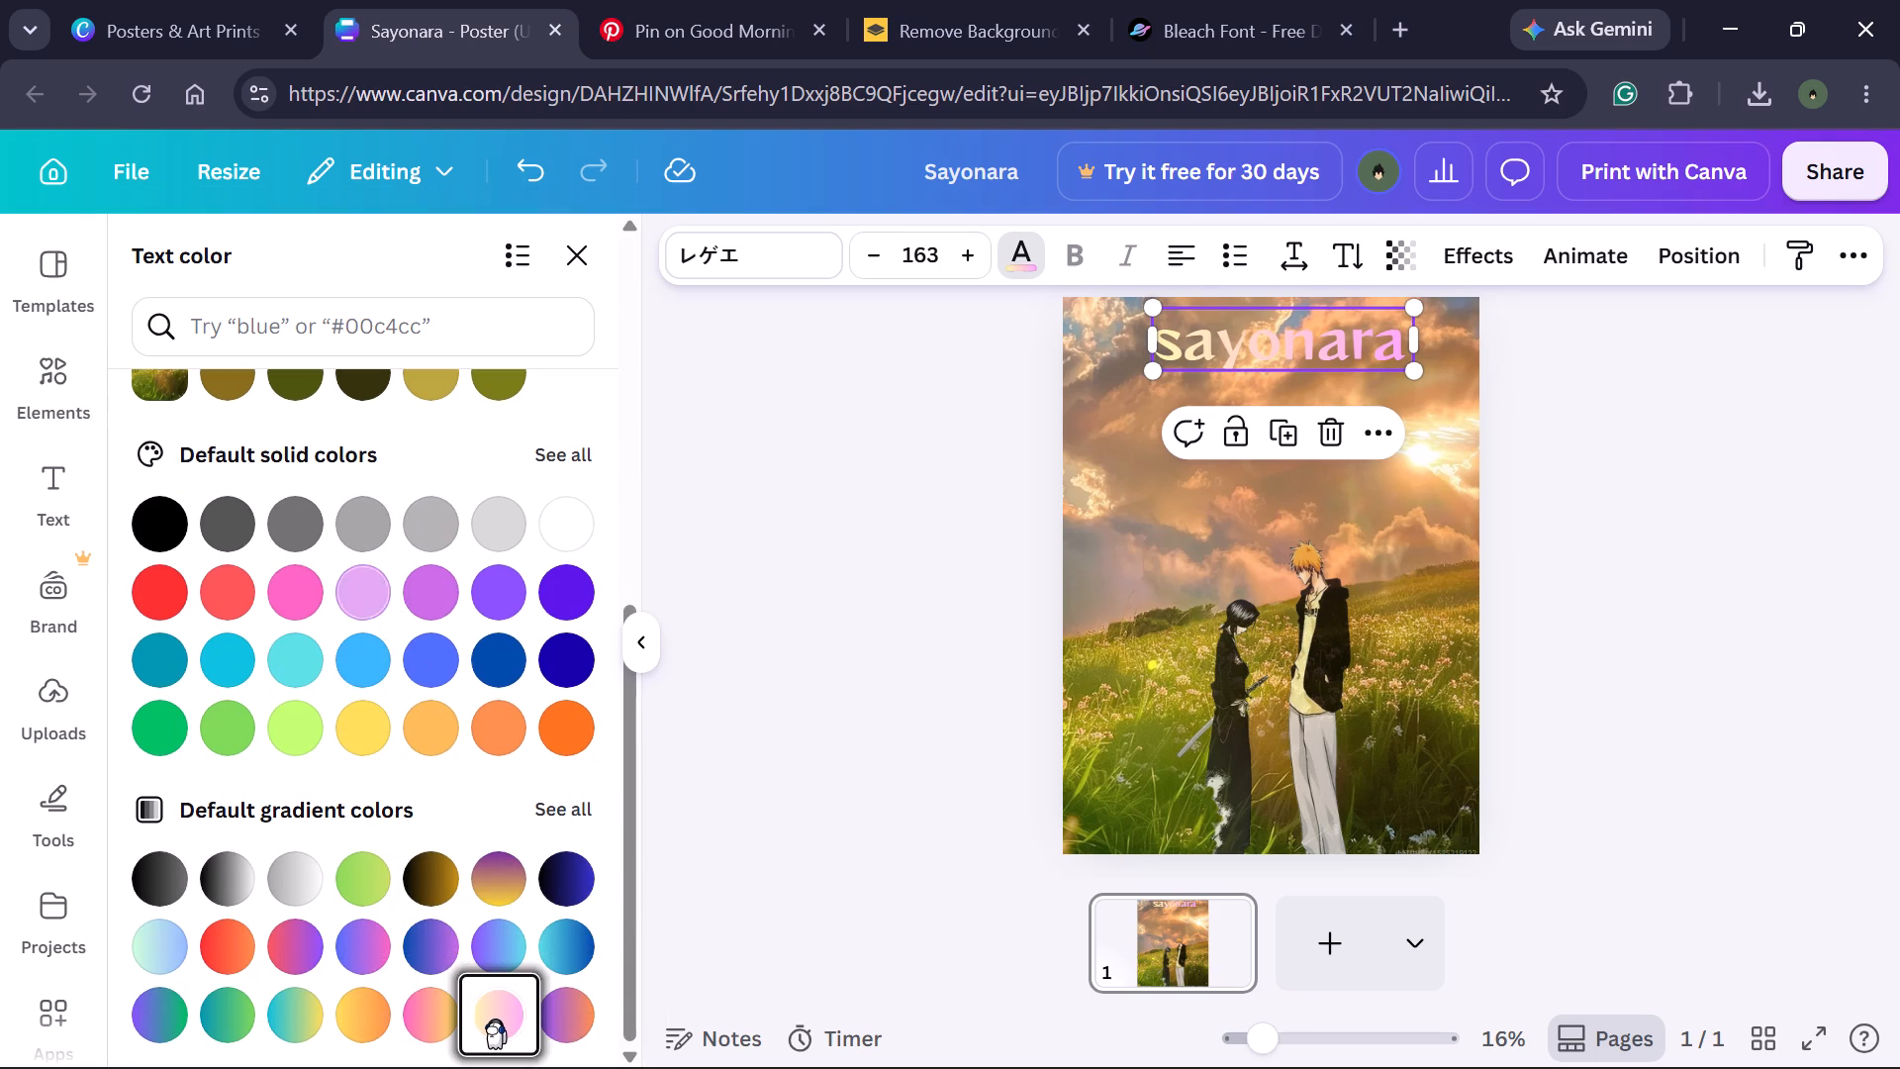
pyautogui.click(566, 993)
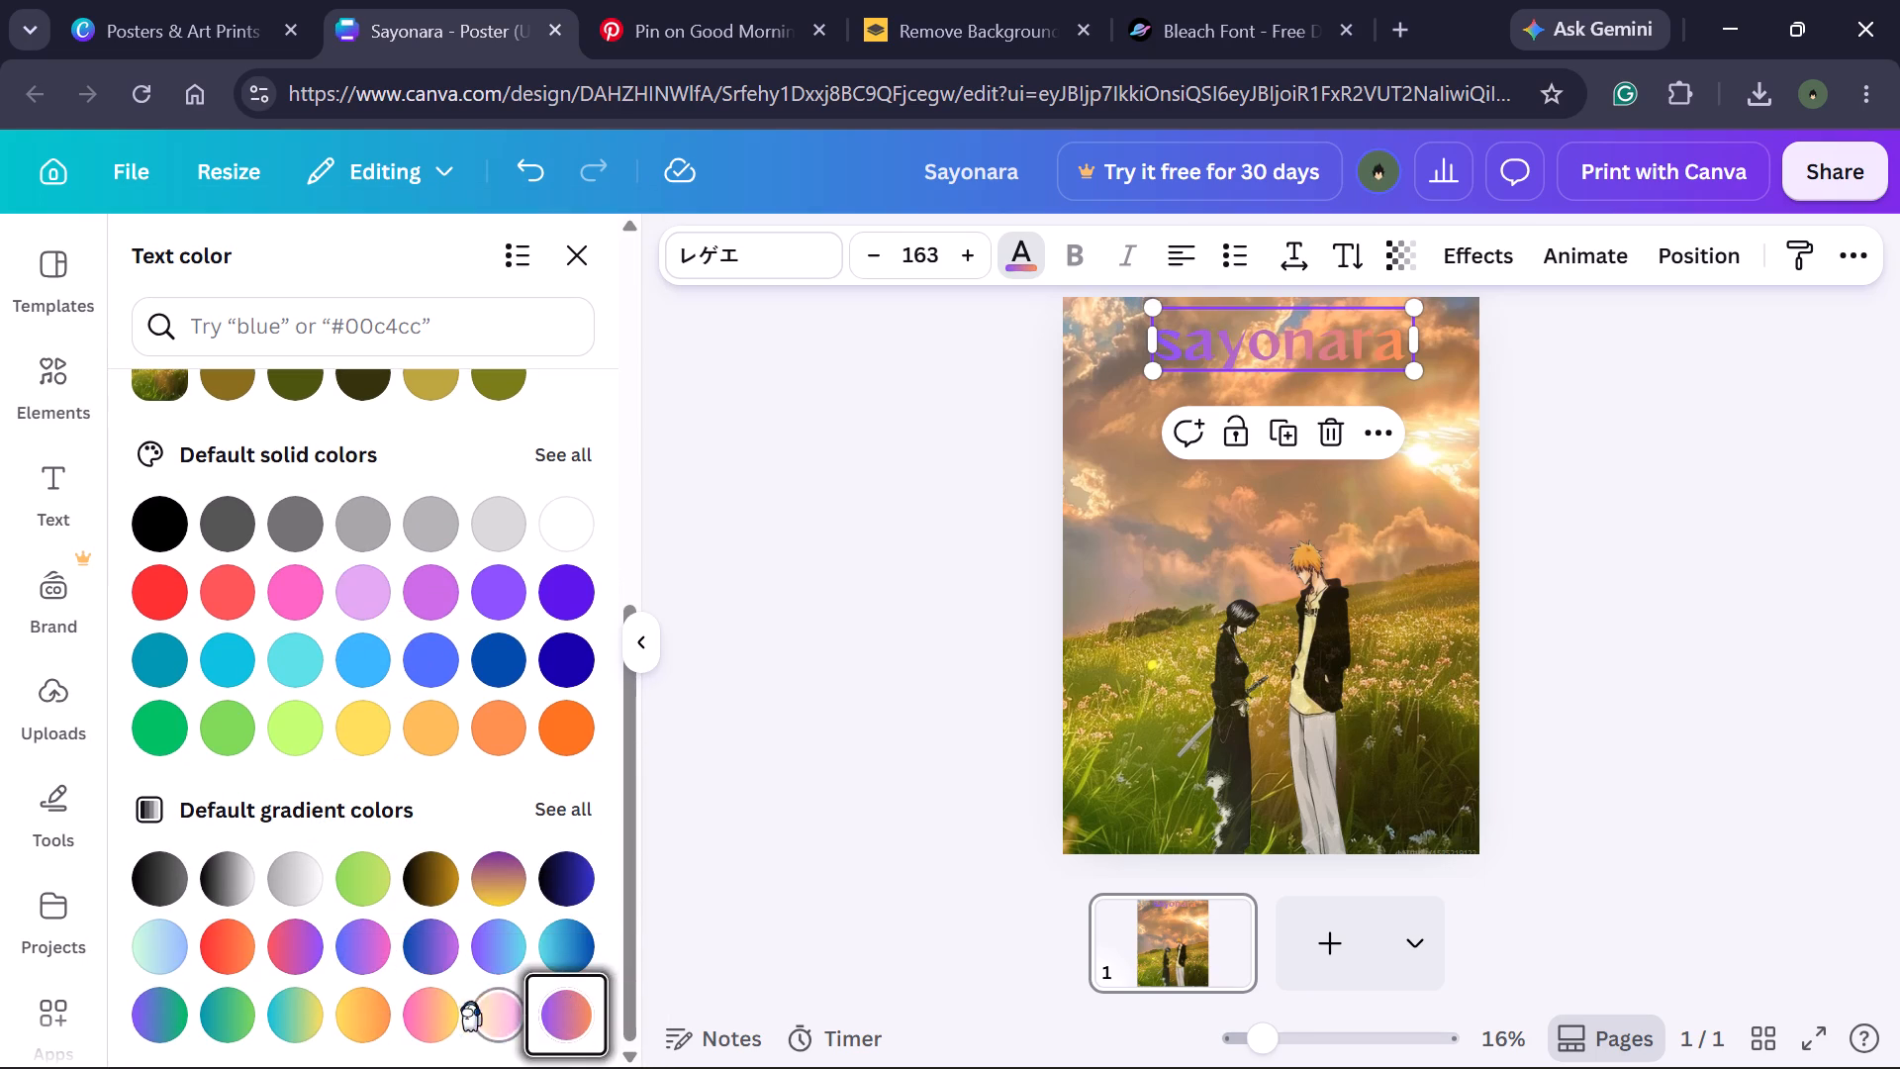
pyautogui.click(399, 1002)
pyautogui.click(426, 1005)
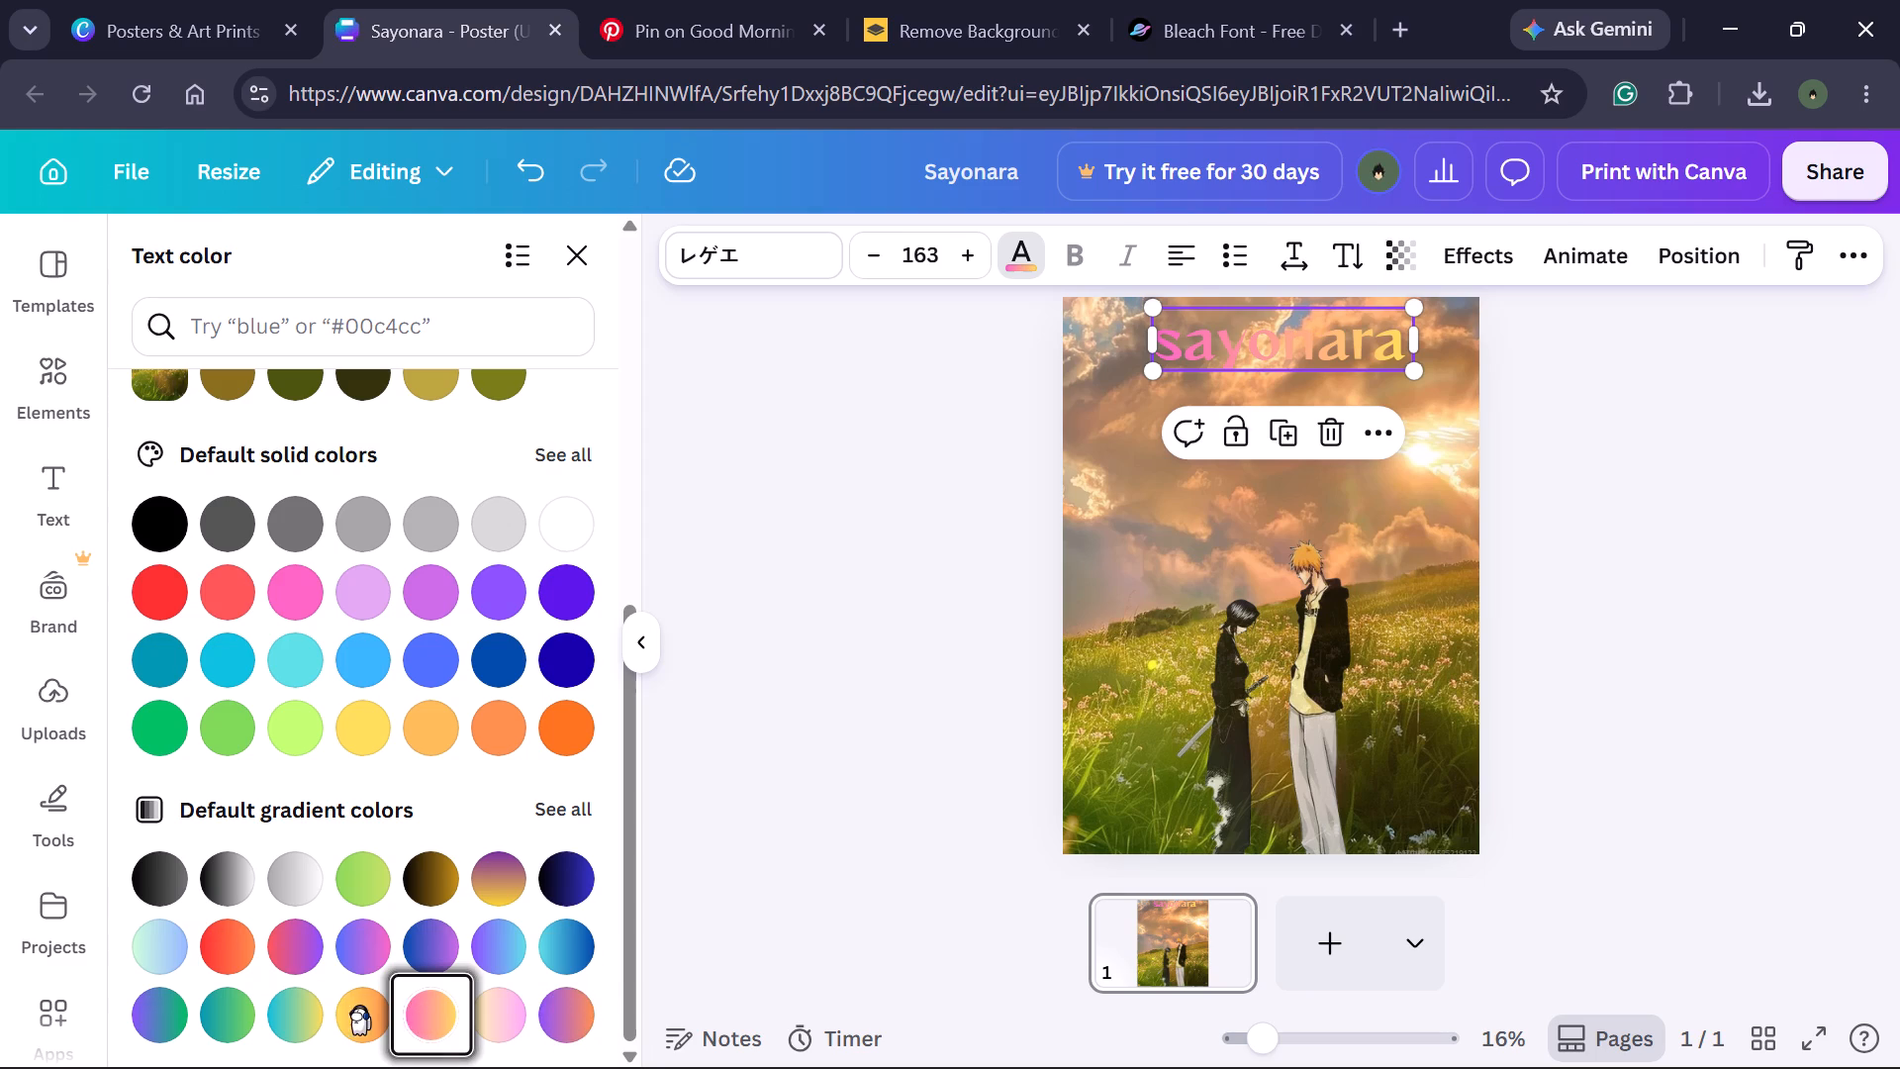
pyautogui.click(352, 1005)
# Compare light lilac and purple default solid colors on the sayonara text, ending on light lilac.
pyautogui.click(364, 586)
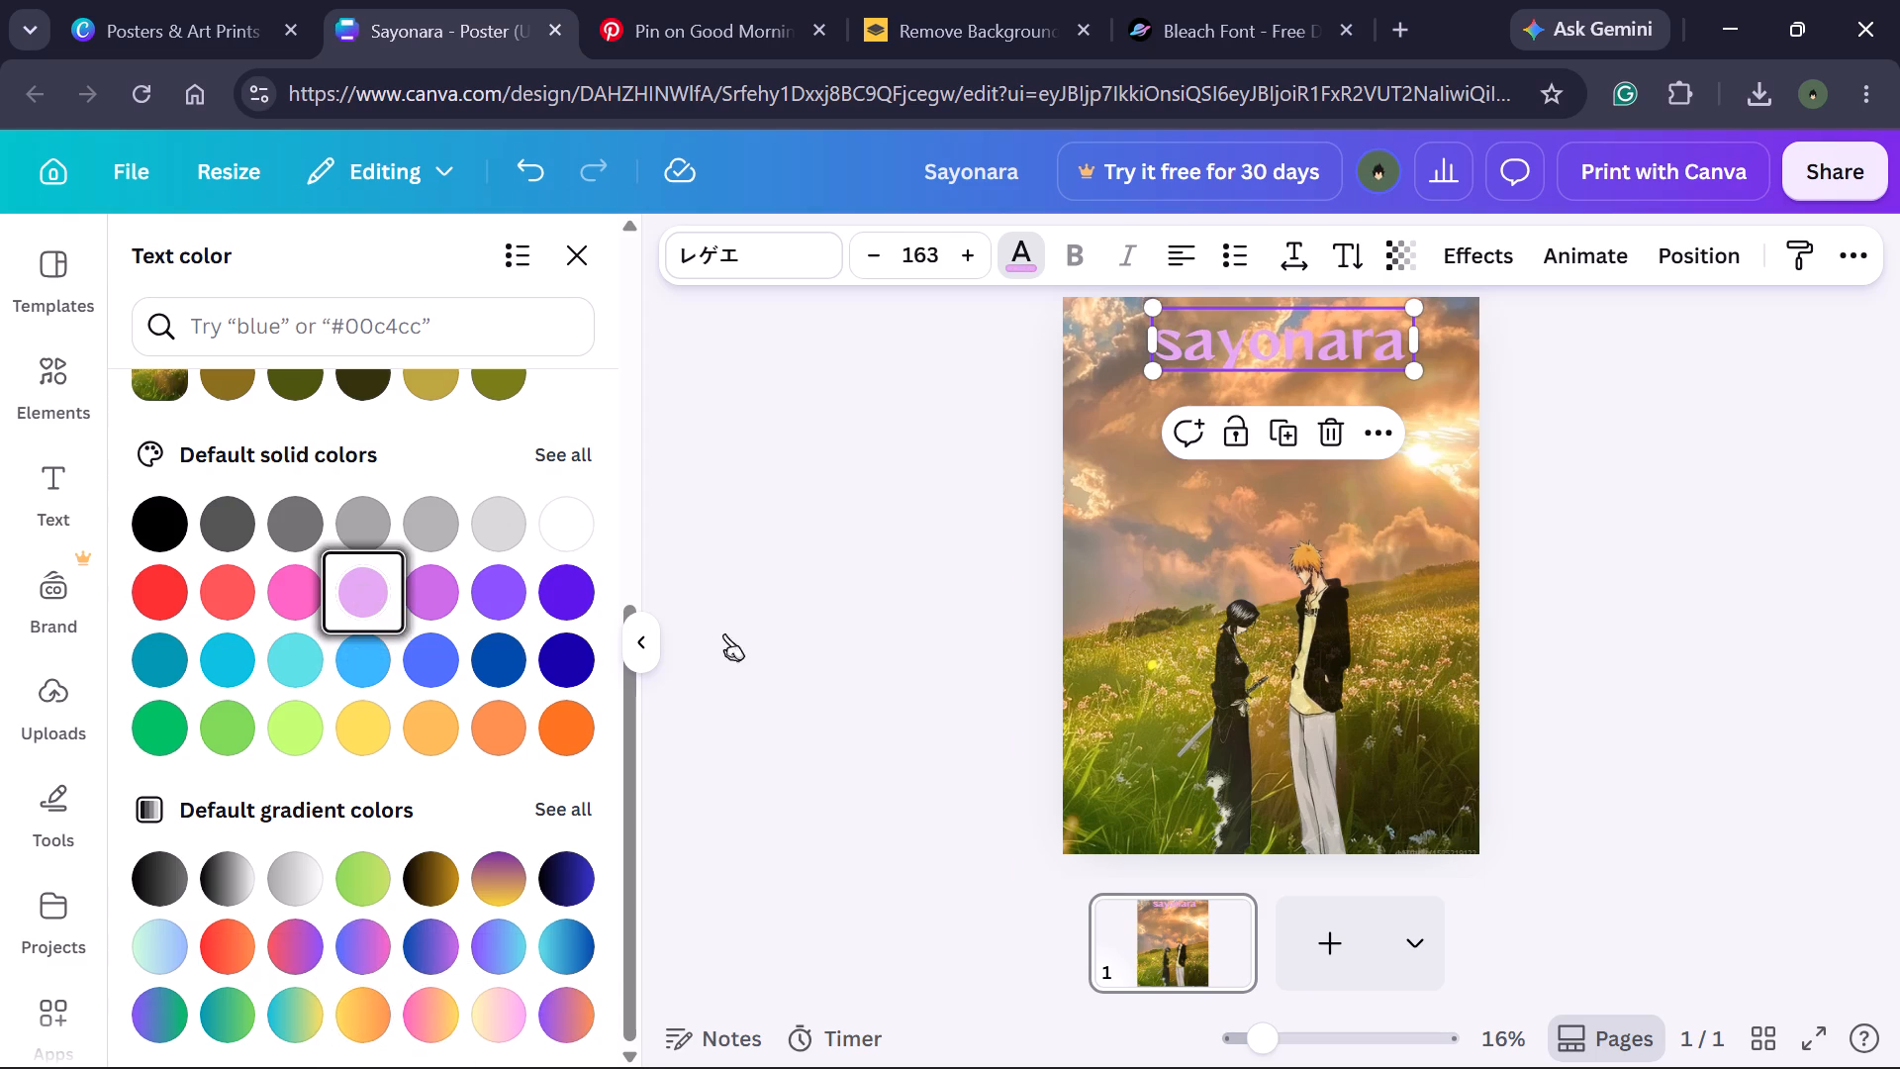
pyautogui.click(446, 591)
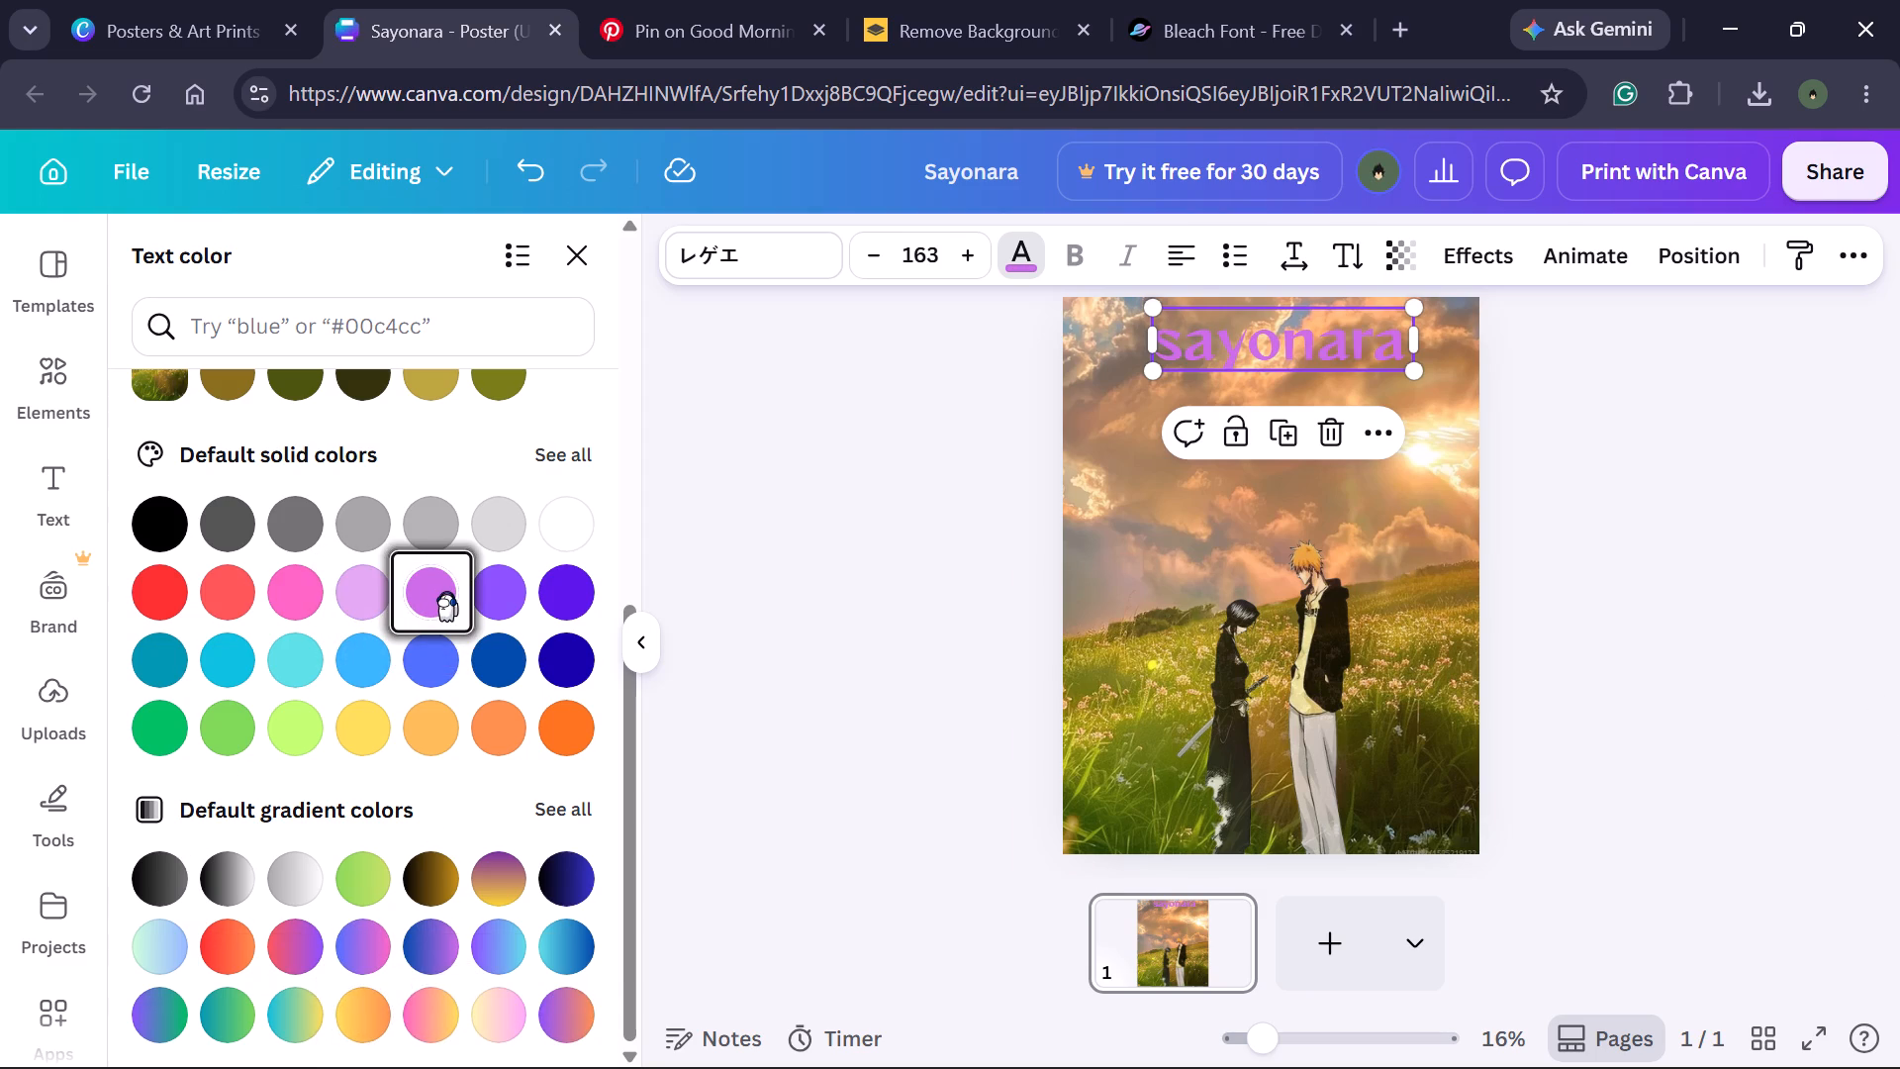
pyautogui.click(363, 575)
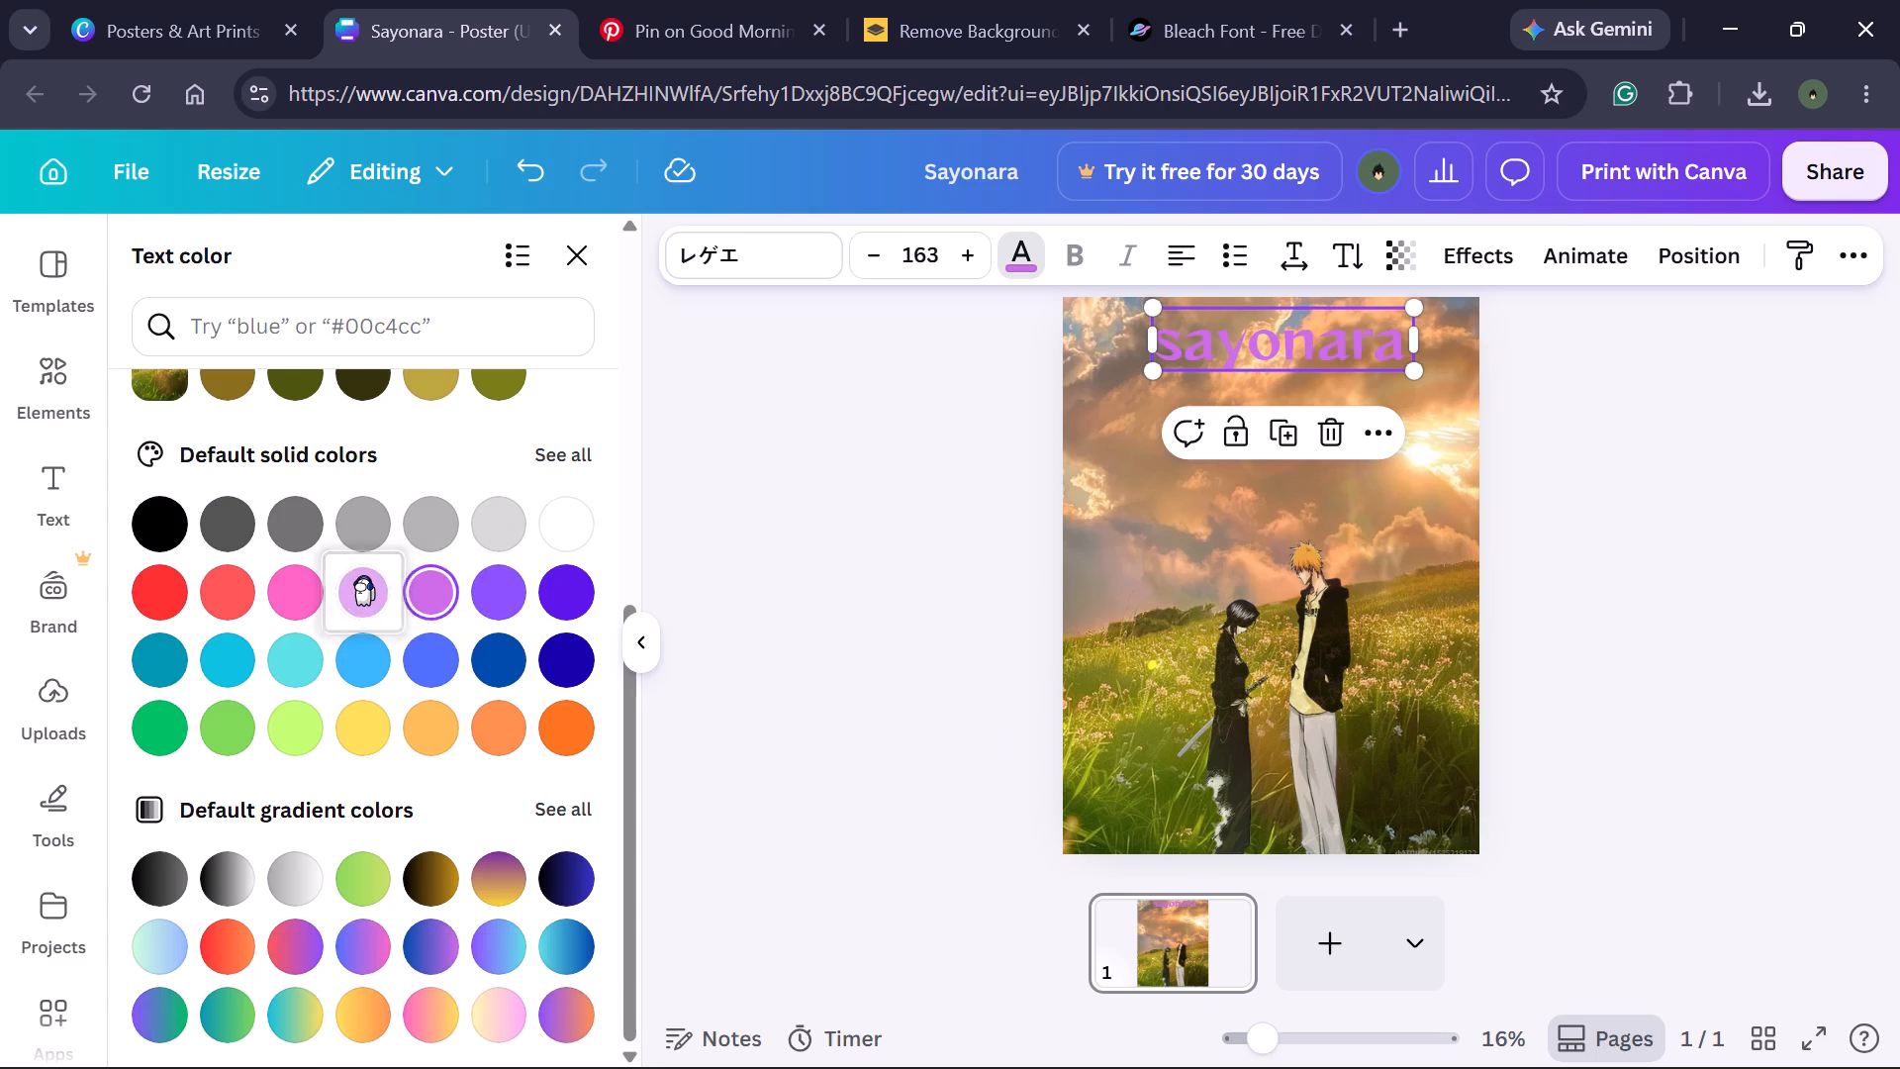
pyautogui.click(722, 521)
pyautogui.click(1637, 407)
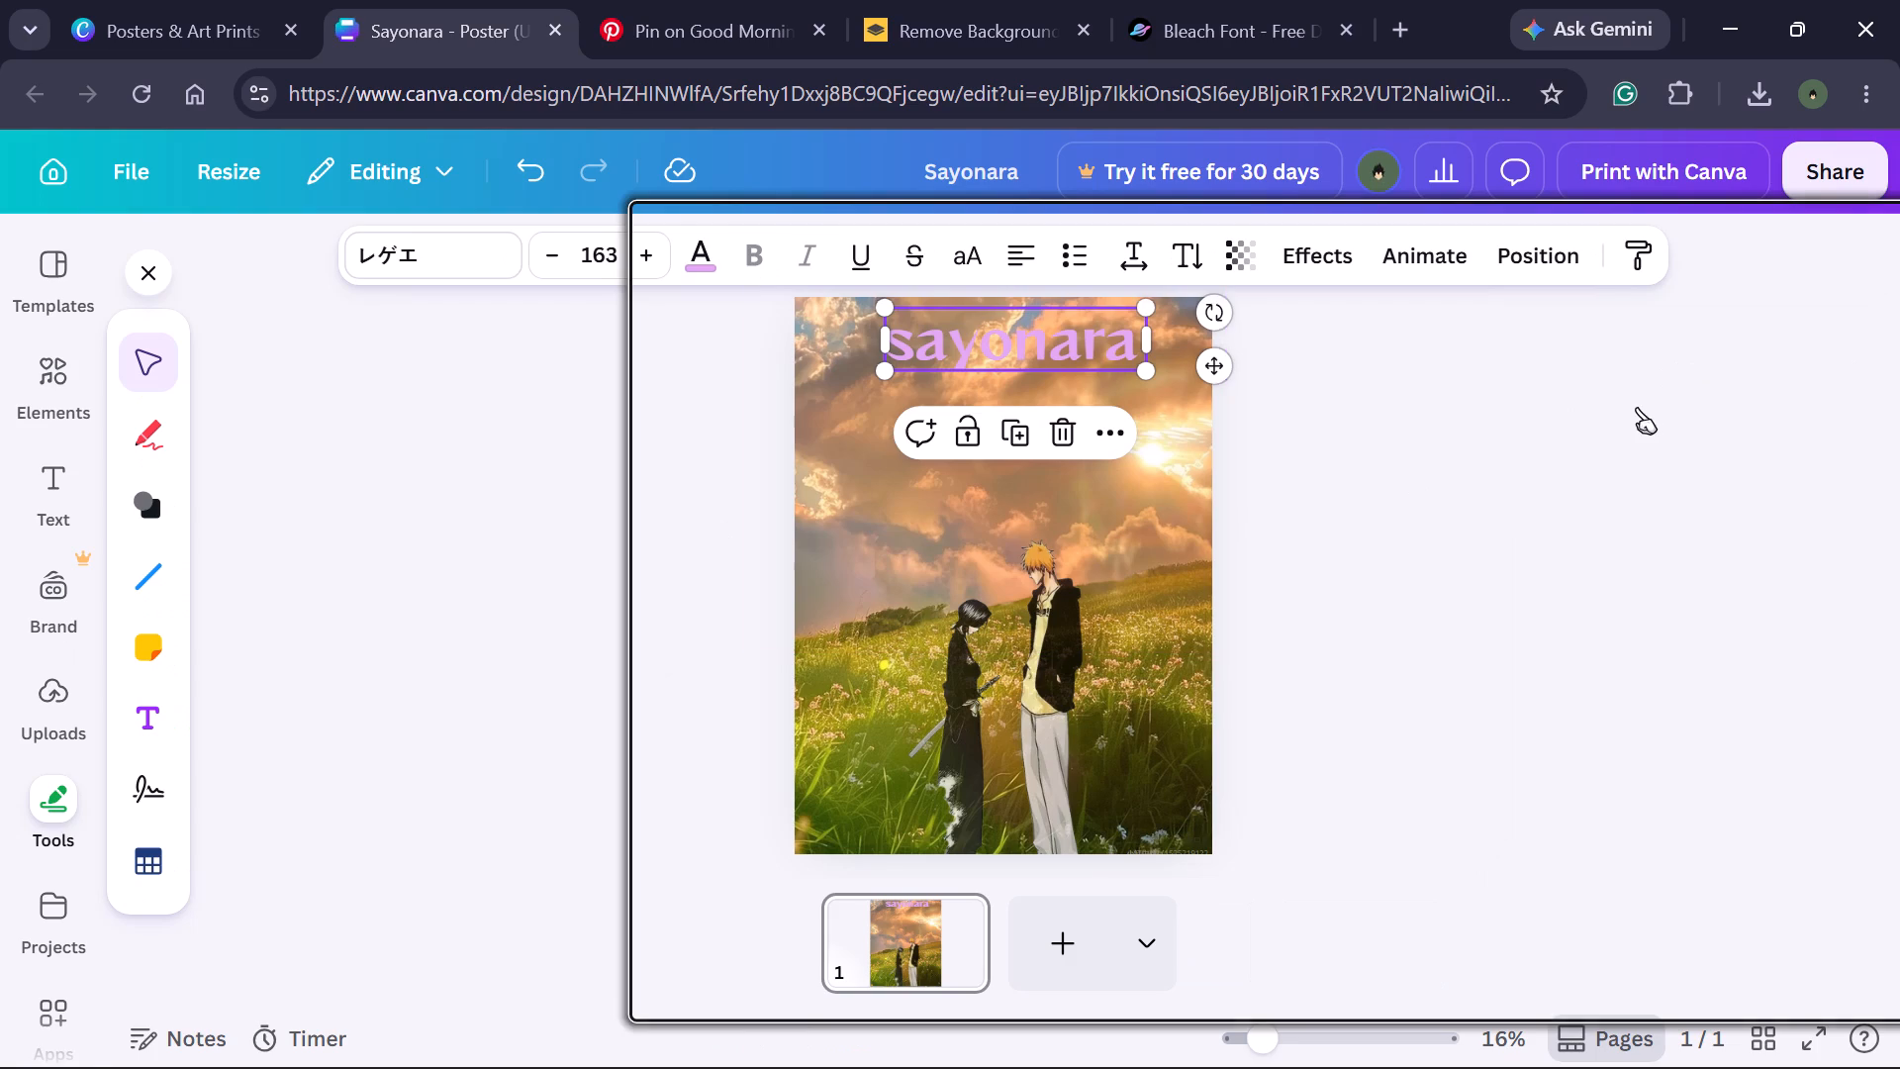
# Enlarge the sayonara text to font size 211 and reposition it near the top centre of the sky.
pyautogui.click(1028, 347)
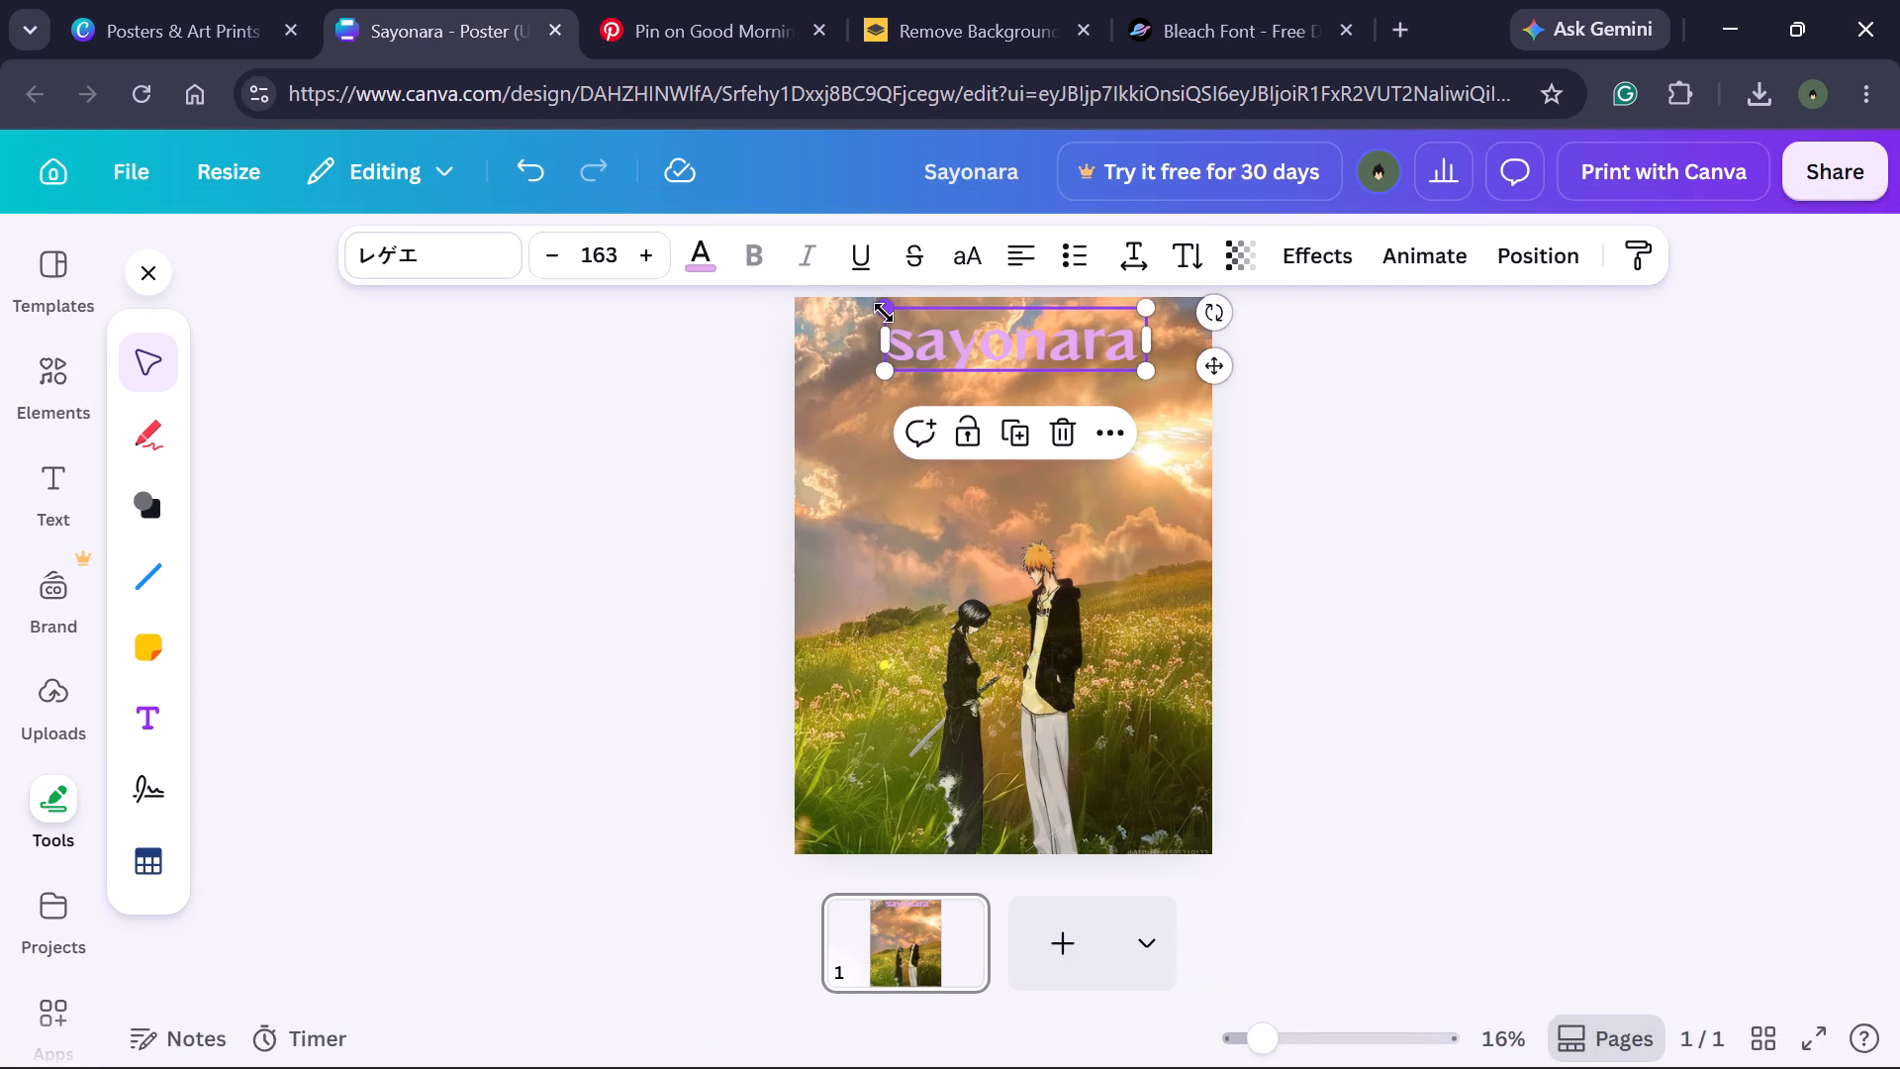
pyautogui.moveTo(884, 313); pyautogui.dragTo(808, 287)
pyautogui.click(992, 344)
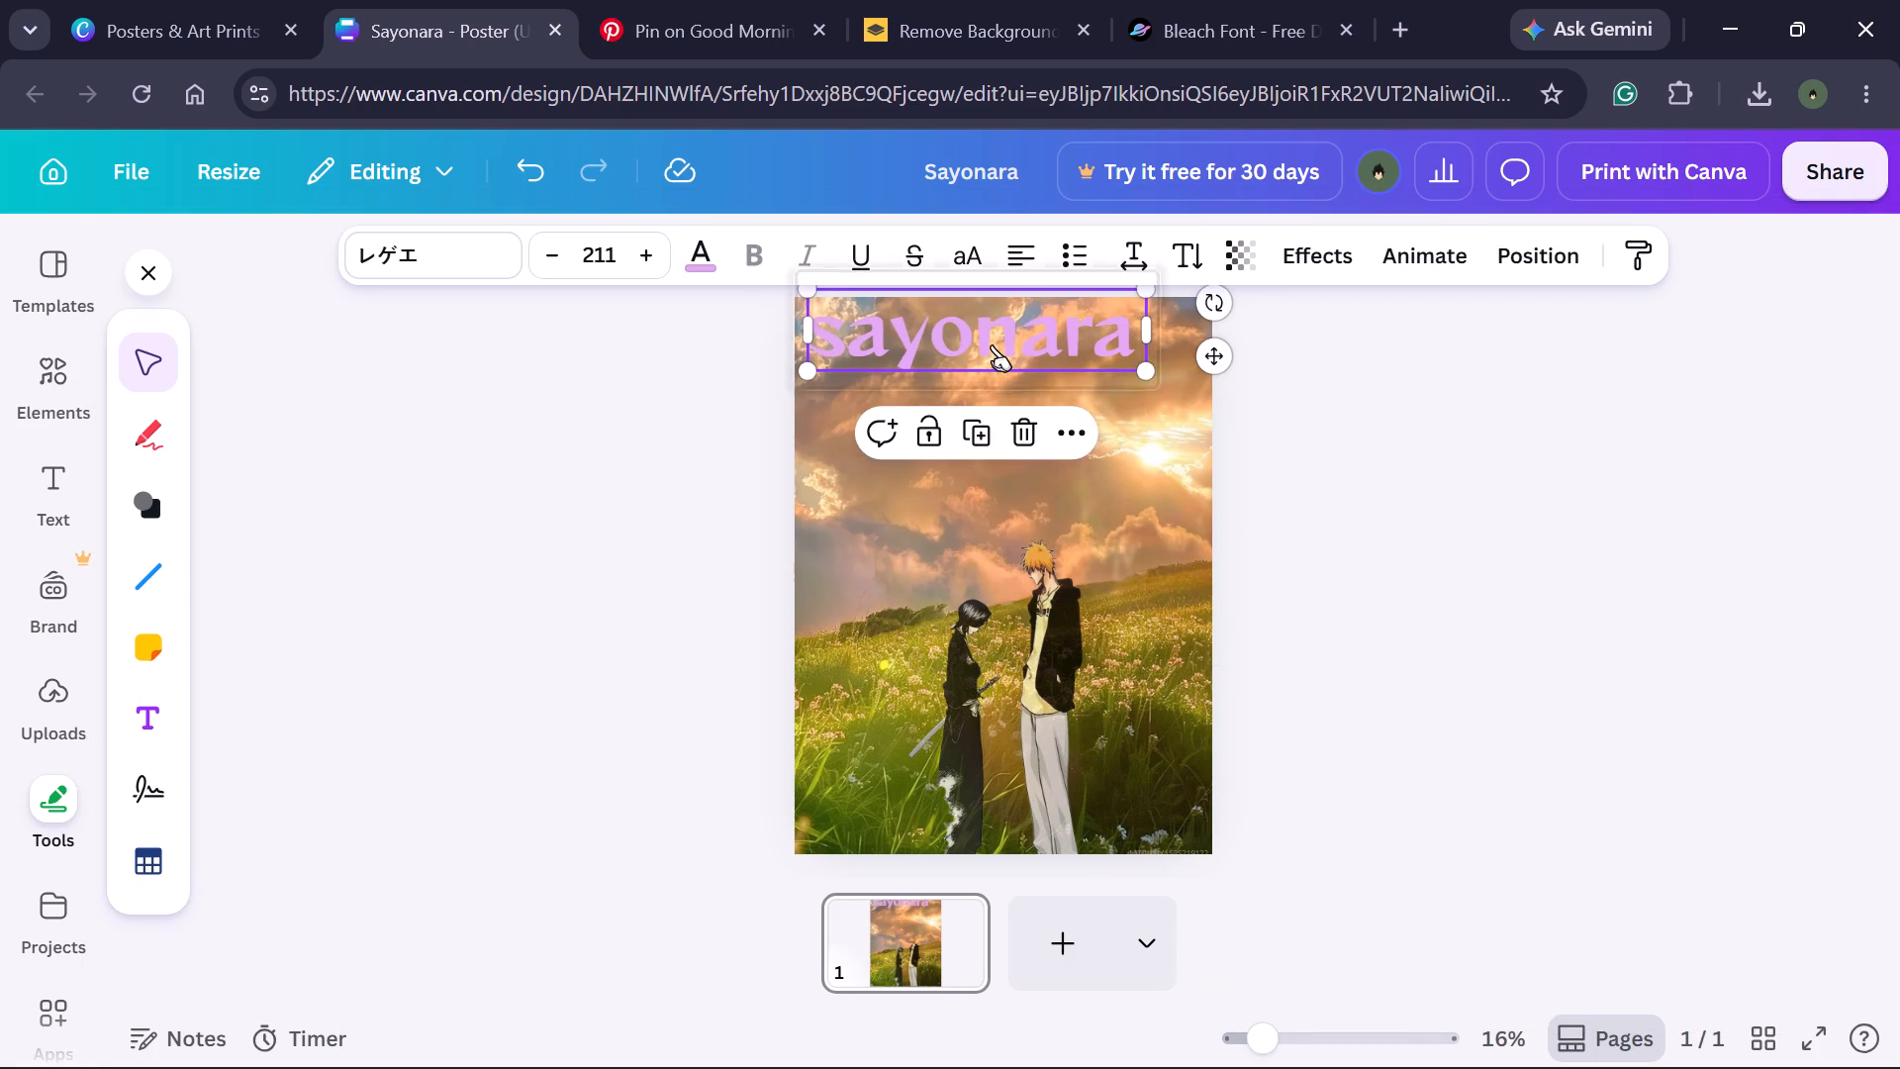
pyautogui.moveTo(992, 344); pyautogui.dragTo(1029, 415)
pyautogui.click(1516, 412)
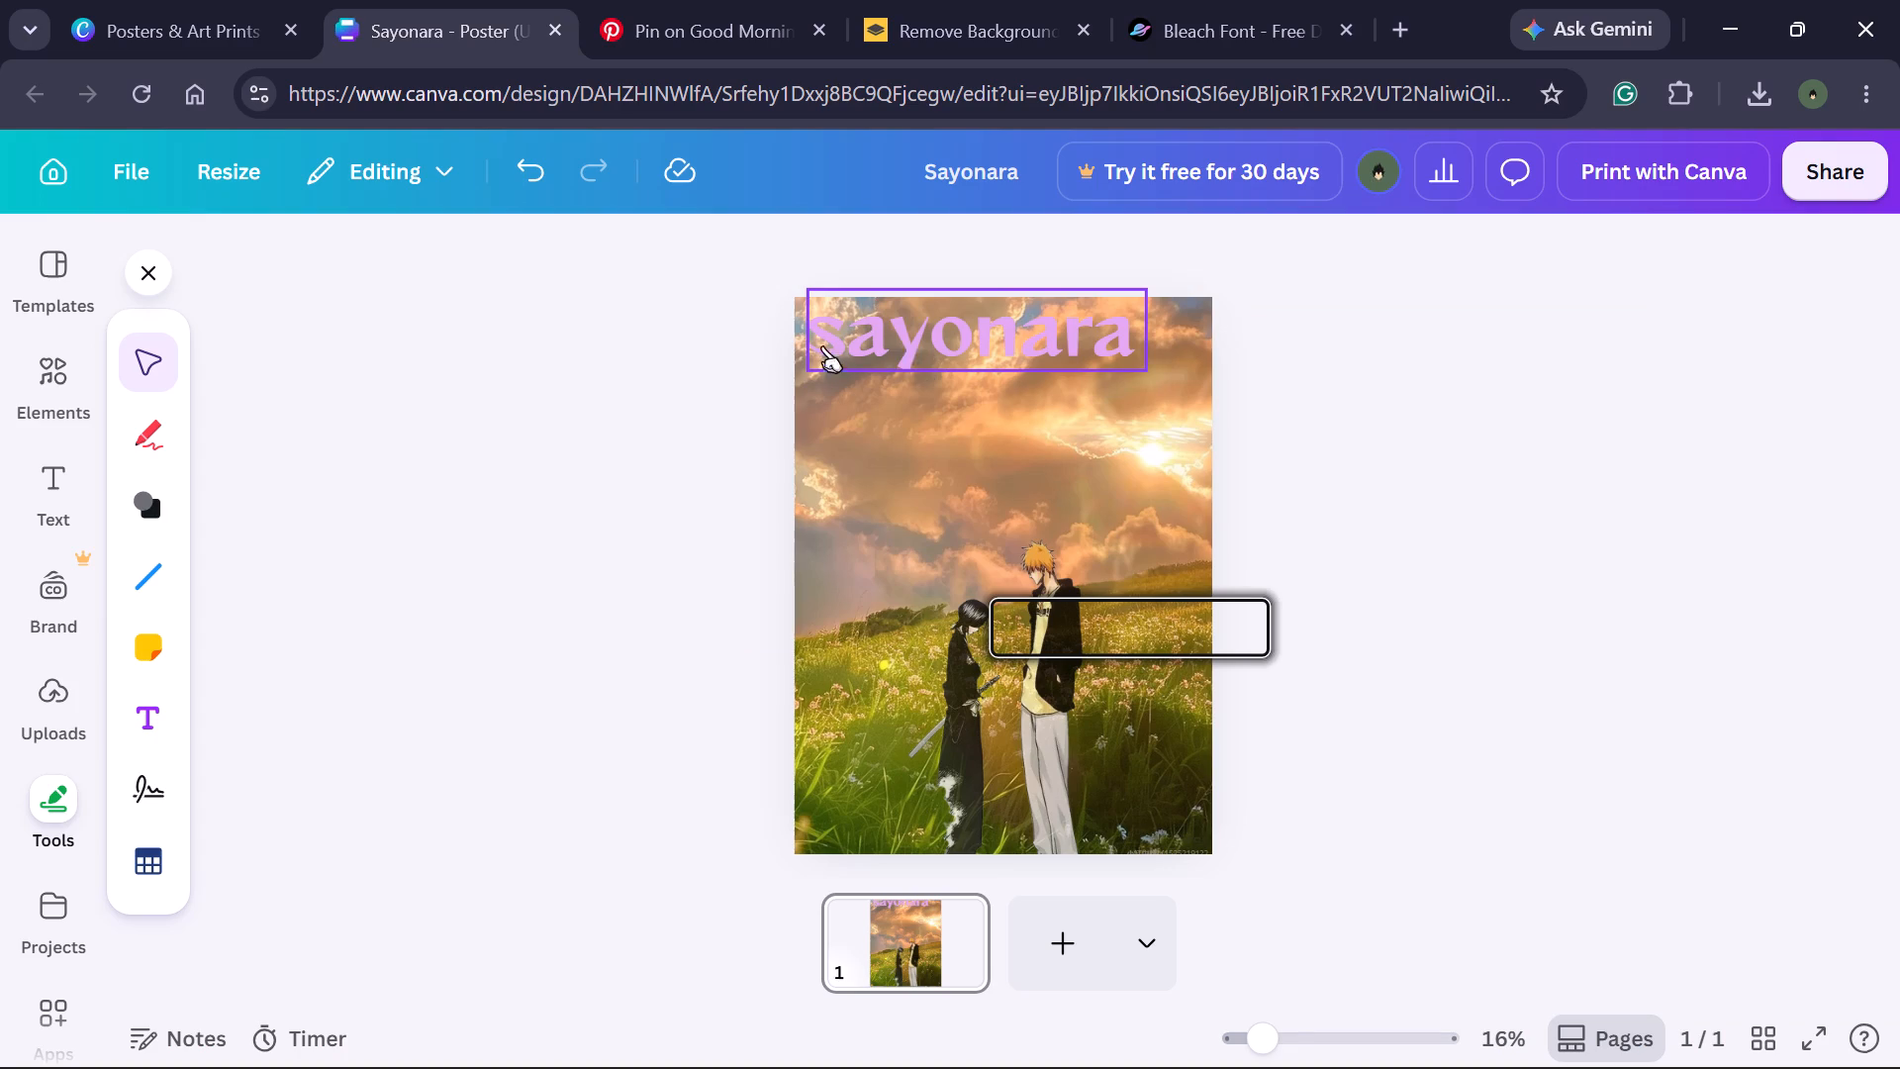
pyautogui.click(904, 336)
pyautogui.moveTo(905, 336); pyautogui.dragTo(935, 364)
pyautogui.click(1532, 453)
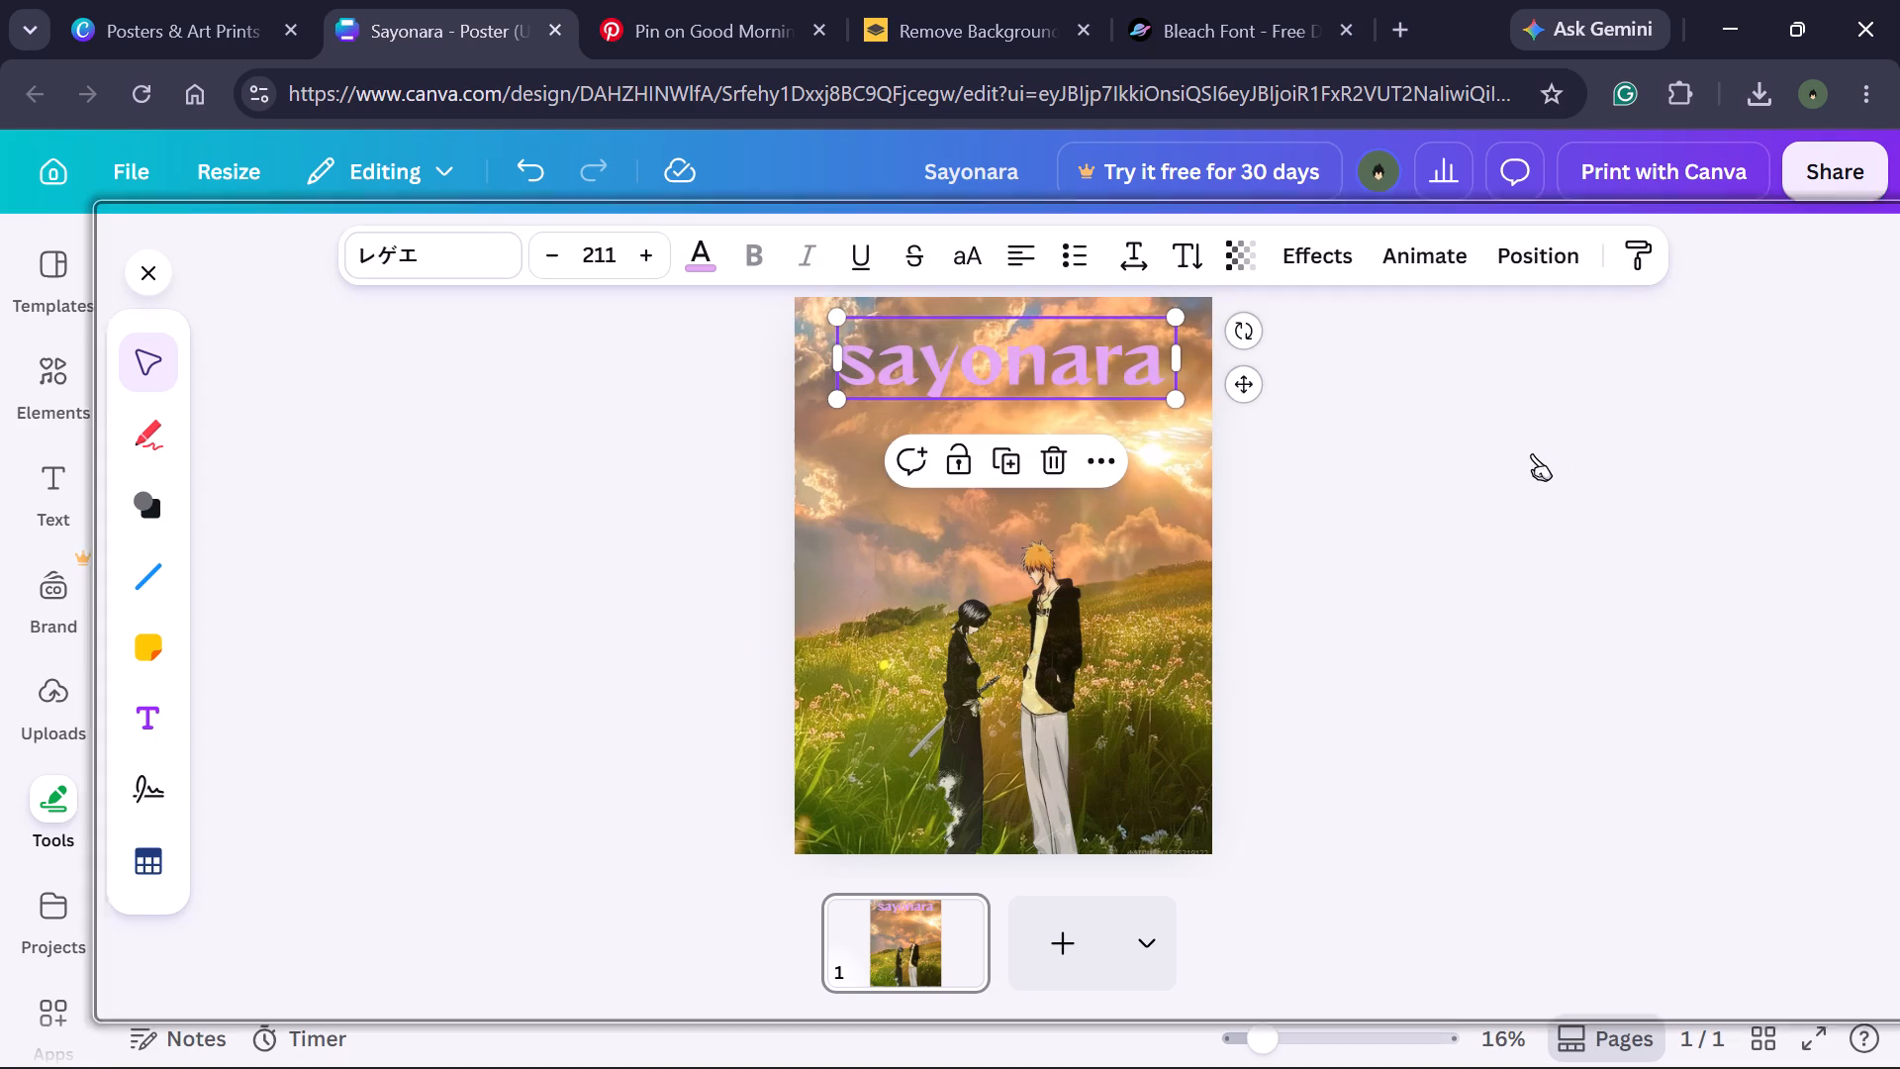
pyautogui.click(1009, 354)
pyautogui.moveTo(1008, 354); pyautogui.dragTo(1018, 347)
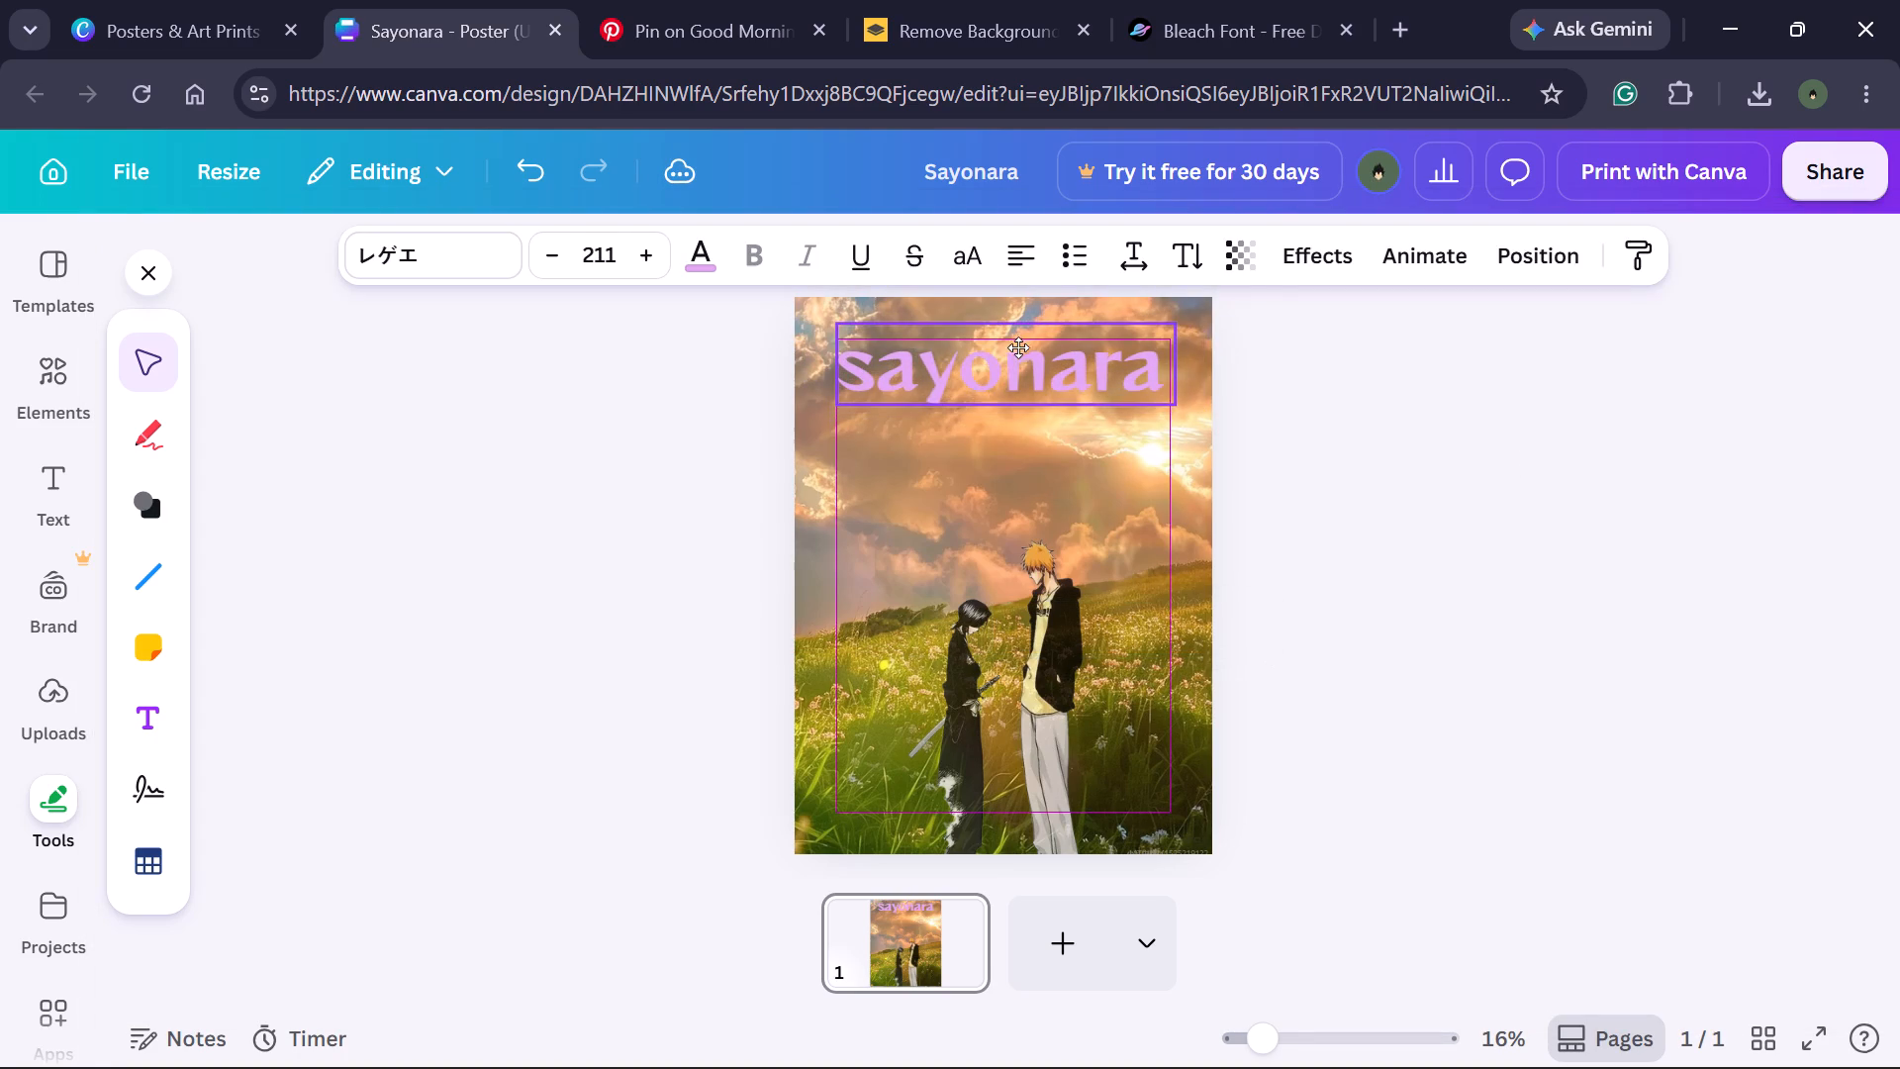
pyautogui.moveTo(1018, 347); pyautogui.dragTo(1013, 344)
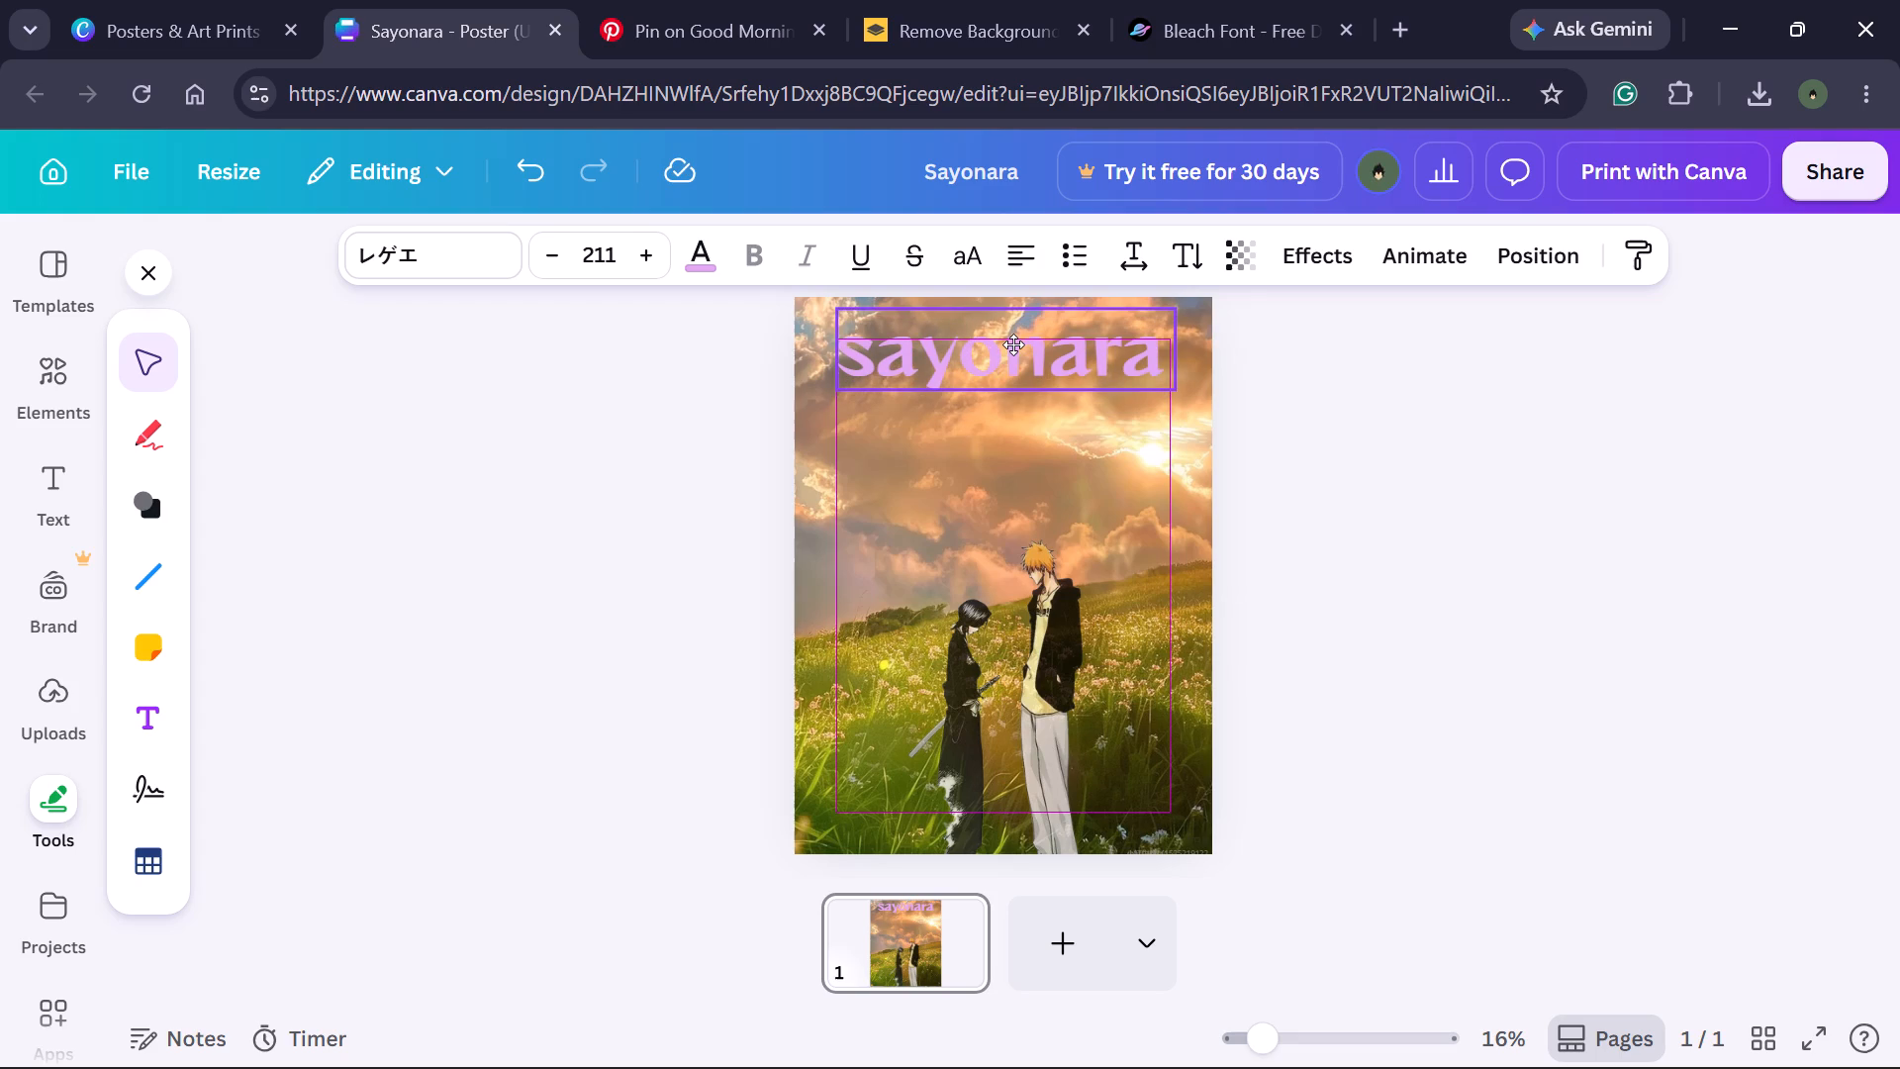
pyautogui.moveTo(1013, 344); pyautogui.dragTo(1022, 348)
pyautogui.moveTo(1816, 528); pyautogui.dragTo(1776, 528)
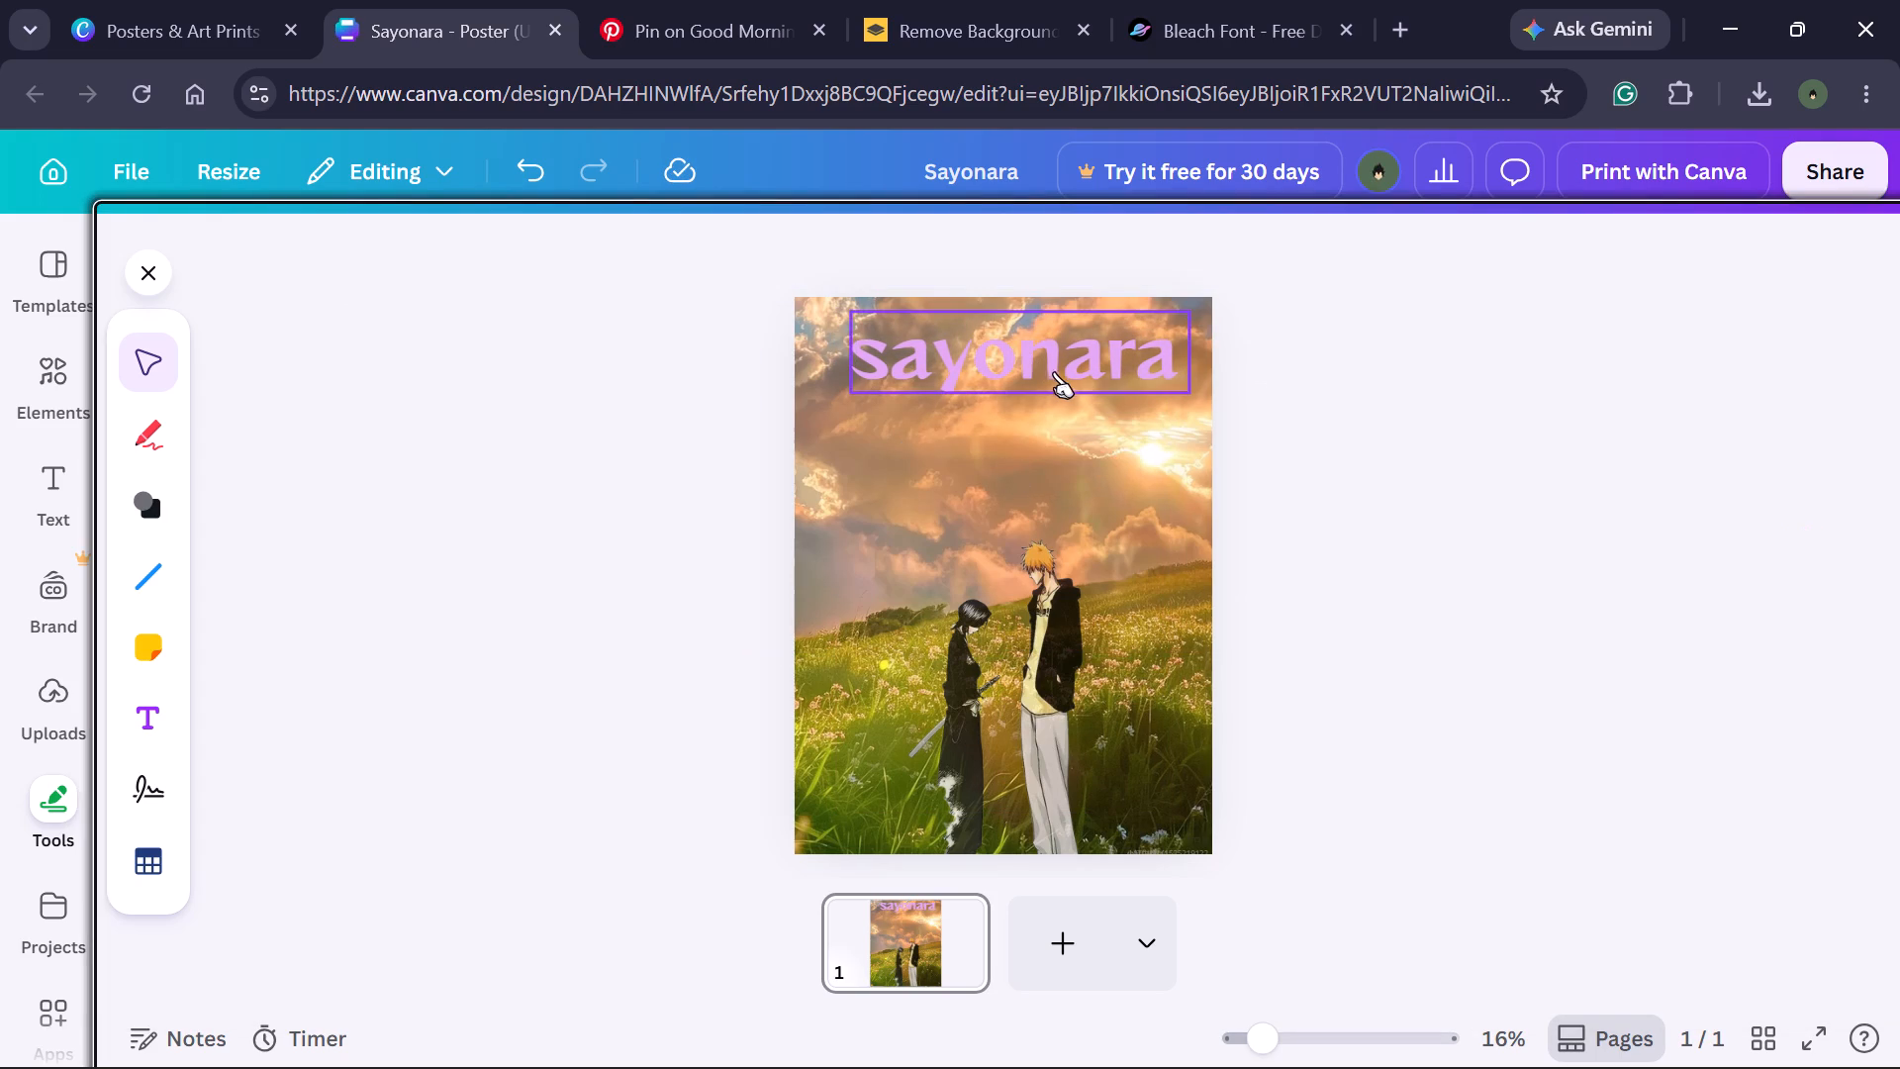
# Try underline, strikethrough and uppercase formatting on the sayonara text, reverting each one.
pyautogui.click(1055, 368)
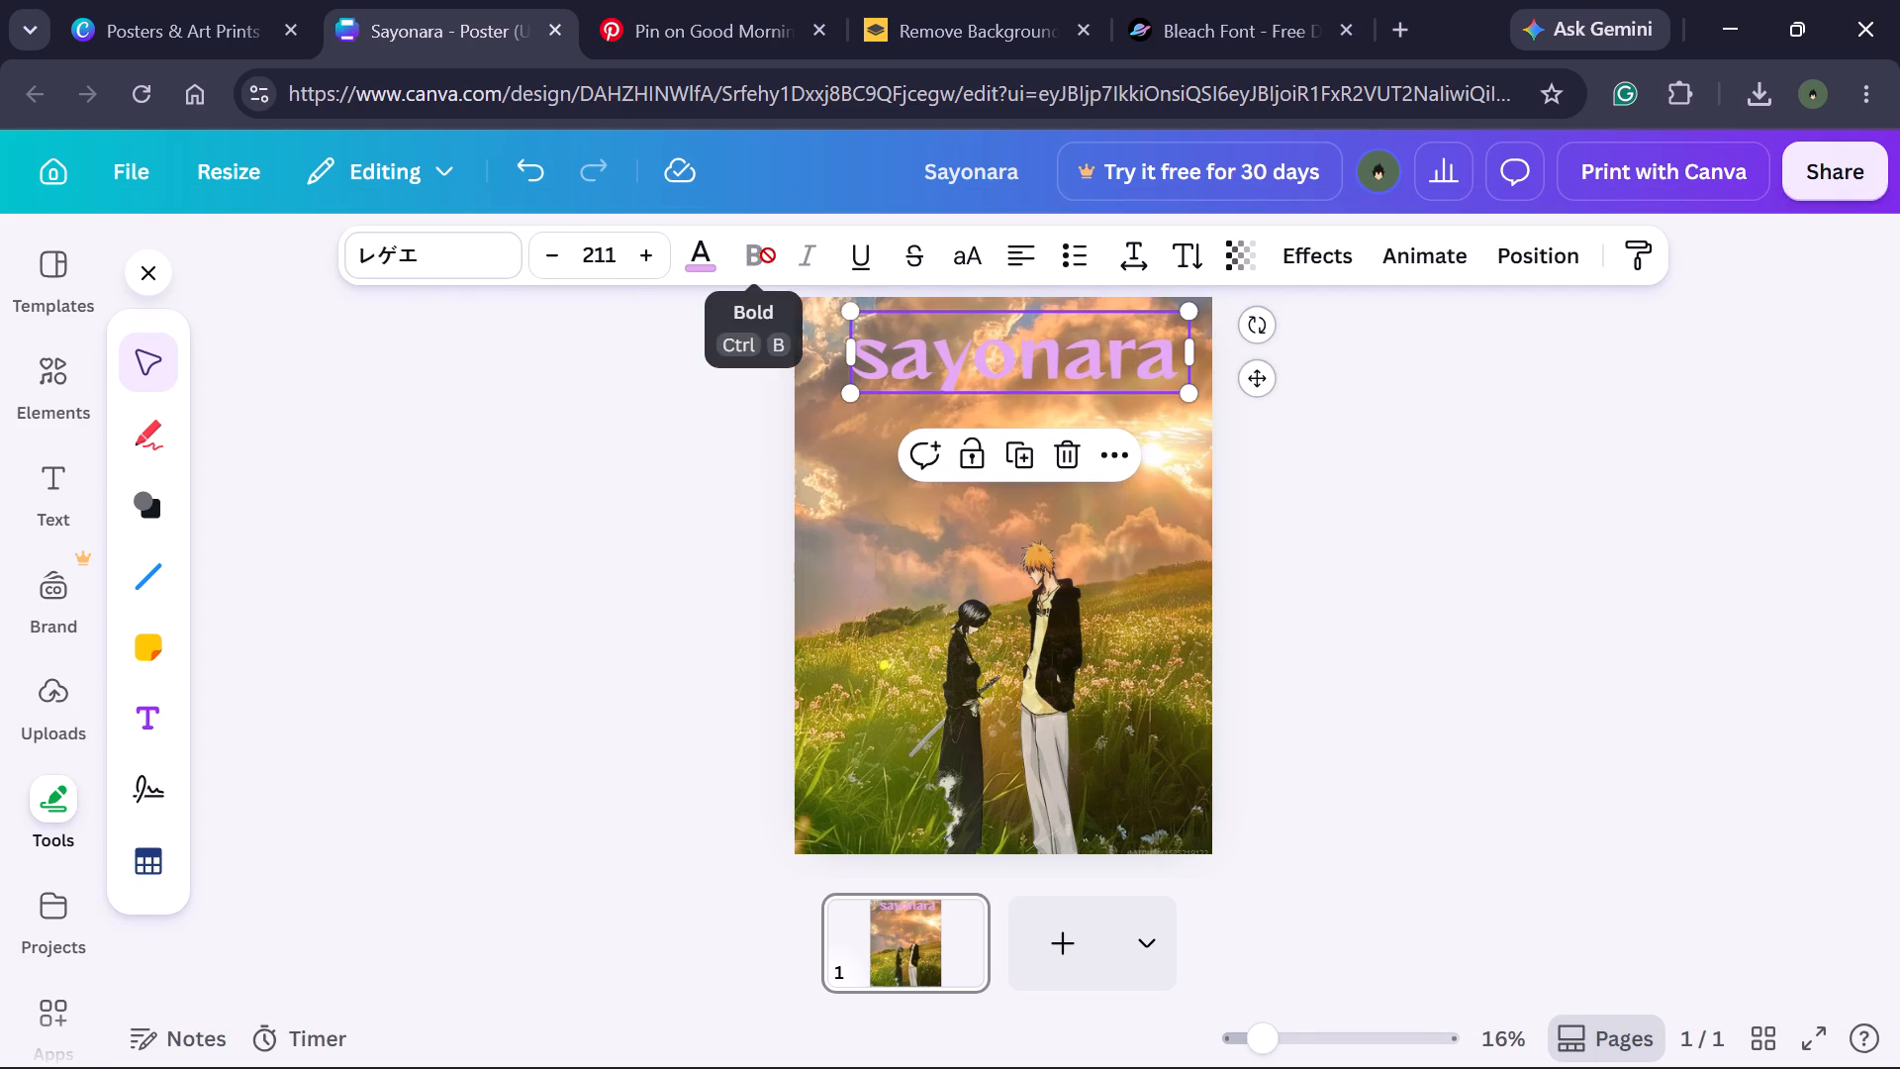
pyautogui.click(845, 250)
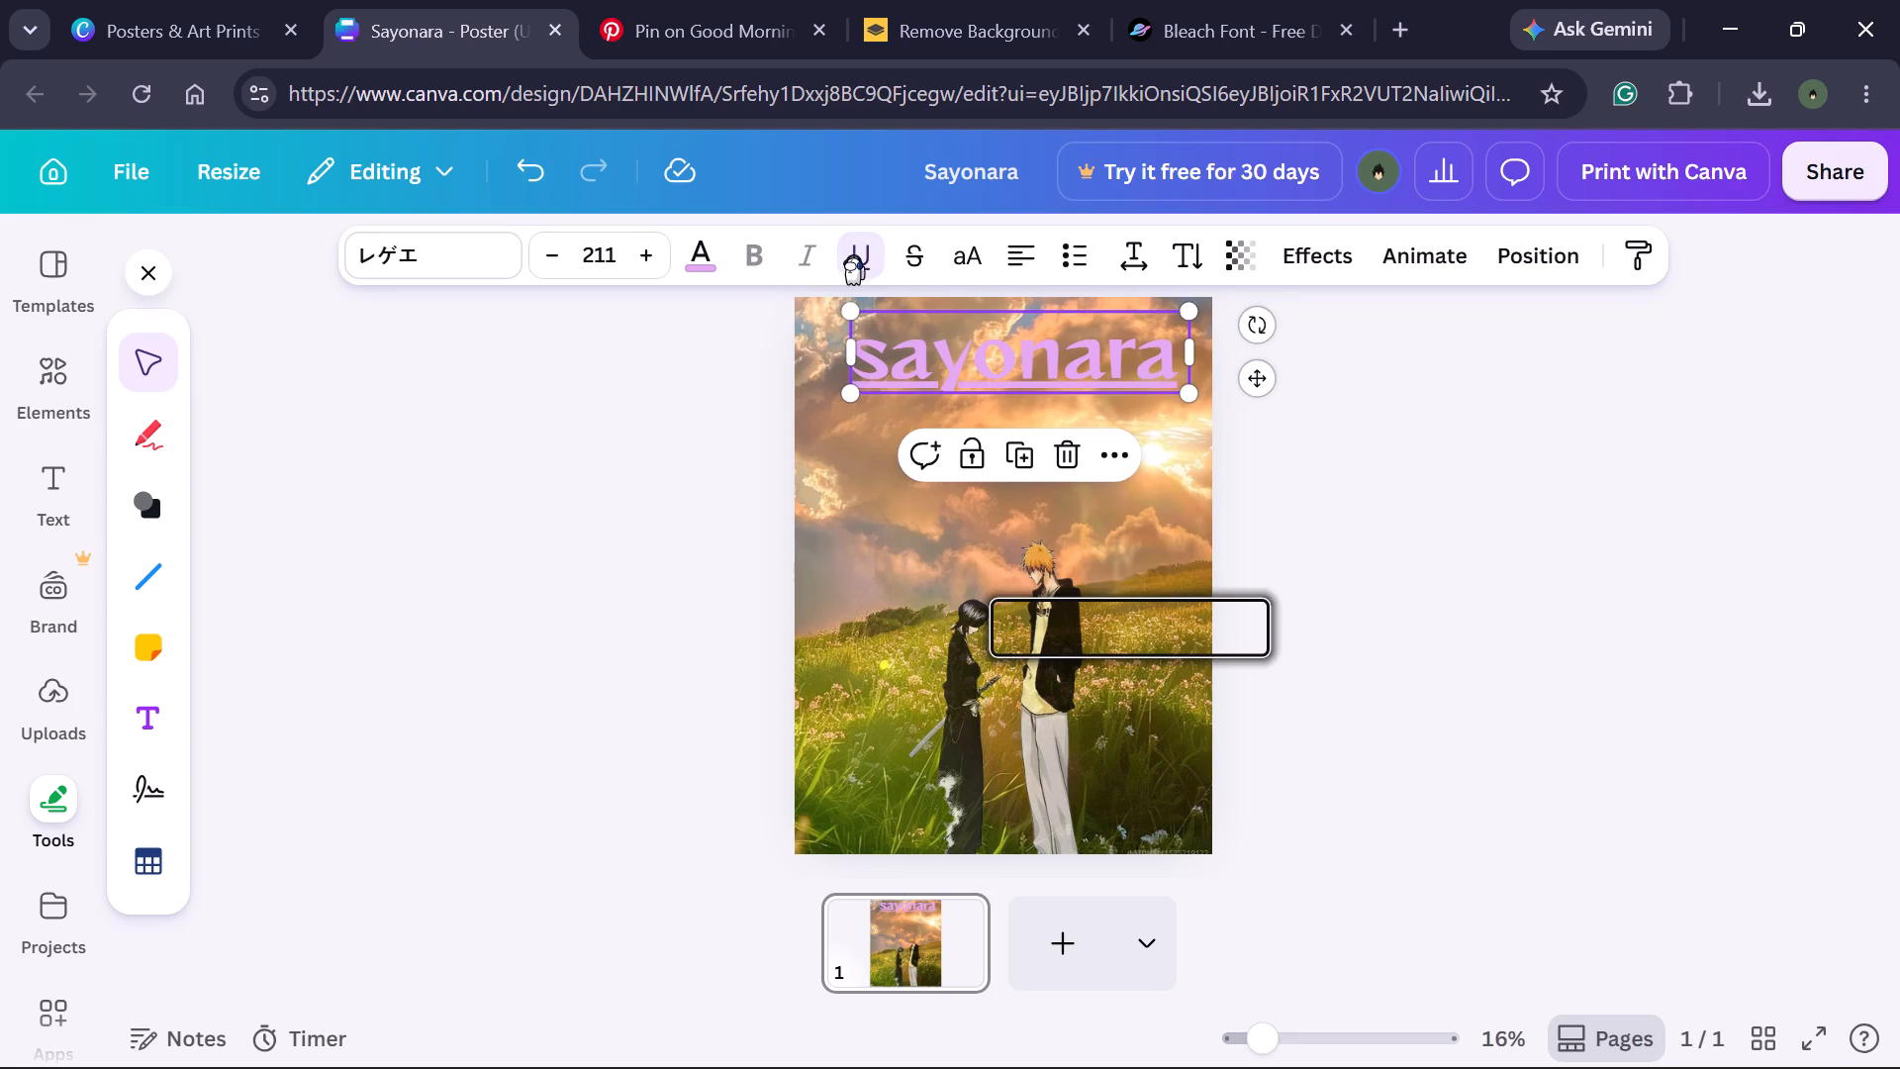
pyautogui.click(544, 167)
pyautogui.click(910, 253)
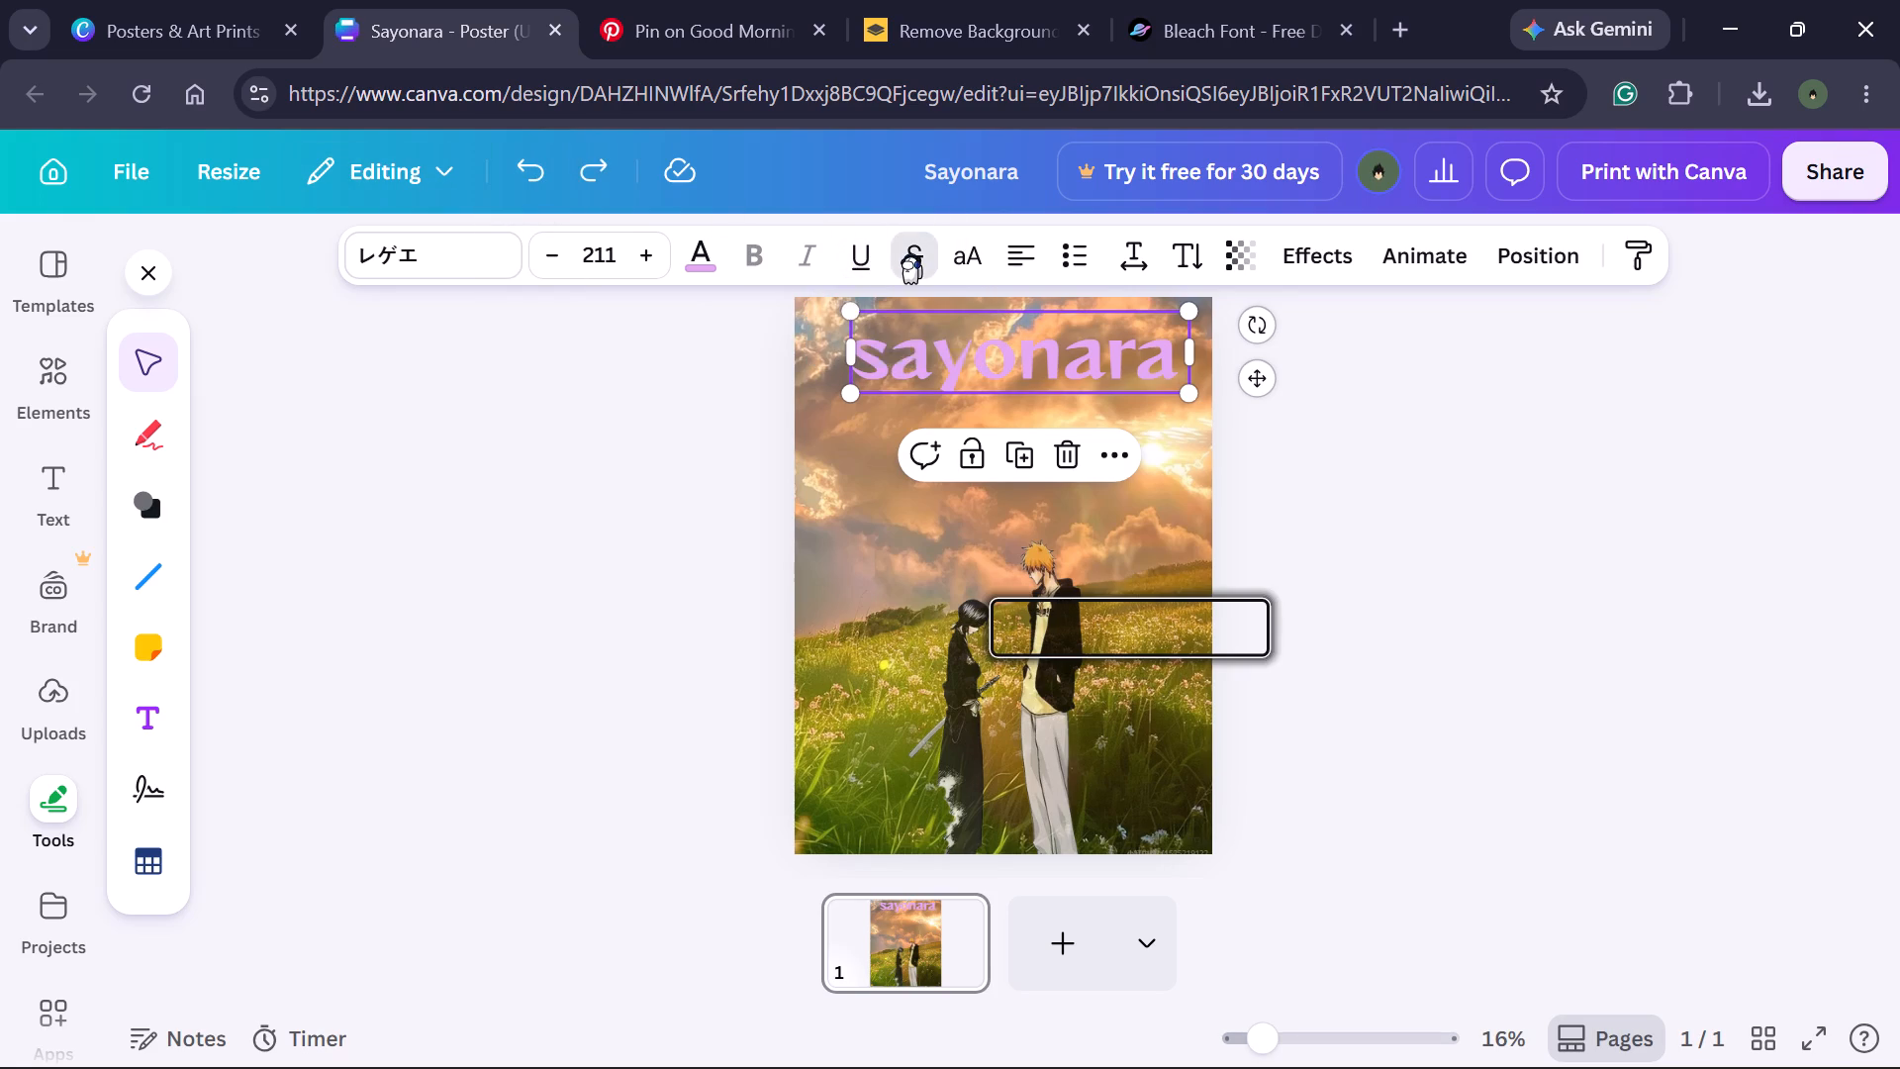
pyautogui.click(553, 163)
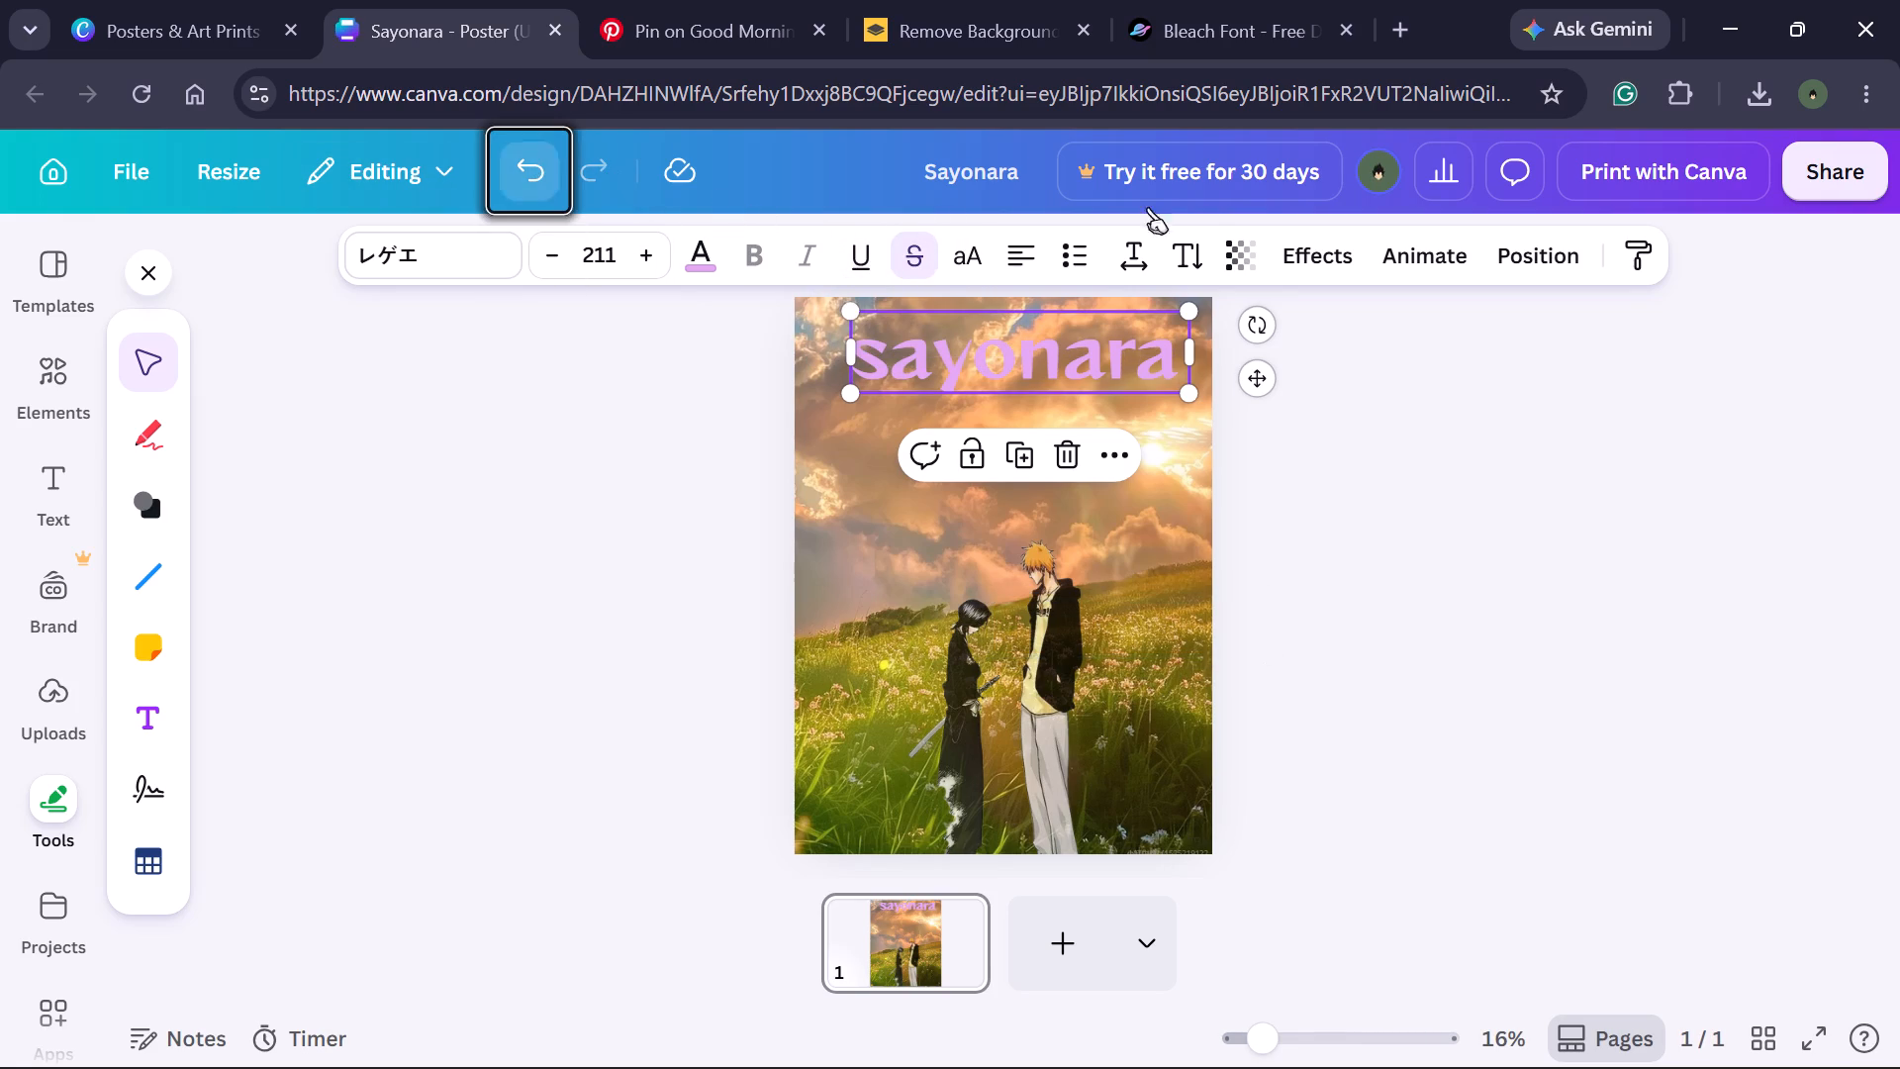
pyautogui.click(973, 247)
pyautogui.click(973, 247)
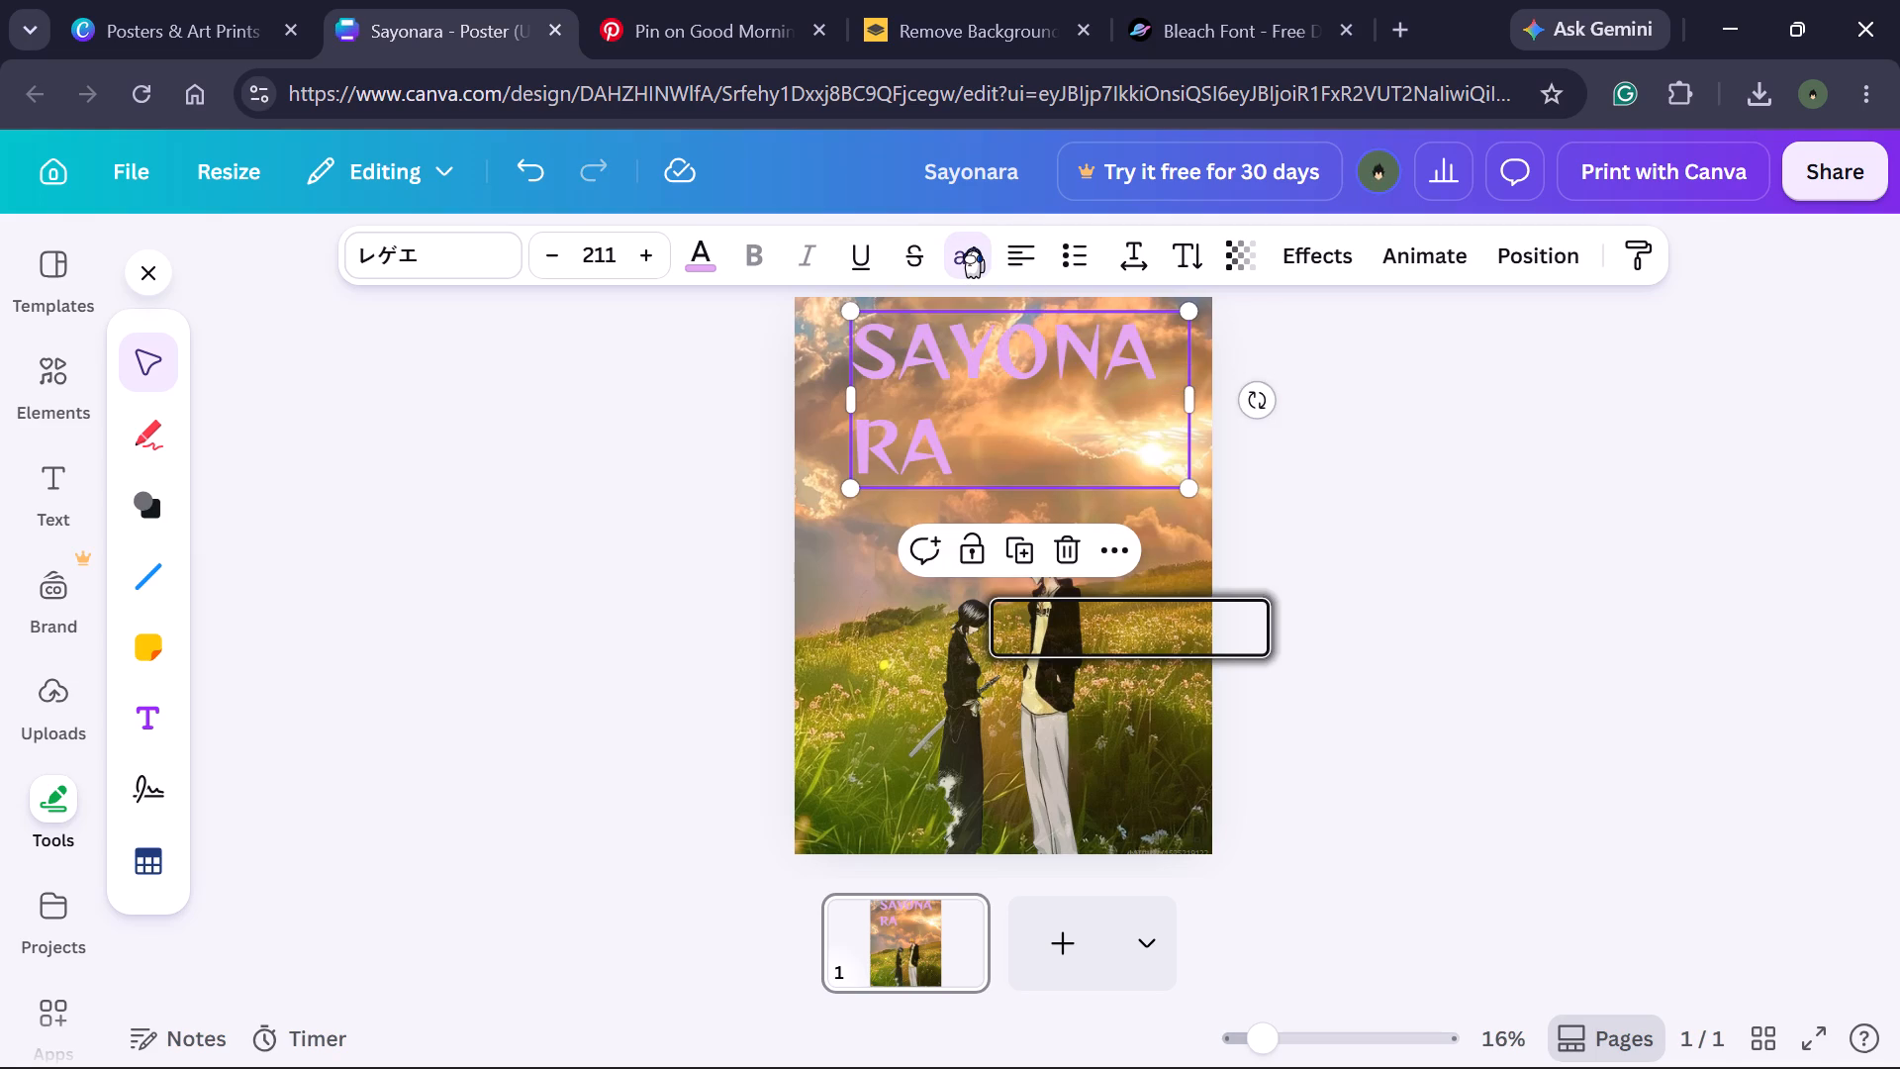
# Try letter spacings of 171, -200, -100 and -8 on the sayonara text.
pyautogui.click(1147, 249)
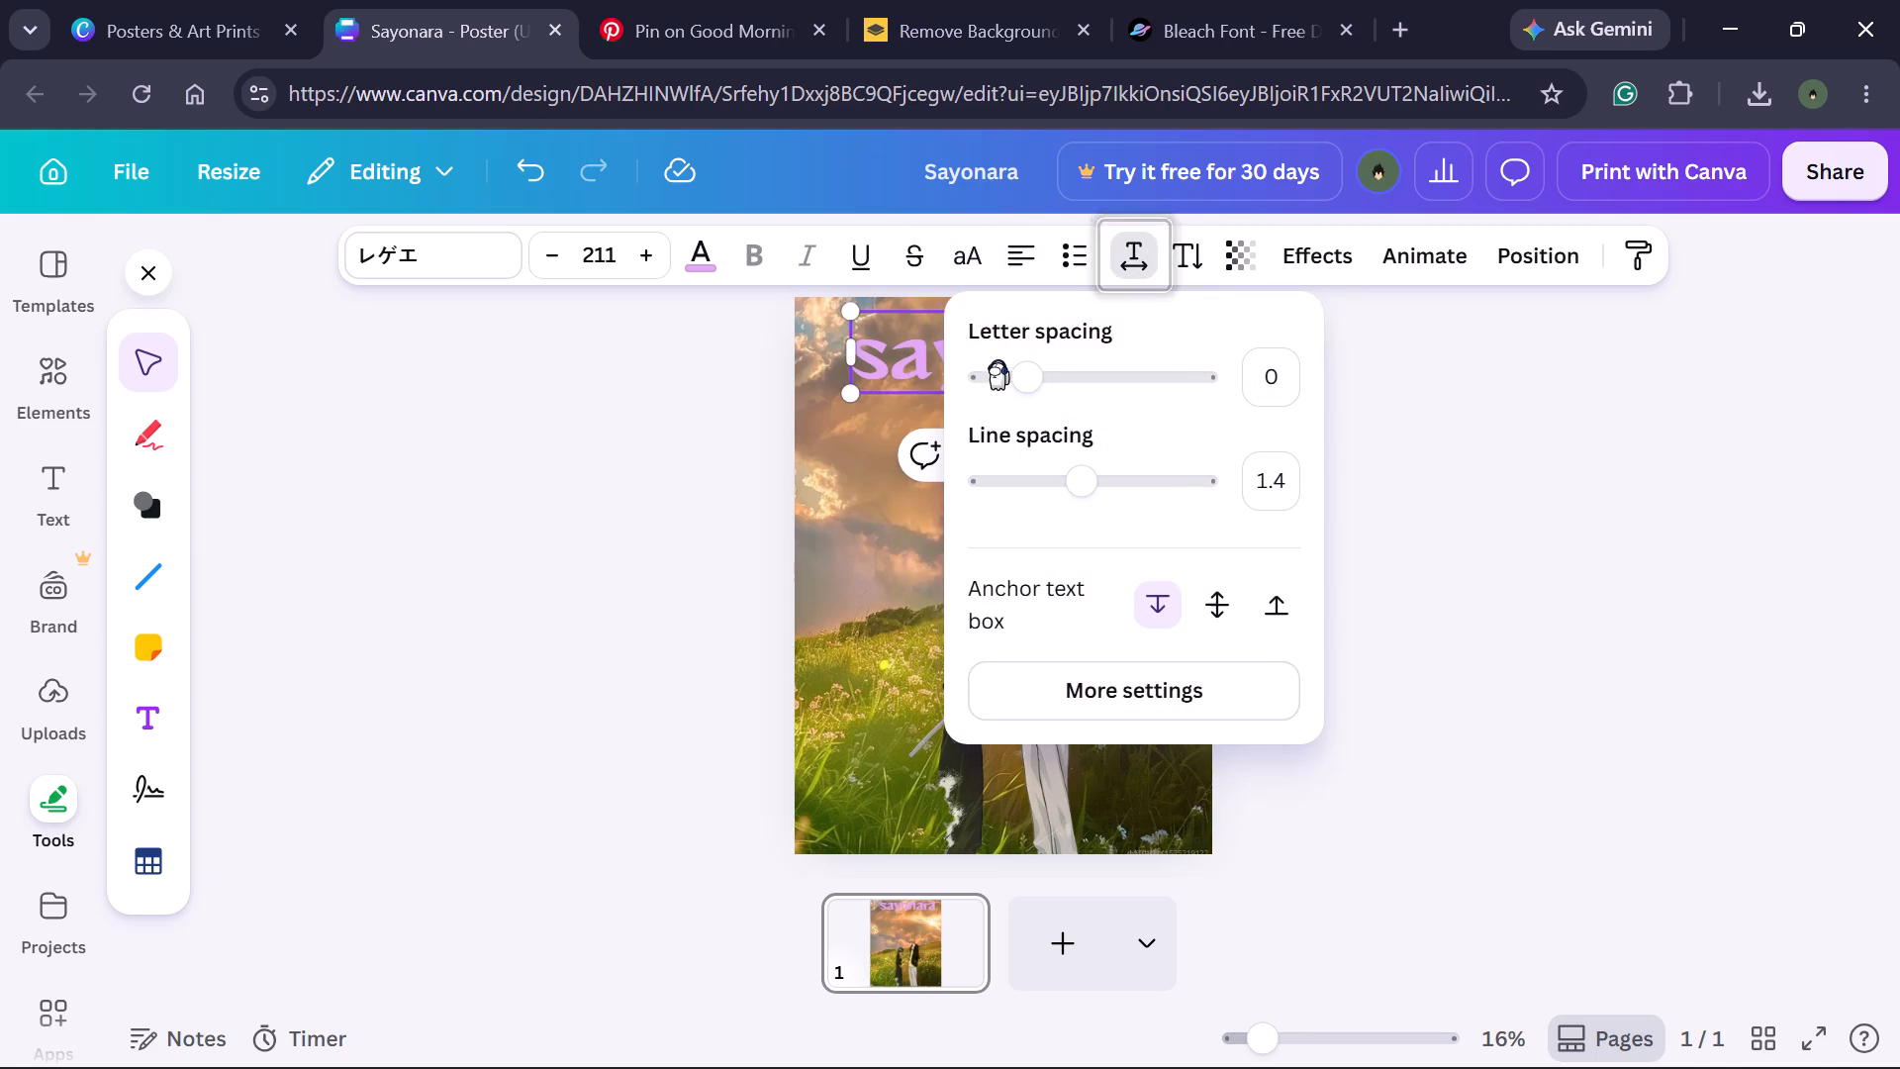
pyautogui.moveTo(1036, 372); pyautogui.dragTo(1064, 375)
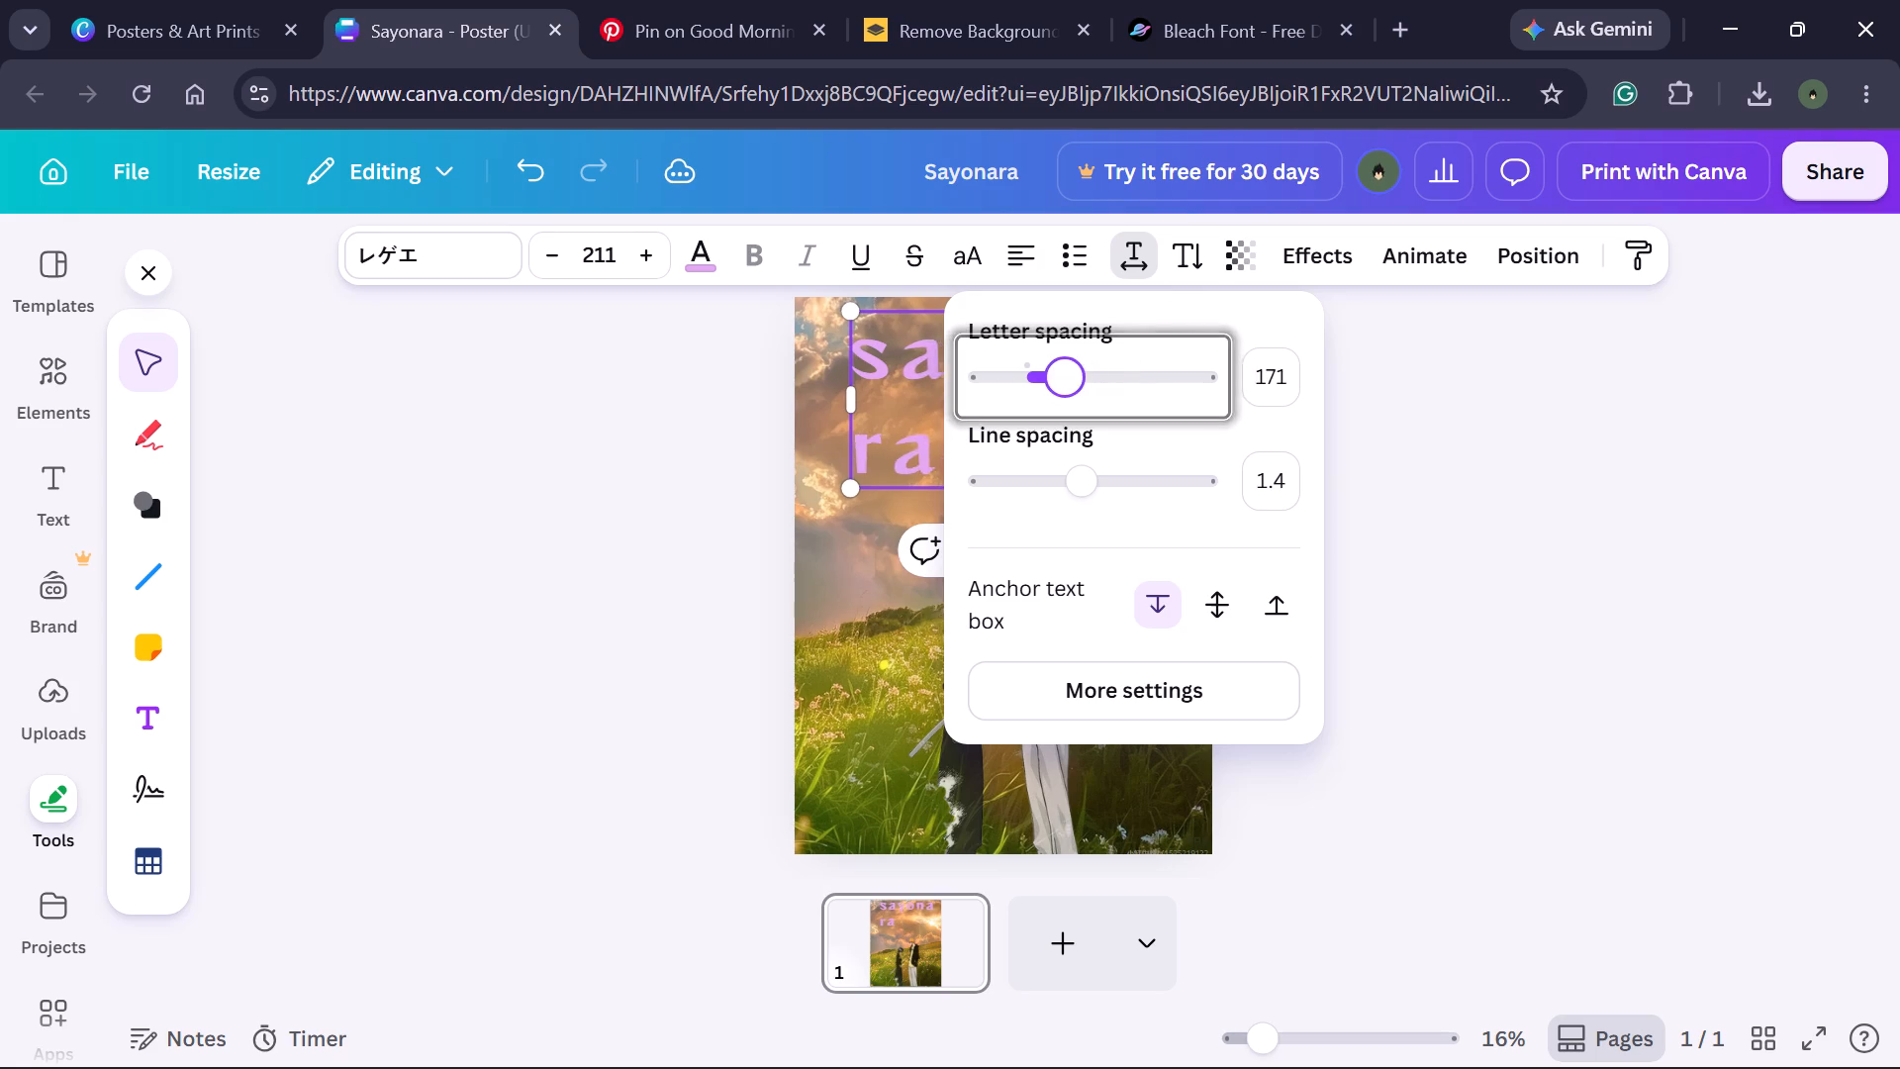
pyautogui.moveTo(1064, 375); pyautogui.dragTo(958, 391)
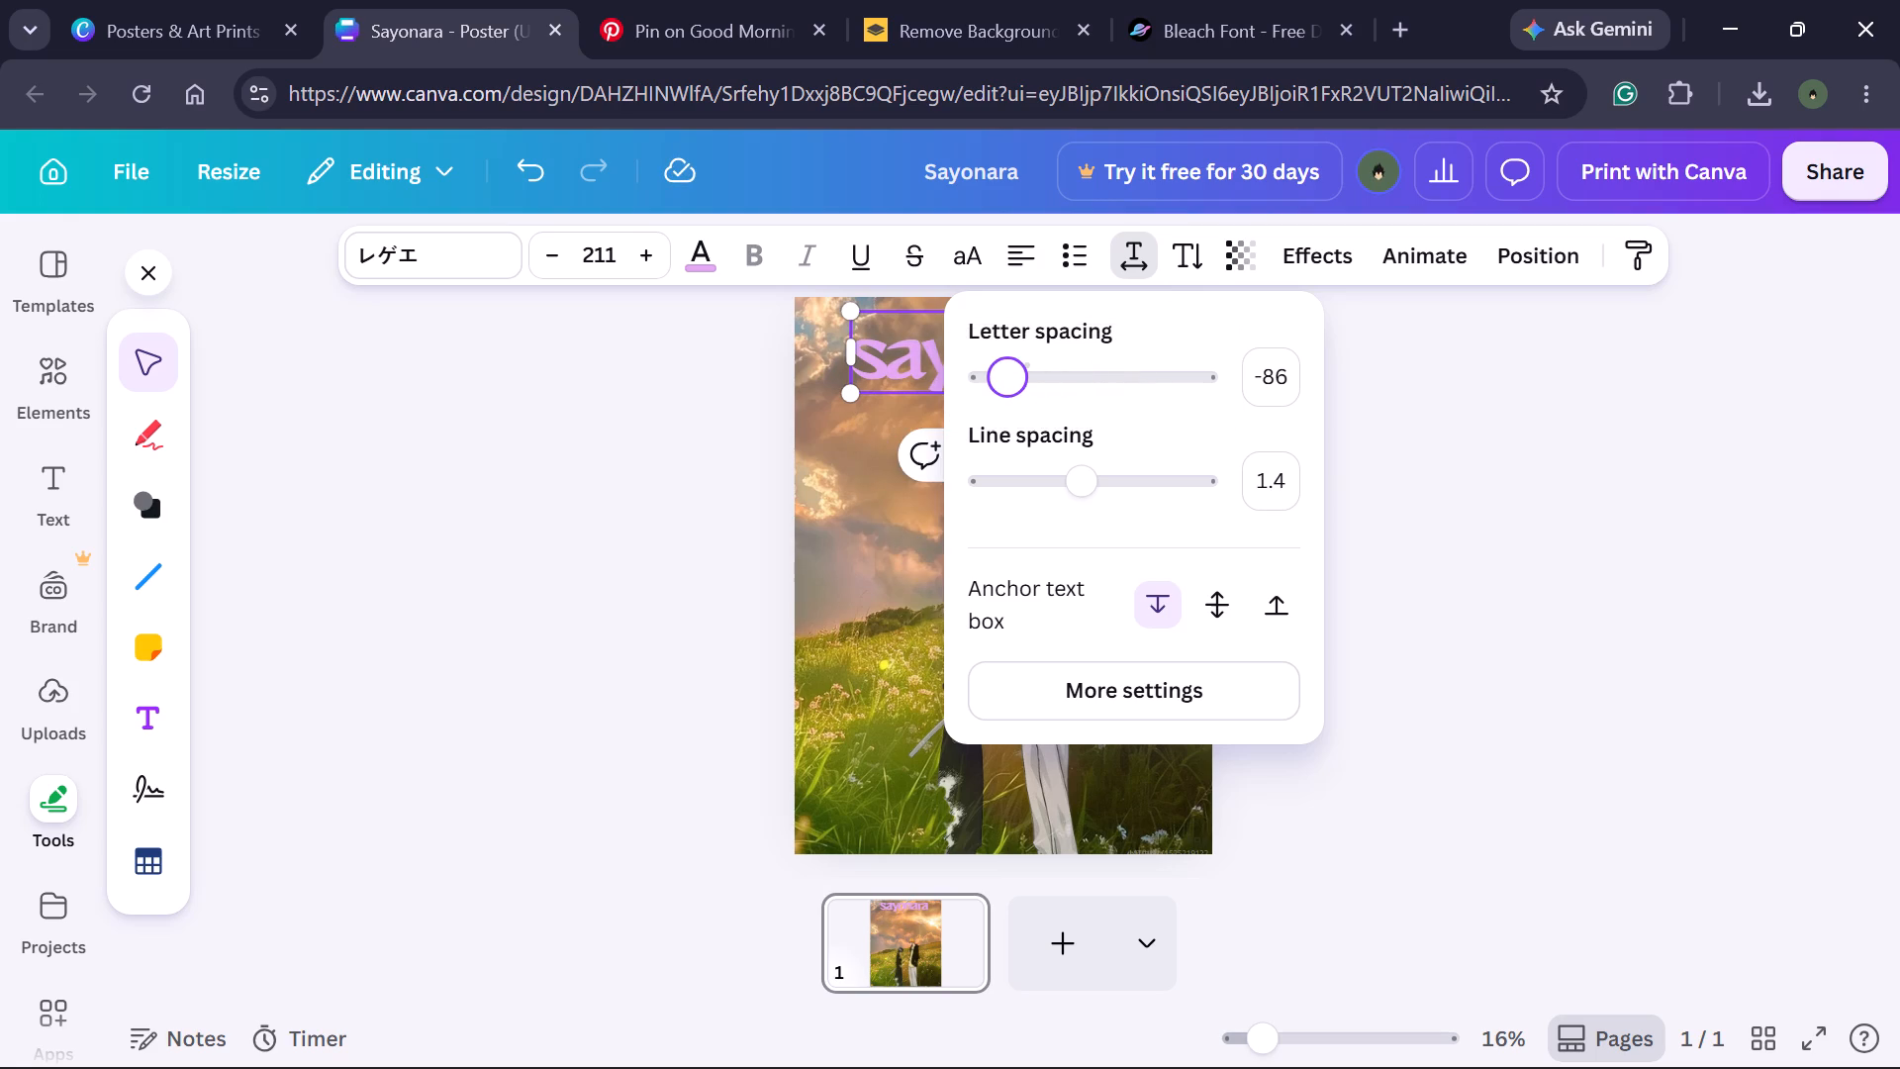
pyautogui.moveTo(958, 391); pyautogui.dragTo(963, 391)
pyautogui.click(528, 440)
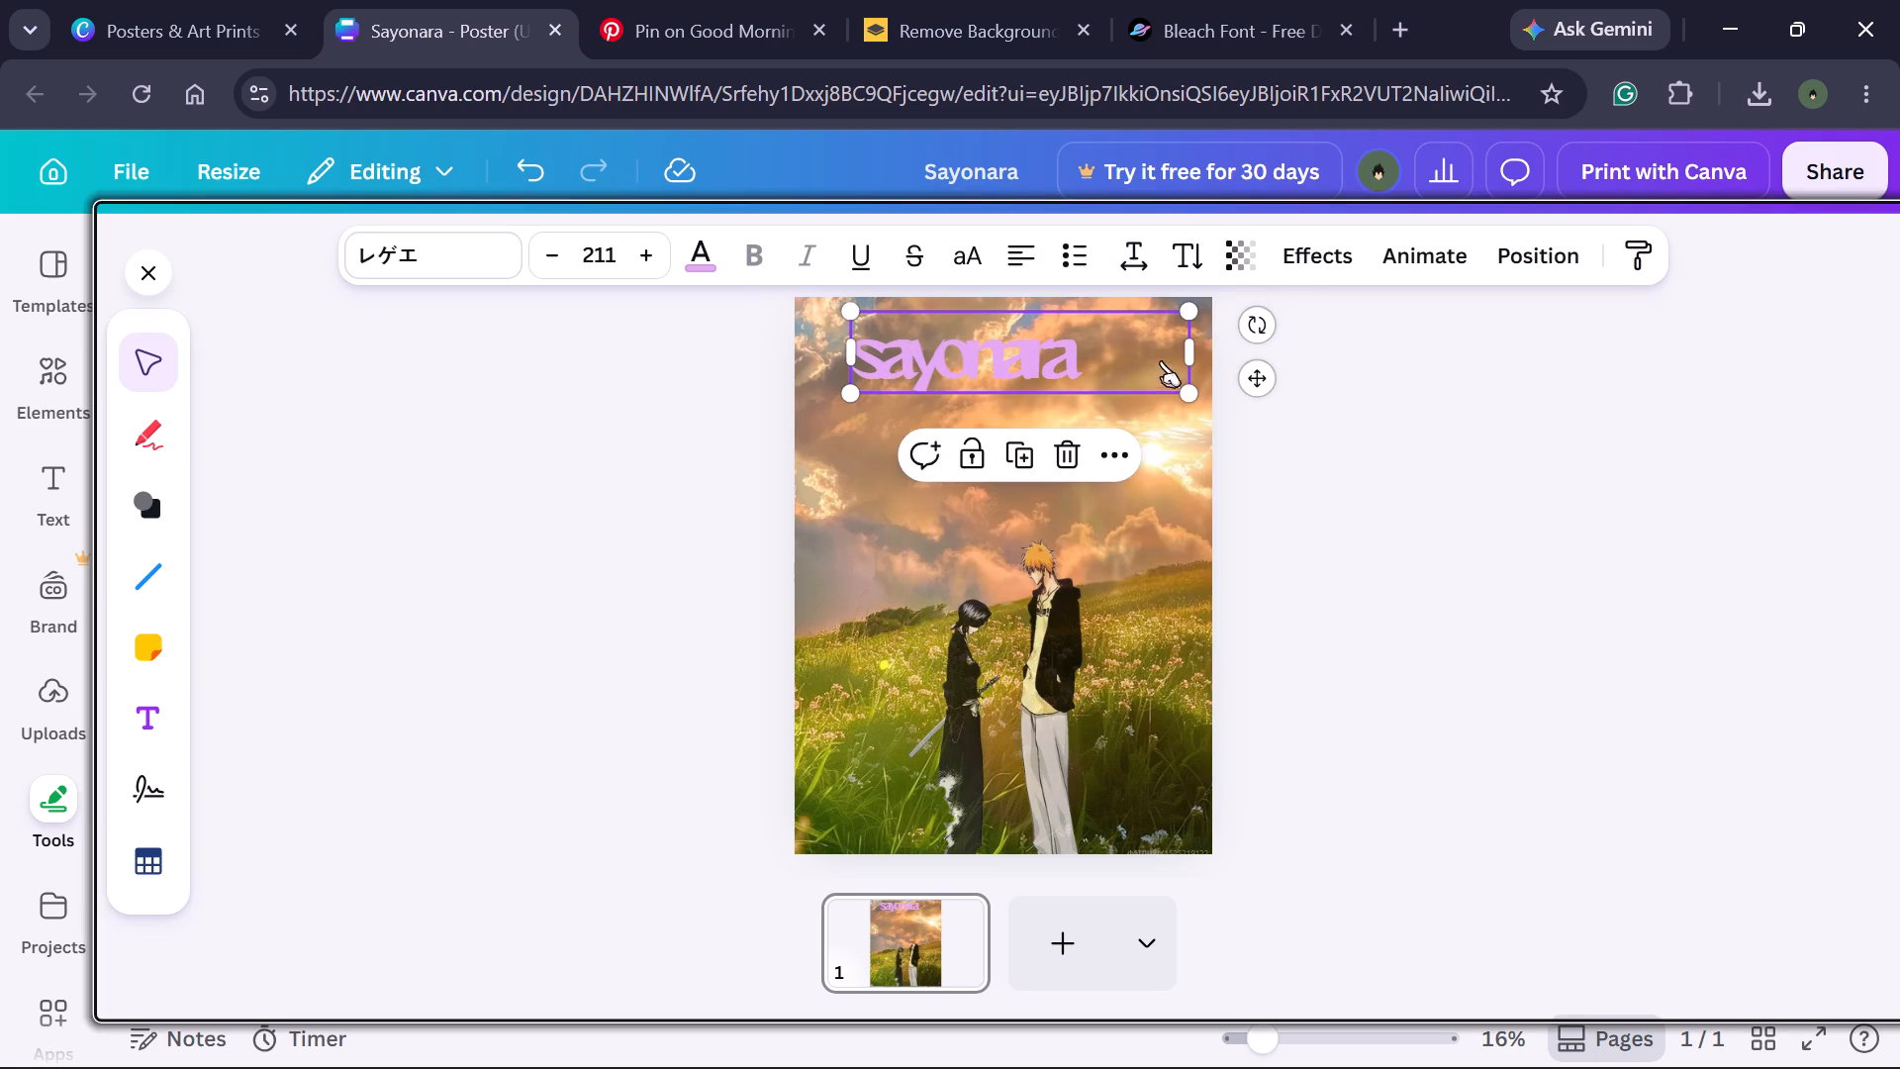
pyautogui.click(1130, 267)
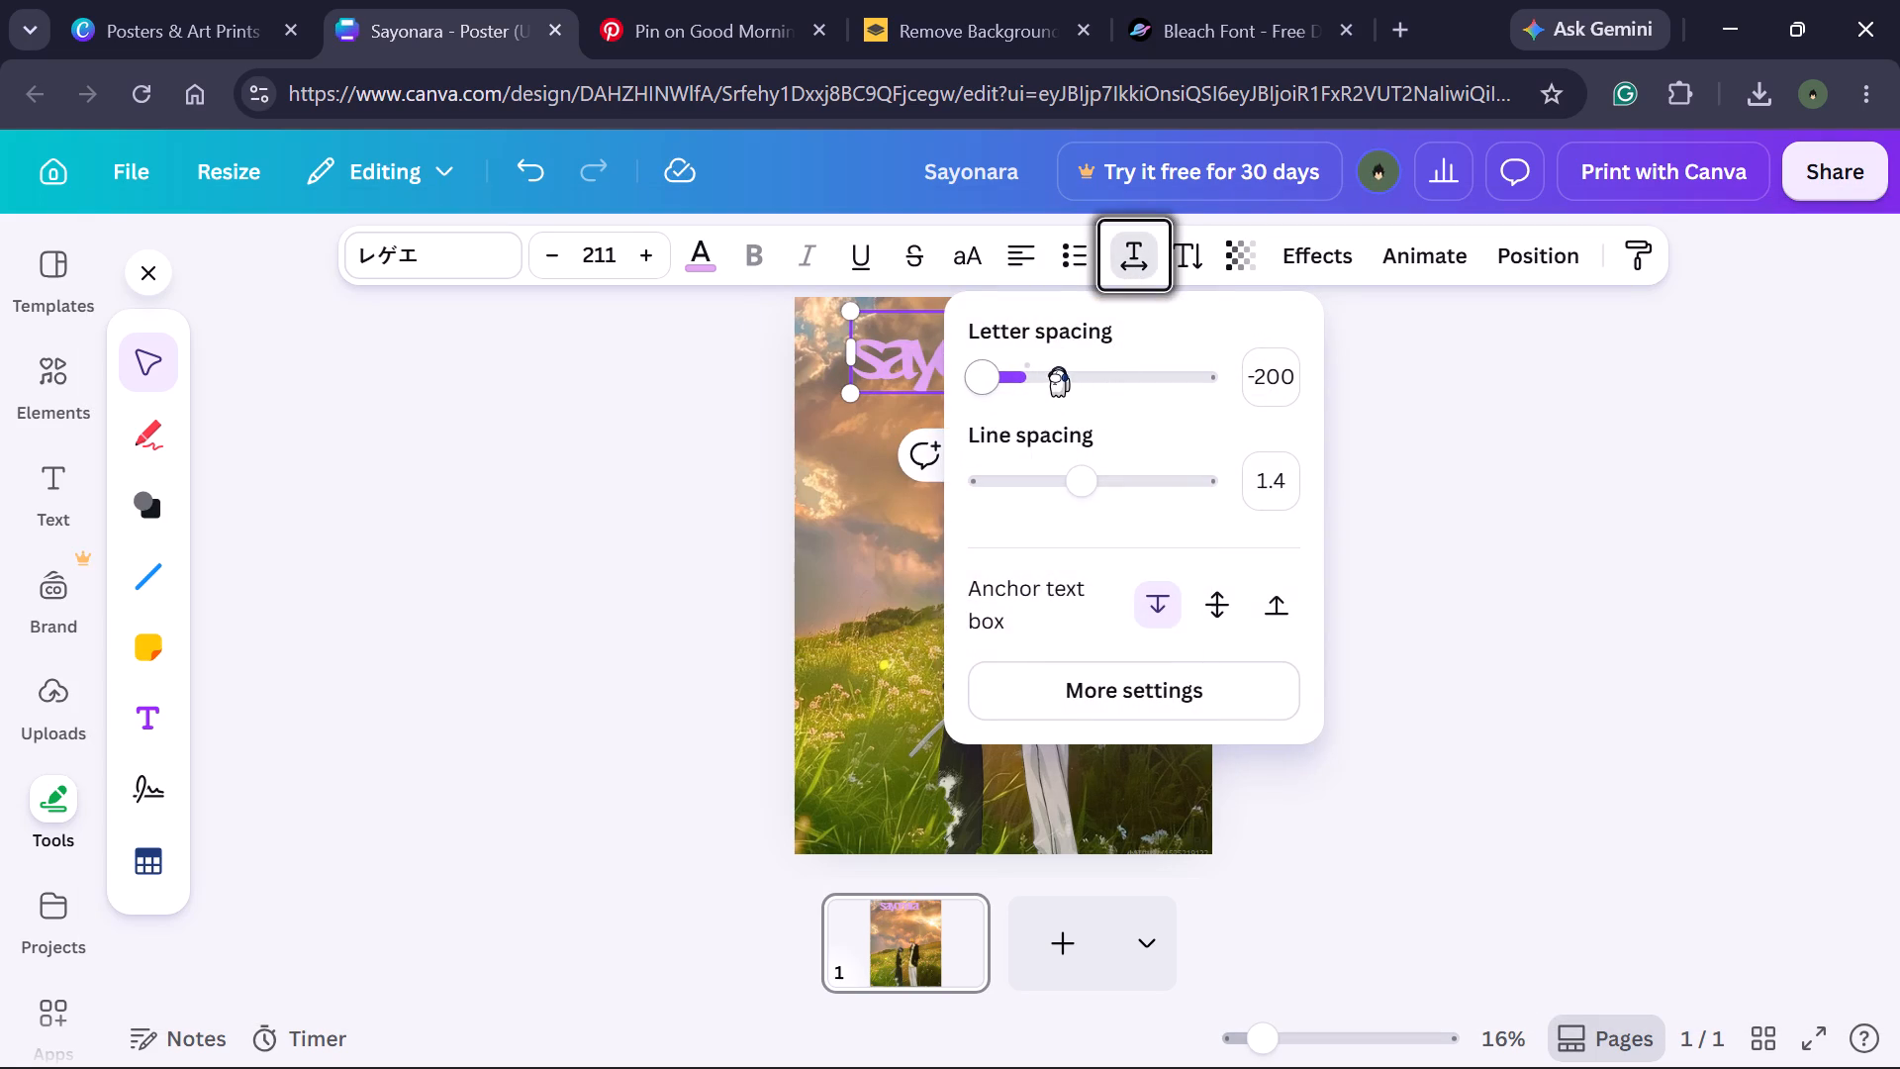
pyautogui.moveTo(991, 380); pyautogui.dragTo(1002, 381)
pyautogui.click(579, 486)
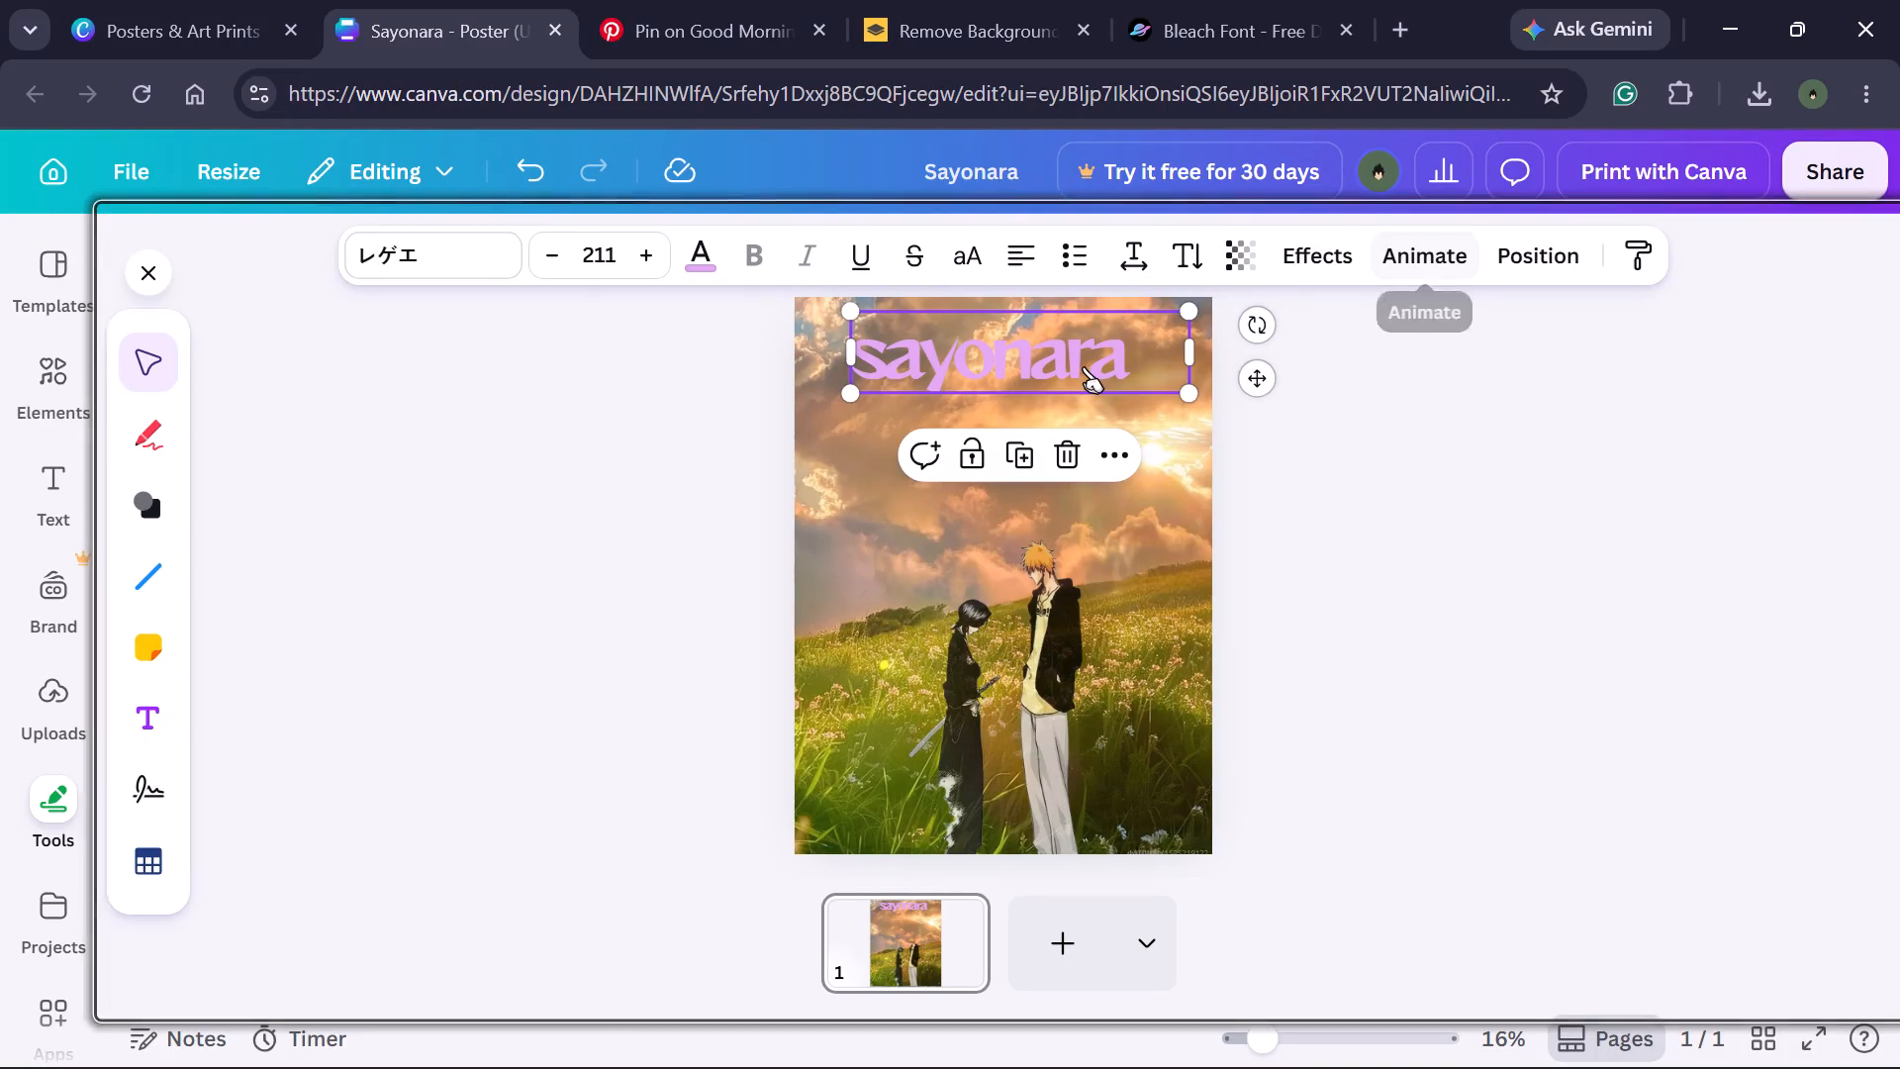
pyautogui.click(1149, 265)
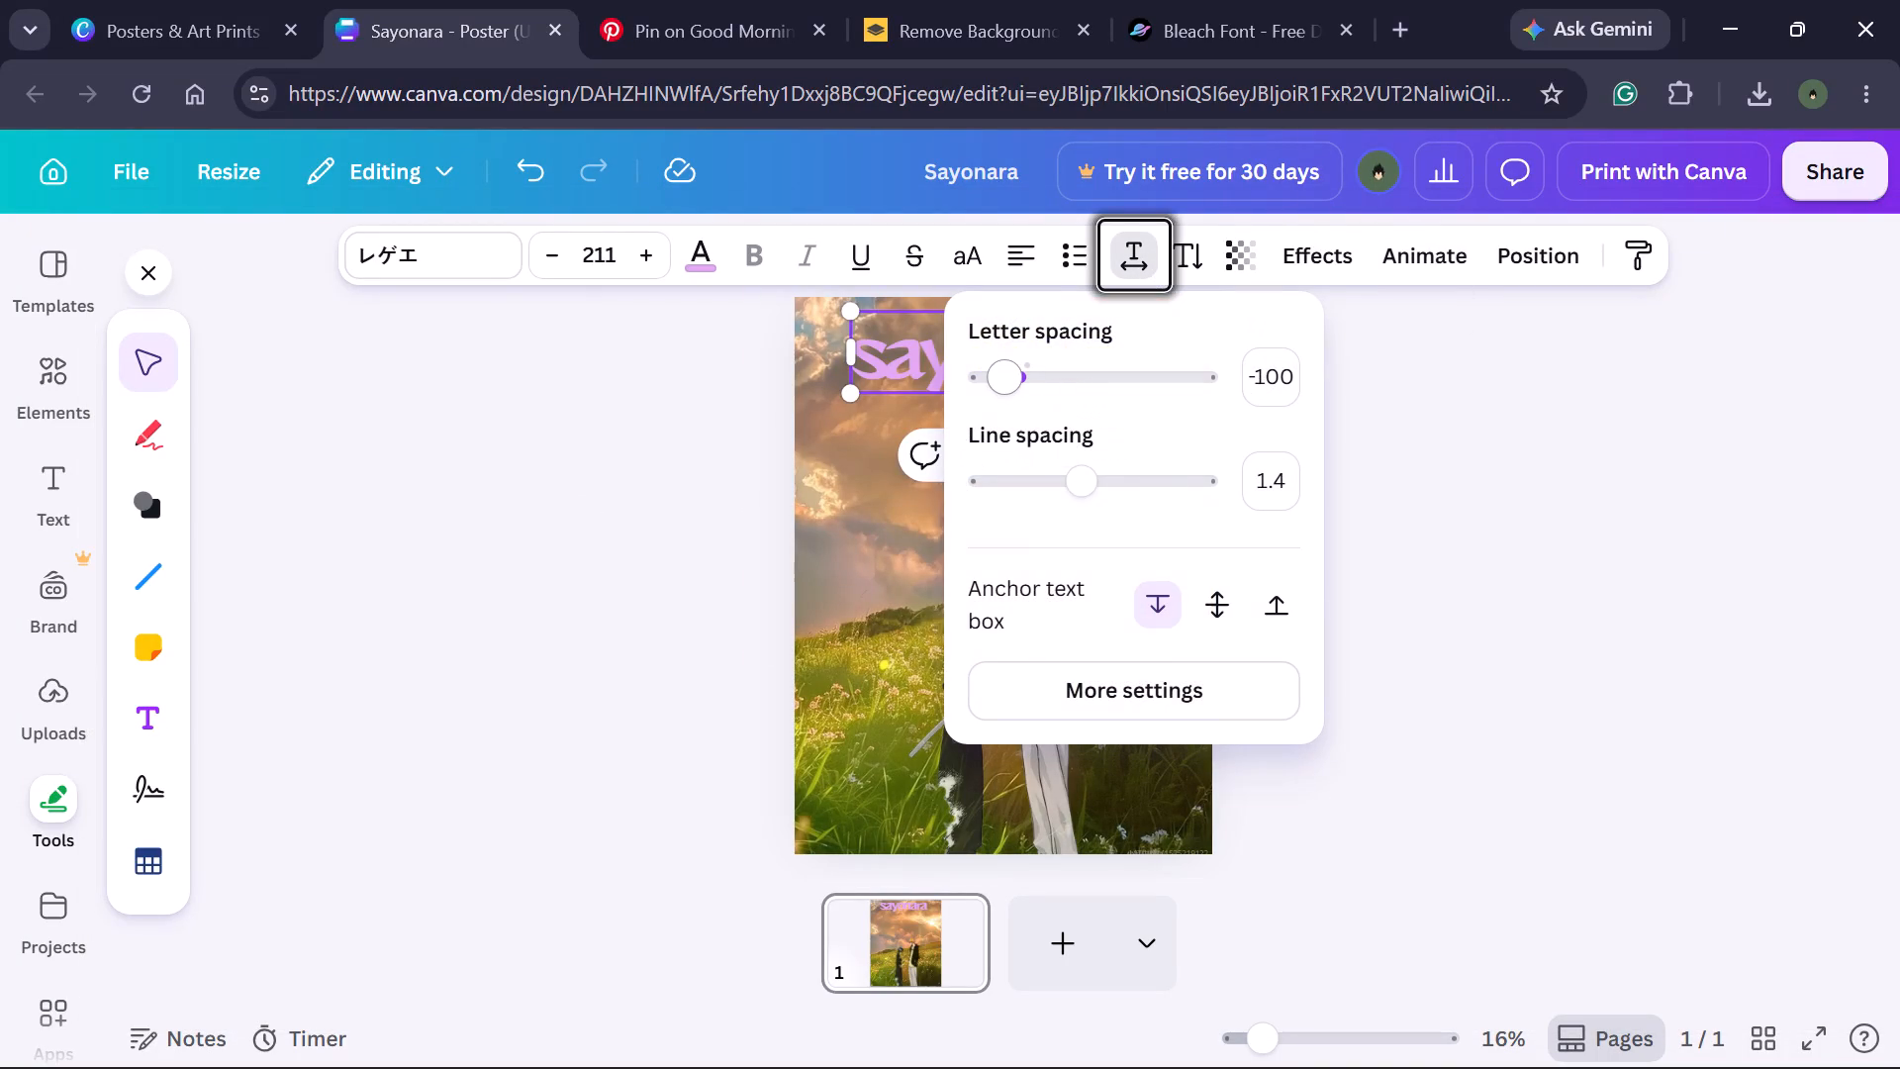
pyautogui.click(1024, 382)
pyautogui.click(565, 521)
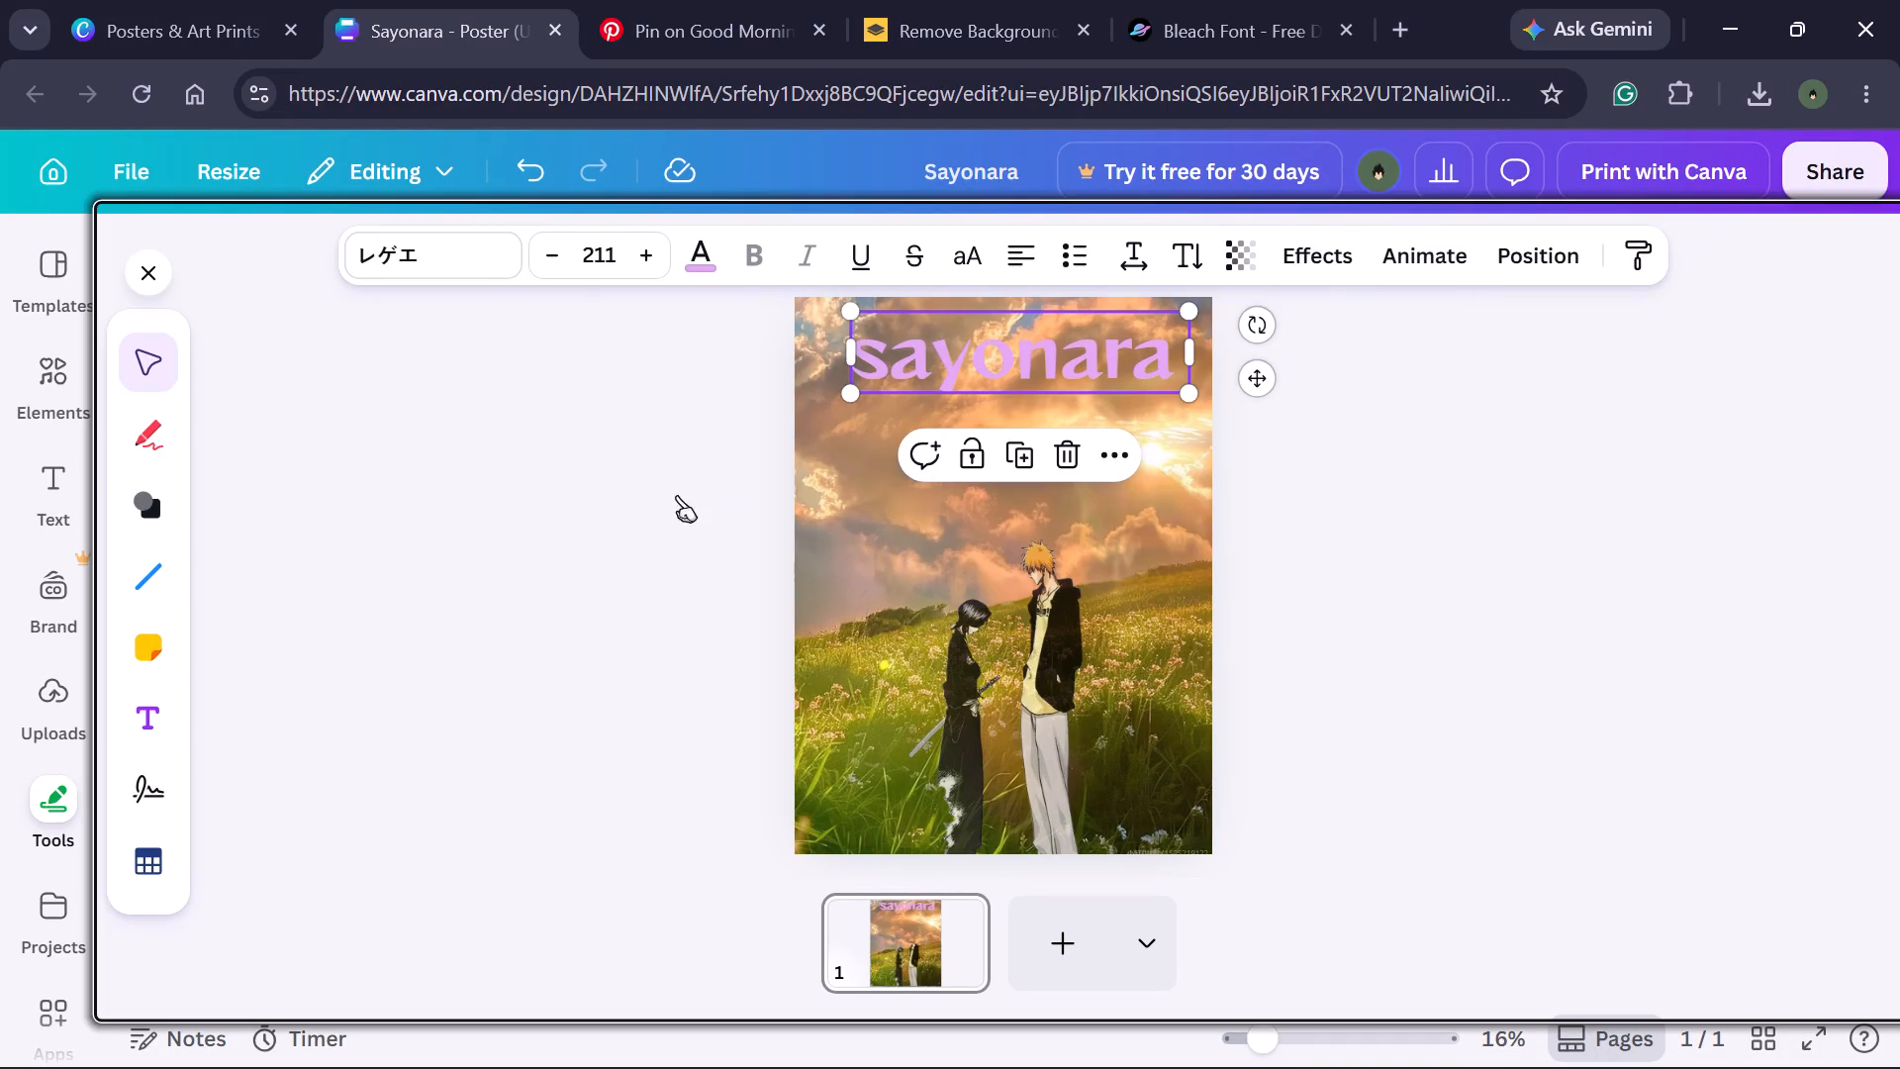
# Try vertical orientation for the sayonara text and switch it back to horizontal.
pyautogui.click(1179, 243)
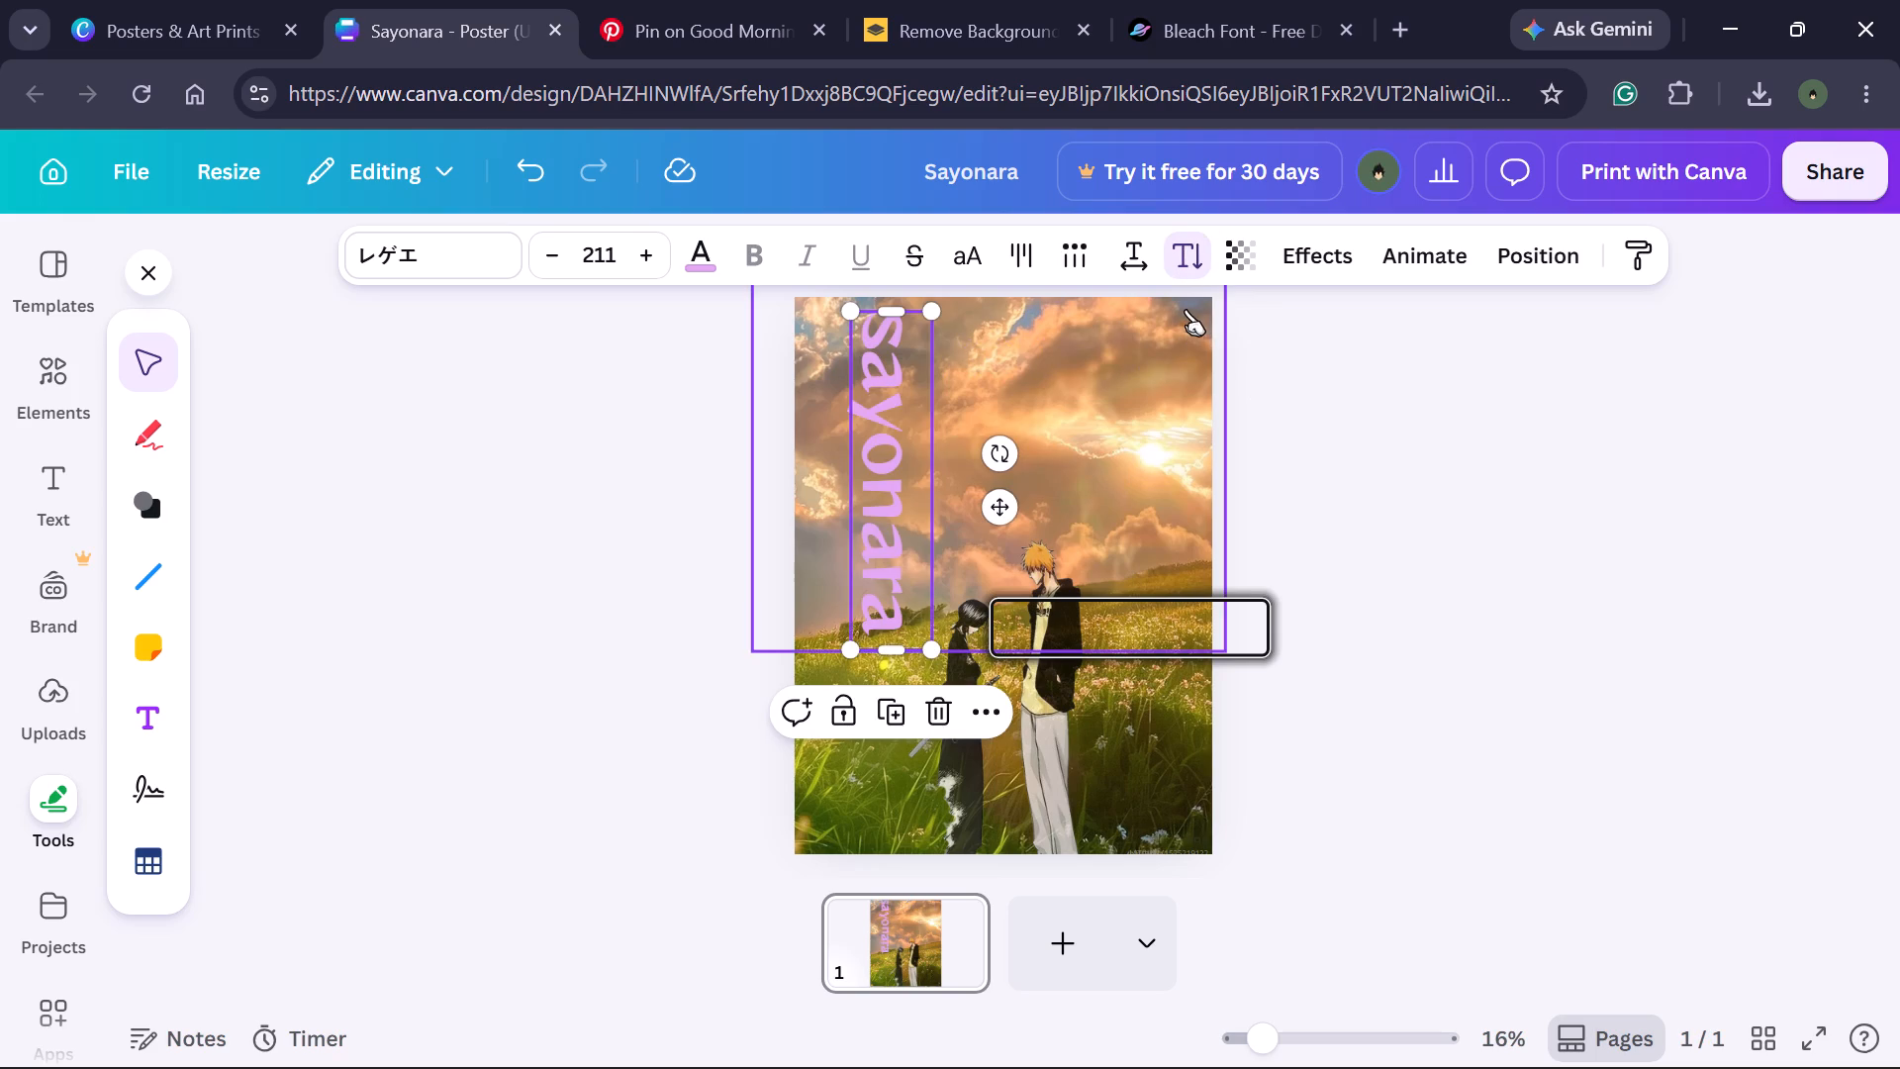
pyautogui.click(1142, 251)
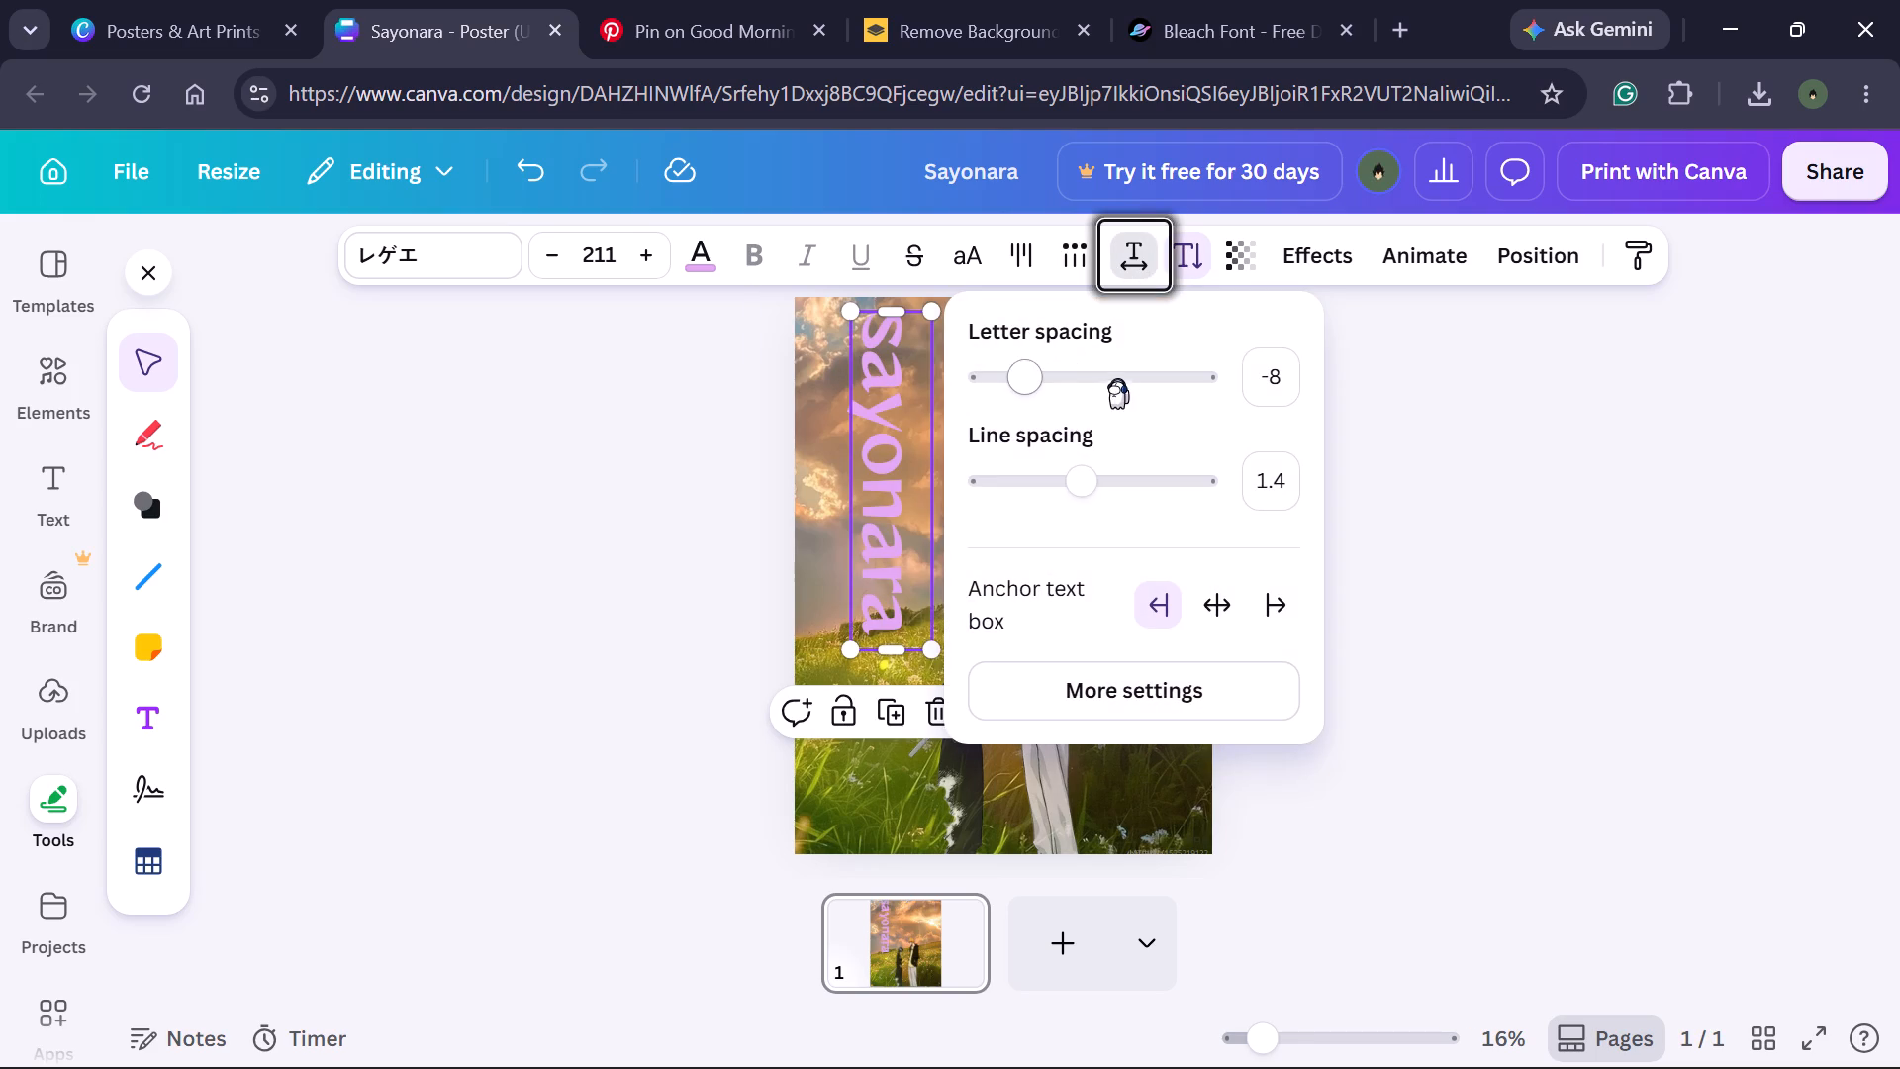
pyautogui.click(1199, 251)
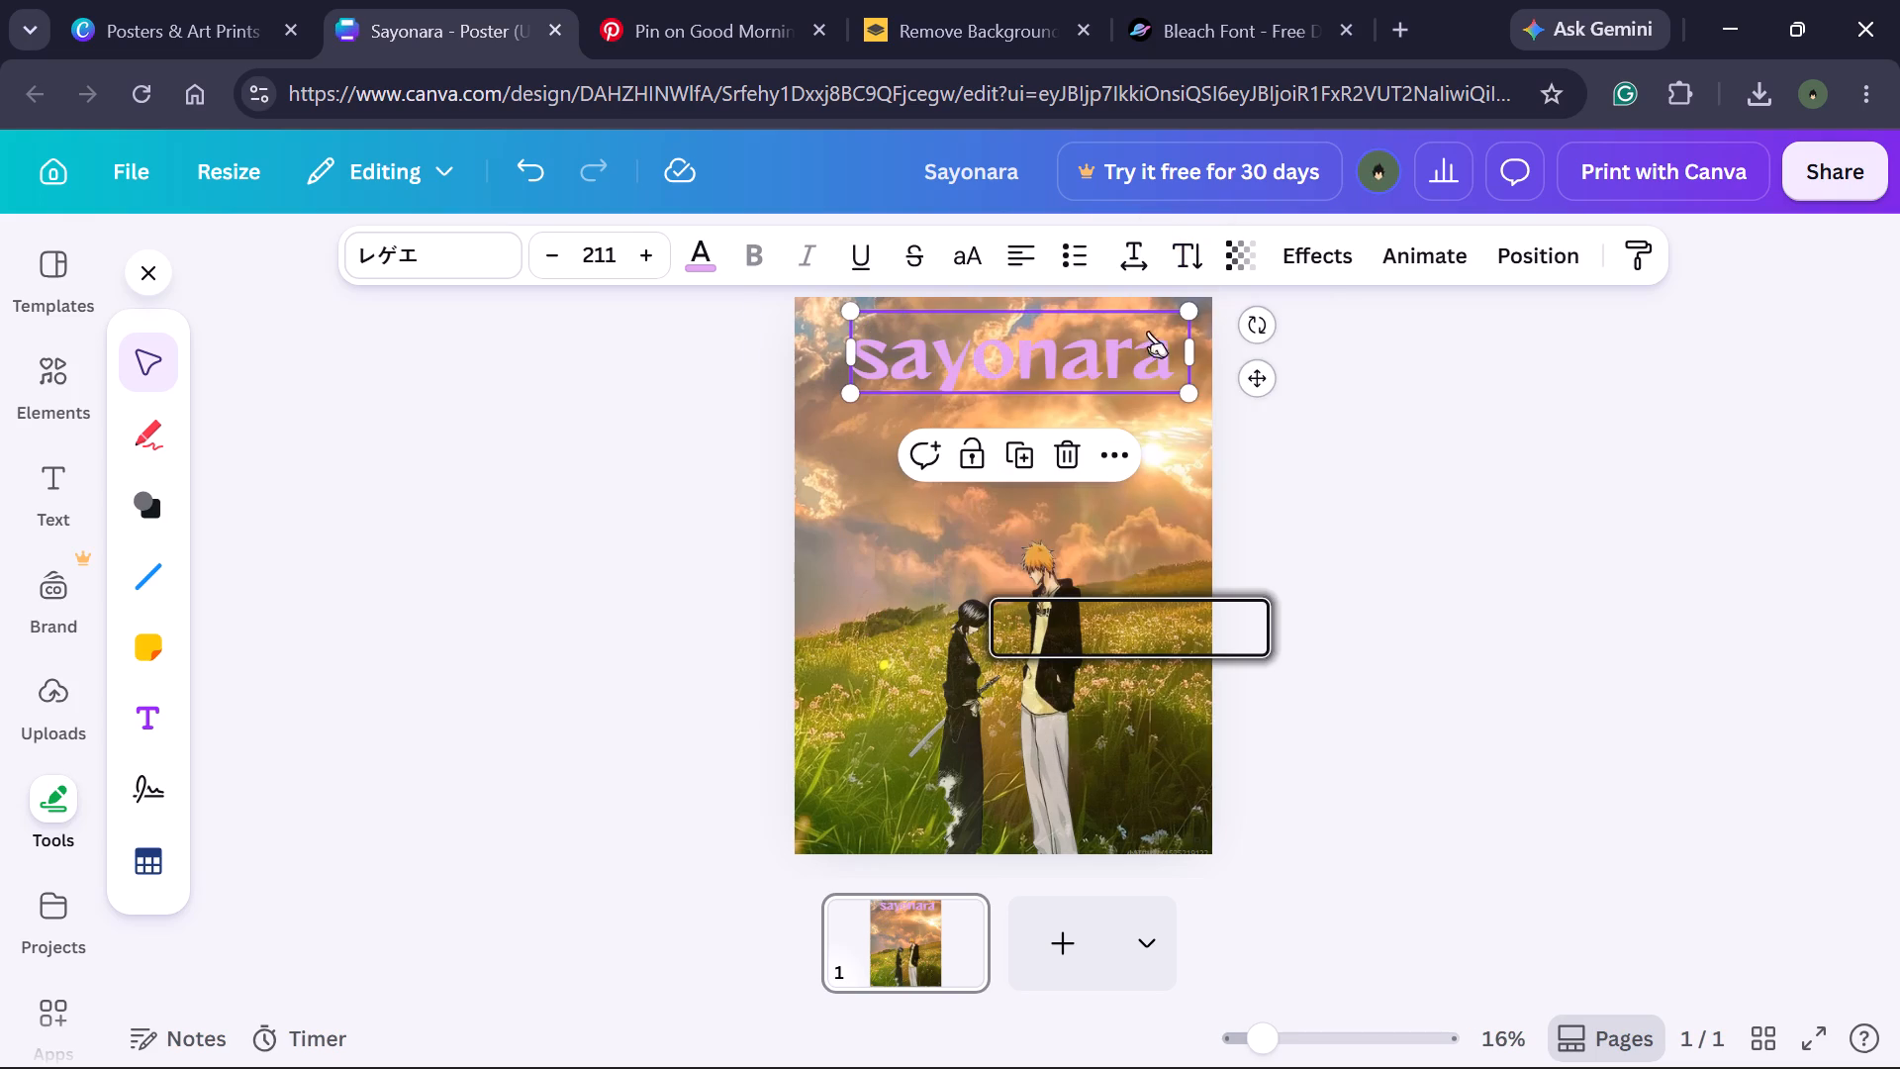
# Set the sayonara text's letter spacing to 0 and increase its line spacing beyond 1.62.
pyautogui.click(1124, 260)
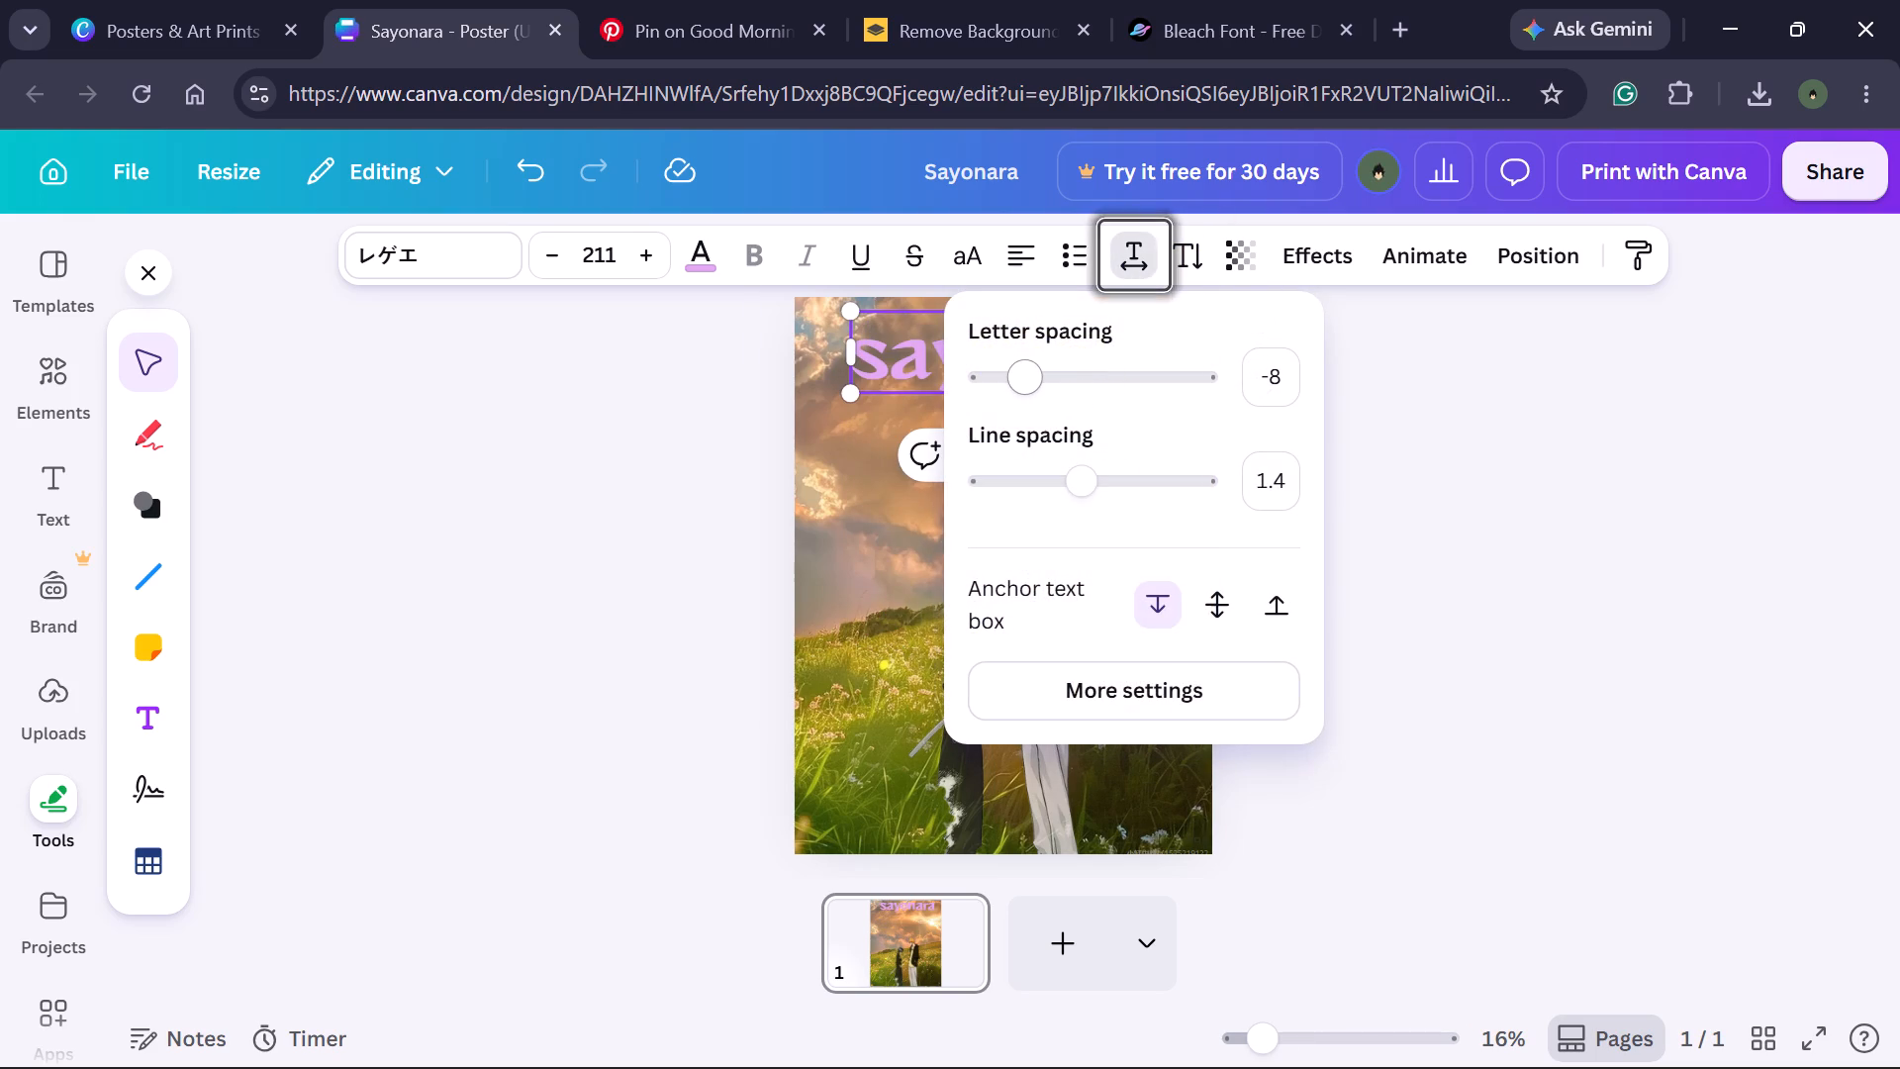
pyautogui.click(1027, 369)
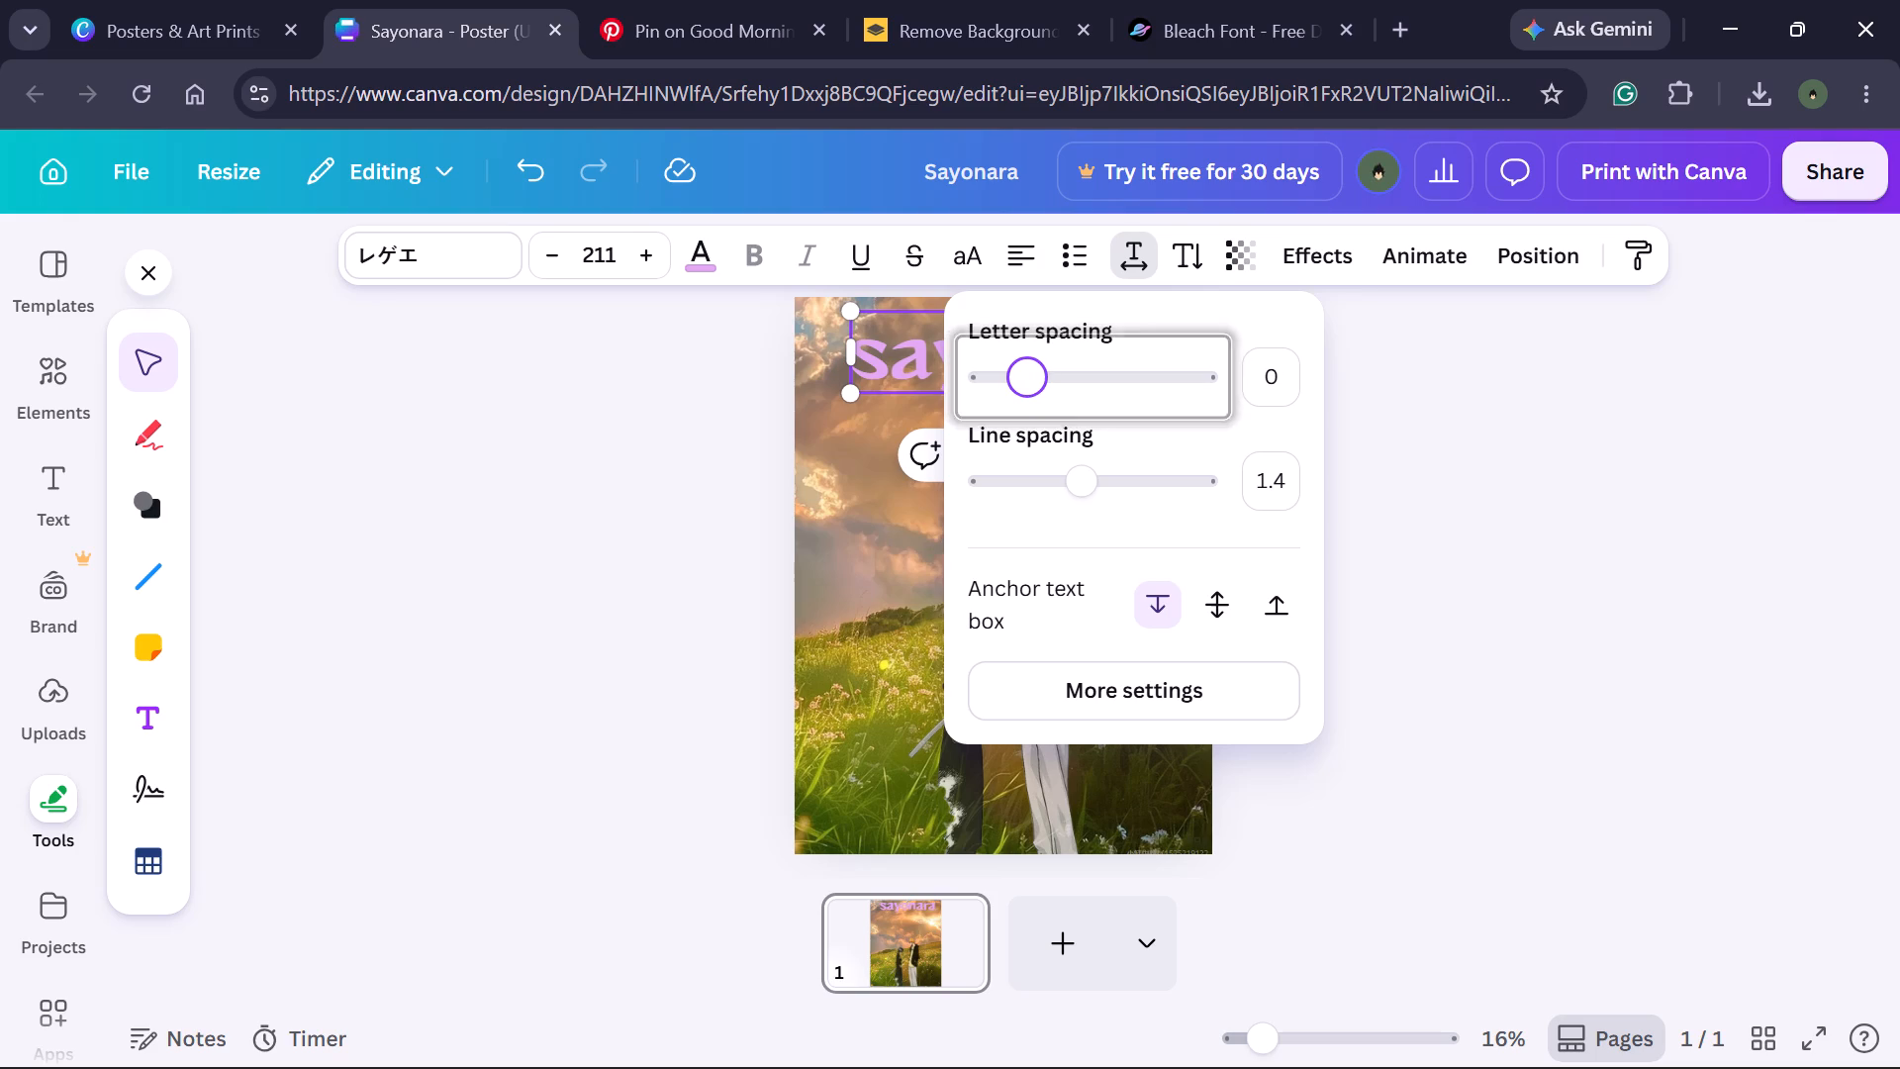
pyautogui.moveTo(1098, 470); pyautogui.dragTo(1106, 470)
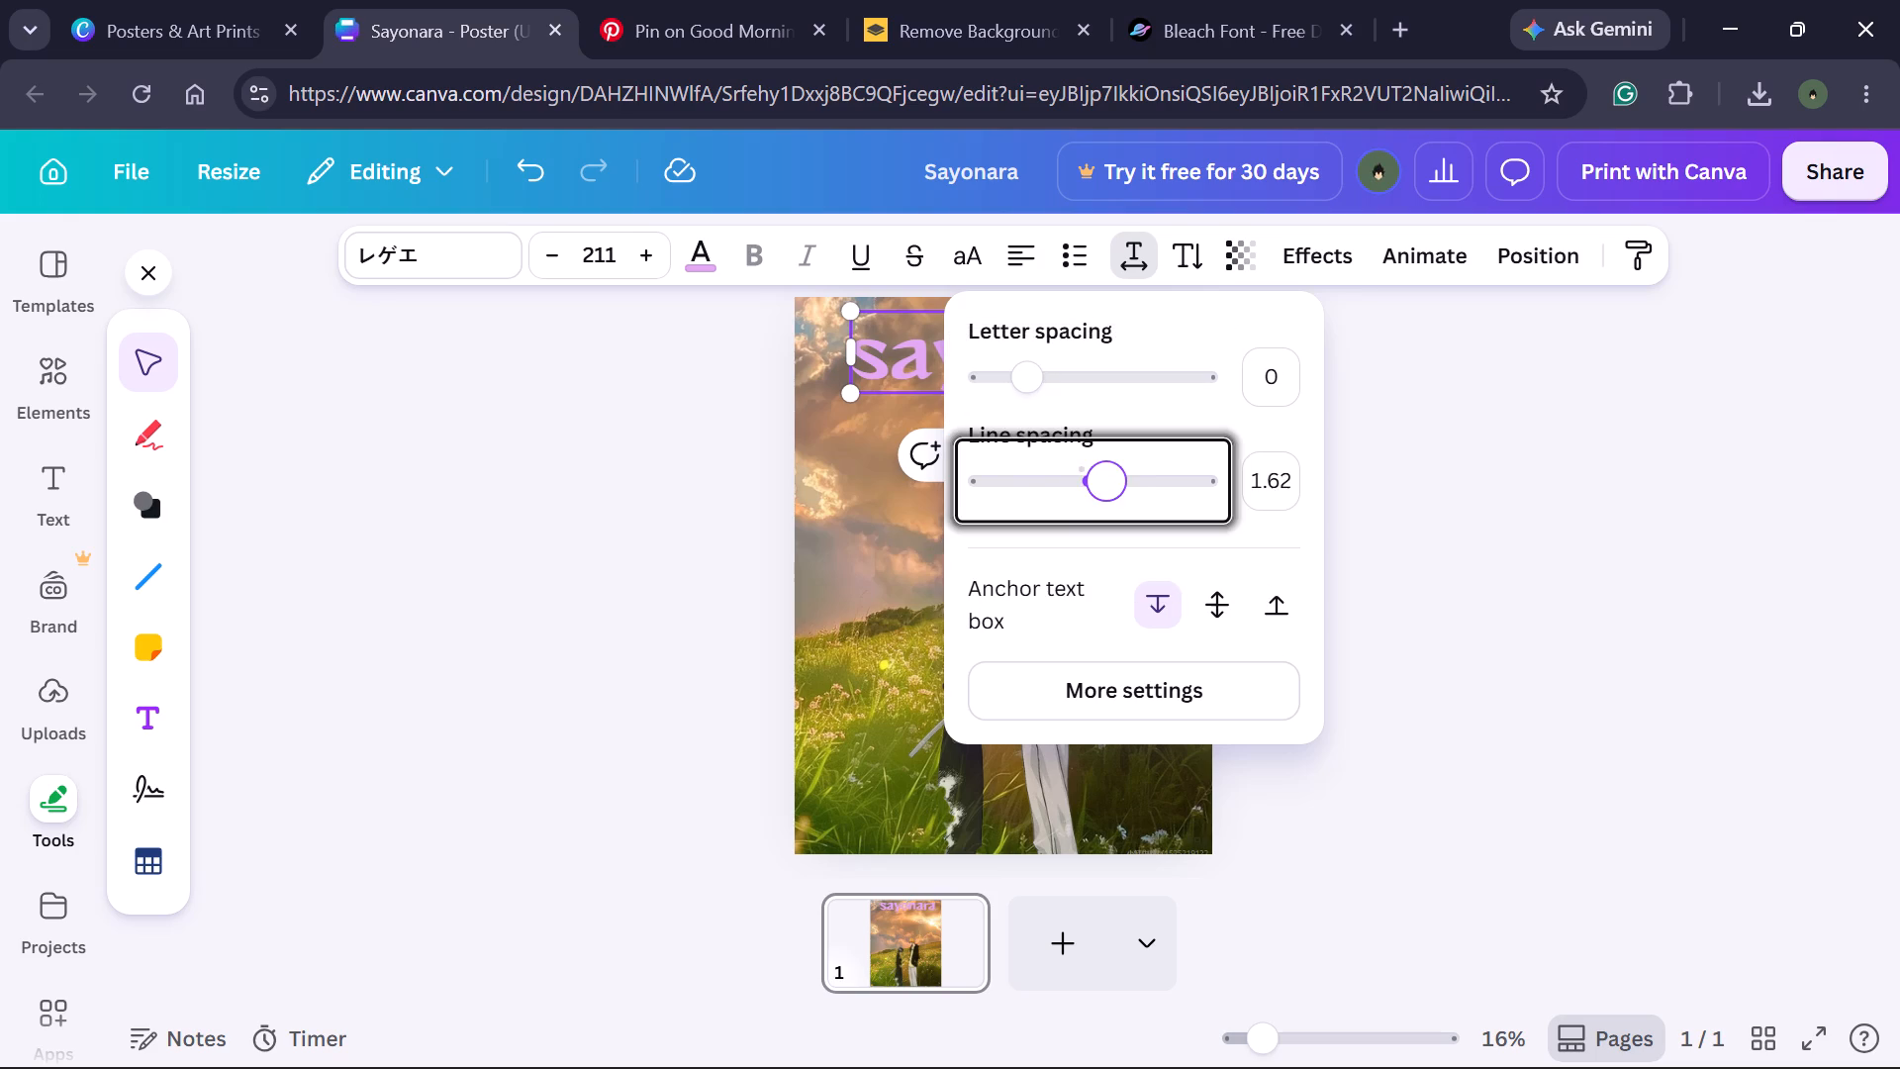
pyautogui.moveTo(1106, 470); pyautogui.dragTo(1138, 471)
pyautogui.click(1447, 427)
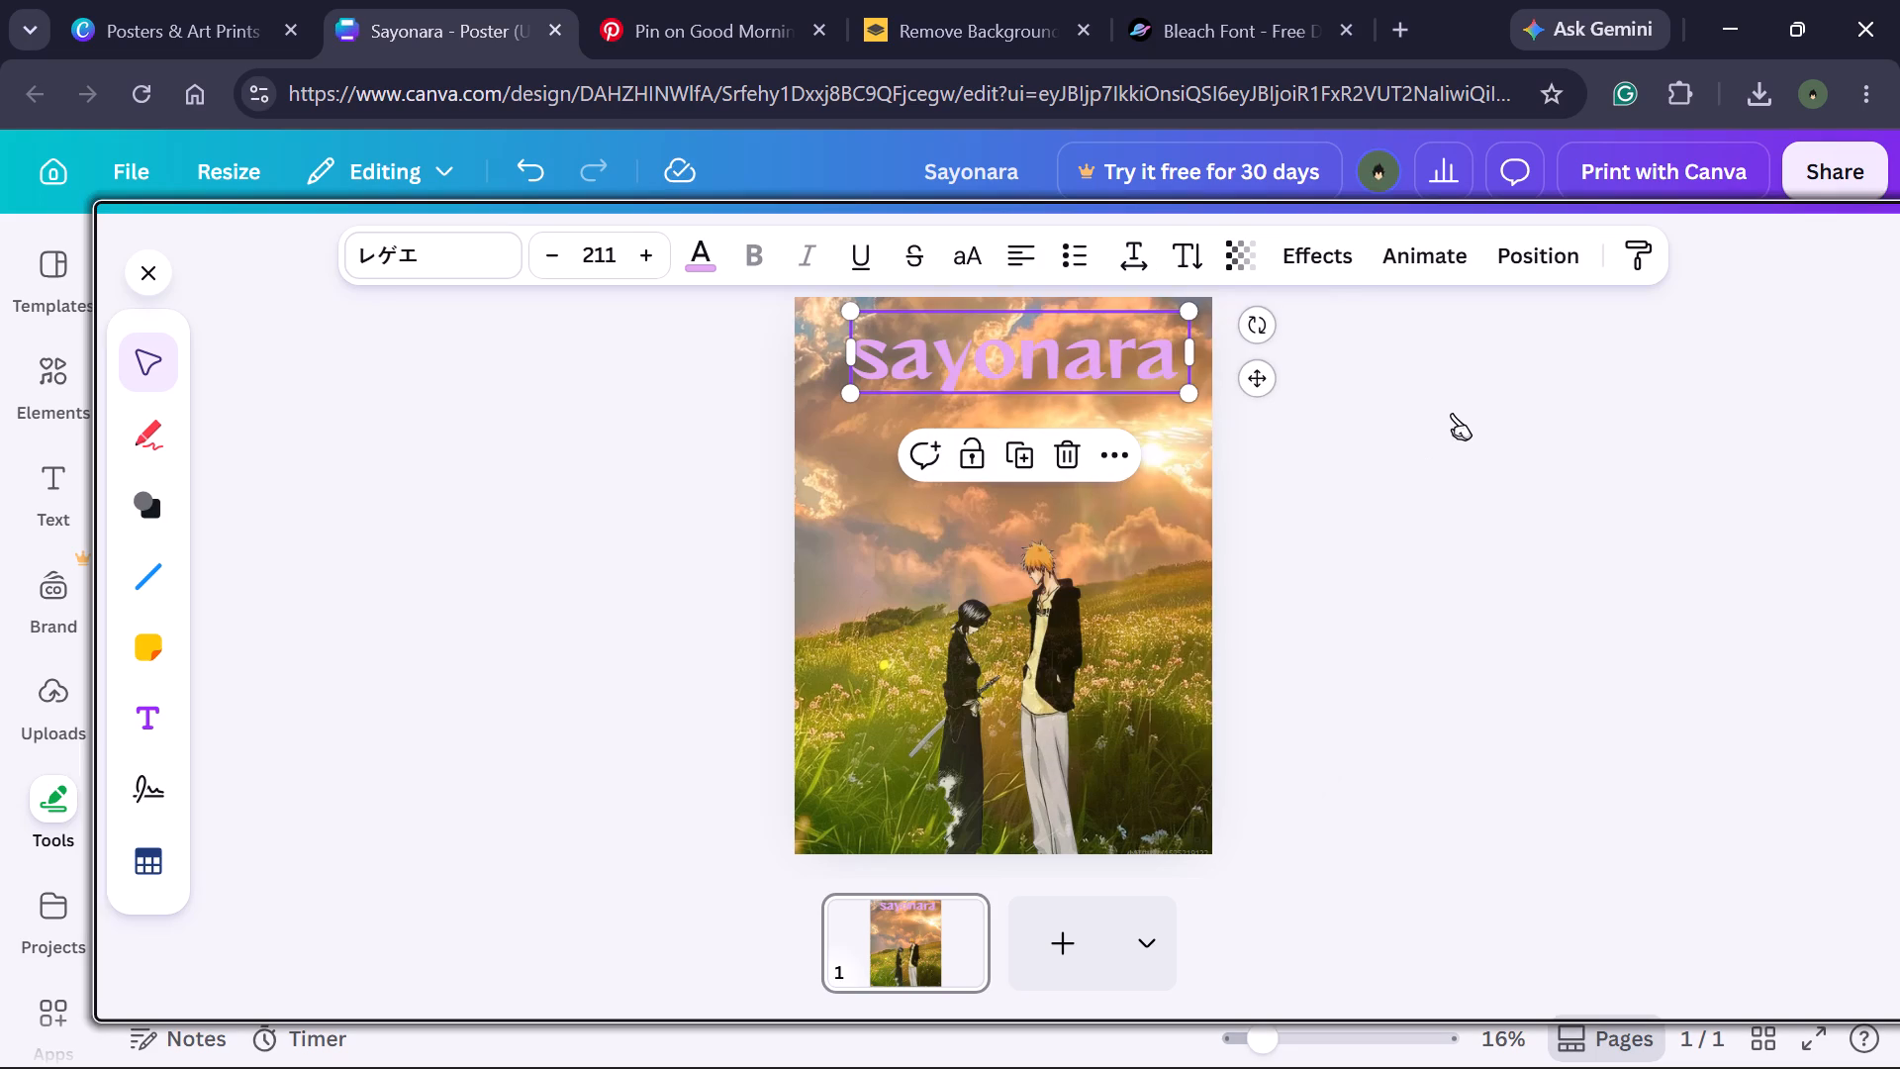
# Look at the animation options for the sayonara text.
pyautogui.click(1455, 414)
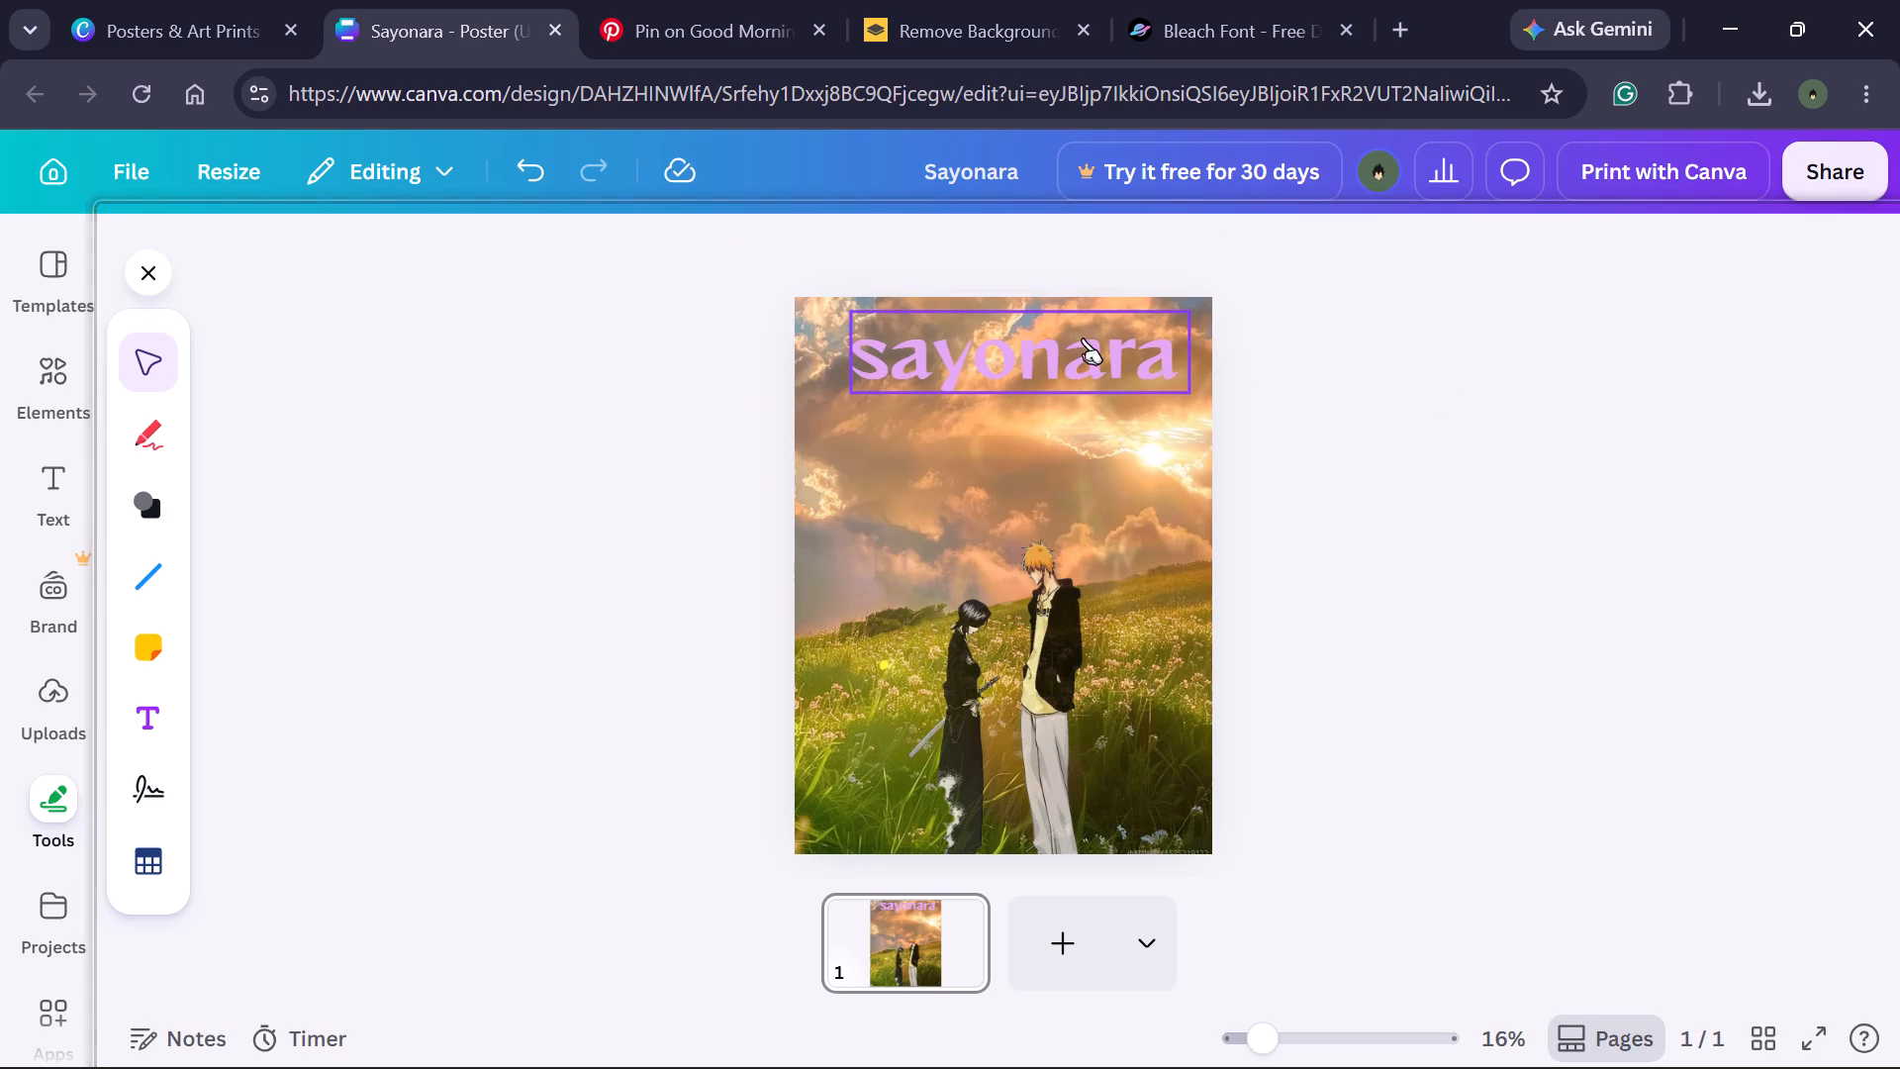
pyautogui.click(1071, 361)
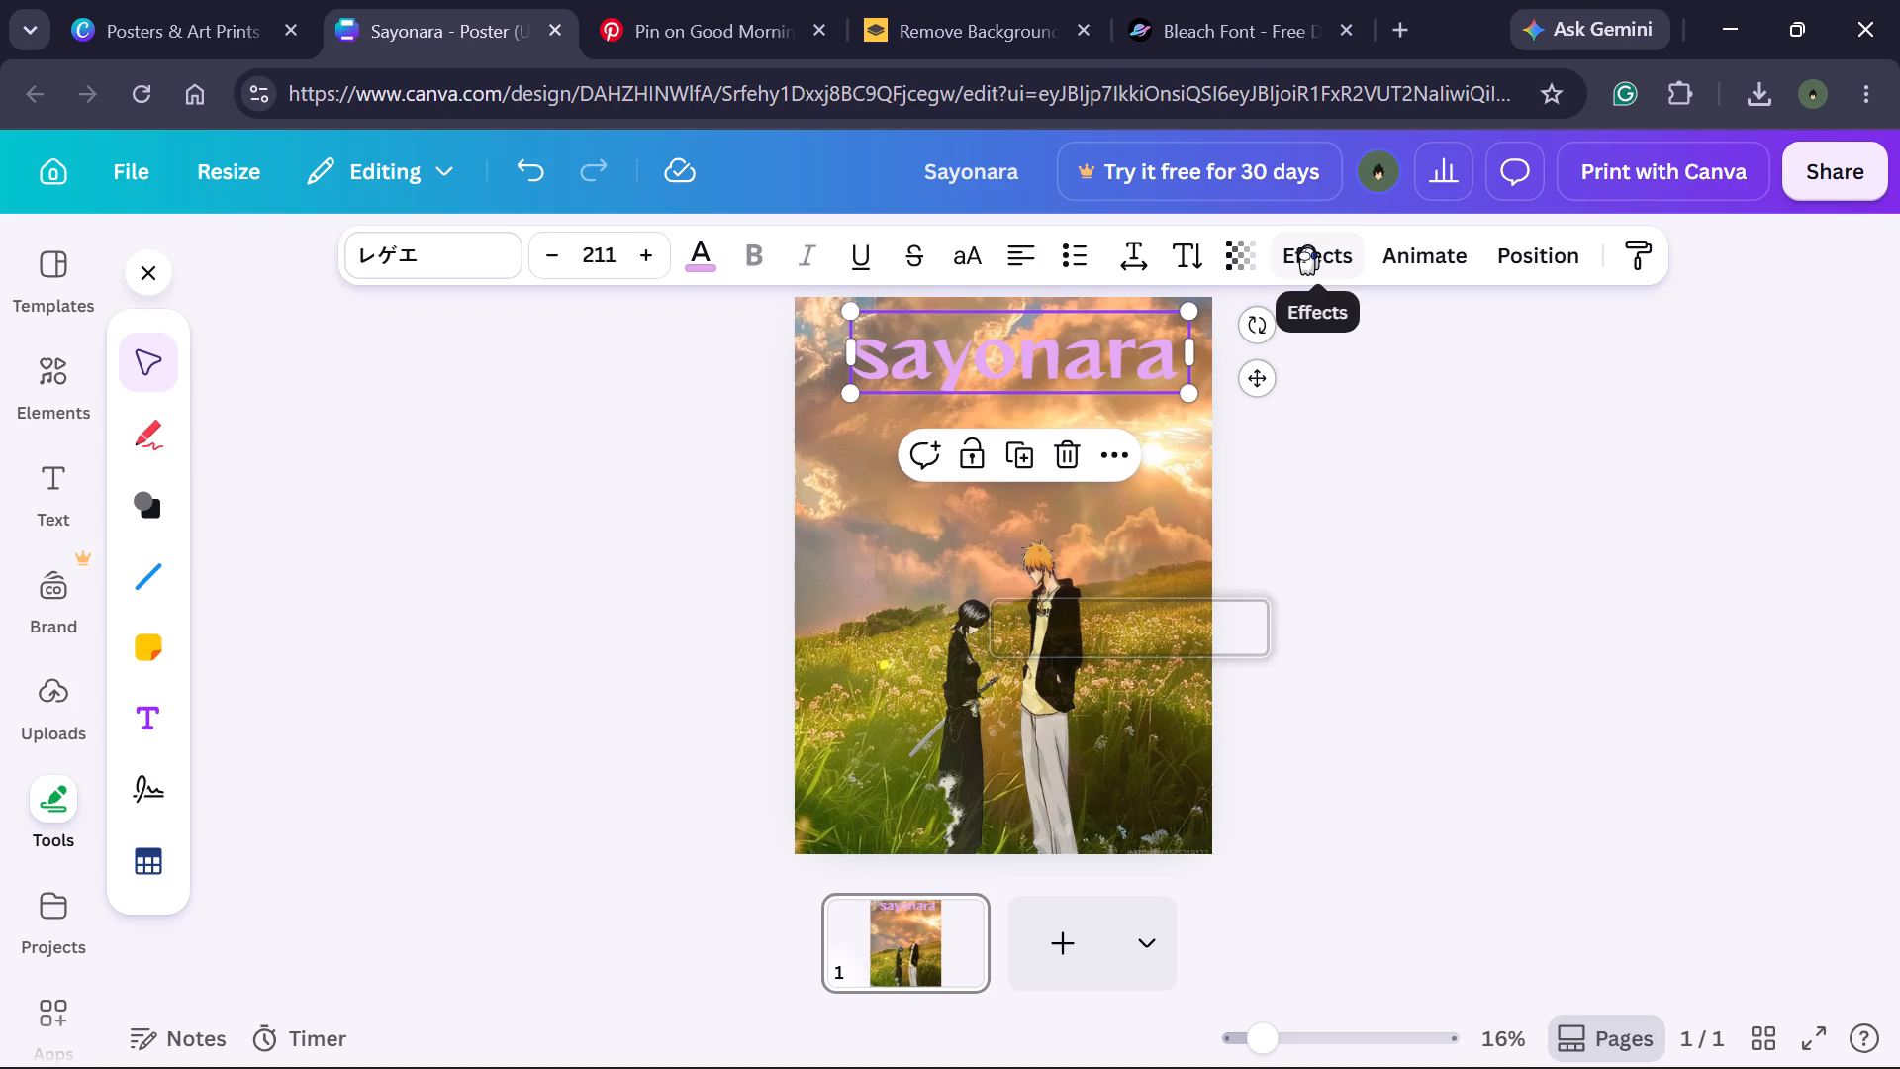
pyautogui.click(1446, 261)
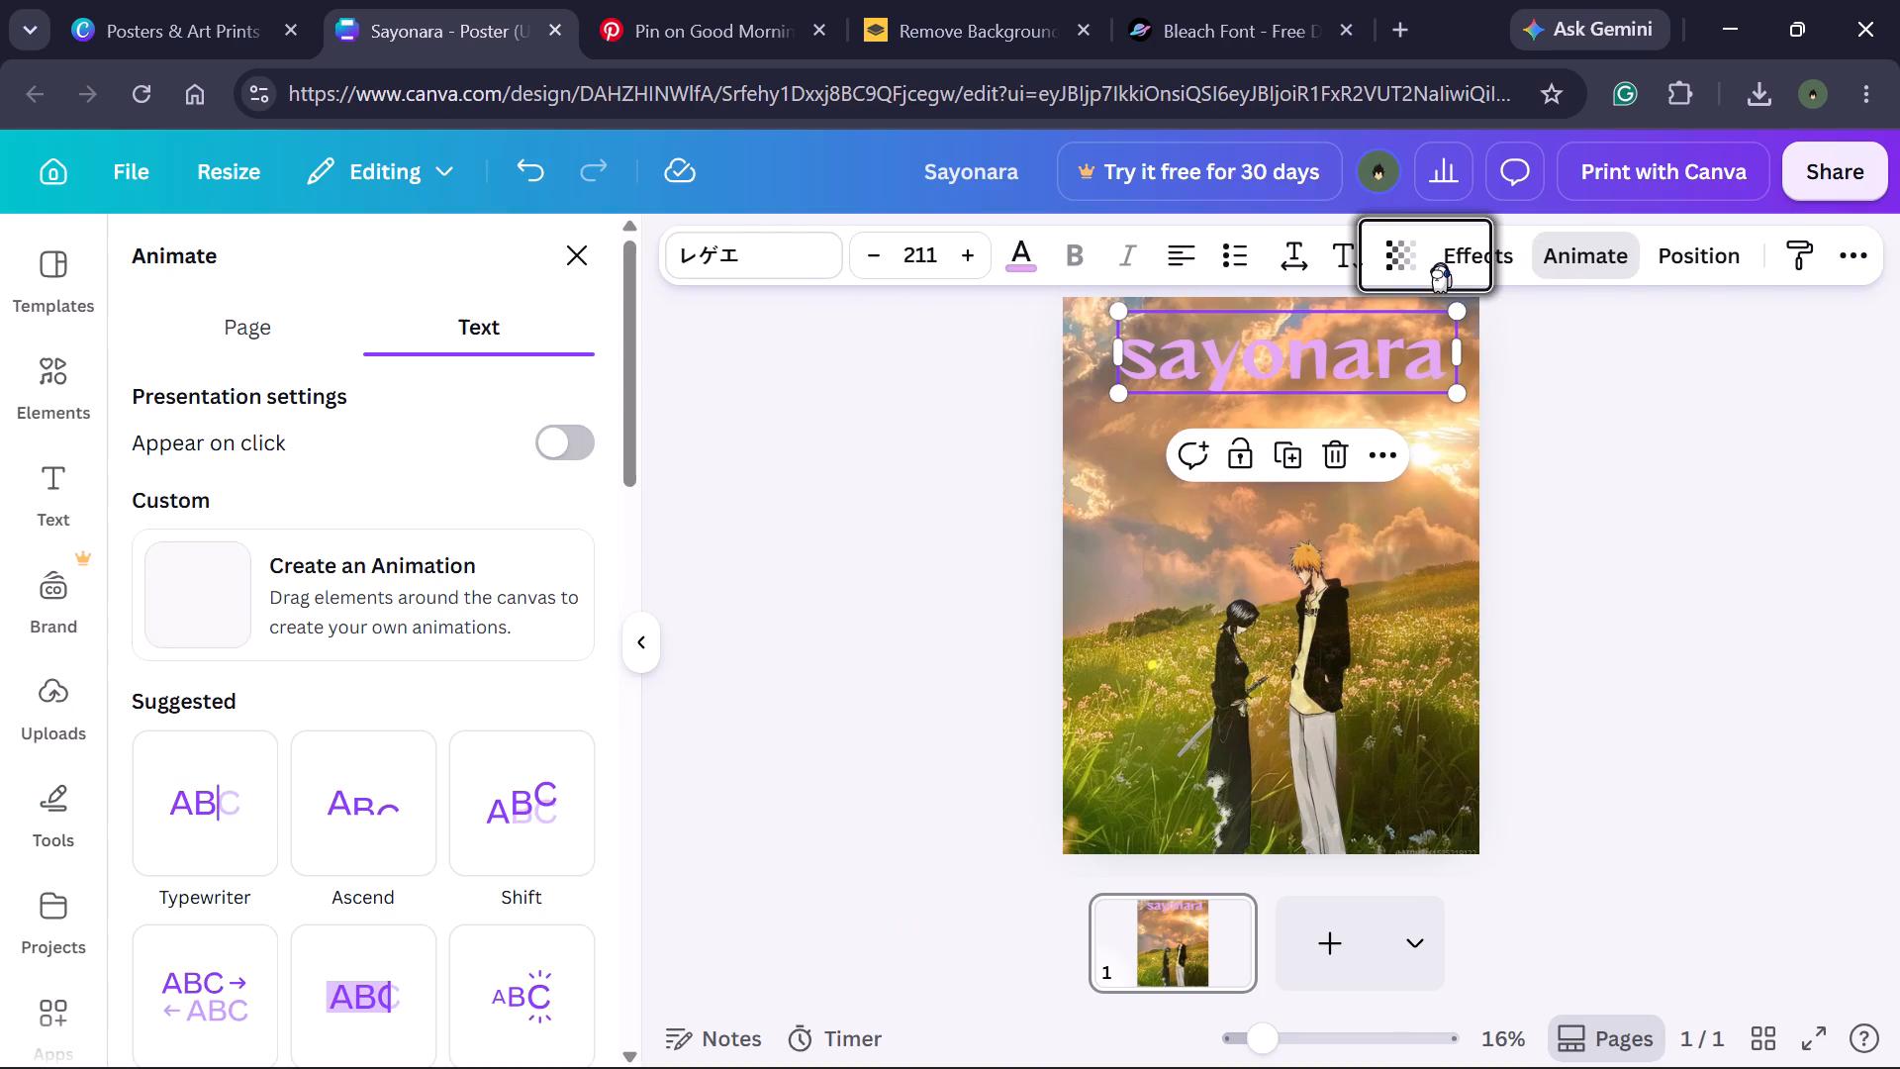
pyautogui.click(581, 249)
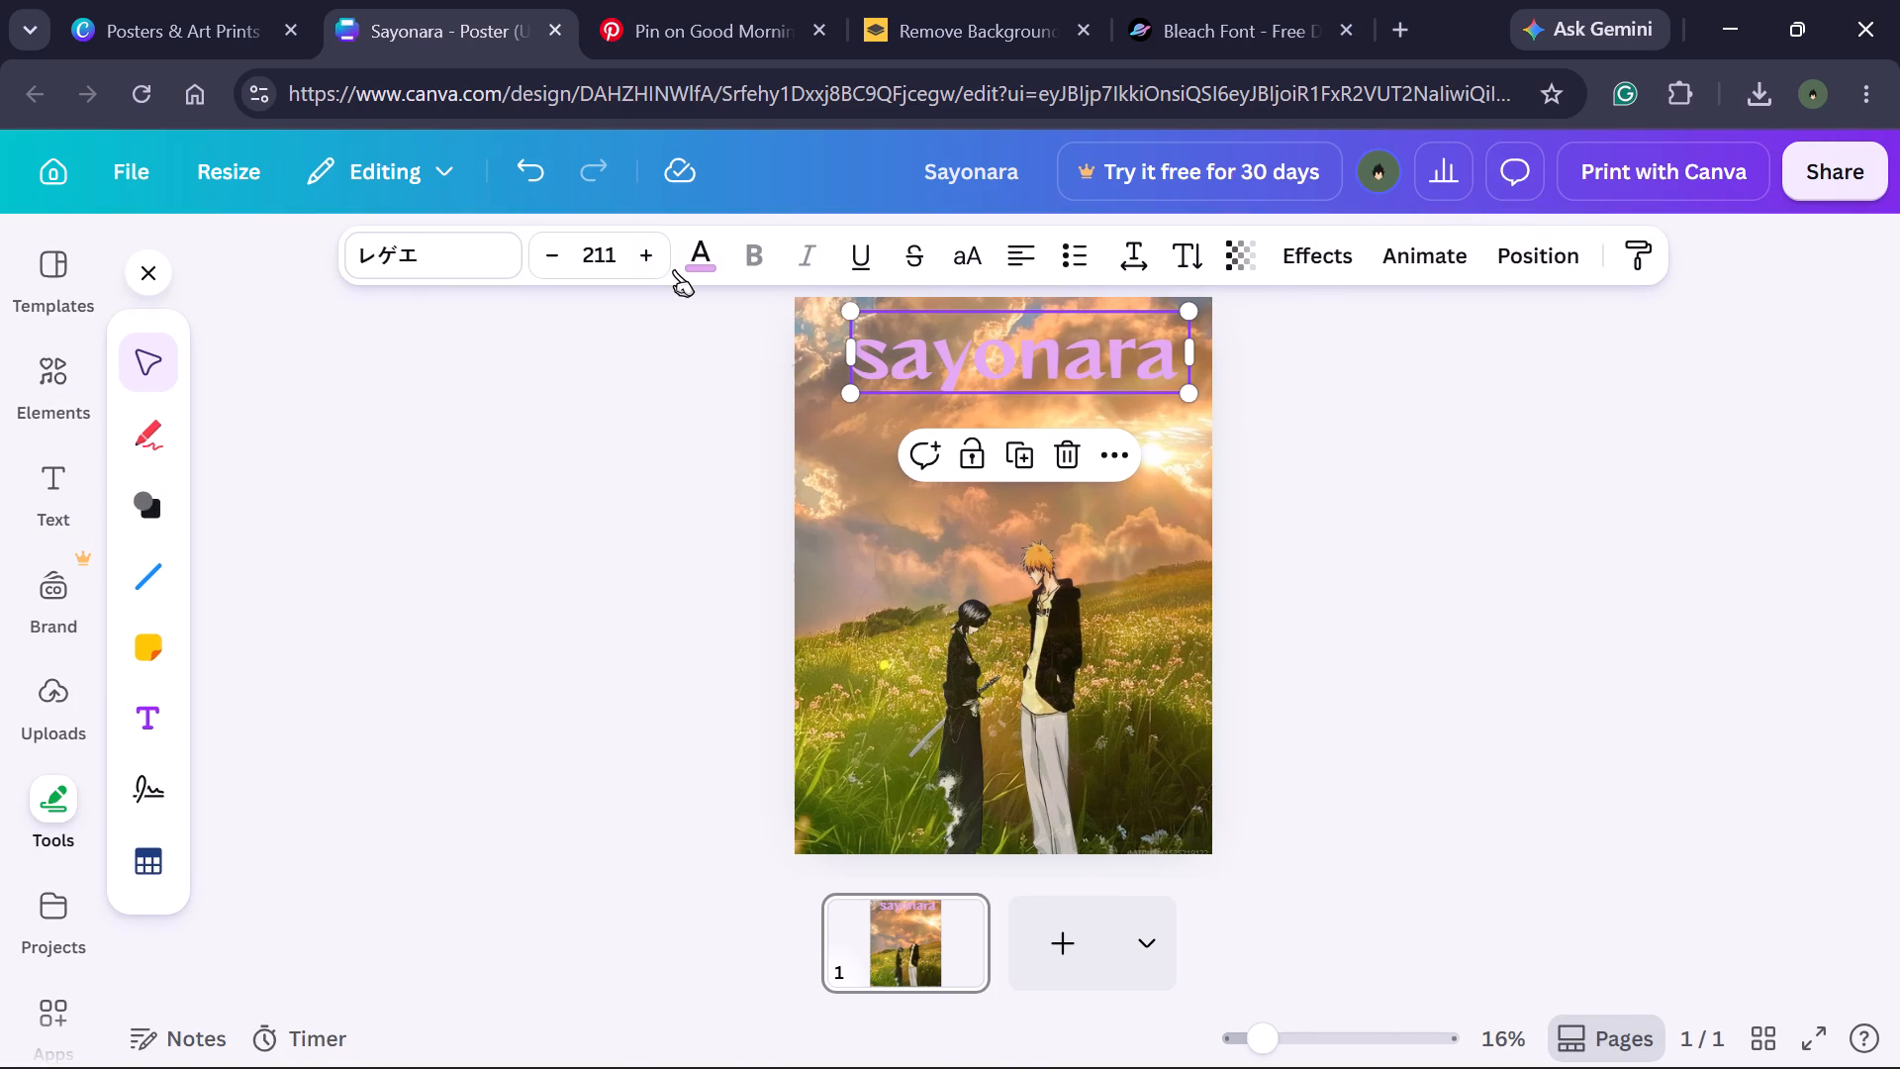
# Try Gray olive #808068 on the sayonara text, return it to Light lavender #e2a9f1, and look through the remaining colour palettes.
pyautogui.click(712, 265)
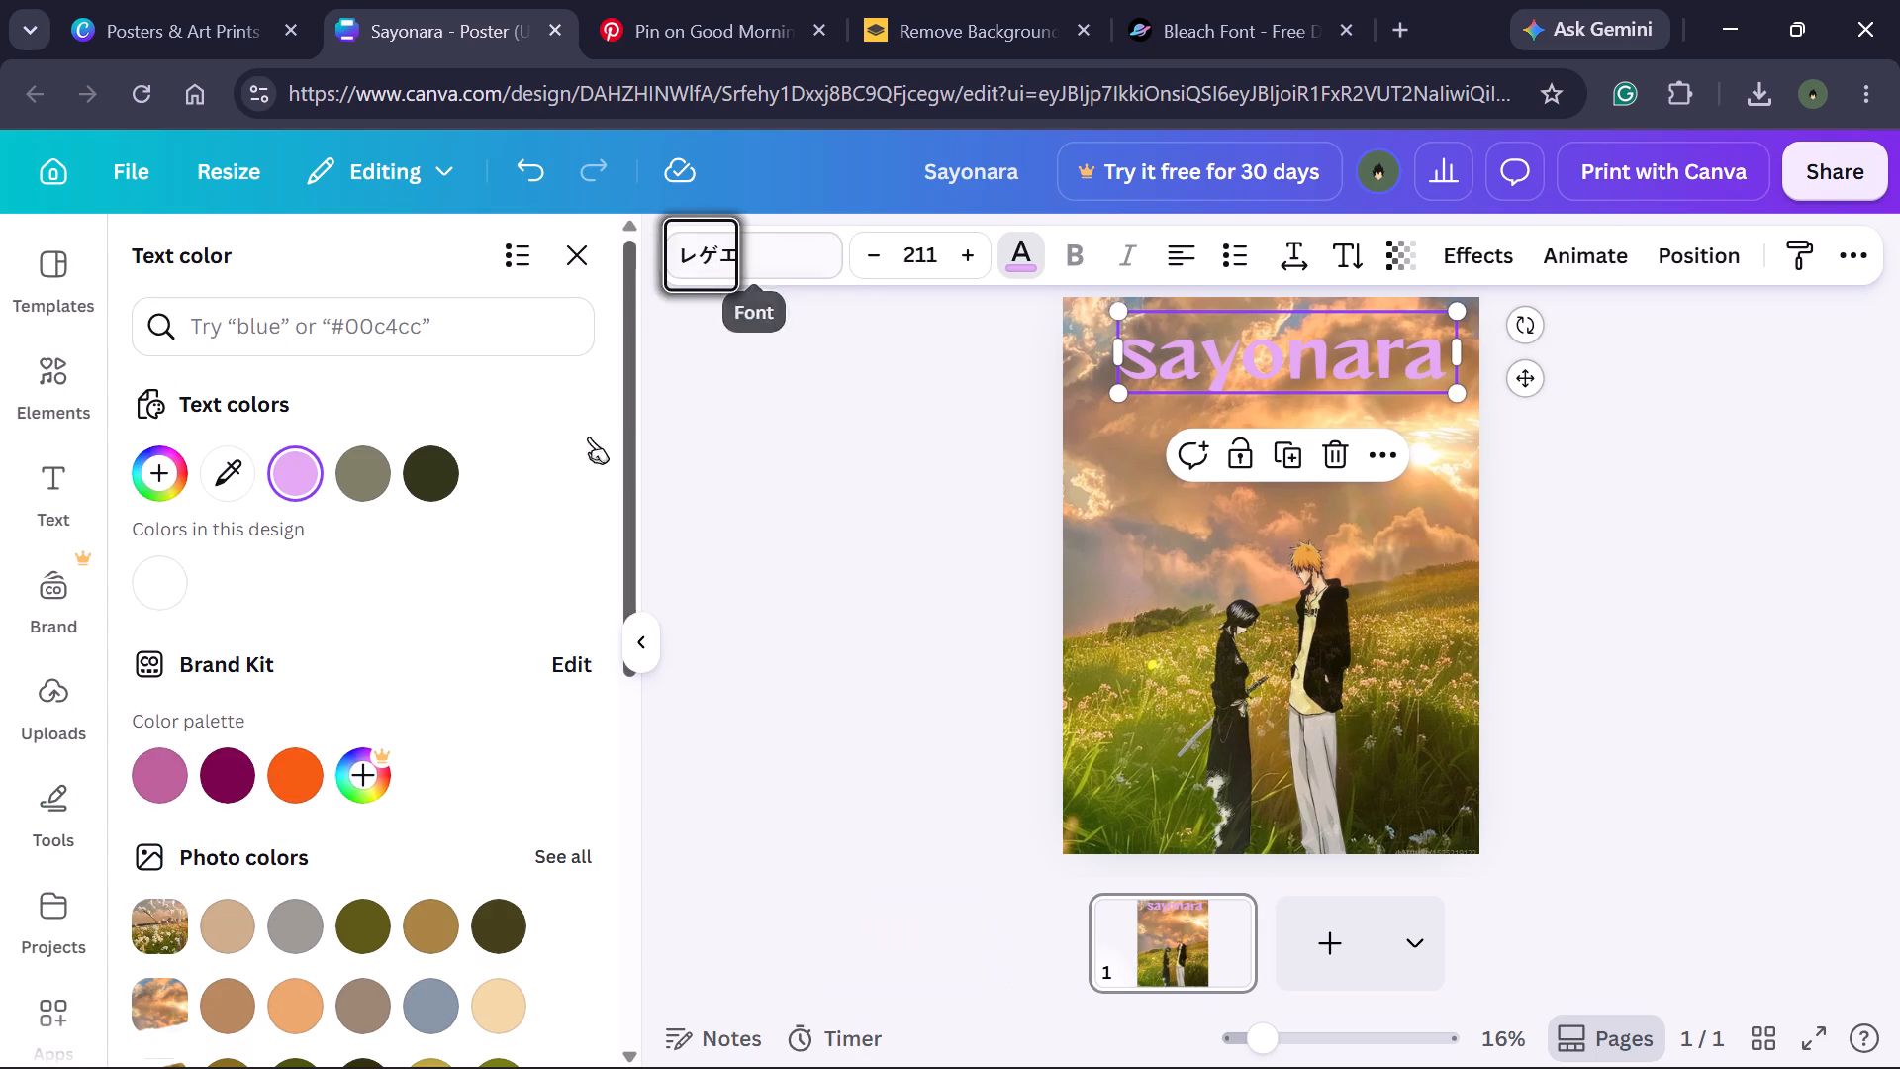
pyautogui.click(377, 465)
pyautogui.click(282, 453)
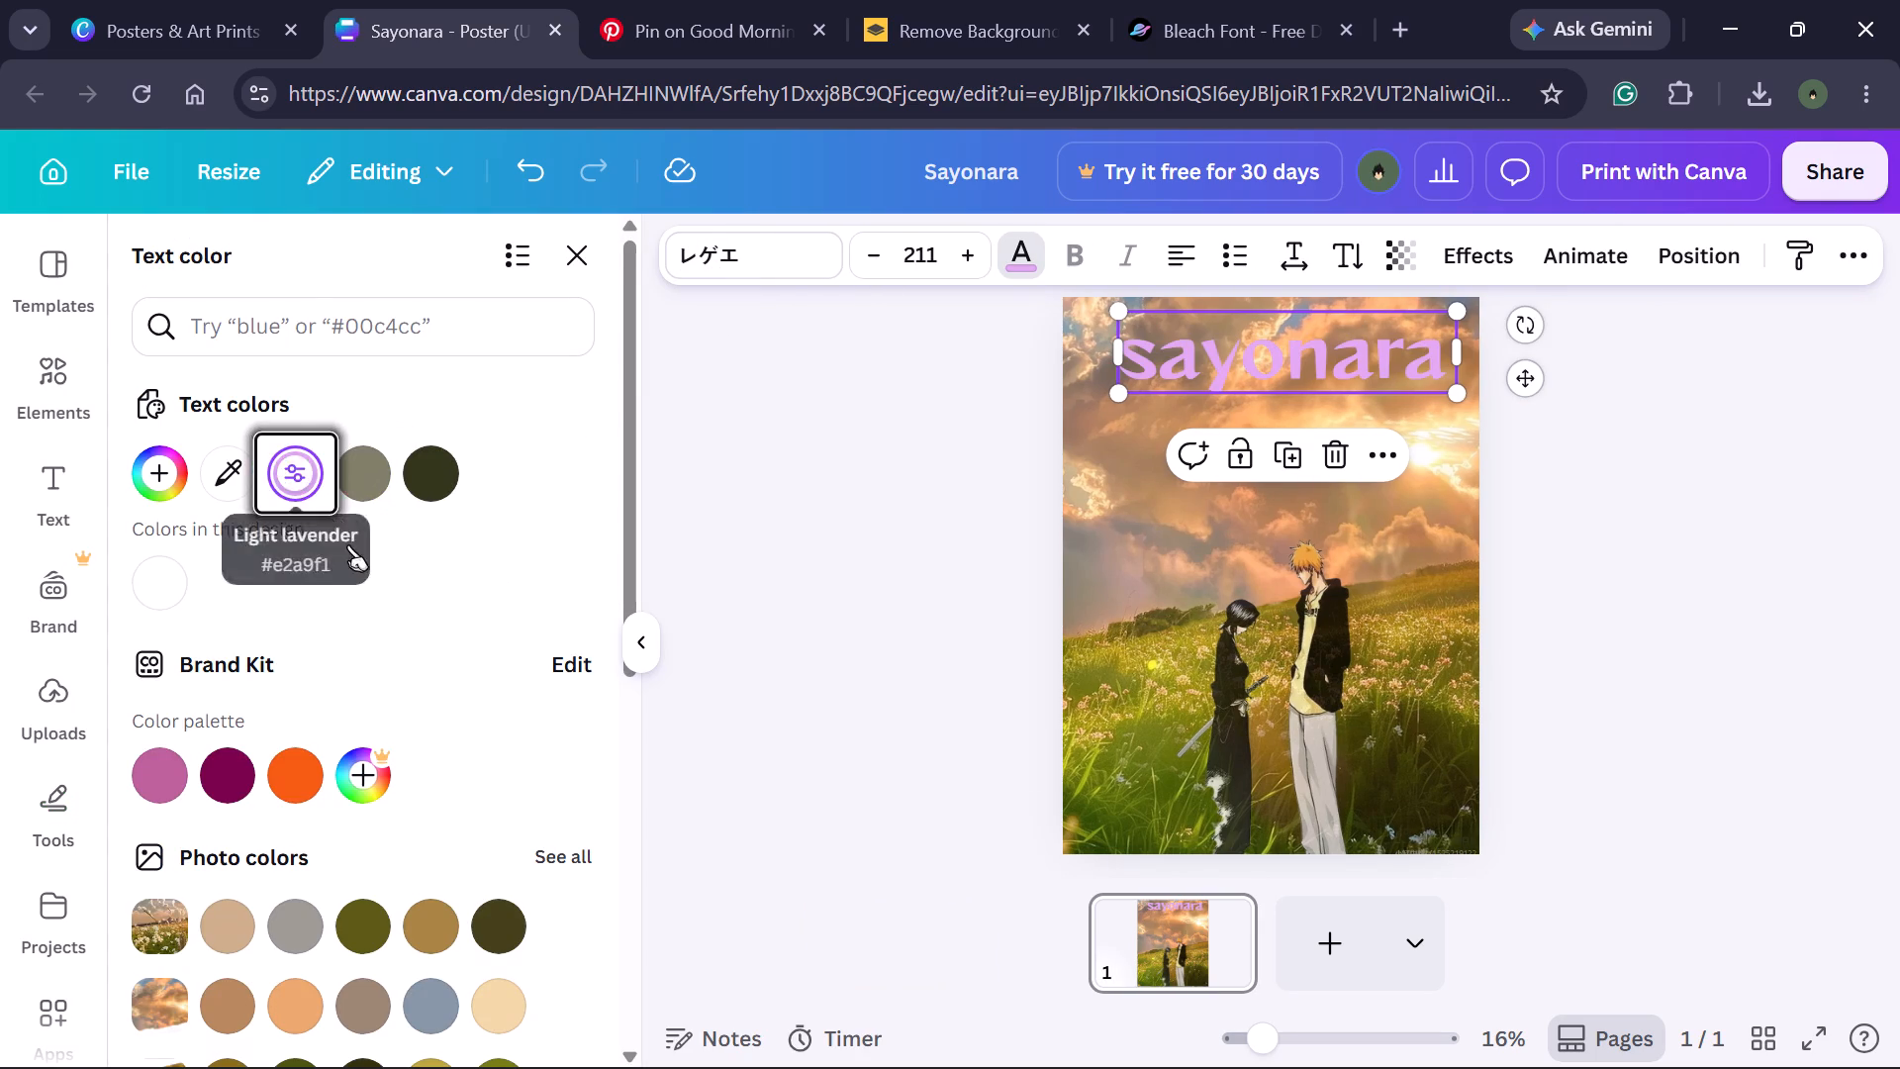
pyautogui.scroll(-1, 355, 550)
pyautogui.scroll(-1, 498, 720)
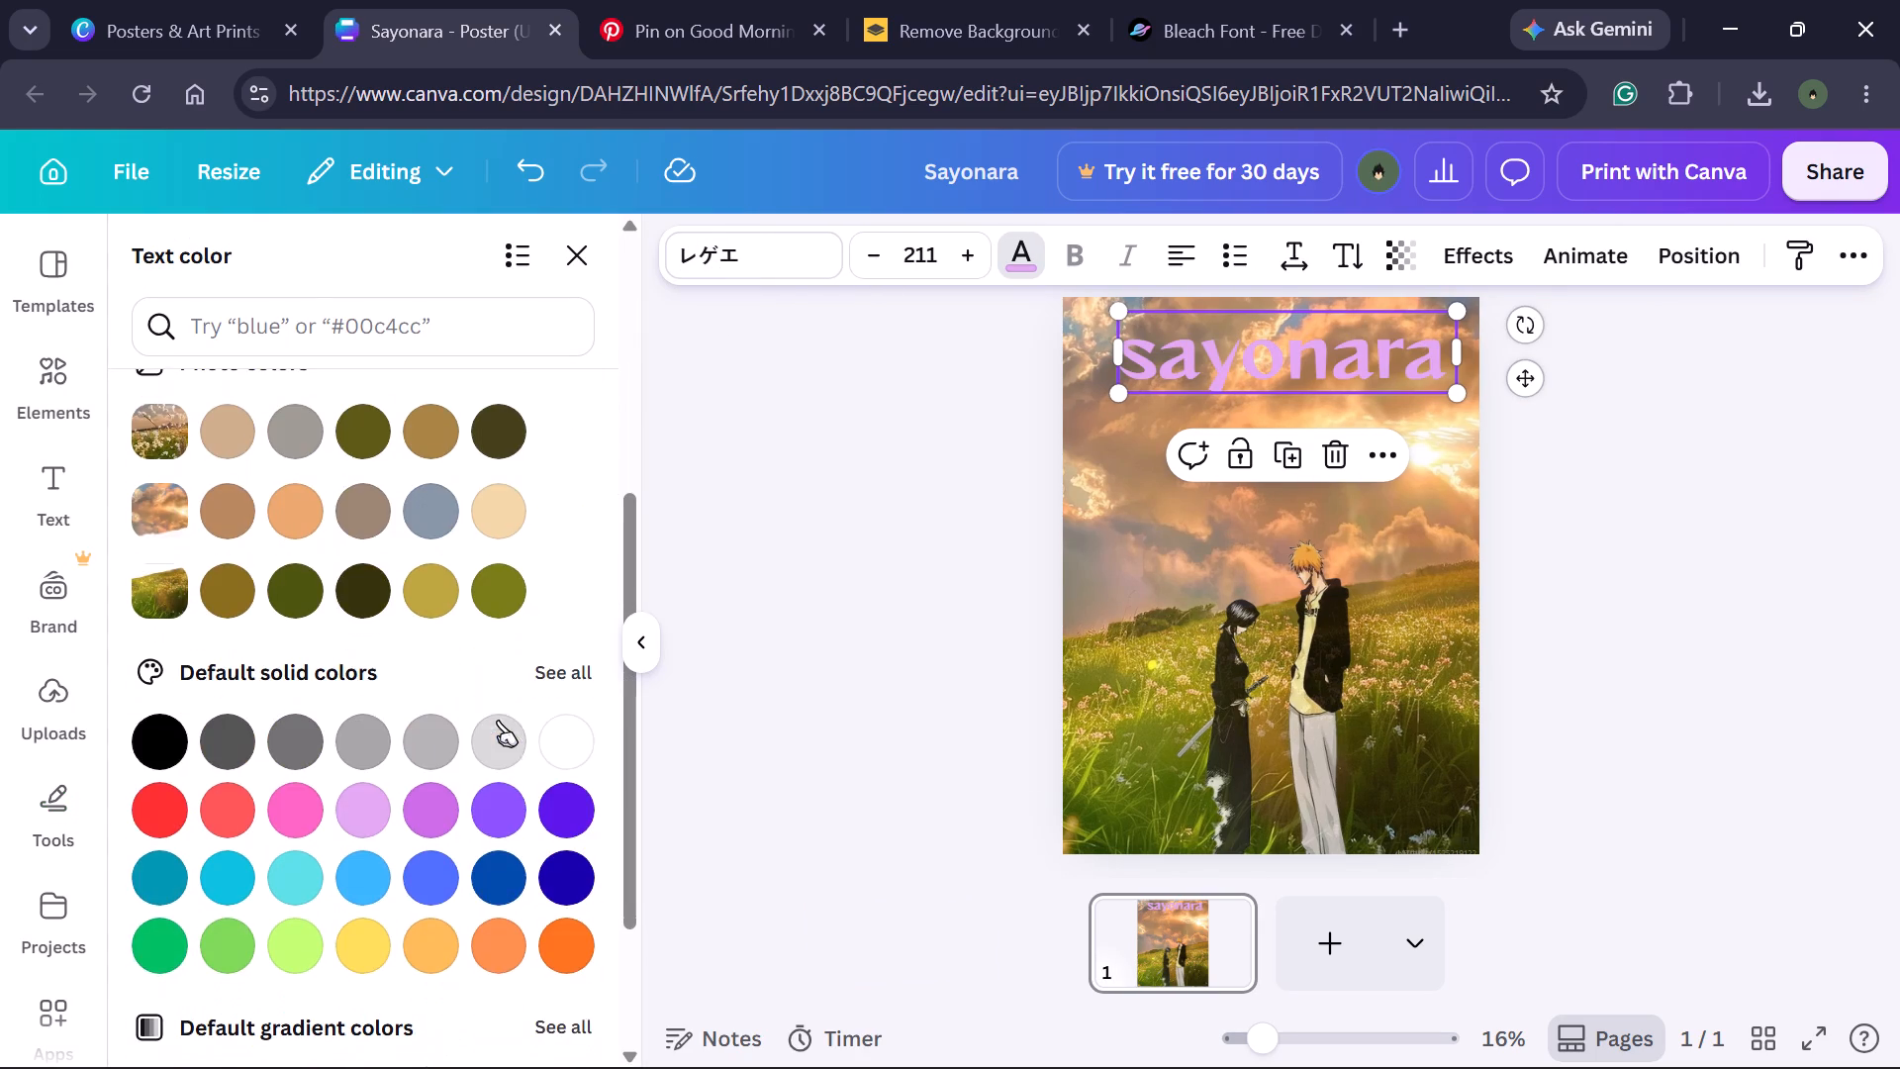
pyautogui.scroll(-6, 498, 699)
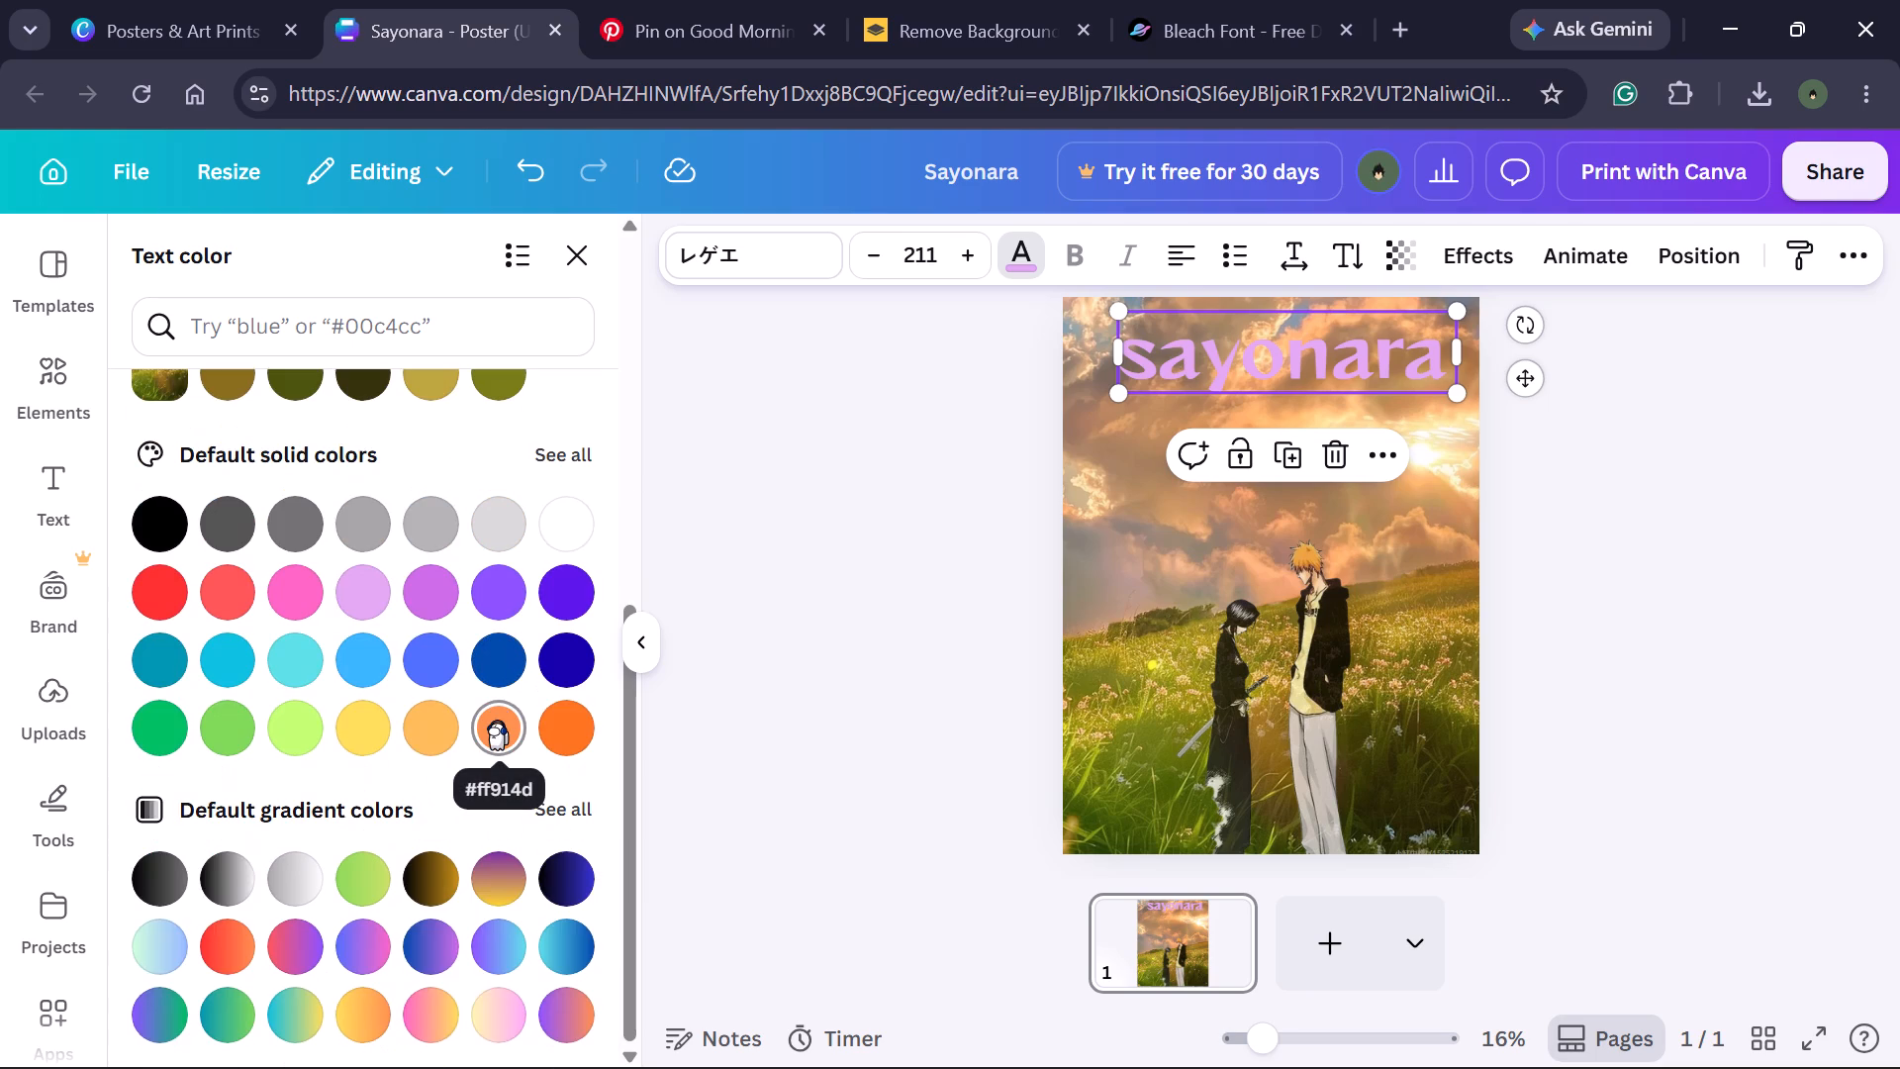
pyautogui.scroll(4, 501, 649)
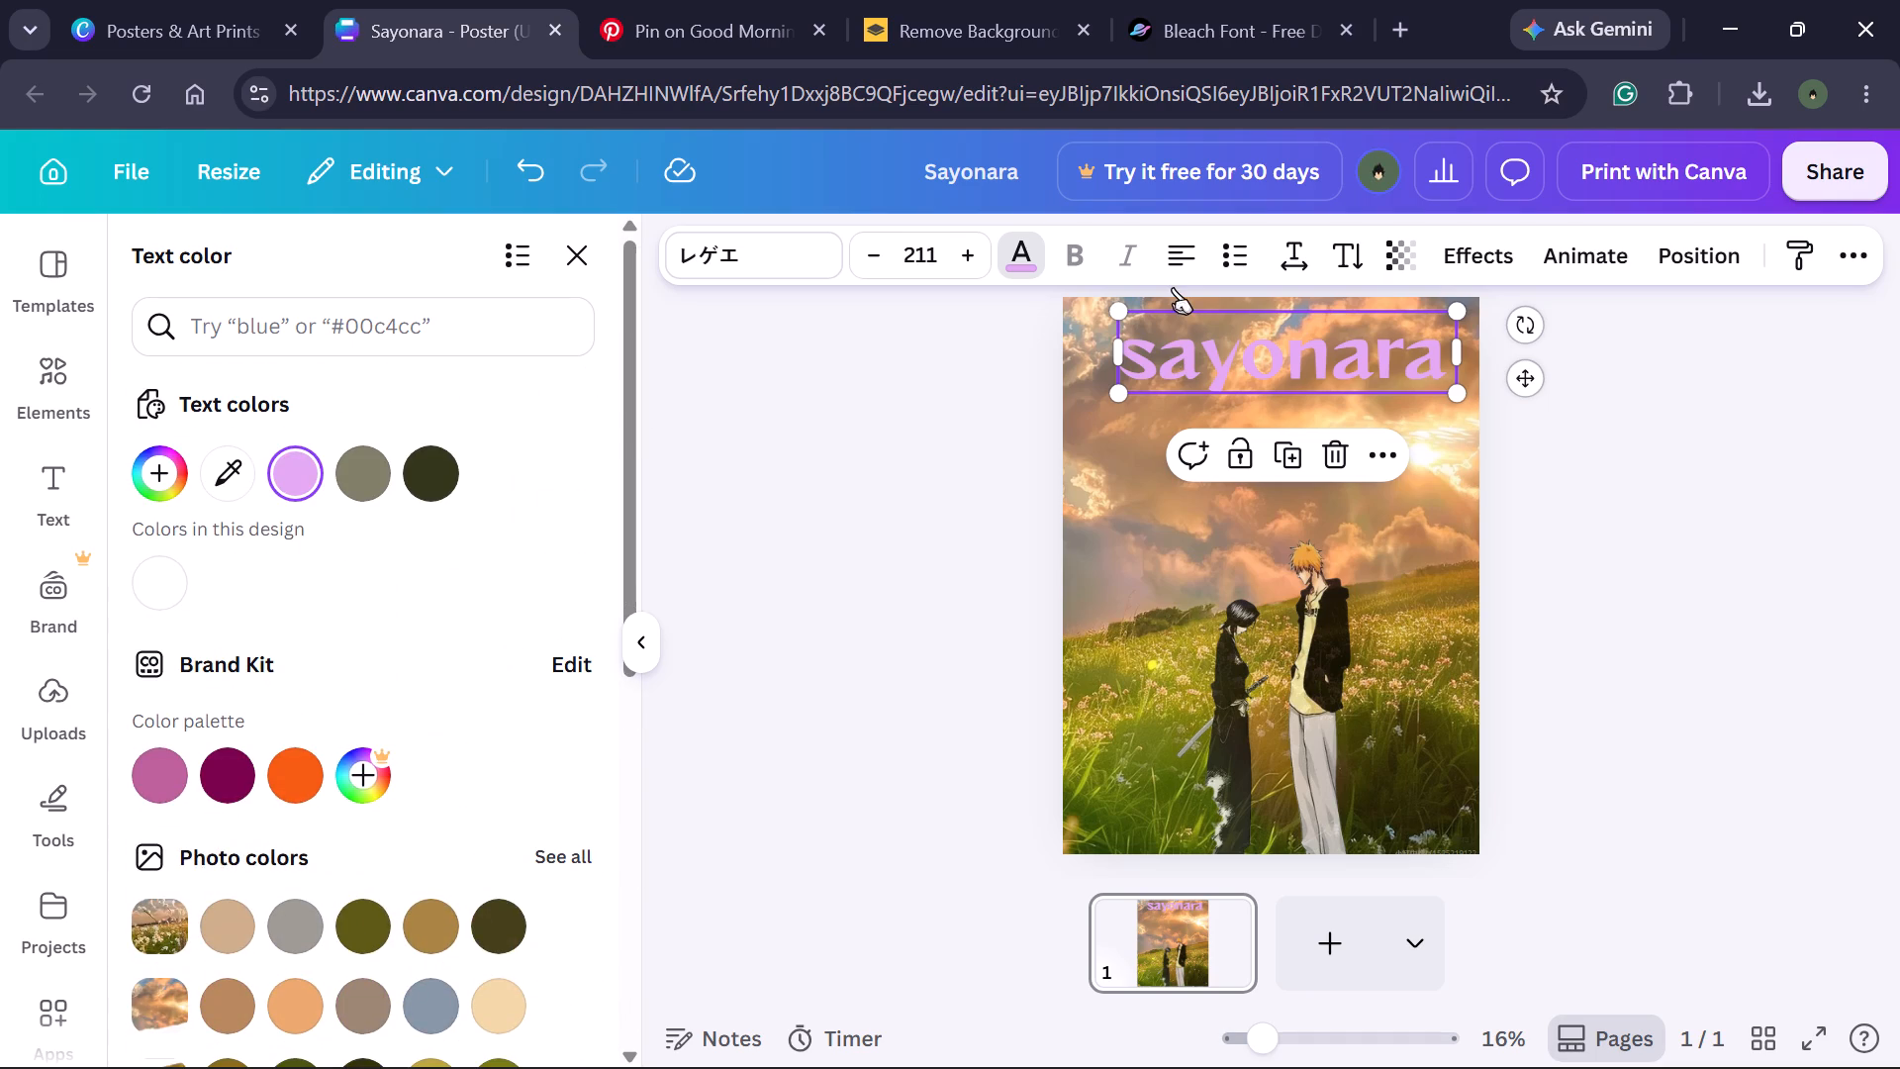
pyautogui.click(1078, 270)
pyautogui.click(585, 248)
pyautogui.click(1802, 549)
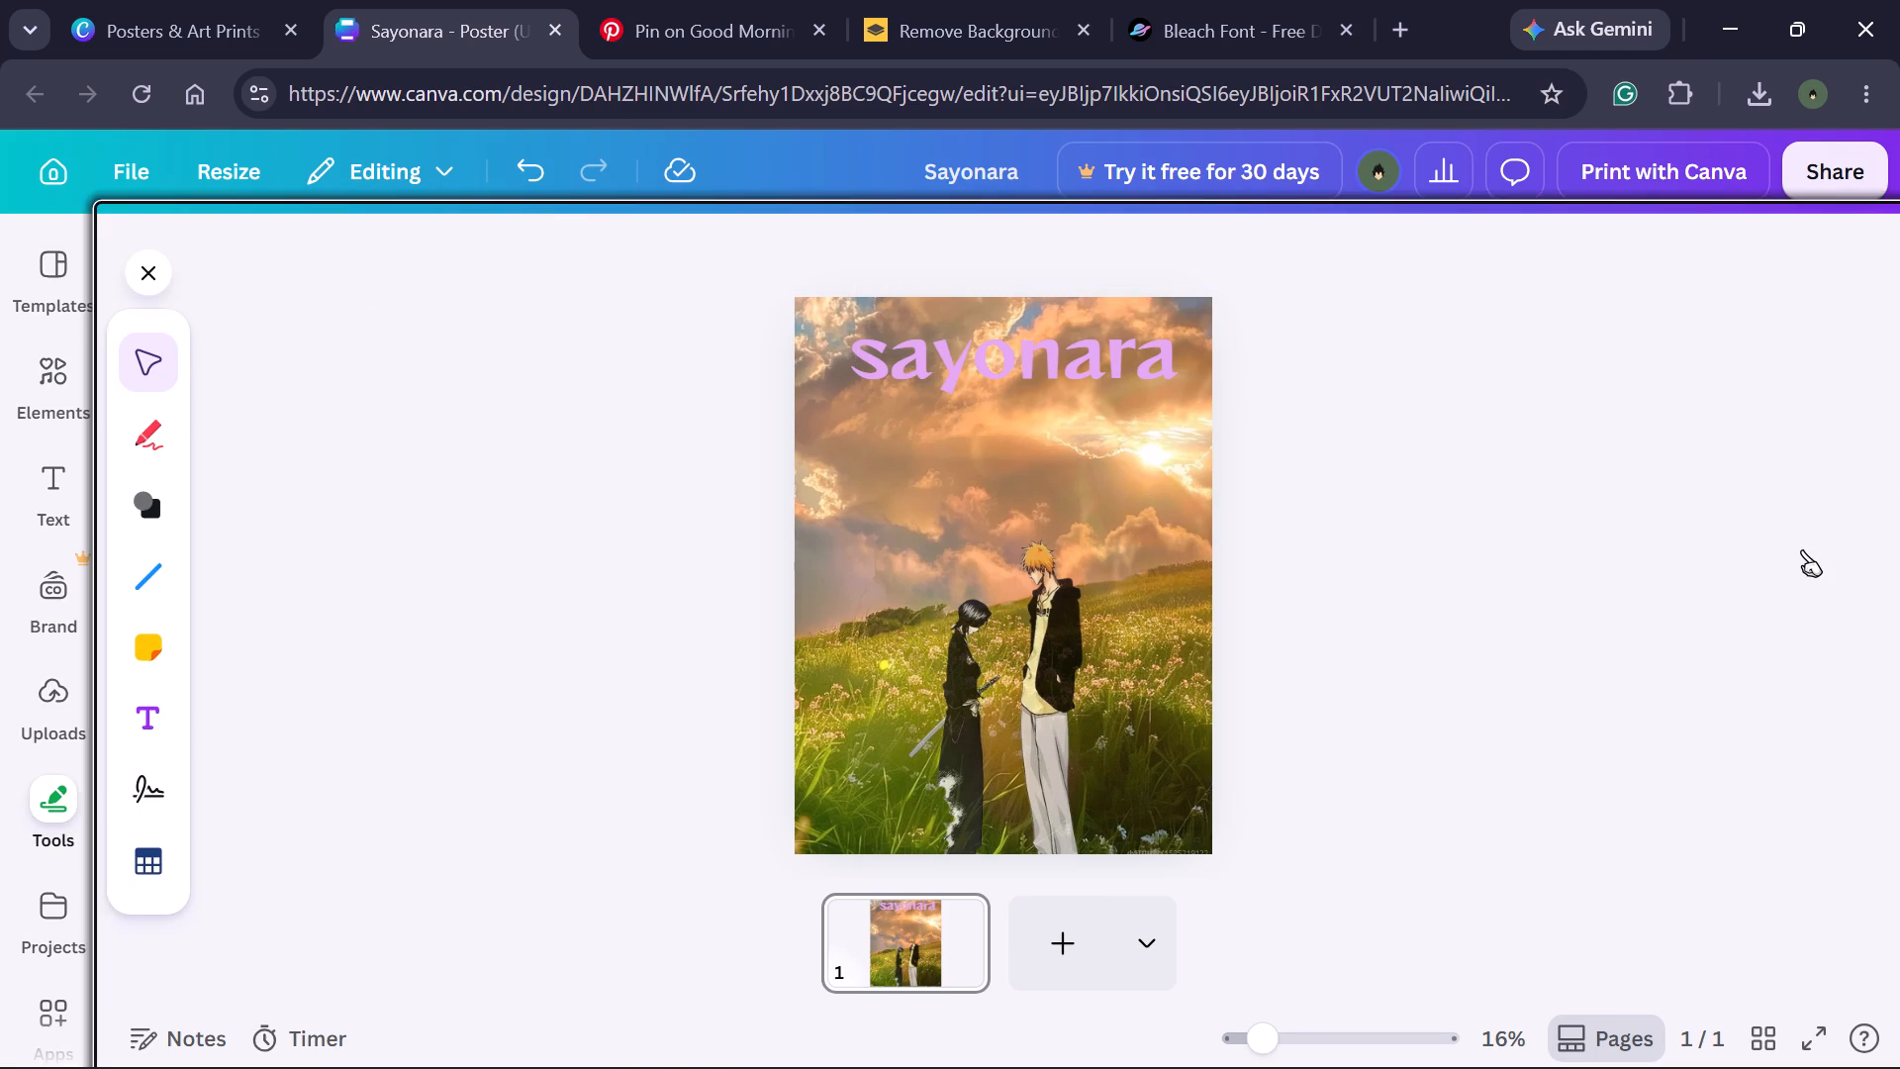
# Duplicate the sayonara text, leaving the copy slightly offset over the original.
pyautogui.rightClick(1039, 346)
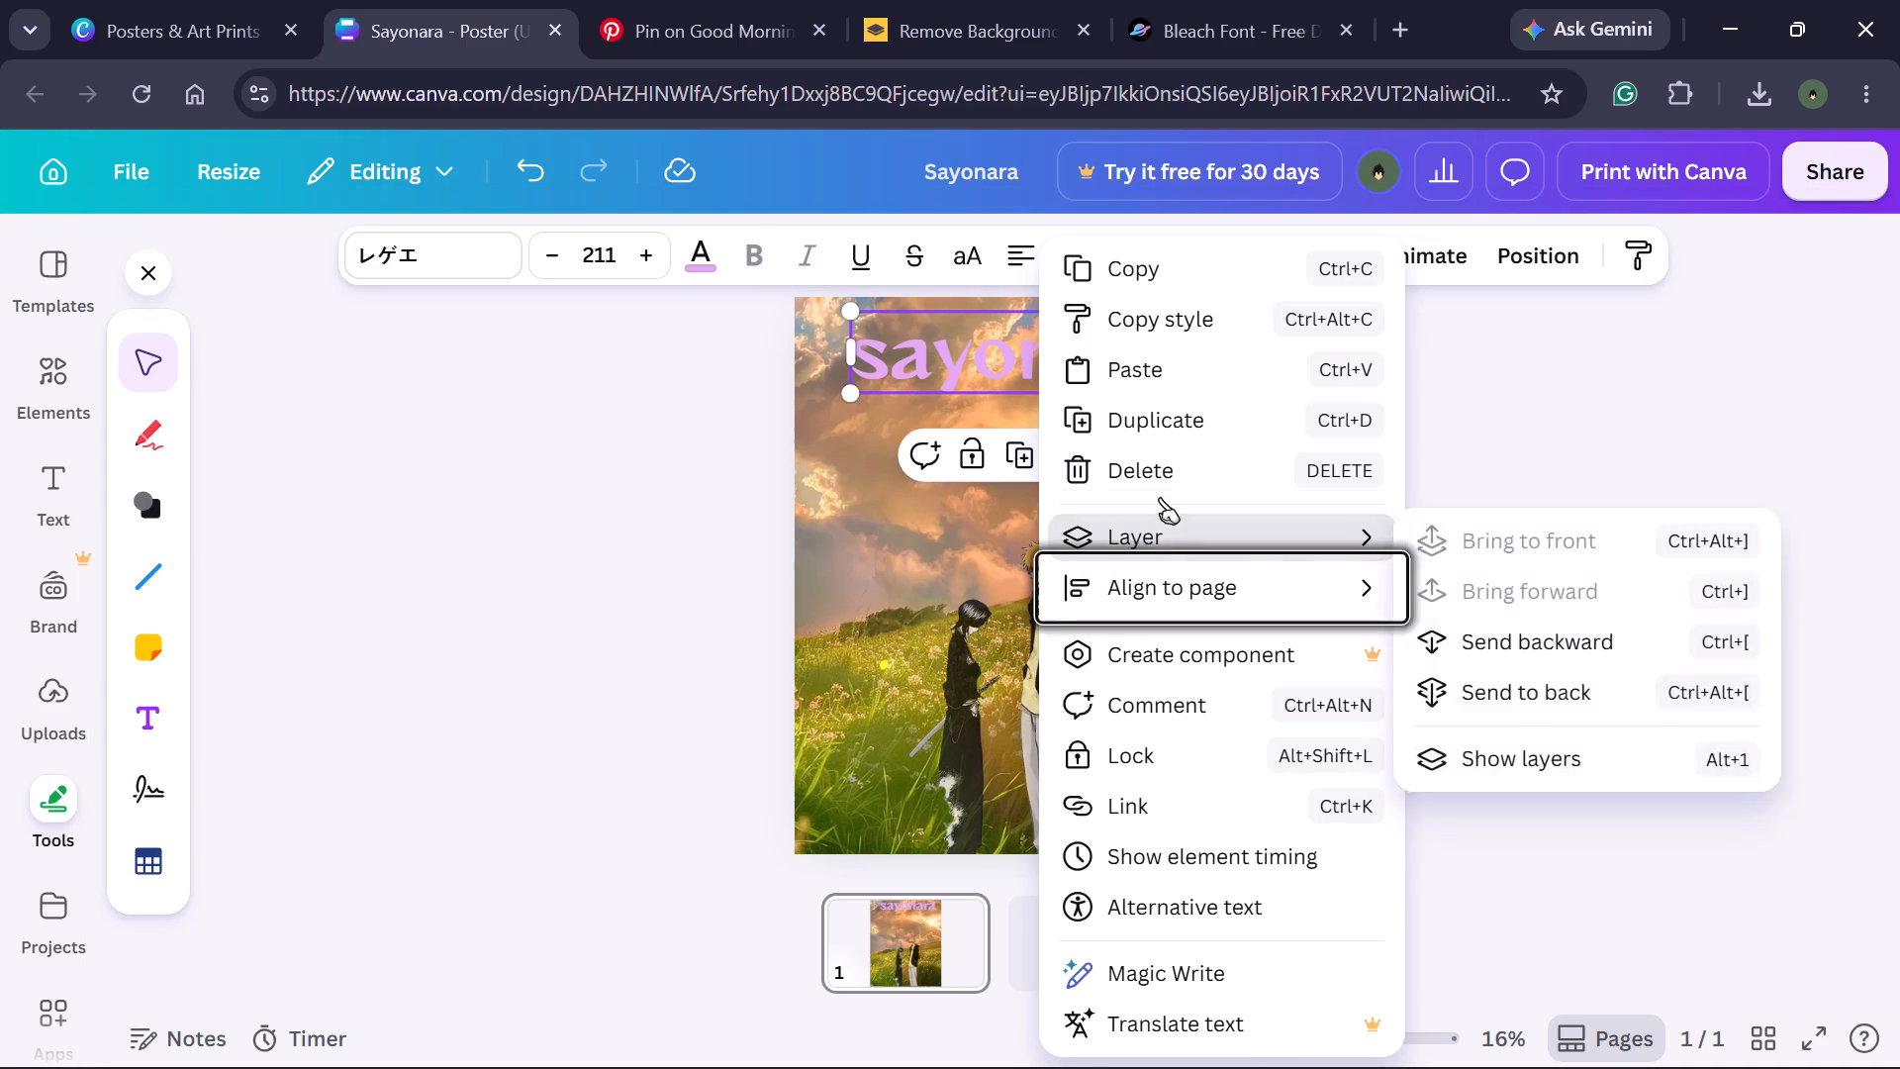
pyautogui.click(1175, 422)
pyautogui.click(498, 562)
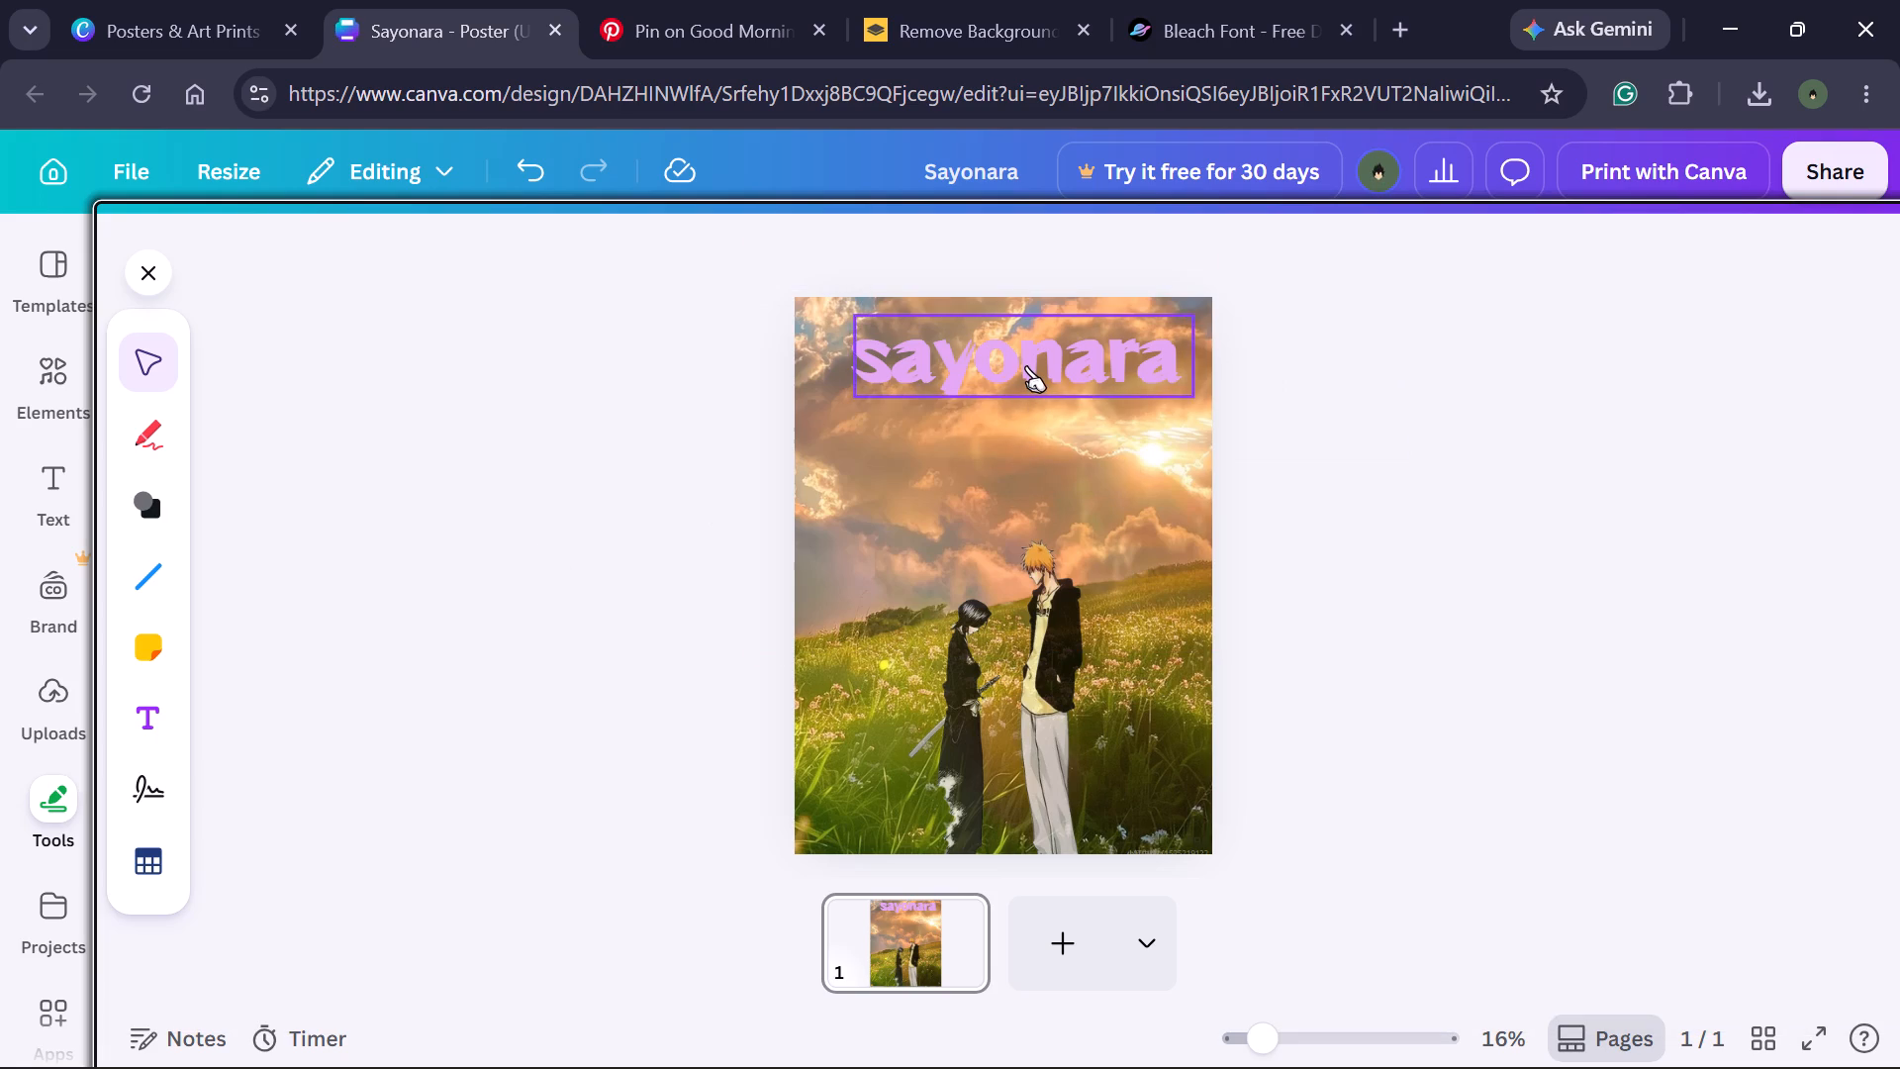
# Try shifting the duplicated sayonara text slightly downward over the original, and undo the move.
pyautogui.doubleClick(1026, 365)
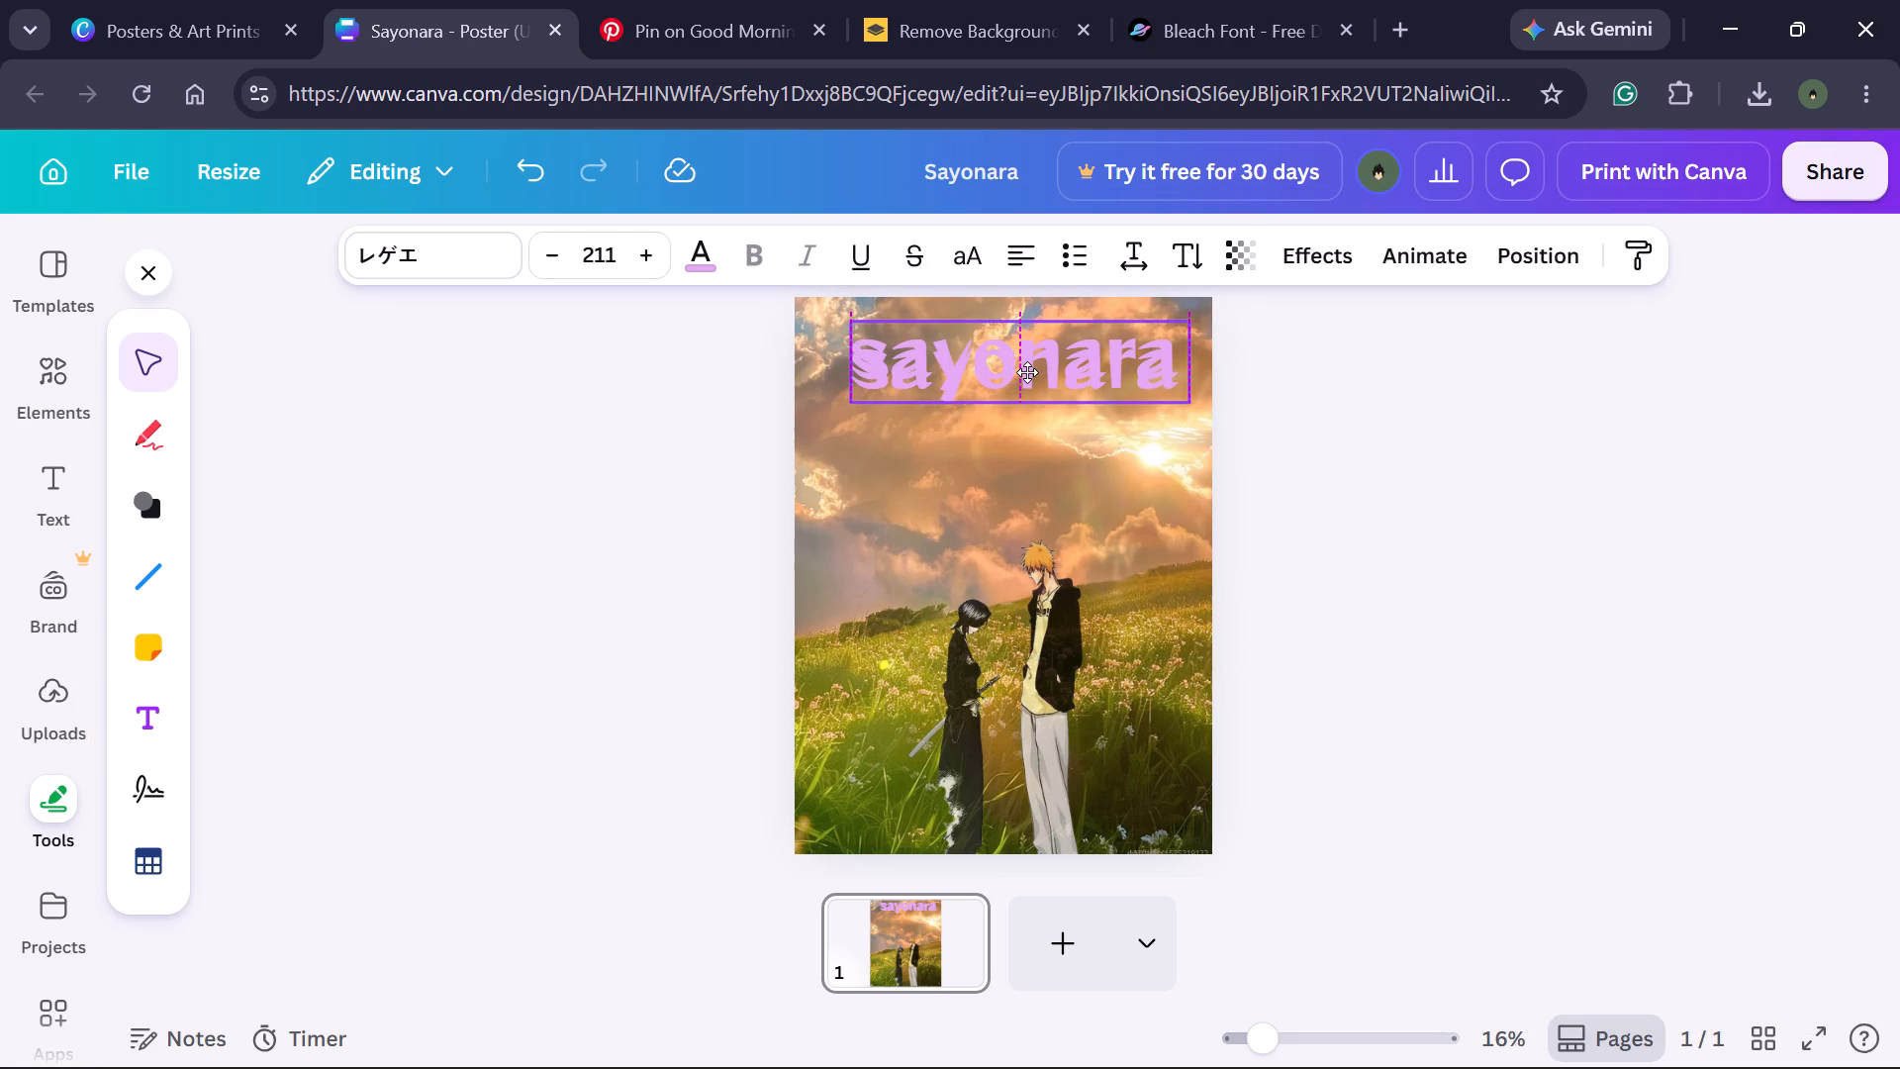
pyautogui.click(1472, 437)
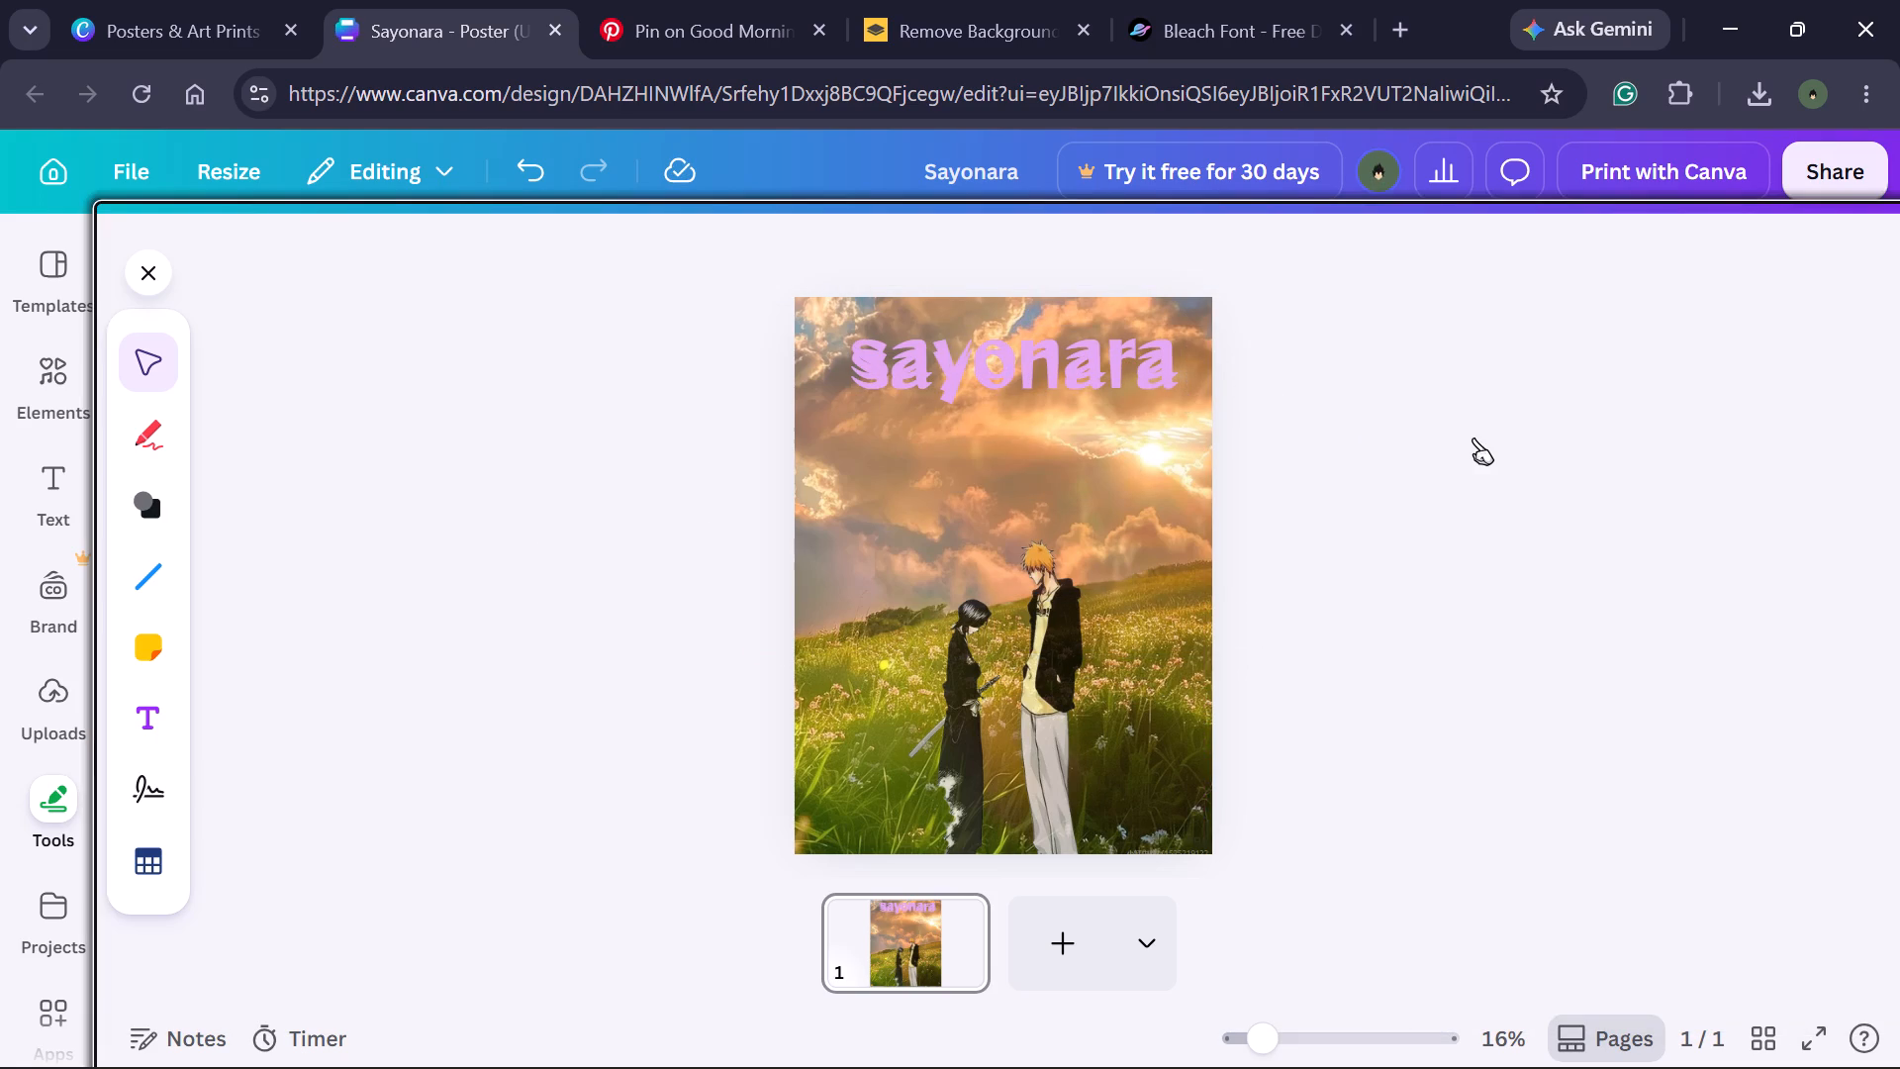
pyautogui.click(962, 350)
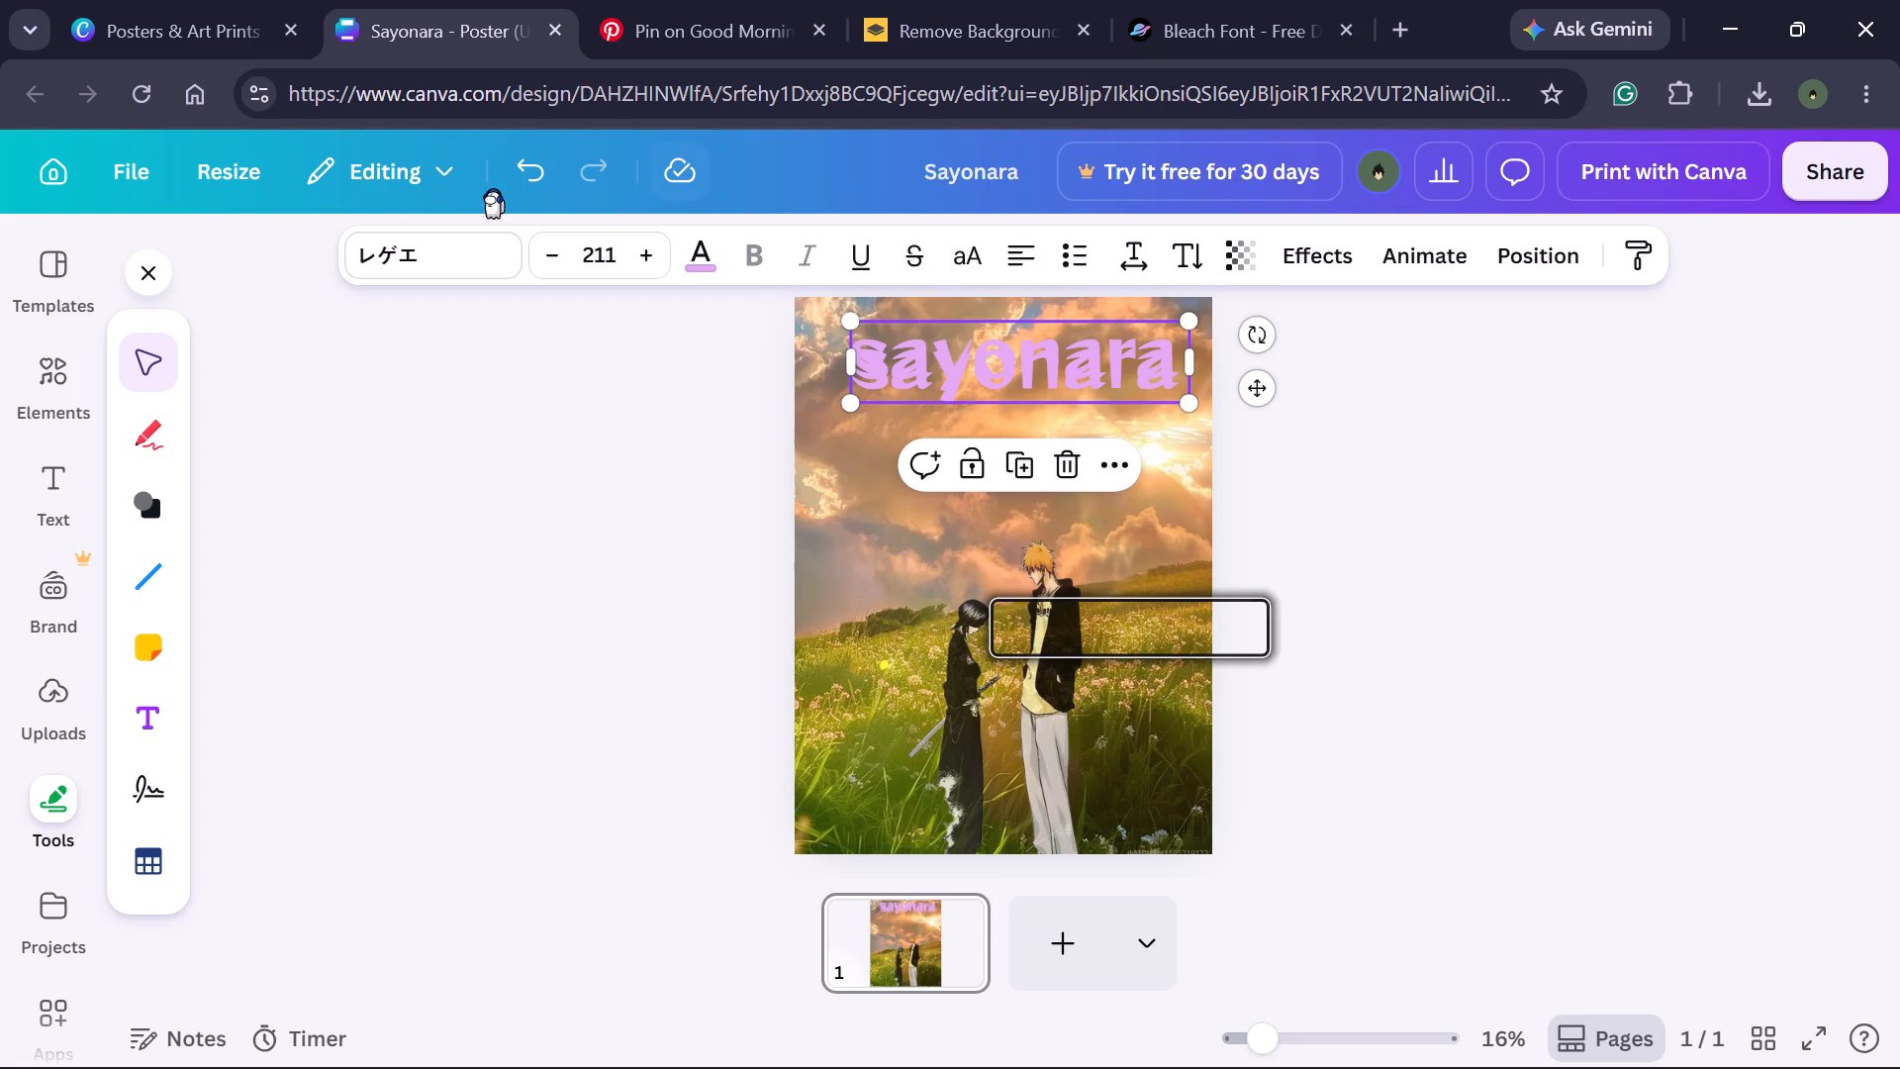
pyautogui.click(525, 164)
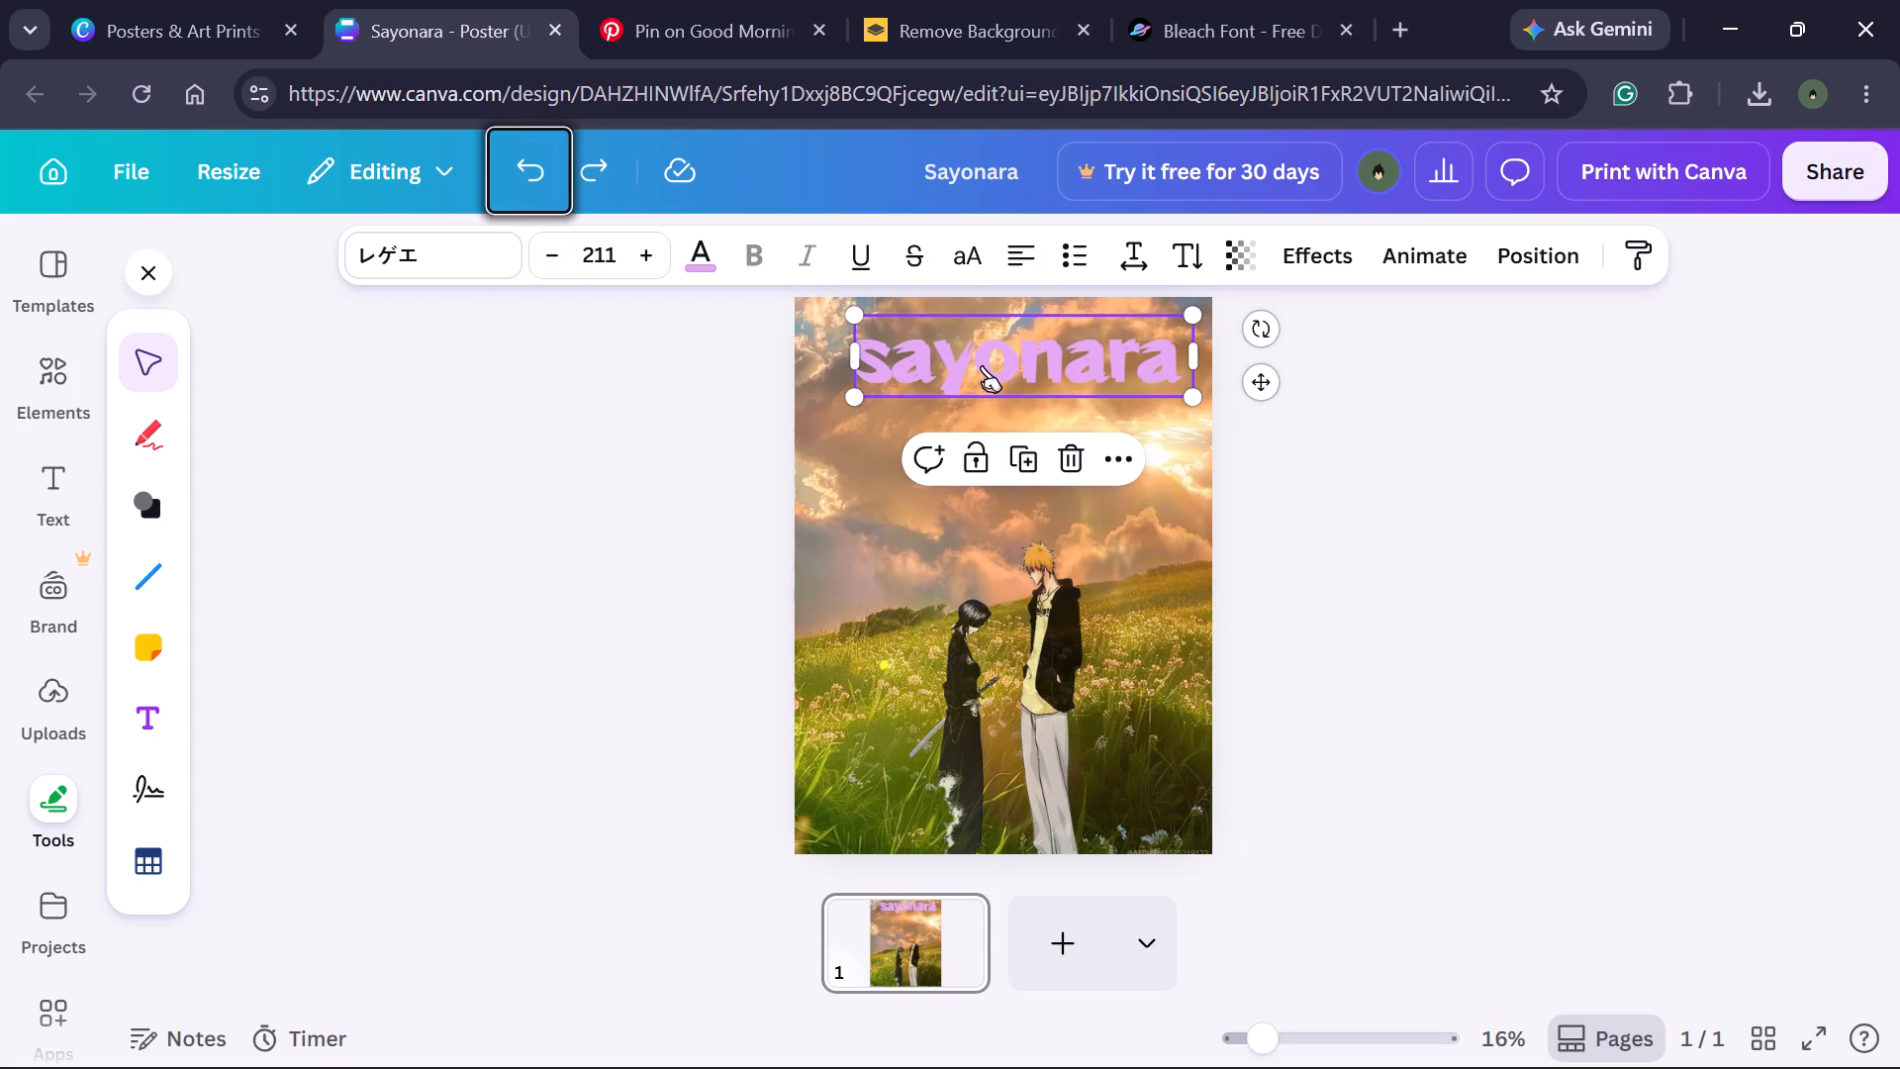
# Duplicate the topmost sayonara text two more times to stack offset copies into a thicker title.
pyautogui.rightClick(1039, 358)
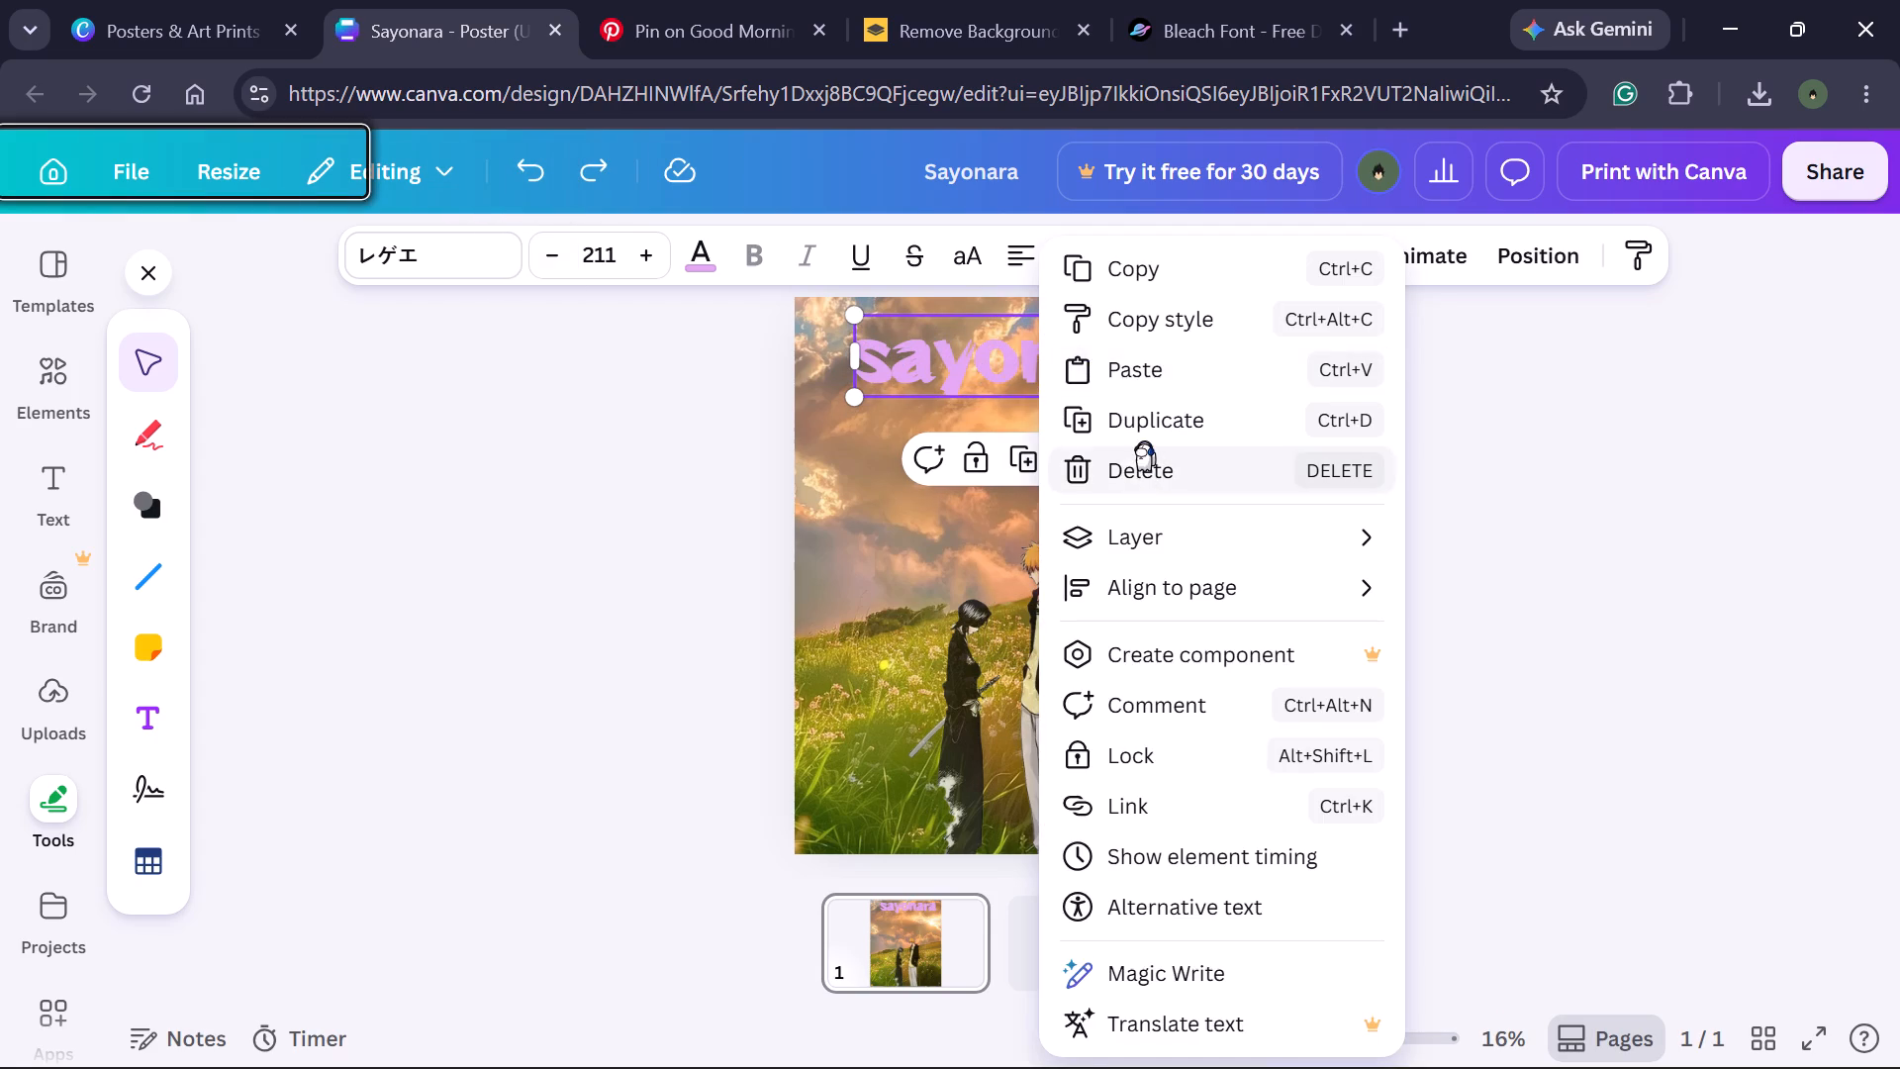
pyautogui.click(1144, 433)
pyautogui.click(1631, 453)
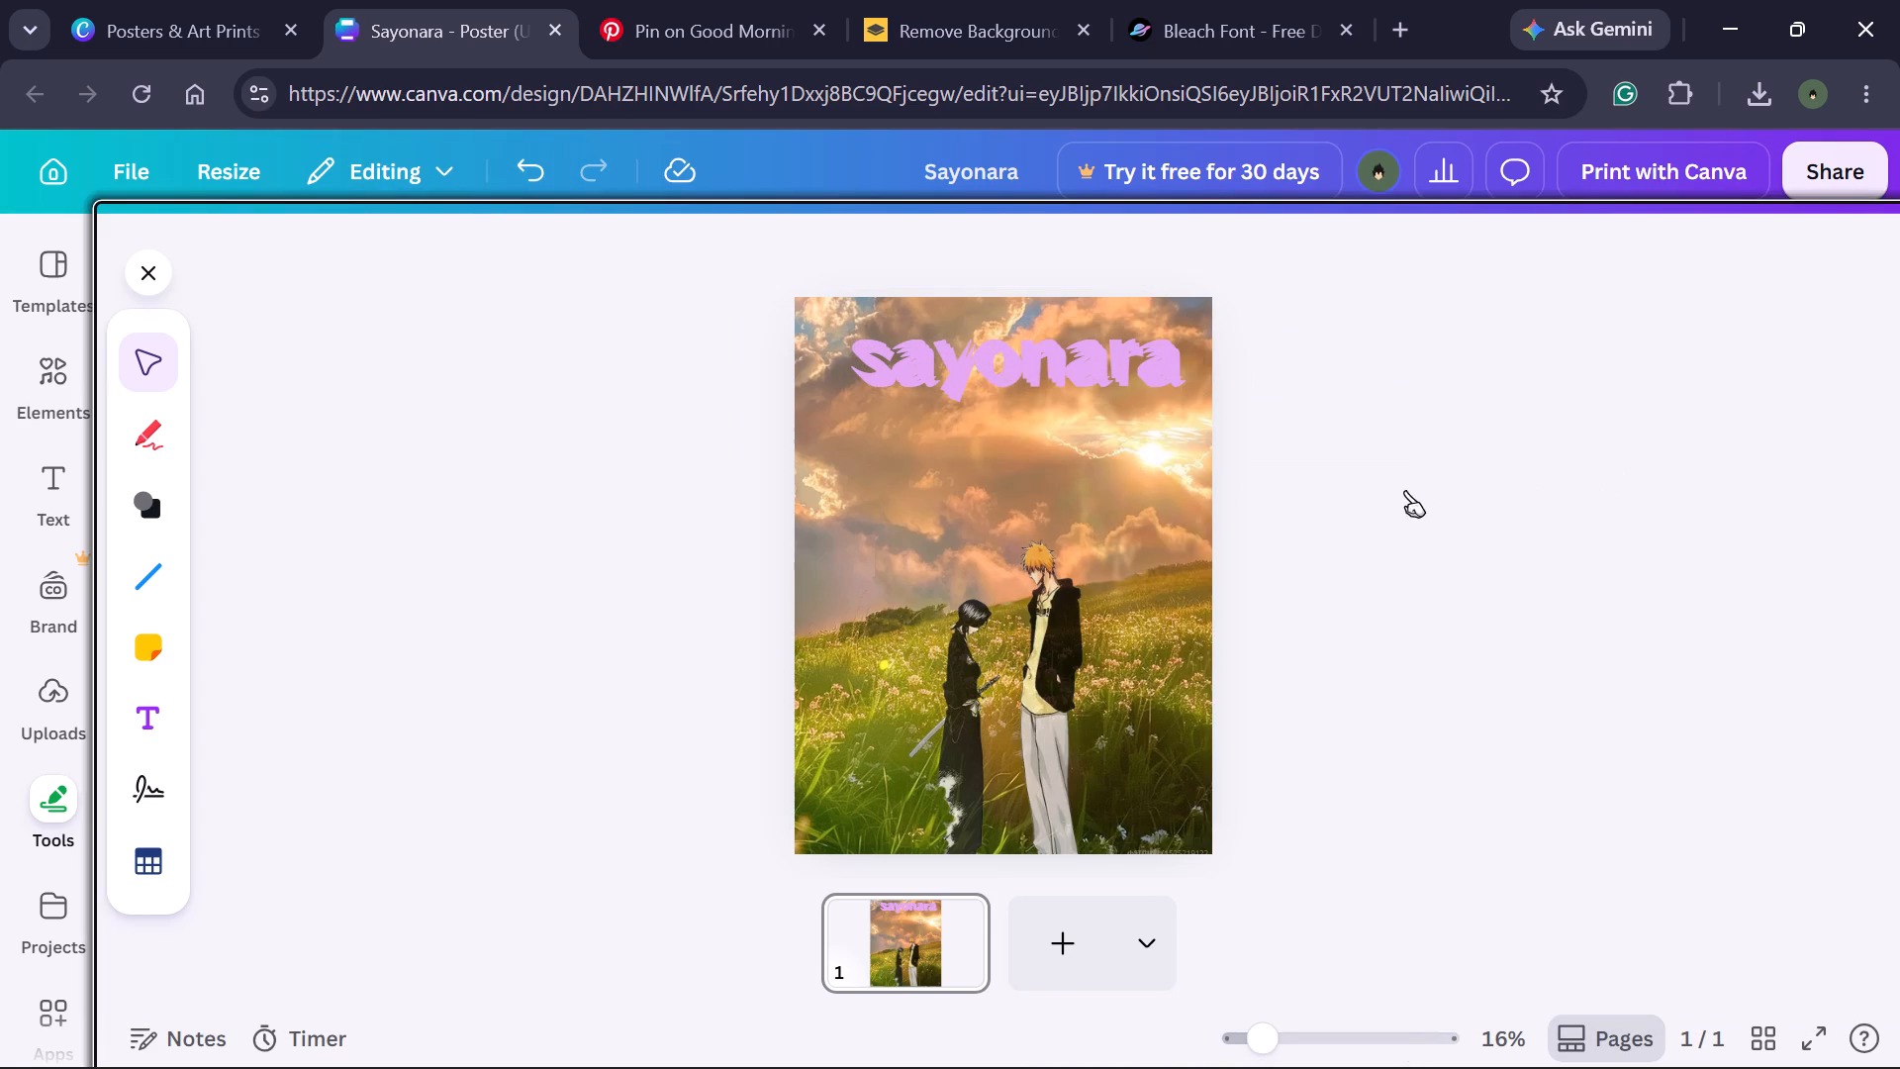
pyautogui.rightClick(1087, 368)
pyautogui.click(1256, 405)
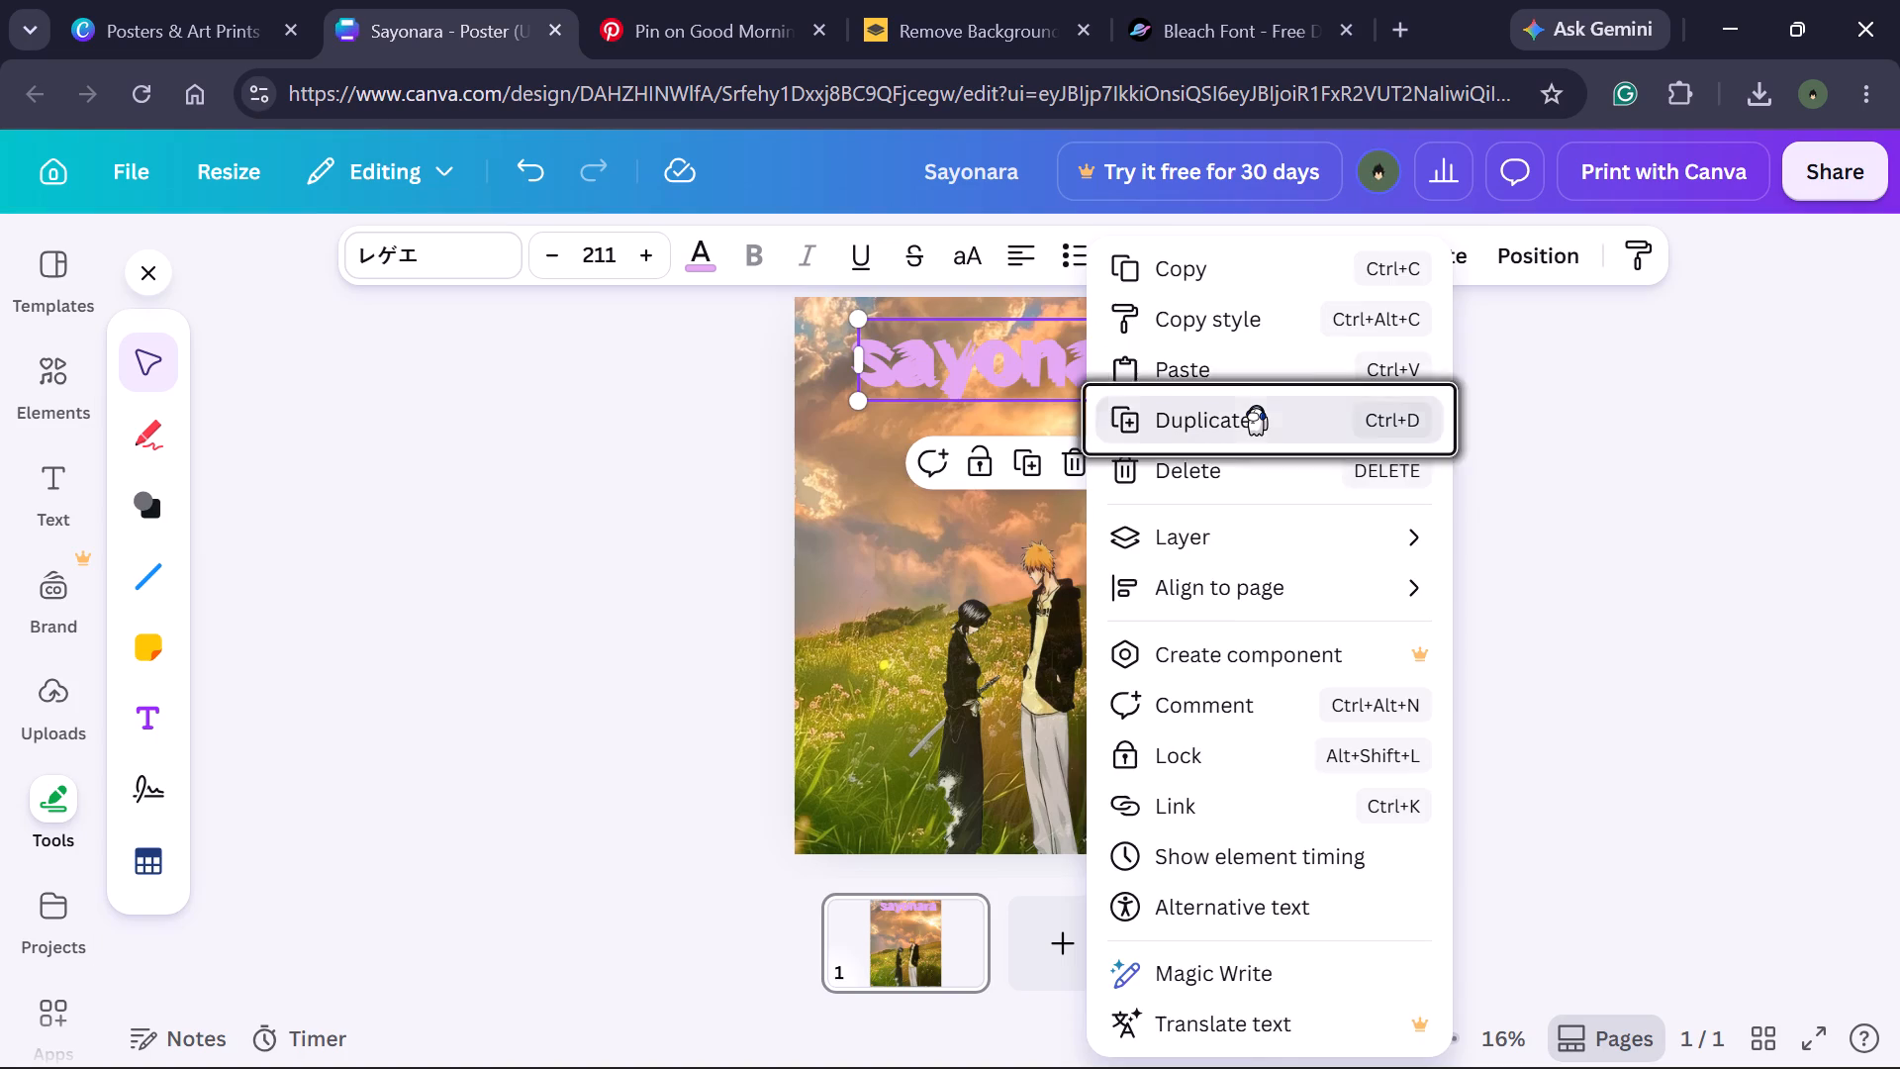
pyautogui.click(1568, 591)
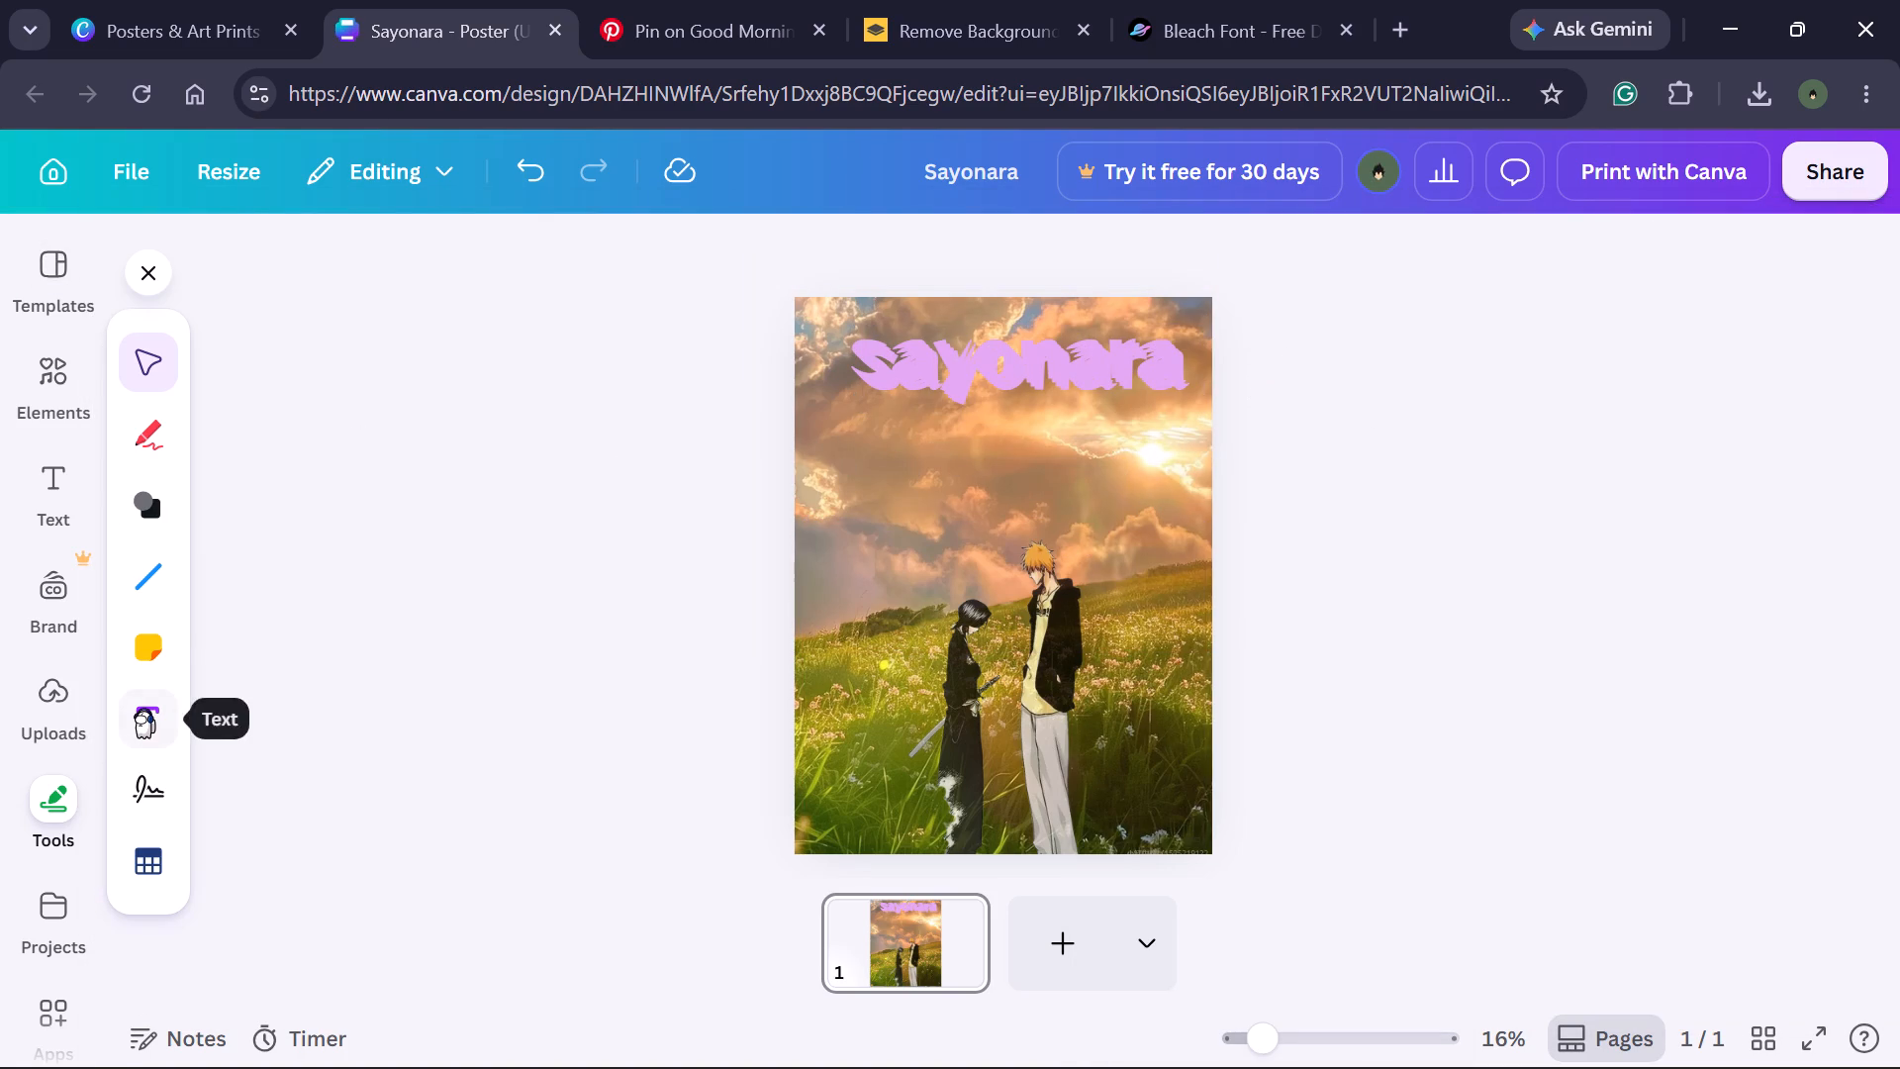
# Add a straight line to the poster.
pyautogui.click(141, 564)
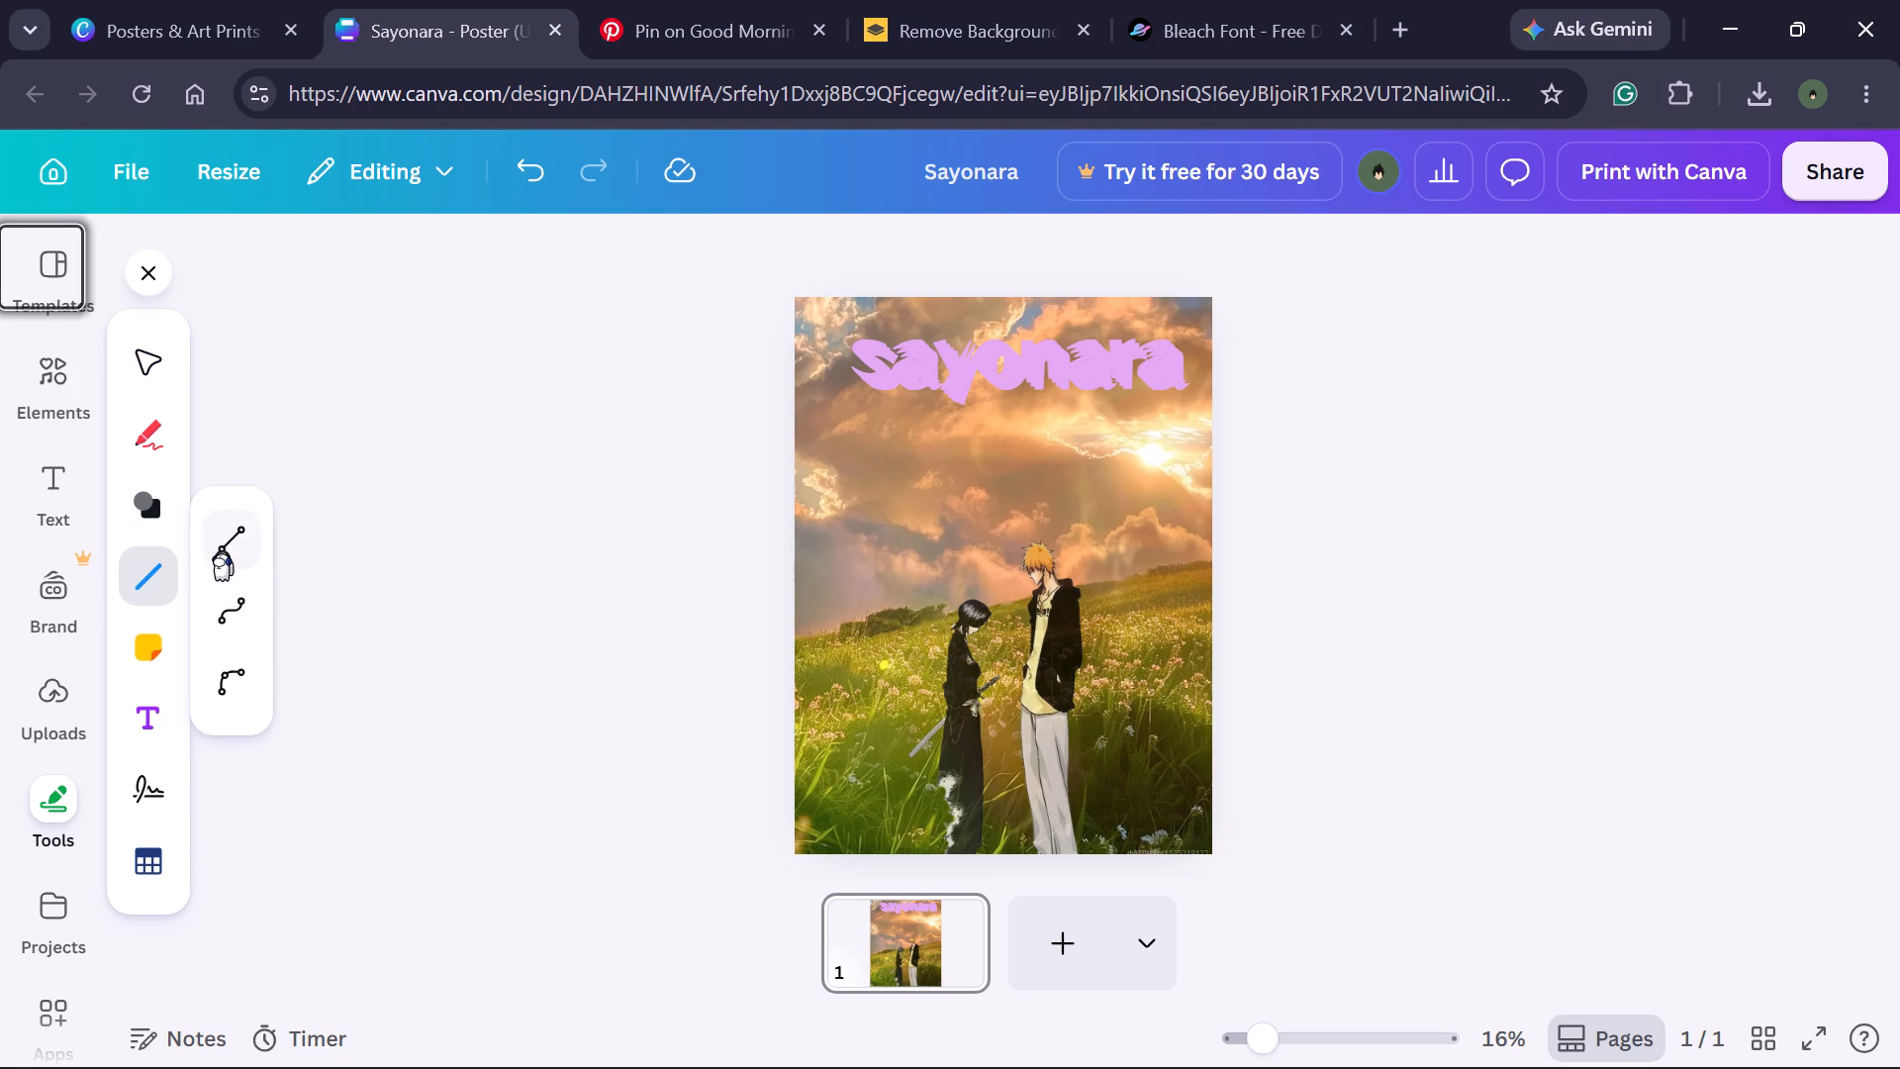
pyautogui.click(221, 546)
# Pull one sayonara copy out of the stacked title, place it below, and delete it.
pyautogui.moveTo(852, 340); pyautogui.dragTo(523, 447)
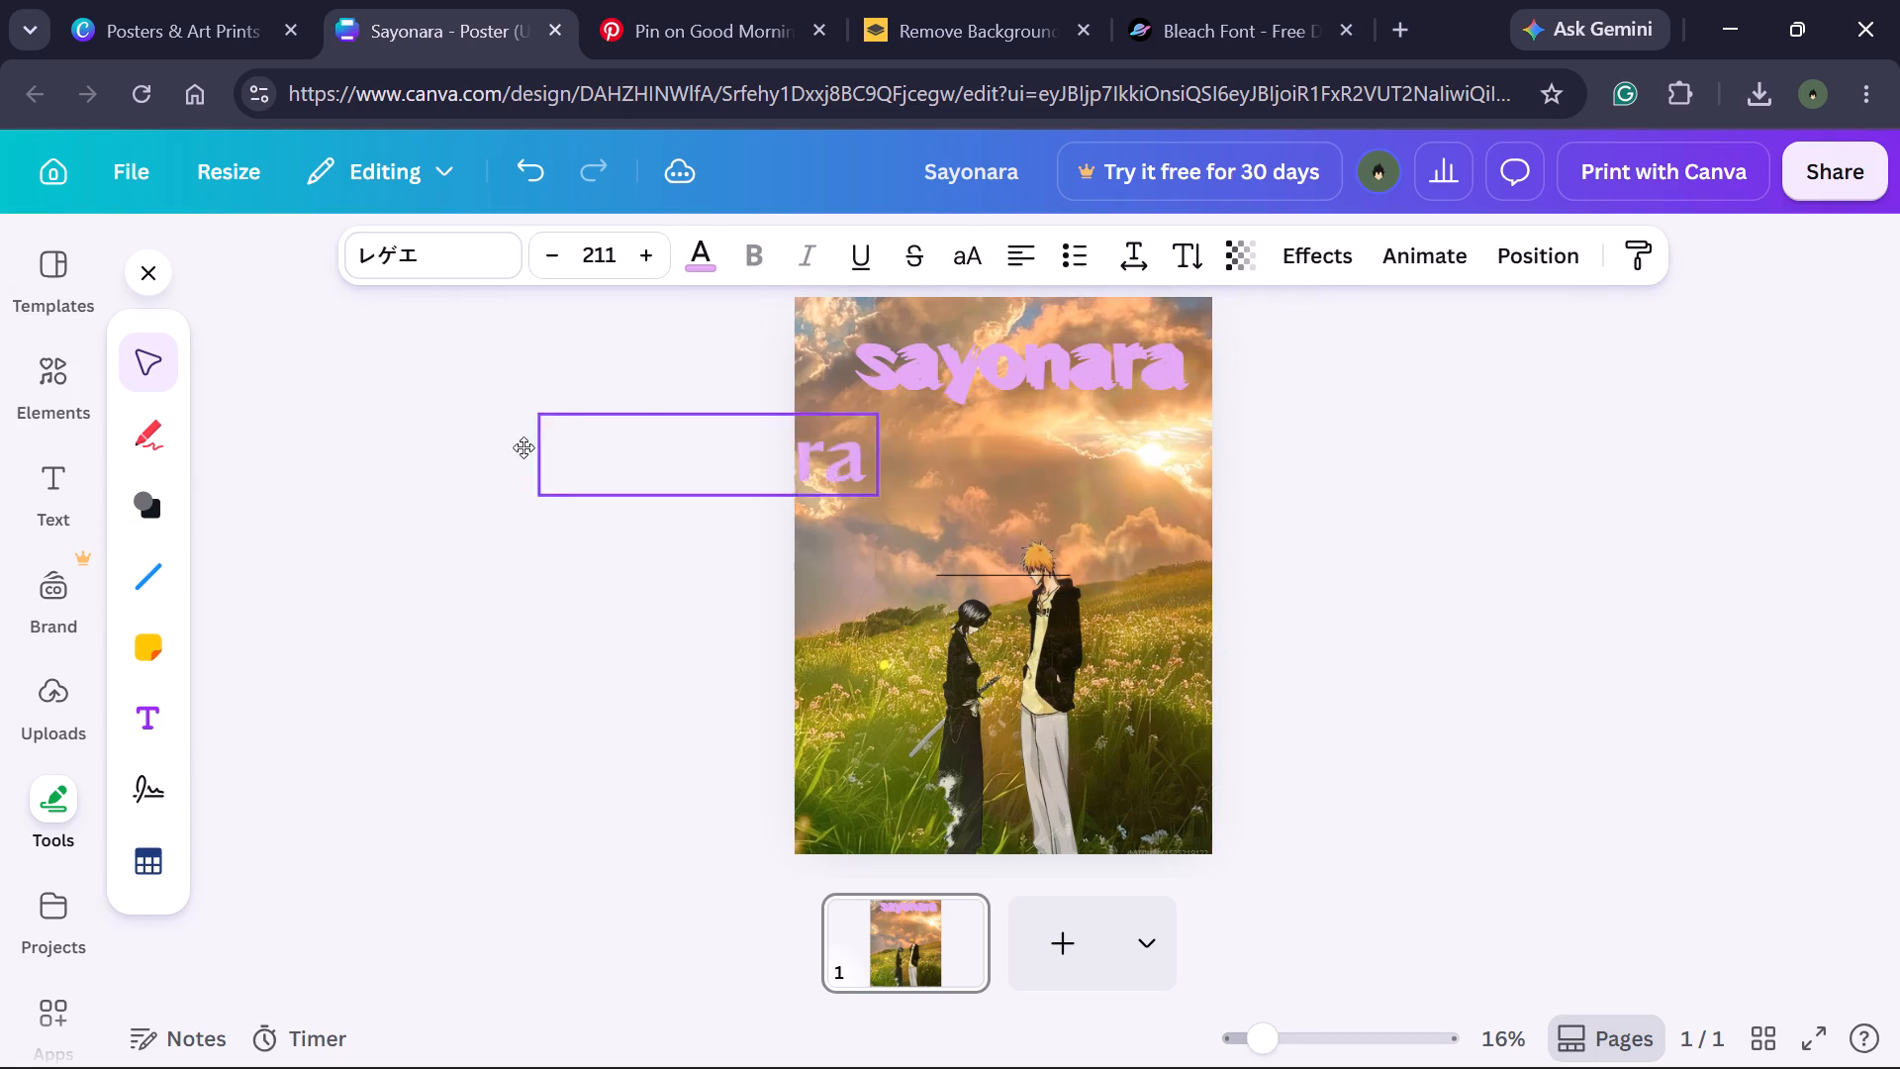
pyautogui.moveTo(523, 447); pyautogui.dragTo(878, 356)
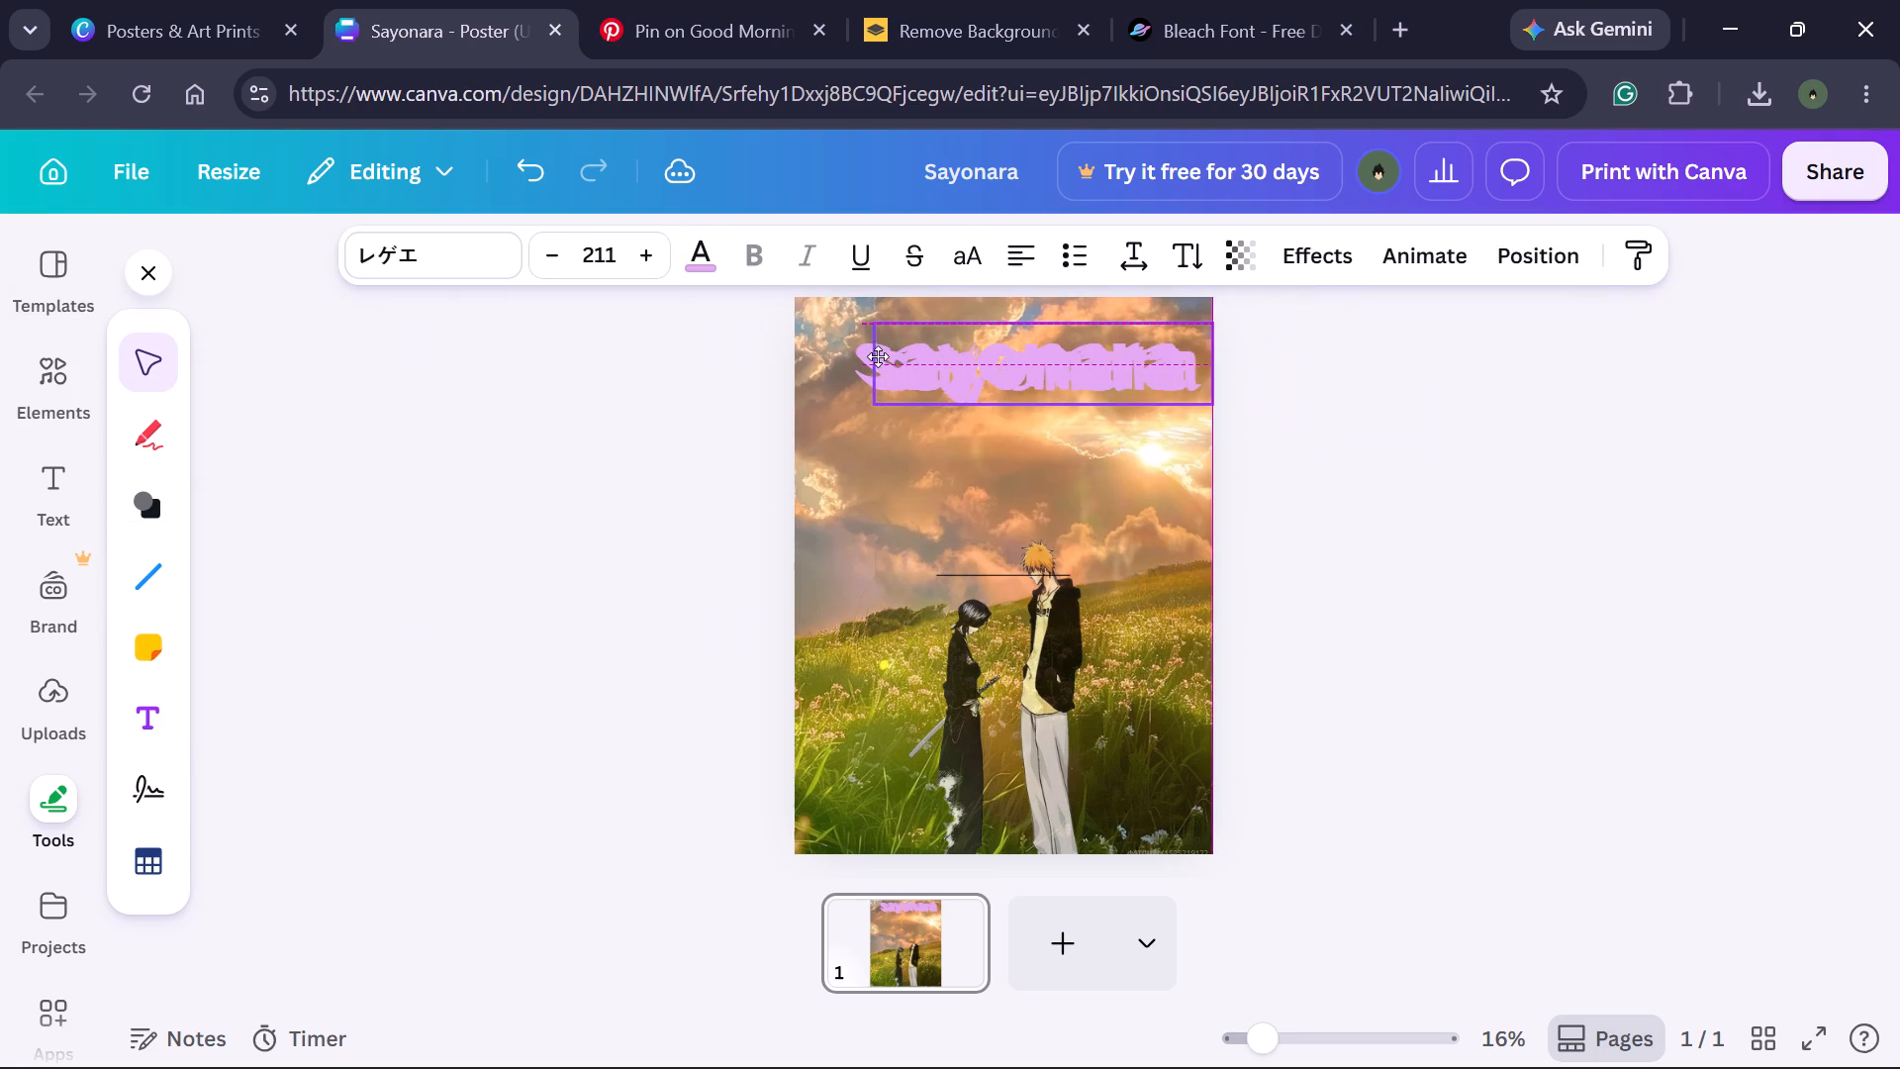
pyautogui.moveTo(878, 356); pyautogui.dragTo(148, 384)
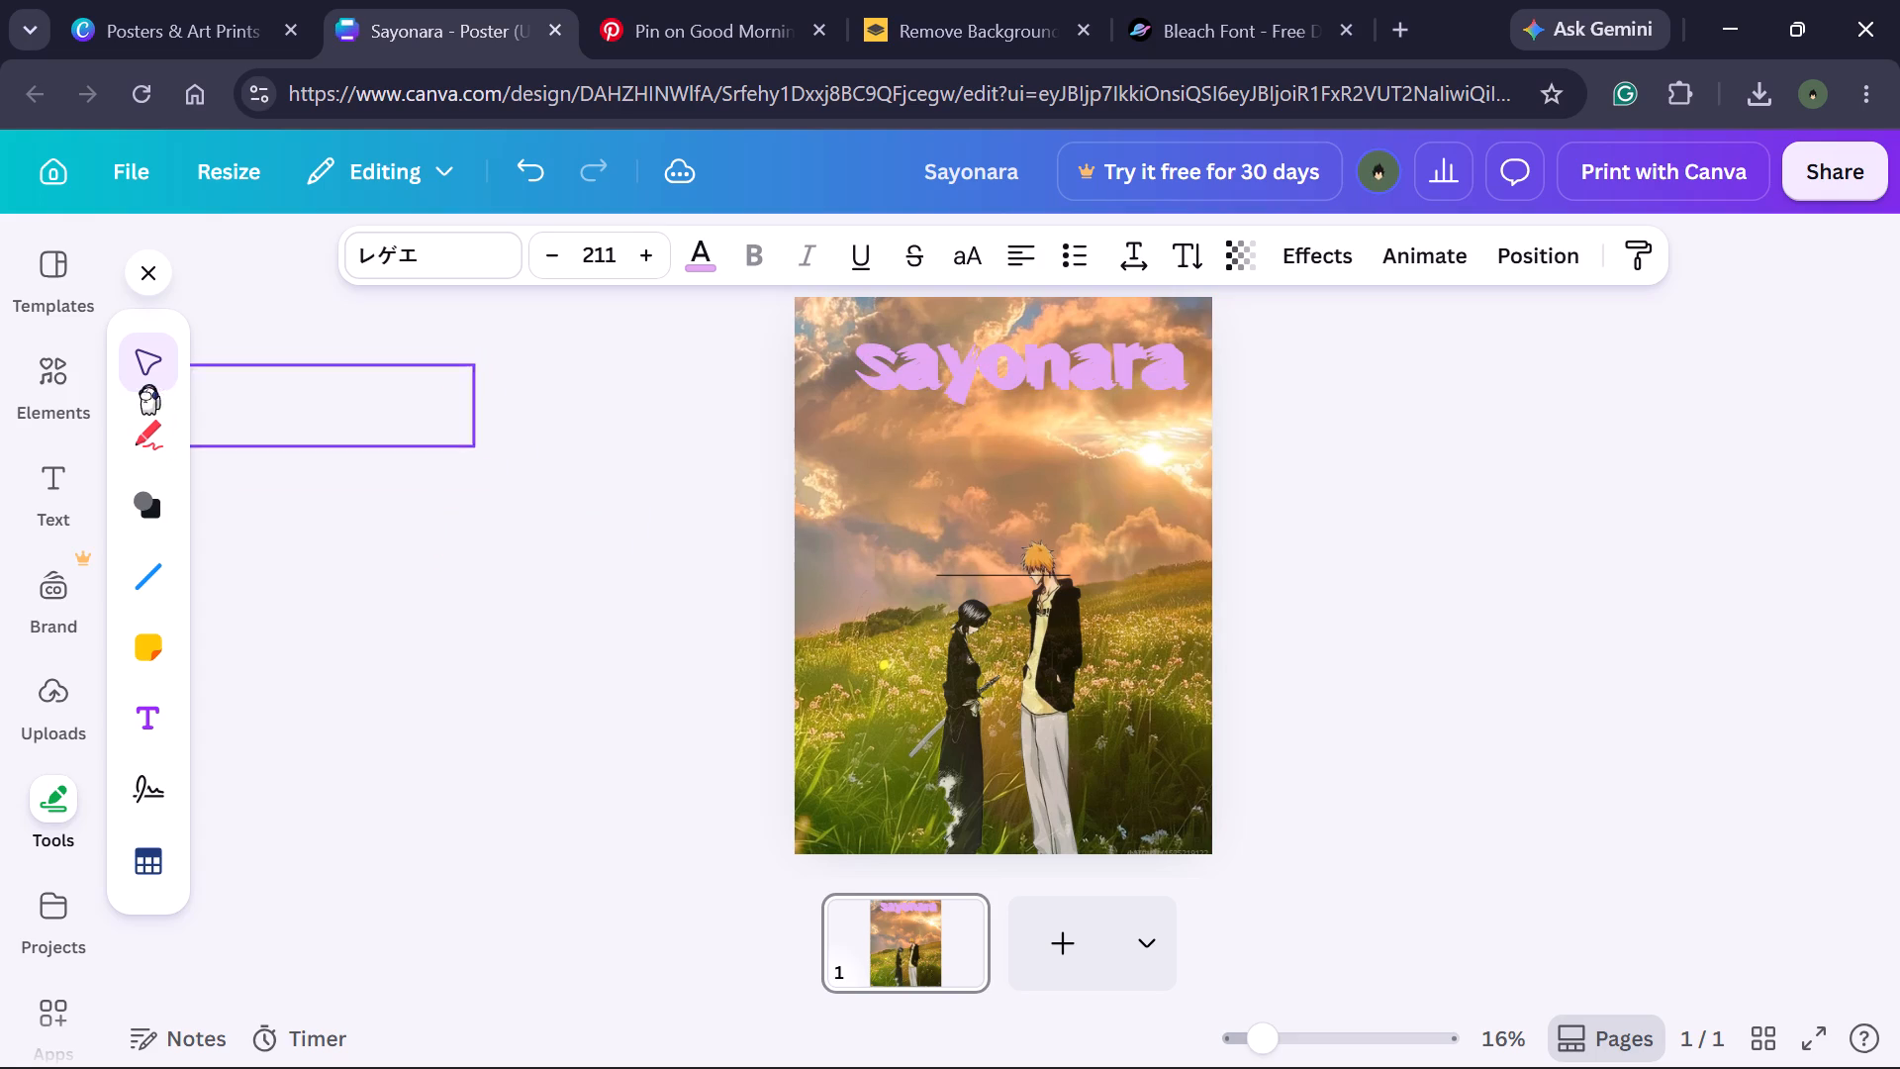
pyautogui.moveTo(148, 384); pyautogui.dragTo(870, 461)
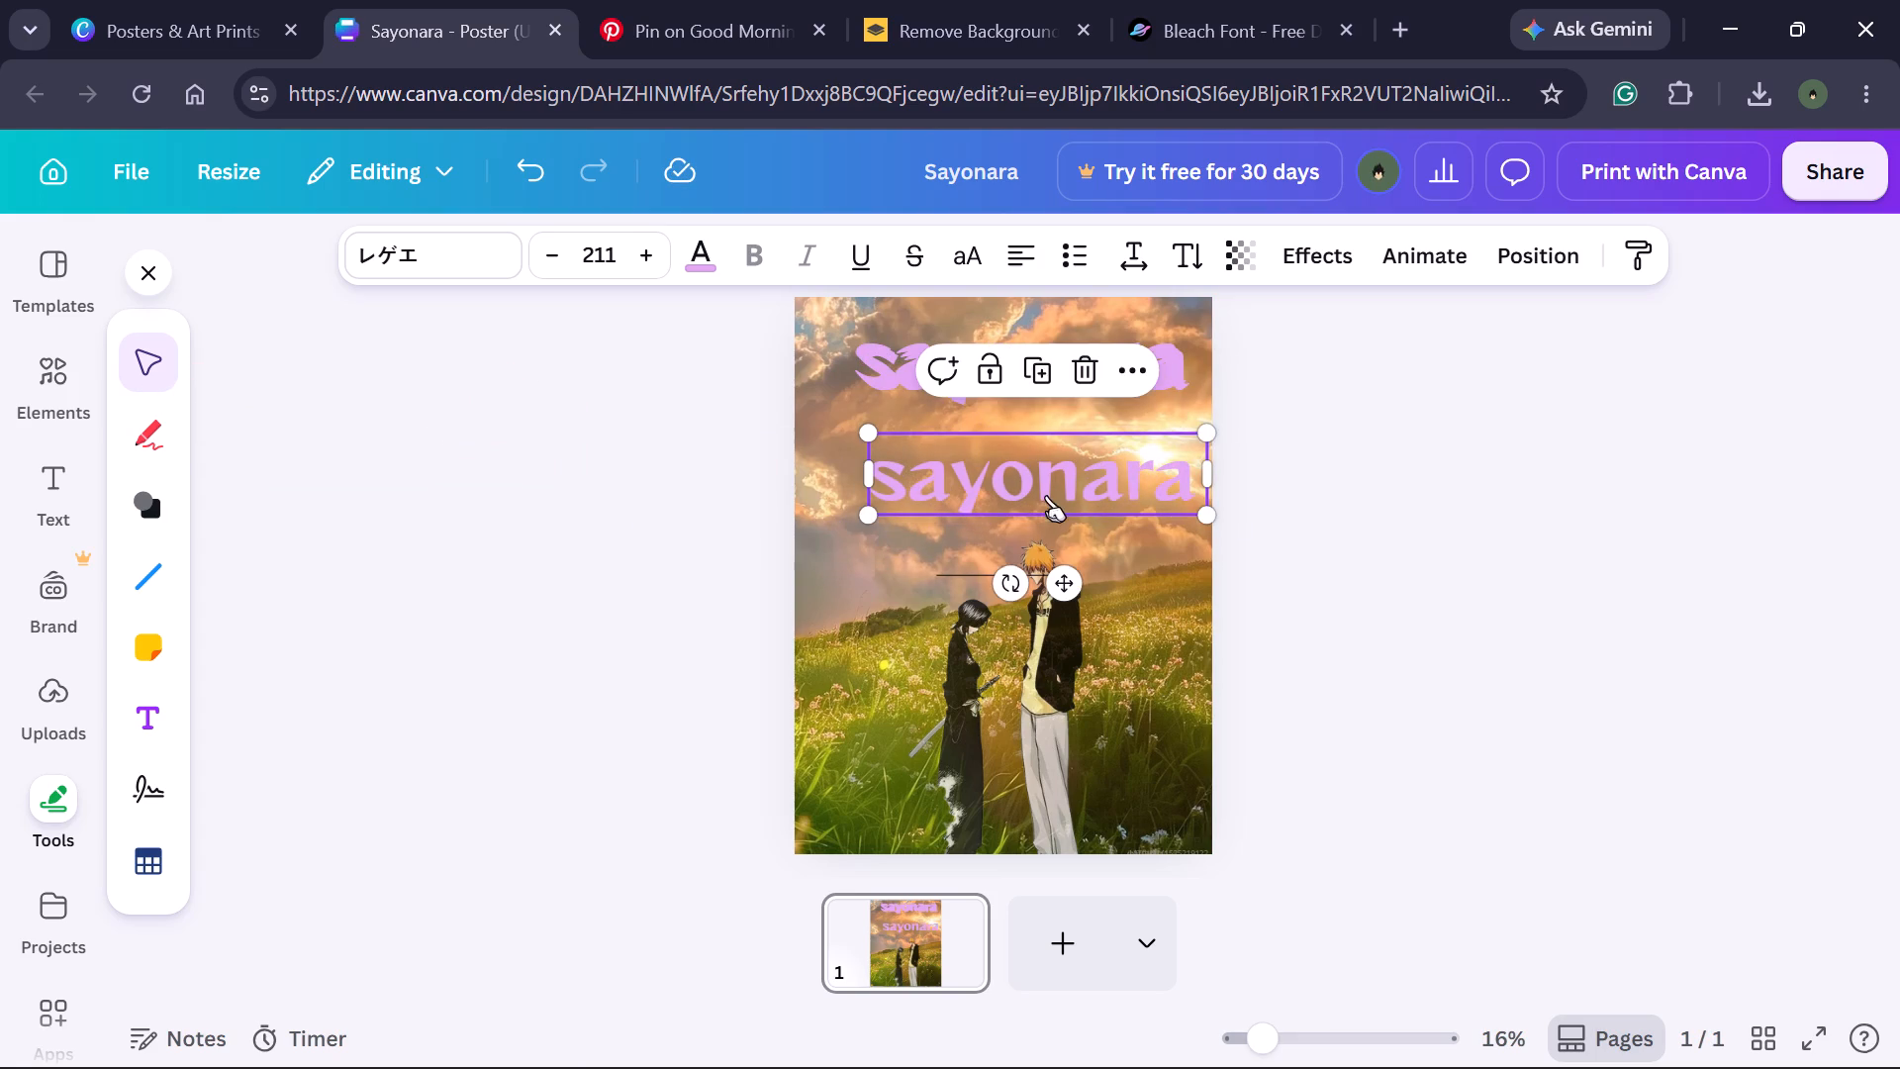
pyautogui.click(1079, 363)
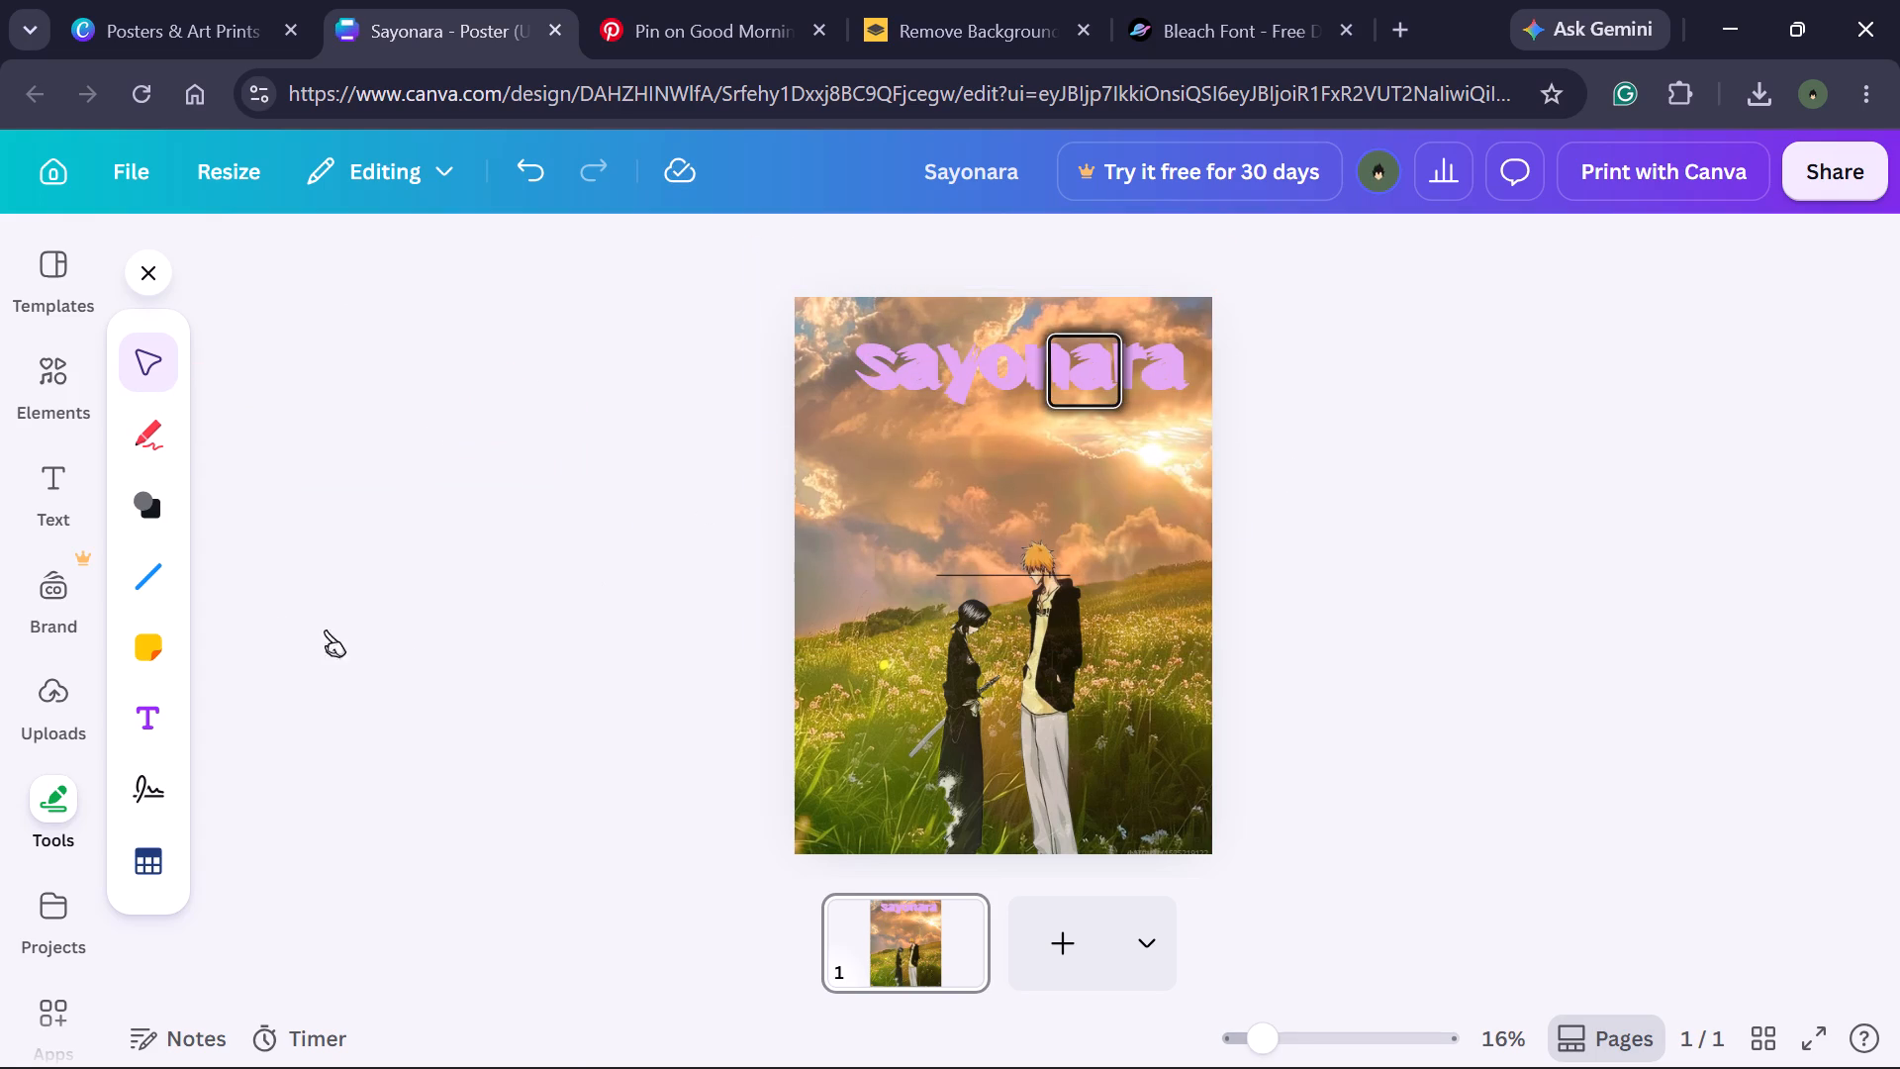
# Try the straight line beneath the sayonara title, and place it just above the two figures' heads.
pyautogui.click(156, 588)
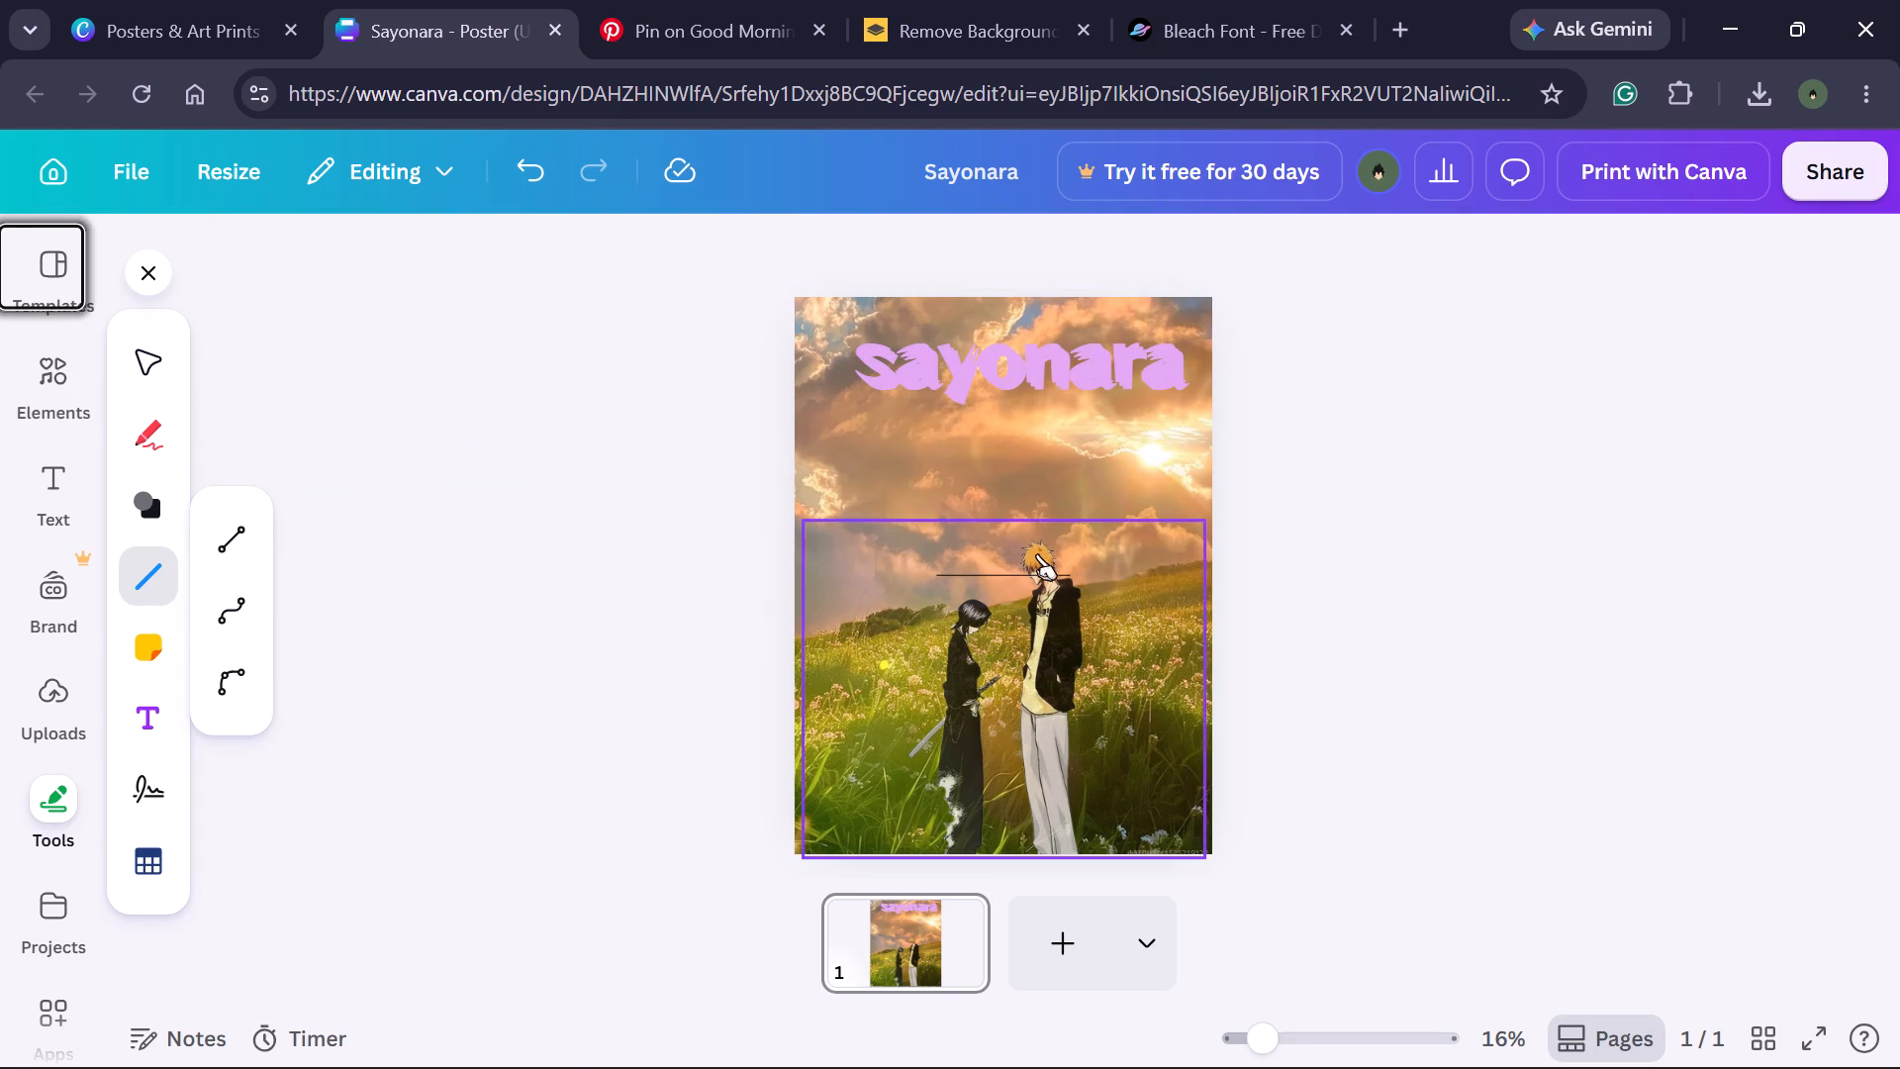
pyautogui.moveTo(1019, 568); pyautogui.dragTo(1063, 386)
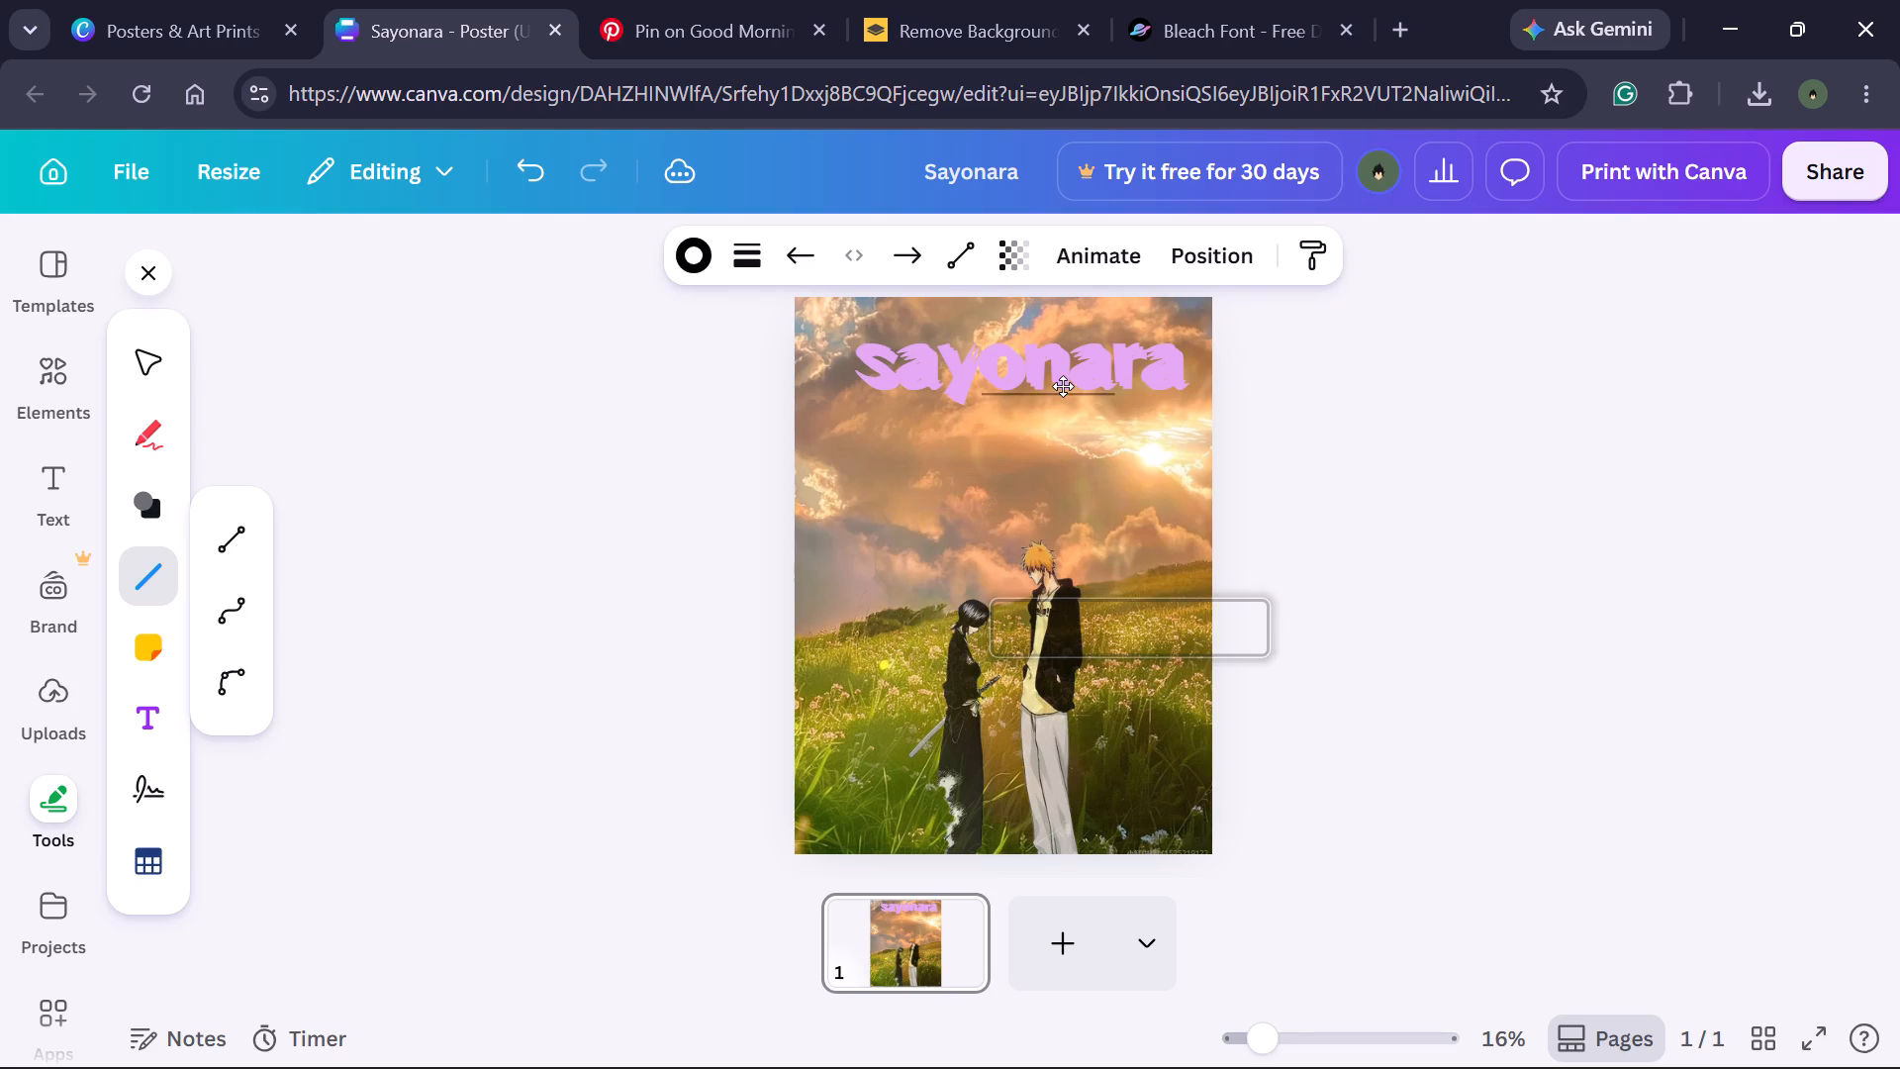
pyautogui.moveTo(1063, 386); pyautogui.dragTo(983, 527)
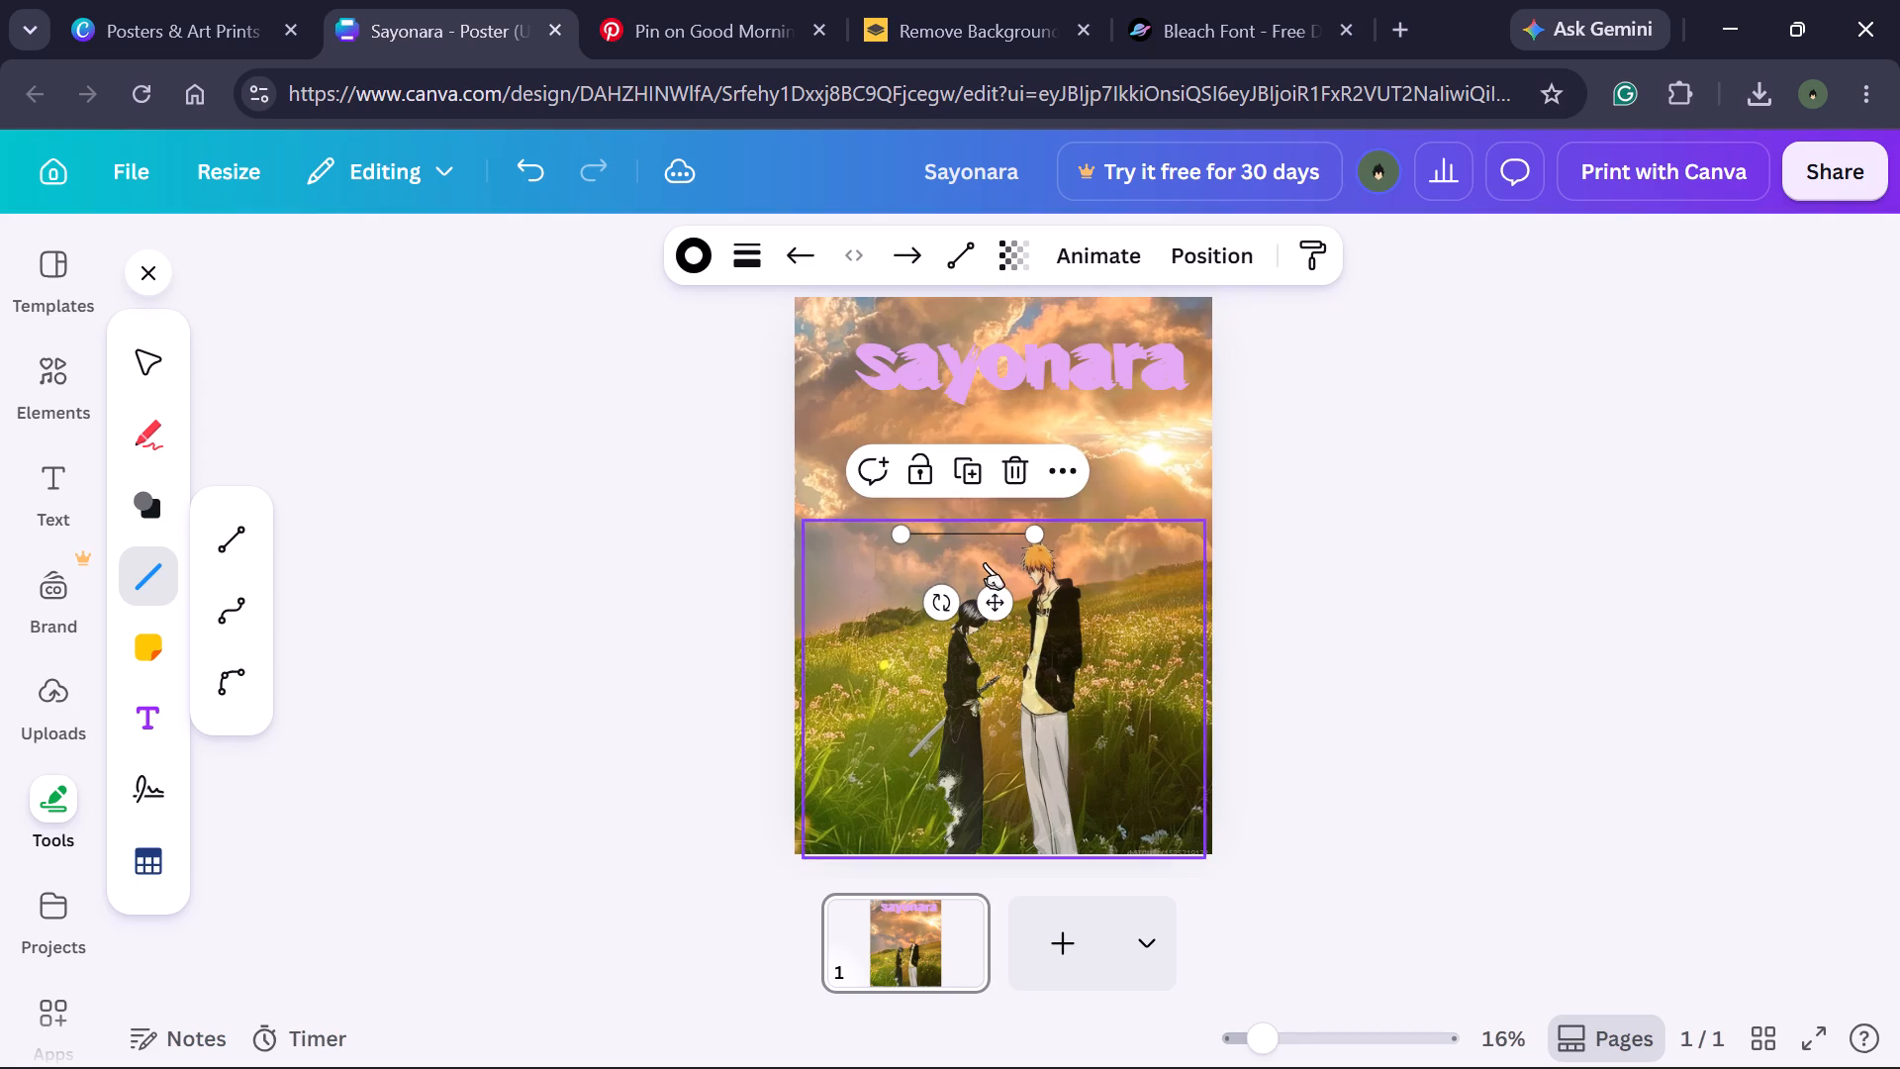
# Add an elbow line over the two figures and stretch its horizontal segment down to the poster's bottom edge.
pyautogui.click(238, 603)
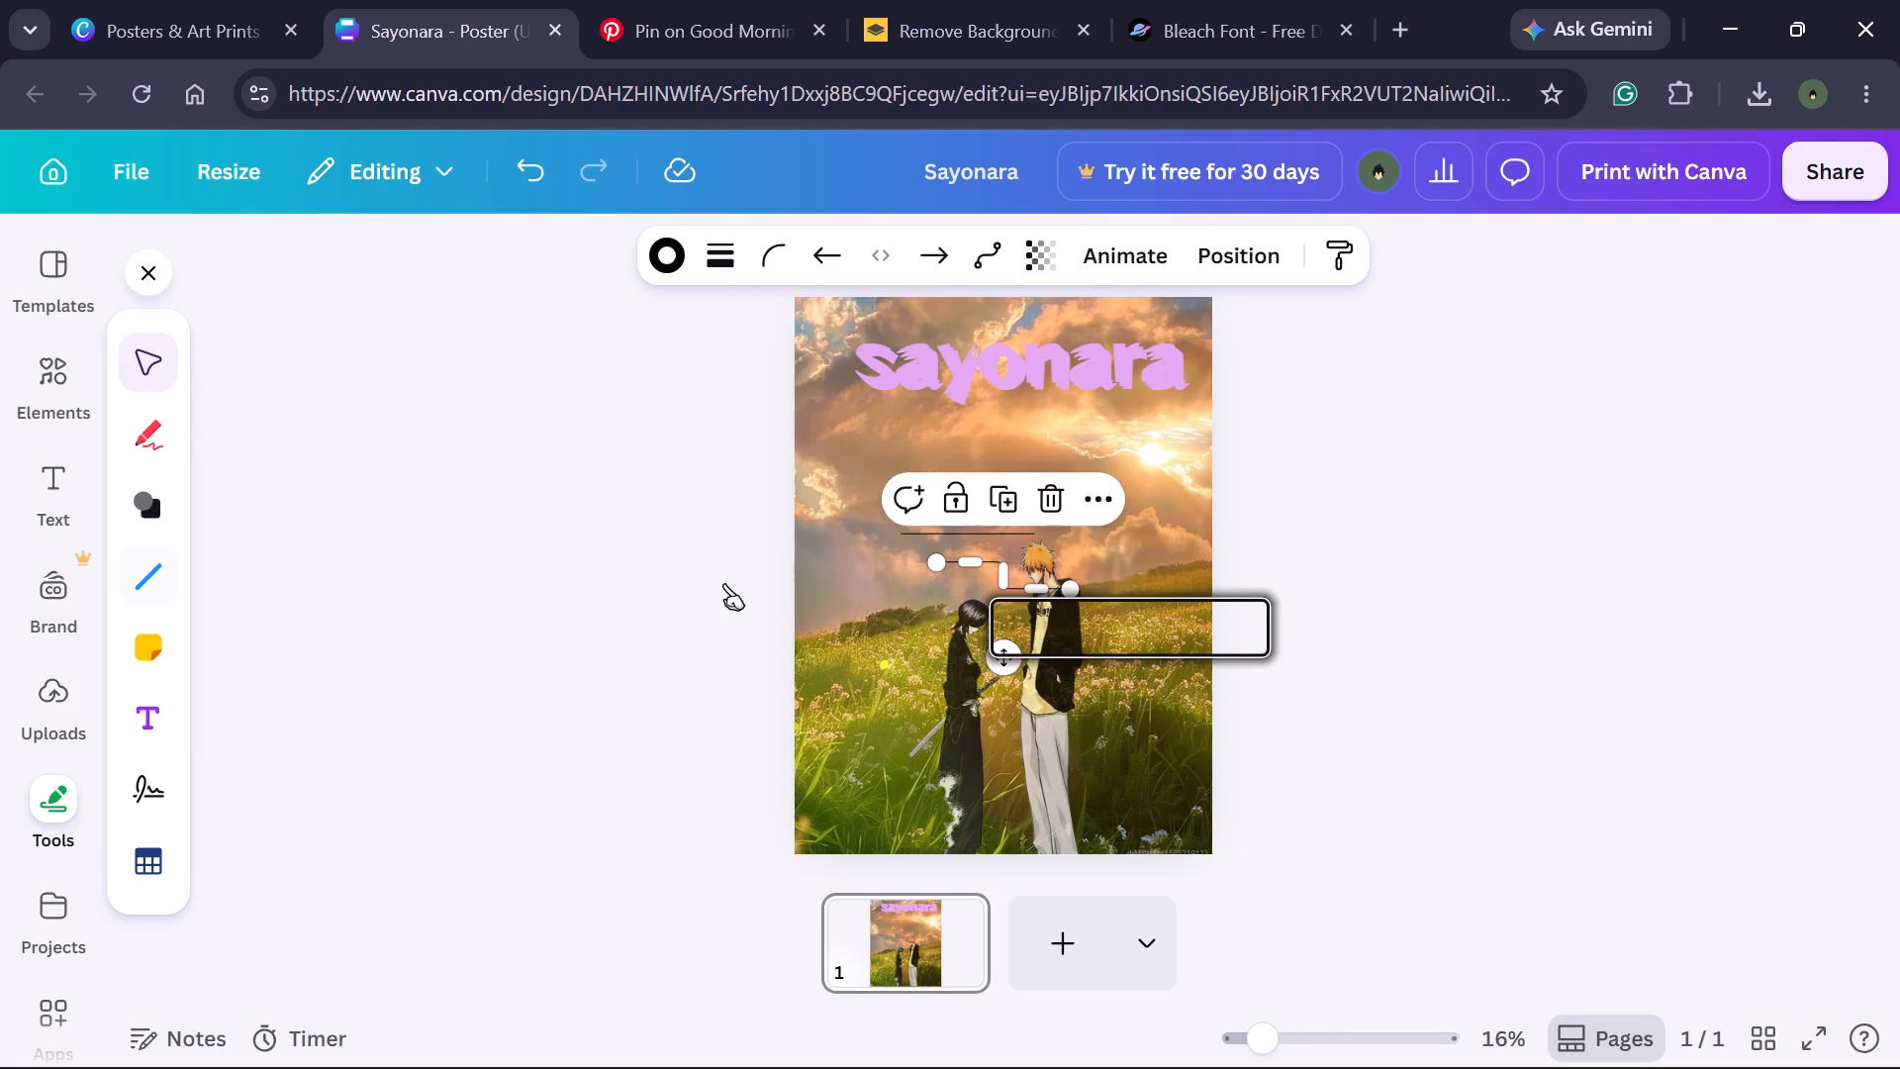
pyautogui.moveTo(976, 550); pyautogui.dragTo(1428, 453)
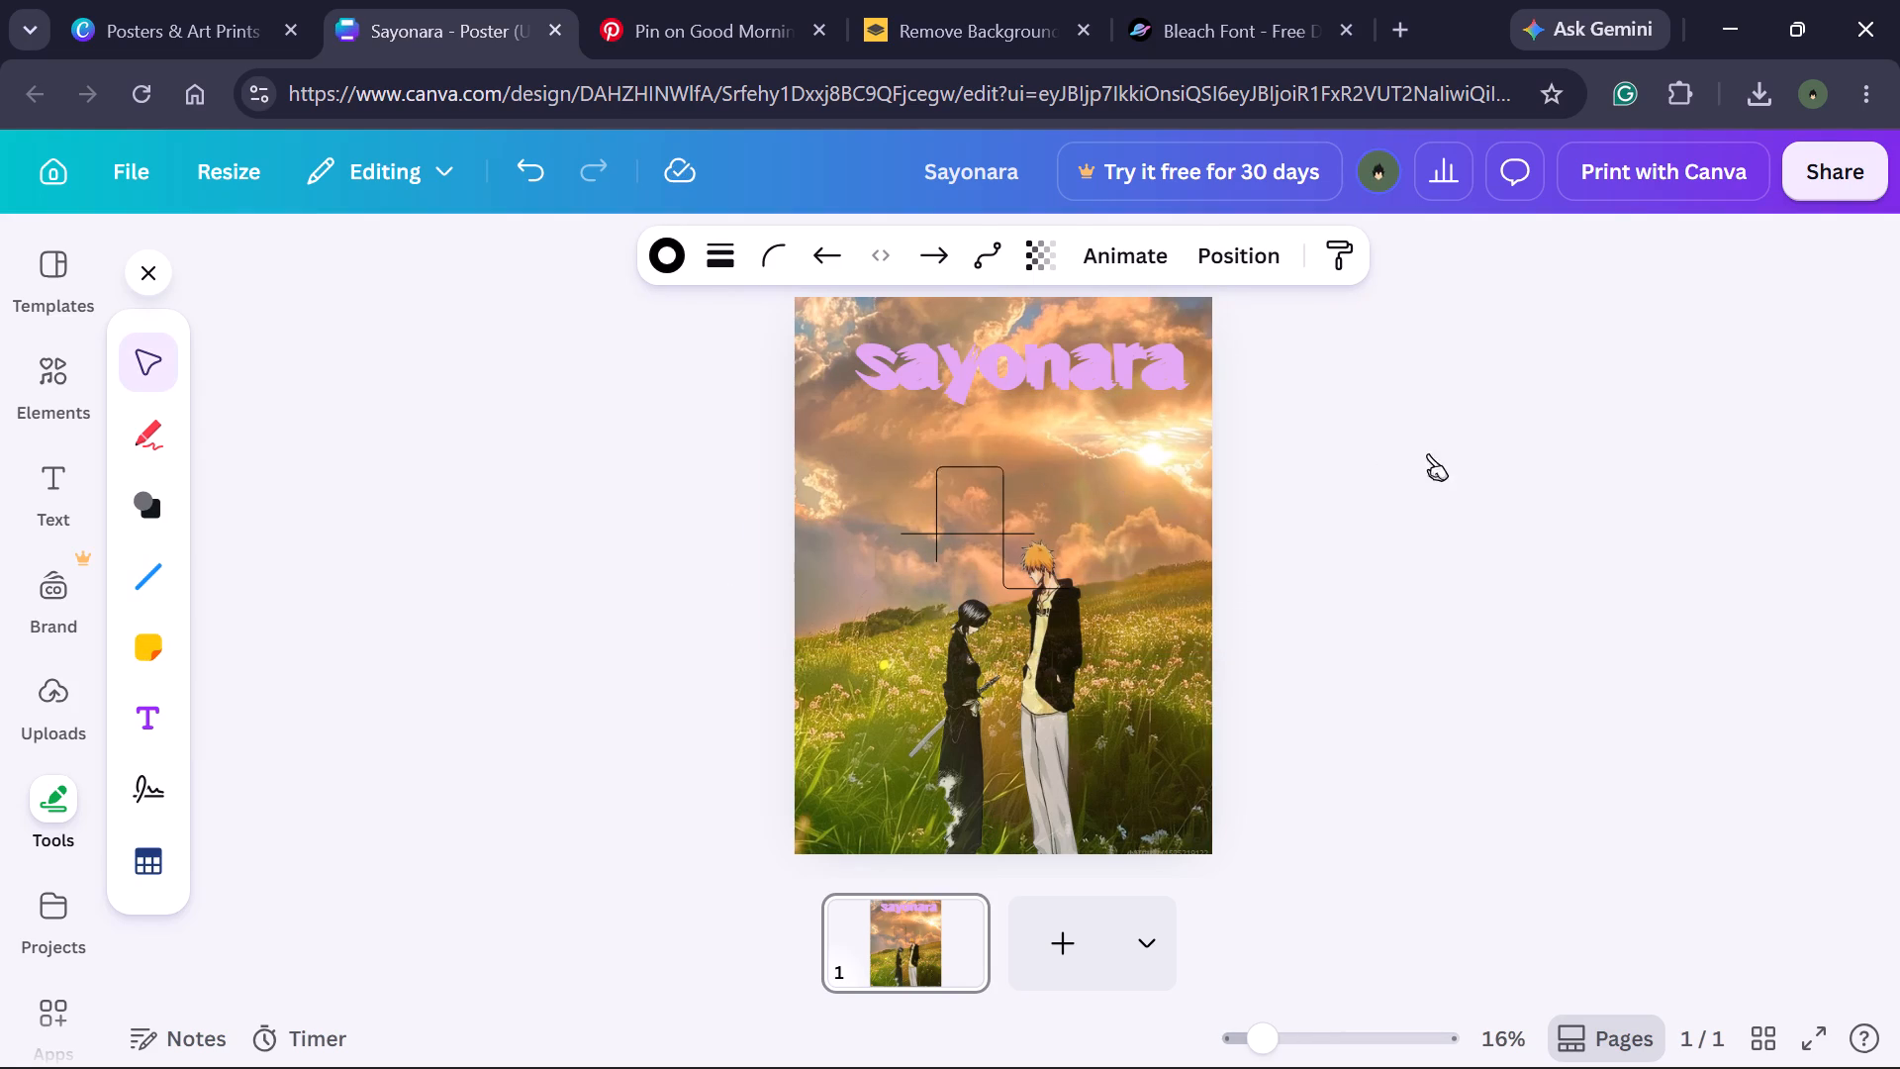
pyautogui.moveTo(1428, 453); pyautogui.dragTo(965, 692)
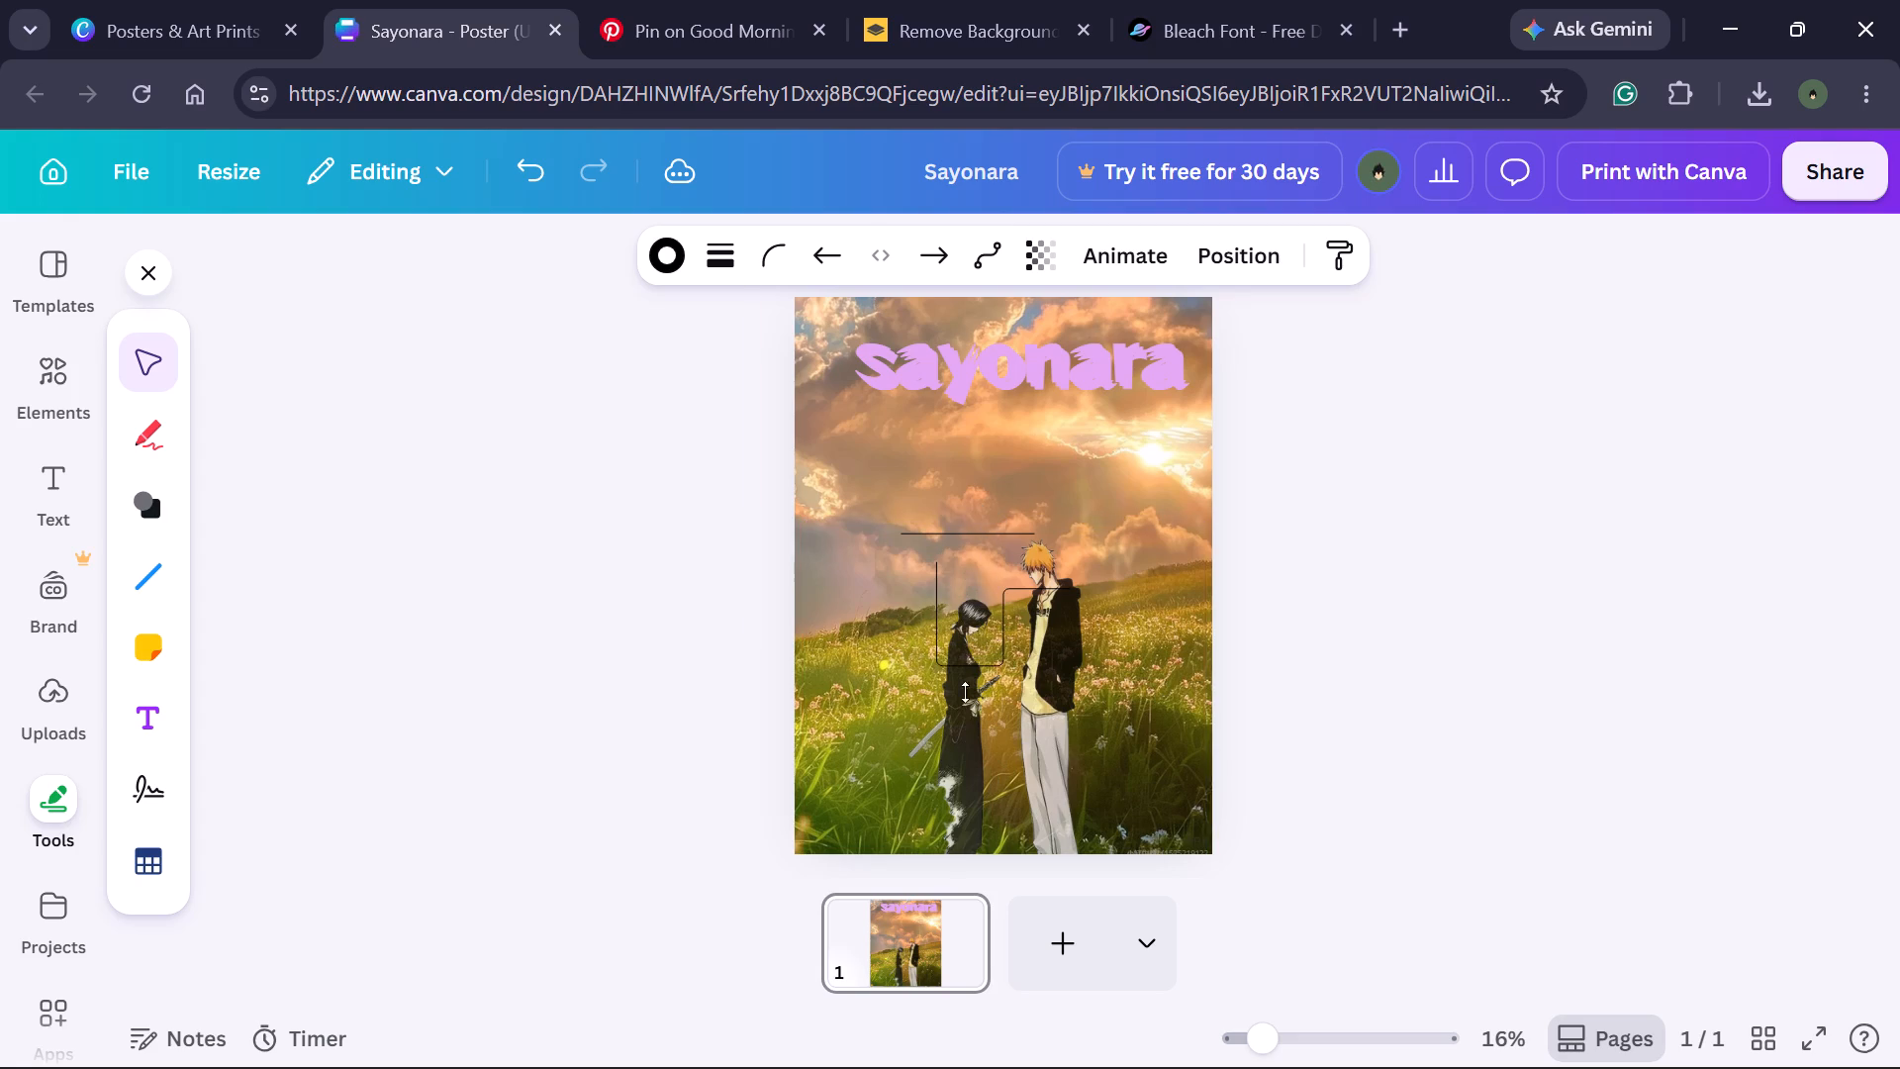
pyautogui.moveTo(965, 692); pyautogui.dragTo(945, 860)
pyautogui.moveTo(945, 860); pyautogui.dragTo(927, 847)
pyautogui.click(592, 669)
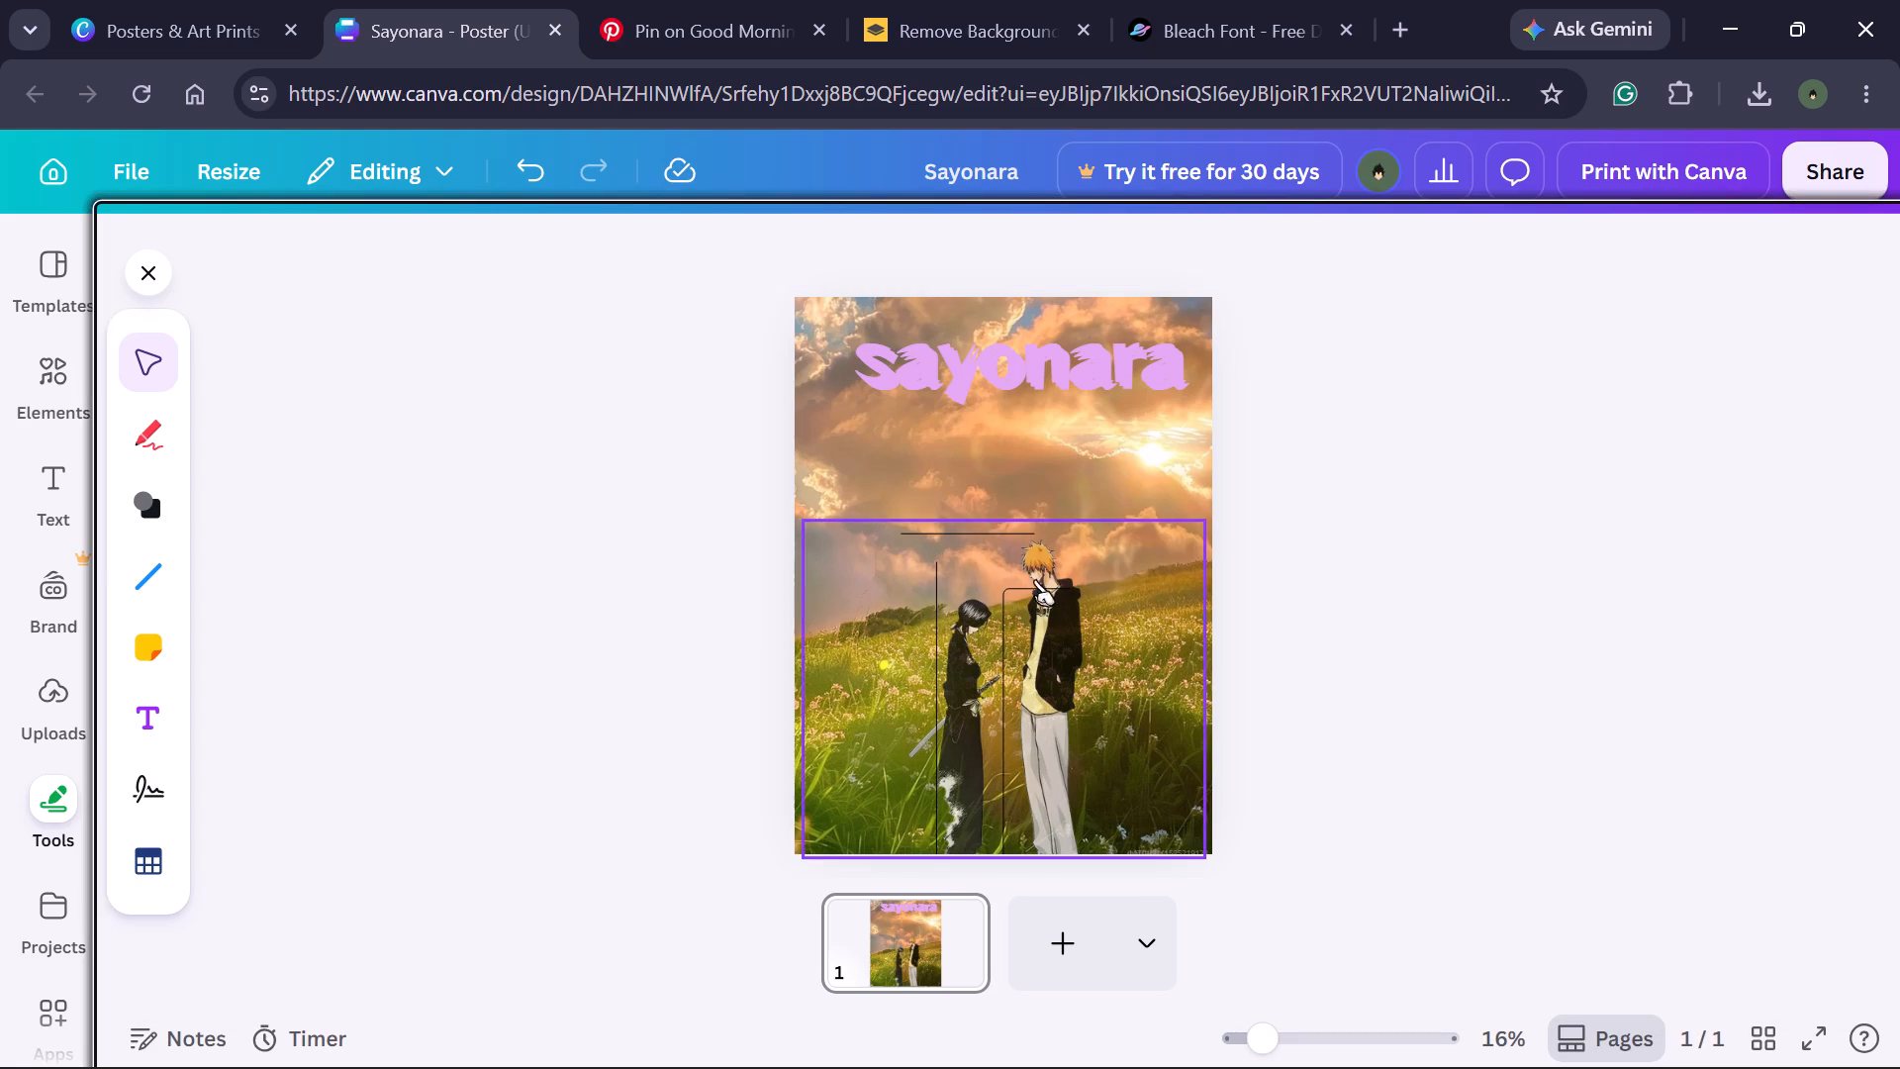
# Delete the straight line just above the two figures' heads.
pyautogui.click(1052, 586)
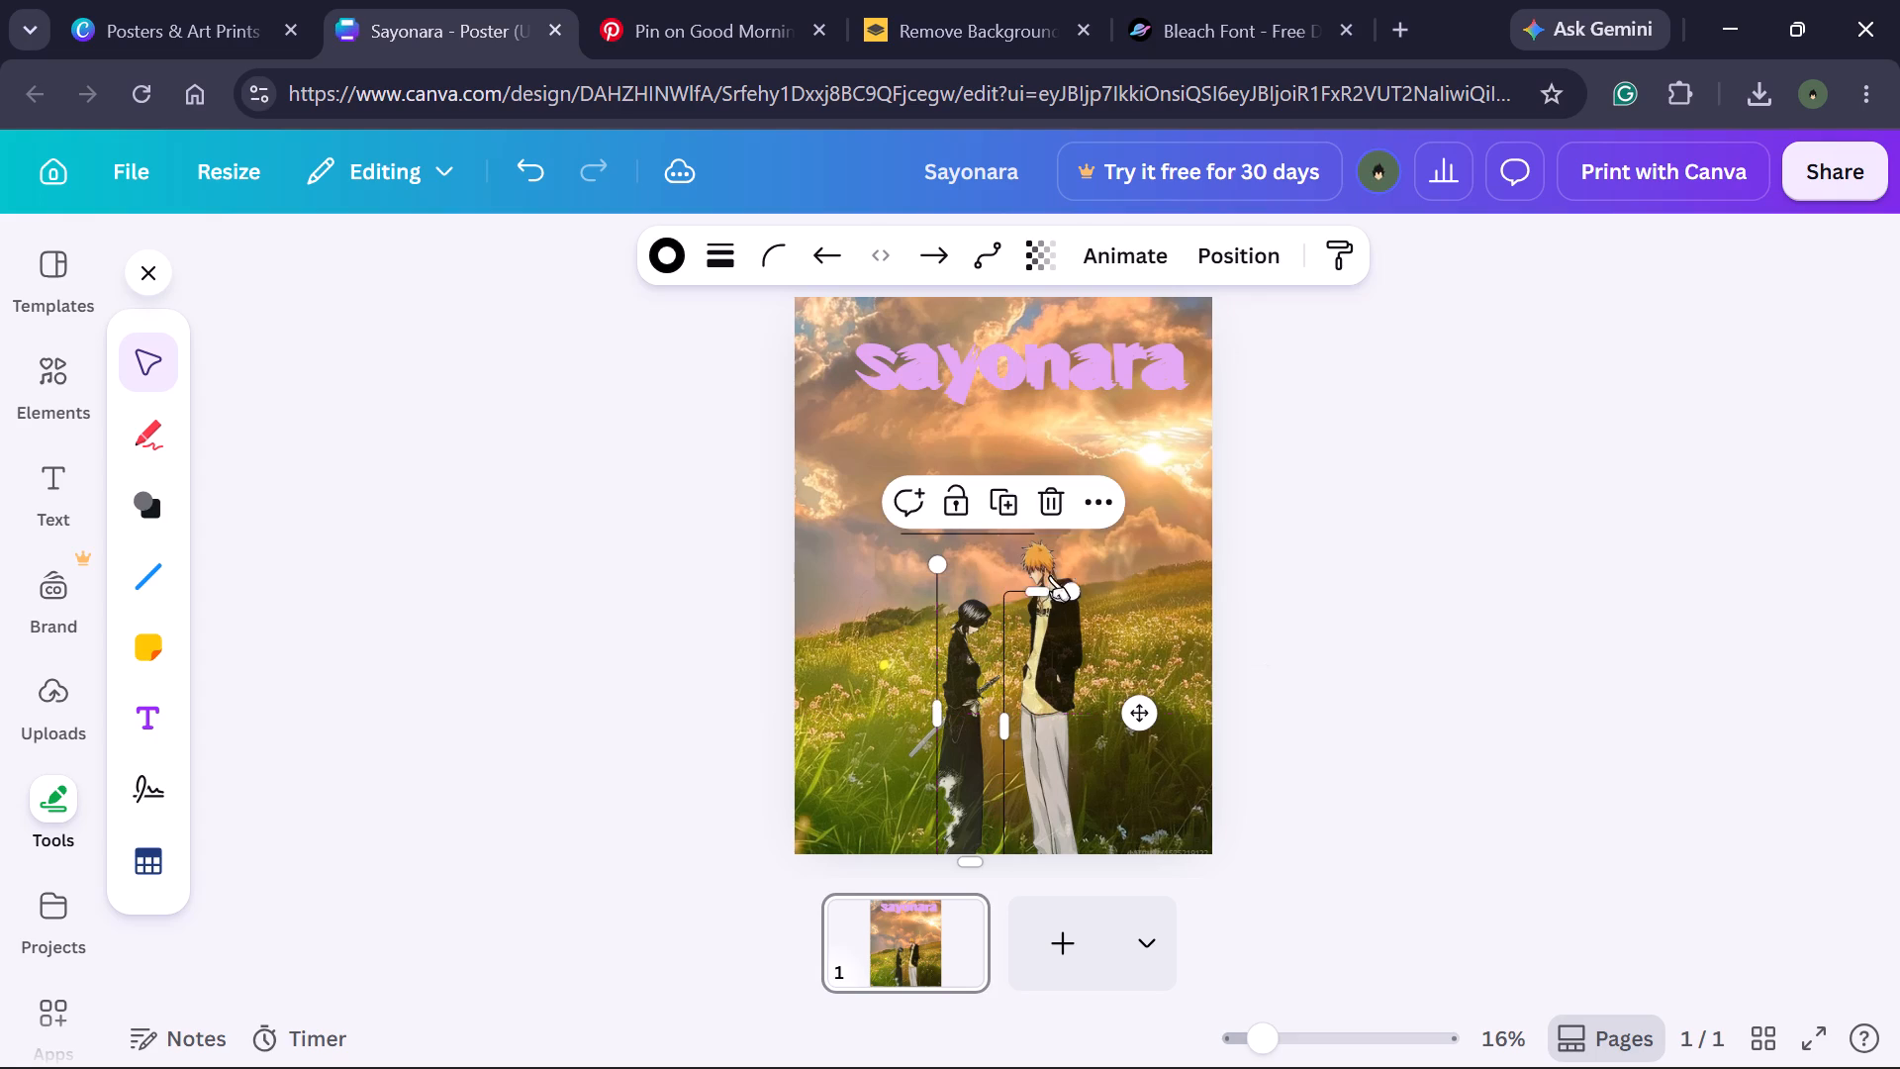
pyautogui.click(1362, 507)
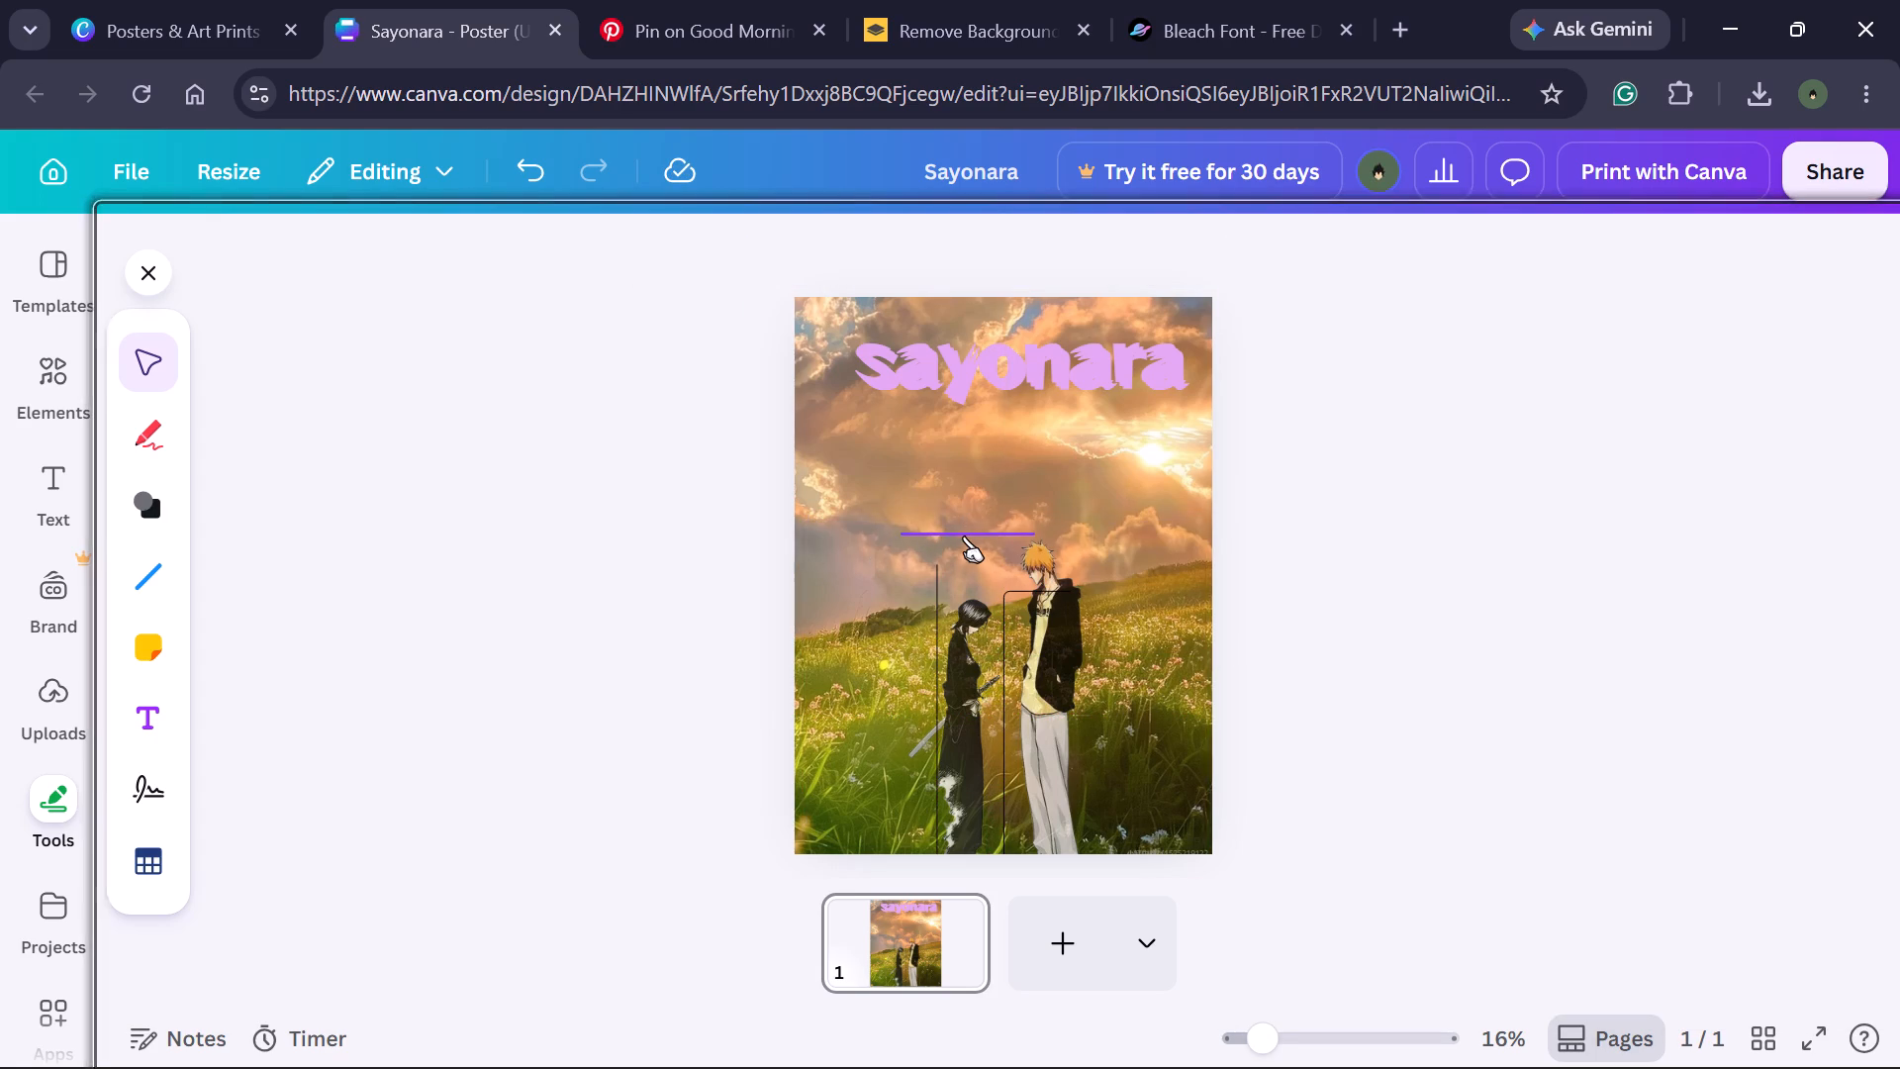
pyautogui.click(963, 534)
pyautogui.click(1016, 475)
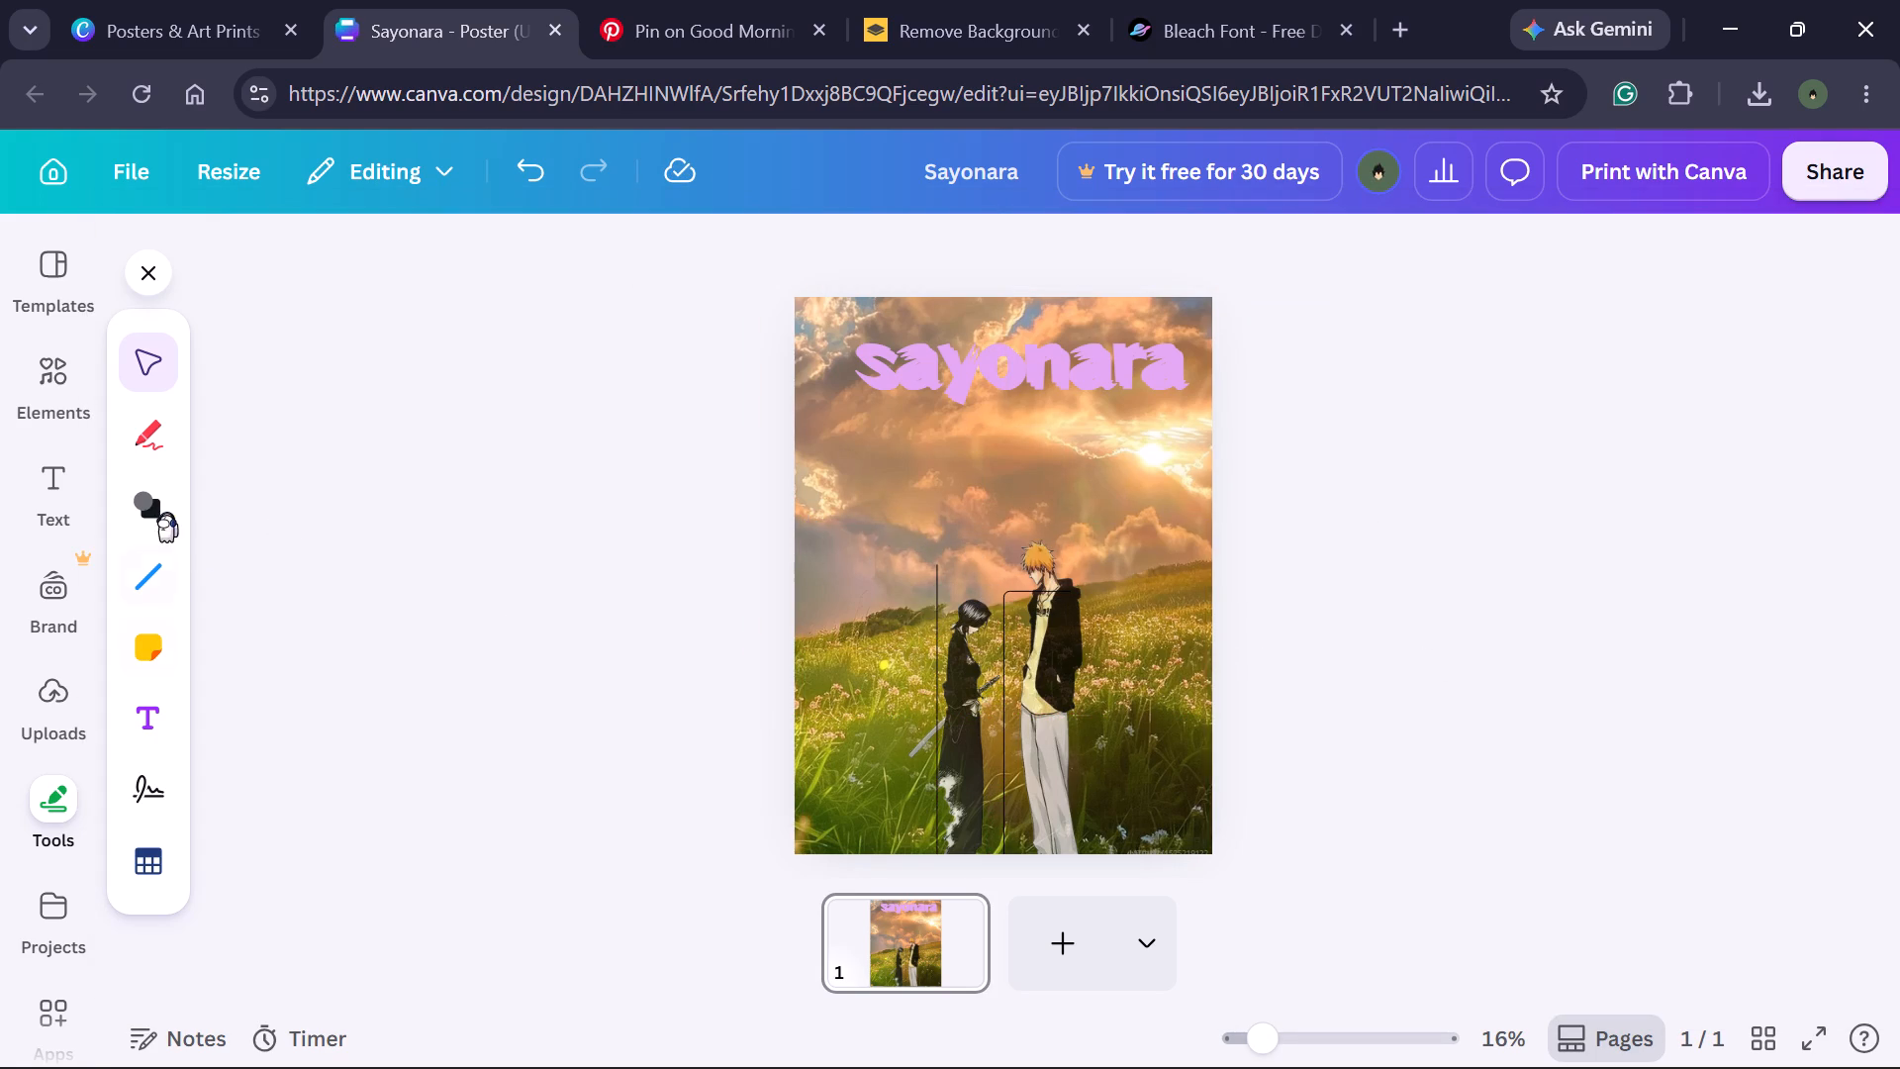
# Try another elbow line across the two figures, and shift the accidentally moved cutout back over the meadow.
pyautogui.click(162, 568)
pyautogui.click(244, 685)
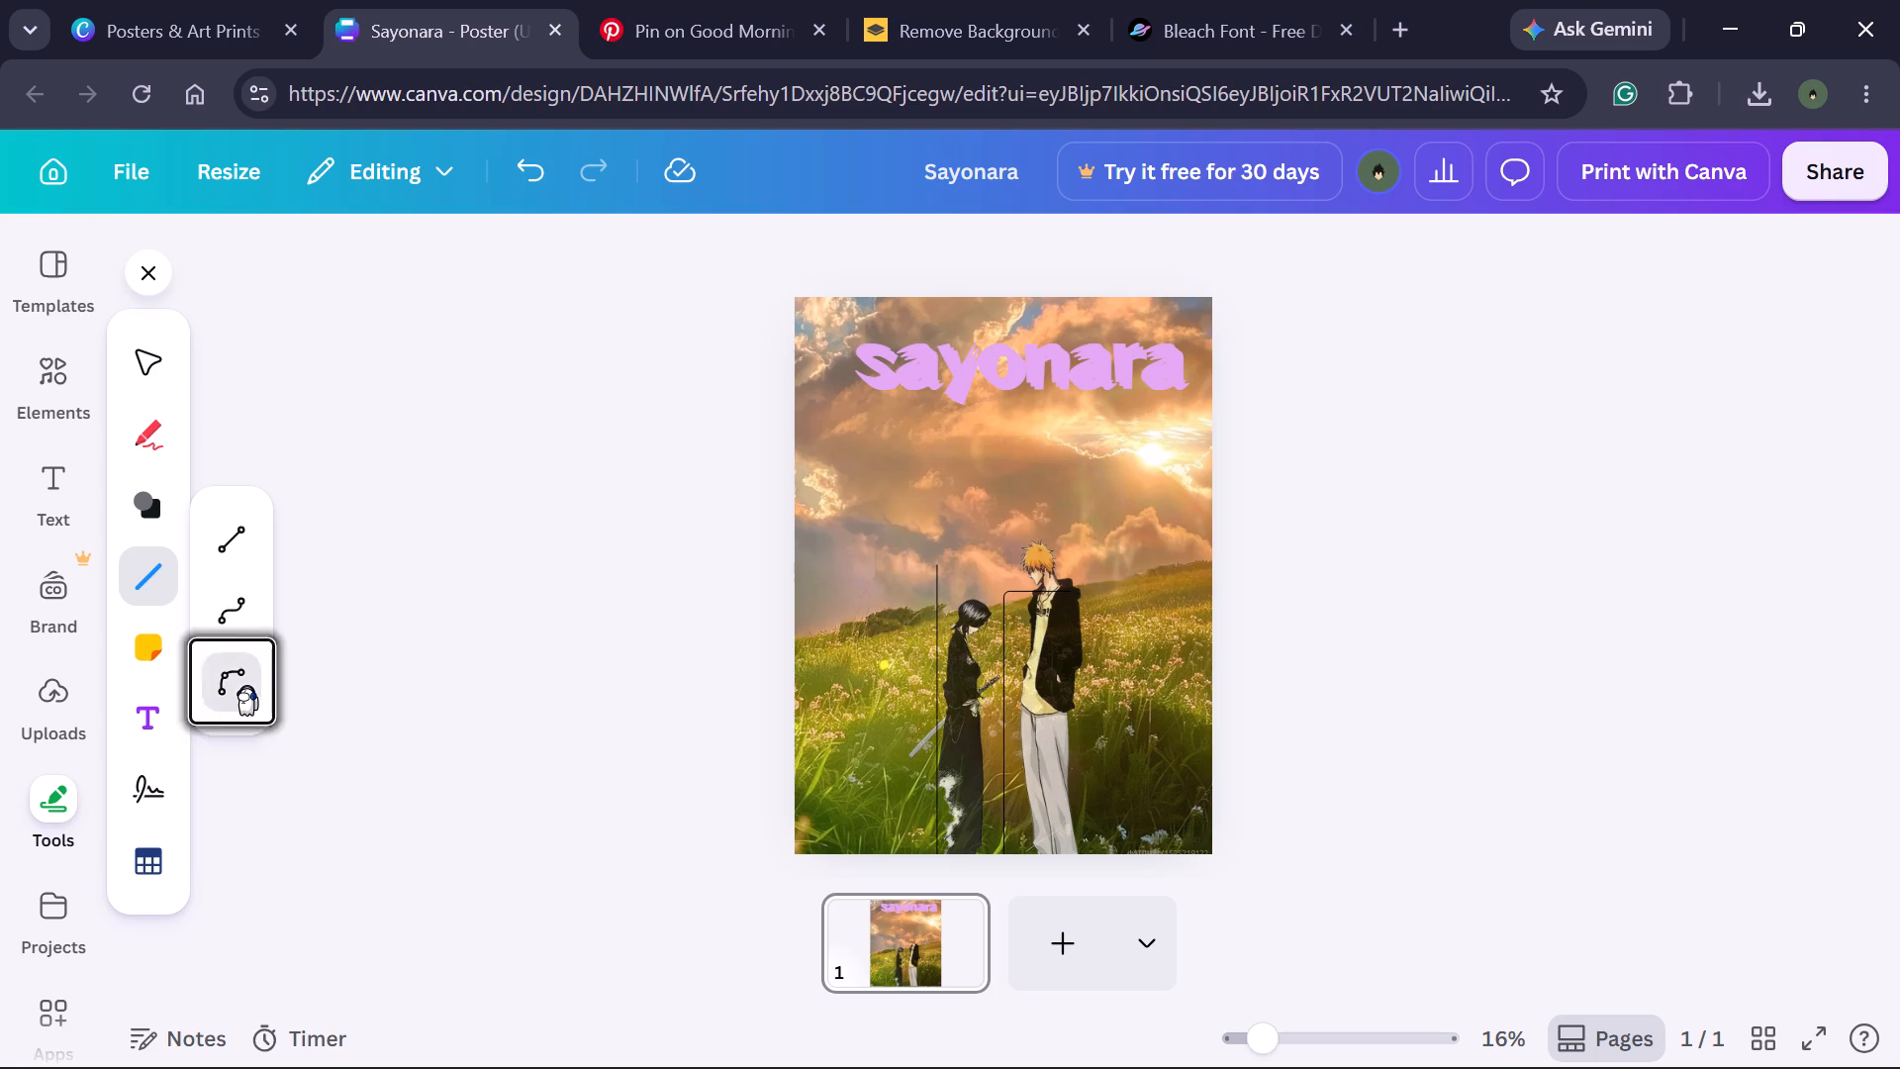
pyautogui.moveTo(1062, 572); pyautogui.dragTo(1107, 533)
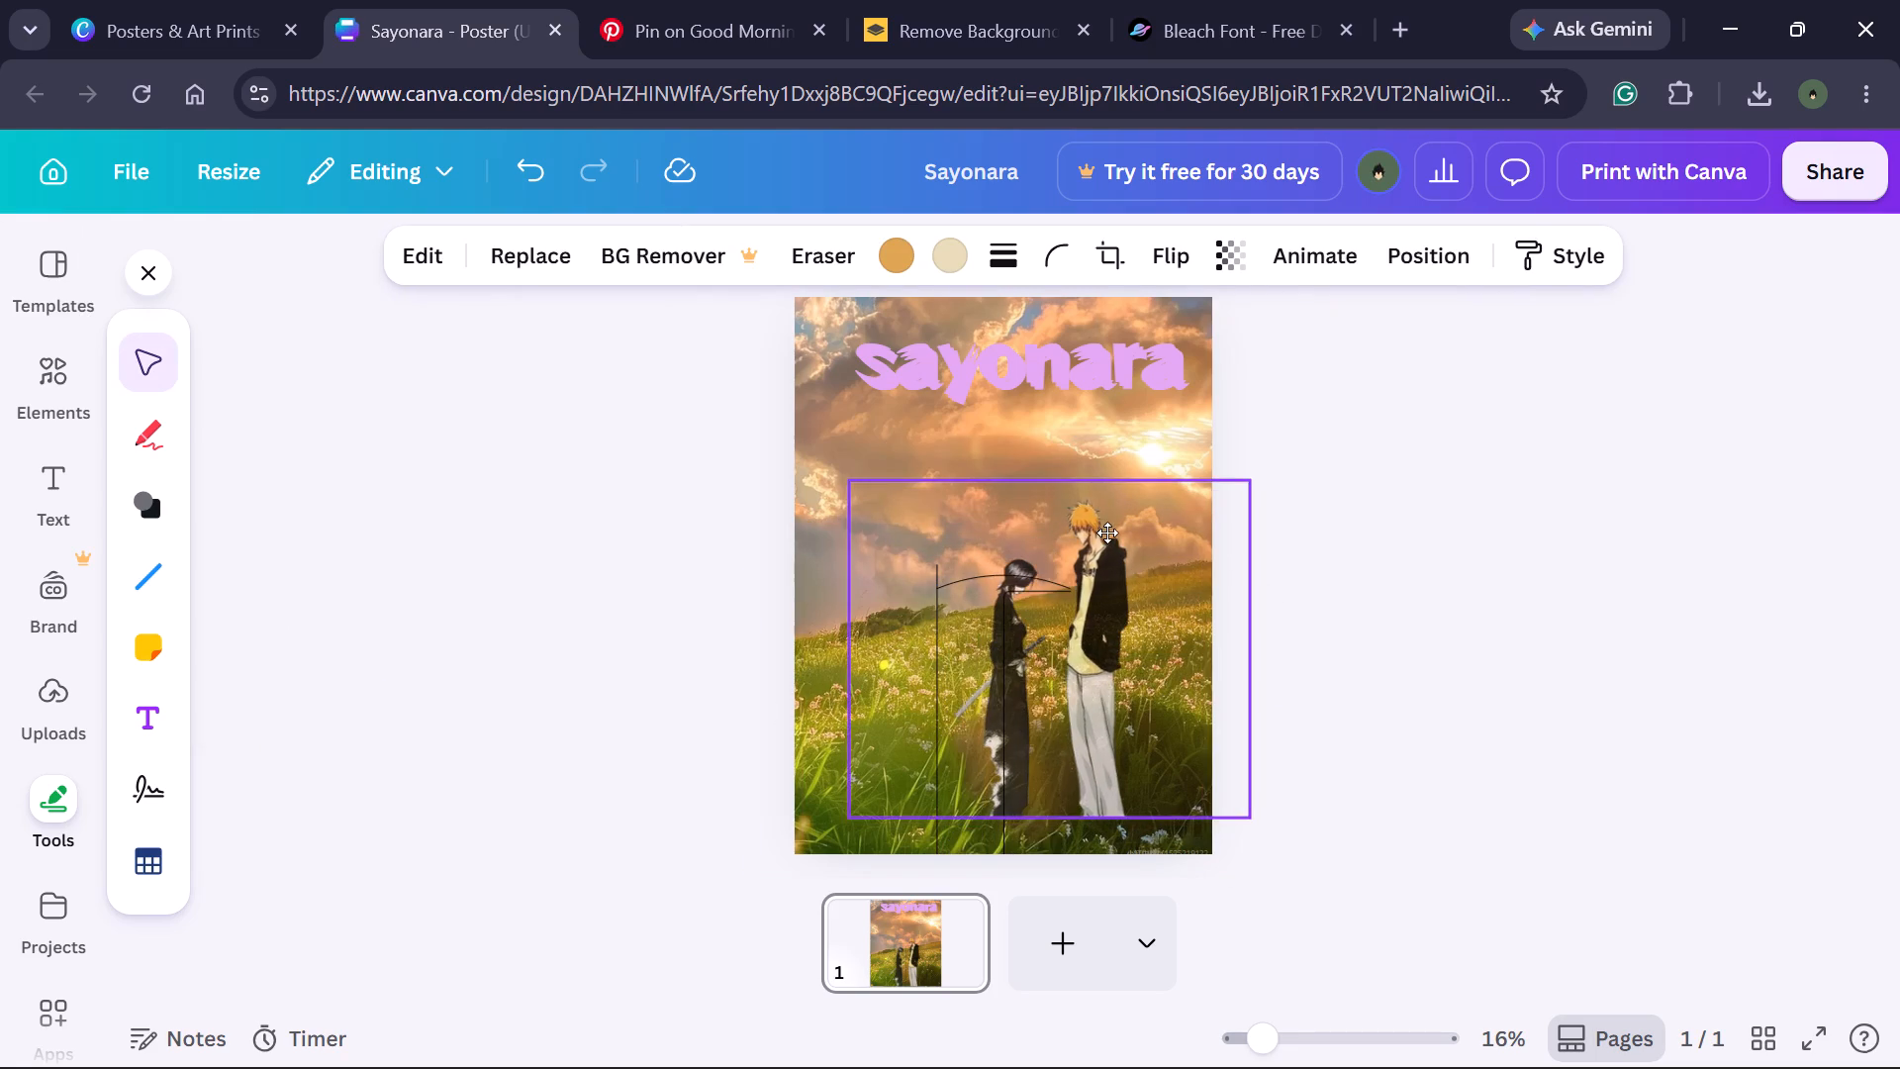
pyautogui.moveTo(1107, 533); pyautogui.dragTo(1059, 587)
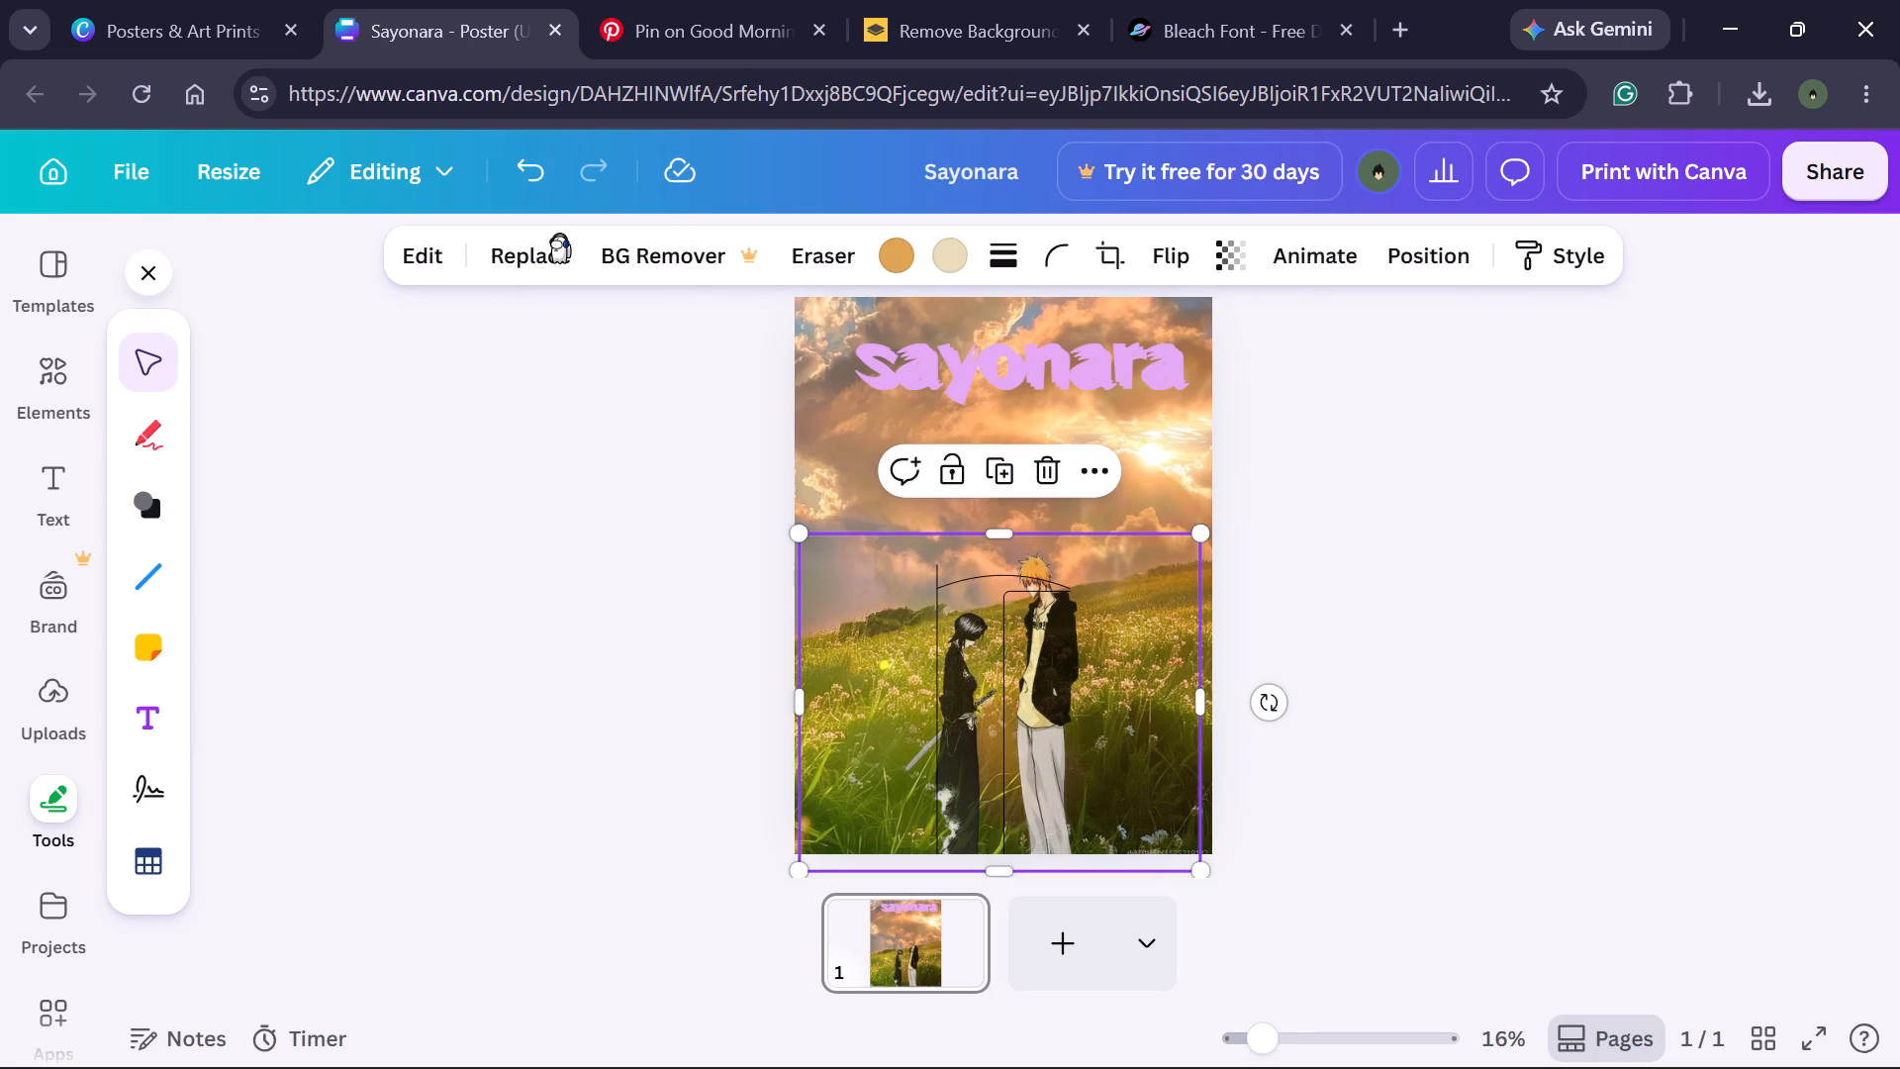
# Undo the recent cutout, line and title edits back to the stacked sayonara title without any lines.
pyautogui.click(540, 173)
pyautogui.moveTo(543, 180); pyautogui.dragTo(550, 190)
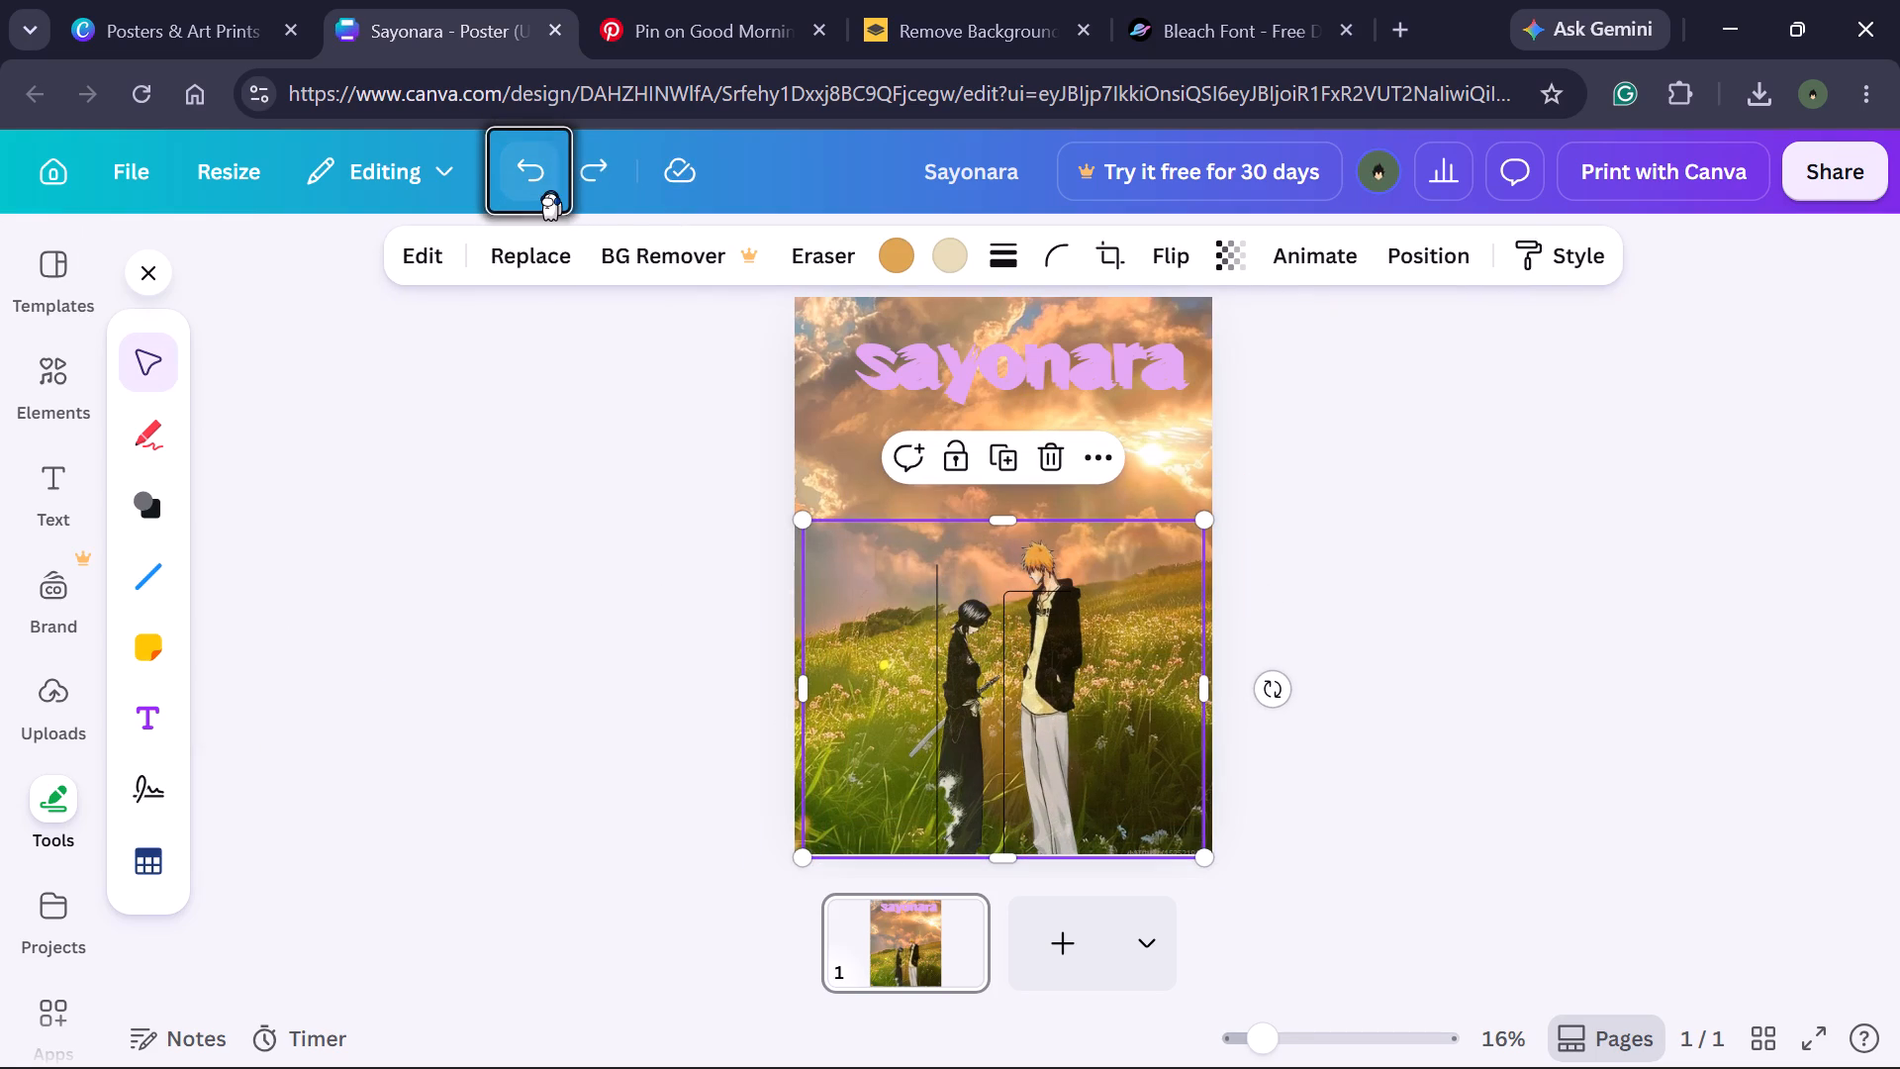
pyautogui.click(551, 190)
pyautogui.click(551, 190)
pyautogui.click(552, 190)
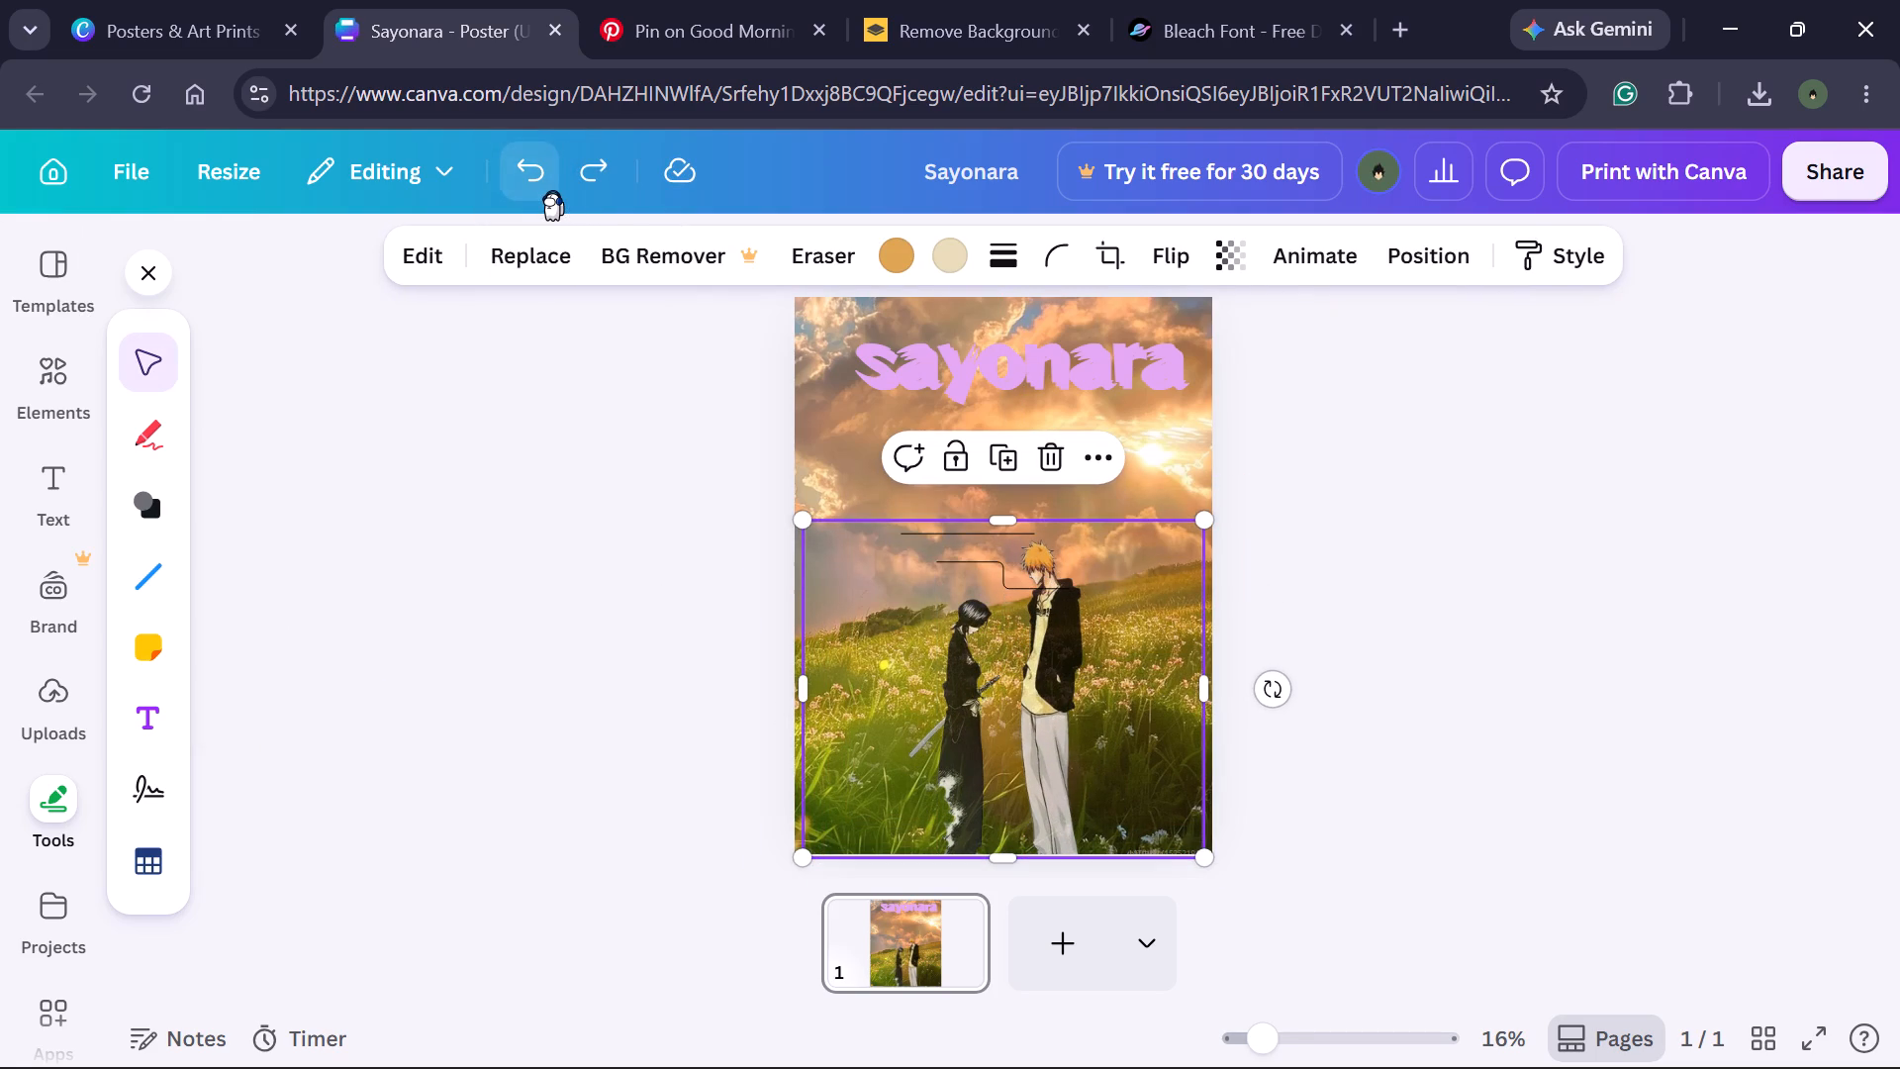
pyautogui.click(552, 190)
pyautogui.click(545, 162)
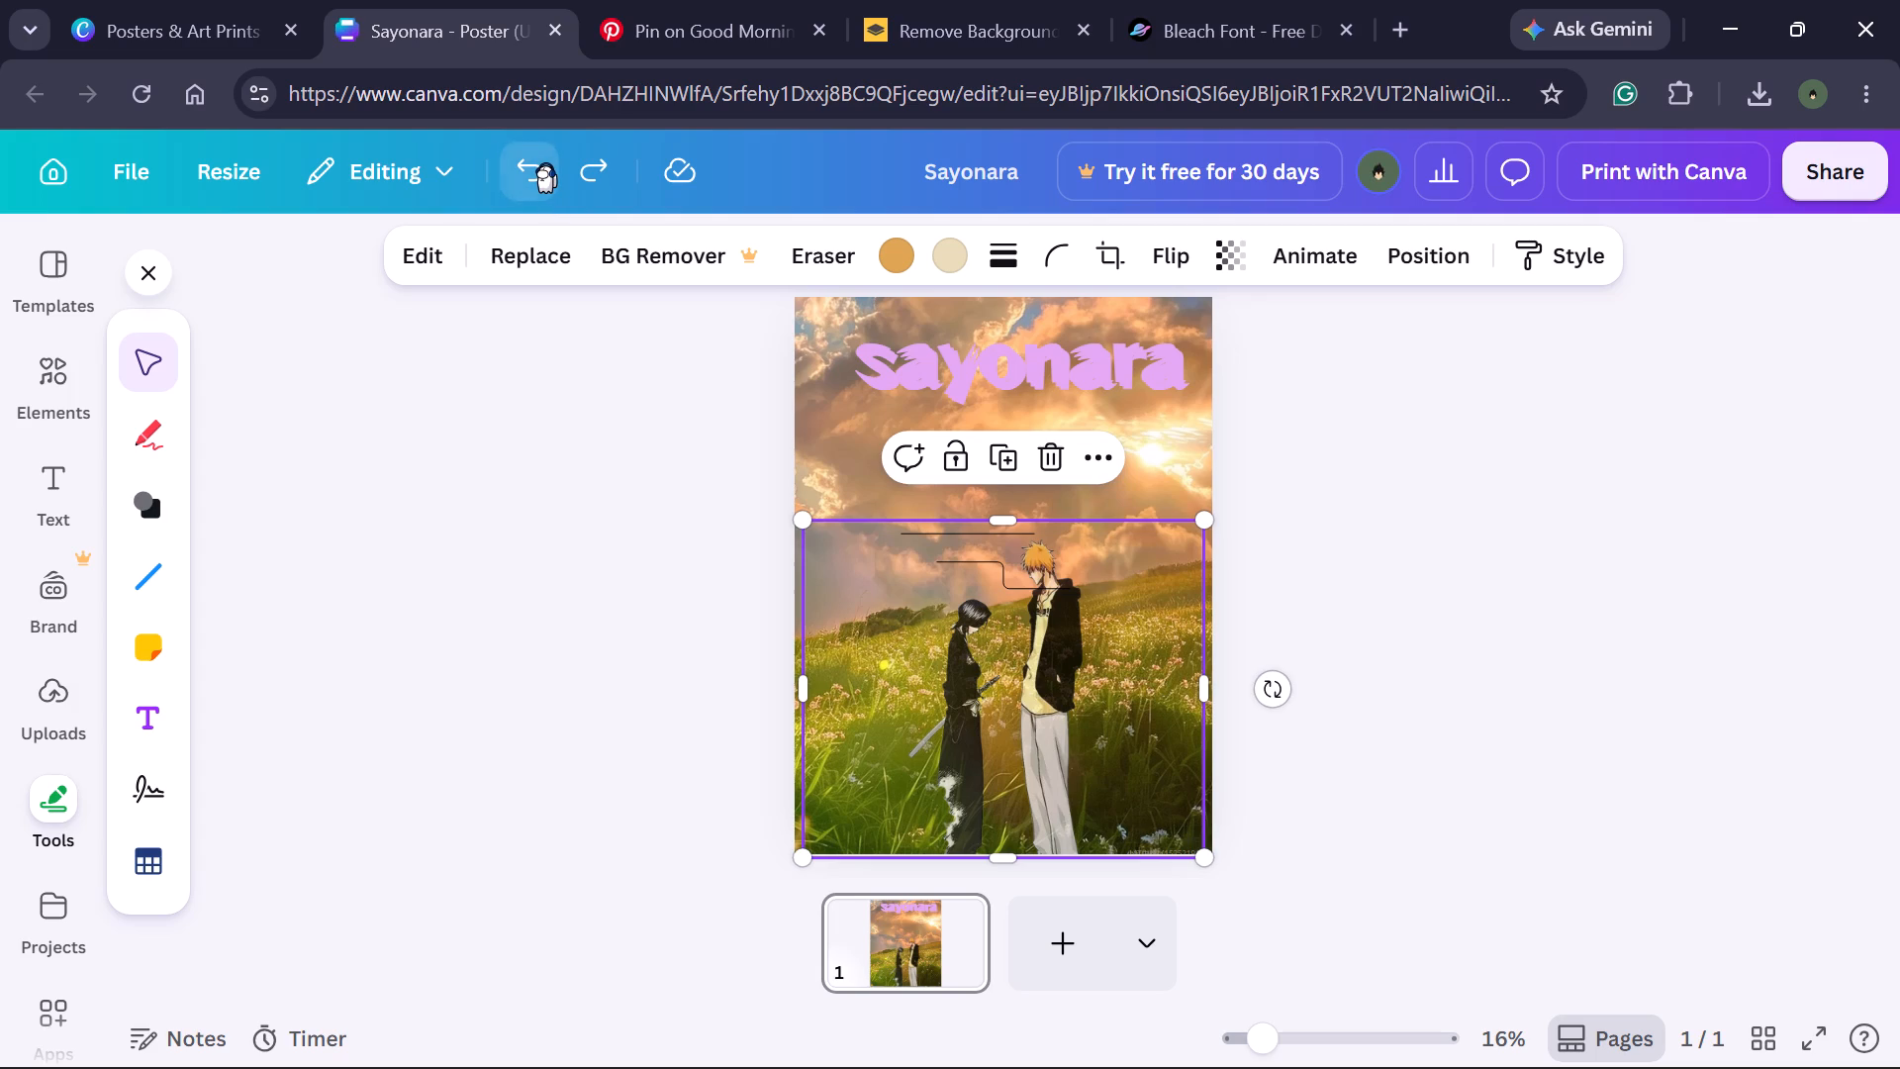
pyautogui.click(543, 162)
pyautogui.click(526, 167)
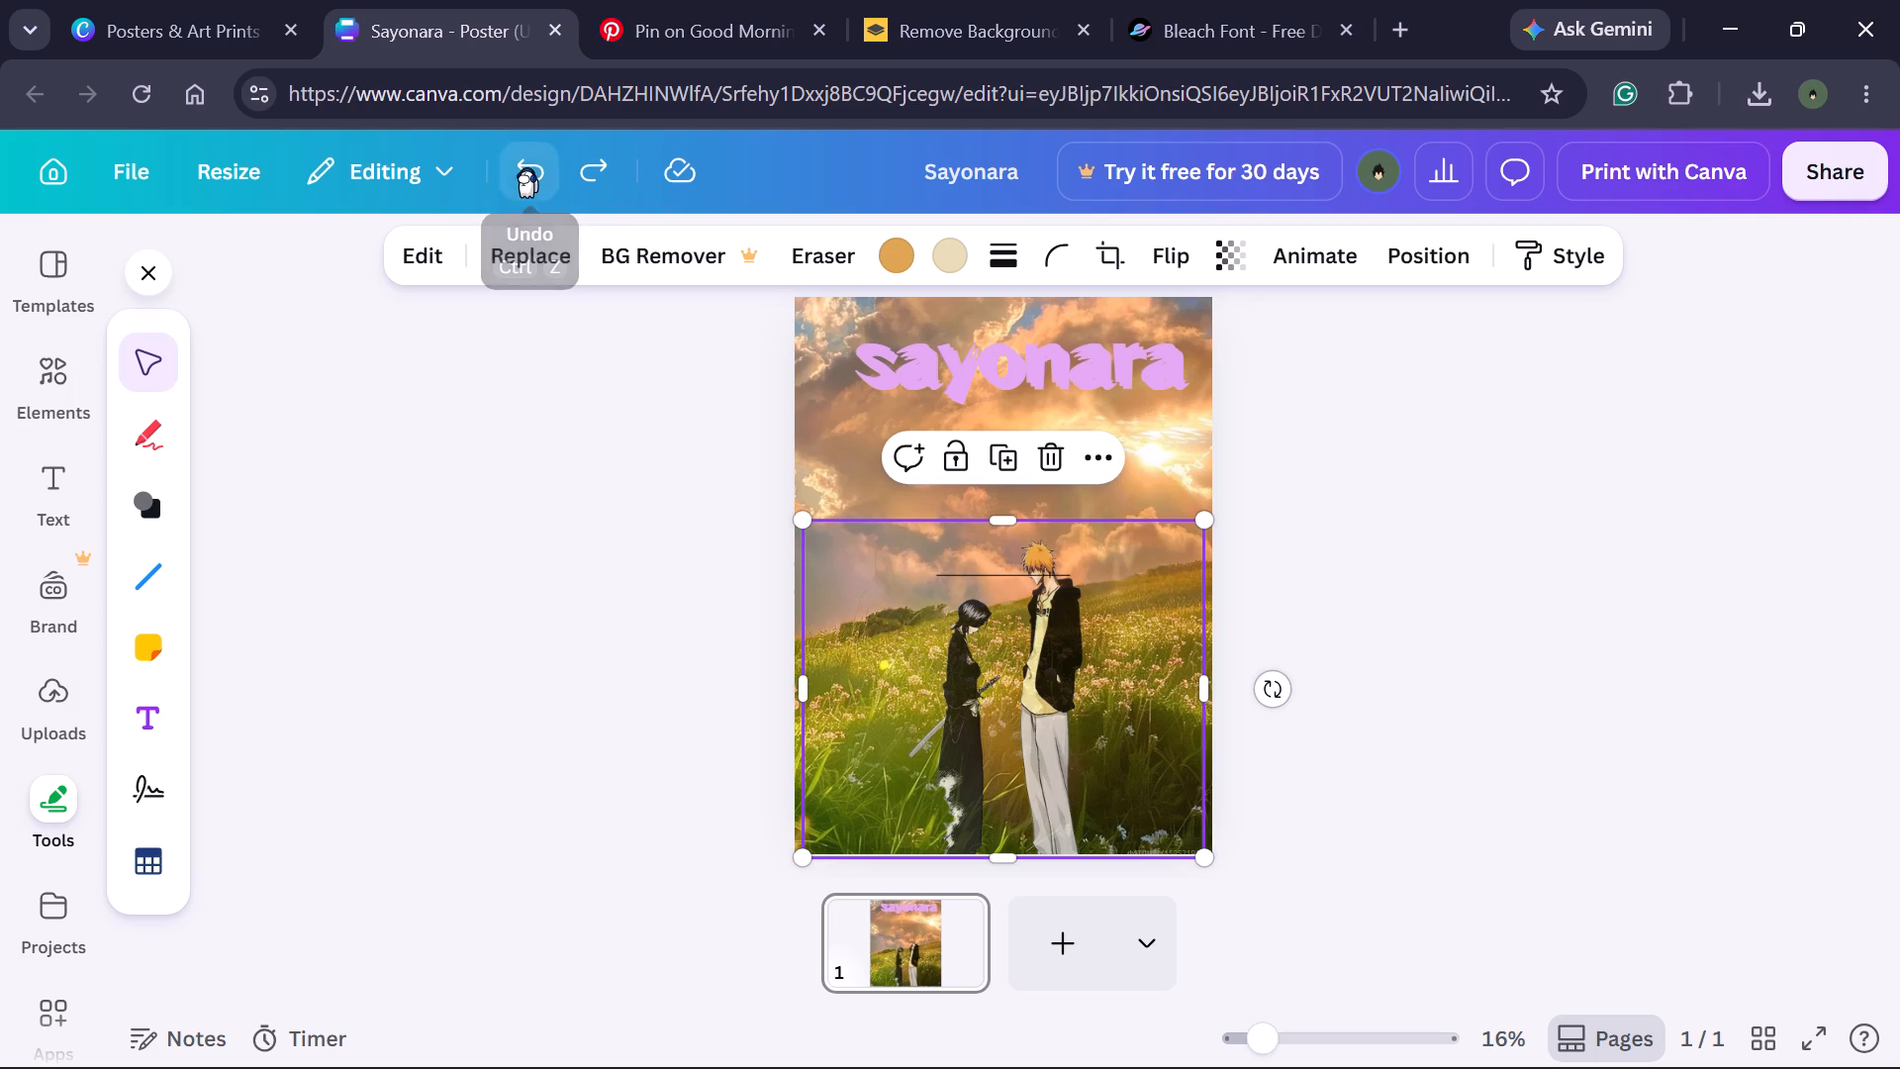
pyautogui.click(534, 163)
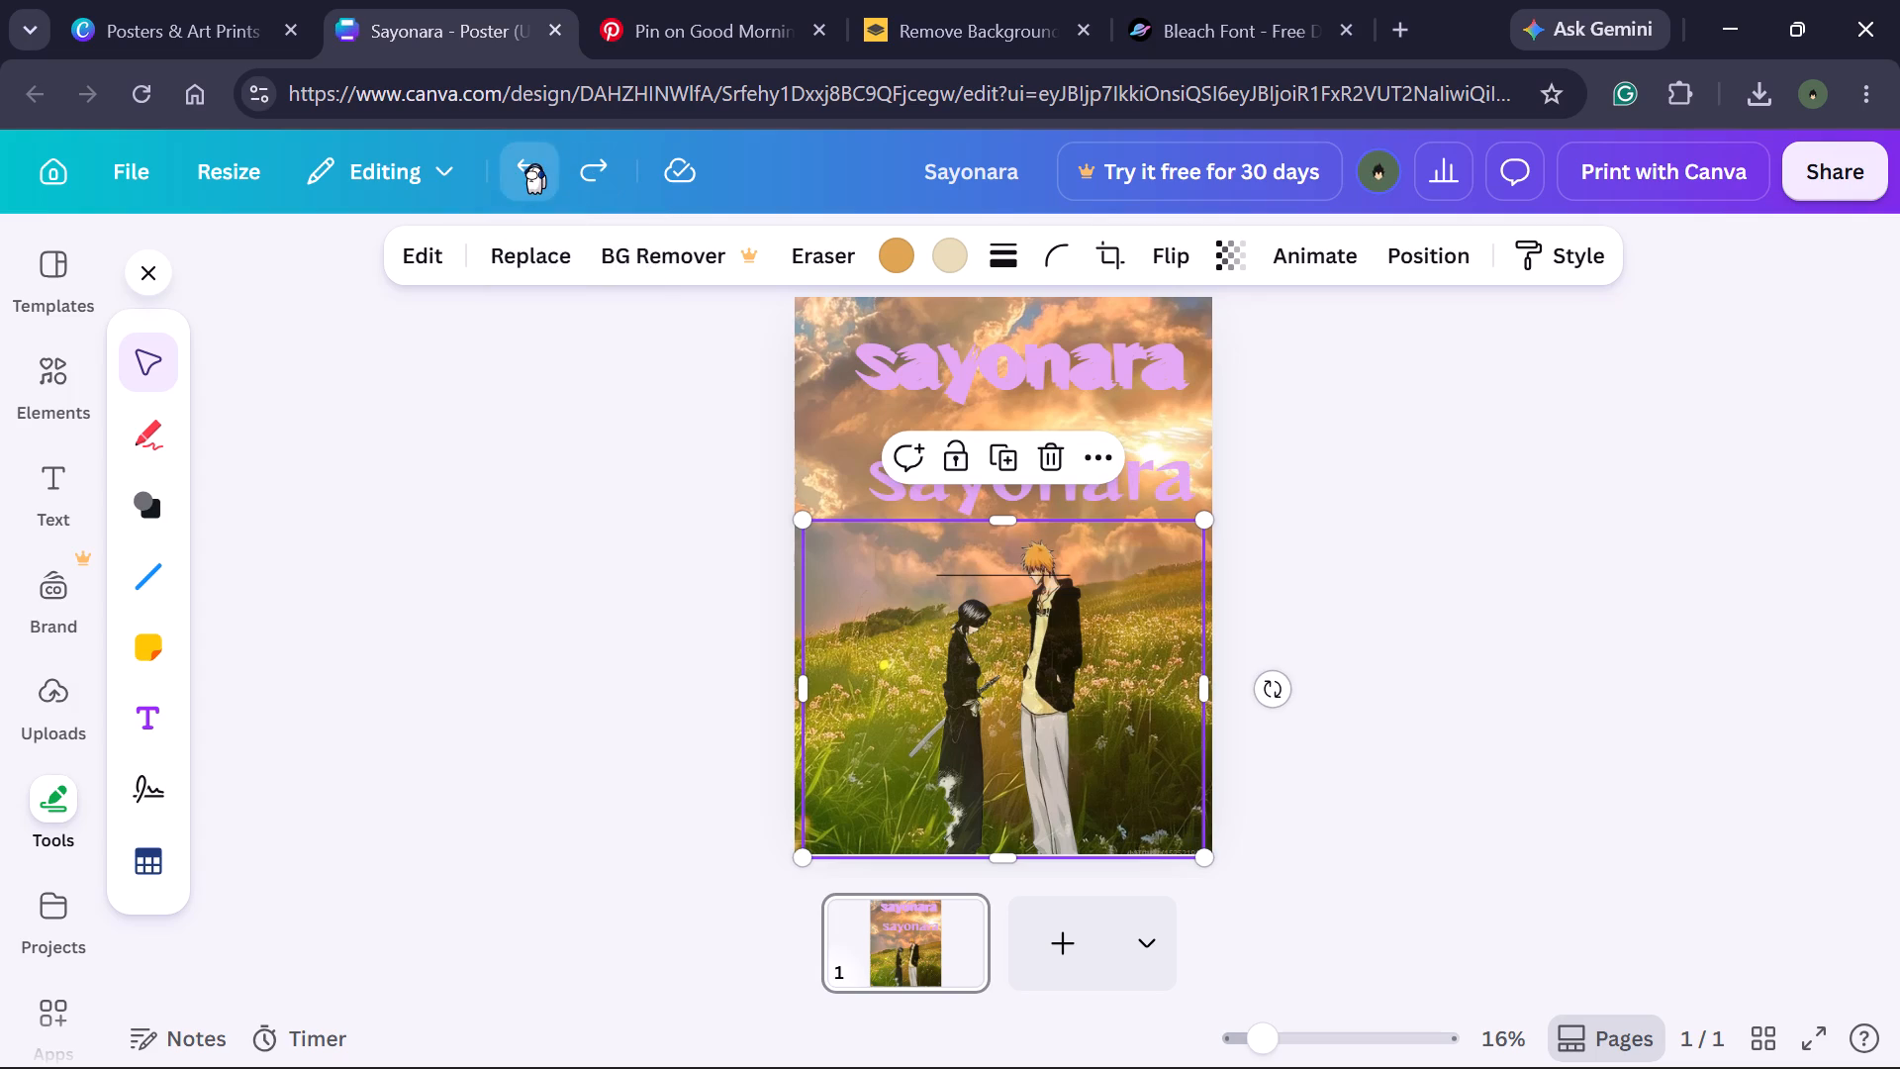
pyautogui.click(535, 162)
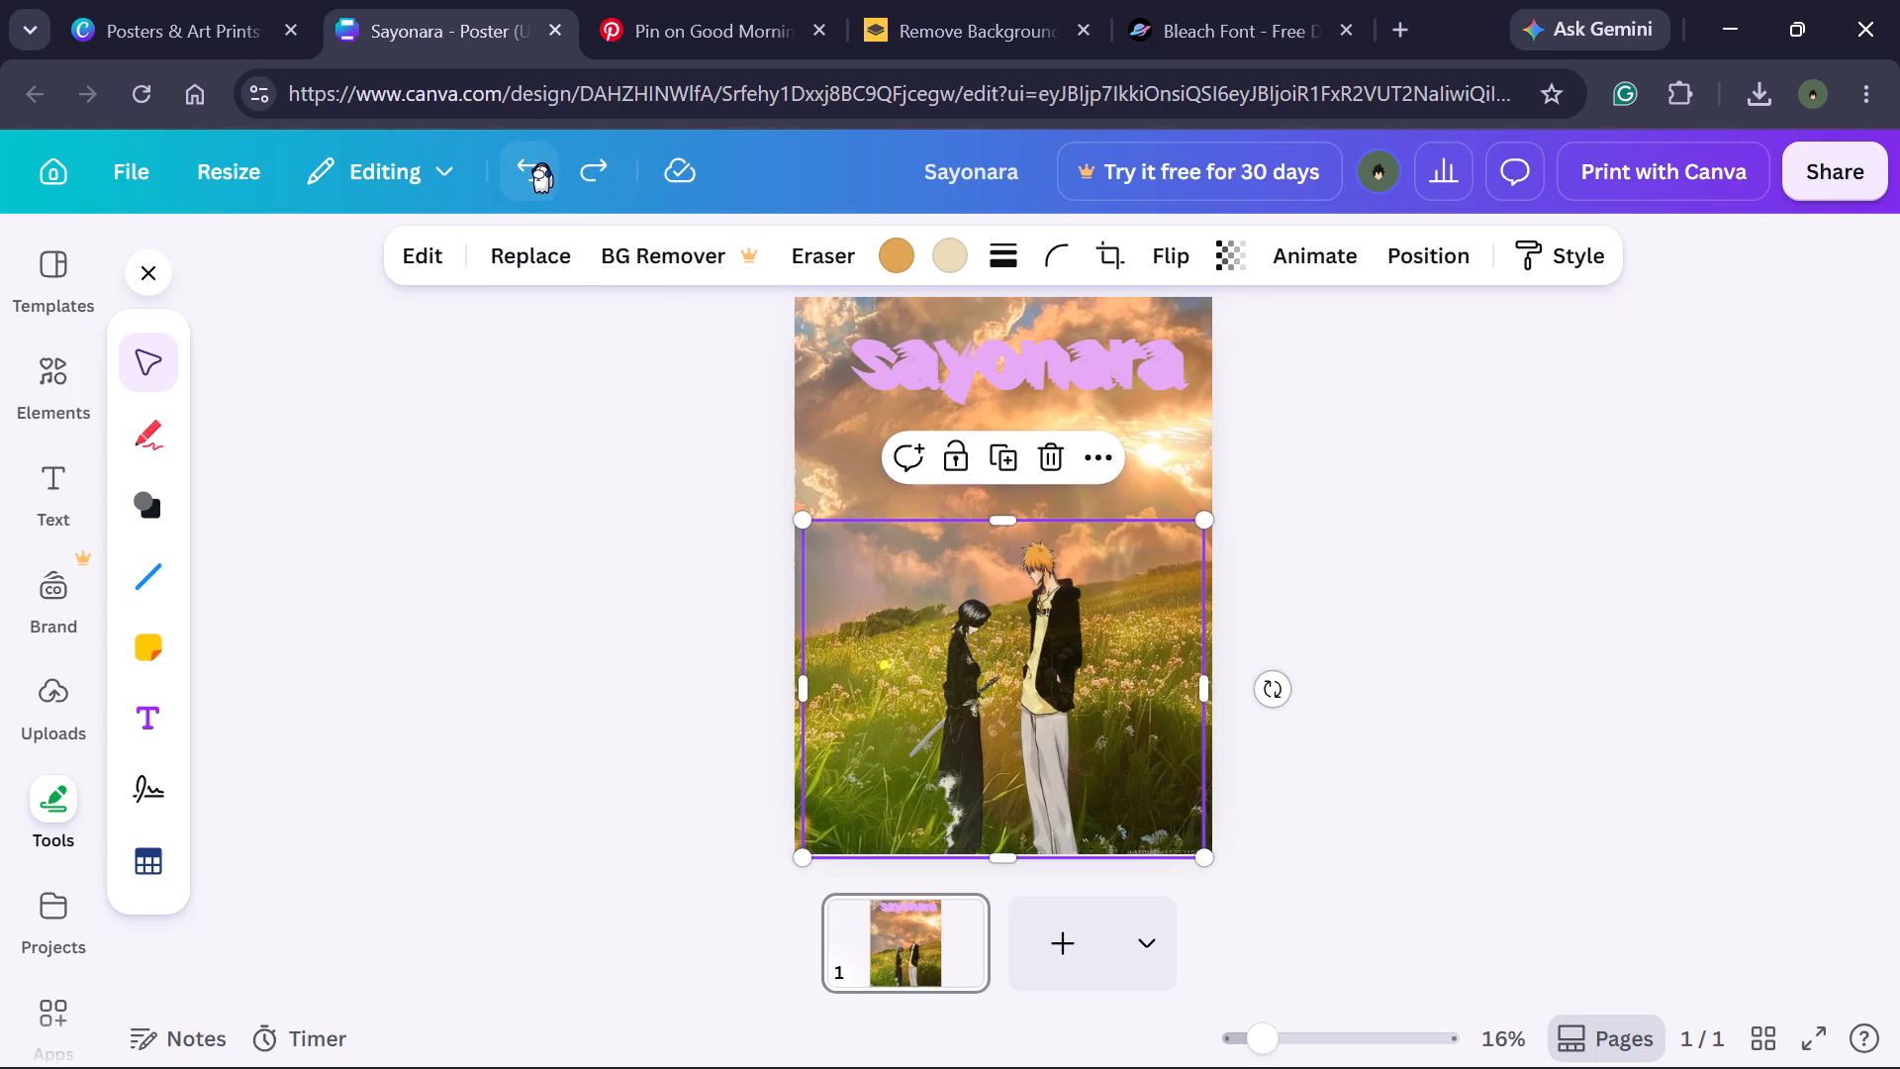
# Redo adding the first straight line and pulling one sayonara copy out below the title.
pyautogui.click(594, 160)
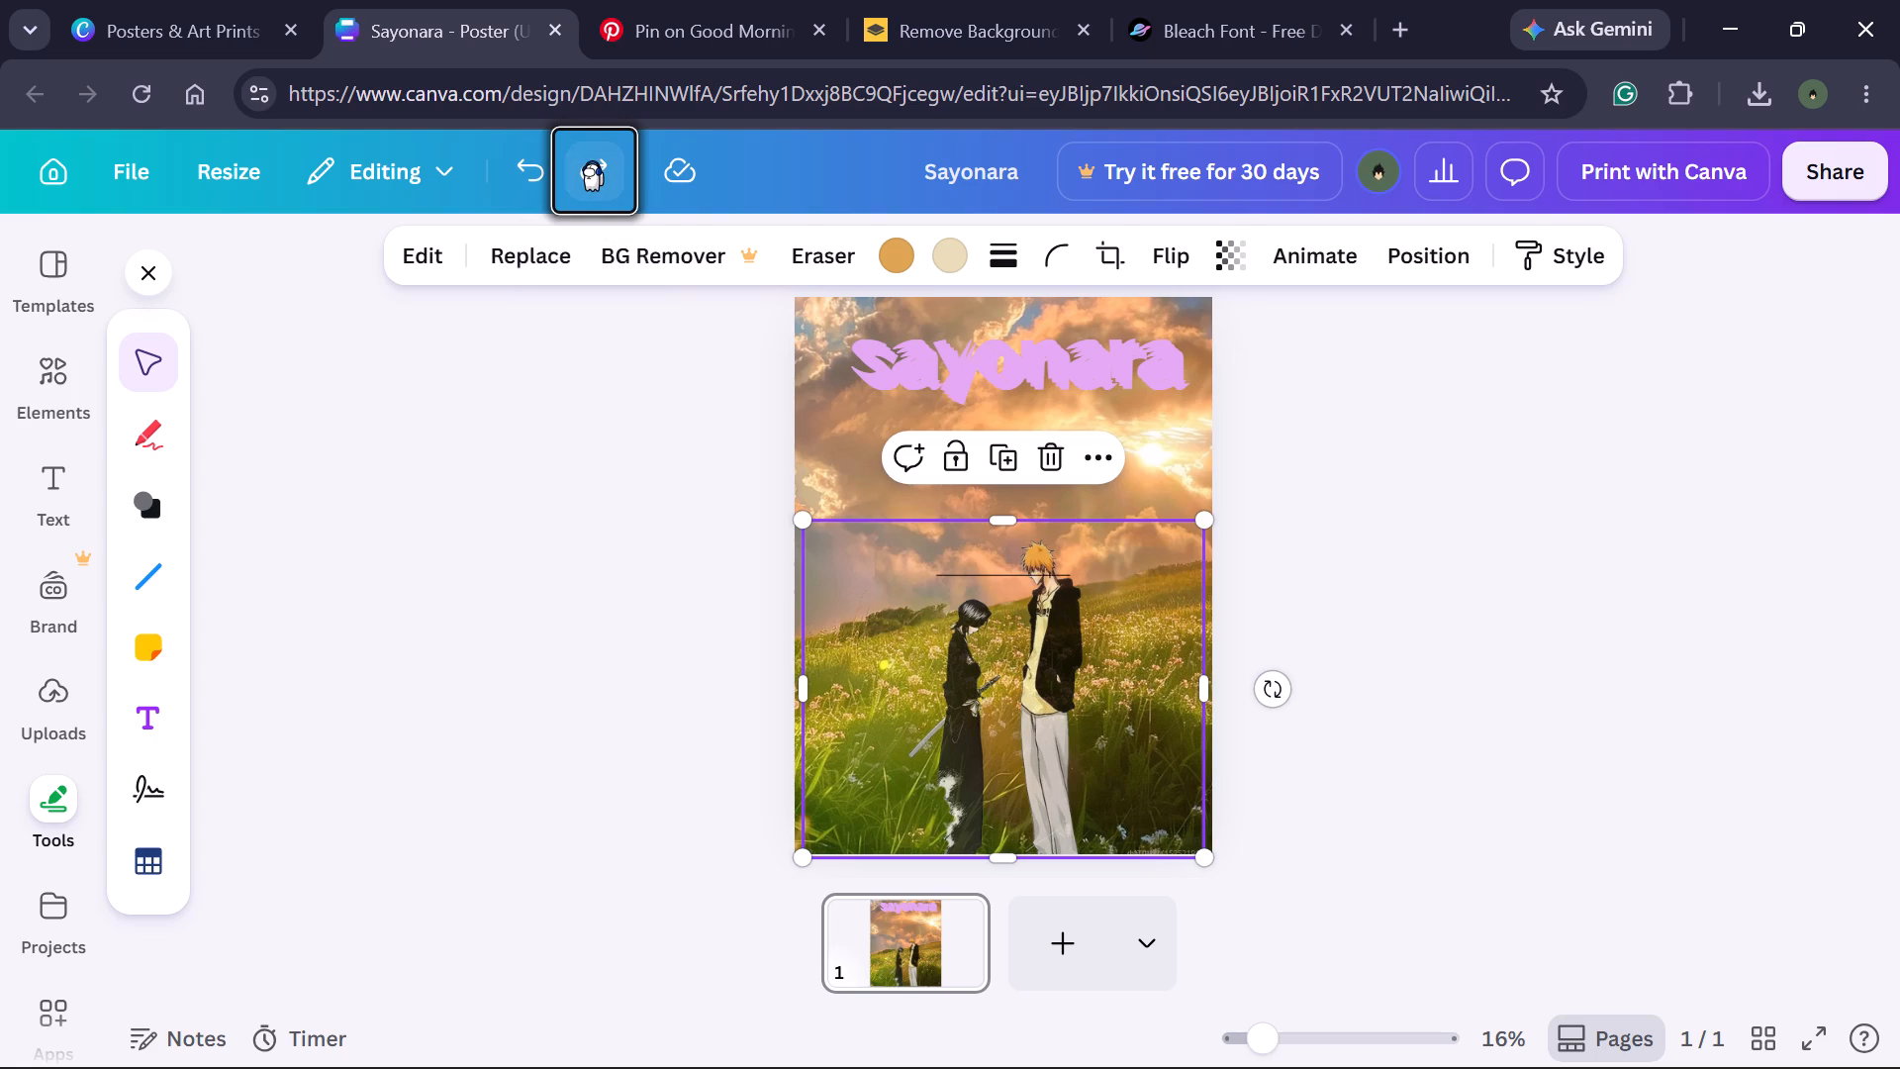
pyautogui.click(591, 160)
pyautogui.click(590, 160)
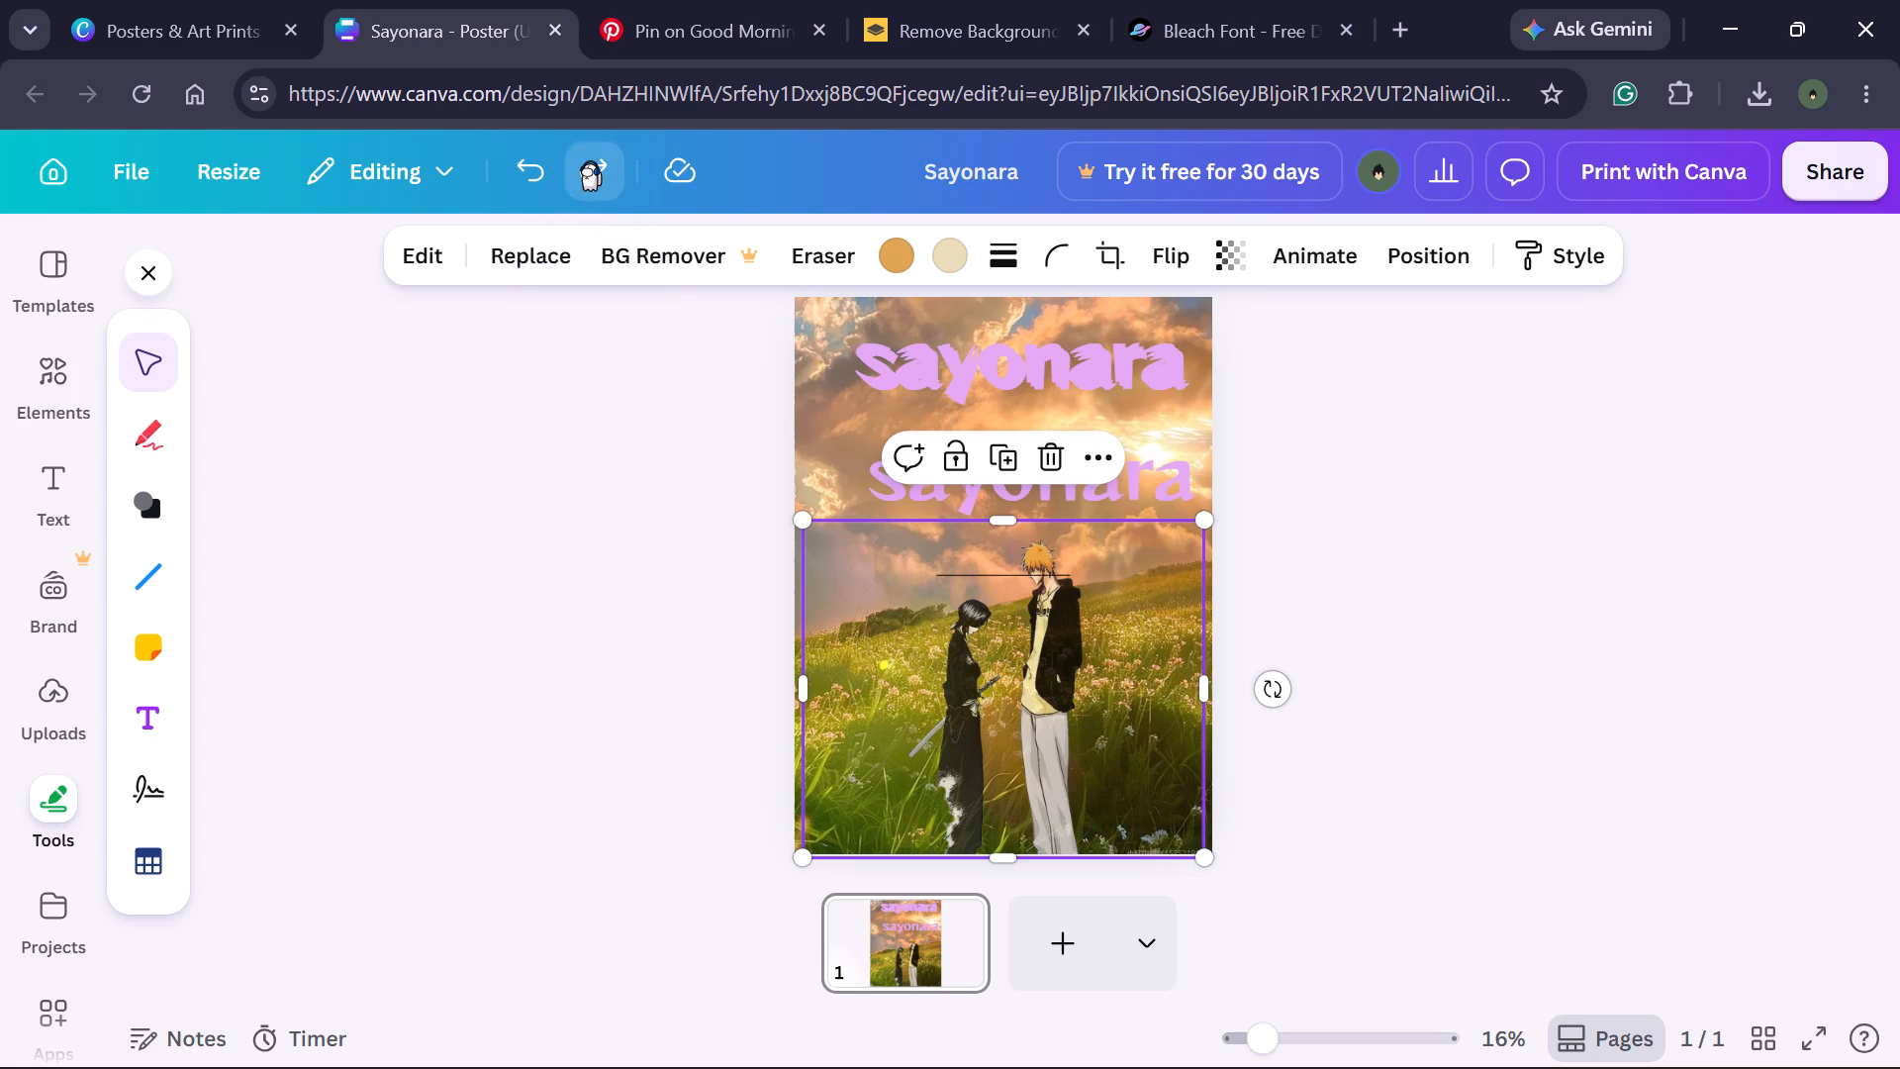
# Delete the straight line that crosses the taller figure's head.
pyautogui.click(6, 598)
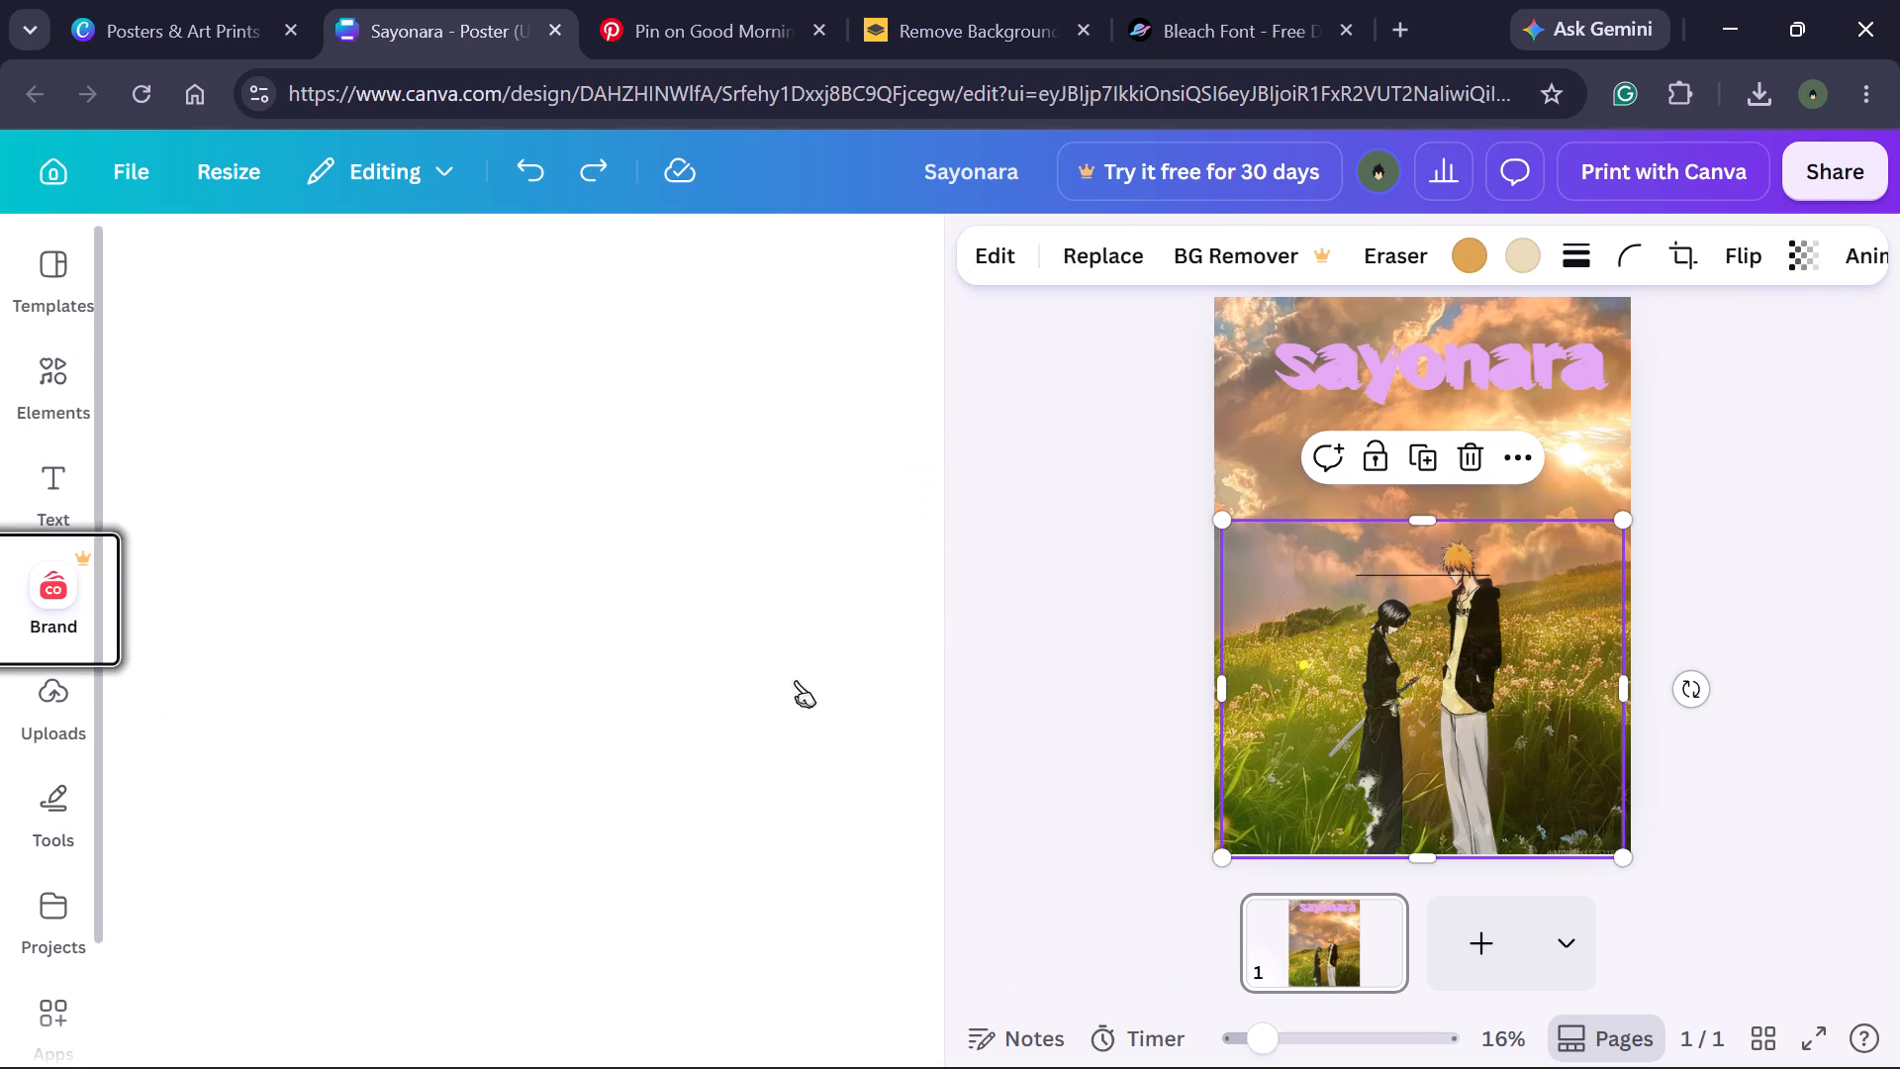
pyautogui.click(1054, 503)
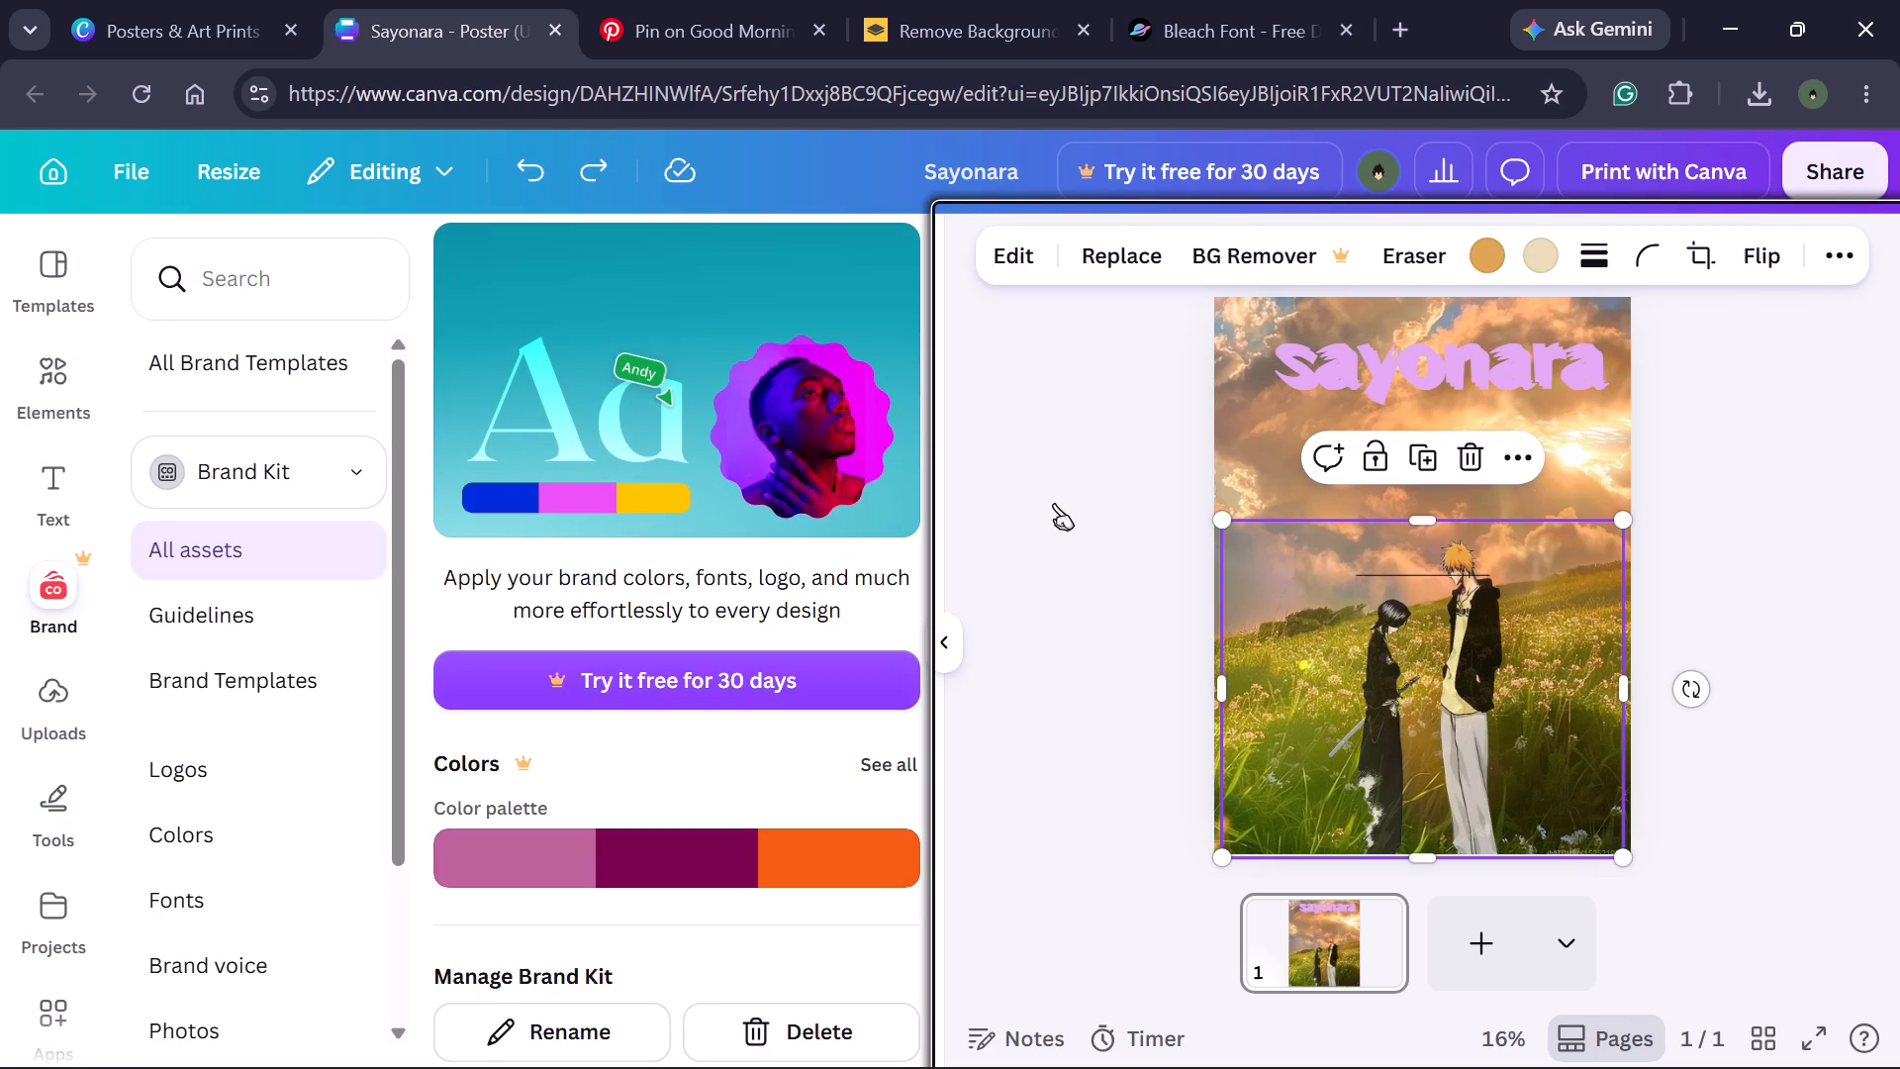
pyautogui.click(1452, 572)
pyautogui.click(1470, 517)
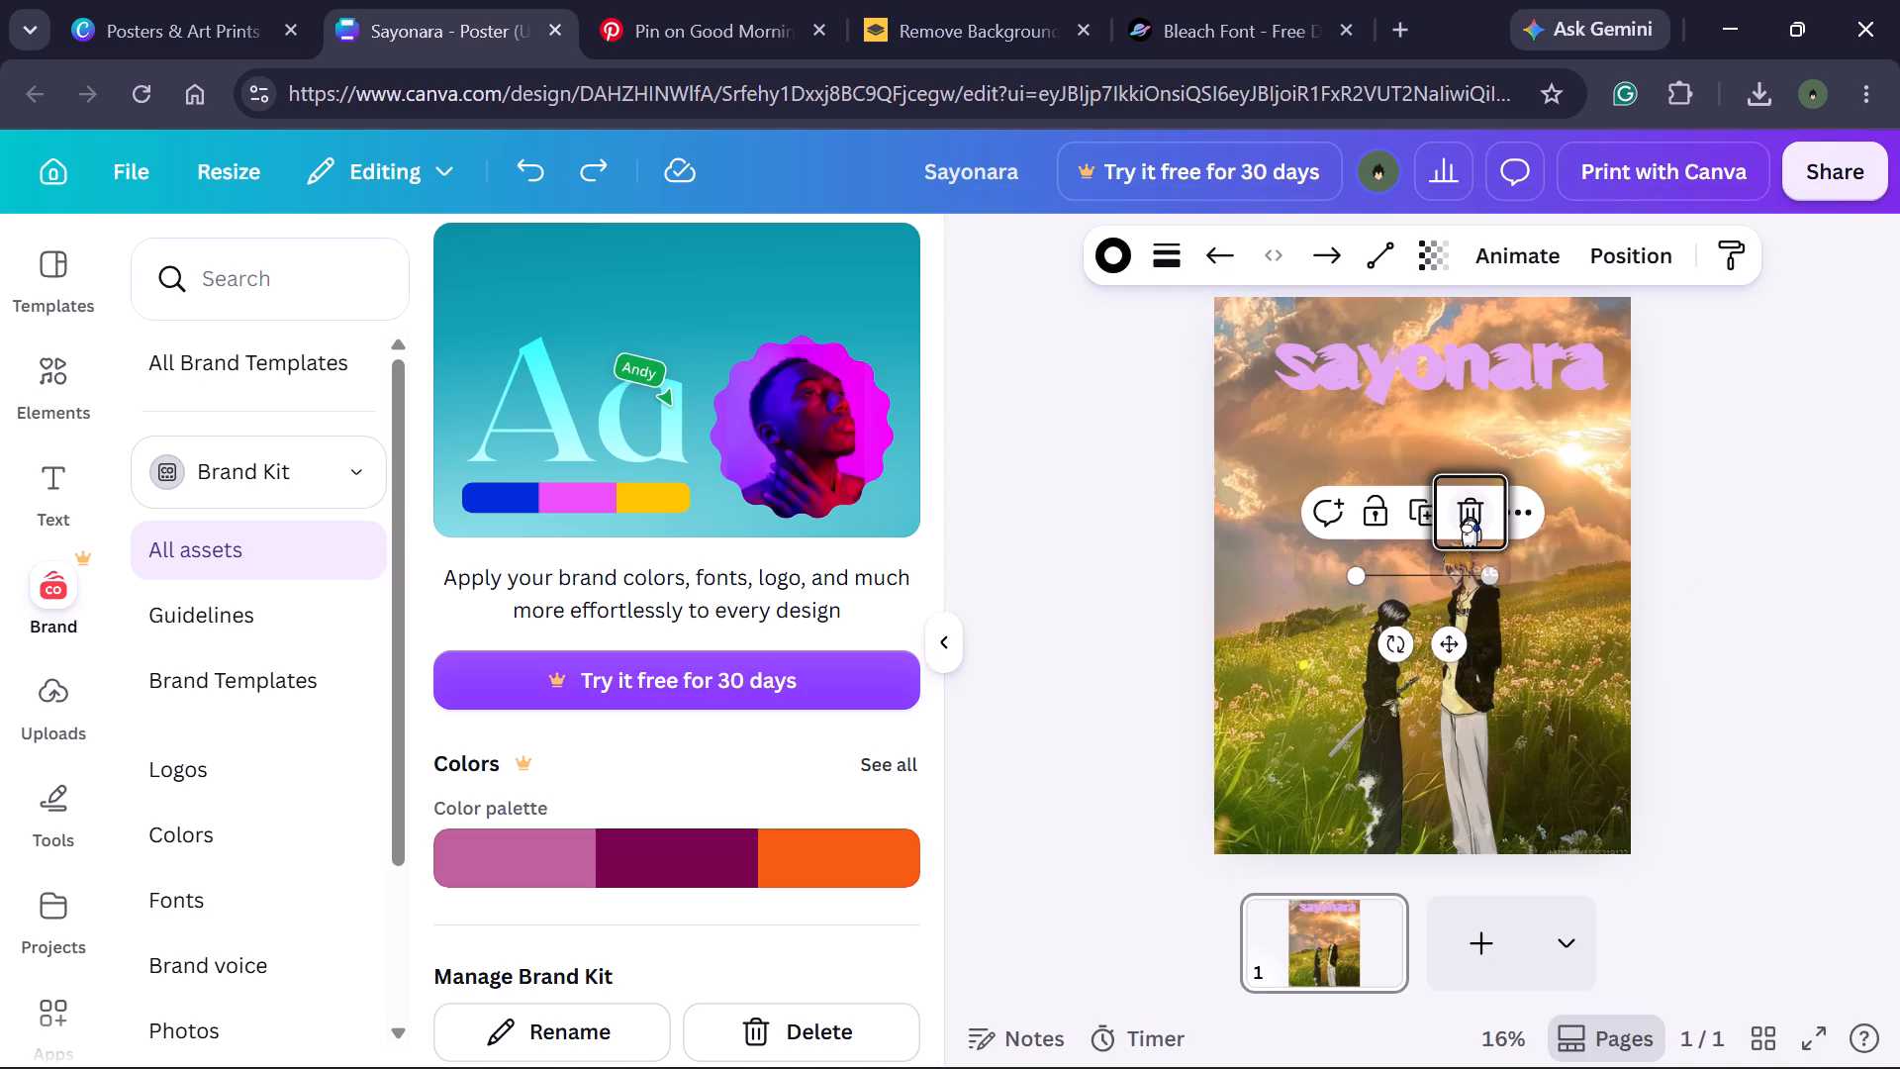
pyautogui.click(947, 627)
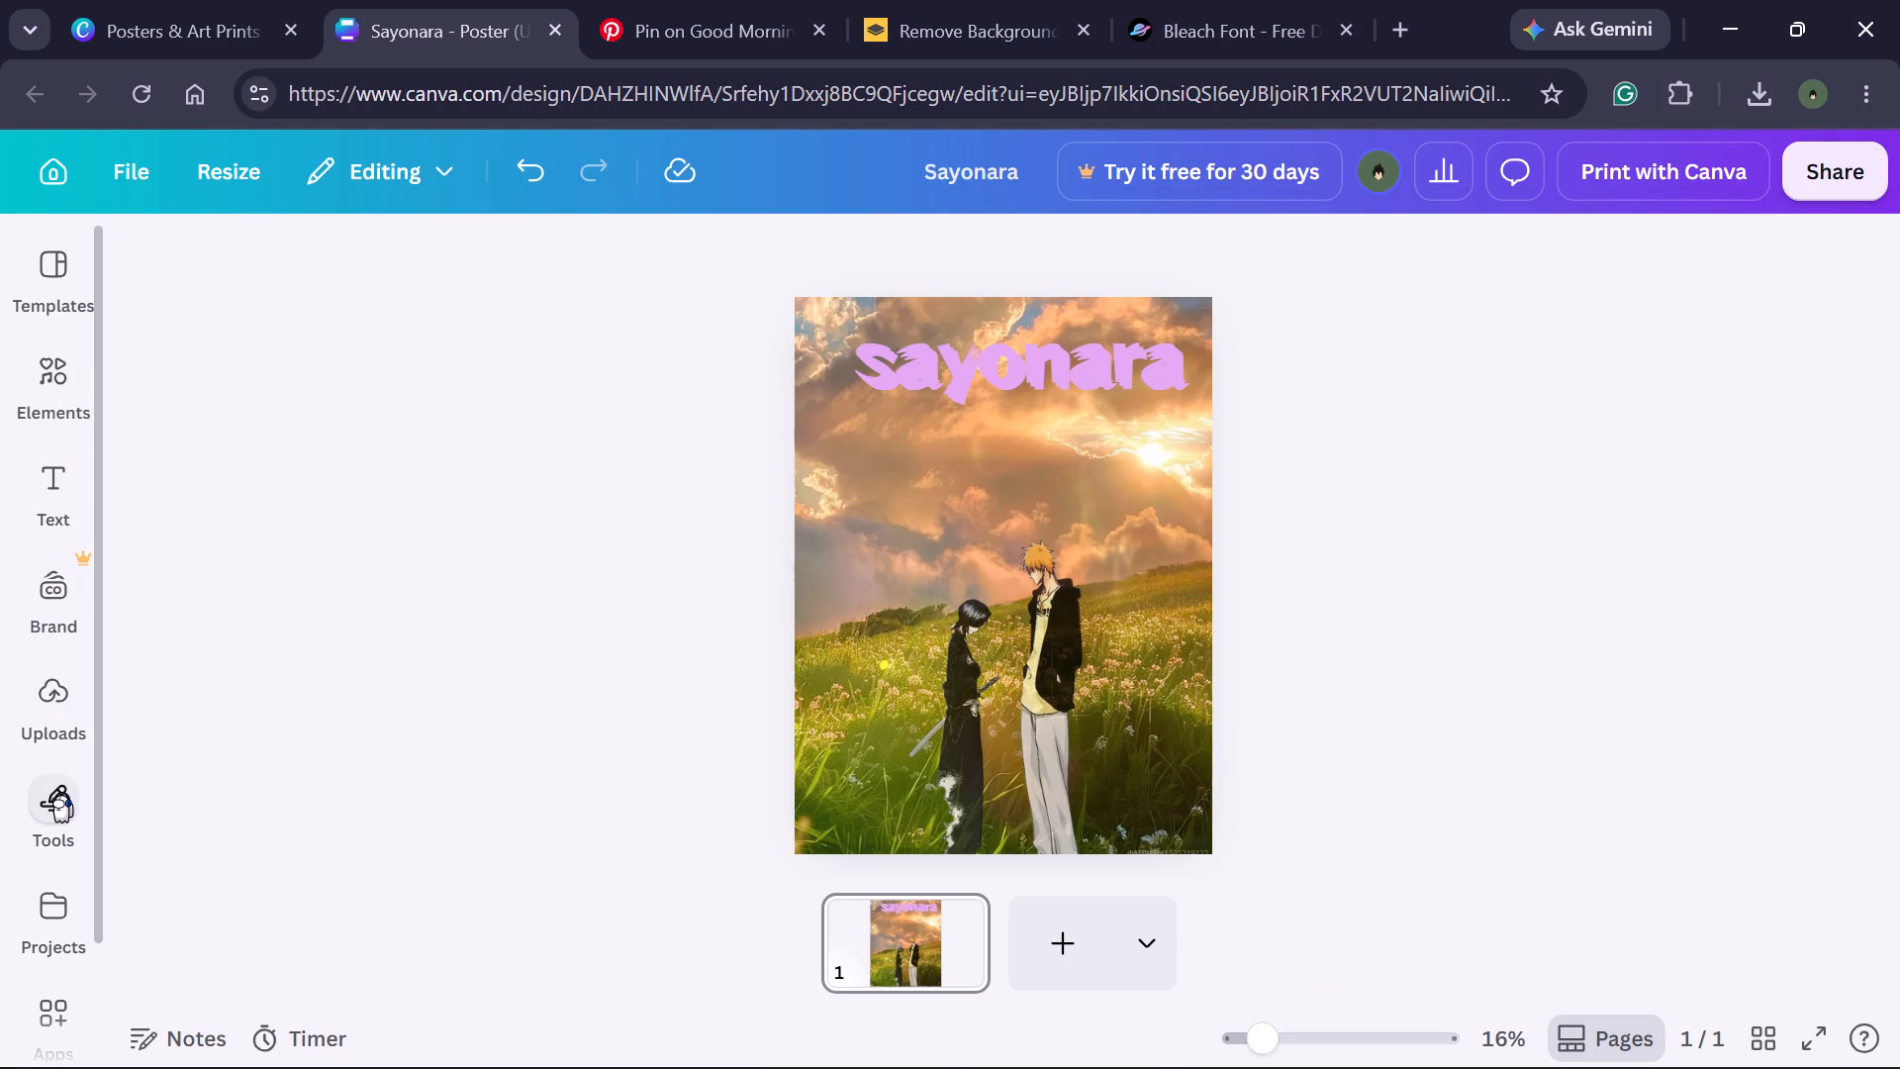
# Browse the available apps for a design aid, including the details of Frame Maker.
pyautogui.scroll(-1, 63, 882)
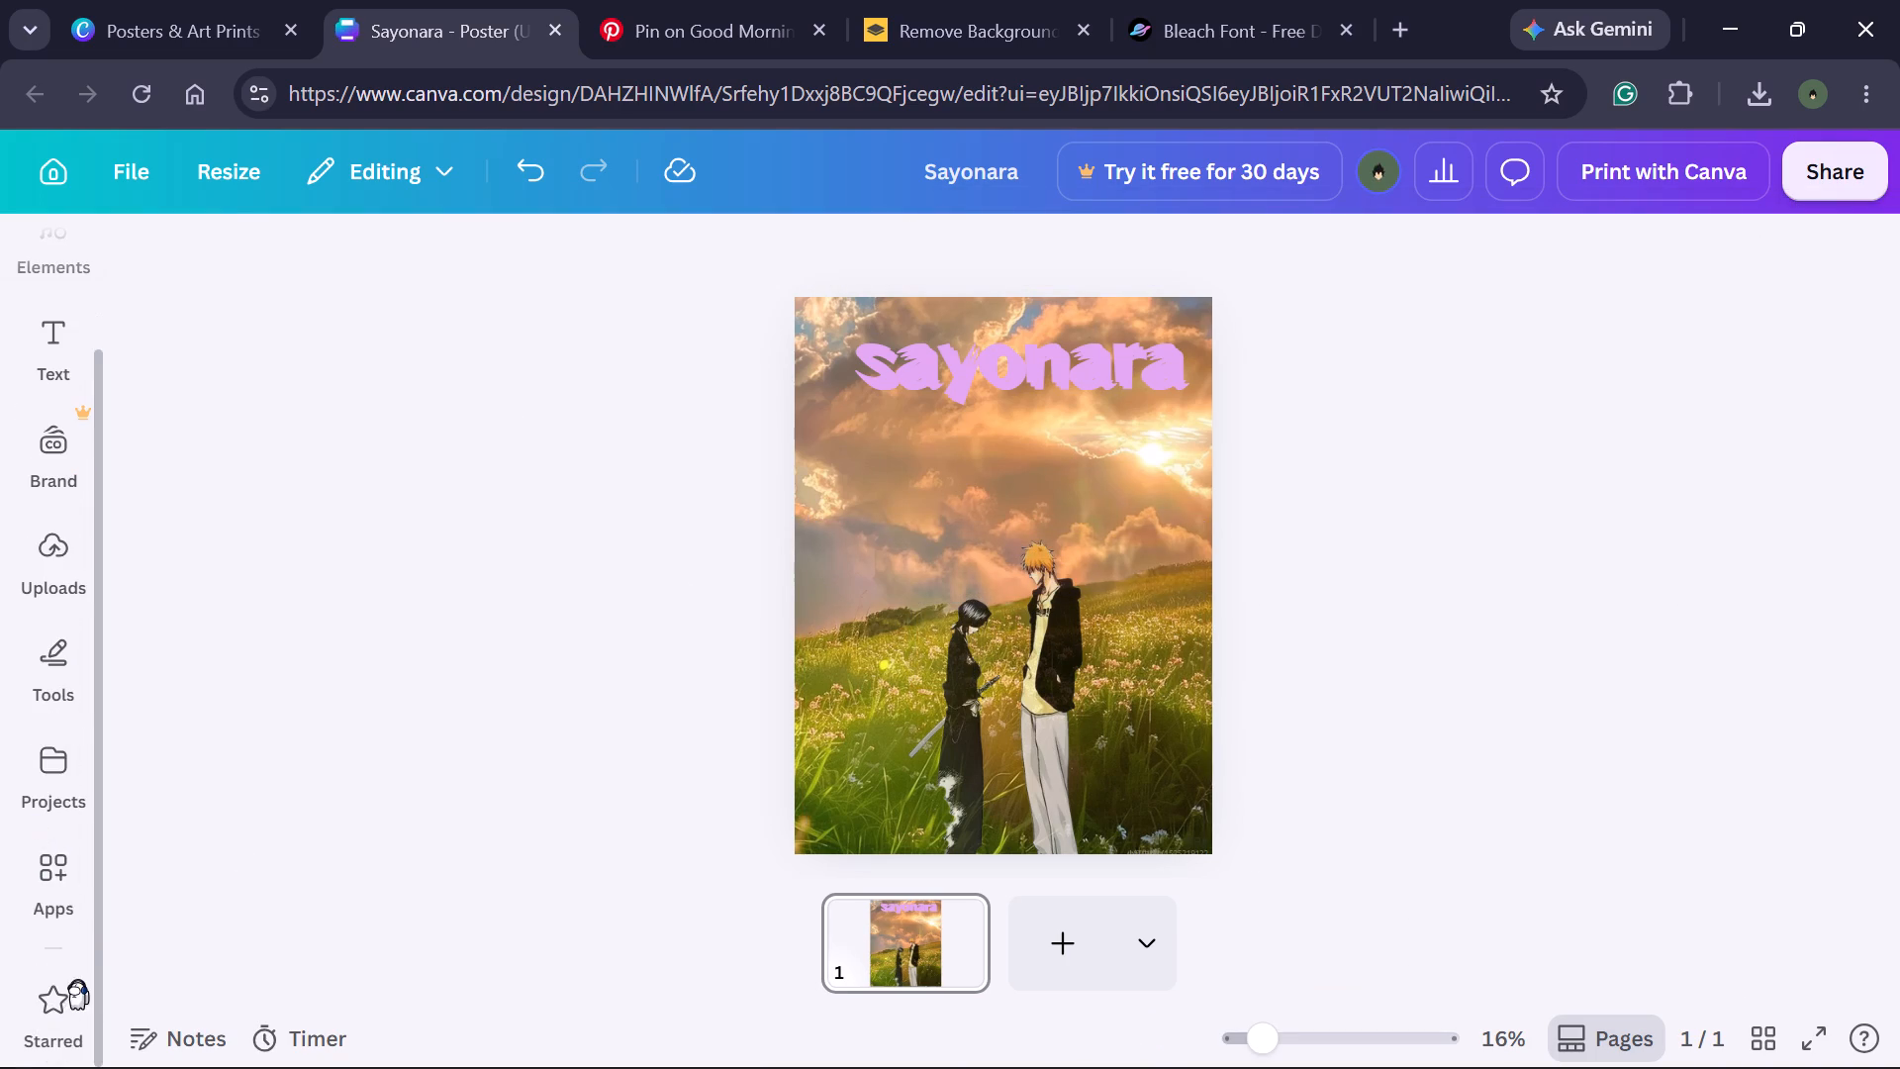
pyautogui.click(60, 1023)
pyautogui.click(65, 874)
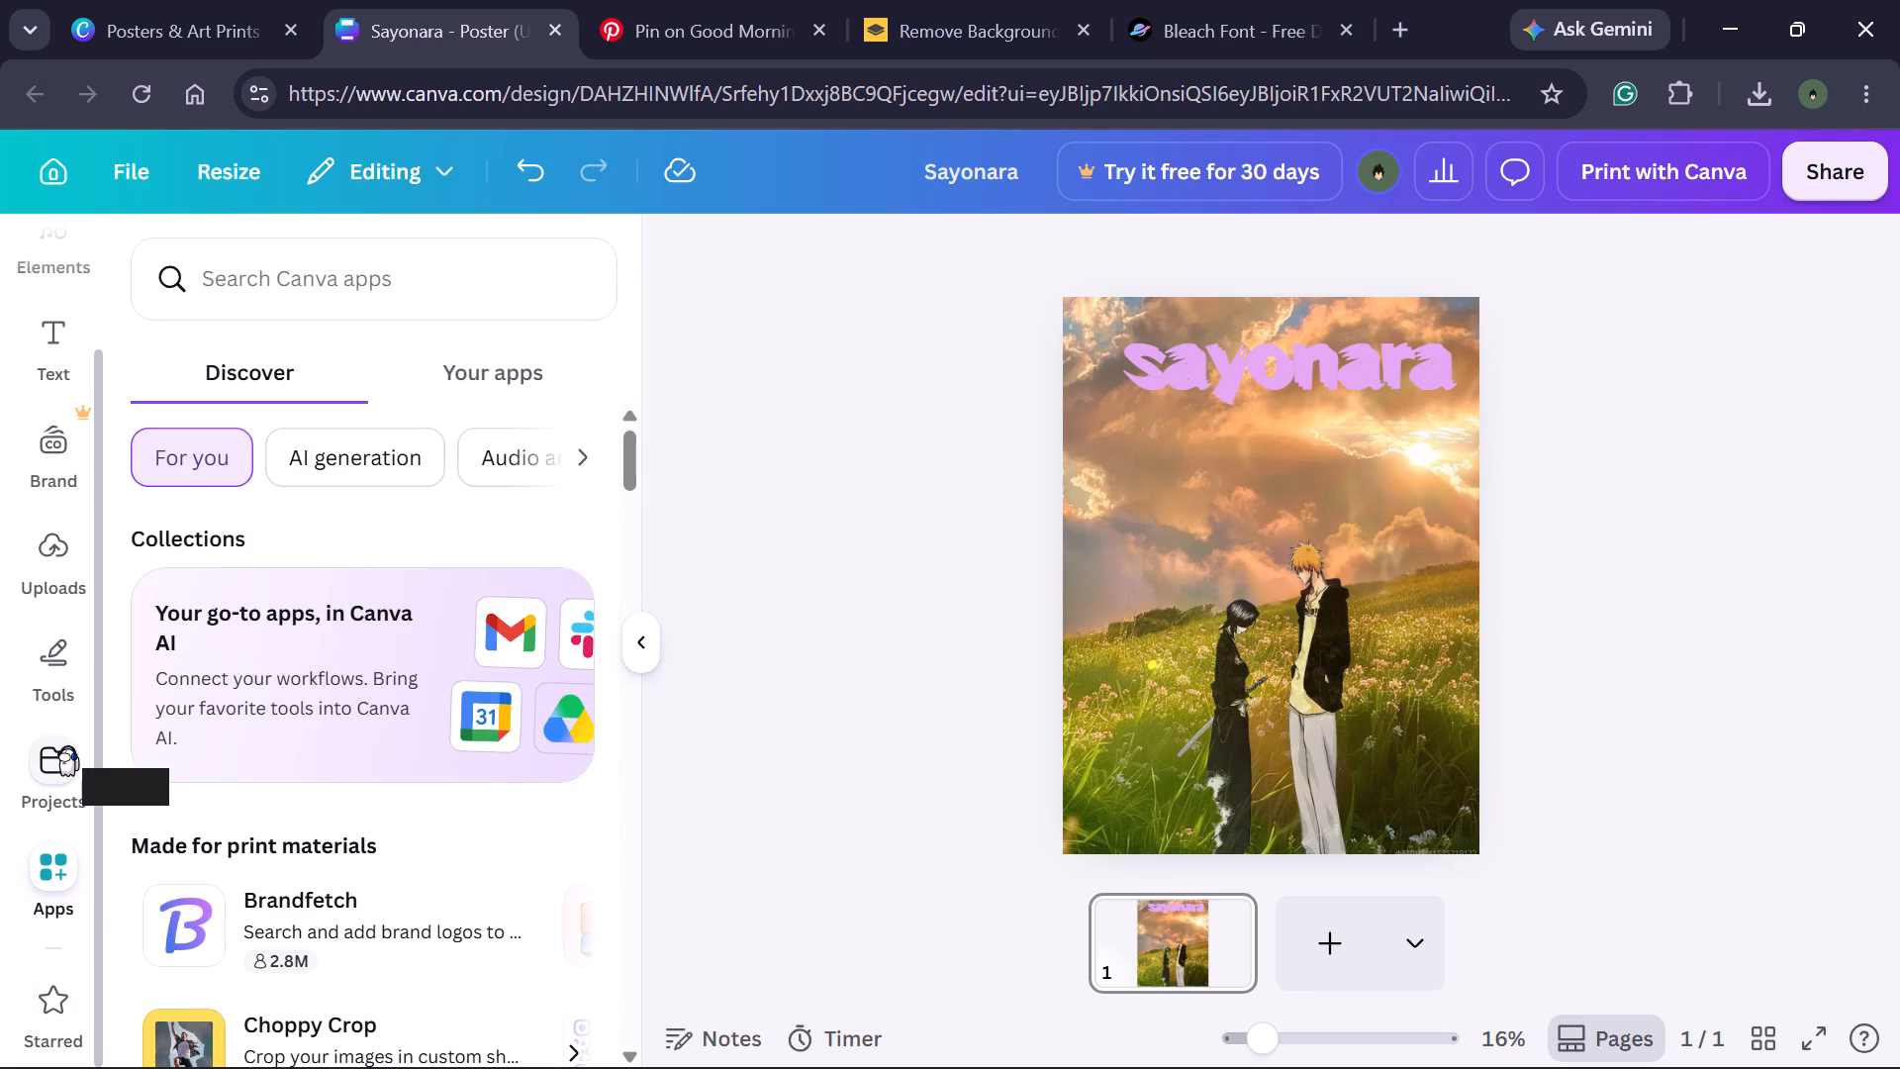
pyautogui.scroll(-2, 396, 828)
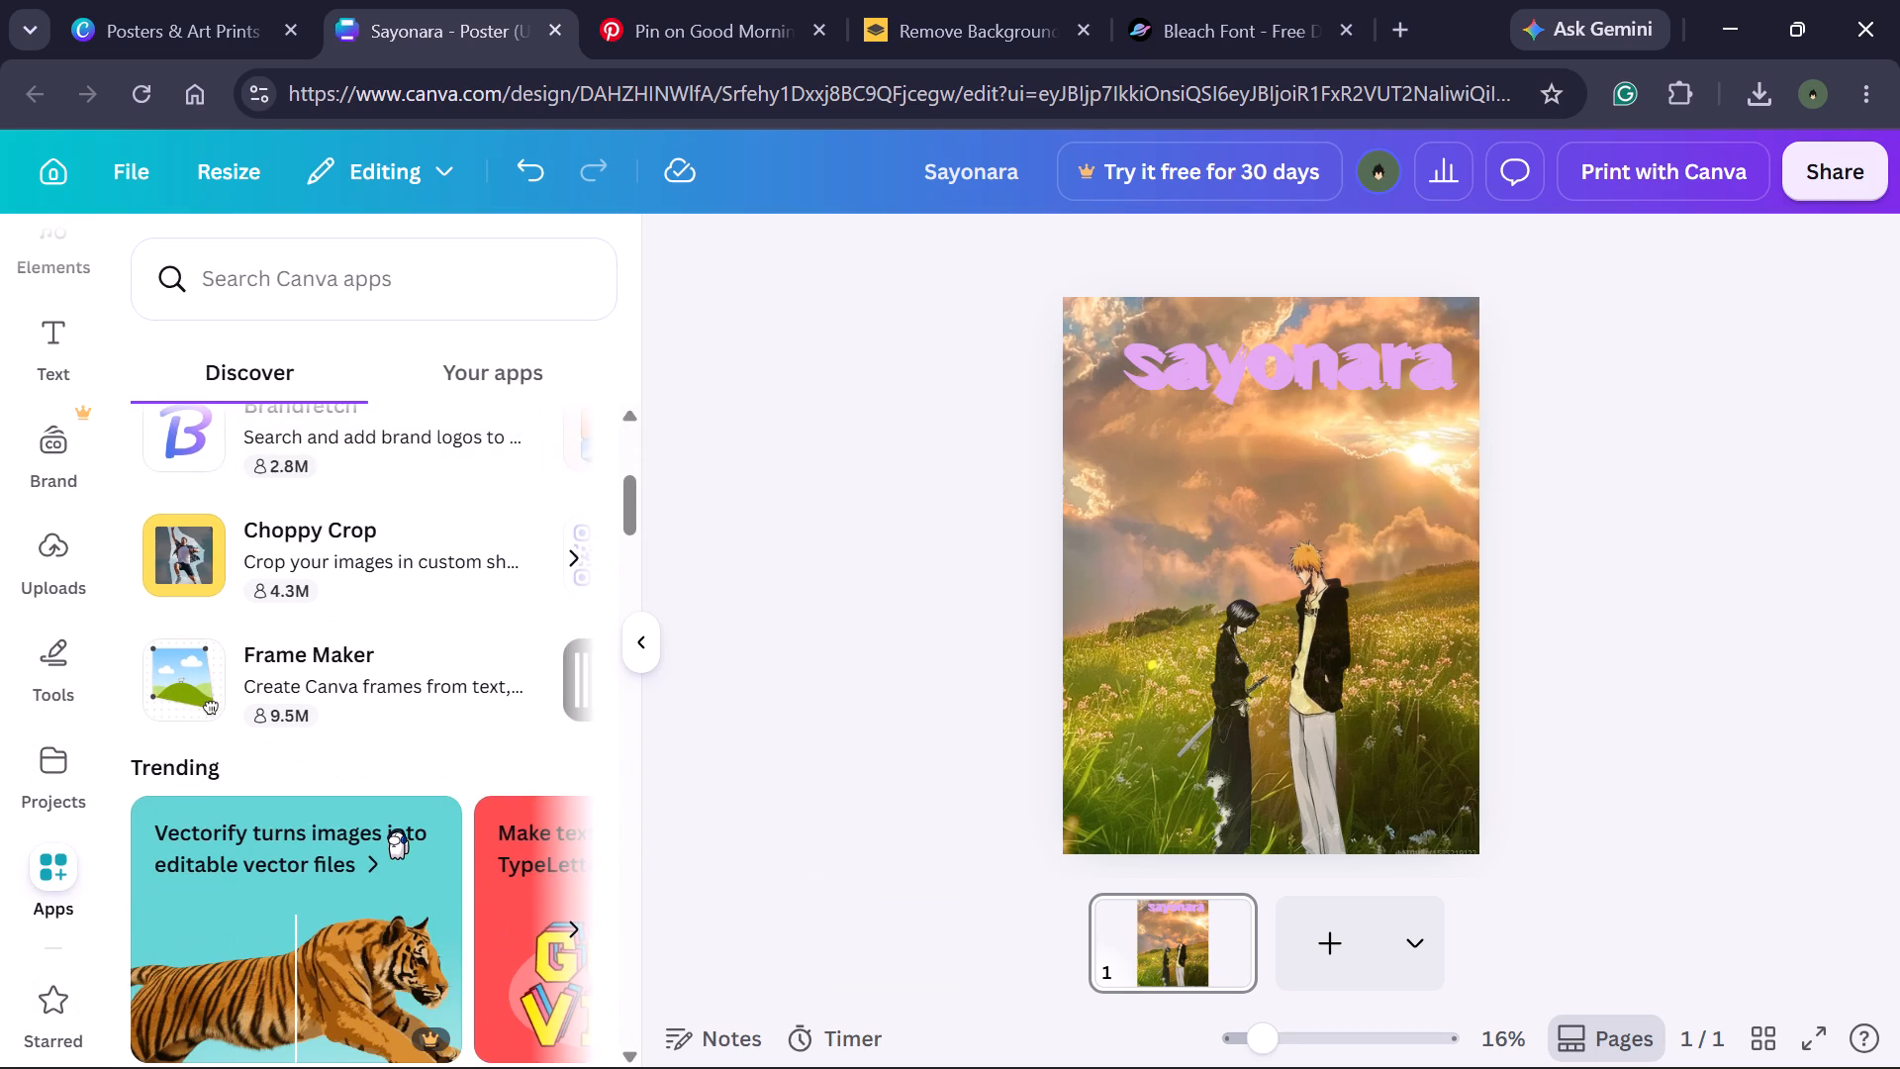
pyautogui.click(414, 695)
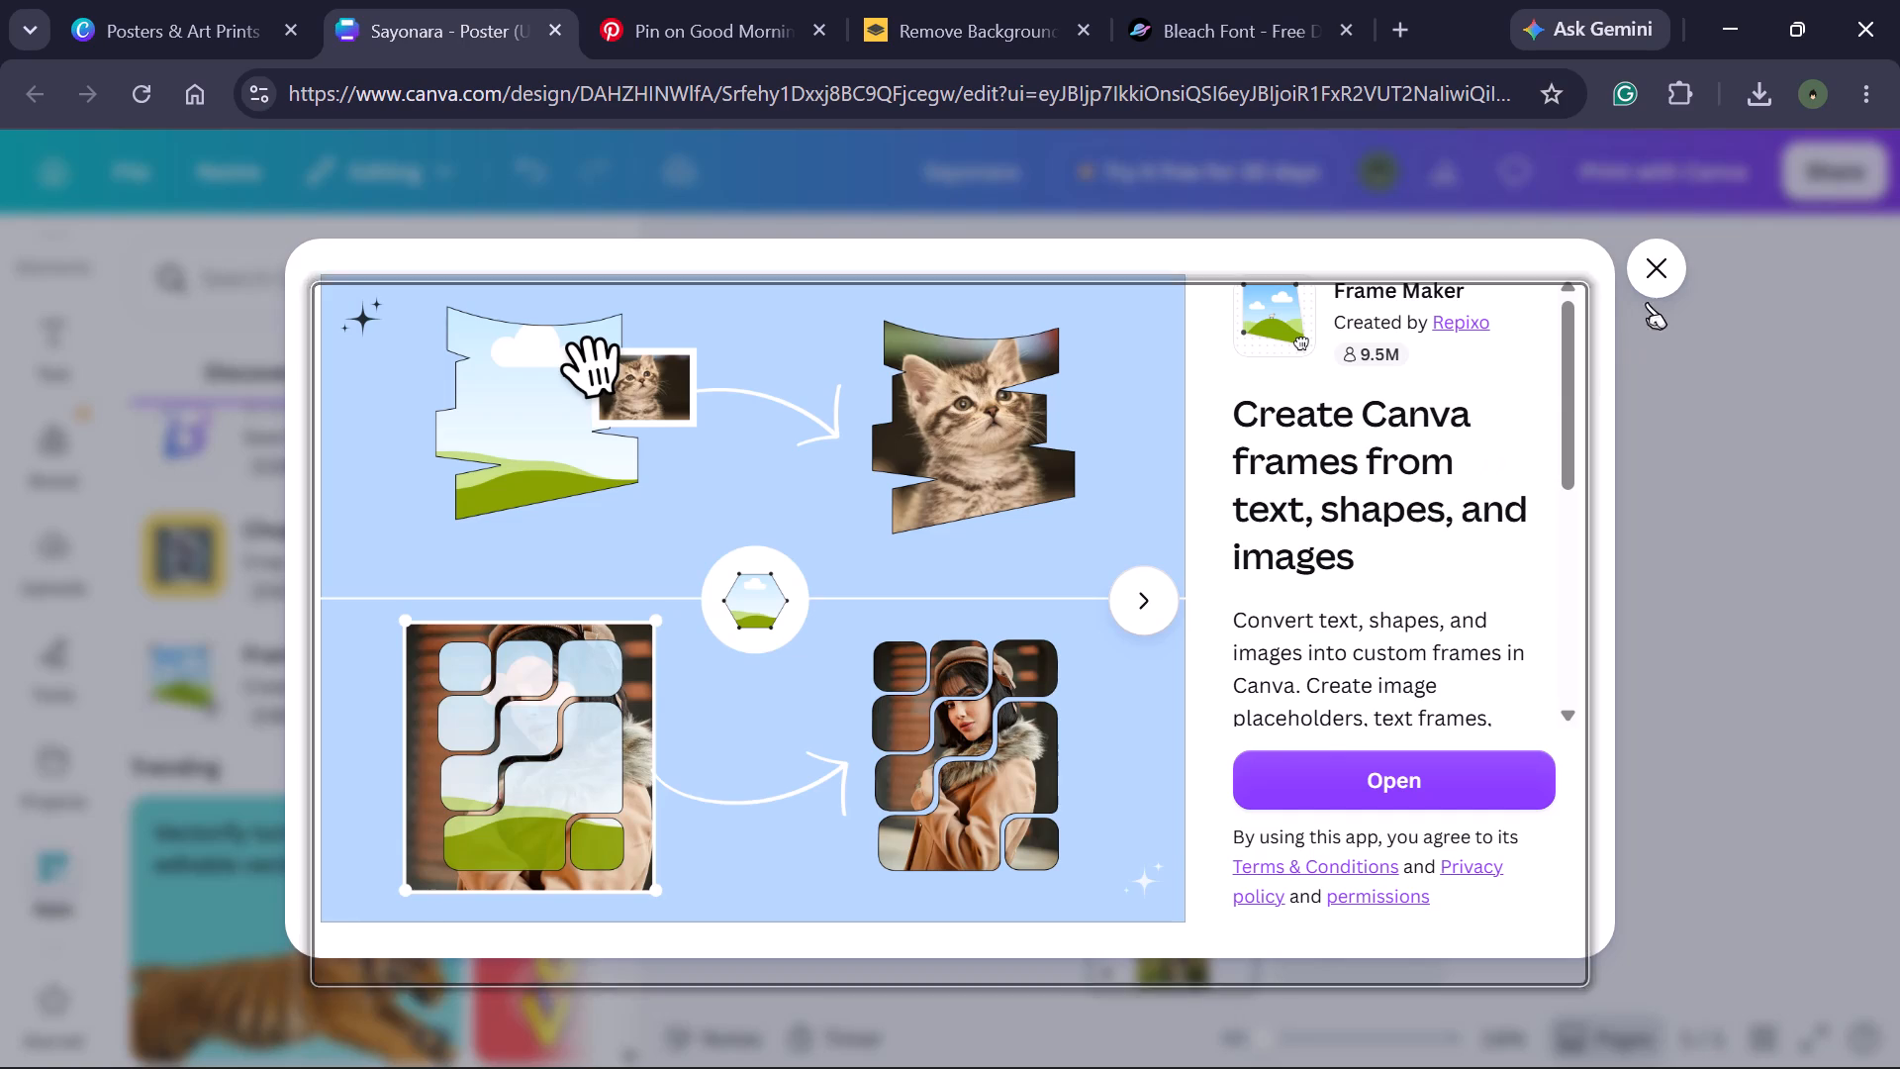
pyautogui.click(1688, 251)
pyautogui.scroll(-3, 266, 475)
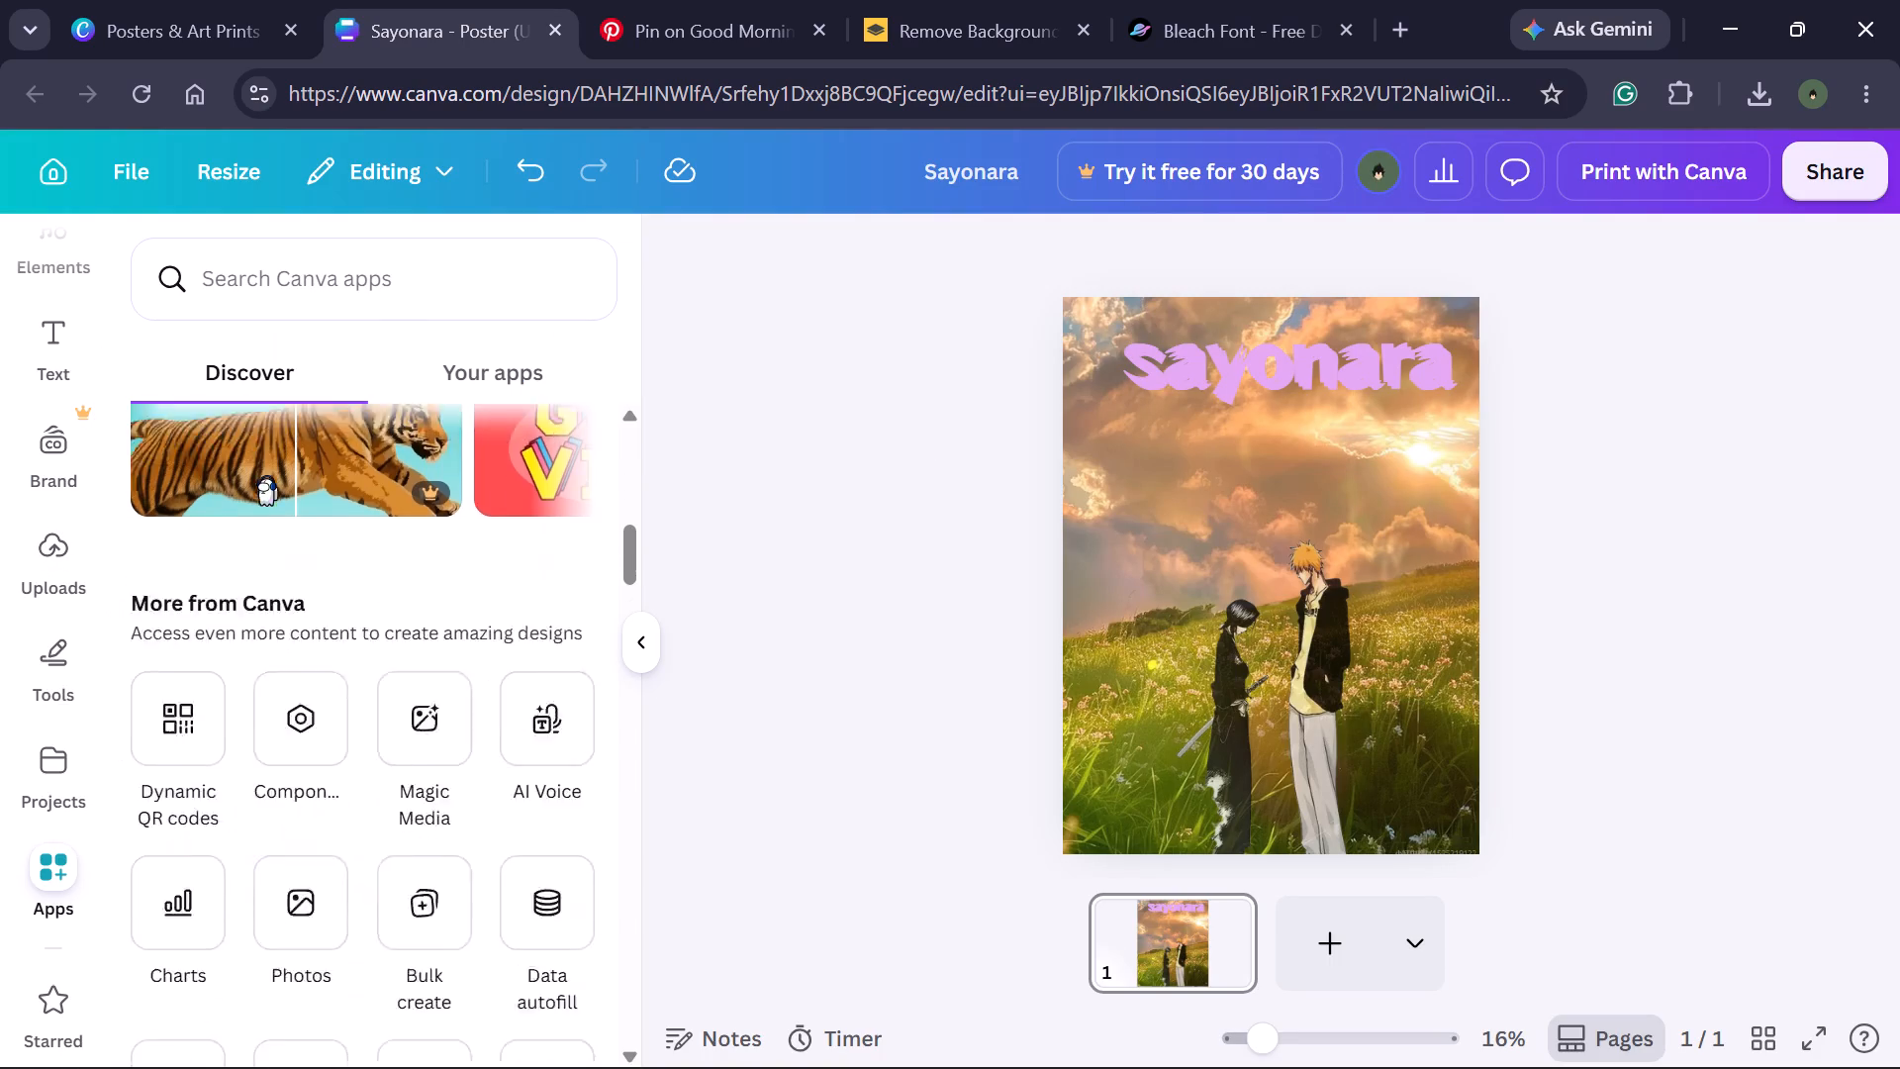
pyautogui.scroll(-1, 266, 475)
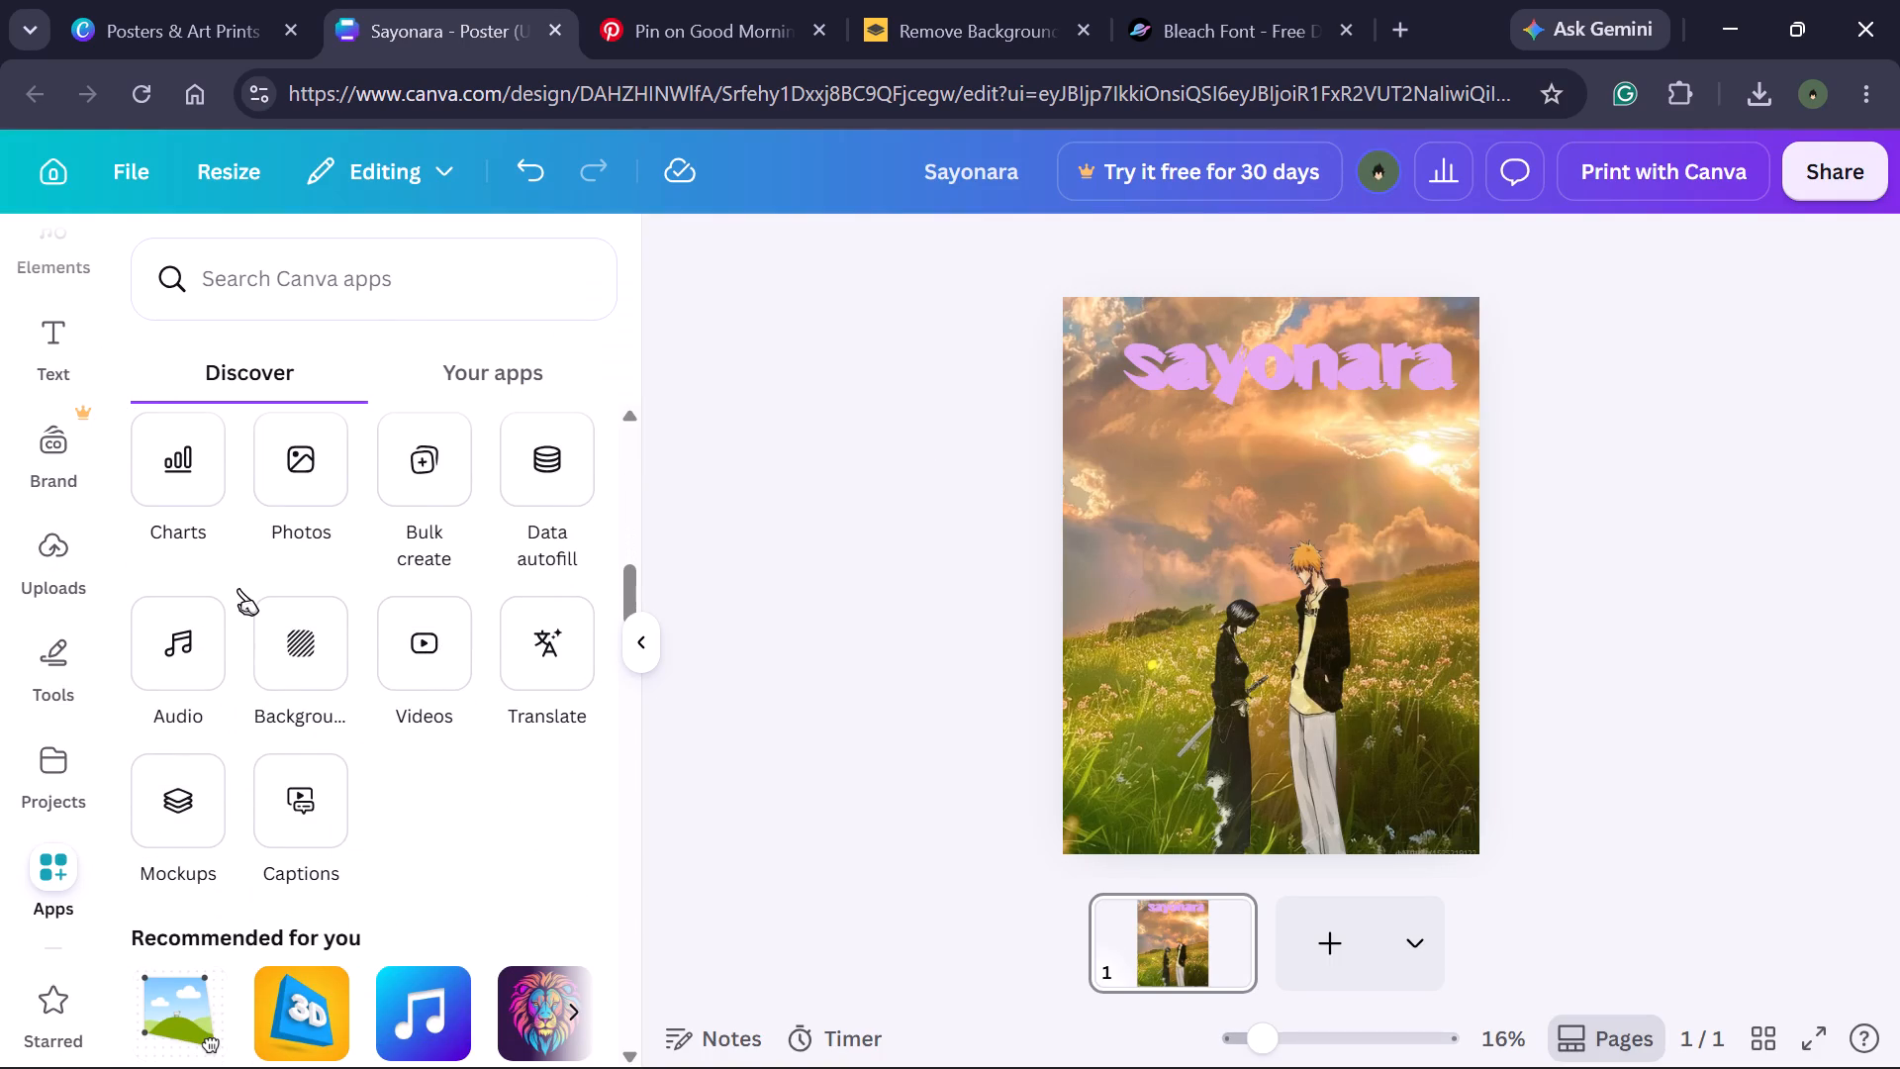
# Look through the stock background images for one that could suit the poster.
pyautogui.click(277, 643)
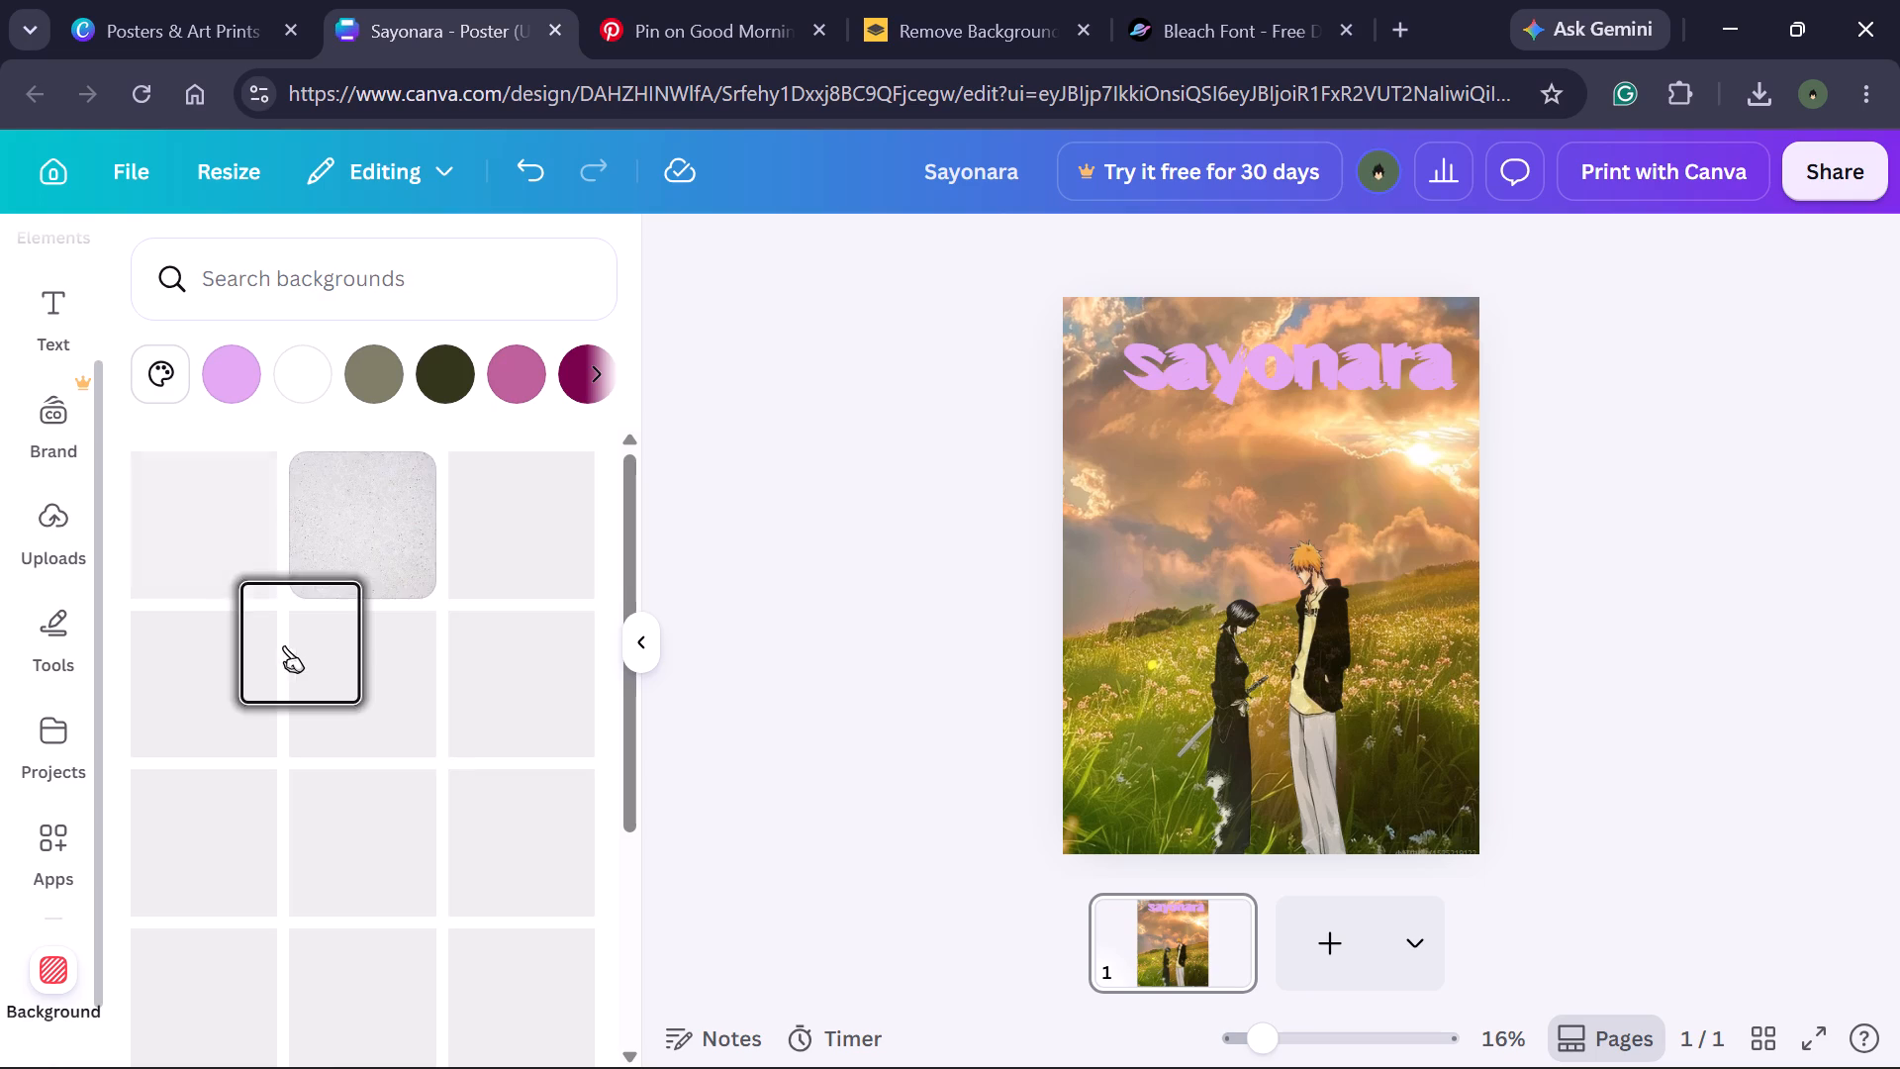
pyautogui.scroll(-5, 369, 665)
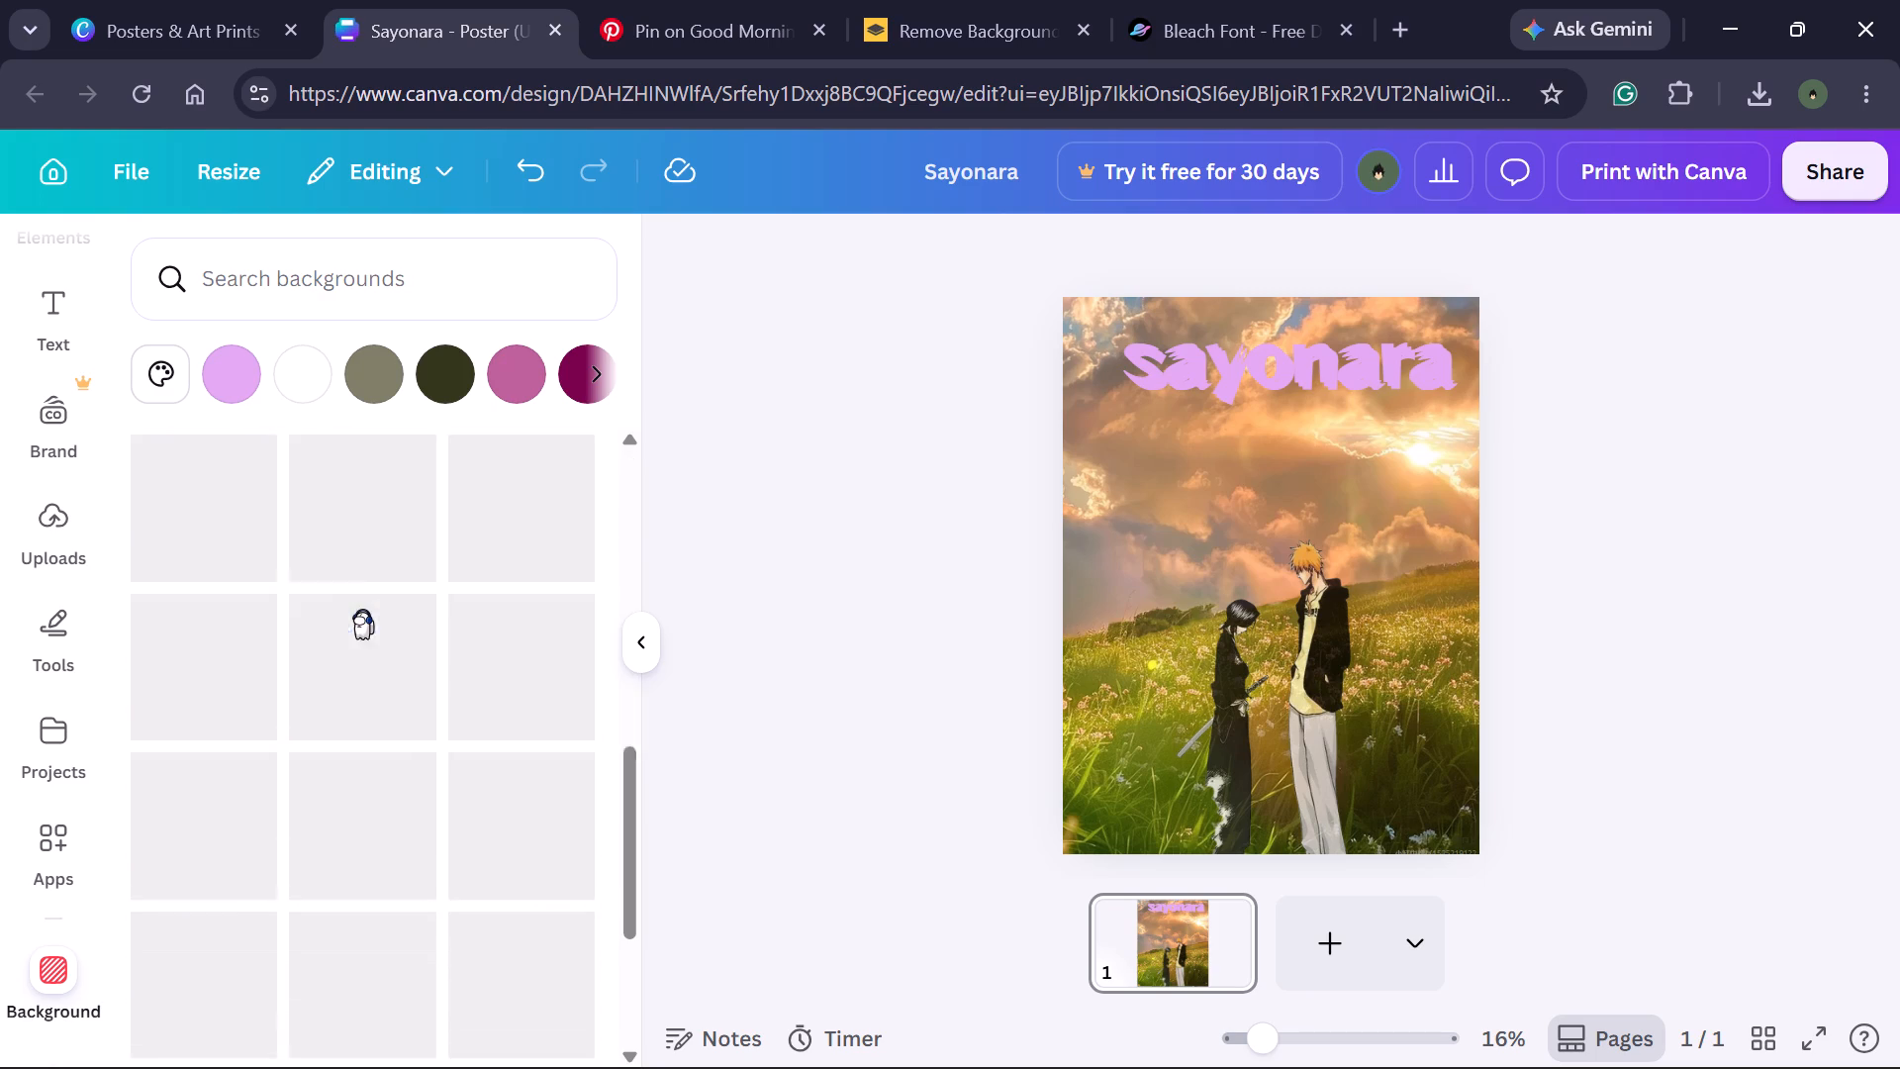
pyautogui.scroll(-1, 362, 609)
pyautogui.scroll(1, 368, 573)
pyautogui.scroll(-5, 372, 560)
pyautogui.scroll(9, 378, 542)
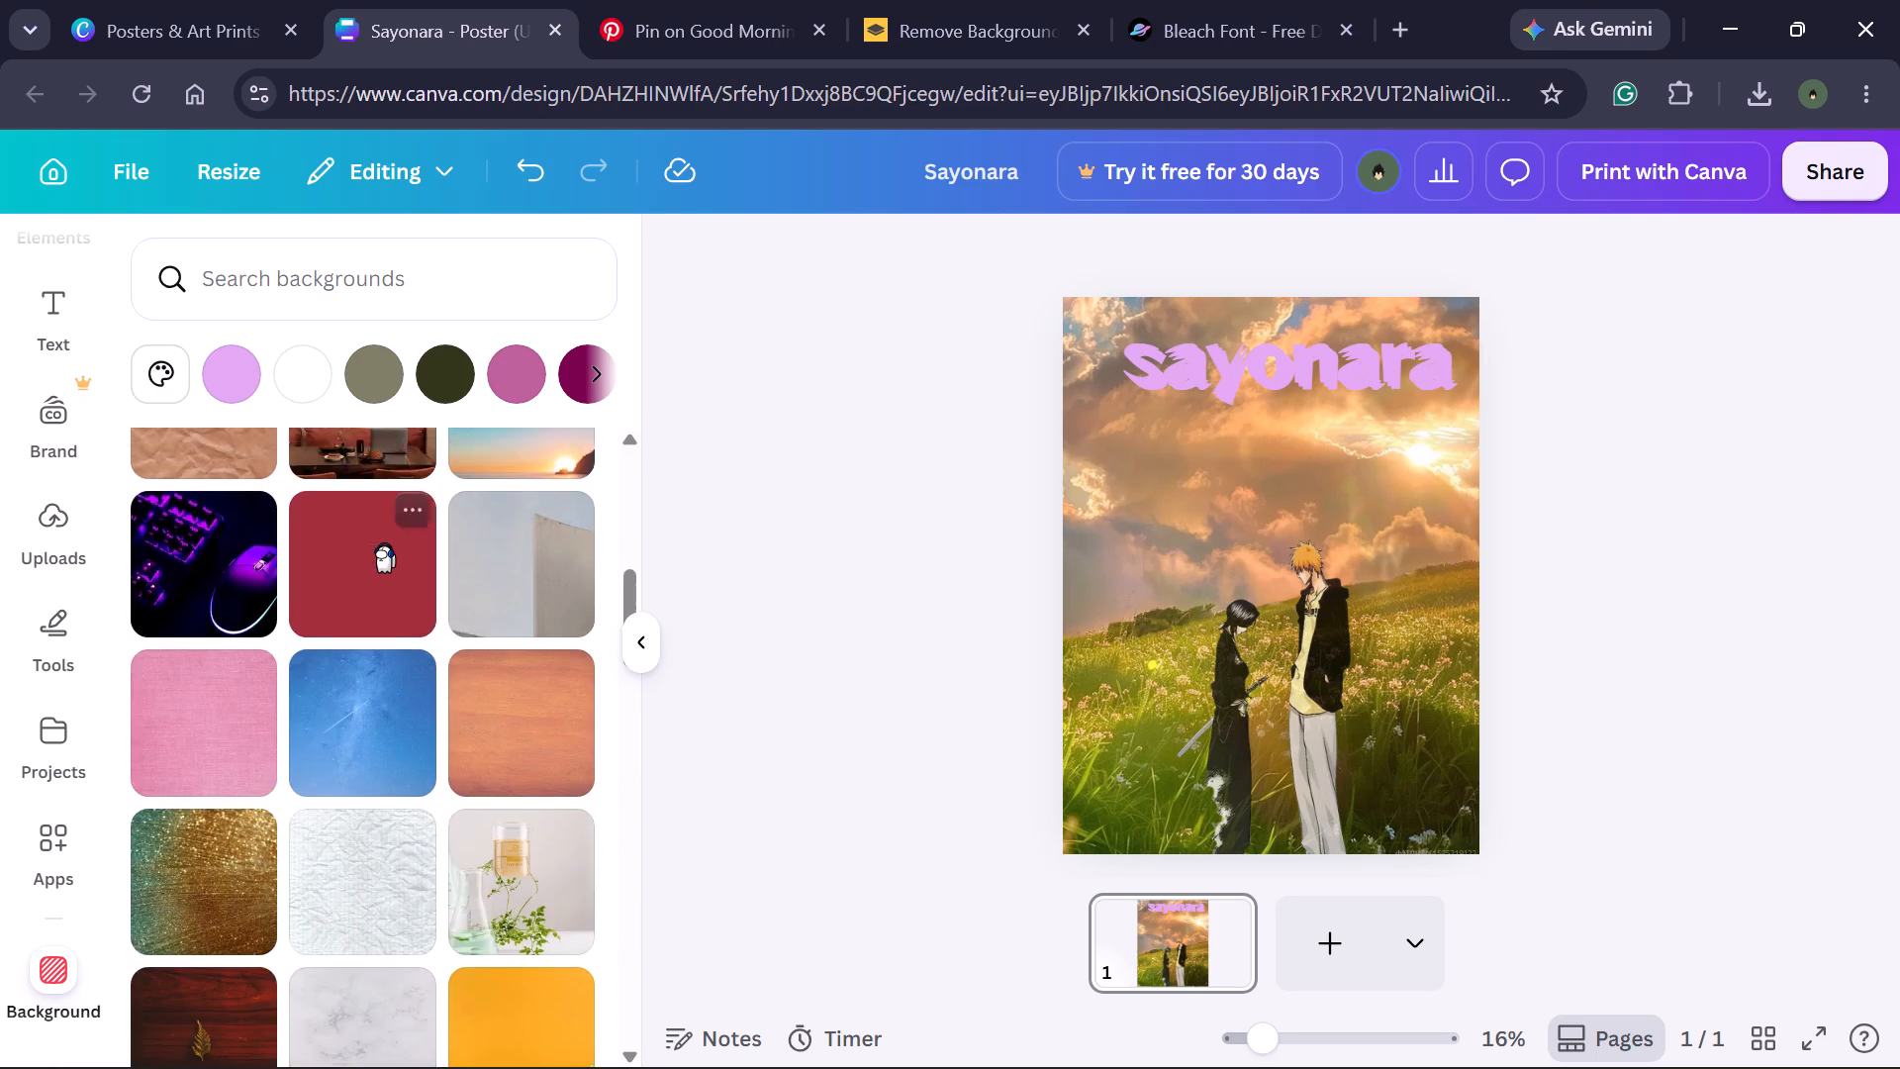
pyautogui.scroll(7, 384, 542)
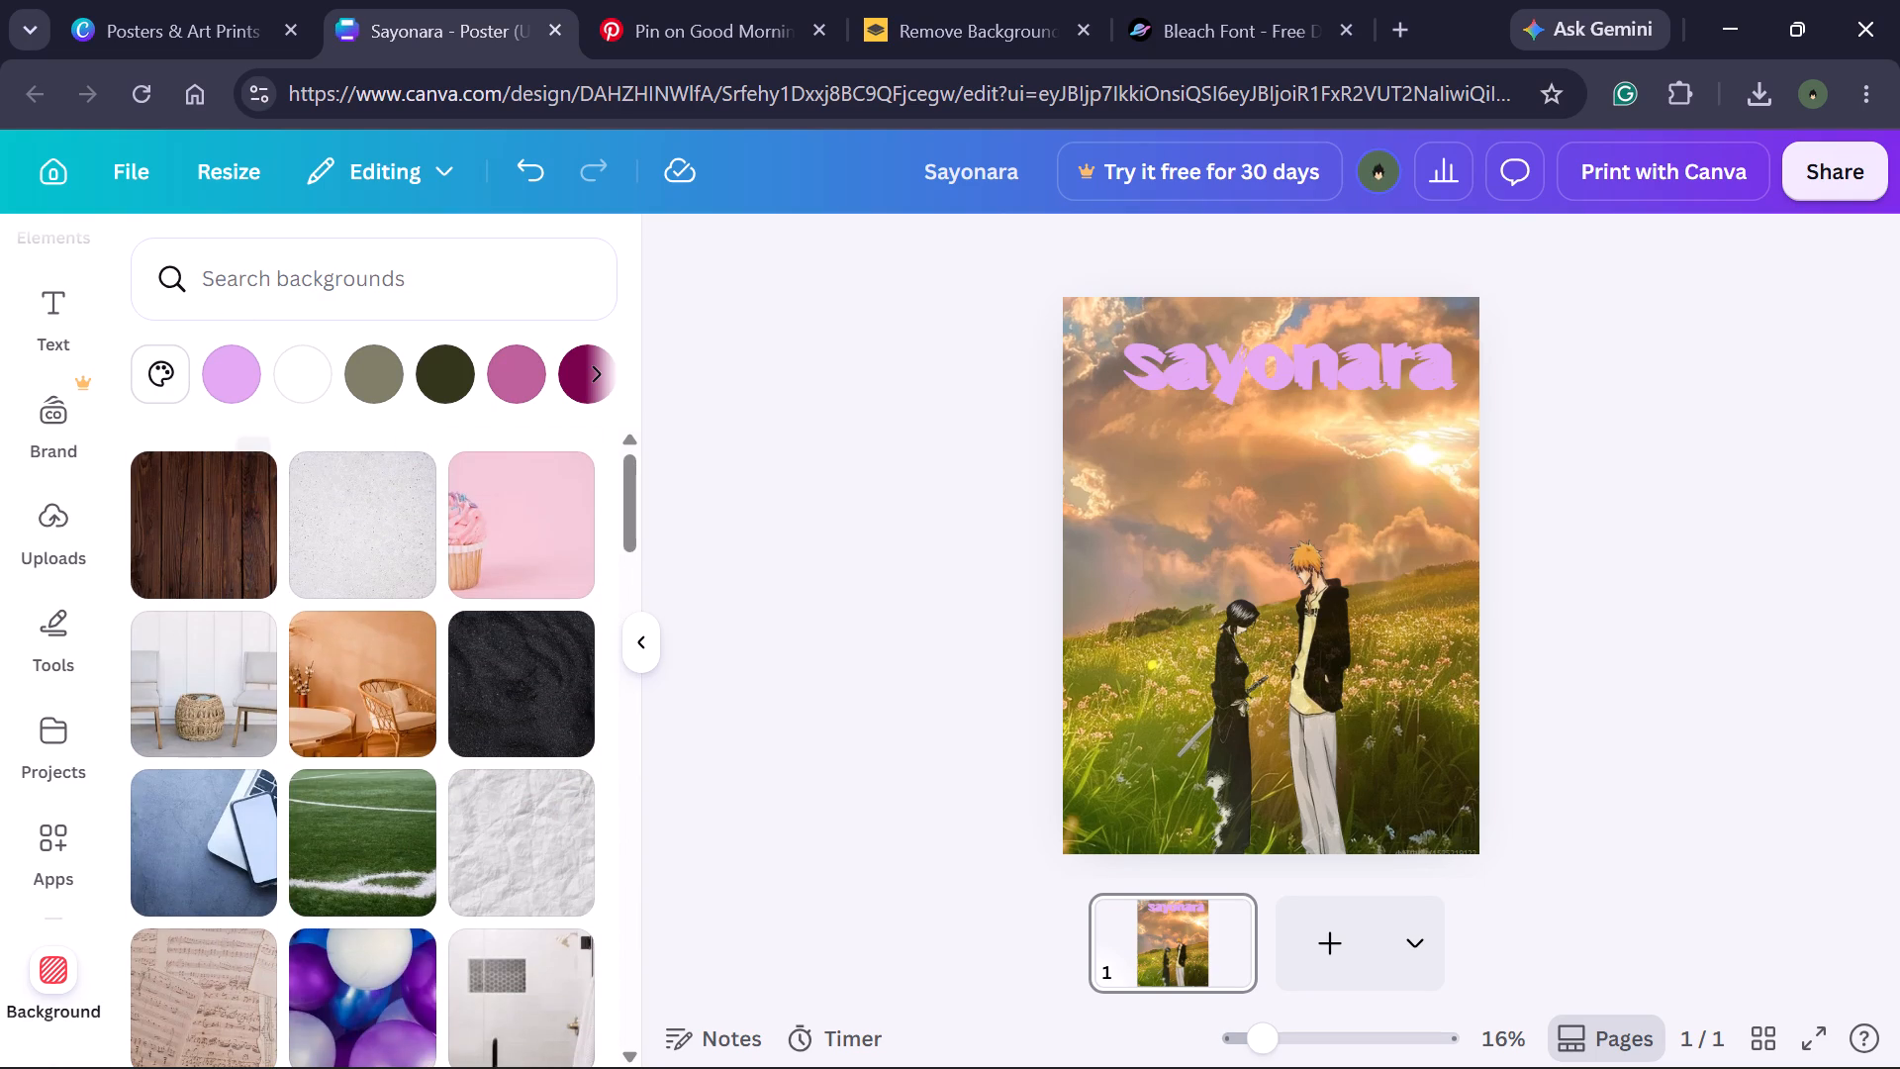
pyautogui.click(51, 995)
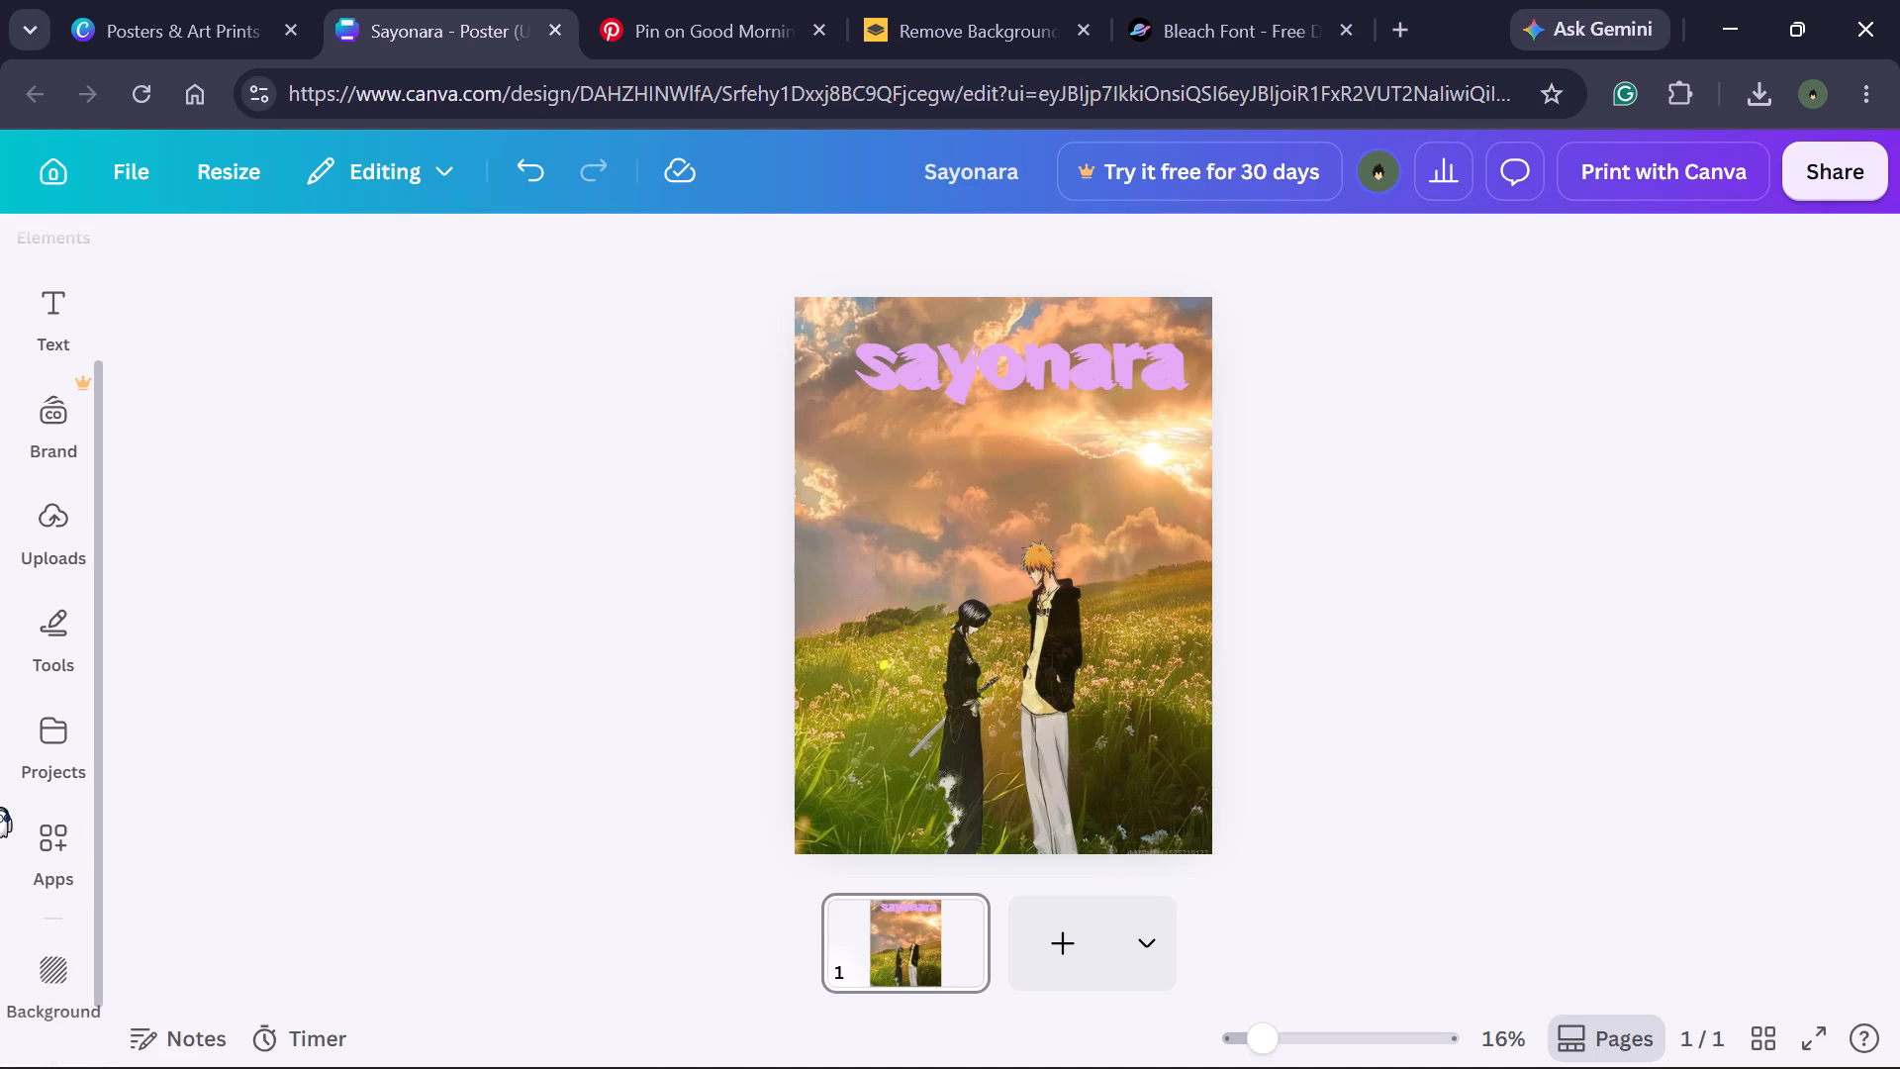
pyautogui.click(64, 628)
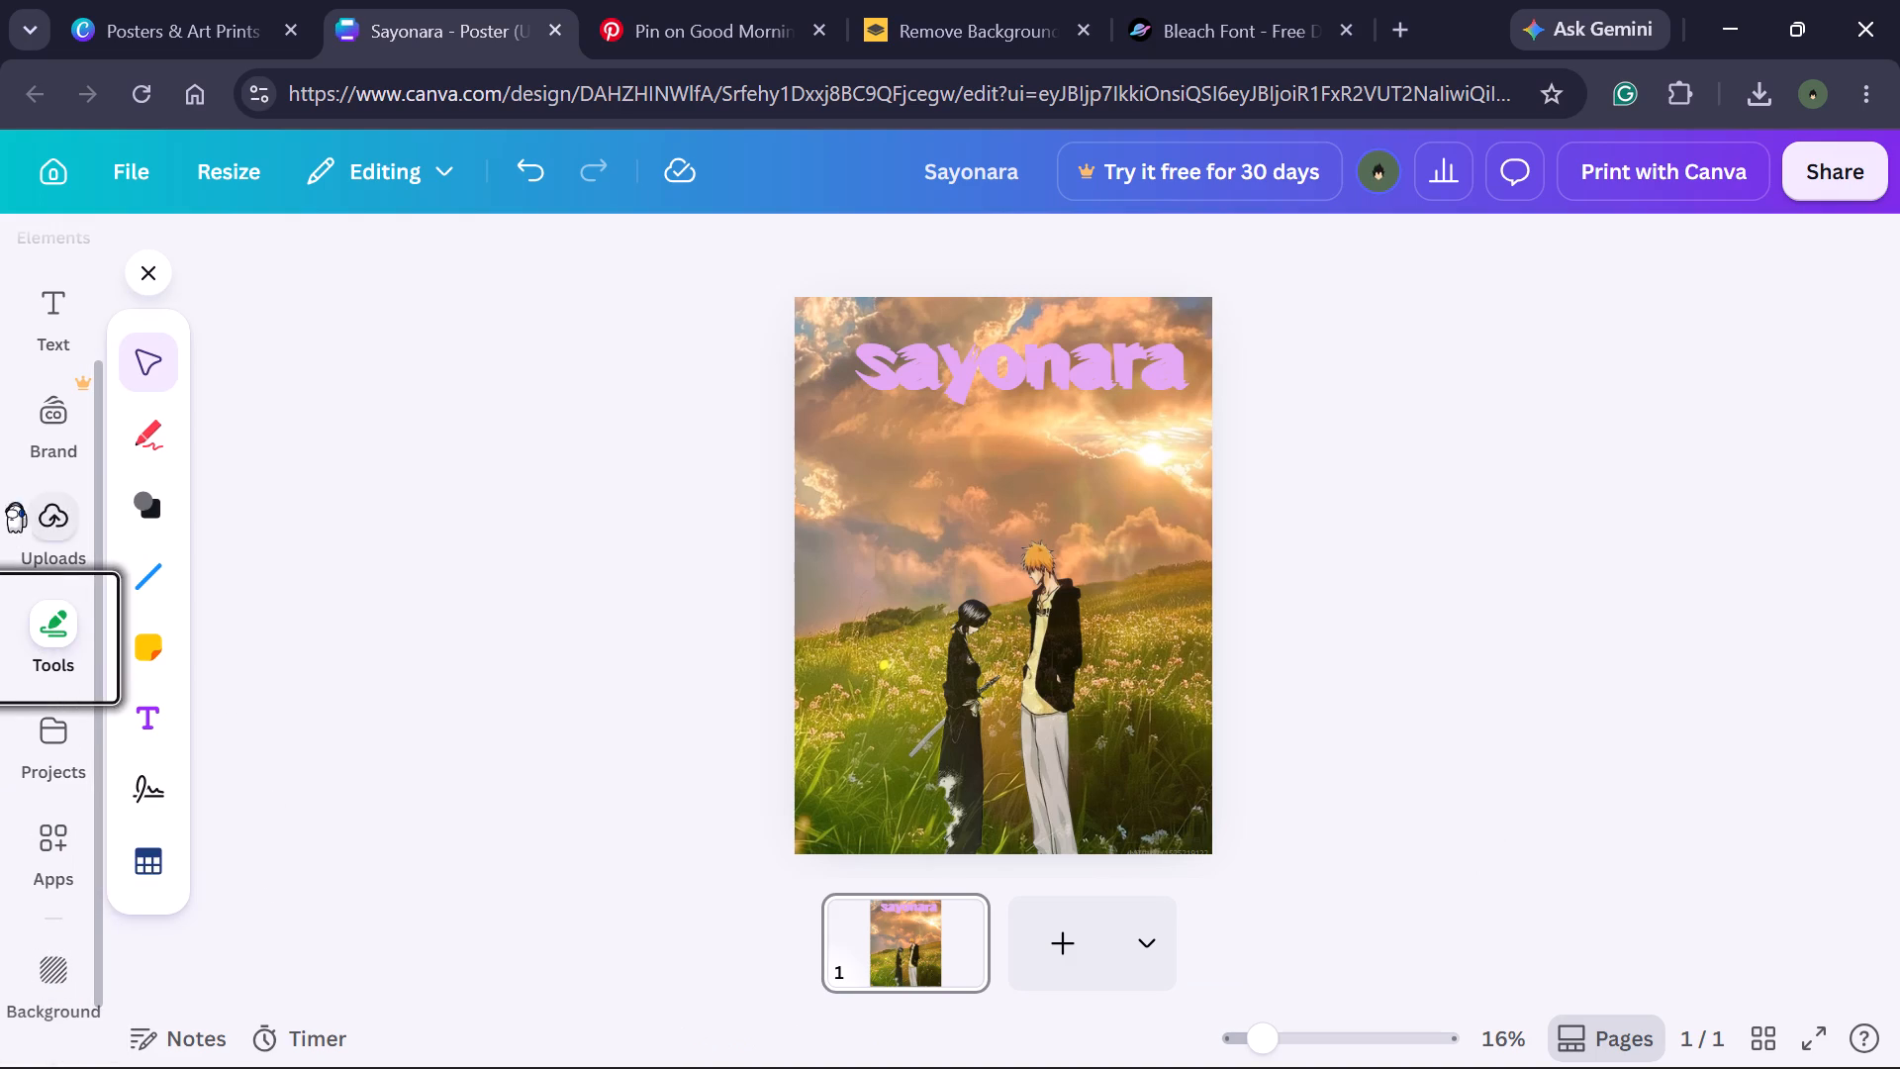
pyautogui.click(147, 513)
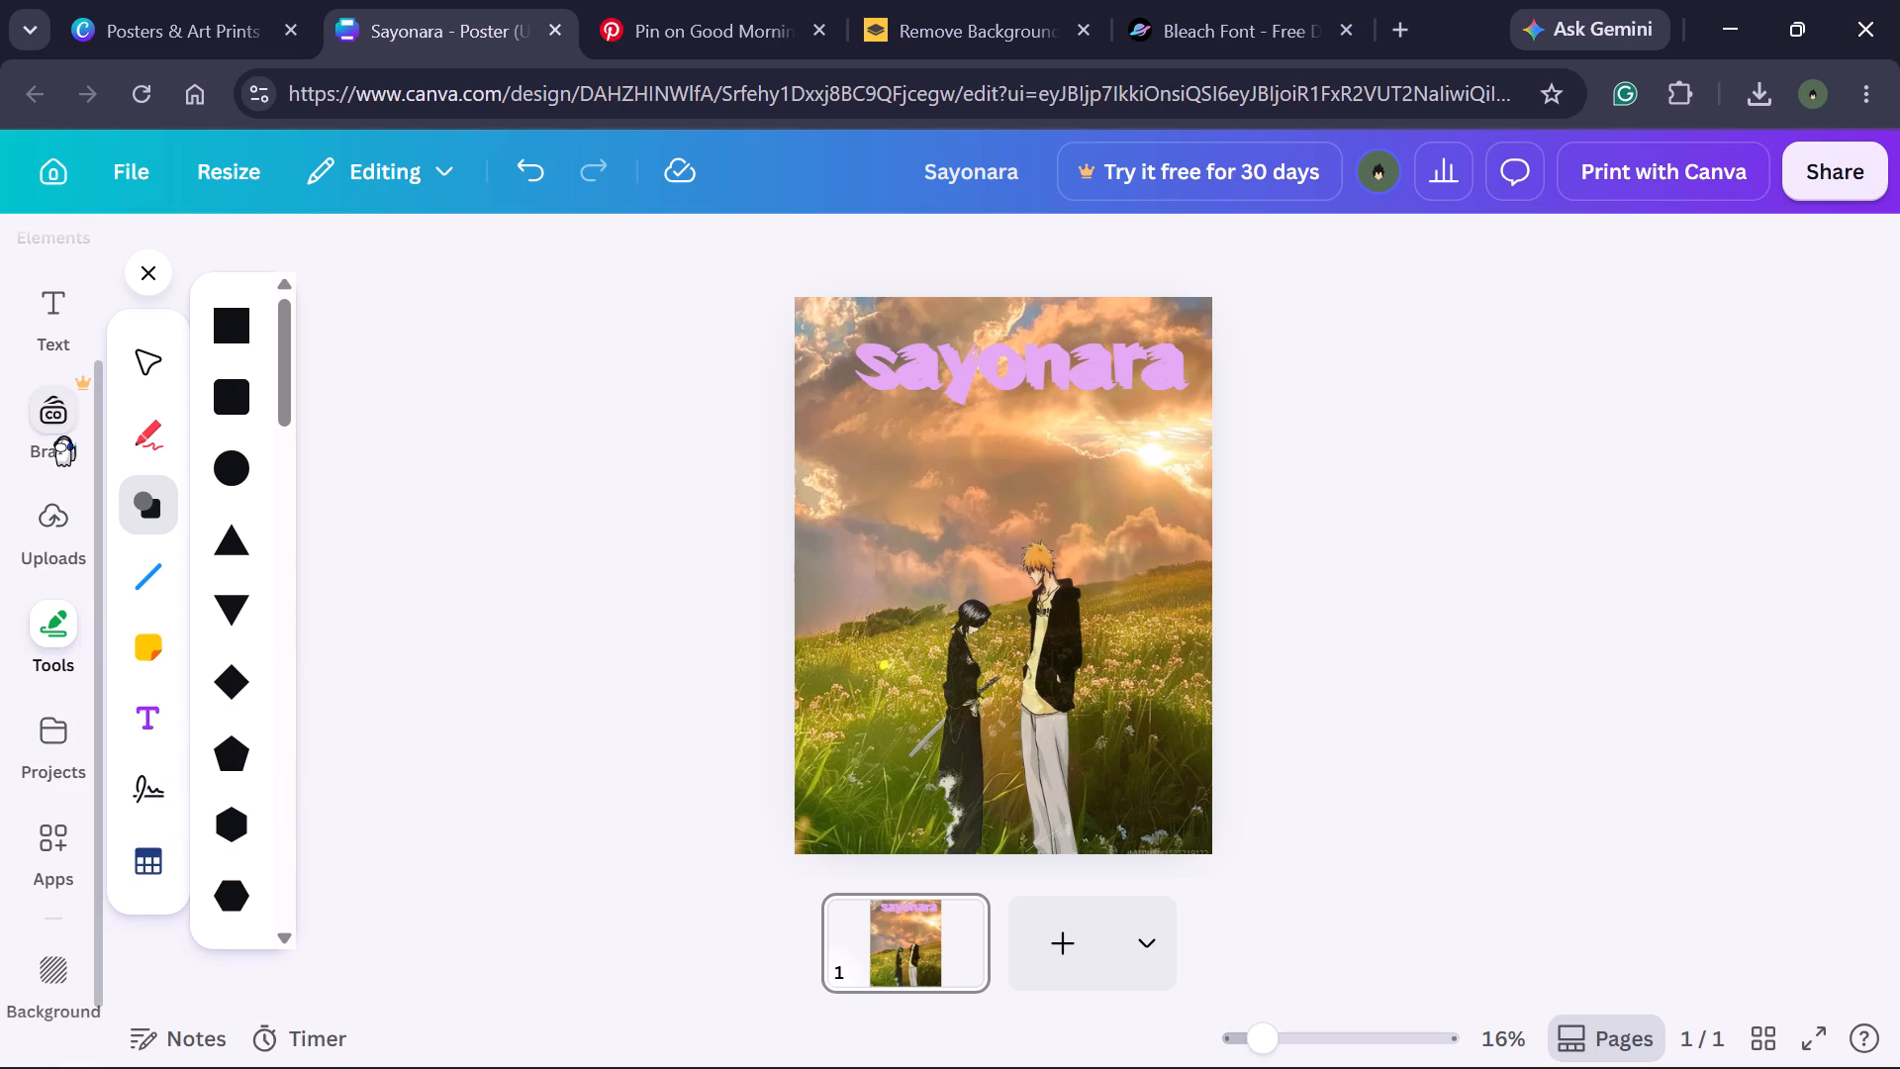
# Search the fonts and text combinations for "bleach".
pyautogui.click(48, 328)
pyautogui.scroll(2, 61, 562)
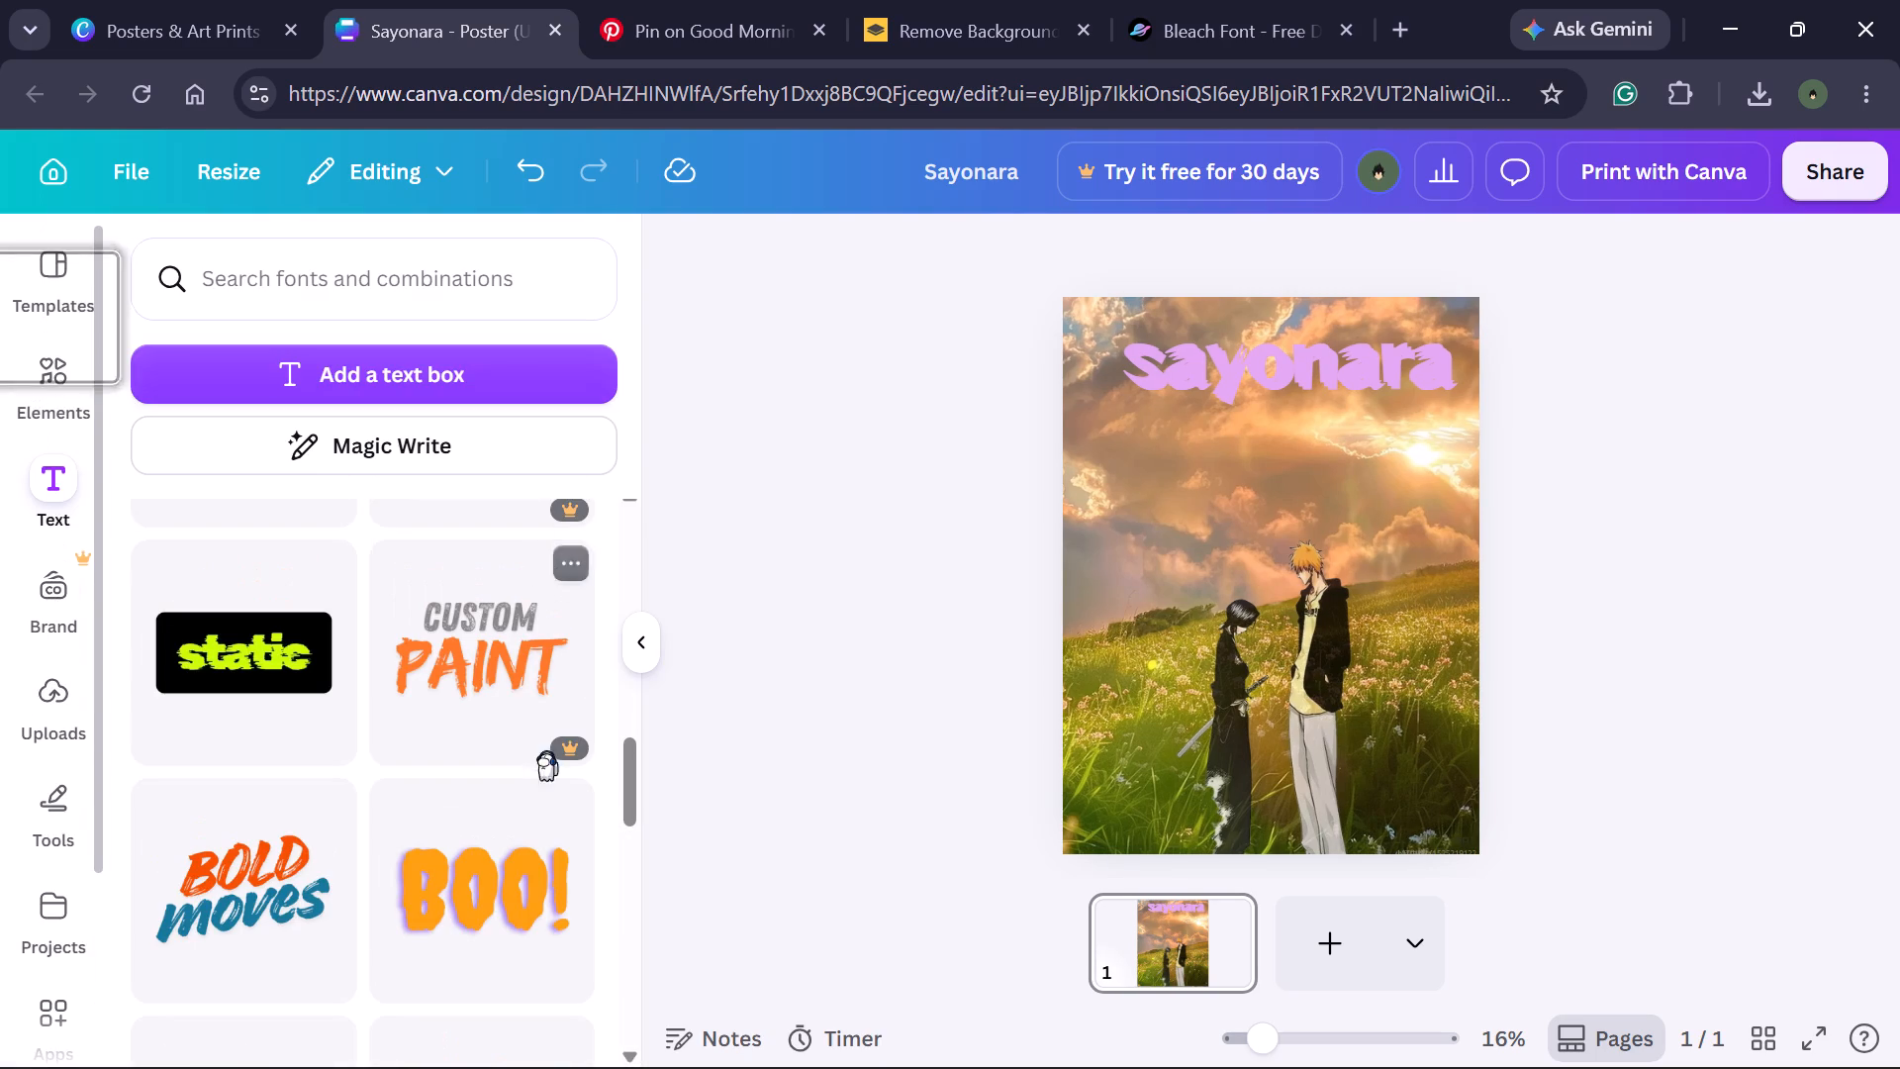
pyautogui.scroll(2, 406, 822)
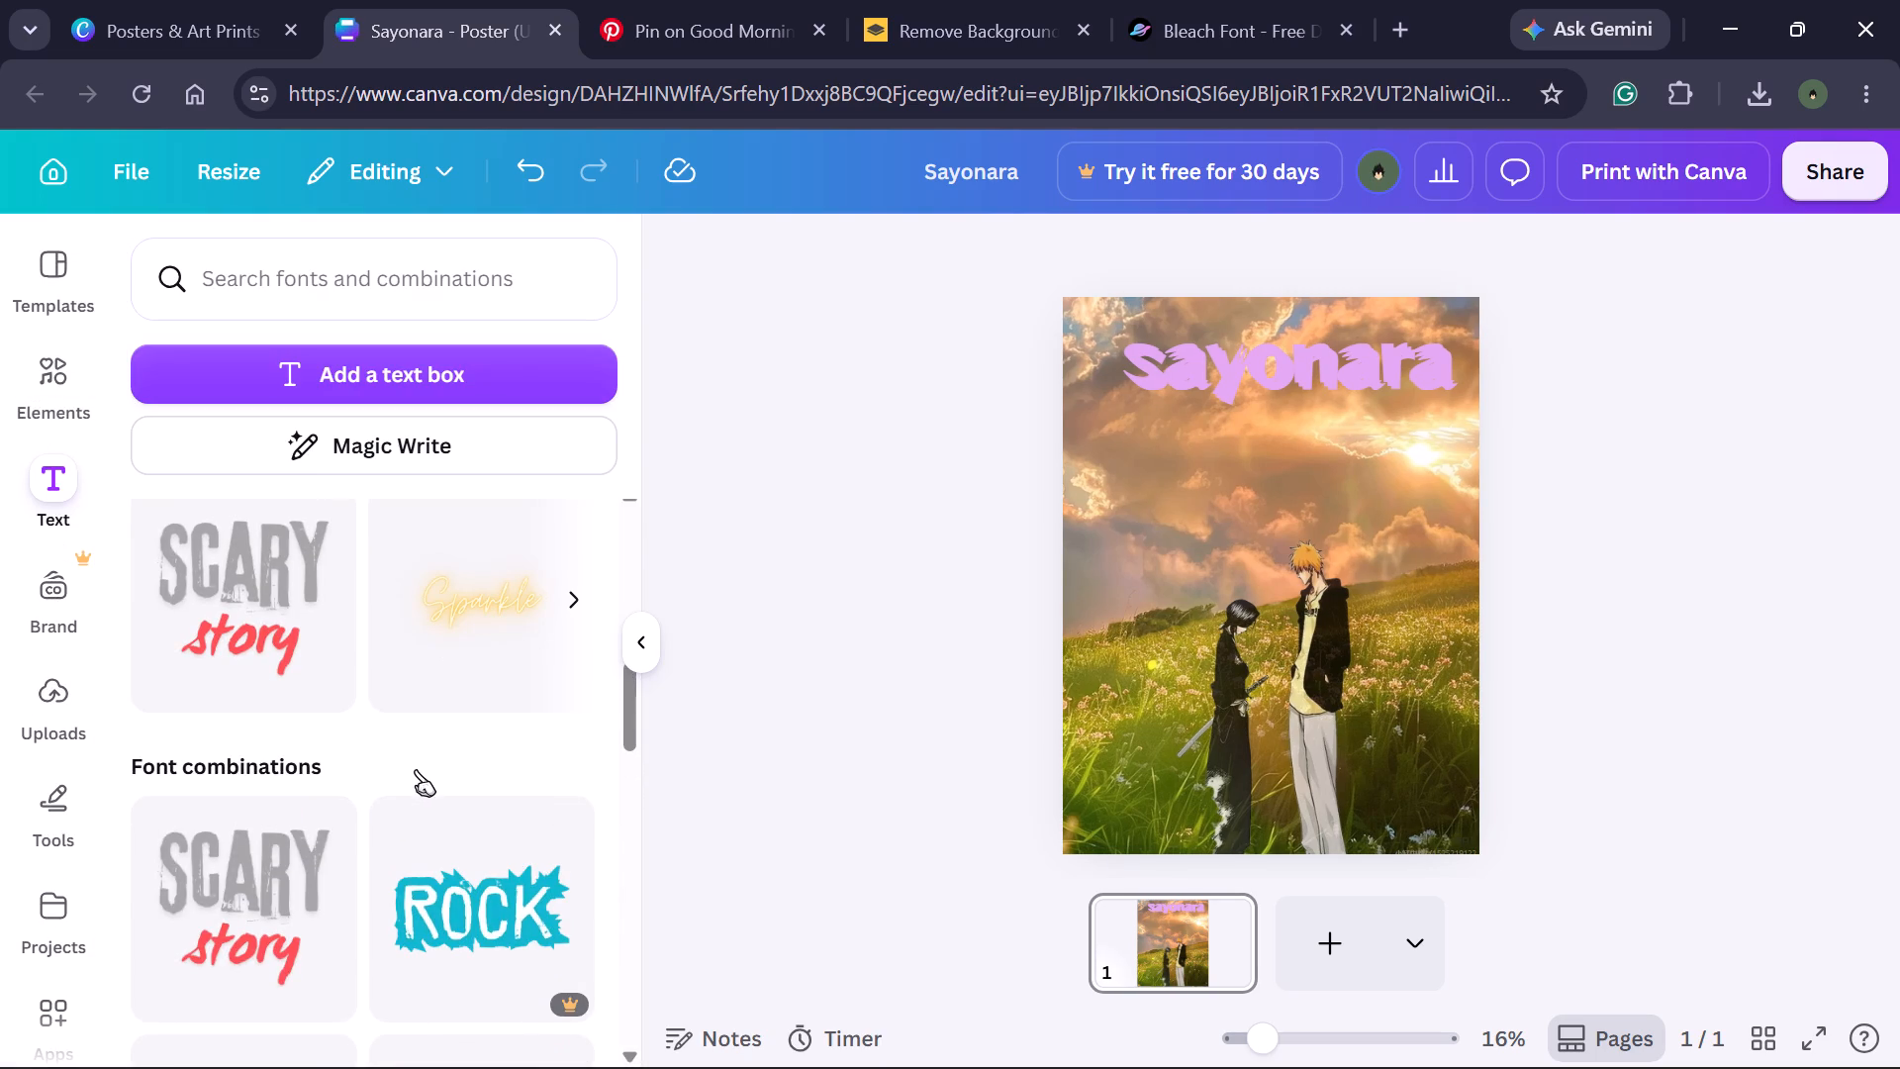
pyautogui.scroll(3, 416, 774)
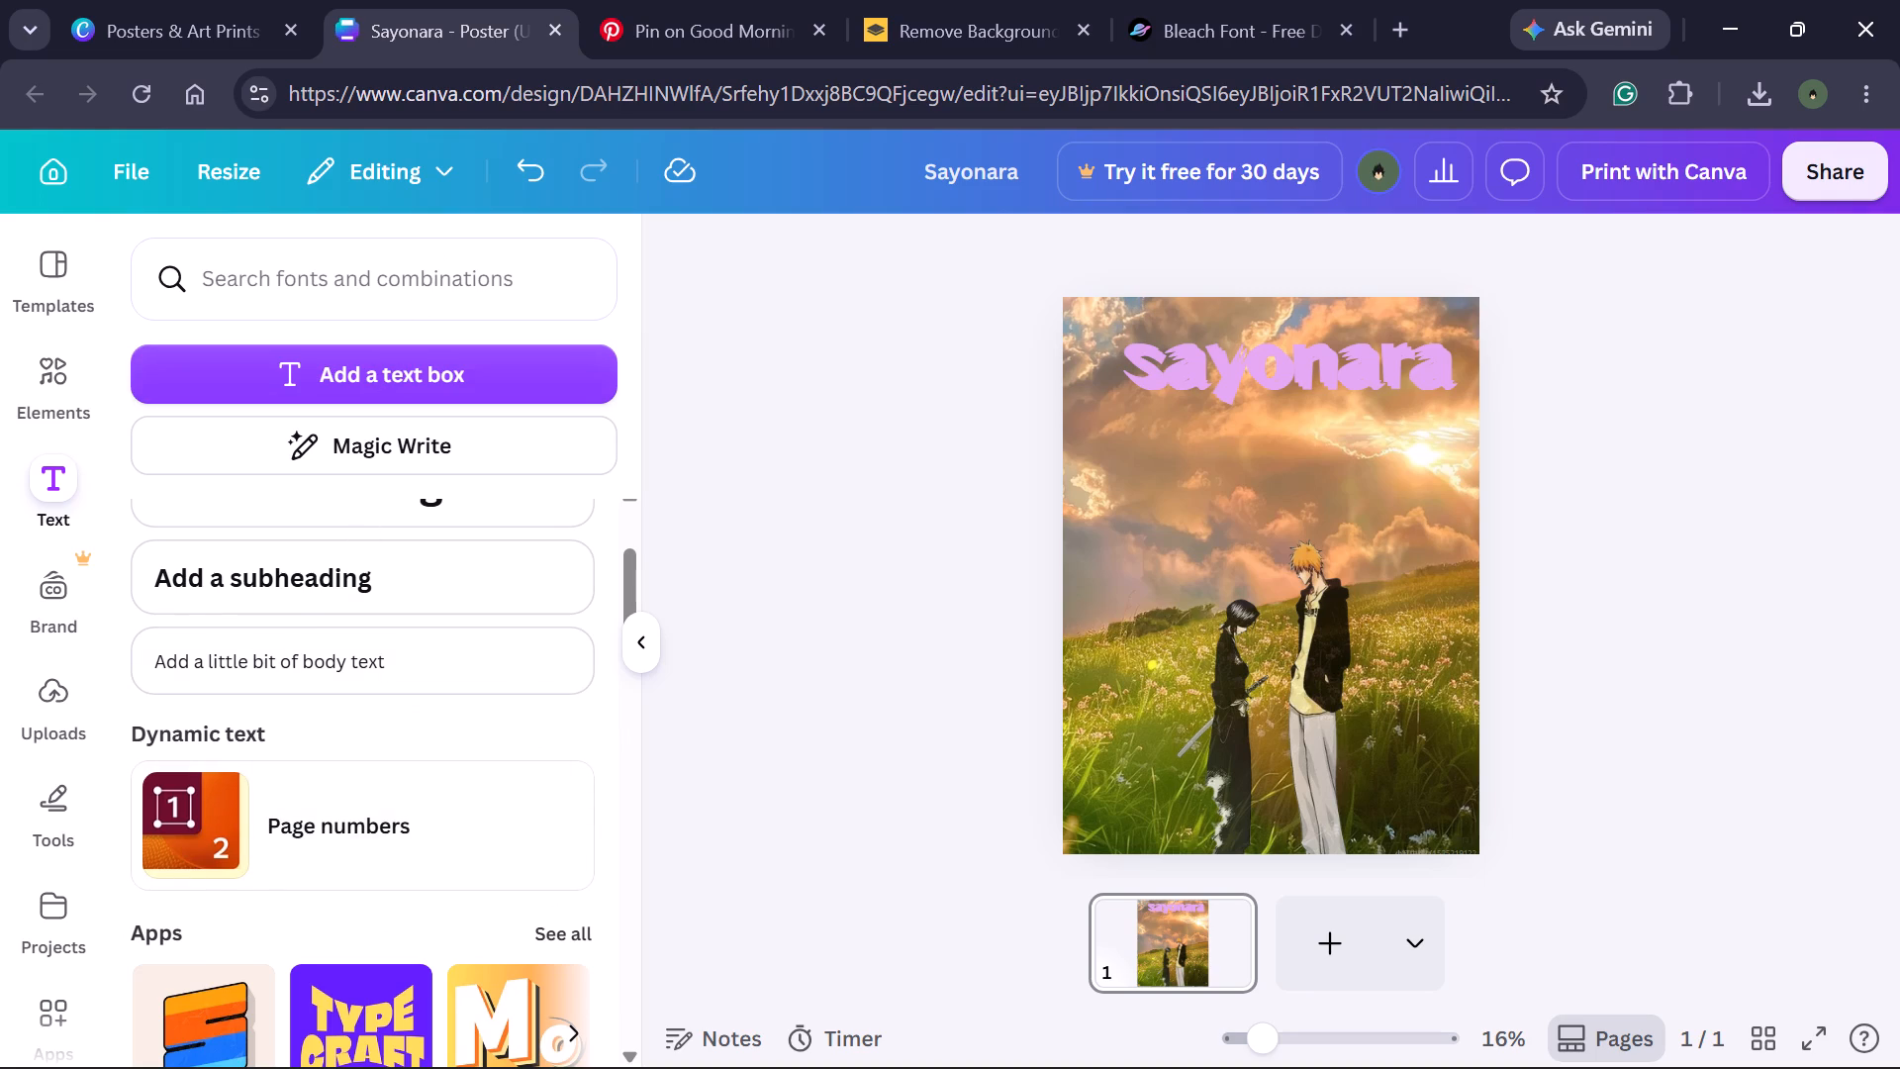
pyautogui.click(435, 273)
pyautogui.write('bl')
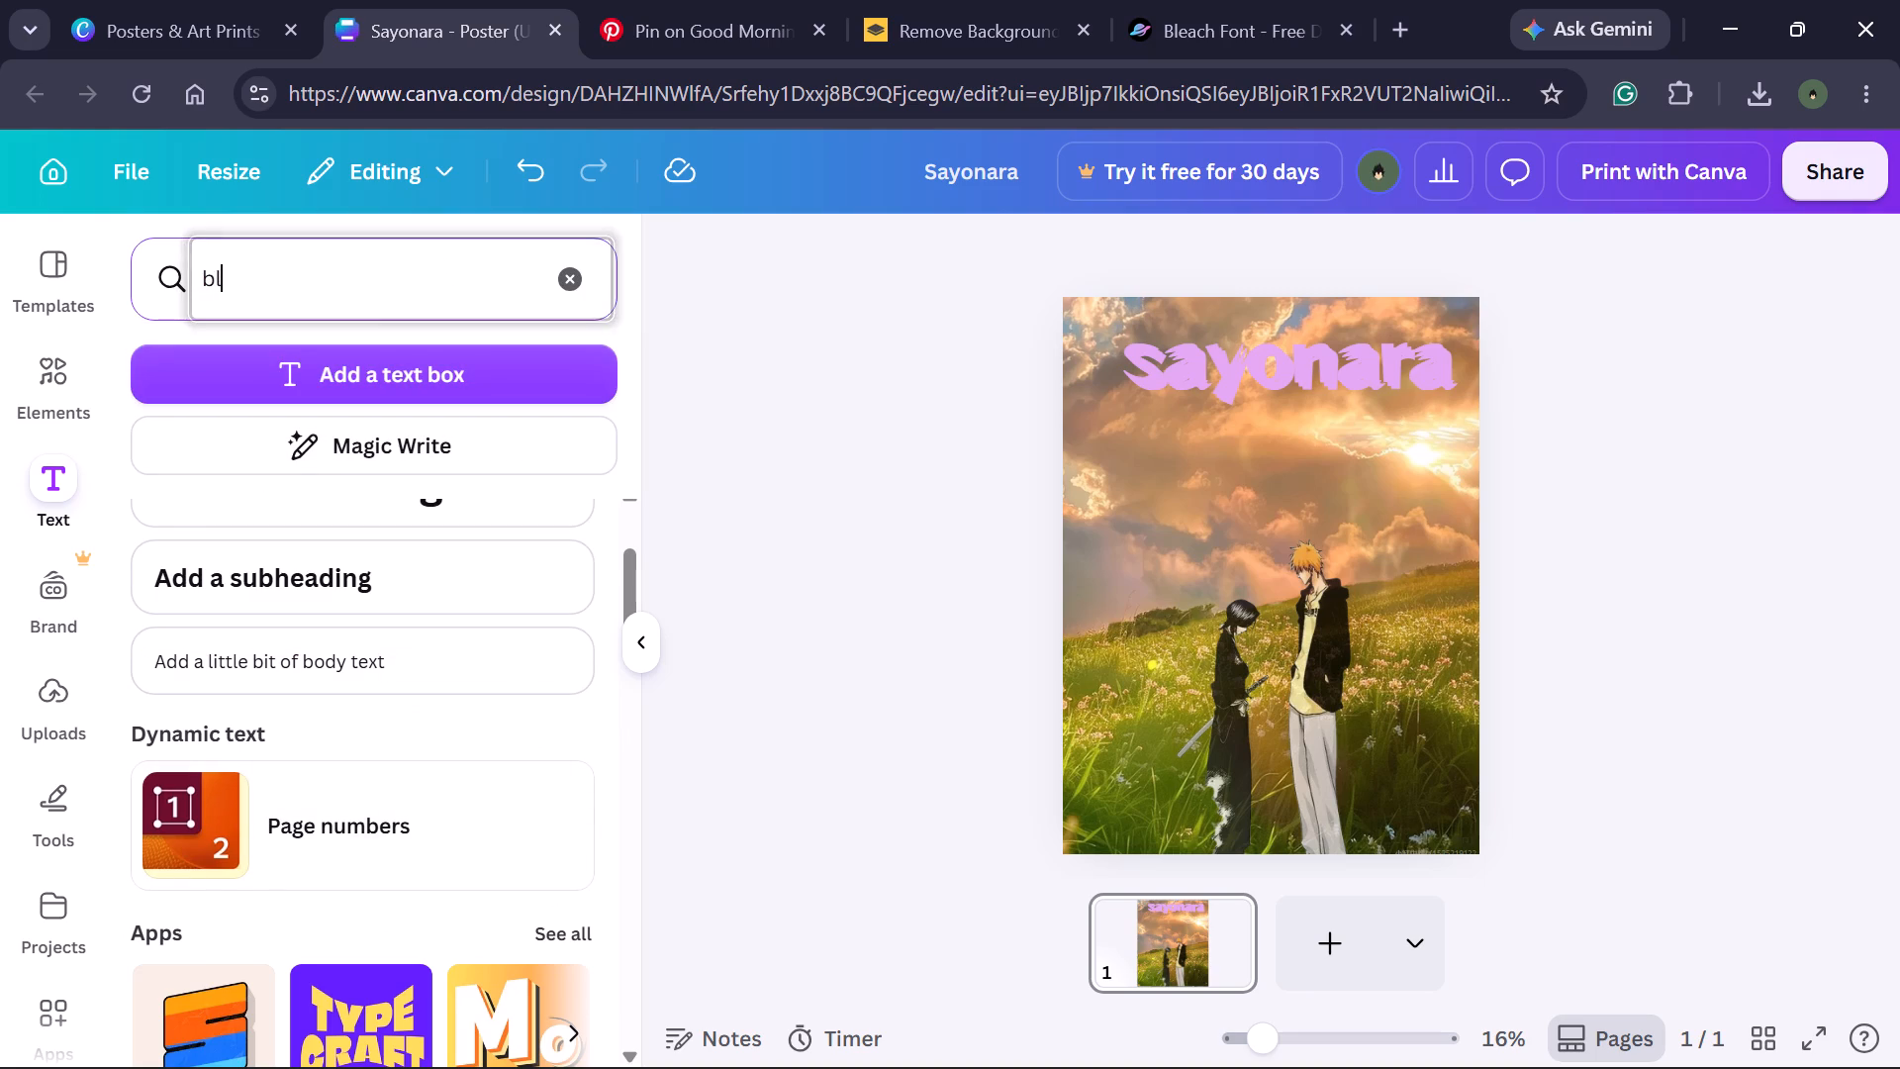
pyautogui.press('e')
pyautogui.press('a')
pyautogui.press('c')
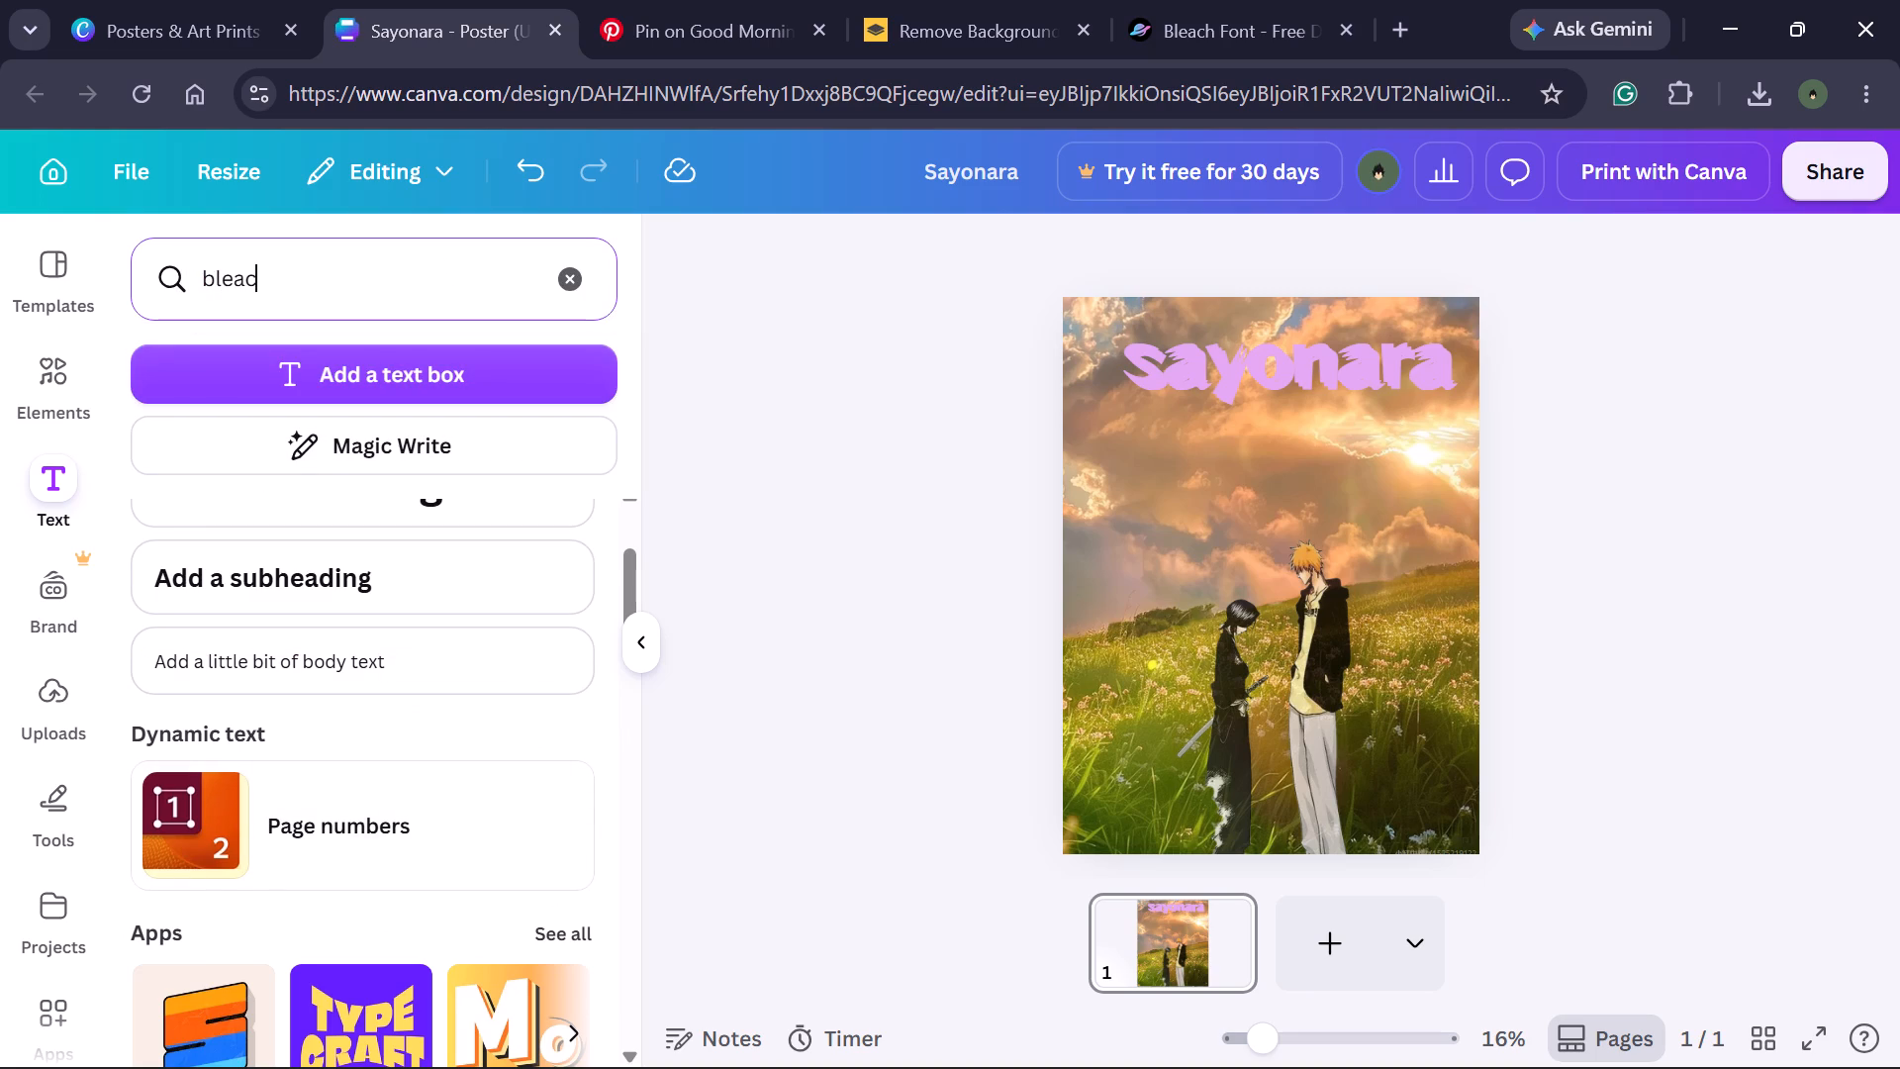
pyautogui.press('h')
pyautogui.press('Return')
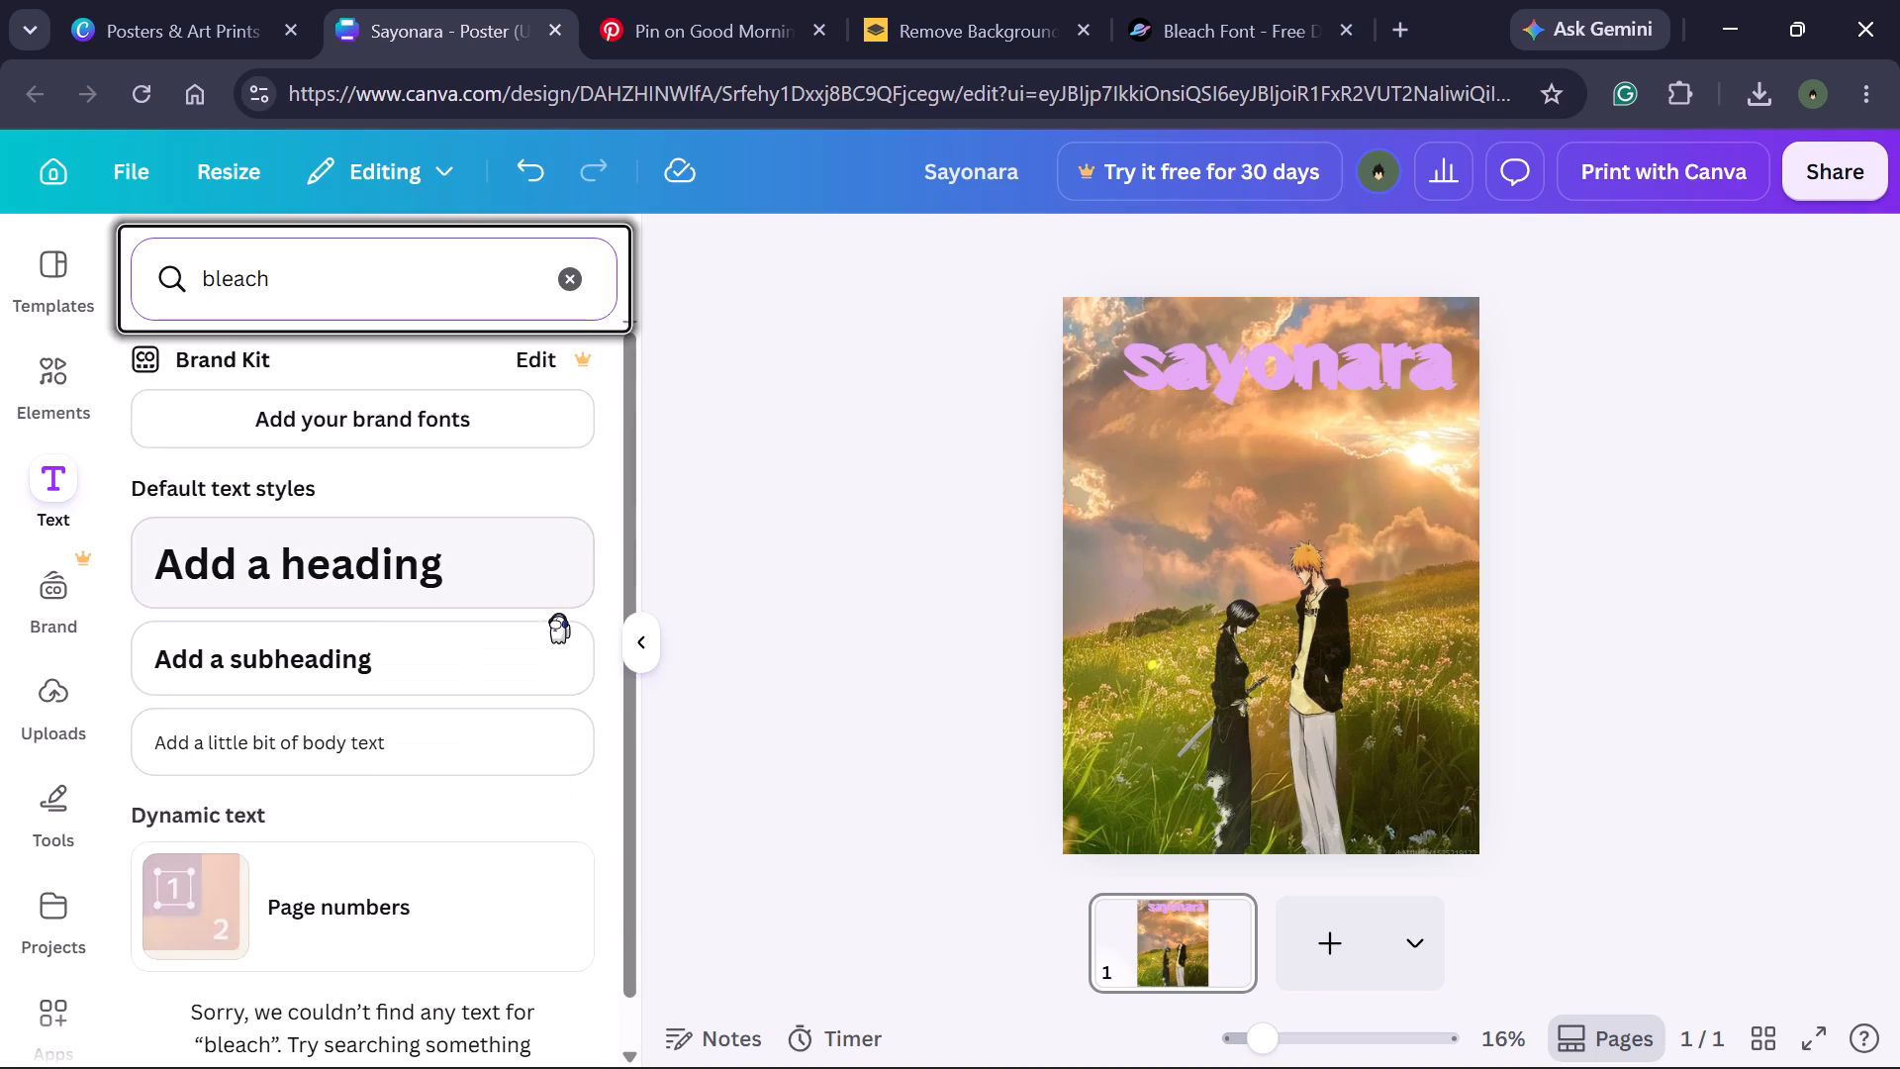
pyautogui.scroll(-2, 409, 626)
pyautogui.scroll(2, 401, 611)
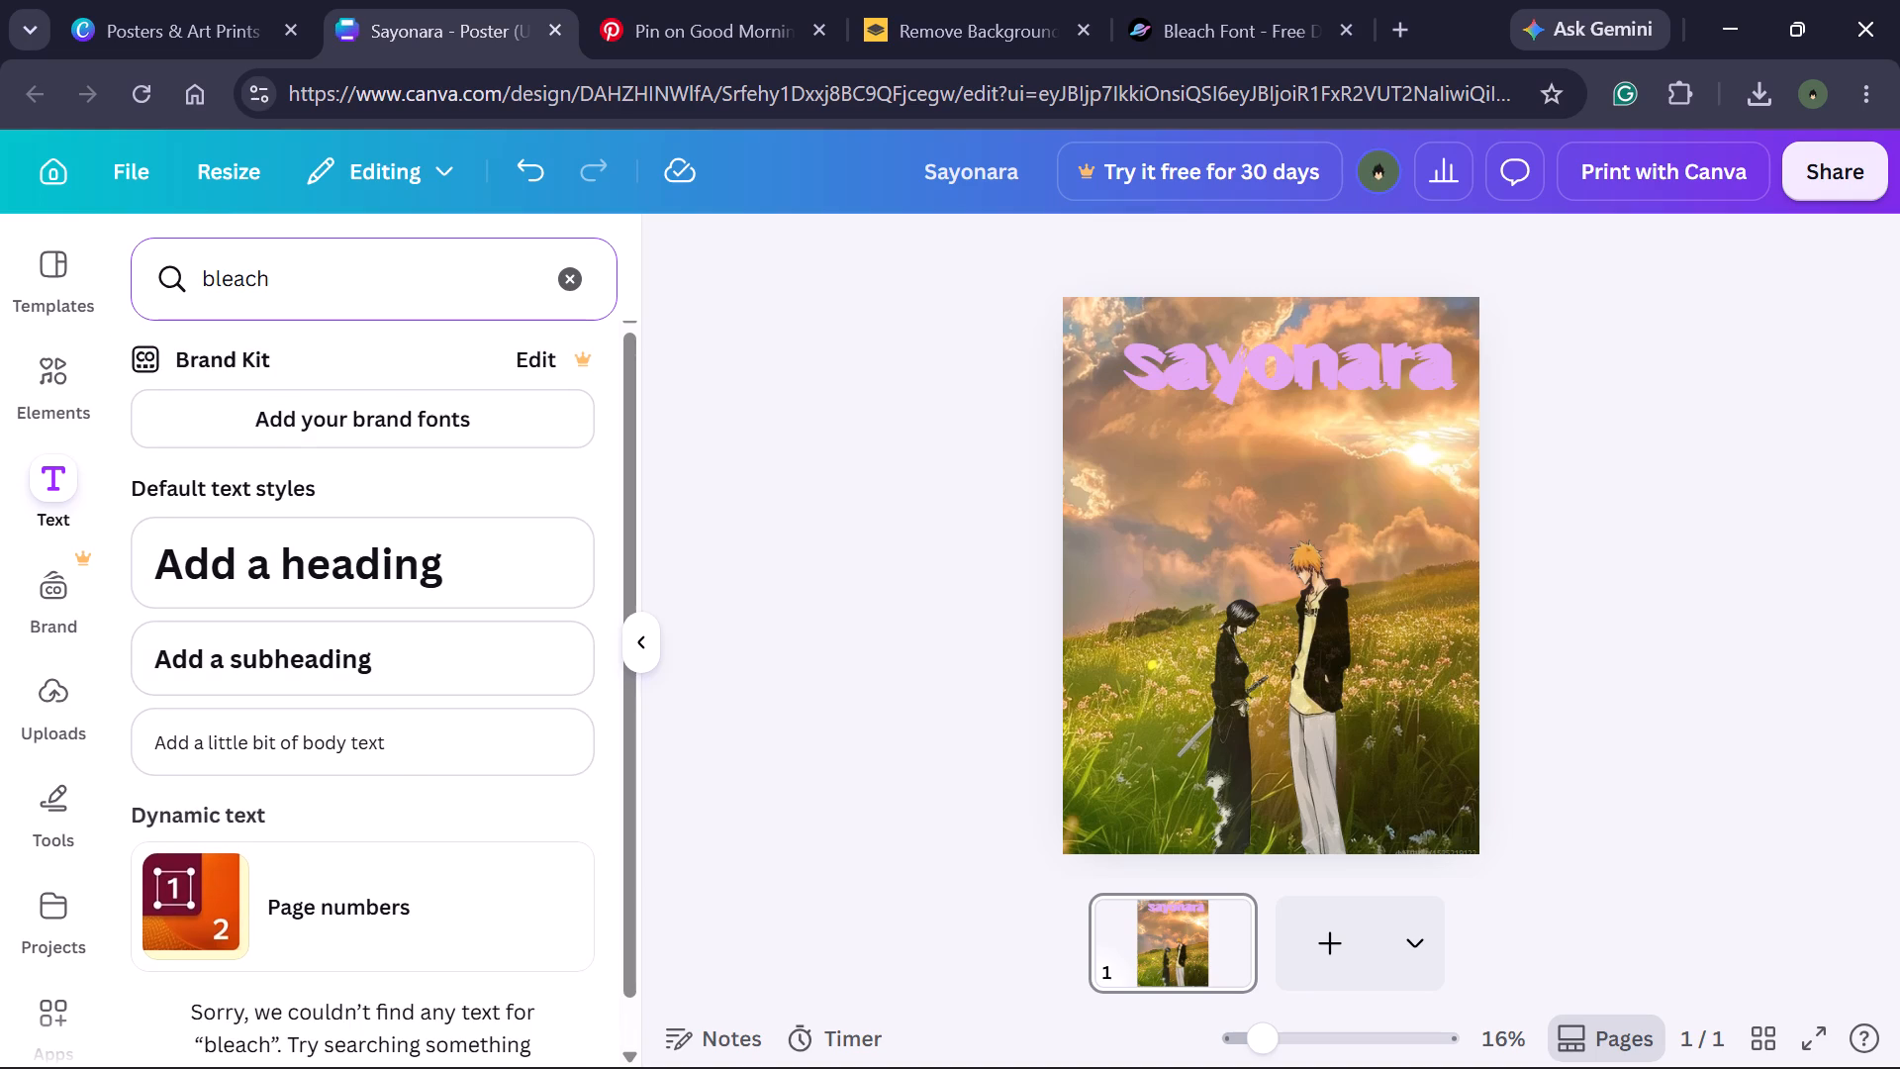
# Search the fonts and text combinations for "anime" instead.
pyautogui.click(573, 263)
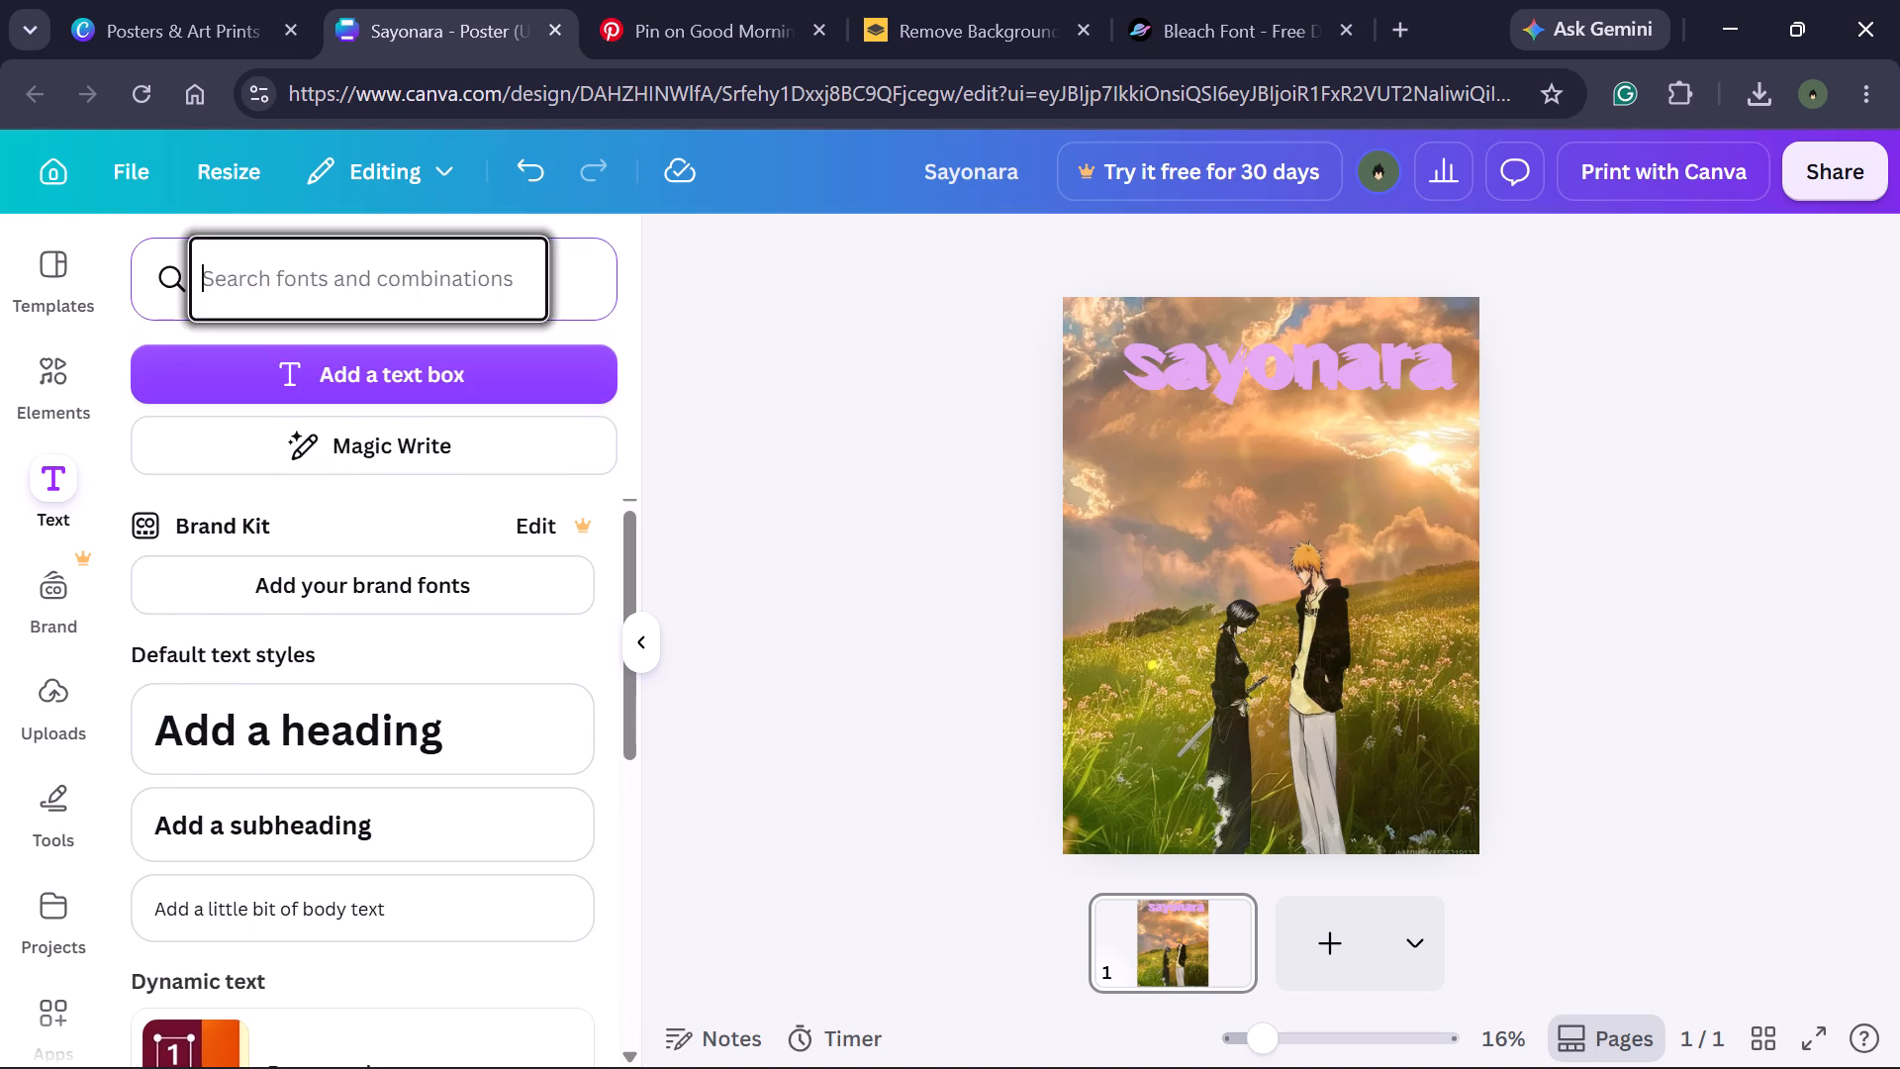
pyautogui.write('anime')
pyautogui.press('Return')
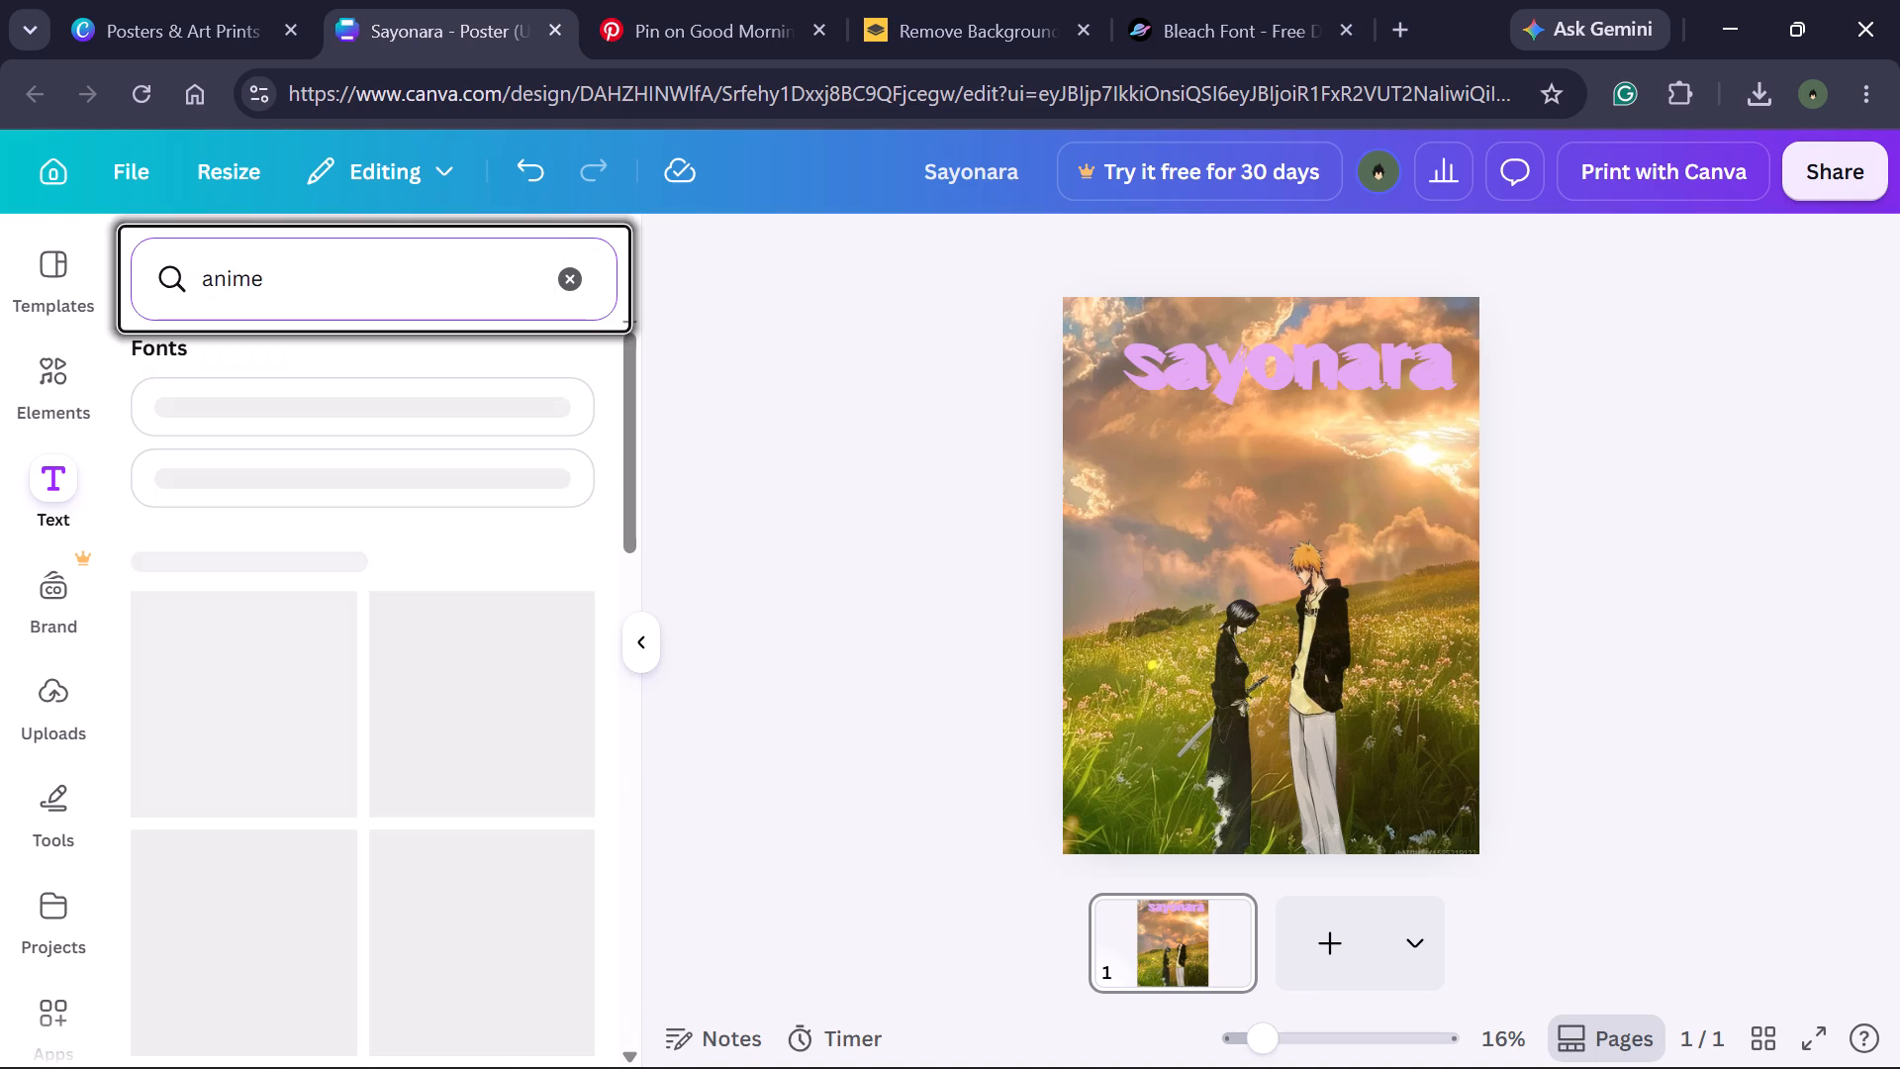
pyautogui.scroll(-3, 185, 666)
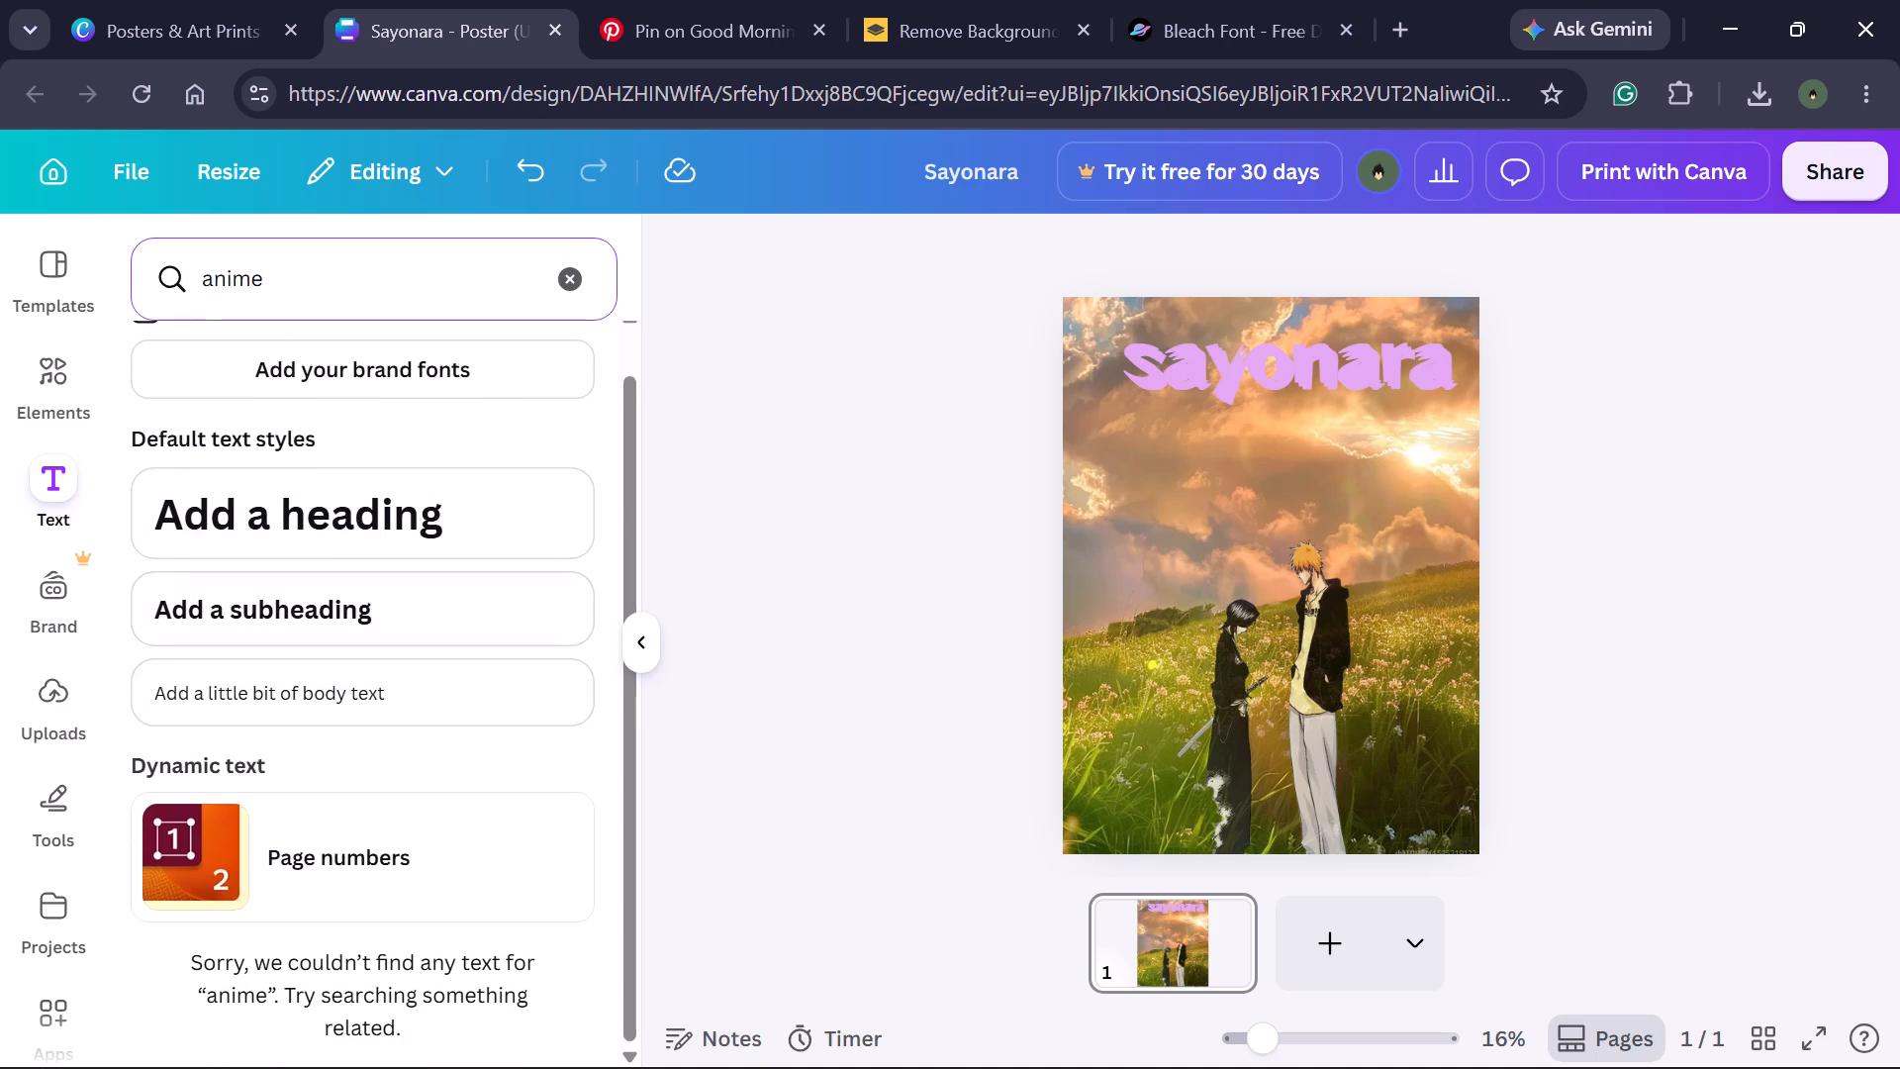
pyautogui.scroll(2, 482, 397)
# Clear the text search and examine the ready-made font combinations for a suitable style.
pyautogui.click(584, 259)
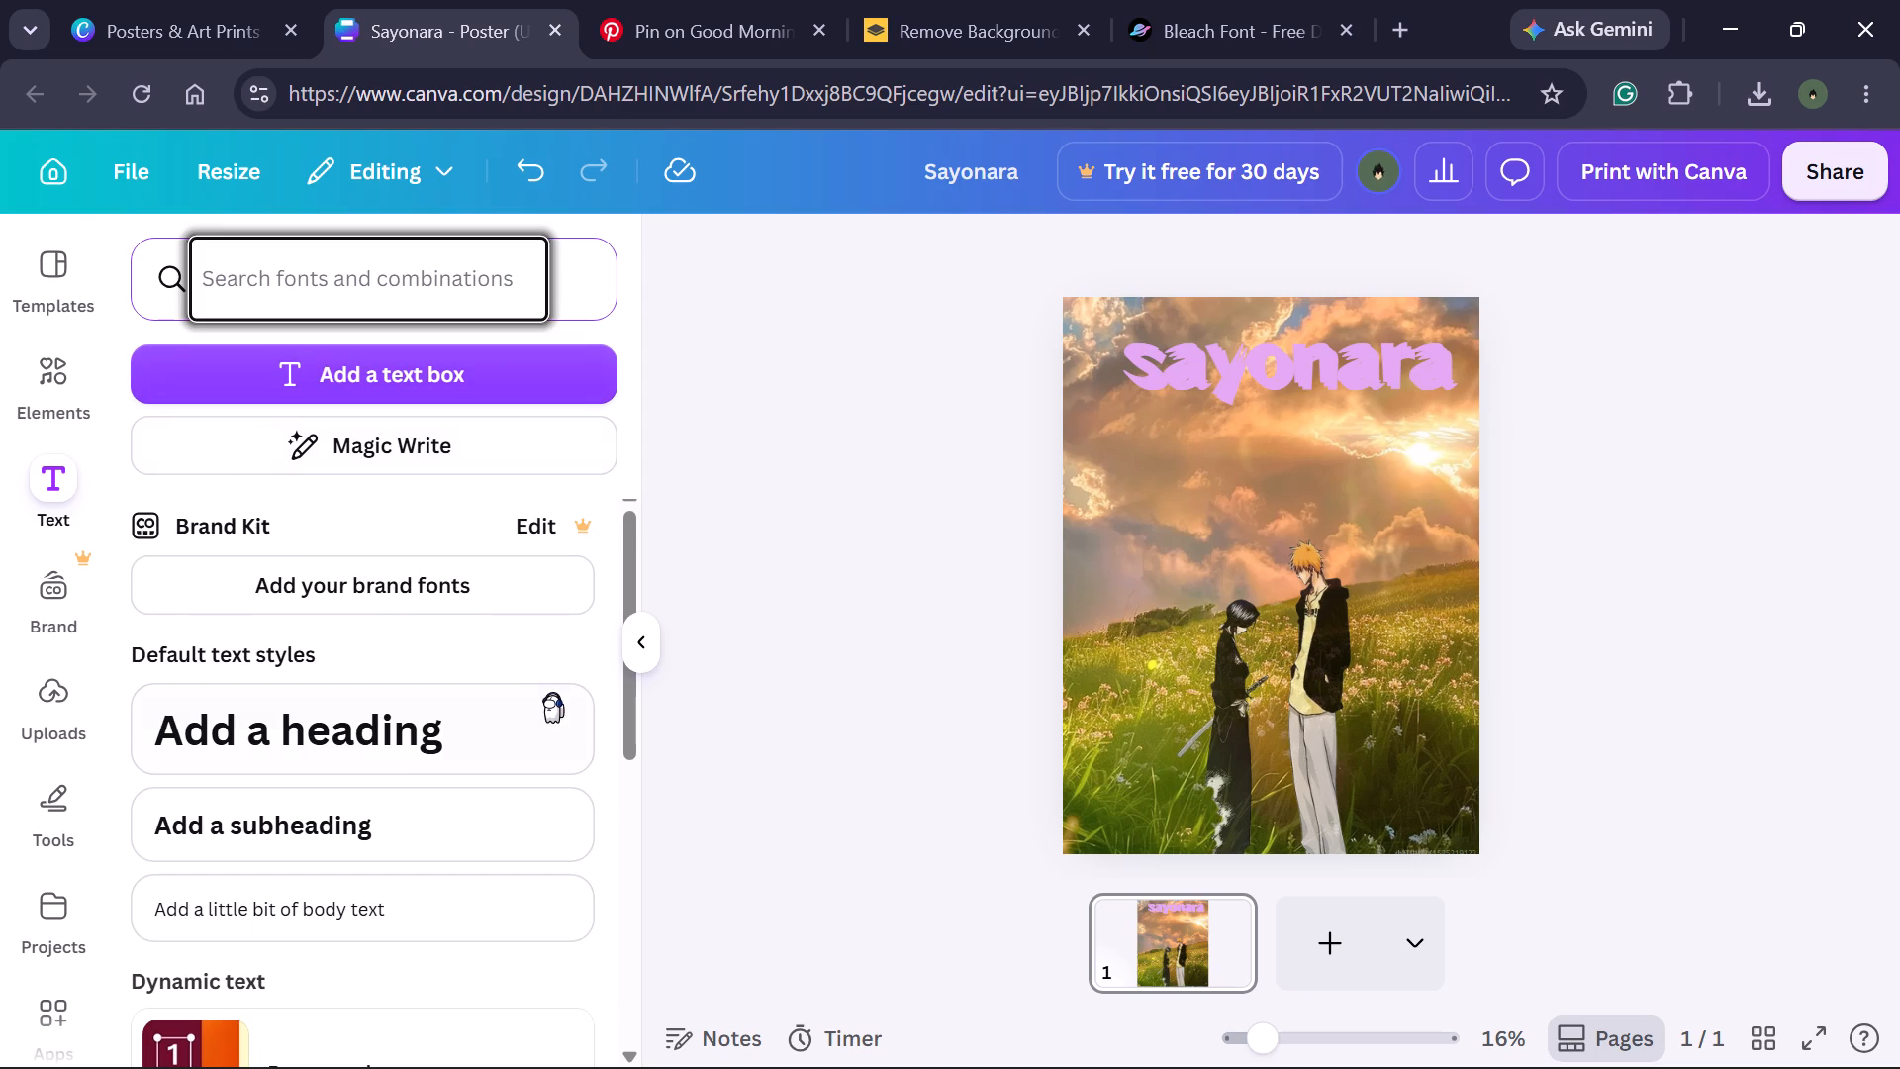
pyautogui.scroll(-3, 551, 694)
pyautogui.scroll(-3, 439, 728)
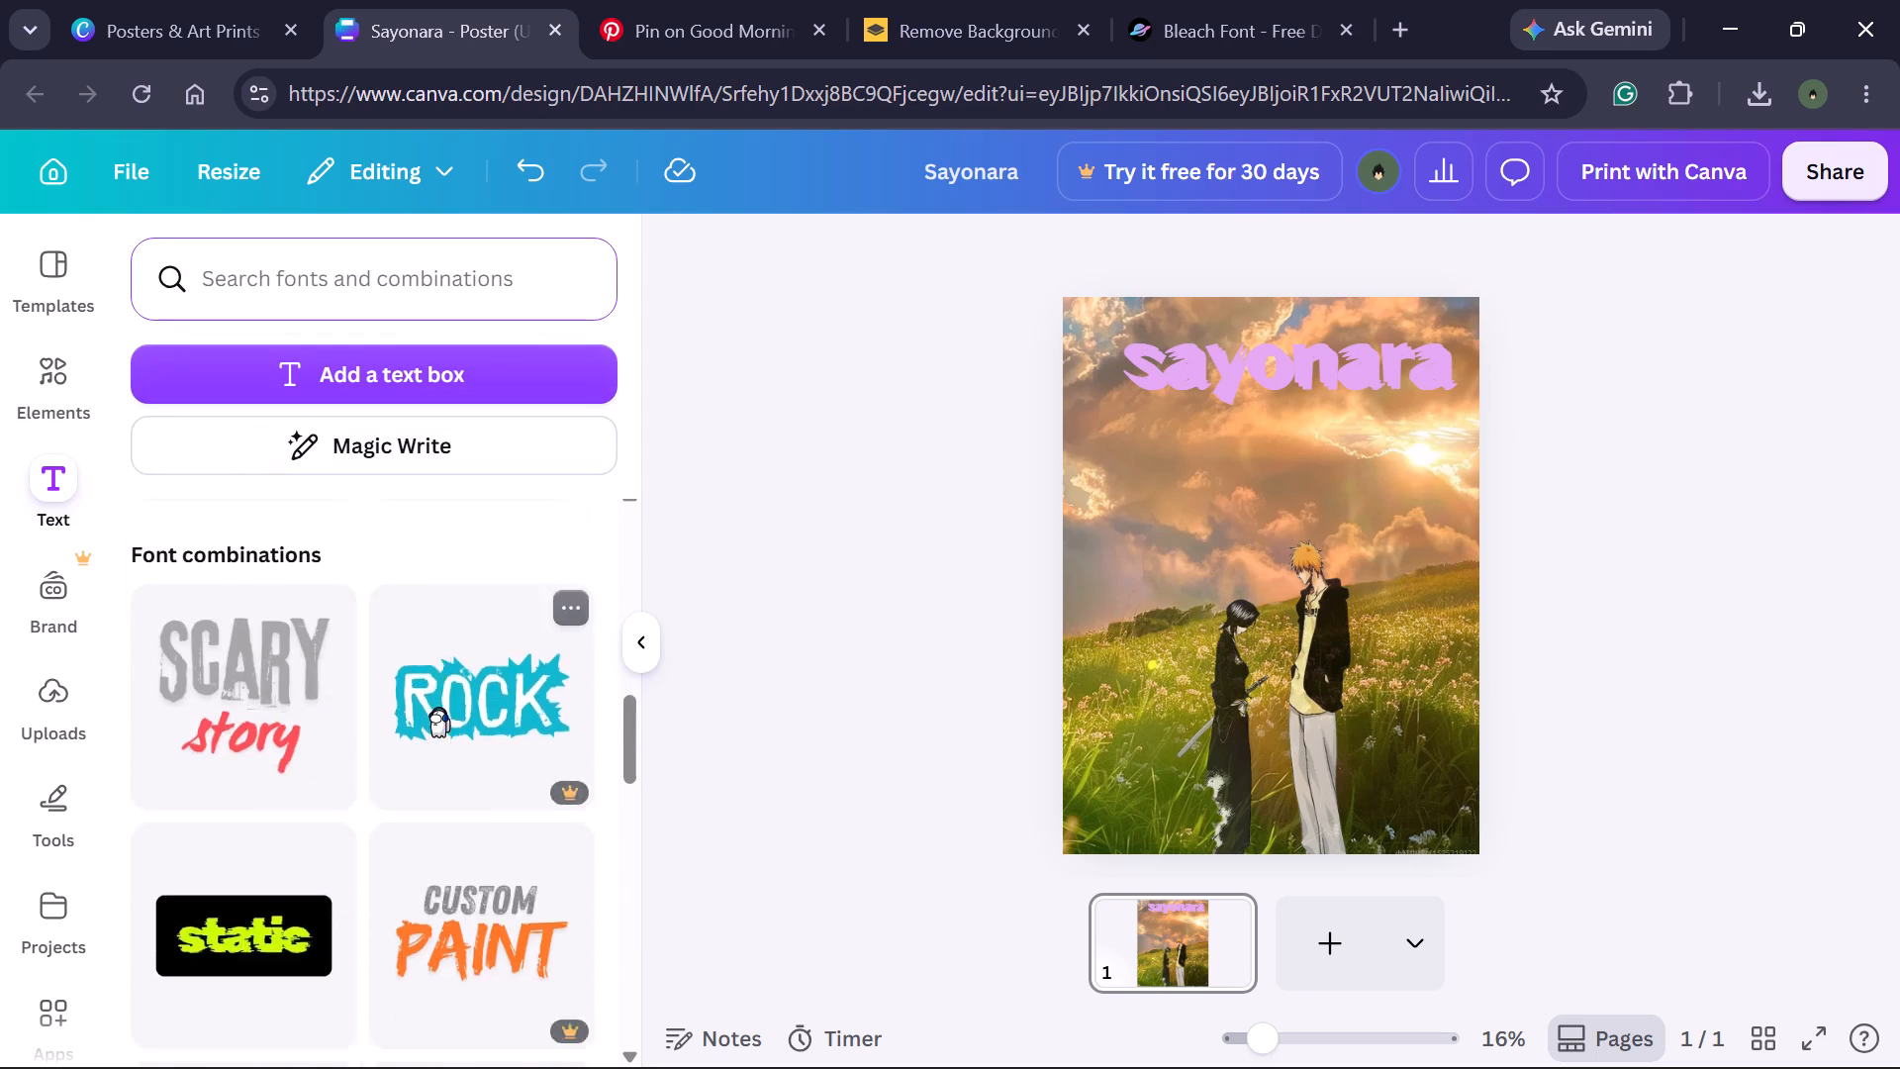
pyautogui.scroll(-6, 438, 707)
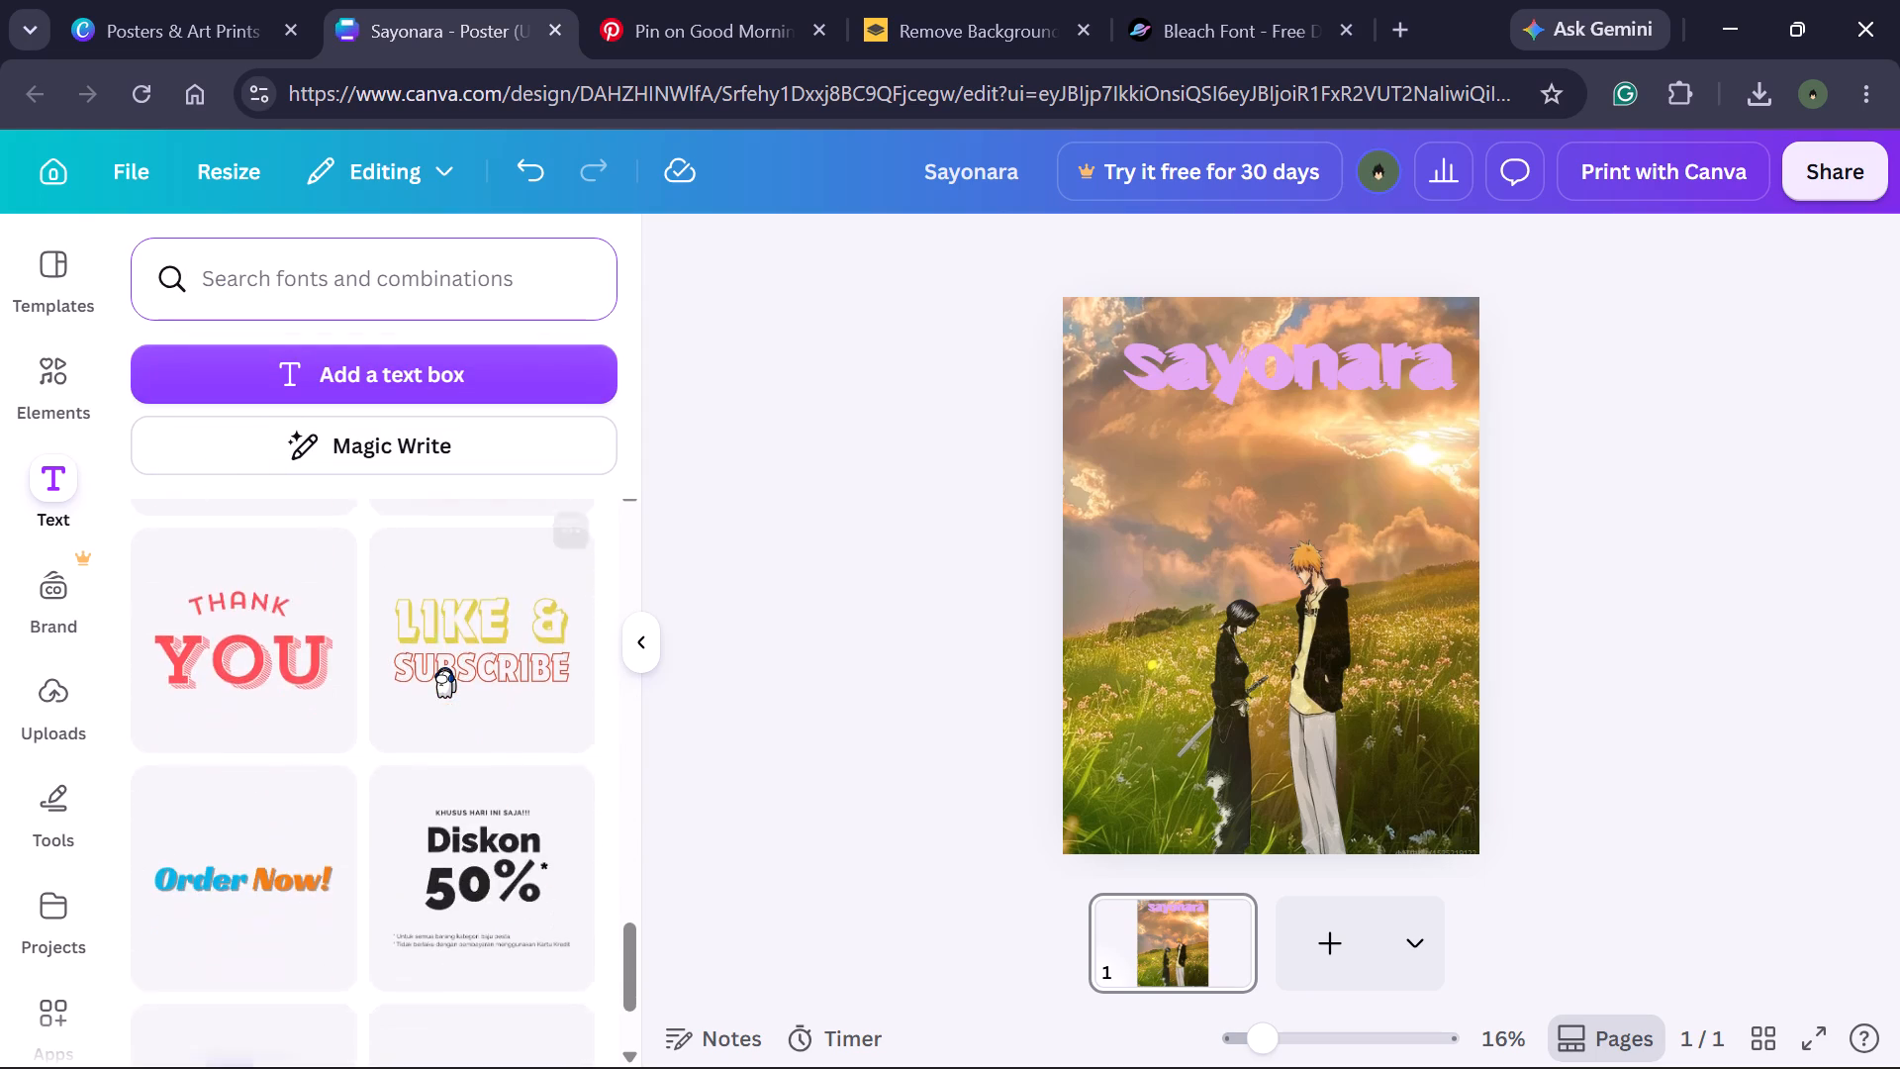
pyautogui.scroll(-5, 444, 667)
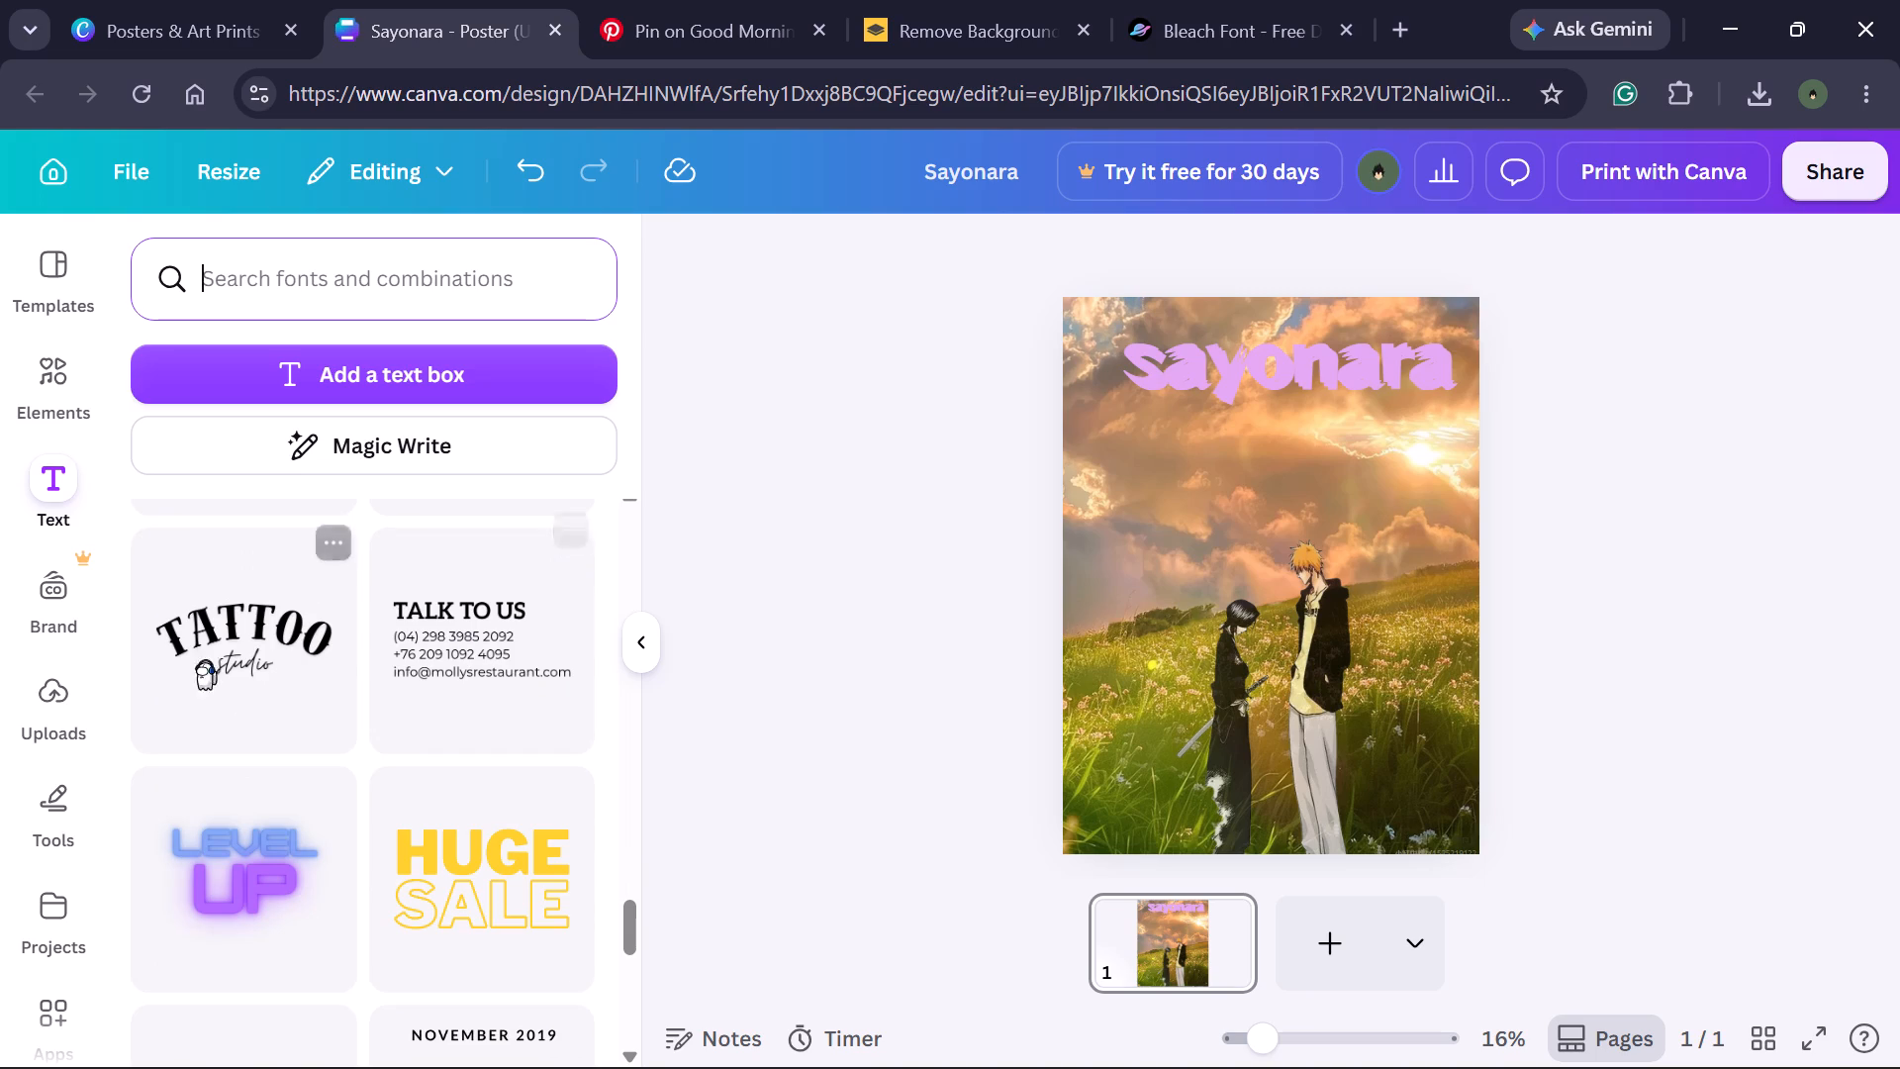
# Add a new text box to the poster reading "bleach".
pyautogui.click(54, 386)
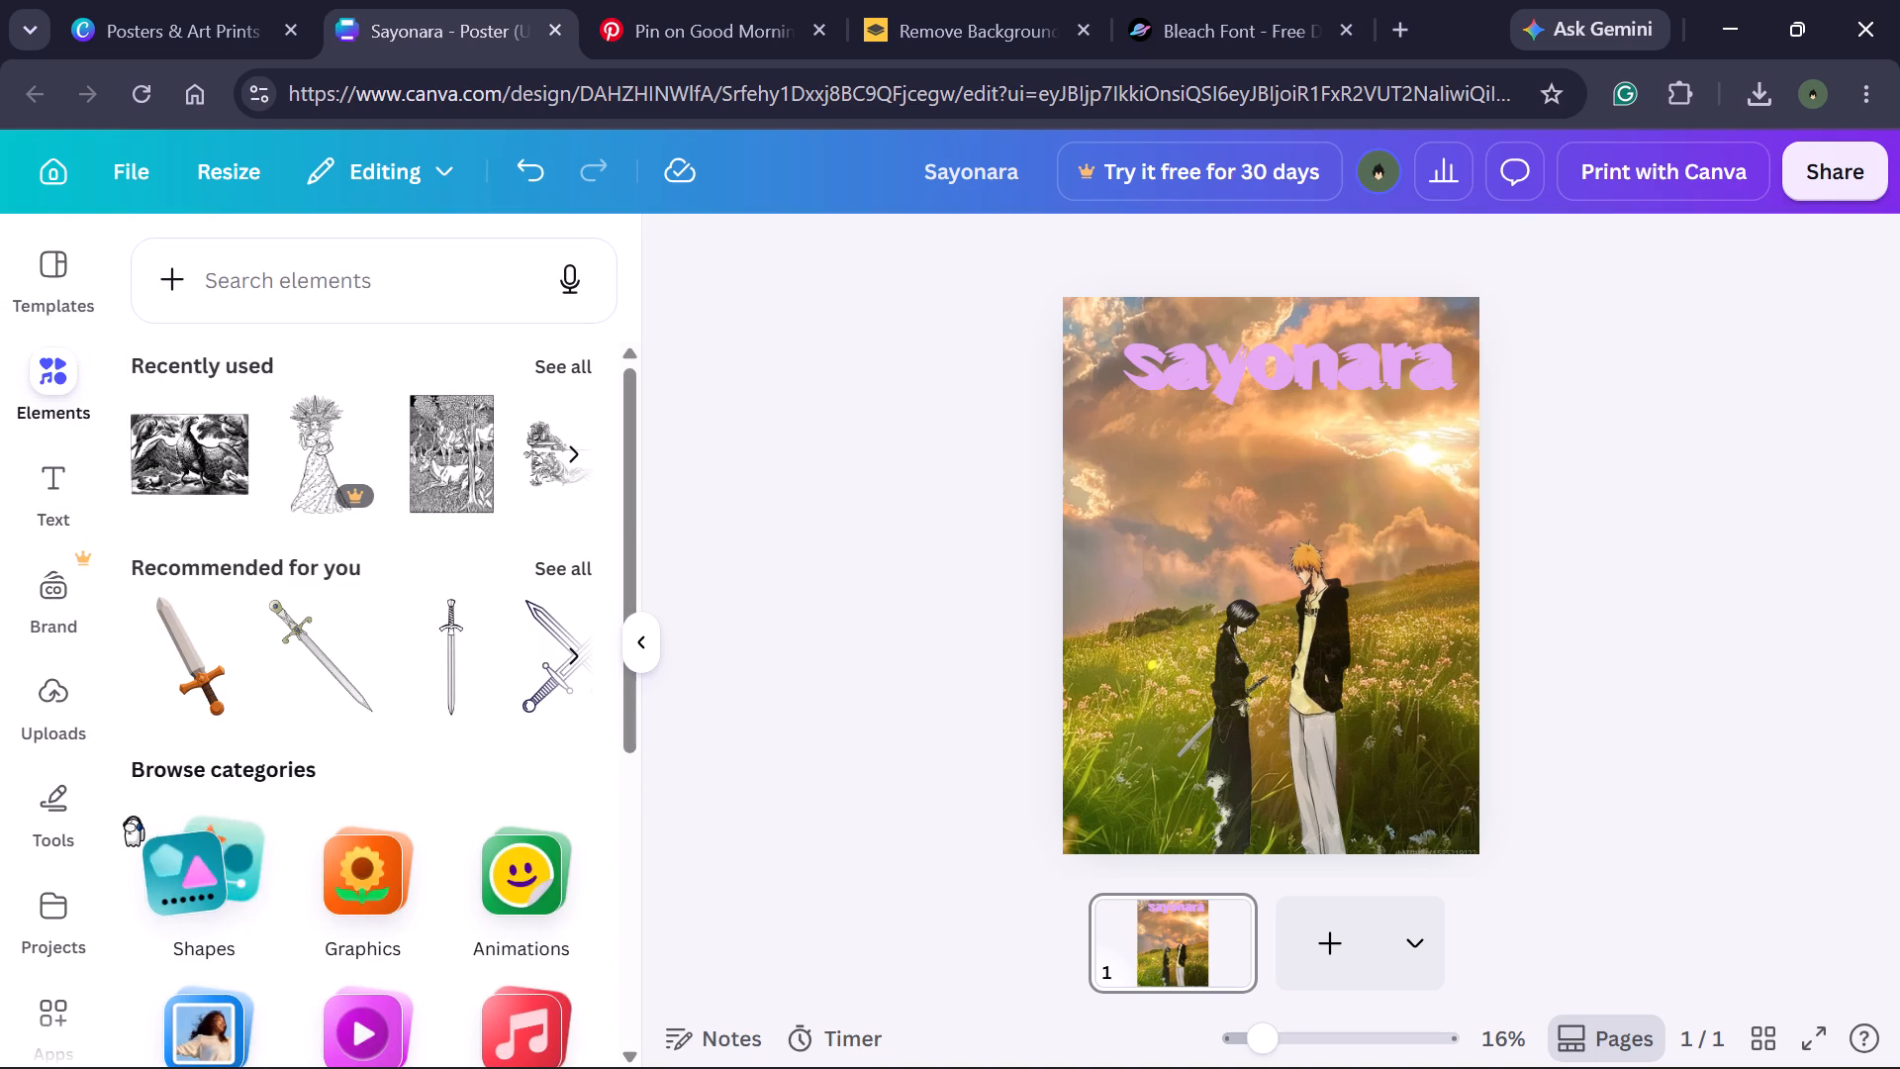
pyautogui.click(49, 819)
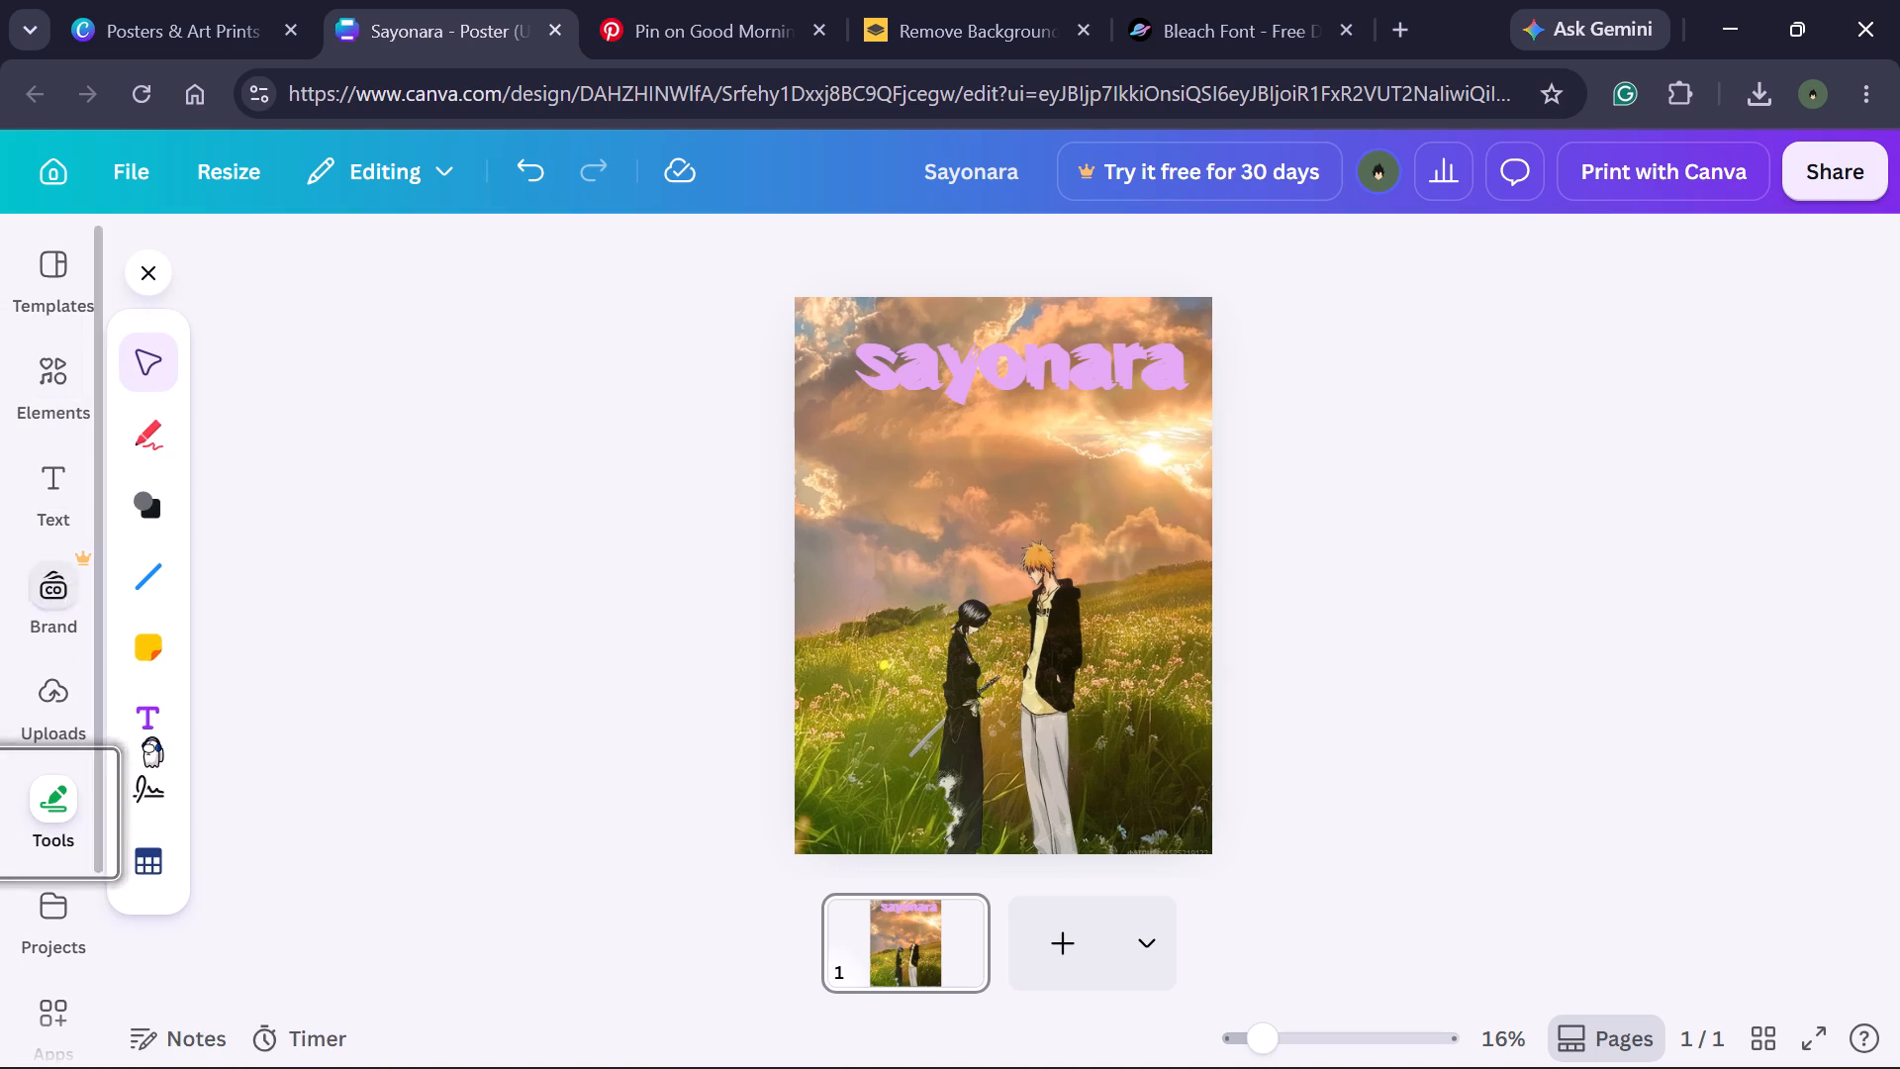
pyautogui.click(150, 726)
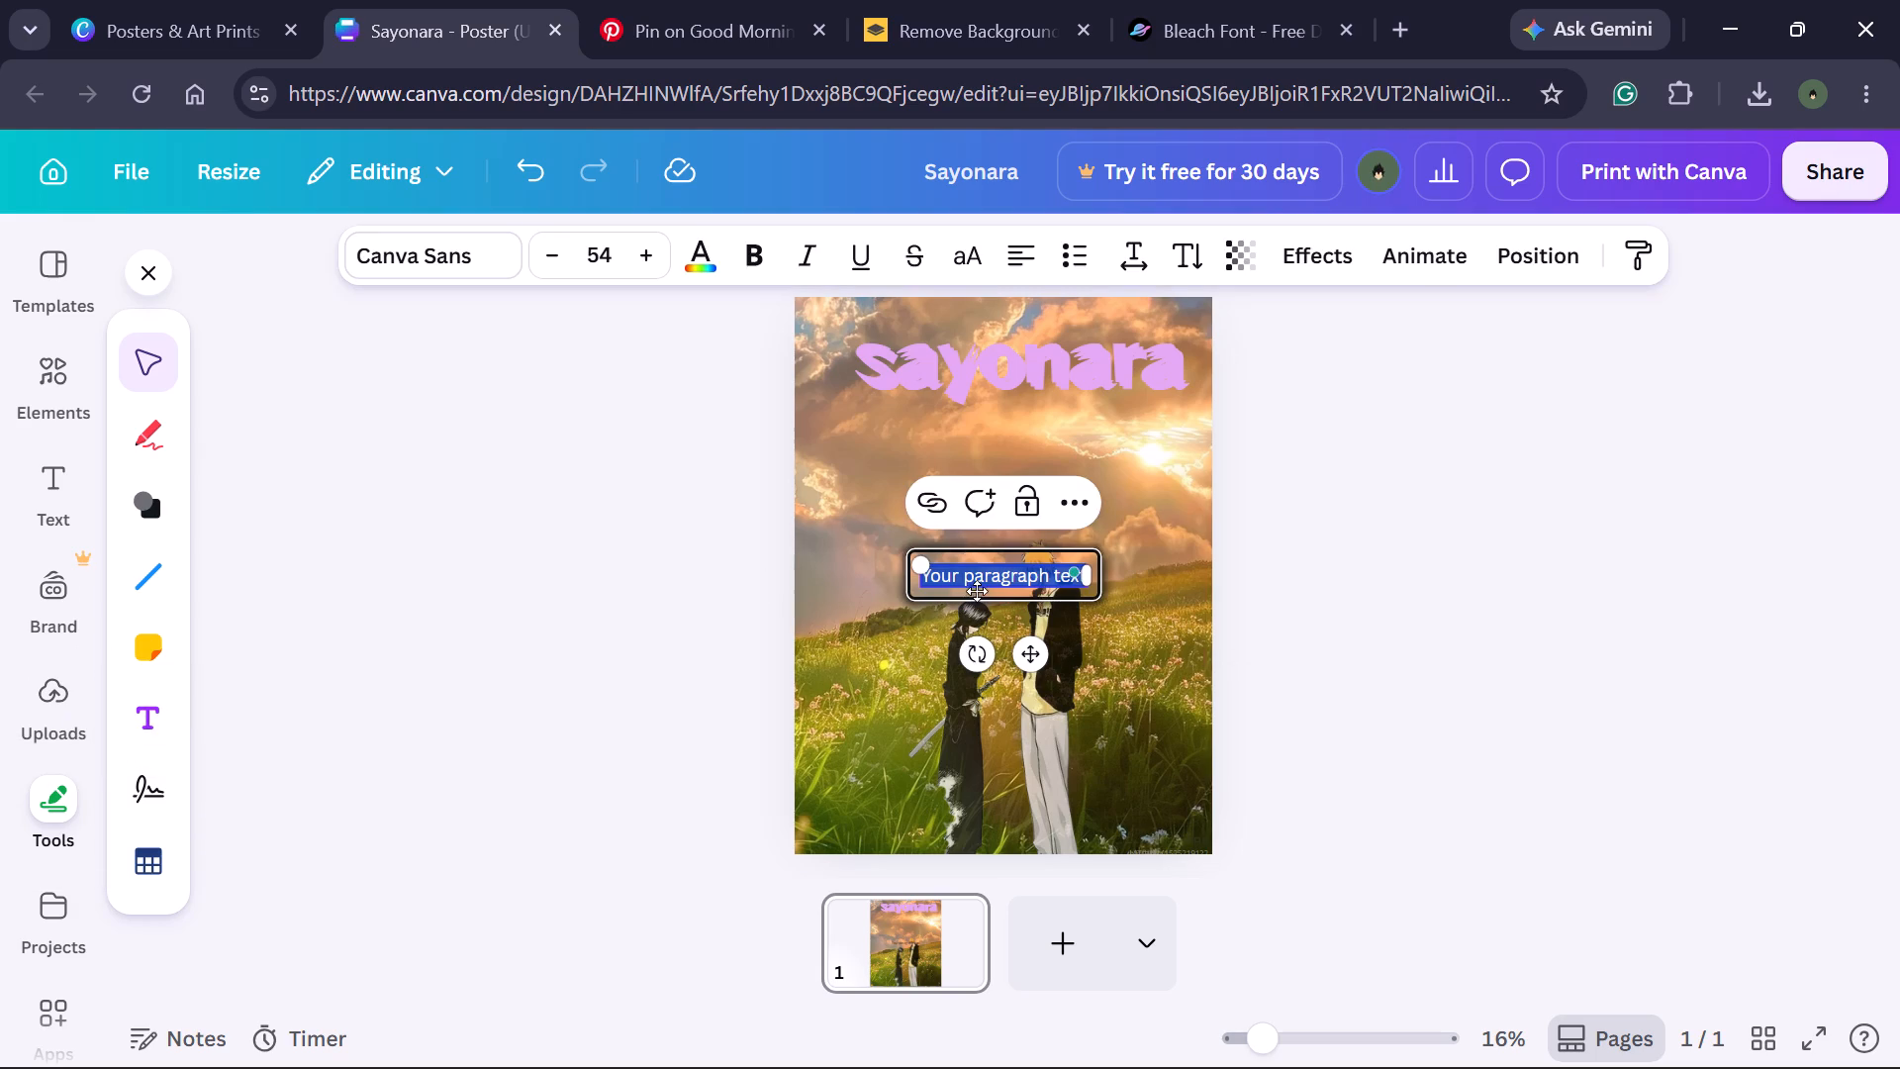
pyautogui.press('BackSpace')
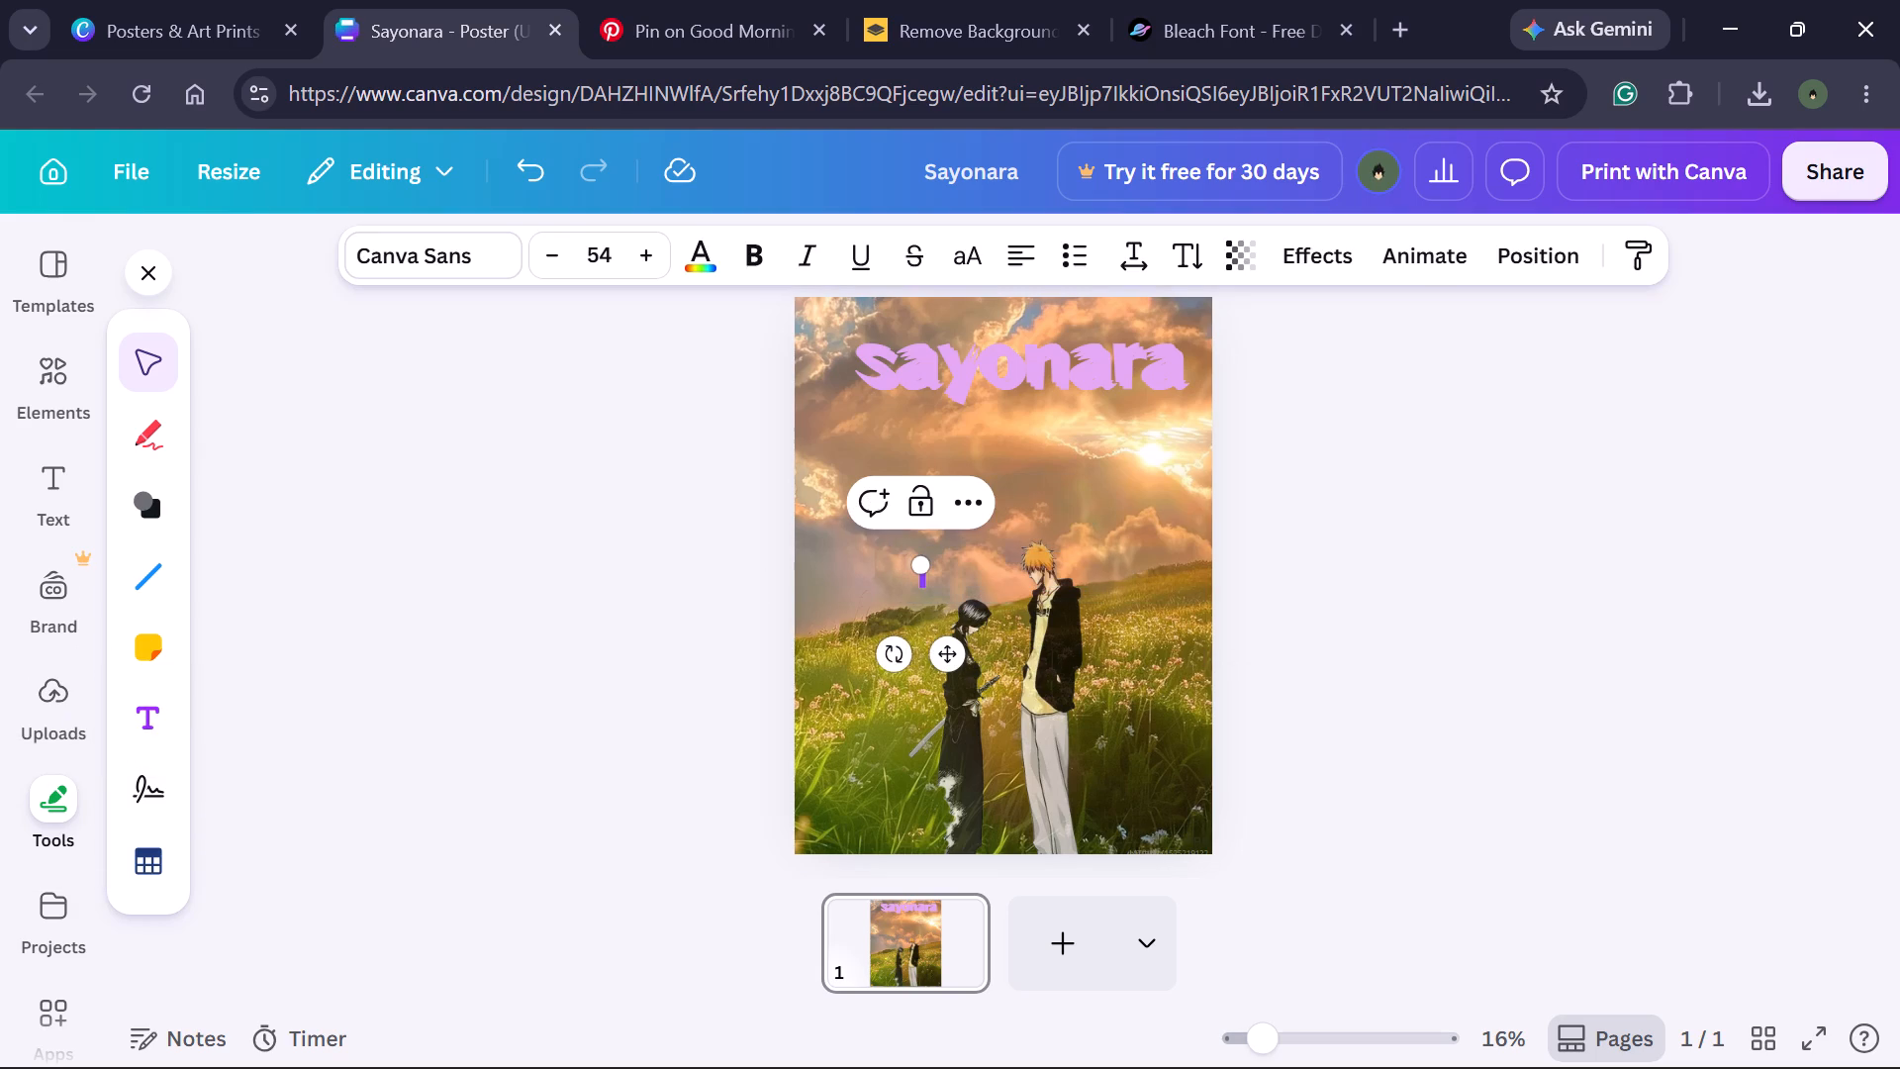
pyautogui.write('bleach')
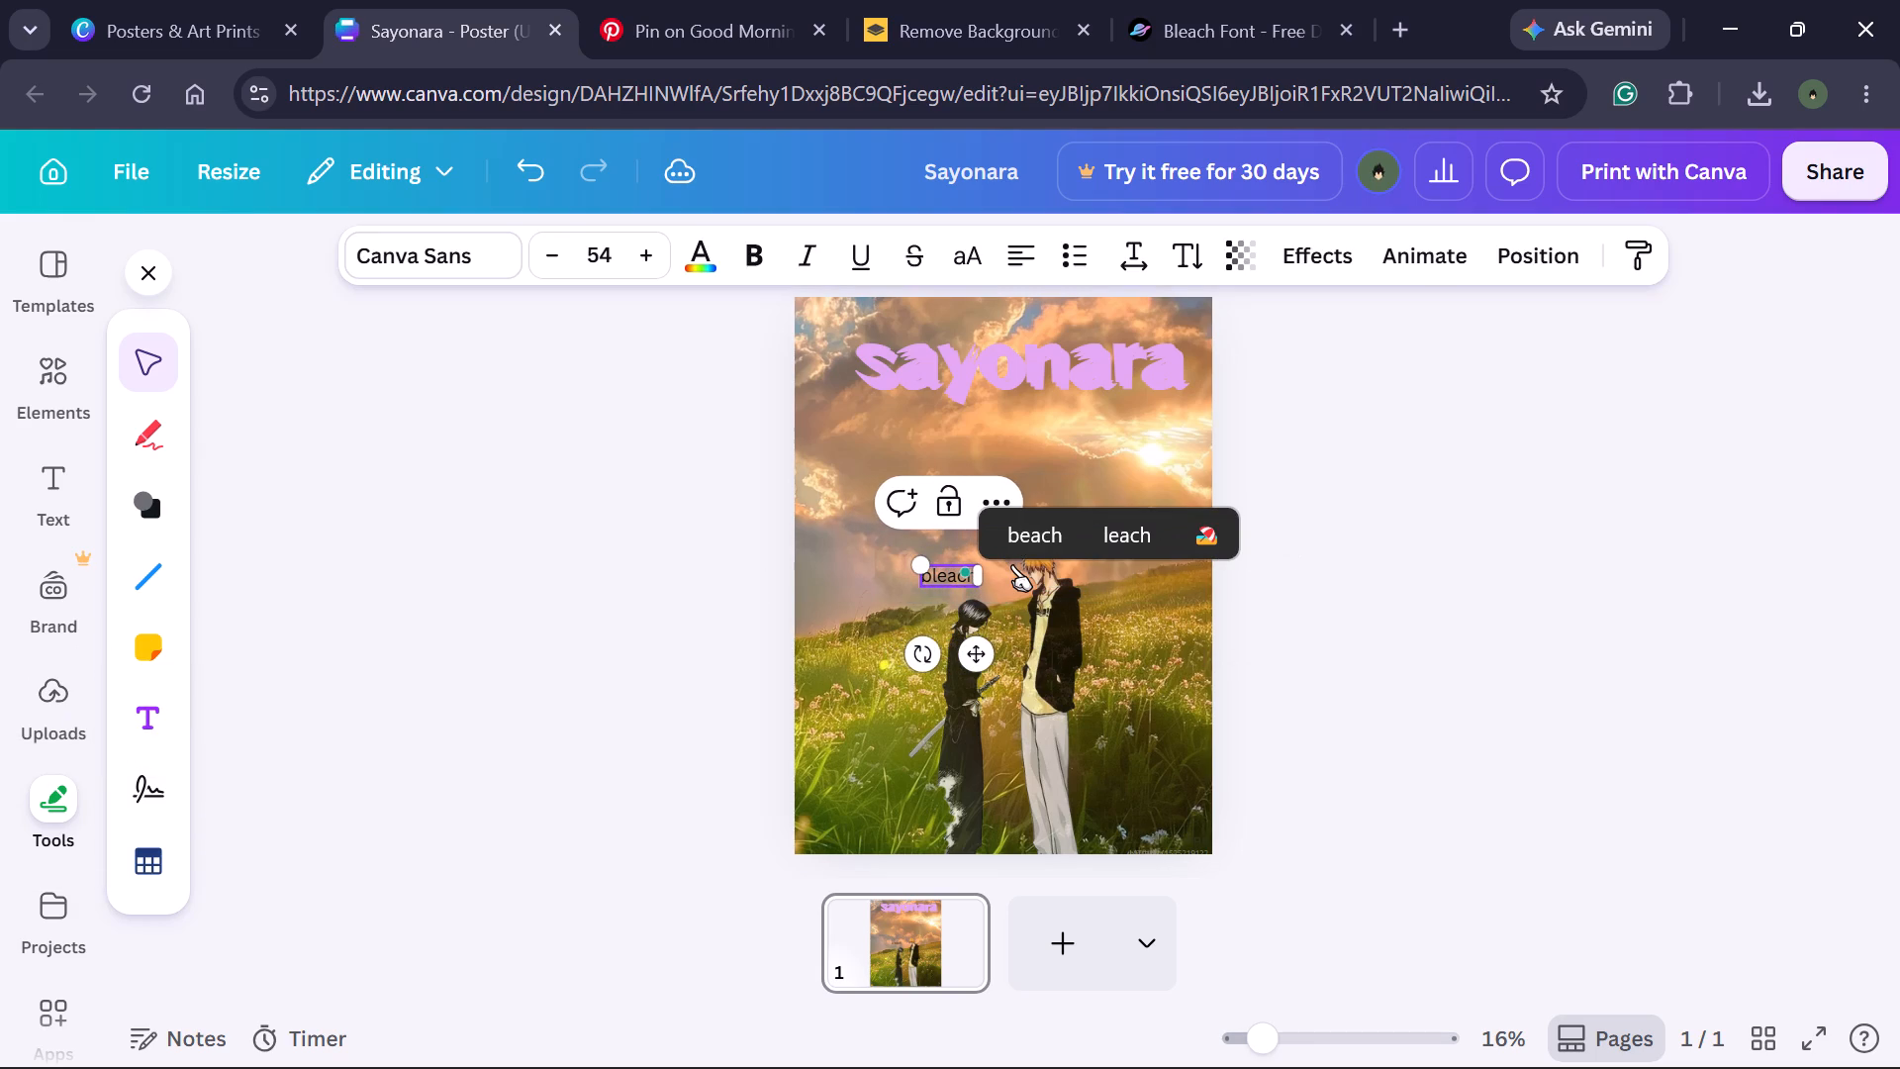
# Enlarge the "bleach" text to about size 118 and move it into the sky beneath the "sayonara" title.
pyautogui.click(438, 244)
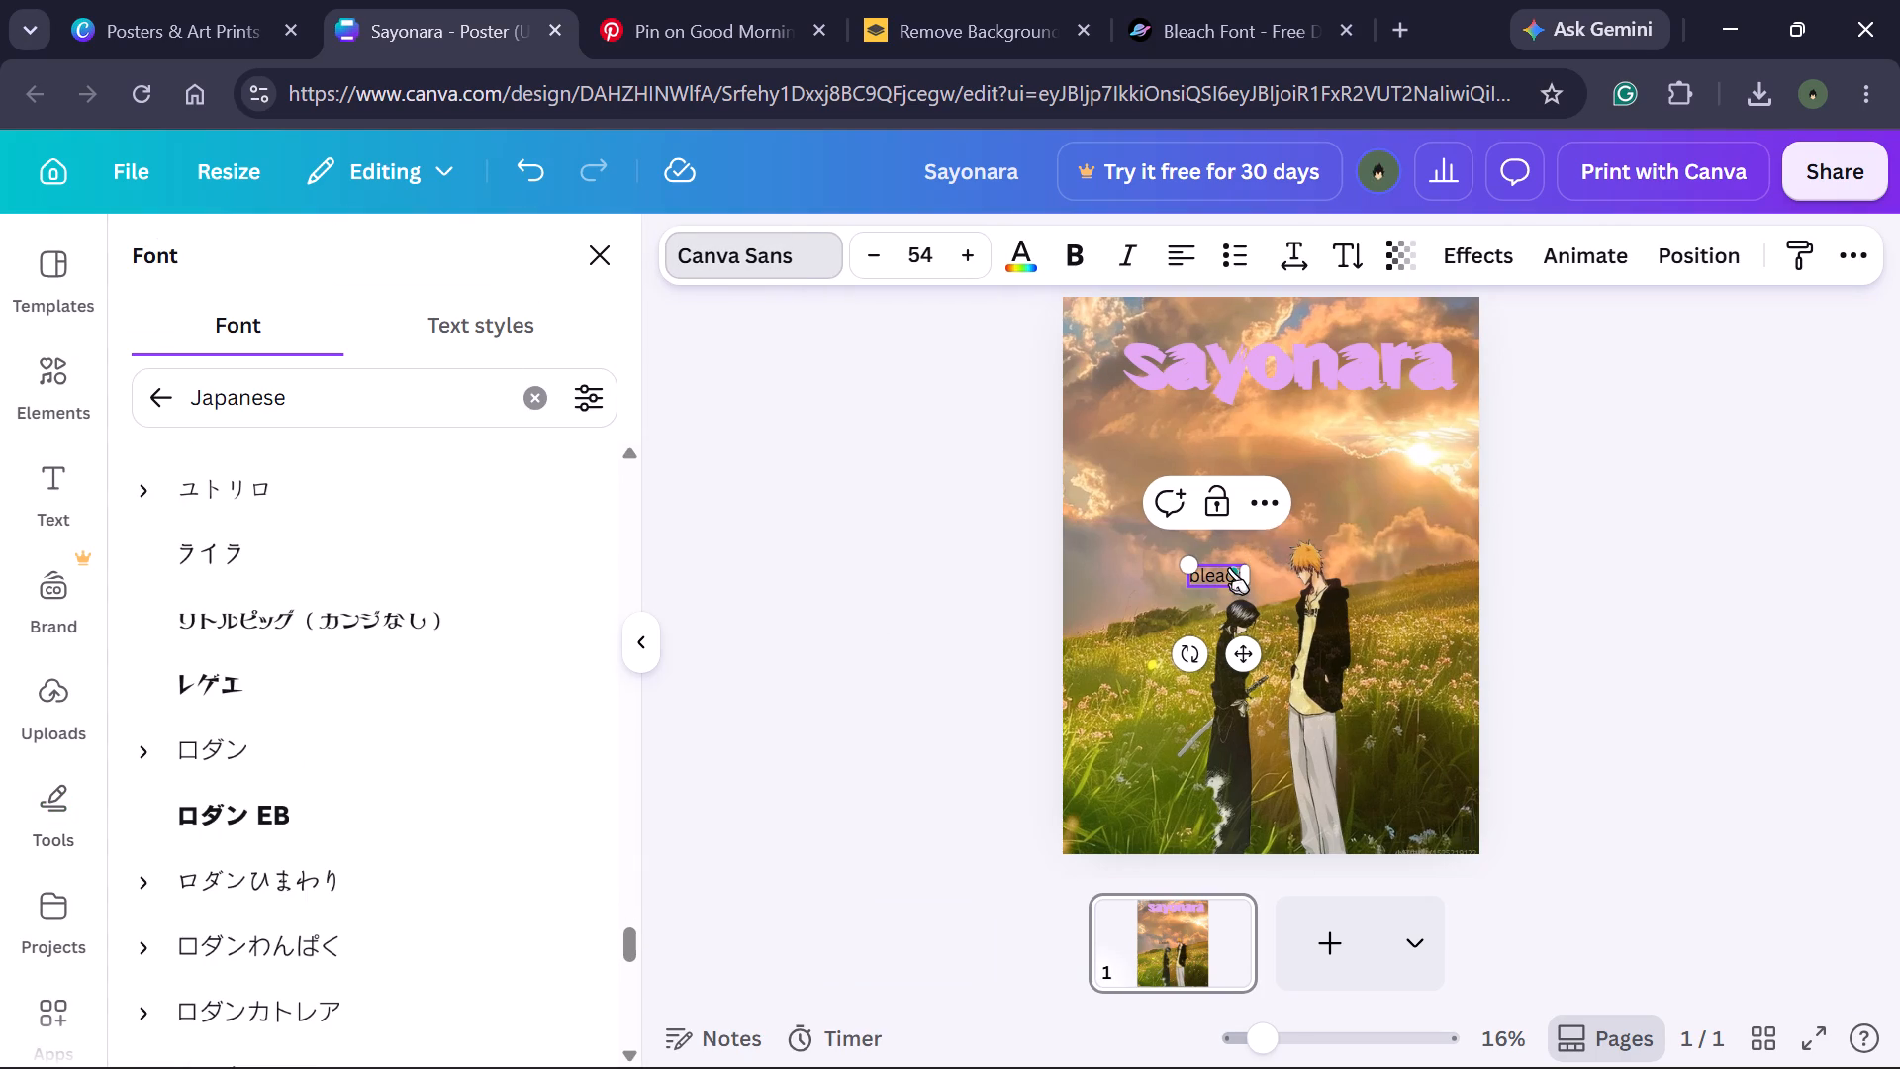
pyautogui.moveTo(1191, 561); pyautogui.dragTo(1154, 528)
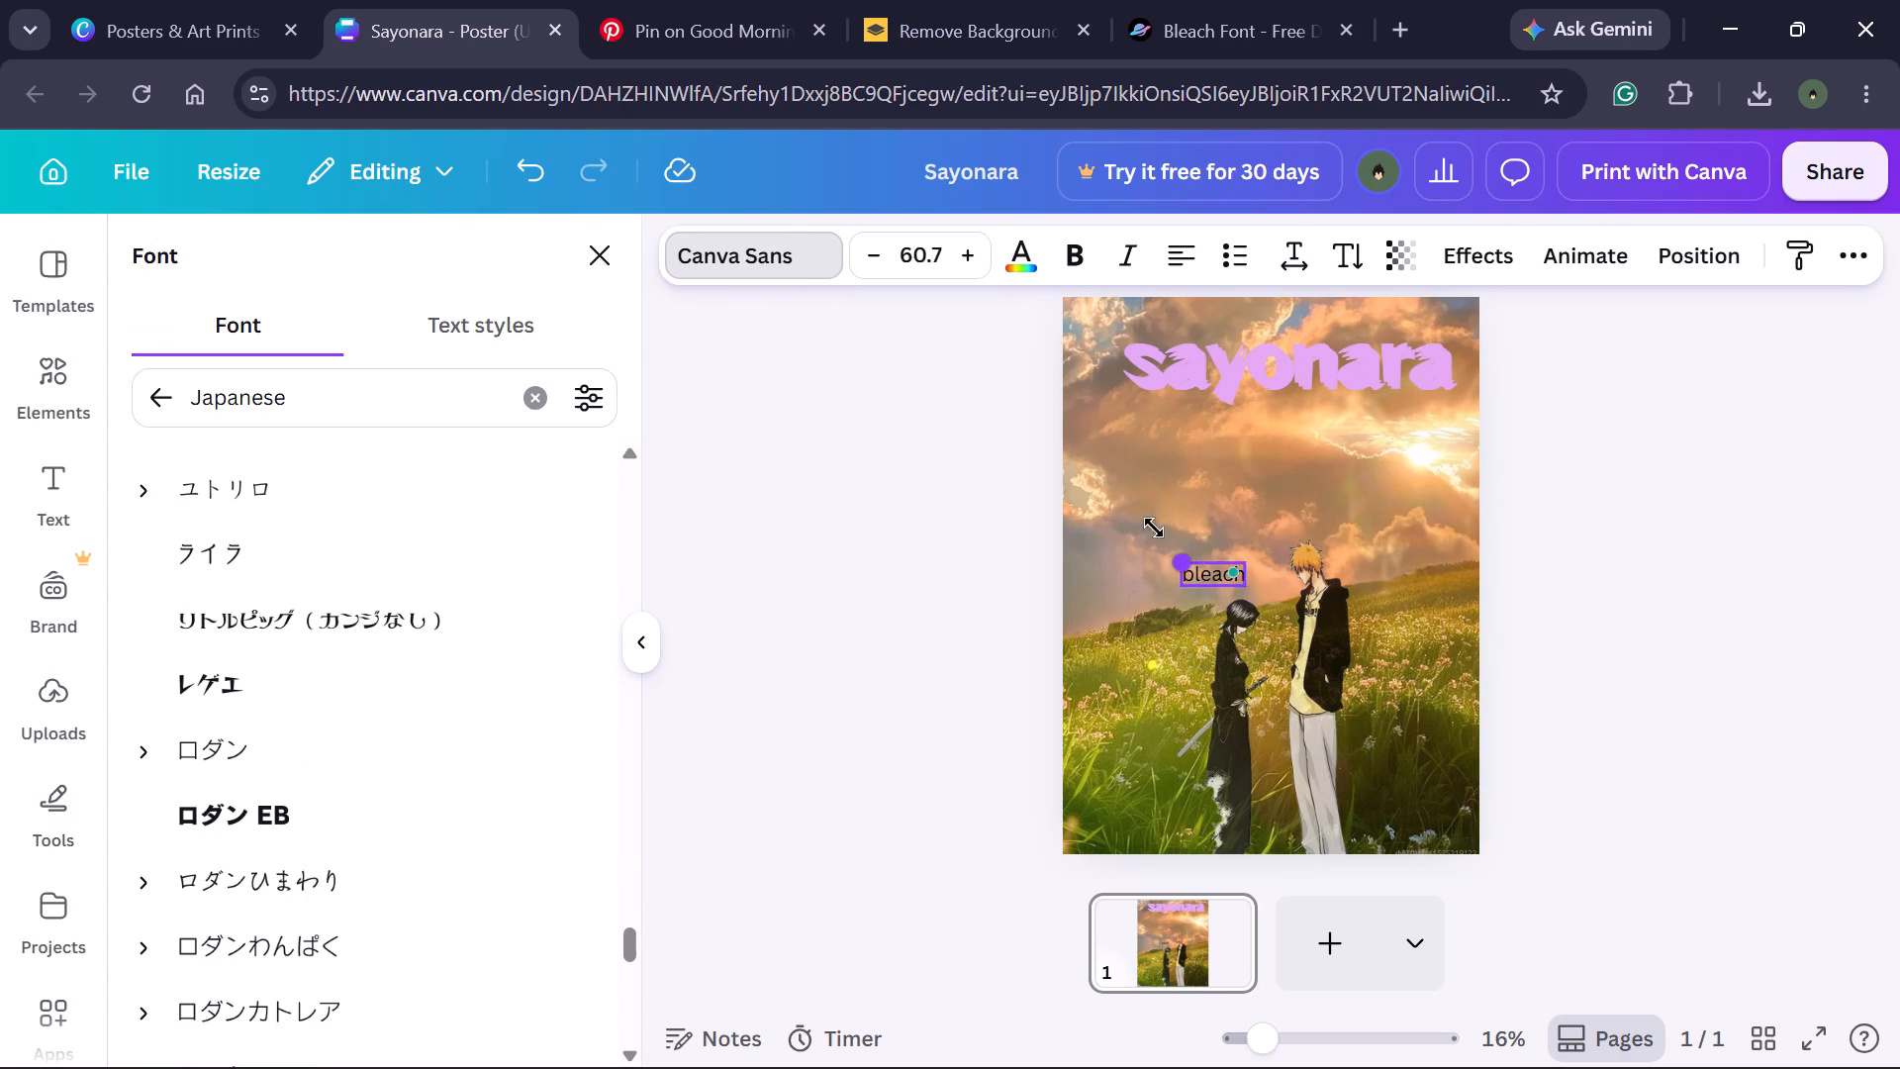
pyautogui.moveTo(1154, 528); pyautogui.dragTo(1155, 429)
pyautogui.moveTo(1193, 564); pyautogui.dragTo(1235, 551)
pyautogui.click(1682, 469)
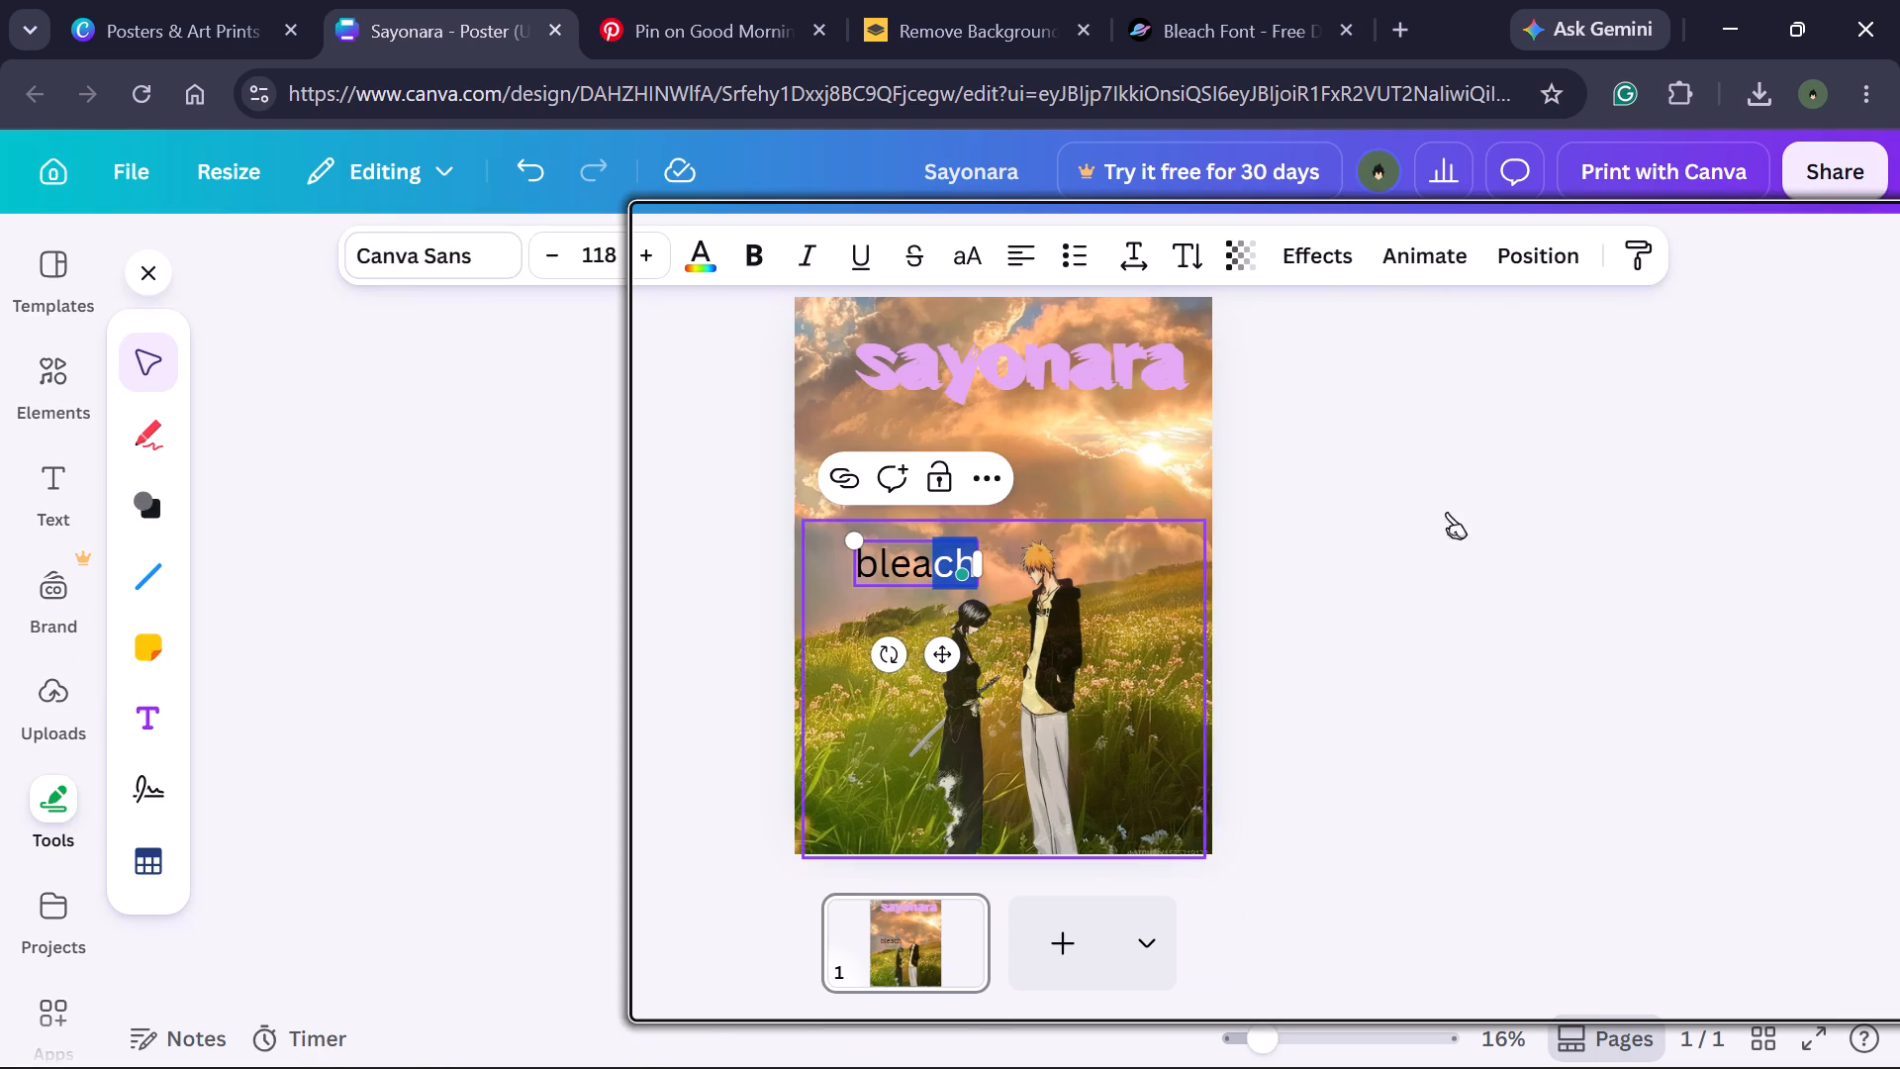
pyautogui.click(1529, 485)
pyautogui.click(903, 553)
pyautogui.moveTo(903, 554); pyautogui.dragTo(934, 520)
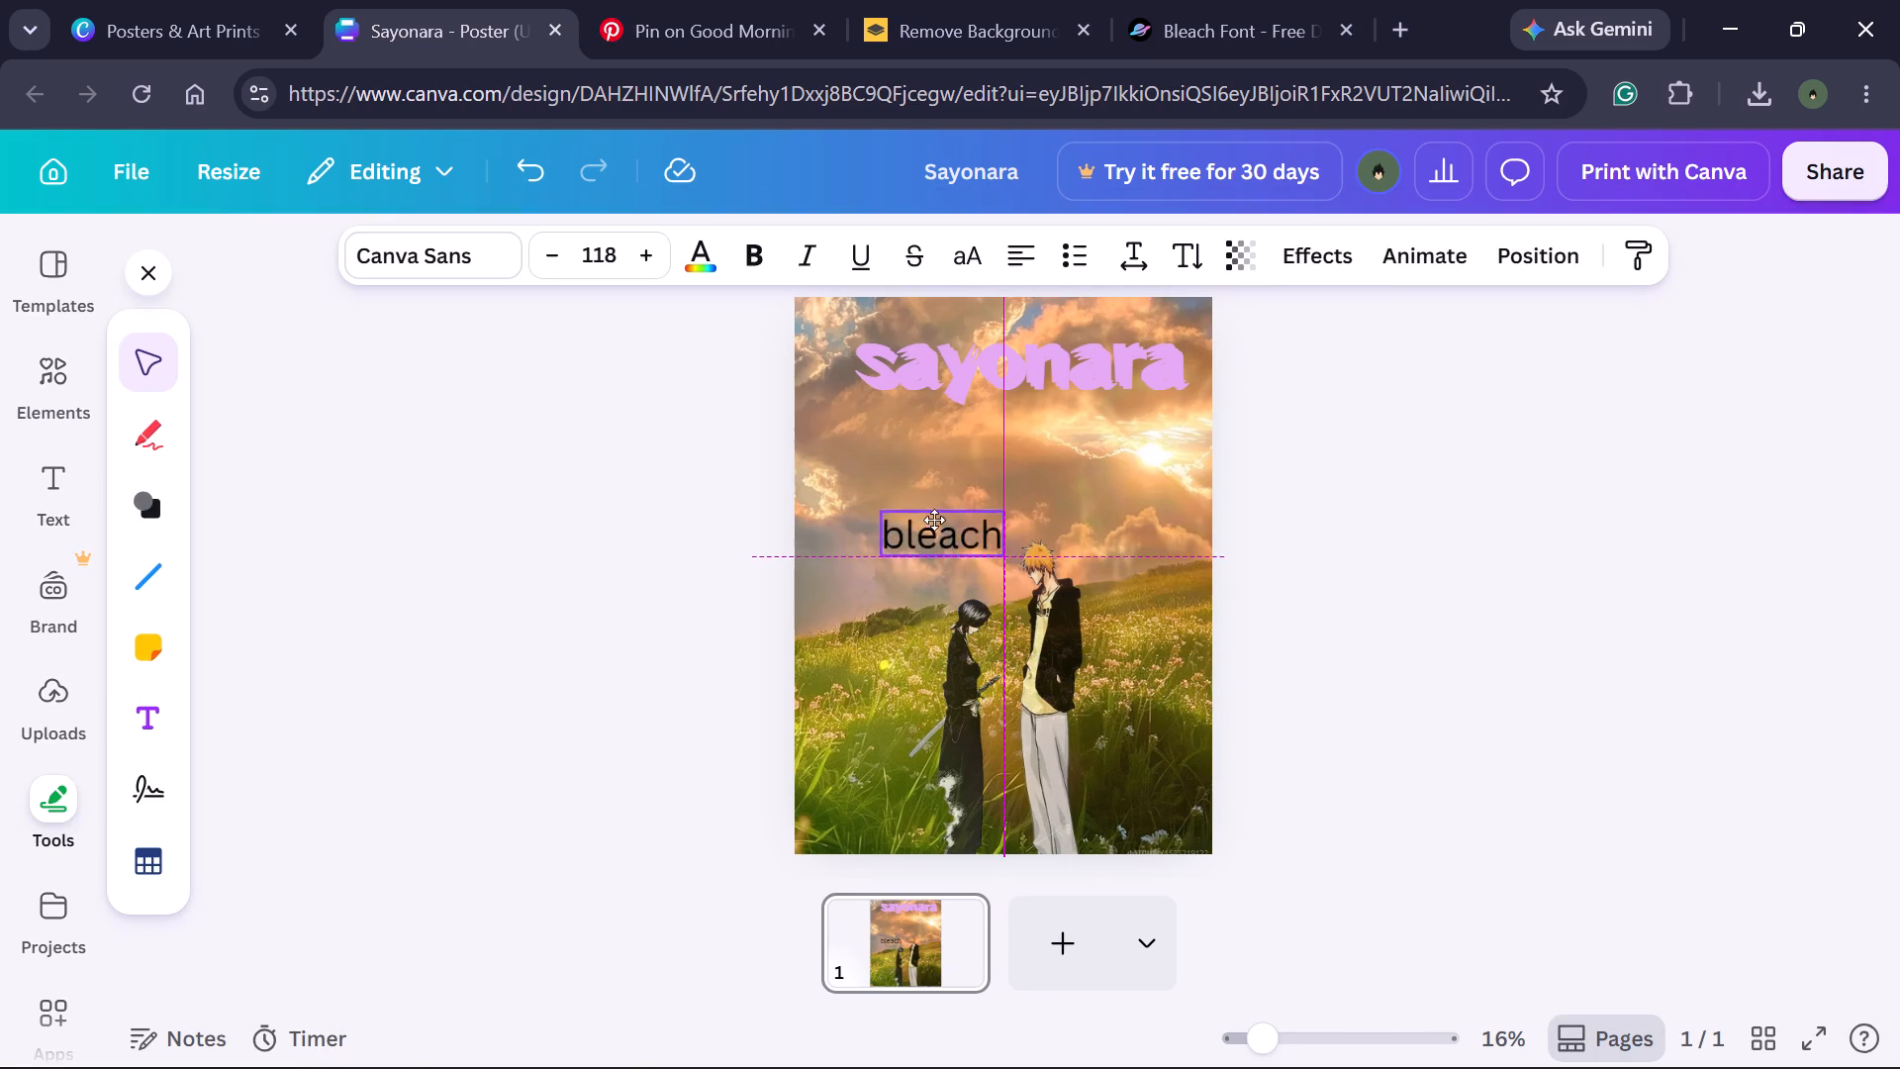
pyautogui.moveTo(934, 520); pyautogui.dragTo(982, 455)
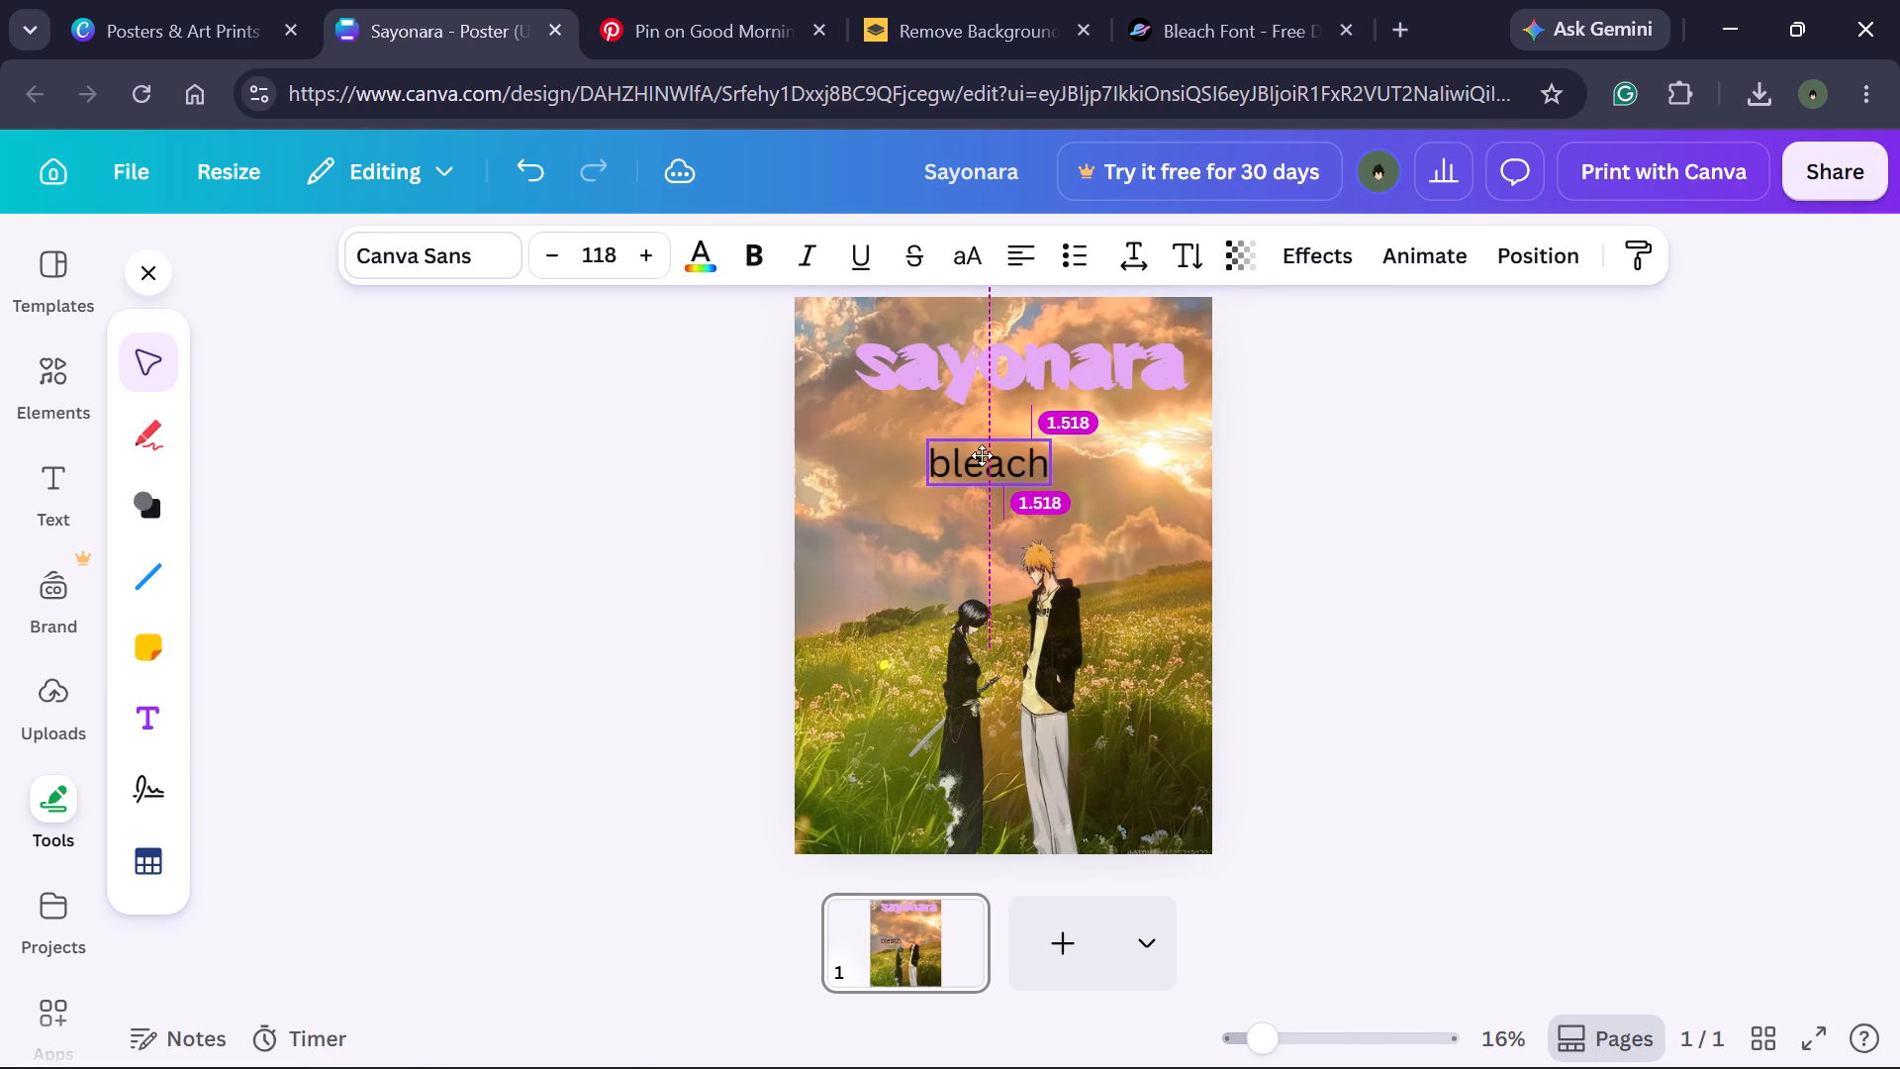
pyautogui.moveTo(982, 455); pyautogui.dragTo(982, 457)
# Enlarge the "bleach" text to about size 184 and centre it horizontally on the poster beneath the title.
pyautogui.moveTo(929, 444); pyautogui.dragTo(870, 399)
pyautogui.click(948, 437)
pyautogui.moveTo(948, 437); pyautogui.dragTo(1003, 456)
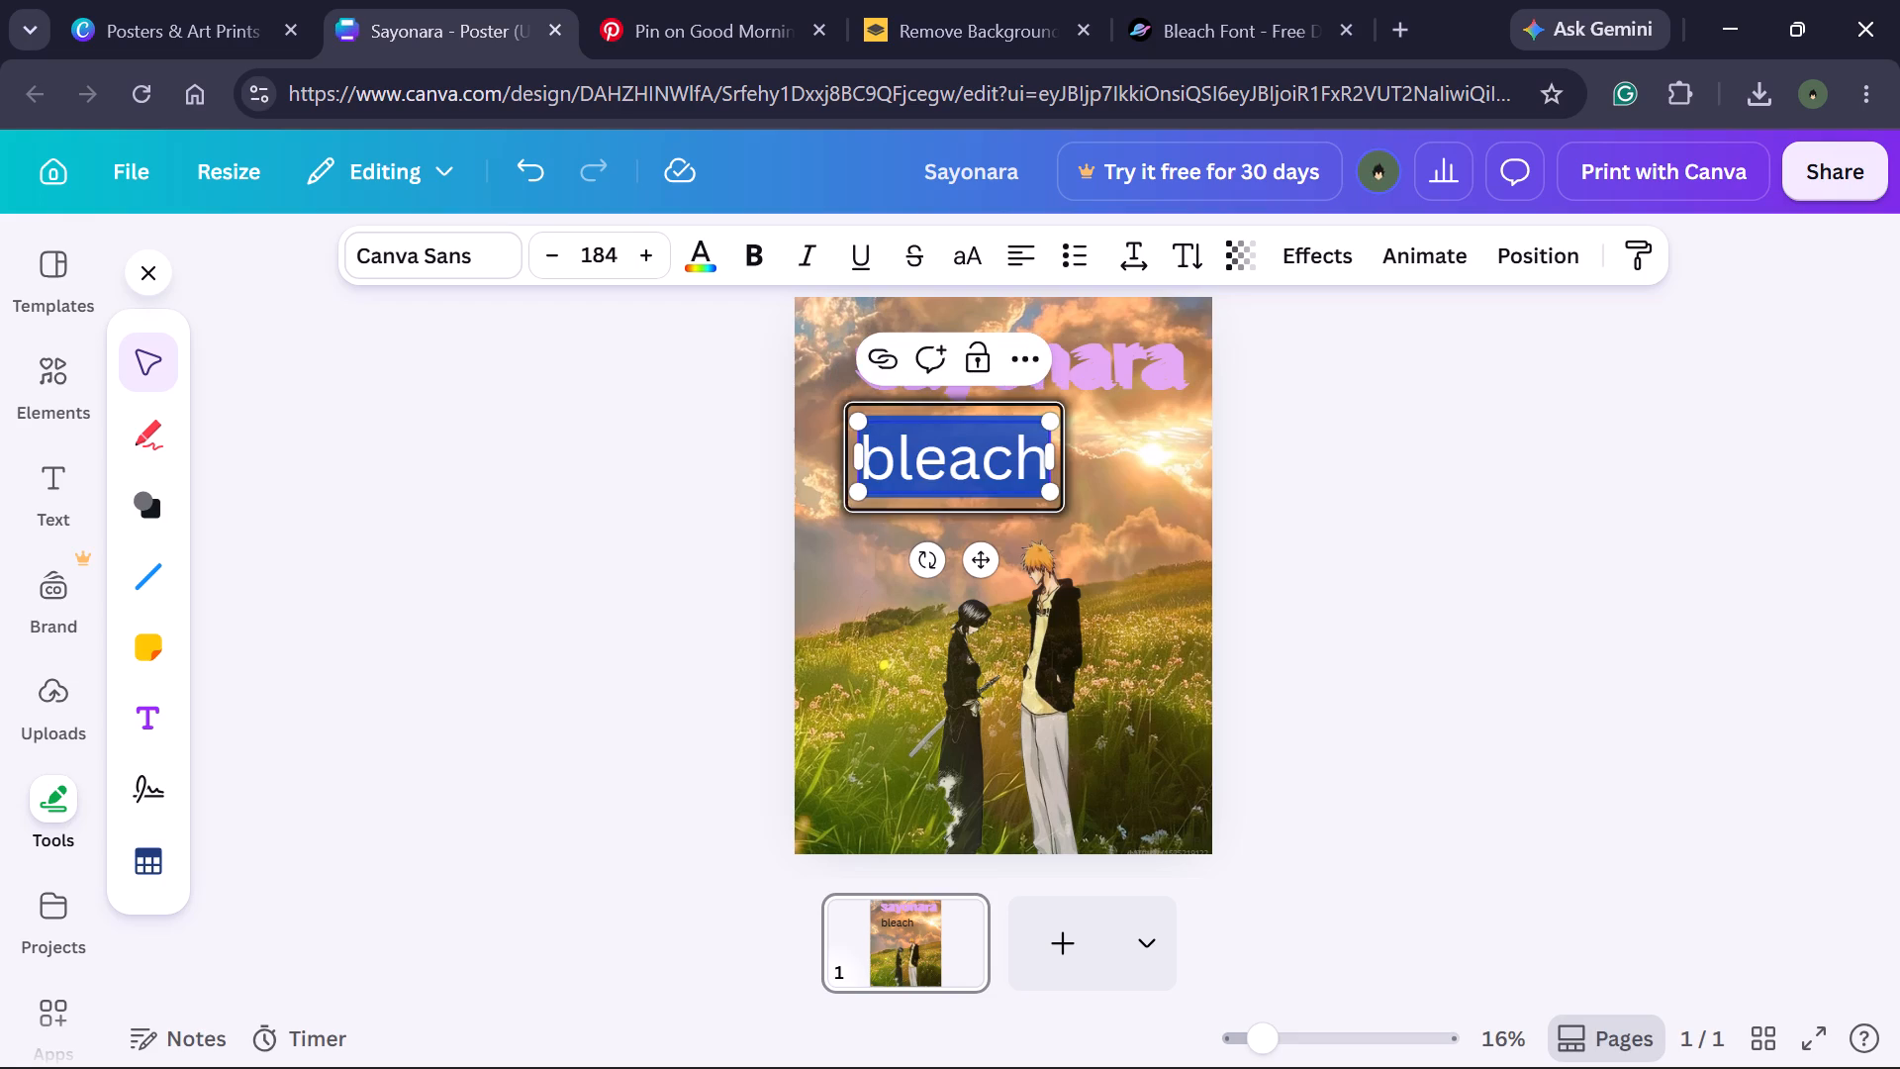
pyautogui.click(1545, 512)
pyautogui.click(1001, 474)
pyautogui.moveTo(999, 471); pyautogui.dragTo(1034, 475)
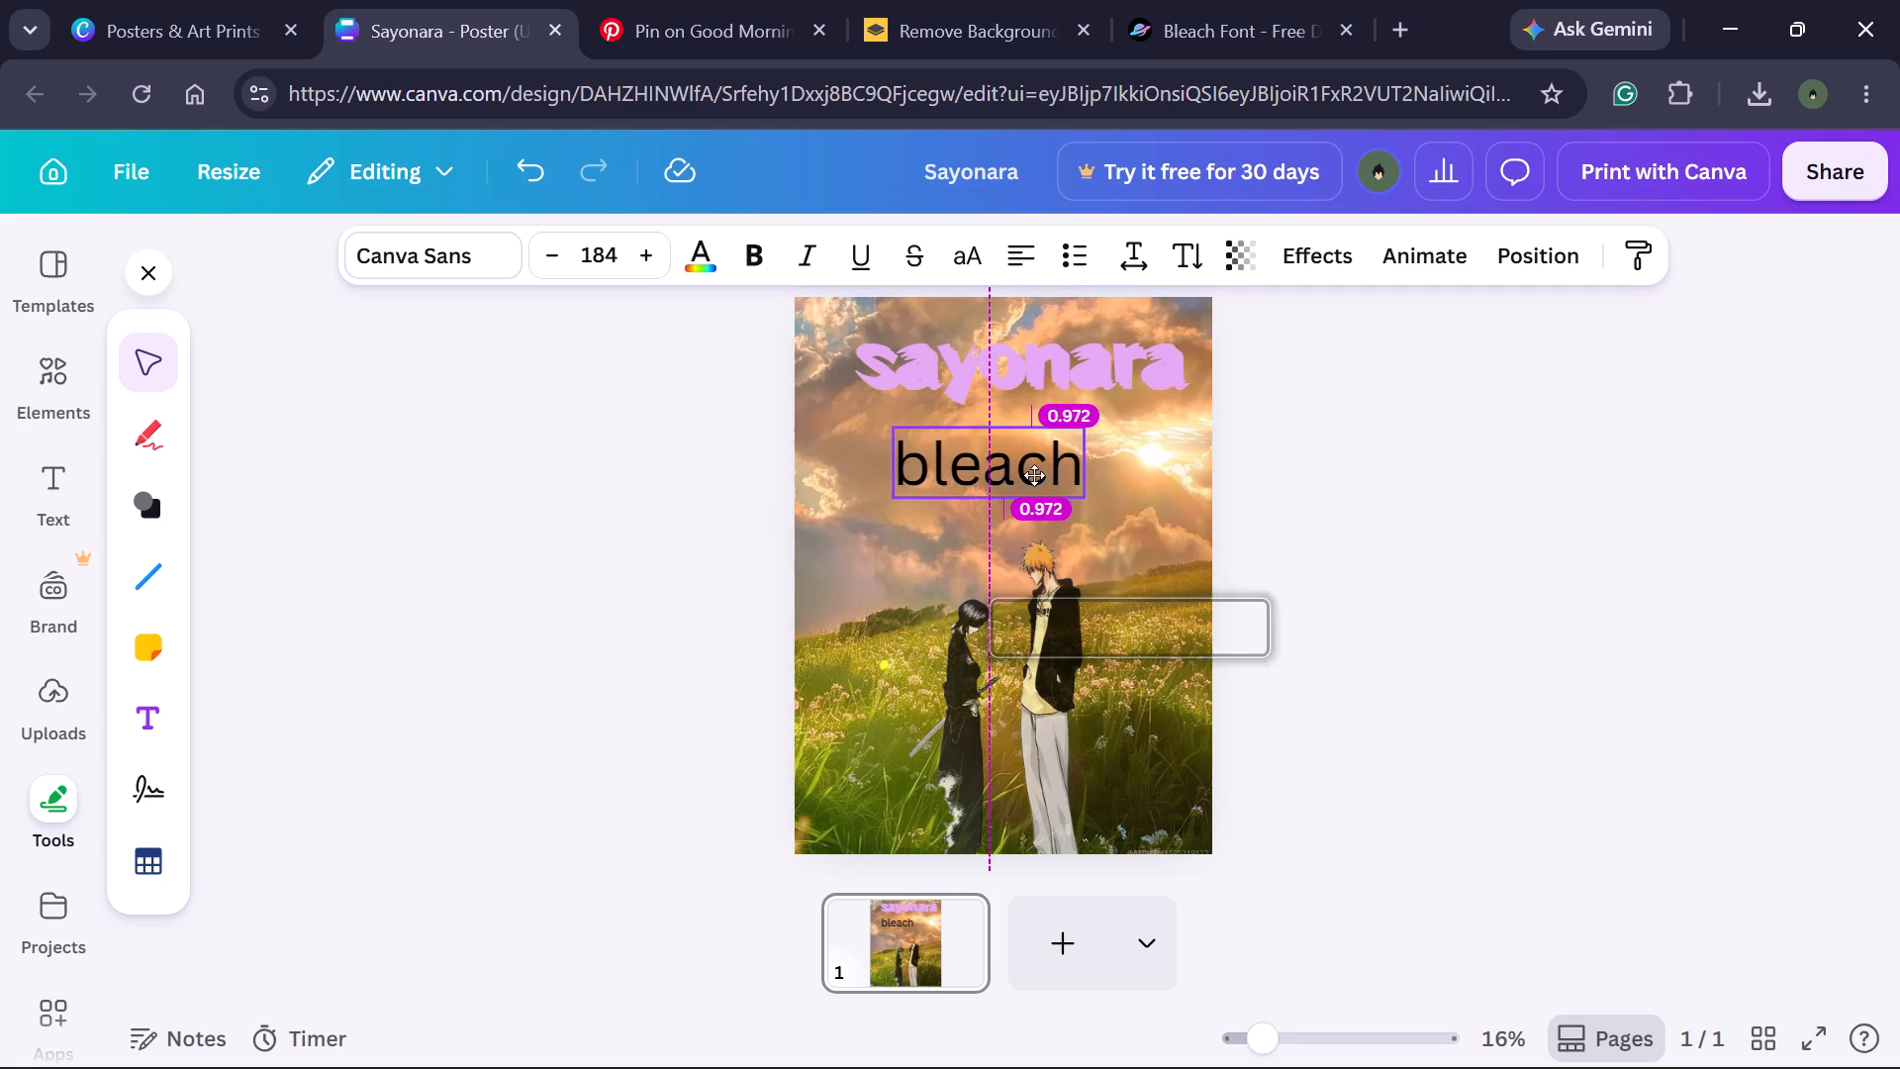
pyautogui.moveTo(1034, 475); pyautogui.dragTo(1048, 478)
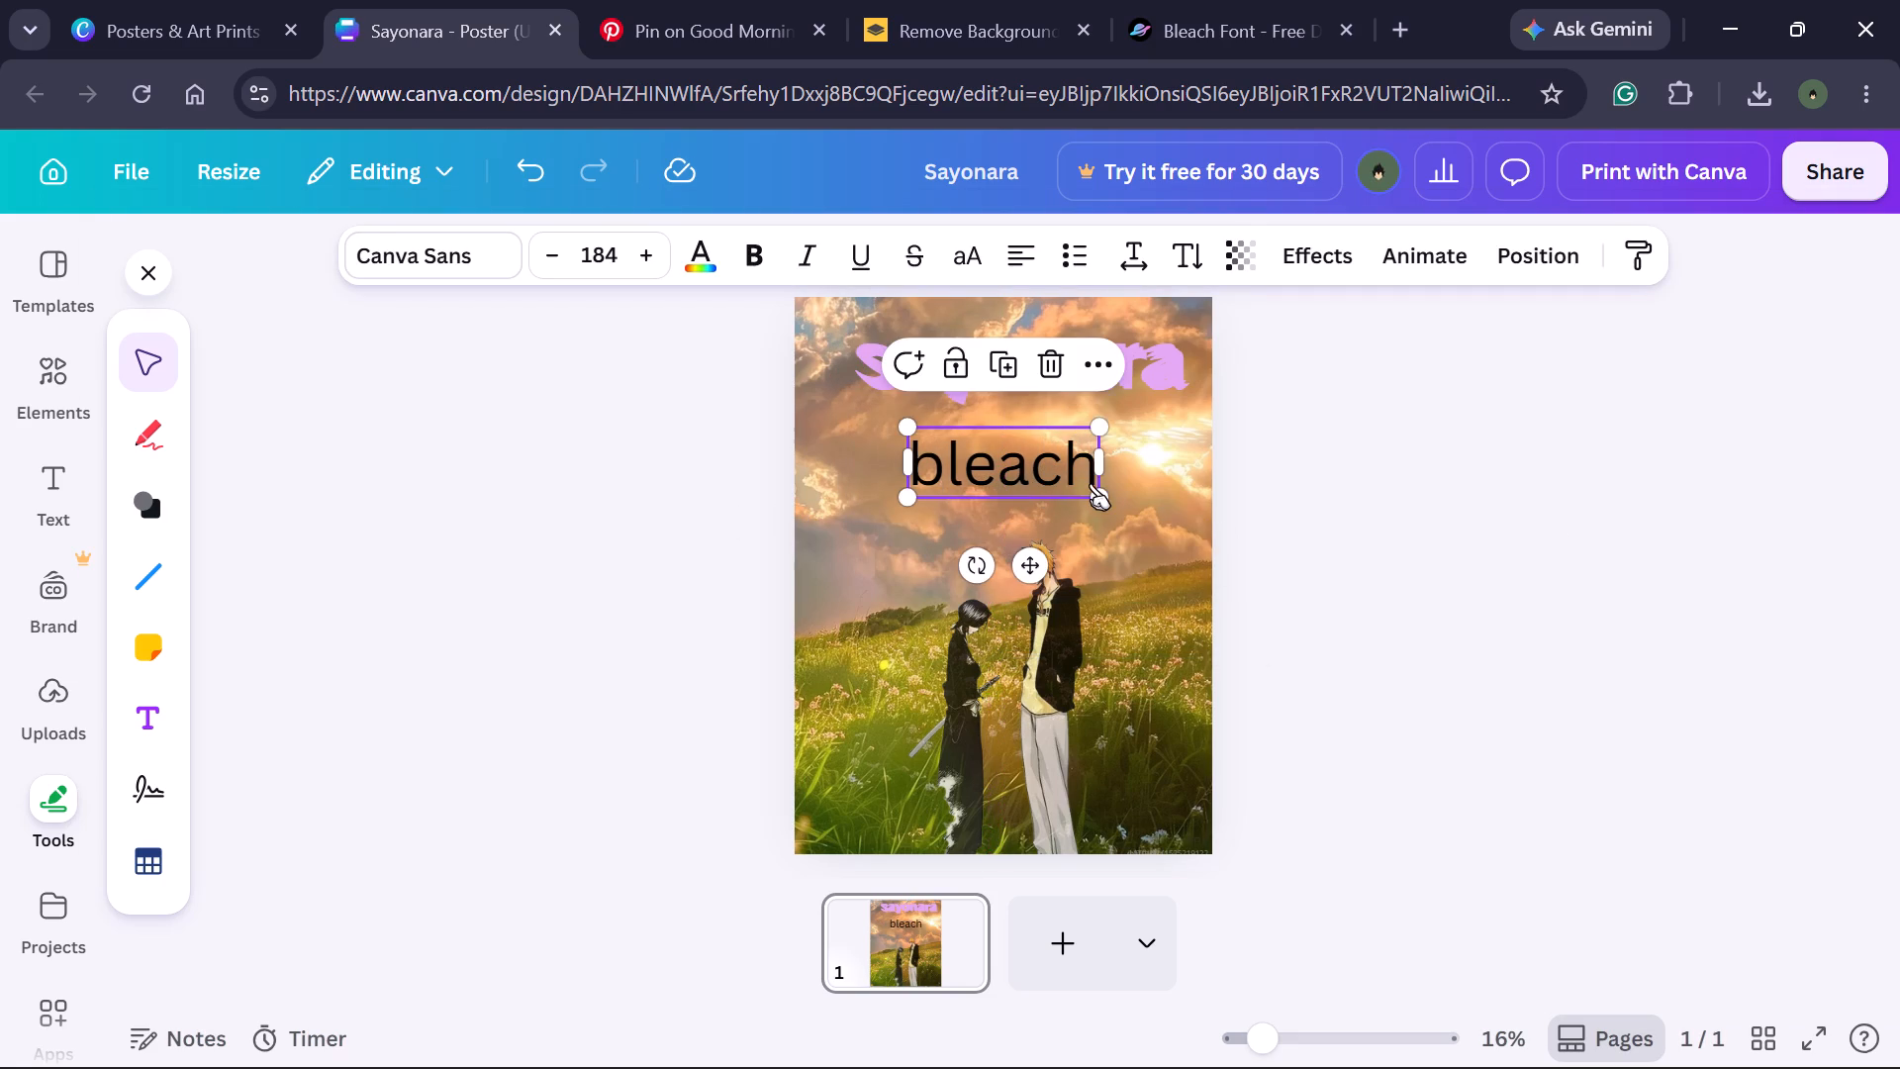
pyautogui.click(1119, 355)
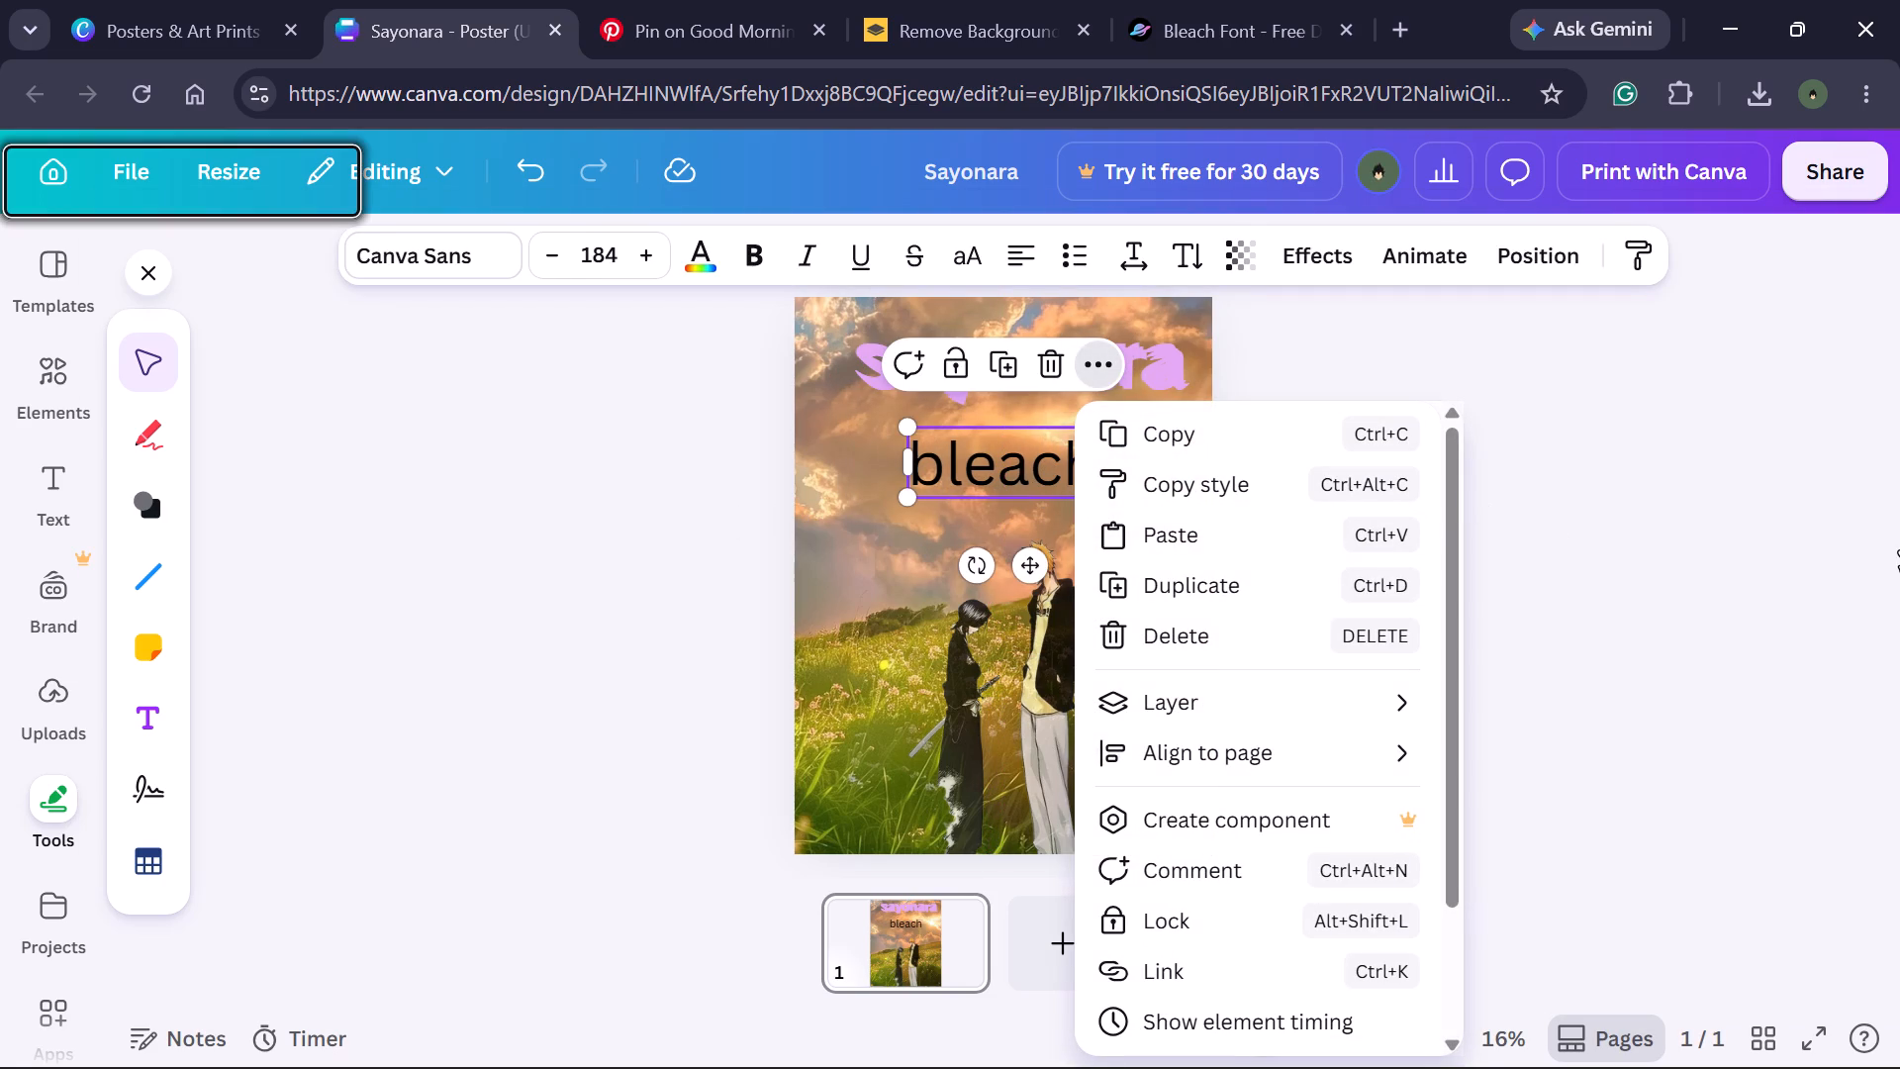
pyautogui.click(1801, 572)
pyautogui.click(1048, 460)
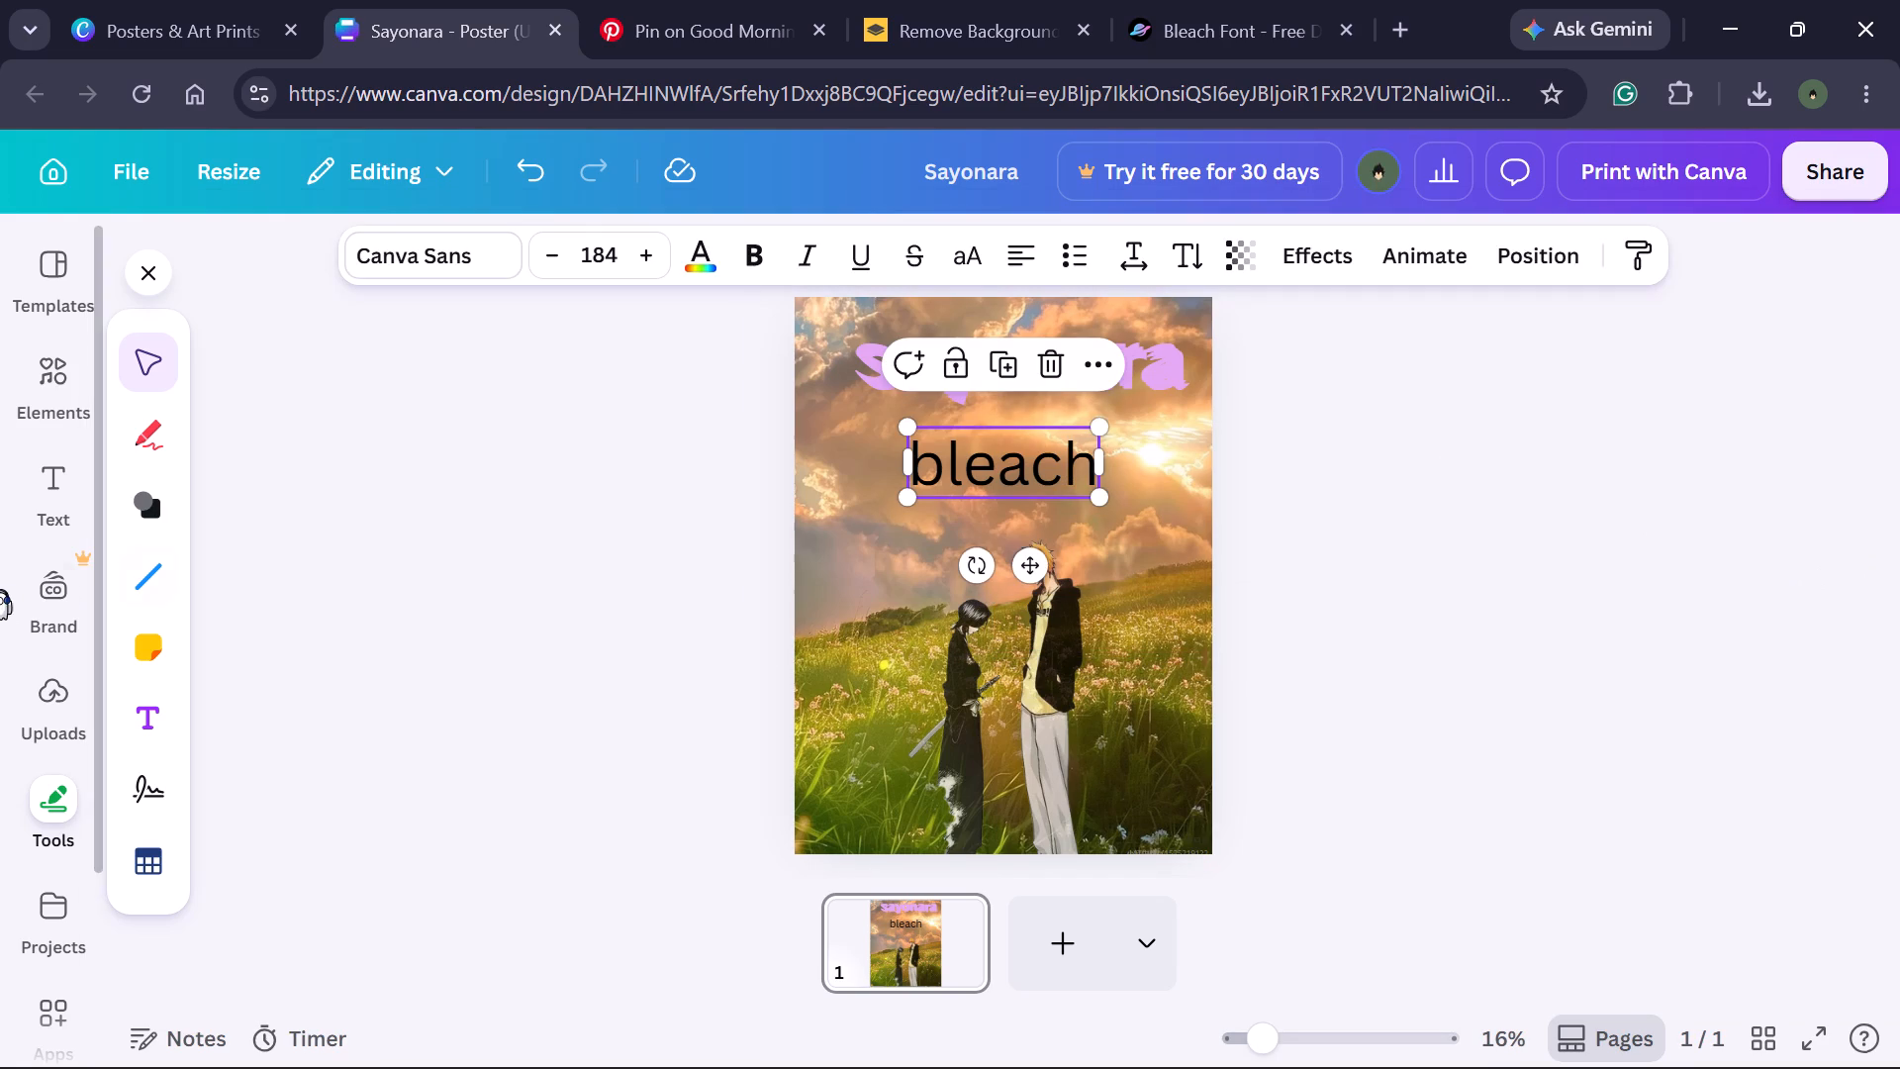
# Translate "bleach" into Japanese with Google Translate in a new tab, copy the translation, and return to the Canva poster.
pyautogui.click(1185, 0)
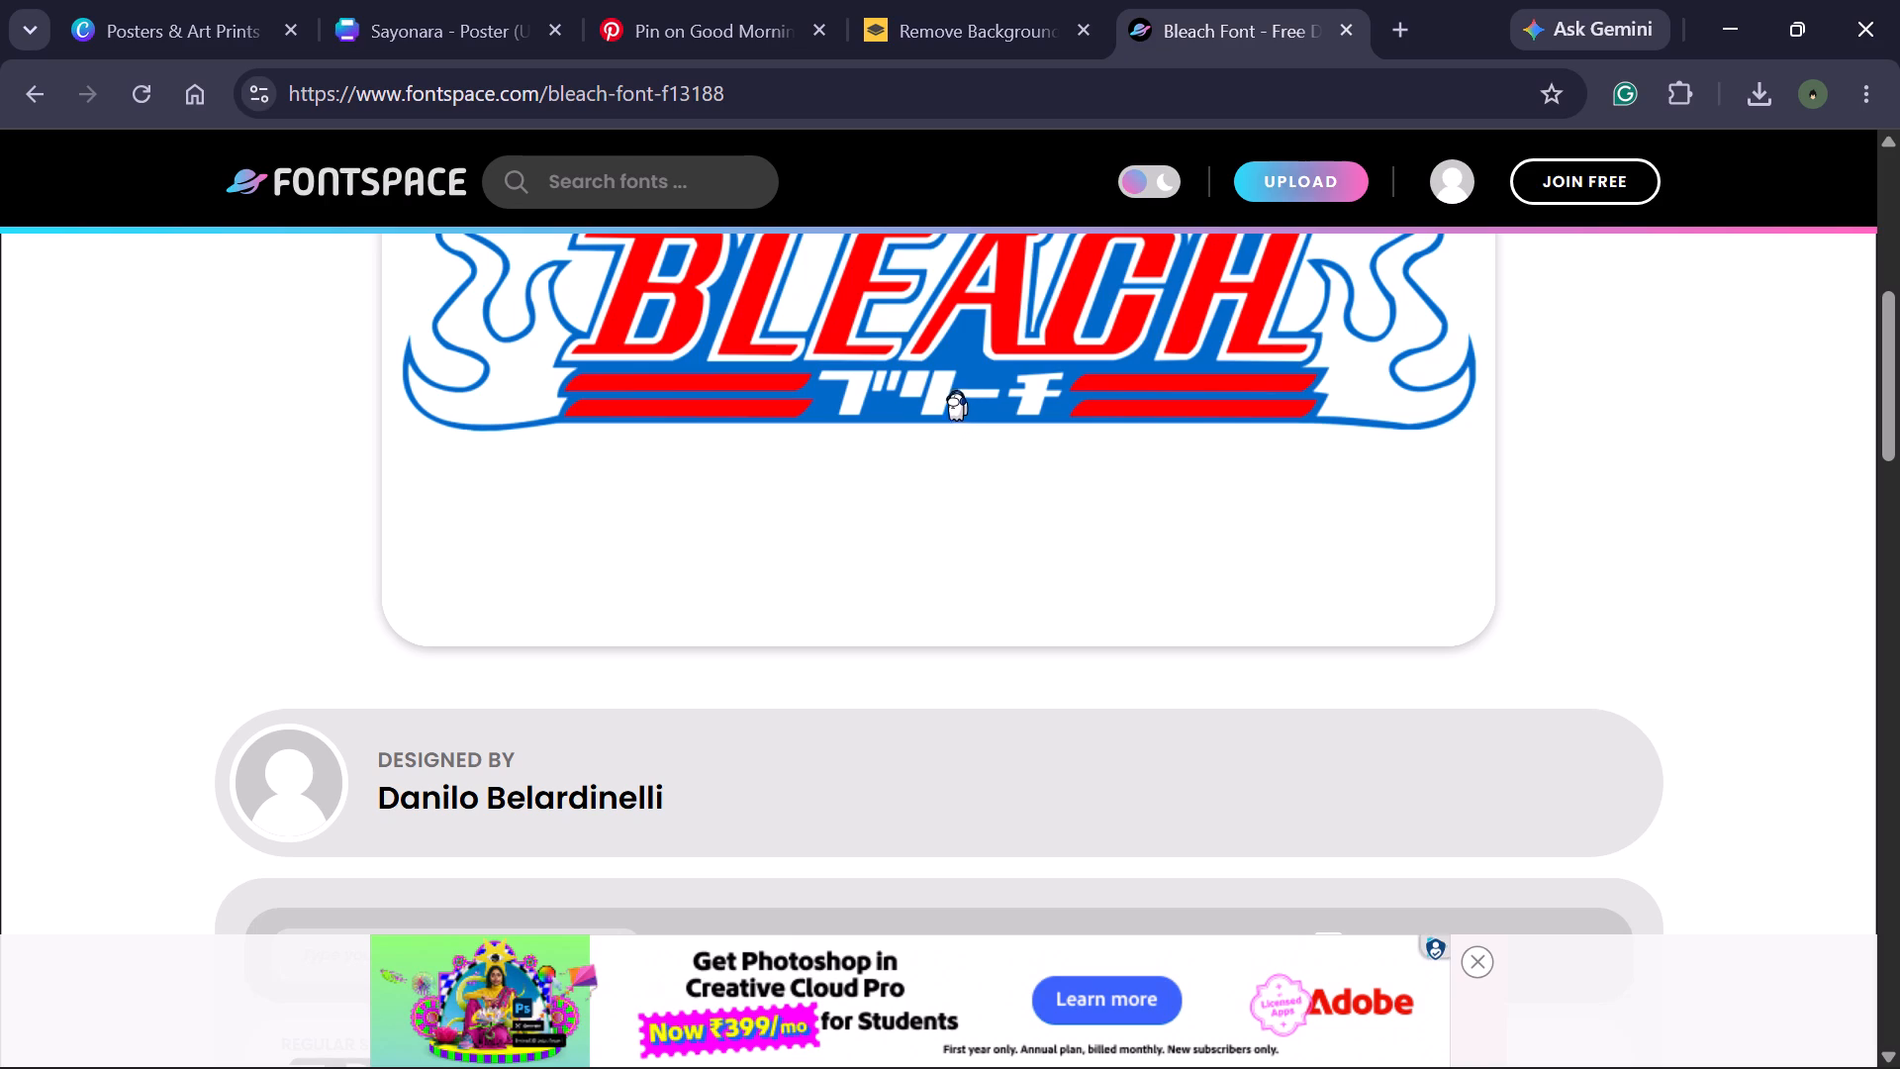
pyautogui.click(1405, 14)
pyautogui.click(754, 87)
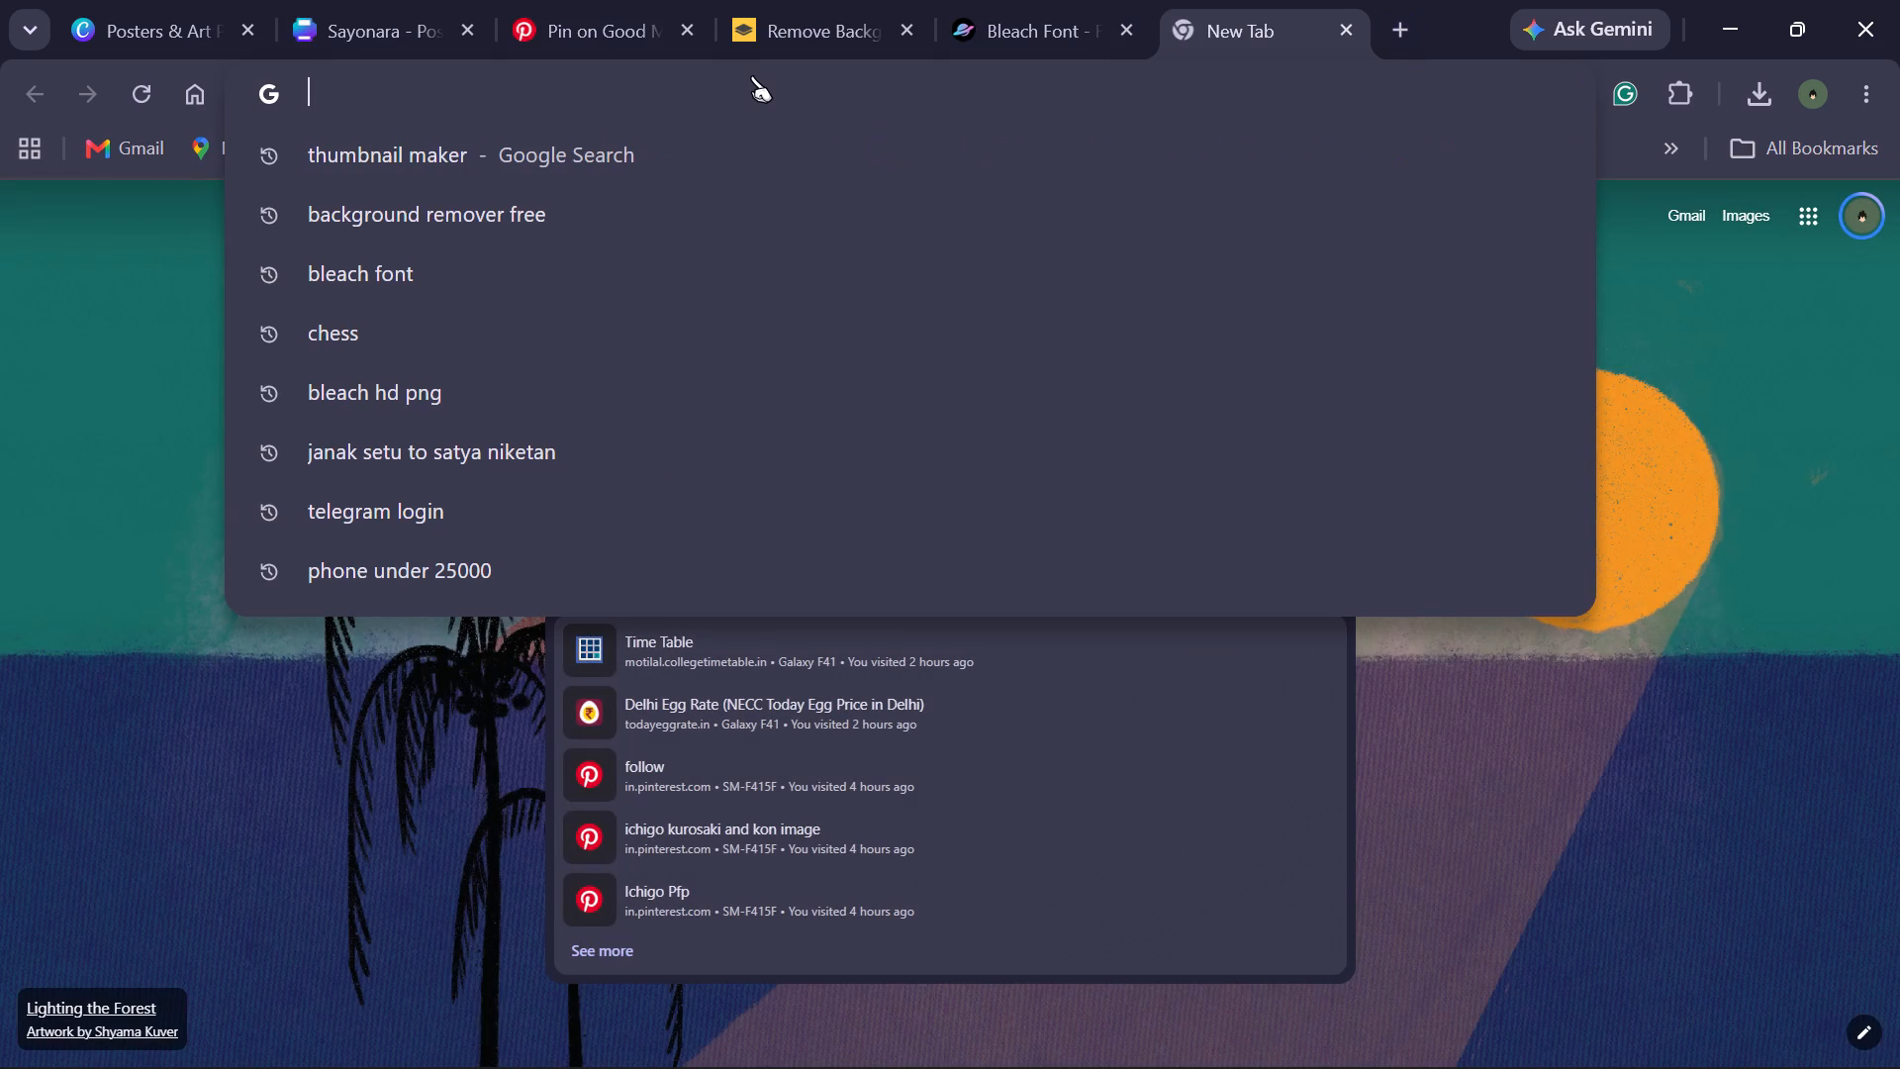
pyautogui.write('goo')
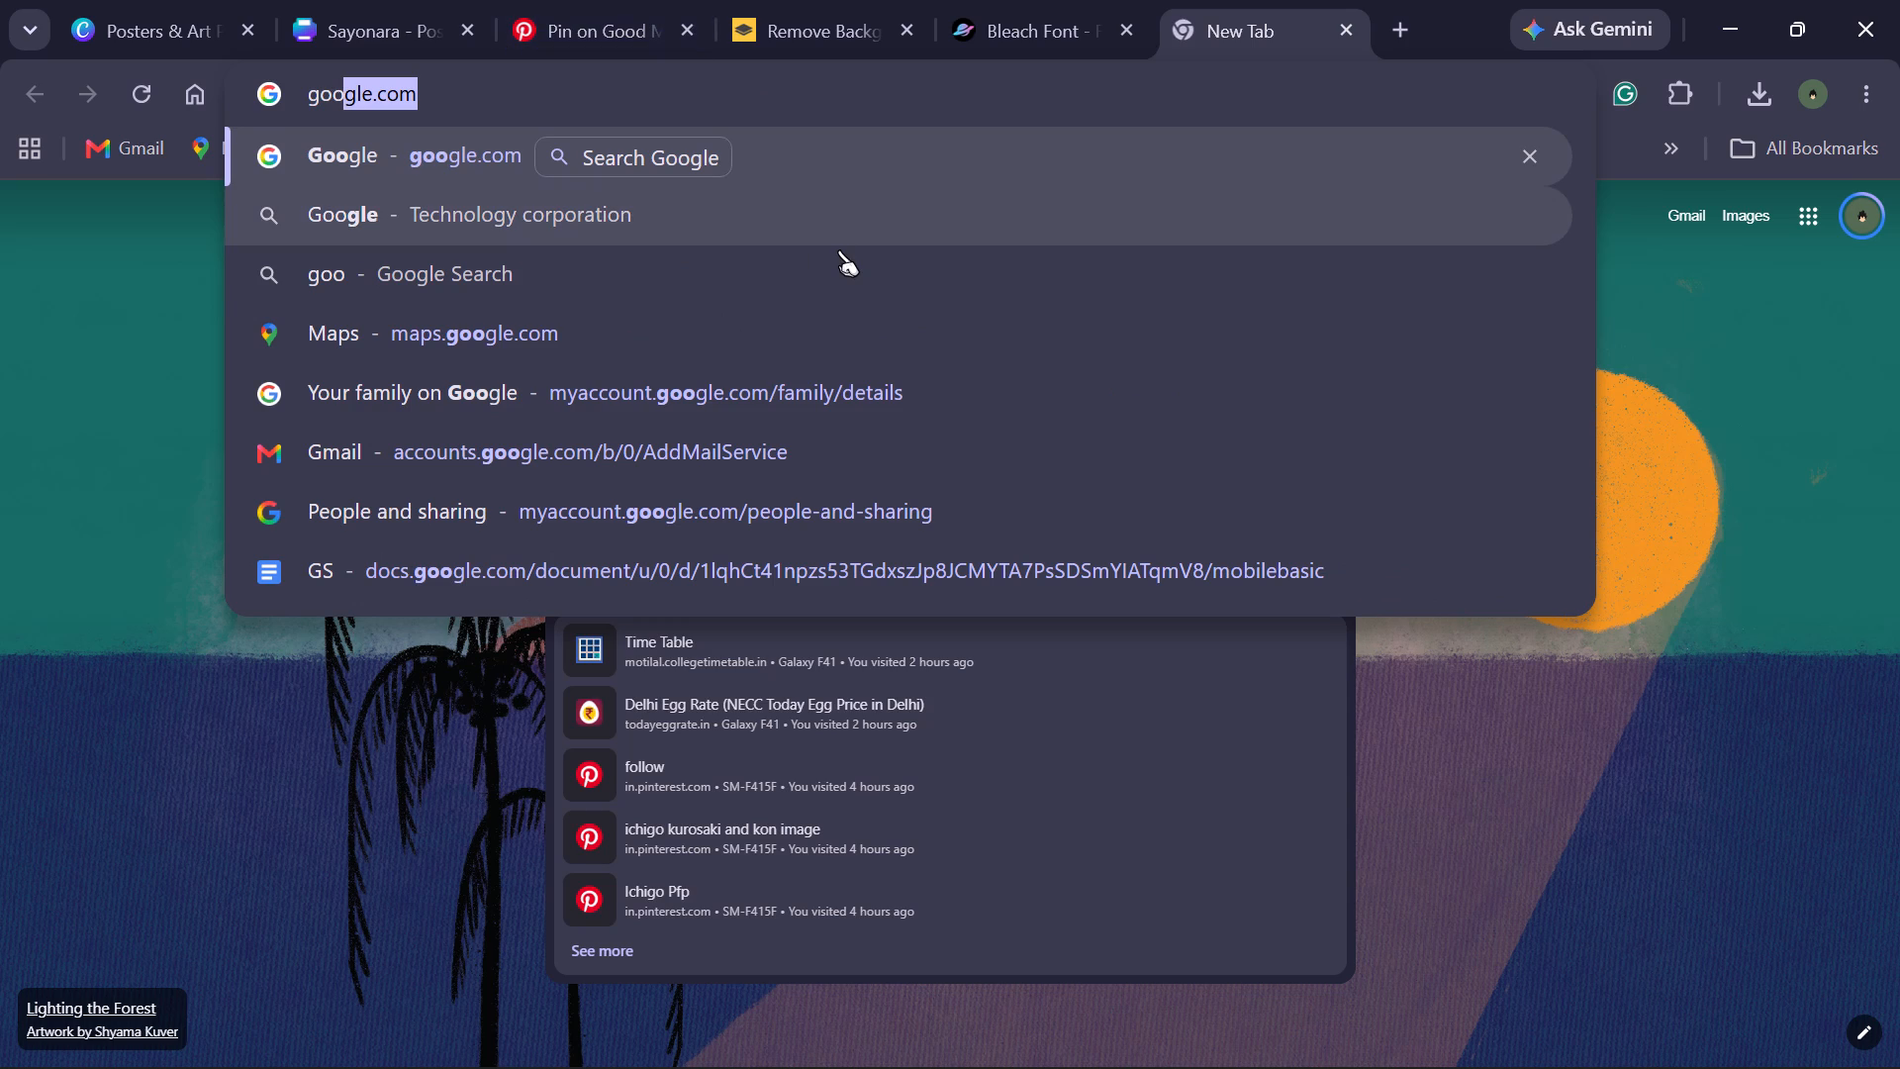
pyautogui.write('gle')
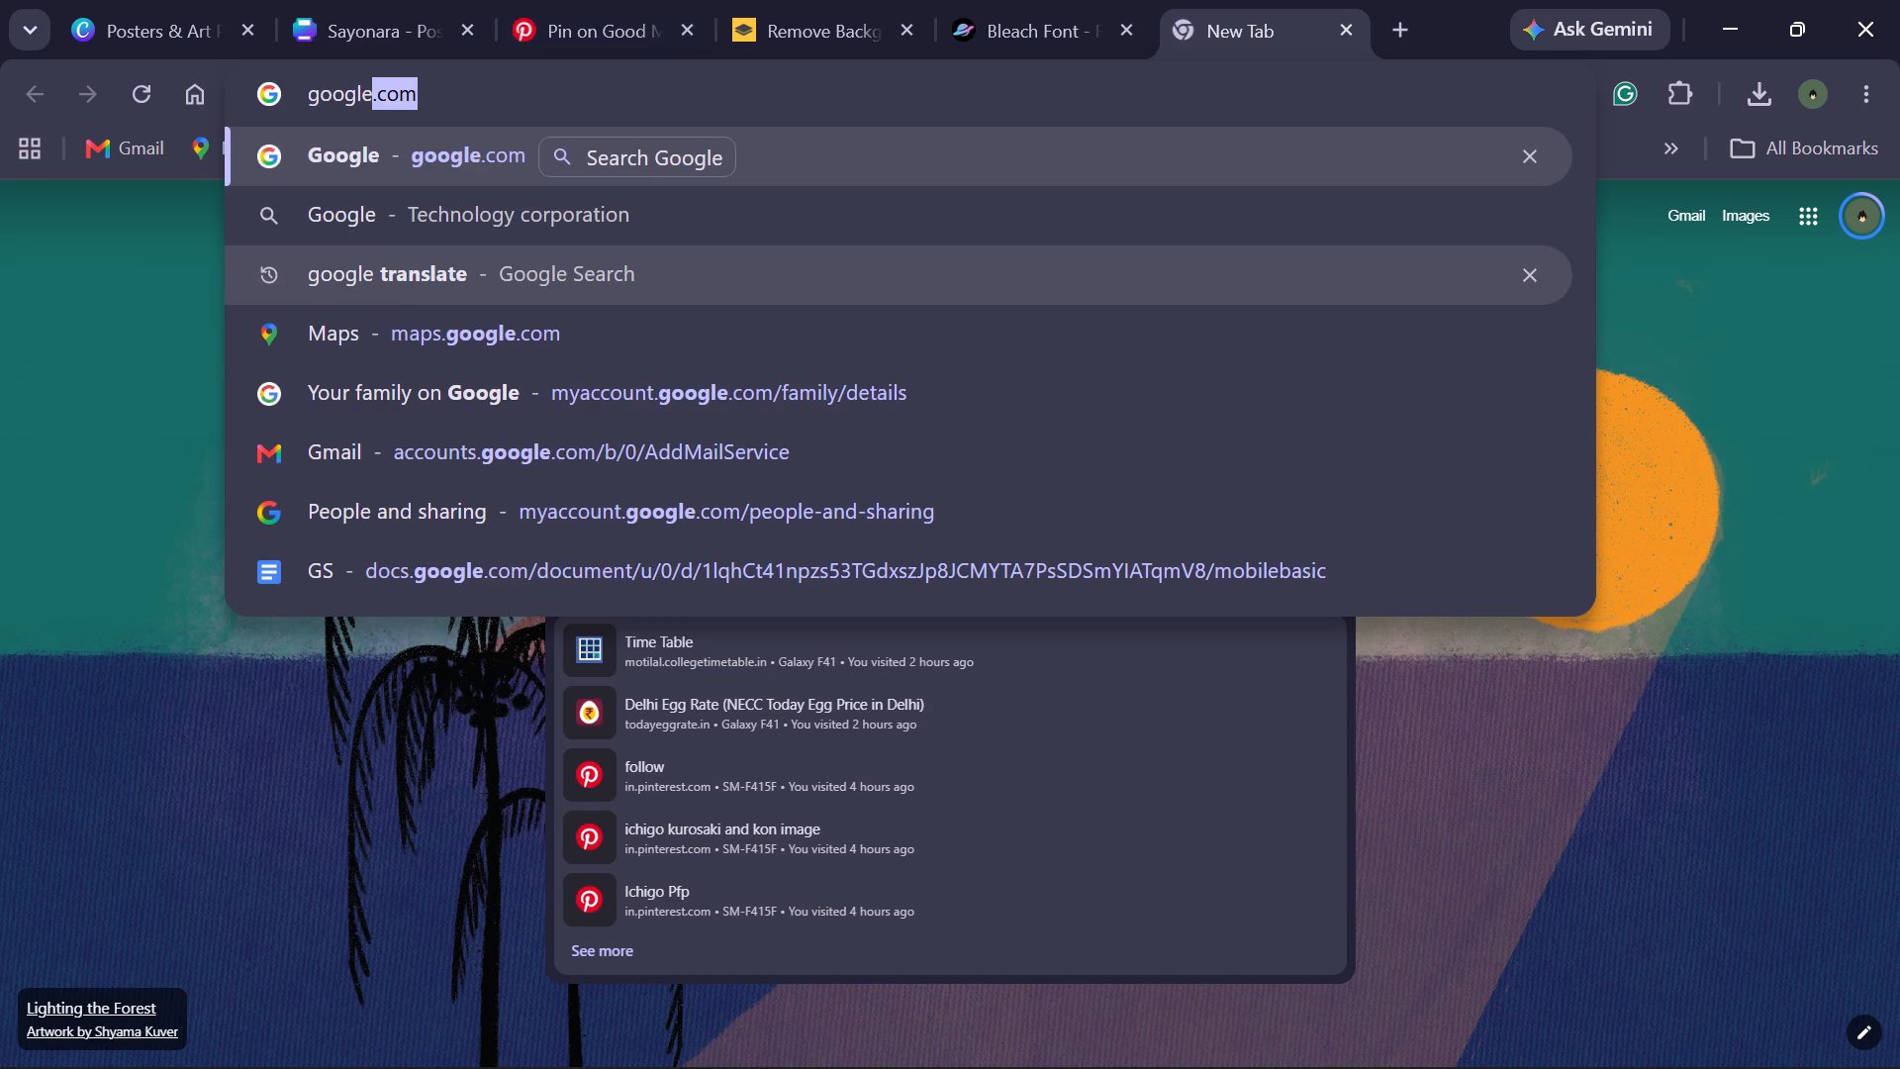
pyautogui.click(812, 277)
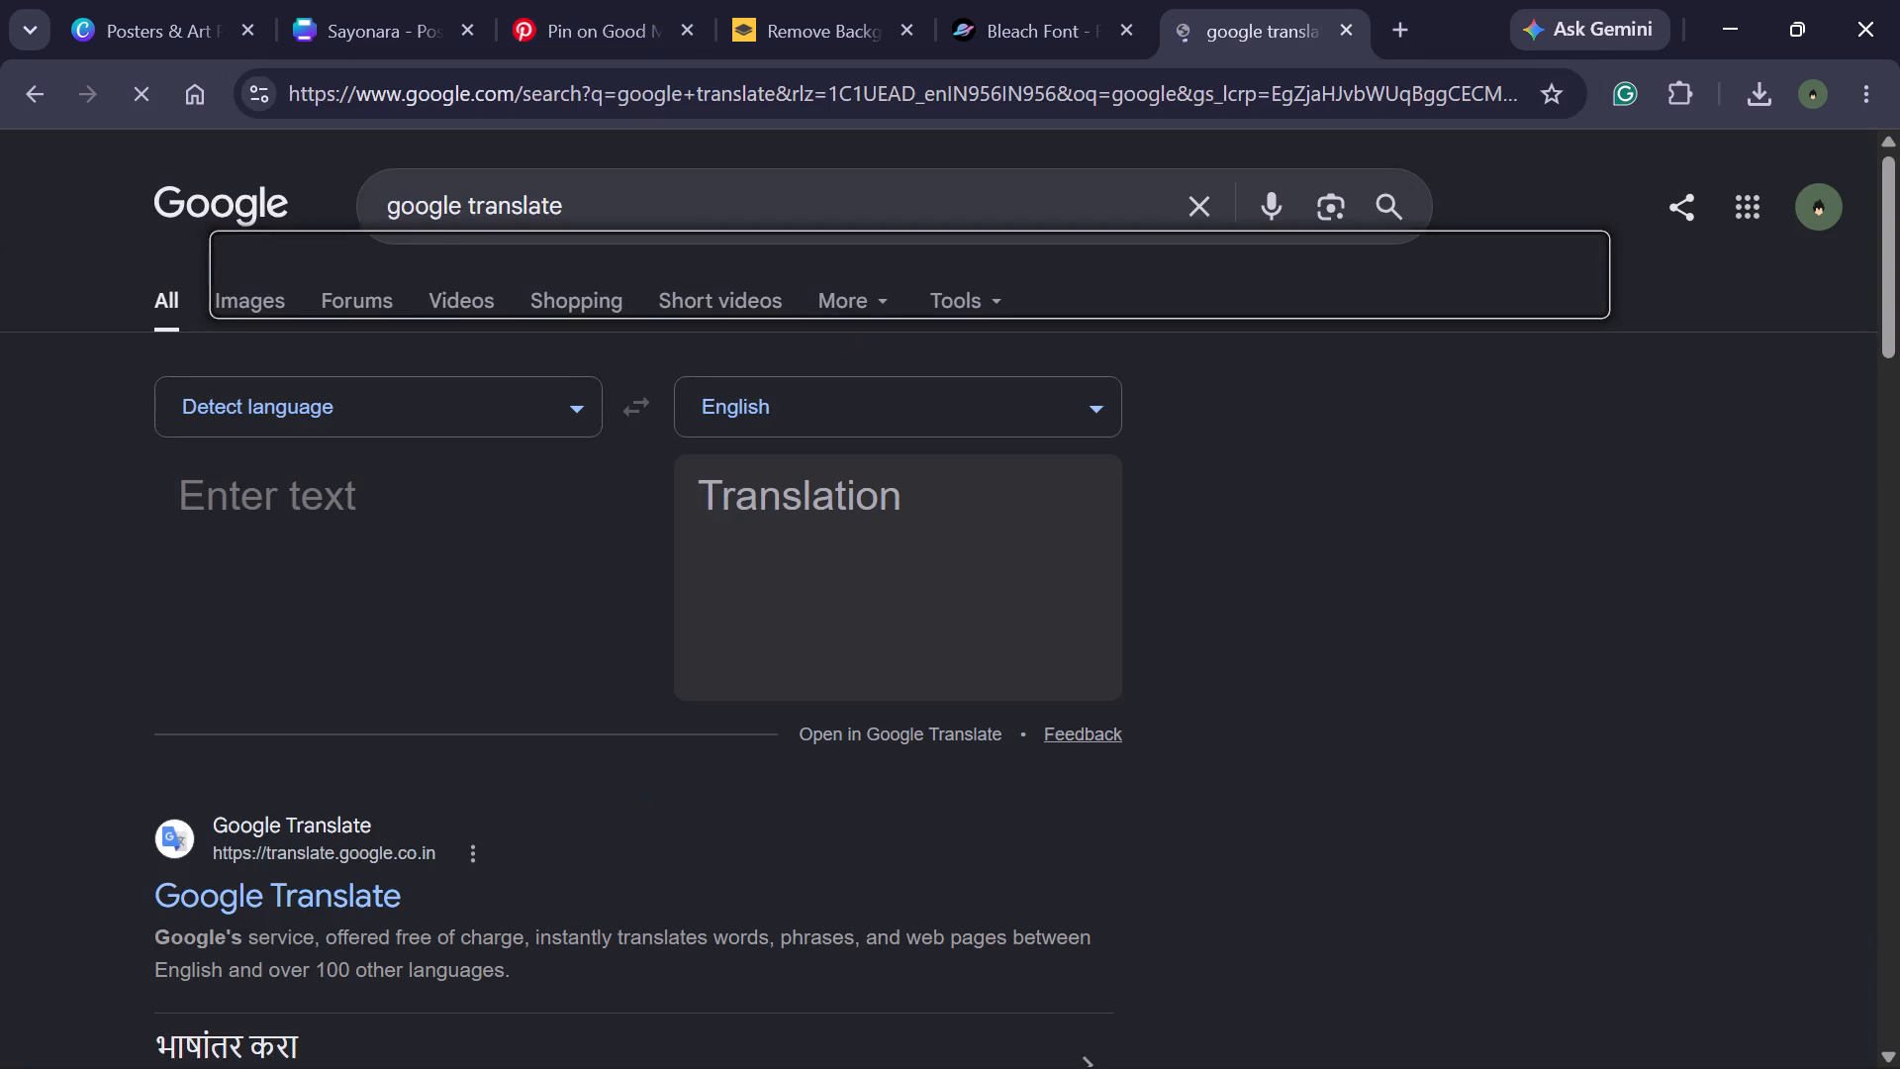
pyautogui.click(397, 487)
pyautogui.write('bleach')
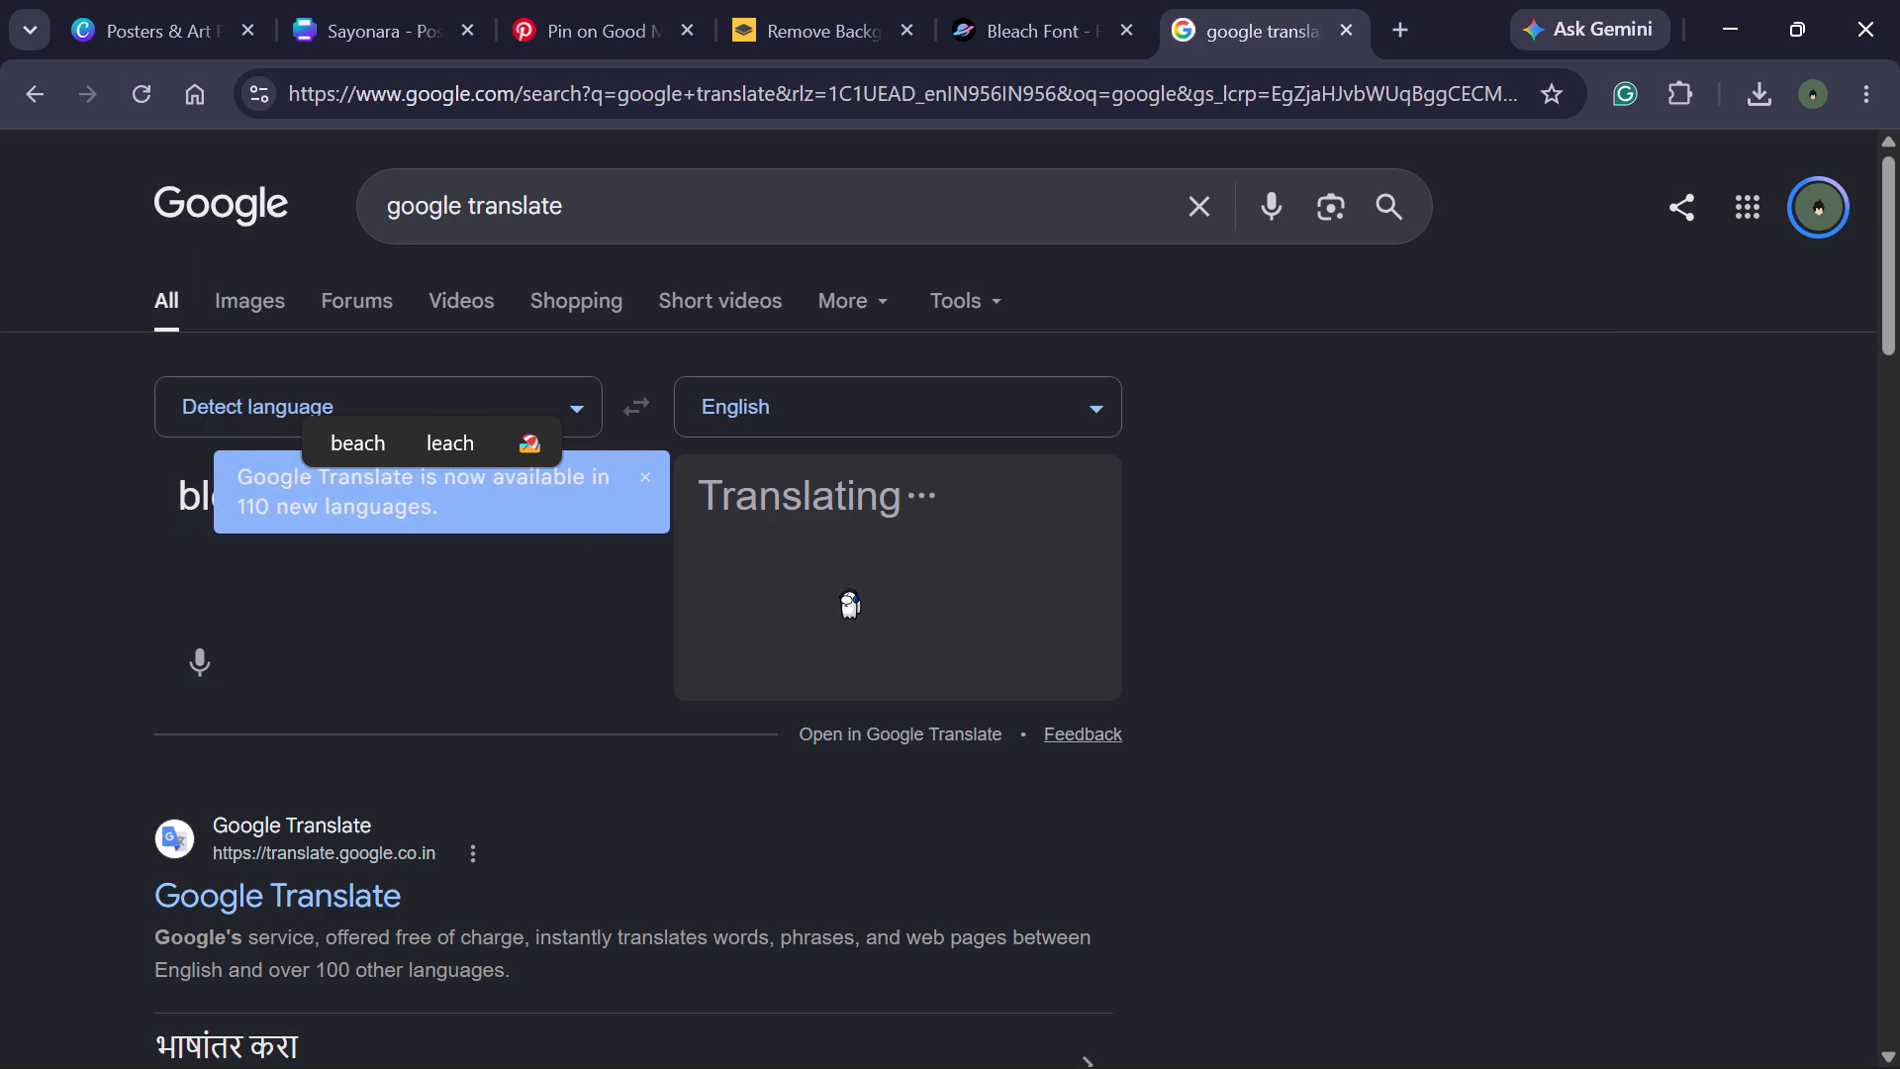
pyautogui.click(1027, 412)
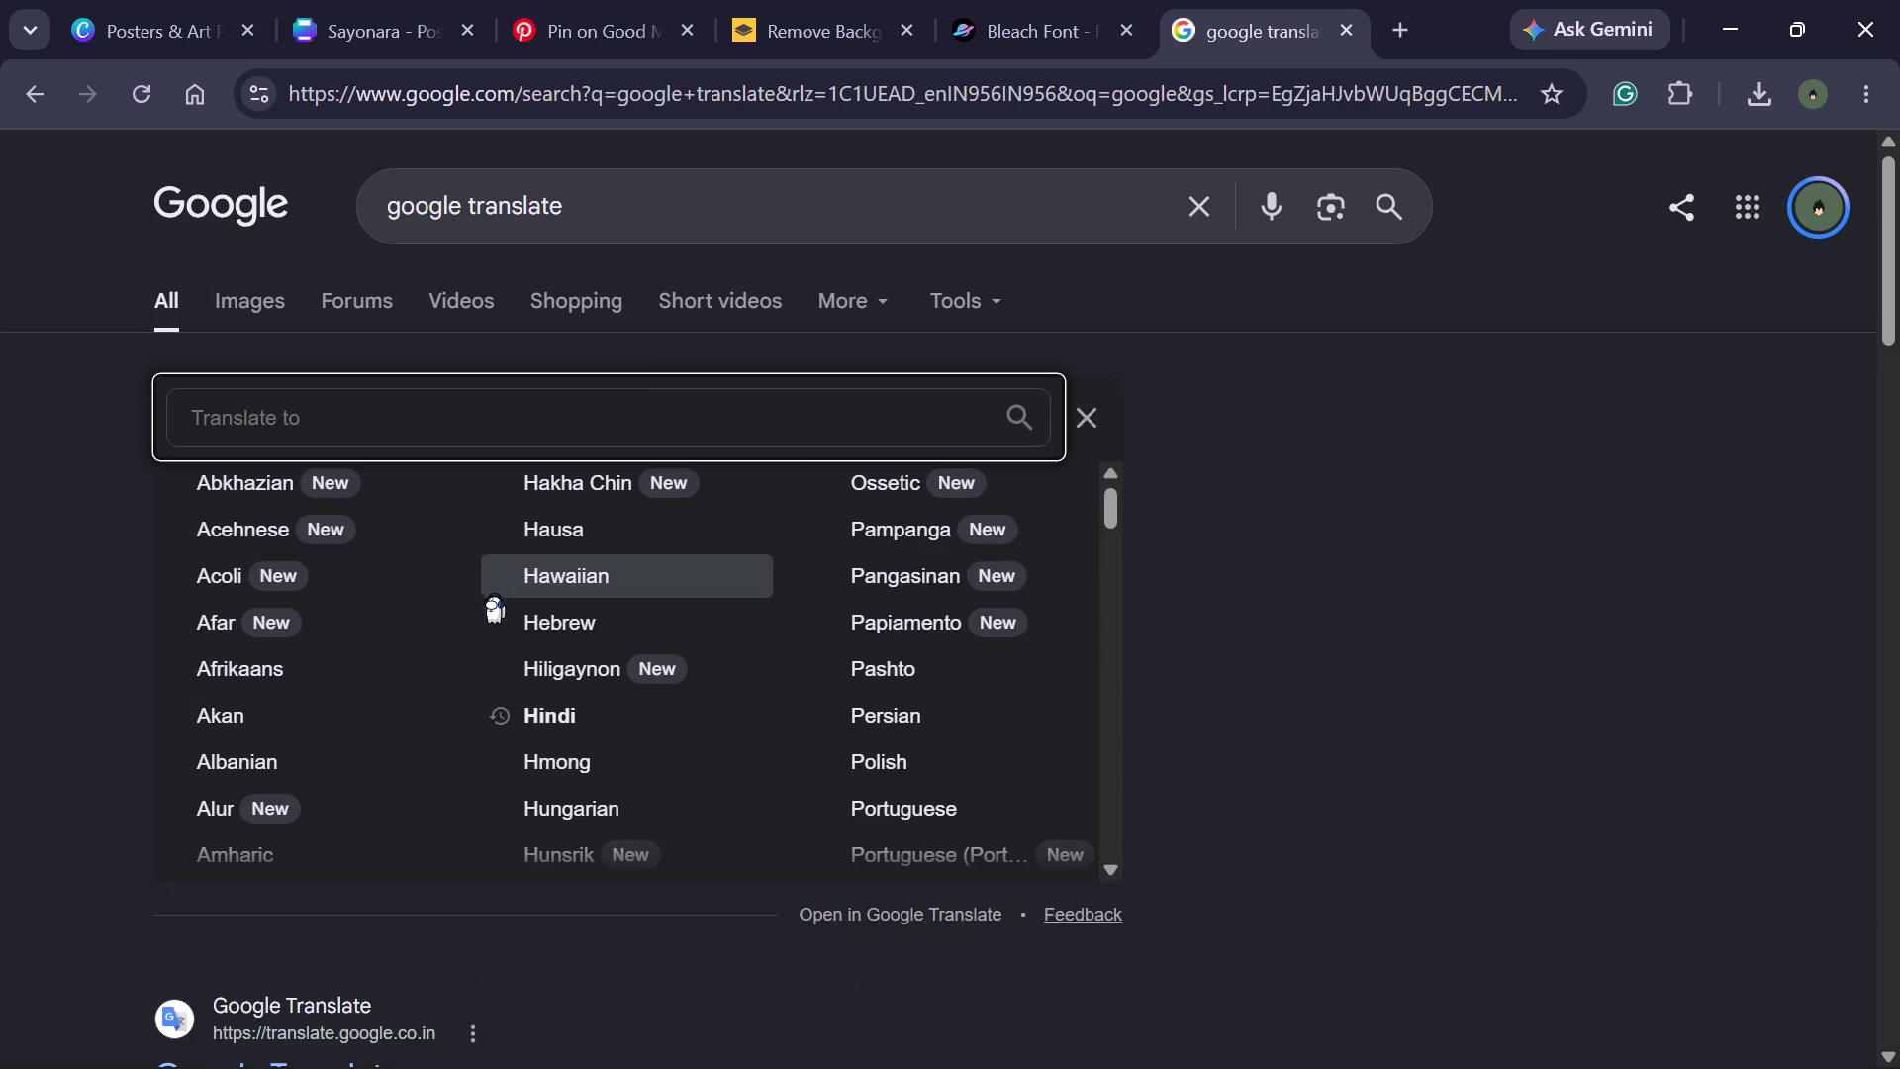
pyautogui.write('japa')
pyautogui.moveTo(305, 494); pyautogui.dragTo(300, 485)
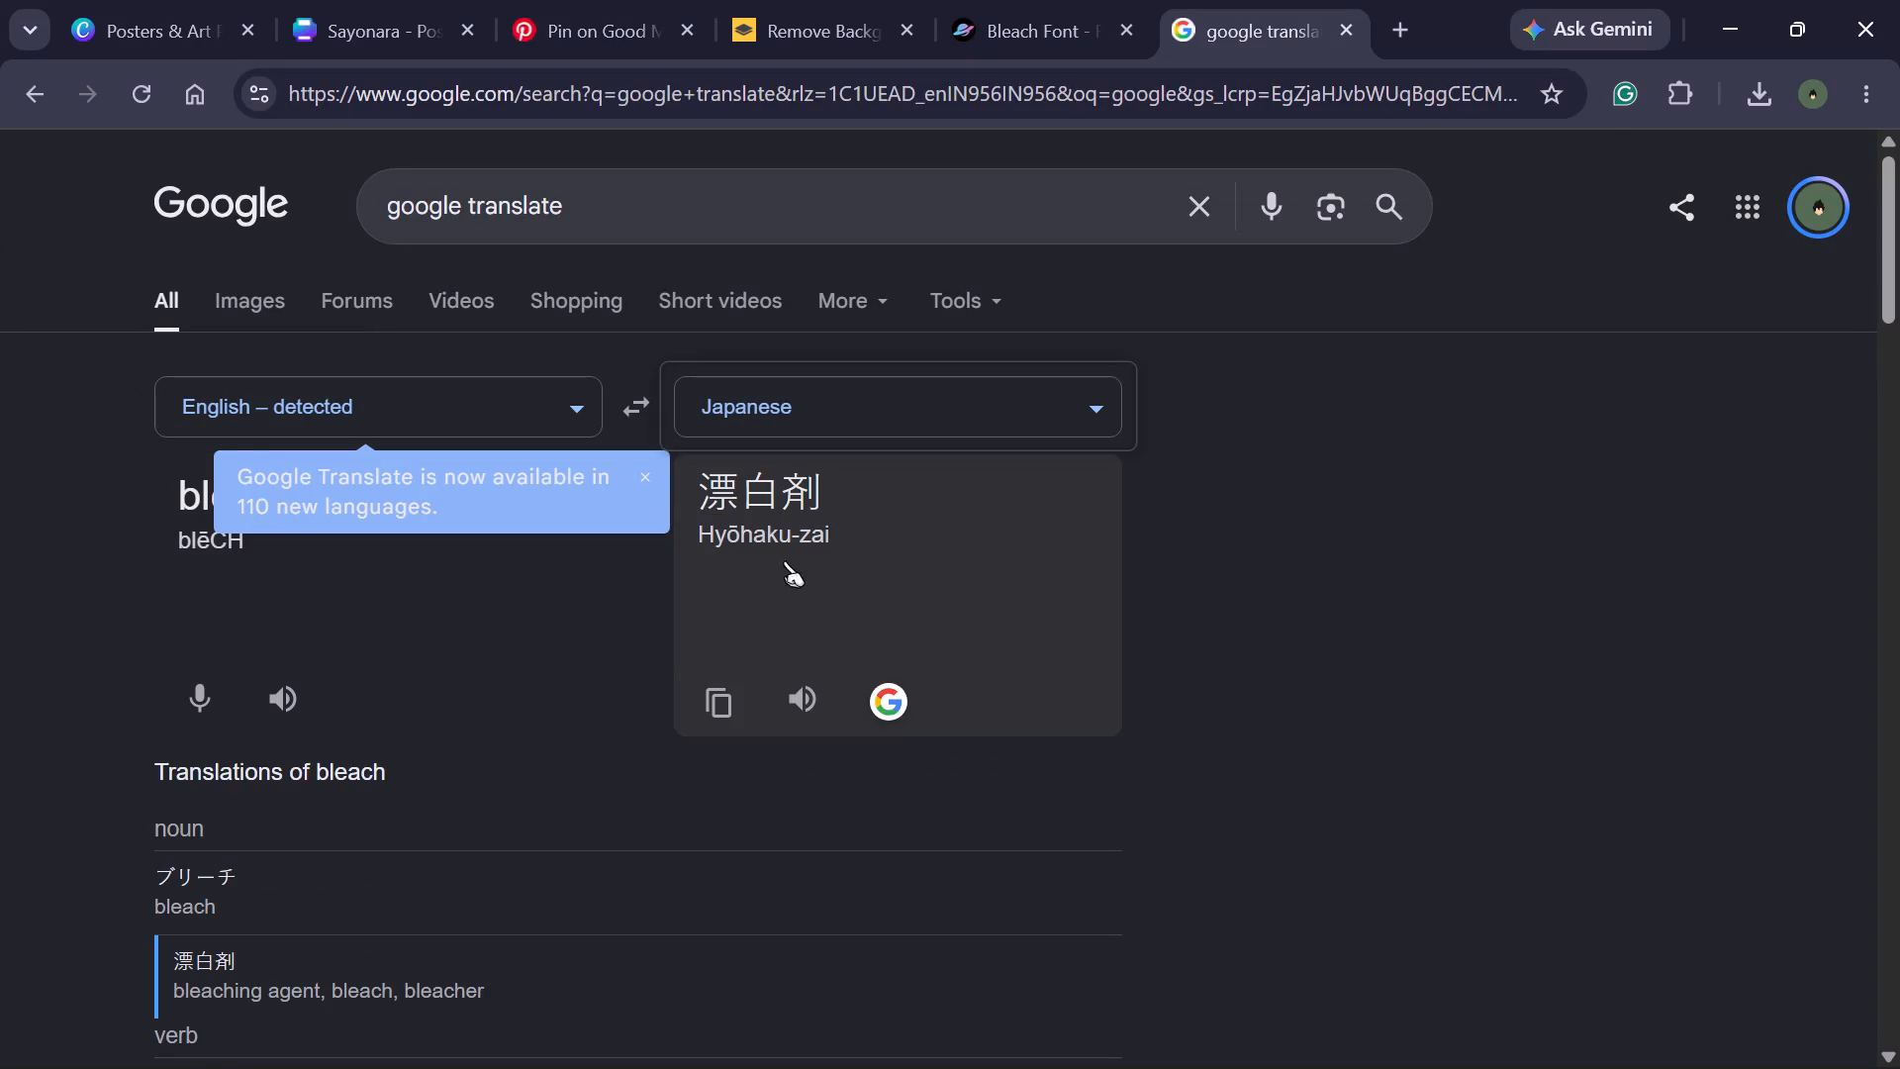
pyautogui.click(715, 703)
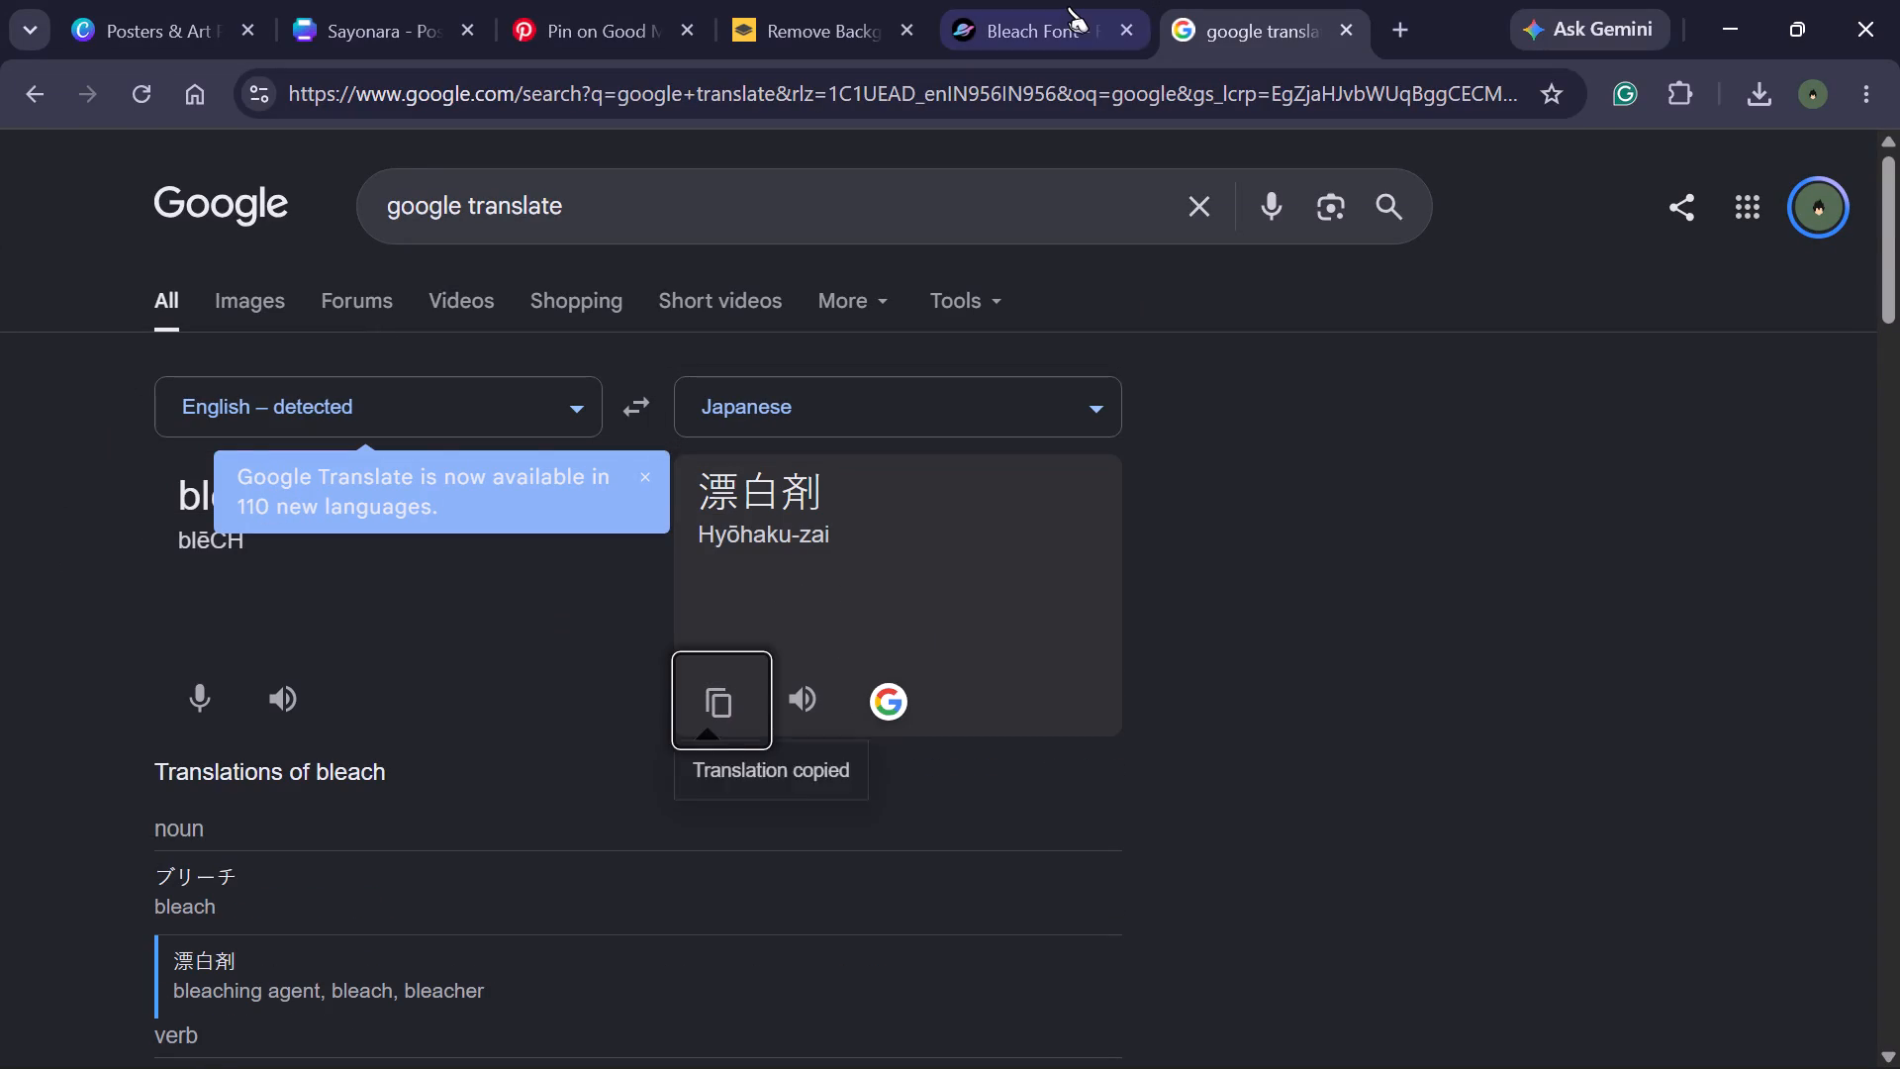
pyautogui.click(1063, 6)
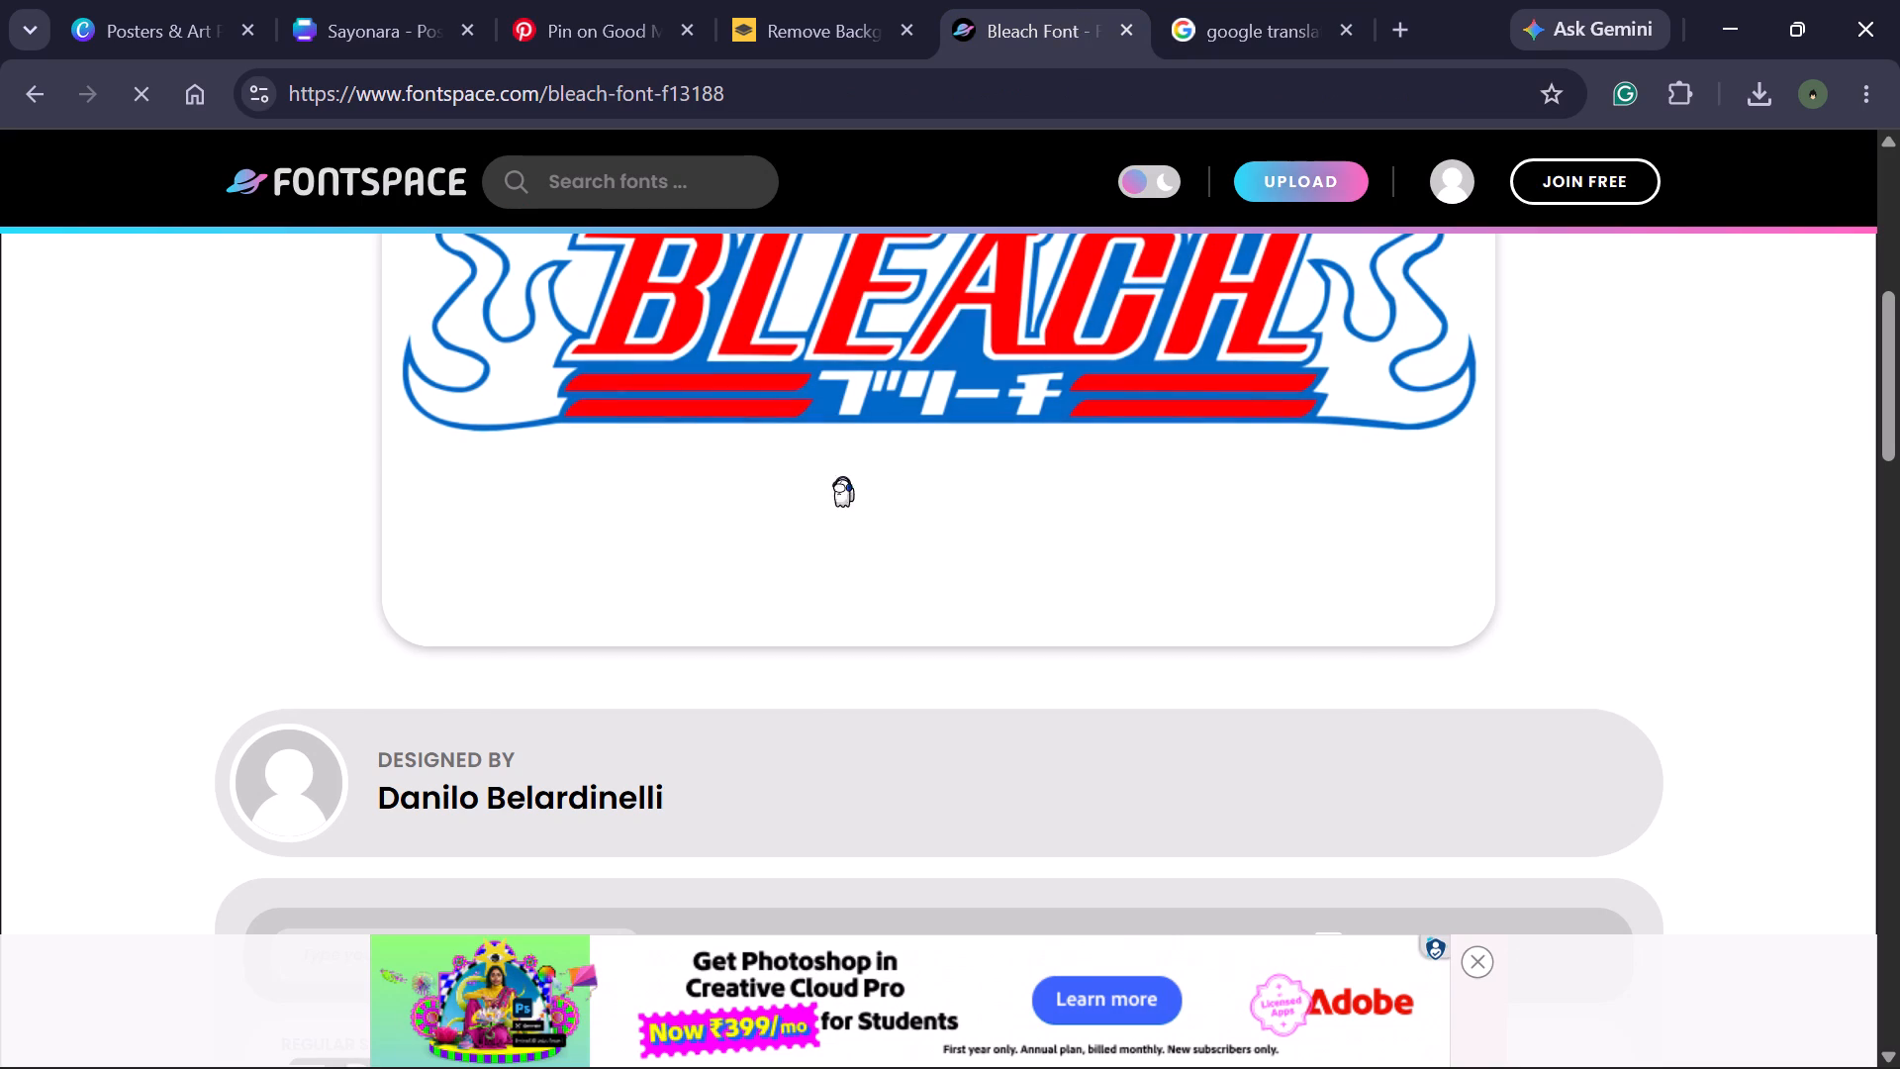
pyautogui.click(345, 17)
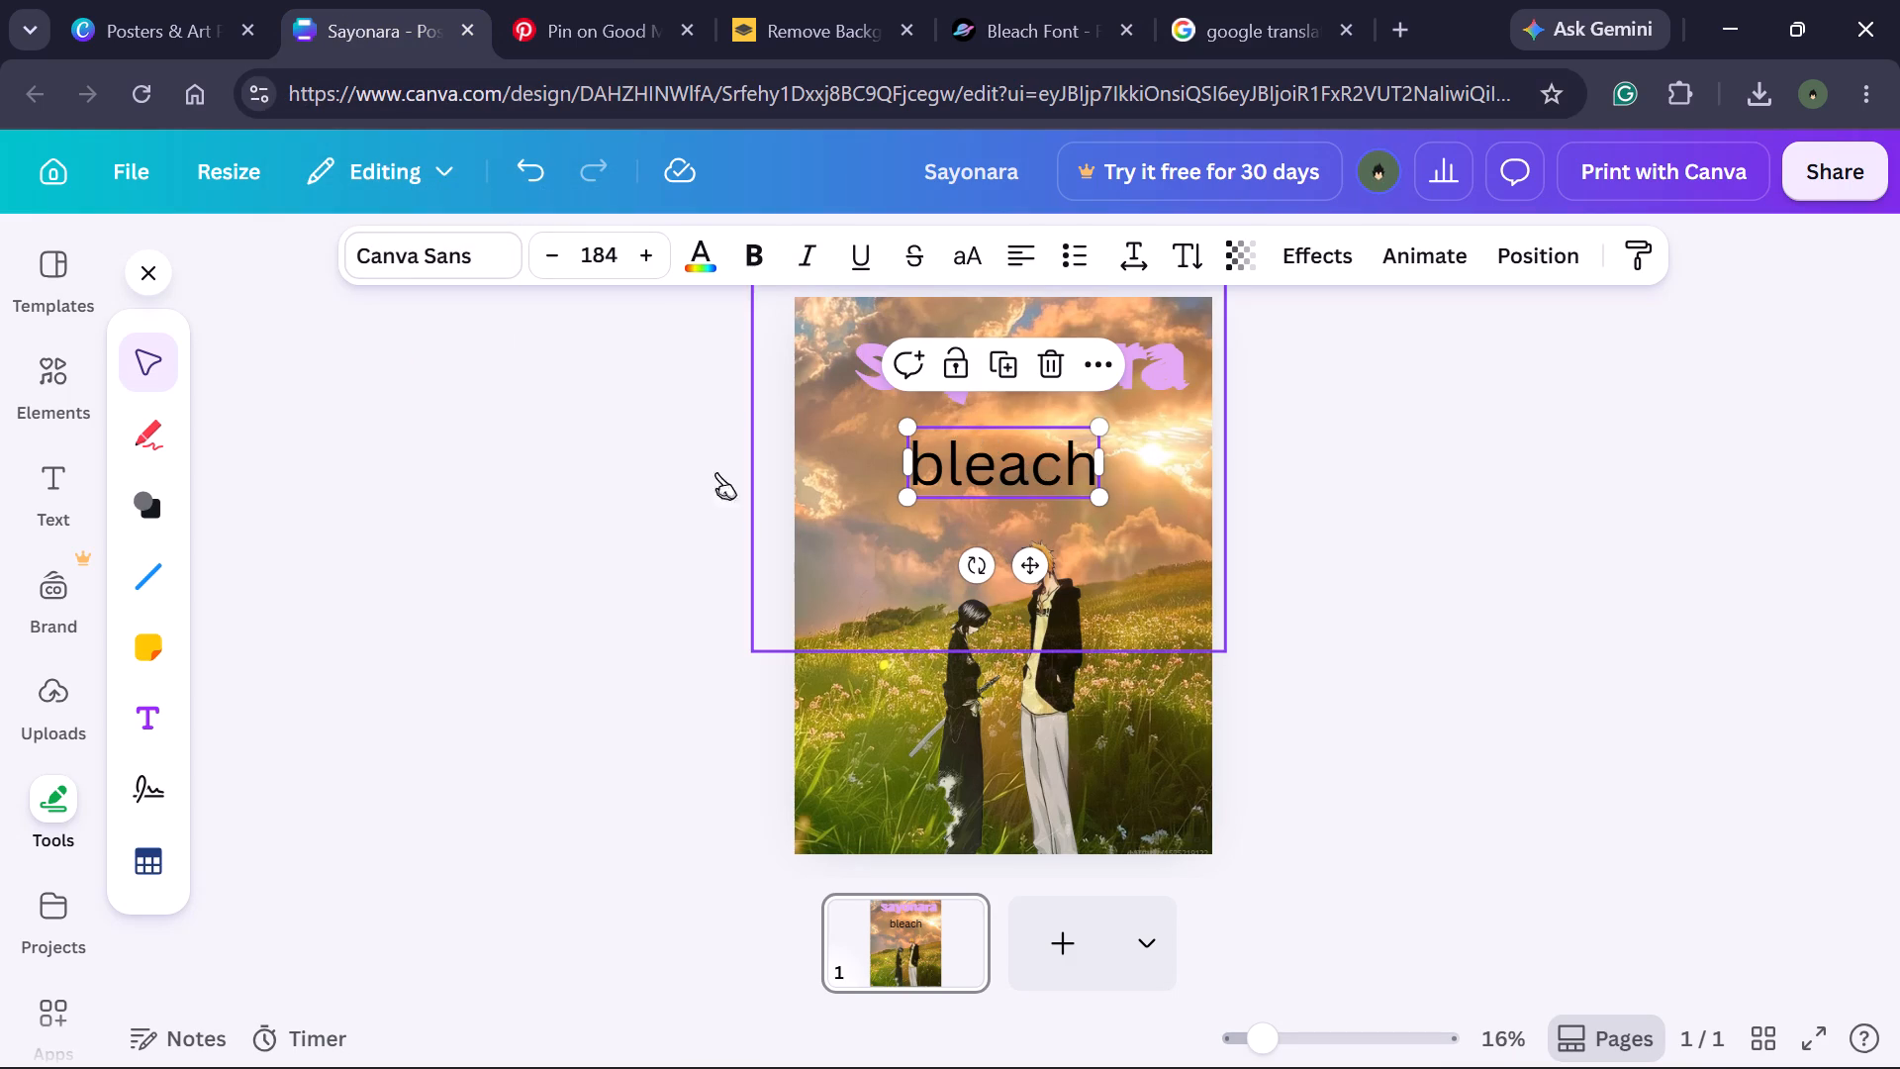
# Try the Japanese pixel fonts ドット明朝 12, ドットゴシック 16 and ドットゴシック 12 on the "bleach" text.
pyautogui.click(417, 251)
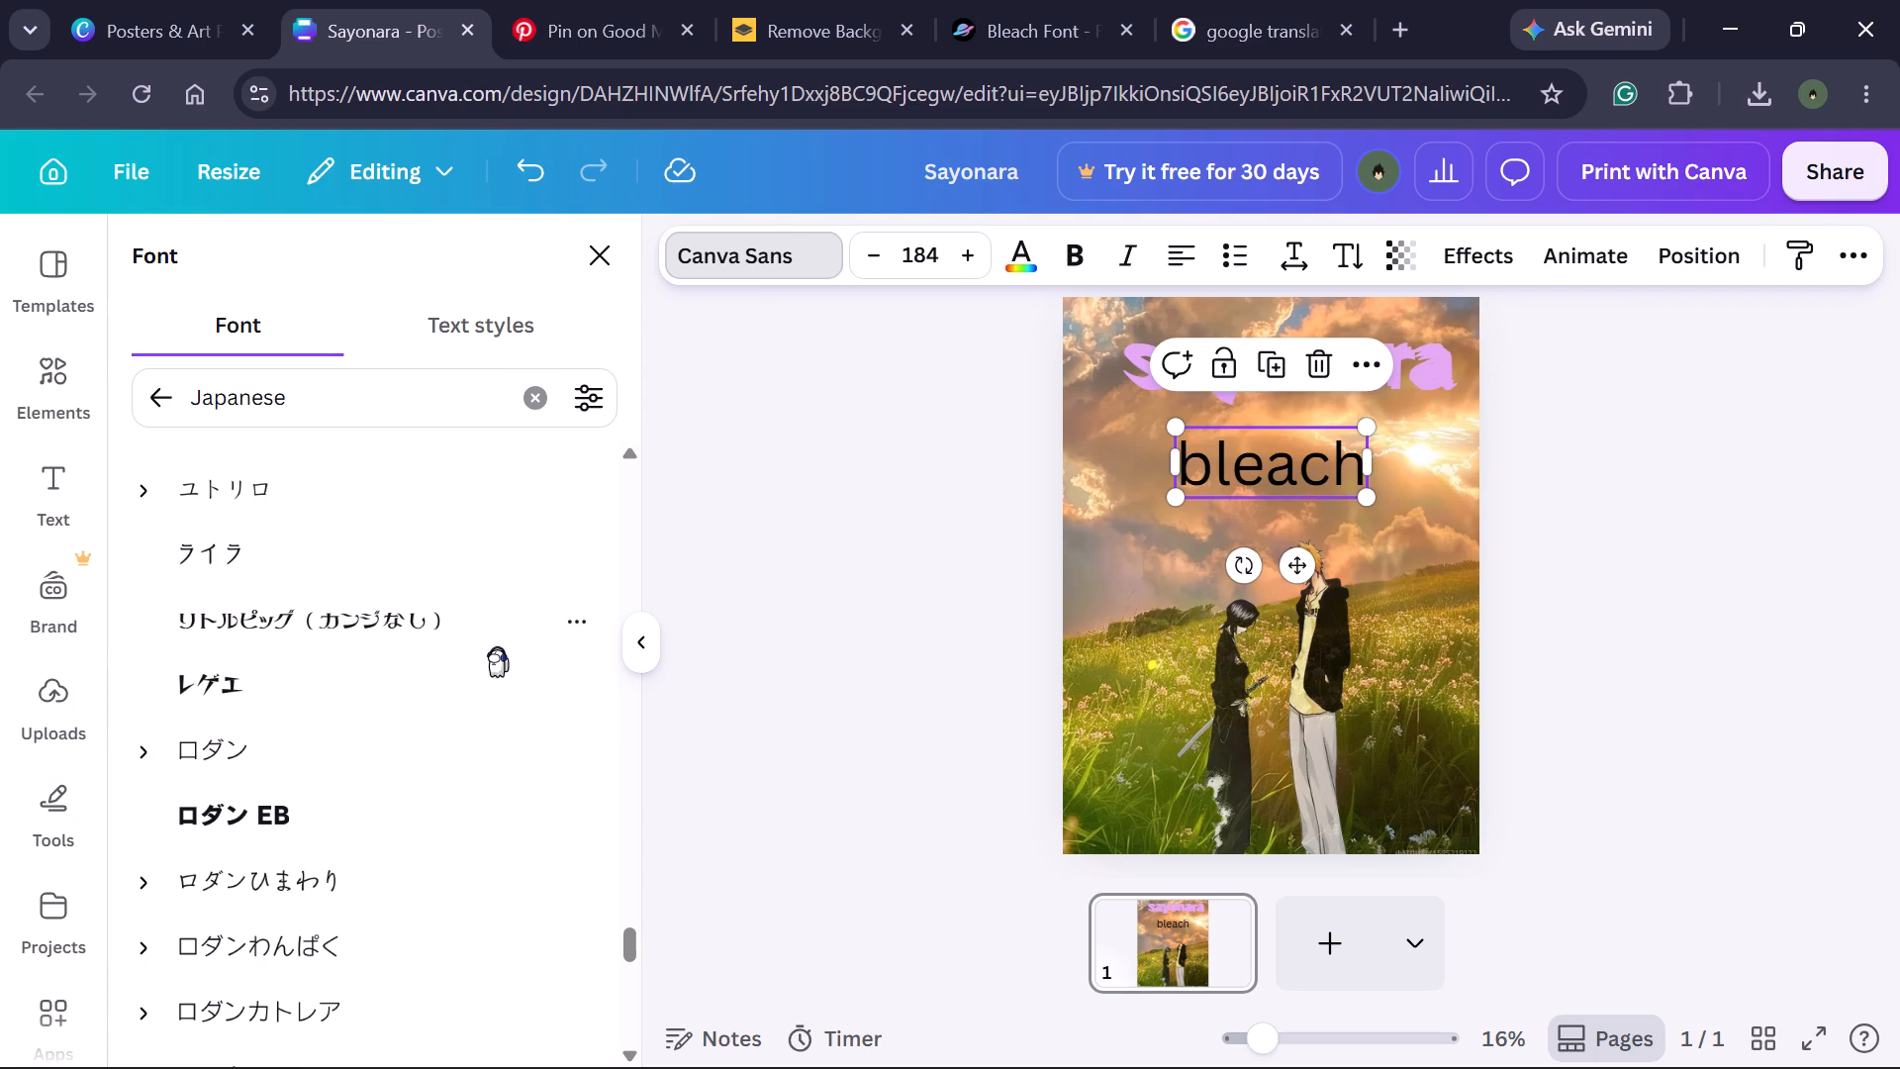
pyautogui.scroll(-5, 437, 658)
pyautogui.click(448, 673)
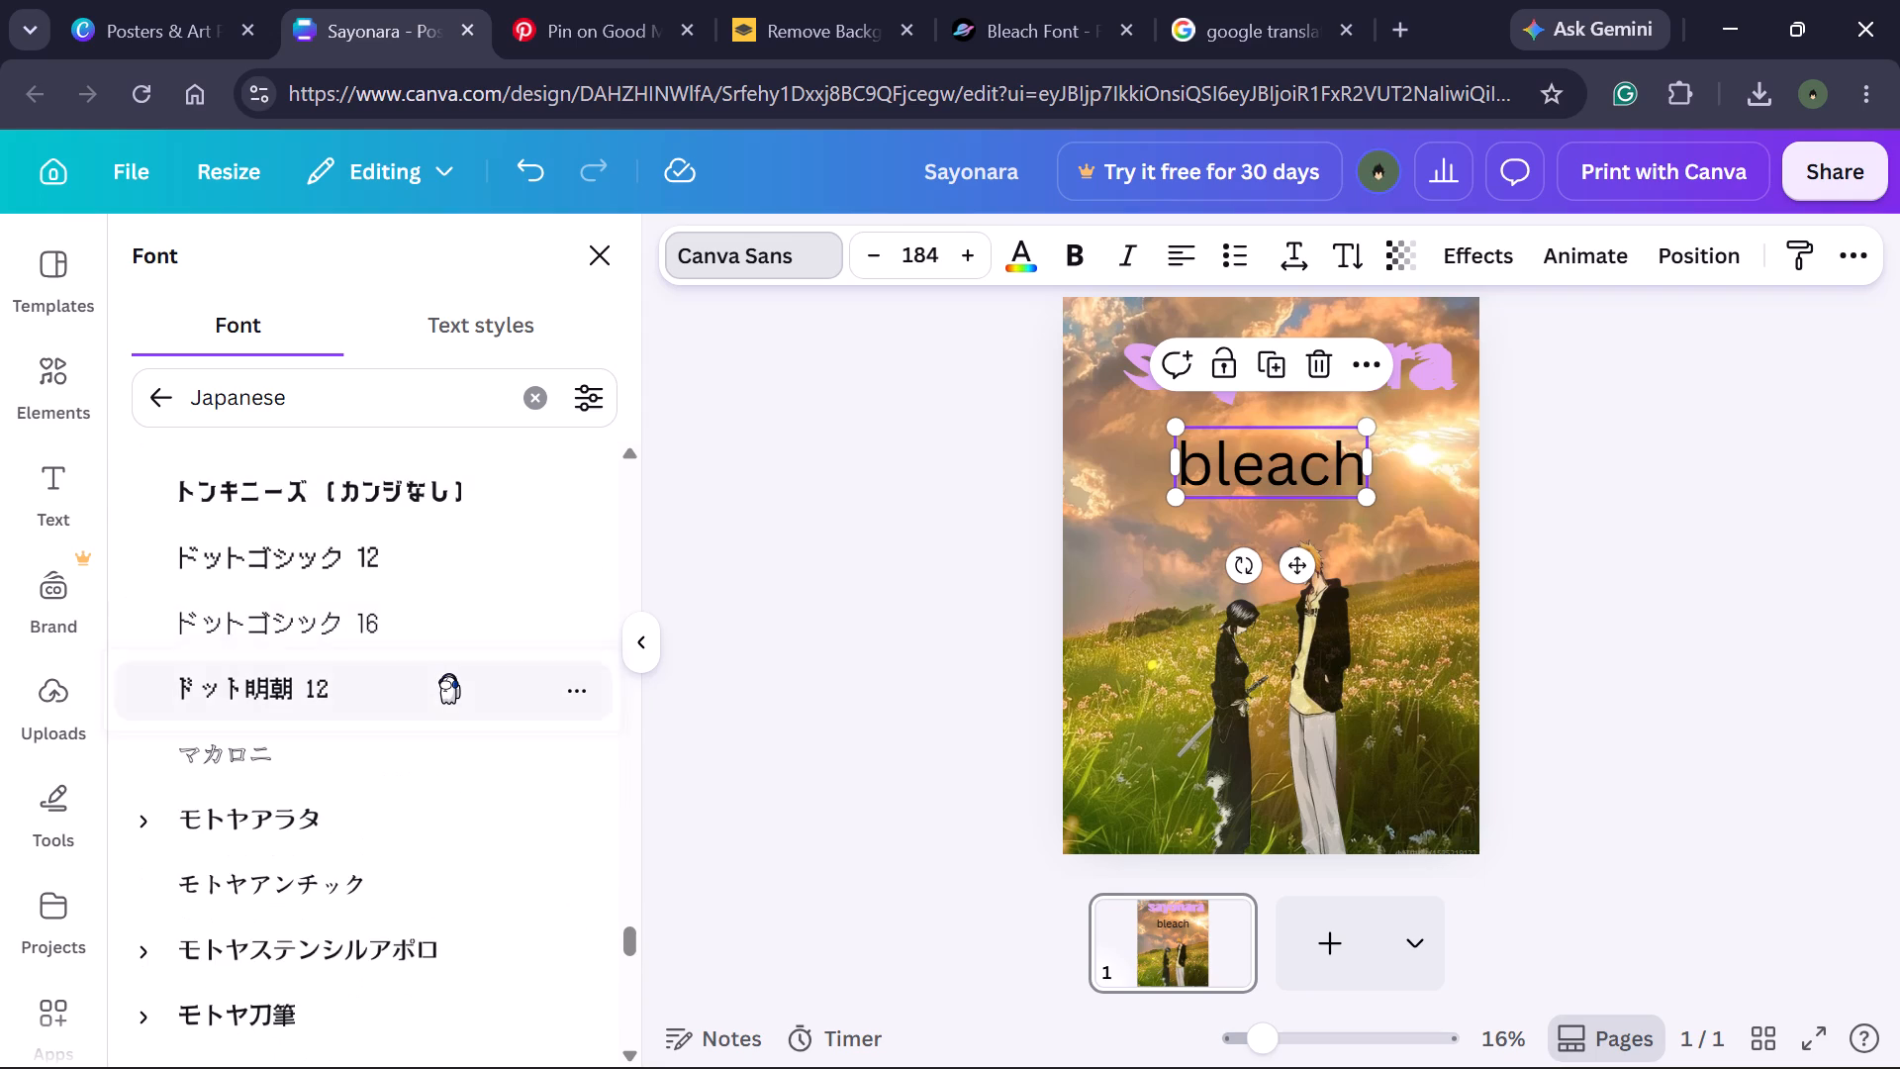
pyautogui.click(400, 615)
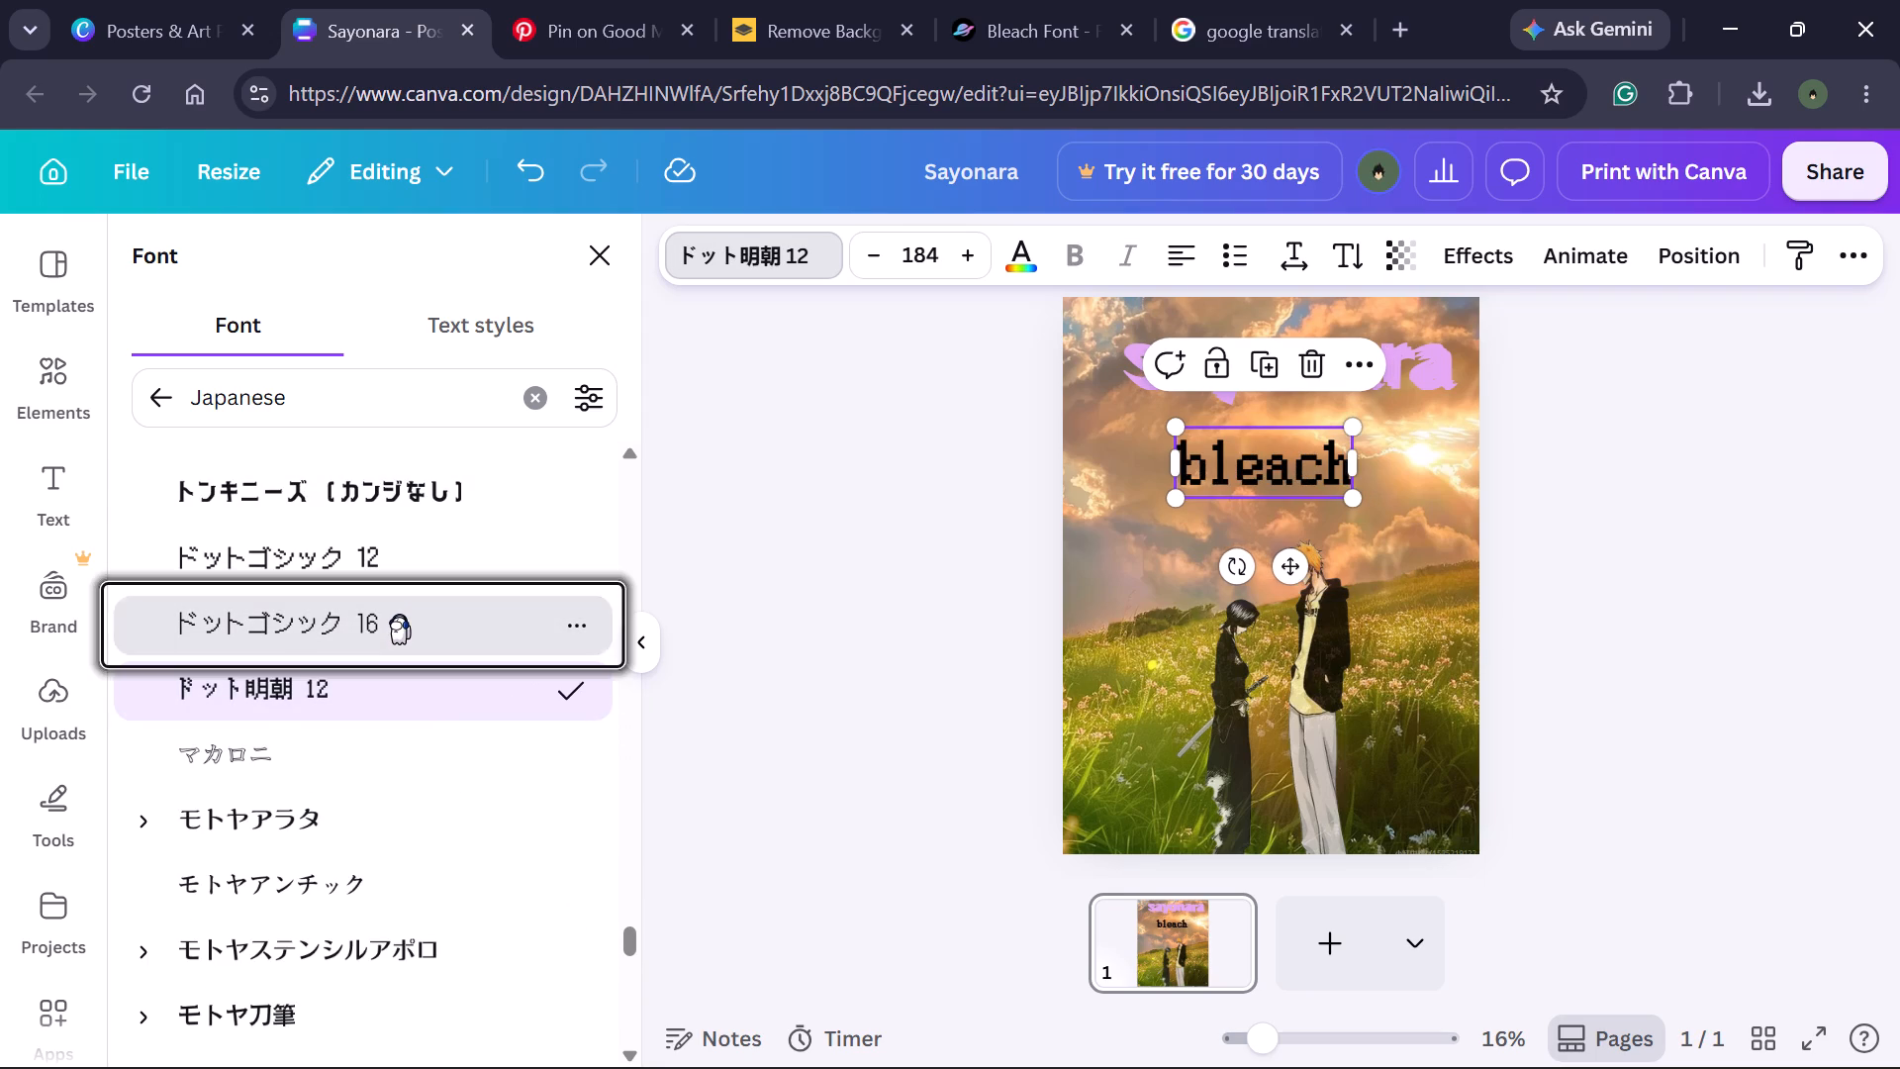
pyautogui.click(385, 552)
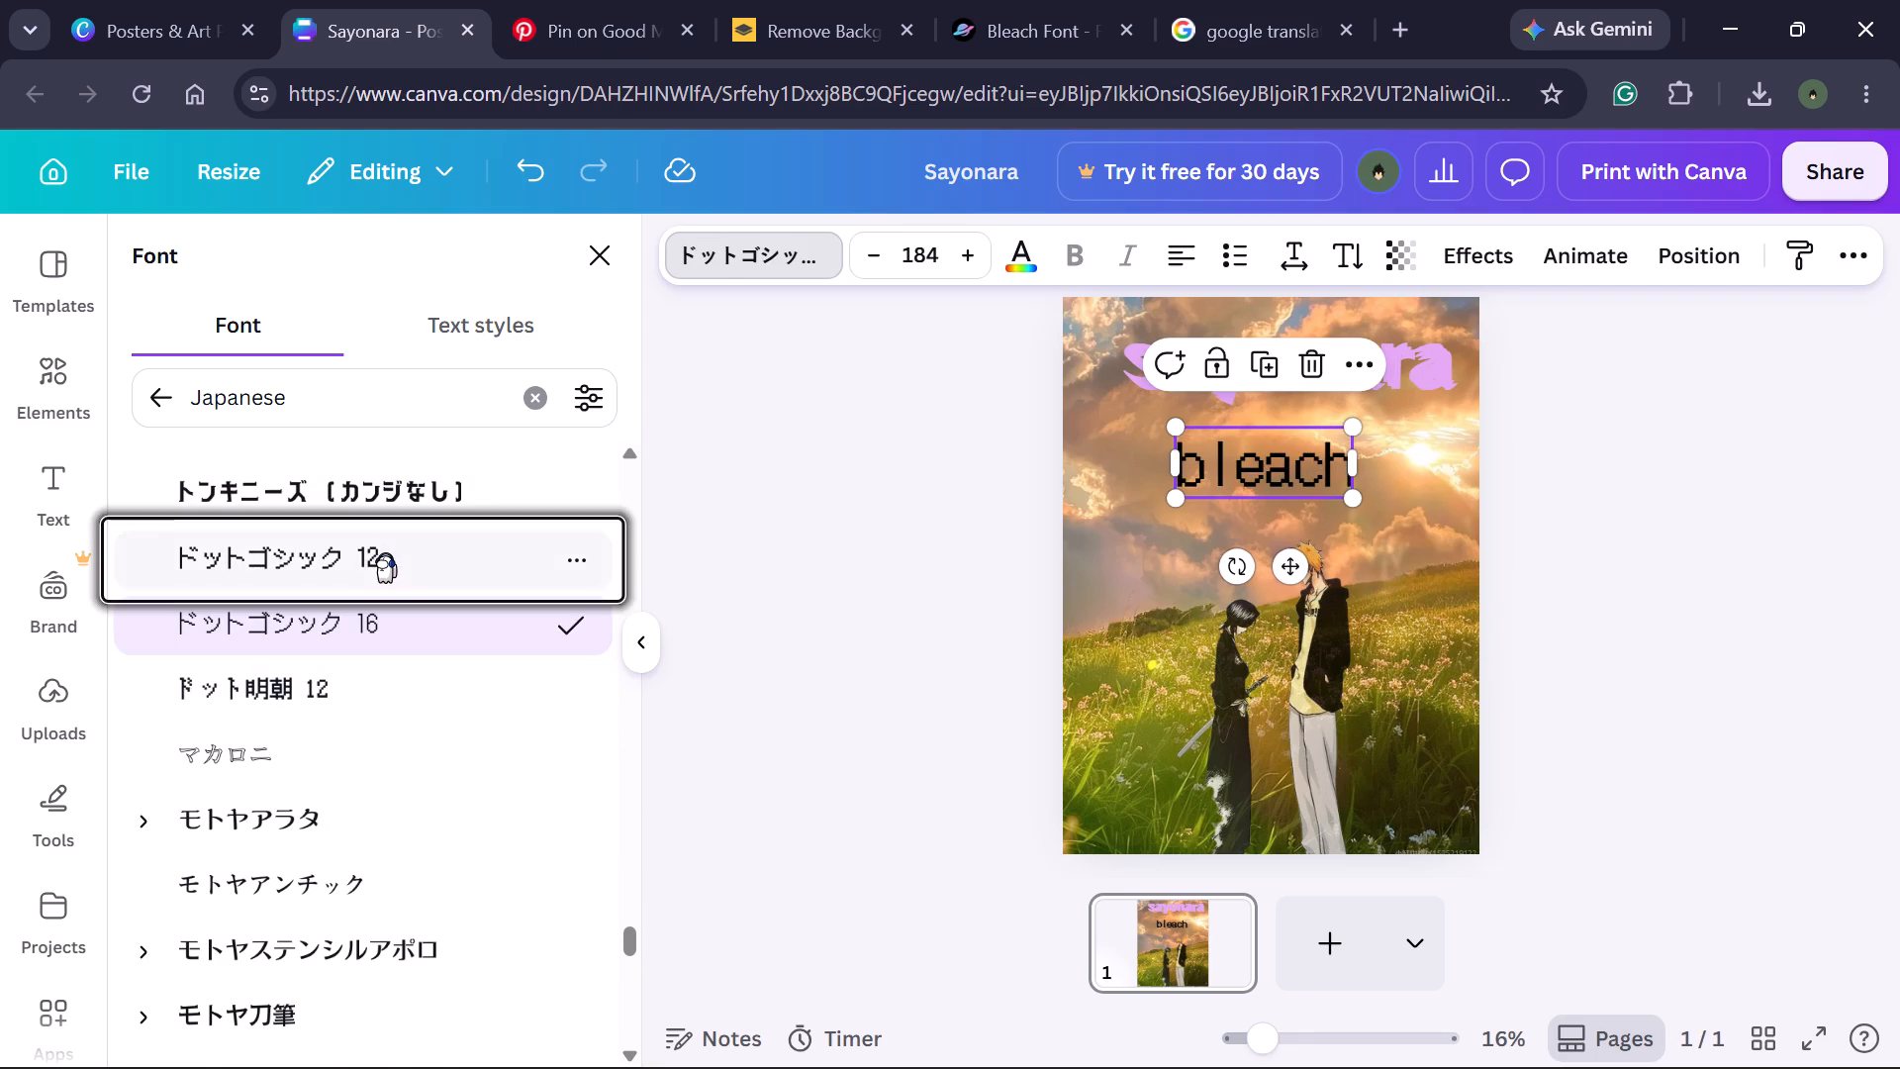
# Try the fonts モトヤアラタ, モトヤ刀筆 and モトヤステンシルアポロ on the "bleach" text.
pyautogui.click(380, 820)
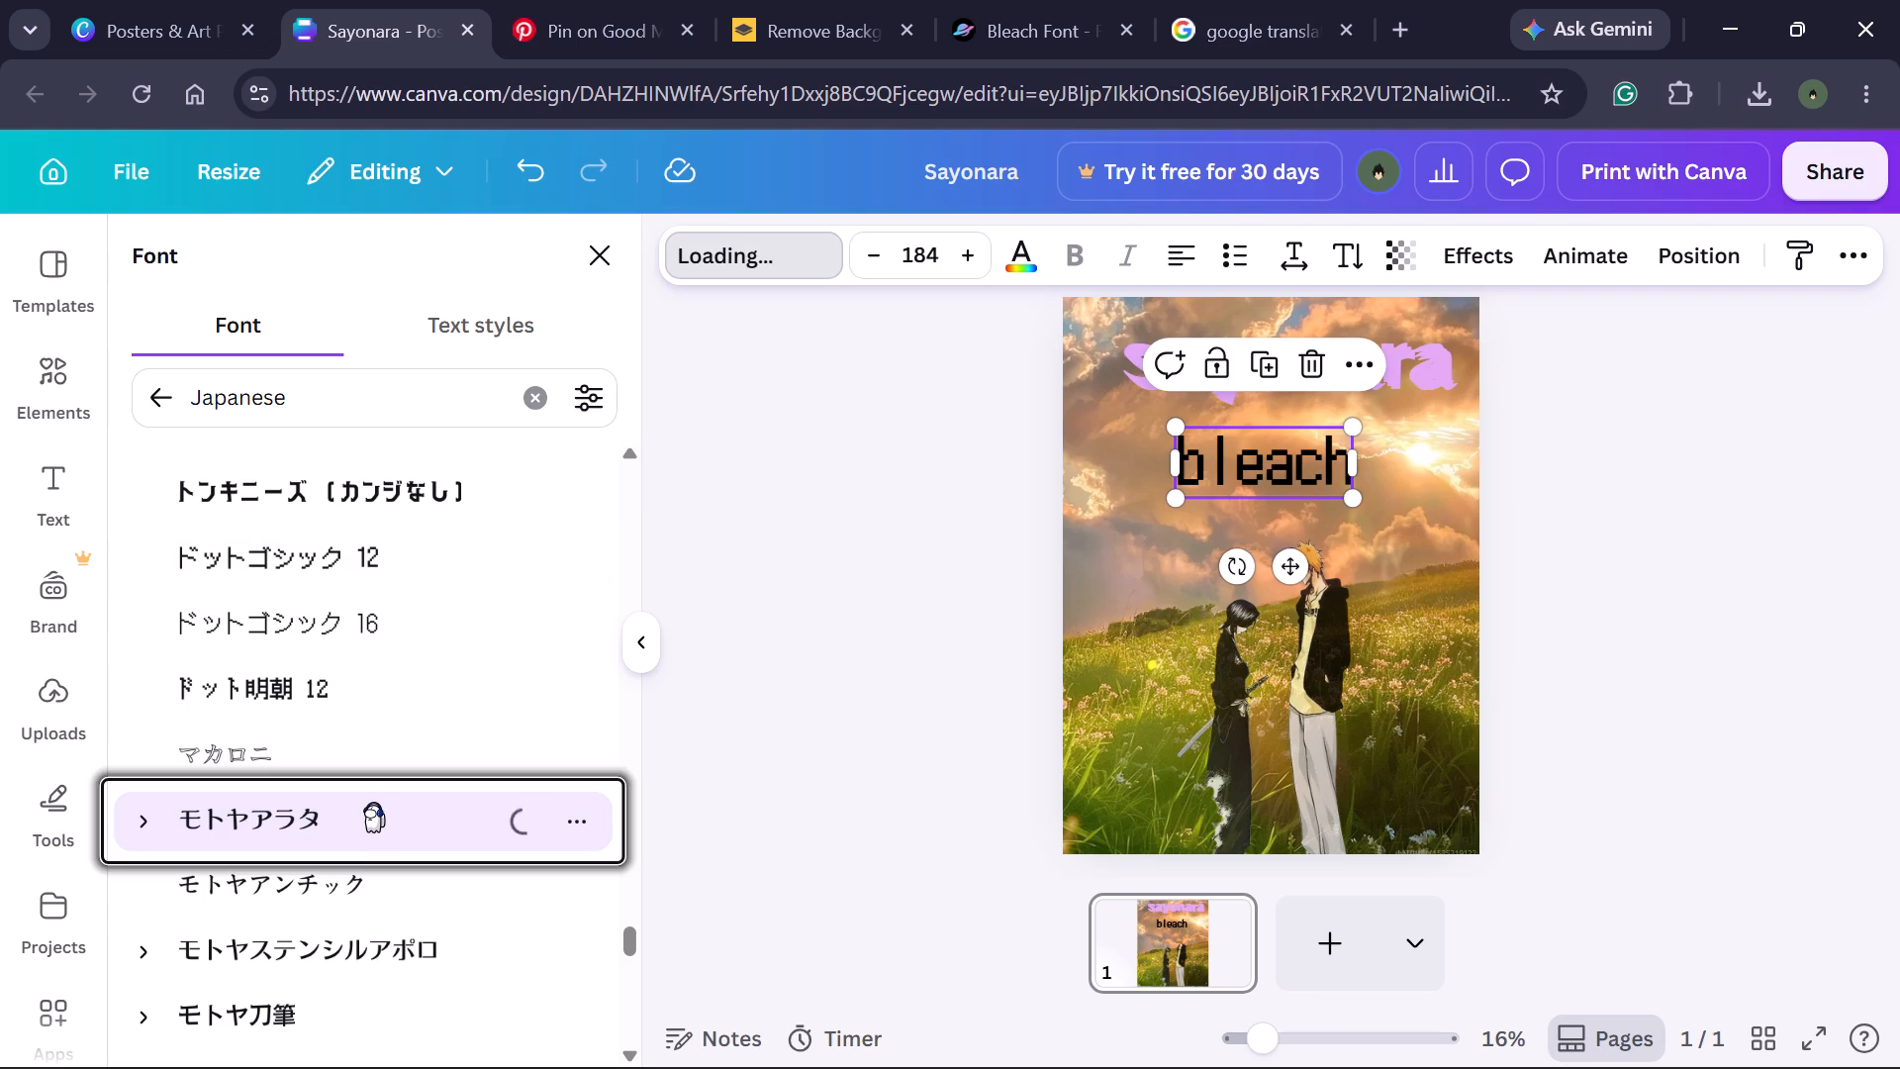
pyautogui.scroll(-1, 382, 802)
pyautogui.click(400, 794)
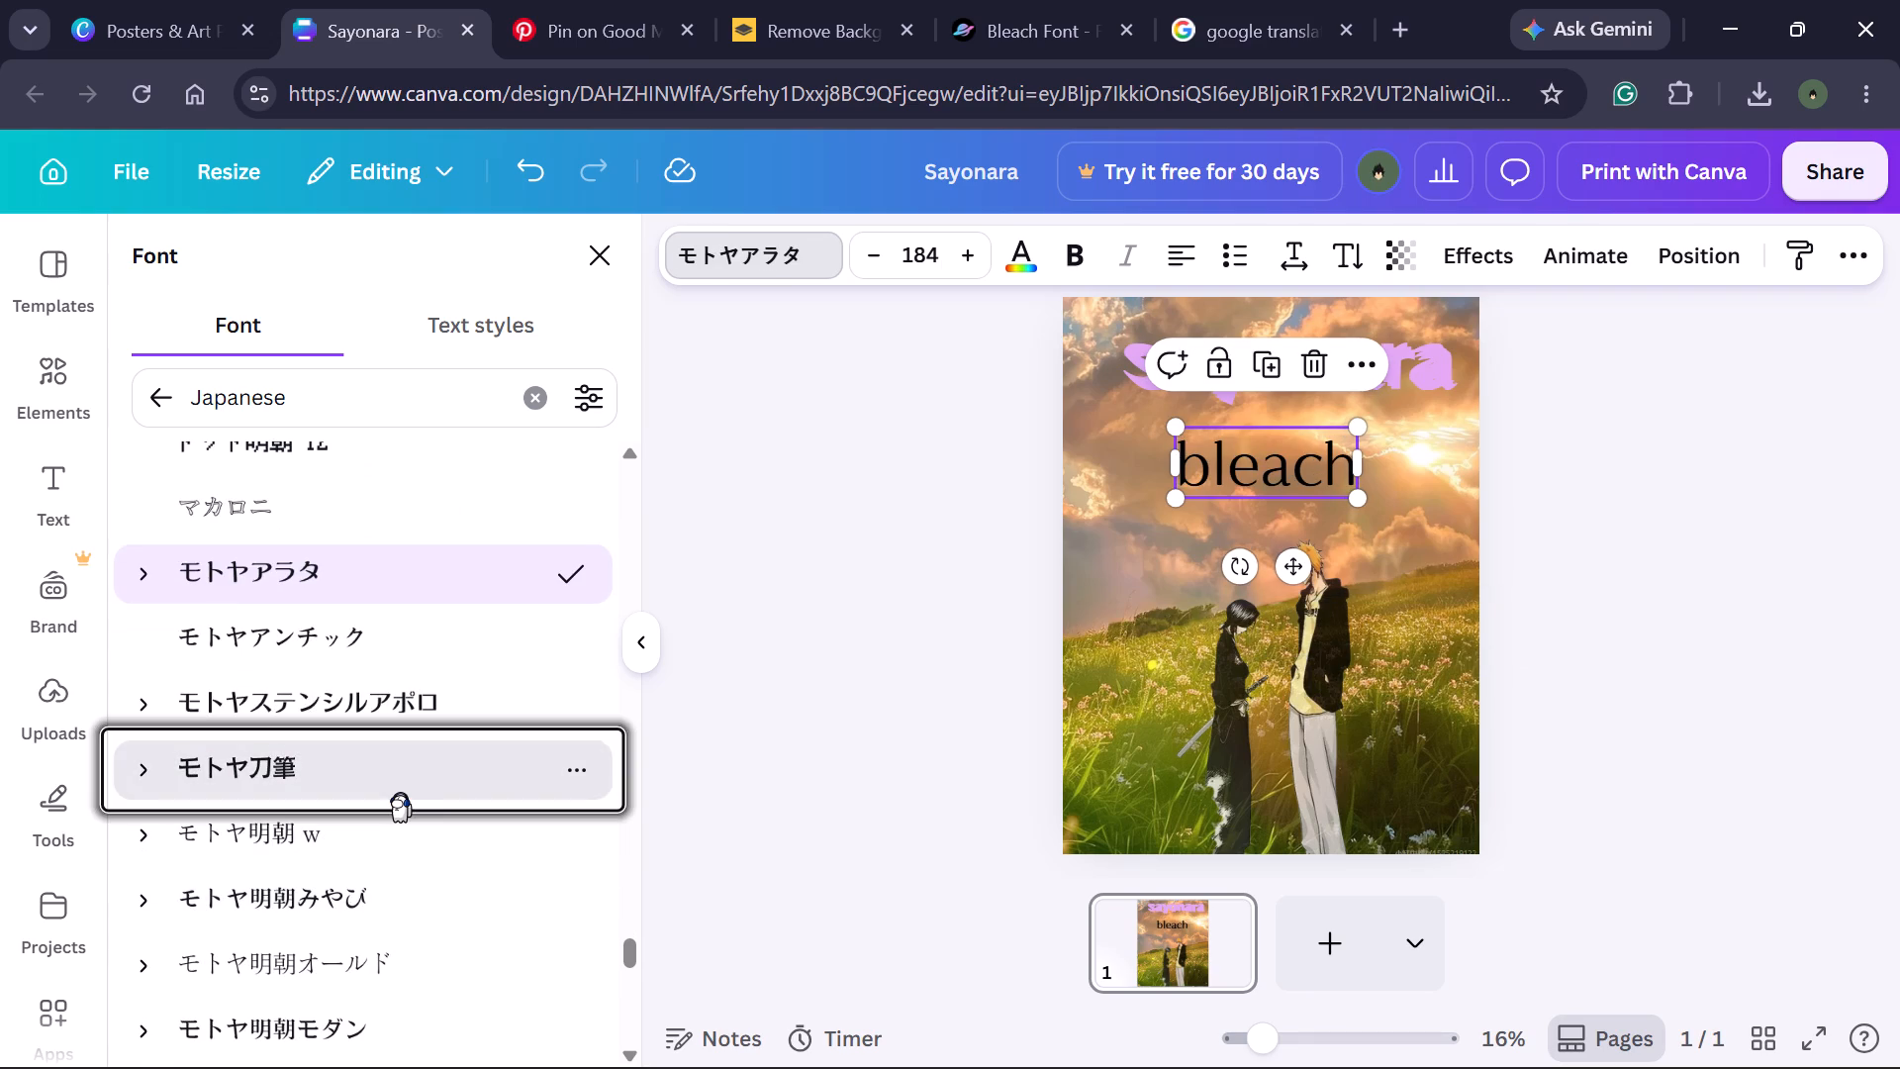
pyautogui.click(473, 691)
# Set the "bleach" text in the Japanese font DNP 秀英丸ゴシック Std.
pyautogui.scroll(-2, 470, 678)
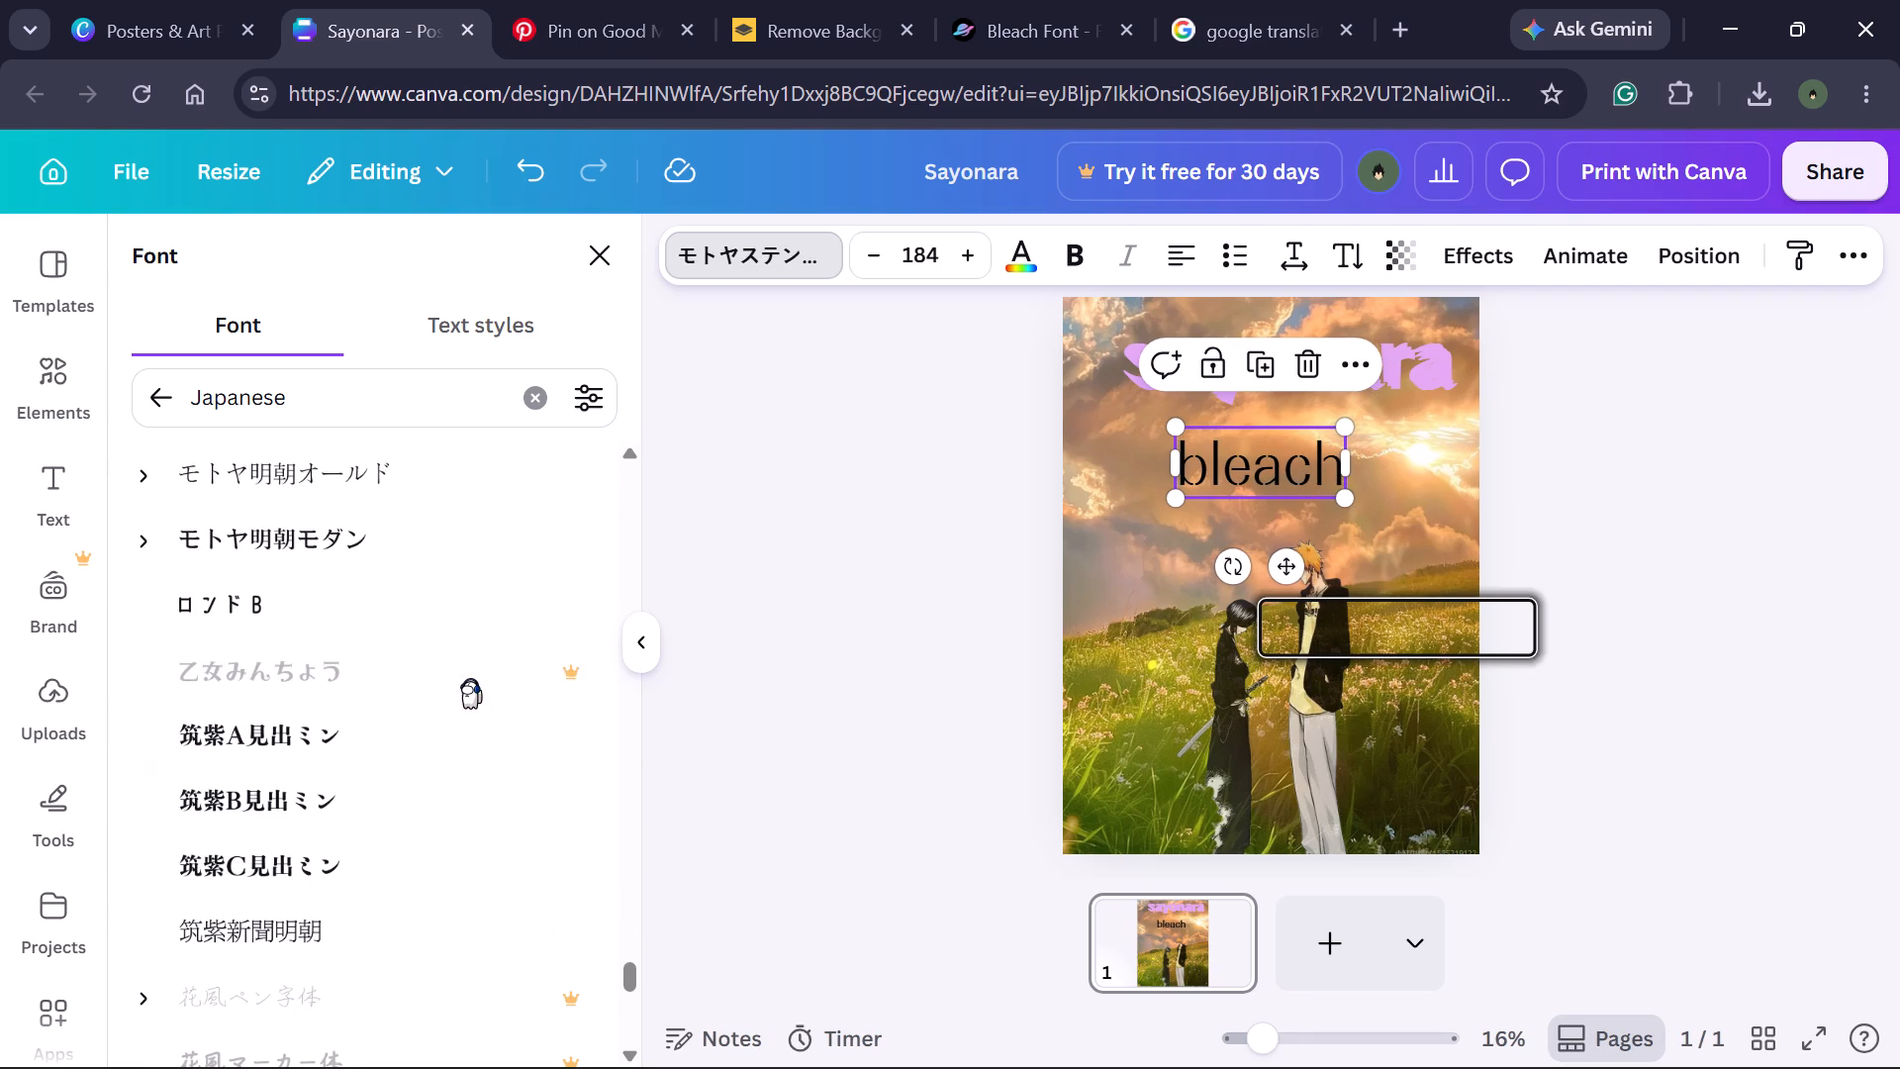
pyautogui.scroll(-5, 470, 838)
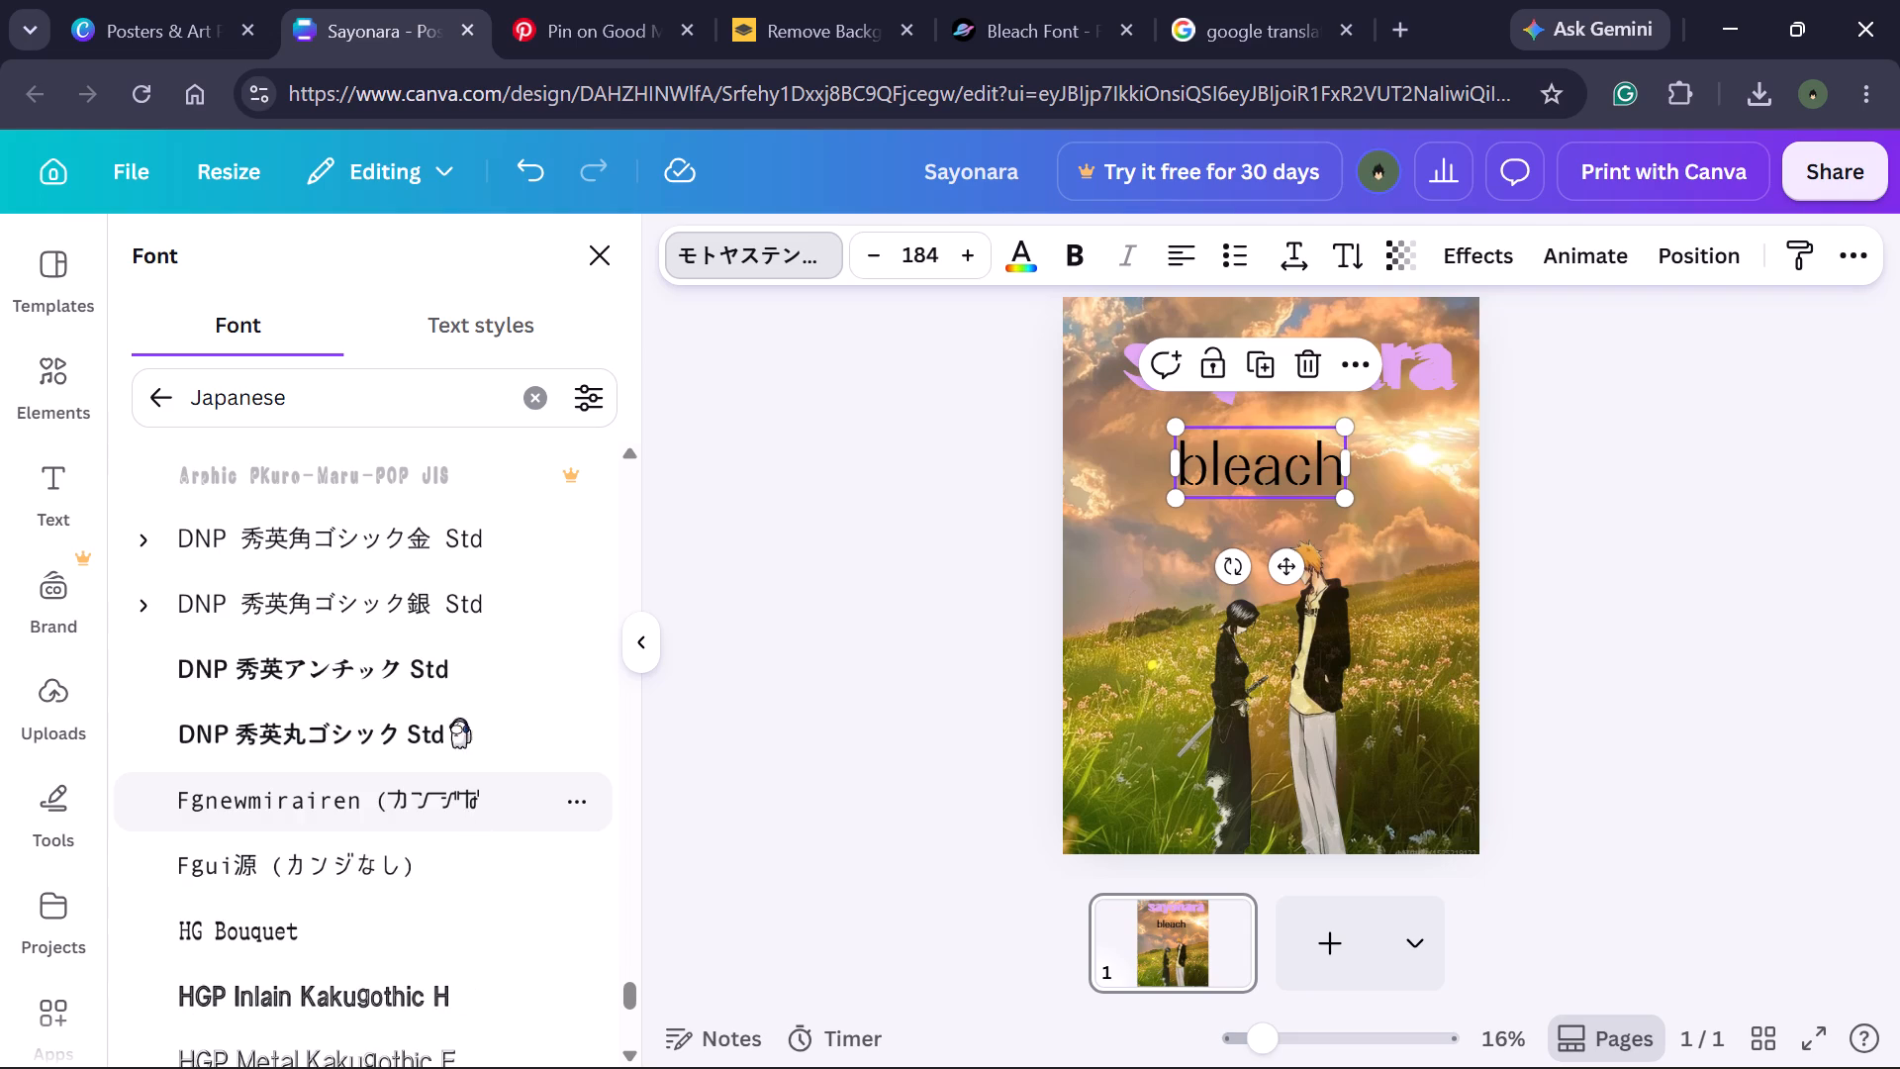
pyautogui.click(490, 729)
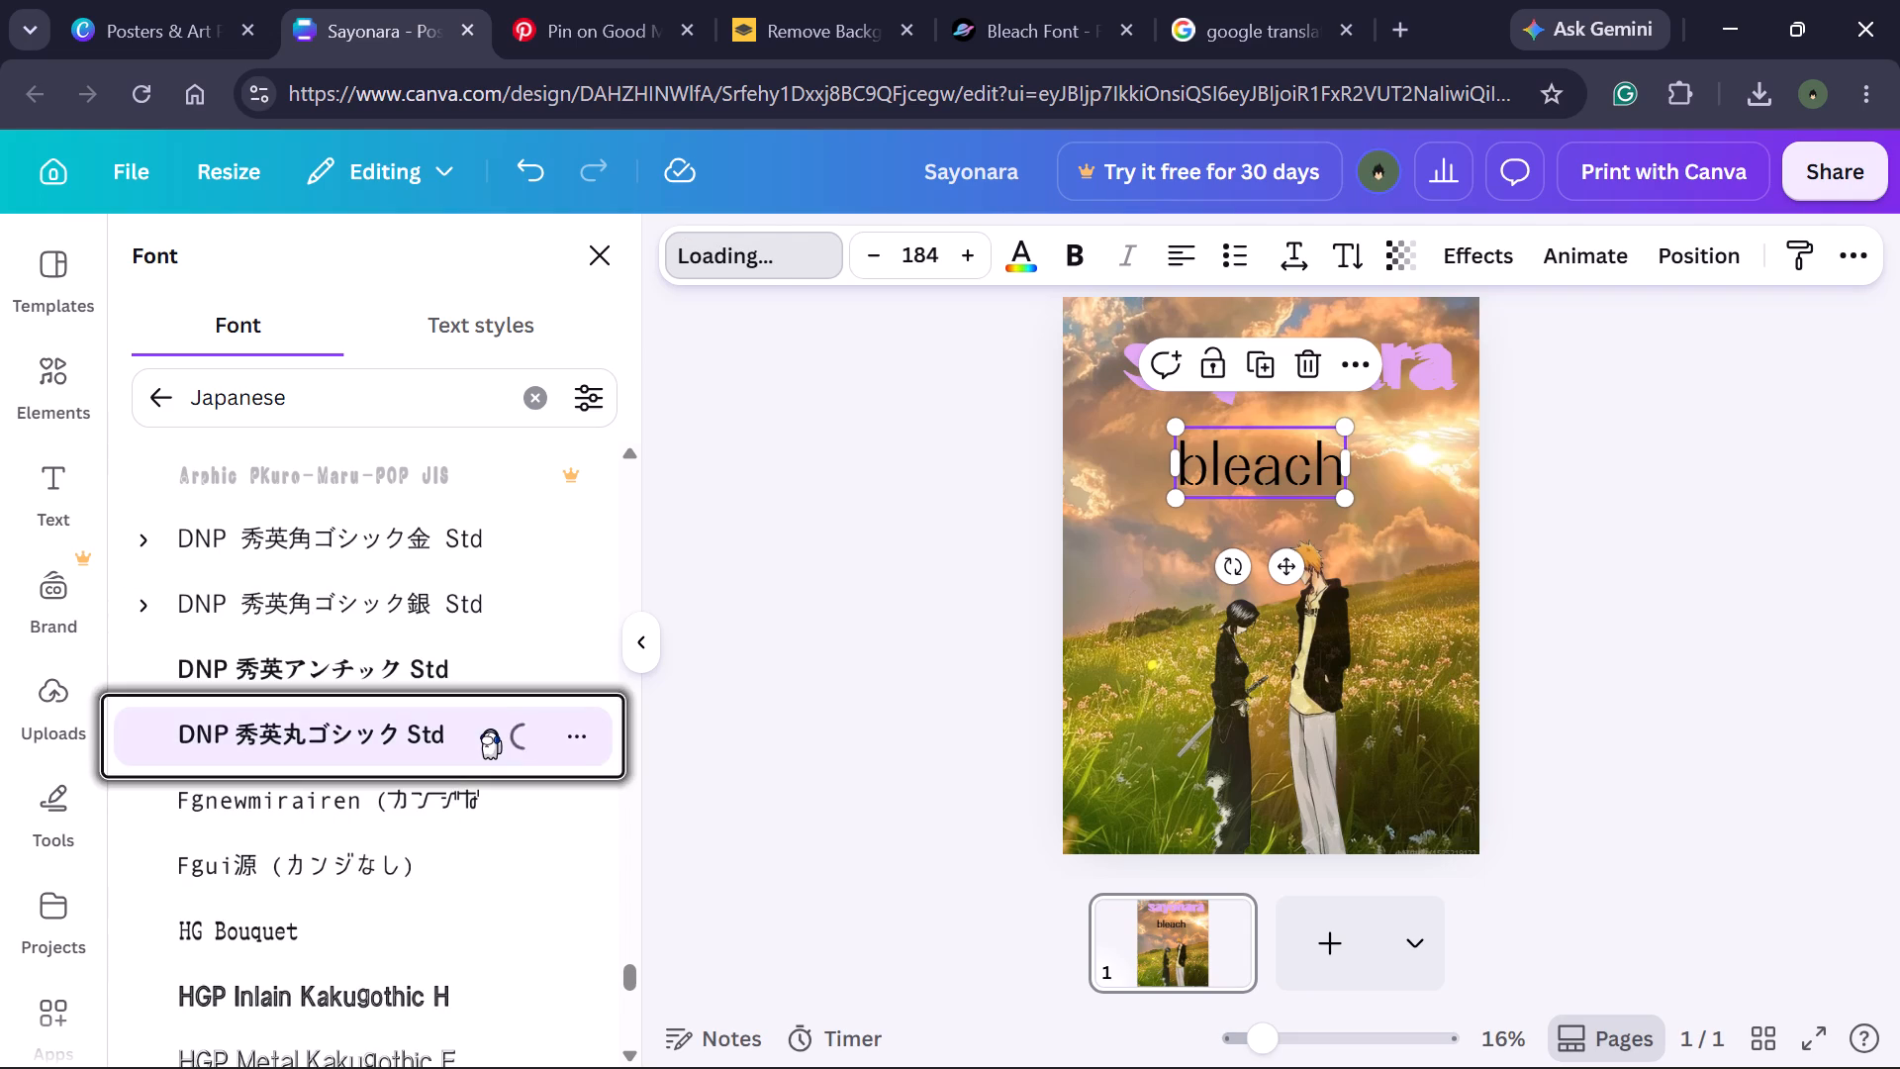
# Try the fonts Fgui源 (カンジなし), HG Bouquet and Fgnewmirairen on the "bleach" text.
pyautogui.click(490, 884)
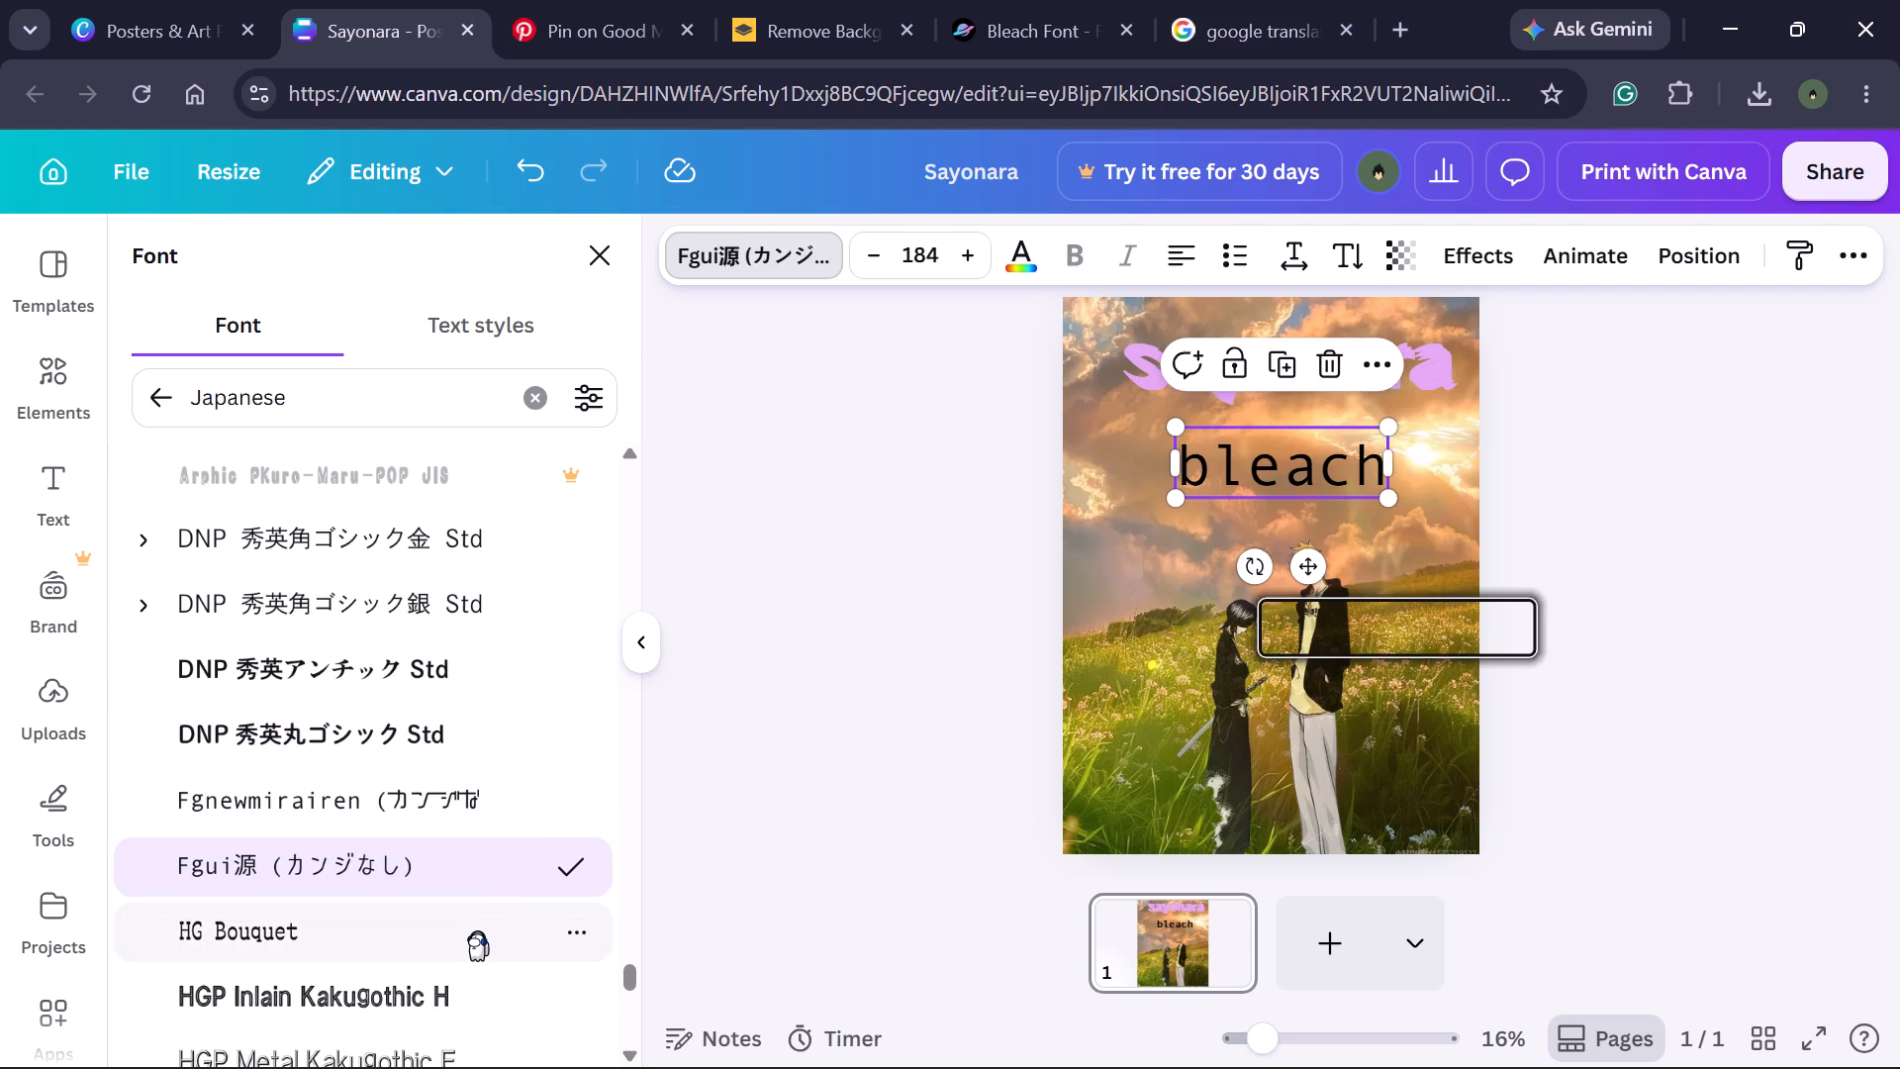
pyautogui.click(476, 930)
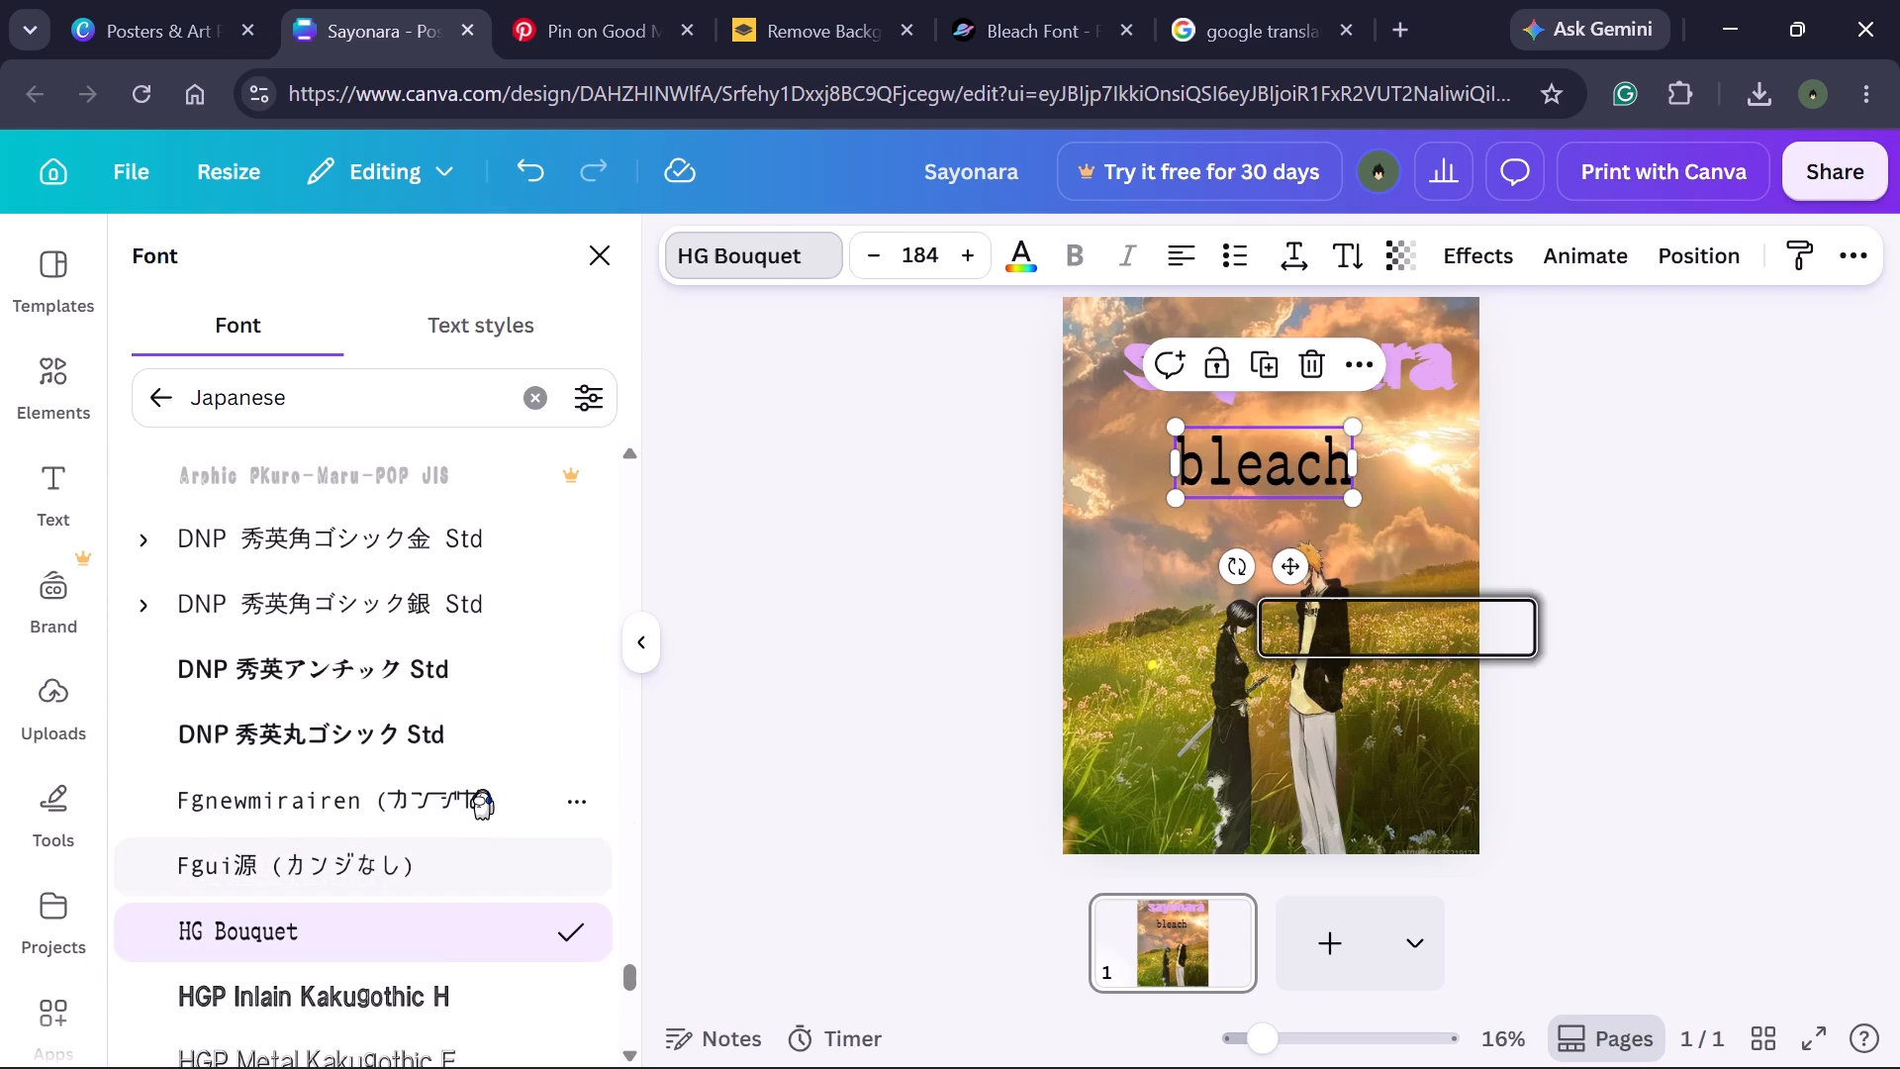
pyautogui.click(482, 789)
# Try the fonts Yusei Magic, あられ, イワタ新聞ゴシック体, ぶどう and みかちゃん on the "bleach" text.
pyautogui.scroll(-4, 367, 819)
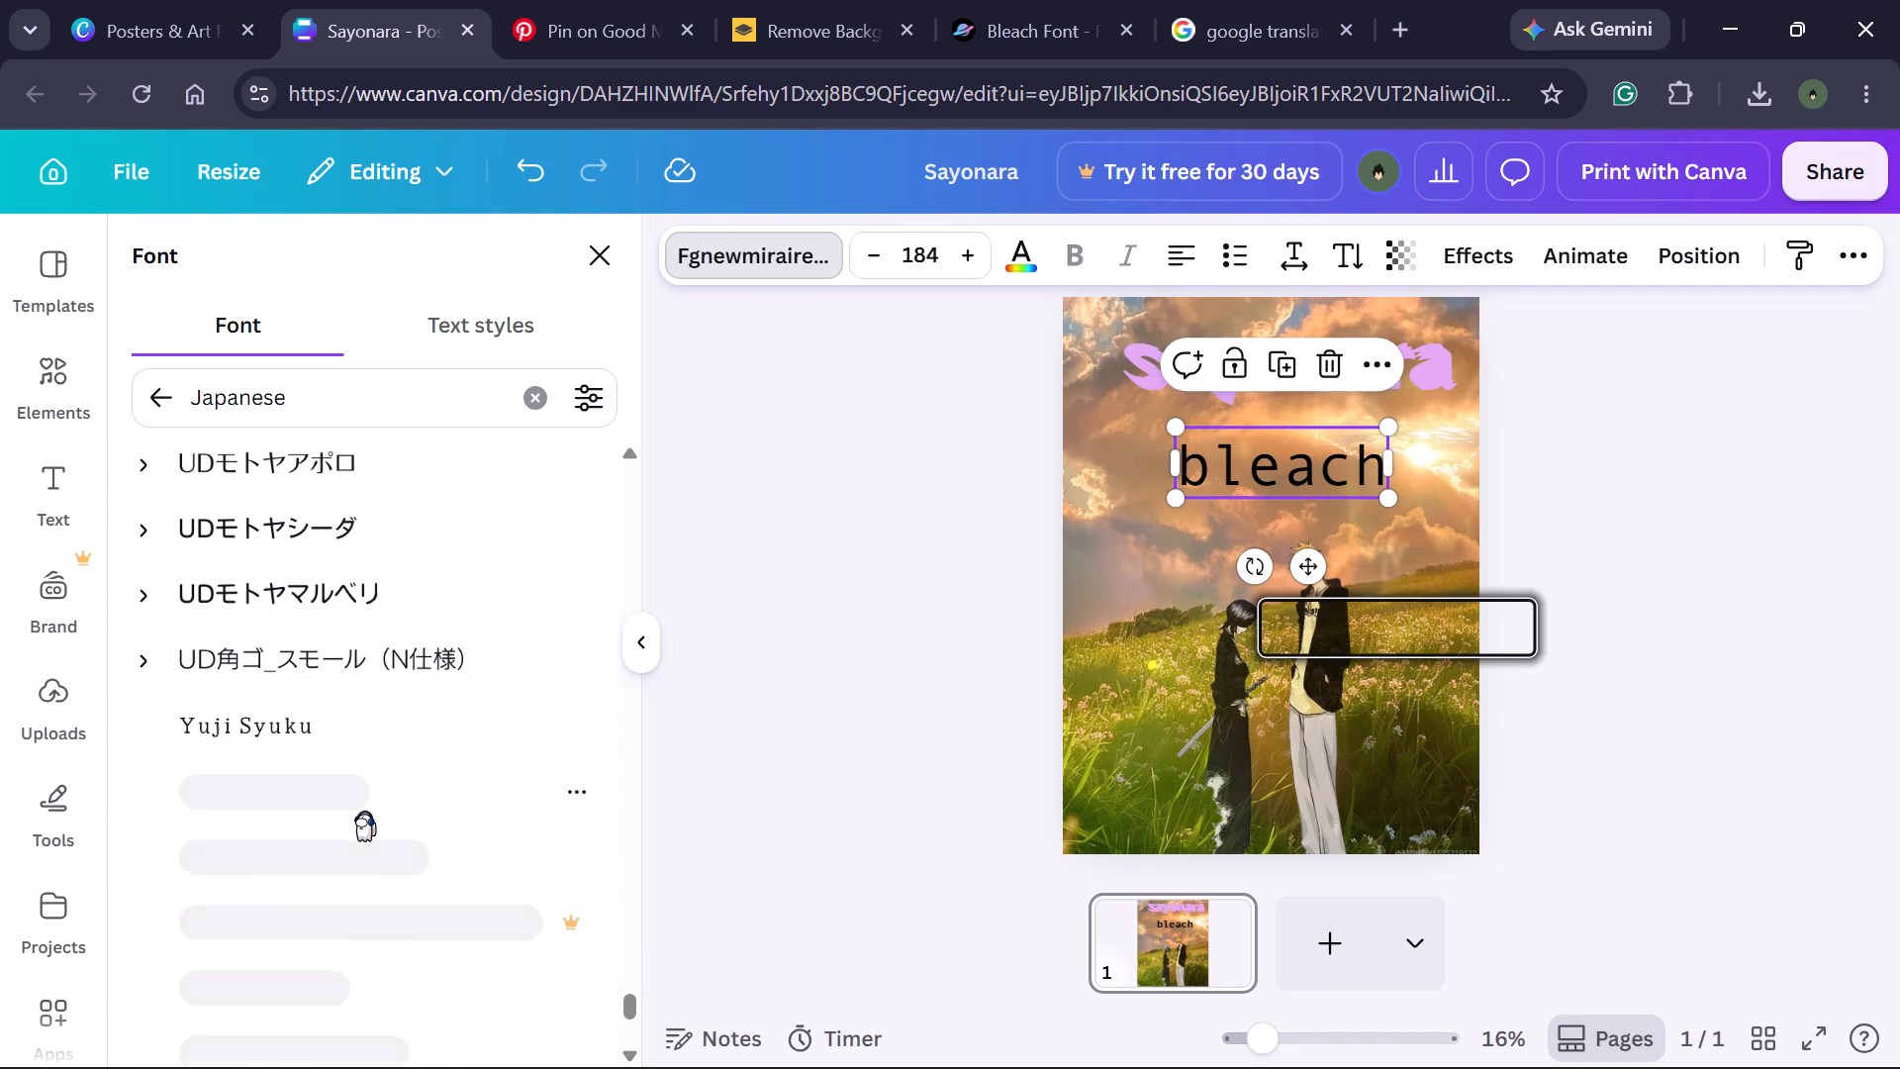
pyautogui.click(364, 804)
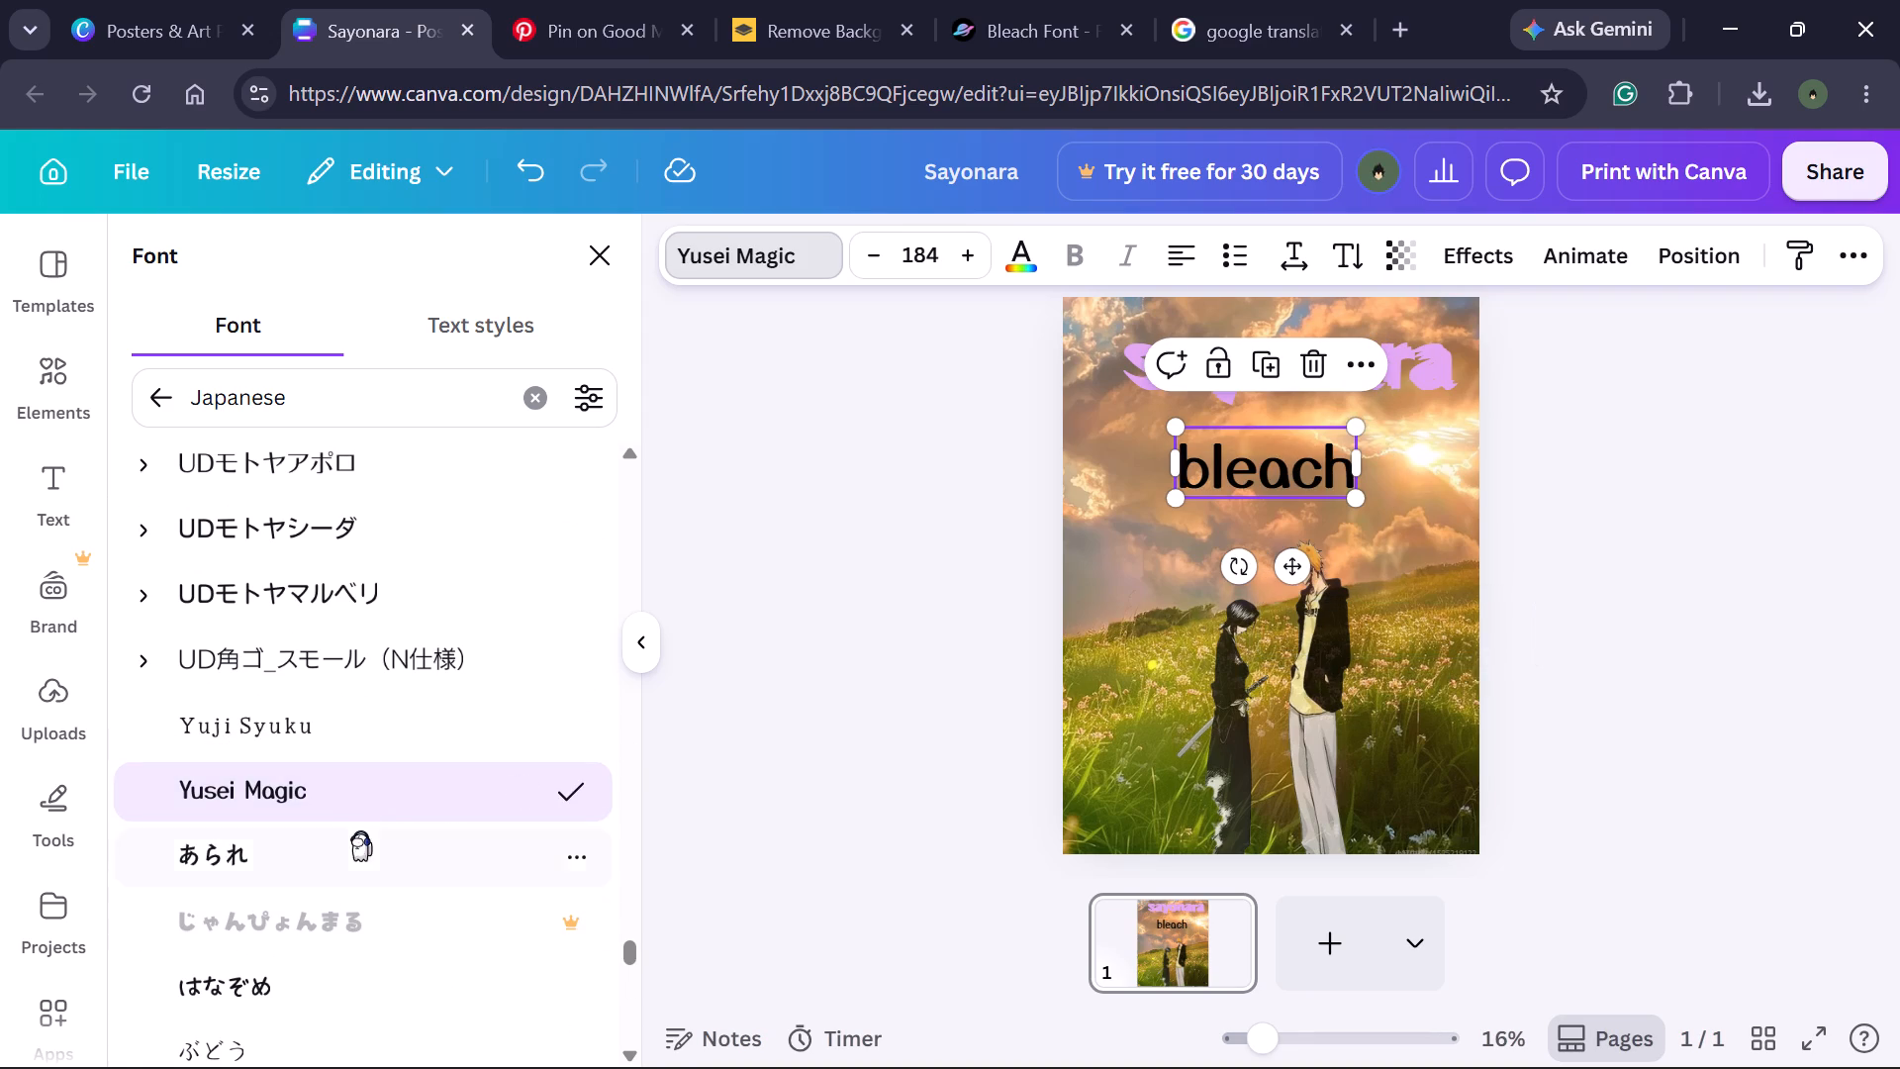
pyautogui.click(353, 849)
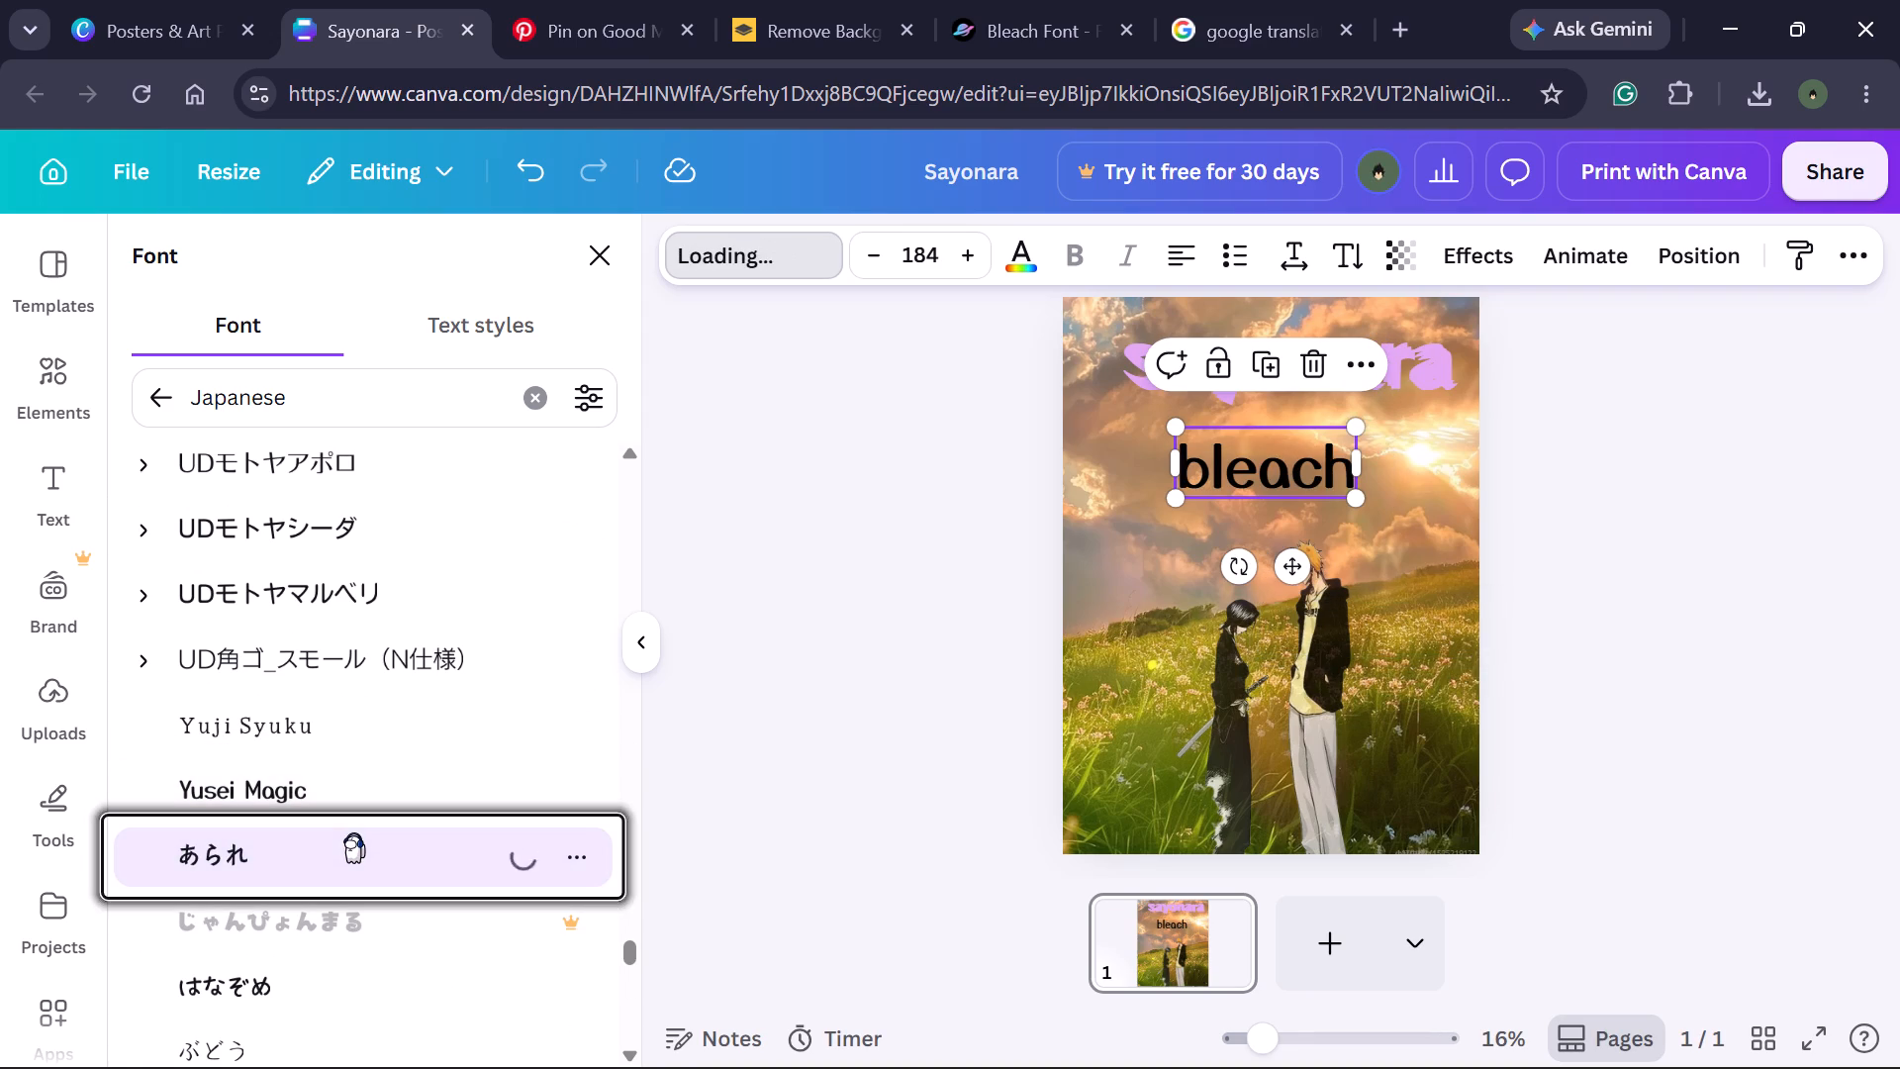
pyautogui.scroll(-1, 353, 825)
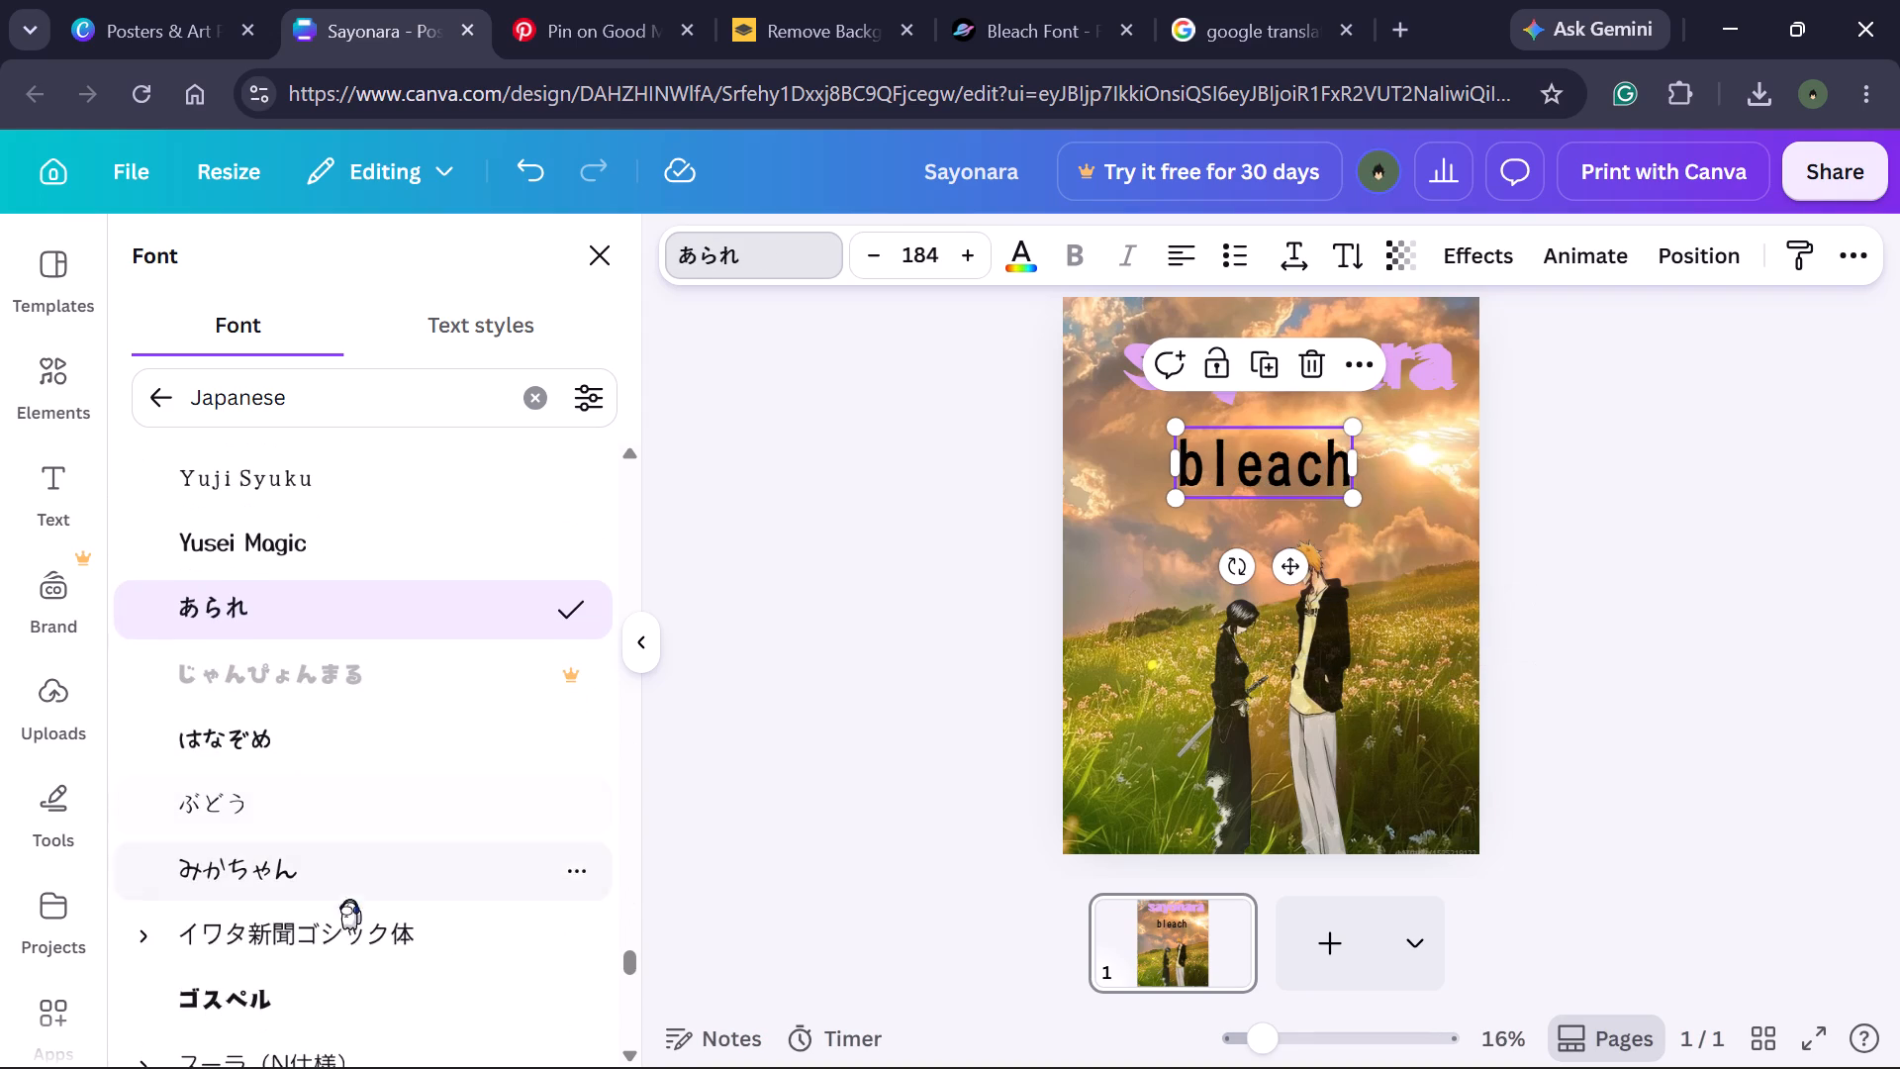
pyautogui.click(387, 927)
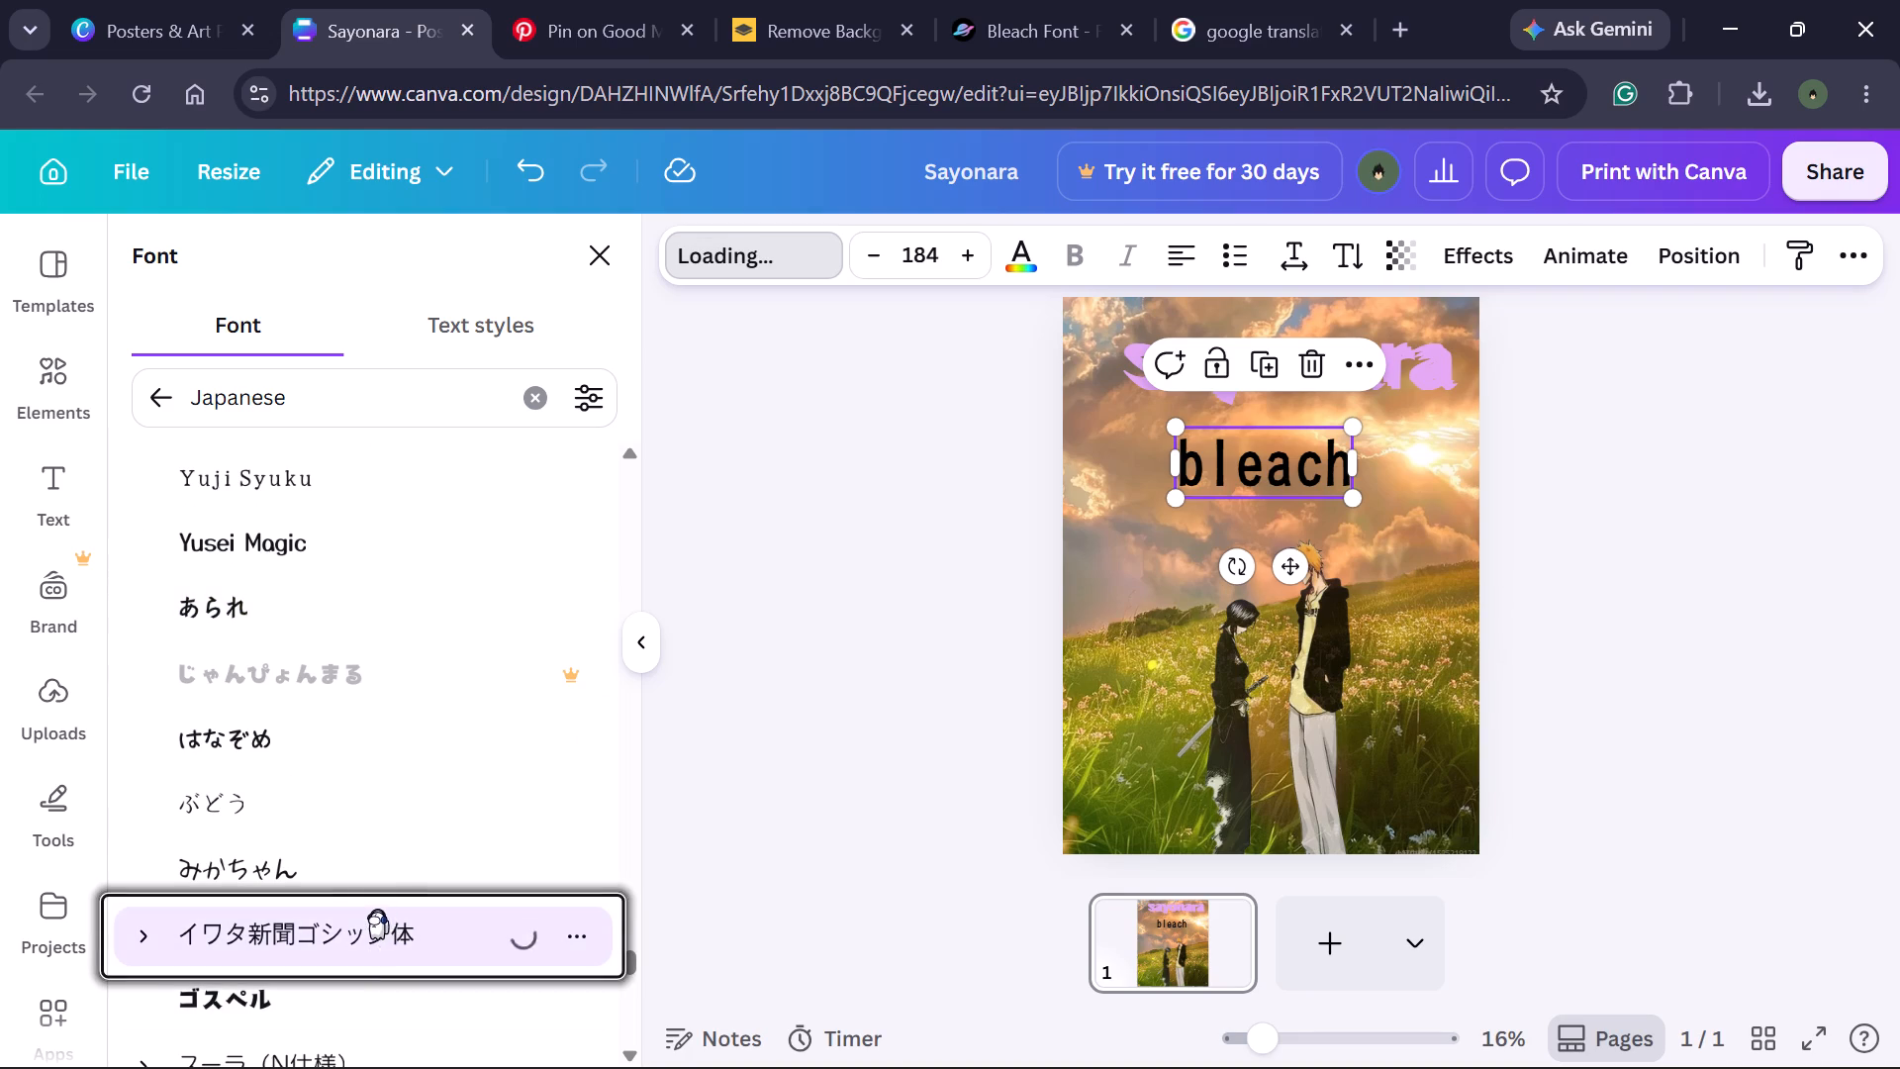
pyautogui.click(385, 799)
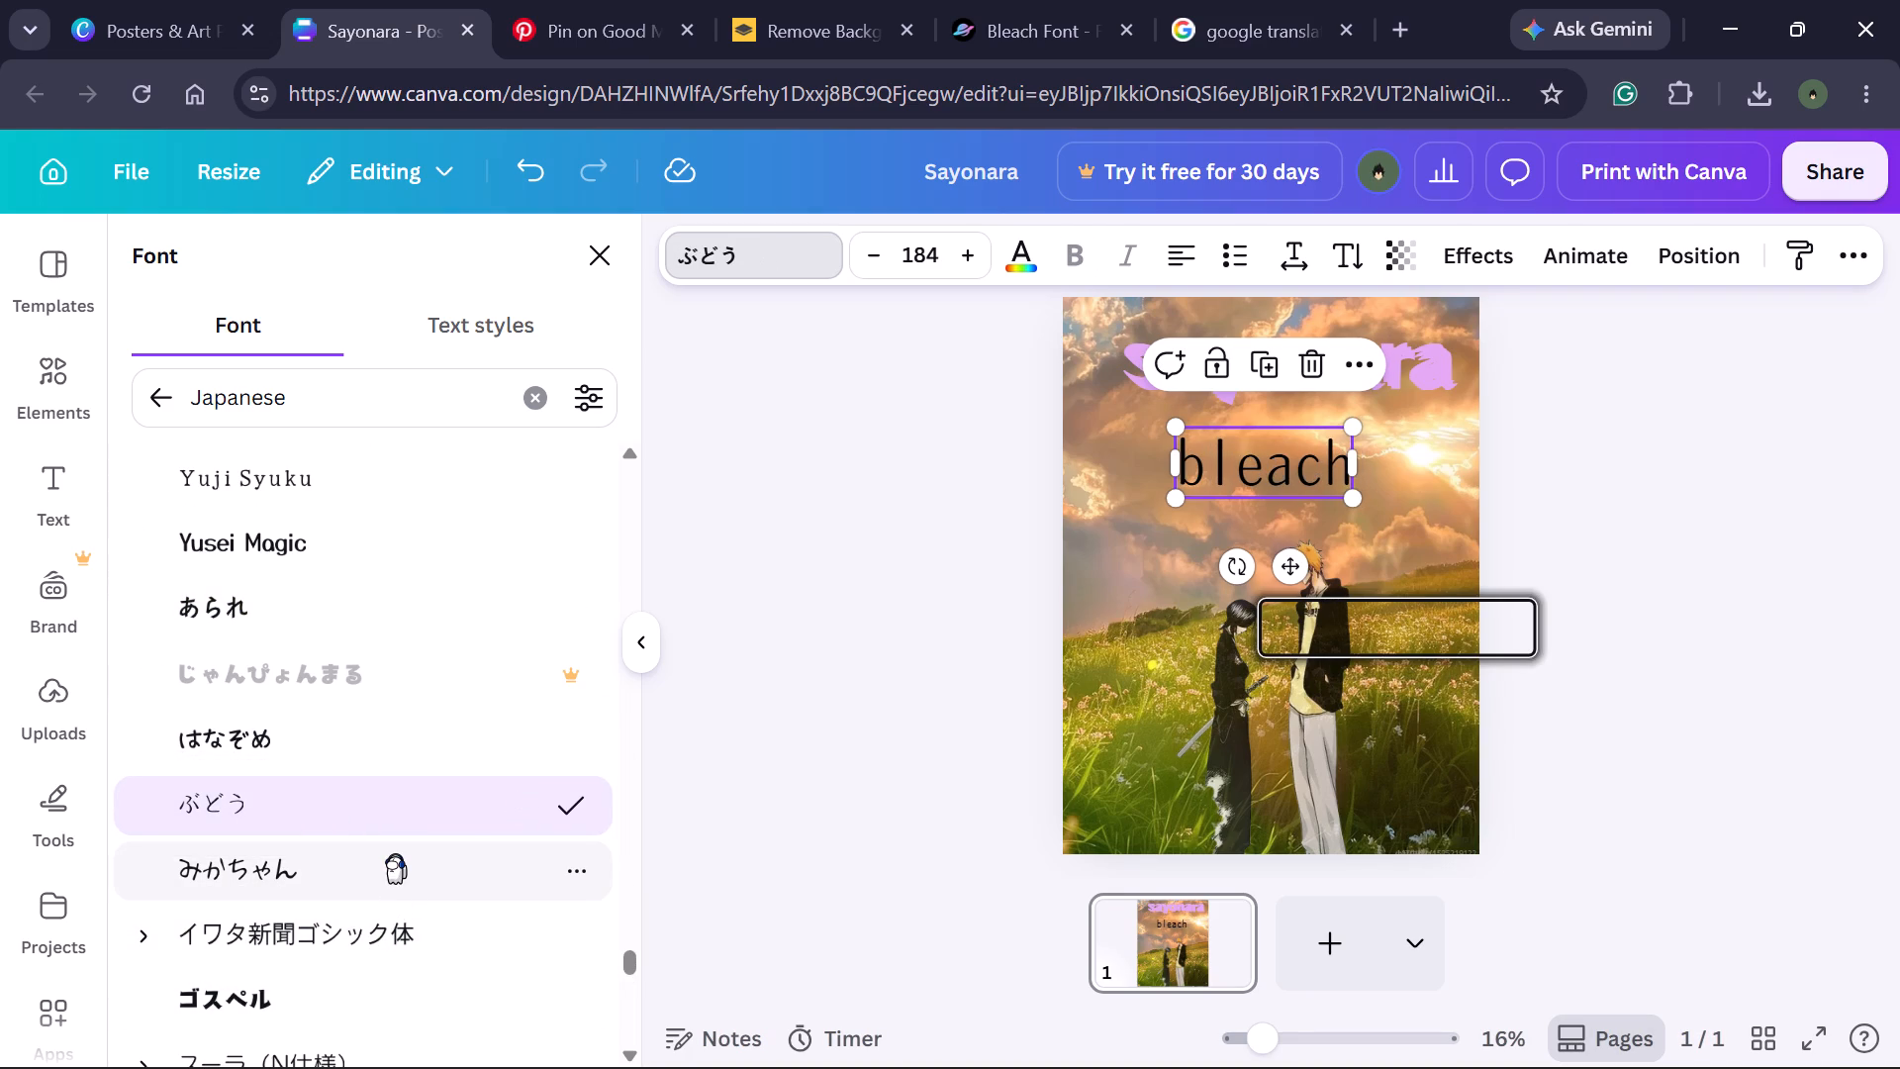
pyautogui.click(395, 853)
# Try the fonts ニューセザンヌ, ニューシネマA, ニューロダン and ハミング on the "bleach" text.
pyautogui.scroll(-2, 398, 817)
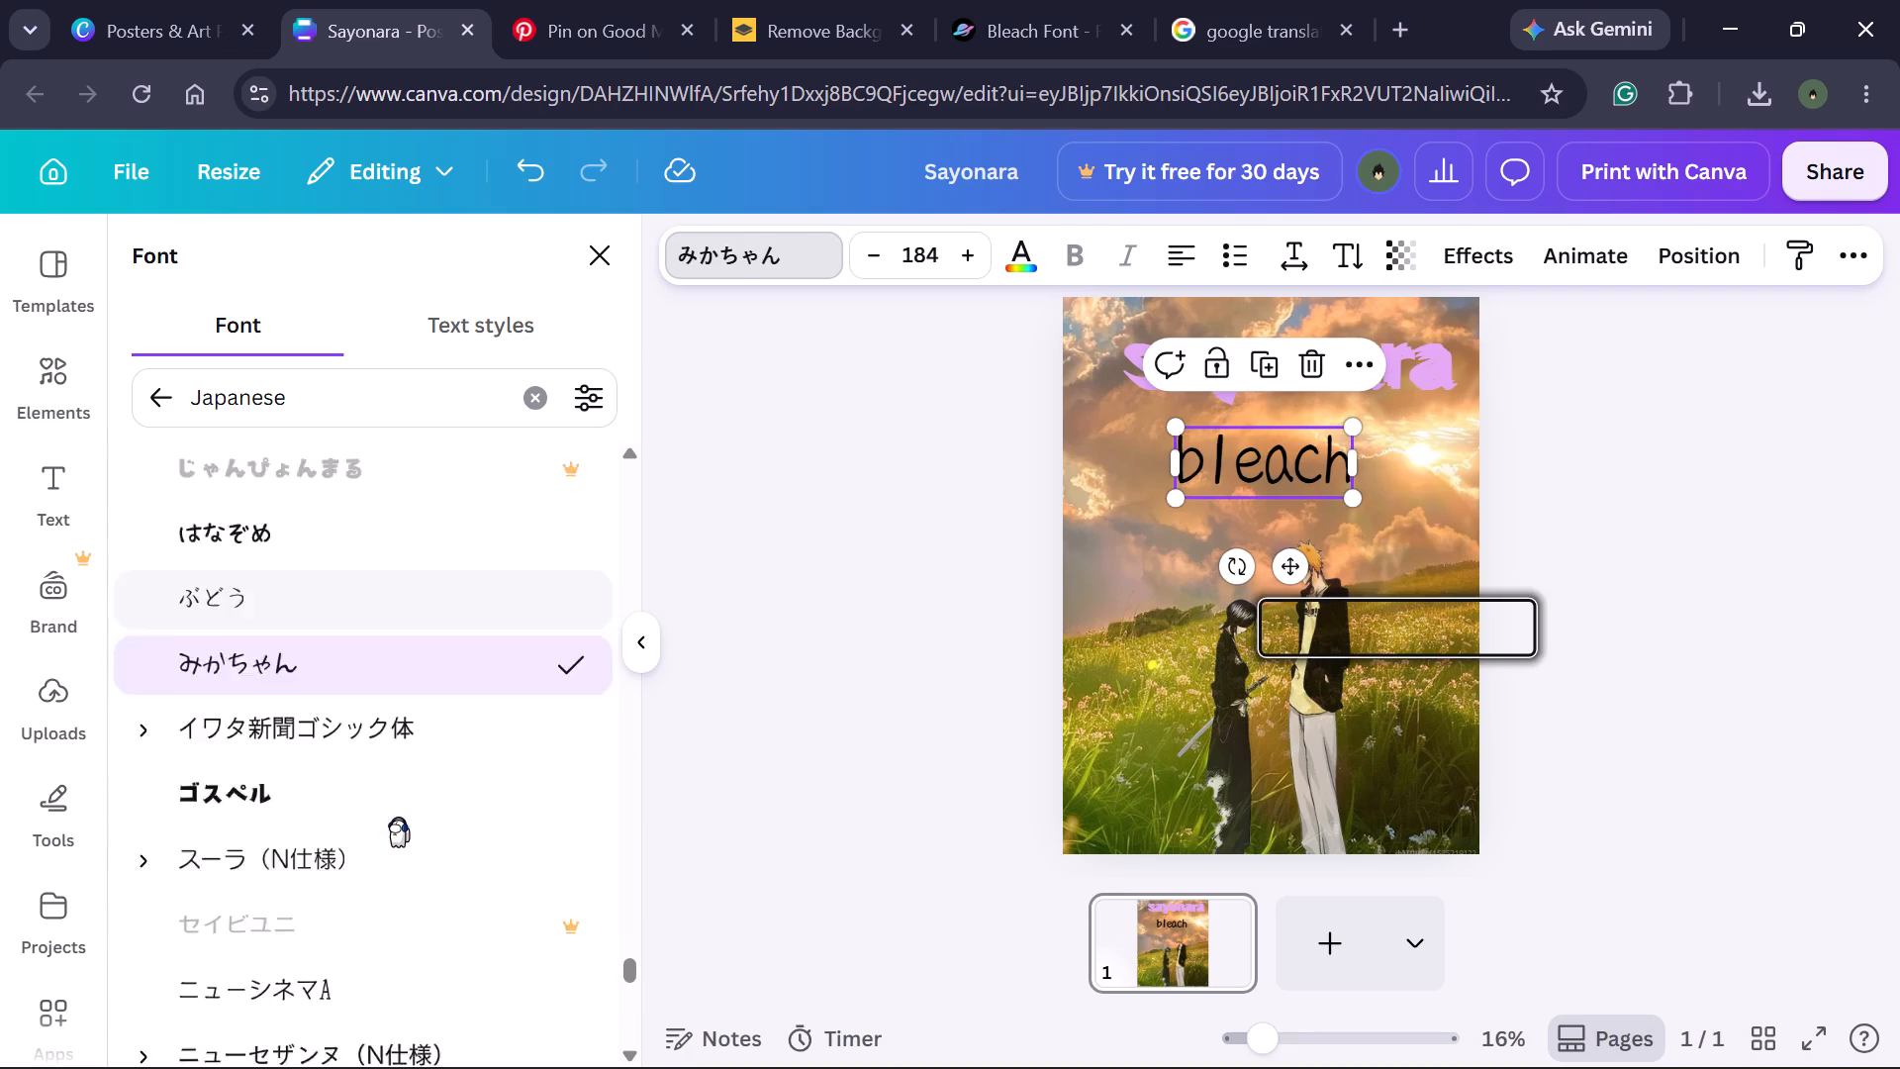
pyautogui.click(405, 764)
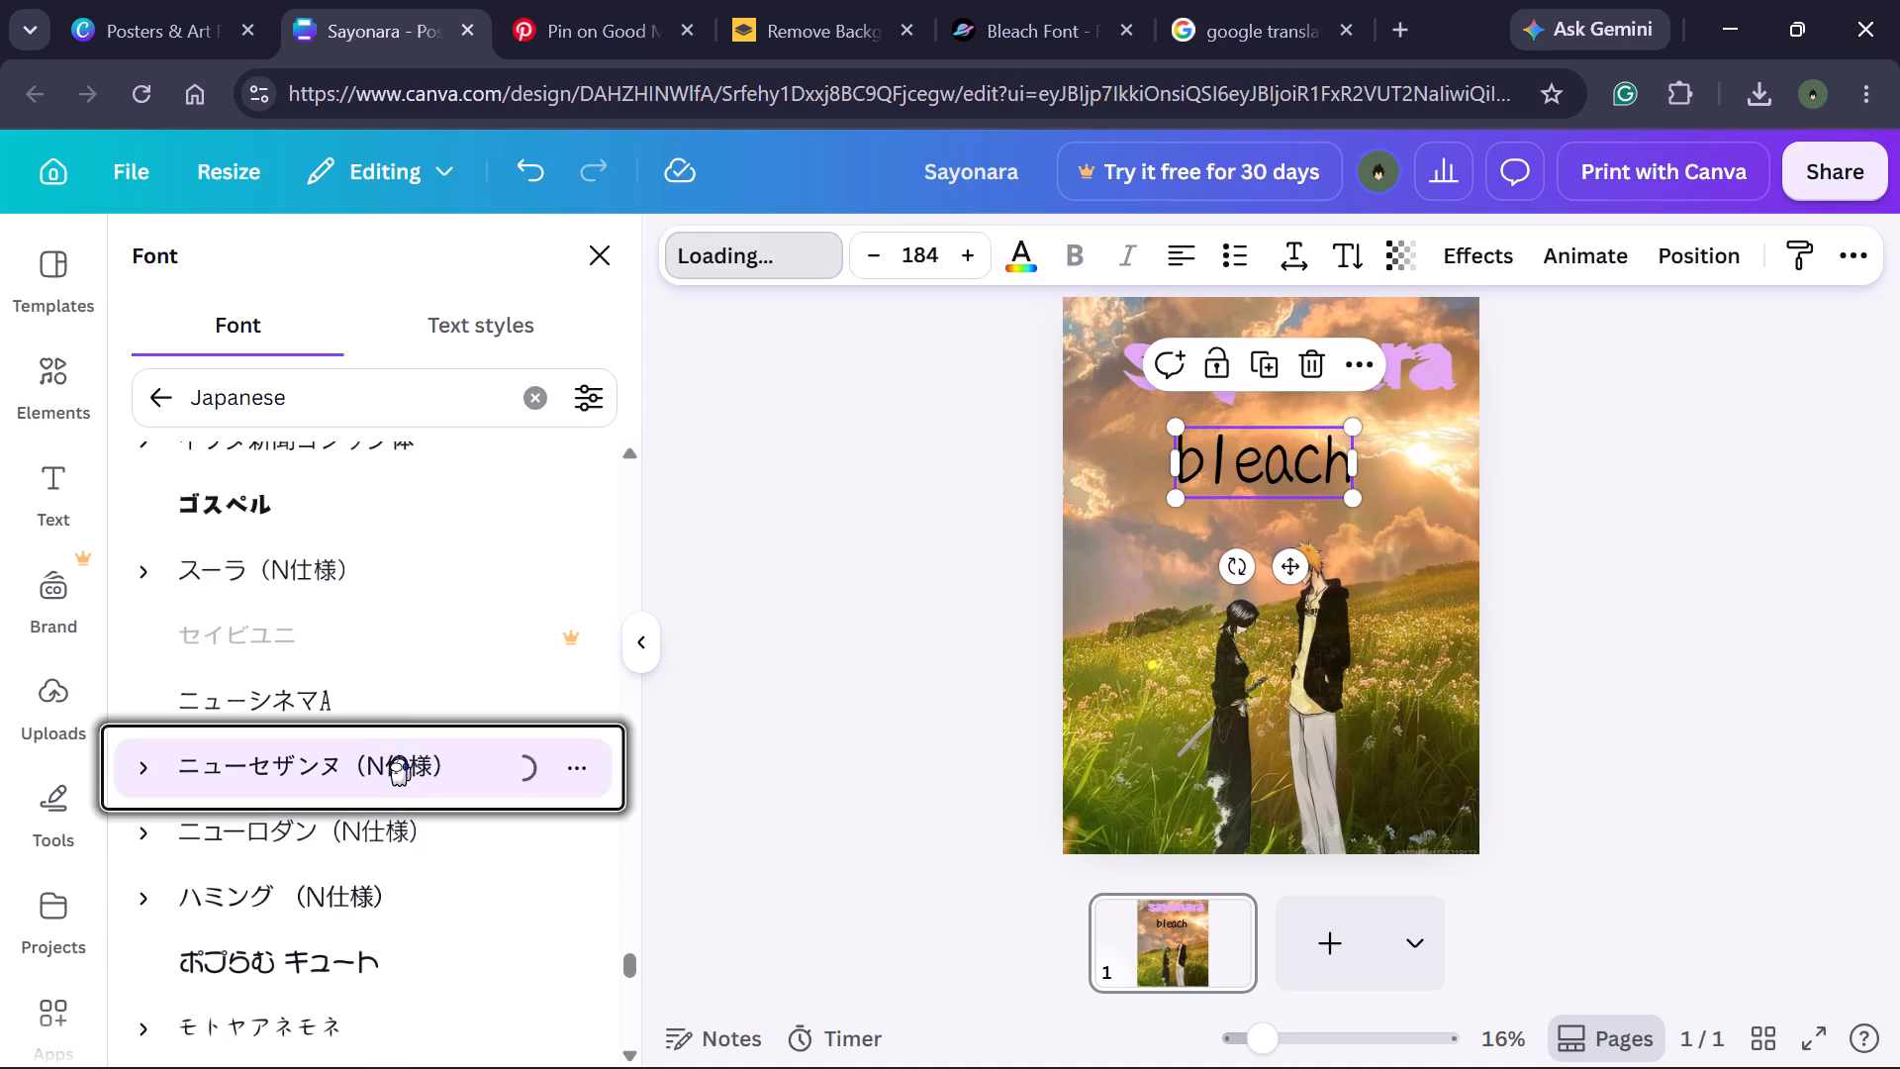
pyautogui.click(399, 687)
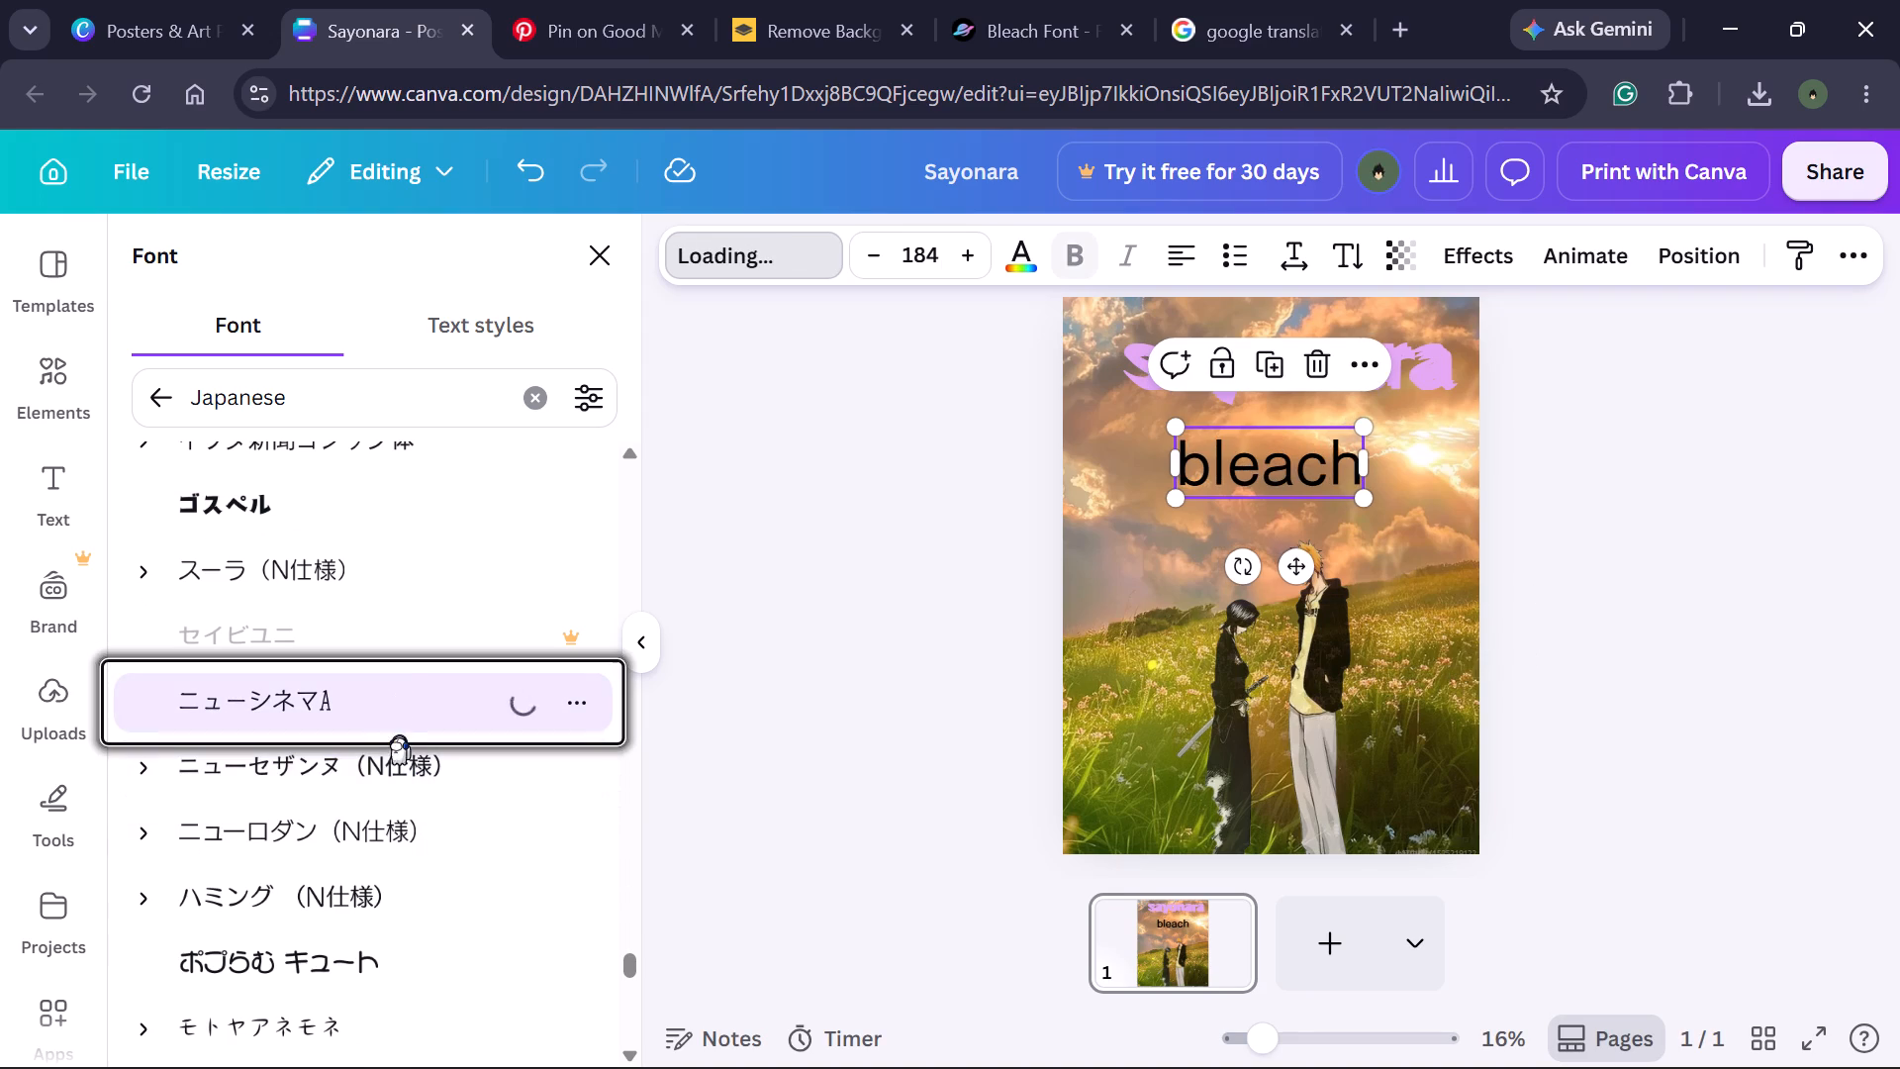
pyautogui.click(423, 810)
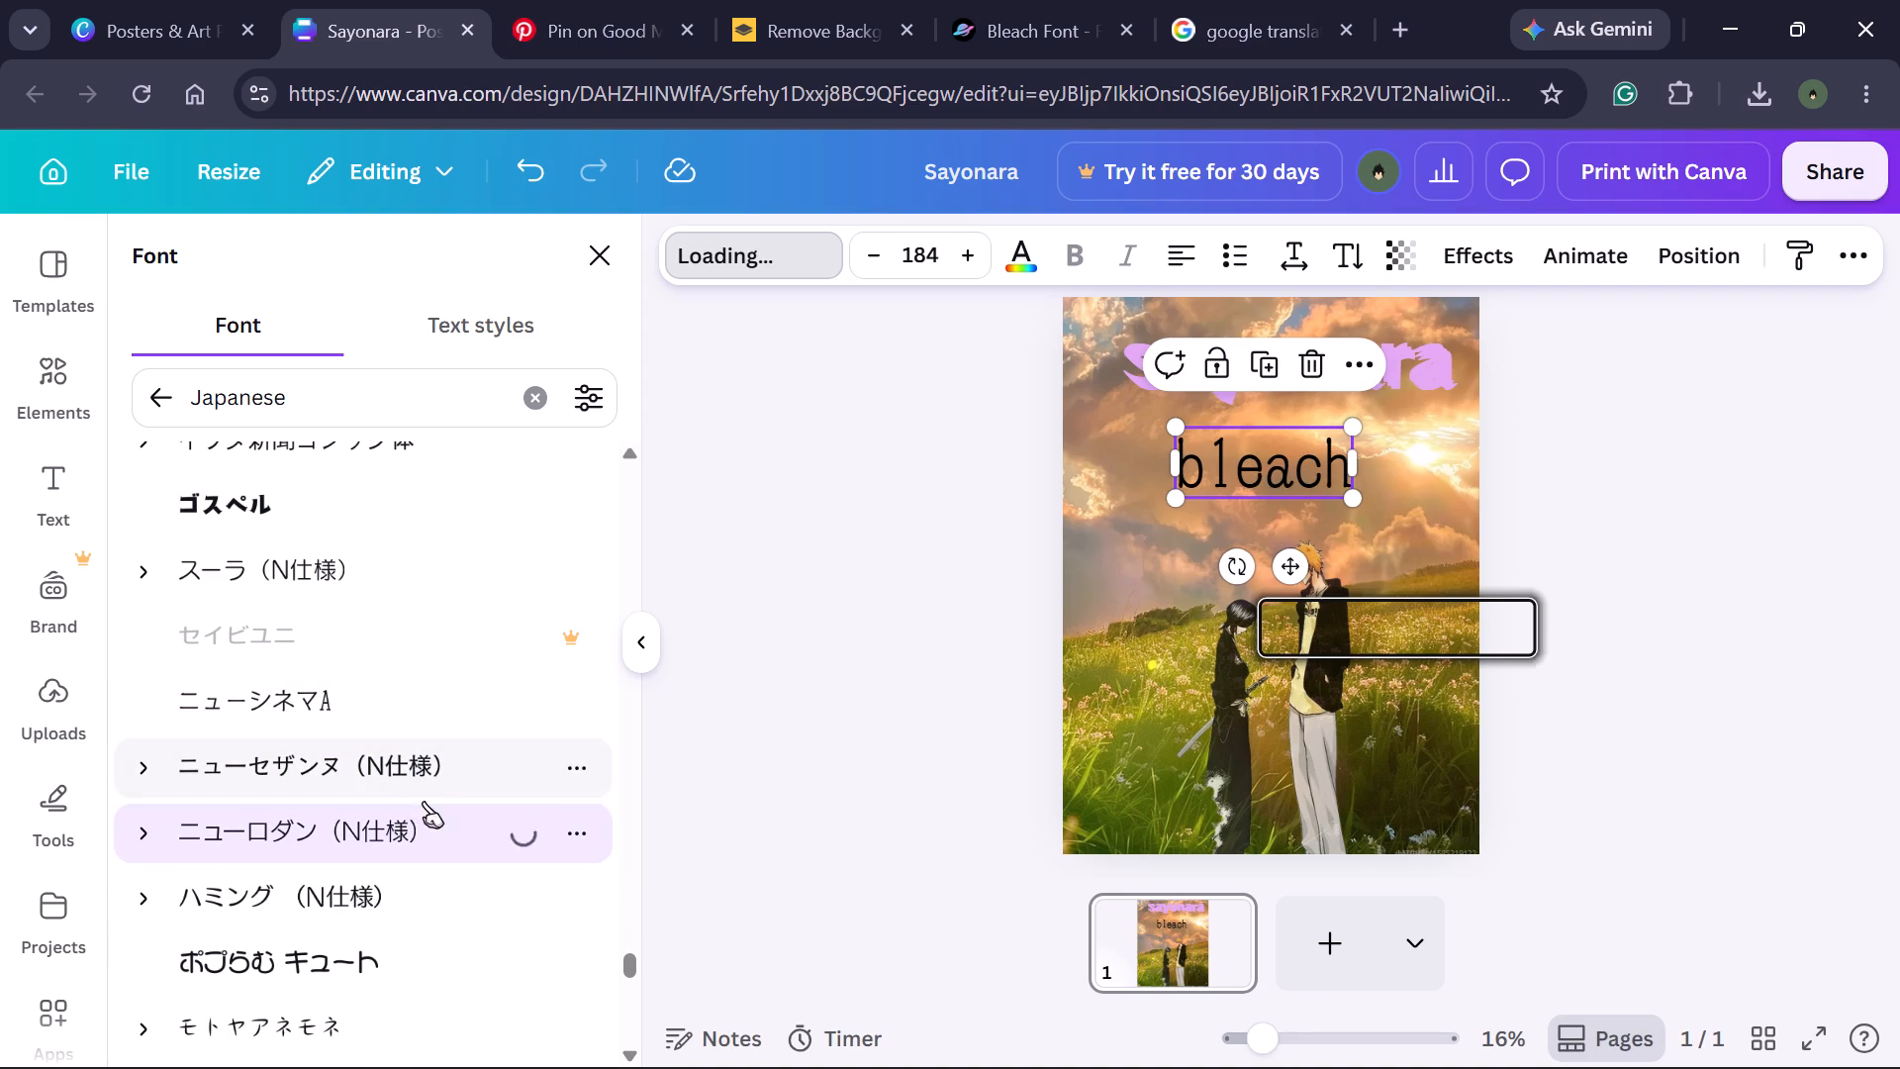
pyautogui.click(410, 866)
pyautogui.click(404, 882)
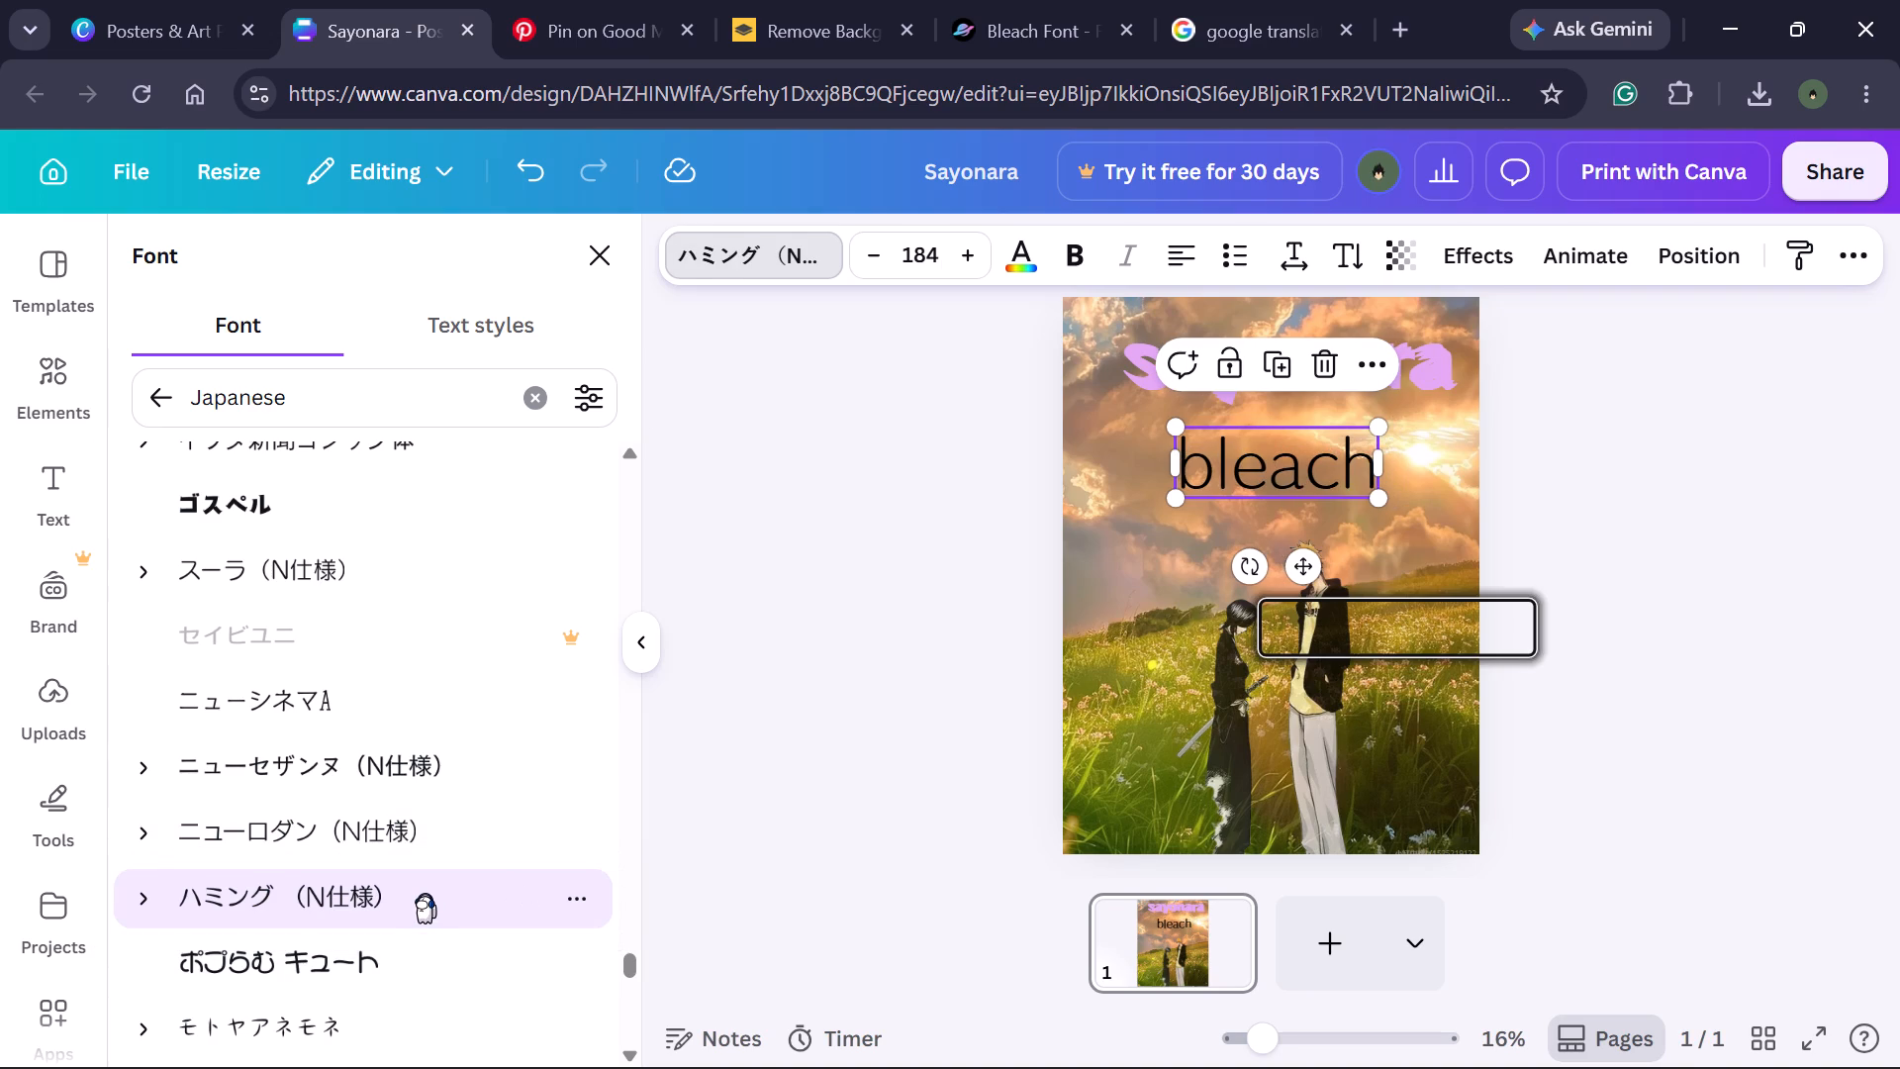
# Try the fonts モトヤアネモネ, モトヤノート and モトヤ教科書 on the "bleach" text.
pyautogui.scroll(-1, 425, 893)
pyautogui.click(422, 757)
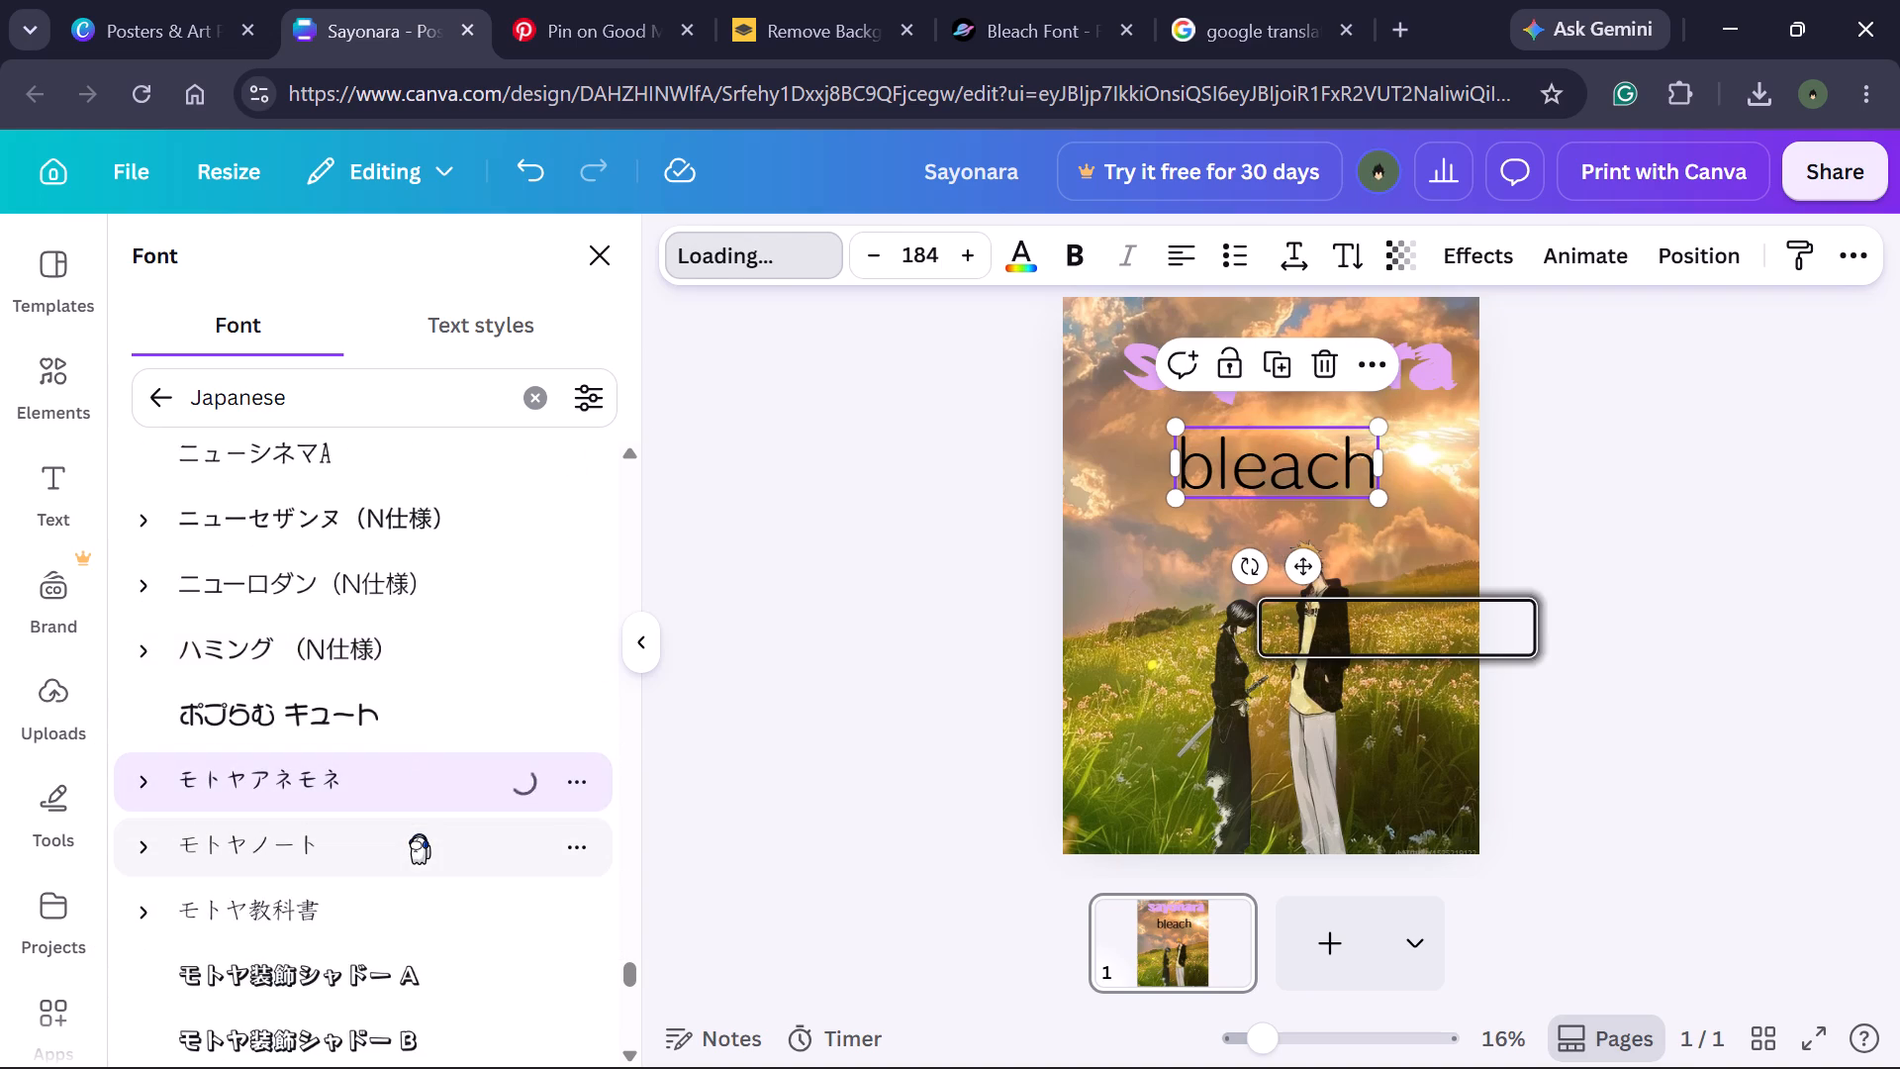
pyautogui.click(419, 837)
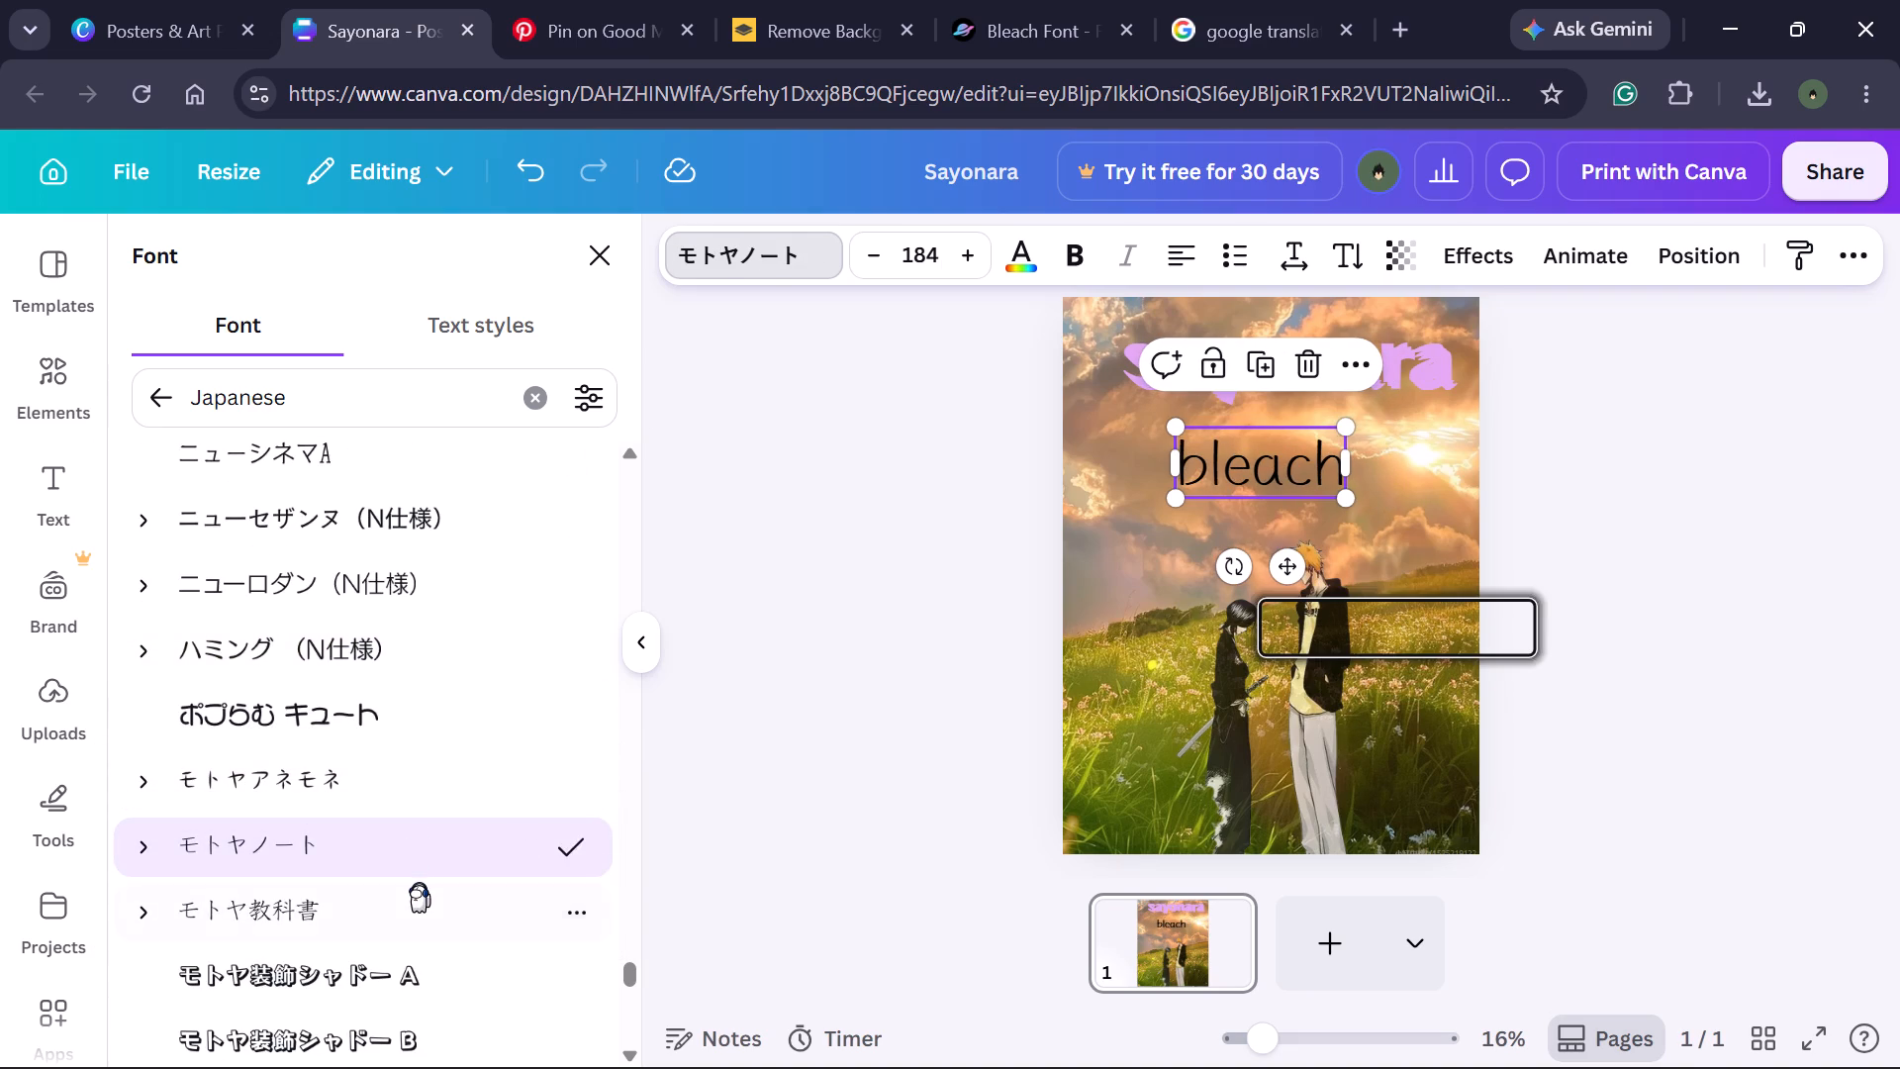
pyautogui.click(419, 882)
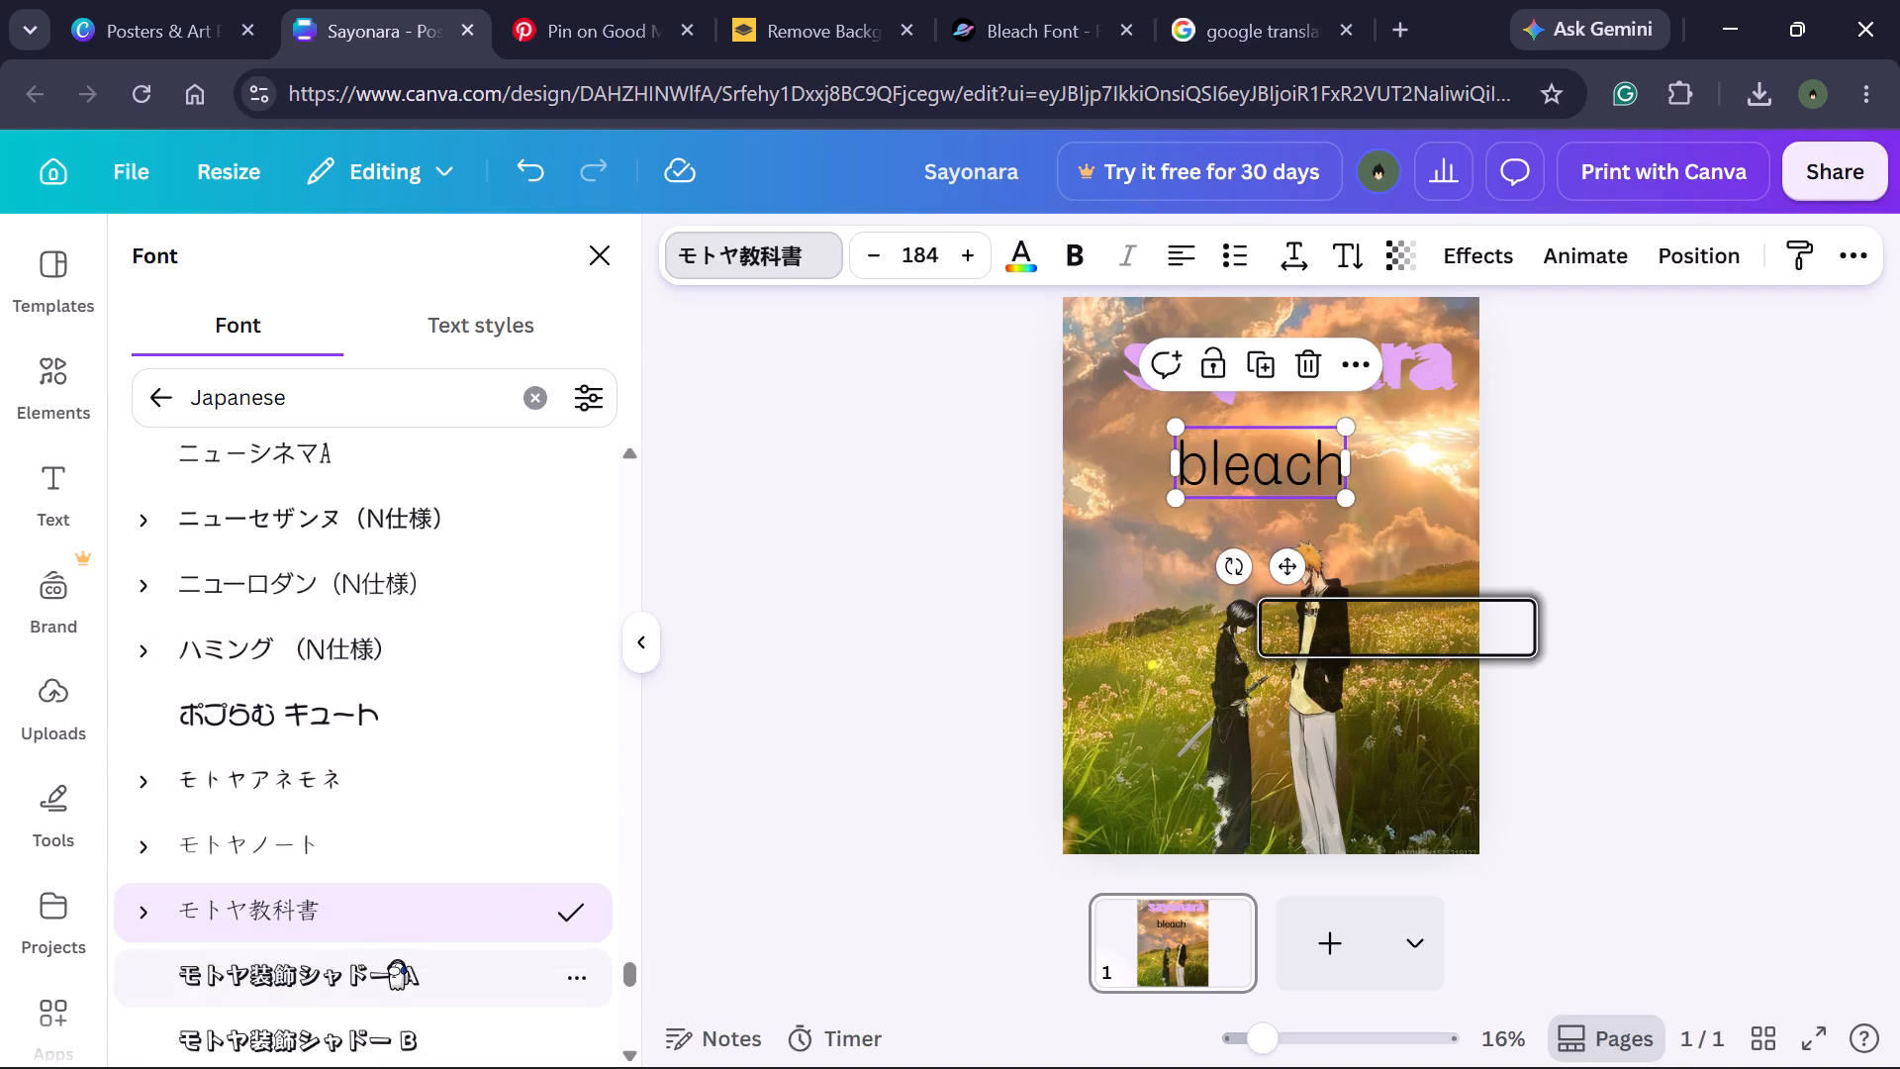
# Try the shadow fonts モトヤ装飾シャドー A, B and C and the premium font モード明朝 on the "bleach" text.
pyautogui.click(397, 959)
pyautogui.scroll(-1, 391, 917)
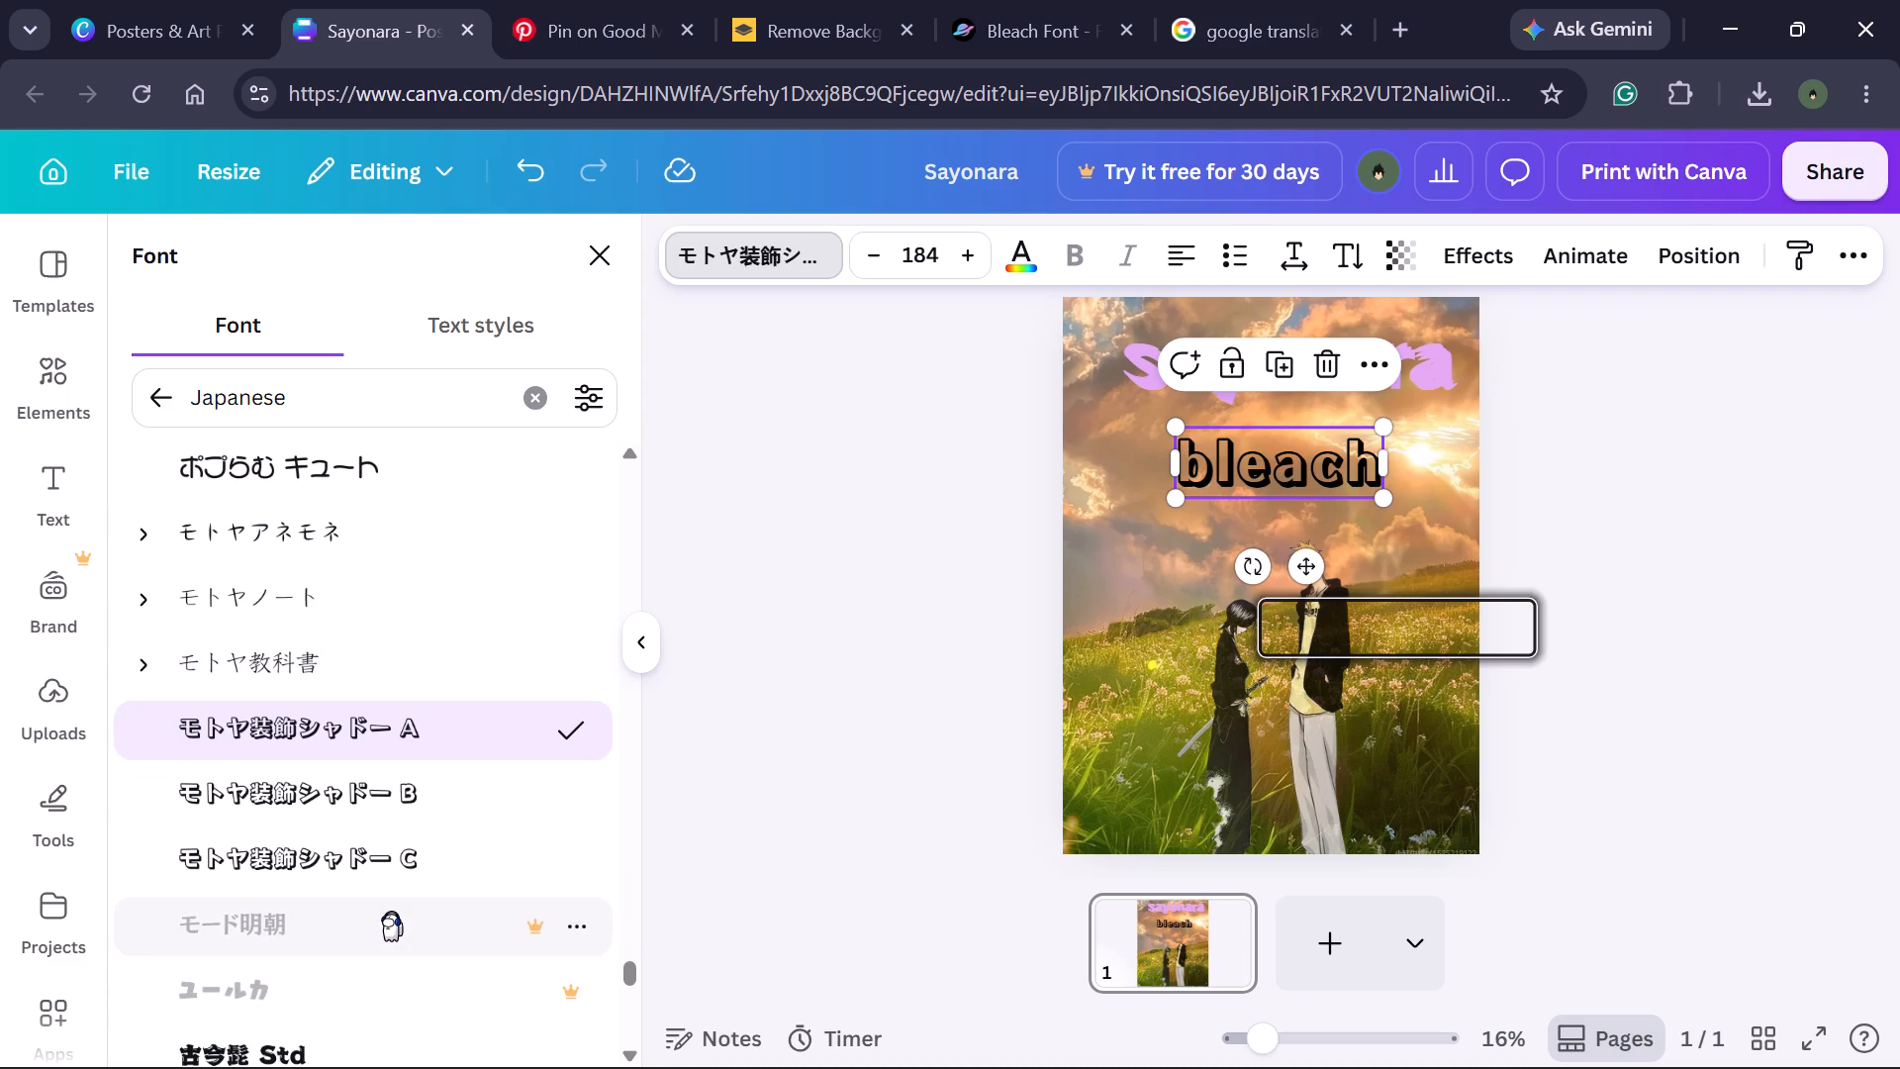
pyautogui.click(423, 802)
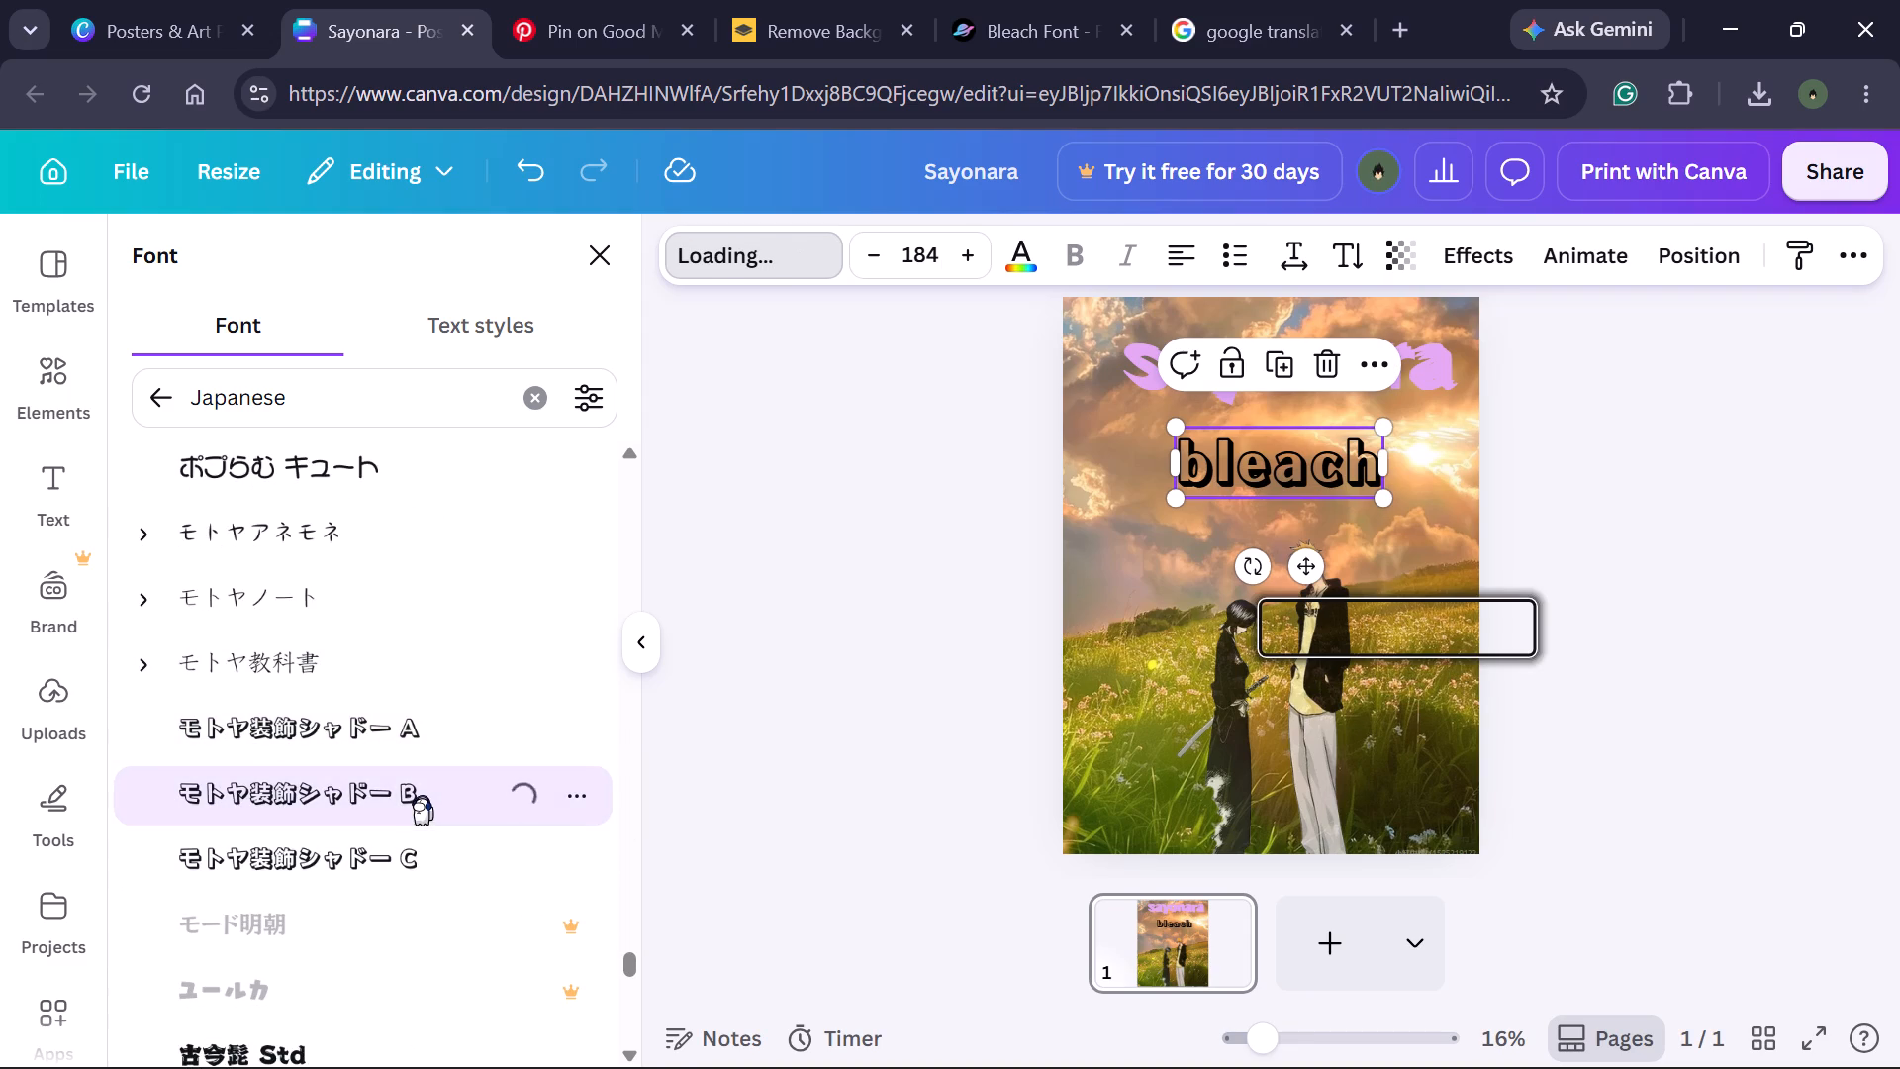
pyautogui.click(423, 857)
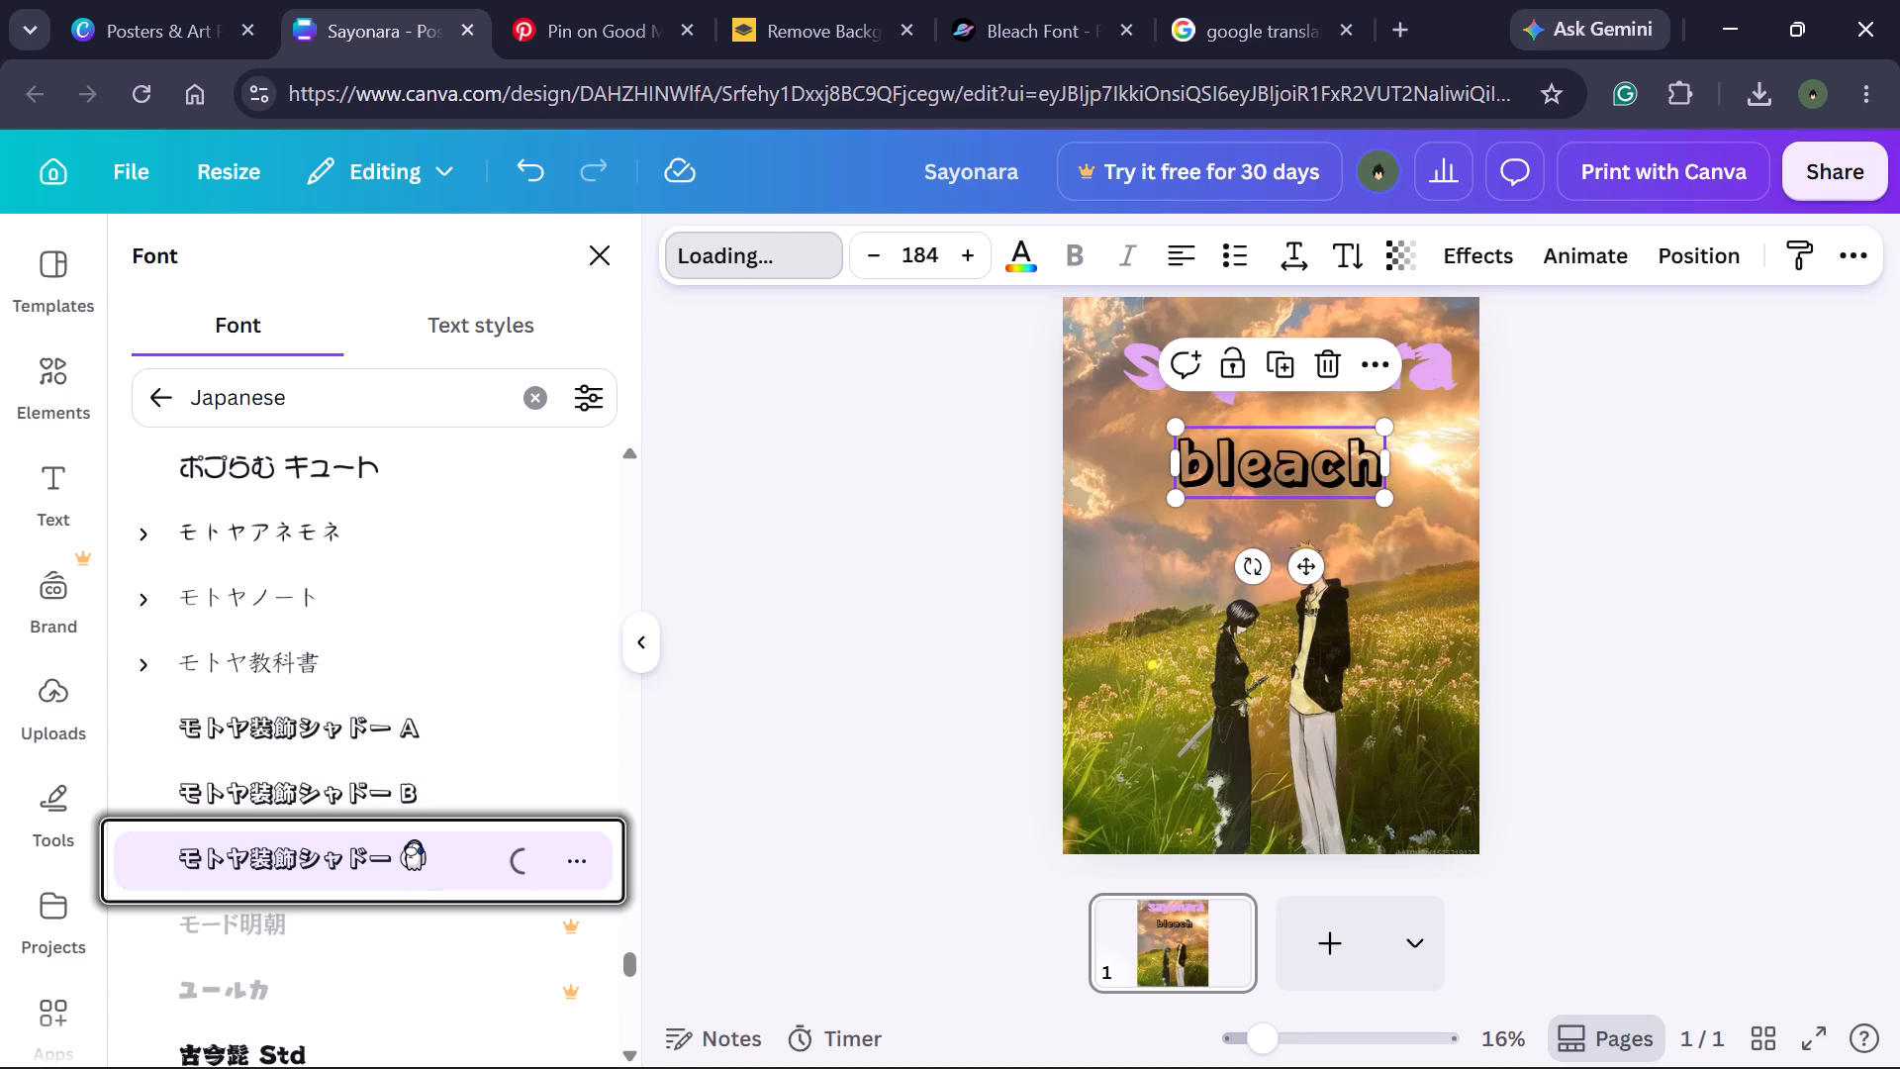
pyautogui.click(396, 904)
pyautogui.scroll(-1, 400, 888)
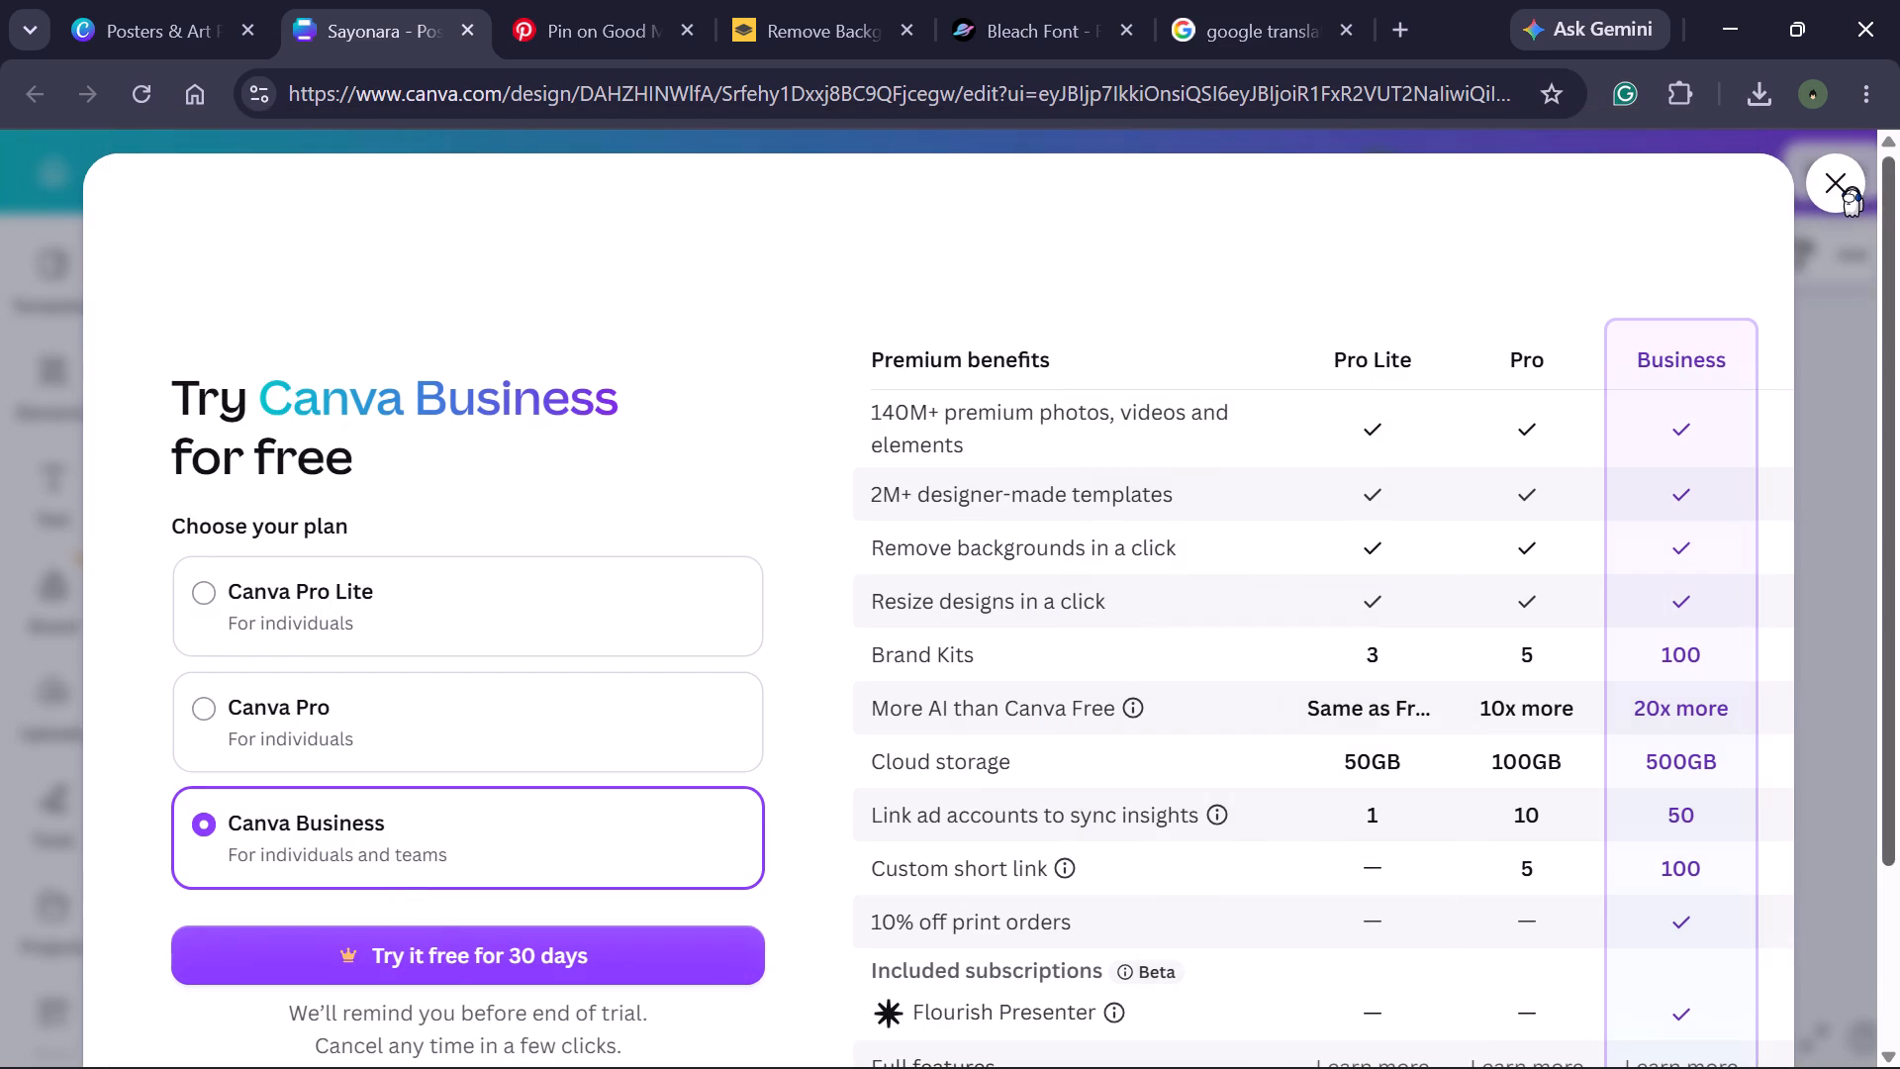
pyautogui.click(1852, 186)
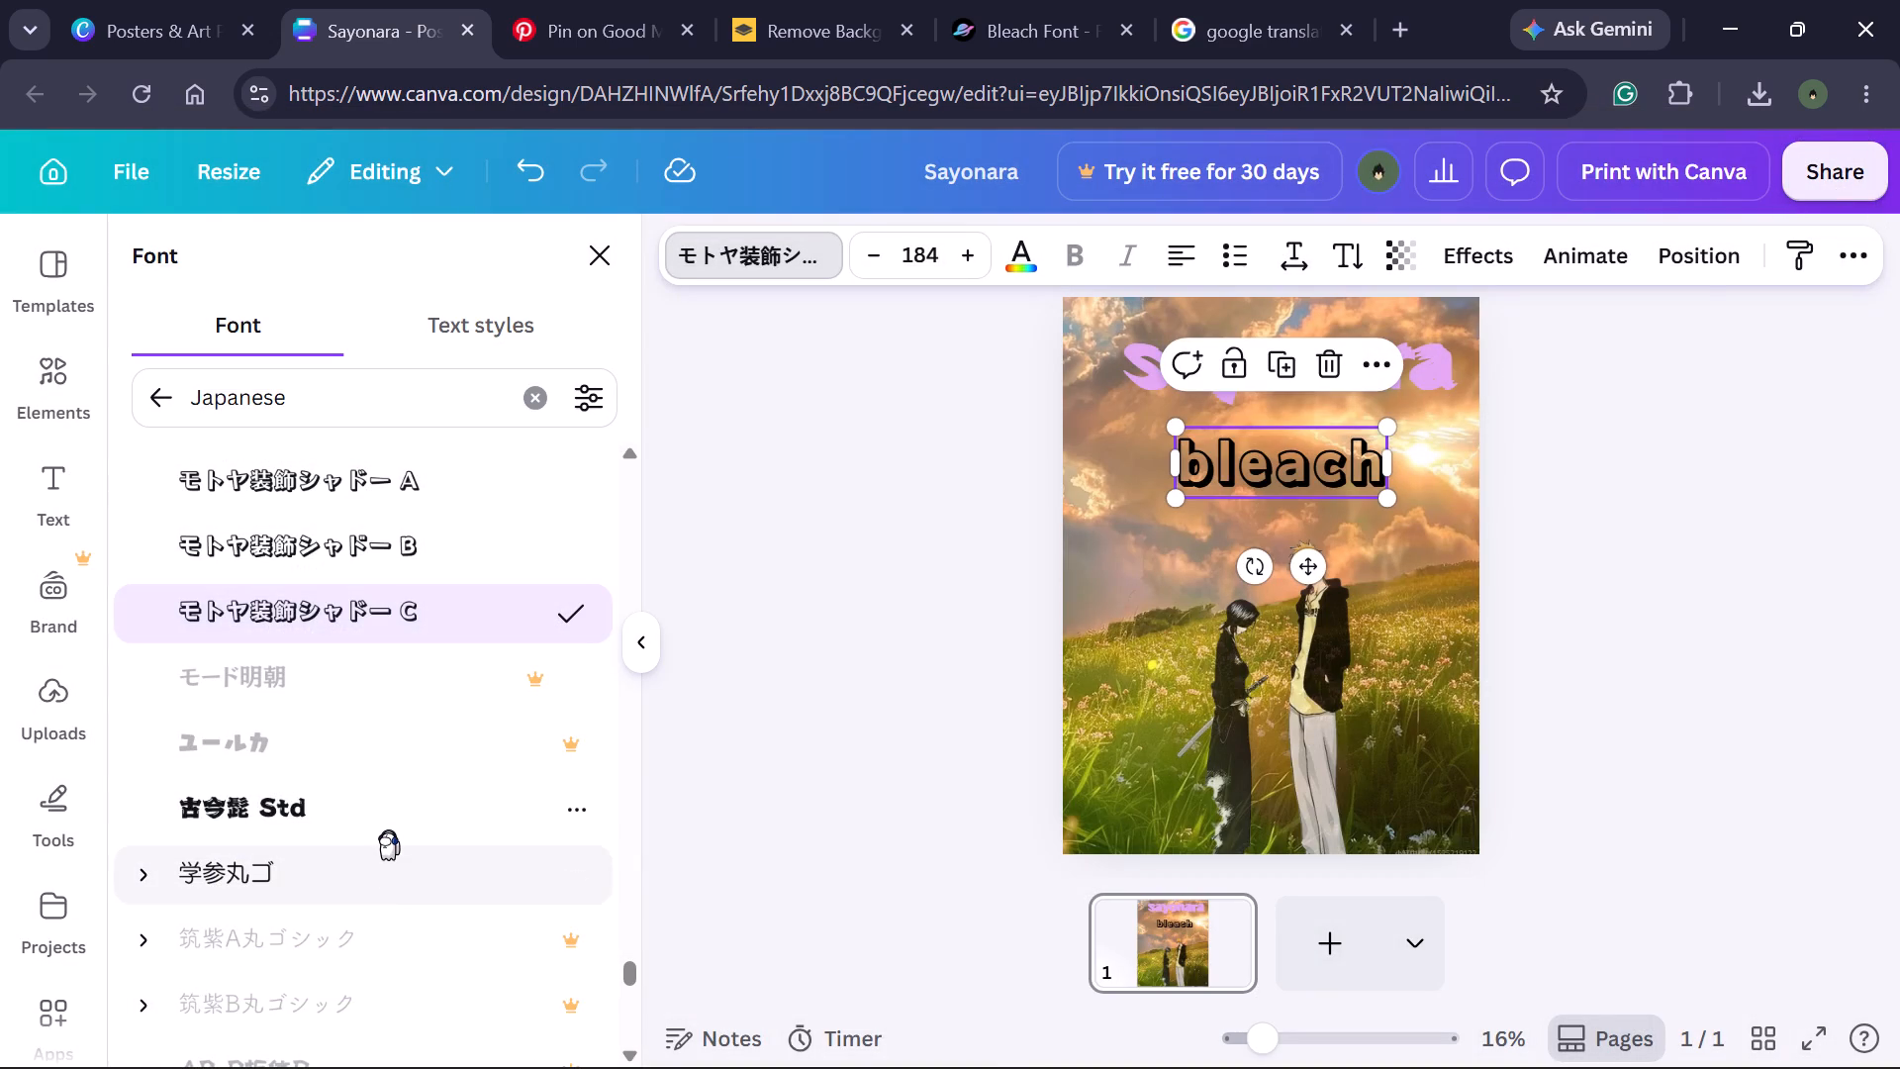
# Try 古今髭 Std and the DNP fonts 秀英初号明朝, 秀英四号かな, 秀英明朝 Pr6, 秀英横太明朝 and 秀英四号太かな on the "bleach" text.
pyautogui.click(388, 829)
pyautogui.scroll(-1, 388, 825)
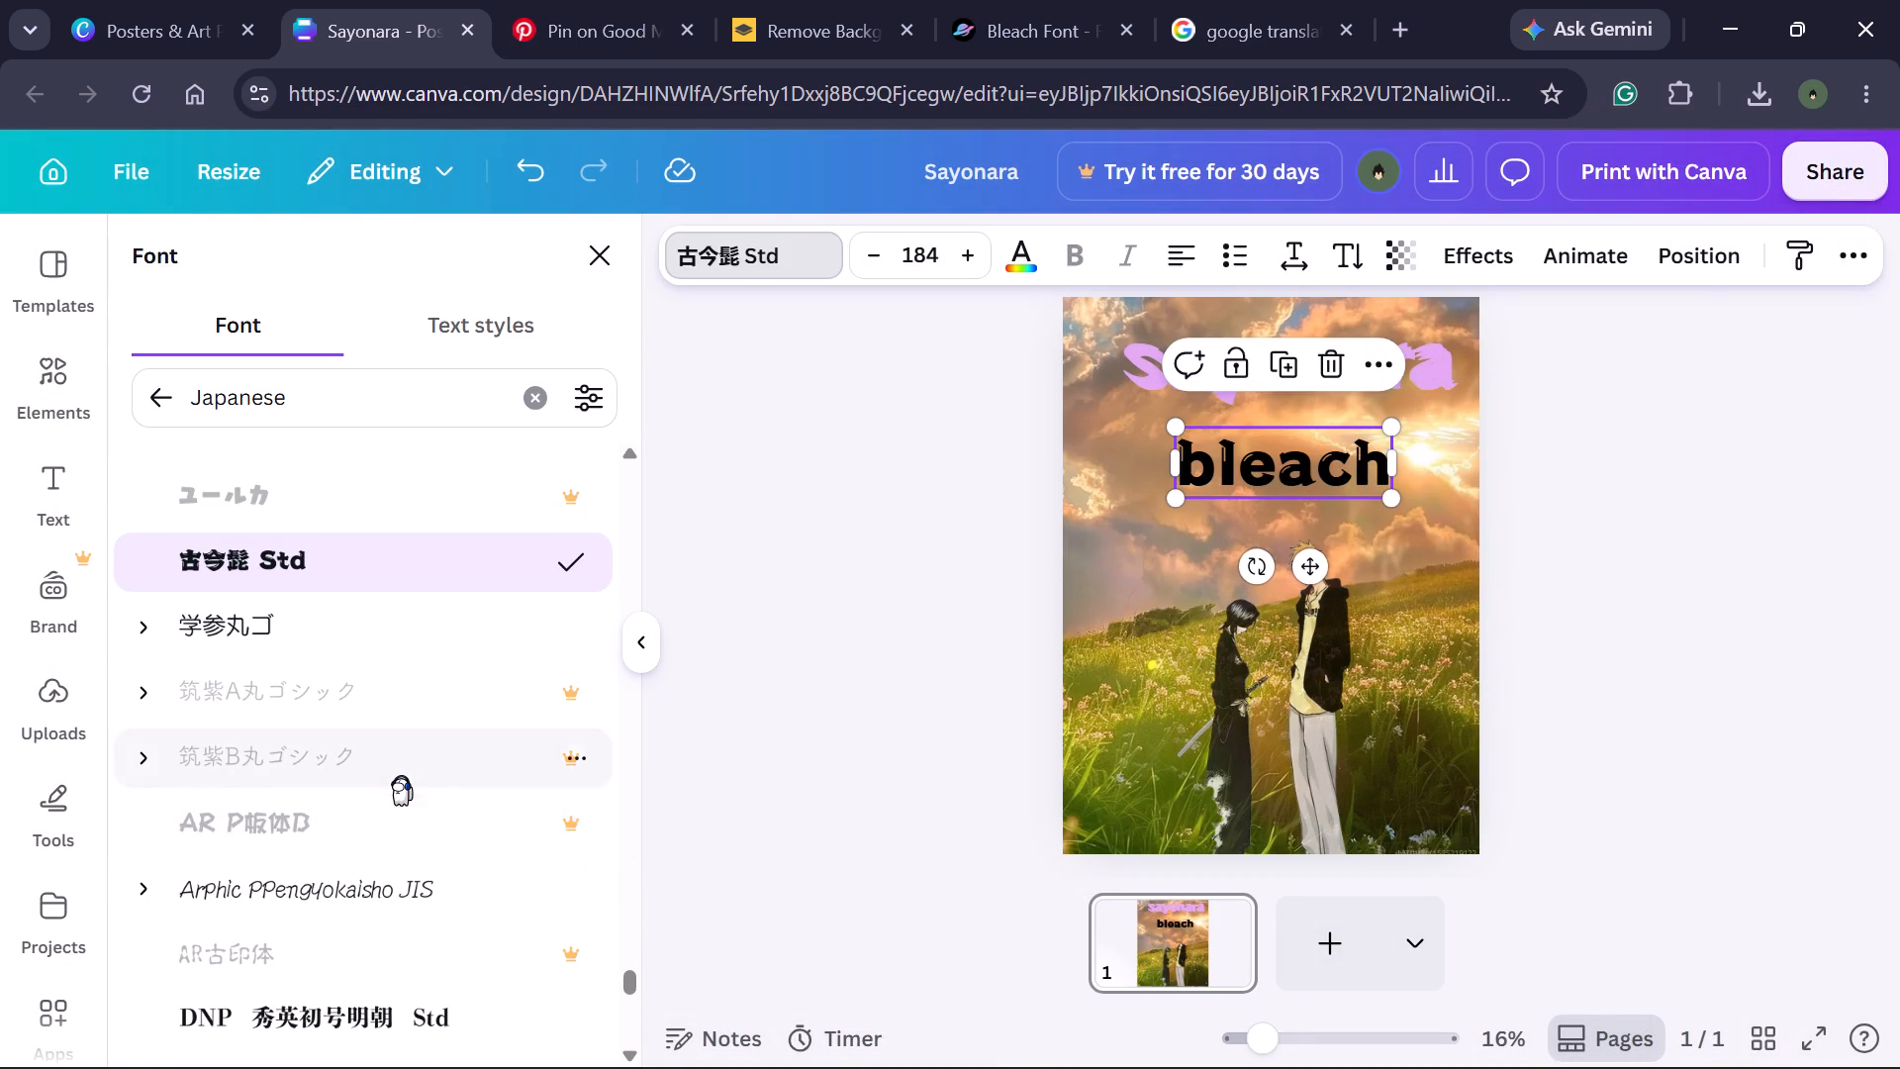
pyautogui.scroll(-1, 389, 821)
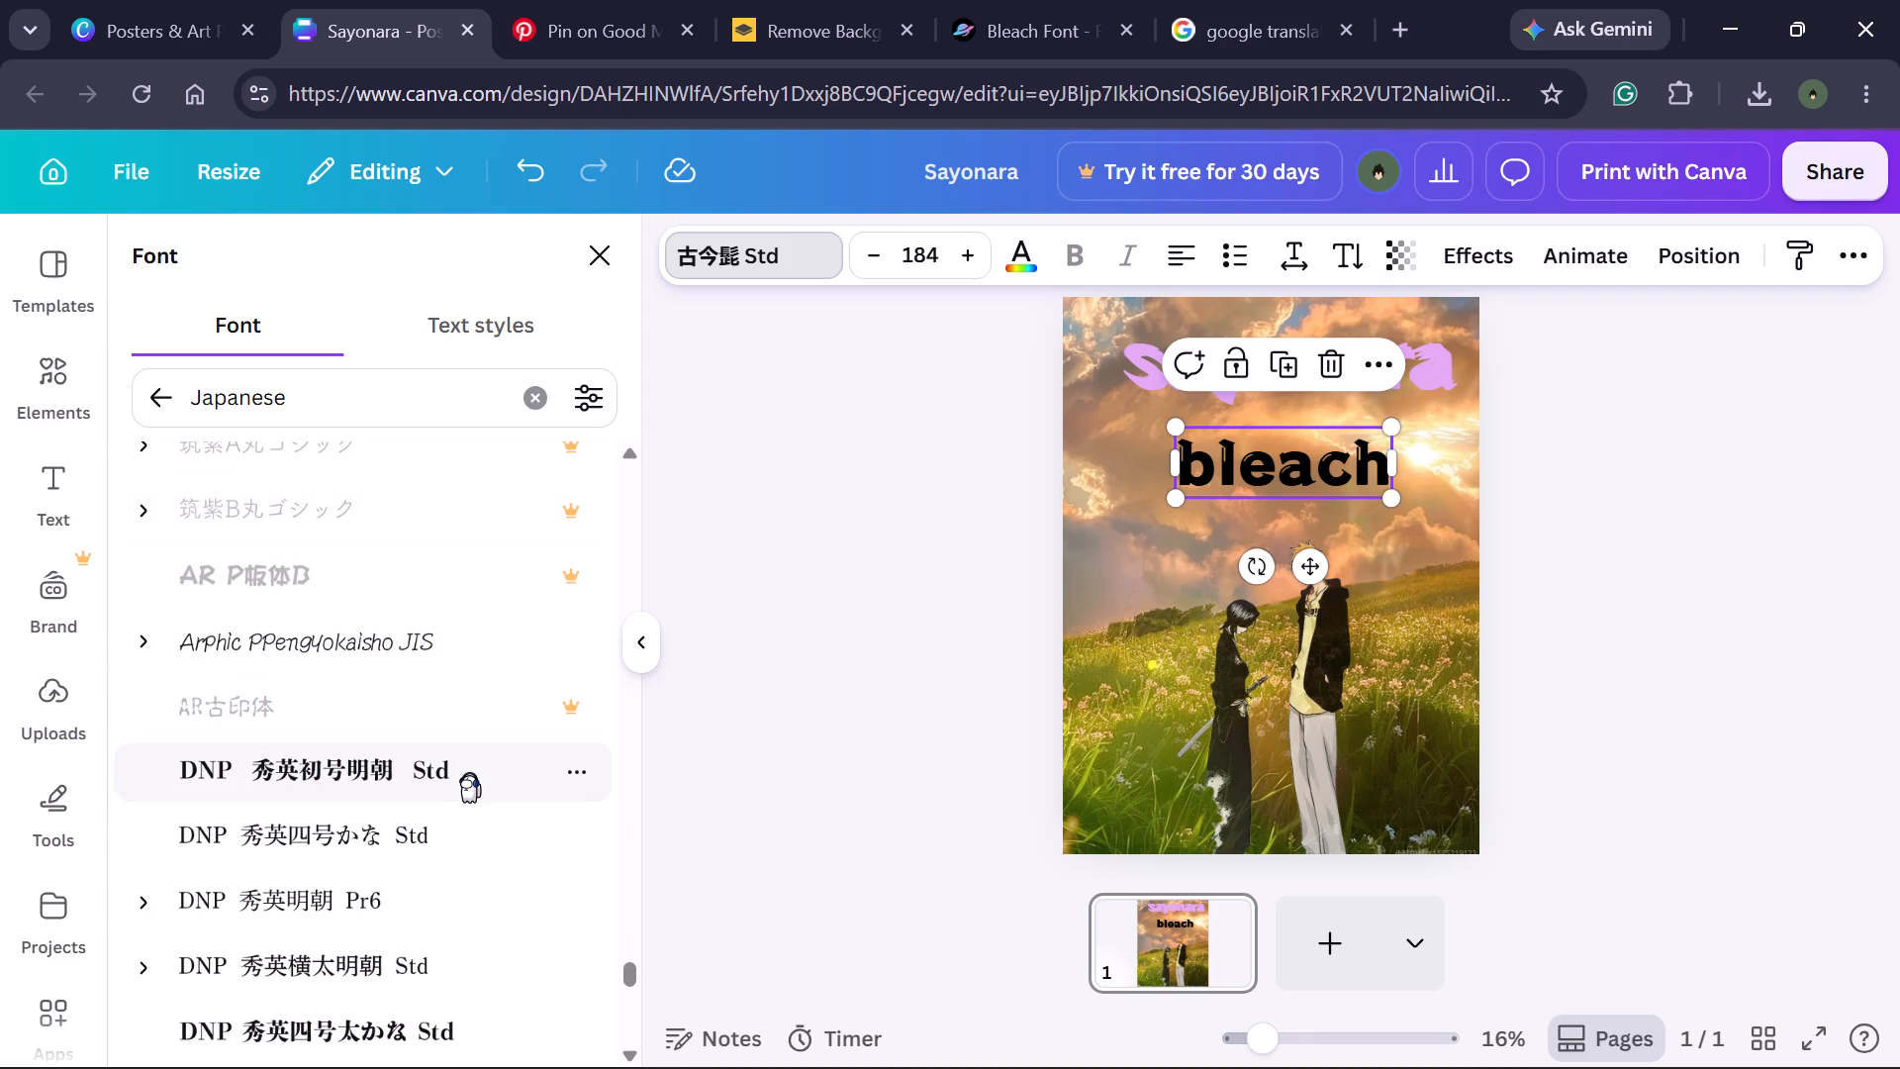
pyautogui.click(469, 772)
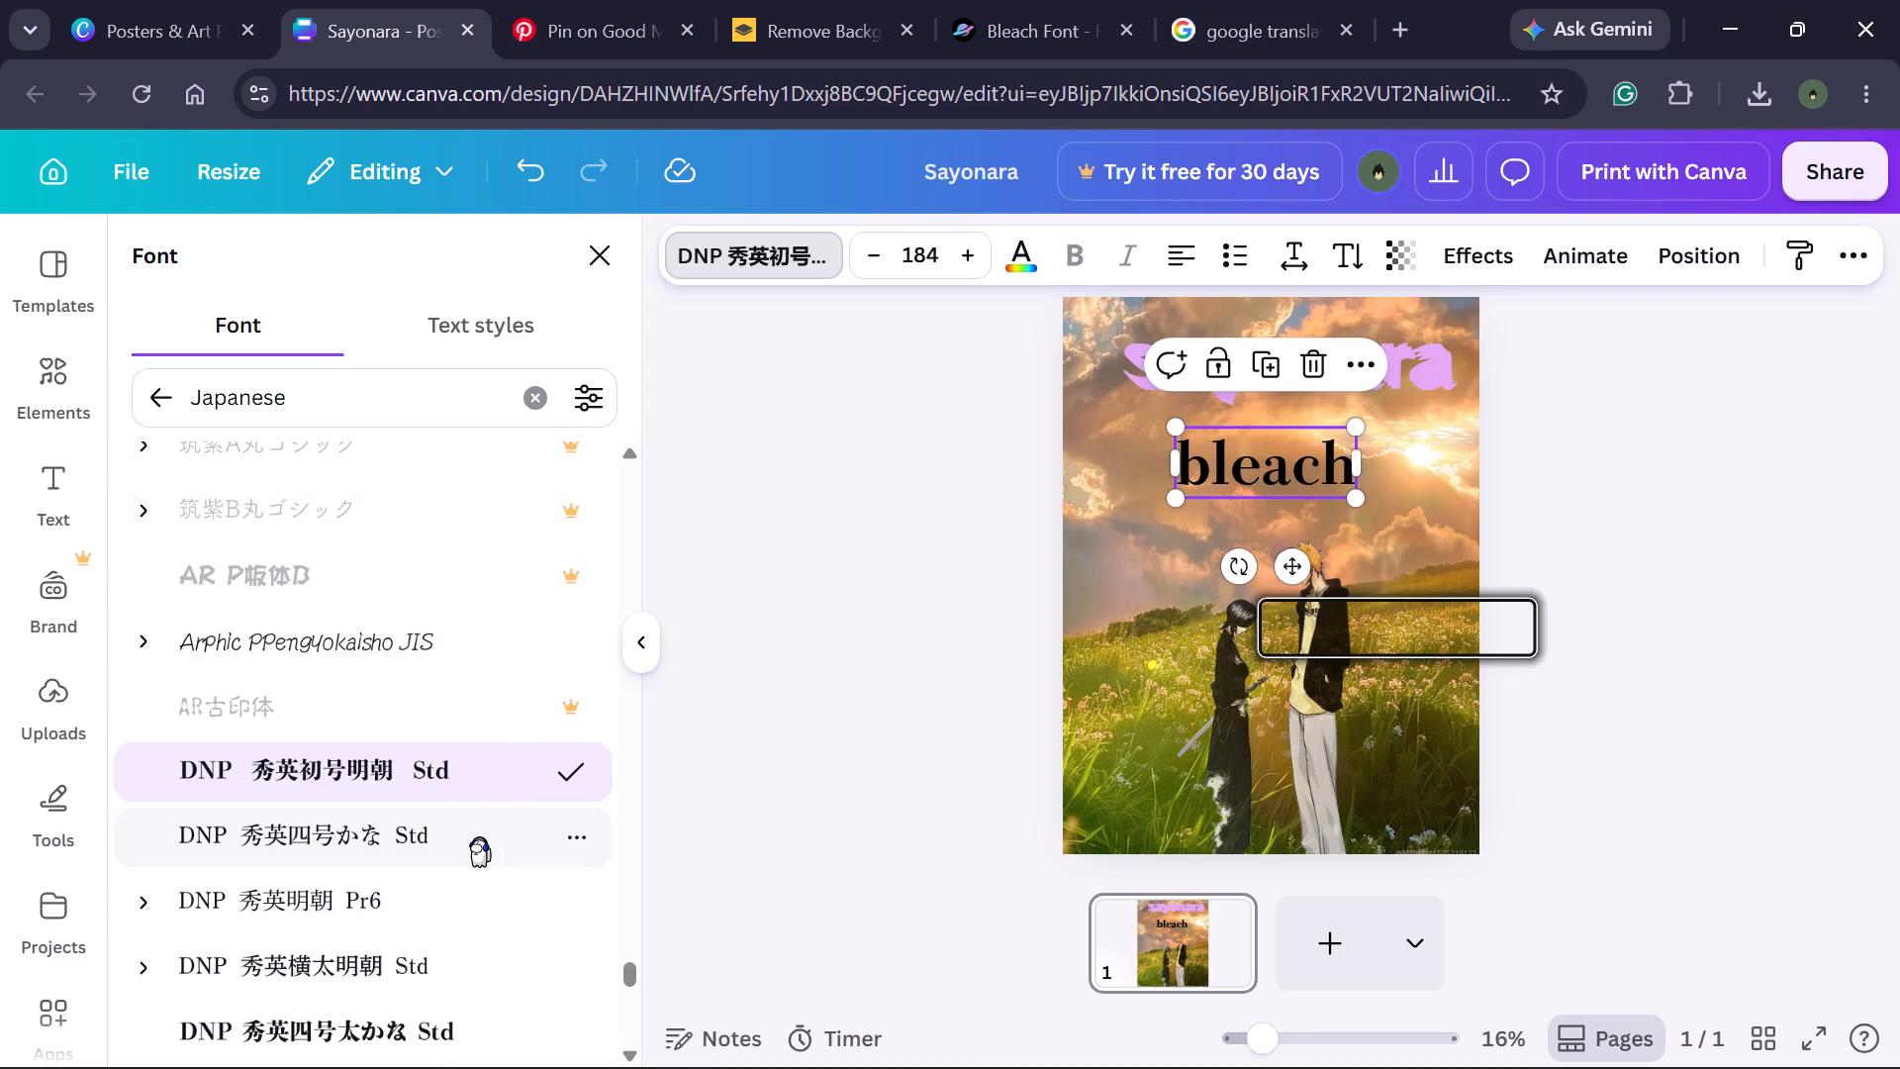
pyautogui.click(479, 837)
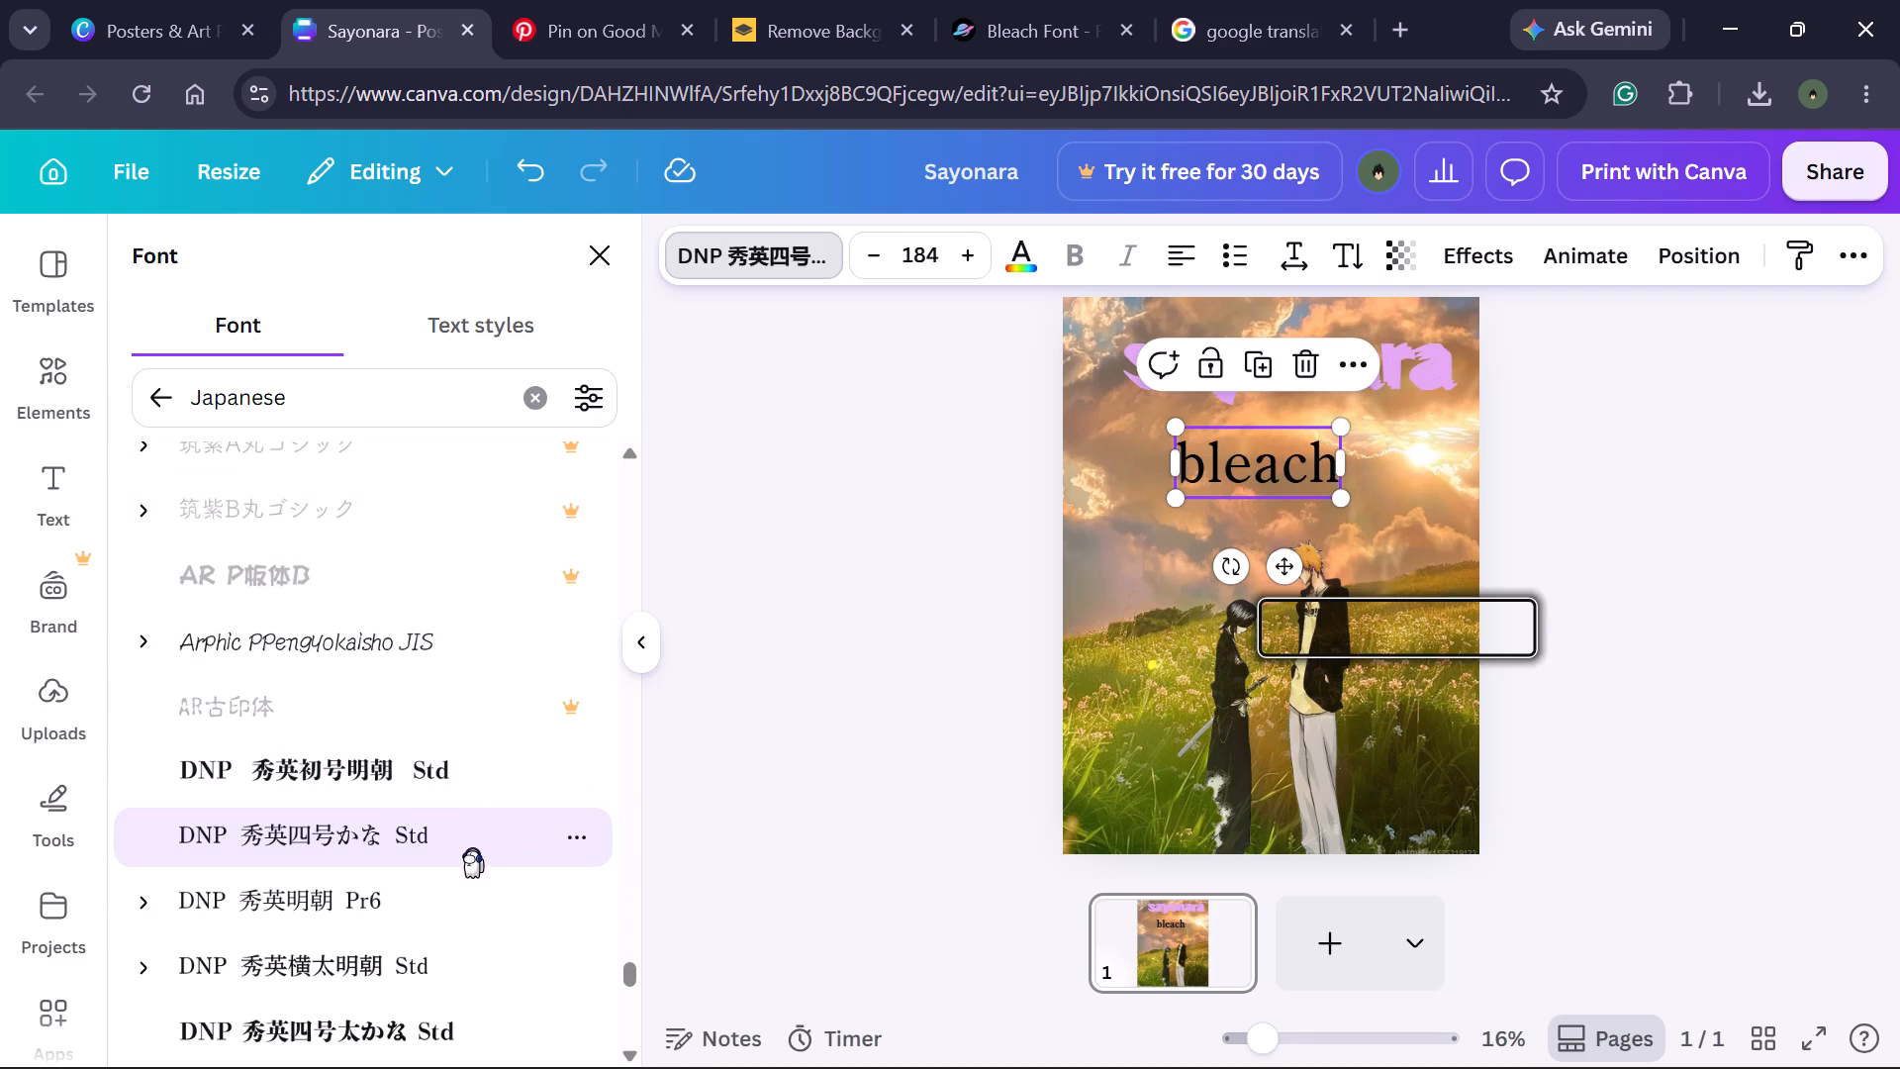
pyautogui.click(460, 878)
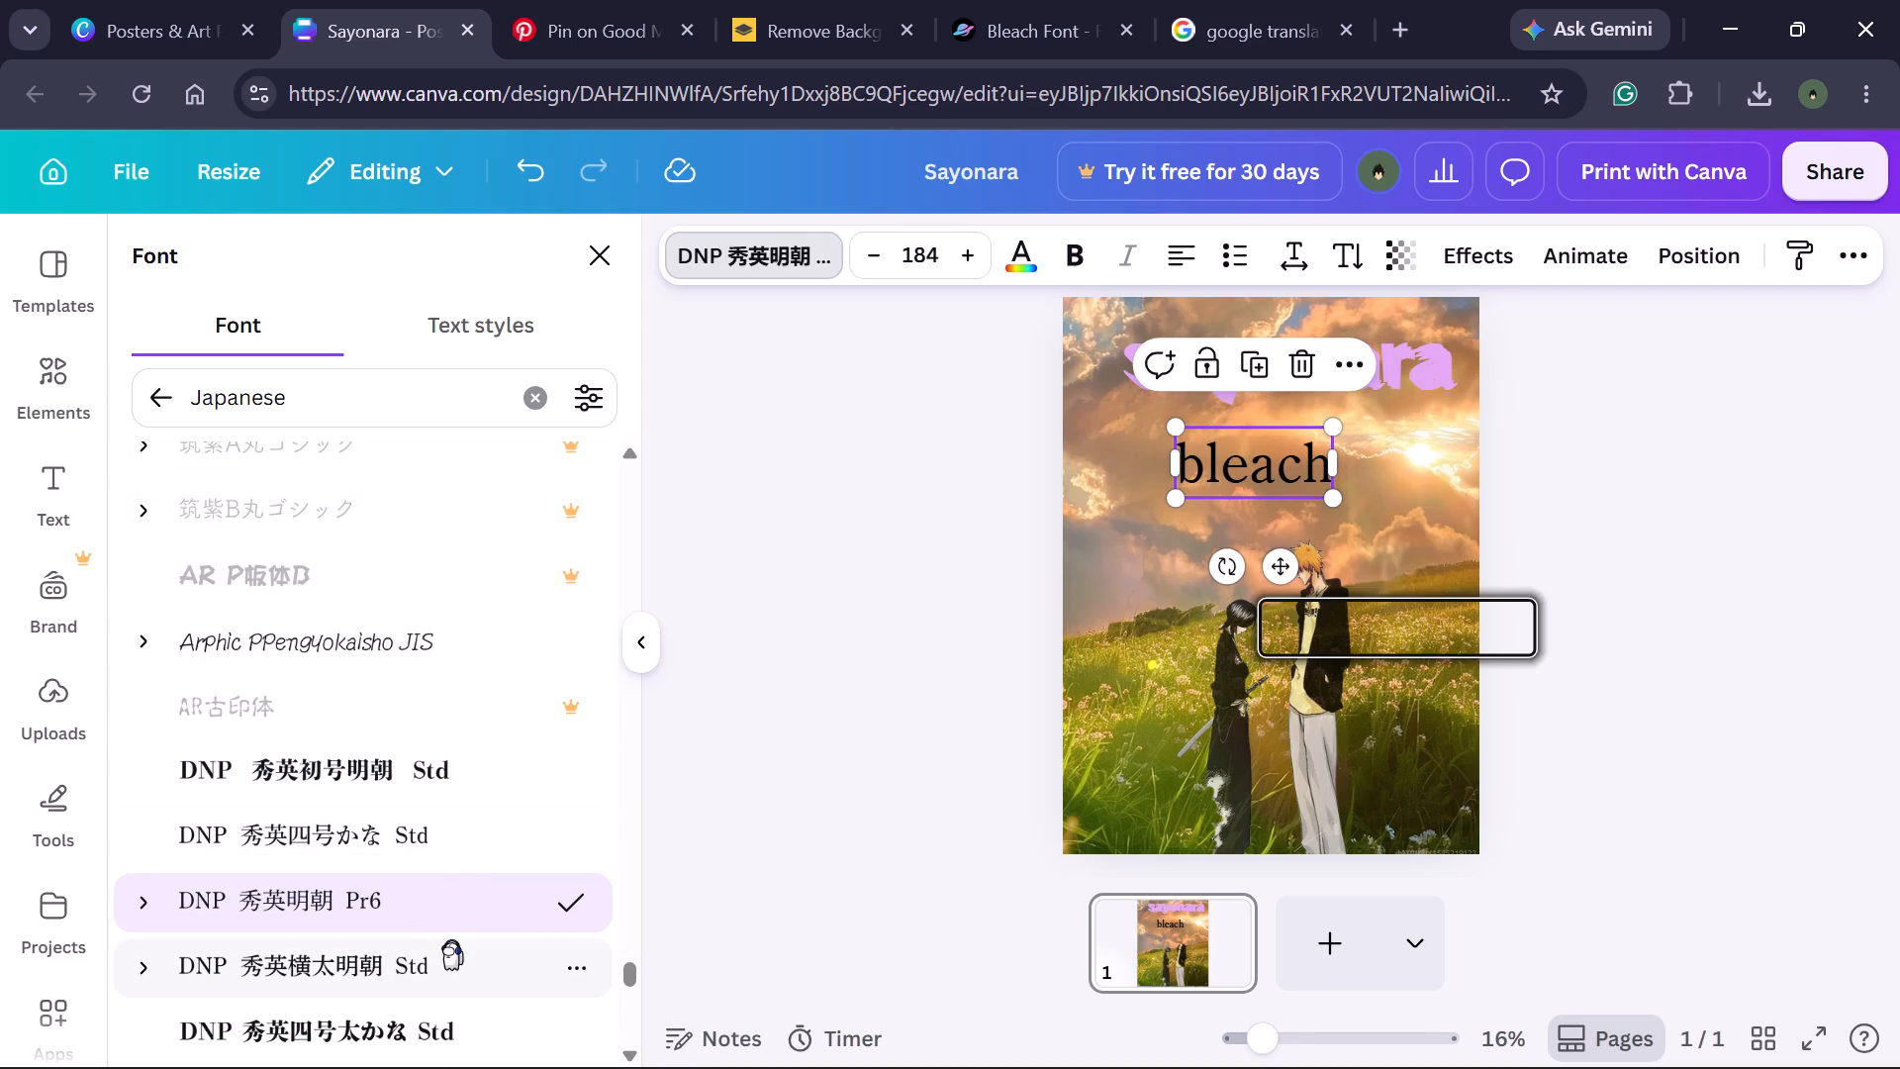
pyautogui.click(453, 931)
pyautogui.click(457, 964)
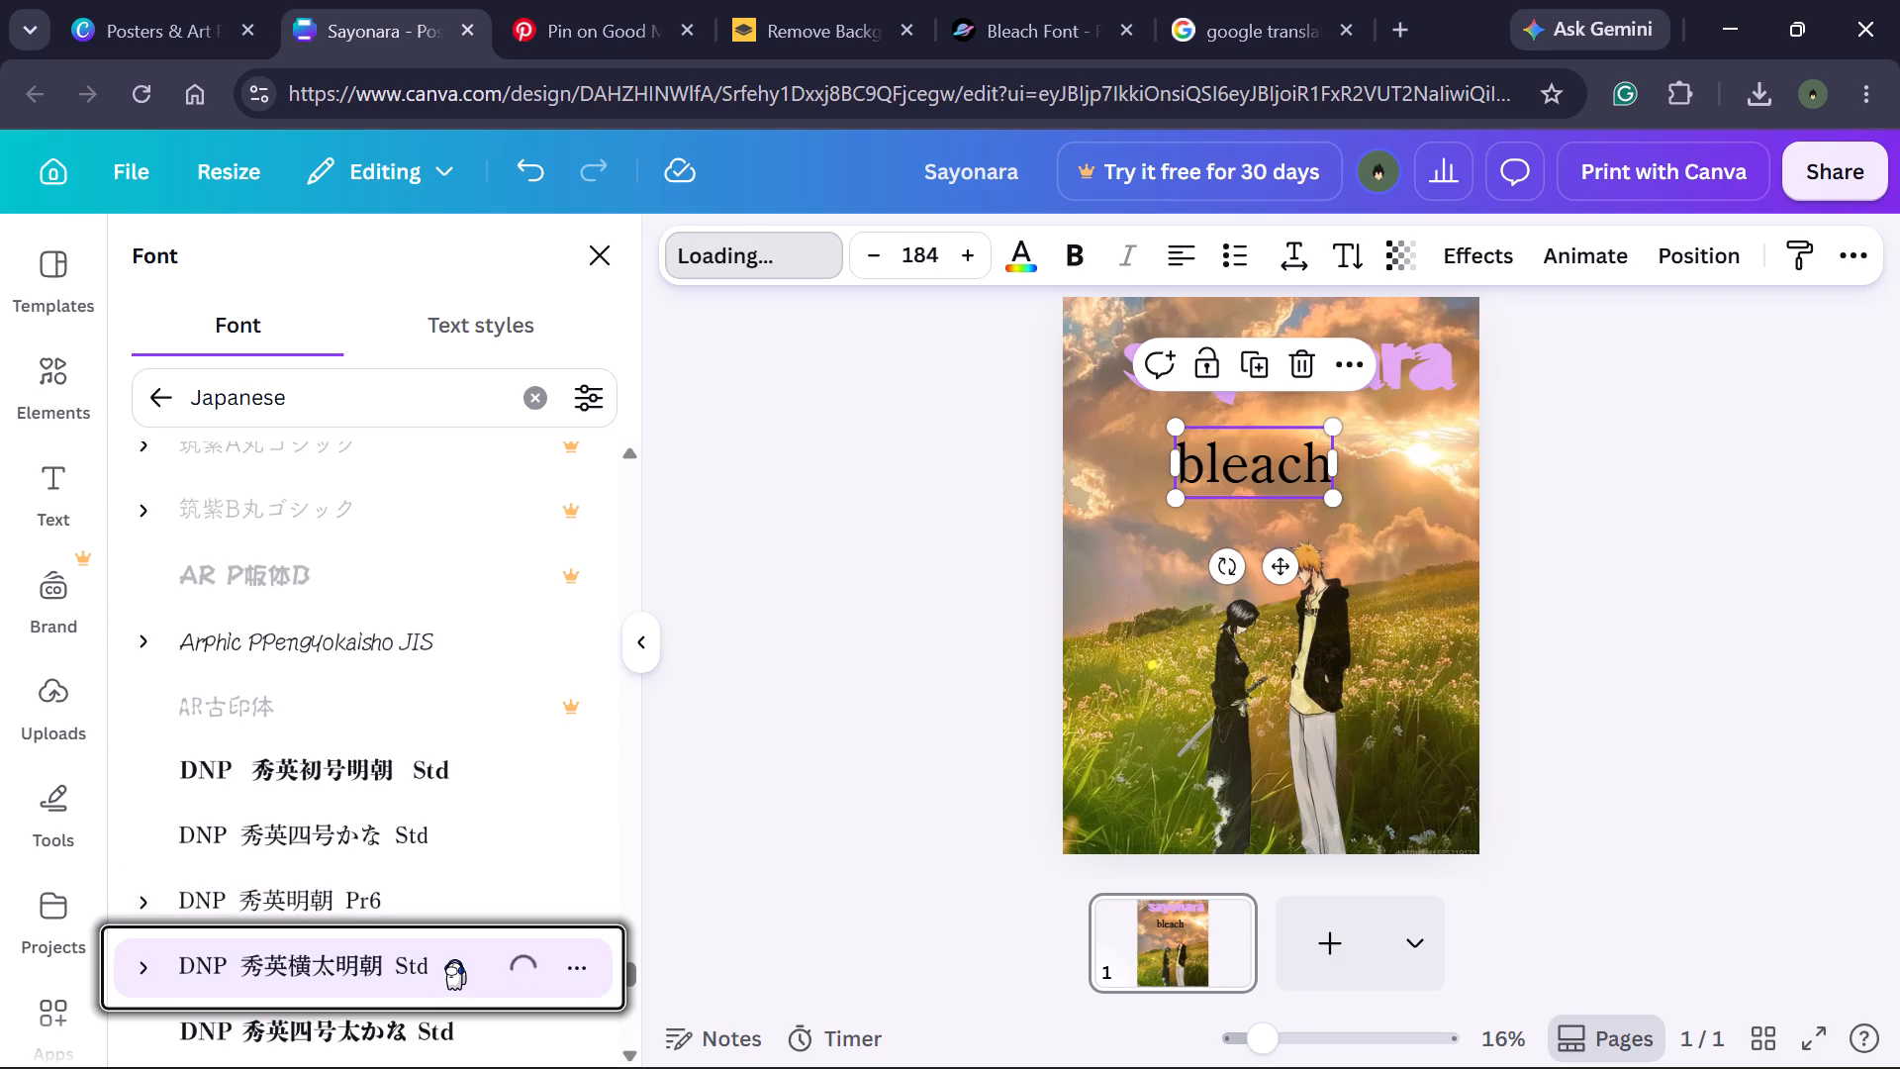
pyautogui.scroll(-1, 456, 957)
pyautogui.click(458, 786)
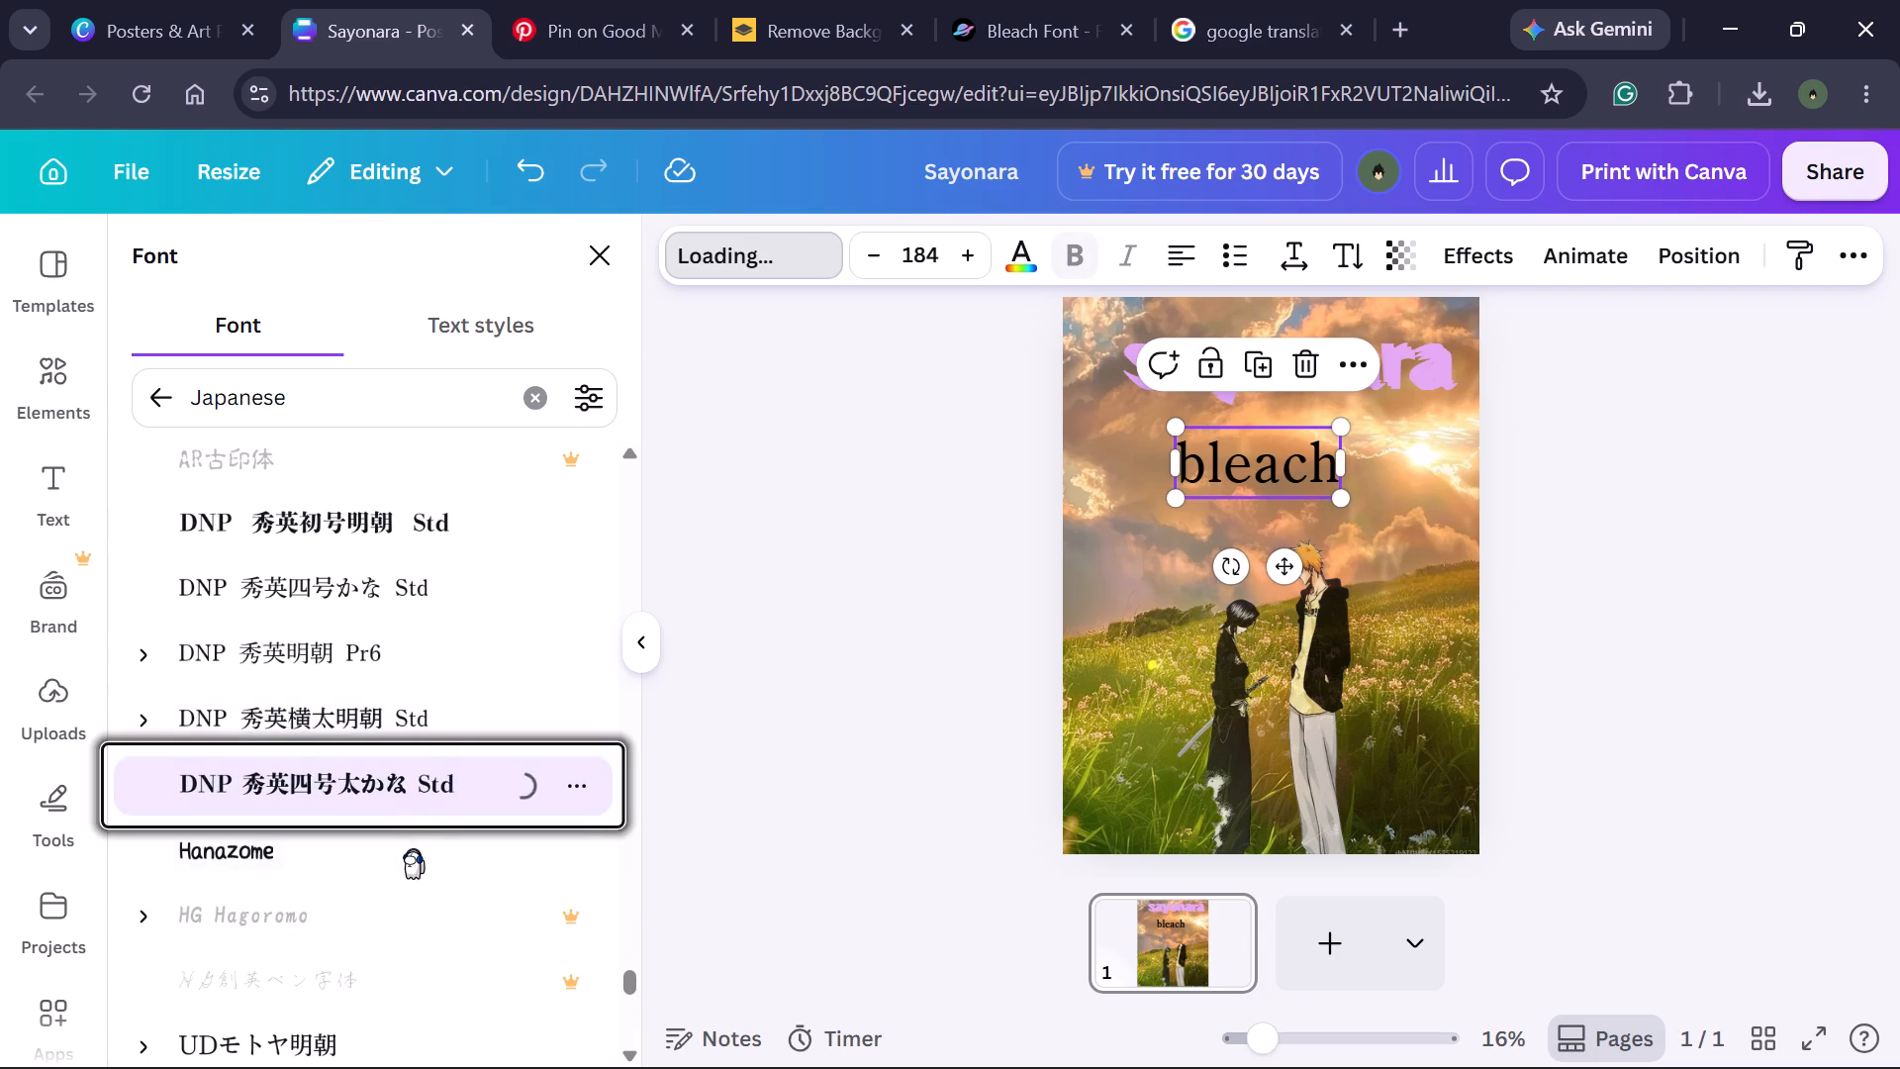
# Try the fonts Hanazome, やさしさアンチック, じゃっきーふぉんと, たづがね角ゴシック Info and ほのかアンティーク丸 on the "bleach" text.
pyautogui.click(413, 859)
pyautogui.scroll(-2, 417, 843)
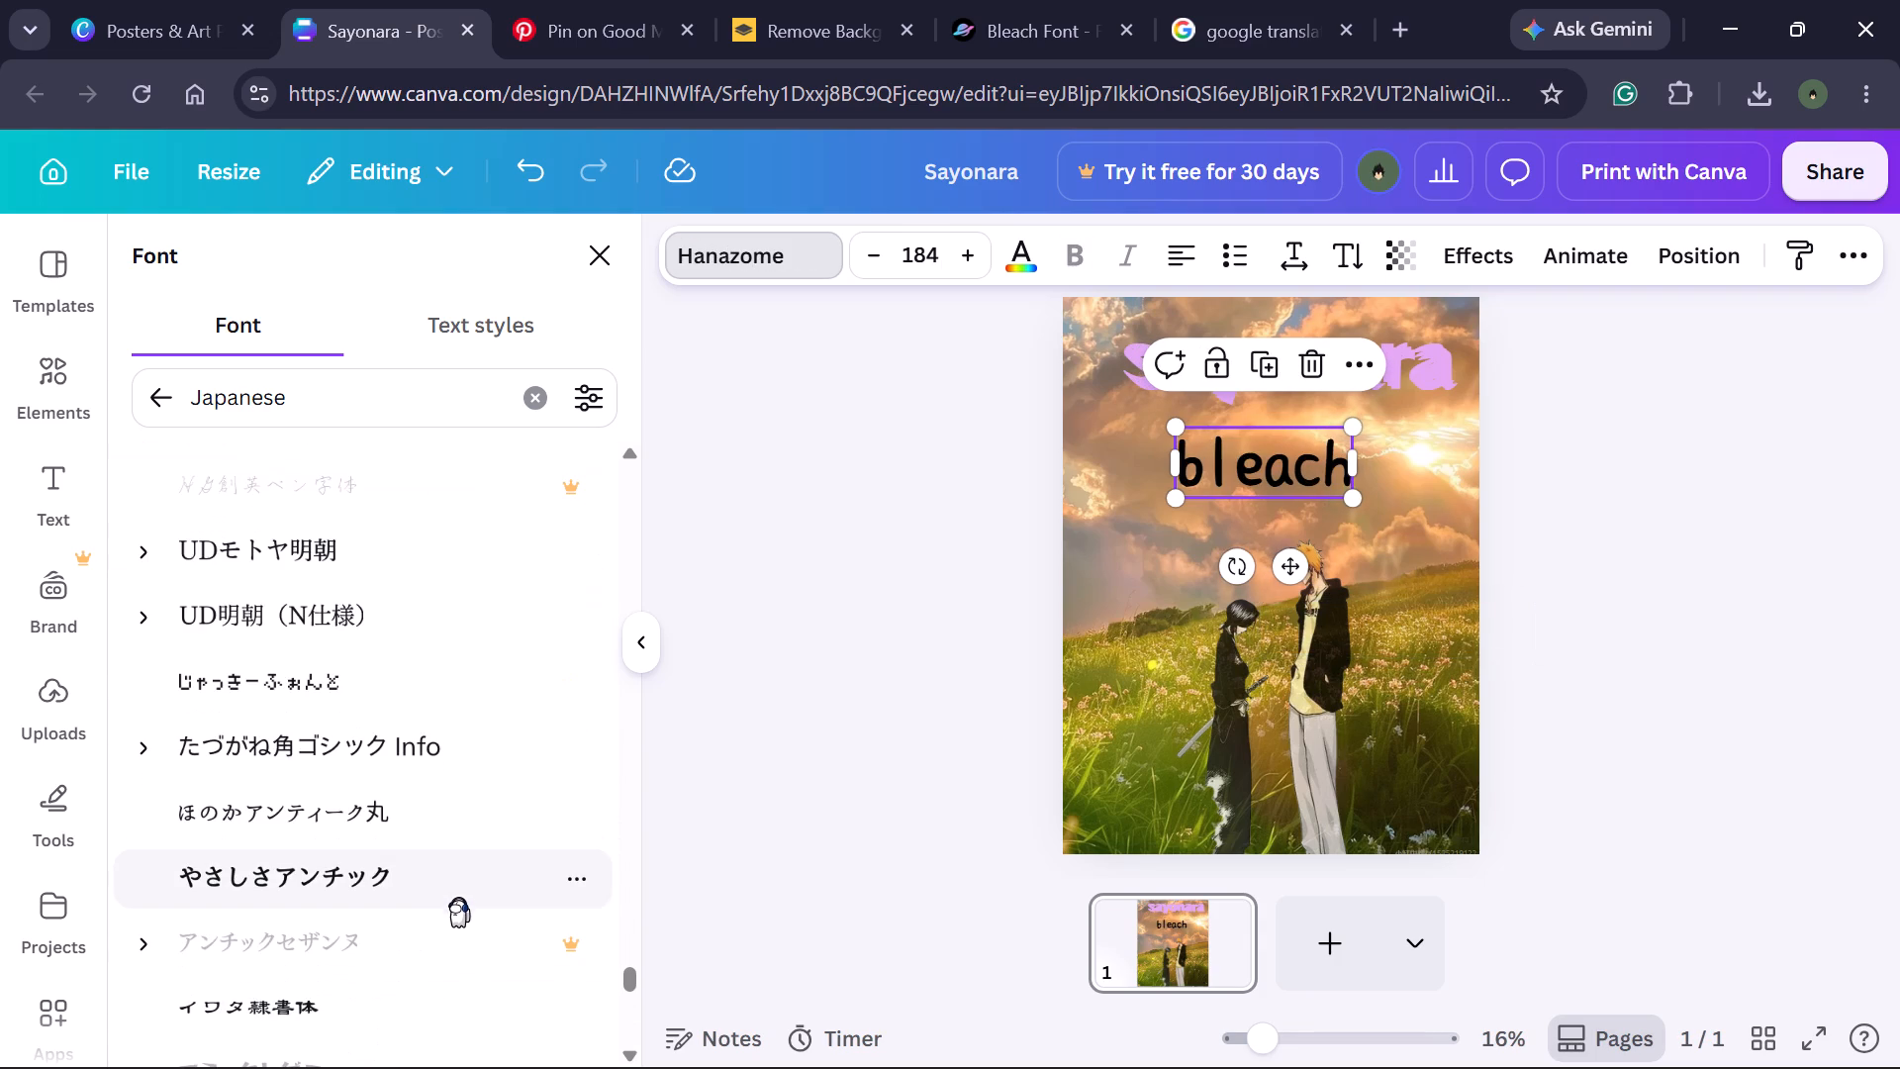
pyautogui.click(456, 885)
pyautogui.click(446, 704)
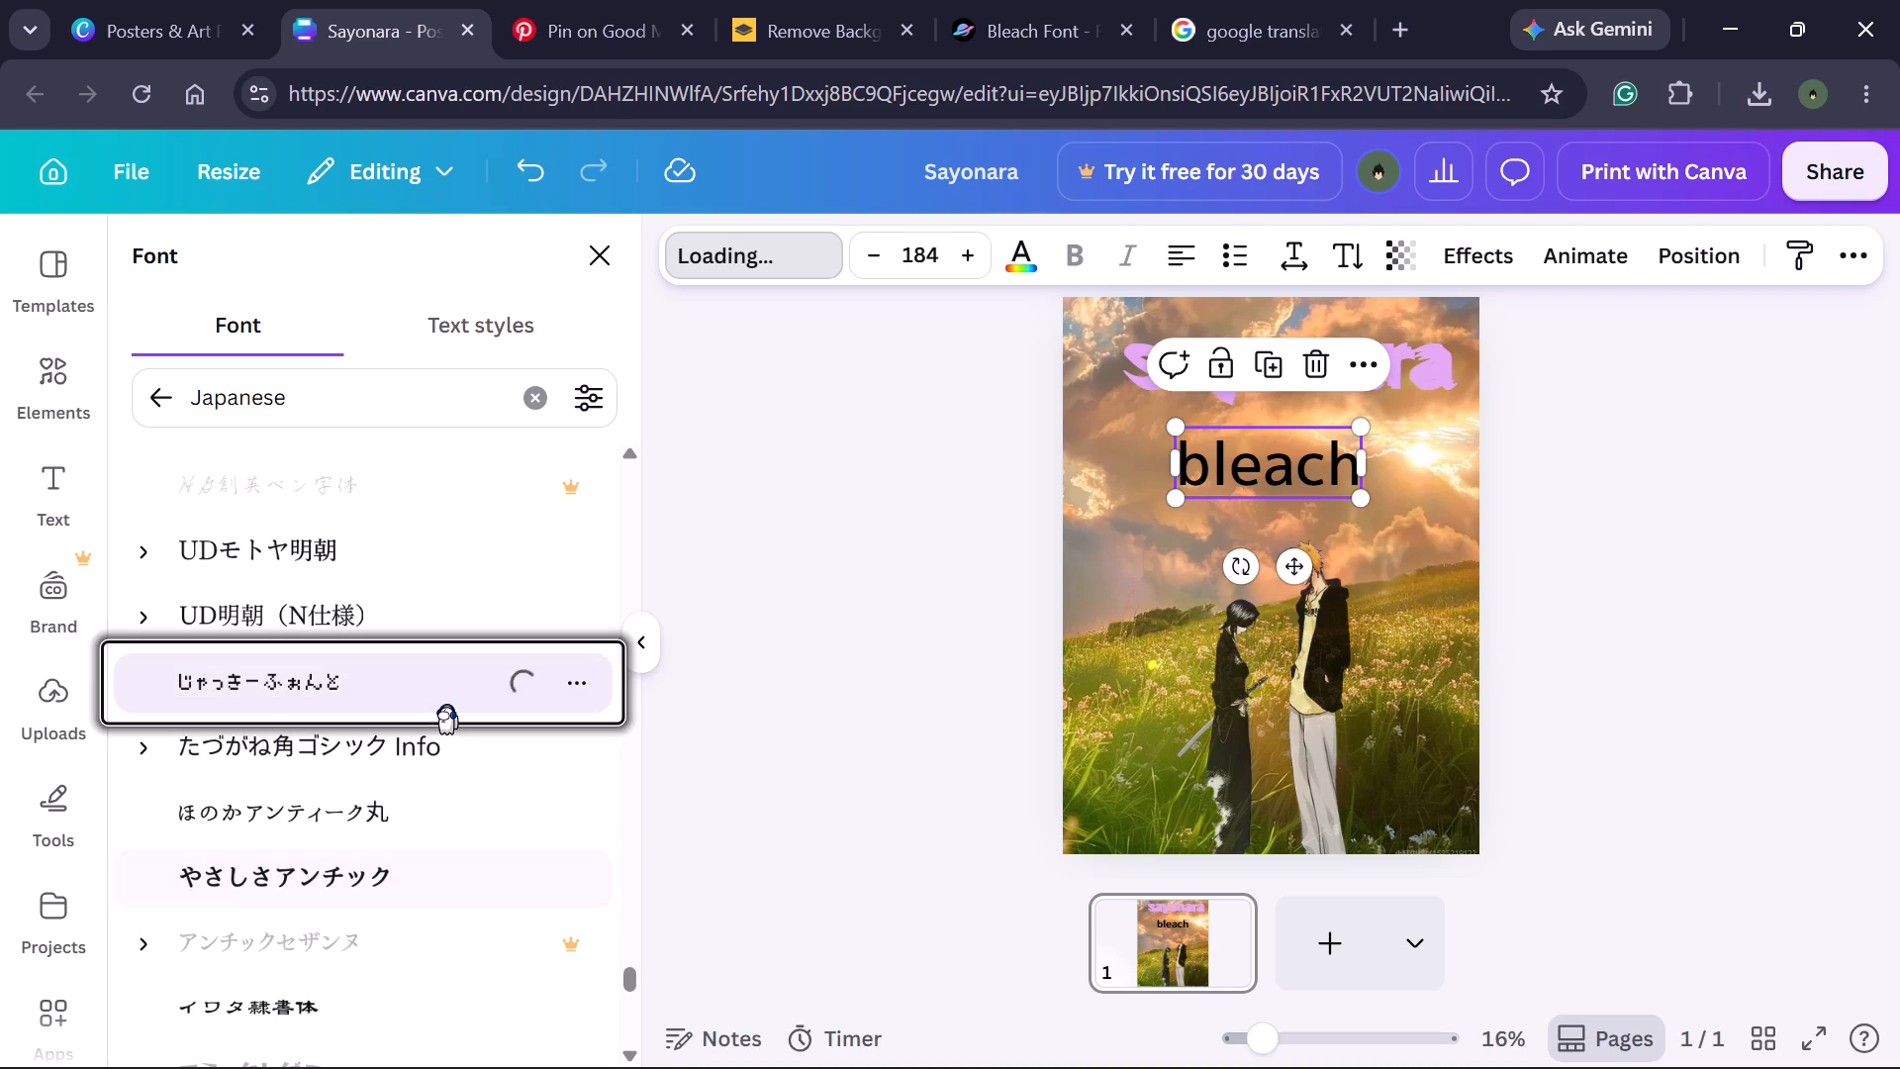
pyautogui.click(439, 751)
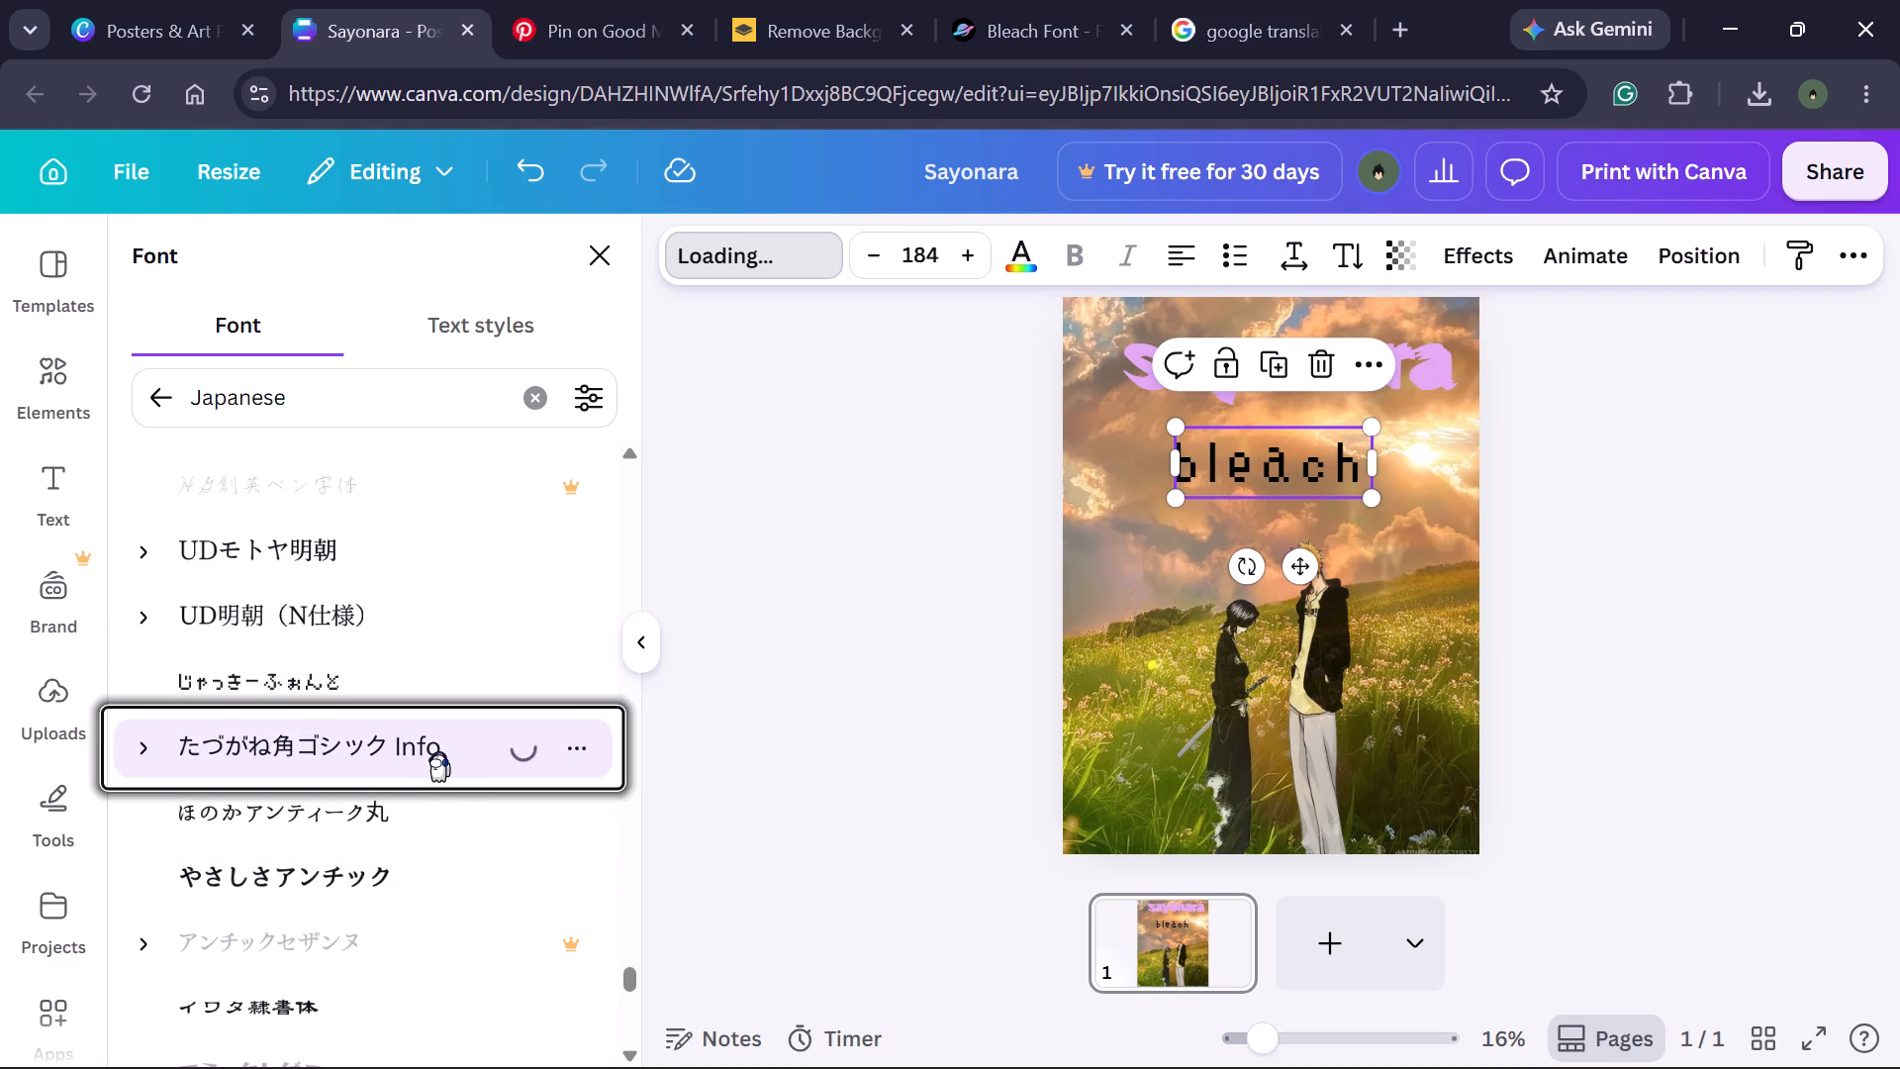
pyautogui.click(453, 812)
# Try スピーディレフト on the "bleach" text, set it in スピーディライト instead, and leave the font list.
pyautogui.scroll(-1, 451, 799)
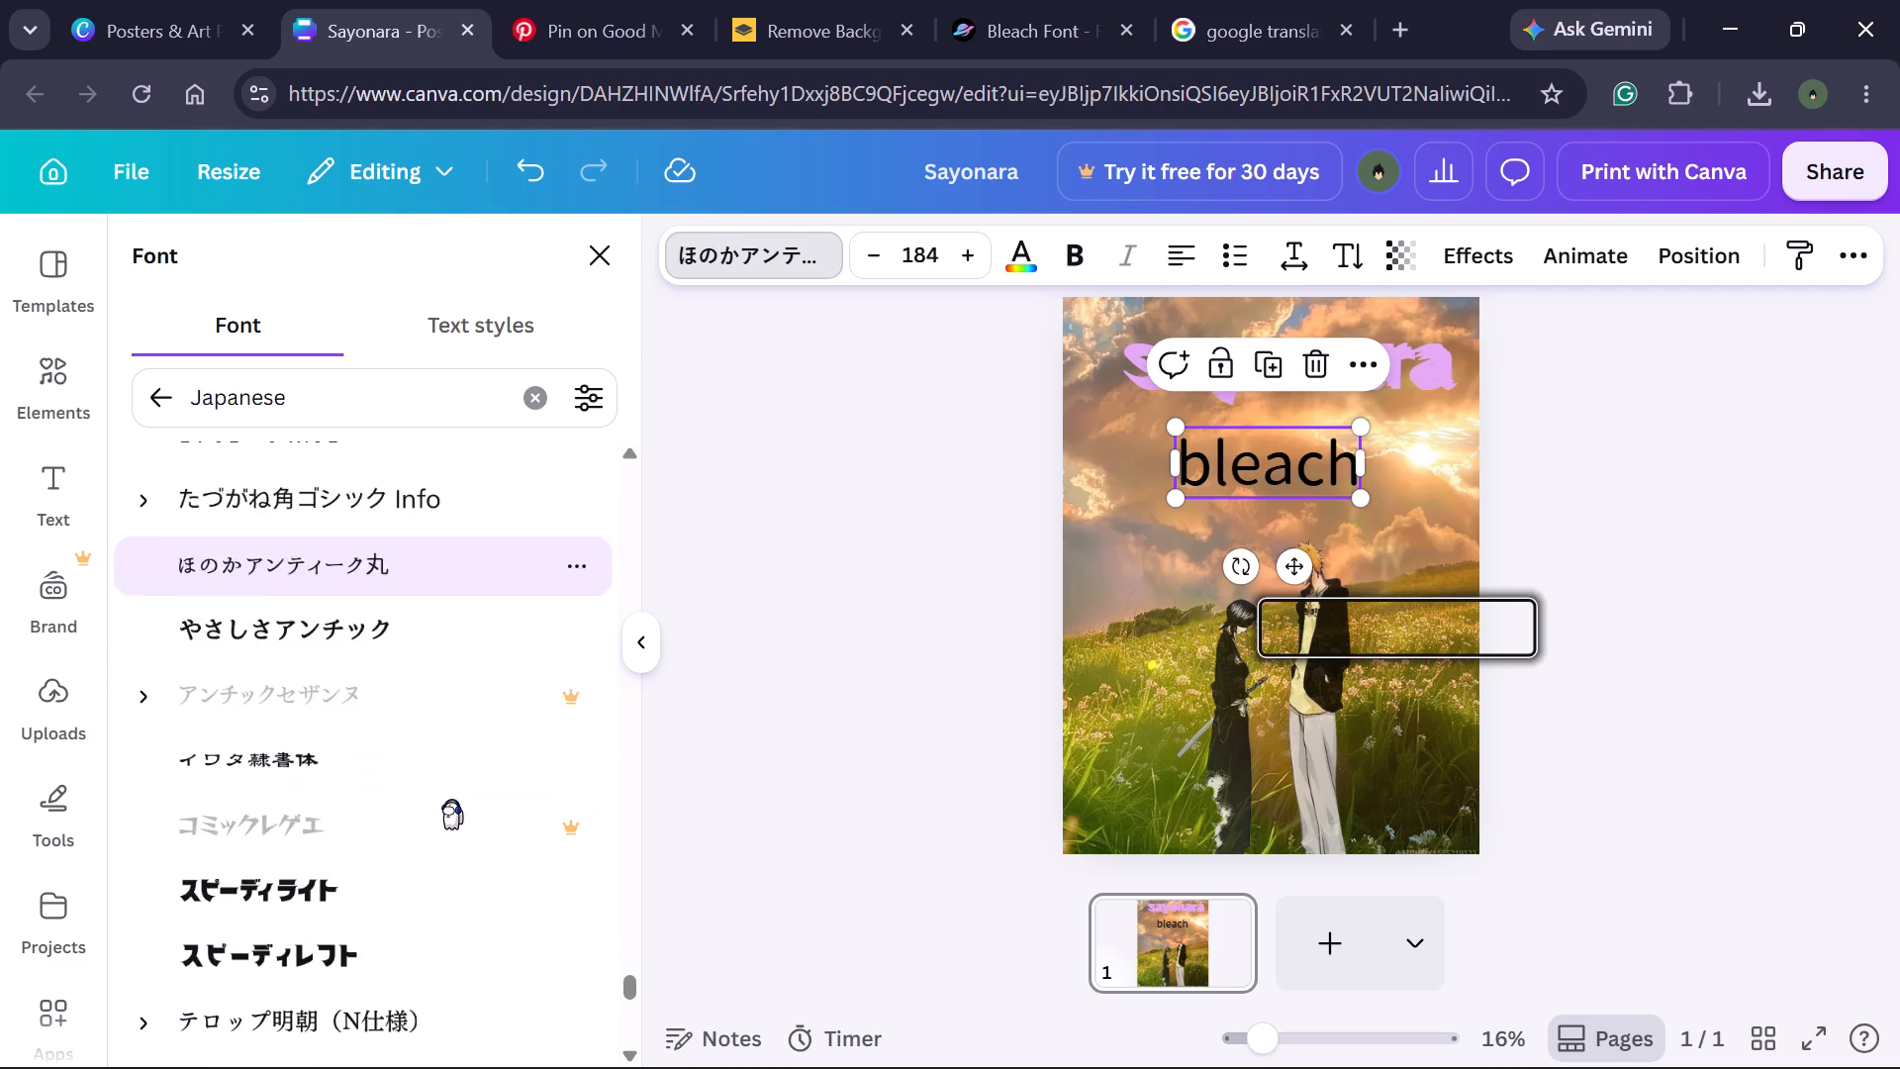
pyautogui.scroll(-1, 451, 799)
pyautogui.click(449, 706)
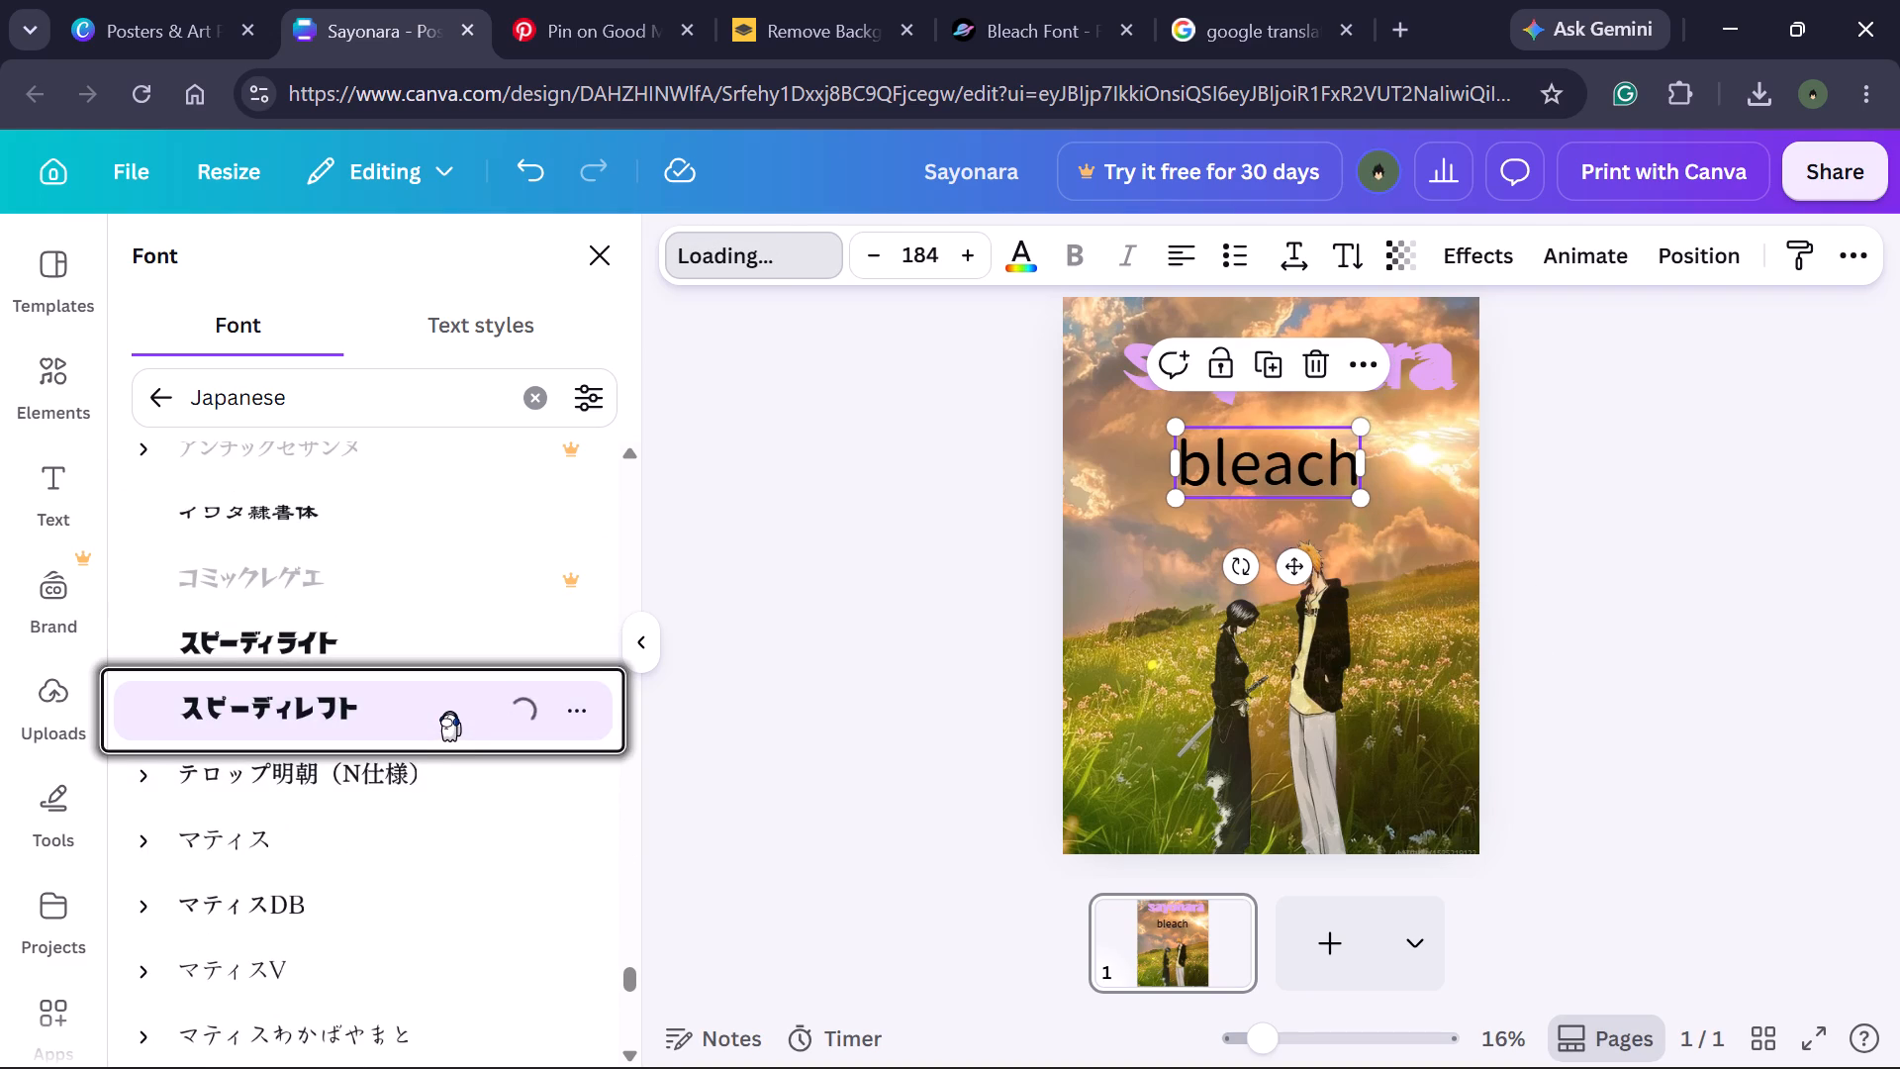
pyautogui.click(404, 658)
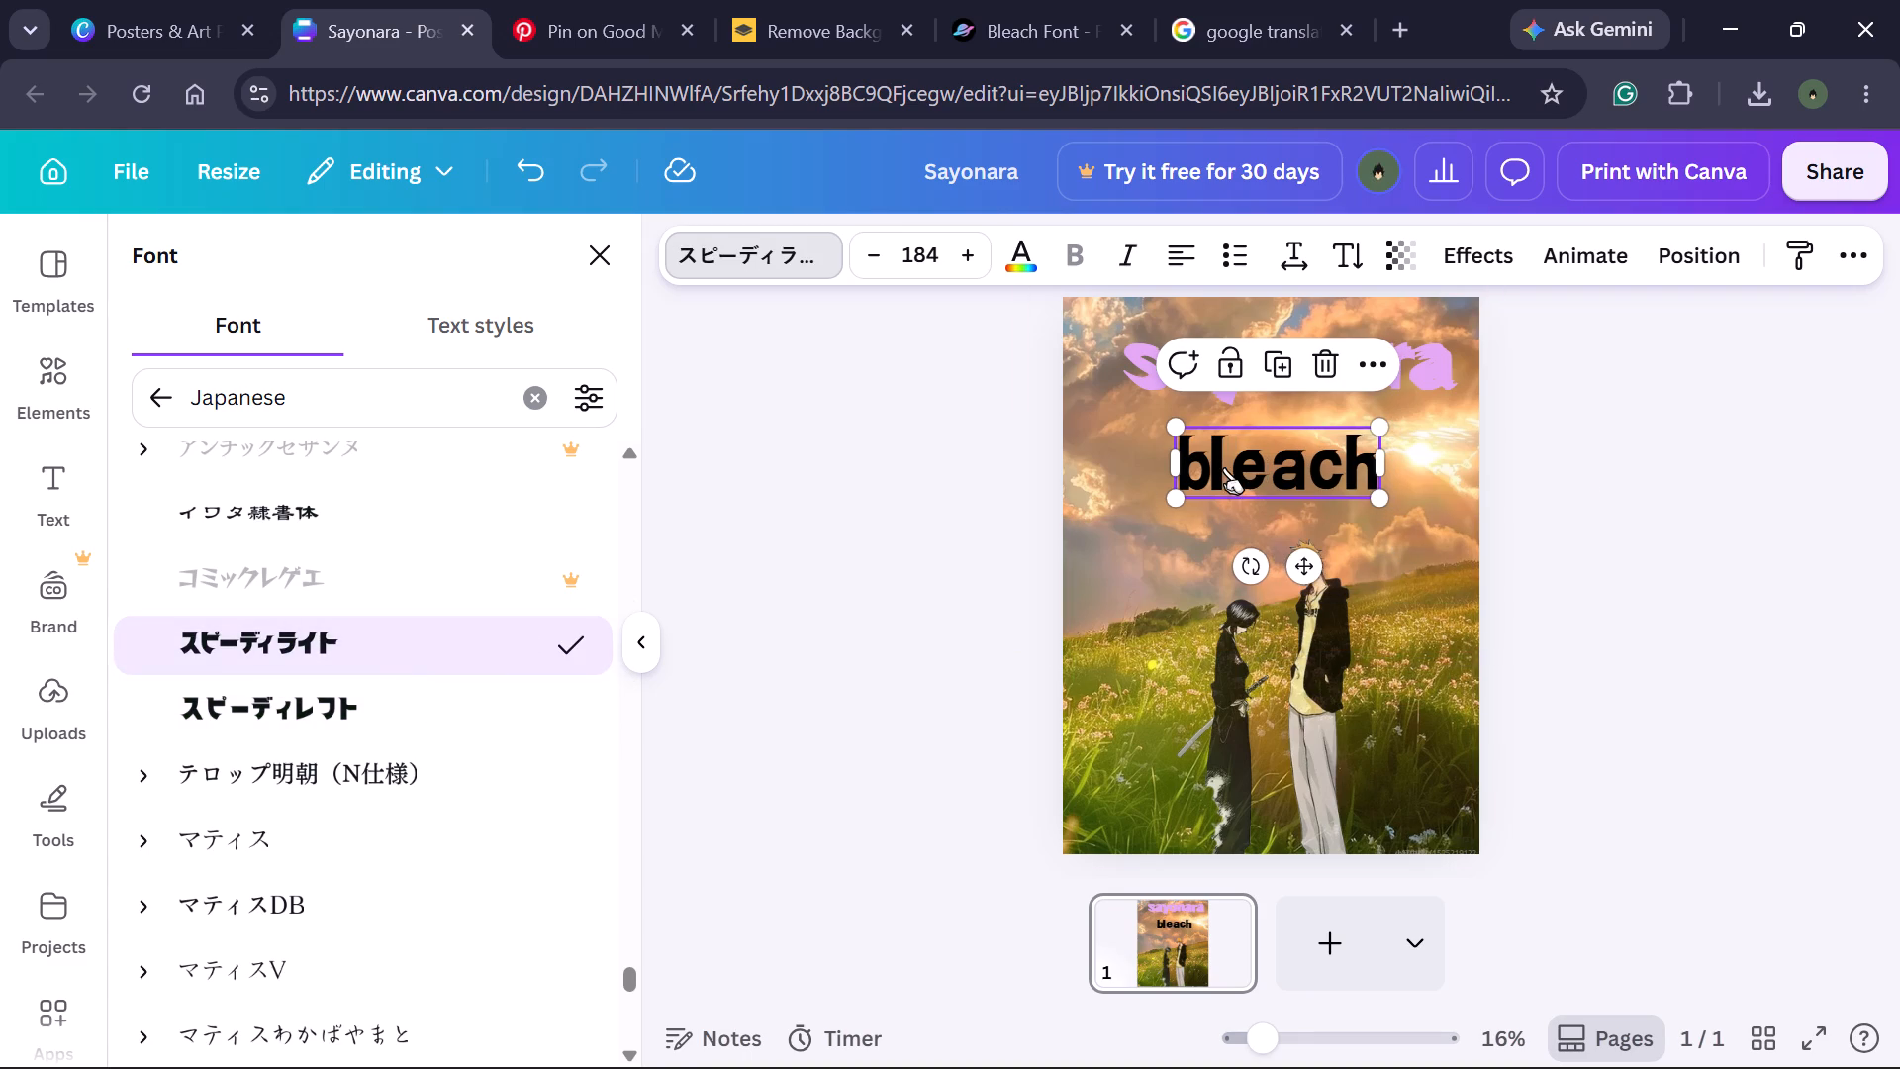
pyautogui.click(1733, 571)
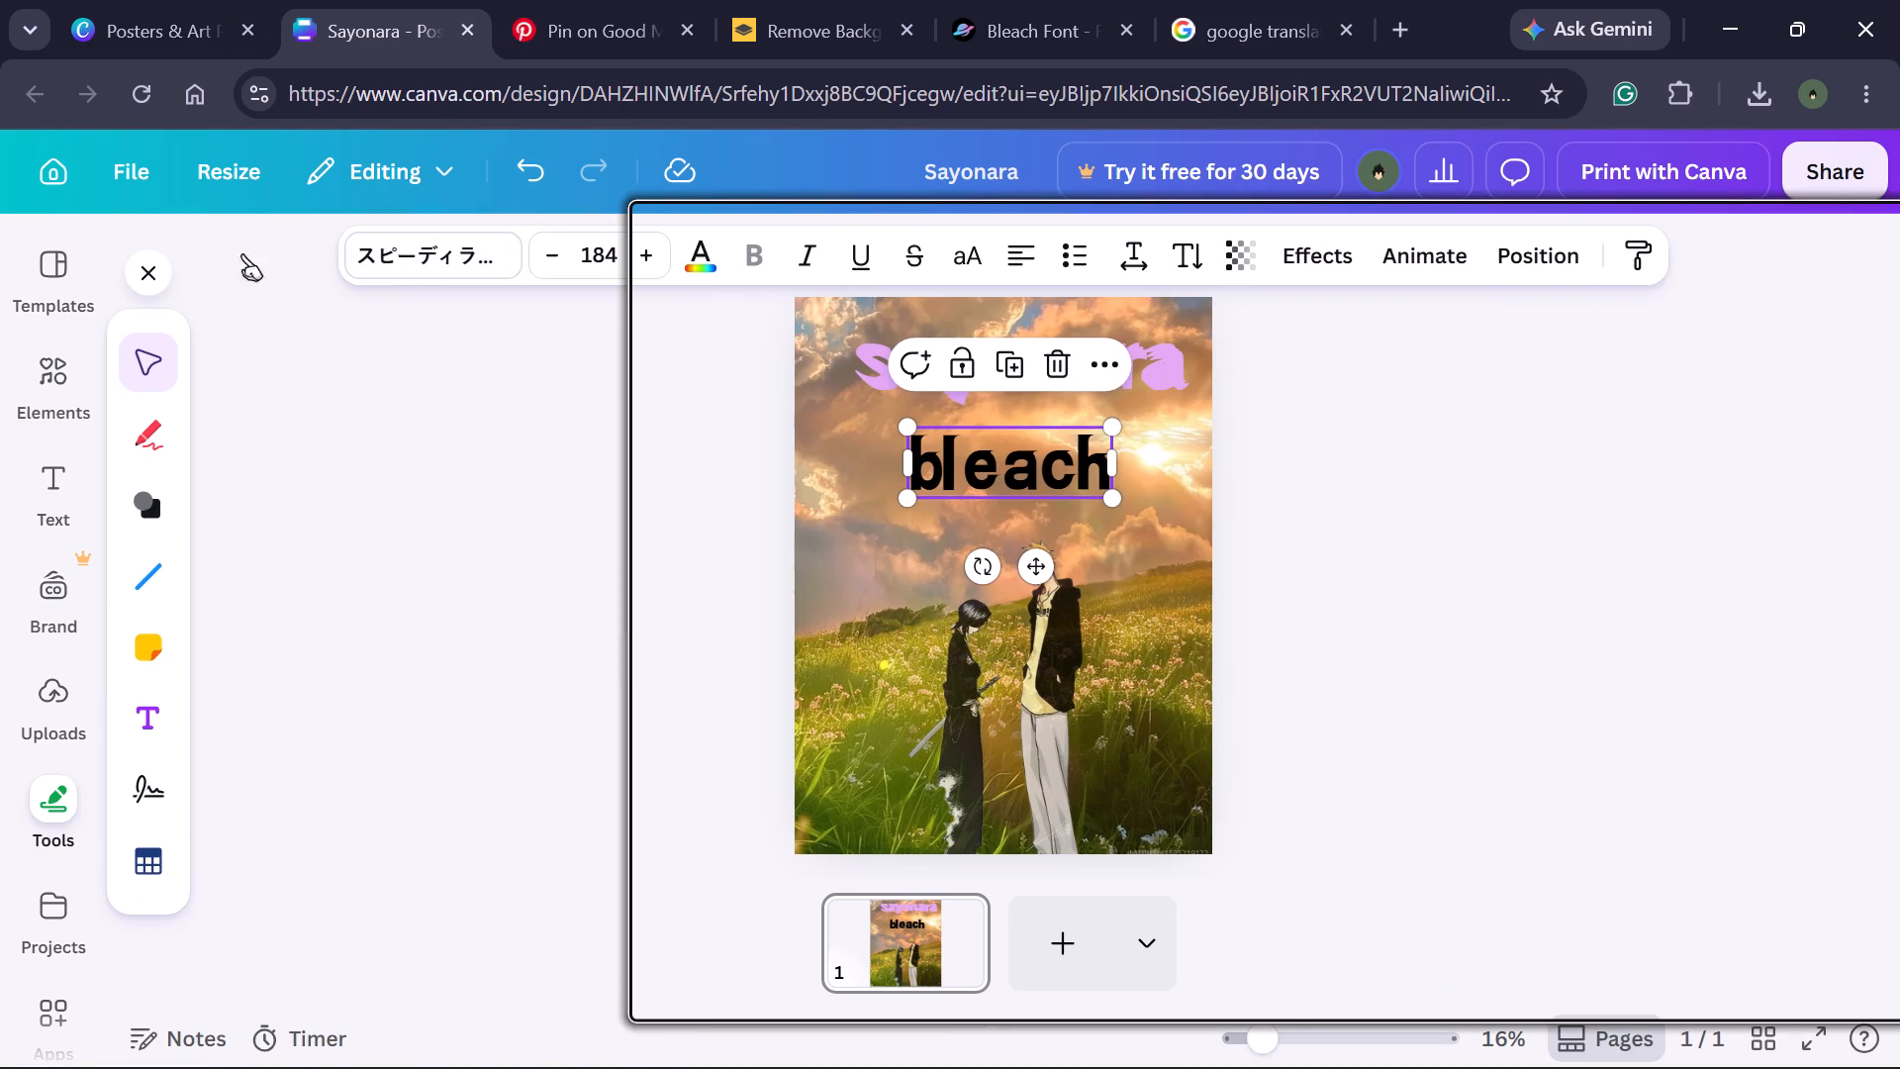
# Capitalise the first letter of the black "bleach" text so it reads "Bleach".
pyautogui.click(50, 608)
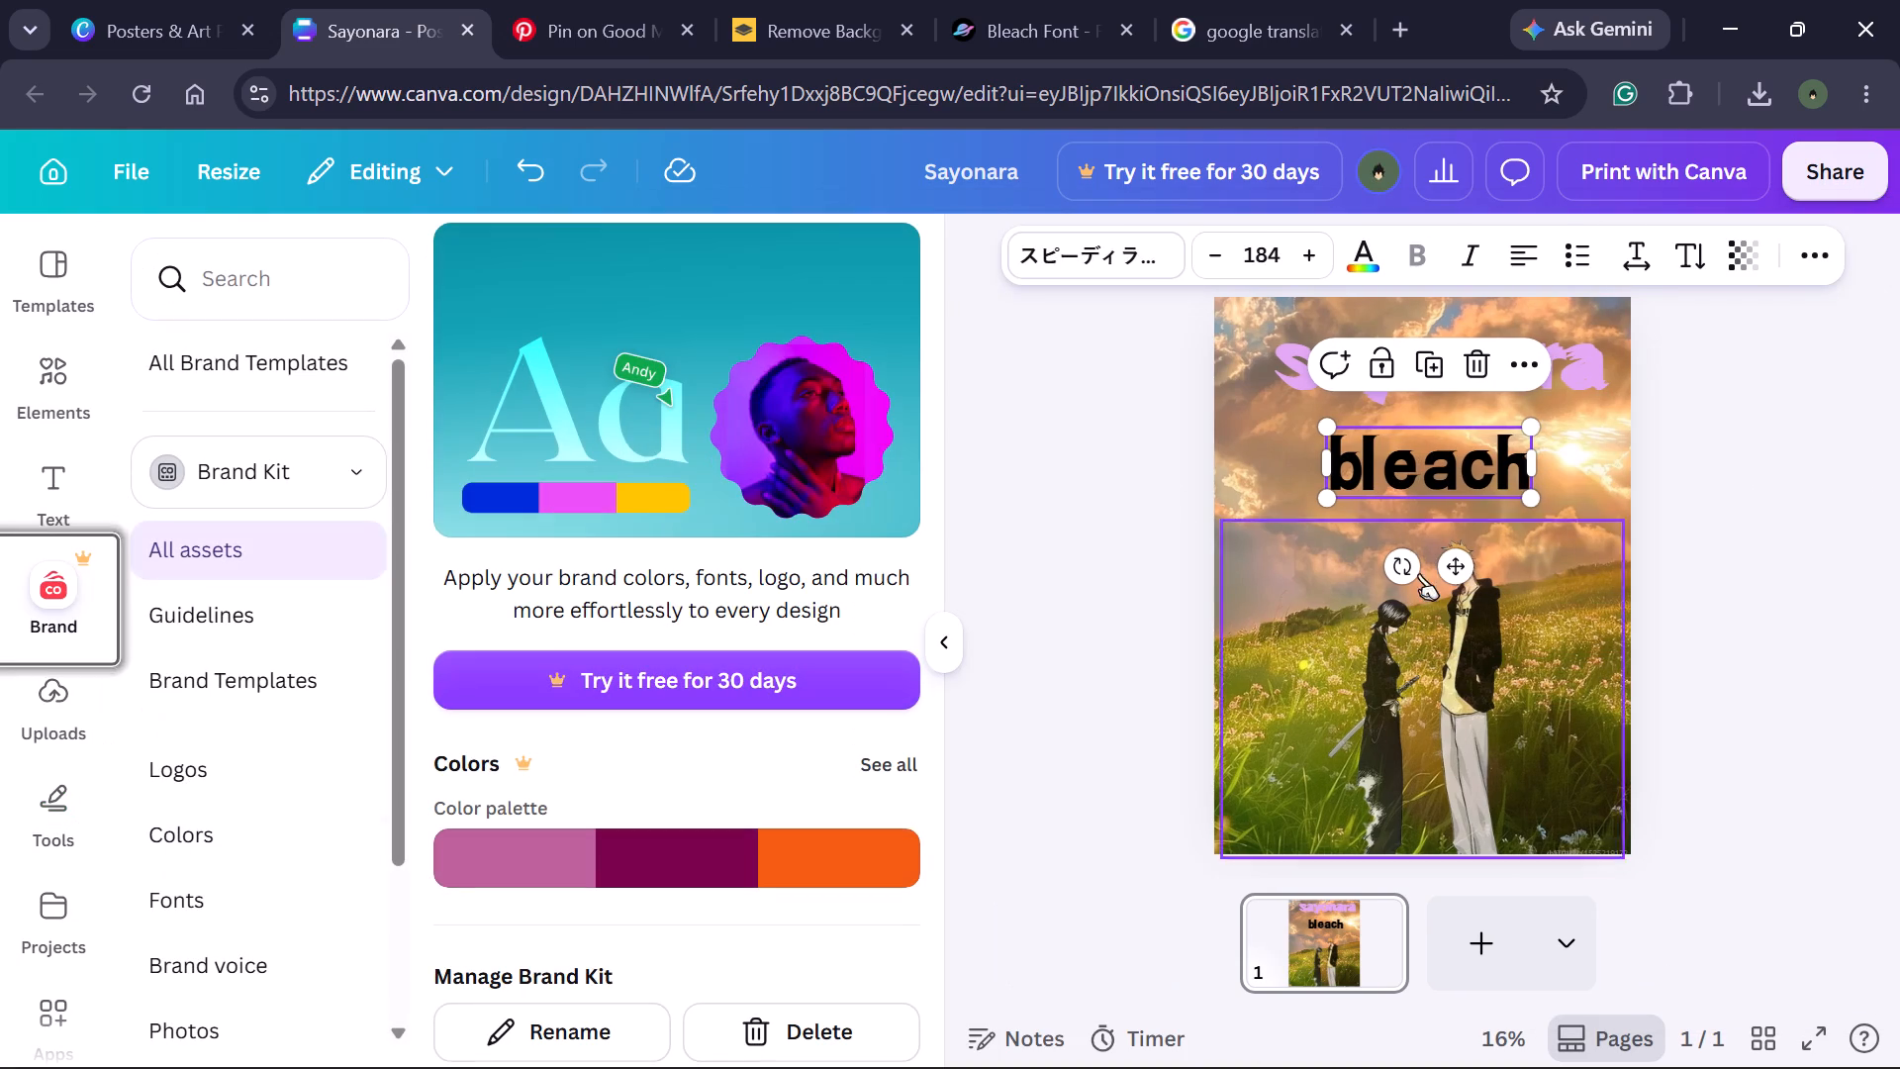
pyautogui.click(1364, 468)
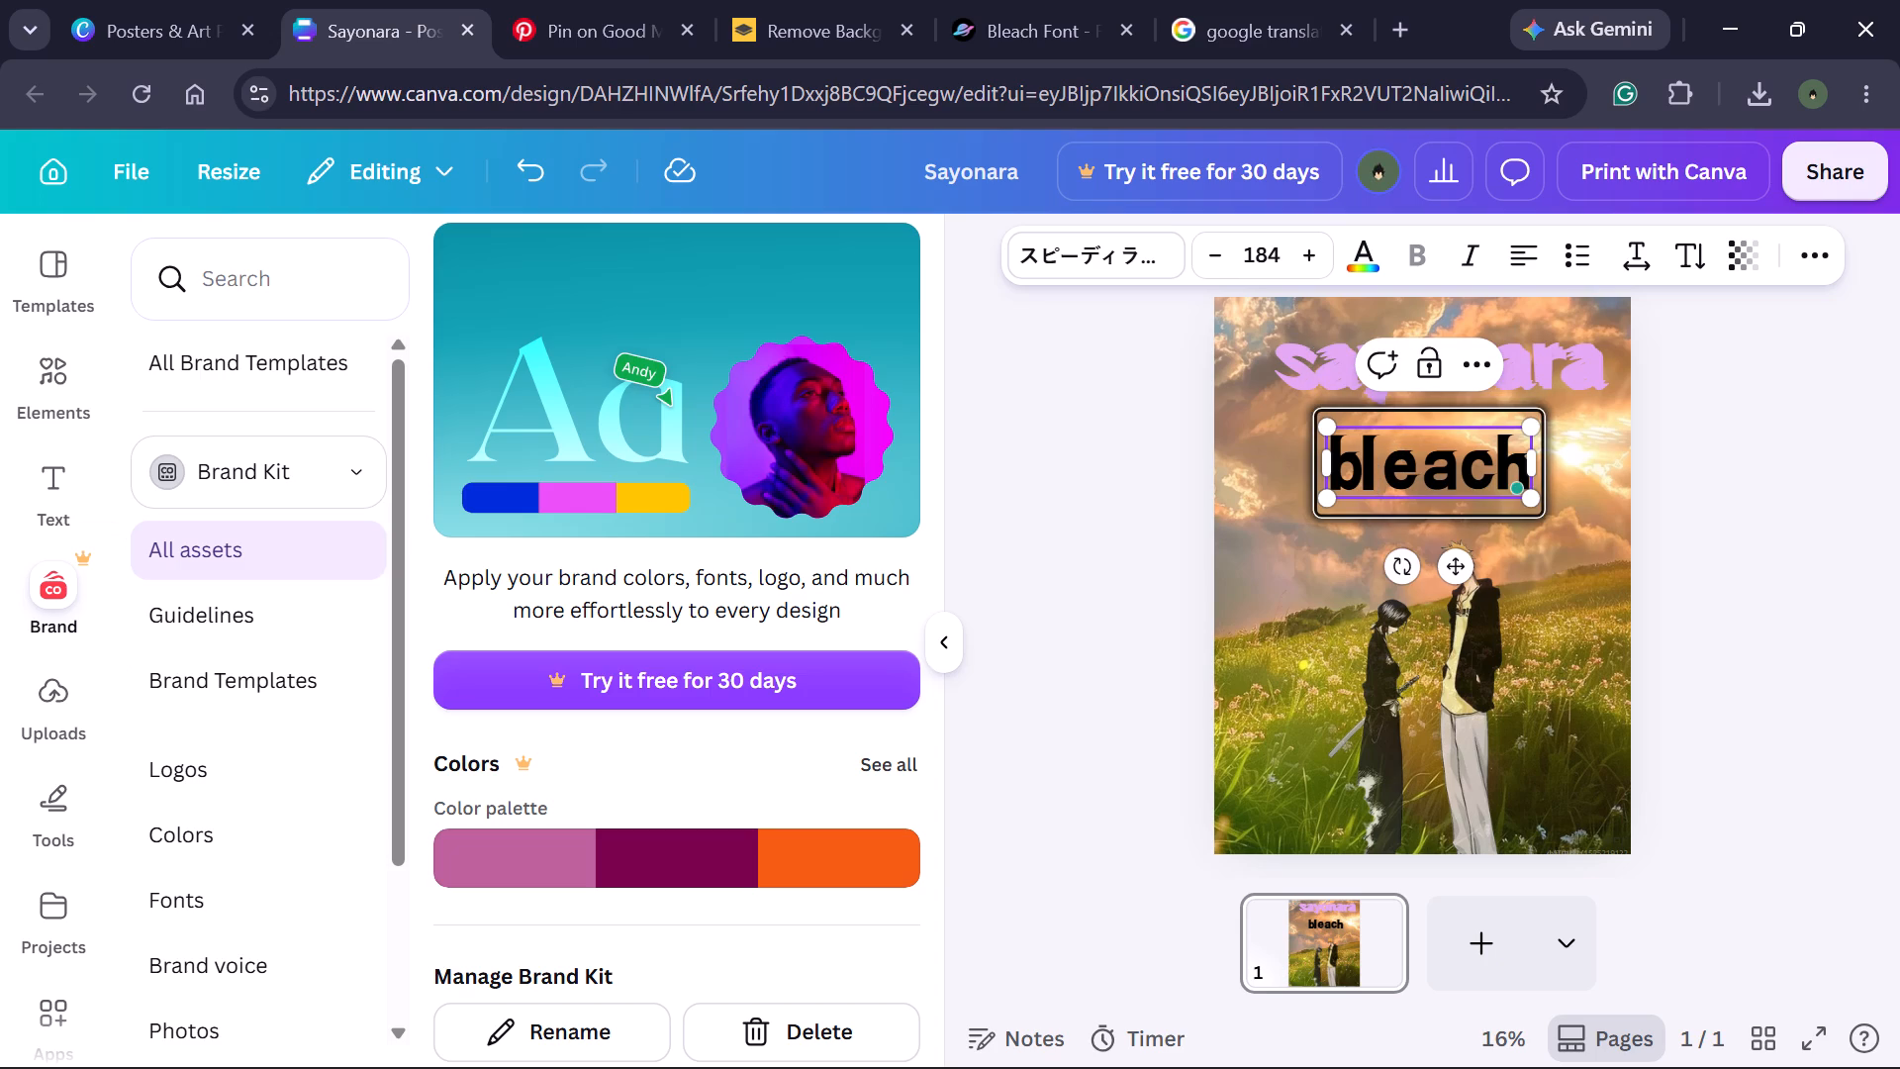
pyautogui.press('BackSpace')
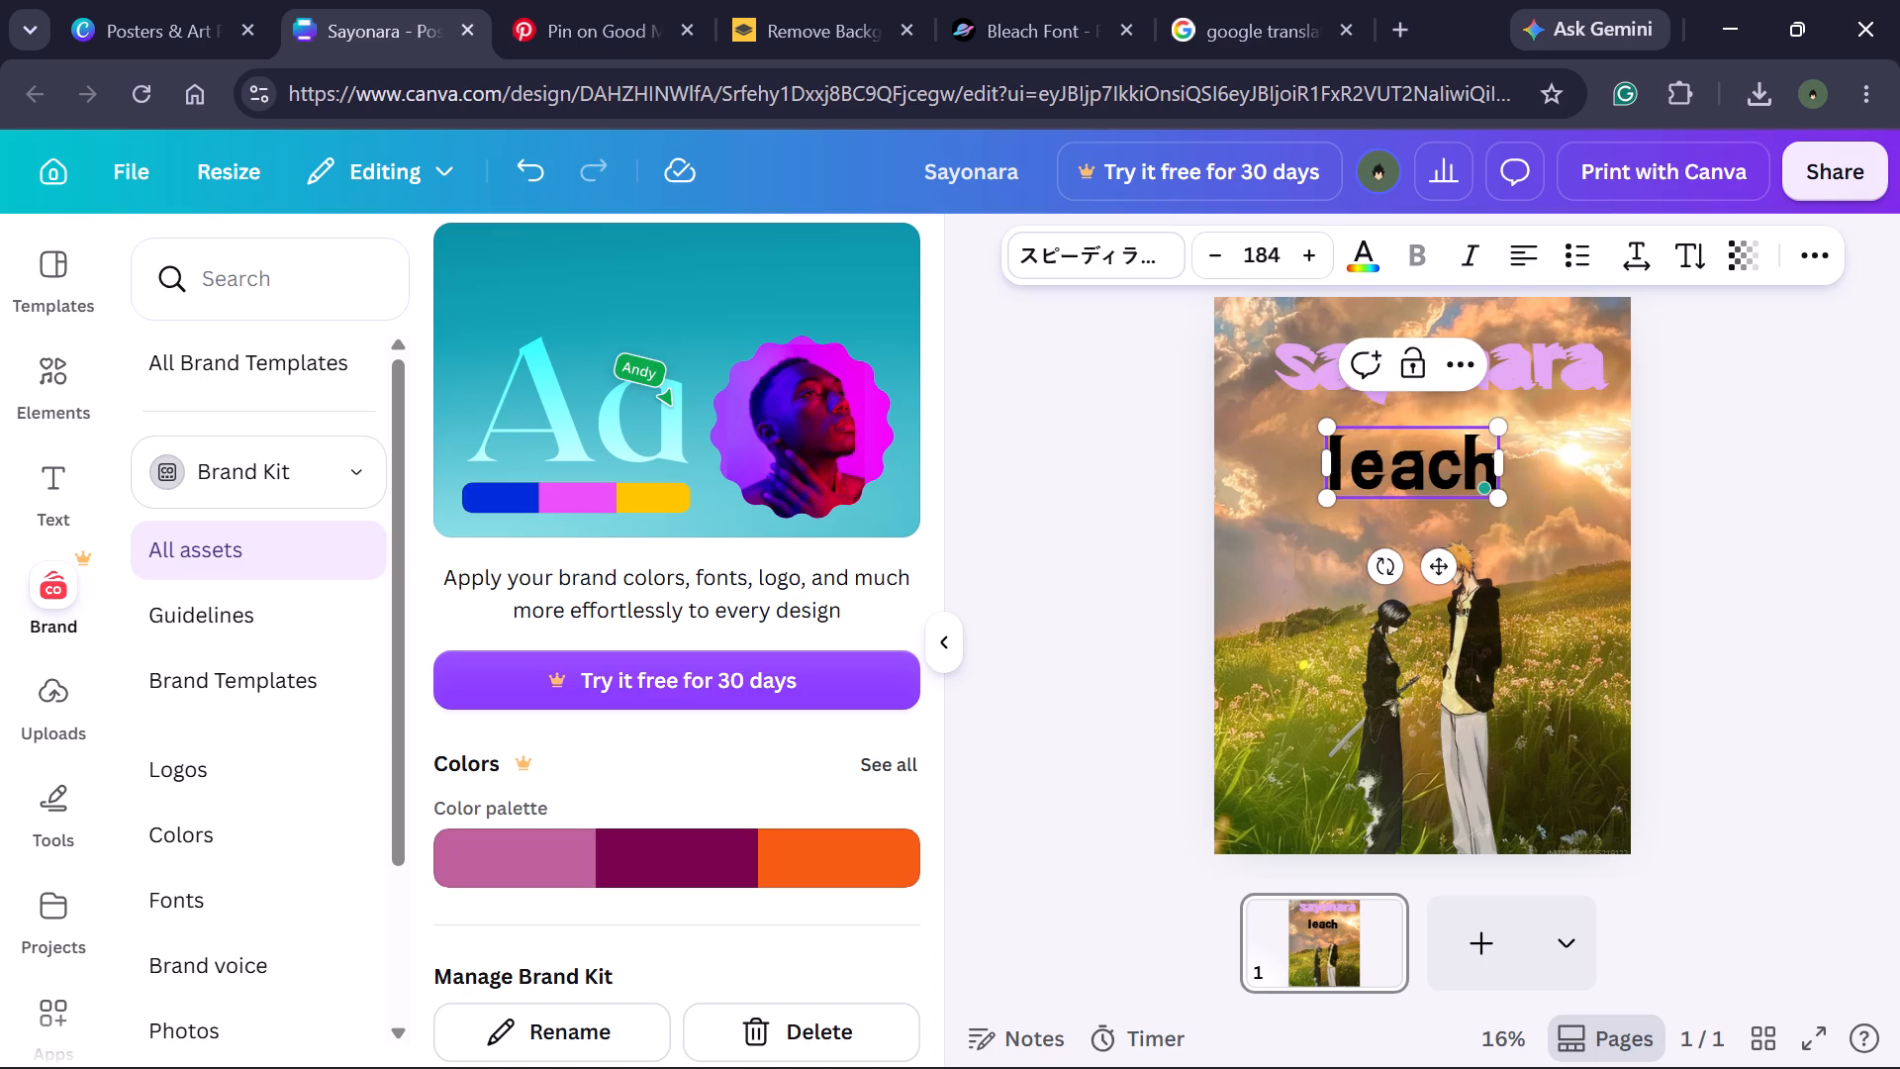
pyautogui.press('b')
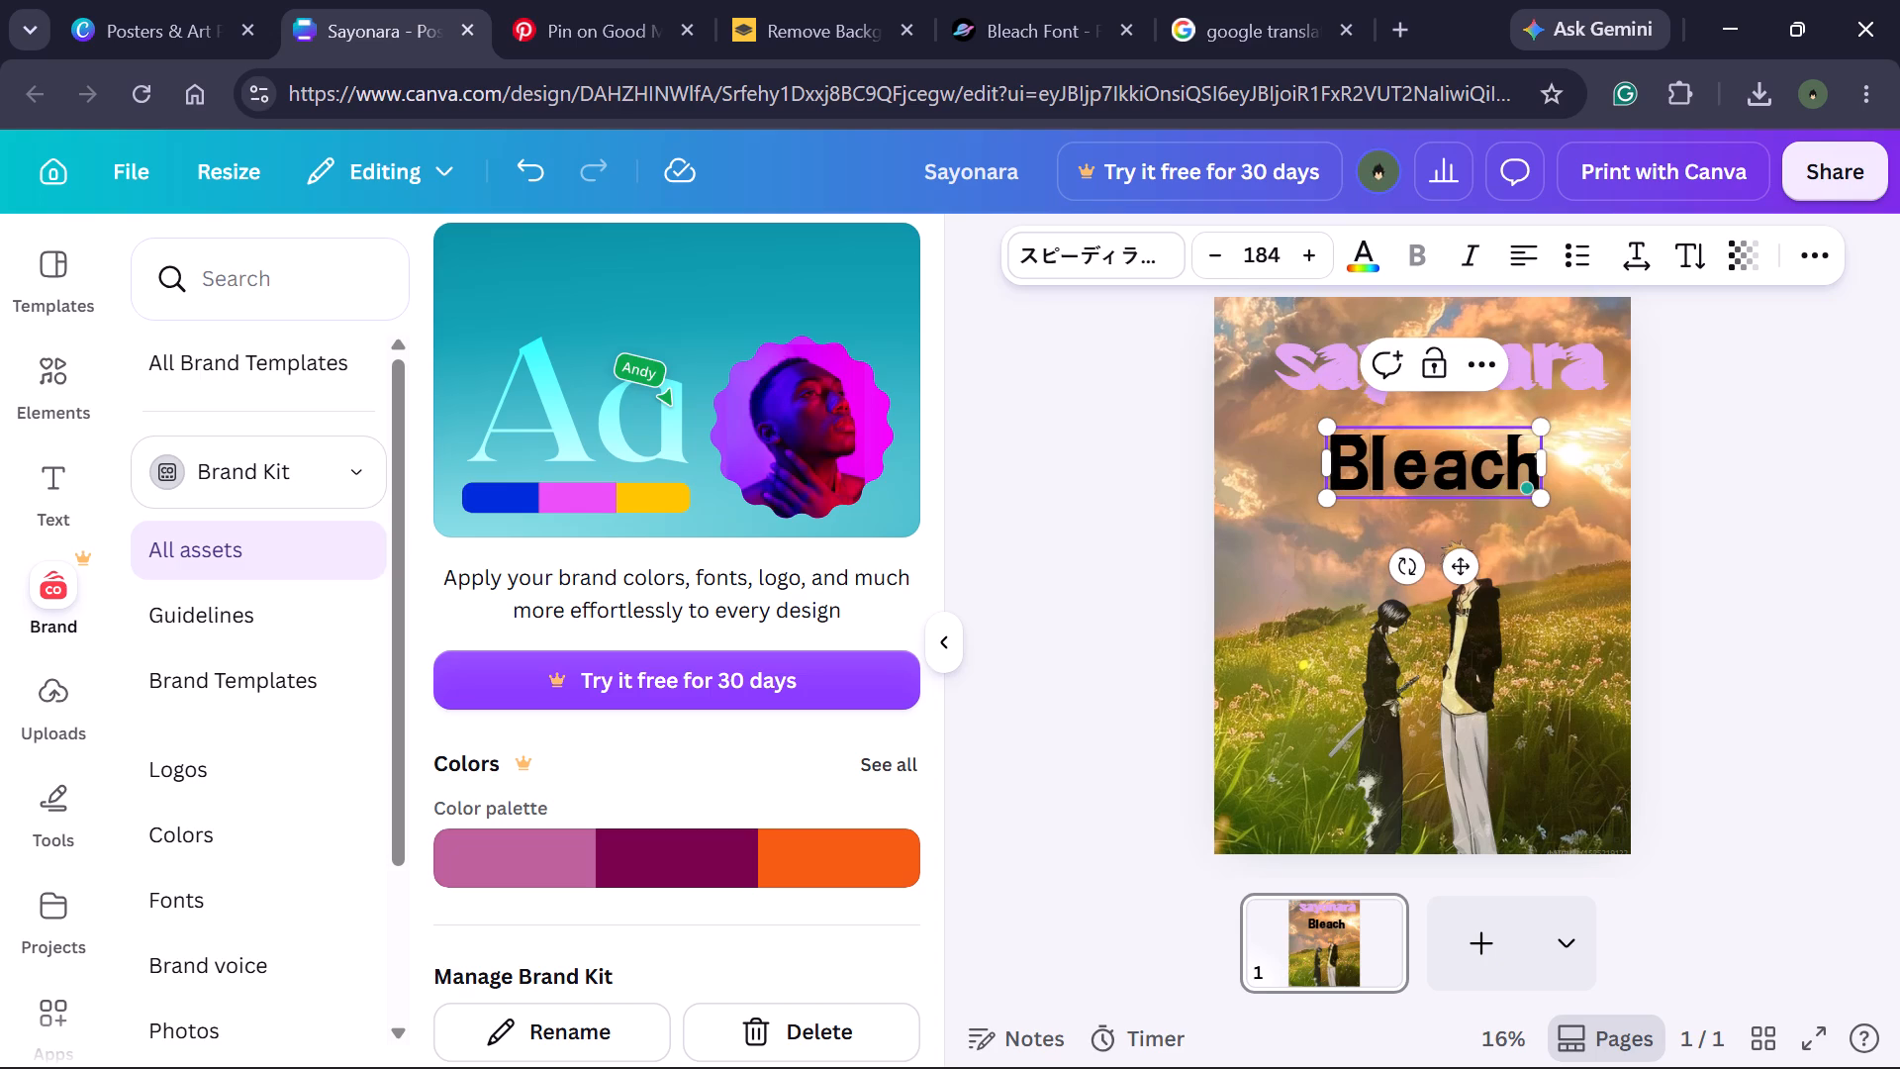
pyautogui.click(1057, 370)
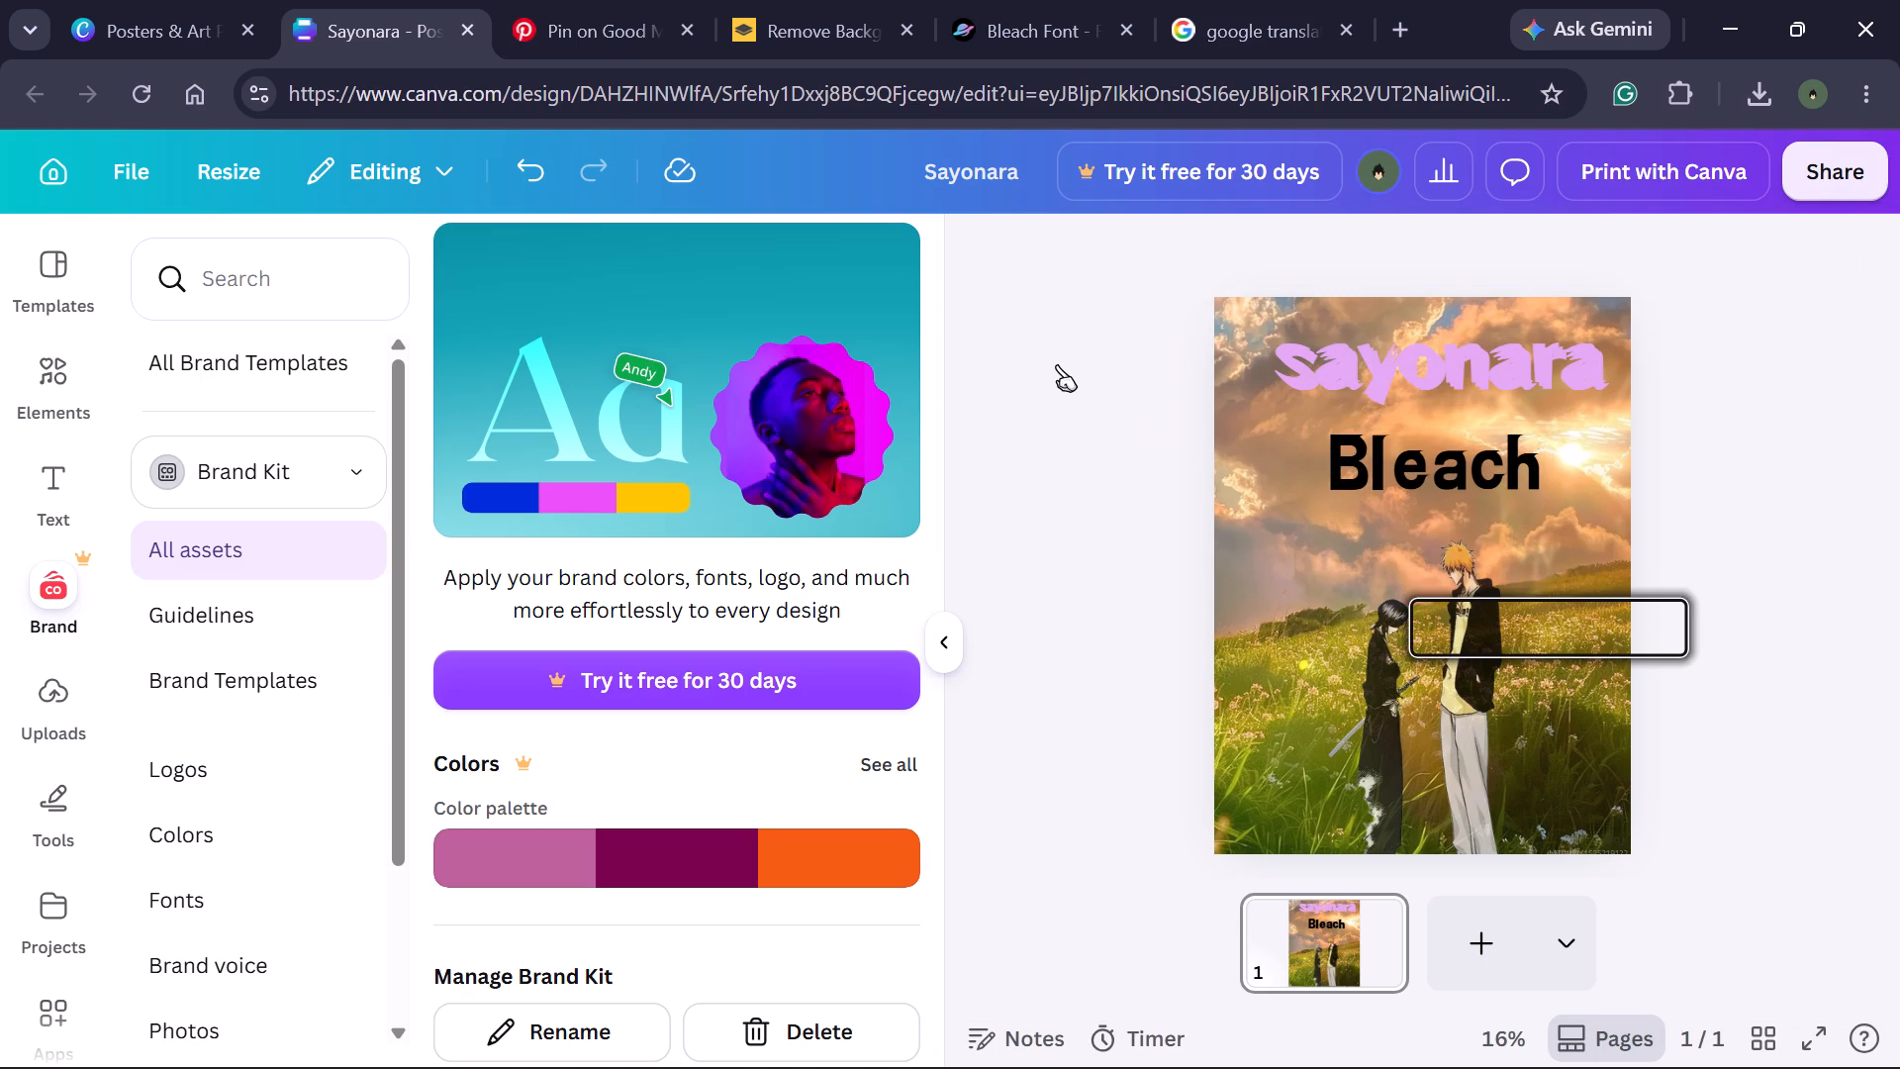
pyautogui.click(1084, 463)
# Examine the Bleach logo lettering on the FontSpace page as a reference, and return to the Sayonara poster.
pyautogui.click(1275, 0)
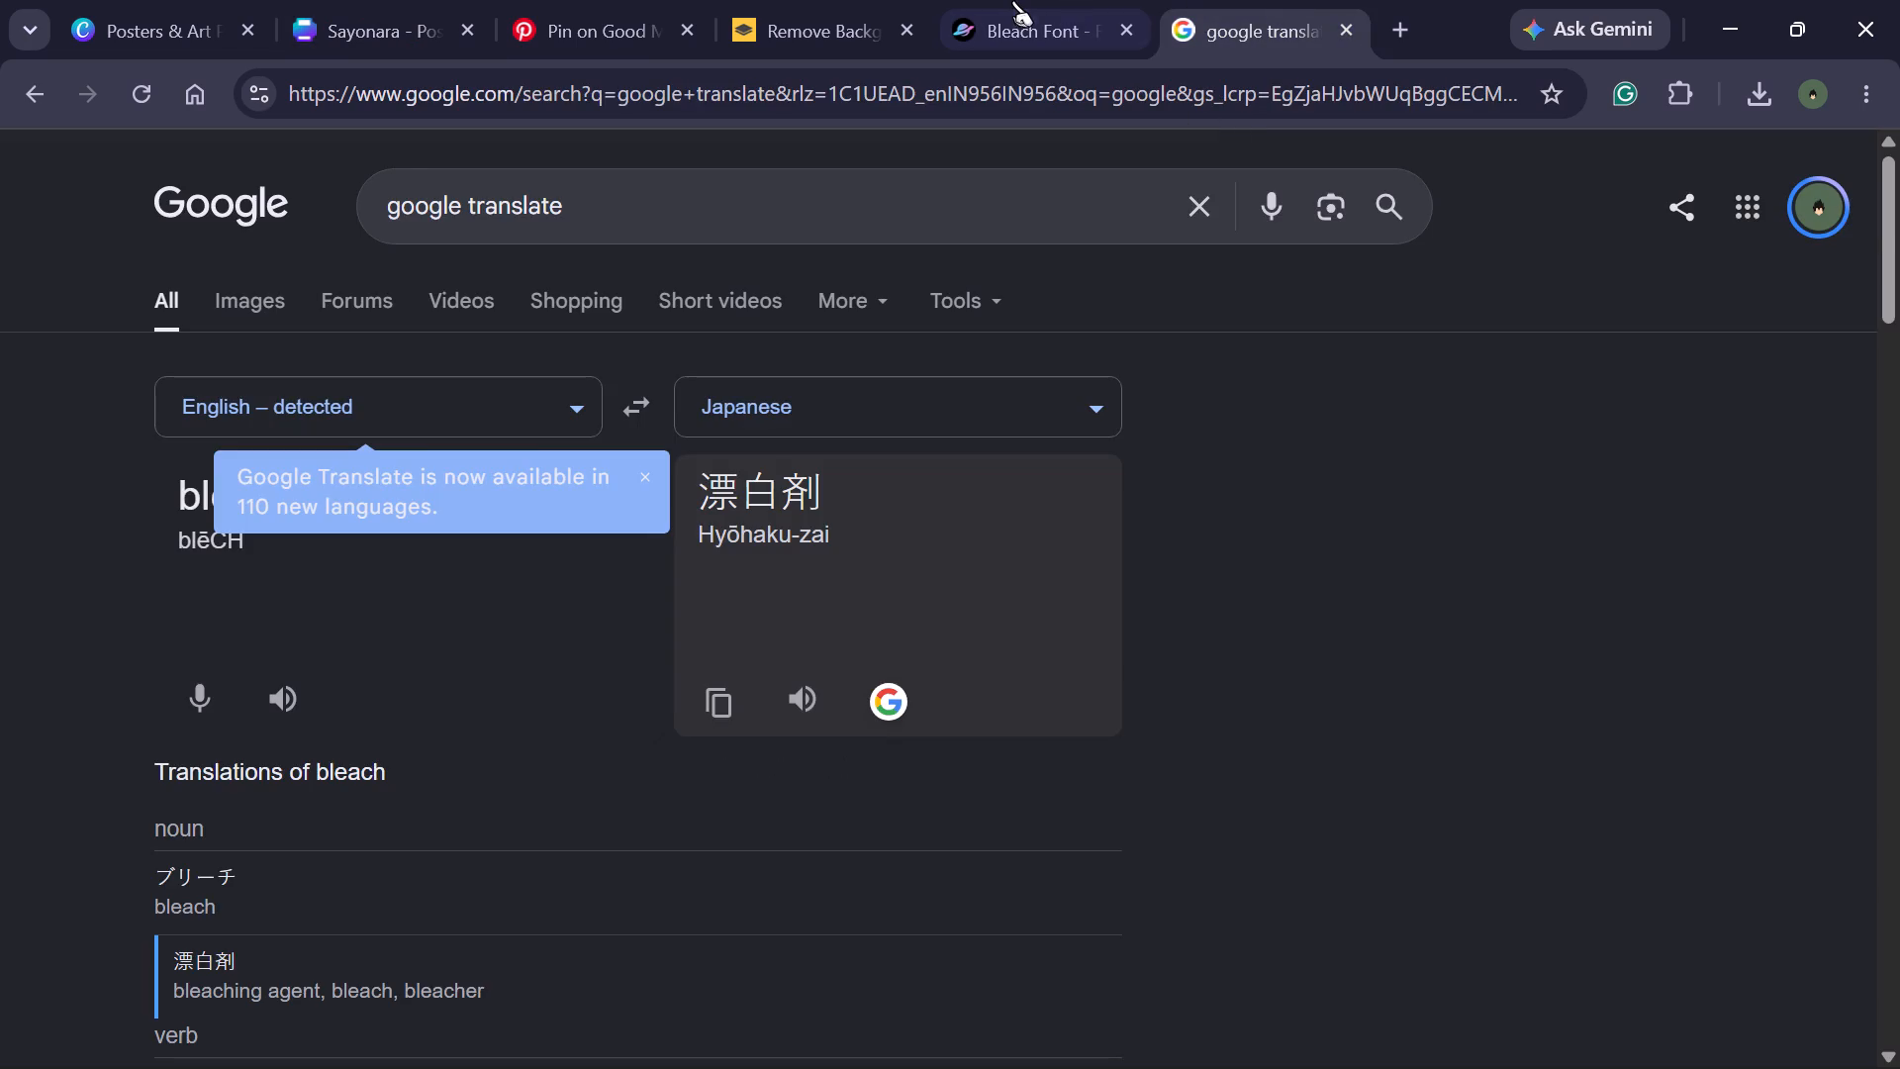
pyautogui.click(1011, 0)
pyautogui.scroll(-1, 984, 770)
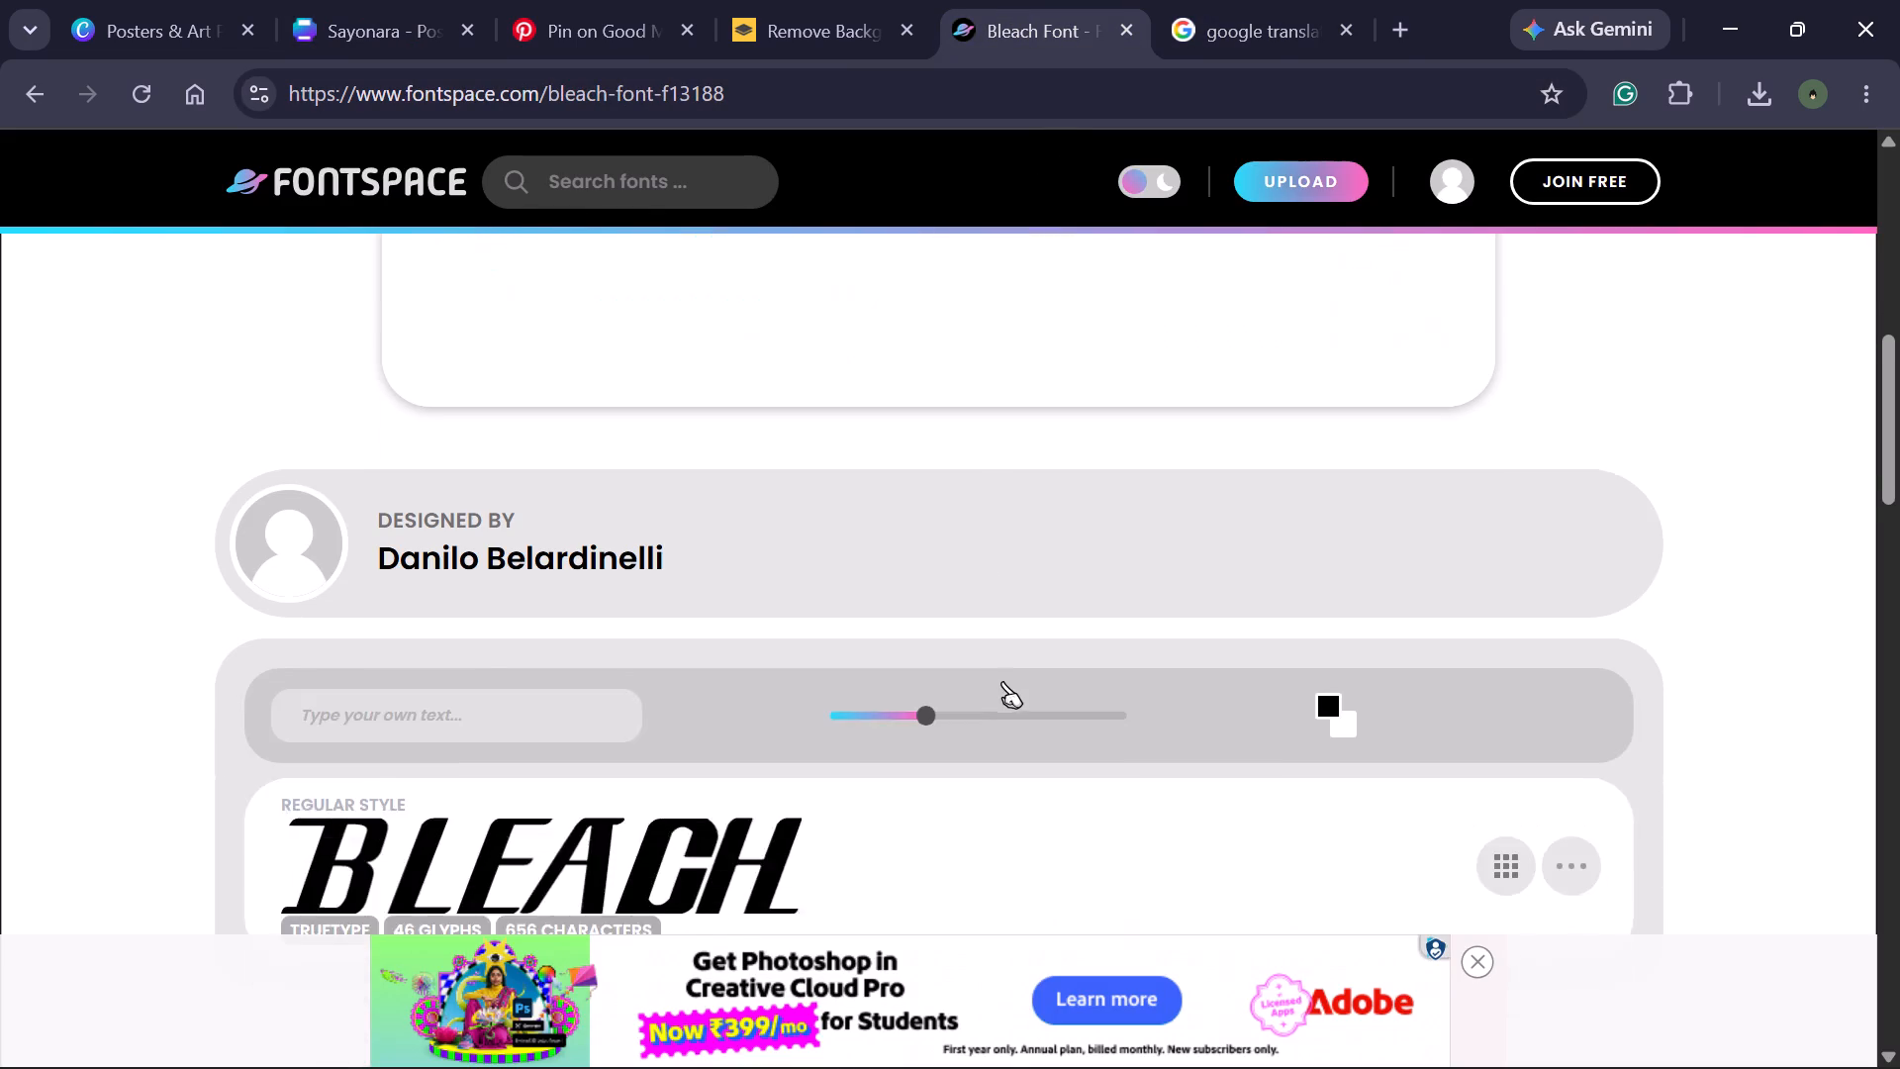
pyautogui.scroll(3, 1002, 671)
pyautogui.scroll(-1, 1006, 659)
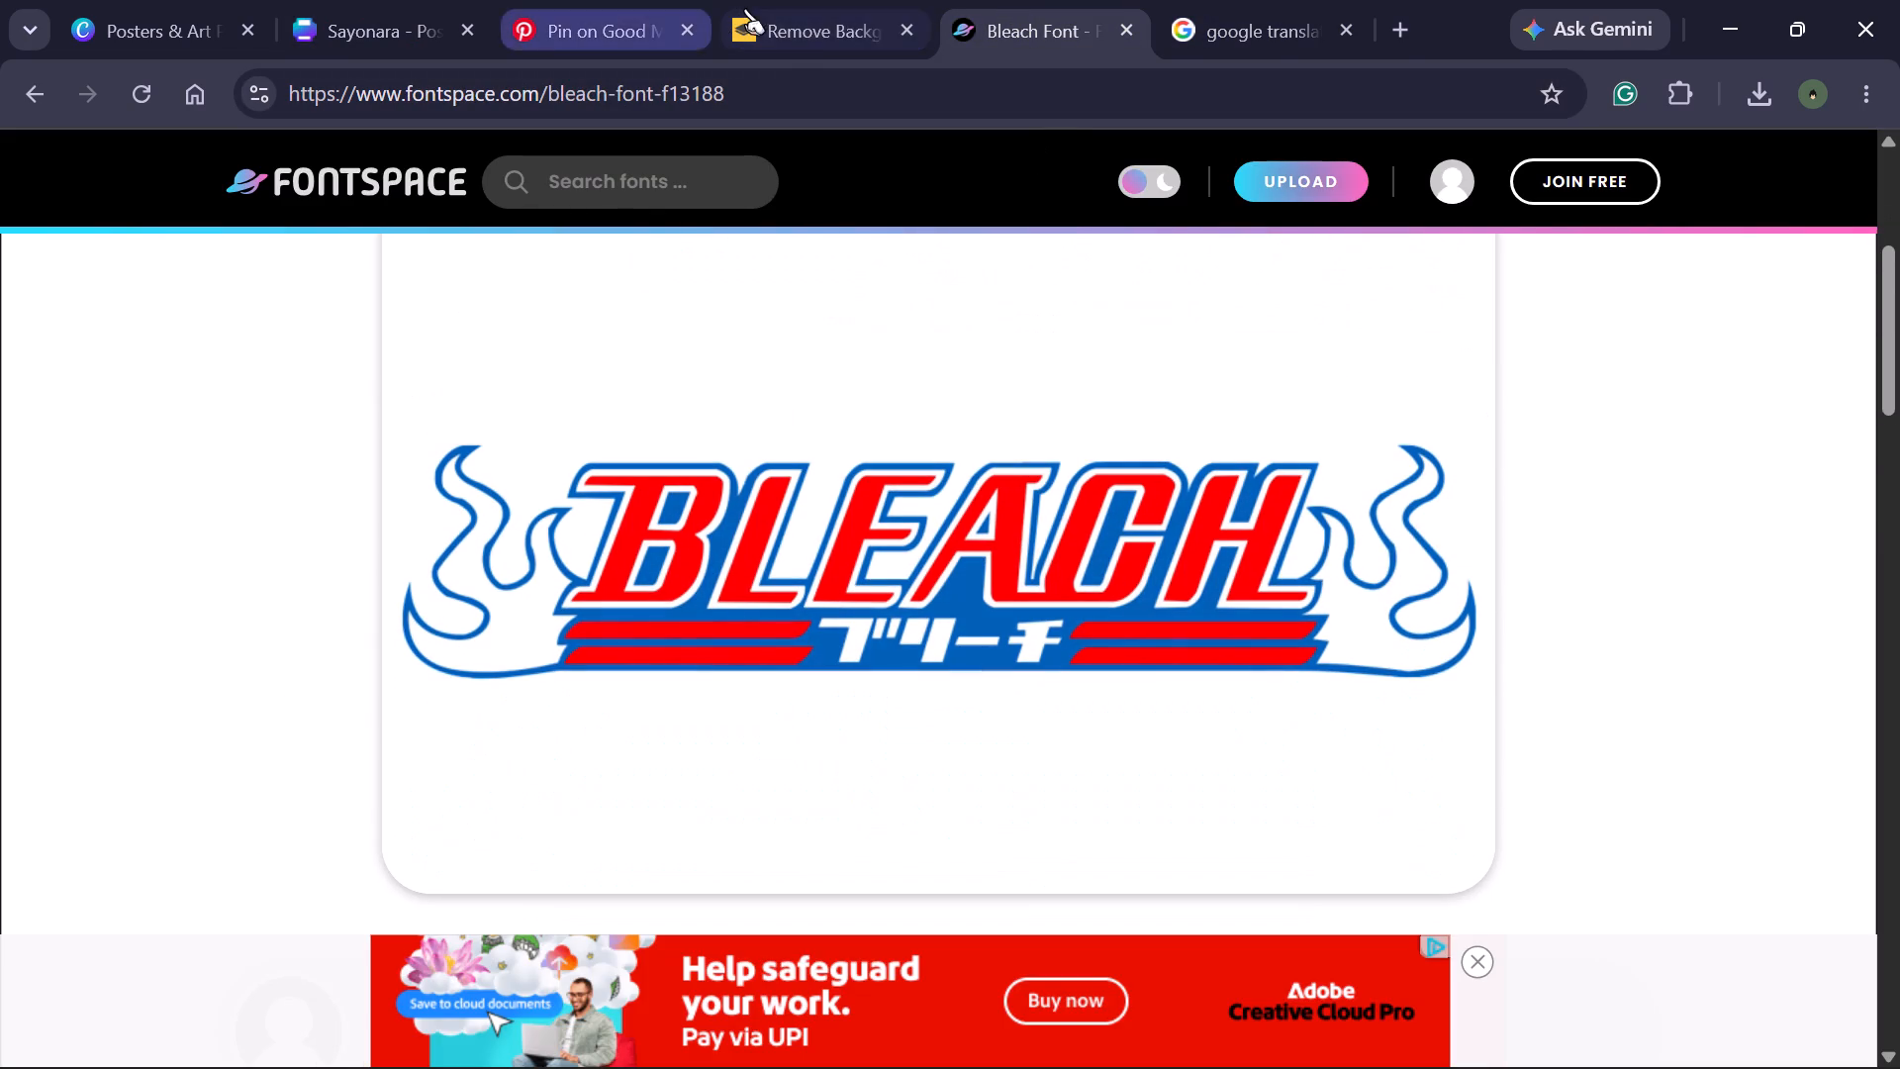
pyautogui.click(395, 0)
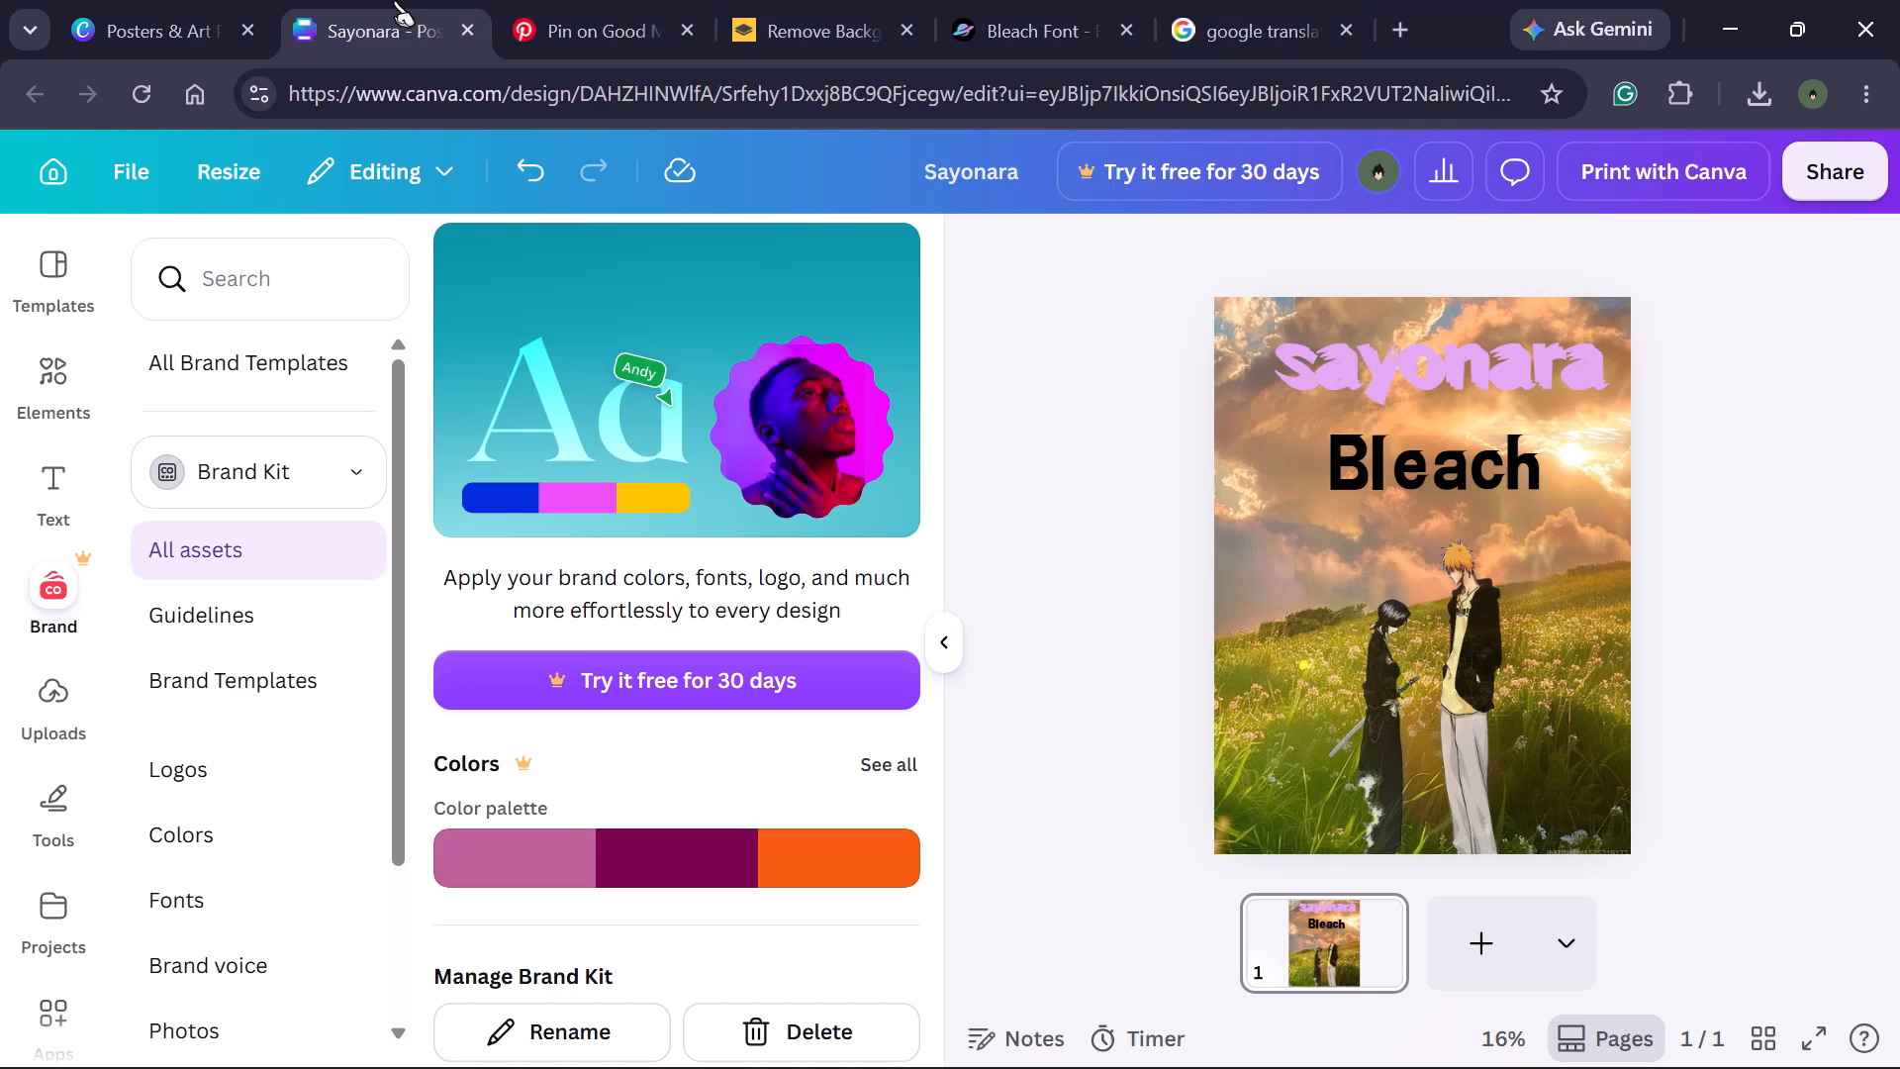
# Rewrite the "Bleach" text on the poster in all capitals as "BLEACH".
pyautogui.click(1406, 465)
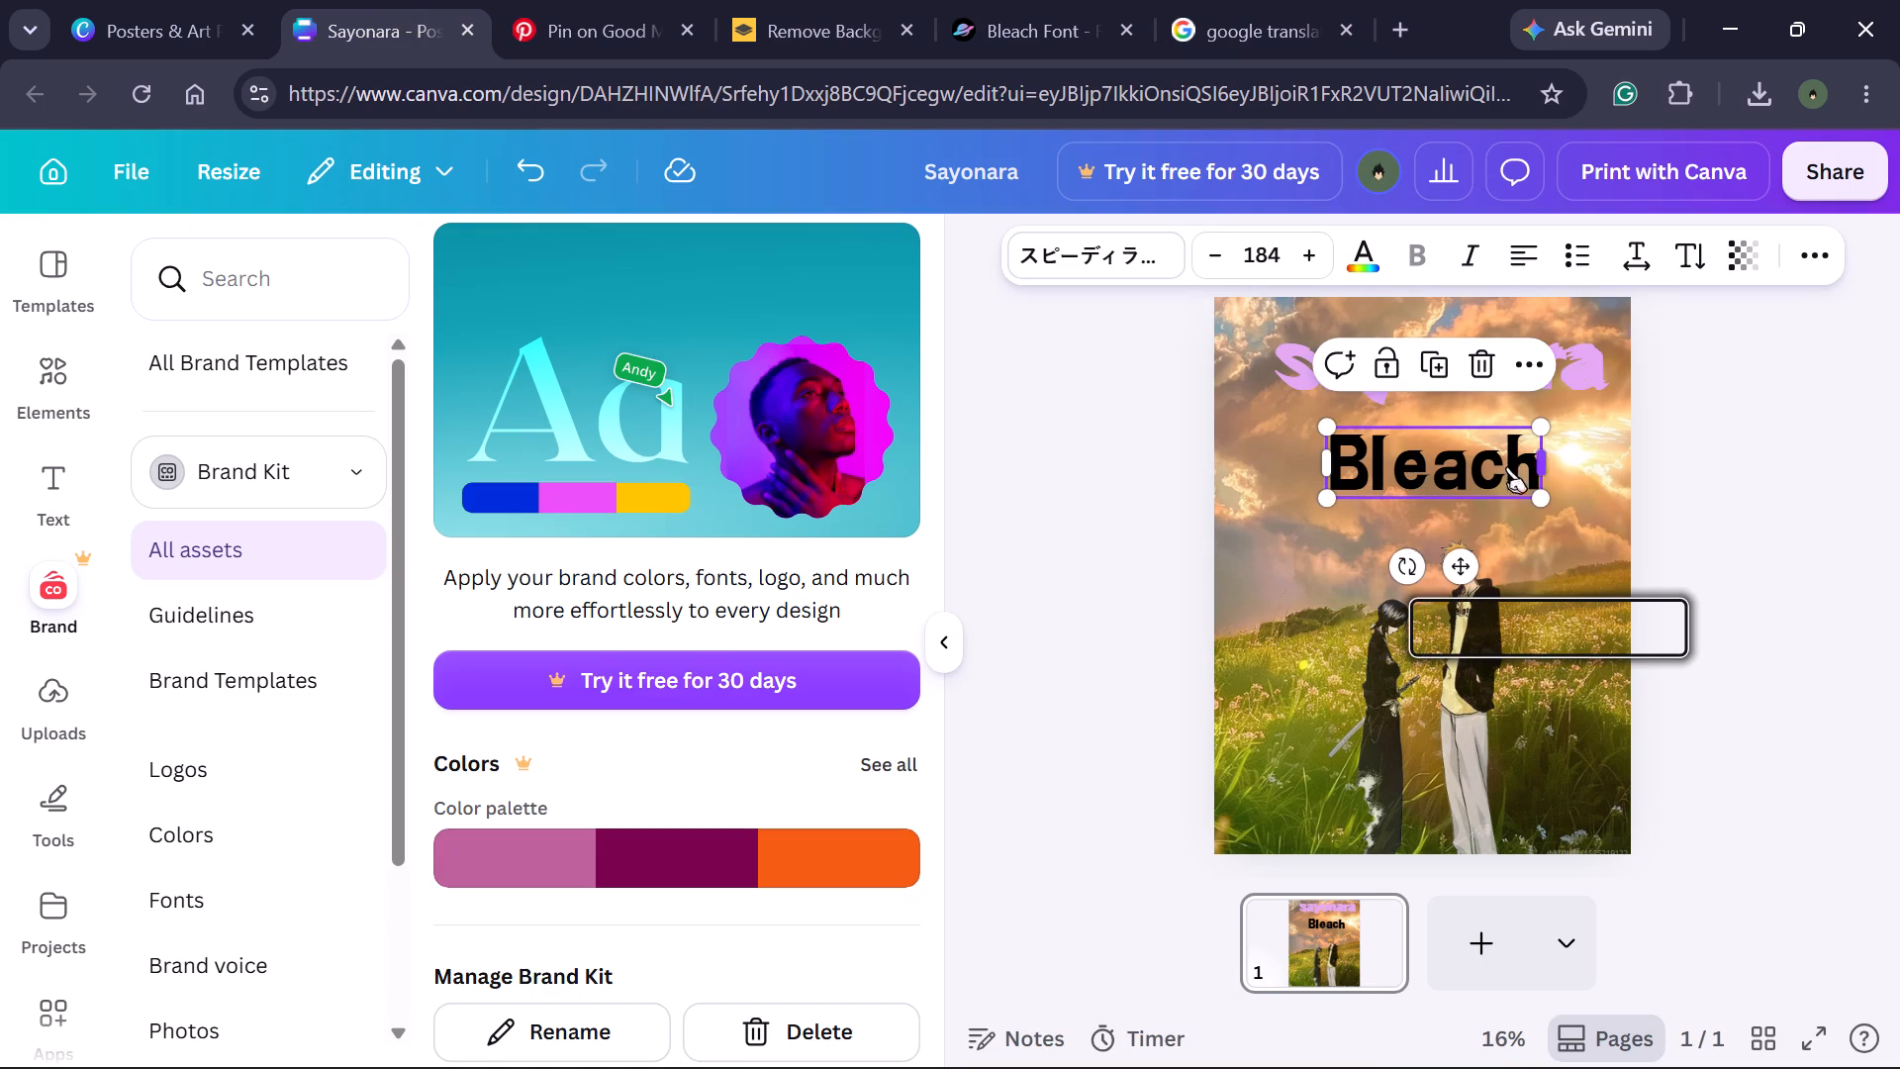
pyautogui.click(1520, 455)
pyautogui.click(1525, 455)
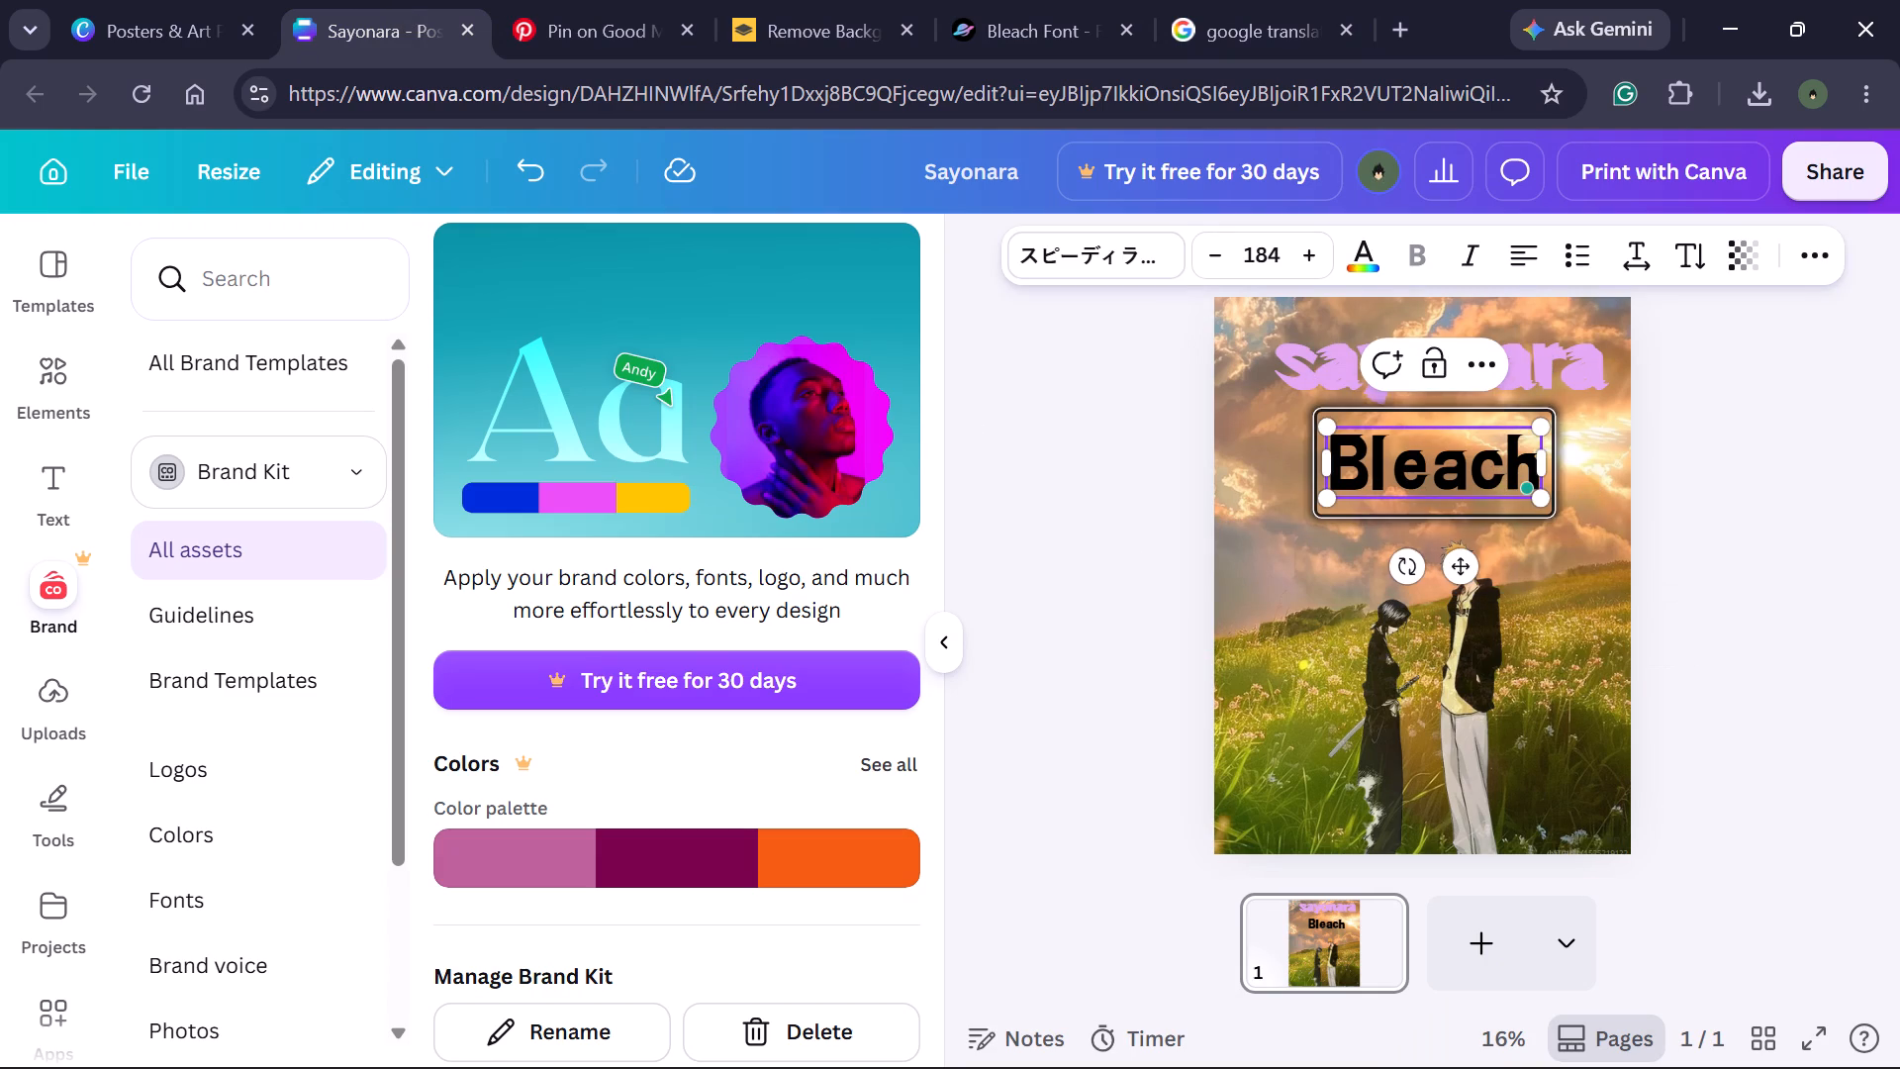
pyautogui.press('Right')
pyautogui.press('Right')
pyautogui.press('Left')
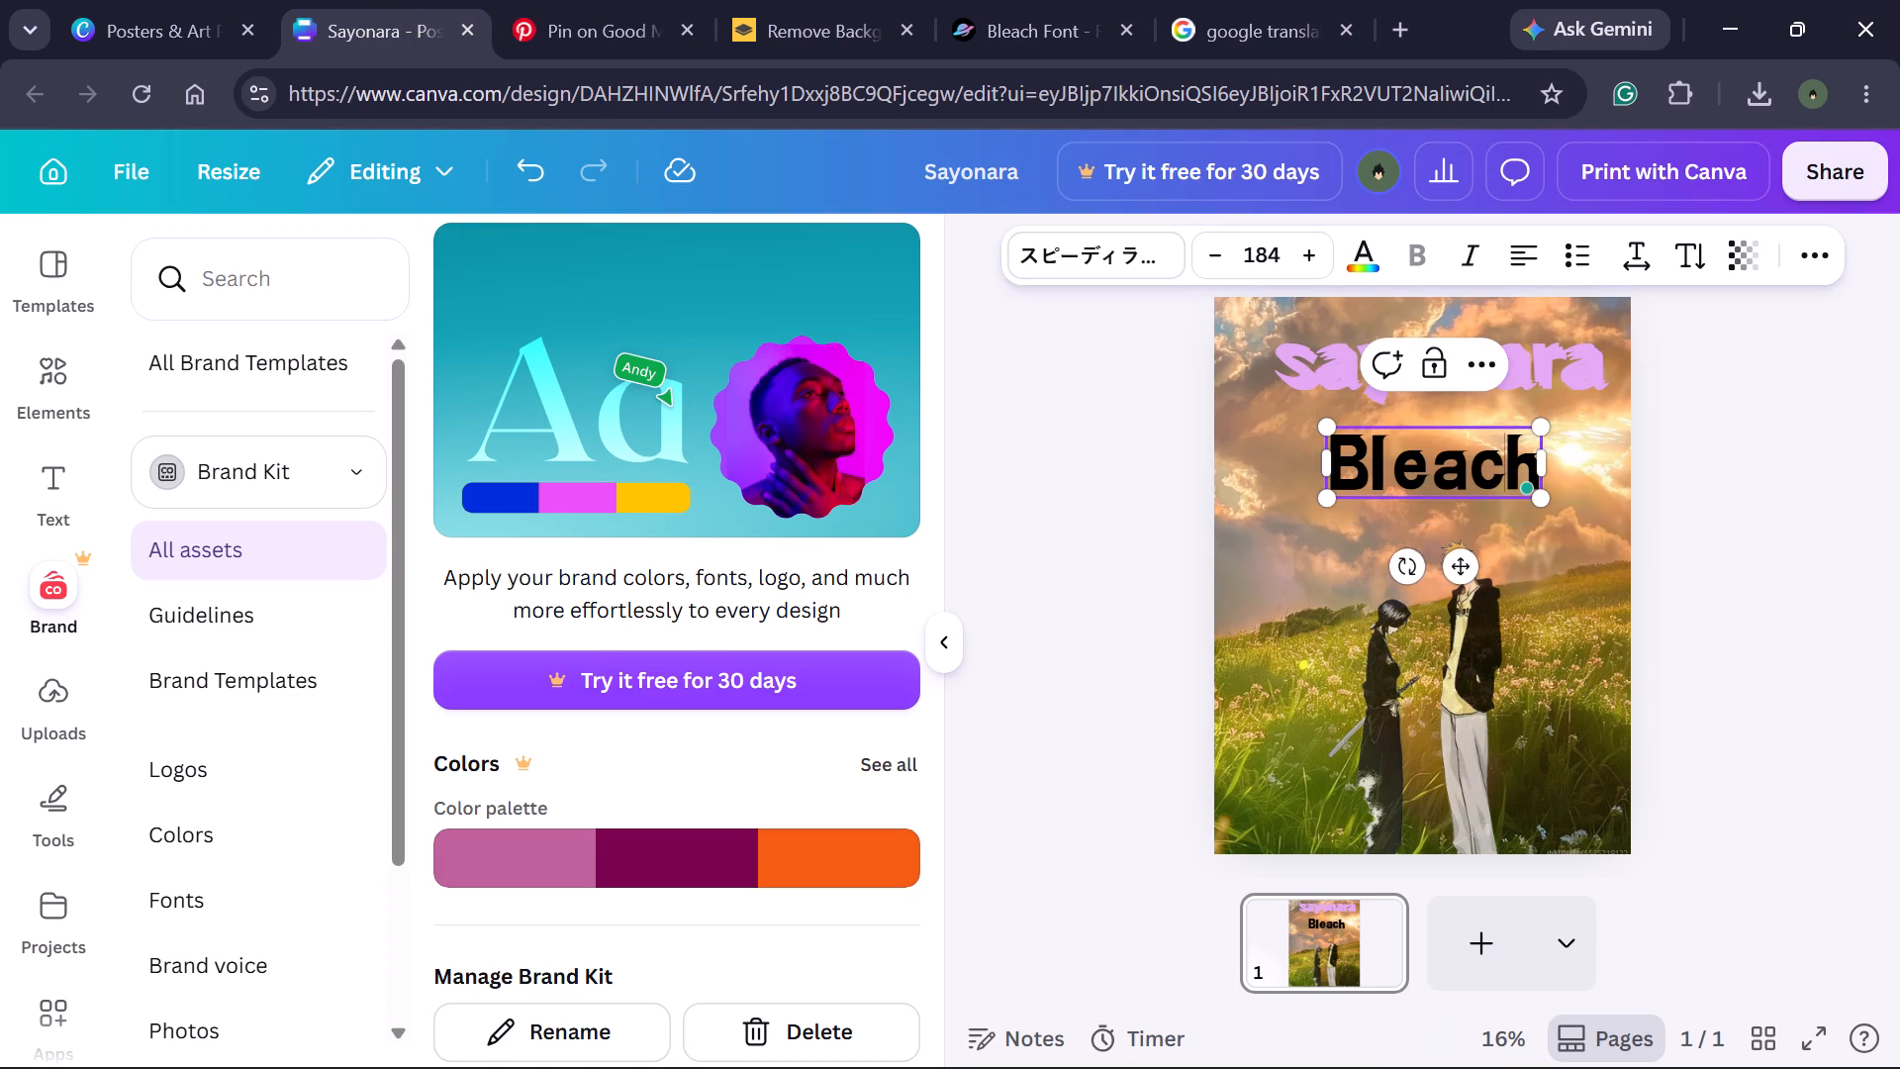
pyautogui.press('Right')
pyautogui.press('BackSpace')
pyautogui.press('BackSpace')
pyautogui.press('BackSpace')
pyautogui.press('BackSpace')
pyautogui.press('BackSpace')
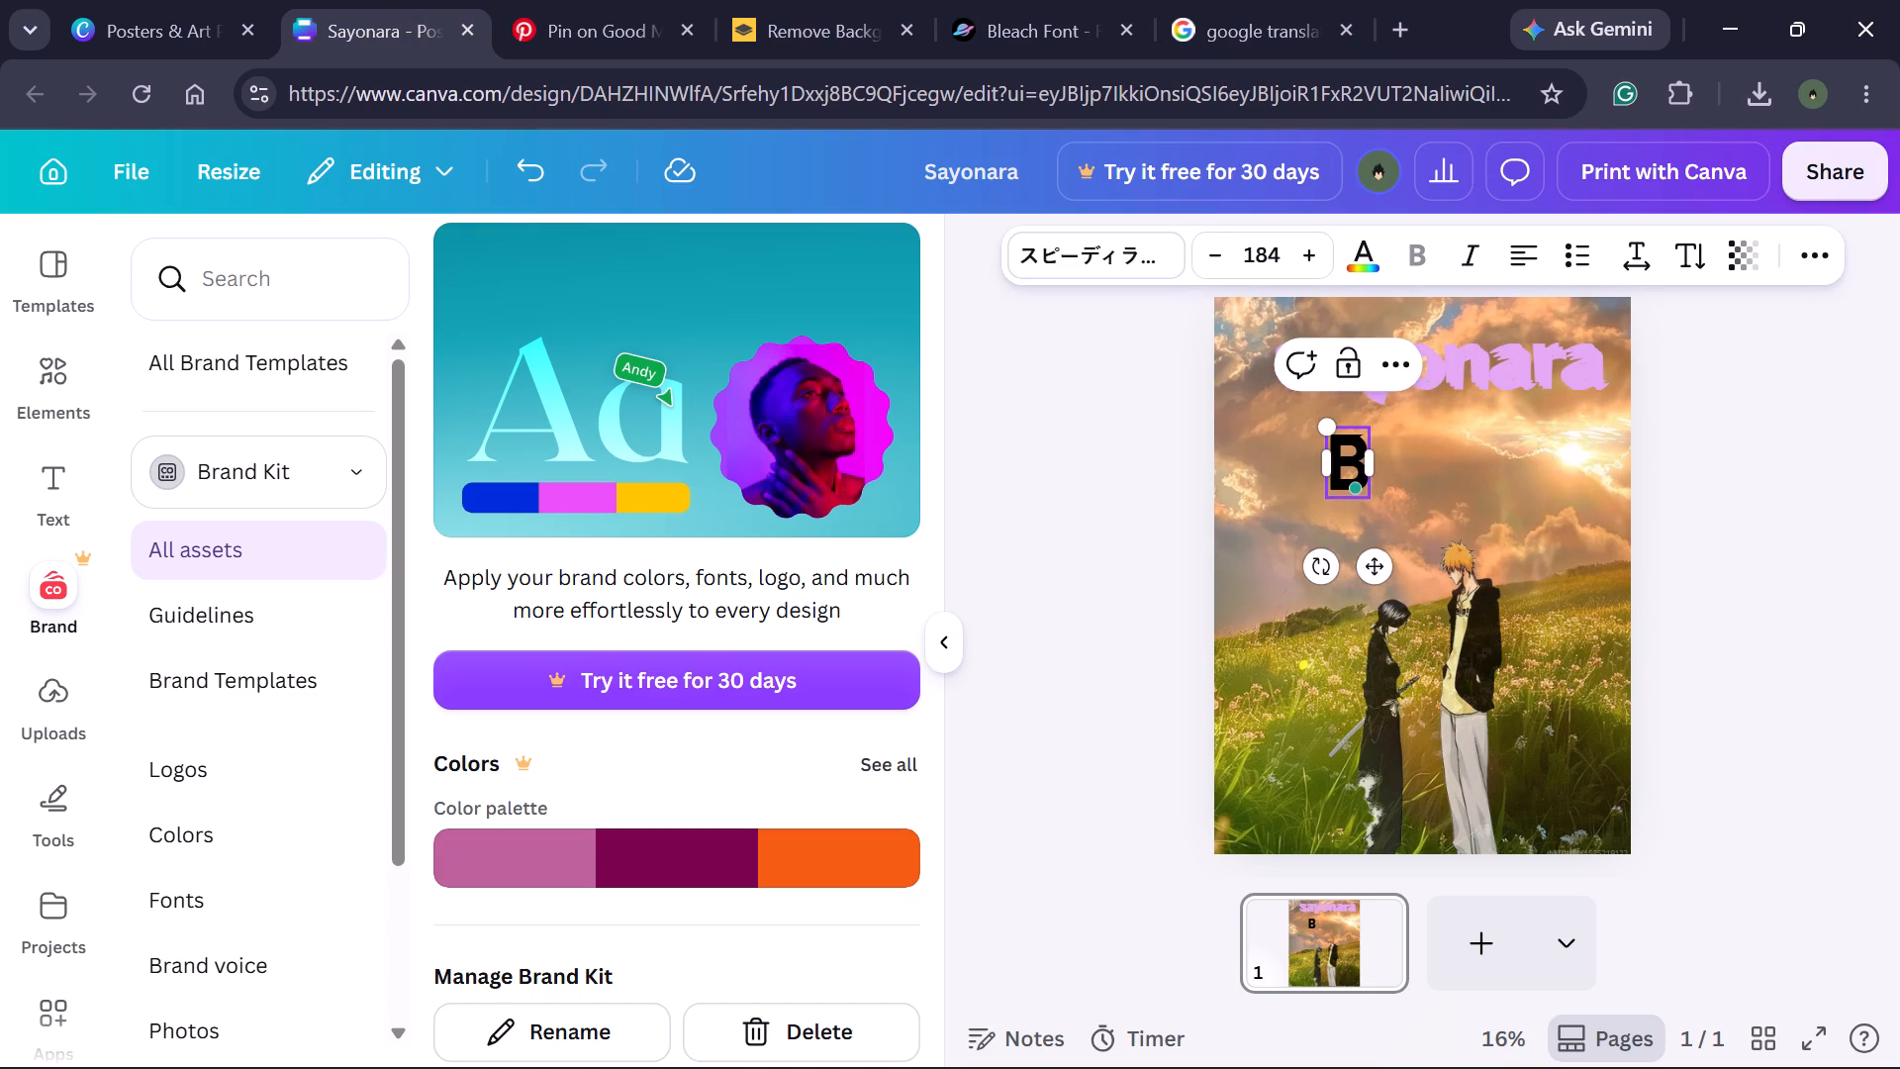
pyautogui.write('LEACH')
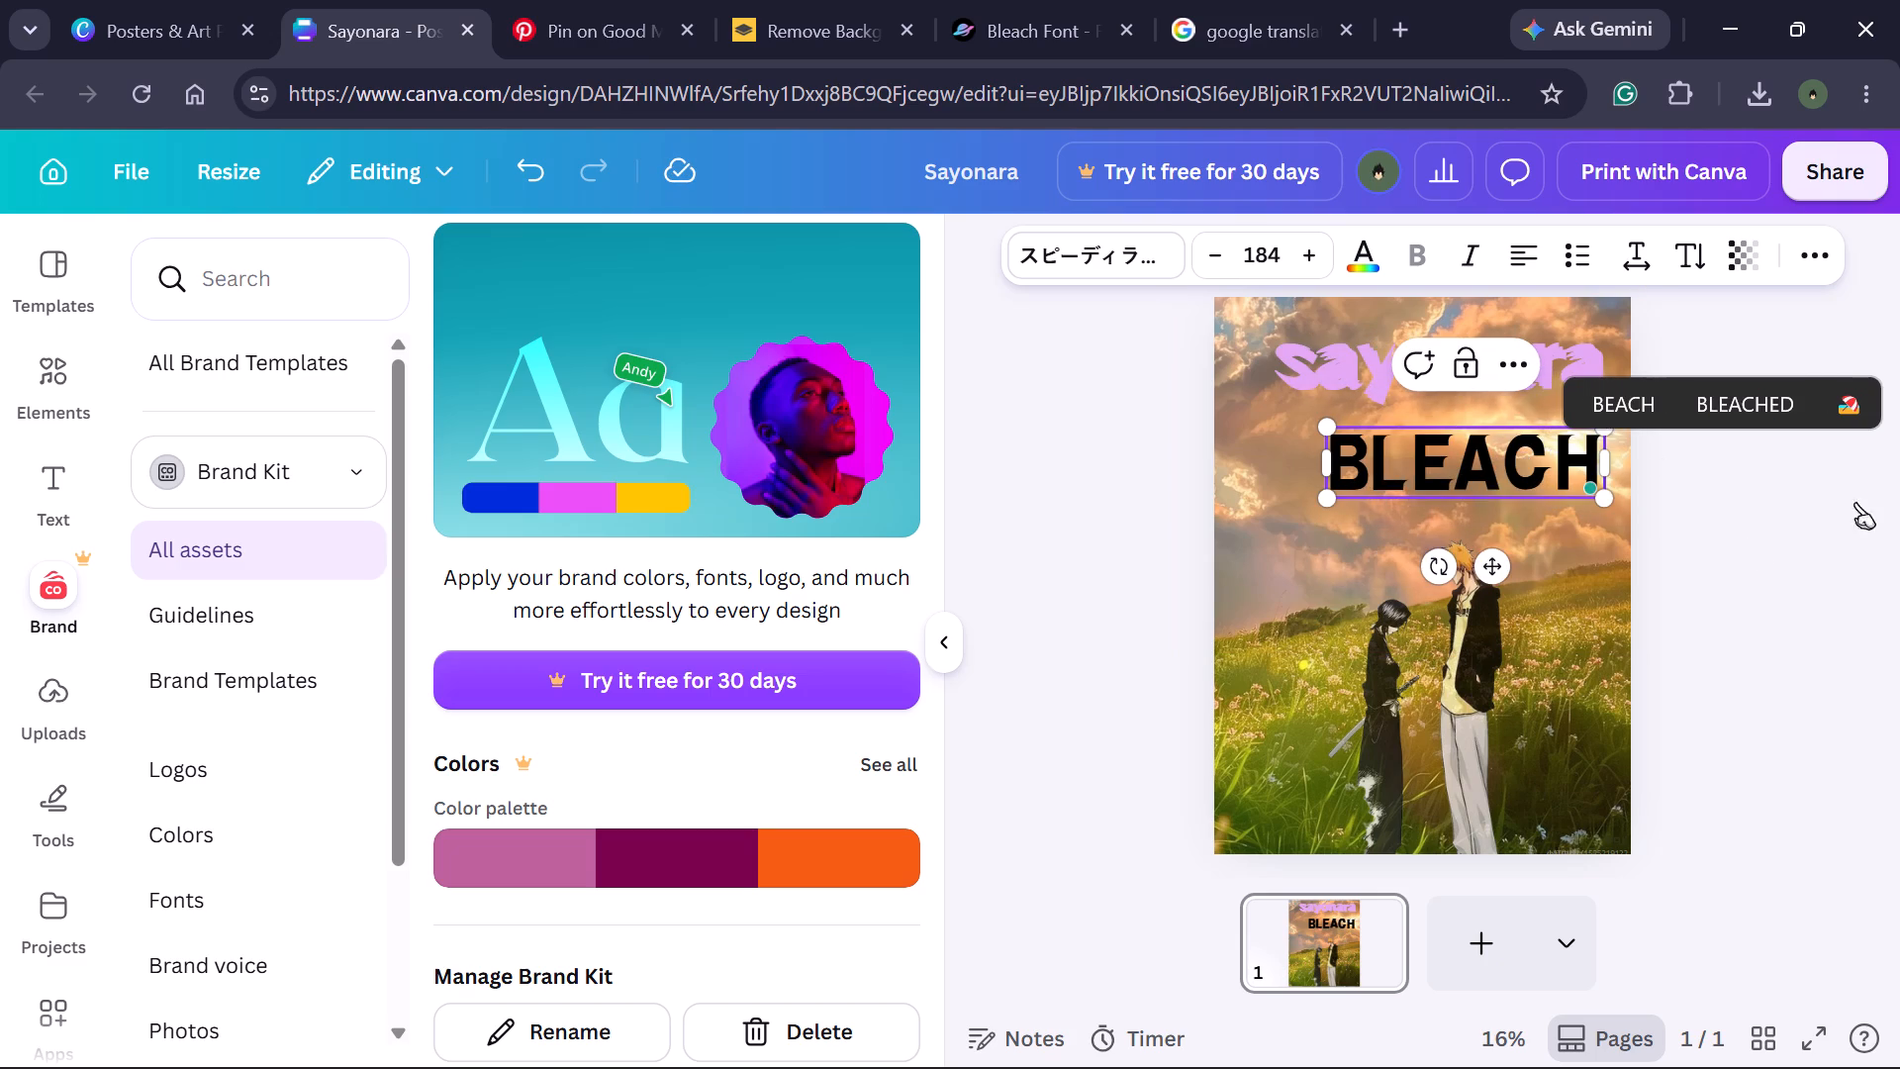
pyautogui.click(1755, 540)
# Move the "BLEACH" text closer beneath the "sayonara" title, near the poster's right edge.
pyautogui.click(1493, 454)
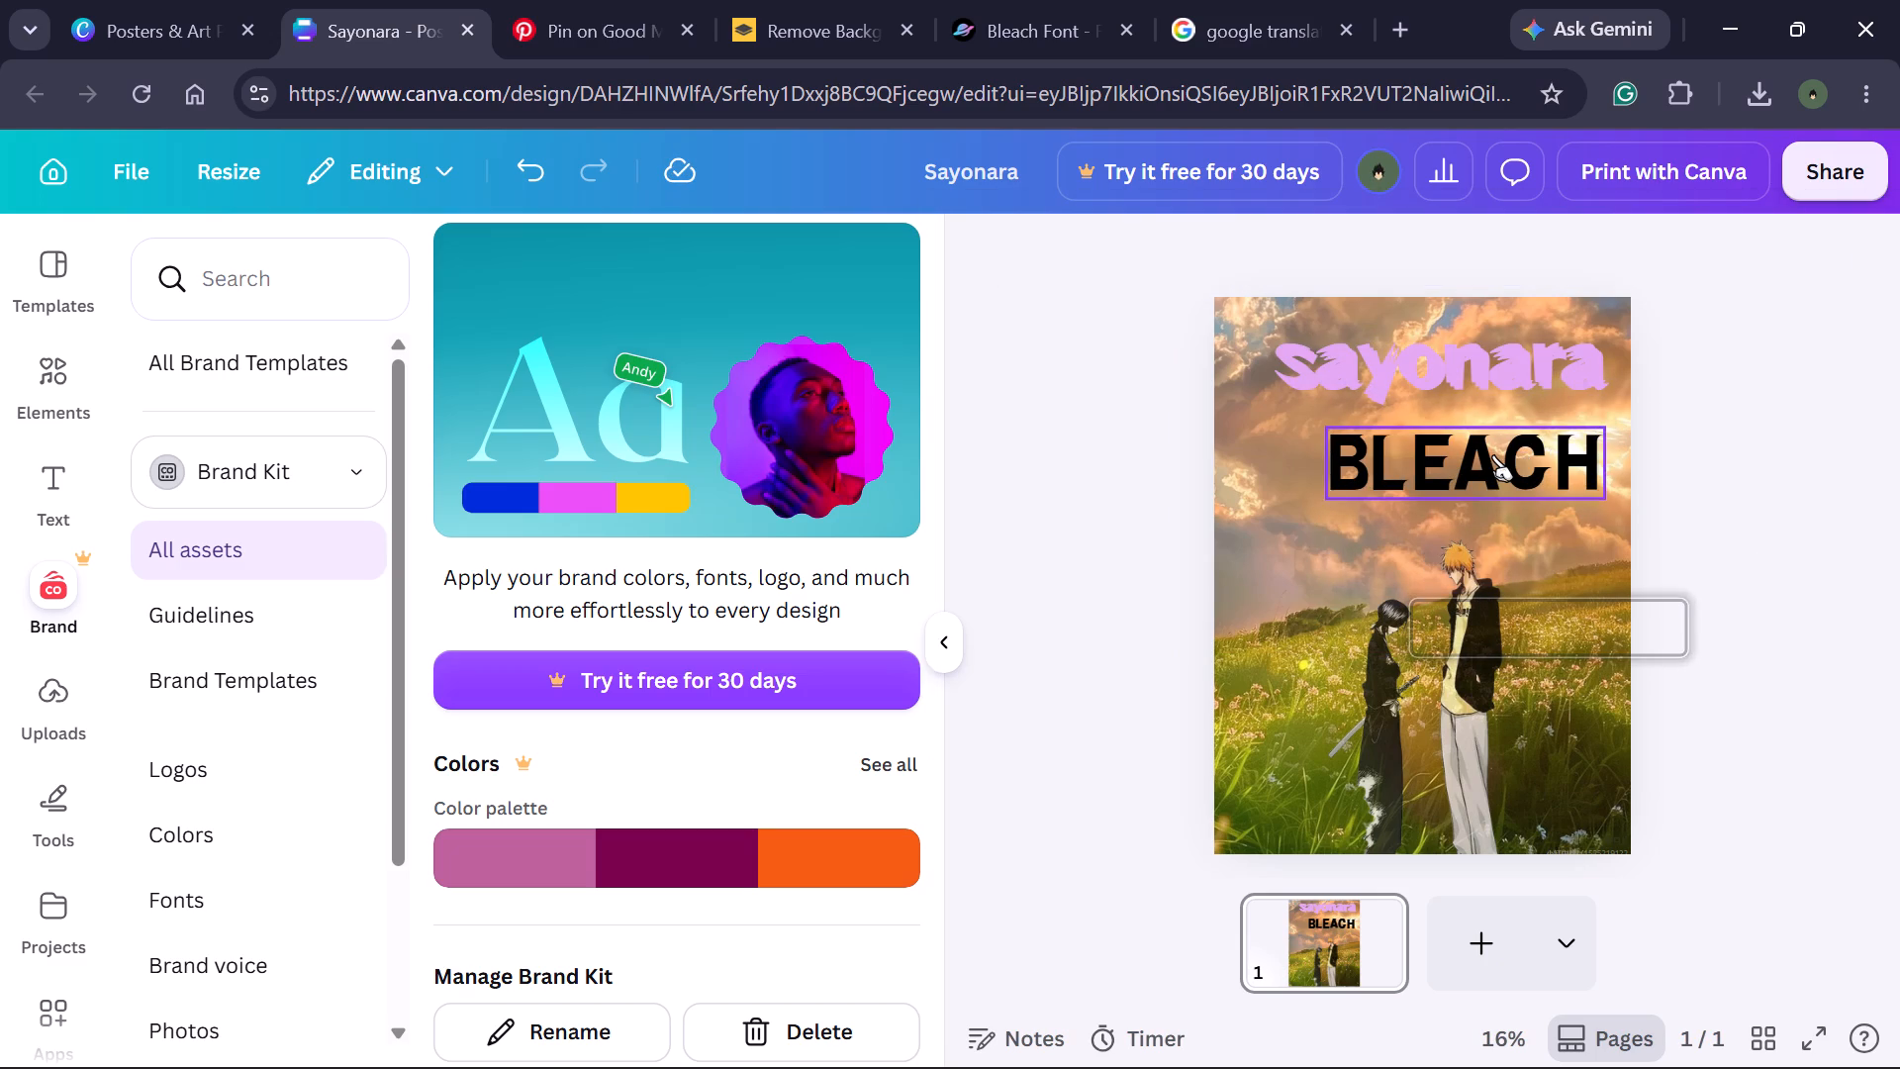
pyautogui.moveTo(1493, 455); pyautogui.dragTo(1484, 448)
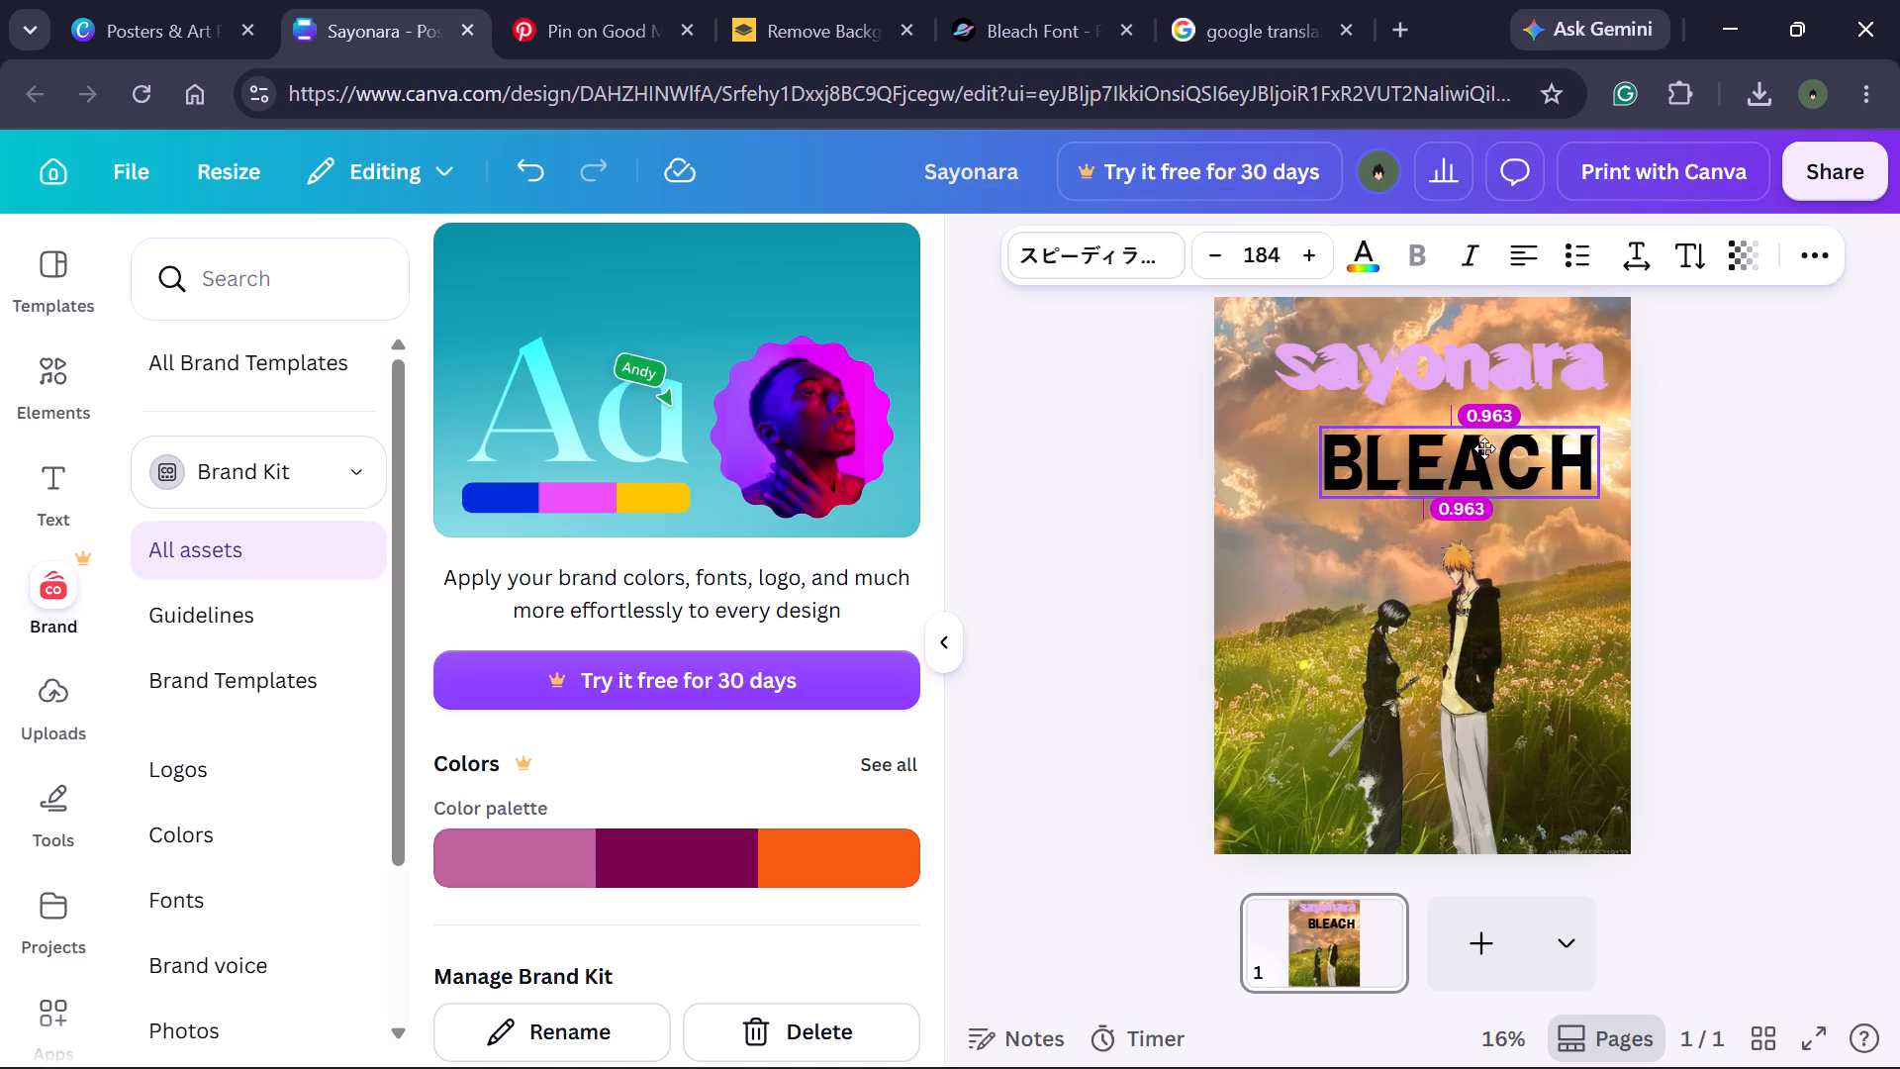
pyautogui.moveTo(1484, 448); pyautogui.dragTo(1494, 455)
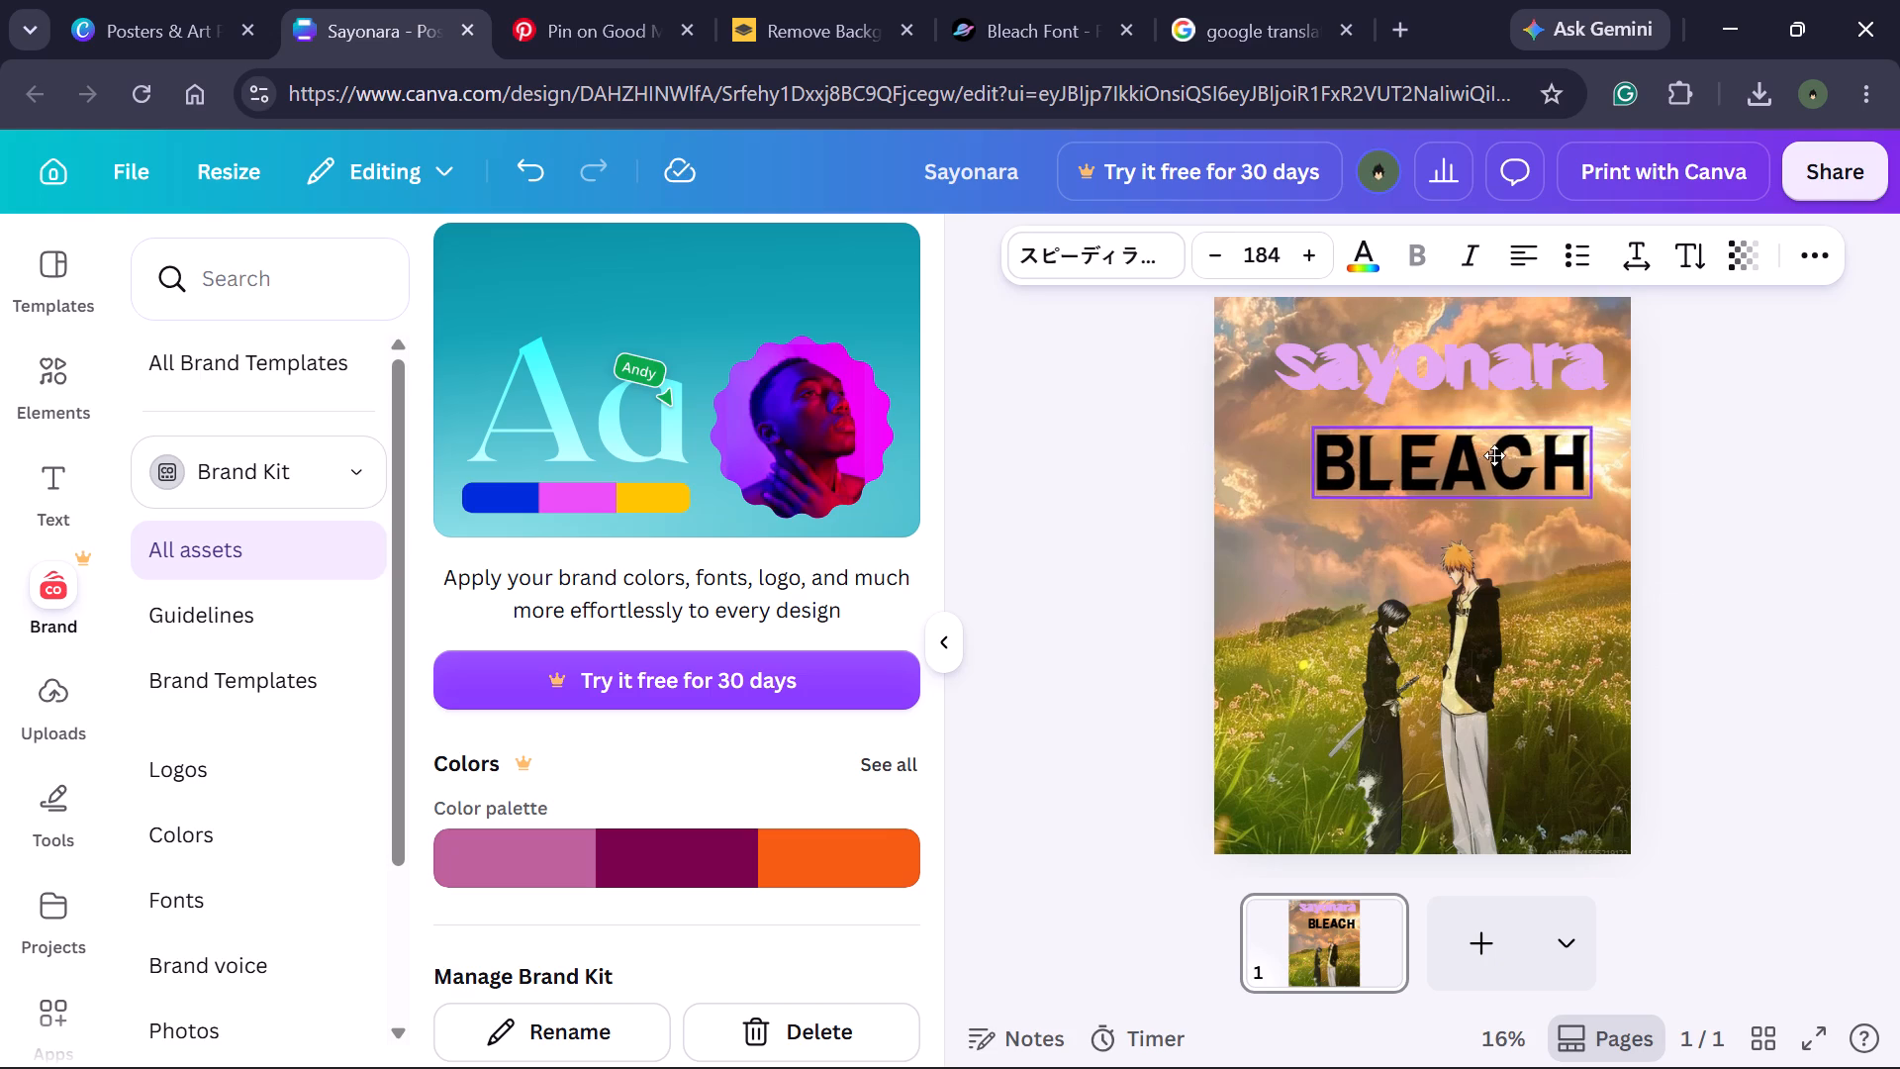
pyautogui.moveTo(1494, 455); pyautogui.dragTo(1502, 442)
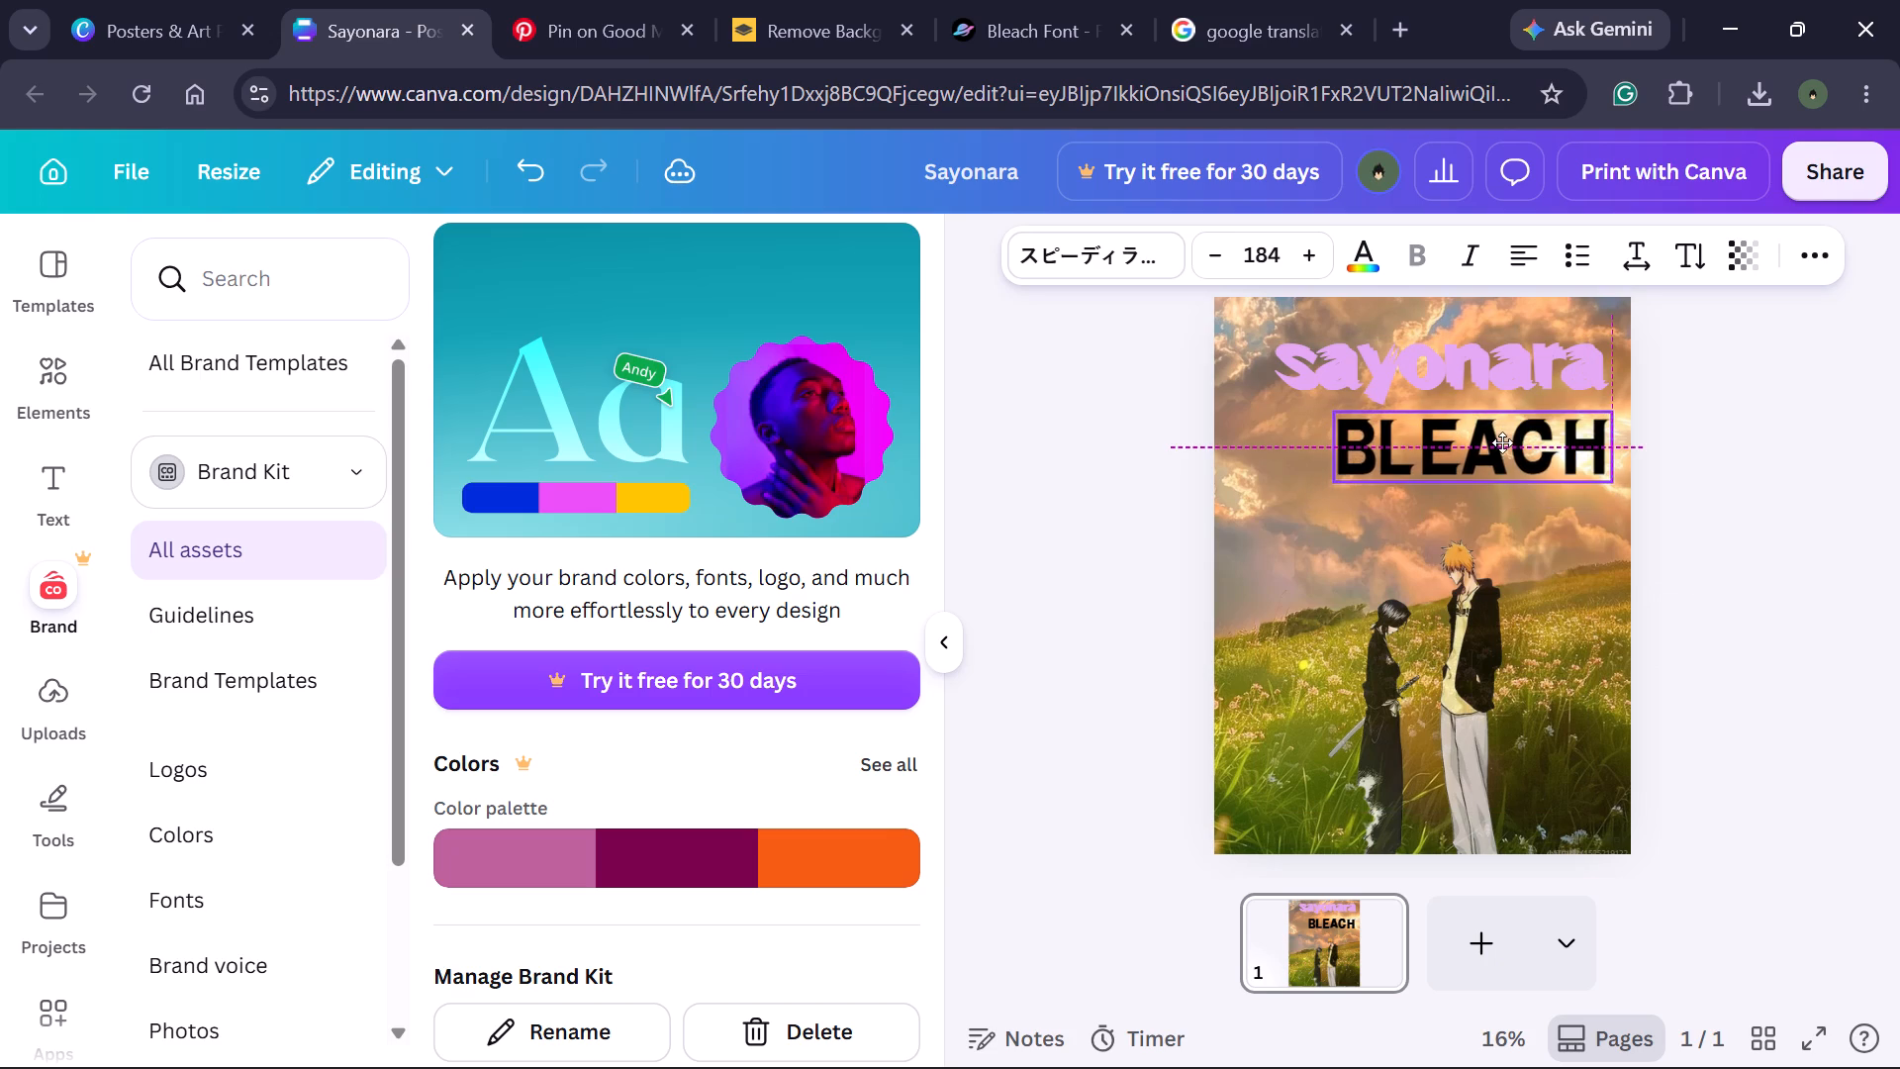
pyautogui.moveTo(1502, 442); pyautogui.dragTo(1504, 440)
pyautogui.click(1831, 516)
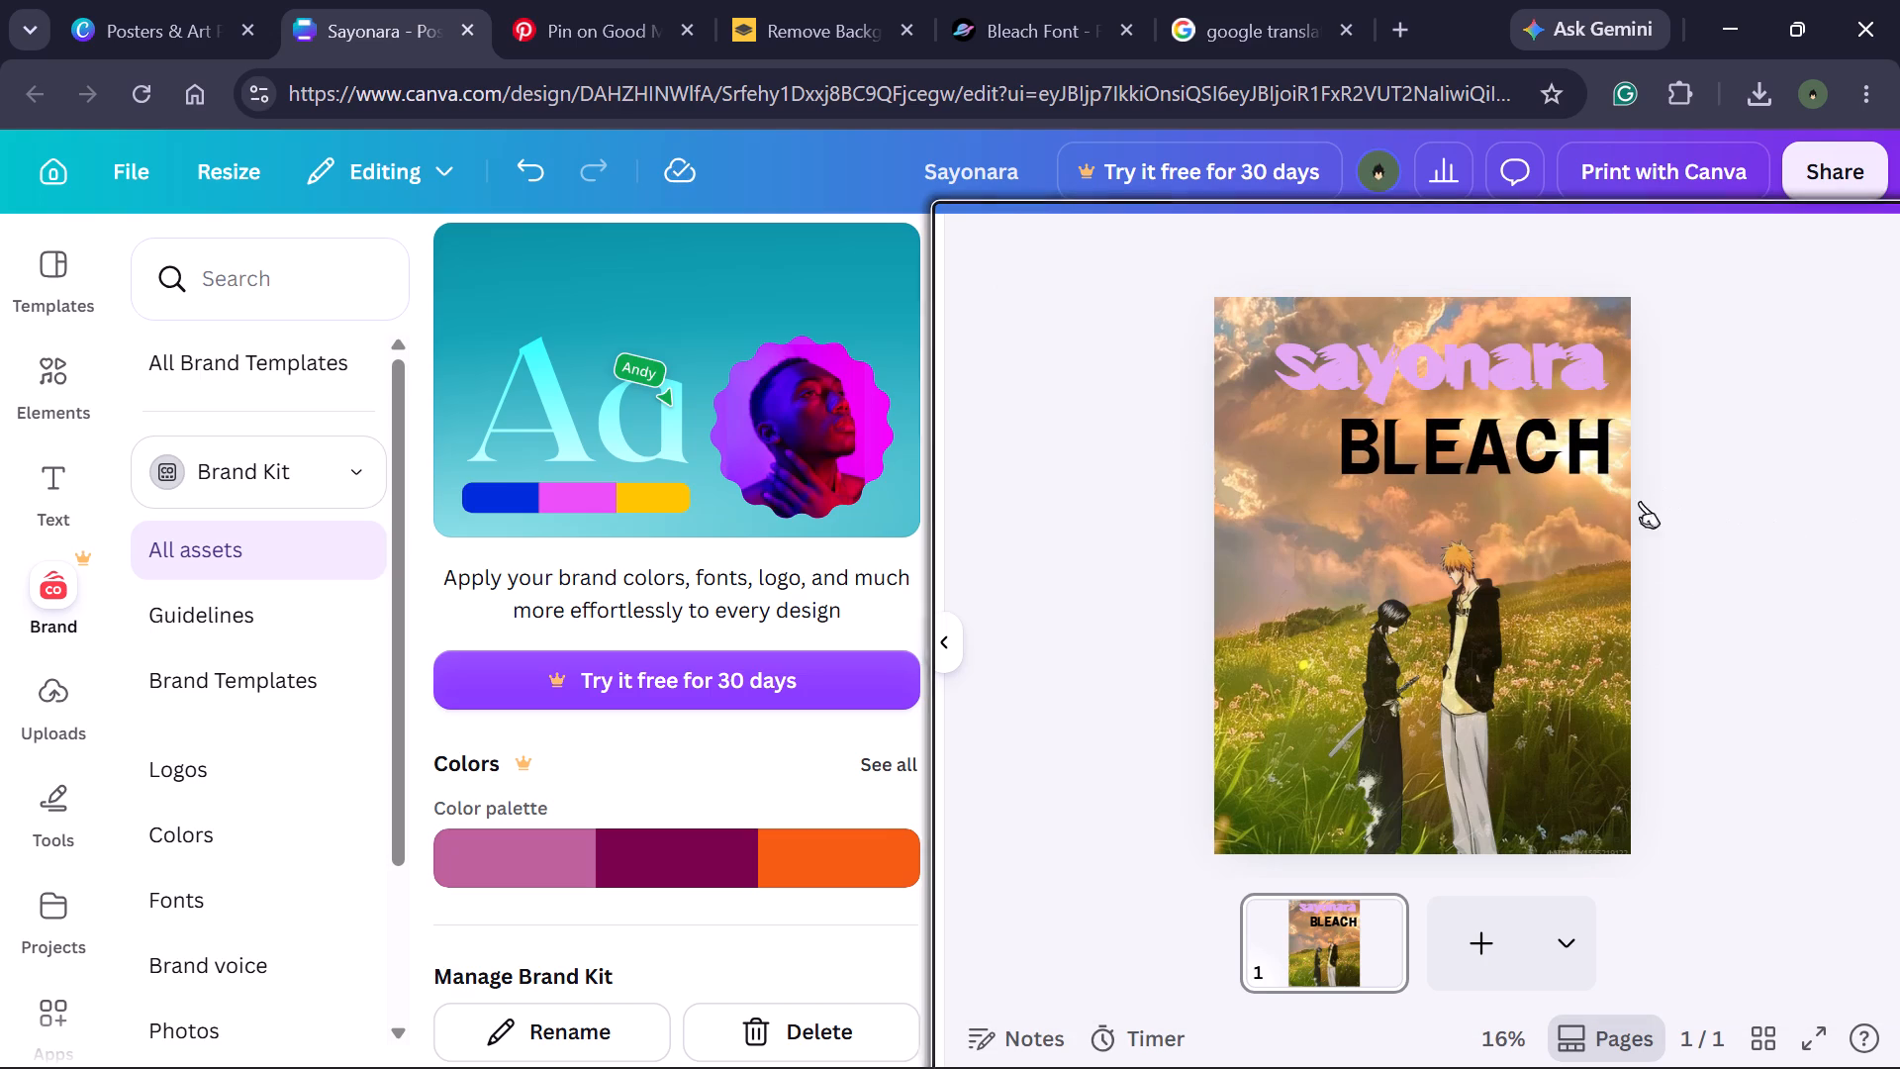
# Shrink the "BLEACH" text to a font size of about 141.
pyautogui.click(1527, 440)
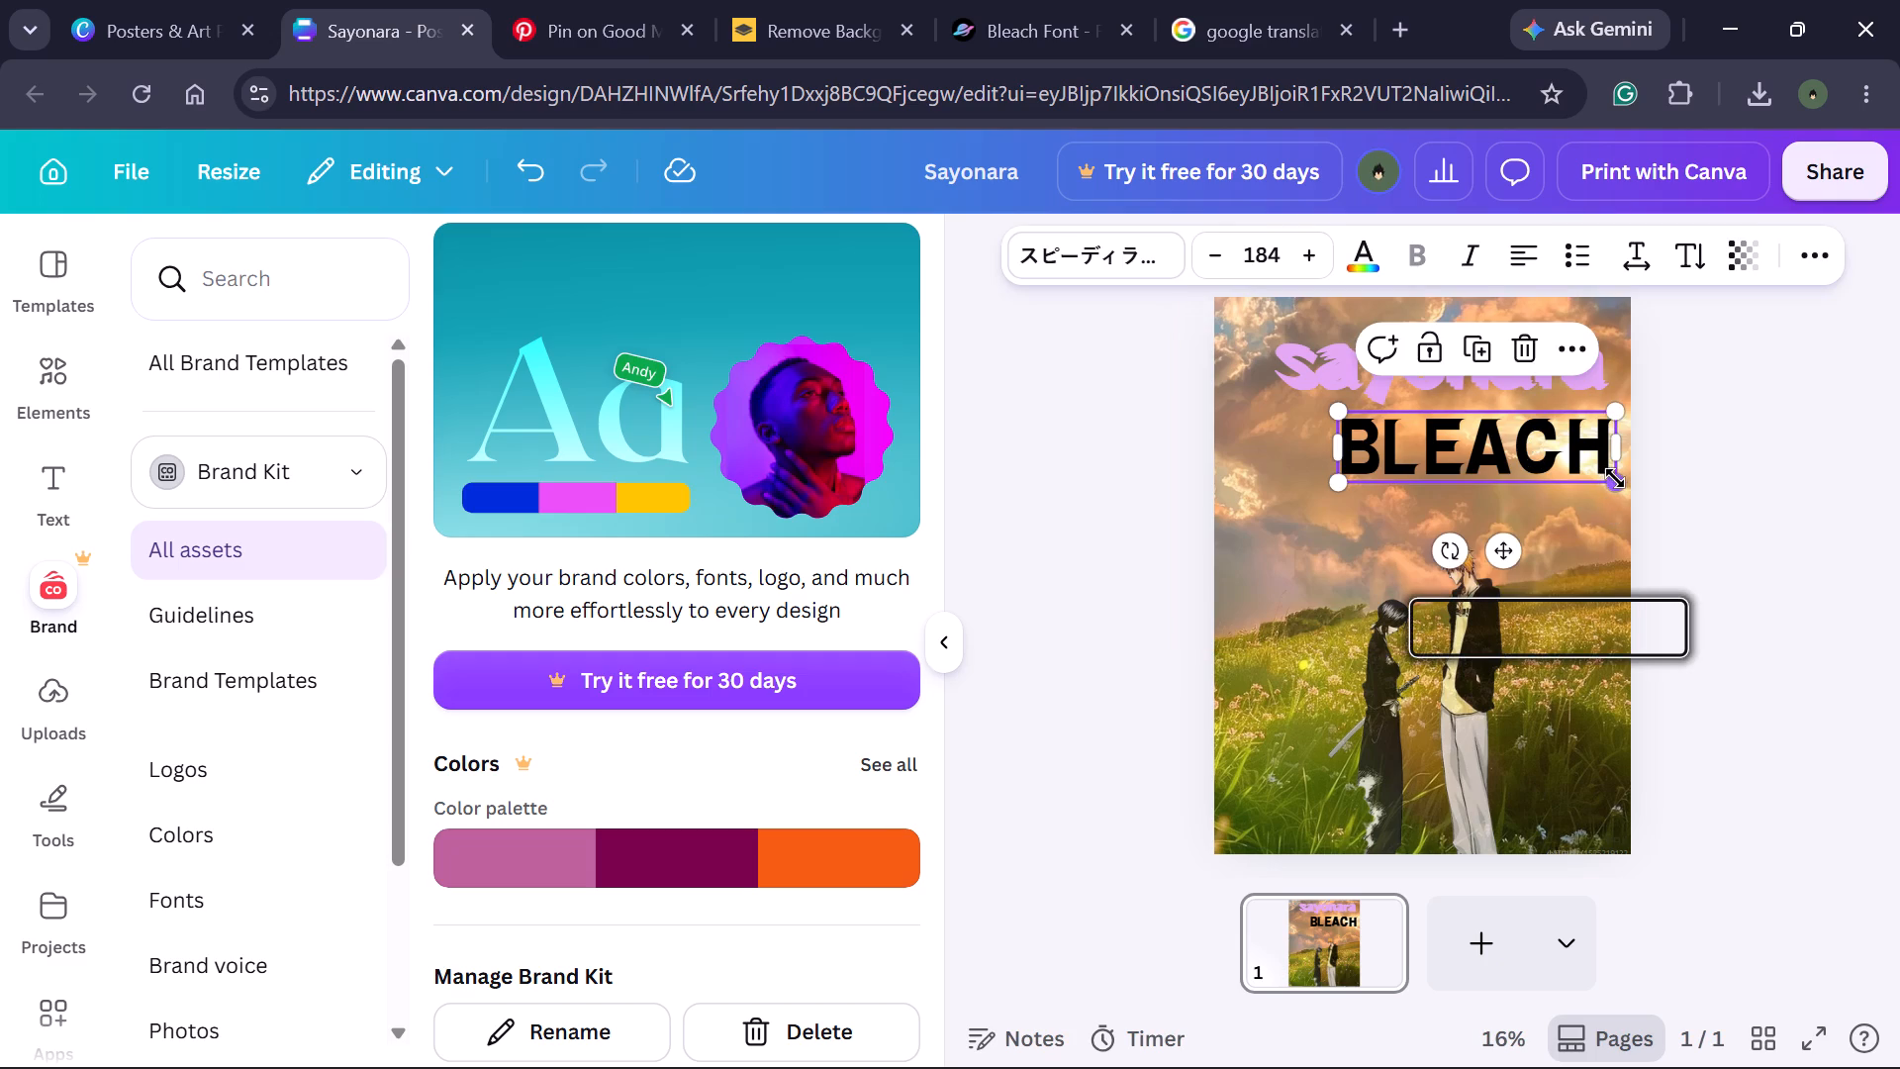
pyautogui.moveTo(1615, 479); pyautogui.dragTo(1603, 457)
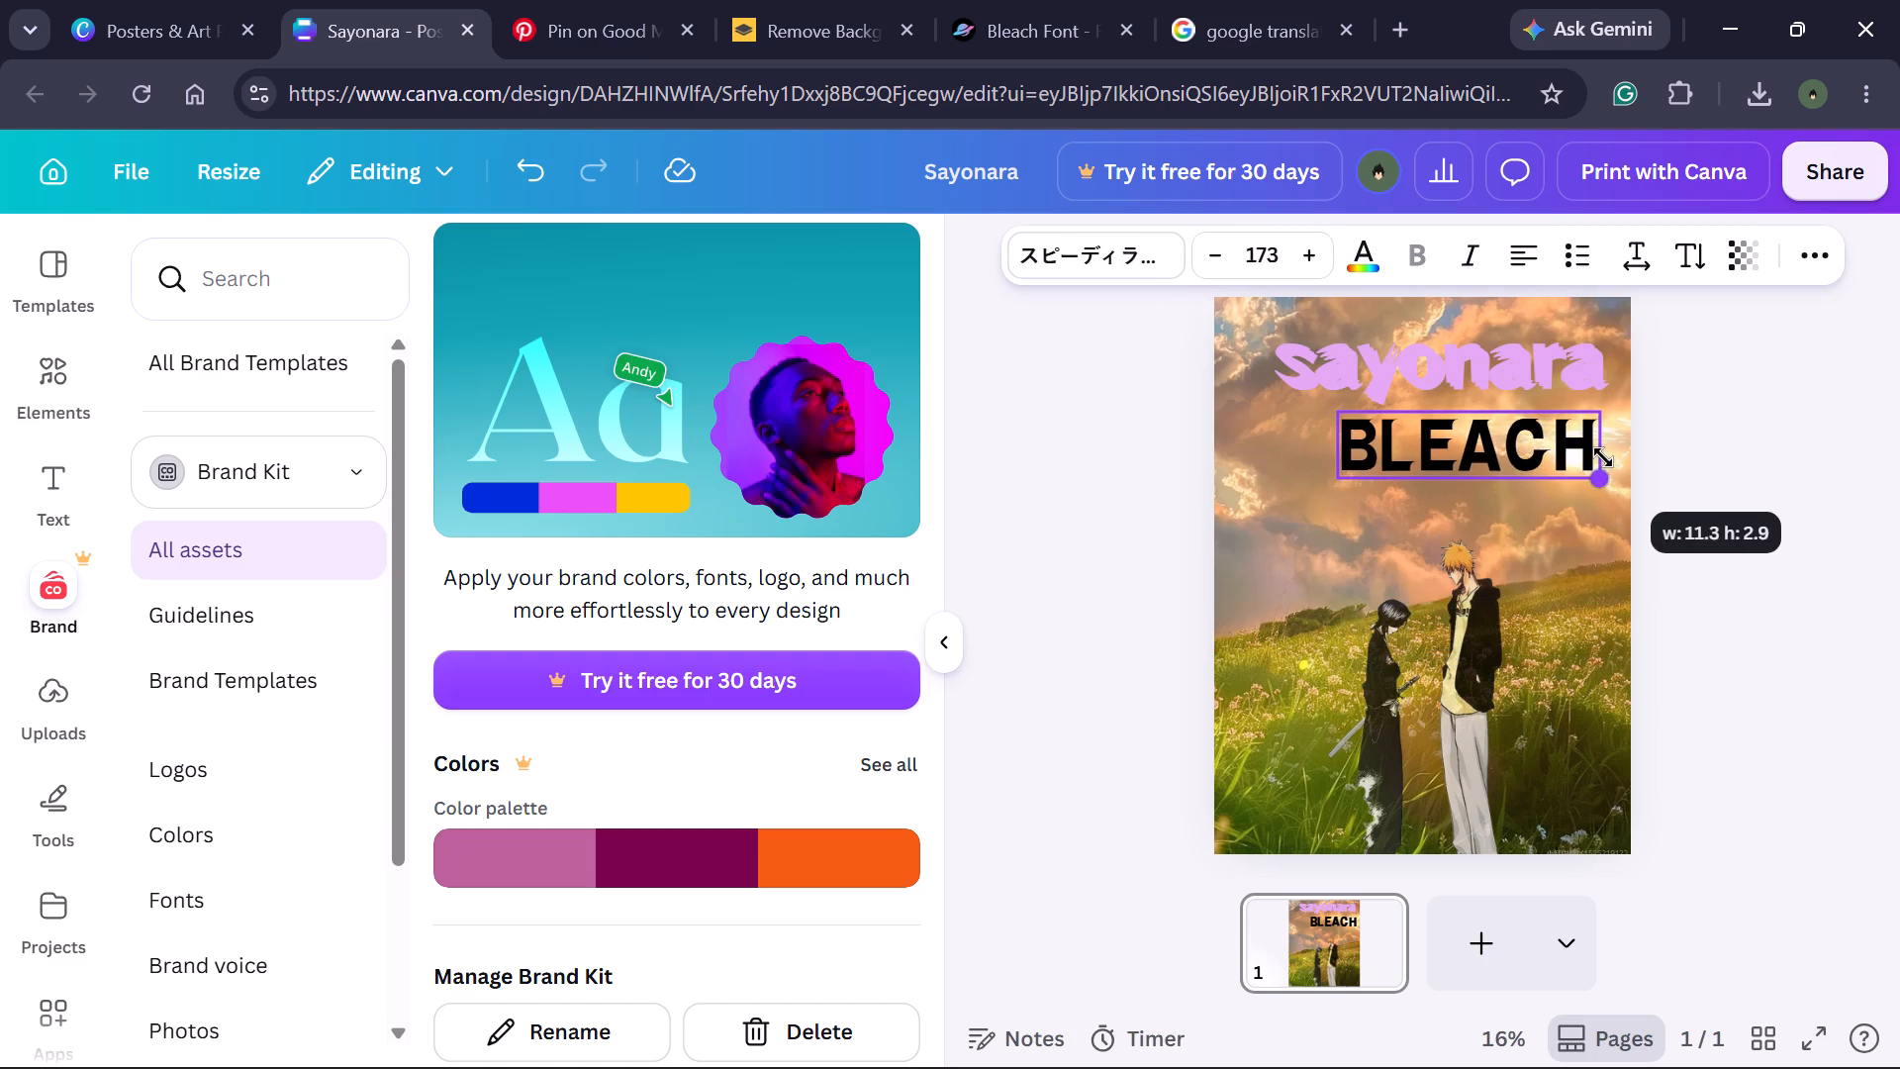
pyautogui.moveTo(1603, 457); pyautogui.dragTo(1625, 447)
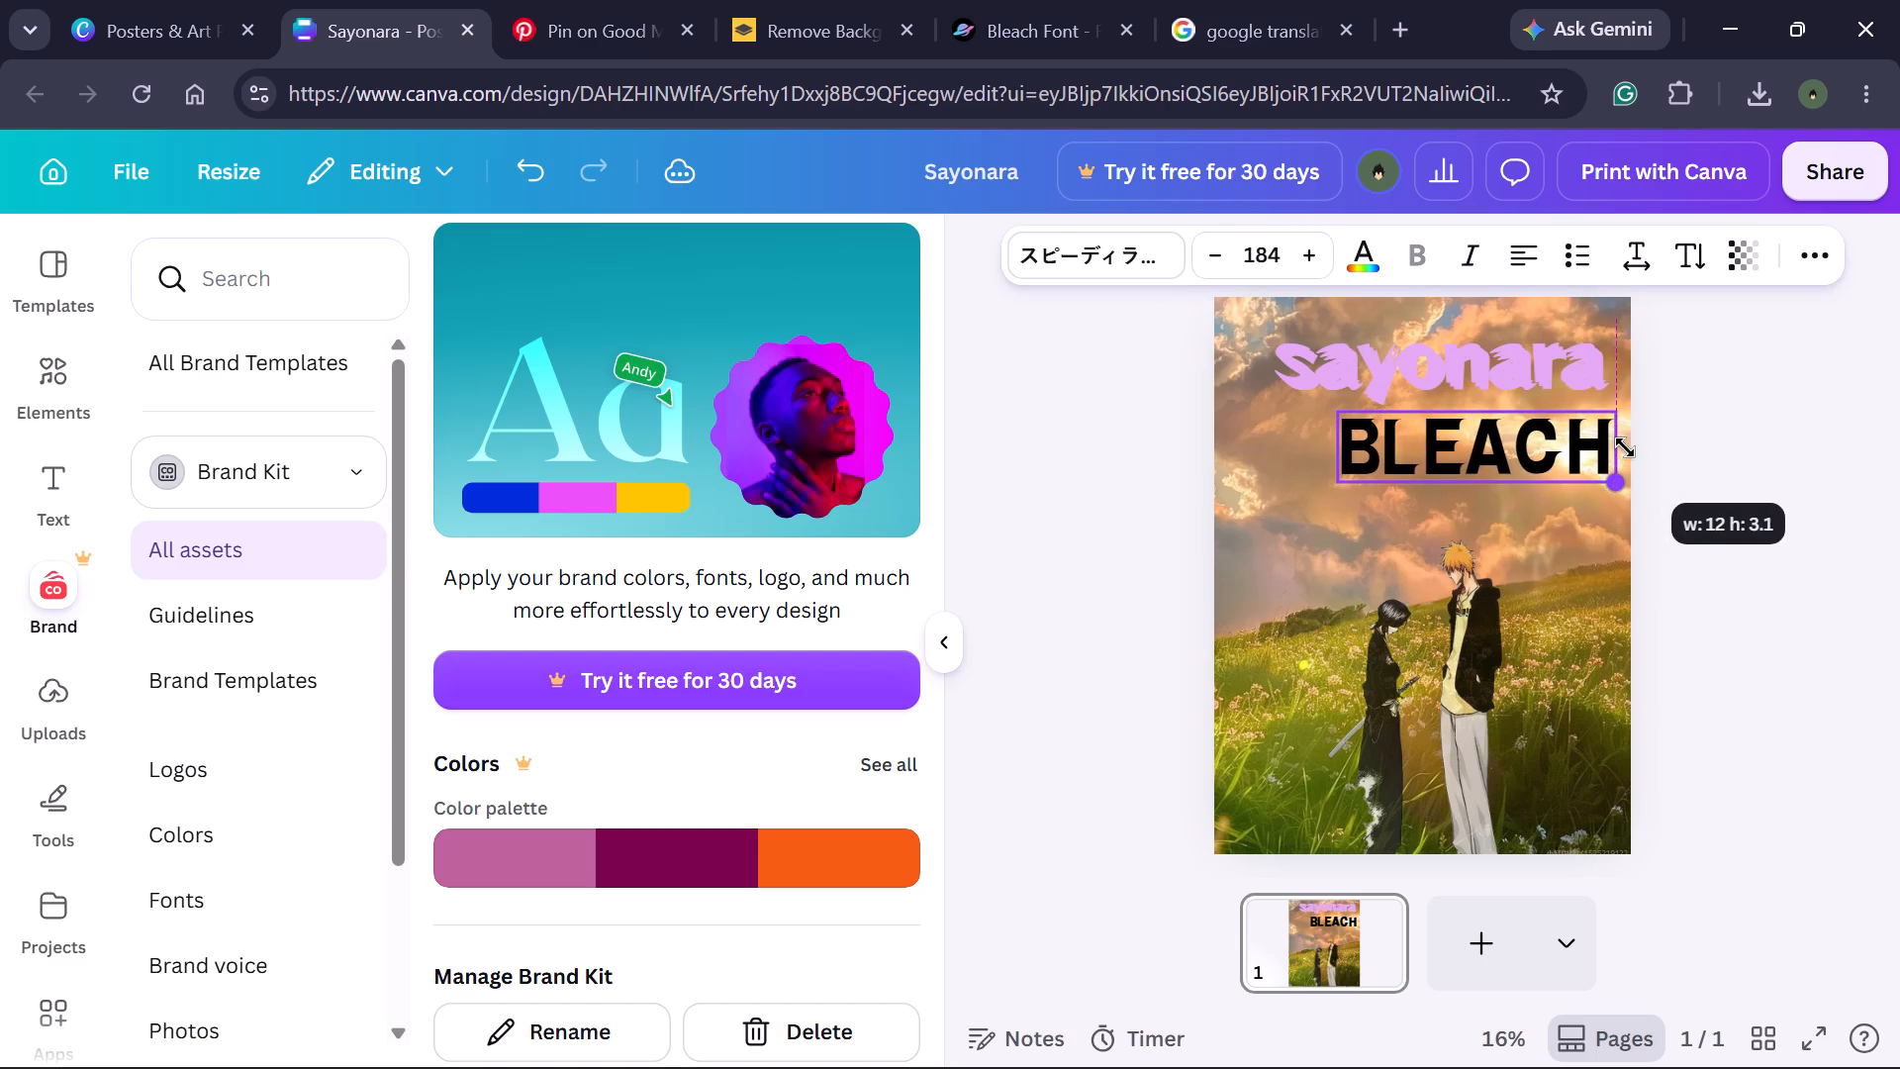
pyautogui.moveTo(1625, 447); pyautogui.dragTo(1568, 430)
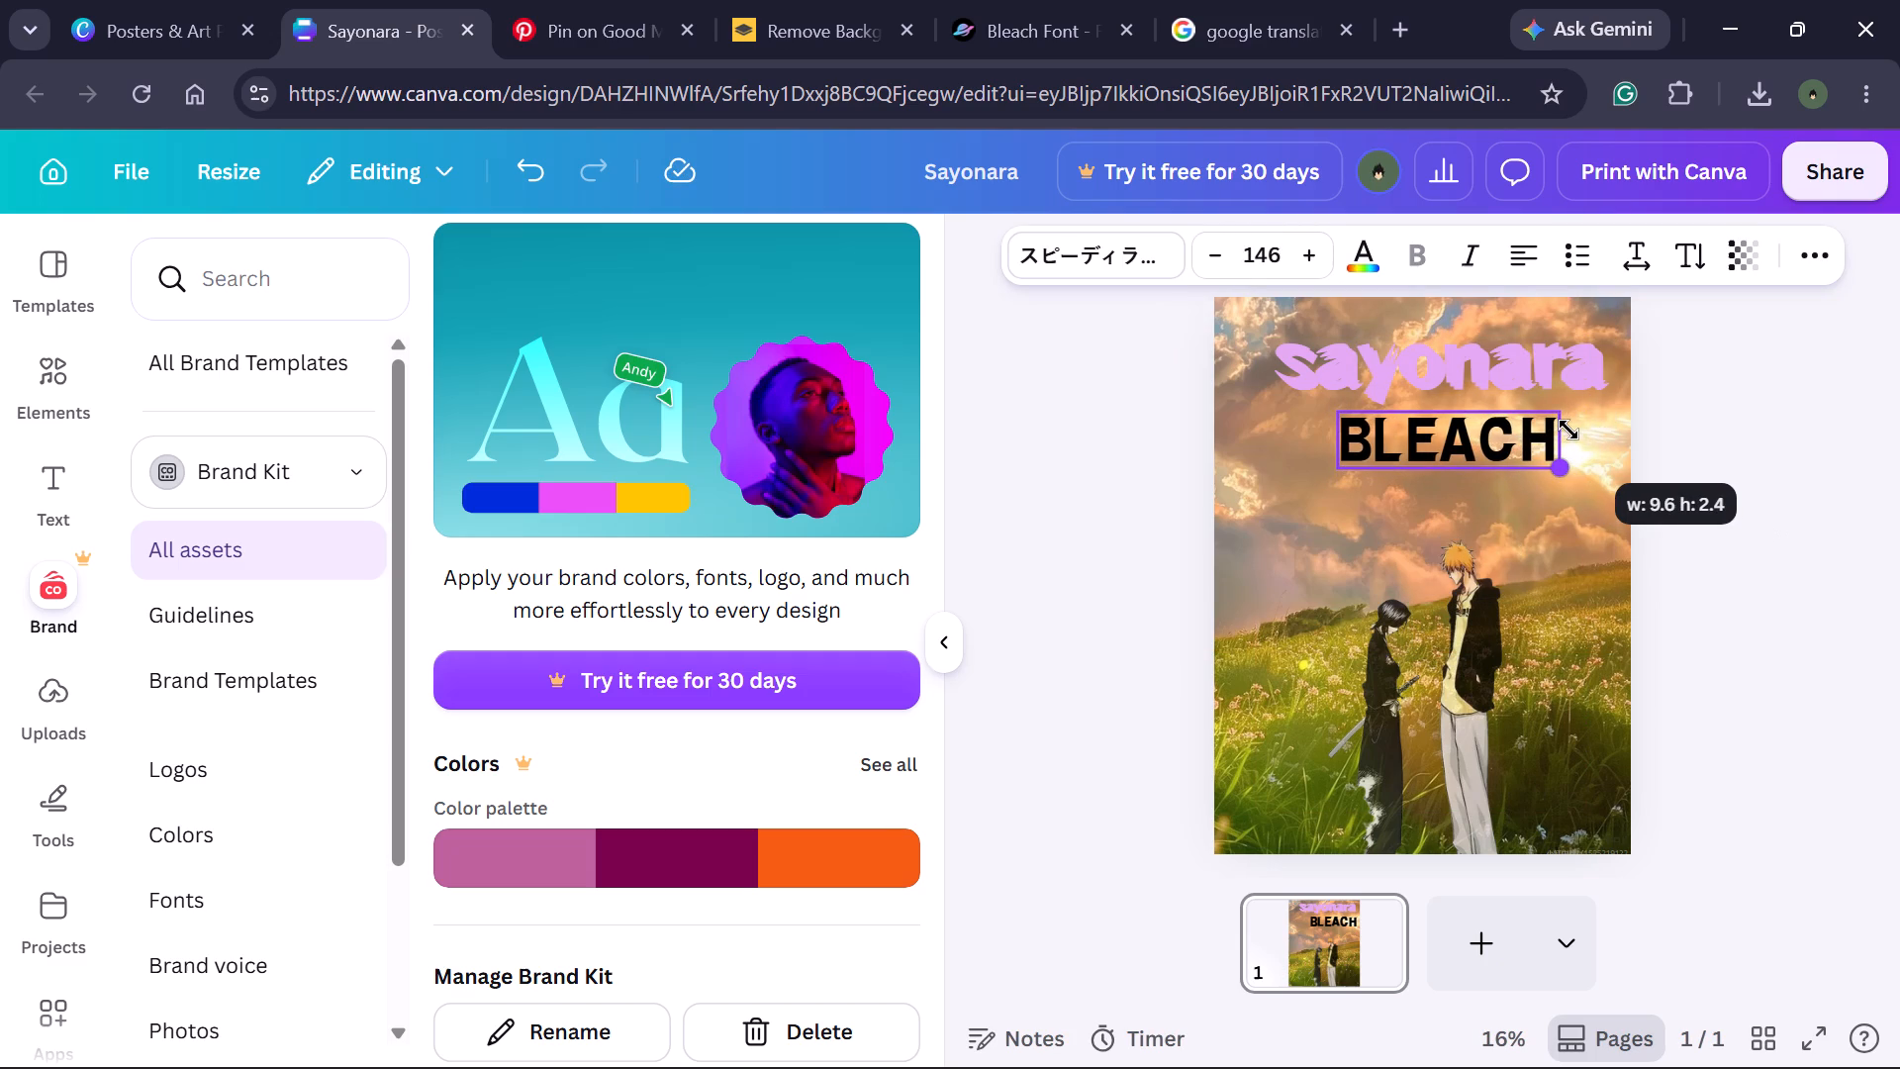
pyautogui.moveTo(1568, 430); pyautogui.dragTo(1567, 403)
pyautogui.click(1836, 428)
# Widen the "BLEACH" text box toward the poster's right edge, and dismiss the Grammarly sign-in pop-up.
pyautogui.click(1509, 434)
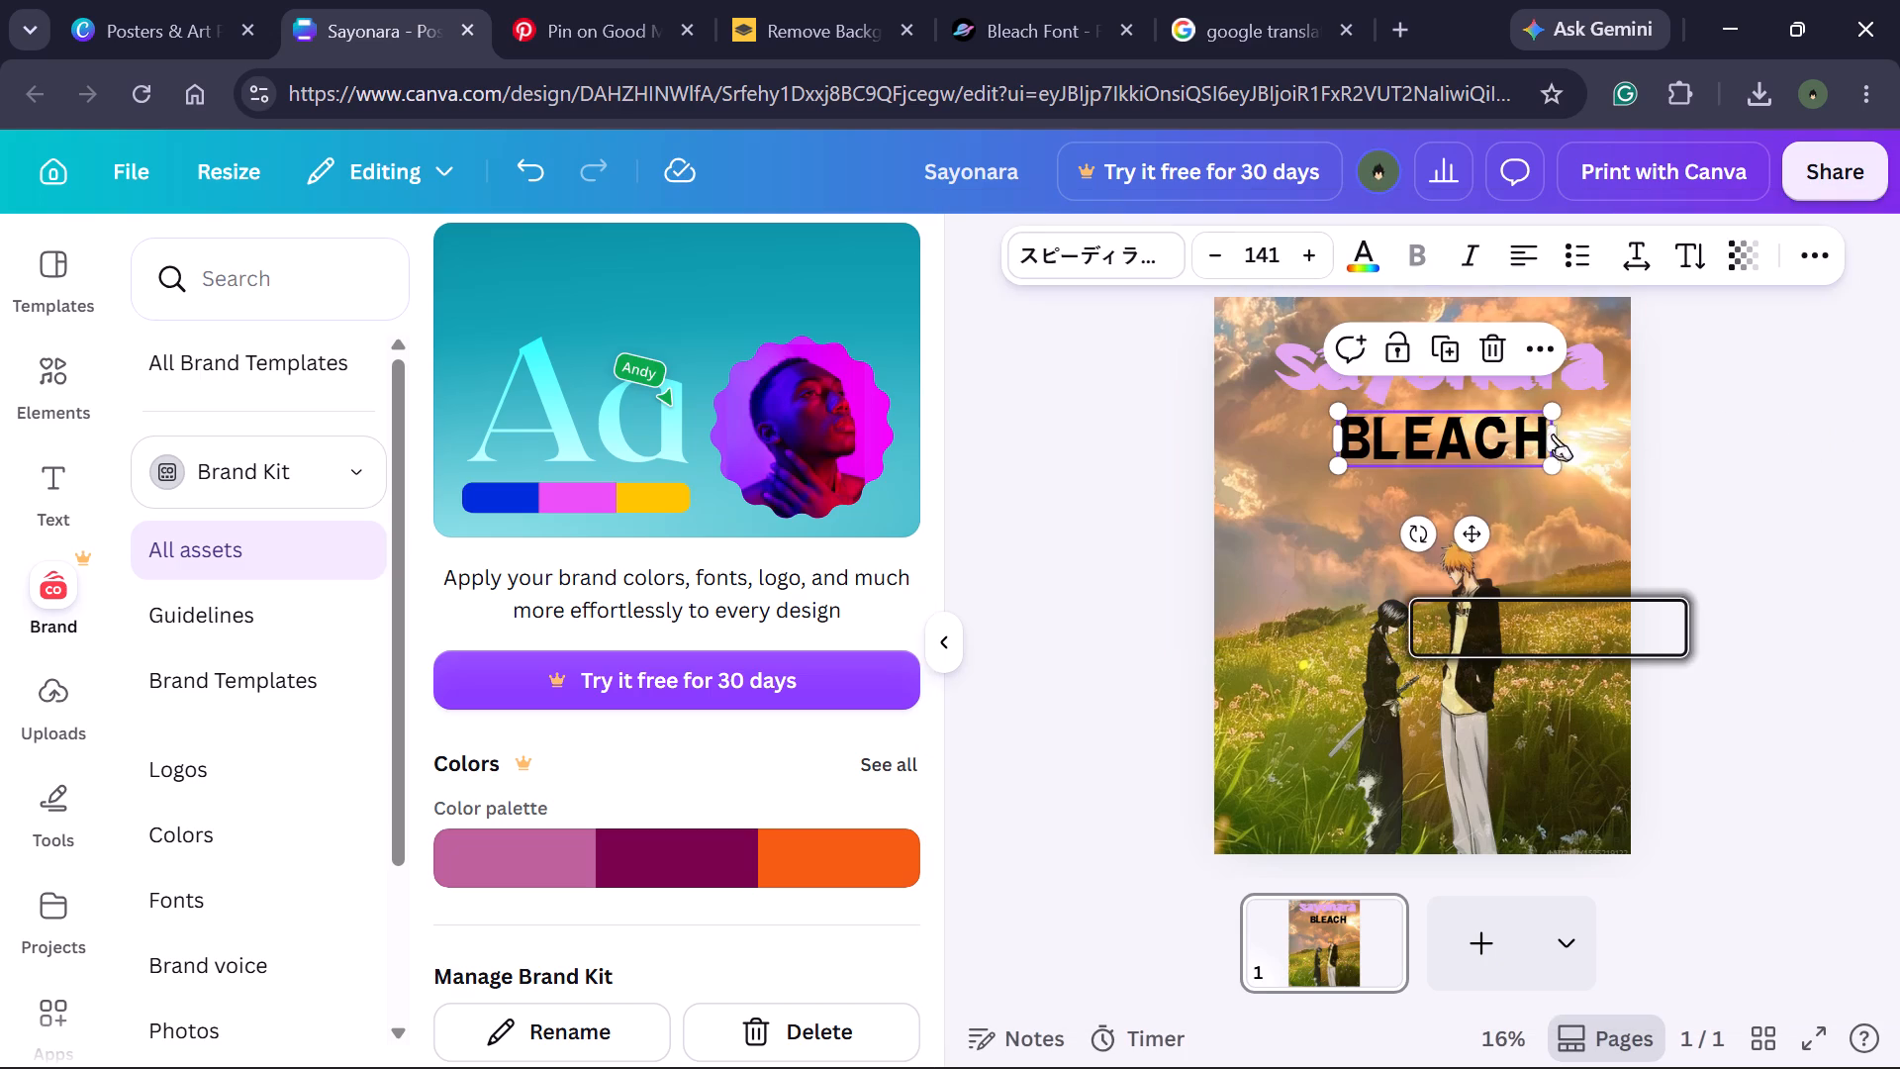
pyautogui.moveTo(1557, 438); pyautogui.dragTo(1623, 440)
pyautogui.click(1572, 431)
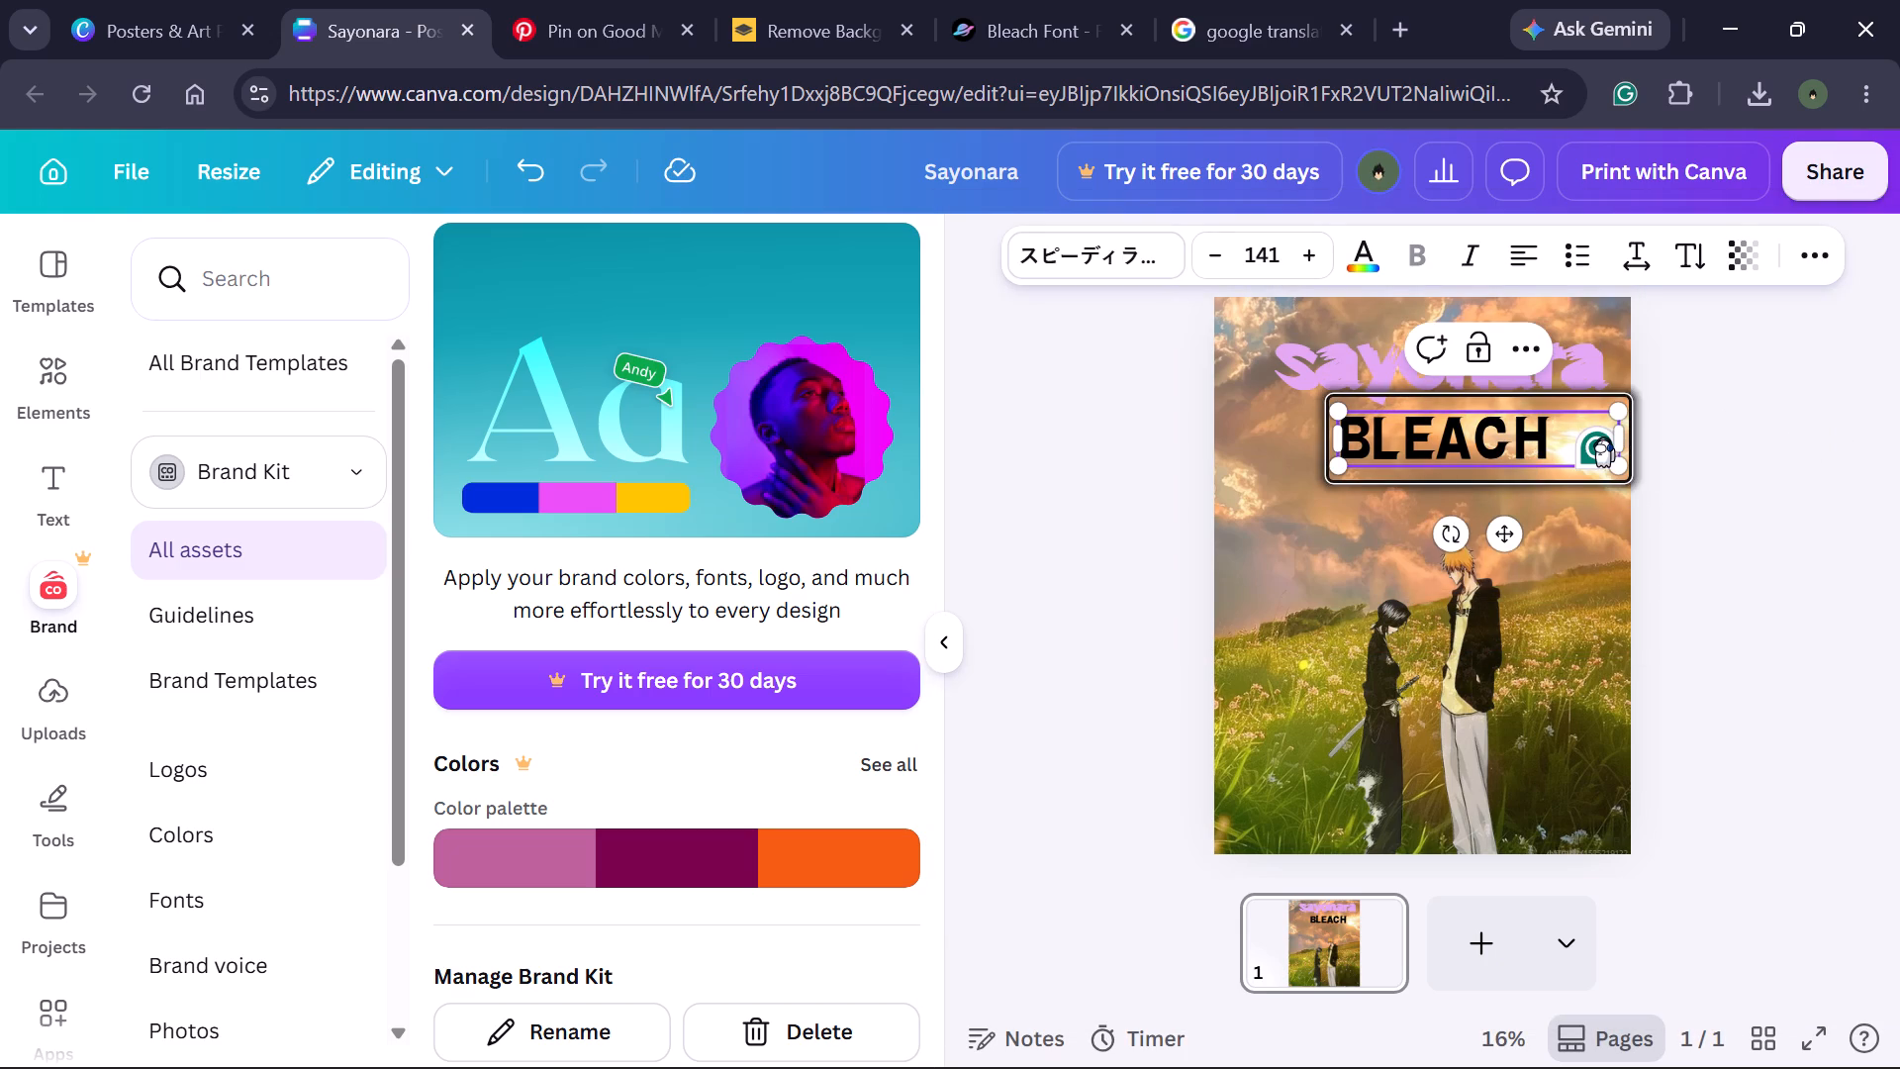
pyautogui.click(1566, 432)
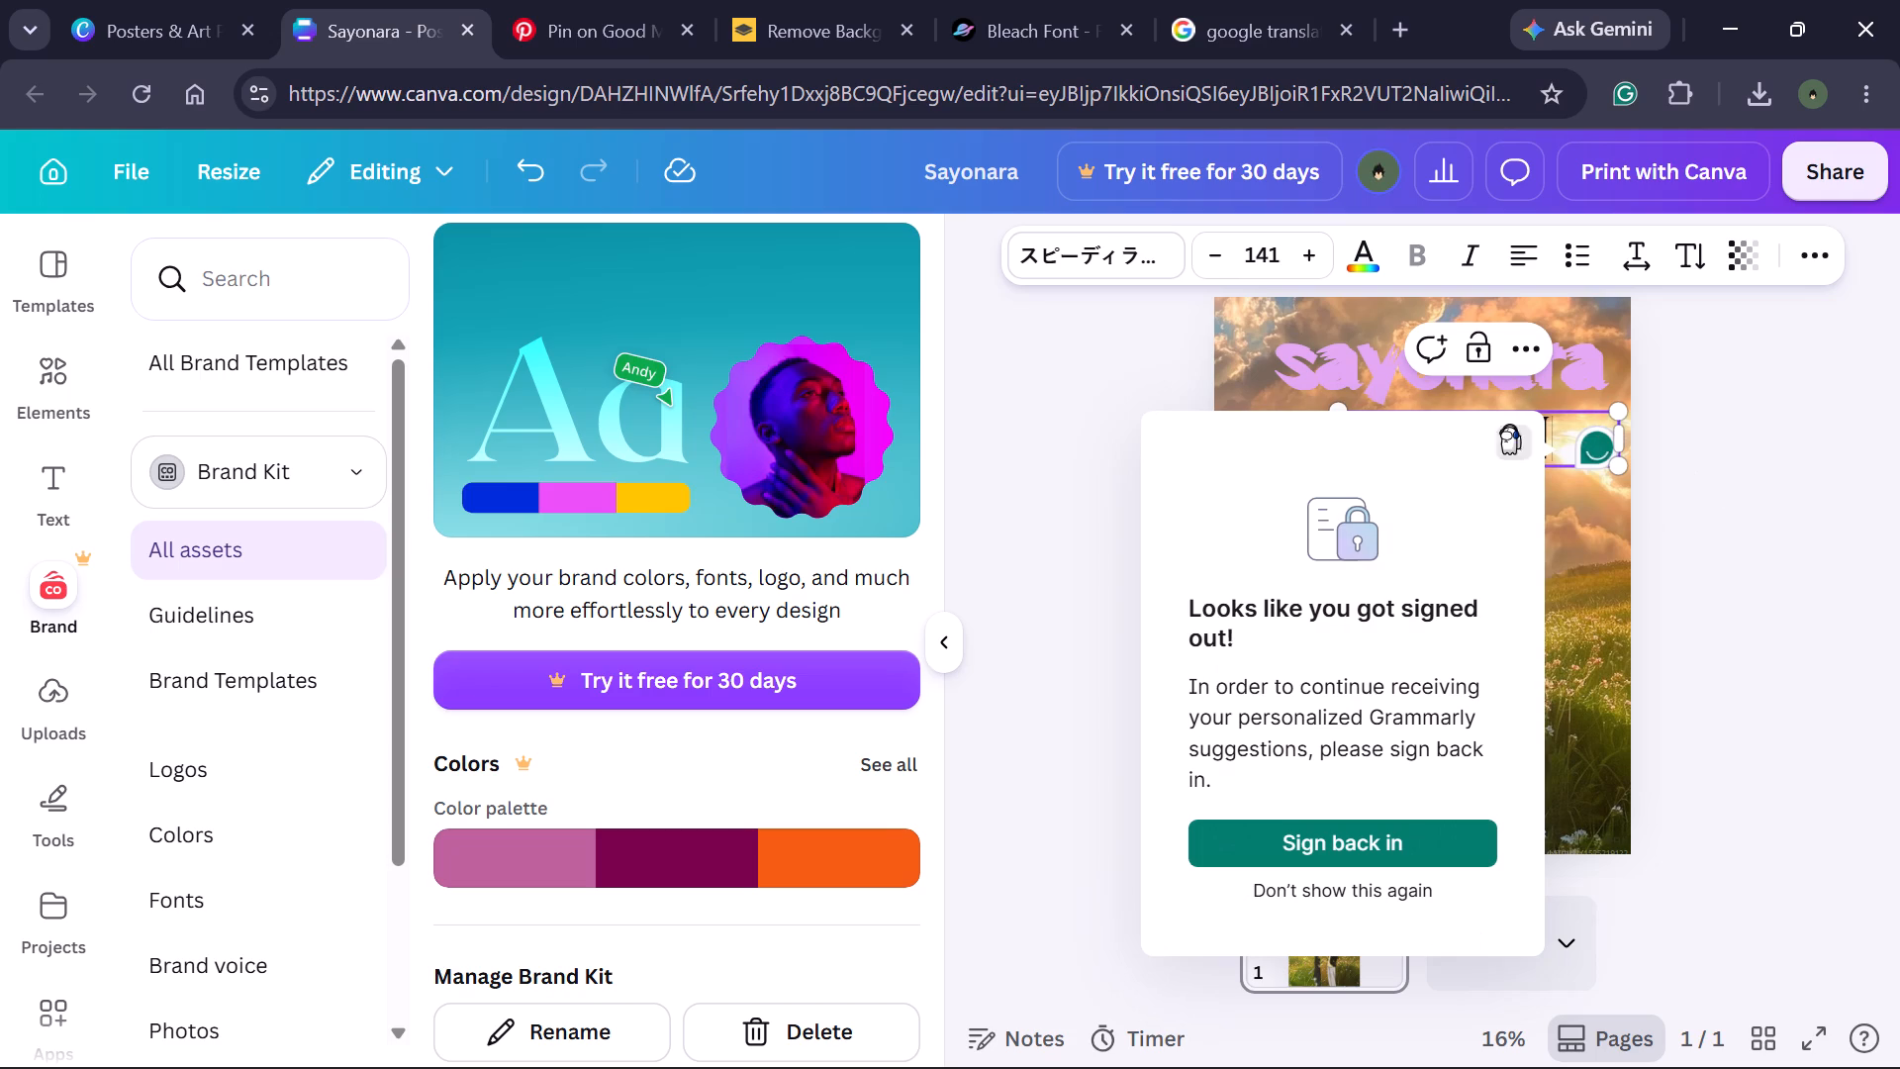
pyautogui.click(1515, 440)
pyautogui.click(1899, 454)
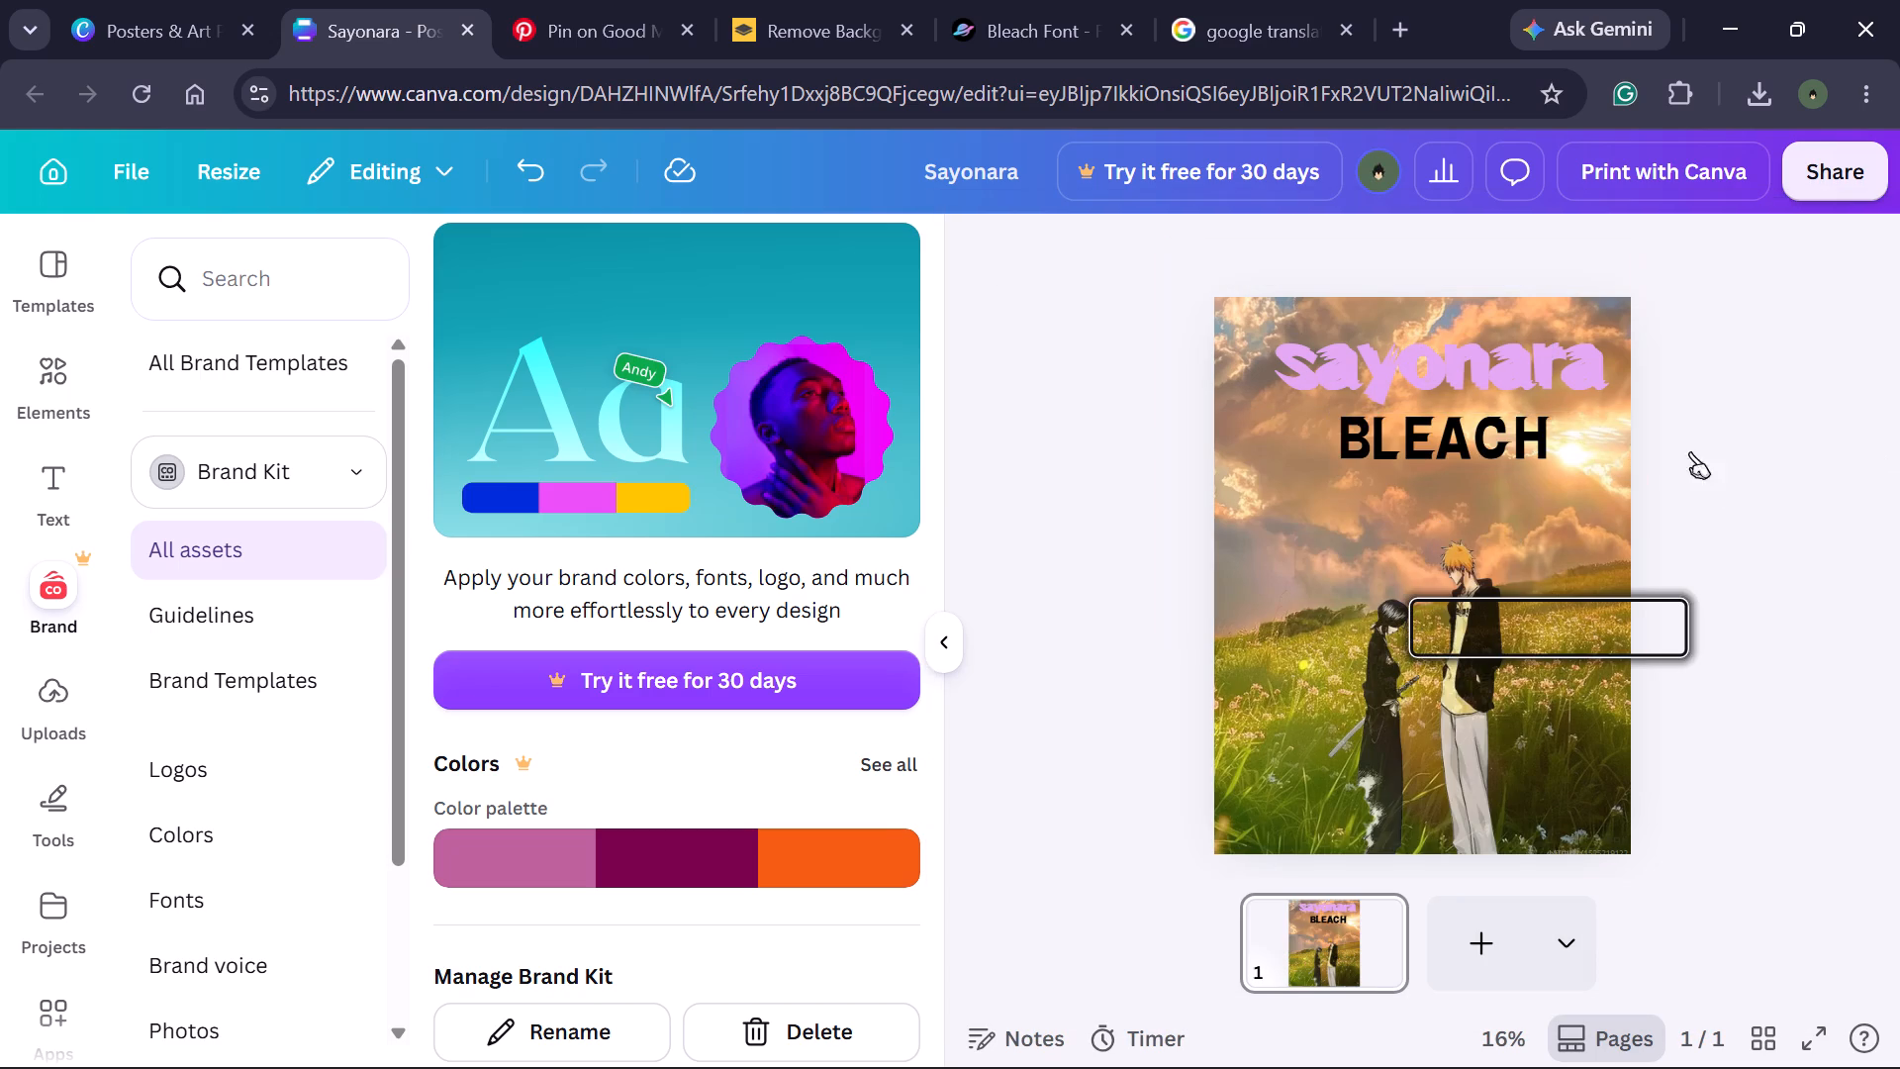
# Reposition the "BLEACH" text under the right-hand part of the "sayonara" title, leaving a small gap below it.
pyautogui.moveTo(1403, 437); pyautogui.dragTo(1449, 433)
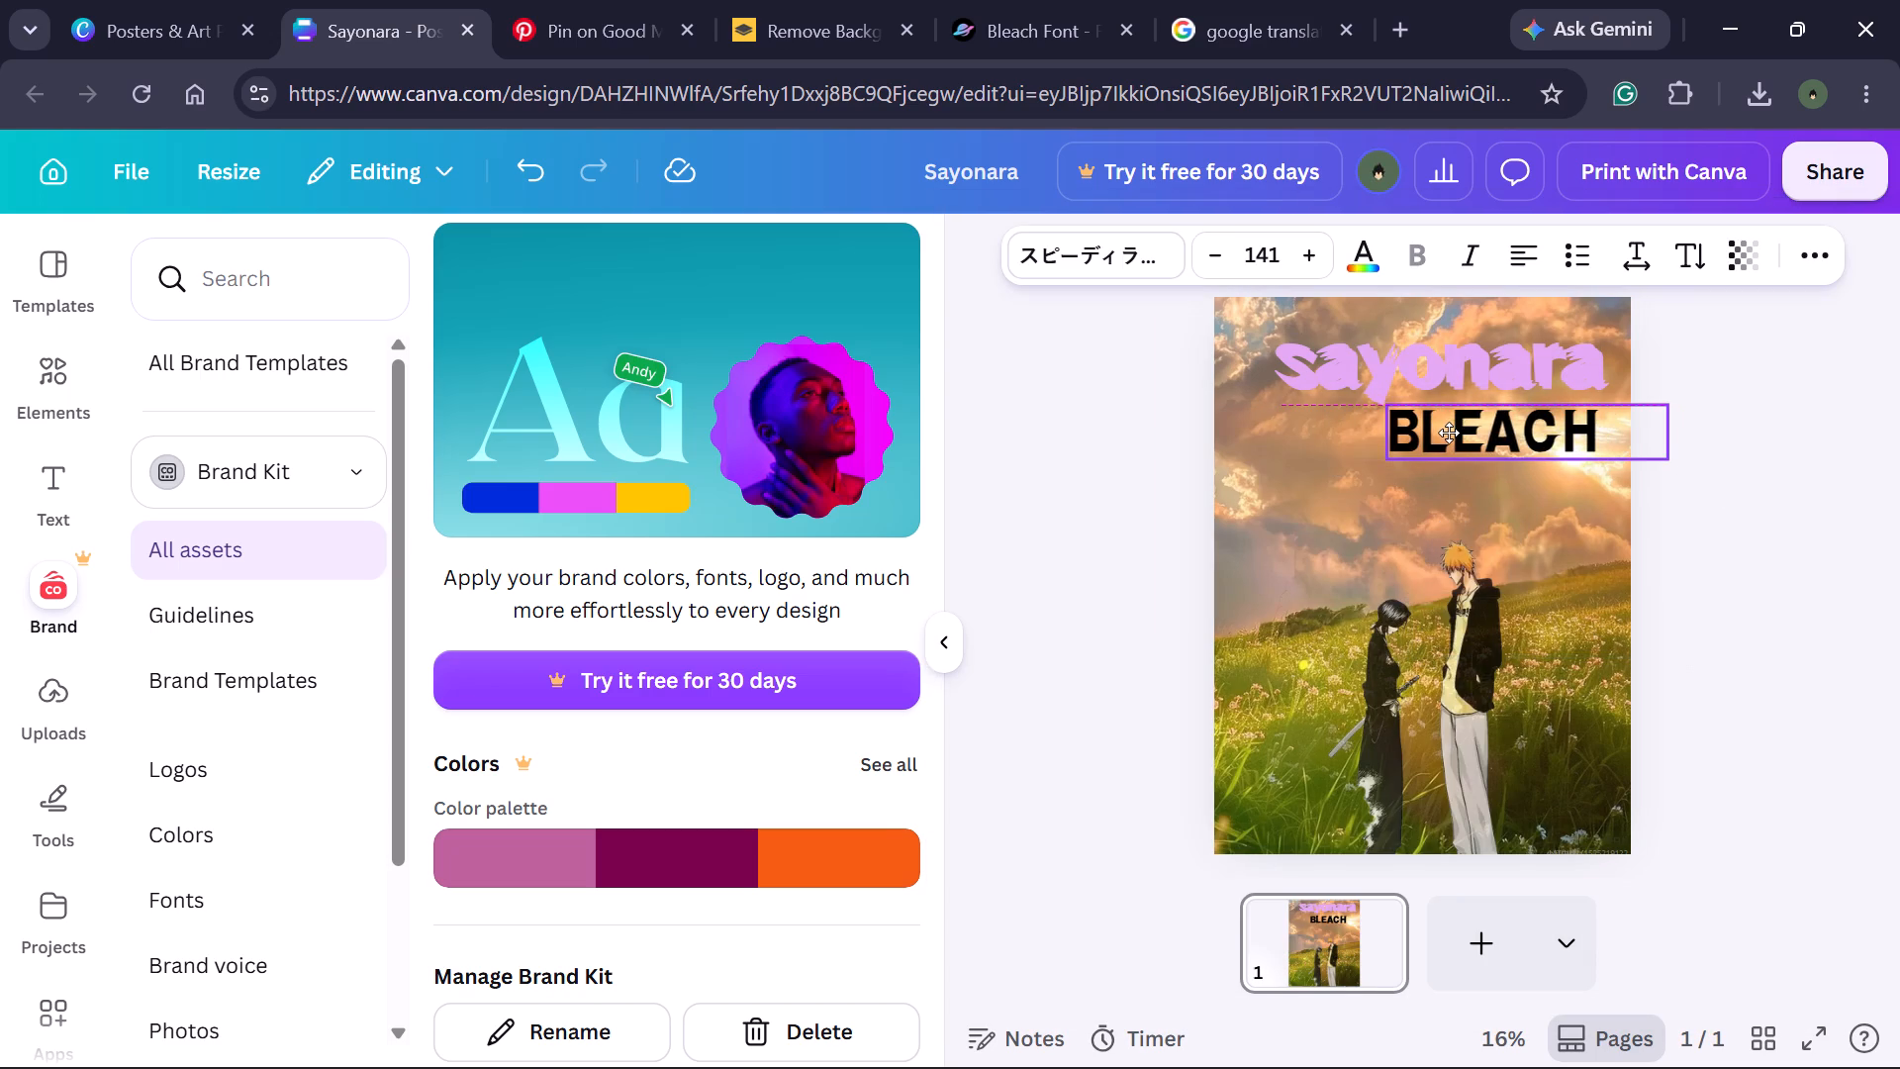
pyautogui.moveTo(1449, 433); pyautogui.dragTo(1450, 433)
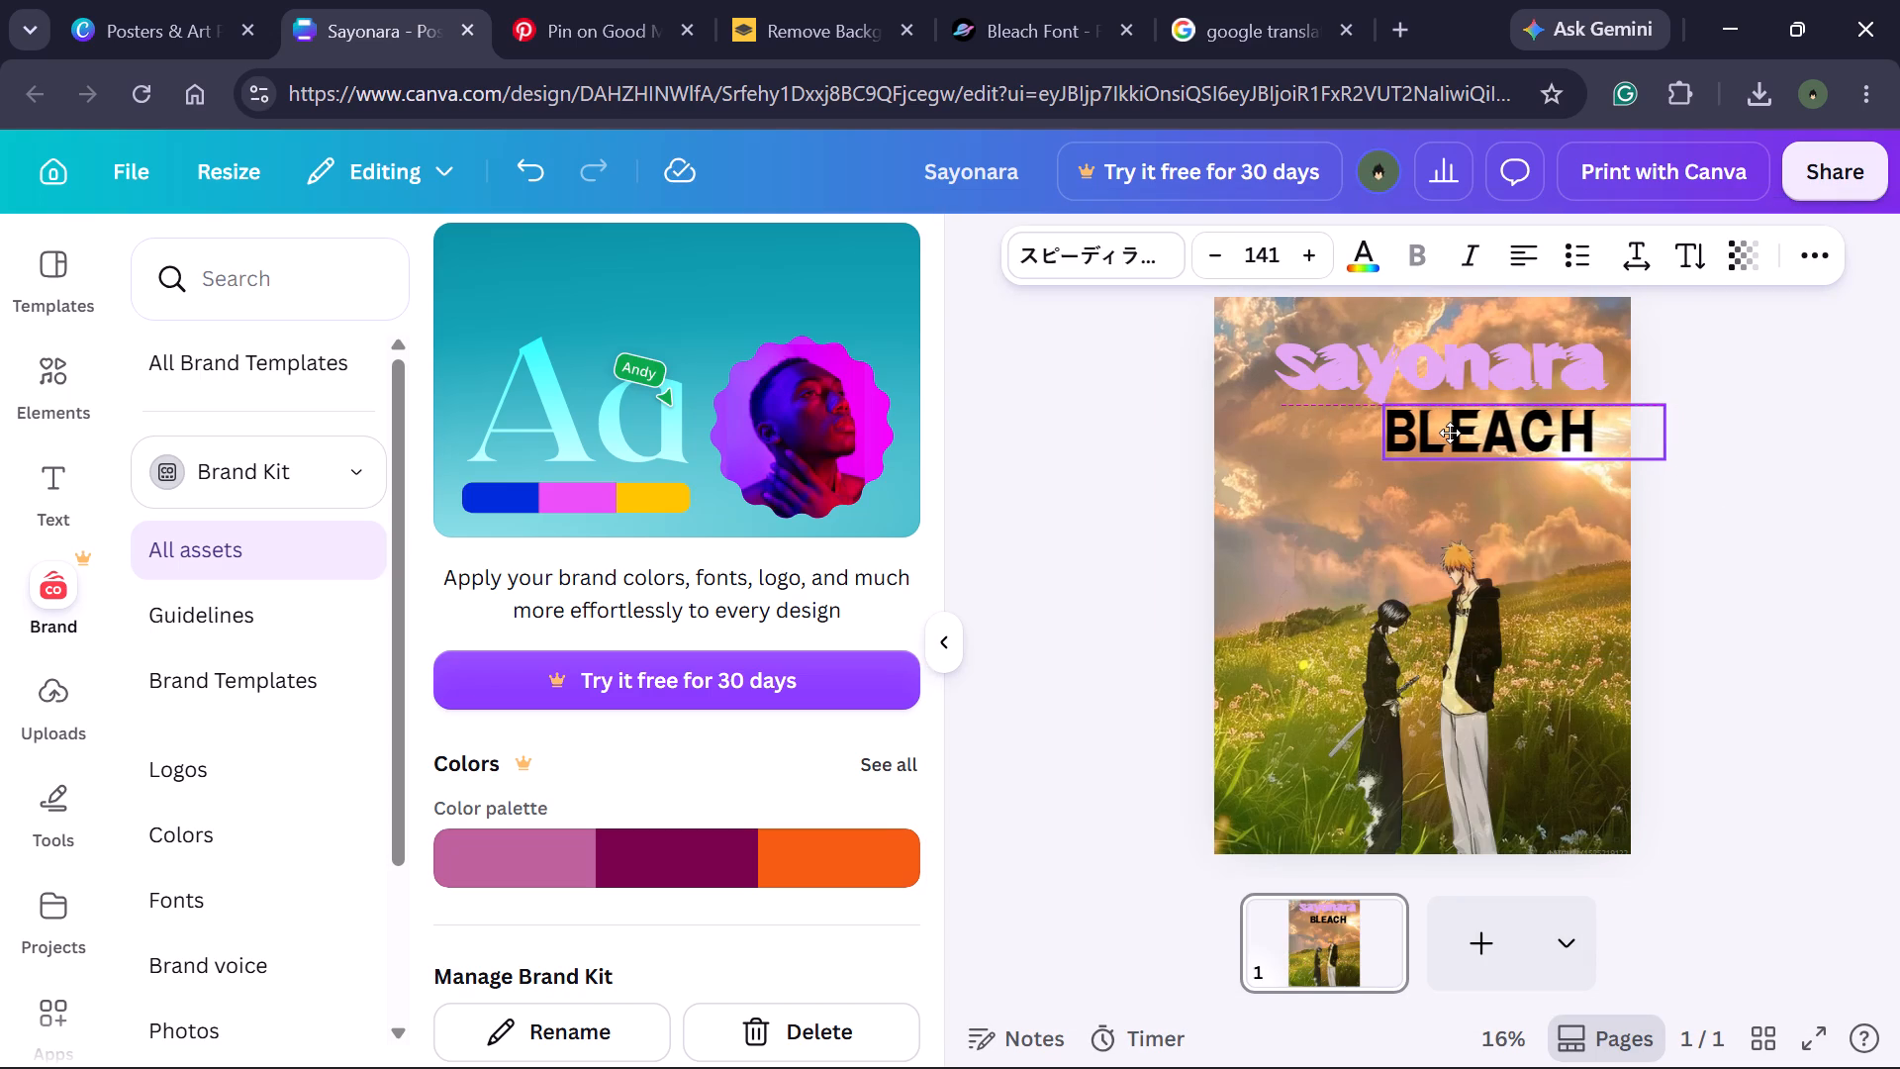
pyautogui.moveTo(1450, 433); pyautogui.dragTo(1450, 436)
pyautogui.click(1752, 478)
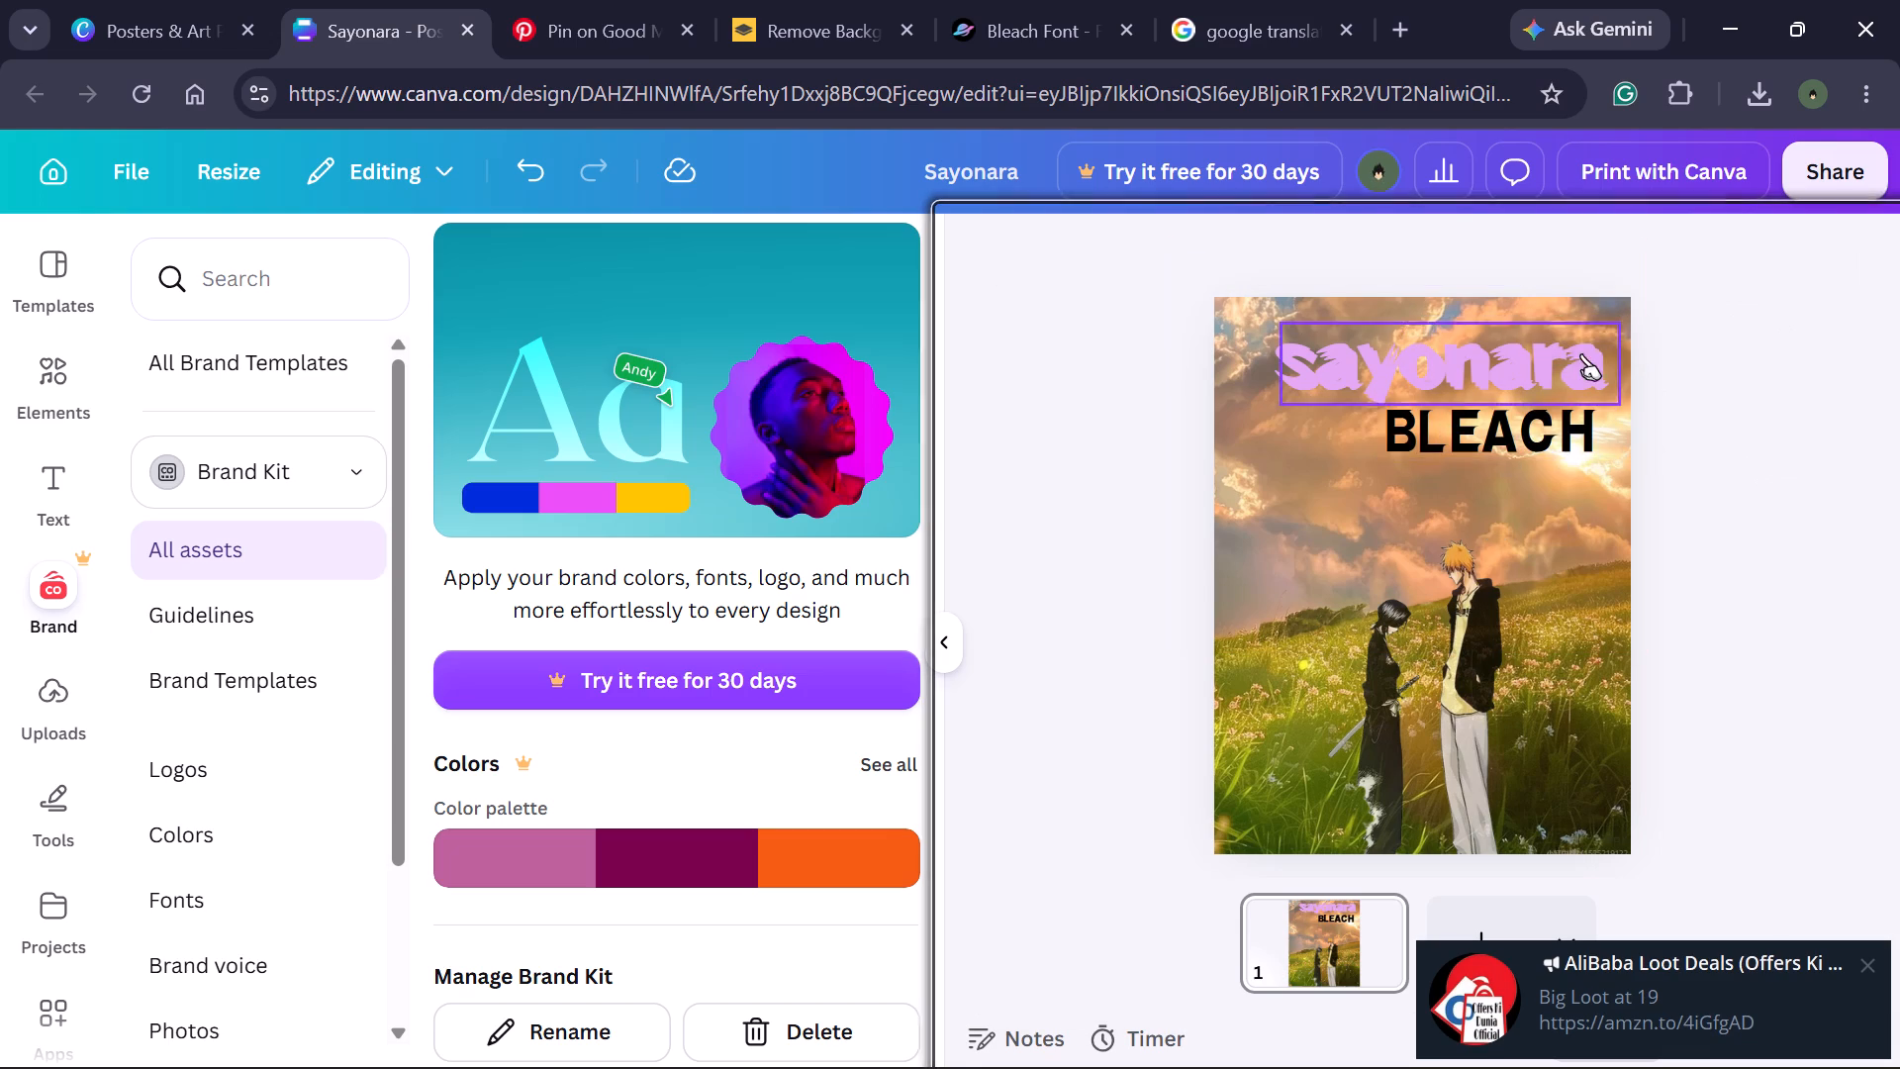
pyautogui.click(1537, 431)
pyautogui.moveTo(1520, 431); pyautogui.dragTo(1513, 445)
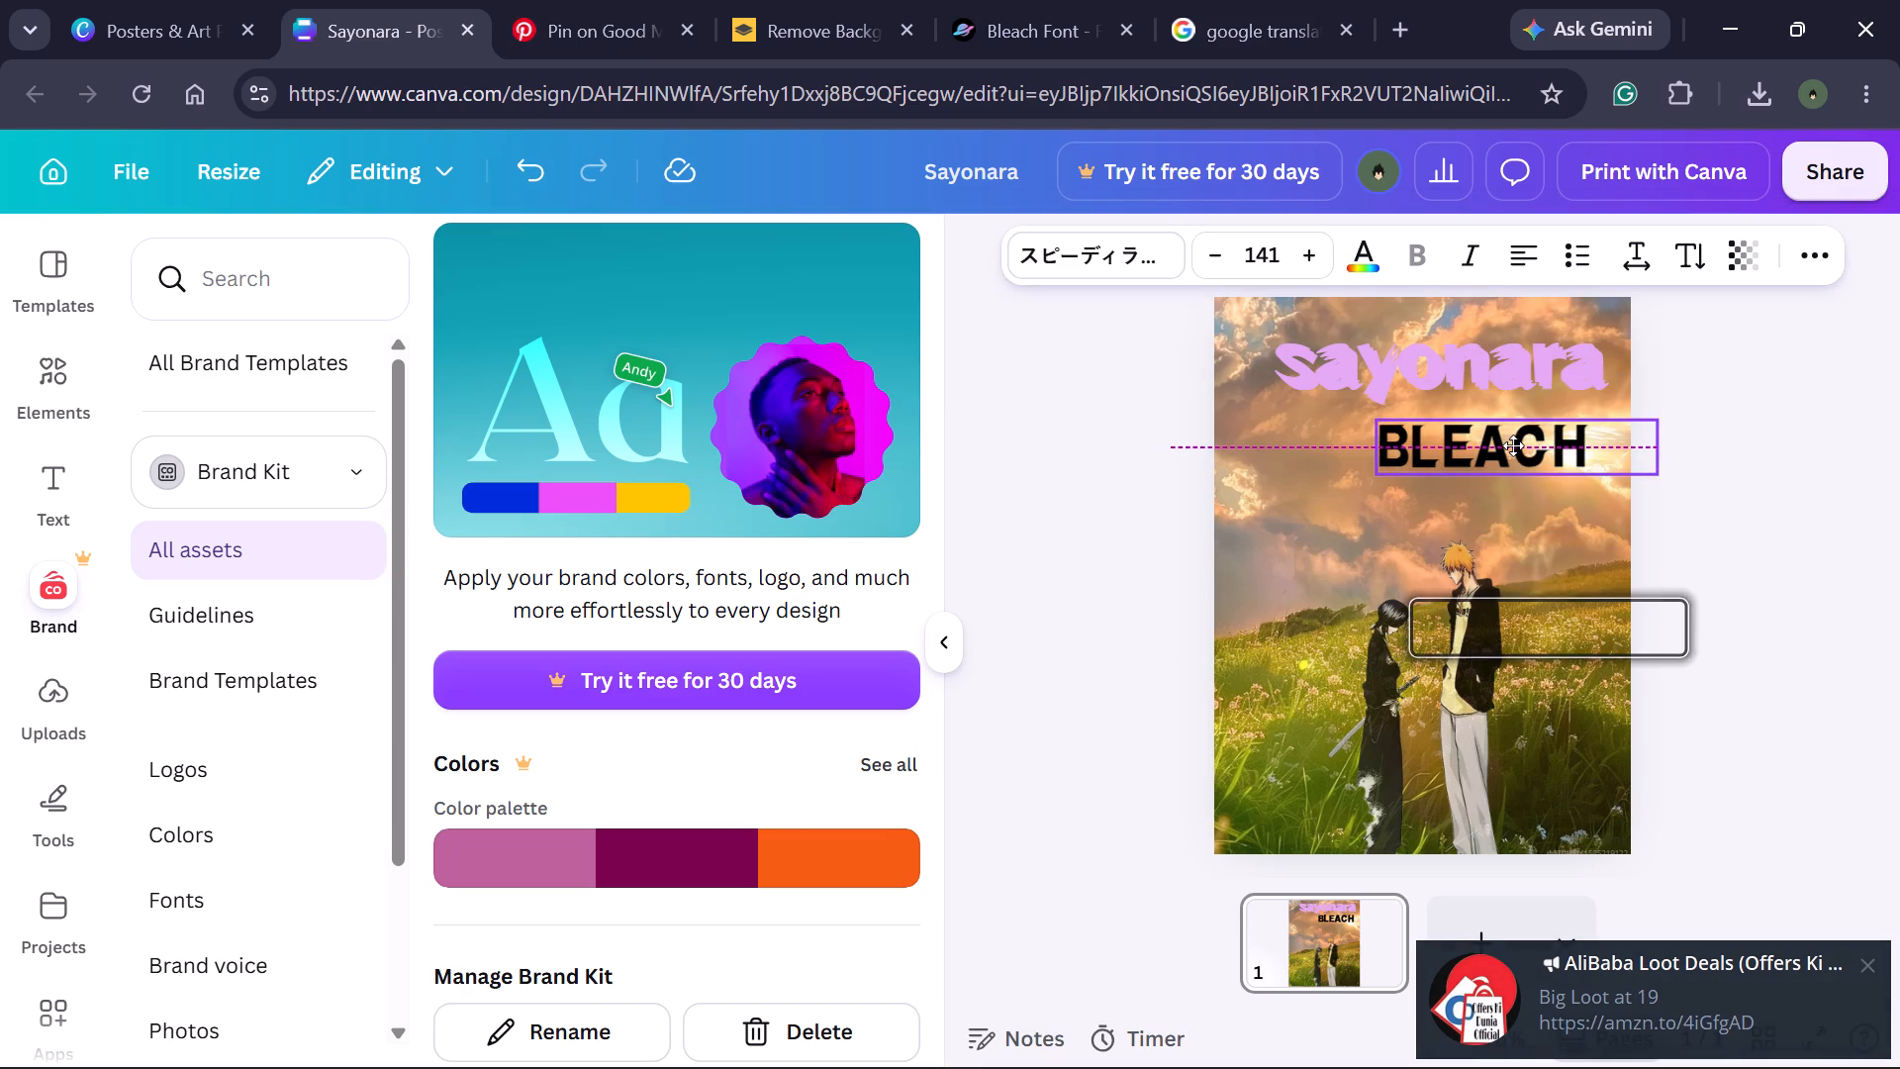
pyautogui.moveTo(1513, 445); pyautogui.dragTo(1511, 437)
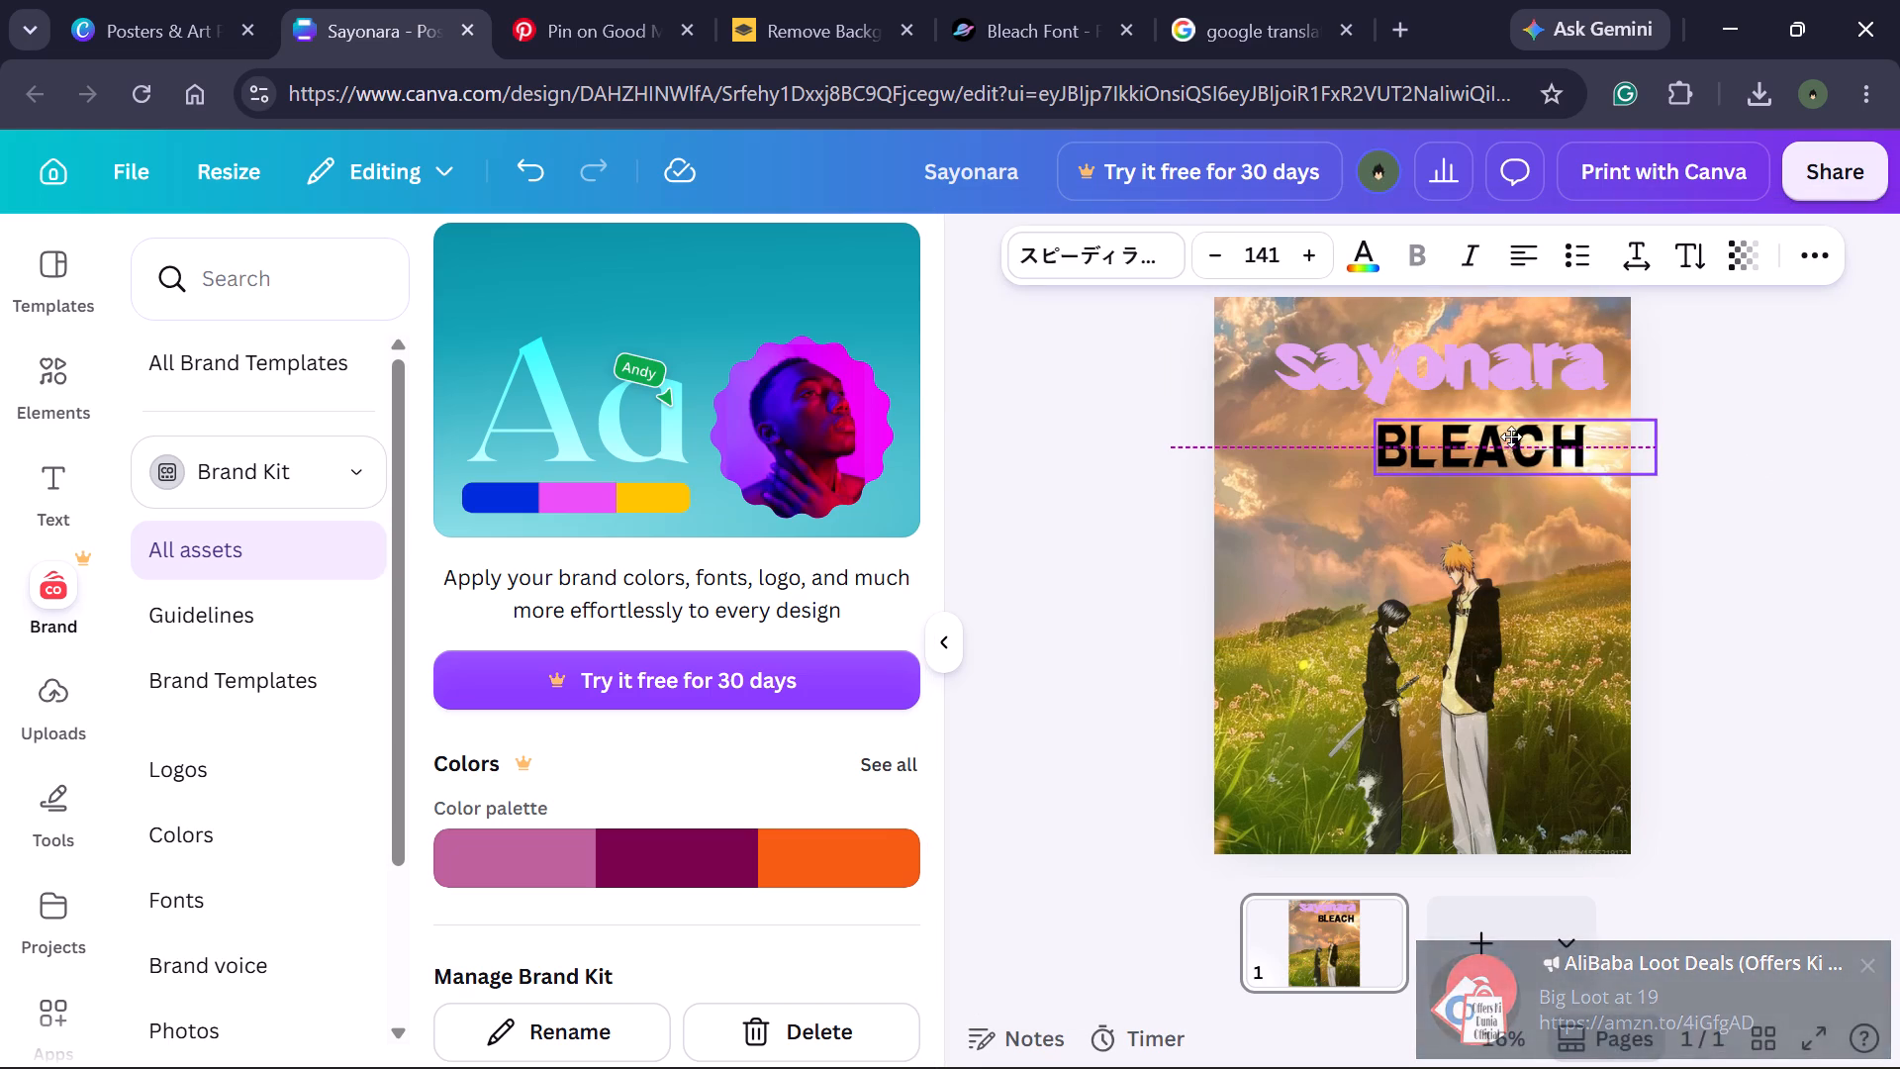
pyautogui.moveTo(1511, 437); pyautogui.dragTo(1511, 446)
pyautogui.click(1846, 439)
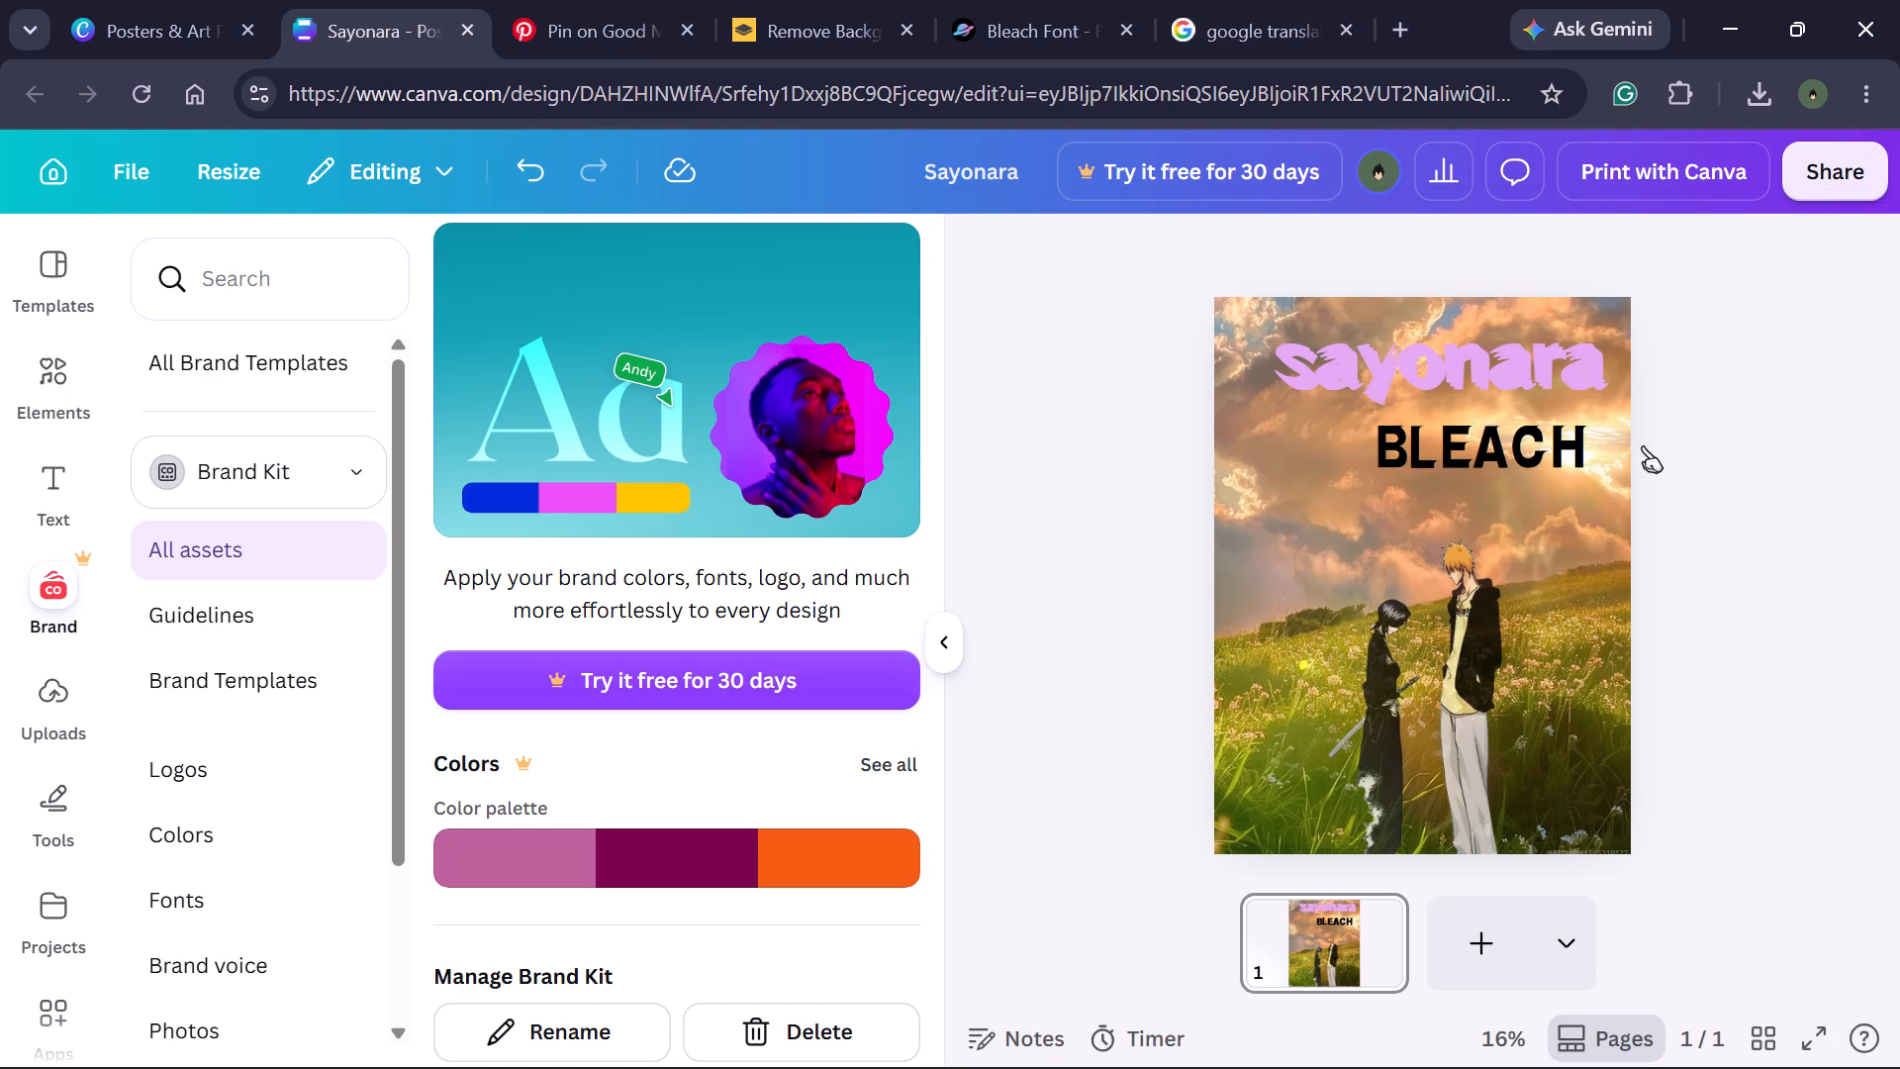
# Narrow the "BLEACH" text box from its right side to fit the word closely.
pyautogui.click(1595, 444)
pyautogui.moveTo(1662, 453); pyautogui.dragTo(1610, 452)
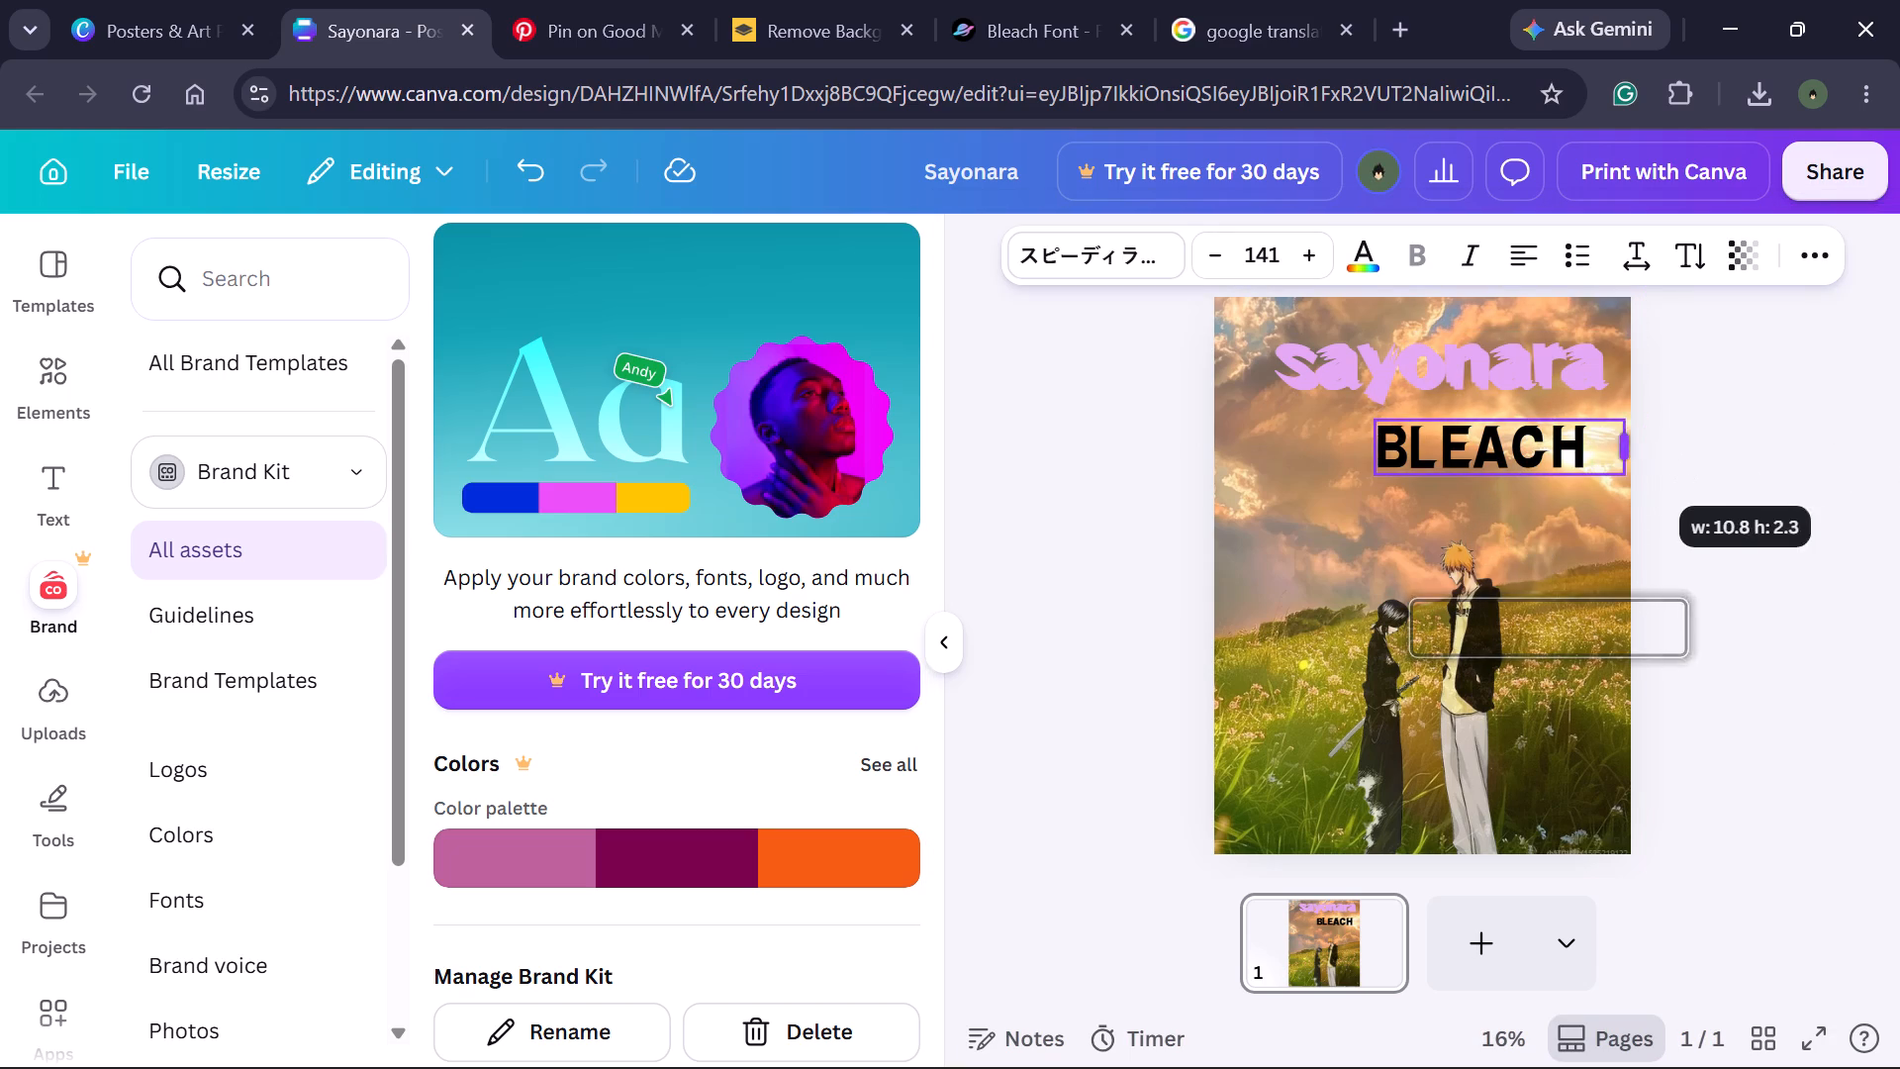
pyautogui.moveTo(1610, 452); pyautogui.dragTo(1598, 451)
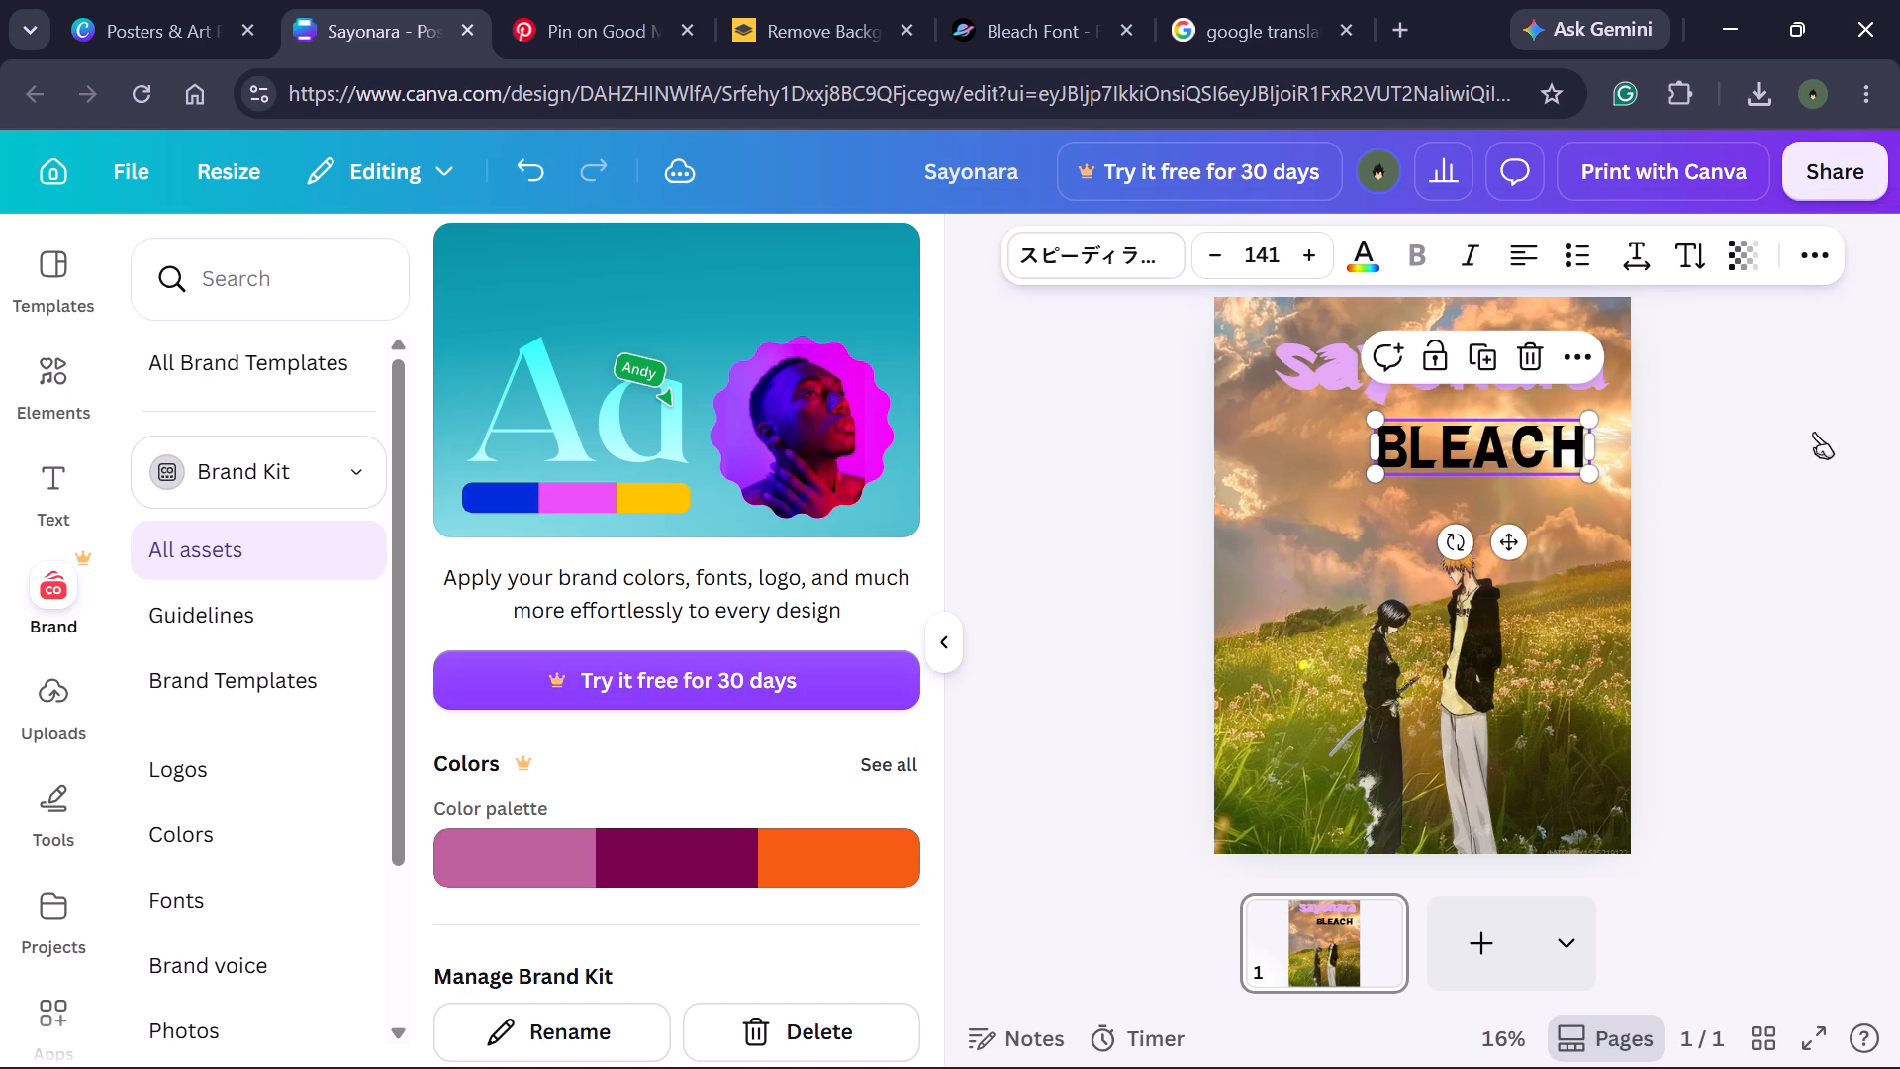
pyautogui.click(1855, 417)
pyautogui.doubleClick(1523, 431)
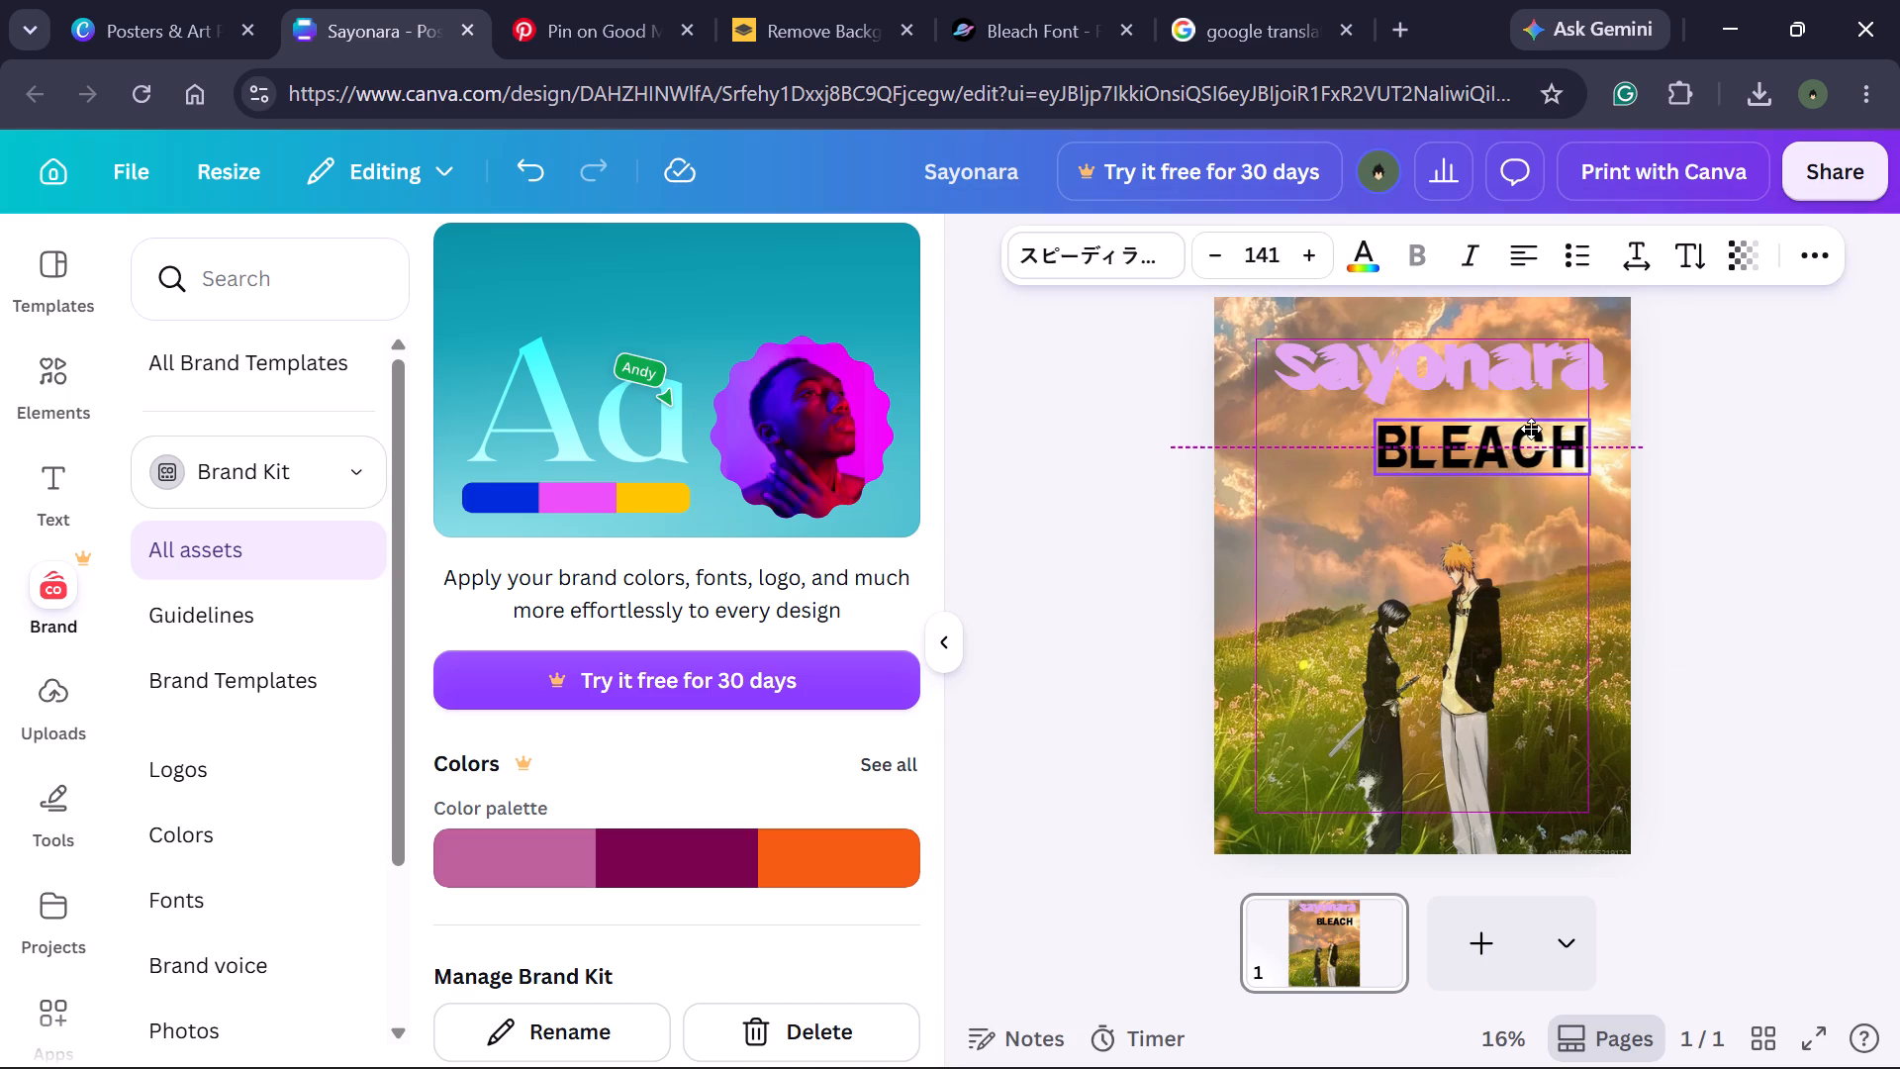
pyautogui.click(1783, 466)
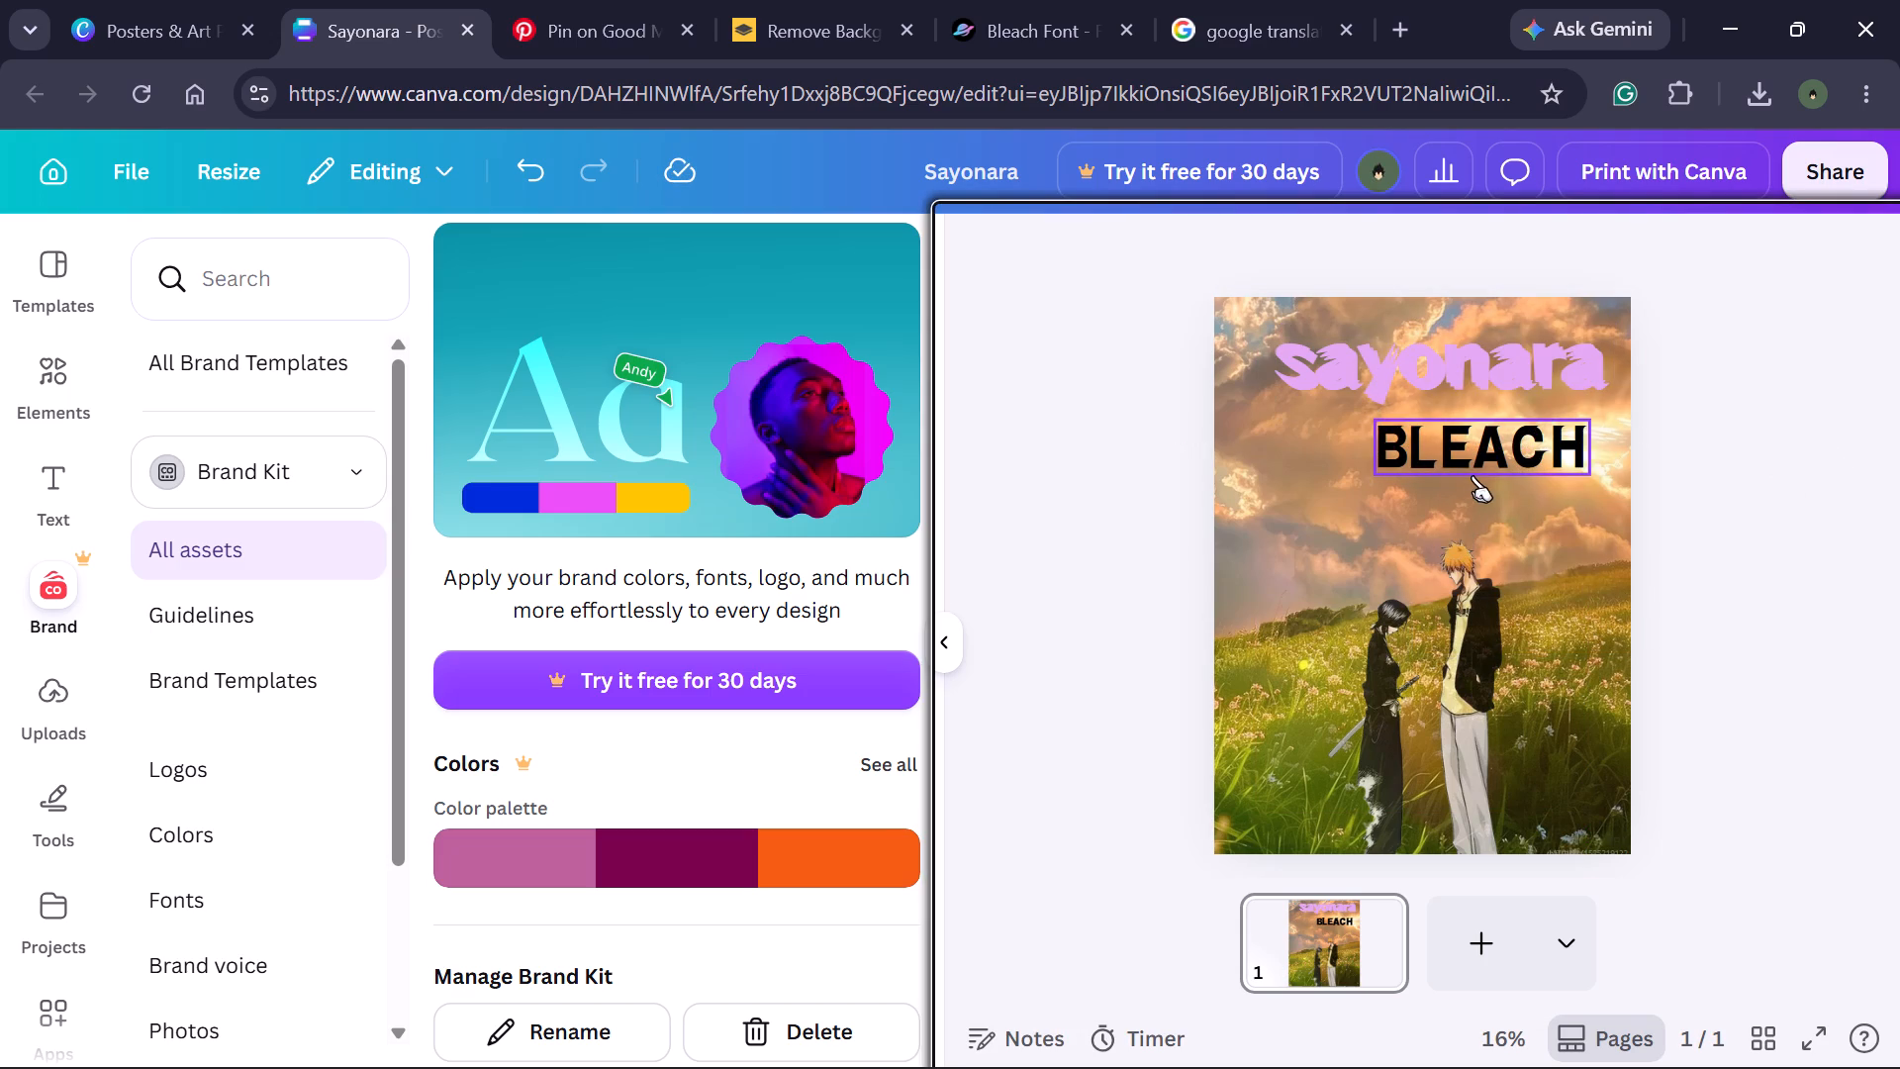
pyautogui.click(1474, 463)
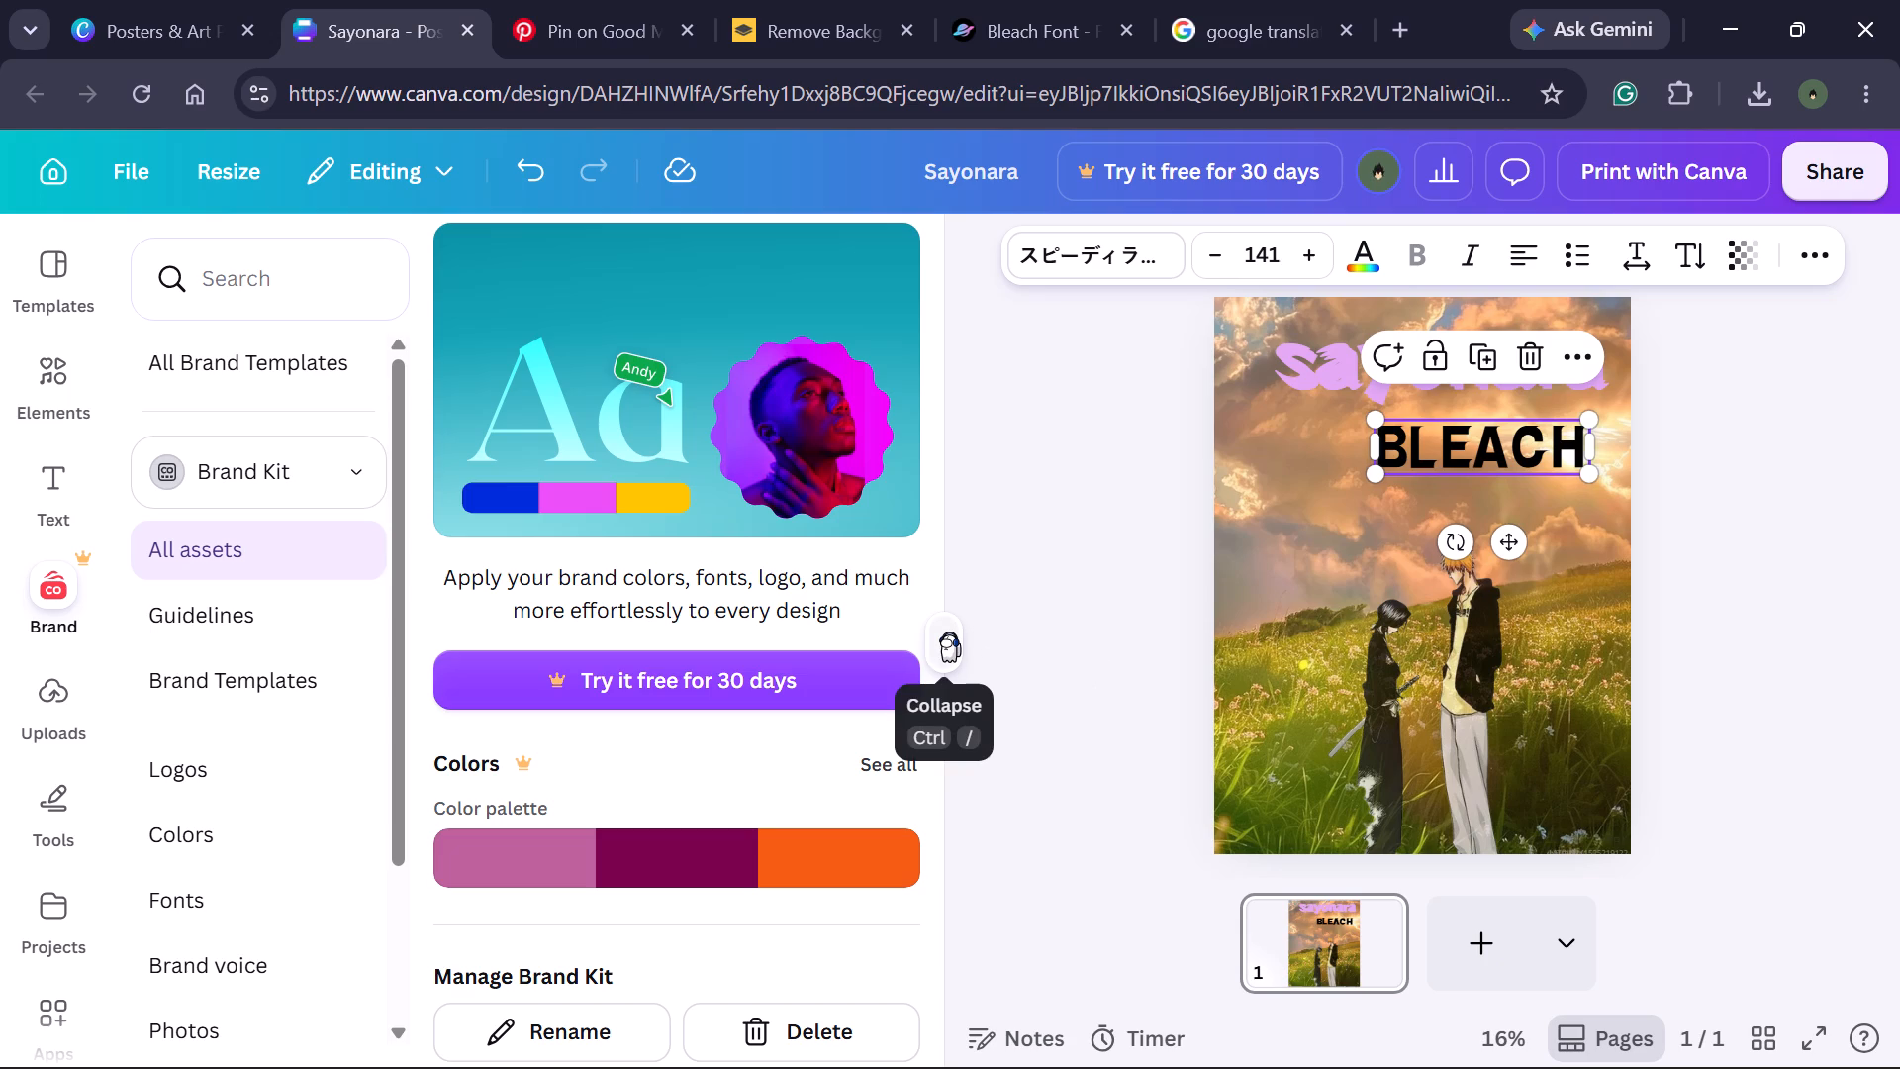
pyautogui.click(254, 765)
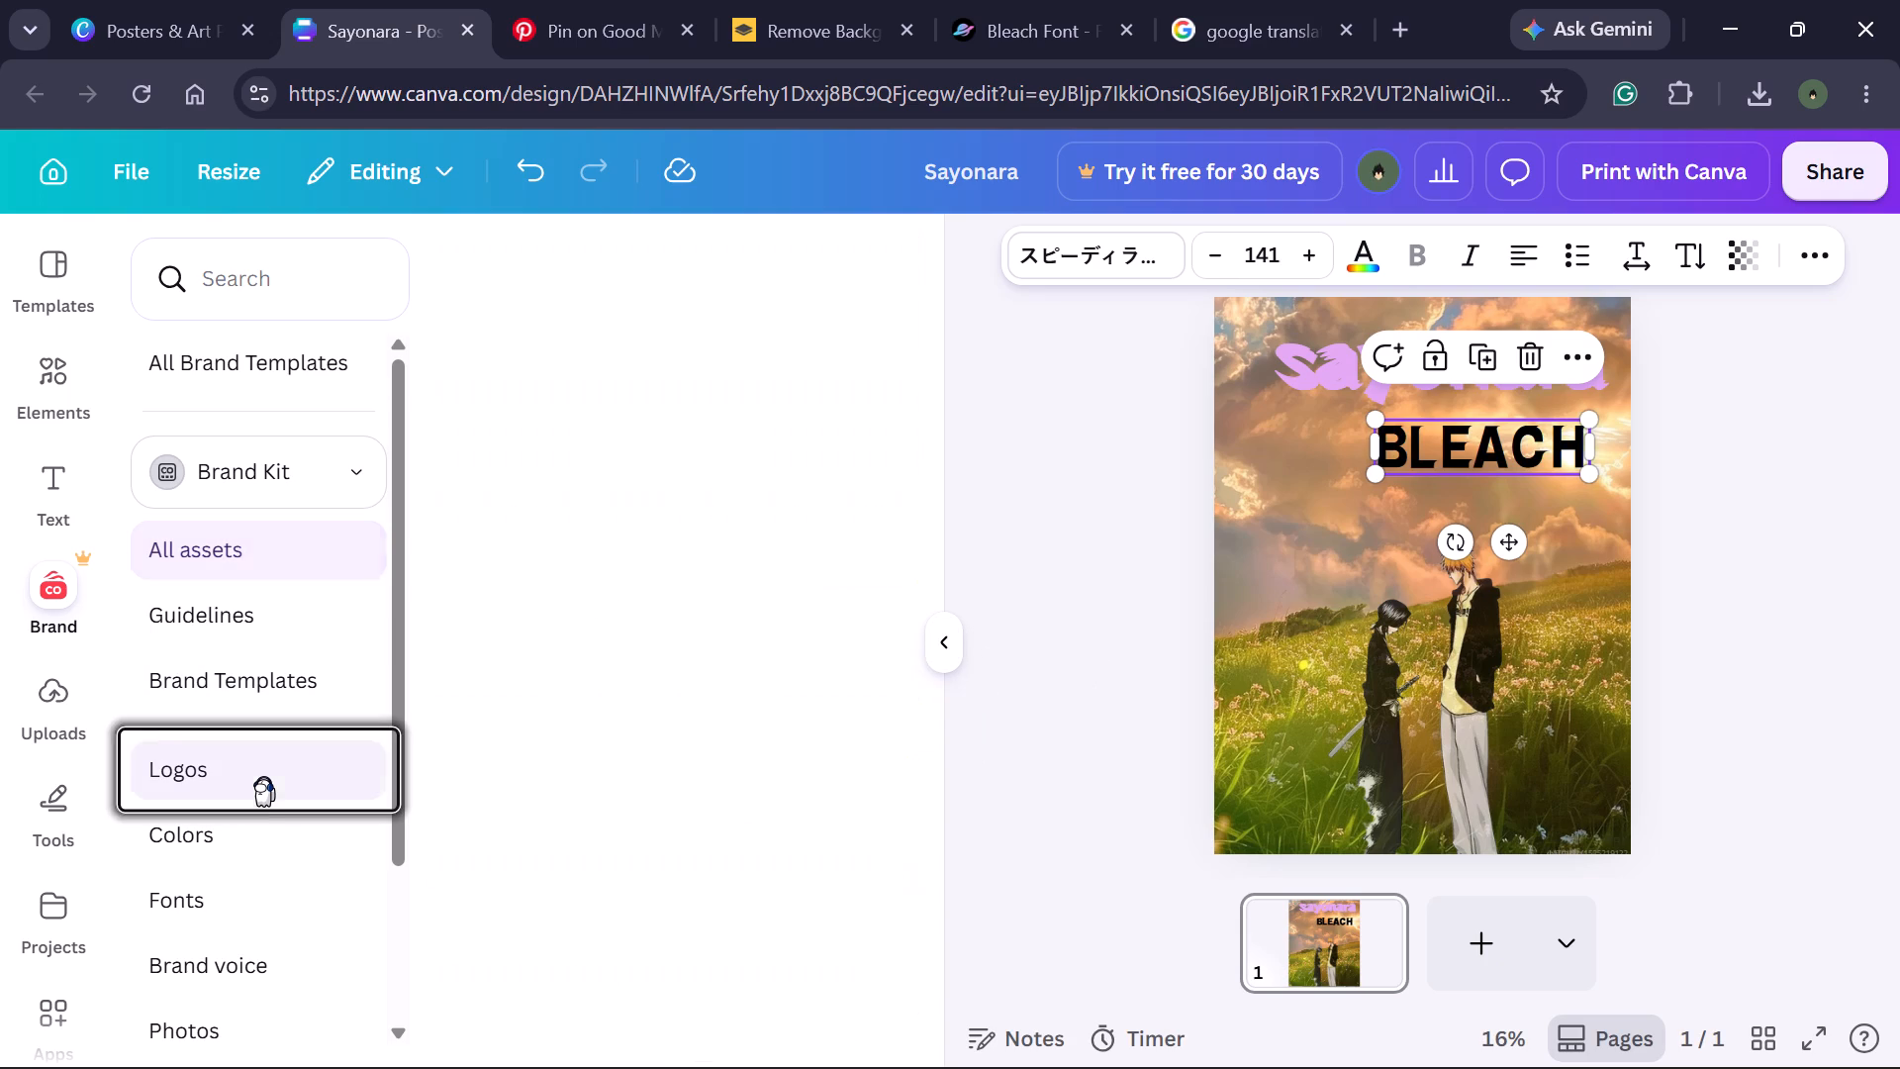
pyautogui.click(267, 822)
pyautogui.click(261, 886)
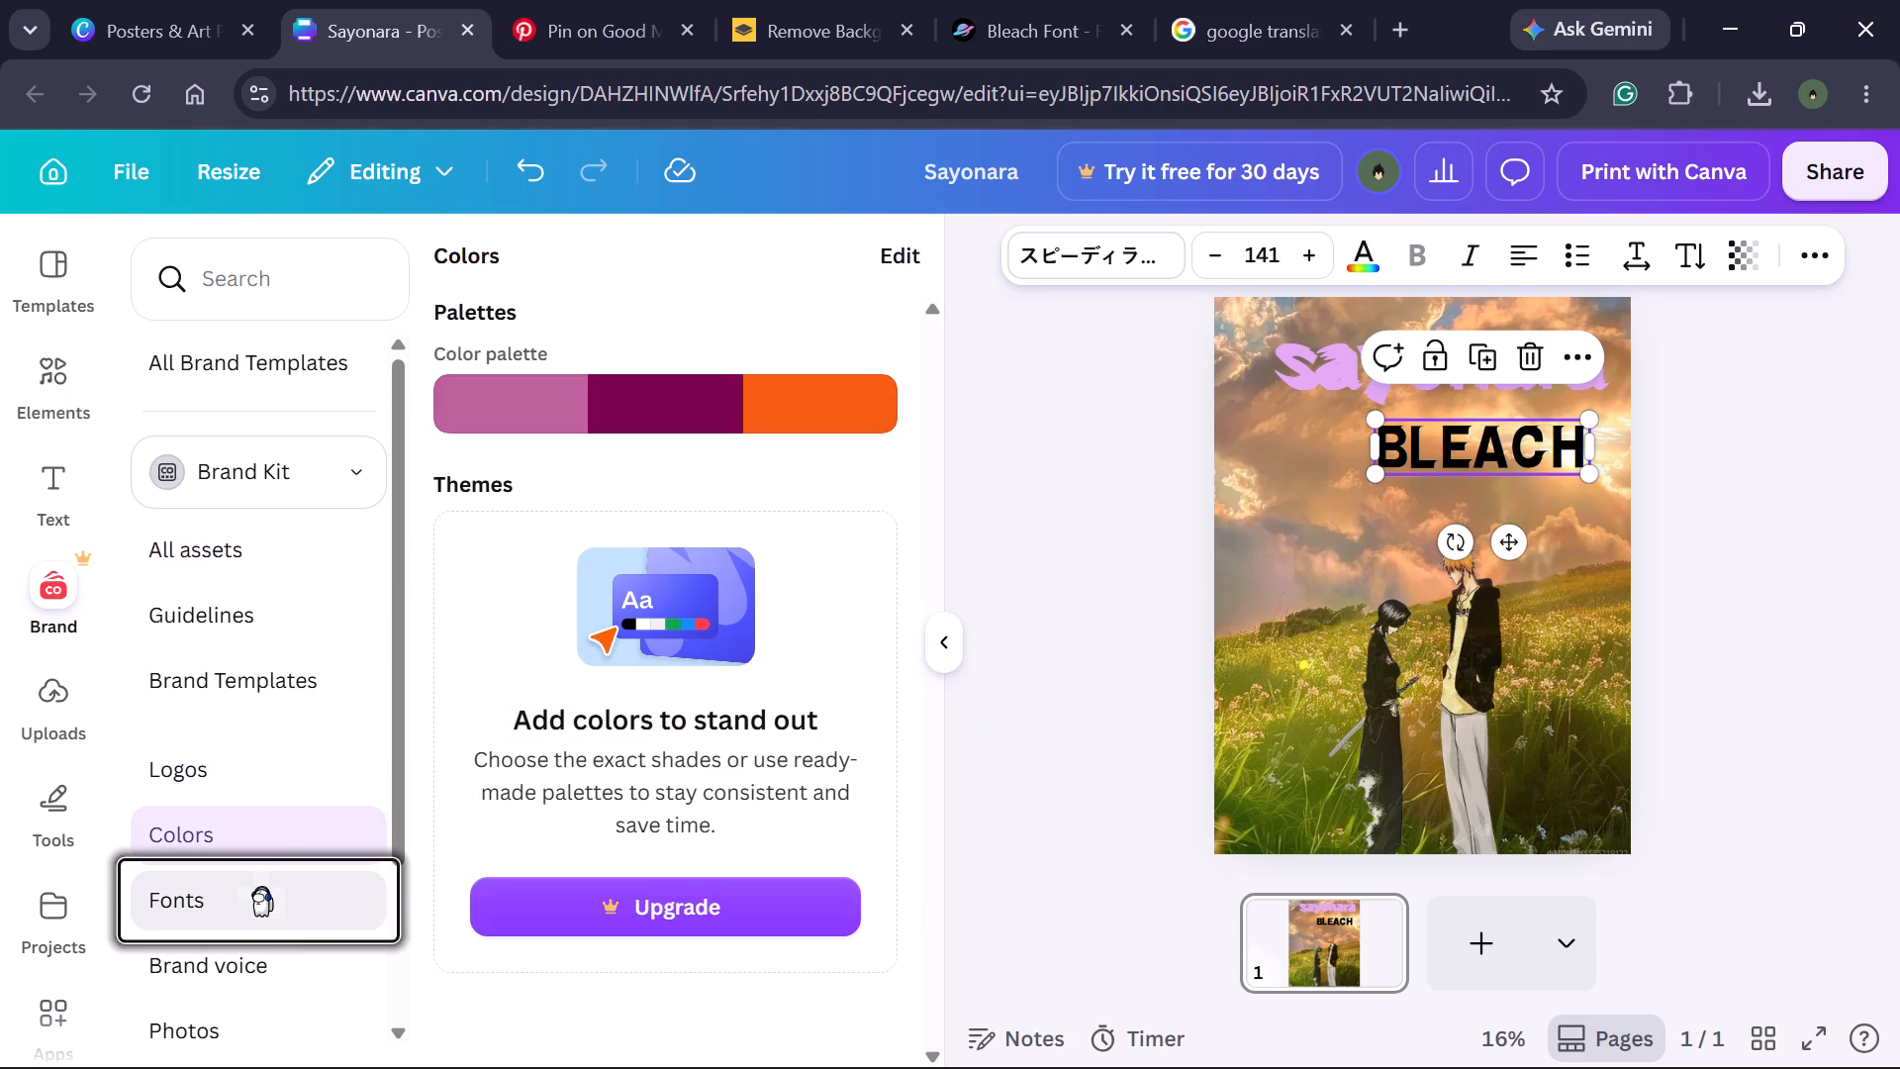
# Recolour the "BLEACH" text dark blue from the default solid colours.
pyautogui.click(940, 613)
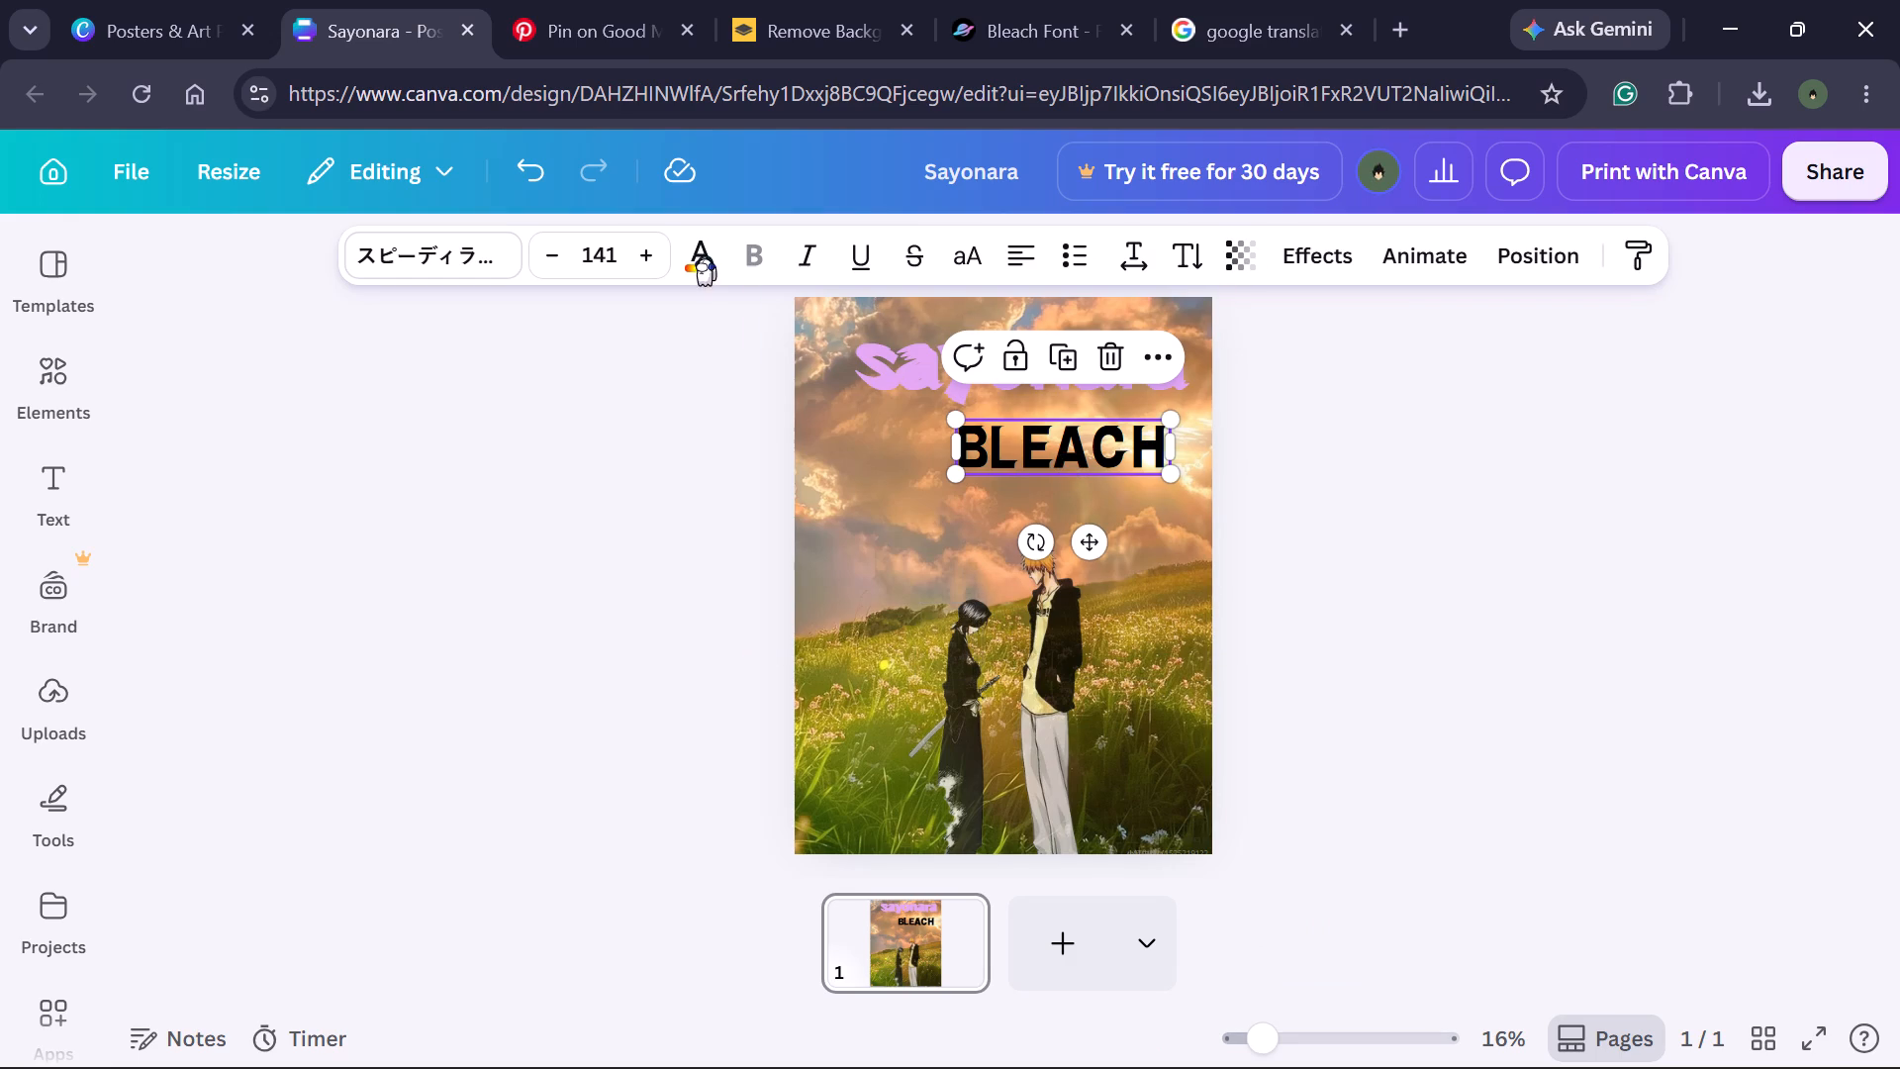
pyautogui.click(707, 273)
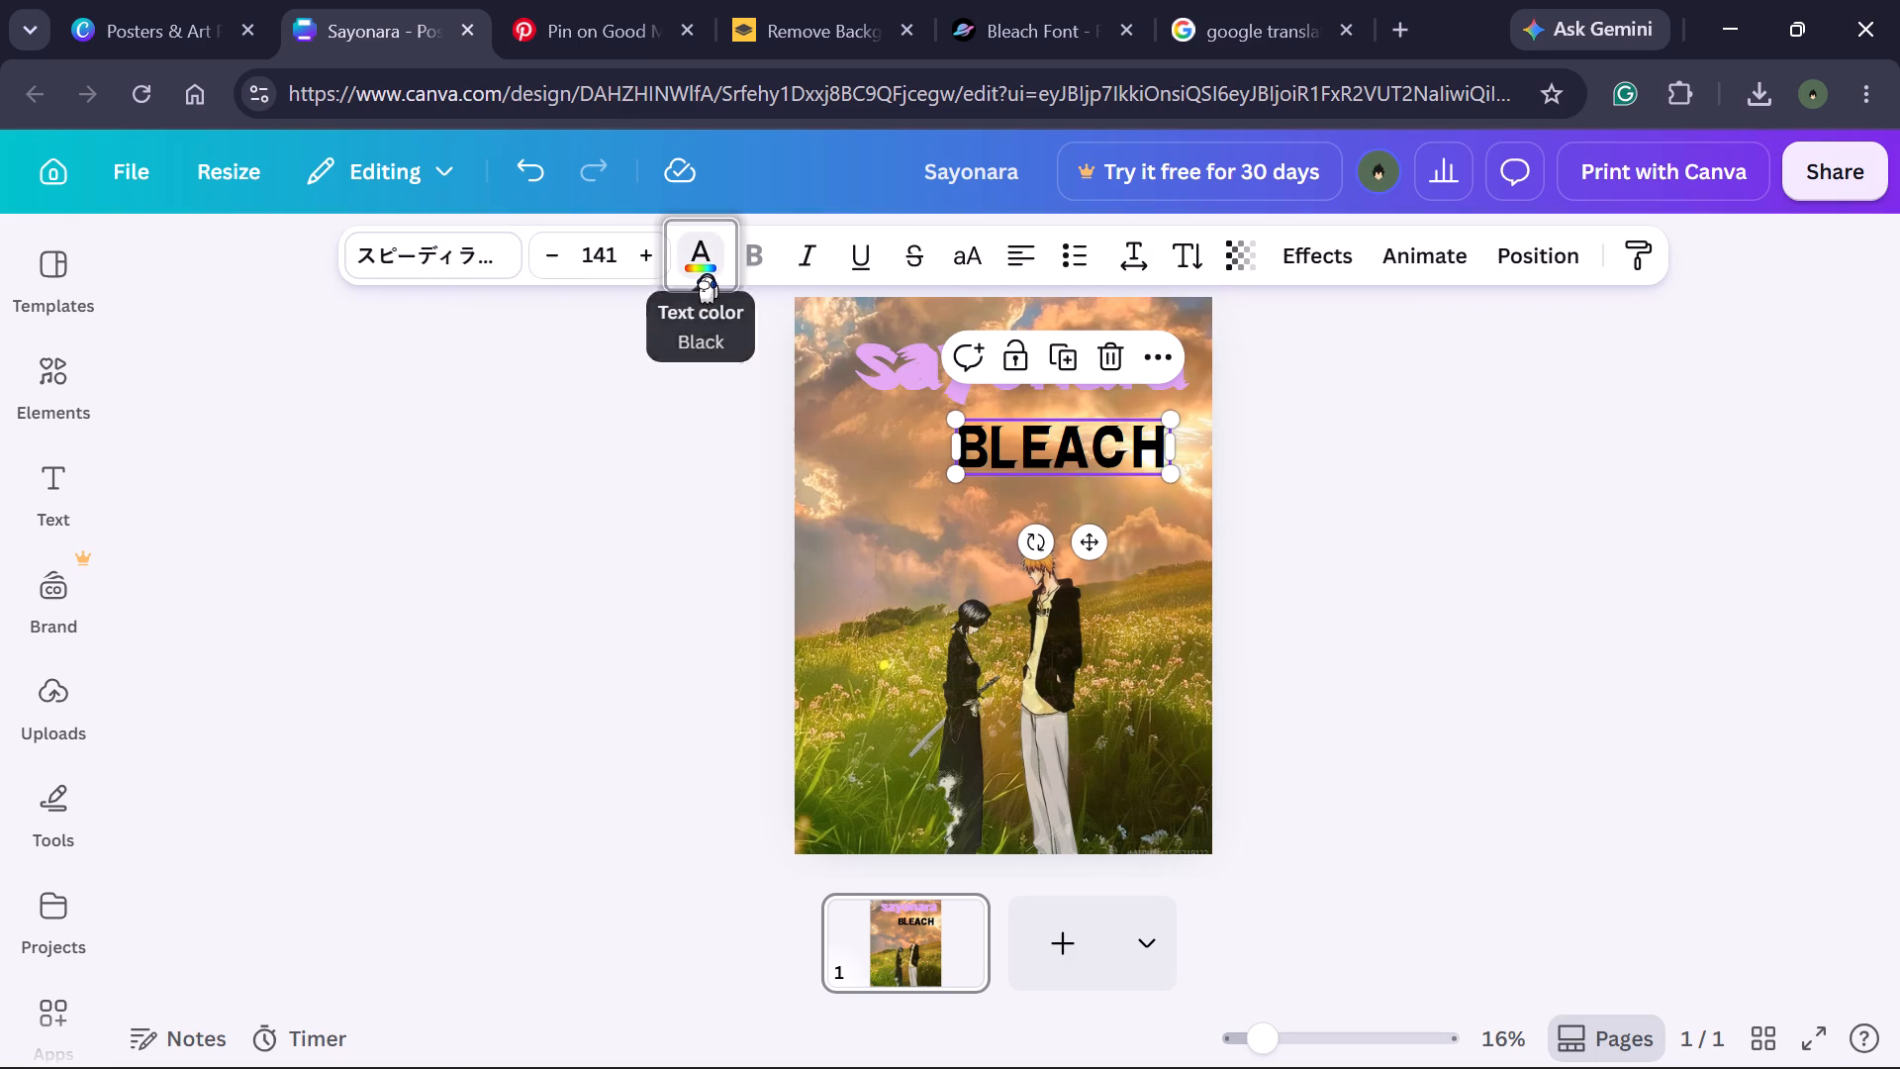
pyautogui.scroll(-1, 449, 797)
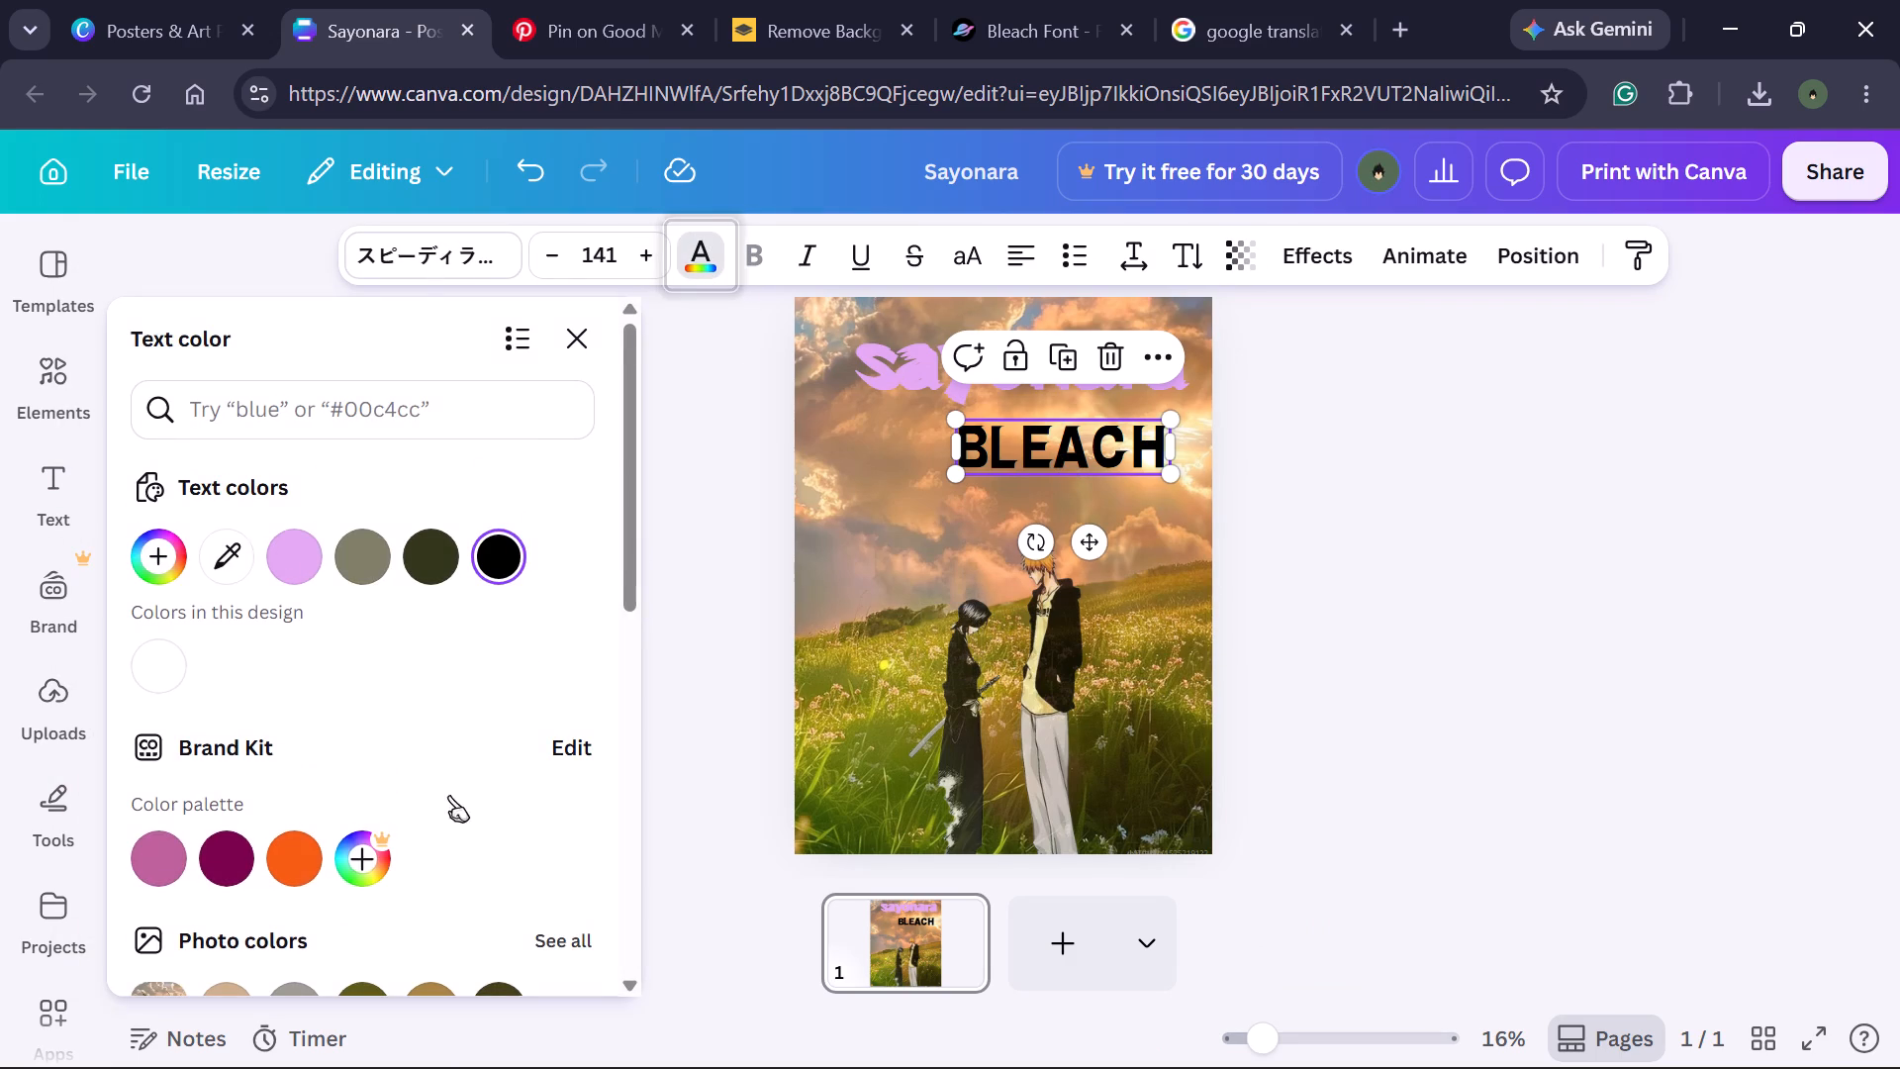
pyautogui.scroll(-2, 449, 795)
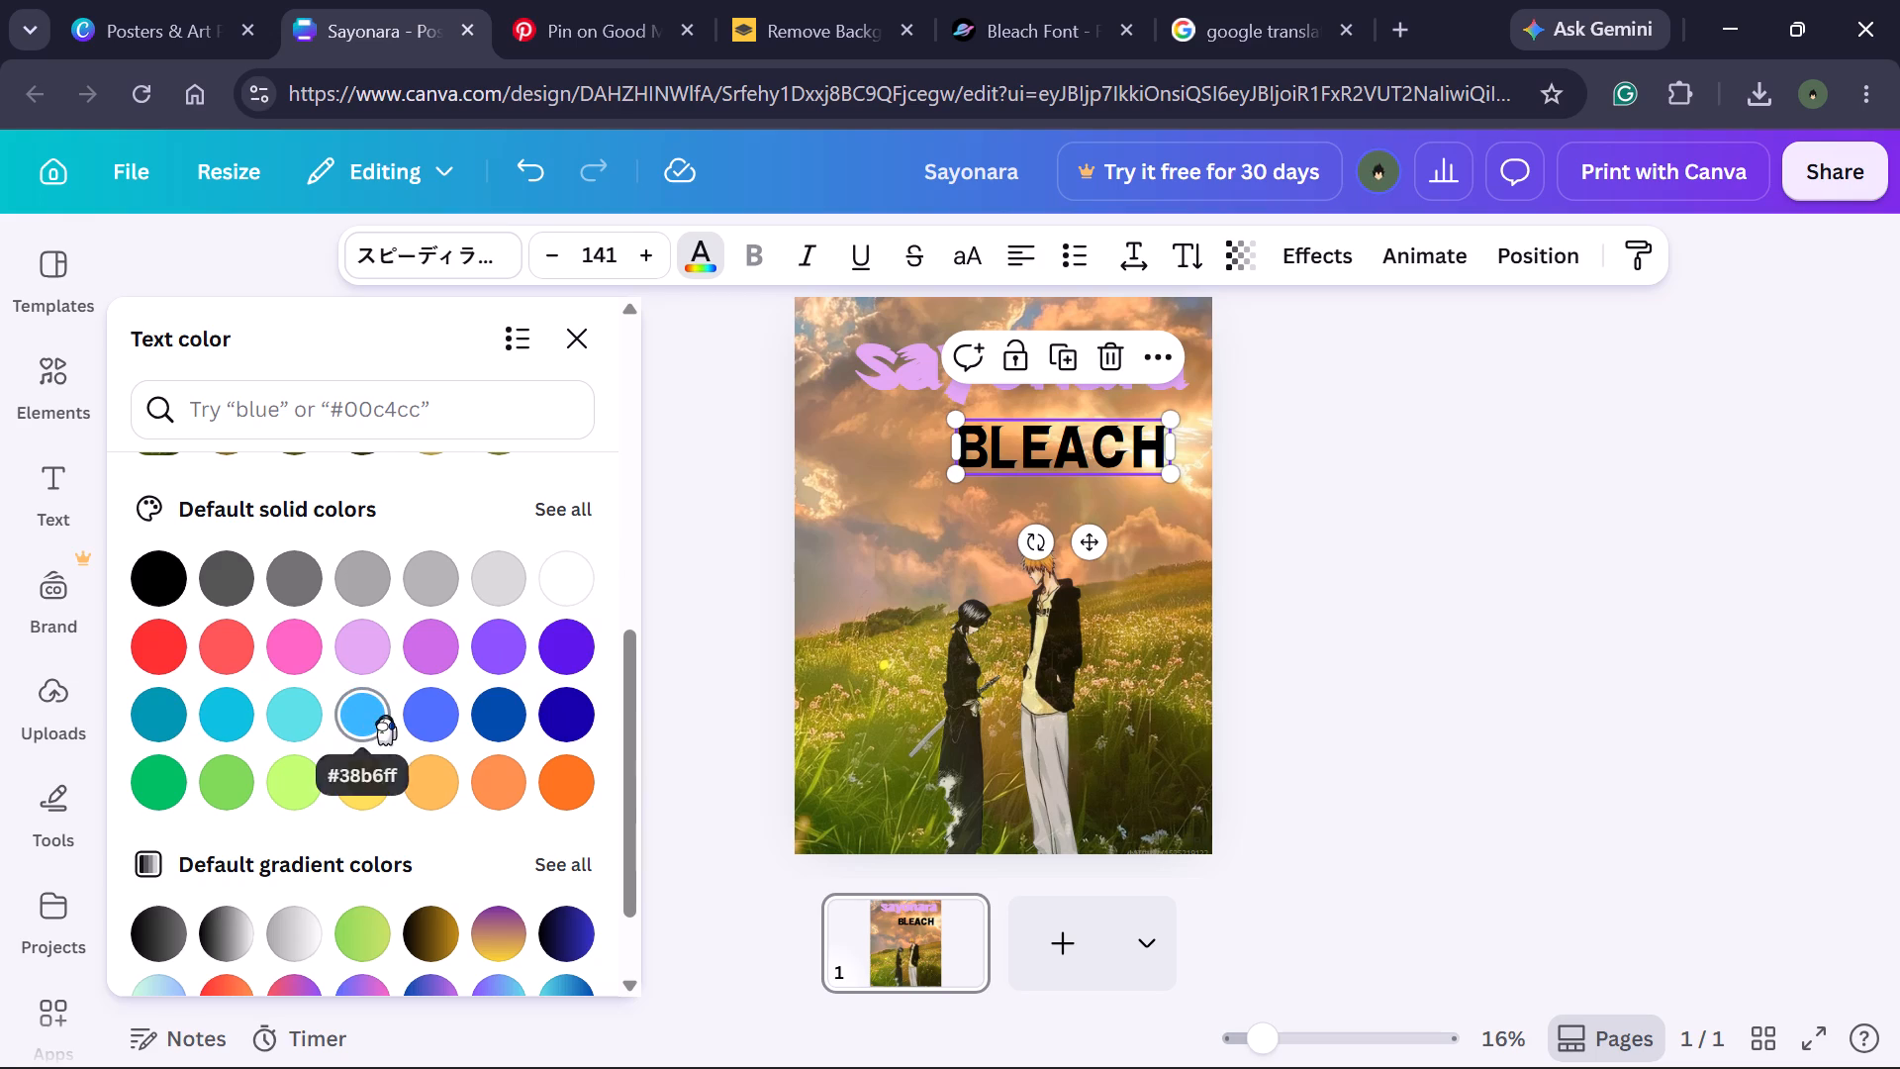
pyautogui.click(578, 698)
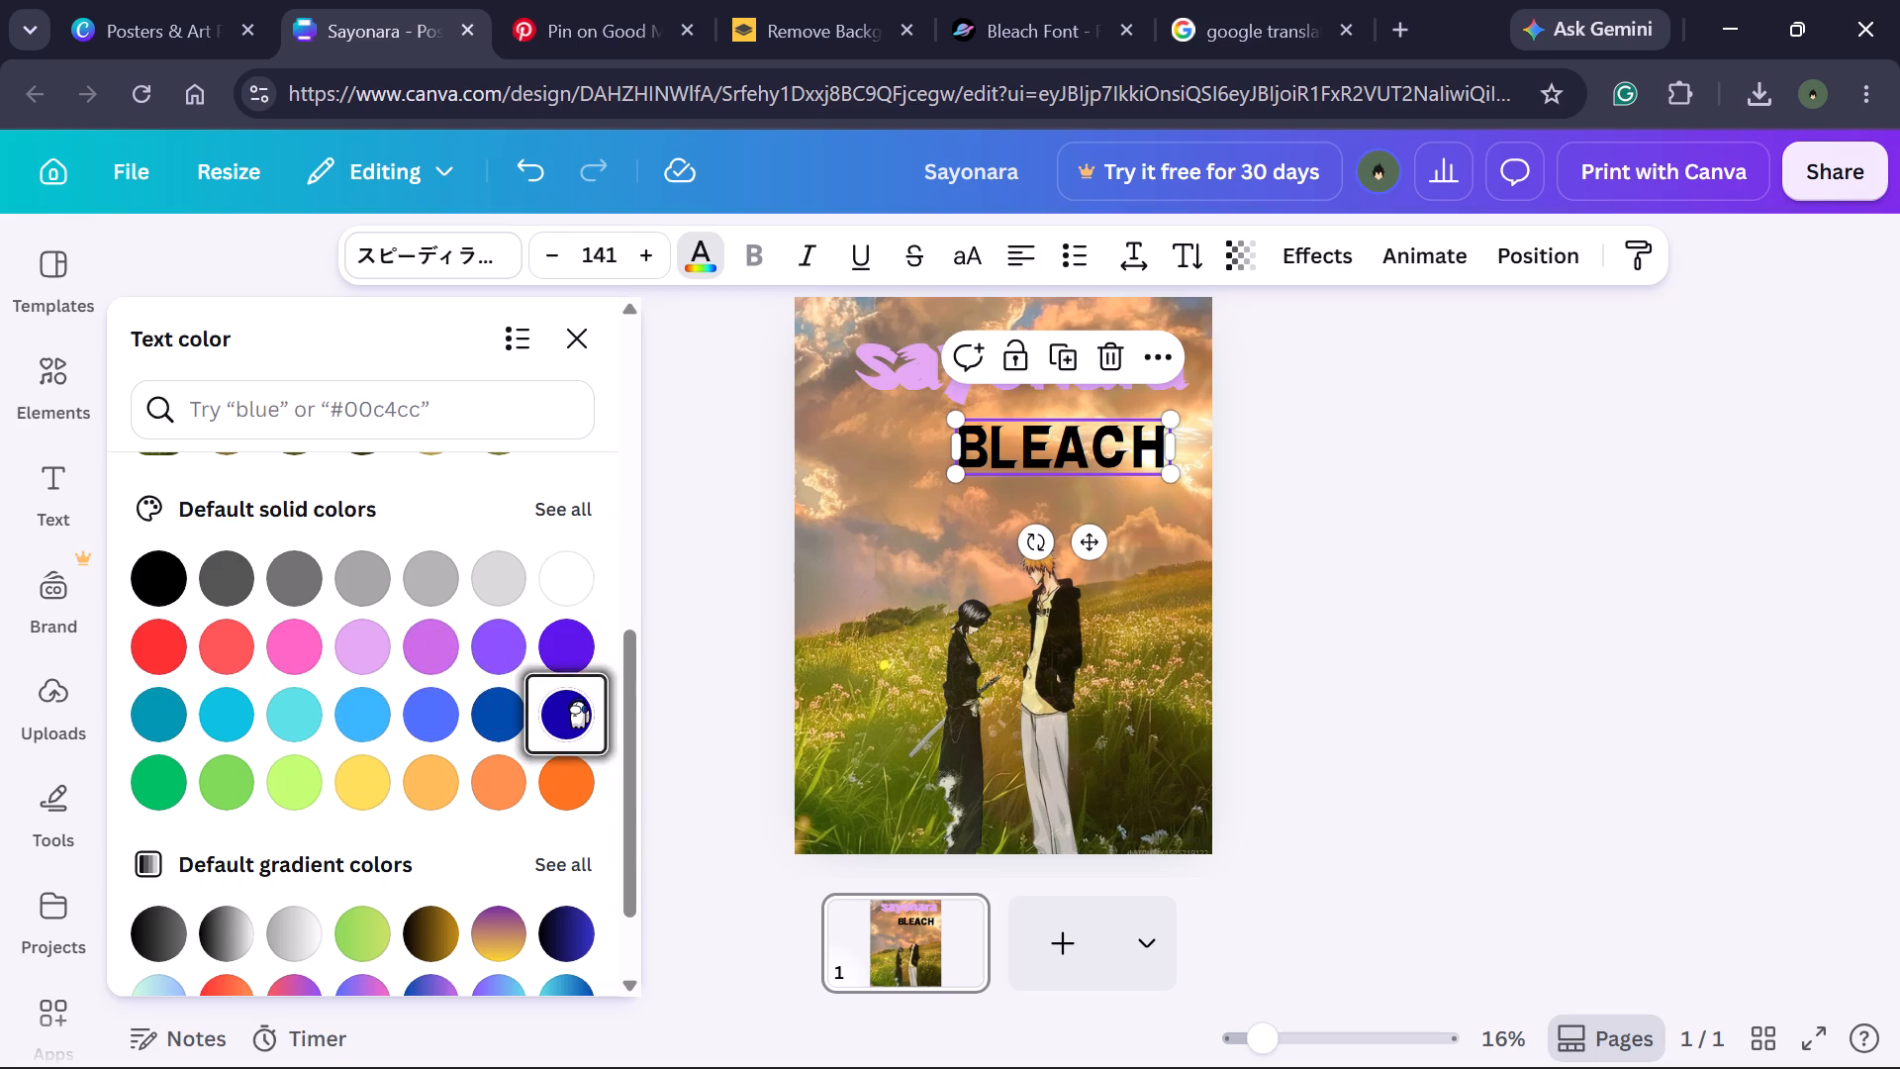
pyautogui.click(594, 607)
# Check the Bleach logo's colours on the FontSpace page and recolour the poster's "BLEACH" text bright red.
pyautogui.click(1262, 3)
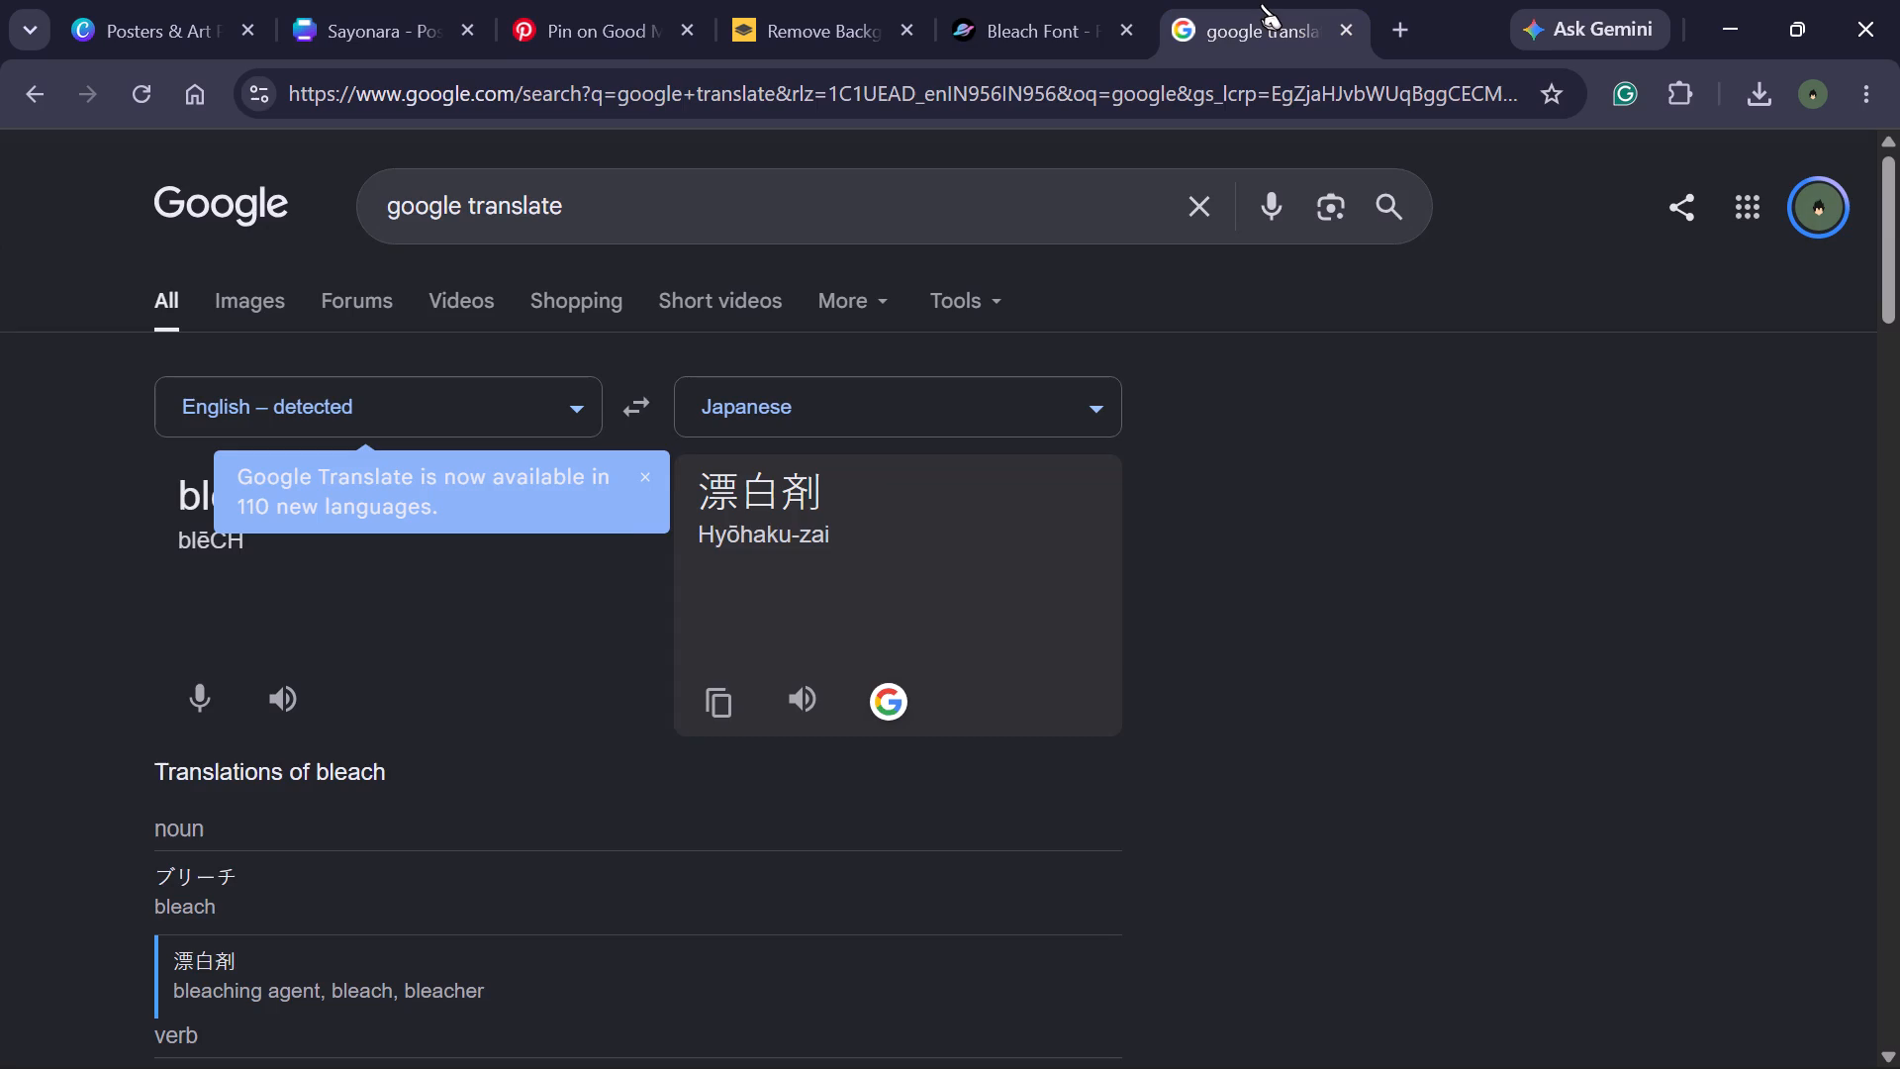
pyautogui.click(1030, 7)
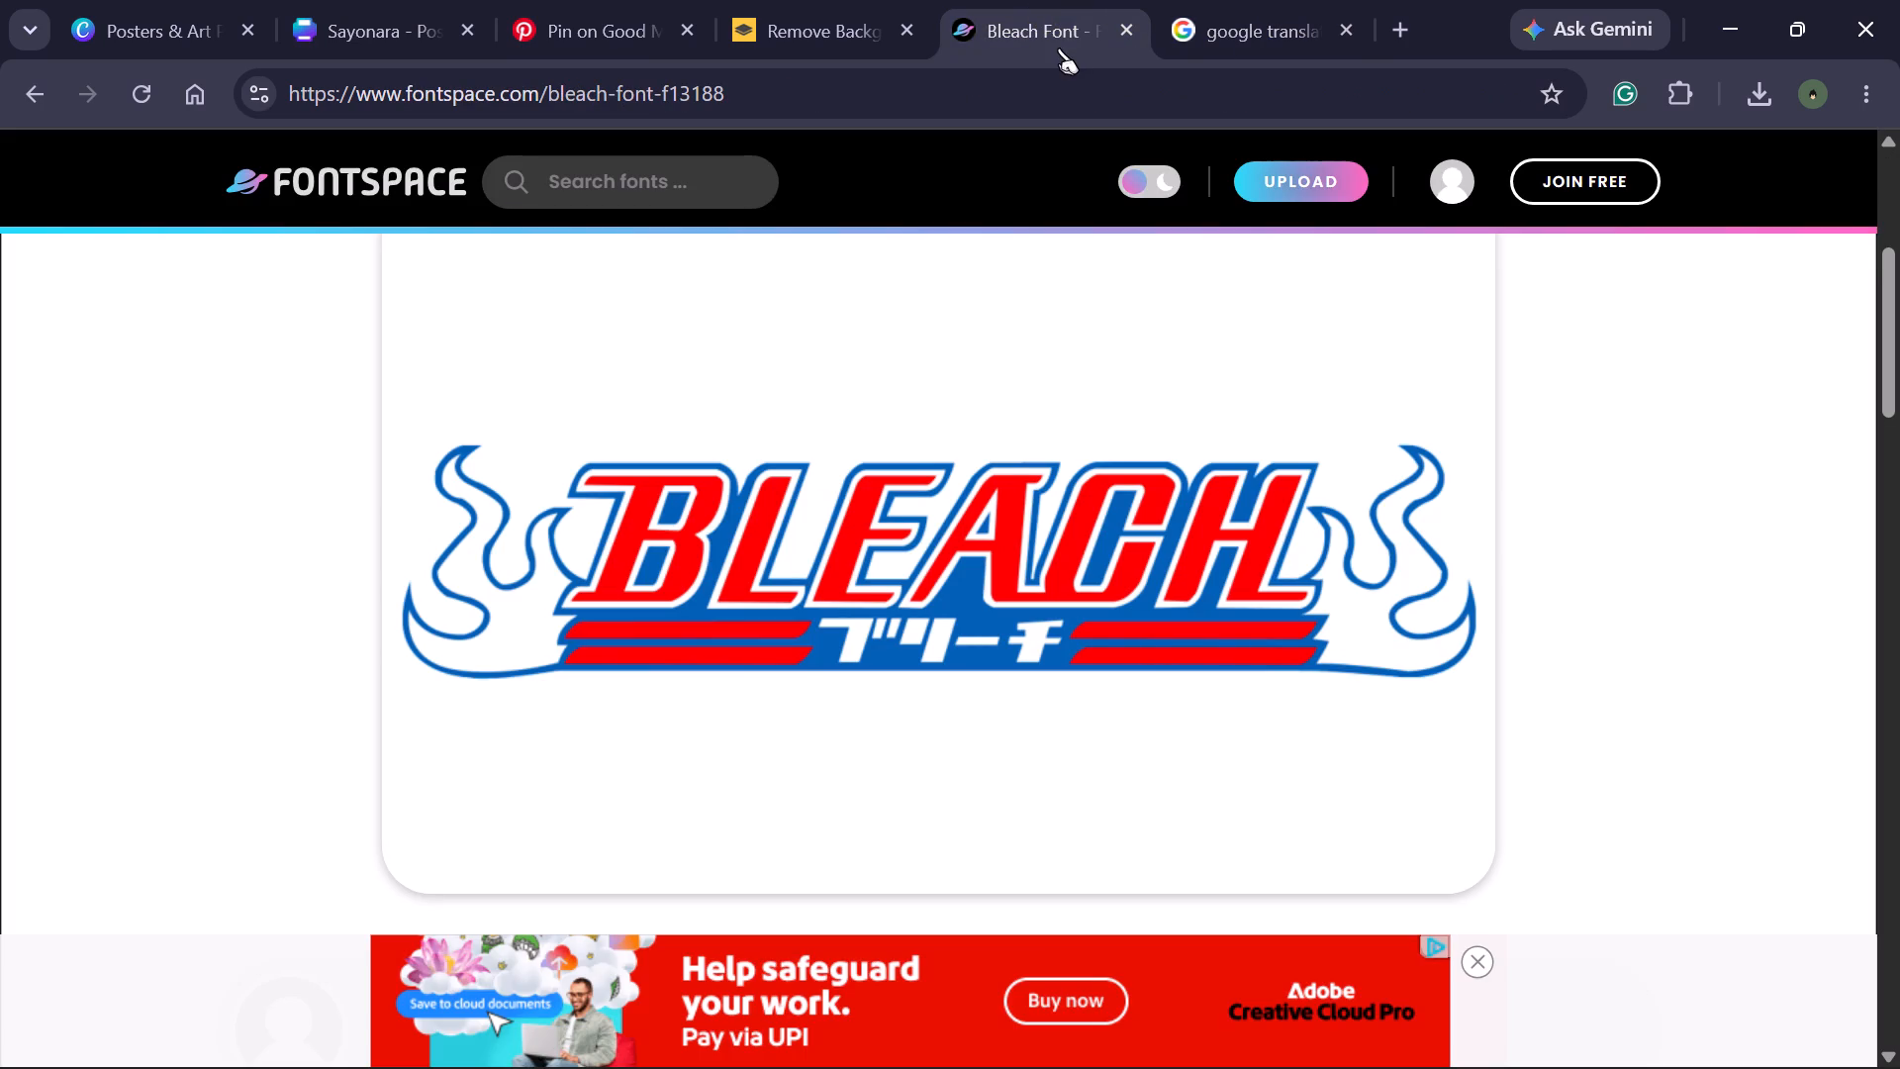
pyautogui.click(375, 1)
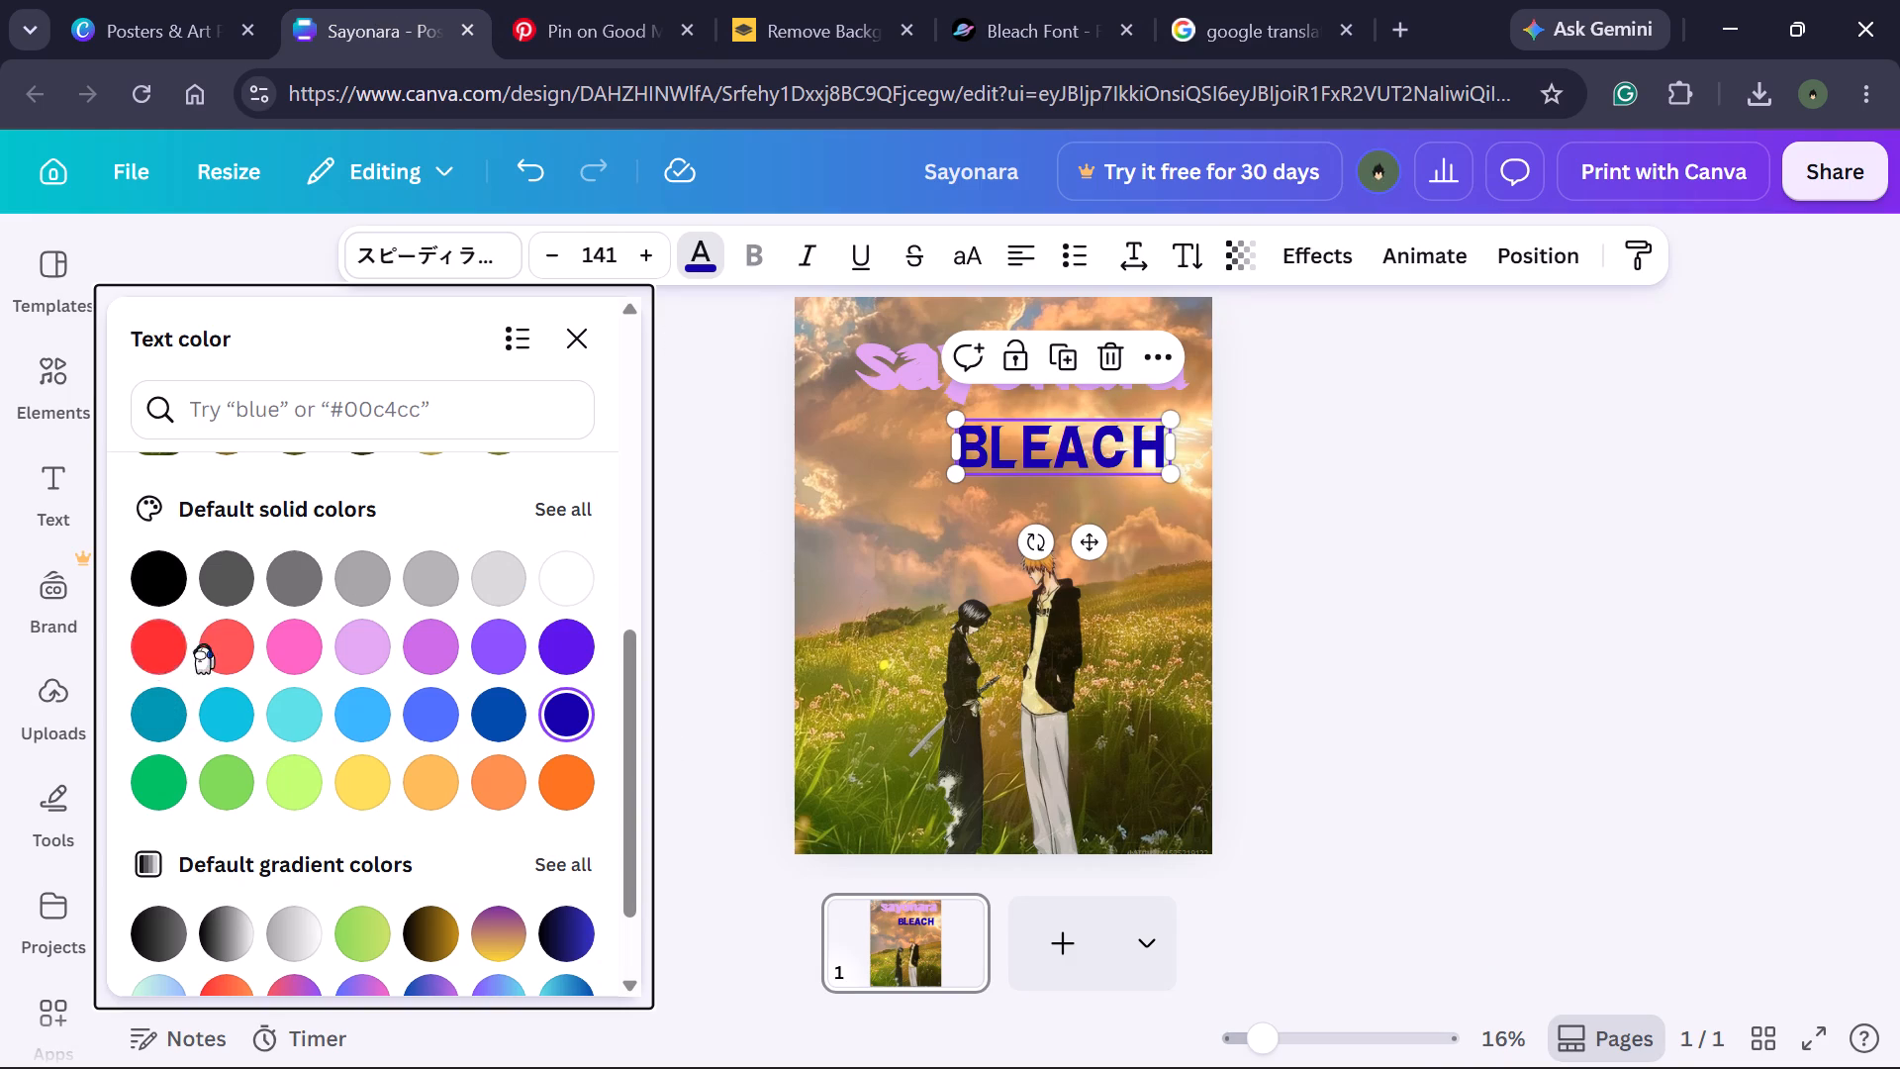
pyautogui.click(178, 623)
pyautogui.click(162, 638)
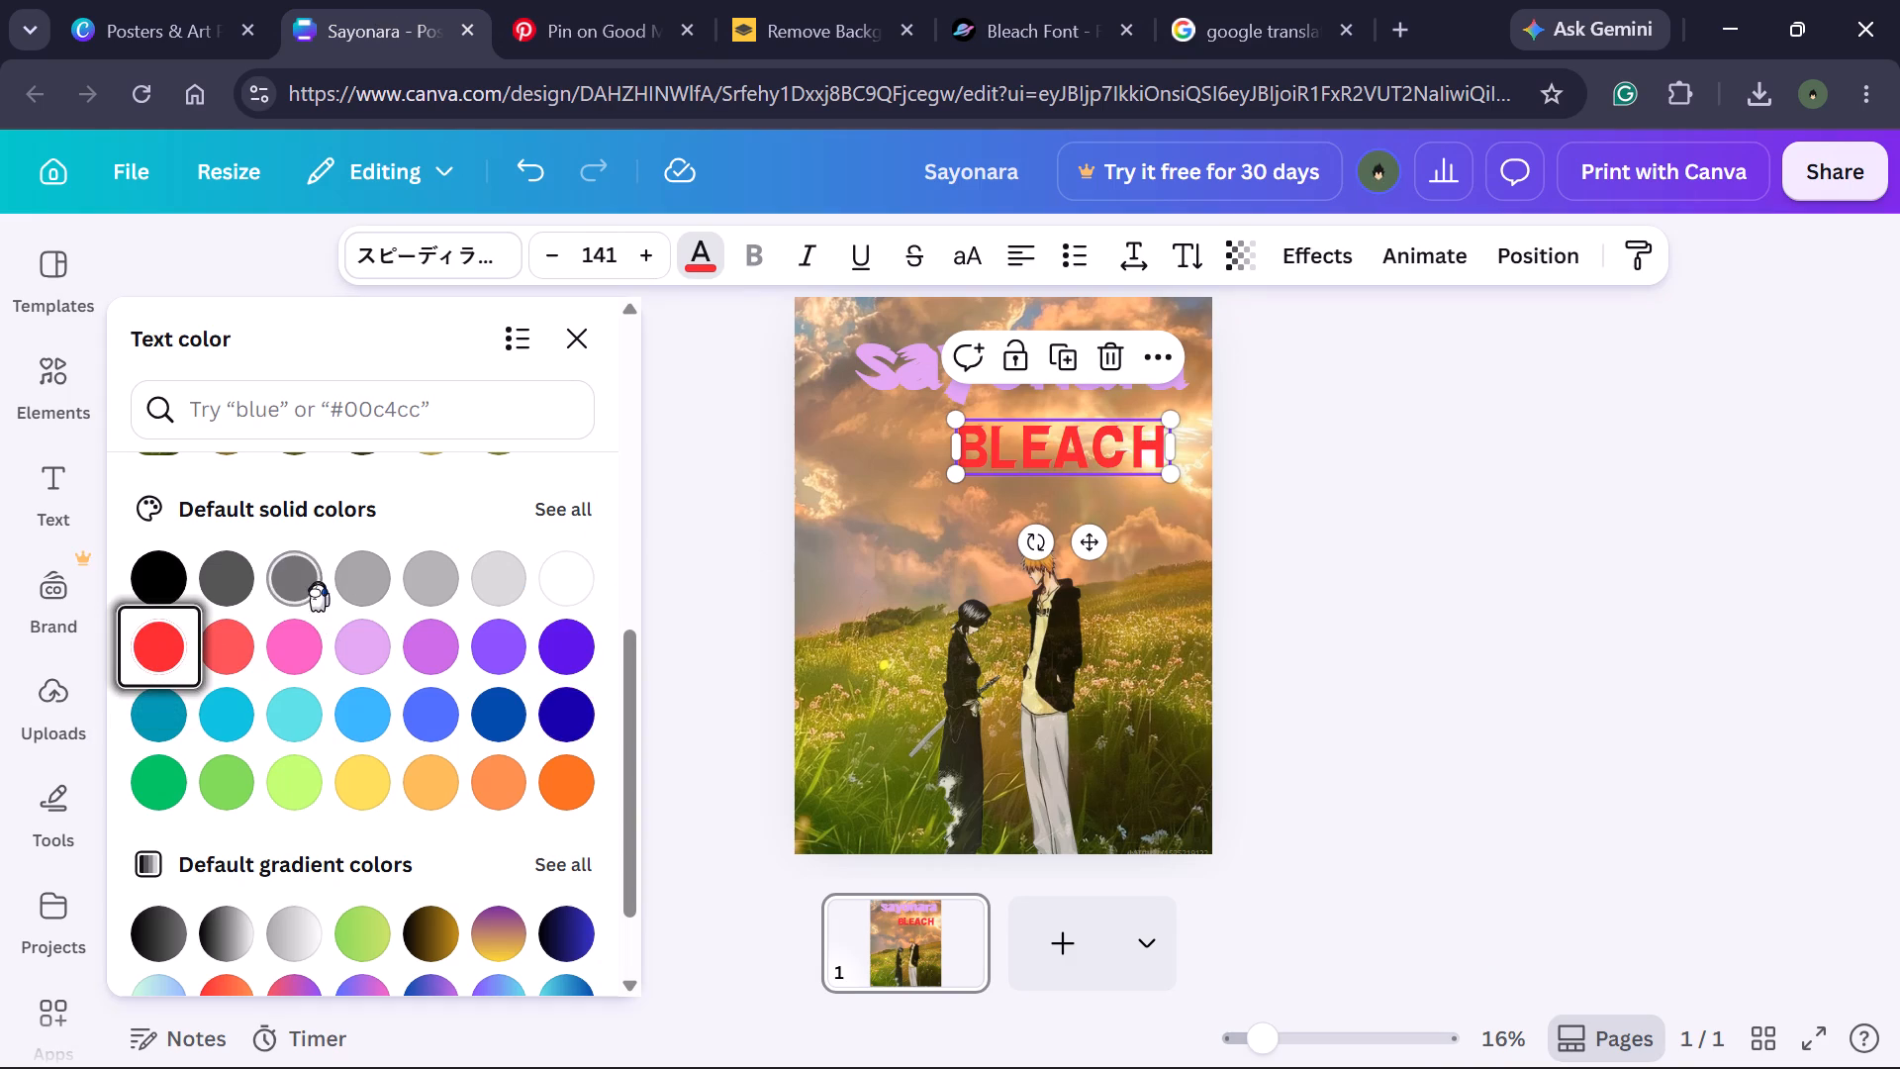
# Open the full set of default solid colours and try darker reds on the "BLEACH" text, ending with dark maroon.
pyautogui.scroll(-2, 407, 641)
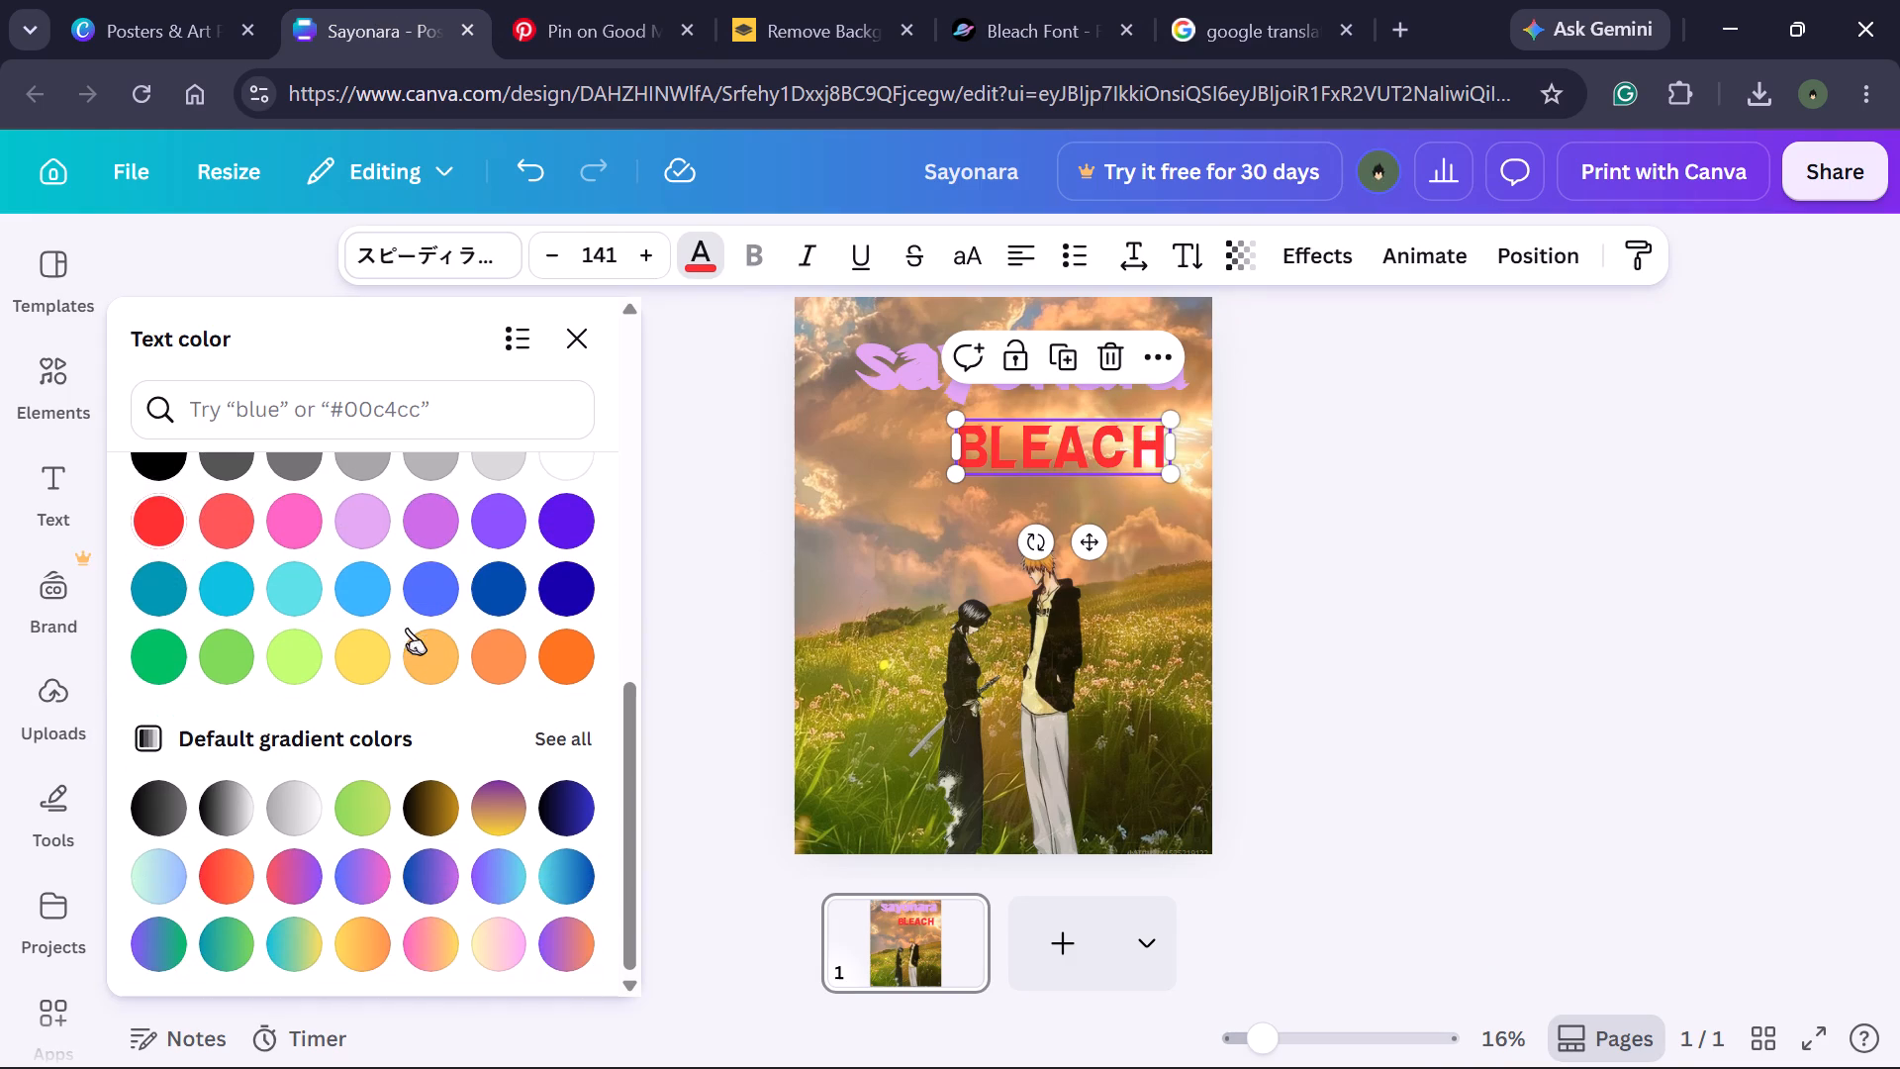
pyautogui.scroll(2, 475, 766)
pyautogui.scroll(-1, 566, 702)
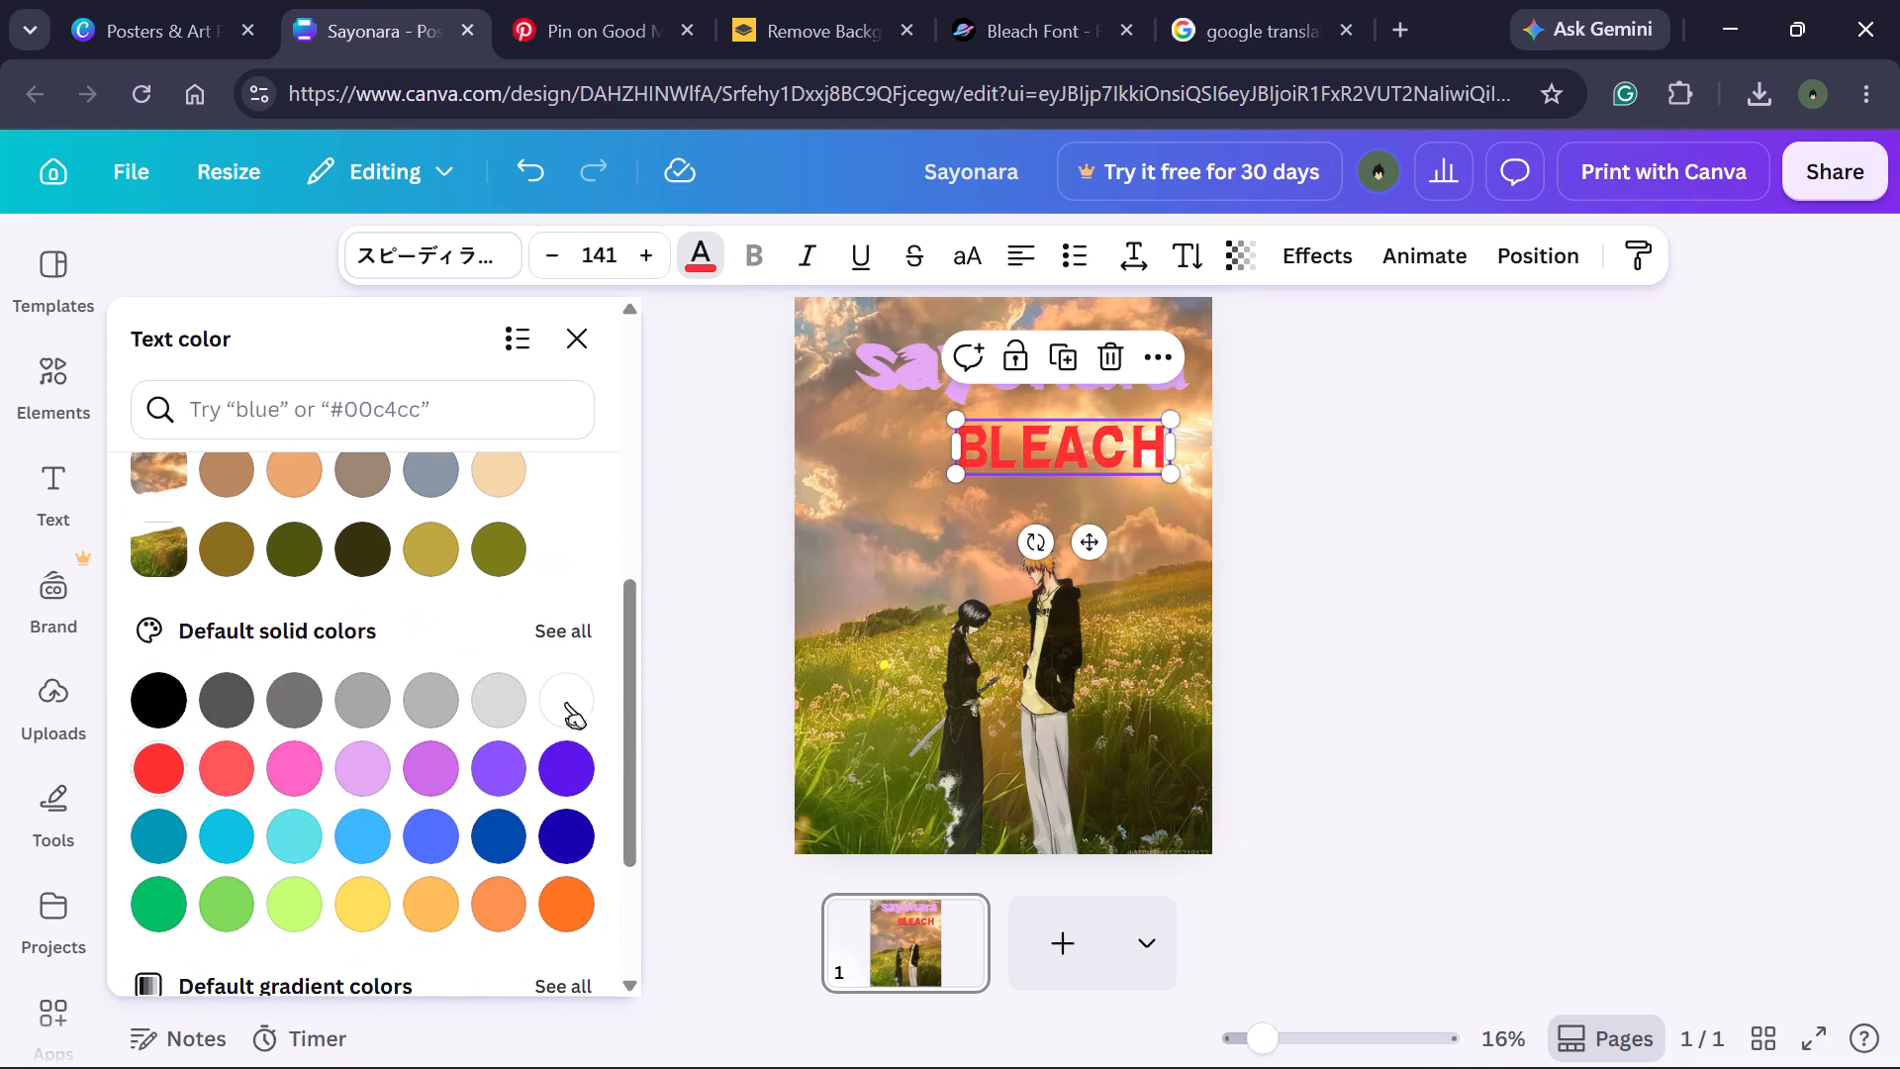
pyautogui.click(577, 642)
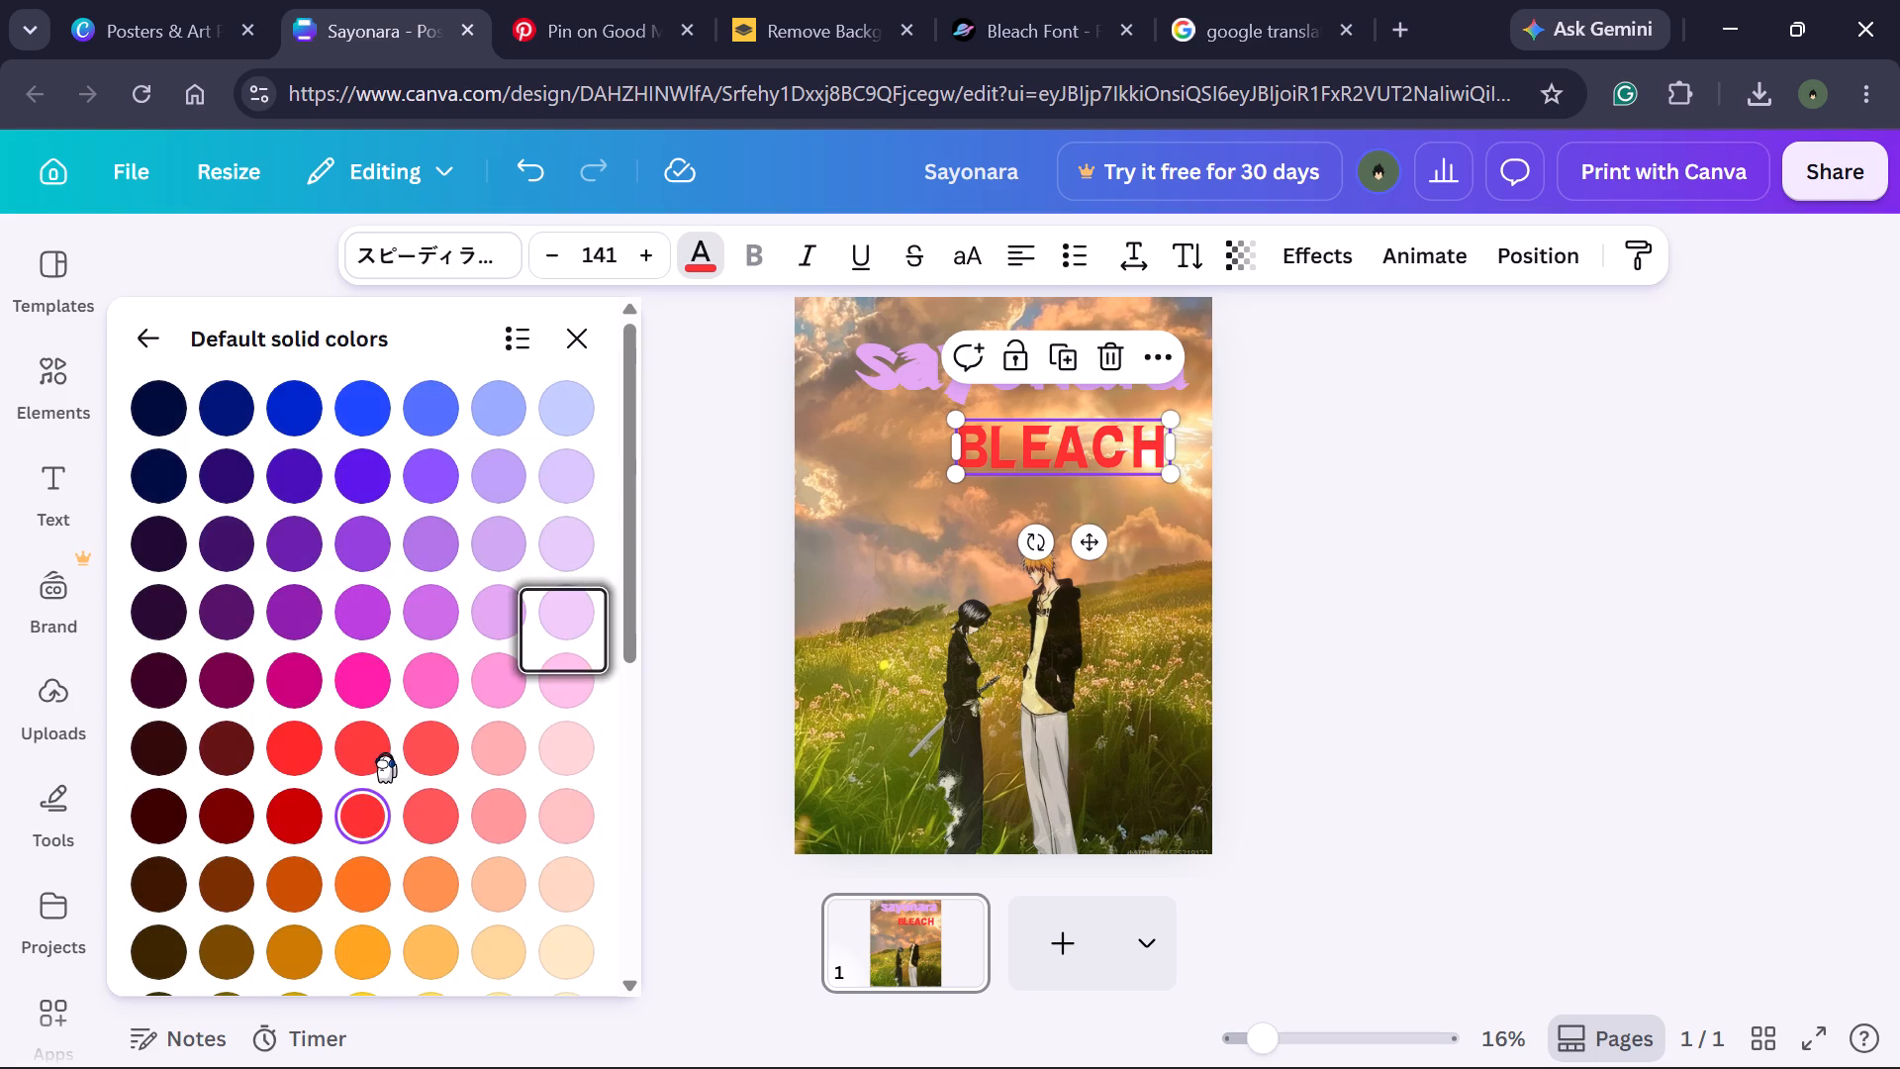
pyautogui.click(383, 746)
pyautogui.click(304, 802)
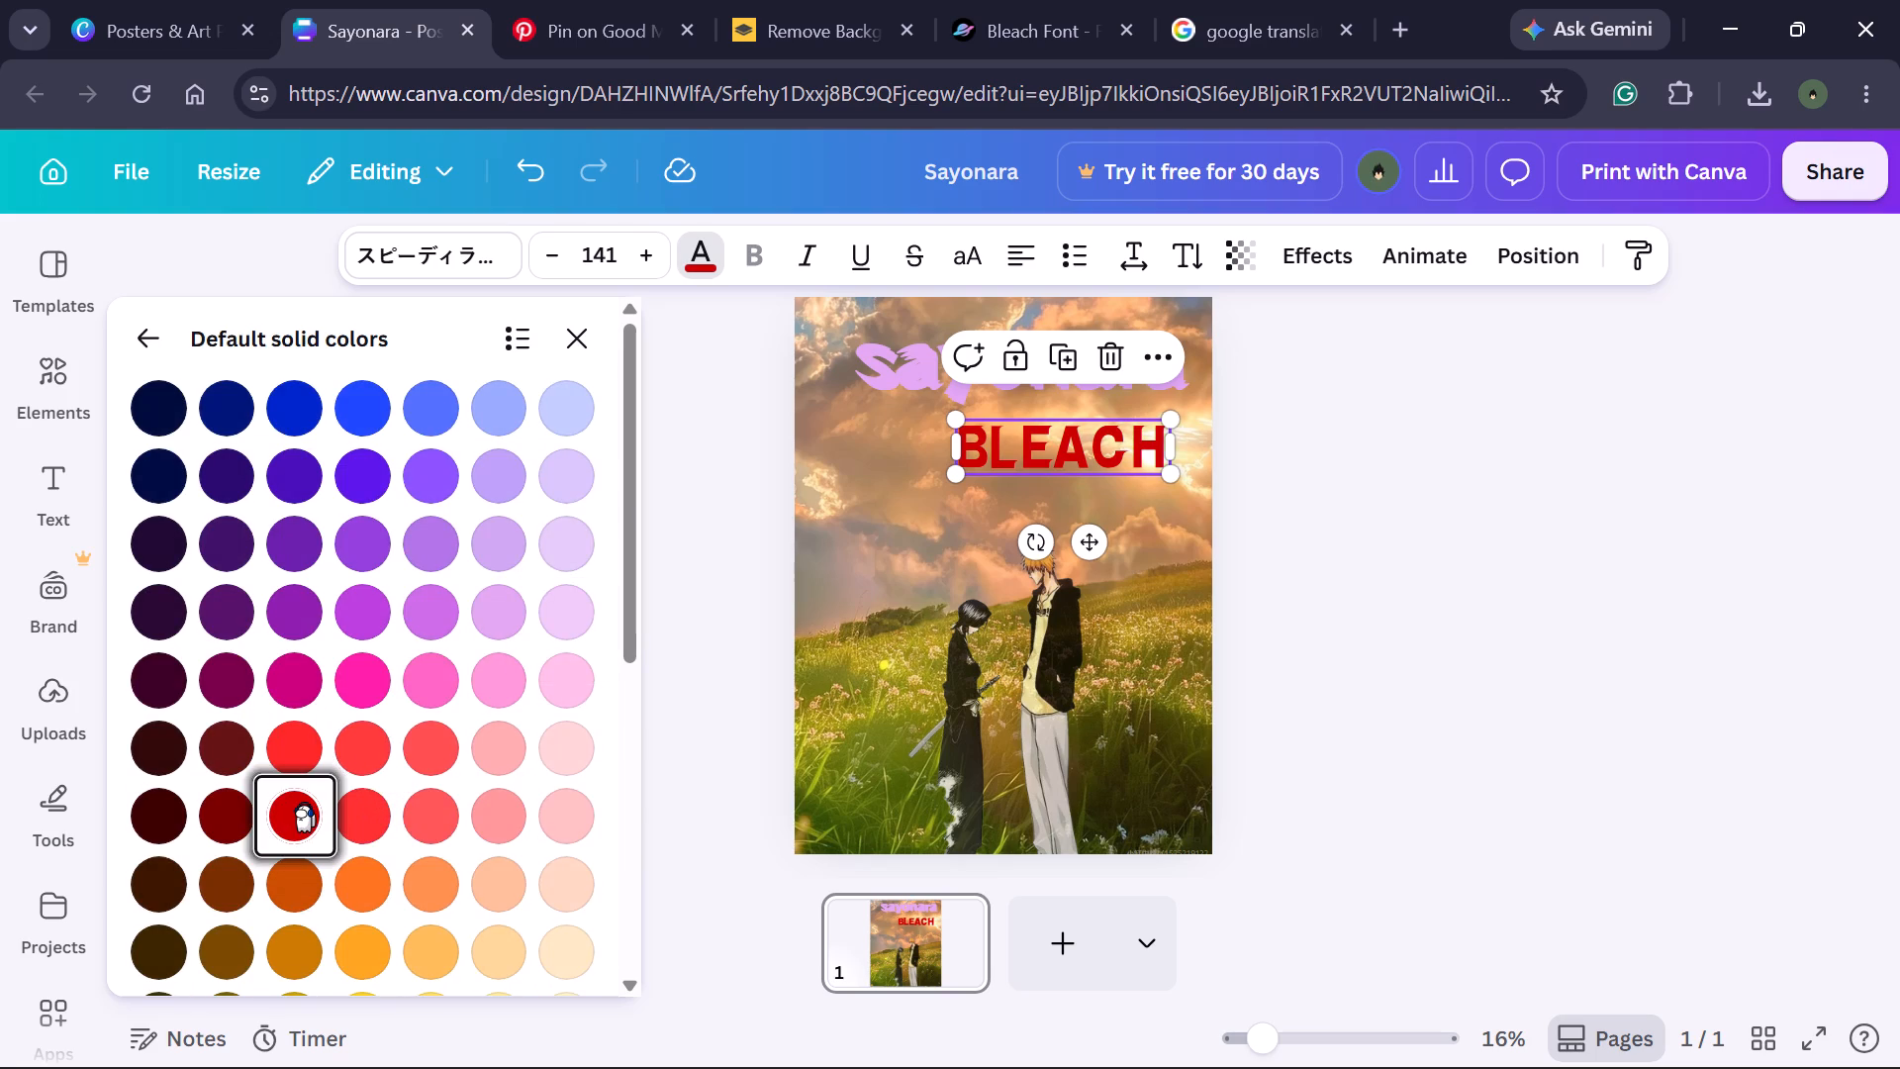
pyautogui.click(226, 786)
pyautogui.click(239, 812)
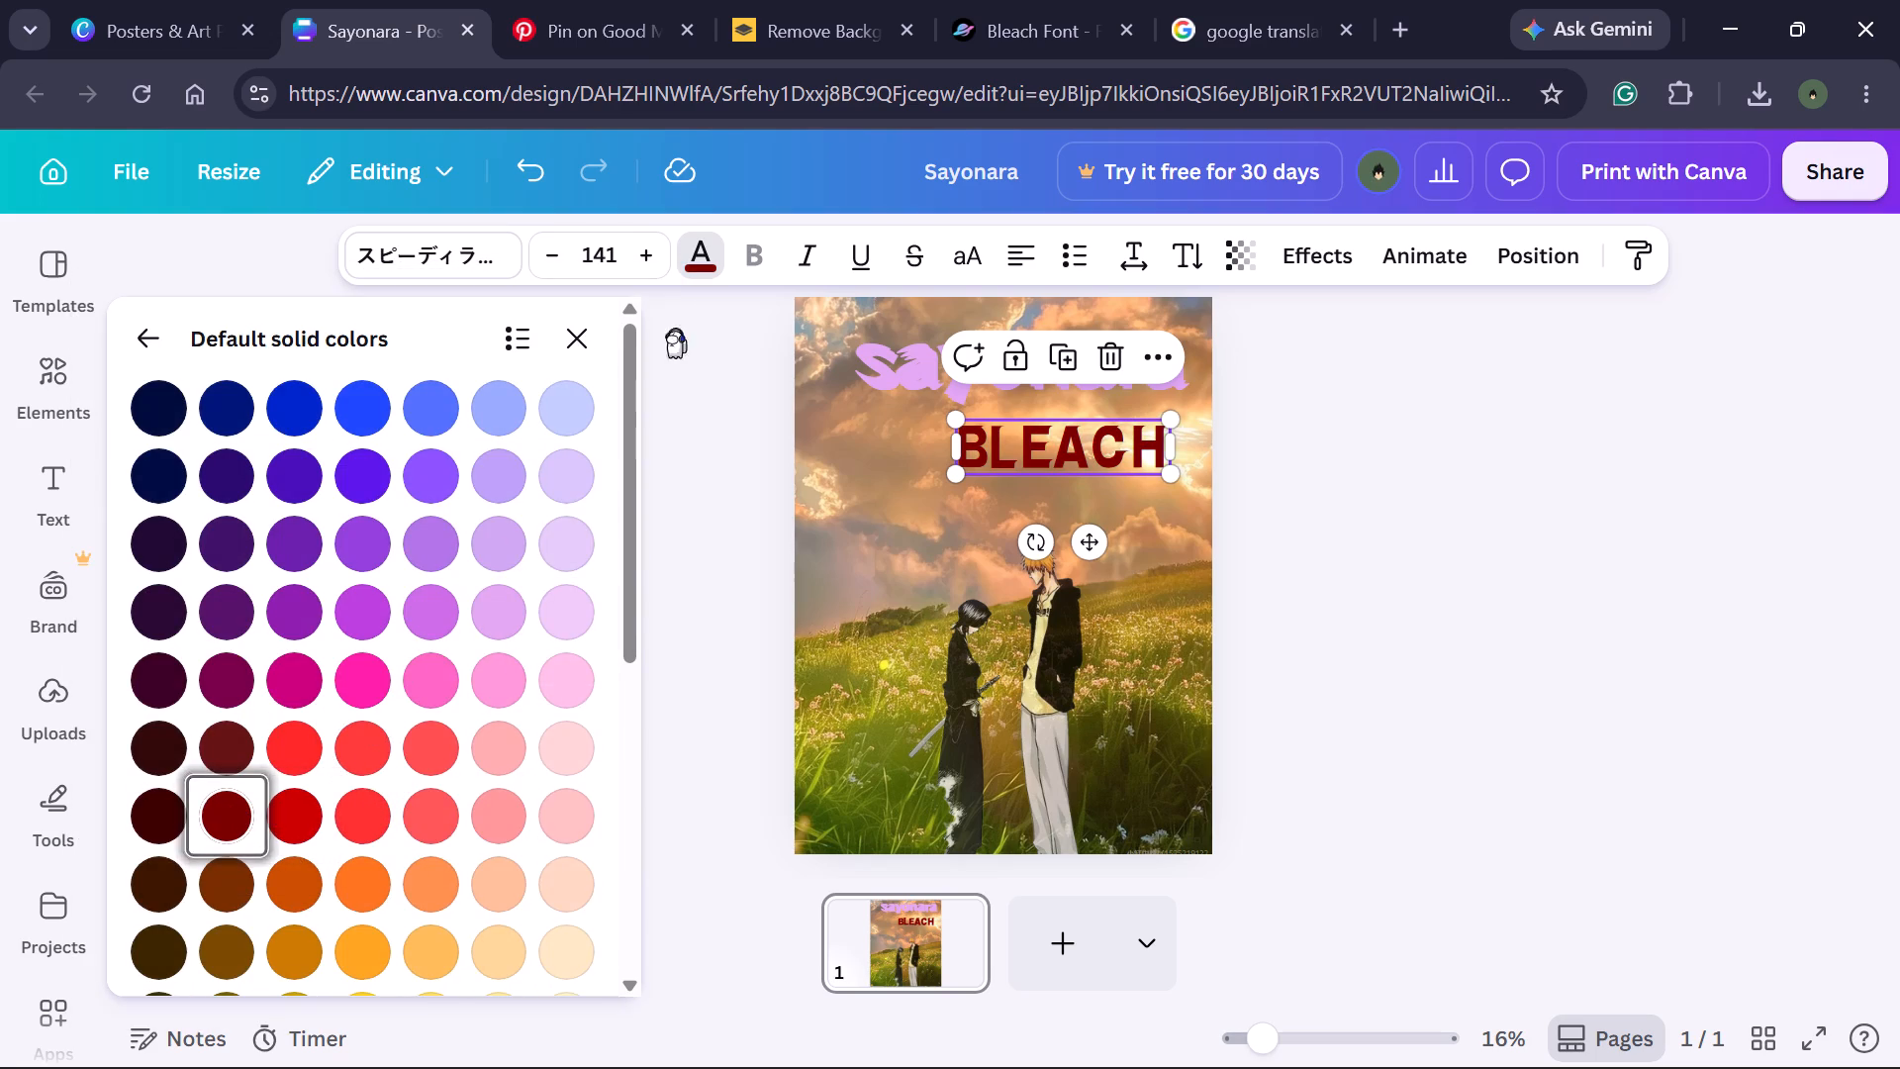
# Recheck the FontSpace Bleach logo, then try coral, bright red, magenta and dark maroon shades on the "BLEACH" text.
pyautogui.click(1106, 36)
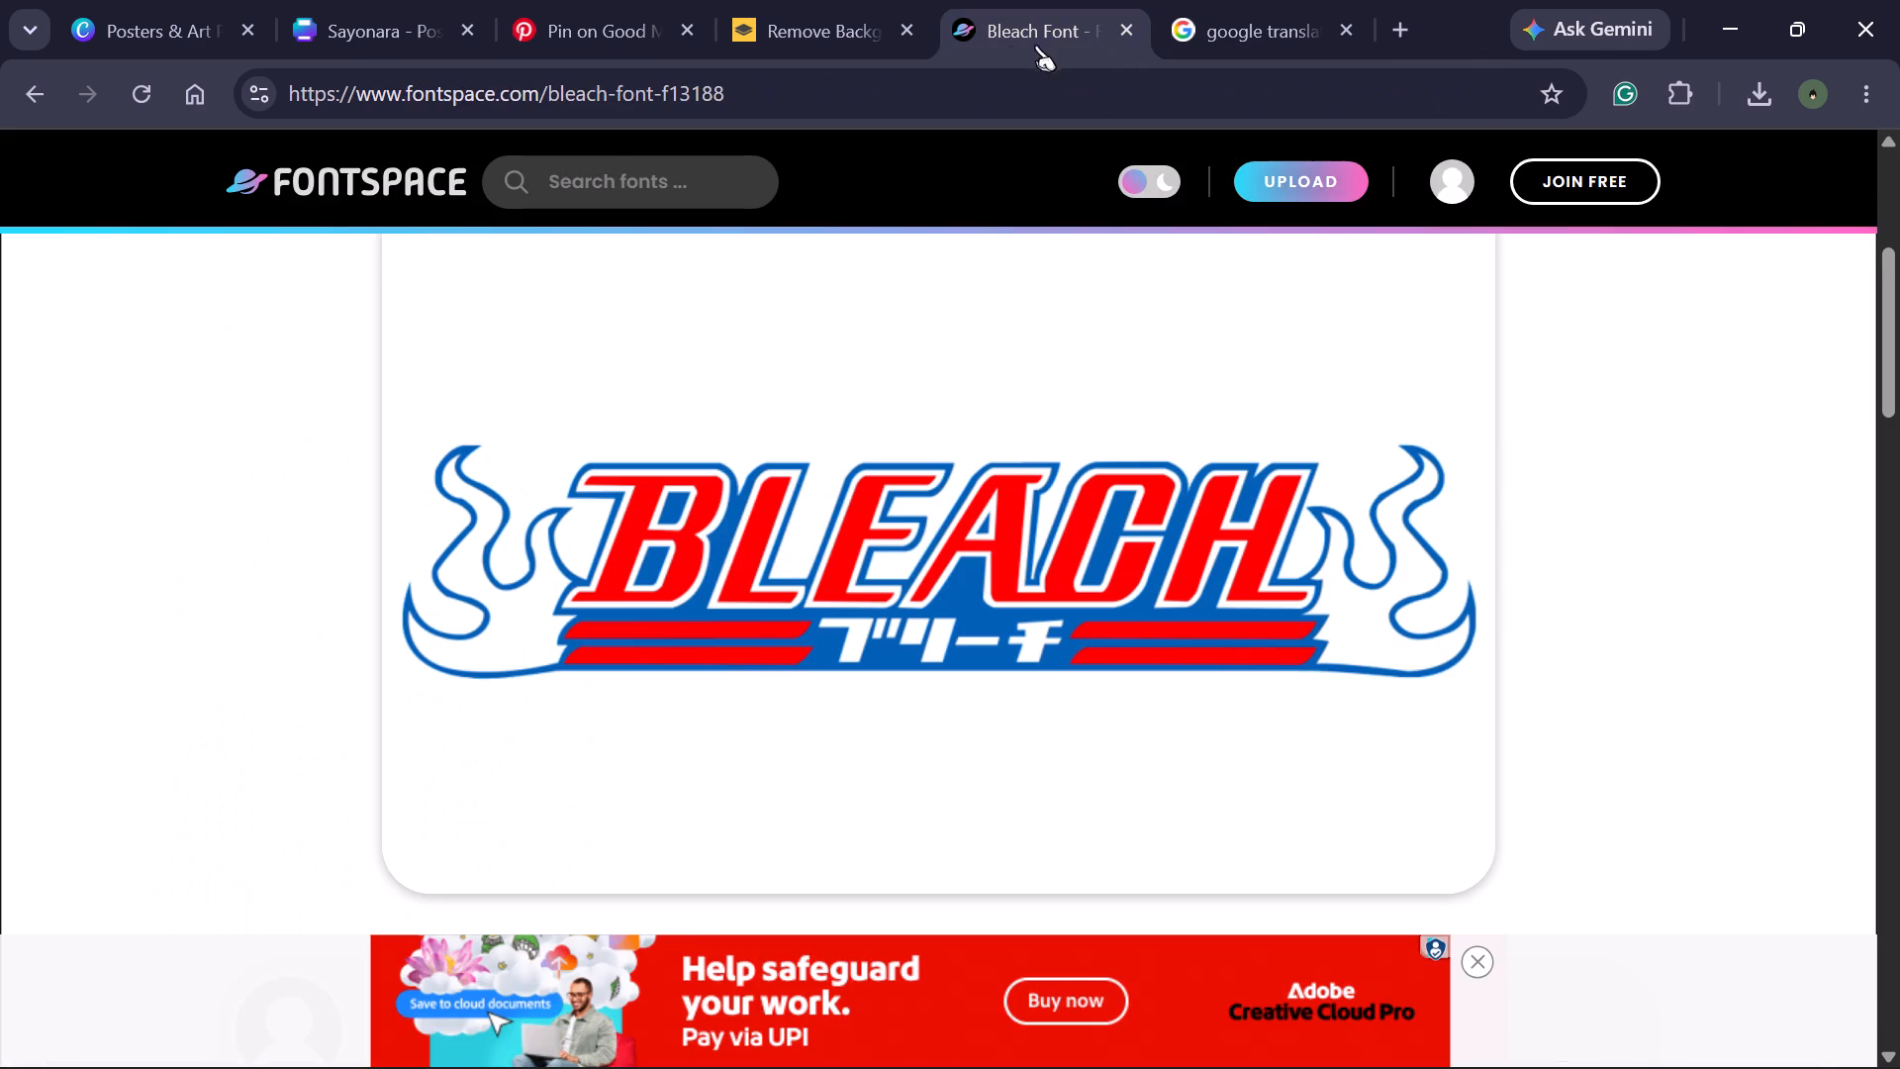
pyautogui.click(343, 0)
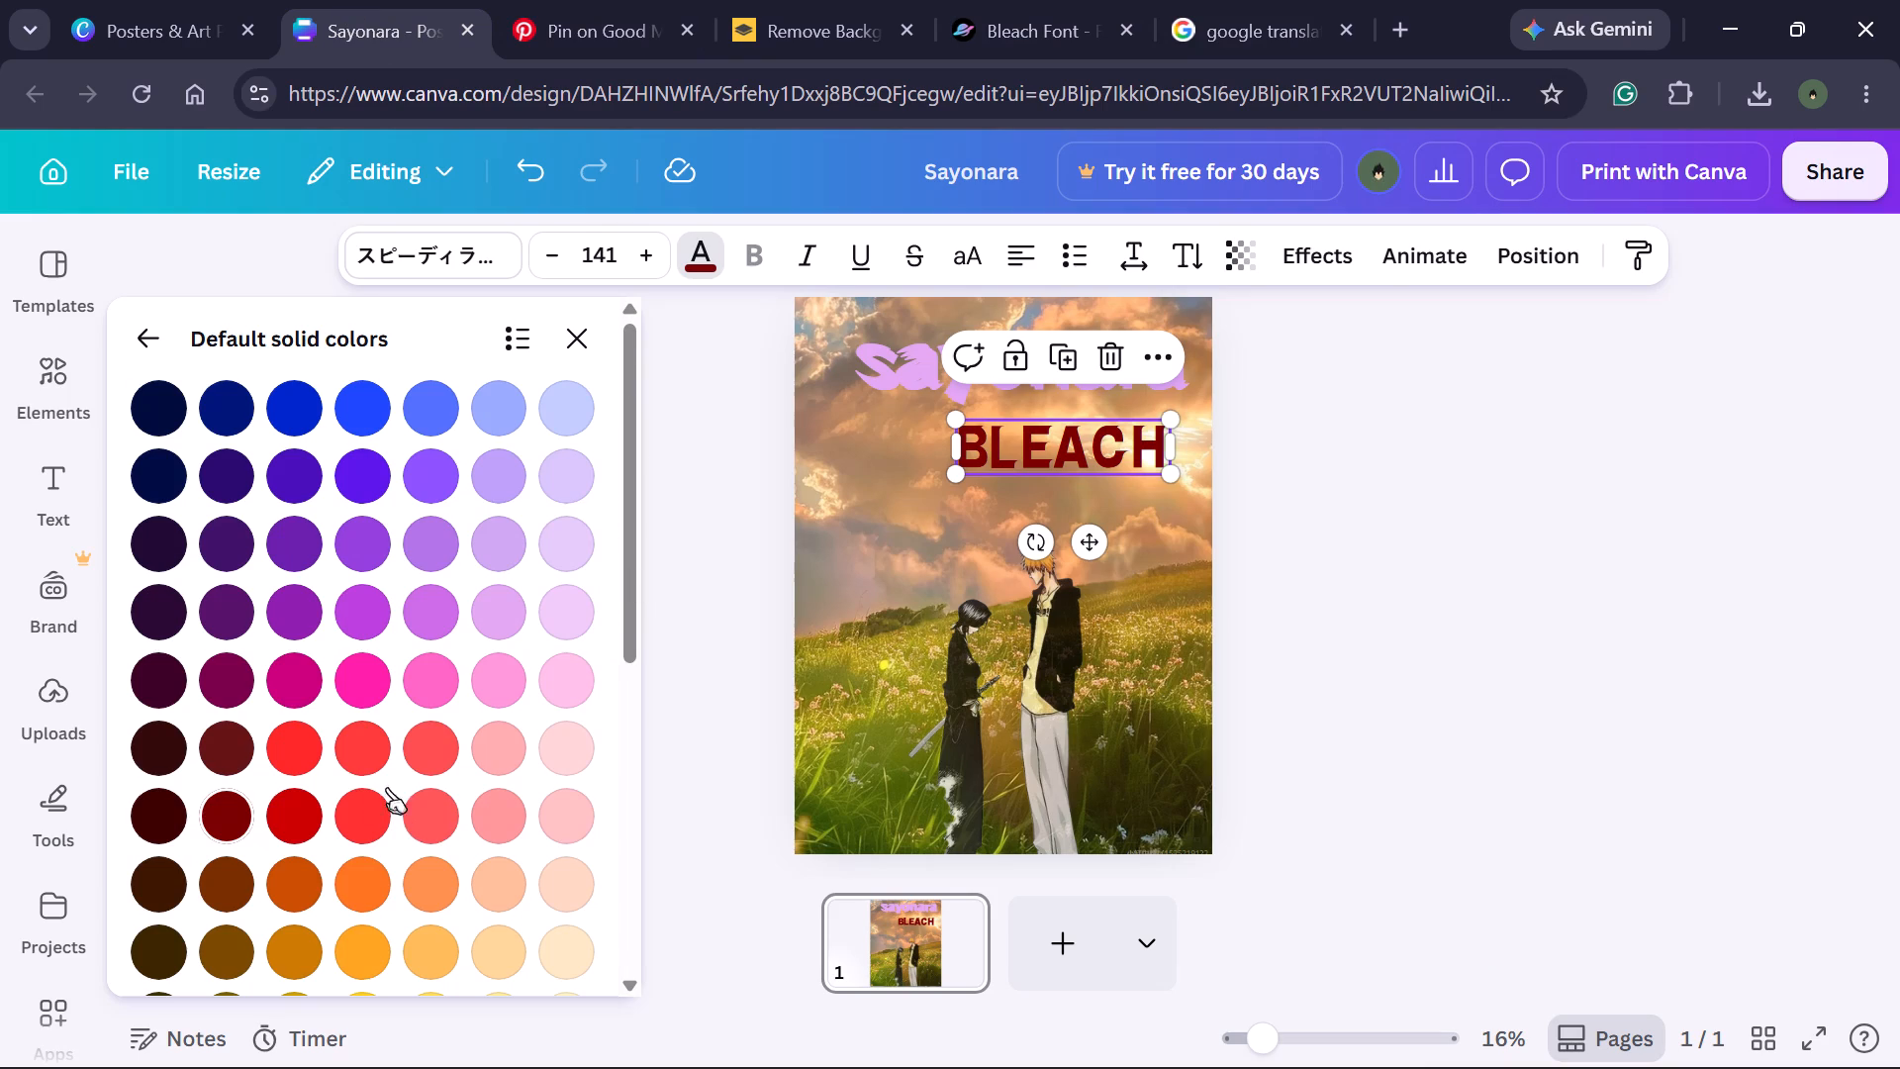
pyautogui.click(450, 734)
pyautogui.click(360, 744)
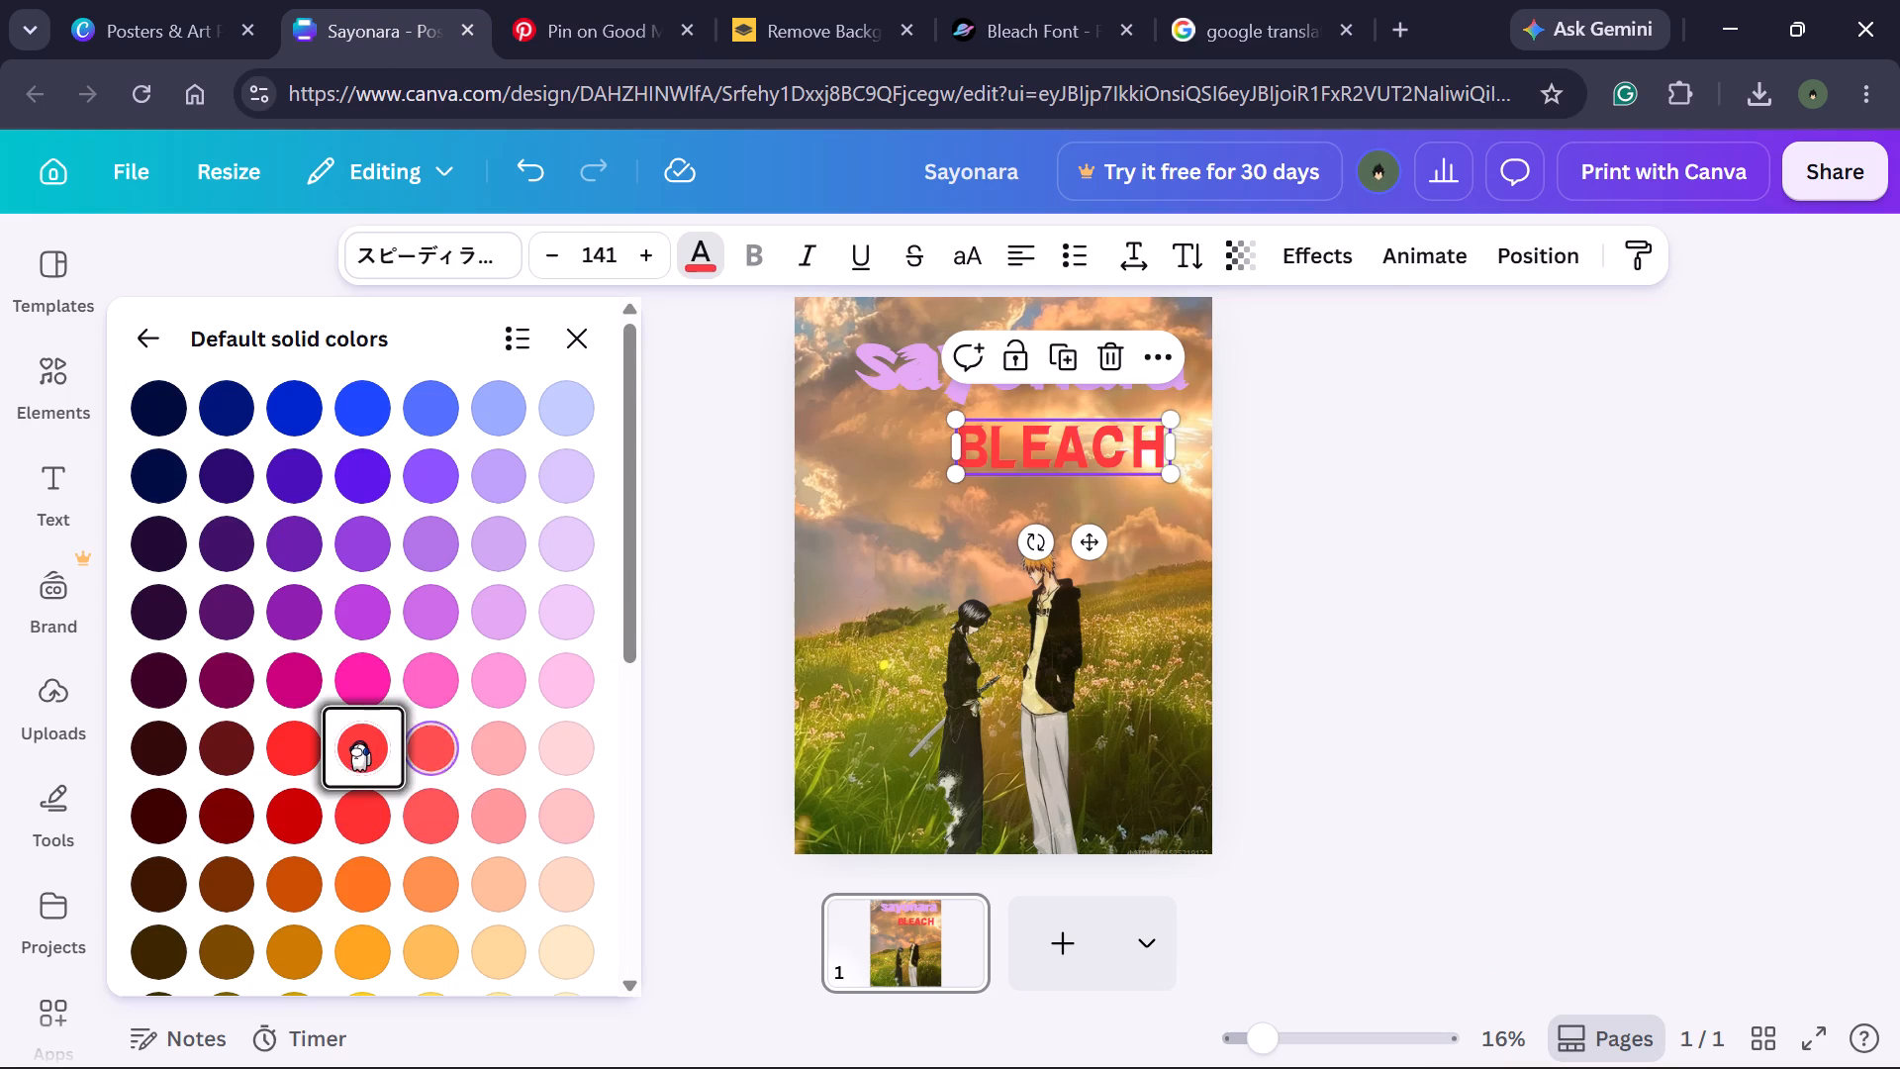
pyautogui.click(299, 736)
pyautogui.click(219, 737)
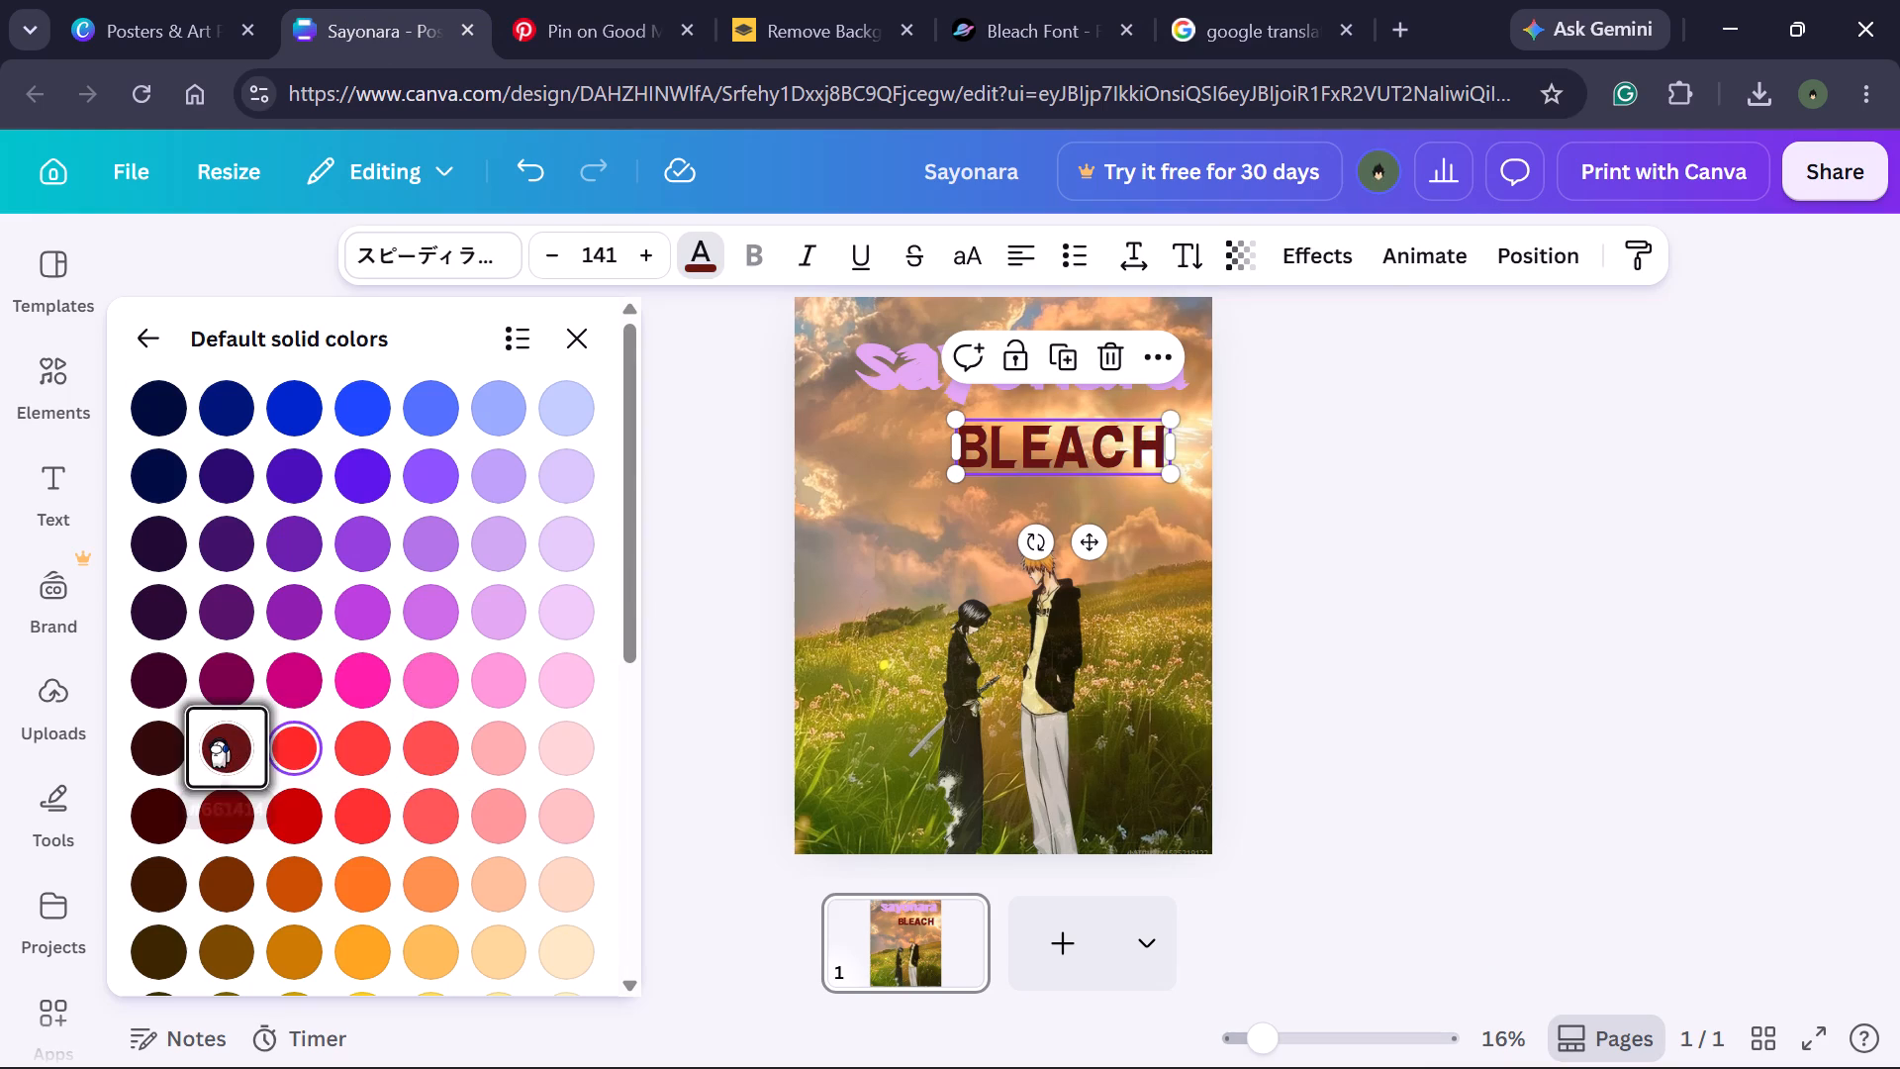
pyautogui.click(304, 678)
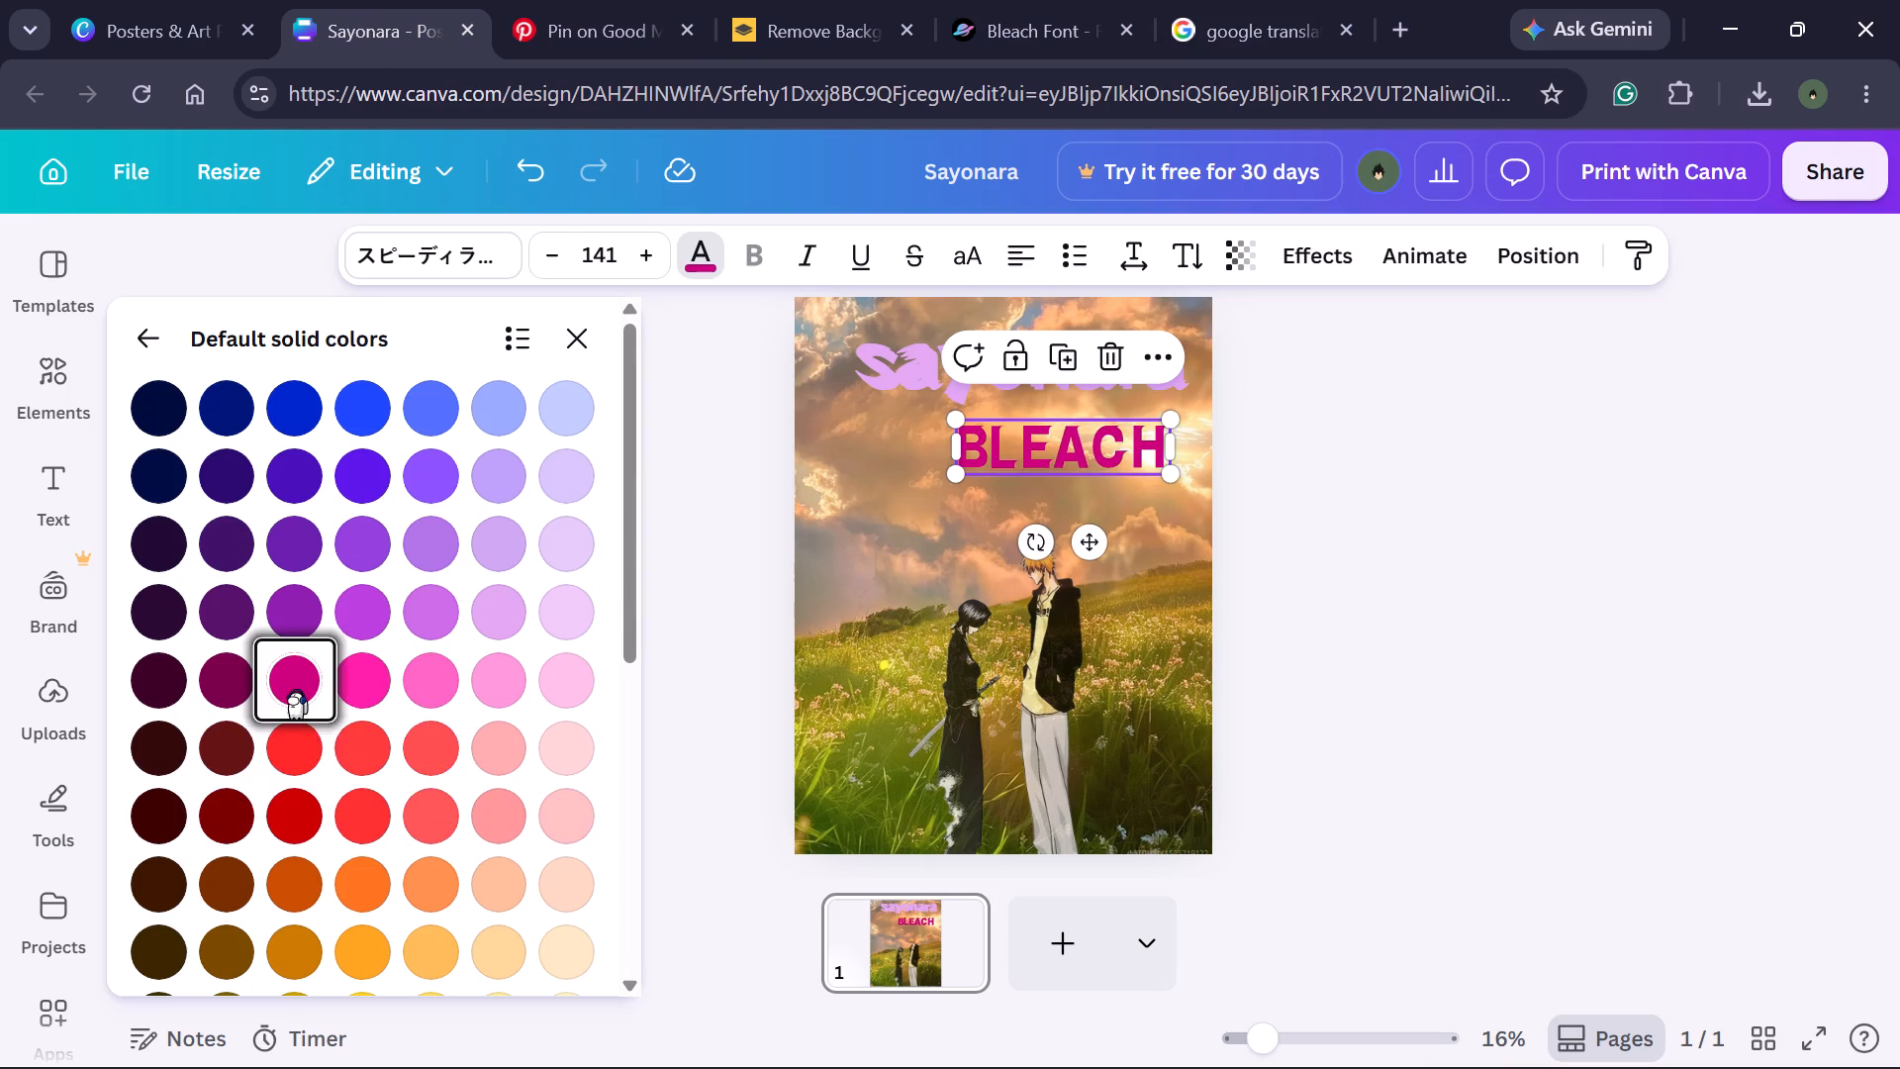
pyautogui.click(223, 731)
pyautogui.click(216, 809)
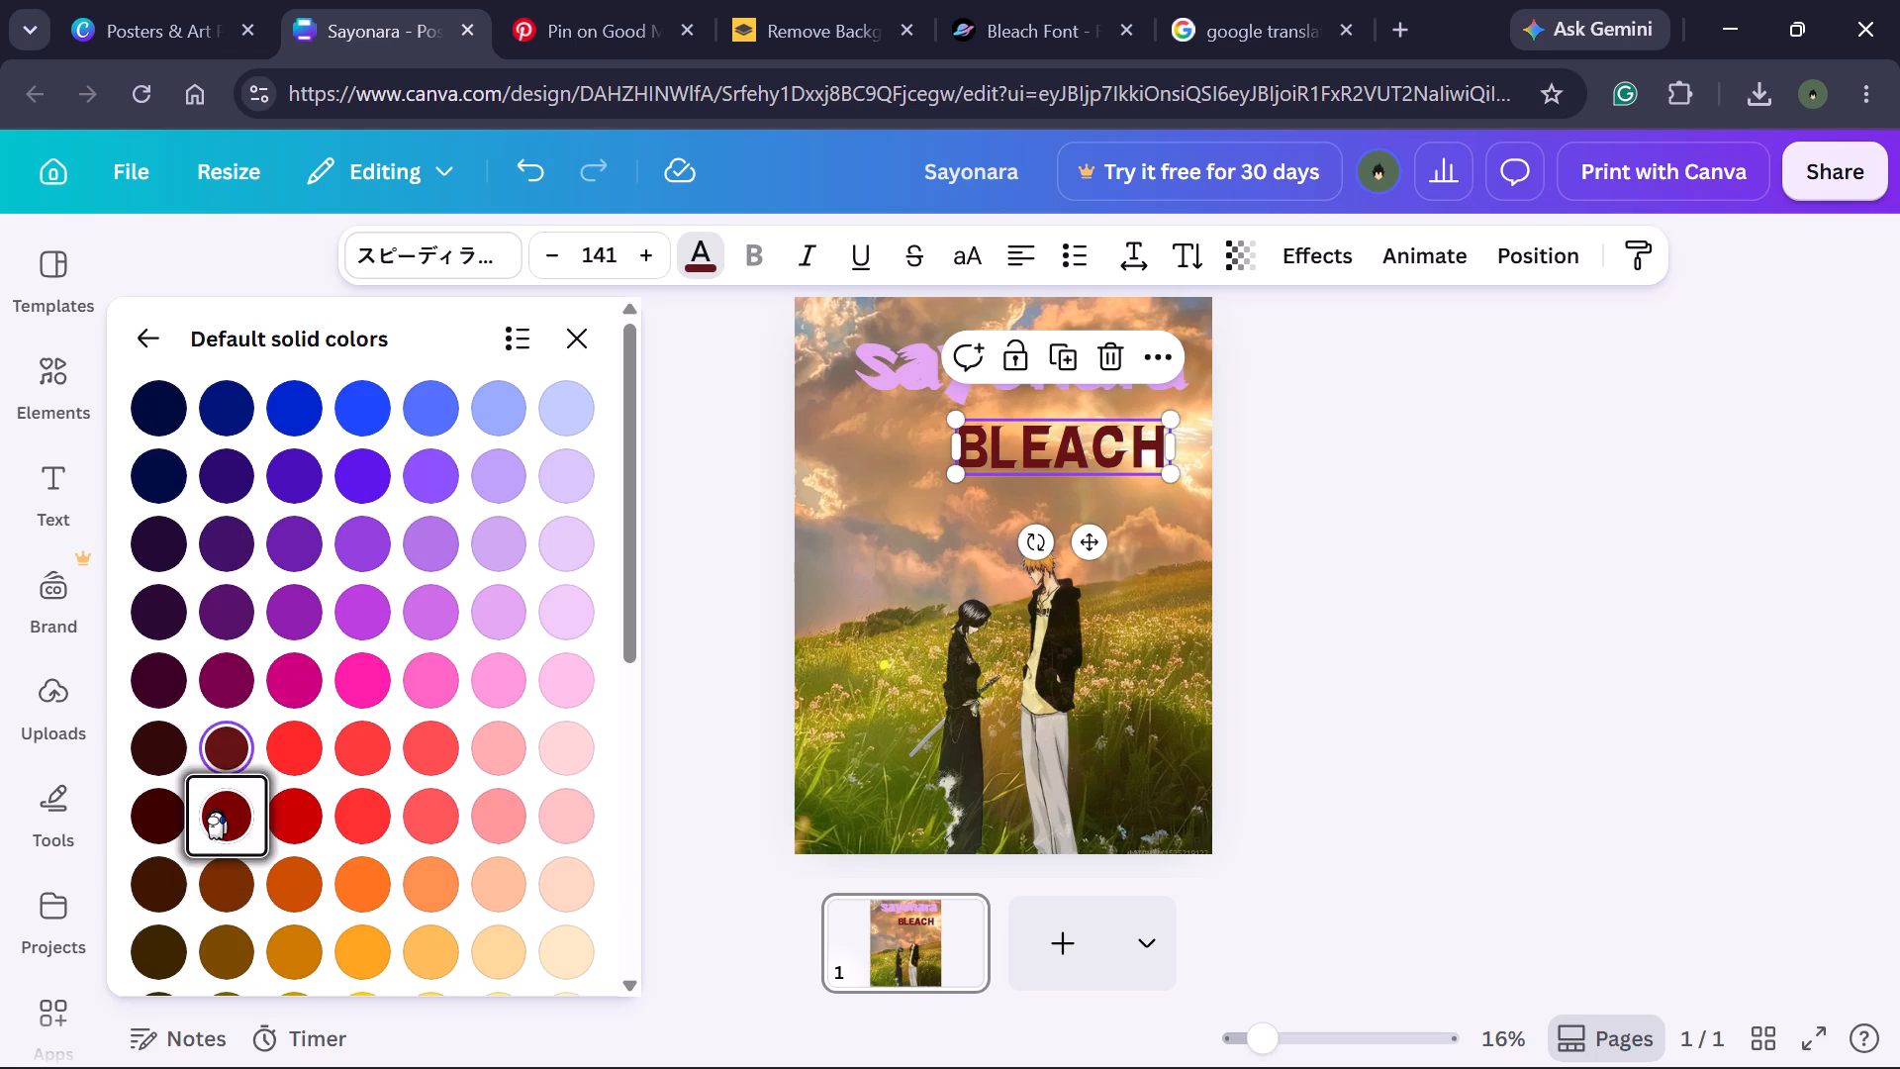
# Compare neighbouring orange, brown and bright red shades, settle on deep red for the "BLEACH" text, and close the colour choices.
pyautogui.click(287, 805)
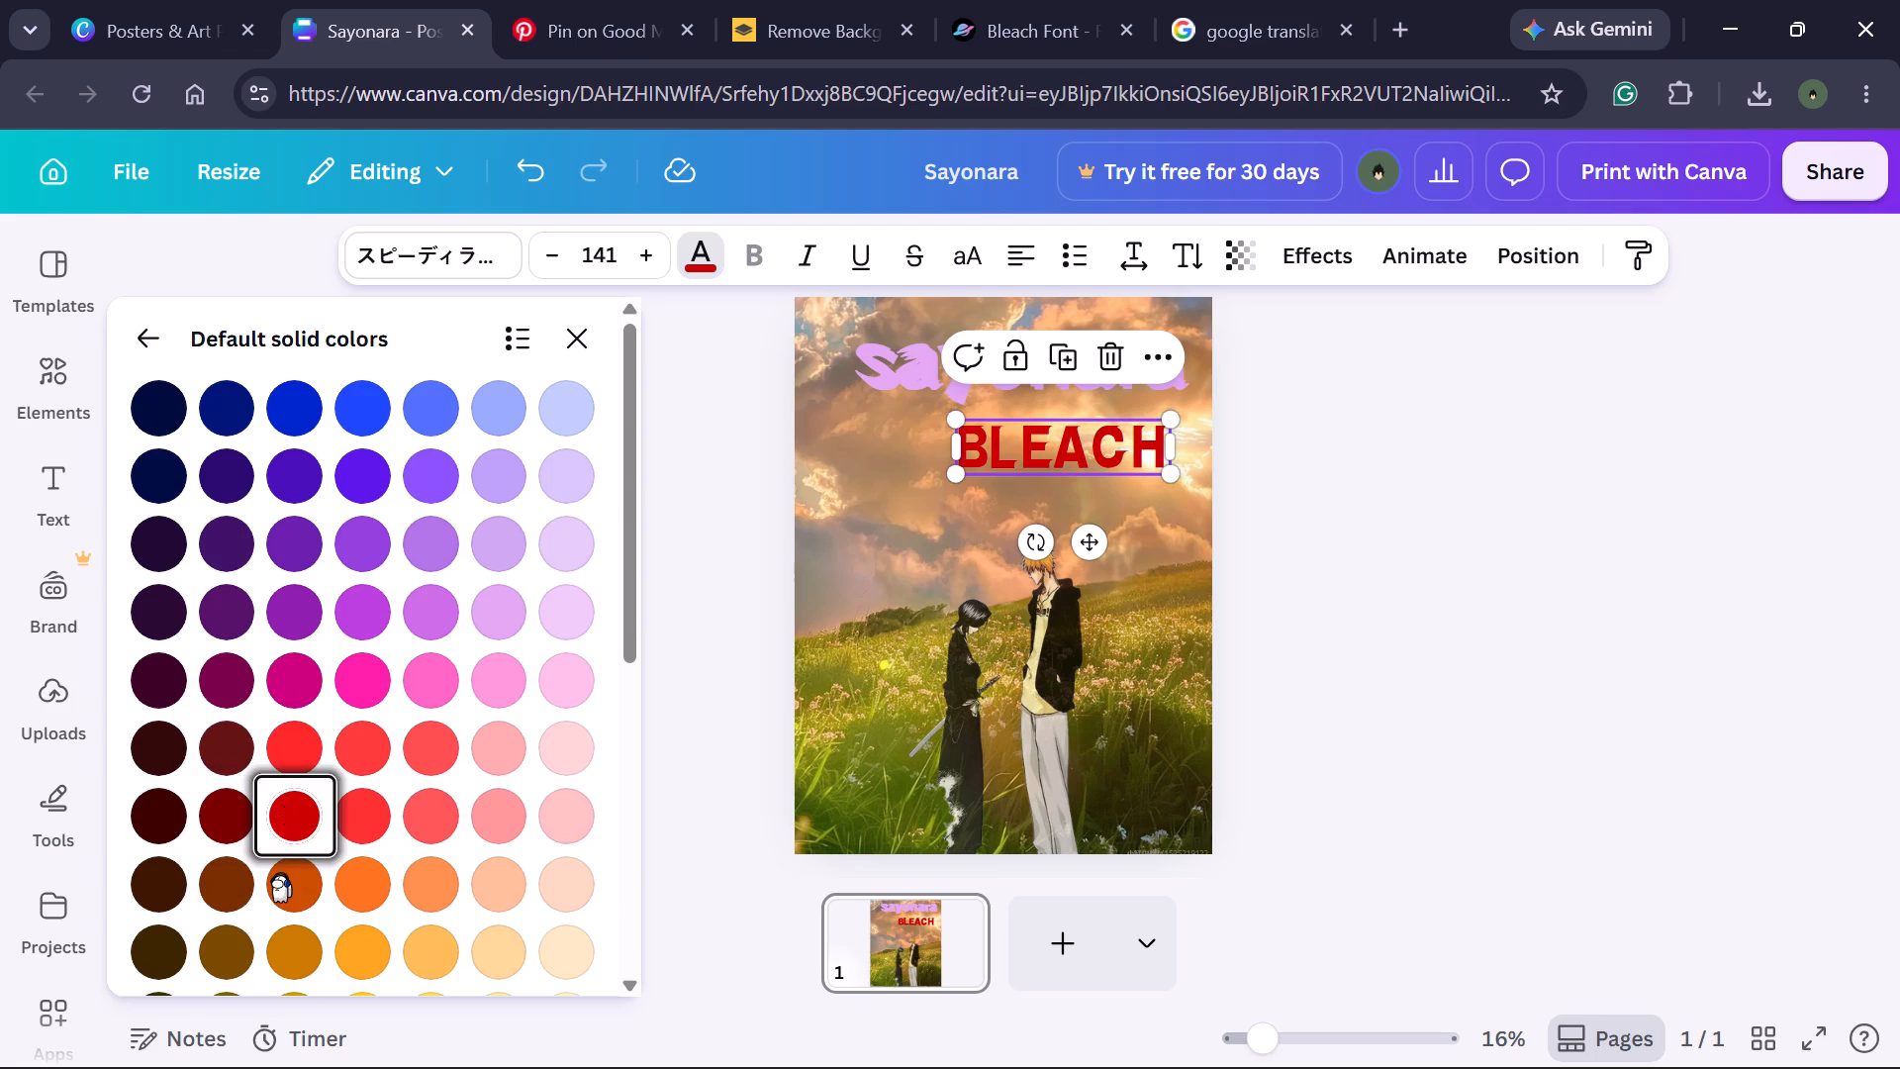
pyautogui.click(280, 872)
pyautogui.click(225, 884)
pyautogui.click(284, 812)
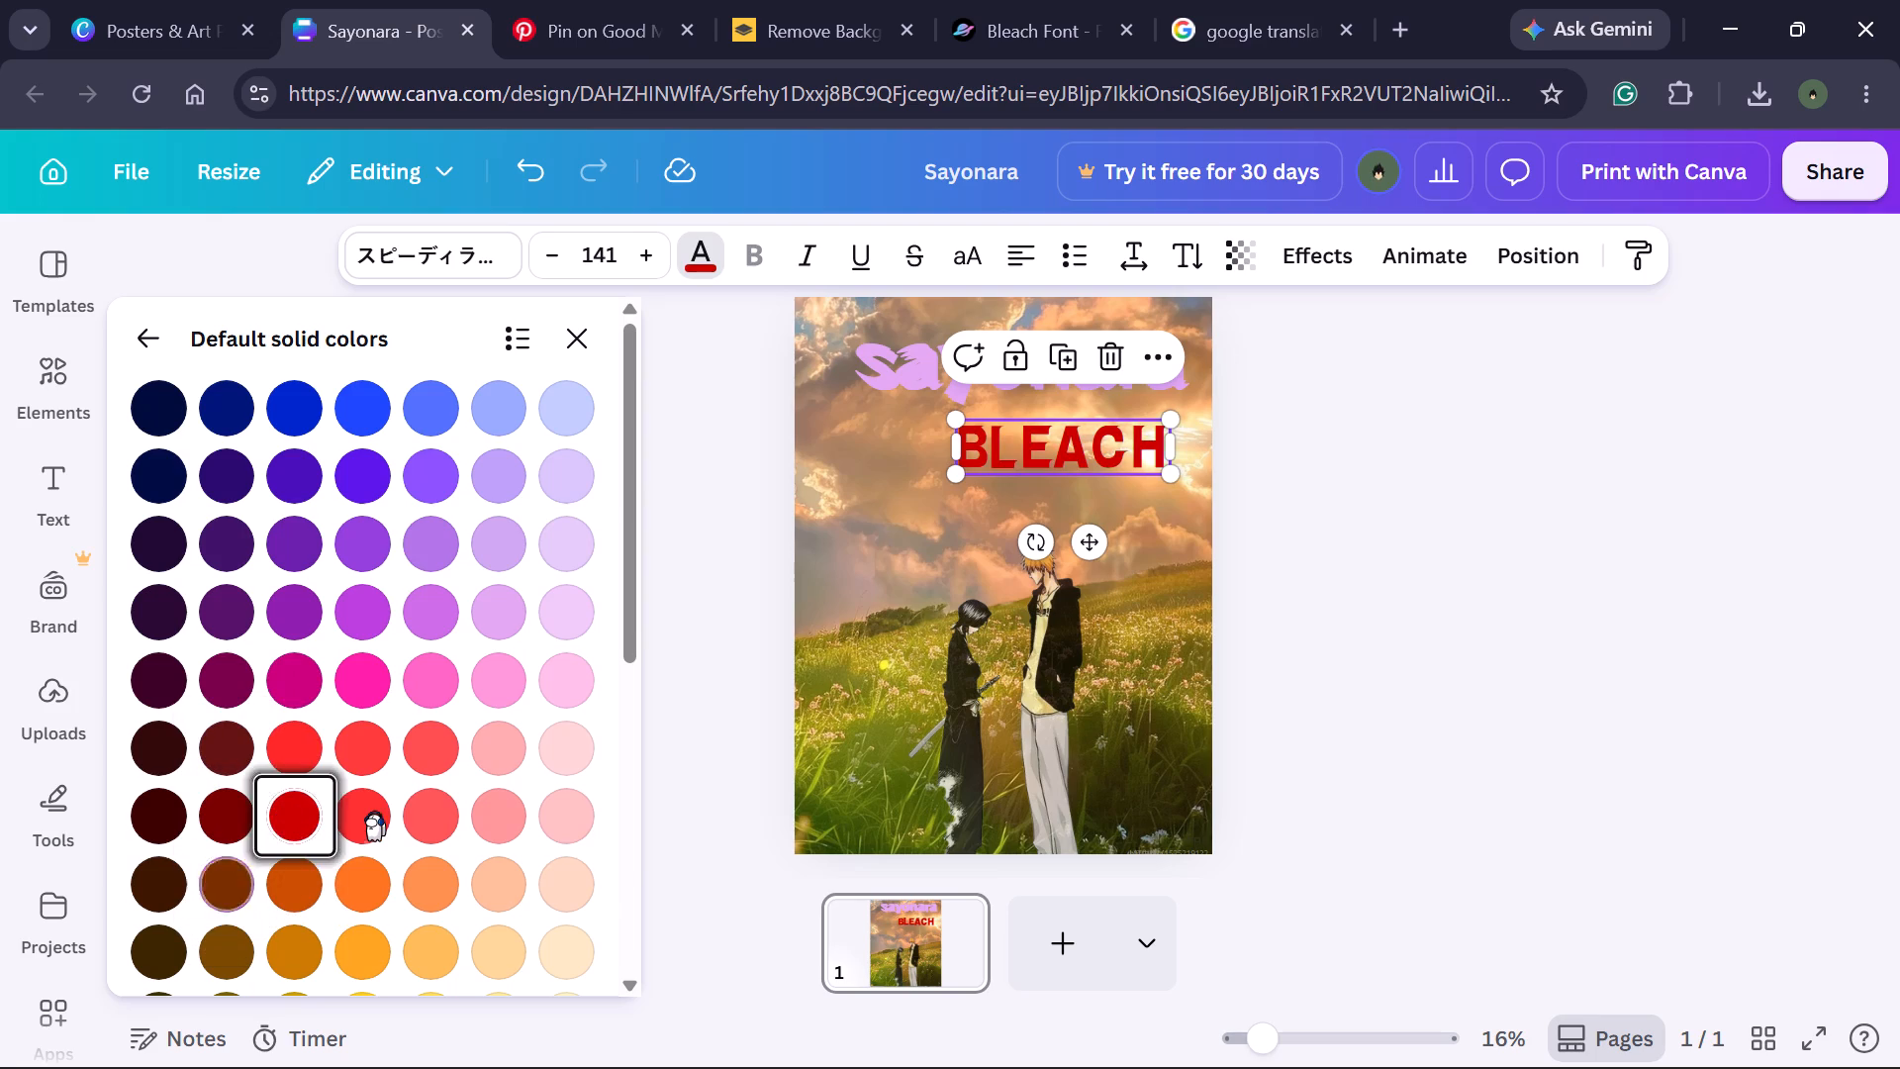
pyautogui.click(374, 811)
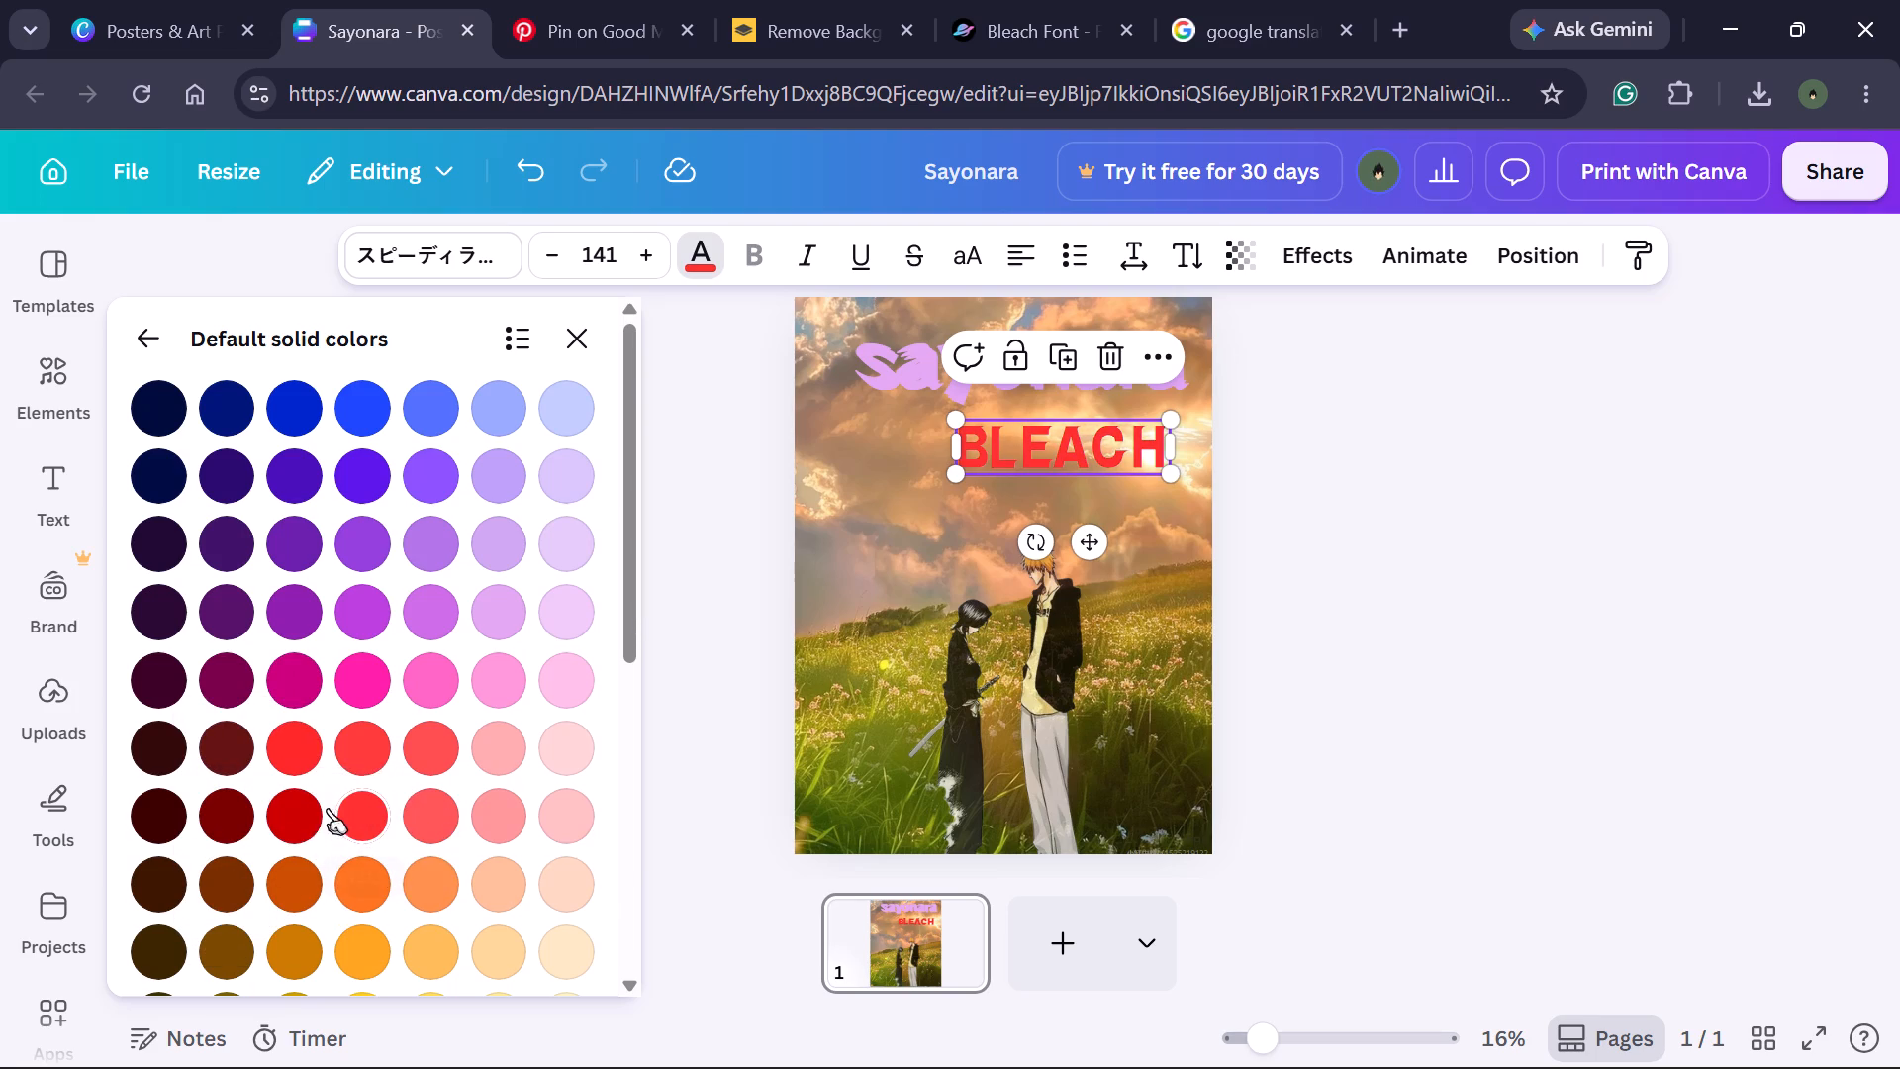
pyautogui.click(312, 808)
pyautogui.scroll(-10, 311, 810)
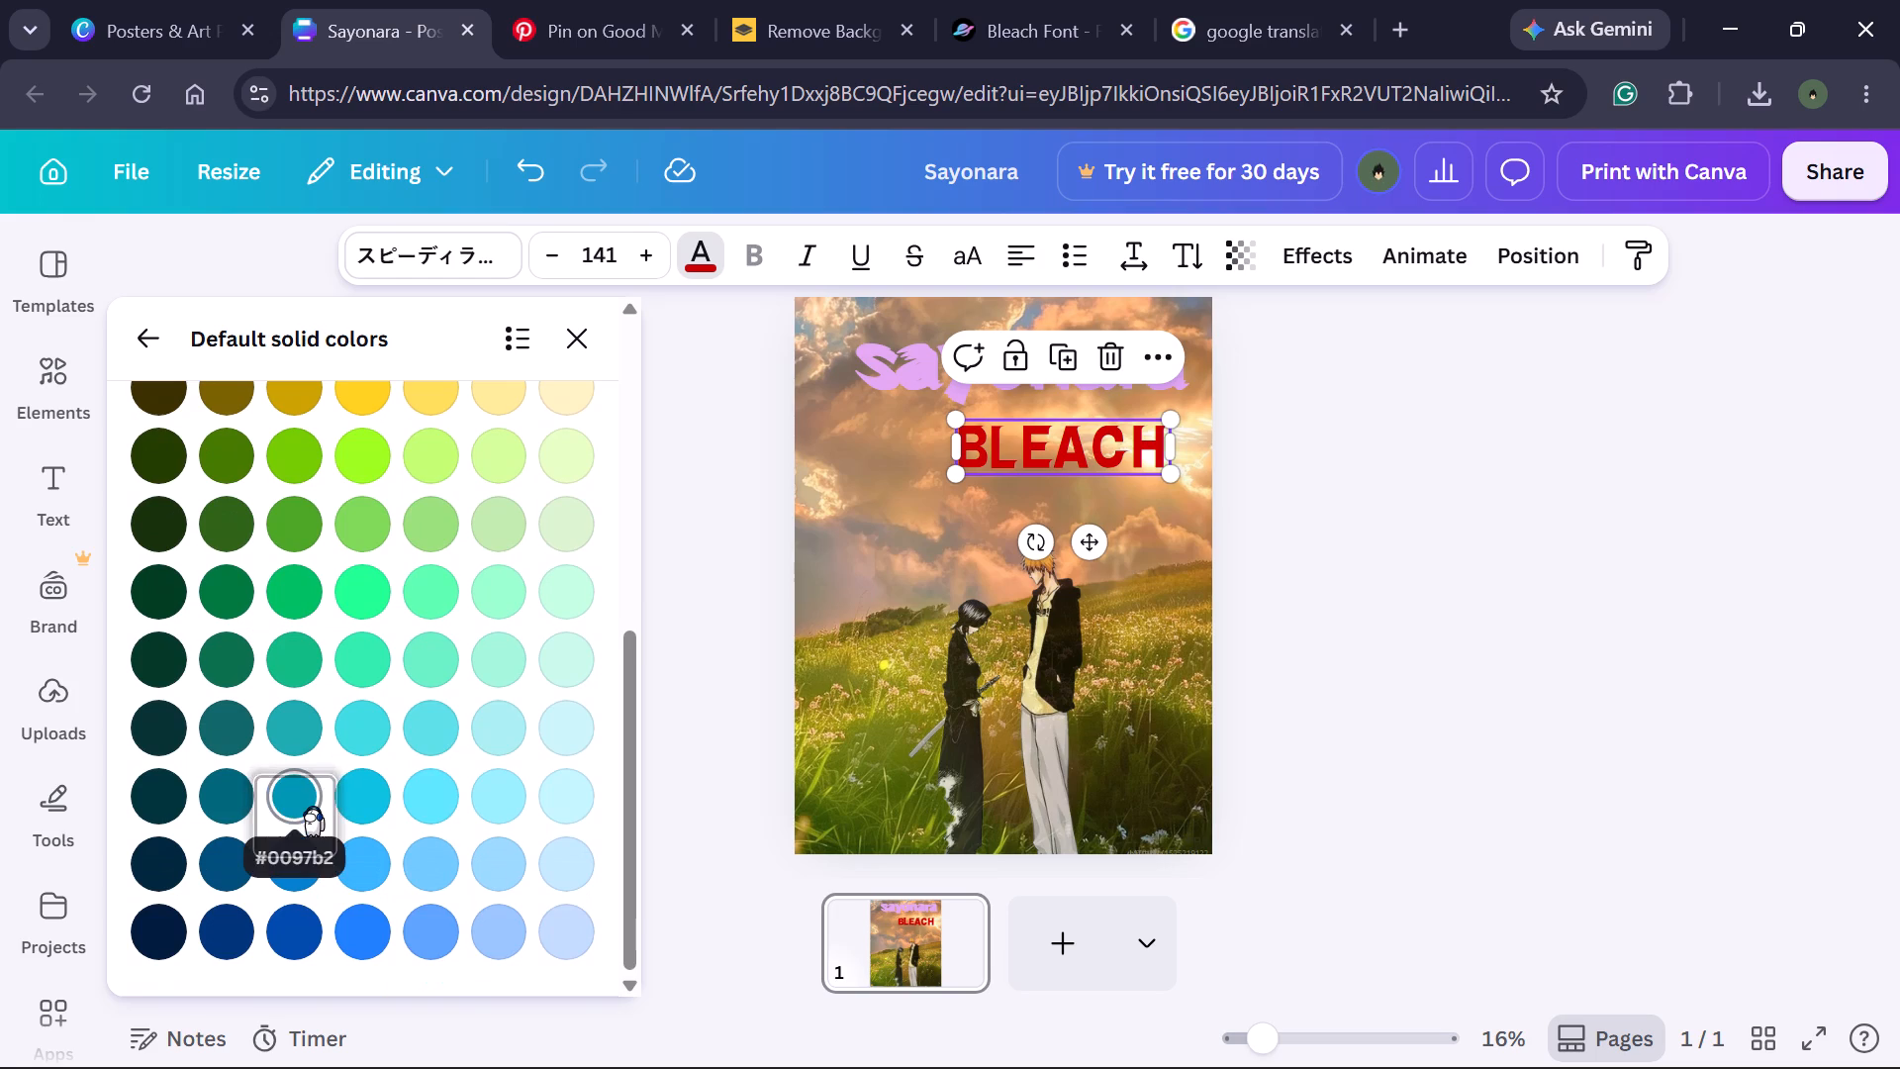
pyautogui.scroll(10, 308, 793)
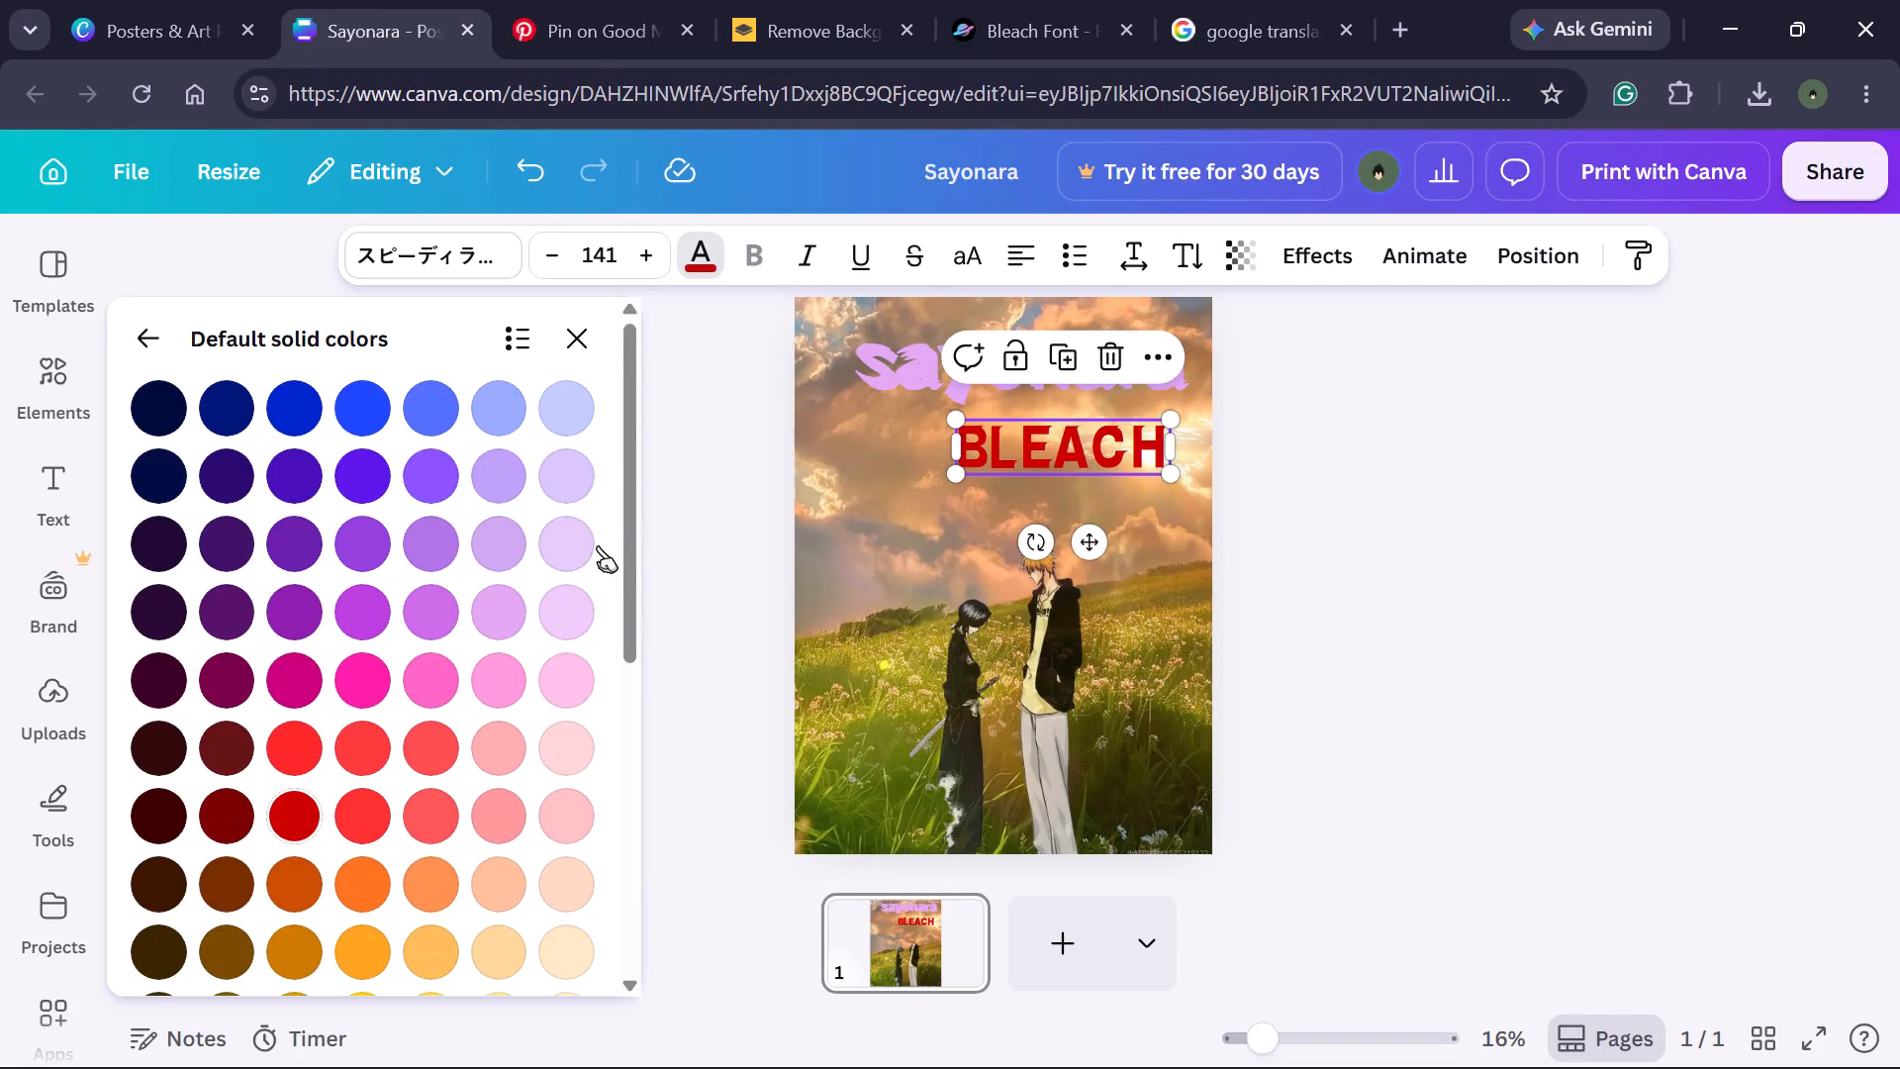
pyautogui.click(576, 339)
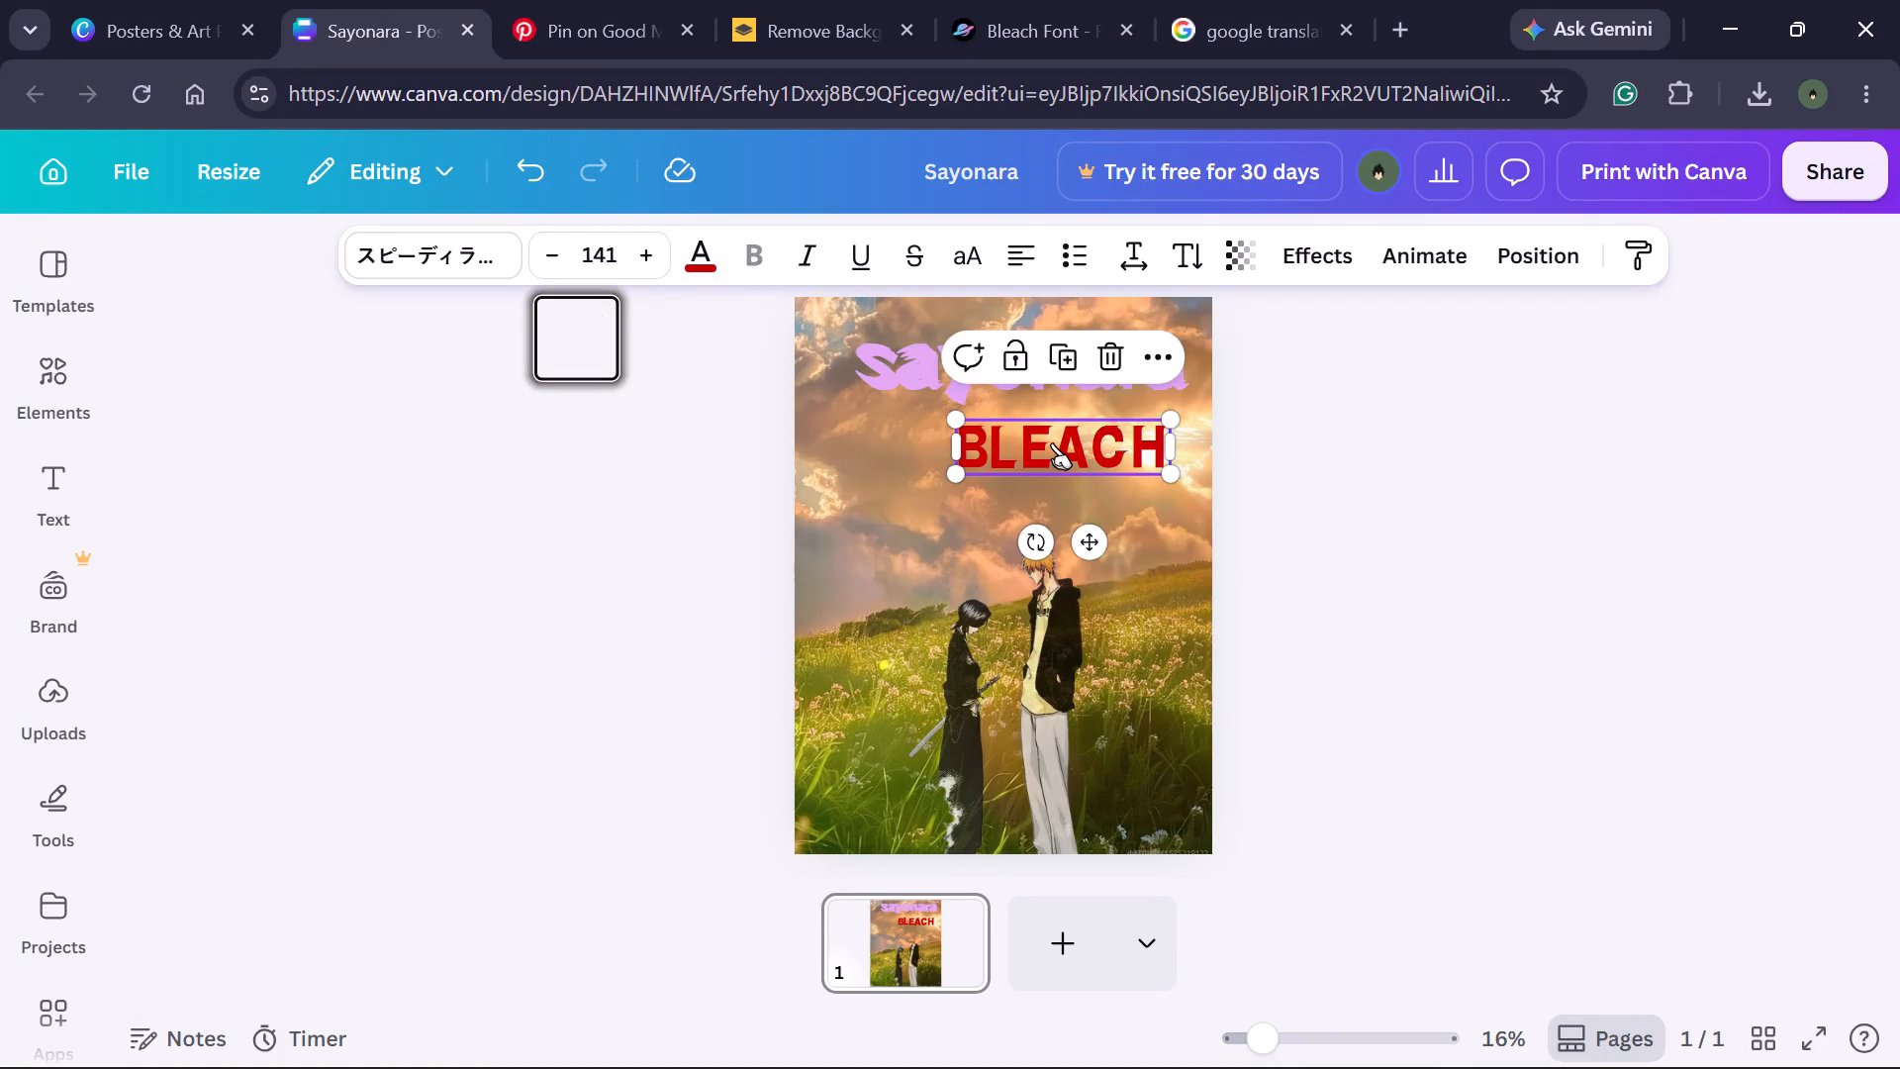
# Duplicate the red "BLEACH" text and move the copy slightly below and to the left of the original.
pyautogui.click(1052, 442)
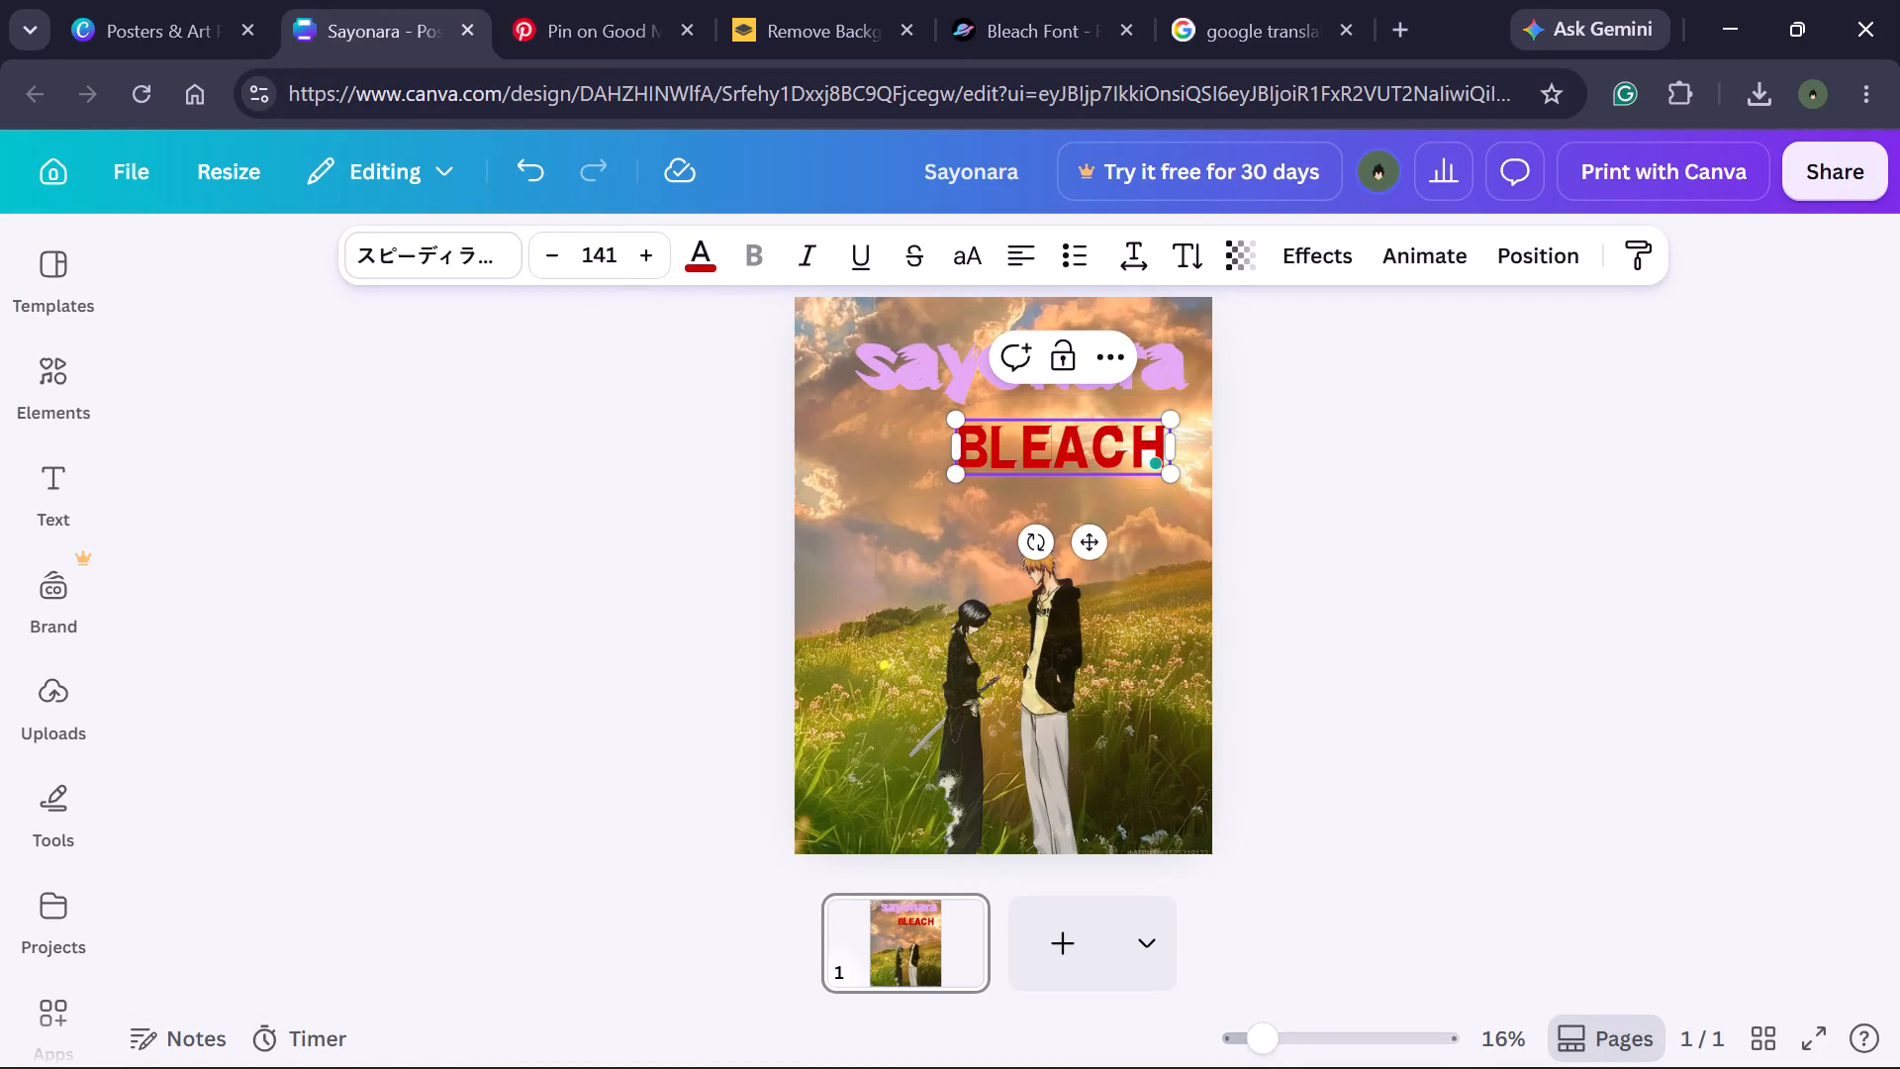
pyautogui.rightClick(1118, 453)
pyautogui.click(650, 535)
pyautogui.click(1072, 446)
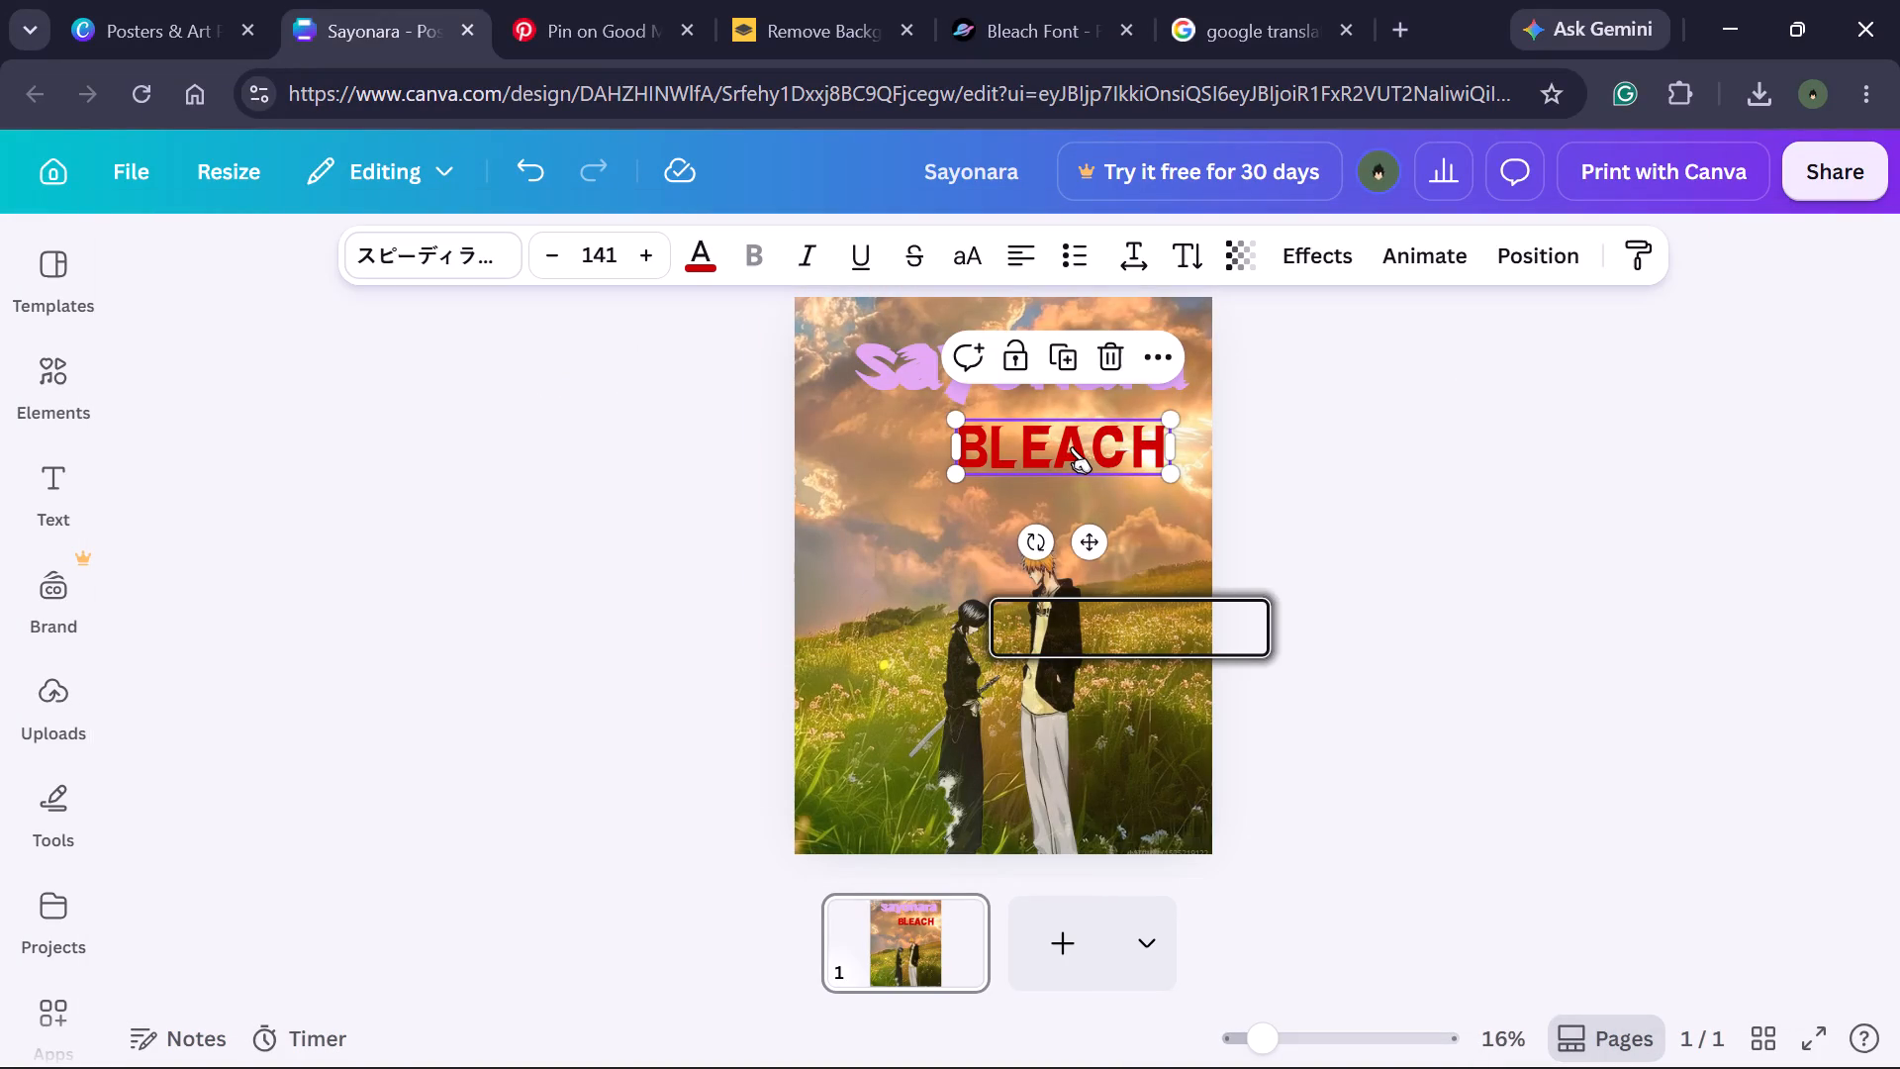
pyautogui.moveTo(1074, 371); pyautogui.dragTo(1074, 358)
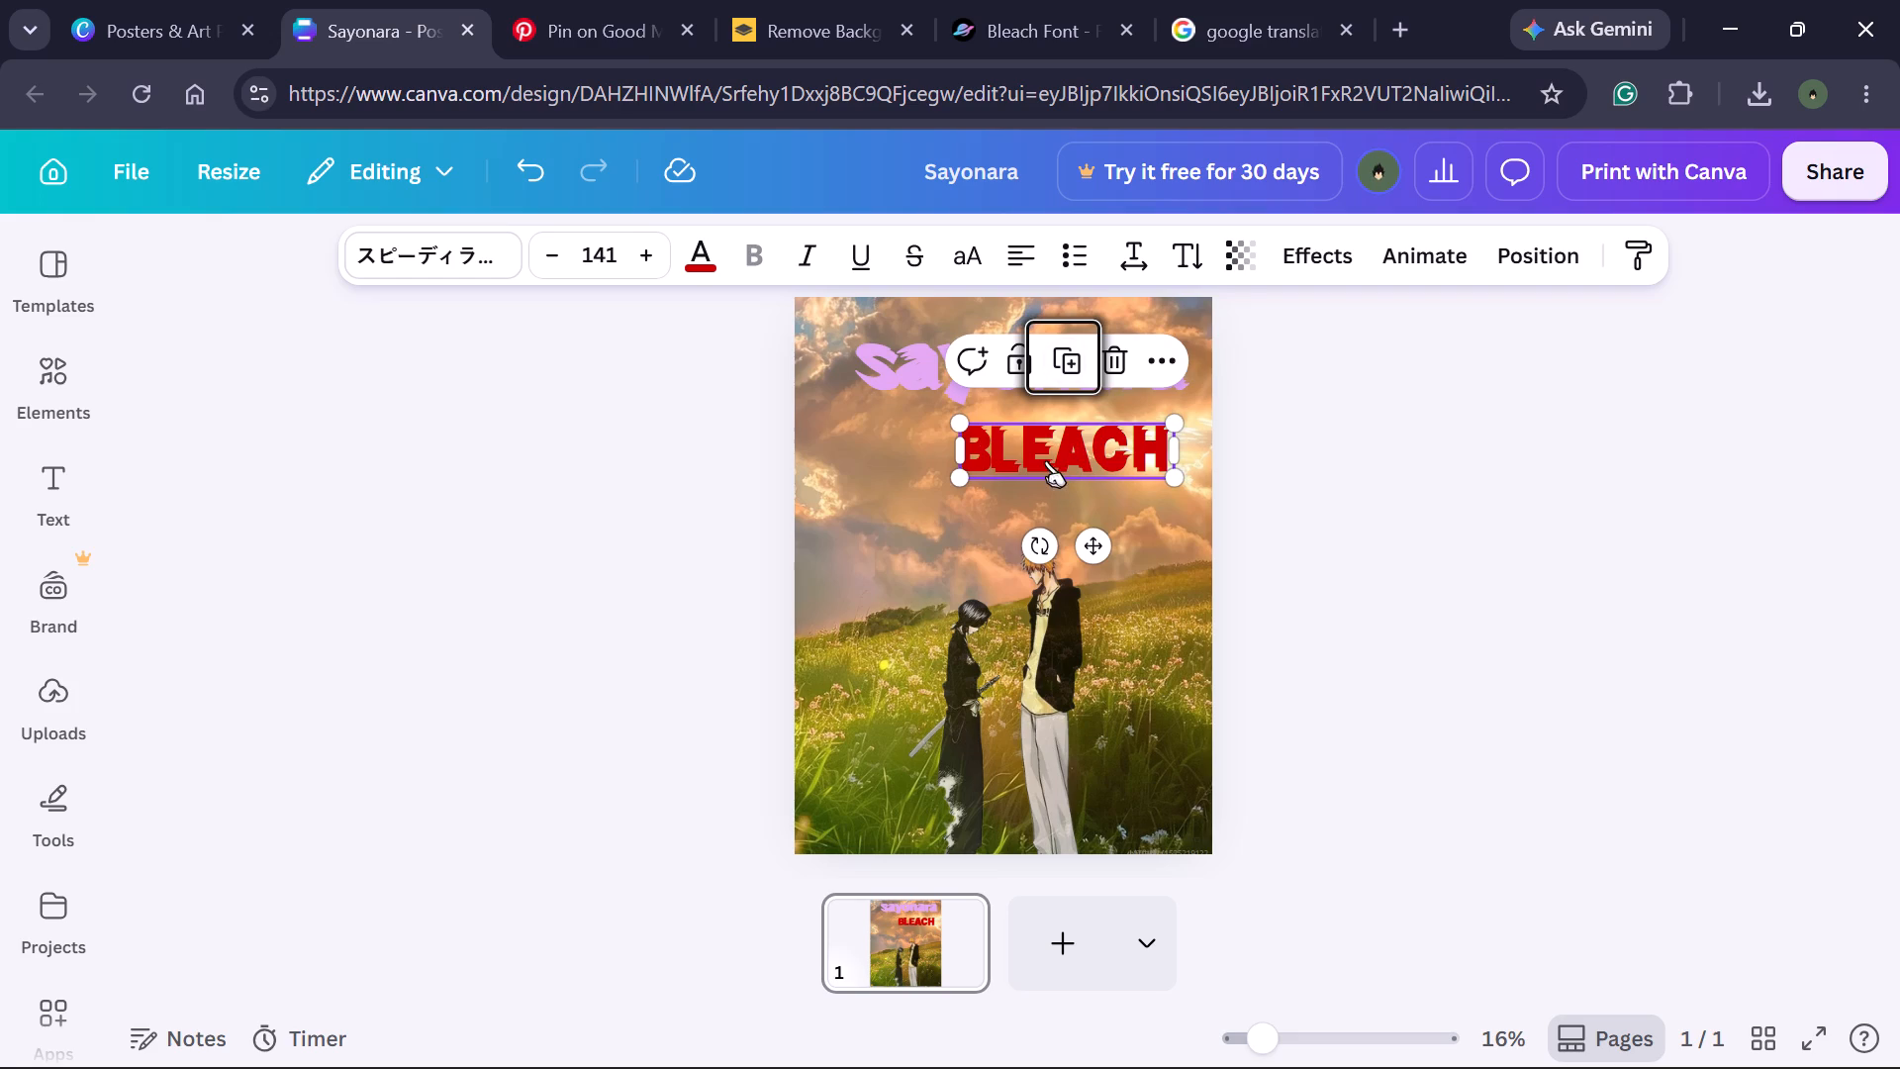
pyautogui.moveTo(1046, 460); pyautogui.dragTo(969, 498)
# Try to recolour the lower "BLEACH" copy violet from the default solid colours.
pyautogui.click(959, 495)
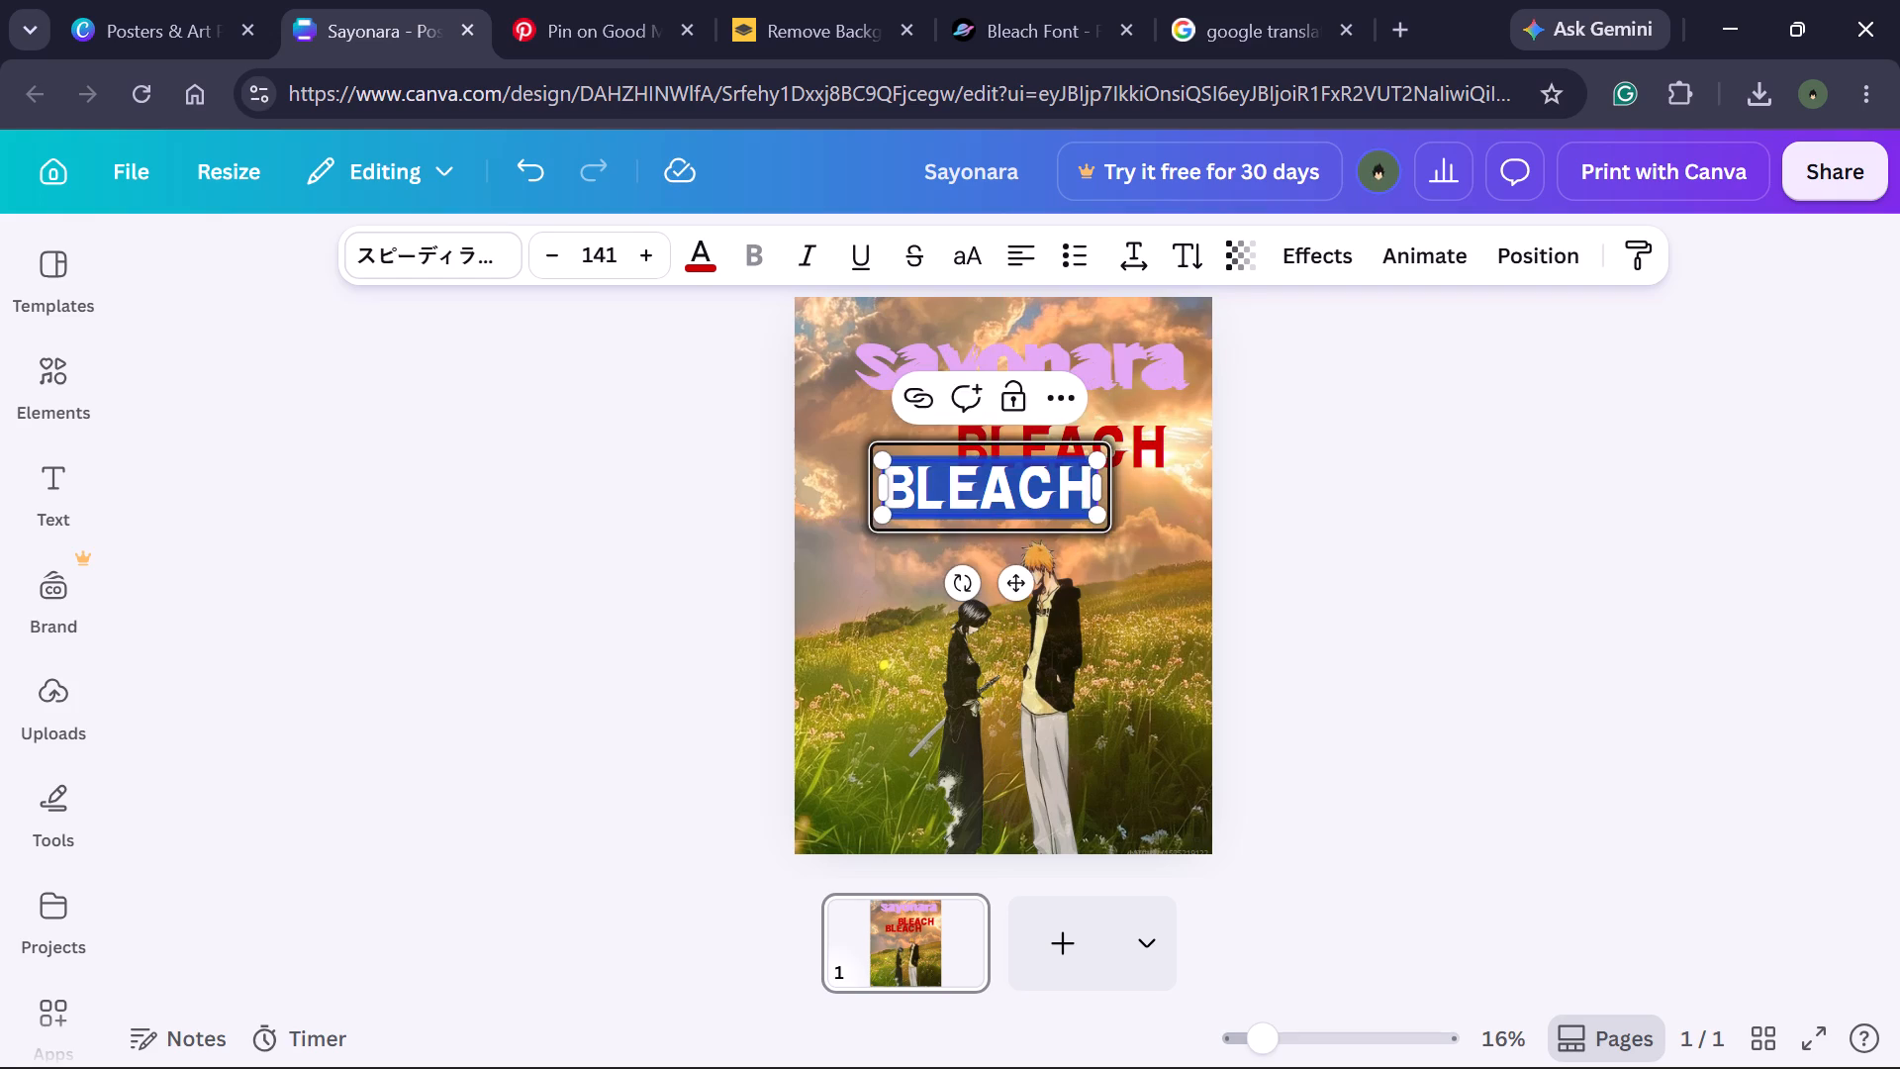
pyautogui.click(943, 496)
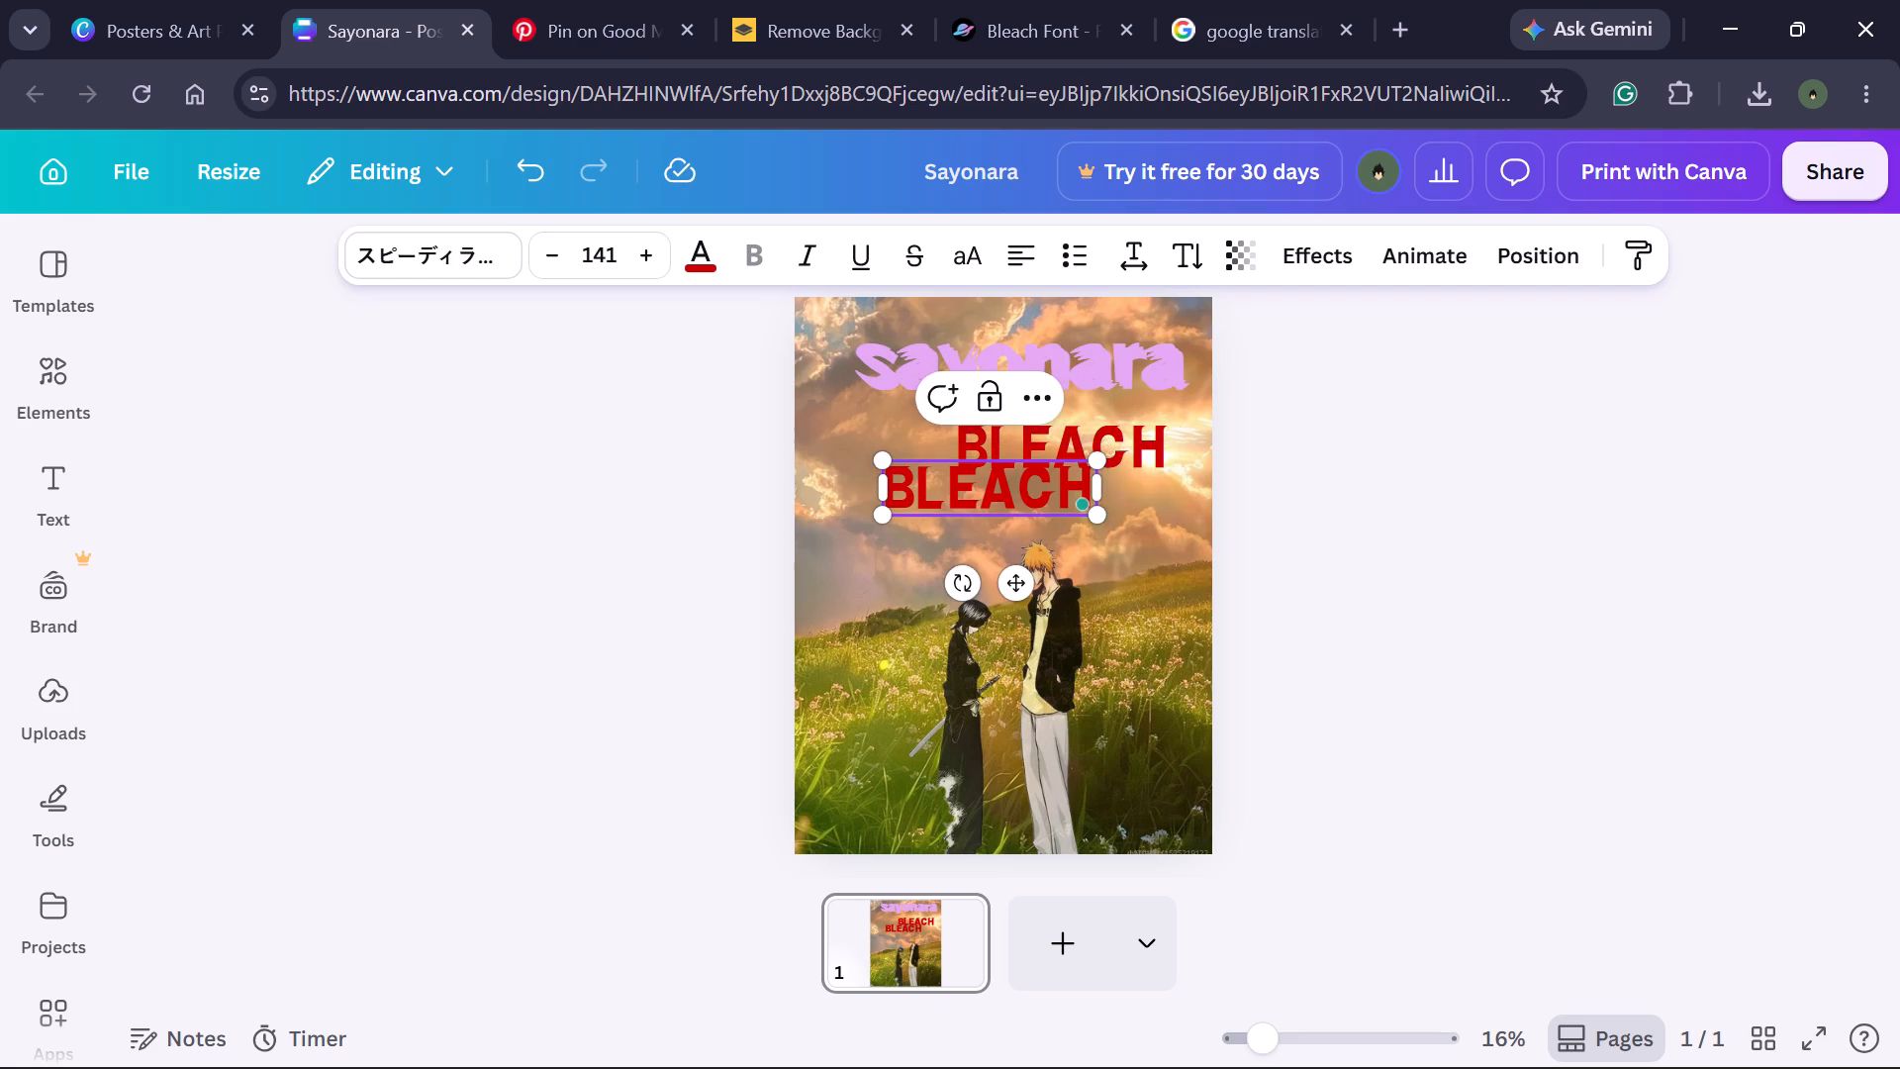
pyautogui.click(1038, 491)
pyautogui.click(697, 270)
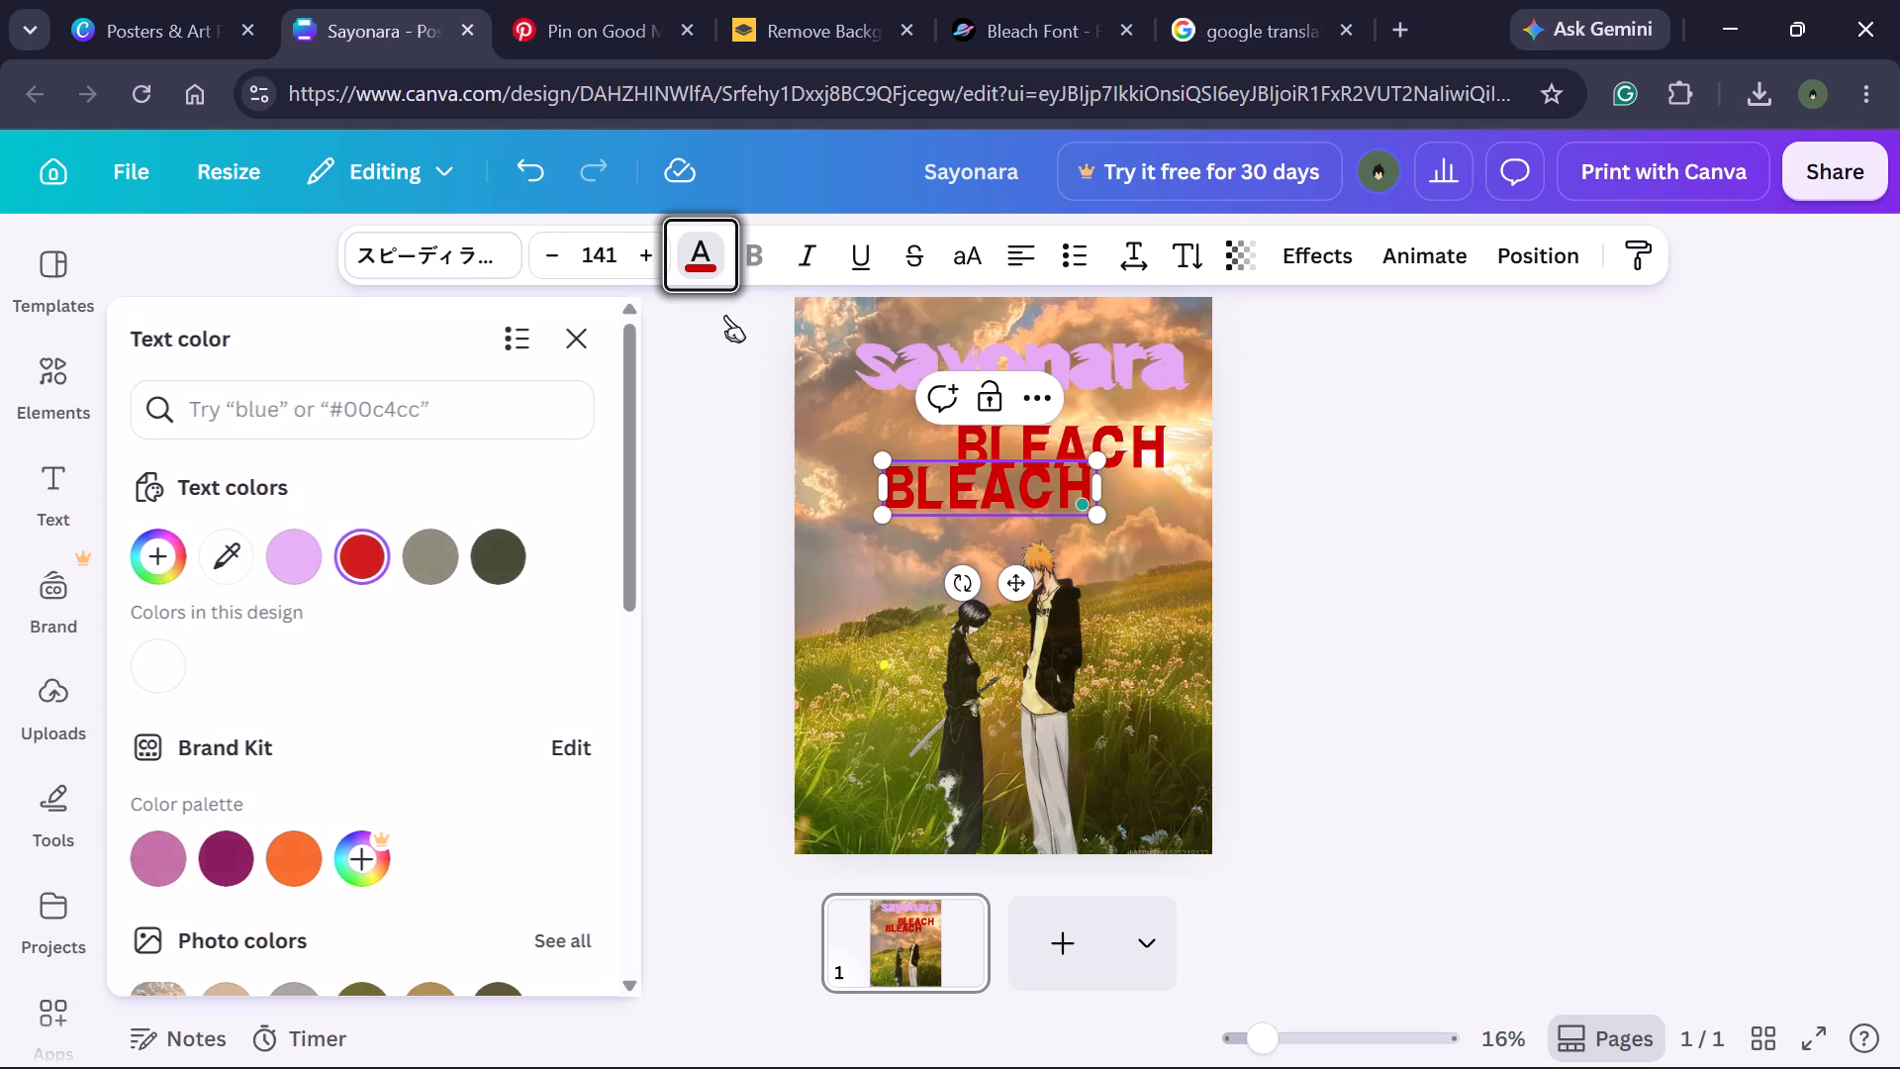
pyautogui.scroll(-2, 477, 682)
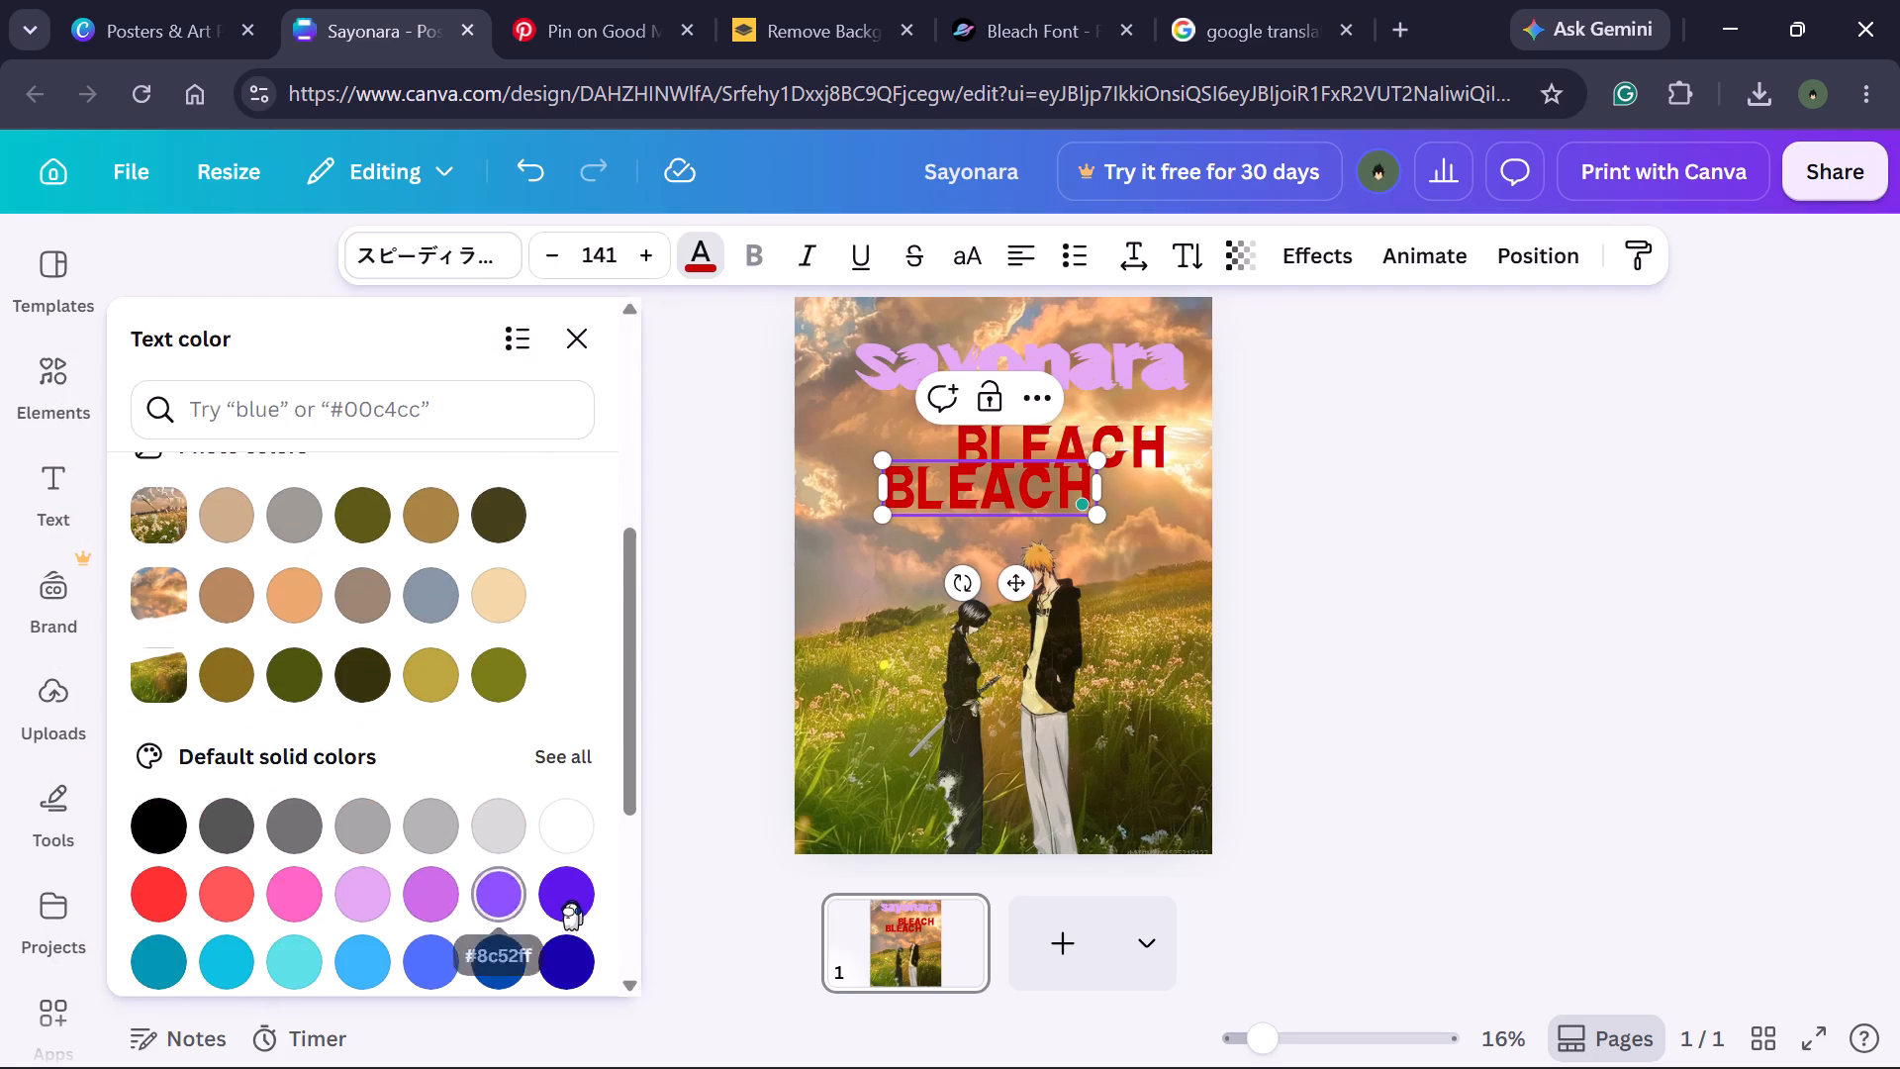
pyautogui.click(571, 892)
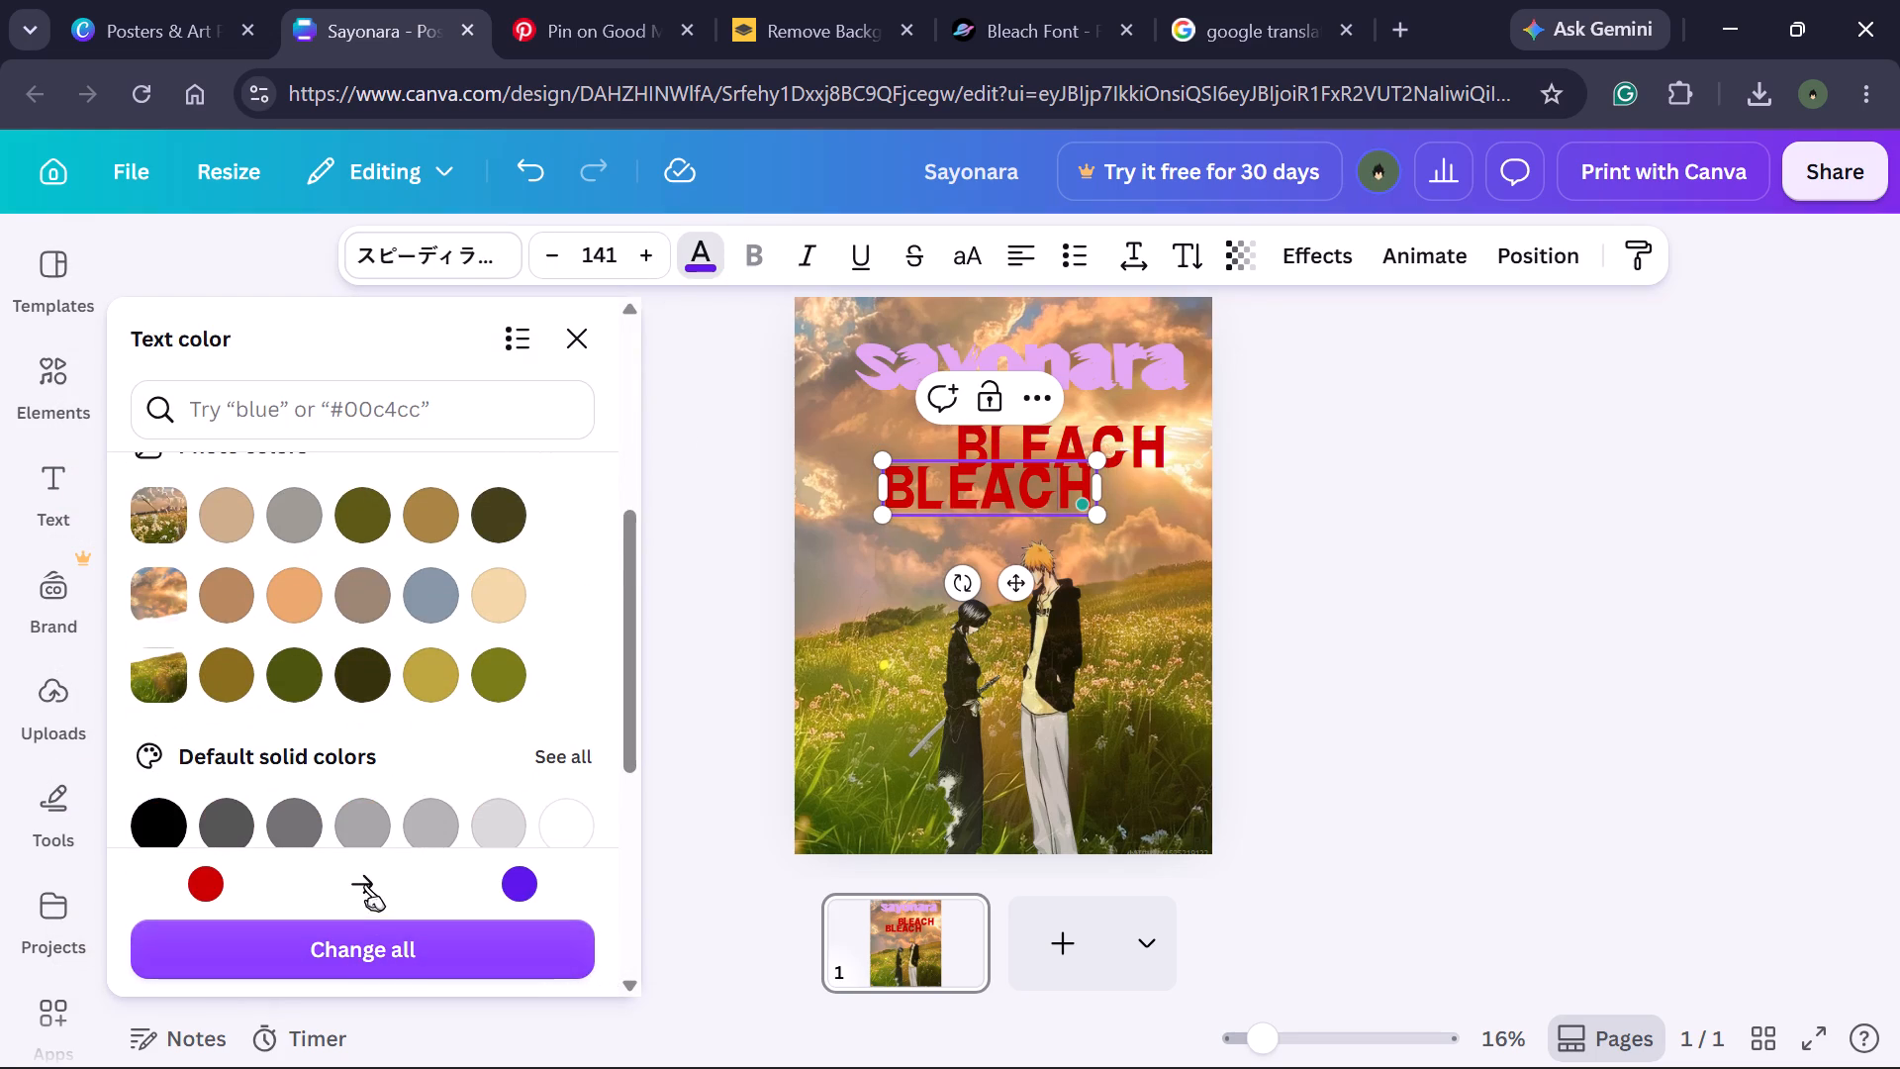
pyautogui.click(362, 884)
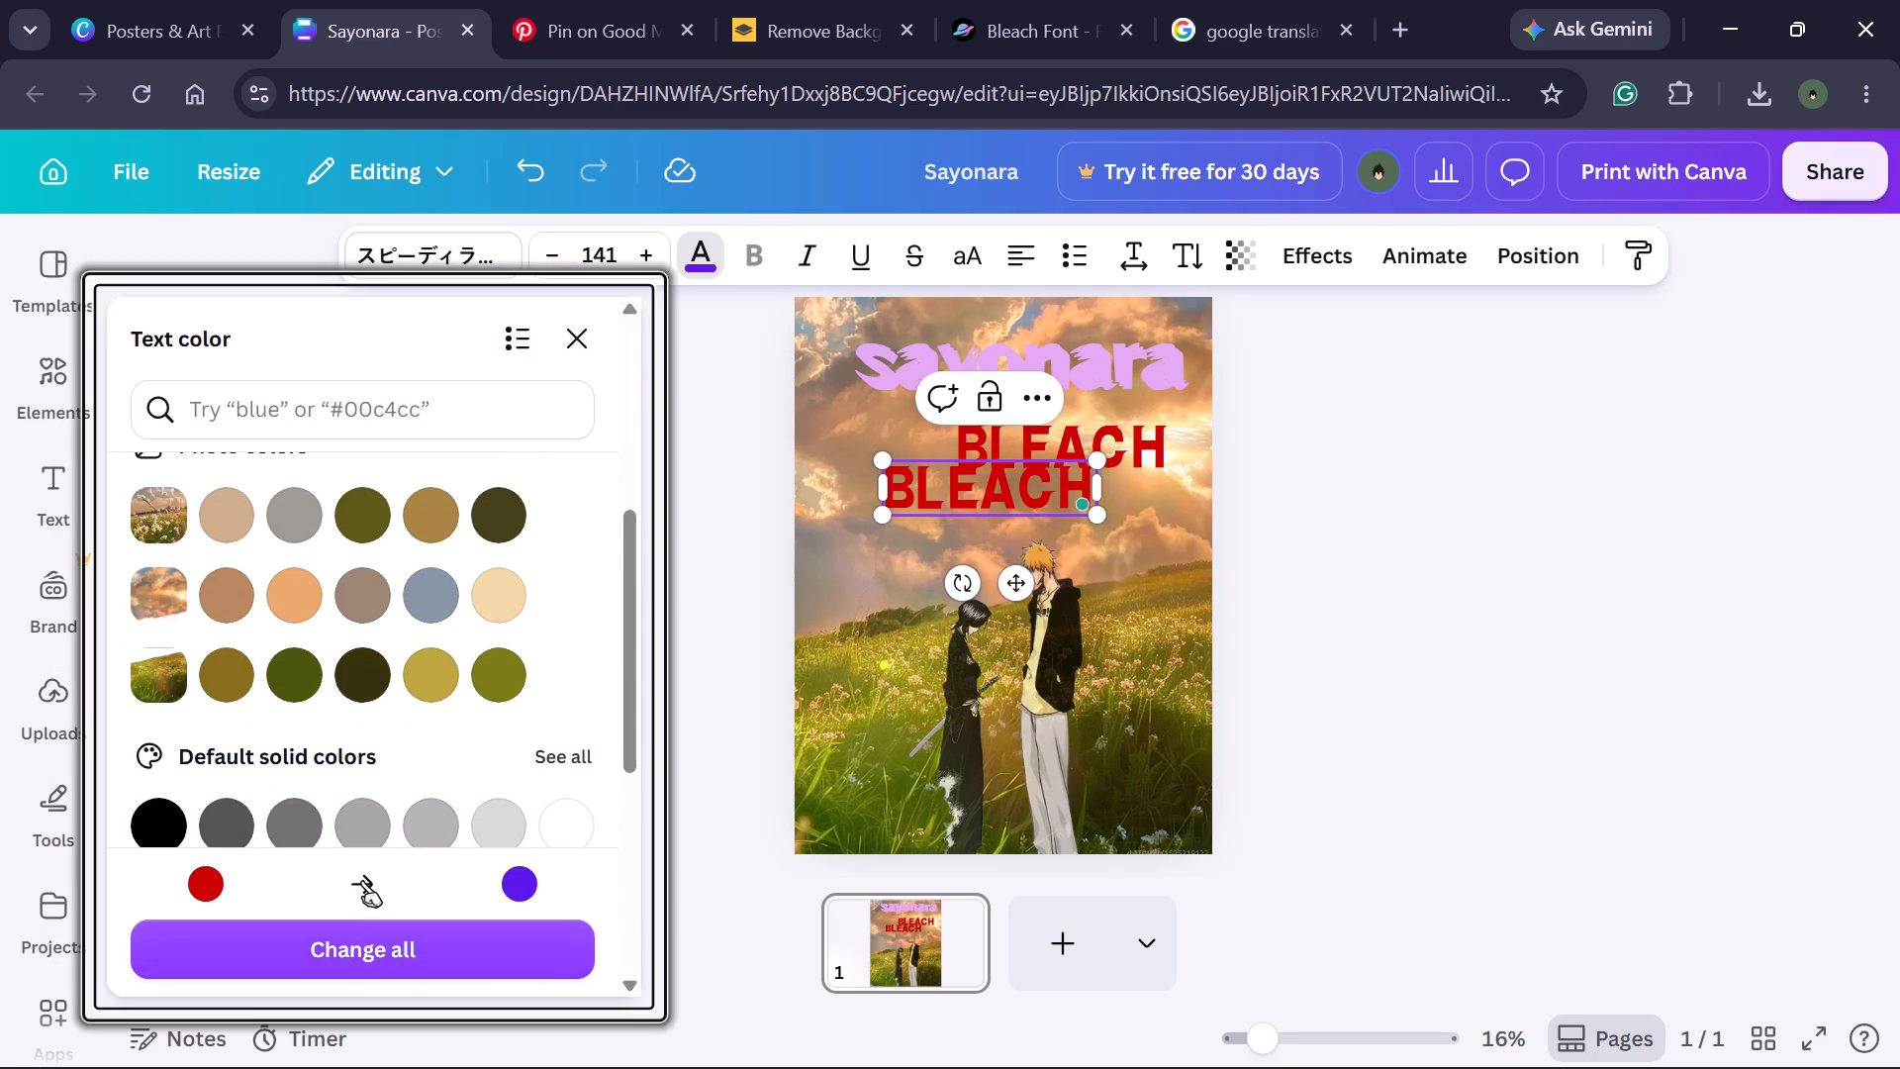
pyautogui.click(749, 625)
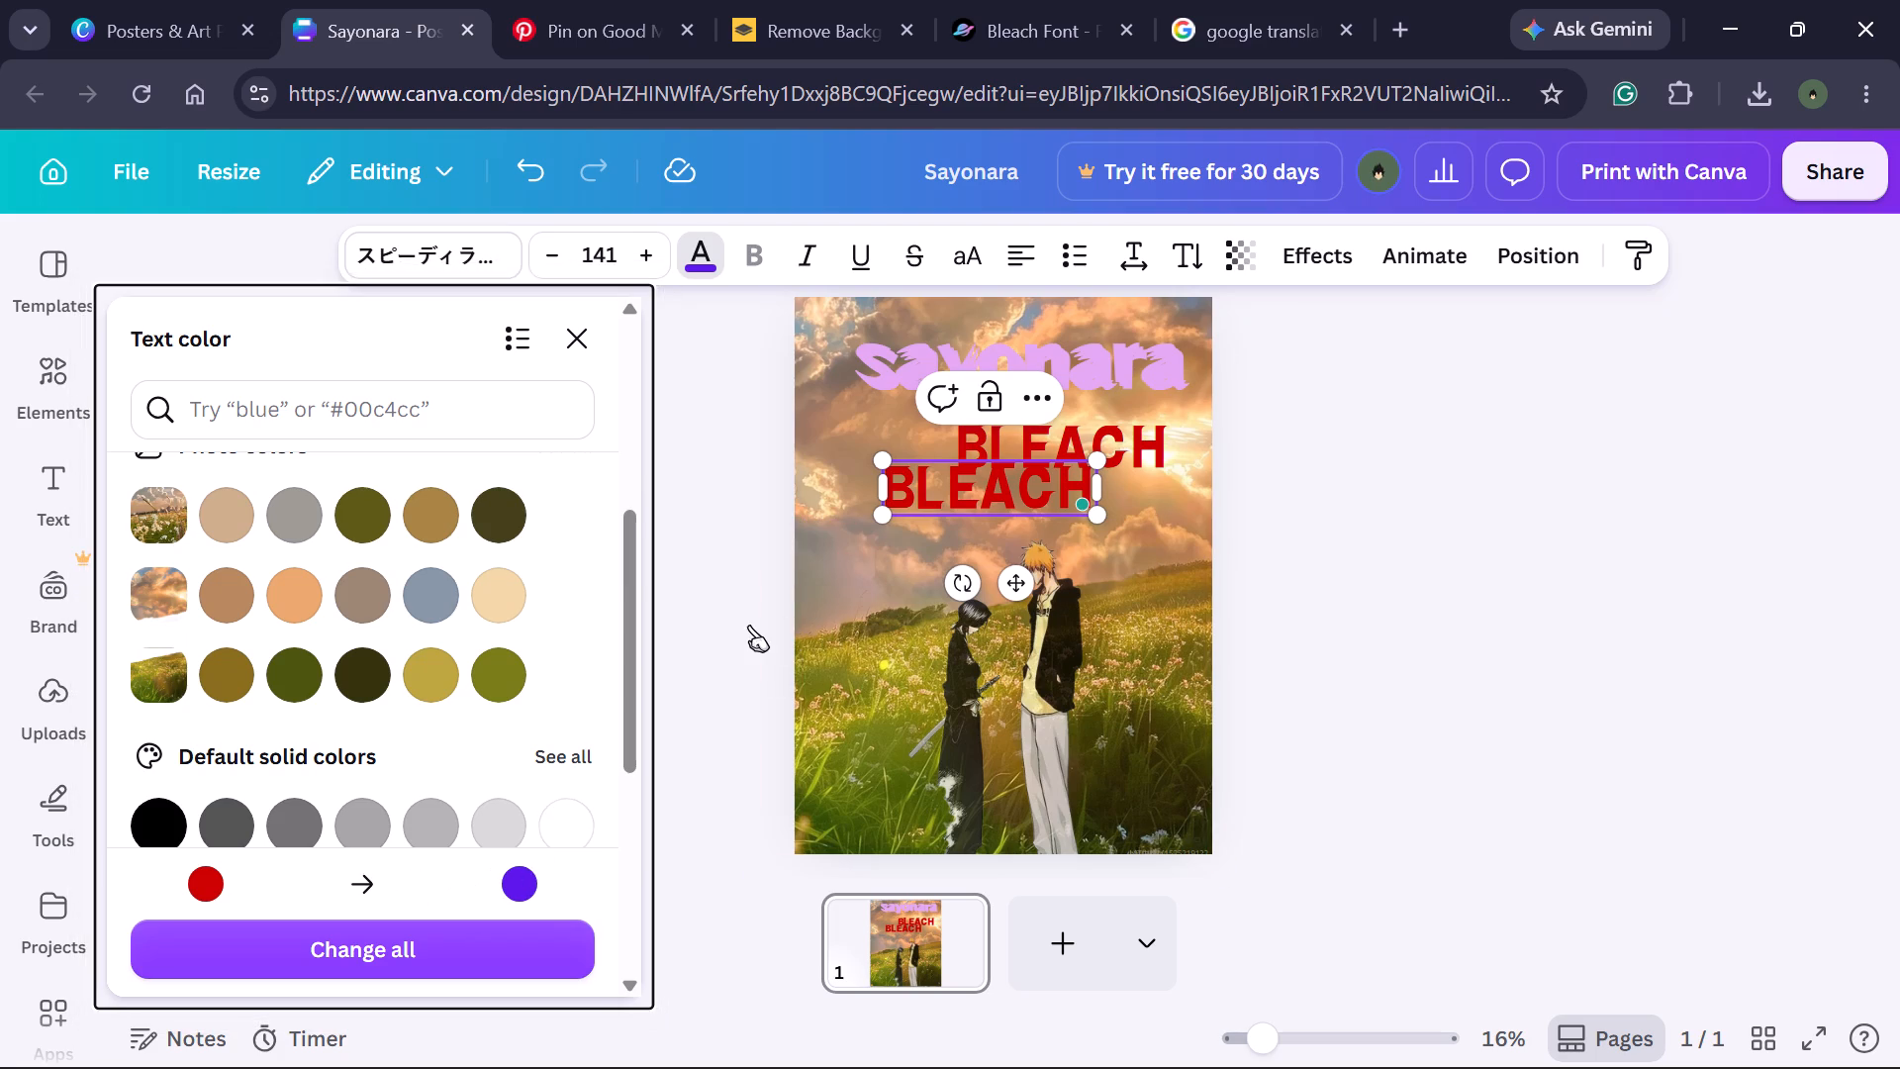
# Pick dark blue for the lower "BLEACH" copy and change all matching red text on the page to it.
pyautogui.click(978, 486)
pyautogui.click(1015, 488)
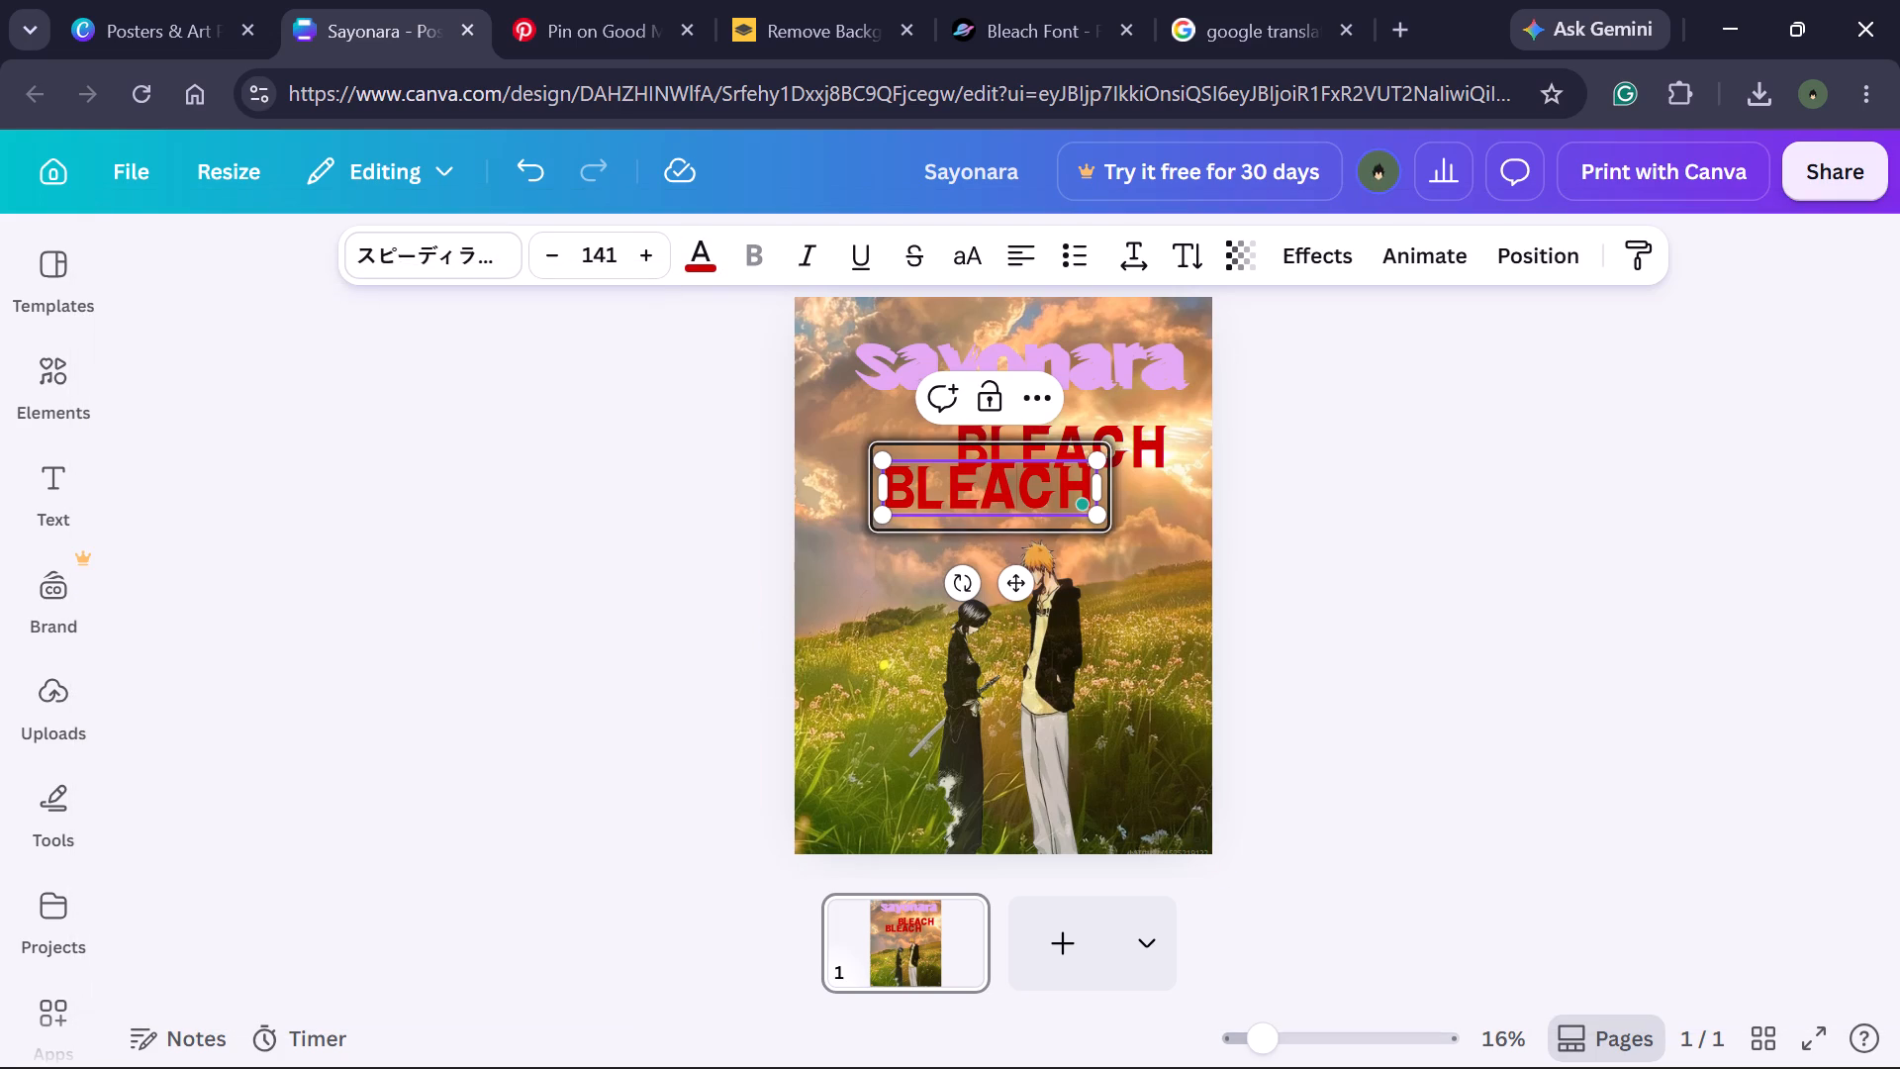
pyautogui.click(696, 268)
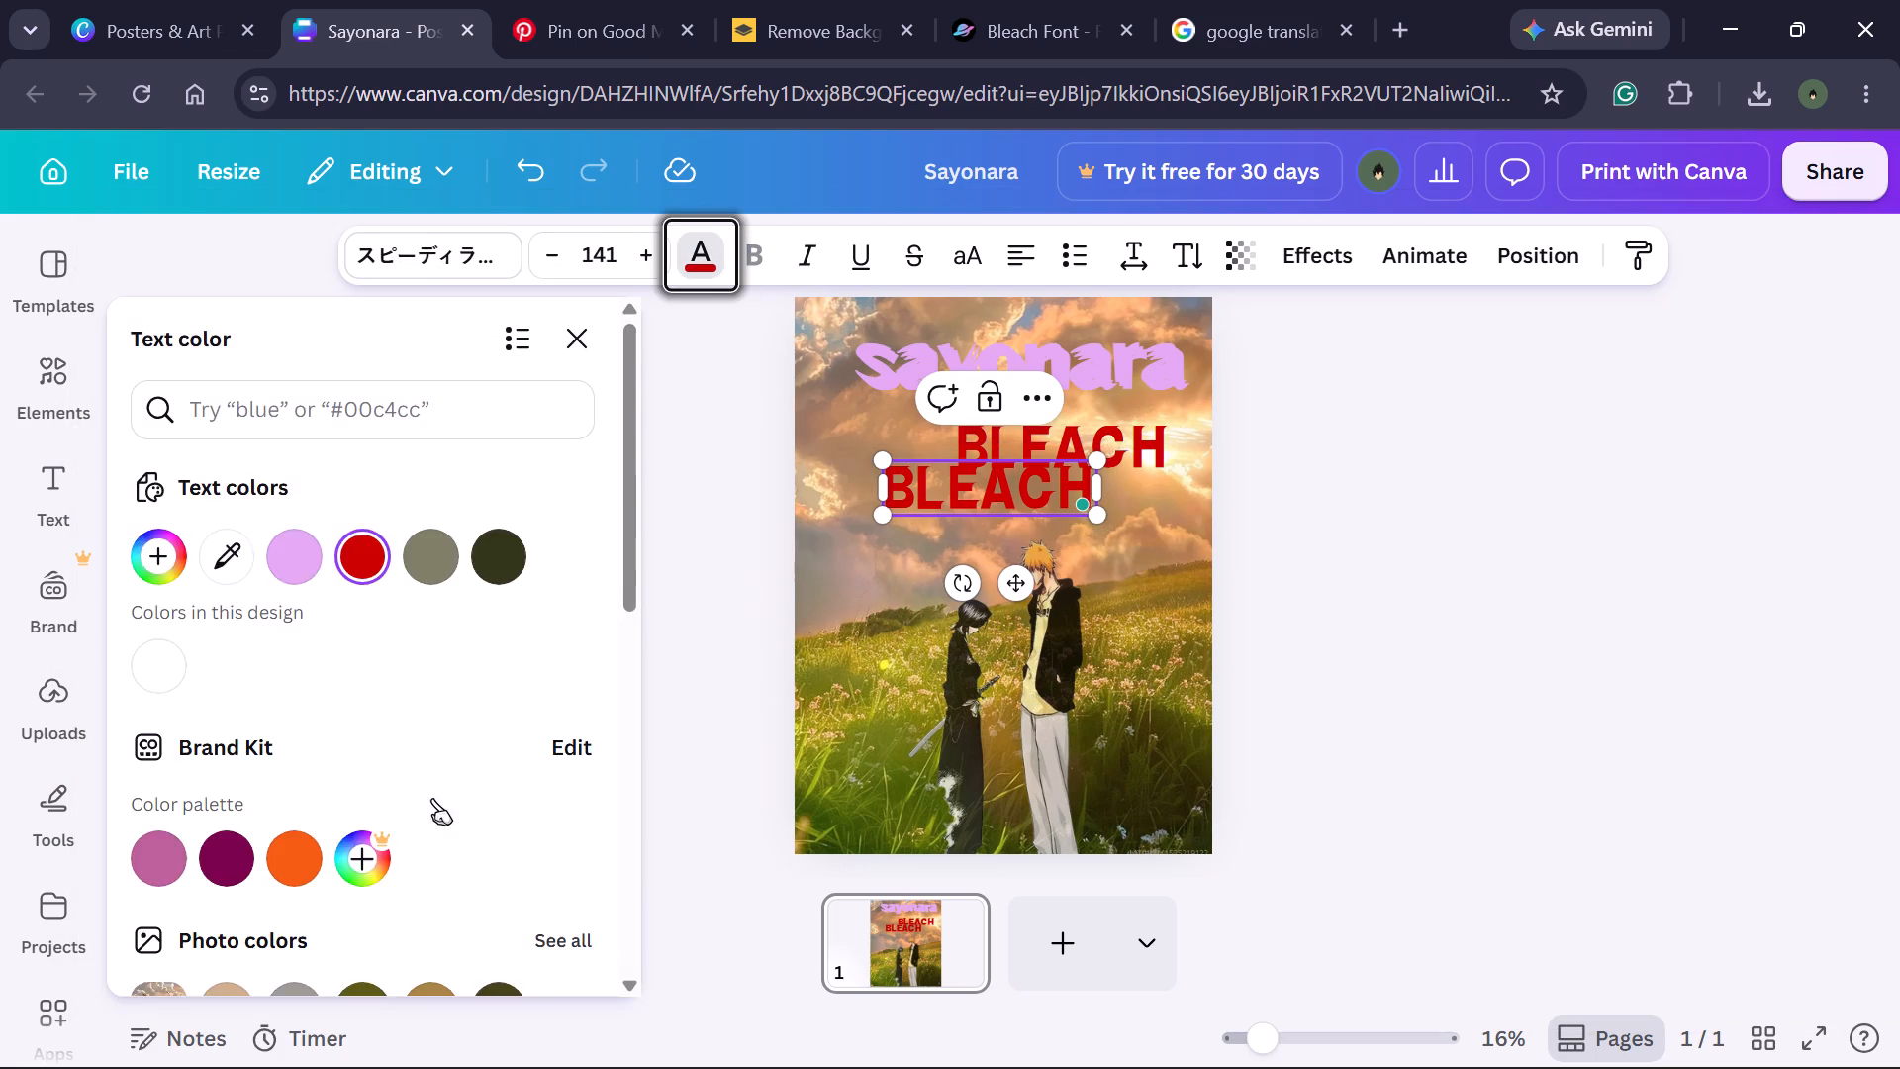
pyautogui.scroll(-2, 431, 802)
pyautogui.click(553, 952)
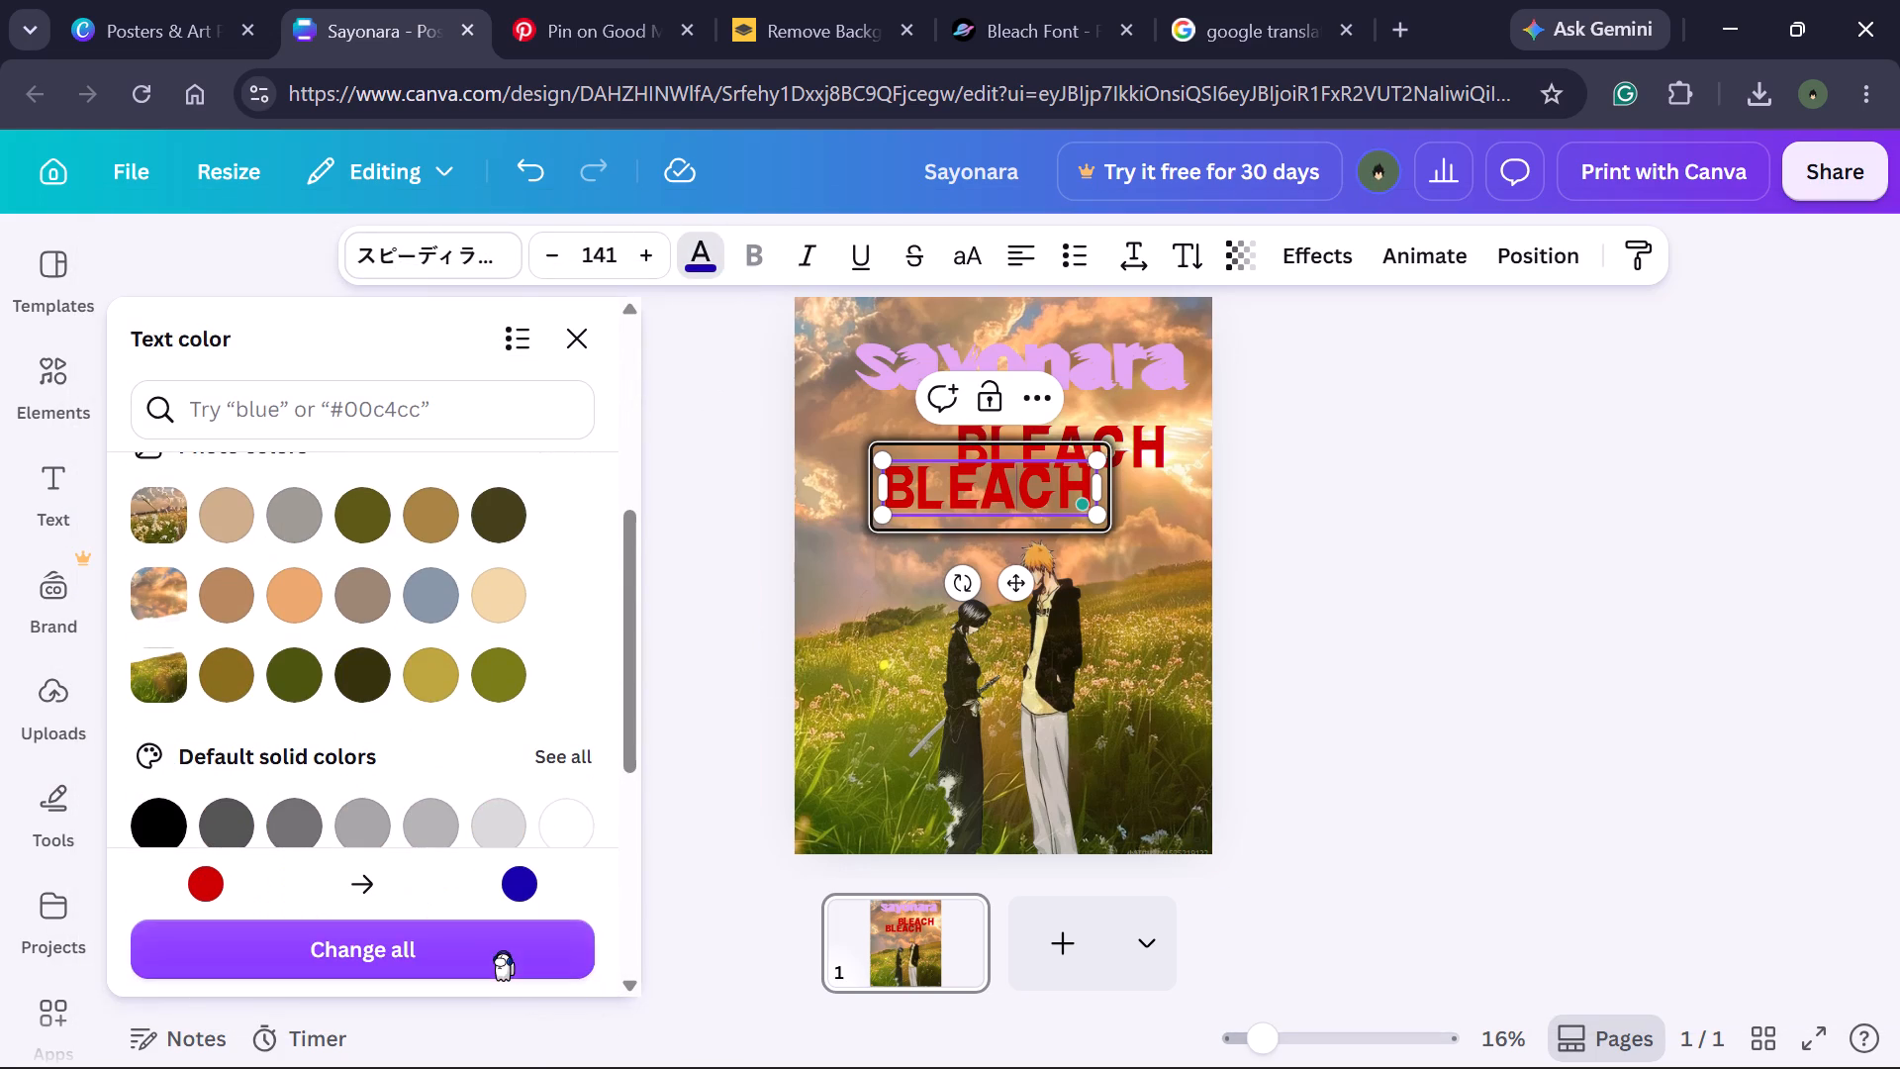
pyautogui.click(527, 943)
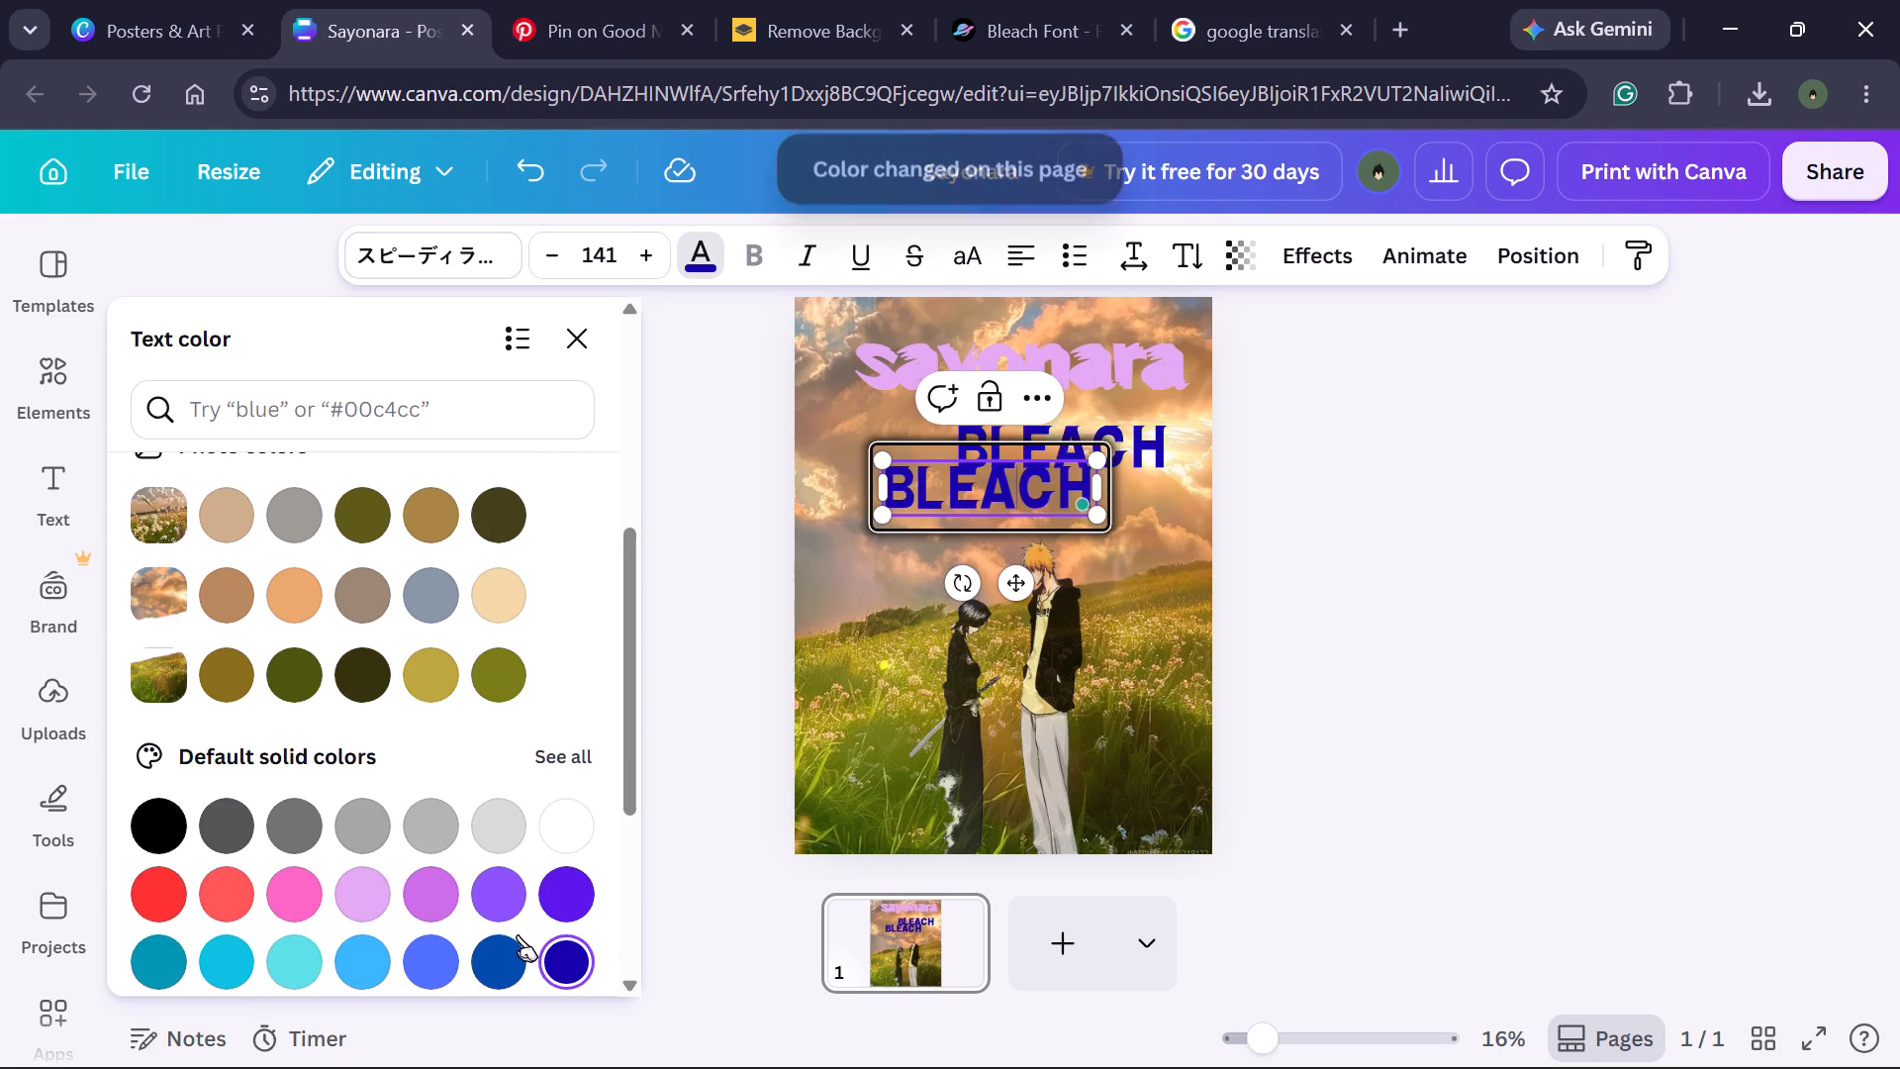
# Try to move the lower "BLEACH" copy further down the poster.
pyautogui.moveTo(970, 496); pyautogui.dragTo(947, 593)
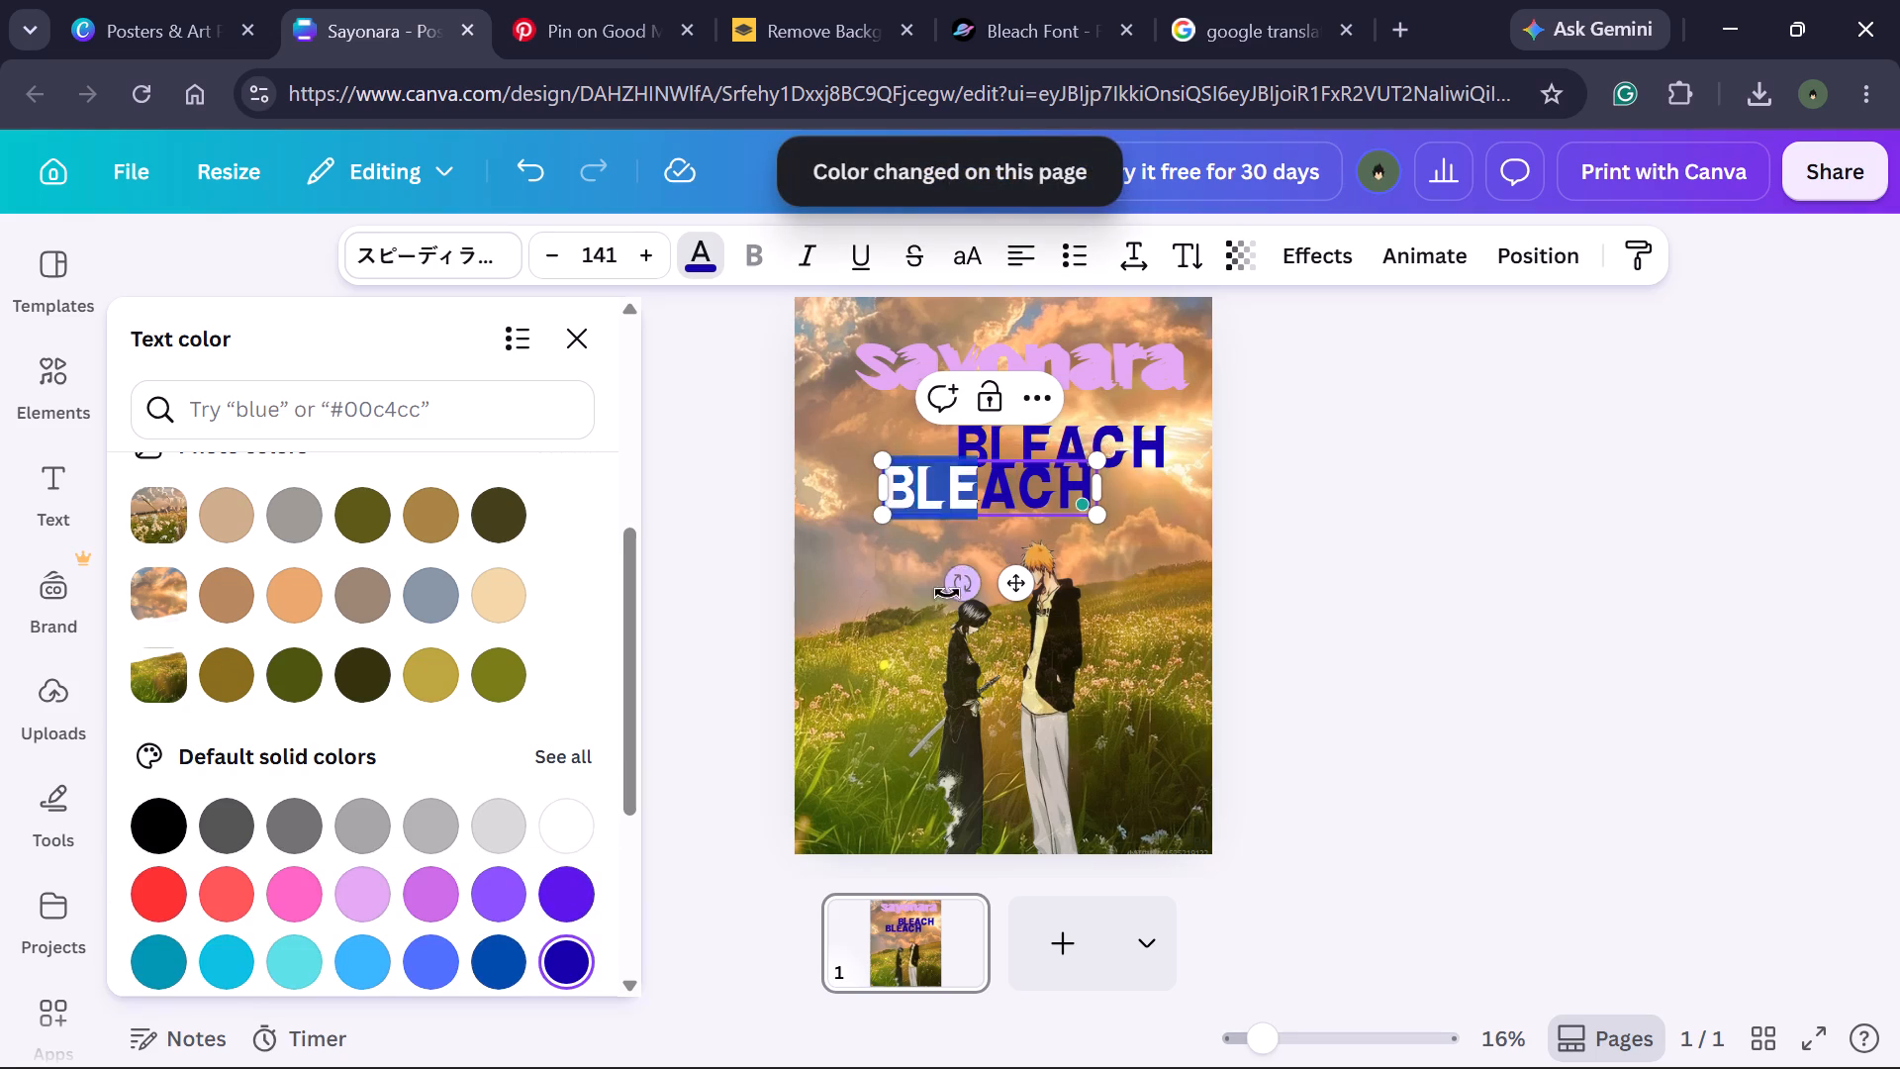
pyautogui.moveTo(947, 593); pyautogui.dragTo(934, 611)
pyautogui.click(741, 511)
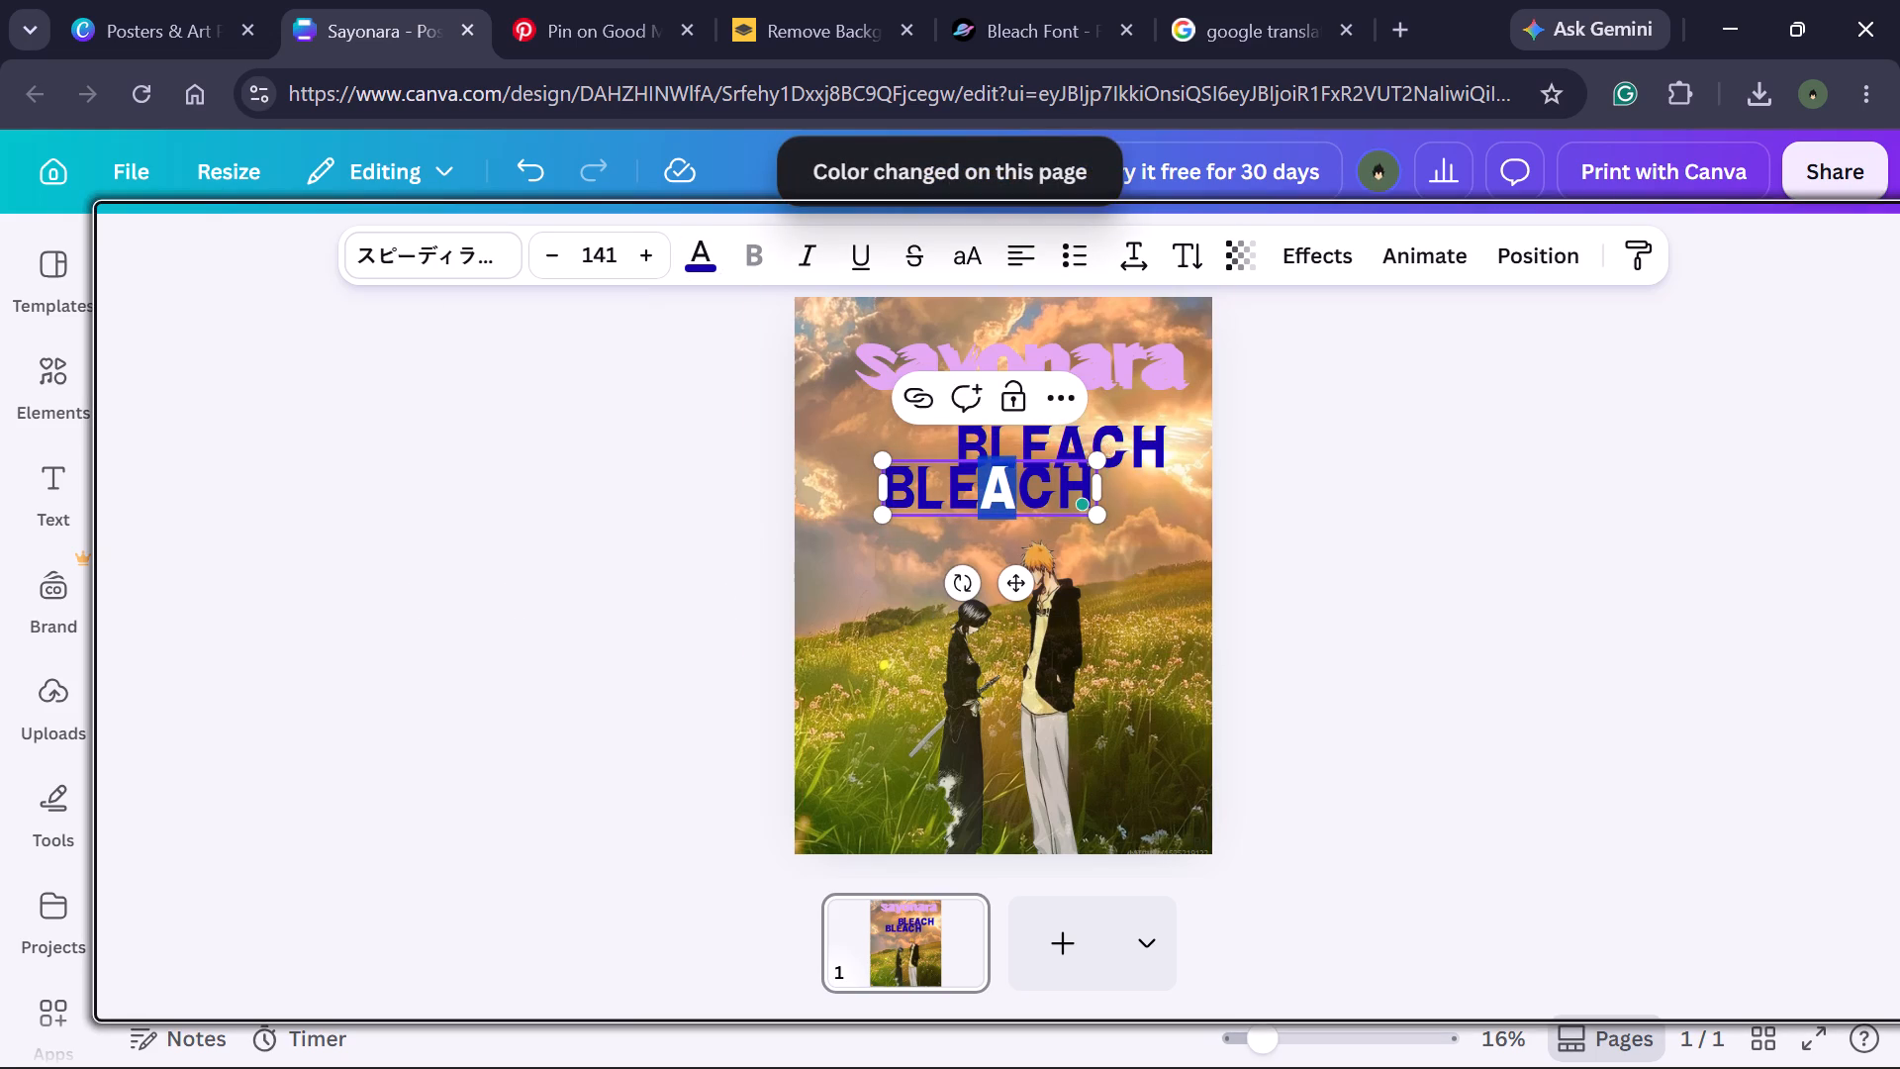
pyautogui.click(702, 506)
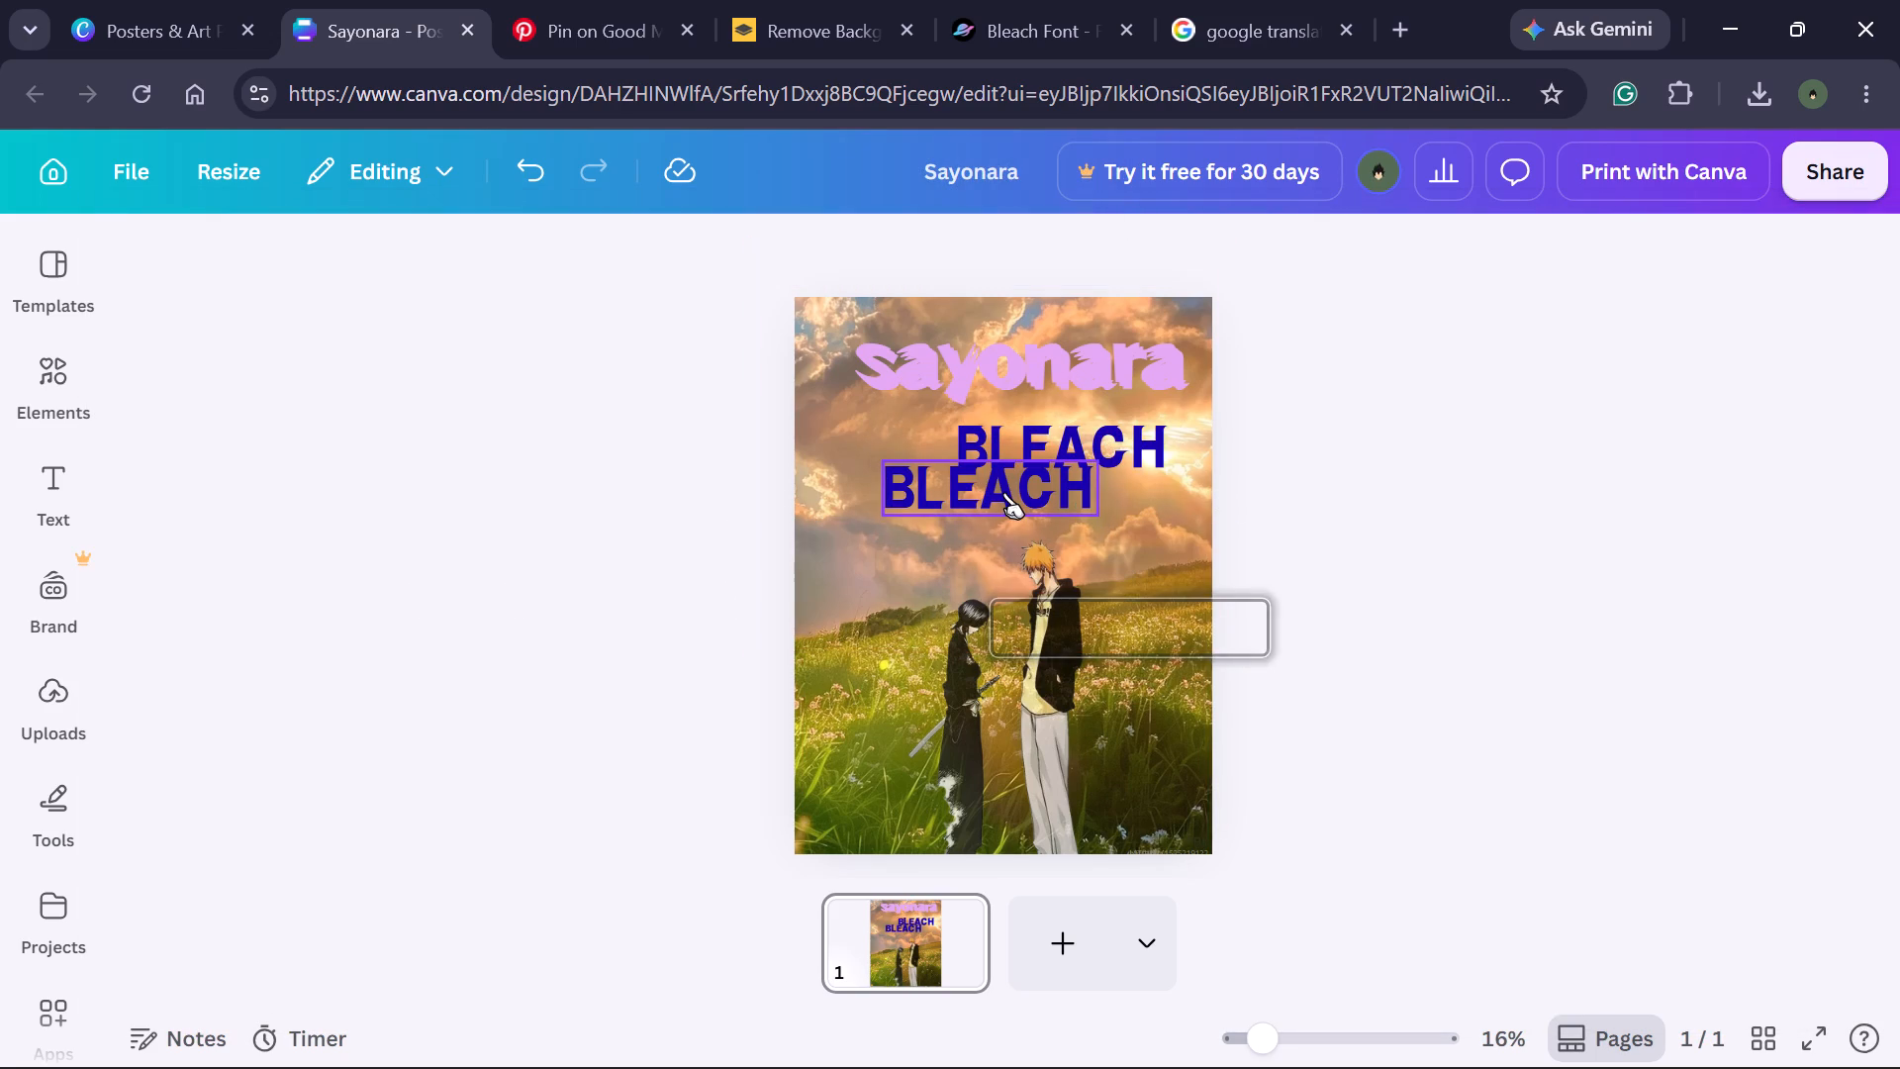
# Delete the lower "BLEACH" copy from the poster.
pyautogui.click(1004, 492)
pyautogui.click(1033, 400)
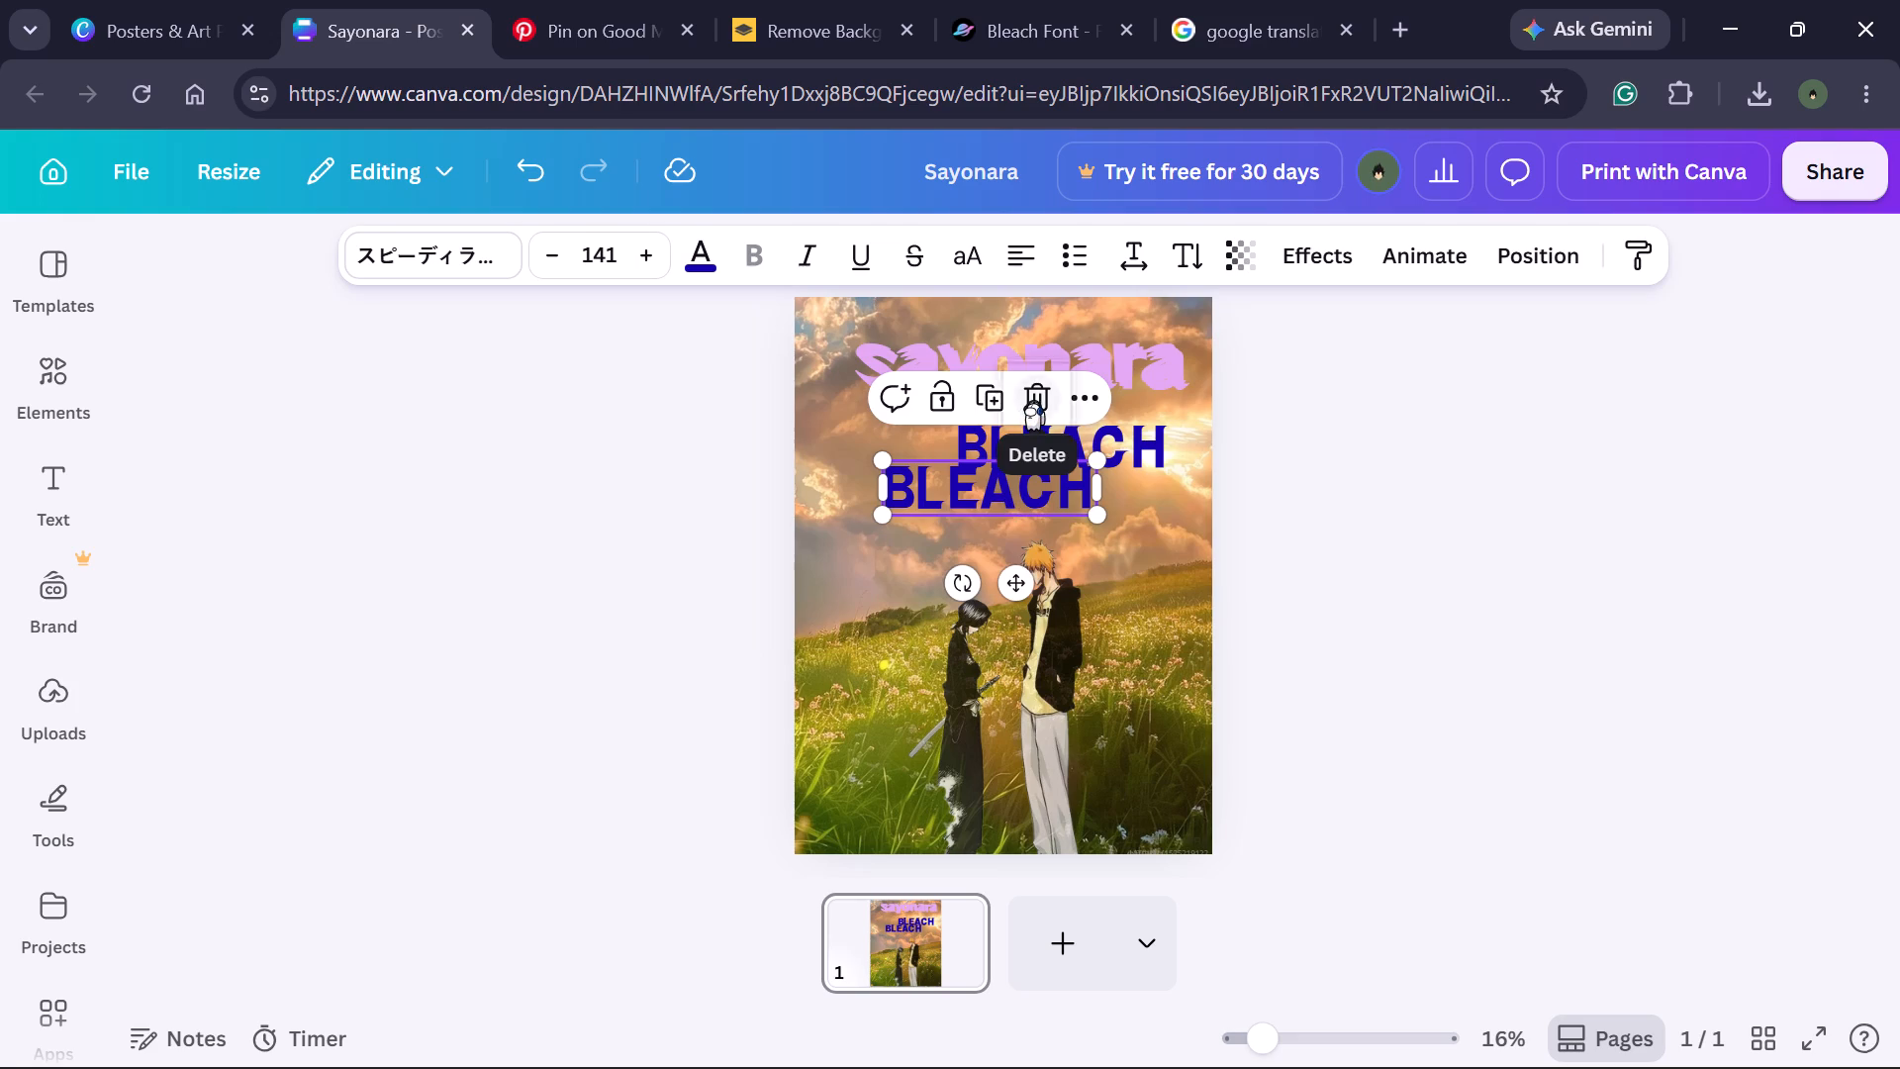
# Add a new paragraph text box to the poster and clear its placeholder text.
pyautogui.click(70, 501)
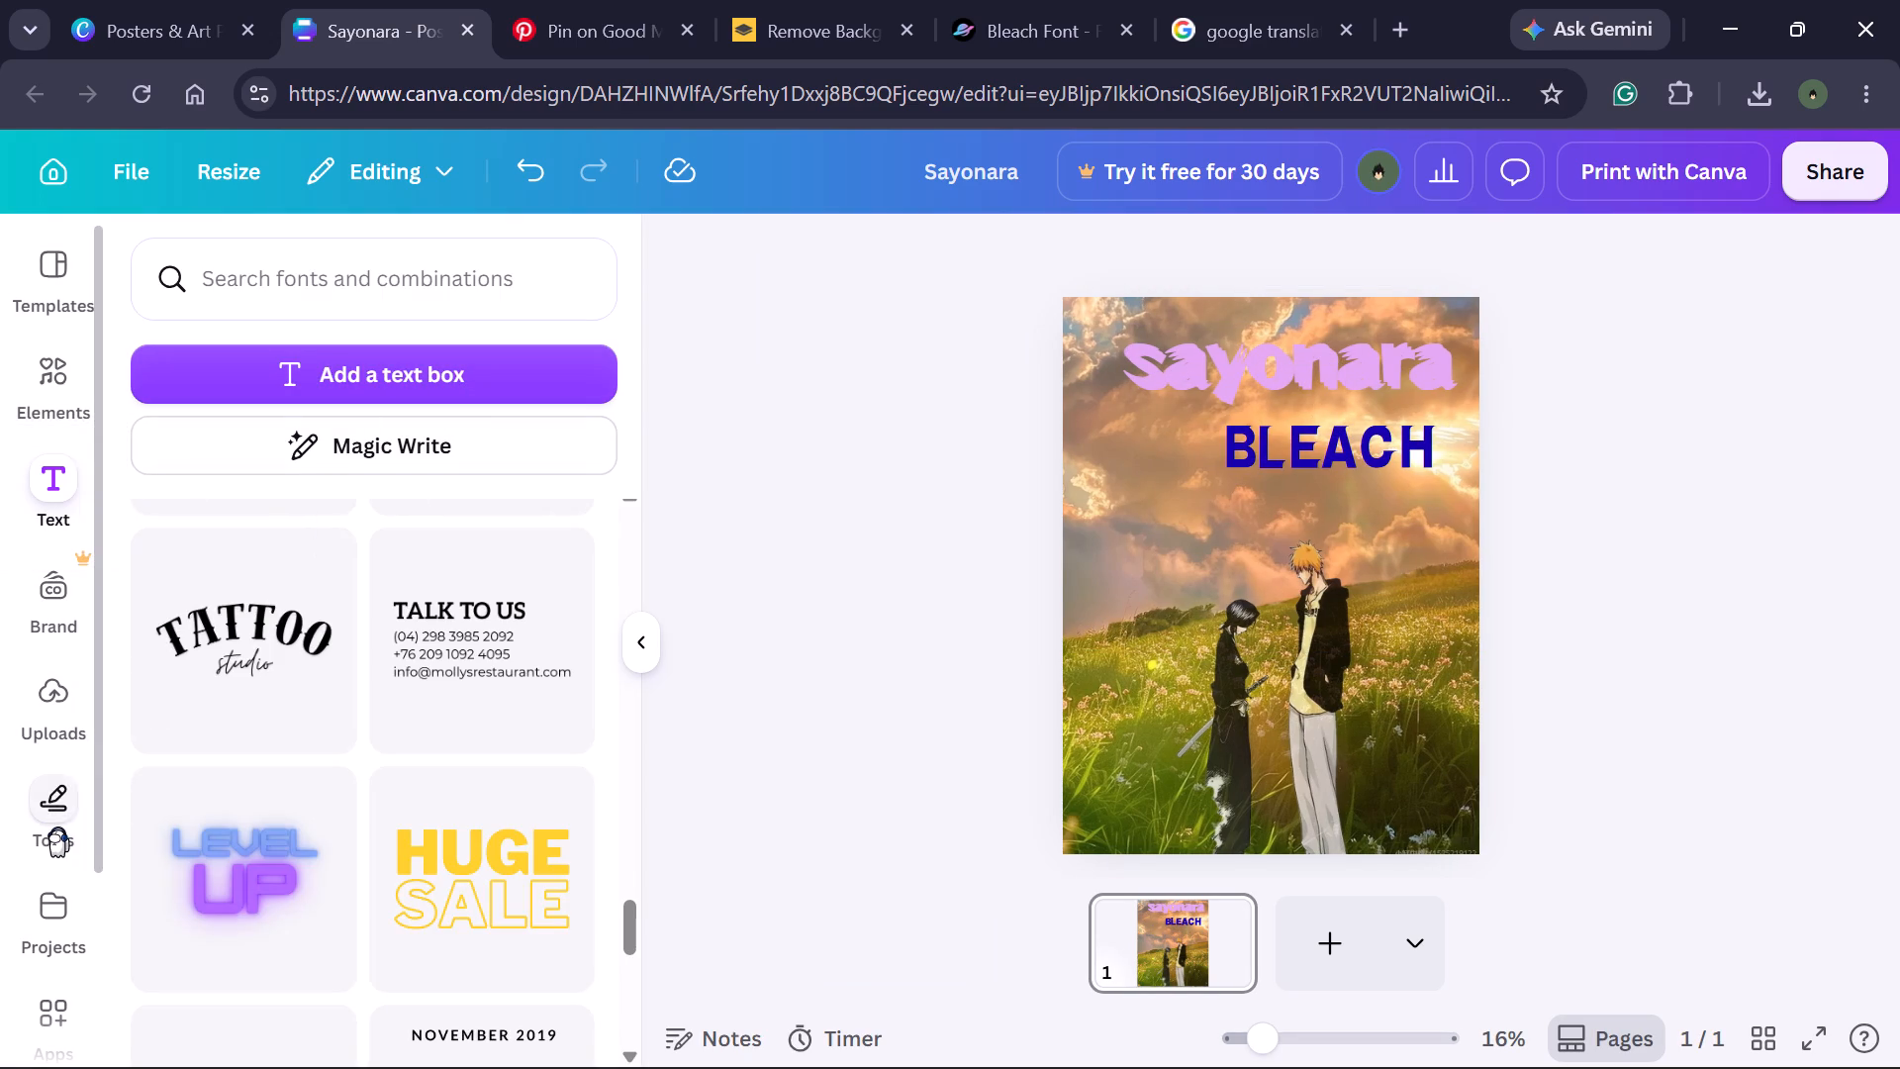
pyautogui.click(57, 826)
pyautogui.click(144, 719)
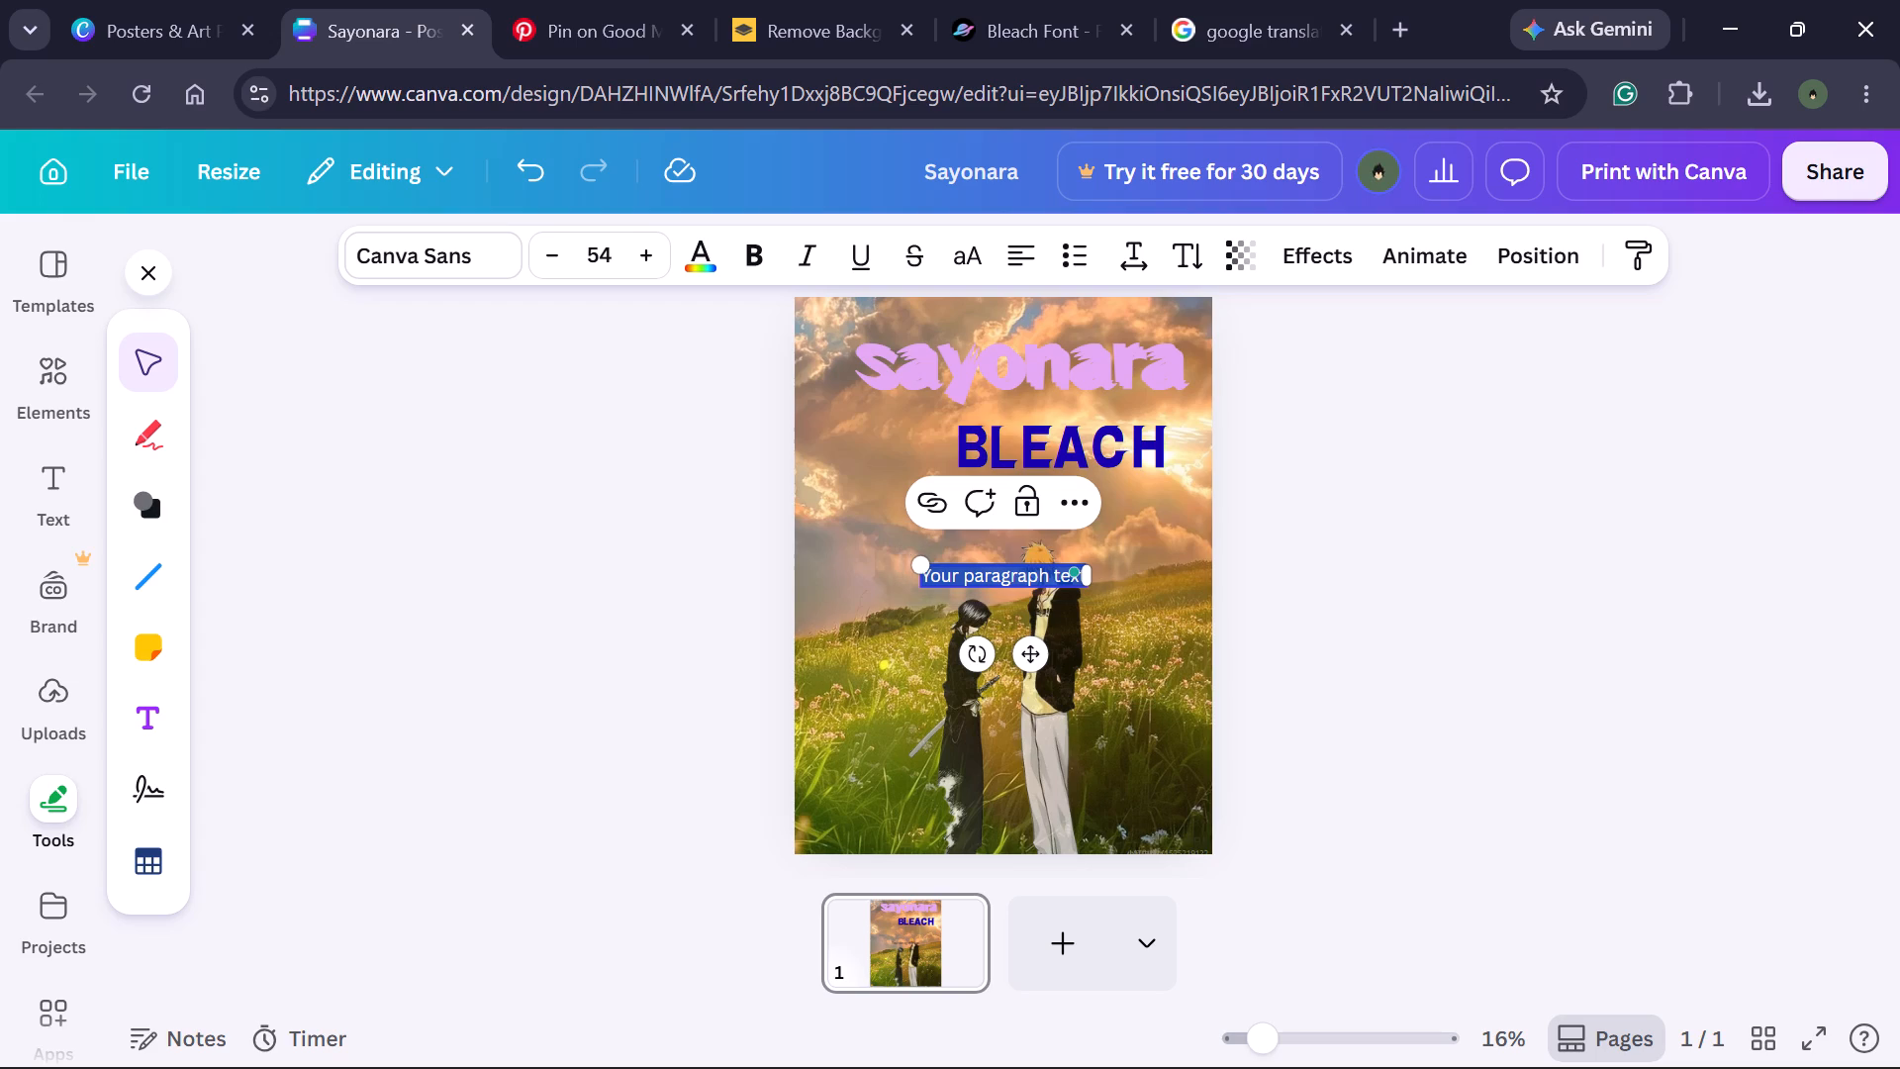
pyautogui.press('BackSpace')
# Star the スピーディライト font used by the "BLEACH" text.
pyautogui.click(1073, 446)
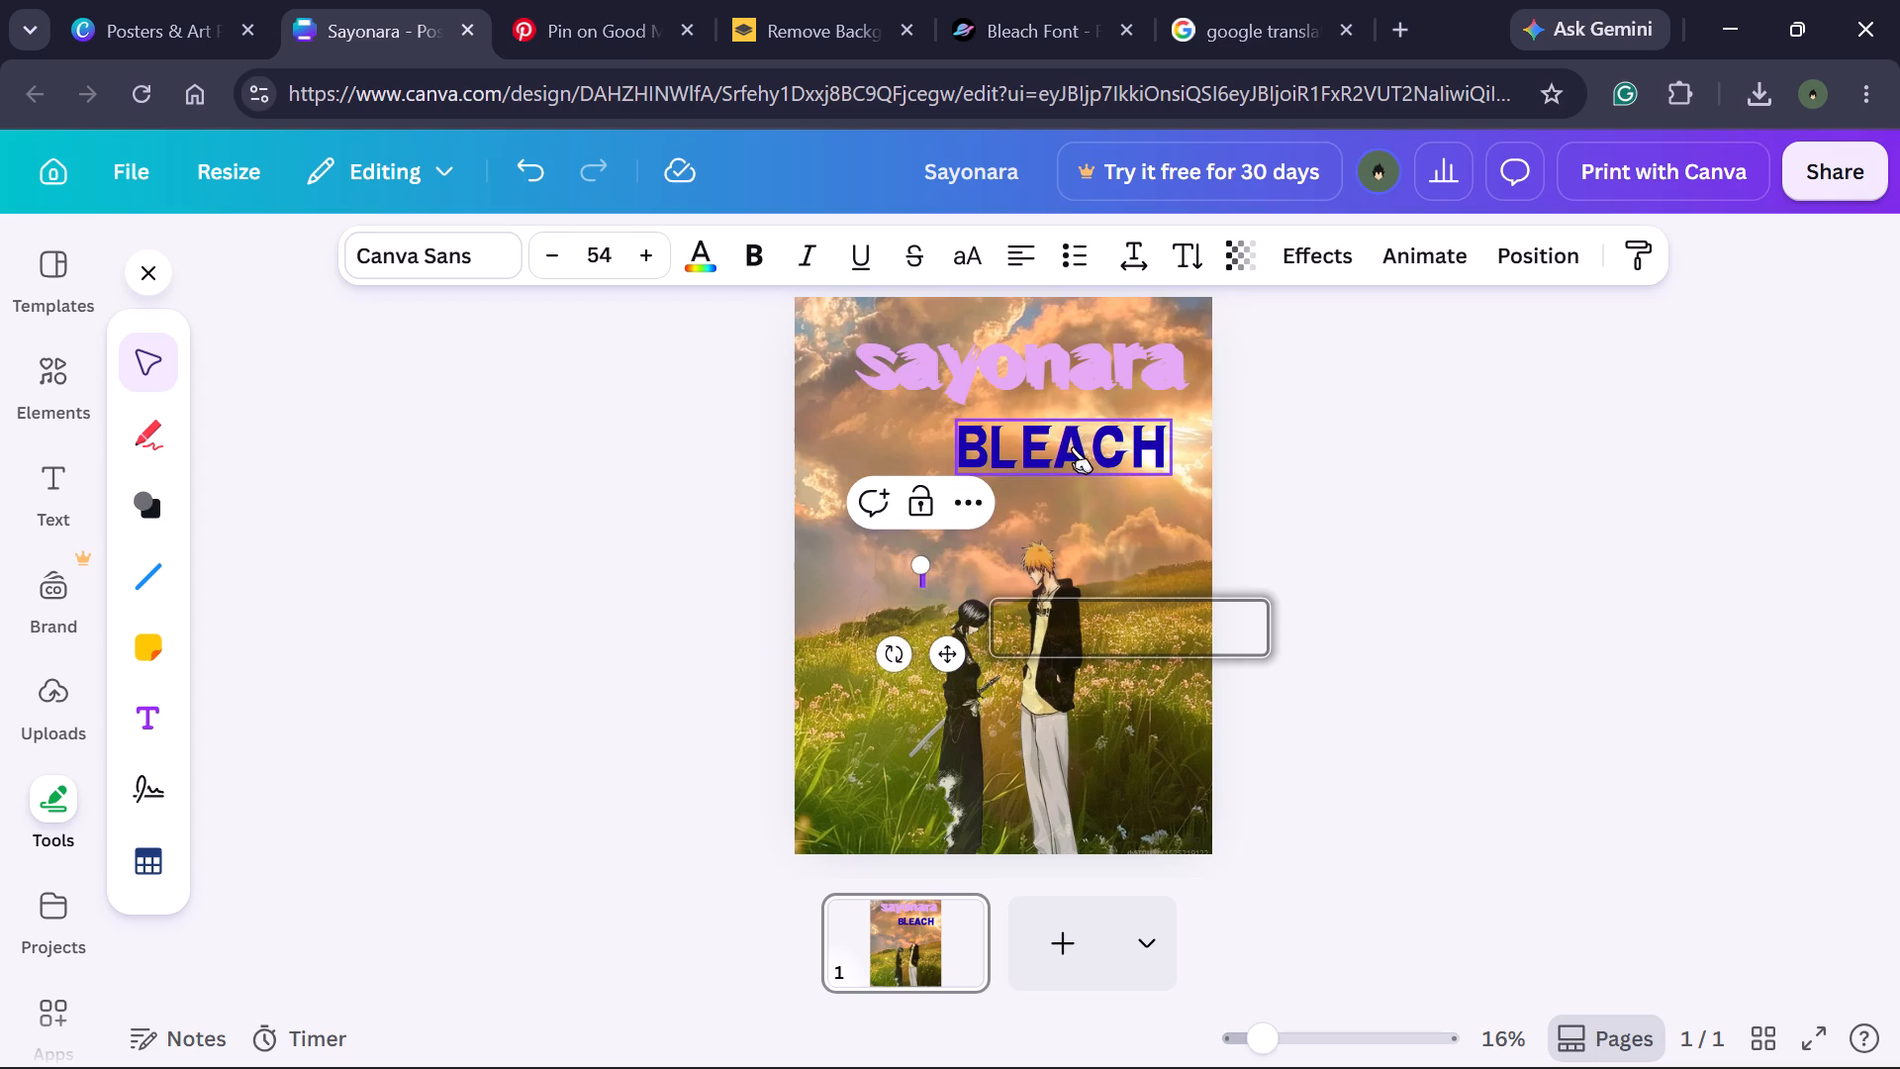
pyautogui.rightClick(484, 263)
pyautogui.click(484, 263)
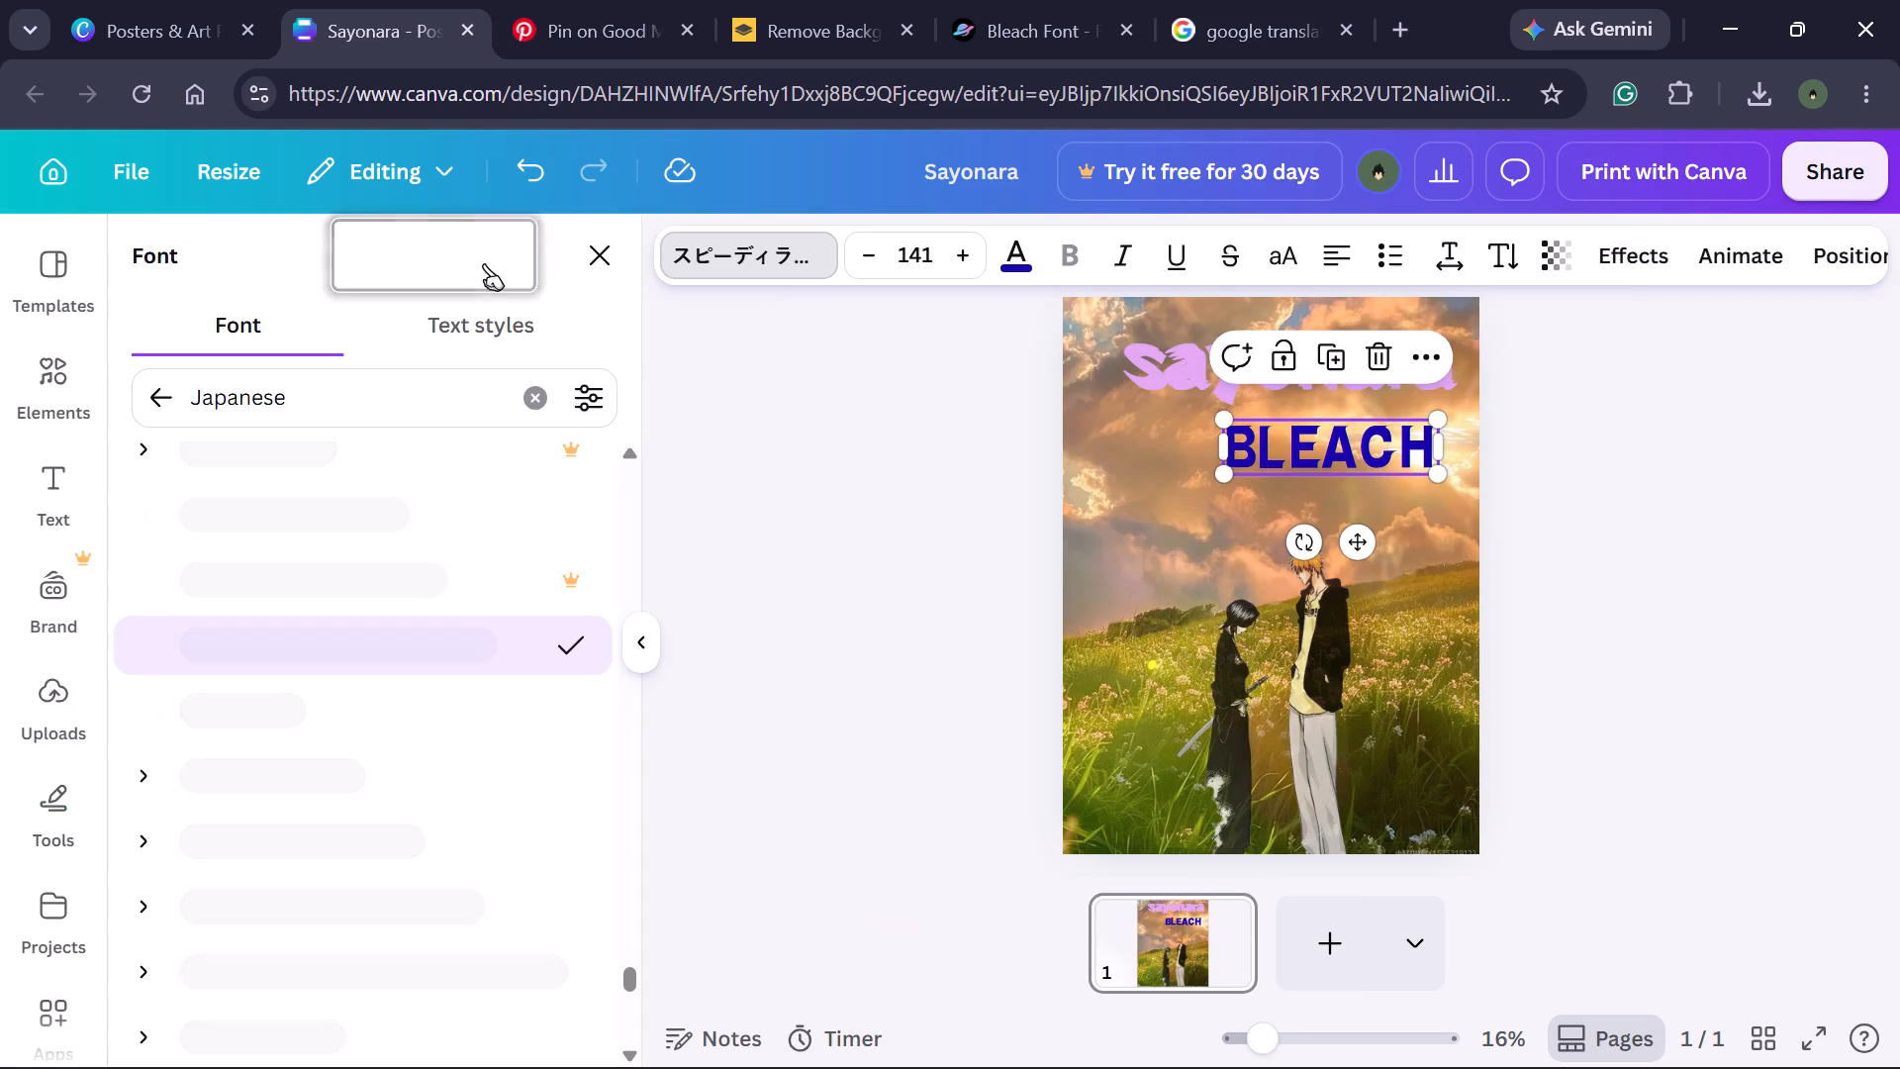
pyautogui.rightClick(463, 648)
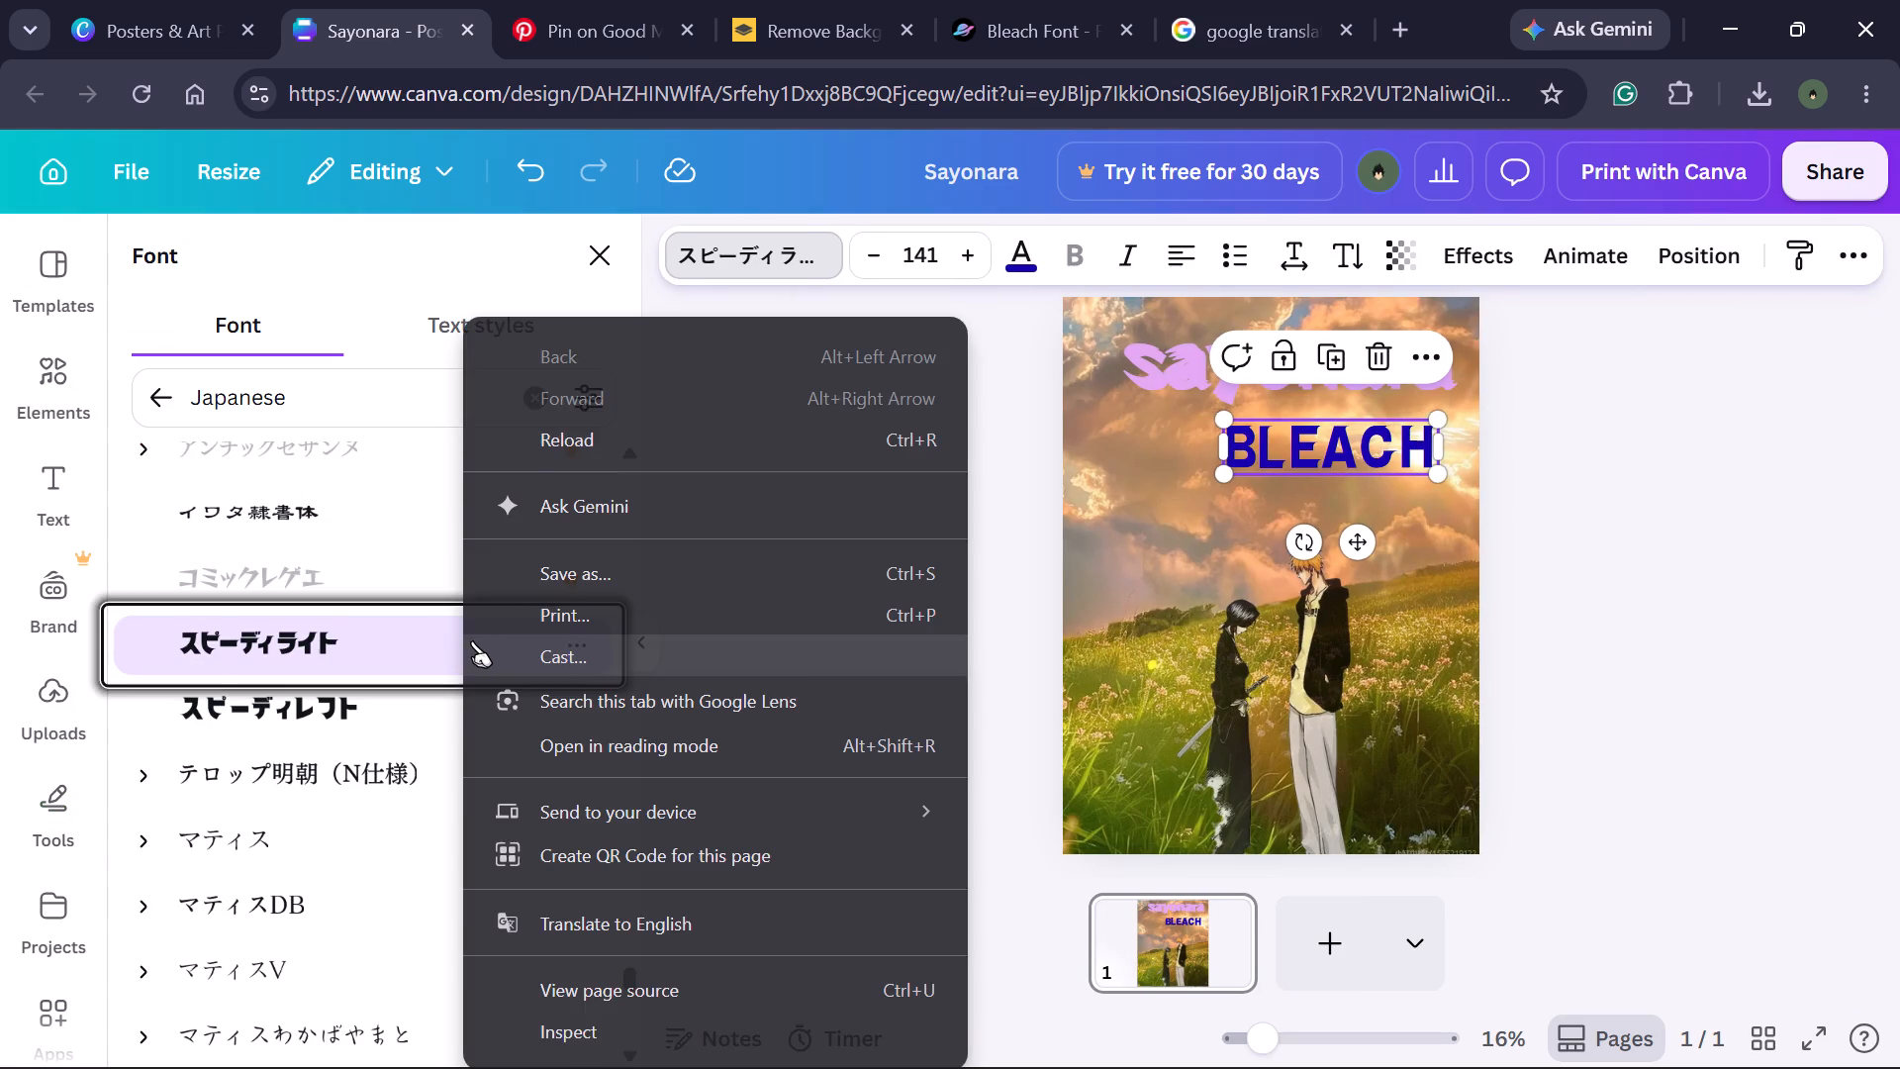
pyautogui.click(1036, 525)
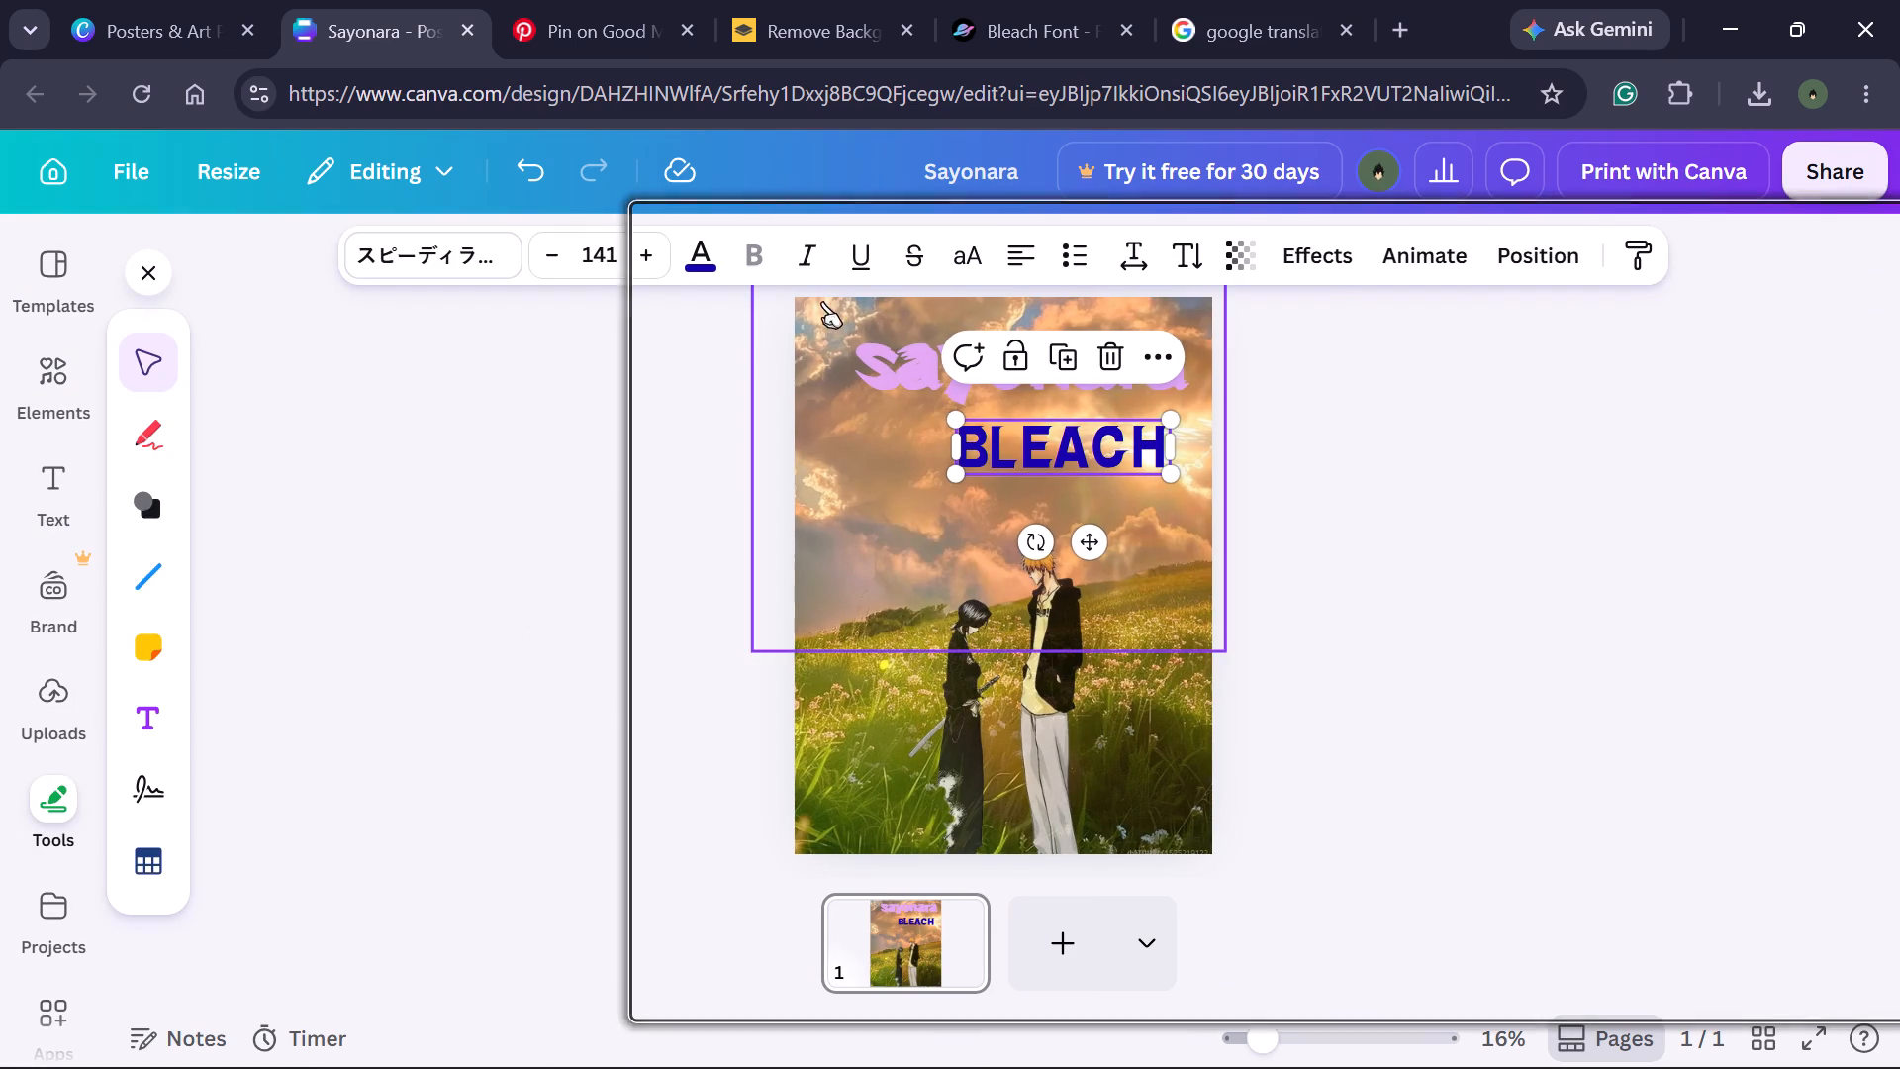
pyautogui.click(1041, 453)
pyautogui.click(460, 237)
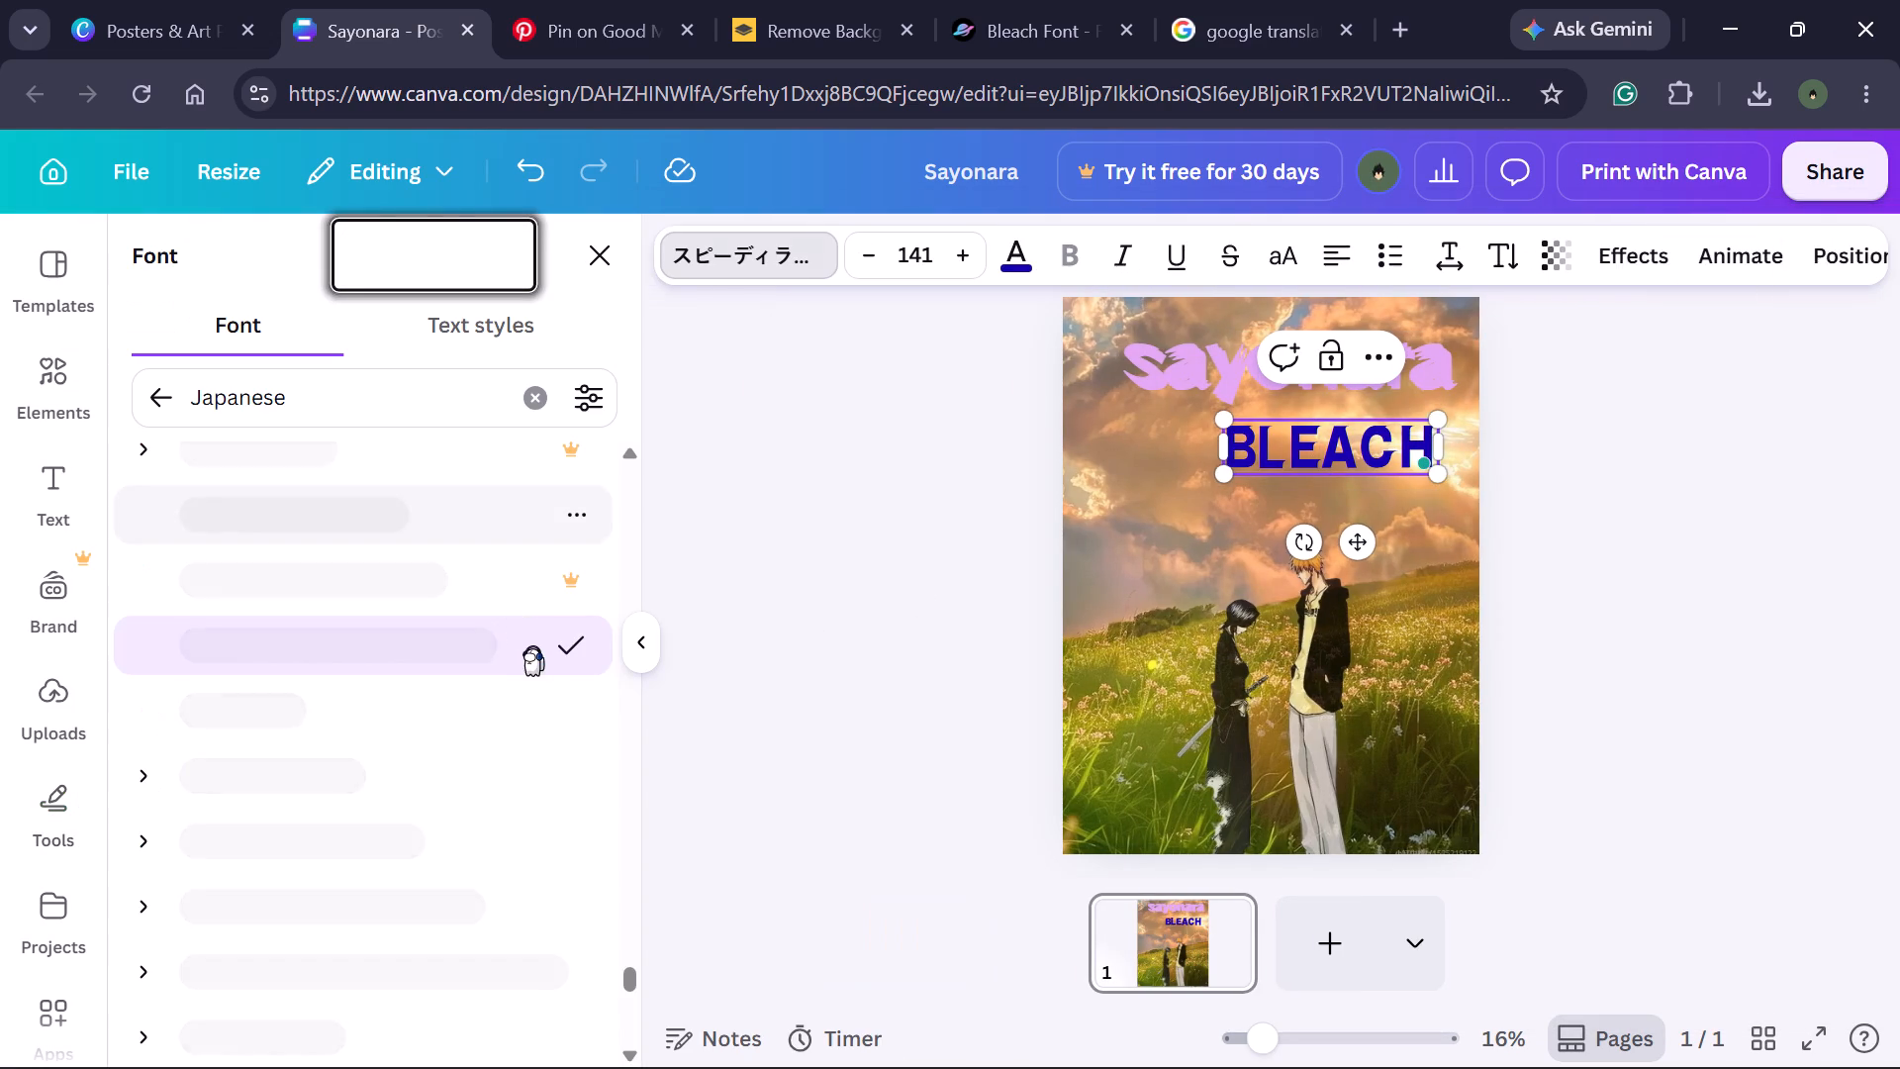
pyautogui.click(584, 645)
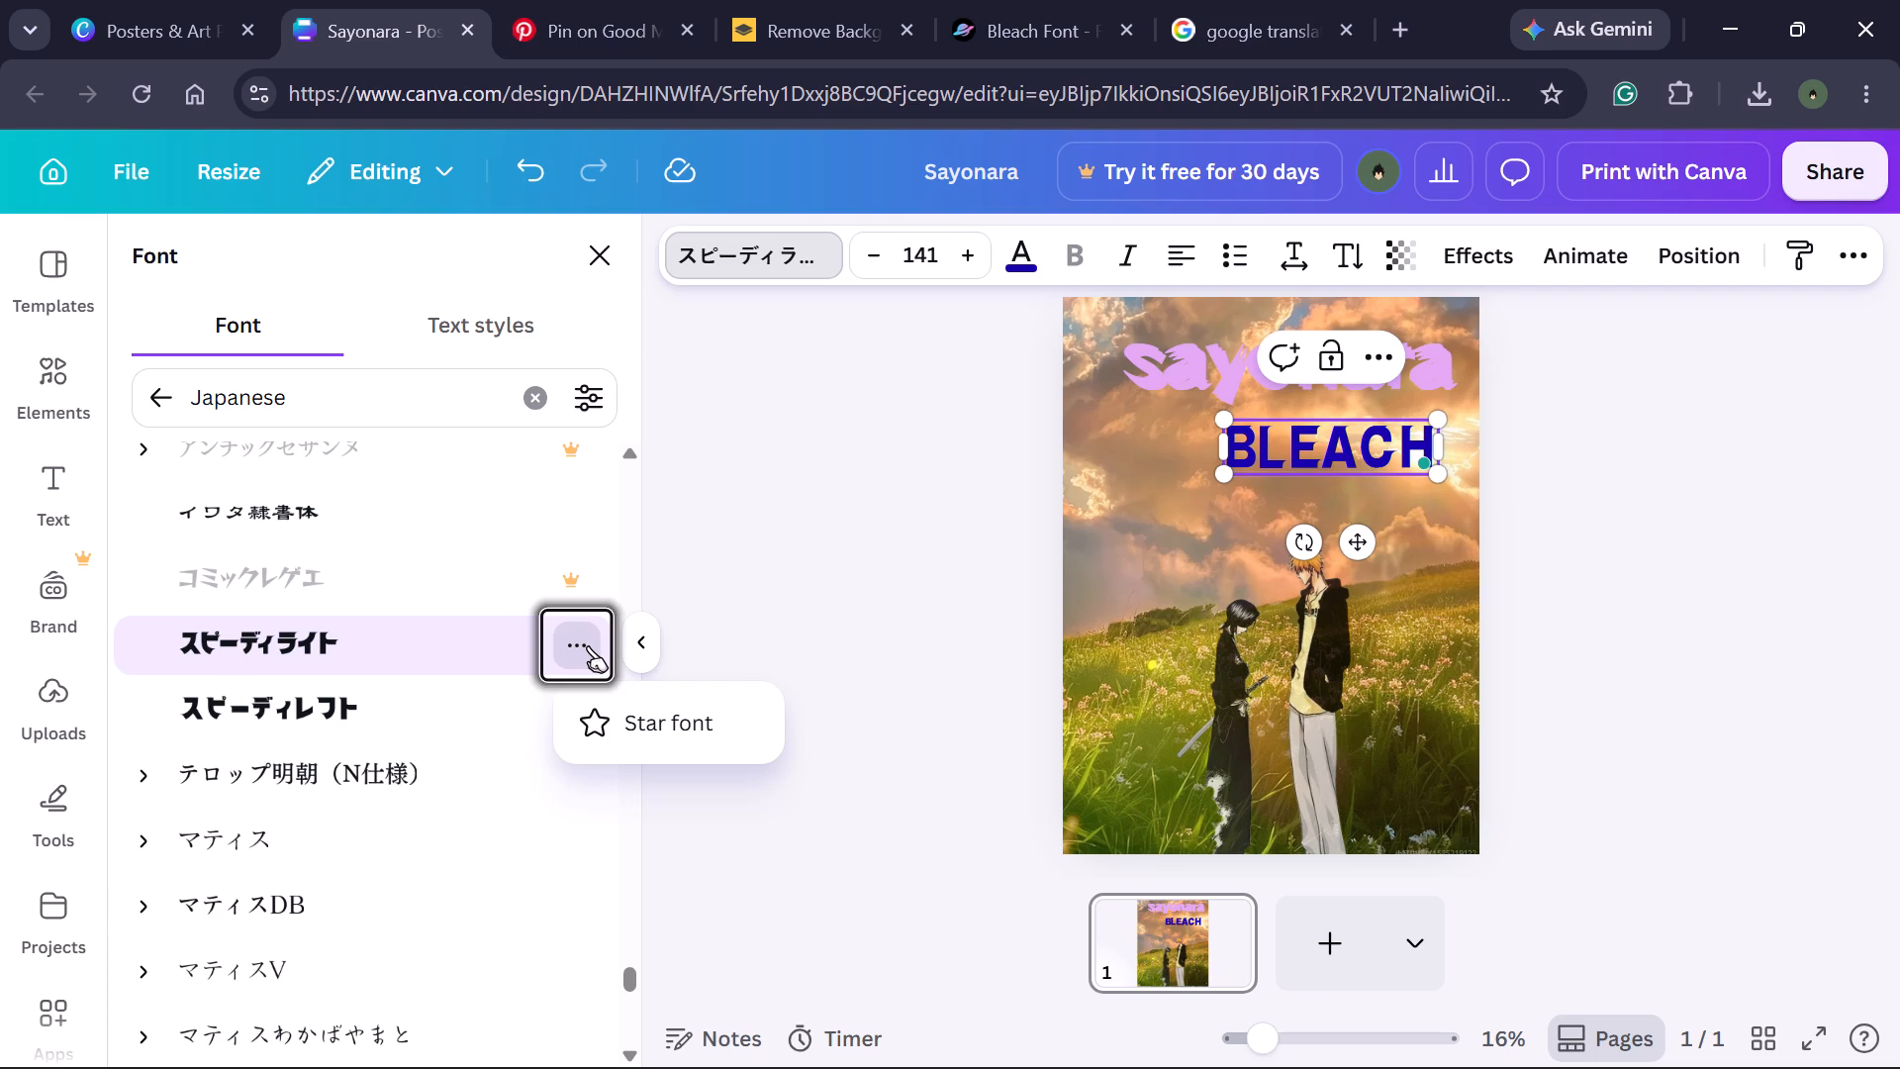
pyautogui.click(597, 716)
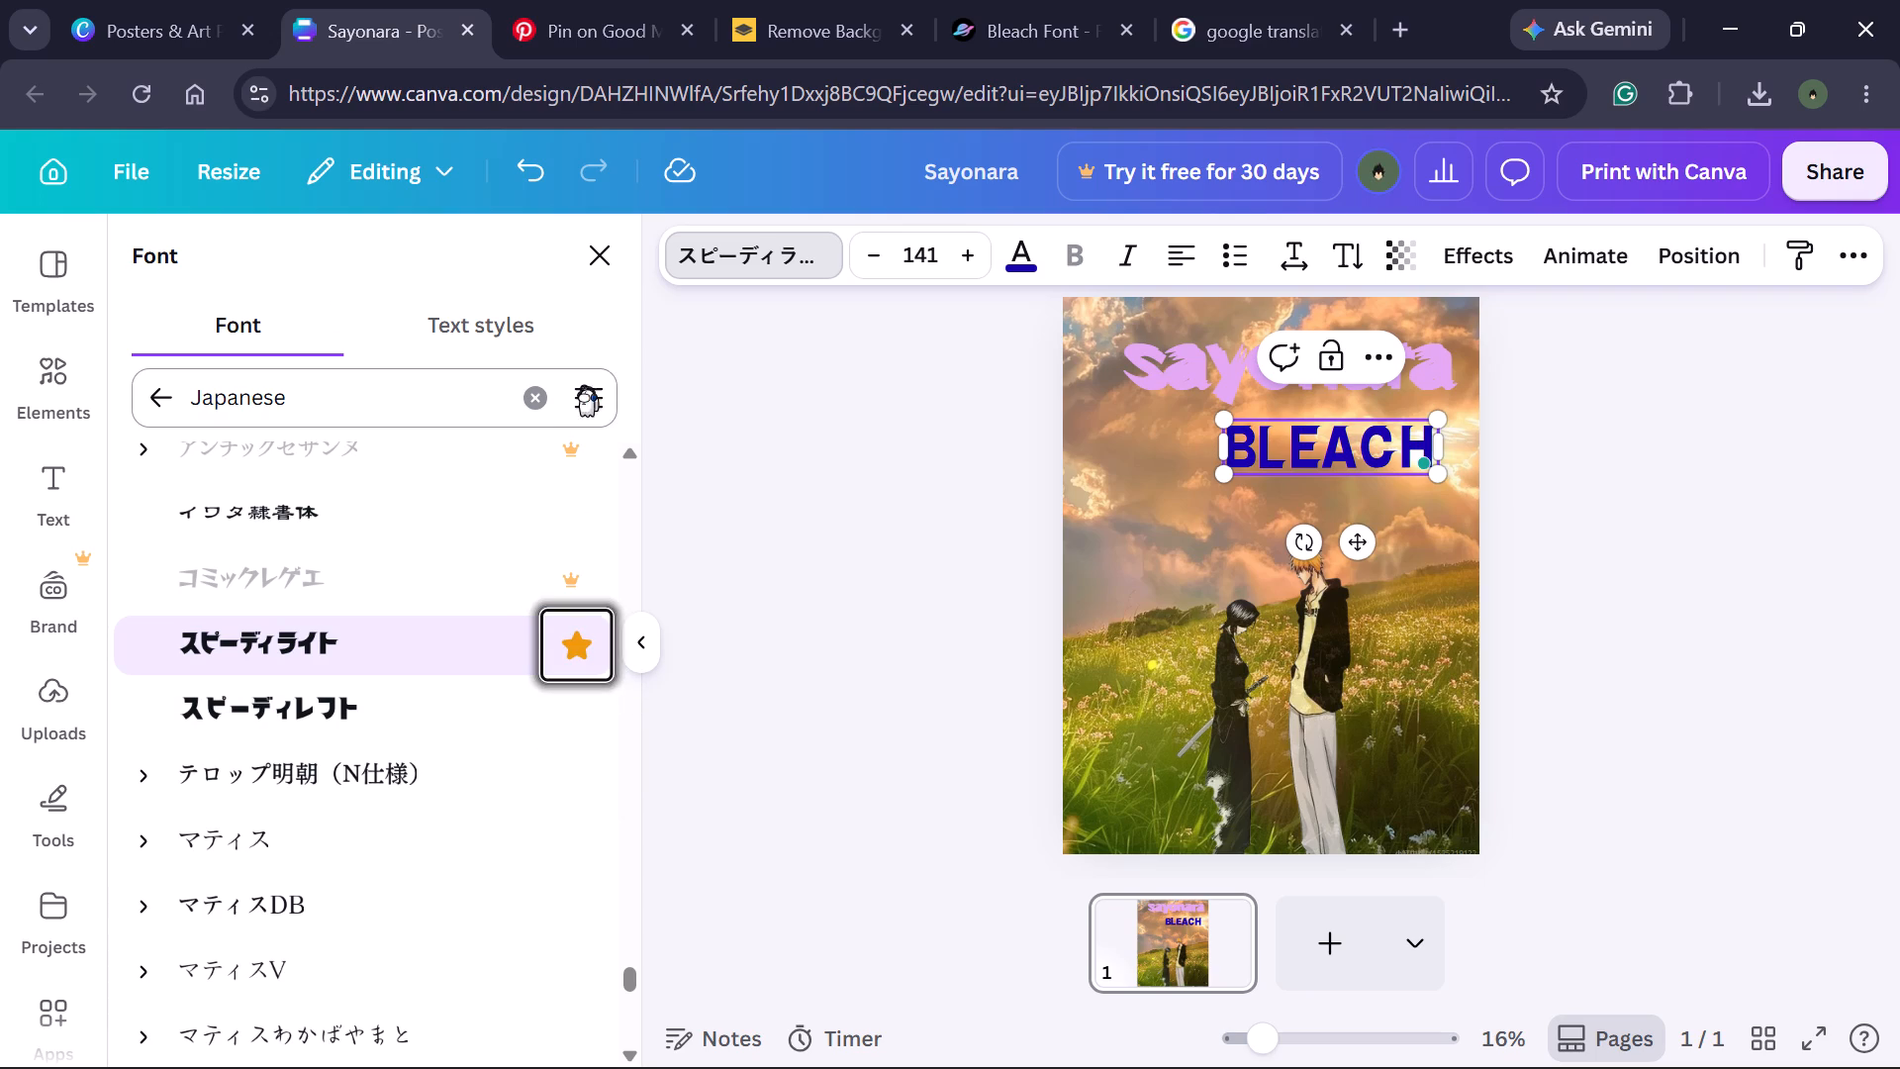
# Browse the font search suggestions, the Japanese font results and the document text styles for the "BLEACH" text.
pyautogui.click(534, 392)
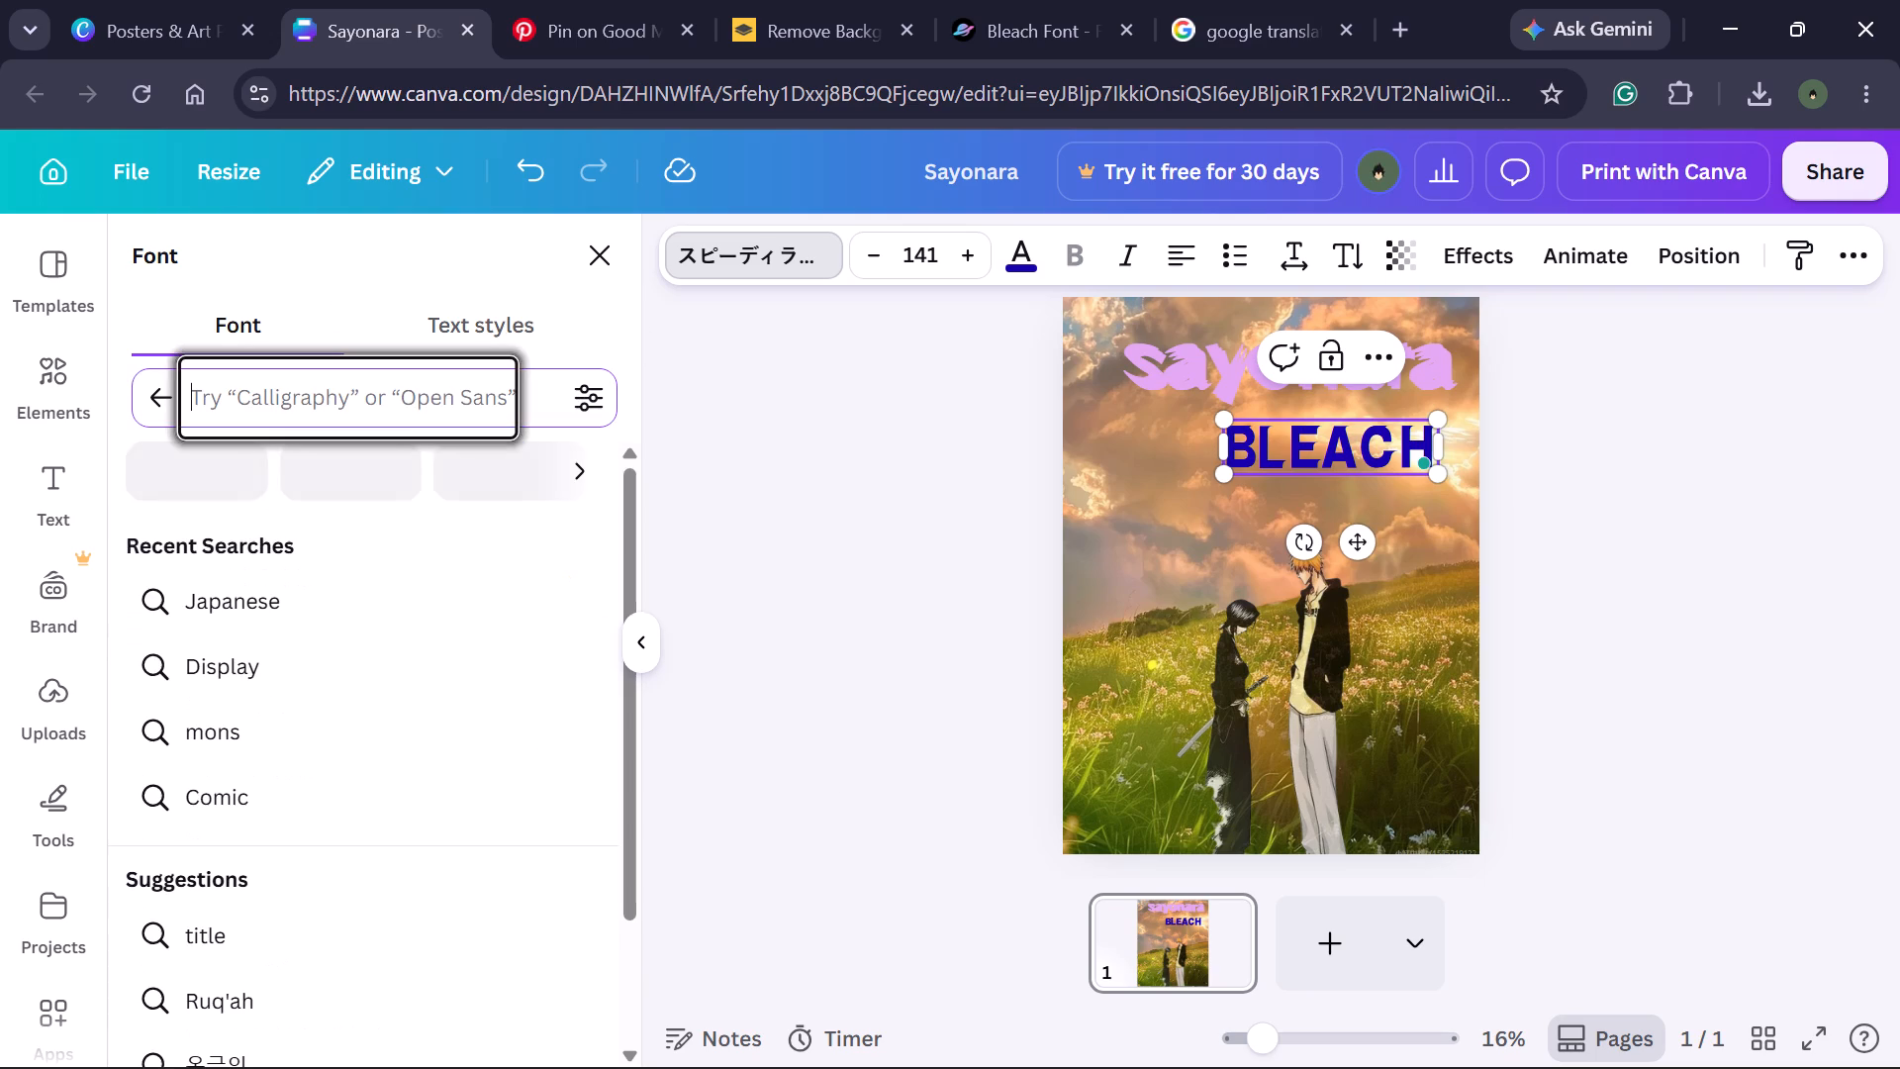
pyautogui.click(449, 388)
pyautogui.scroll(-4, 446, 619)
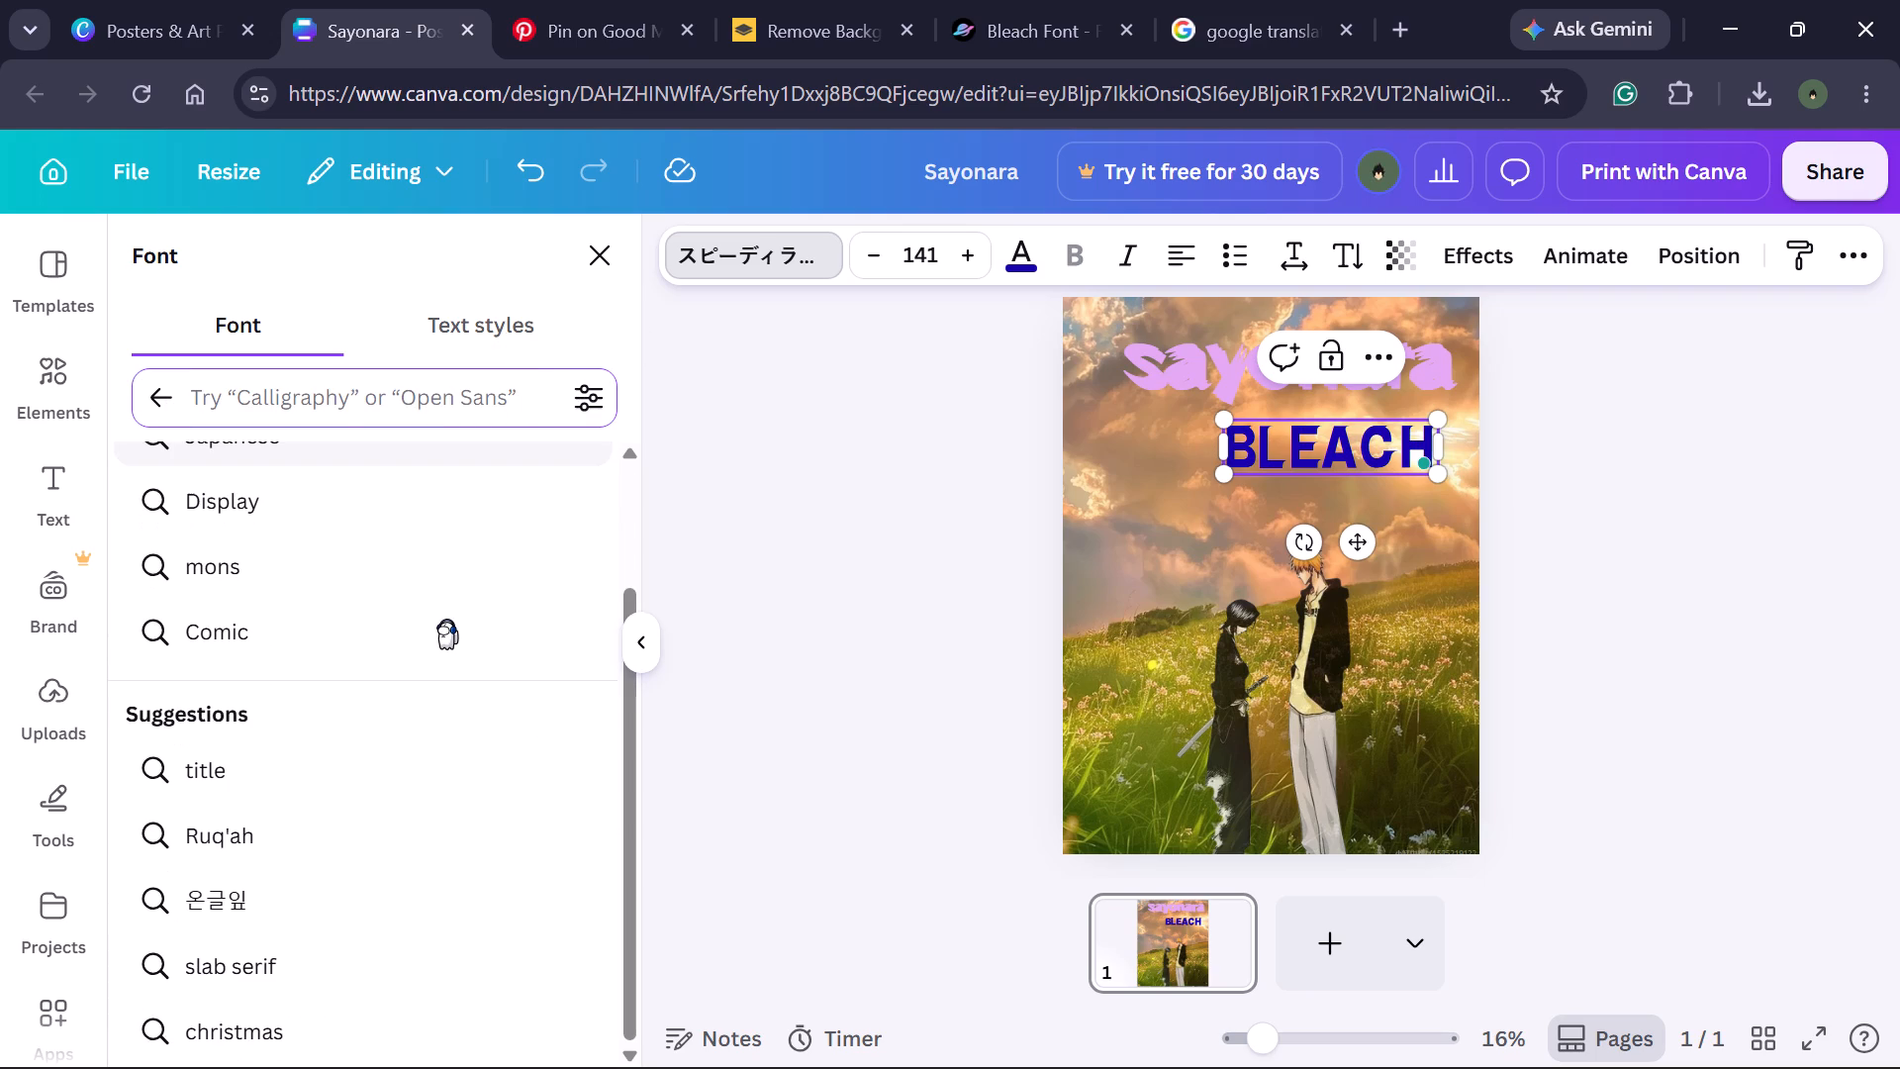
pyautogui.scroll(-3, 446, 619)
pyautogui.scroll(2, 375, 774)
pyautogui.click(378, 581)
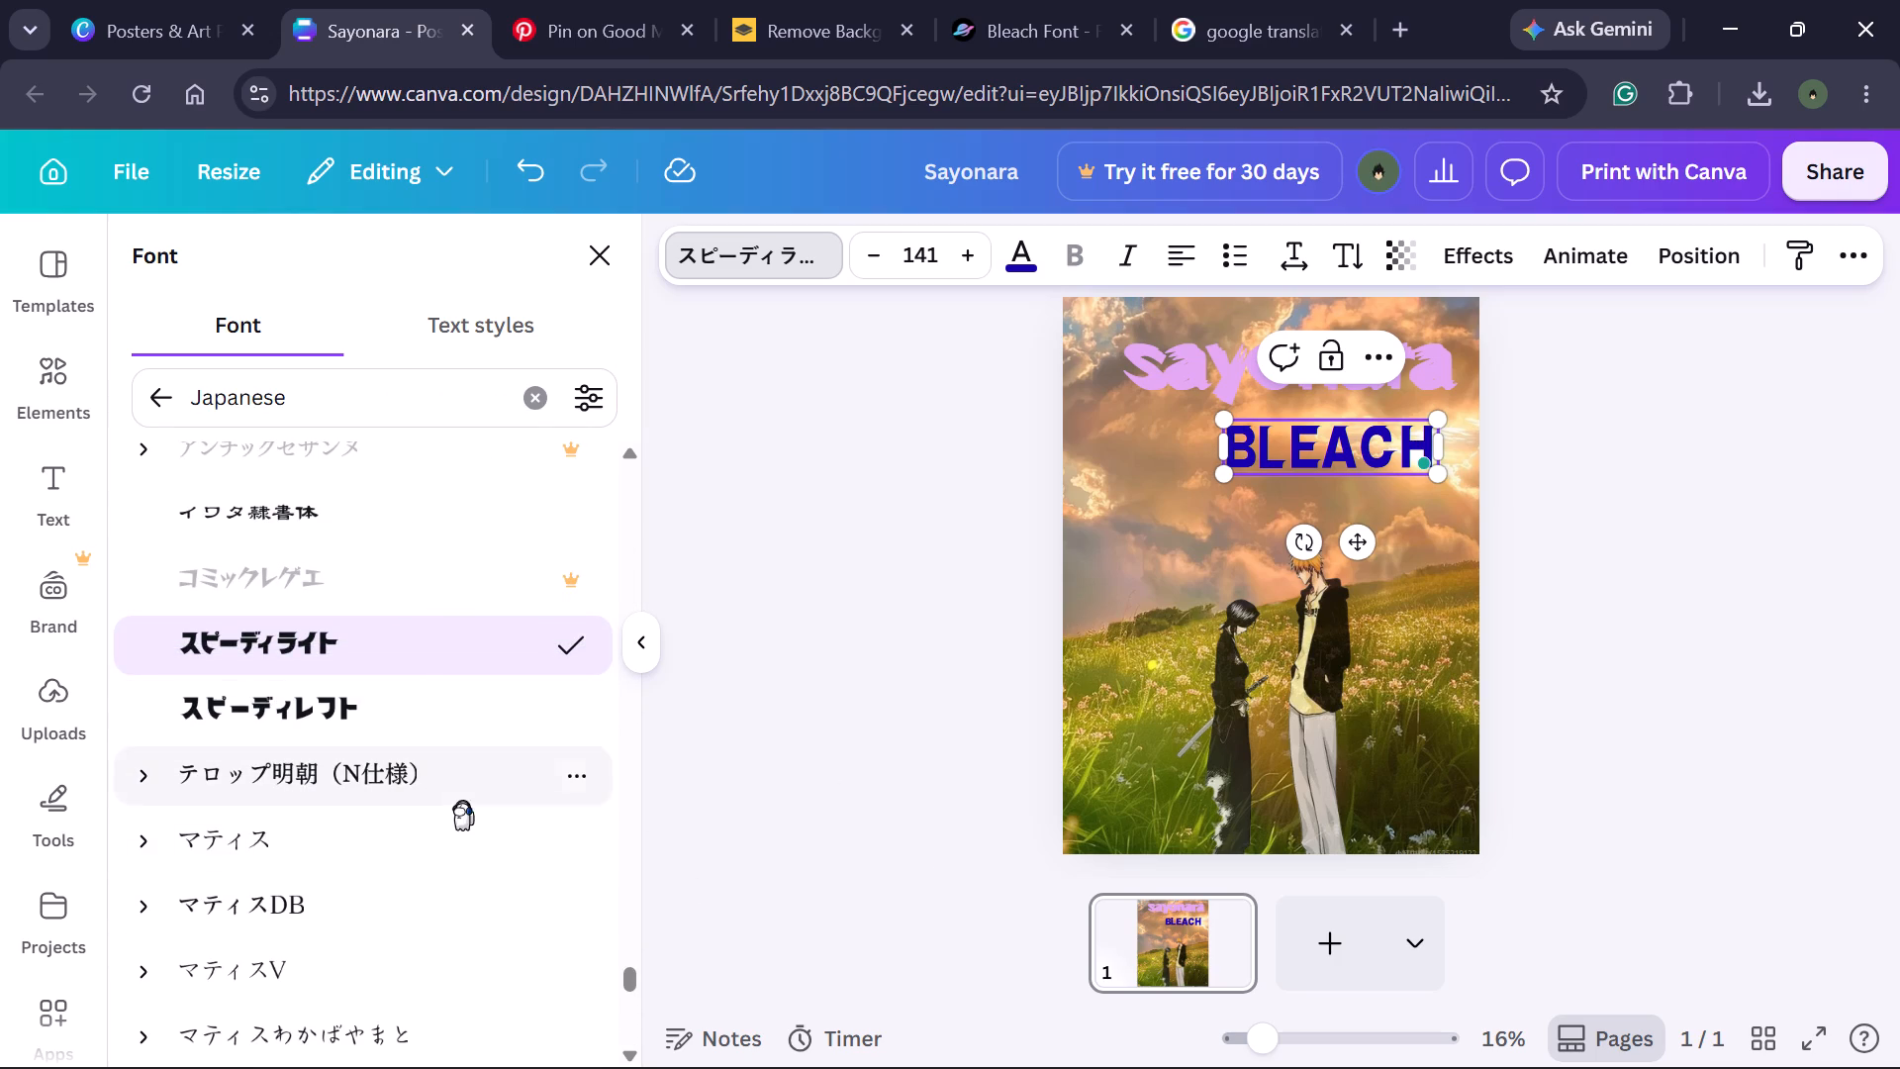
pyautogui.scroll(2, 432, 739)
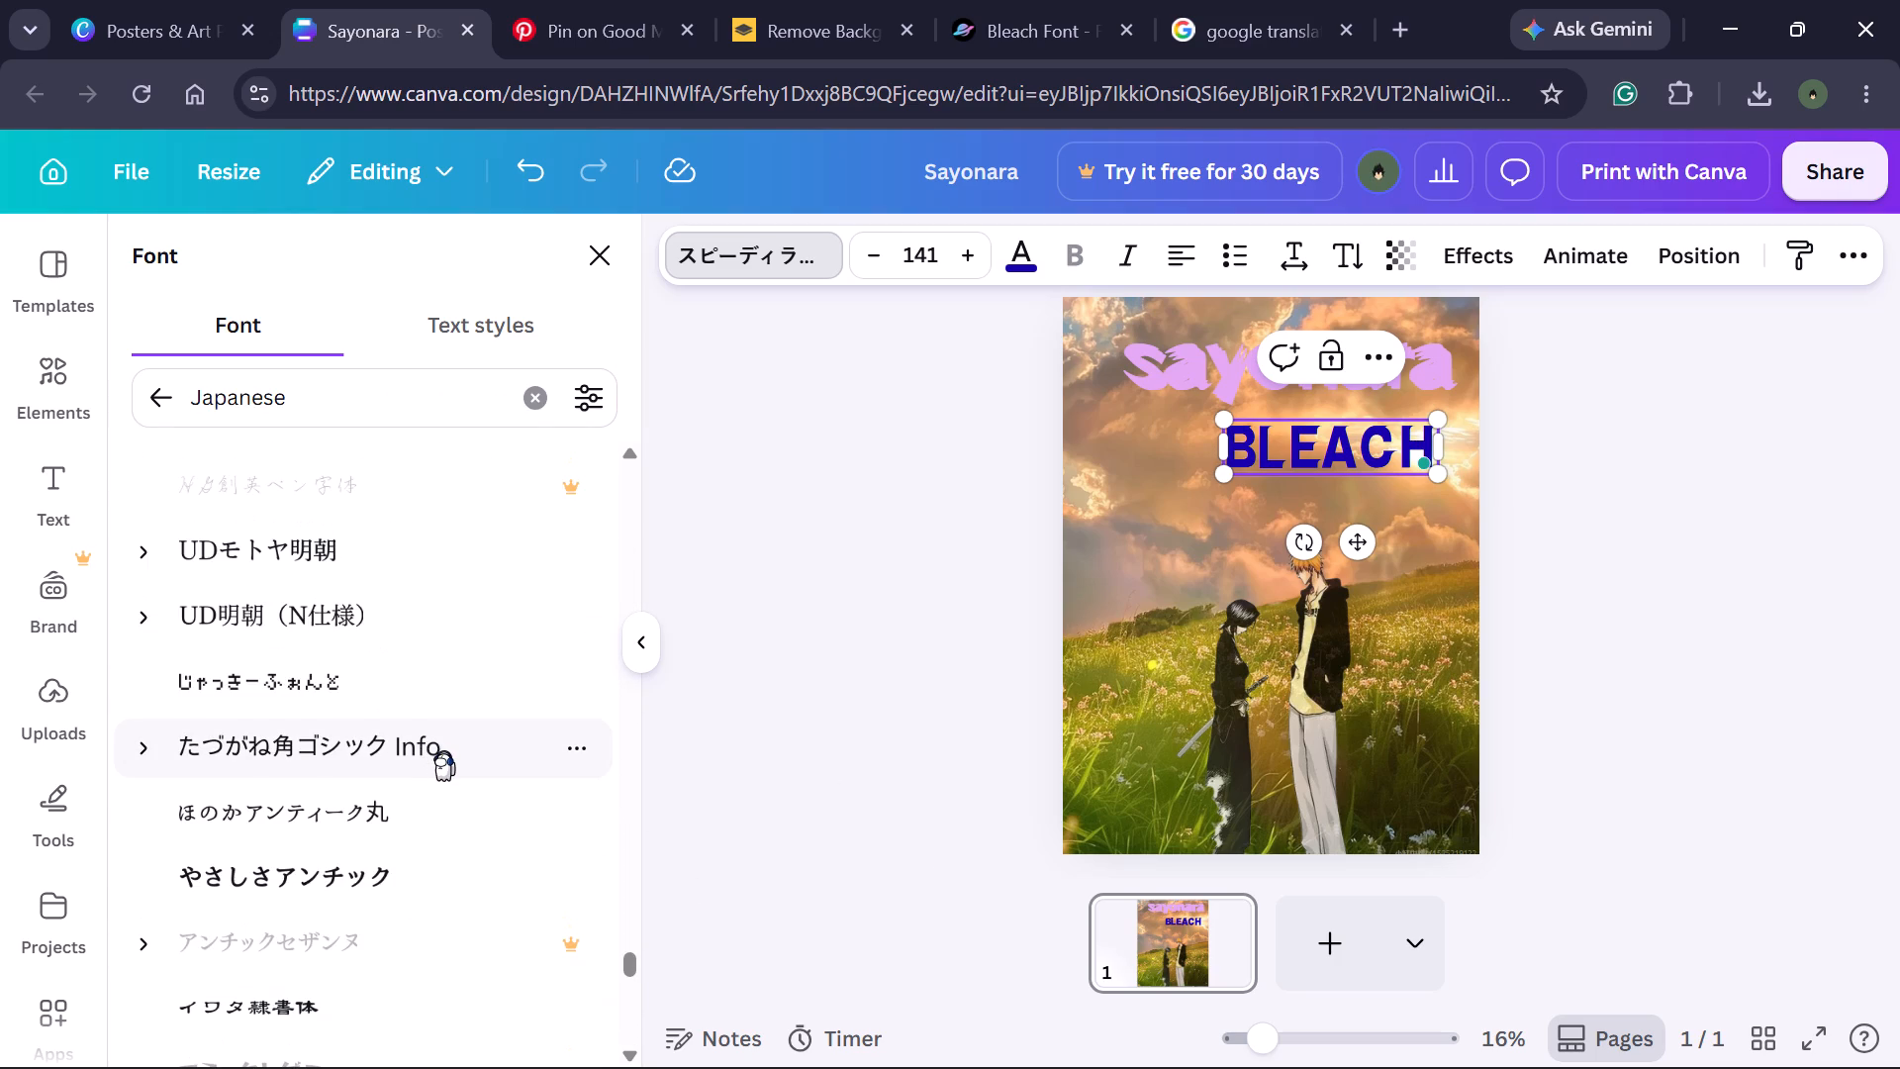
pyautogui.scroll(6, 443, 750)
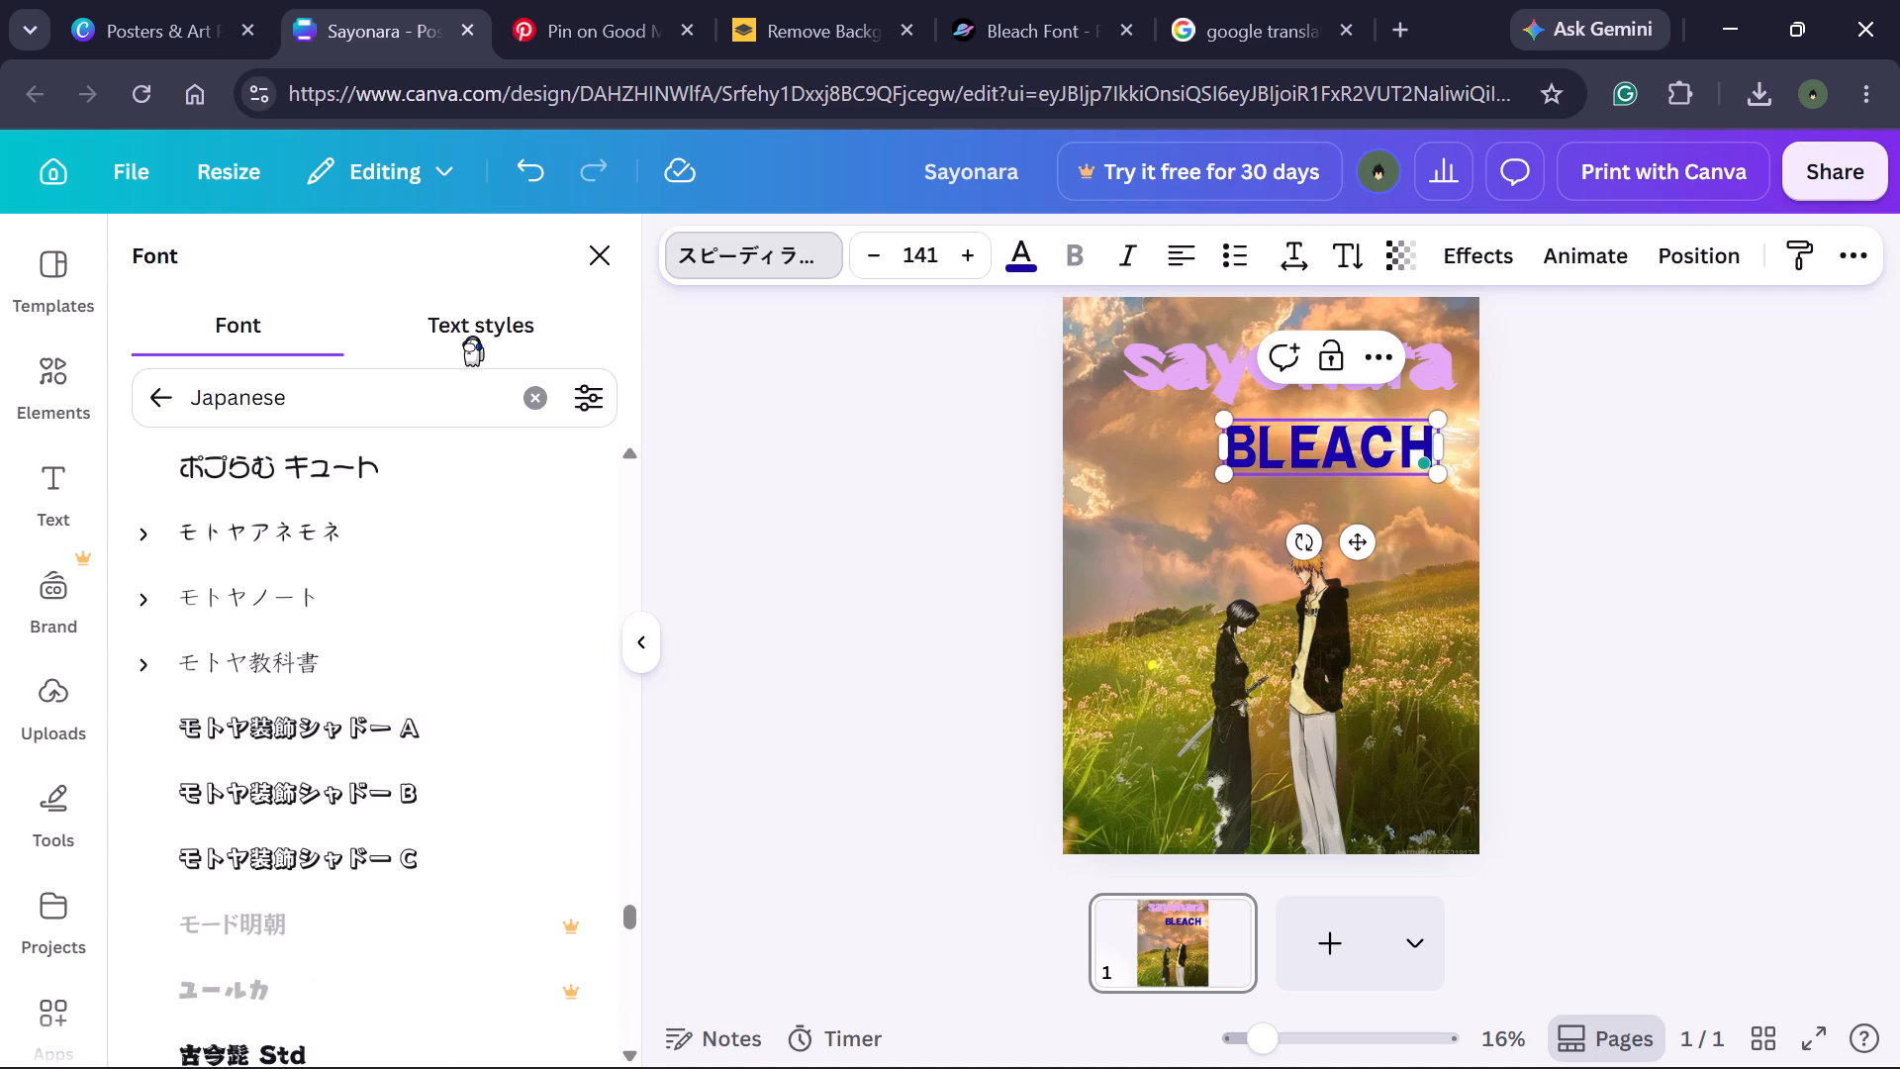
pyautogui.click(472, 336)
pyautogui.scroll(-4, 247, 726)
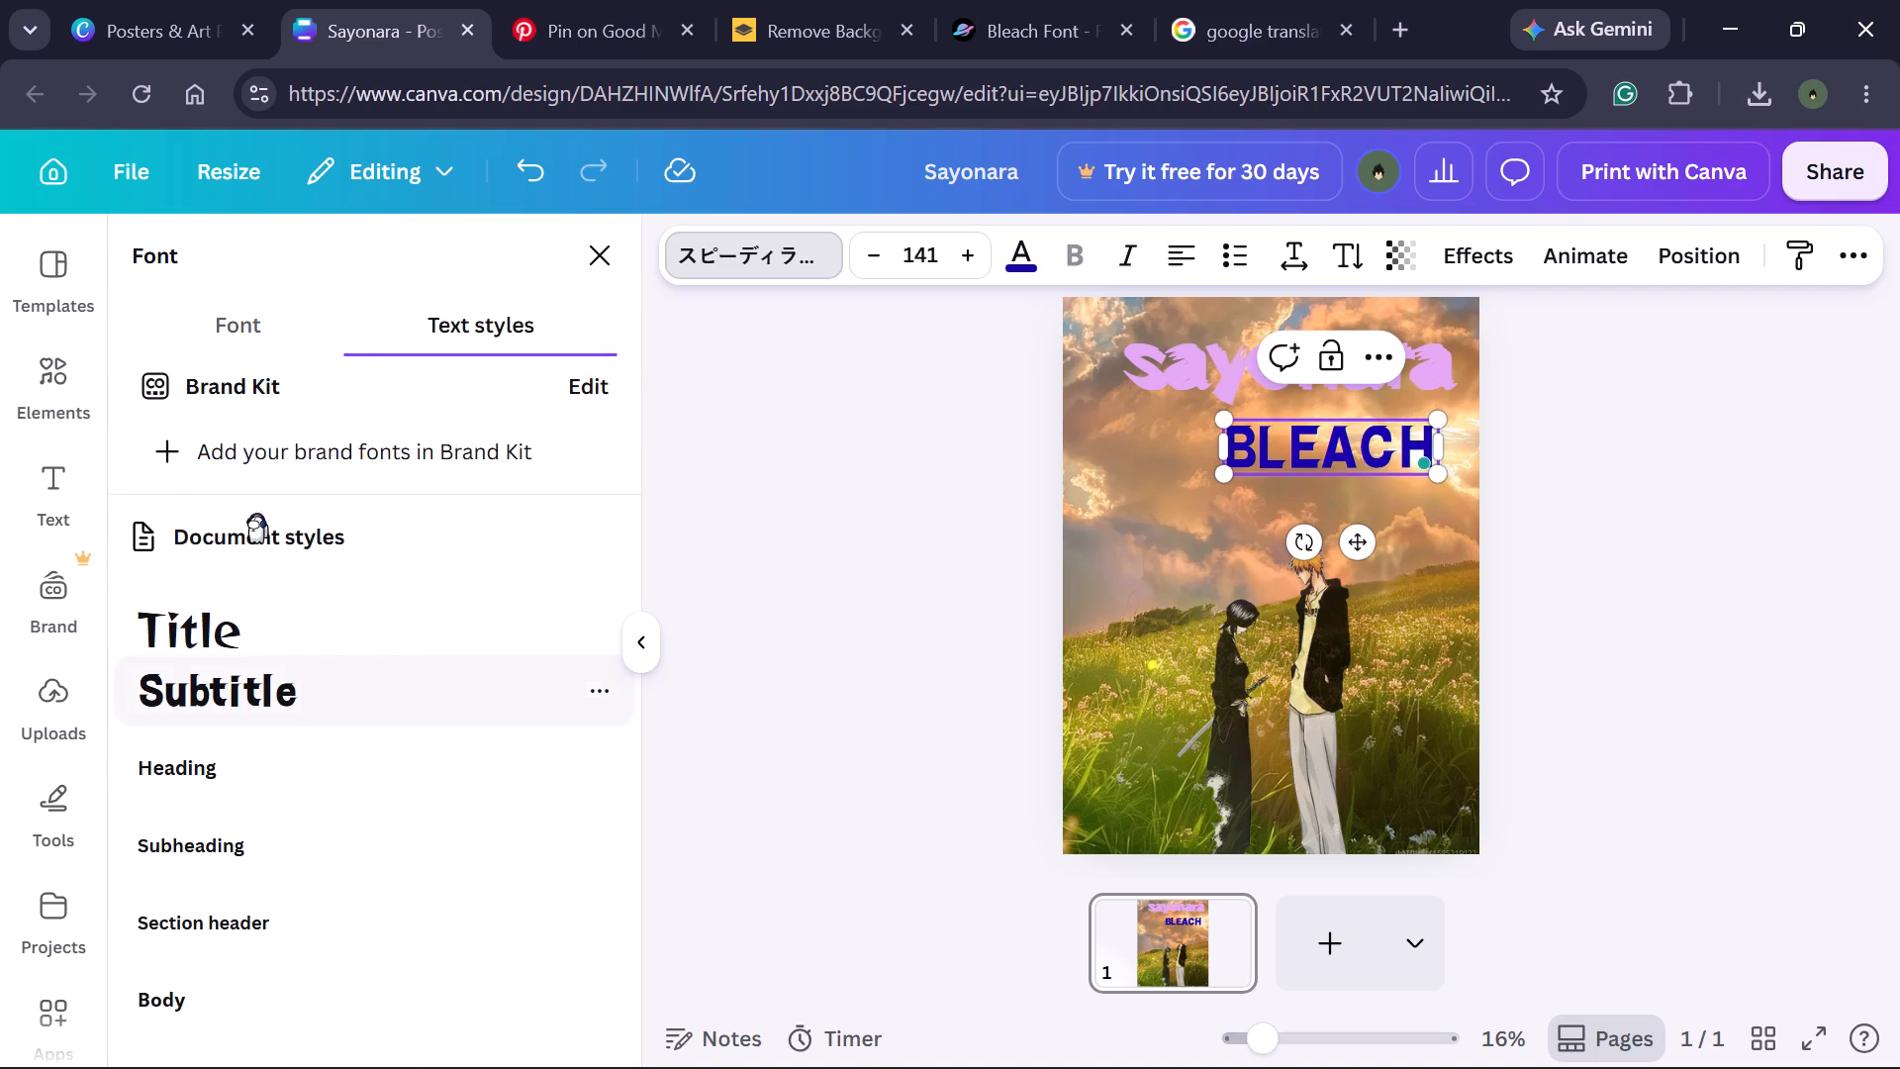
pyautogui.click(247, 330)
pyautogui.click(592, 239)
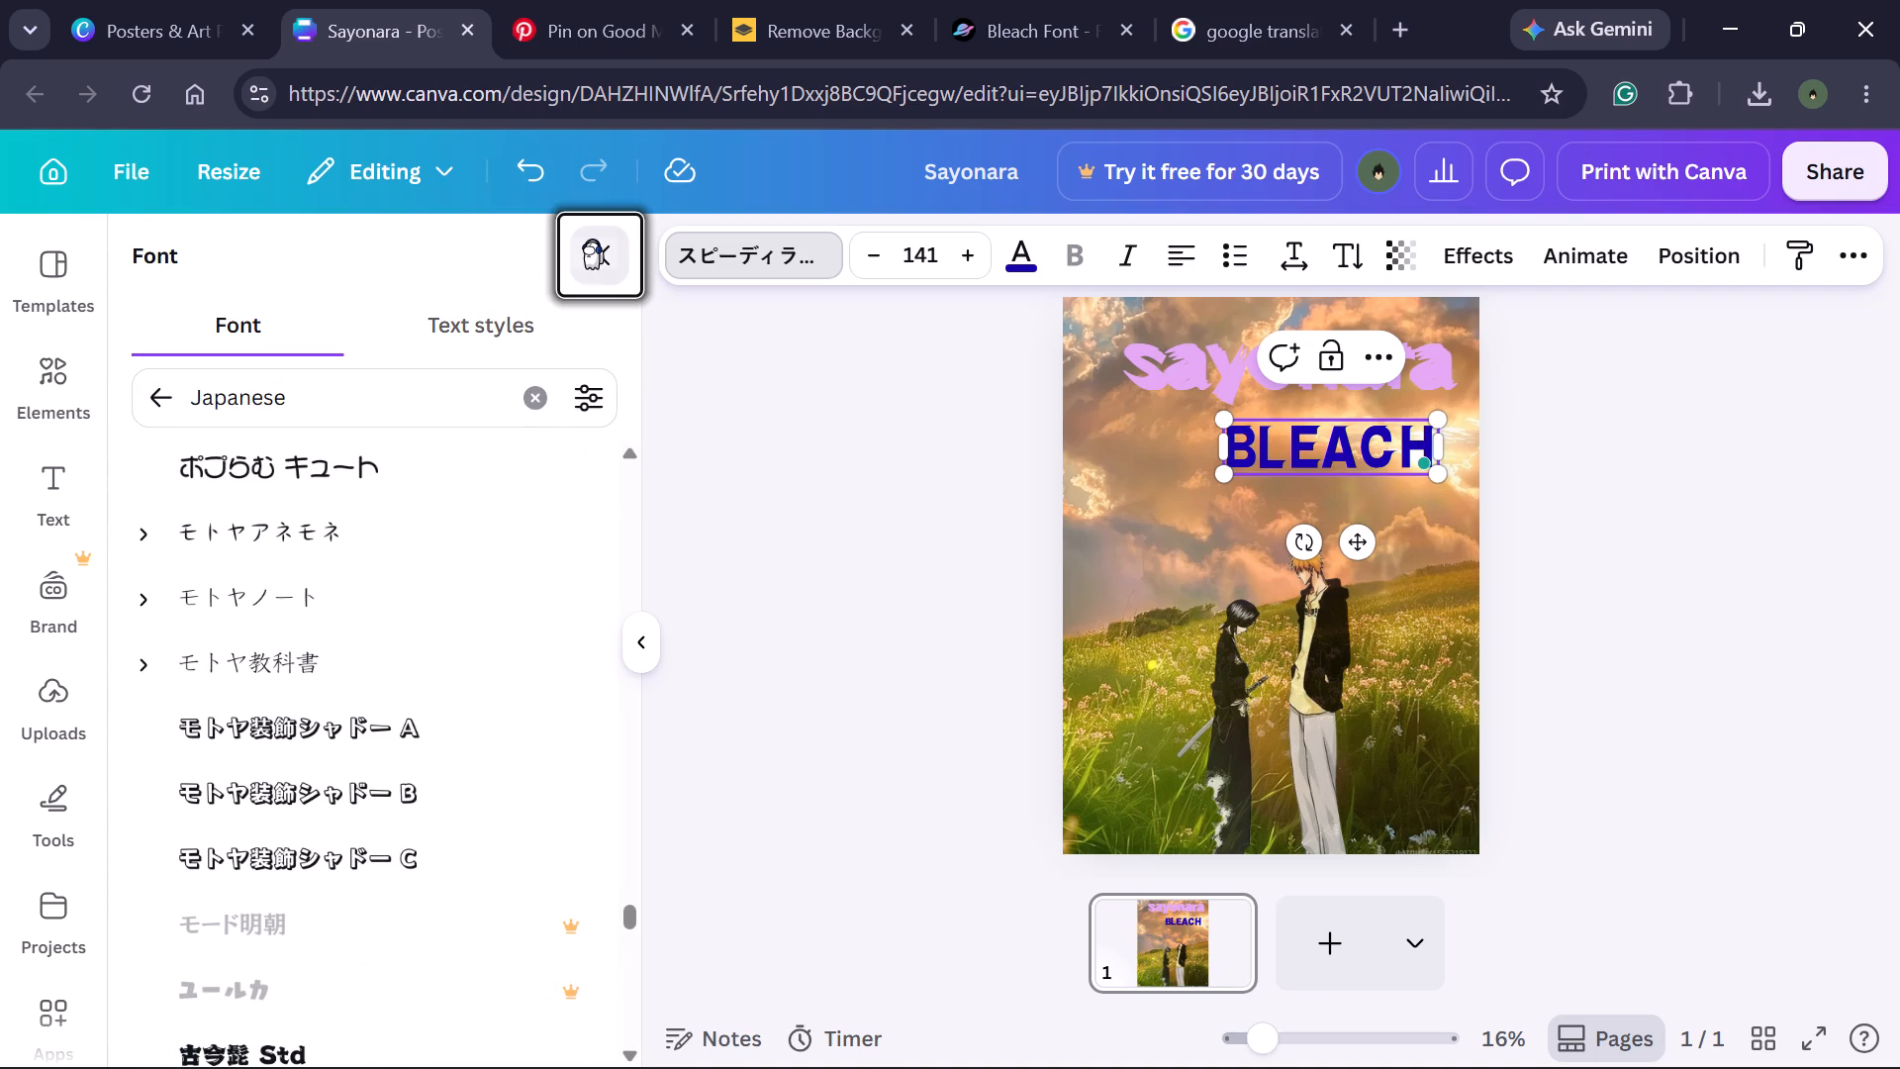
# Duplicate the blue "BLEACH" text and place the copy lower on the poster, just above Rukia's head.
pyautogui.click(1032, 450)
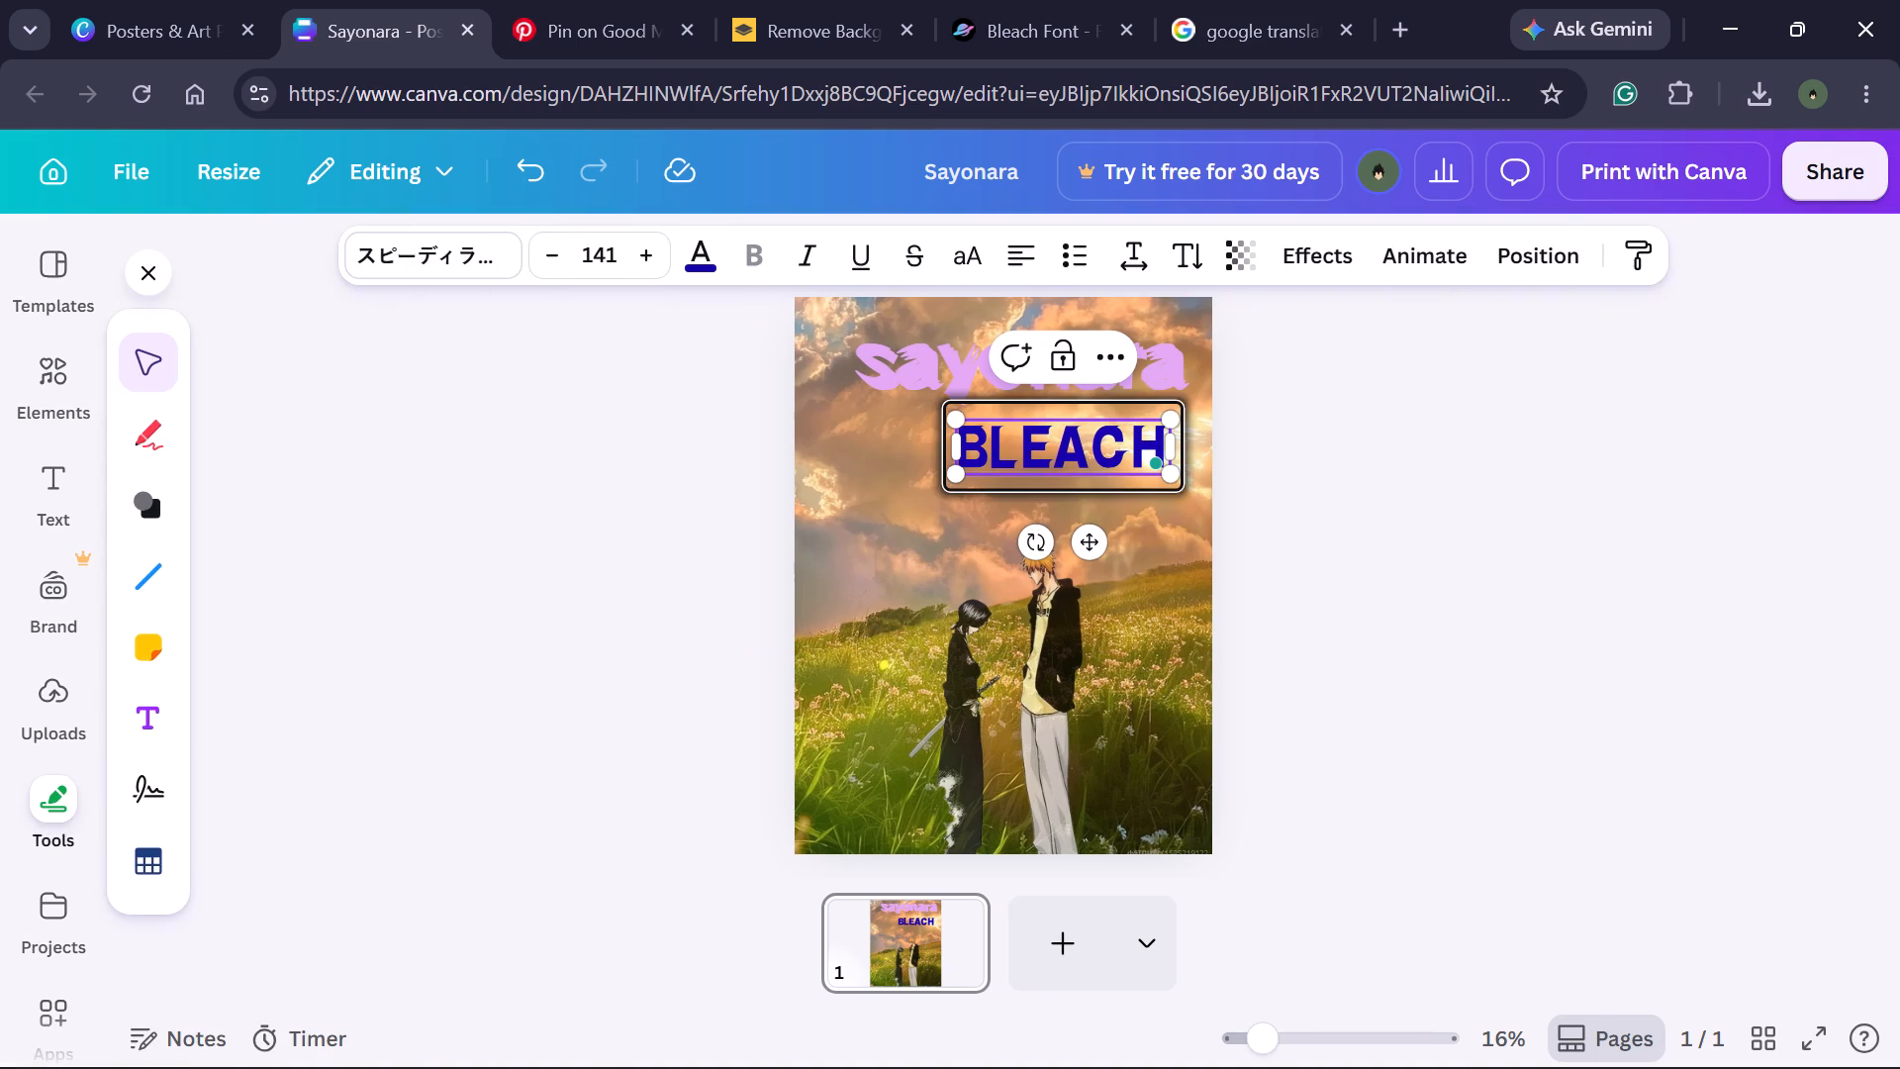
pyautogui.rightClick(1024, 454)
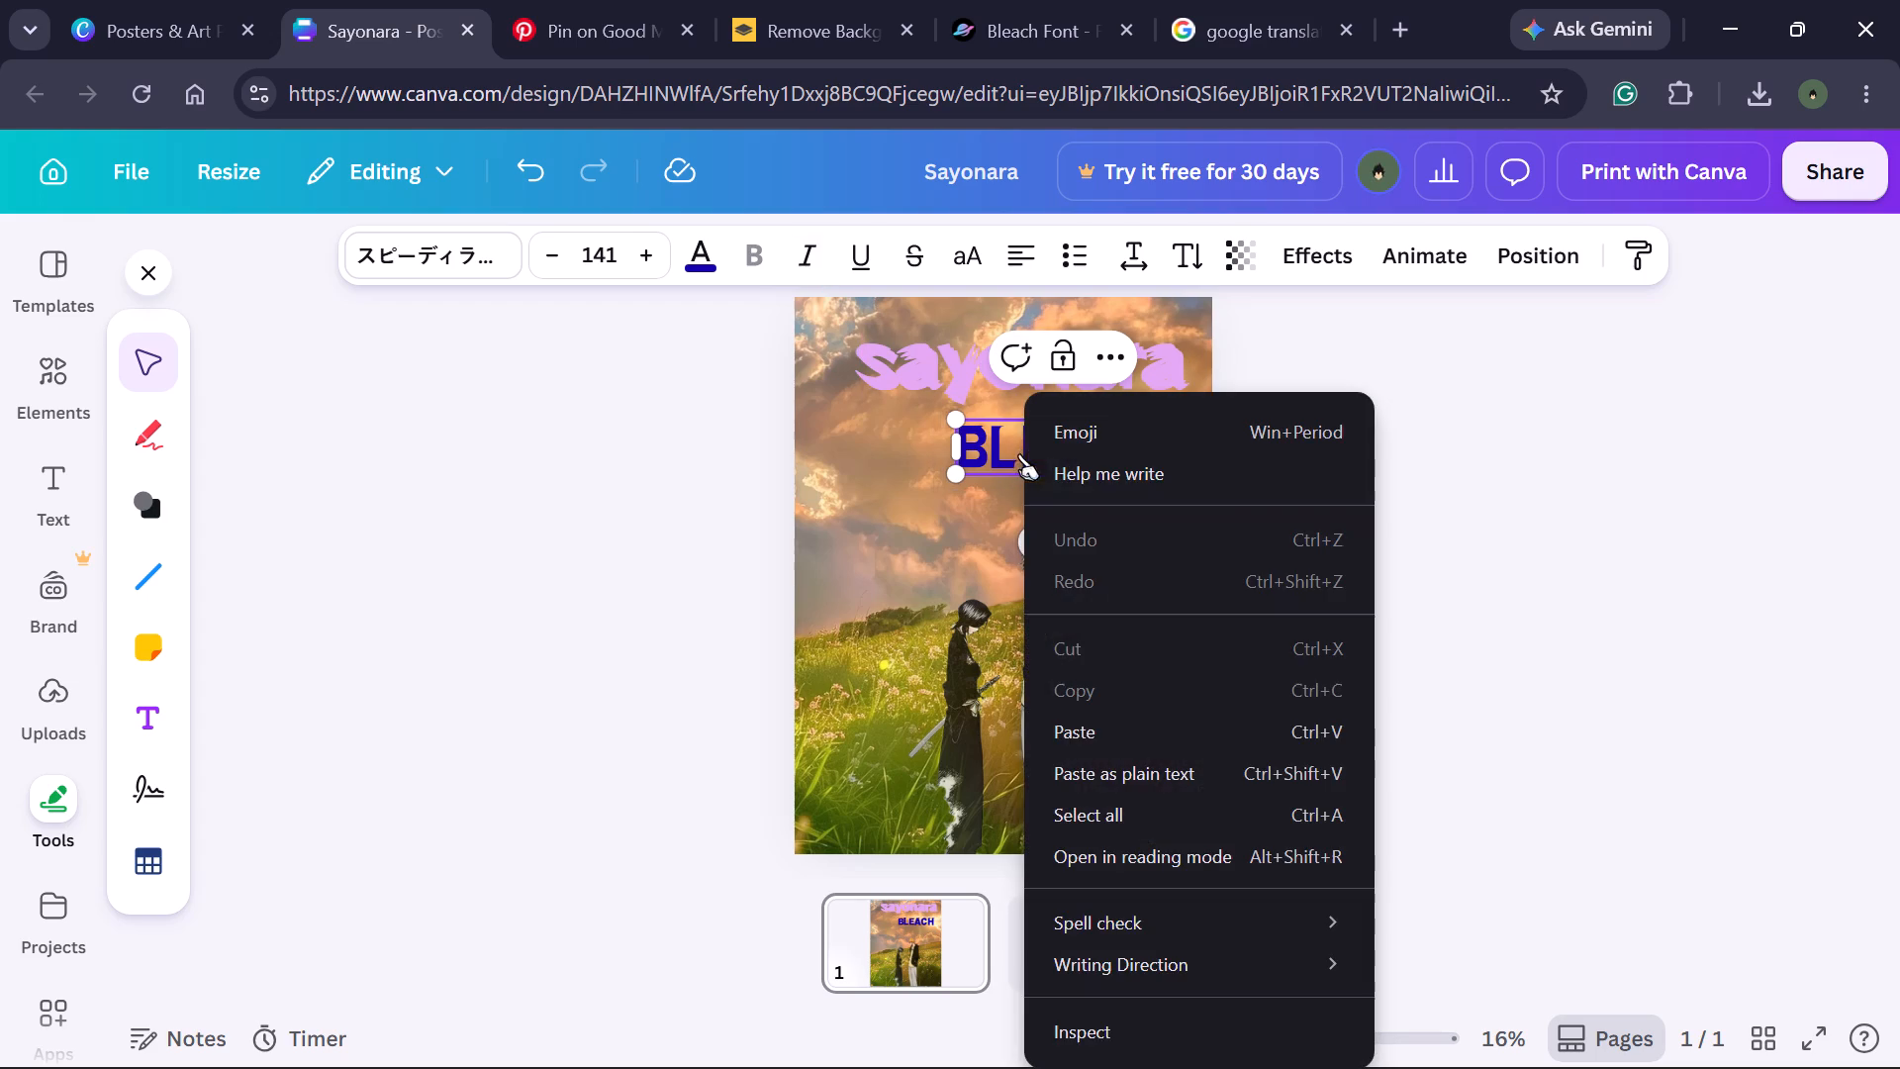
pyautogui.click(1606, 542)
pyautogui.click(1128, 442)
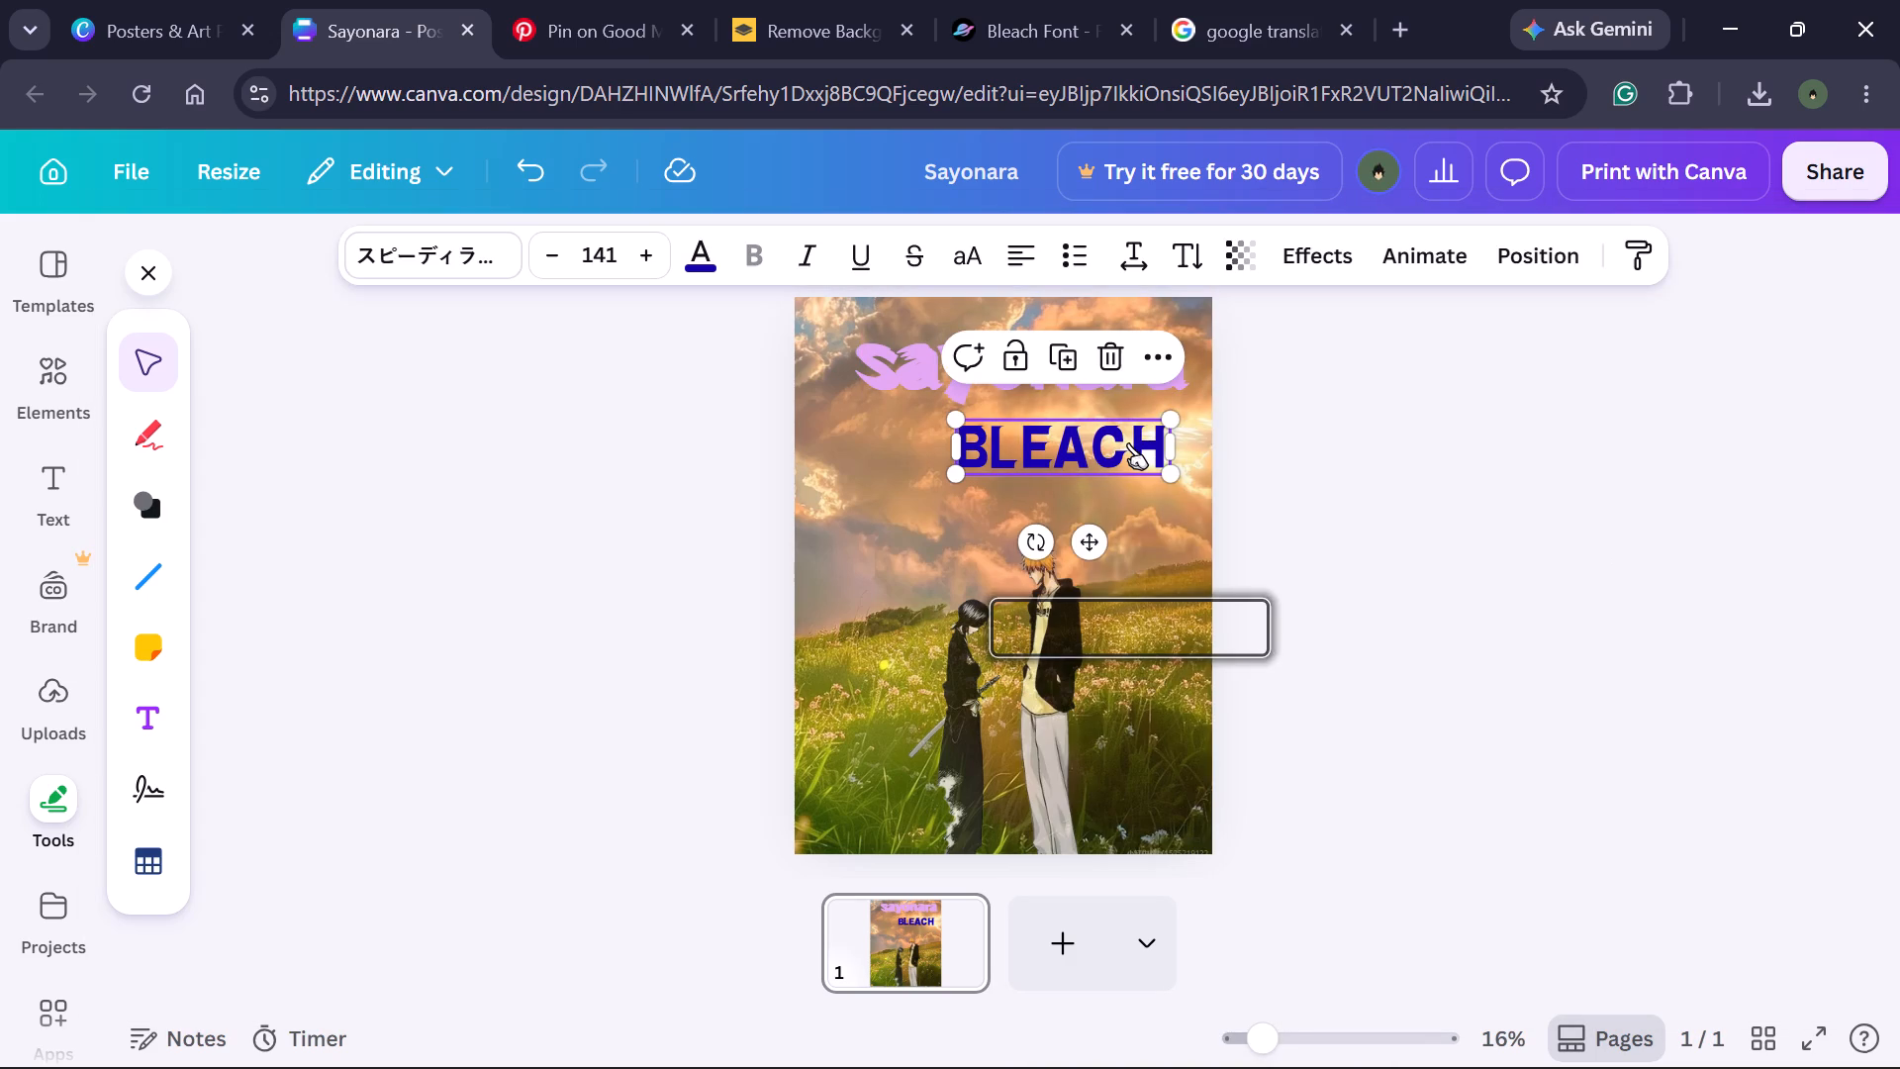
pyautogui.click(1068, 363)
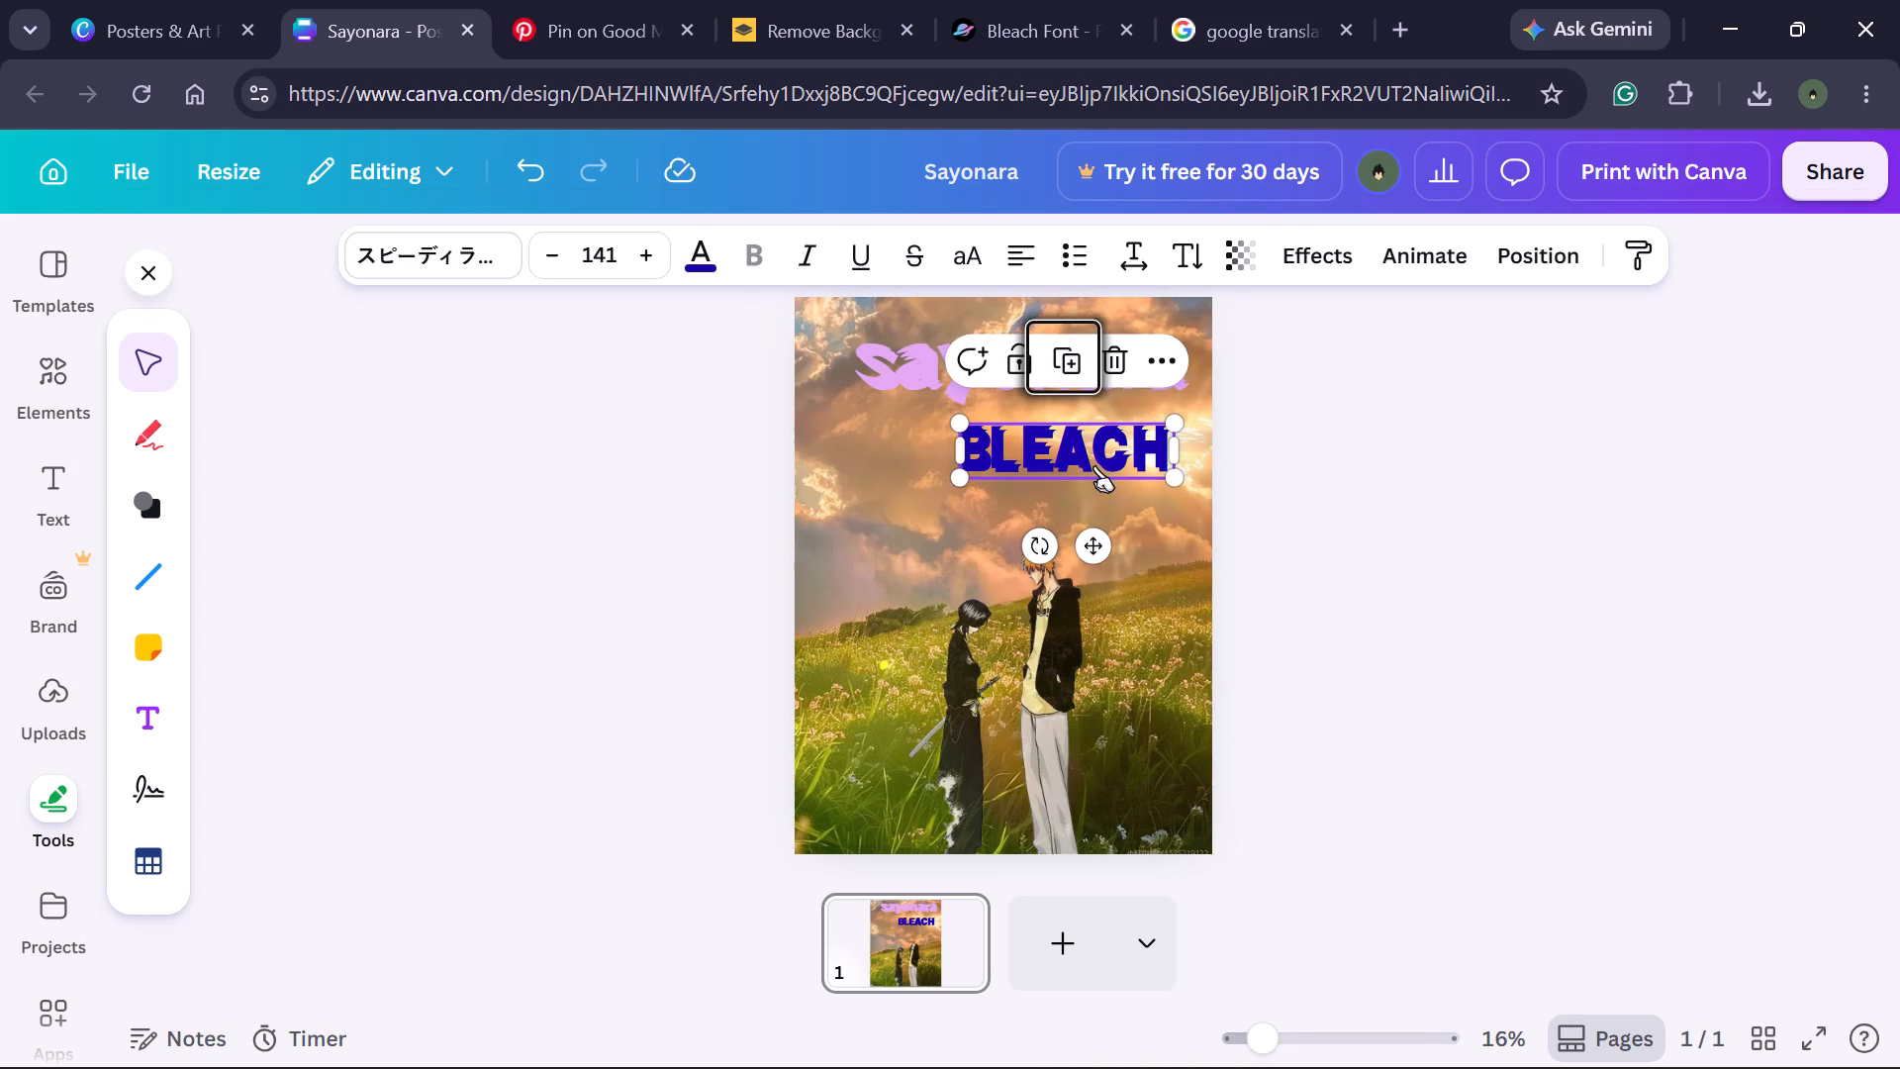
pyautogui.moveTo(1092, 461); pyautogui.dragTo(579, 521)
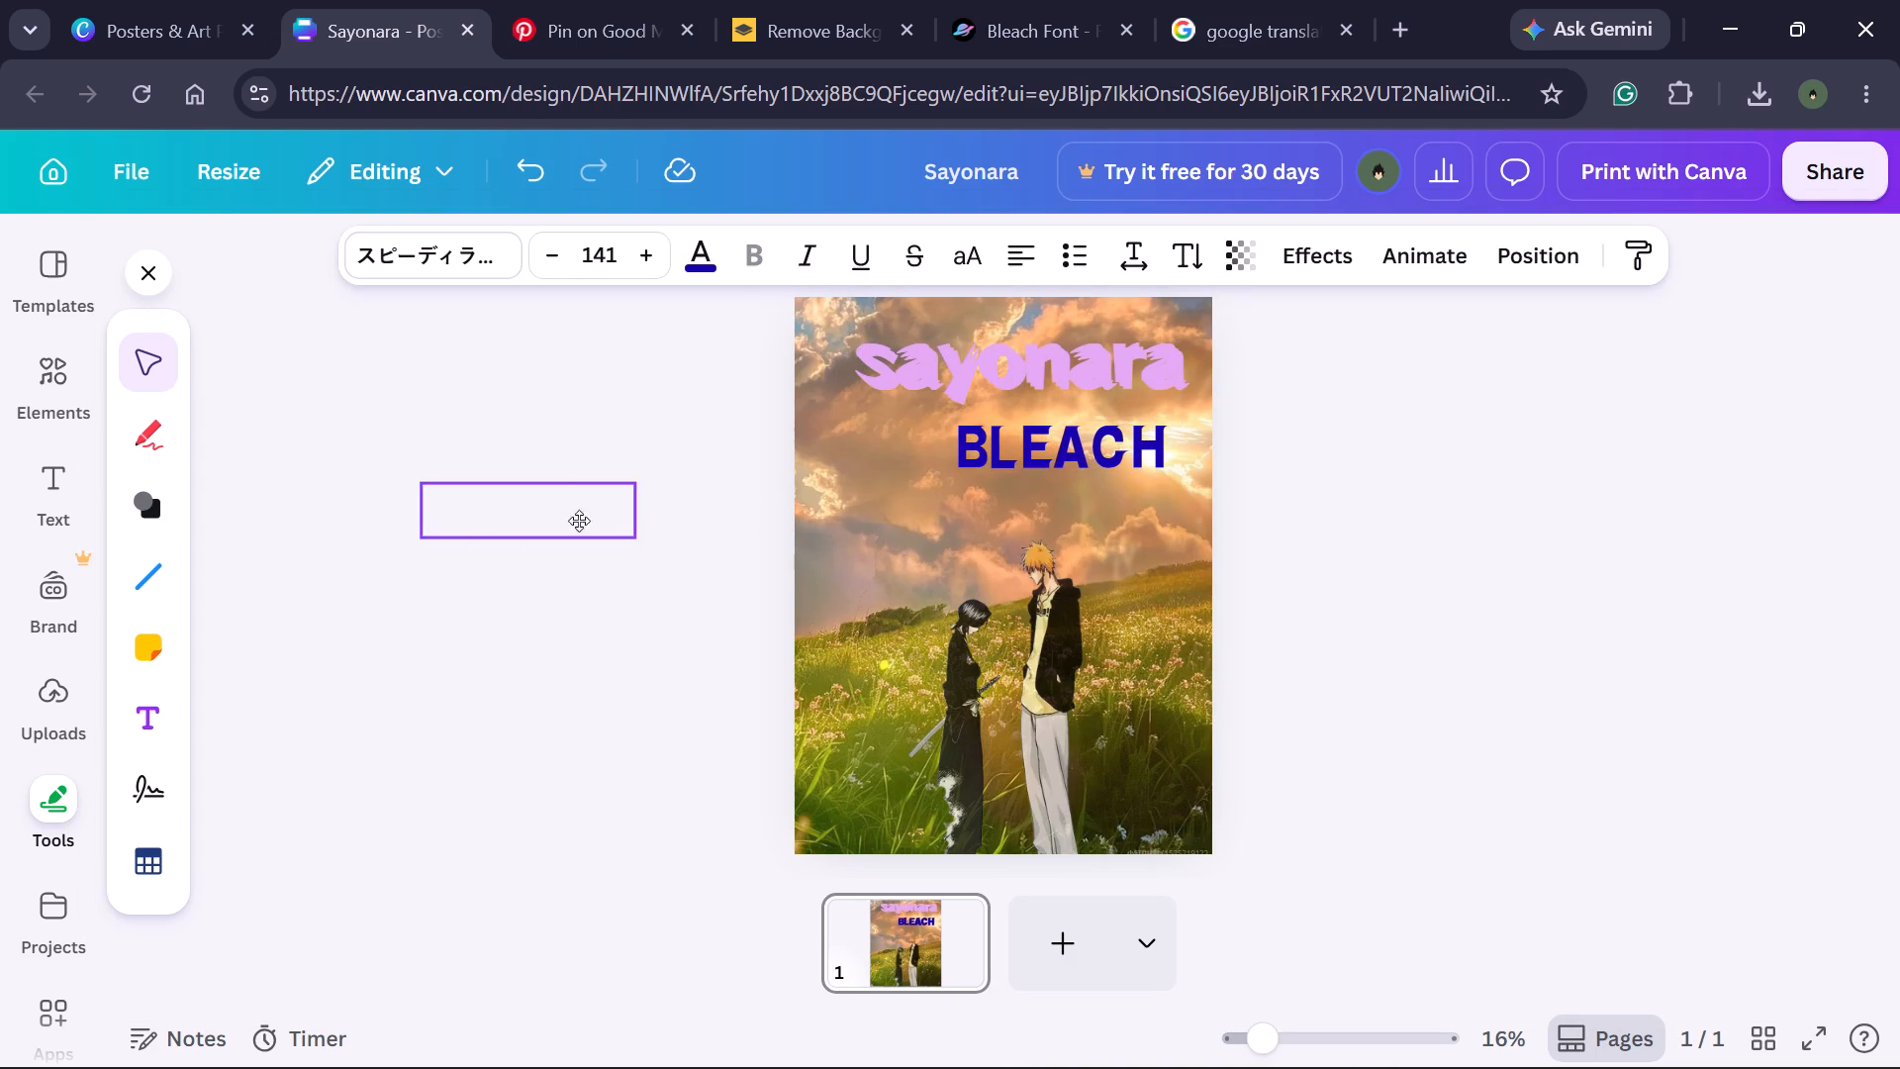
pyautogui.moveTo(579, 521); pyautogui.dragTo(947, 574)
pyautogui.click(932, 570)
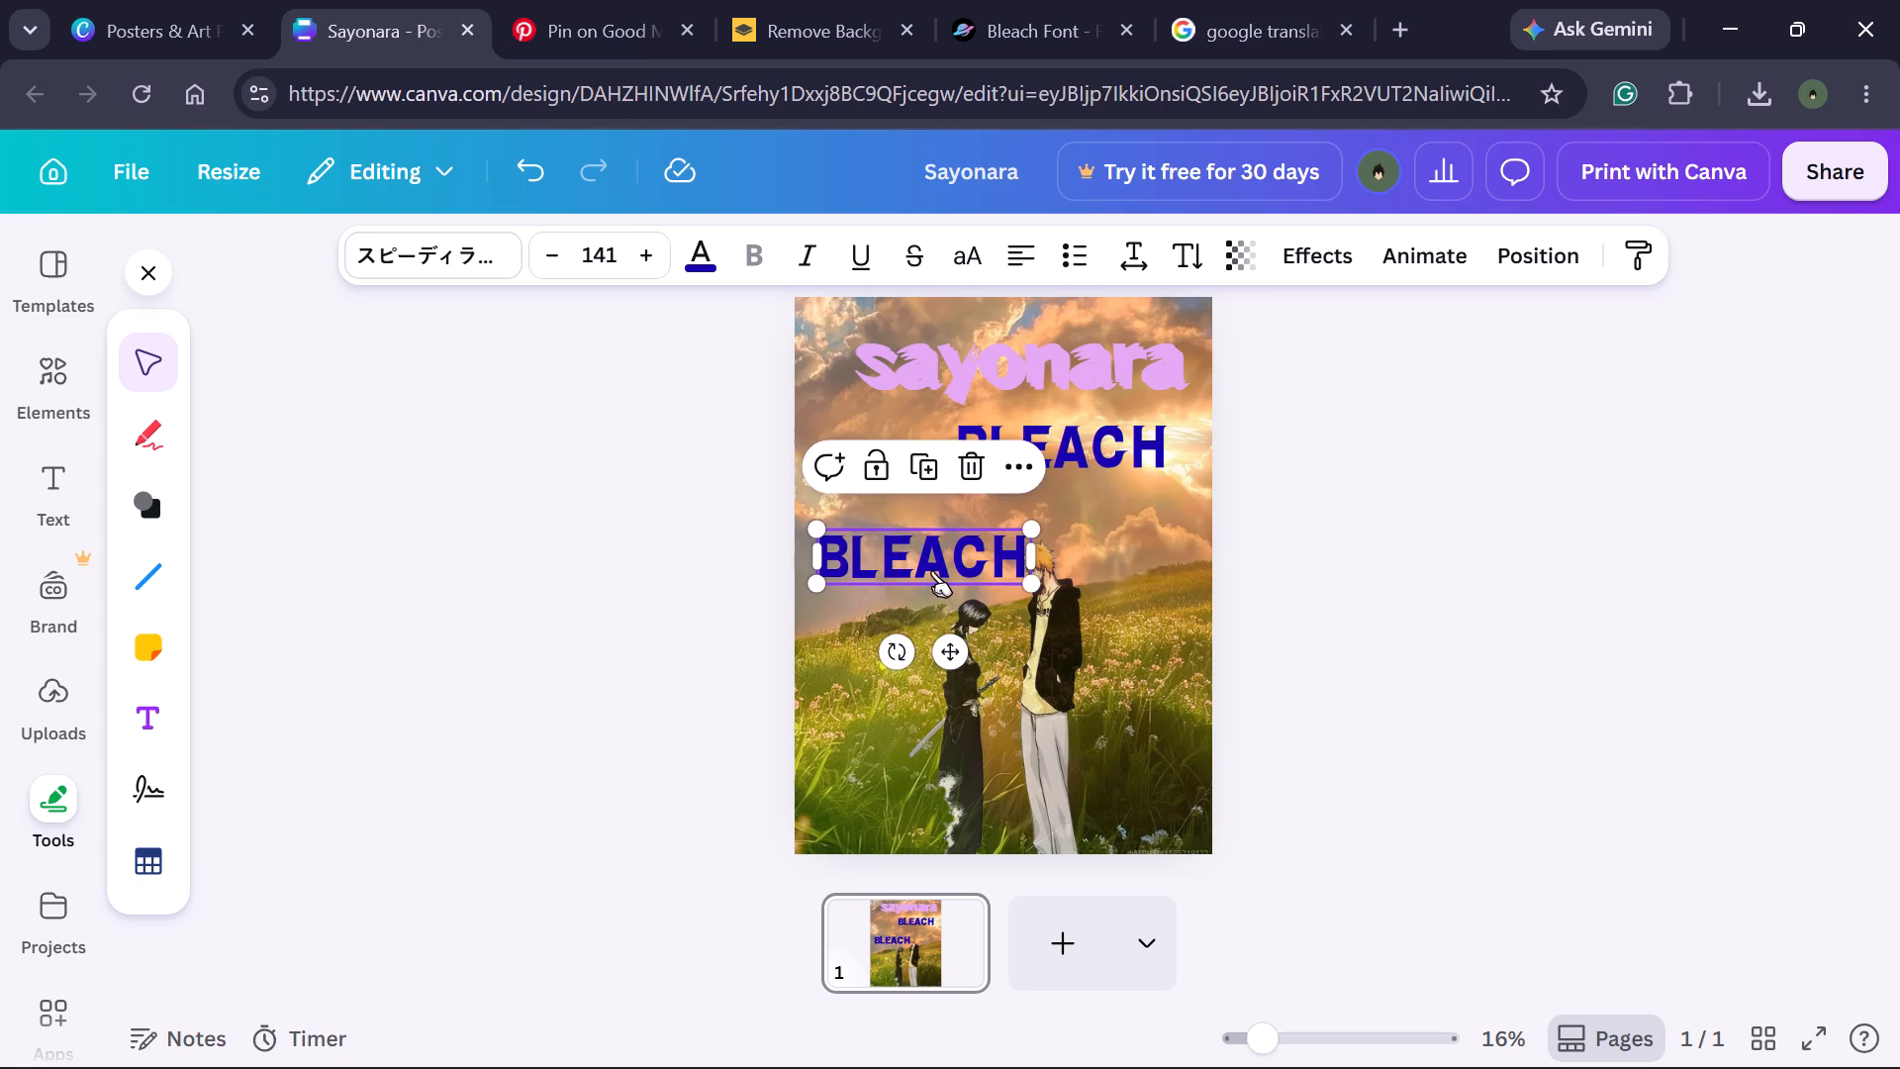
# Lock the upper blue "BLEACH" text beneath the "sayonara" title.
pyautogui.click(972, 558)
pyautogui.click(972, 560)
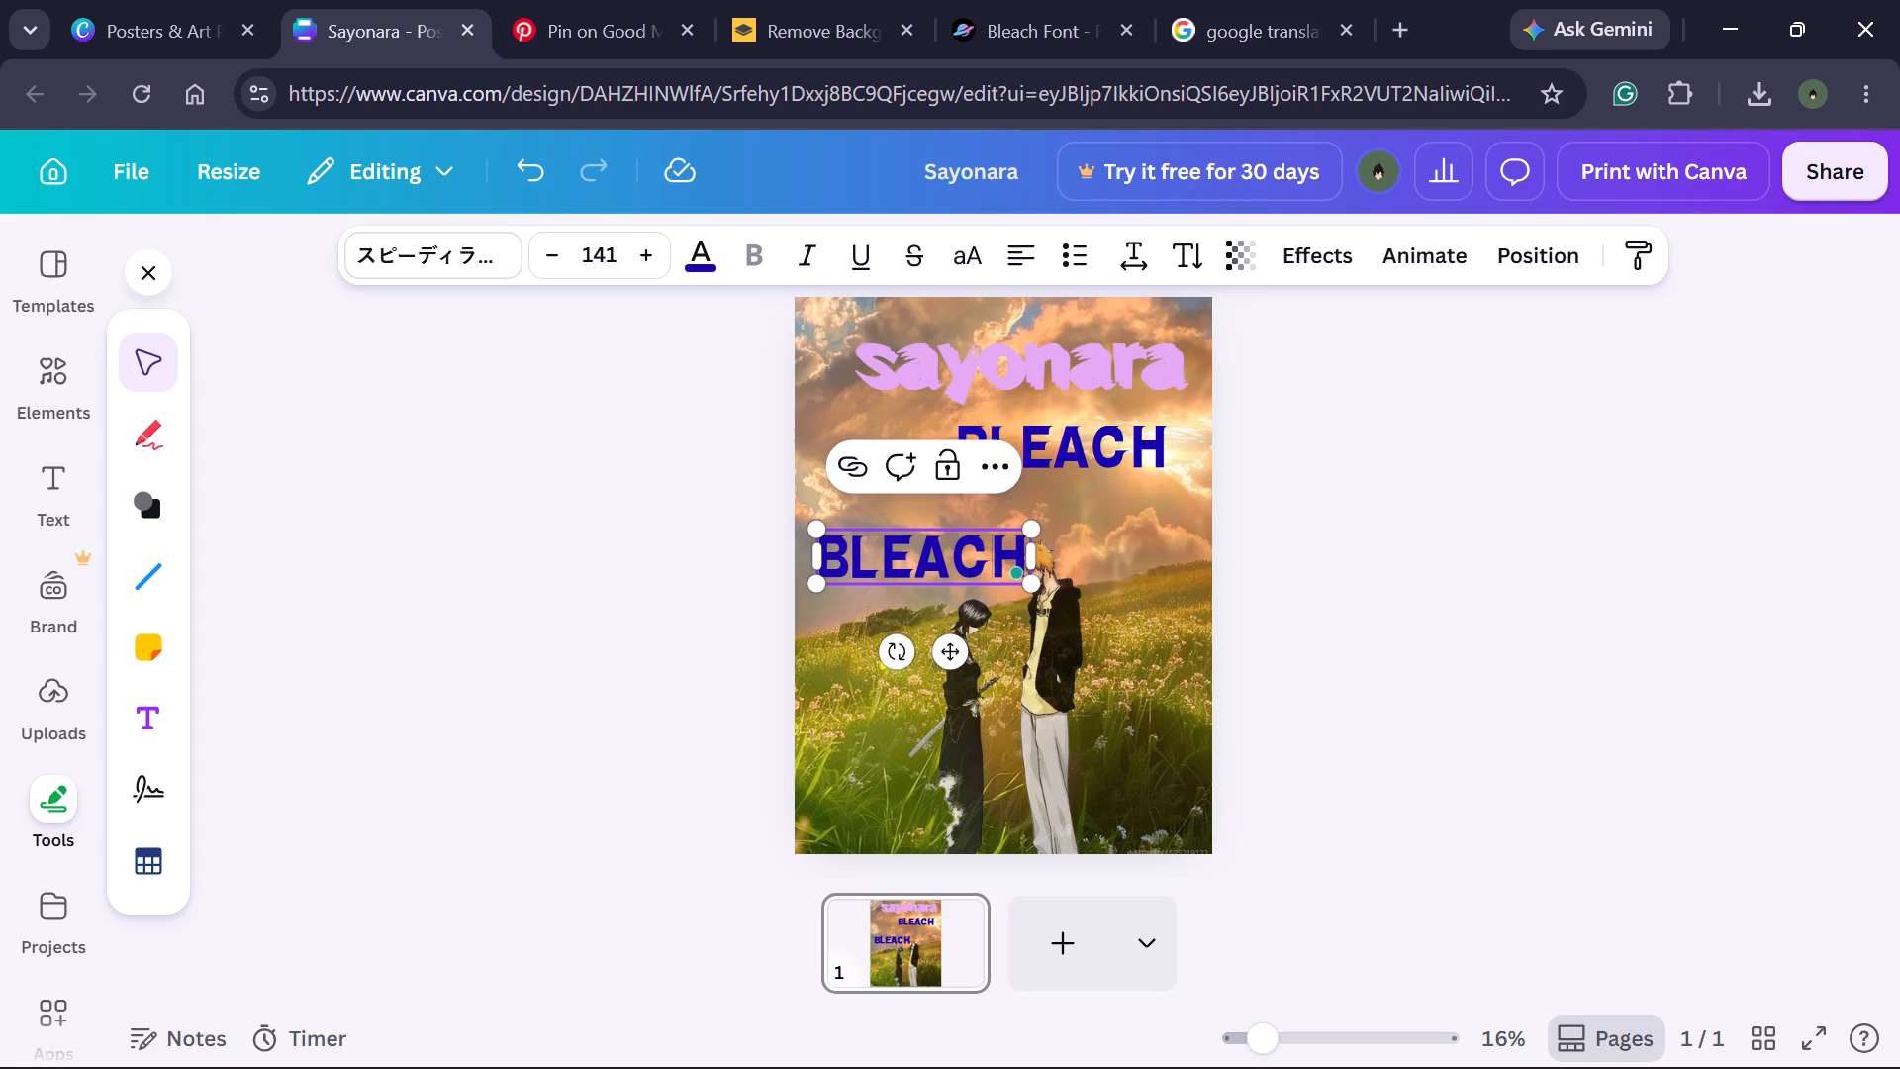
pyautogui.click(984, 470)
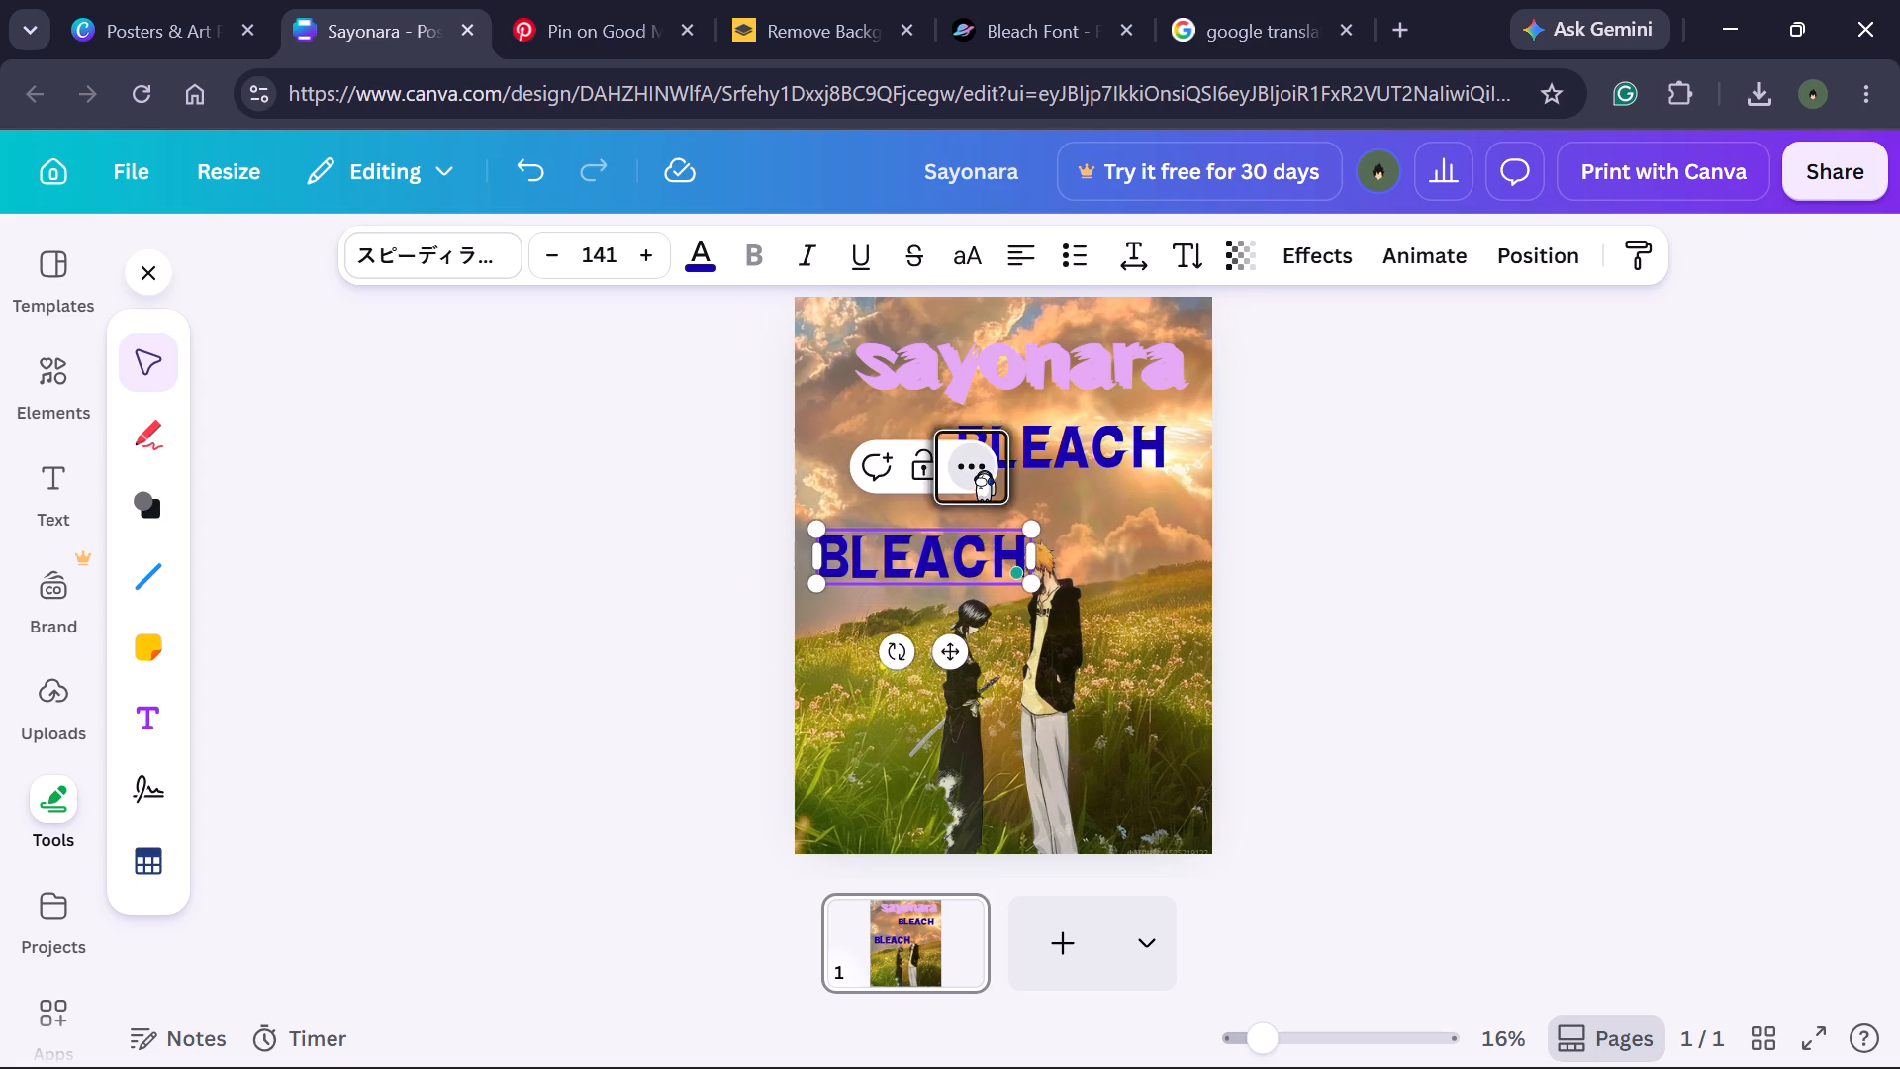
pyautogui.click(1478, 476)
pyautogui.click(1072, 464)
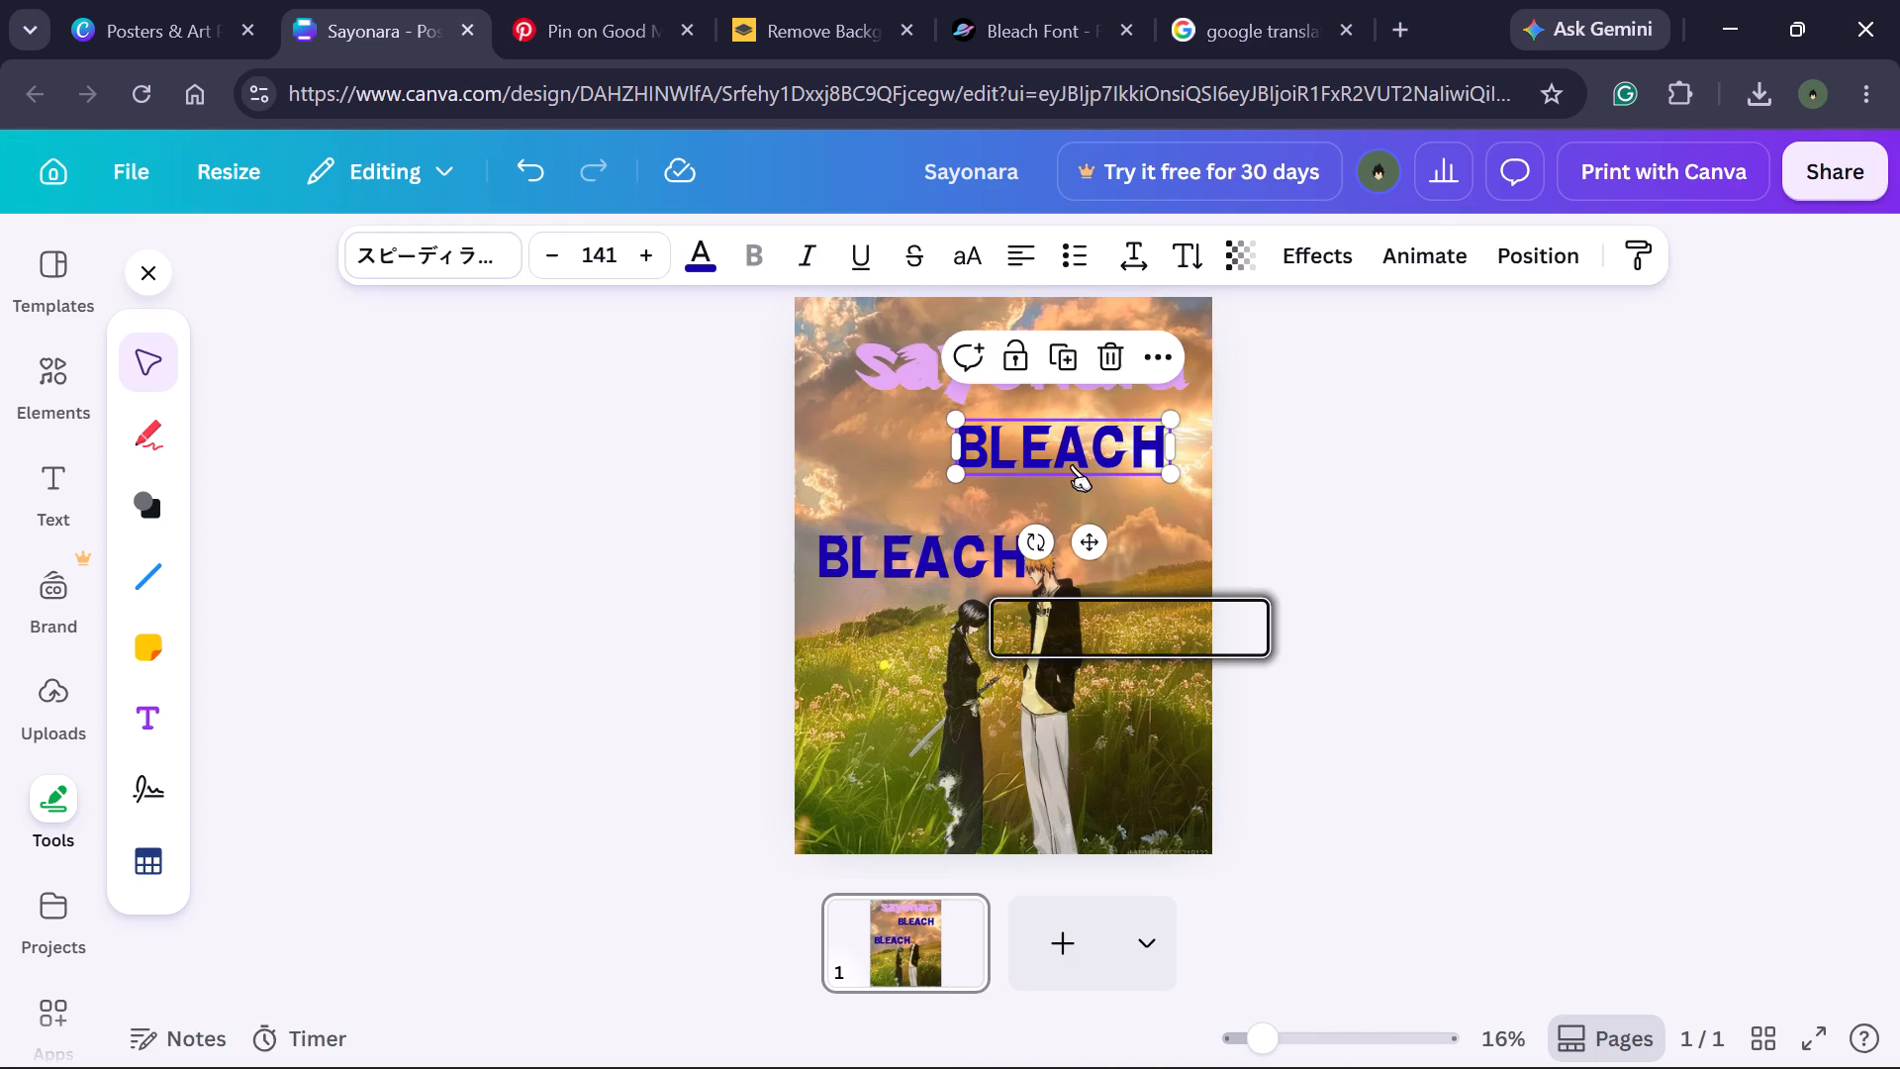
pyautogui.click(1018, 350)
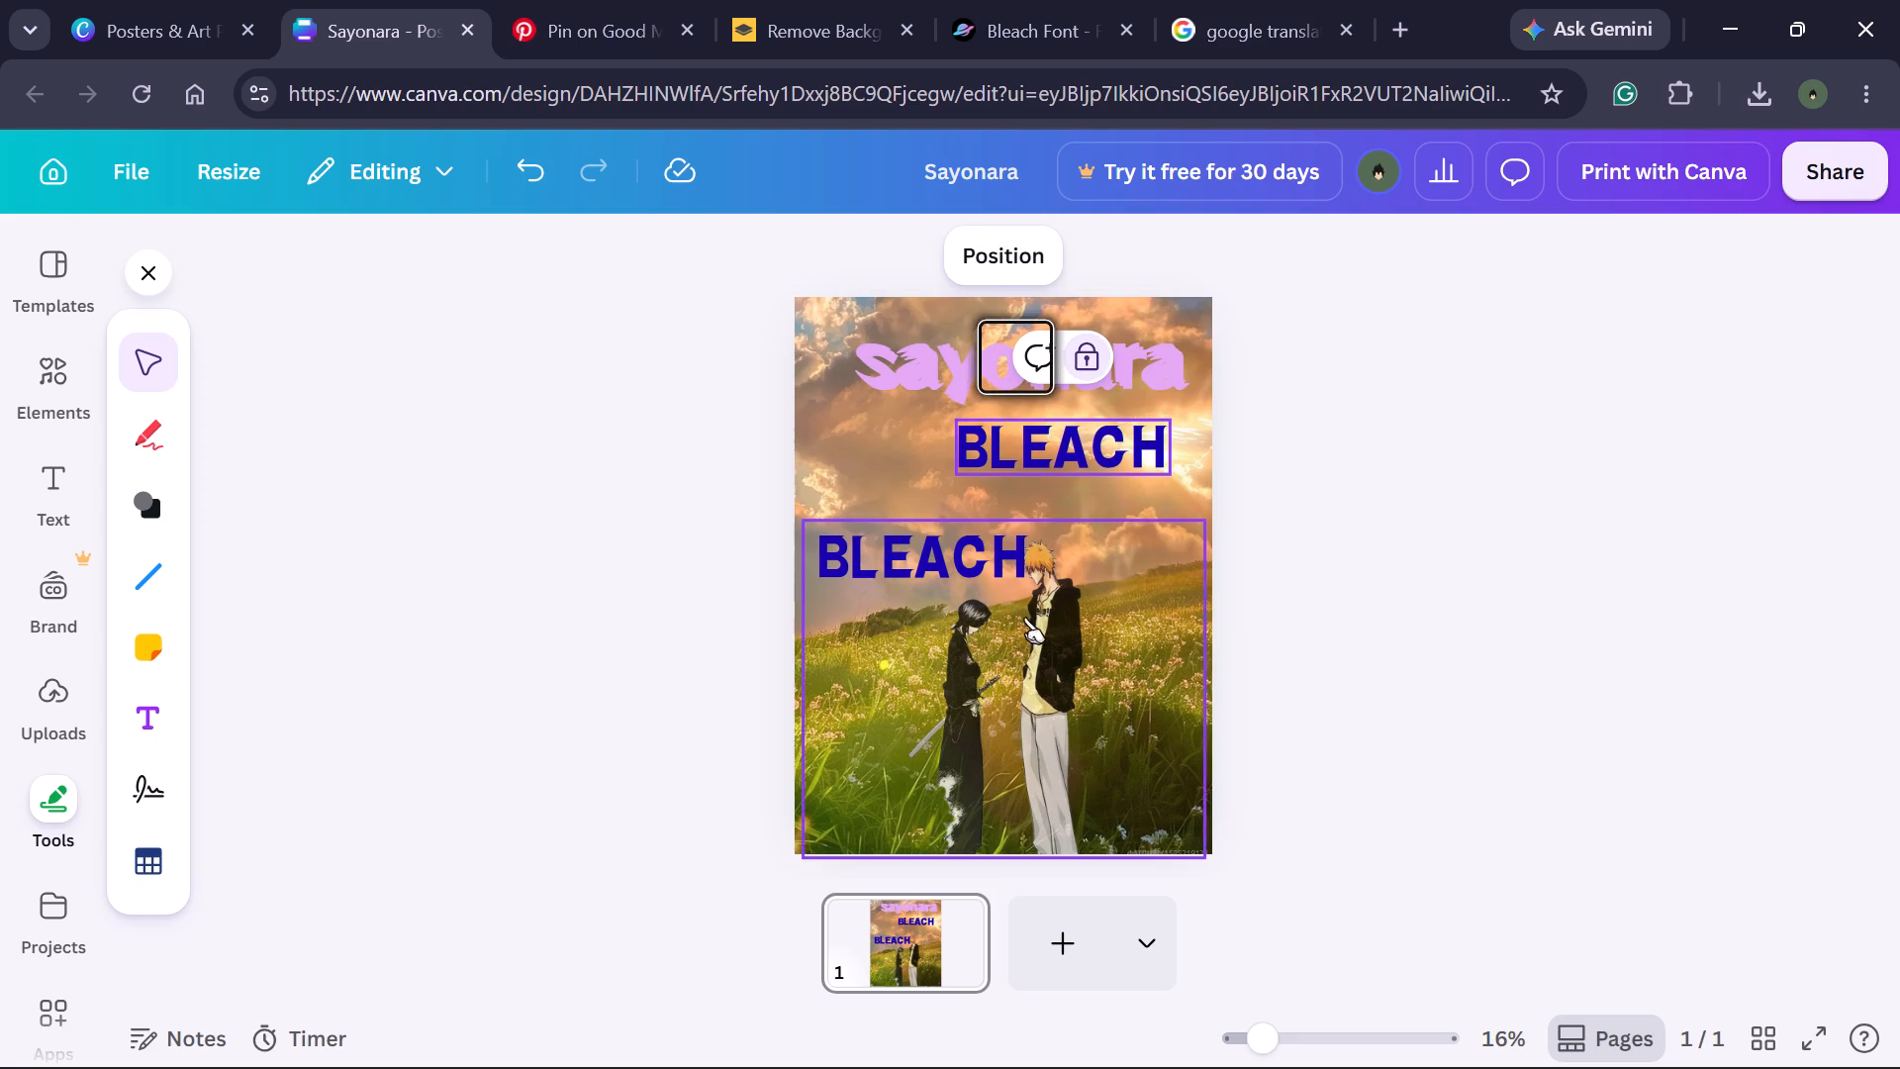
# Recolour the lower "BLEACH" copy dark red using the full set of default solid colors.
pyautogui.click(933, 546)
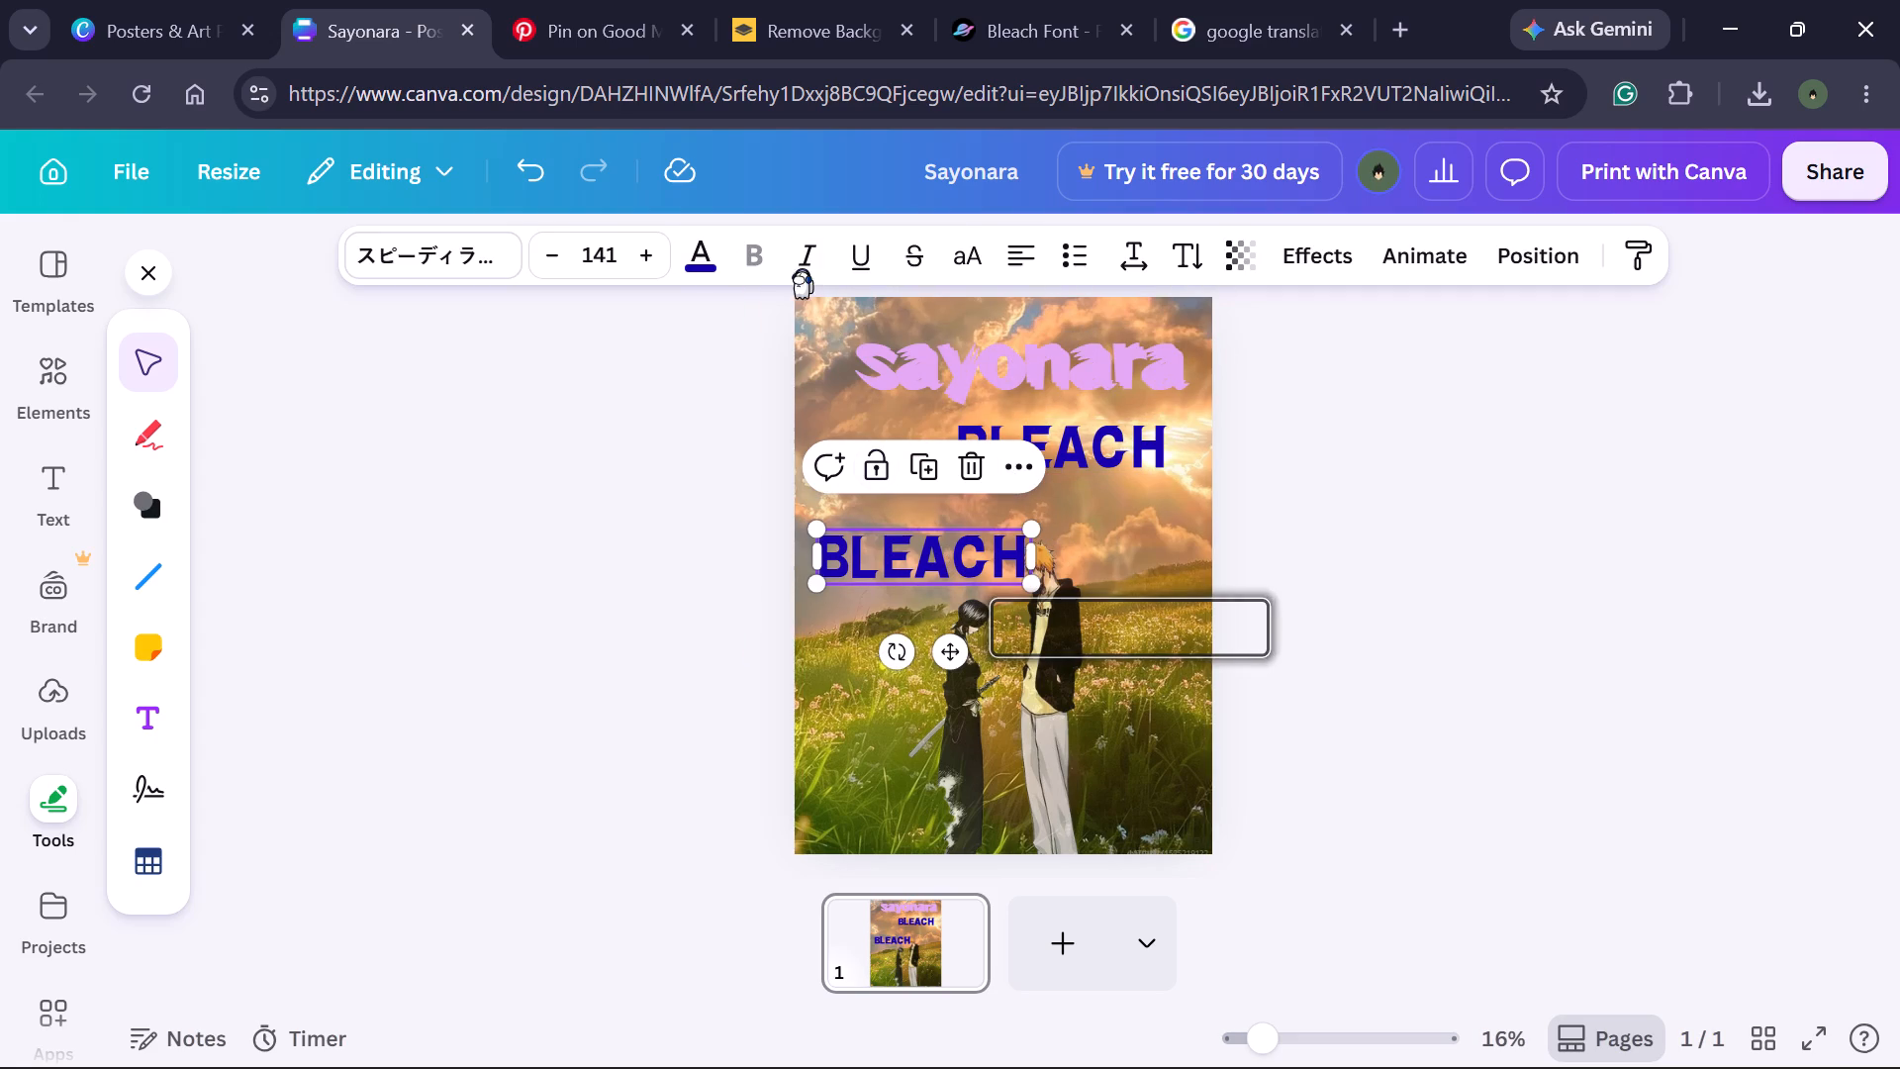
pyautogui.click(707, 248)
pyautogui.scroll(-2, 356, 803)
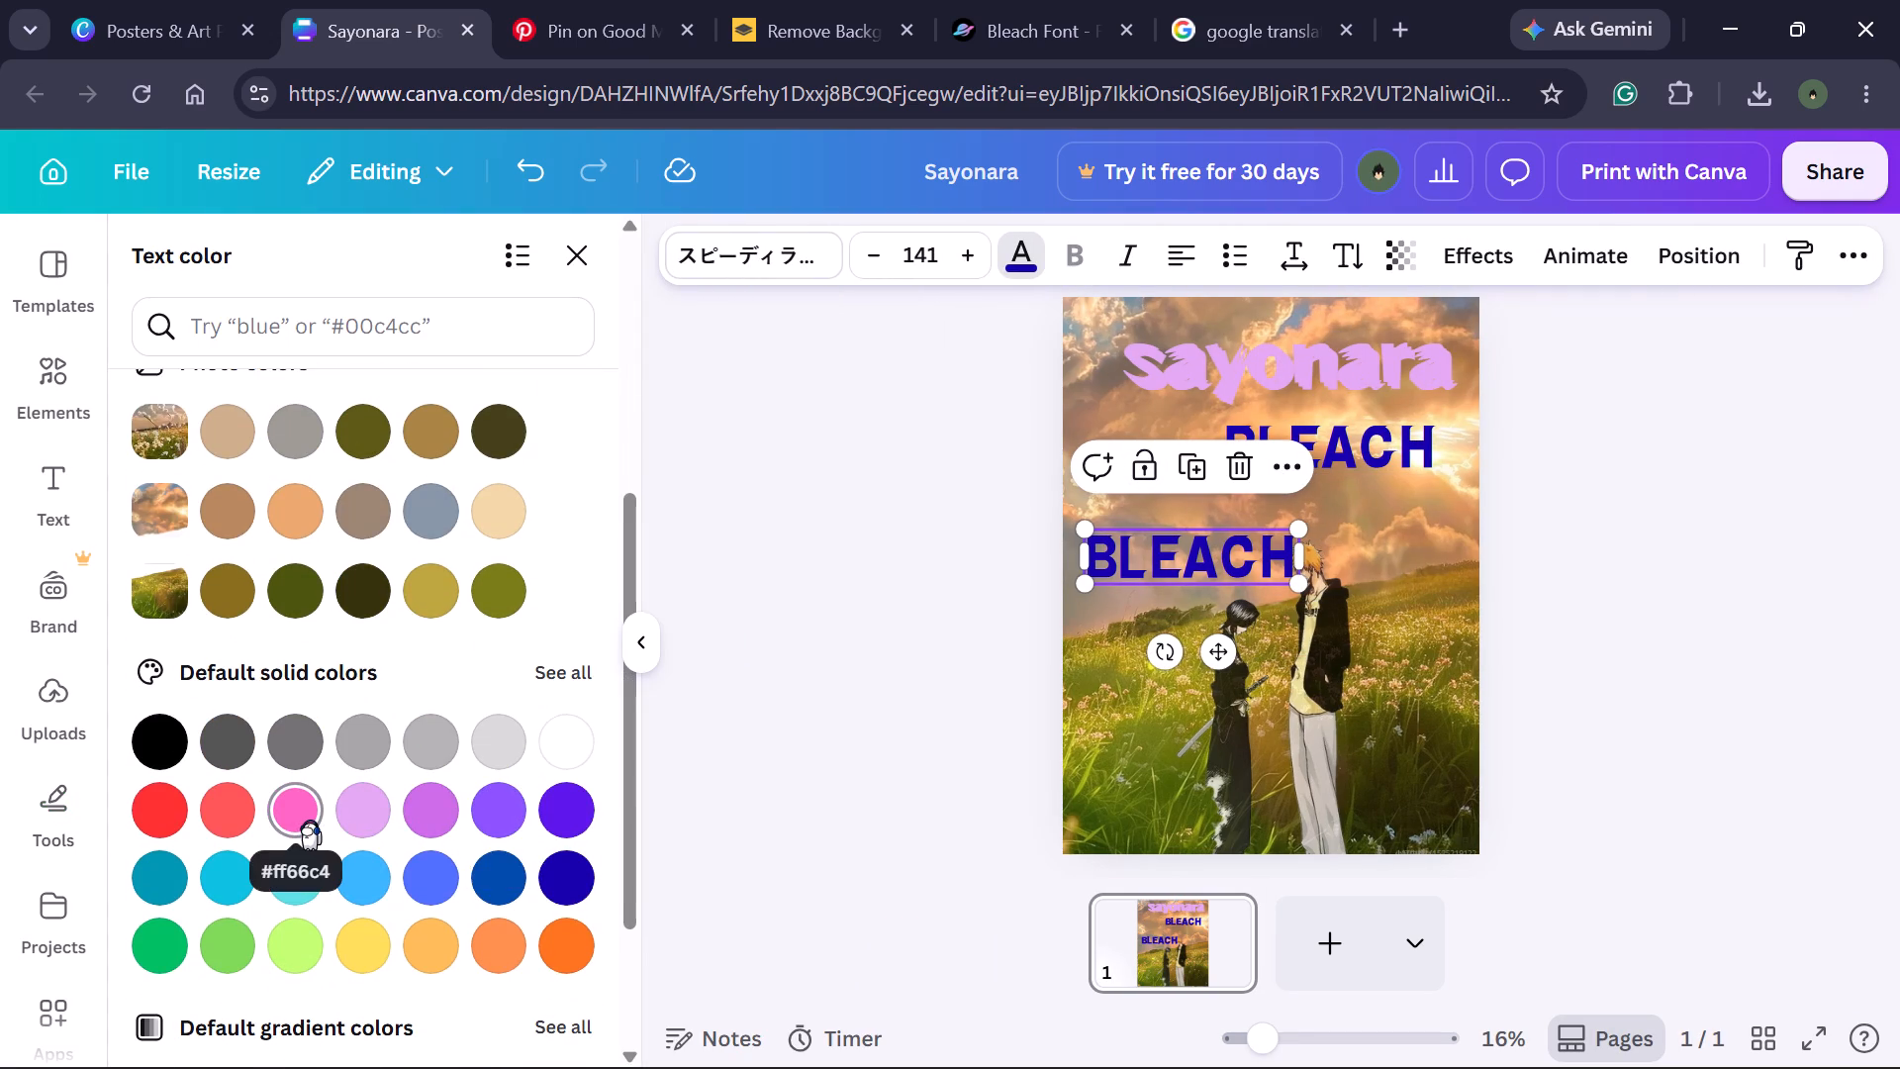
pyautogui.click(552, 670)
pyautogui.scroll(-1, 478, 783)
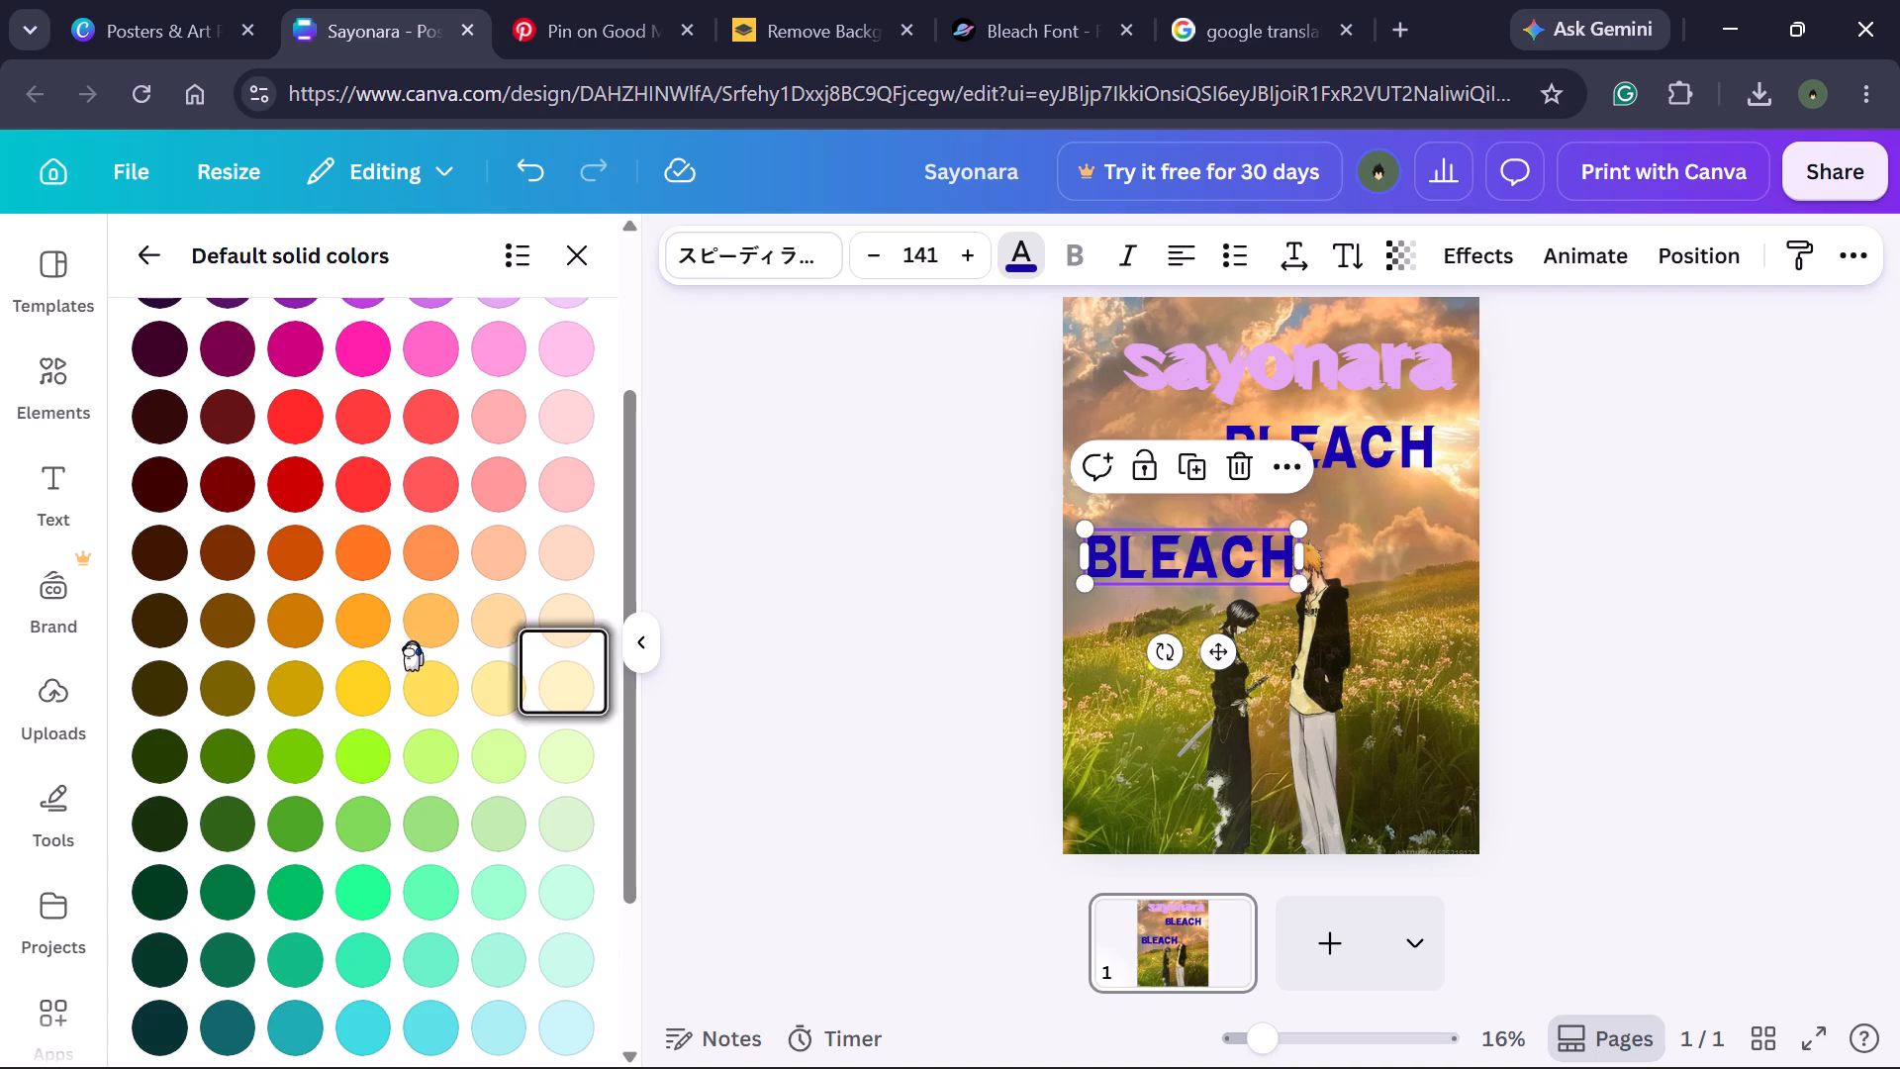
pyautogui.click(286, 483)
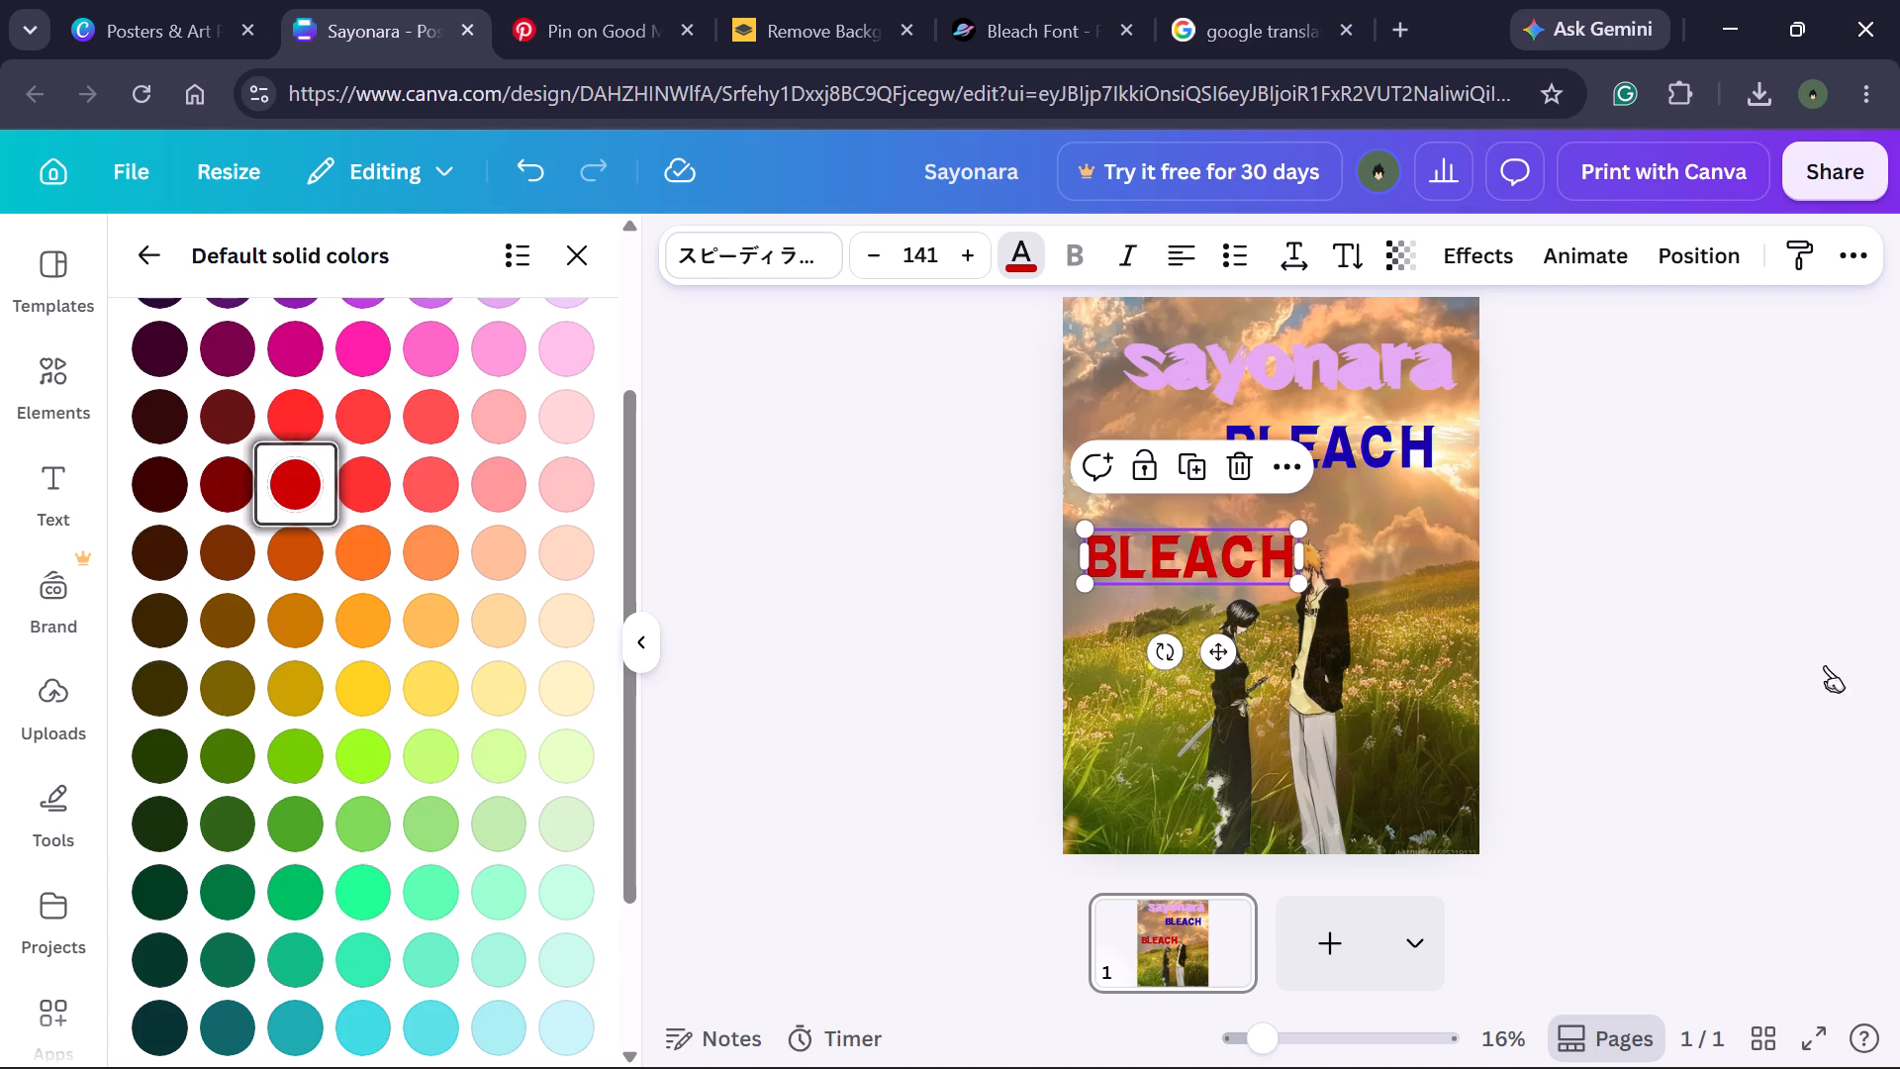
pyautogui.click(1810, 651)
pyautogui.click(1585, 575)
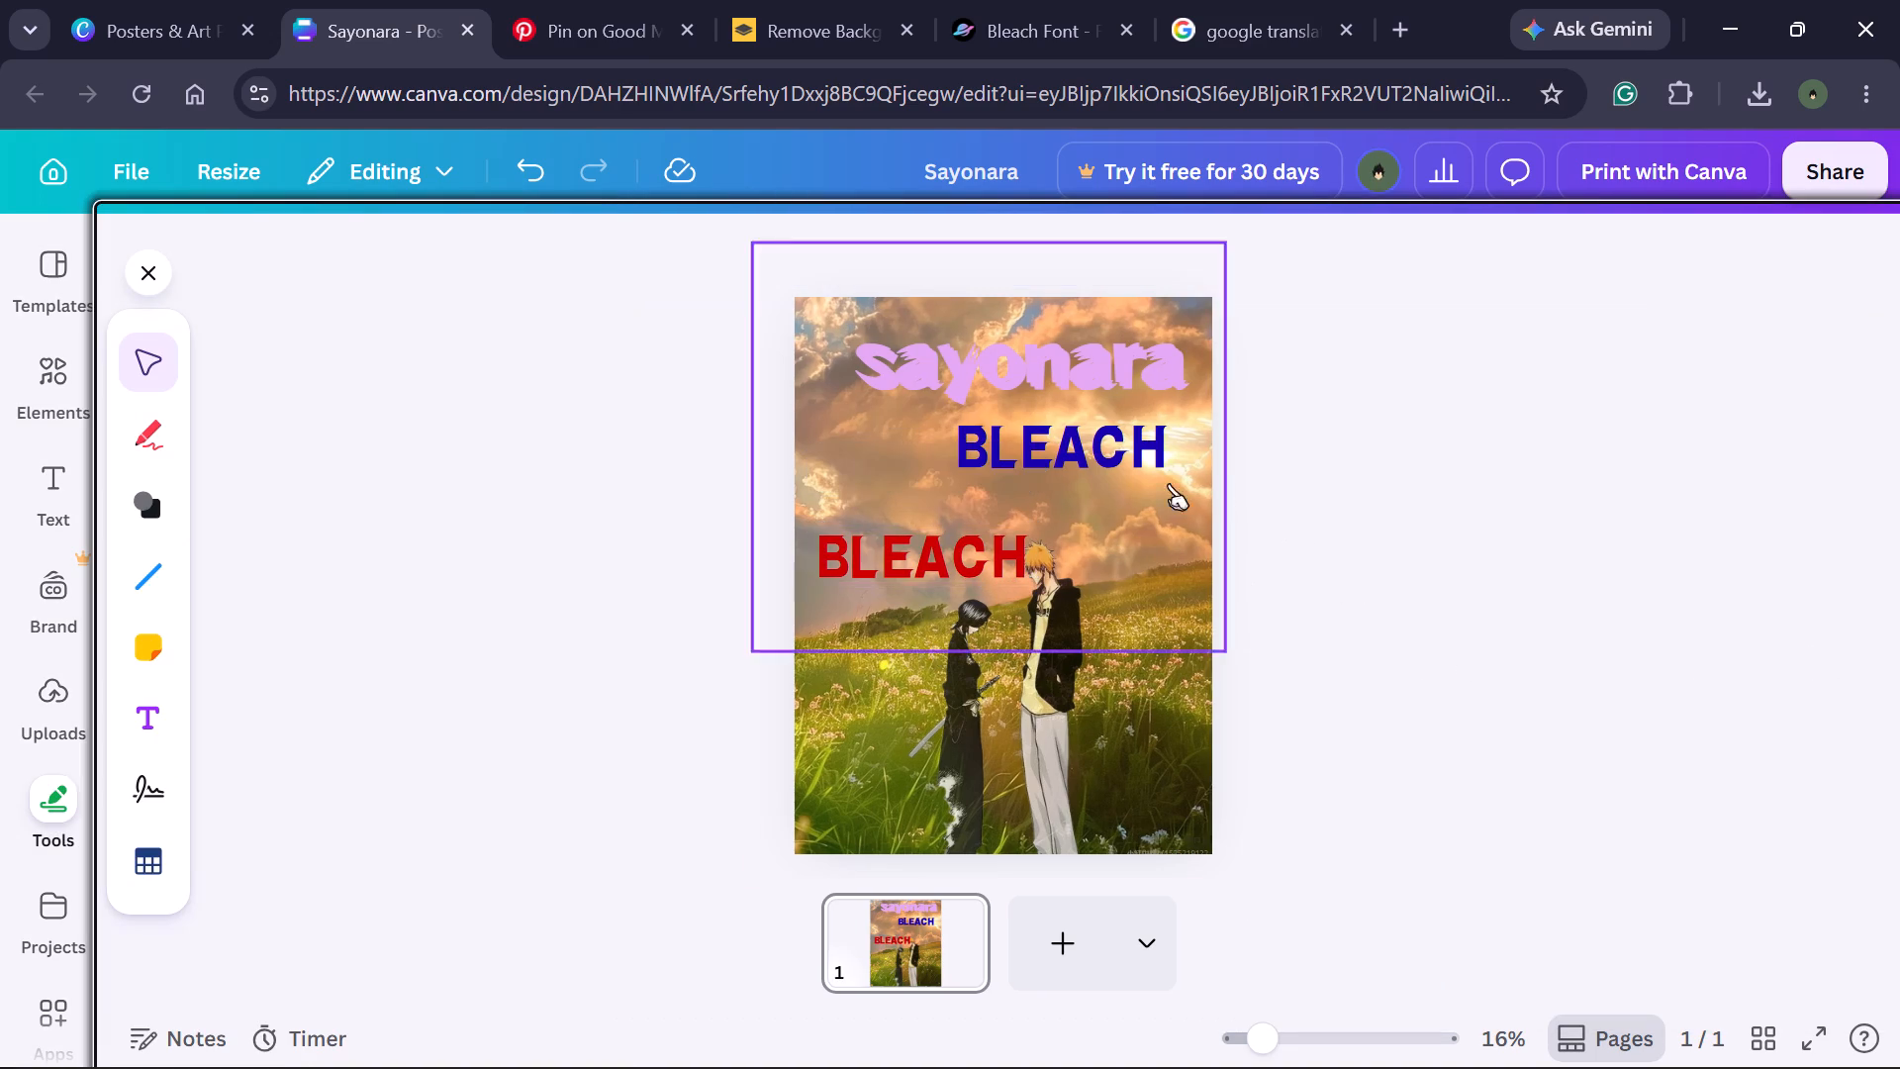
# Unlock the blue "BLEACH" text and move it to the poster's left side, just above the red copy.
pyautogui.click(1131, 465)
pyautogui.click(1080, 361)
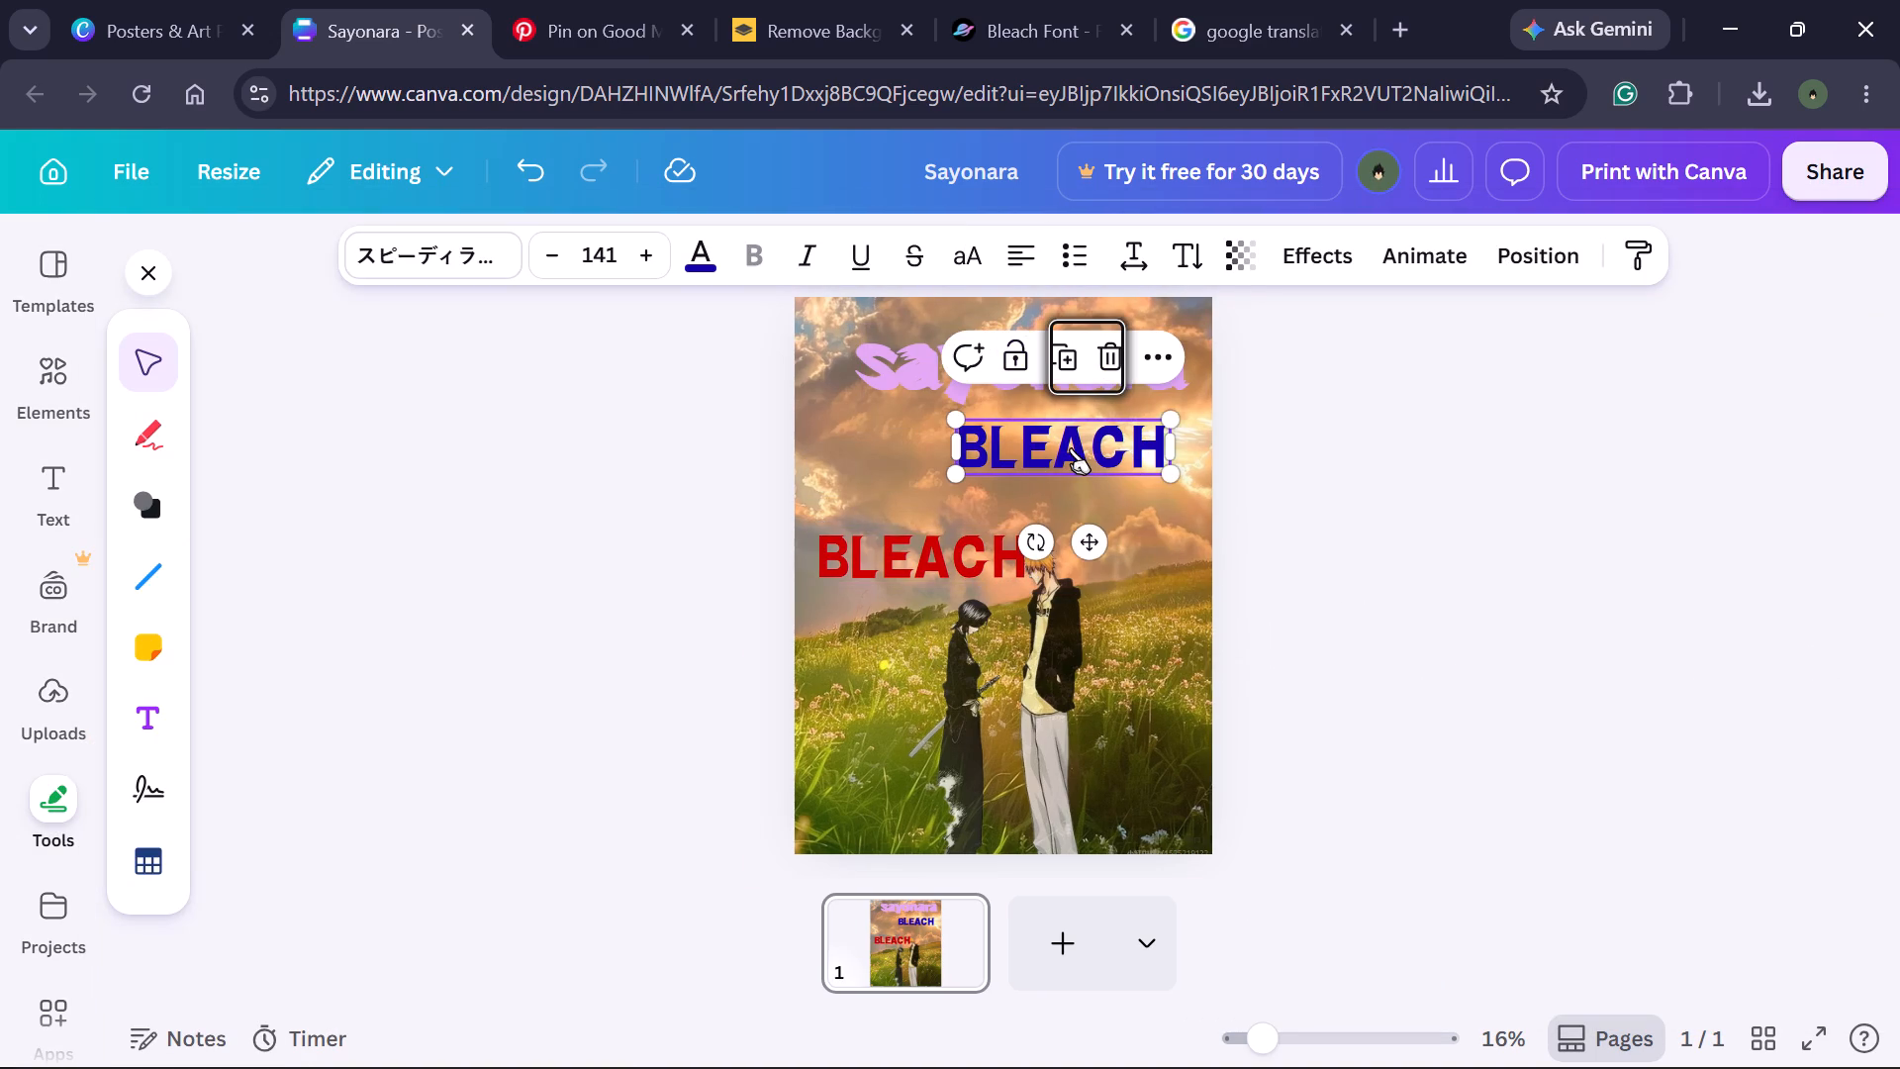
pyautogui.moveTo(1071, 447); pyautogui.dragTo(927, 458)
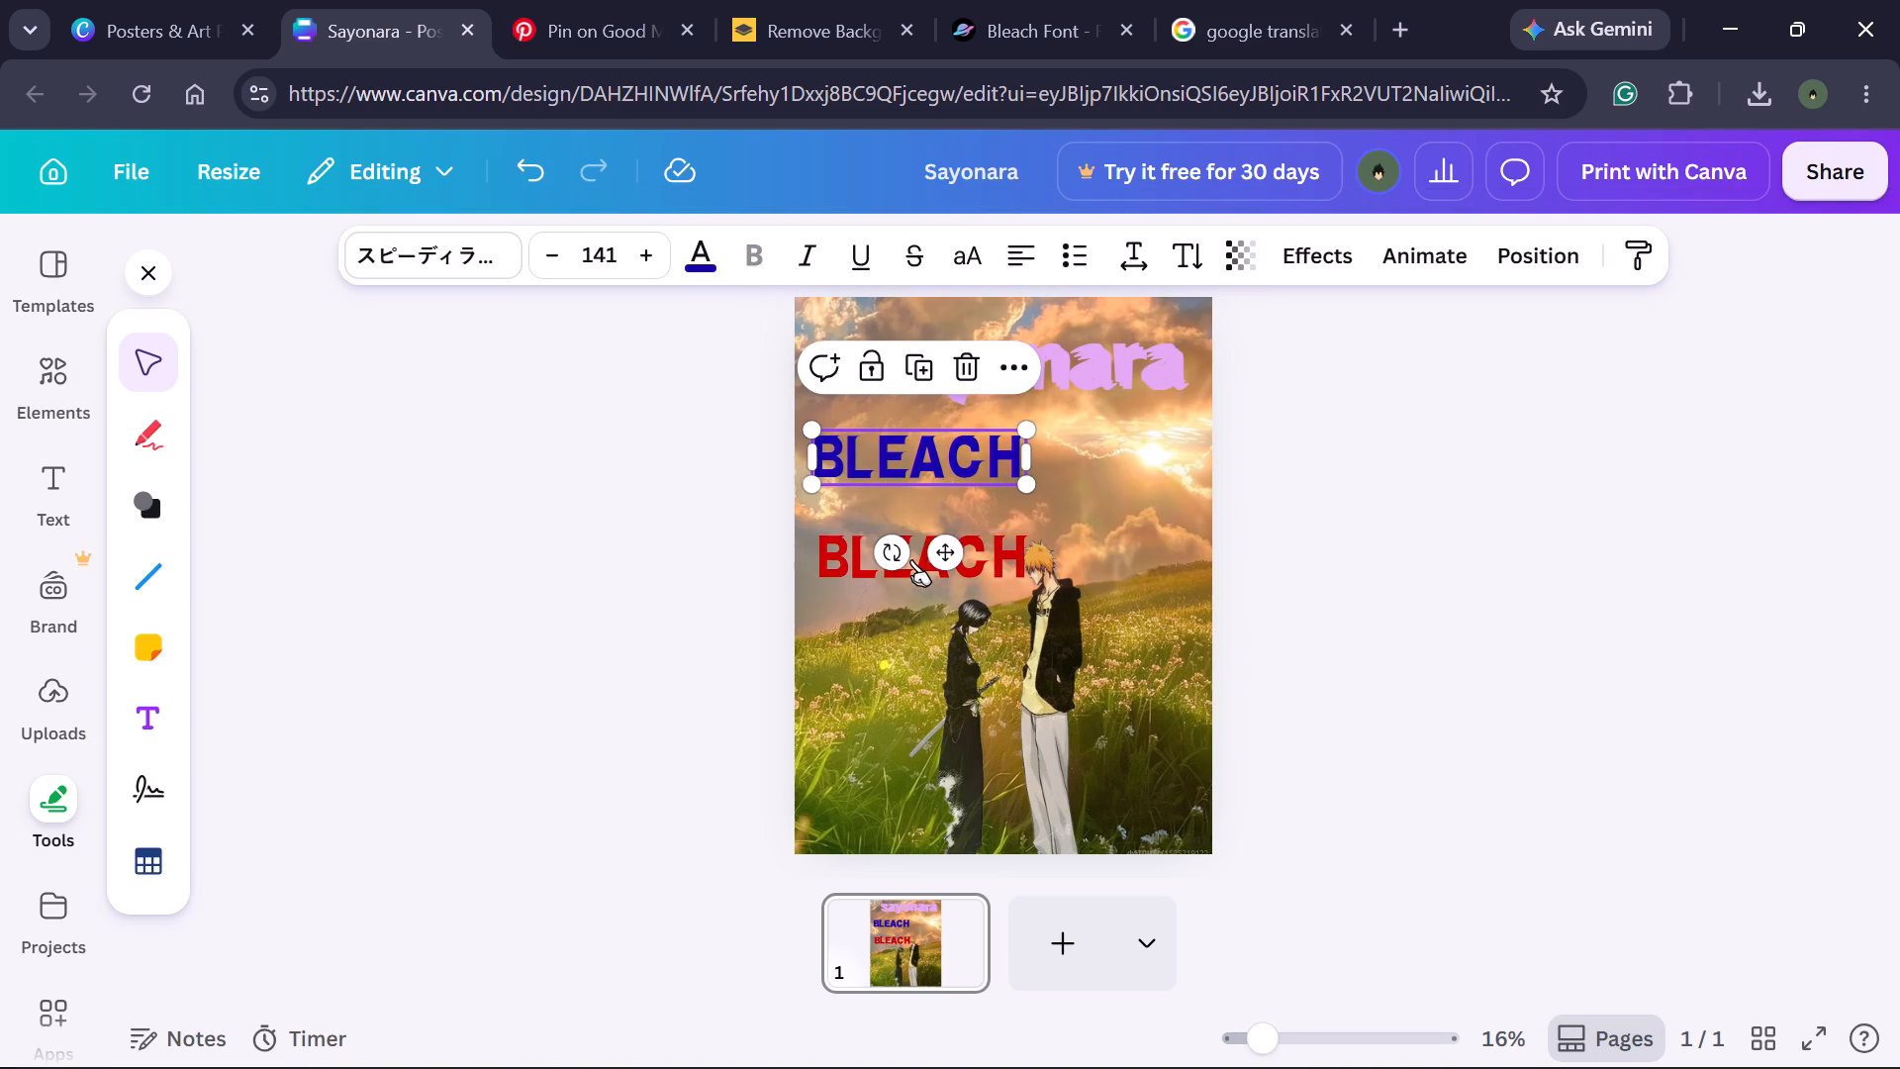
# Move the red "BLEACH" copy up beneath the right part of the "sayonara" title.
pyautogui.moveTo(1002, 547); pyautogui.dragTo(1139, 440)
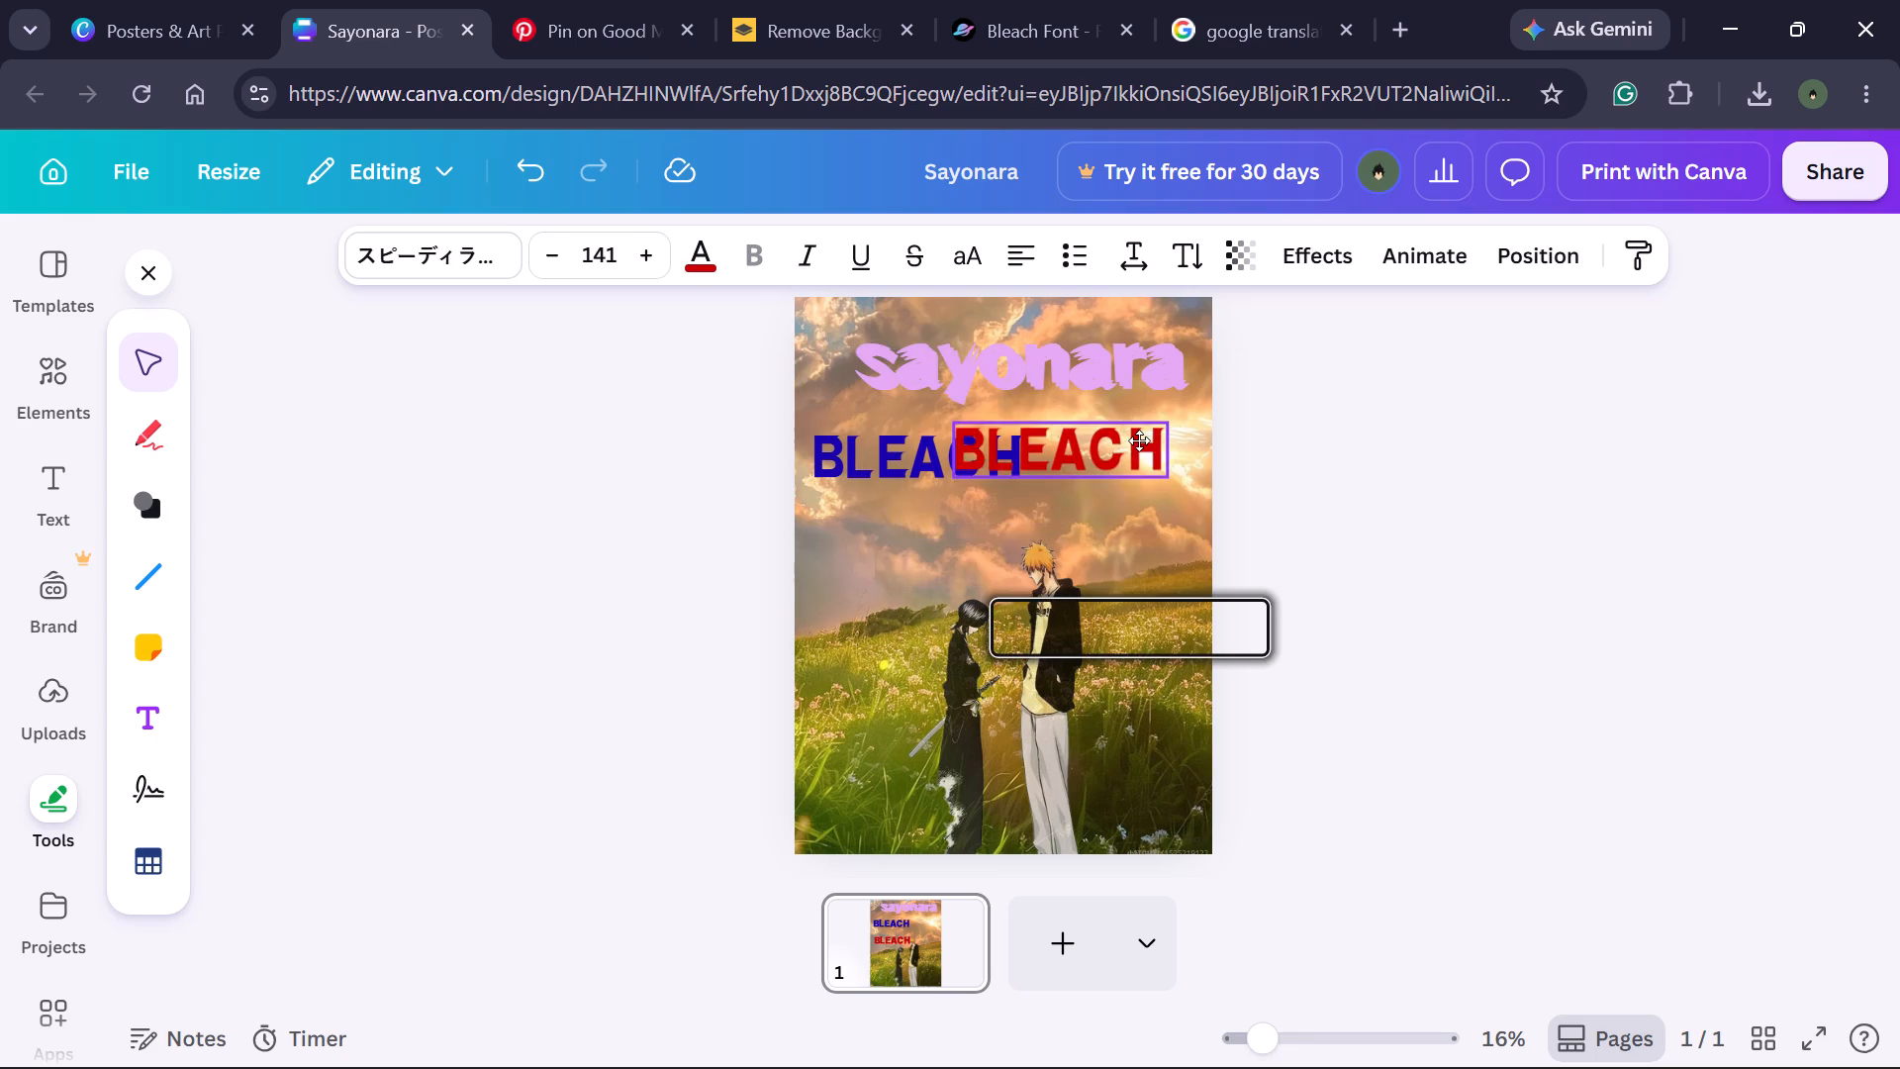
pyautogui.moveTo(1139, 440); pyautogui.dragTo(1158, 441)
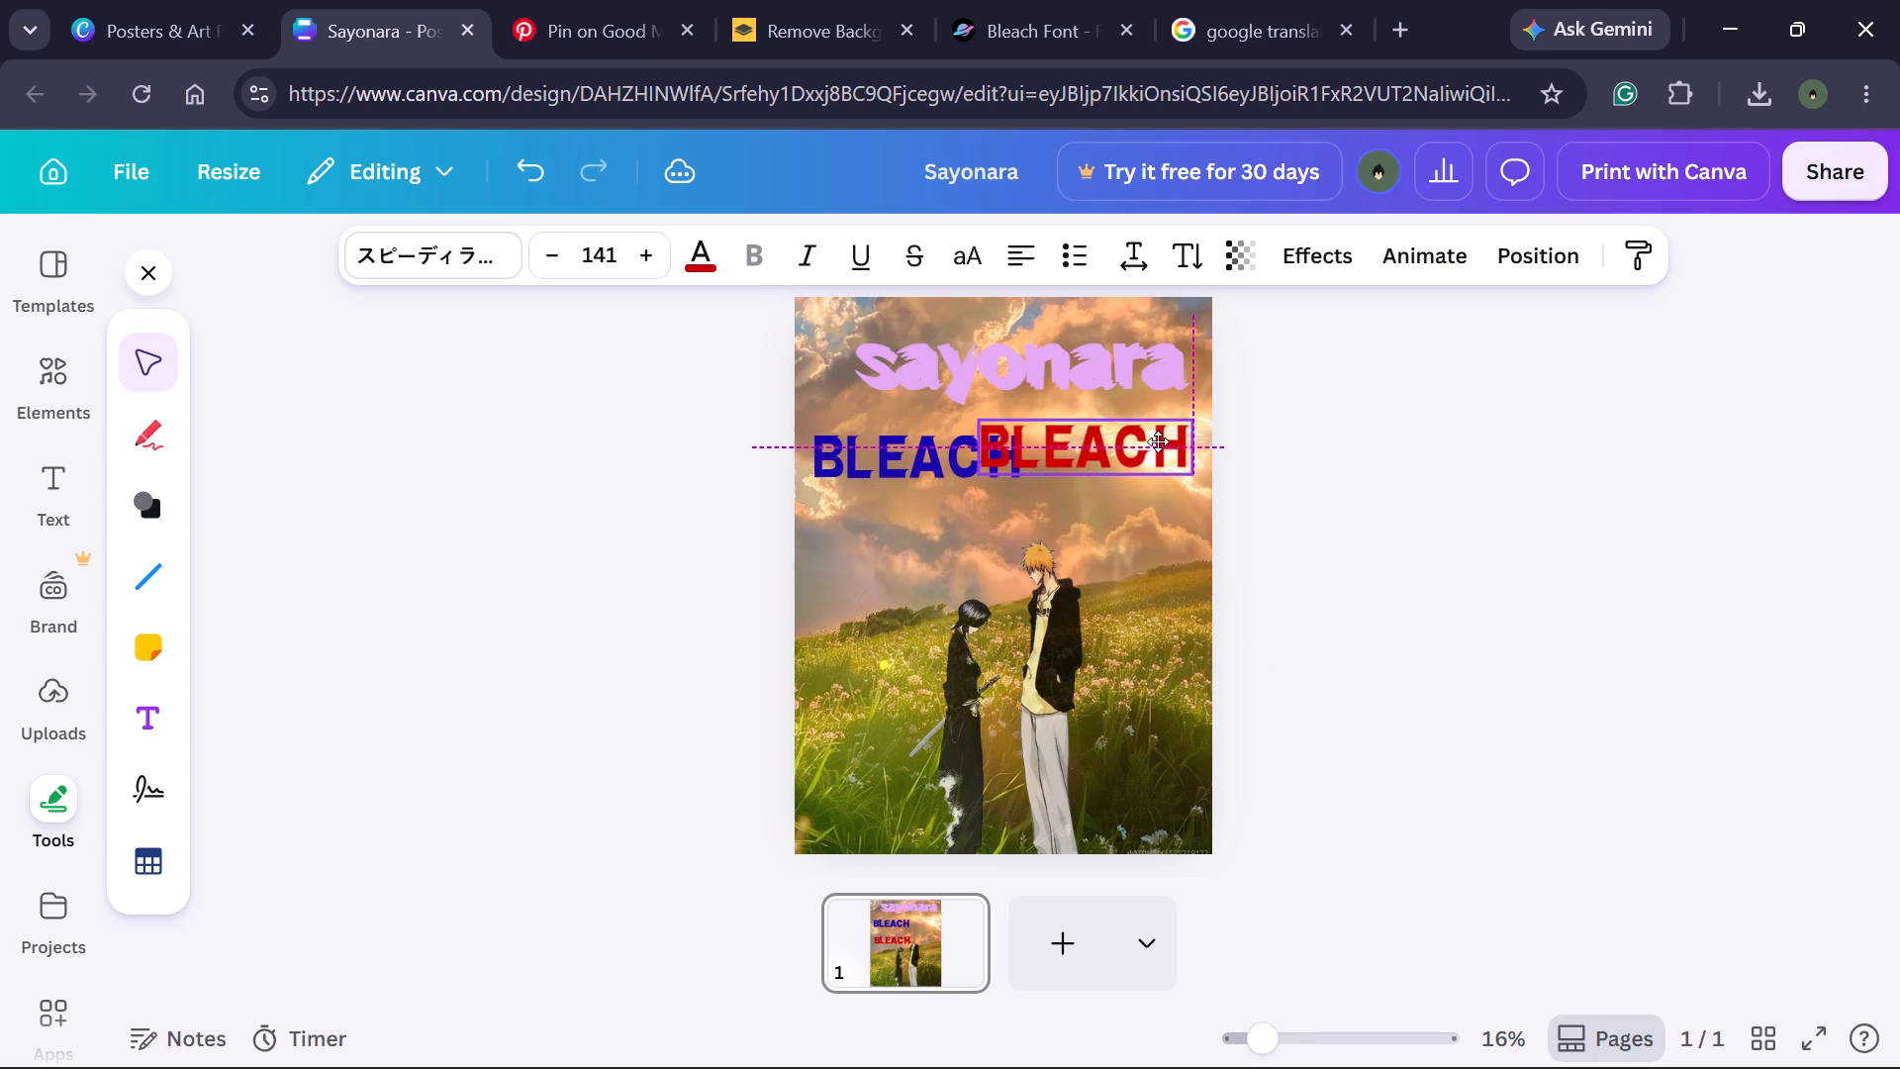
pyautogui.moveTo(1158, 441); pyautogui.dragTo(1151, 440)
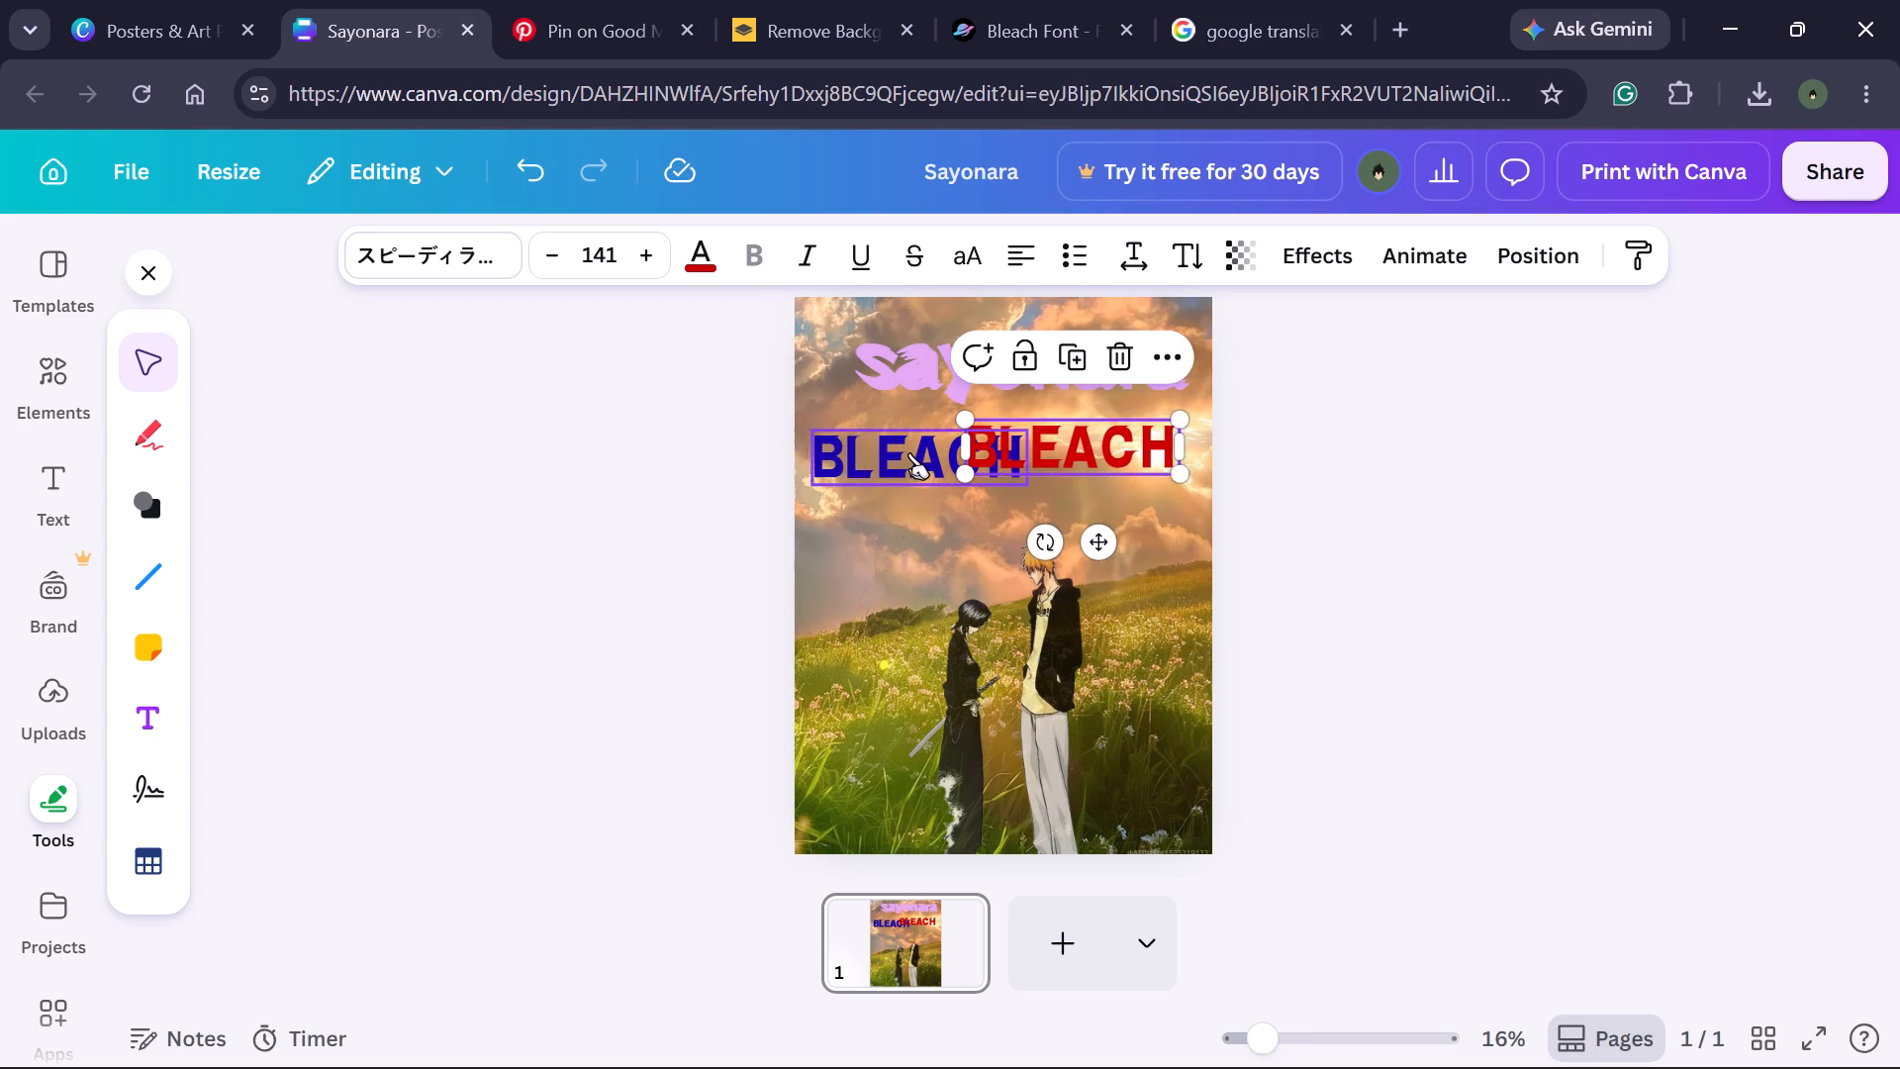
# Align the blue "BLEACH" text exactly behind the red one beneath the title.
pyautogui.click(909, 452)
pyautogui.moveTo(909, 452); pyautogui.dragTo(1067, 442)
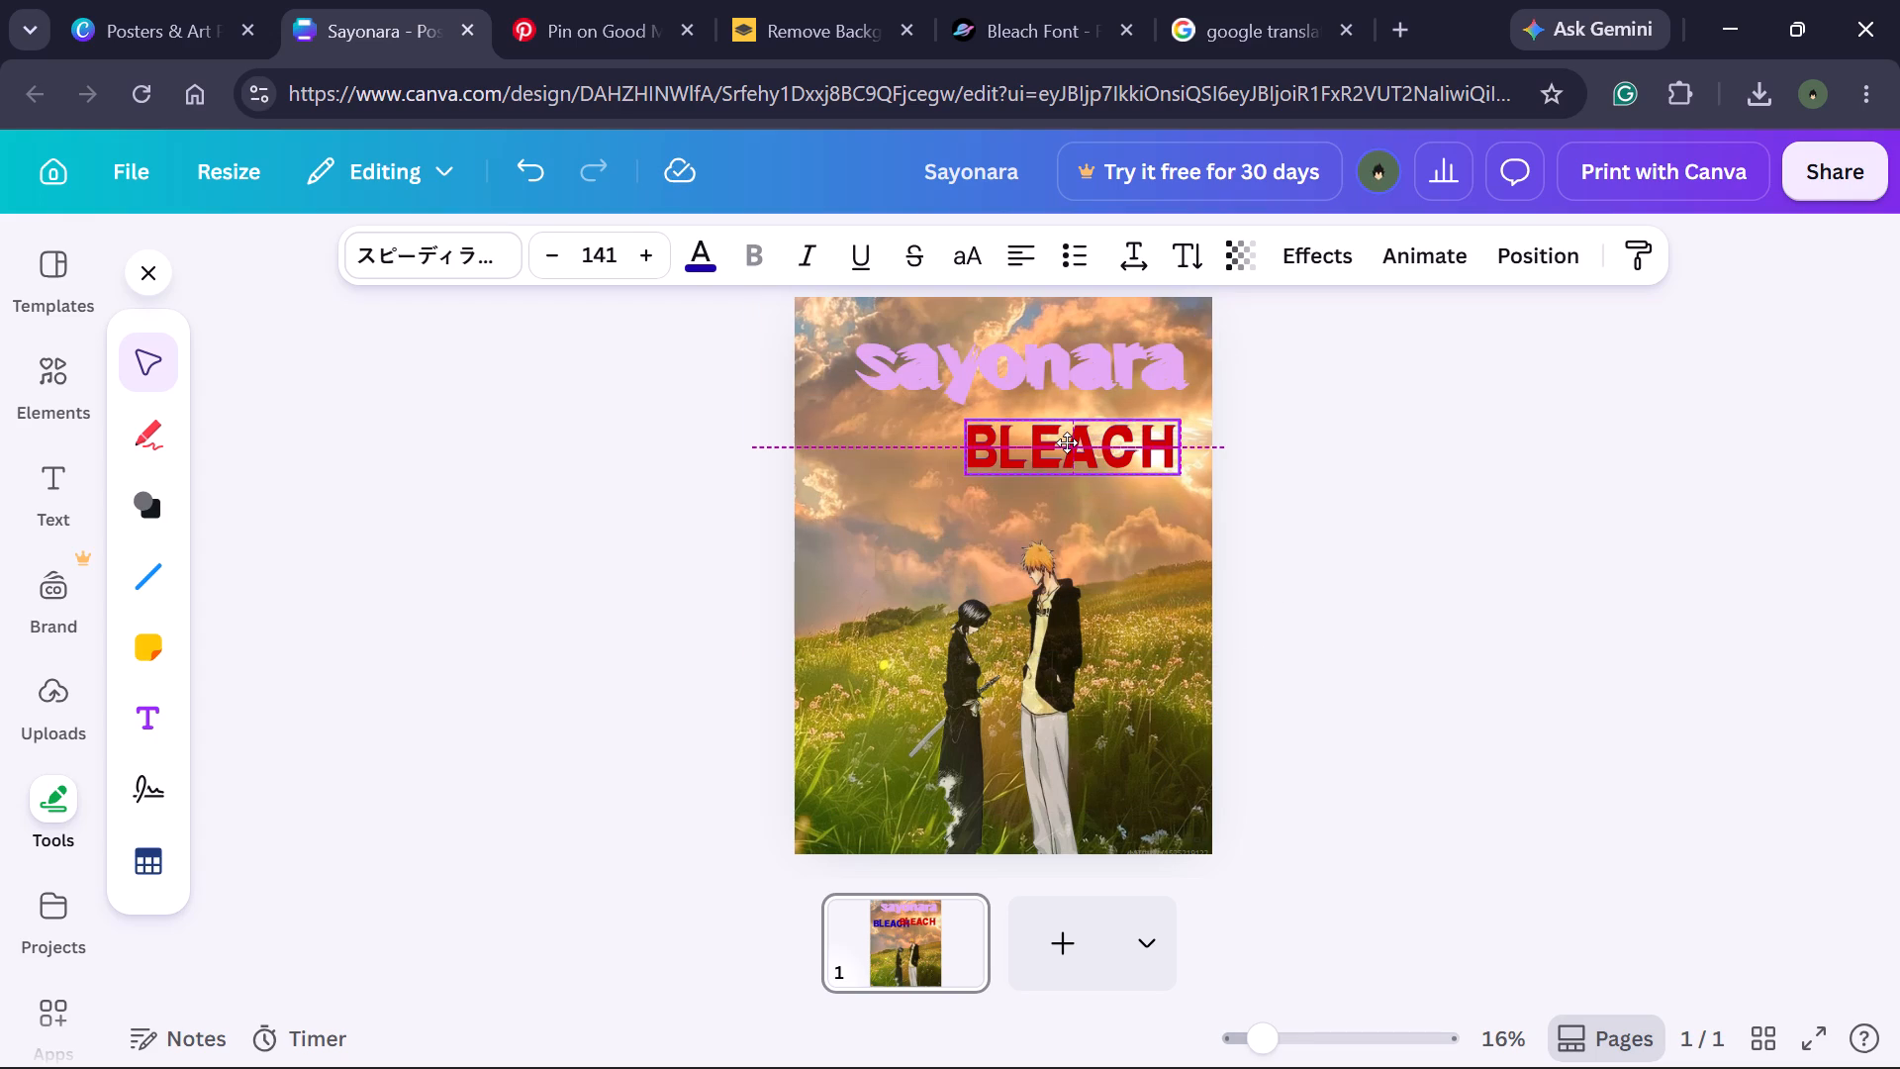
pyautogui.moveTo(1067, 442); pyautogui.dragTo(1075, 443)
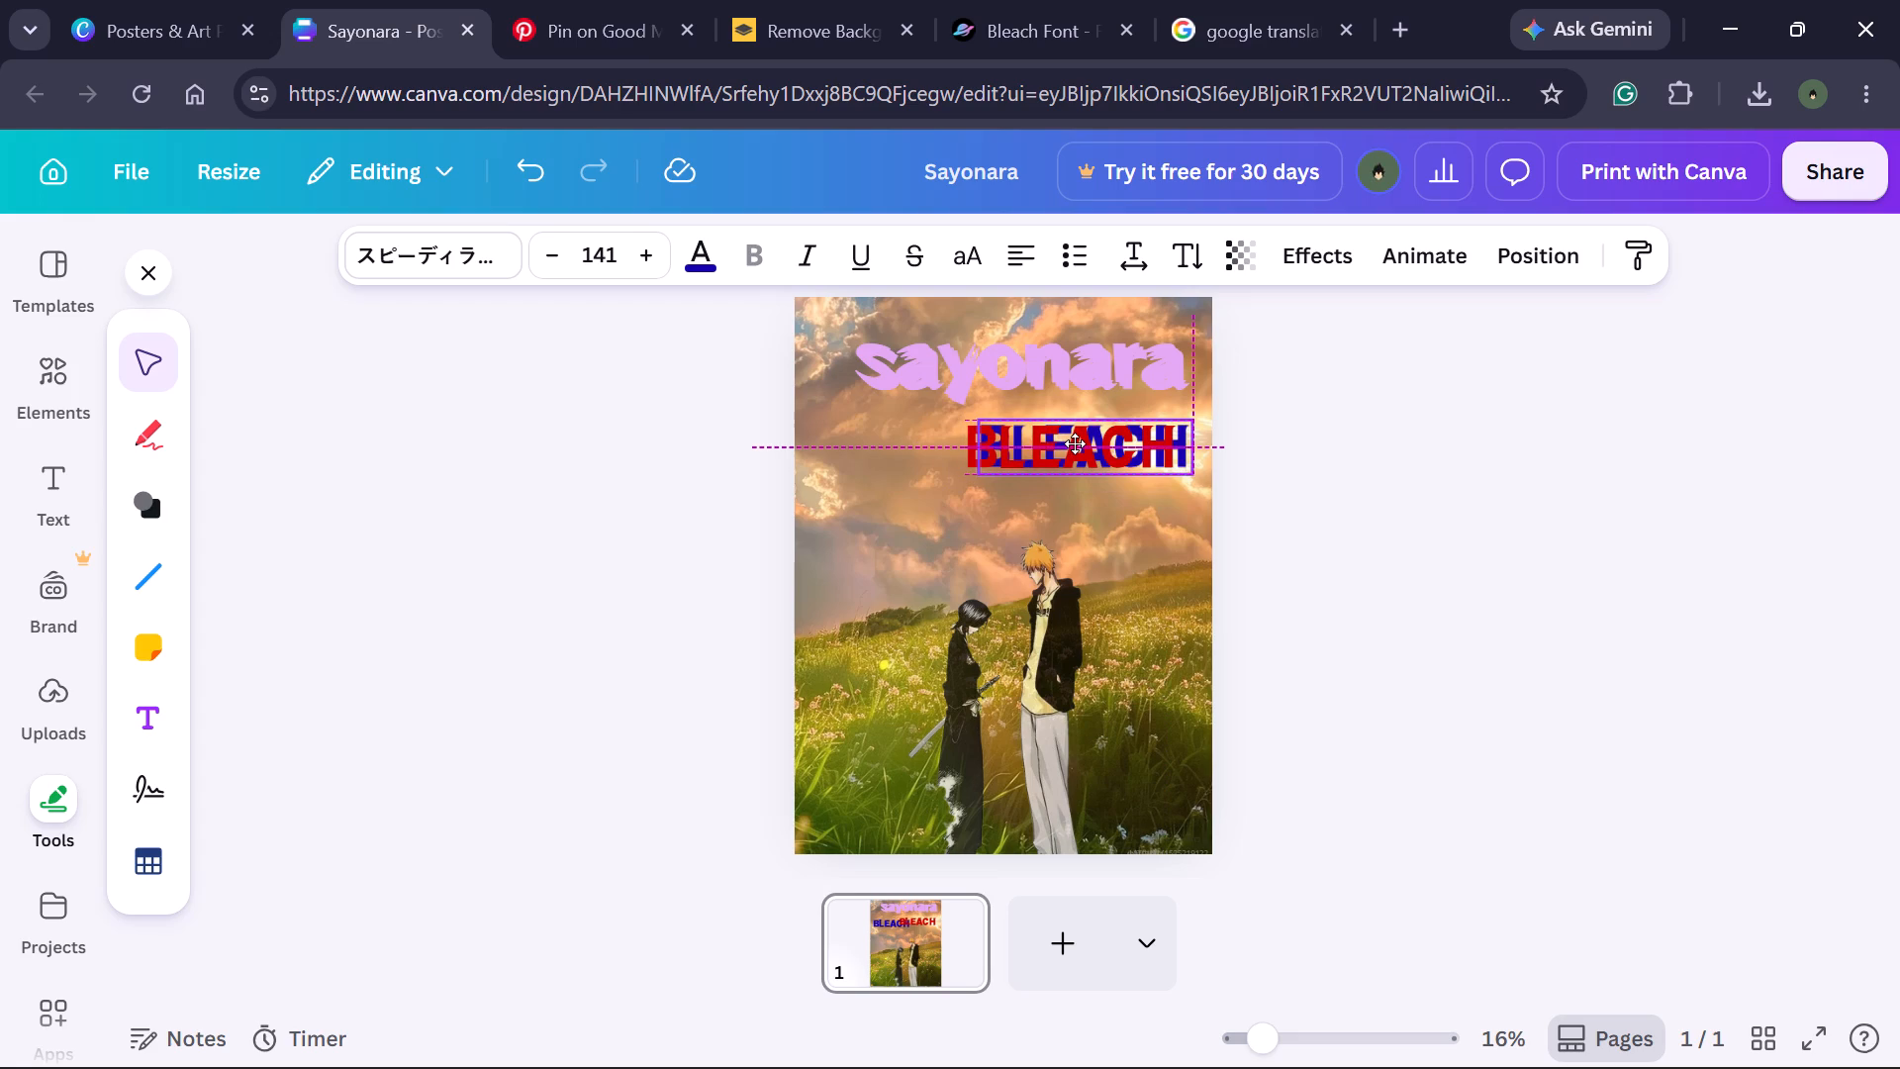
pyautogui.moveTo(1075, 443); pyautogui.dragTo(1060, 423)
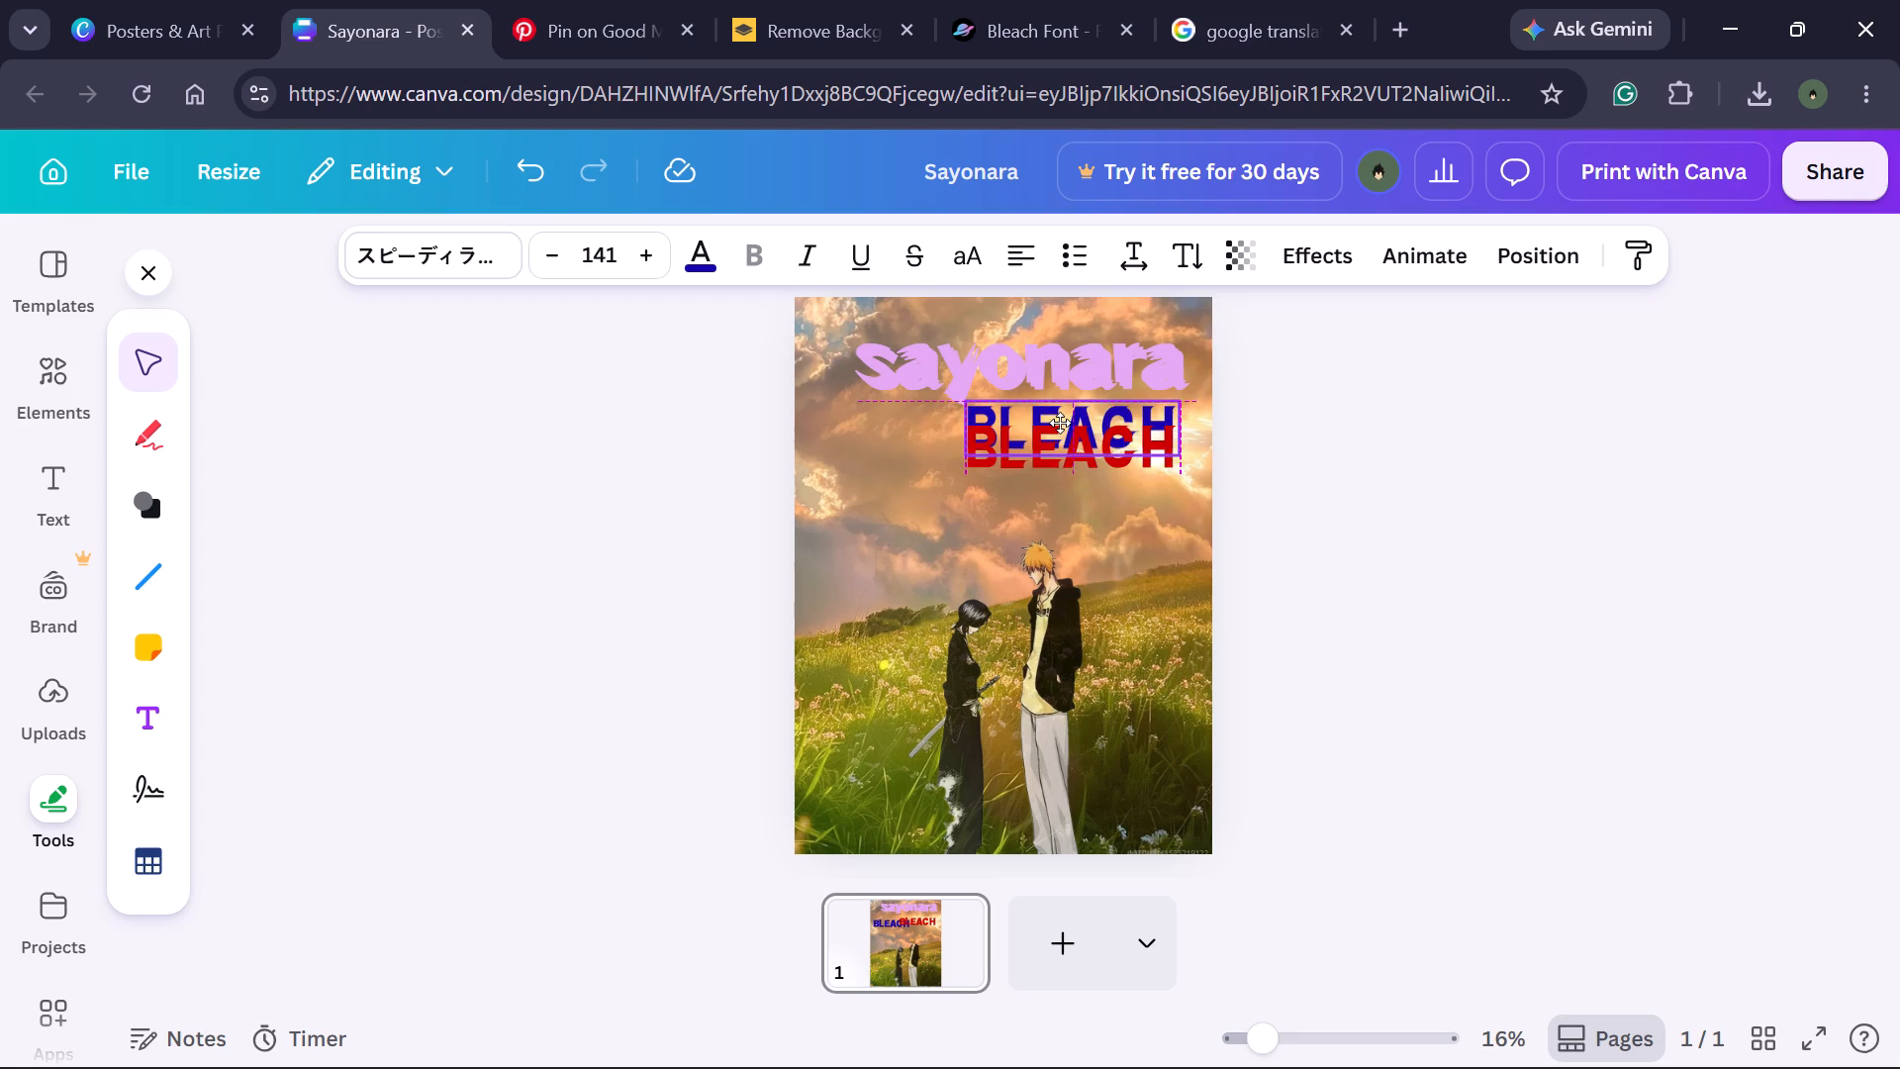
pyautogui.moveTo(1060, 423); pyautogui.dragTo(1058, 459)
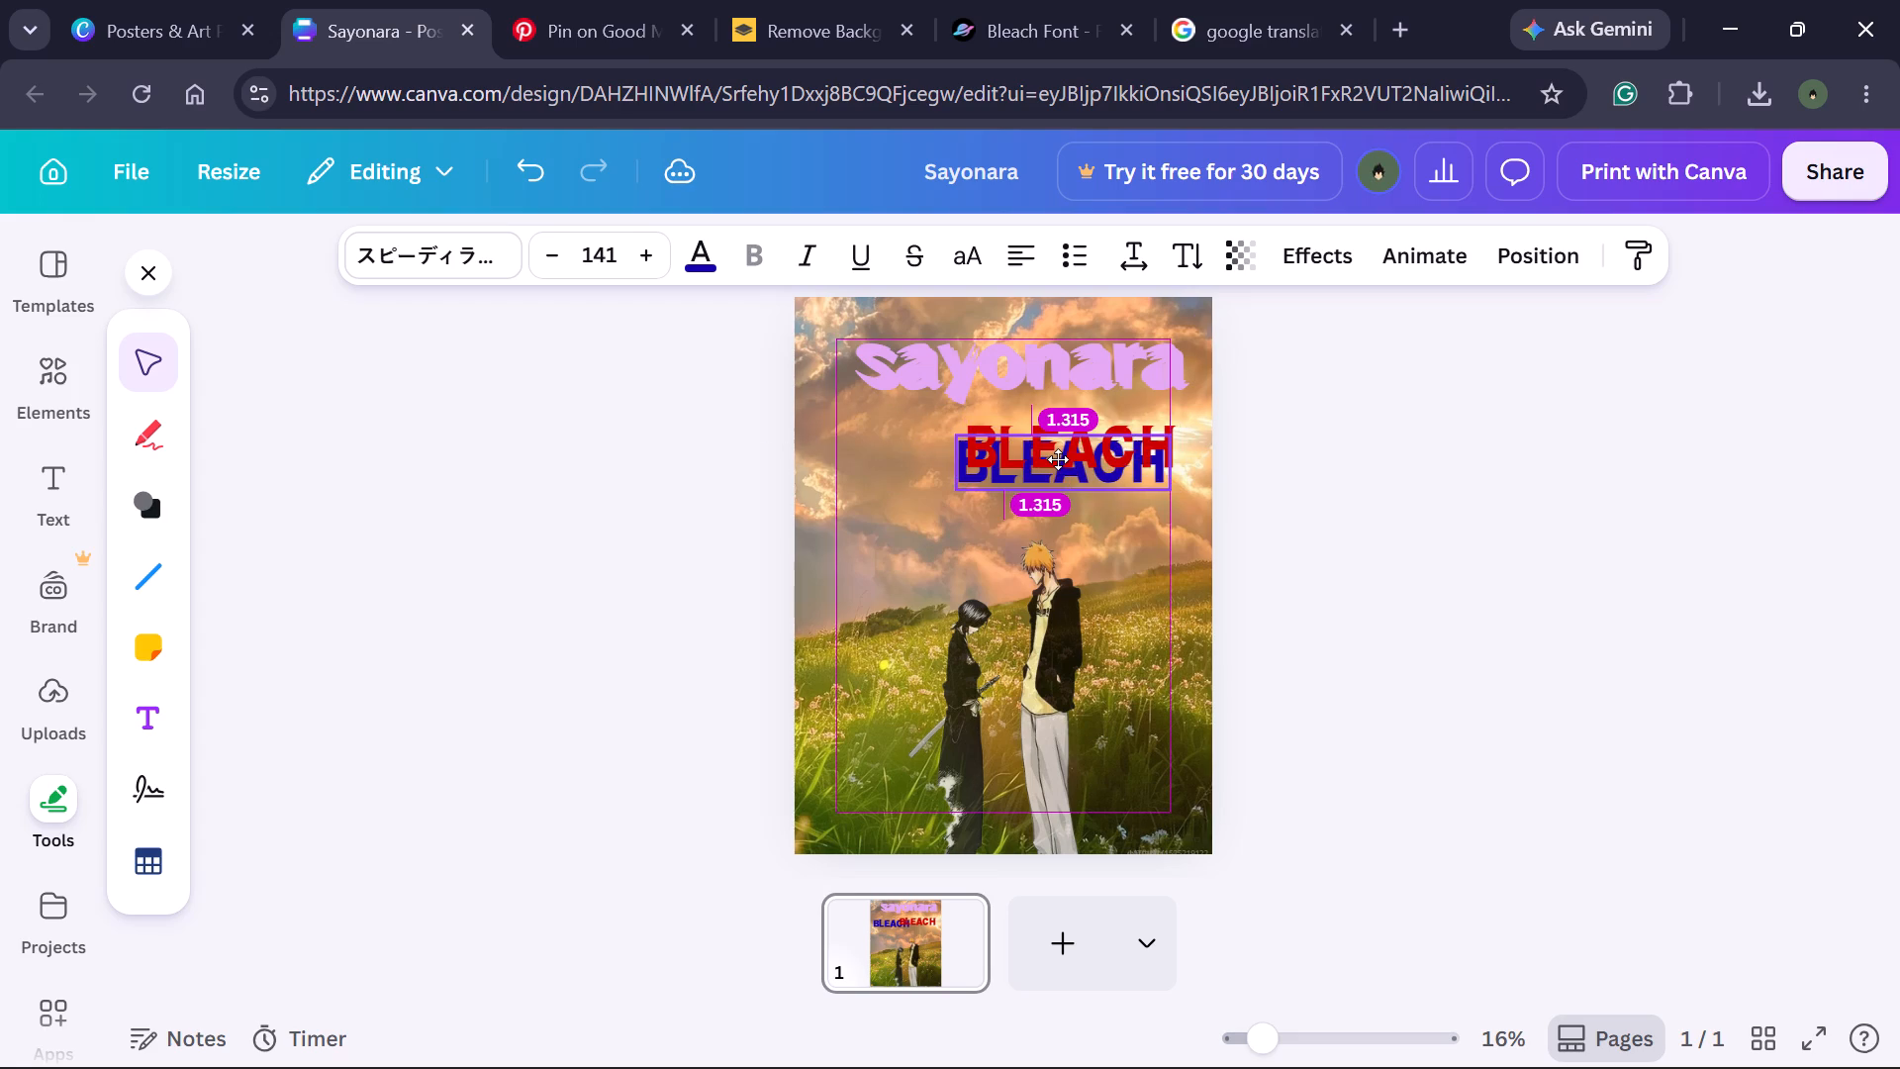
pyautogui.moveTo(1058, 459); pyautogui.dragTo(1070, 448)
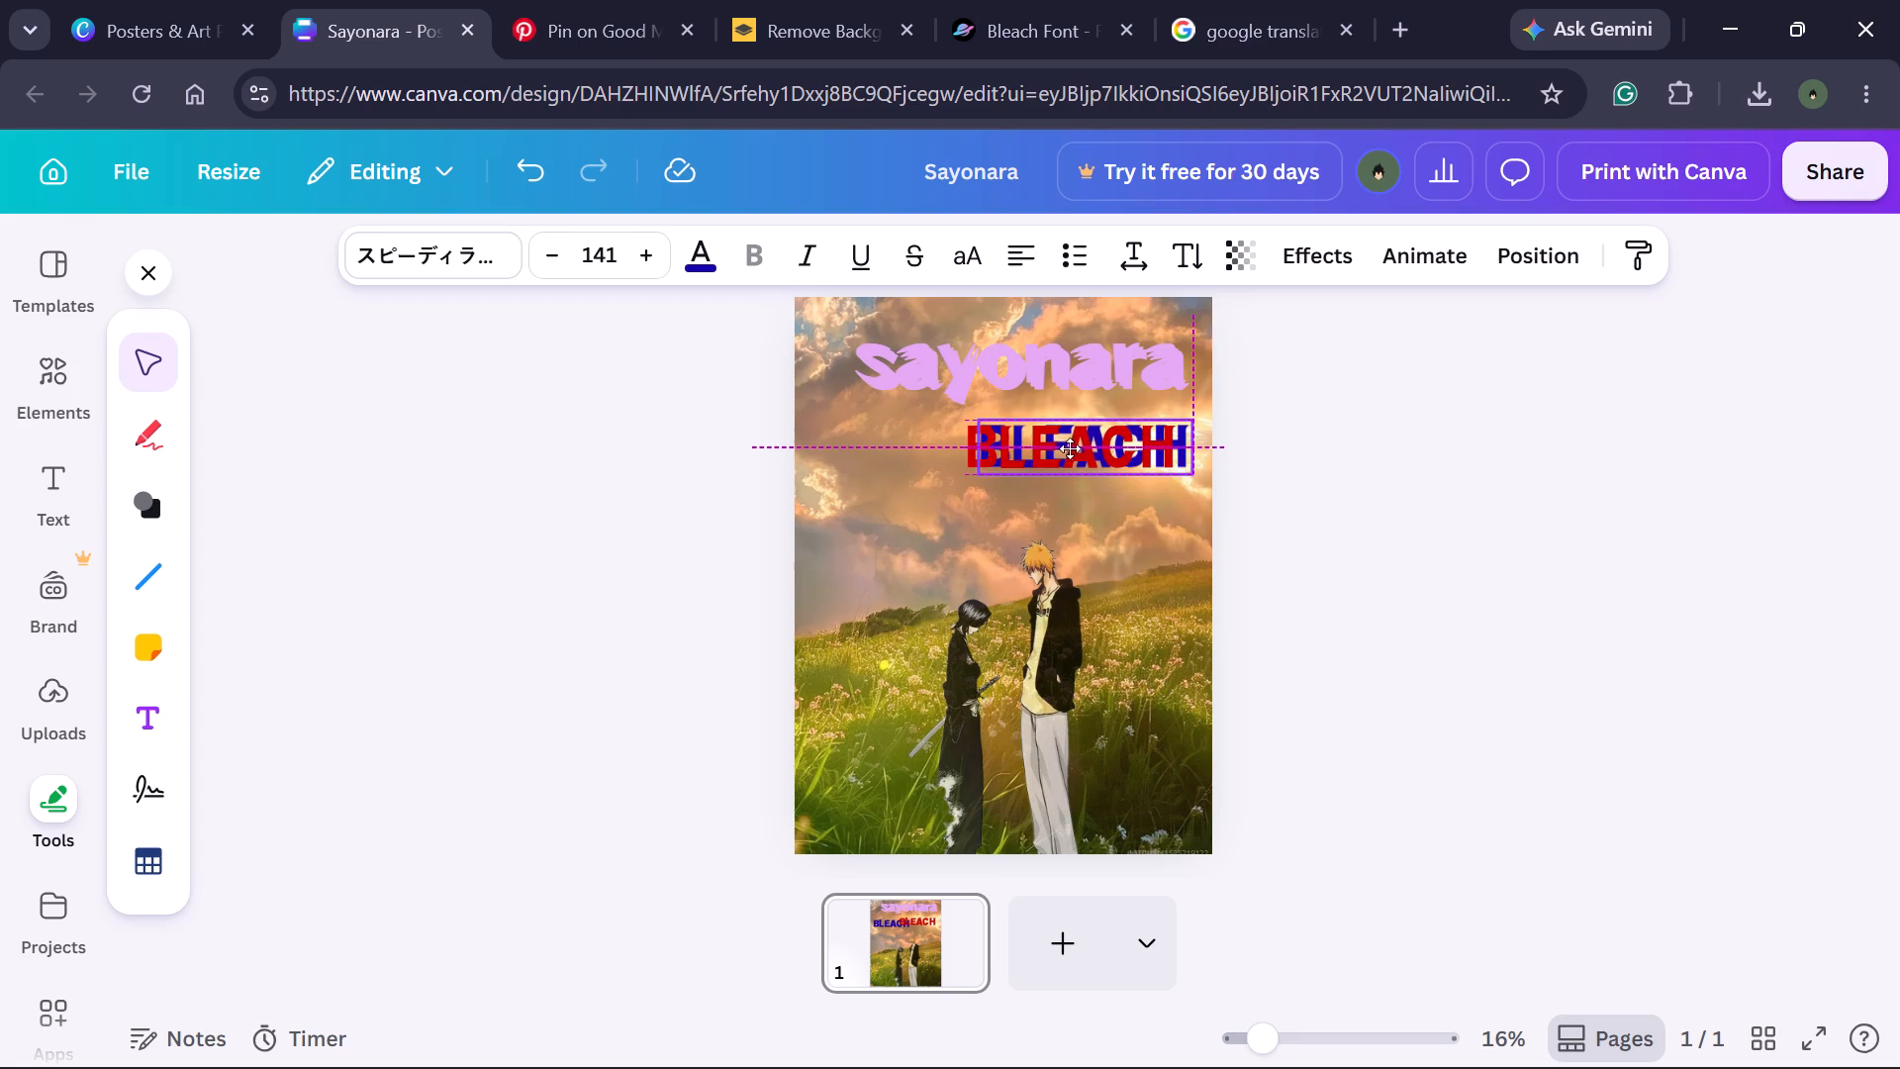
pyautogui.moveTo(1070, 448); pyautogui.dragTo(1072, 449)
pyautogui.moveTo(1072, 449); pyautogui.dragTo(1065, 449)
pyautogui.click(1863, 534)
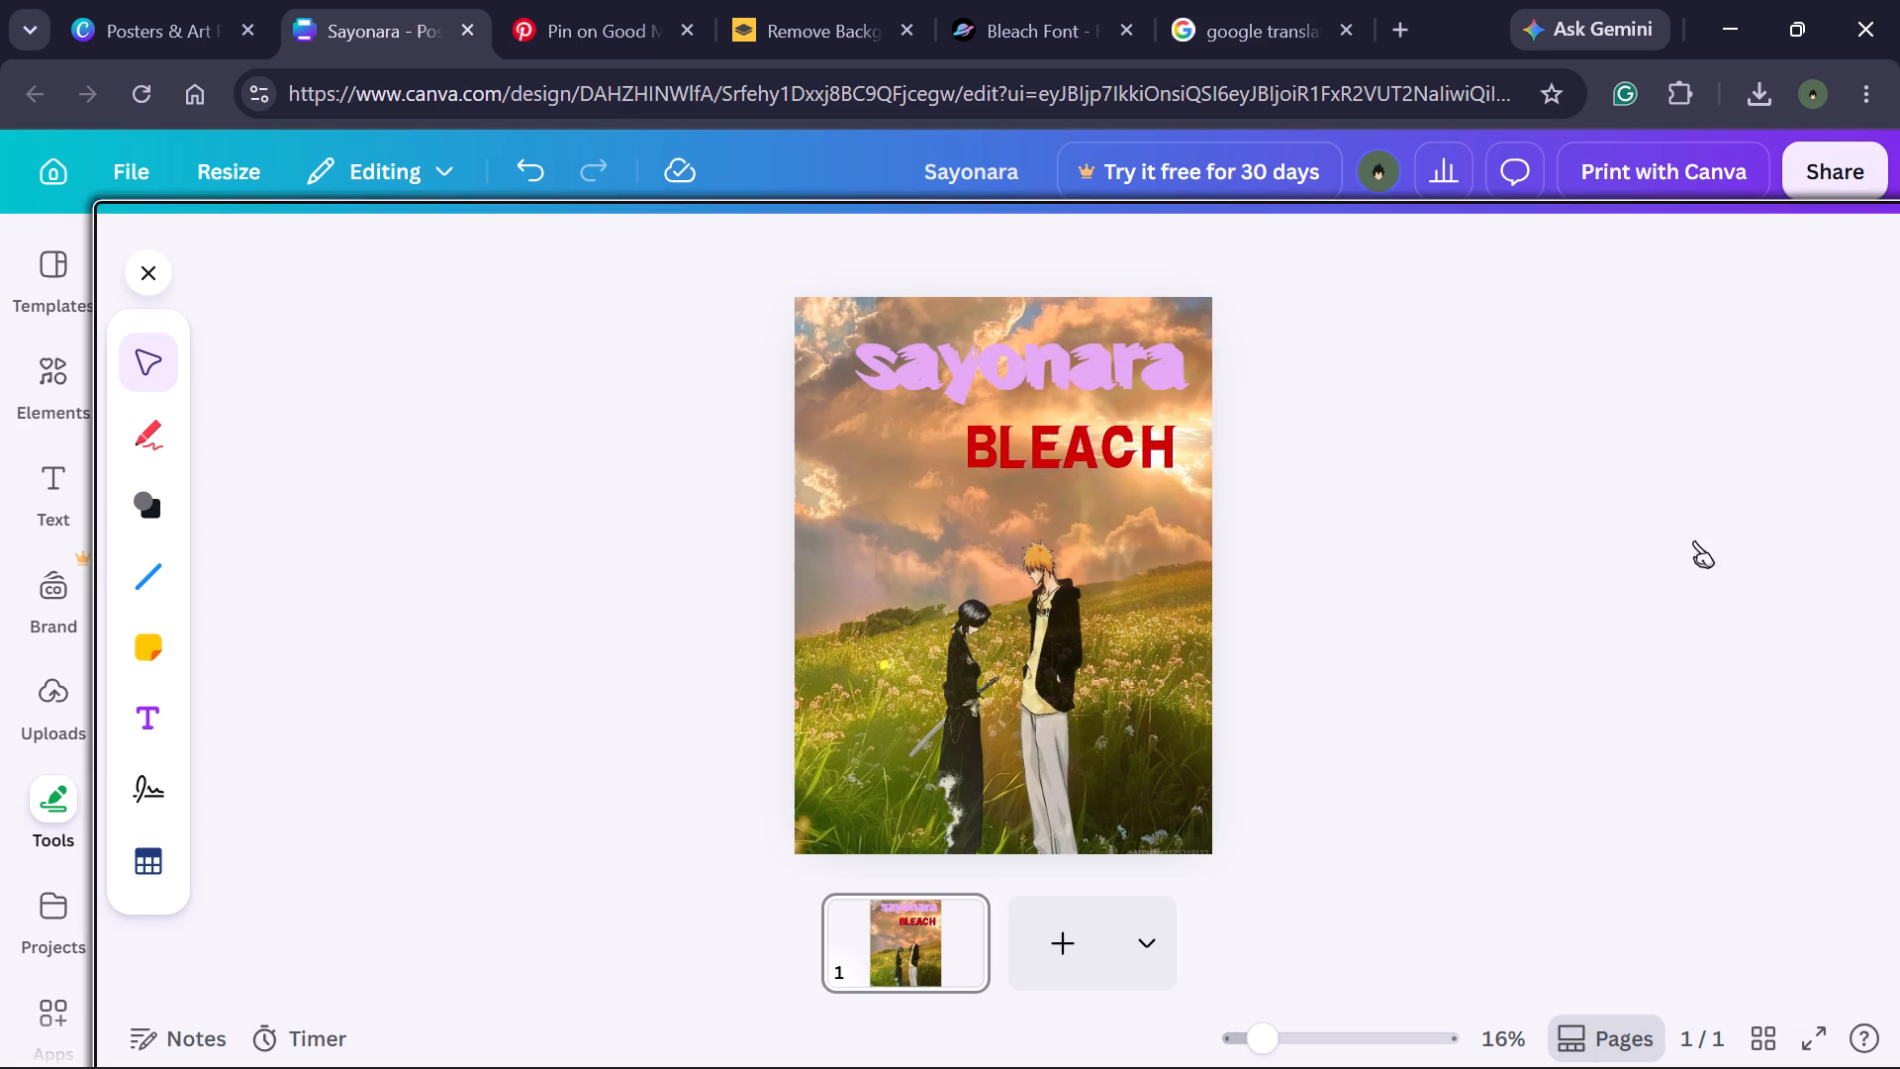
# Duplicate the red "BLEACH" text once and stagger both red texts below the blue one, the lower near the characters' heads.
pyautogui.click(1034, 439)
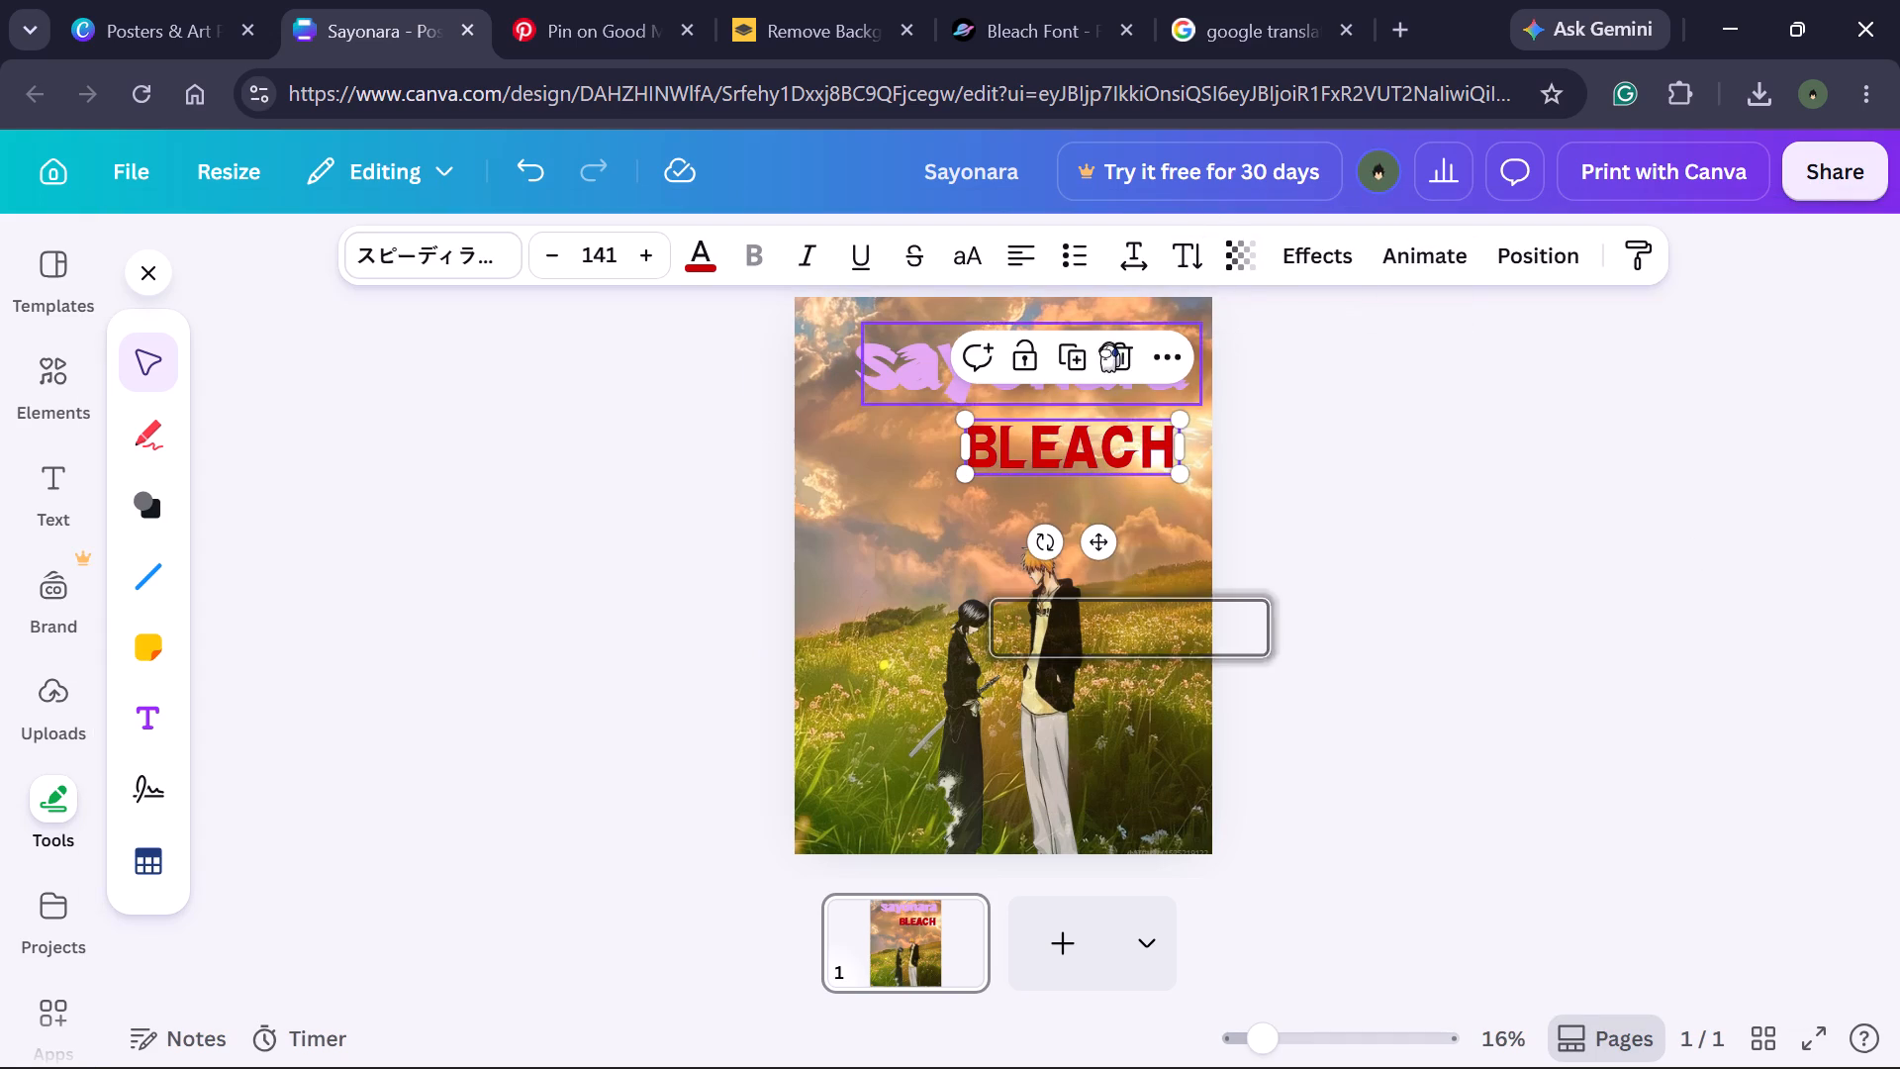
pyautogui.click(1076, 350)
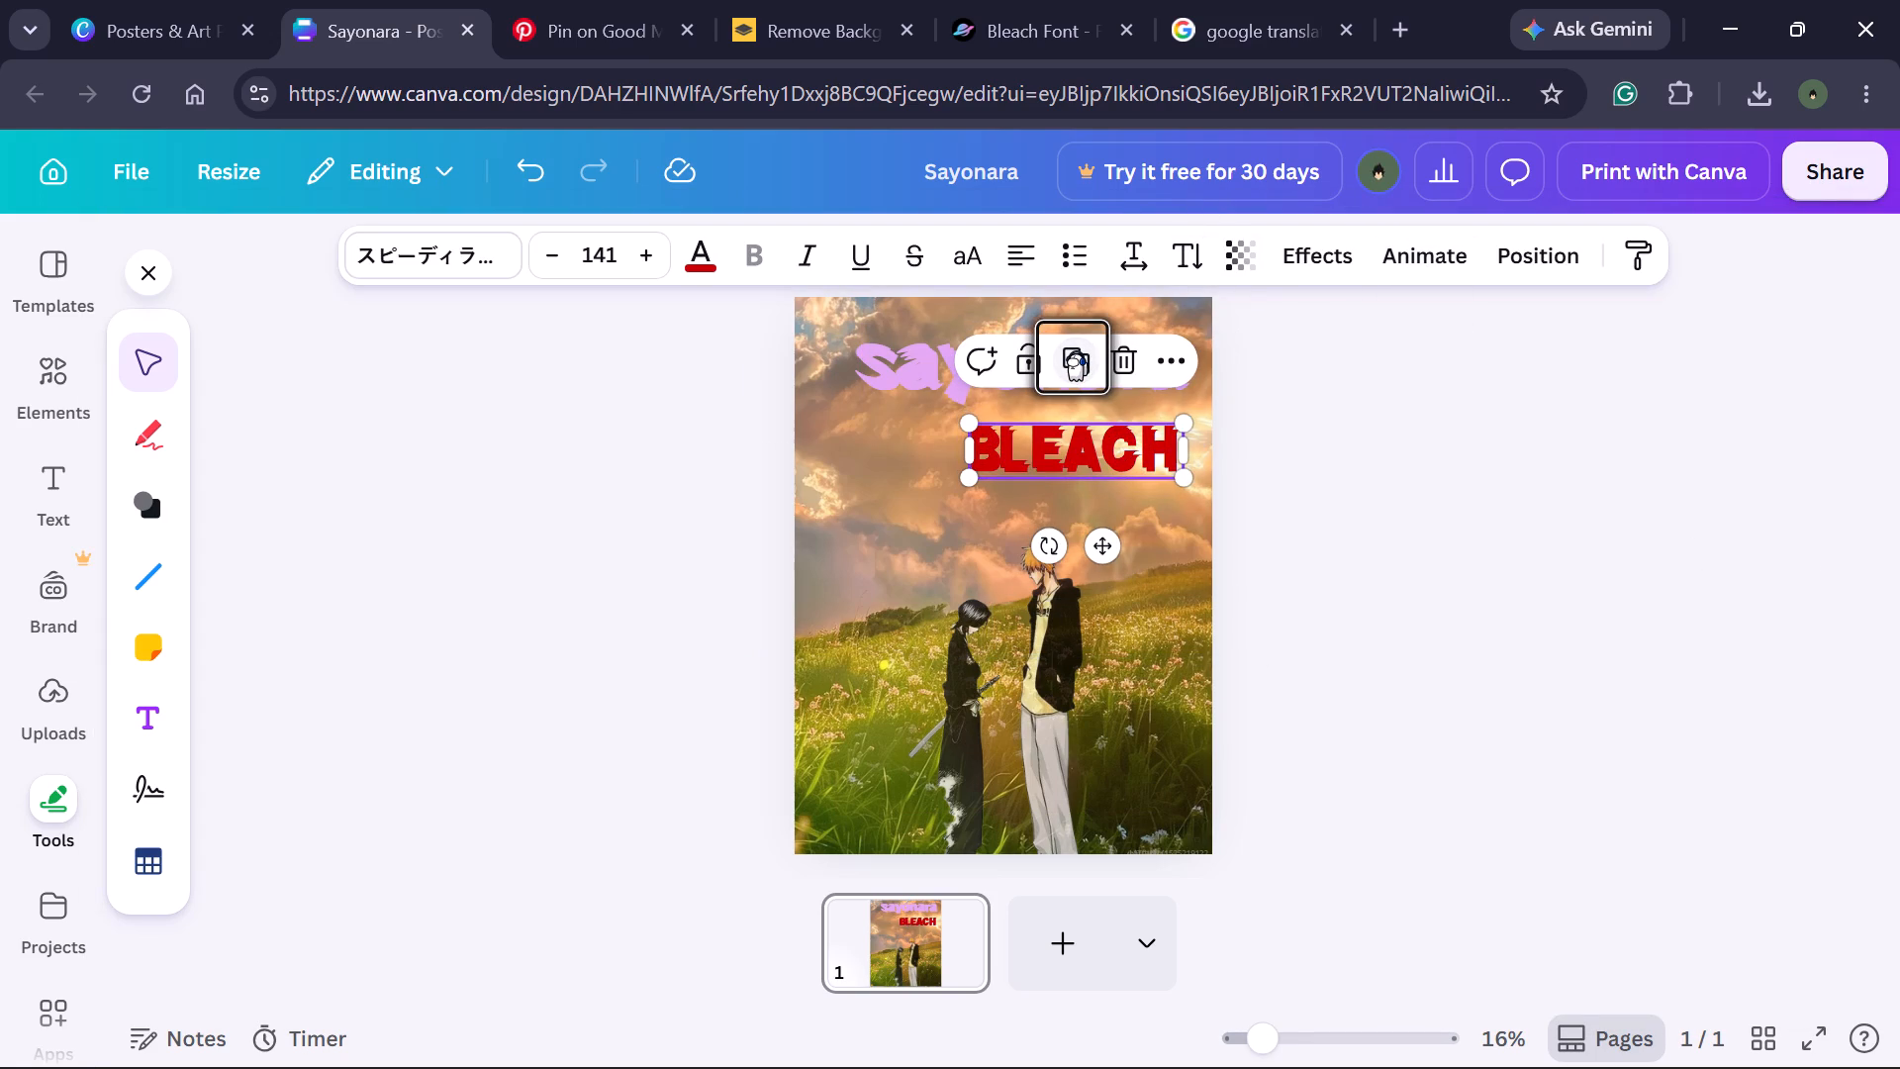
pyautogui.click(1076, 350)
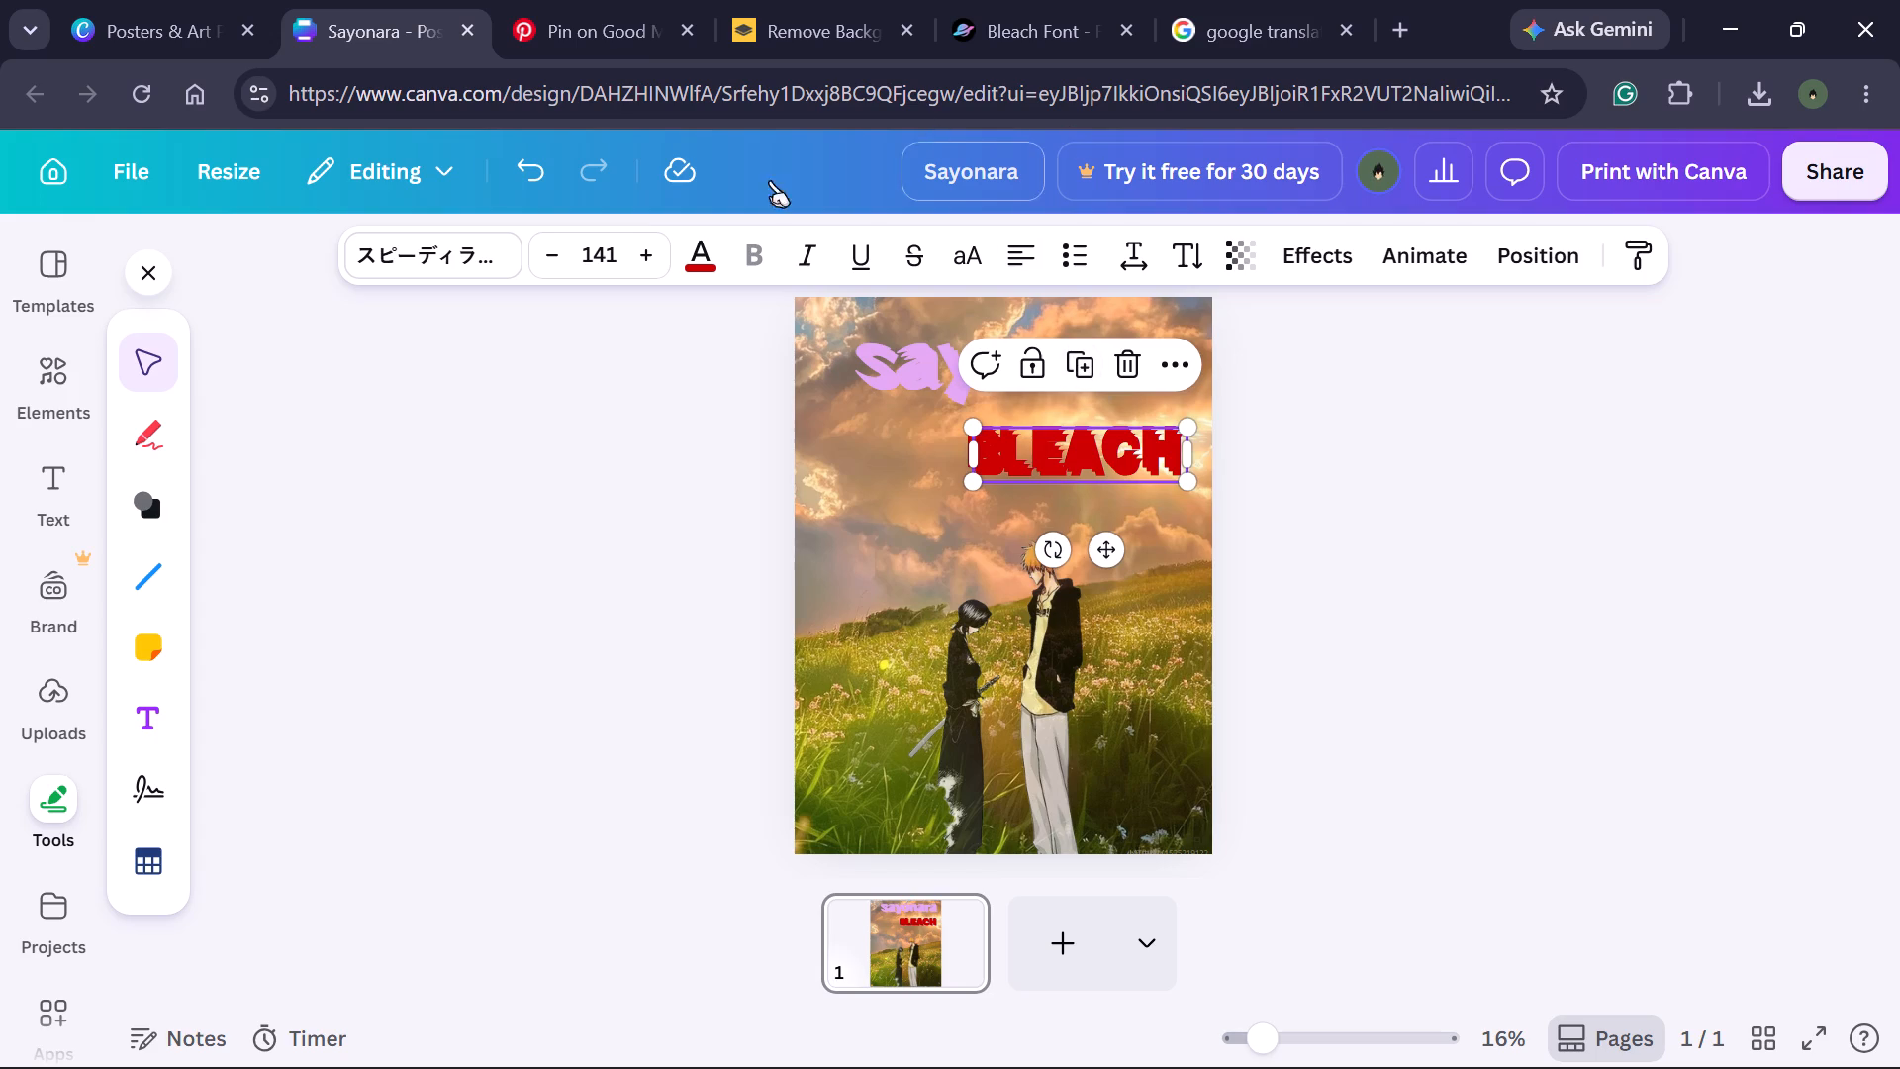
pyautogui.click(508, 174)
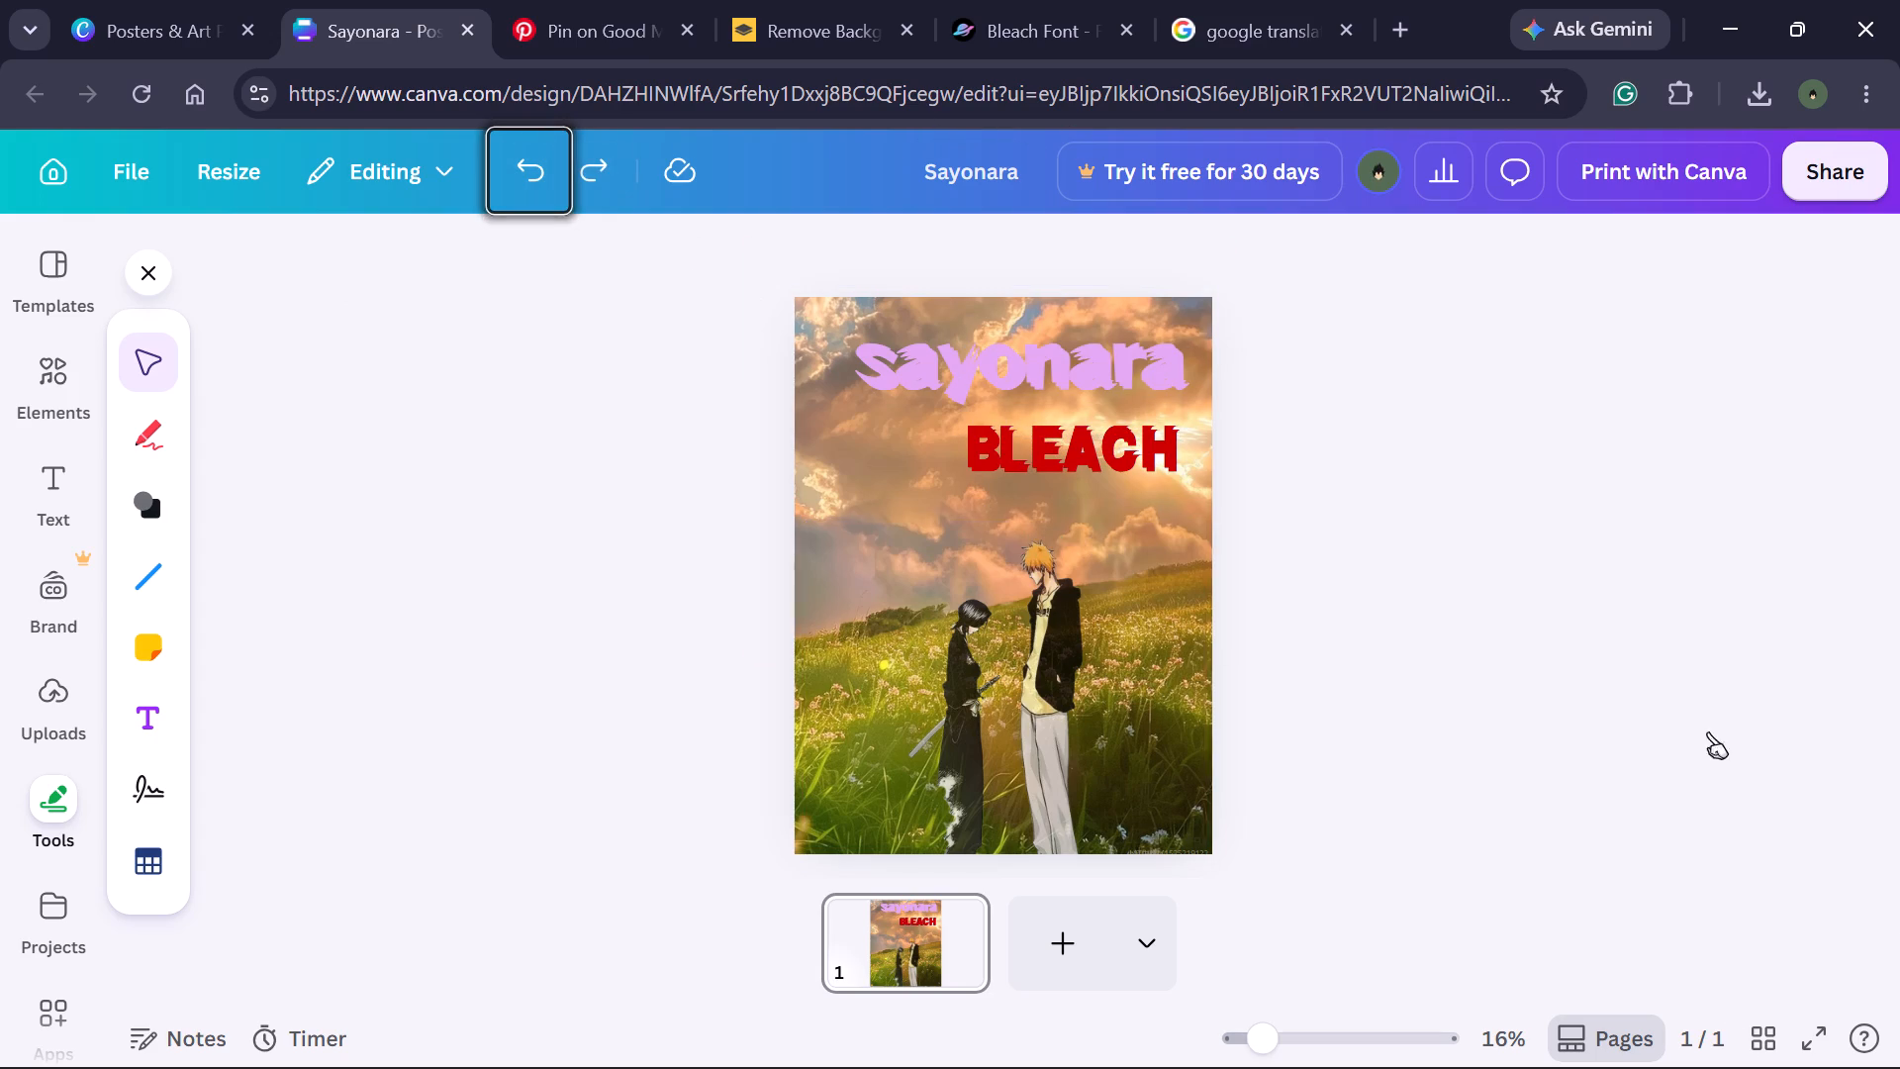
pyautogui.click(1010, 457)
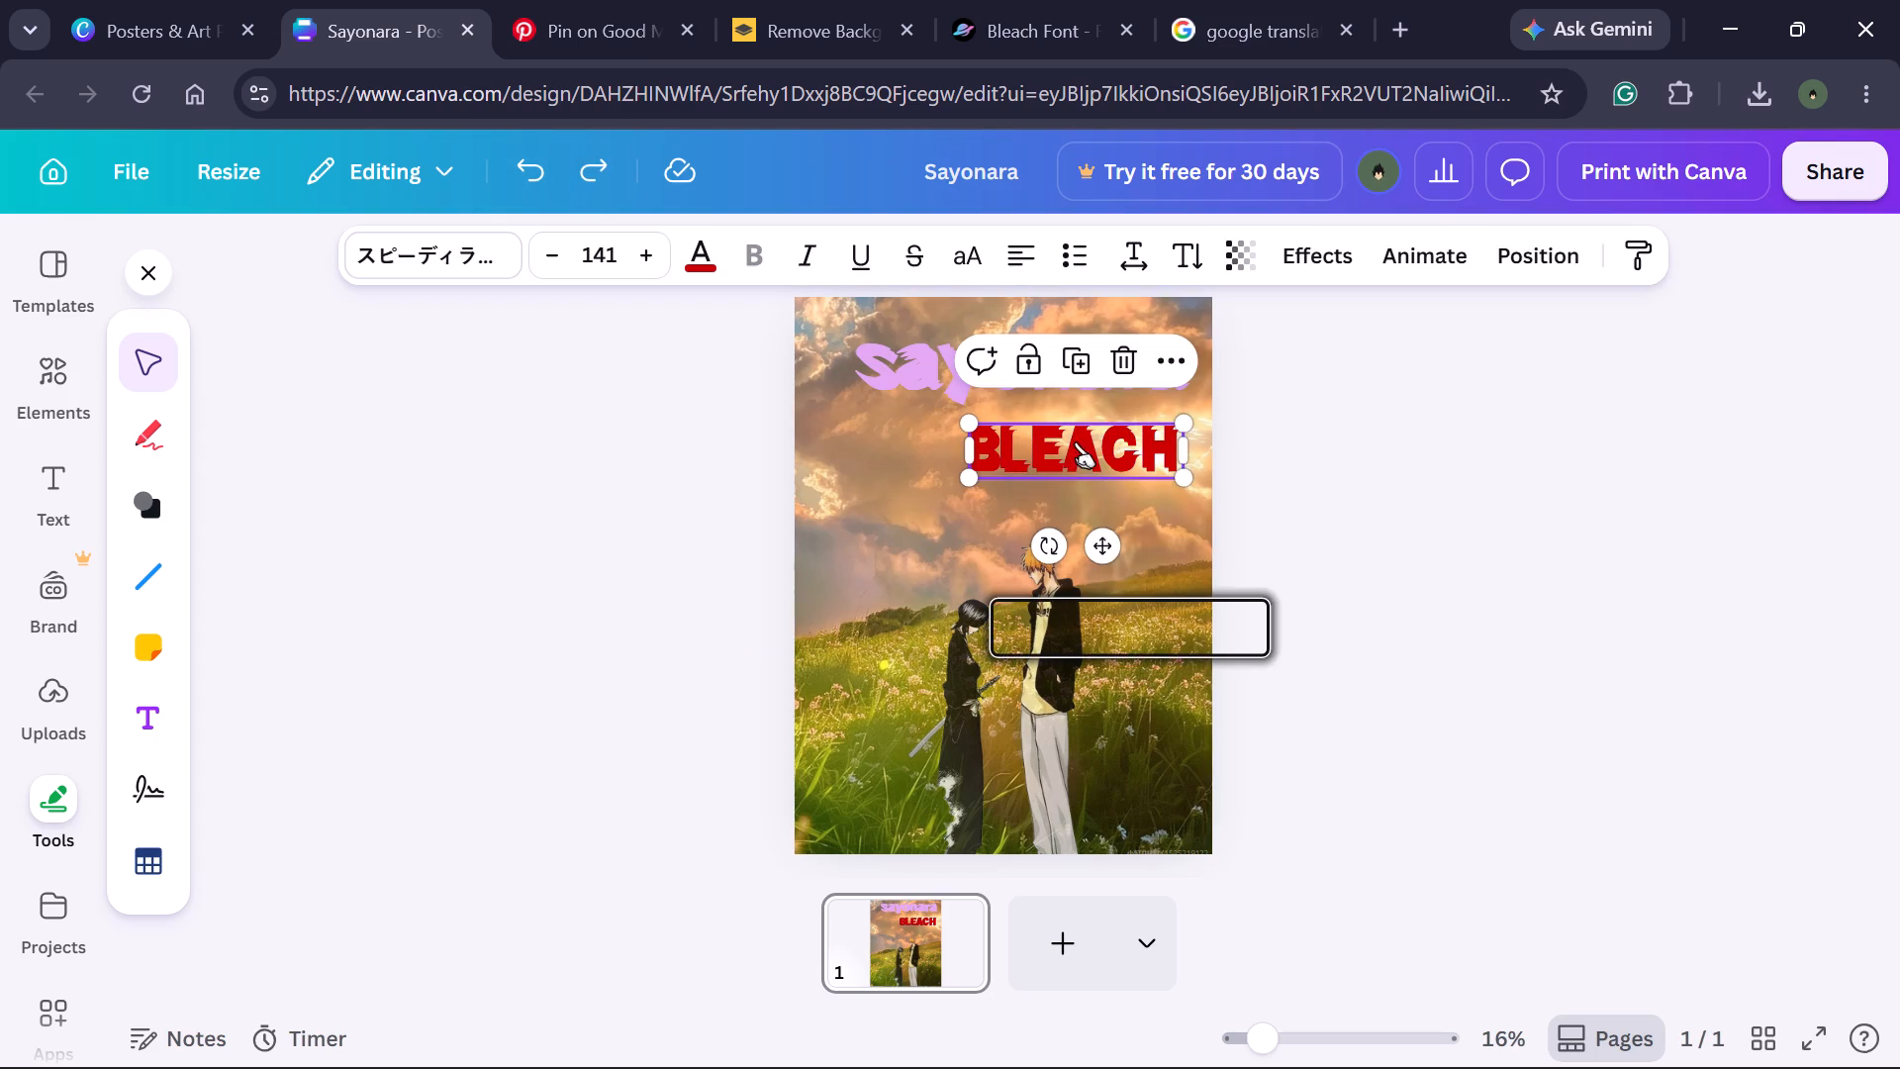
pyautogui.moveTo(1076, 441); pyautogui.dragTo(963, 559)
pyautogui.click(1090, 452)
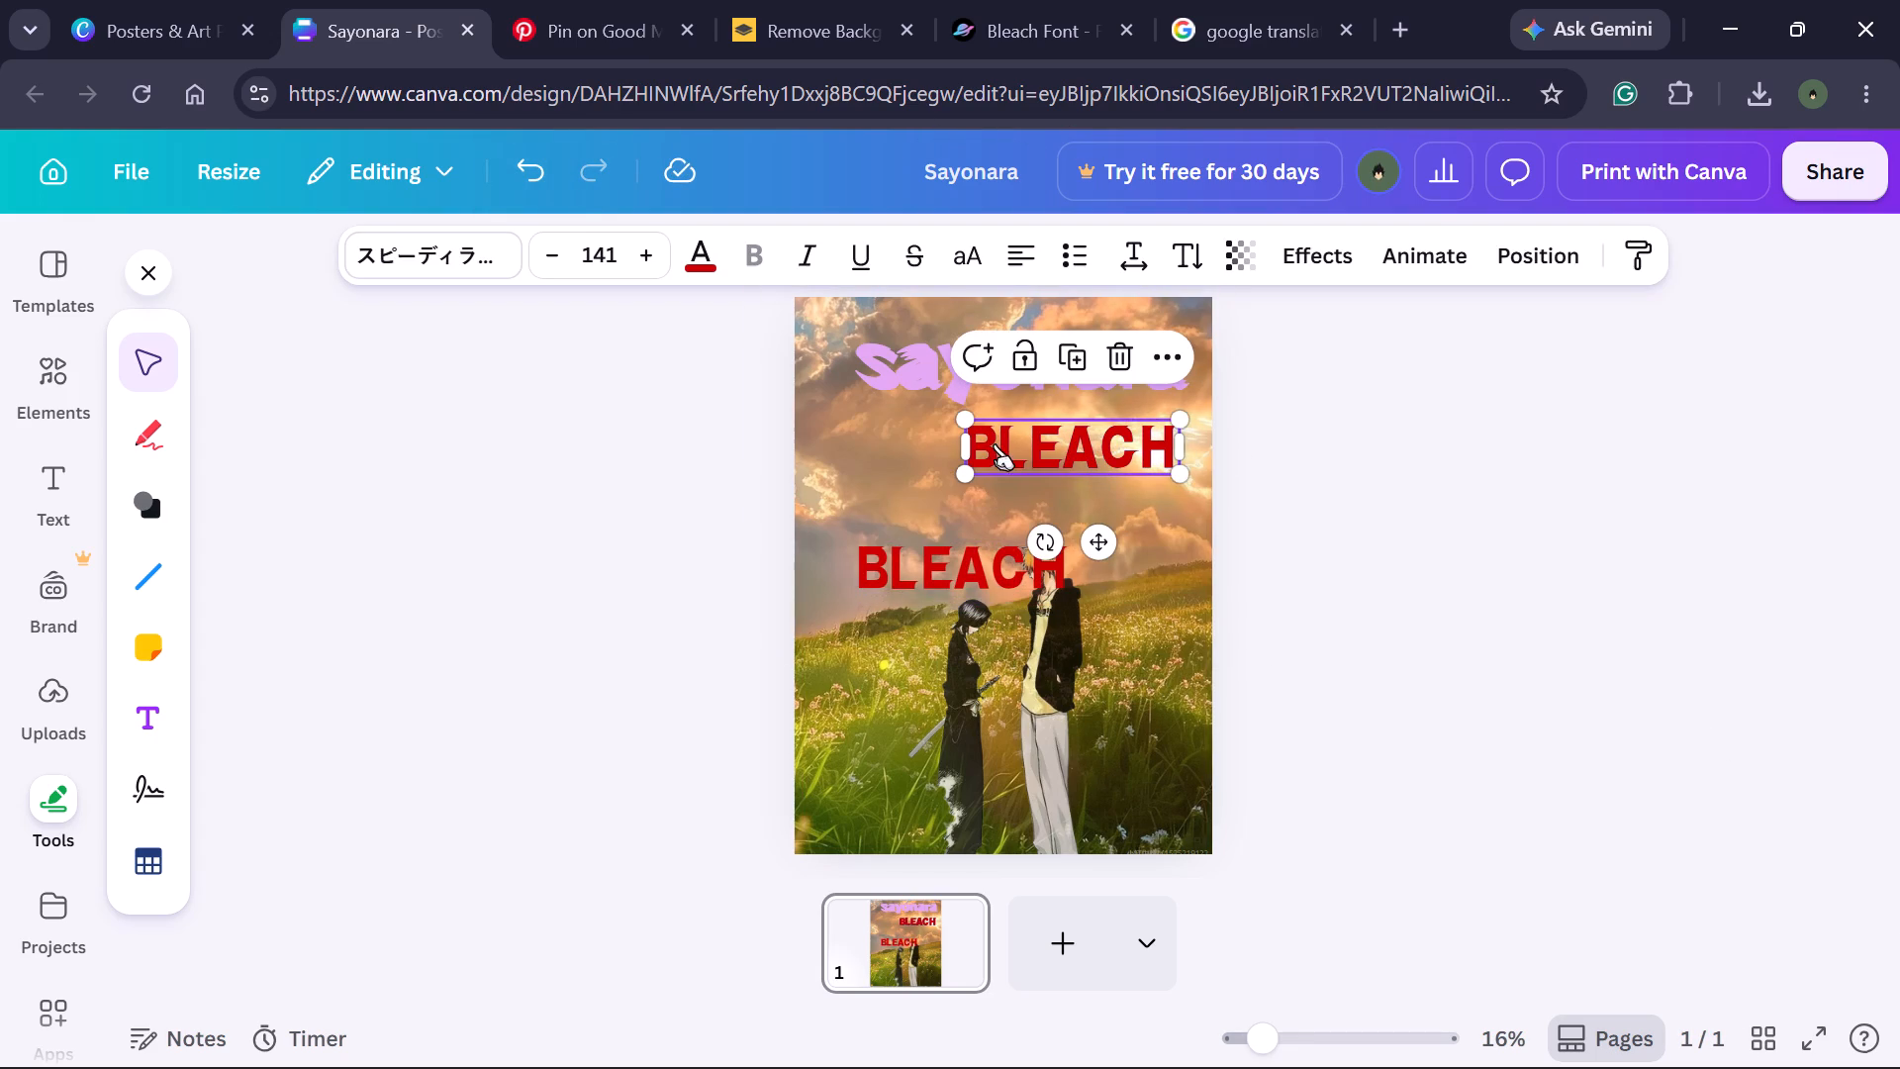
pyautogui.moveTo(1021, 443); pyautogui.dragTo(995, 493)
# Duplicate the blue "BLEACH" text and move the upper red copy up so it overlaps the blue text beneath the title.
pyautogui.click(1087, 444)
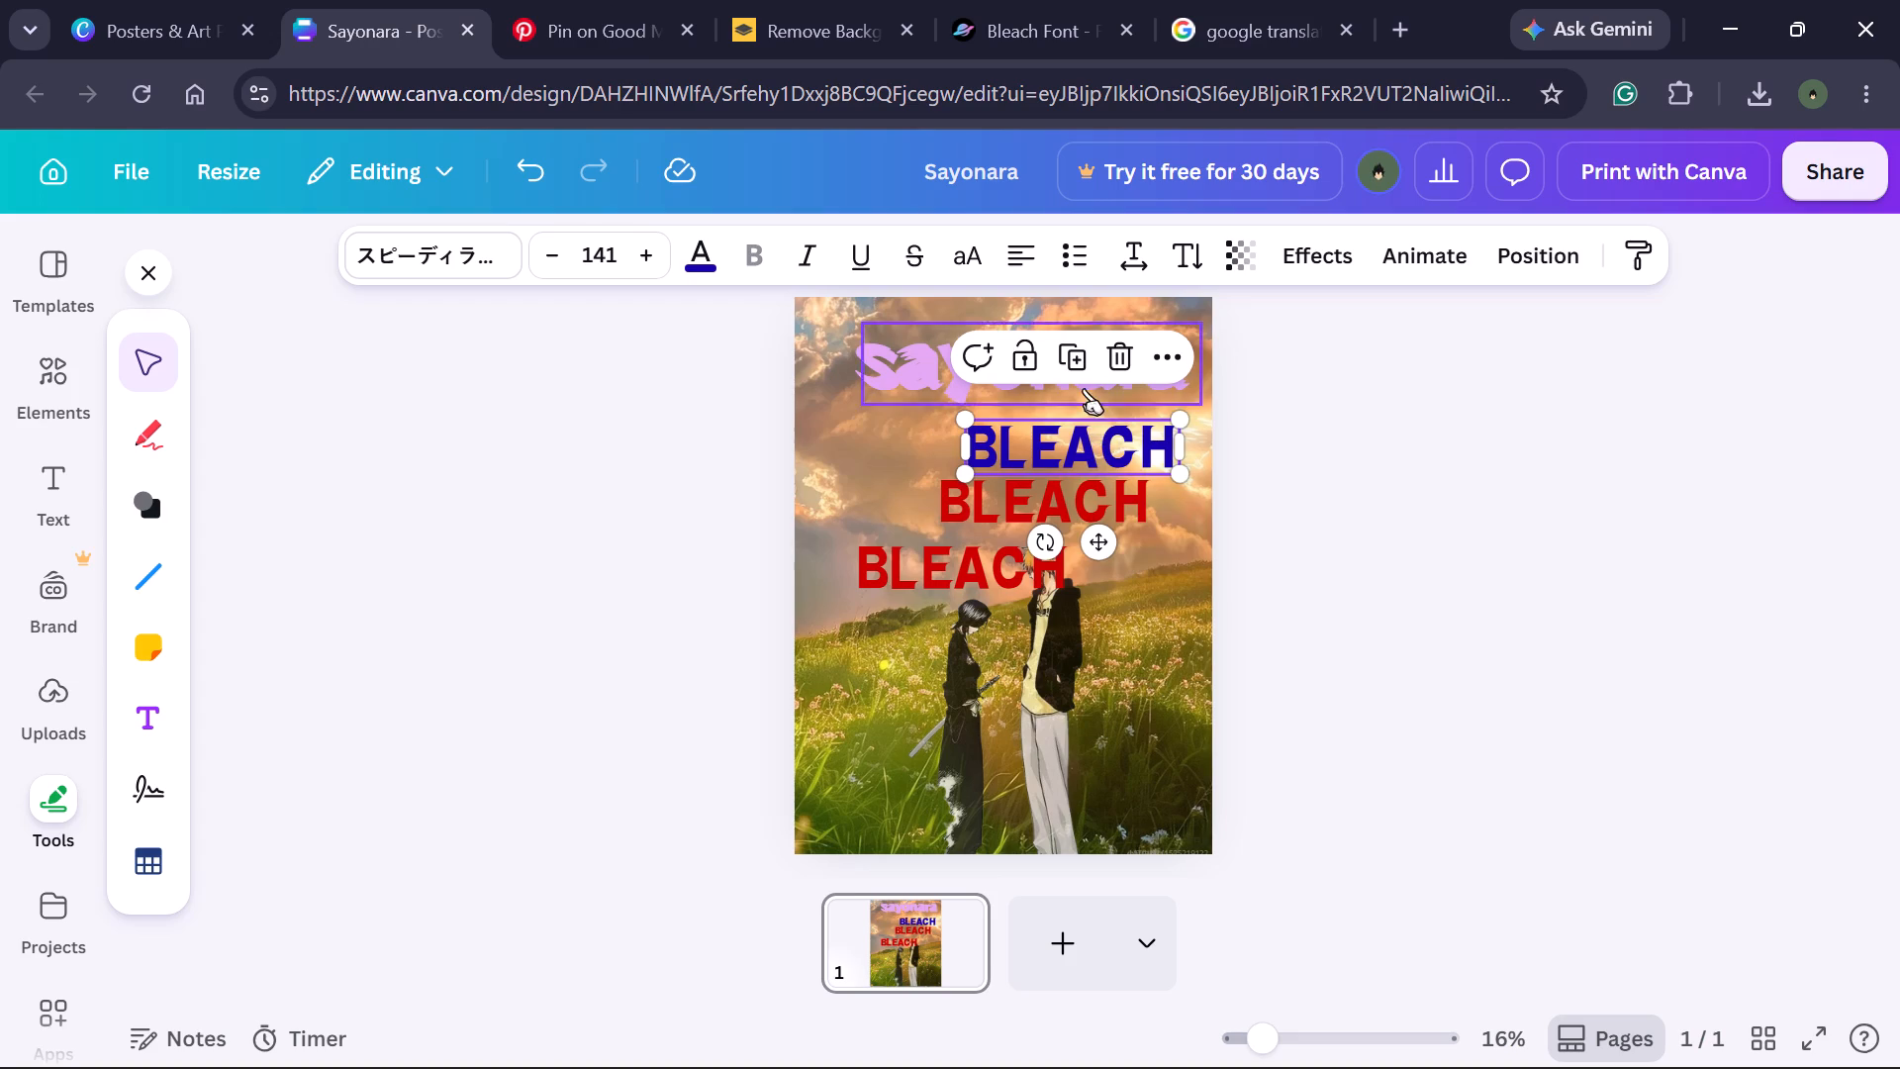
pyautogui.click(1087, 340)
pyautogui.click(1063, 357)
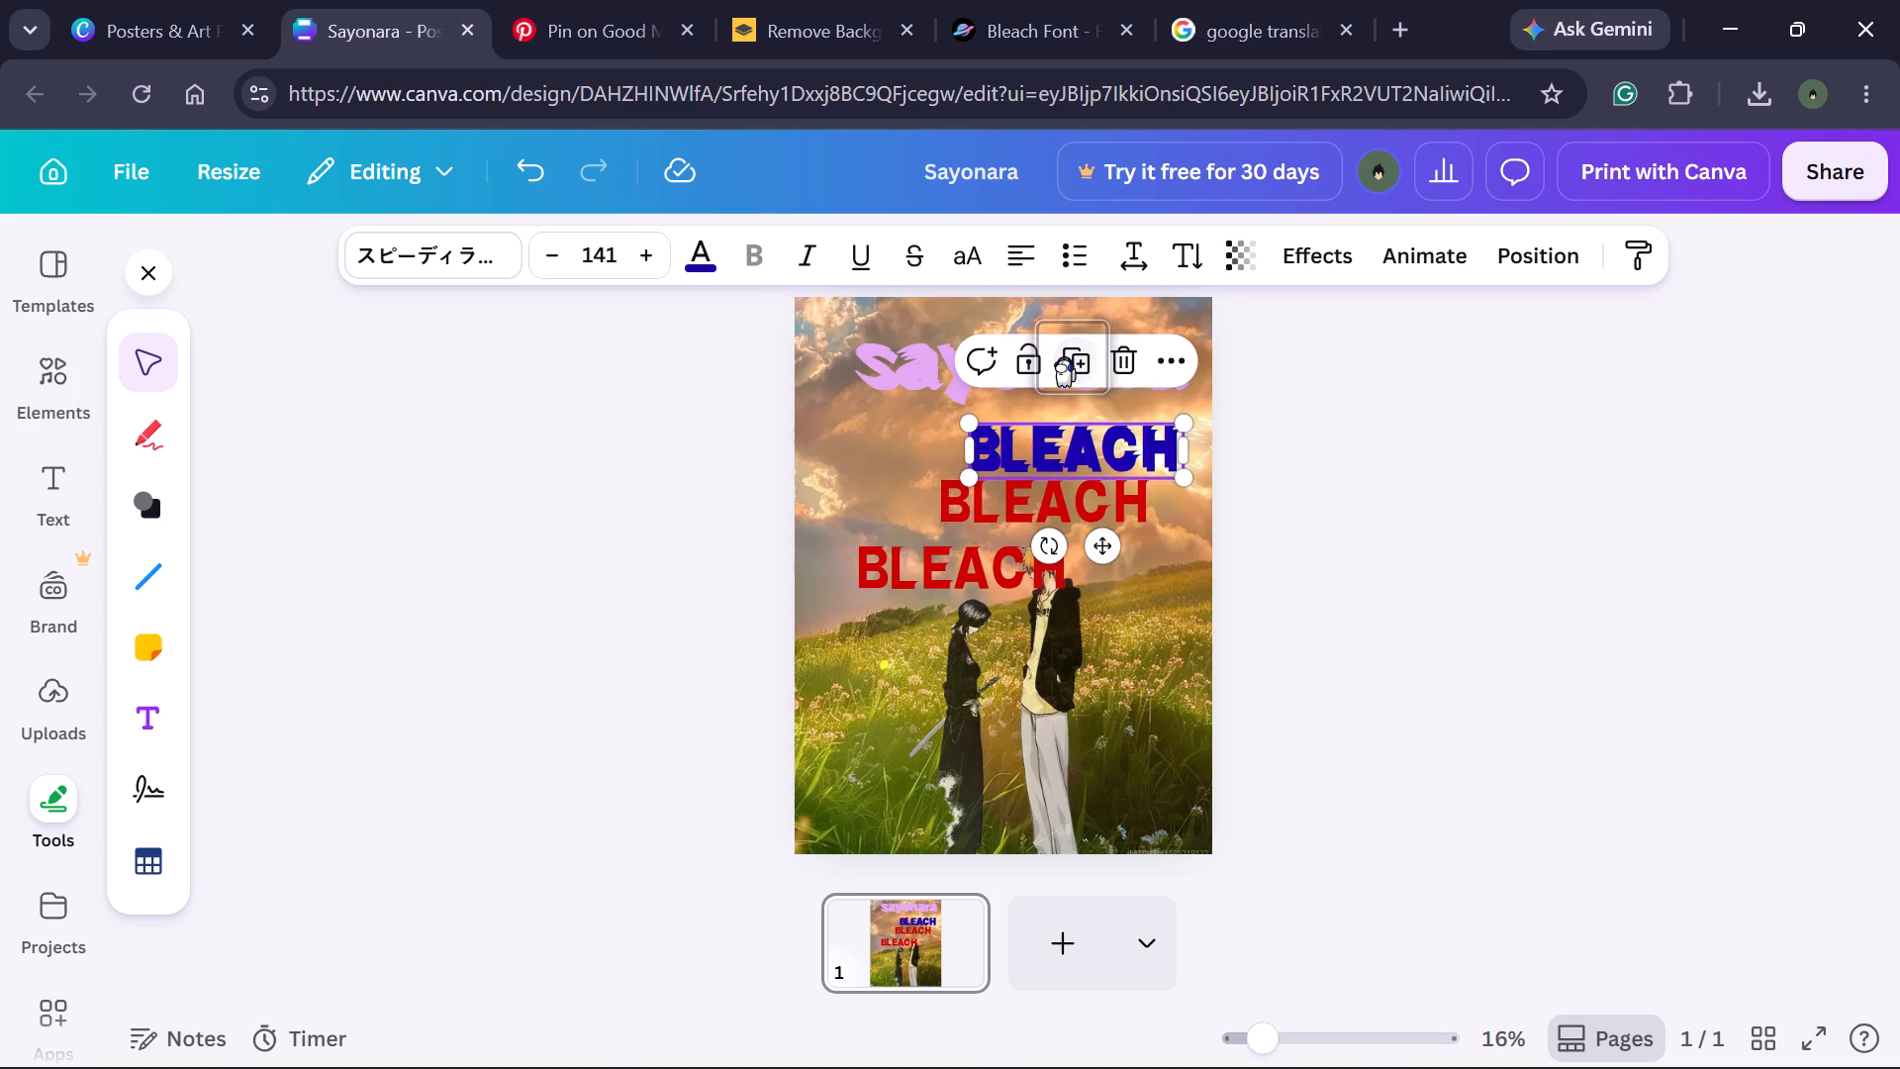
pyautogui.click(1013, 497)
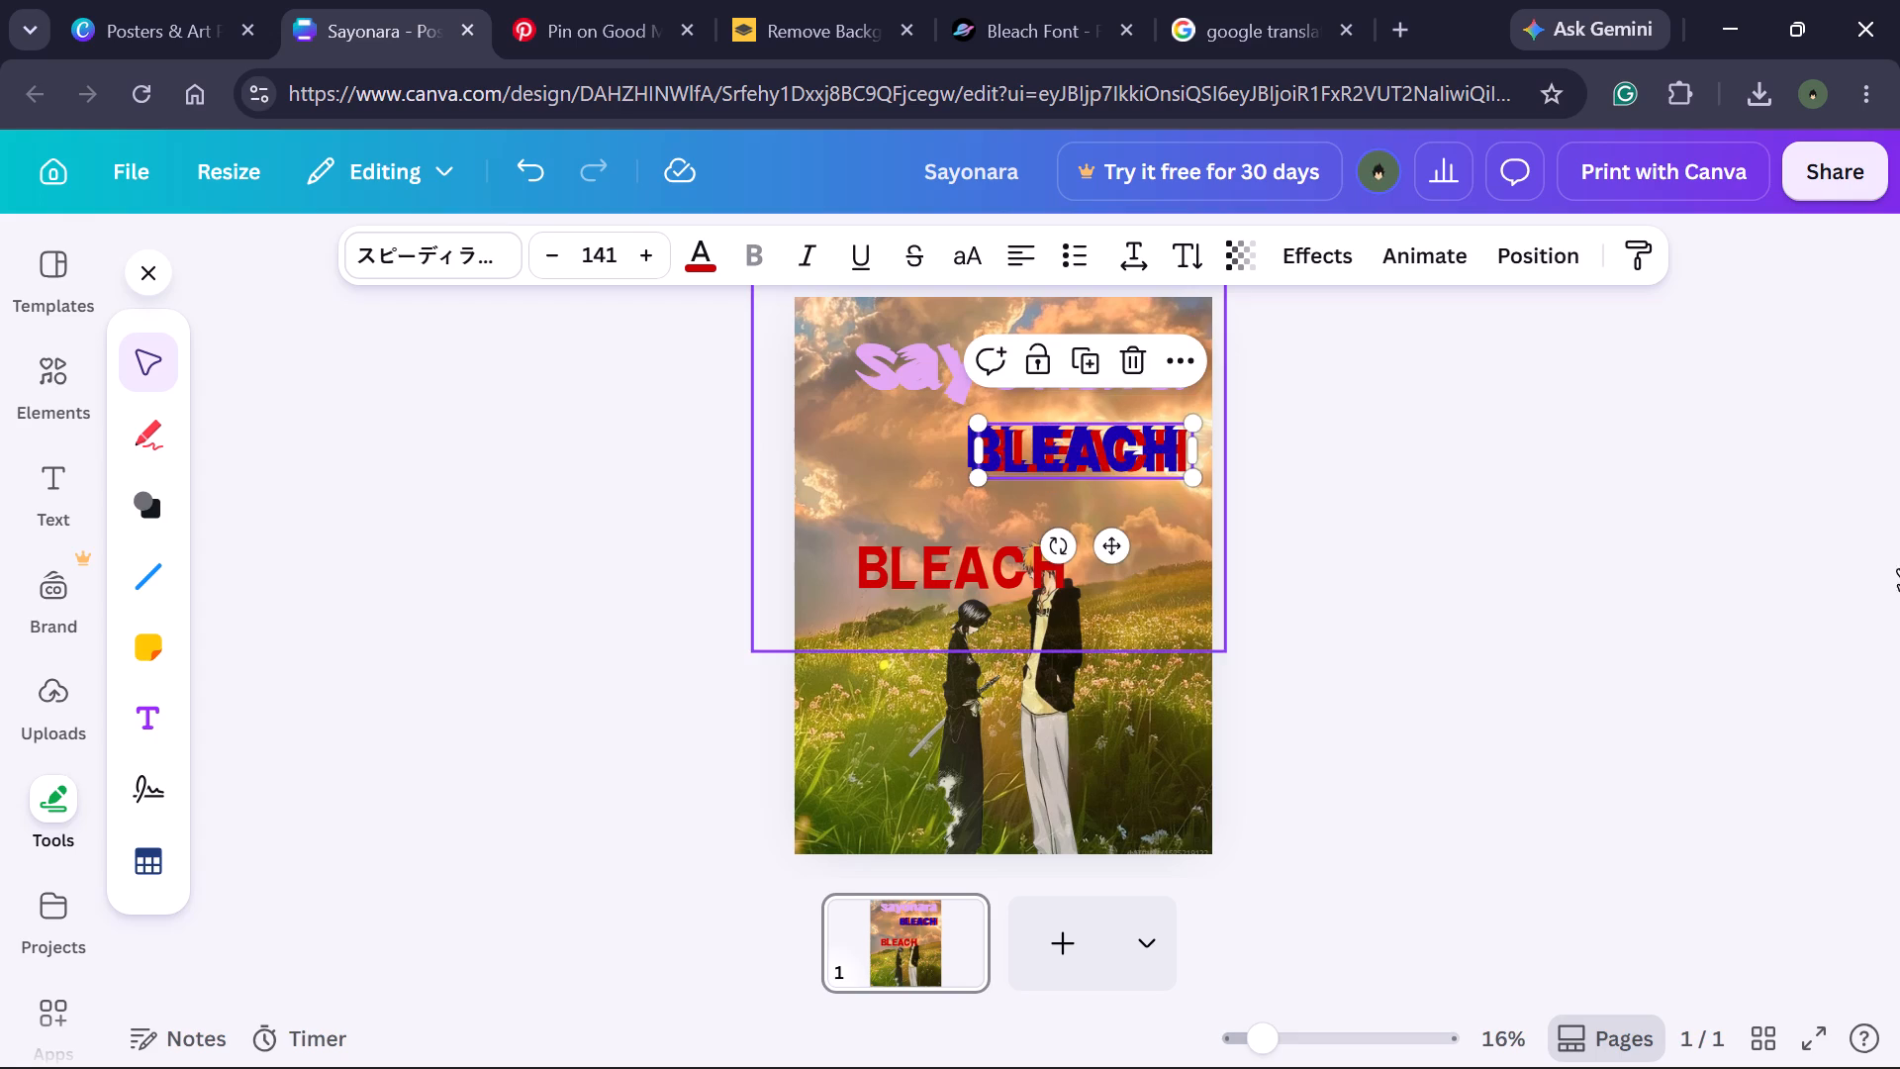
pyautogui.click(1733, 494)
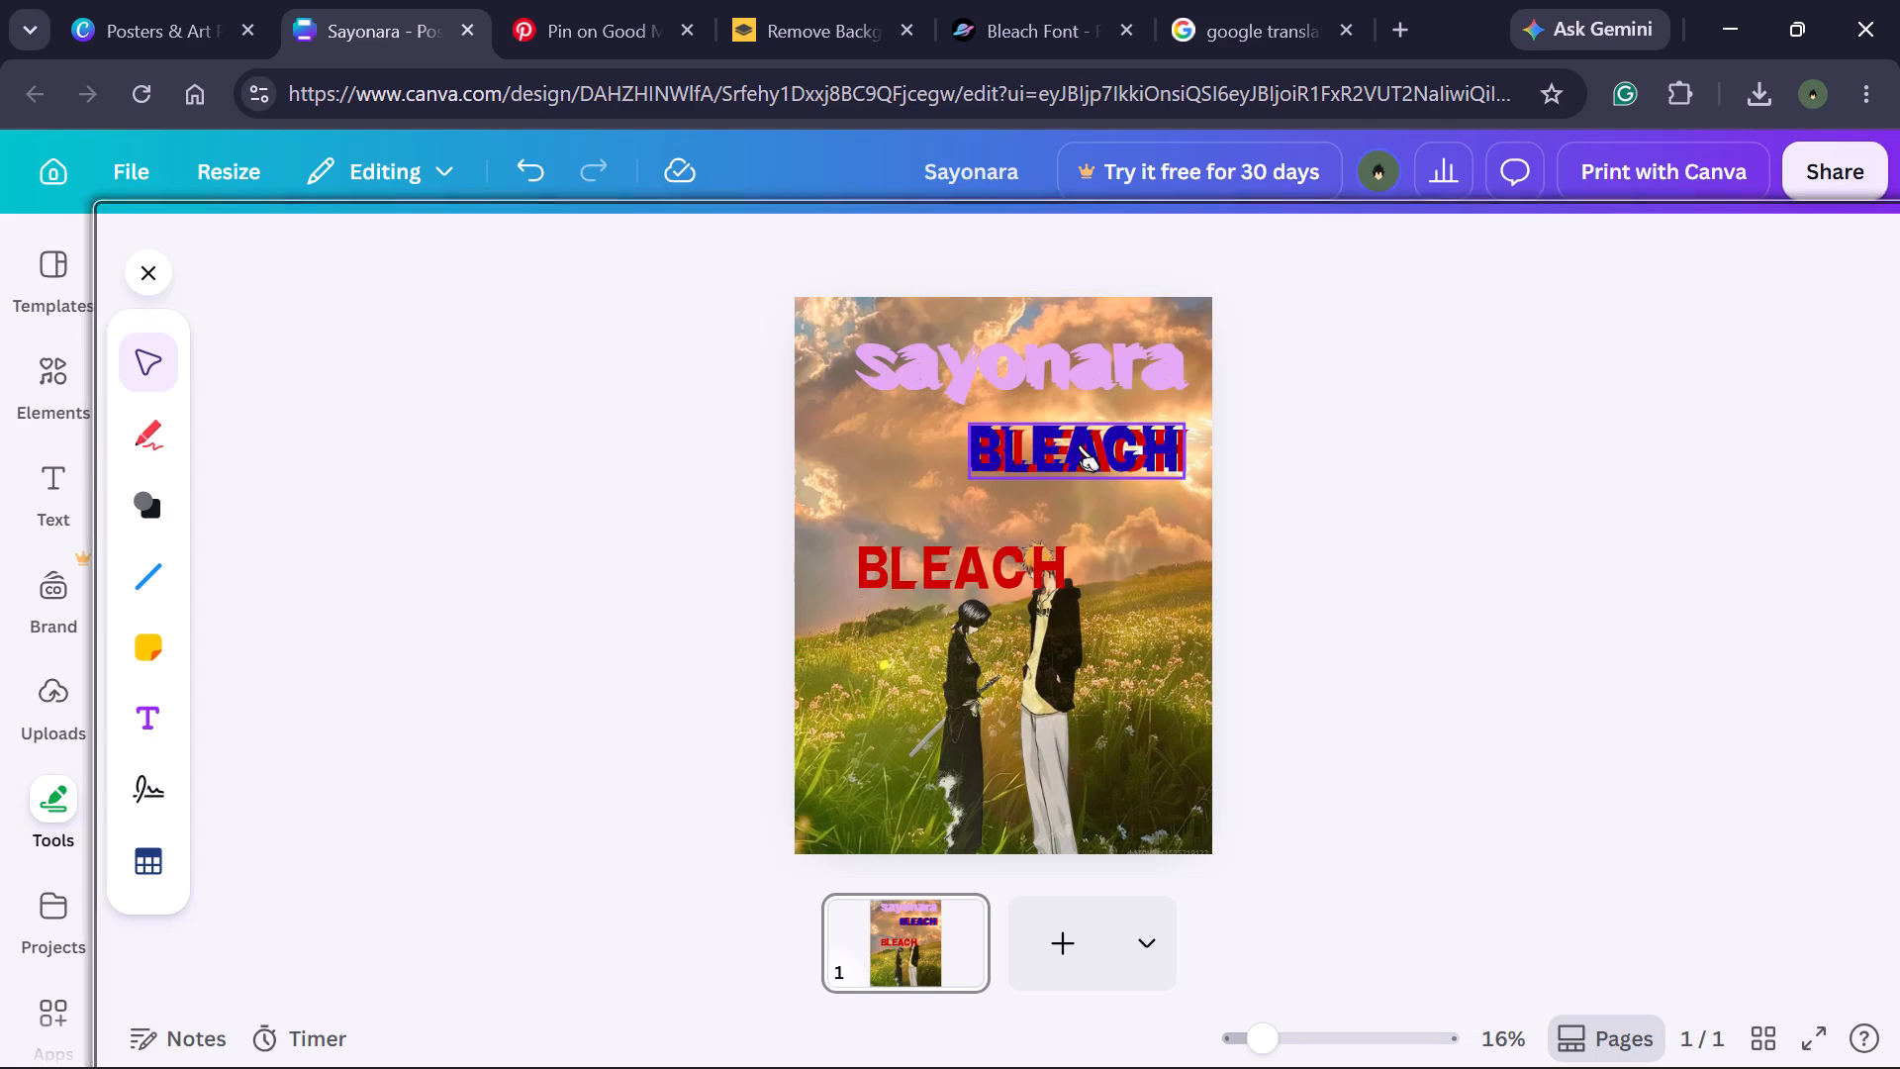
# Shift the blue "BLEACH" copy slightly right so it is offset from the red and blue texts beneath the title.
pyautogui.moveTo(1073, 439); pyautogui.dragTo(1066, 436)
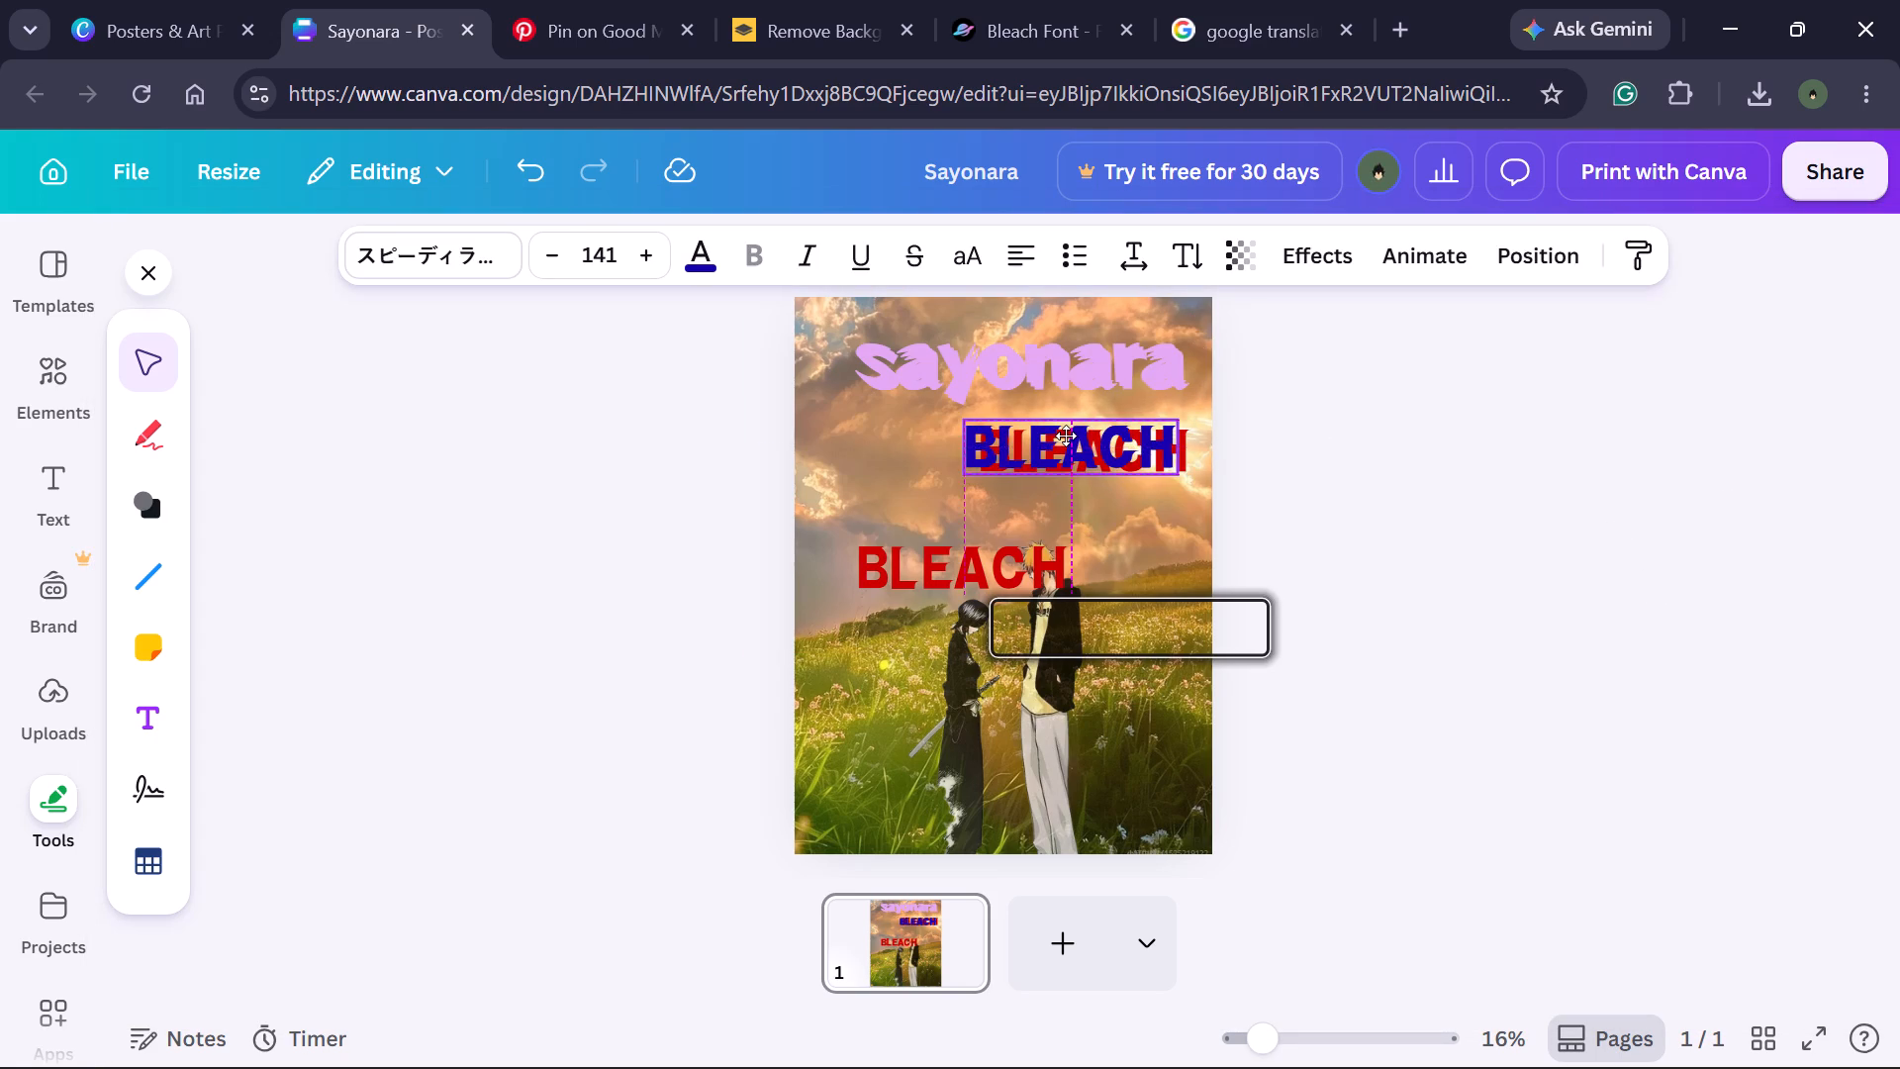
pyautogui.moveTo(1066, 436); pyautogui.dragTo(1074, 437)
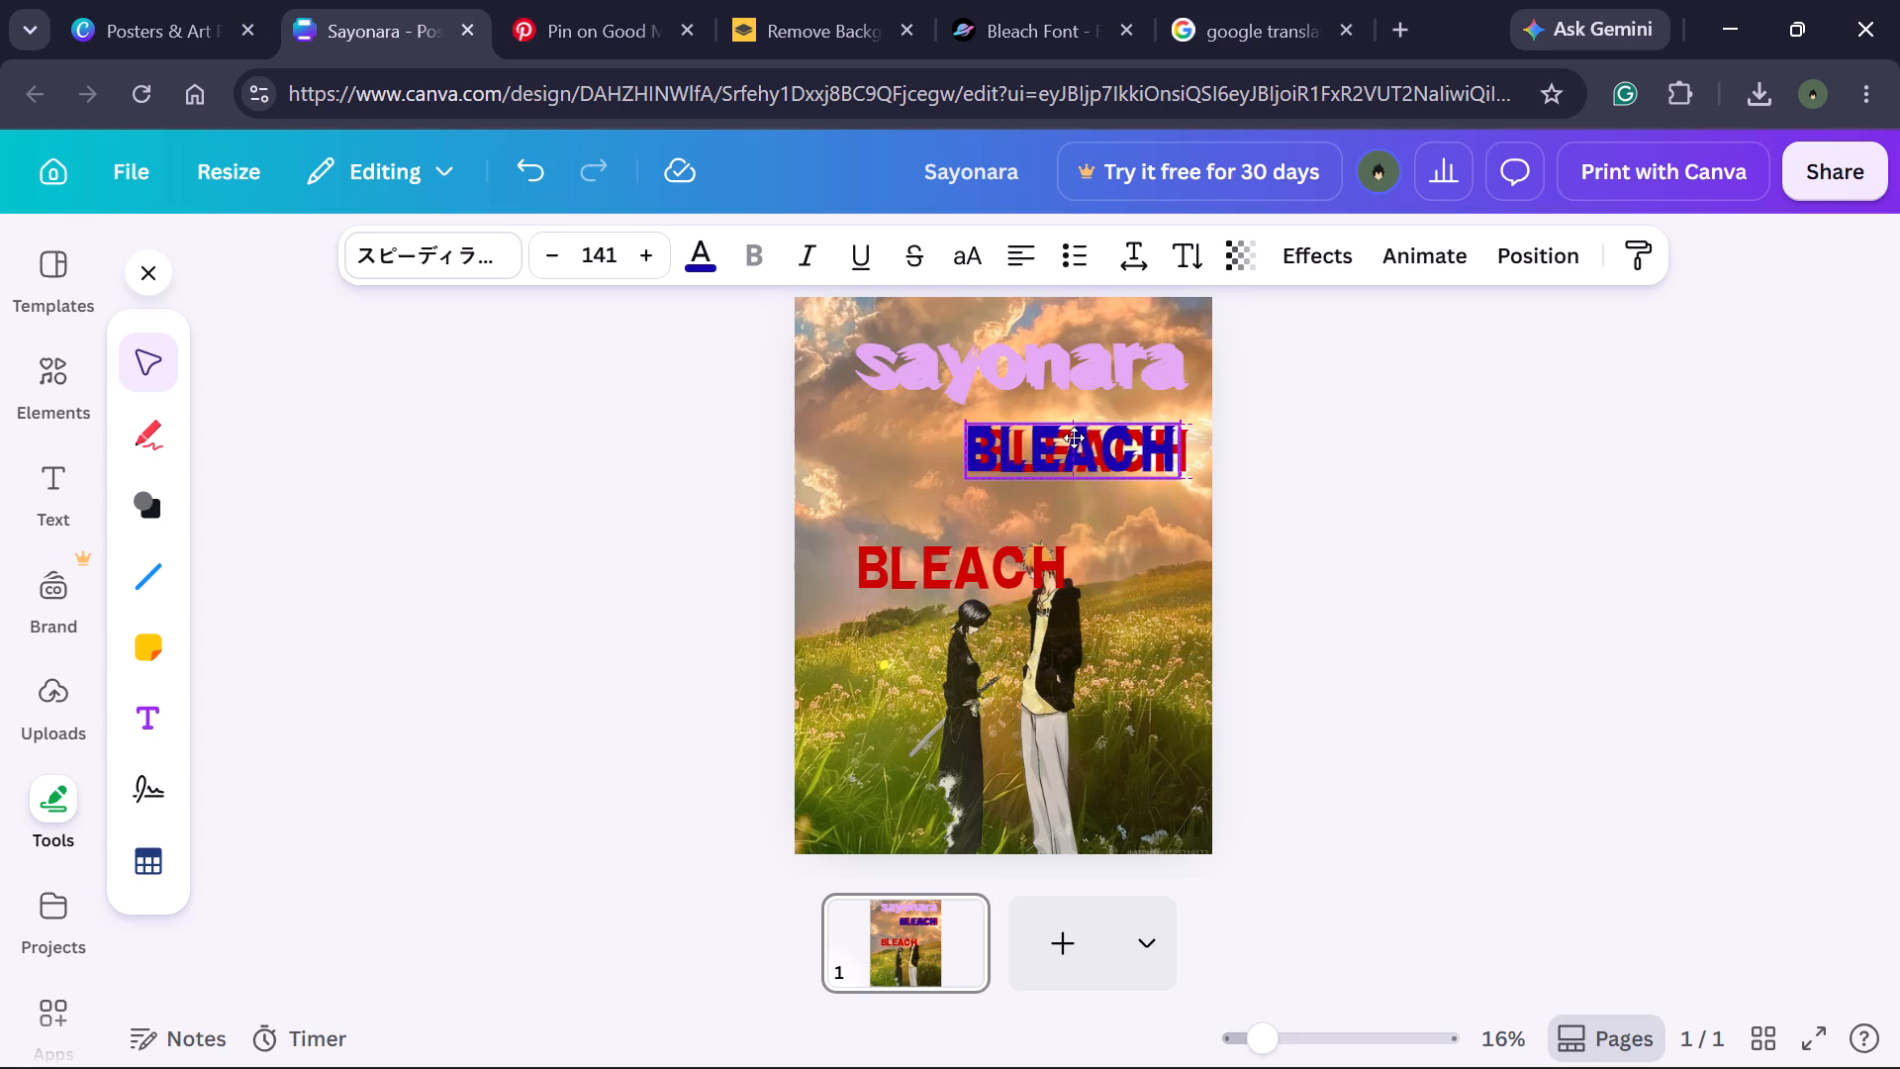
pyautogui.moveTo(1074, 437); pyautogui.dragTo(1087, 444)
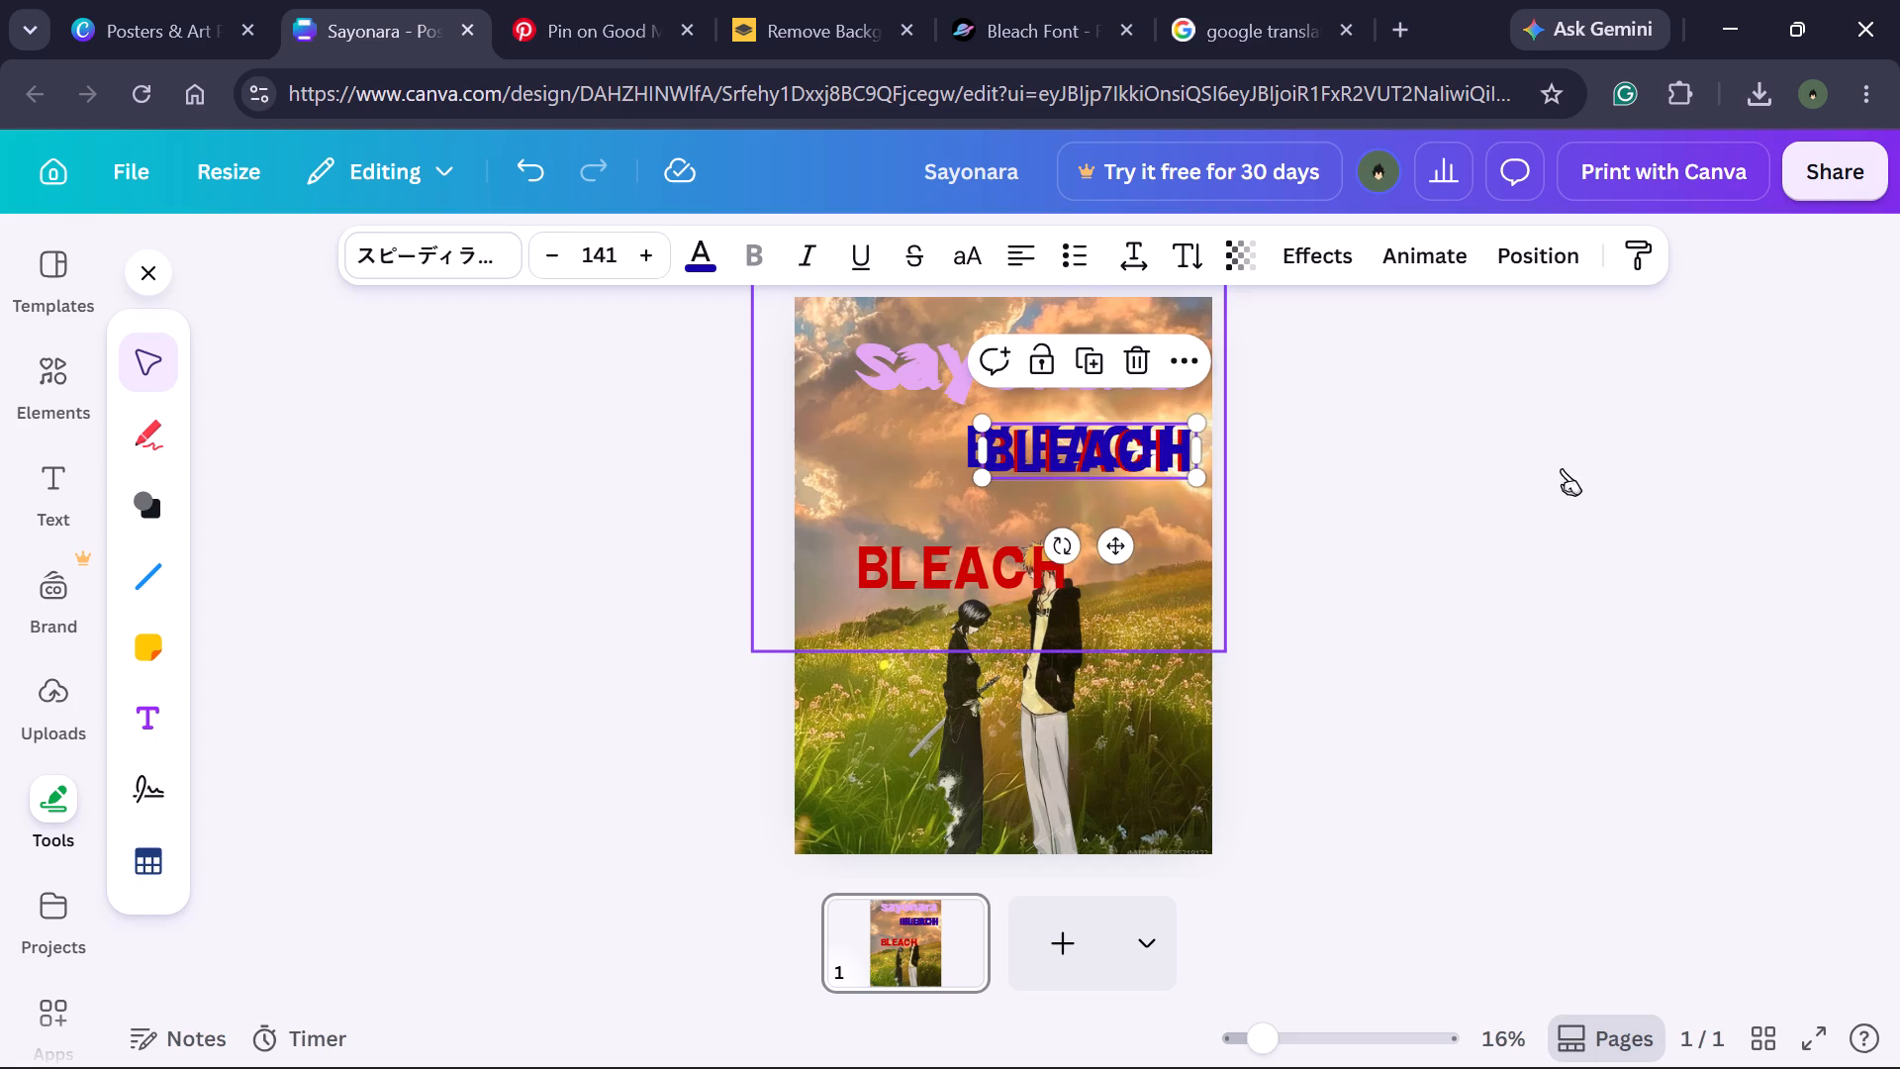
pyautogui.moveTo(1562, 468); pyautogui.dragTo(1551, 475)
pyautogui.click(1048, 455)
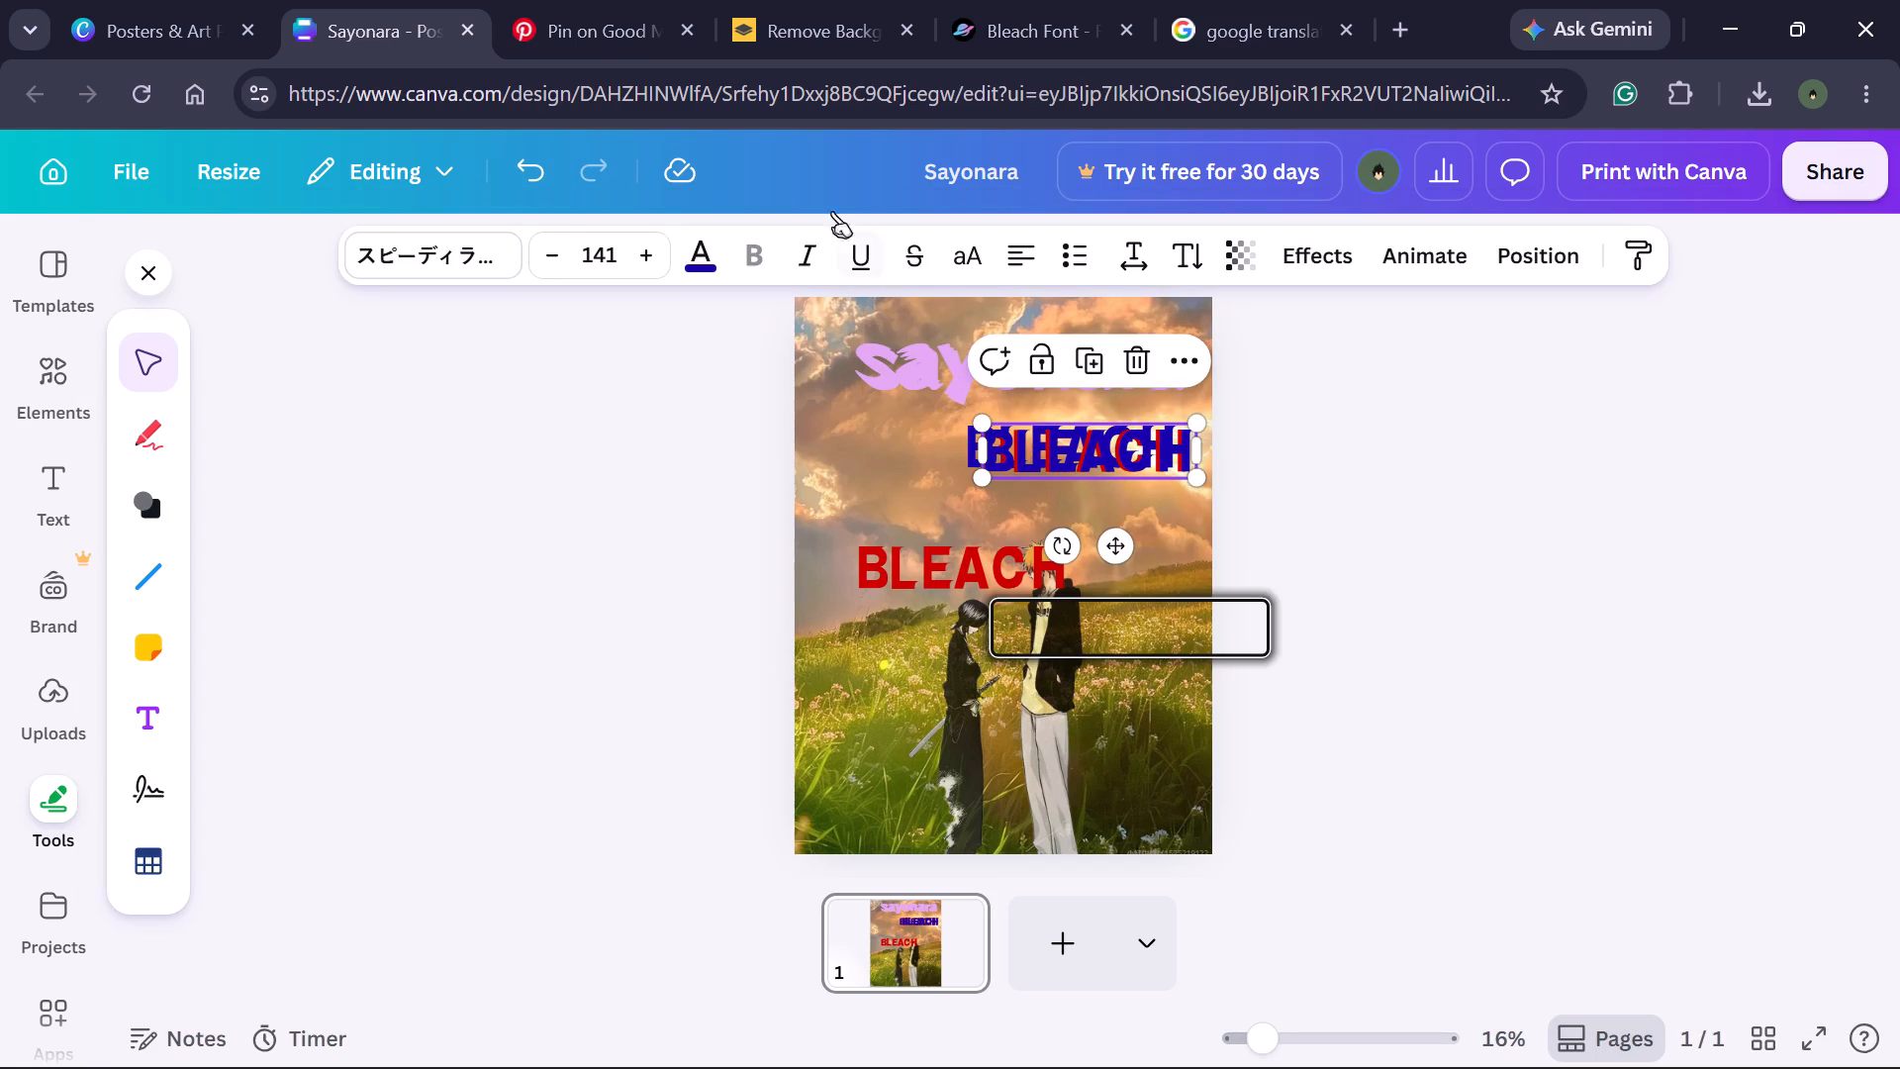
# Undo the latest "BLEACH" duplications and moves, back to the overlapping red texts alone beneath the title.
pyautogui.click(514, 167)
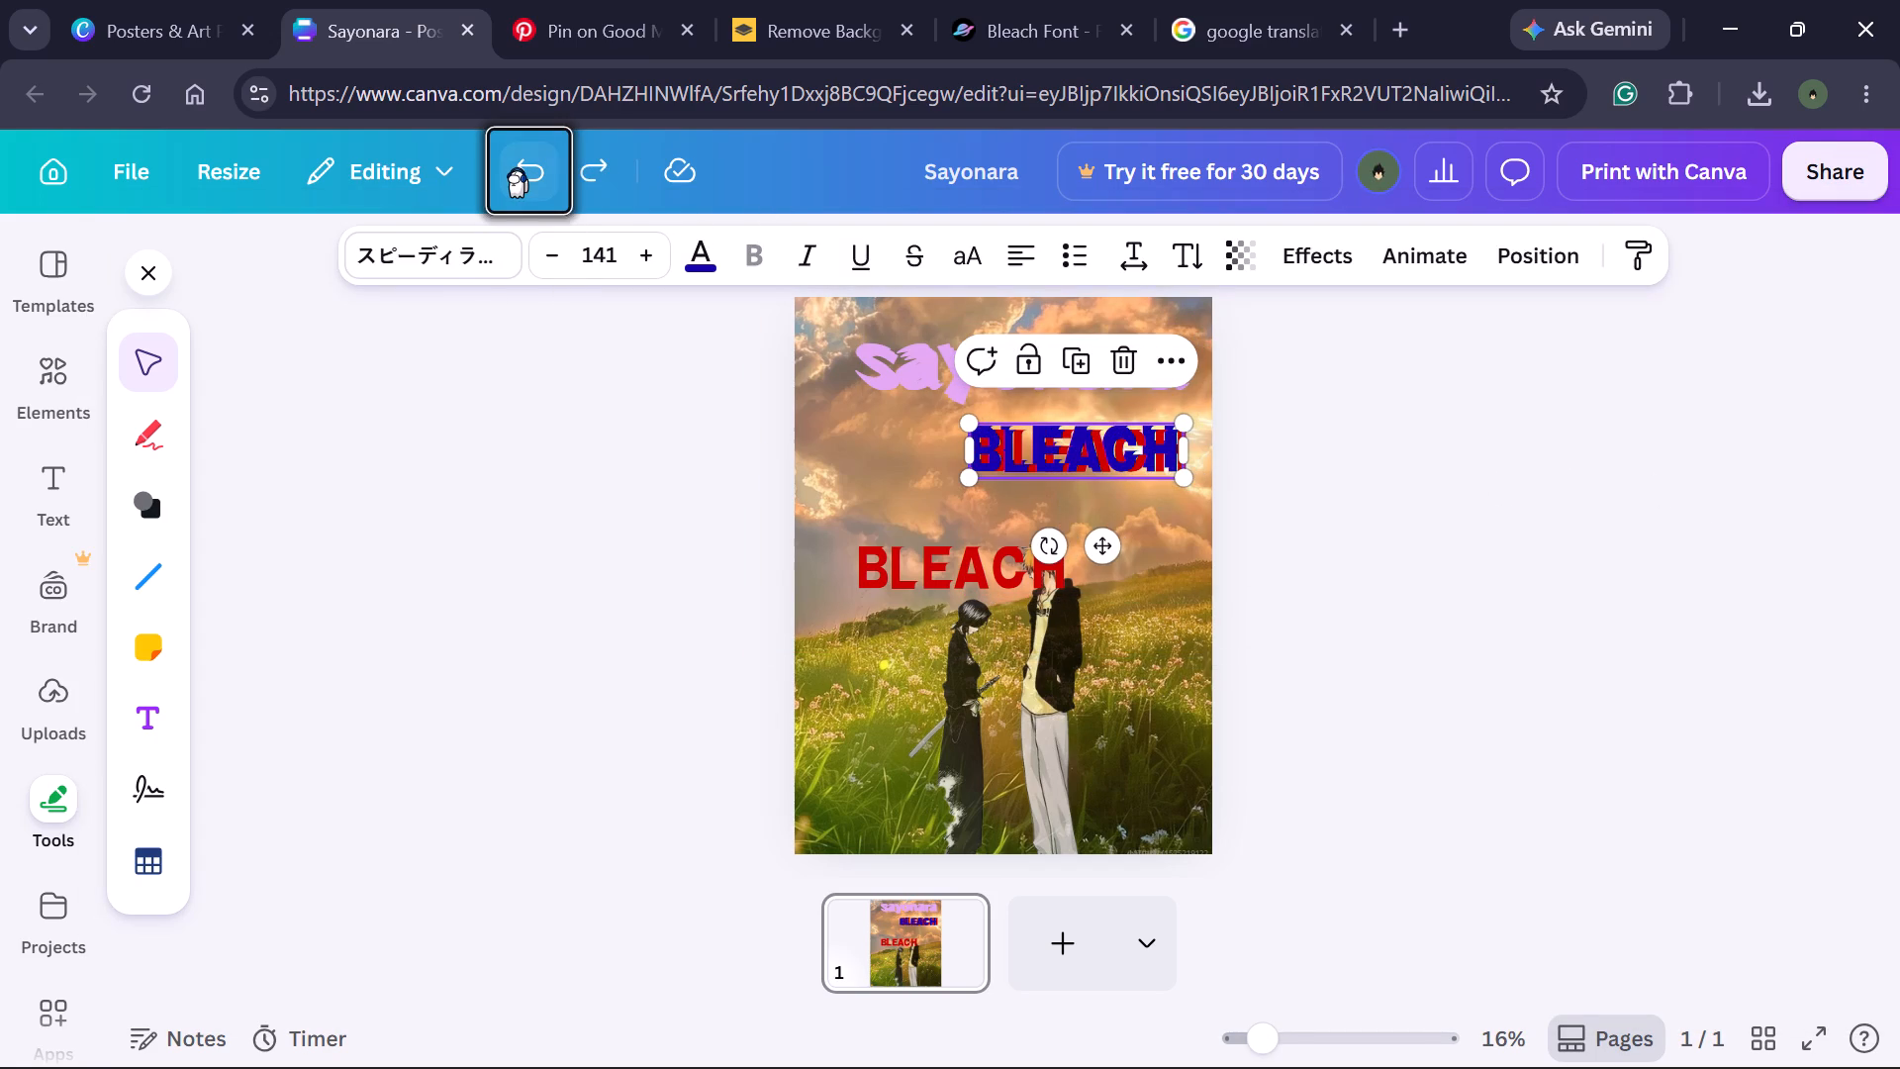
pyautogui.click(517, 167)
pyautogui.click(518, 165)
pyautogui.click(520, 164)
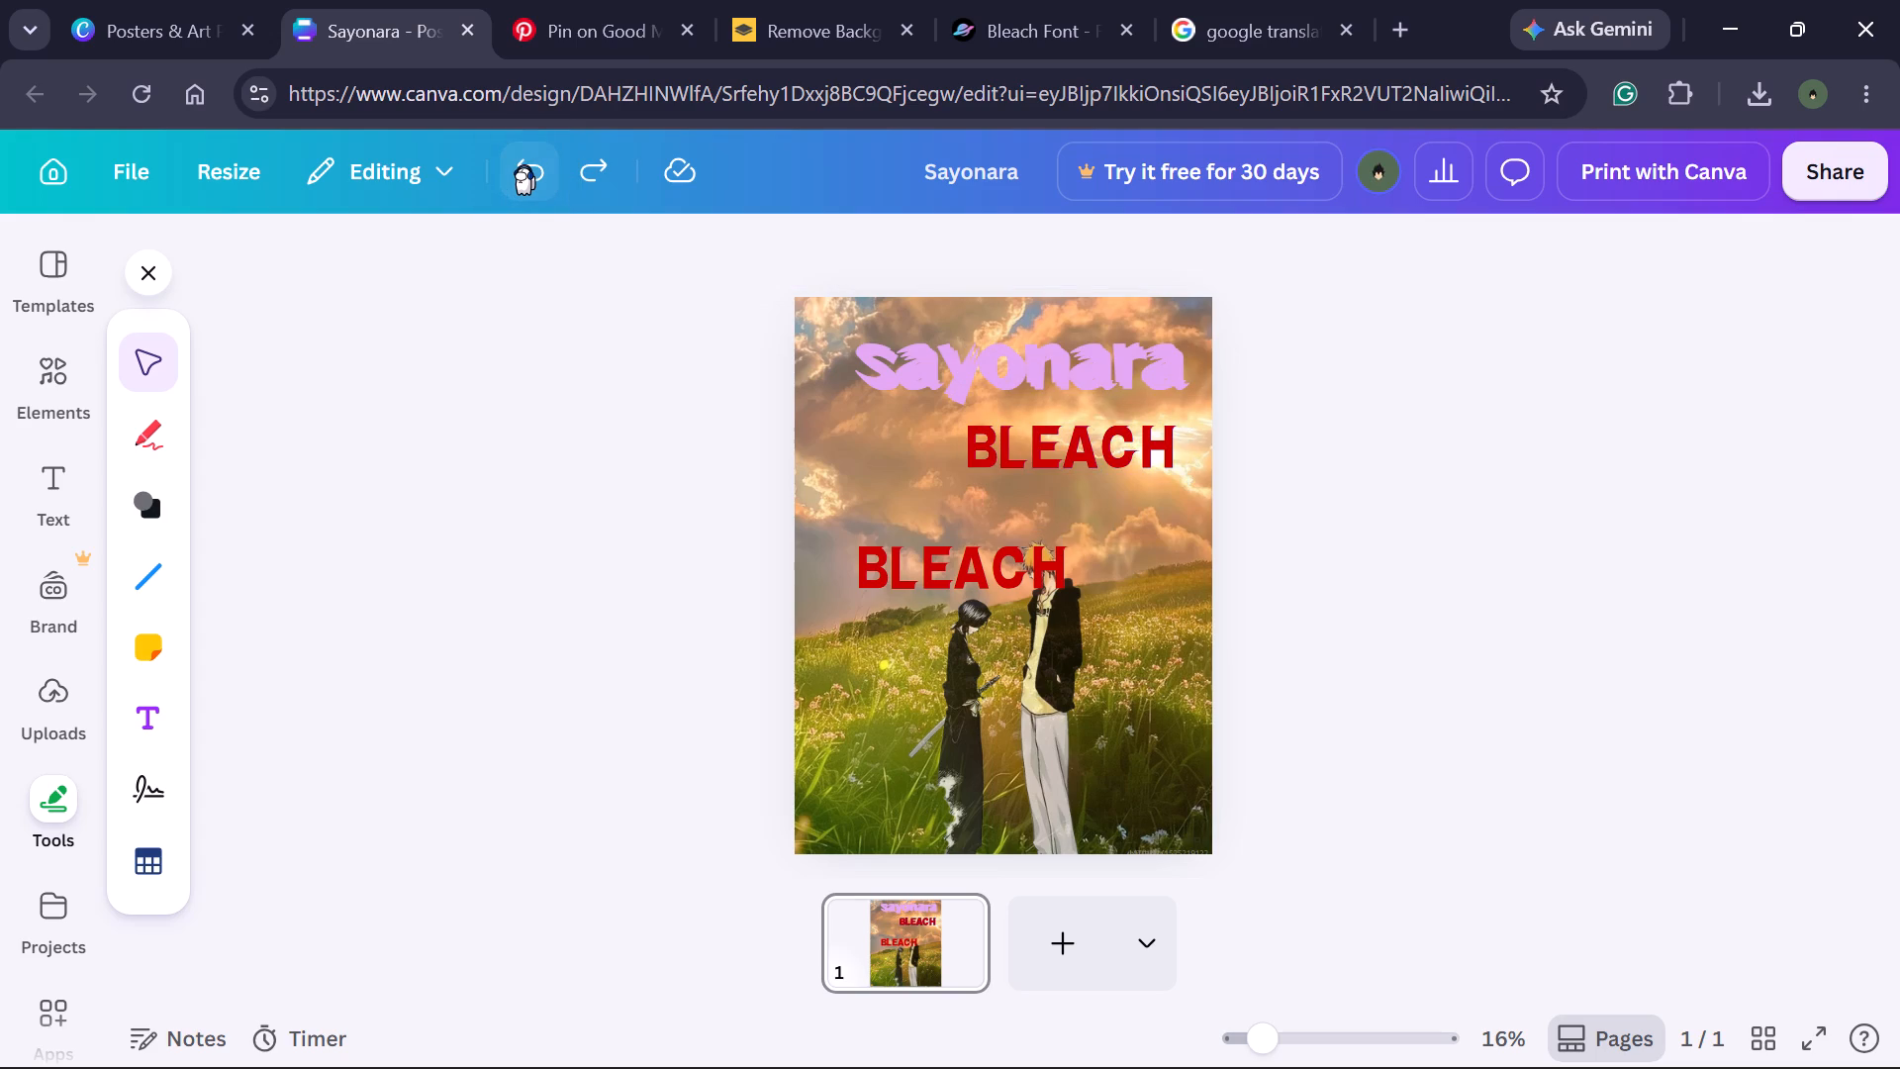
pyautogui.click(523, 164)
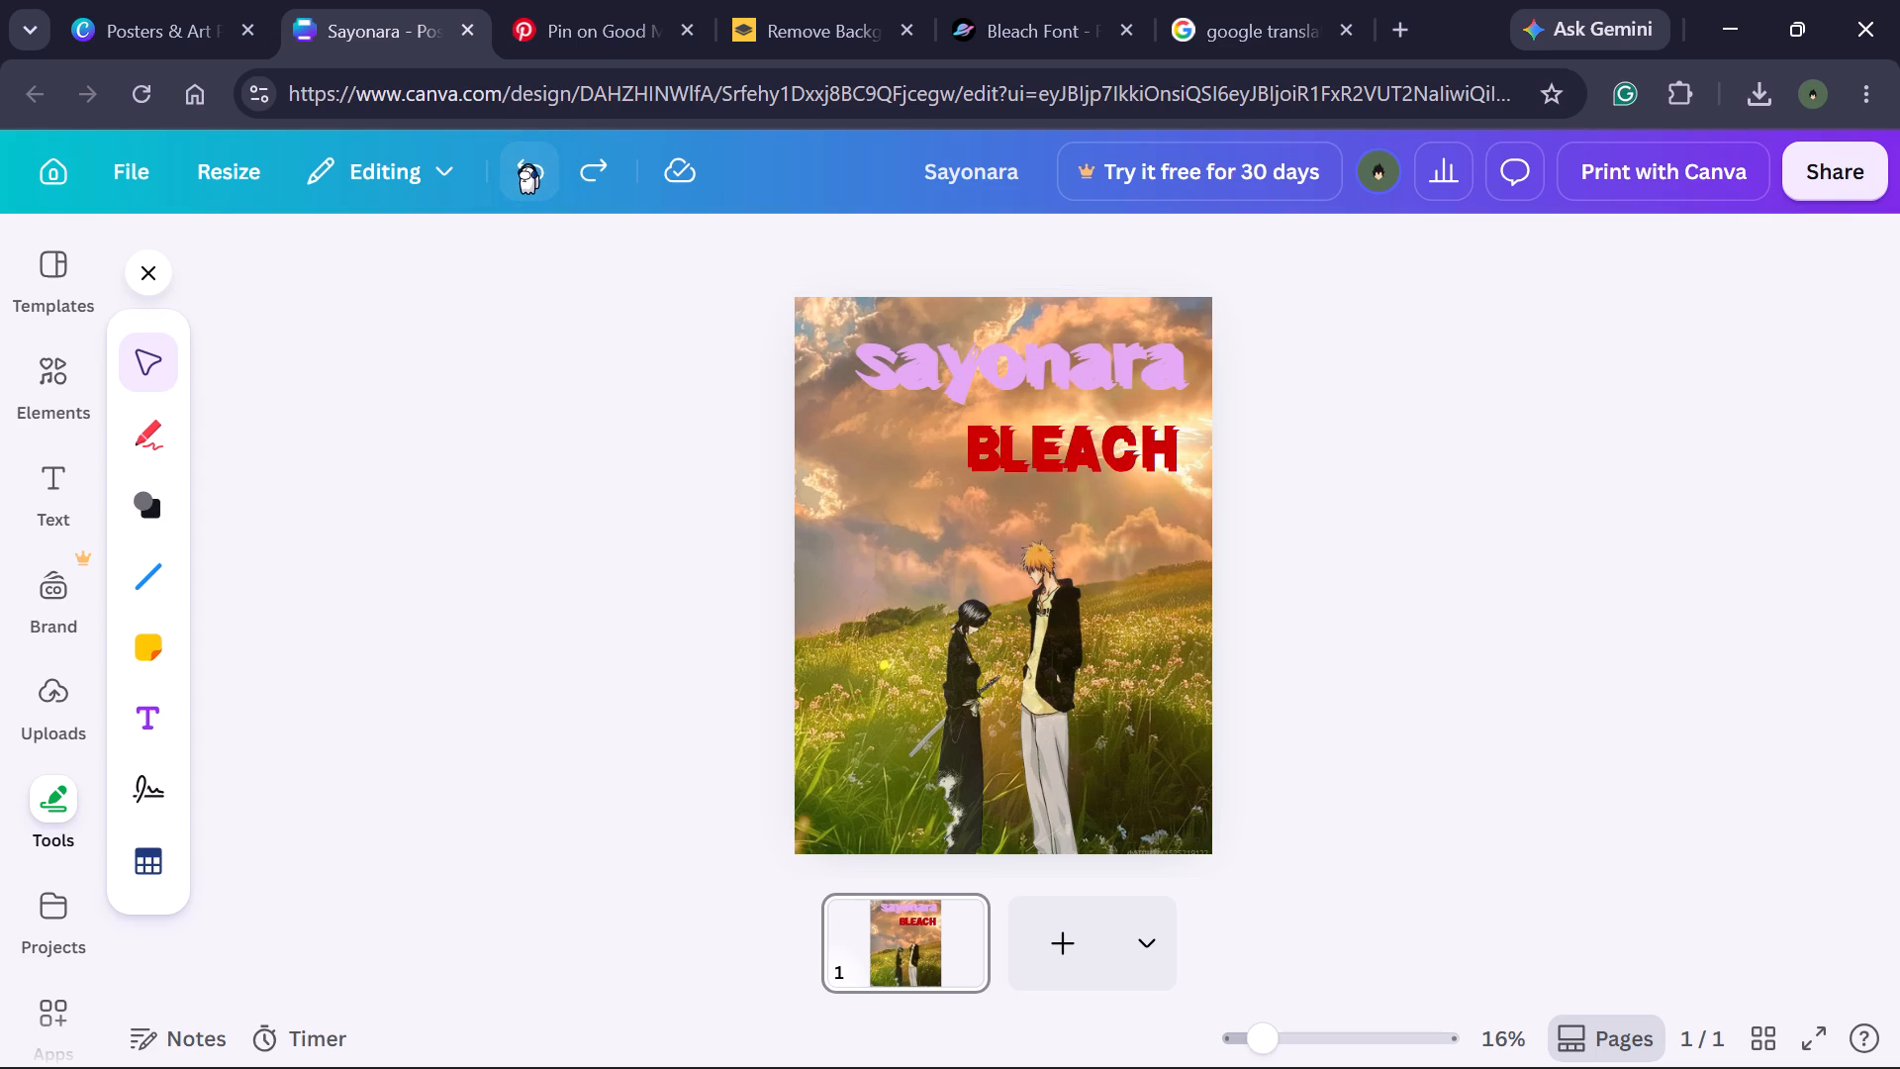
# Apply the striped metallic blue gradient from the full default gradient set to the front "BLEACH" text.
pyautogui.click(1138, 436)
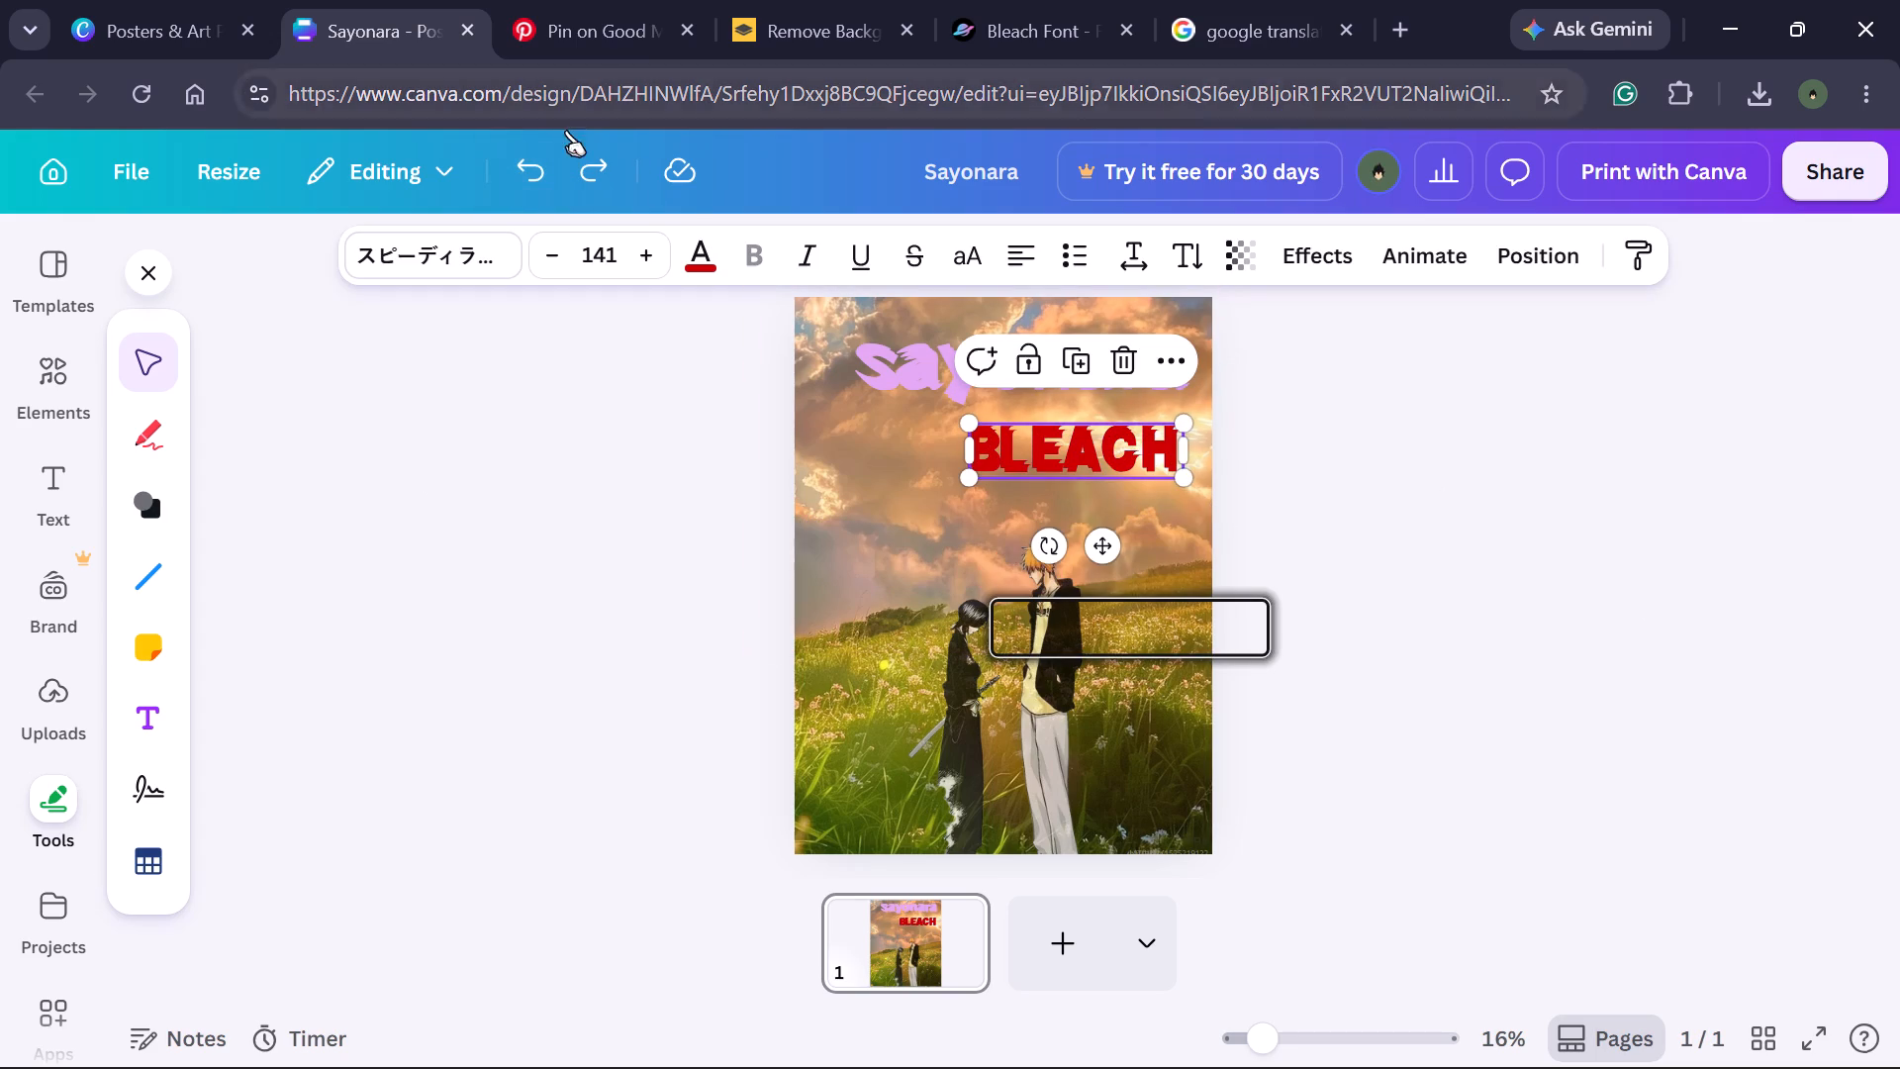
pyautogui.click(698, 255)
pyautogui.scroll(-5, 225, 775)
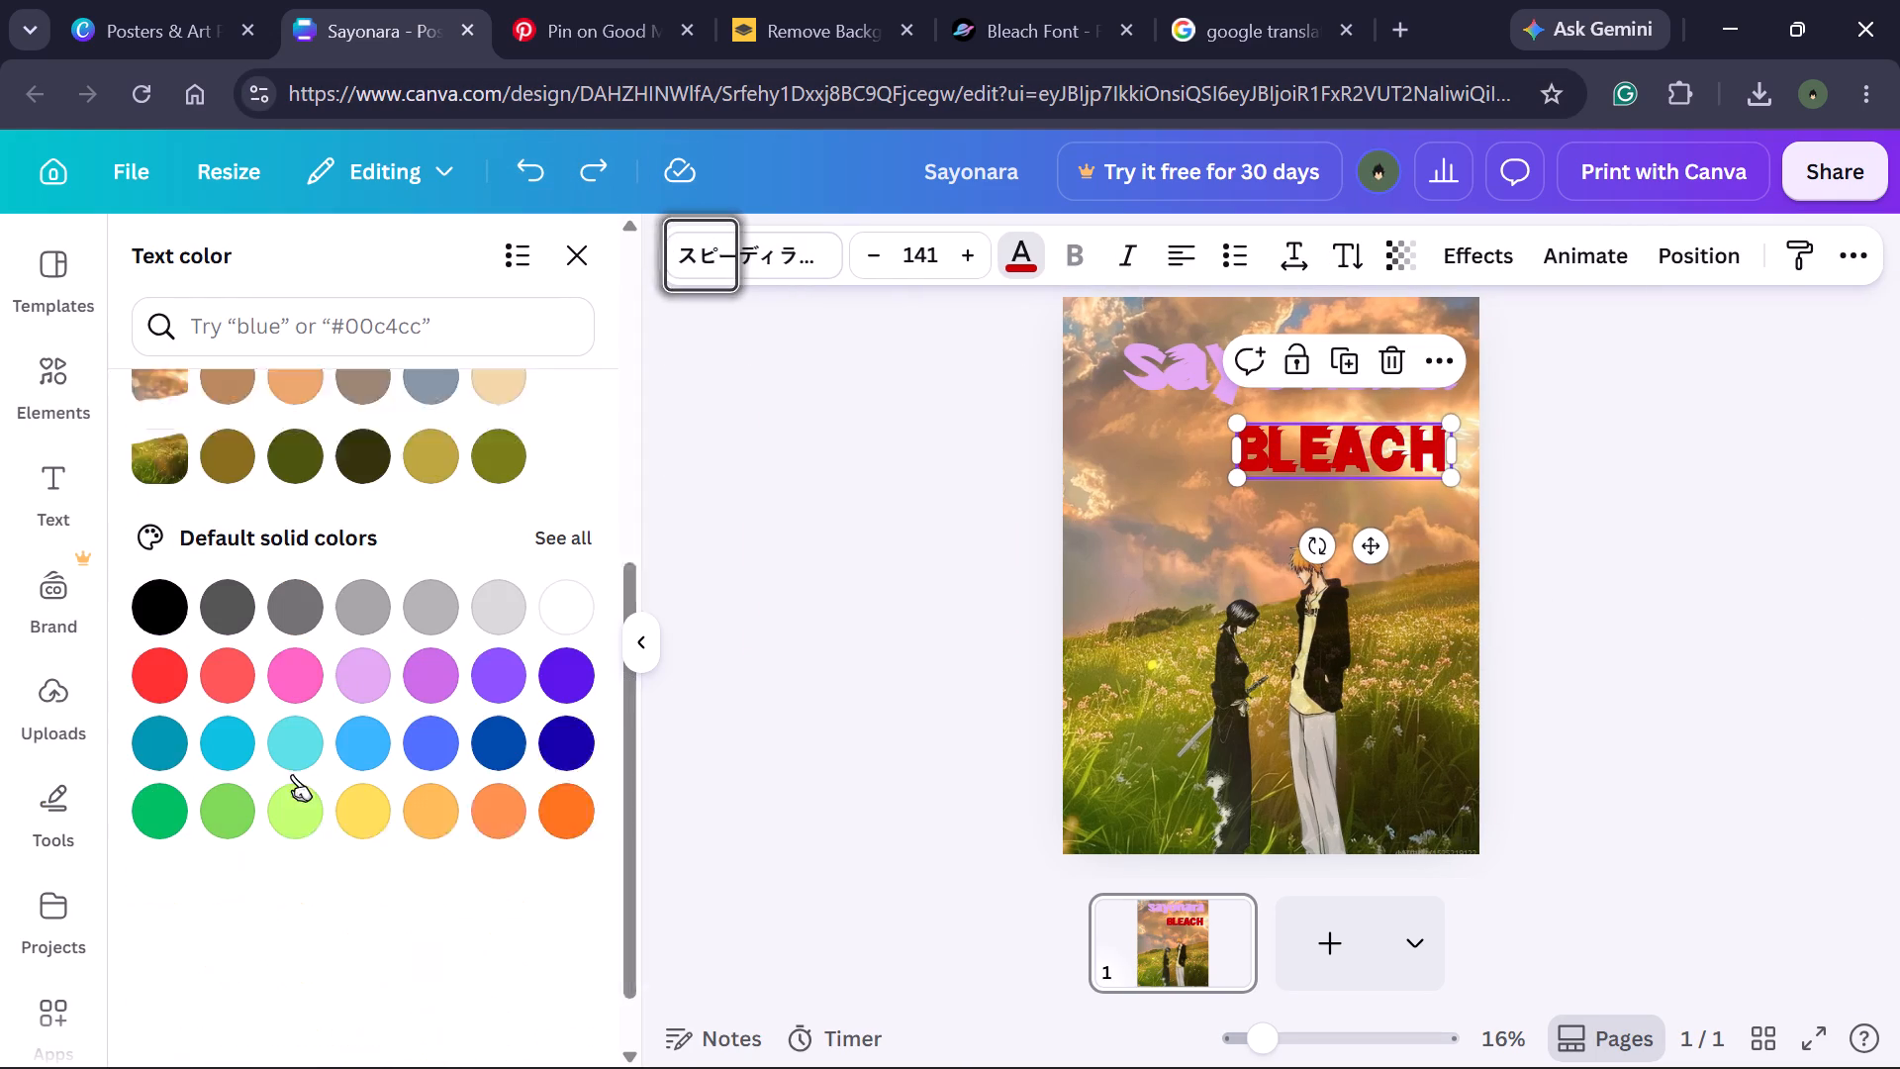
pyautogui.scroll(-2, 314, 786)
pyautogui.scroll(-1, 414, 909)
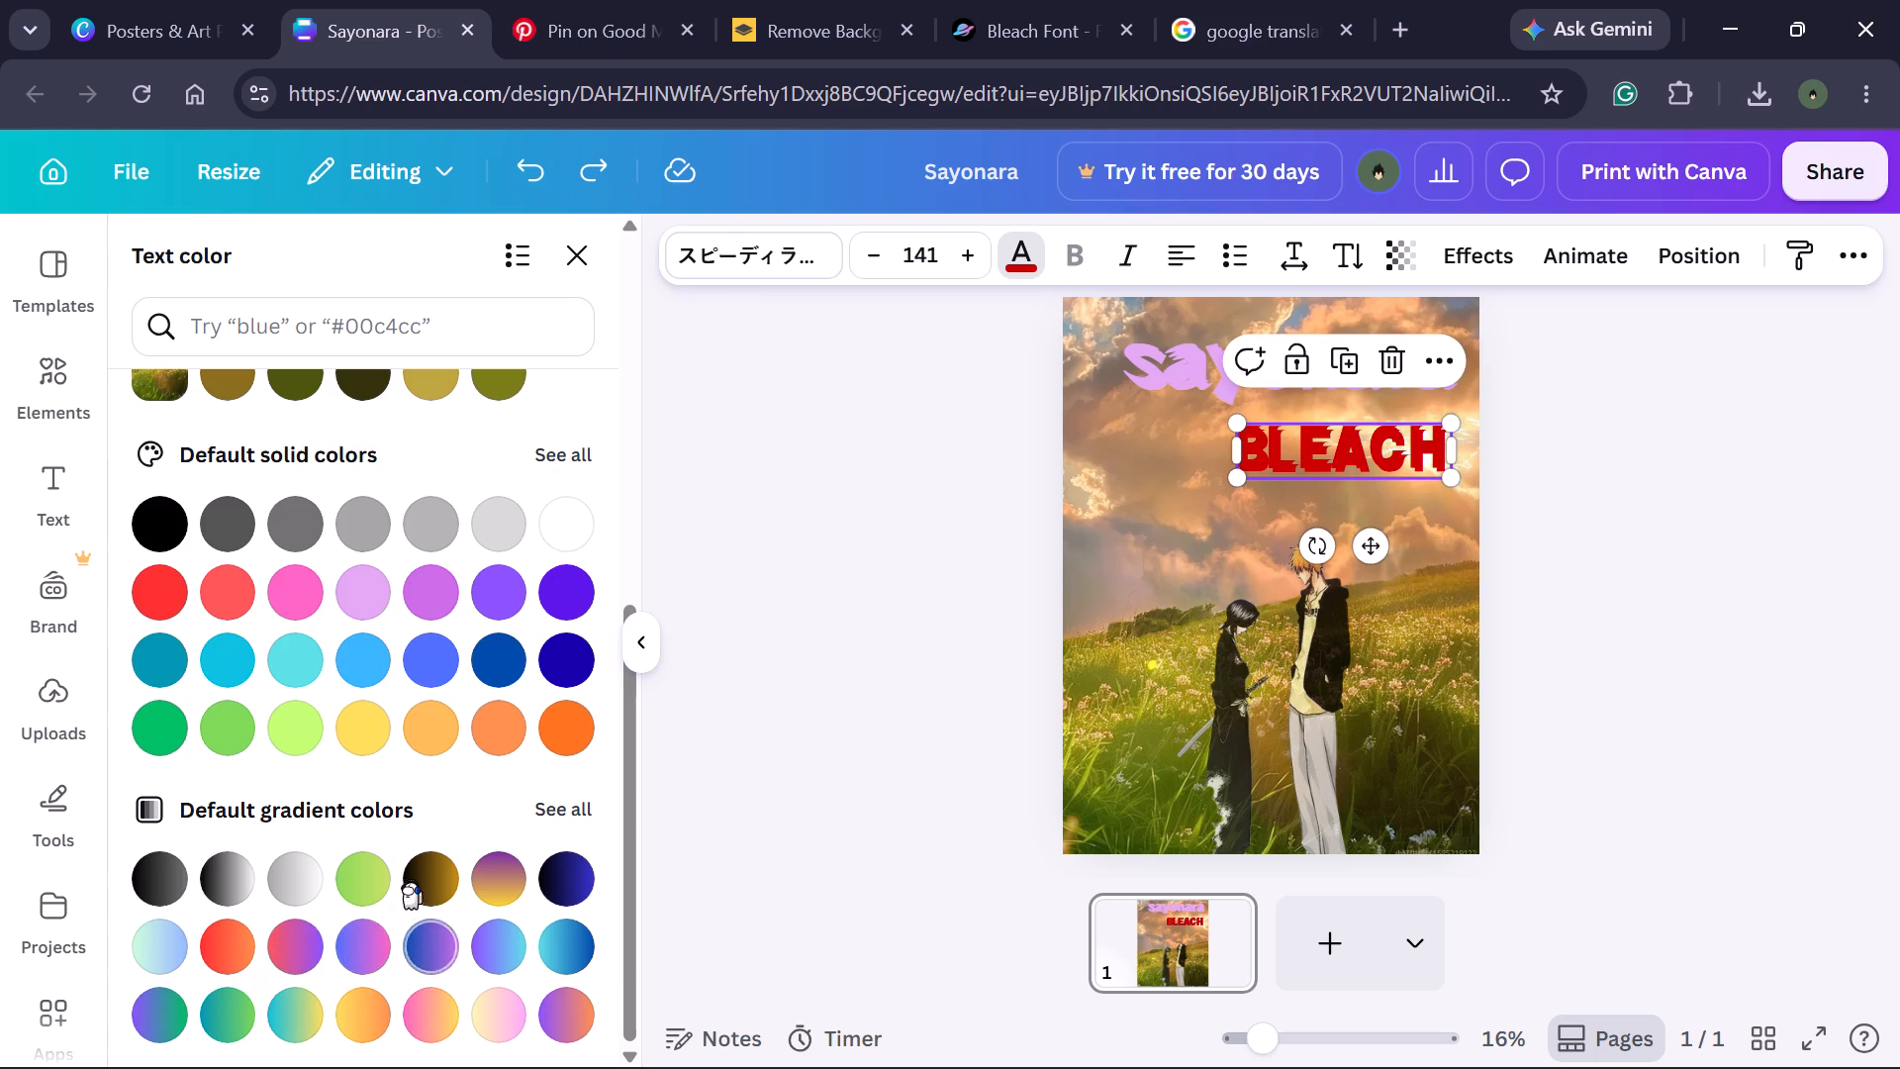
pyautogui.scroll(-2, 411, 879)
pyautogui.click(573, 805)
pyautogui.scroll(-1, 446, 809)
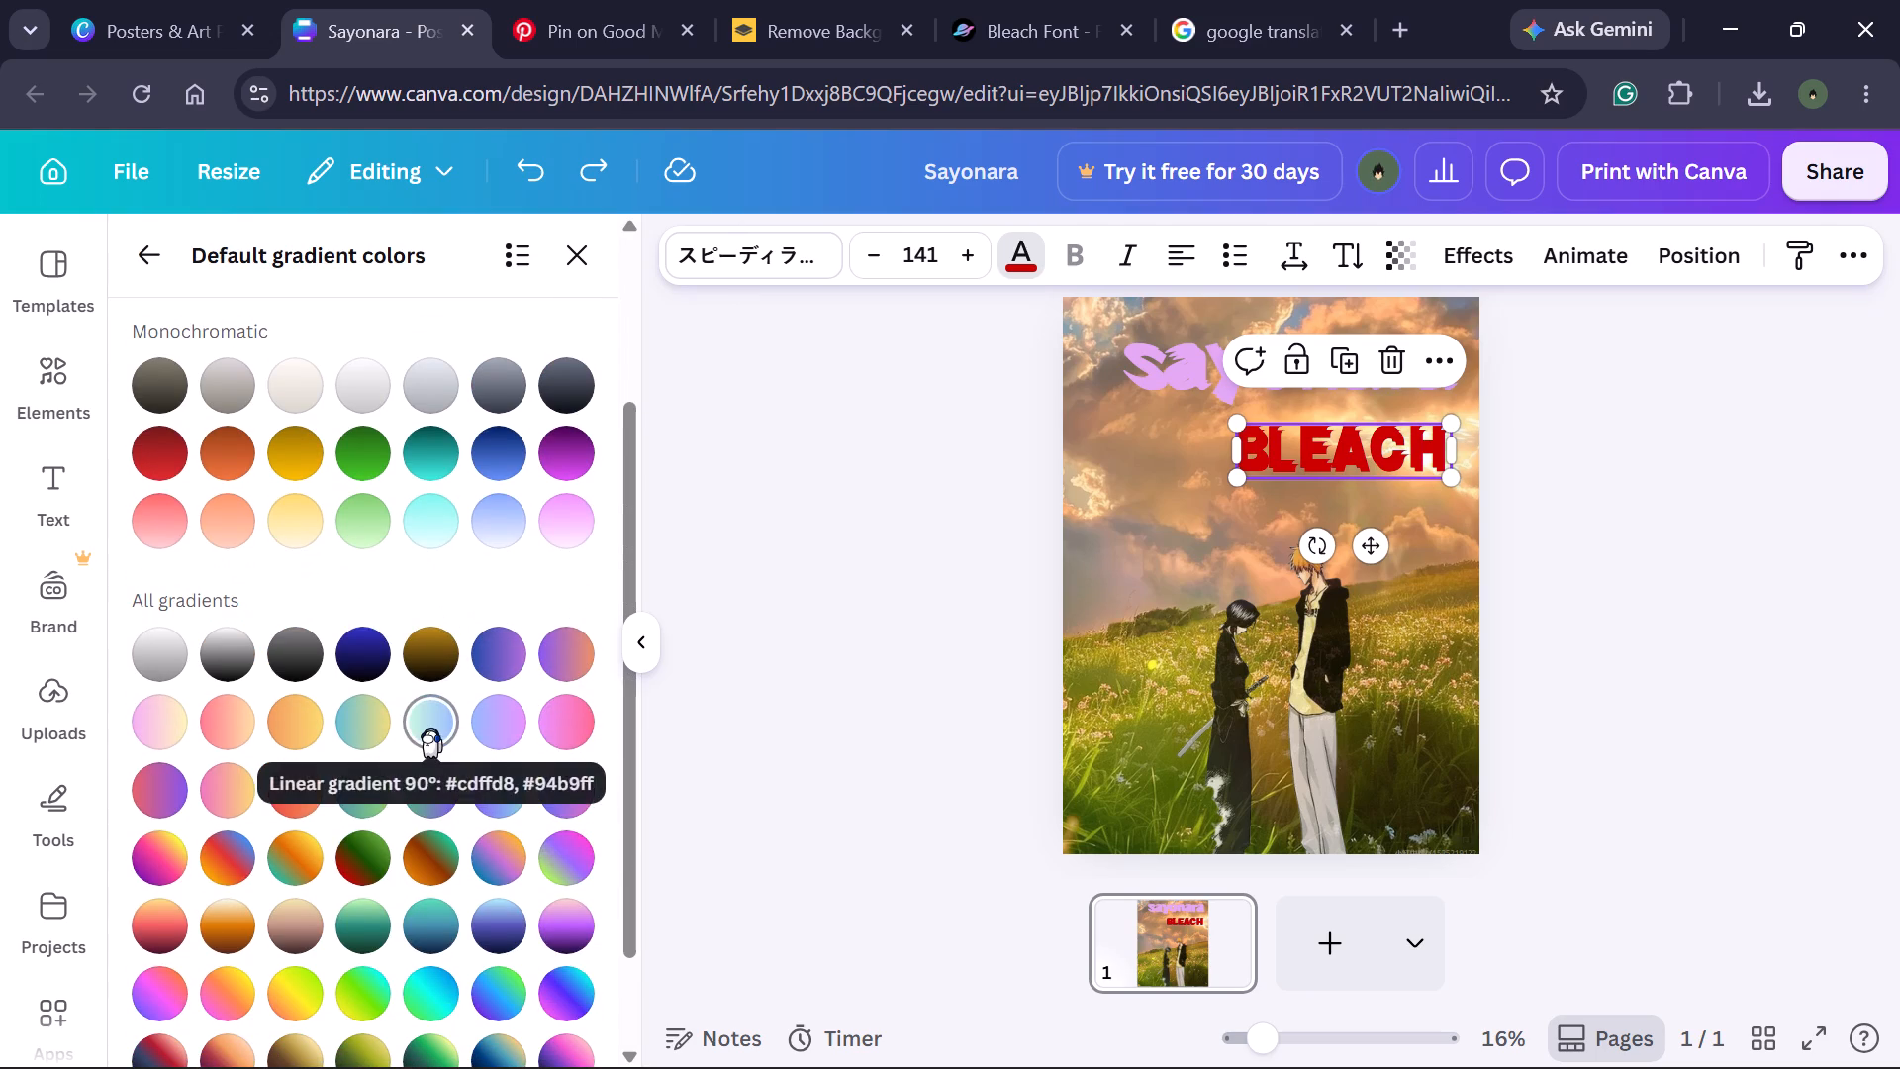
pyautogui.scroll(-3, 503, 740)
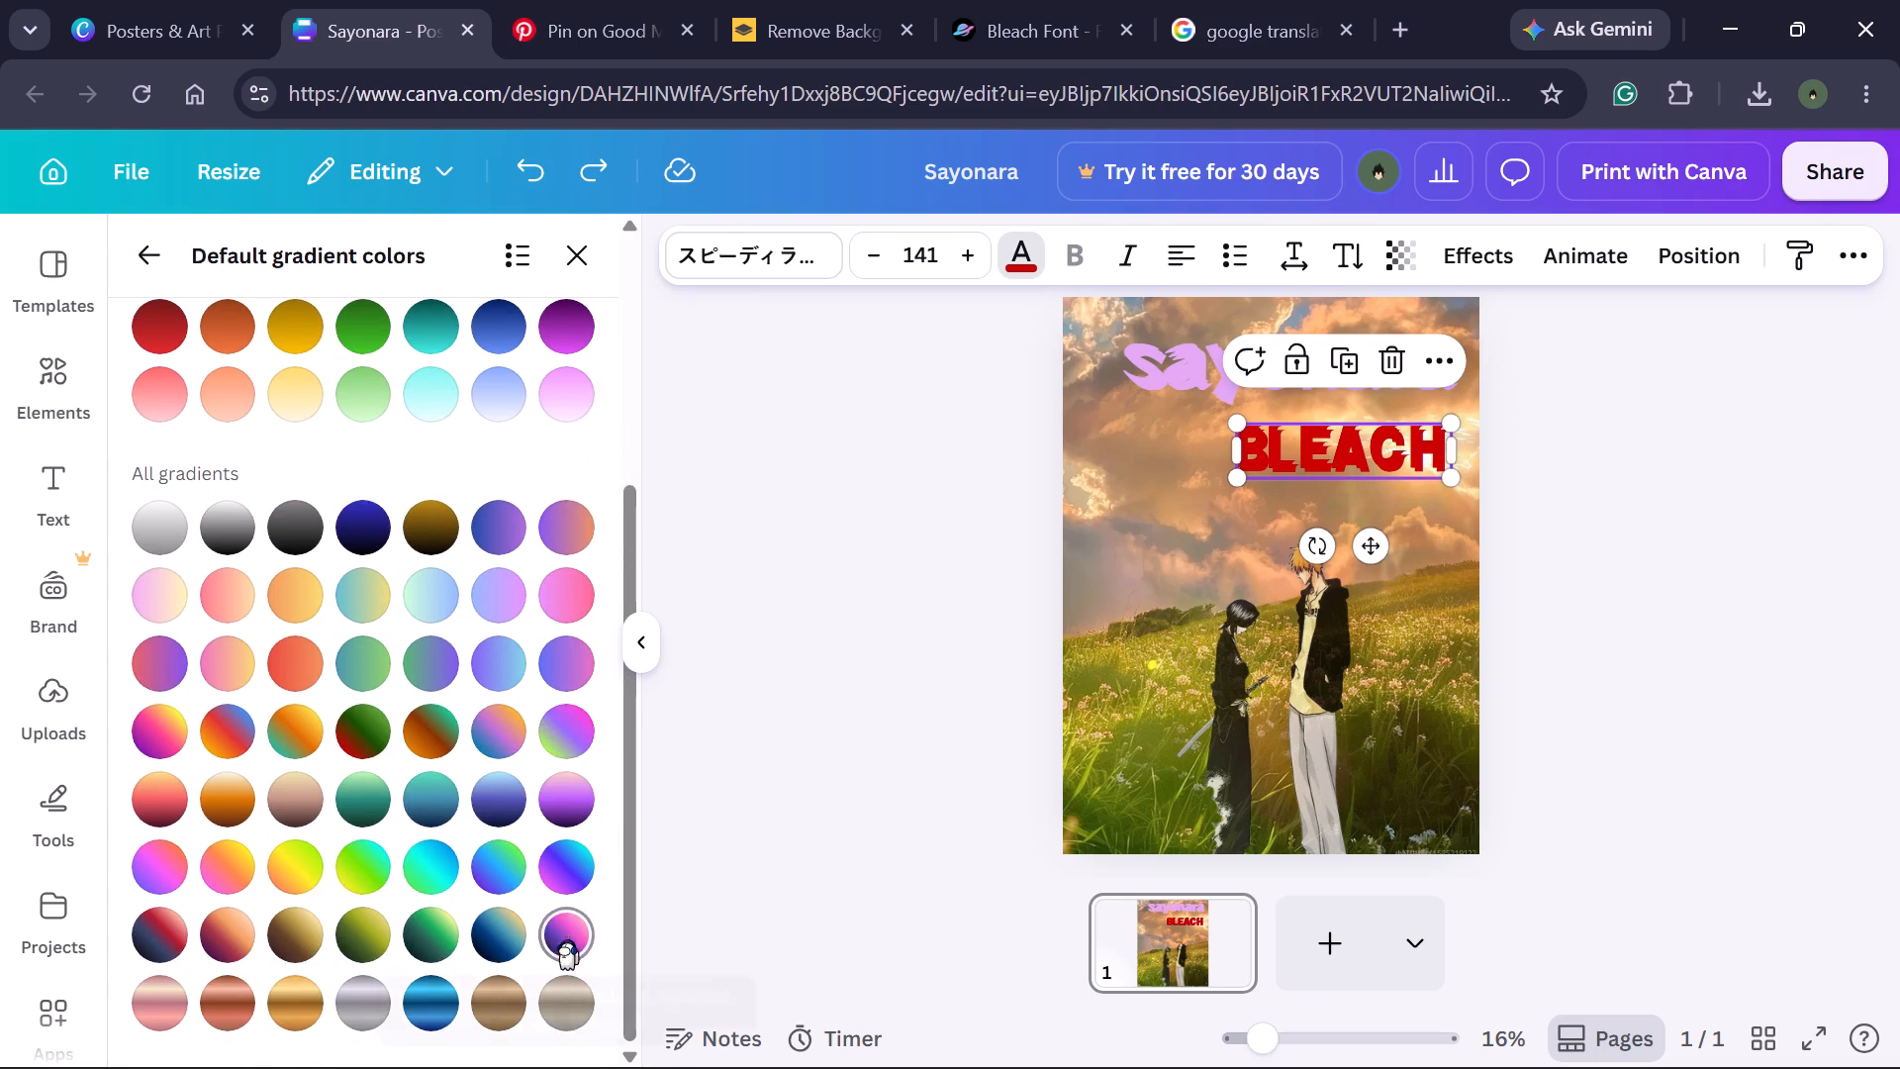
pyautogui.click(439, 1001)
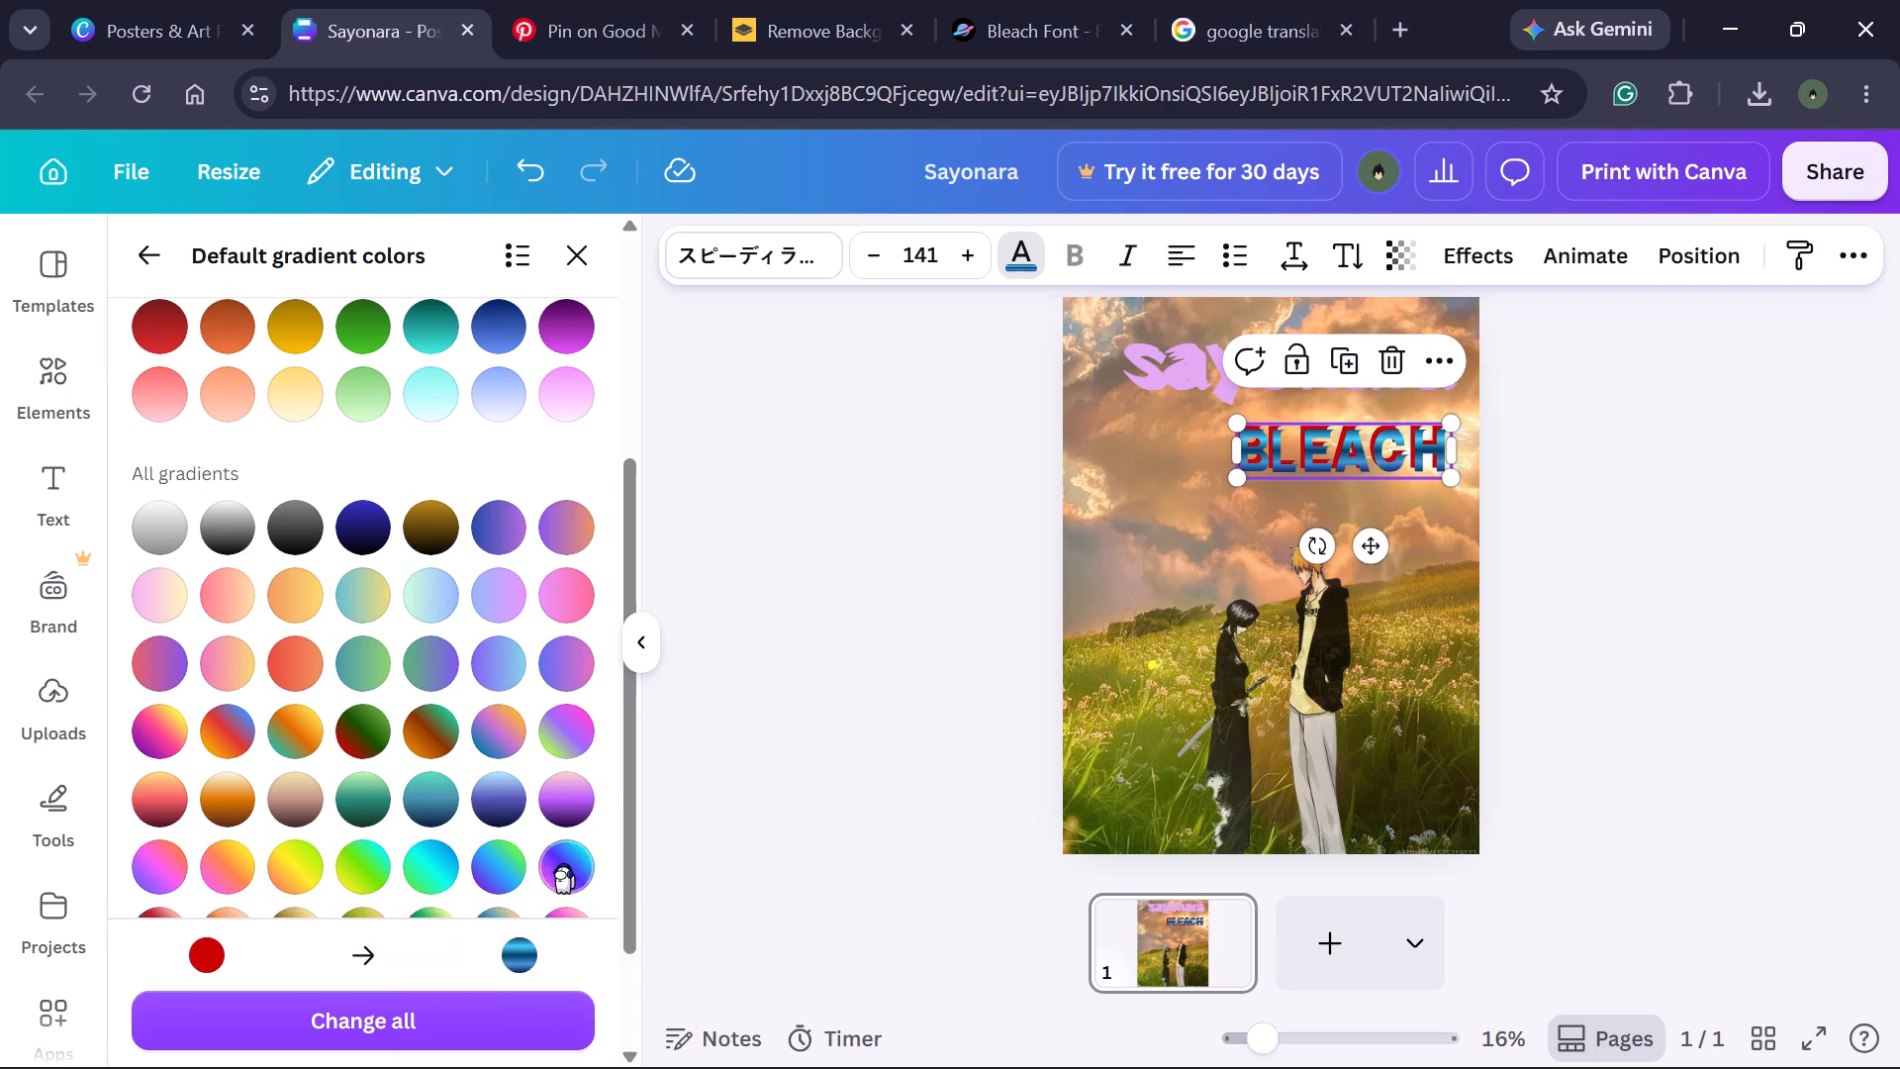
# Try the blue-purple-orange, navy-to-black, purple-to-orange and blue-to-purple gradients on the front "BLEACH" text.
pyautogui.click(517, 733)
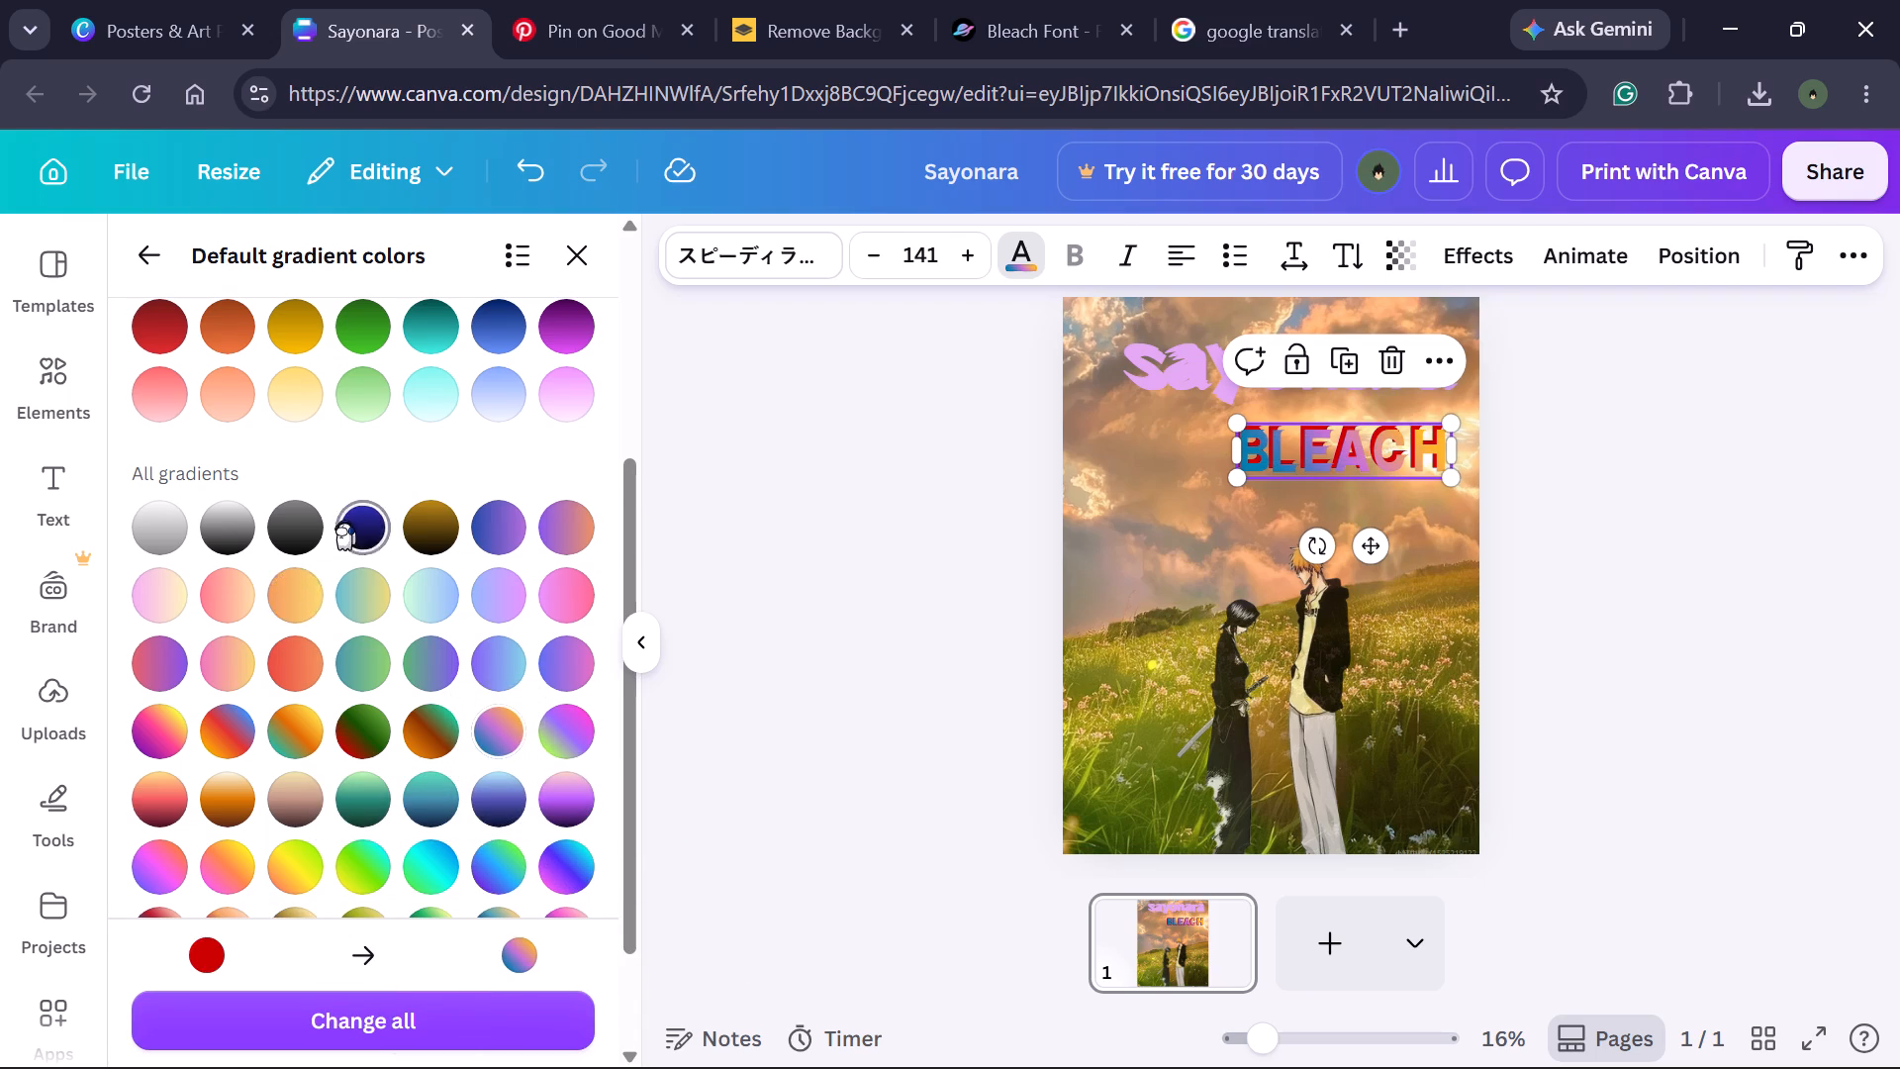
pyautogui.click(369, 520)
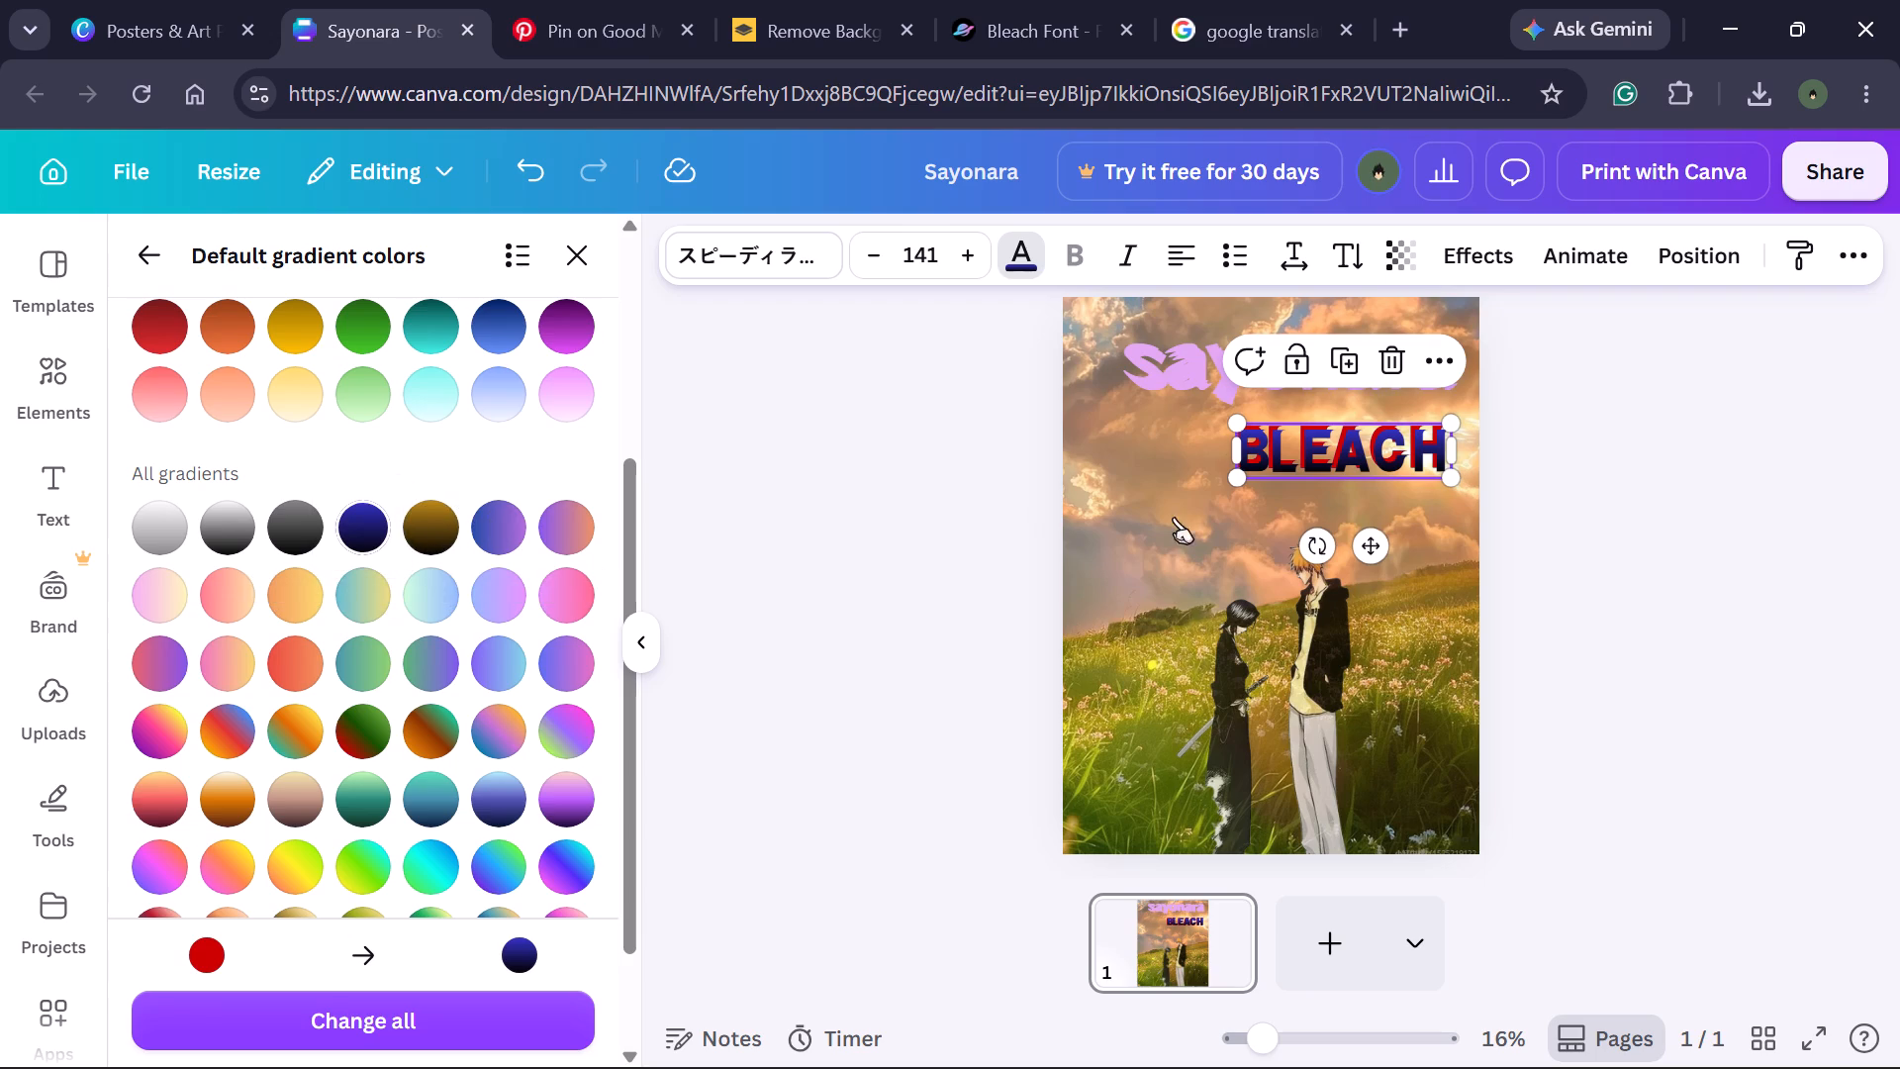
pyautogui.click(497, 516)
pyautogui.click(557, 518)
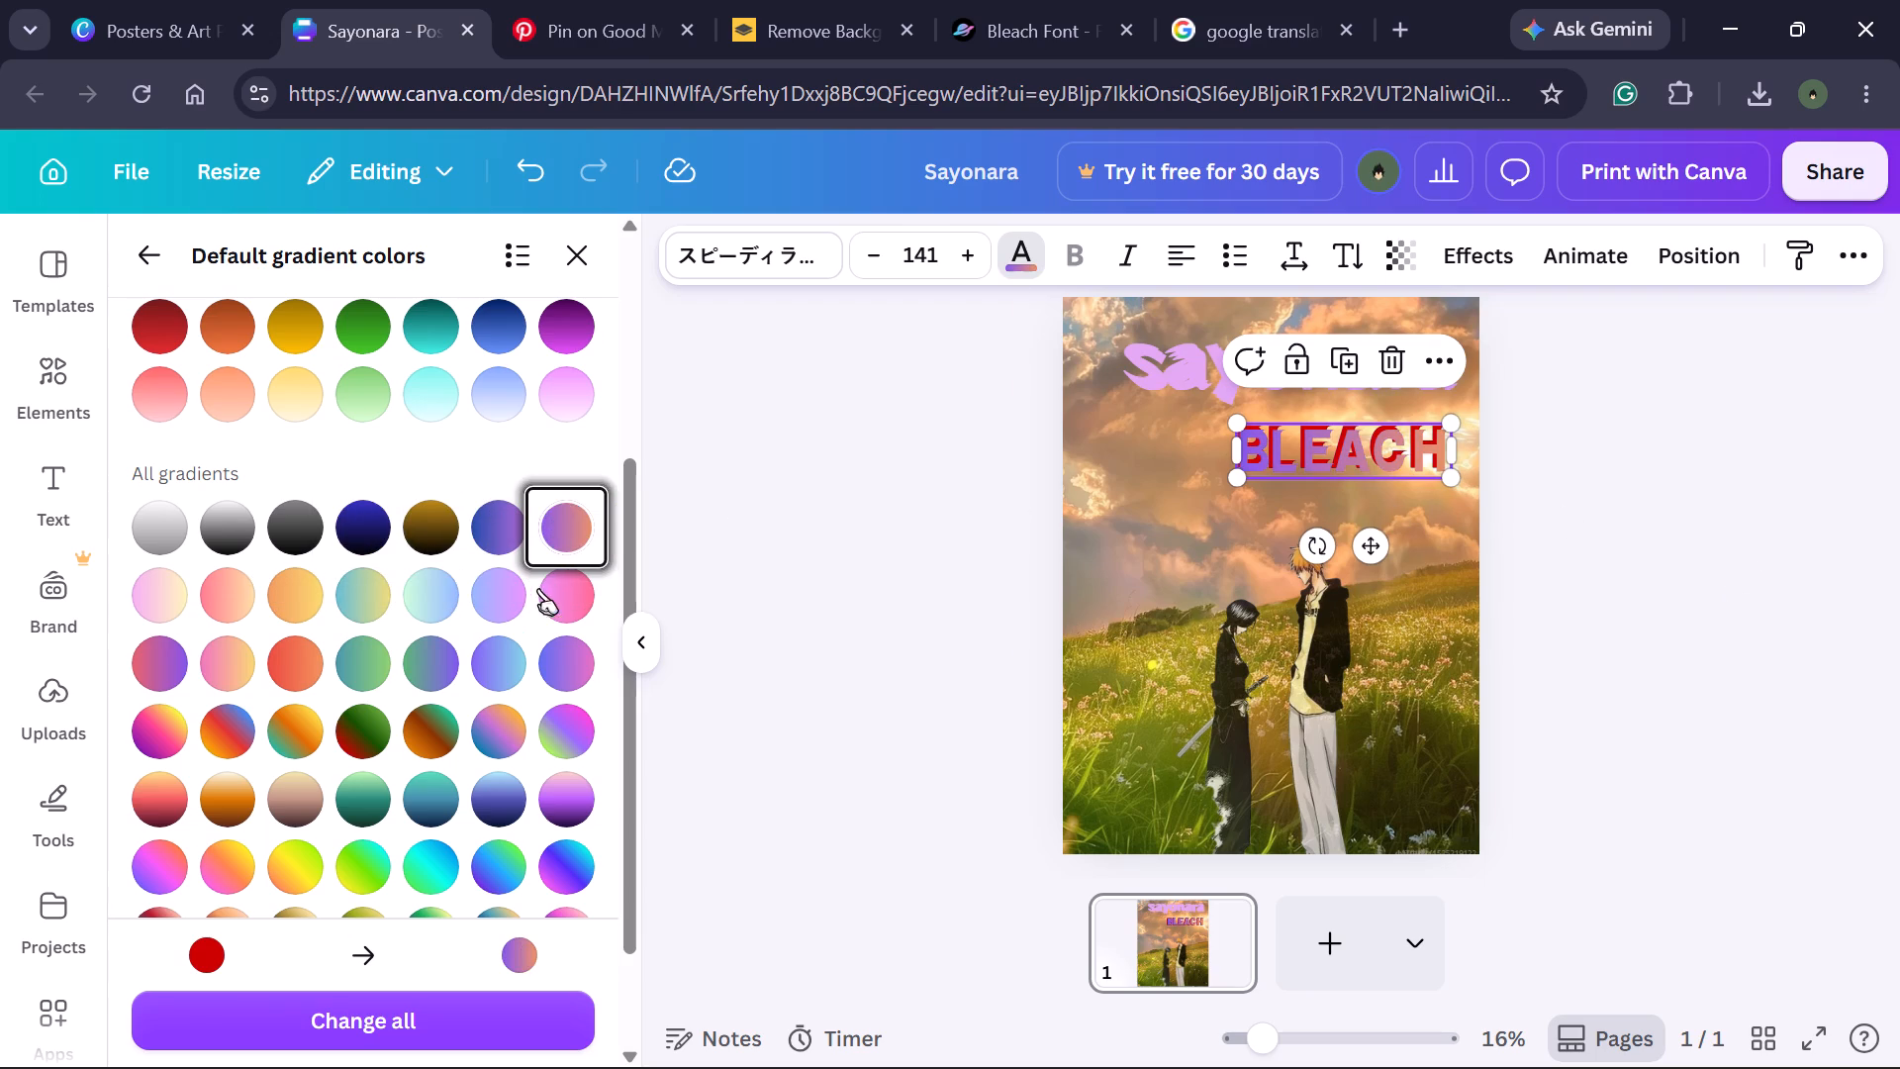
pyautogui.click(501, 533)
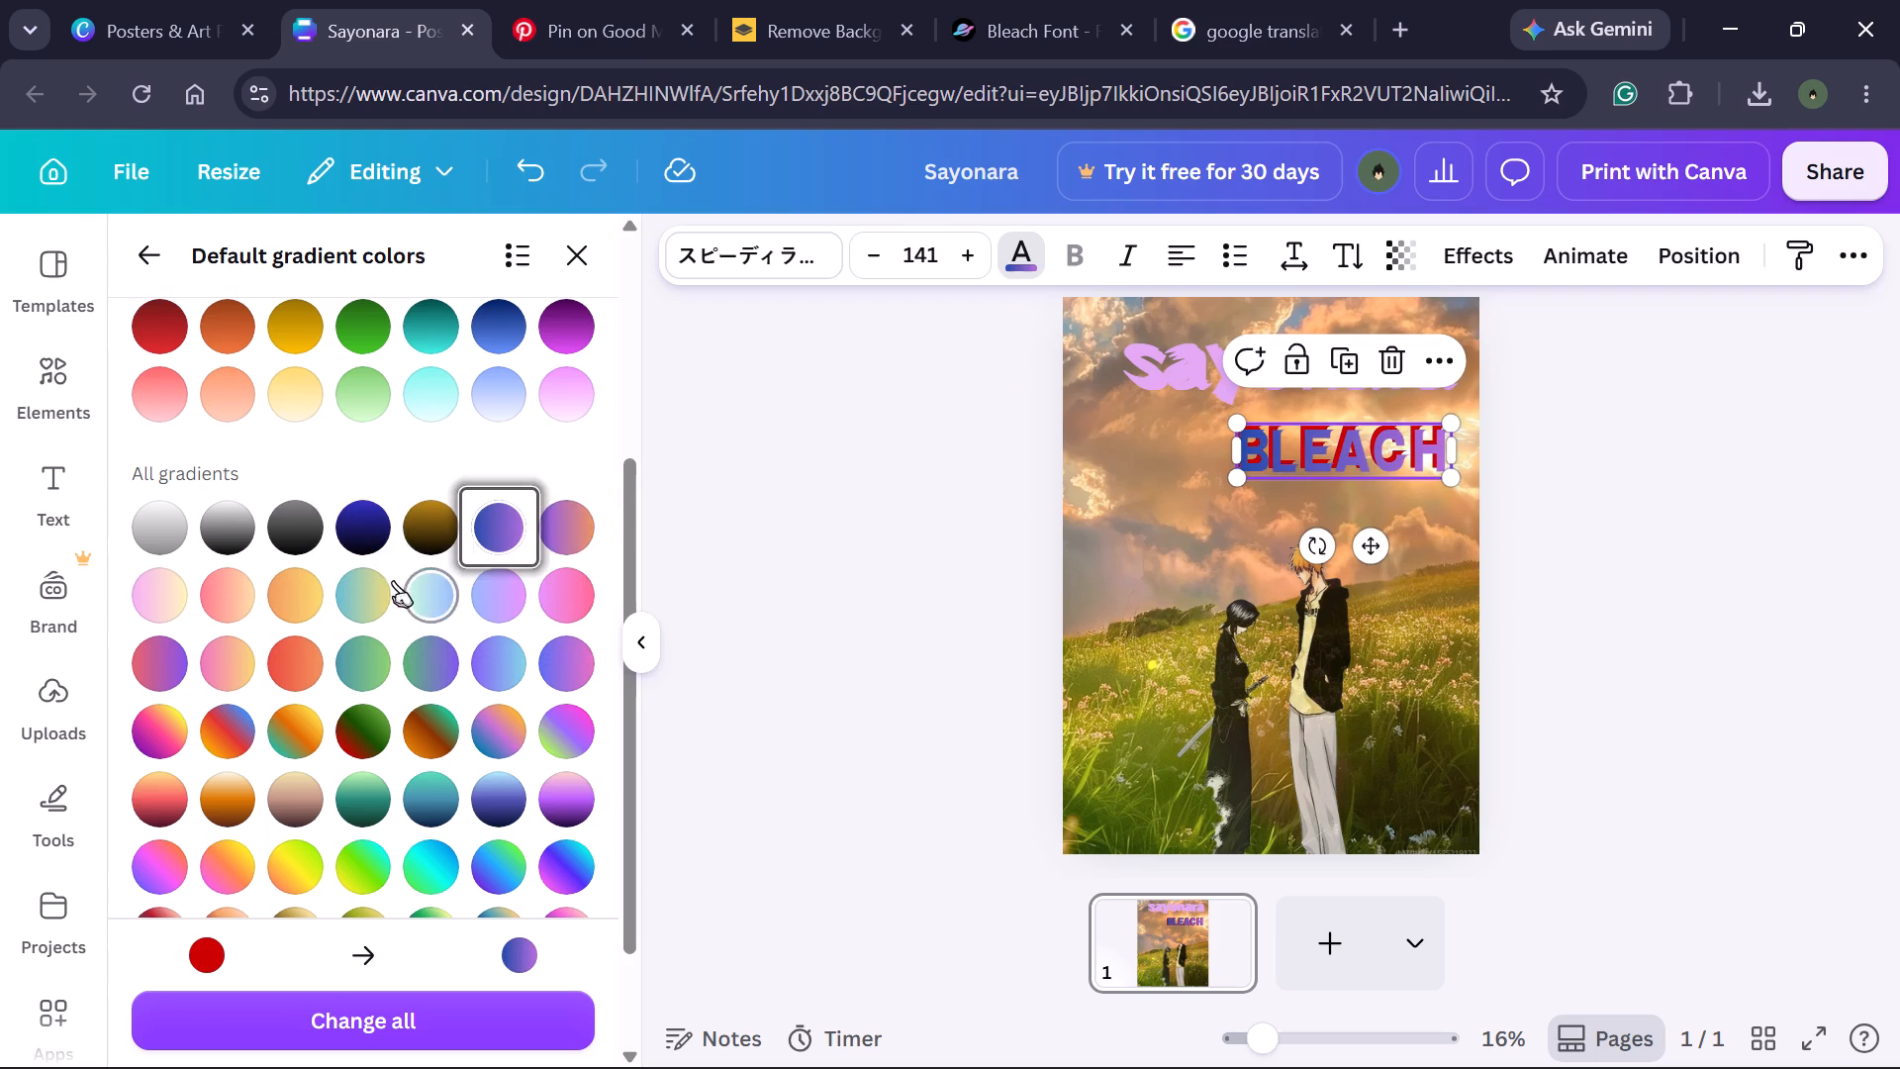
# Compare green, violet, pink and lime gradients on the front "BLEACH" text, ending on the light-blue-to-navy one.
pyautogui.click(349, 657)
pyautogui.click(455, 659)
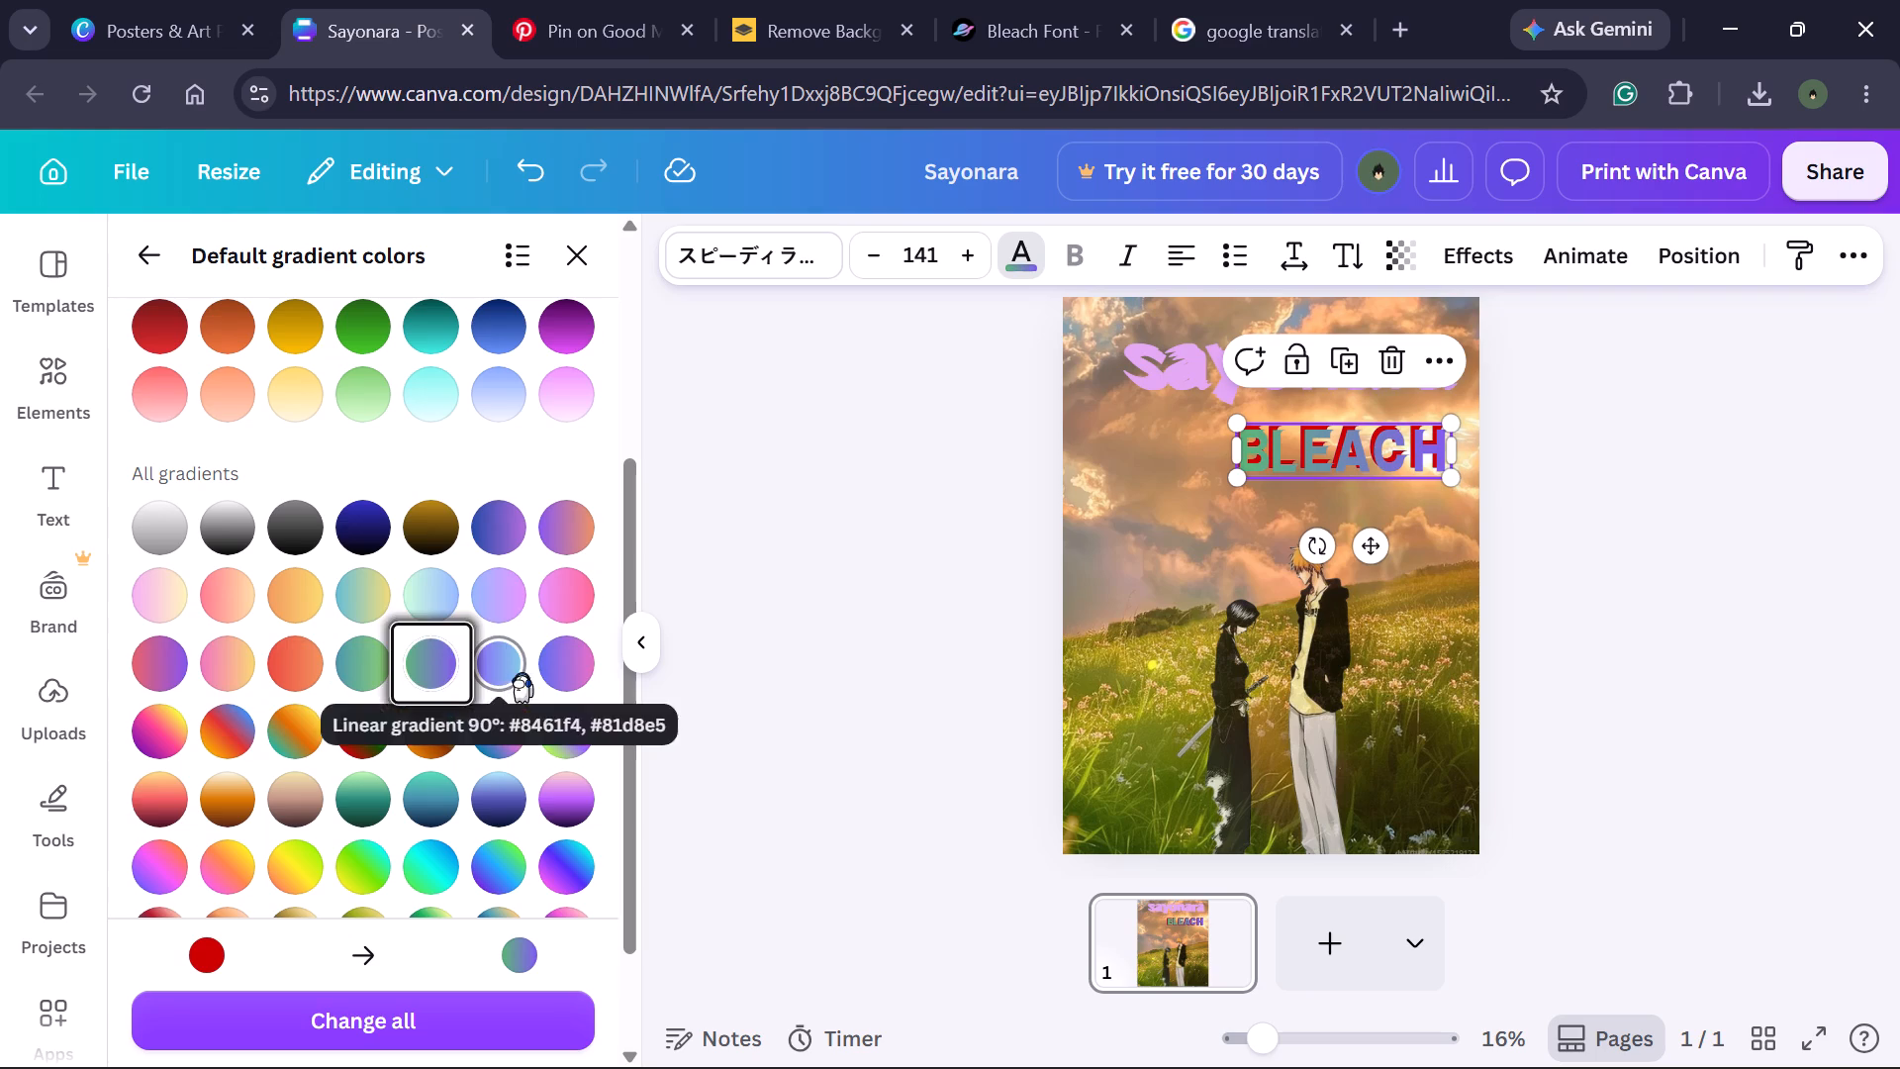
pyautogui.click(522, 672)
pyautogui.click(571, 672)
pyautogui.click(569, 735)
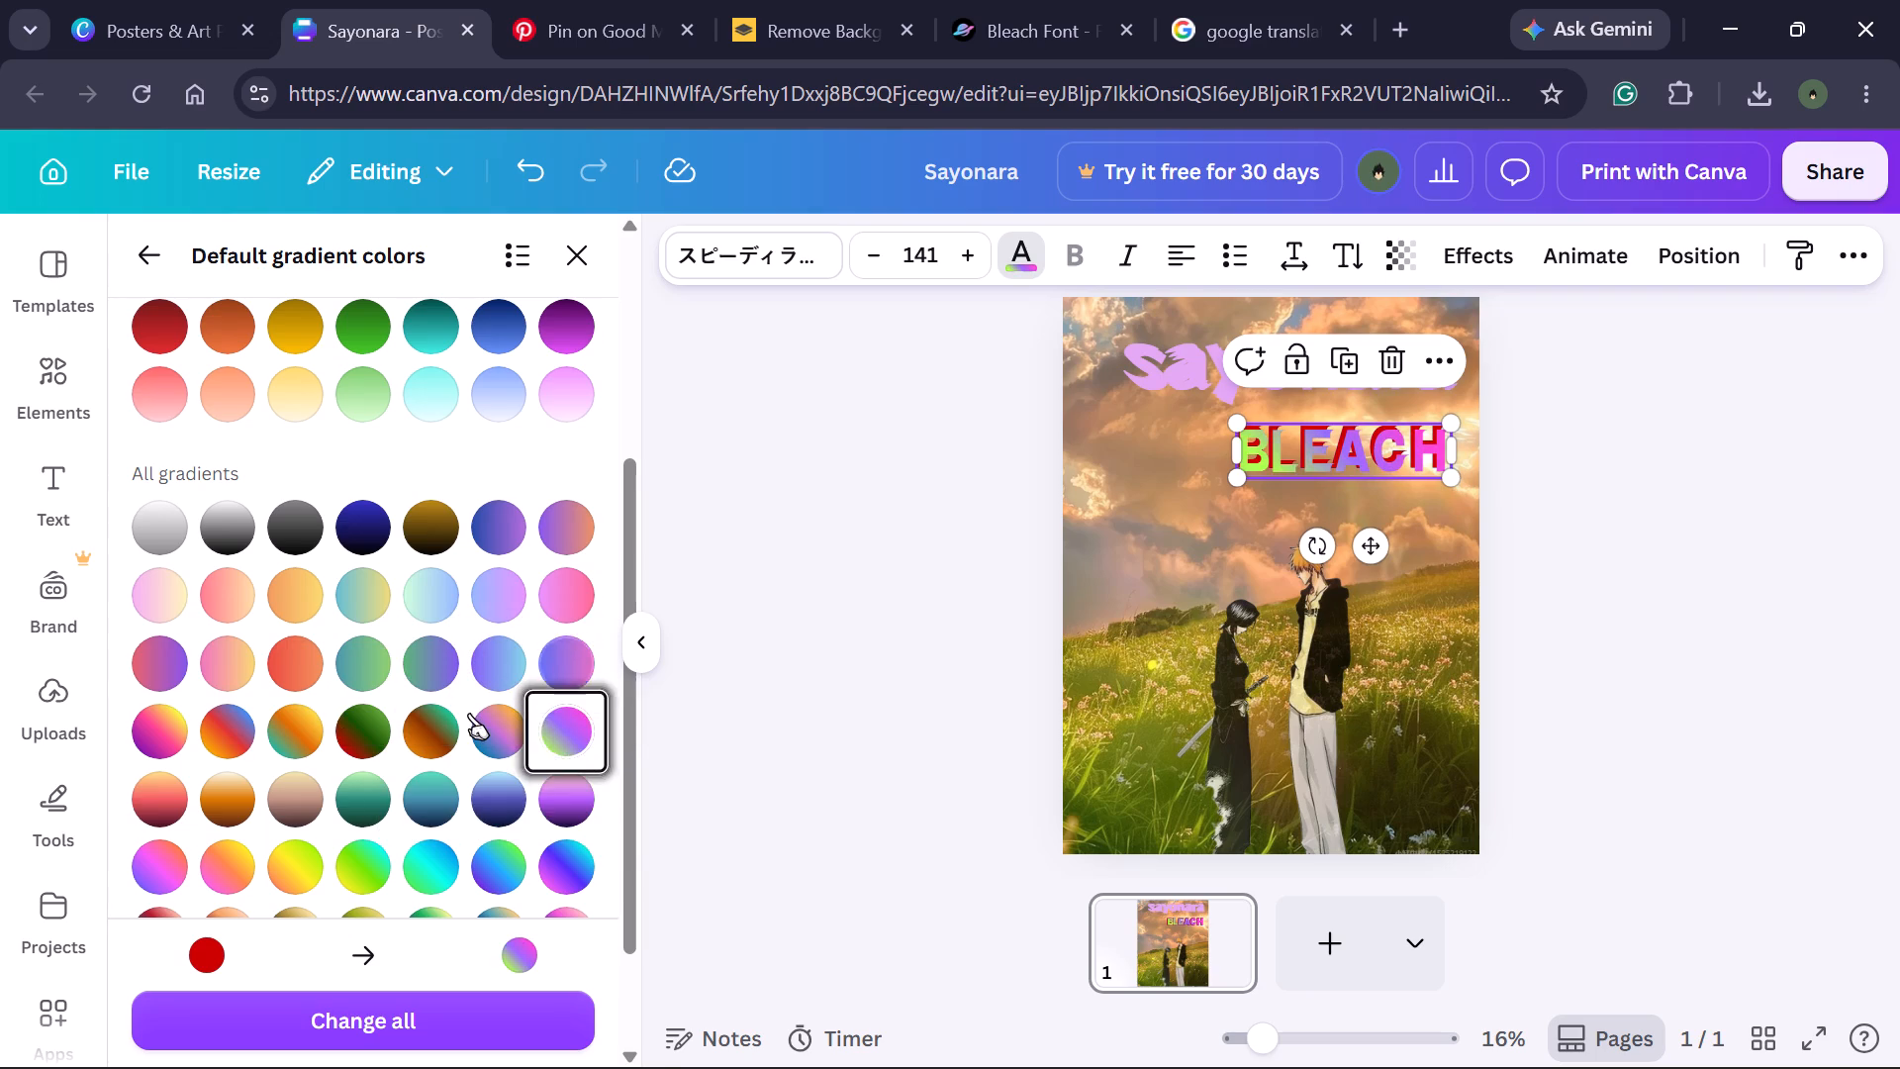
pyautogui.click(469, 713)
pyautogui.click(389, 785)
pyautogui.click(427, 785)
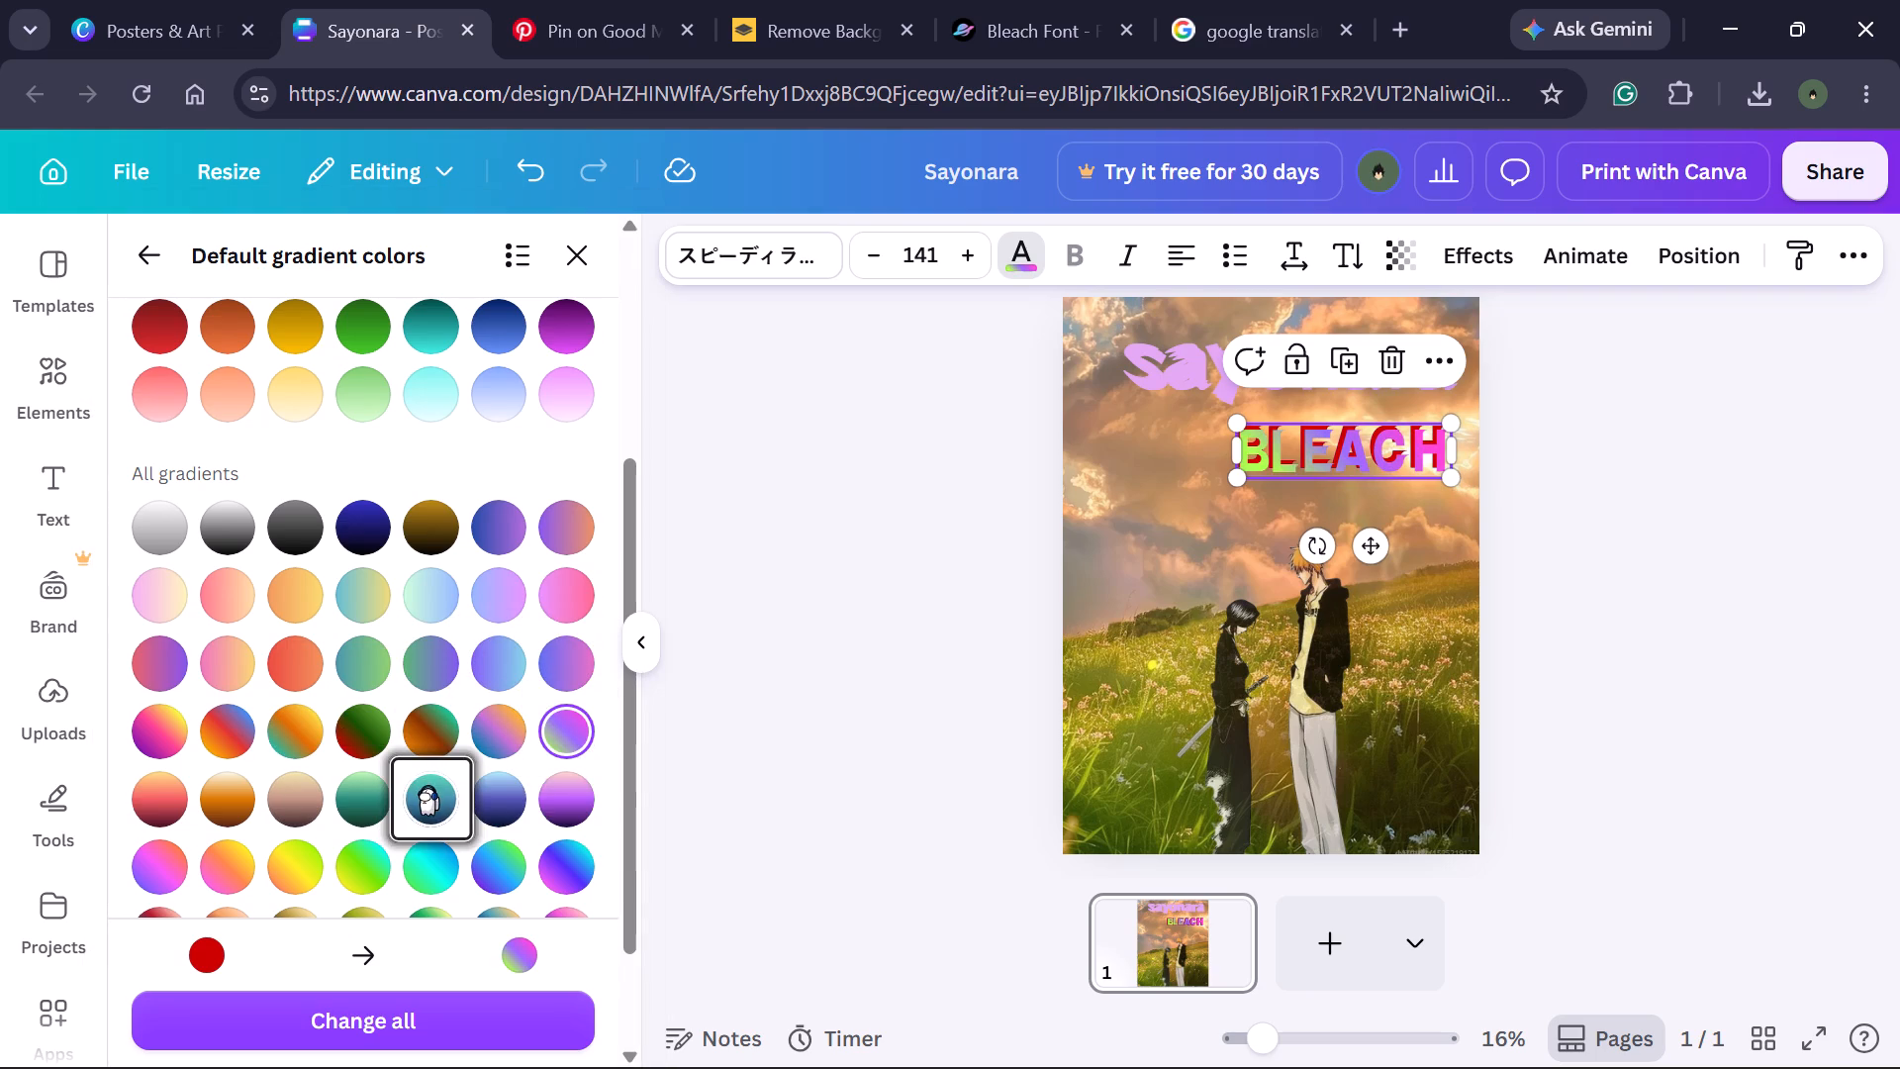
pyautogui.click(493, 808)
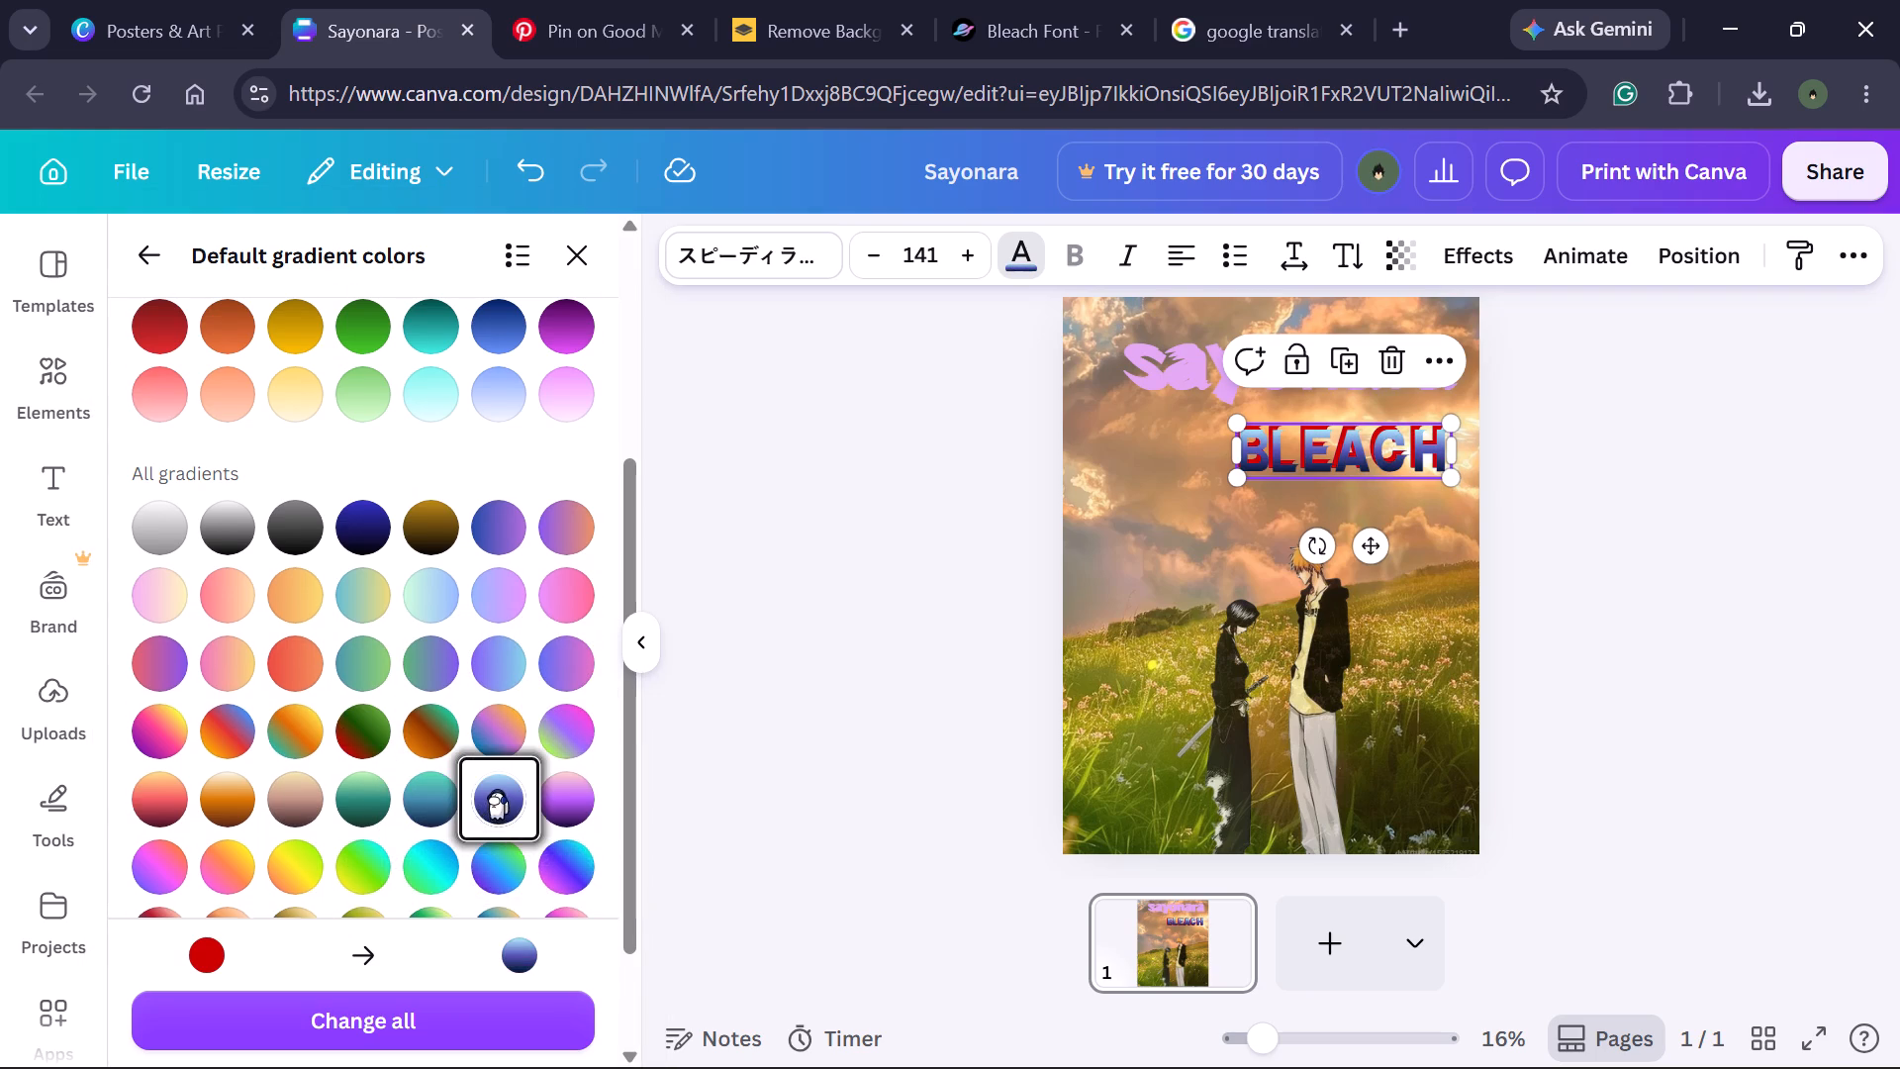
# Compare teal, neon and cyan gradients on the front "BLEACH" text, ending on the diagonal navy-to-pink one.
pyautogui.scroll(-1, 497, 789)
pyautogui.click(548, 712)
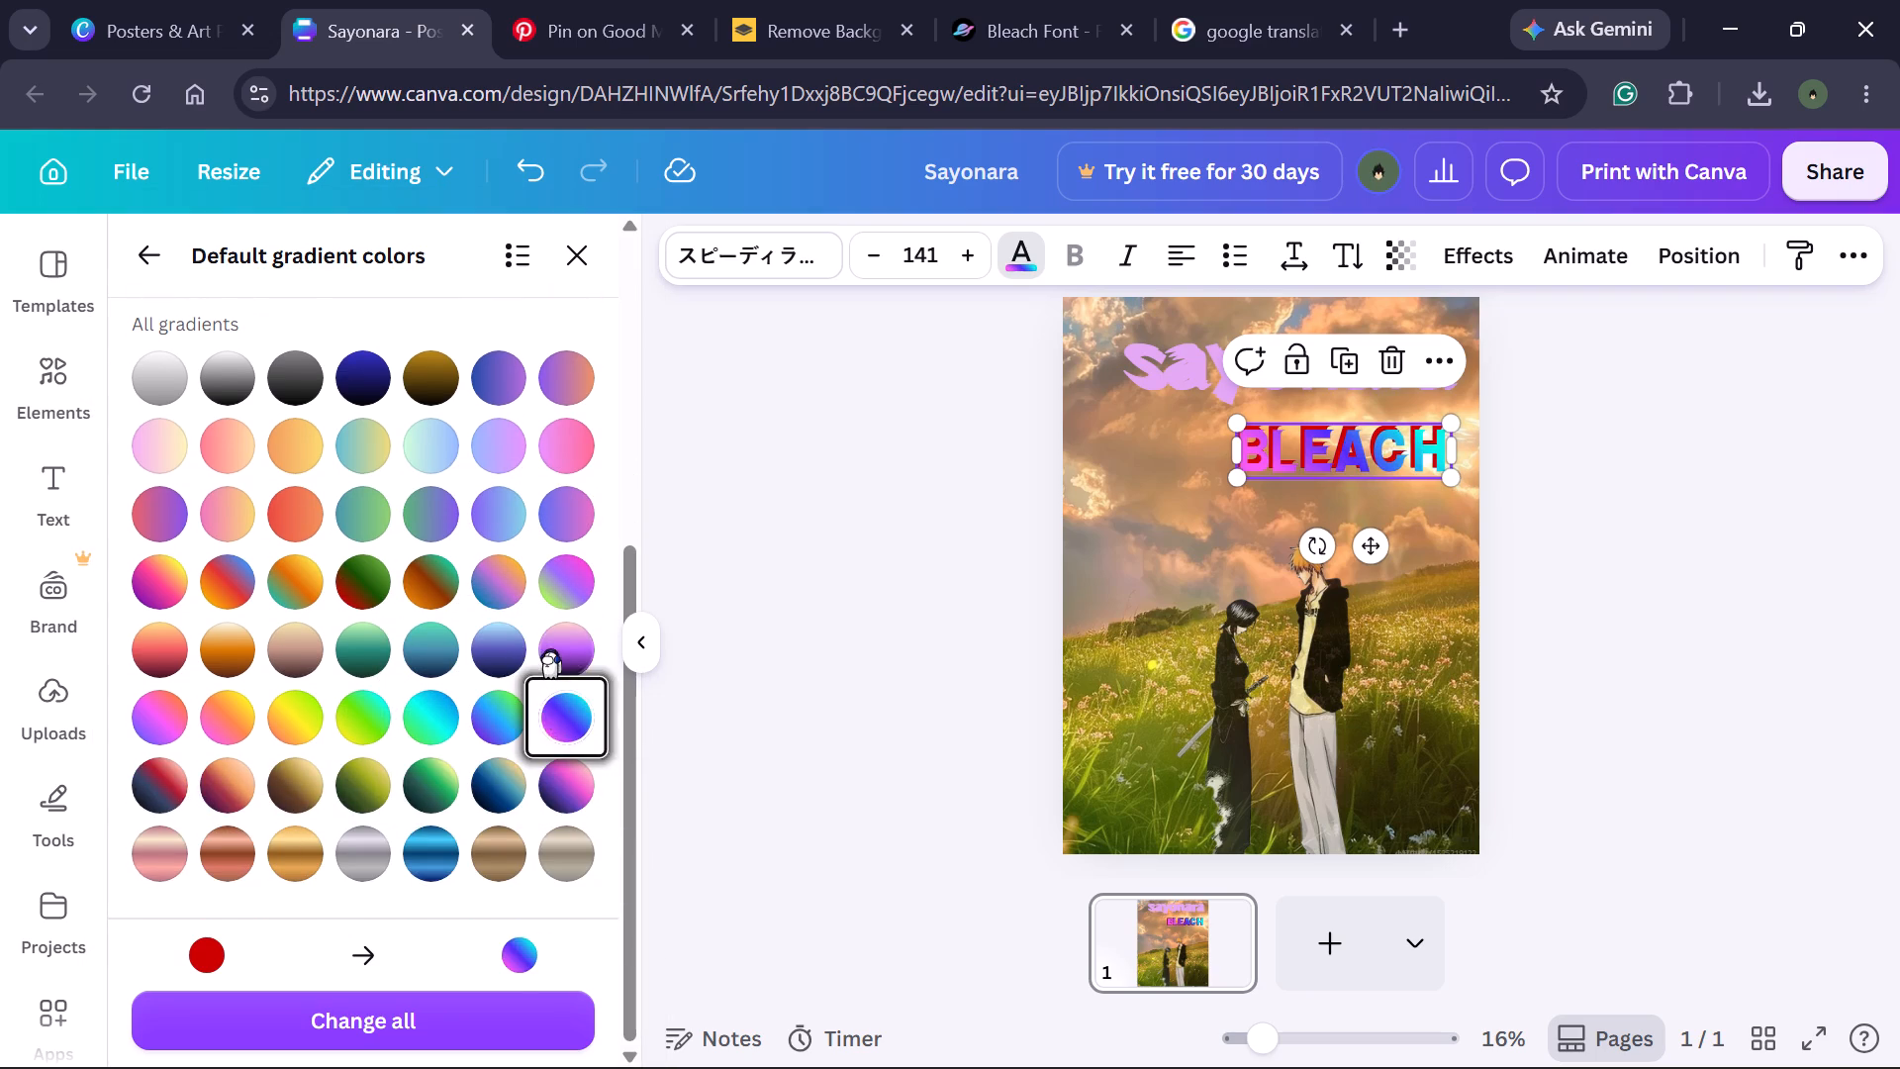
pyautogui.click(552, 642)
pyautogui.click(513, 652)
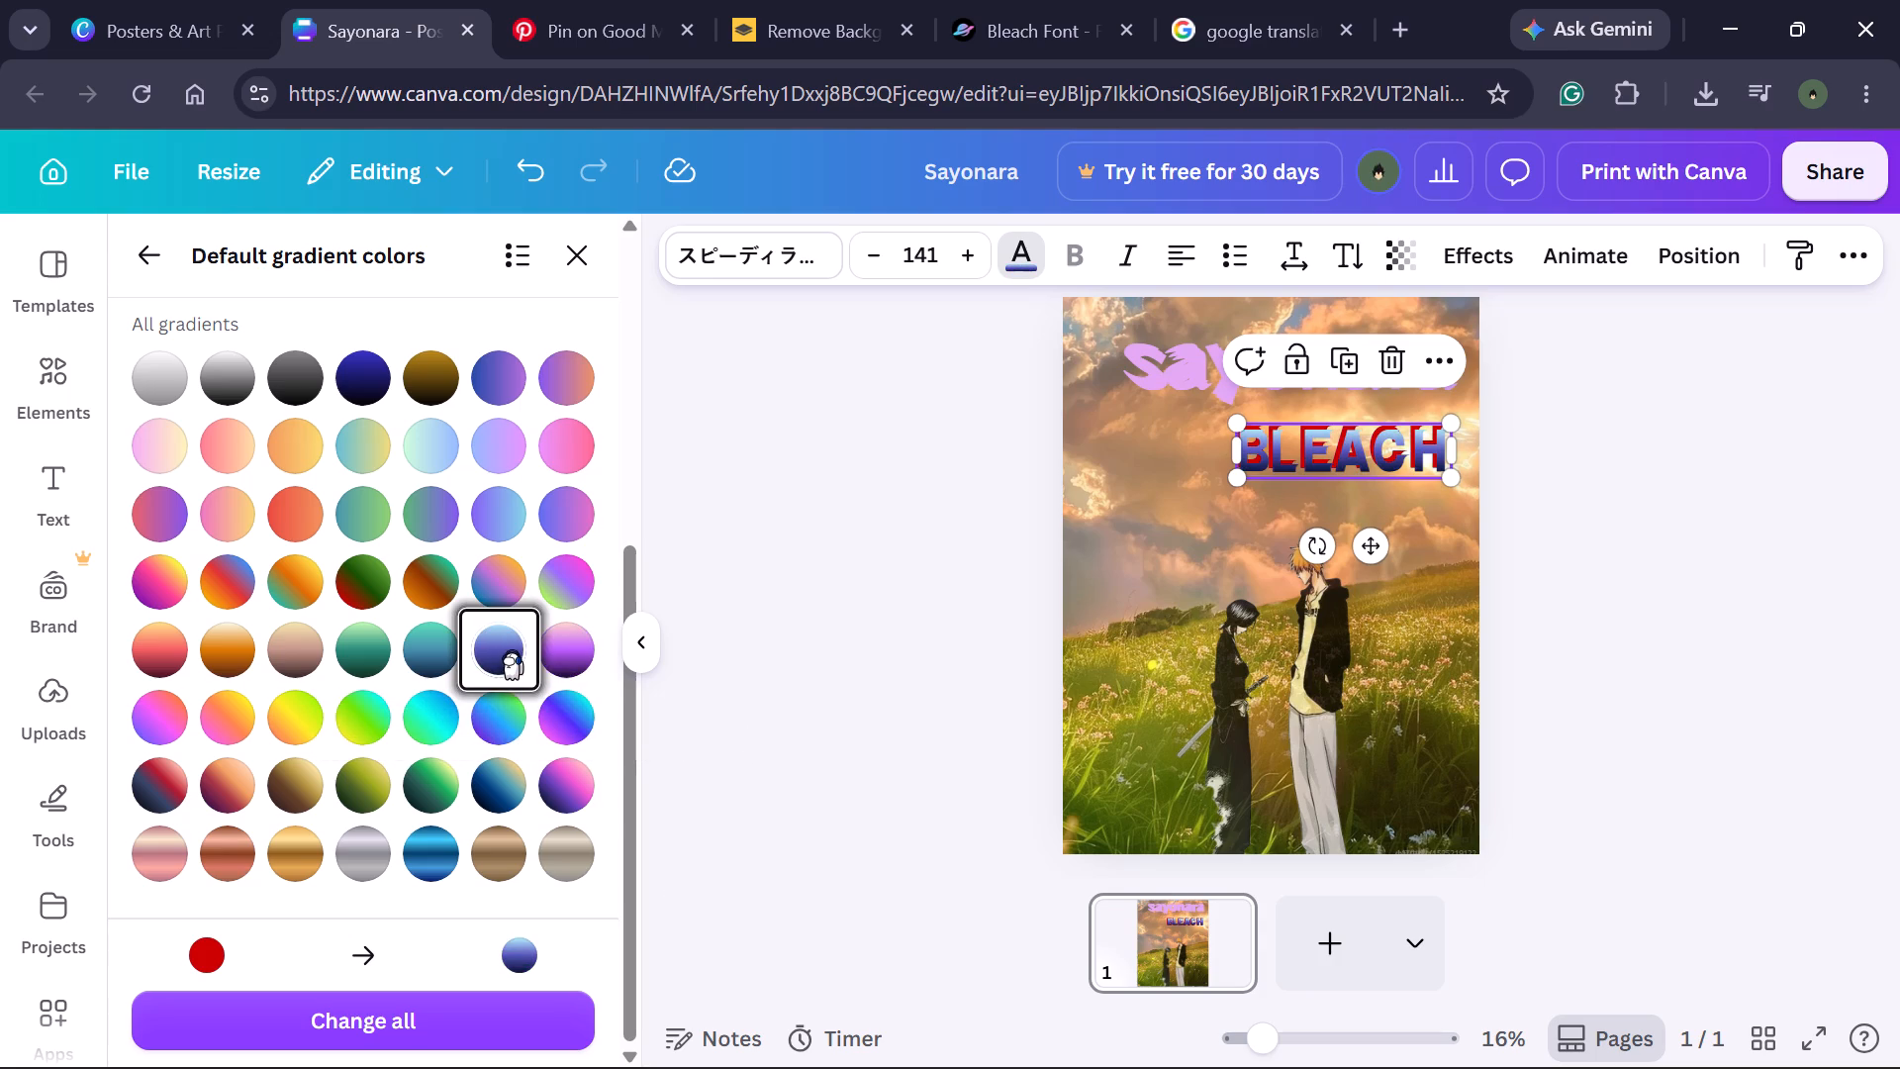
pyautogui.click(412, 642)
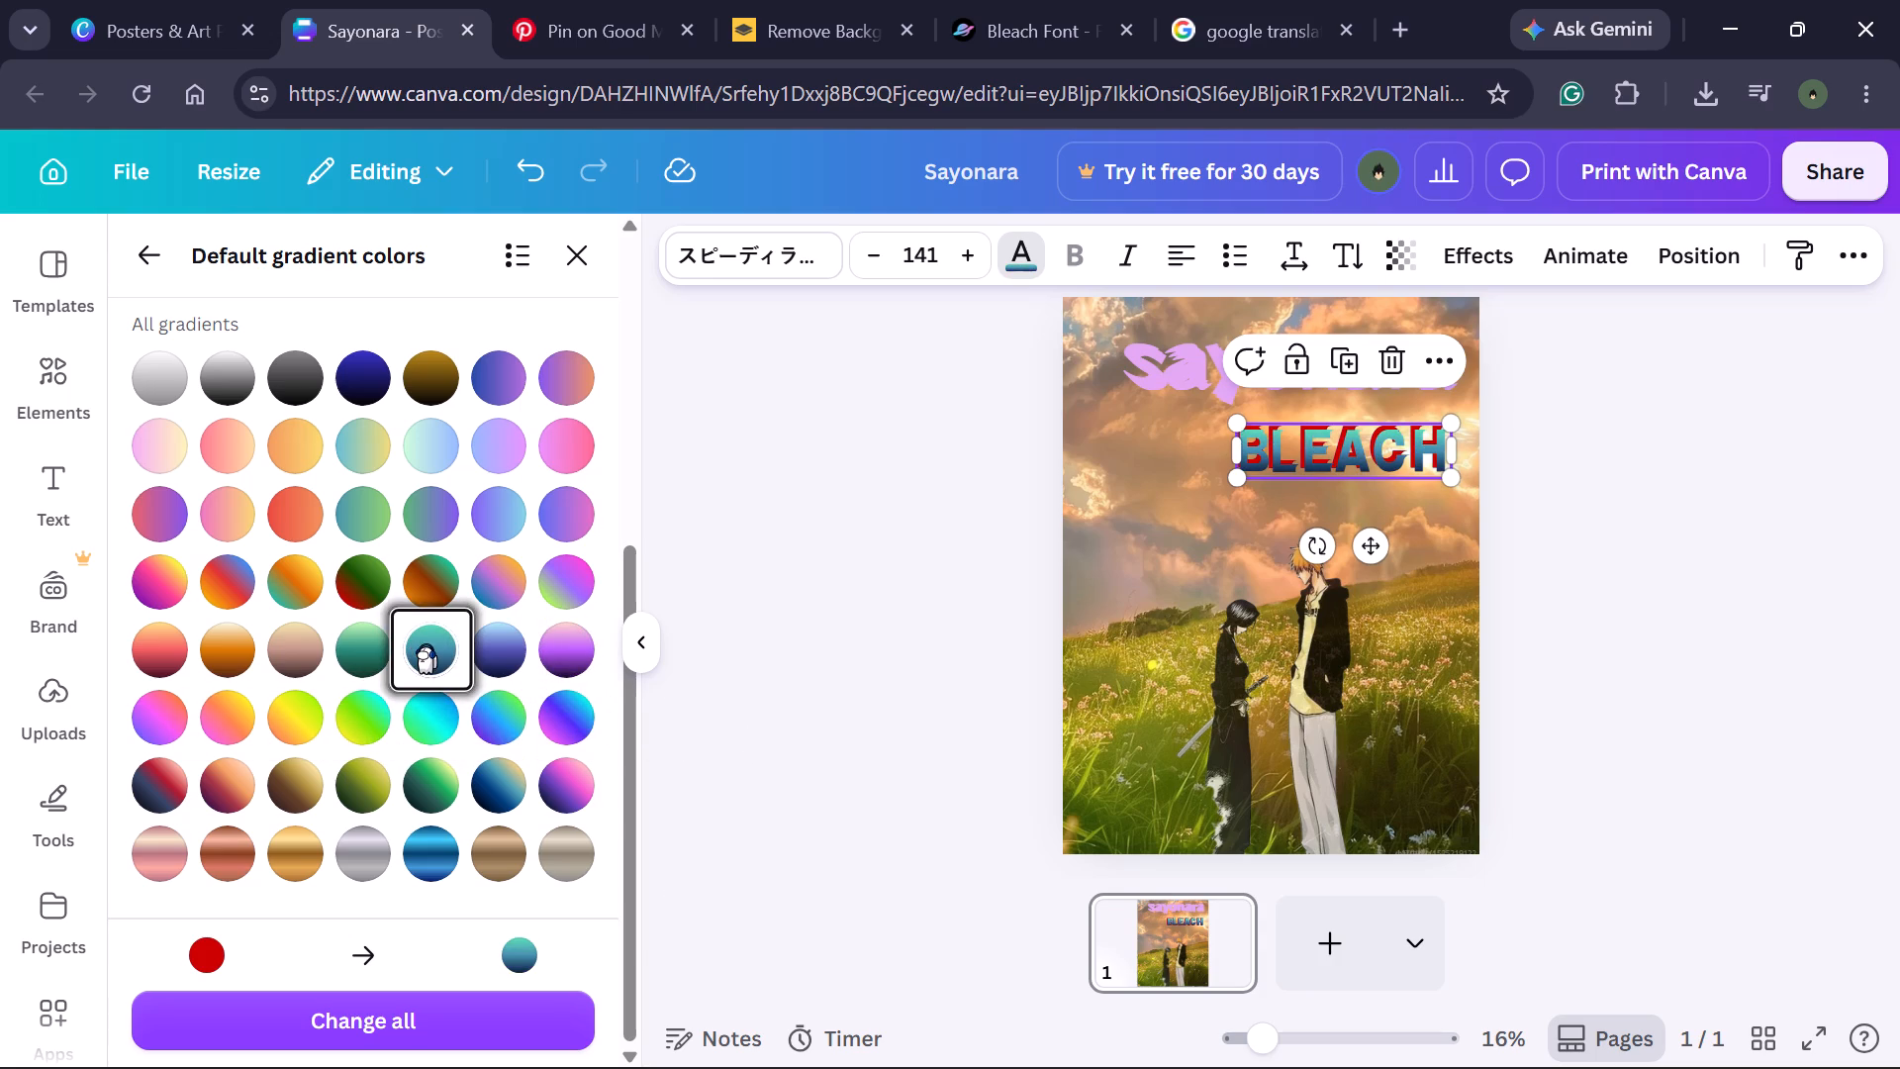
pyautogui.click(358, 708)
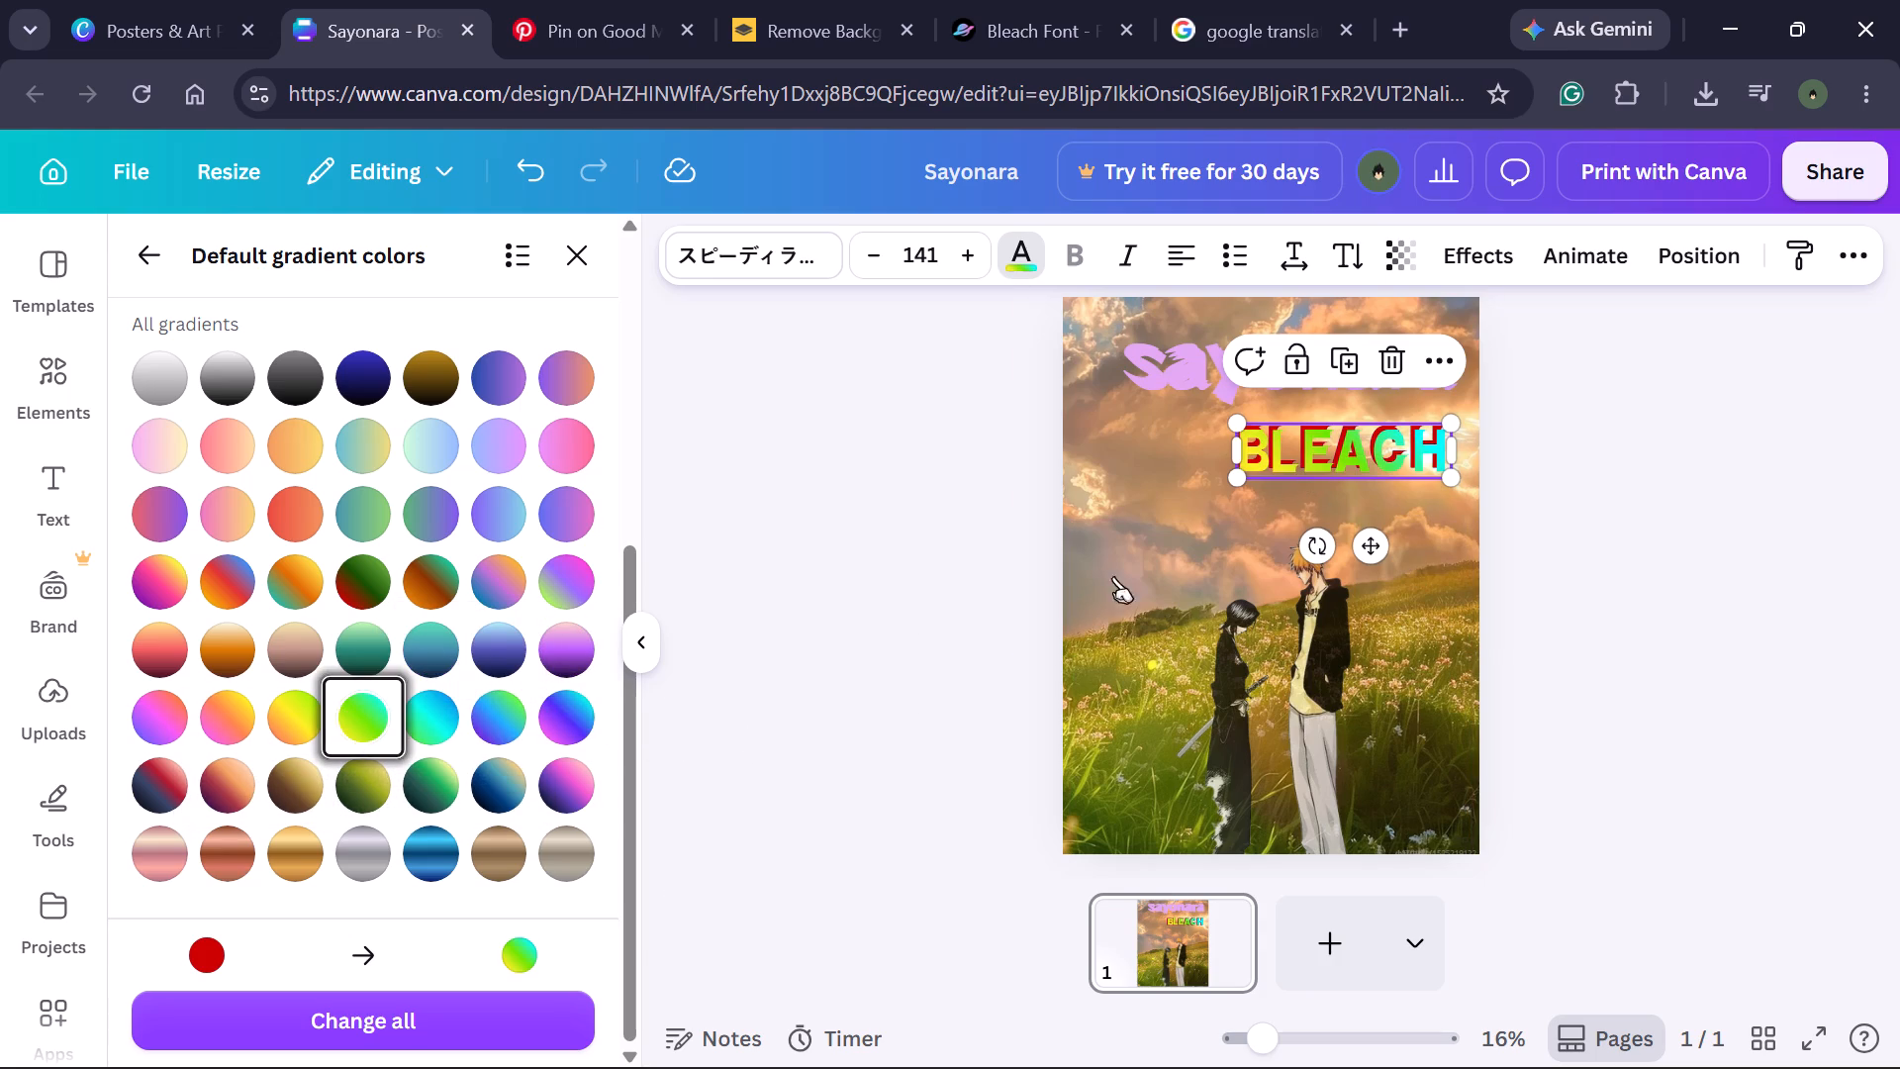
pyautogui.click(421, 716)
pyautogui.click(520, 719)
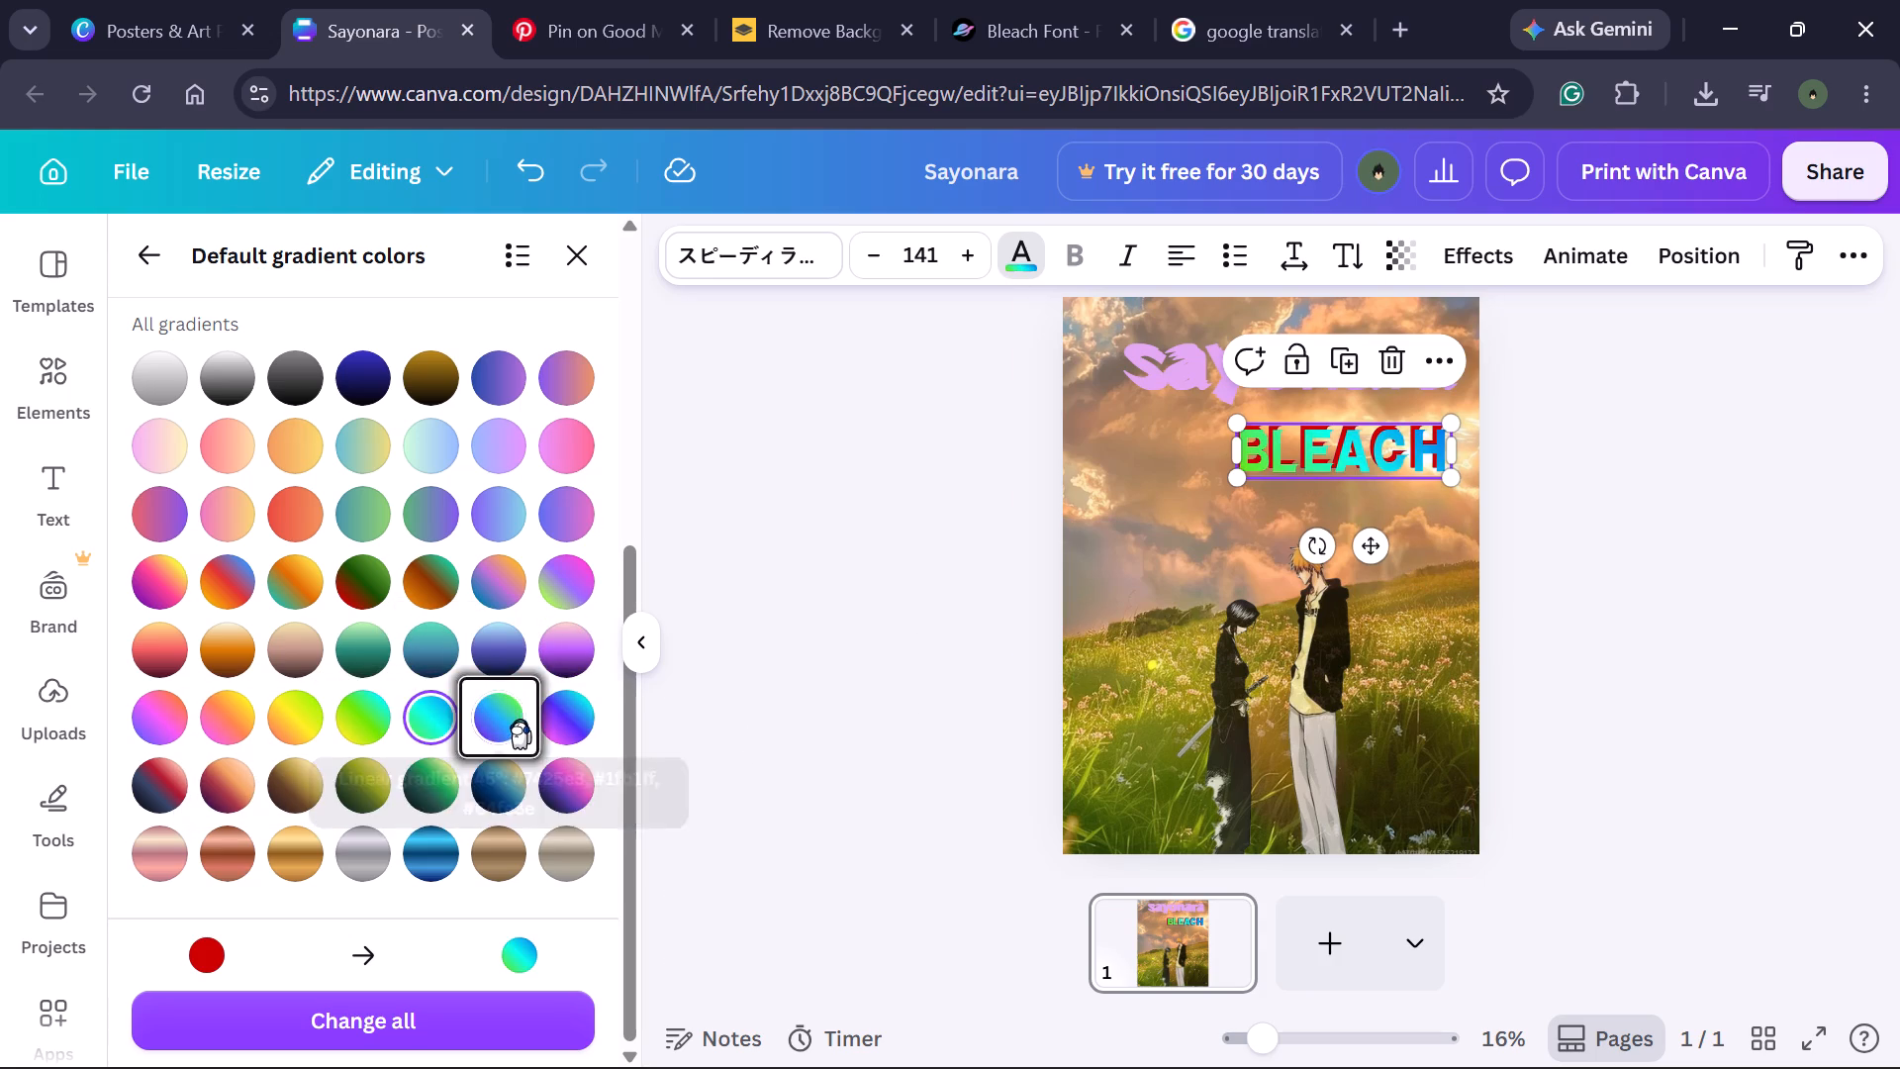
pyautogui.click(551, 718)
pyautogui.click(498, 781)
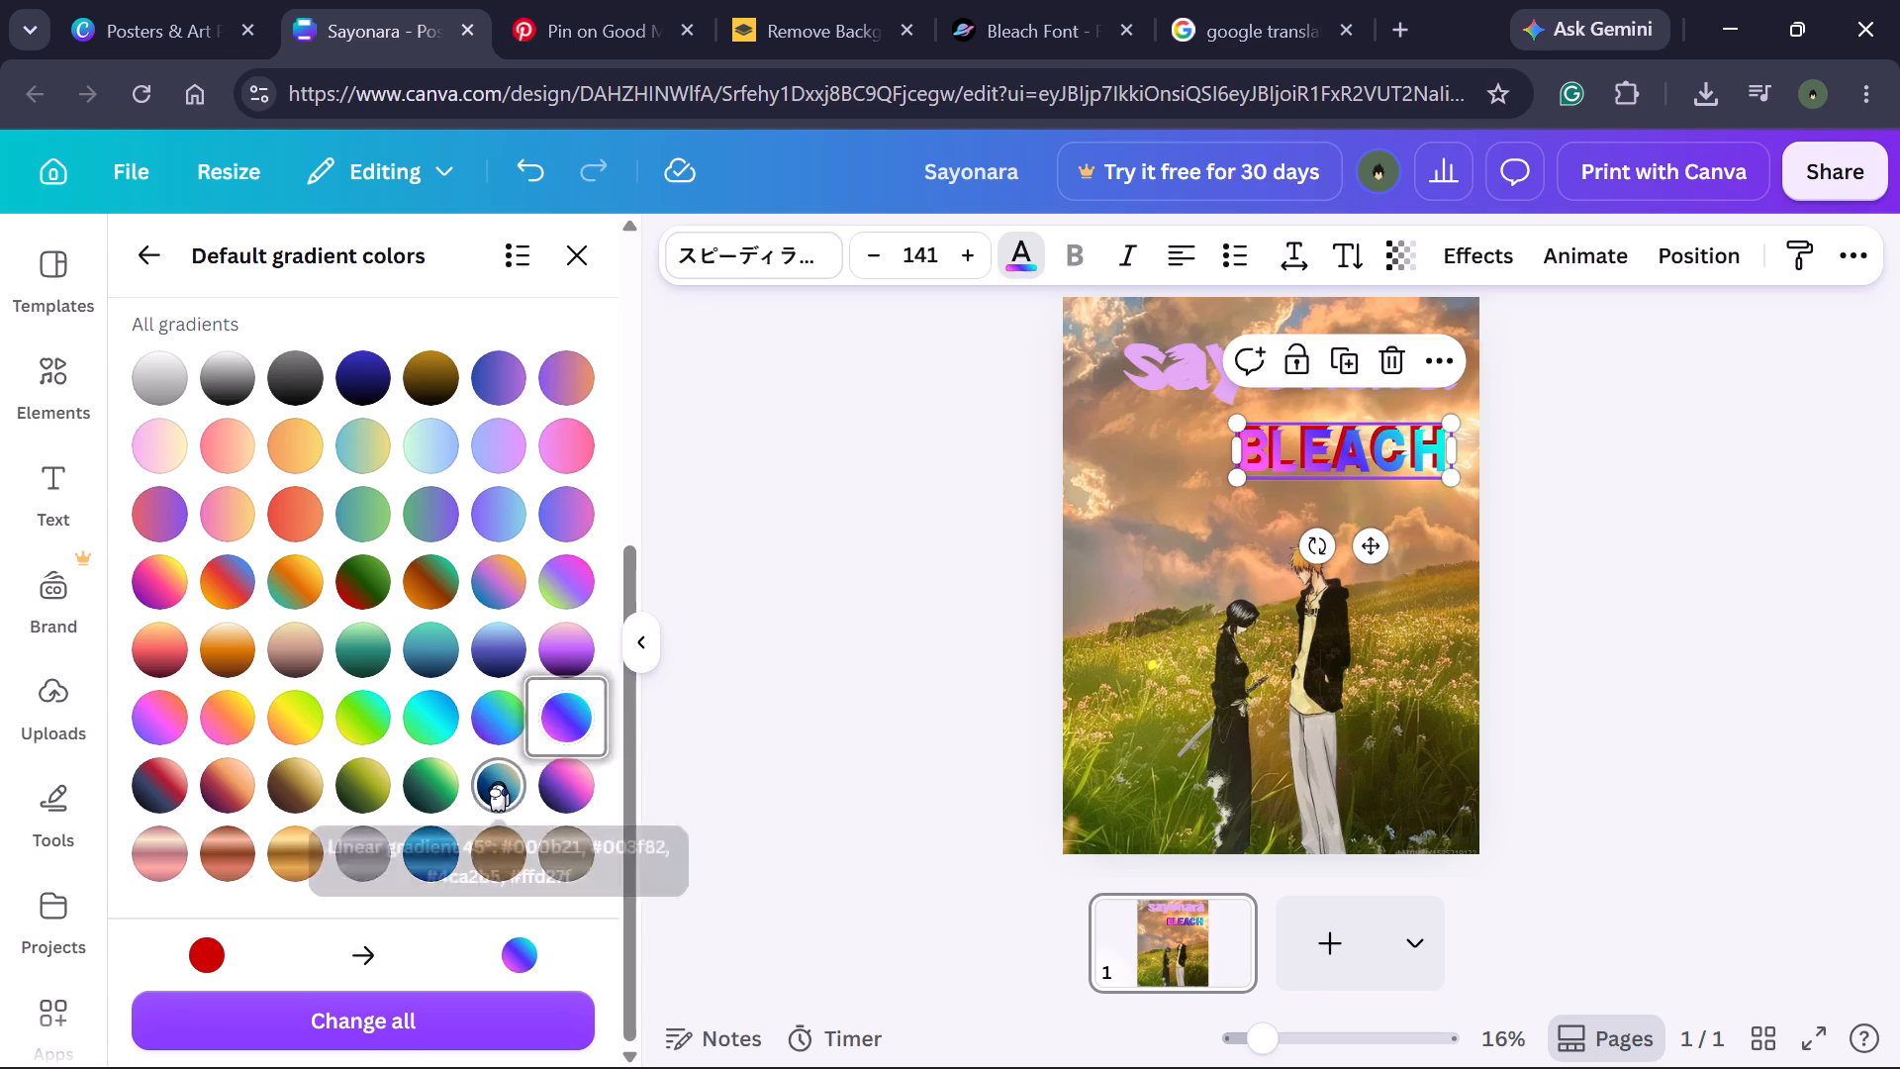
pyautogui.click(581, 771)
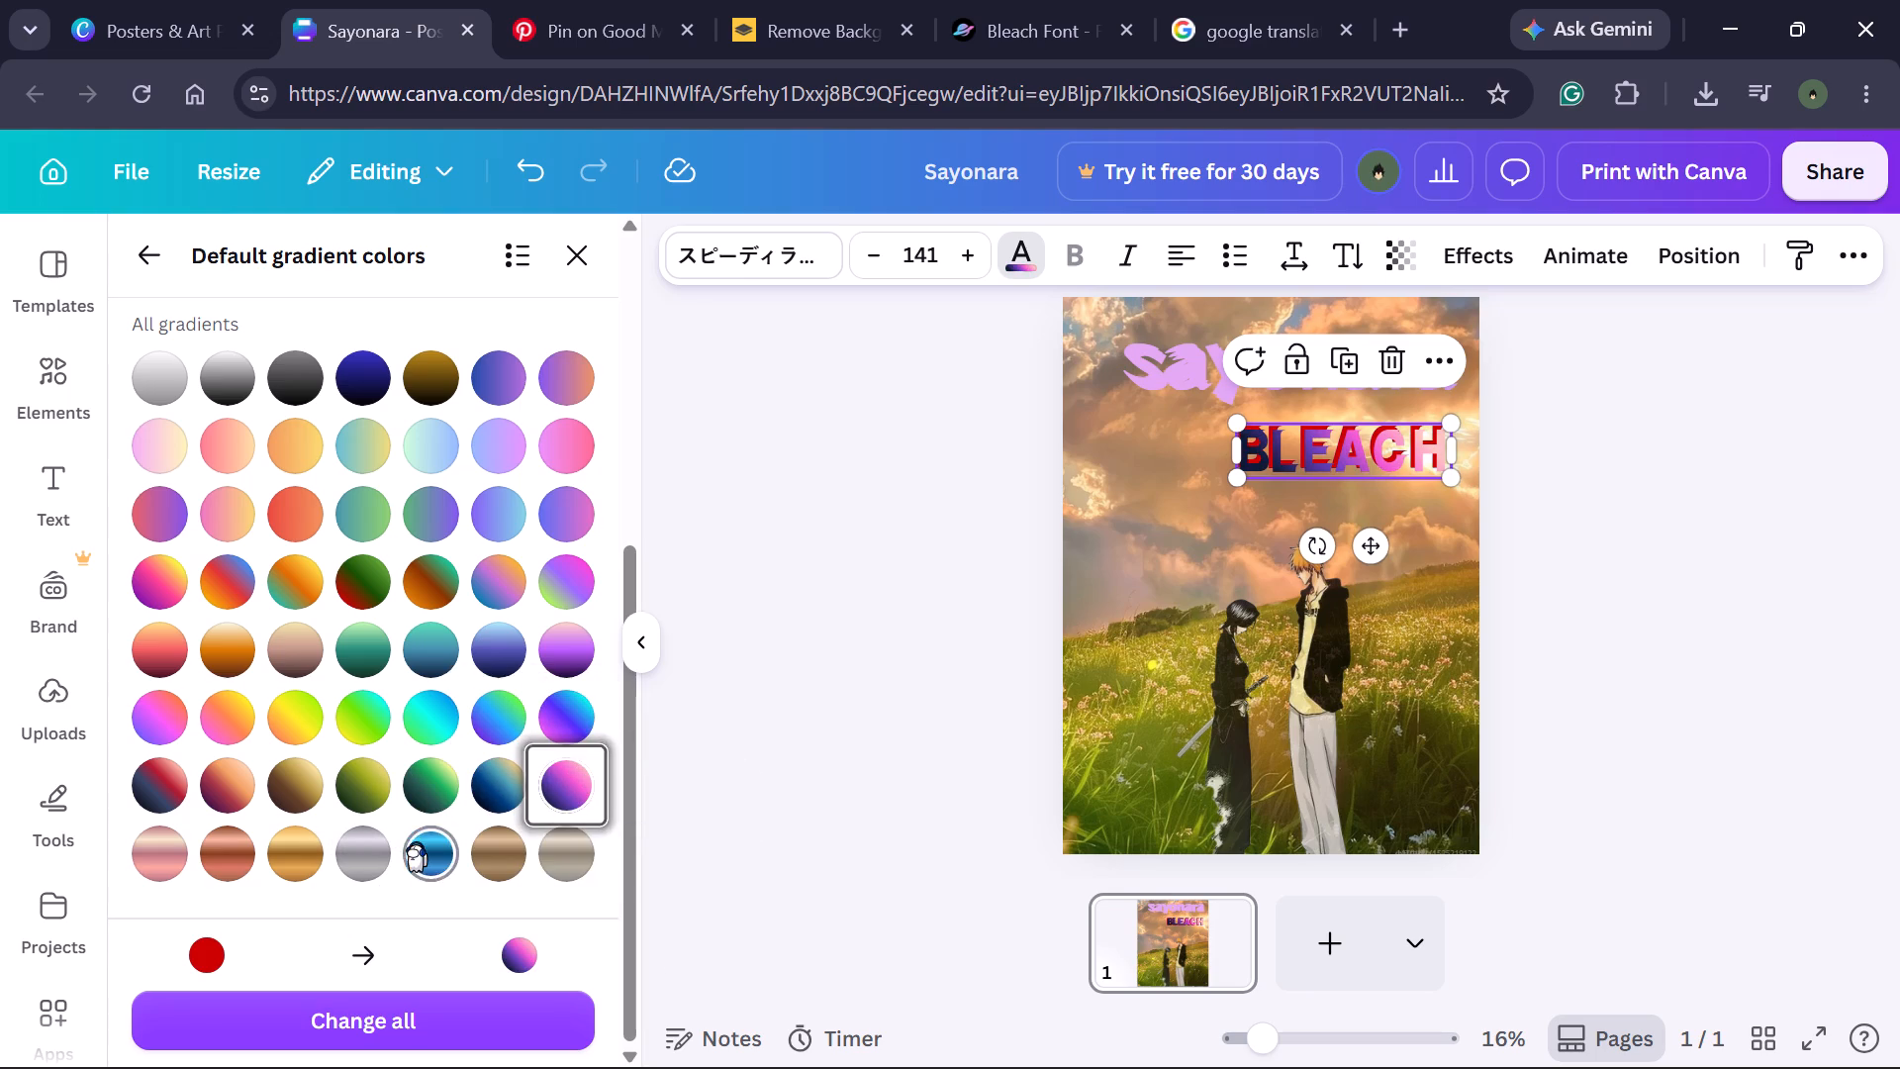
# Try the striped blue and olive gradients on the front "BLEACH" text, then apply the green-to-purple gradient.
pyautogui.click(433, 809)
pyautogui.click(433, 847)
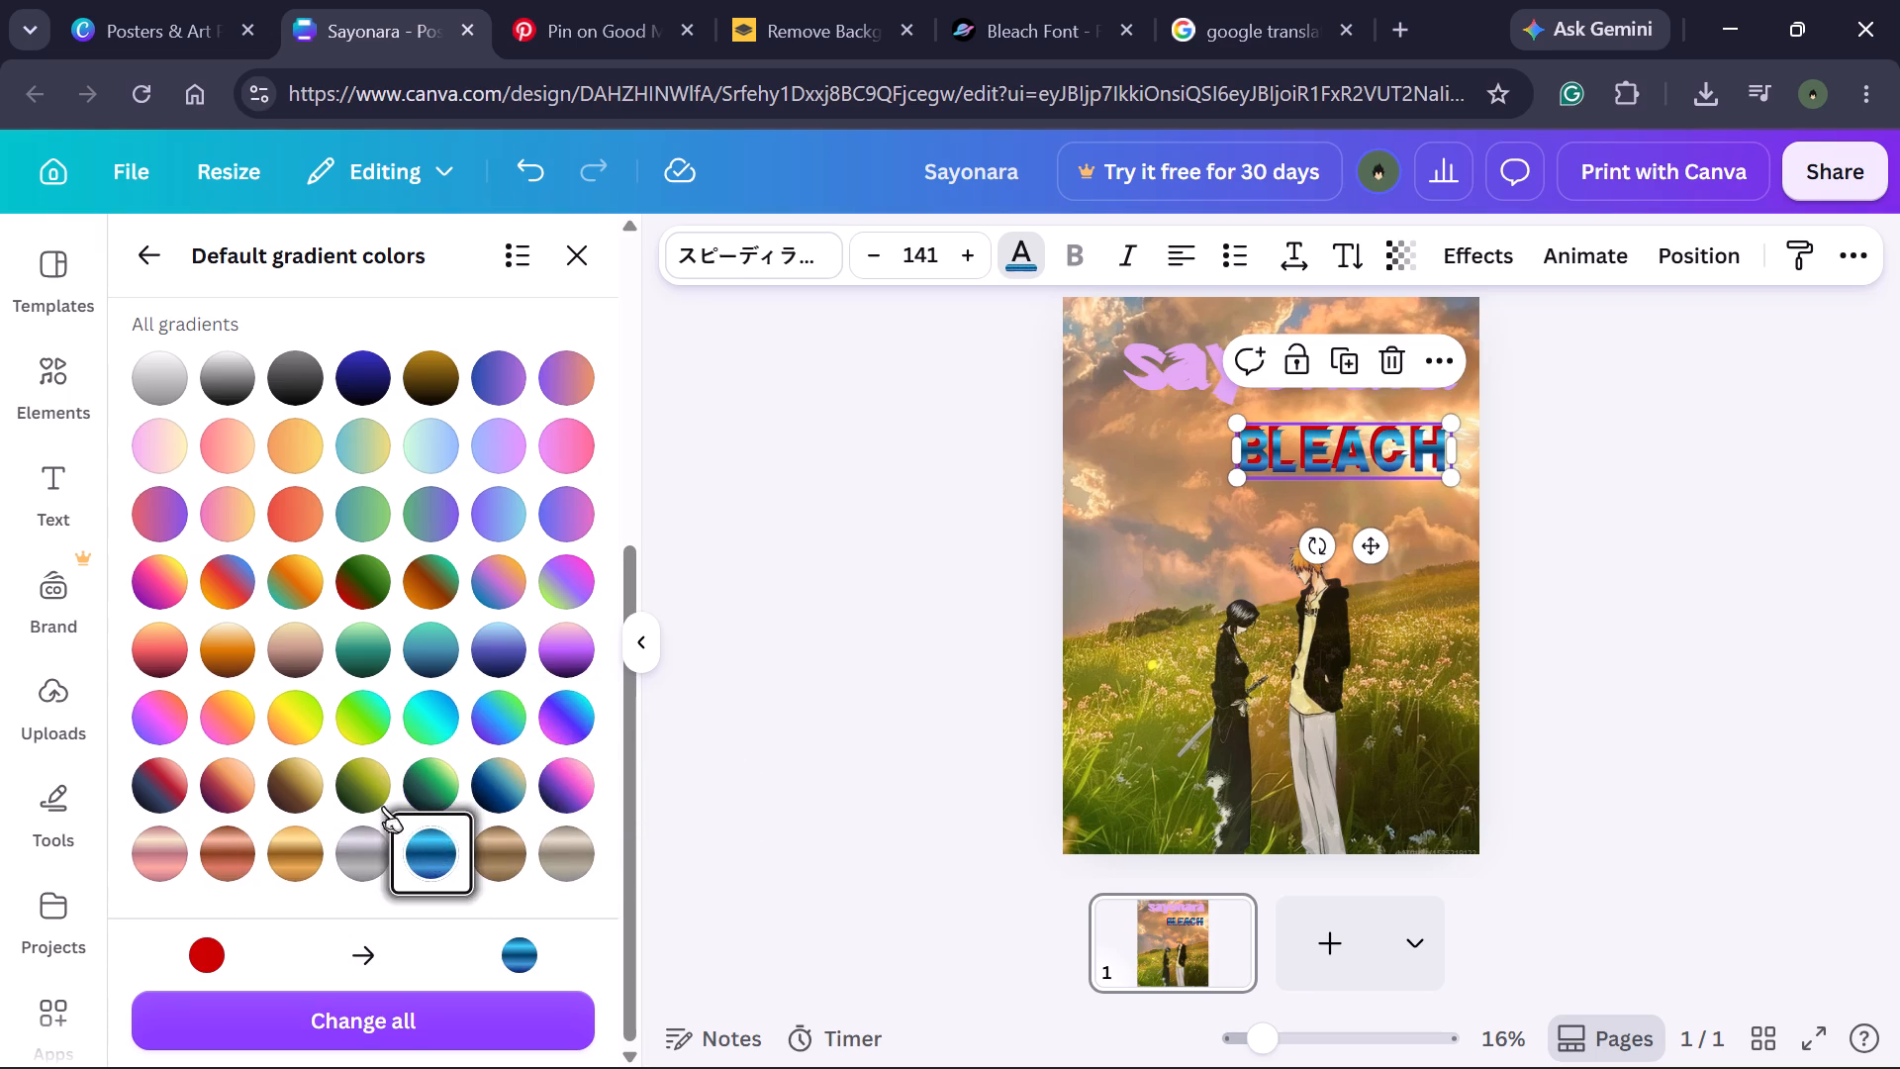
pyautogui.click(339, 796)
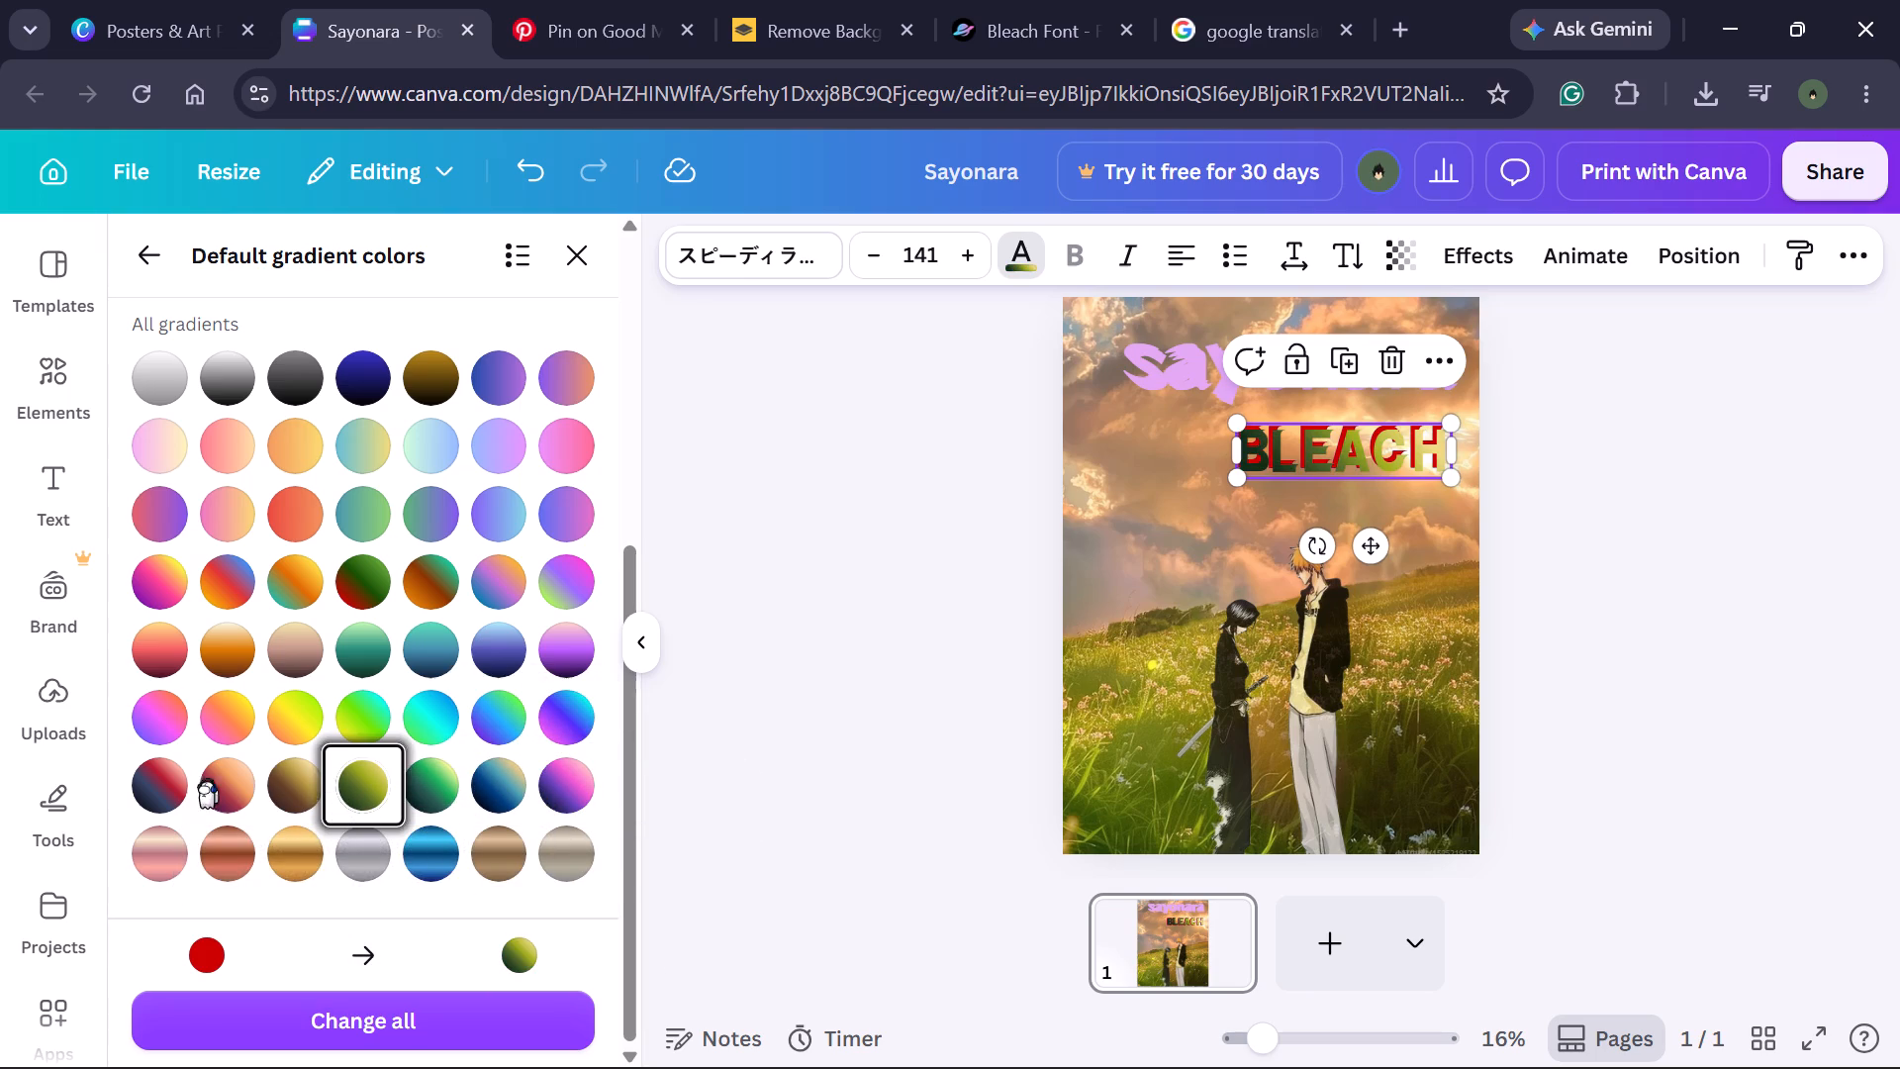
pyautogui.click(146, 781)
pyautogui.click(419, 502)
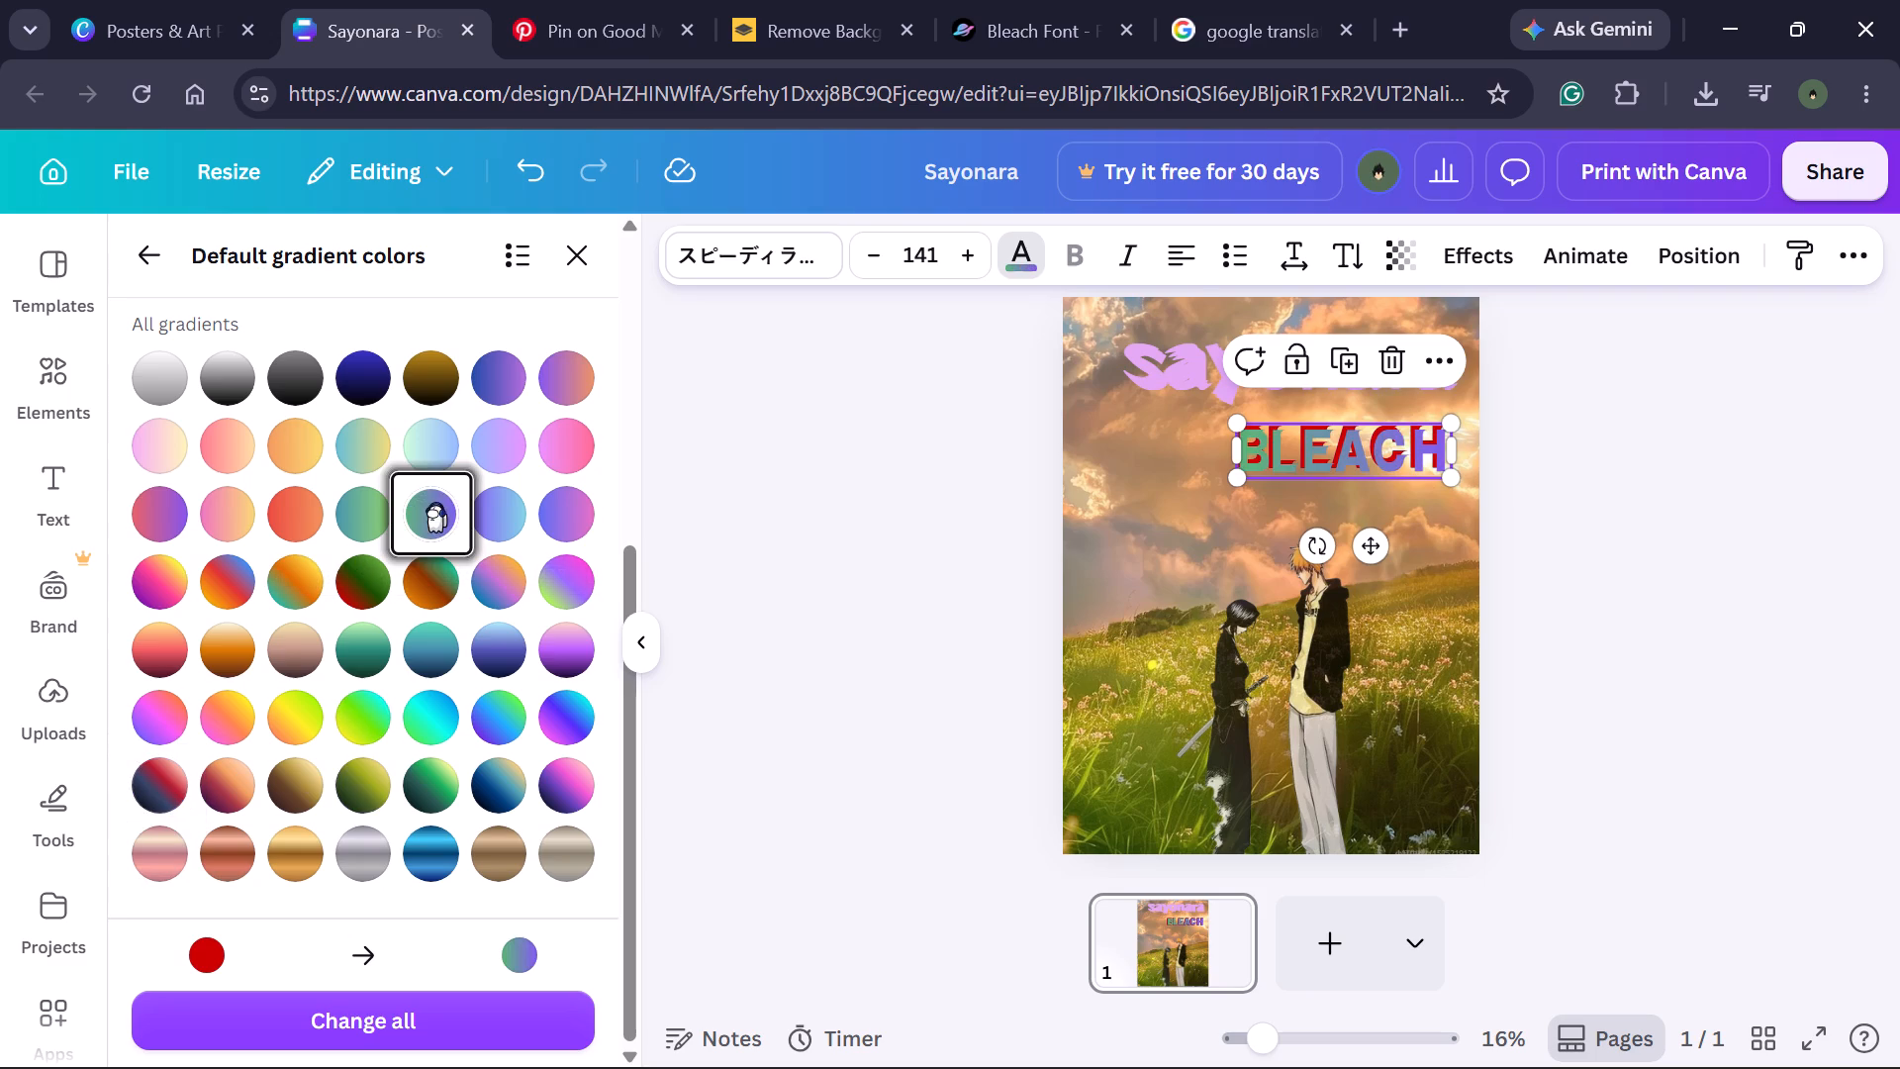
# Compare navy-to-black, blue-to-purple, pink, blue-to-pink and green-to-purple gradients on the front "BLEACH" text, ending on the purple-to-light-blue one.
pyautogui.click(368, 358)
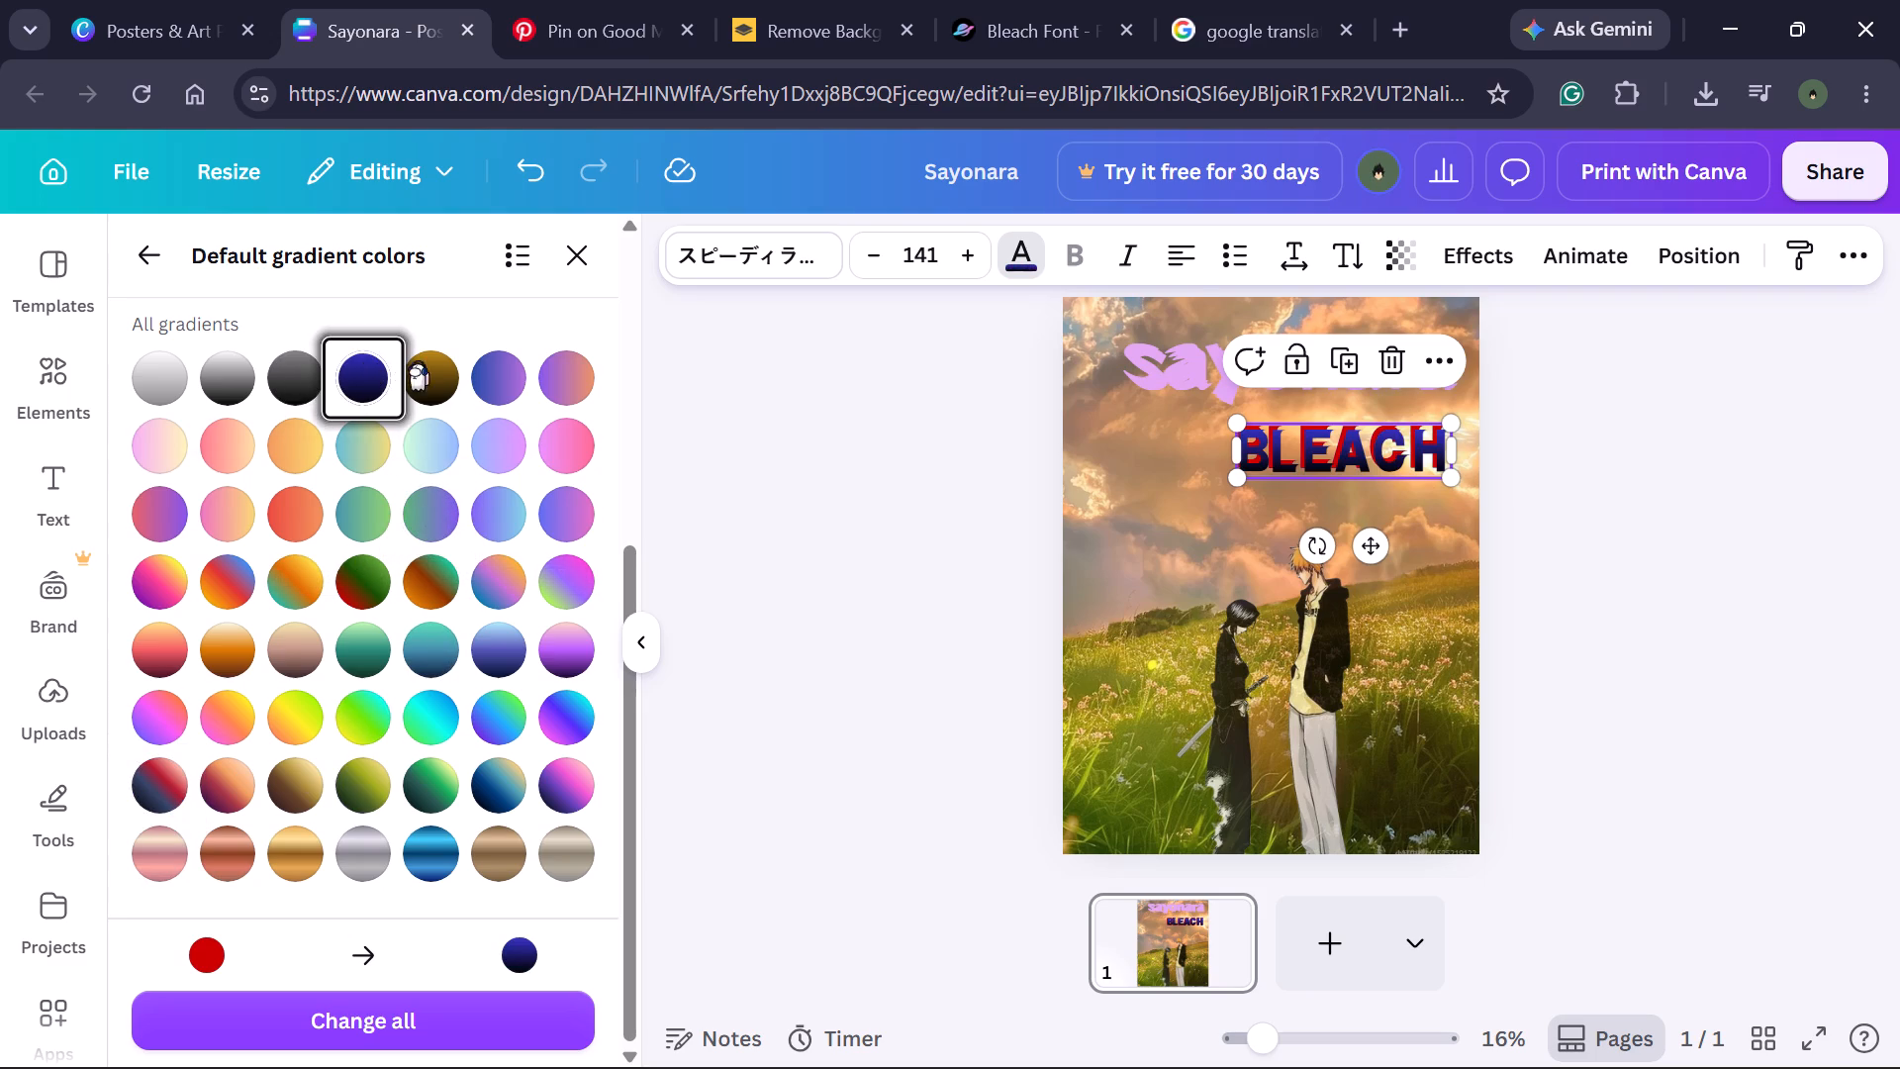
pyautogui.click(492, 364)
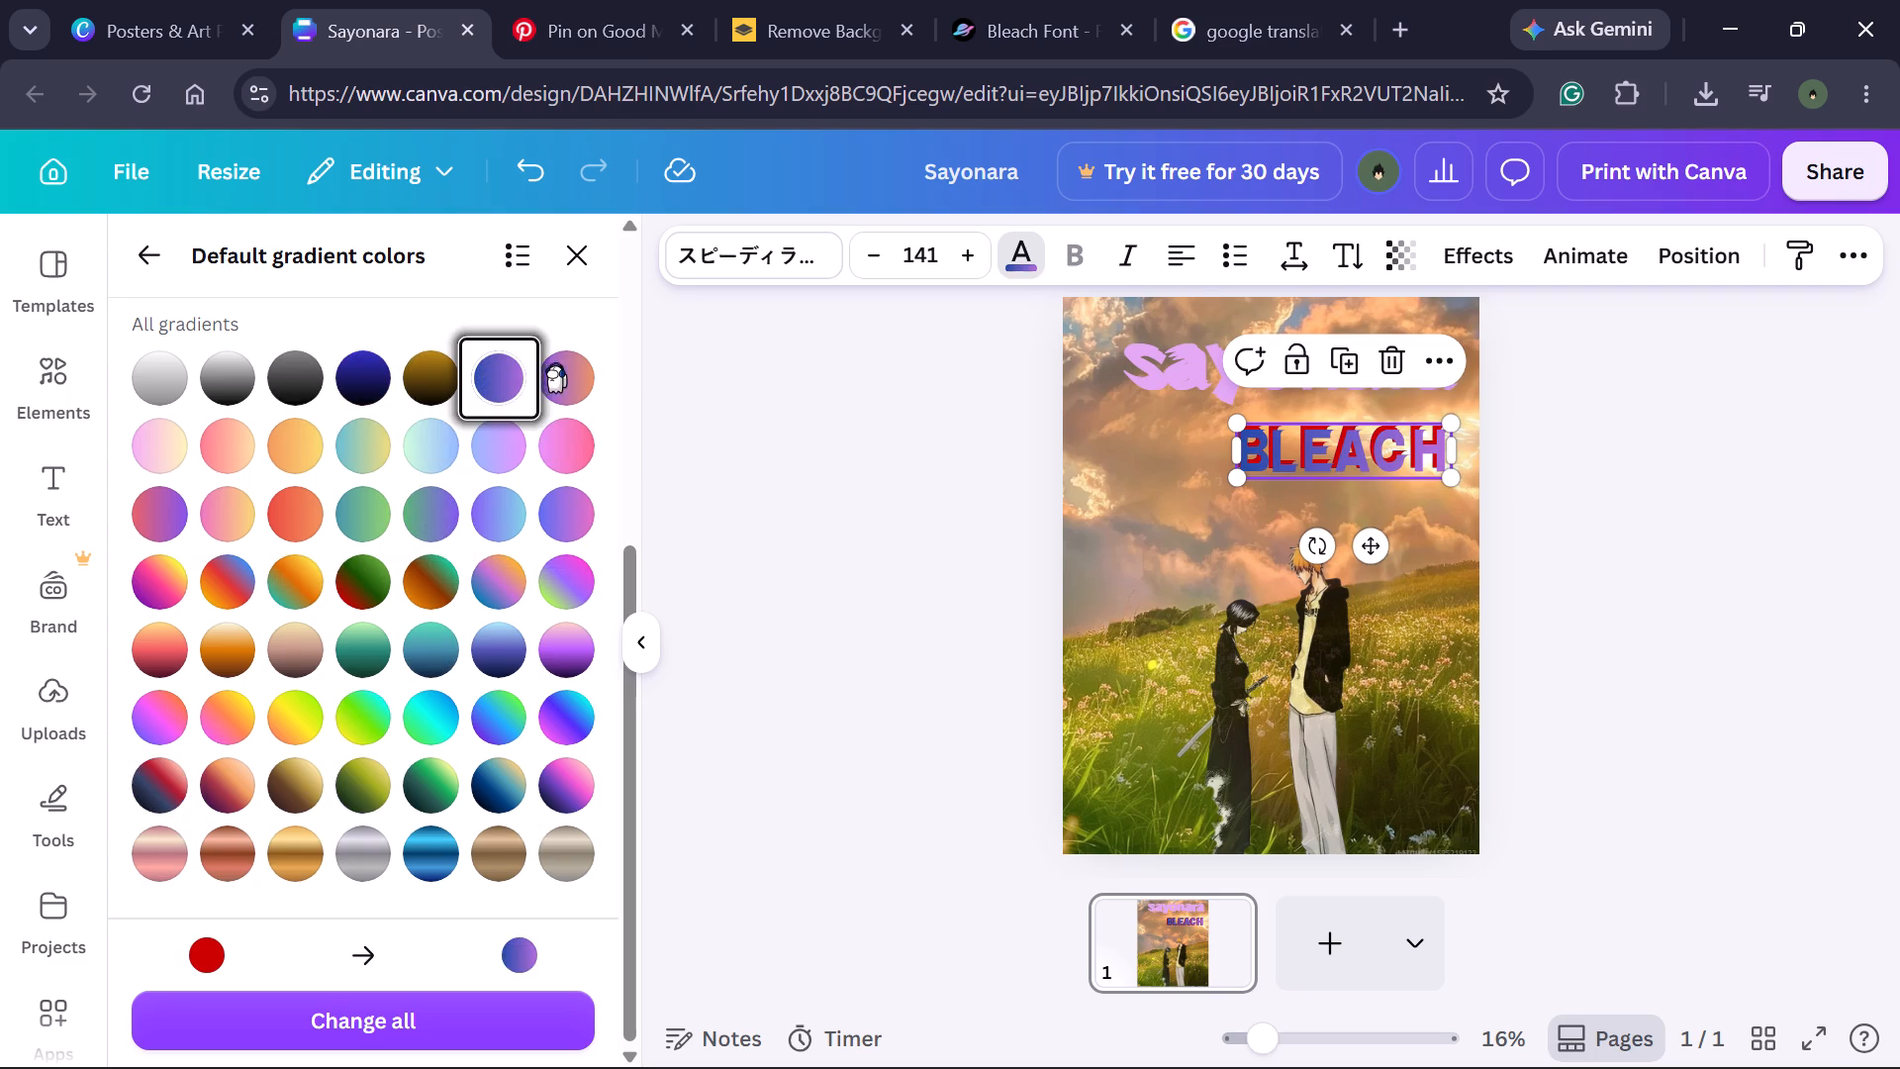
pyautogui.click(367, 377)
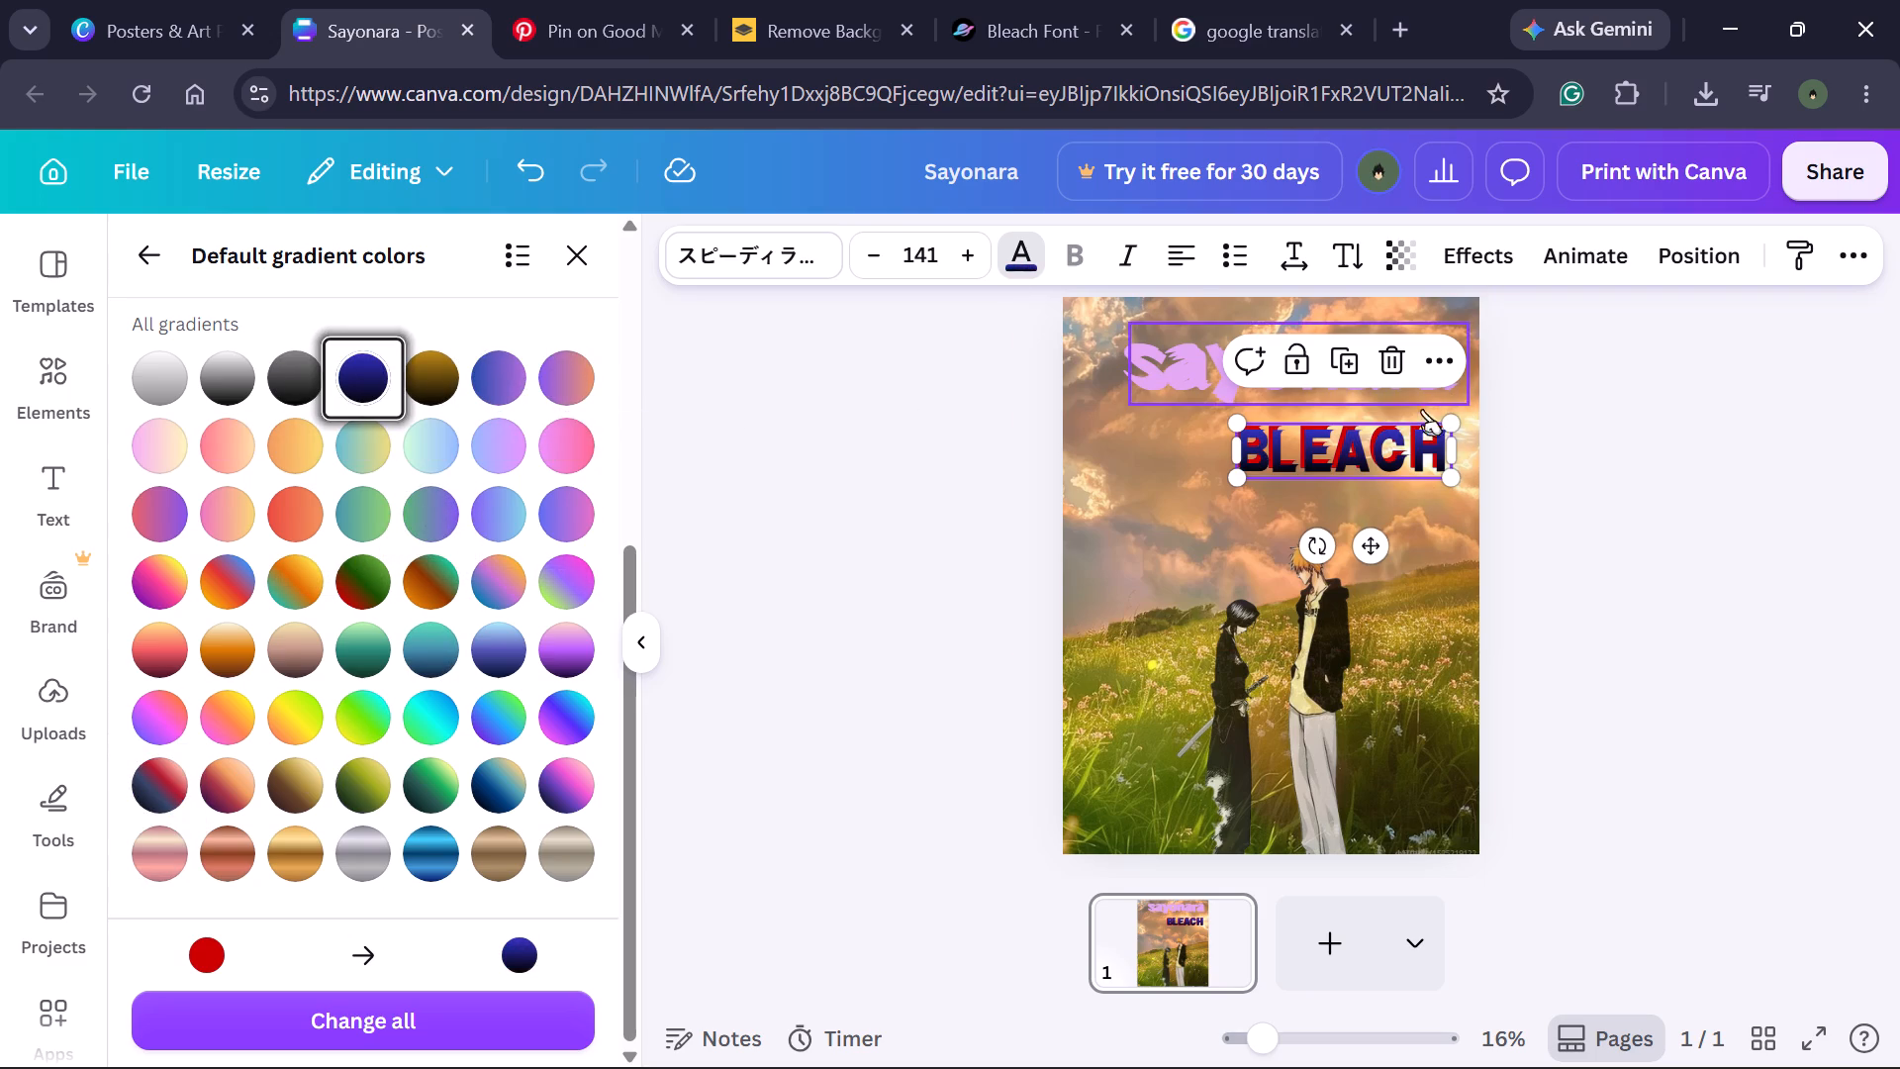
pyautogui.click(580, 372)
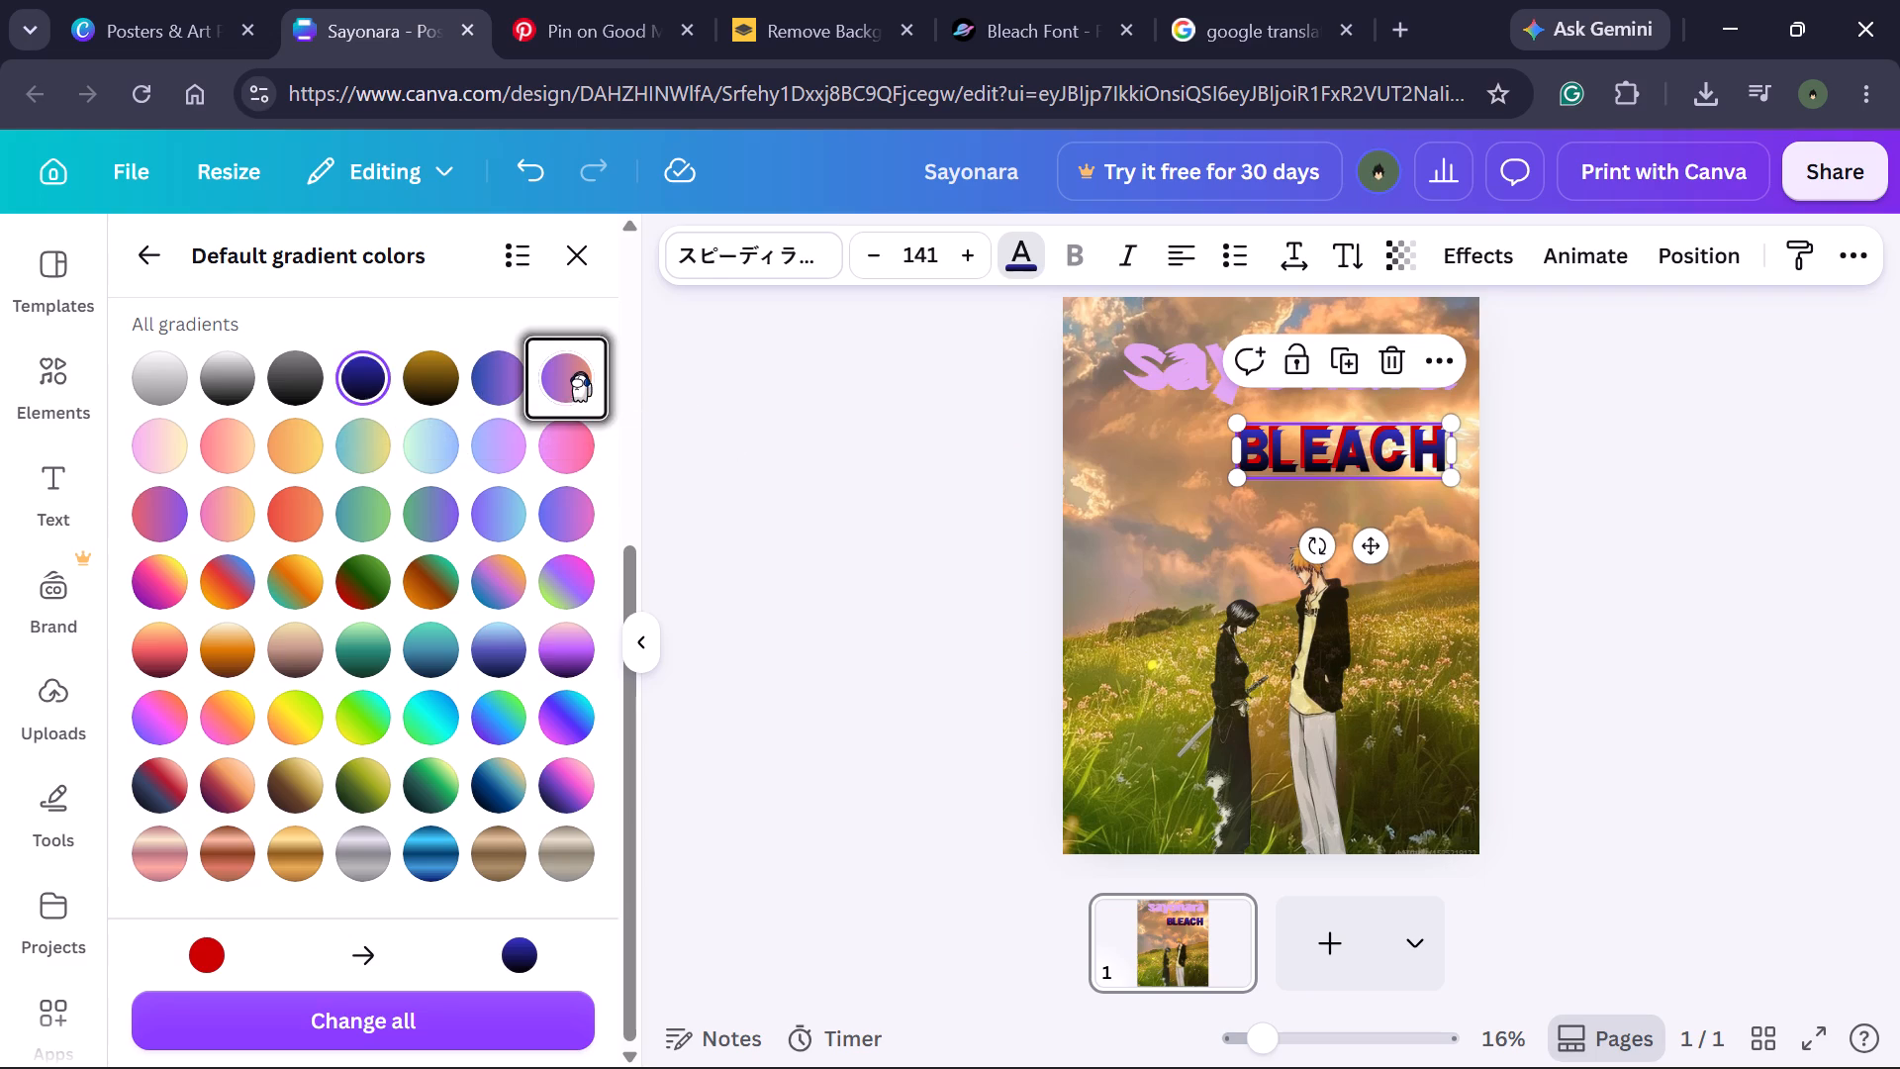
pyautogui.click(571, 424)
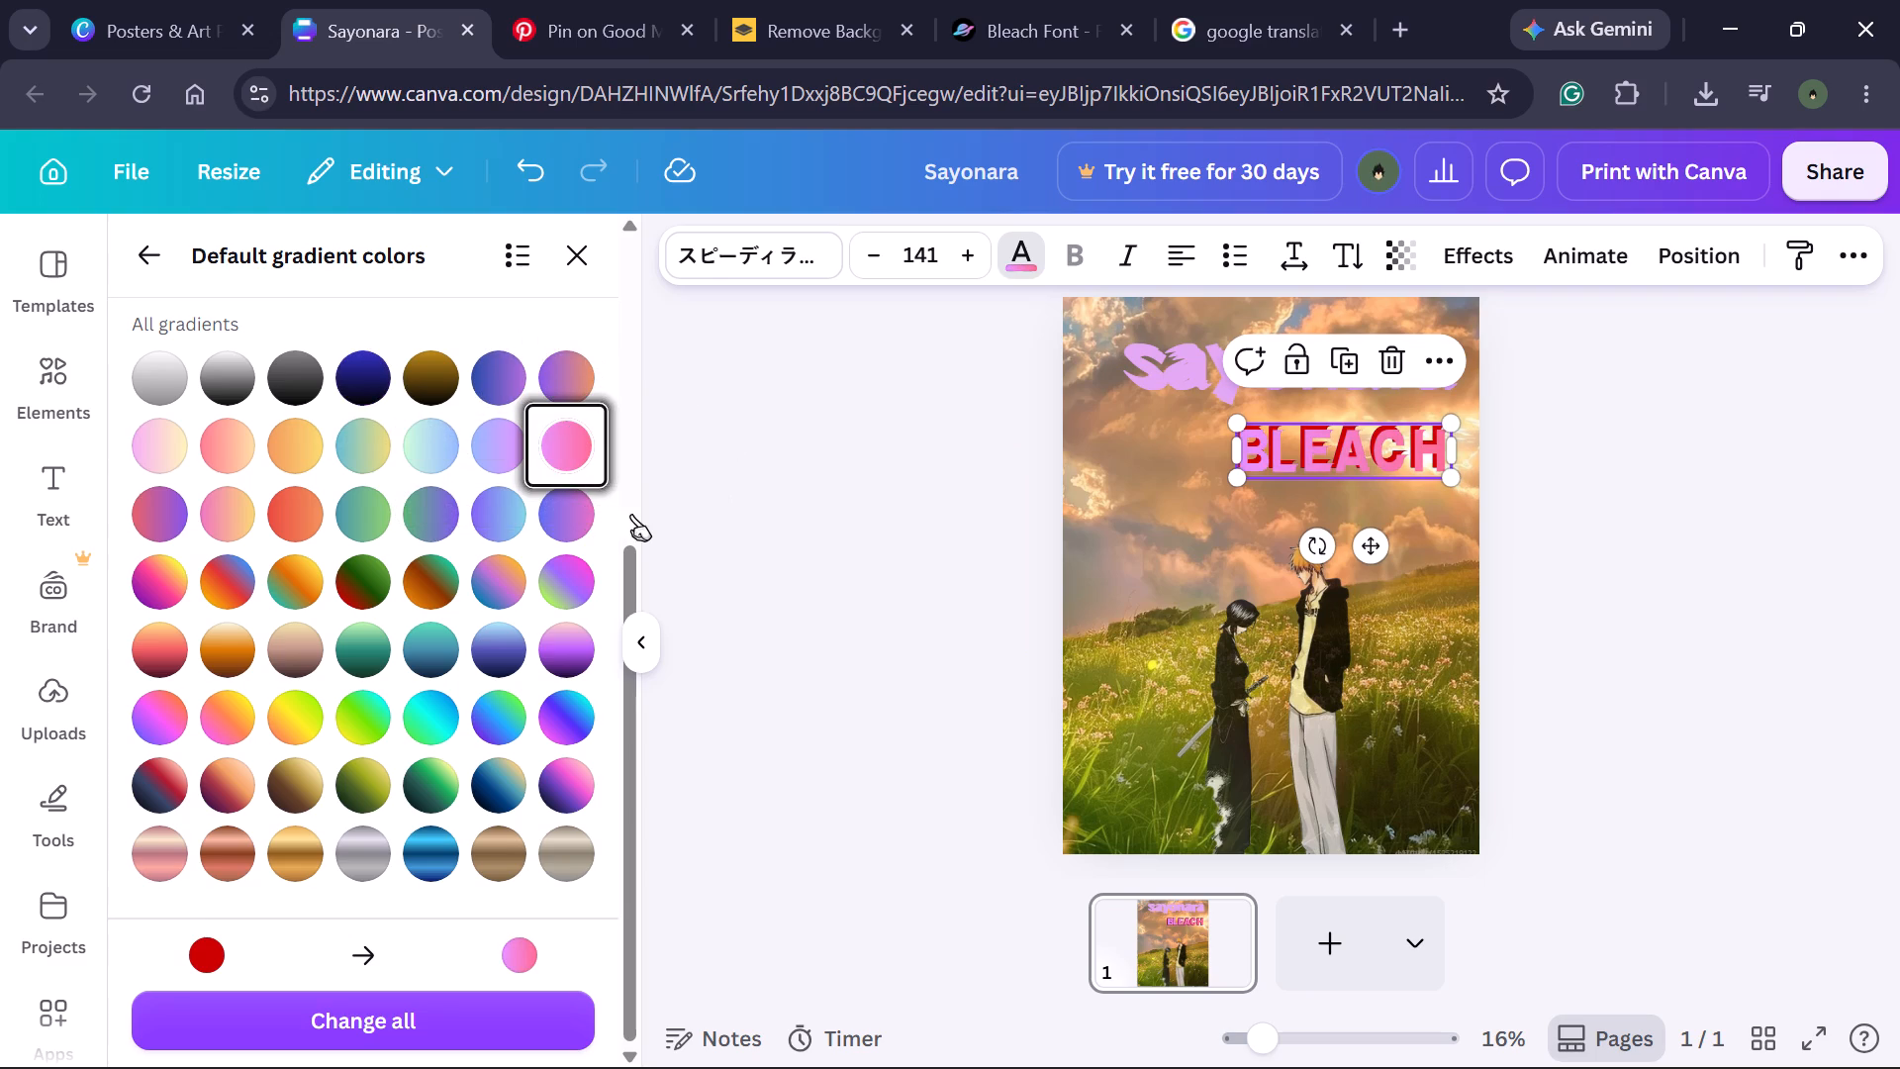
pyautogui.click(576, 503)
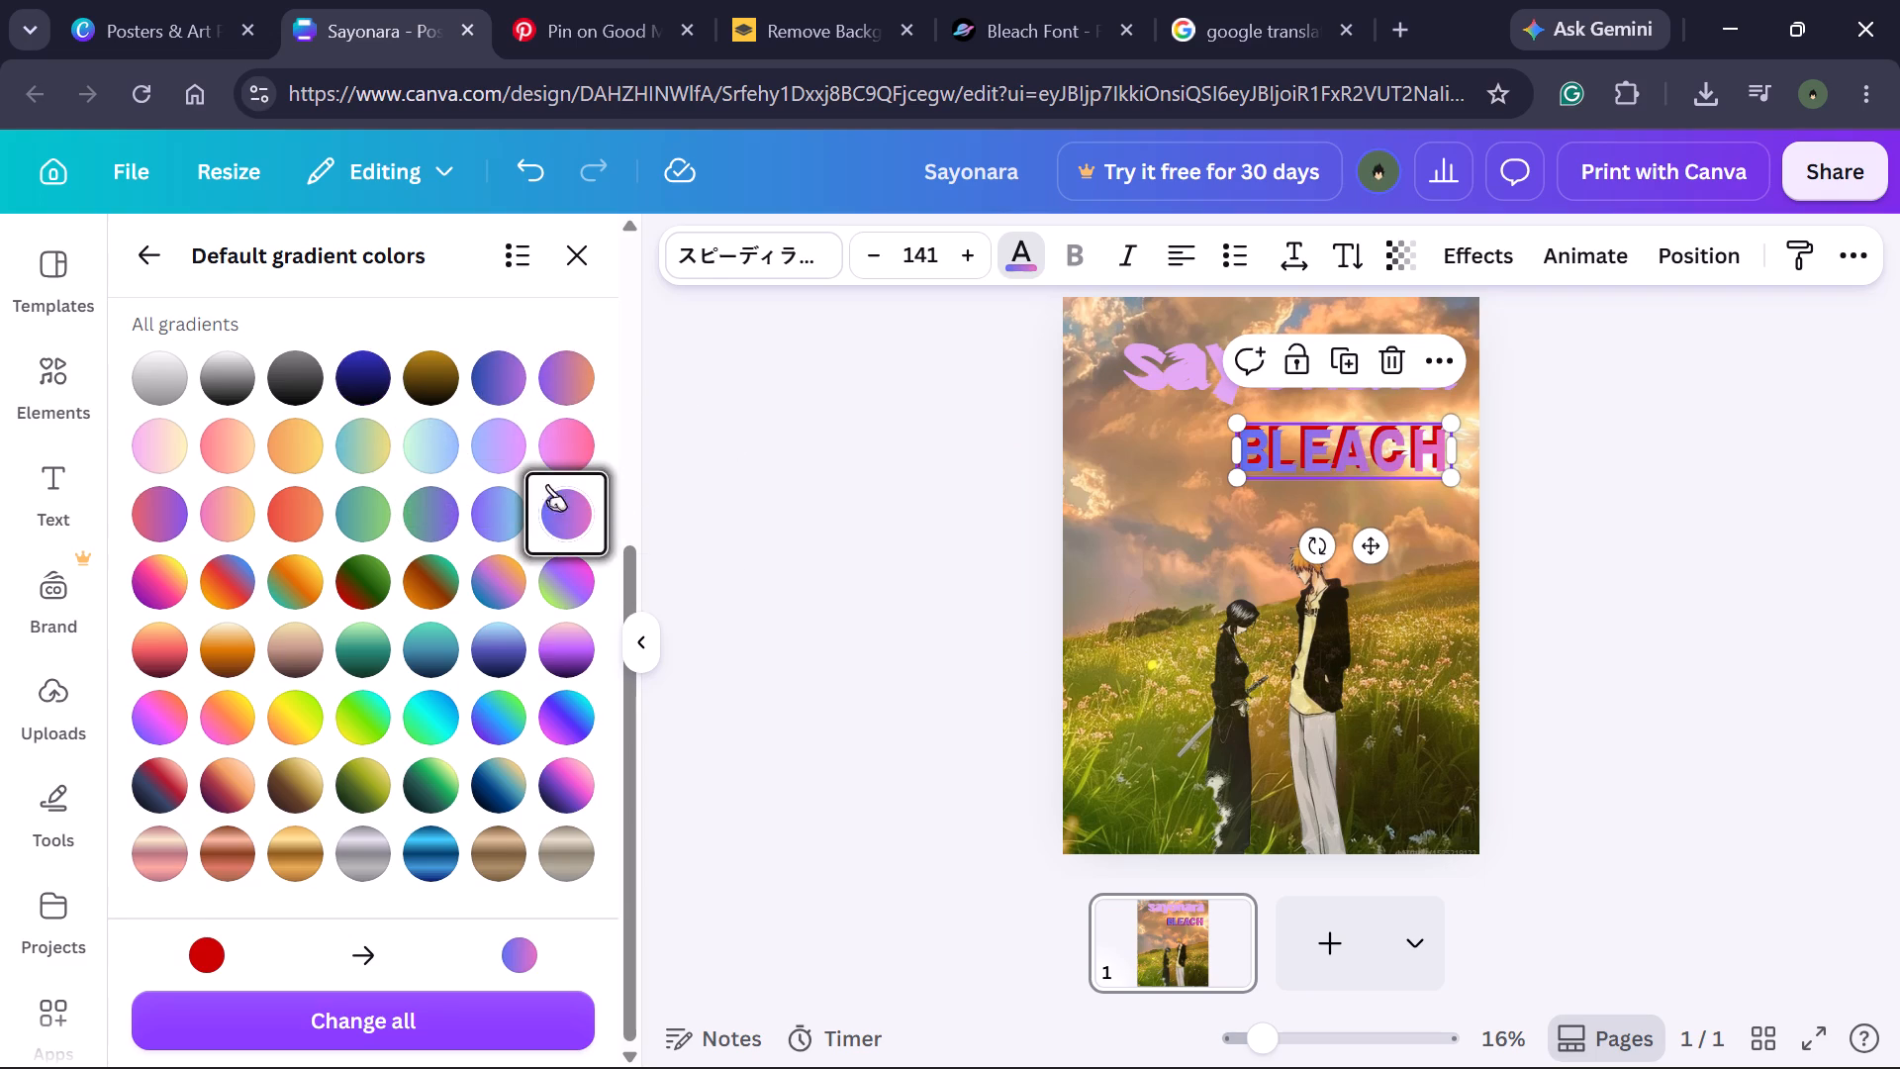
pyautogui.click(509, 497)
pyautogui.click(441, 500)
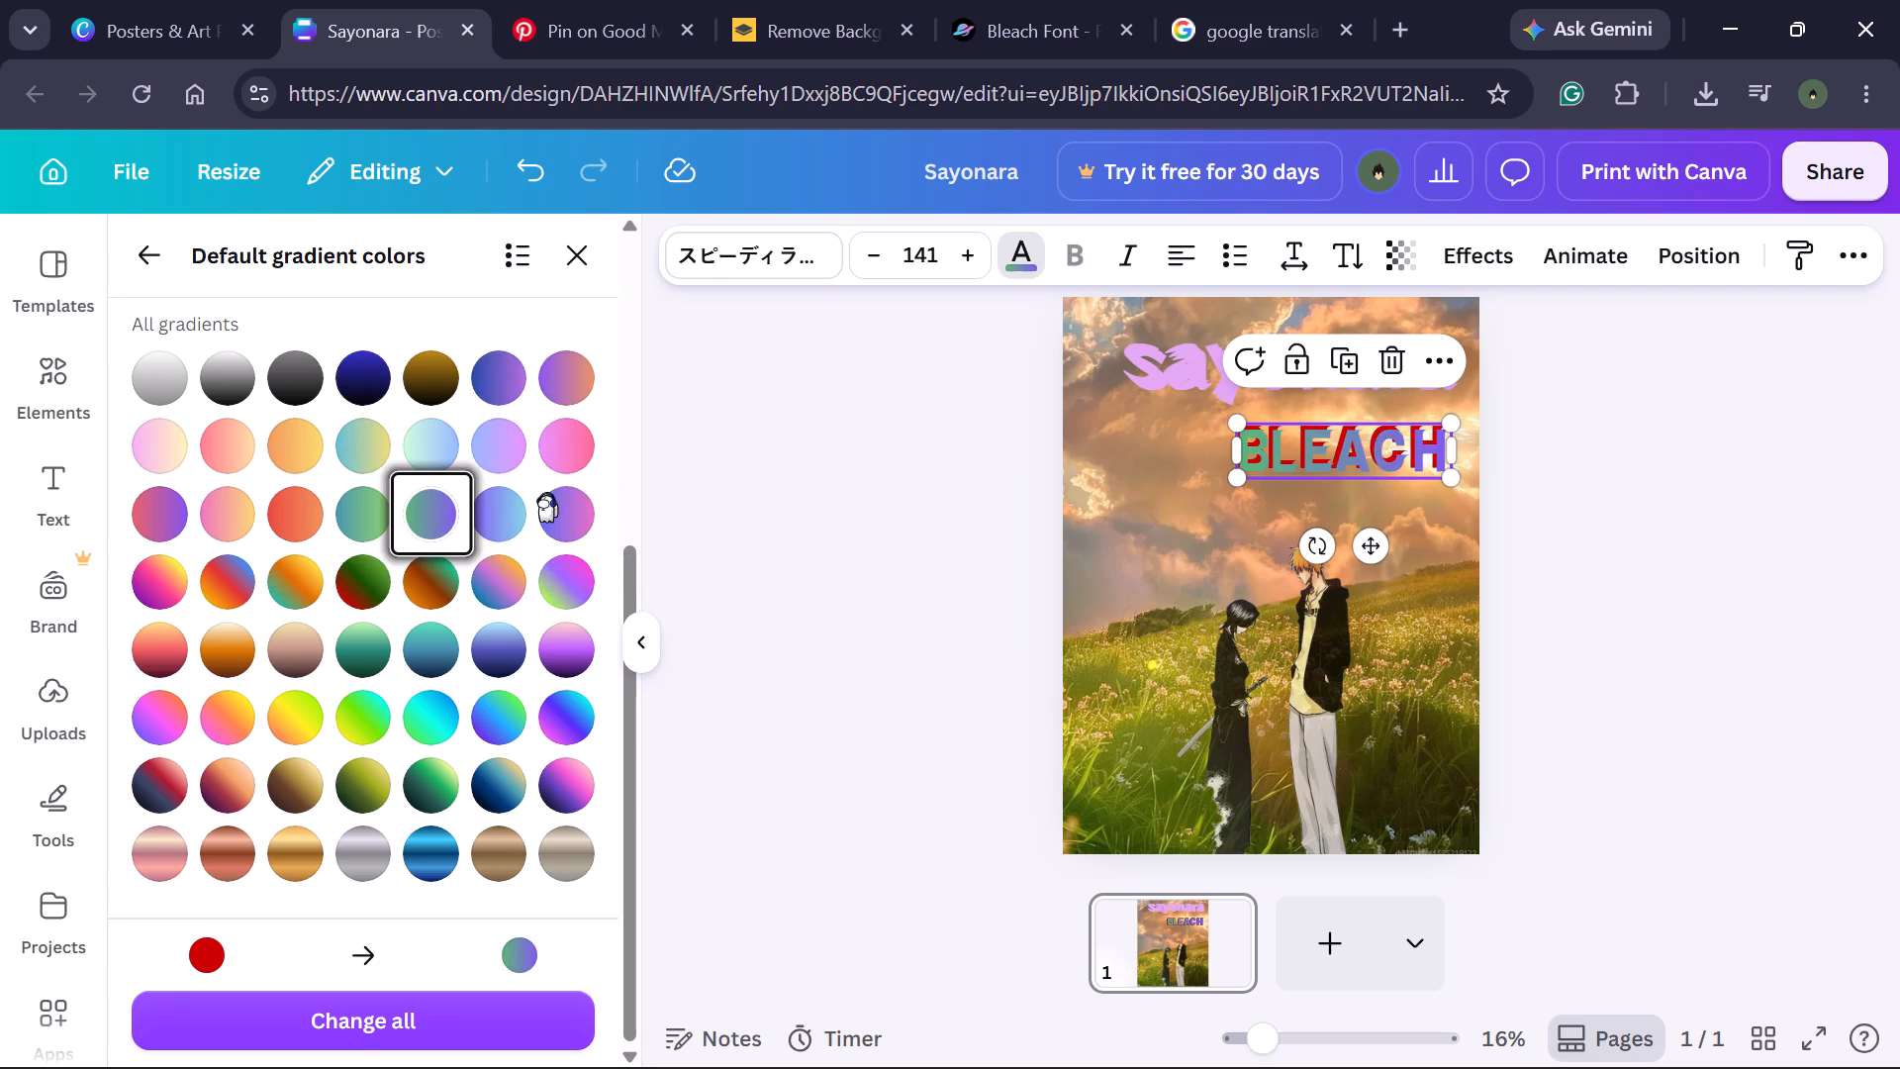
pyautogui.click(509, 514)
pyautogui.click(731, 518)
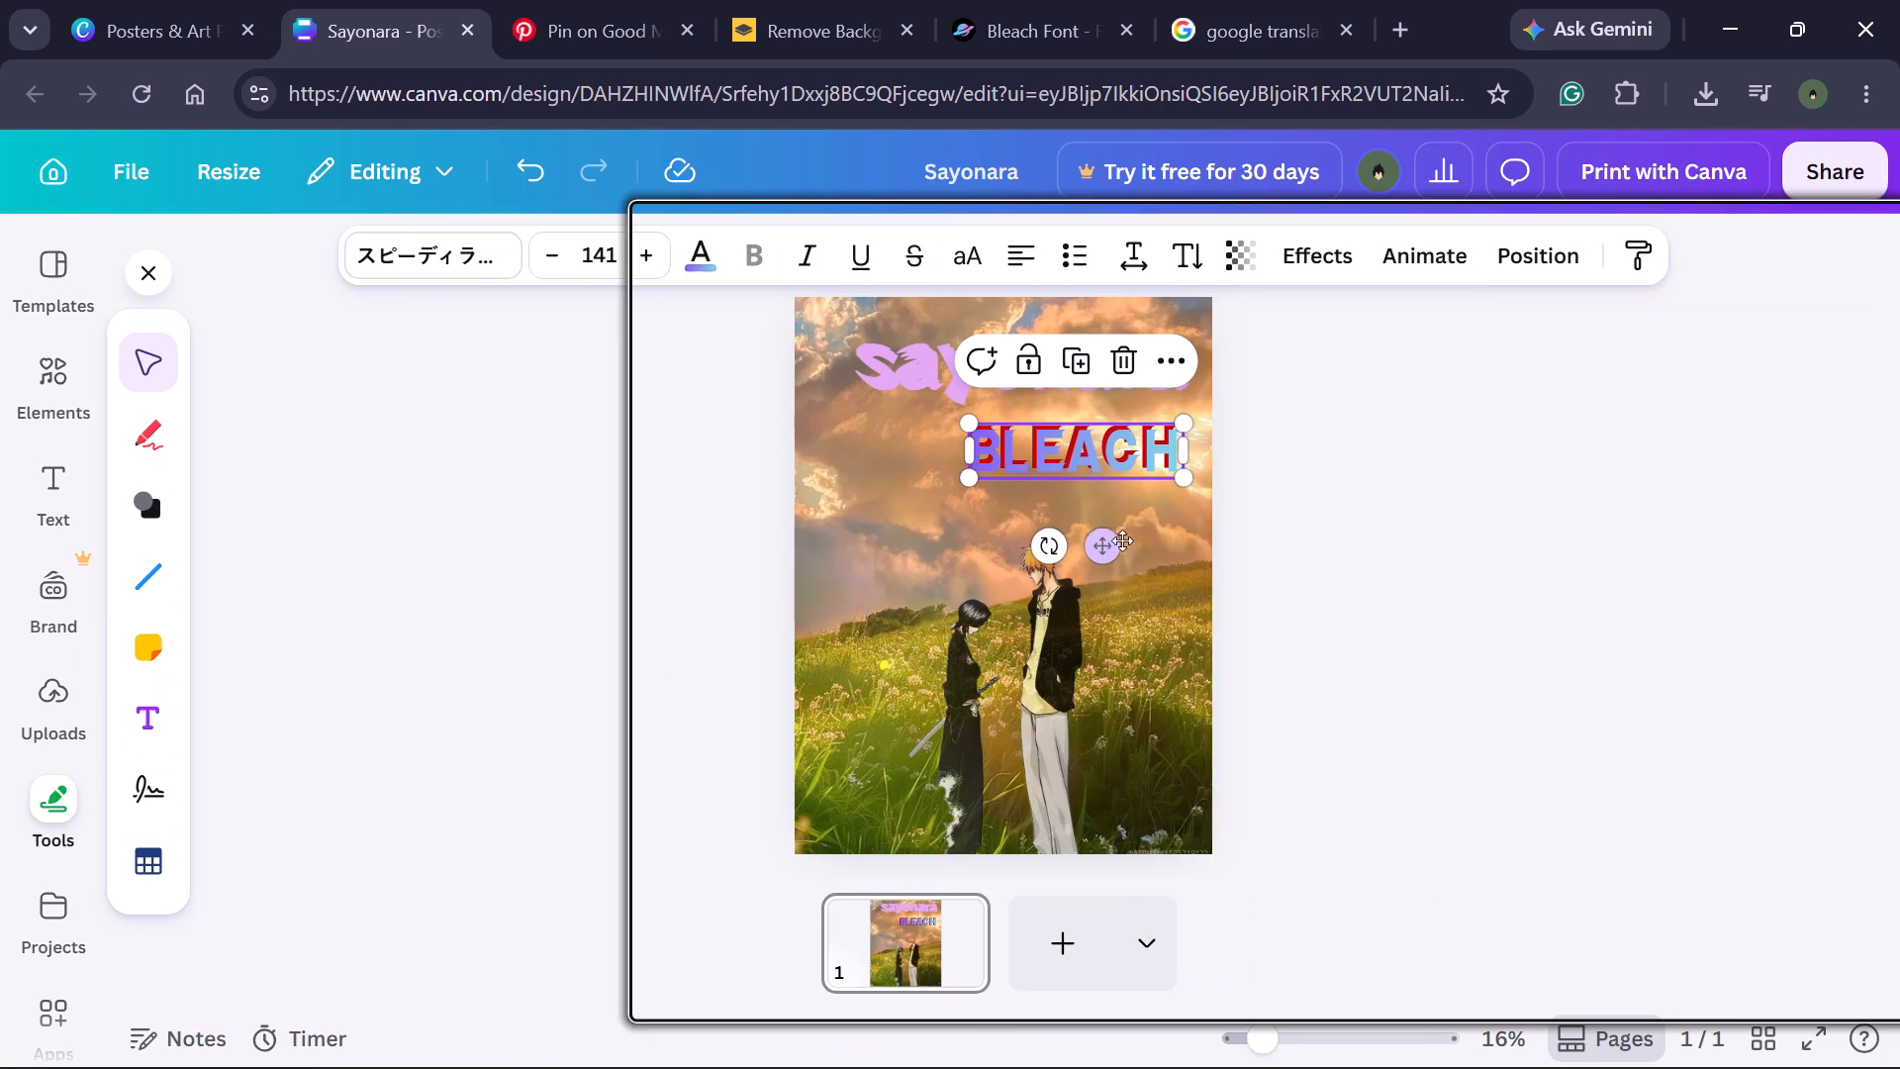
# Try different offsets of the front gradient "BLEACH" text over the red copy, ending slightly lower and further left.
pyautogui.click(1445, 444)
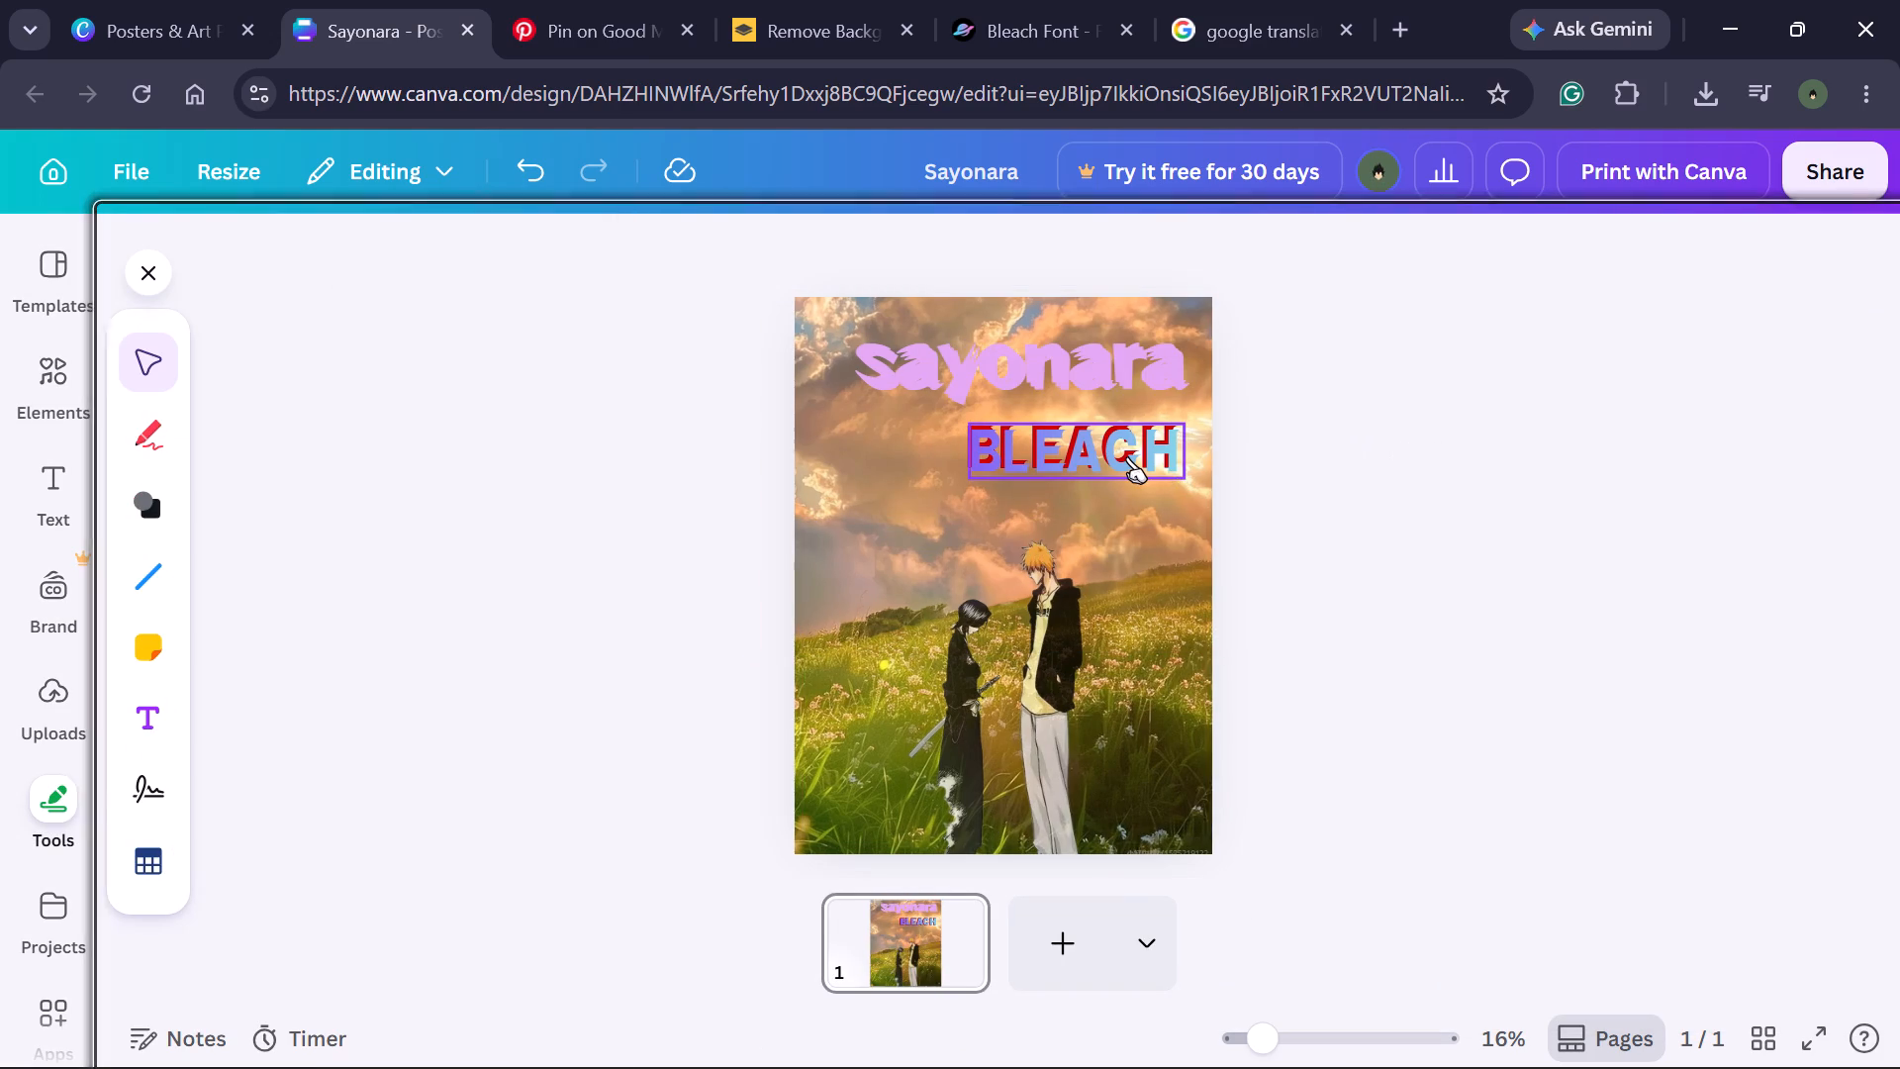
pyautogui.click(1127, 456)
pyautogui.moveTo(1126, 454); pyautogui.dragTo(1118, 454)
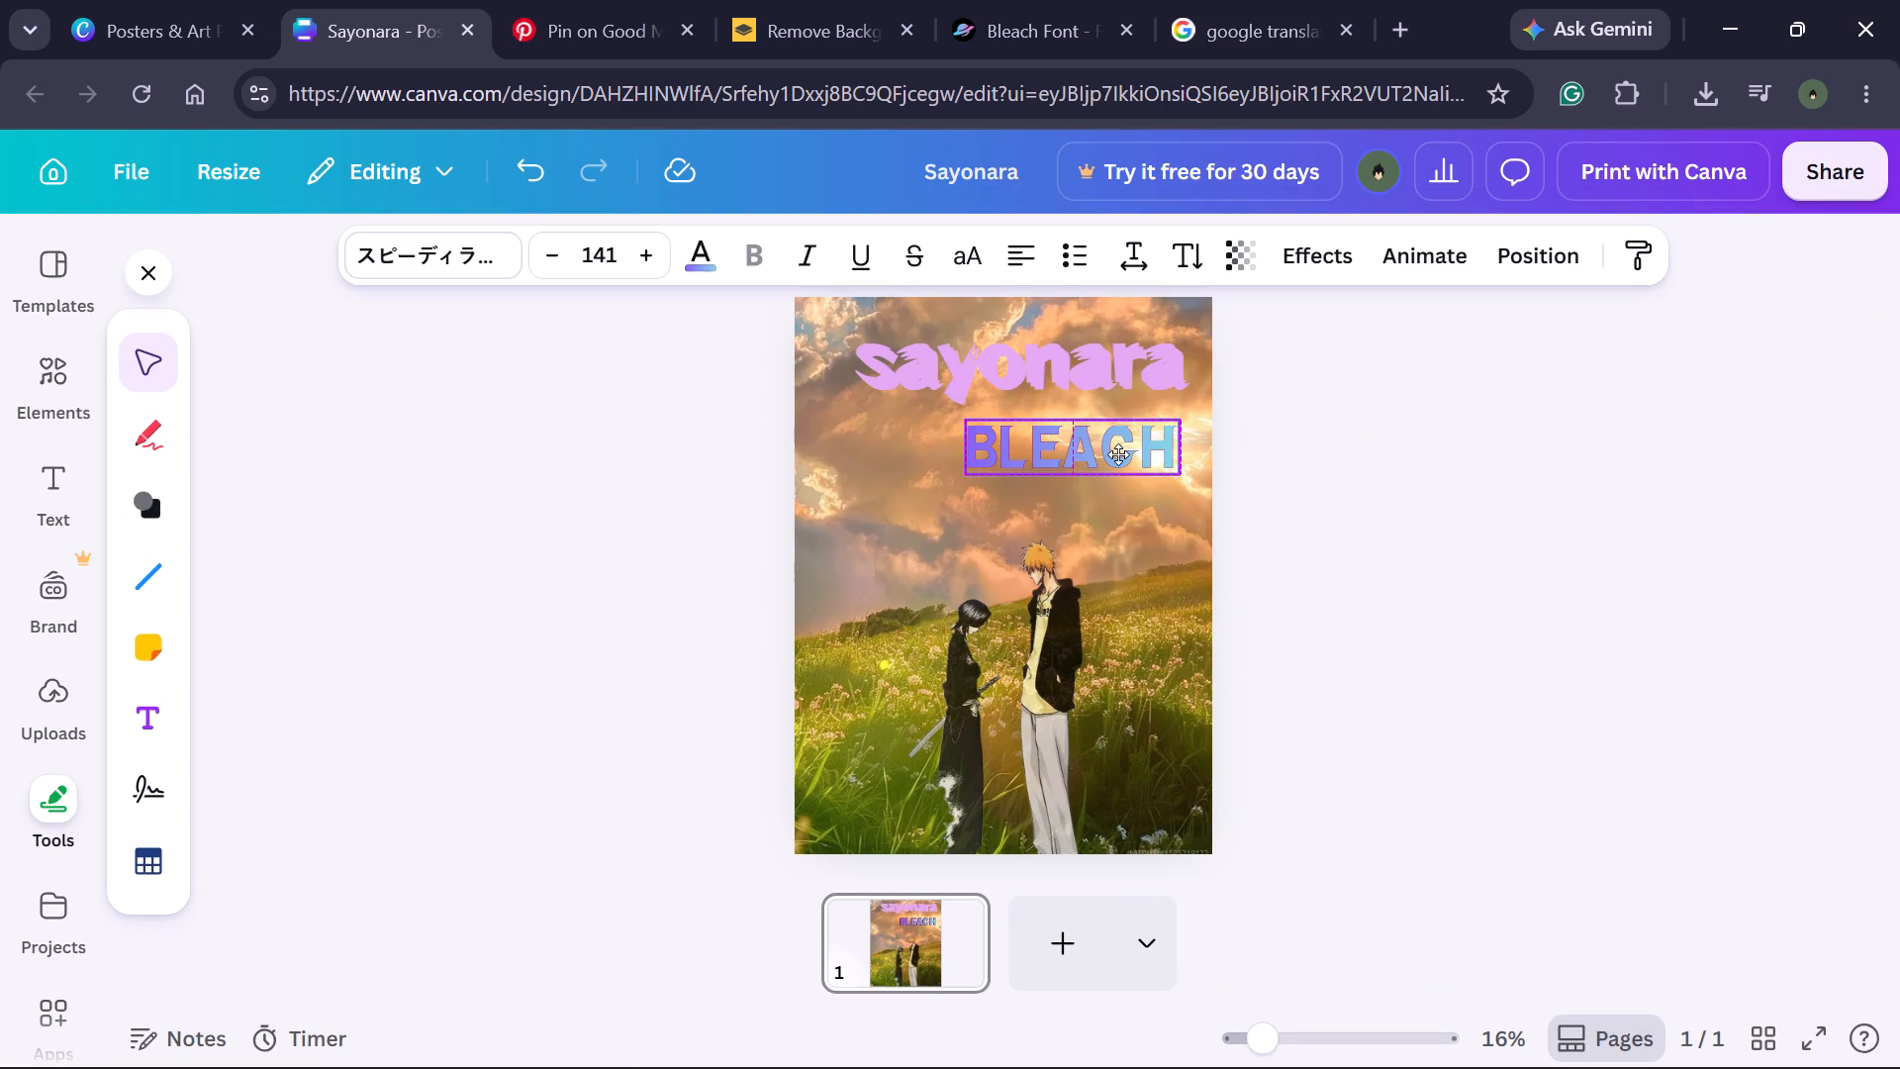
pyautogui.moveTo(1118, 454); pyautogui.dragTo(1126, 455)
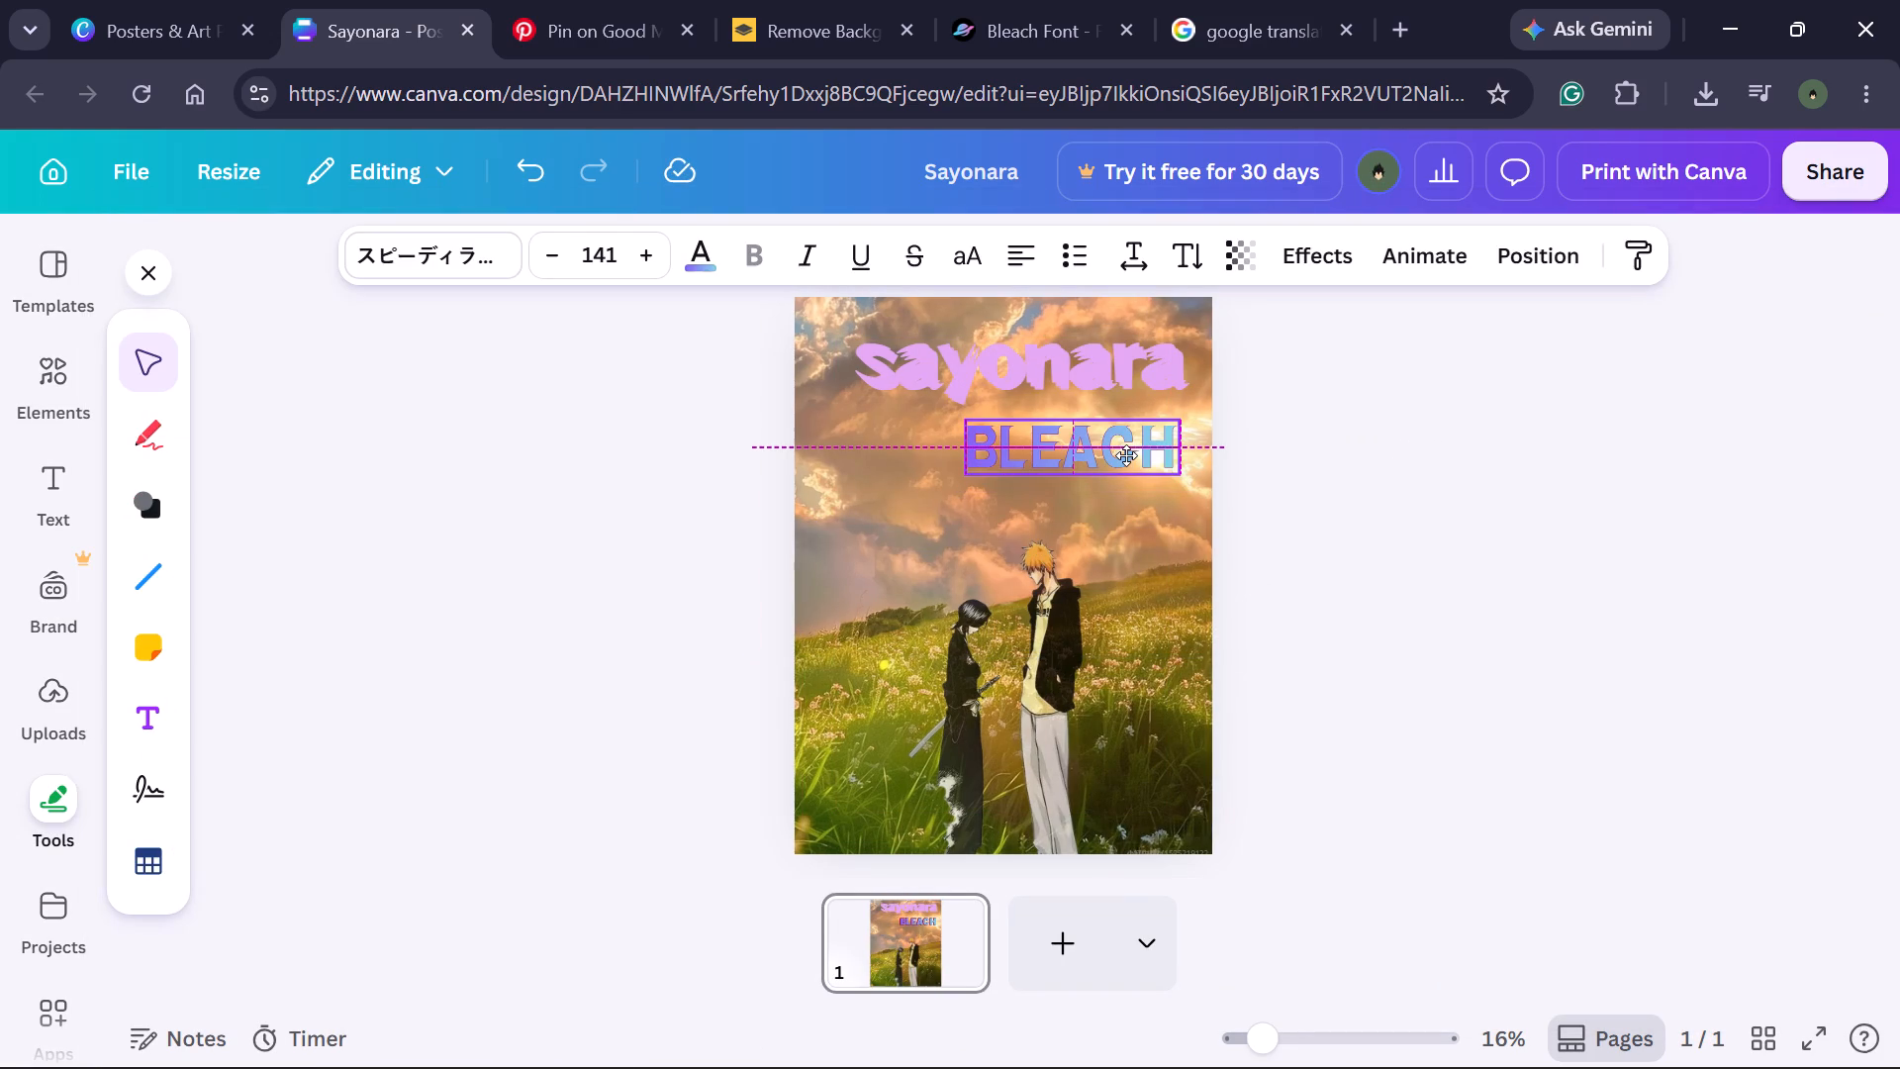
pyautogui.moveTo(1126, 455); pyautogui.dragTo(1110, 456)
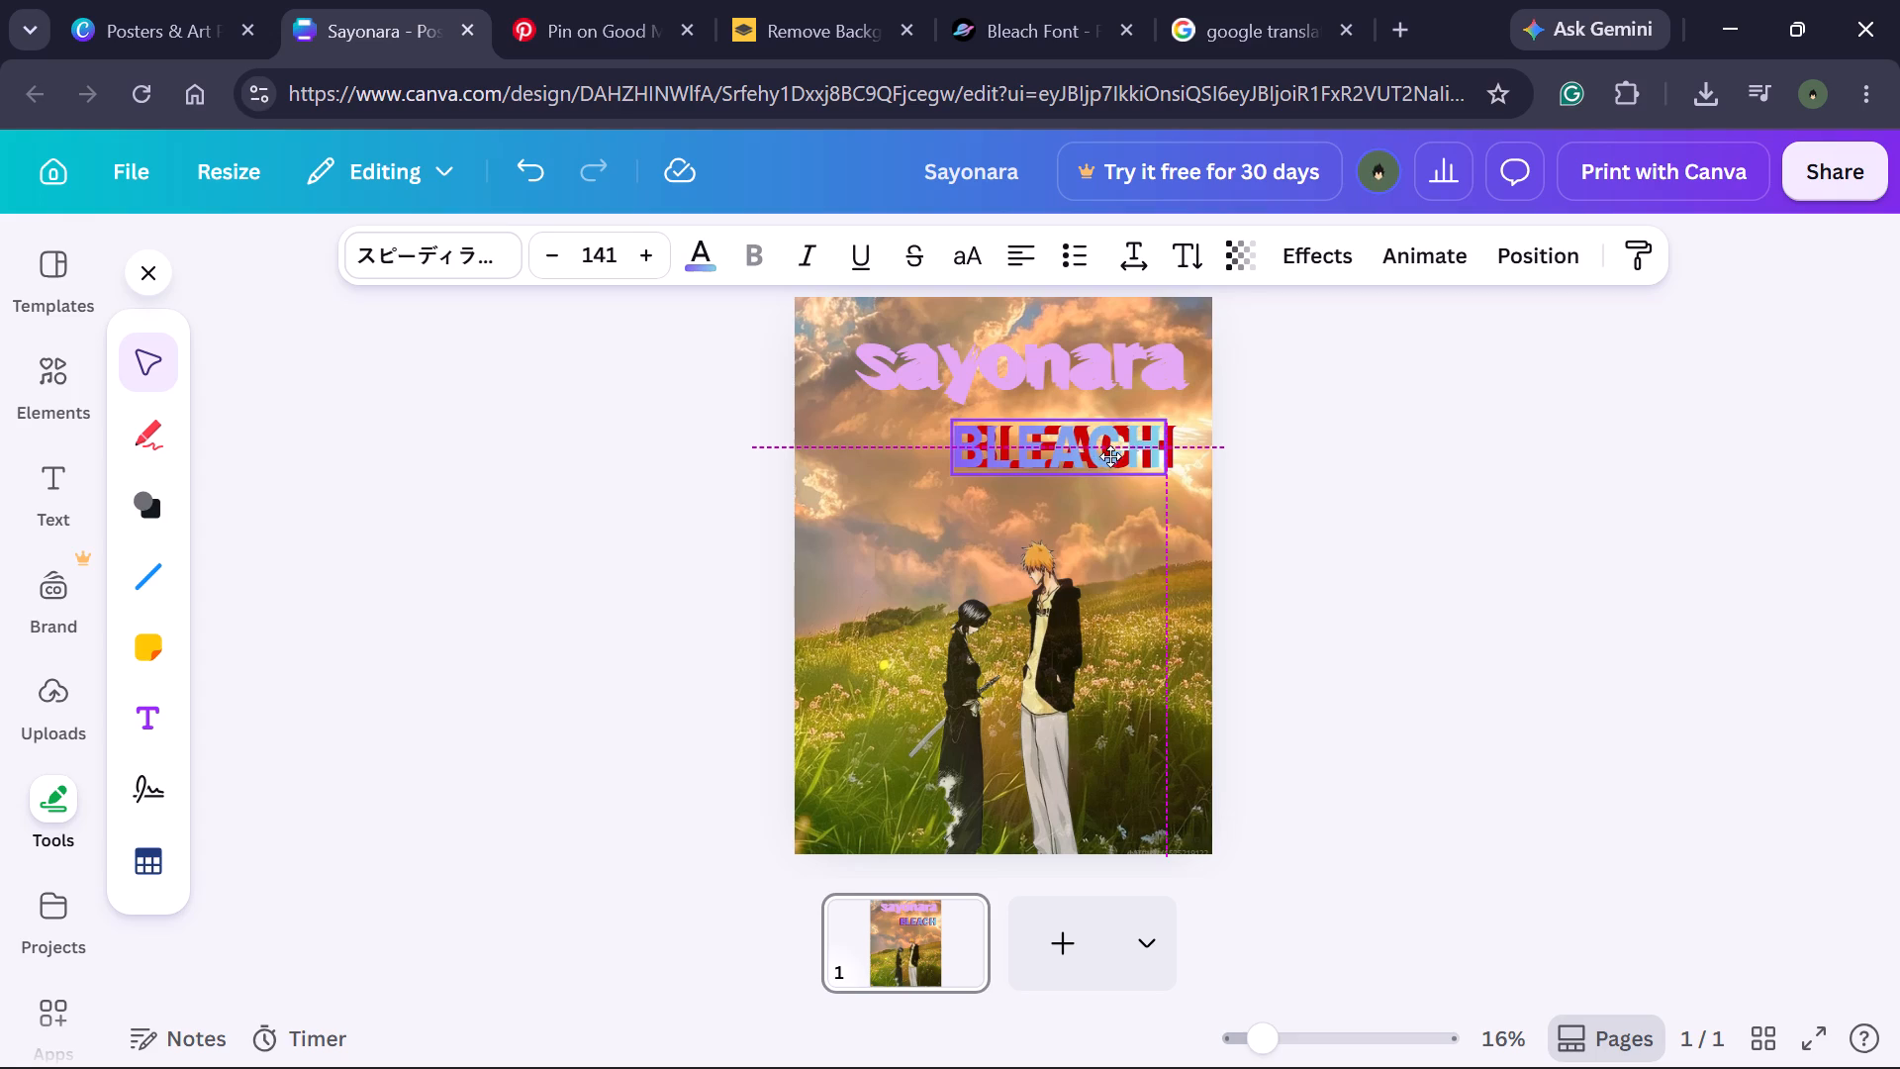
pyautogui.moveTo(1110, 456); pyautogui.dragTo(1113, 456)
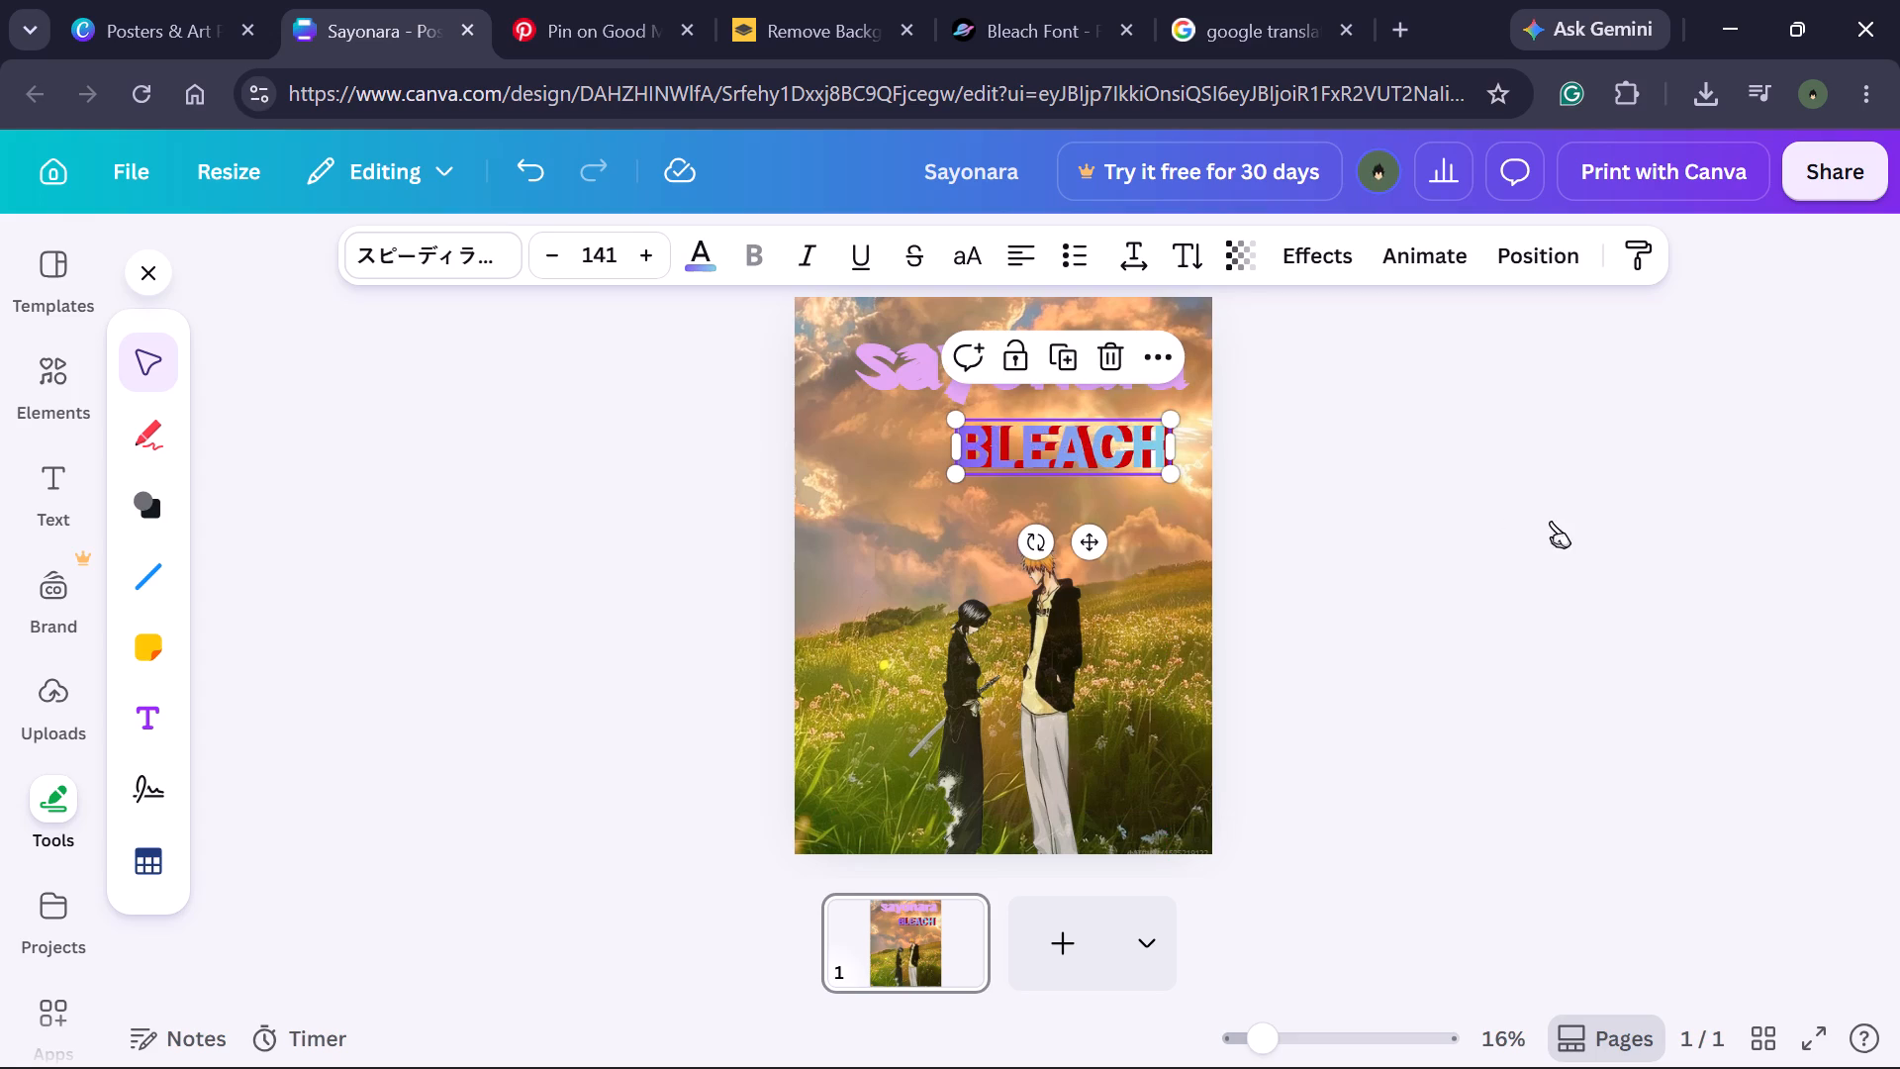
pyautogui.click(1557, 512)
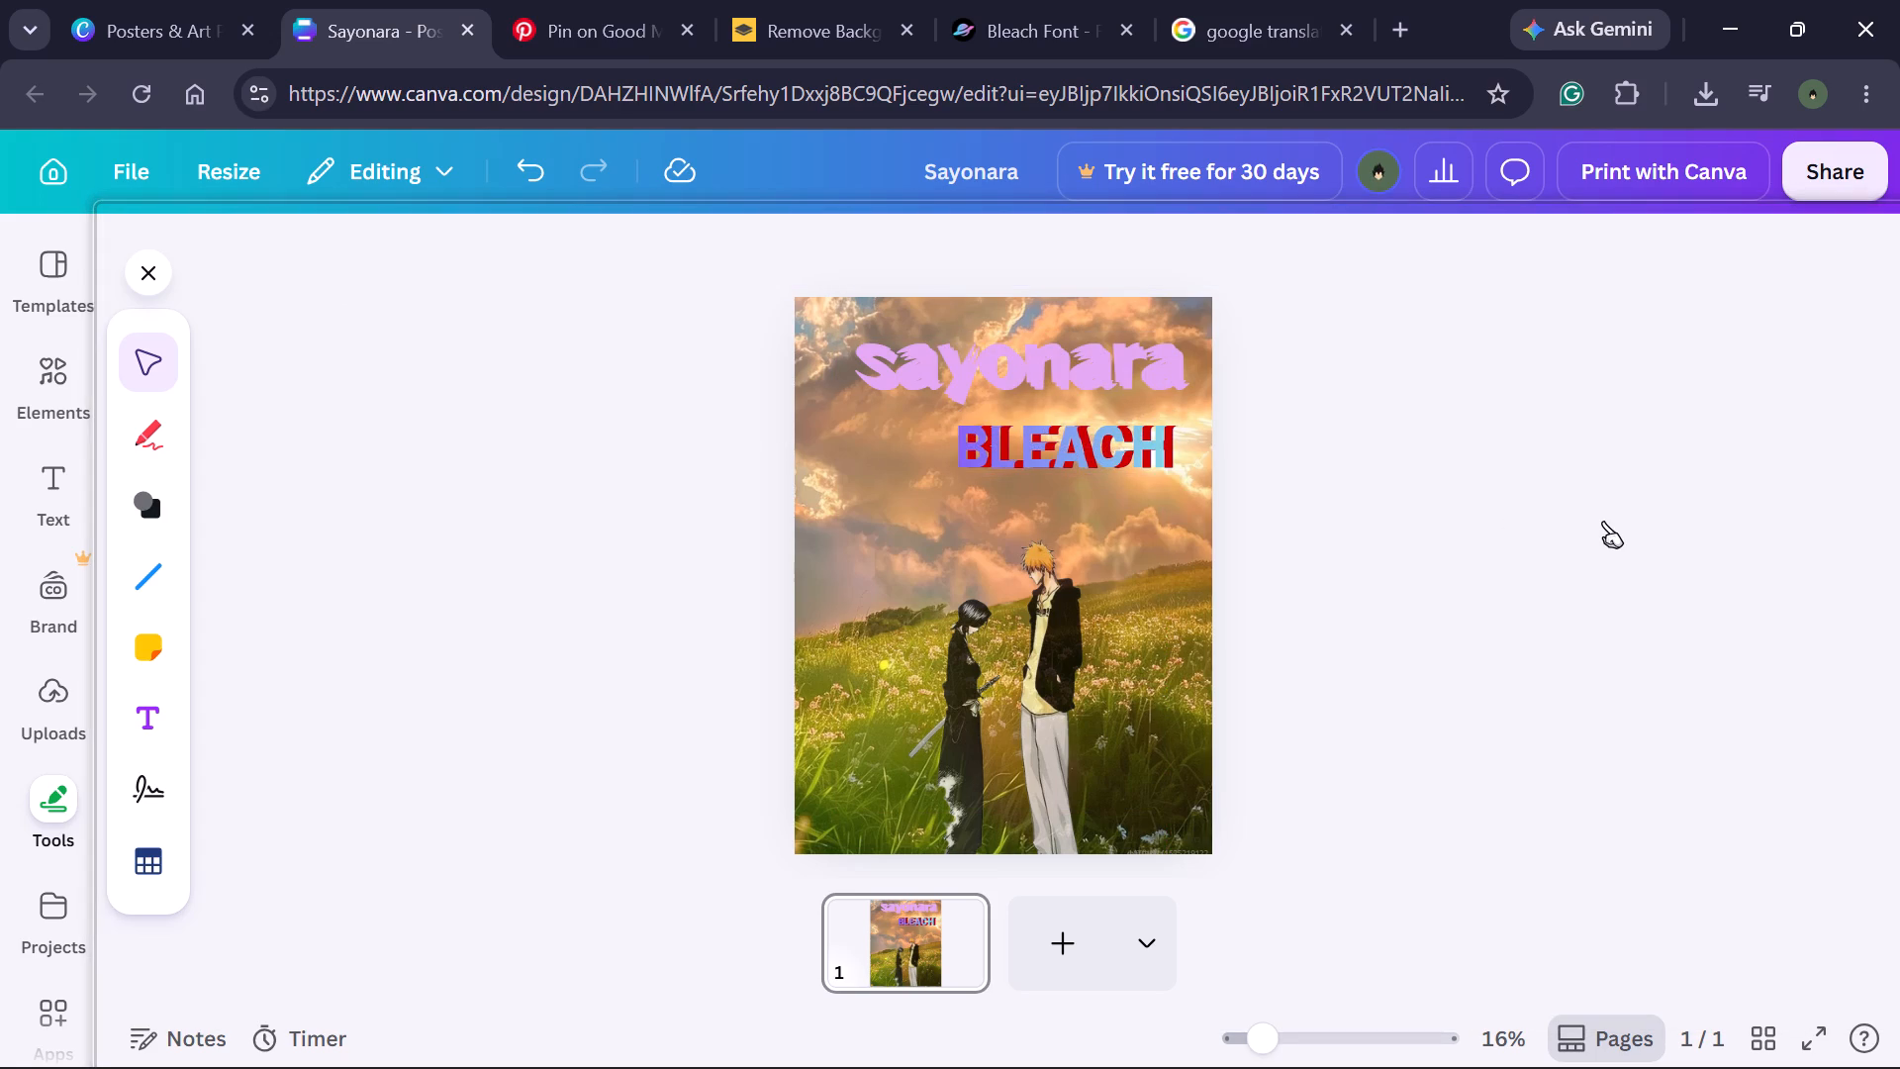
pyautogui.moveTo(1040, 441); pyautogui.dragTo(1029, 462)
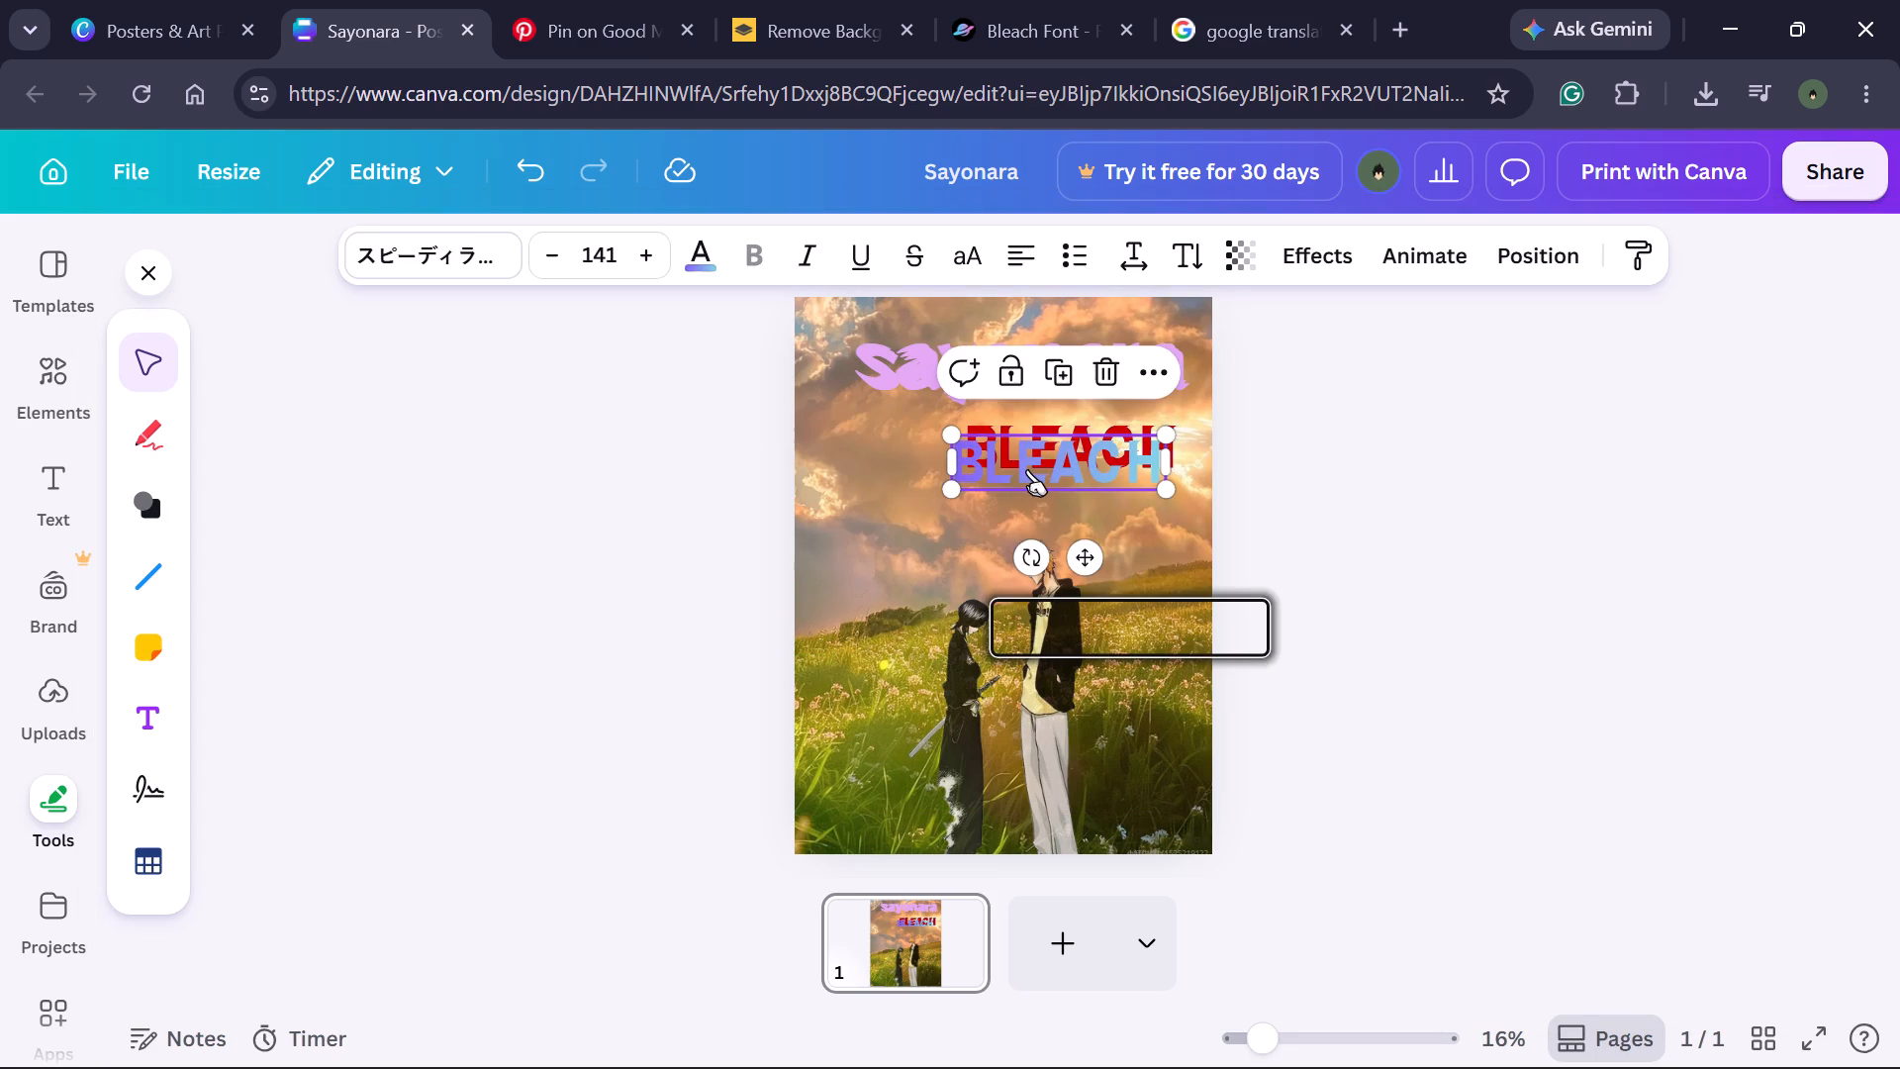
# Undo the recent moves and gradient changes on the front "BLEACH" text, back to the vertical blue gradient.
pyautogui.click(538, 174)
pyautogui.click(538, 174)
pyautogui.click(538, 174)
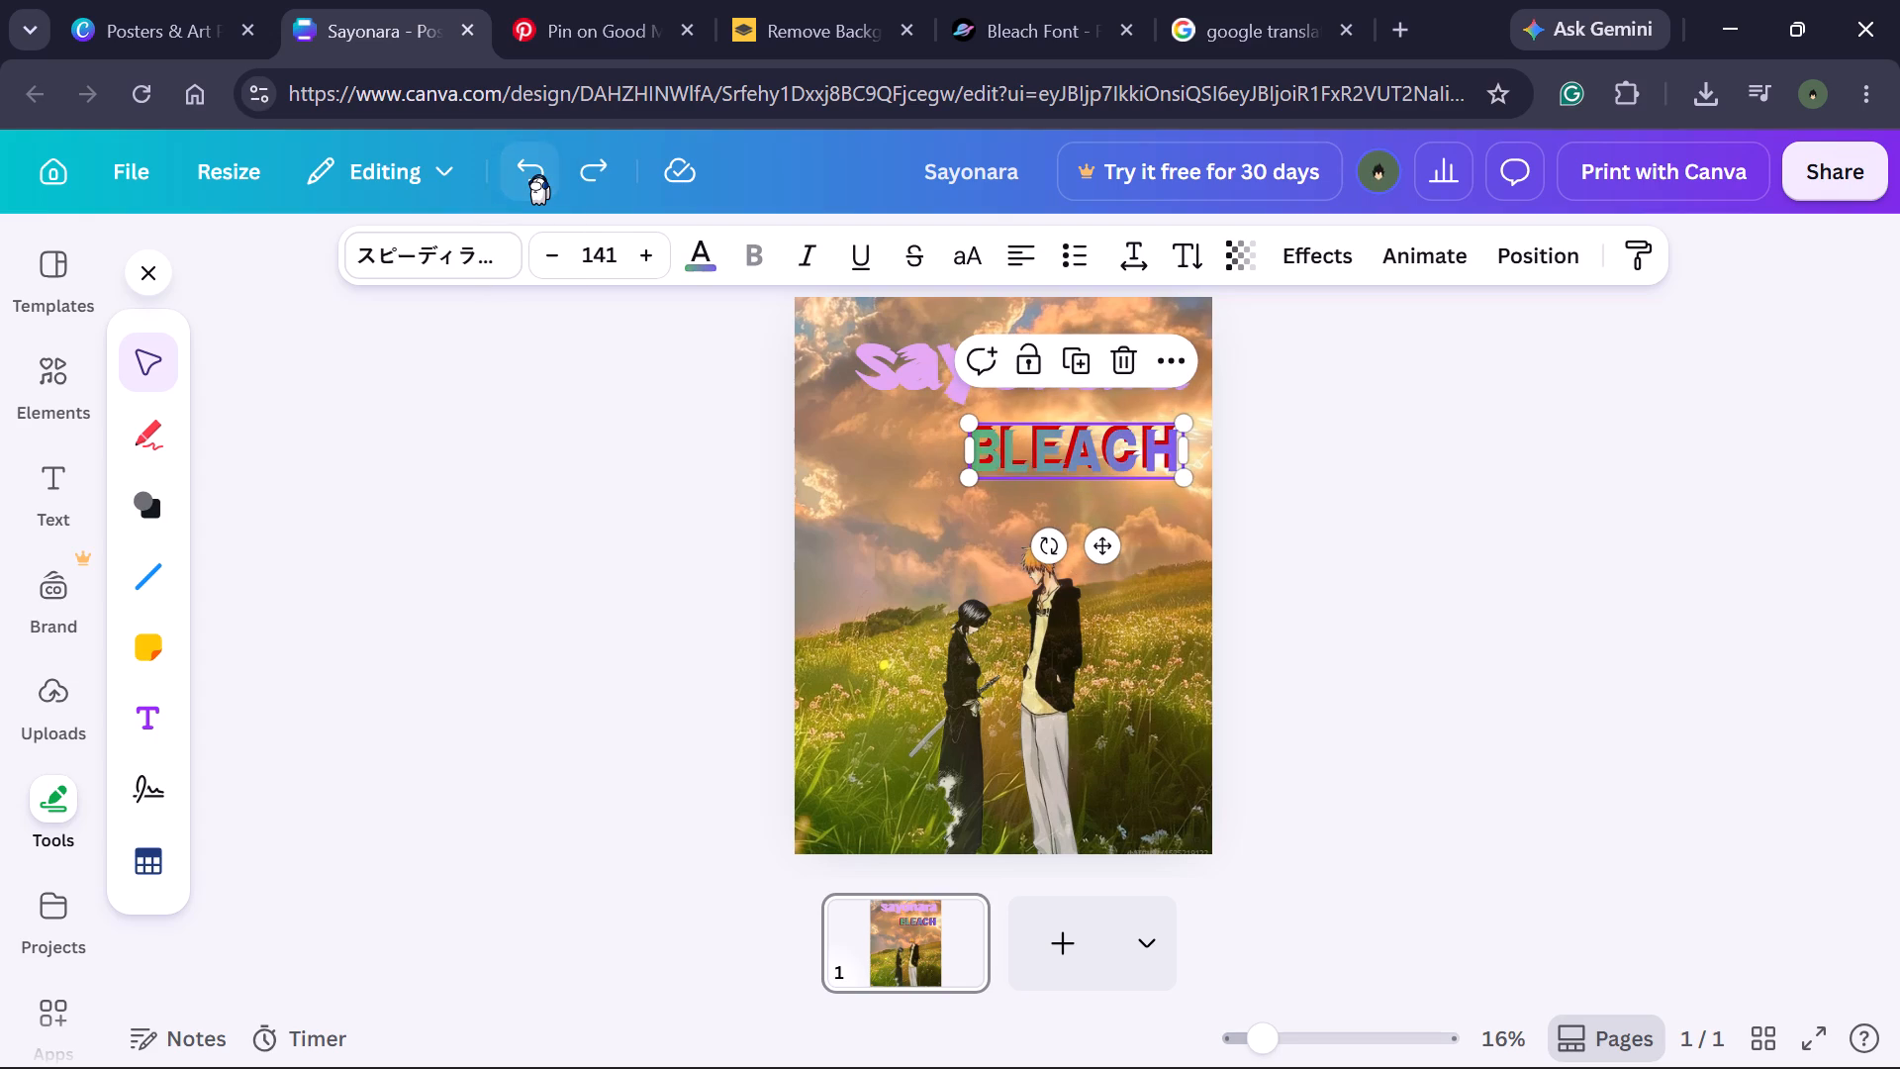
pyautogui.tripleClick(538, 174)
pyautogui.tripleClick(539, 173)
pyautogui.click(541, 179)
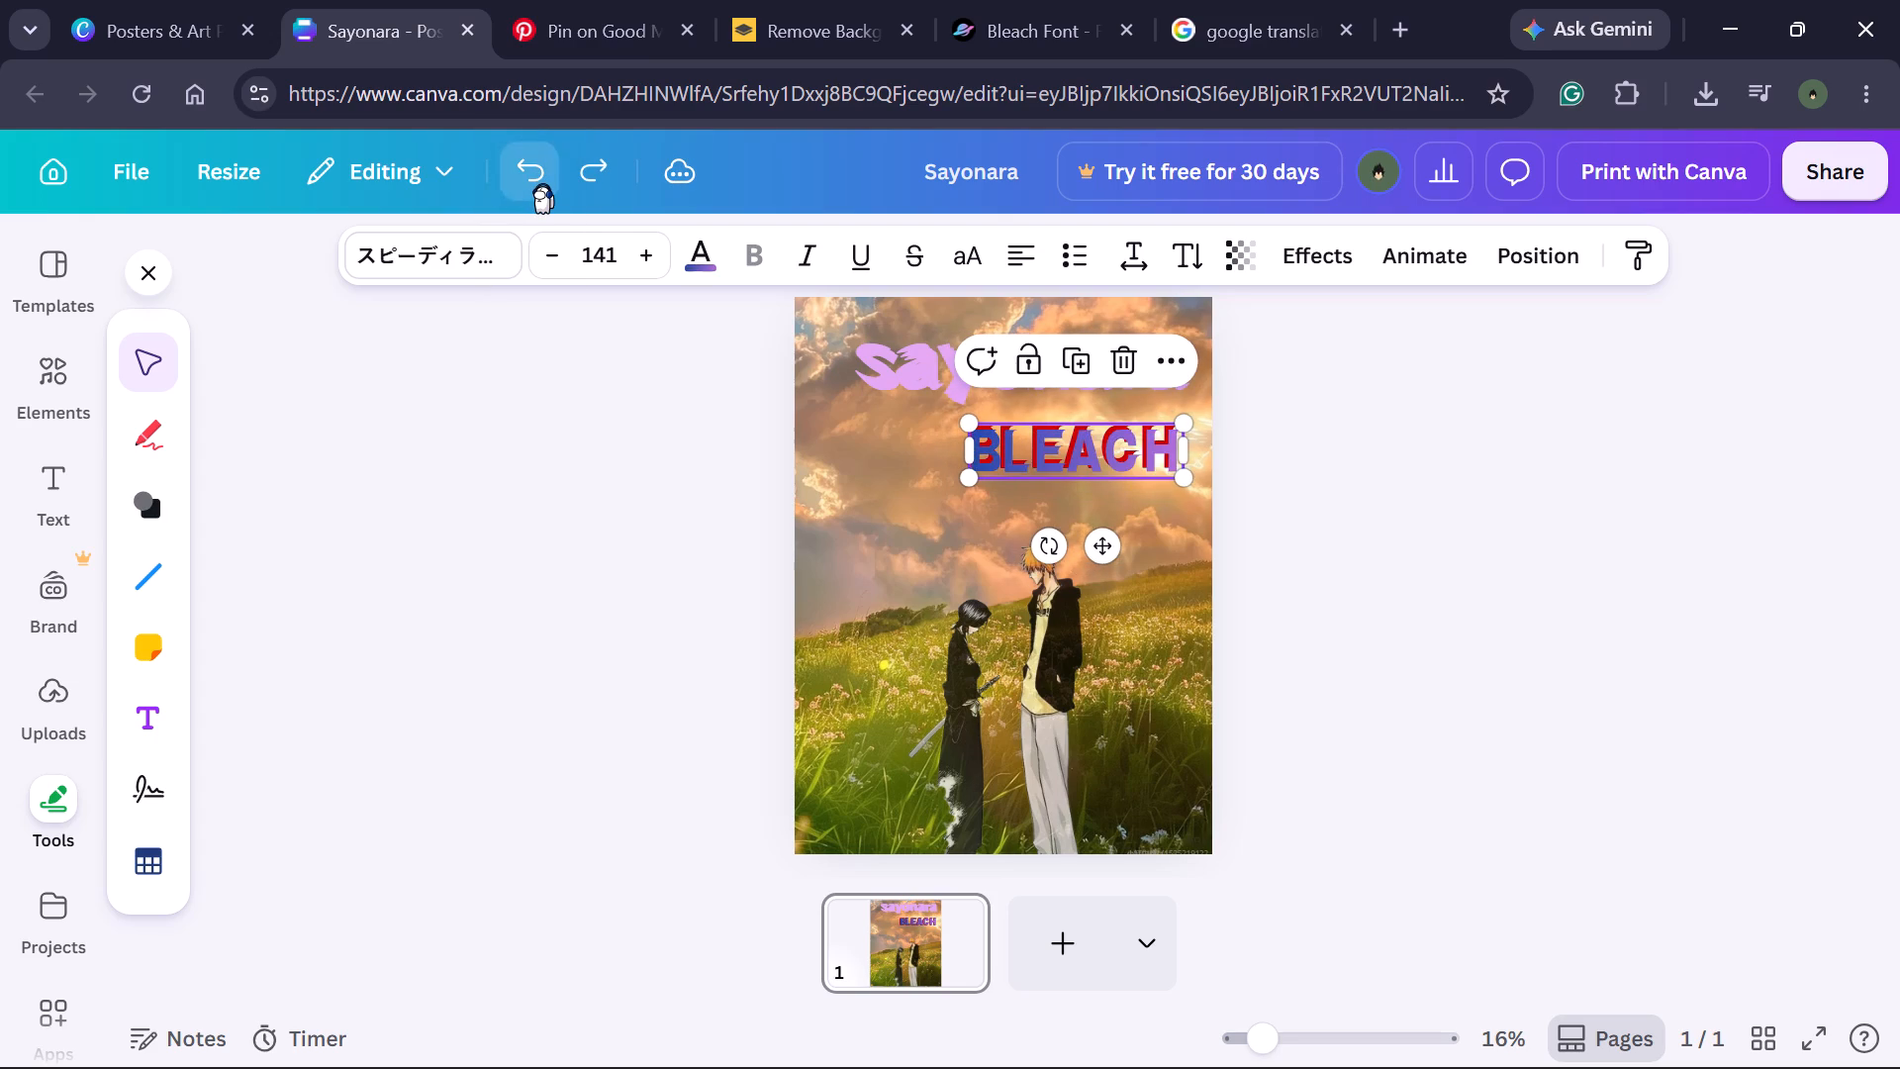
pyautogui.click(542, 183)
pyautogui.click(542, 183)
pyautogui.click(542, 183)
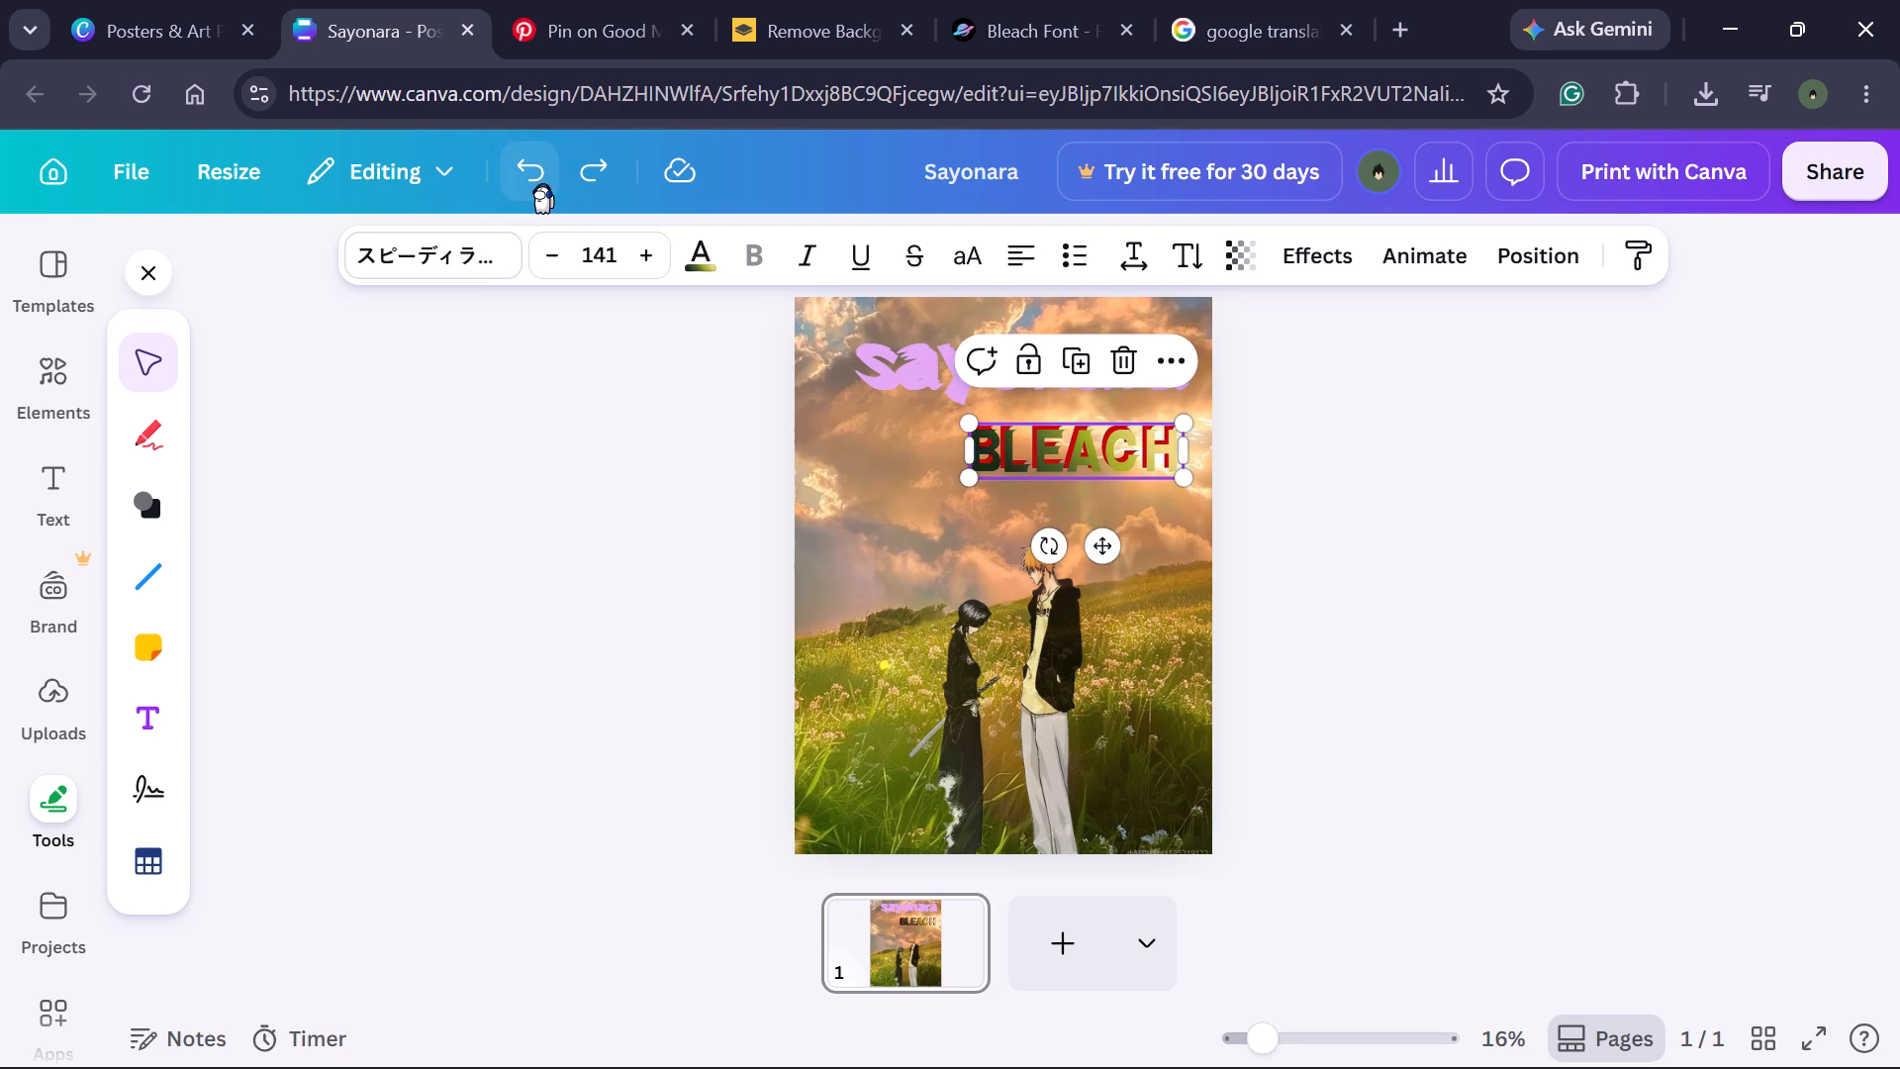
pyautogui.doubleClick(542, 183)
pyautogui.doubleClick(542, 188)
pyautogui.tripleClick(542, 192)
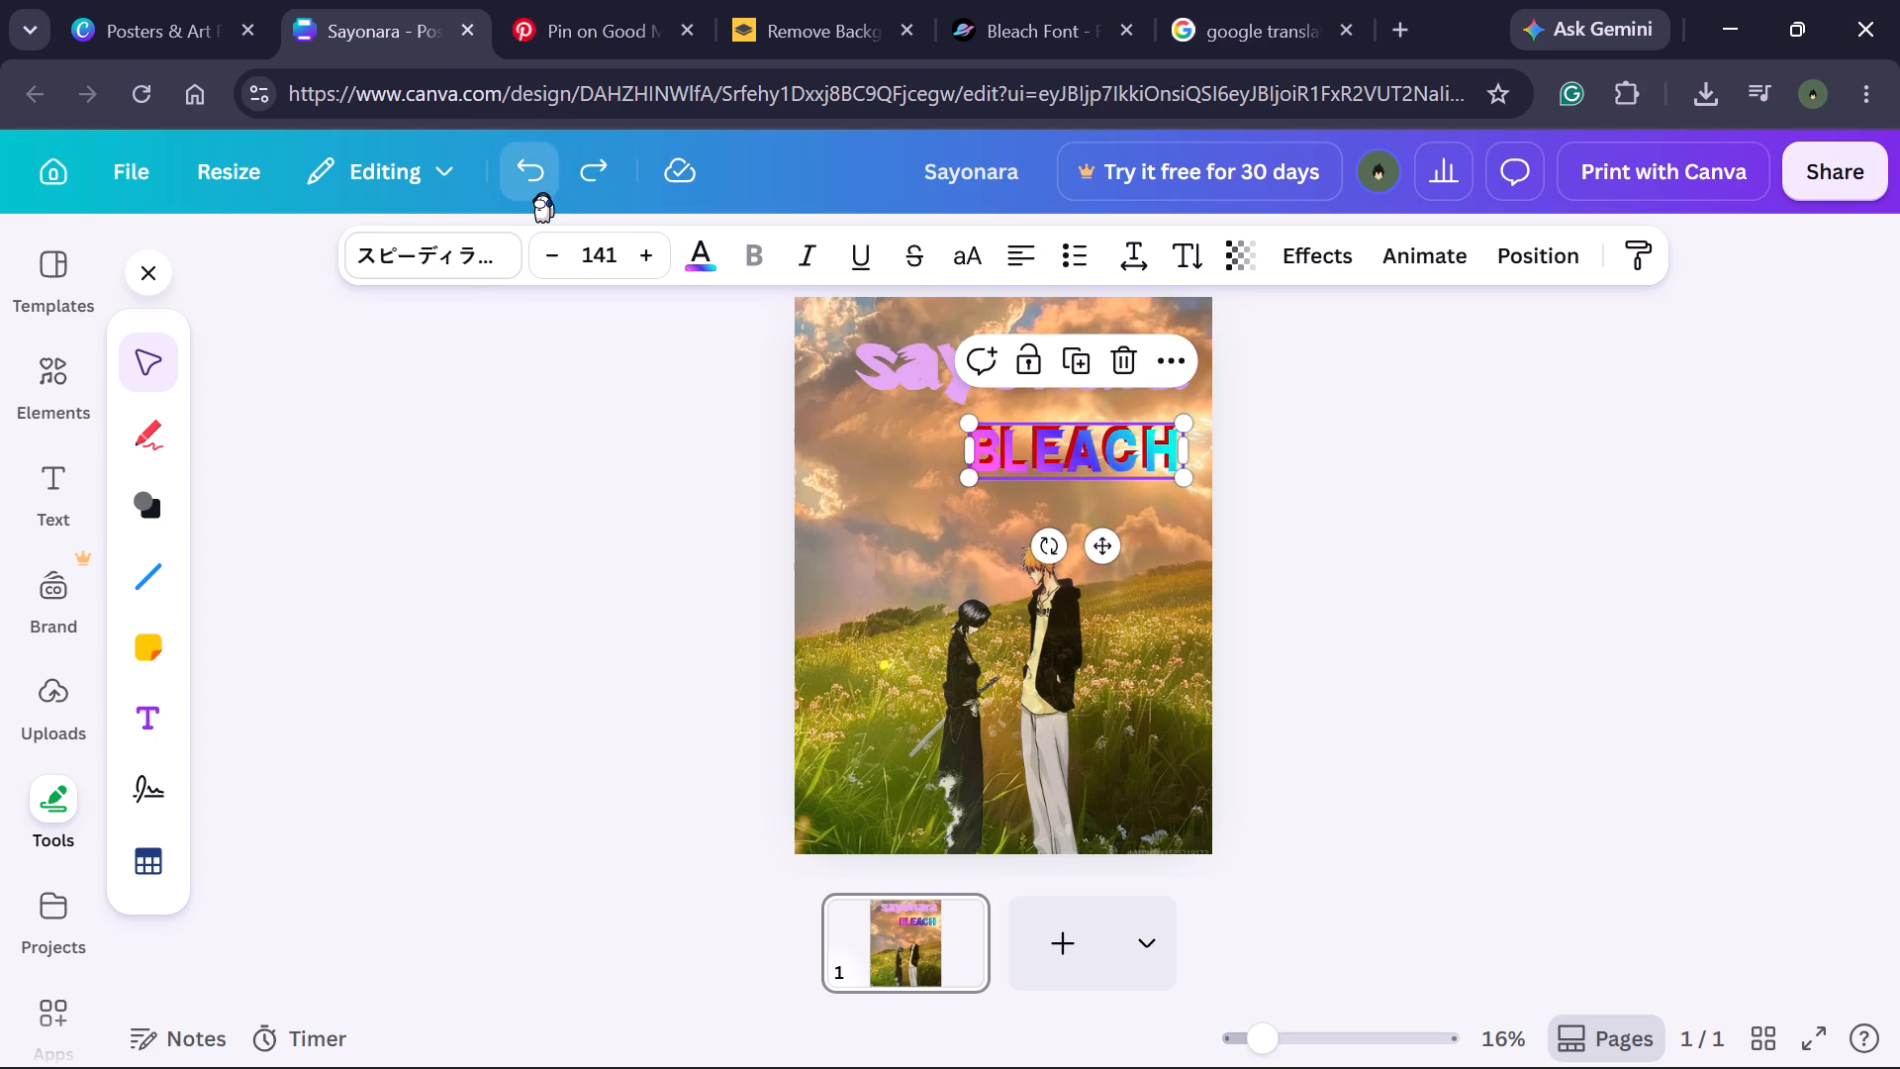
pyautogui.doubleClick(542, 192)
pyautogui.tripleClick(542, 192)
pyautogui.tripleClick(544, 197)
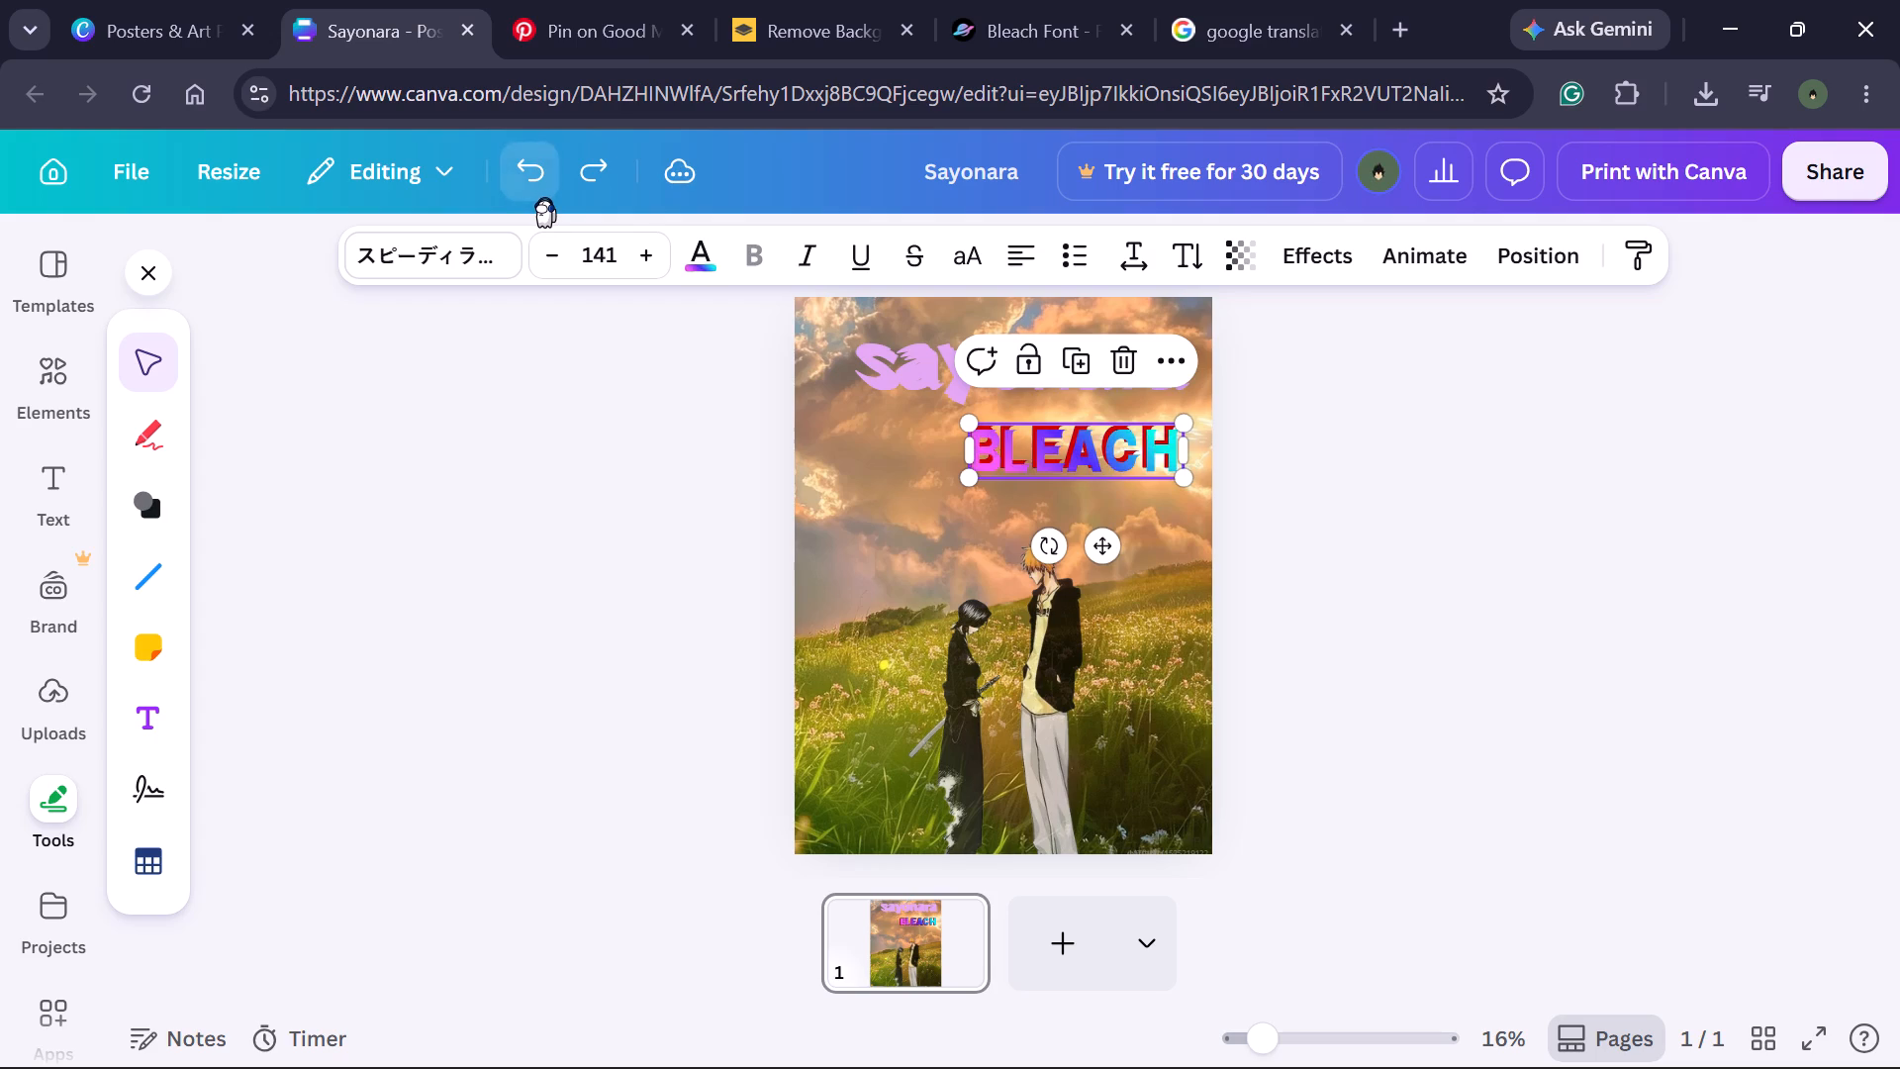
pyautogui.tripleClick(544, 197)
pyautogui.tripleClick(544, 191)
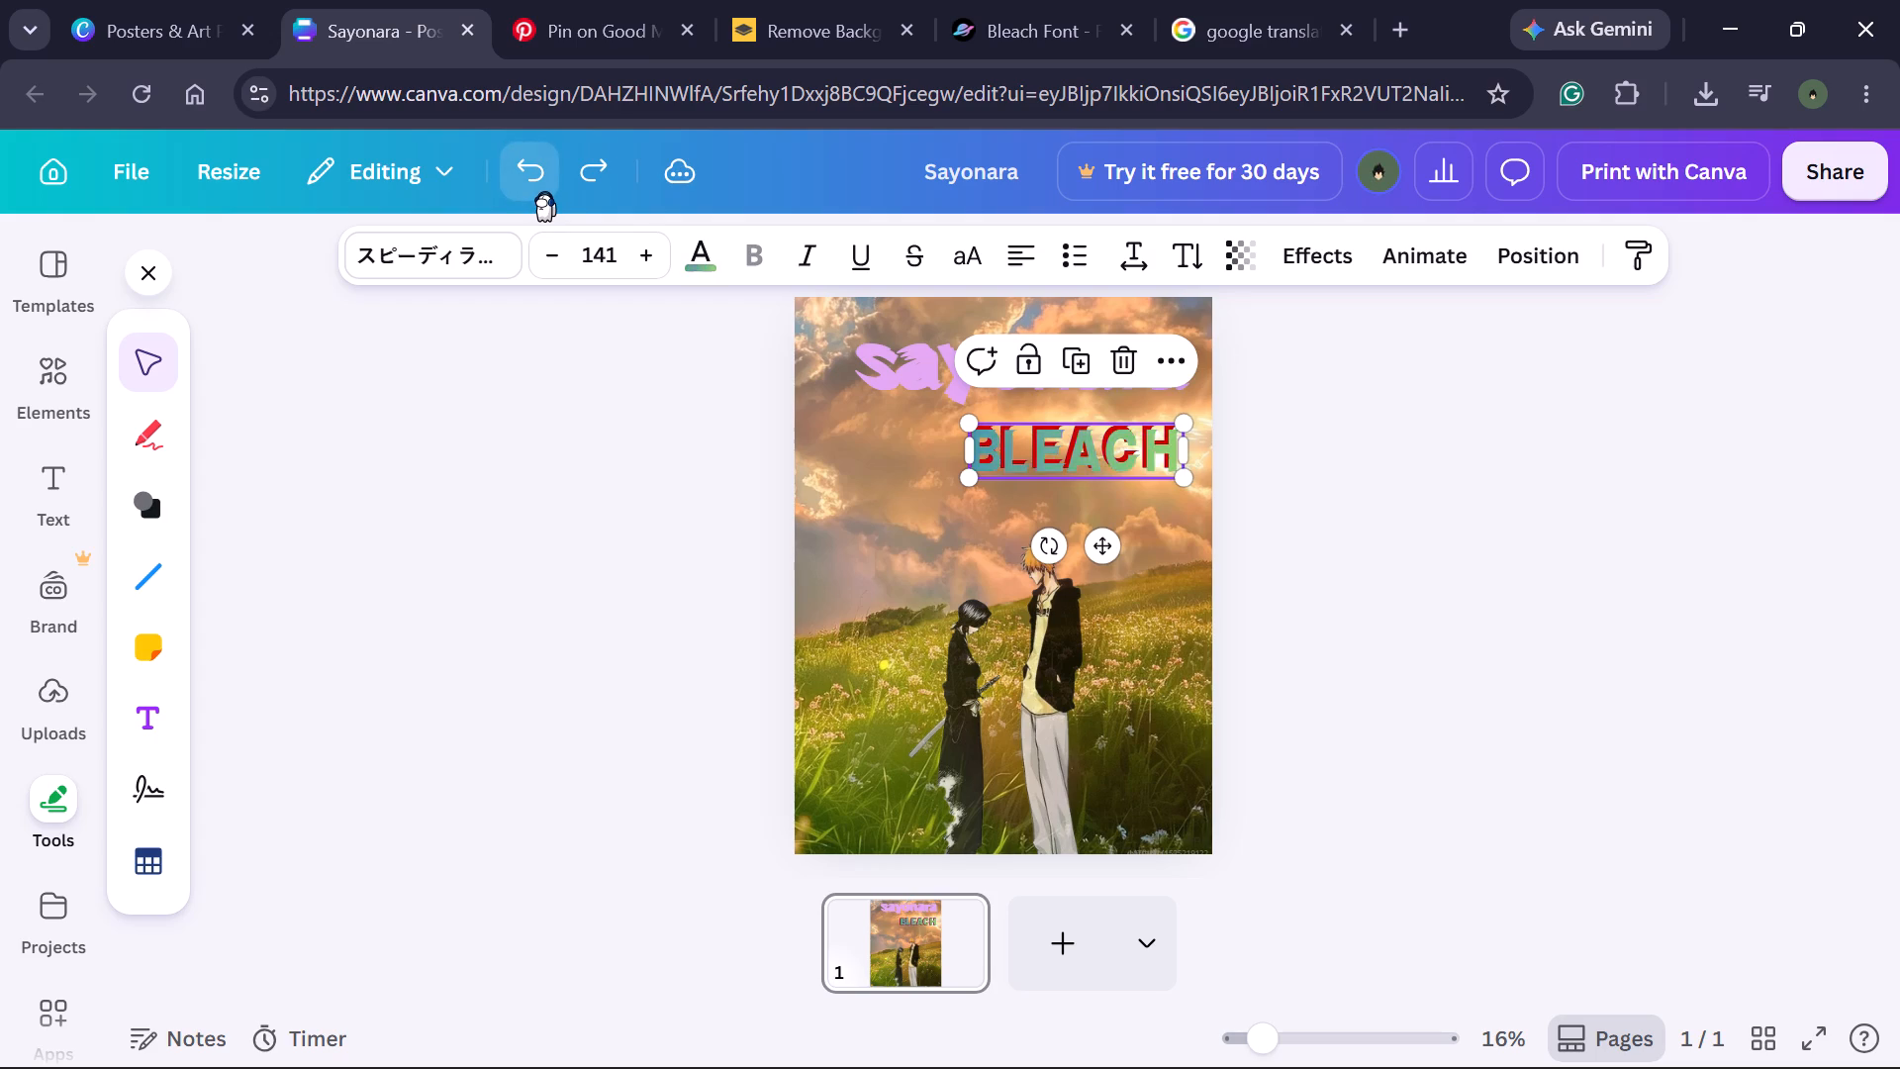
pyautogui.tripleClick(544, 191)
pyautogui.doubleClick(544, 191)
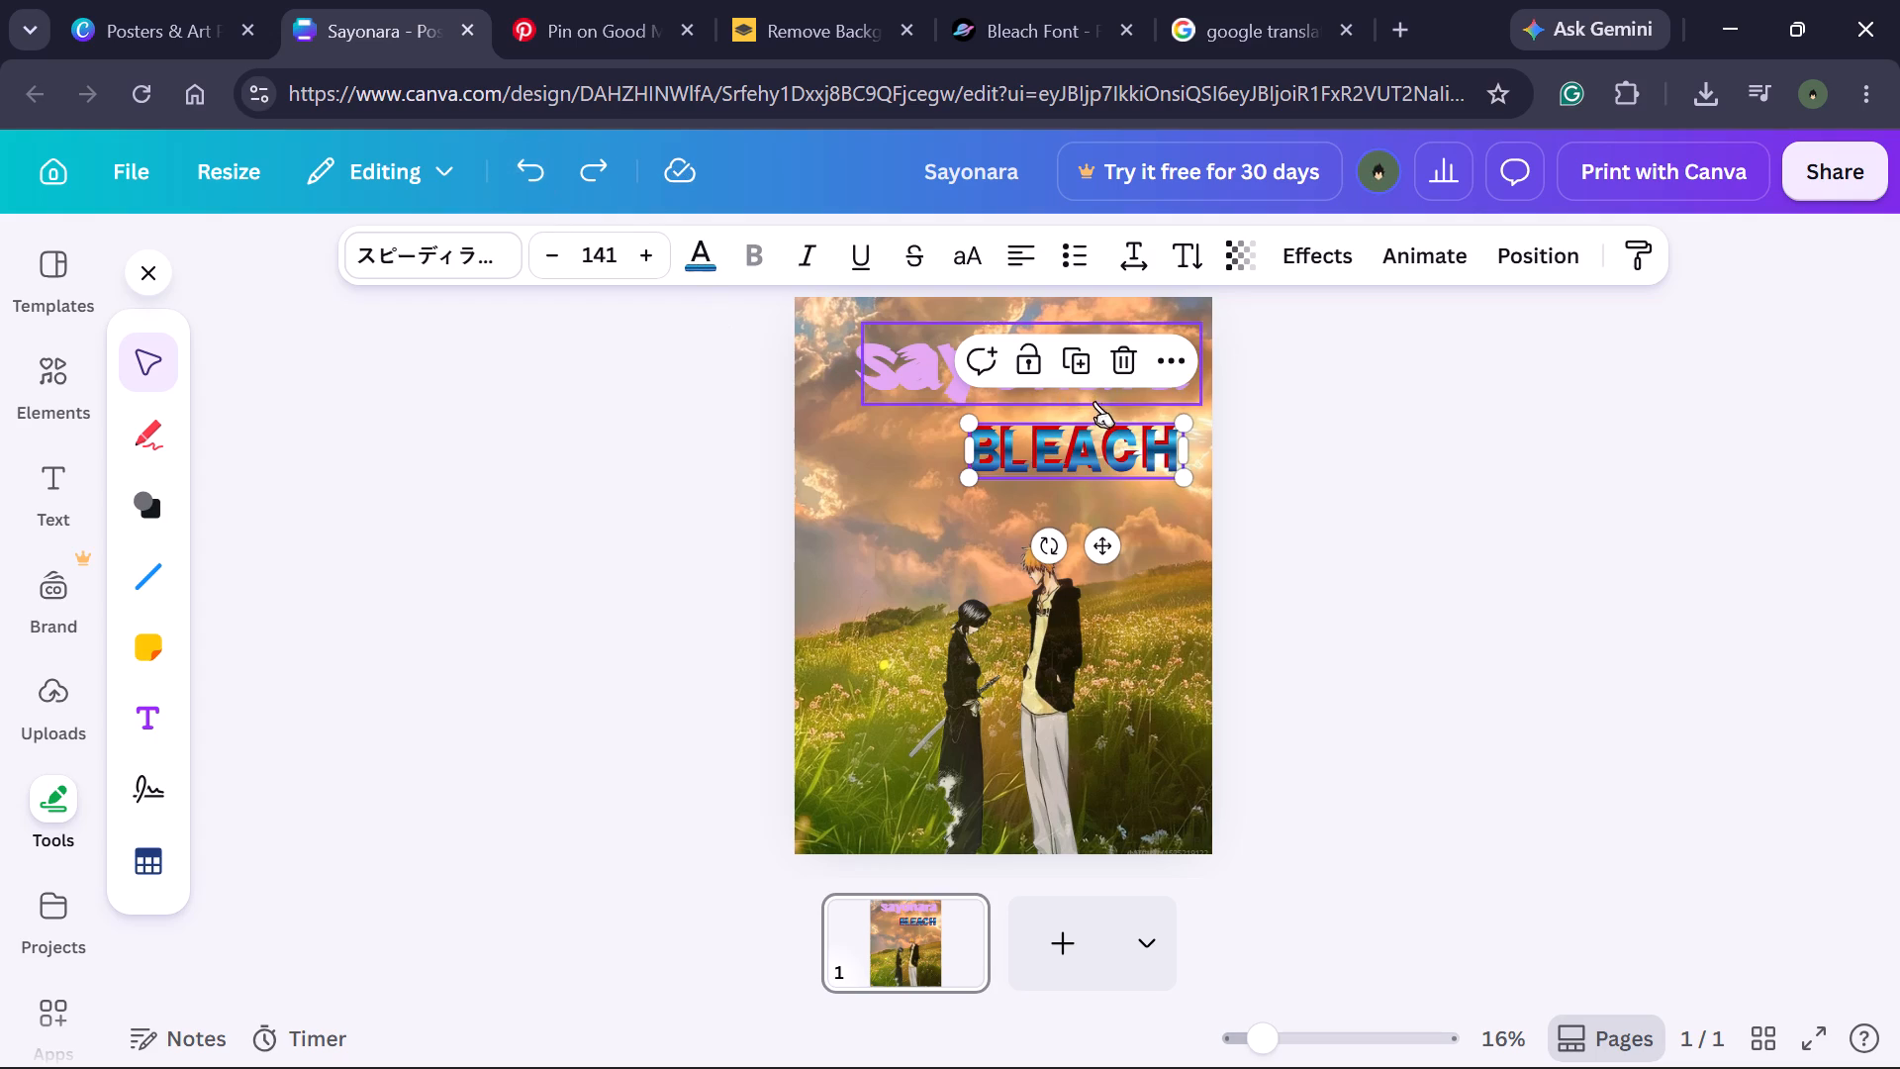
# Delete the front gradient copy of the "BLEACH" text.
pyautogui.click(1120, 369)
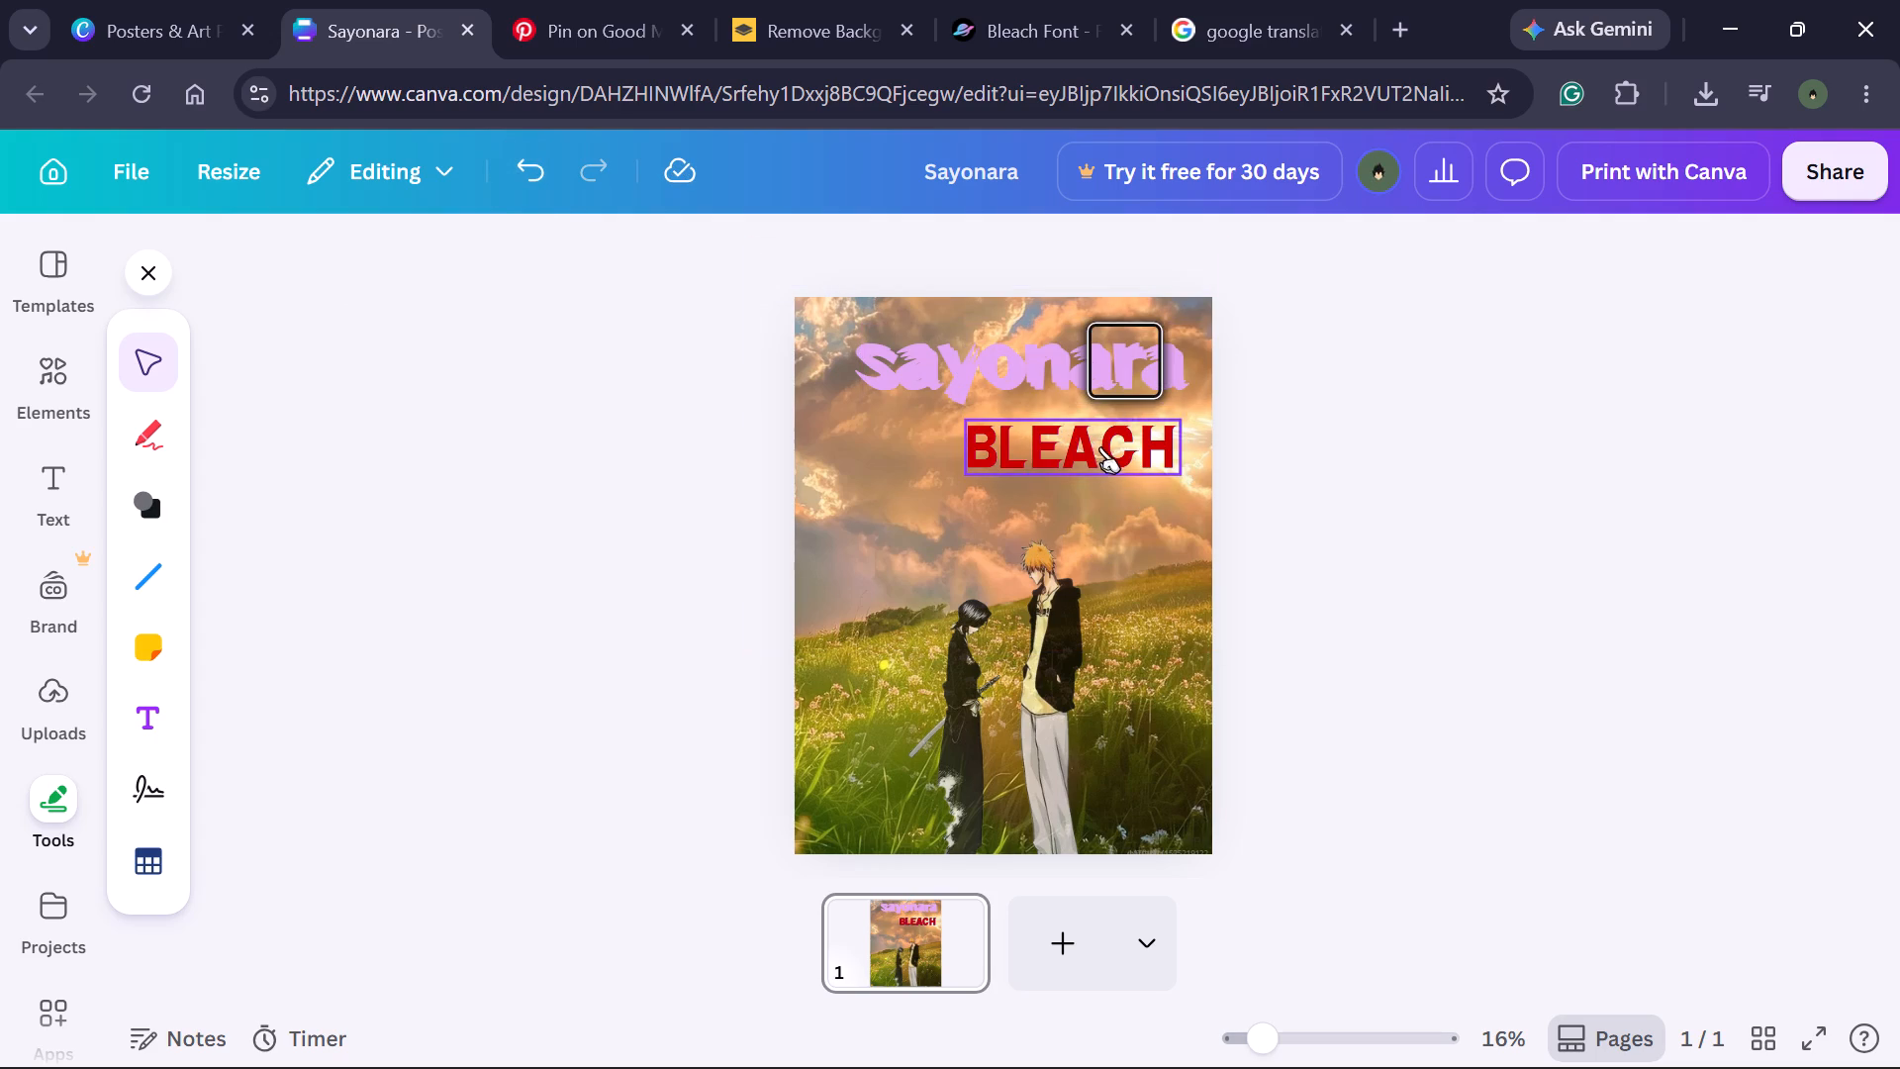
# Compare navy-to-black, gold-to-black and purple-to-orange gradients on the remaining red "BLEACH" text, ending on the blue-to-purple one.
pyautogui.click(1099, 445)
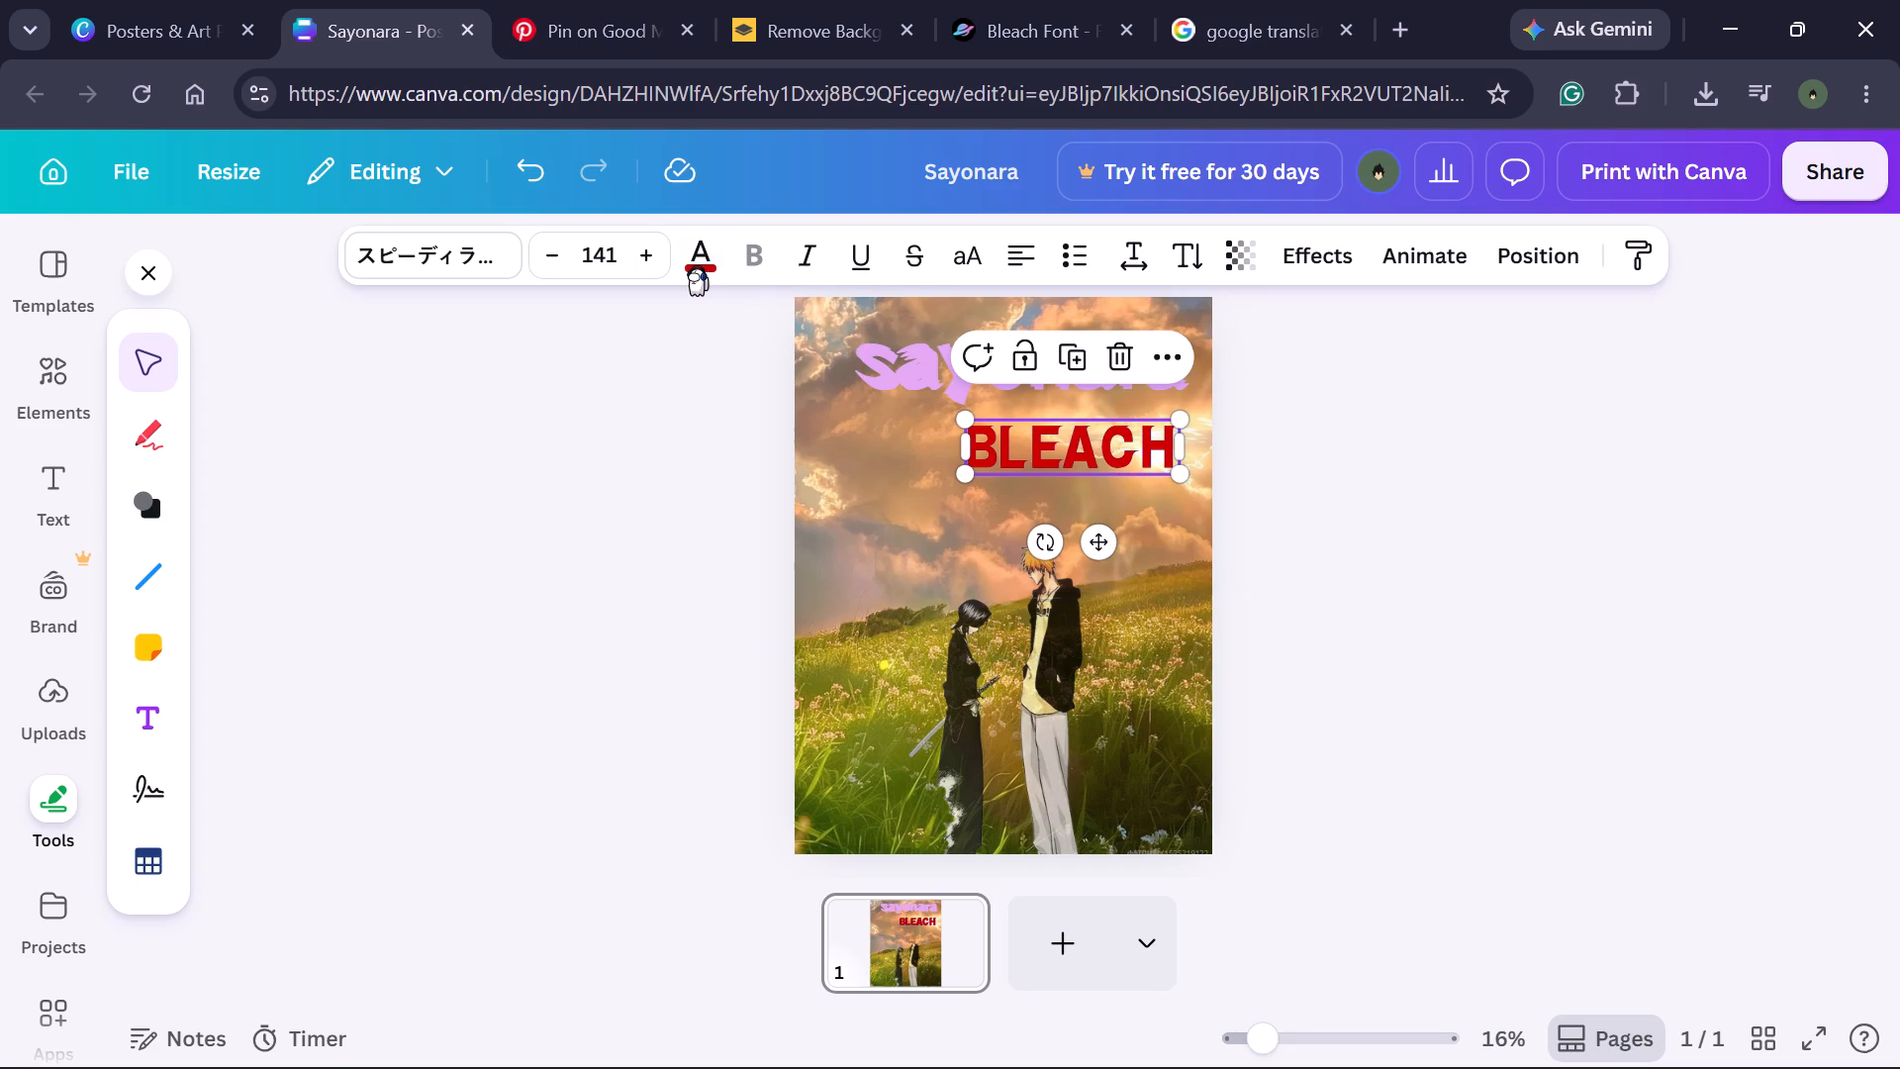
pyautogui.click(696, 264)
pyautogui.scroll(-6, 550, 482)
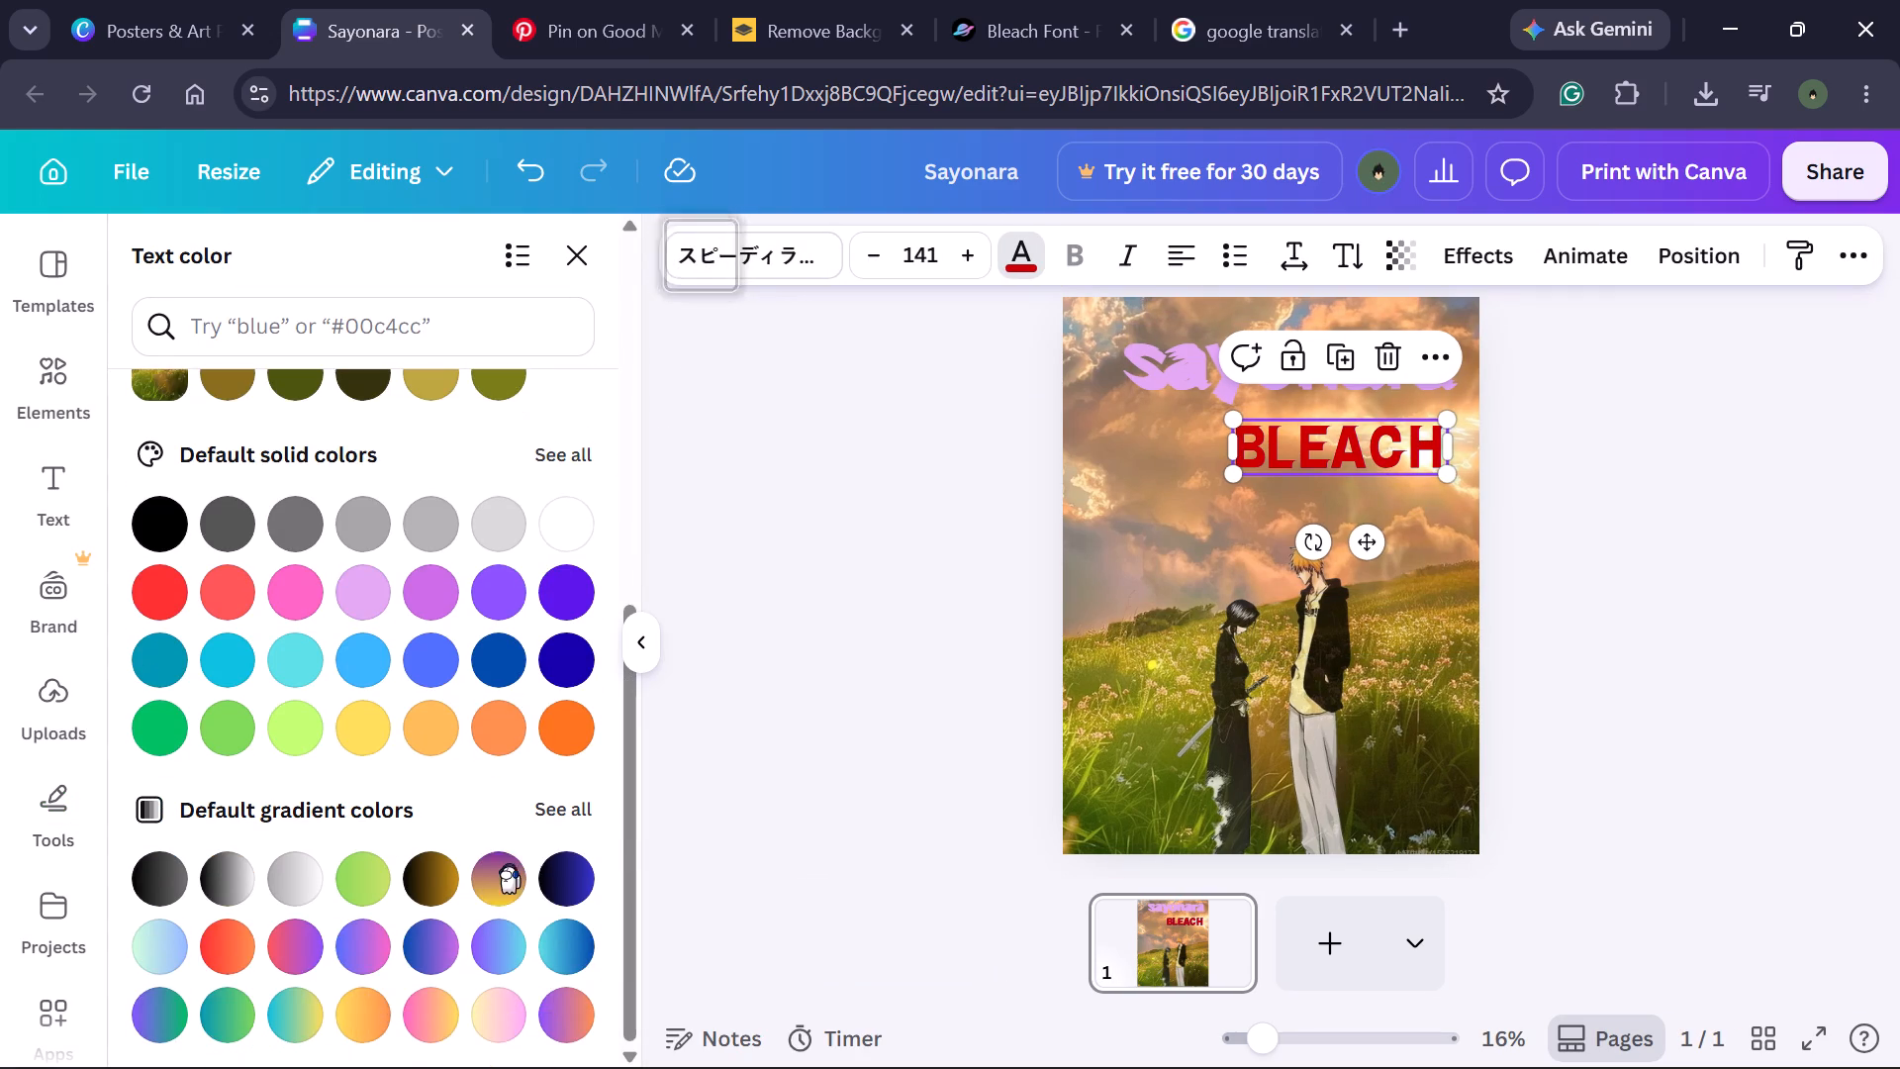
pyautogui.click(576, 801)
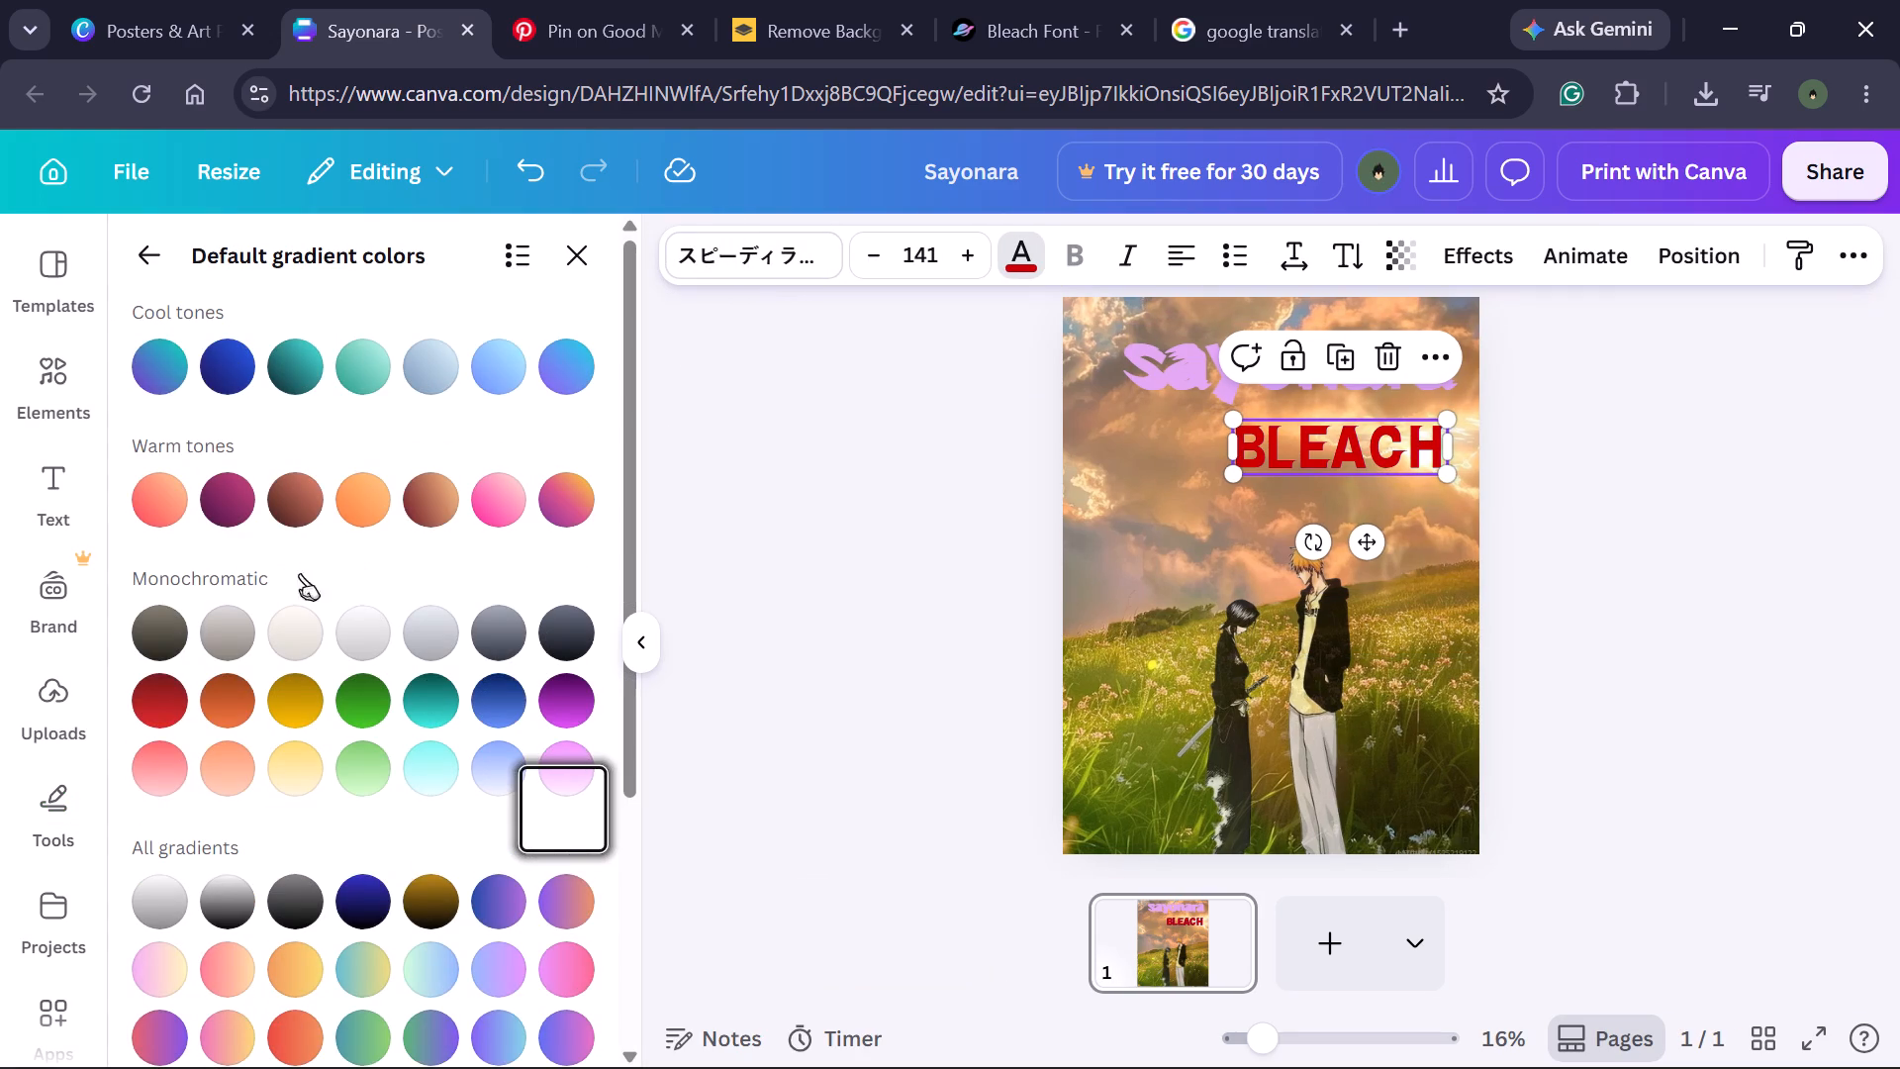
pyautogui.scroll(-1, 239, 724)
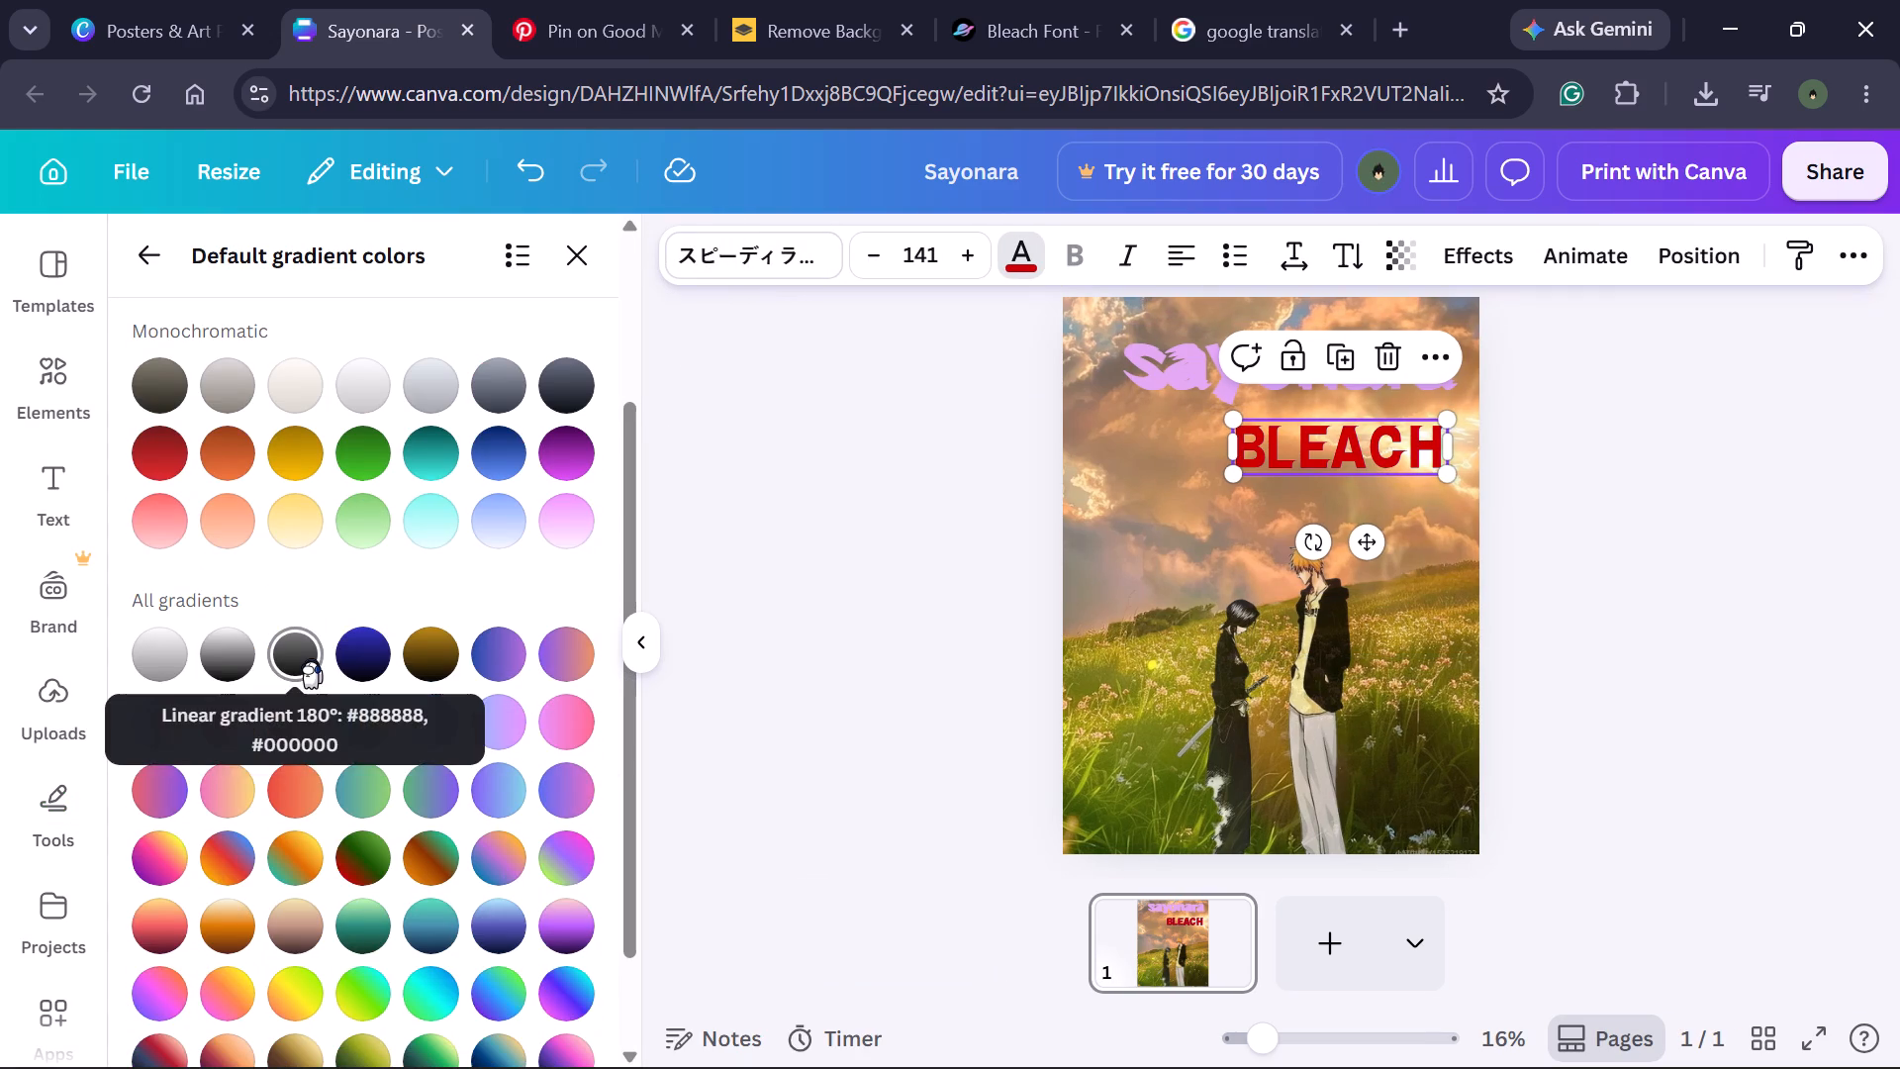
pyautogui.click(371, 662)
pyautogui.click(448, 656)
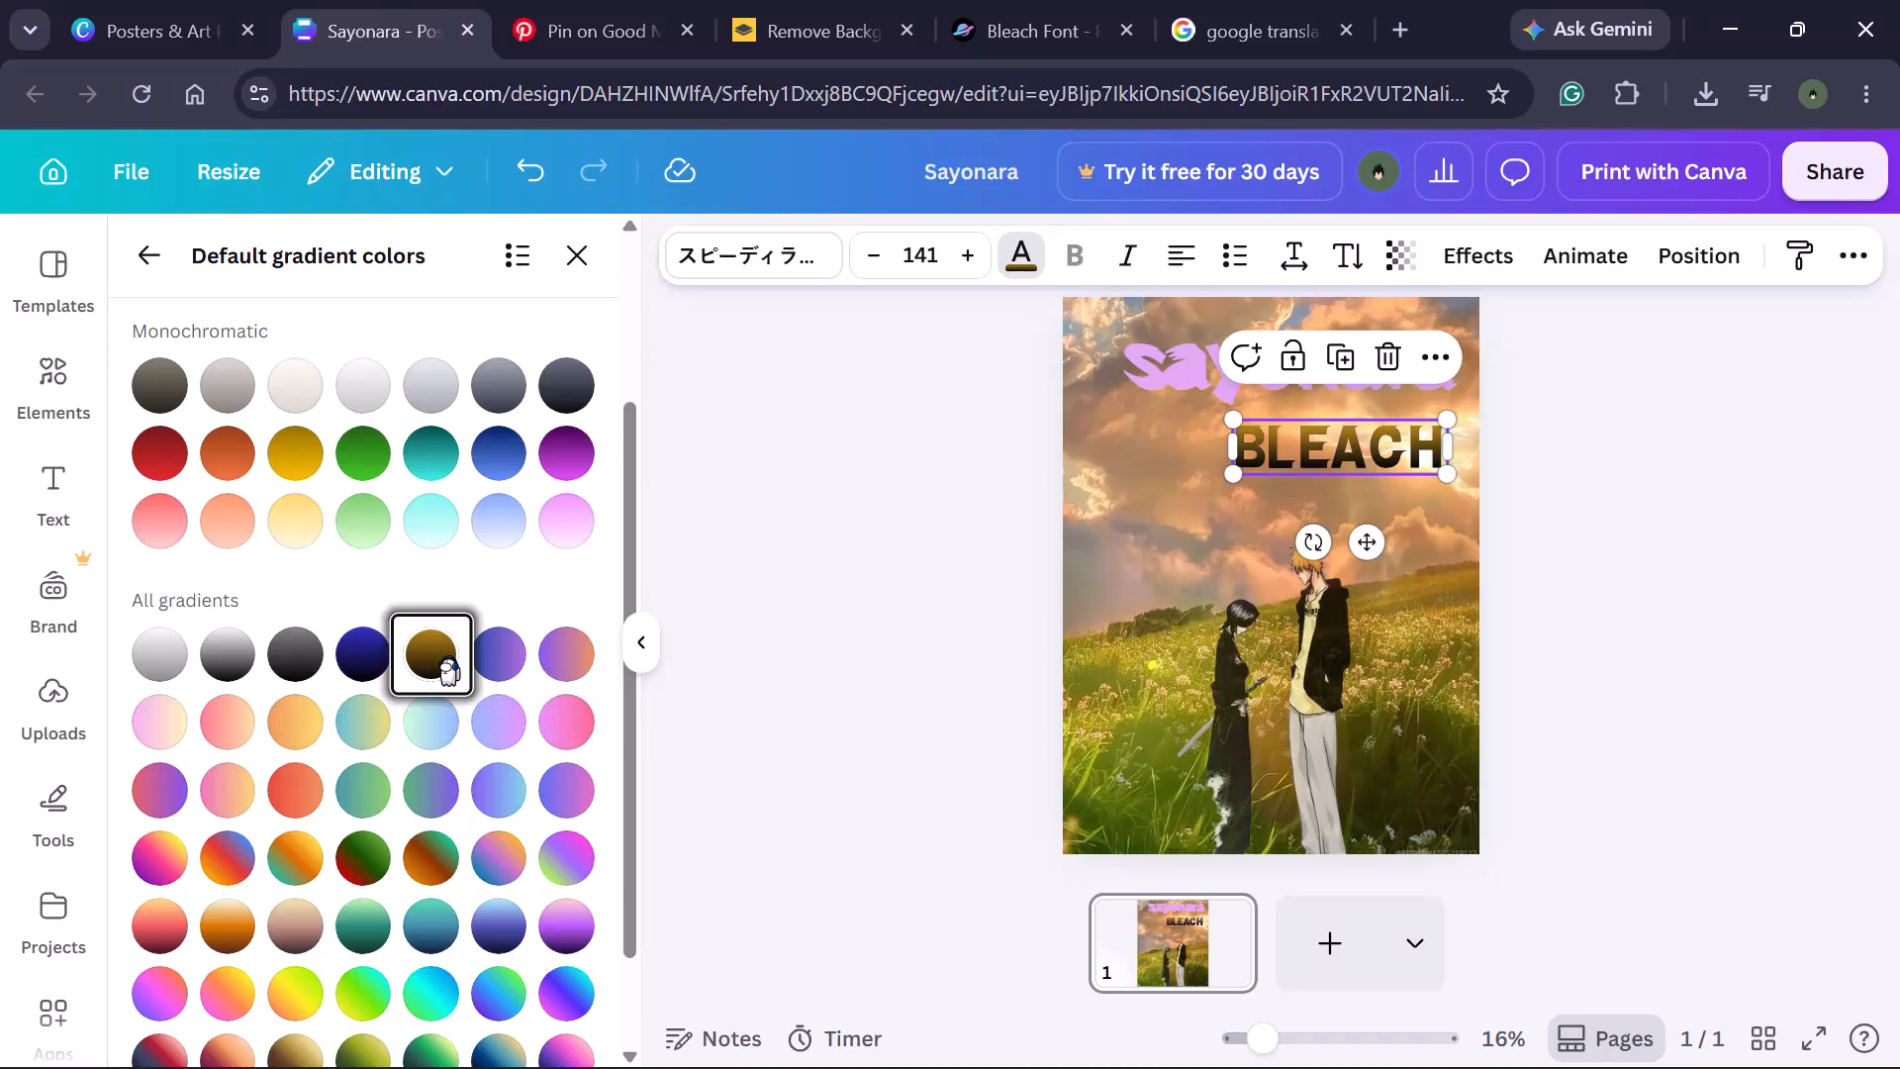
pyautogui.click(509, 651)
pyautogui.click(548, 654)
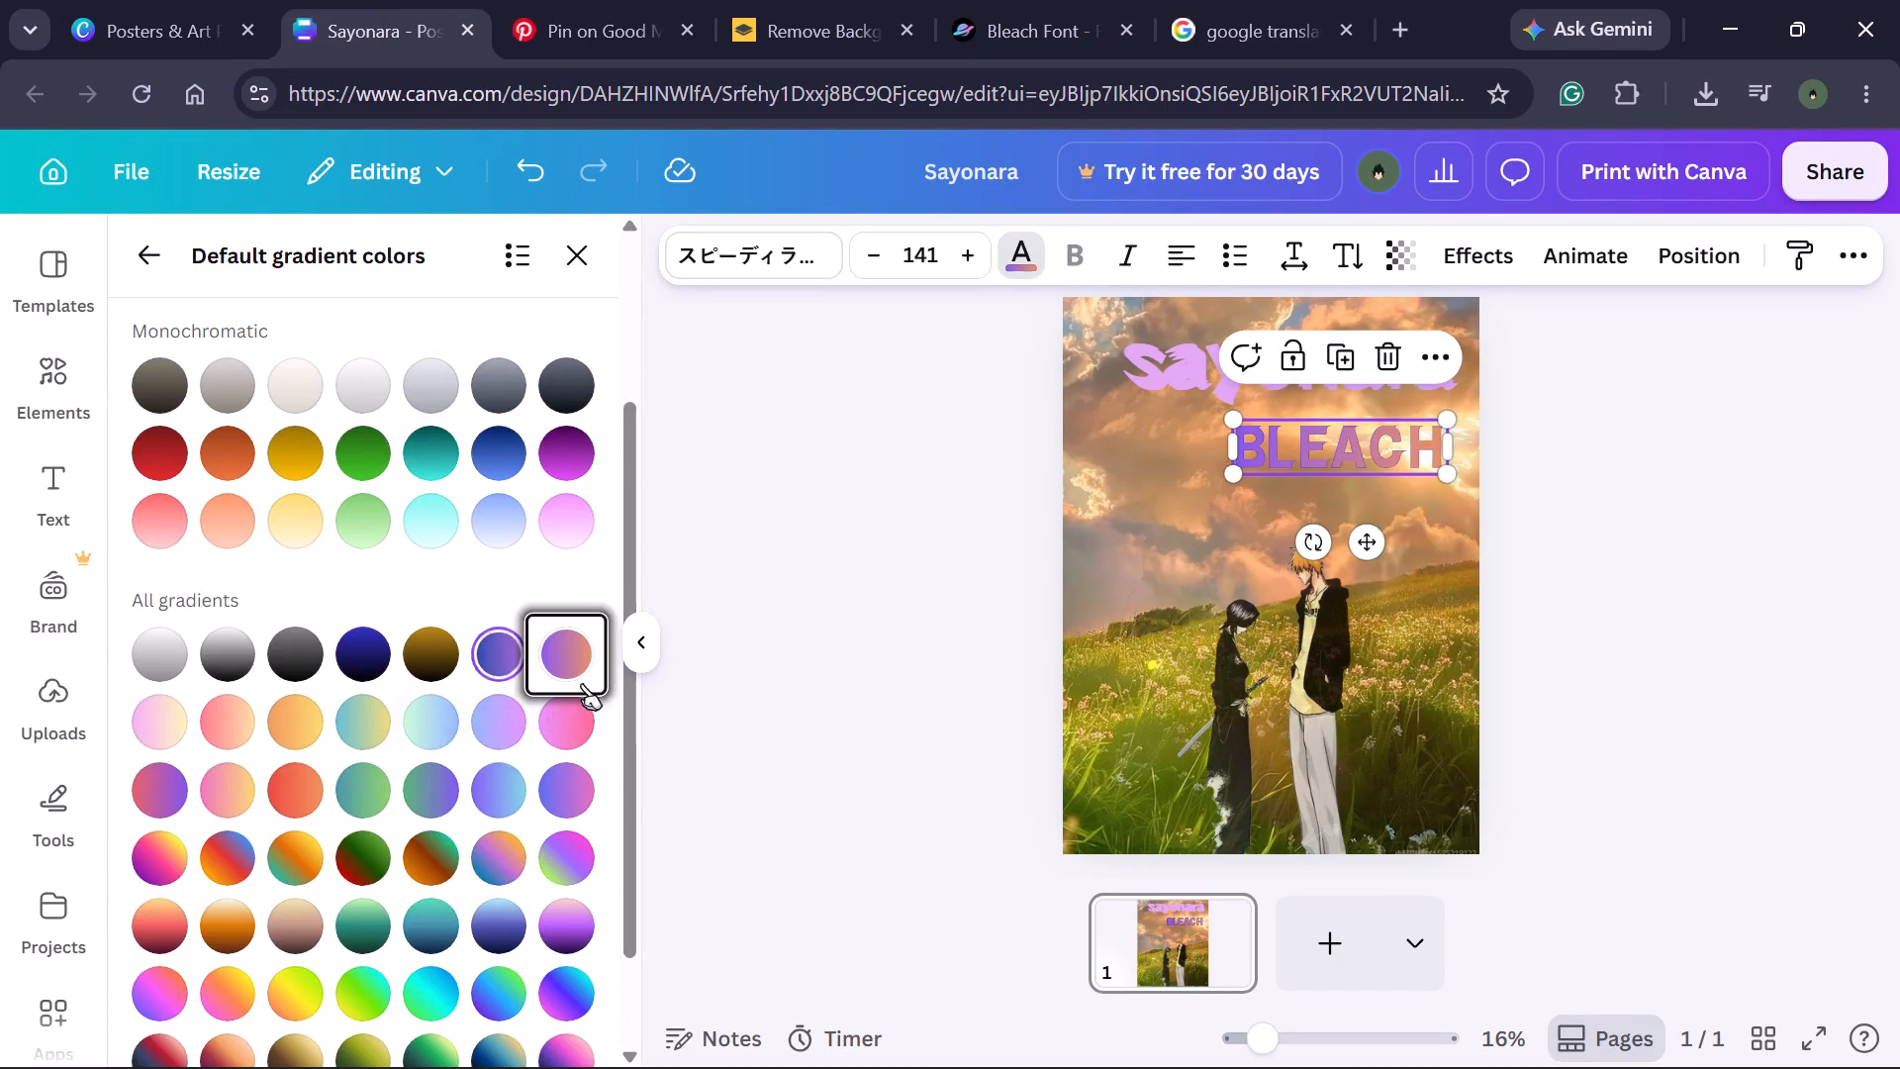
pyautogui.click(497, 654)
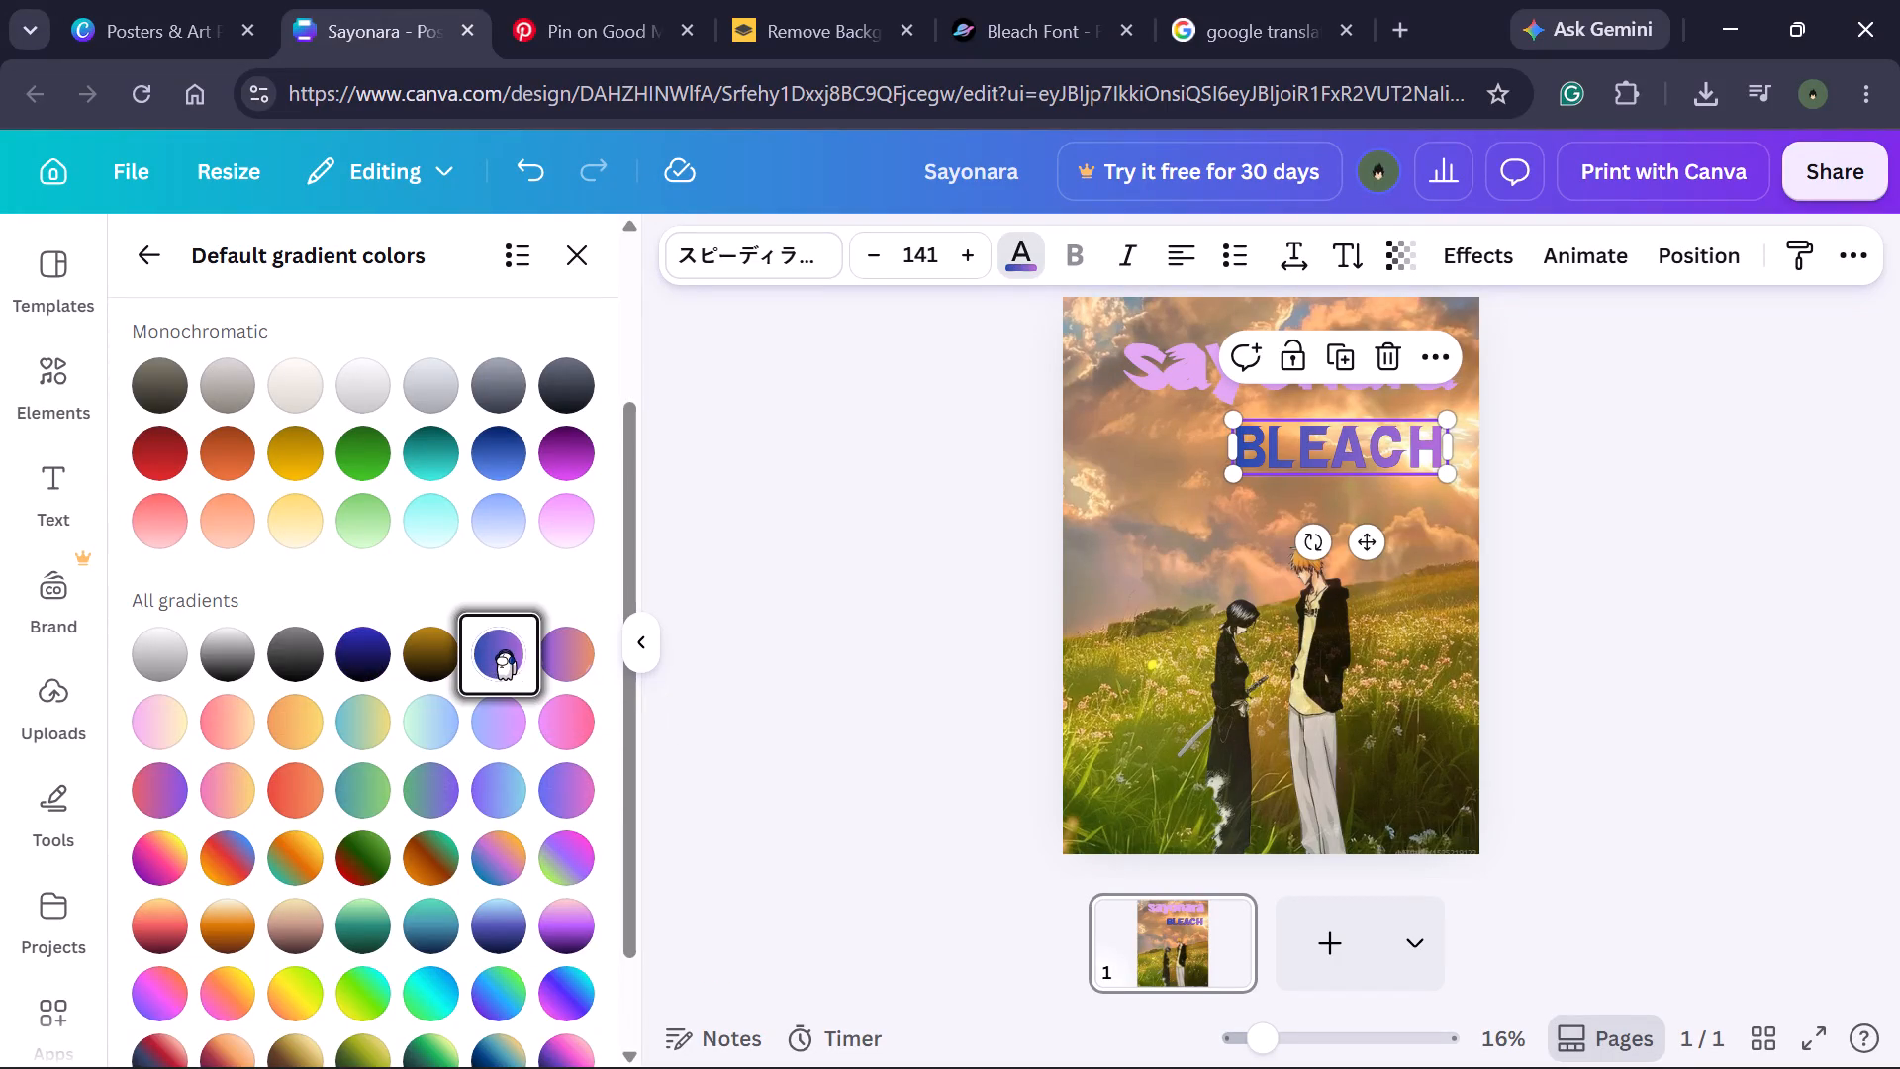
# Compare light-blue-to-lilac, pink, blue-to-pink, purple-to-light-blue, green-to-purple and blue-pink-orange gradients on "BLEACH", ending on the diagonal orange-brown-teal one.
pyautogui.click(491, 726)
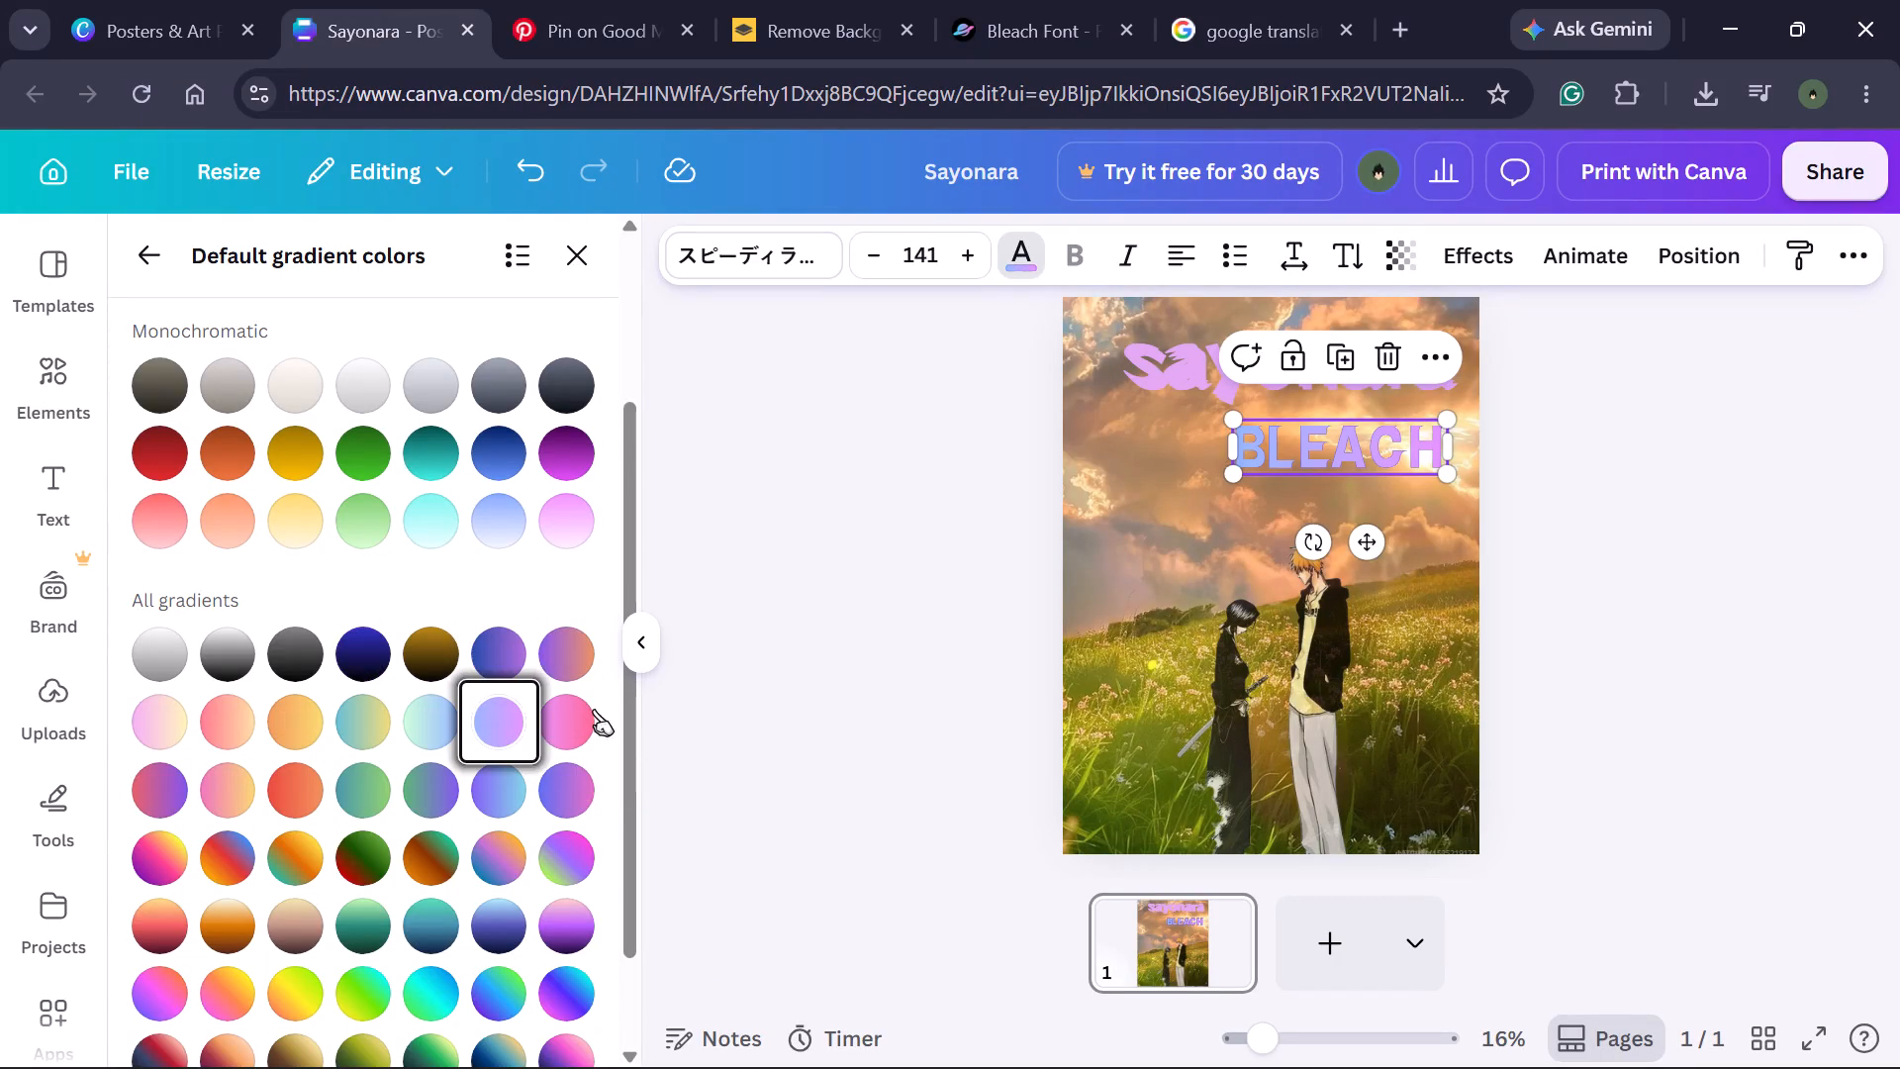
pyautogui.click(582, 715)
pyautogui.click(578, 778)
pyautogui.click(505, 777)
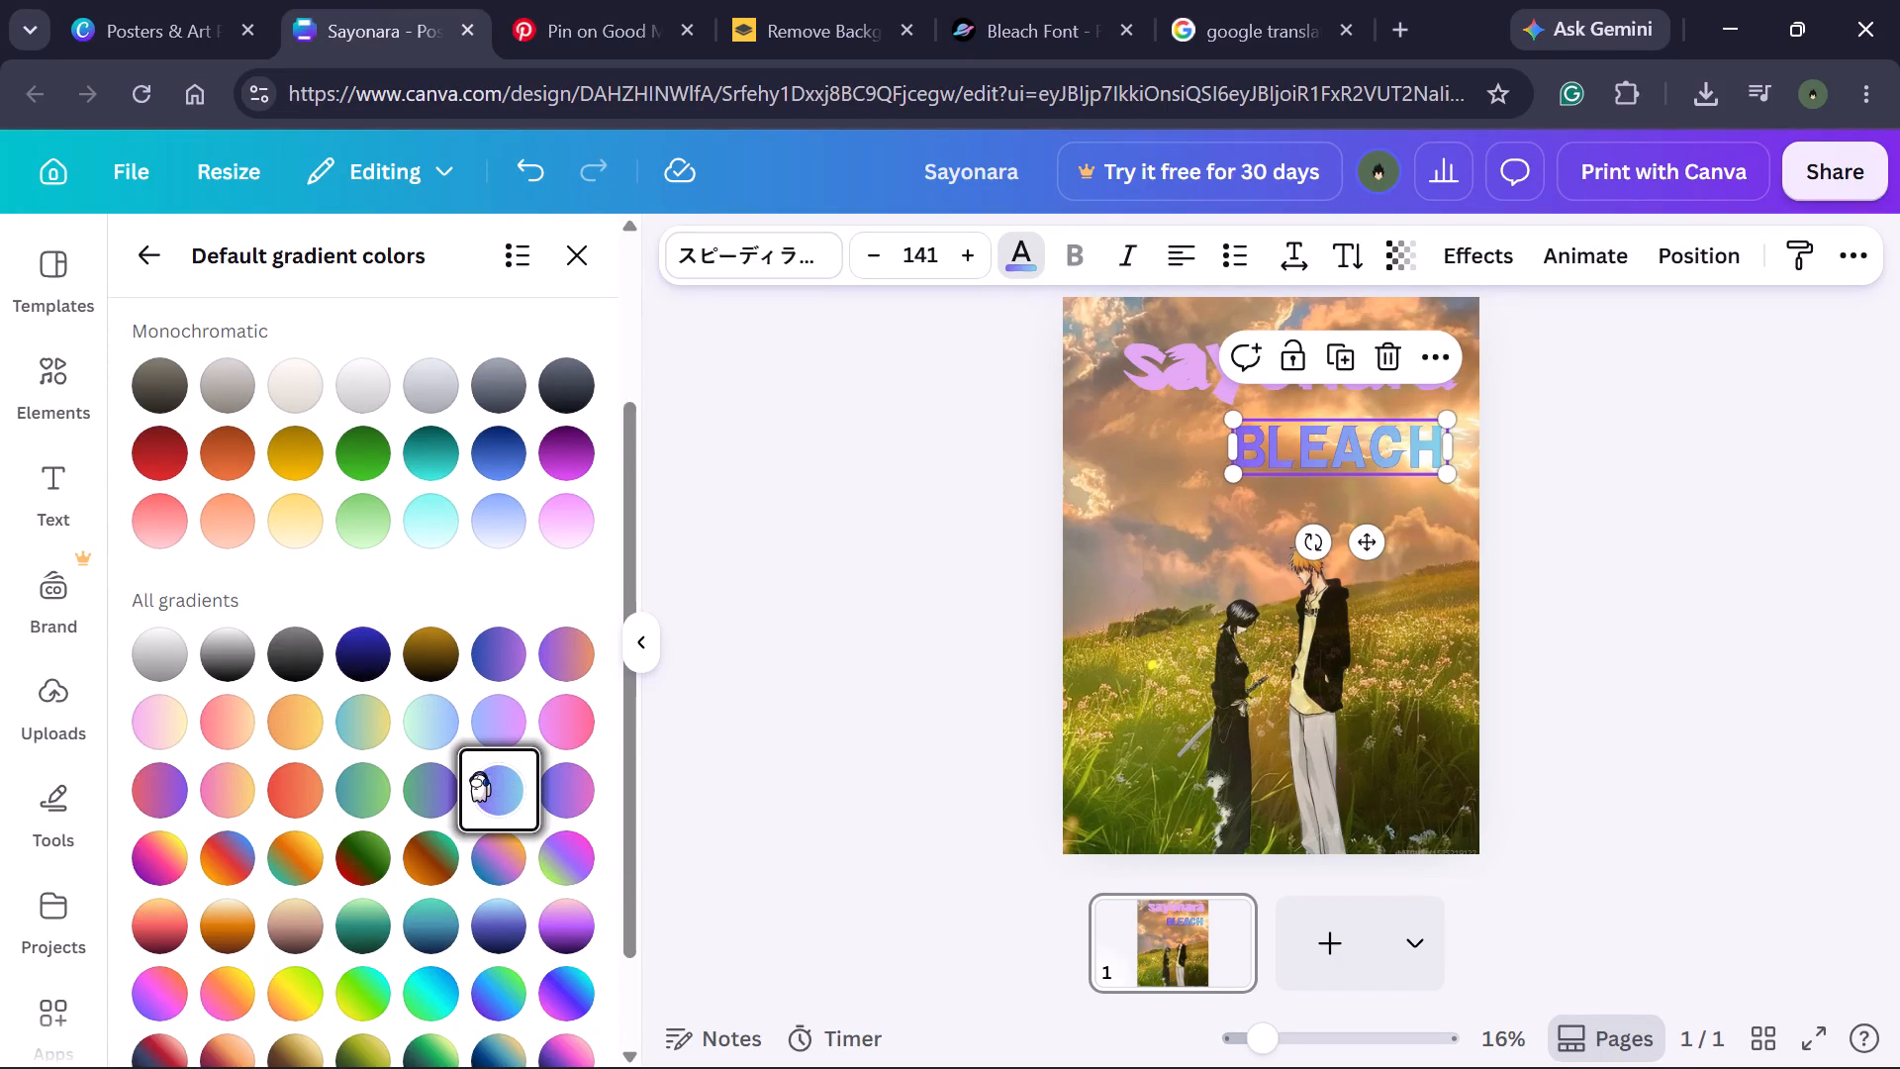
pyautogui.click(436, 778)
pyautogui.click(461, 844)
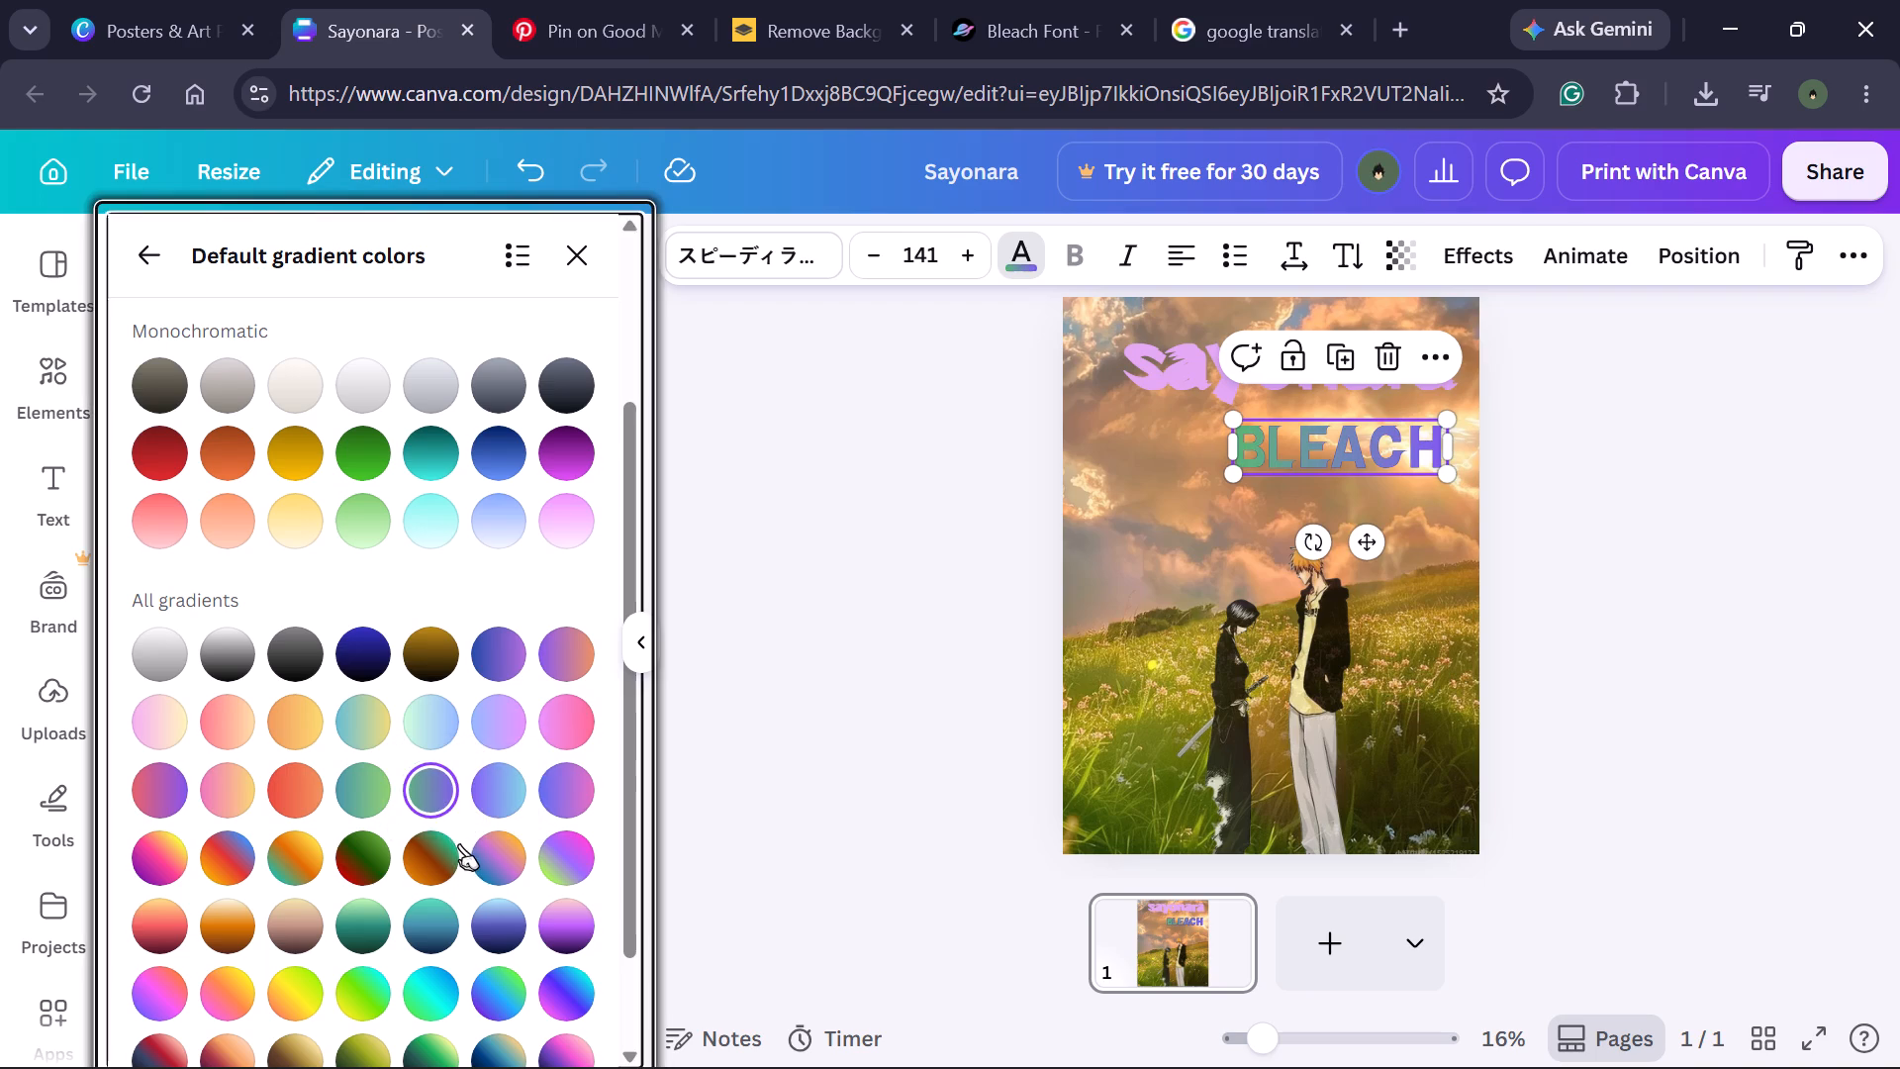
pyautogui.click(433, 847)
pyautogui.click(504, 845)
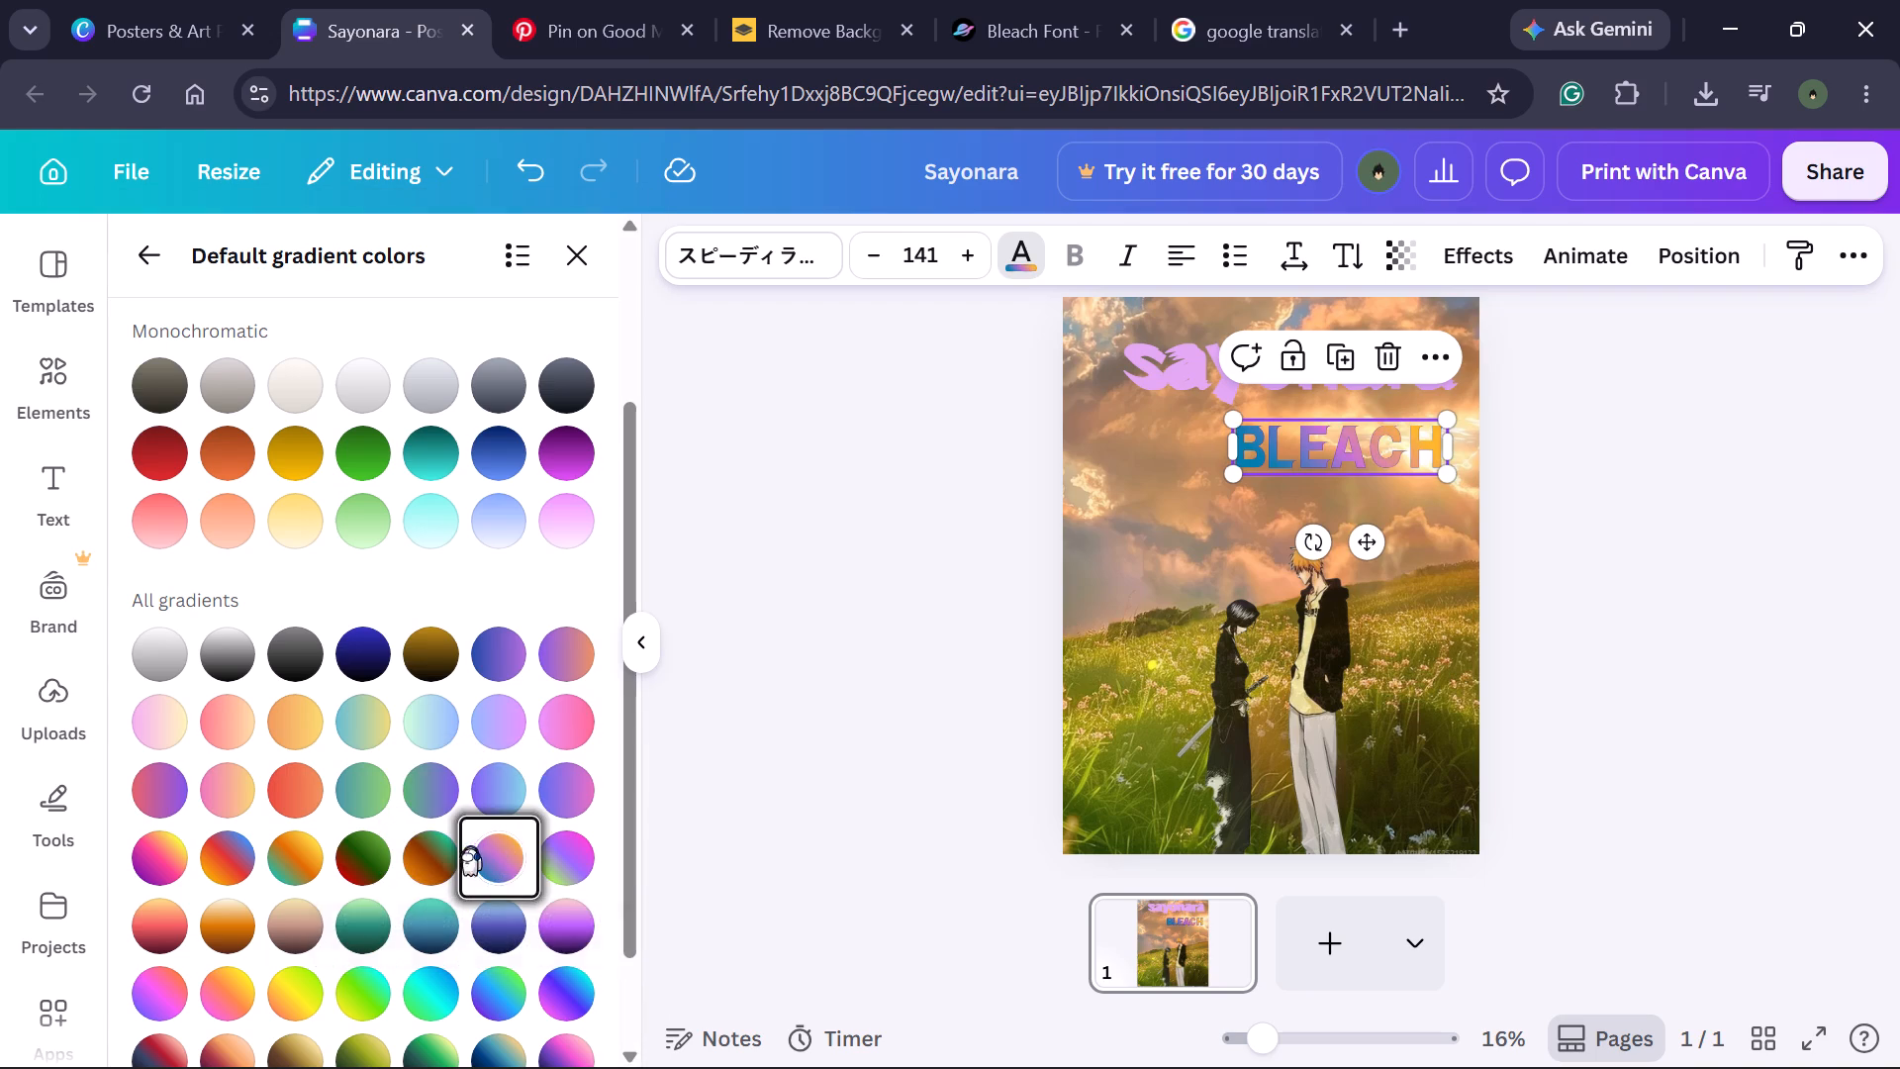
pyautogui.click(433, 845)
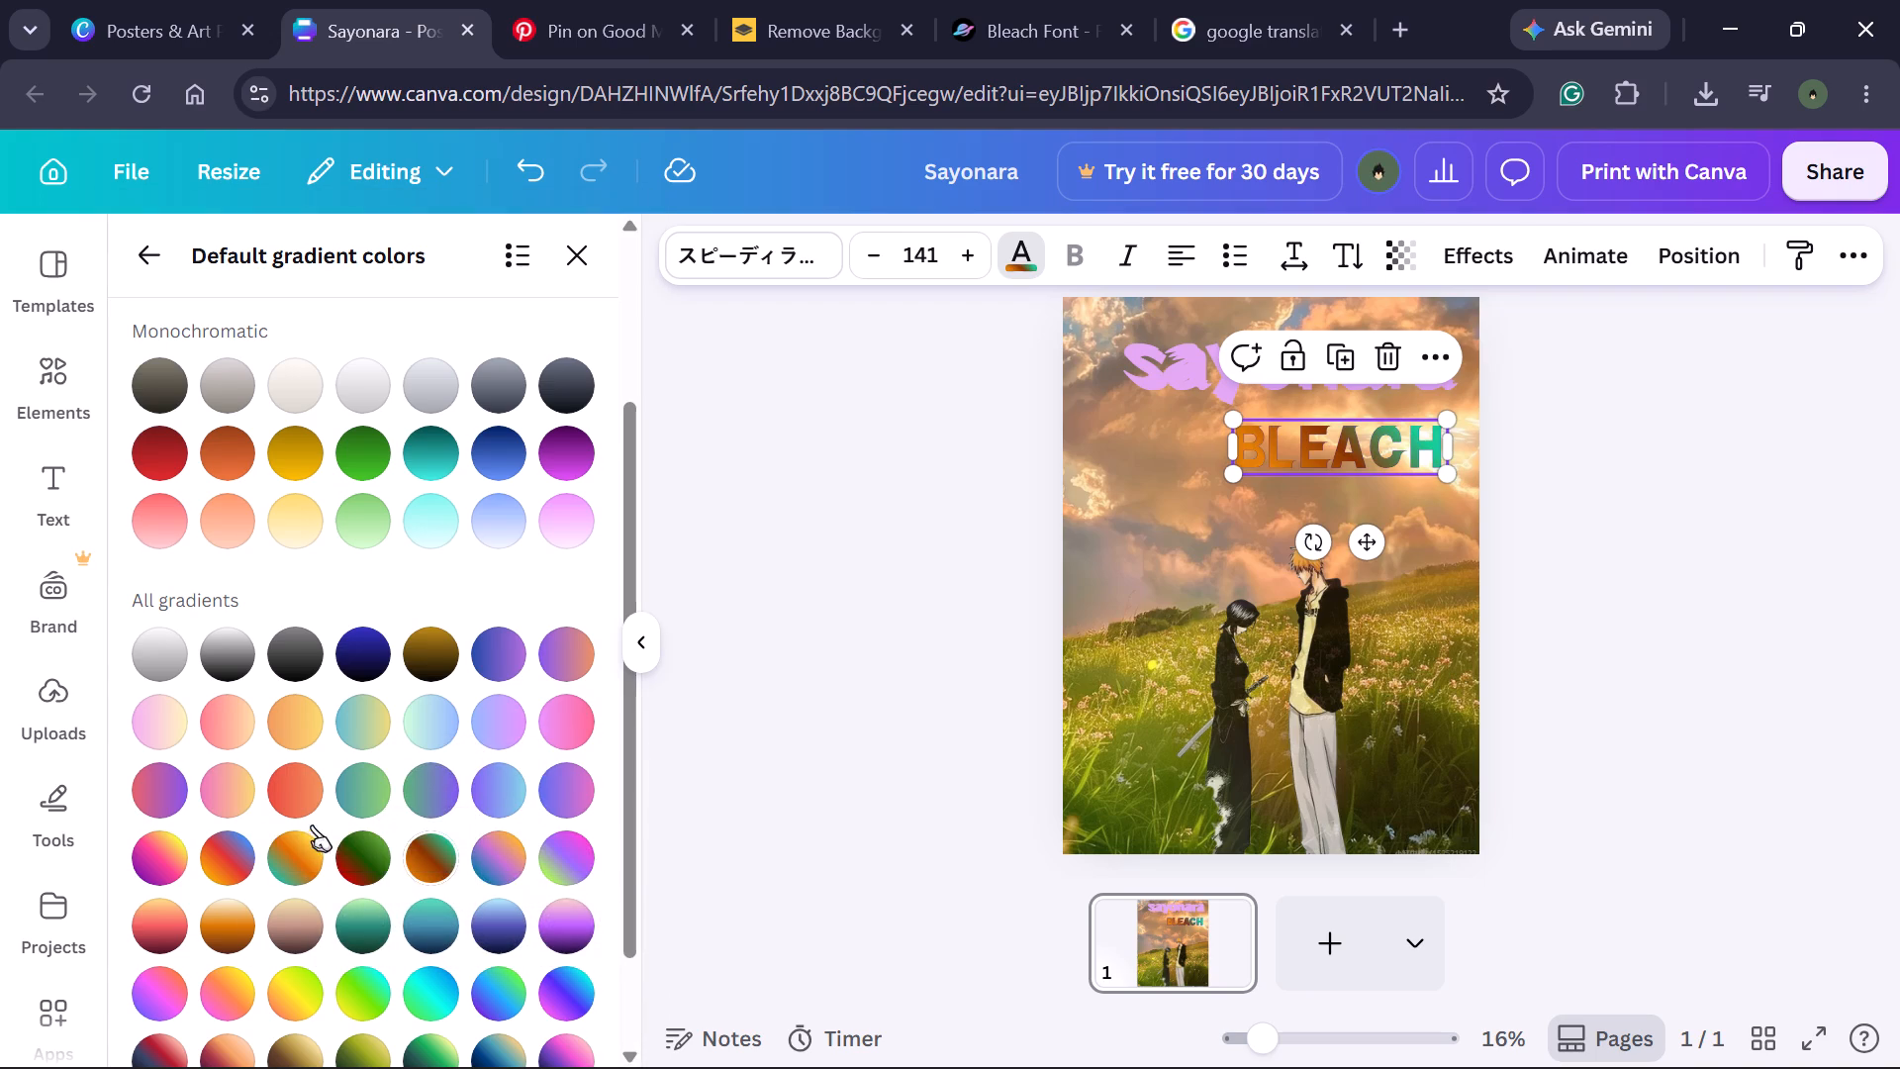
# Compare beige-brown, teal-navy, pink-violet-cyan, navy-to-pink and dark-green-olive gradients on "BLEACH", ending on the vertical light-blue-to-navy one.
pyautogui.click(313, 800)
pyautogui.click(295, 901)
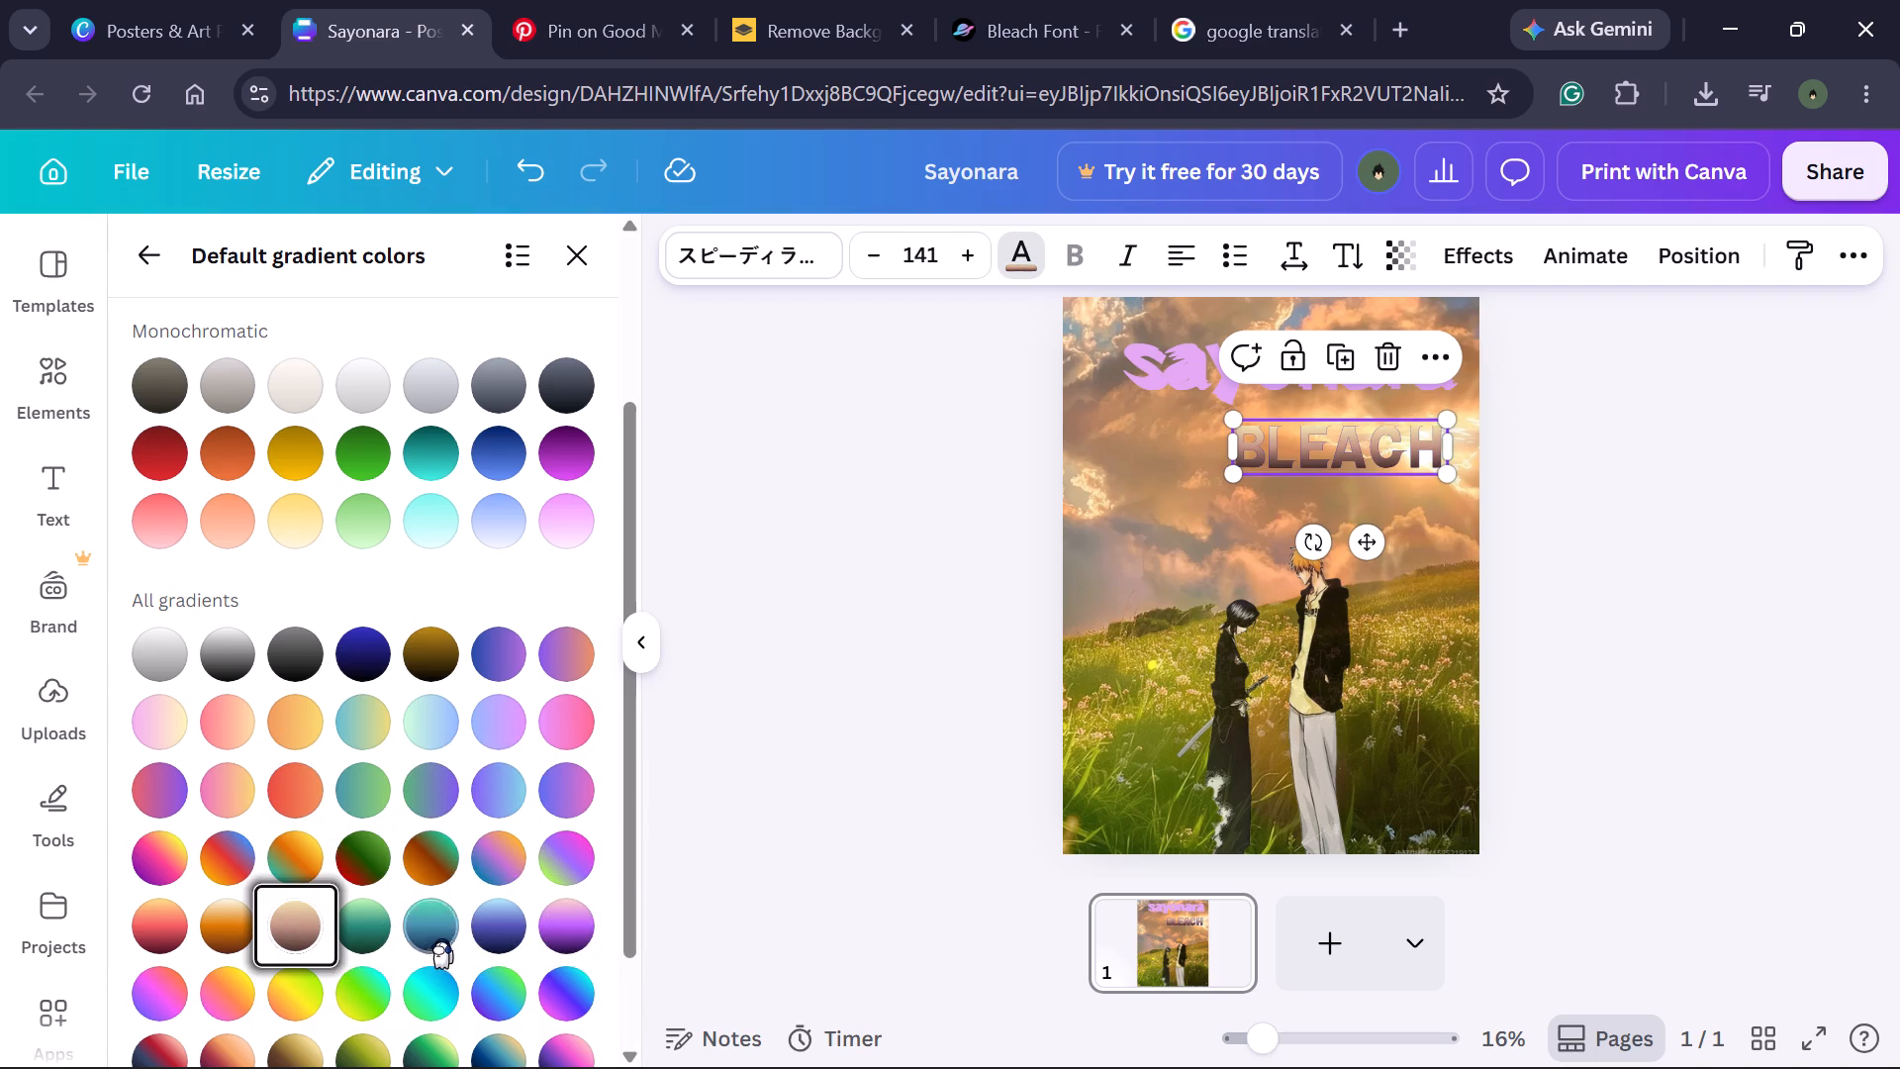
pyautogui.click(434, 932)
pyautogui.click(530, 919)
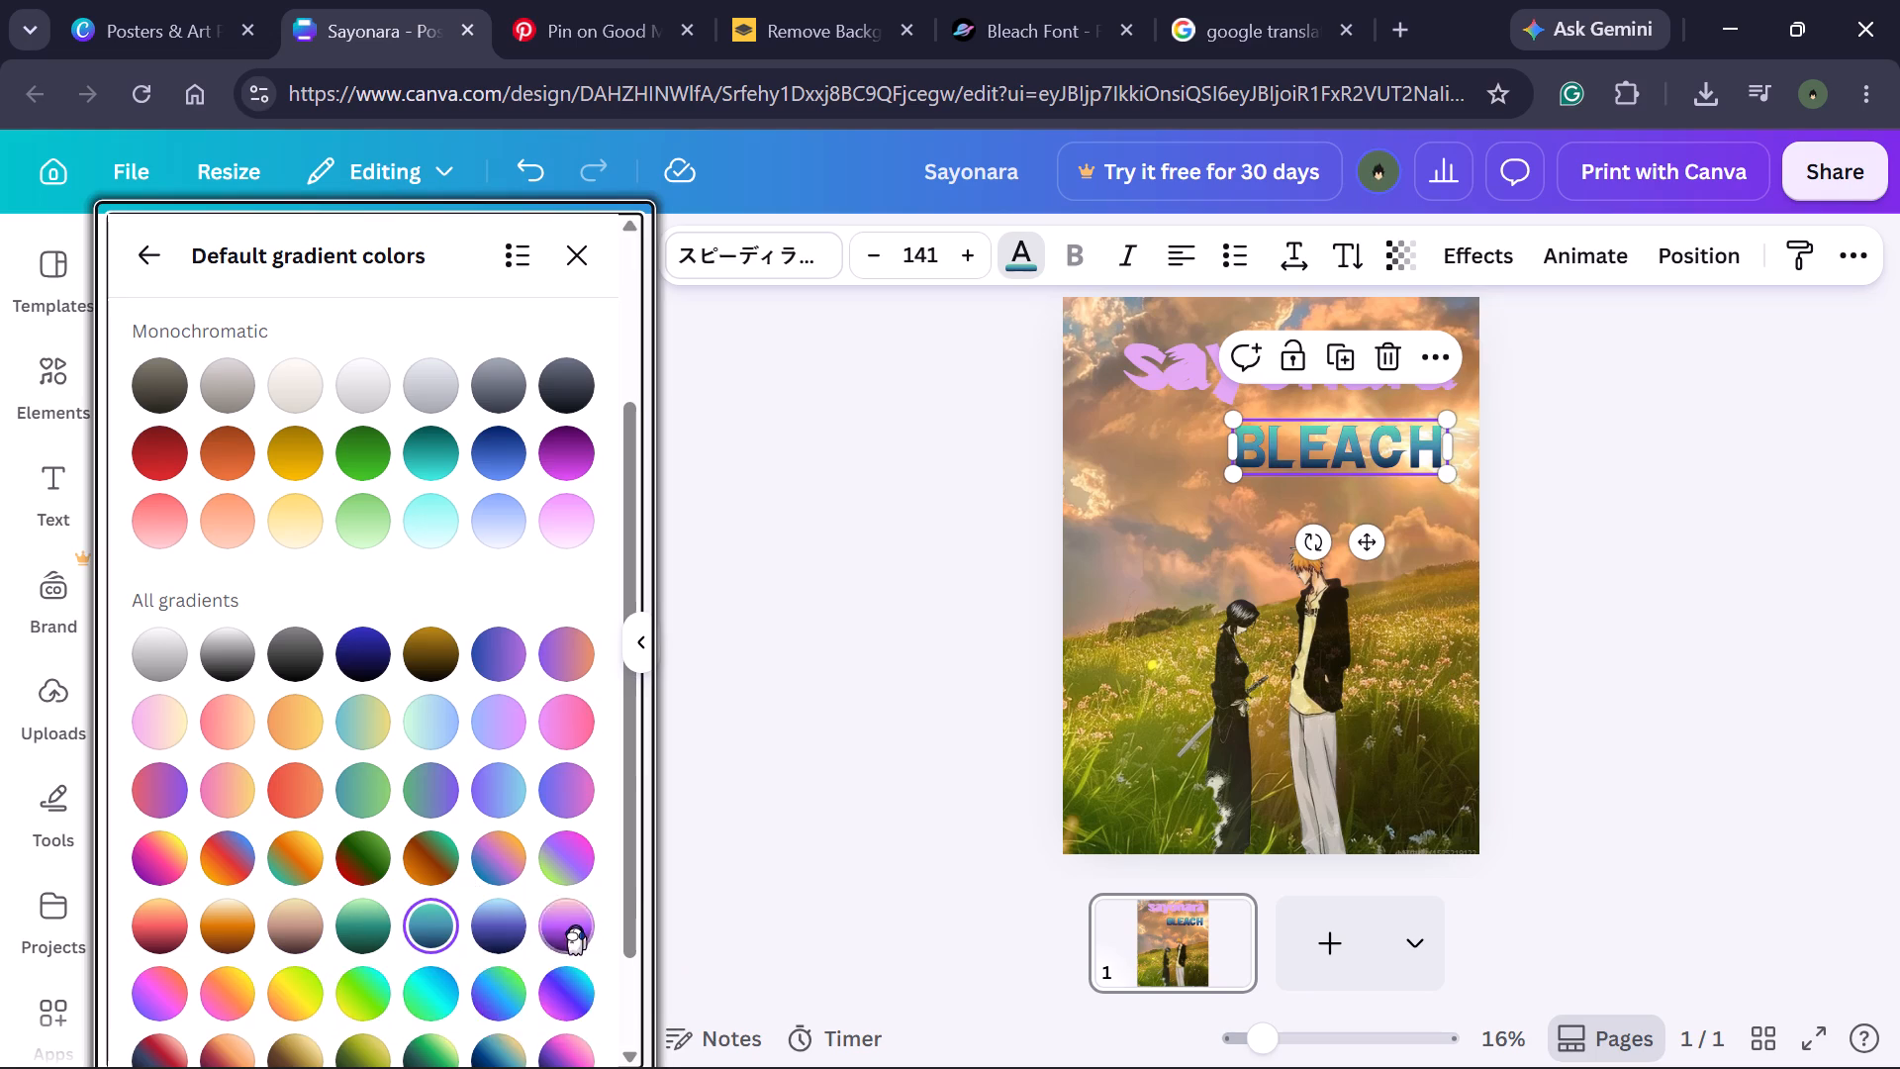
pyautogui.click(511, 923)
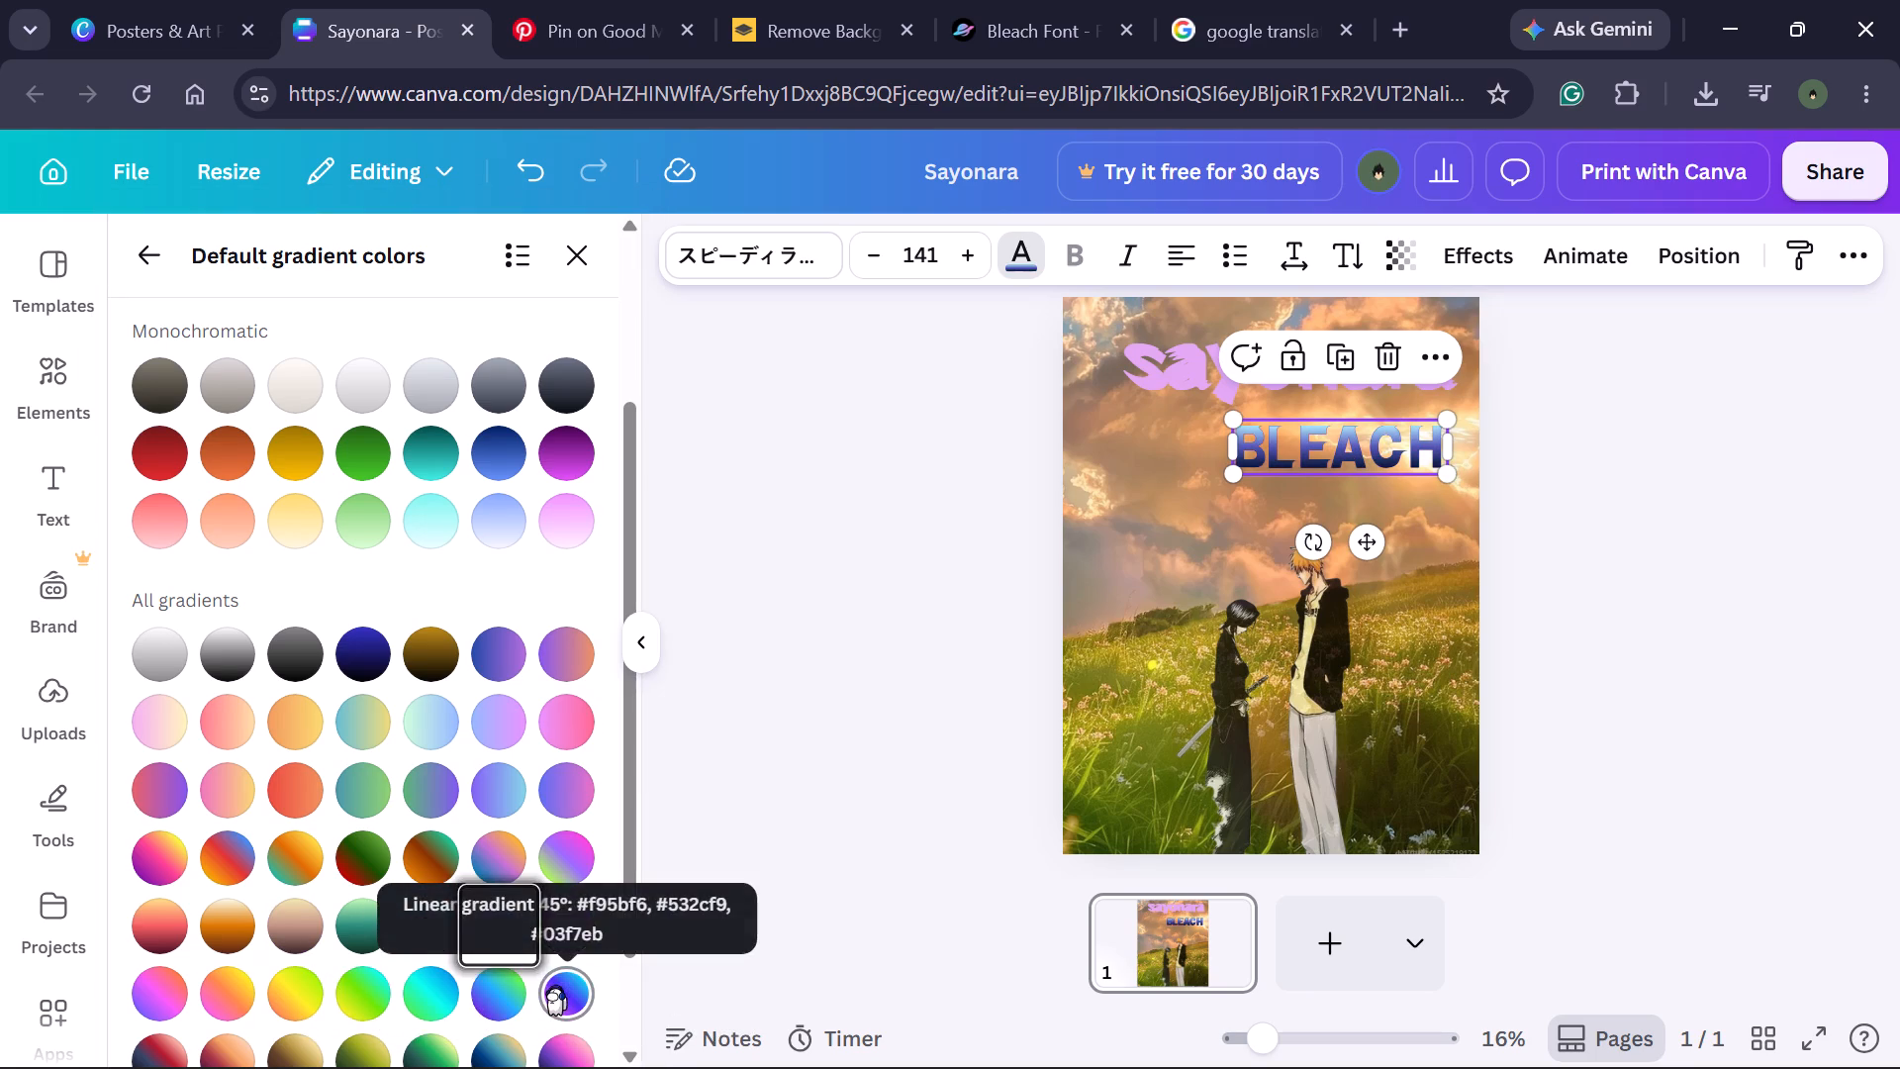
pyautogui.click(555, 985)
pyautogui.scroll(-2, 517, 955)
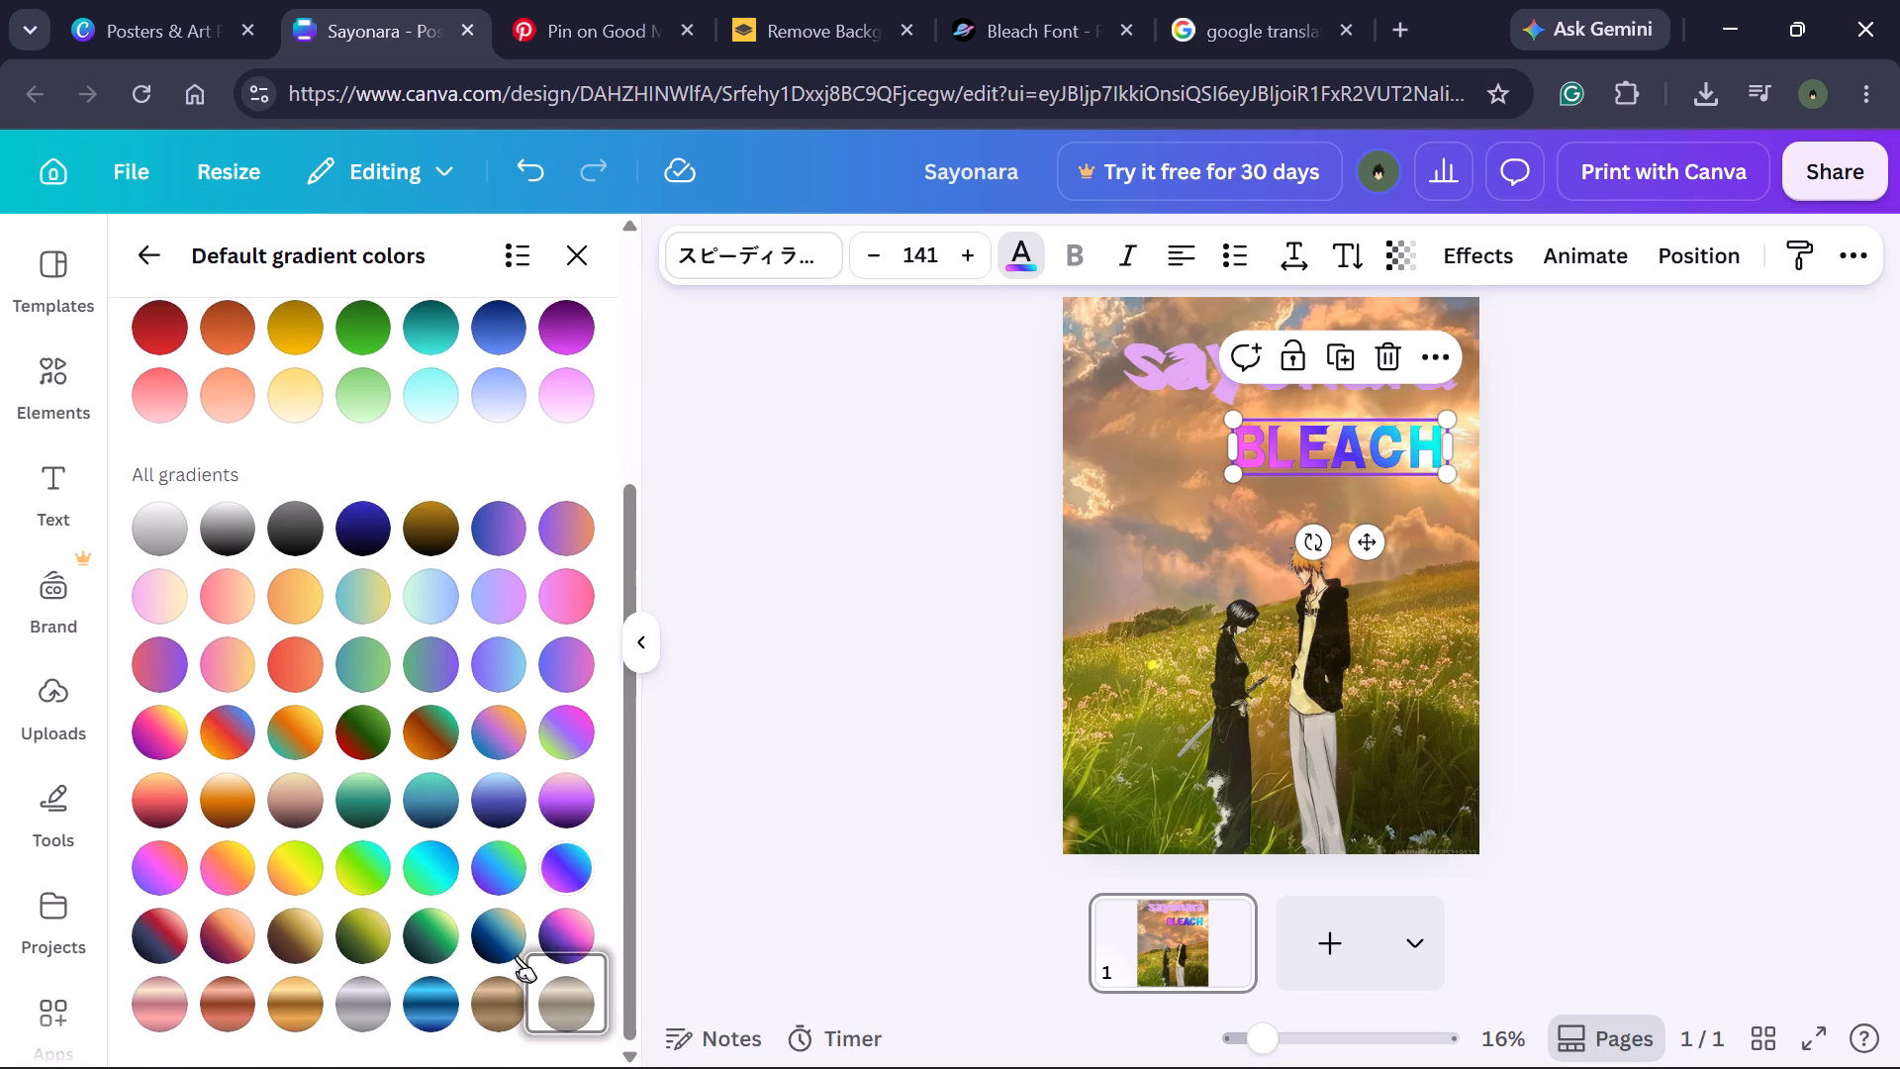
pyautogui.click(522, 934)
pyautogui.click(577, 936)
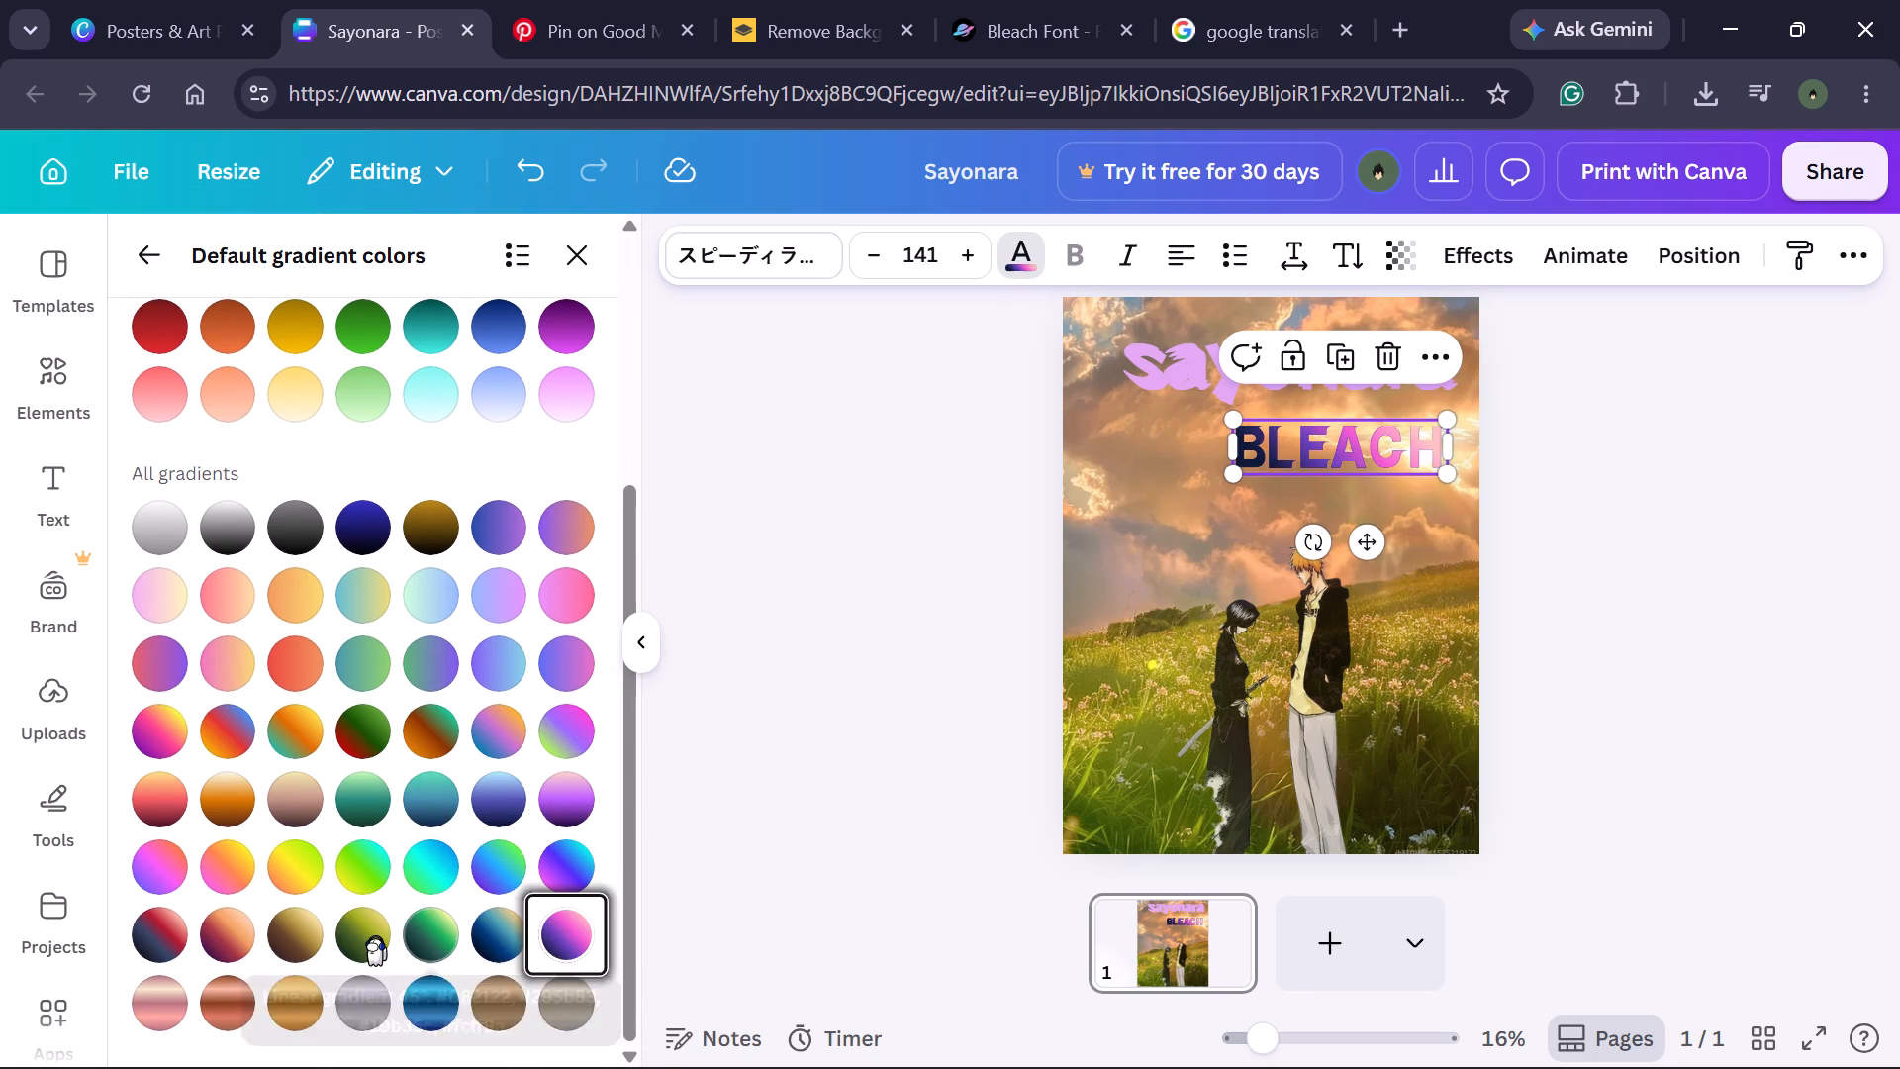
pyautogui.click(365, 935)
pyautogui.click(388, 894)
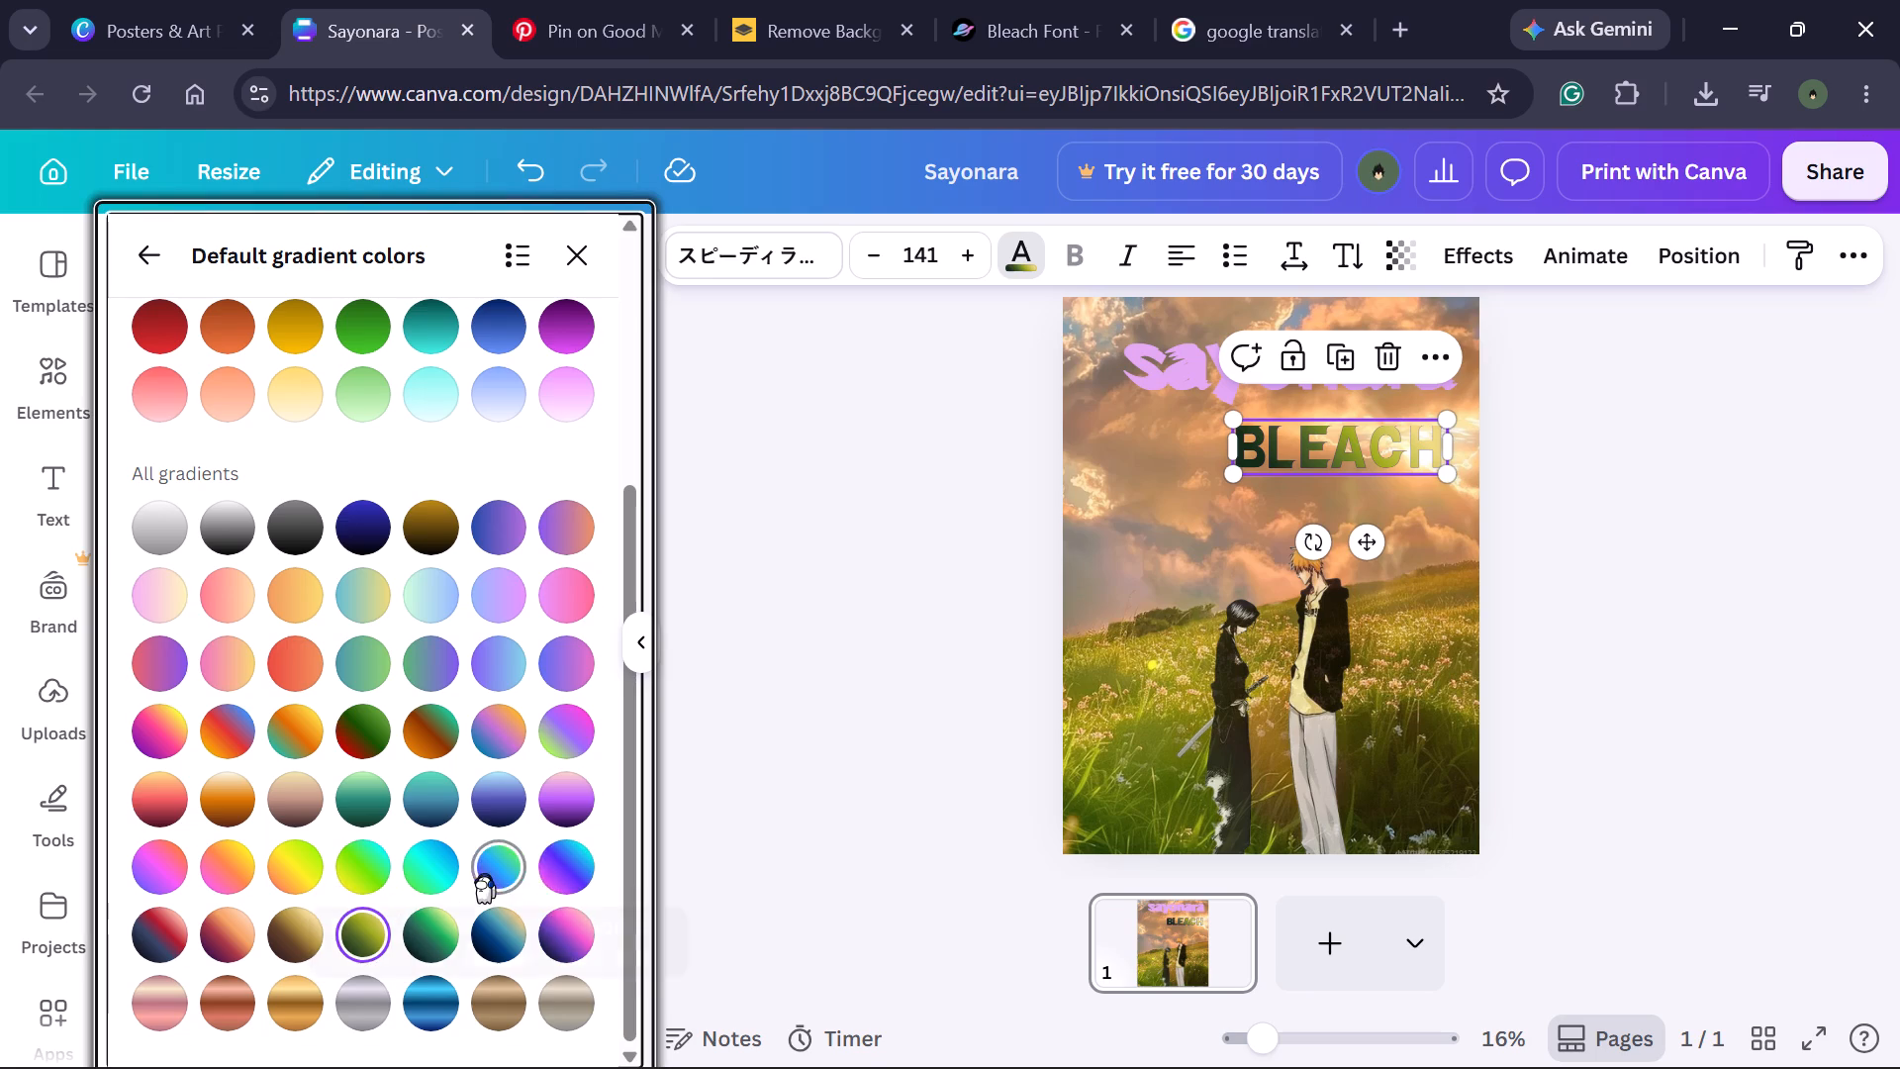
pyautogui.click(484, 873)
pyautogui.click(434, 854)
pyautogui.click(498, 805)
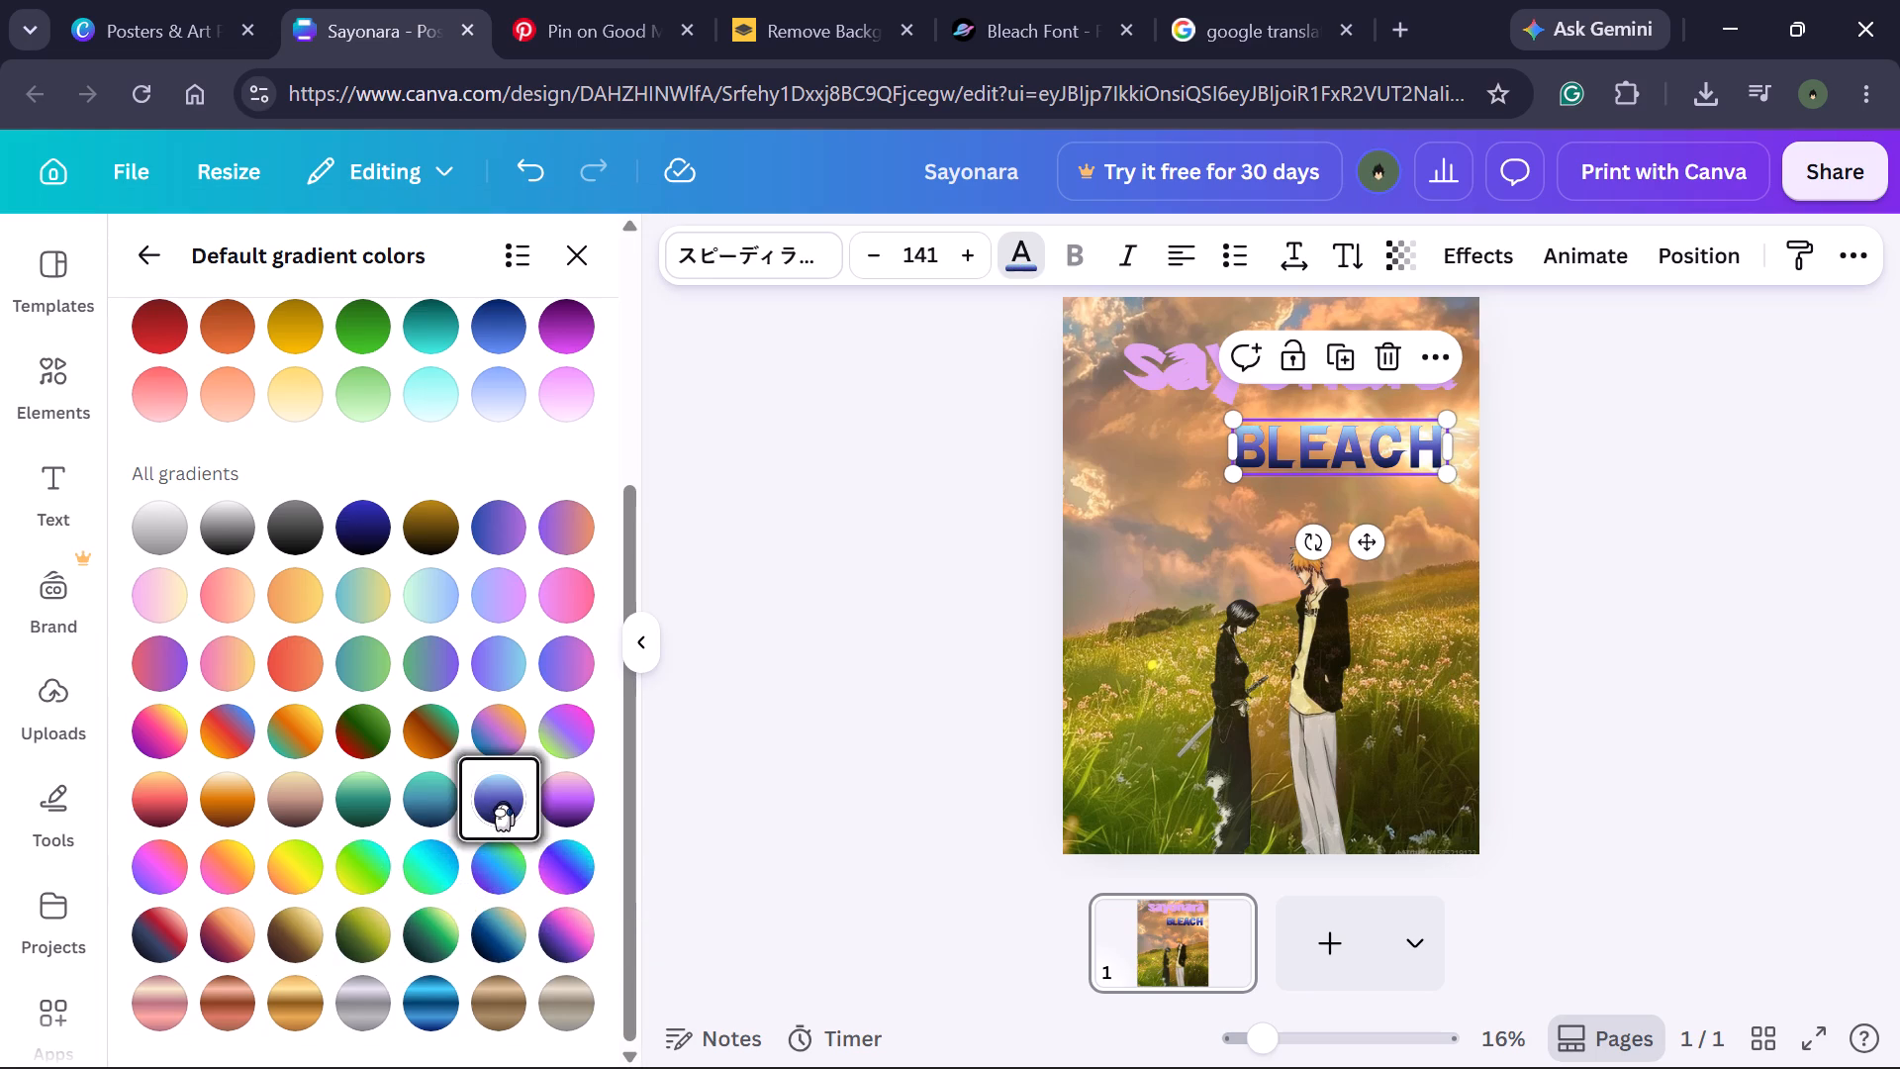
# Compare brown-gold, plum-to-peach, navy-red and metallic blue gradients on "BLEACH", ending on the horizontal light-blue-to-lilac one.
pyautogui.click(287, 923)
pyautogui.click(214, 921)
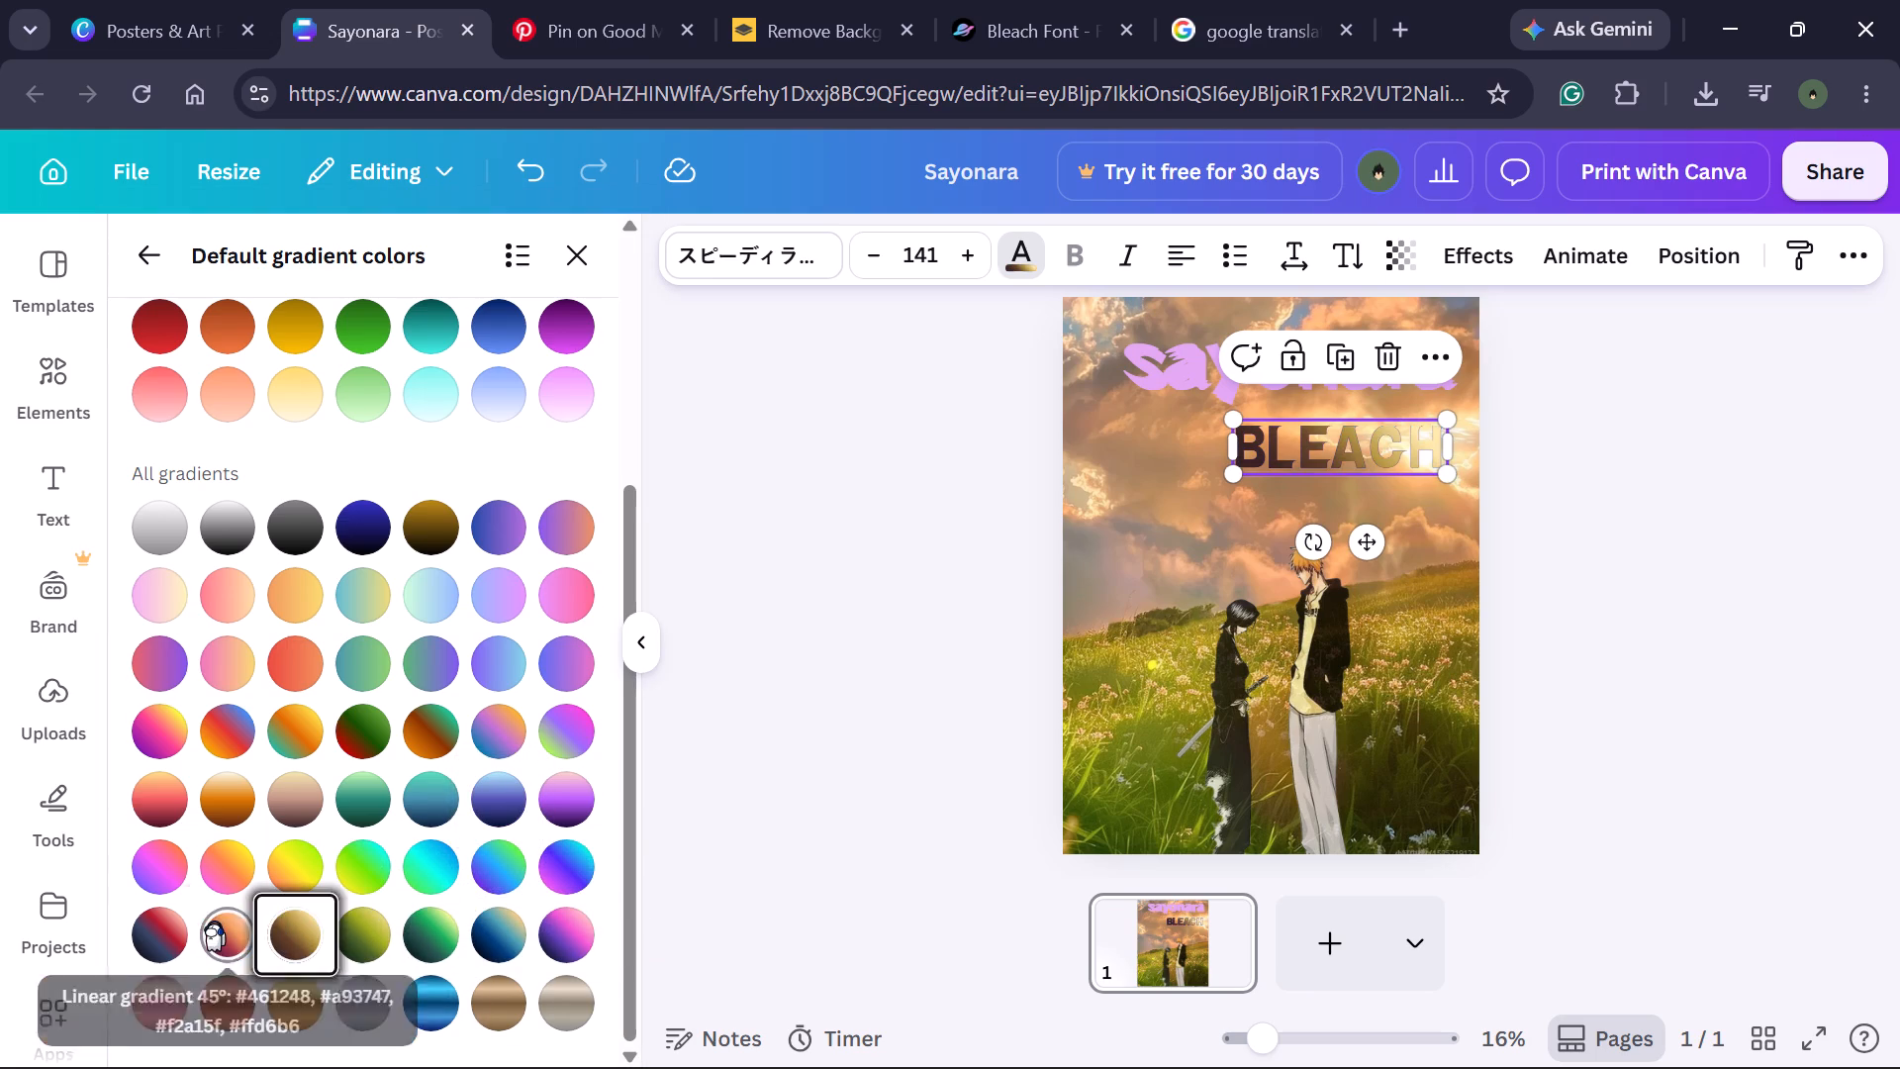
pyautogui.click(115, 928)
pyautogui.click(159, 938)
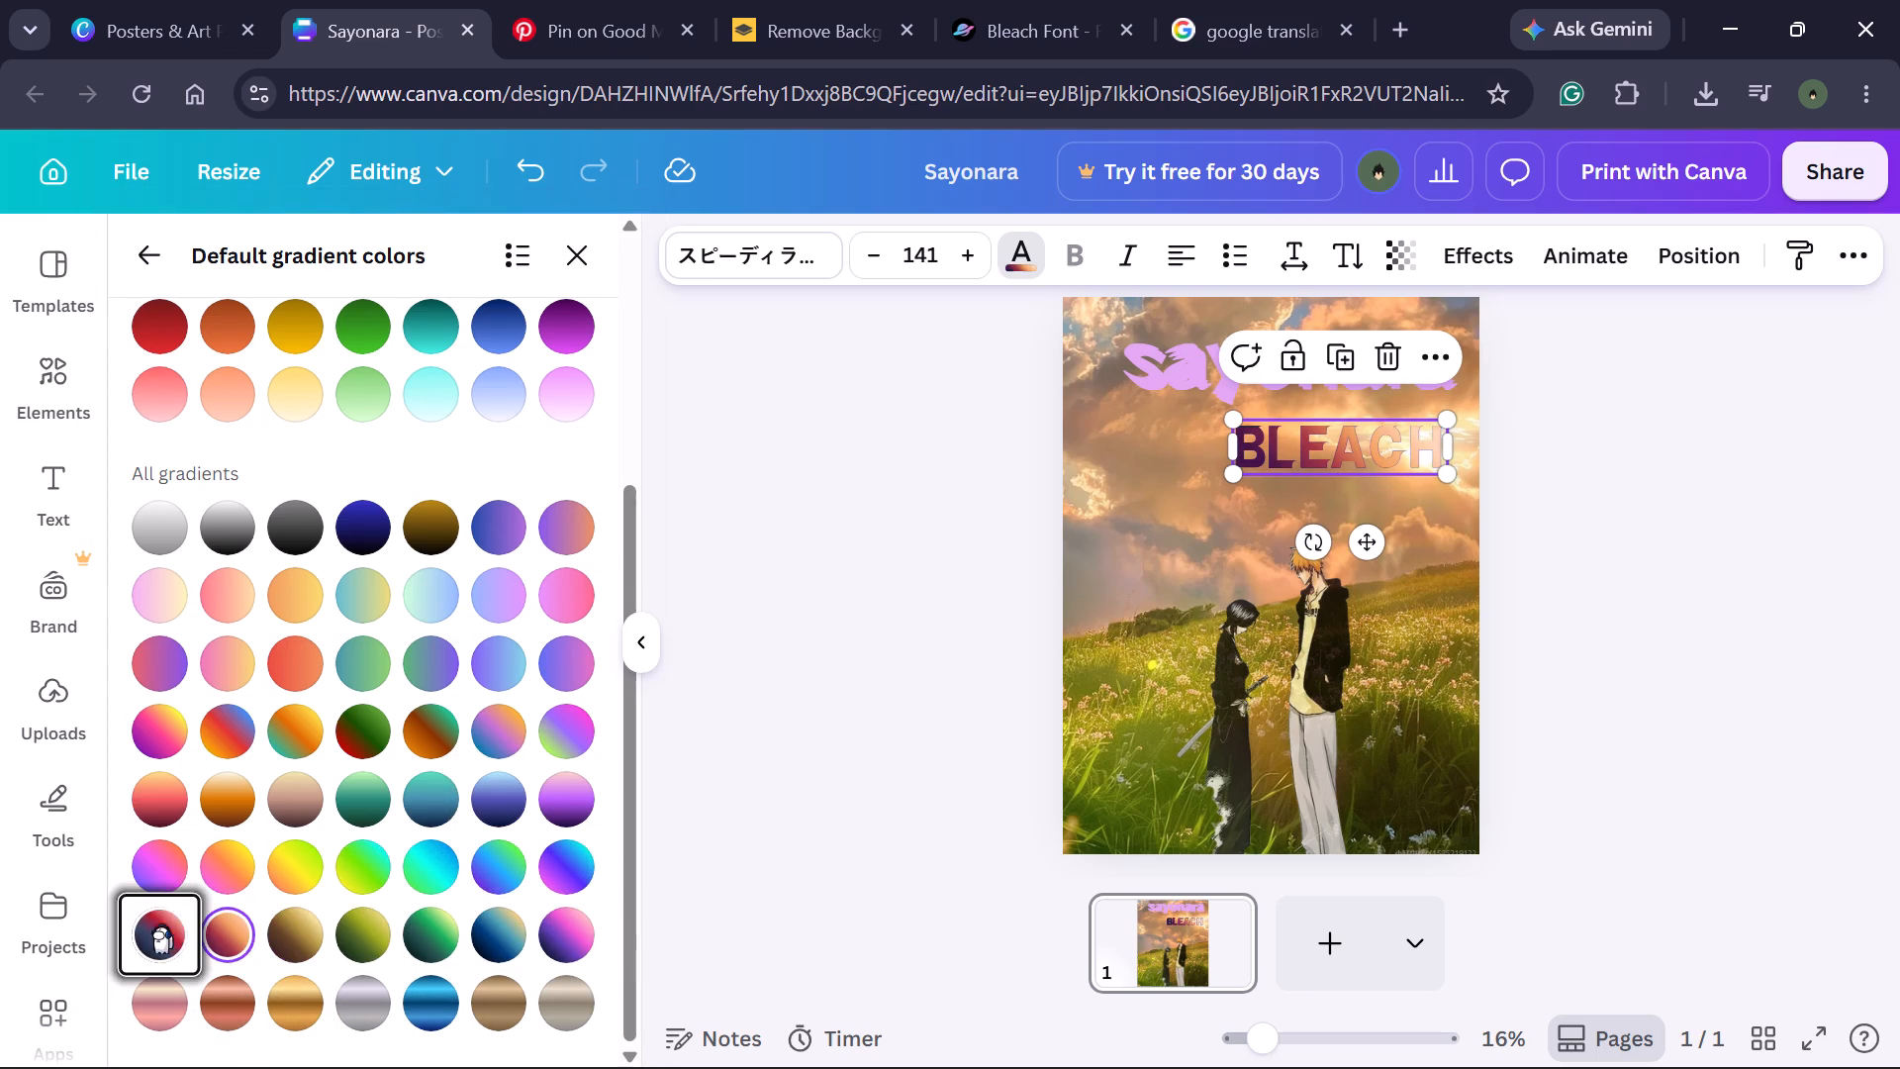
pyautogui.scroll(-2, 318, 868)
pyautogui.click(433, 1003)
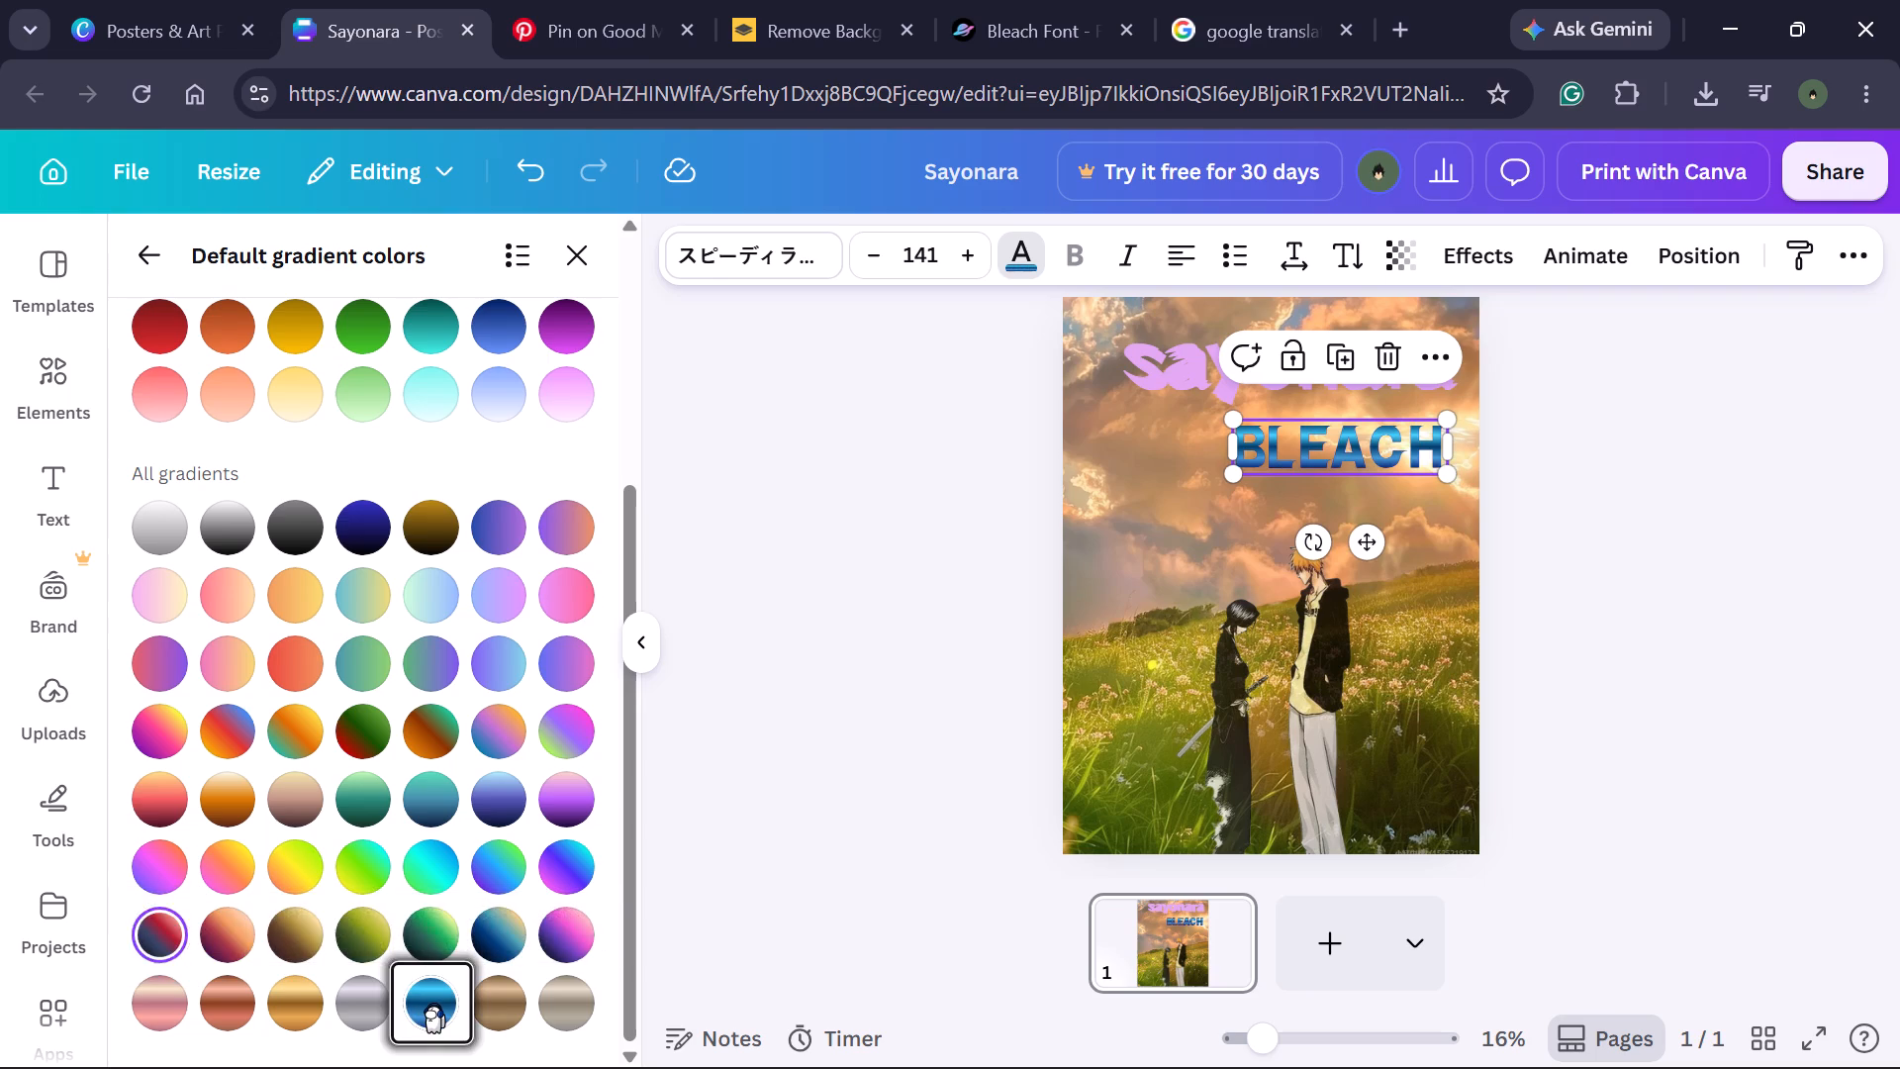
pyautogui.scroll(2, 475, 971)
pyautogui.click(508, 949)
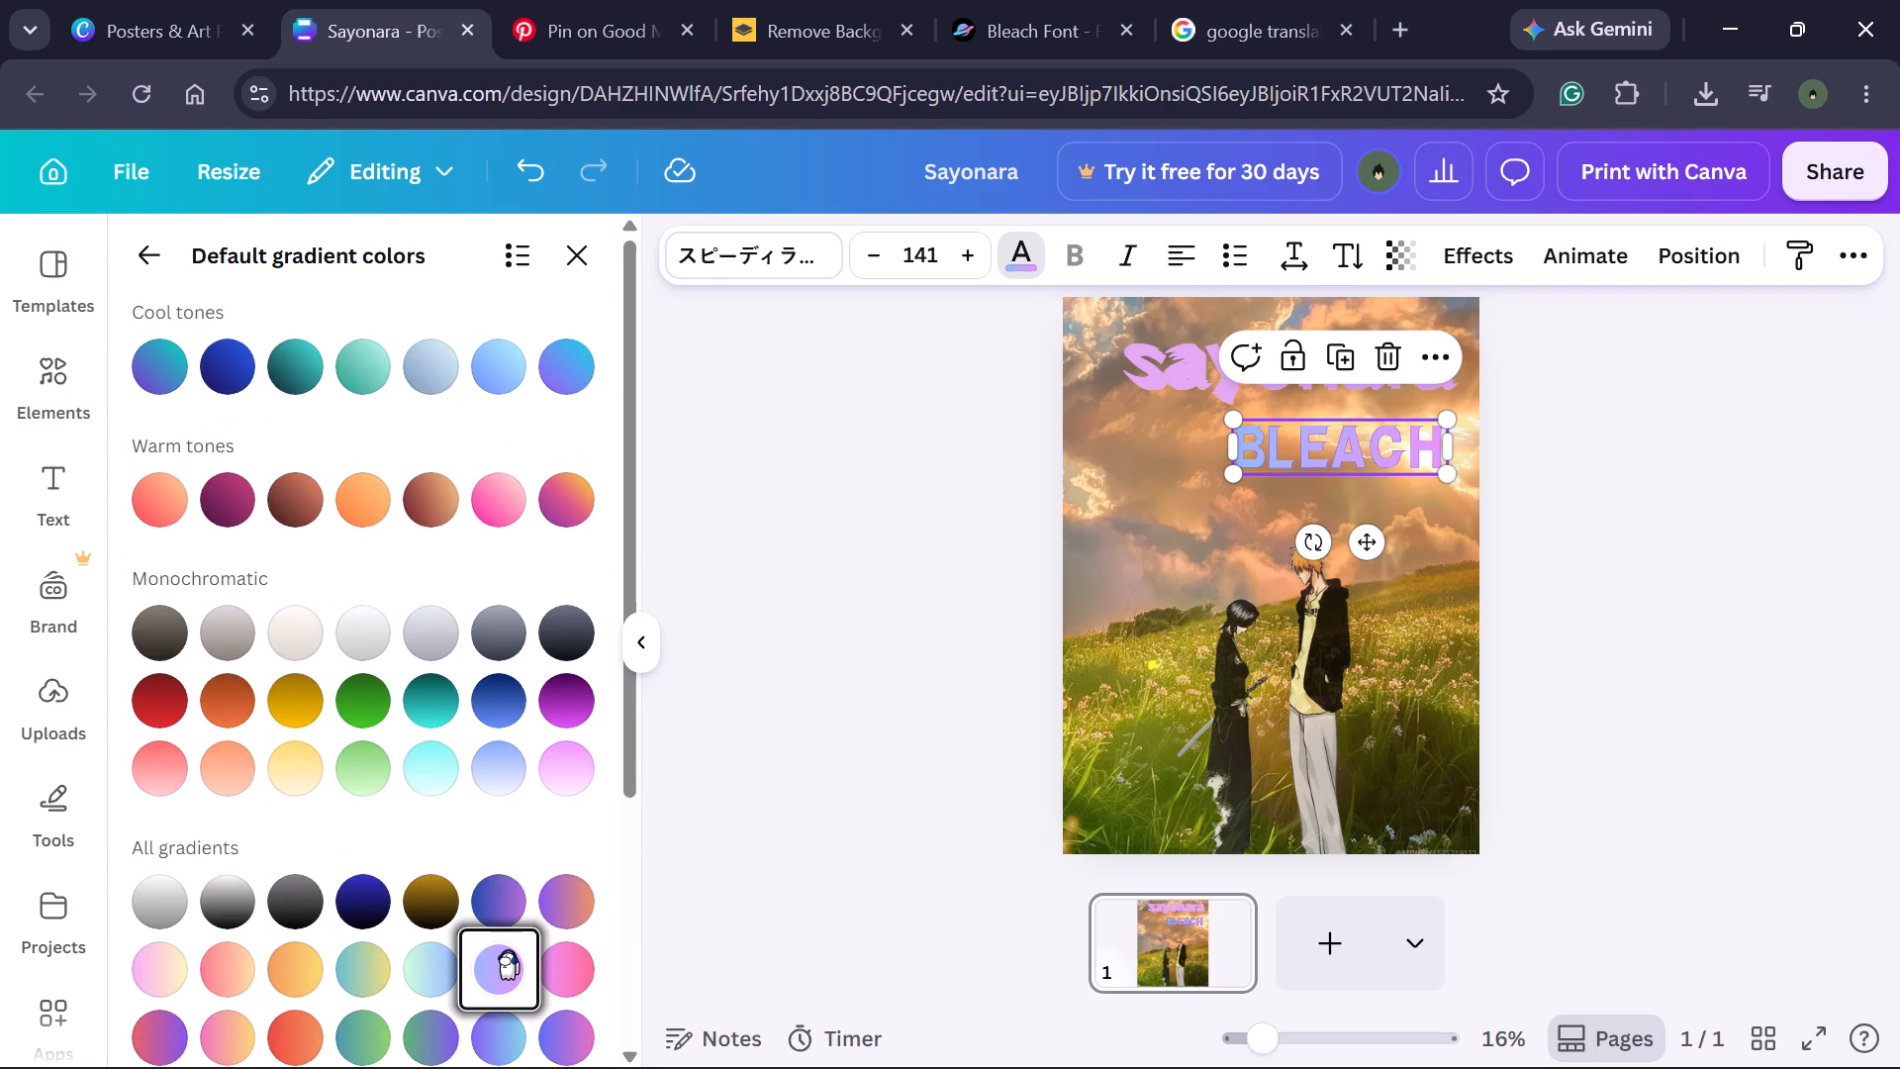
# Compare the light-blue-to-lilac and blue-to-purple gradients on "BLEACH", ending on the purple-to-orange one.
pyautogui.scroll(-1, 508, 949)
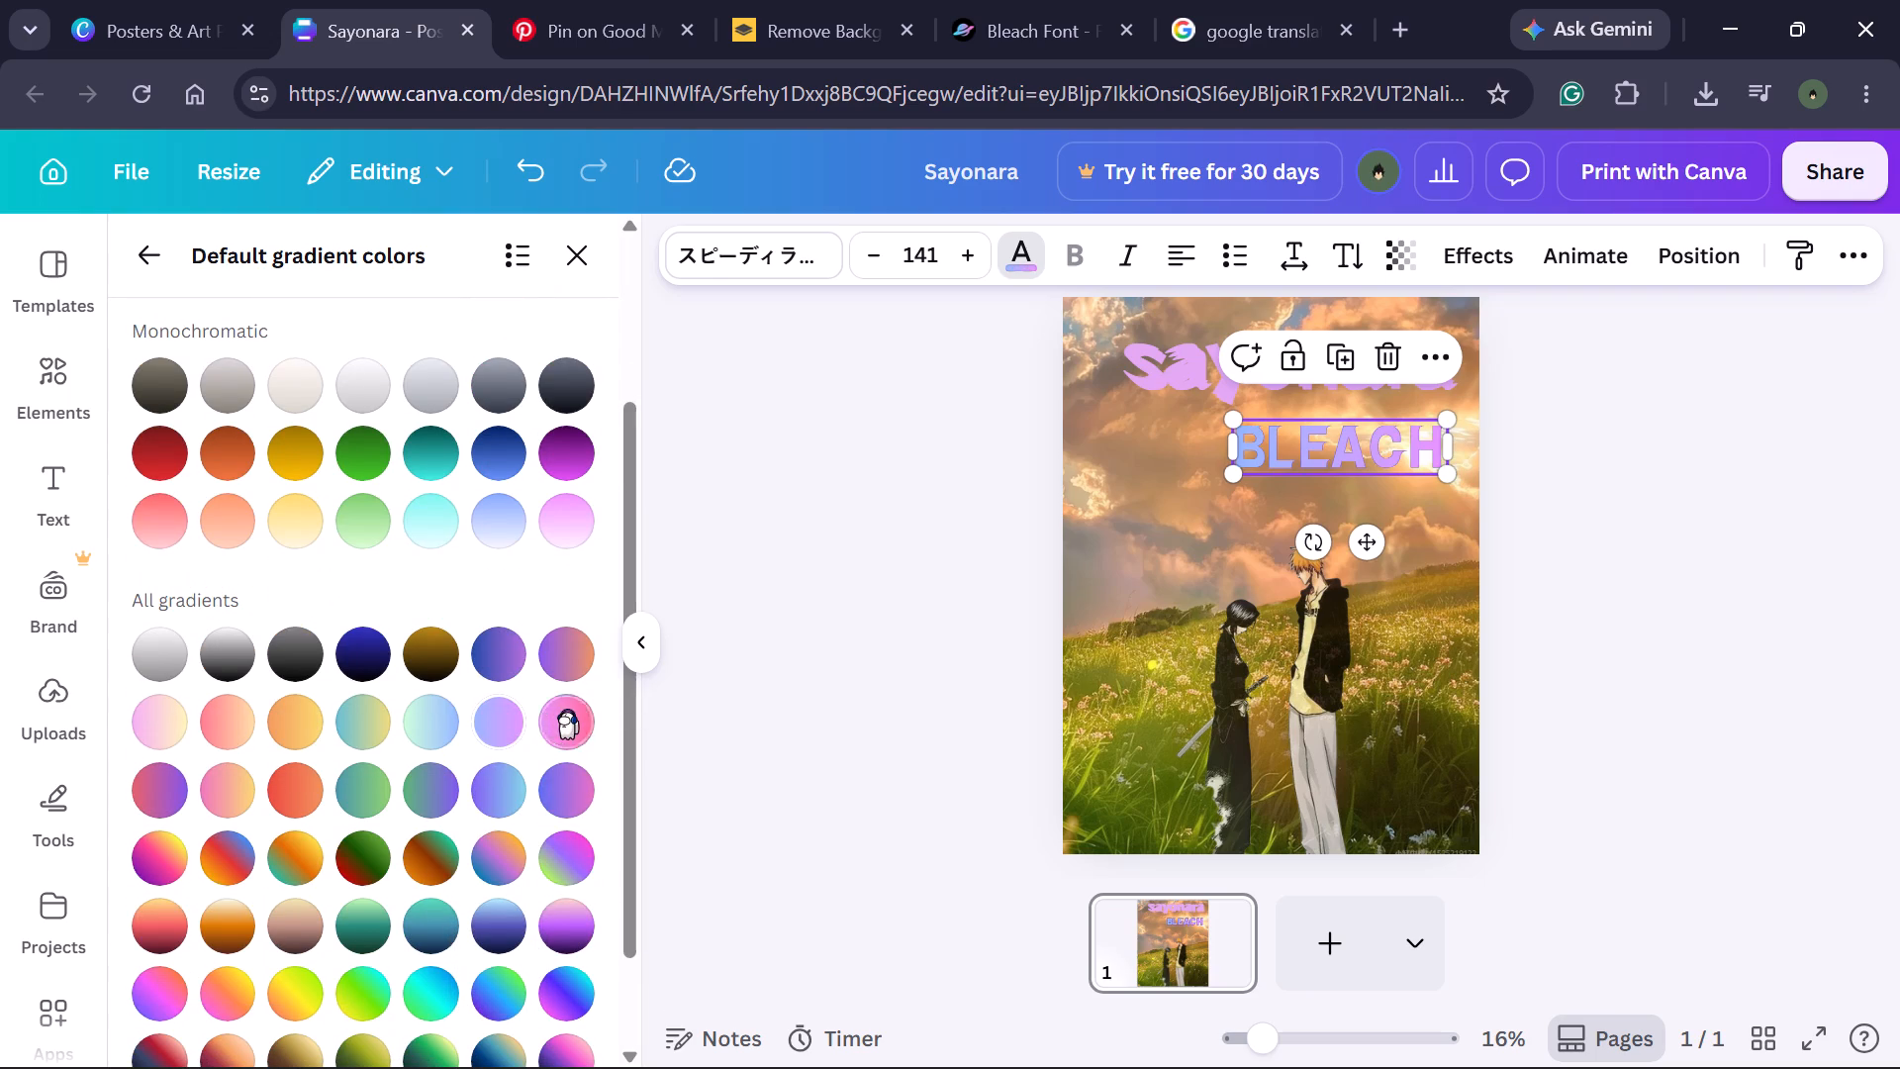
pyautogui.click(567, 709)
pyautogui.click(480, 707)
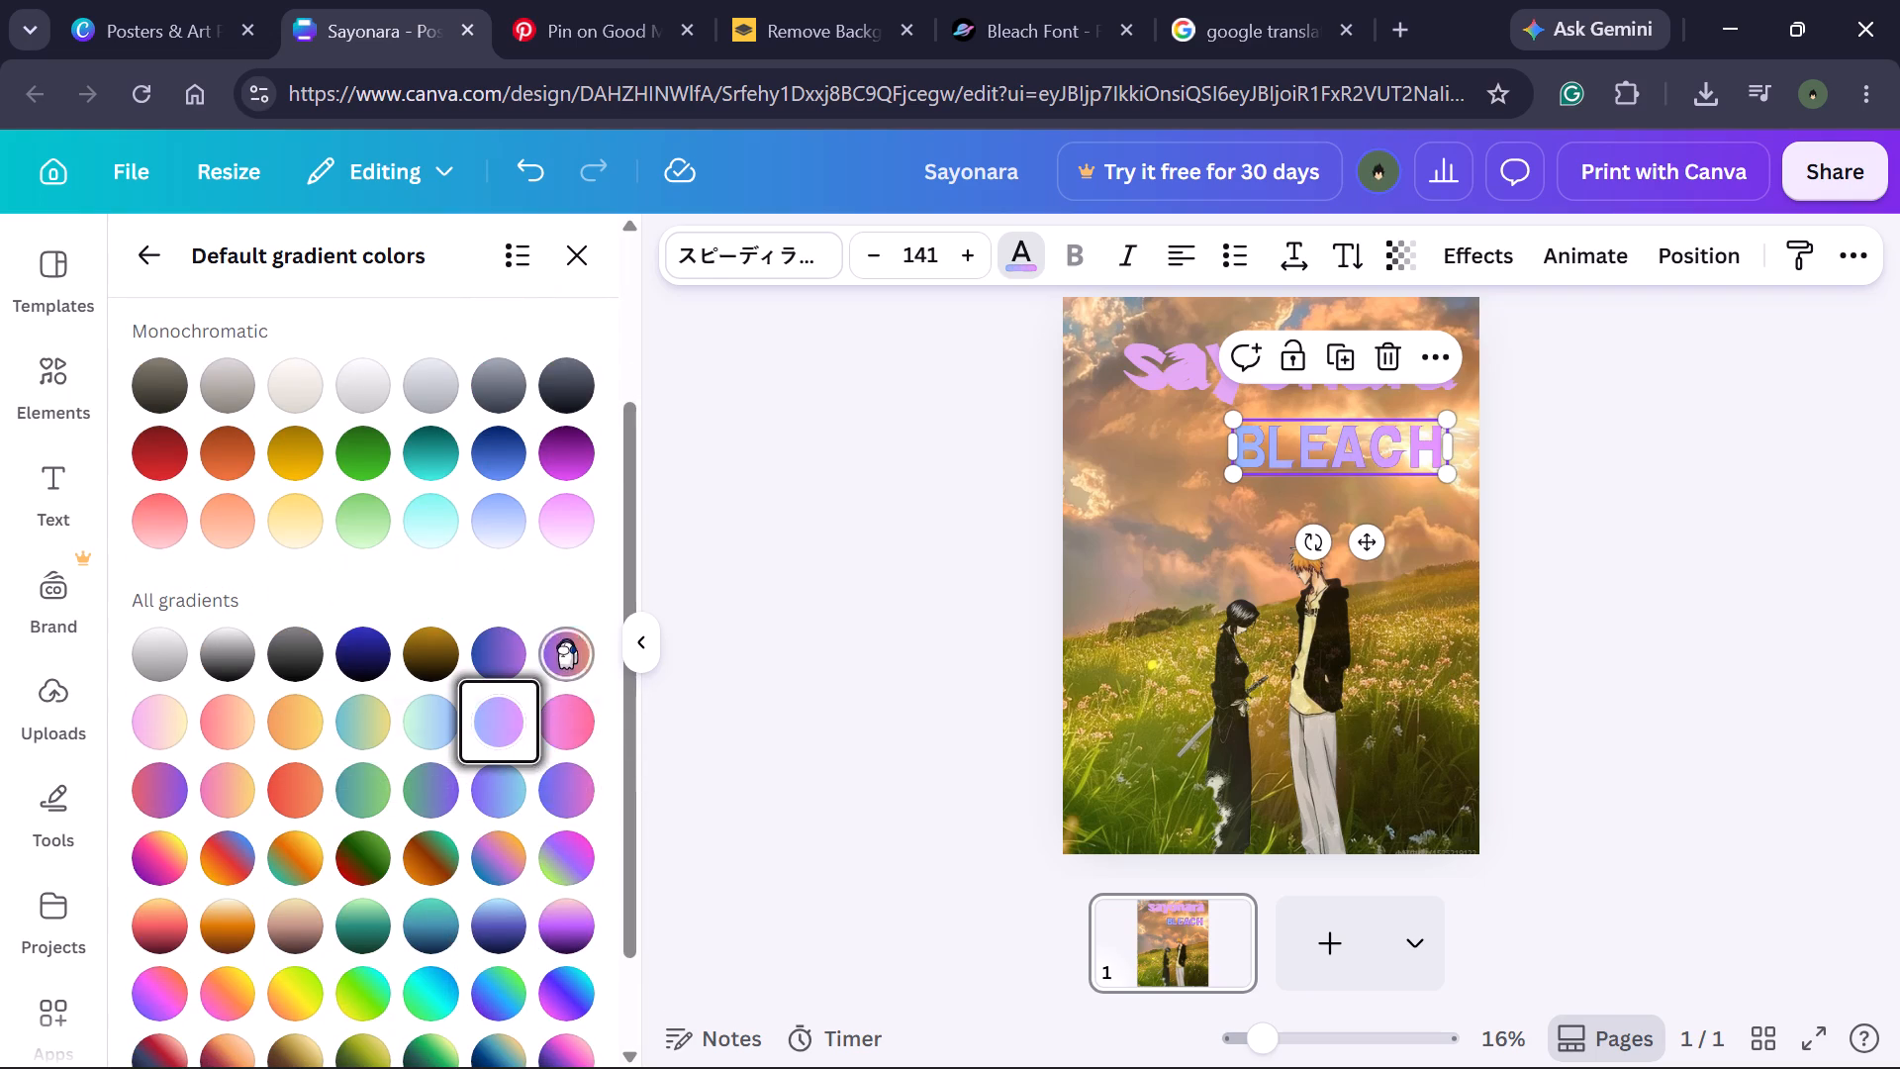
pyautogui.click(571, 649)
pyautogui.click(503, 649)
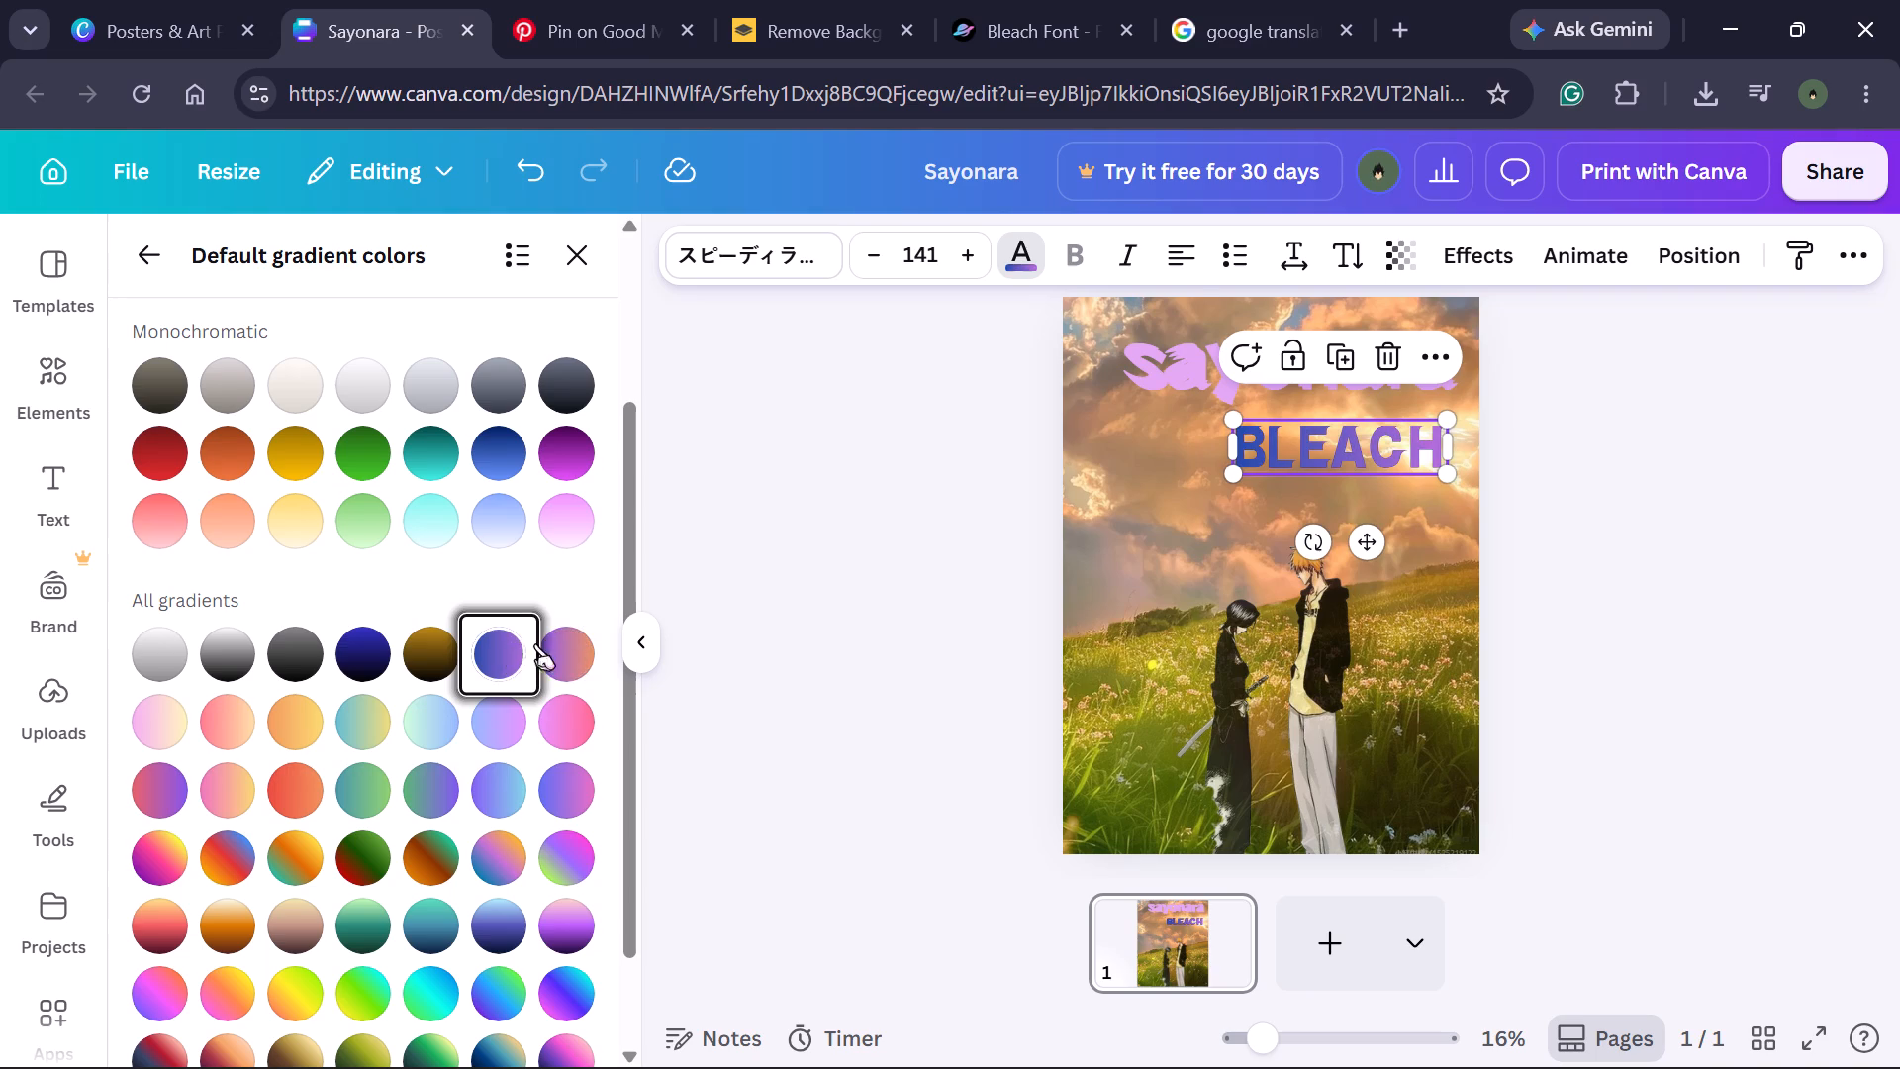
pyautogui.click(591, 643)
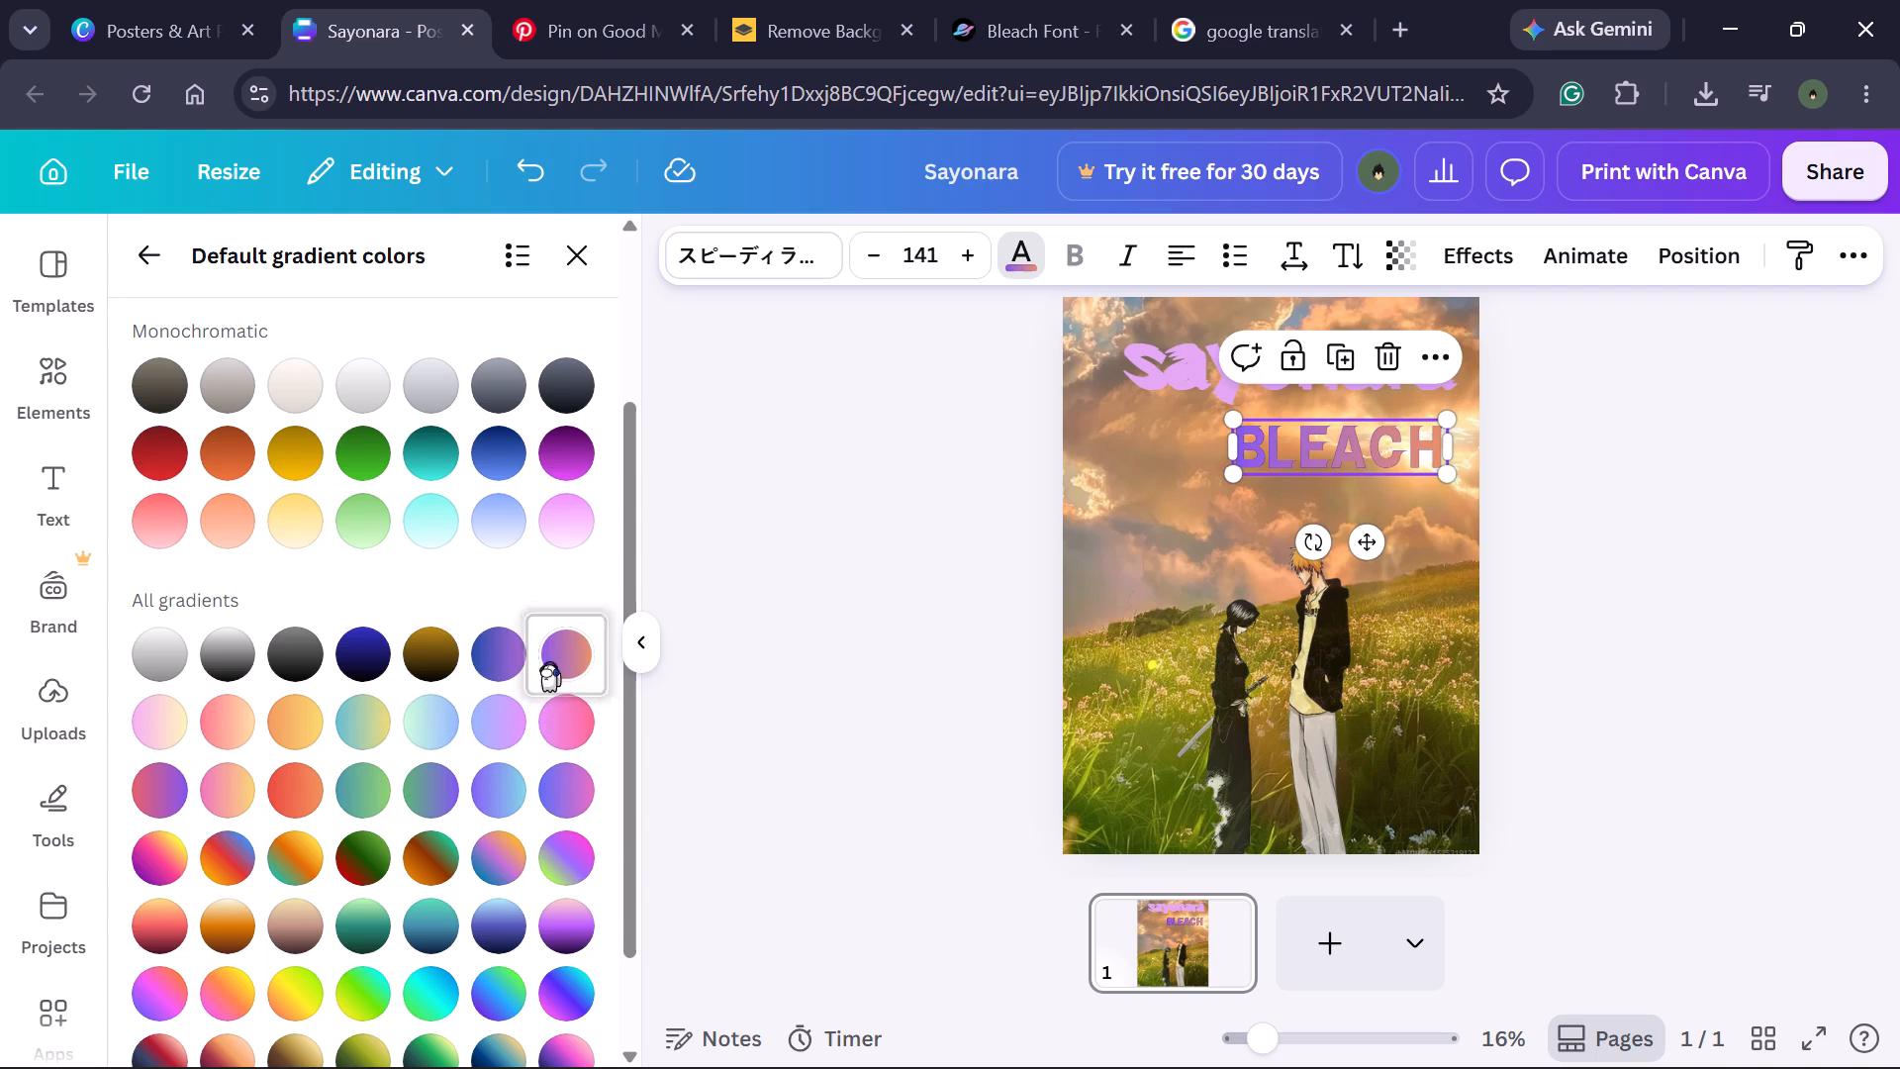
# Compare teal-to-green and green-to-purple gradients on "BLEACH", ending on the horizontal blue-to-pink one, and close the gradient list.
pyautogui.click(377, 725)
pyautogui.click(345, 777)
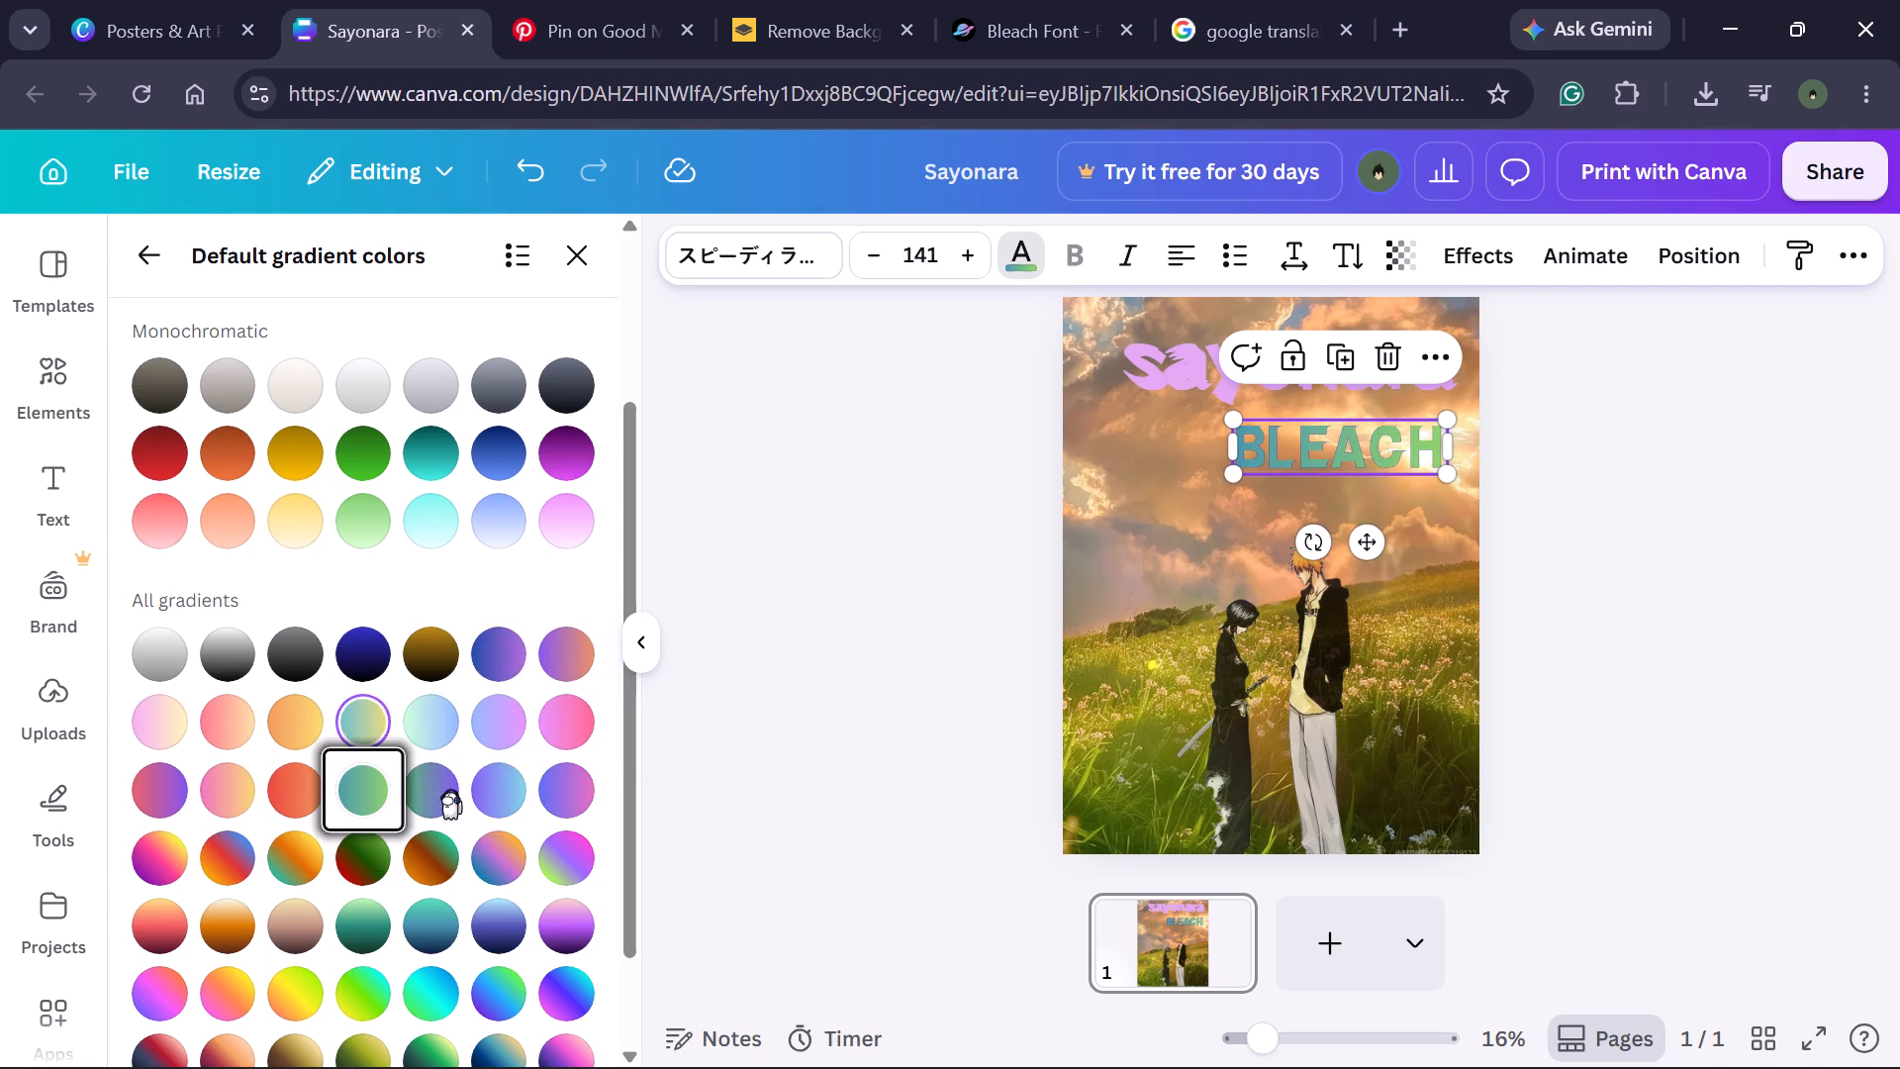
pyautogui.click(463, 793)
pyautogui.click(439, 777)
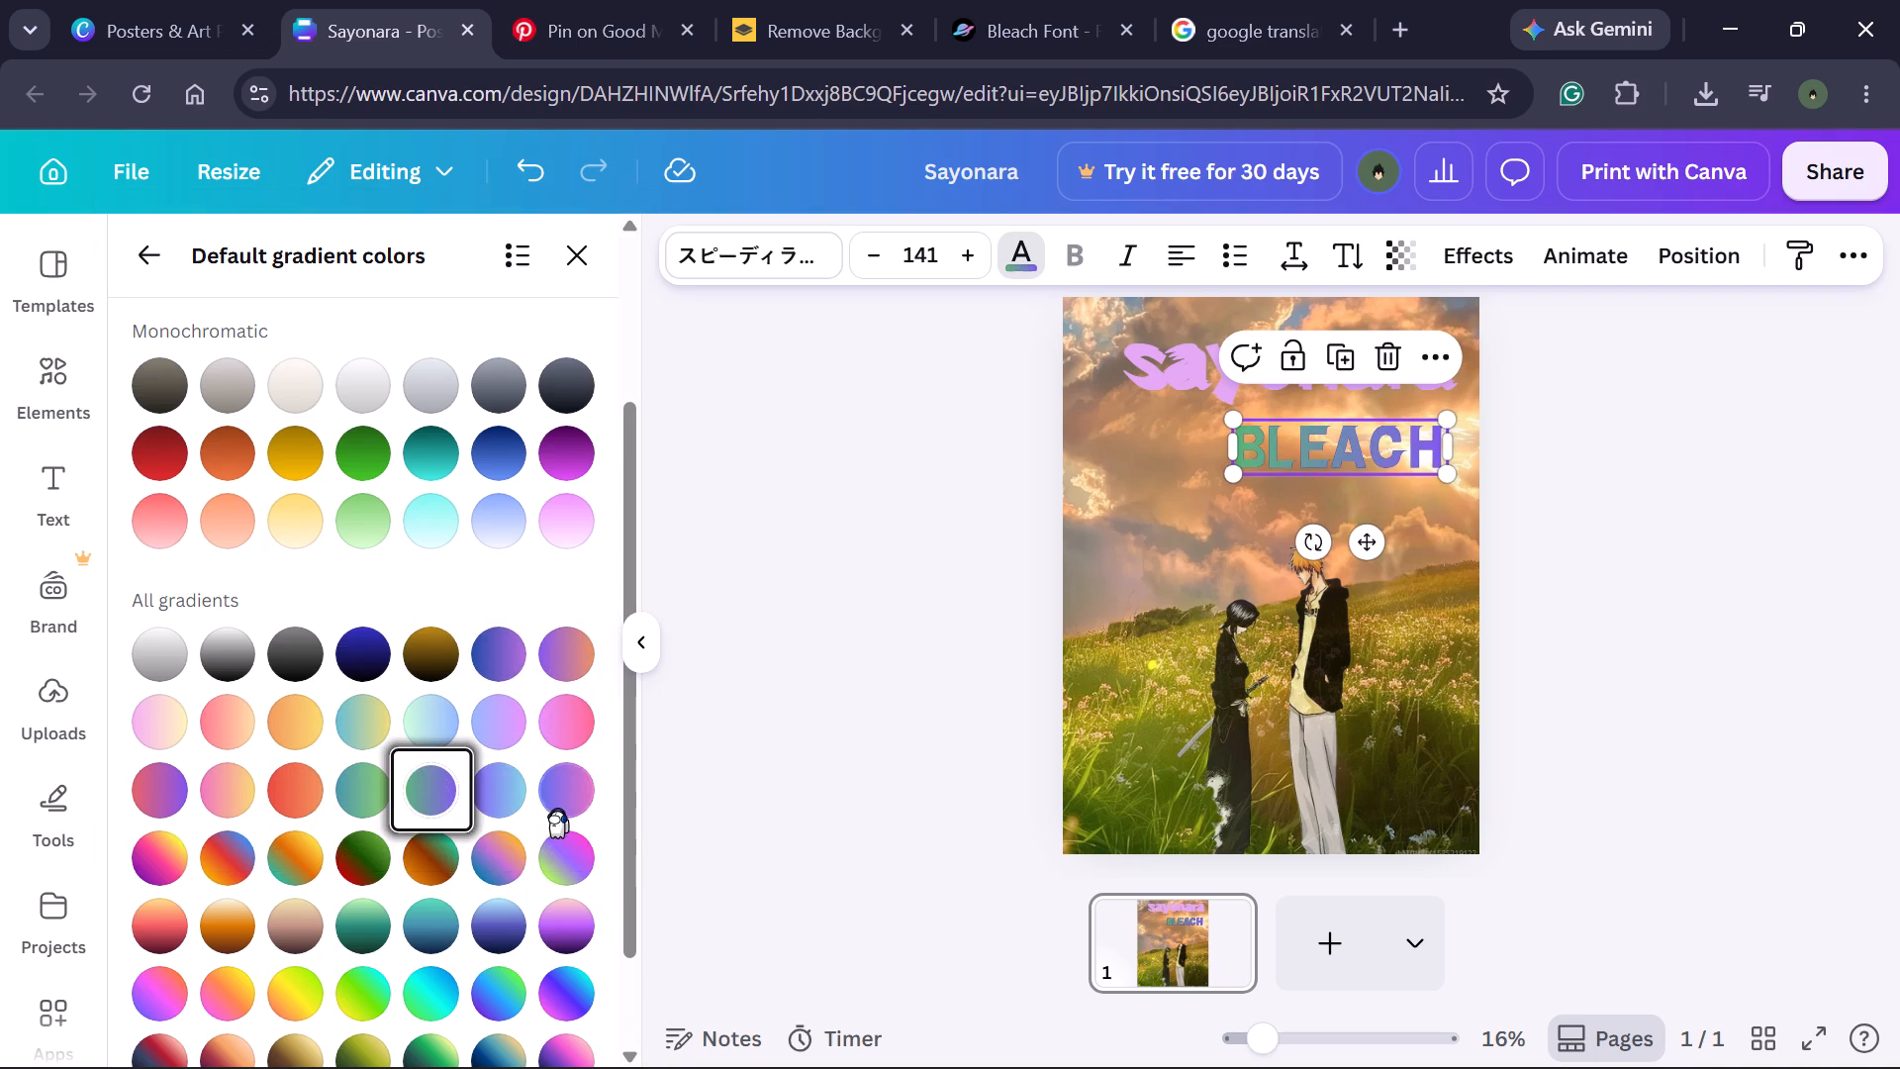
pyautogui.click(557, 808)
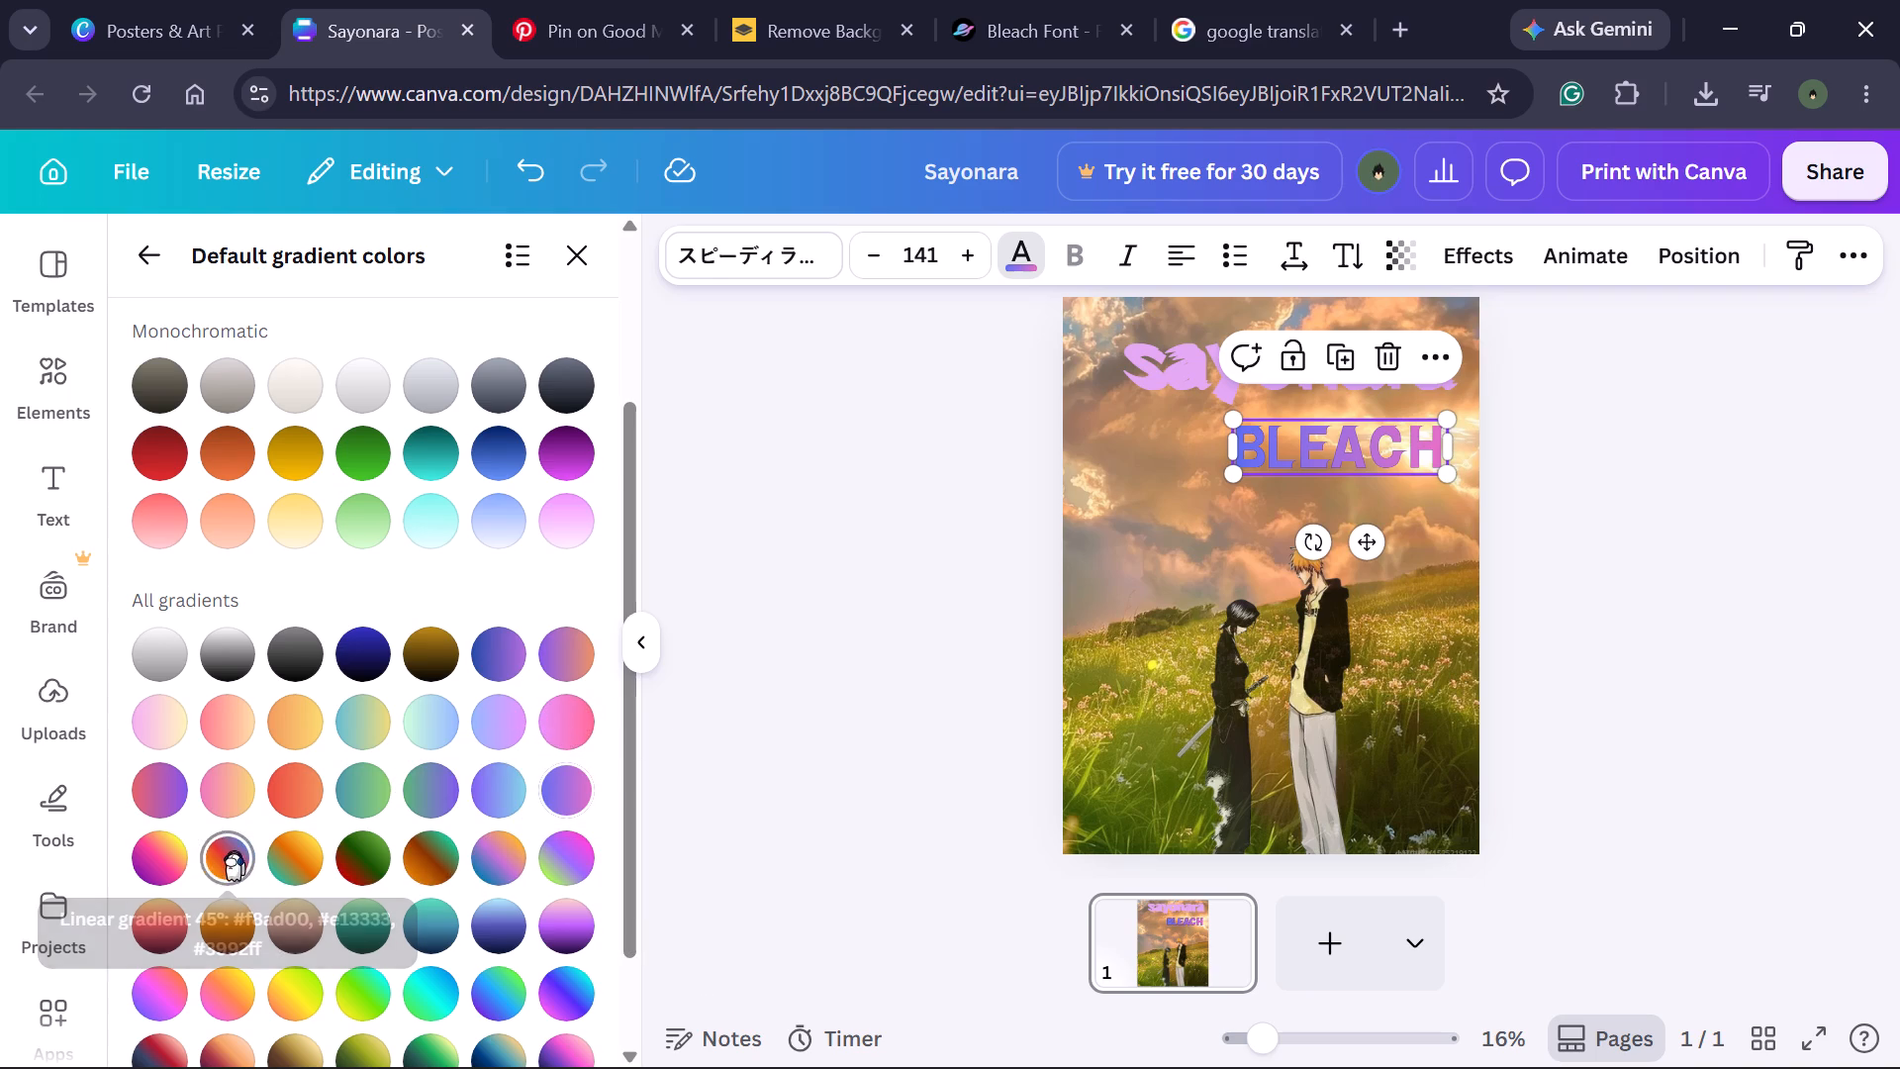
pyautogui.scroll(-2, 205, 848)
pyautogui.scroll(12, 242, 830)
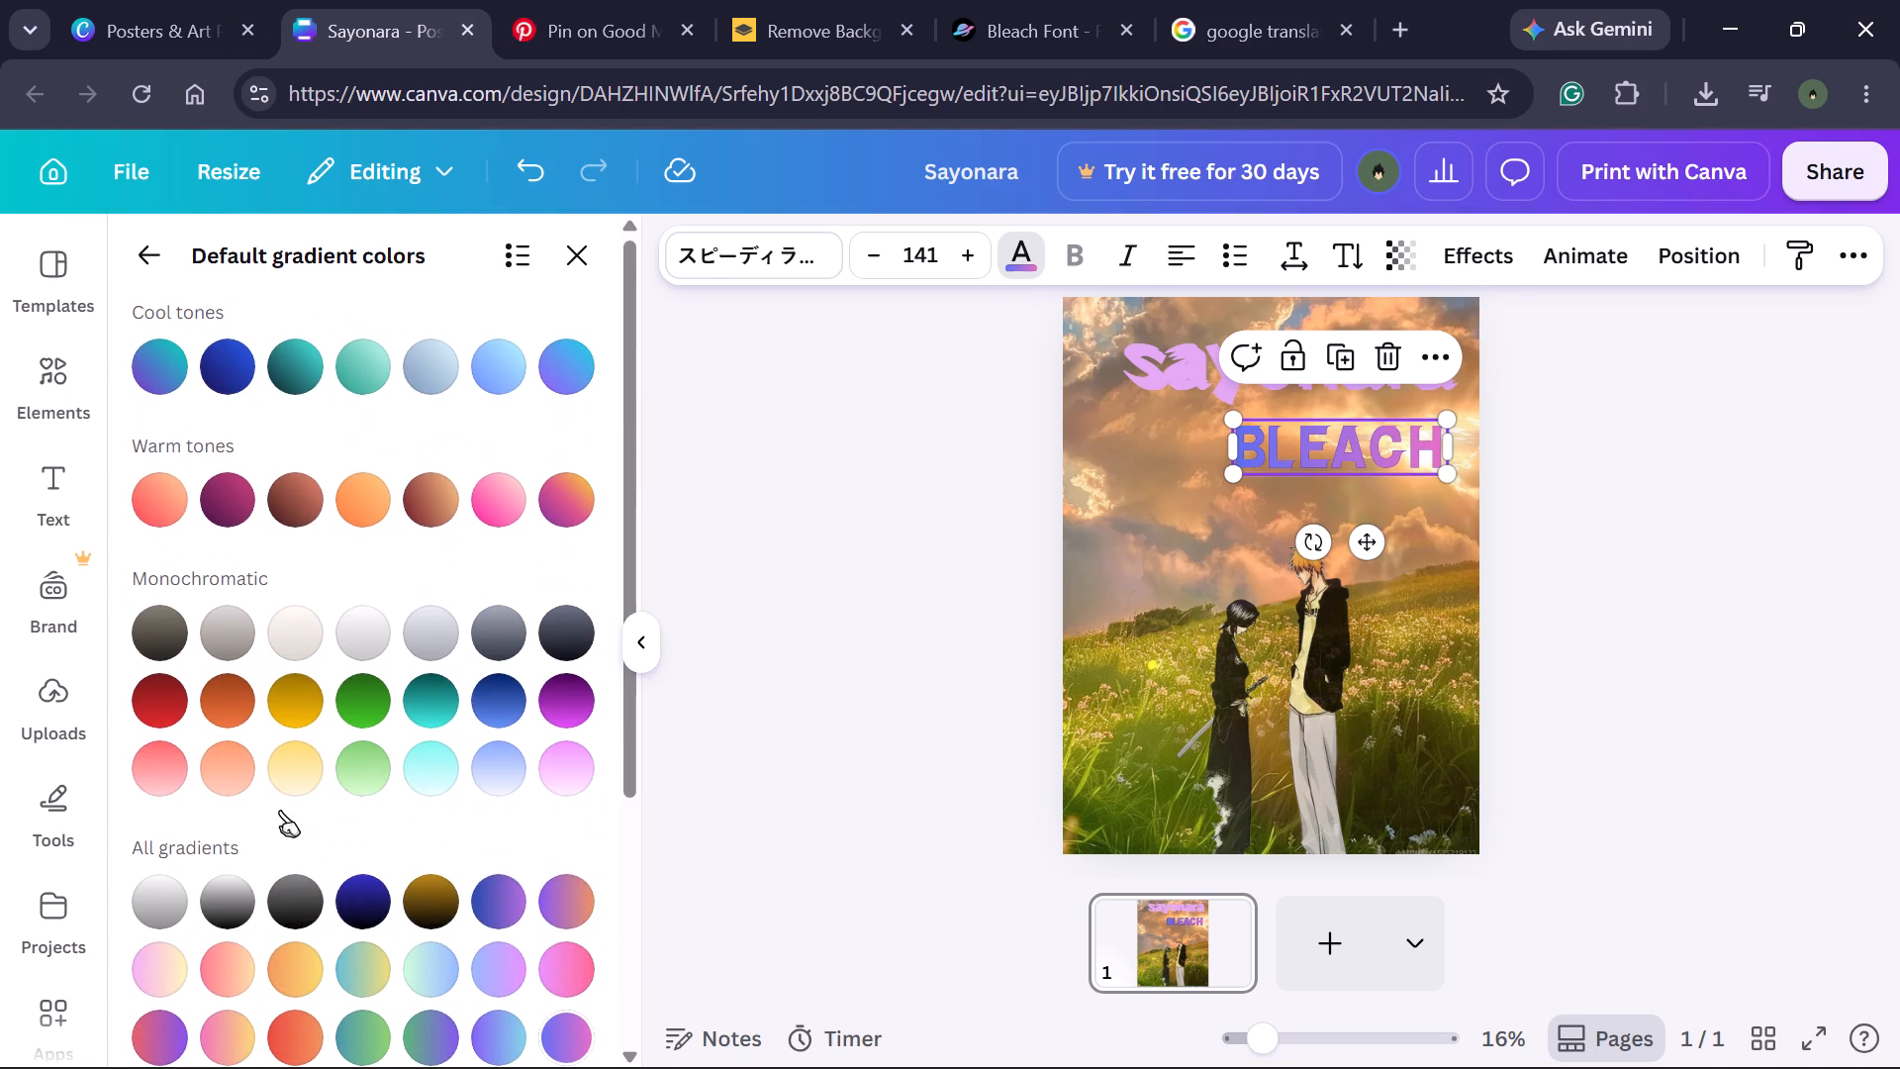
pyautogui.click(585, 236)
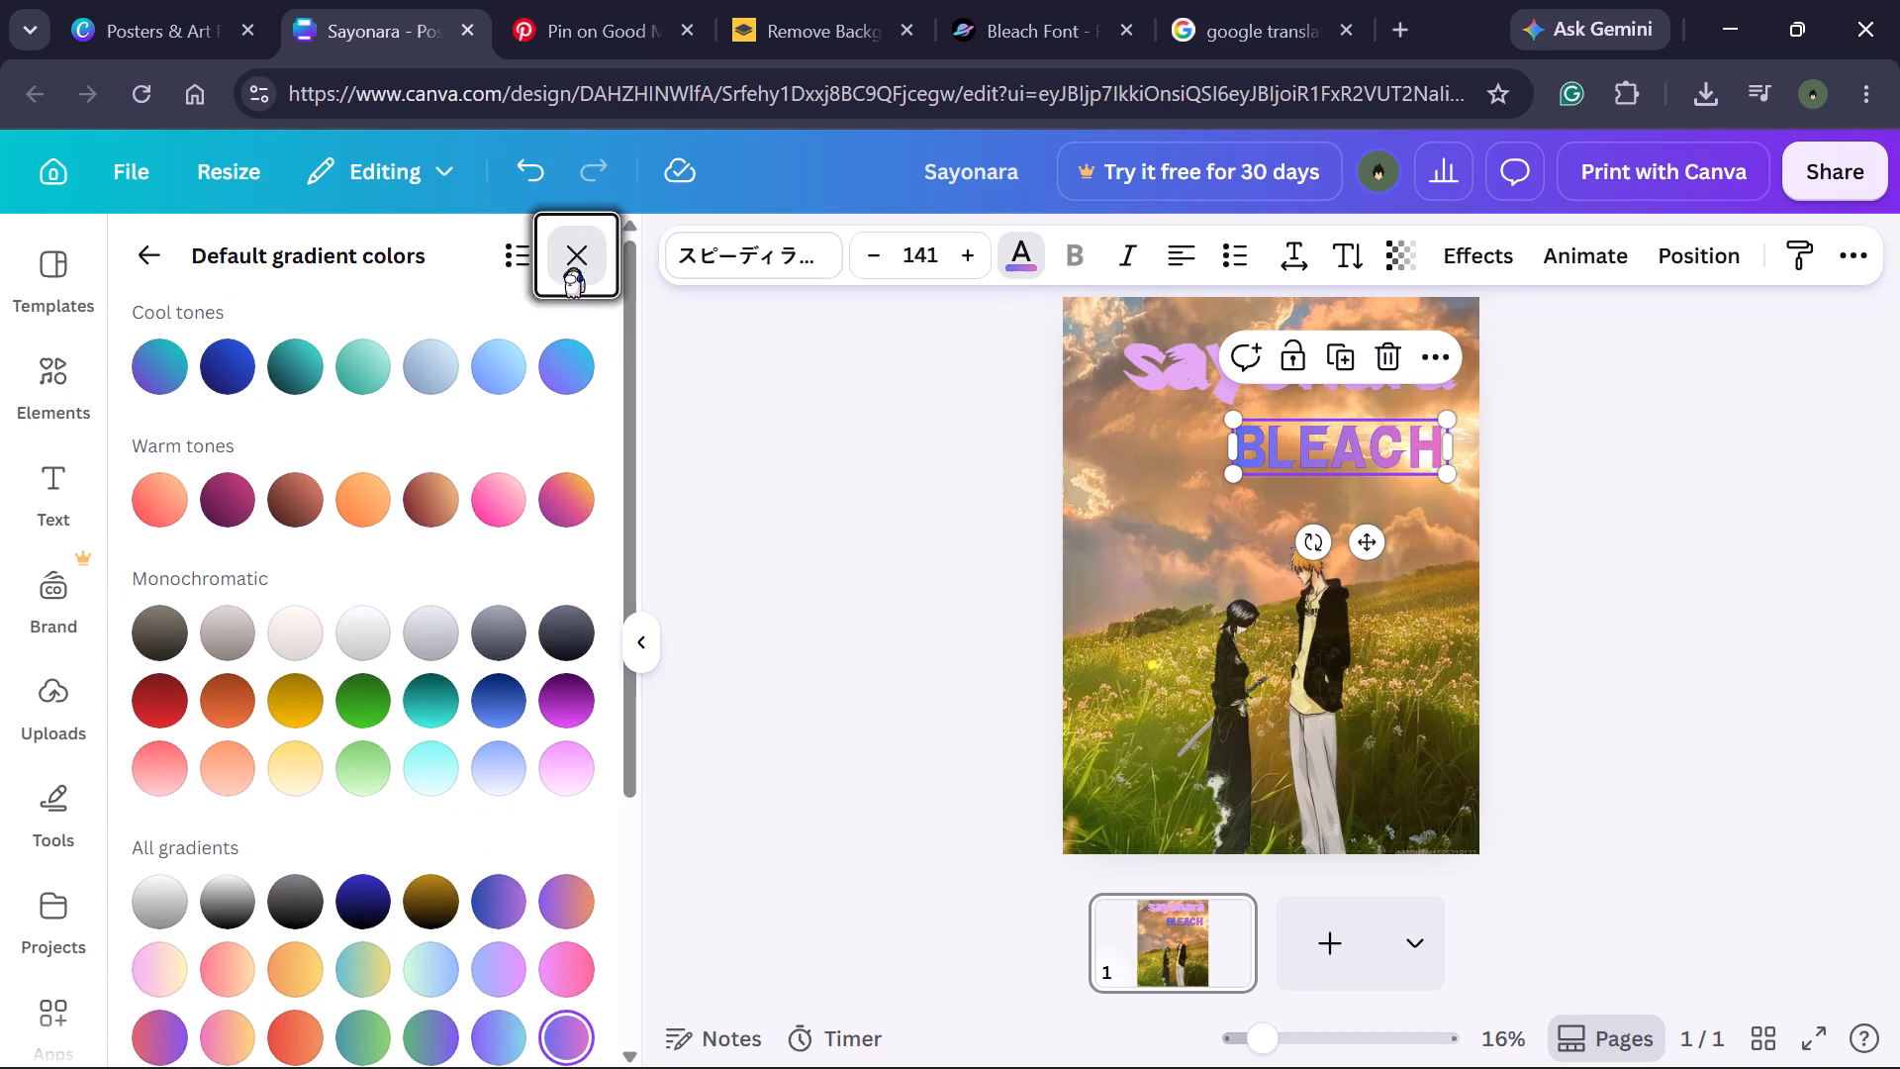
# Compare the vertical, diagonal and circular styles of the blue-to-pink "BLEACH" gradient, ending on the circular style centred on the text.
pyautogui.click(707, 250)
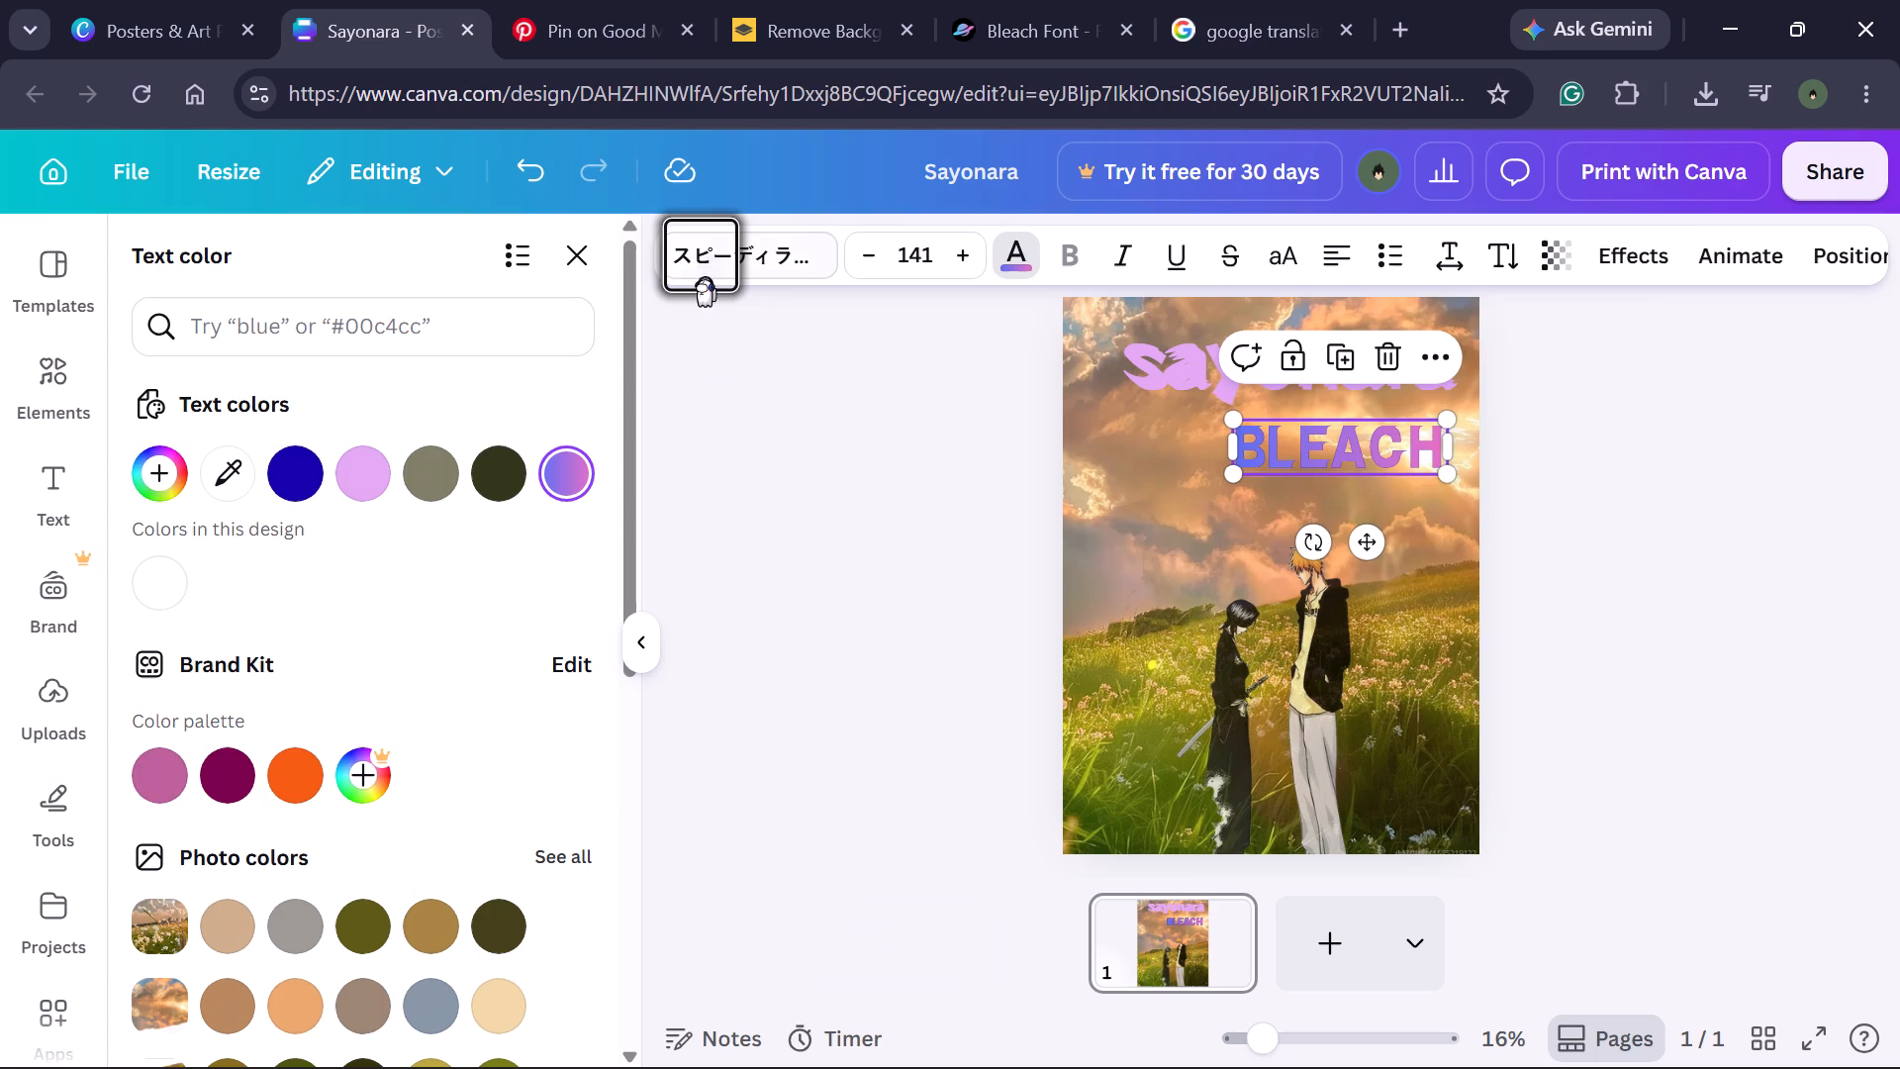
pyautogui.click(173, 457)
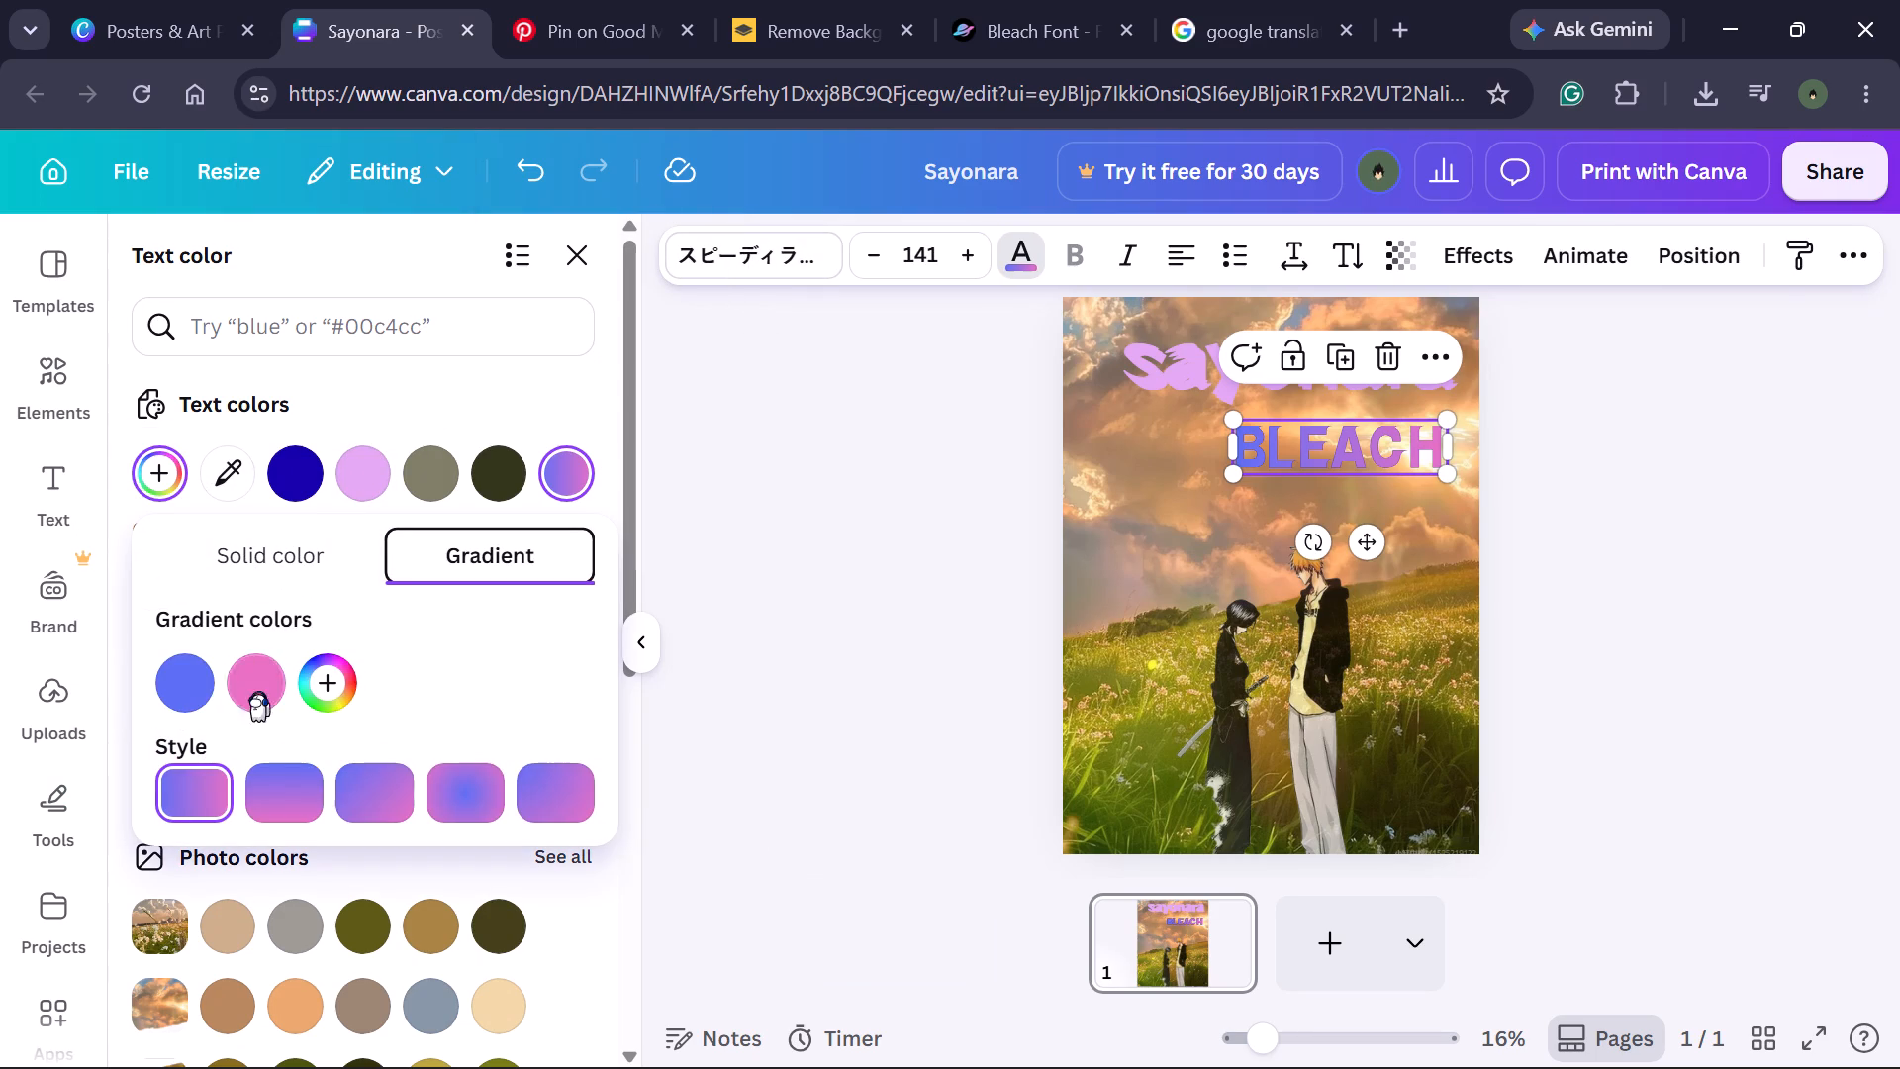
pyautogui.click(284, 782)
pyautogui.click(380, 772)
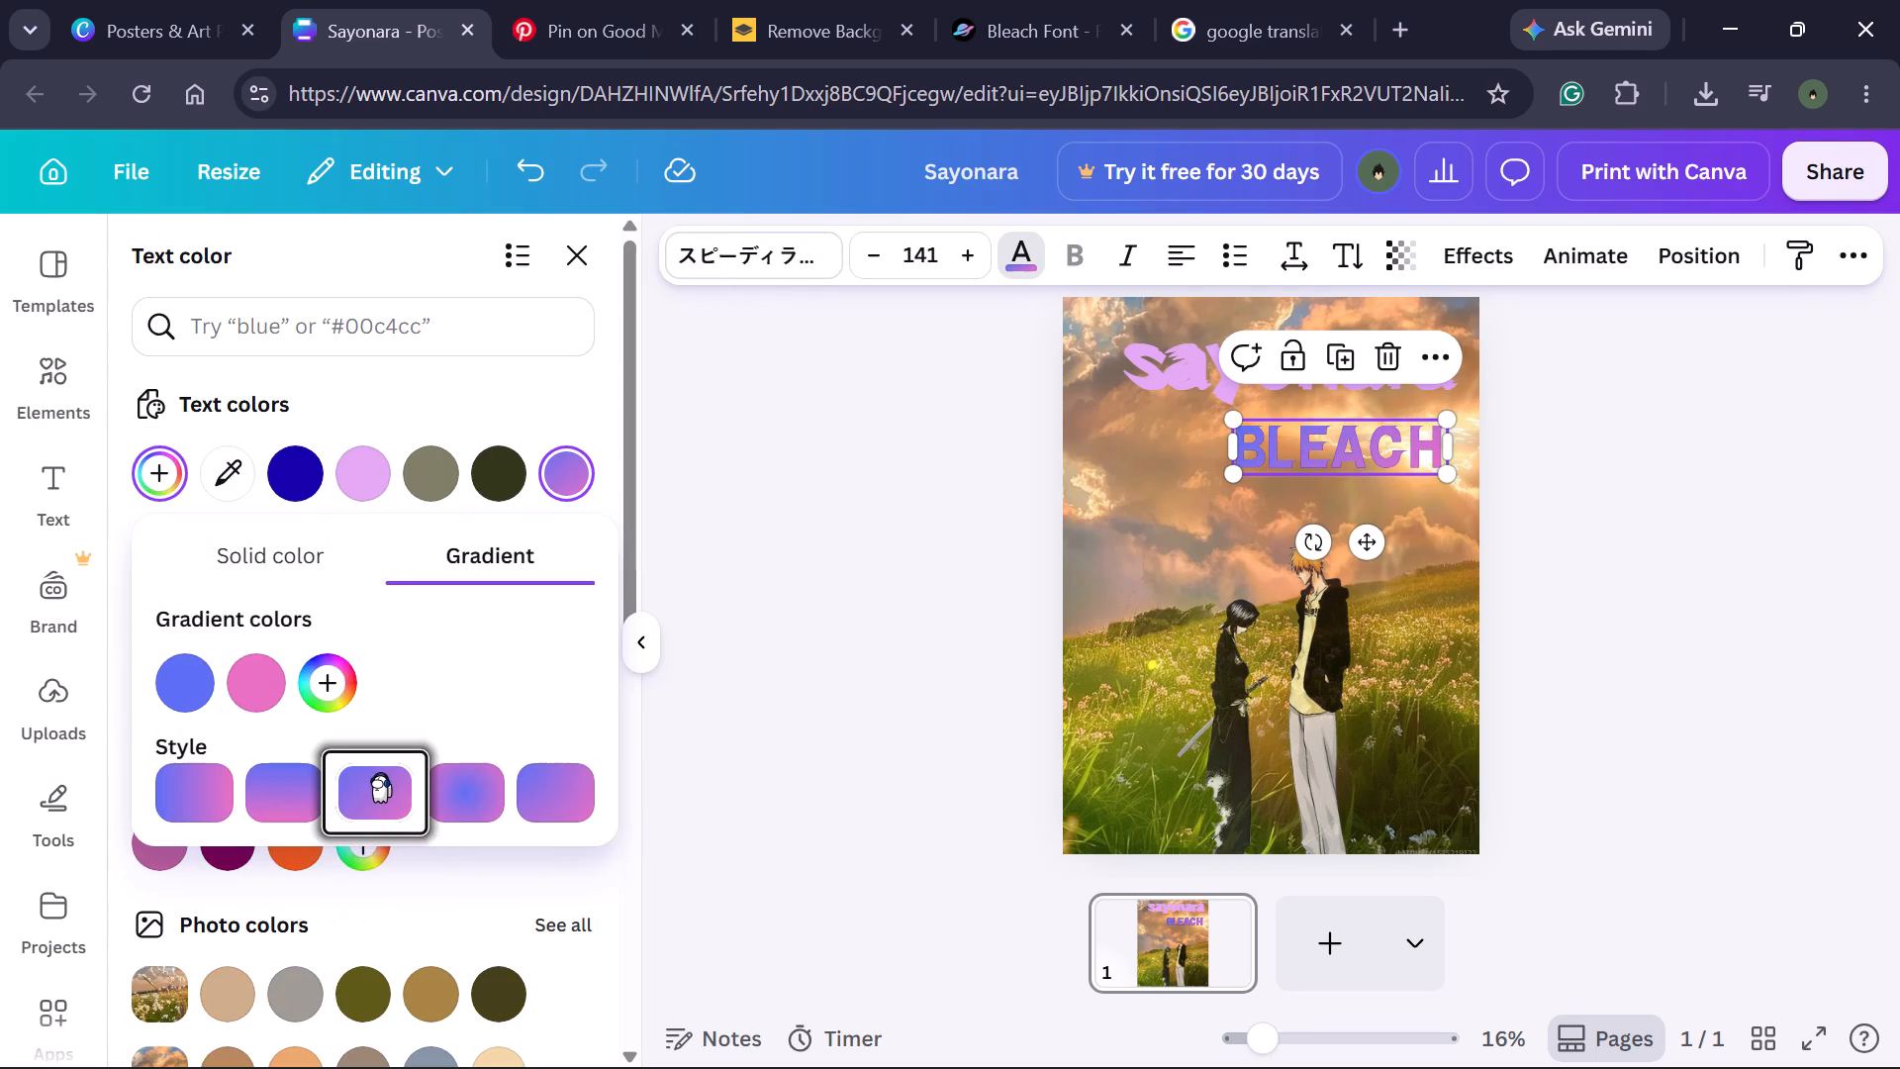
pyautogui.click(309, 765)
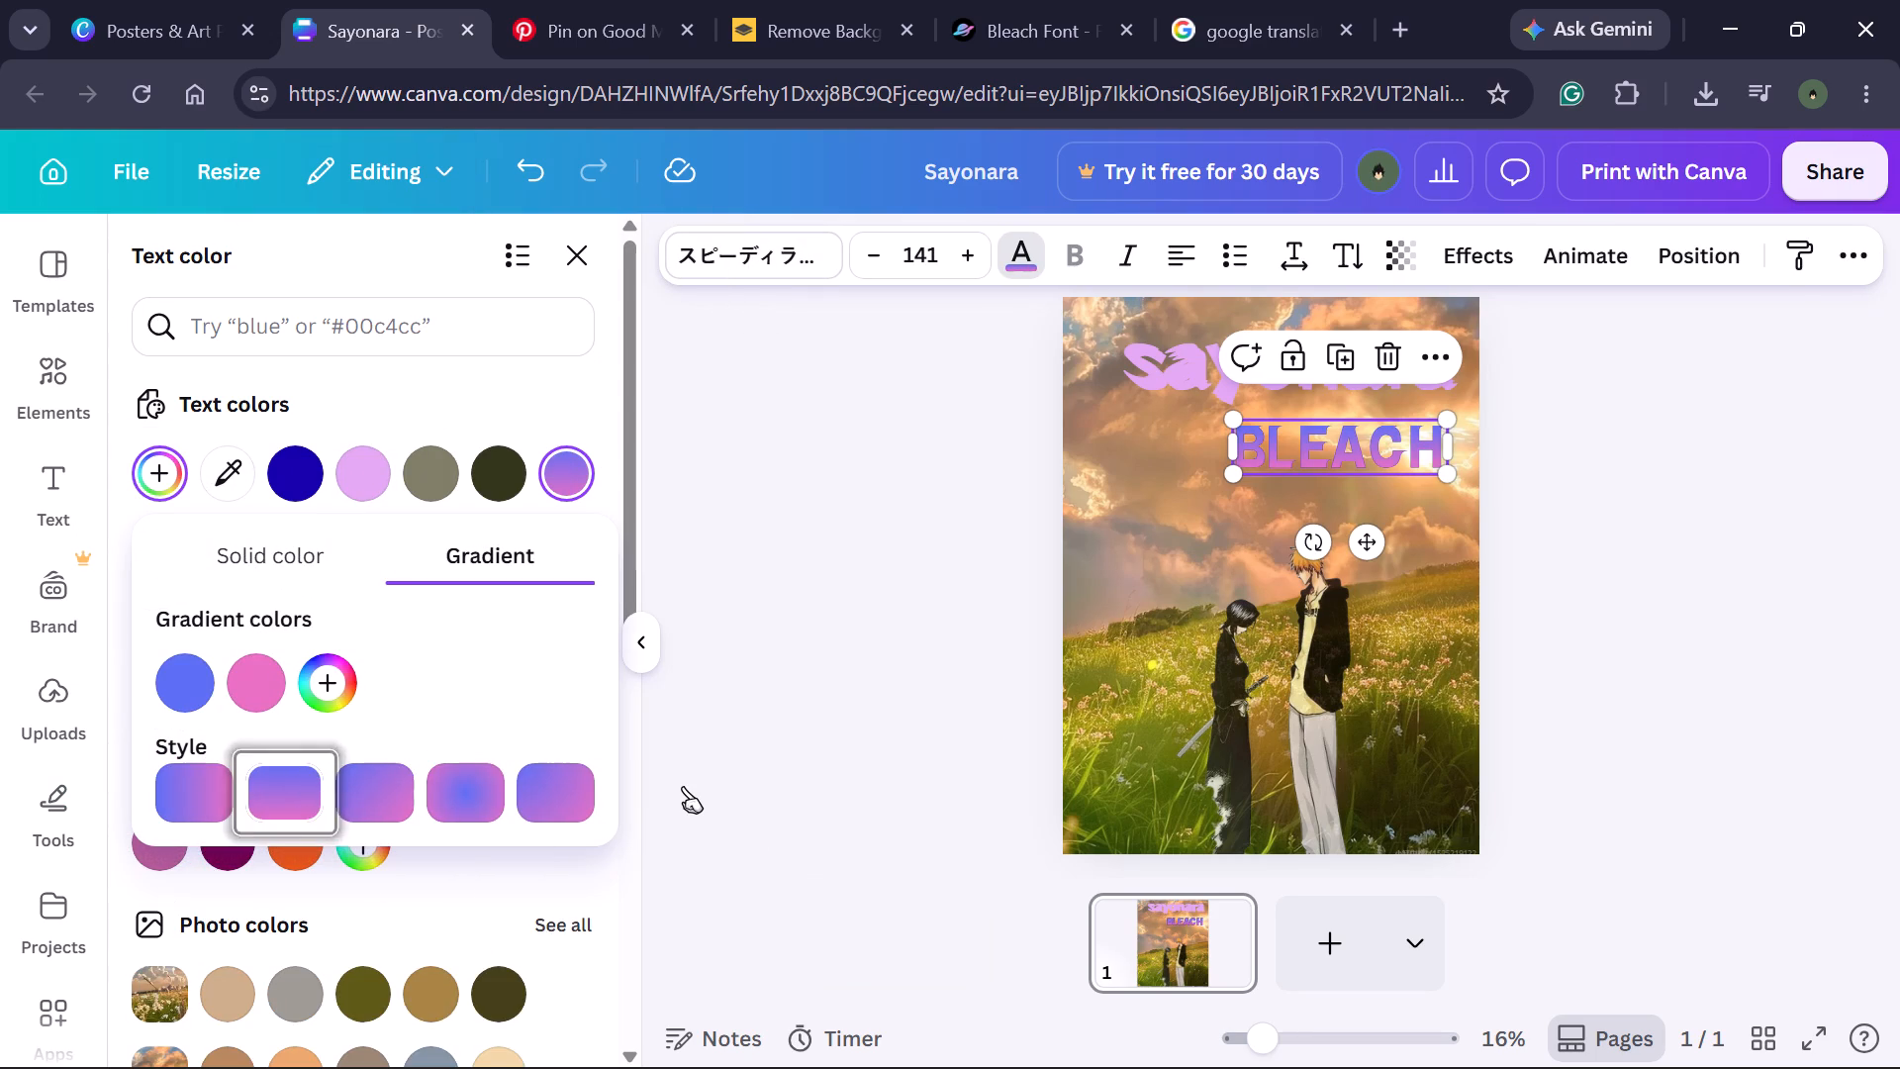
pyautogui.click(467, 793)
pyautogui.click(550, 788)
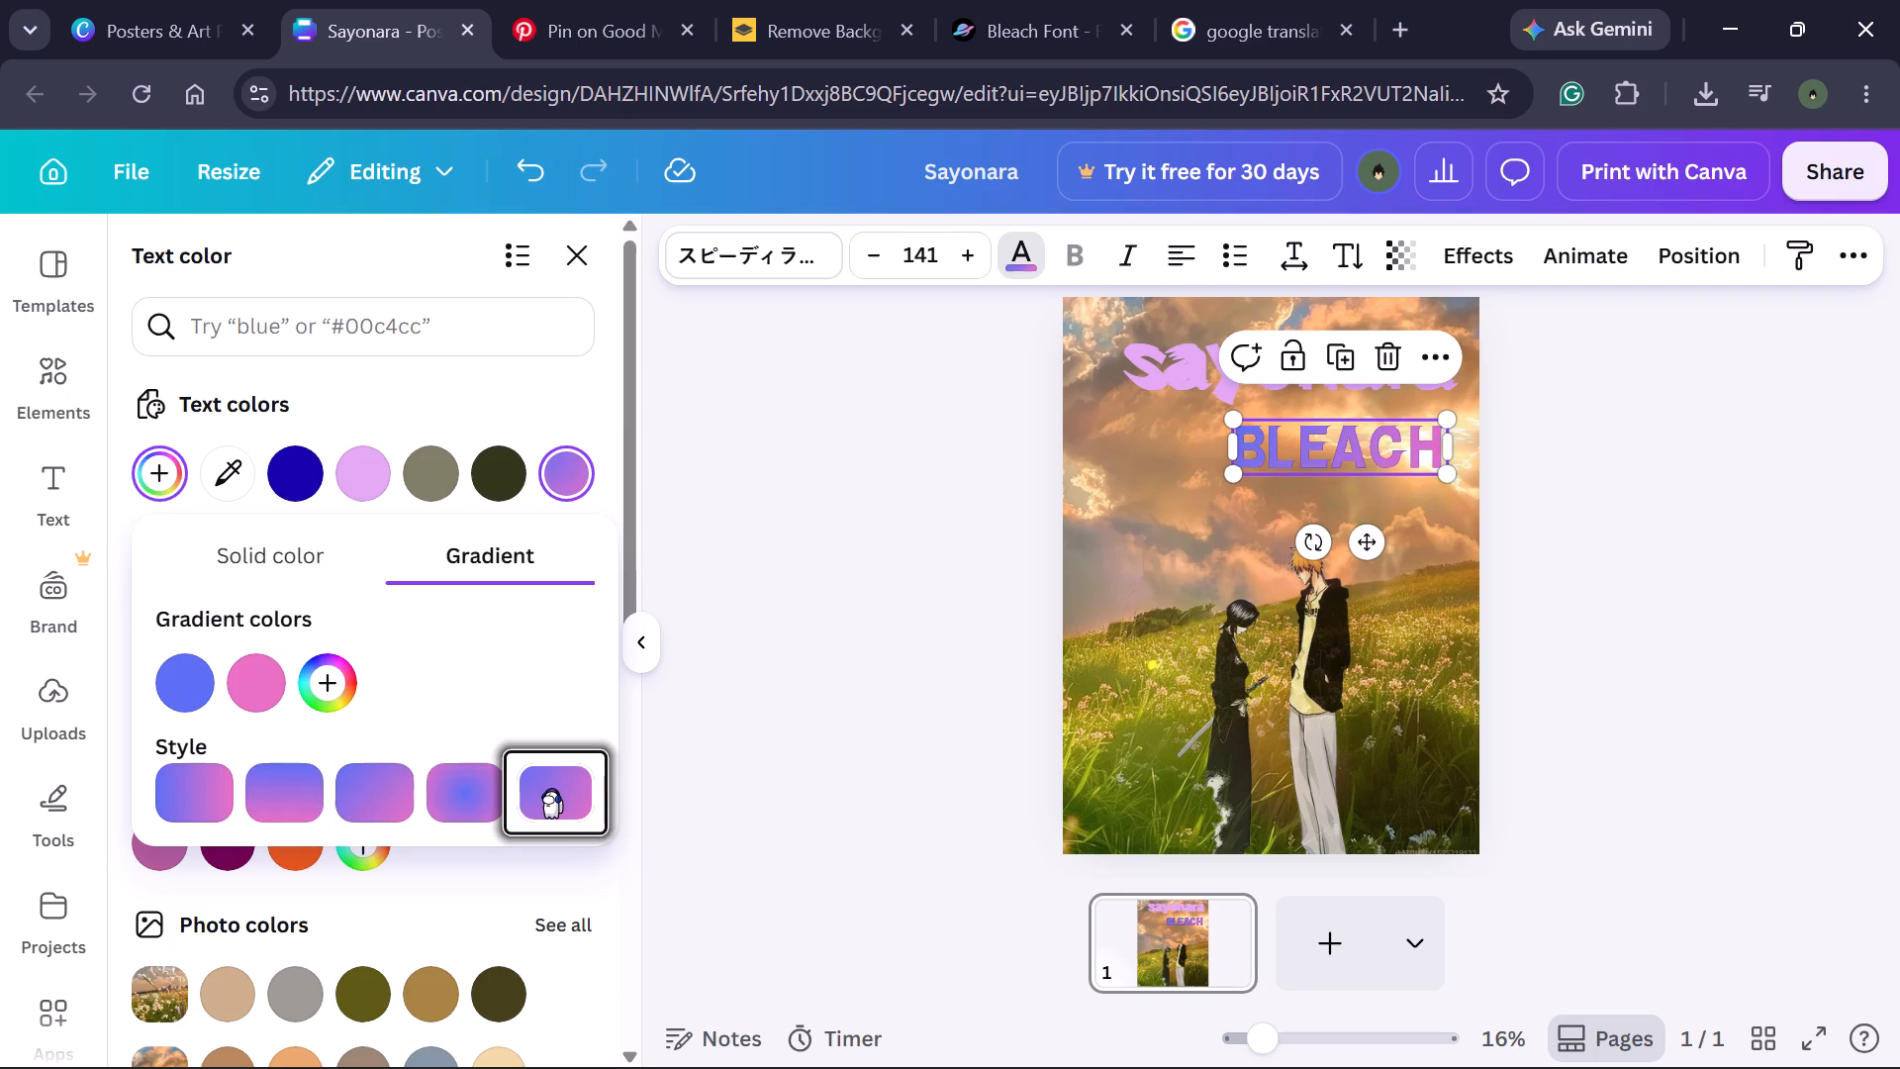
pyautogui.click(476, 791)
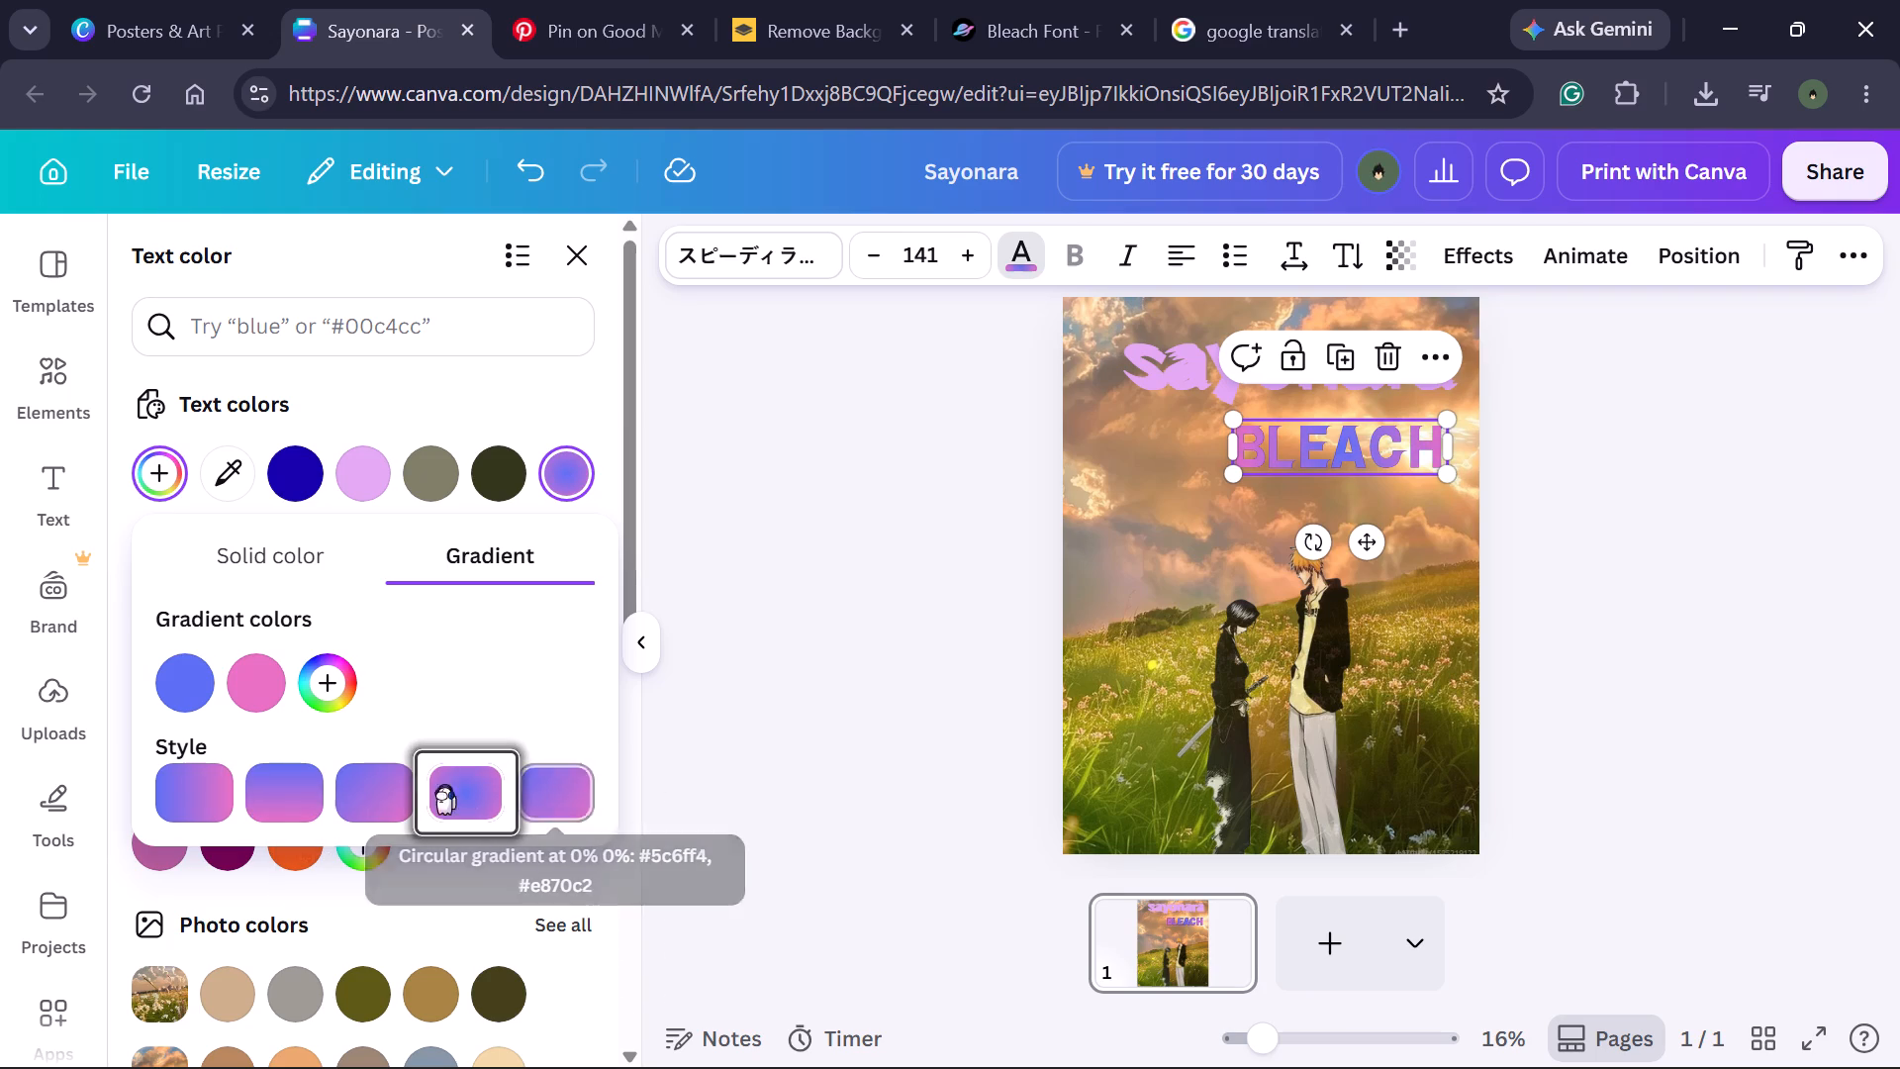
pyautogui.click(356, 766)
pyautogui.click(295, 755)
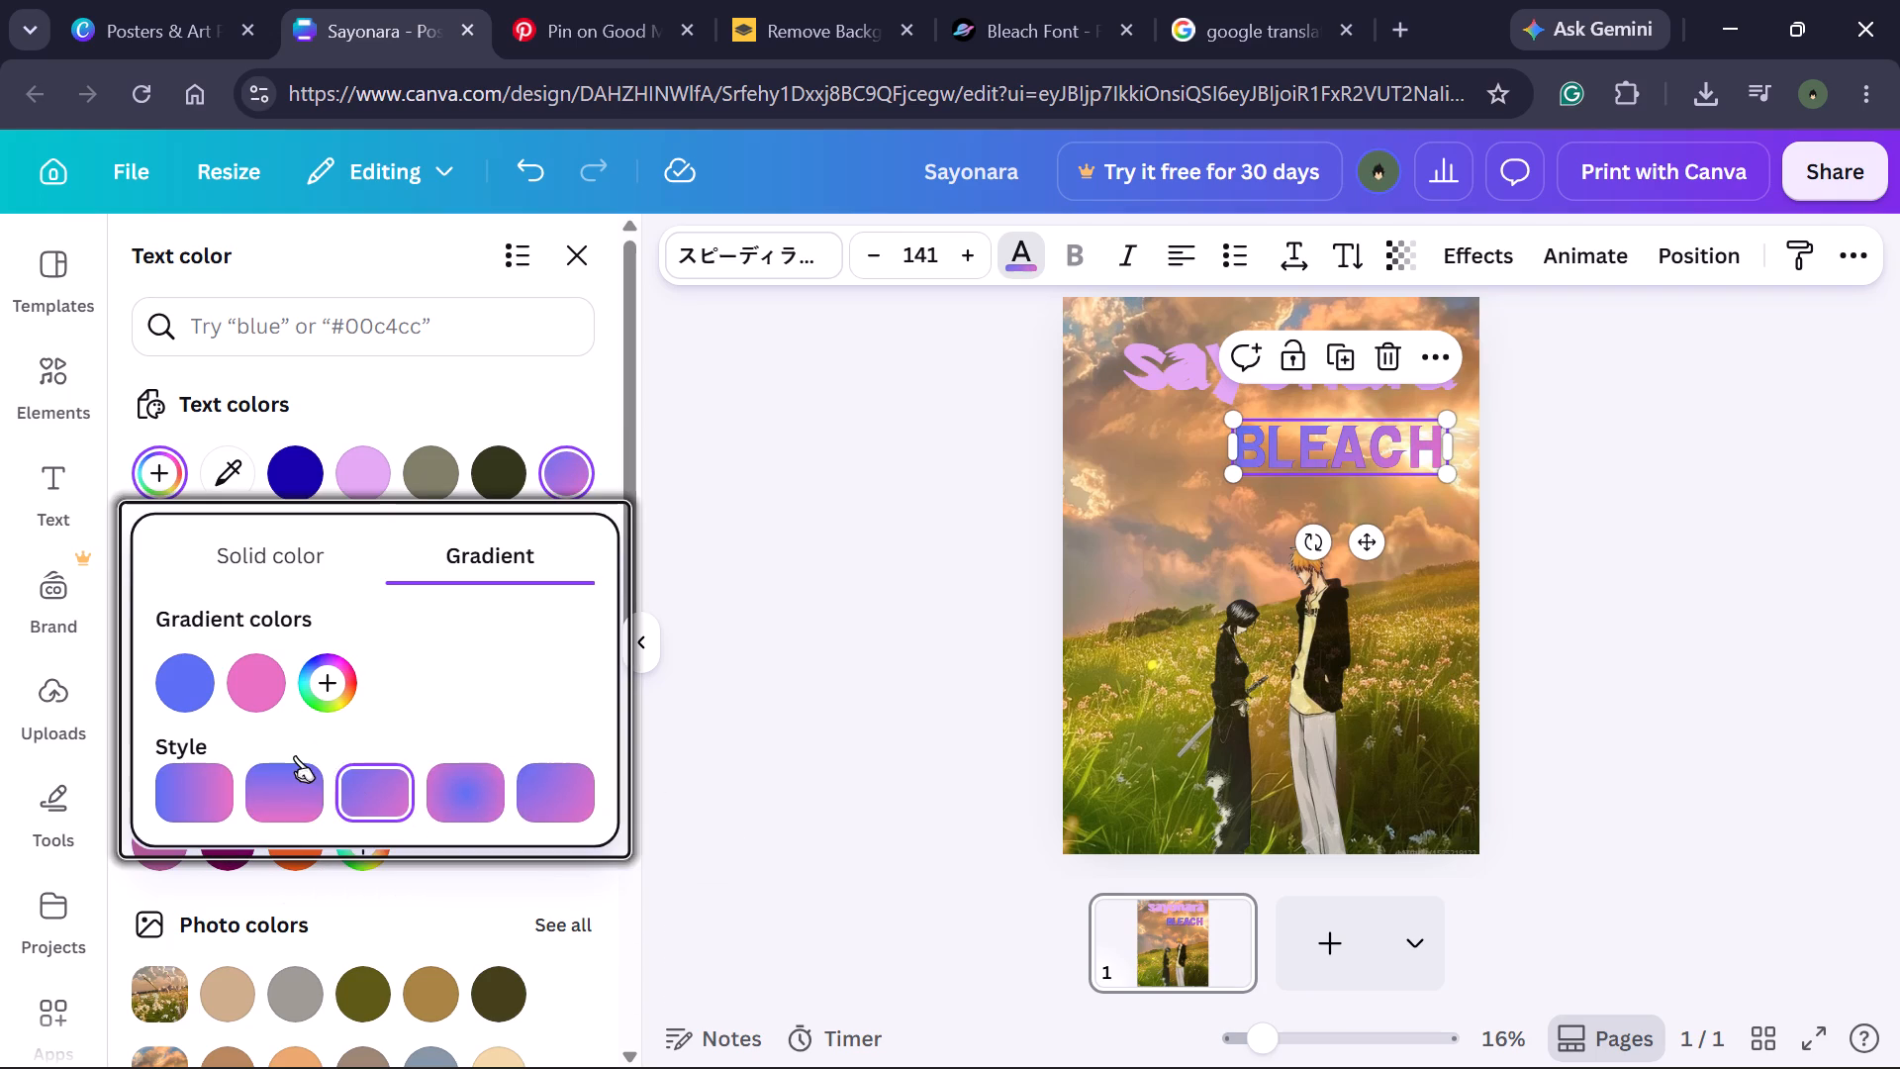
pyautogui.click(304, 773)
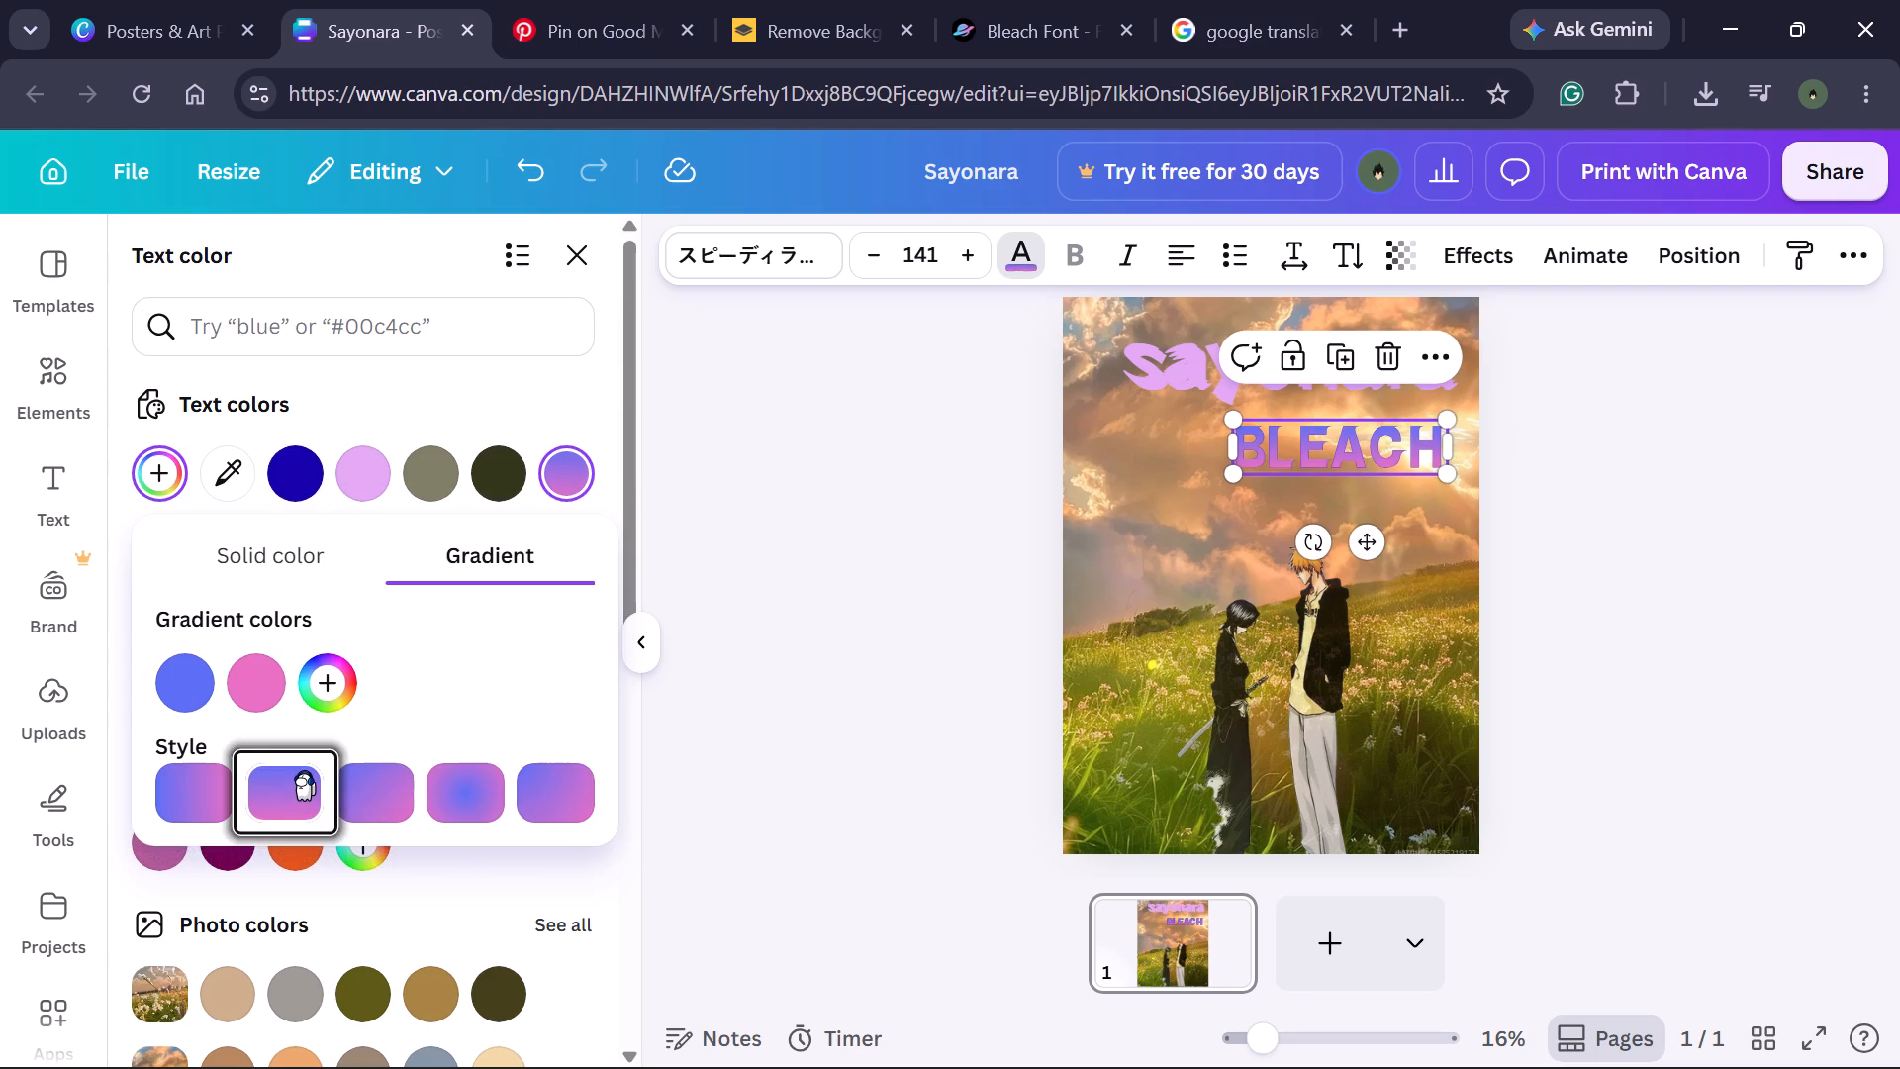
pyautogui.click(454, 778)
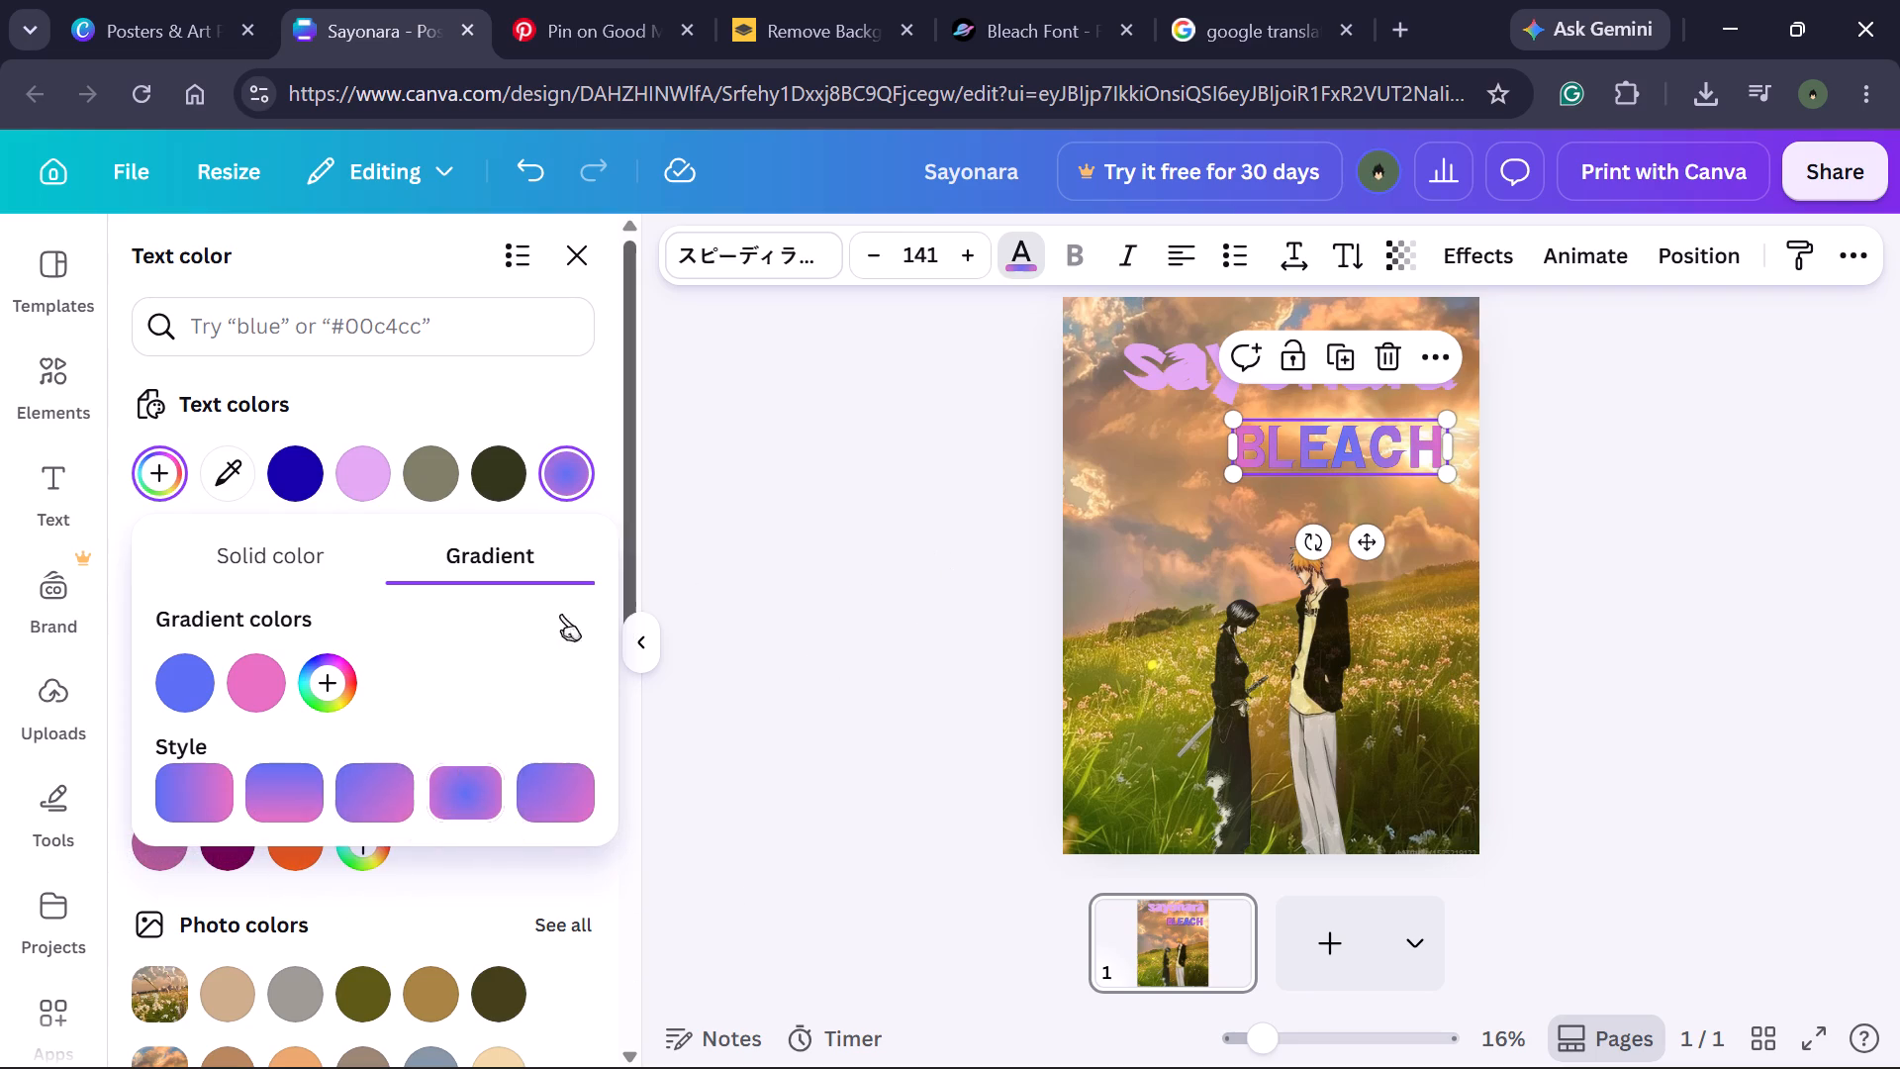
pyautogui.scroll(-1, 502, 823)
pyautogui.click(873, 514)
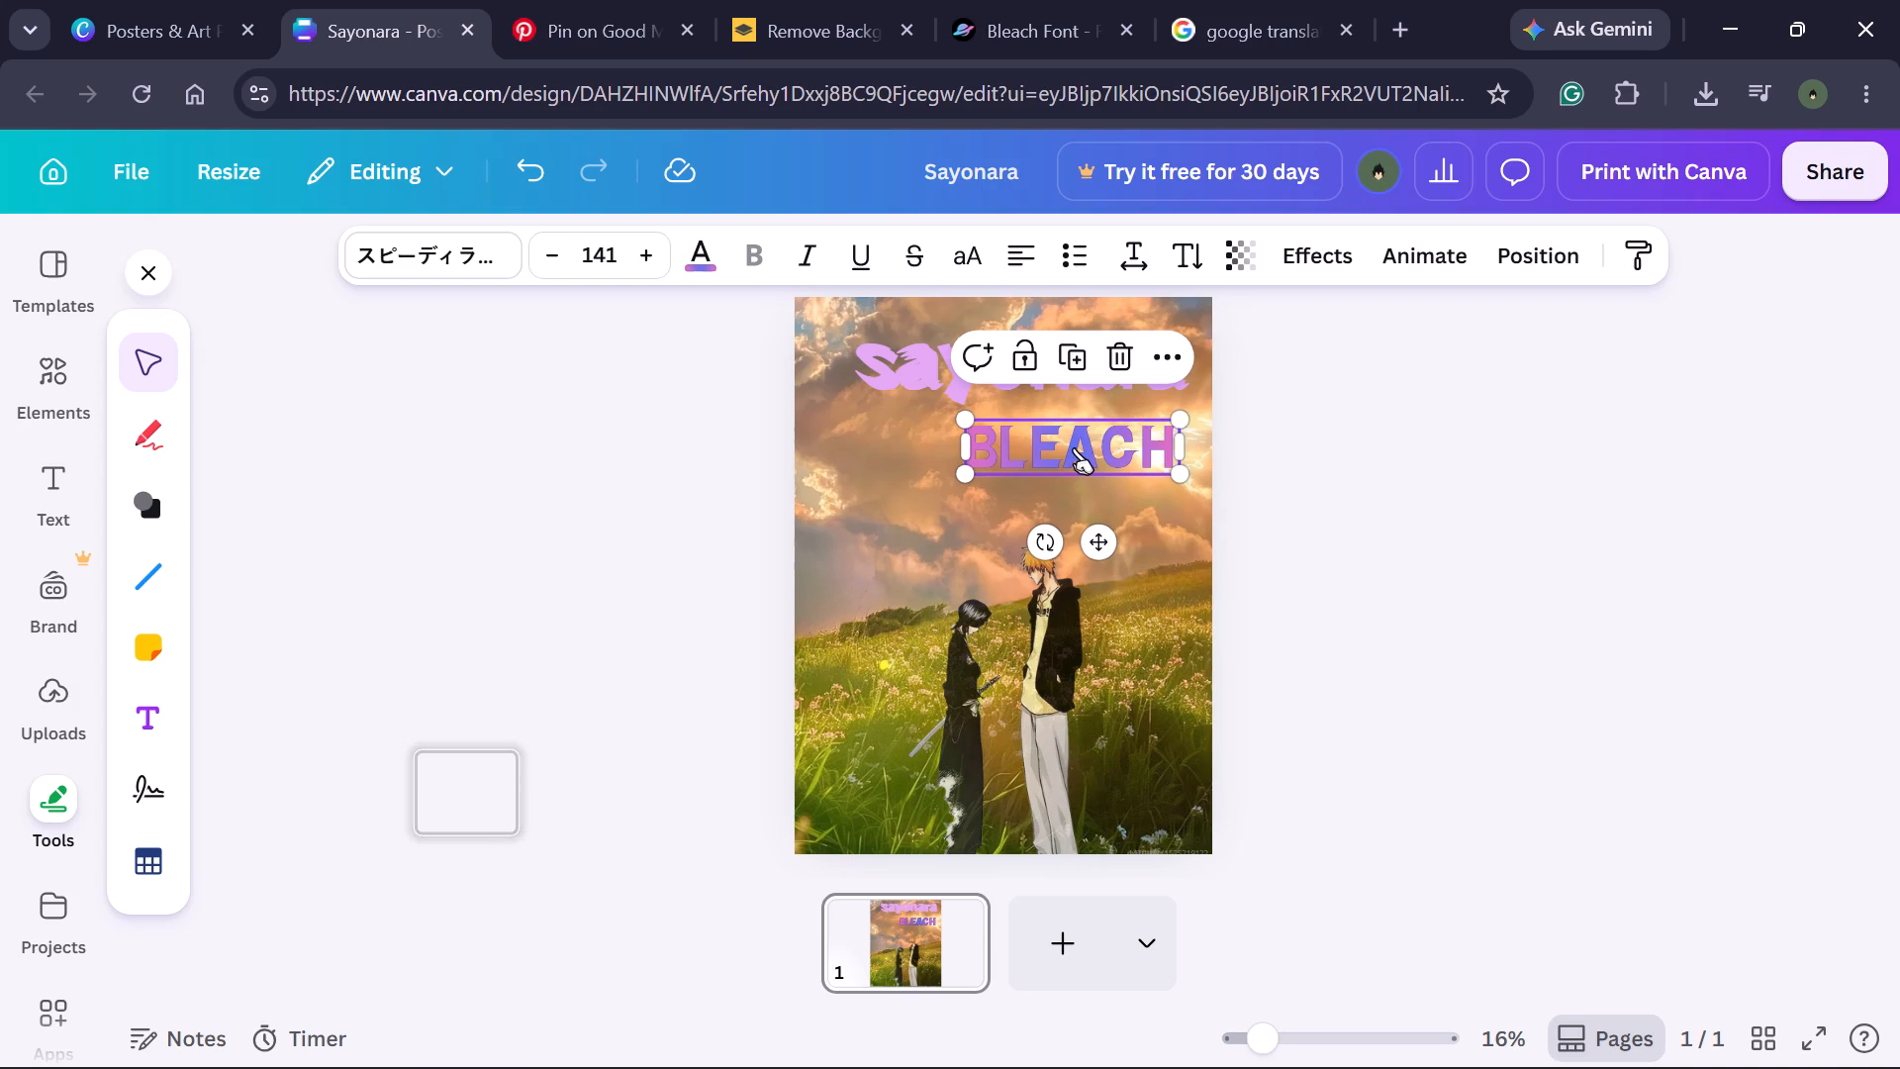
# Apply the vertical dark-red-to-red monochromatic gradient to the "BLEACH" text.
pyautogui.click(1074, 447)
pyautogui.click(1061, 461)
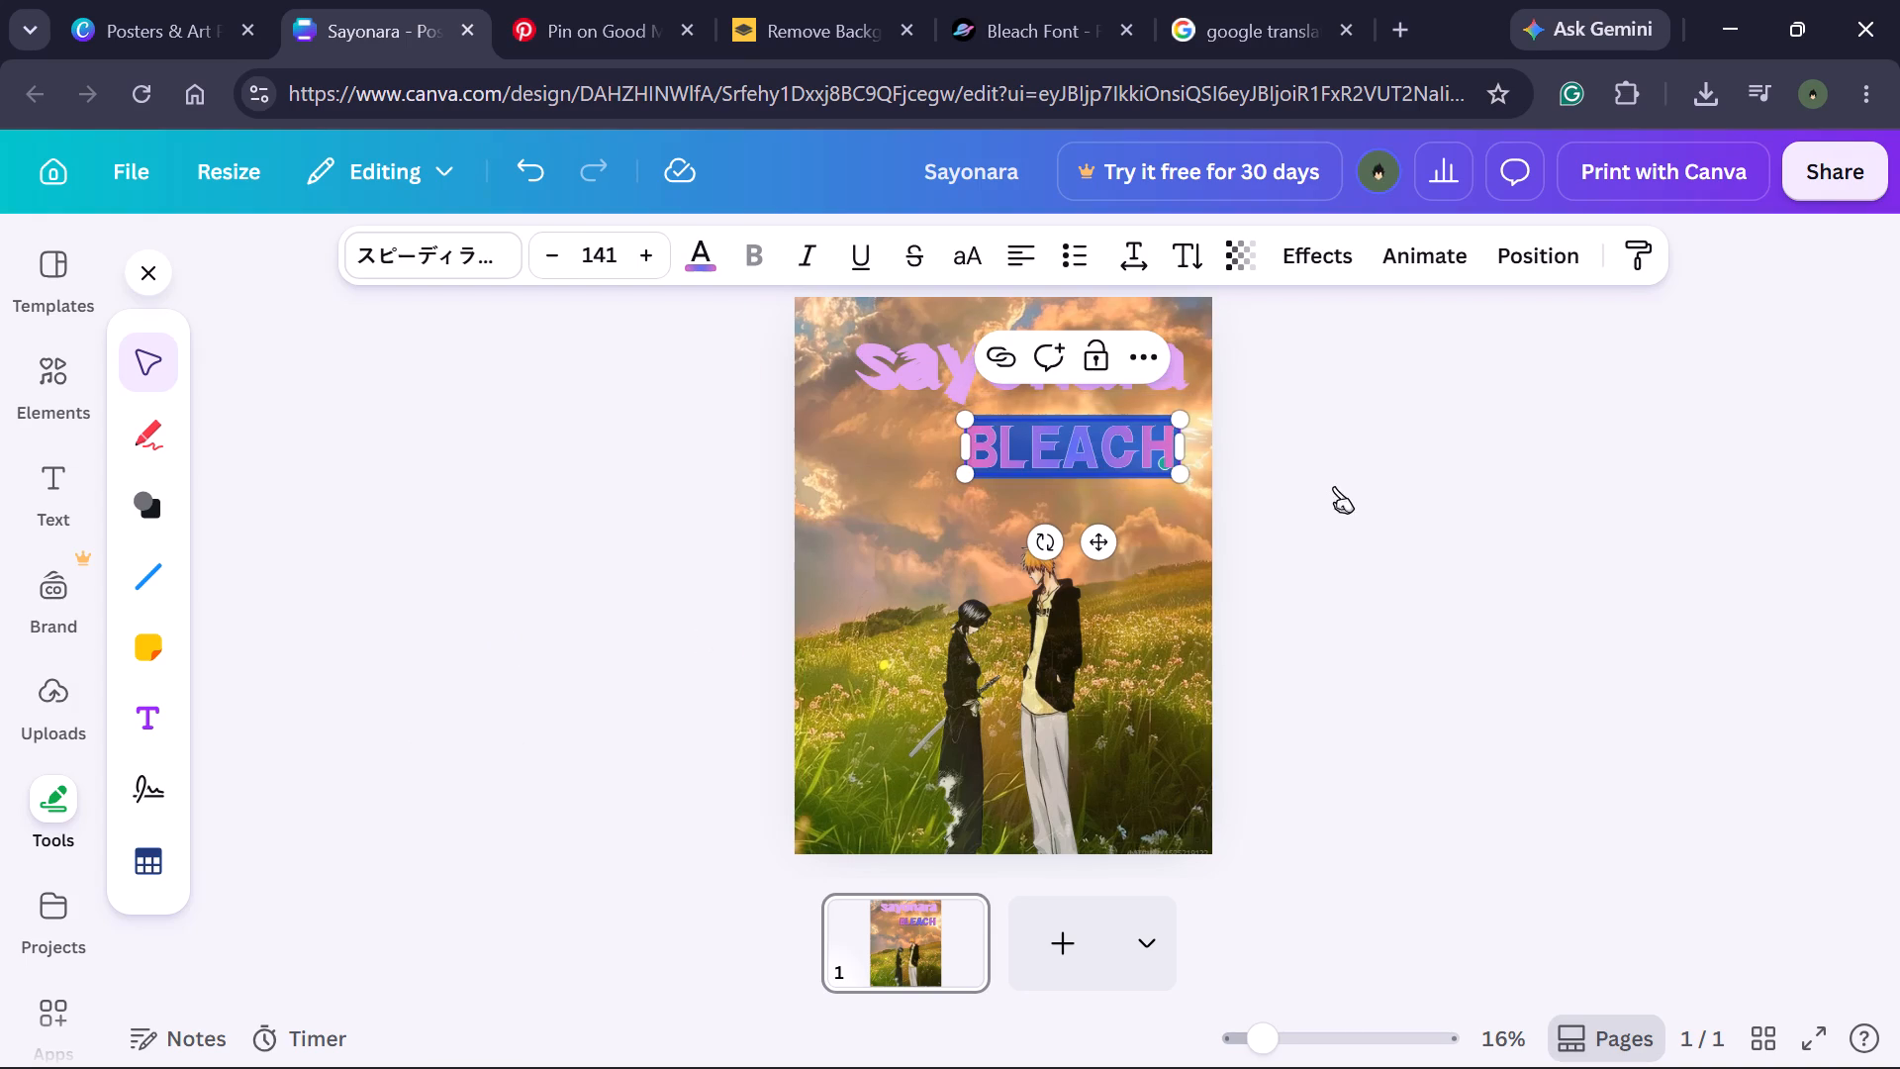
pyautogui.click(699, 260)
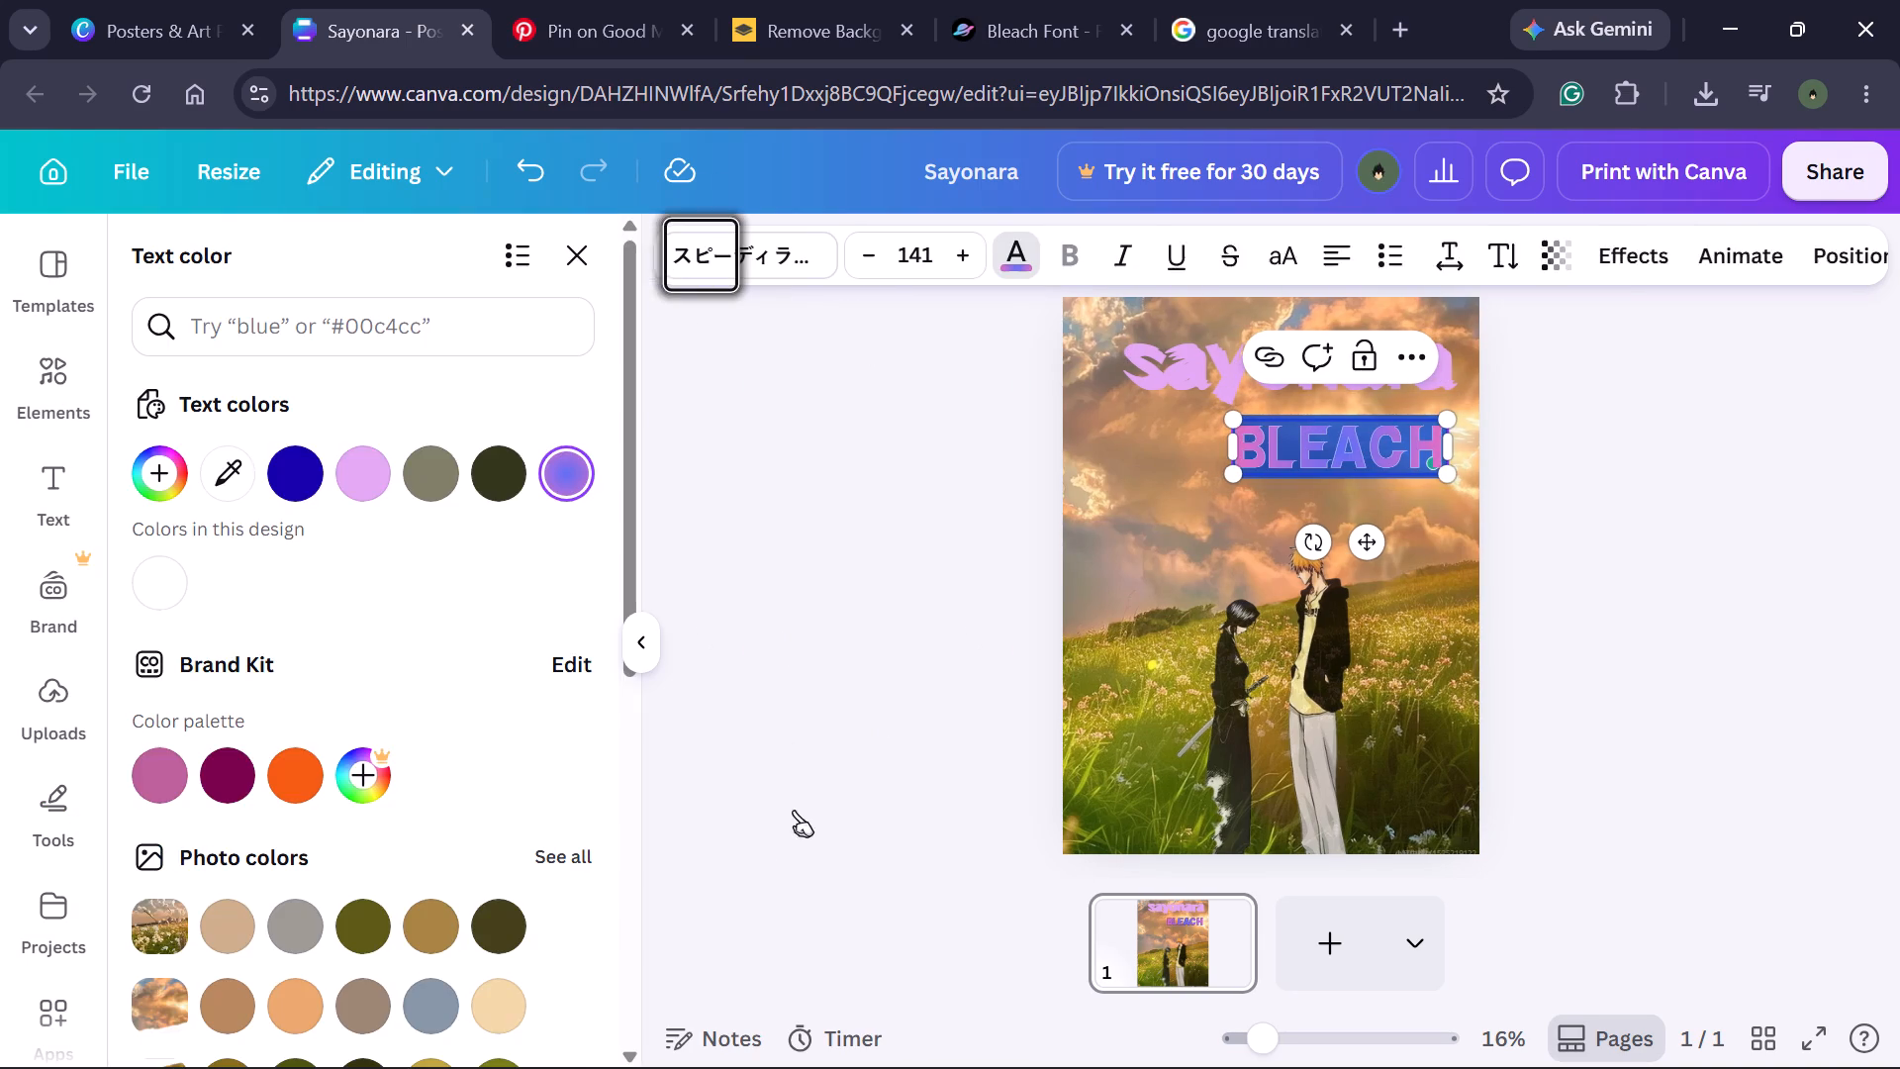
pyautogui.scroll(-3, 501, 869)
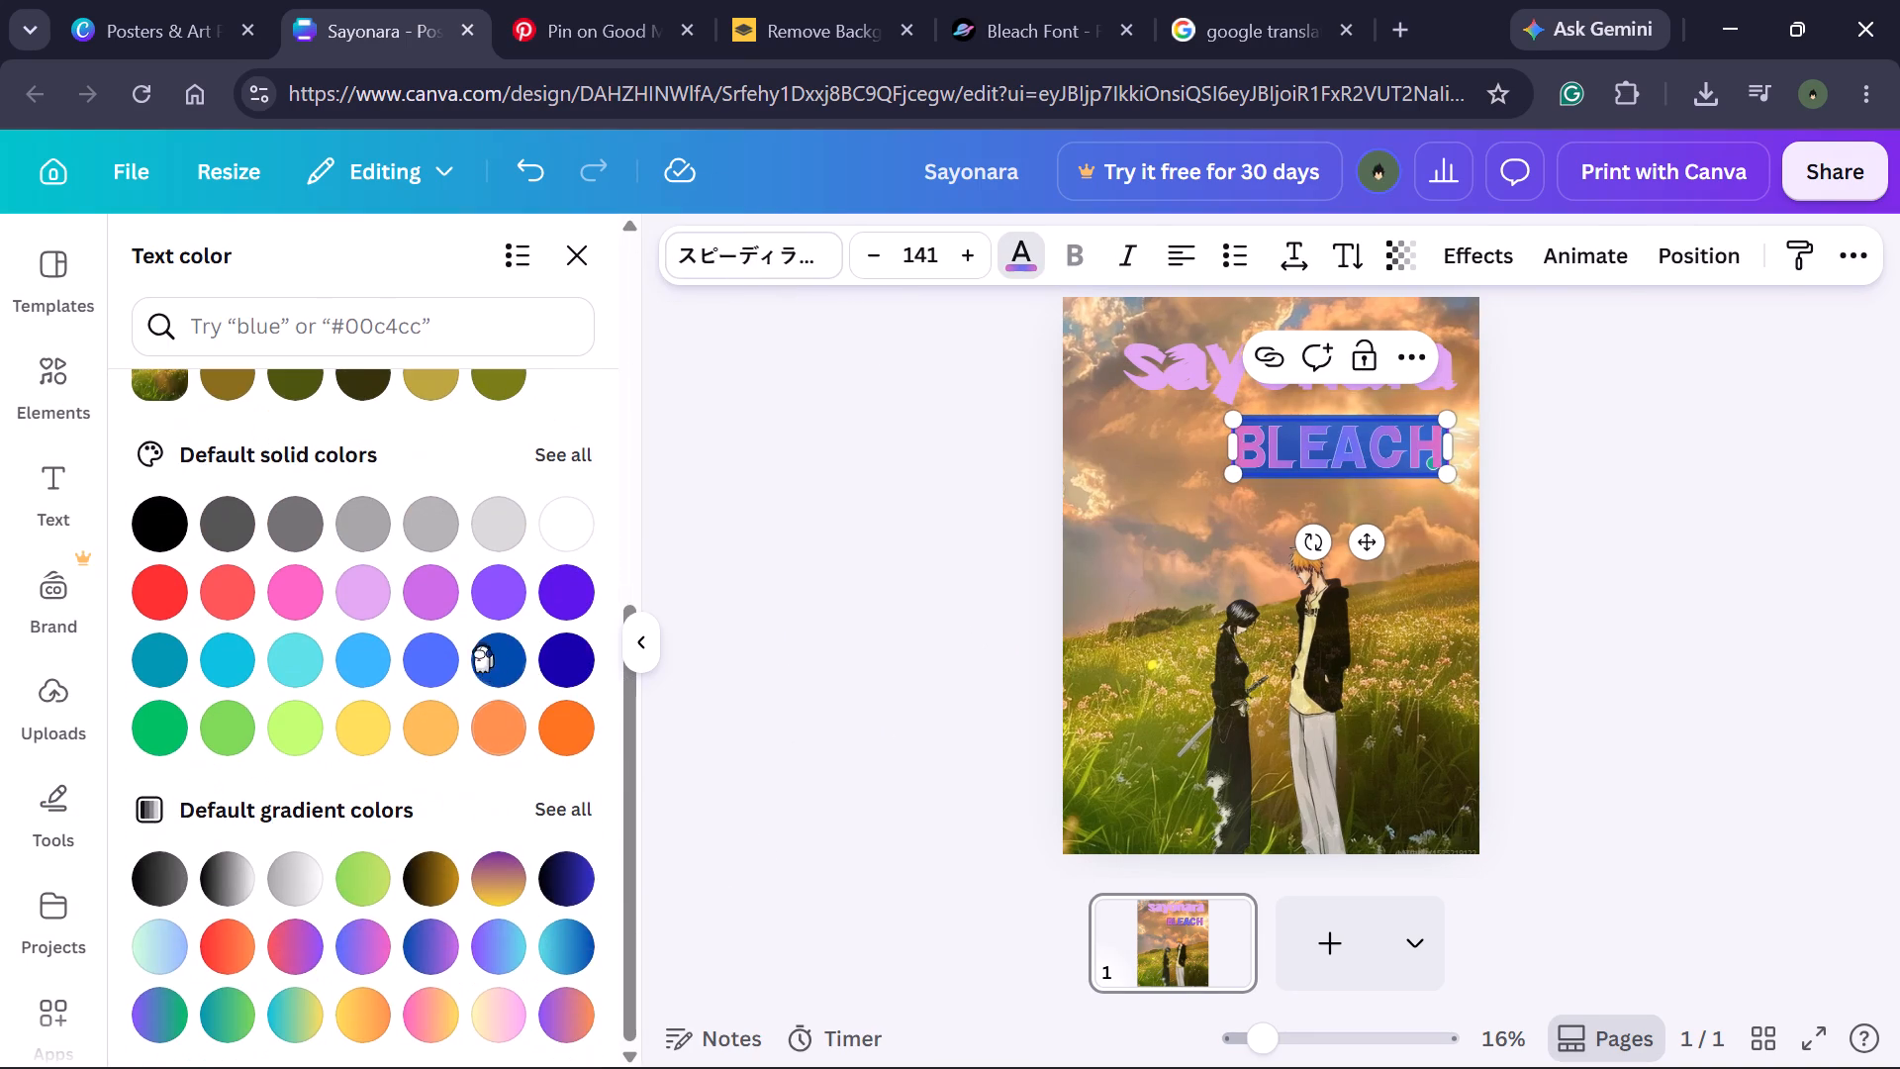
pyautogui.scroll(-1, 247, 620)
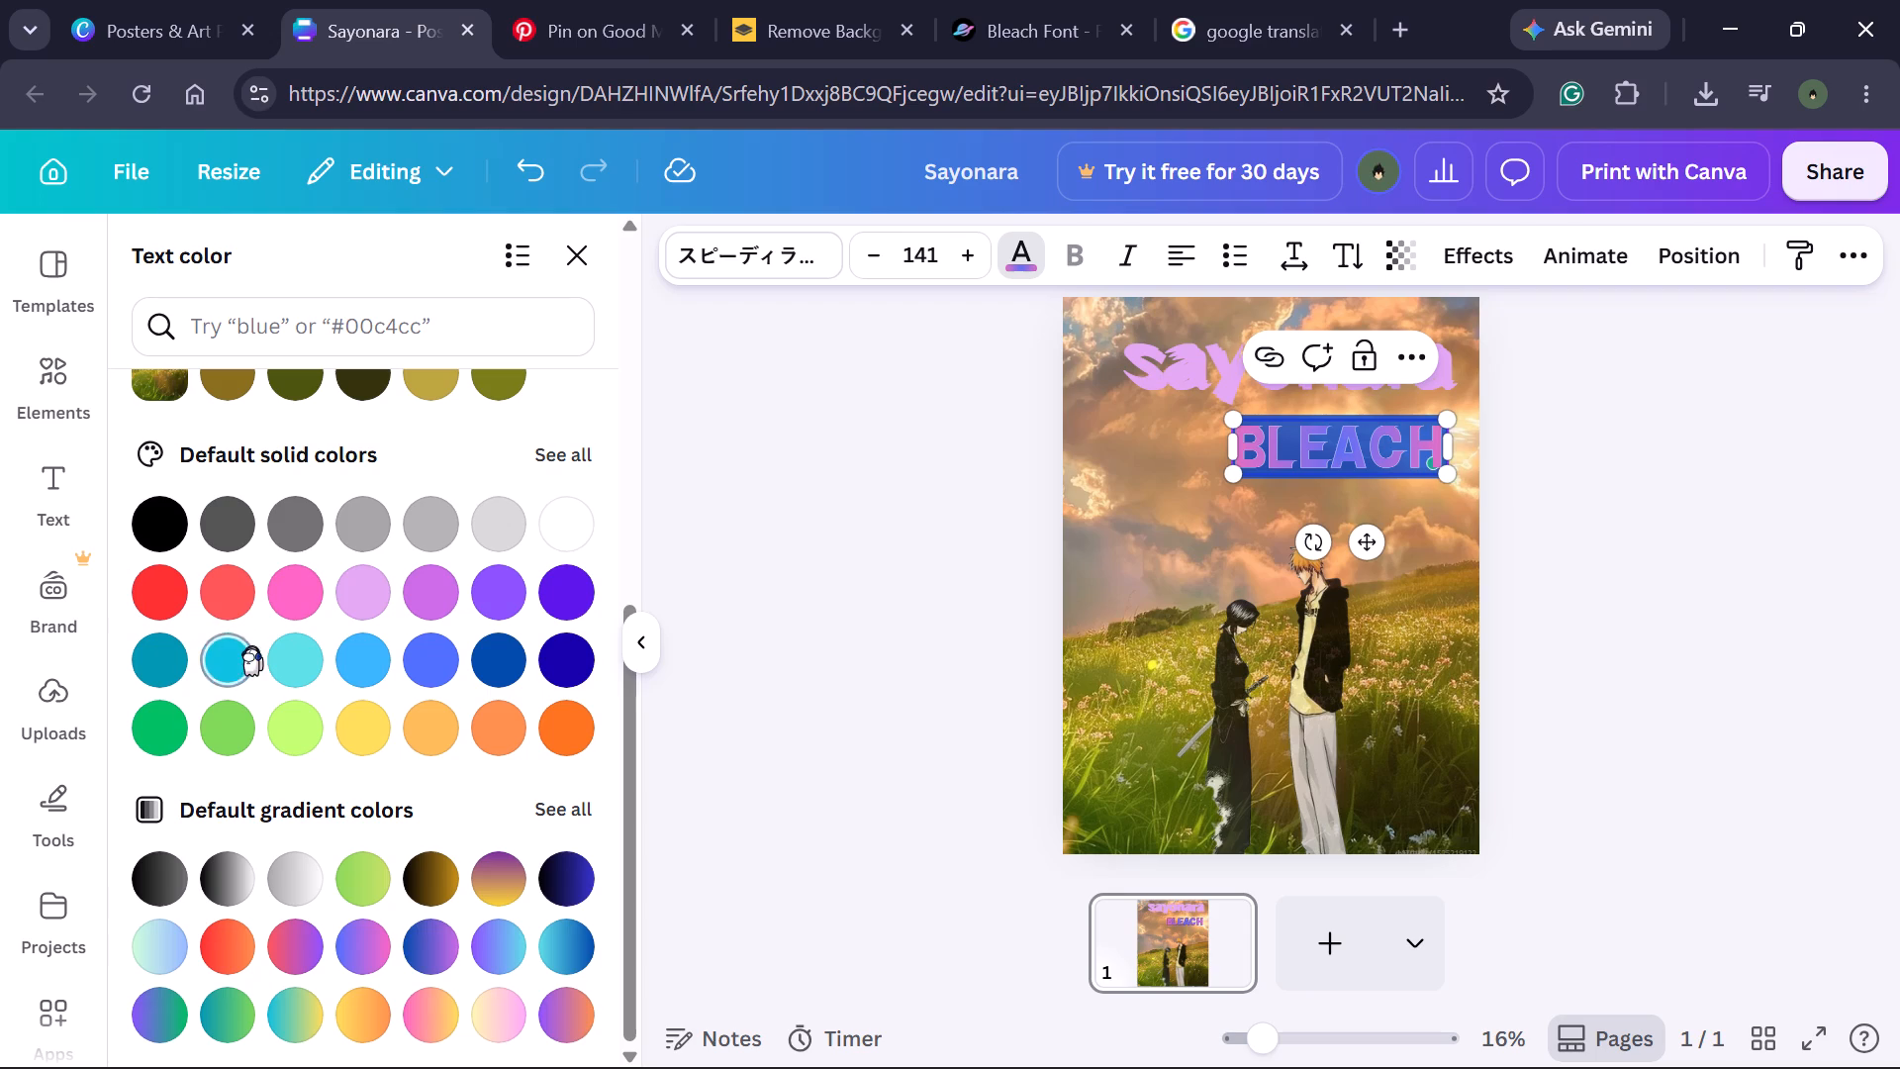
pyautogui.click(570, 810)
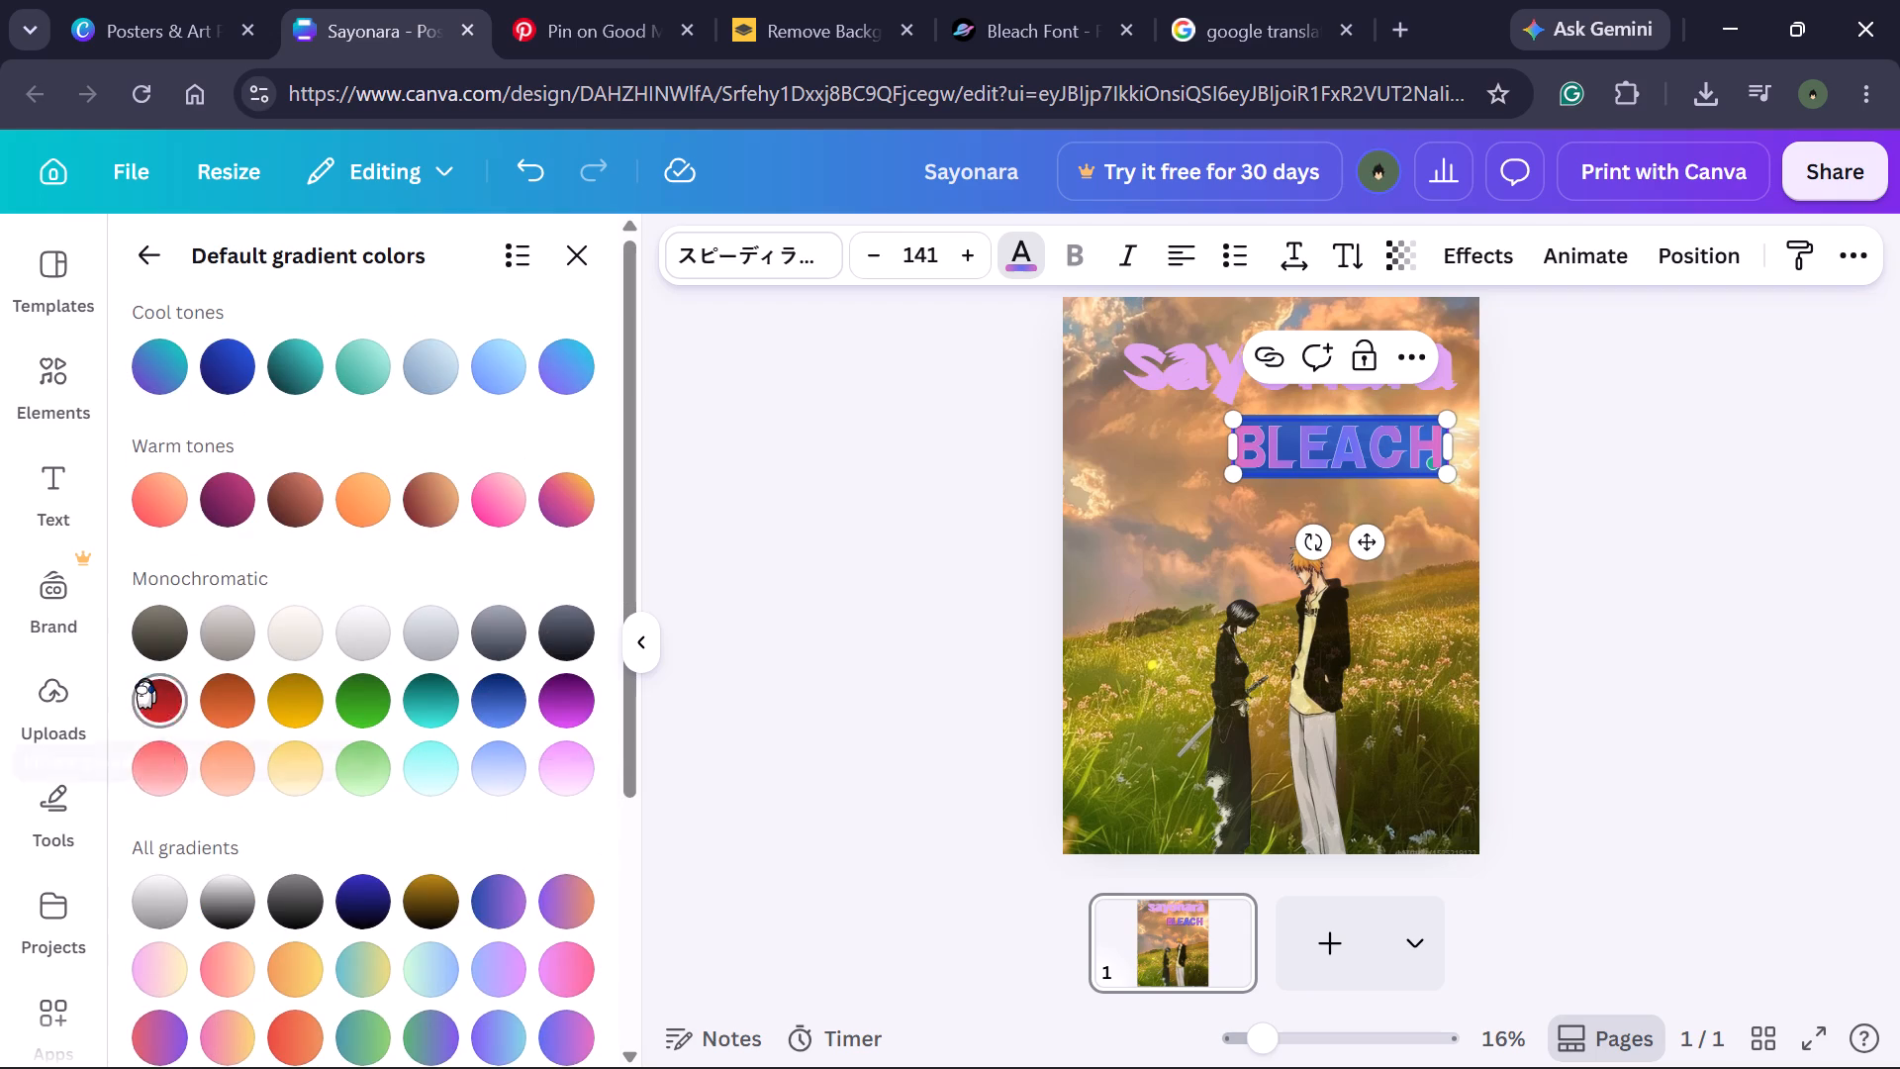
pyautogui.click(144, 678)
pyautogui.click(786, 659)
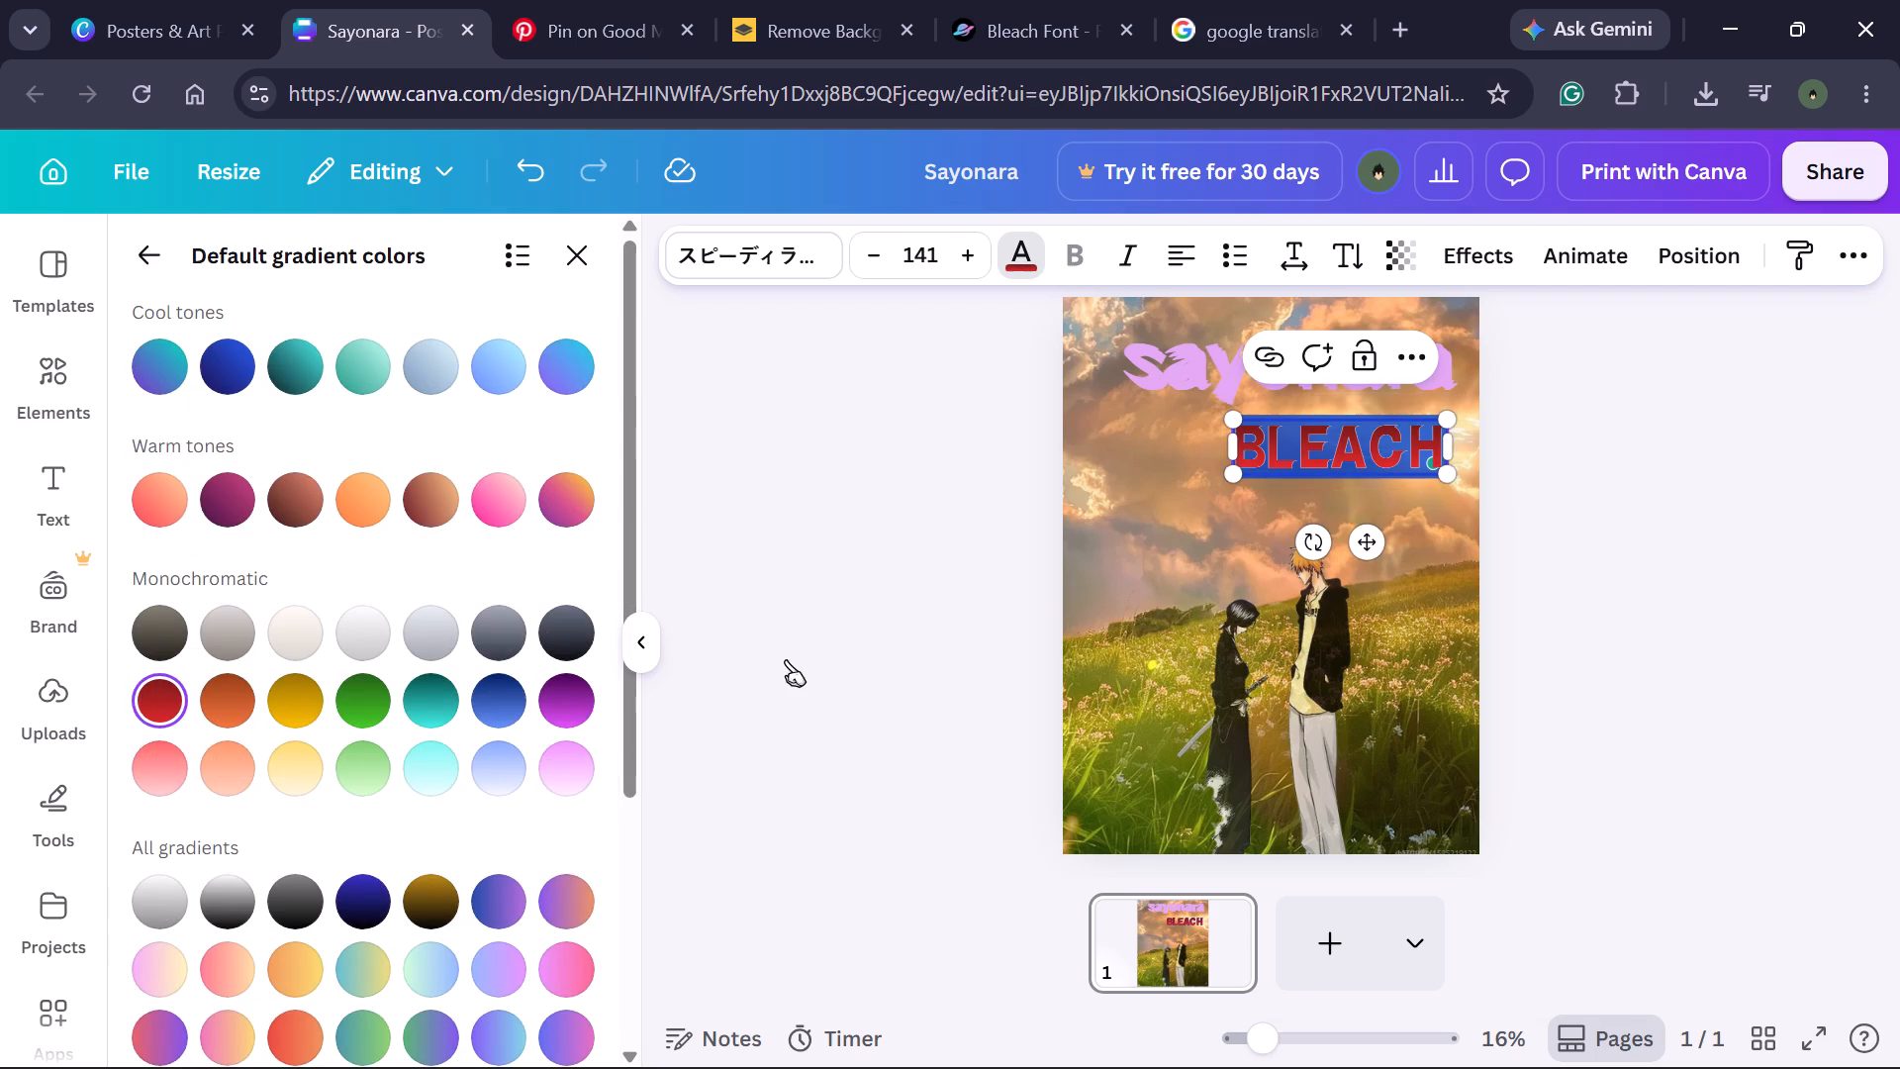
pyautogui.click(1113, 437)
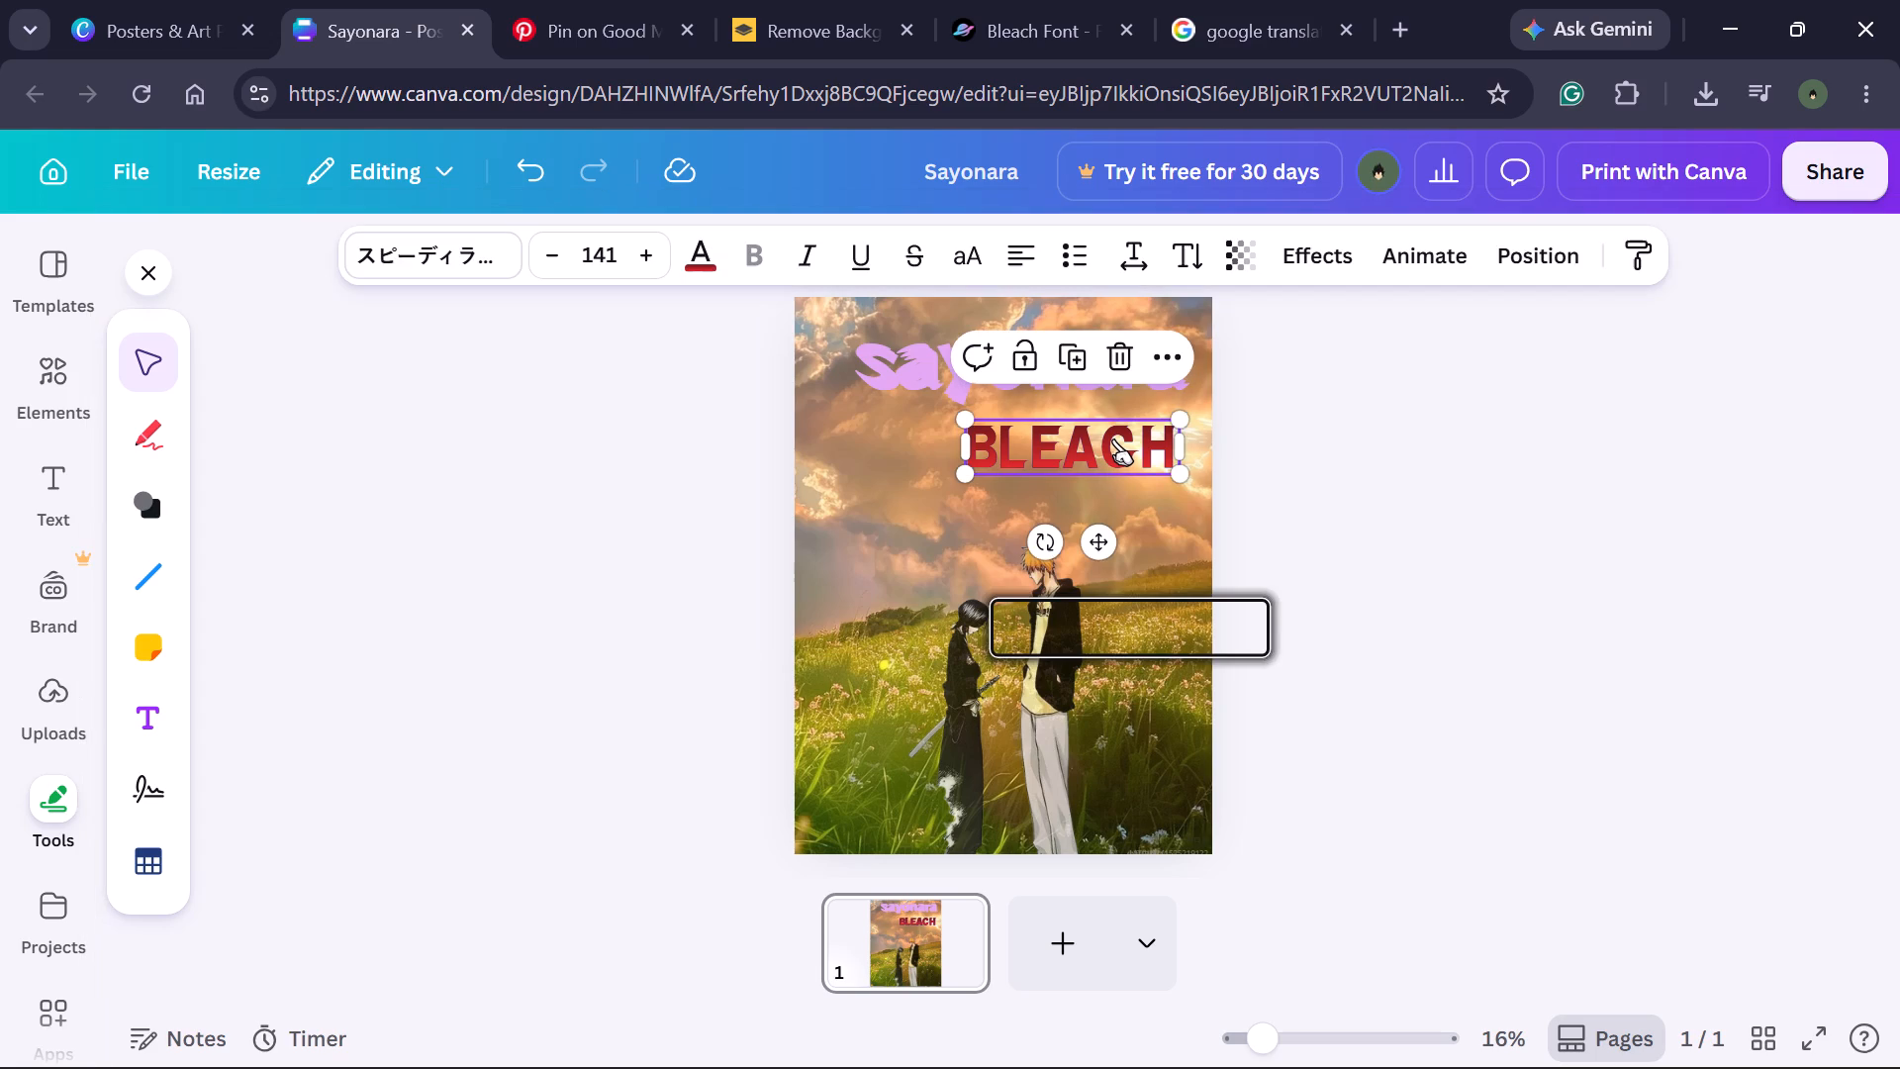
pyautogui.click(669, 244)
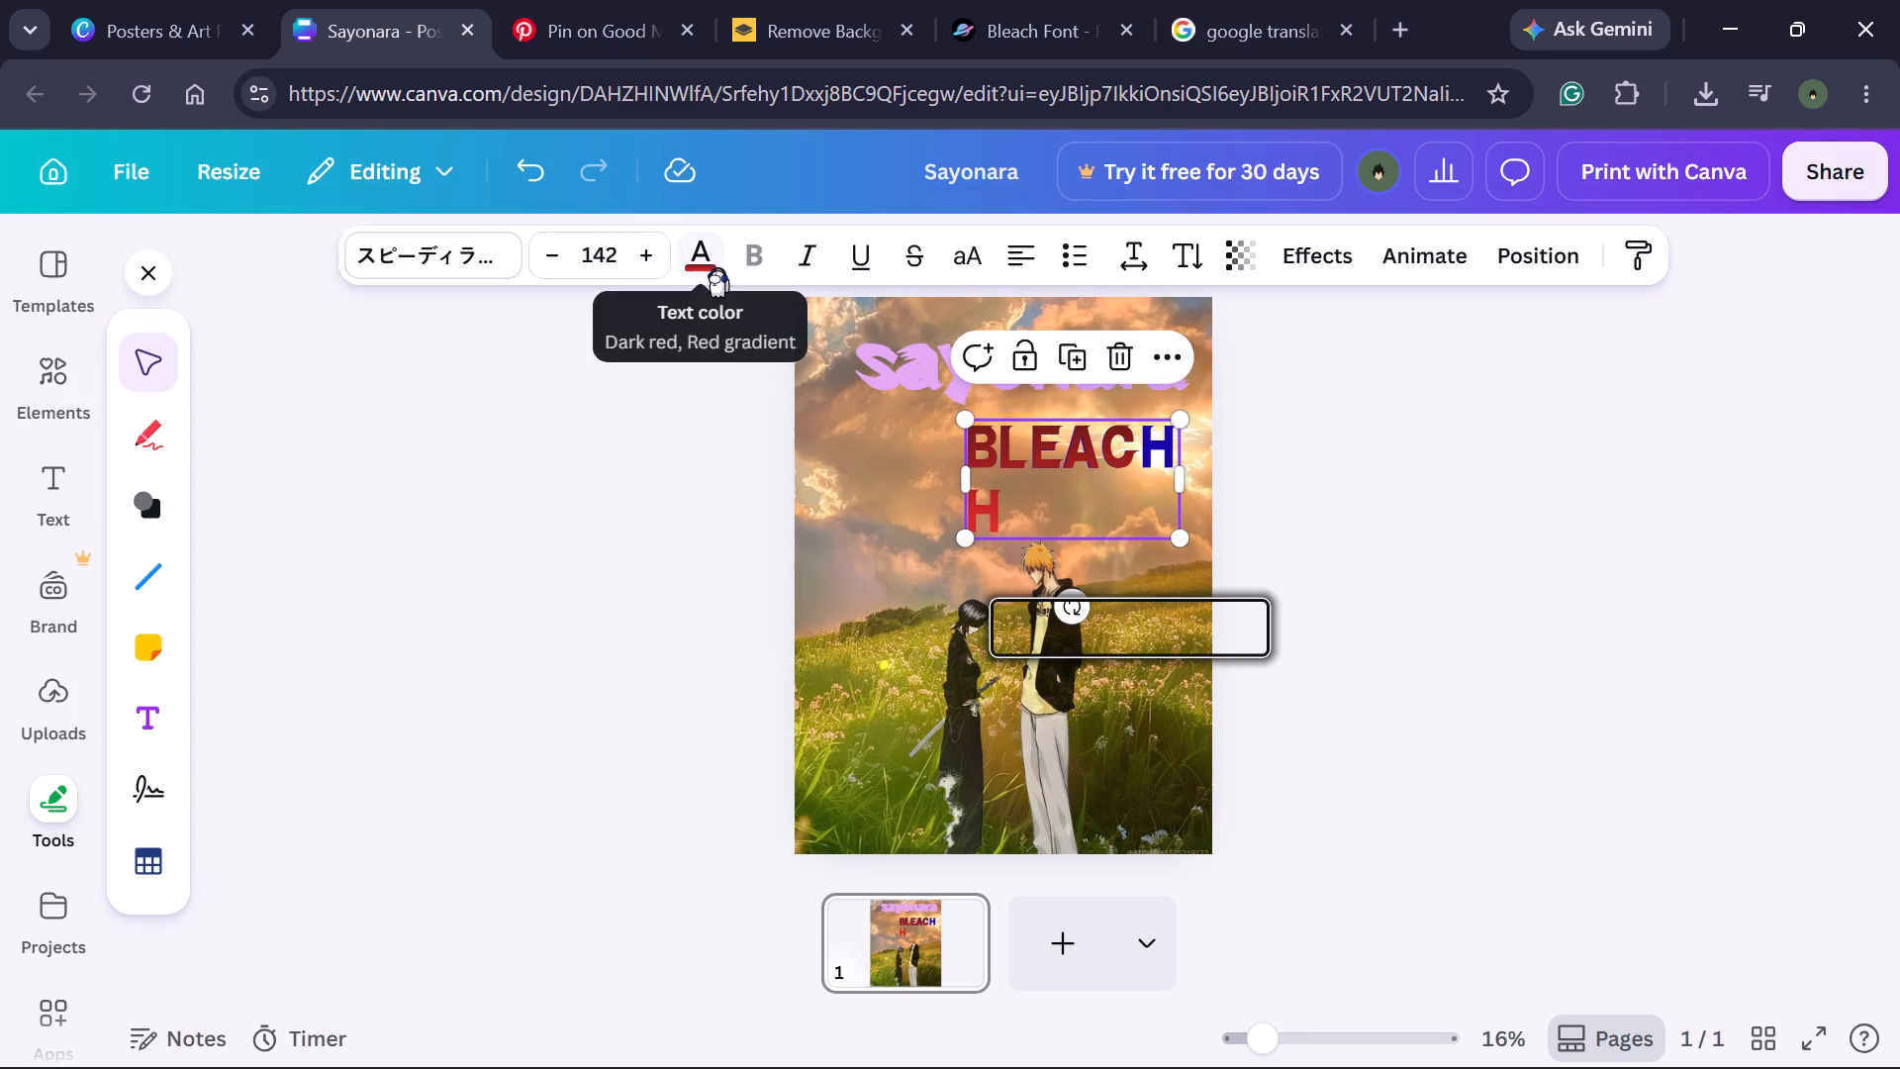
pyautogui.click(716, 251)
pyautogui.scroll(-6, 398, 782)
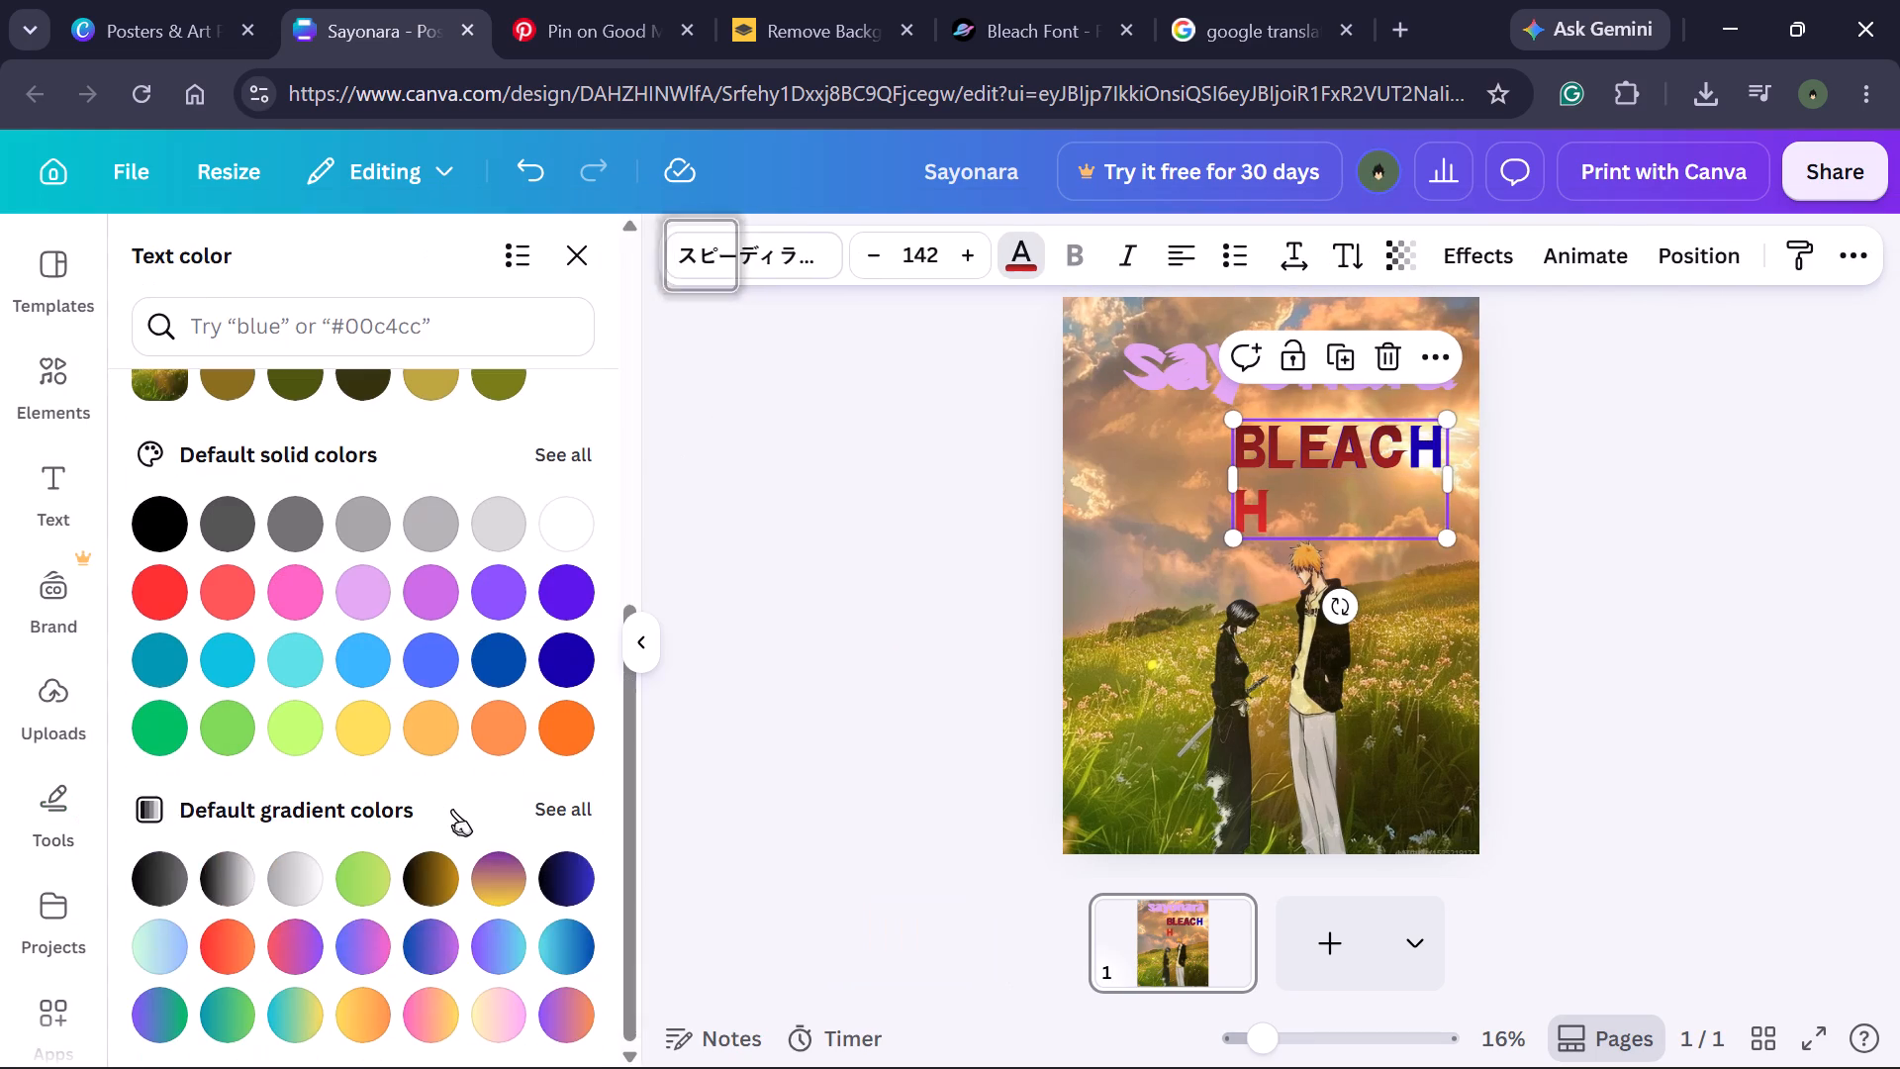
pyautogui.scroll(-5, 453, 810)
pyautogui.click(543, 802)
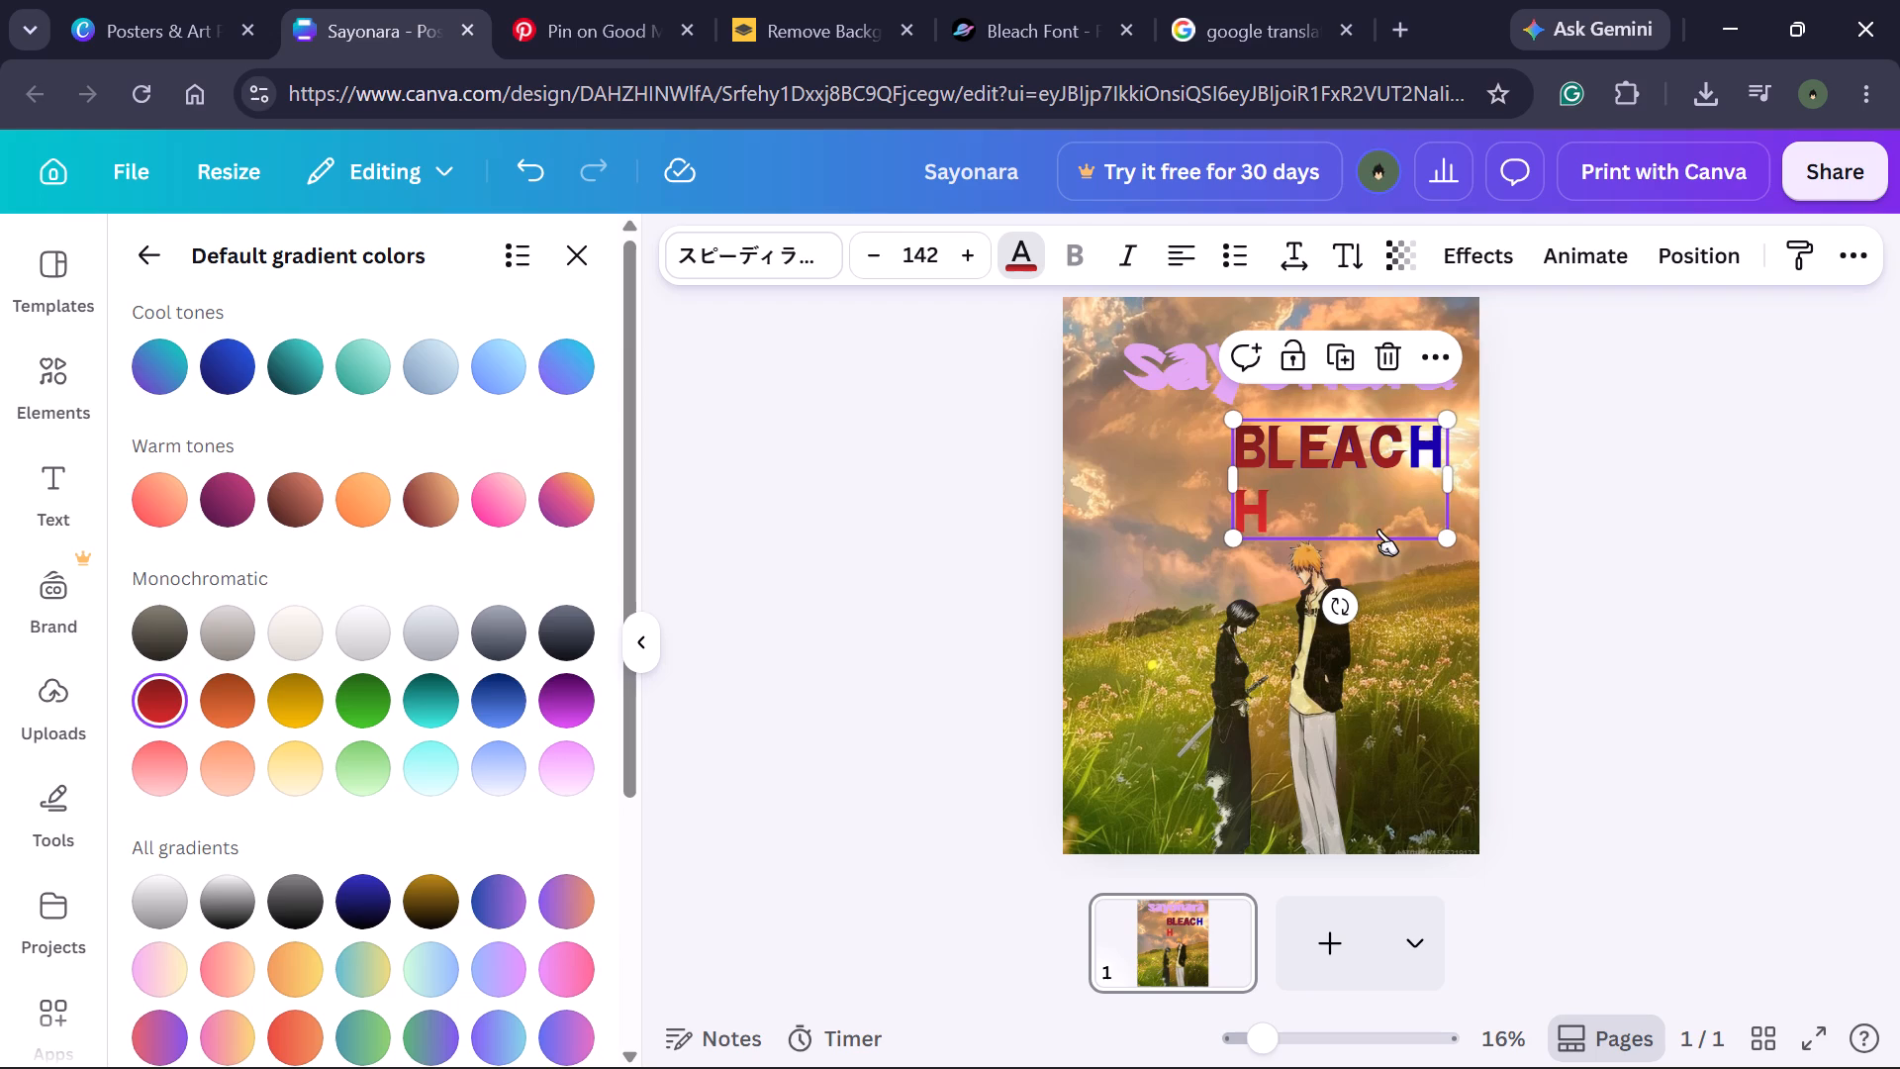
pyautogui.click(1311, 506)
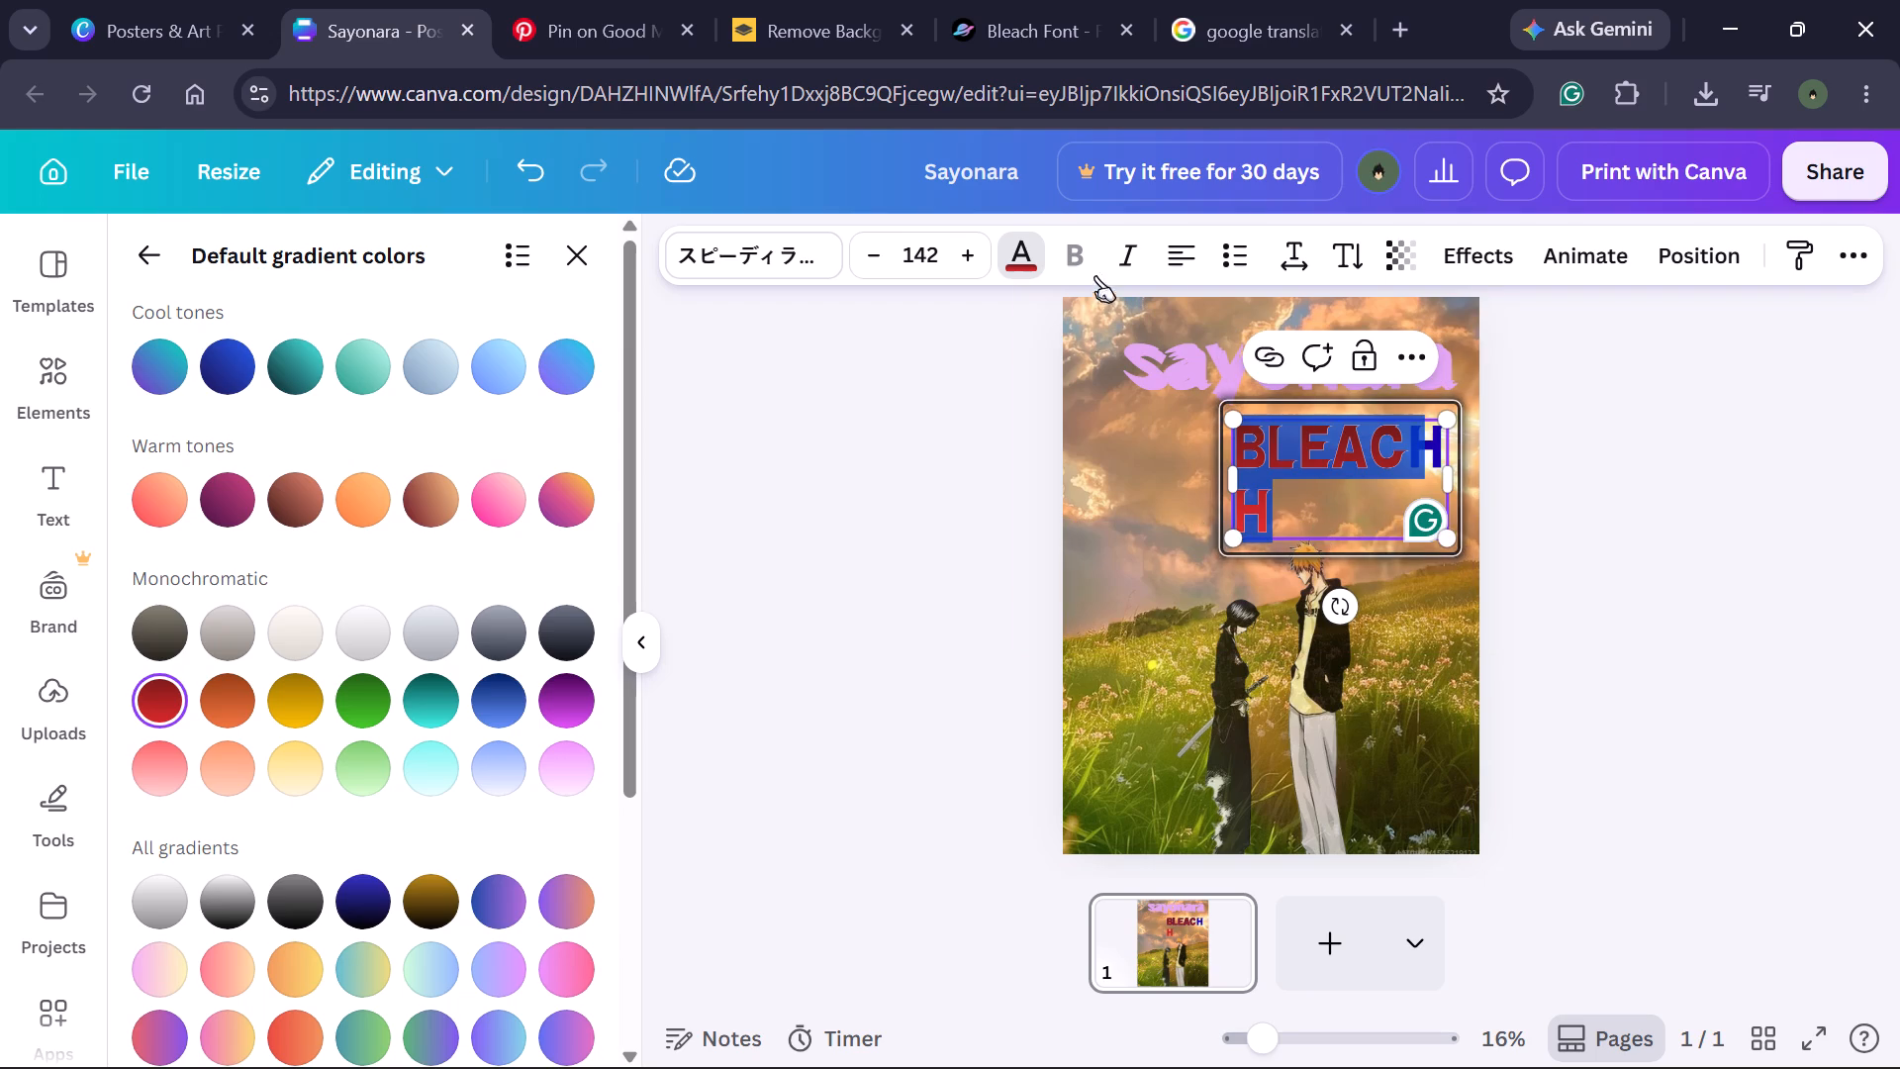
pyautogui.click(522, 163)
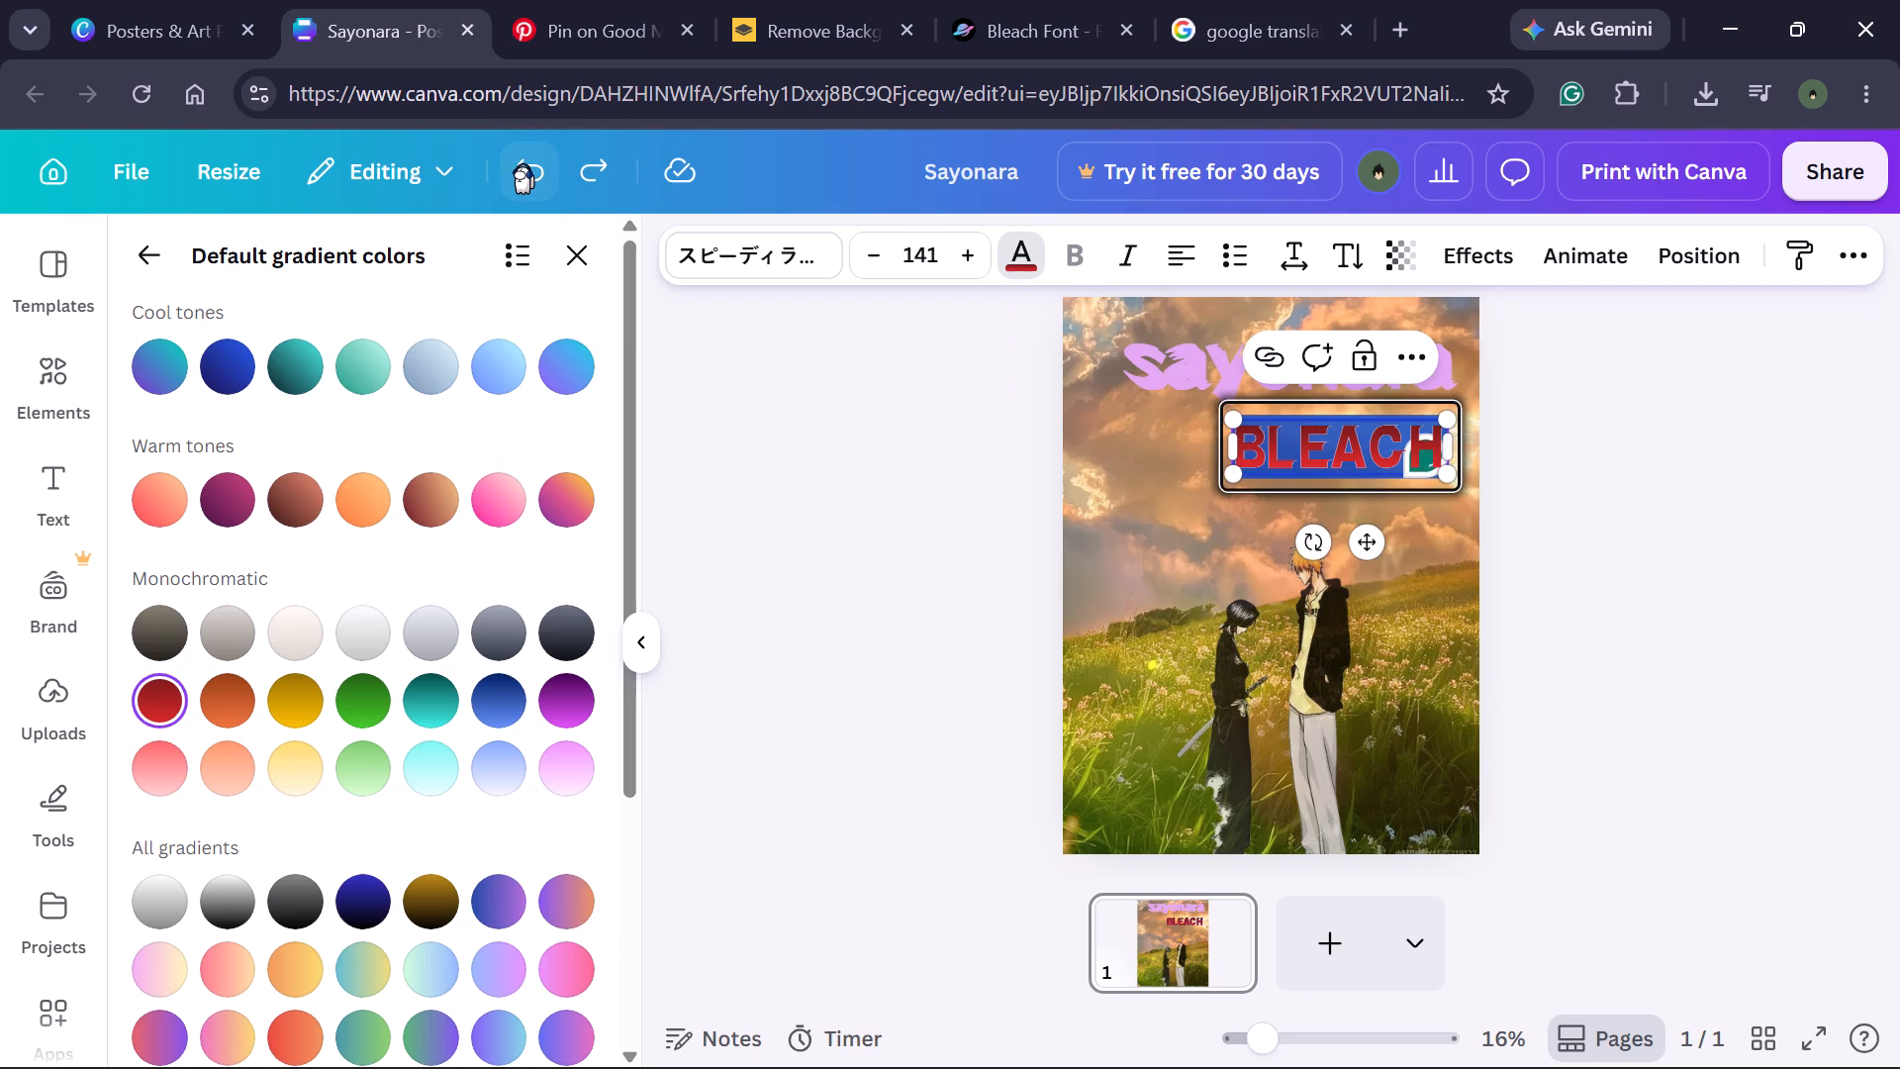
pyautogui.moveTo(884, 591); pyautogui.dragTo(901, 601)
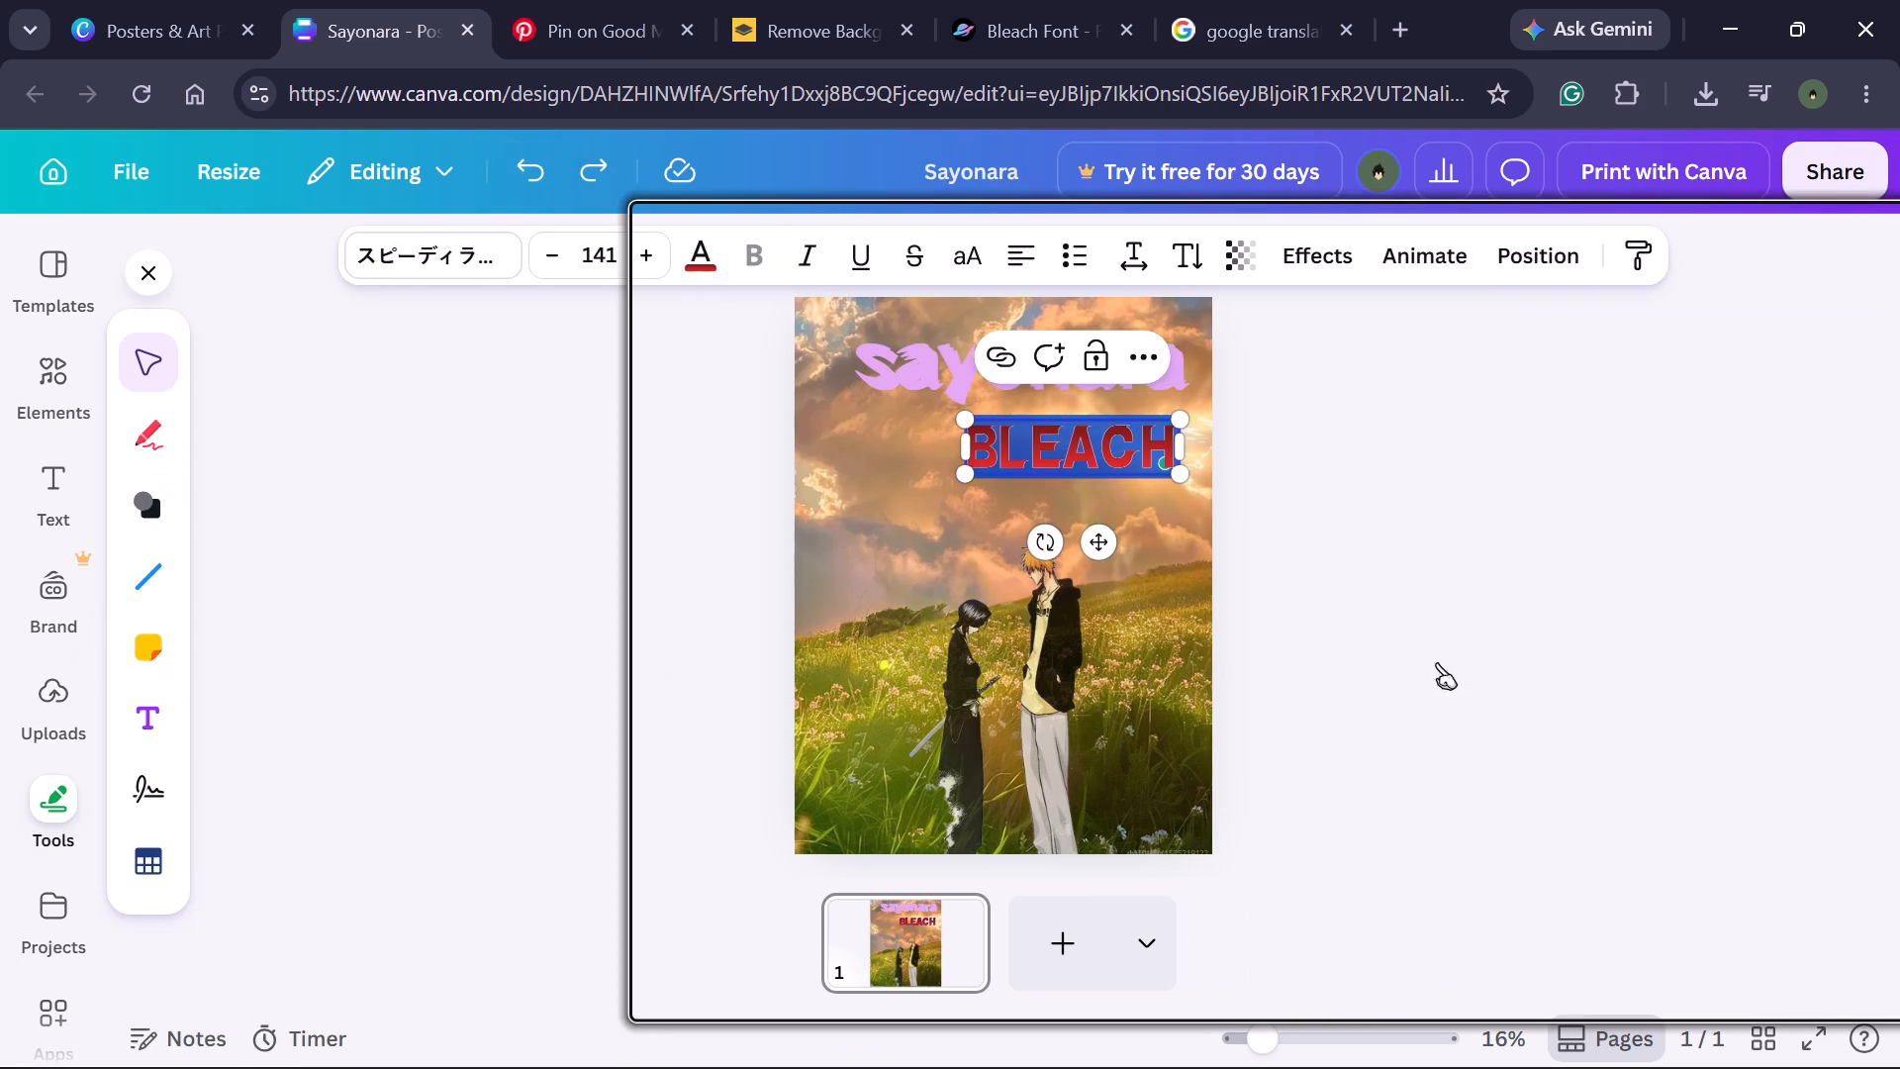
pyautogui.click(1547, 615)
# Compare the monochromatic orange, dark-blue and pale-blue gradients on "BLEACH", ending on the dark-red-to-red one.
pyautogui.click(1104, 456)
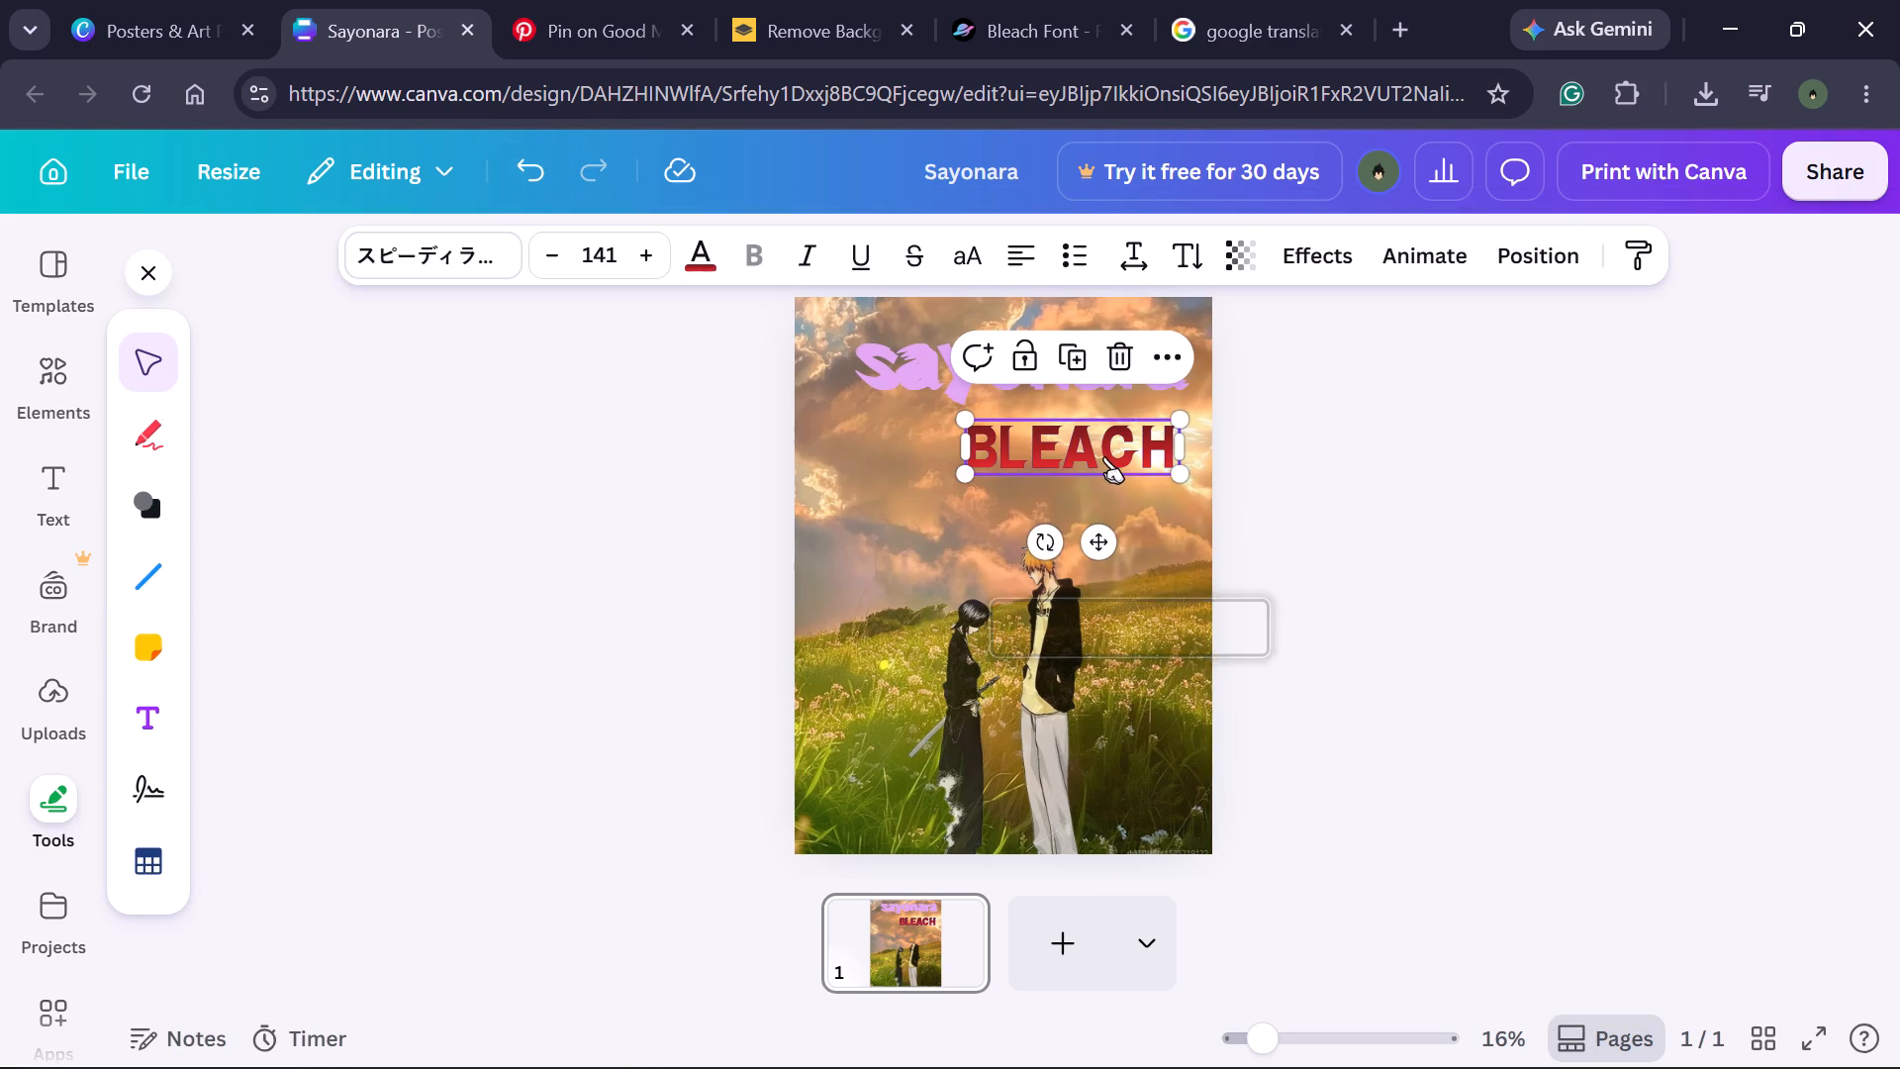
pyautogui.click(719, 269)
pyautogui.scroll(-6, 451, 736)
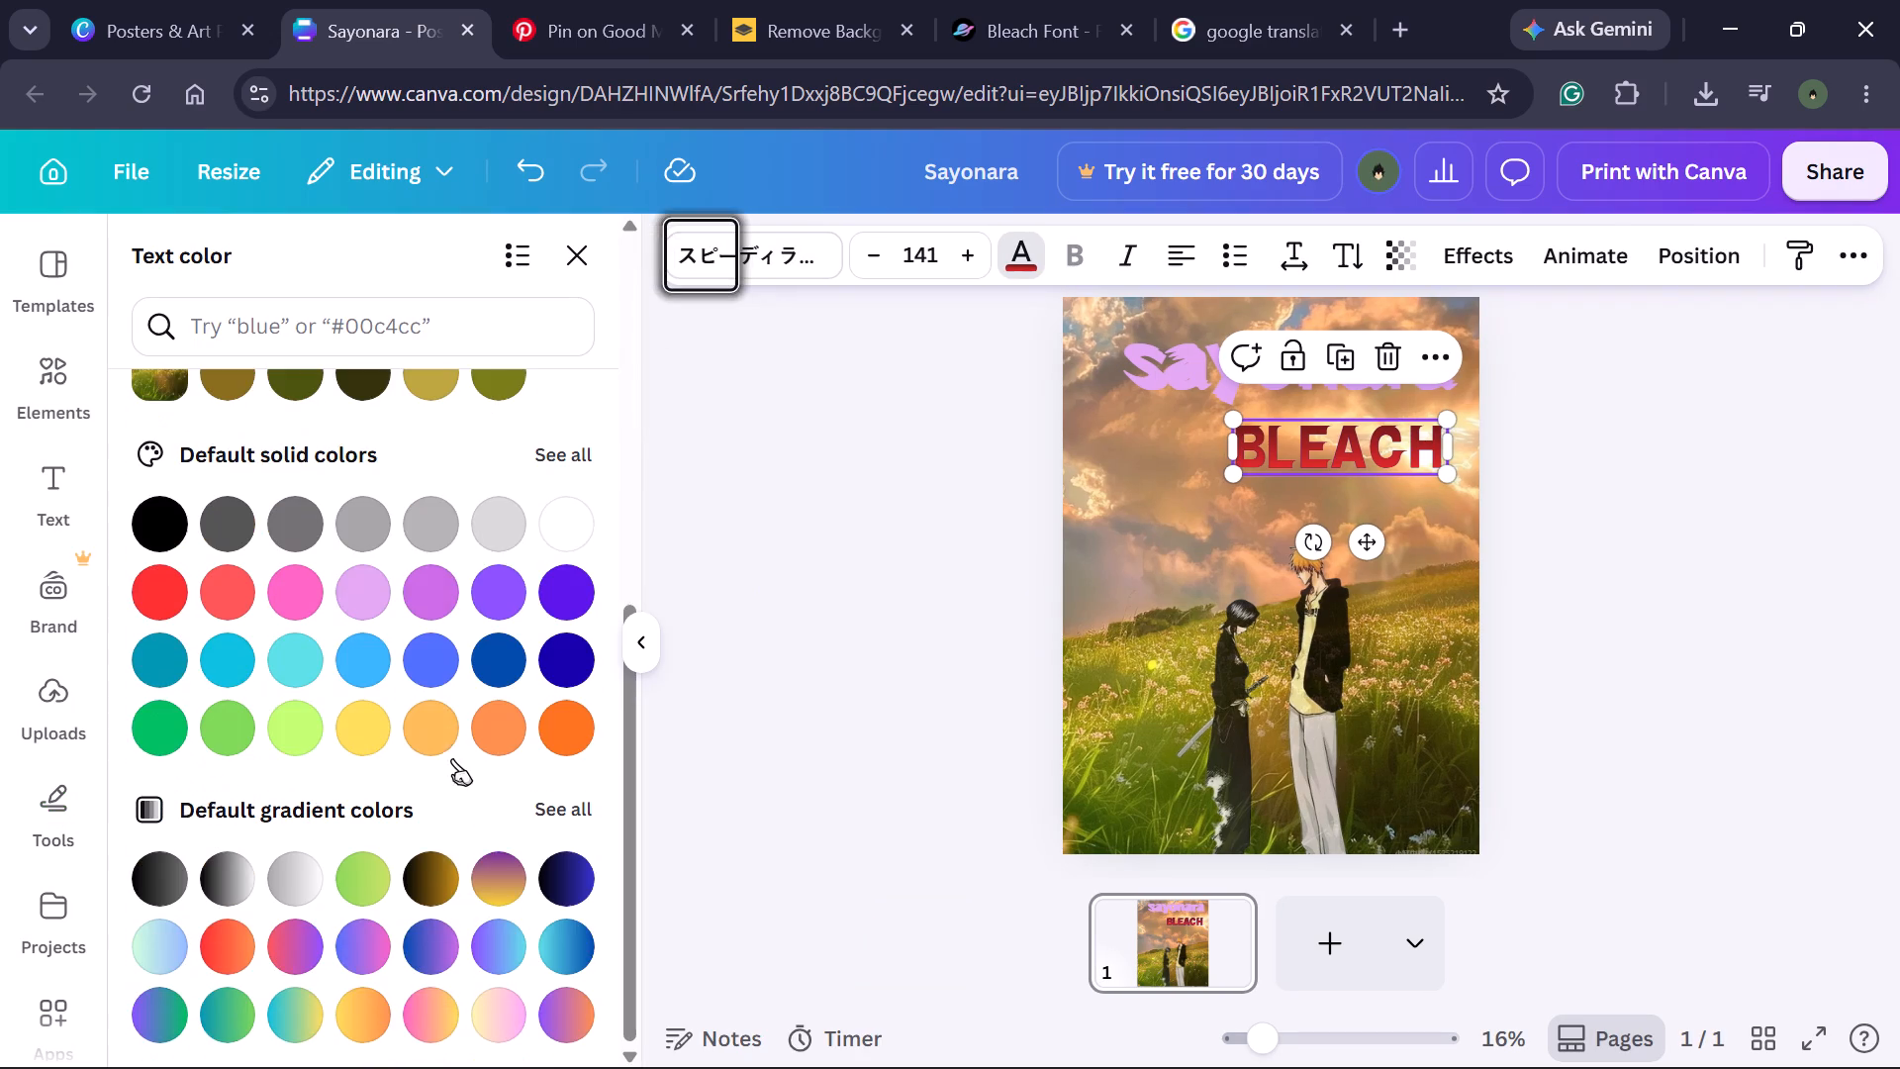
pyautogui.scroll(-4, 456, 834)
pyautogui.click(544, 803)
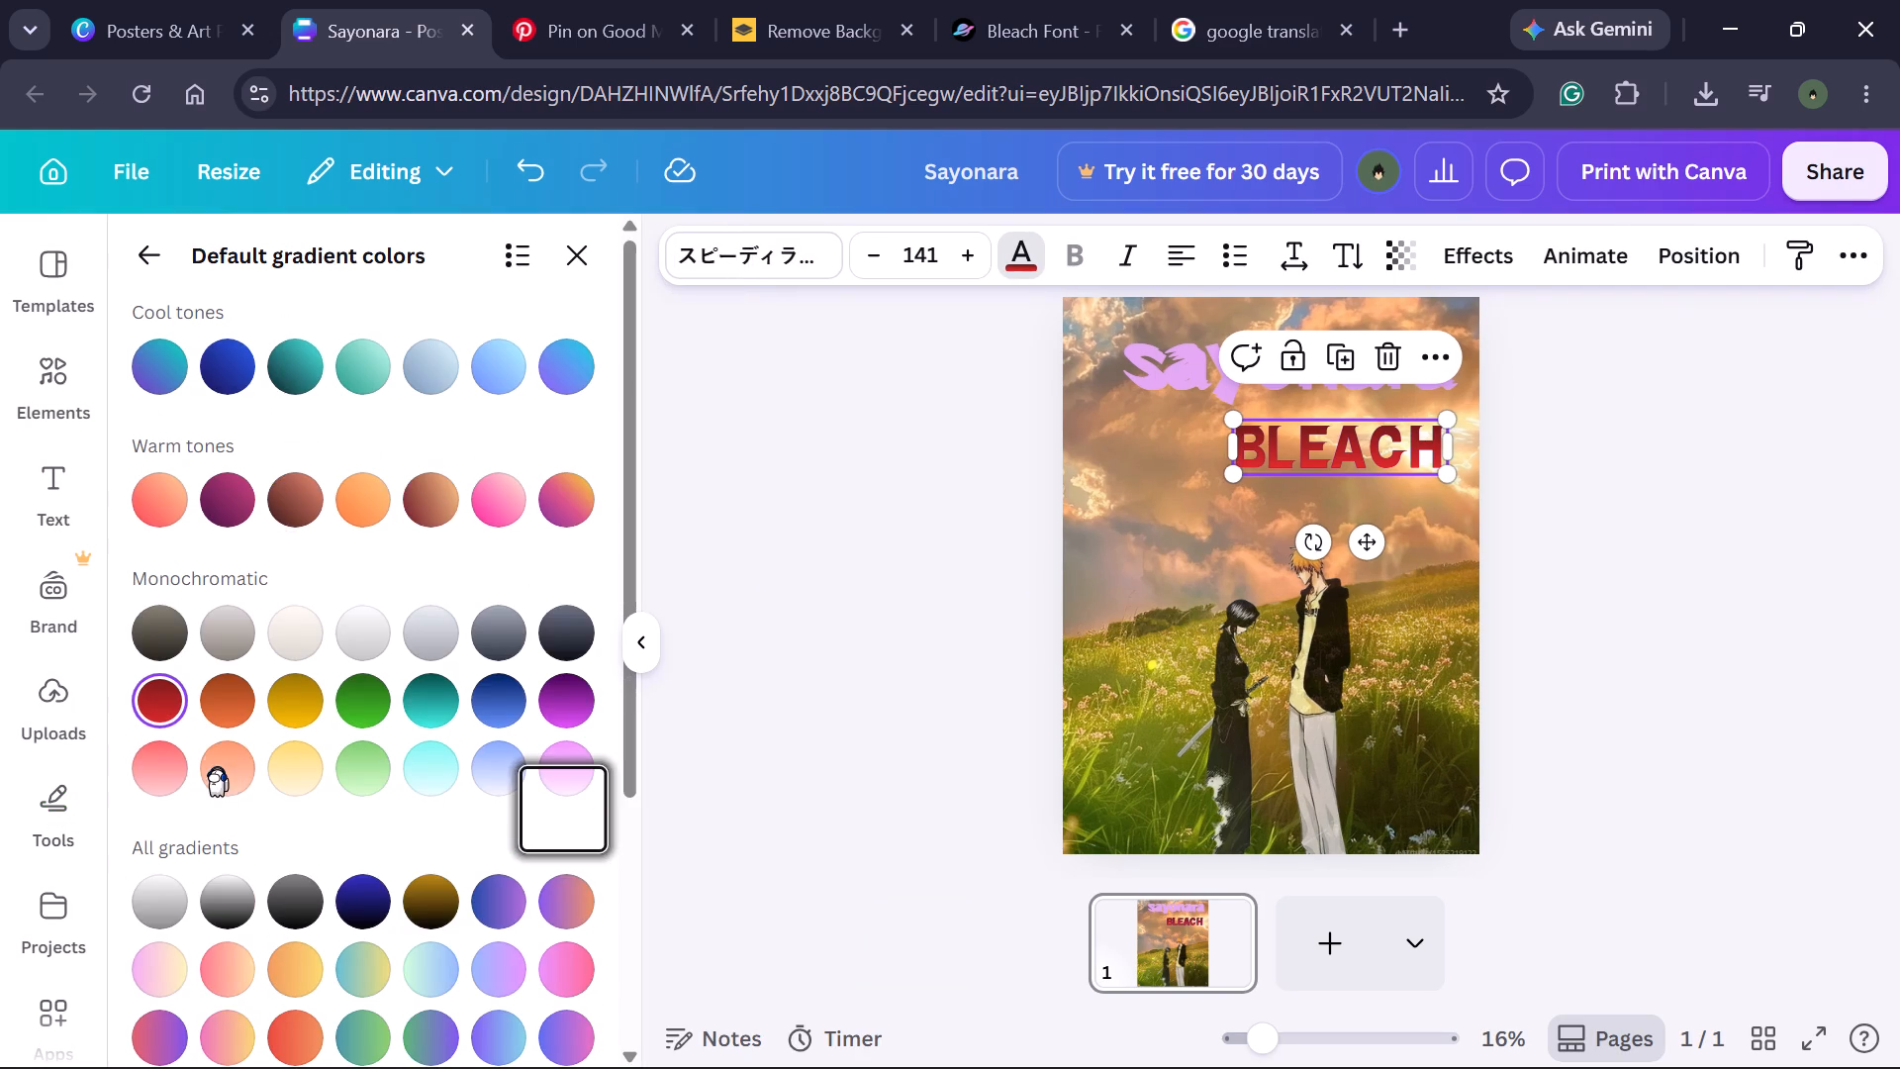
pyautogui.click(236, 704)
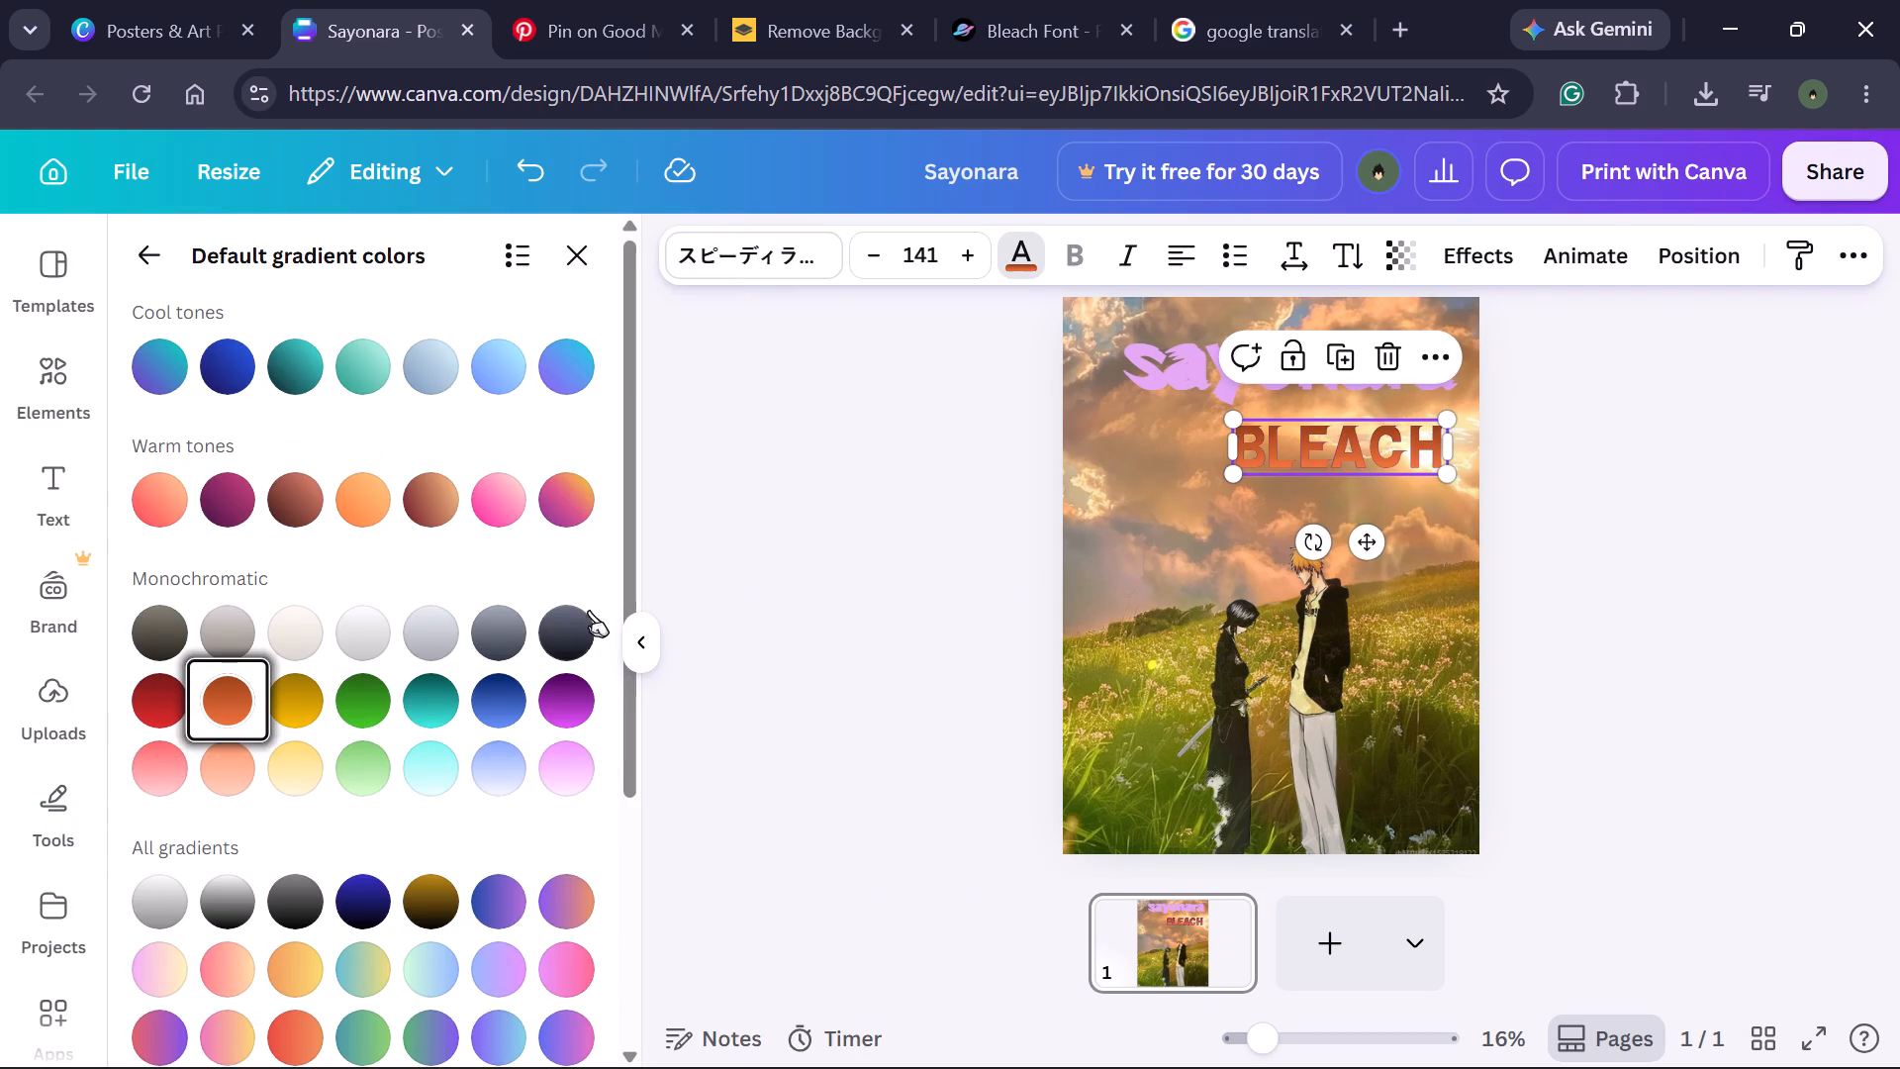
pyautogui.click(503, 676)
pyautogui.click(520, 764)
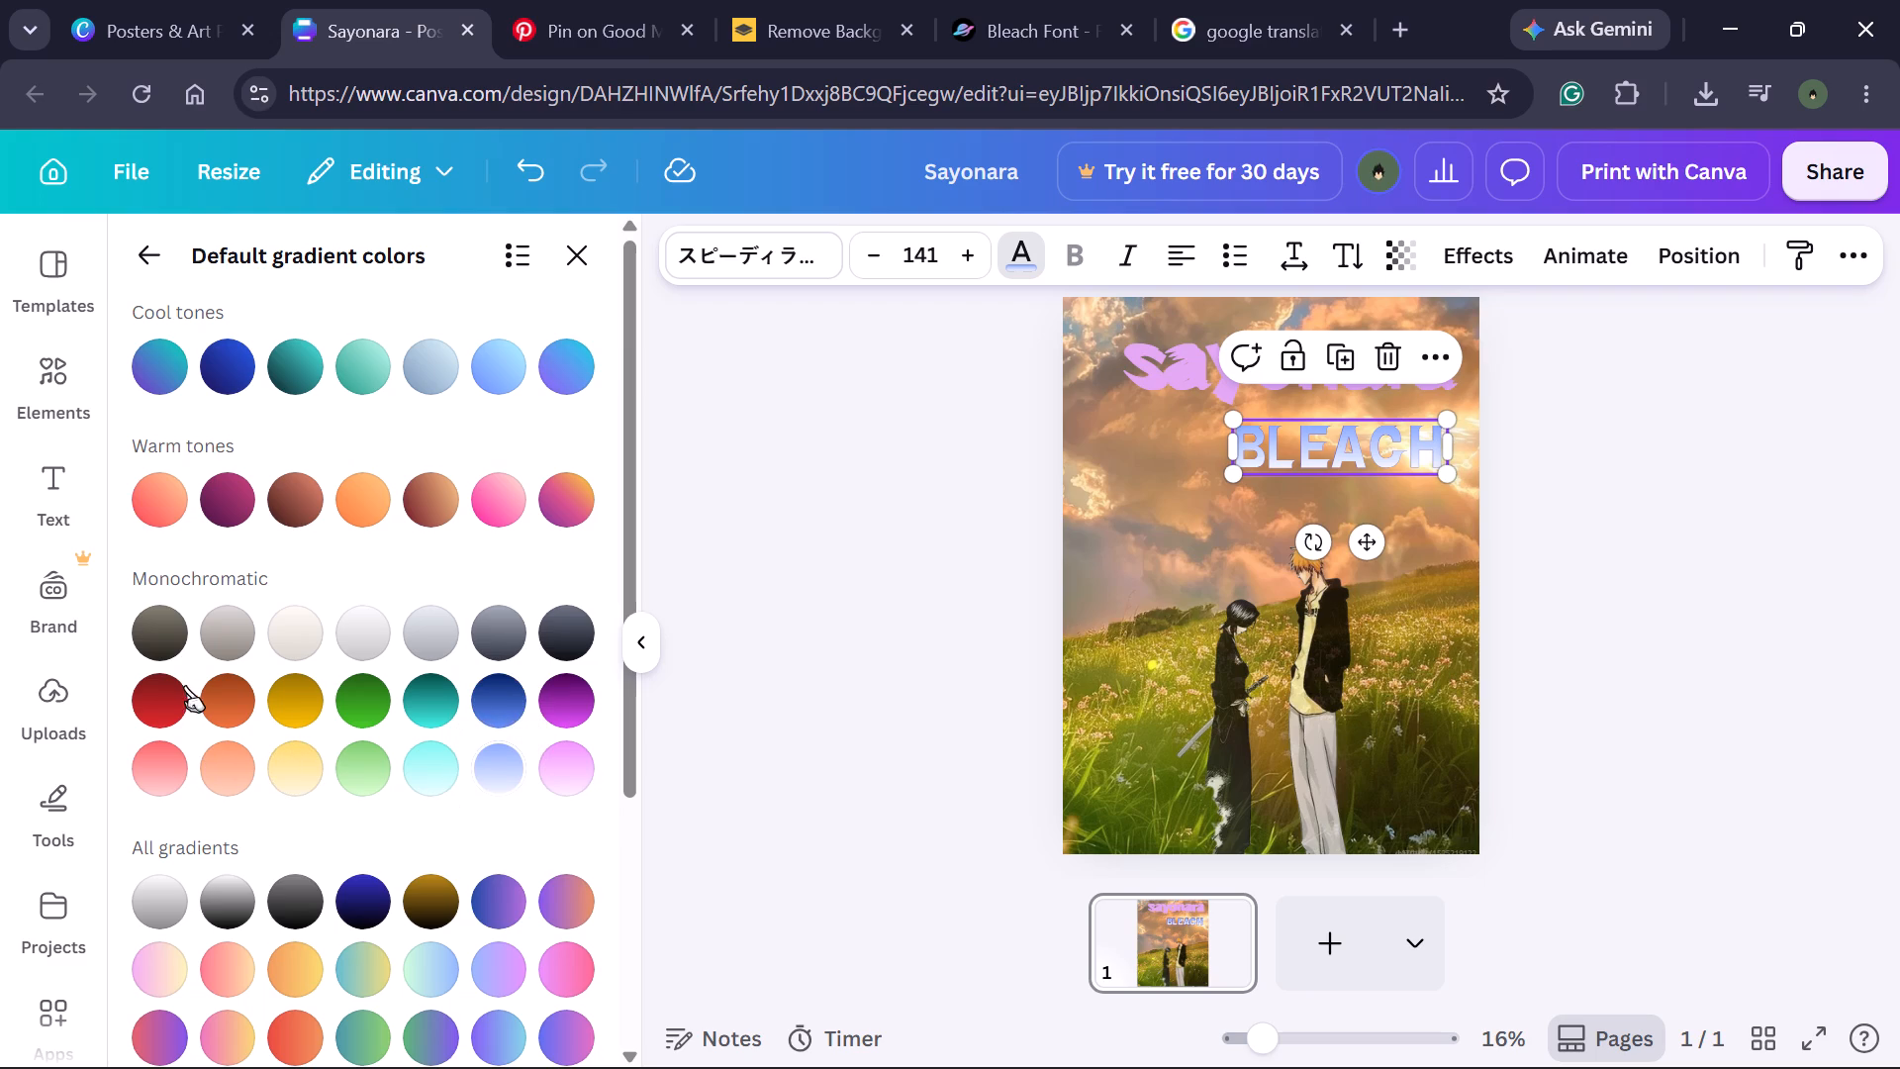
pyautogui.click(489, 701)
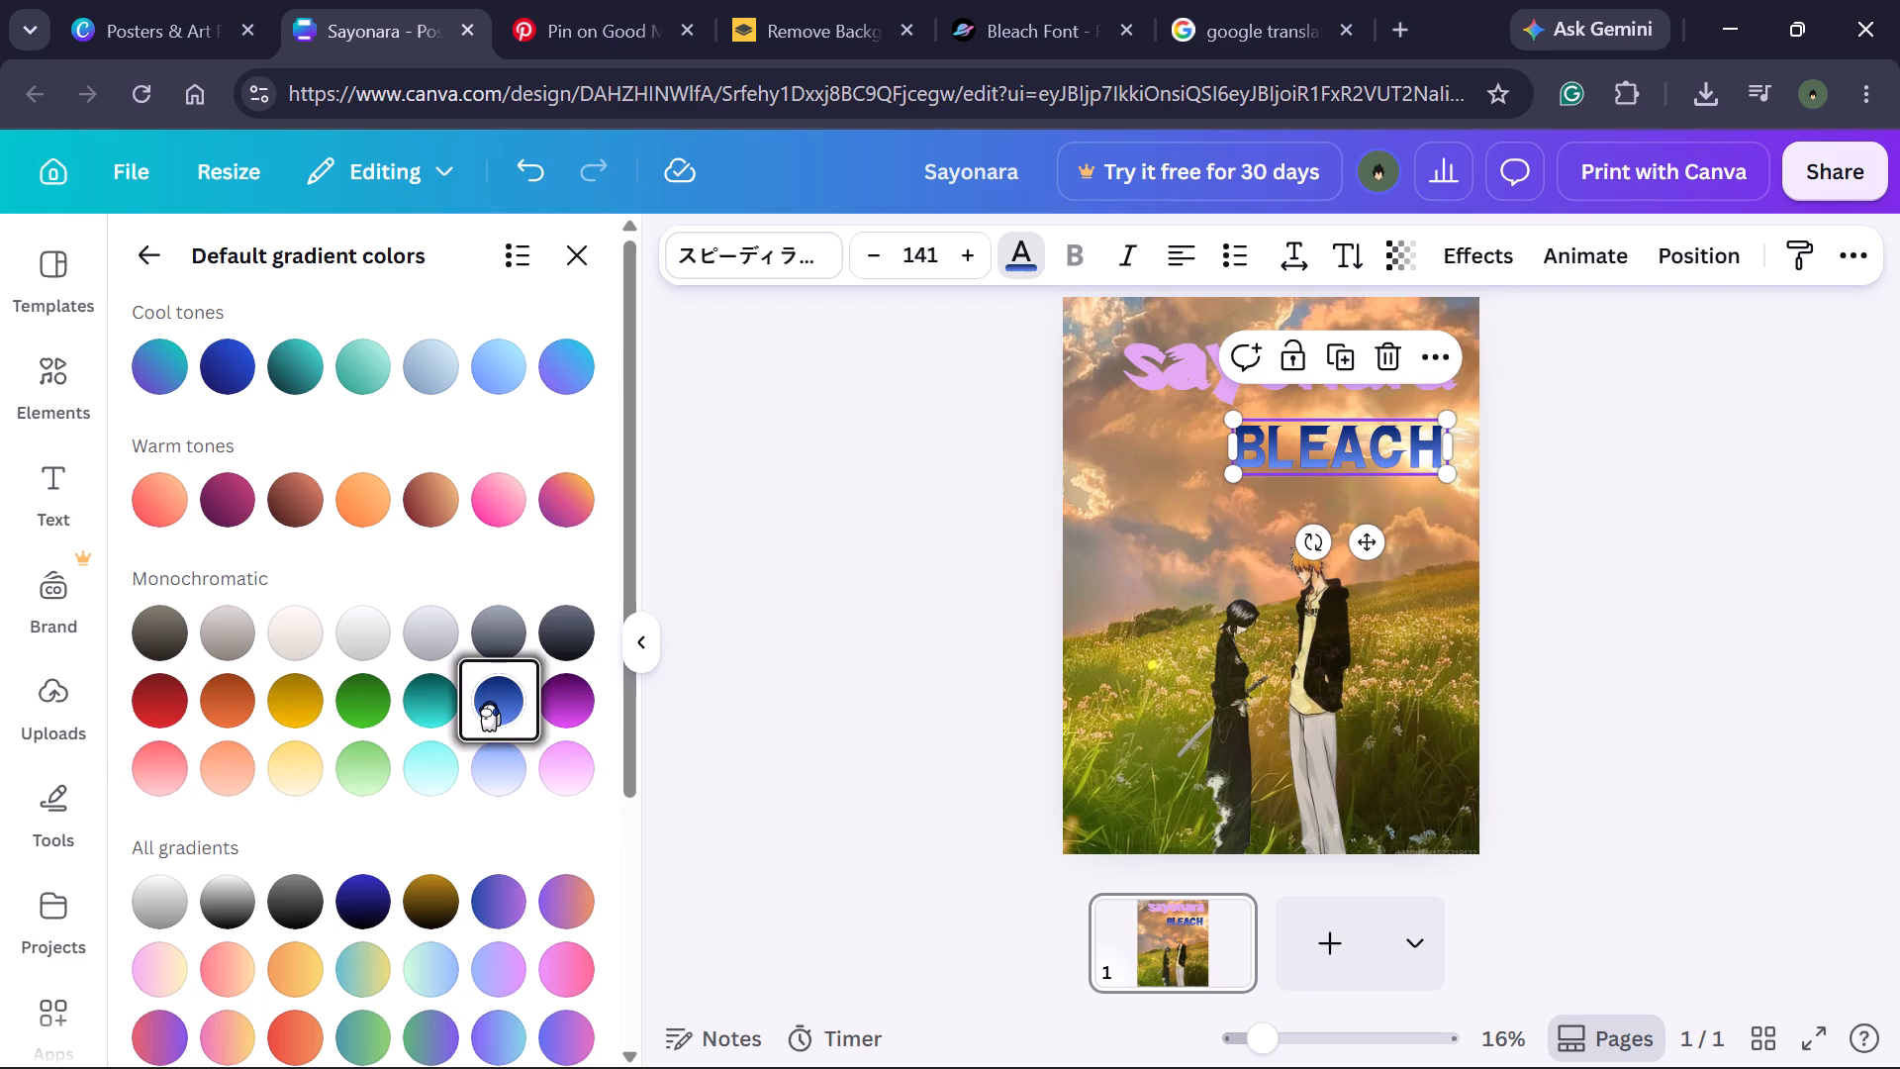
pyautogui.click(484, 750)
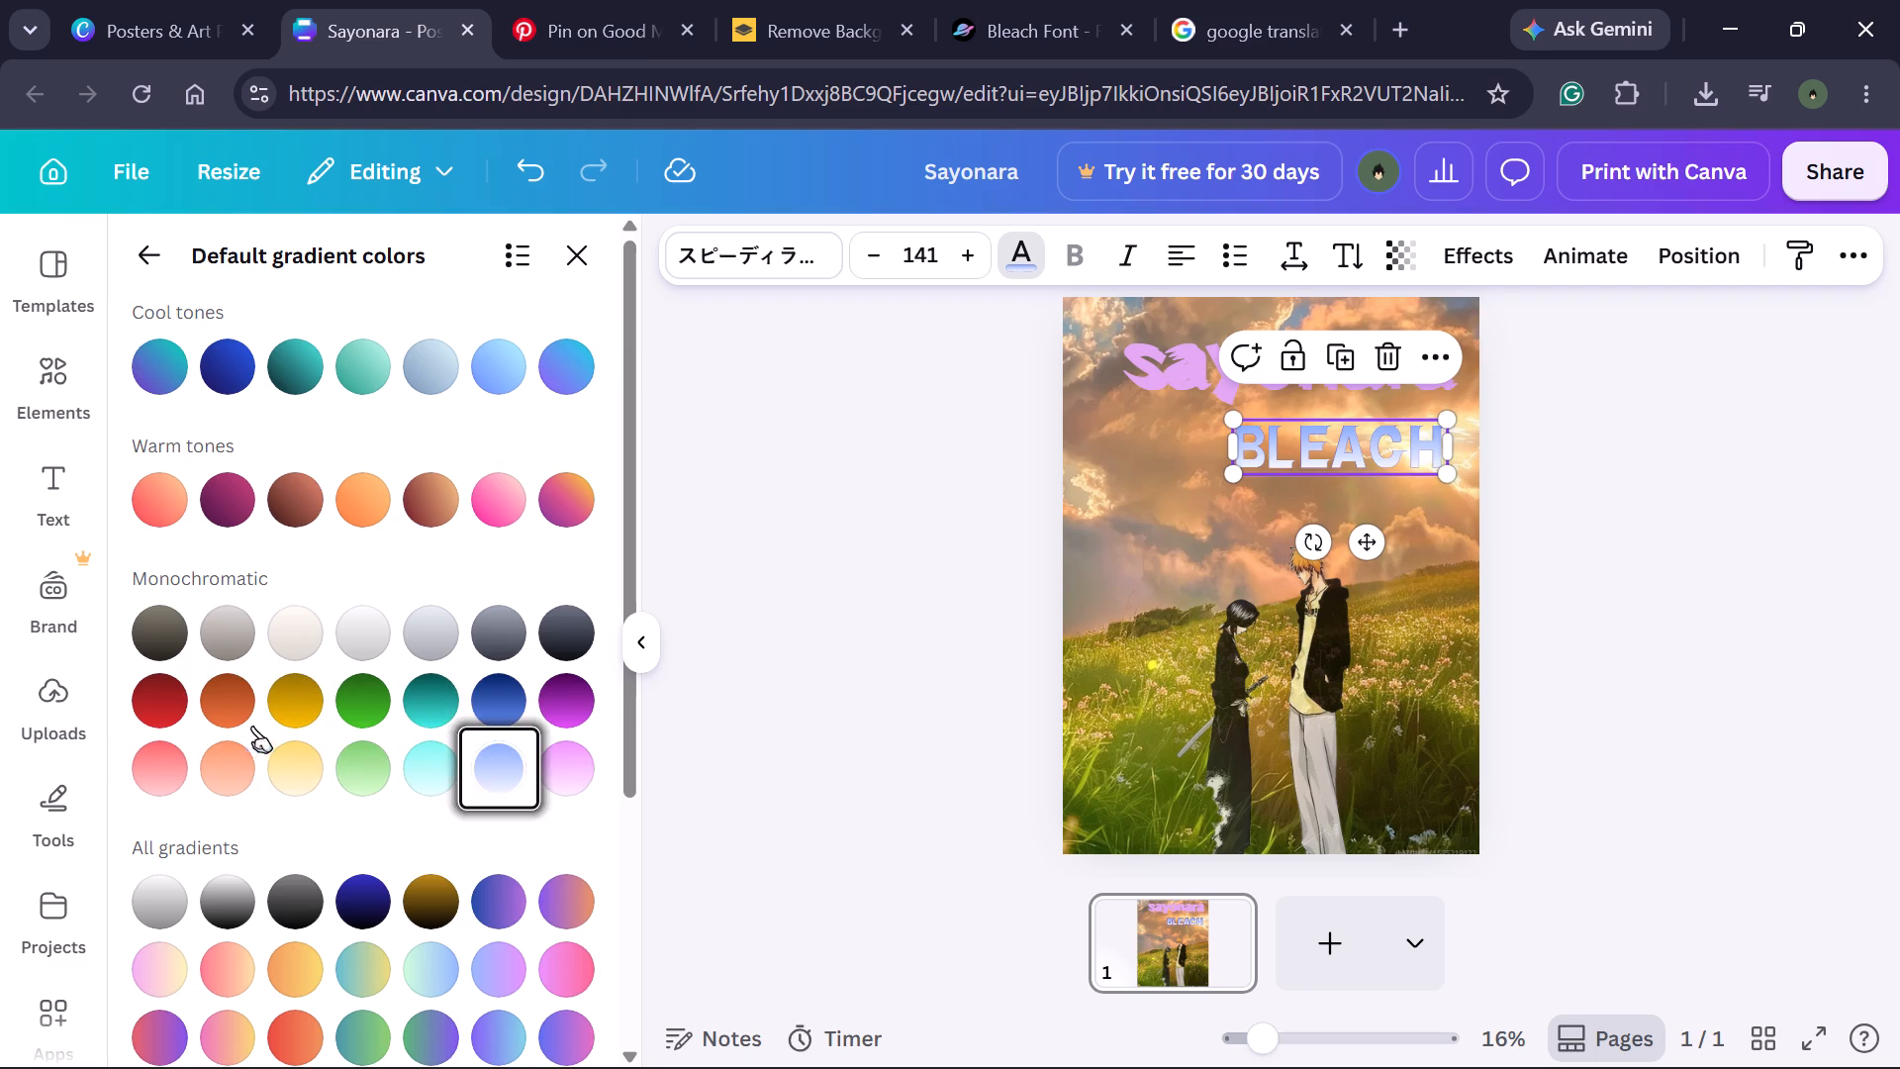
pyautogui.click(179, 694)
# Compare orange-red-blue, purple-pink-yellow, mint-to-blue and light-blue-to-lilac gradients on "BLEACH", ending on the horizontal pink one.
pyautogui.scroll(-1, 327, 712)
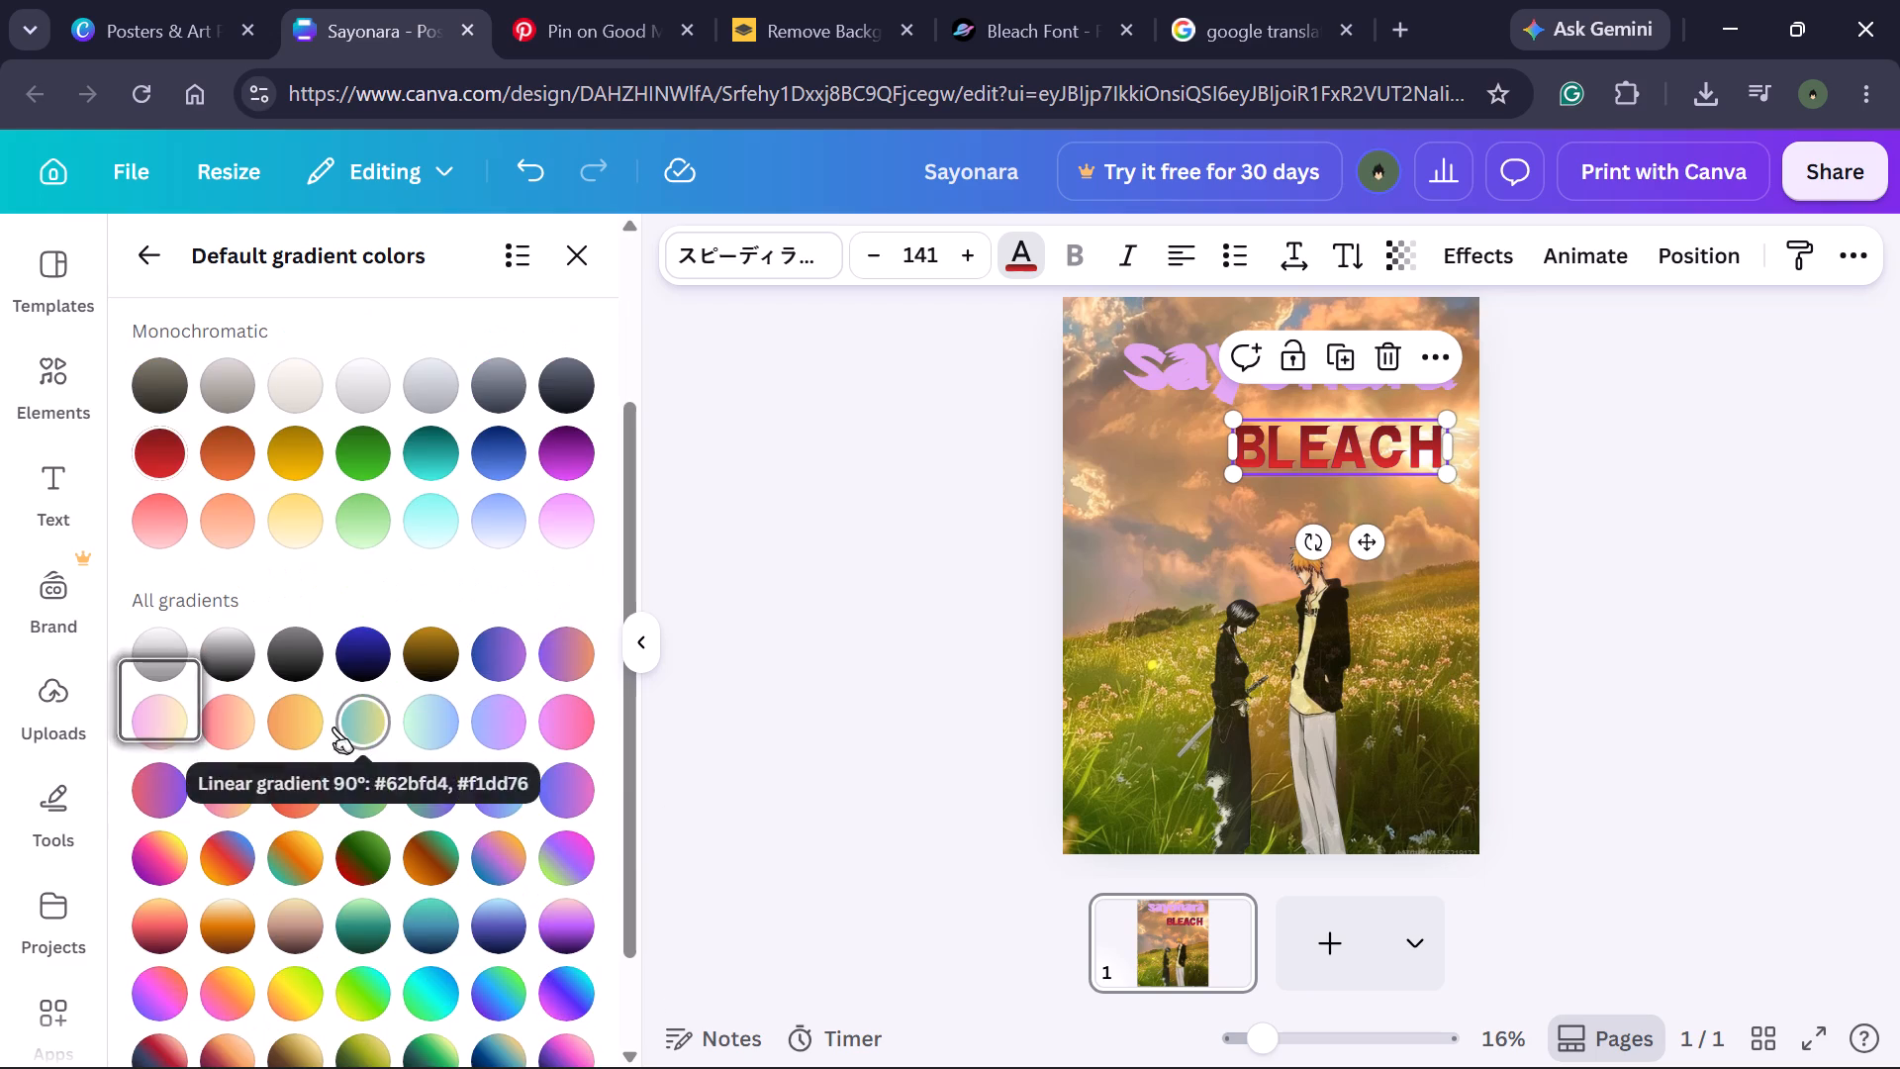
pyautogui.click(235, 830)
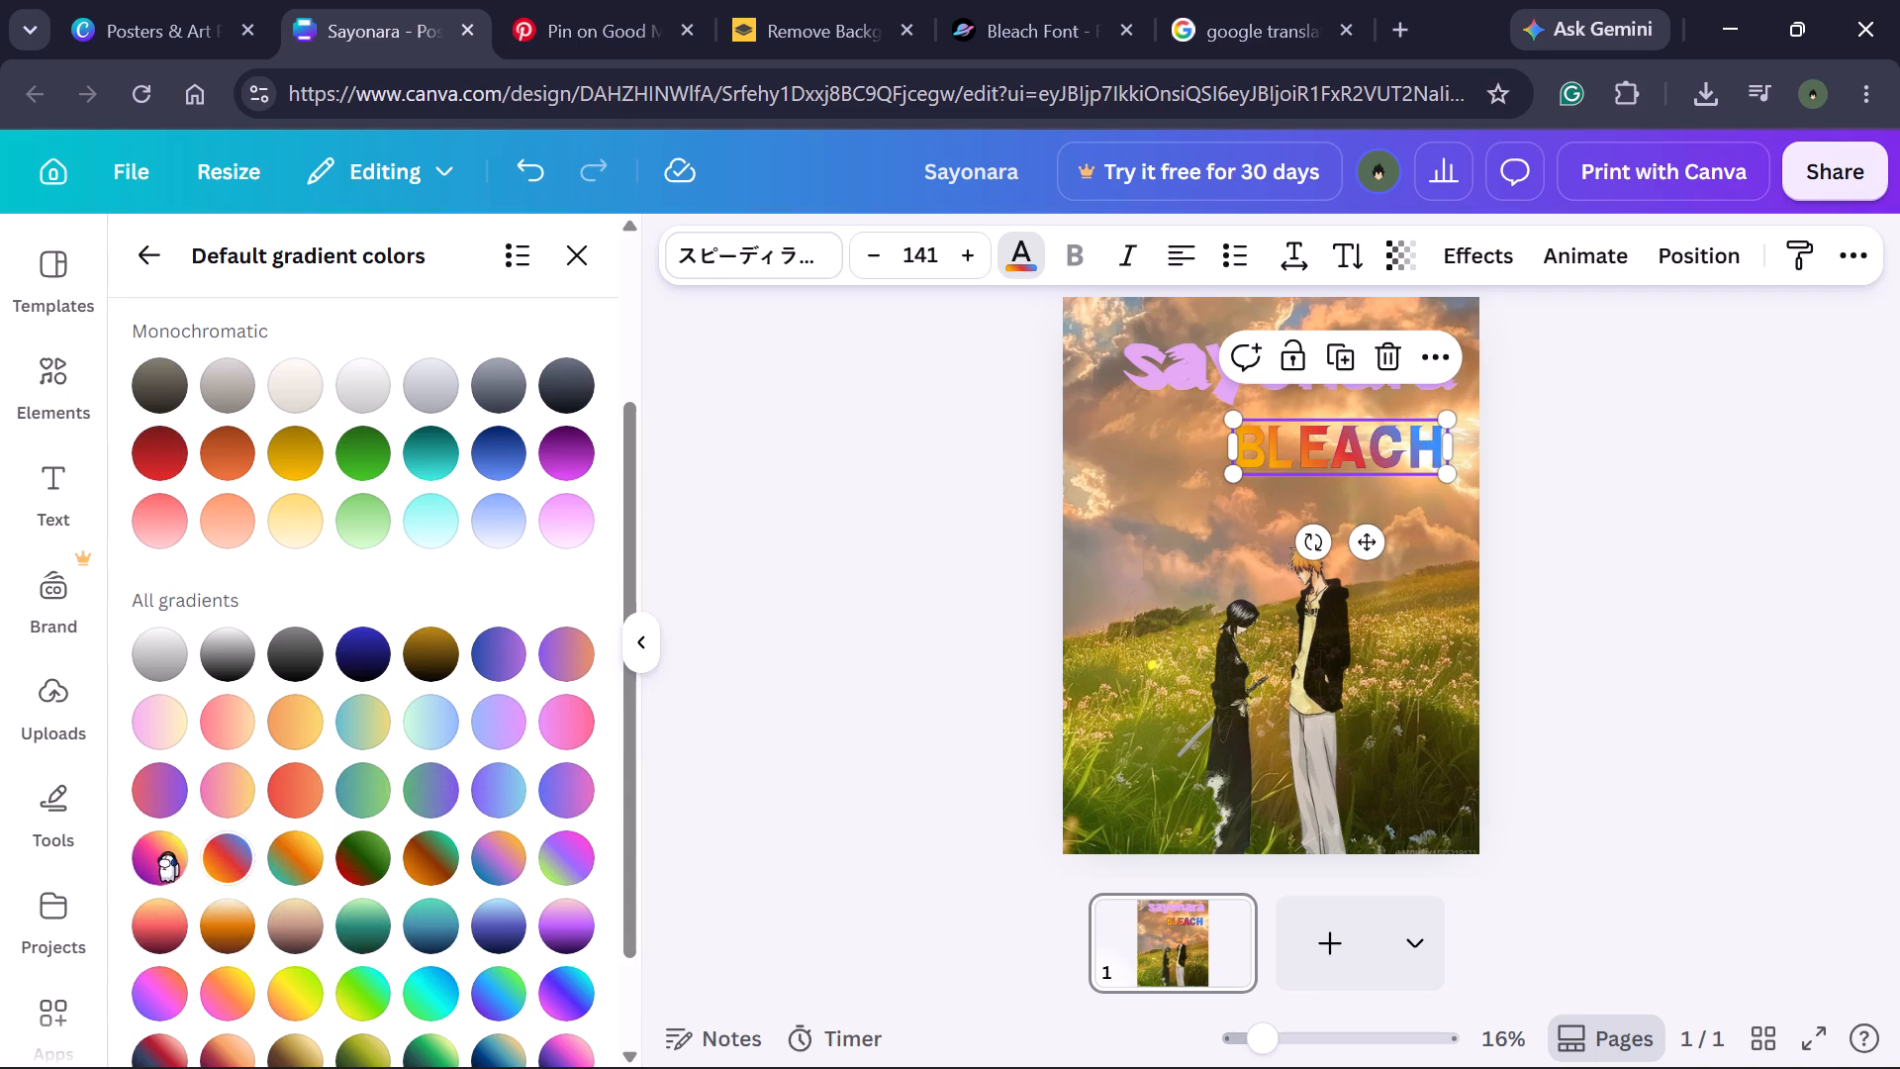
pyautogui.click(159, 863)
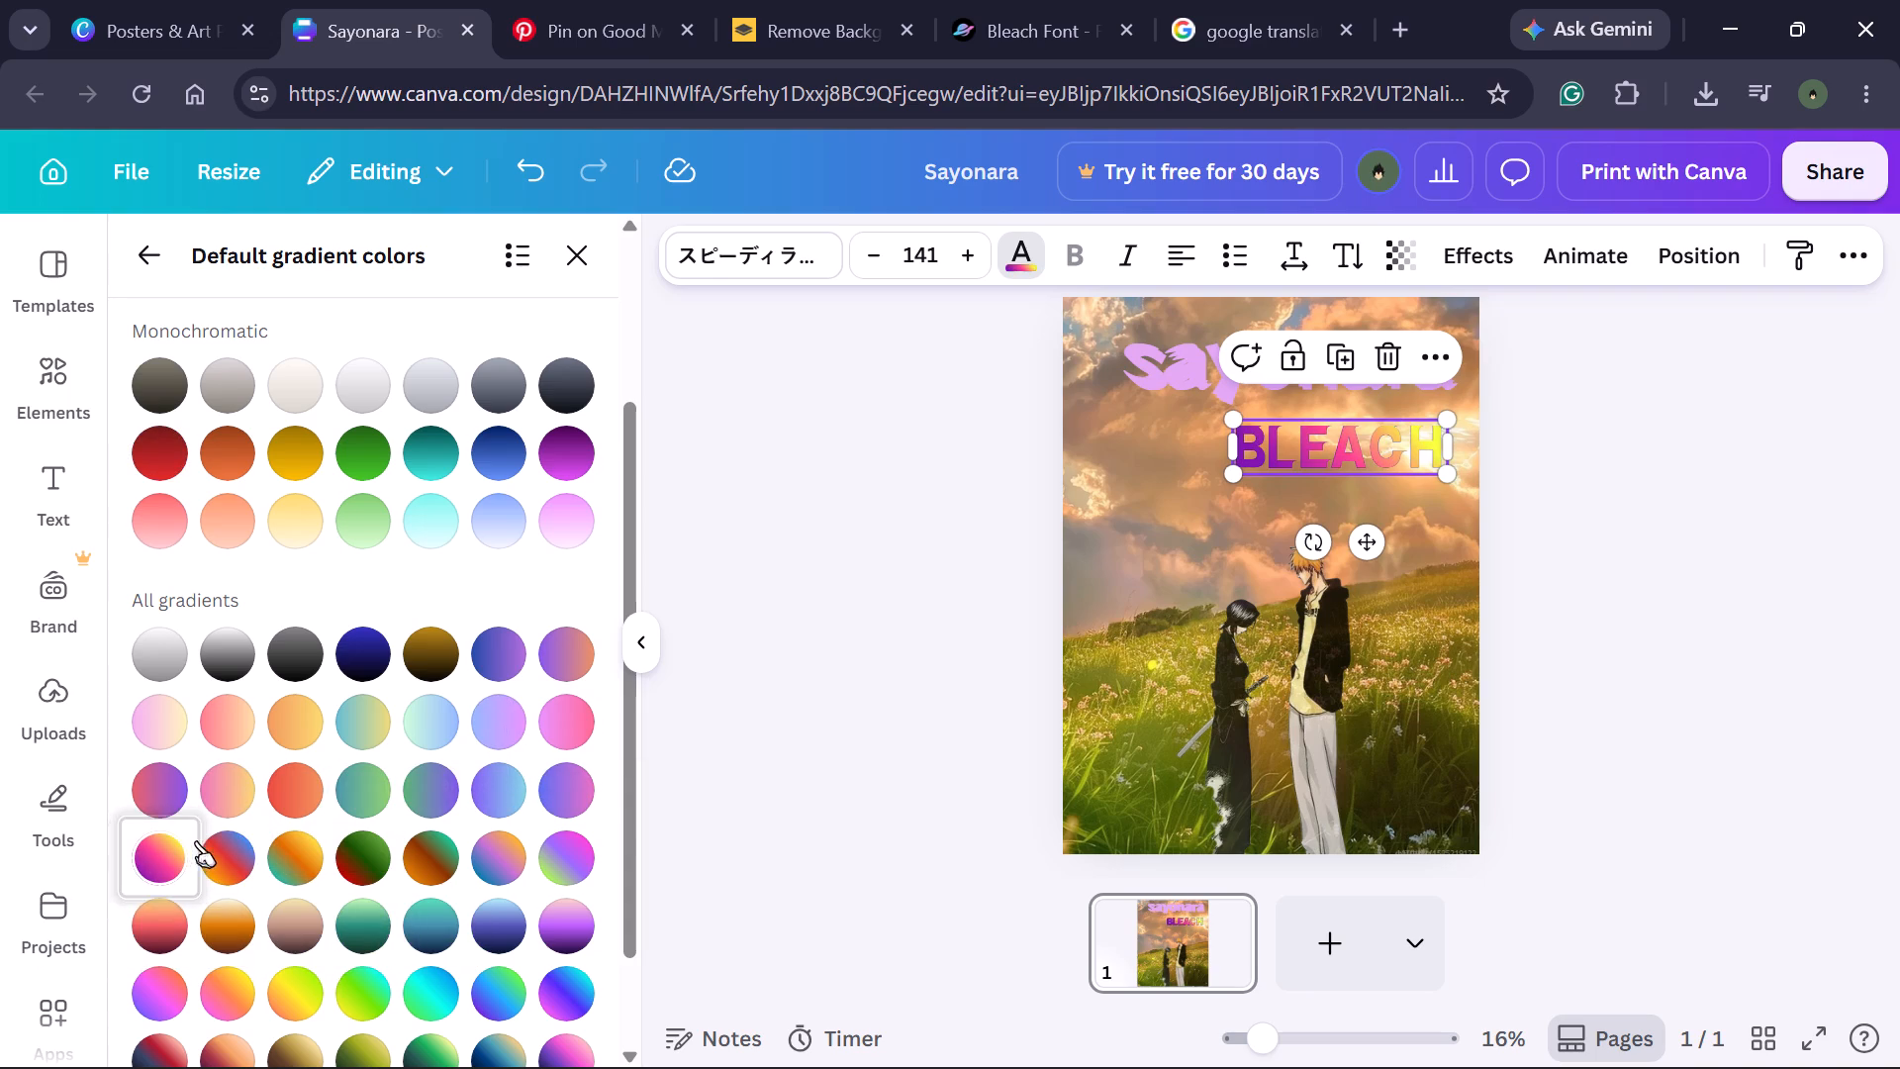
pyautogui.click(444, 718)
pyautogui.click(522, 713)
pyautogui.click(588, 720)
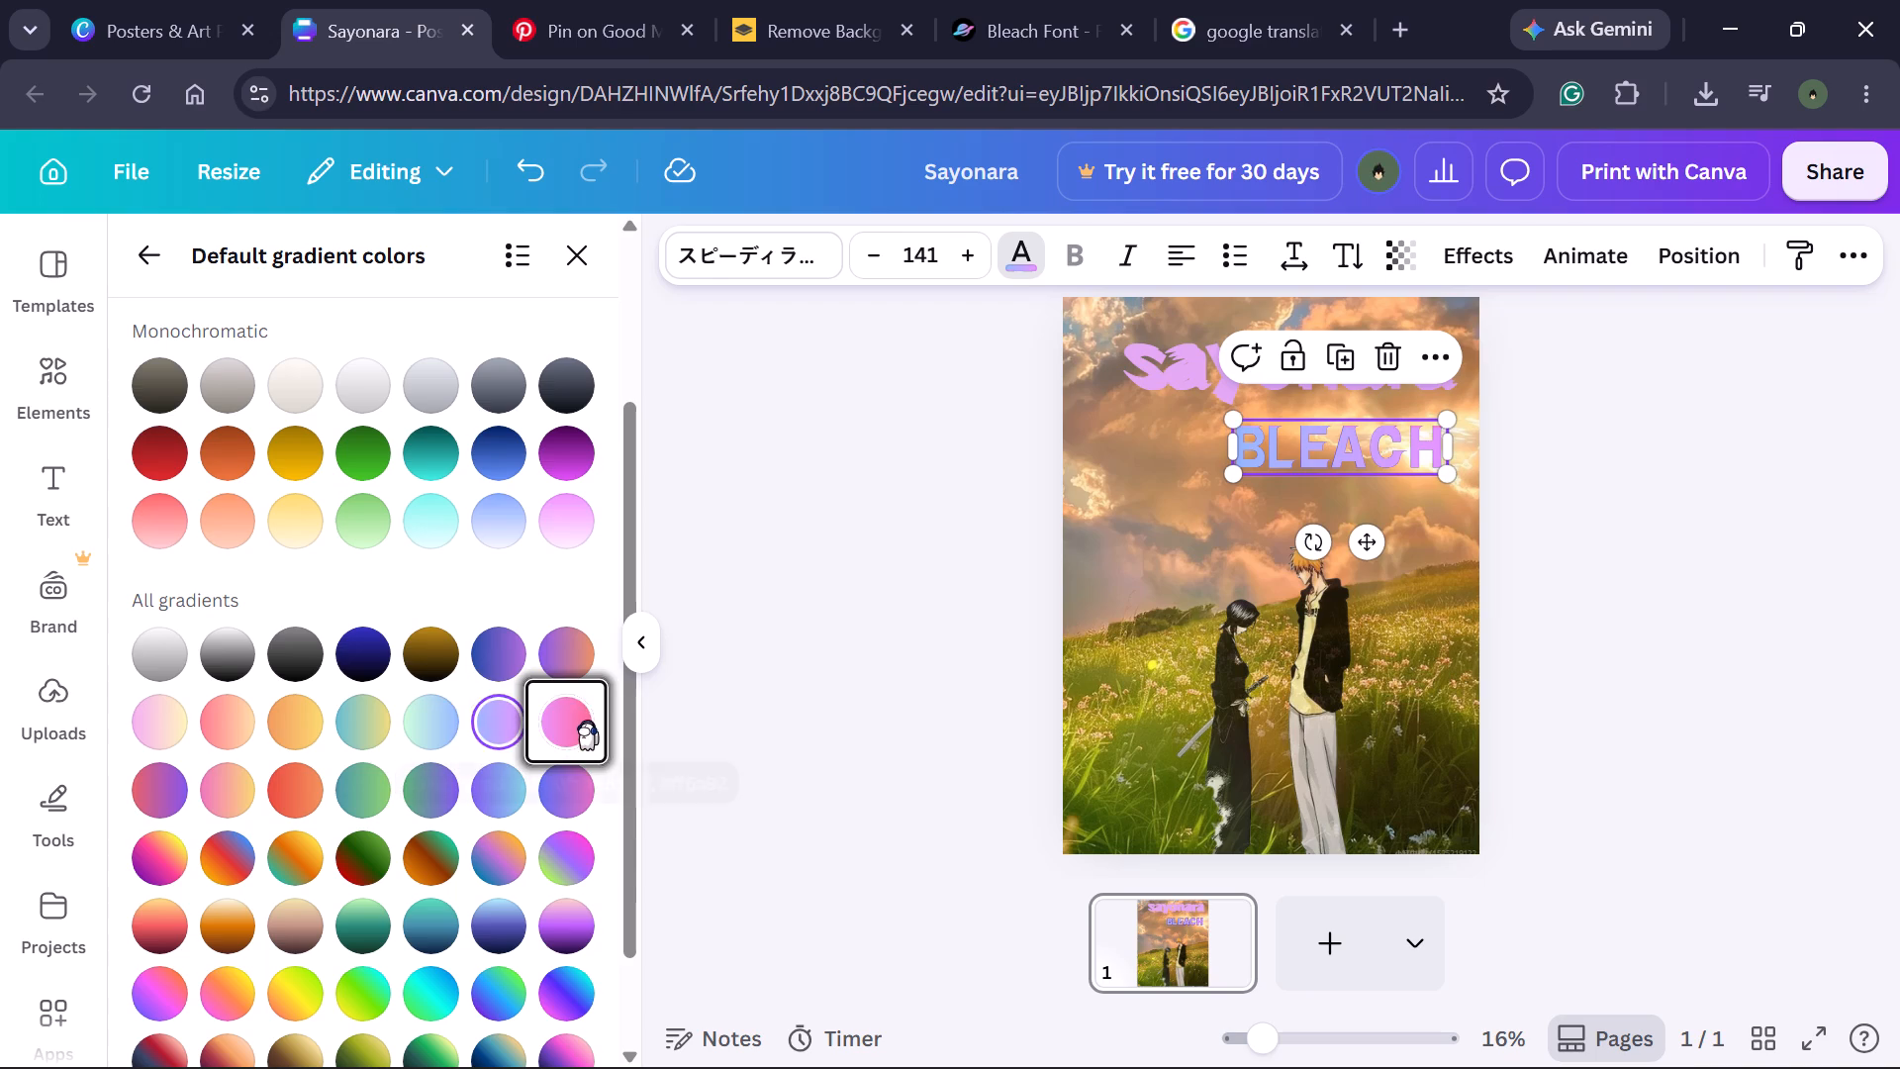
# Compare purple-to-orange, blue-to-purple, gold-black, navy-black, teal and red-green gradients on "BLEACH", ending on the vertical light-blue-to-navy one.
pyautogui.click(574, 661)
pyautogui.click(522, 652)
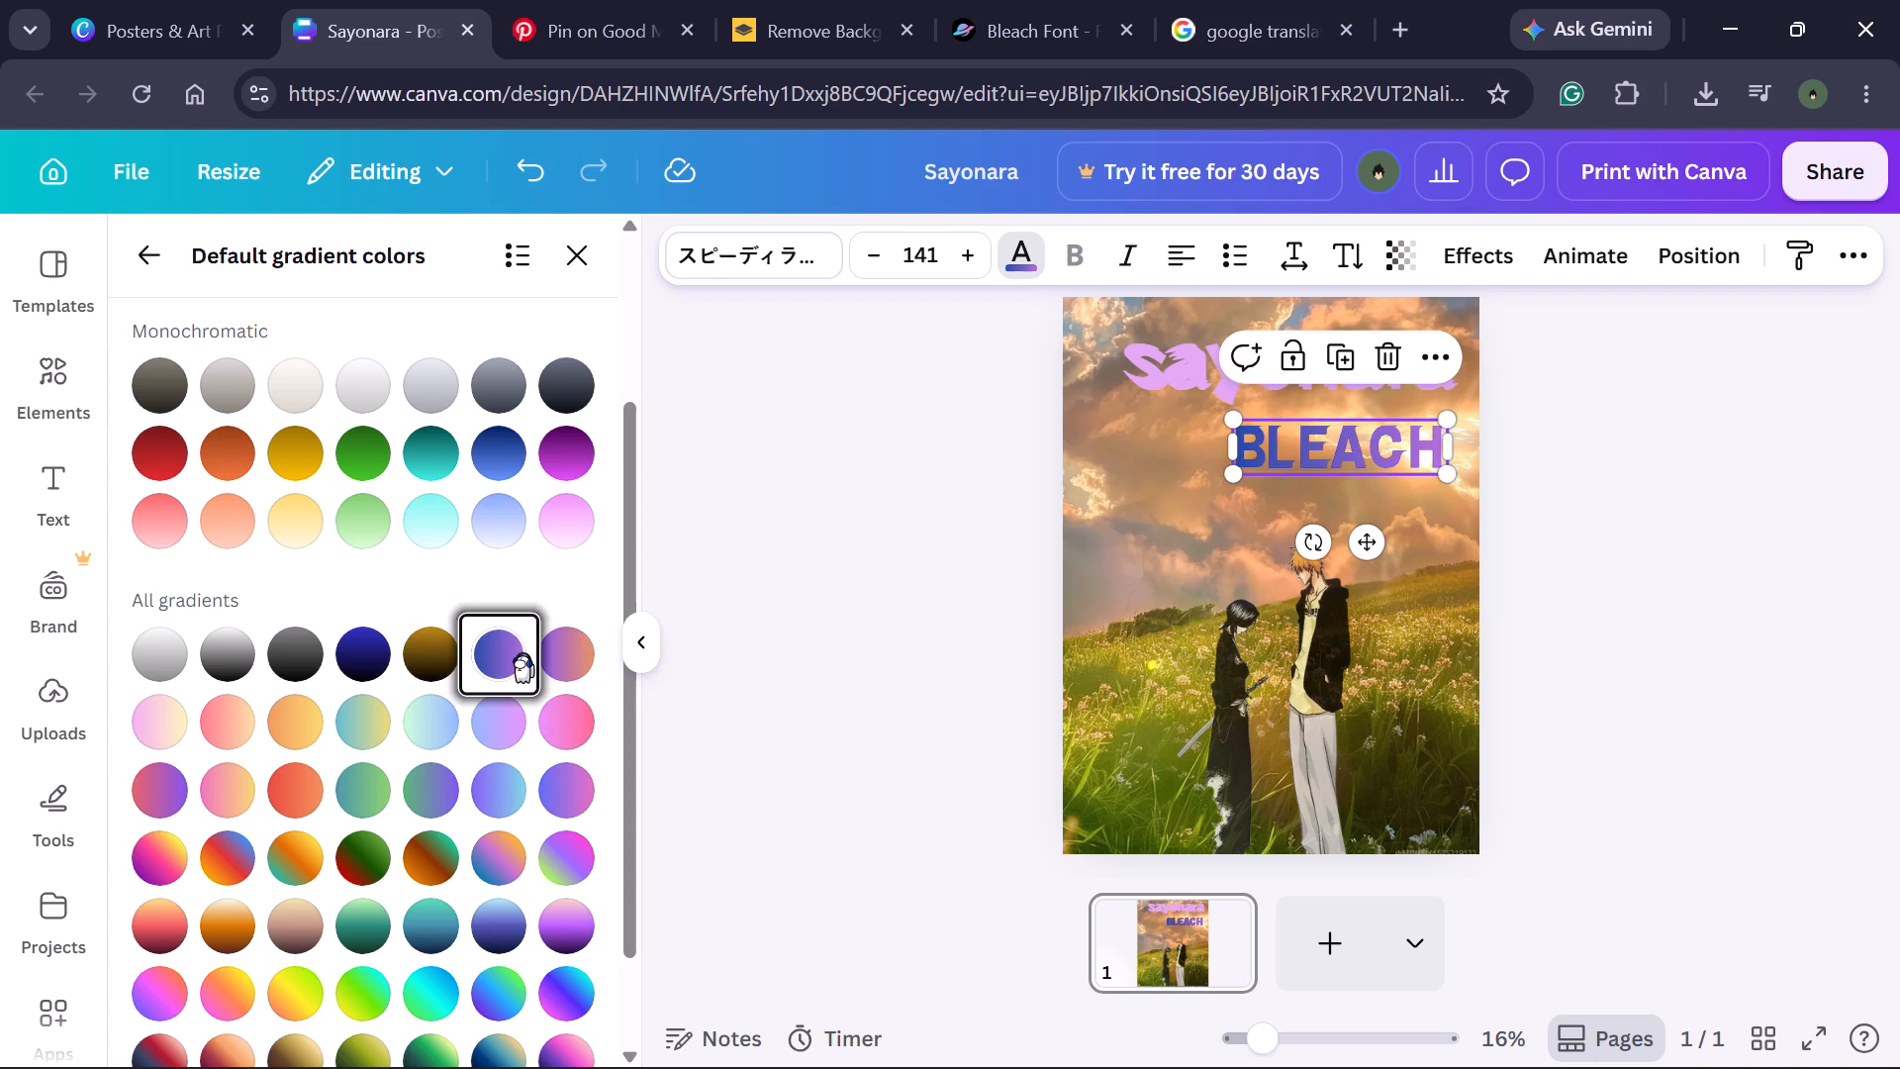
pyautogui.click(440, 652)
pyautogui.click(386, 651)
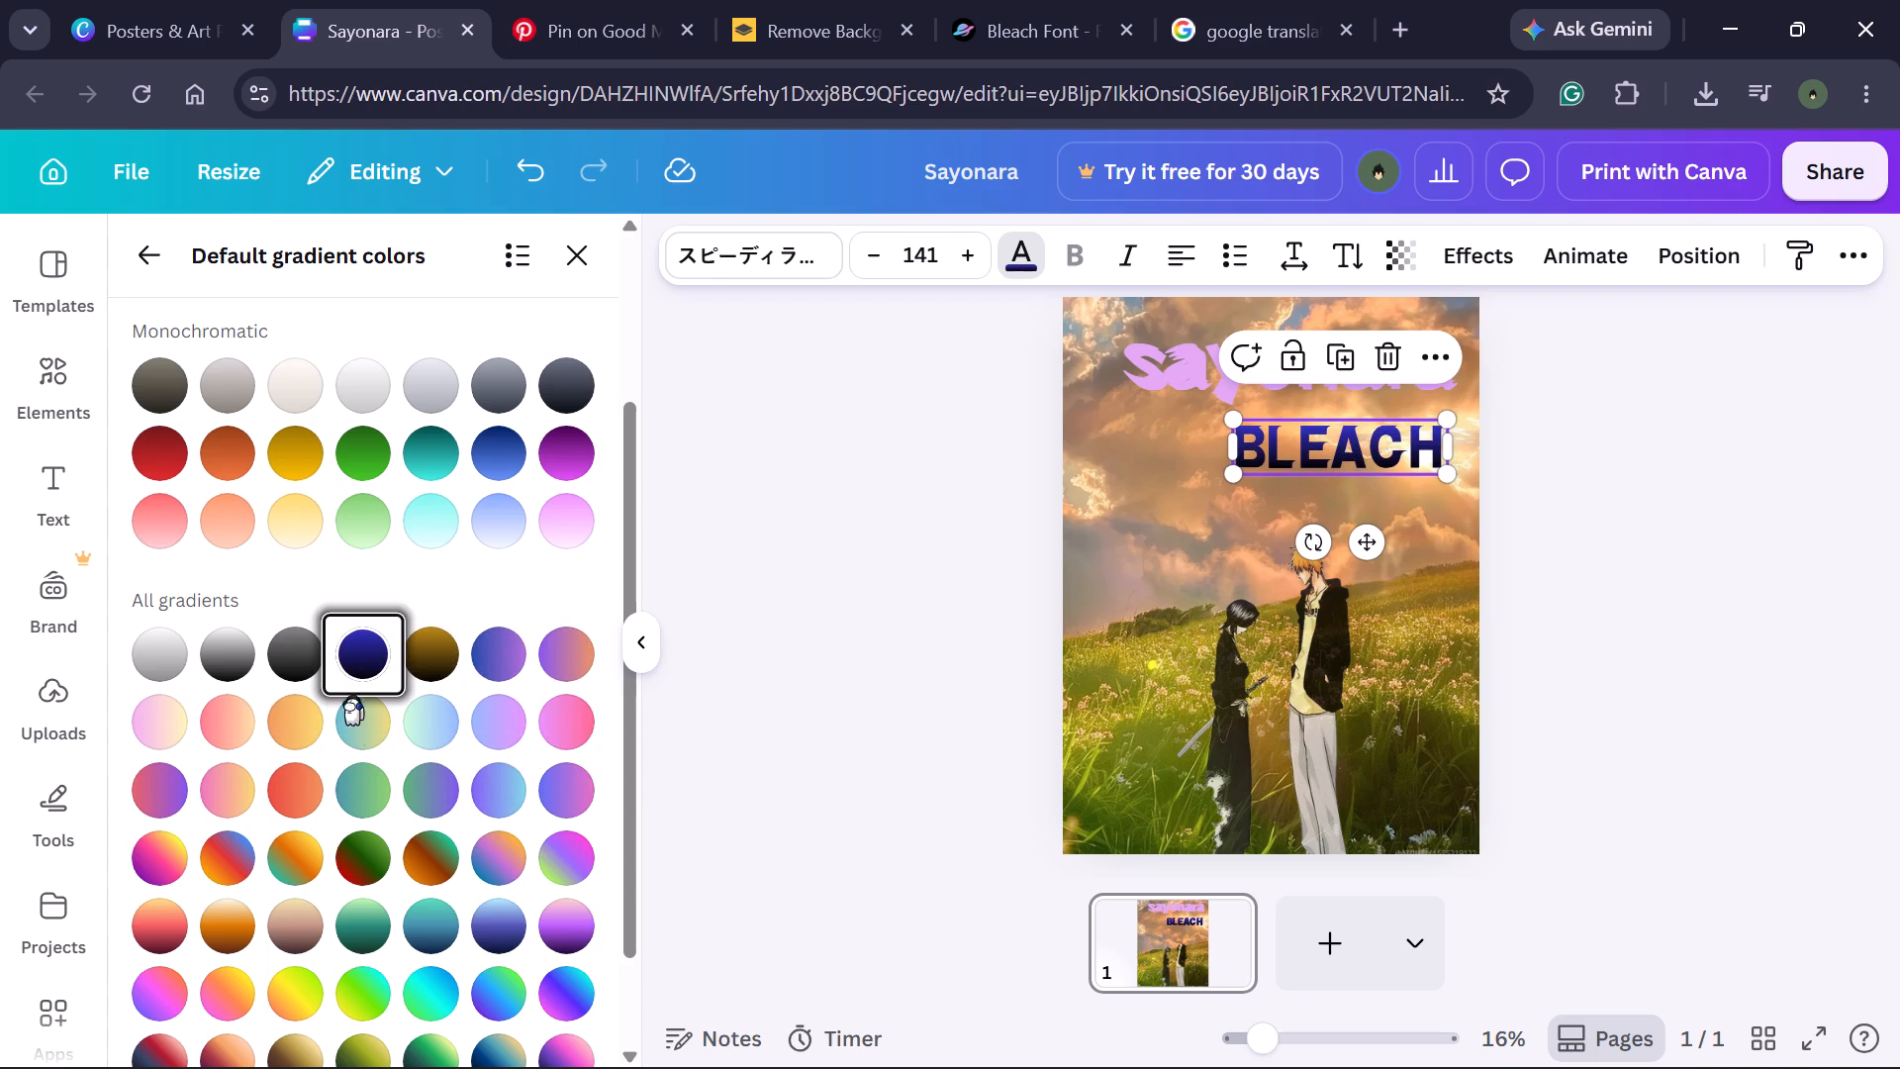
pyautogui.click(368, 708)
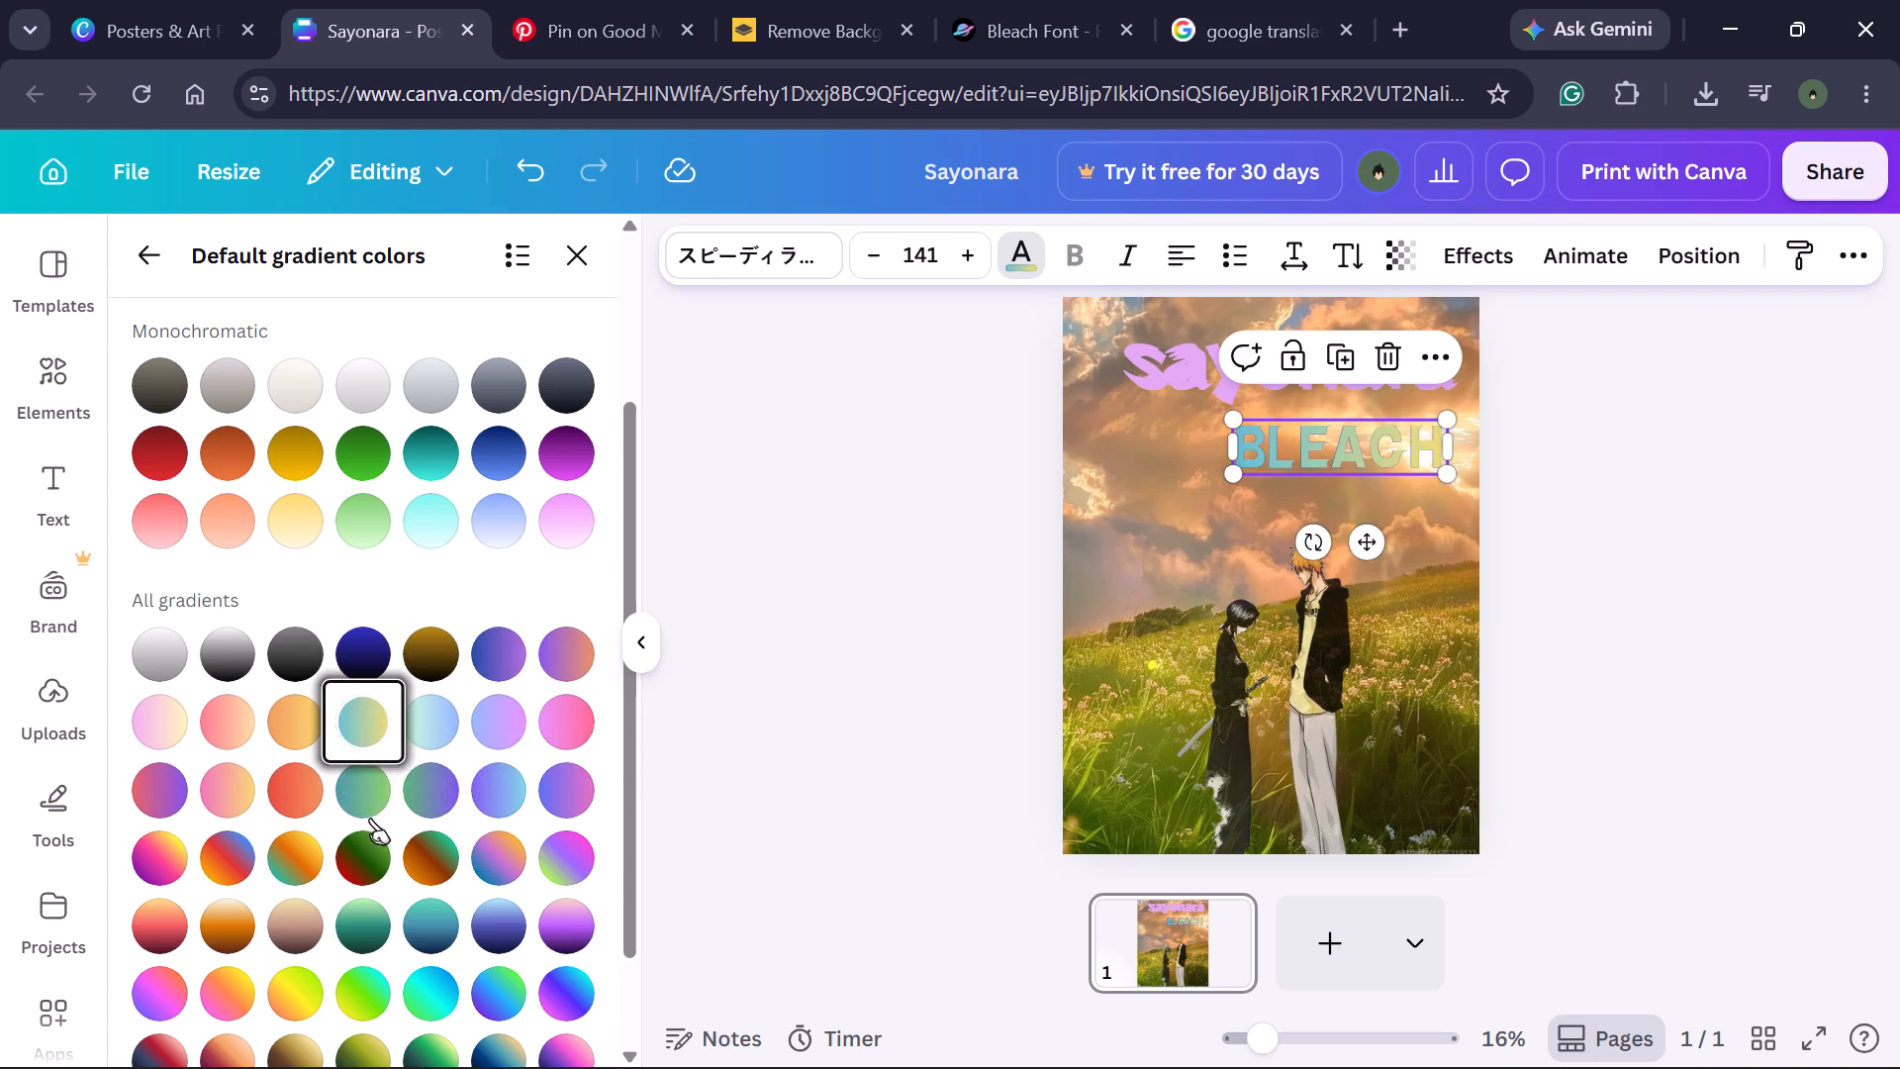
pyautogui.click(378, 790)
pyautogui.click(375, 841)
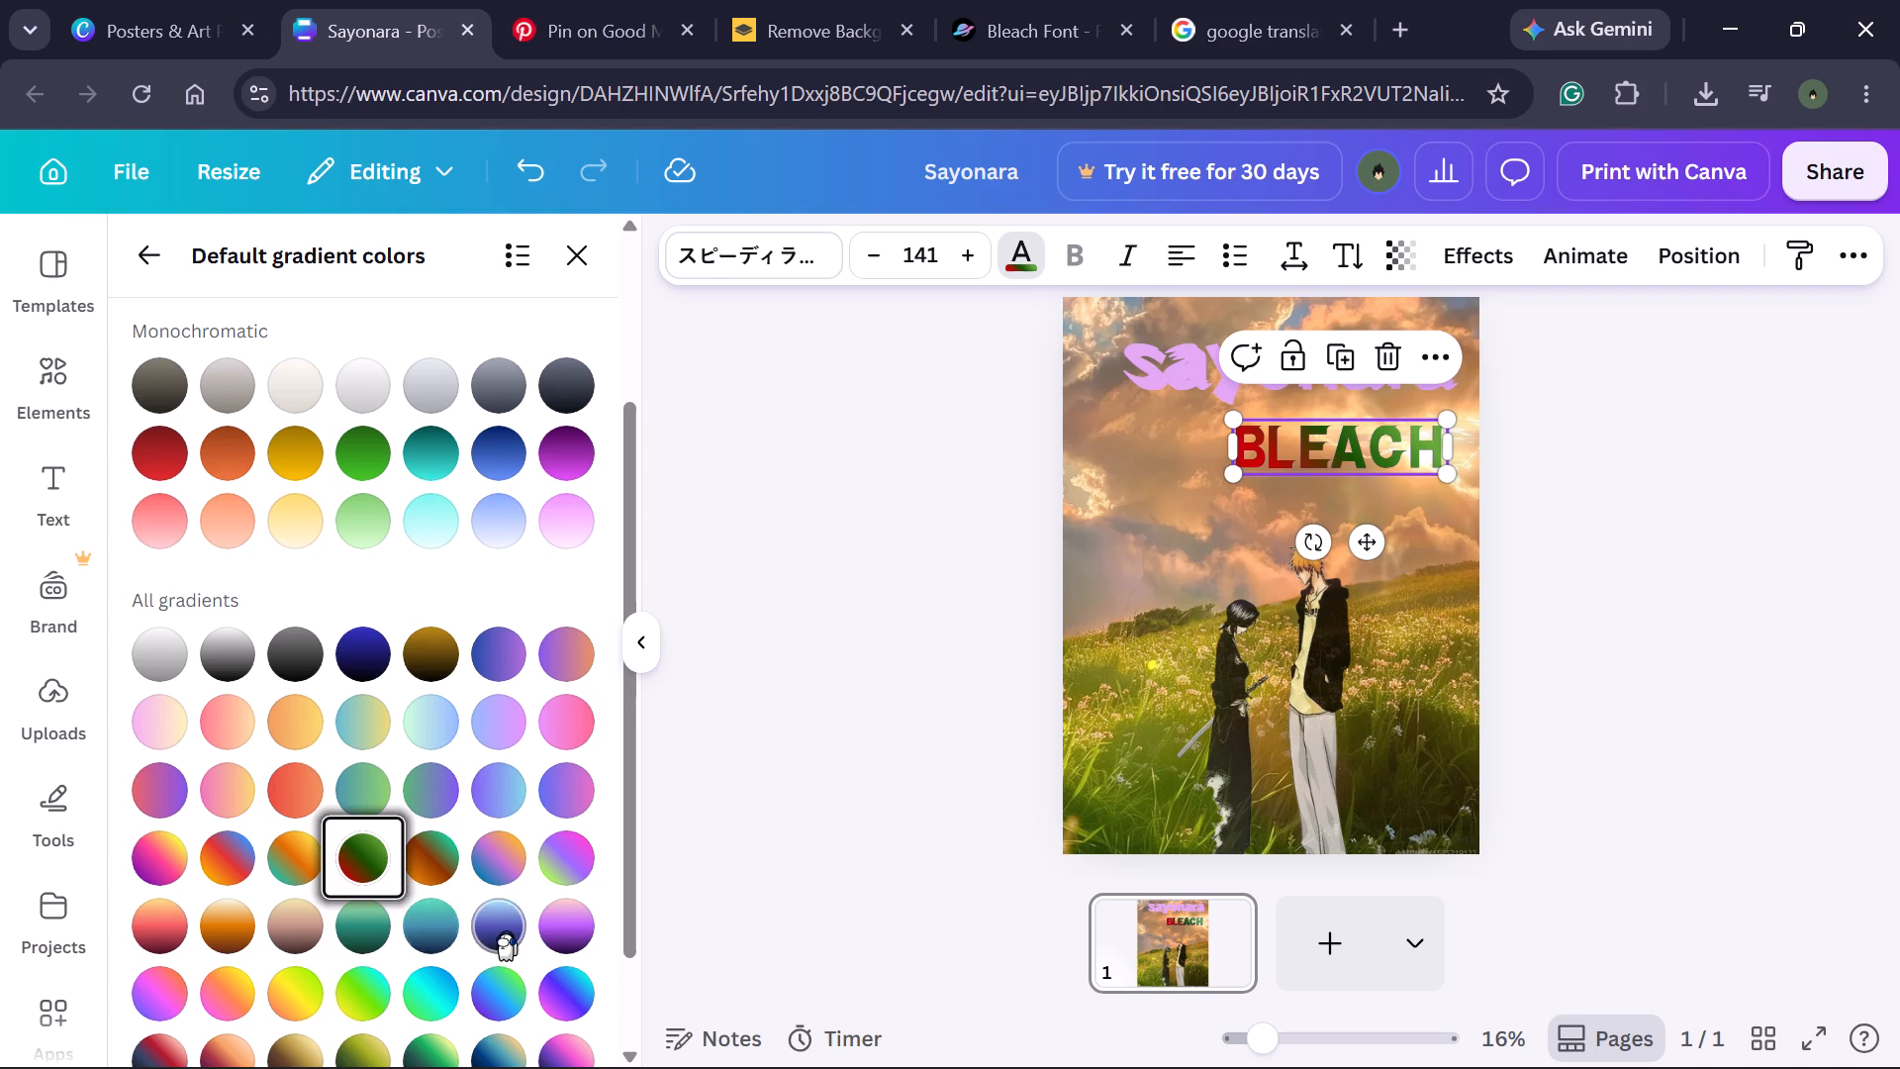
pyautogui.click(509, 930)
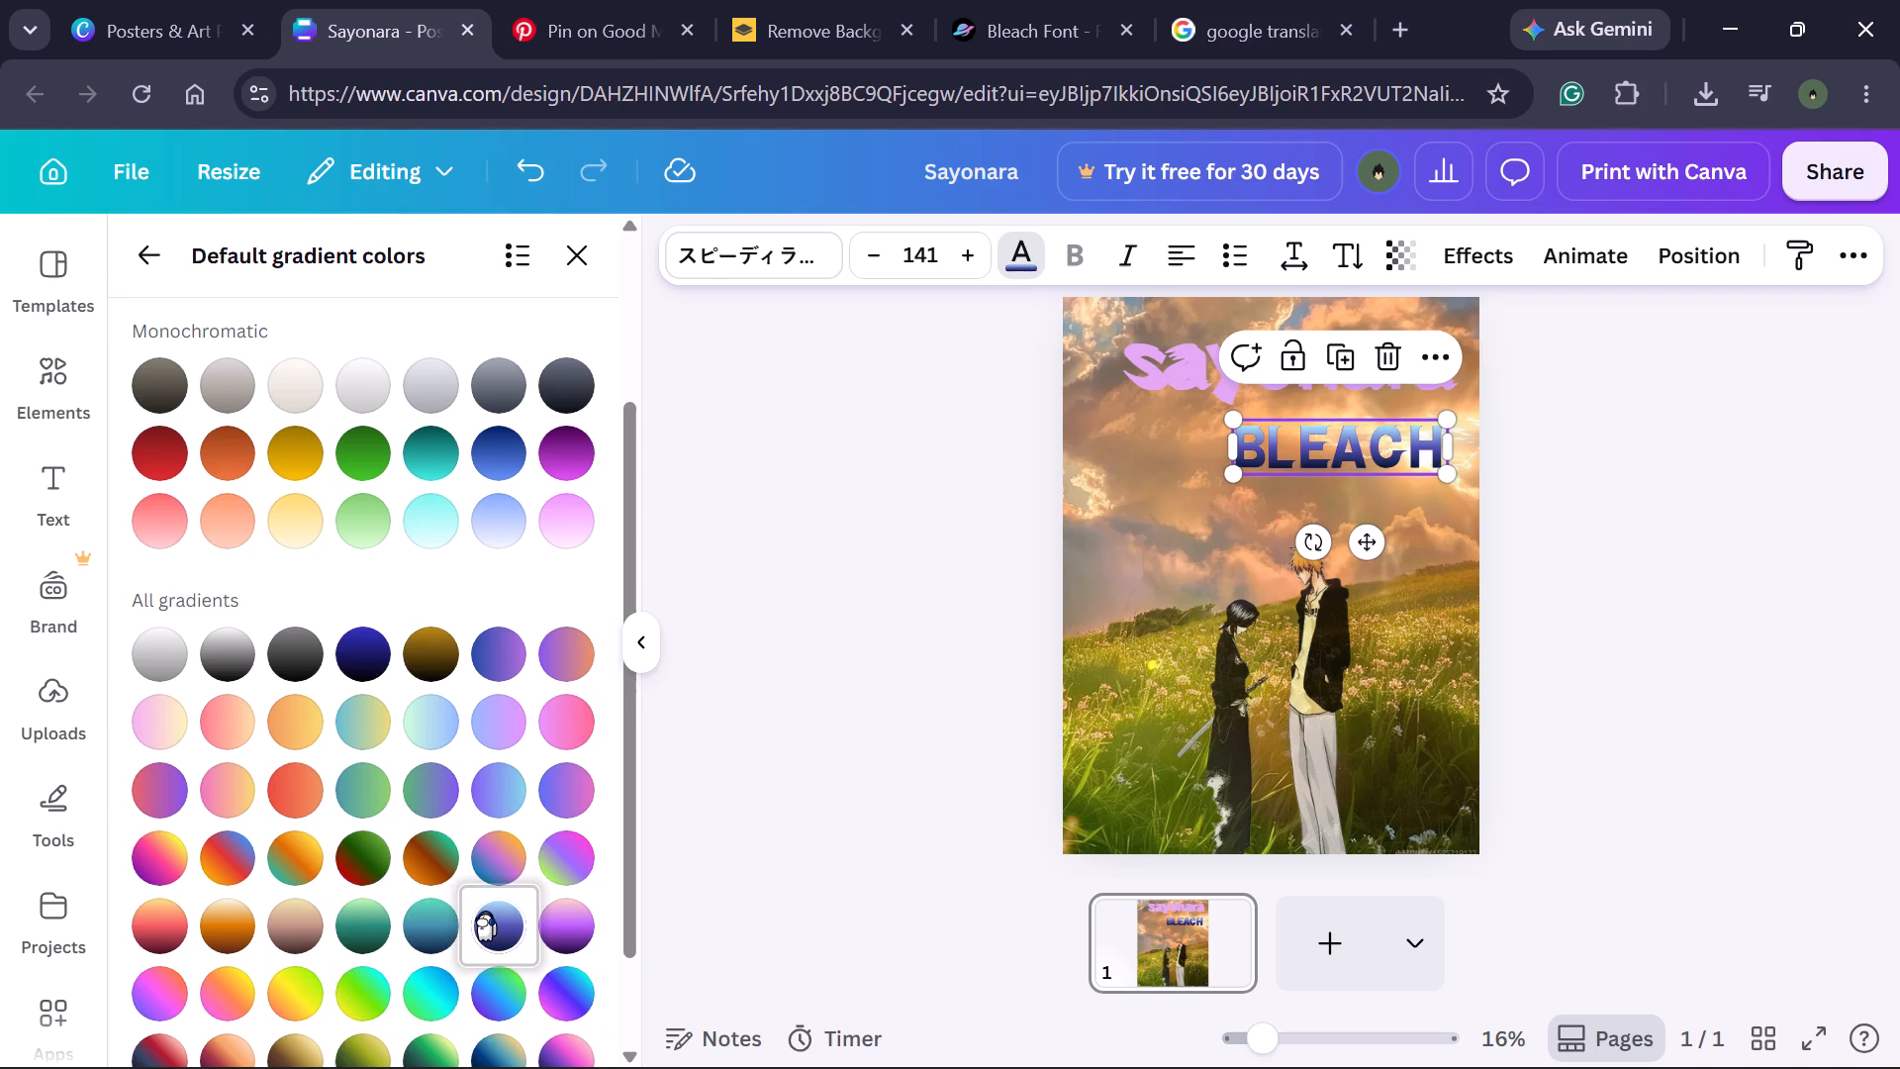
# Compare navy-to-cream, navy-to-pink, violet-to-cyan, yellow-to-cyan and orange-brown gradients on "BLEACH", ending on the diagonal orange-red-blue one.
pyautogui.scroll(-2, 405, 906)
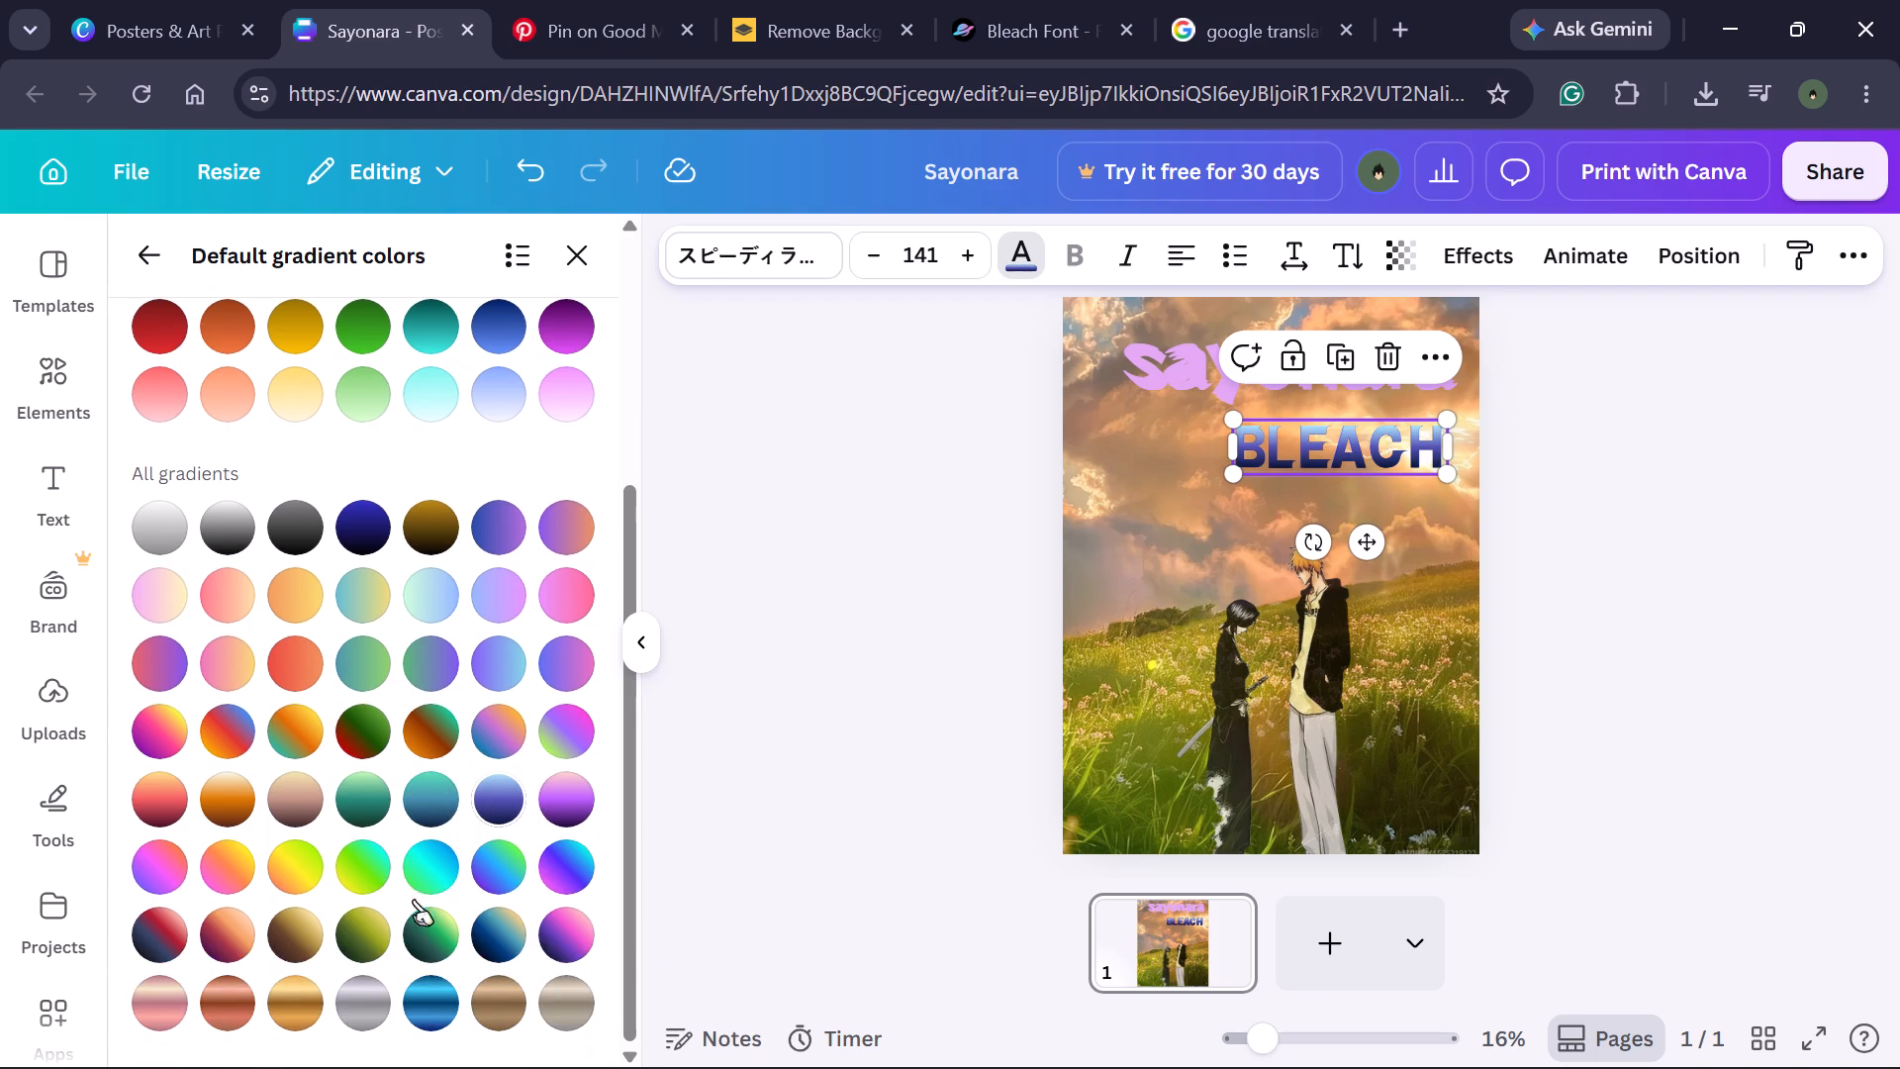
pyautogui.click(502, 919)
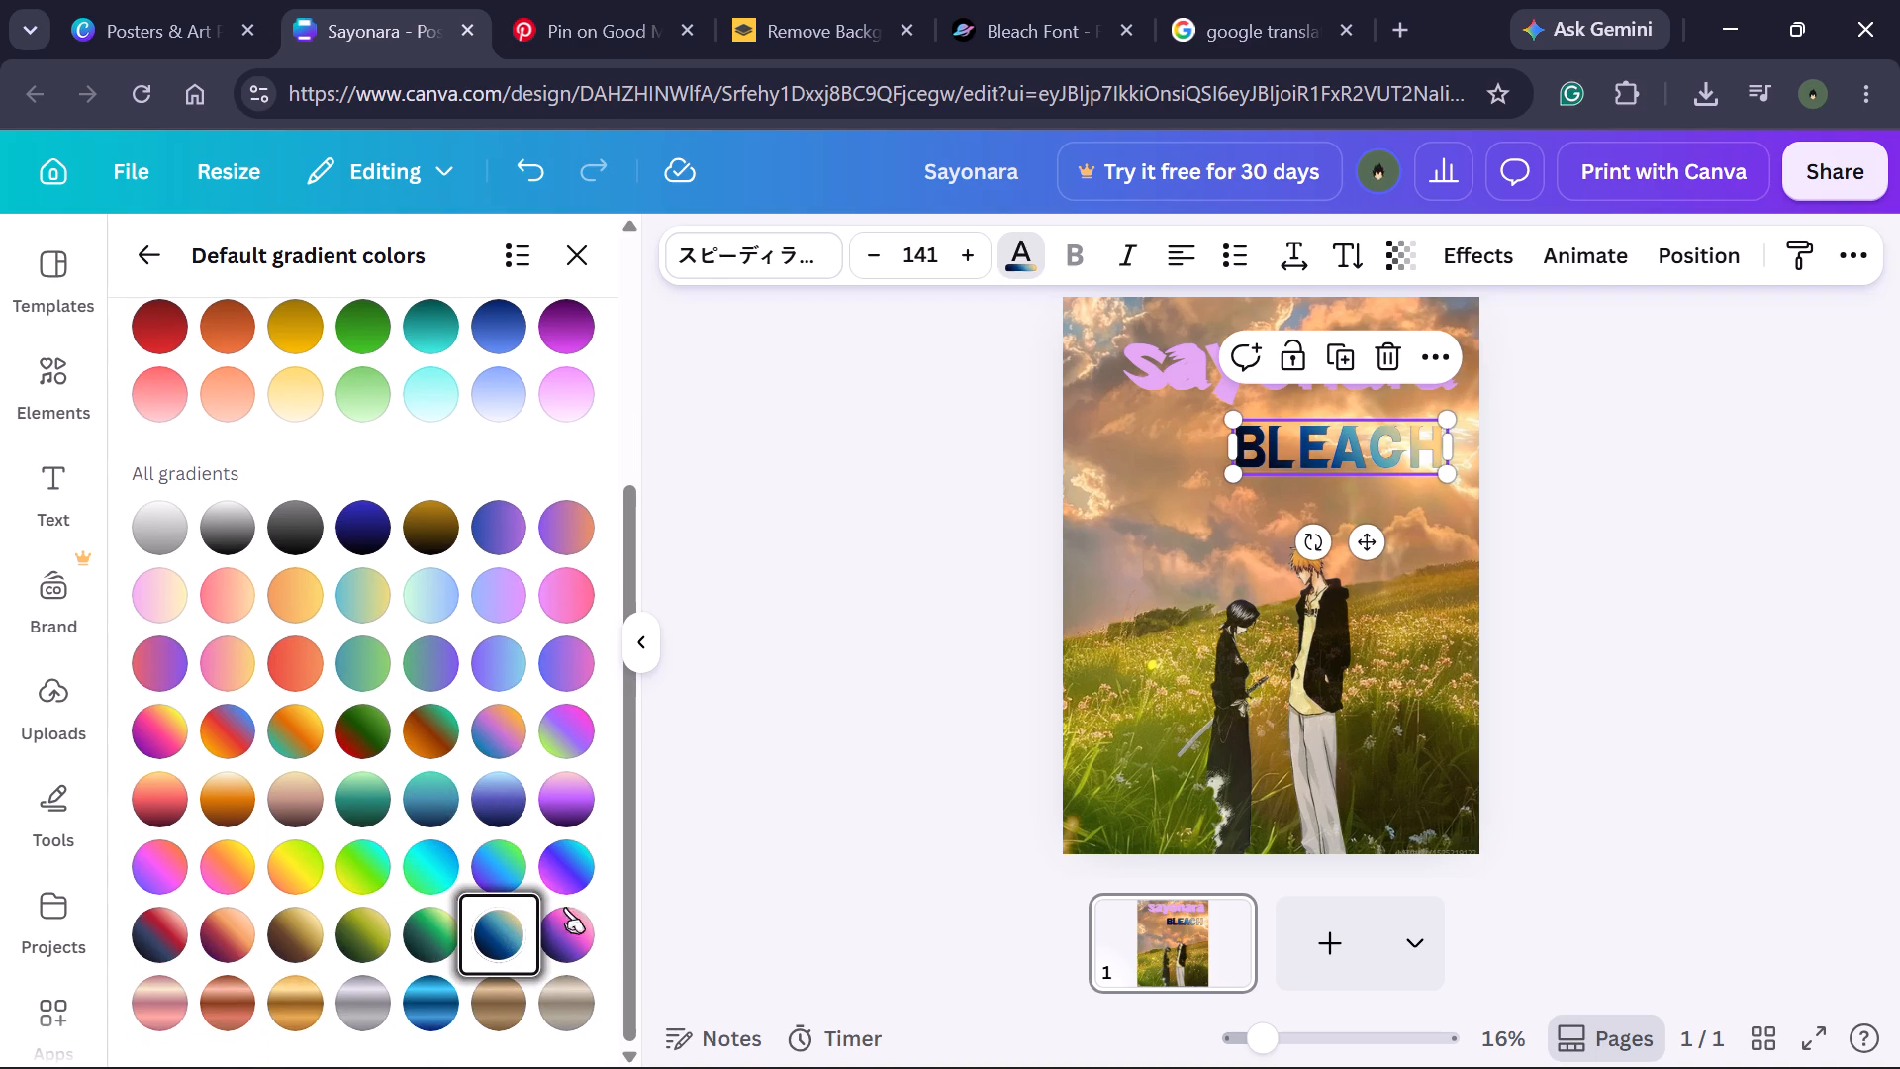
pyautogui.click(568, 923)
pyautogui.click(563, 866)
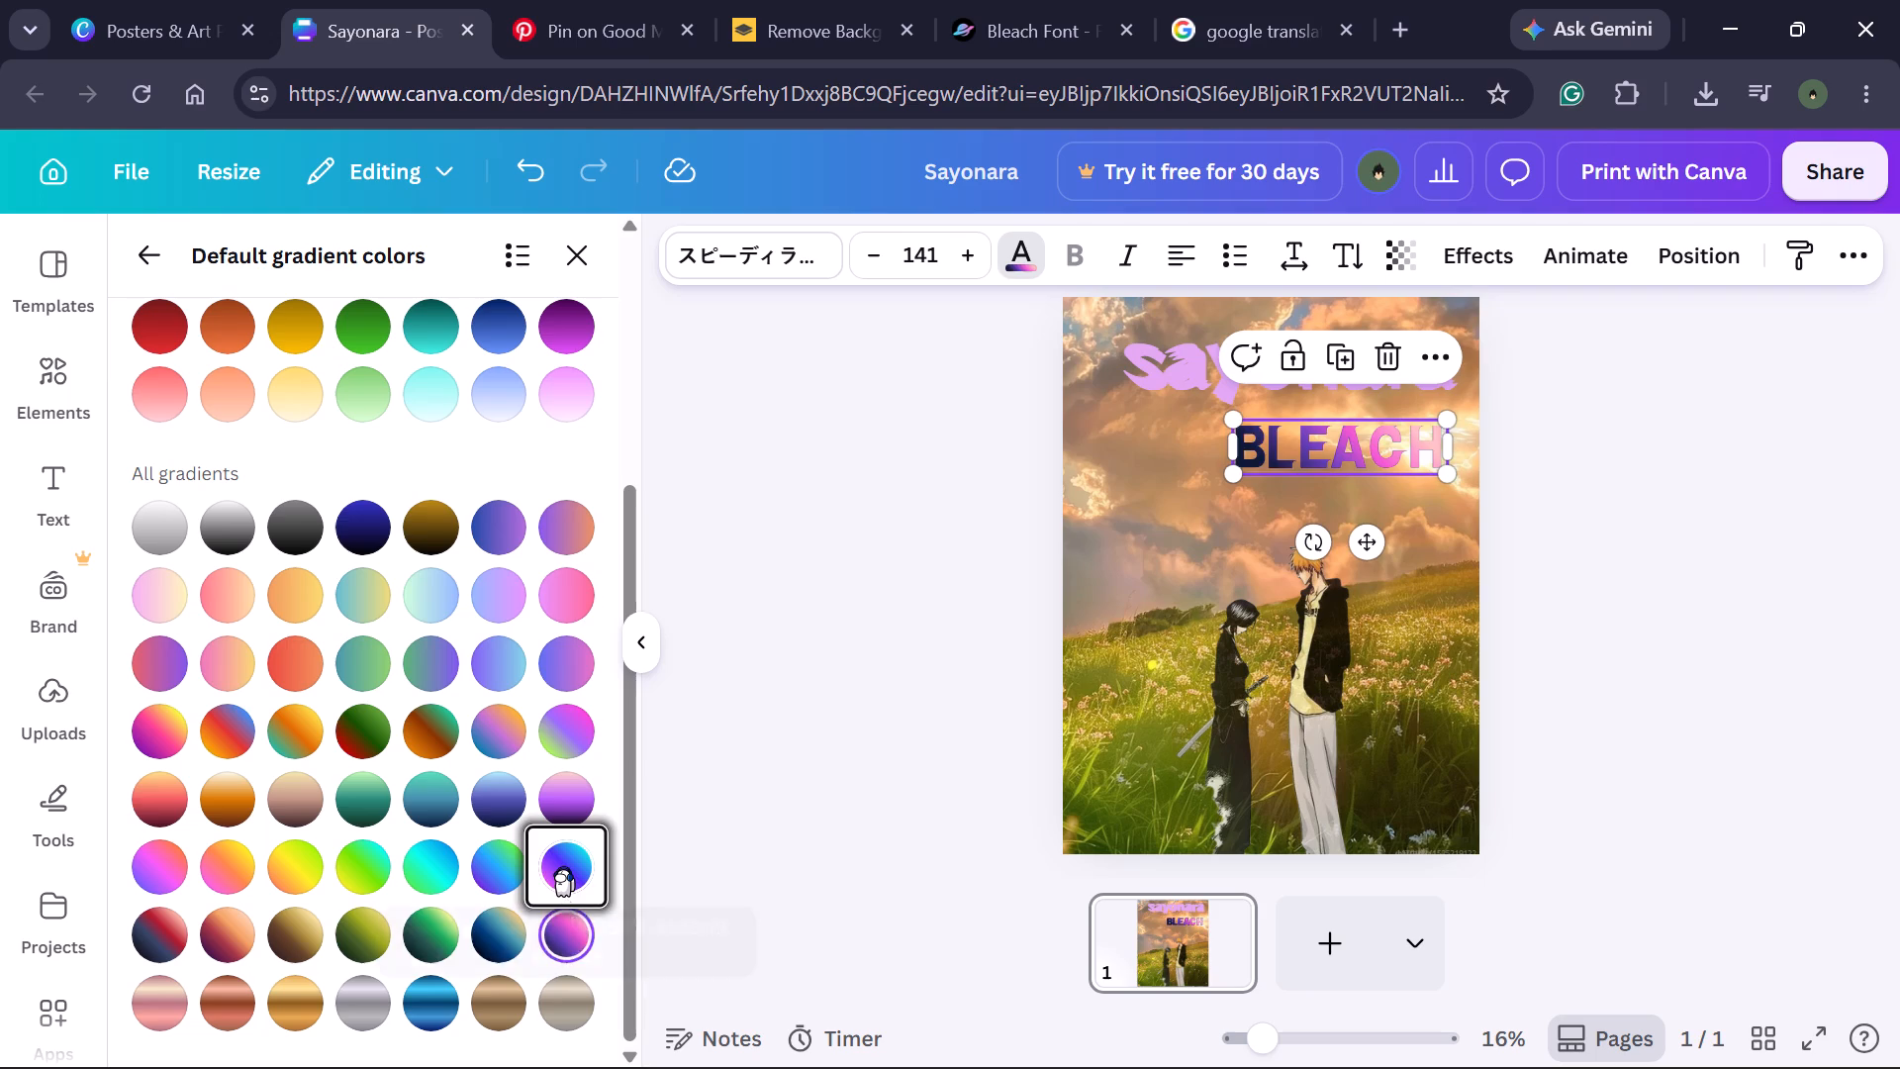
pyautogui.click(369, 876)
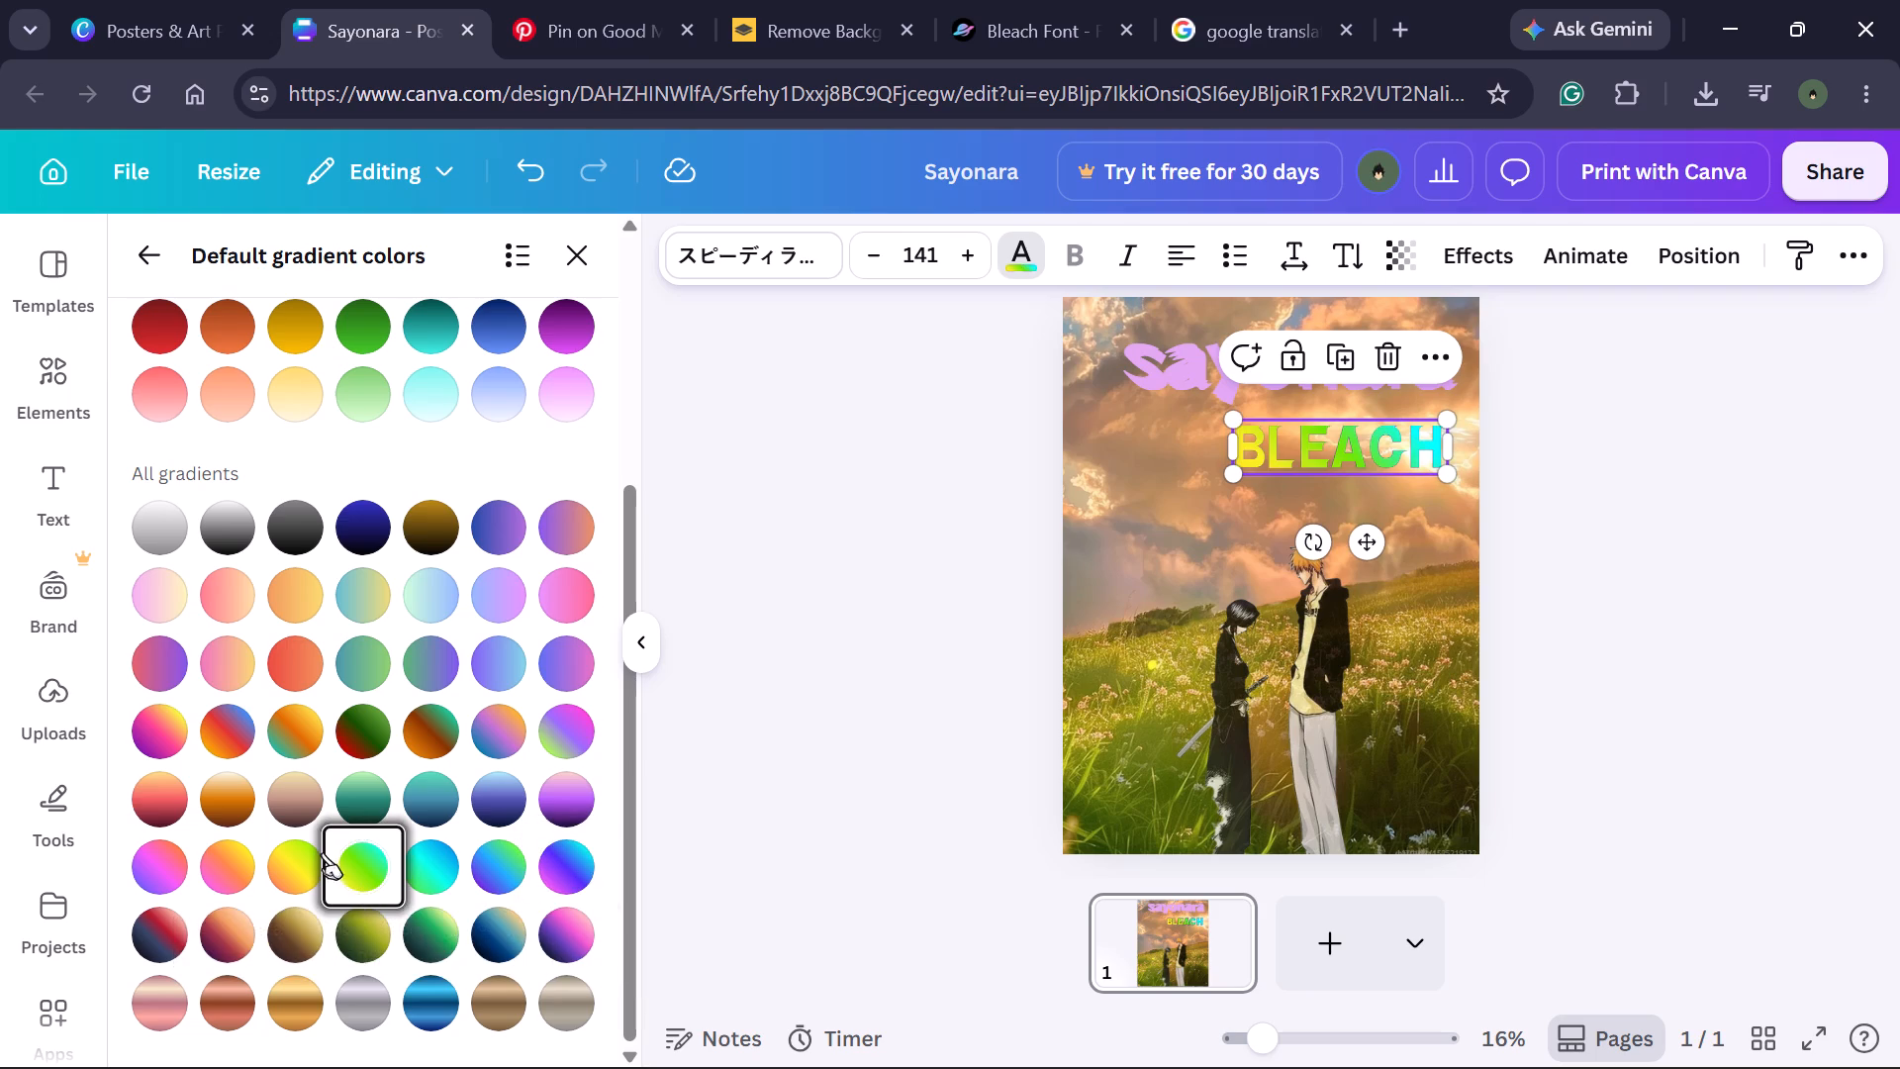
pyautogui.click(245, 807)
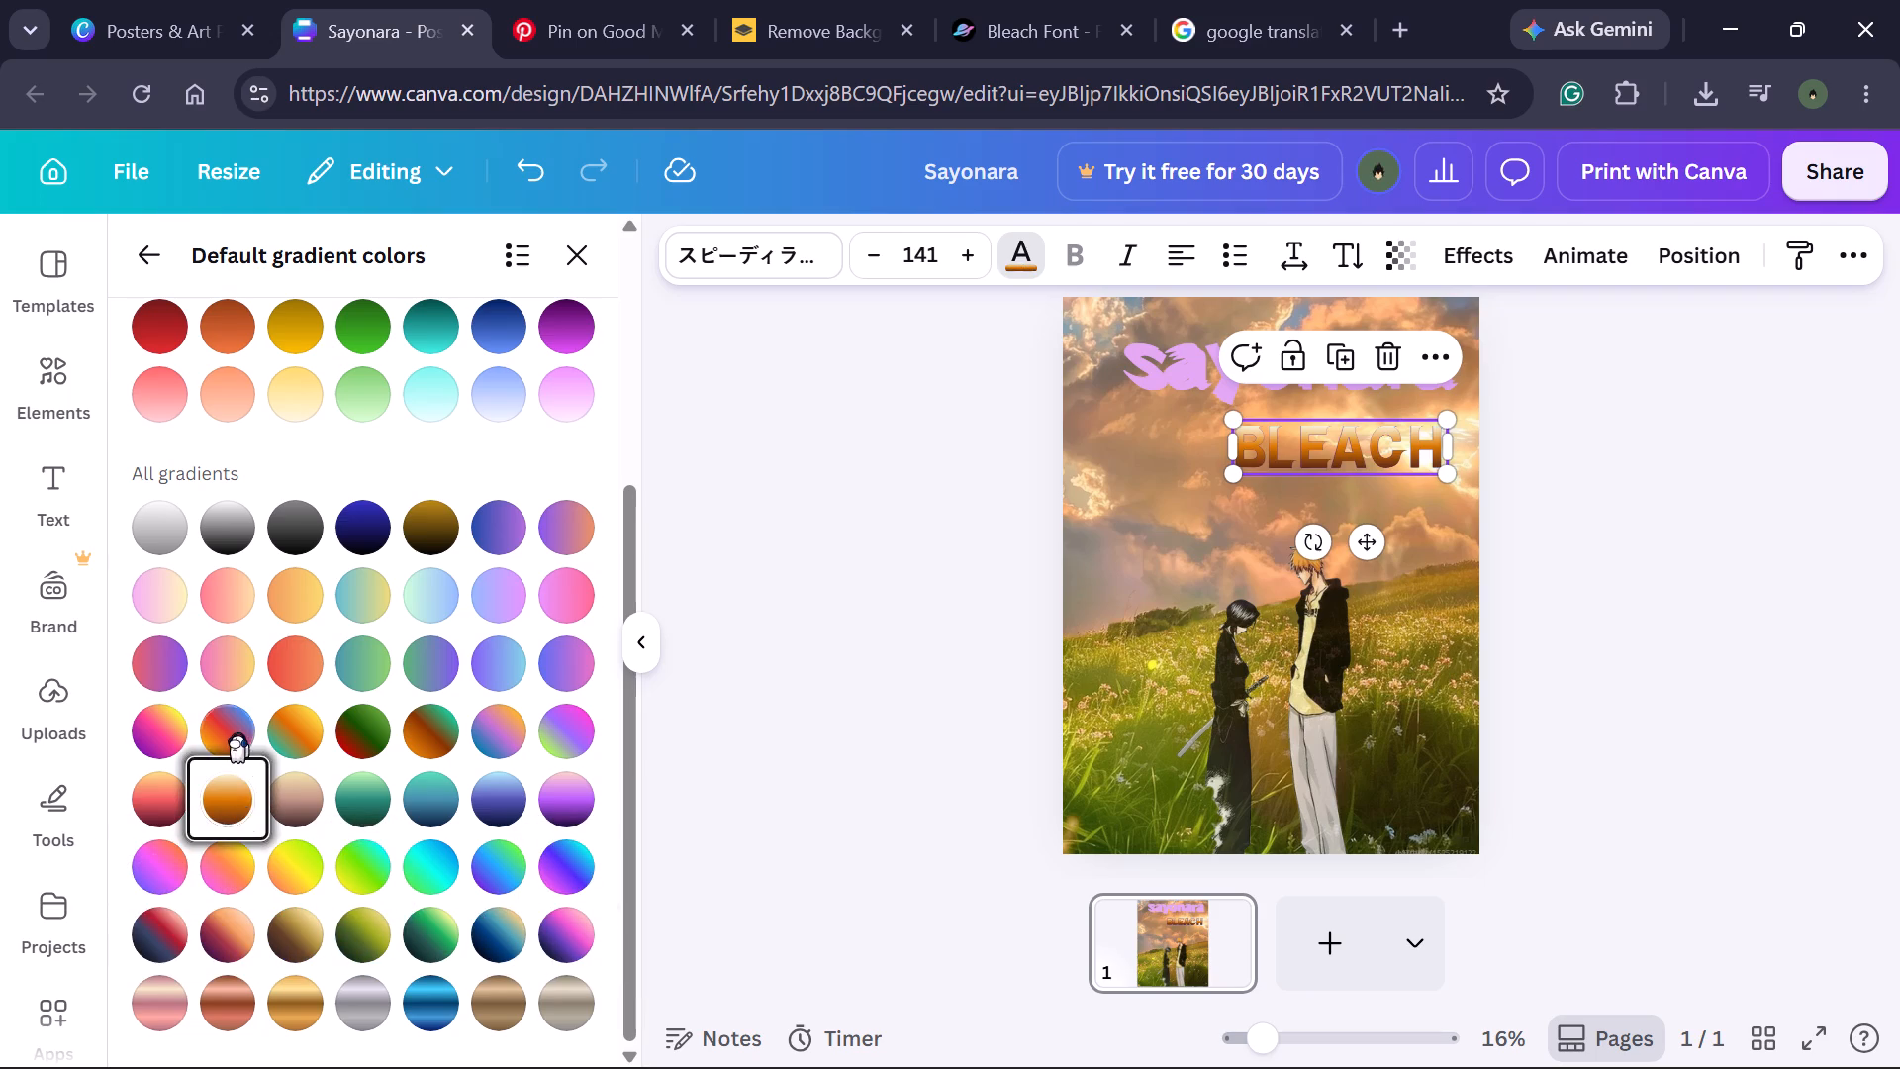
pyautogui.click(237, 714)
pyautogui.click(116, 748)
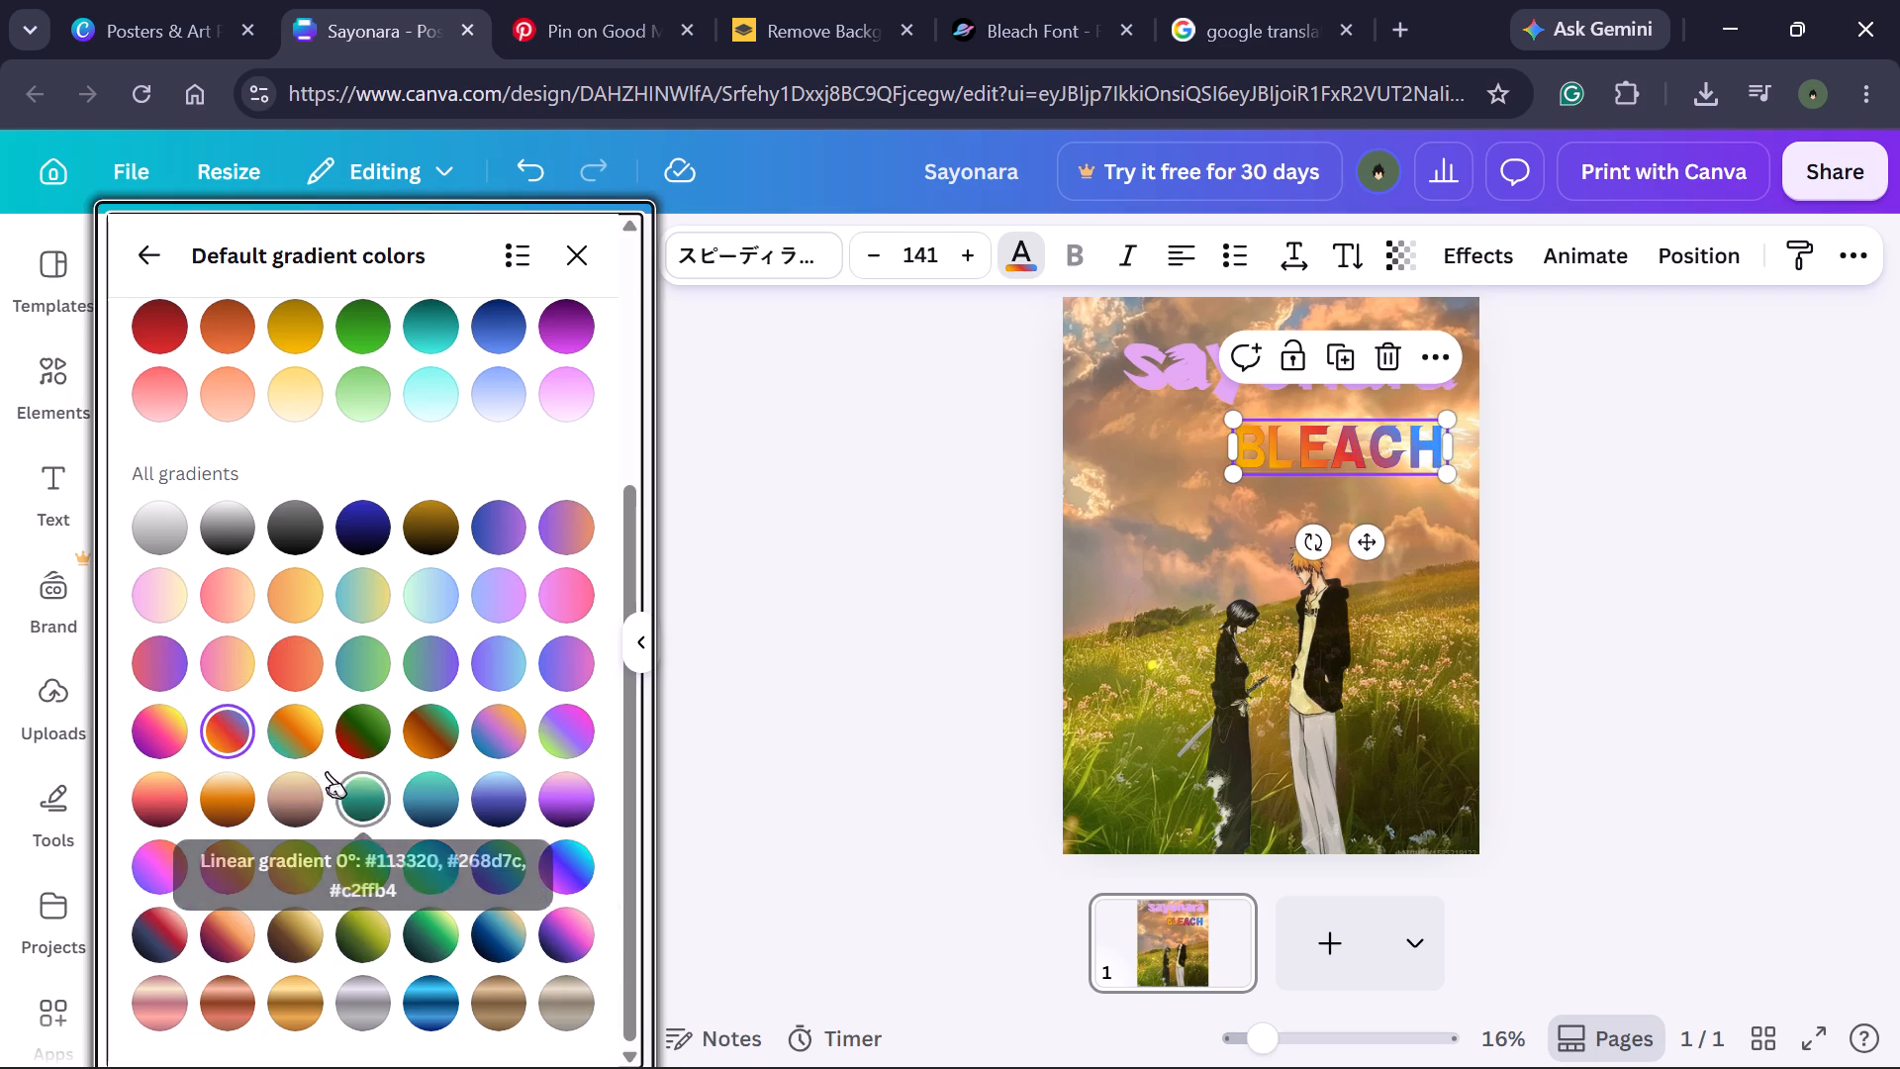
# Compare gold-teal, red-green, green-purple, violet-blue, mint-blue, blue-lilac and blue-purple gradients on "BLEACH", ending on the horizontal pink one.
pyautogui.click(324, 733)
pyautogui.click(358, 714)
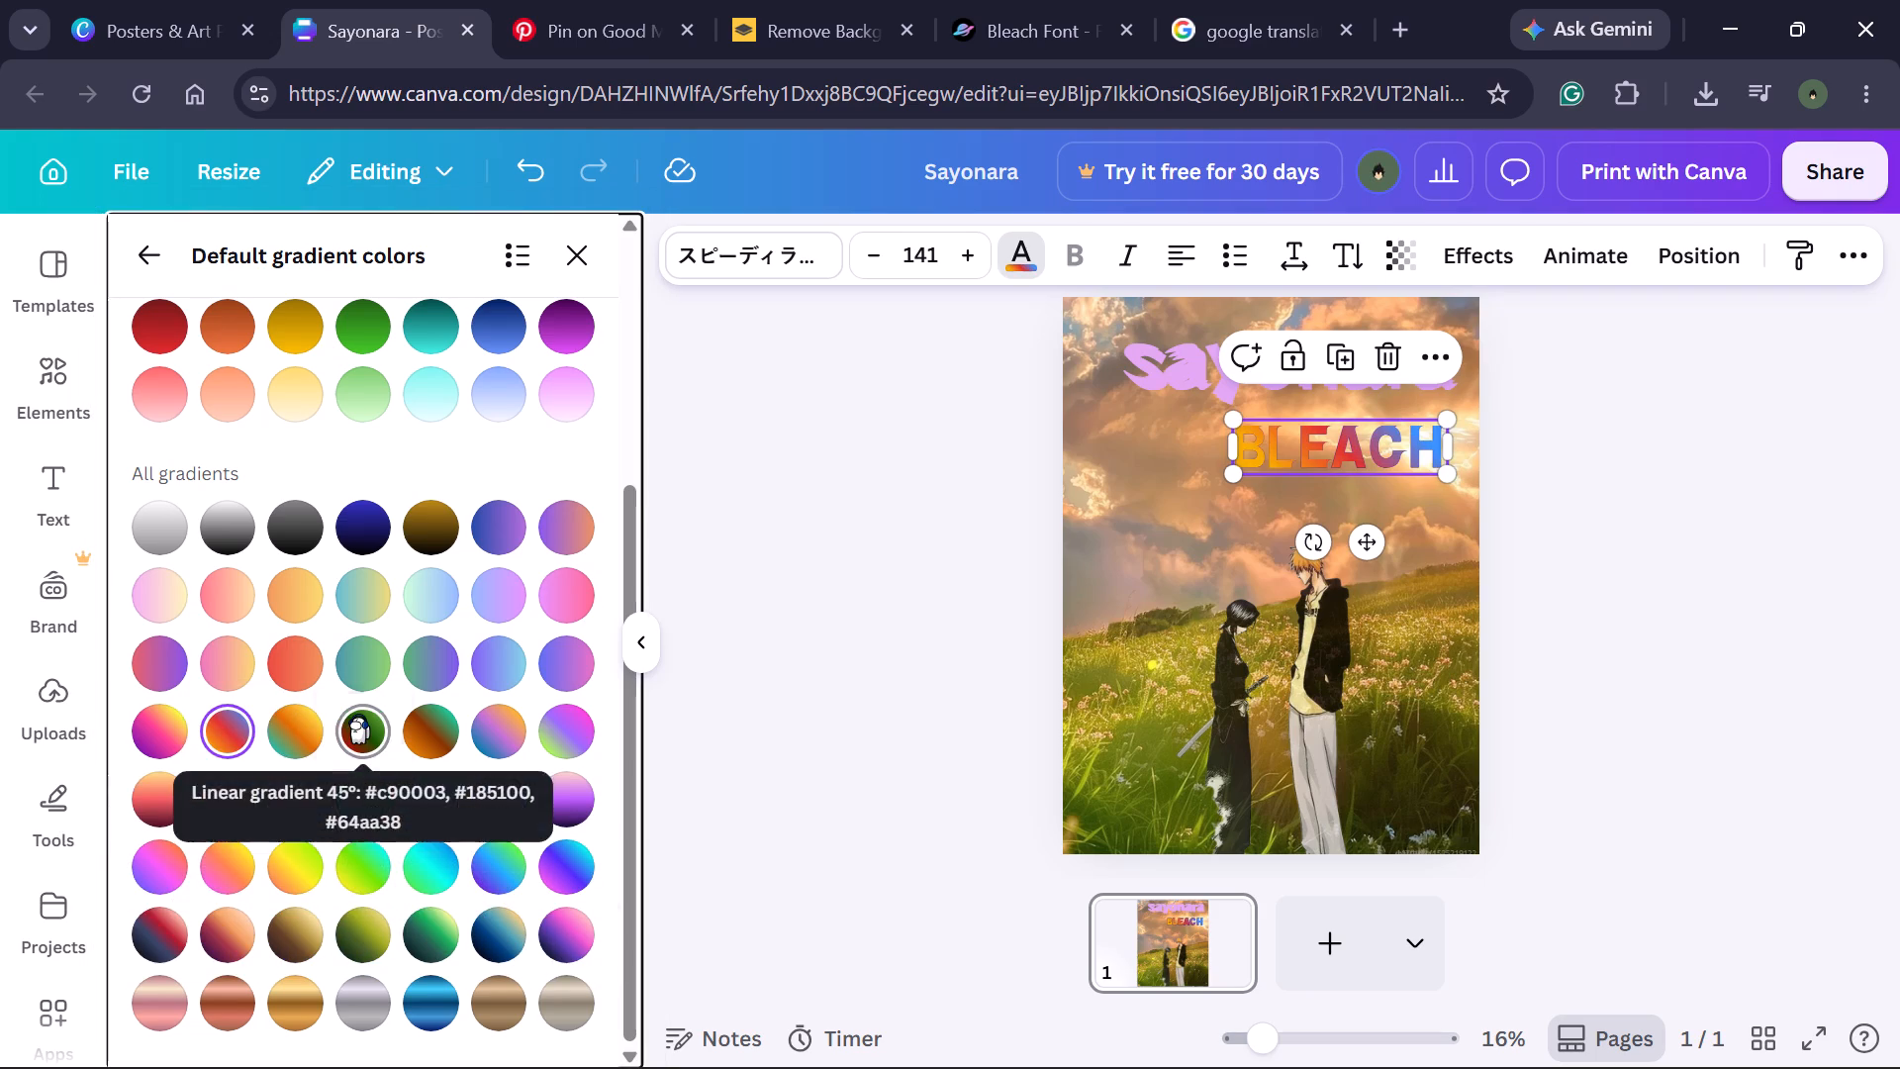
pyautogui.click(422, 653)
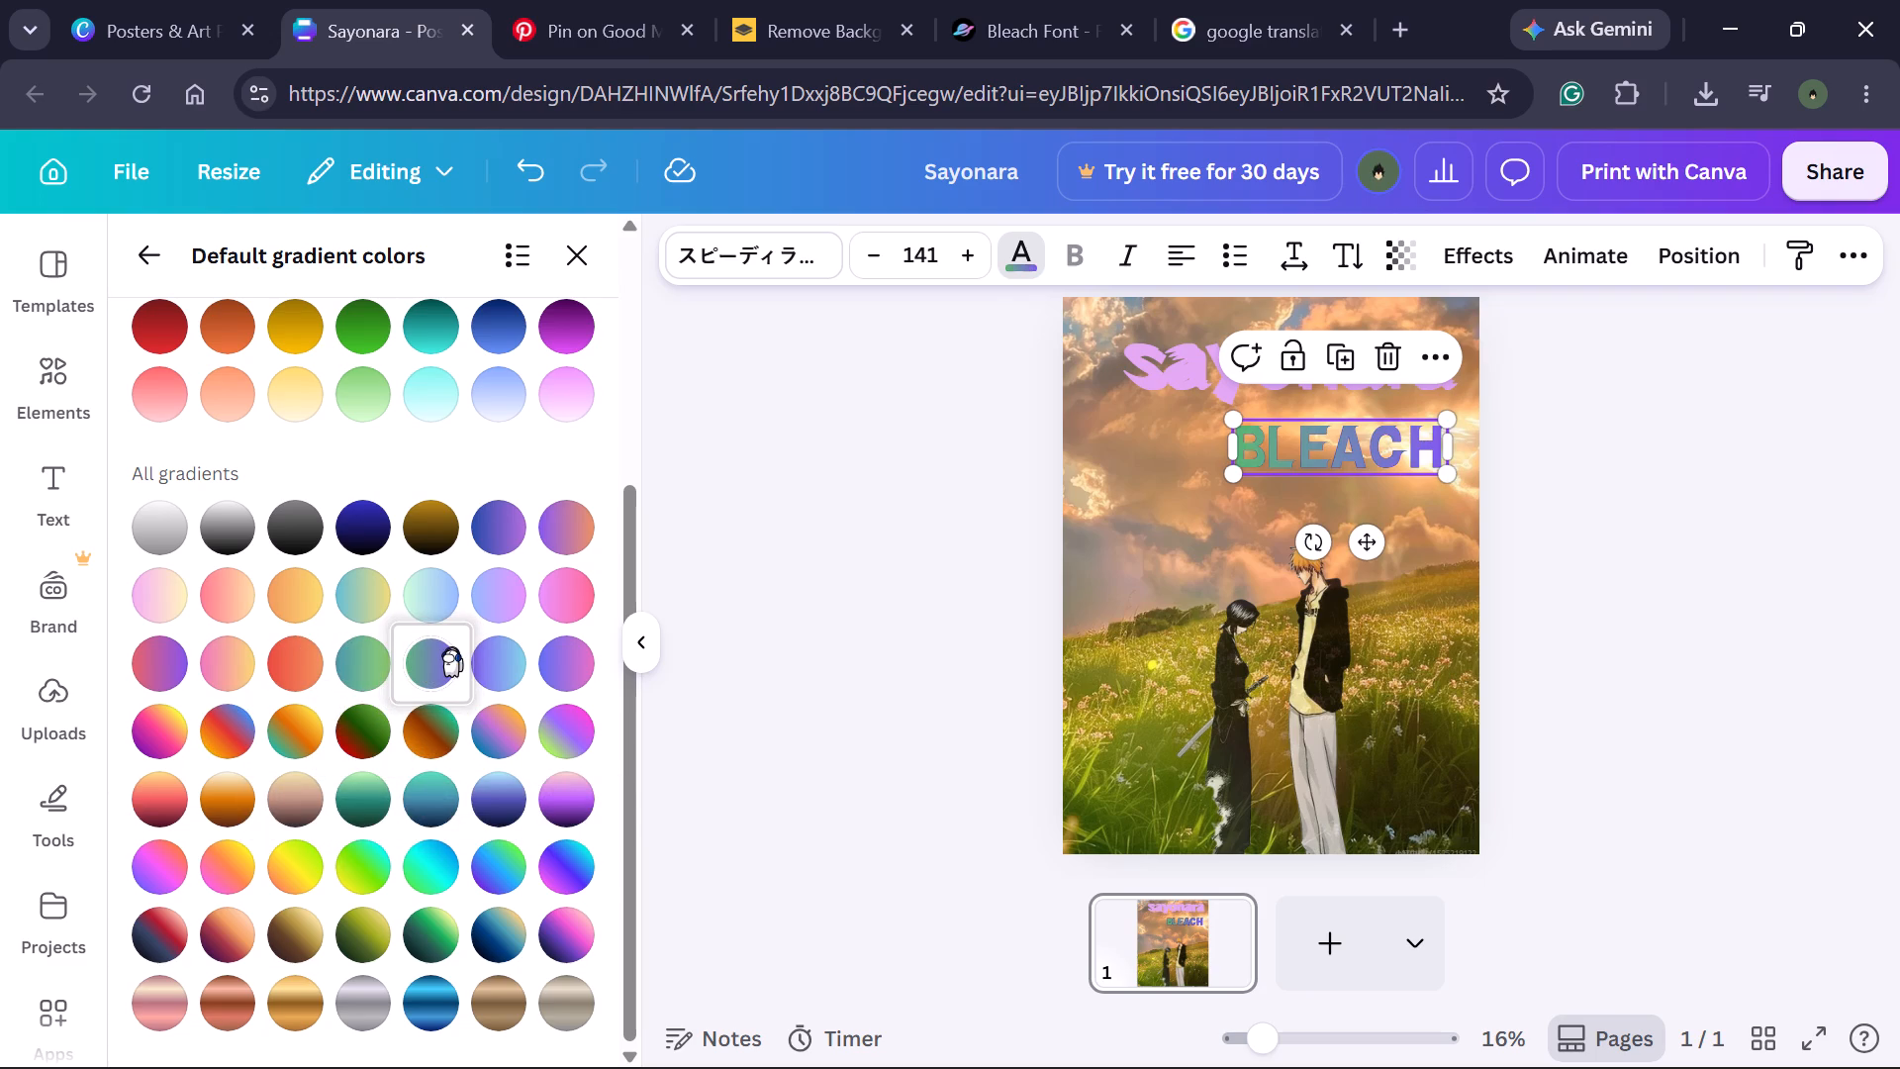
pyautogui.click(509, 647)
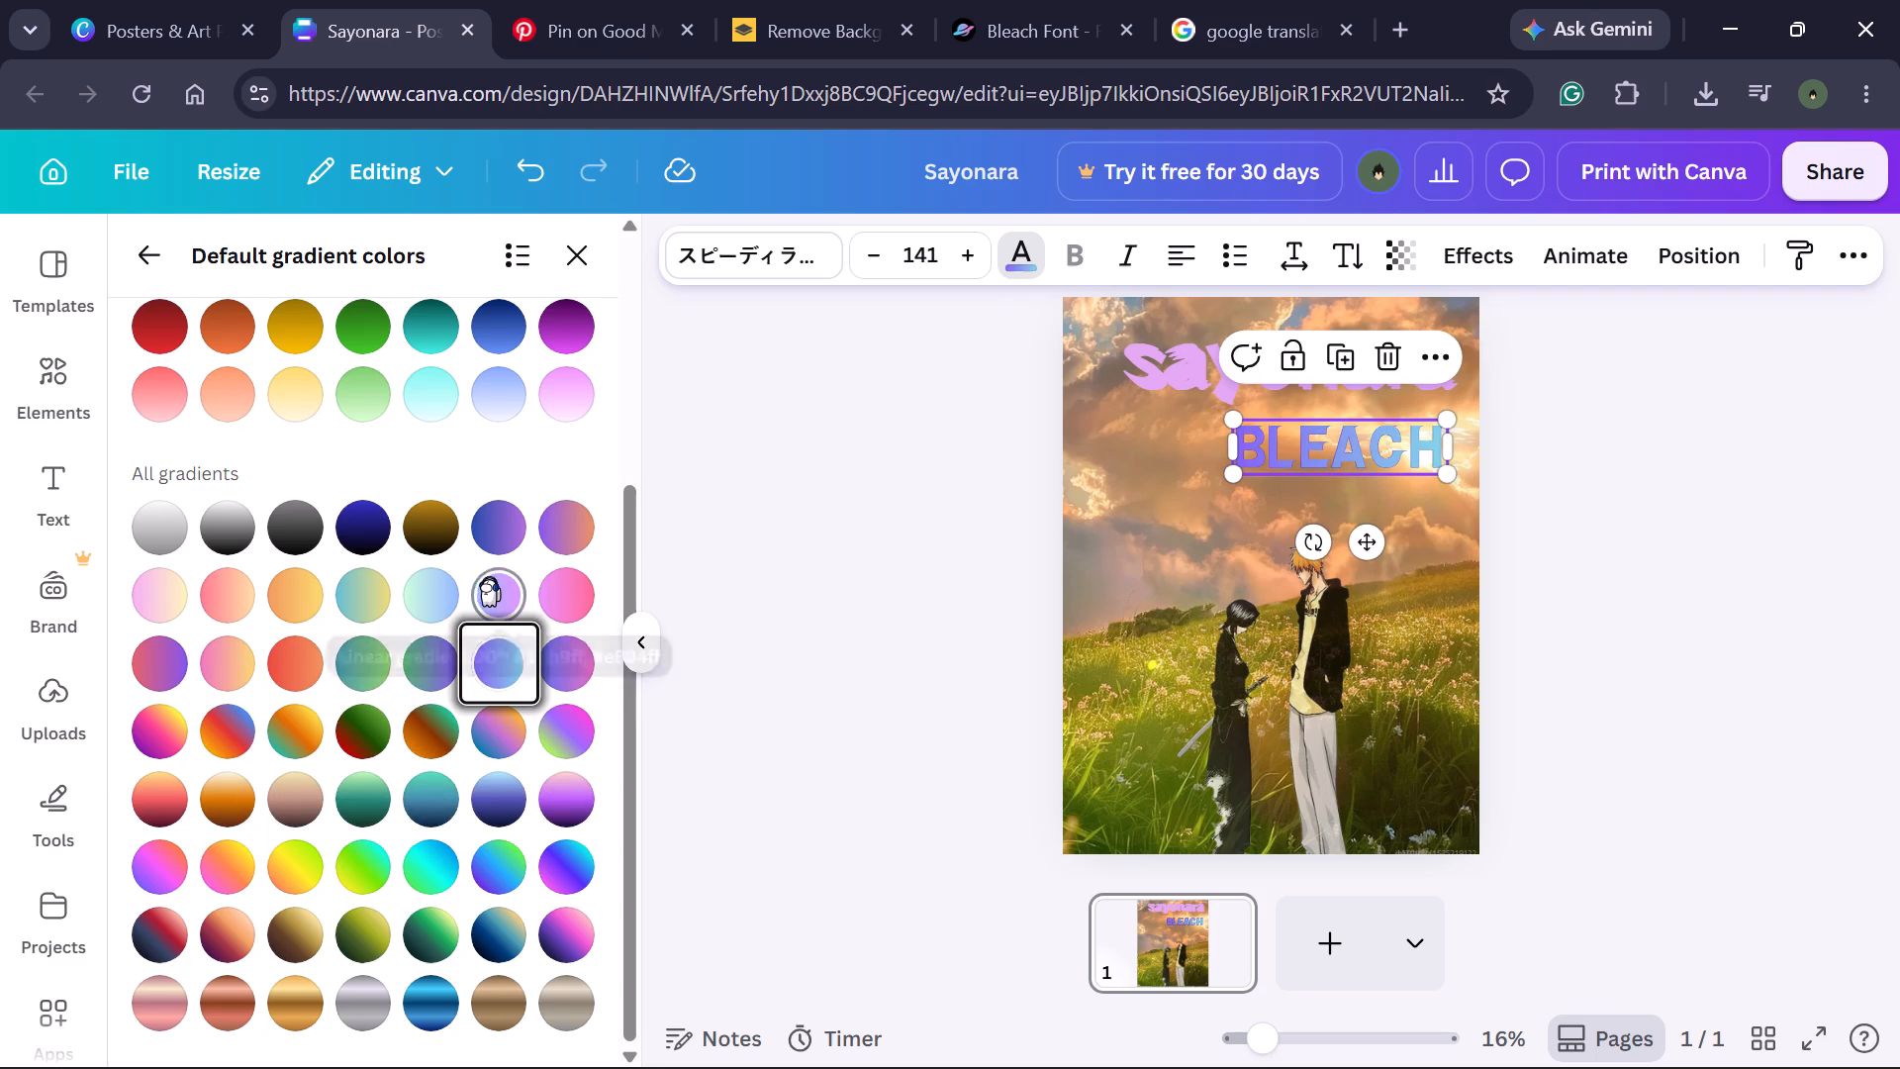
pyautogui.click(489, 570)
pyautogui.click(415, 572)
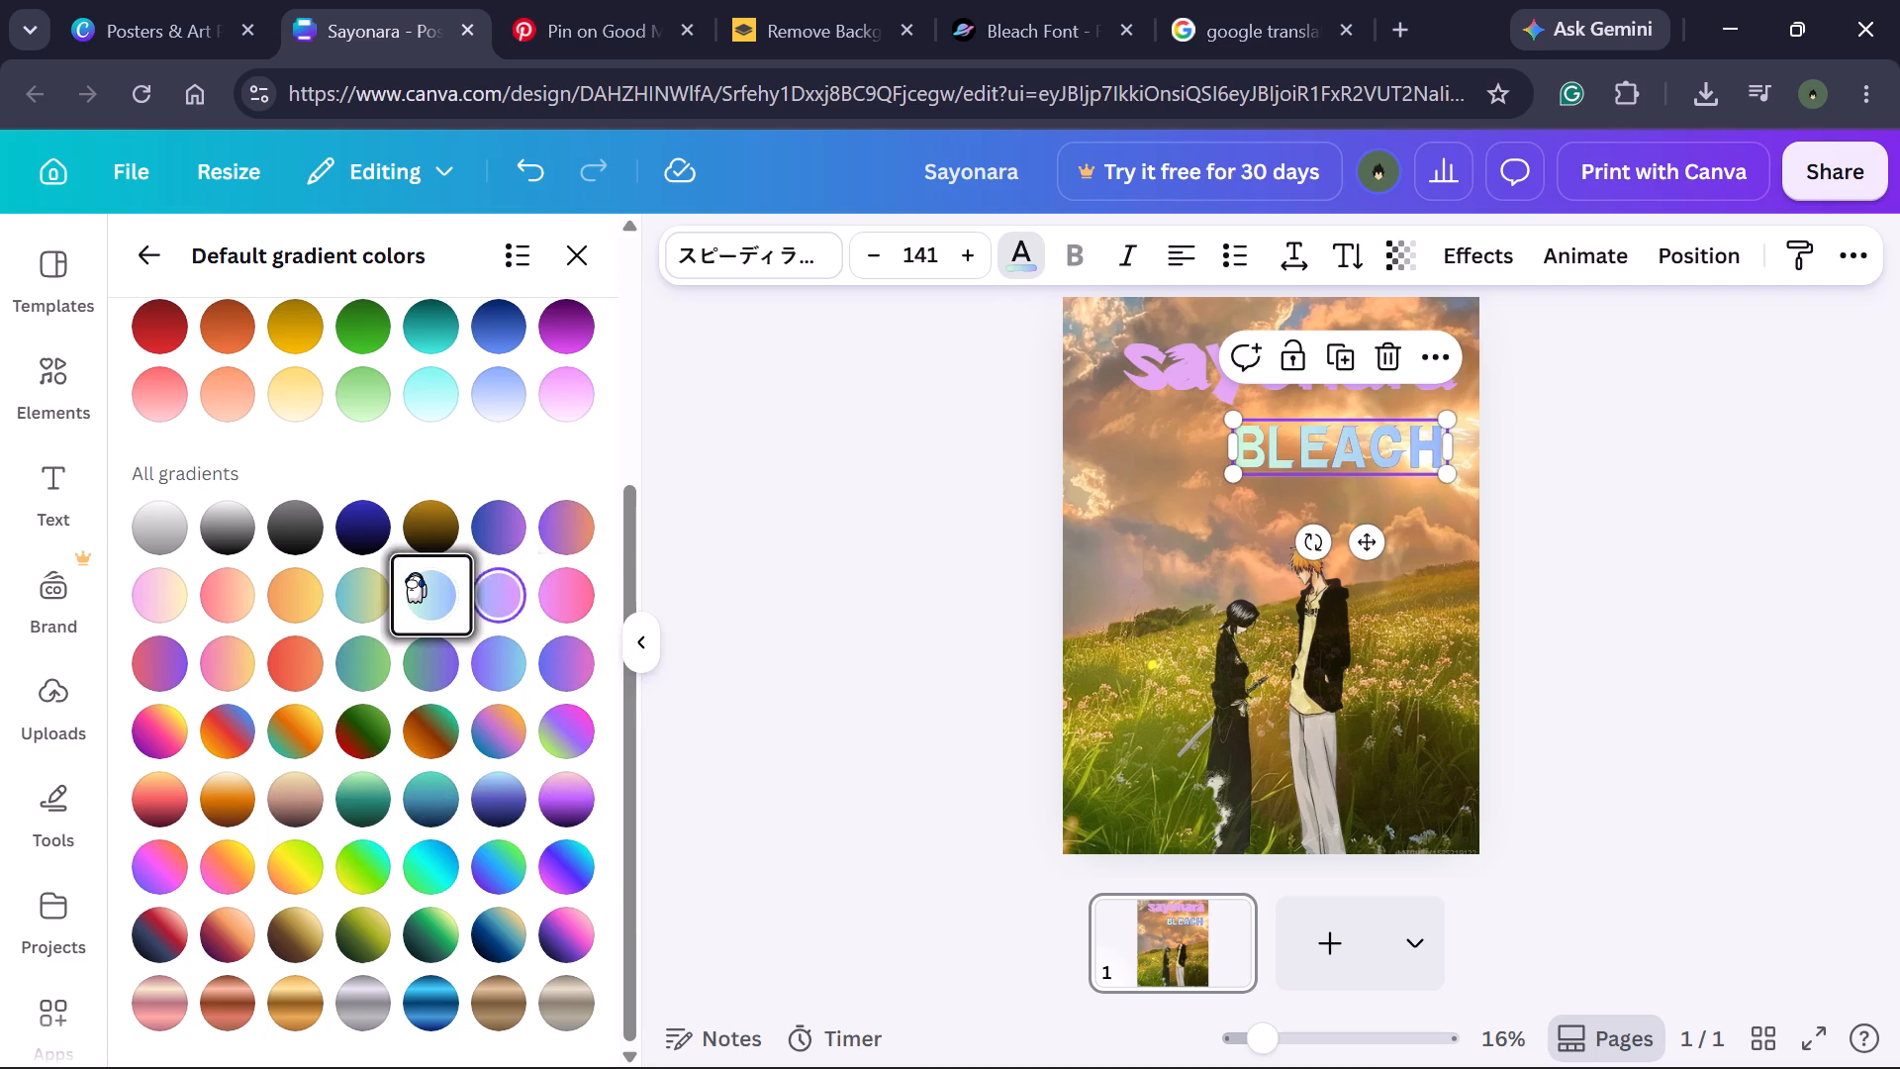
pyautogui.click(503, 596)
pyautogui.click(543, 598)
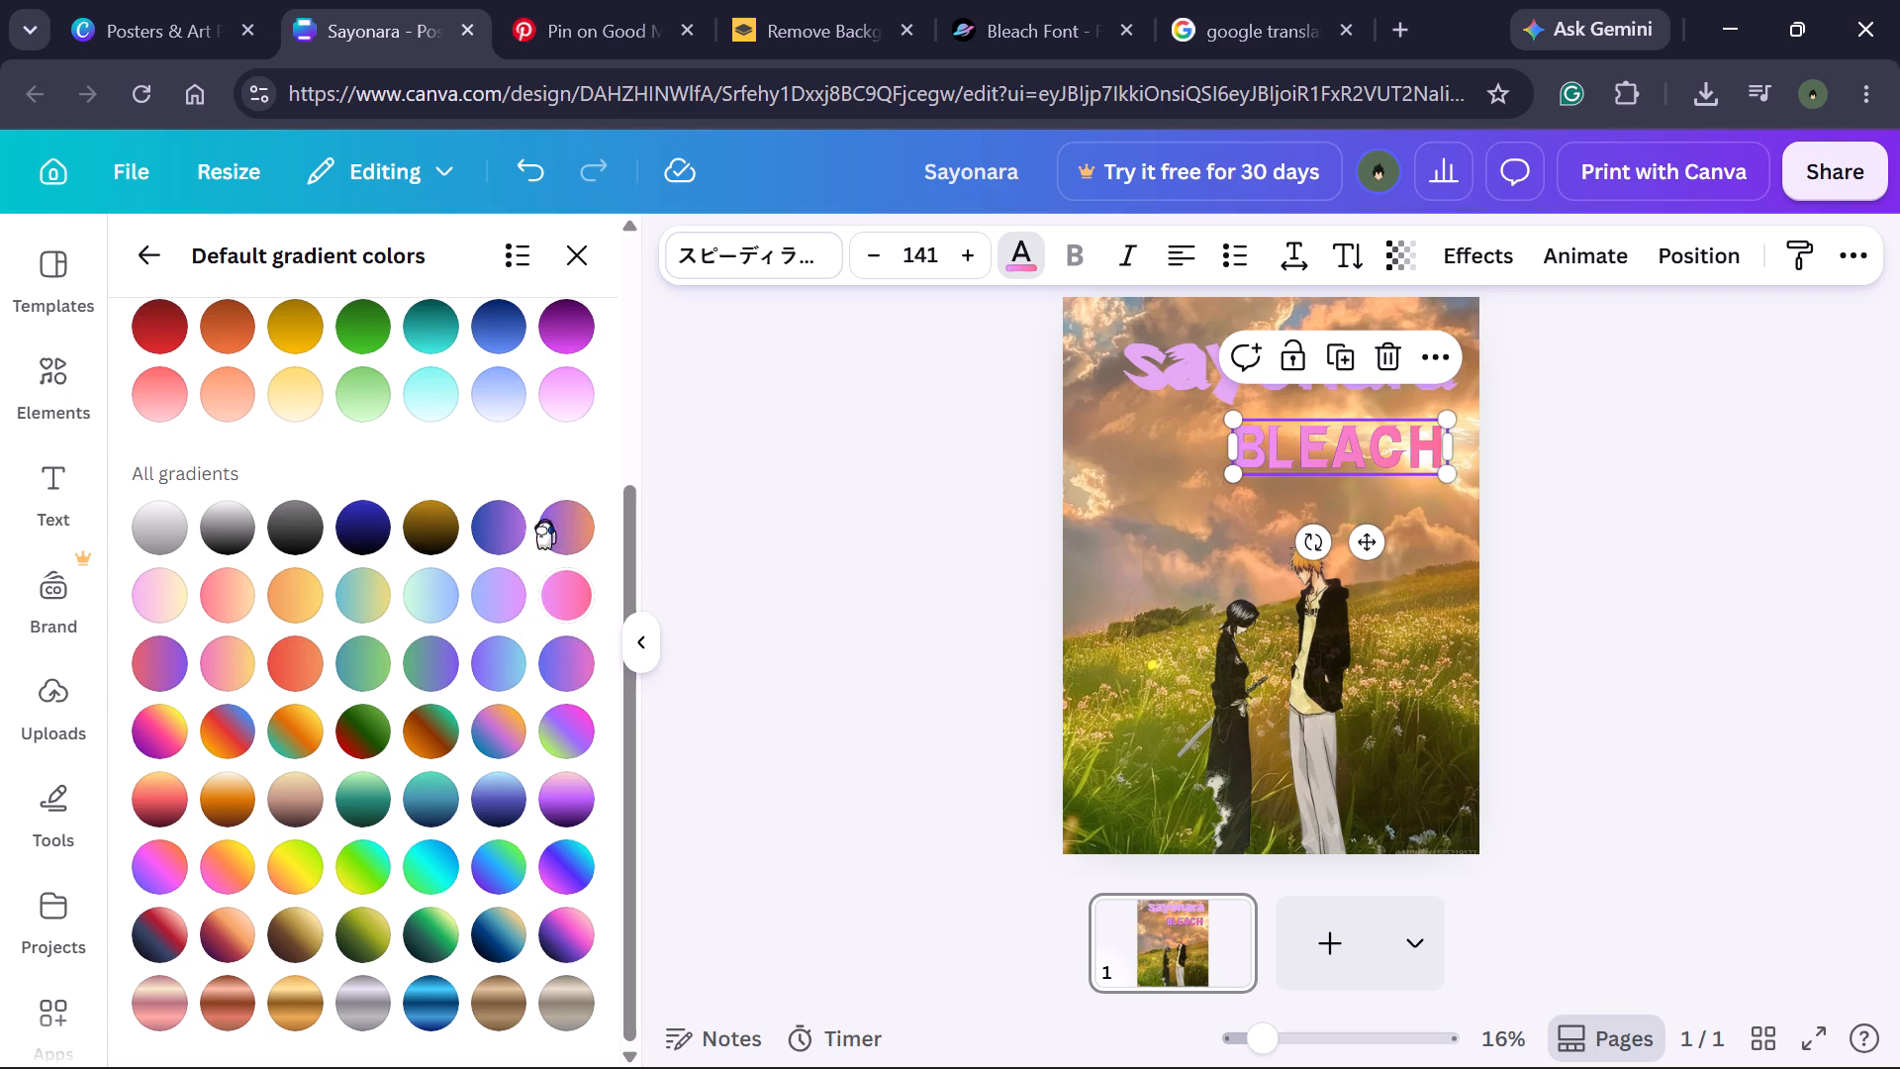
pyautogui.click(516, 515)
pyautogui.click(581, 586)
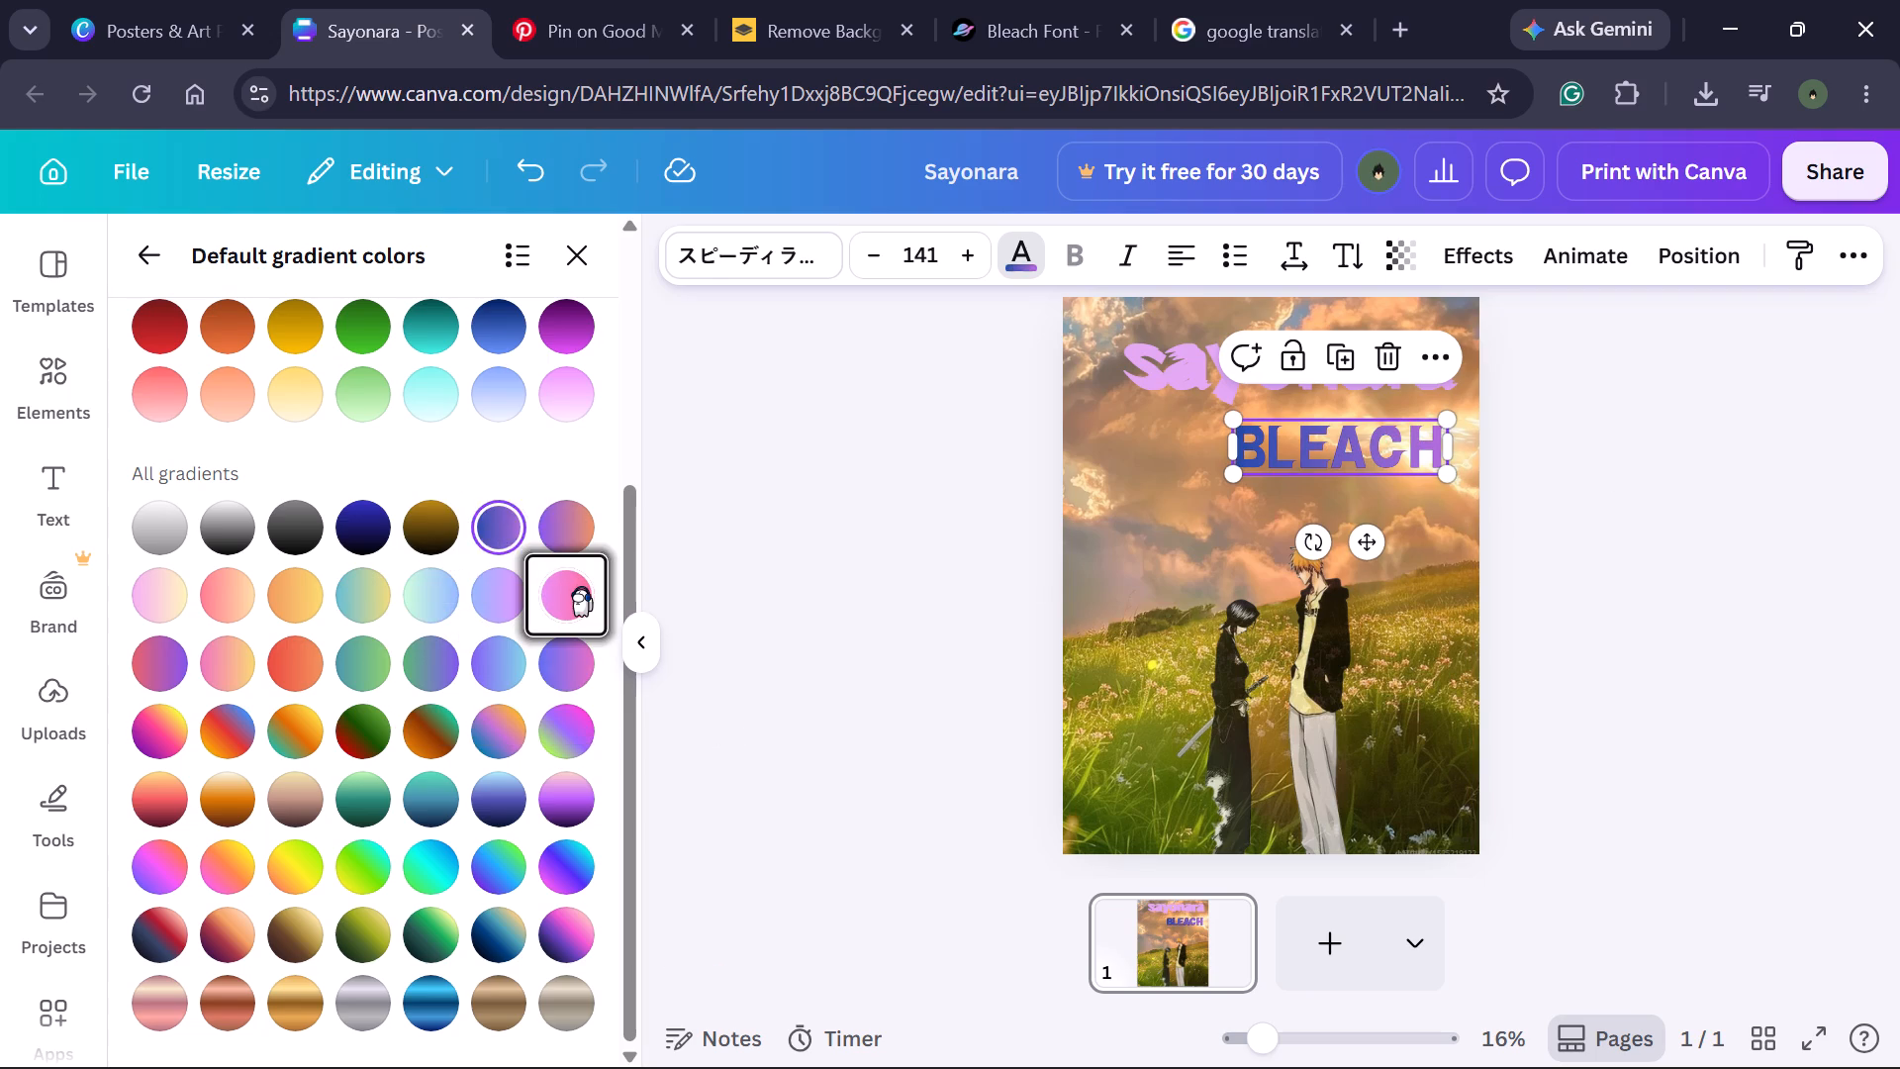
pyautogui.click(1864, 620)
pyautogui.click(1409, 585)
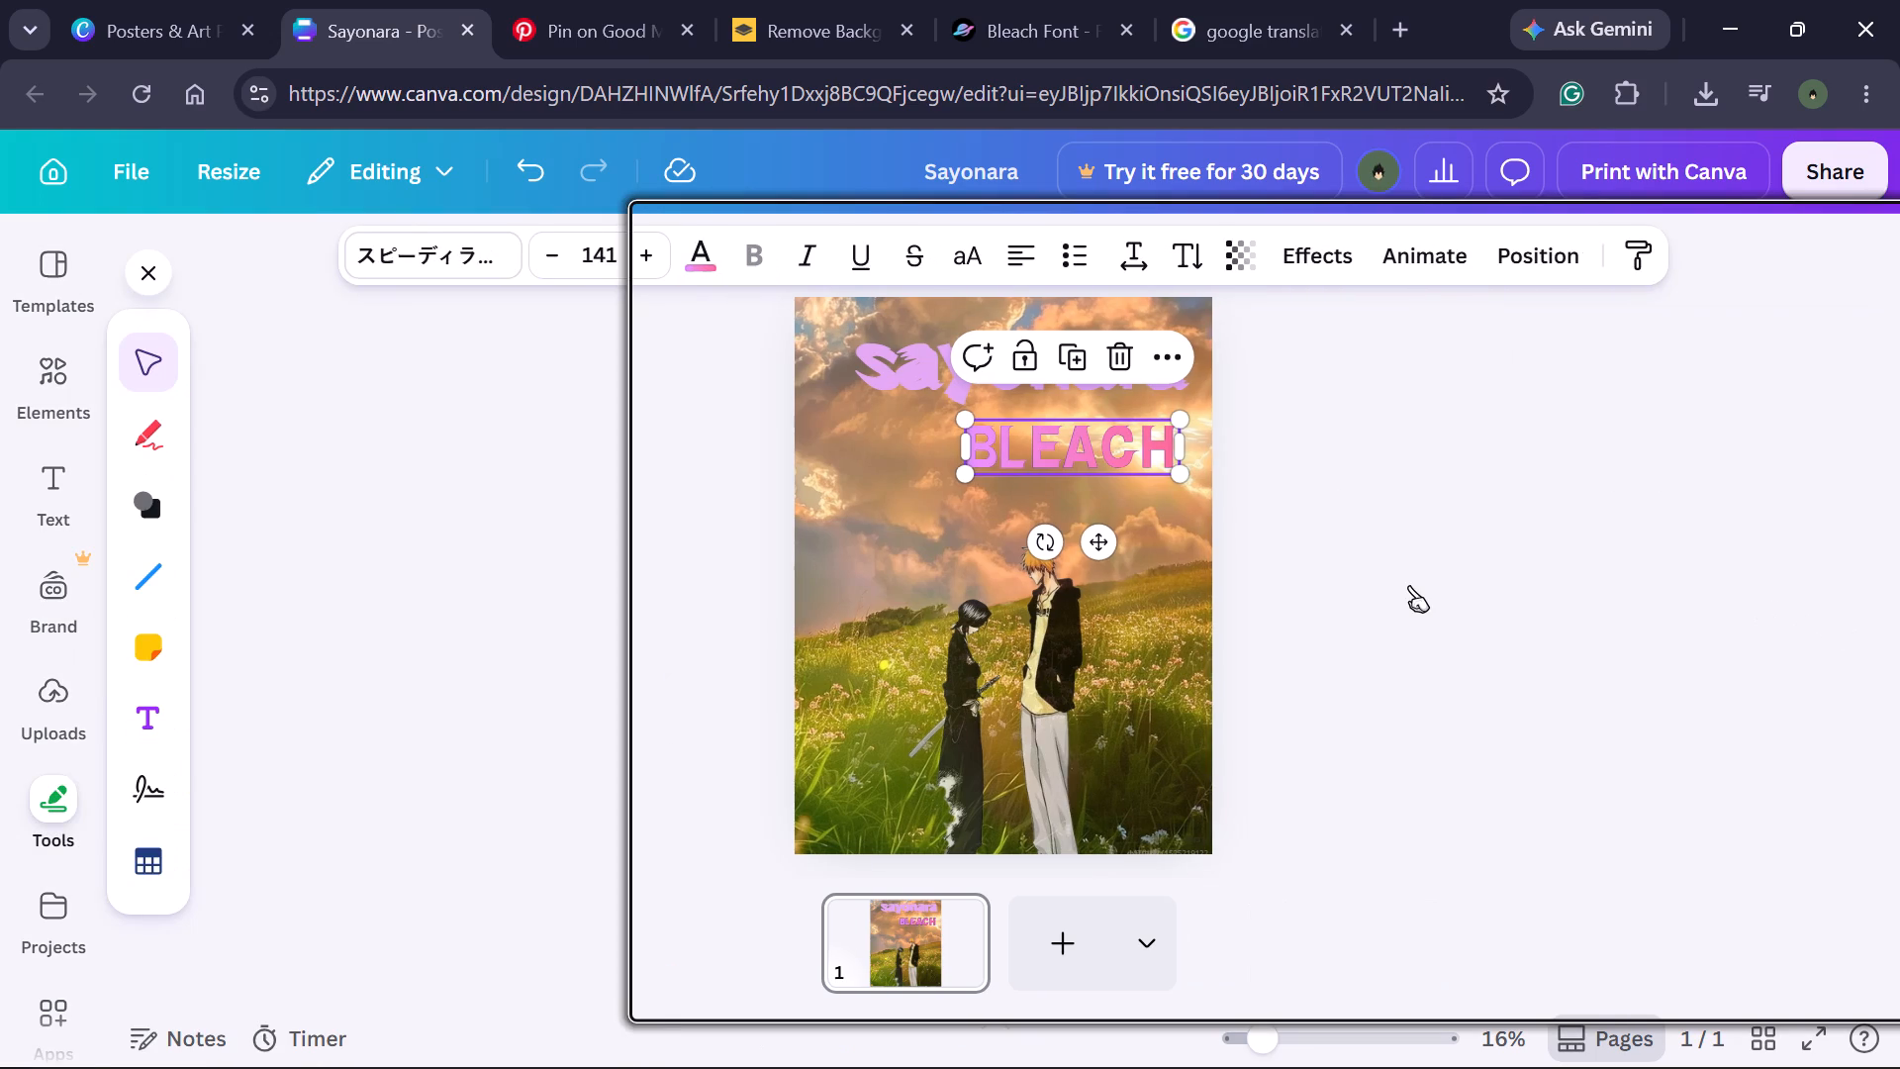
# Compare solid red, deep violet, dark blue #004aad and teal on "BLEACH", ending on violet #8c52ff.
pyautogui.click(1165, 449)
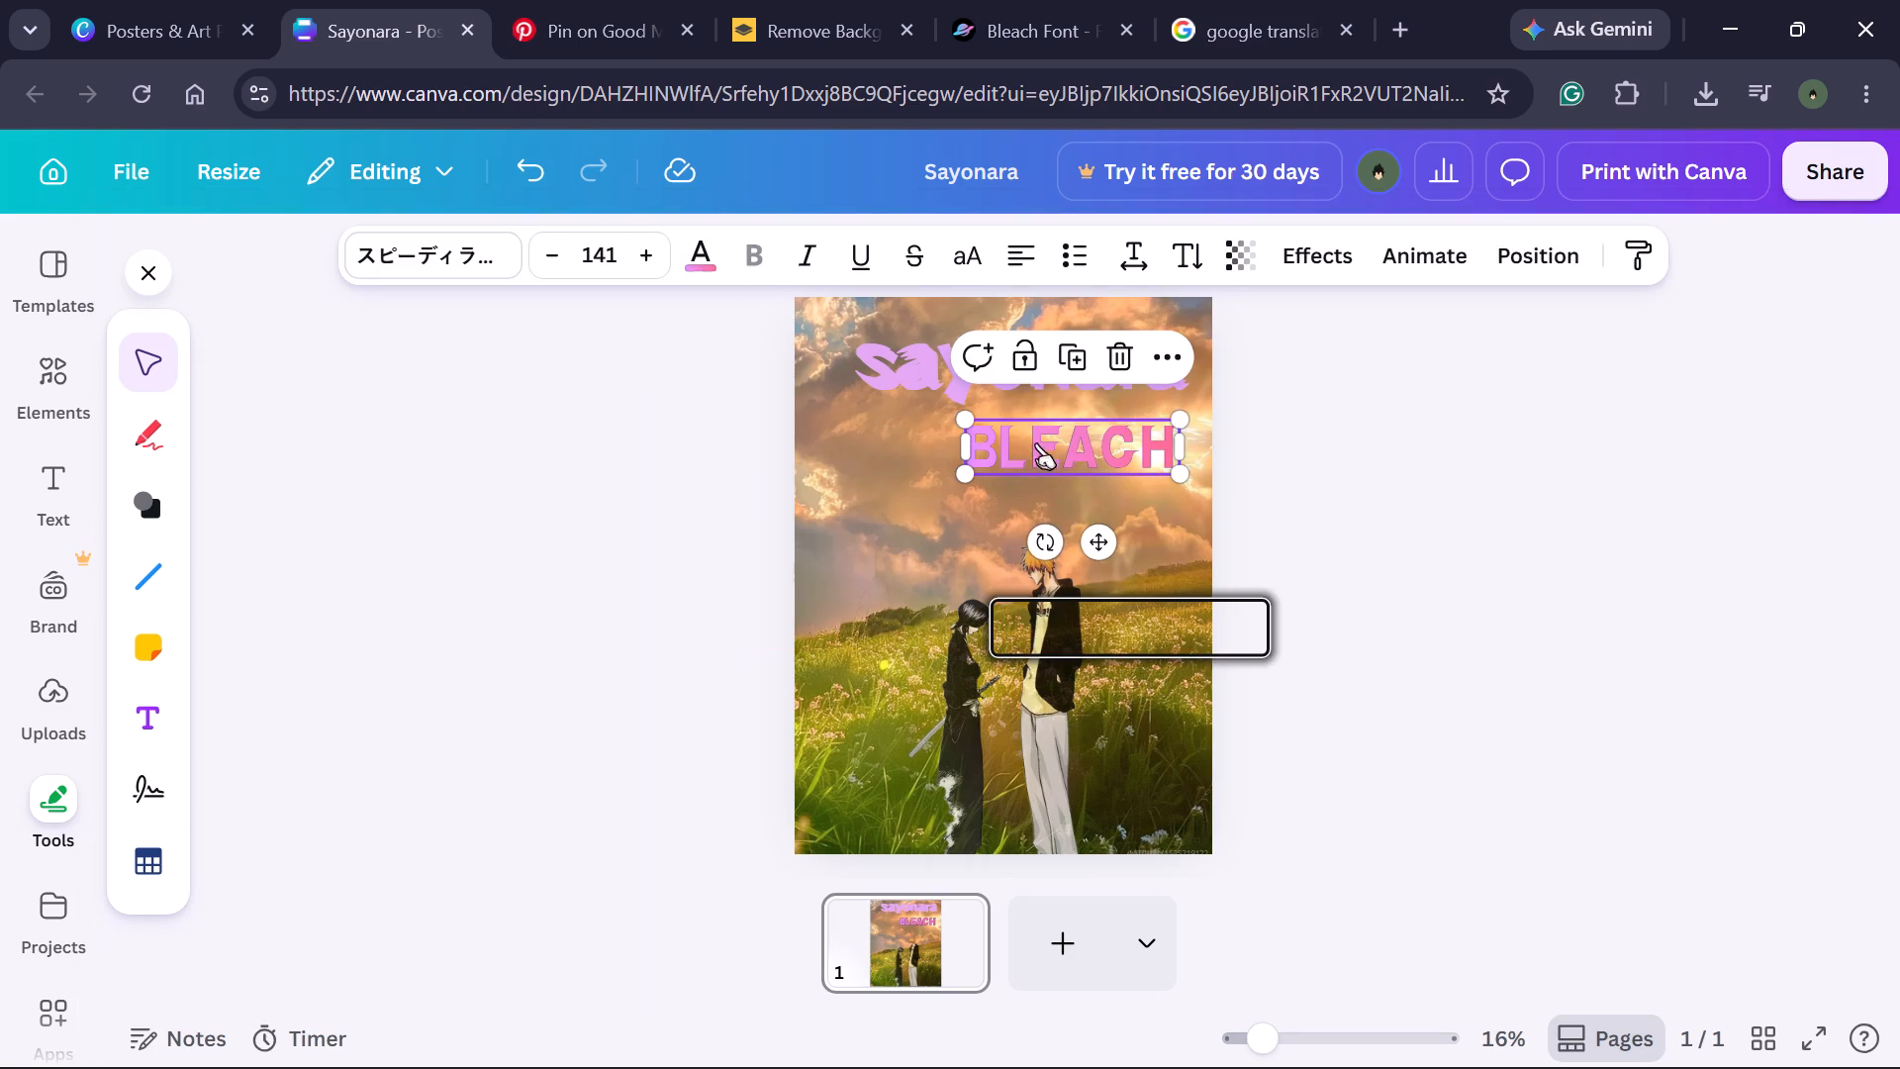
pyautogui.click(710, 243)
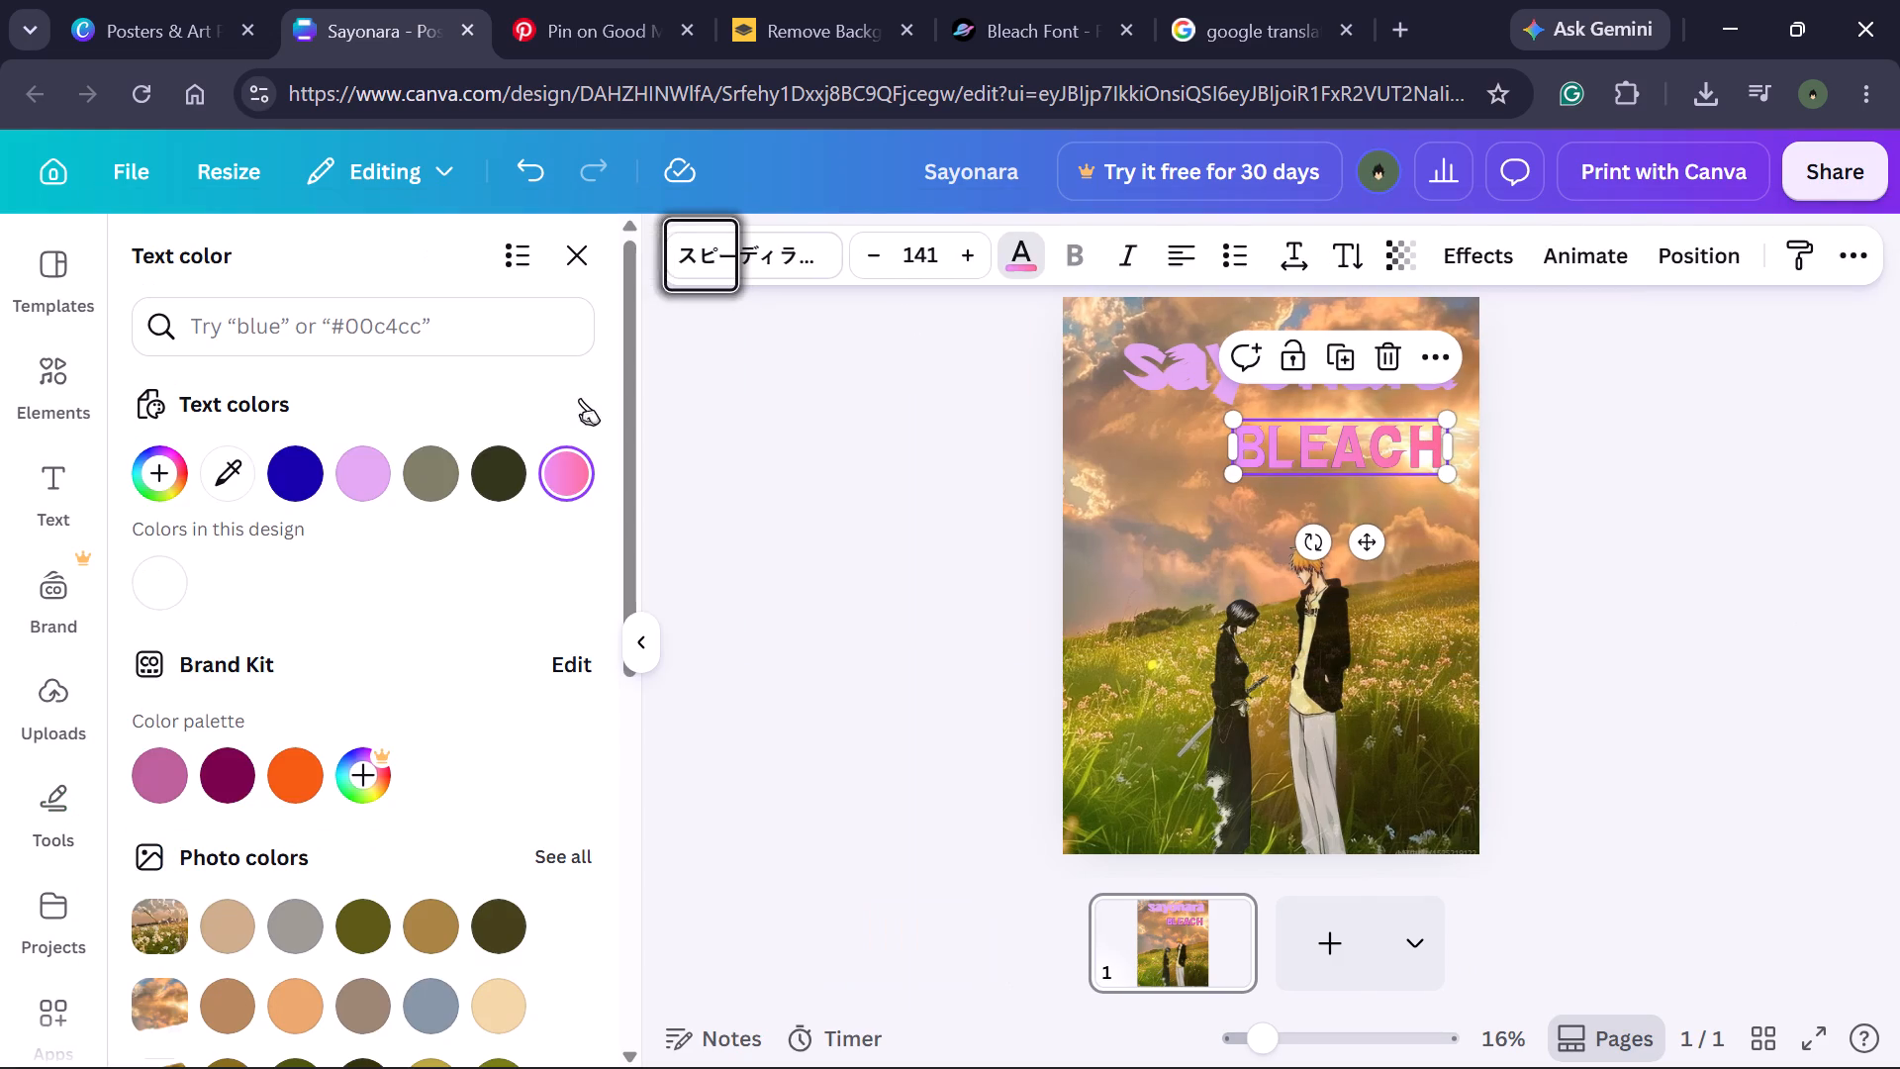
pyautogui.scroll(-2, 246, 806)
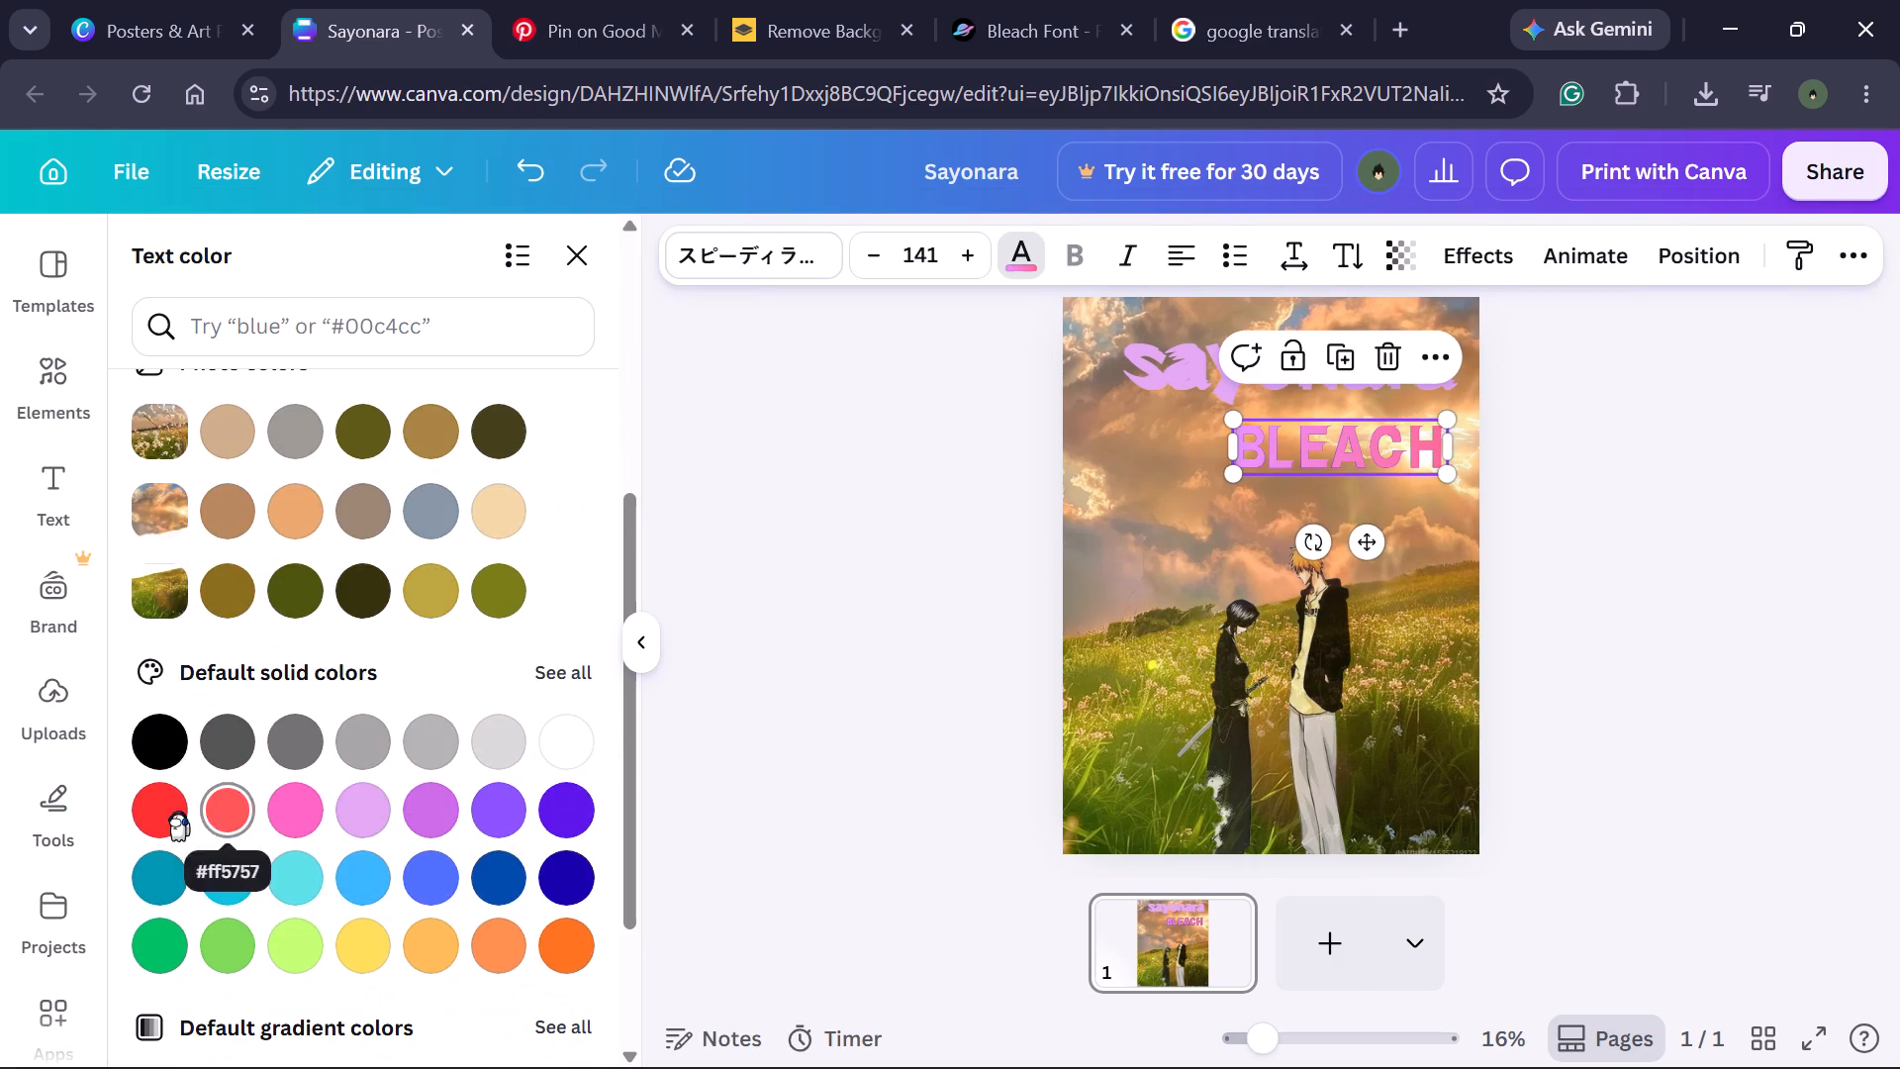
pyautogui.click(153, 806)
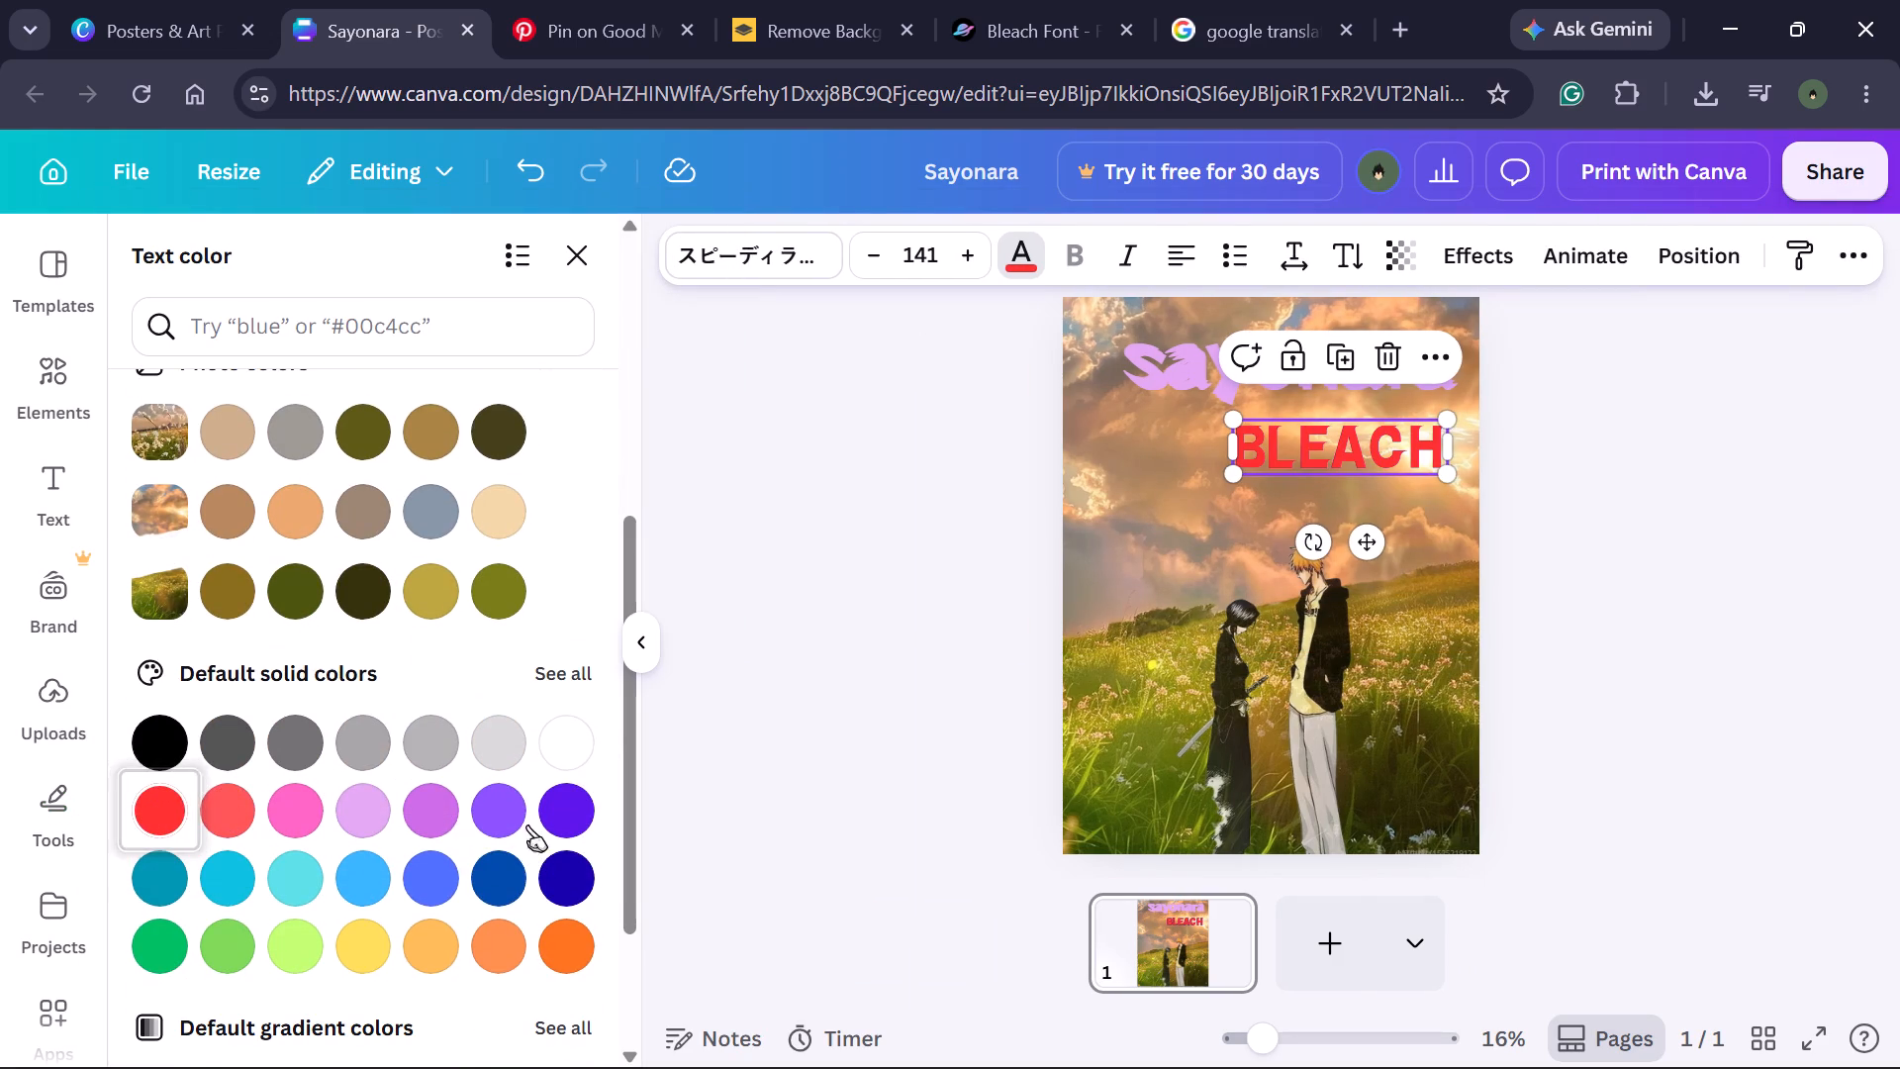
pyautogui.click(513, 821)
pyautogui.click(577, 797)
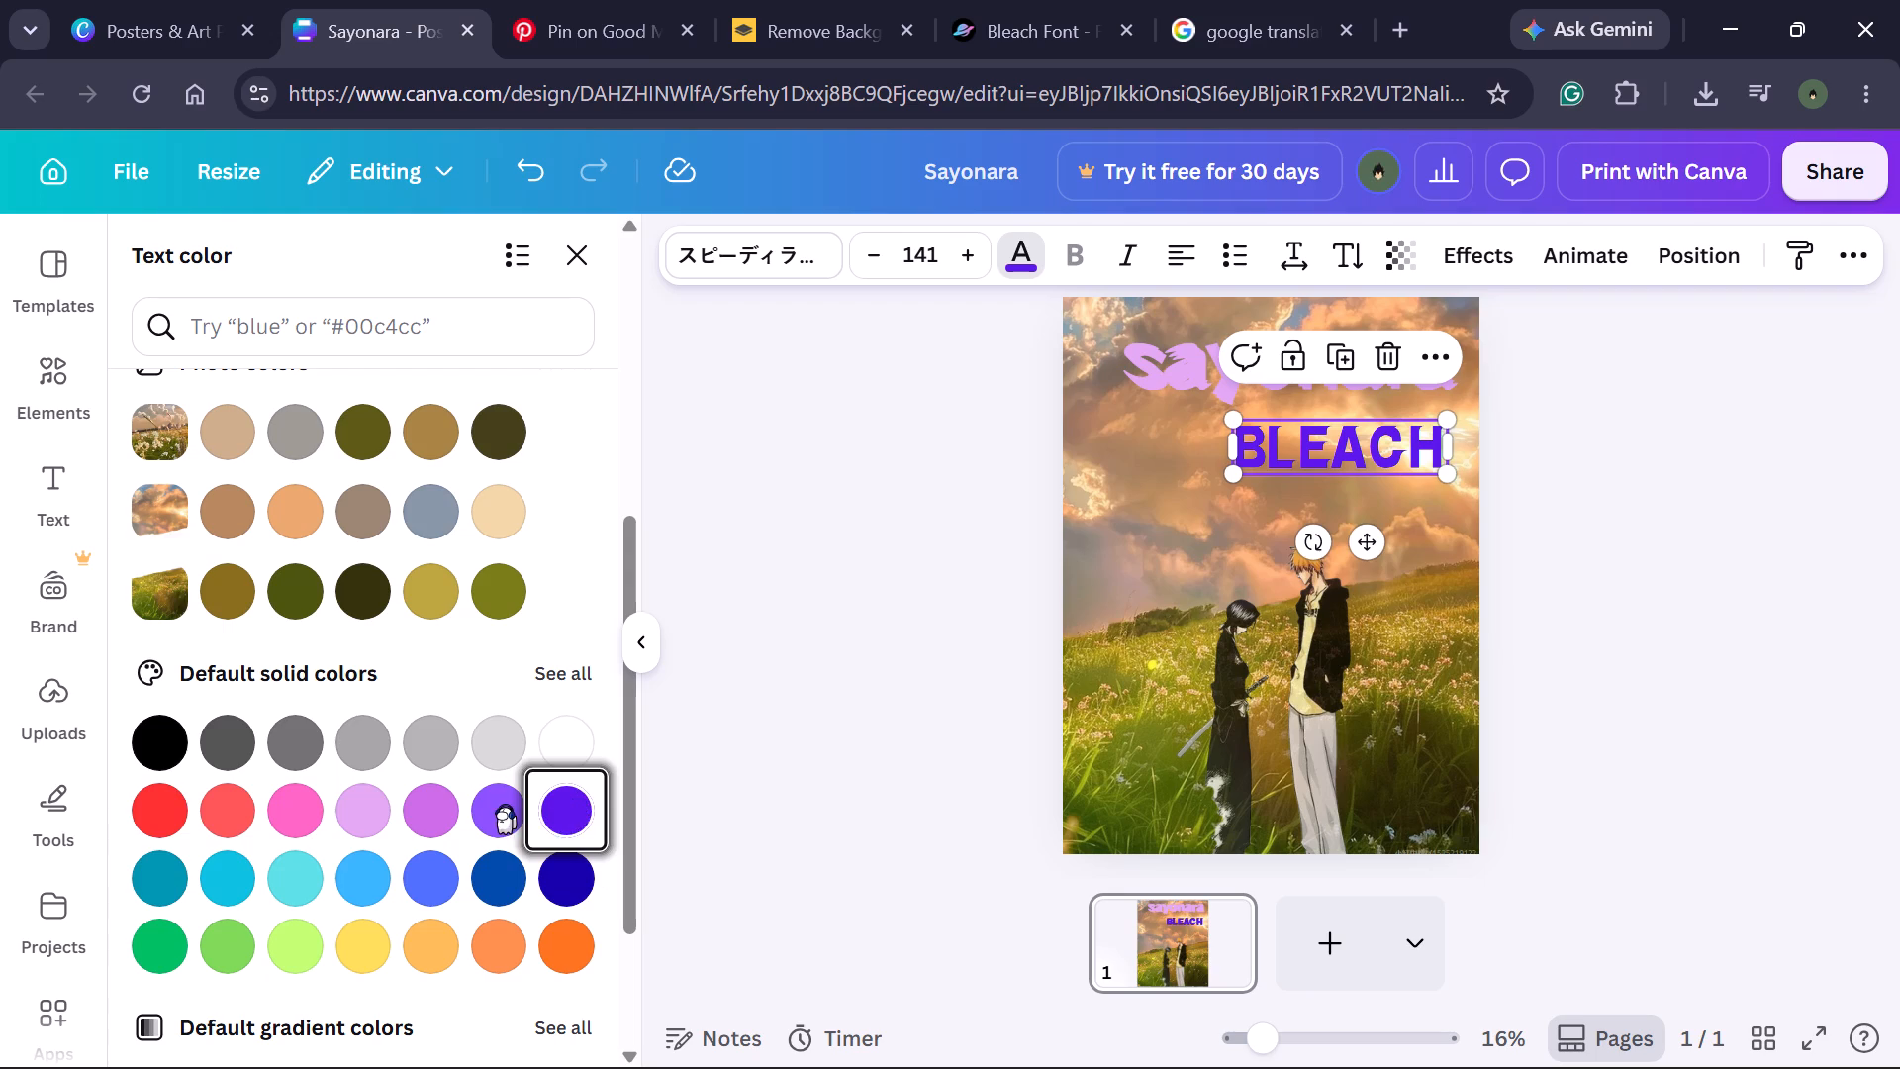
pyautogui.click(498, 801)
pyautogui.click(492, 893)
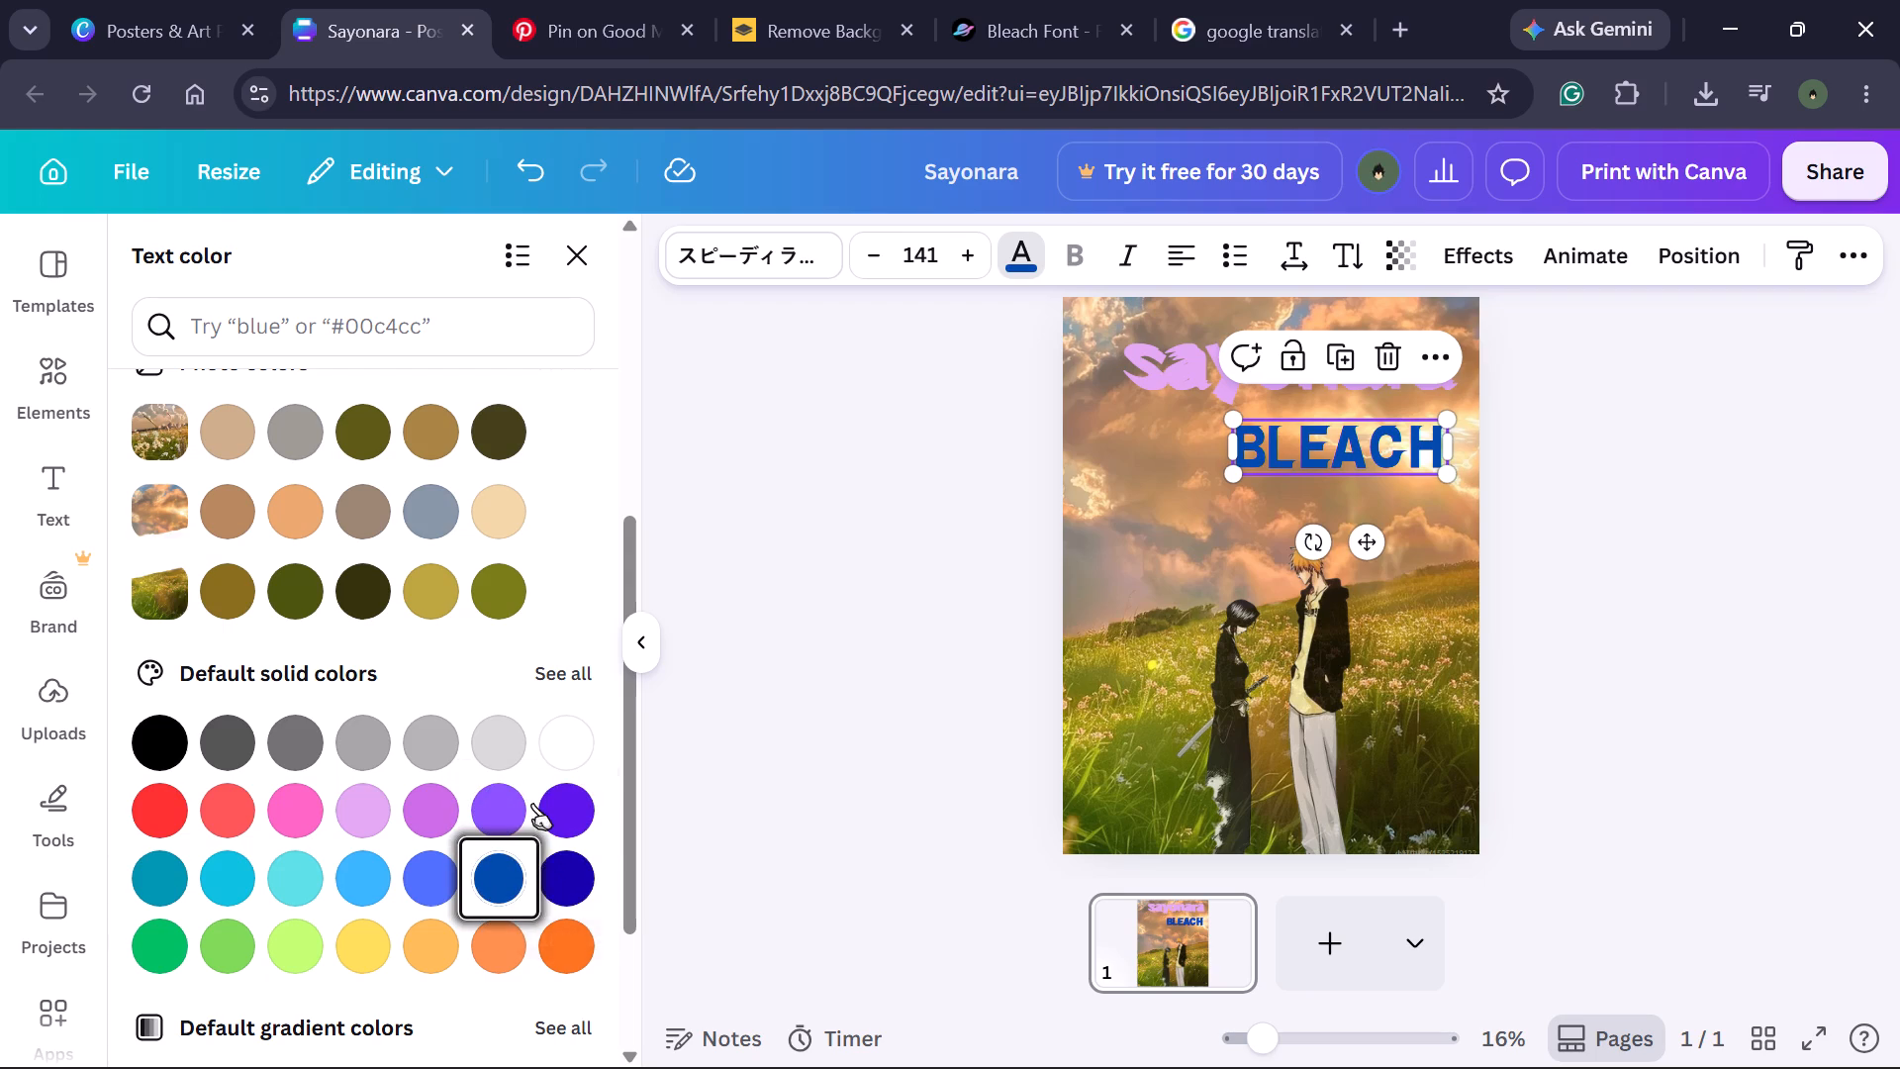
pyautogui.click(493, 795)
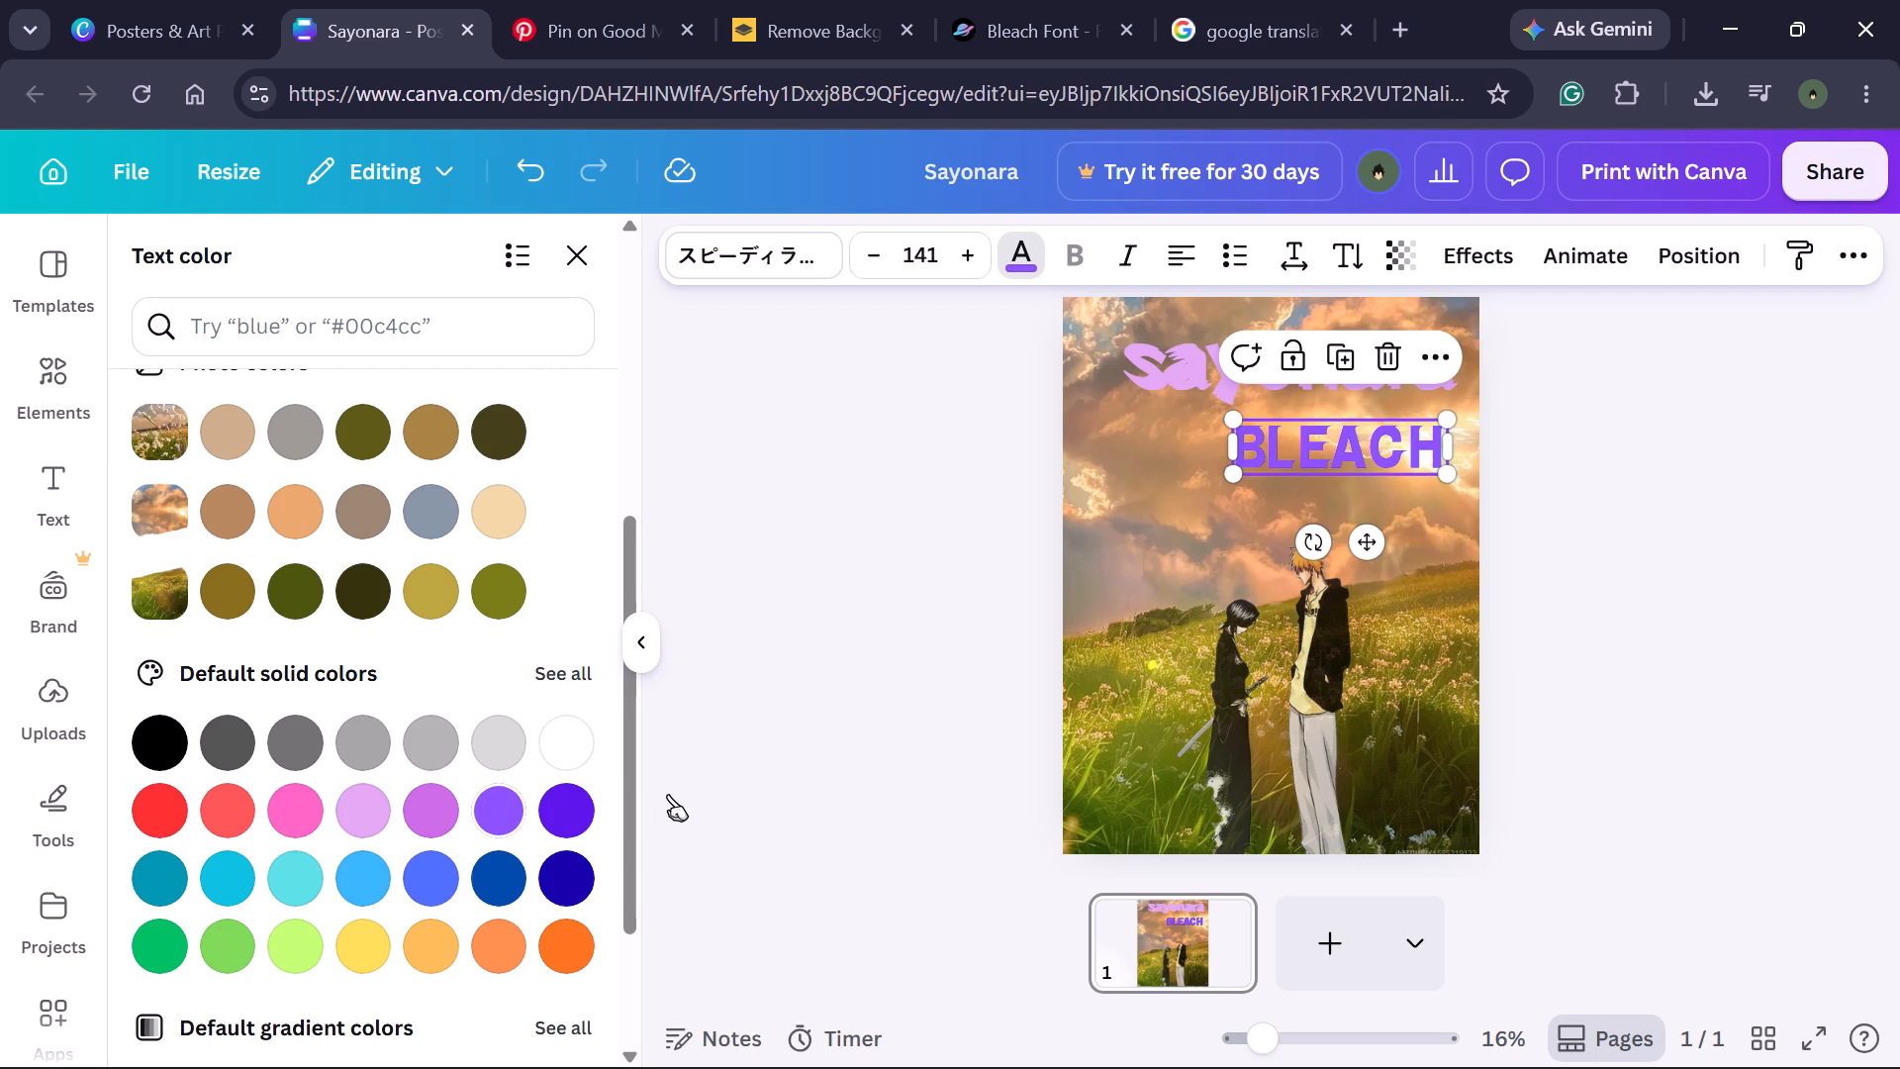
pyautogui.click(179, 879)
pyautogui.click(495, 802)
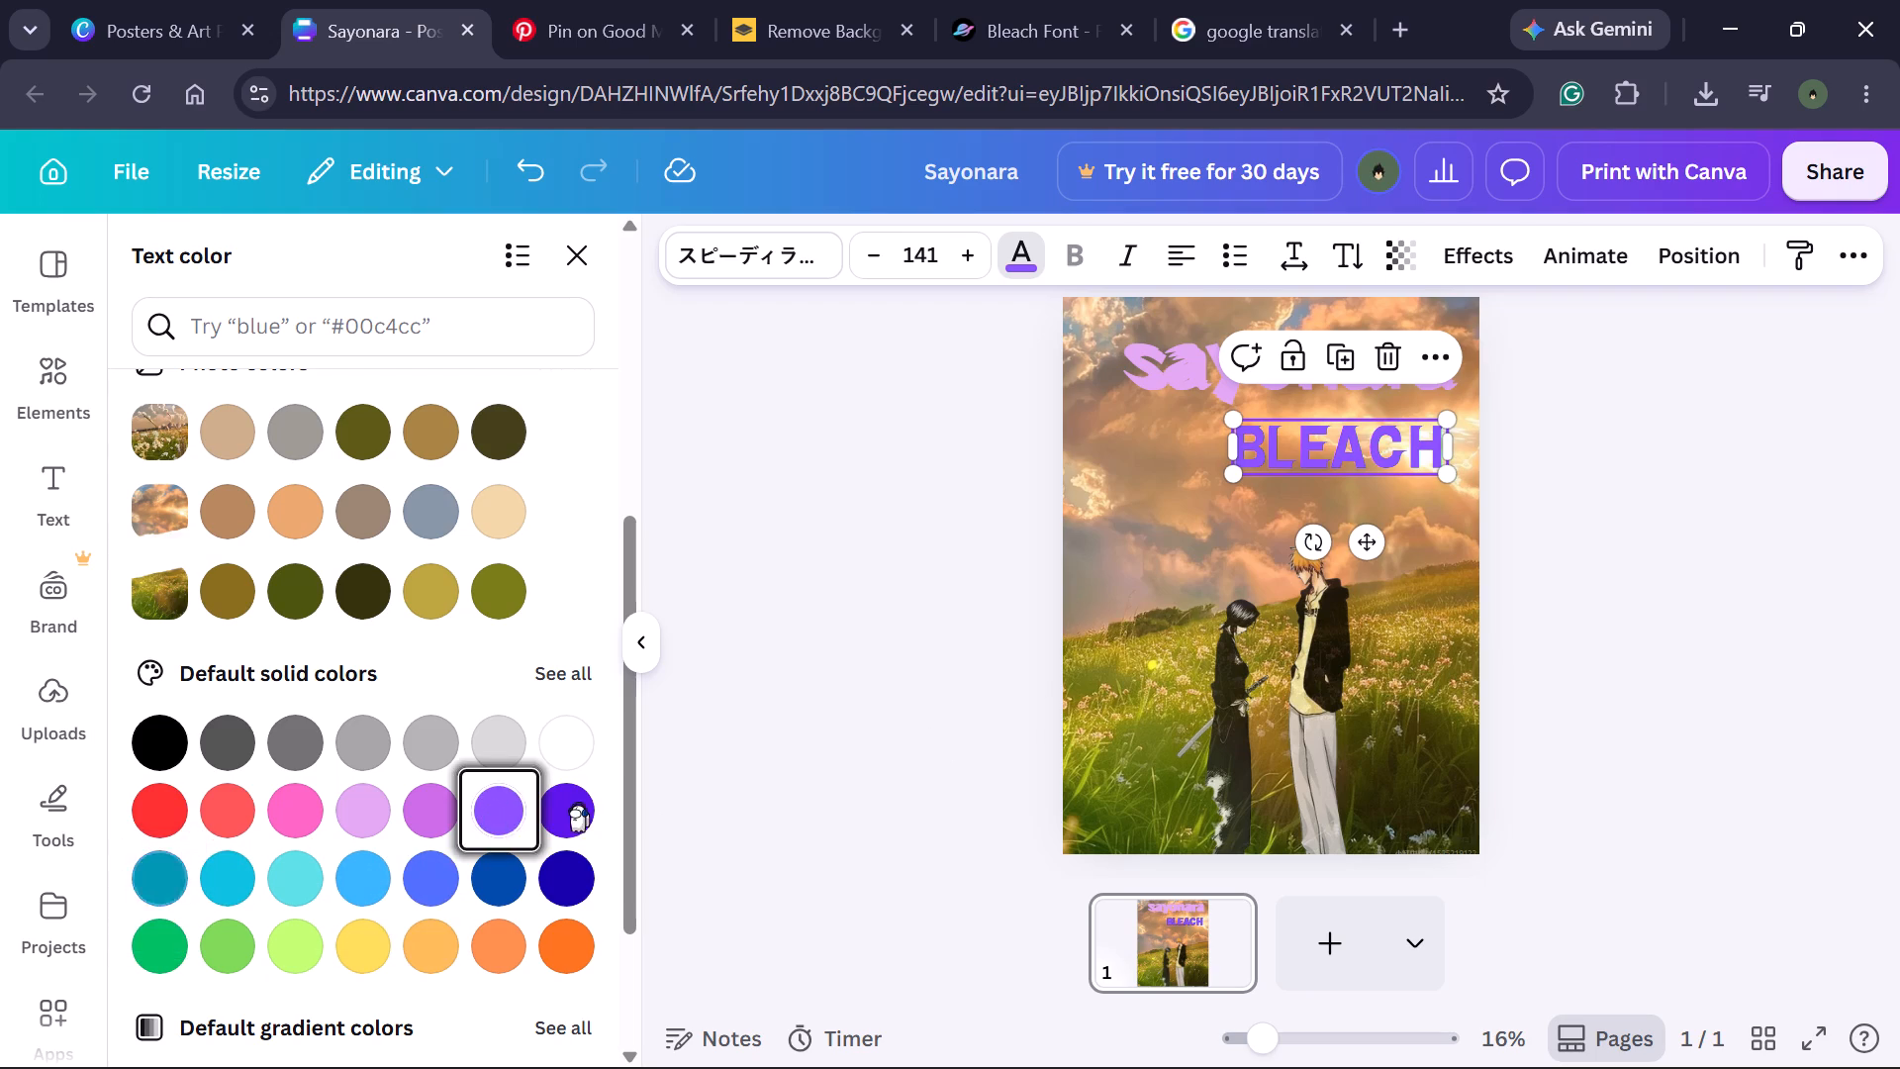
# Compare solid indigo, navy, blue, purple, lilac #e2a9f1 and coral #ff5757 on "BLEACH", ending on hot pink.
pyautogui.click(583, 803)
pyautogui.click(579, 873)
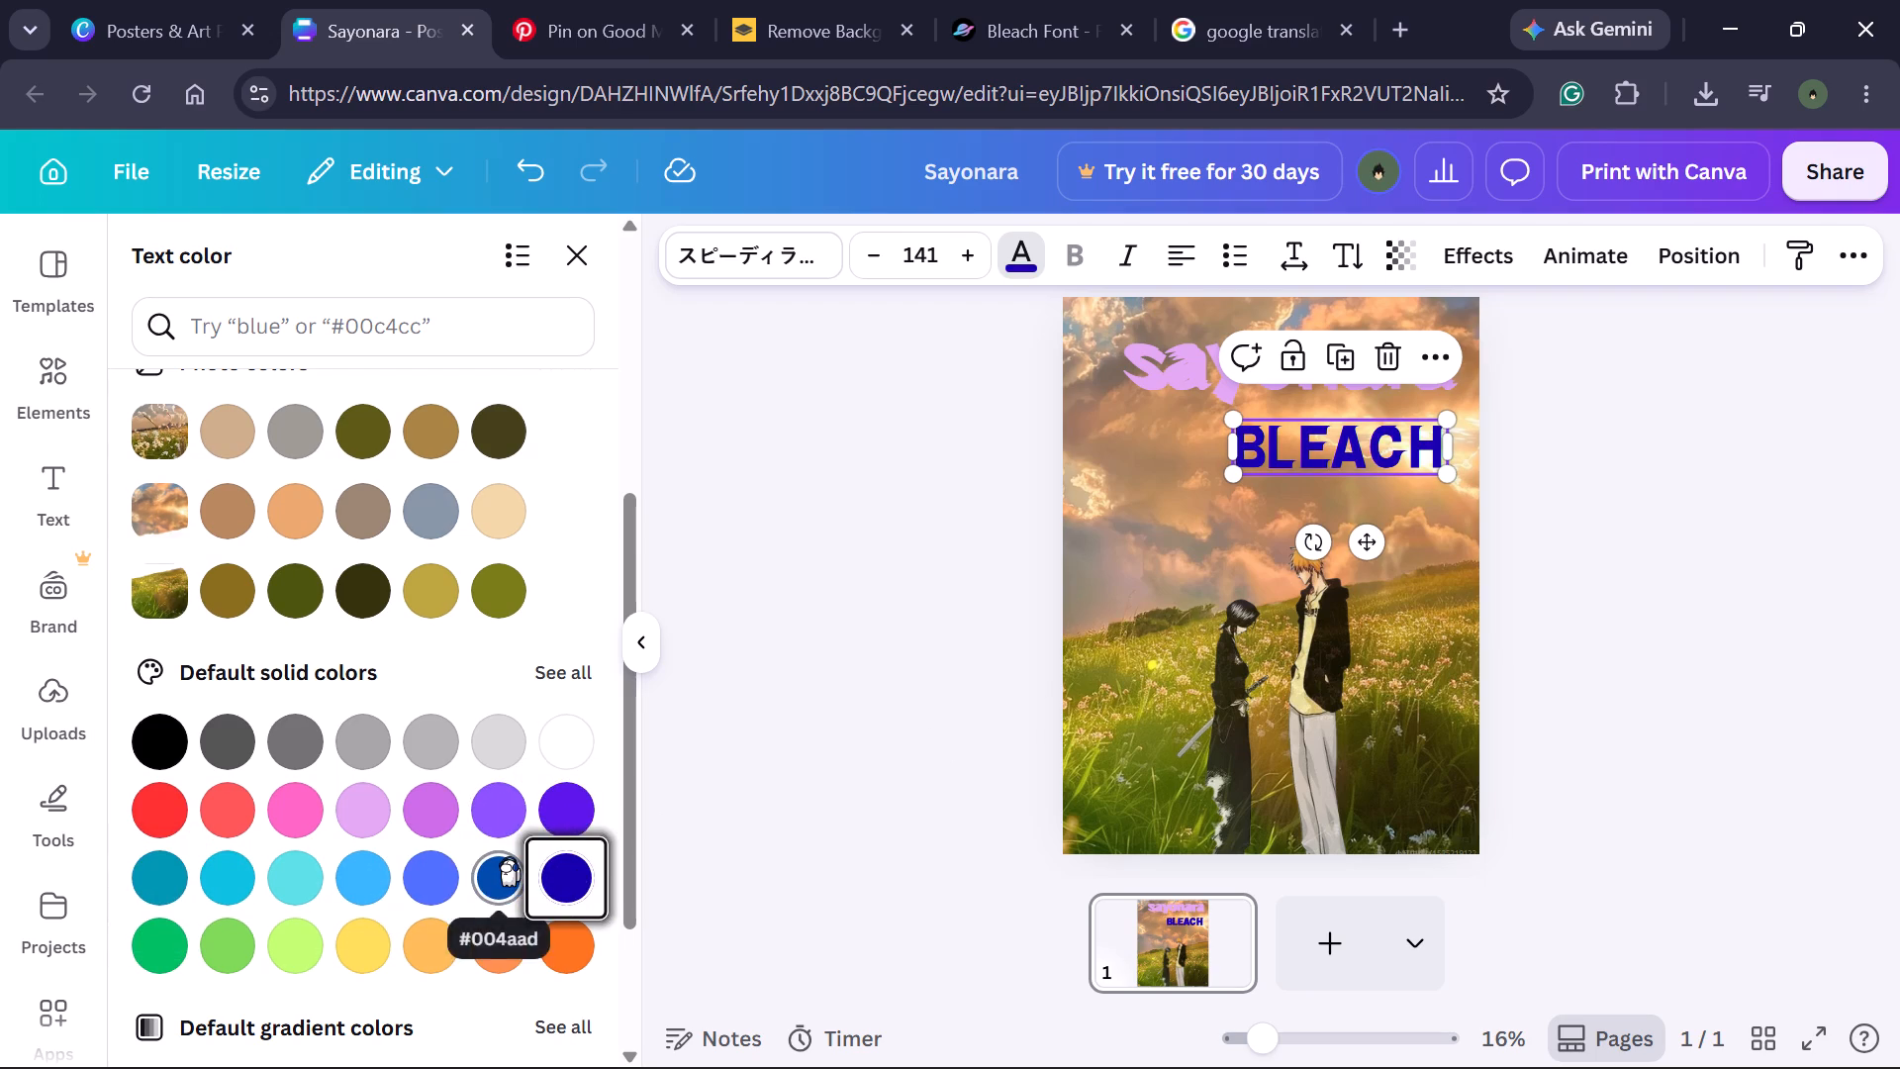
pyautogui.click(509, 856)
pyautogui.click(424, 870)
pyautogui.click(355, 861)
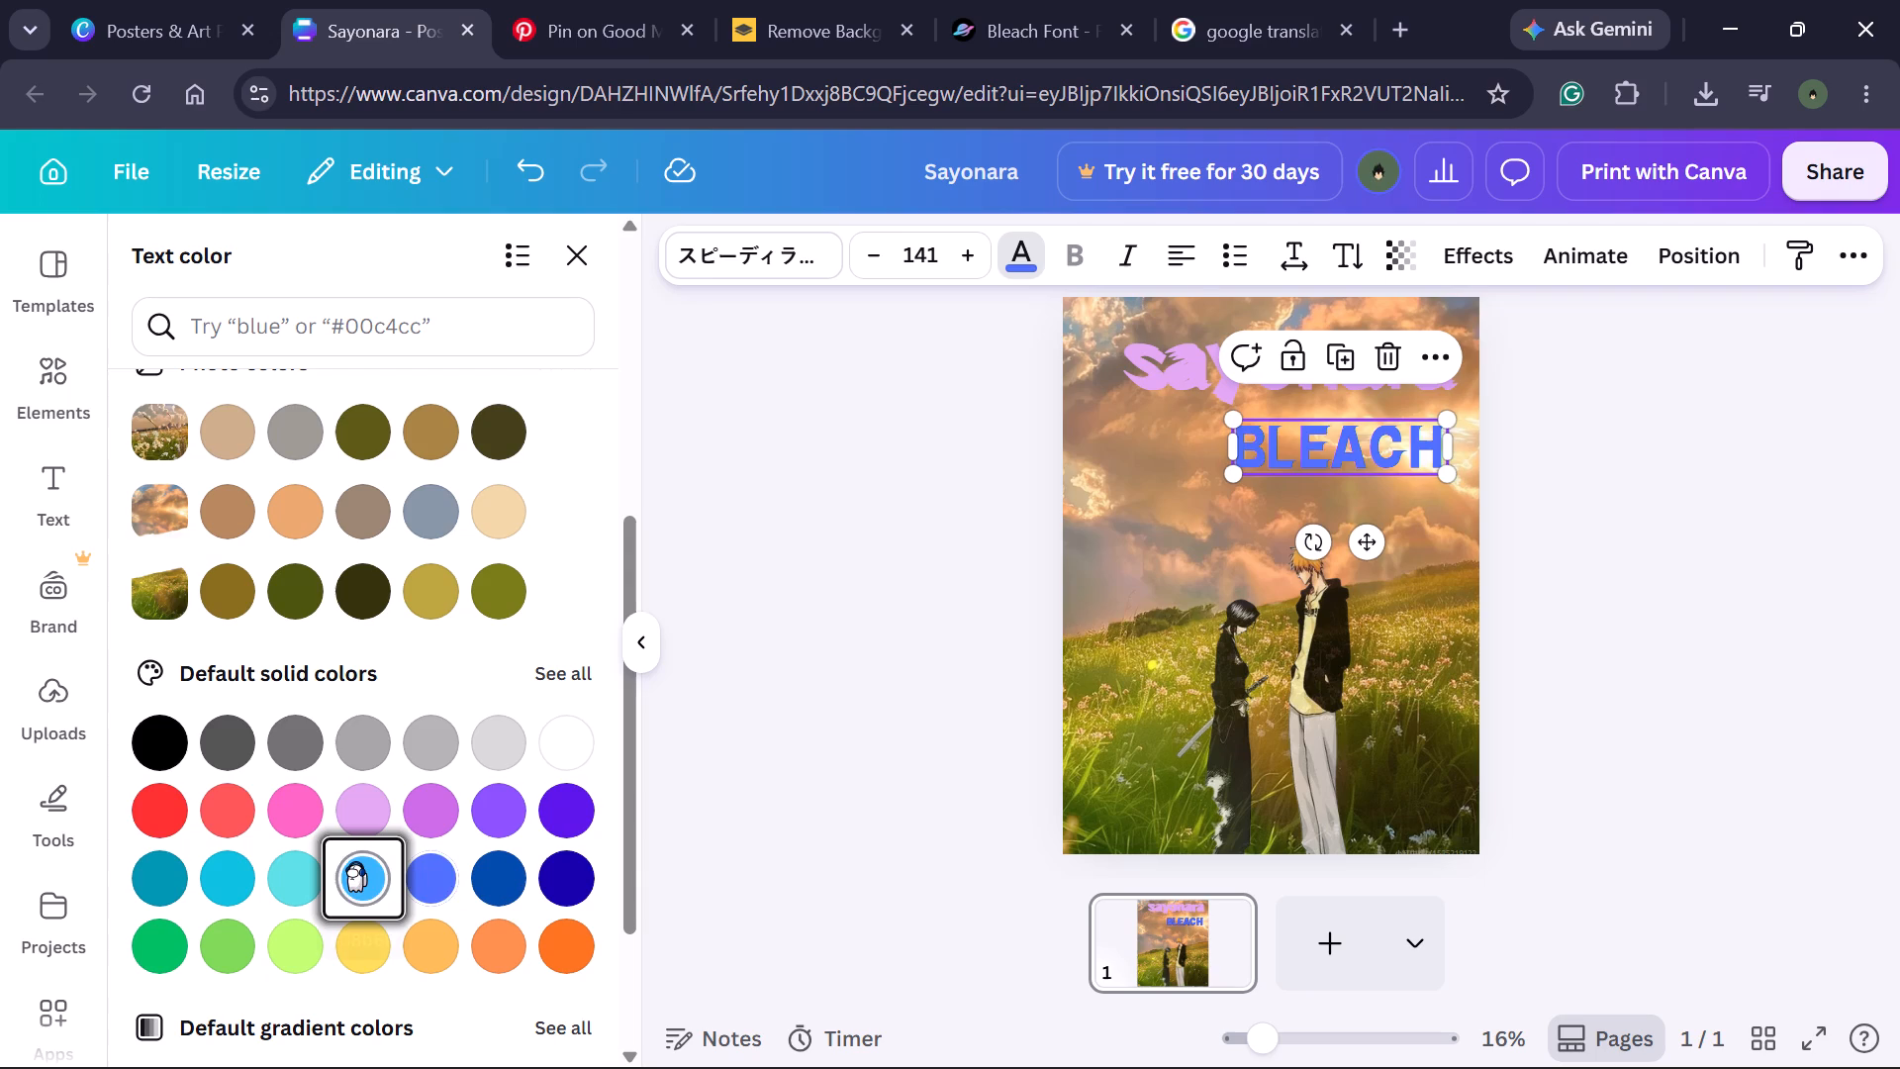
pyautogui.click(432, 797)
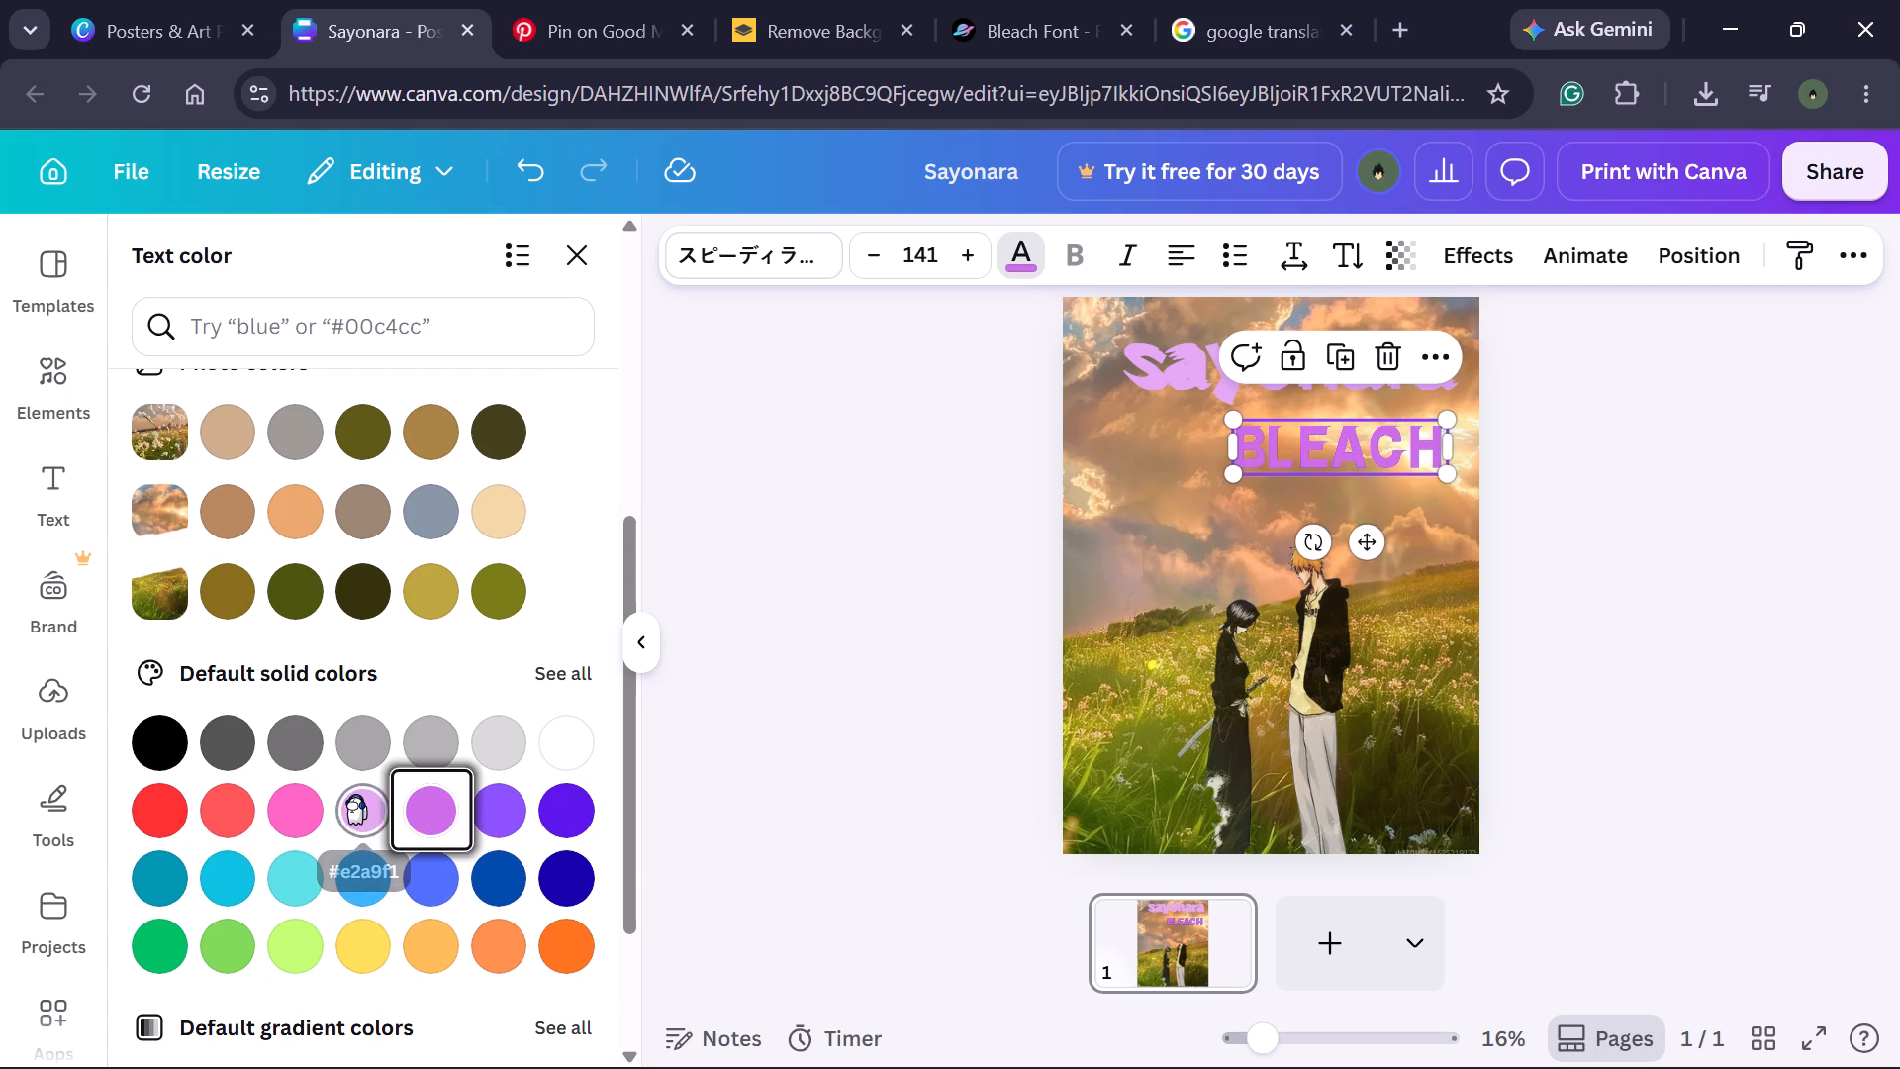
pyautogui.click(352, 794)
pyautogui.click(271, 807)
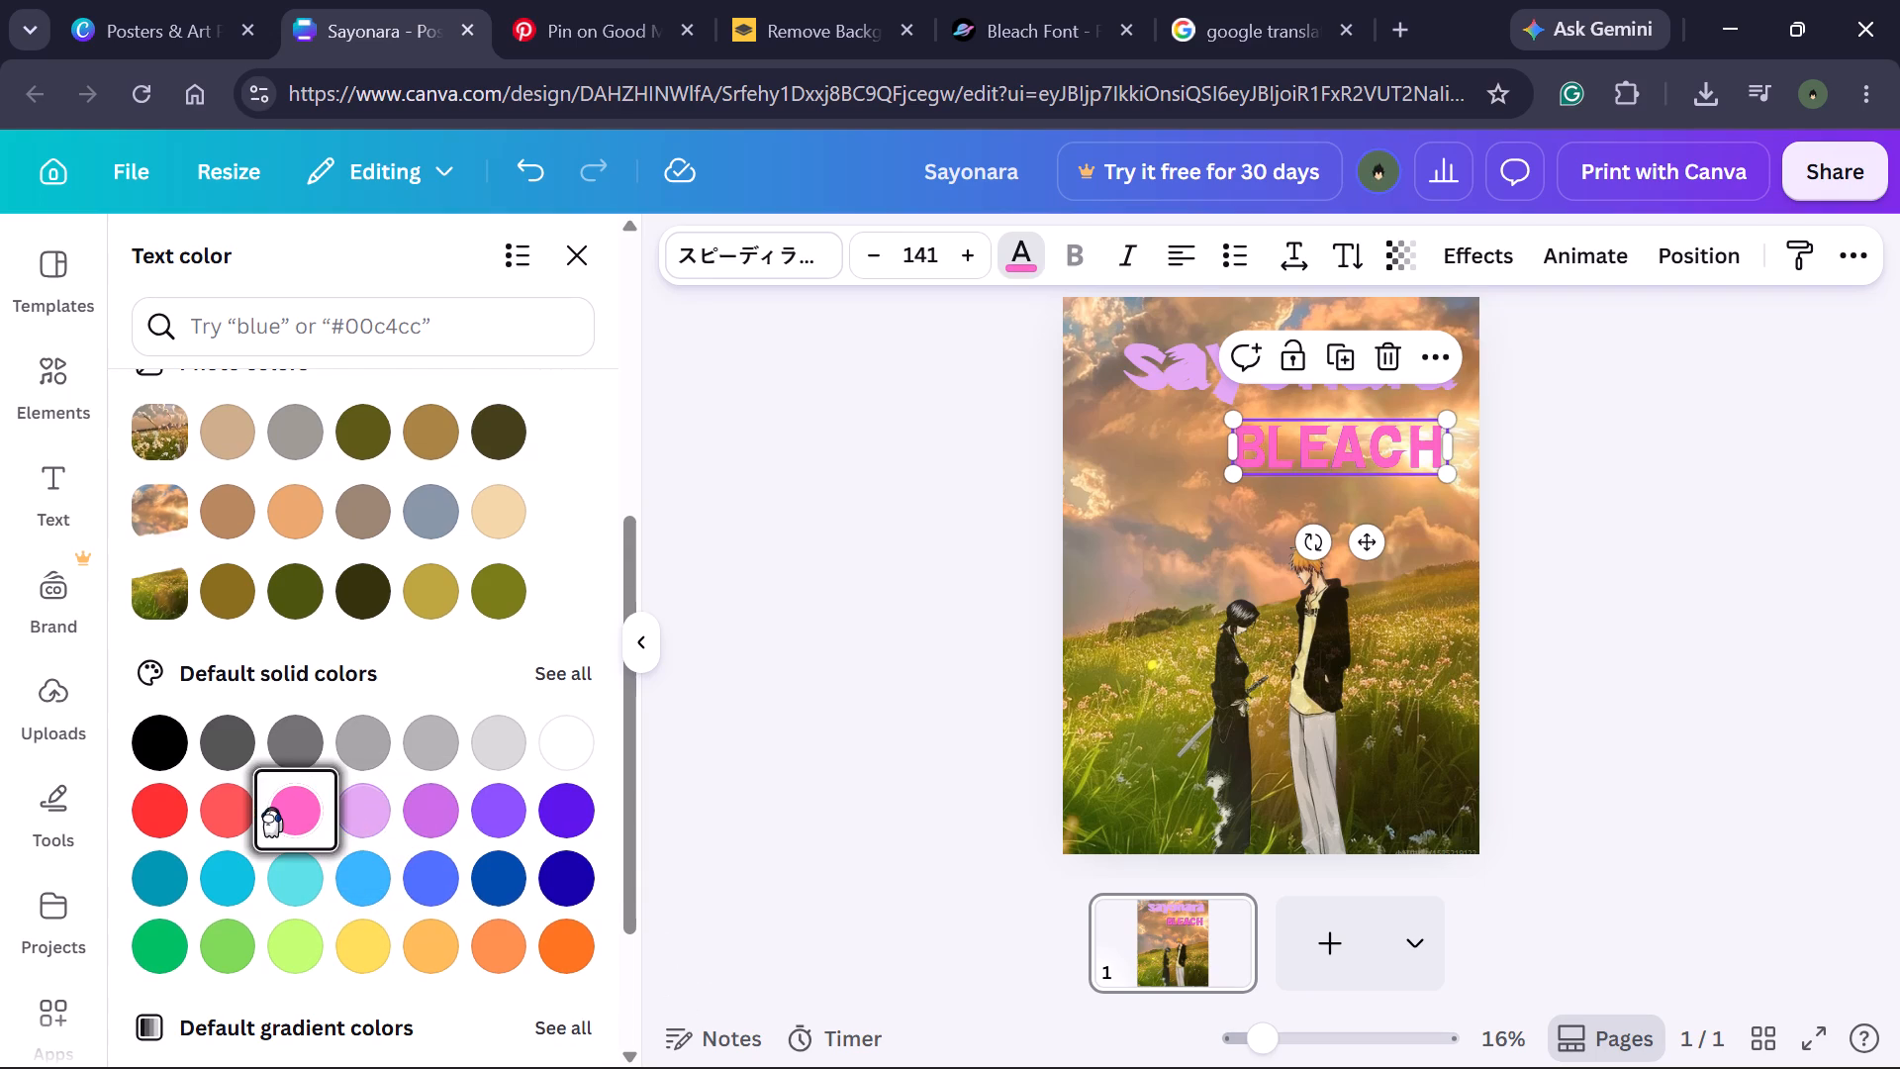
pyautogui.click(271, 807)
pyautogui.click(209, 806)
pyautogui.click(293, 803)
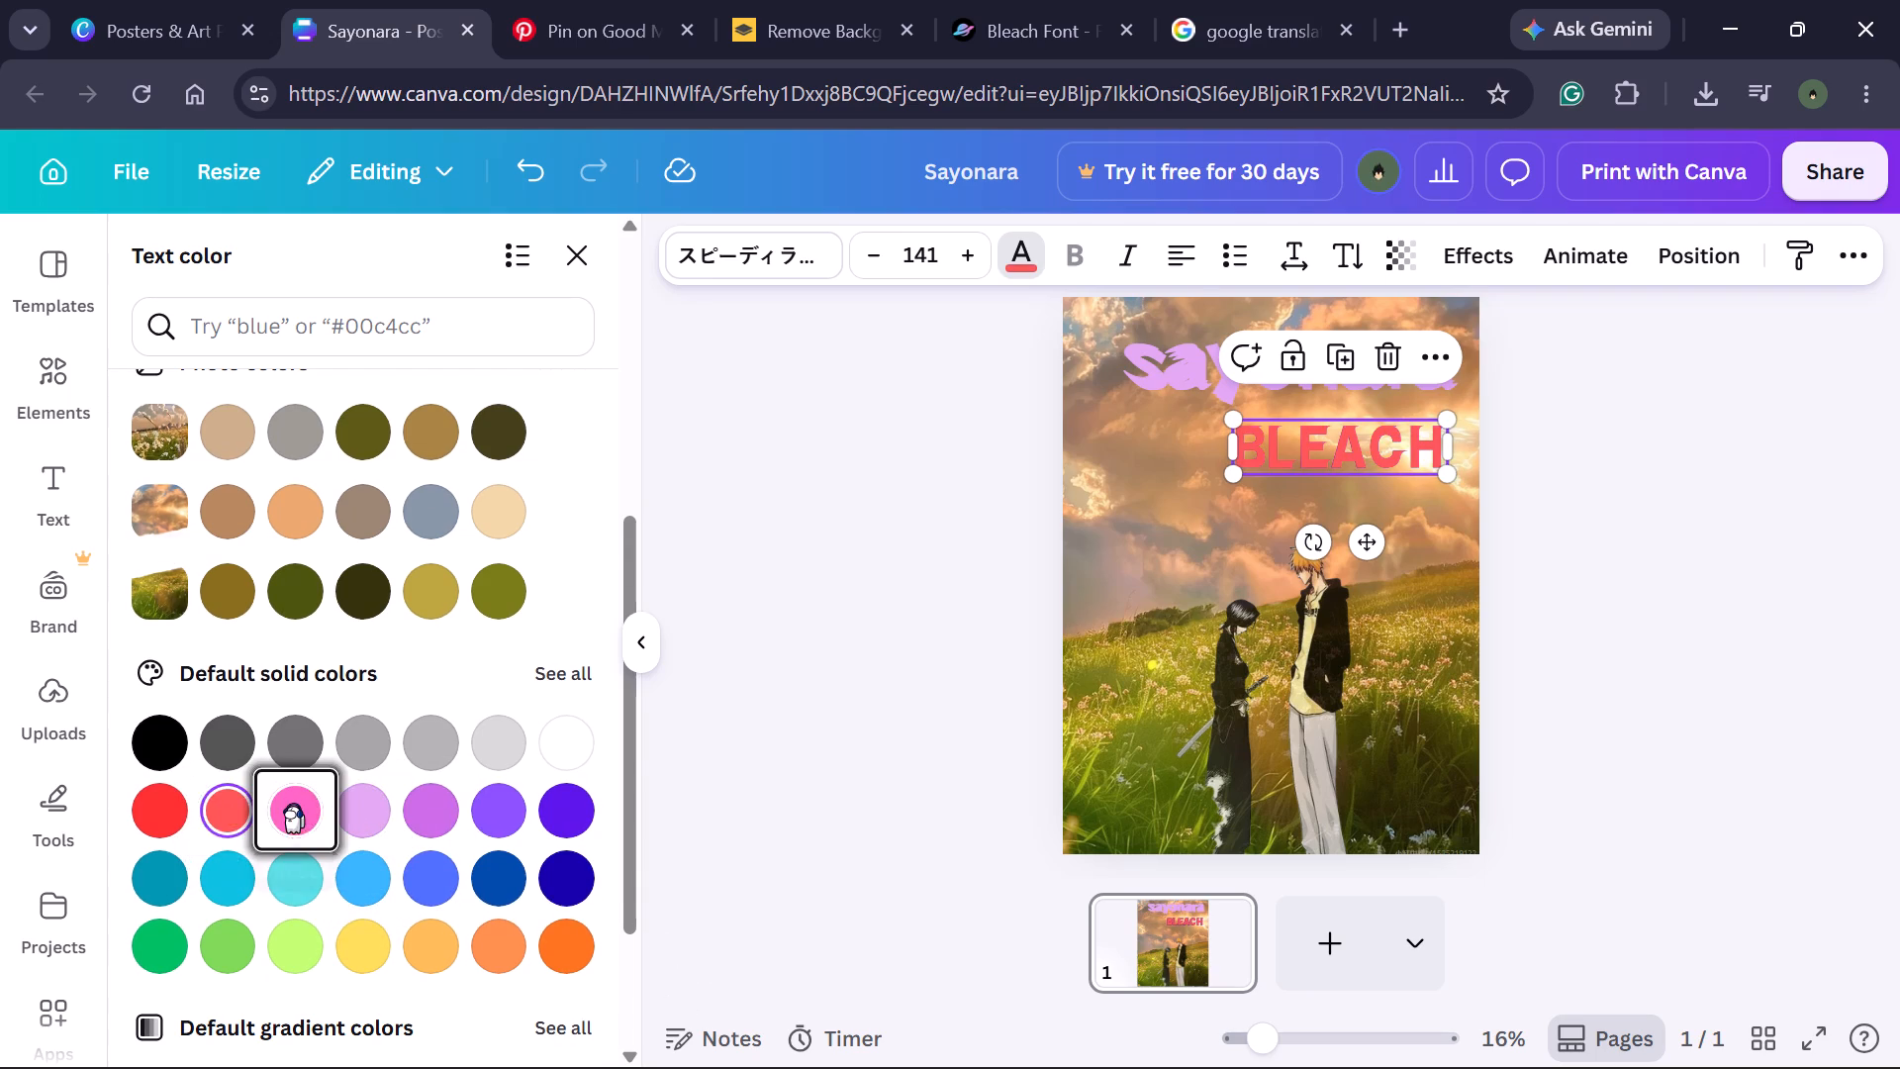
pyautogui.click(745, 605)
pyautogui.click(1610, 543)
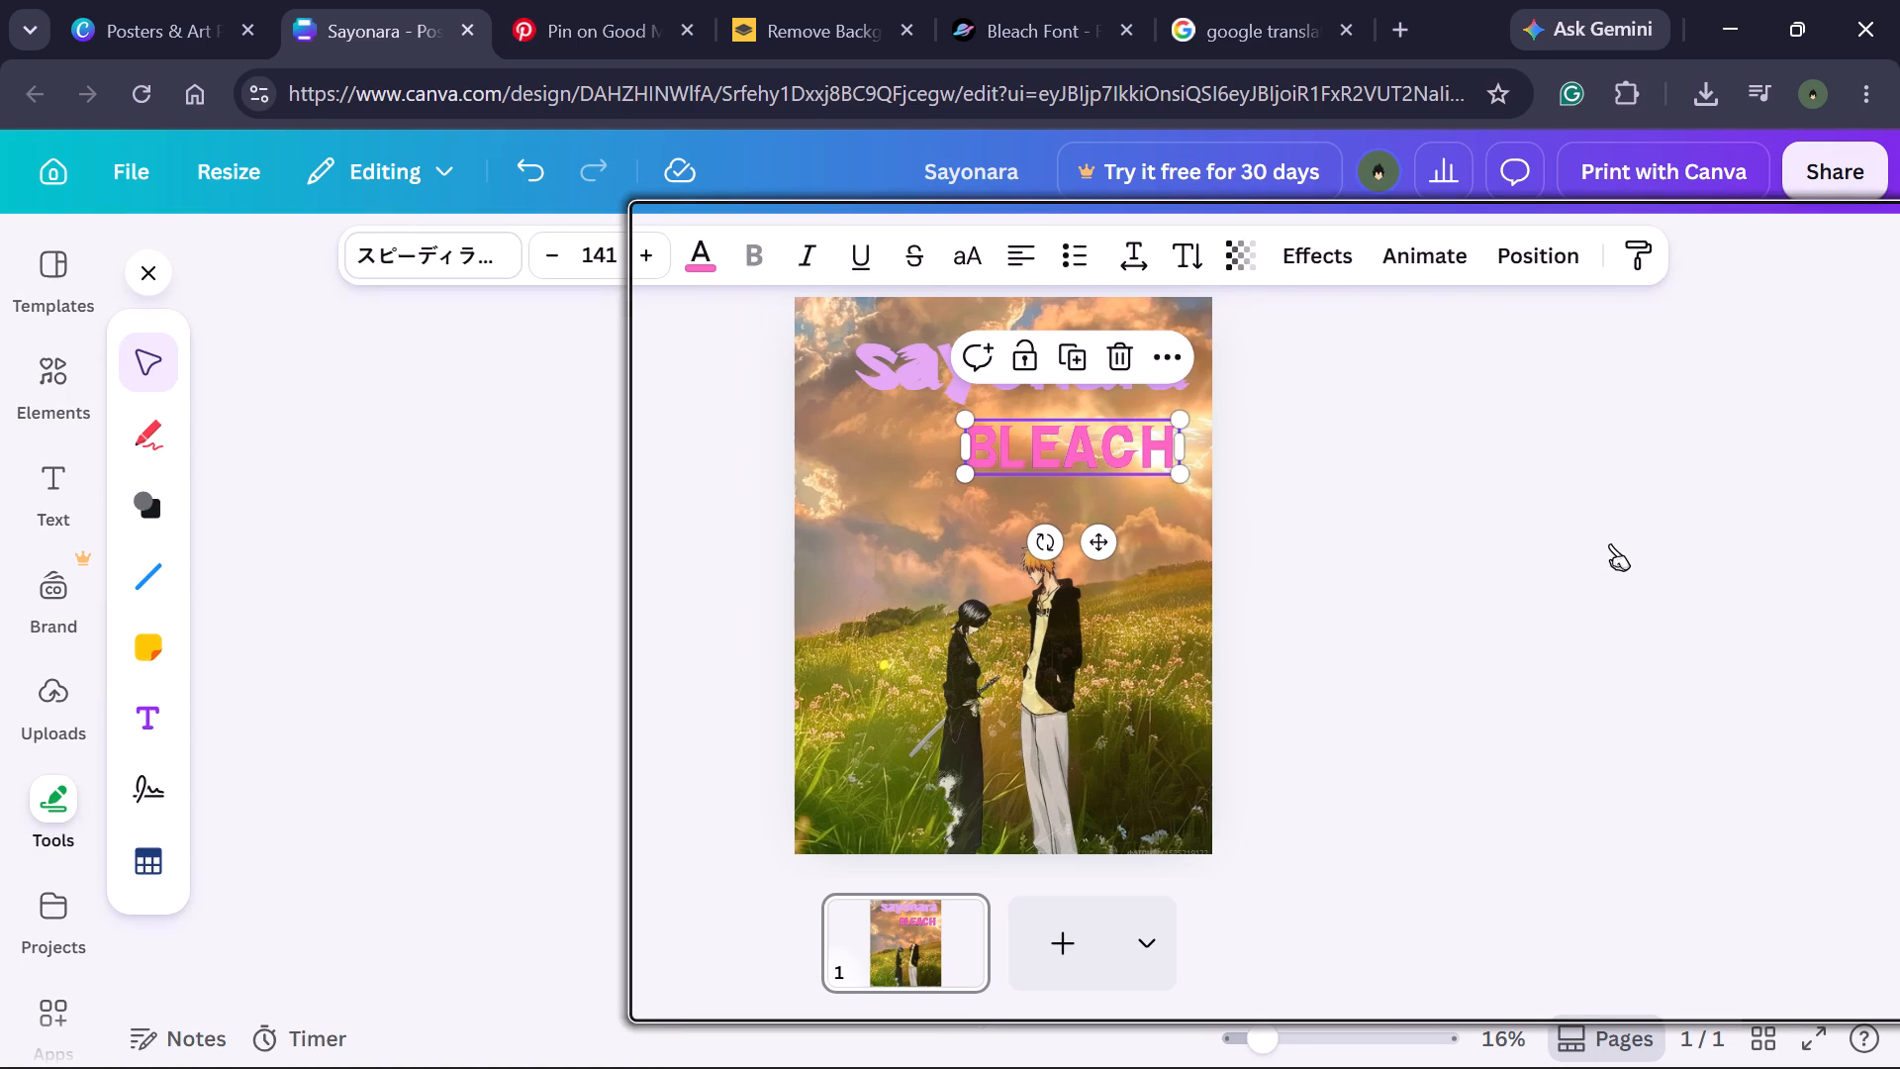
# Duplicate the hot-pink "BLEACH" text, leaving the copy slightly offset over the original.
pyautogui.click(1075, 444)
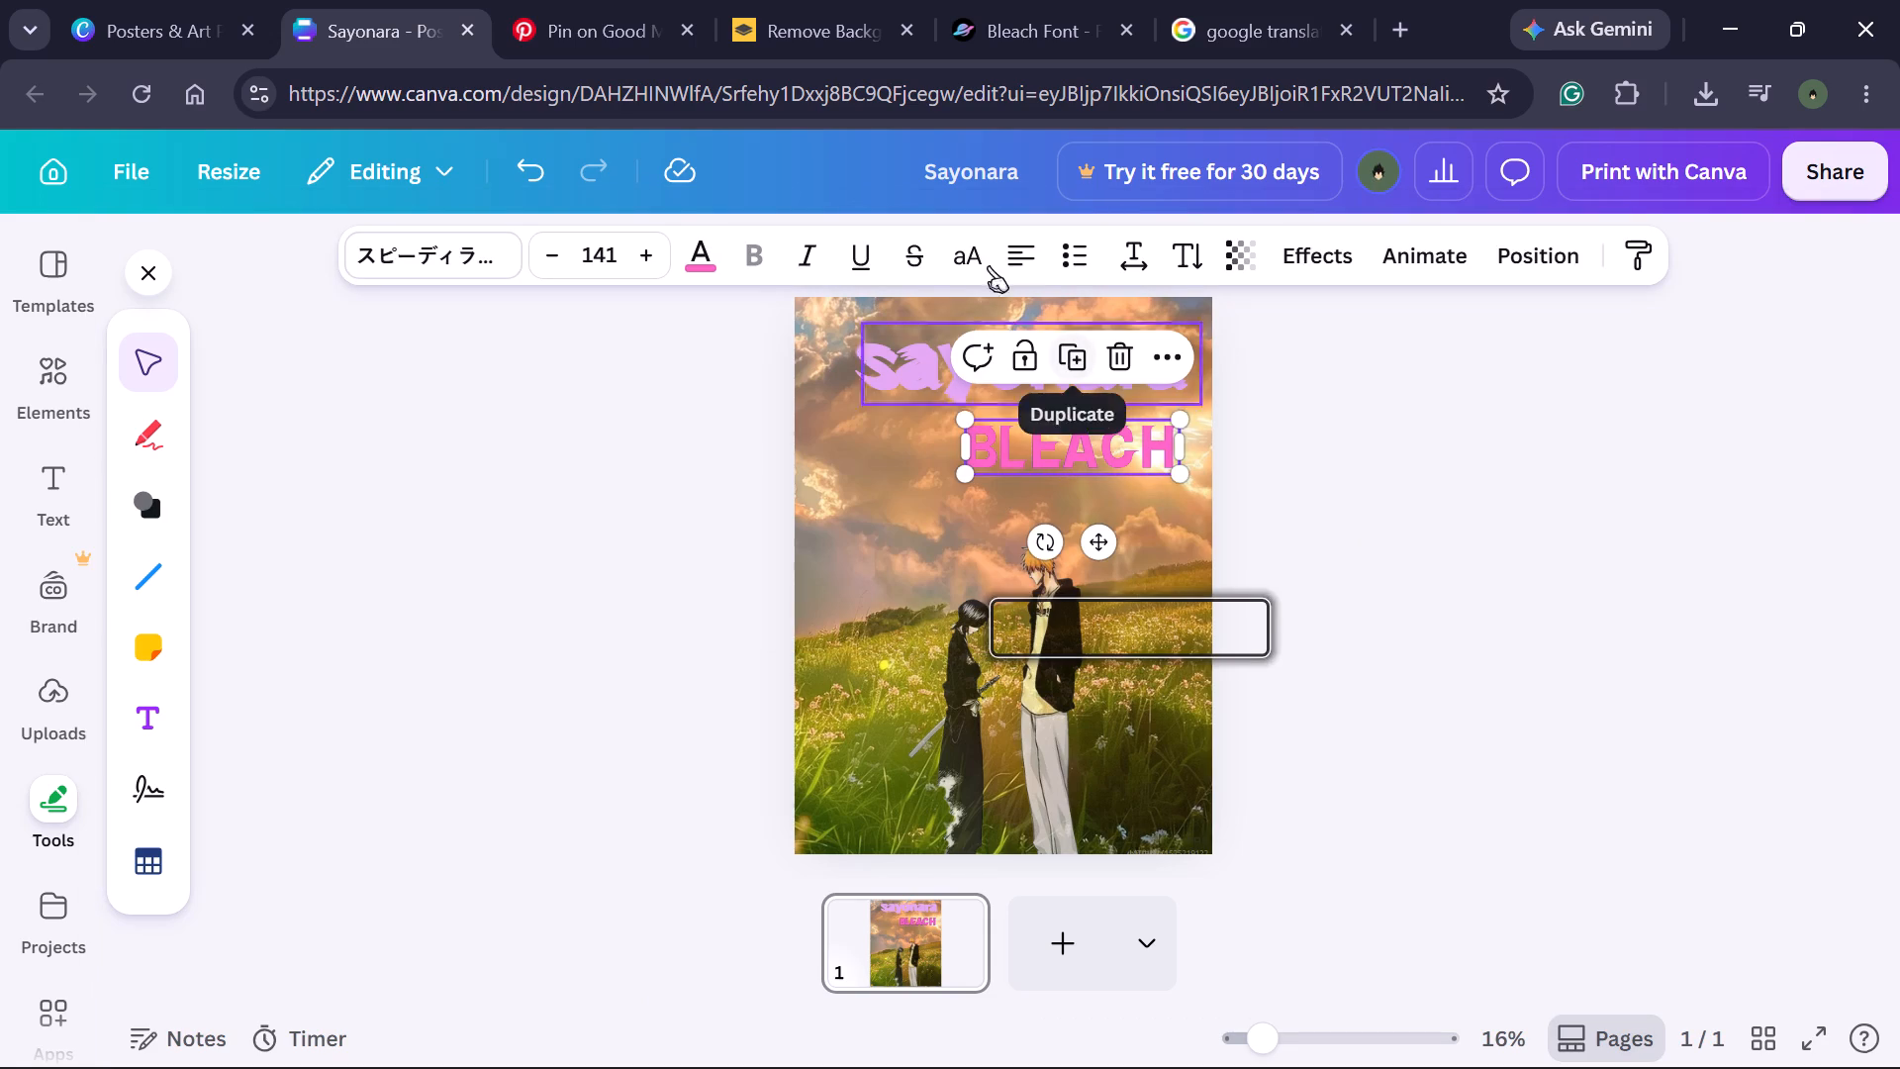
pyautogui.click(1078, 345)
pyautogui.click(1096, 340)
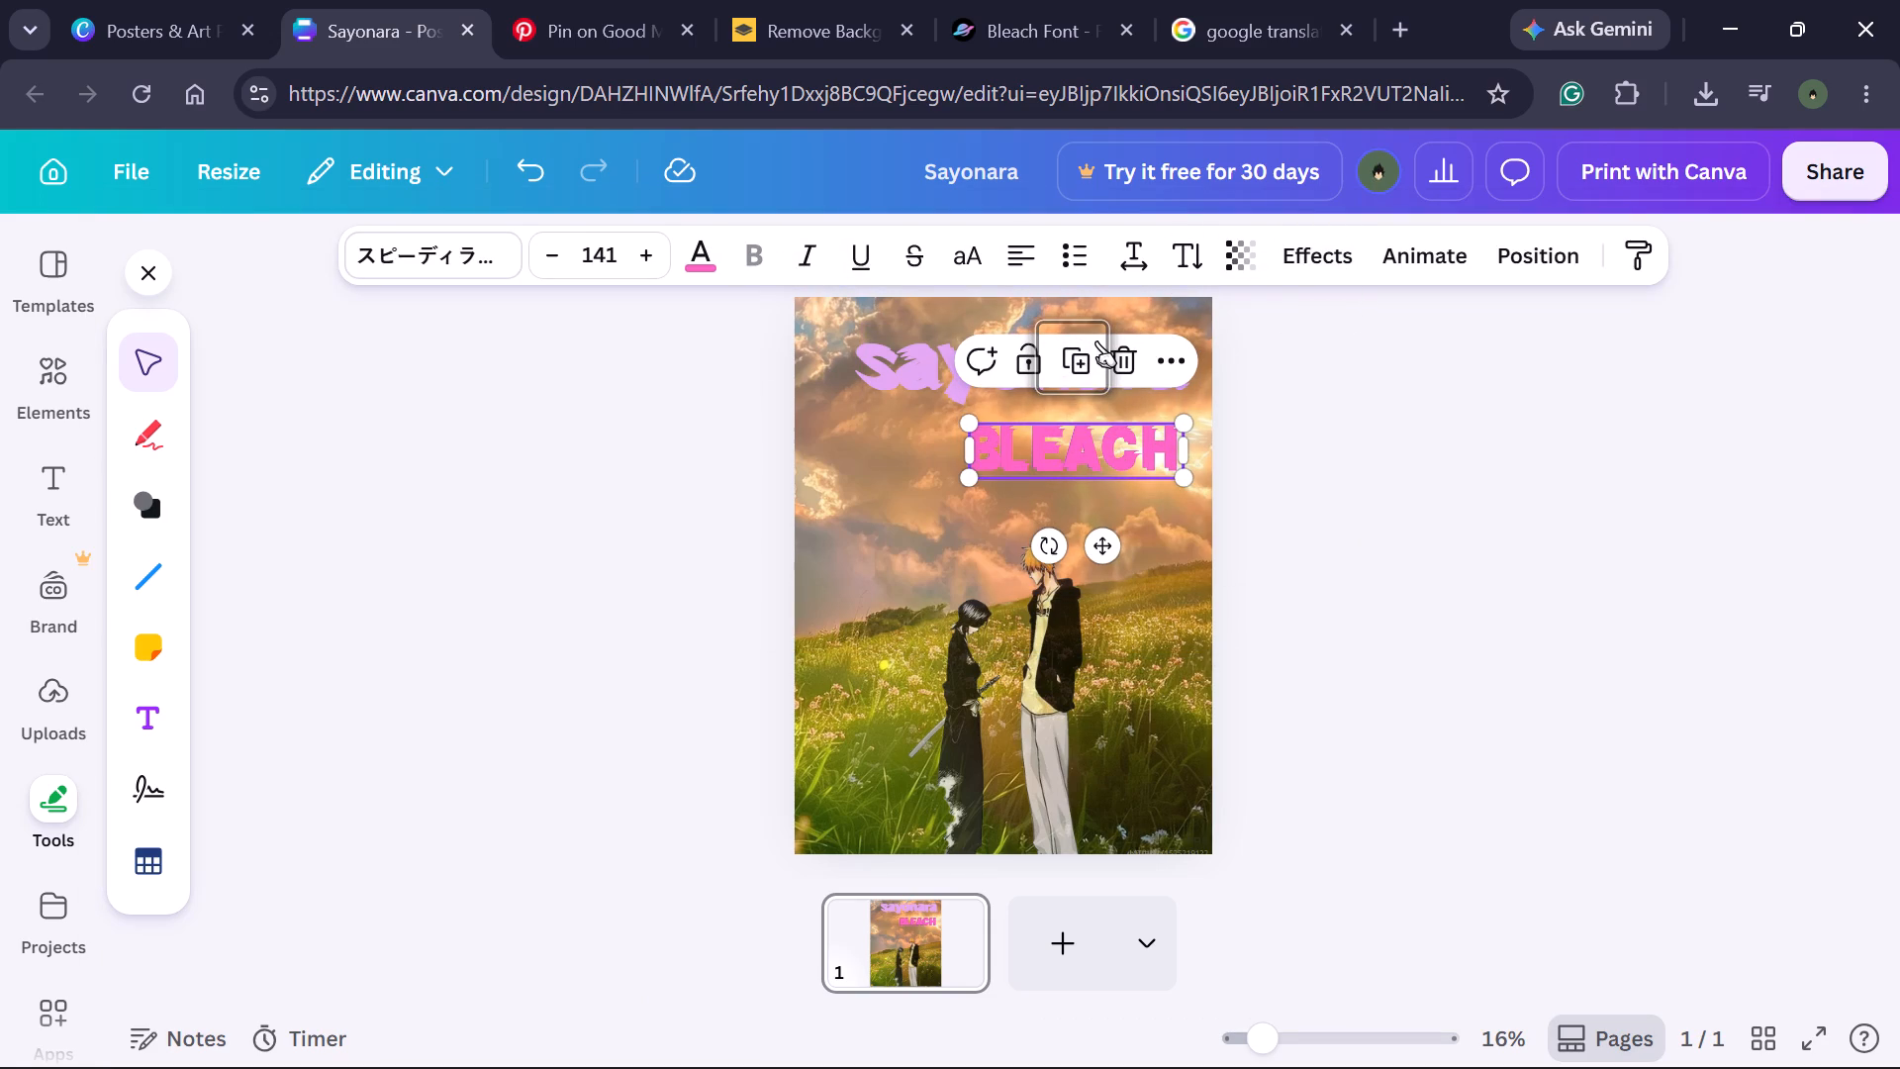
pyautogui.moveTo(1409, 418); pyautogui.dragTo(1413, 431)
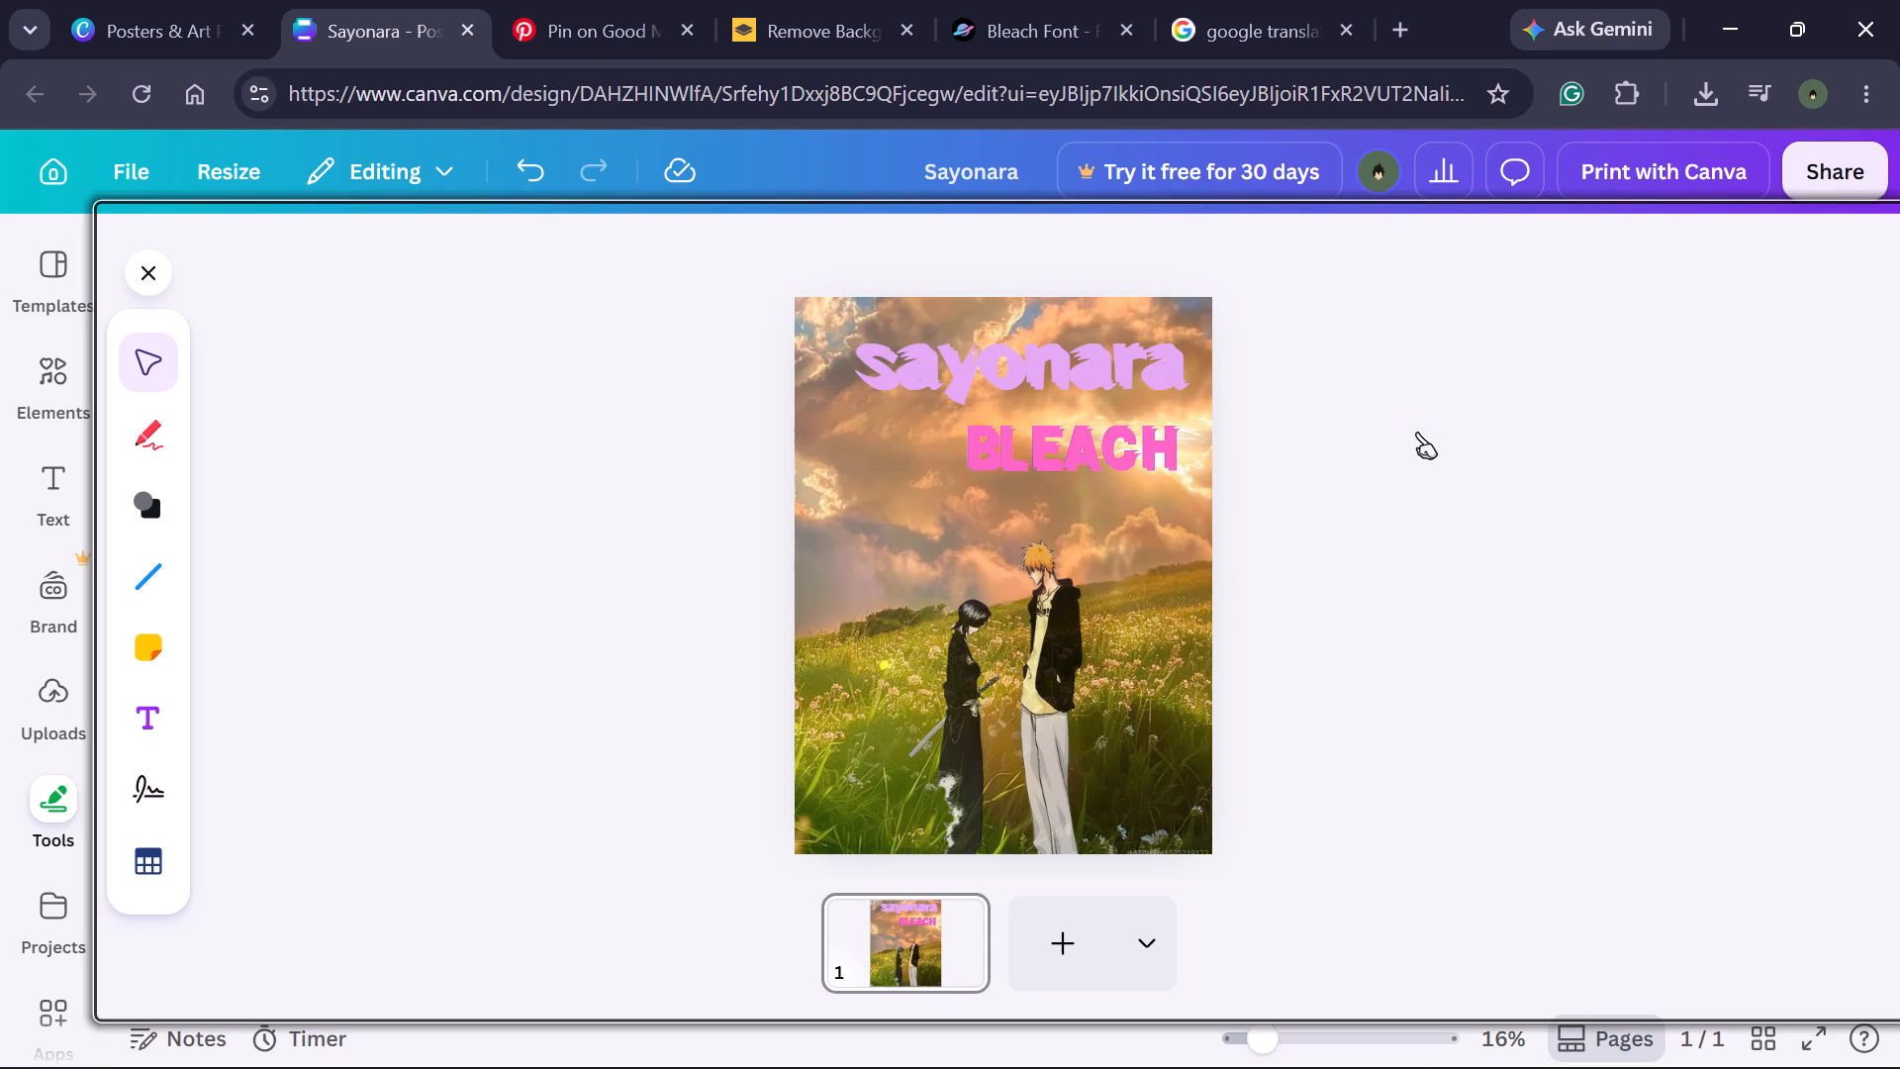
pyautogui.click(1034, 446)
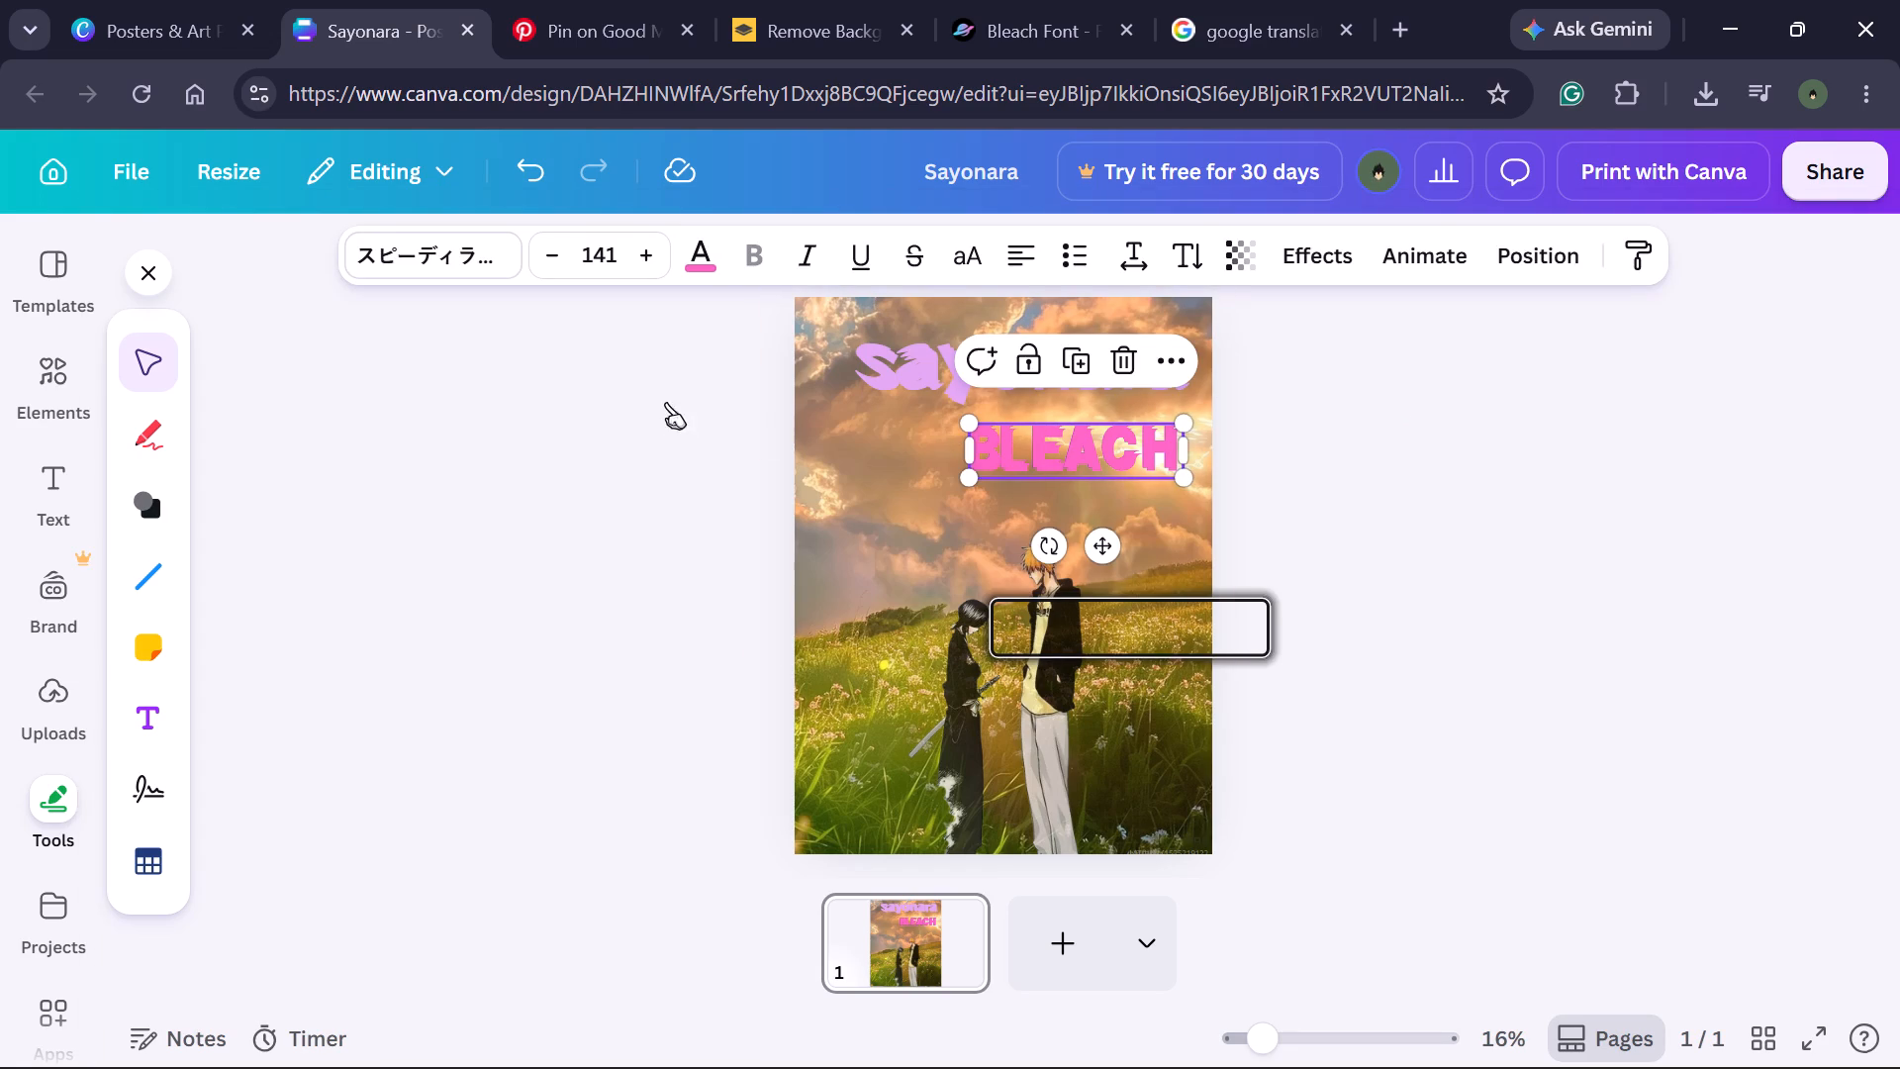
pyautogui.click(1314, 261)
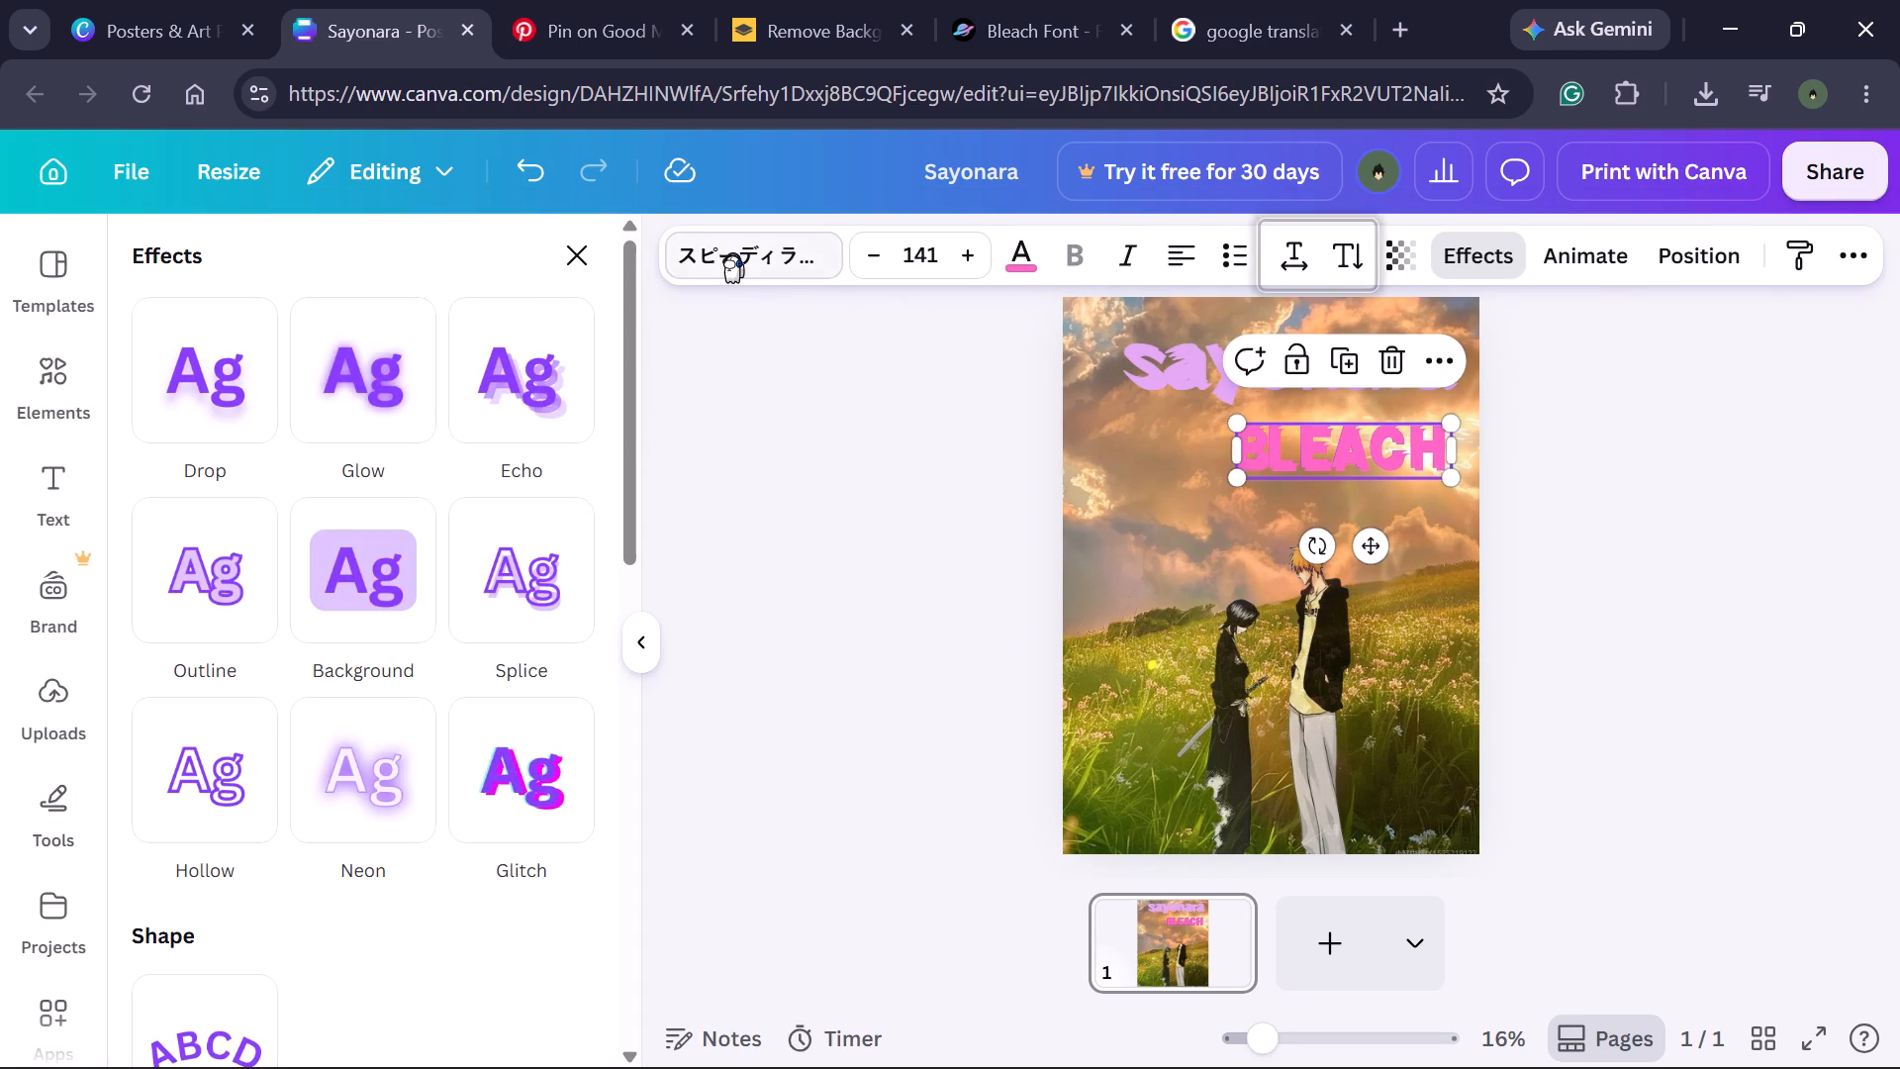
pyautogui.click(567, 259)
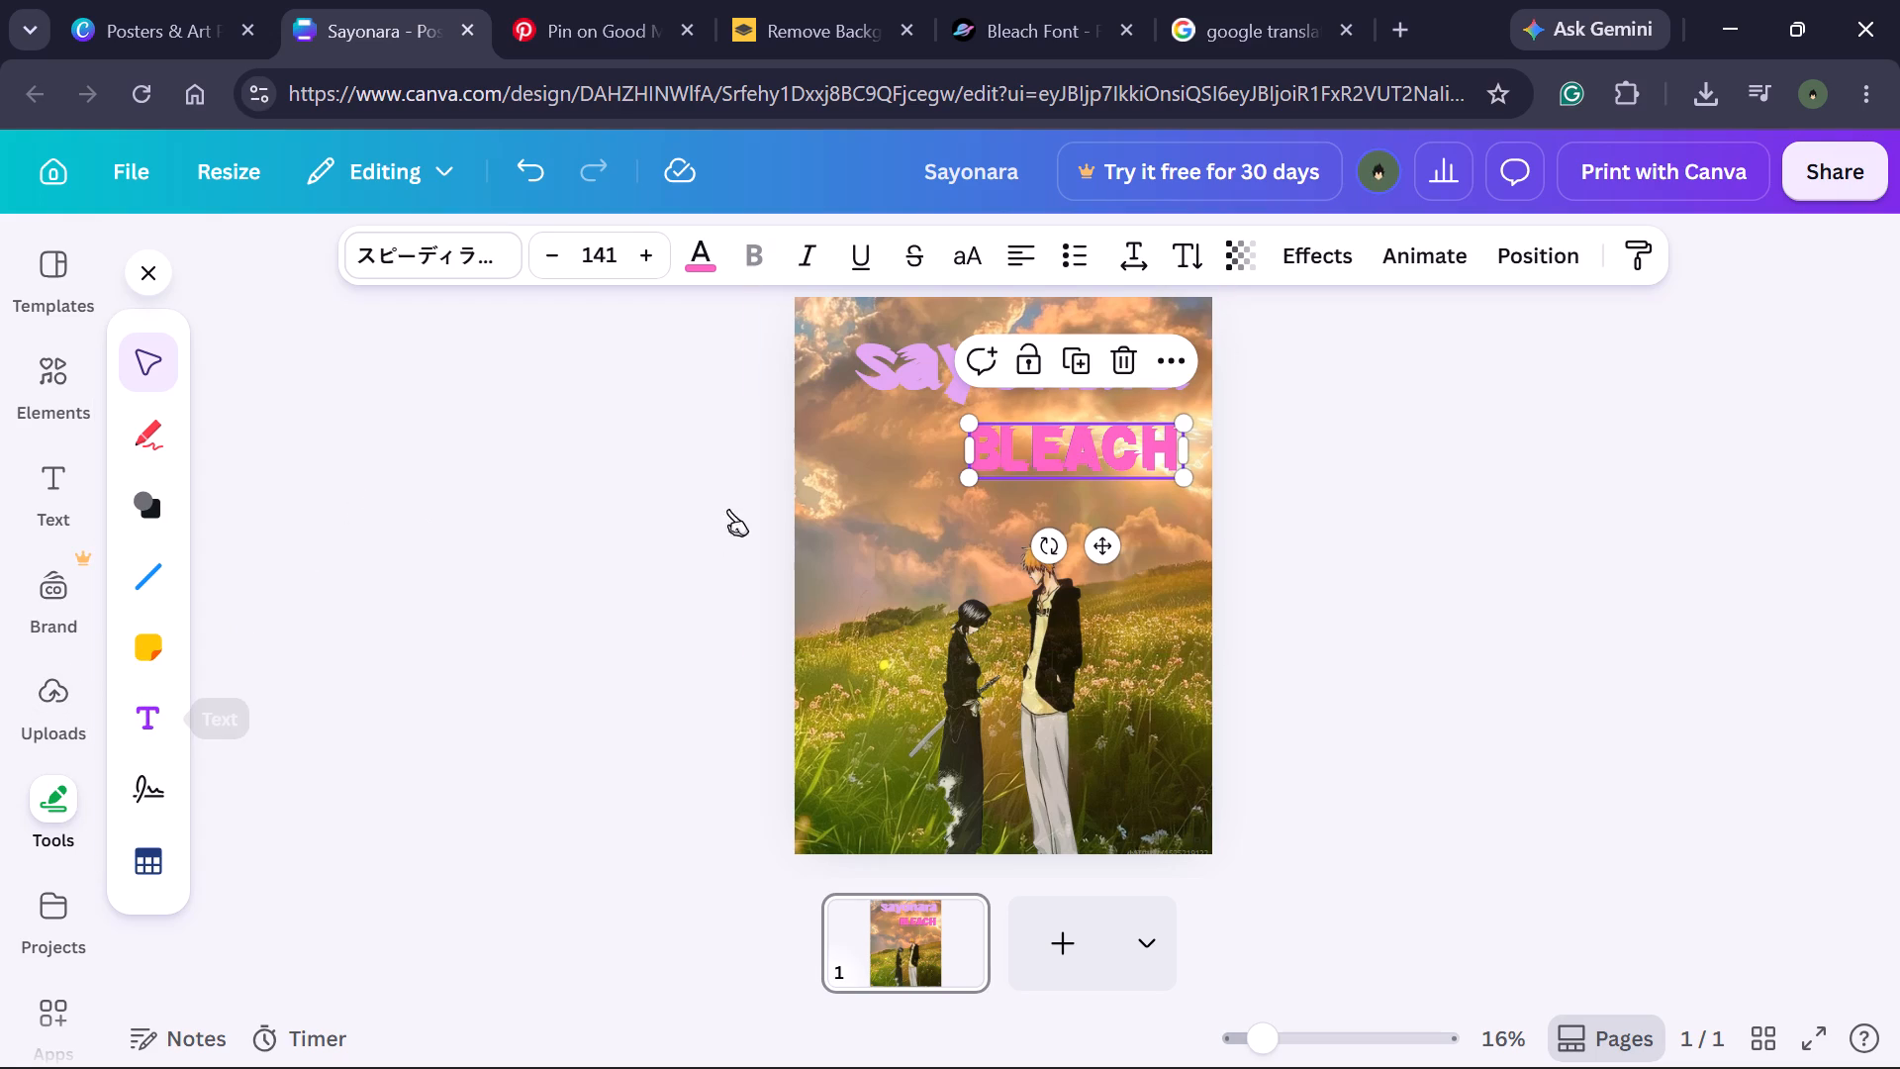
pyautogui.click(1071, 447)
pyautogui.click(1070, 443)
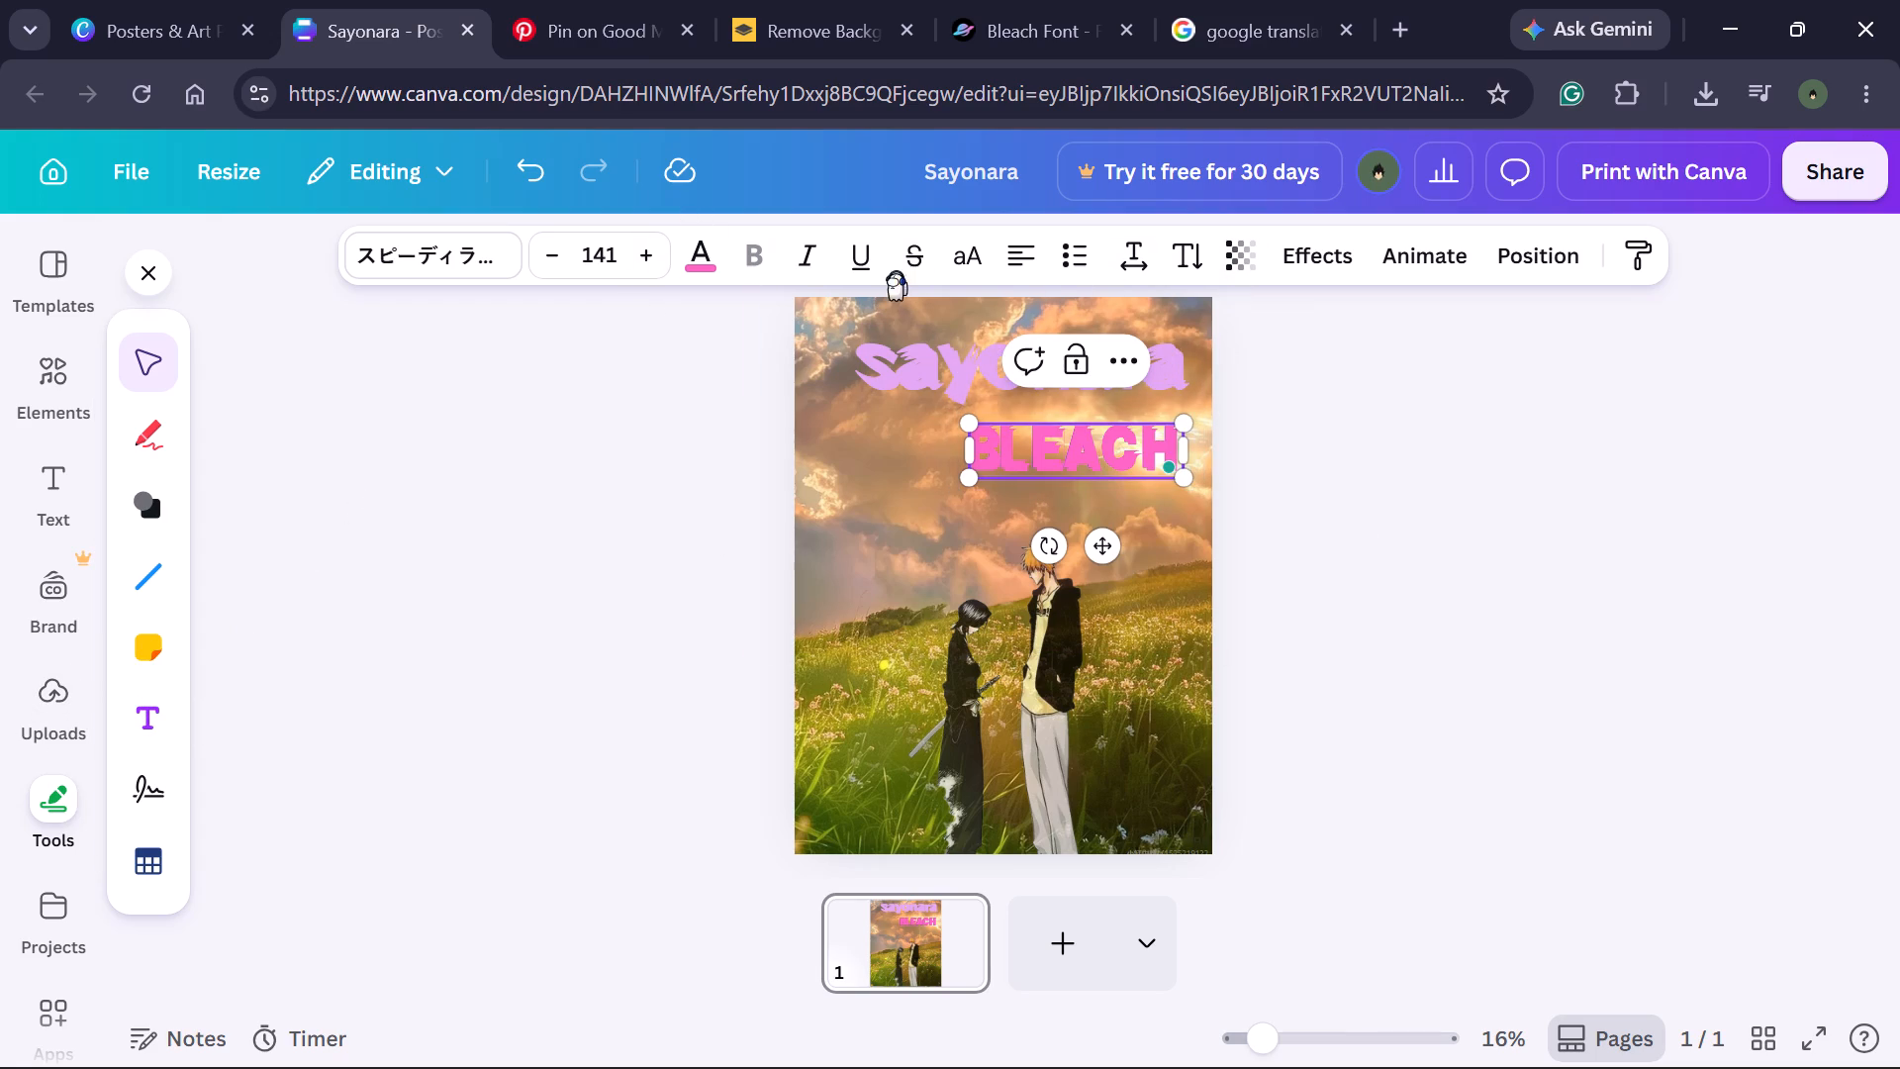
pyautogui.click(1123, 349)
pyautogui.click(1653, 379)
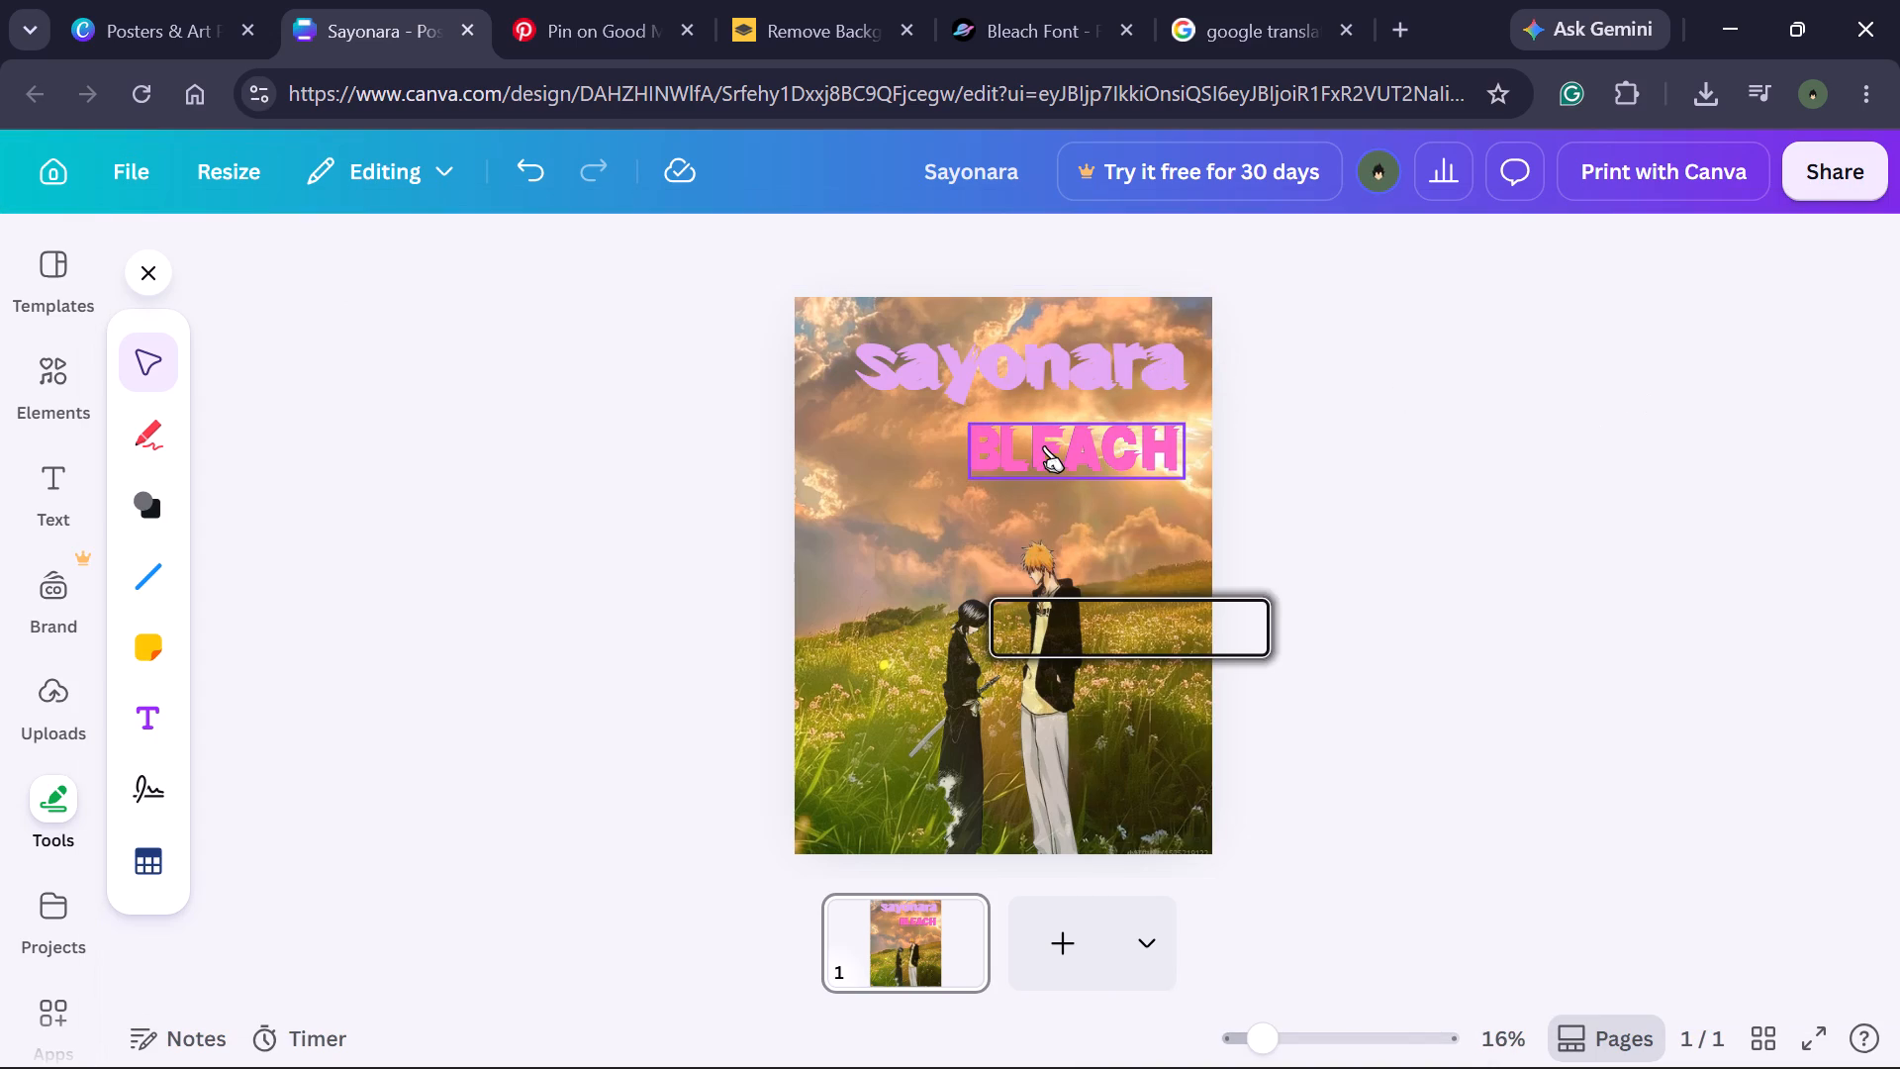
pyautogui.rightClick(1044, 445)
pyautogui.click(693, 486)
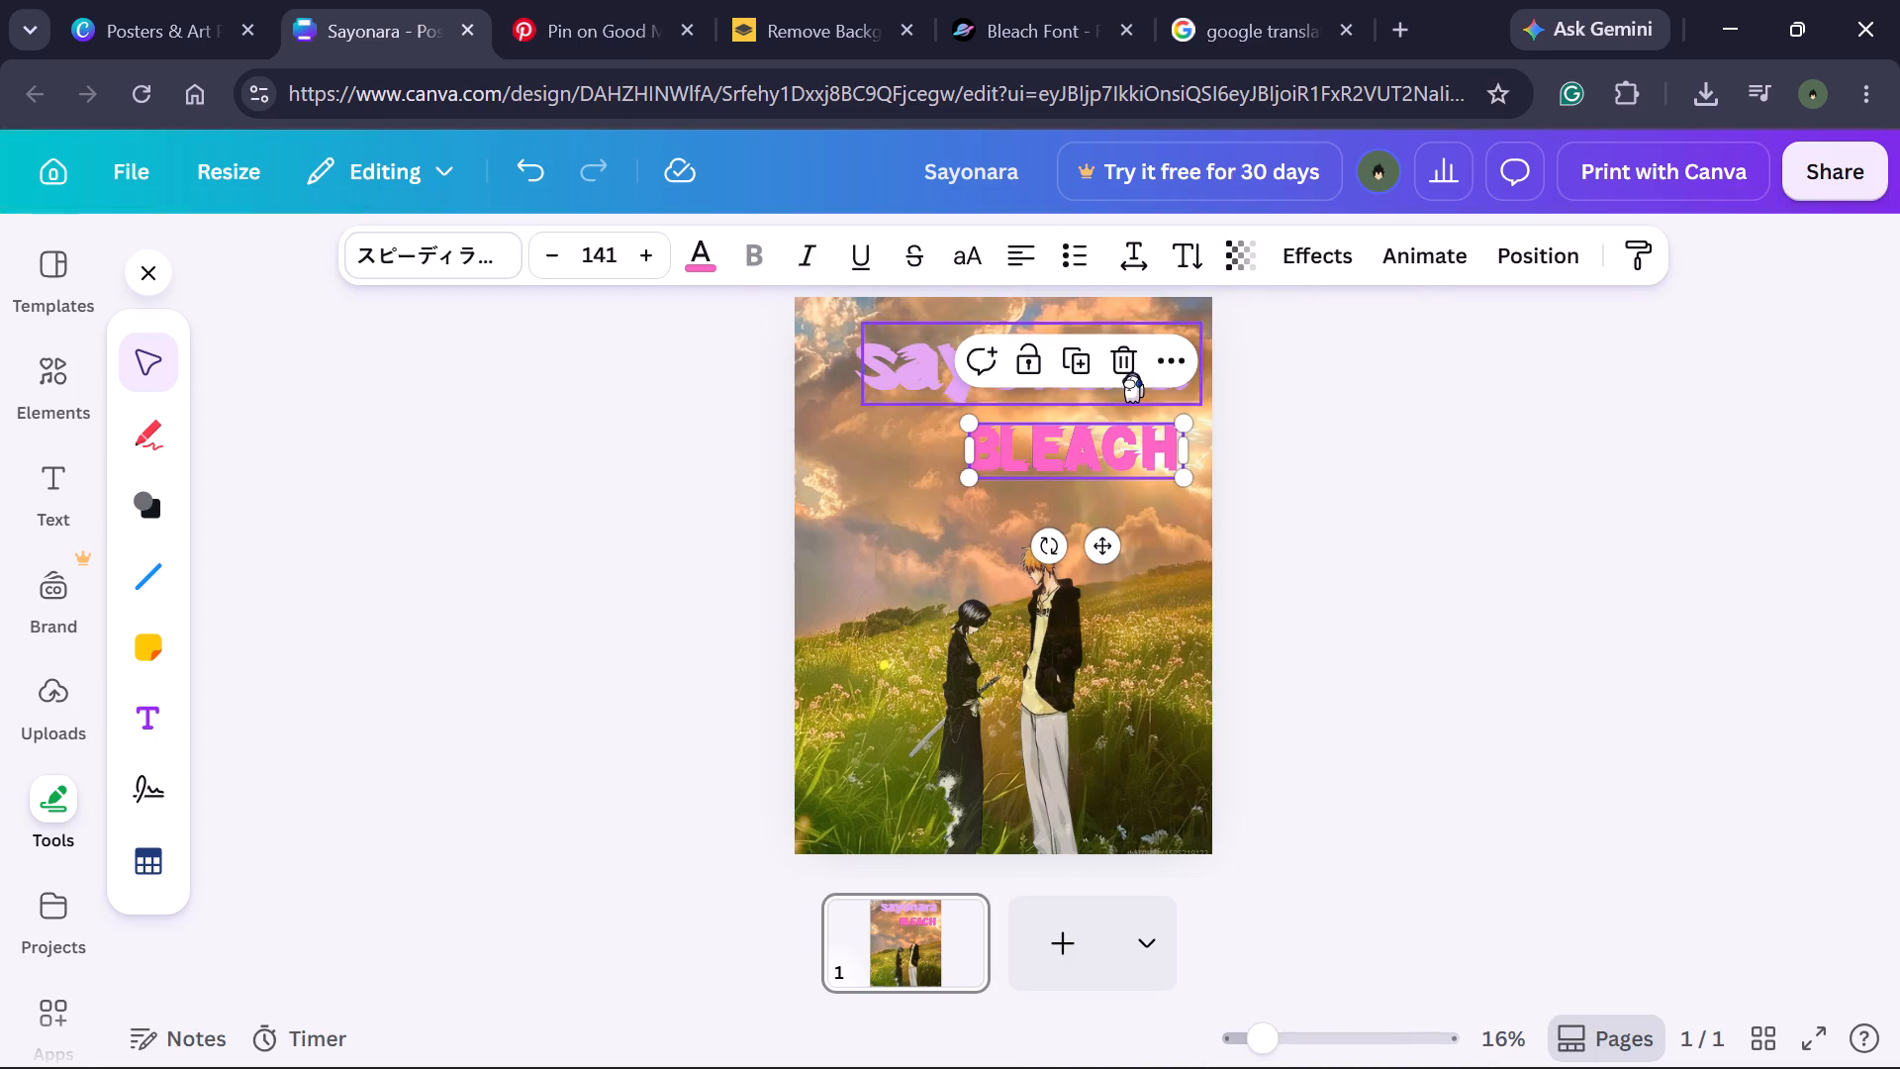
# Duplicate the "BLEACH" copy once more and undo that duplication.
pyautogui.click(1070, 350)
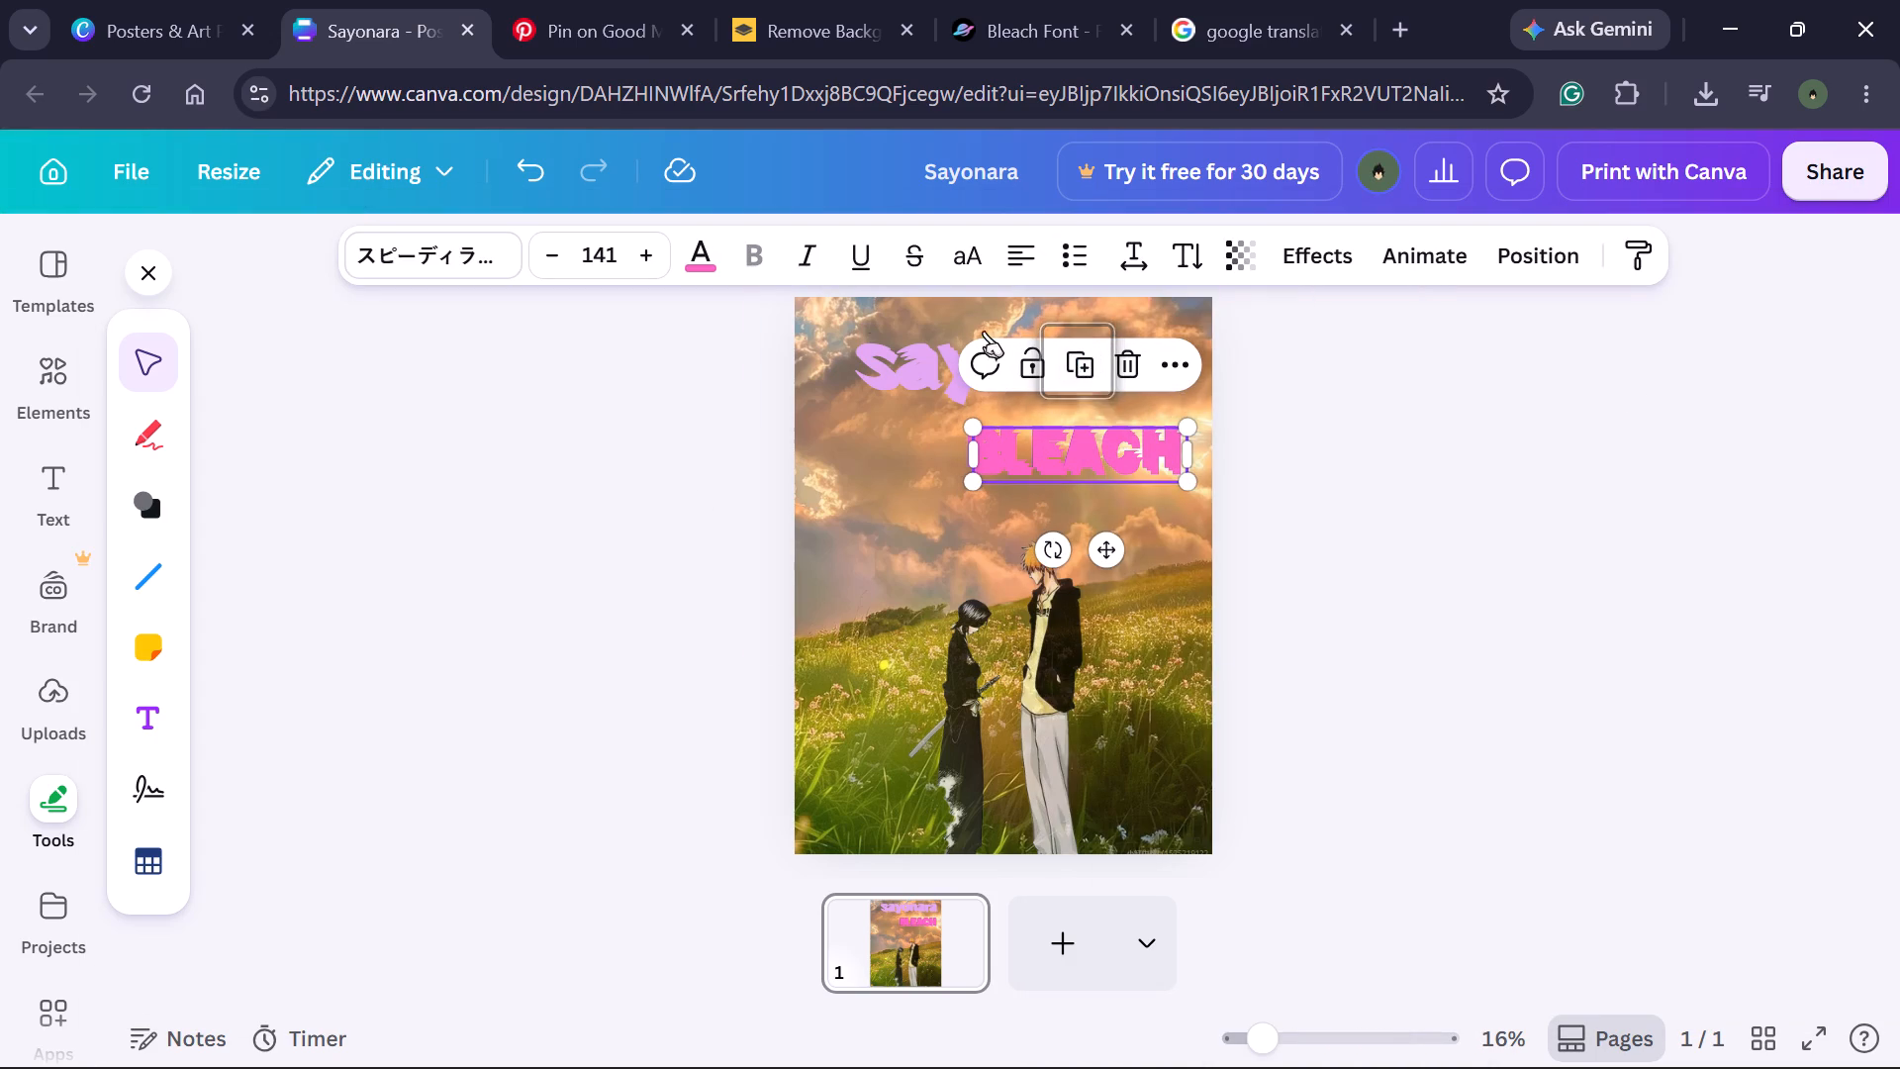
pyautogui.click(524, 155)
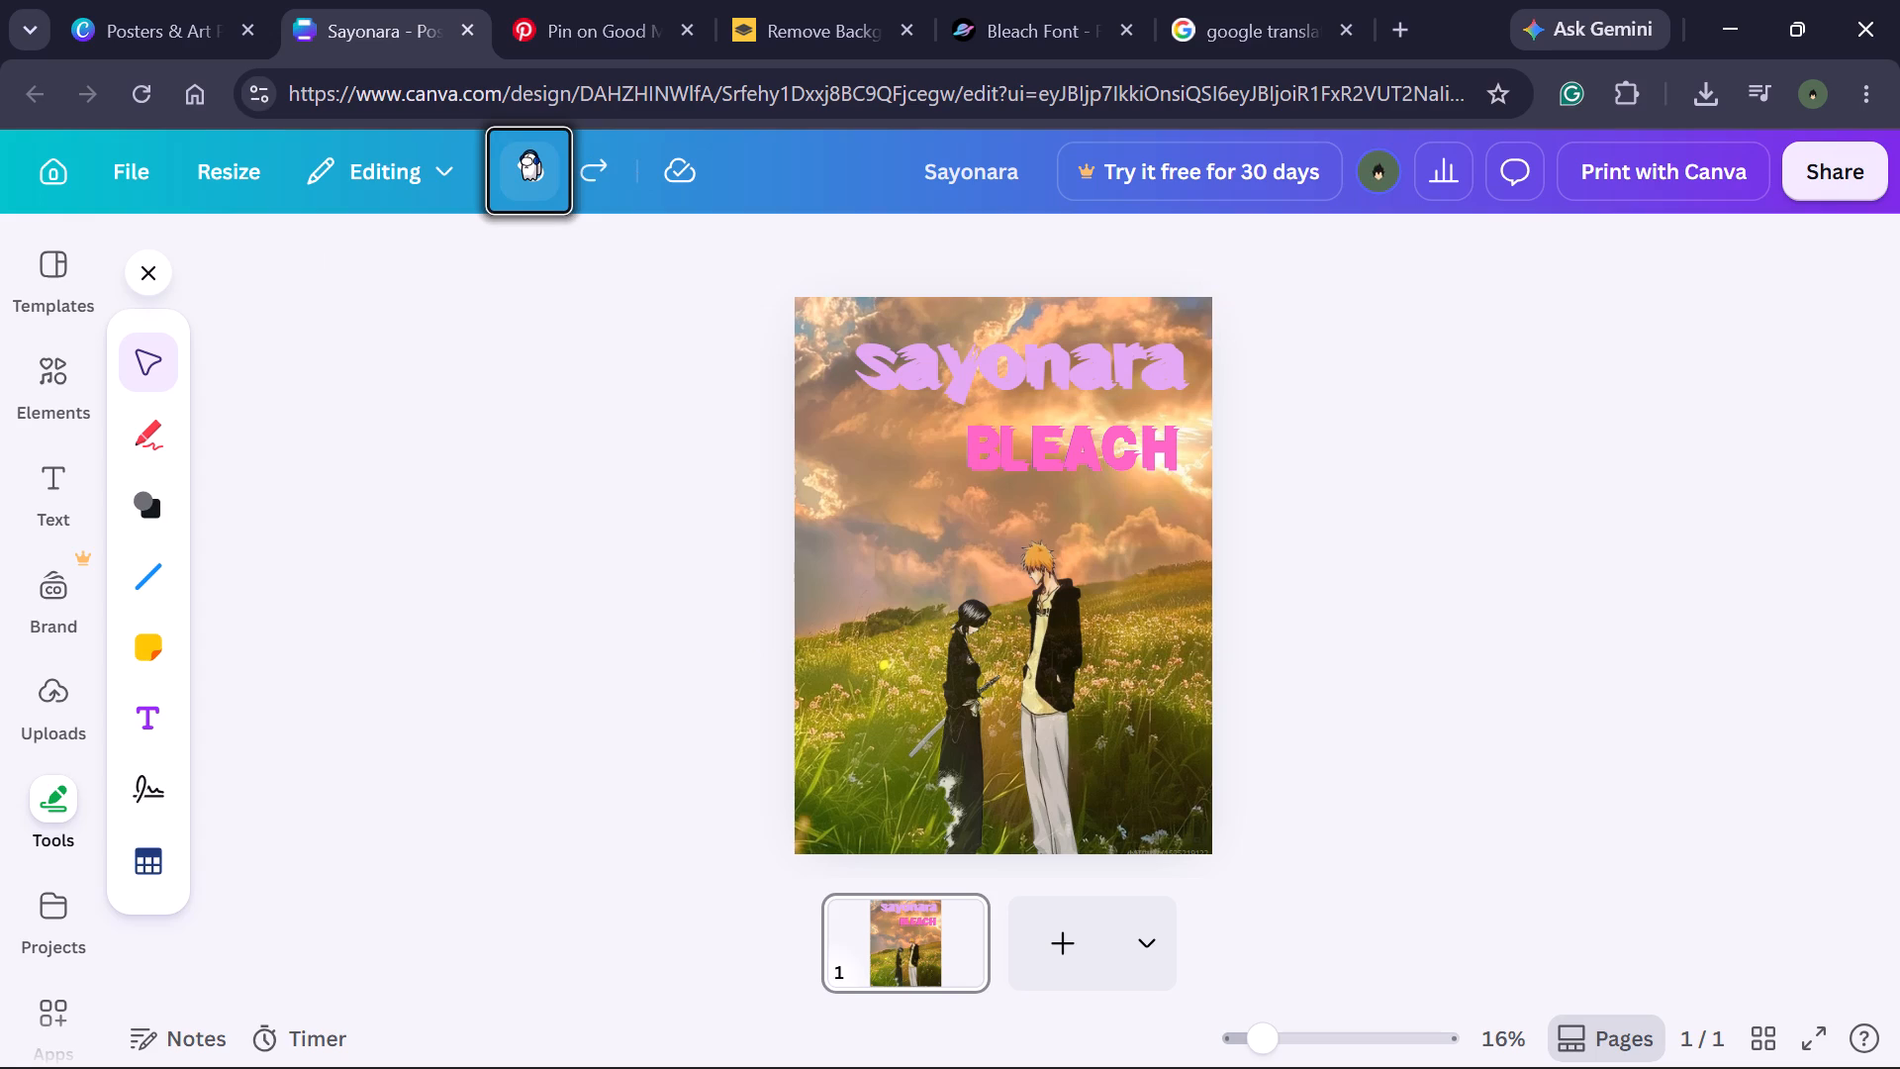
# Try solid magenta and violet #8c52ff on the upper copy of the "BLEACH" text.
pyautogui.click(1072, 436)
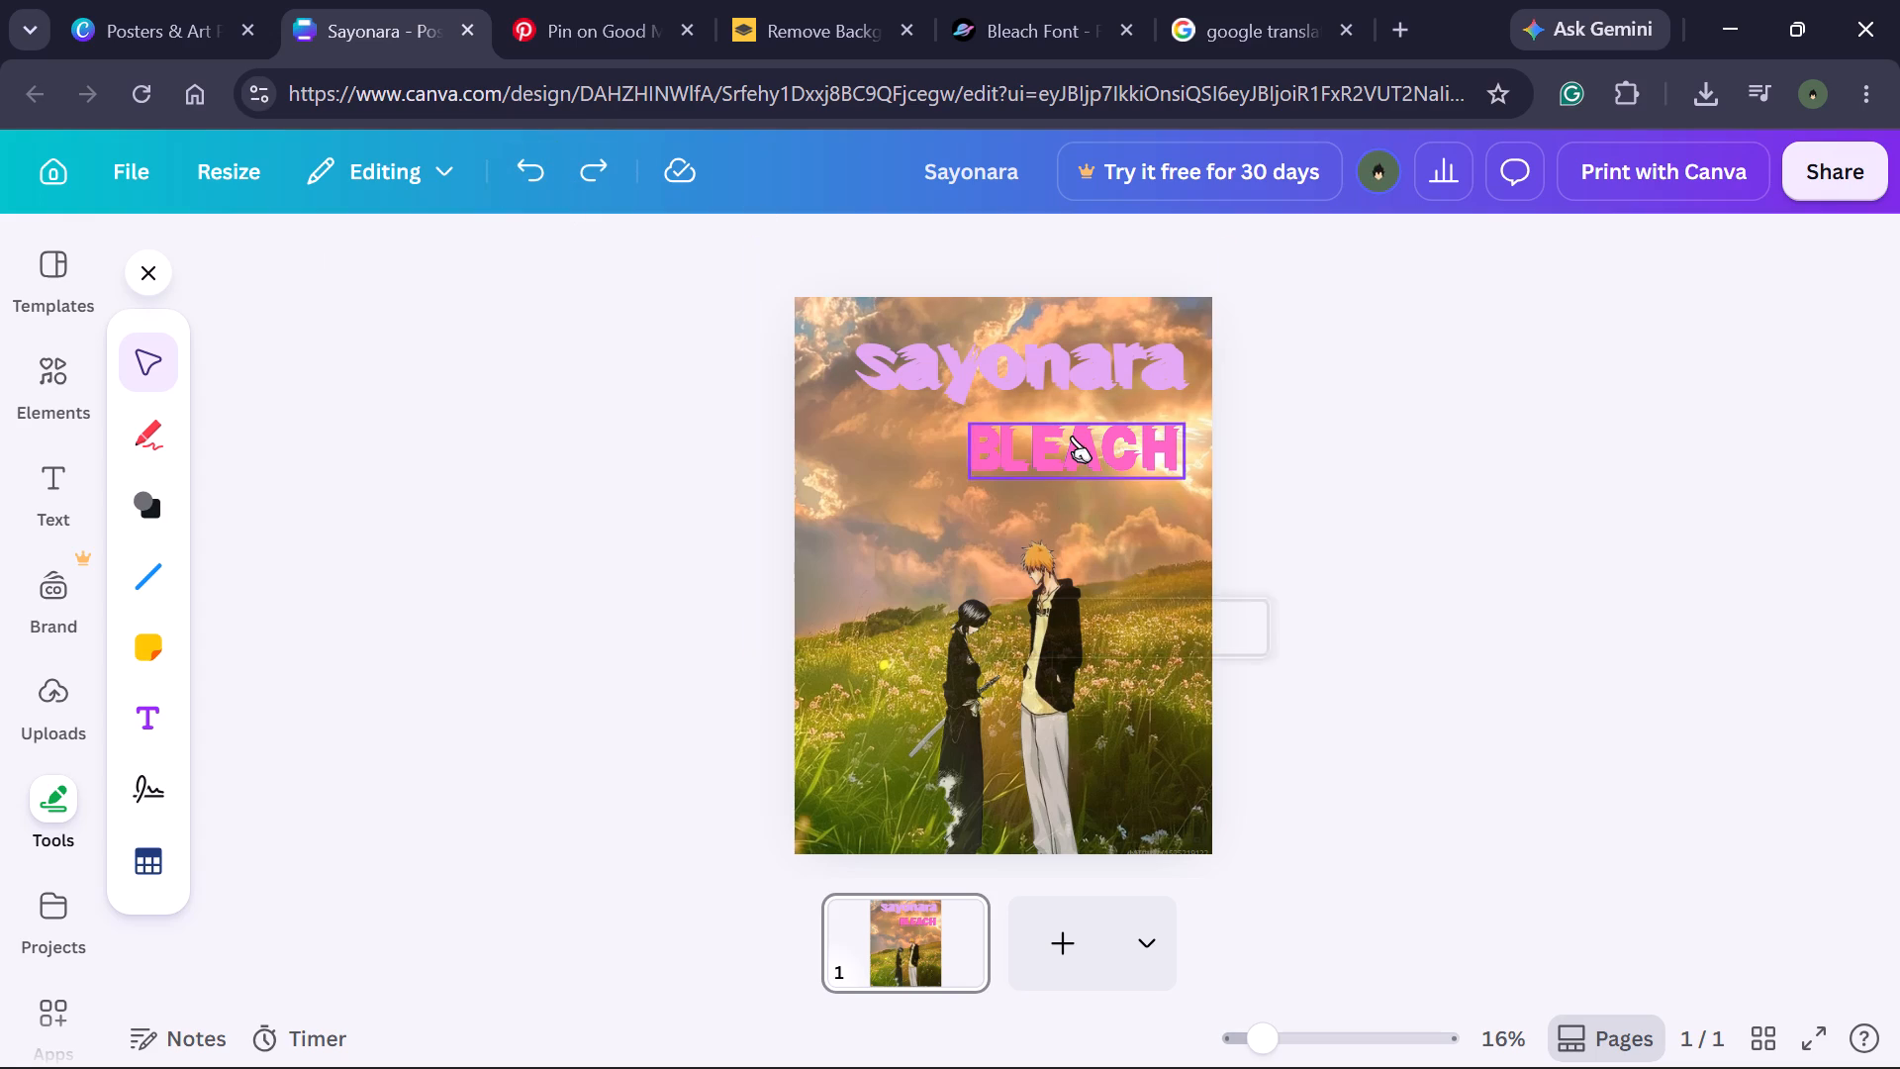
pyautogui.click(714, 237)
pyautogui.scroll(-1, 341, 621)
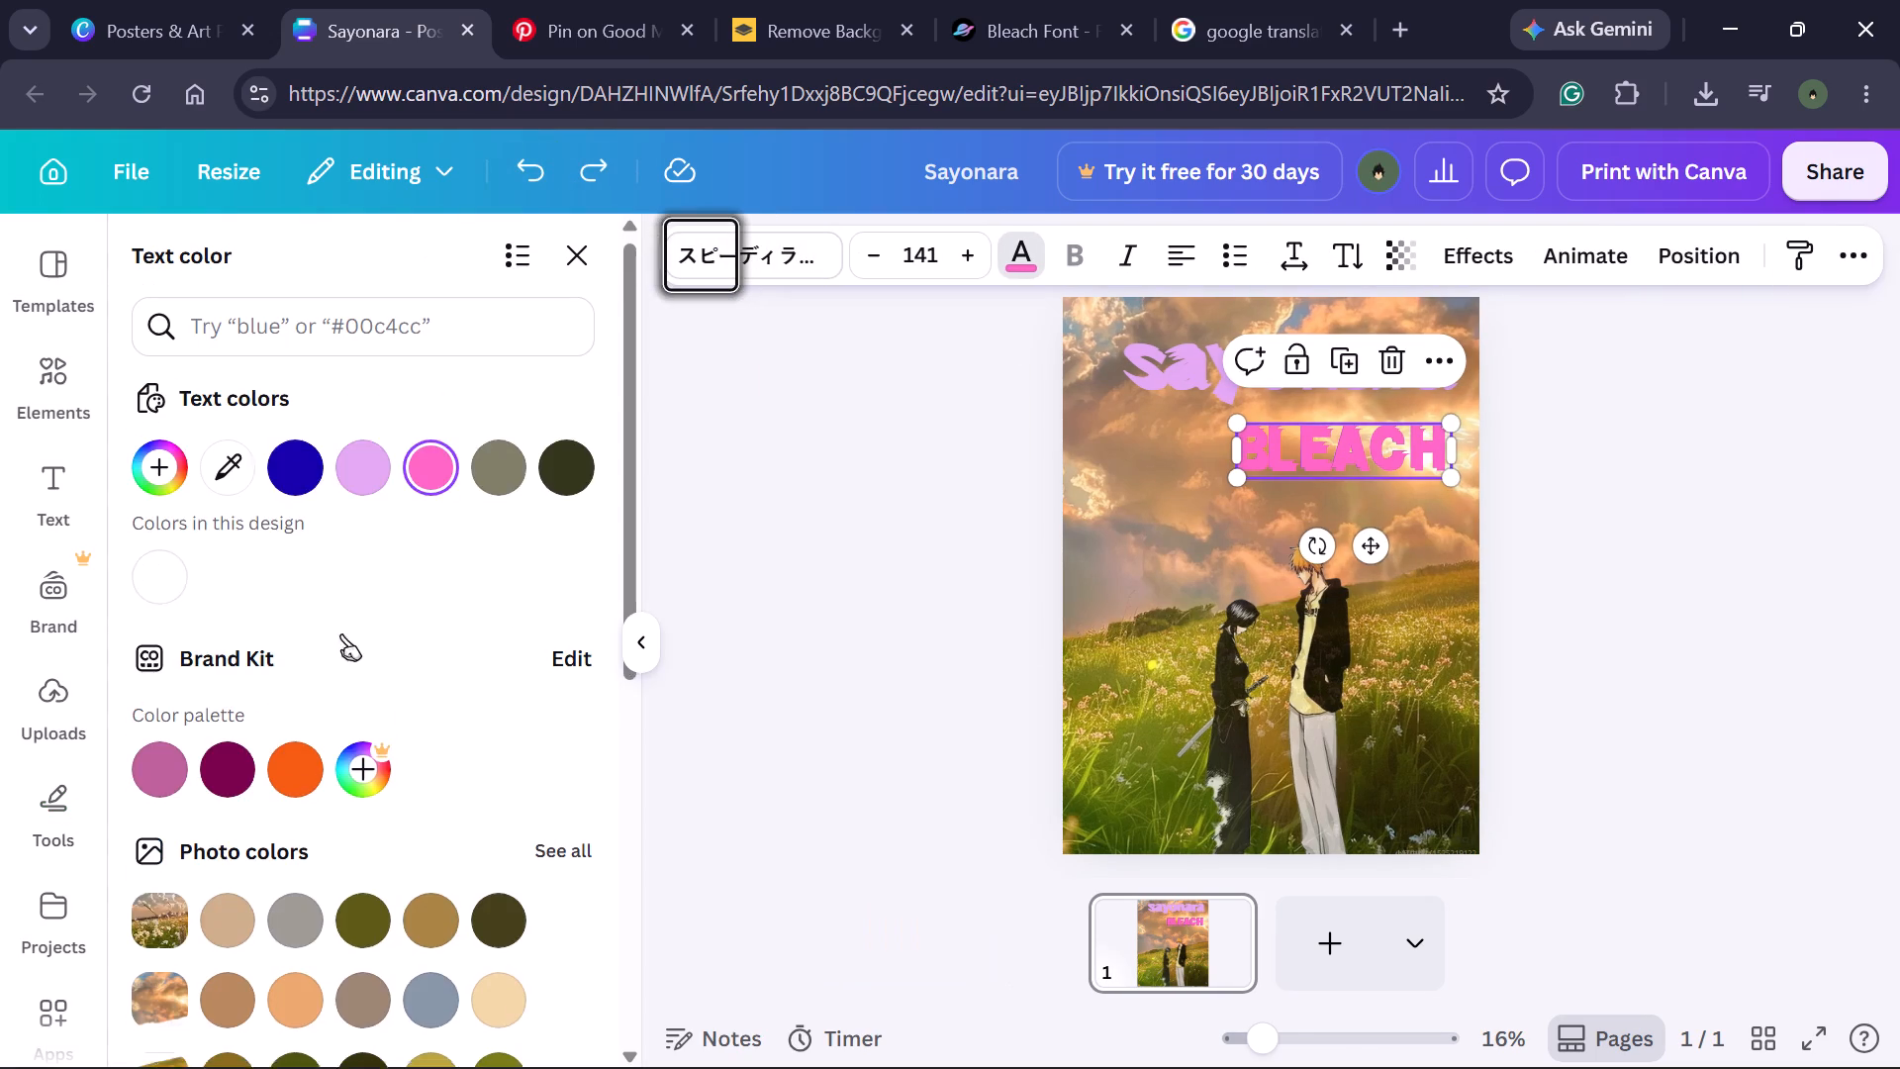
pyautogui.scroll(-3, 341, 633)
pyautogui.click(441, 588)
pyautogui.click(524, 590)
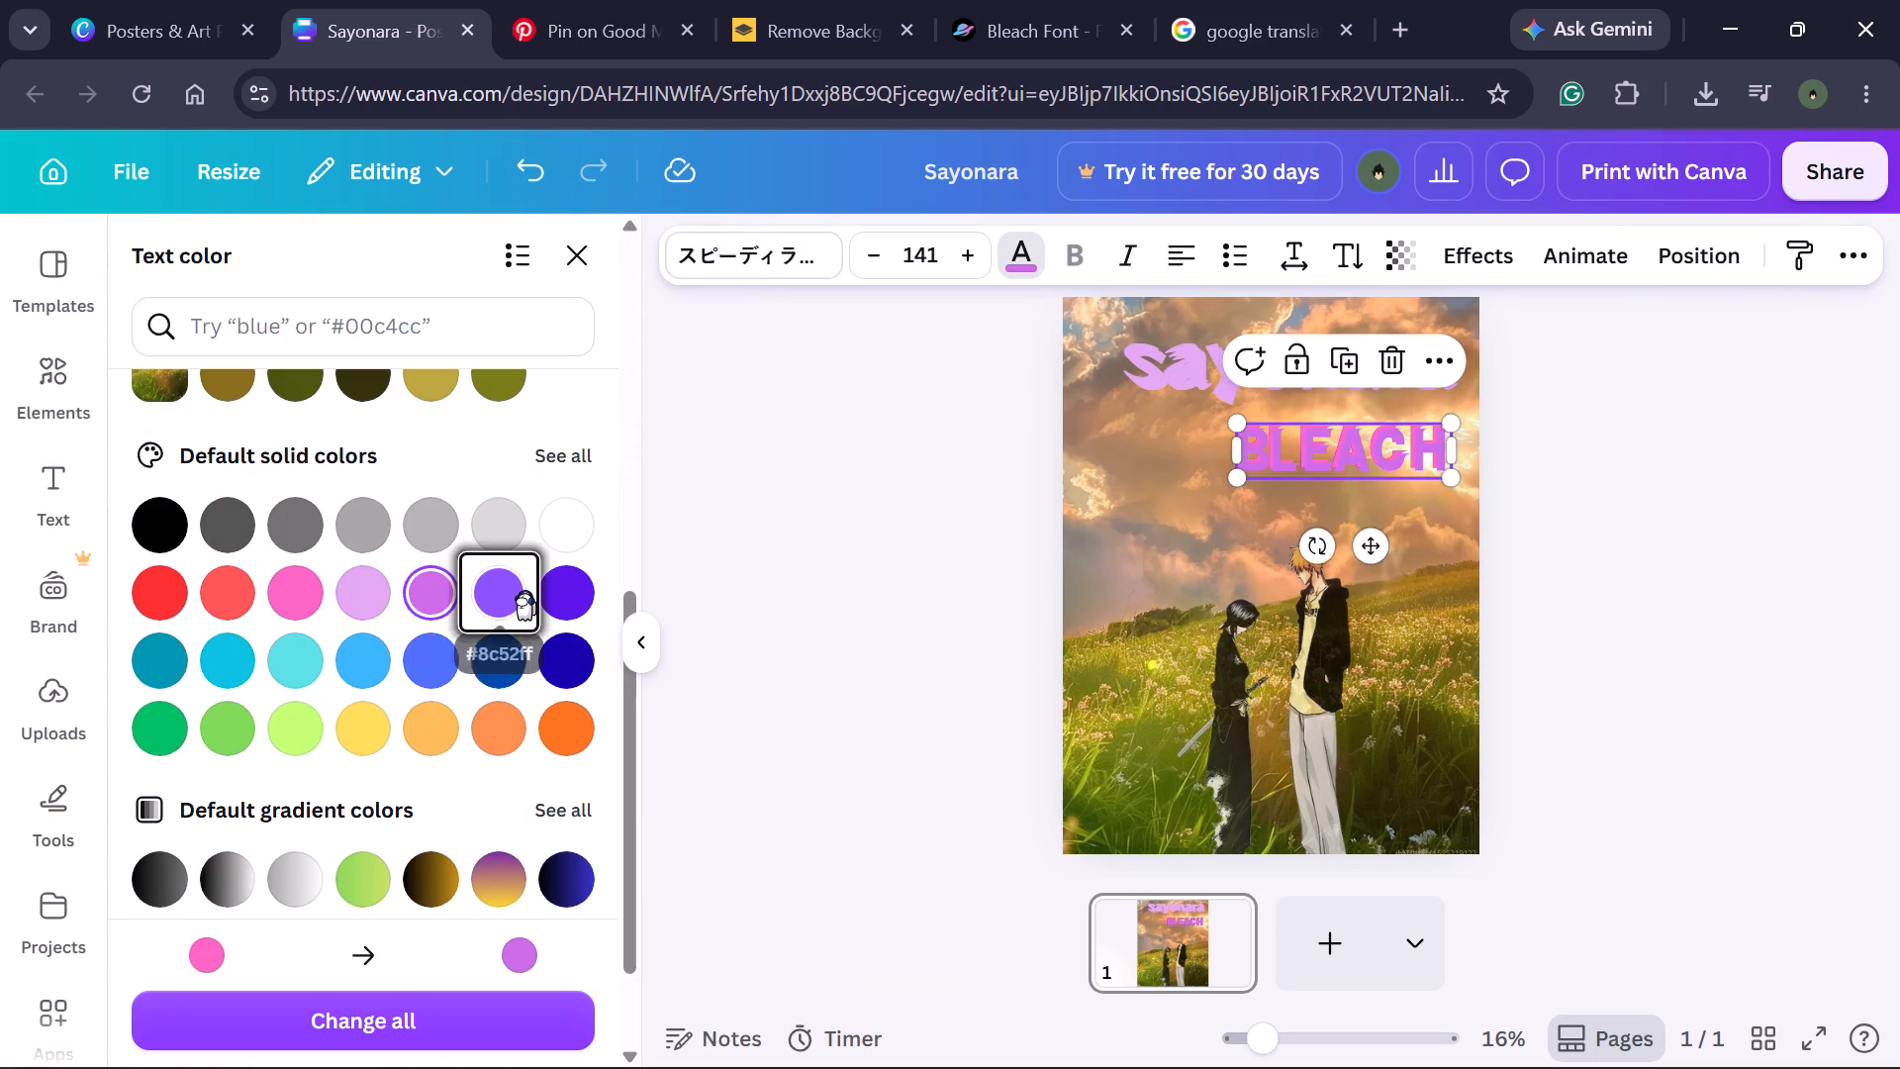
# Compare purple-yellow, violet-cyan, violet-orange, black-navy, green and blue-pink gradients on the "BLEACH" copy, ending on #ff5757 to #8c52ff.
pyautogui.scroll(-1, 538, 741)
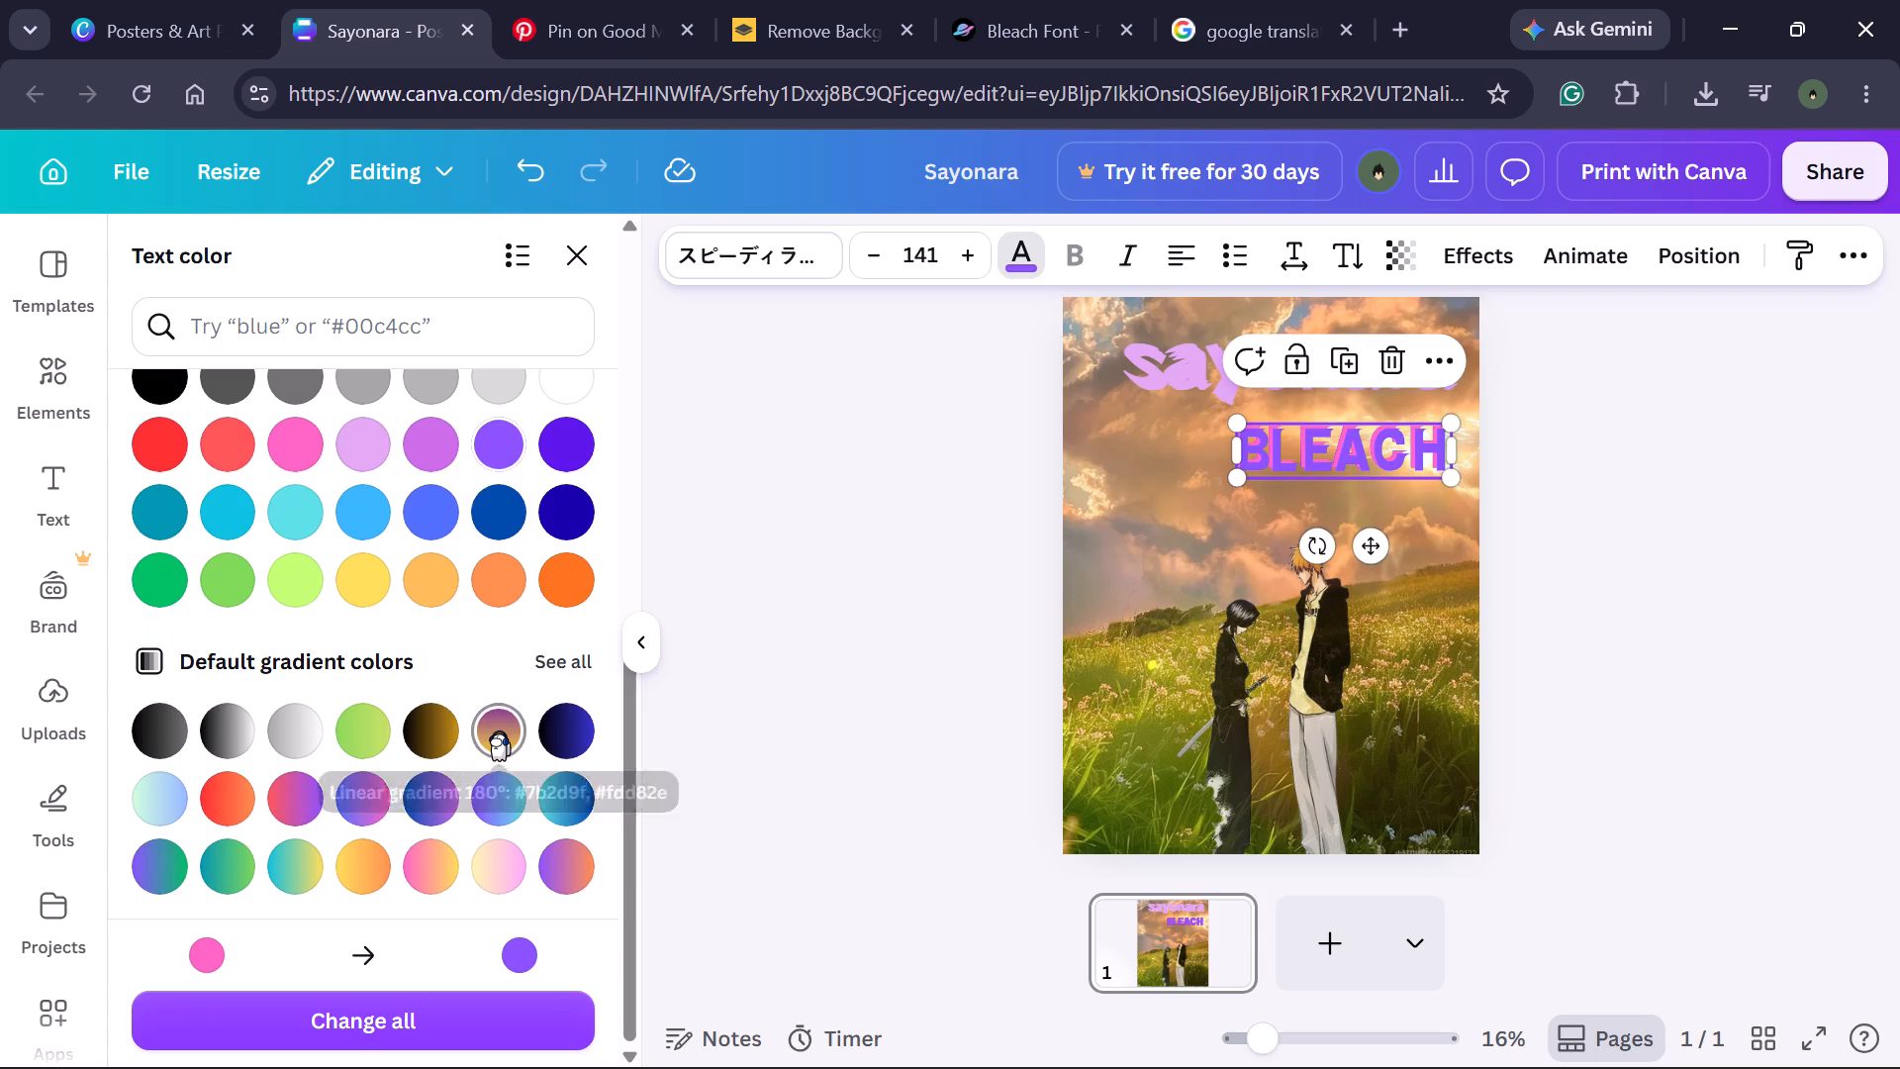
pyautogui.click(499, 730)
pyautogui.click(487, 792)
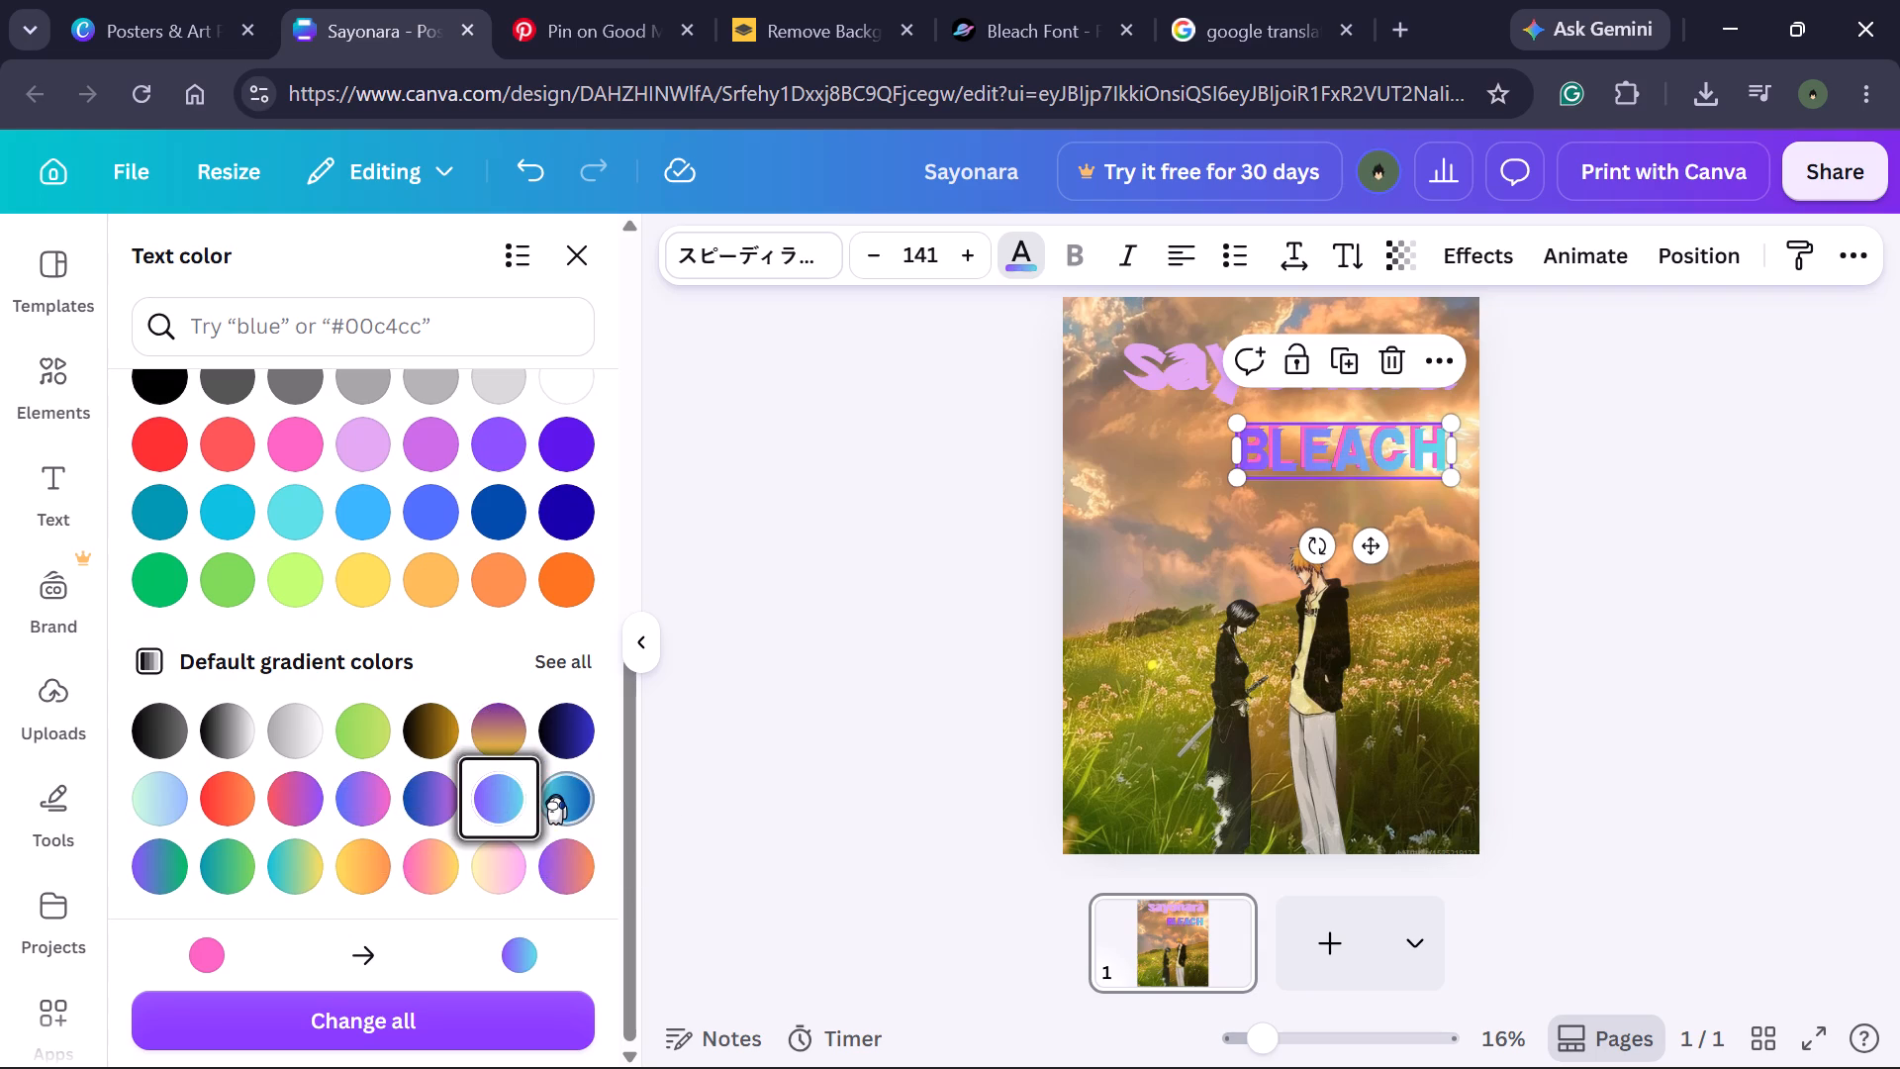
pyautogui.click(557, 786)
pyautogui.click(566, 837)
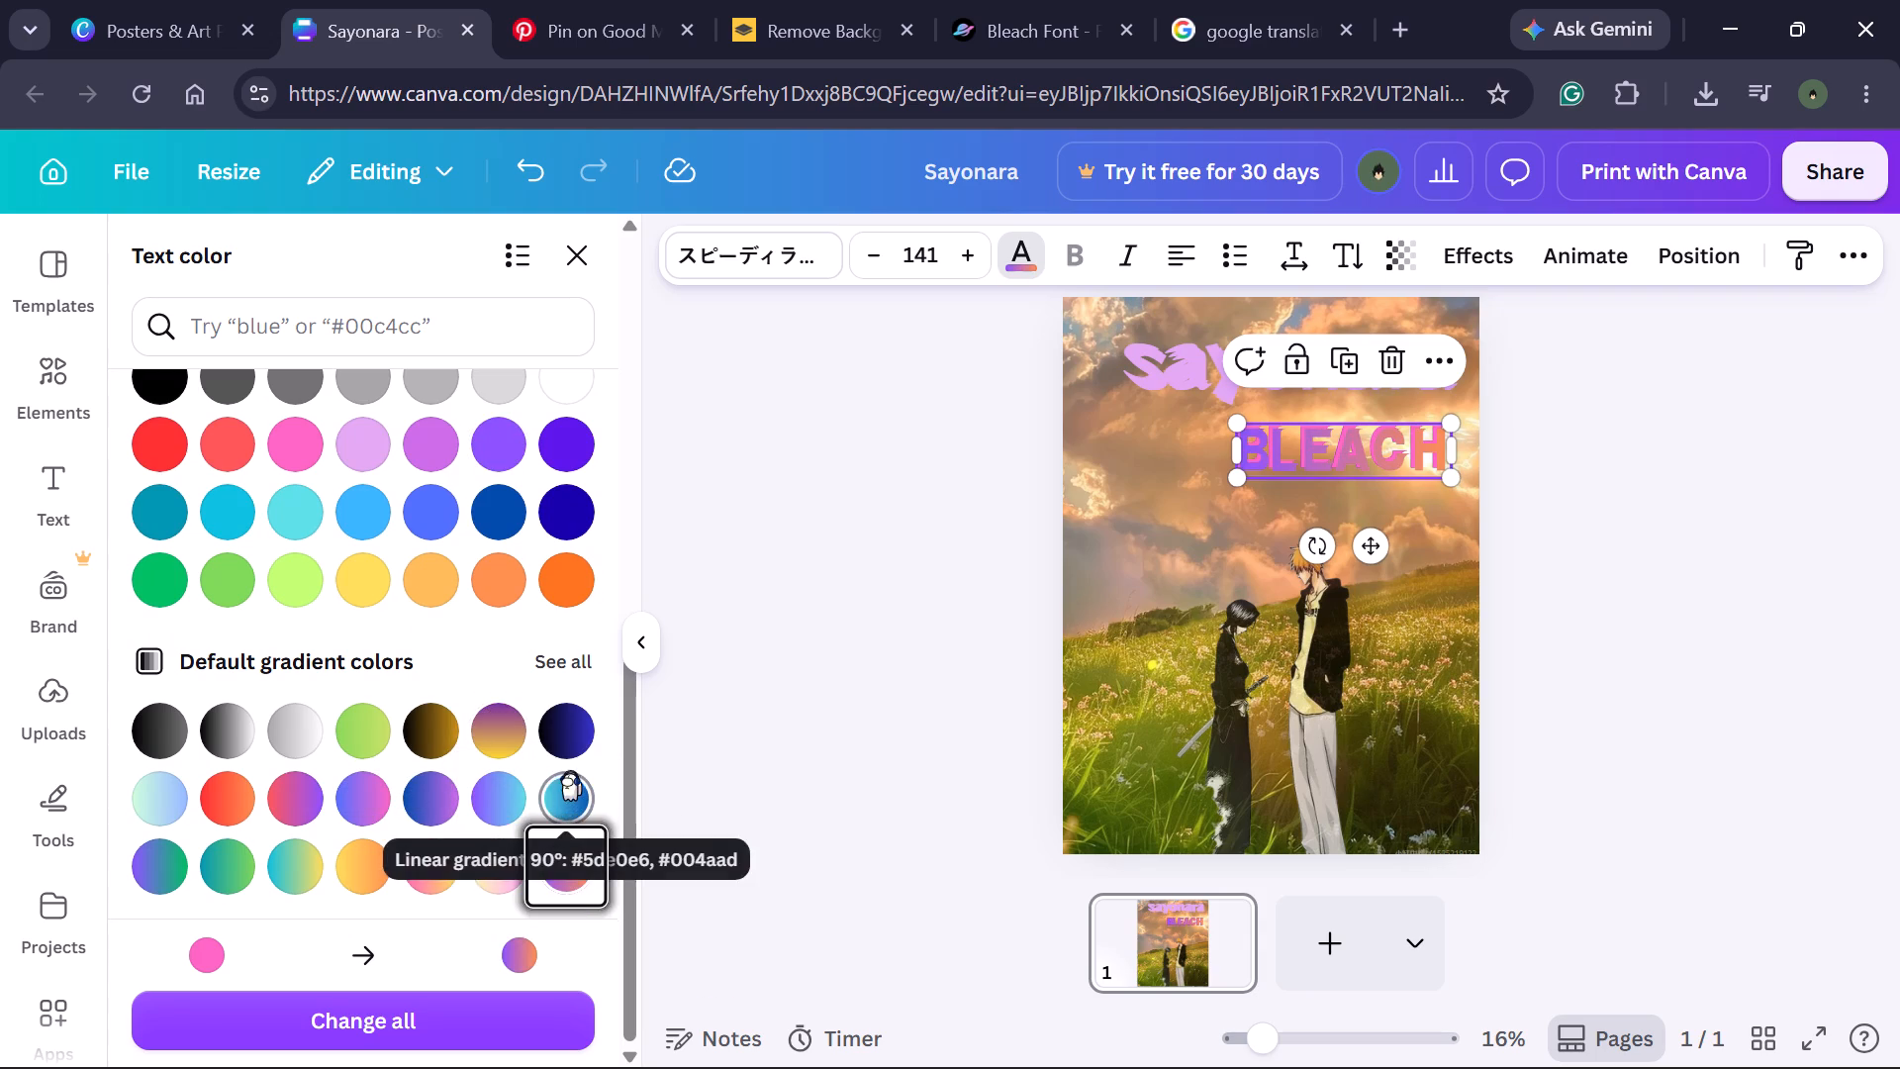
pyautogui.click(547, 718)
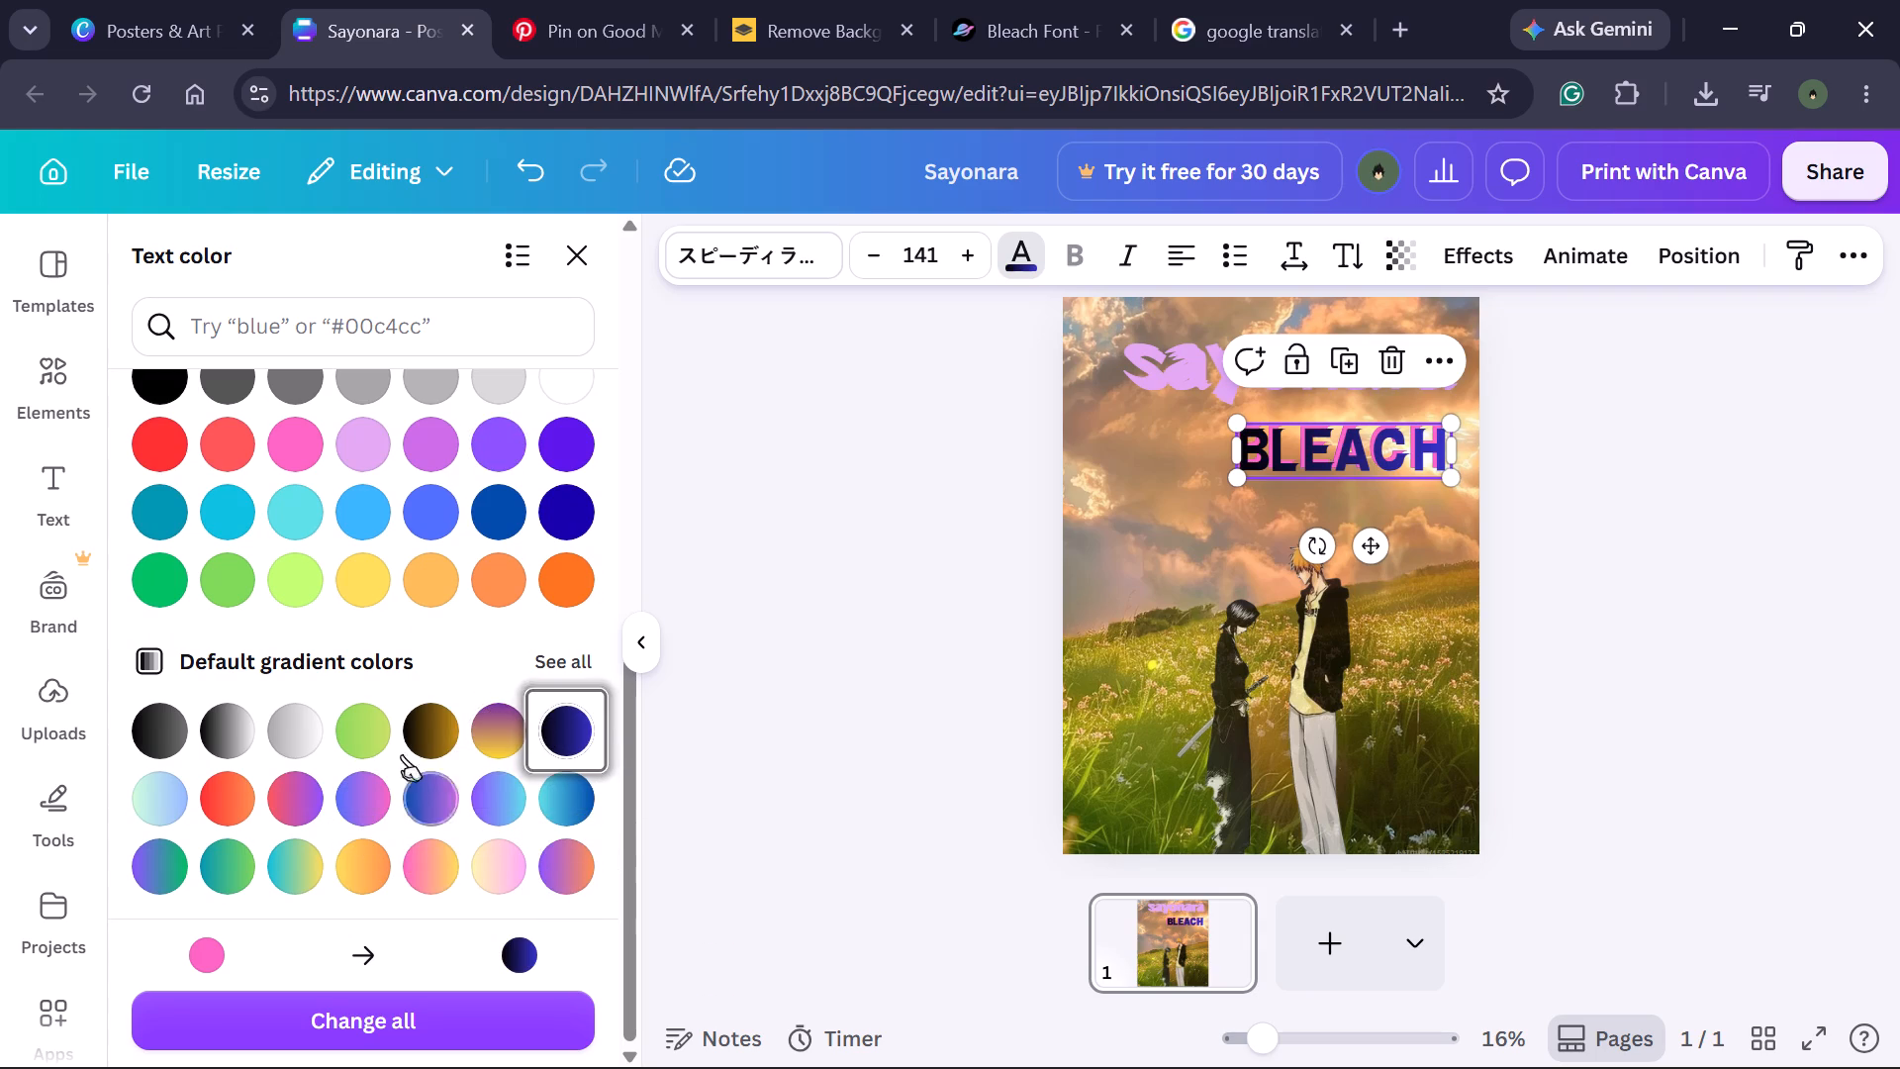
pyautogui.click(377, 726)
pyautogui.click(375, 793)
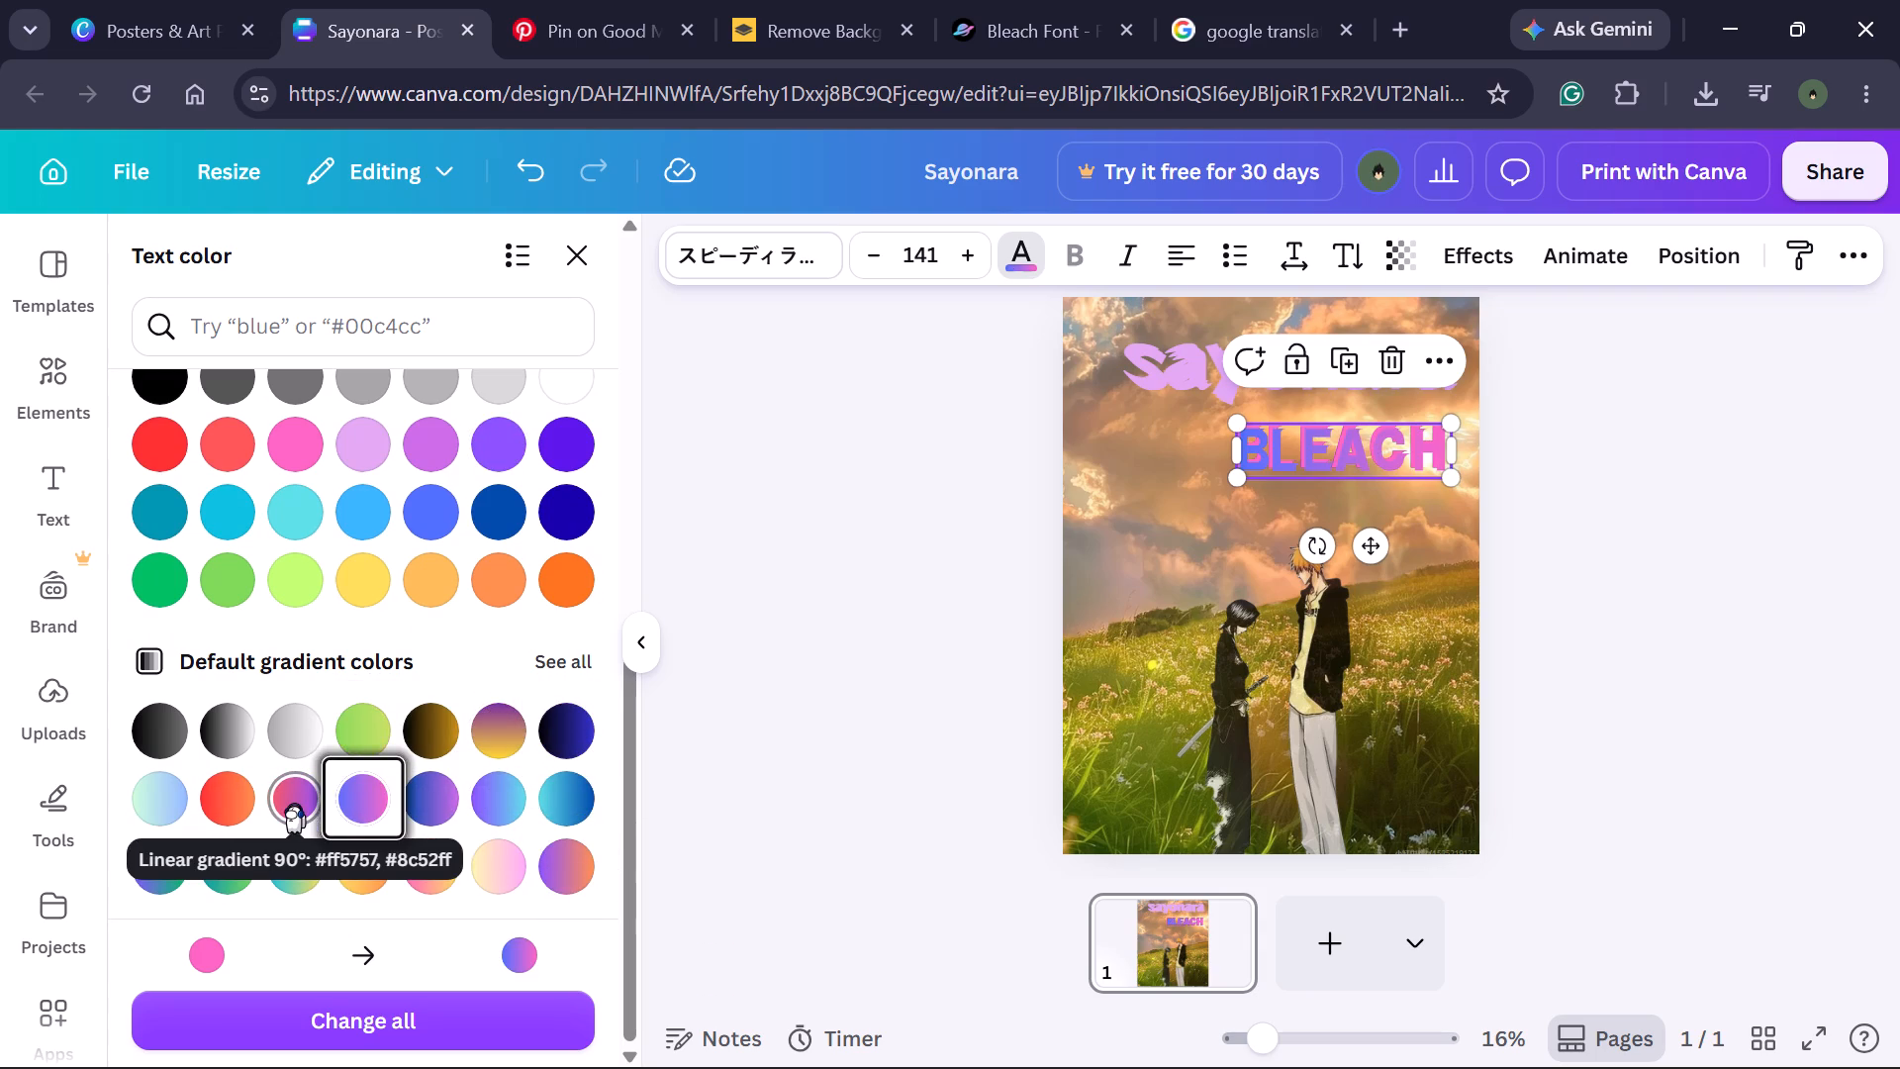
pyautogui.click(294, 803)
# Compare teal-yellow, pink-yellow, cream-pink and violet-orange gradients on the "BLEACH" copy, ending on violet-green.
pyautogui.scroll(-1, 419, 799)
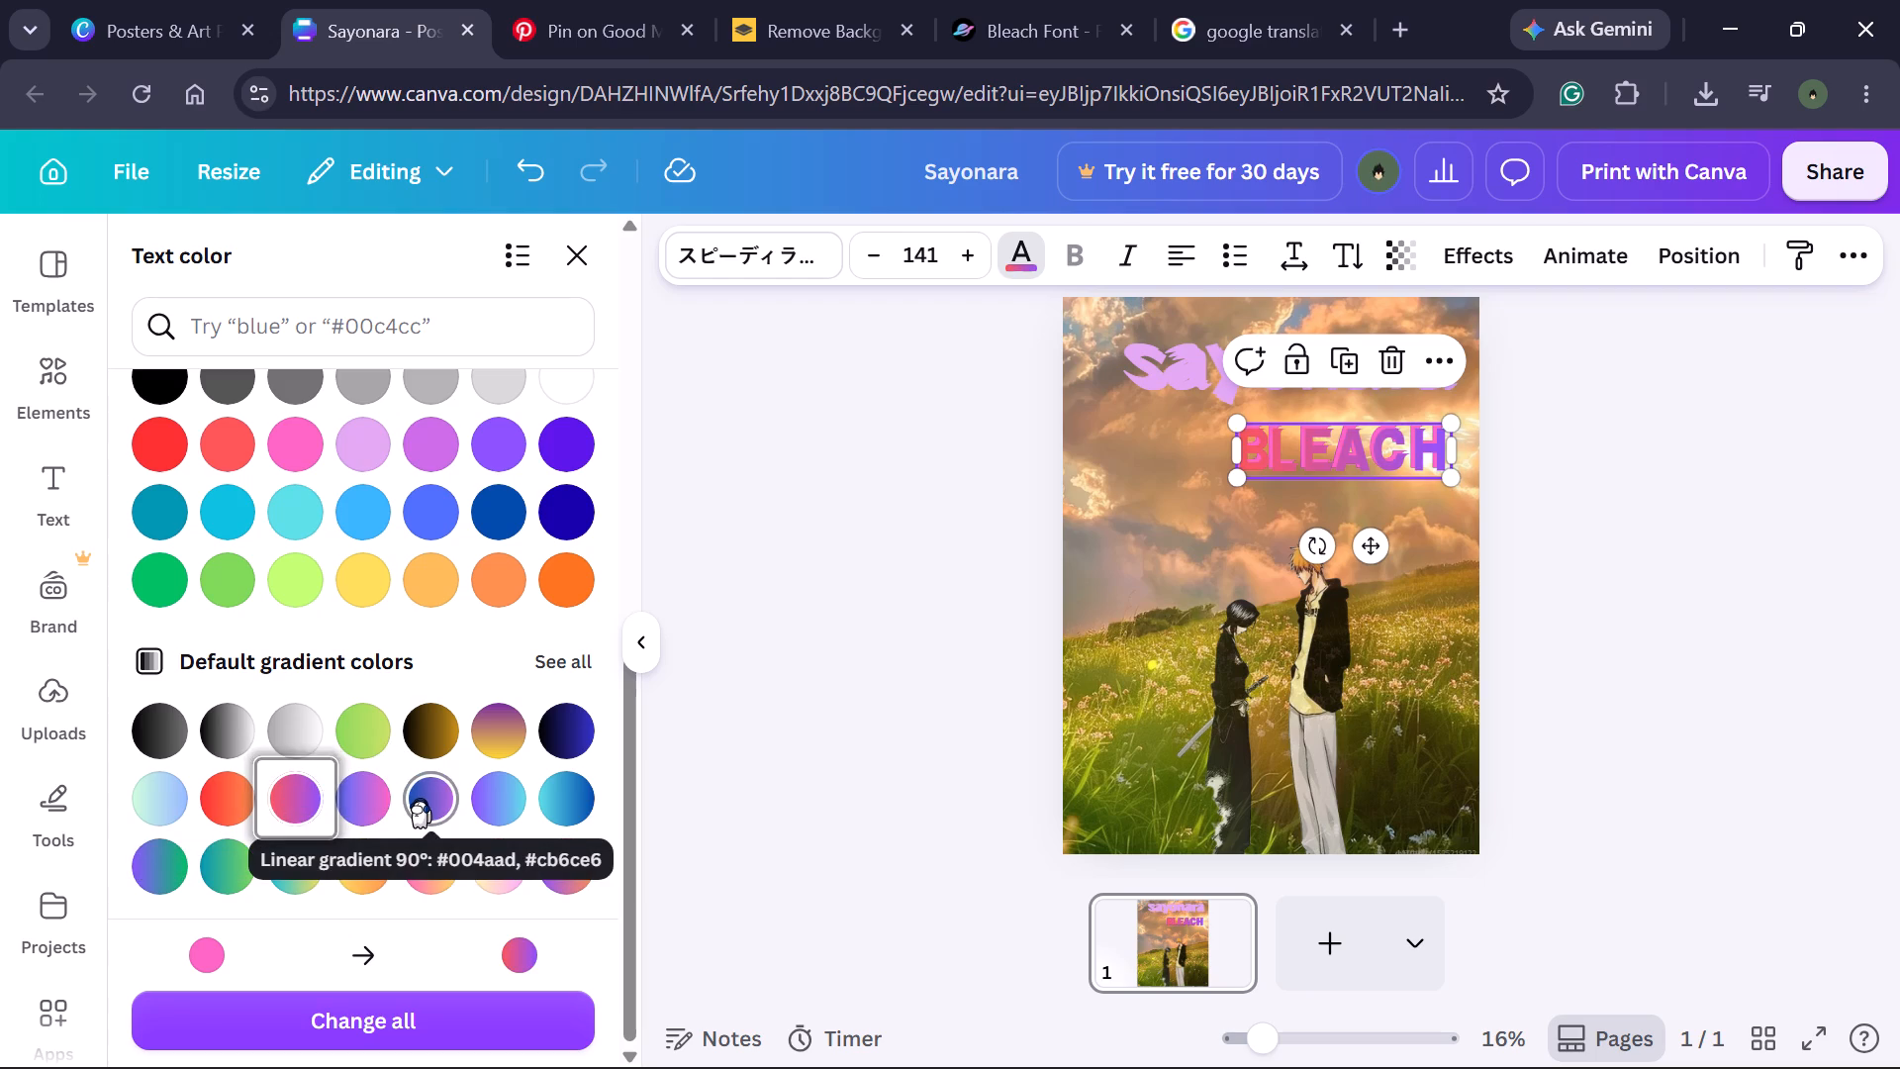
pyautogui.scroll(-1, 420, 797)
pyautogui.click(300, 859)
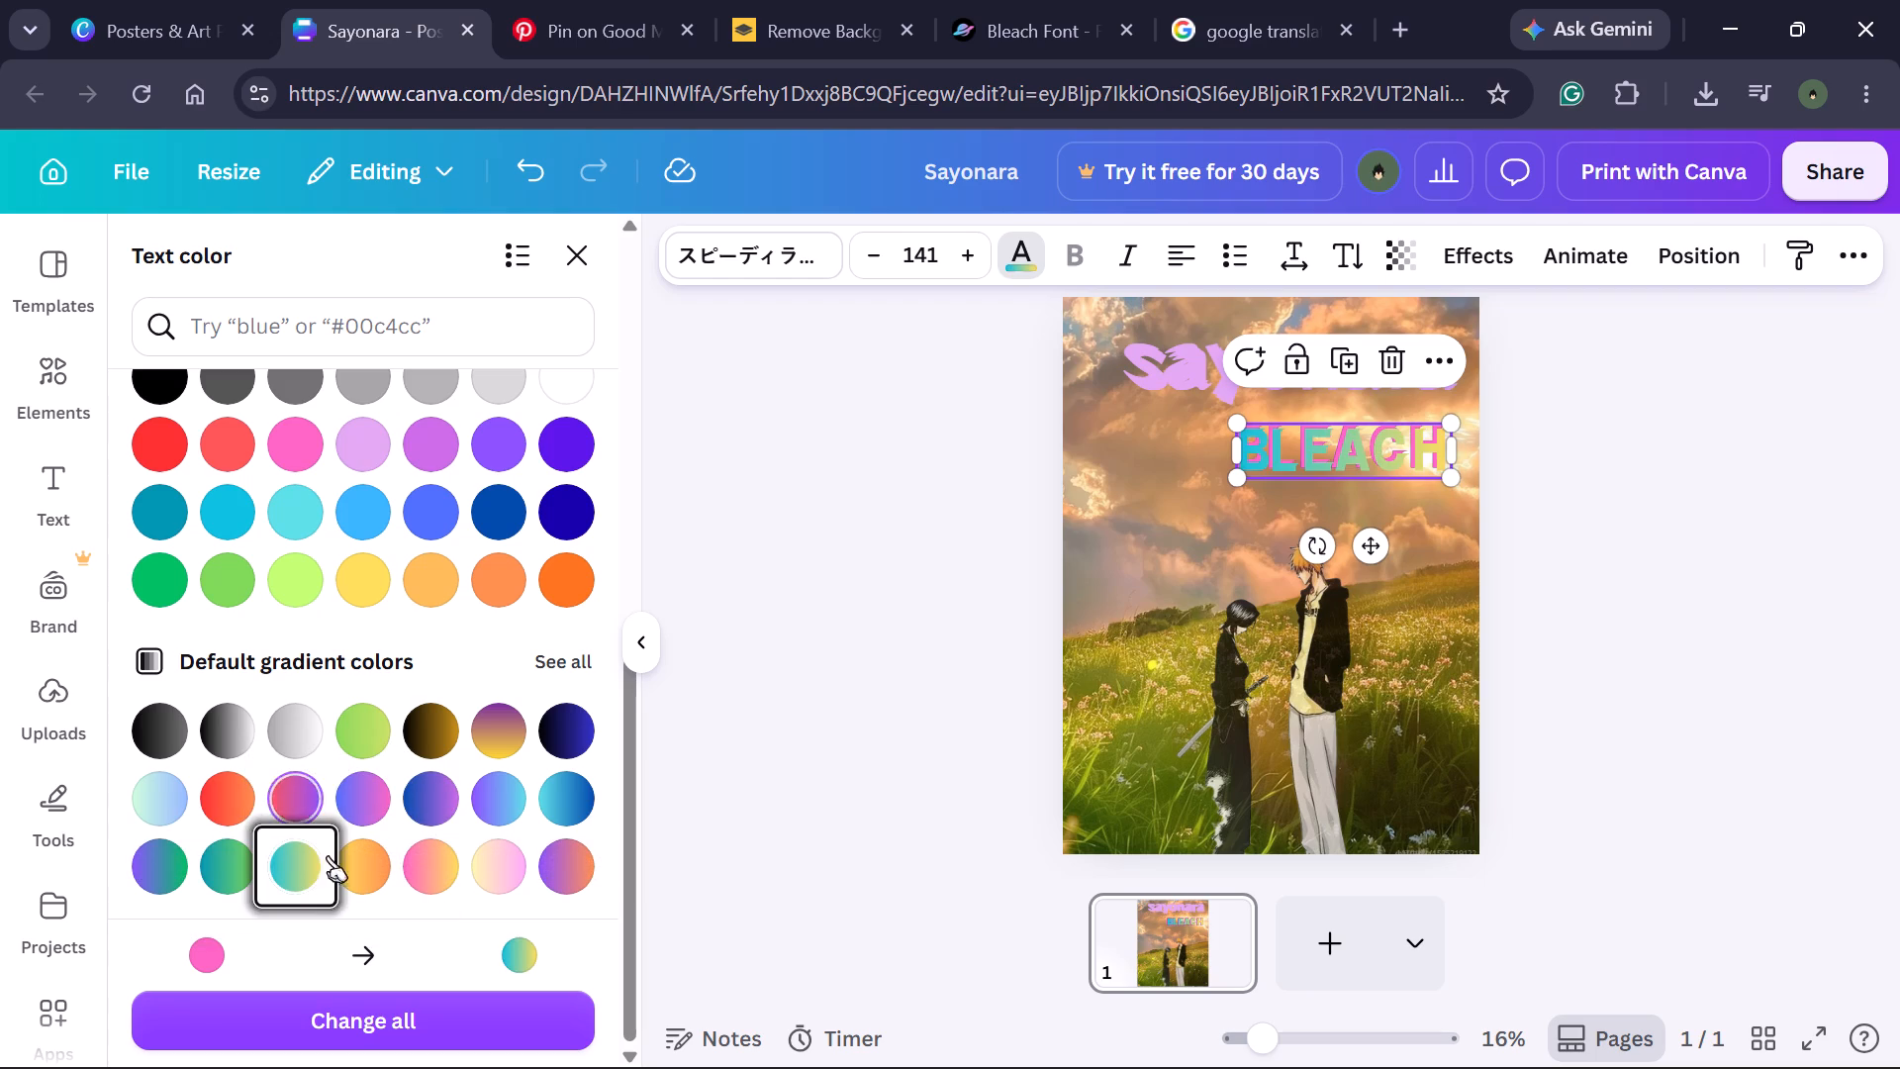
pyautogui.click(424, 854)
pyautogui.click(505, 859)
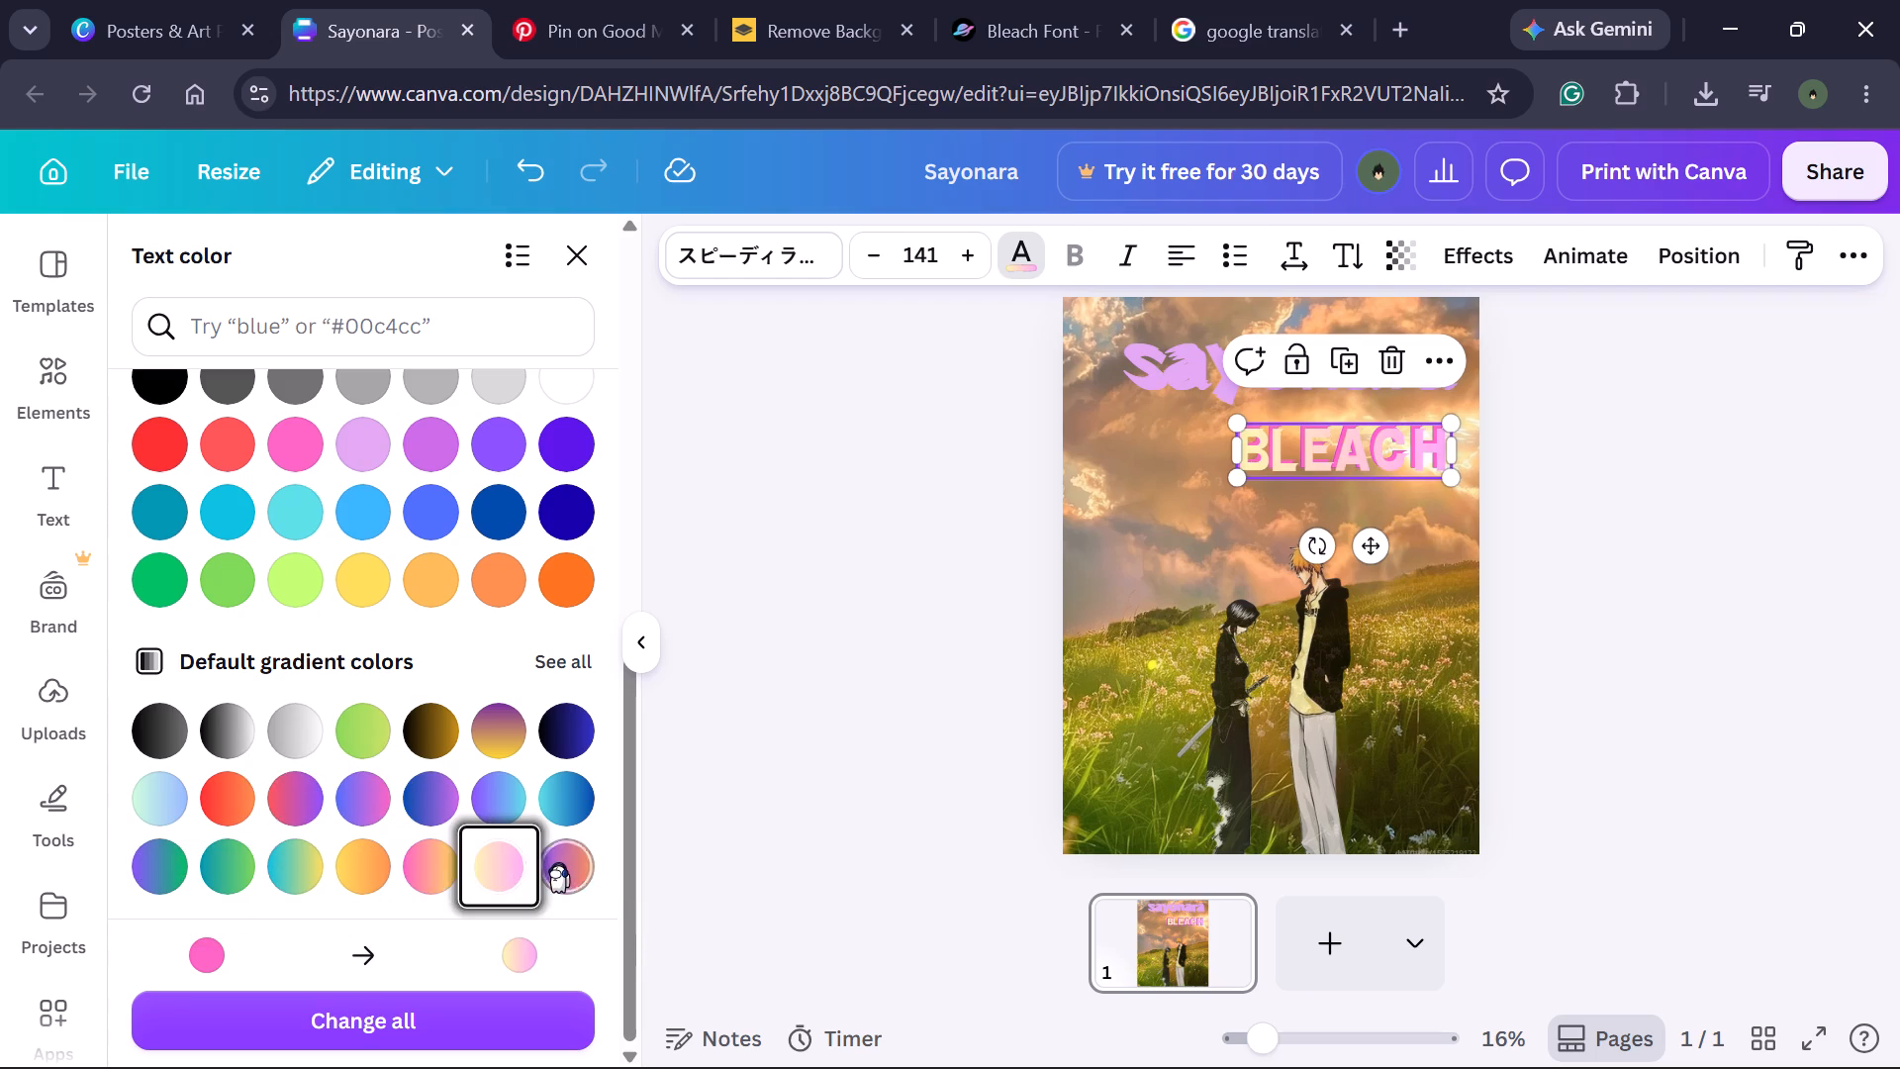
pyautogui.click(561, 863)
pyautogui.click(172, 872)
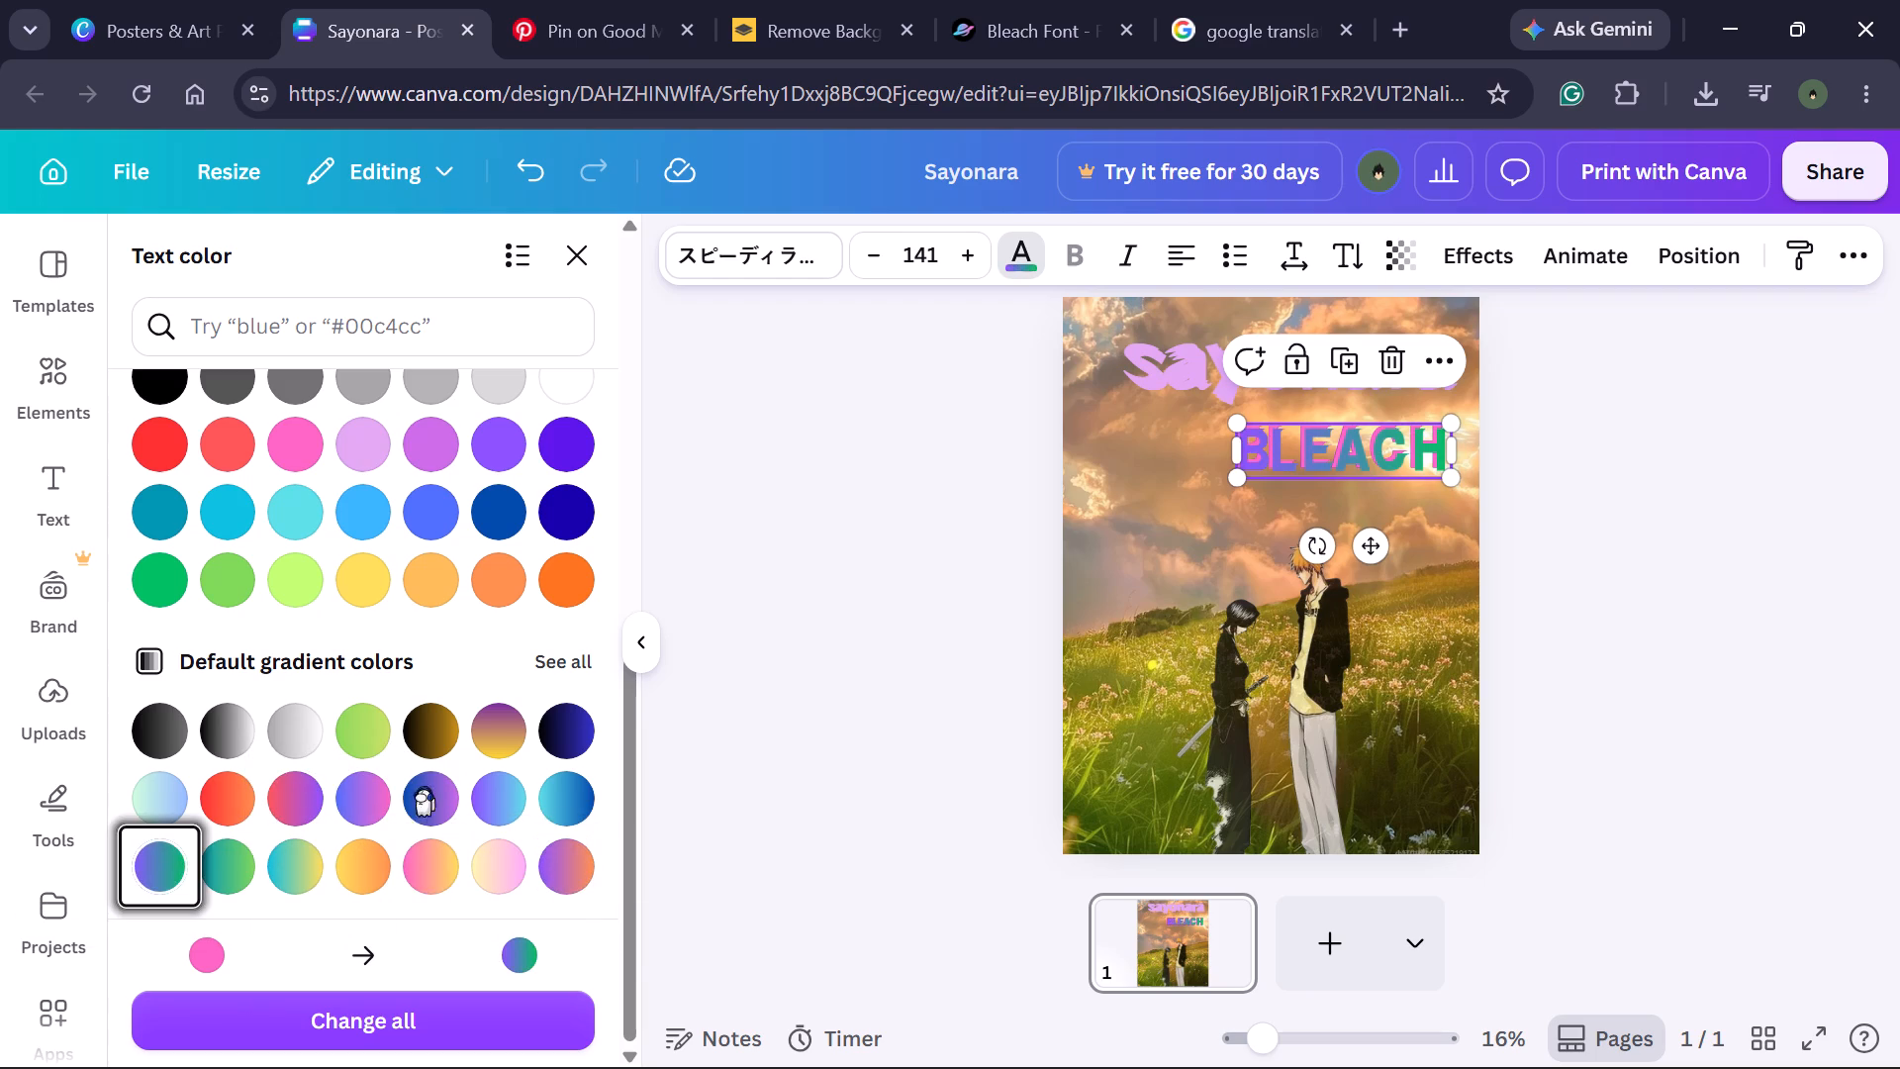
# Apply the #004aad to #cb6ce6 linear gradient to the "BLEACH" copy and replace all hot pink on the page with it.
pyautogui.click(281, 784)
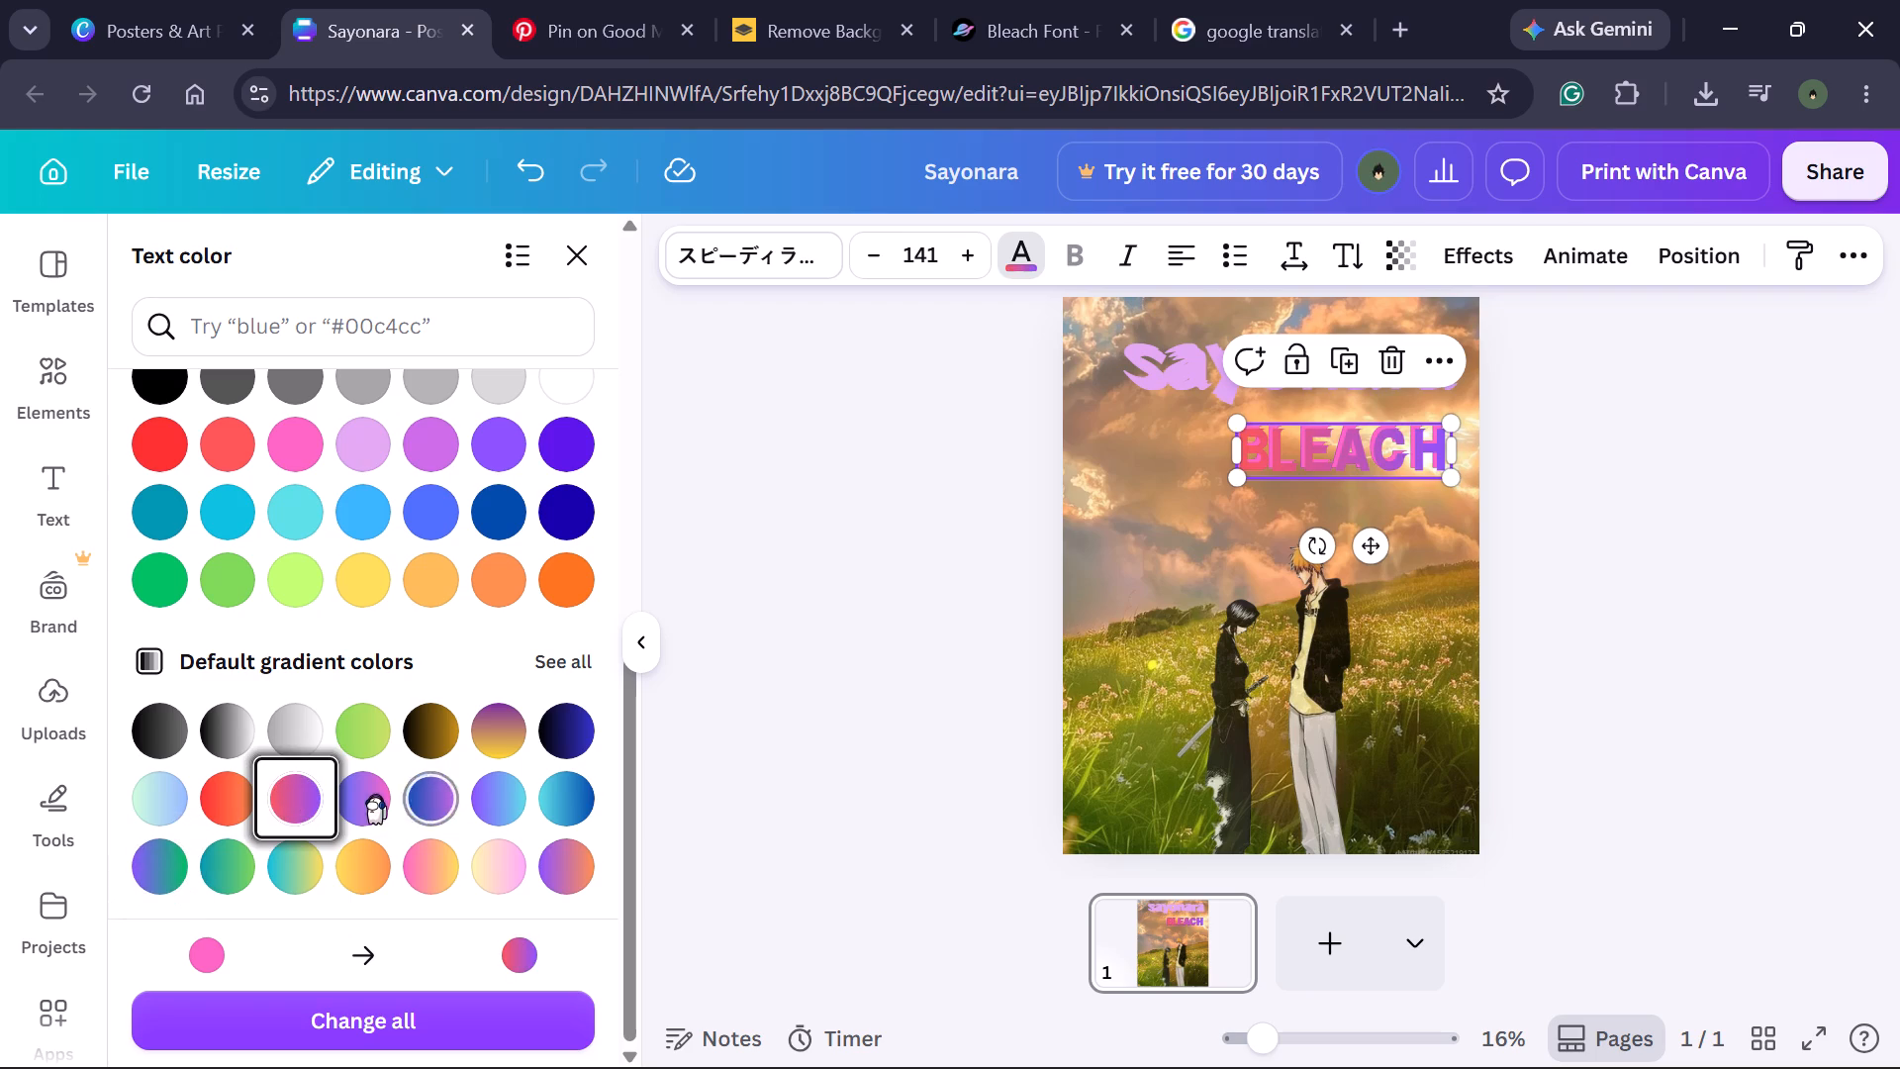
pyautogui.click(368, 795)
pyautogui.click(424, 800)
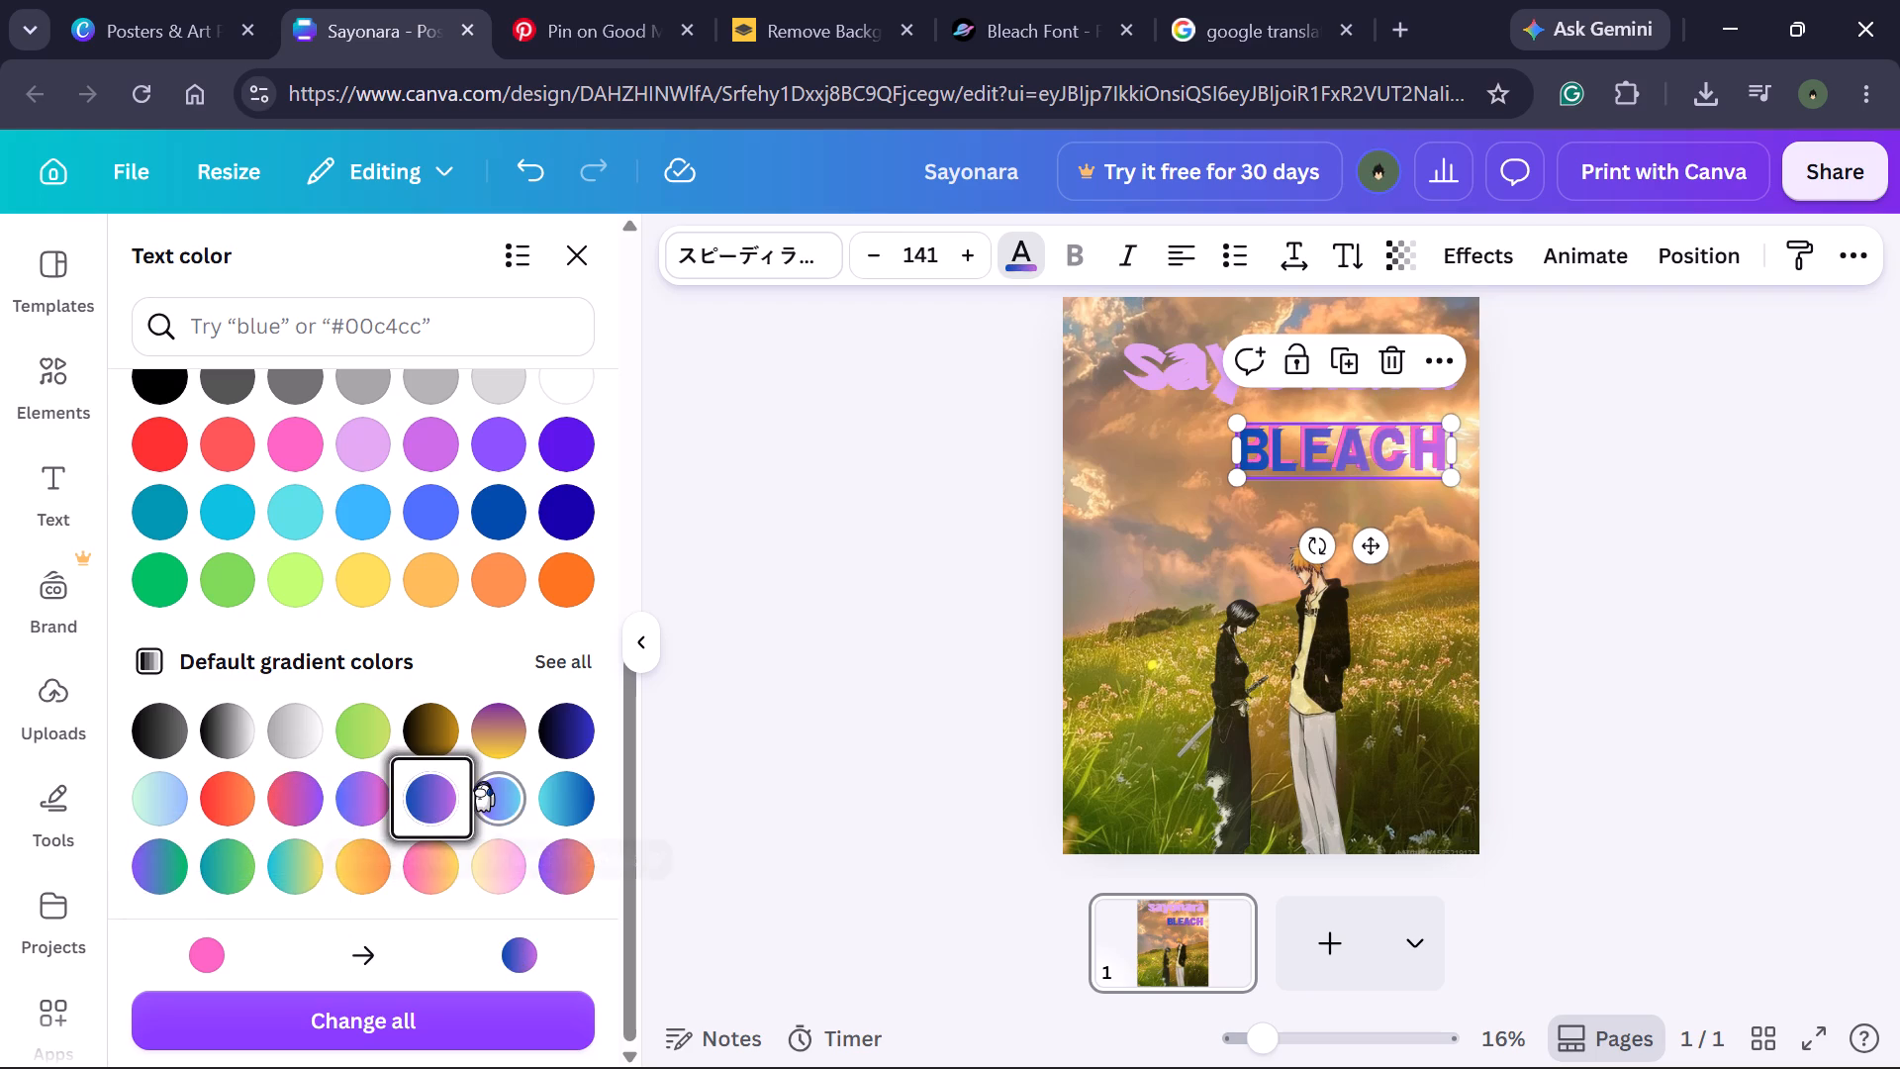
pyautogui.click(490, 1011)
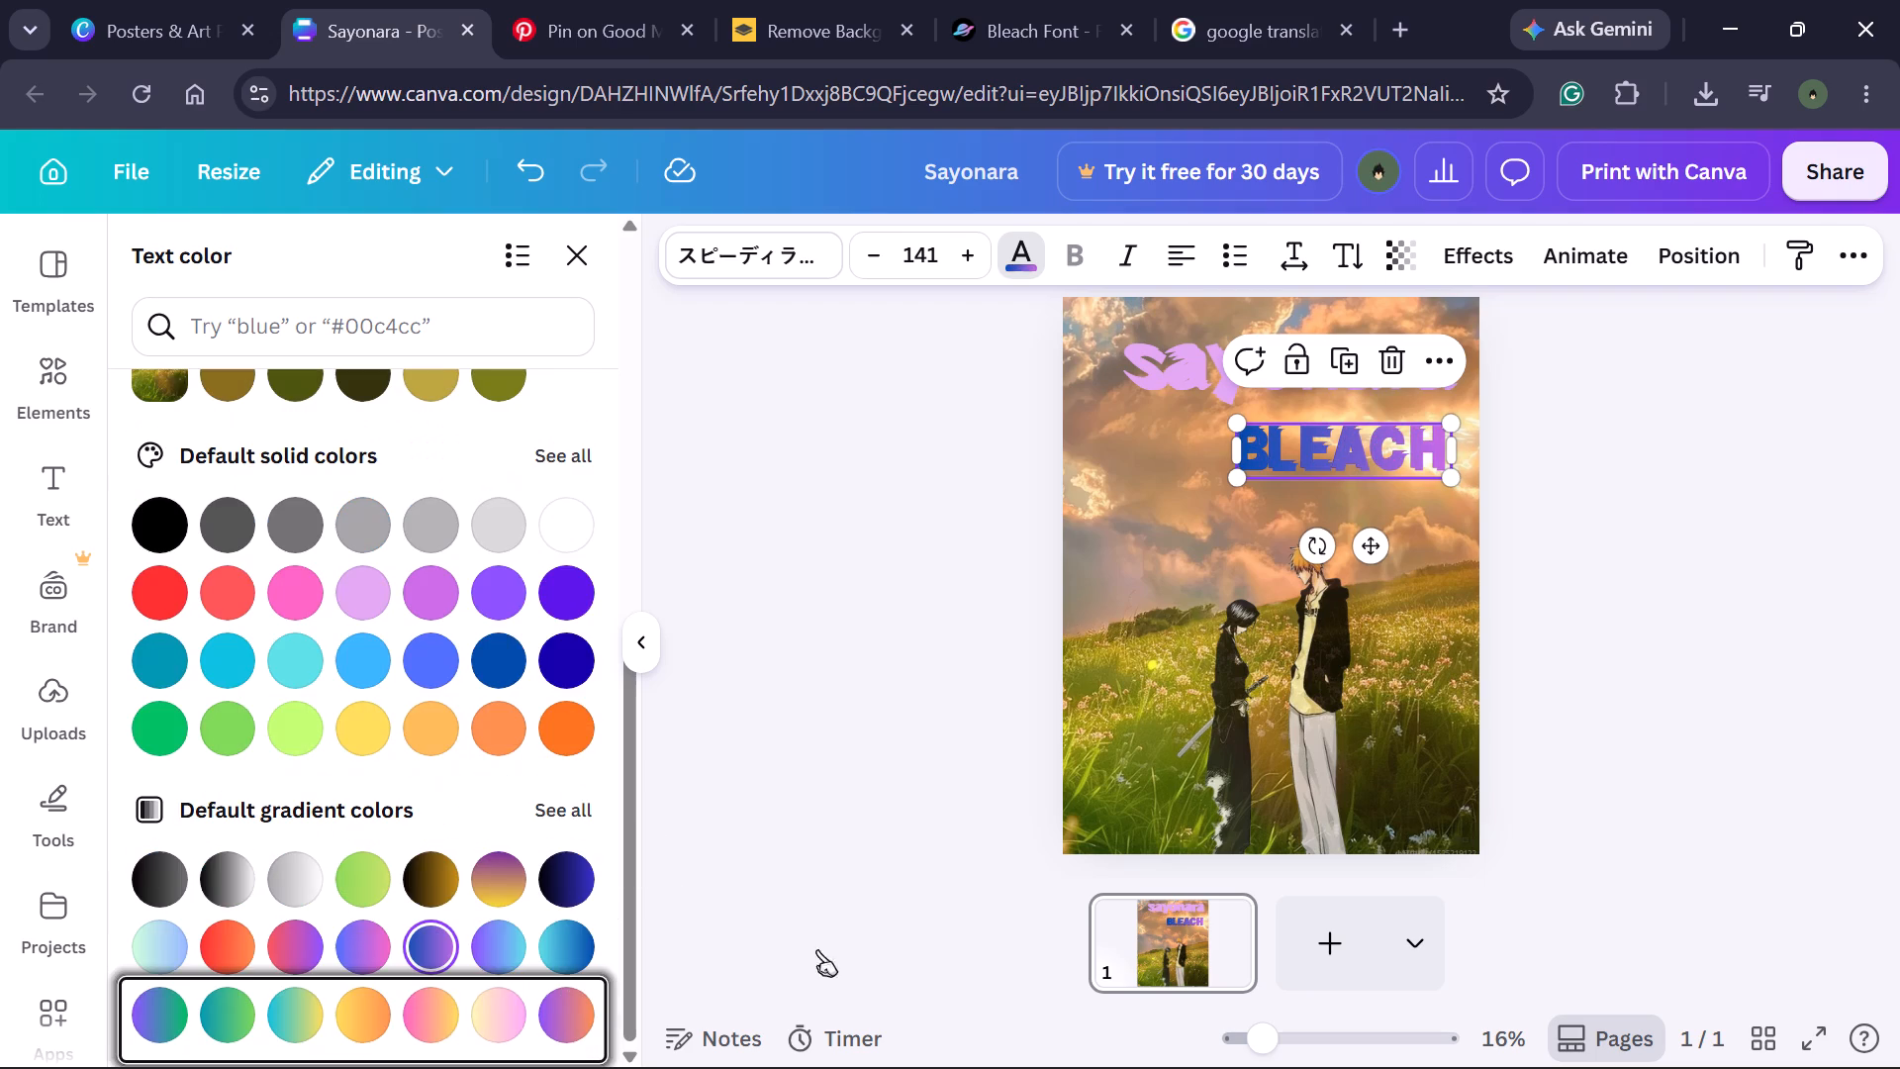
pyautogui.click(1701, 410)
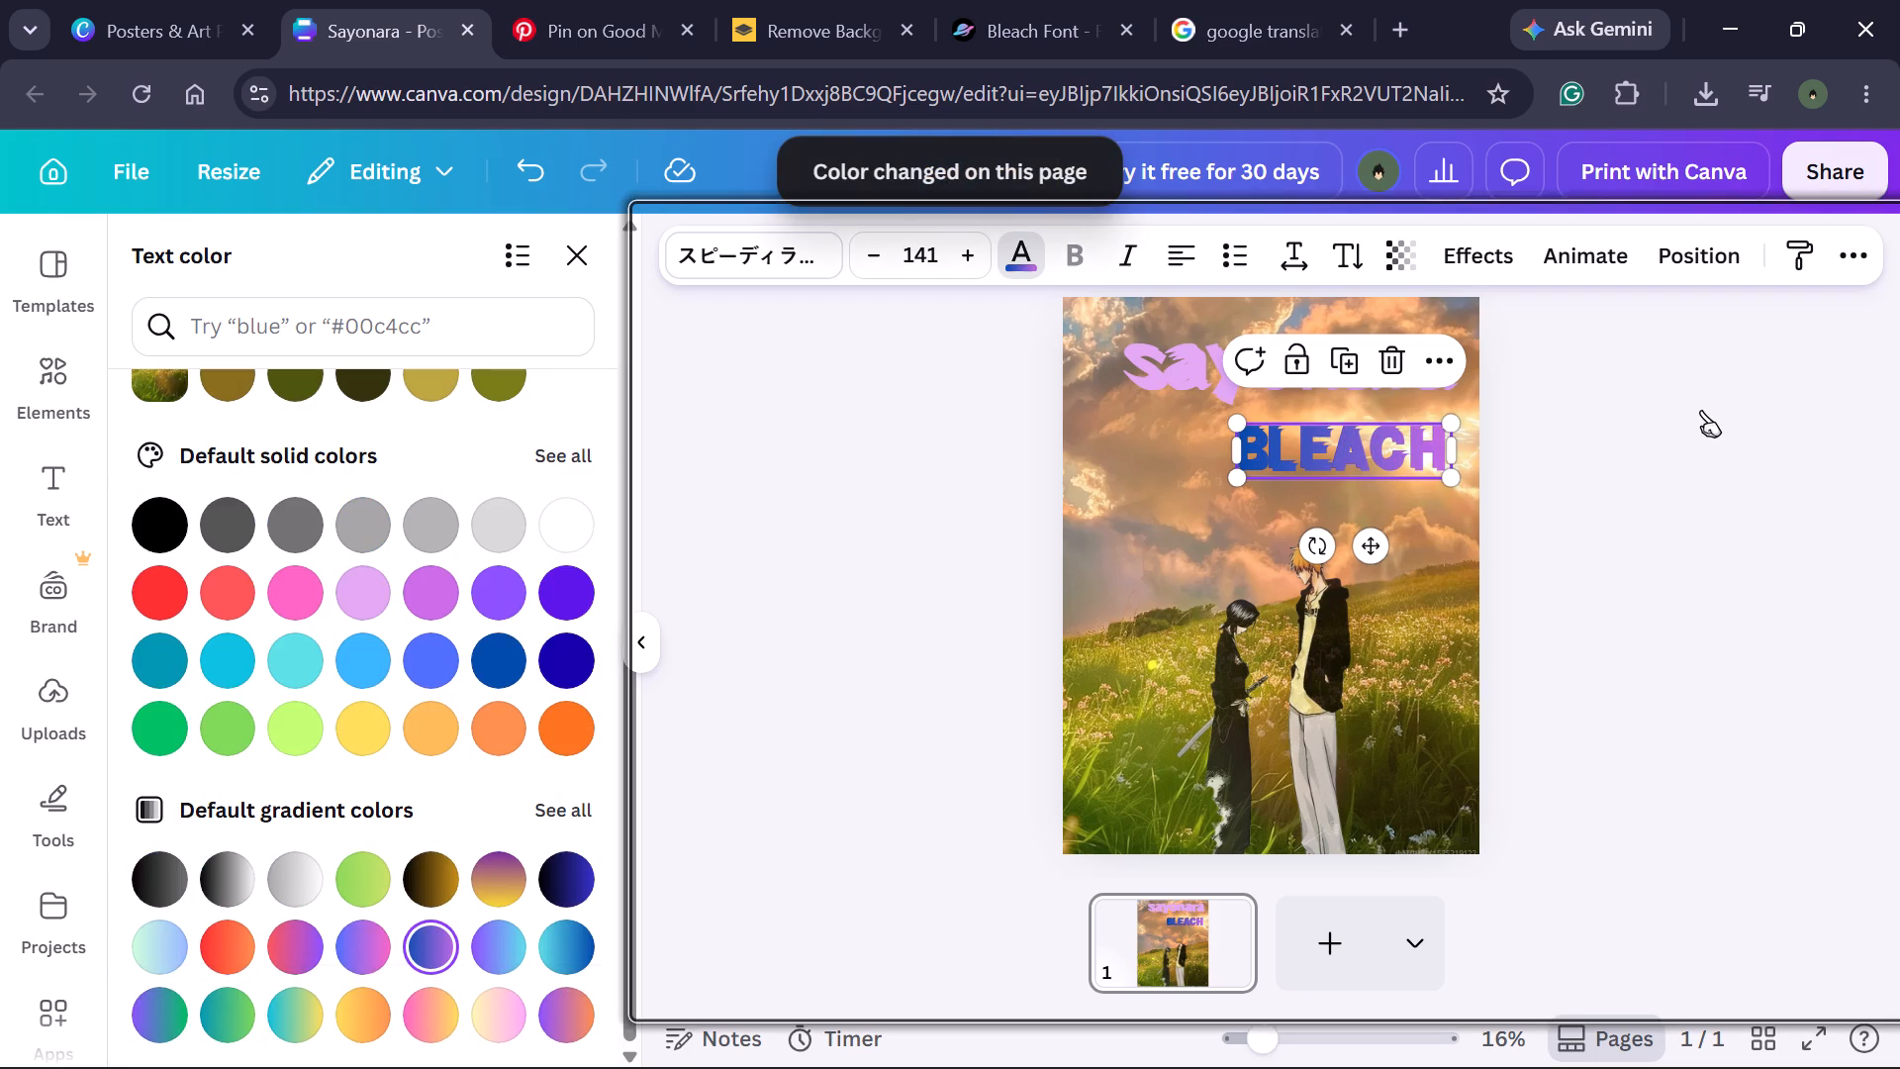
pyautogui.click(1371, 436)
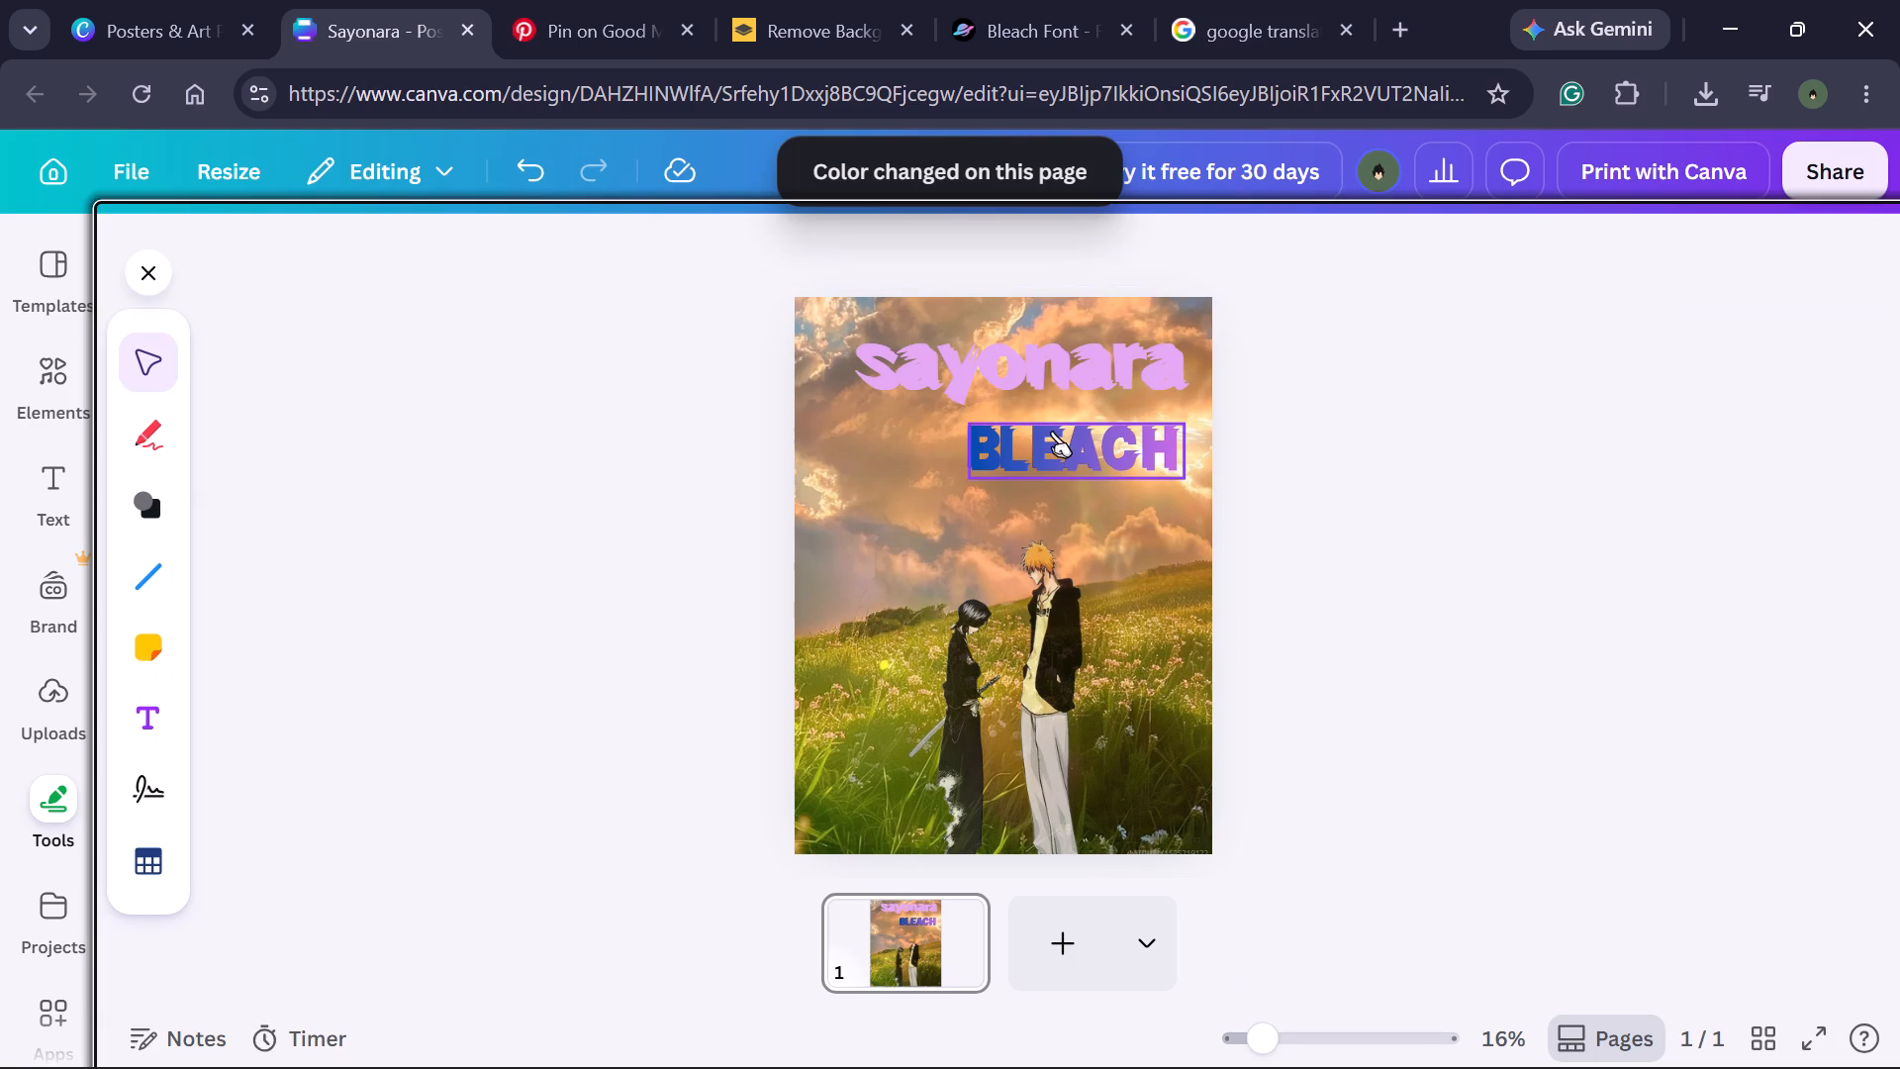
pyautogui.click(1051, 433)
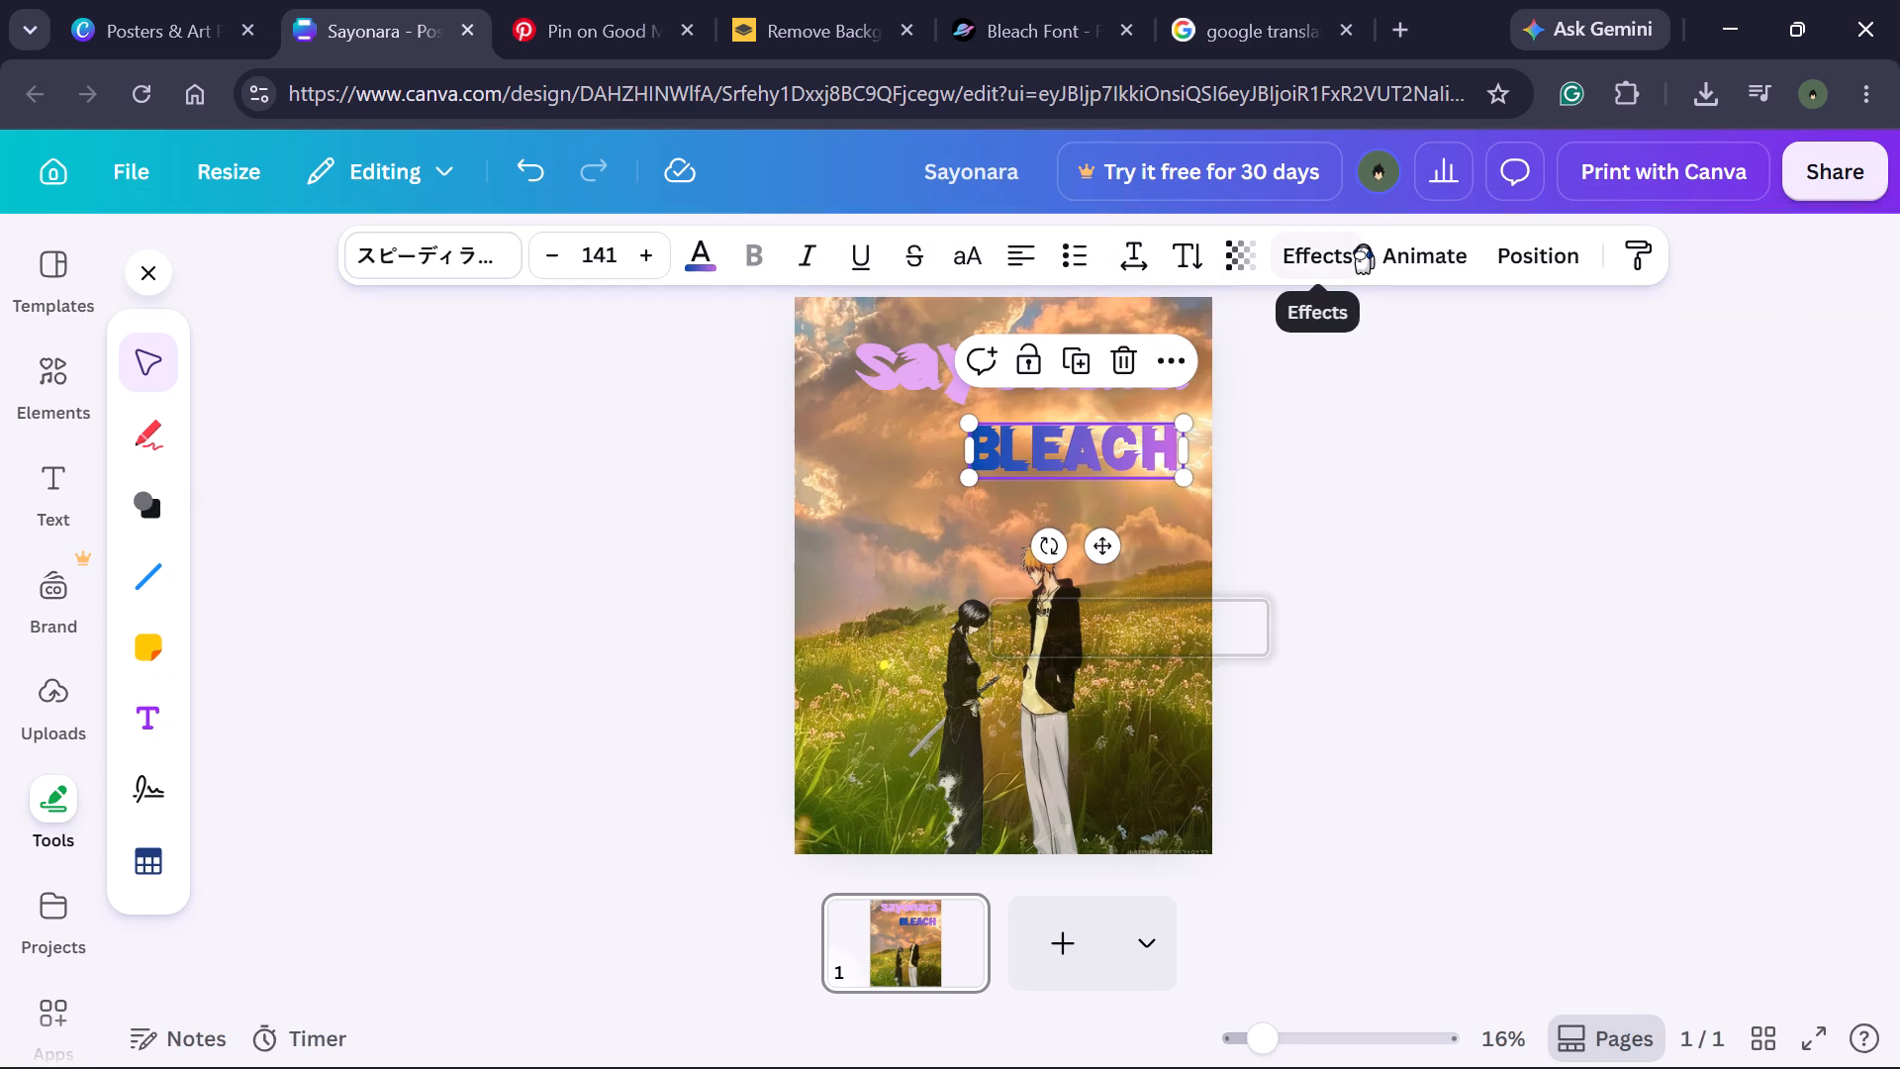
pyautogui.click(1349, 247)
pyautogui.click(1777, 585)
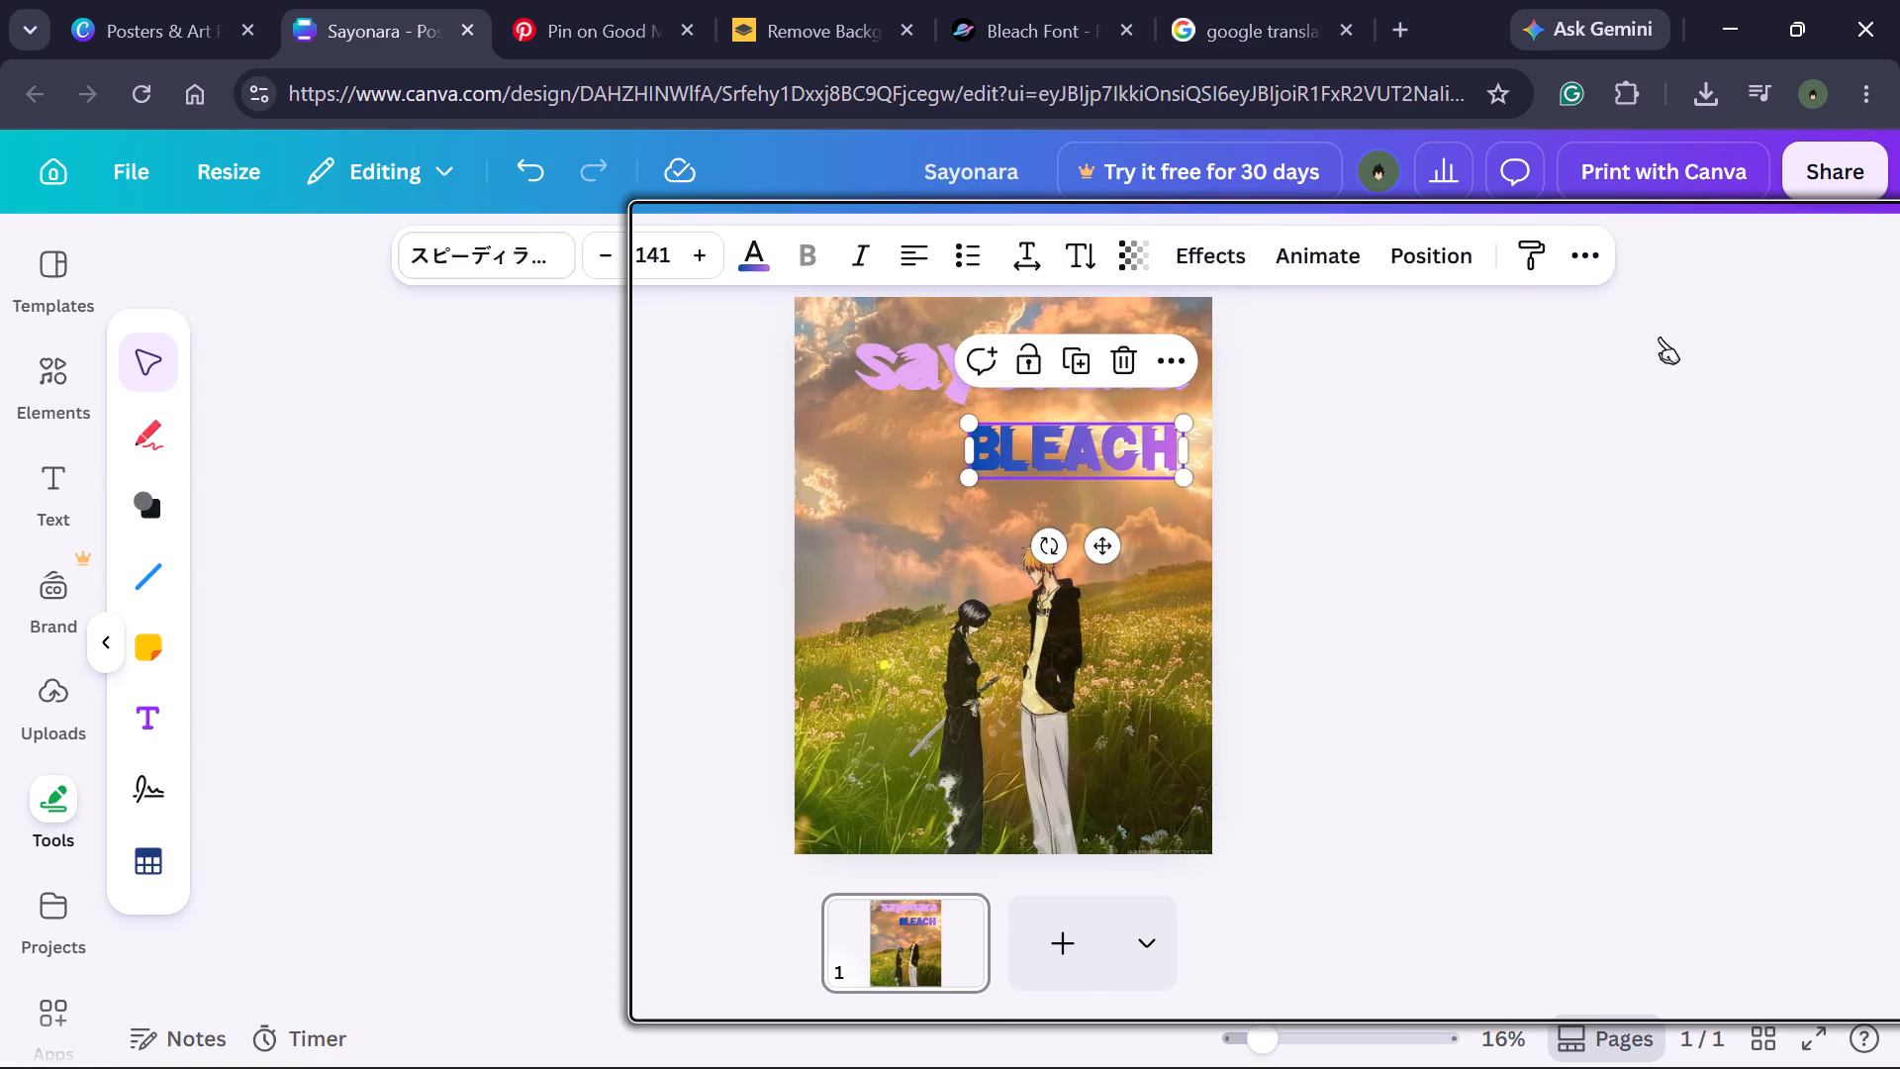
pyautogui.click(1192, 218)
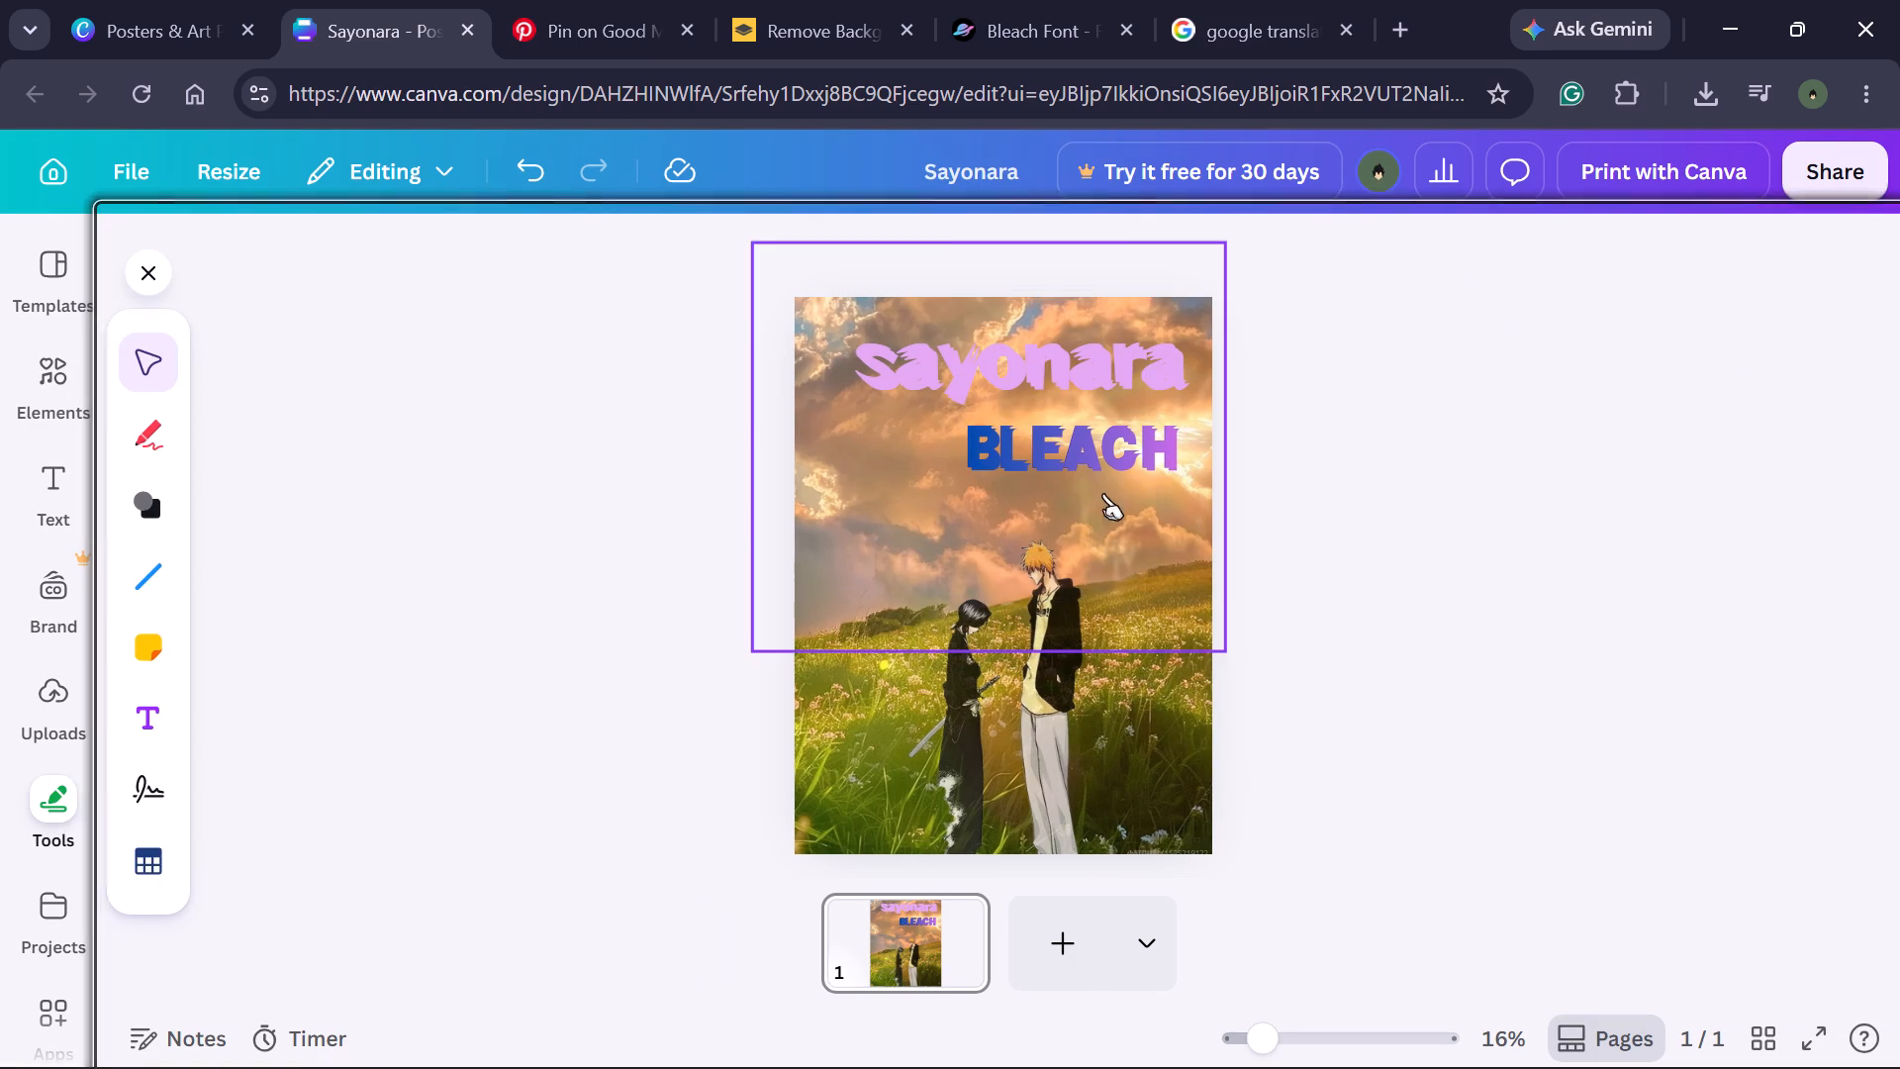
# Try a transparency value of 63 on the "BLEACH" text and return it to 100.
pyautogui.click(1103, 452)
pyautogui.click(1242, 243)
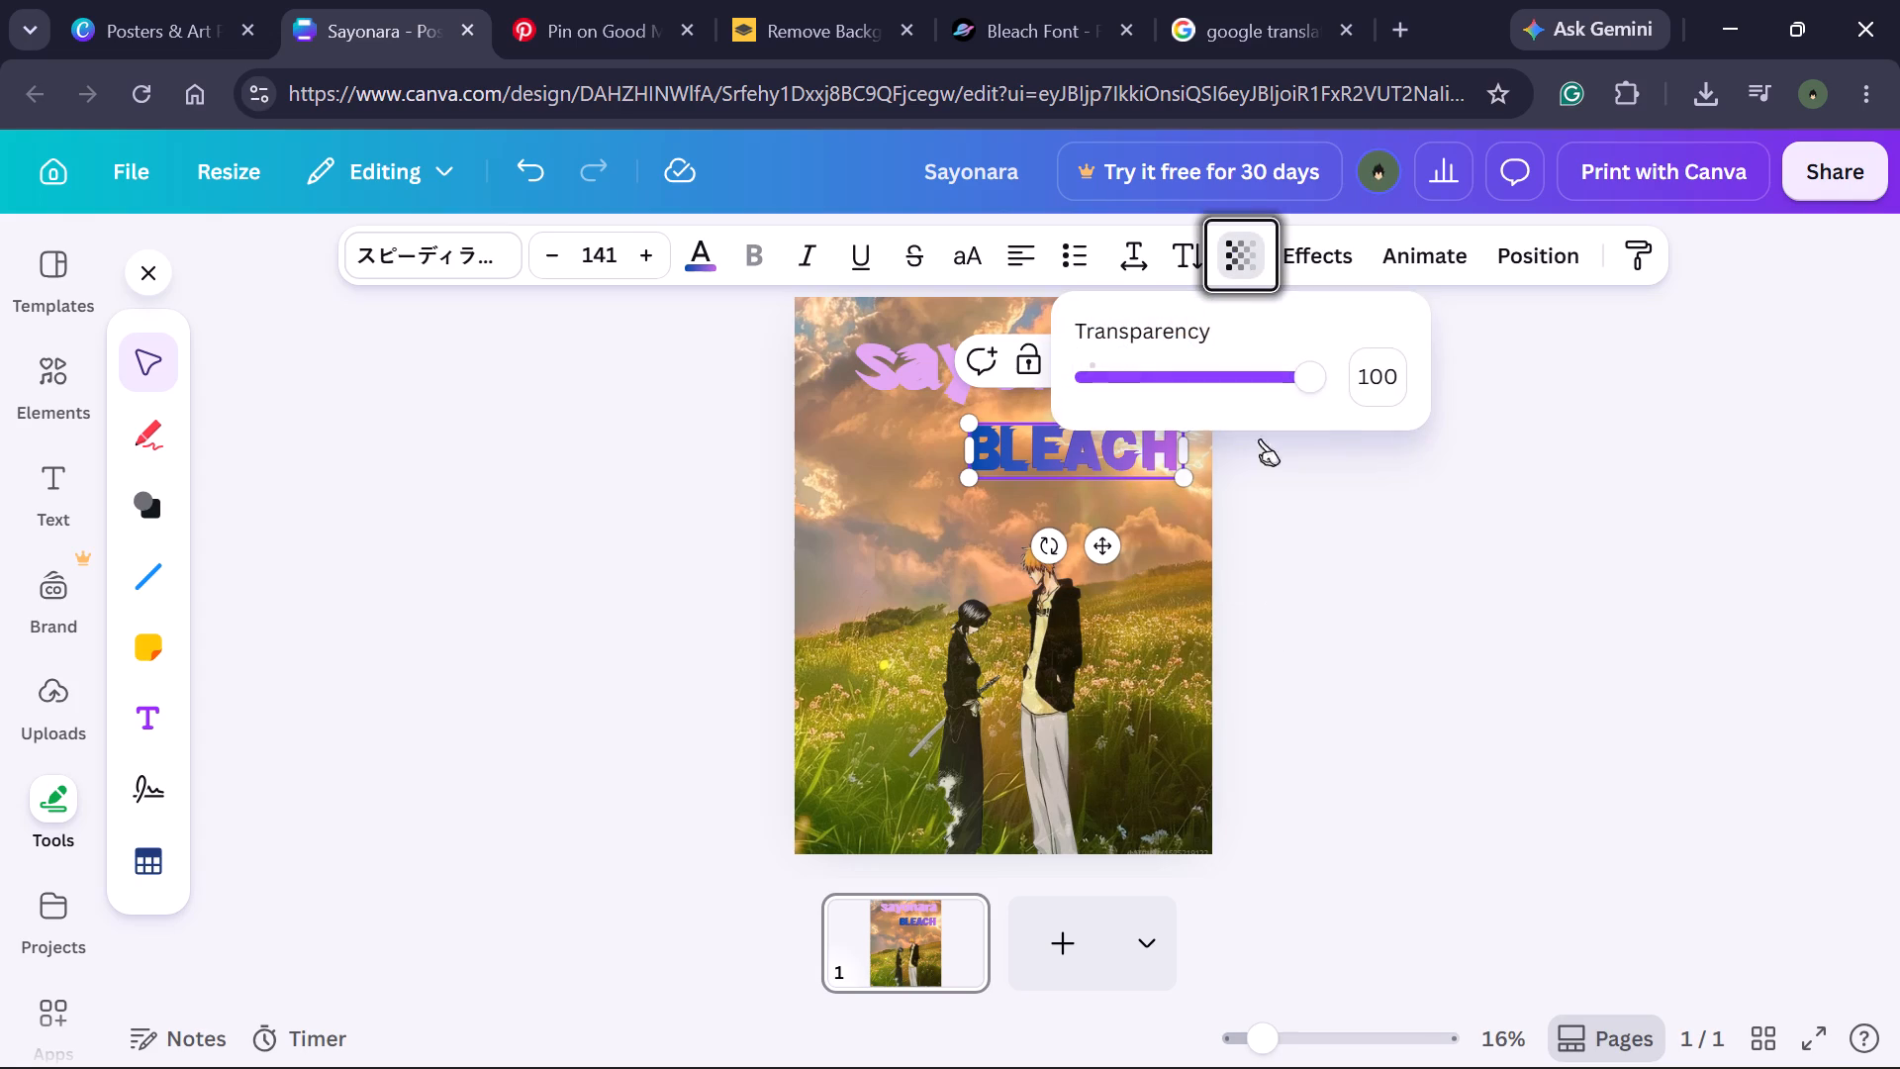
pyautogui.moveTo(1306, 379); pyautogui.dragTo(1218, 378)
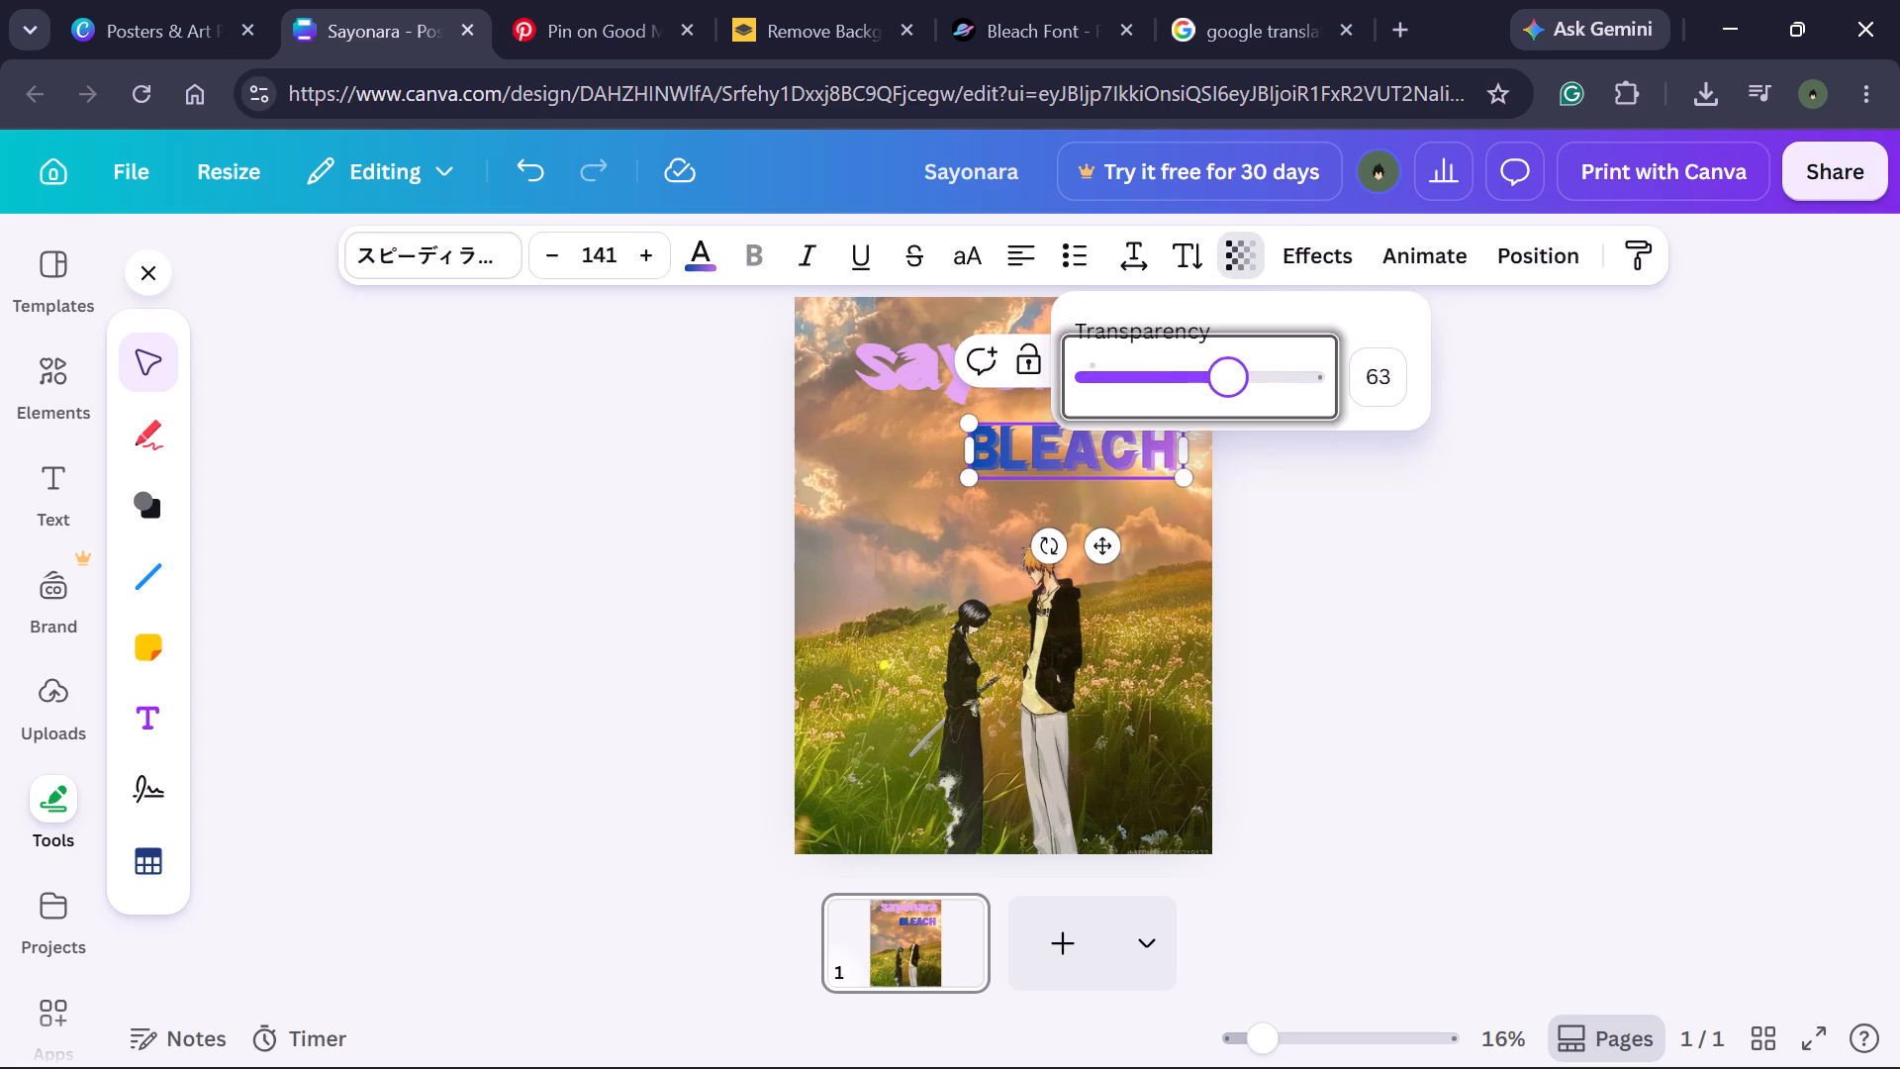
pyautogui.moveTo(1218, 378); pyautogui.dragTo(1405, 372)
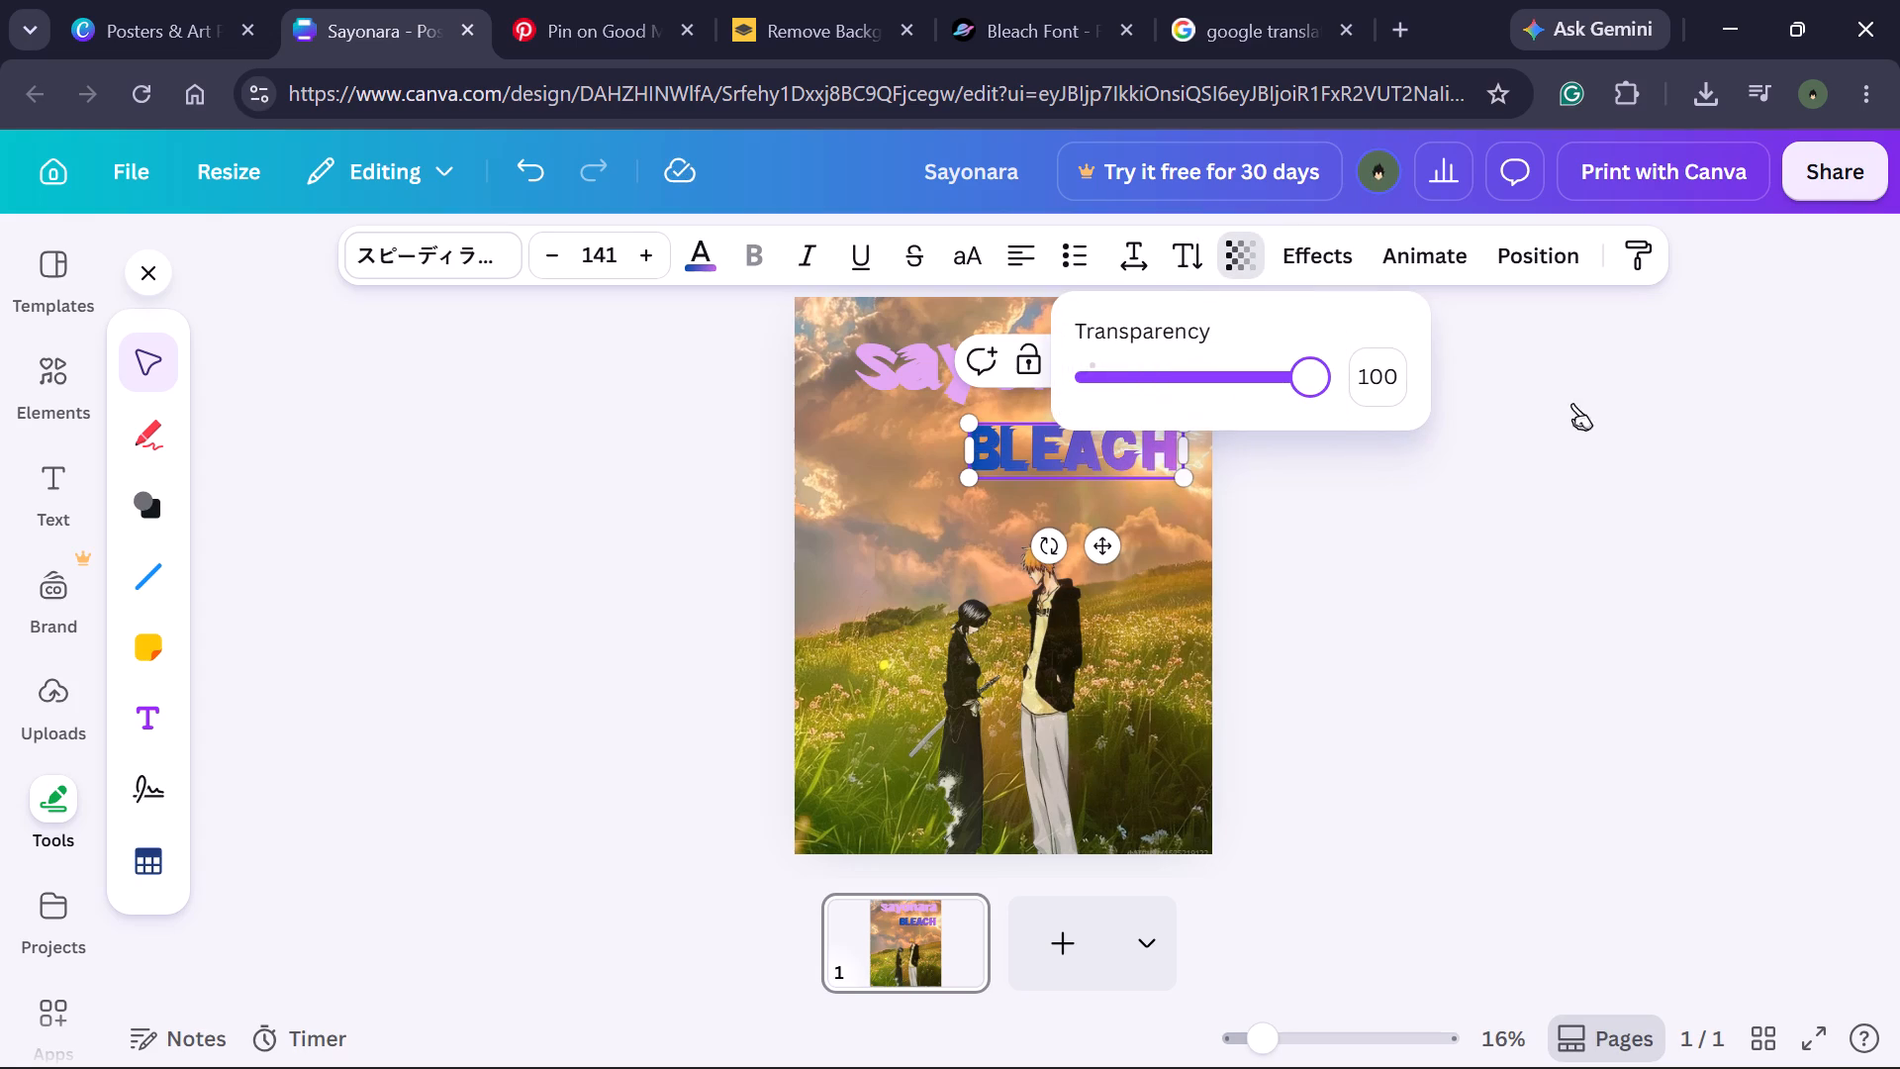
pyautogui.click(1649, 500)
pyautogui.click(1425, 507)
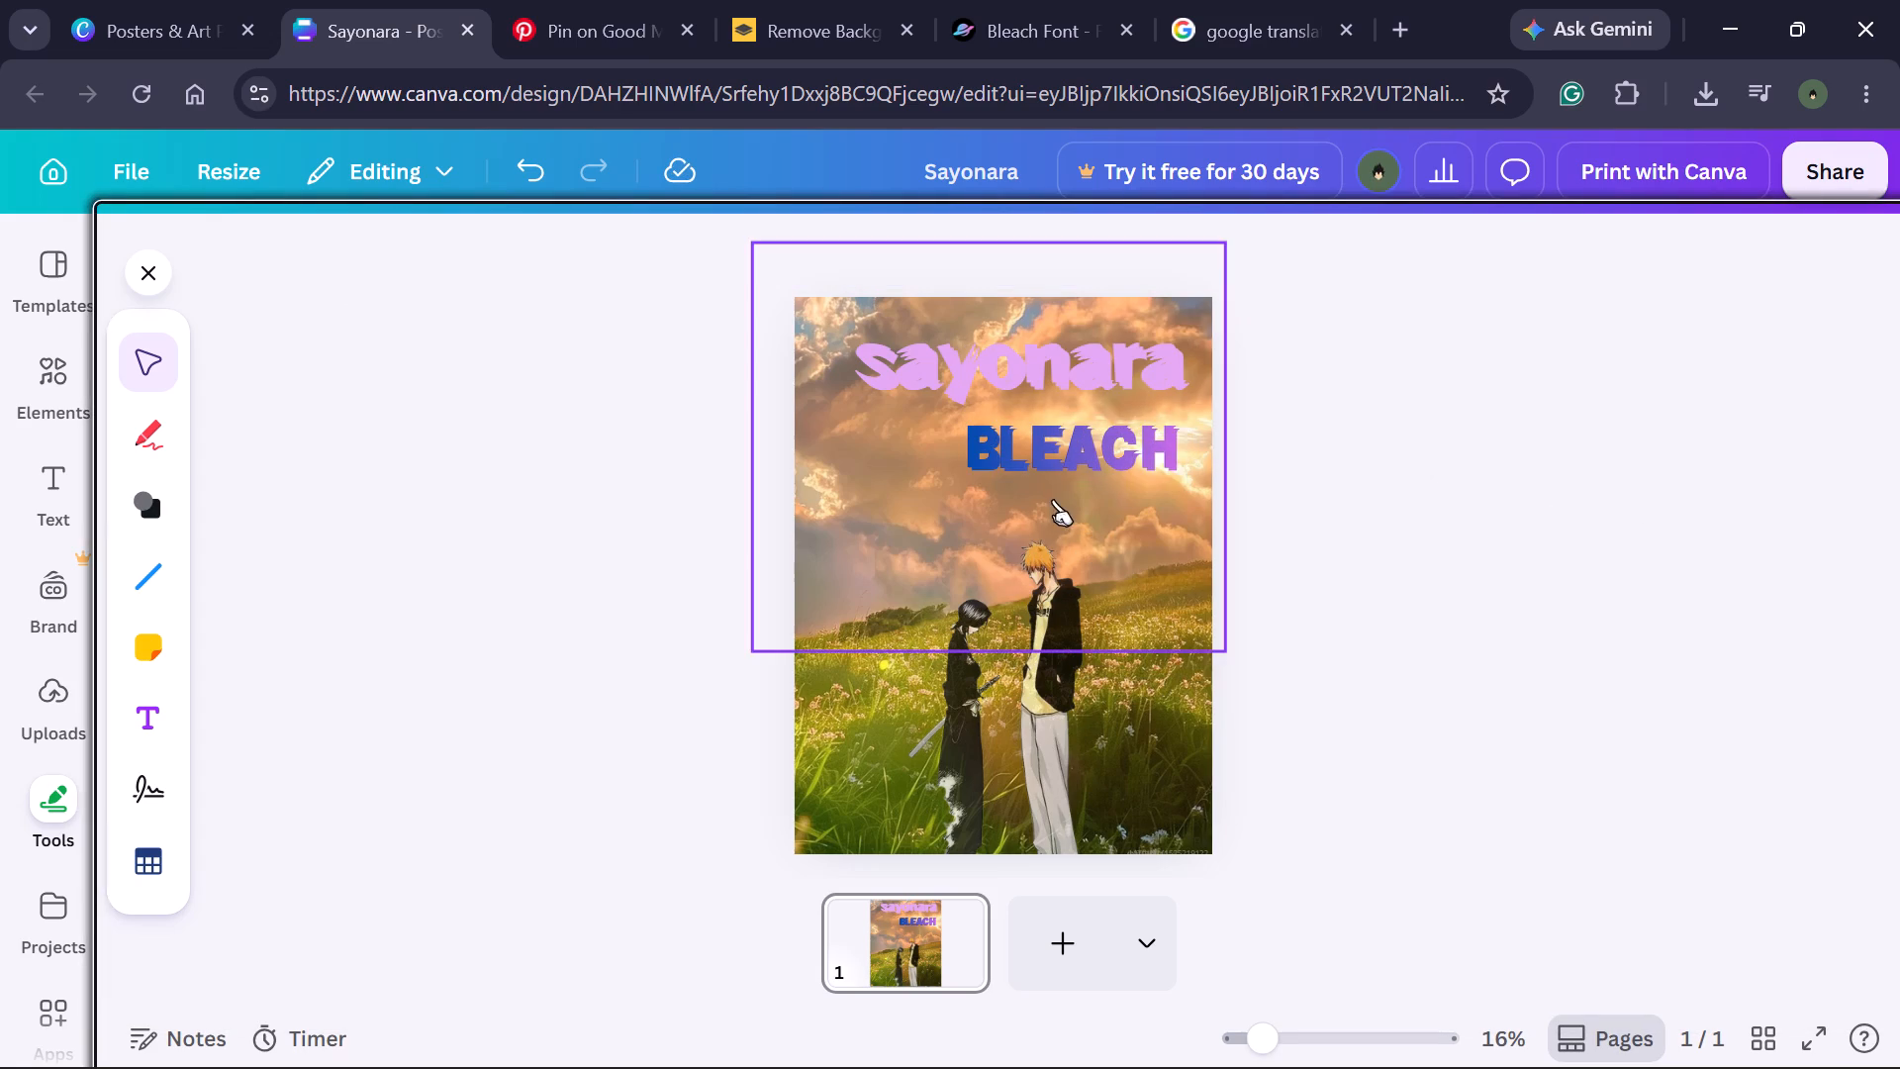
# Examine the Brand Kit's colour palette, logos, templates and other assets for options for the "BLEACH" text.
pyautogui.click(994, 431)
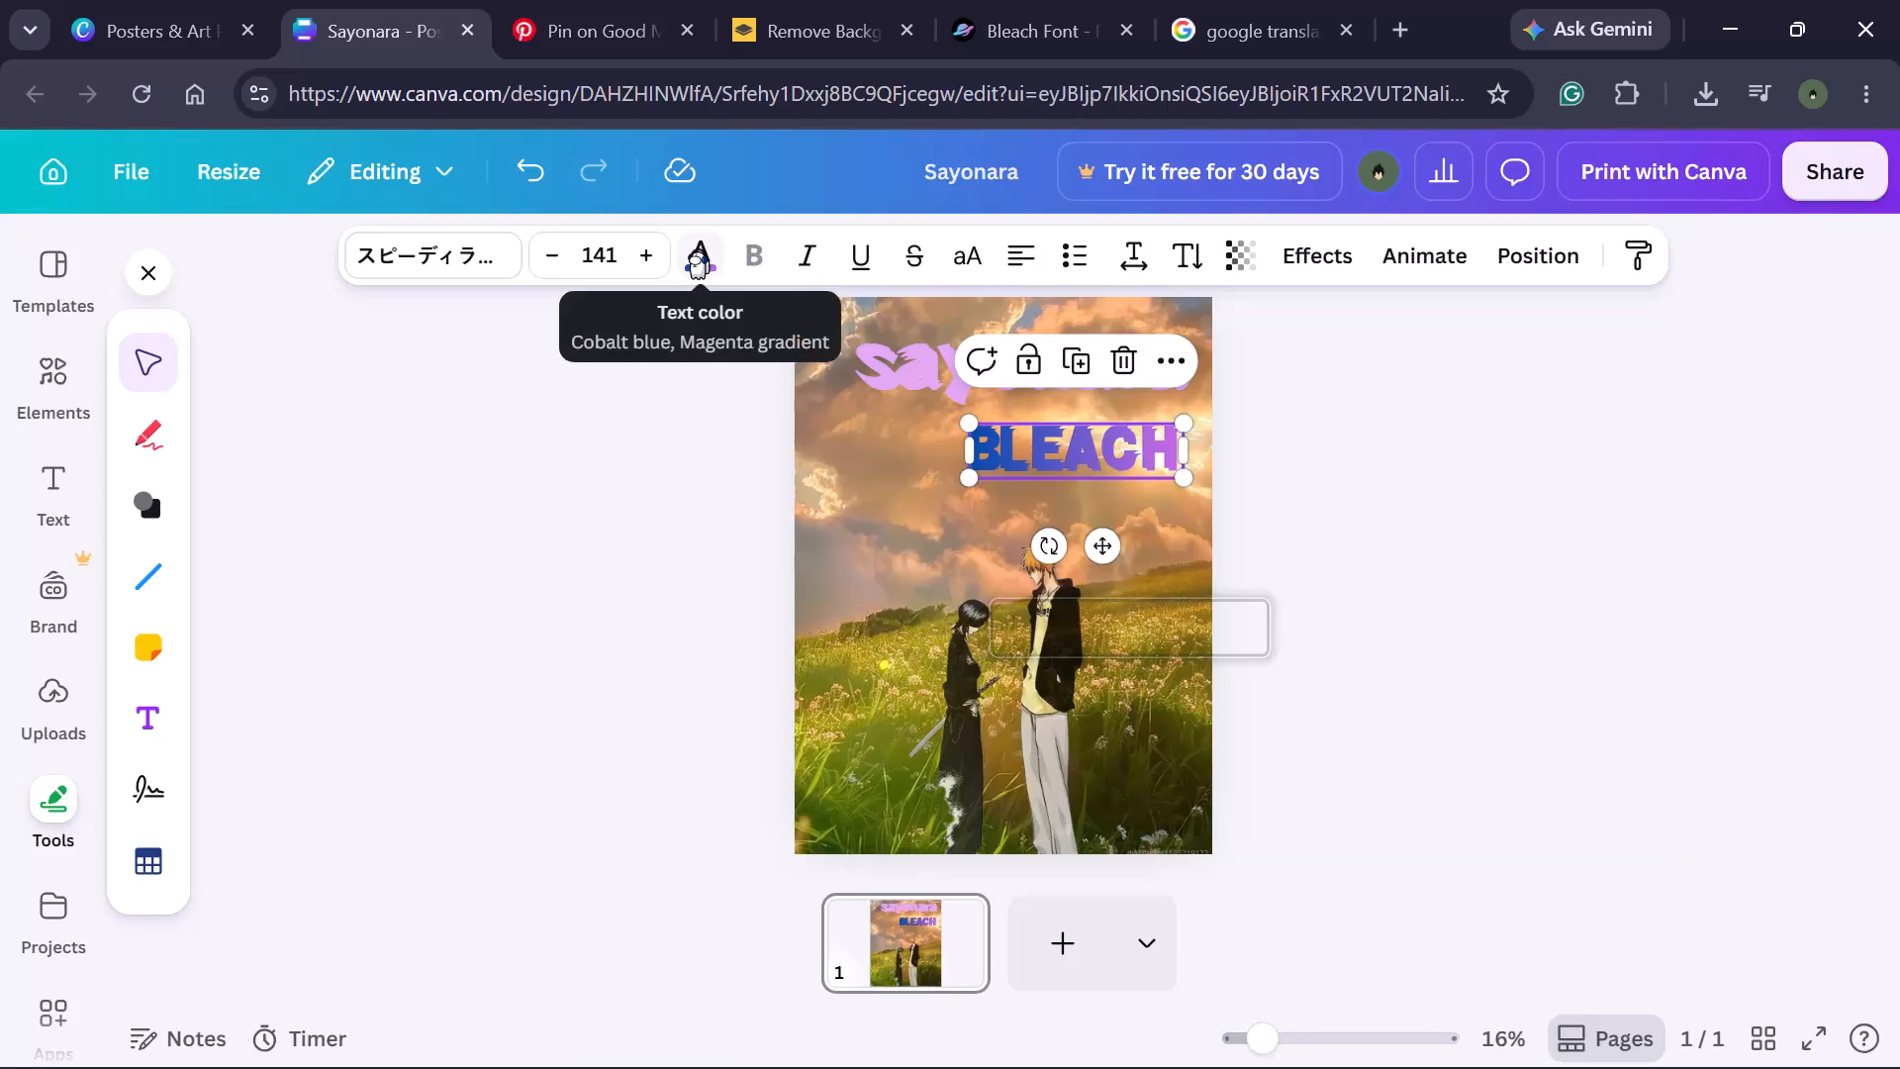
pyautogui.click(698, 248)
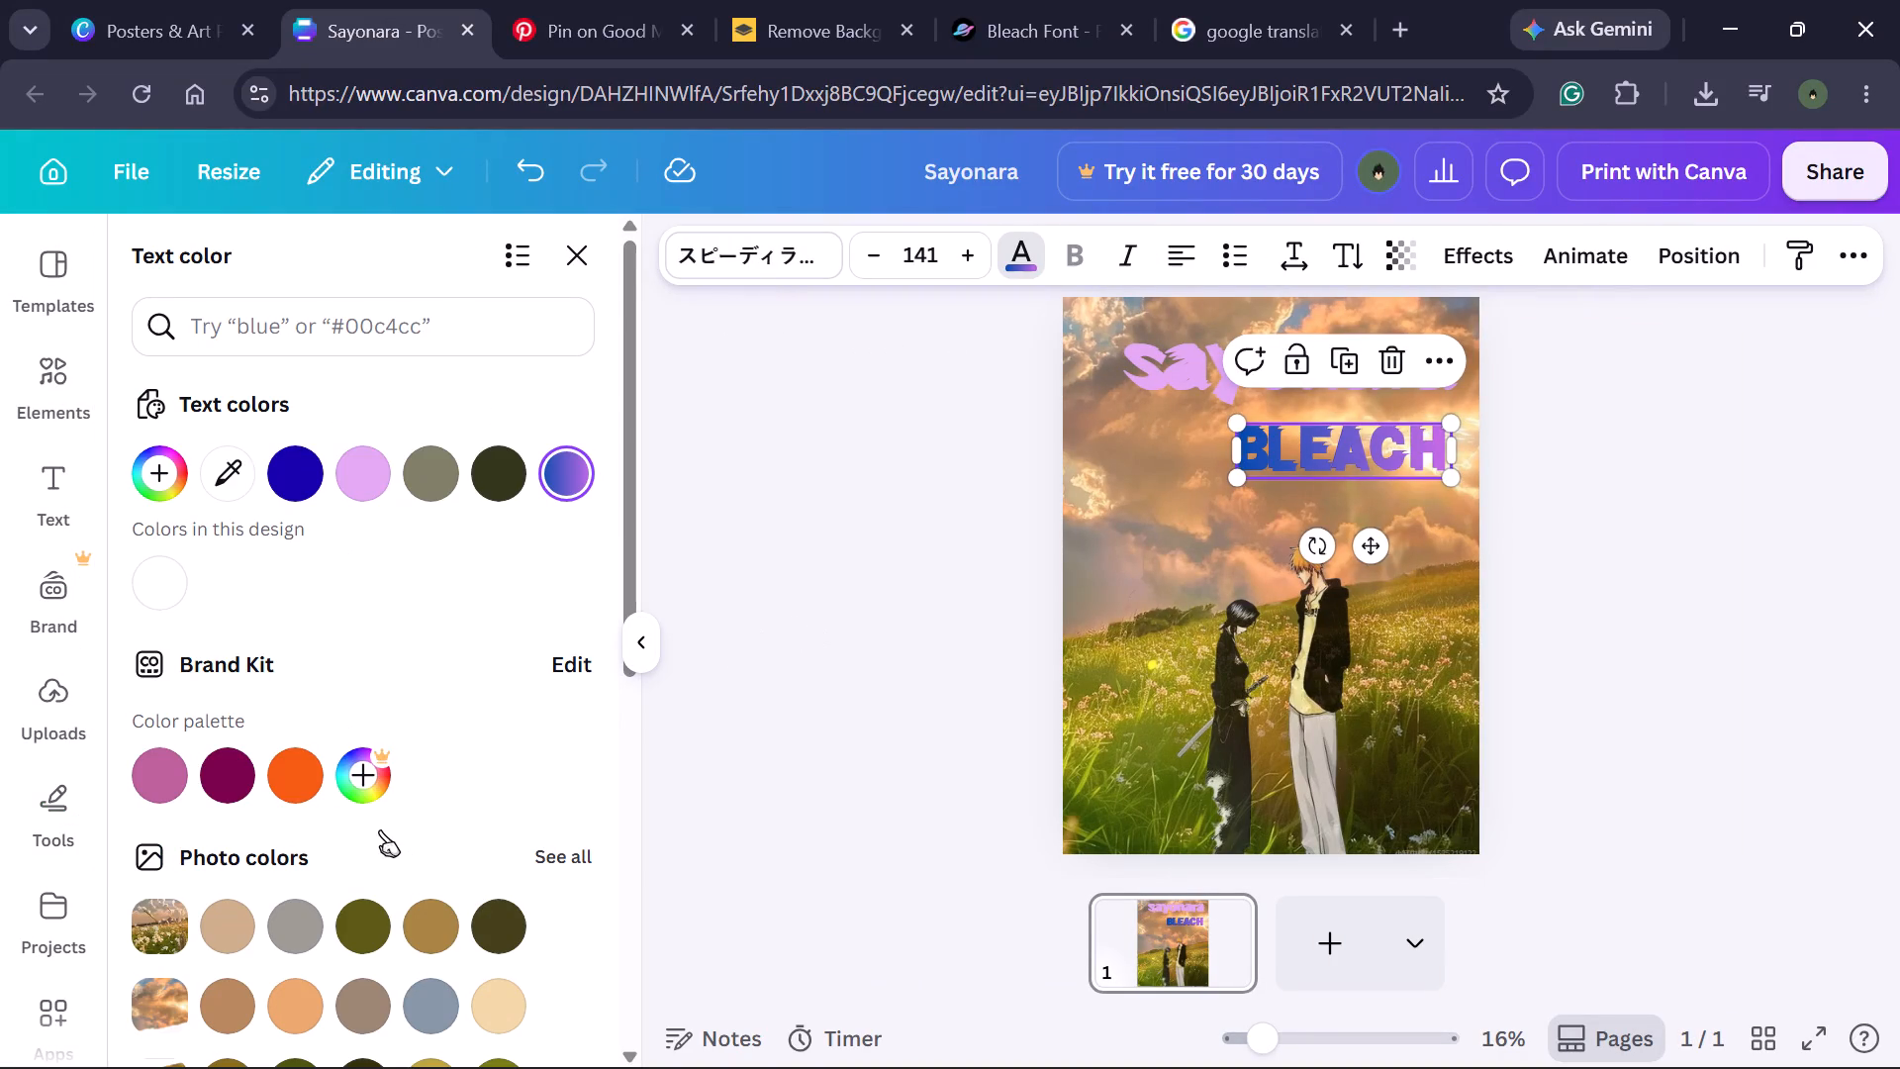
pyautogui.scroll(-1, 380, 832)
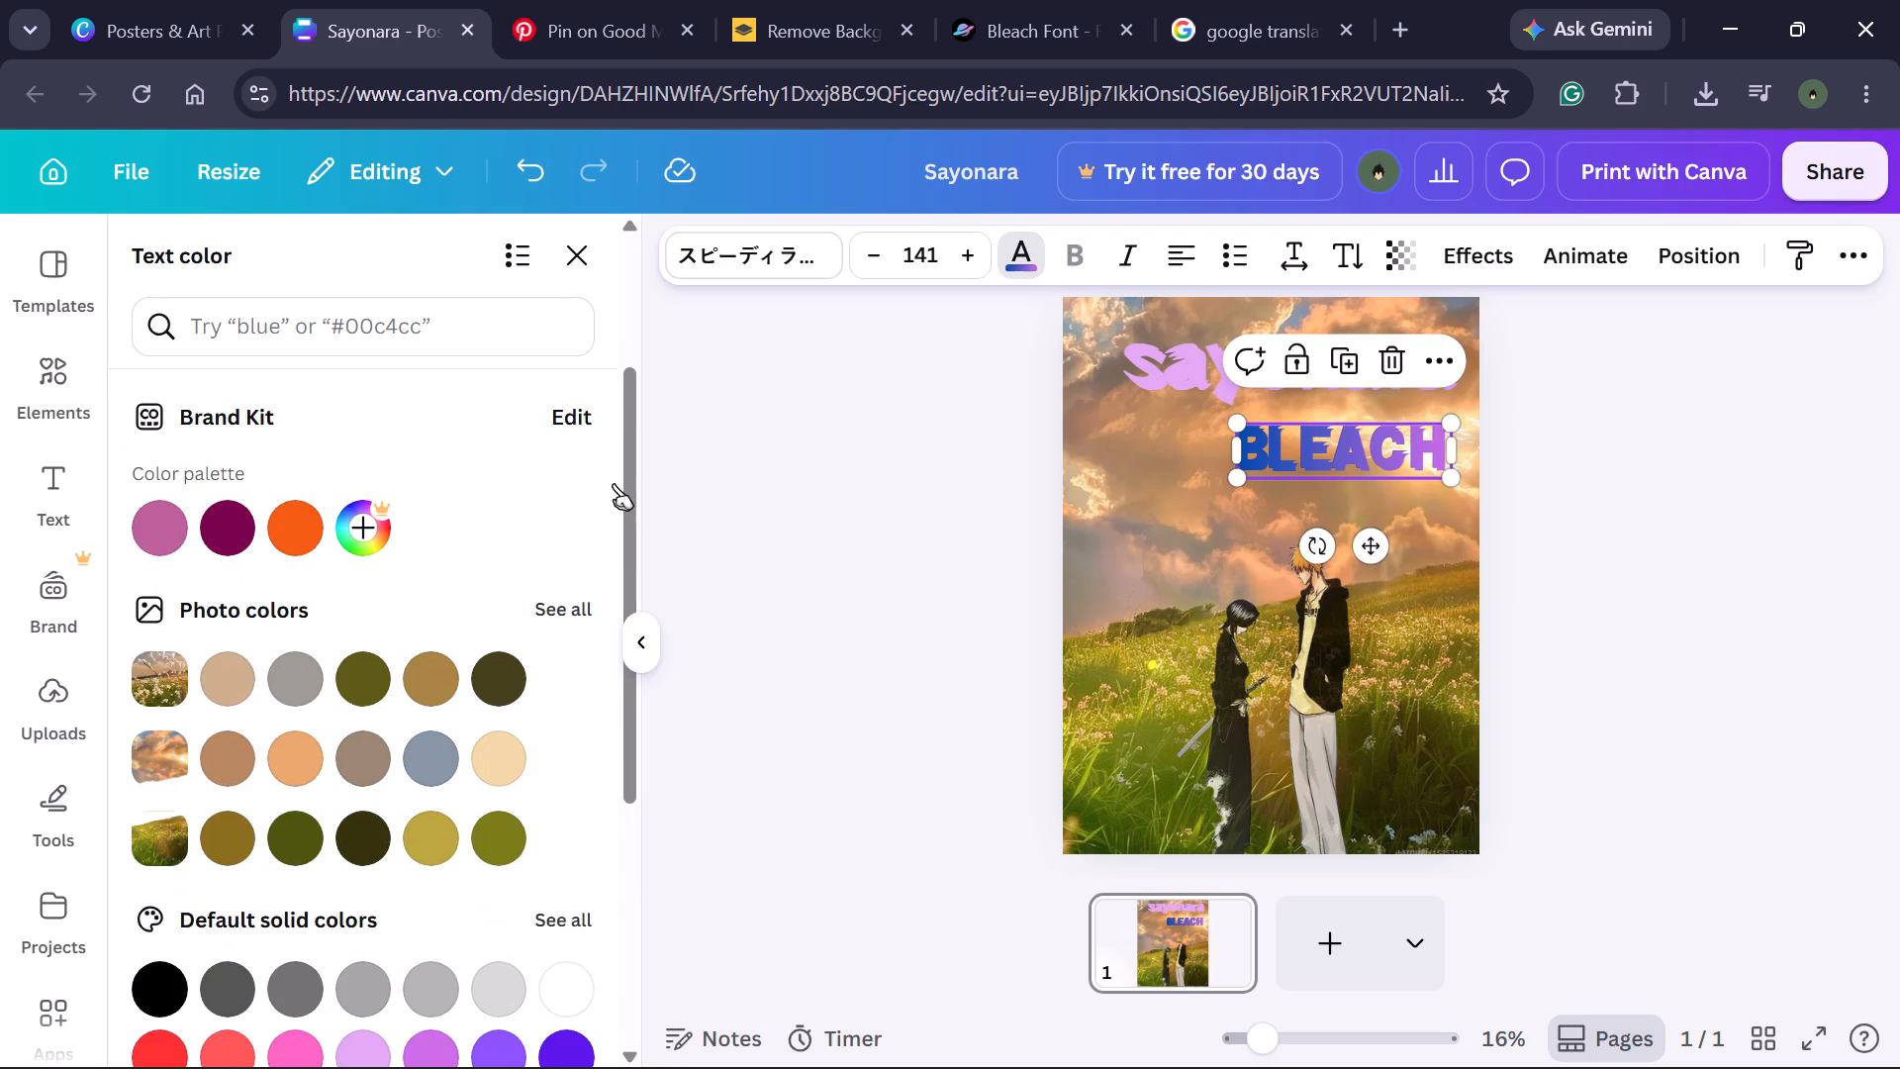
pyautogui.click(586, 405)
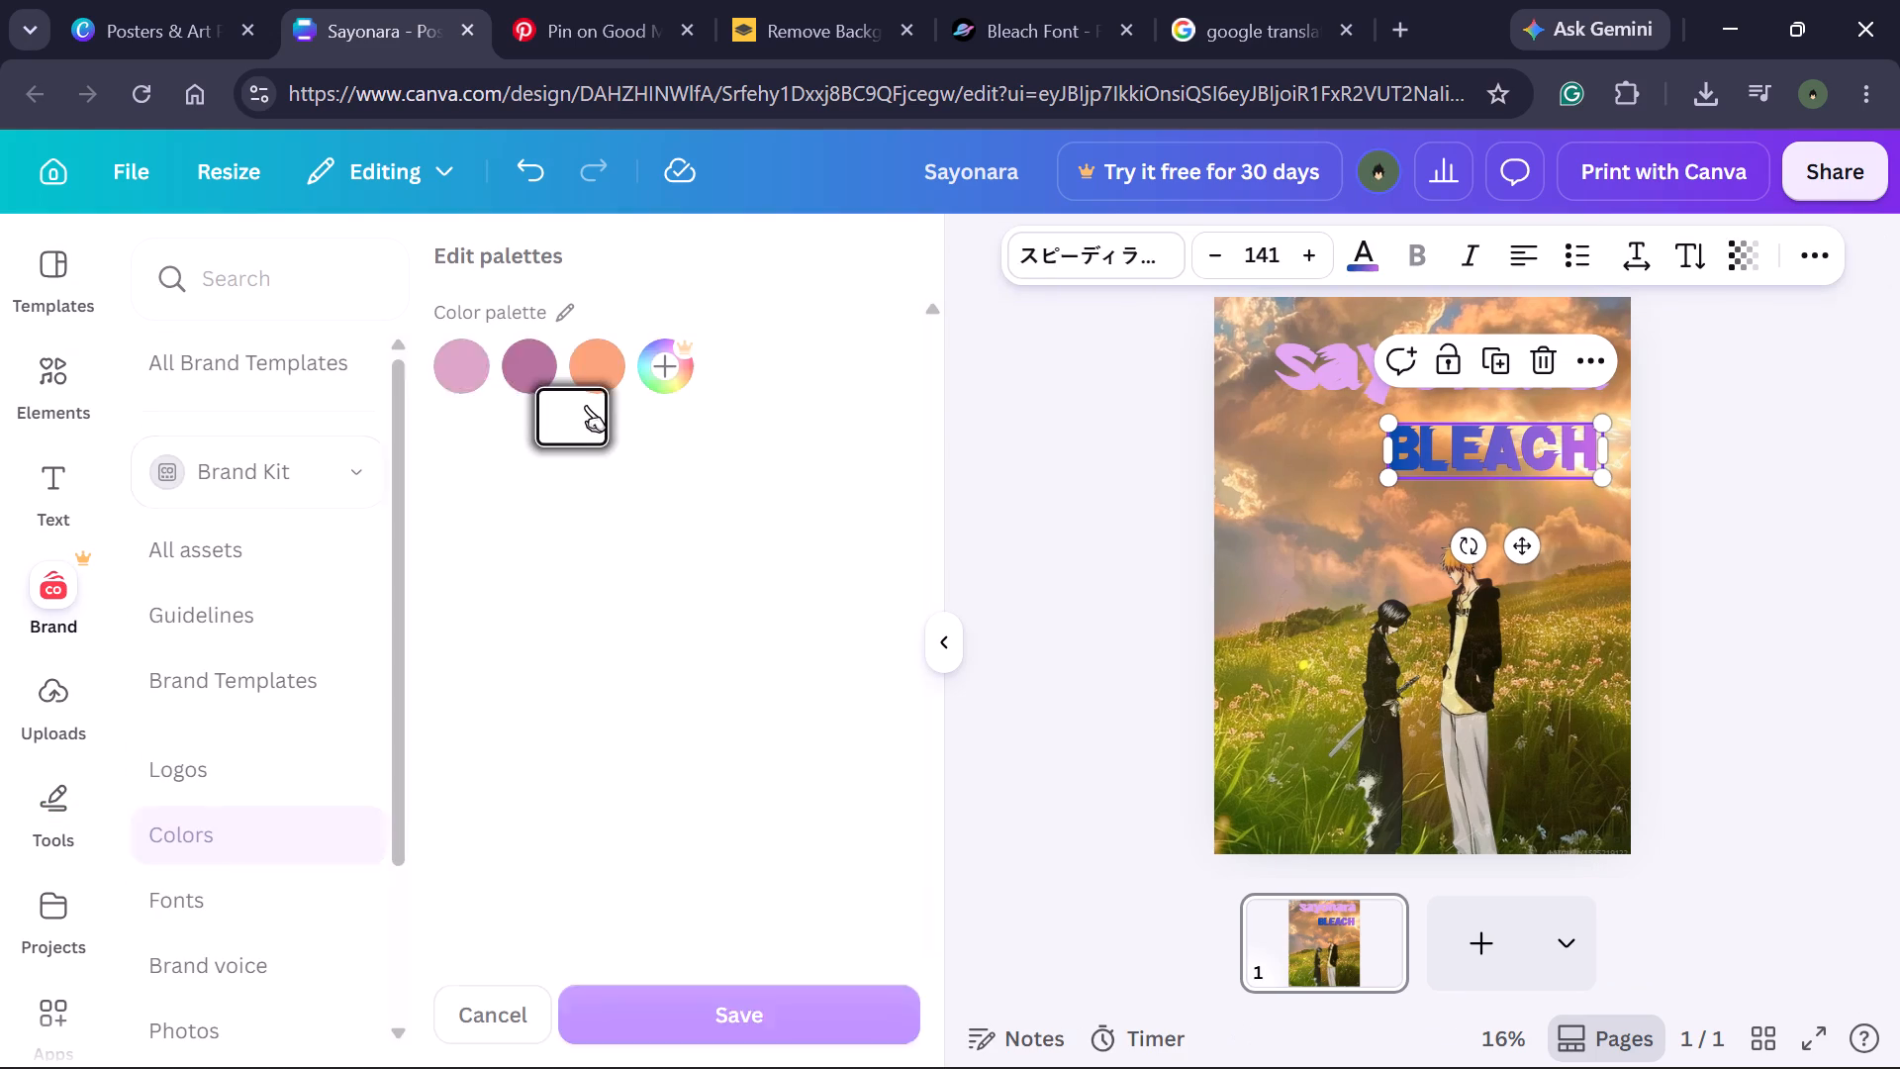
pyautogui.click(335, 771)
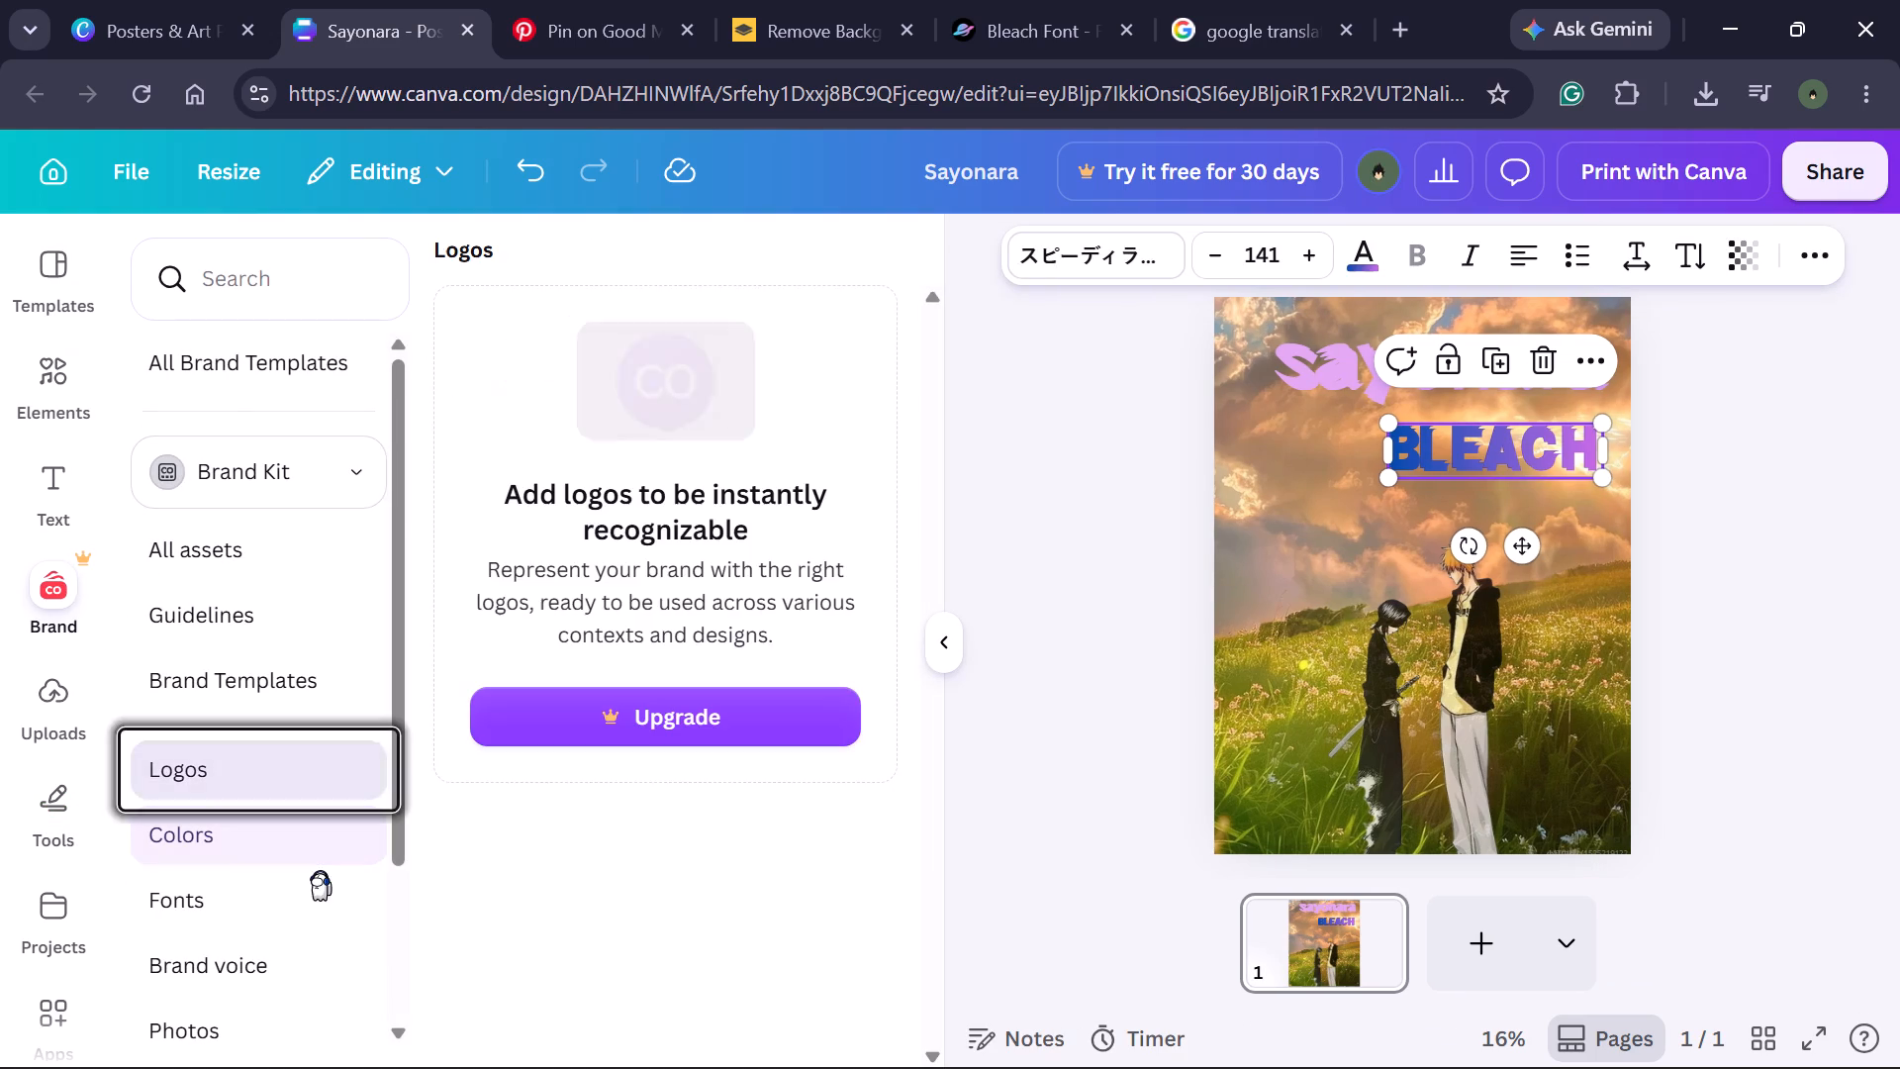
pyautogui.click(320, 870)
pyautogui.click(341, 378)
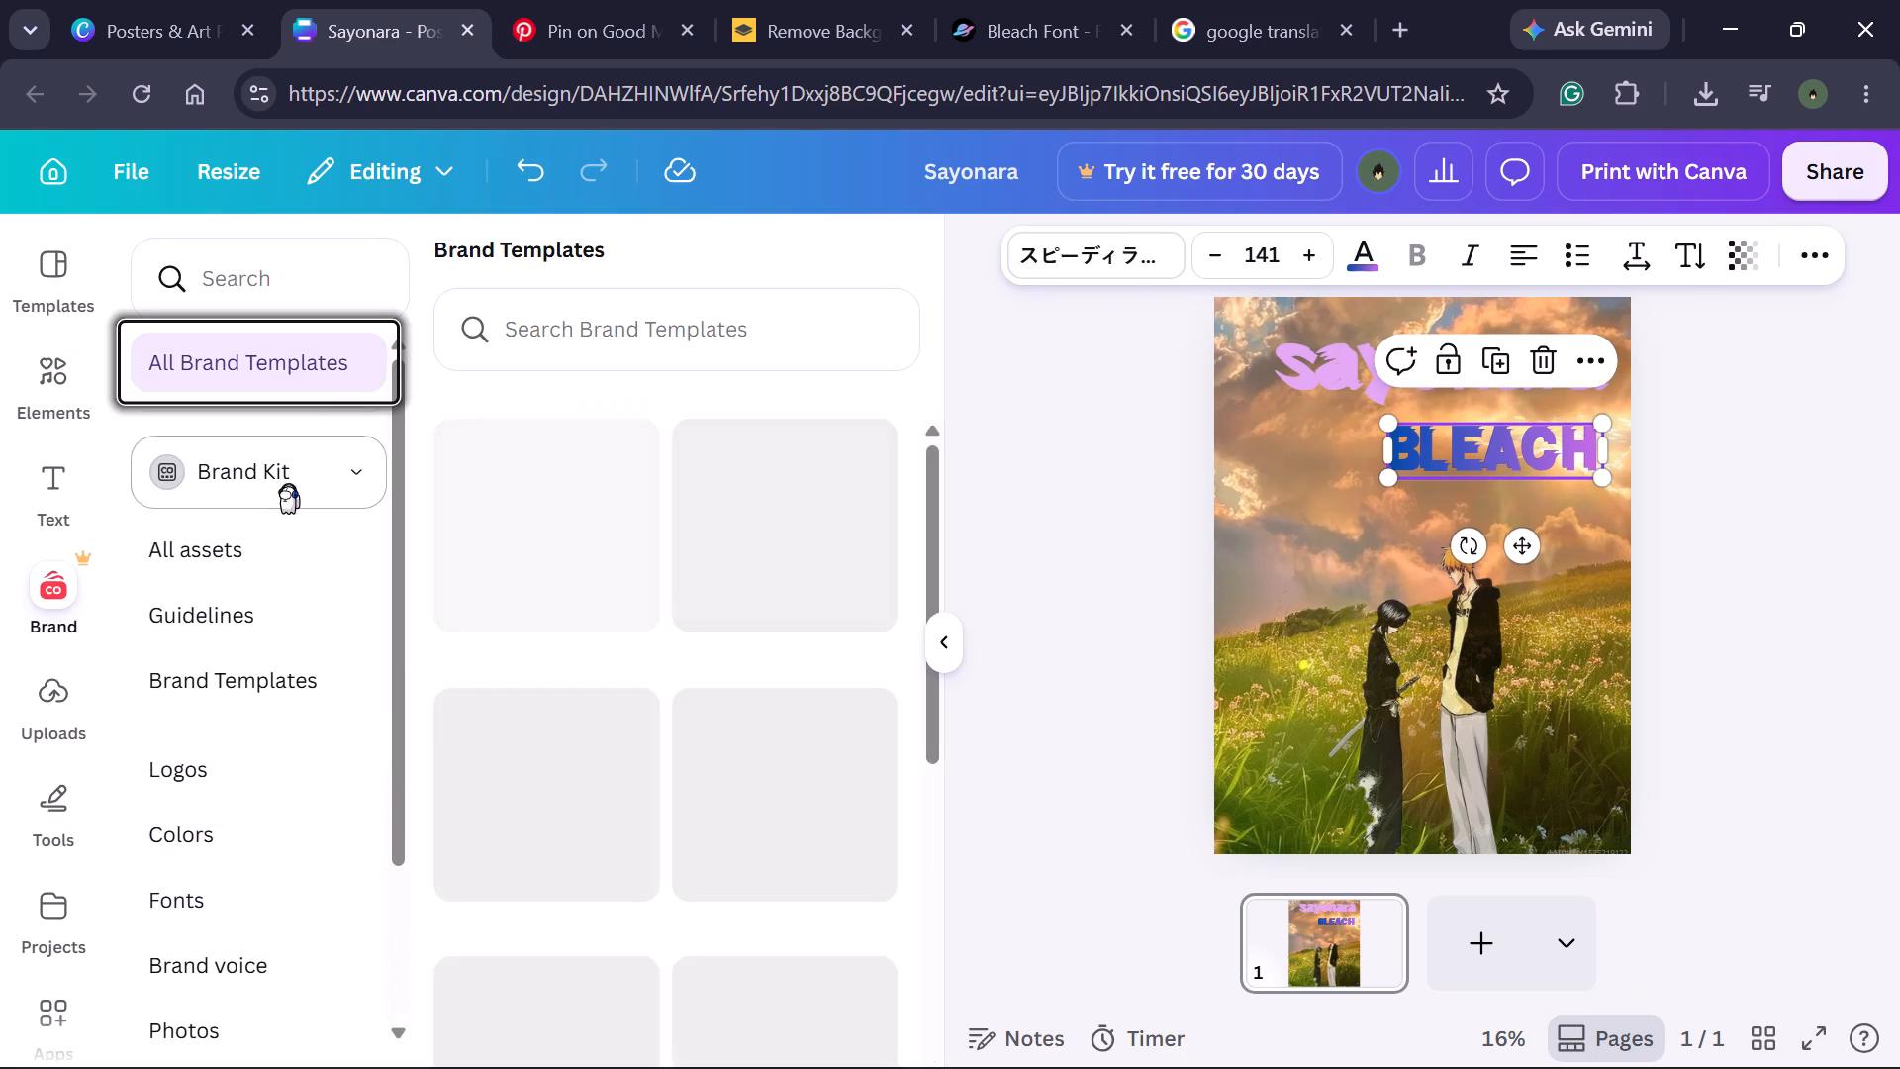
pyautogui.moveTo(288, 558); pyautogui.dragTo(299, 557)
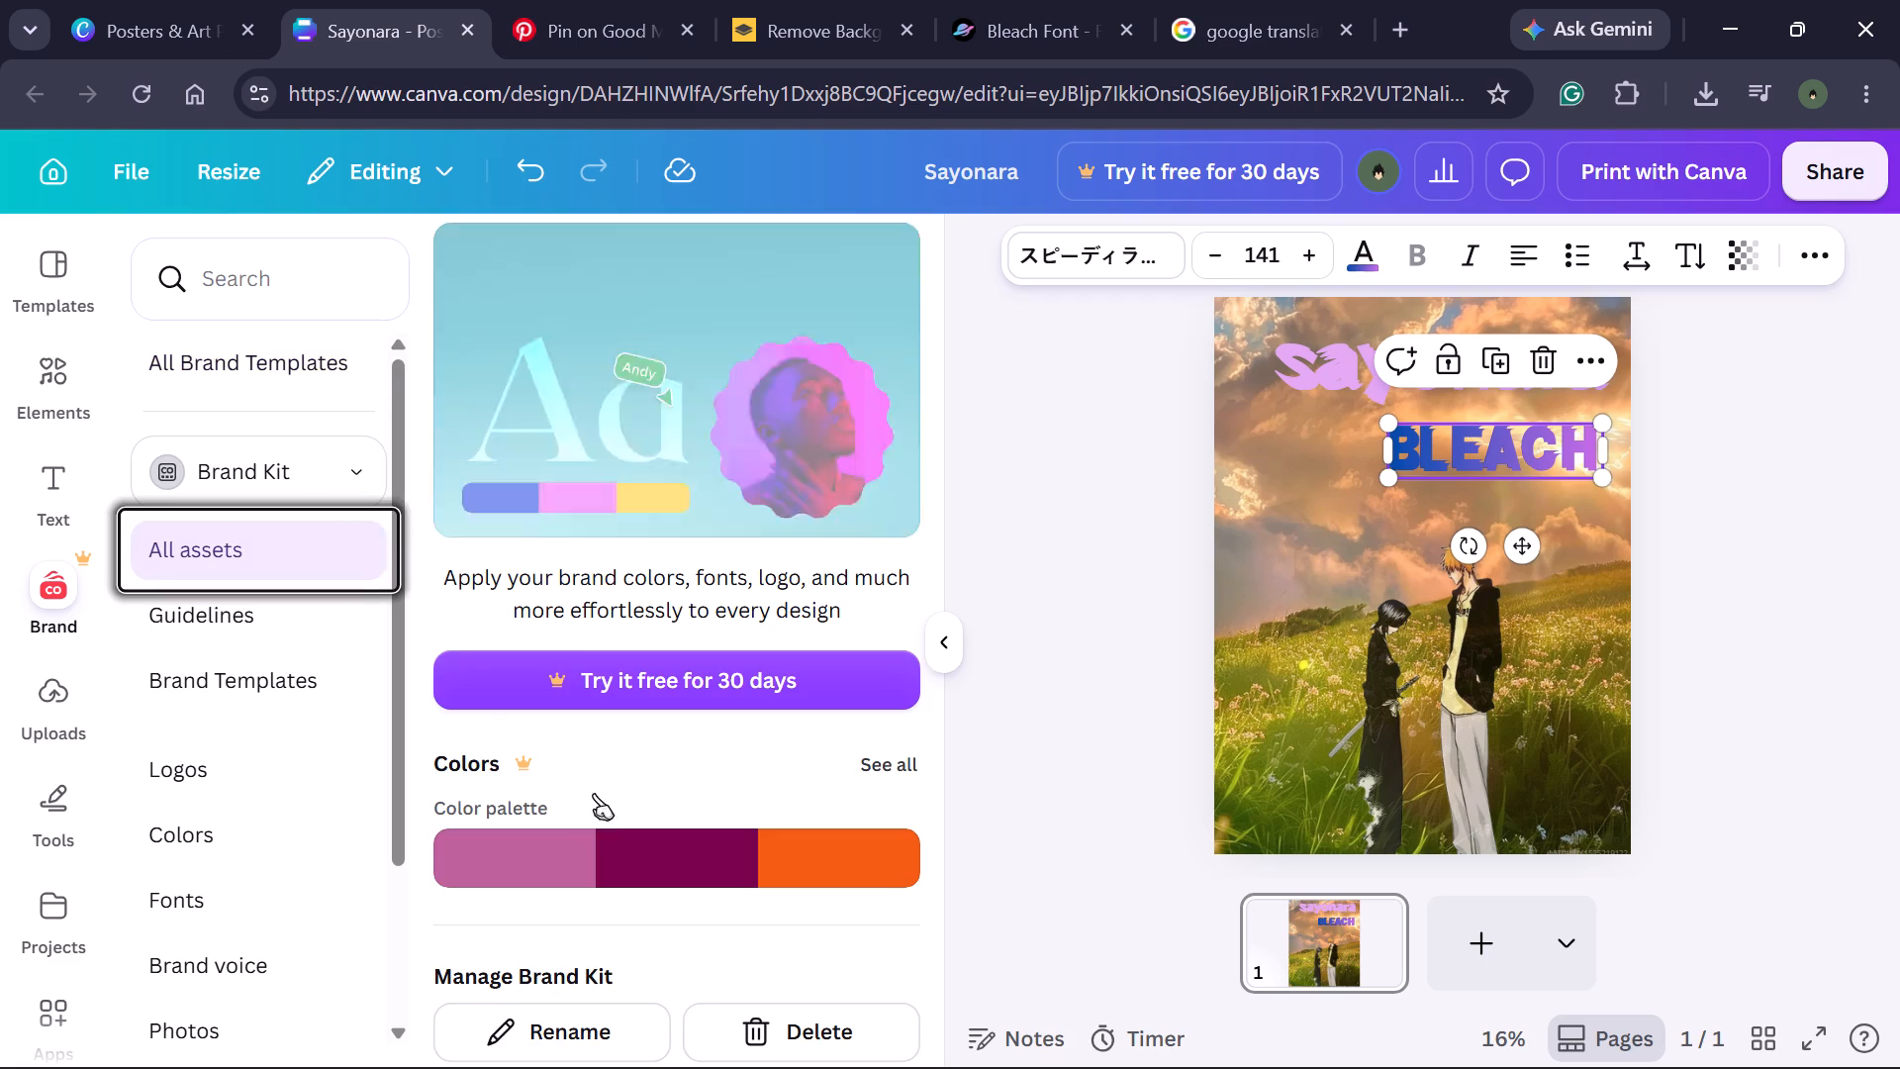
pyautogui.scroll(-2, 599, 783)
pyautogui.scroll(-5, 275, 854)
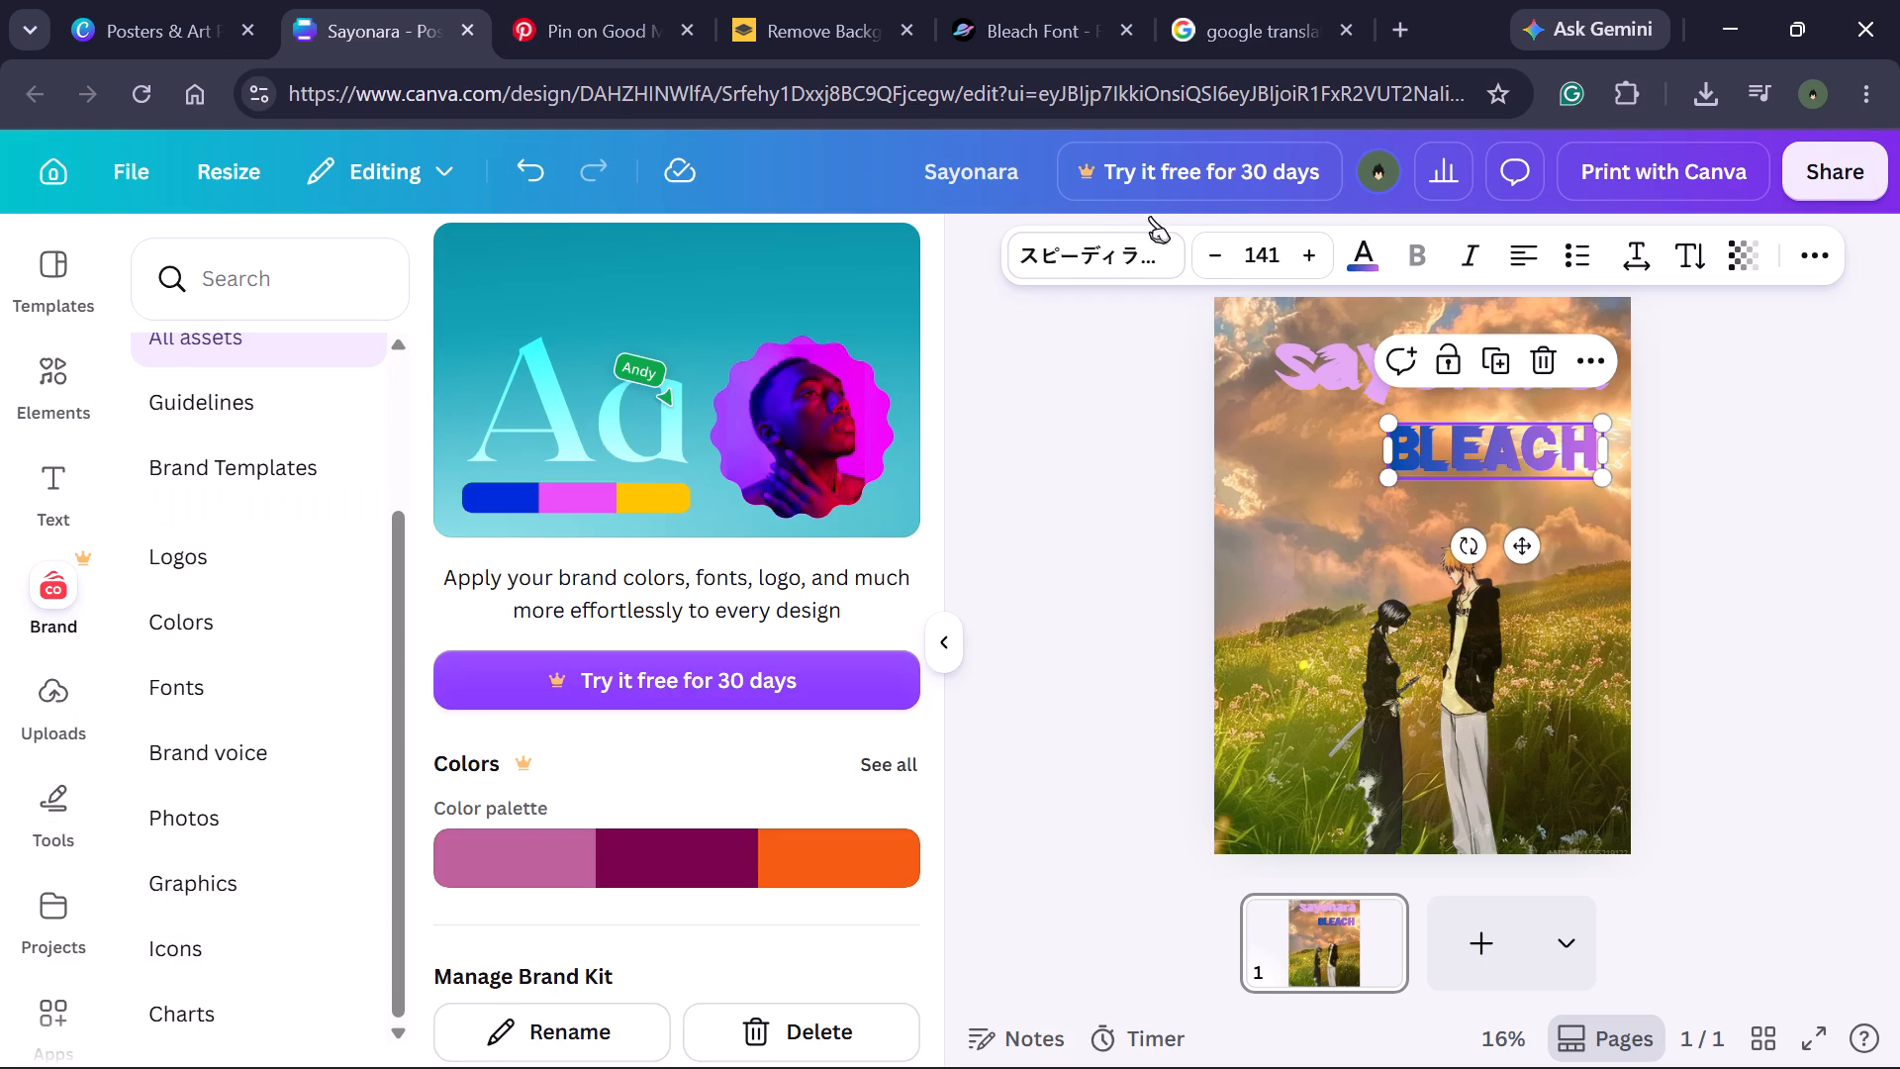
pyautogui.click(984, 433)
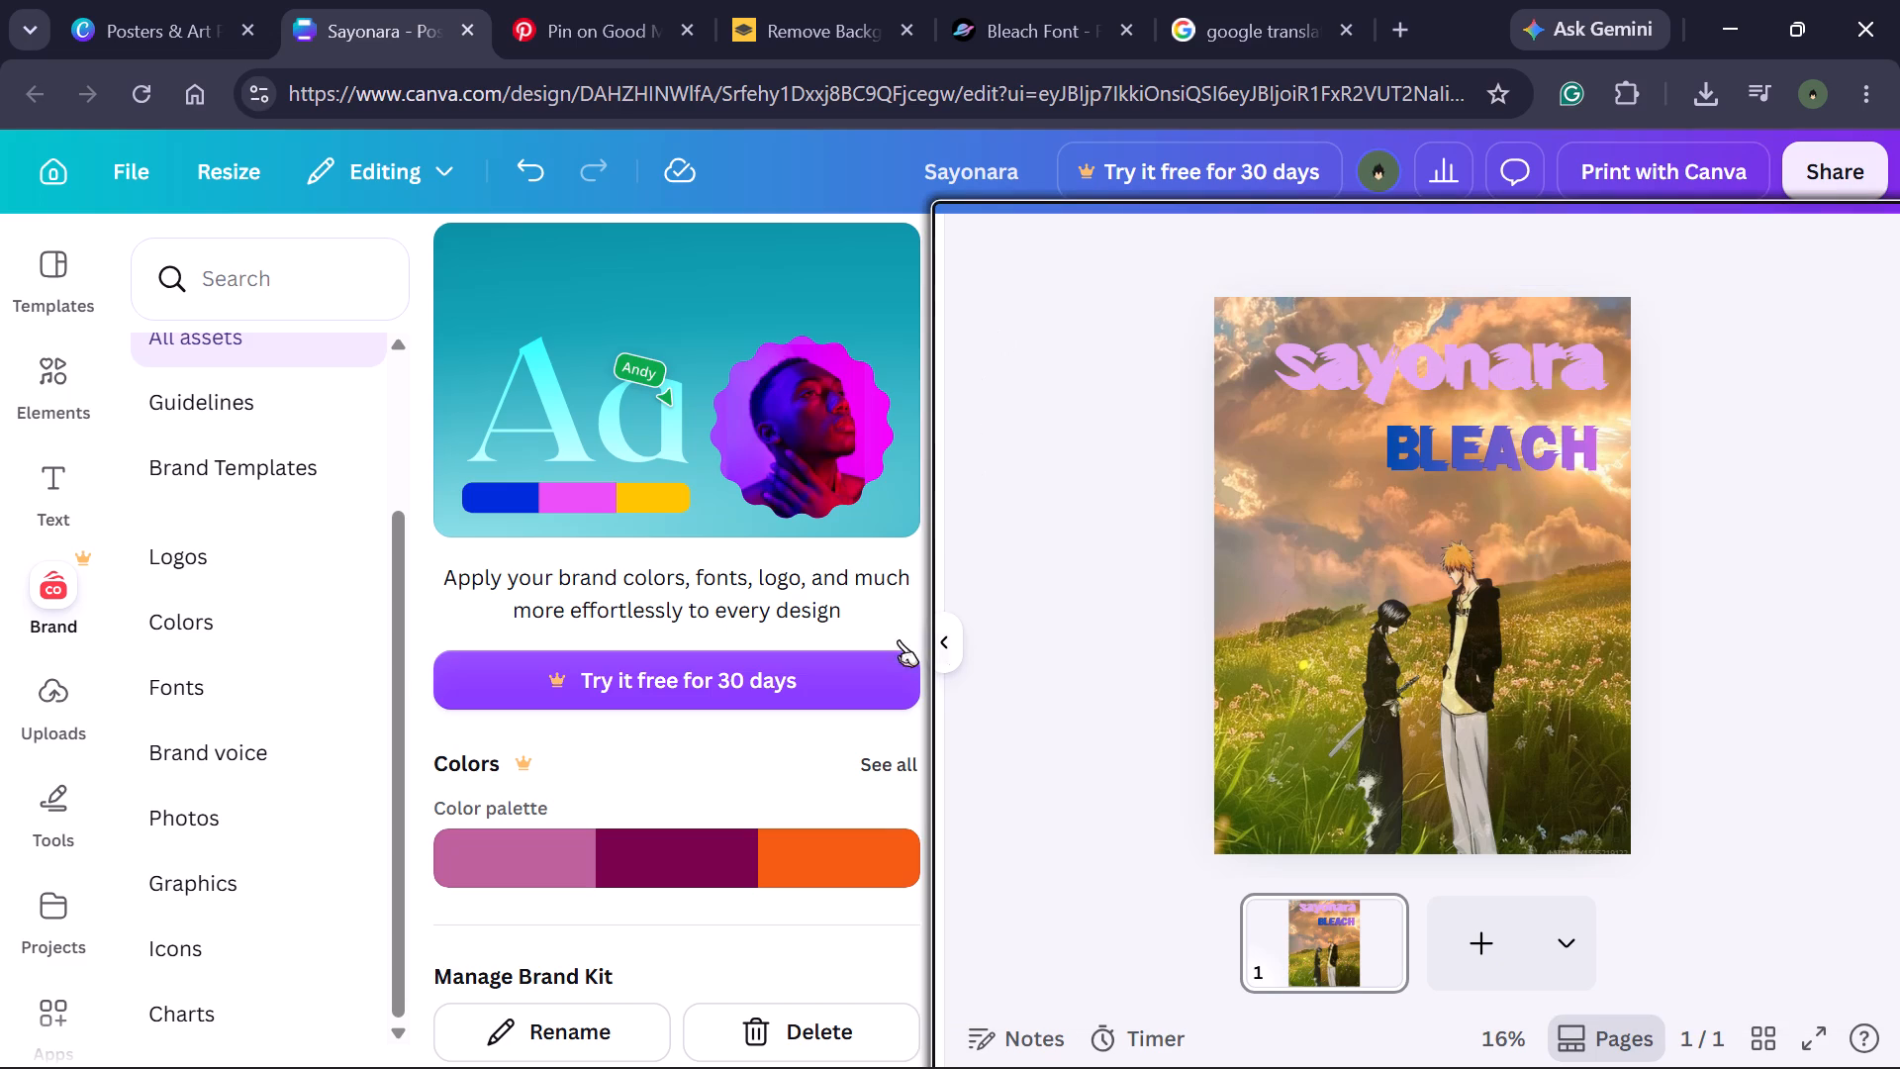
pyautogui.click(957, 631)
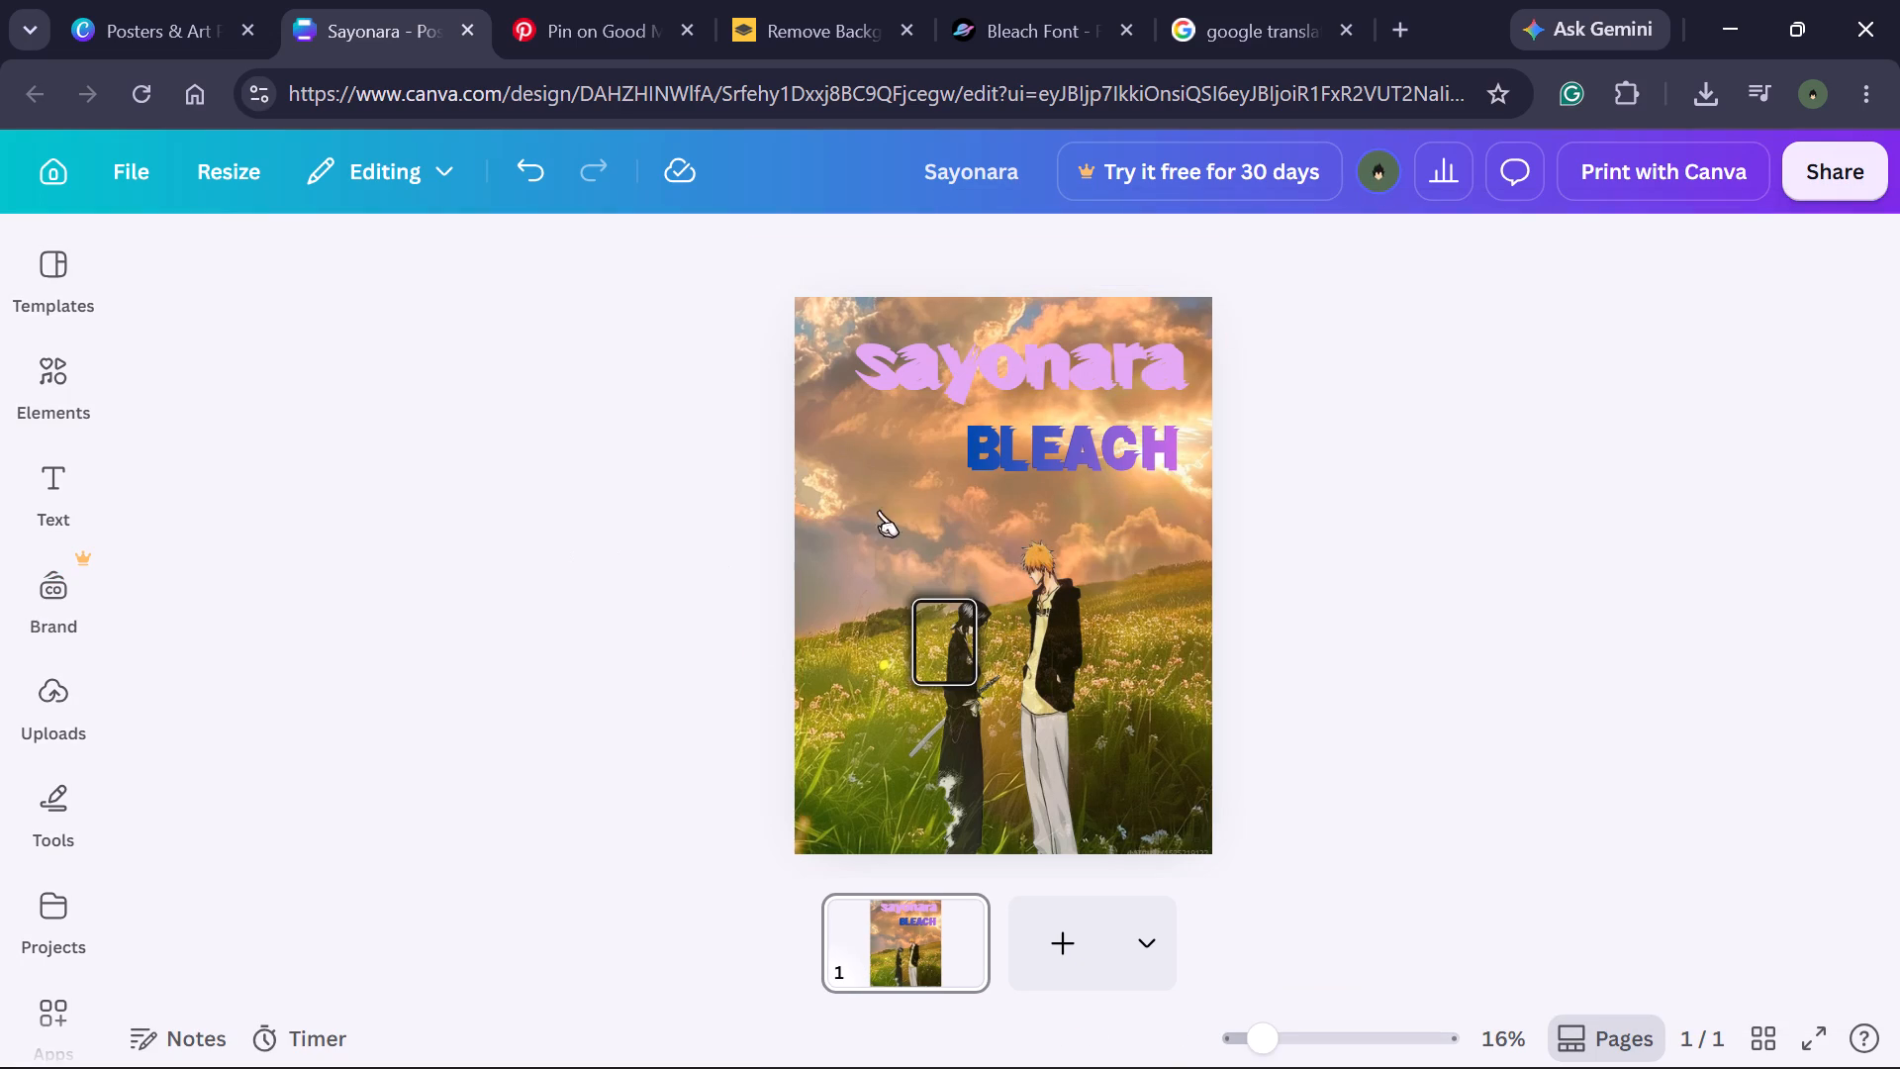
# Examine the solid and gradient text colour options for the "BLEACH" text, including the full set of default solid colours.
pyautogui.click(1044, 446)
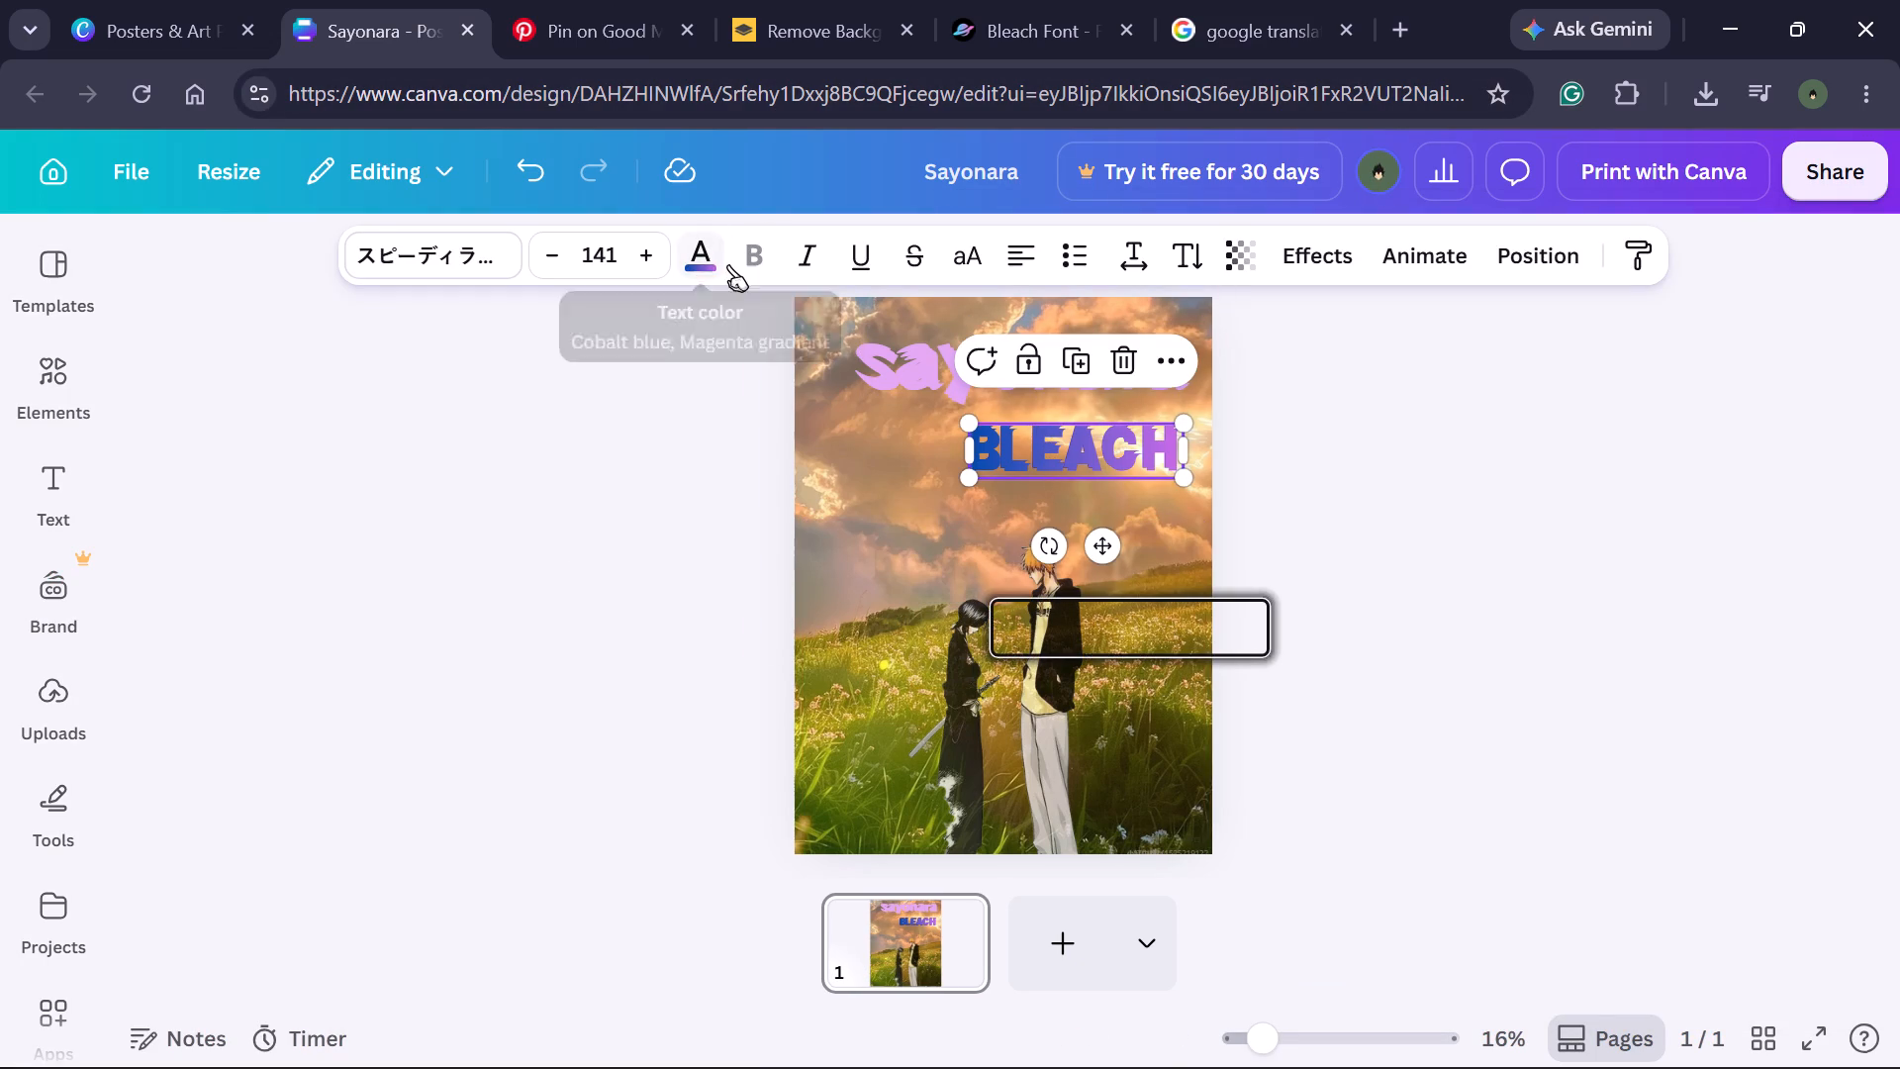
pyautogui.click(706, 255)
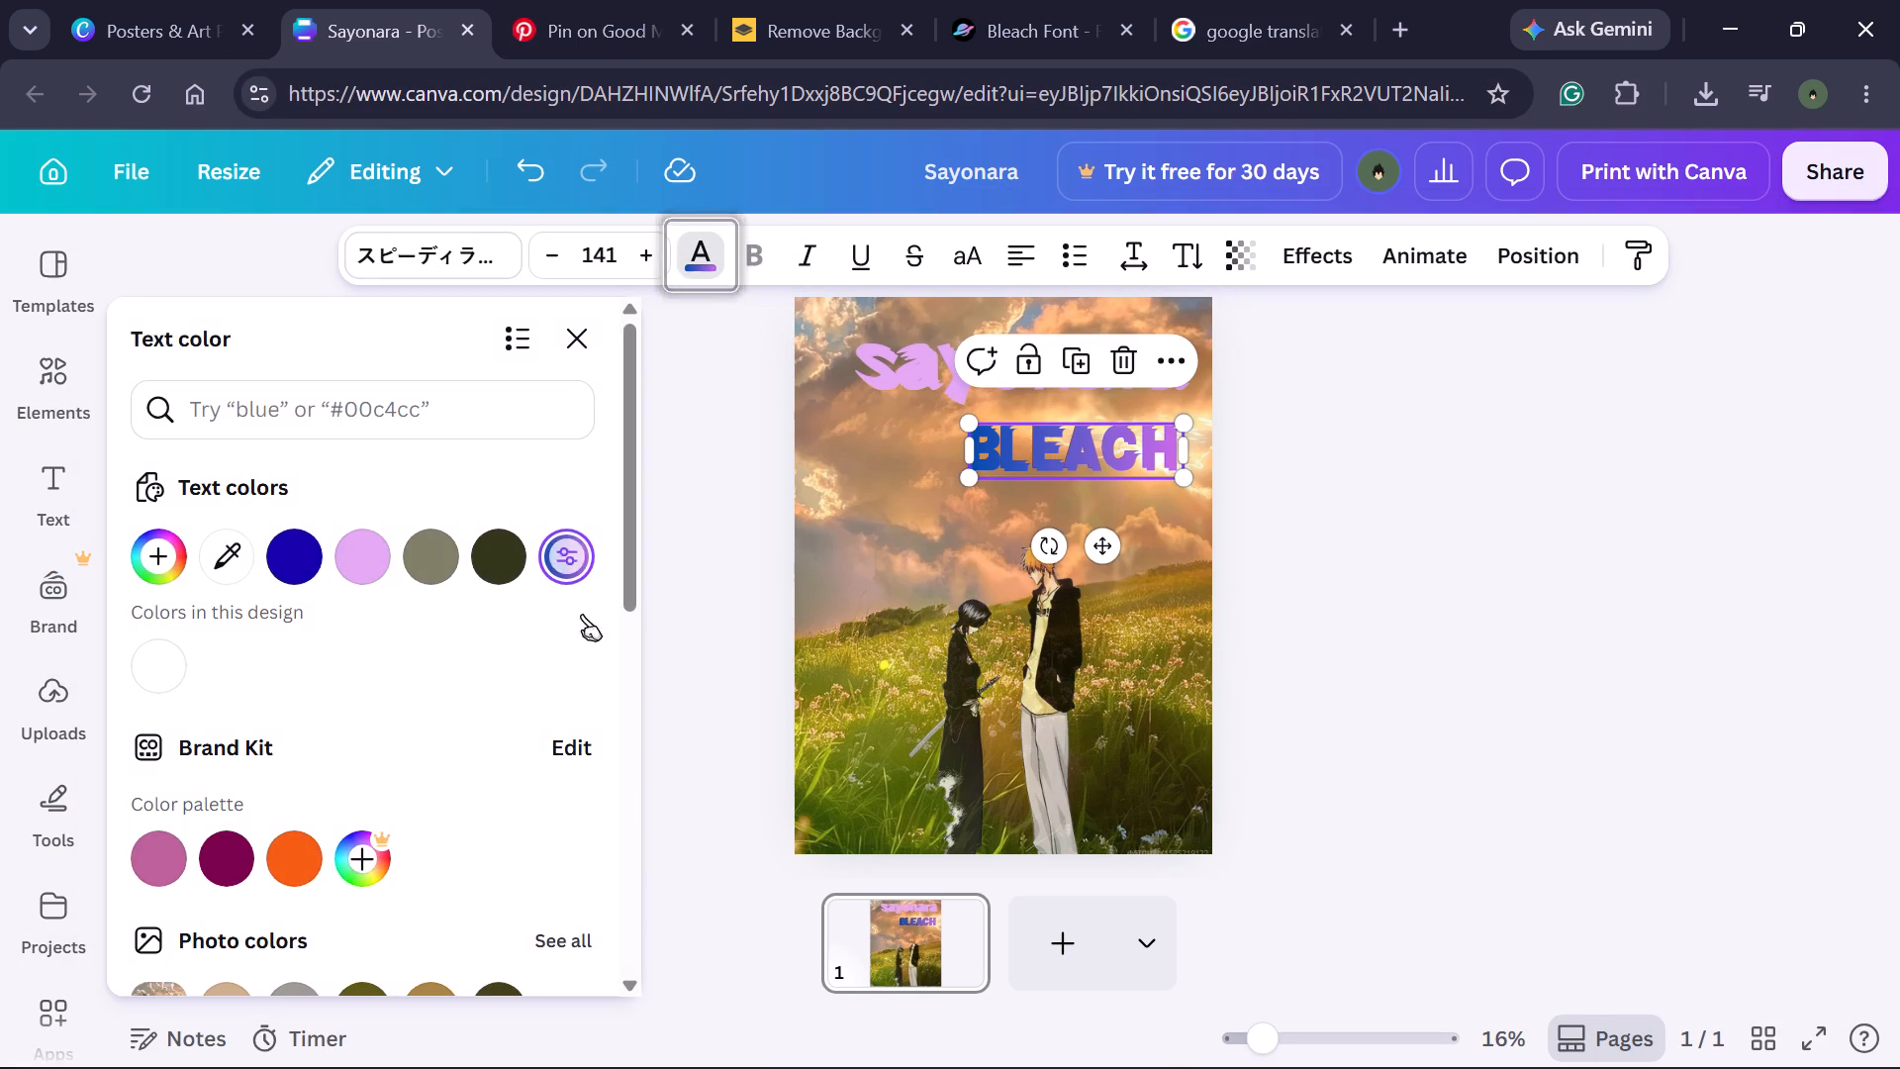
pyautogui.scroll(-12, 462, 757)
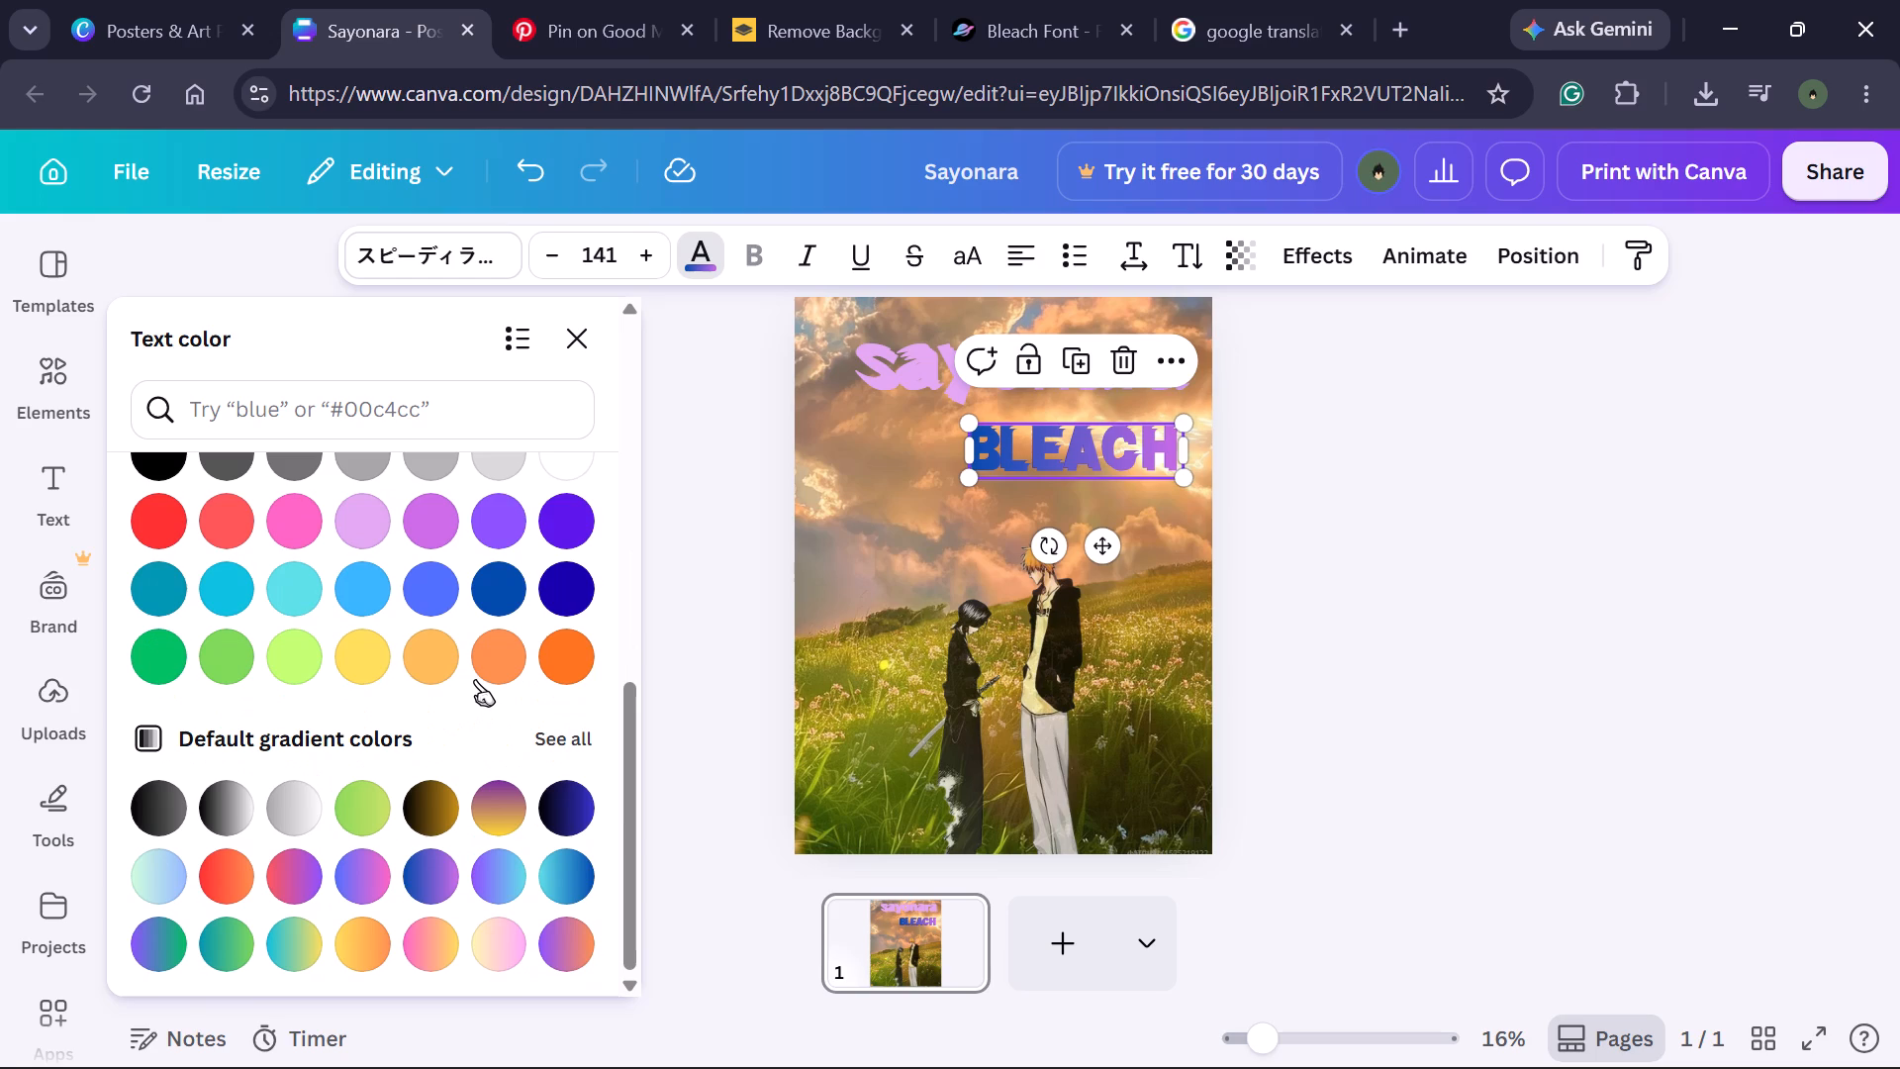
pyautogui.scroll(1, 475, 673)
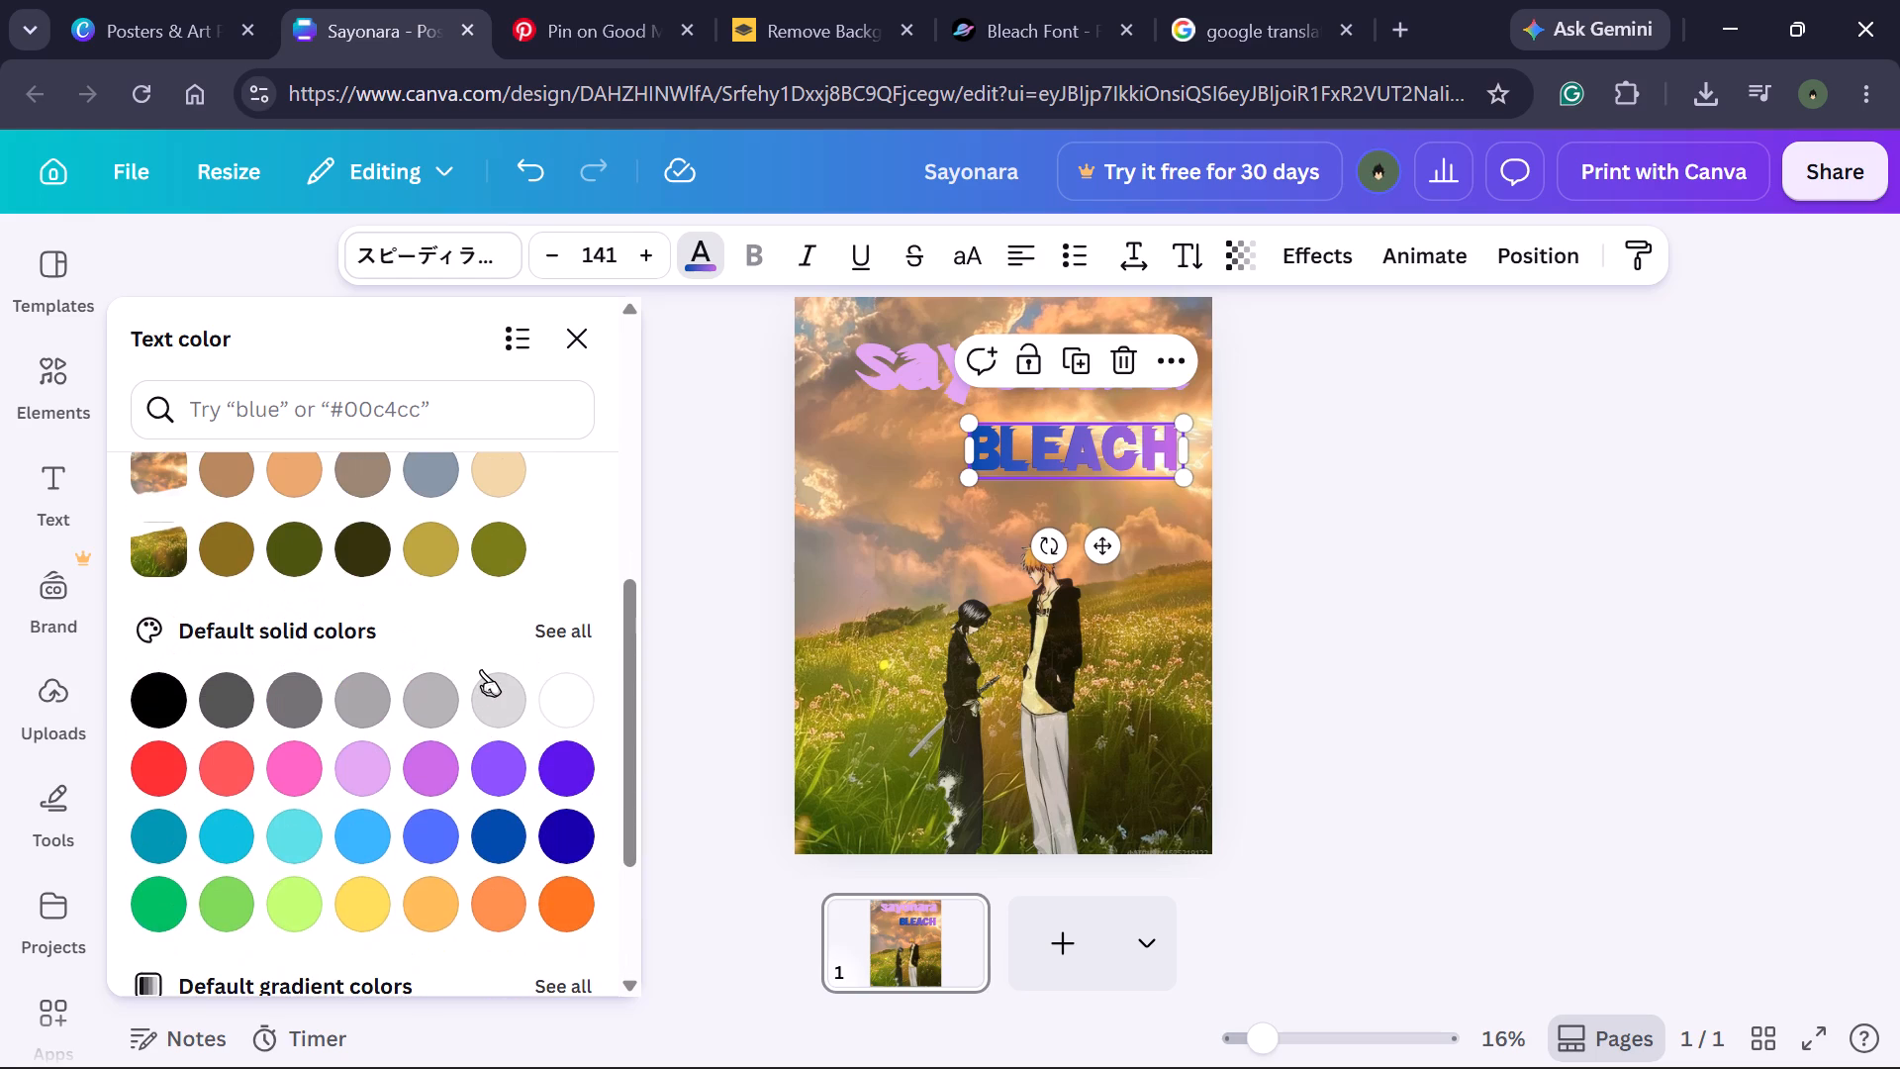
pyautogui.click(556, 618)
pyautogui.scroll(-5, 575, 586)
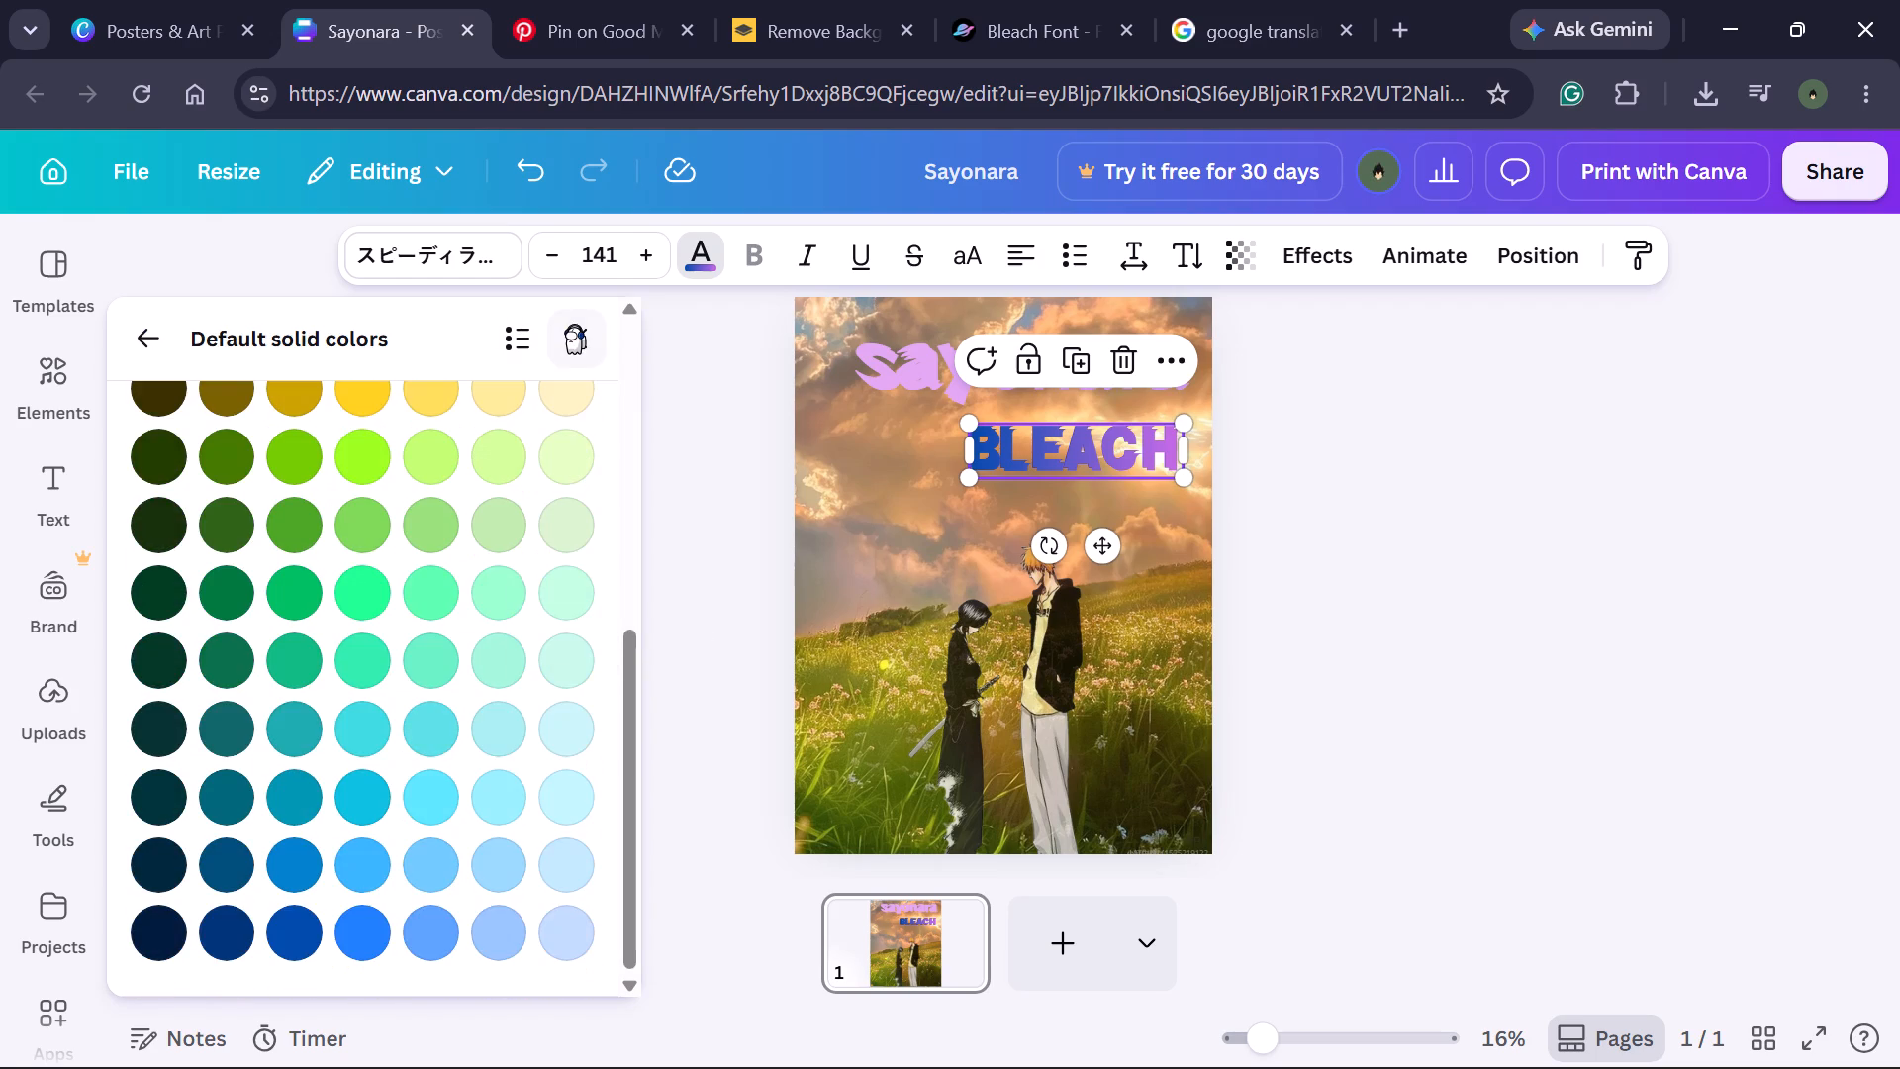
pyautogui.click(574, 323)
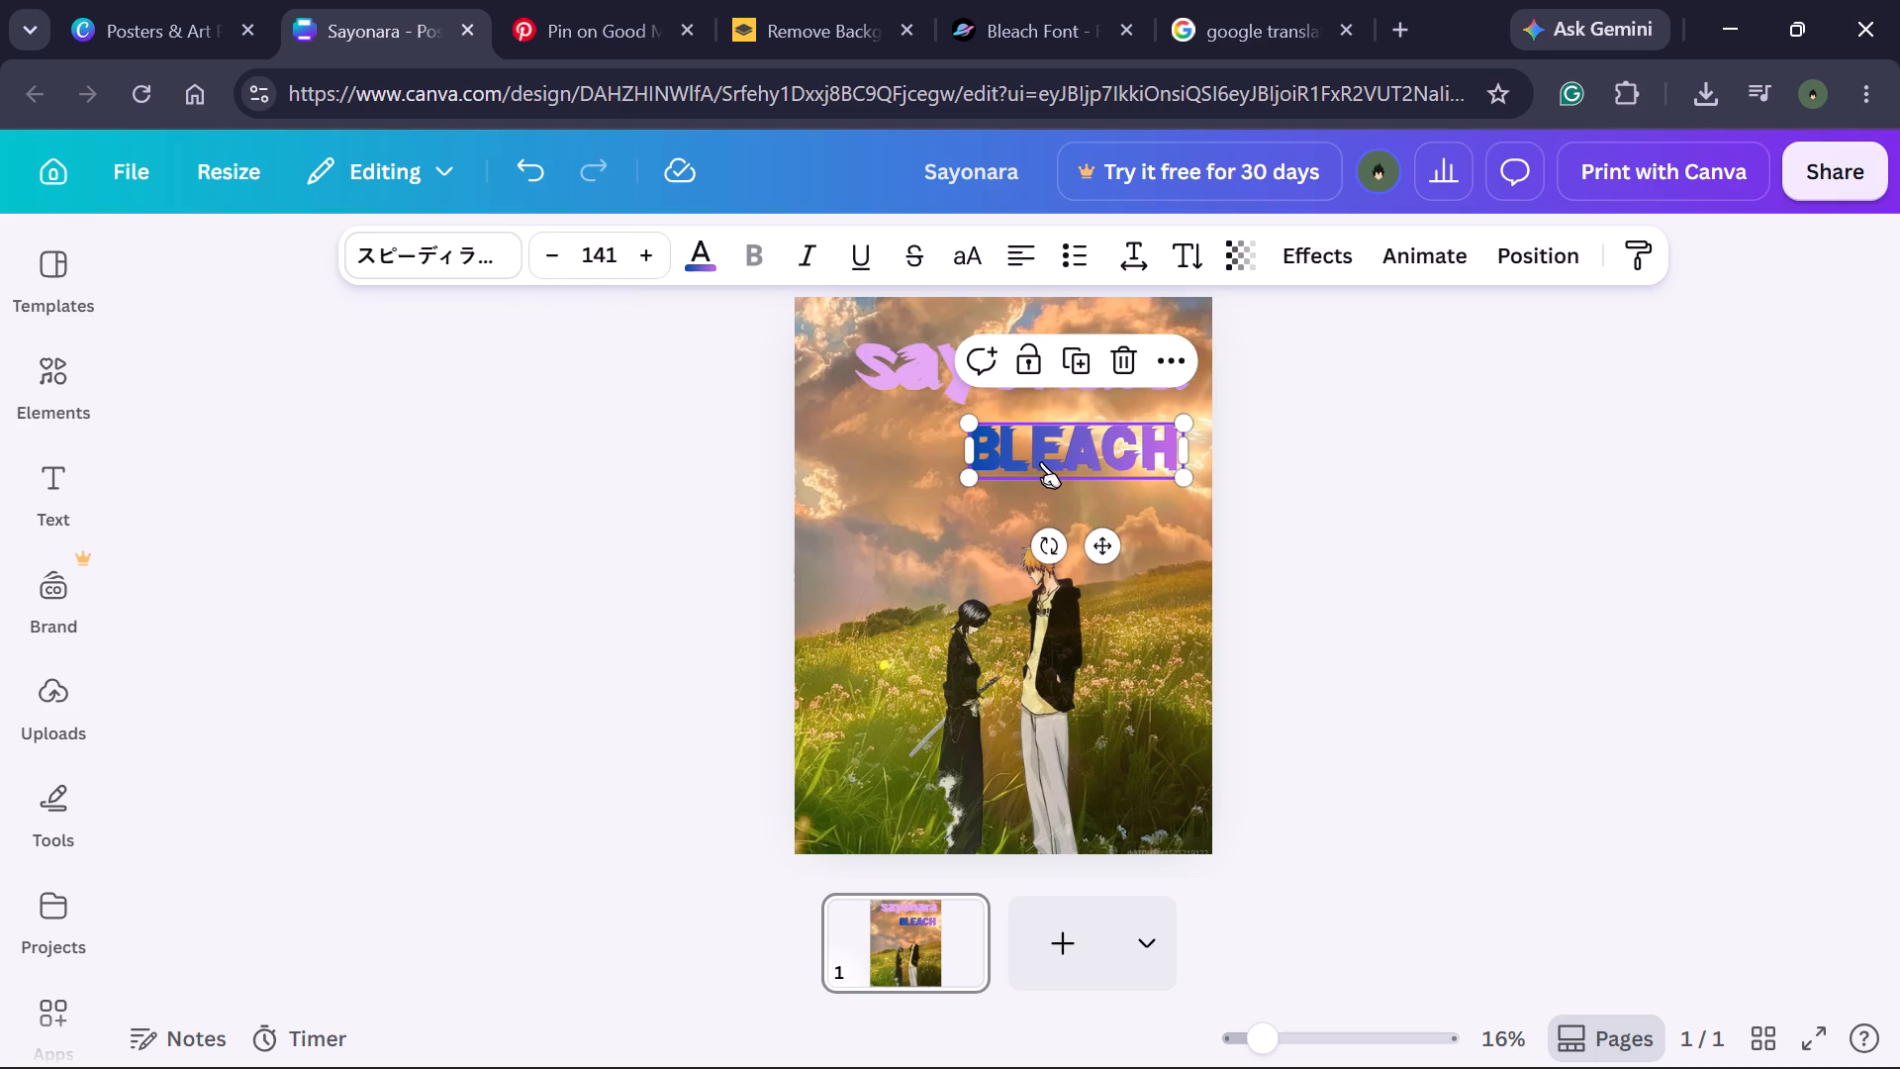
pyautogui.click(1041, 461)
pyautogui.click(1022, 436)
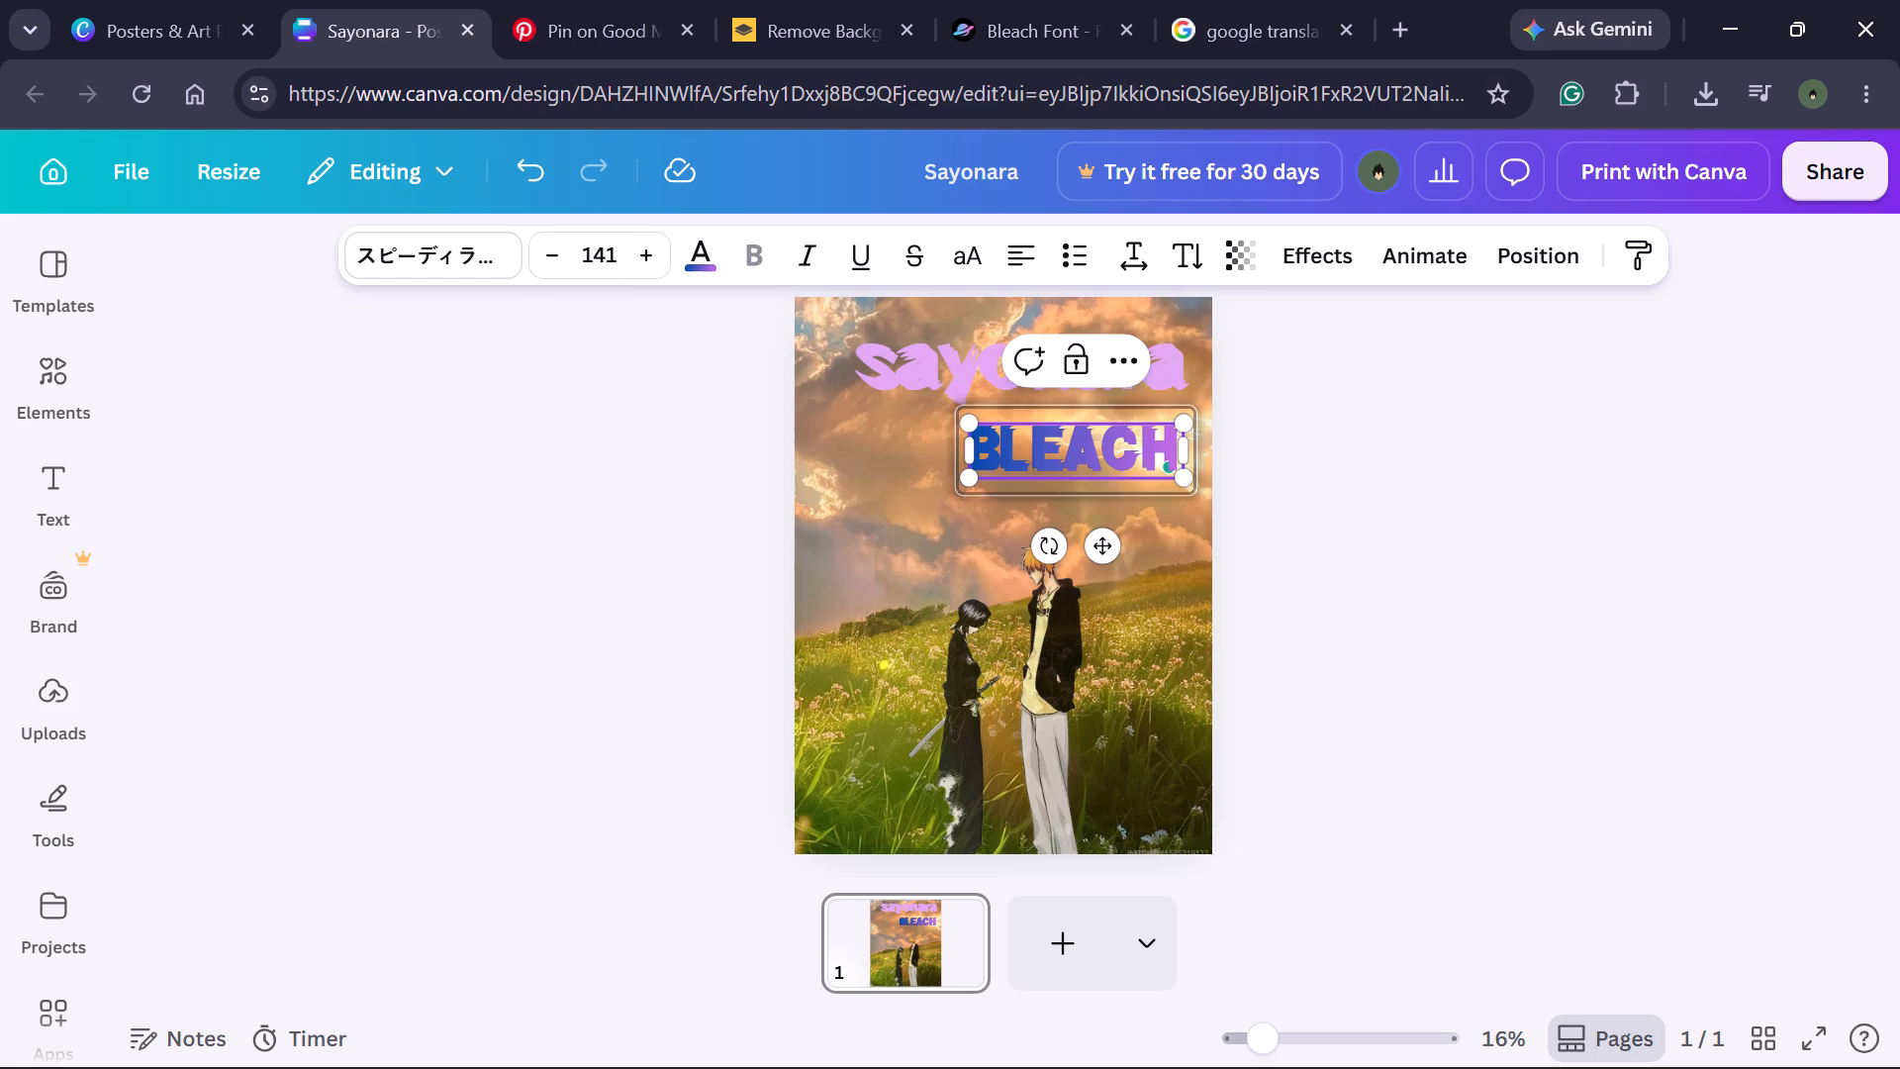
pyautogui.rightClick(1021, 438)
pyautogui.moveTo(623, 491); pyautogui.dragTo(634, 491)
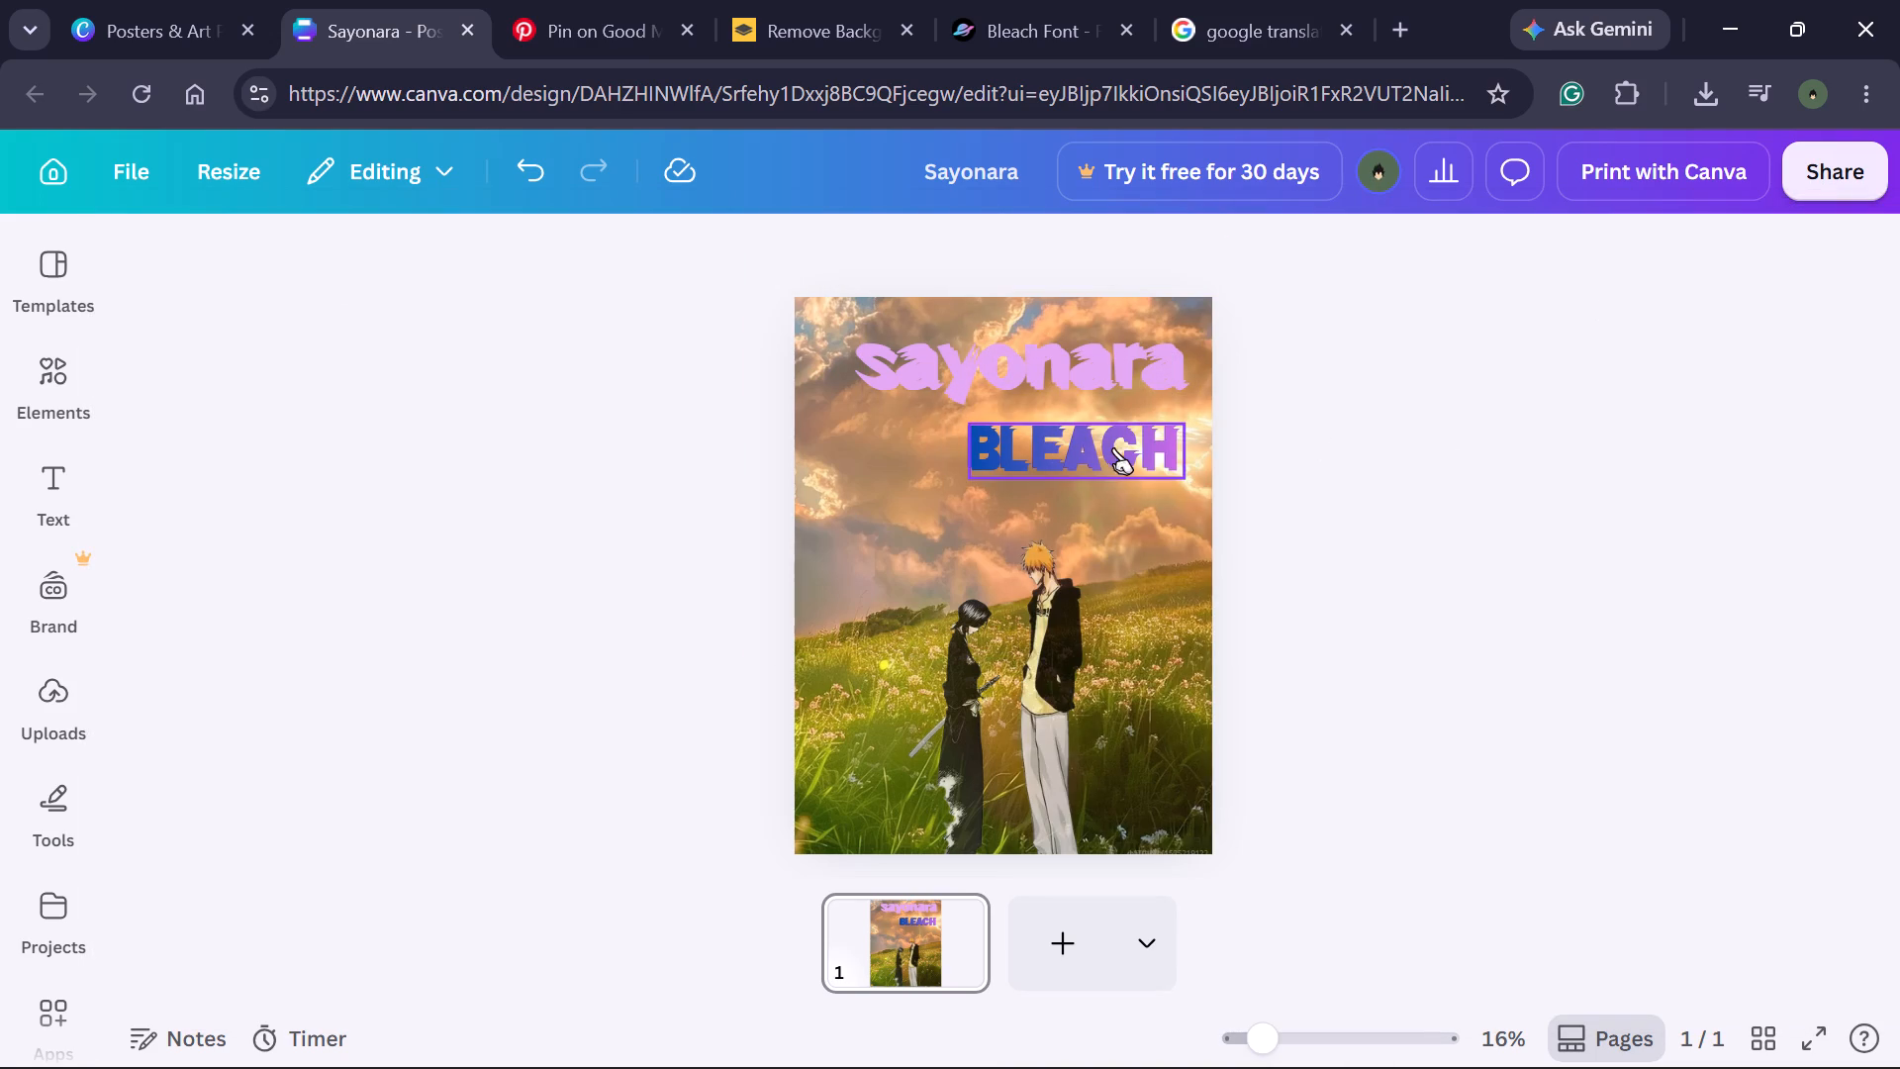
# Add a straight black line and place it horizontally beneath the "BLEACH" text, shortened to underline its first letters.
pyautogui.click(73, 825)
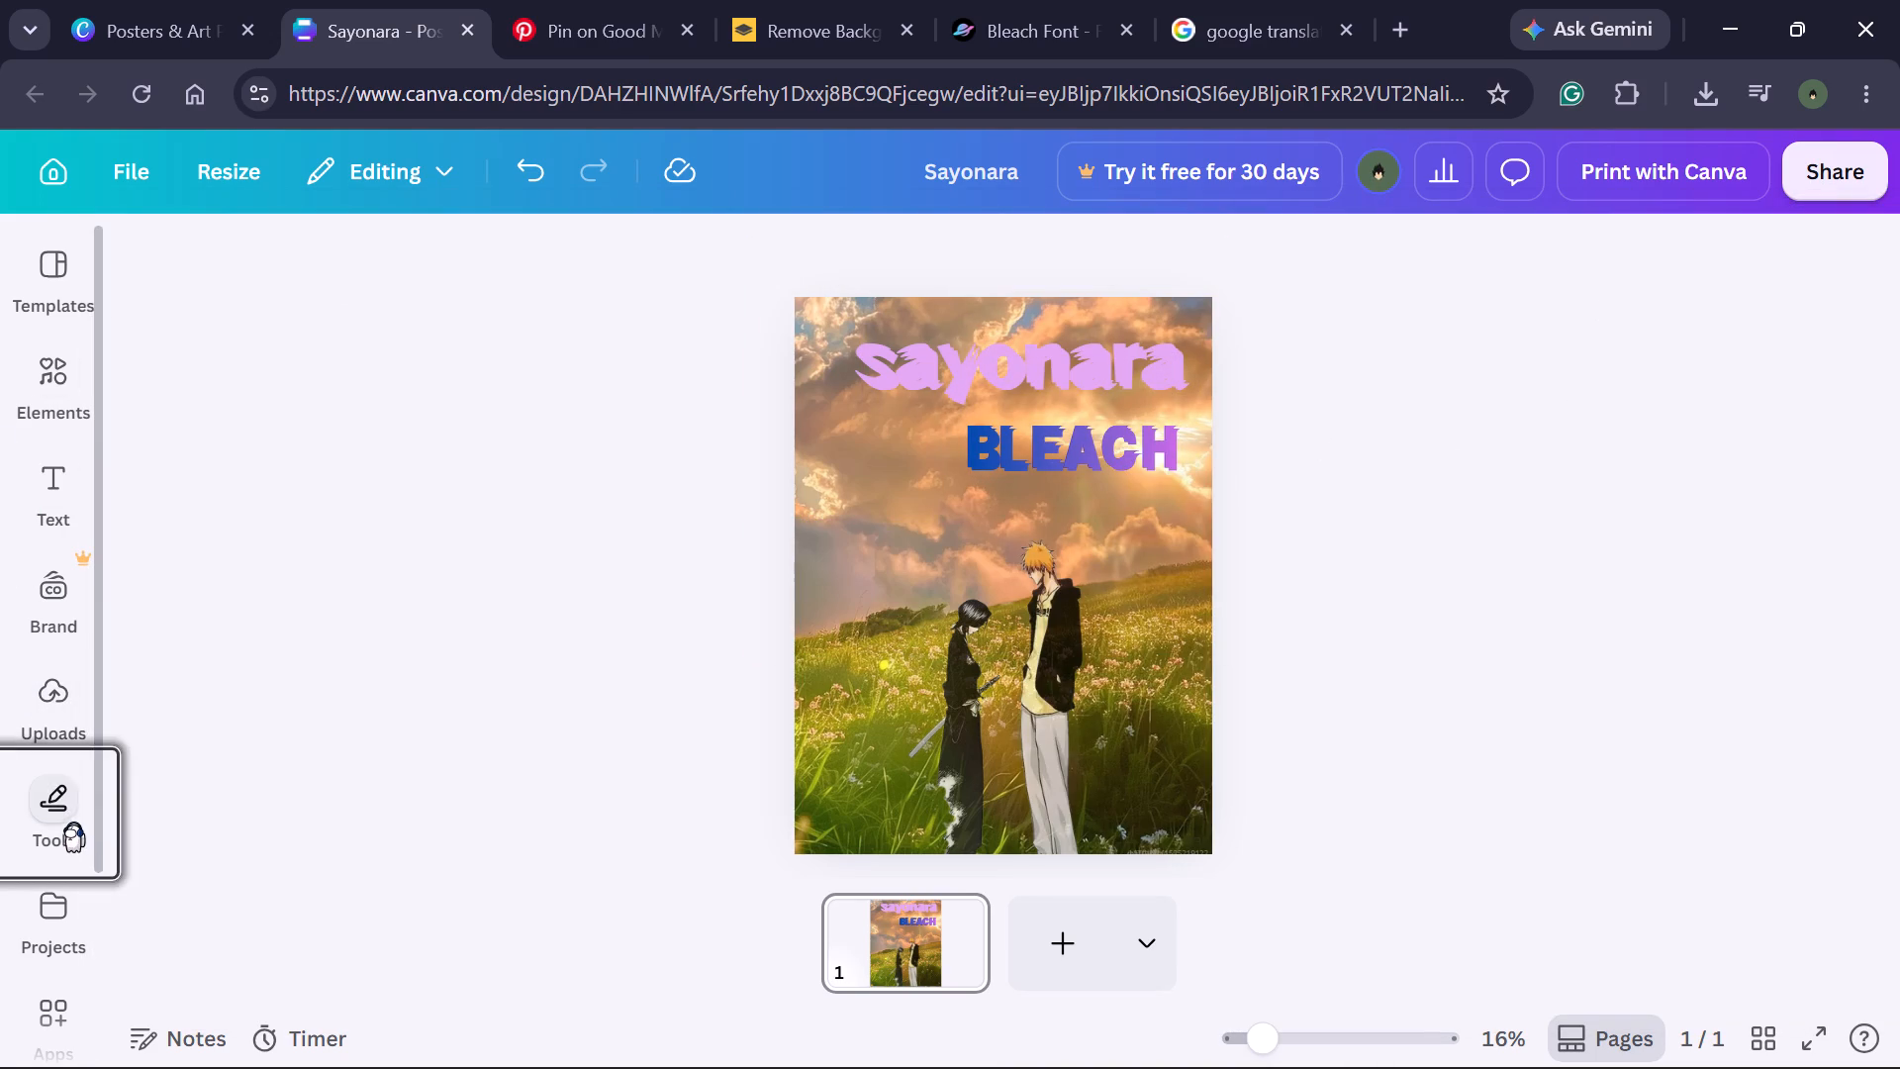
pyautogui.click(139, 584)
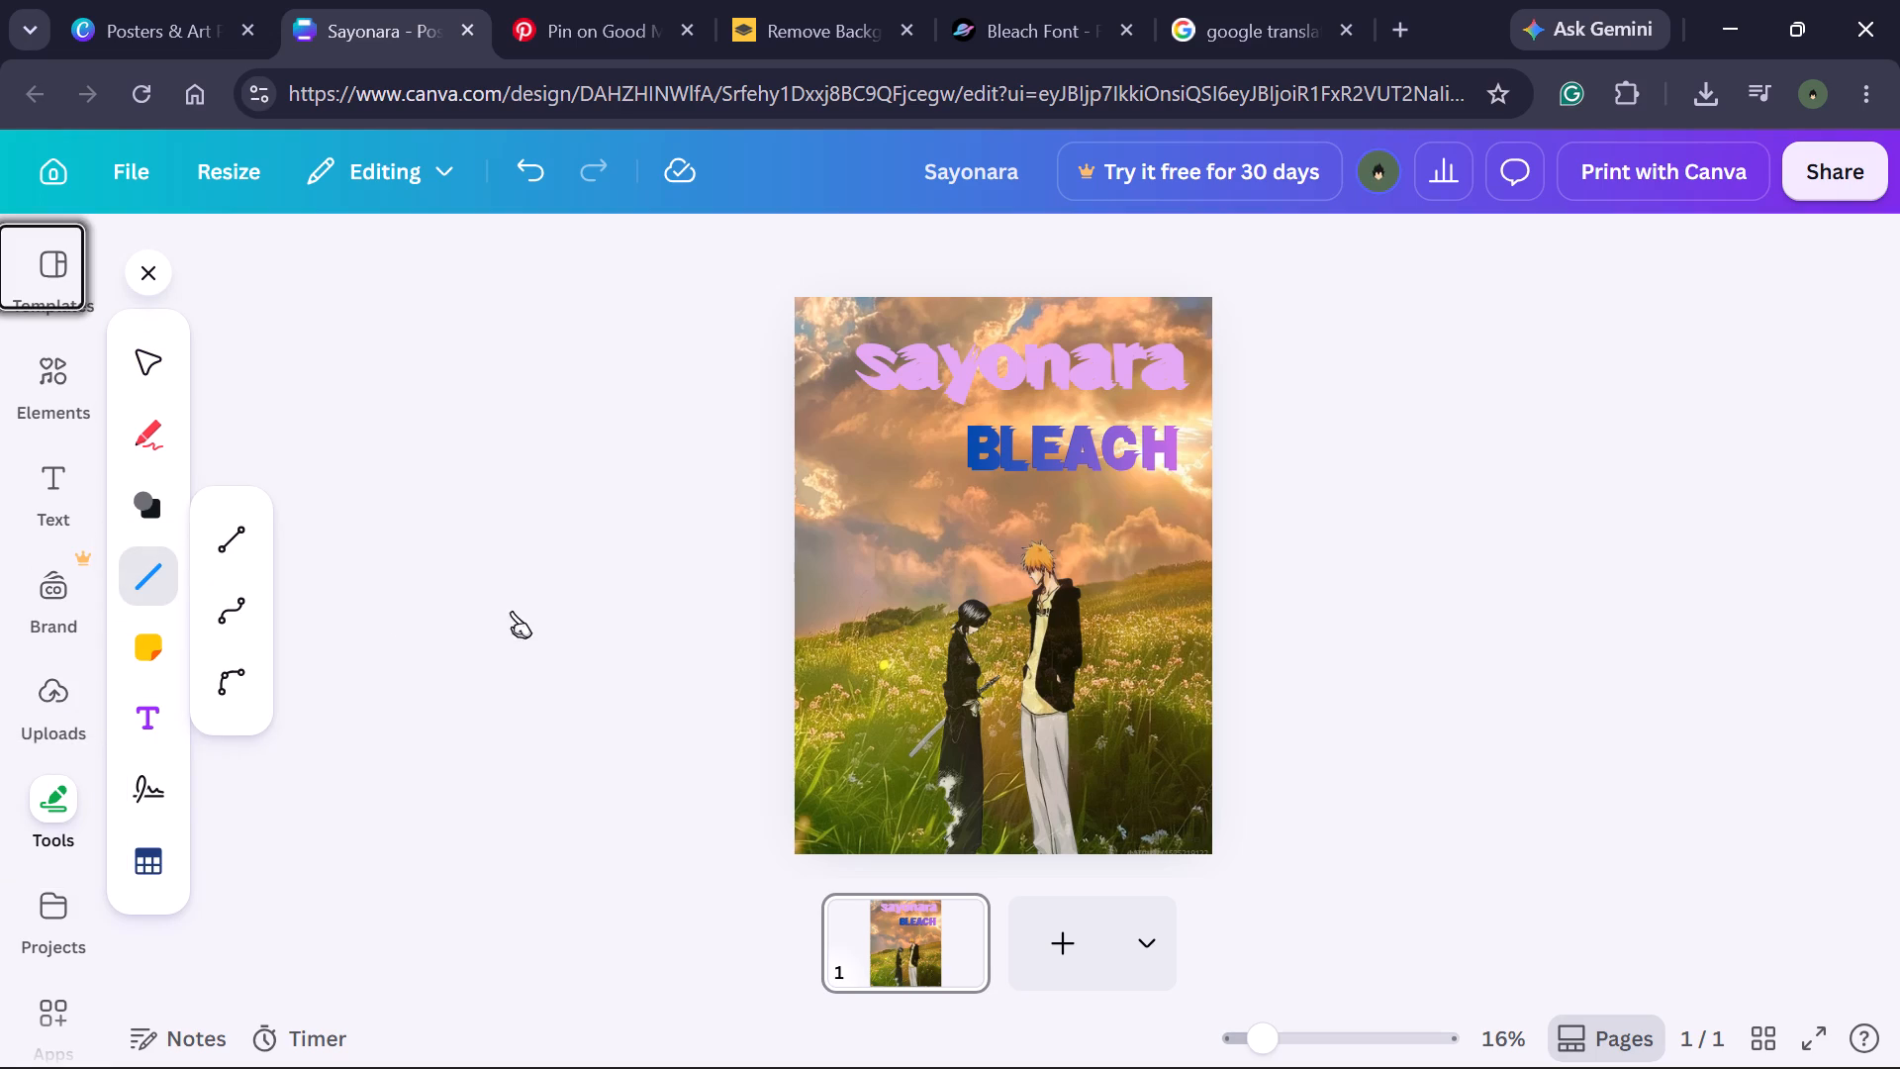
pyautogui.click(254, 539)
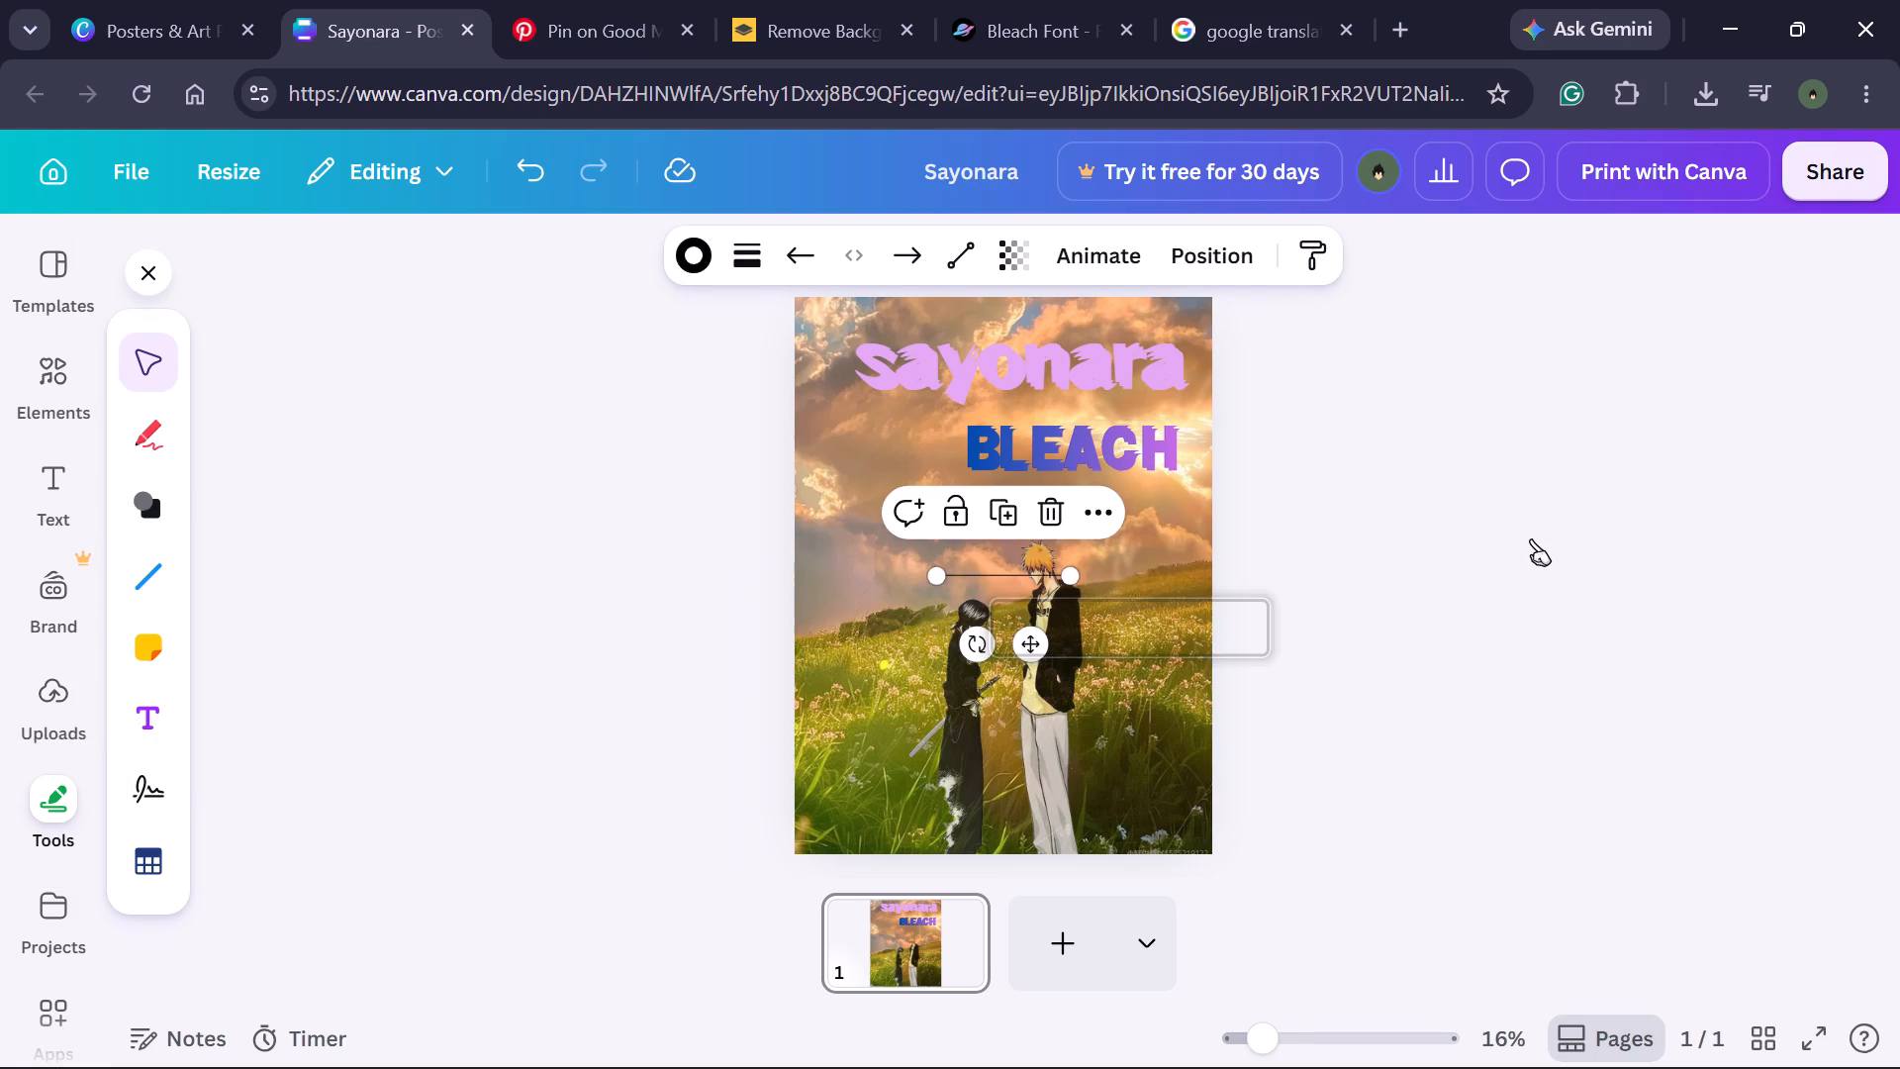
pyautogui.moveTo(1035, 575); pyautogui.dragTo(1044, 551)
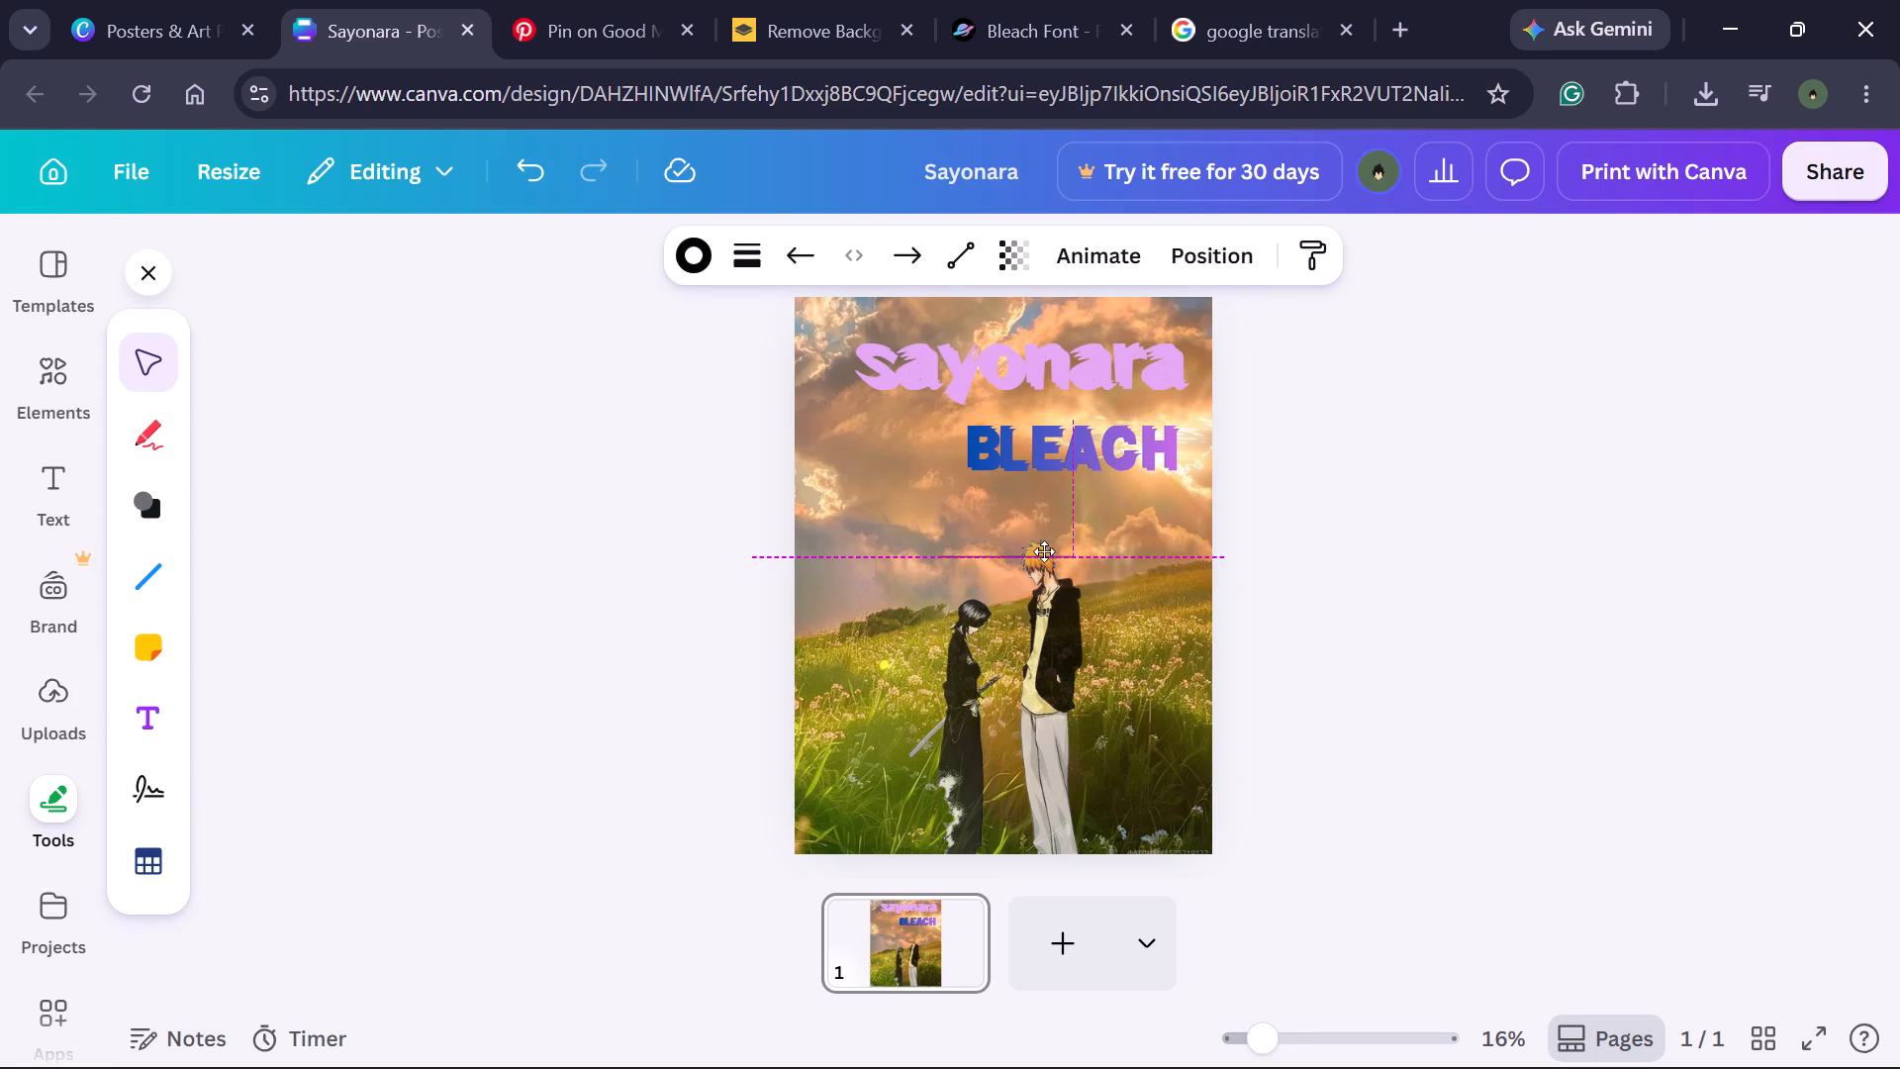
pyautogui.moveTo(1044, 551); pyautogui.dragTo(1050, 477)
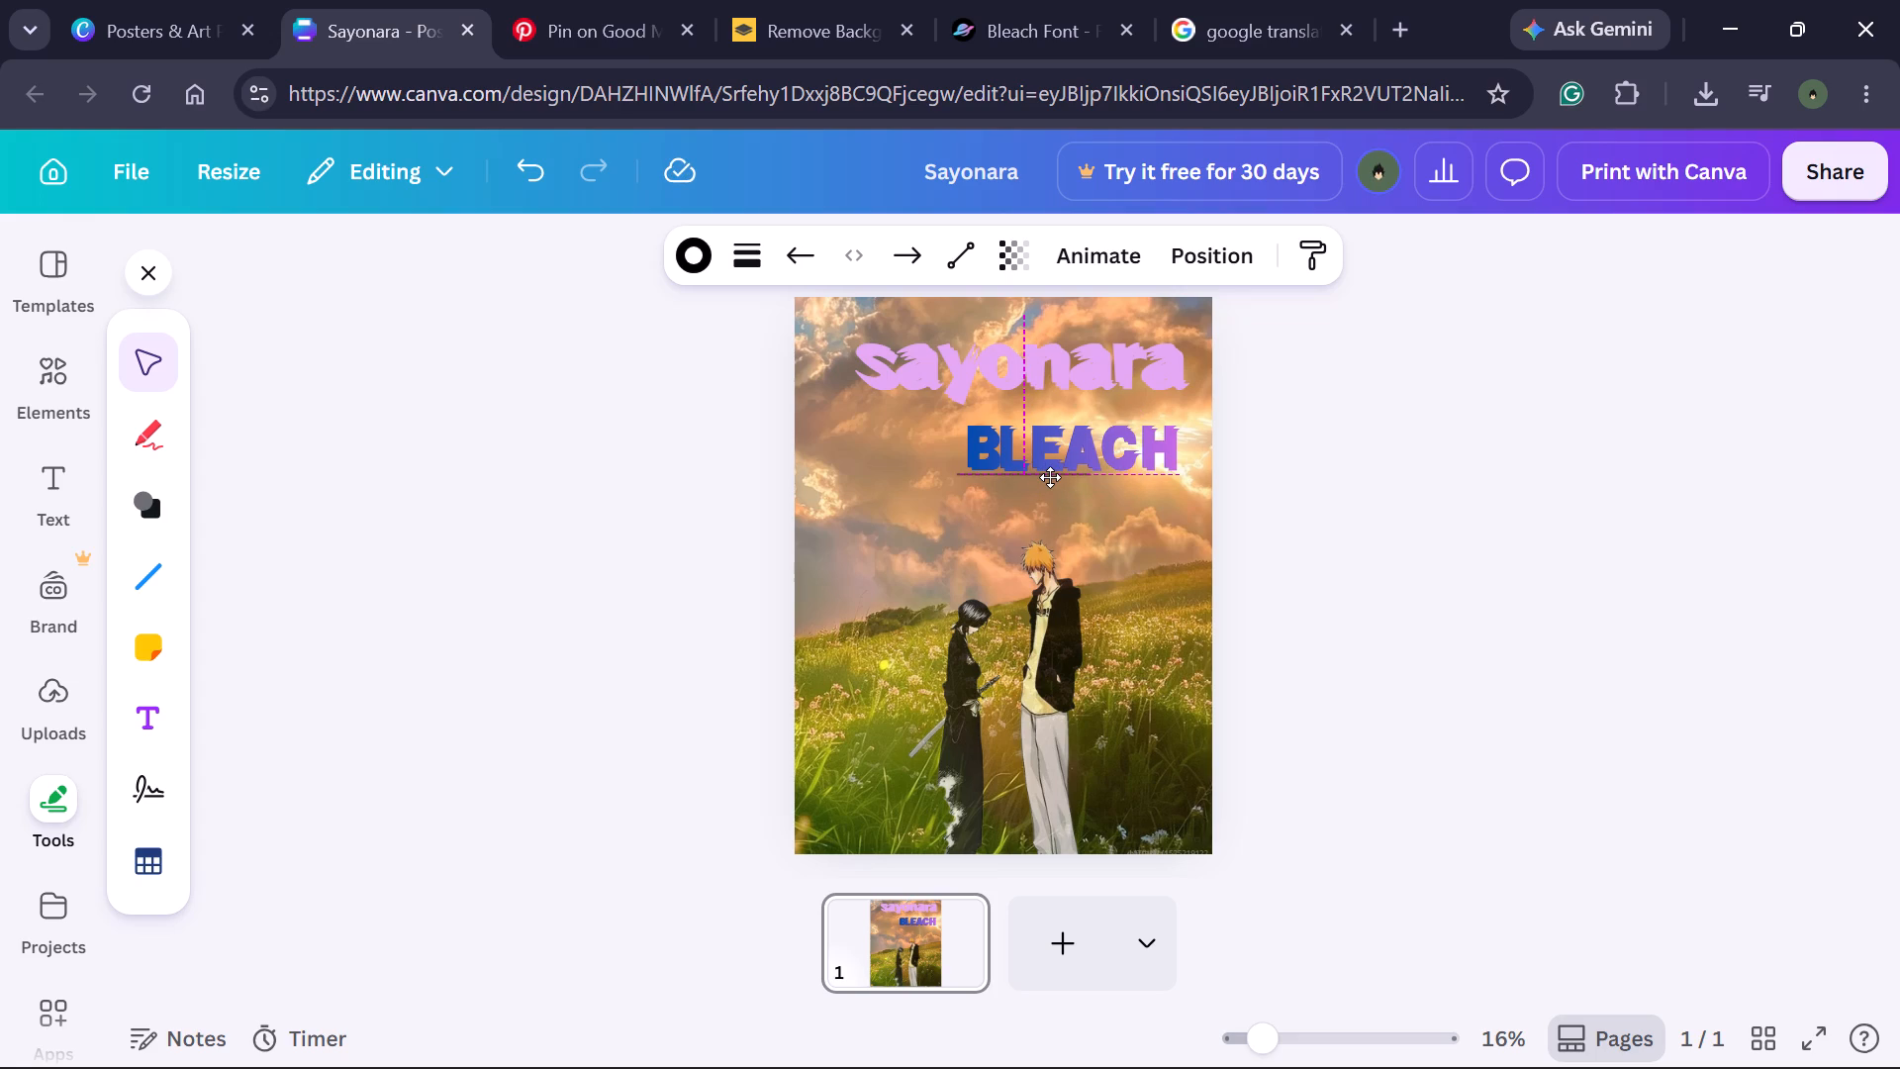
pyautogui.moveTo(1050, 477); pyautogui.dragTo(1060, 477)
pyautogui.moveTo(1093, 479); pyautogui.dragTo(1064, 484)
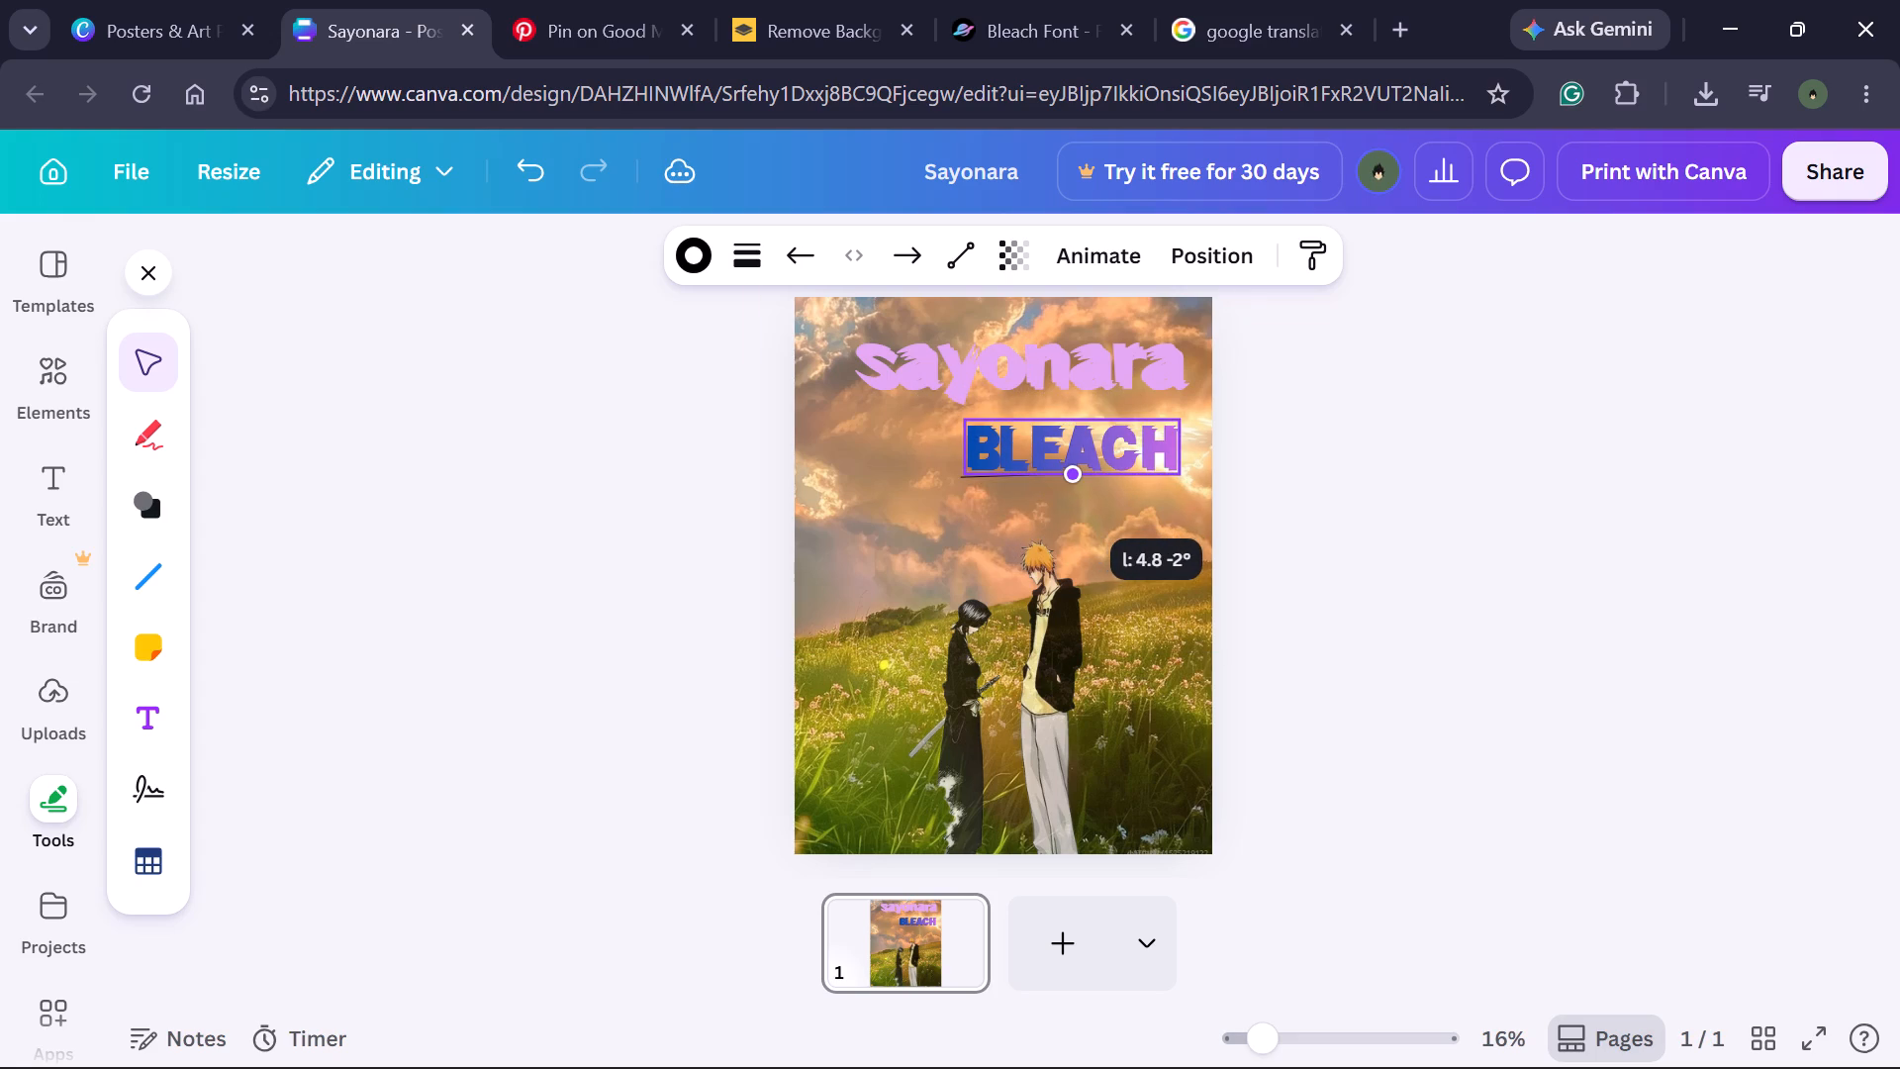
pyautogui.moveTo(1064, 484); pyautogui.dragTo(1057, 491)
pyautogui.click(1508, 511)
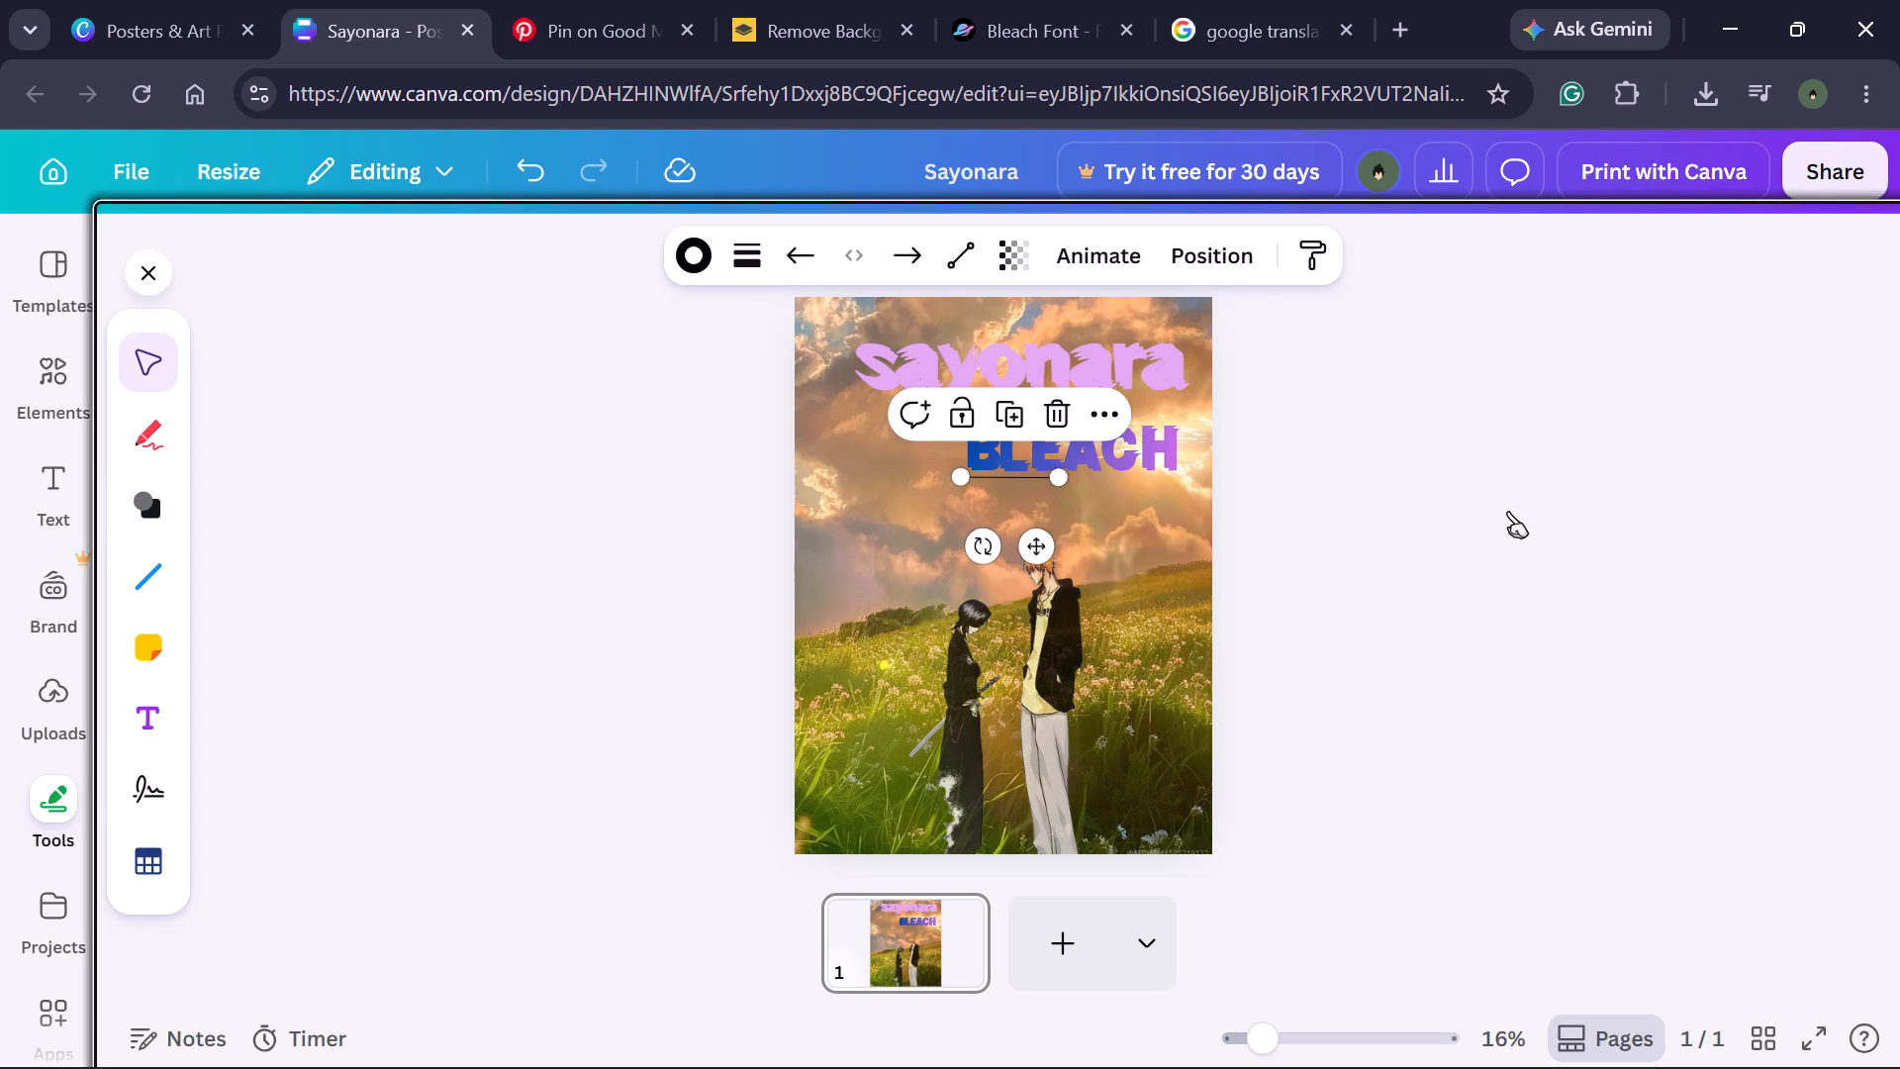
# Set the stroke weight of the line under "BLEACH" to 10, keeping the solid style.
pyautogui.click(1017, 476)
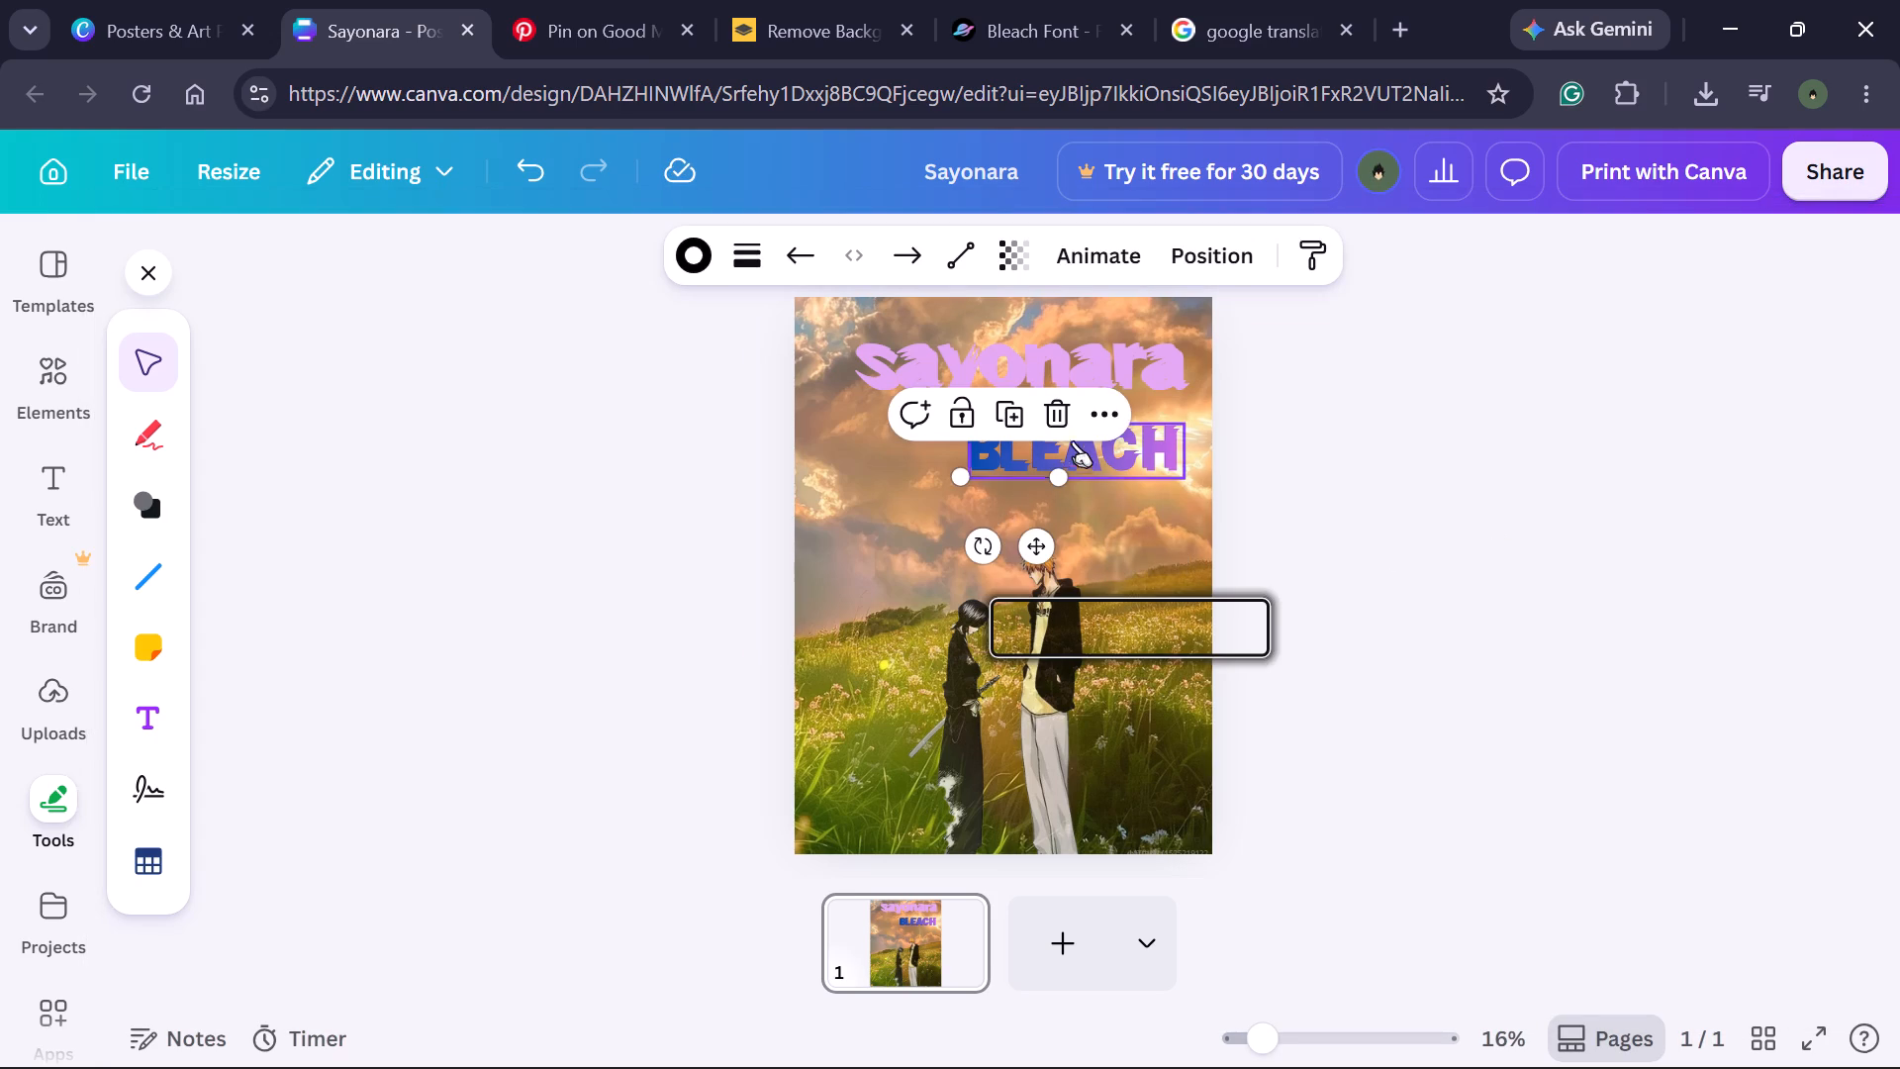
pyautogui.click(745, 266)
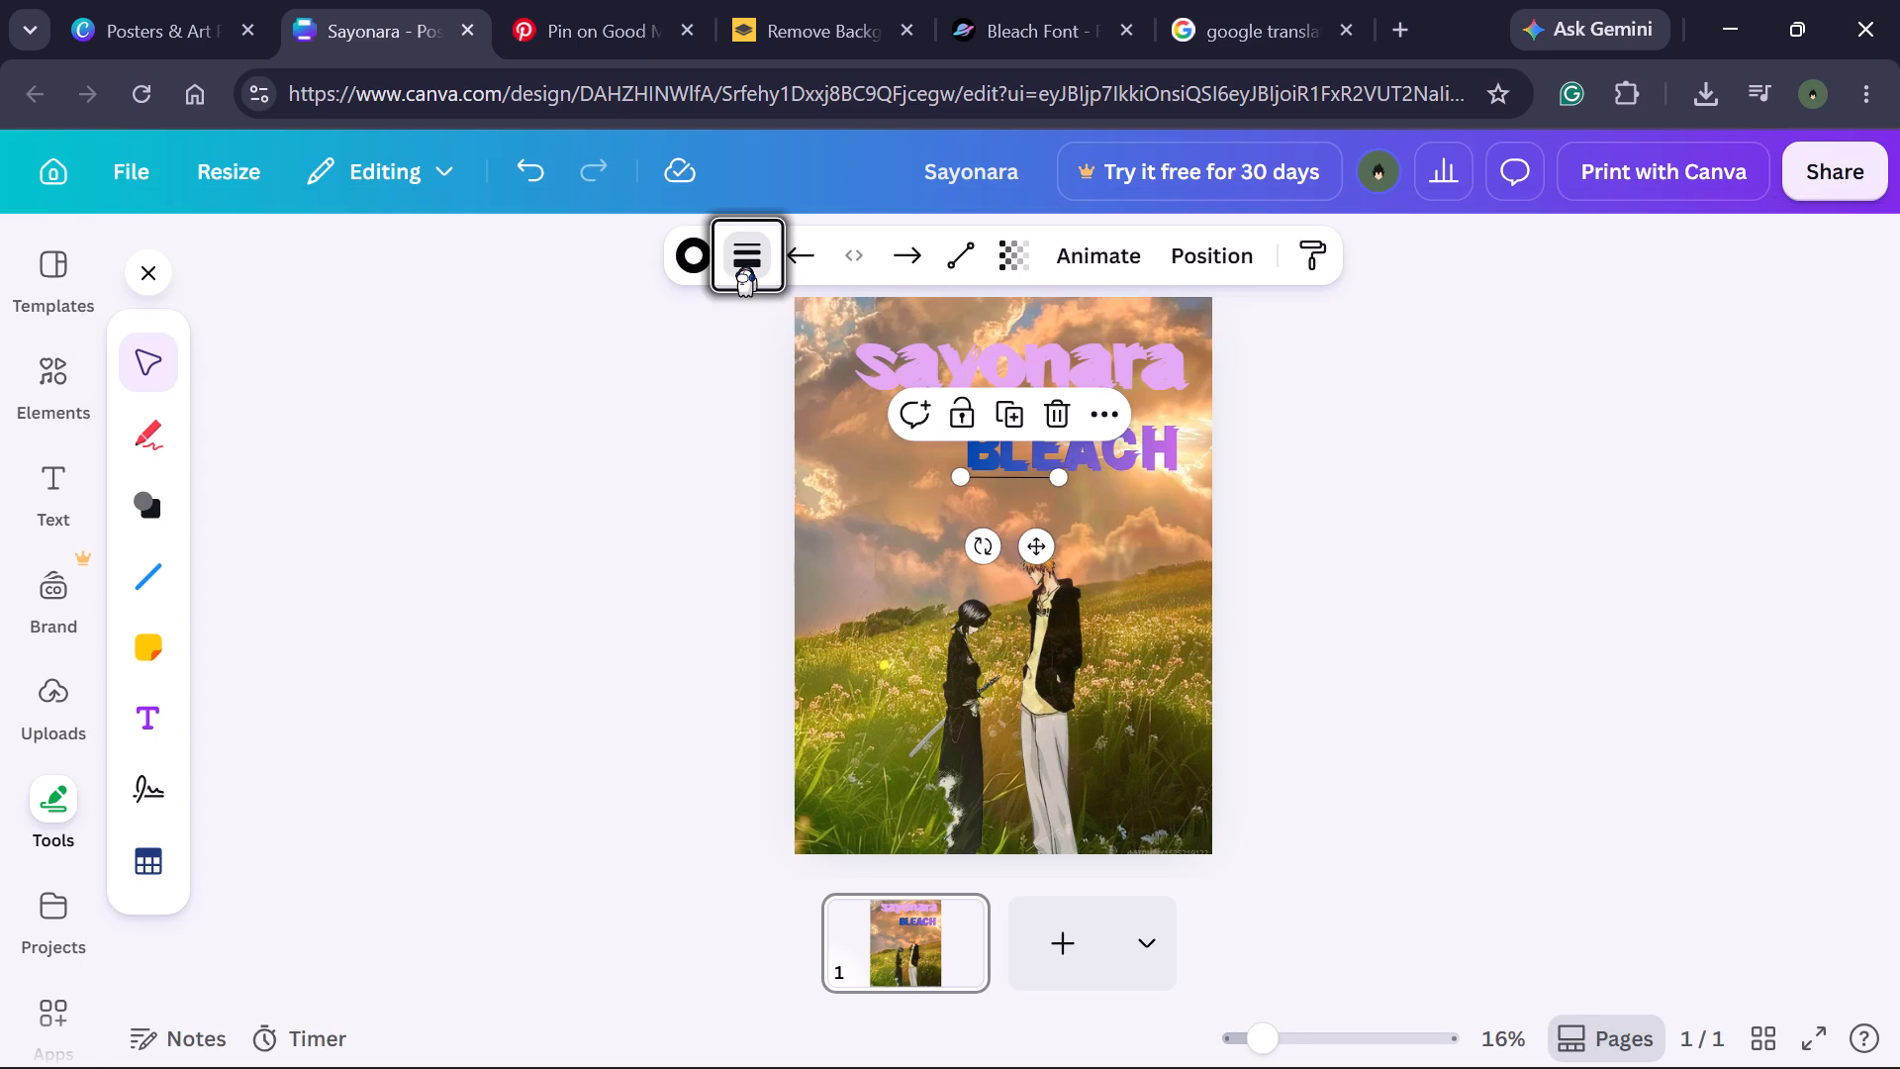
pyautogui.moveTo(542, 522); pyautogui.dragTo(629, 525)
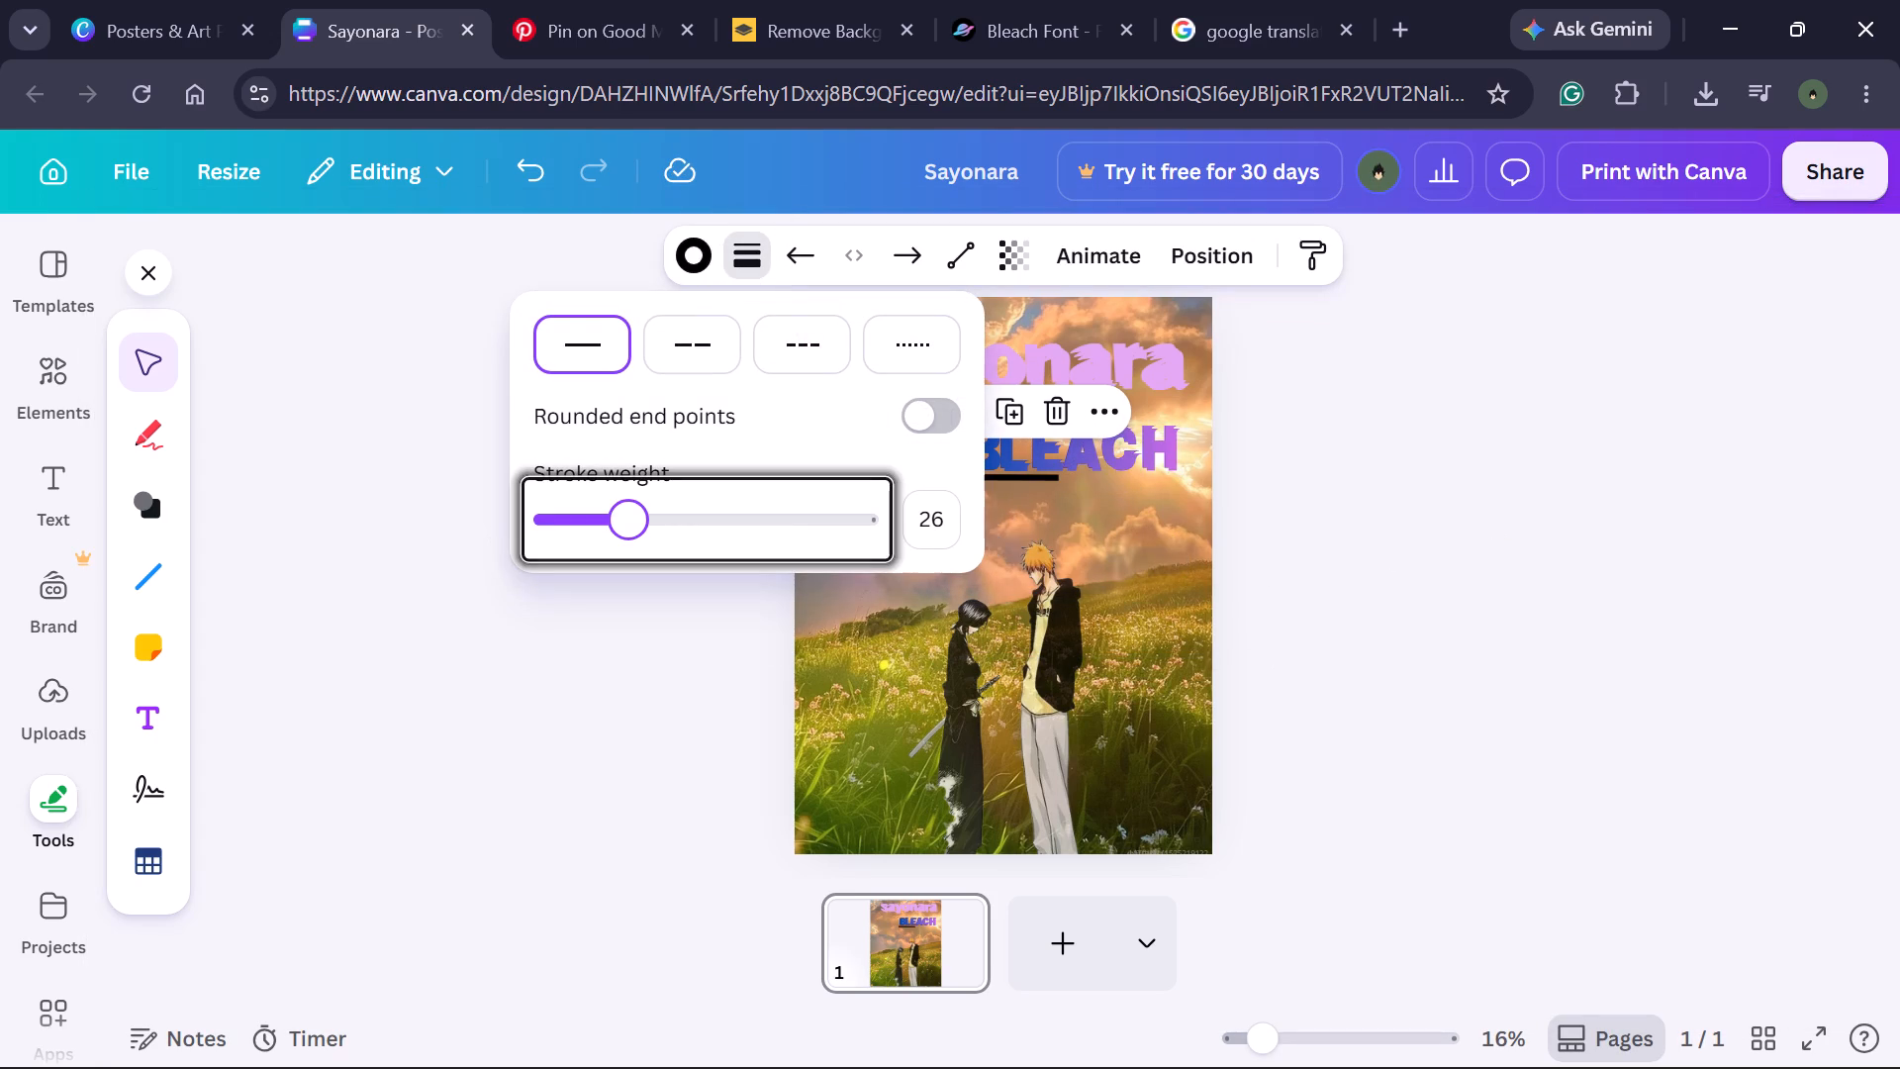
pyautogui.moveTo(629, 525); pyautogui.dragTo(577, 540)
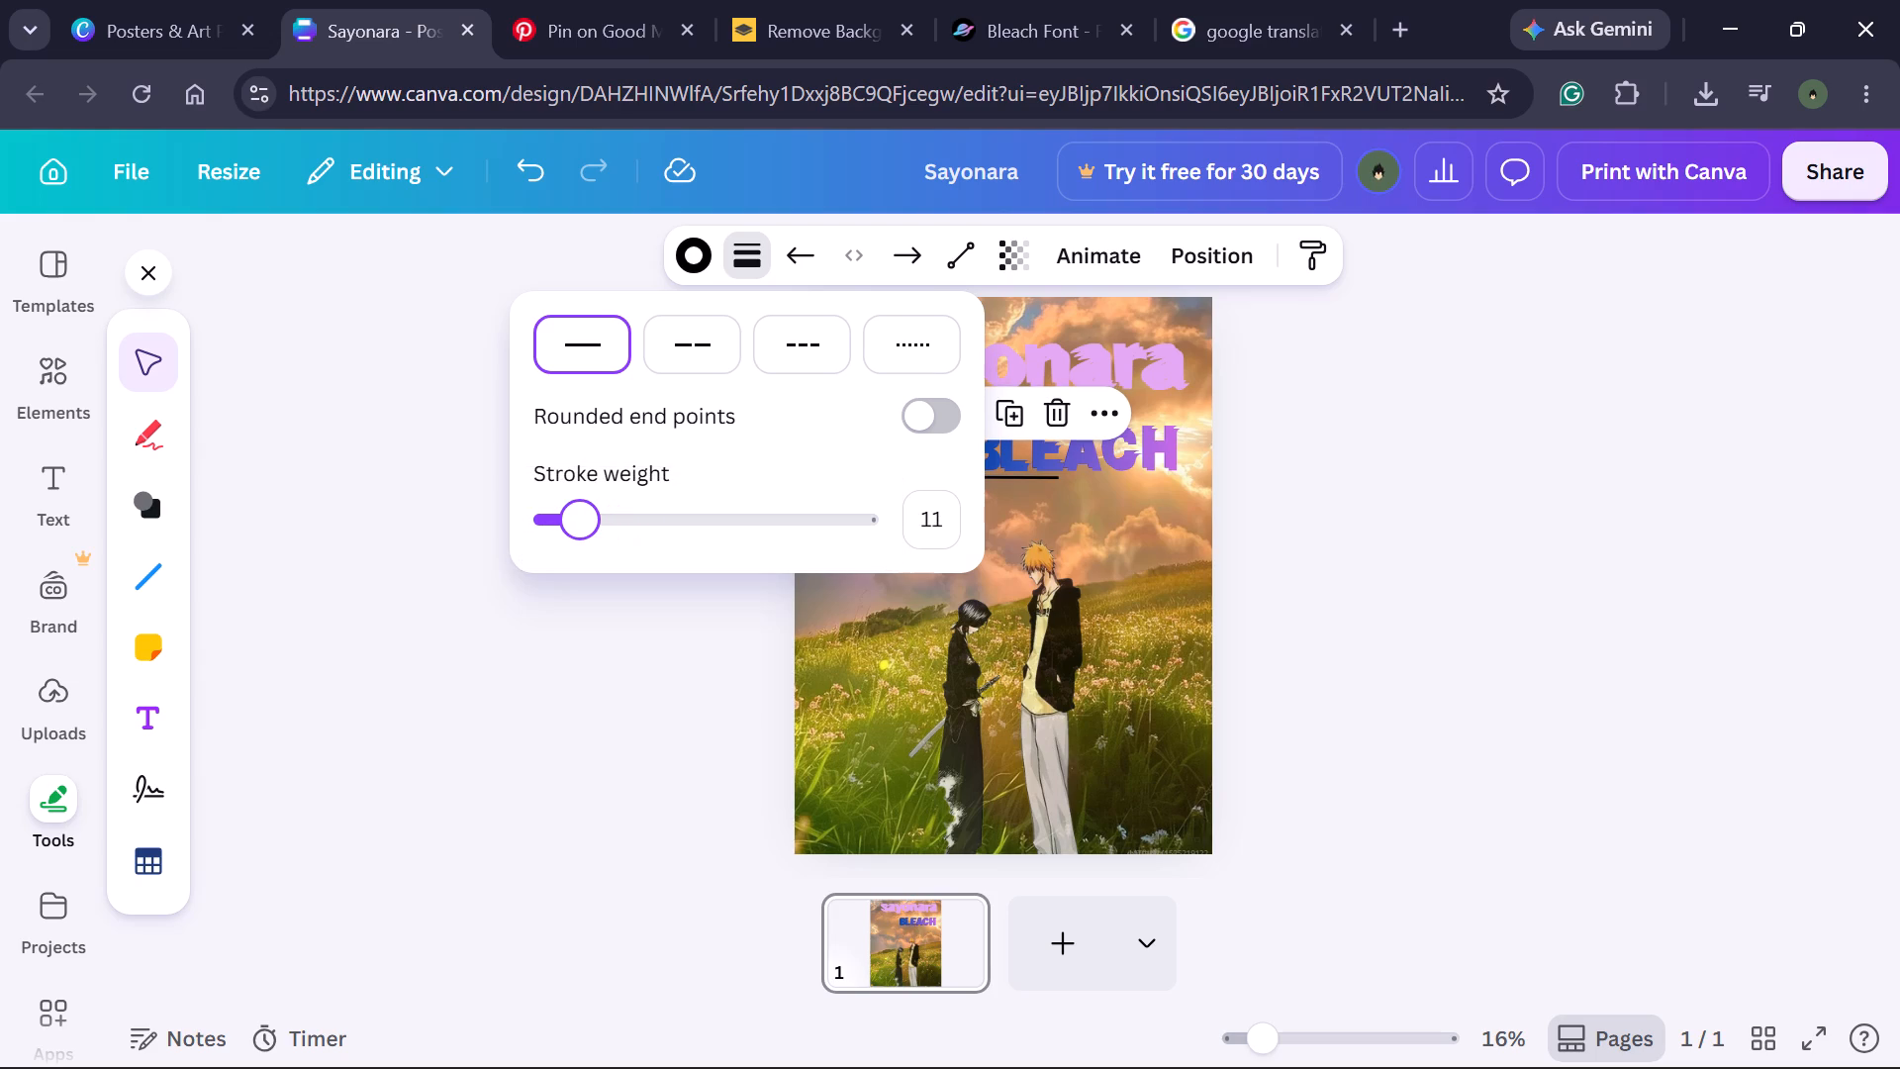
pyautogui.moveTo(577, 540); pyautogui.dragTo(575, 540)
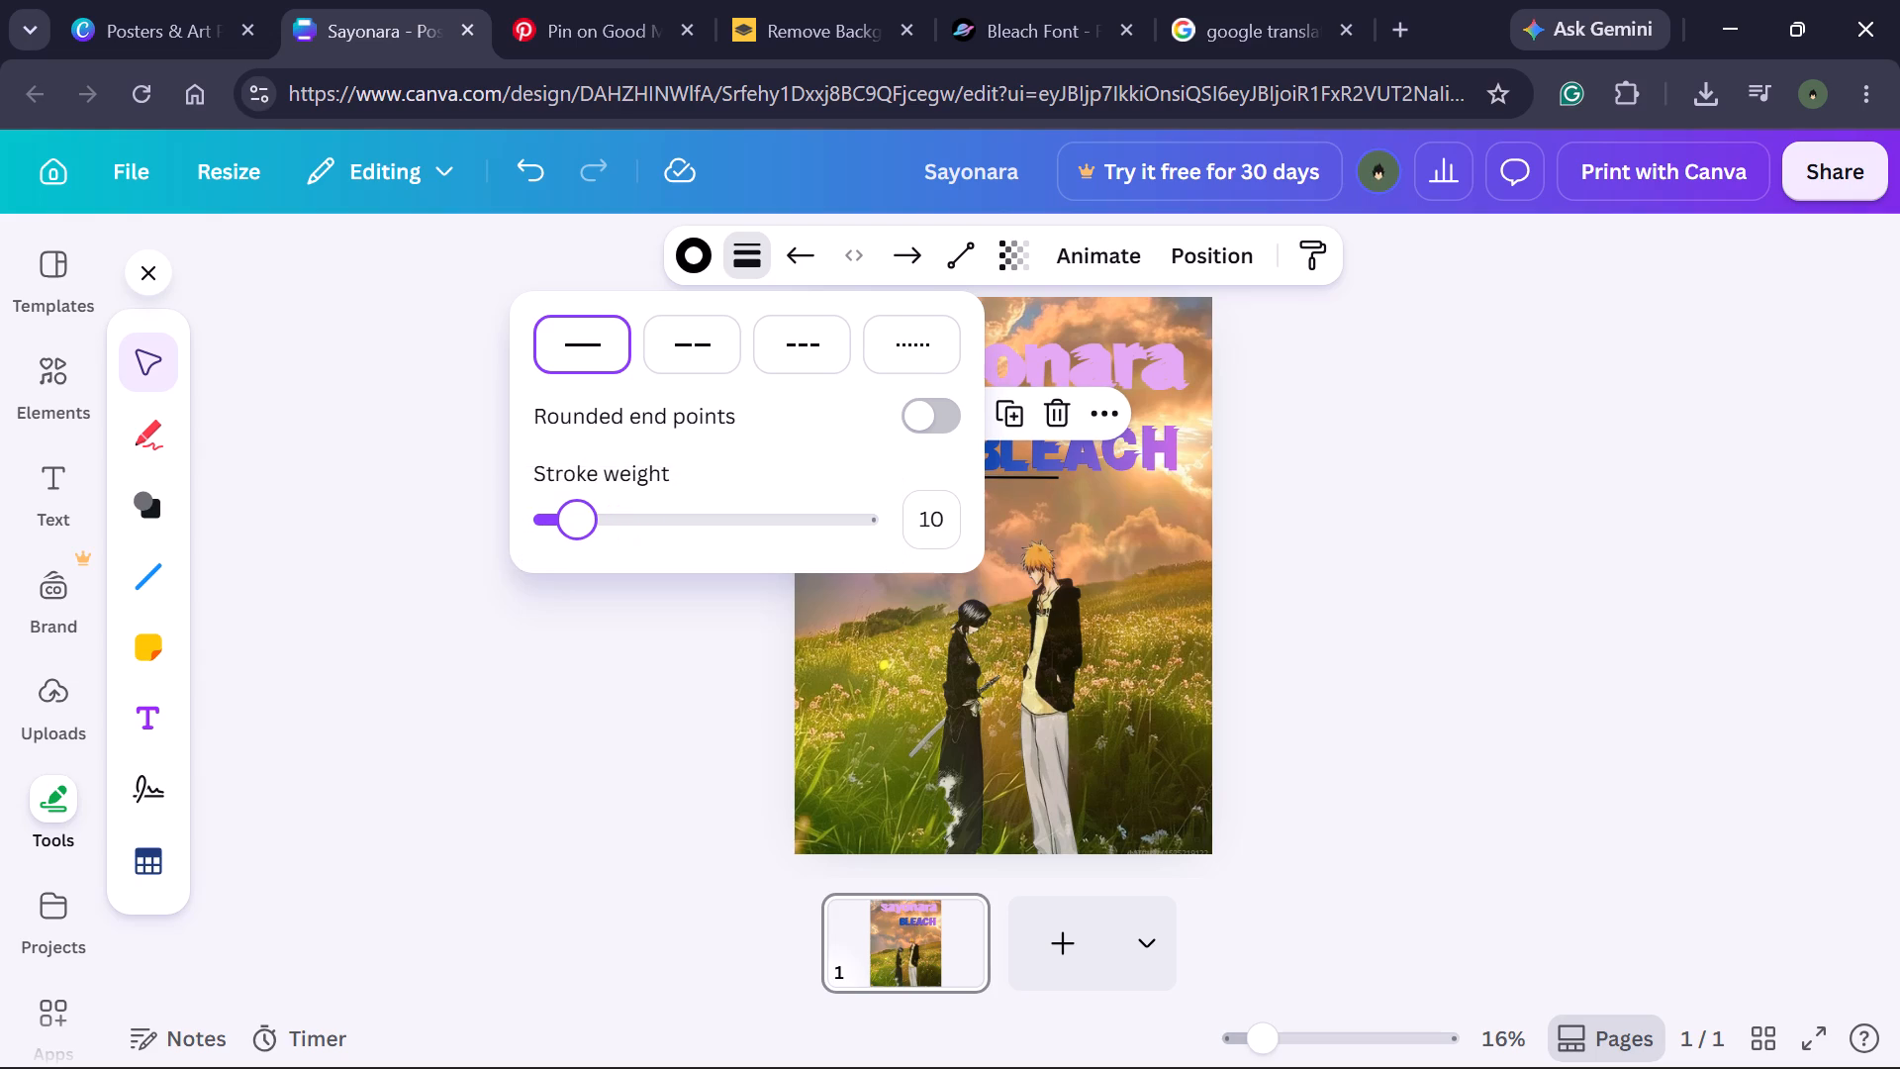
pyautogui.moveTo(575, 540); pyautogui.dragTo(574, 541)
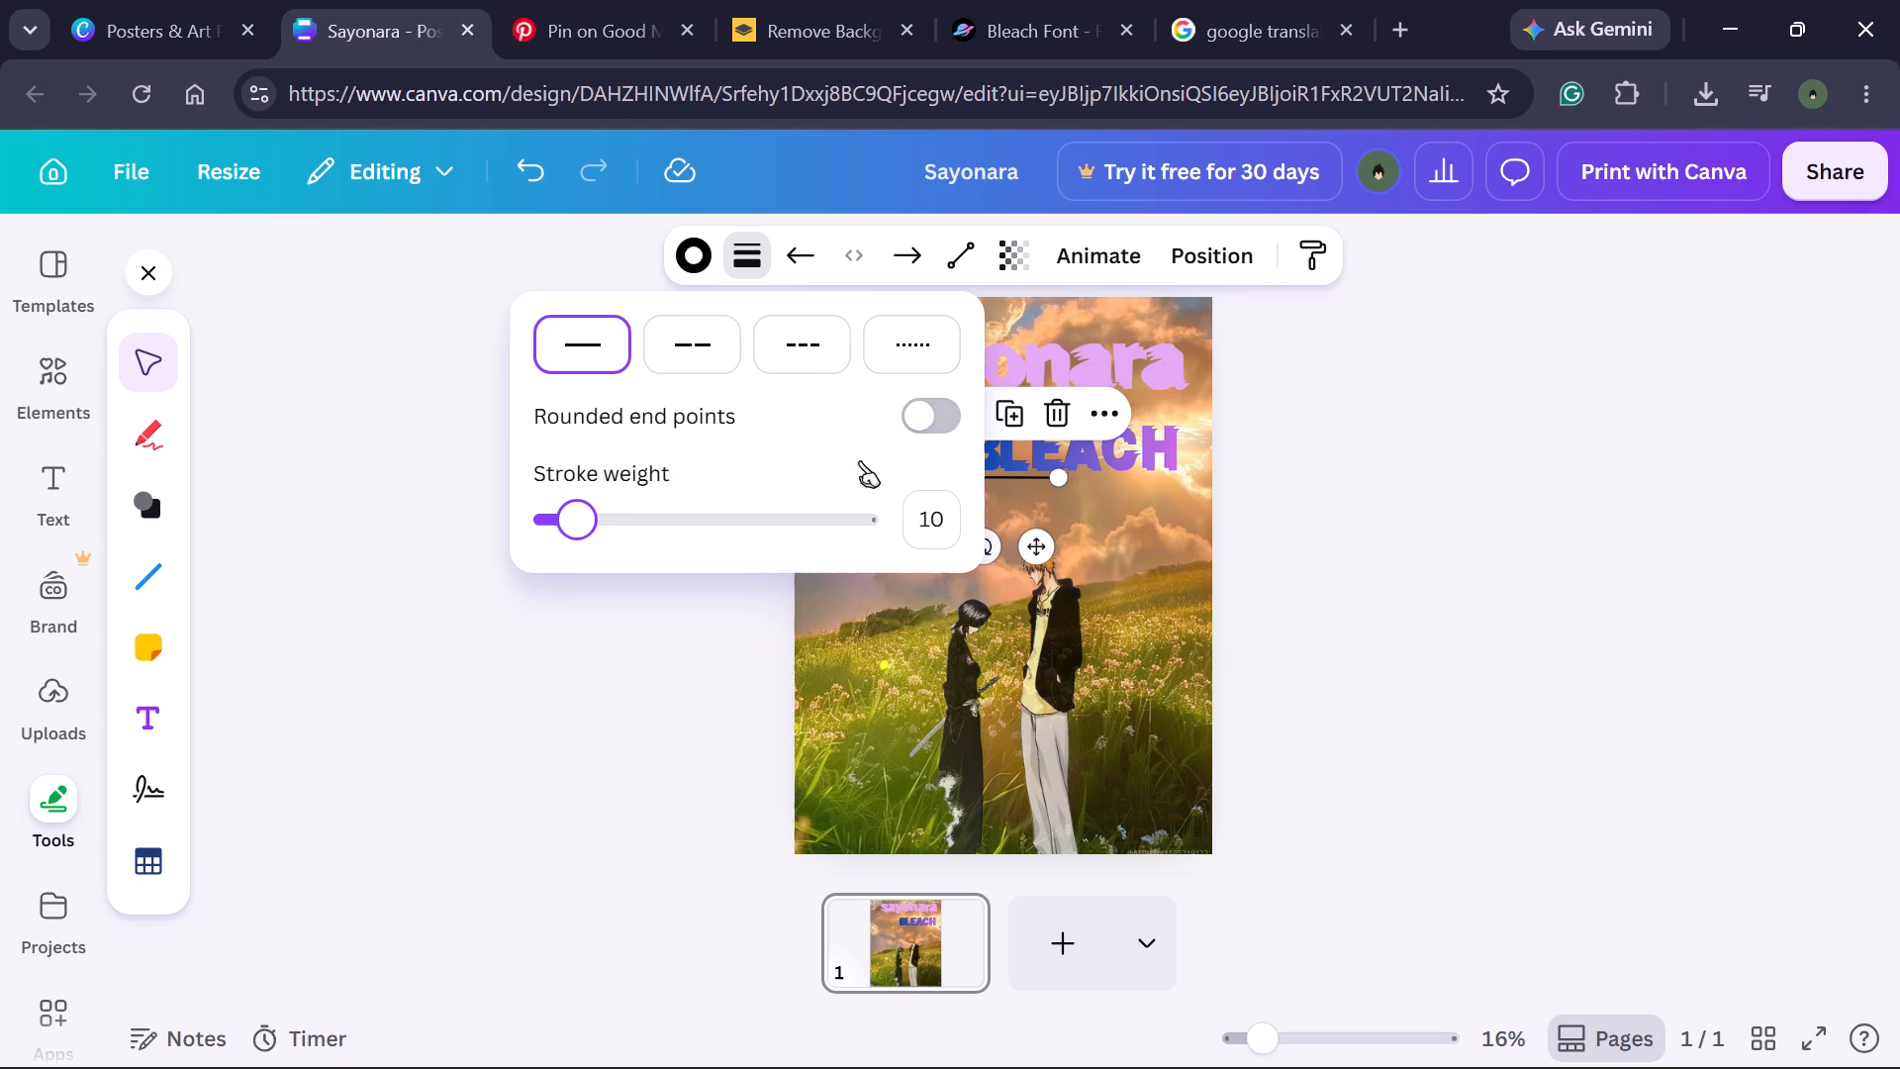
pyautogui.click(1722, 311)
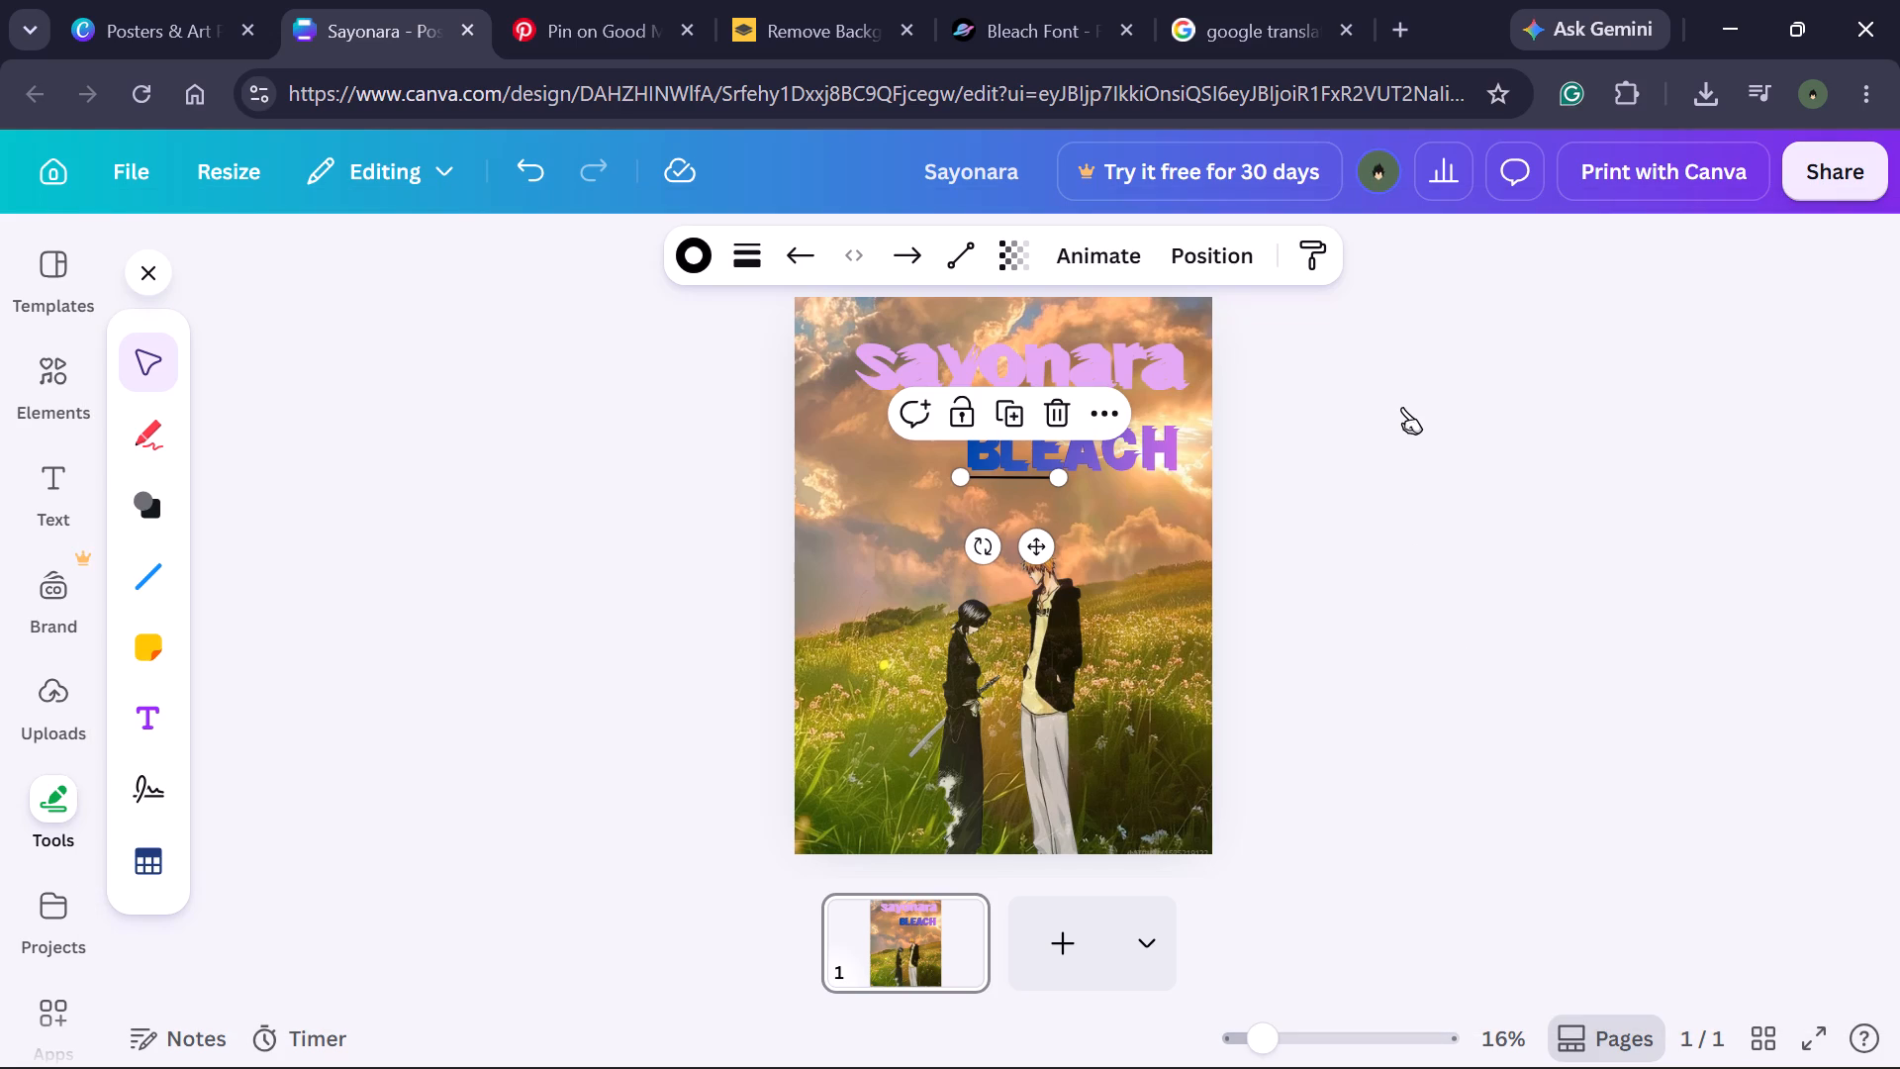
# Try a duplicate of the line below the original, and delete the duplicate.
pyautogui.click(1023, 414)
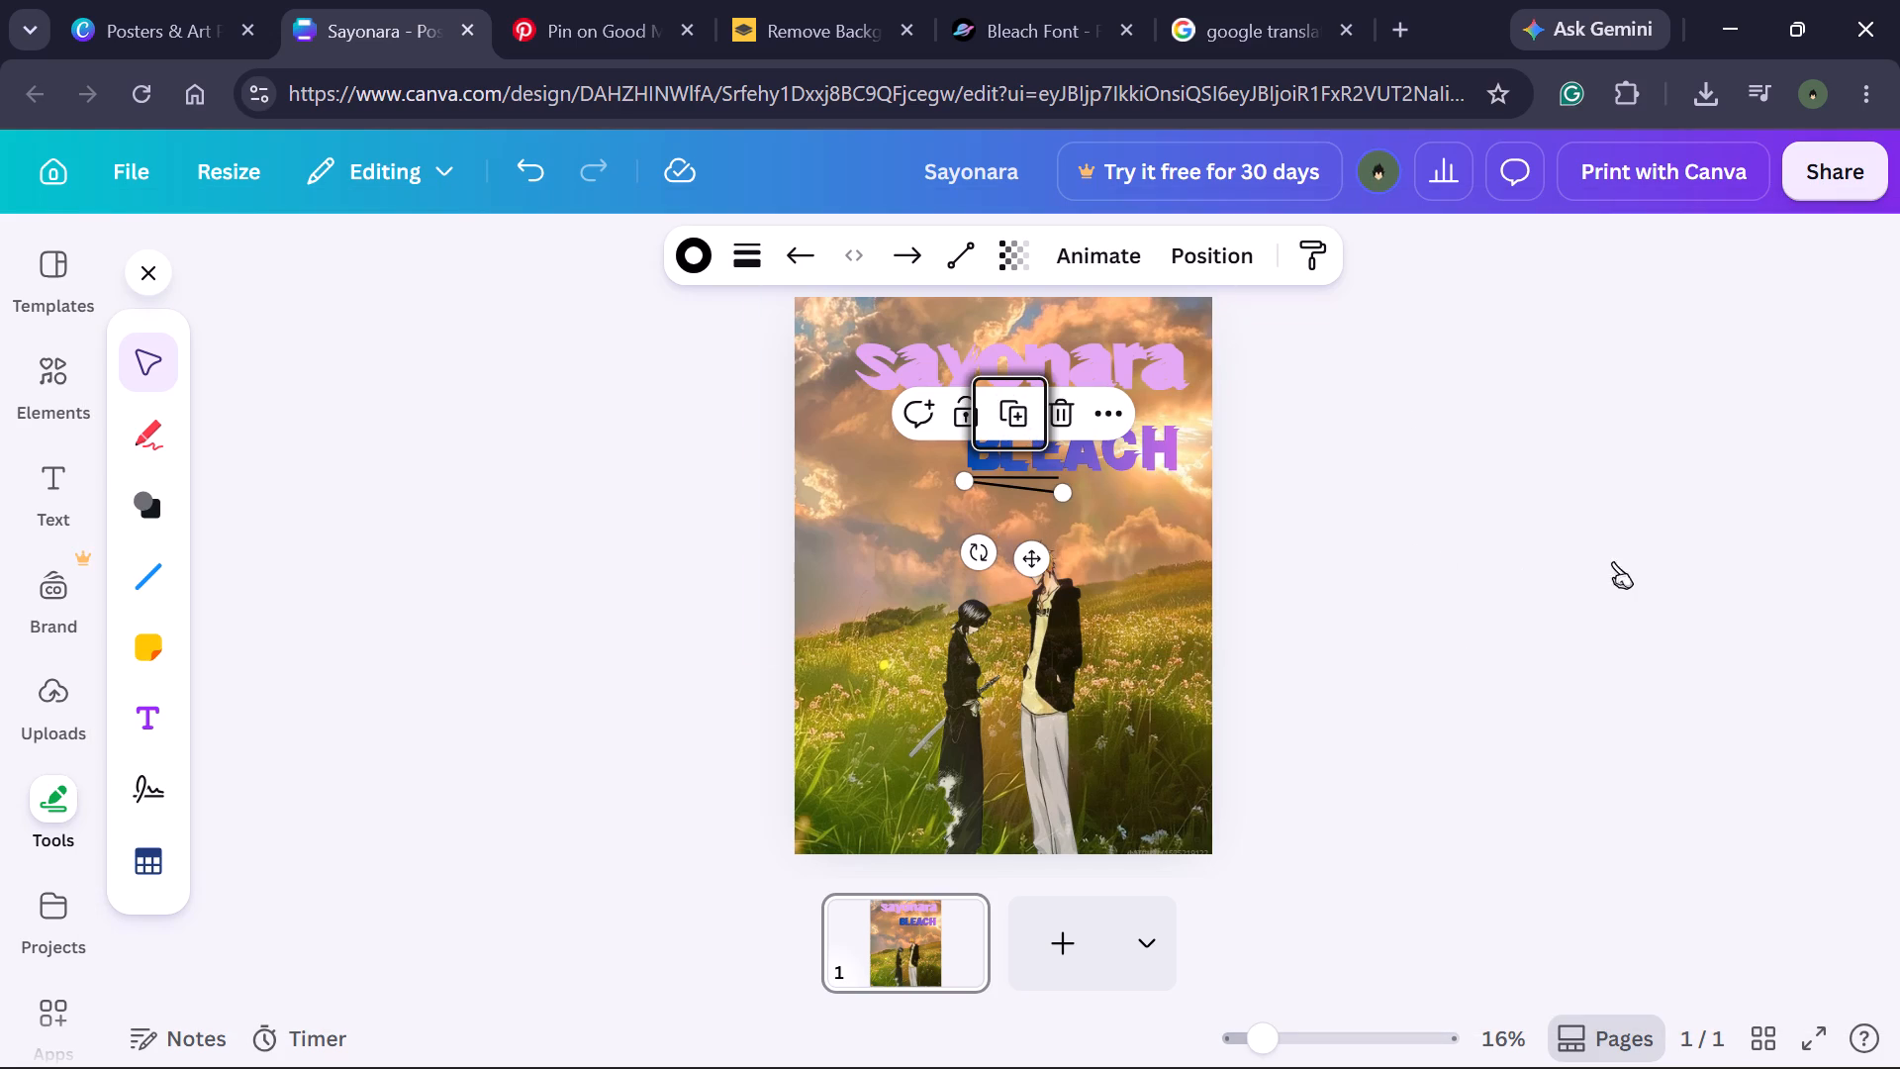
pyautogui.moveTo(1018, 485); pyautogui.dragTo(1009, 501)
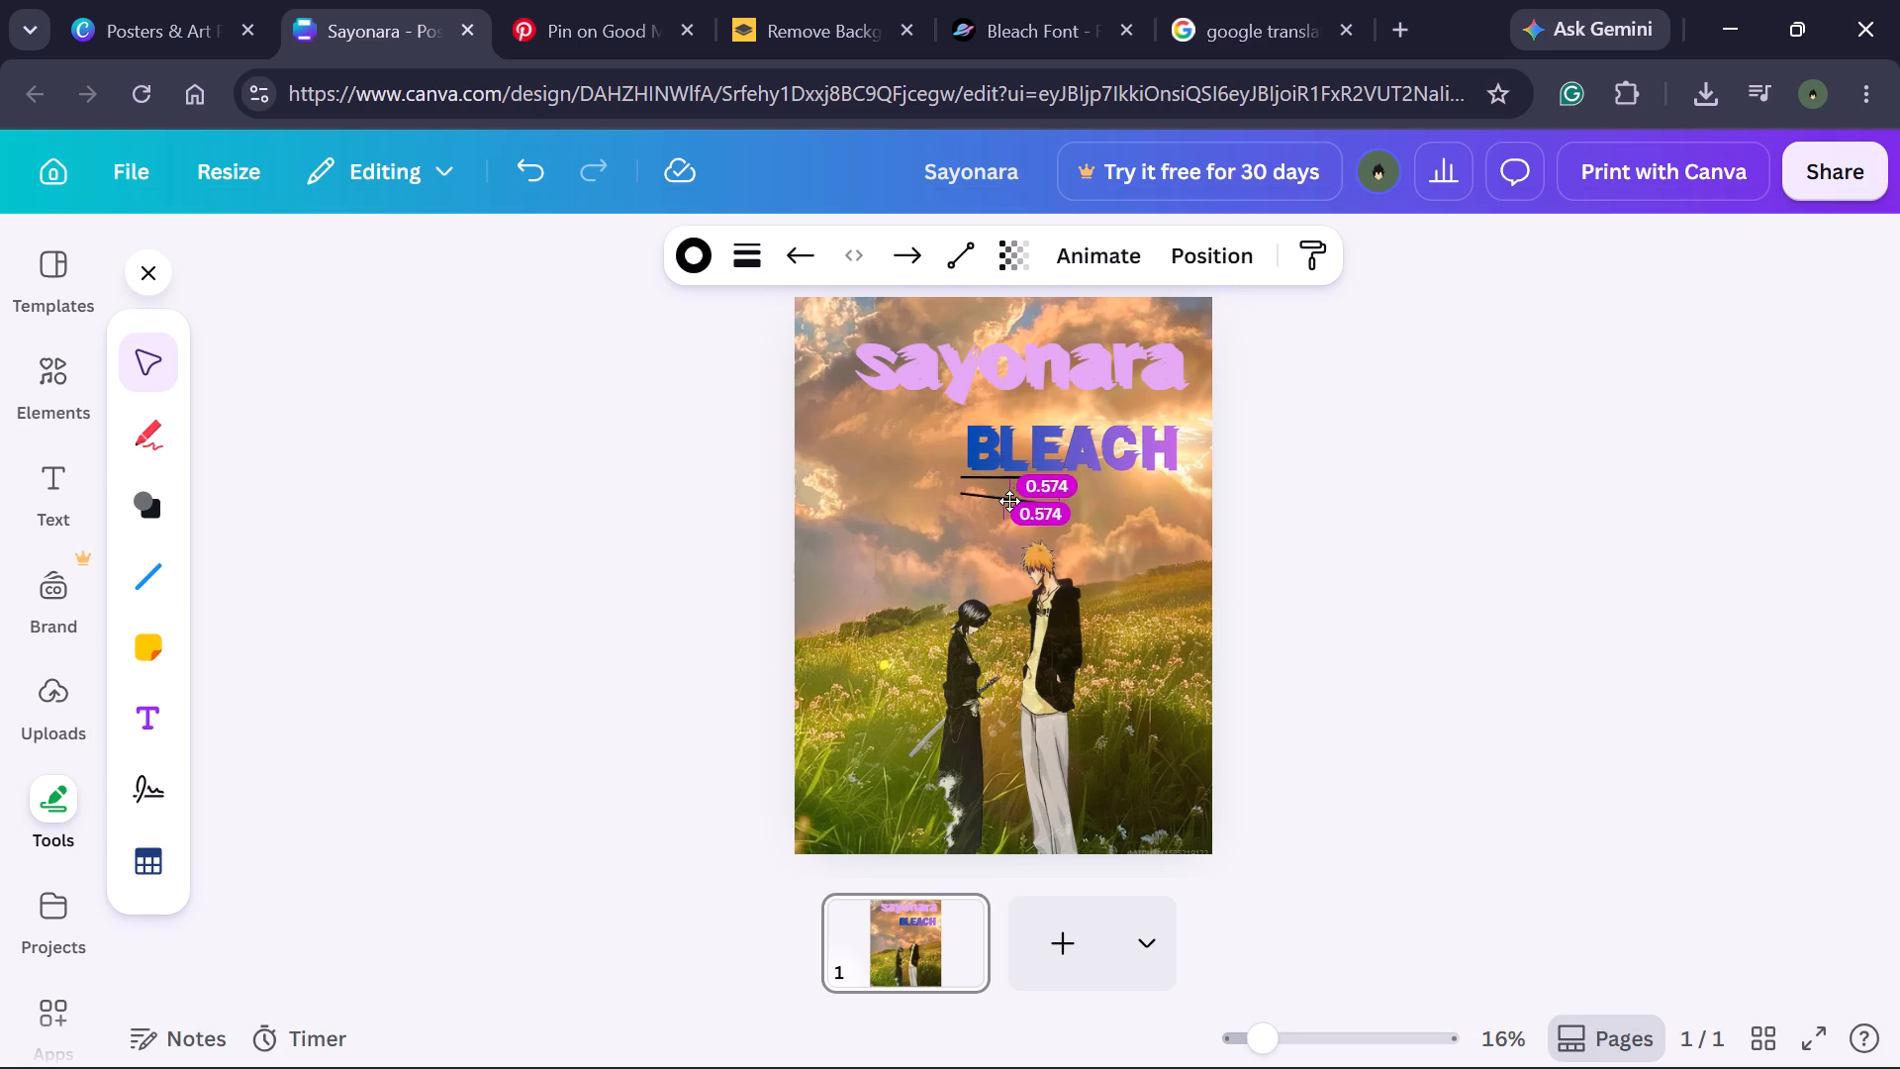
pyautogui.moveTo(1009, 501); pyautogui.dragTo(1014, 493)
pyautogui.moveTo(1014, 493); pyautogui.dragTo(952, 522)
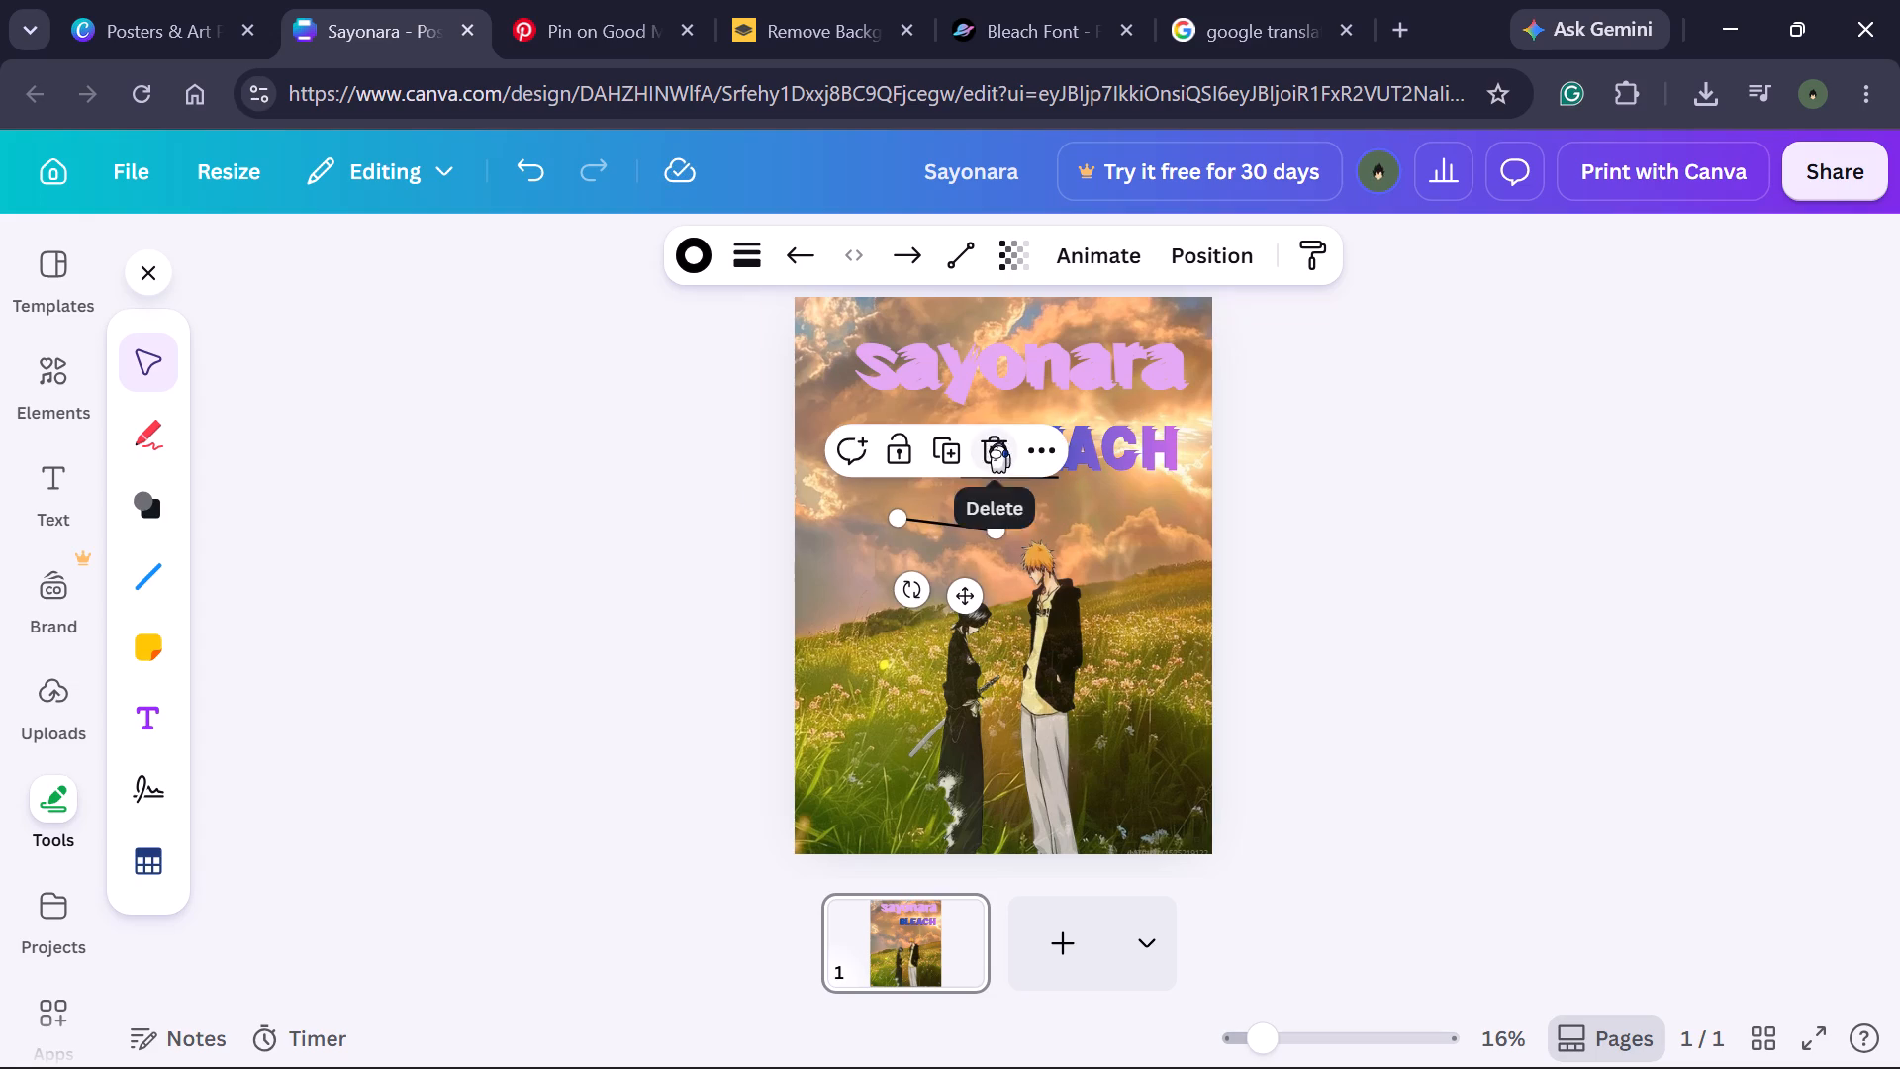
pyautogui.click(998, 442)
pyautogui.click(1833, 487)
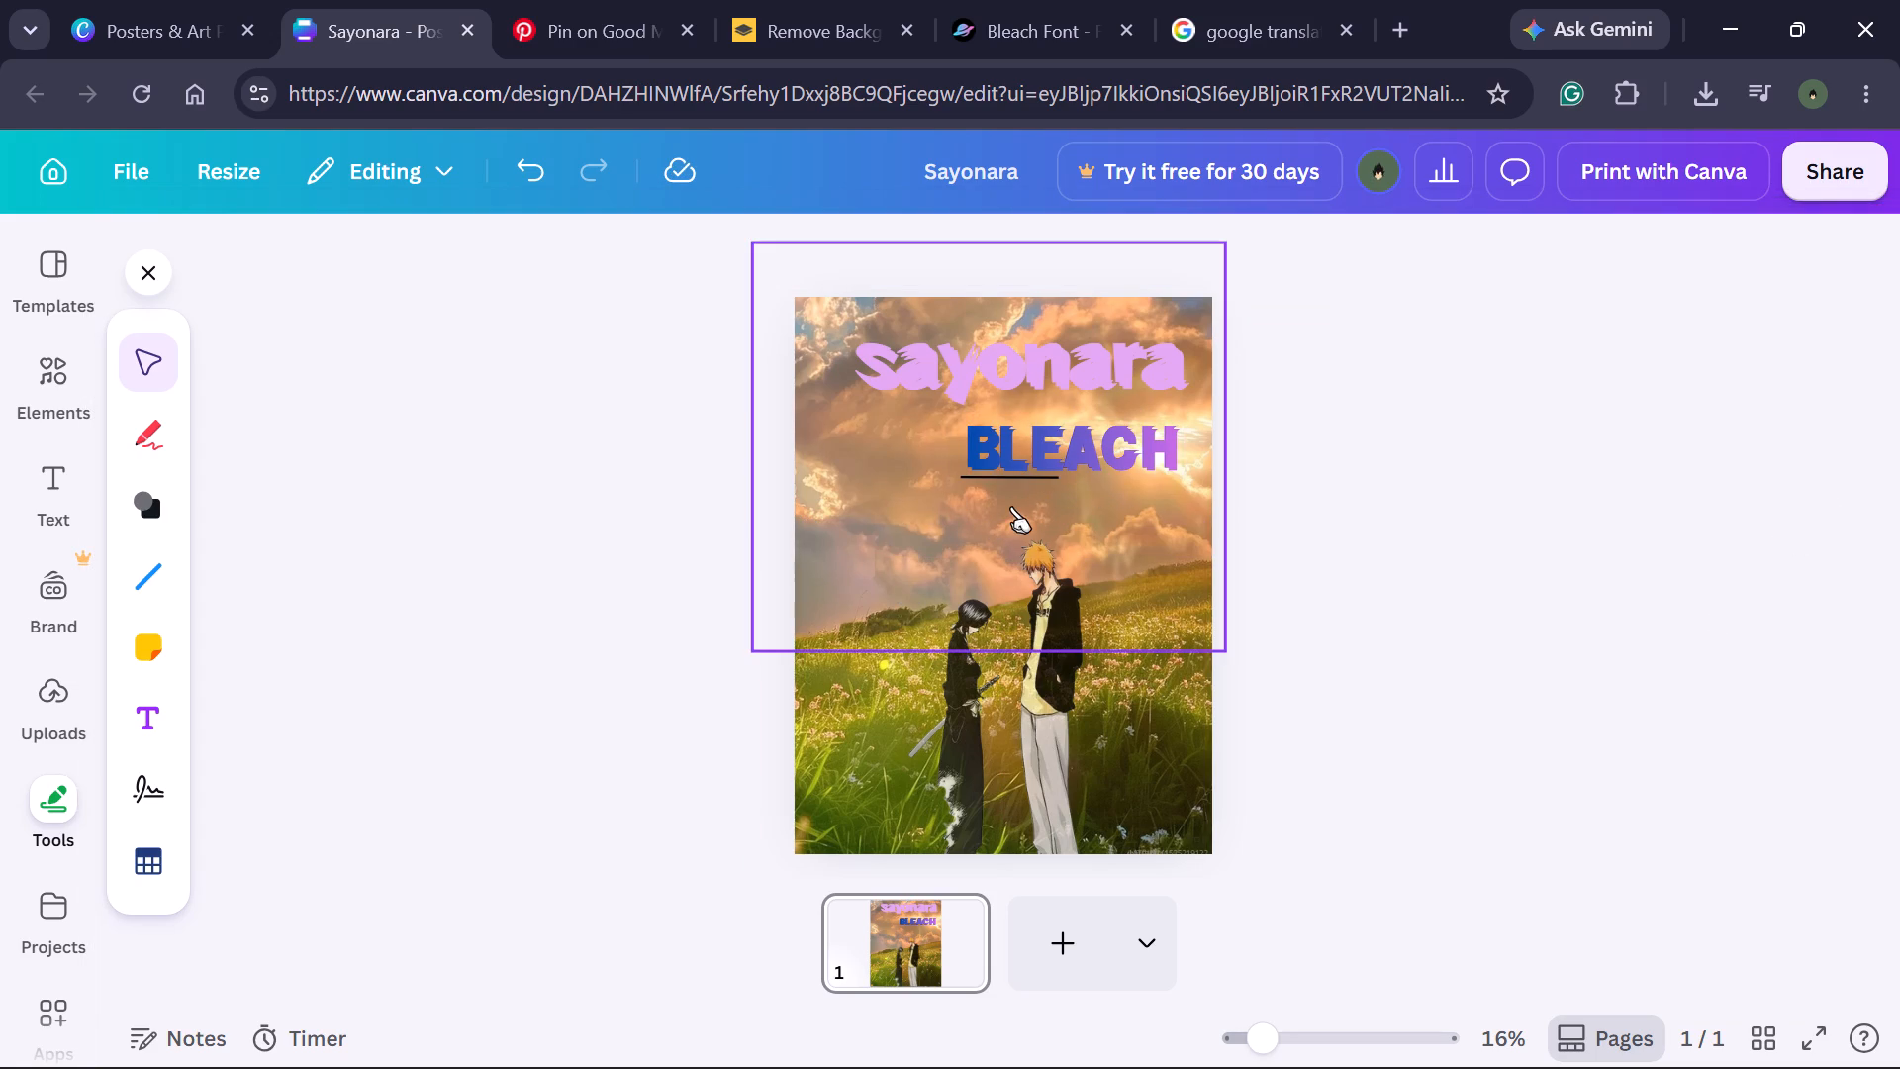
# Shorten the line under "BLEACH" slightly at its end beneath the letter E, keeping it horizontal.
pyautogui.click(1027, 479)
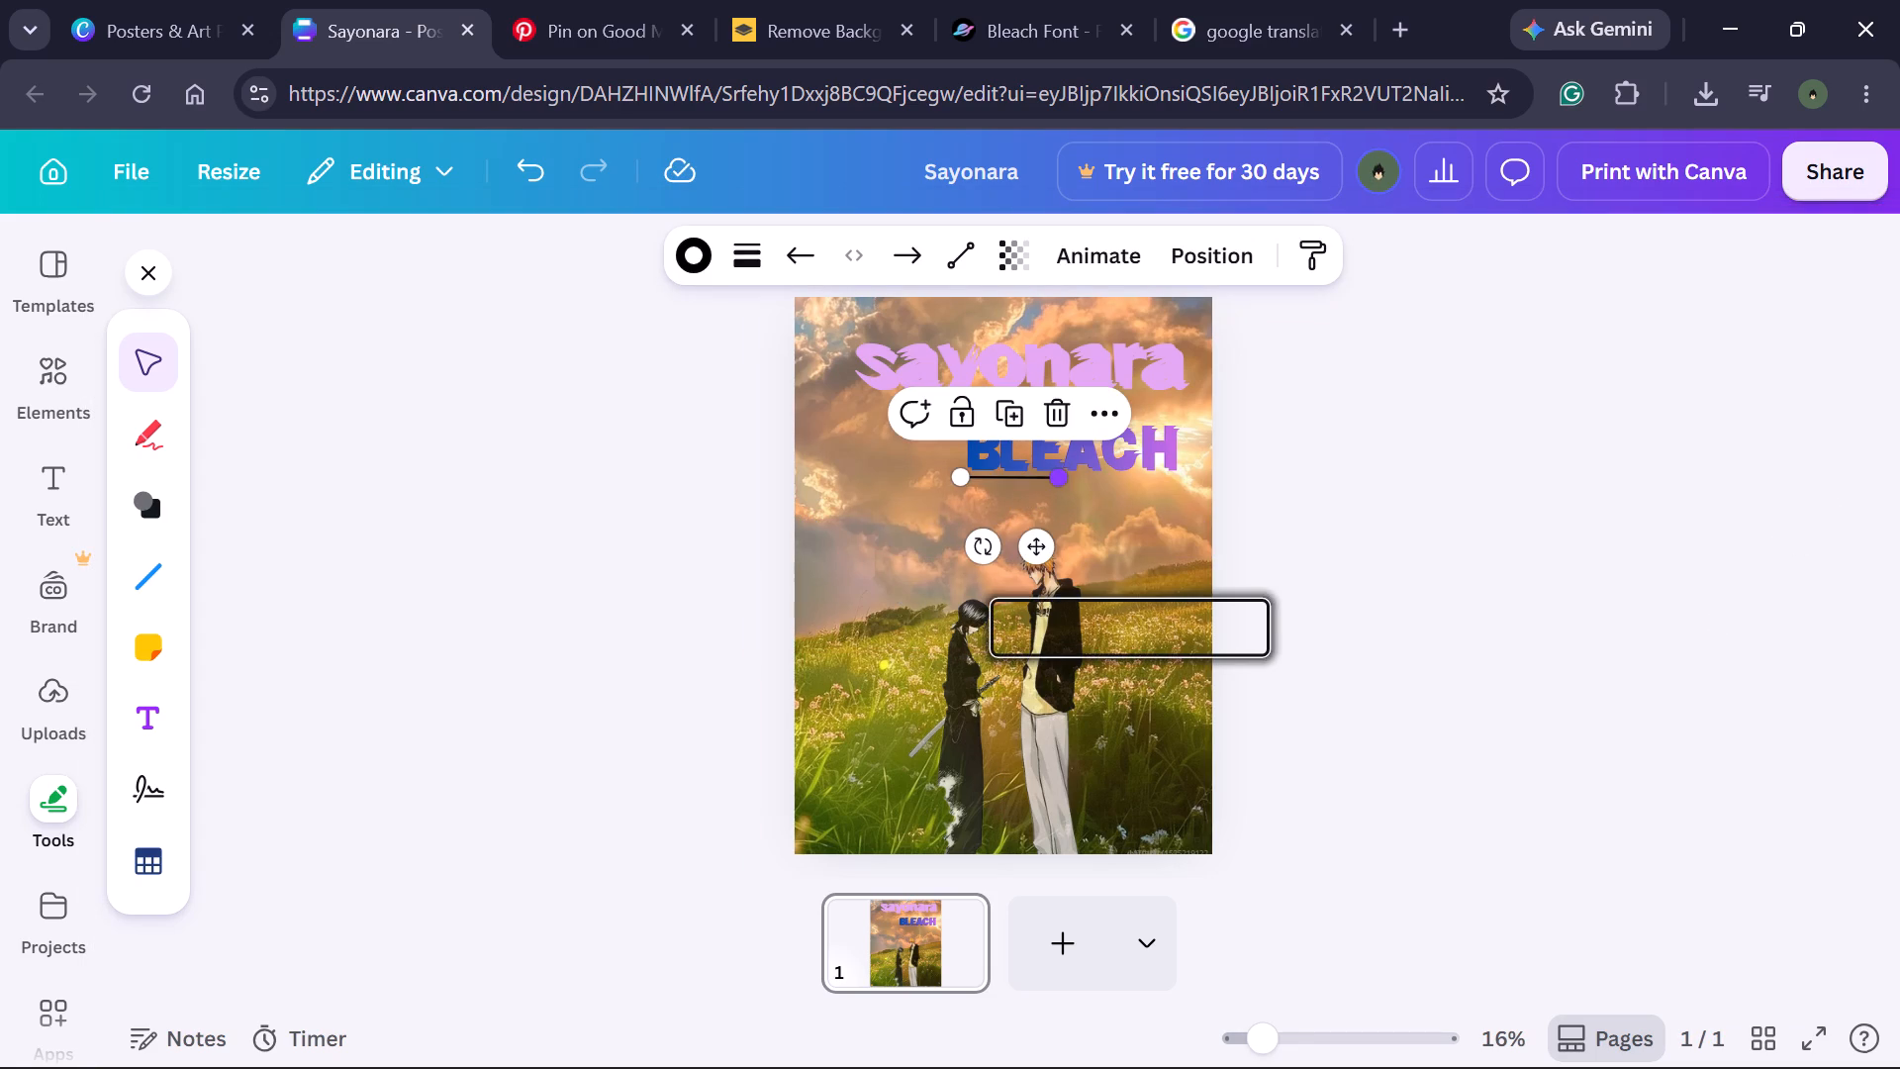
pyautogui.moveTo(1059, 477); pyautogui.dragTo(1057, 478)
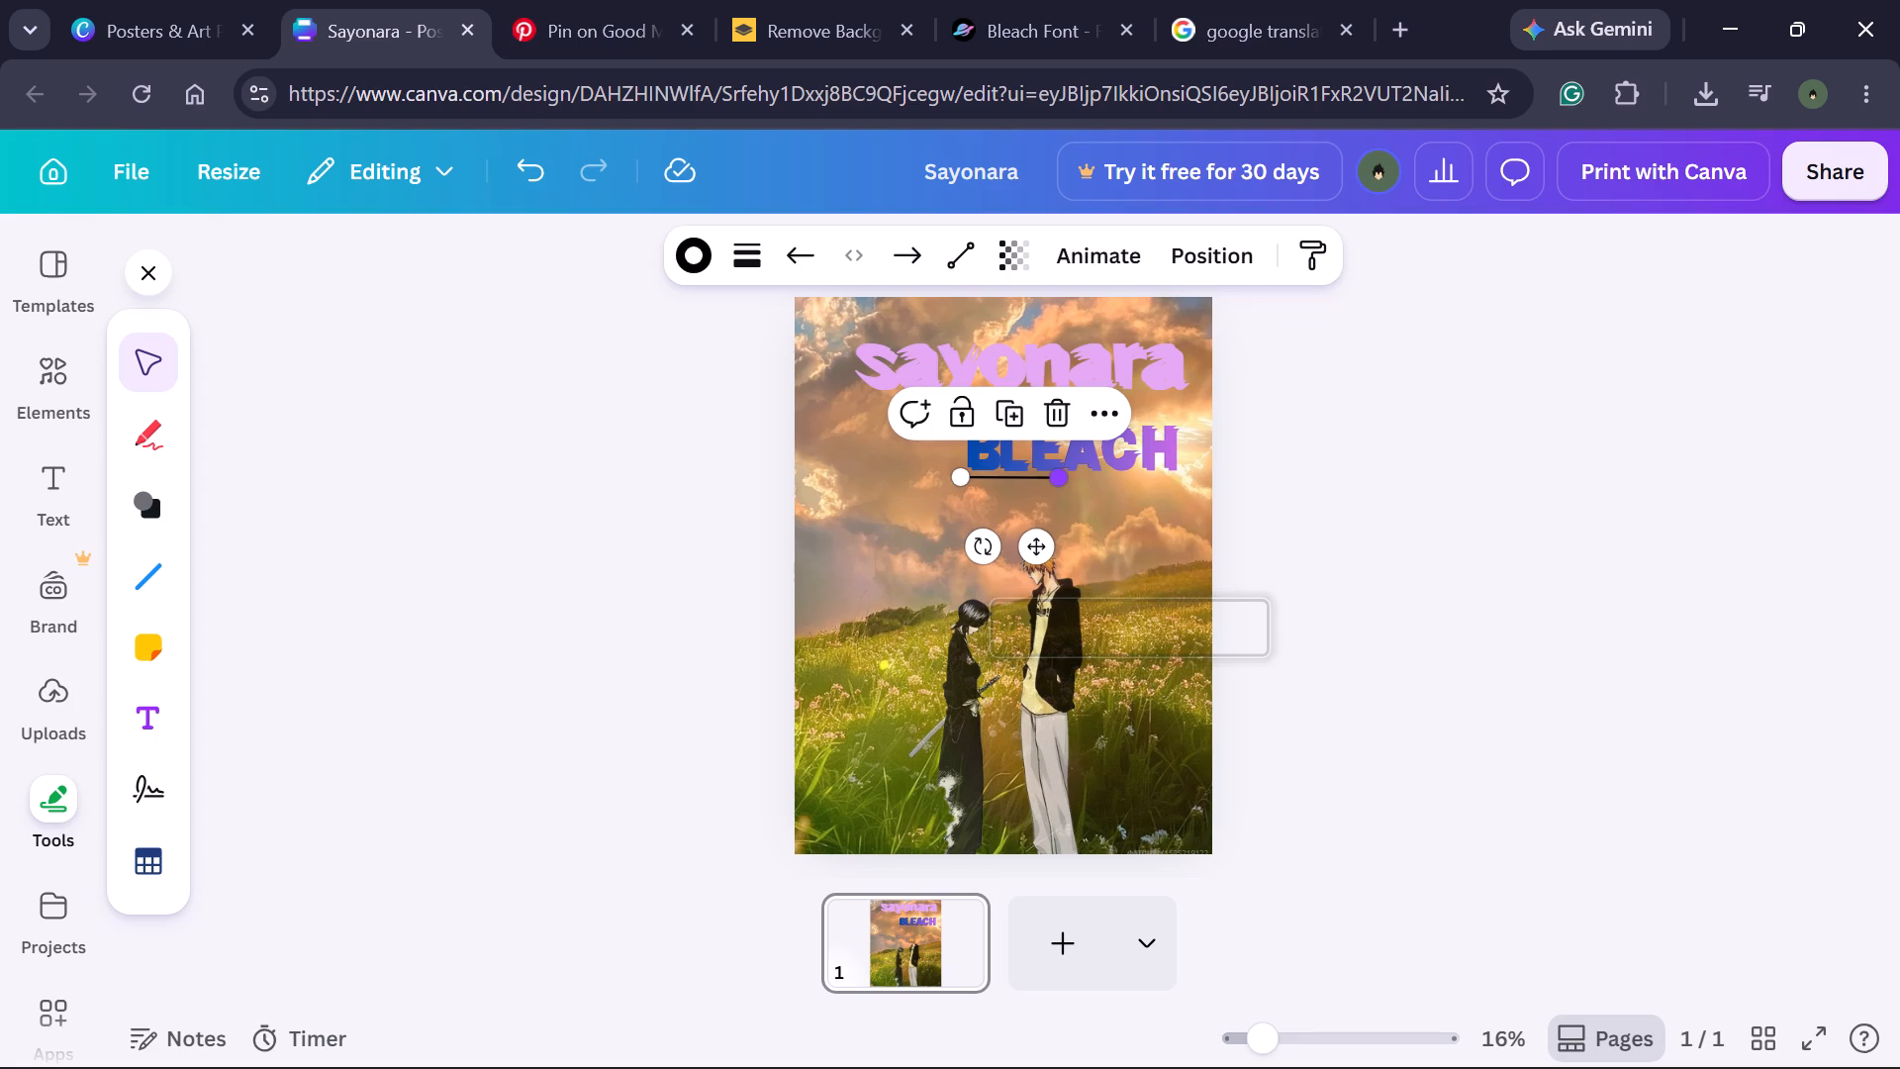
pyautogui.moveTo(1057, 478); pyautogui.dragTo(1048, 478)
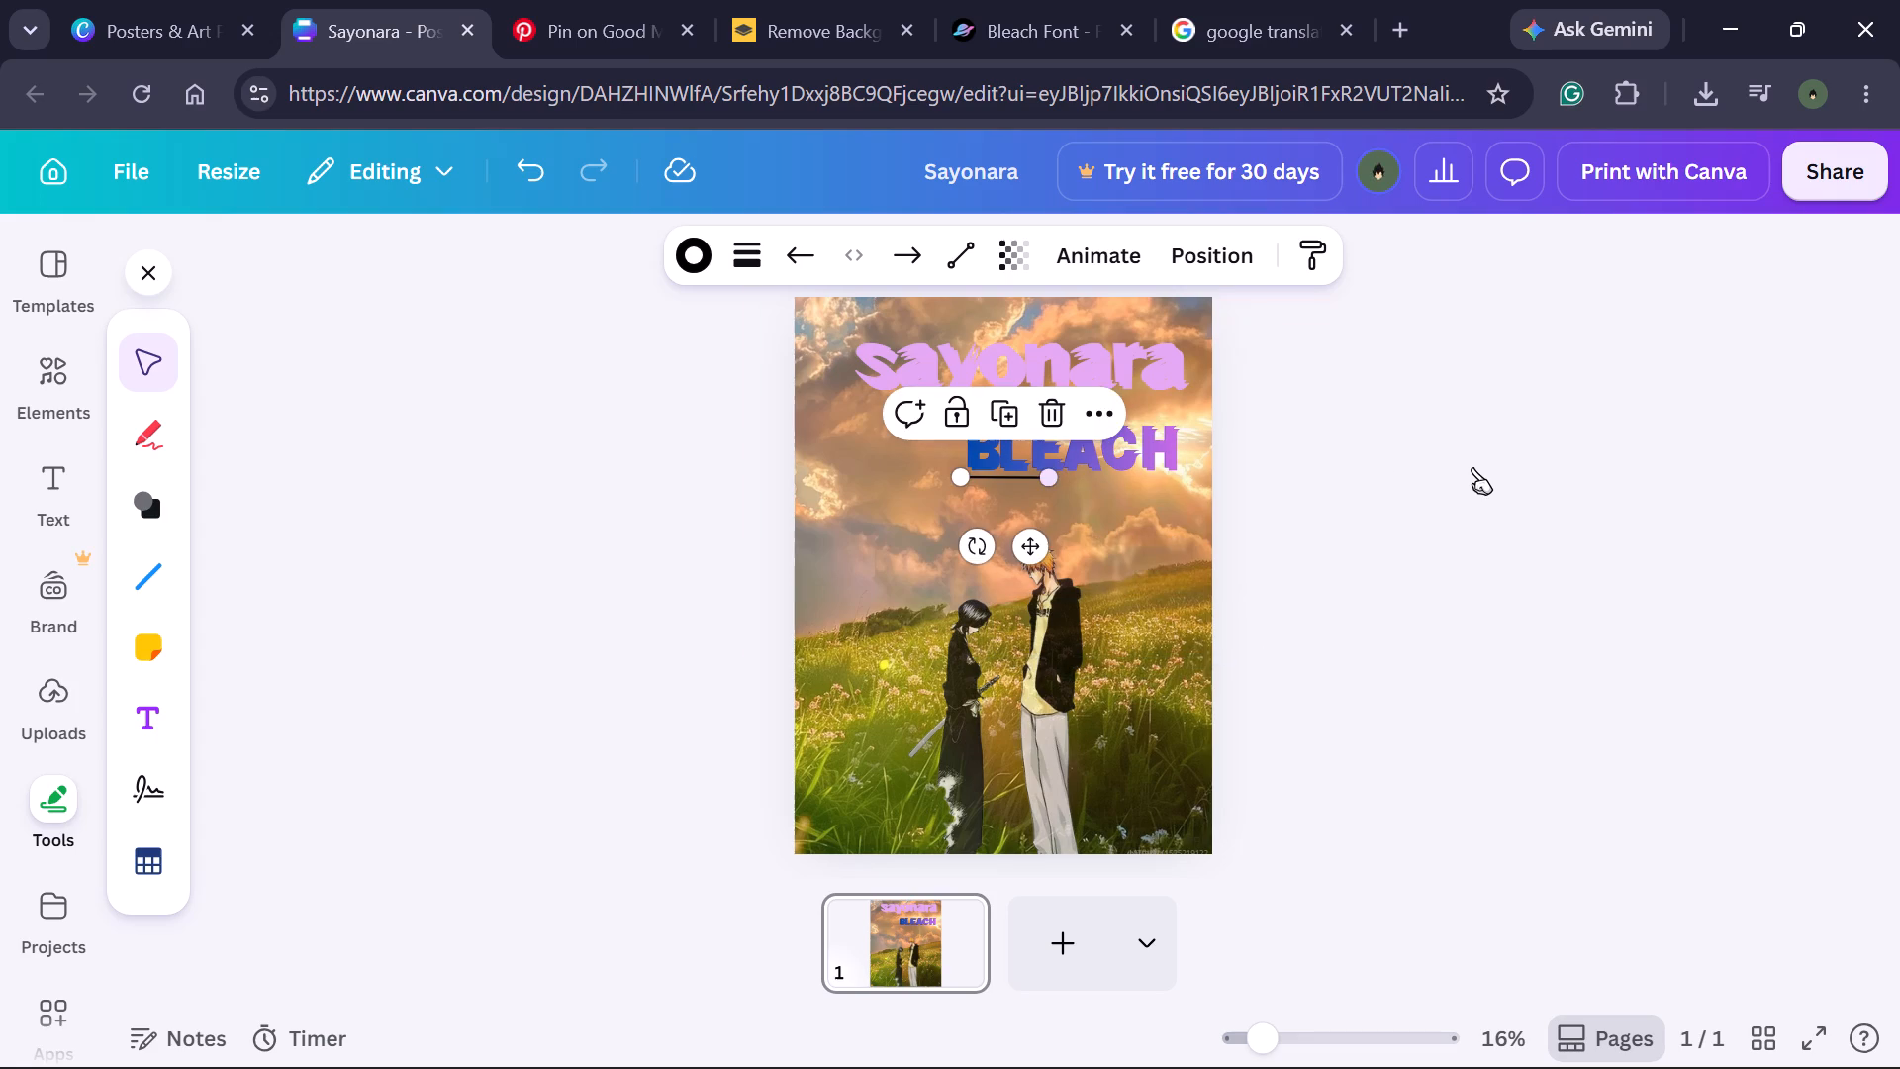
pyautogui.click(1472, 467)
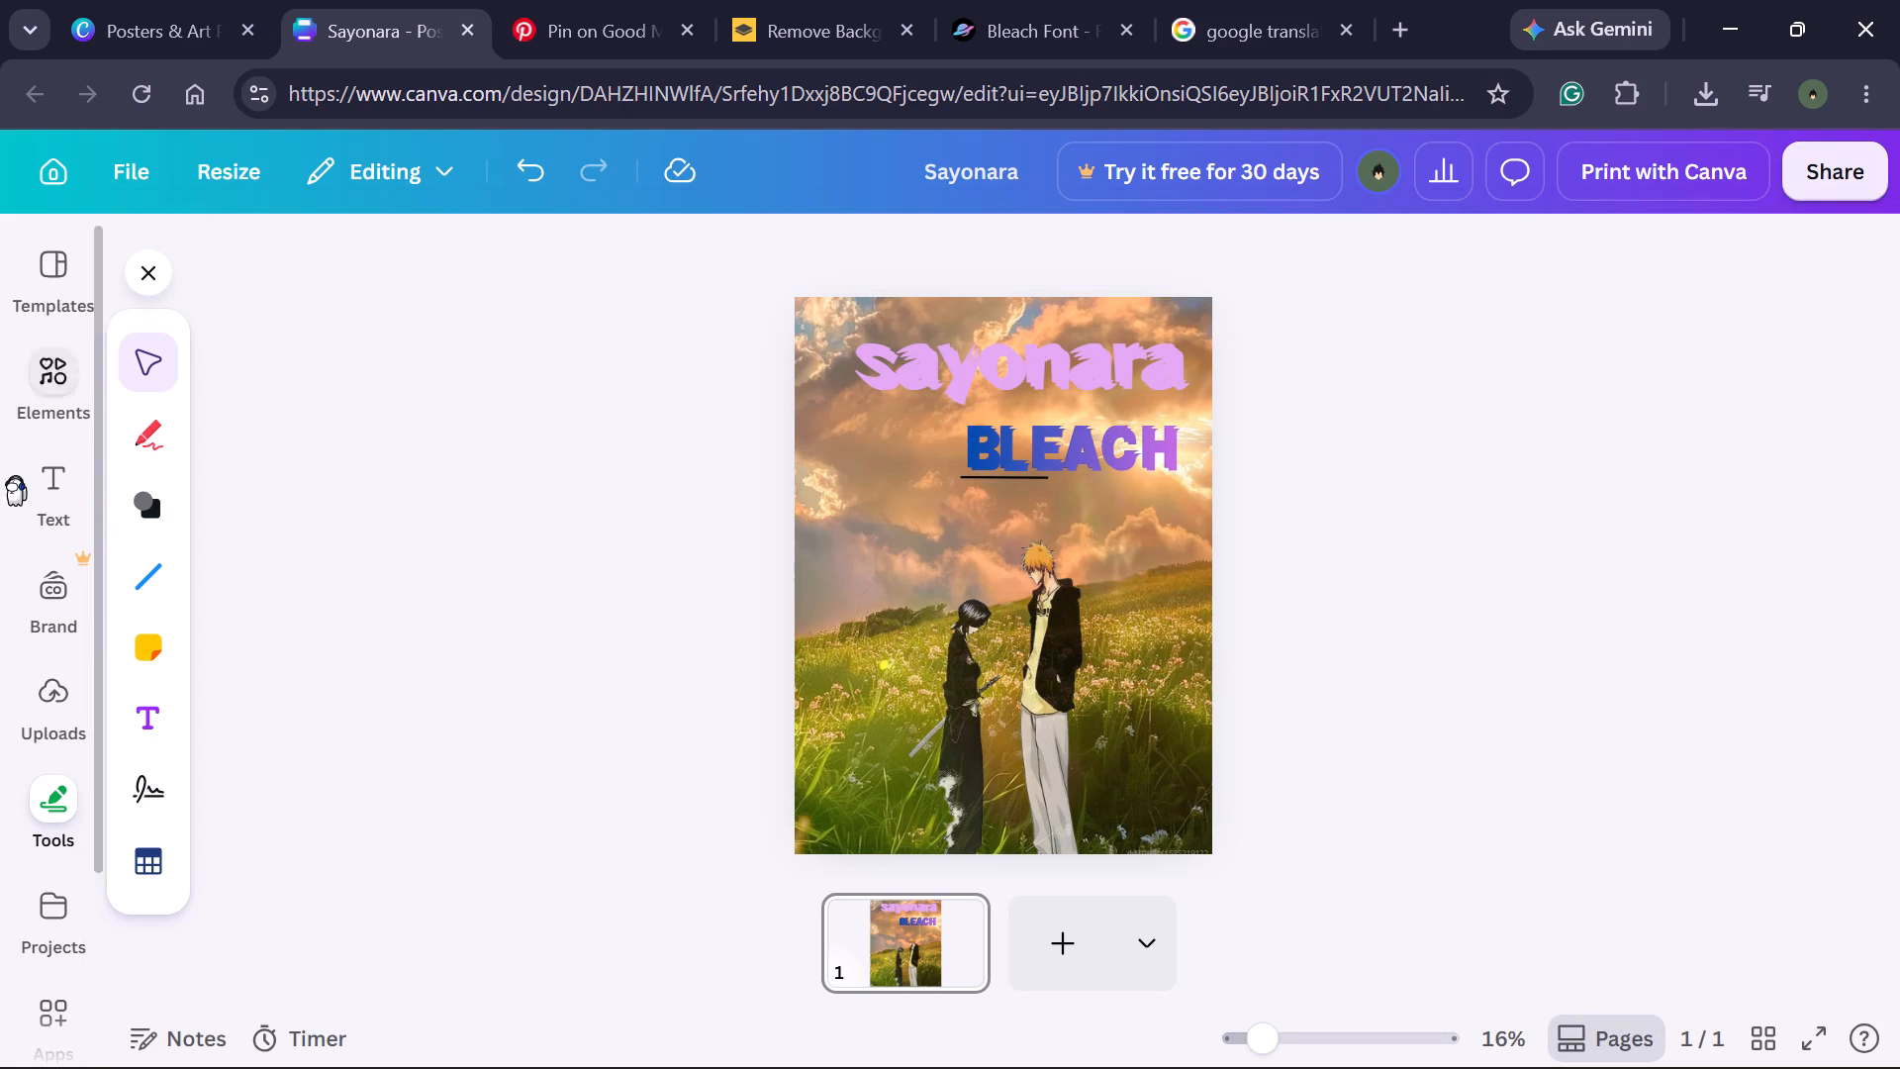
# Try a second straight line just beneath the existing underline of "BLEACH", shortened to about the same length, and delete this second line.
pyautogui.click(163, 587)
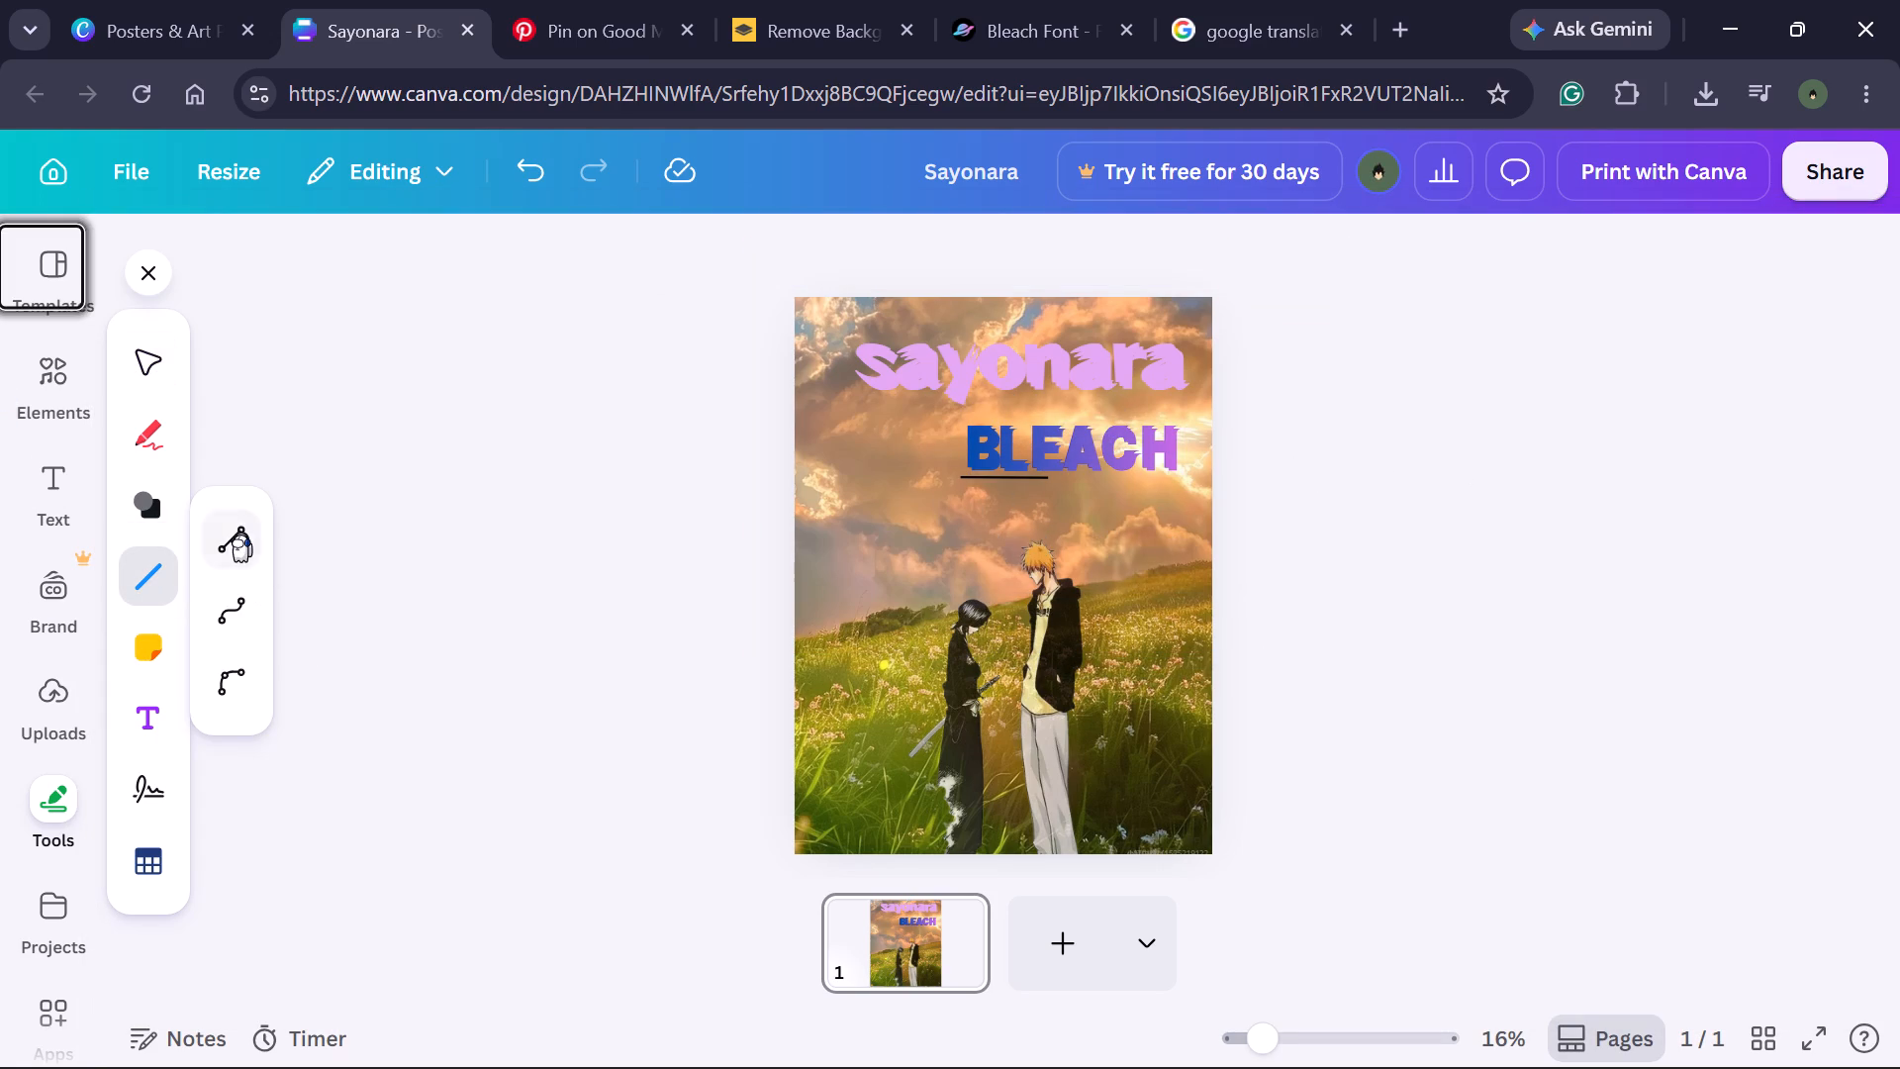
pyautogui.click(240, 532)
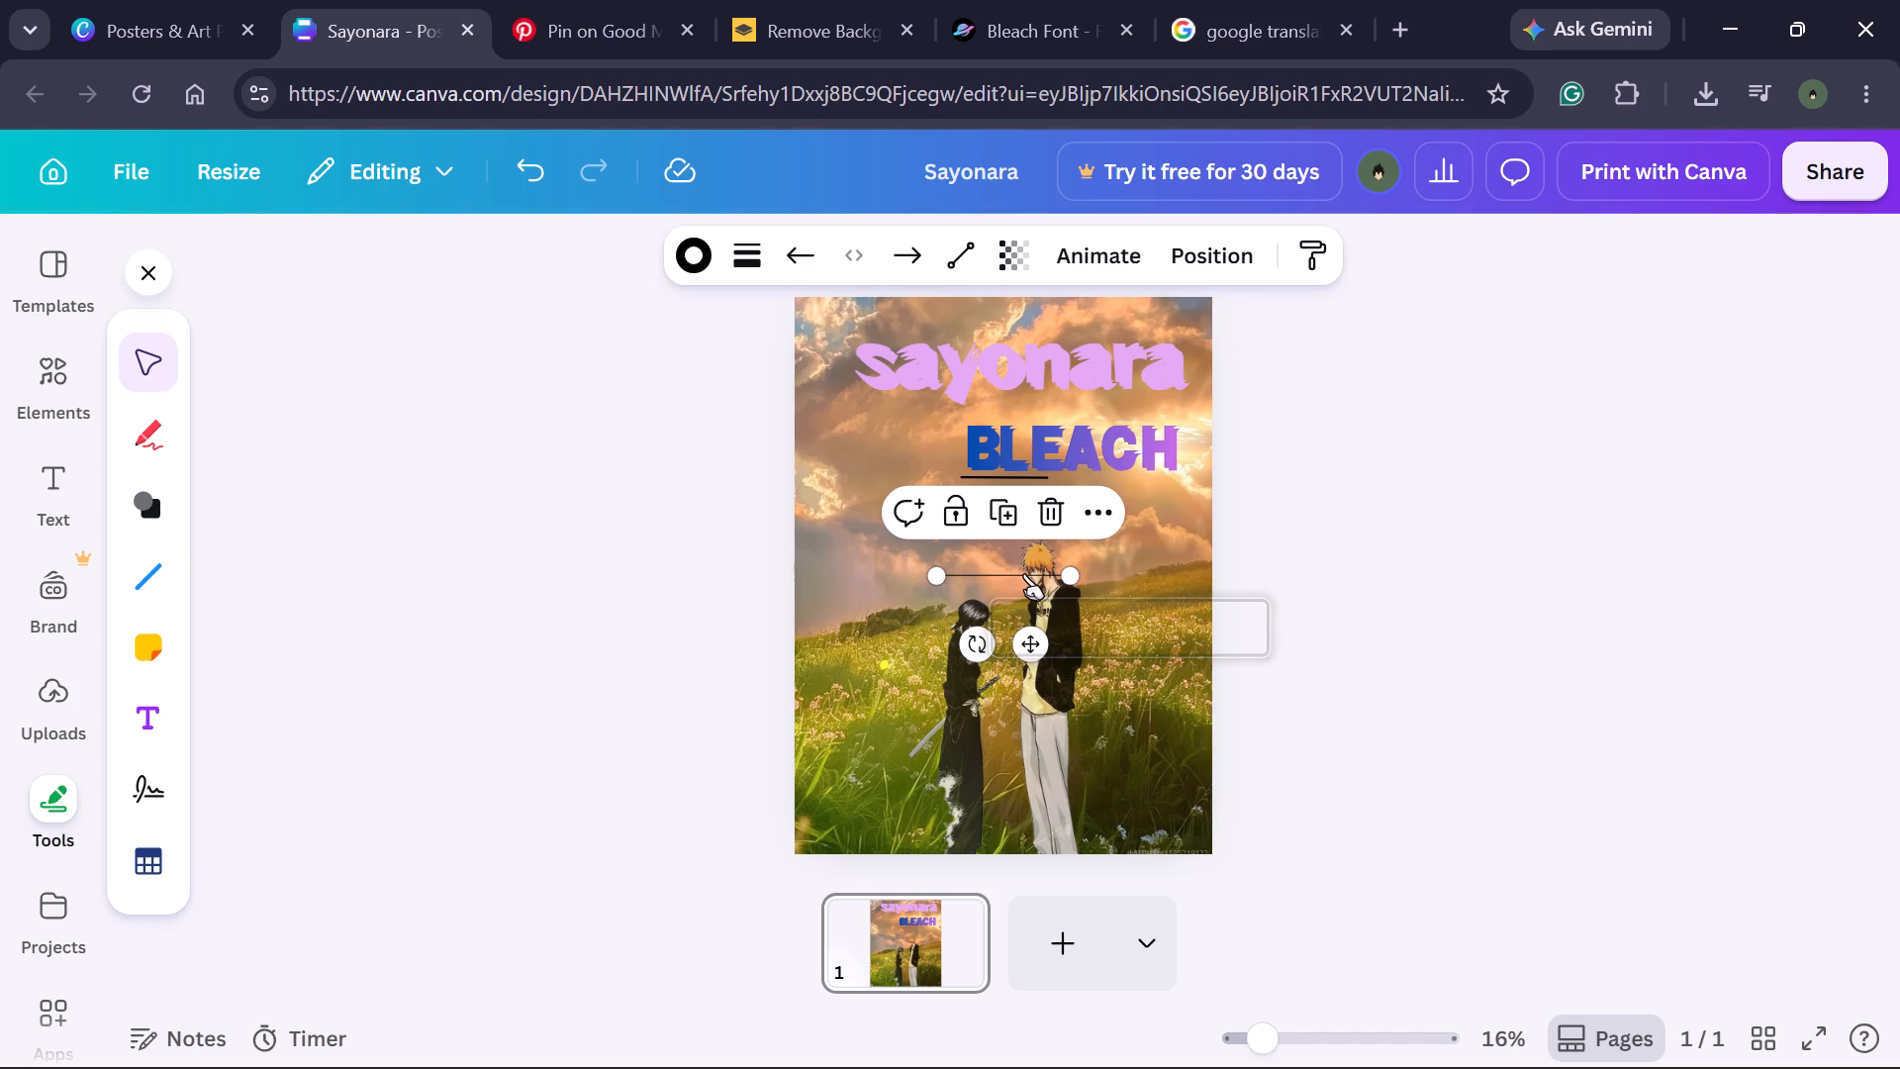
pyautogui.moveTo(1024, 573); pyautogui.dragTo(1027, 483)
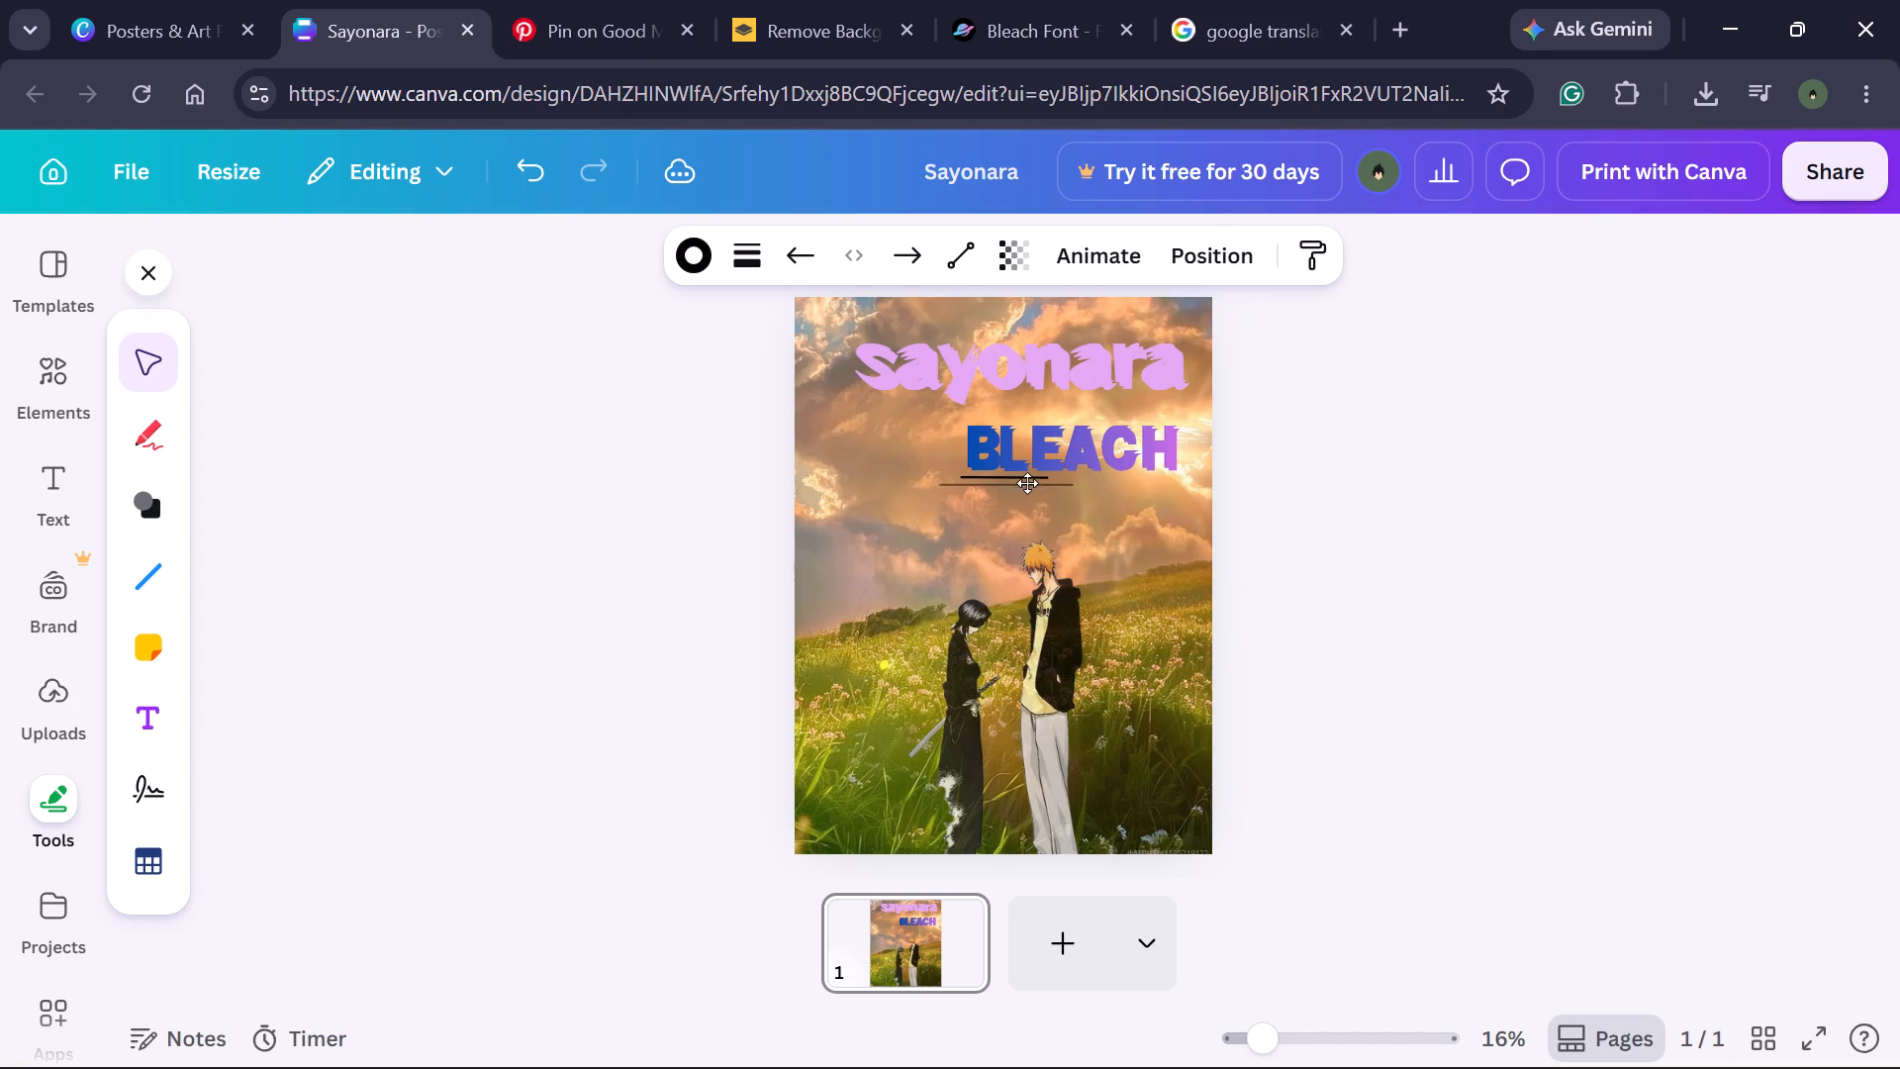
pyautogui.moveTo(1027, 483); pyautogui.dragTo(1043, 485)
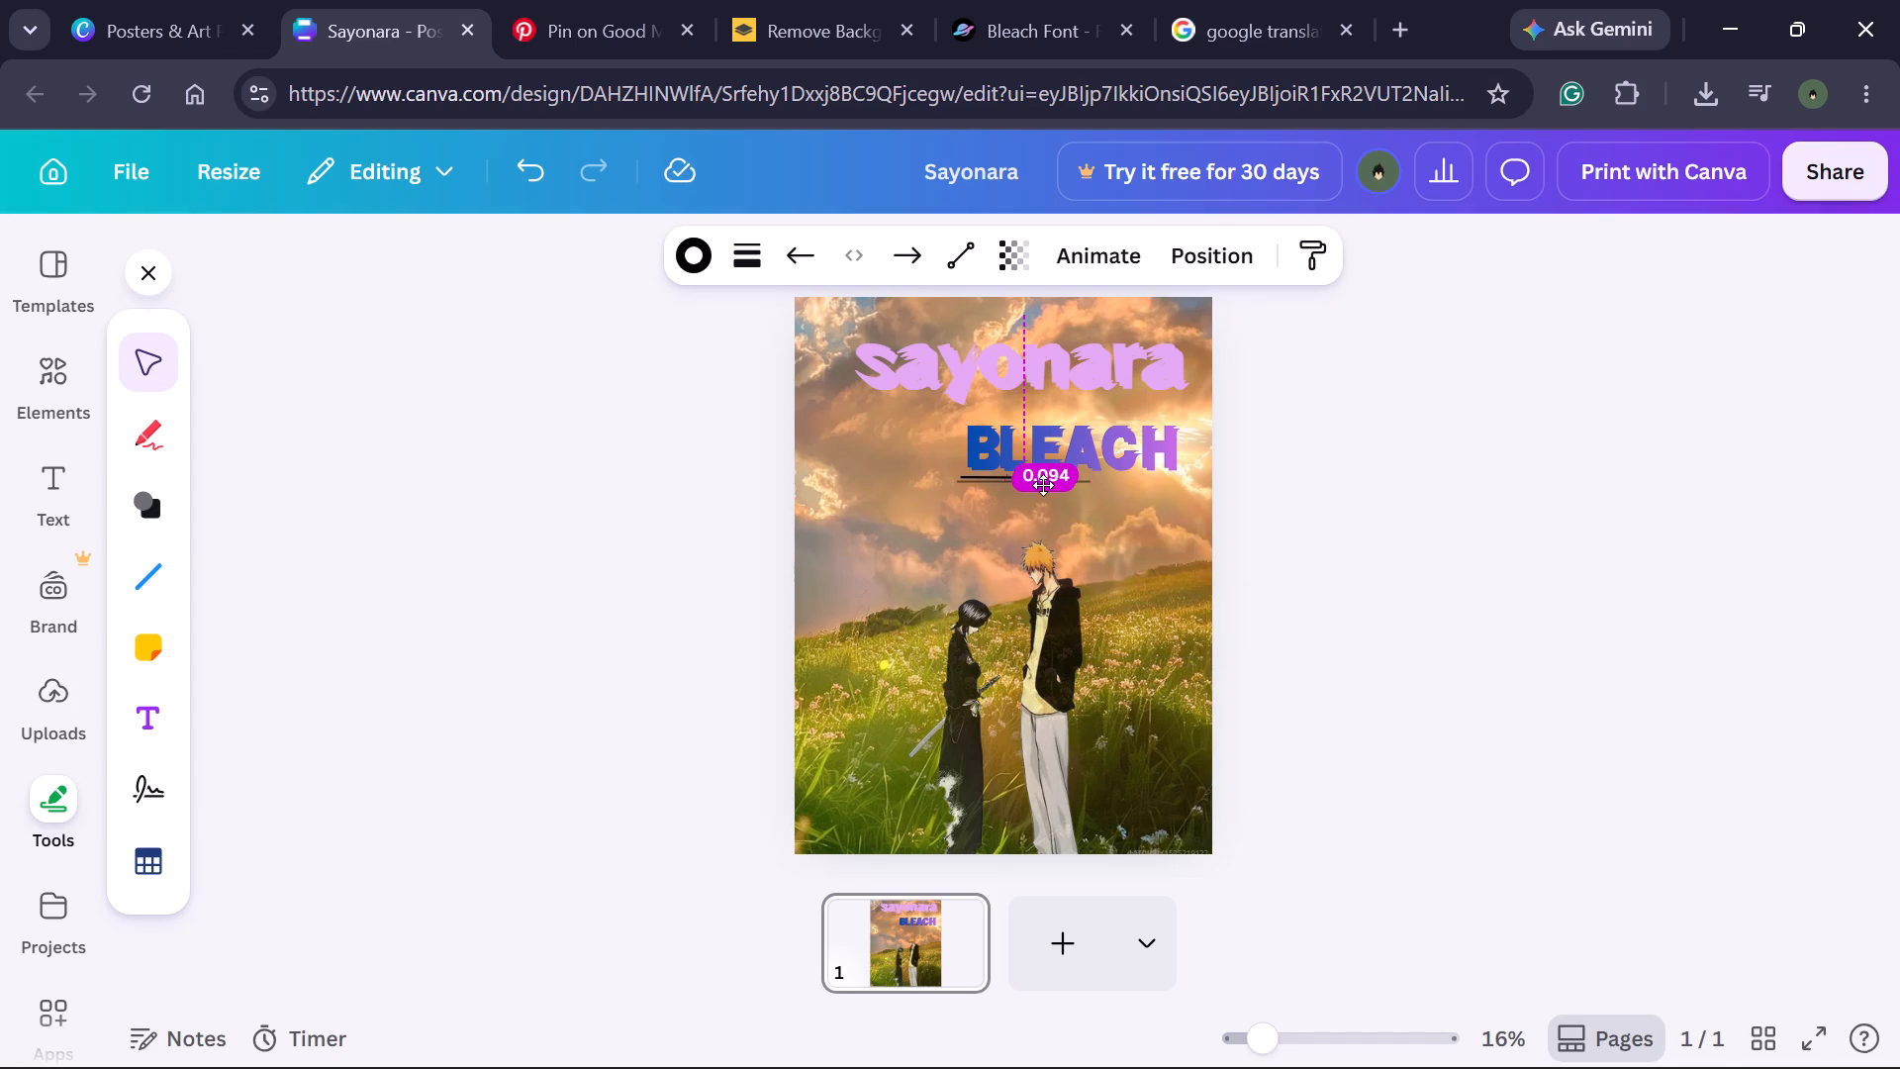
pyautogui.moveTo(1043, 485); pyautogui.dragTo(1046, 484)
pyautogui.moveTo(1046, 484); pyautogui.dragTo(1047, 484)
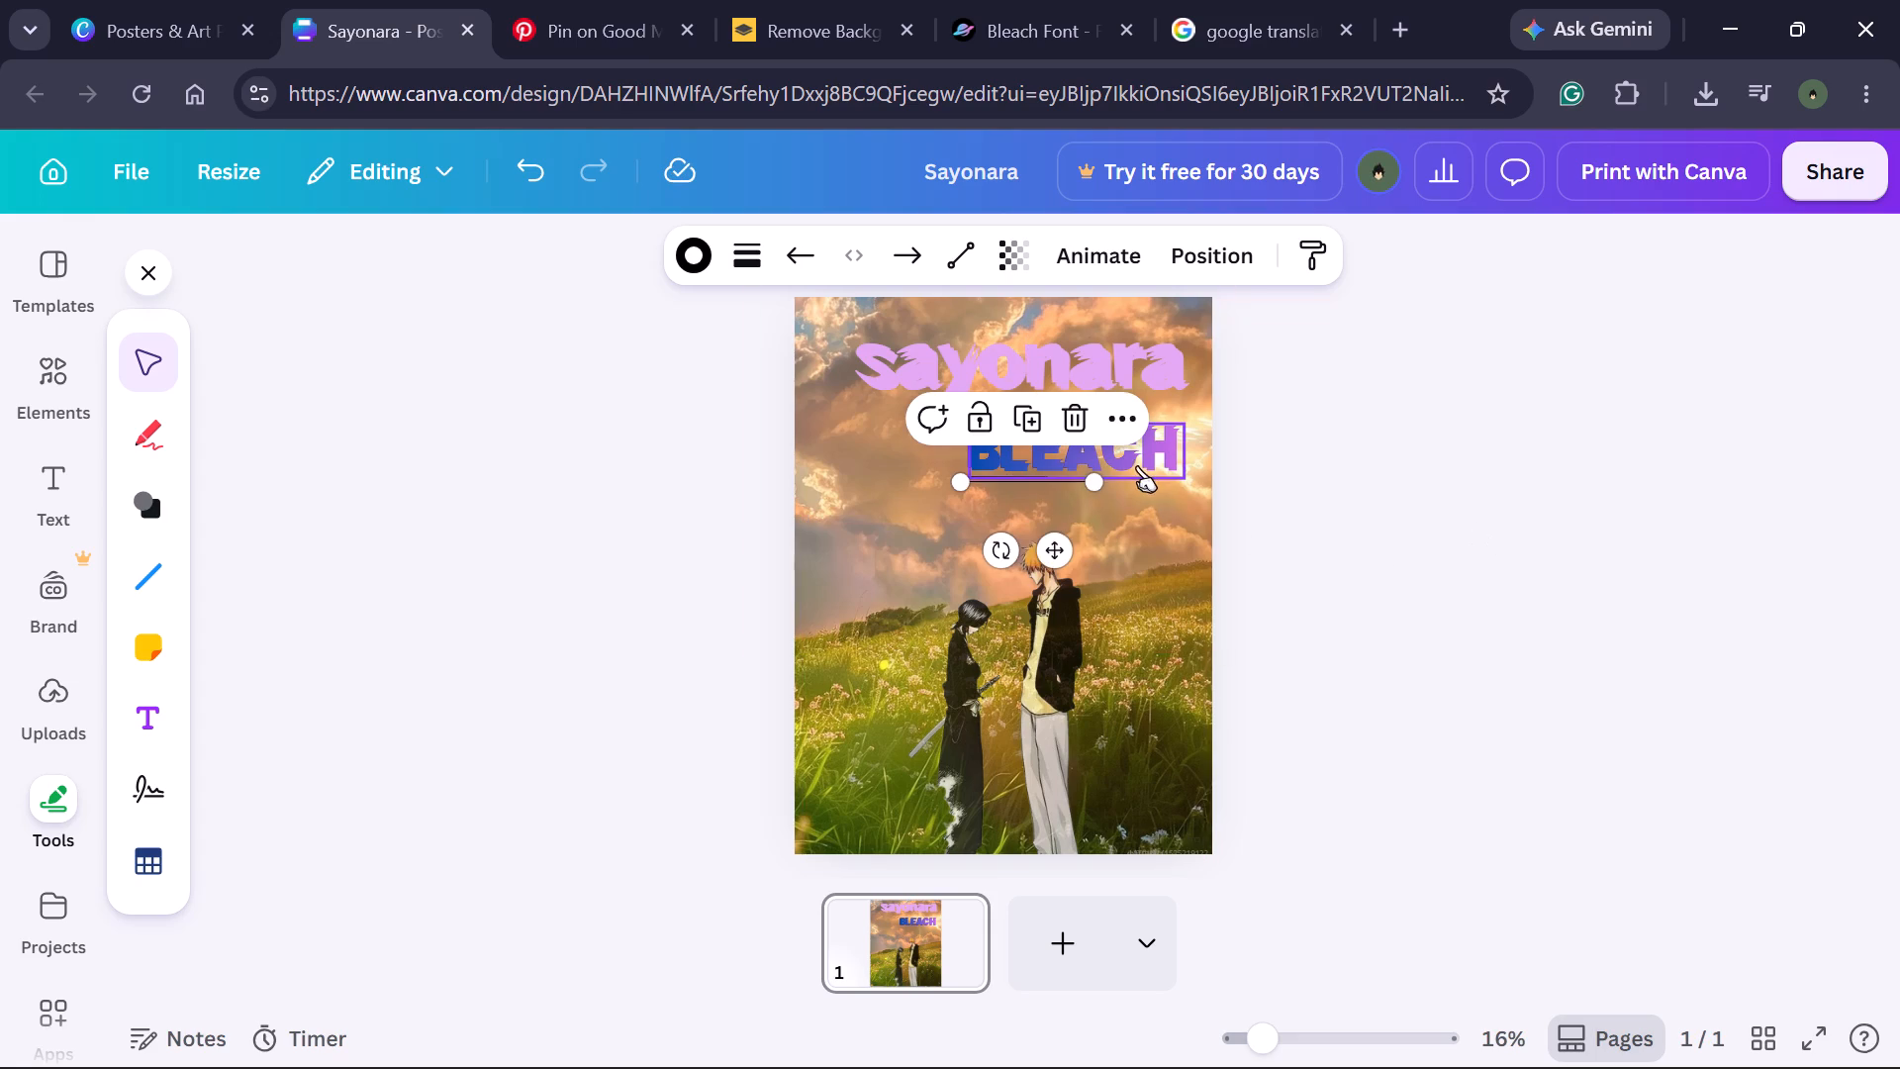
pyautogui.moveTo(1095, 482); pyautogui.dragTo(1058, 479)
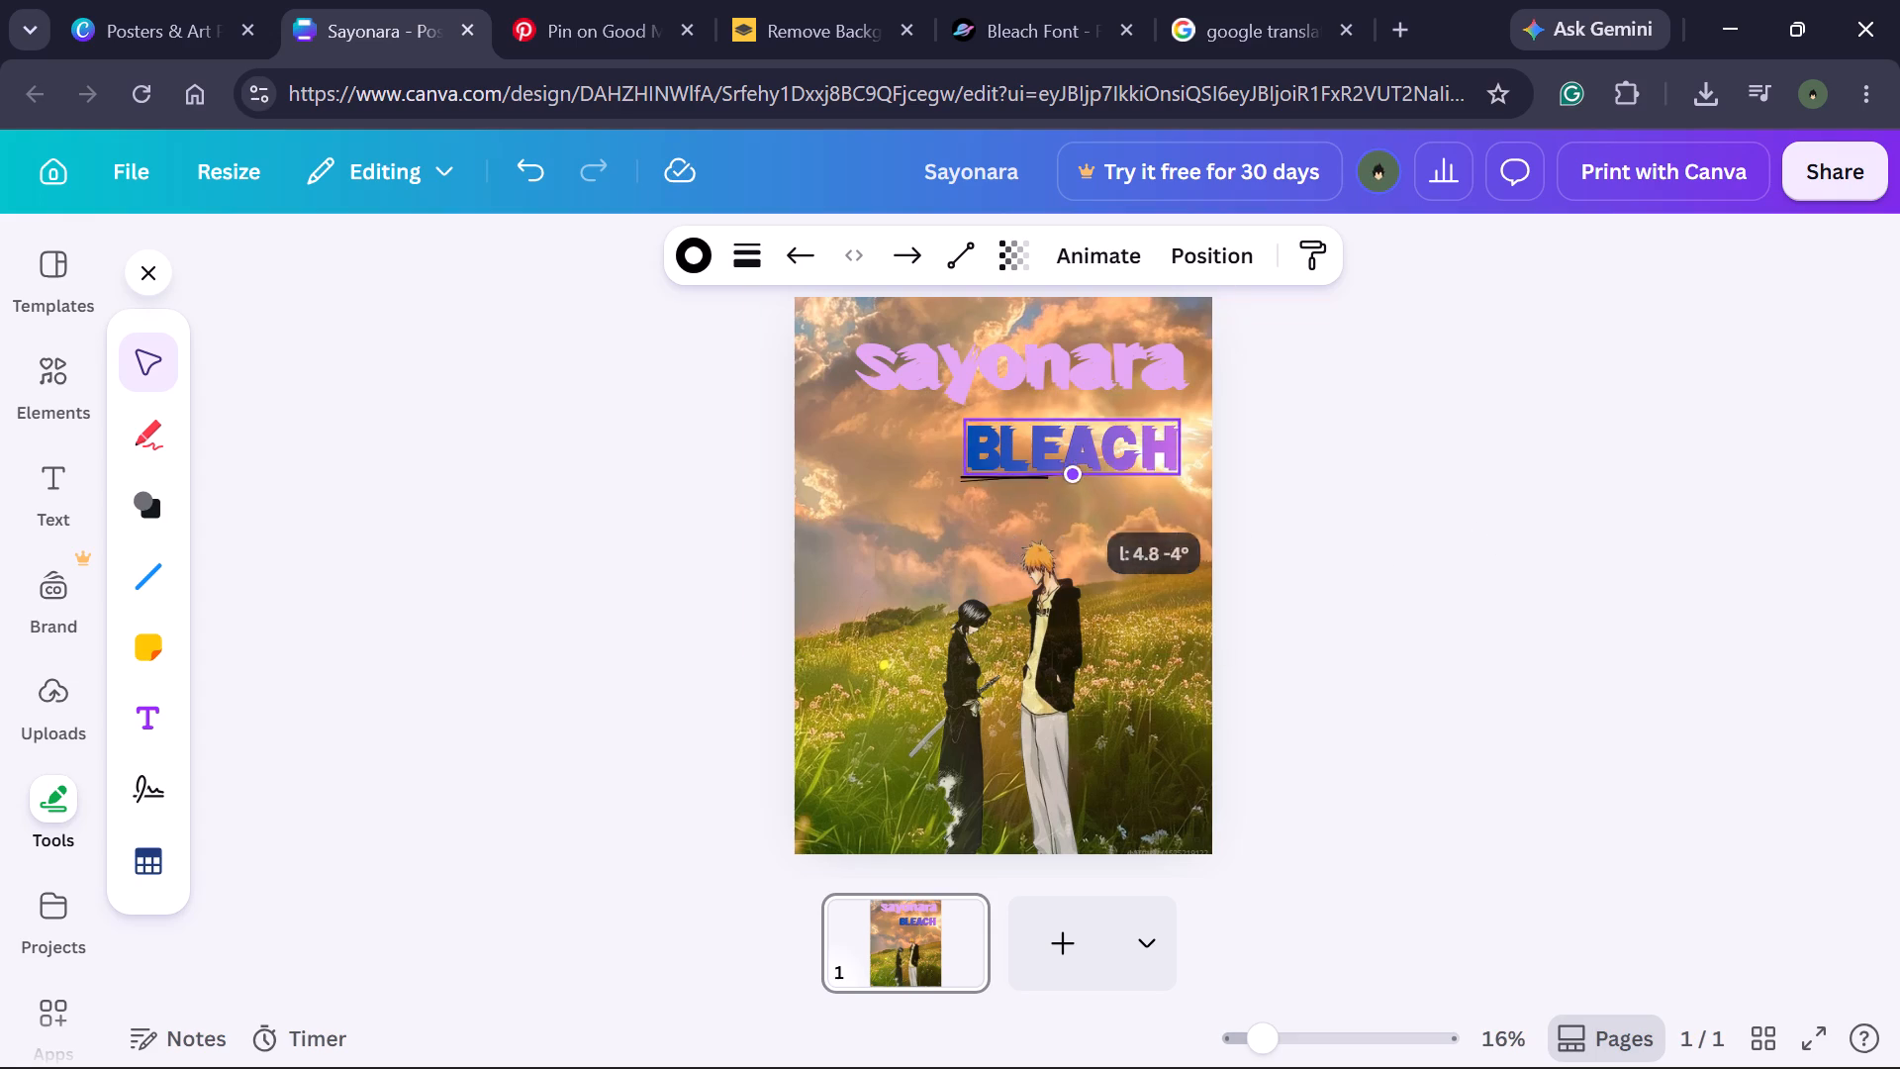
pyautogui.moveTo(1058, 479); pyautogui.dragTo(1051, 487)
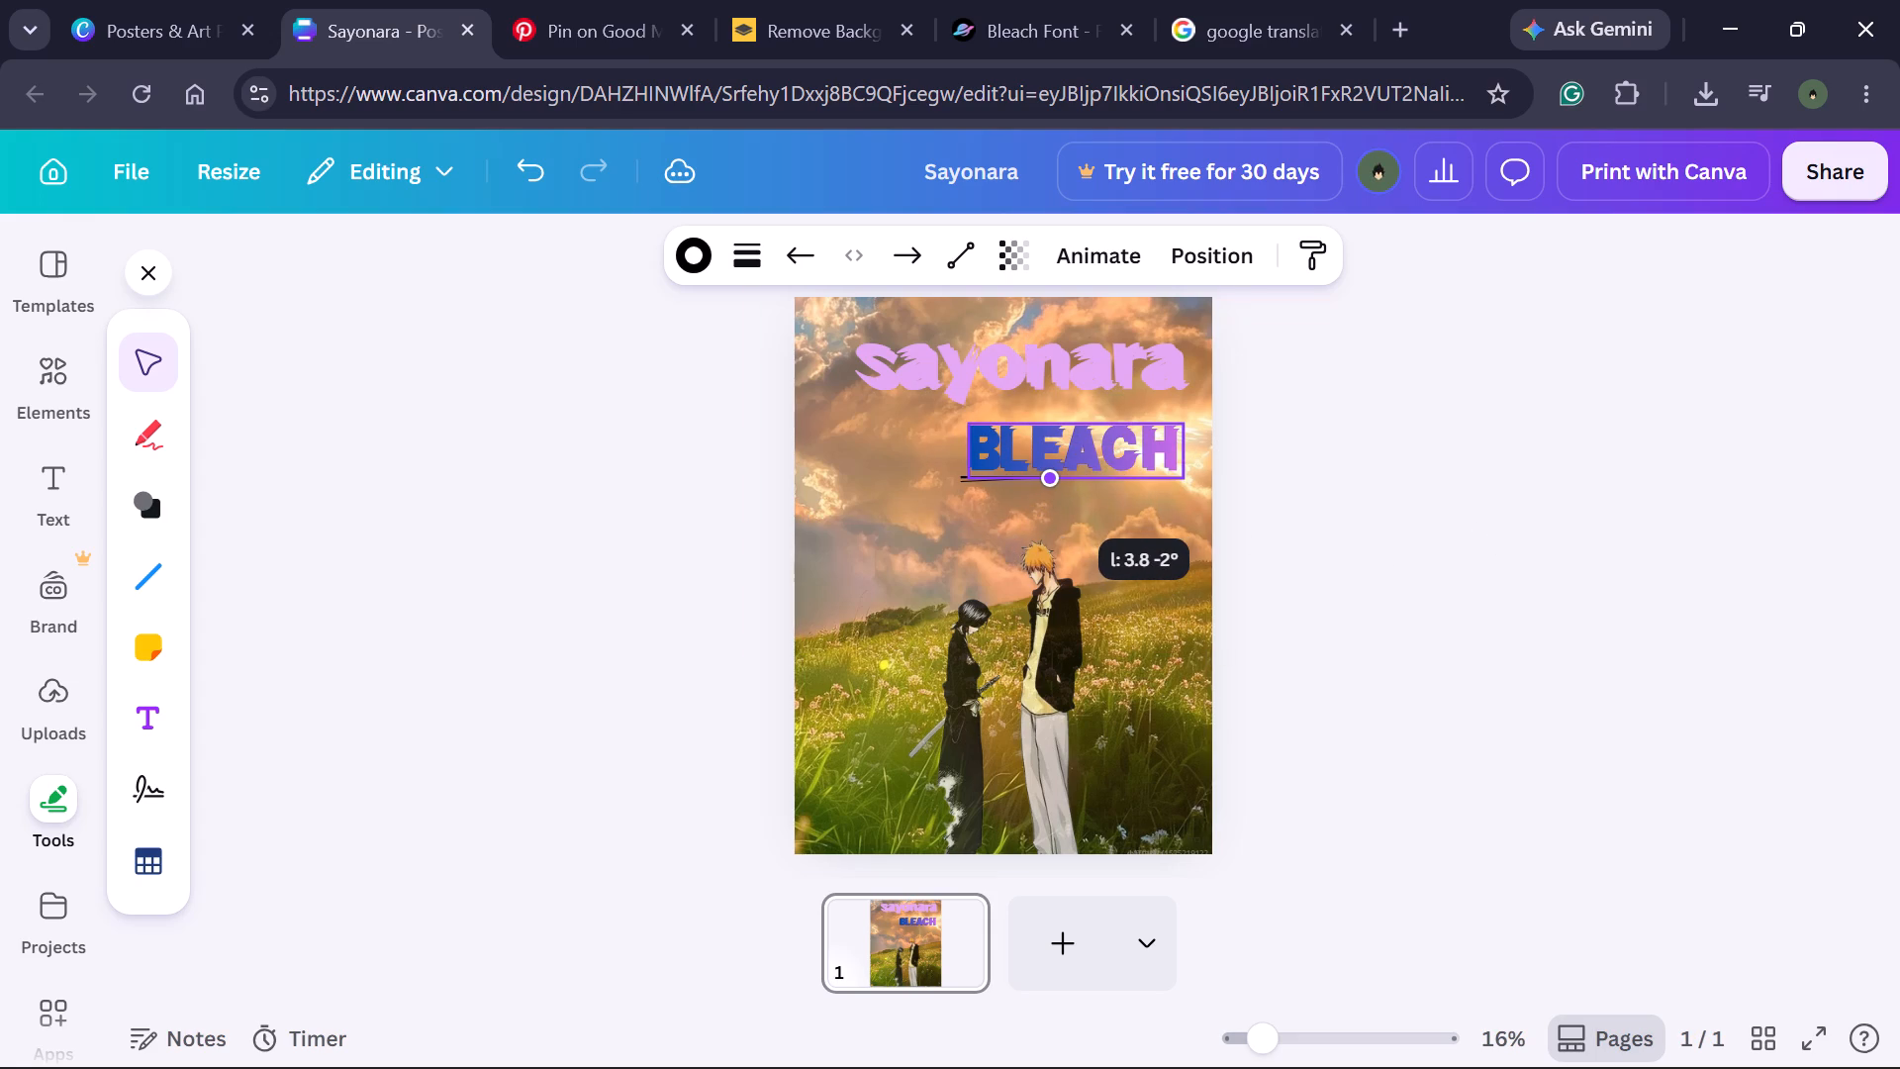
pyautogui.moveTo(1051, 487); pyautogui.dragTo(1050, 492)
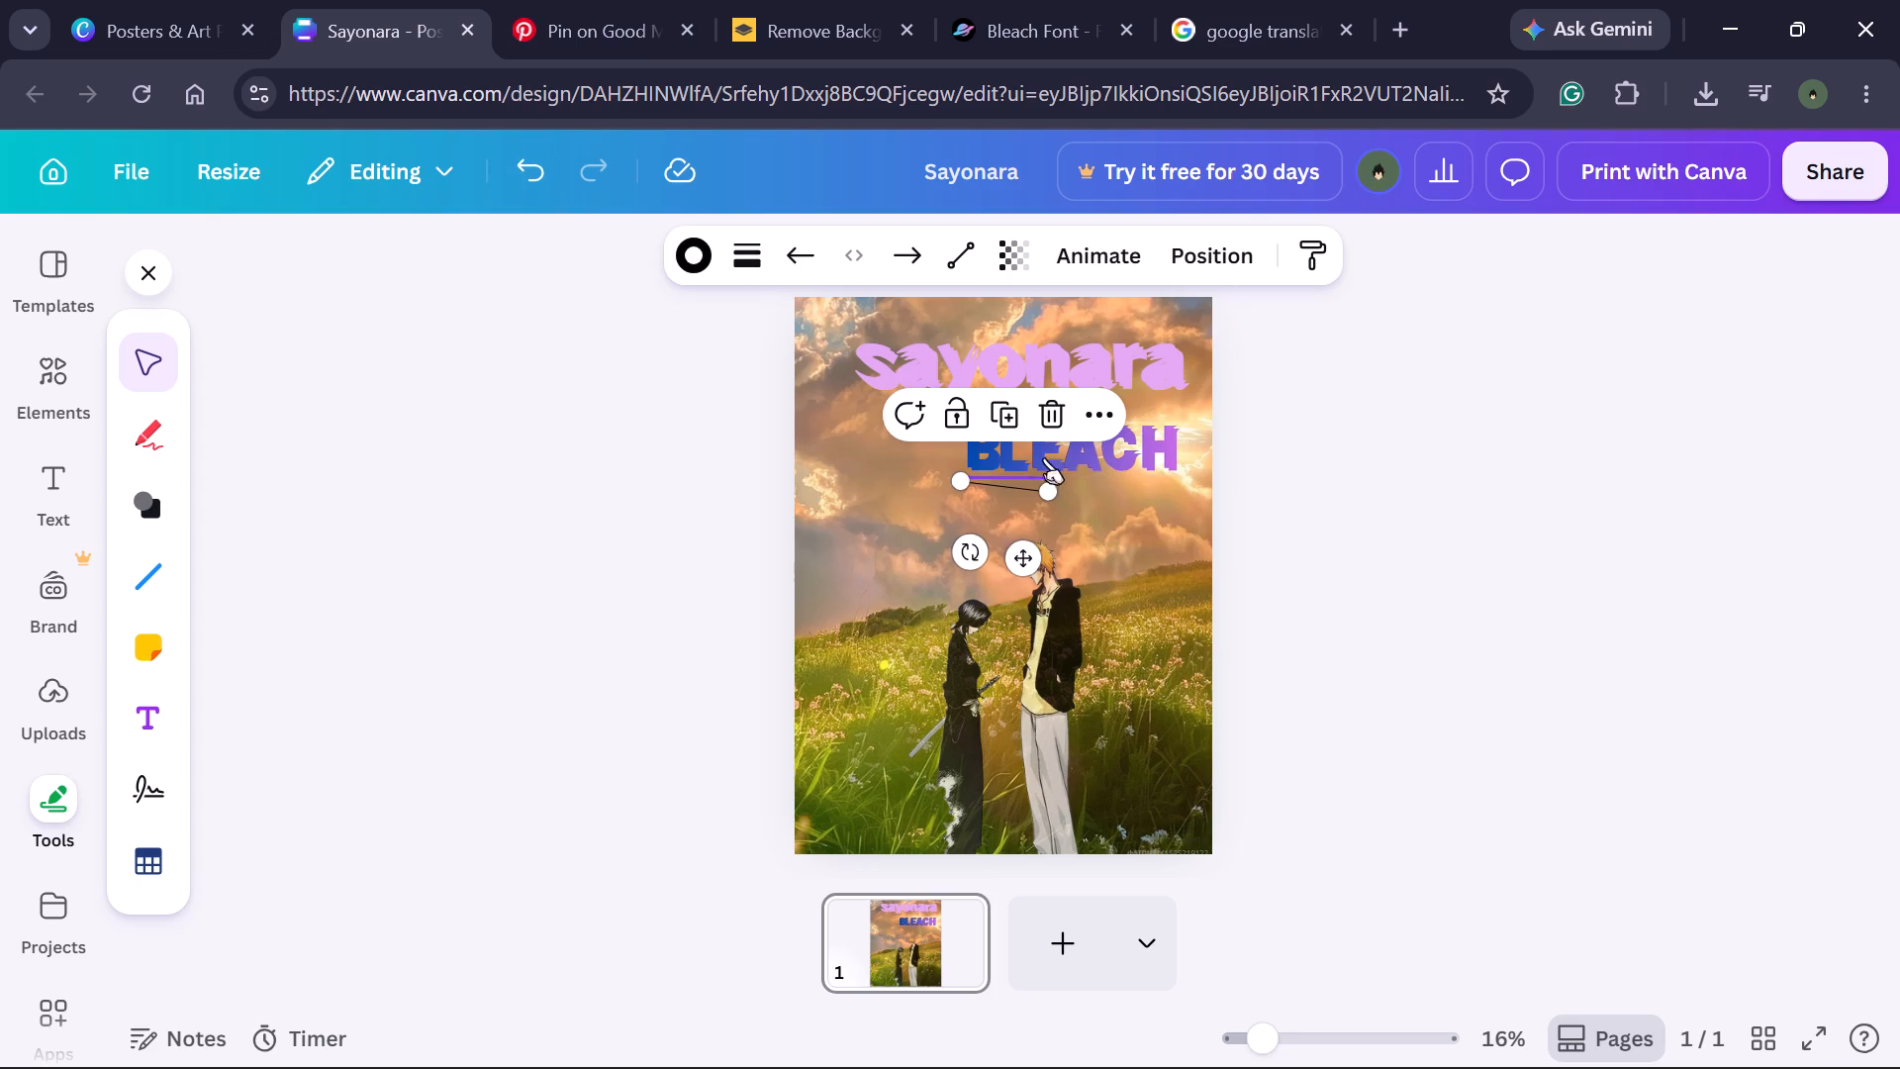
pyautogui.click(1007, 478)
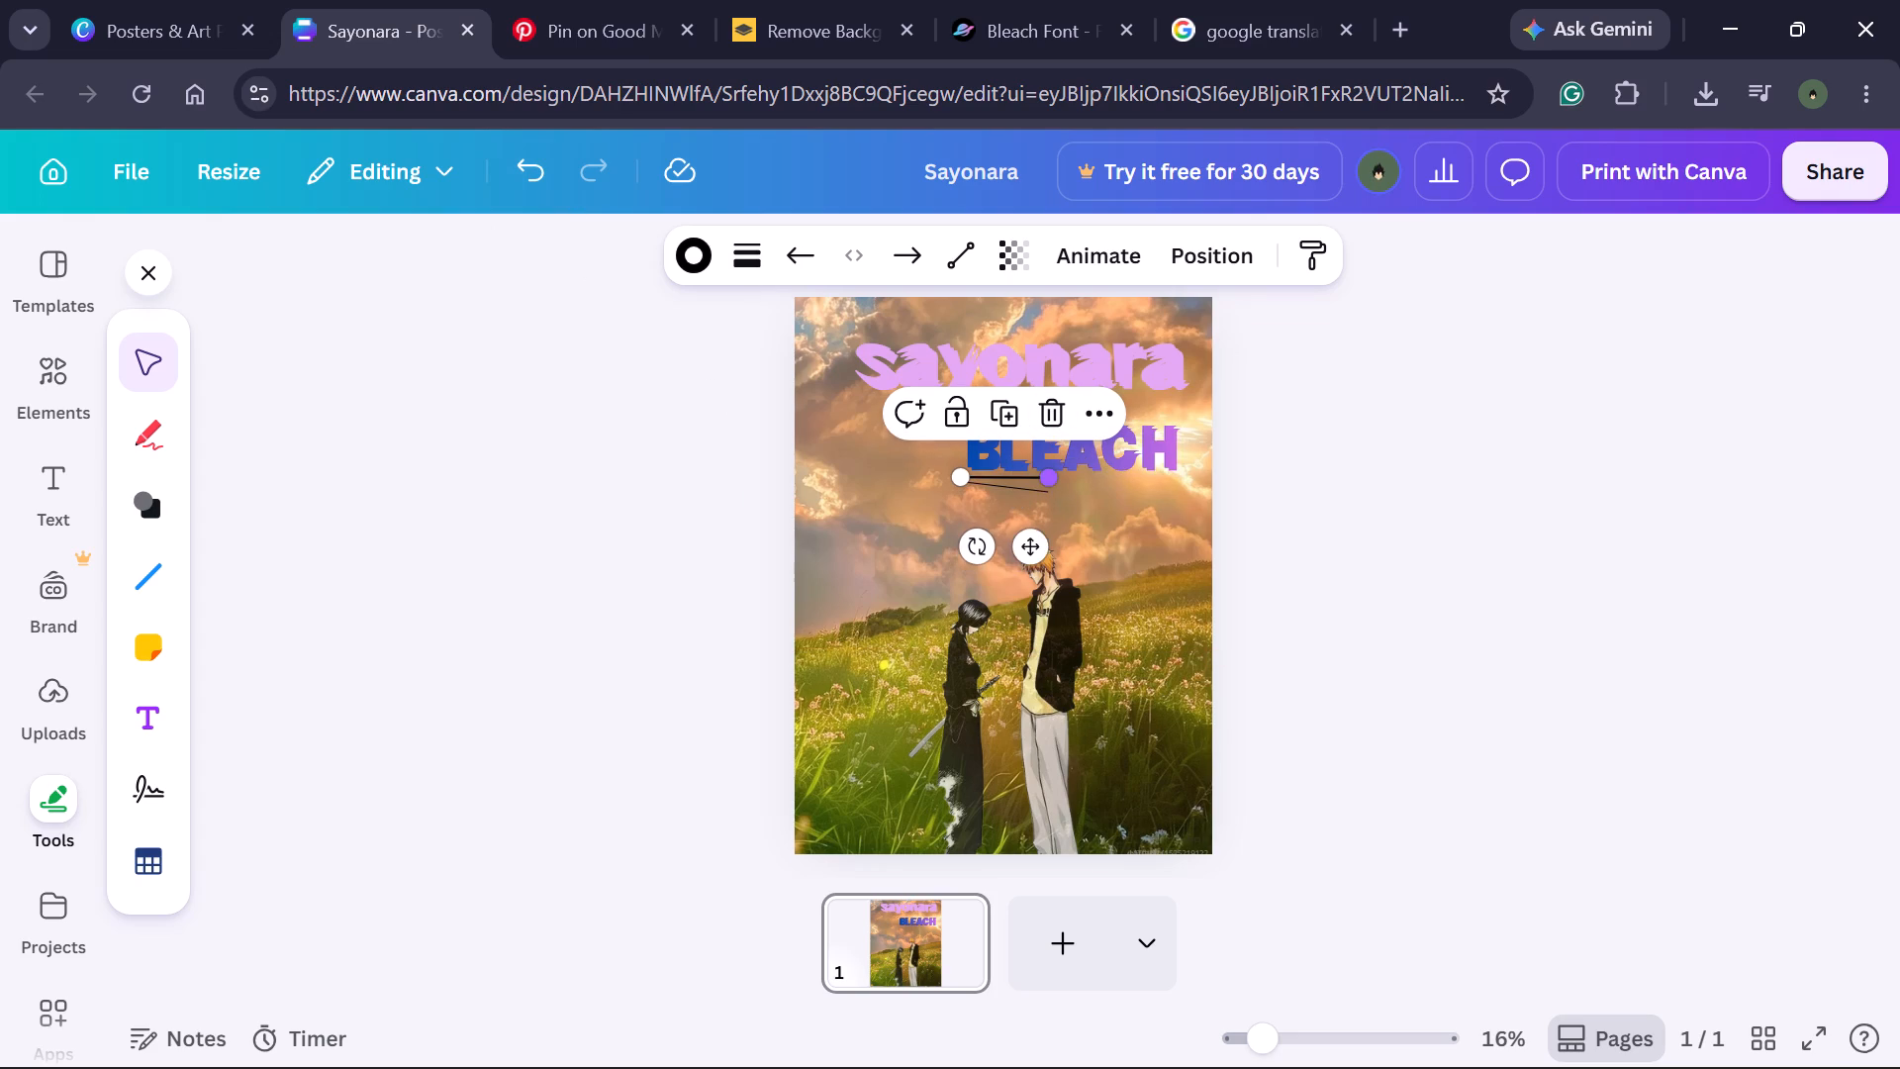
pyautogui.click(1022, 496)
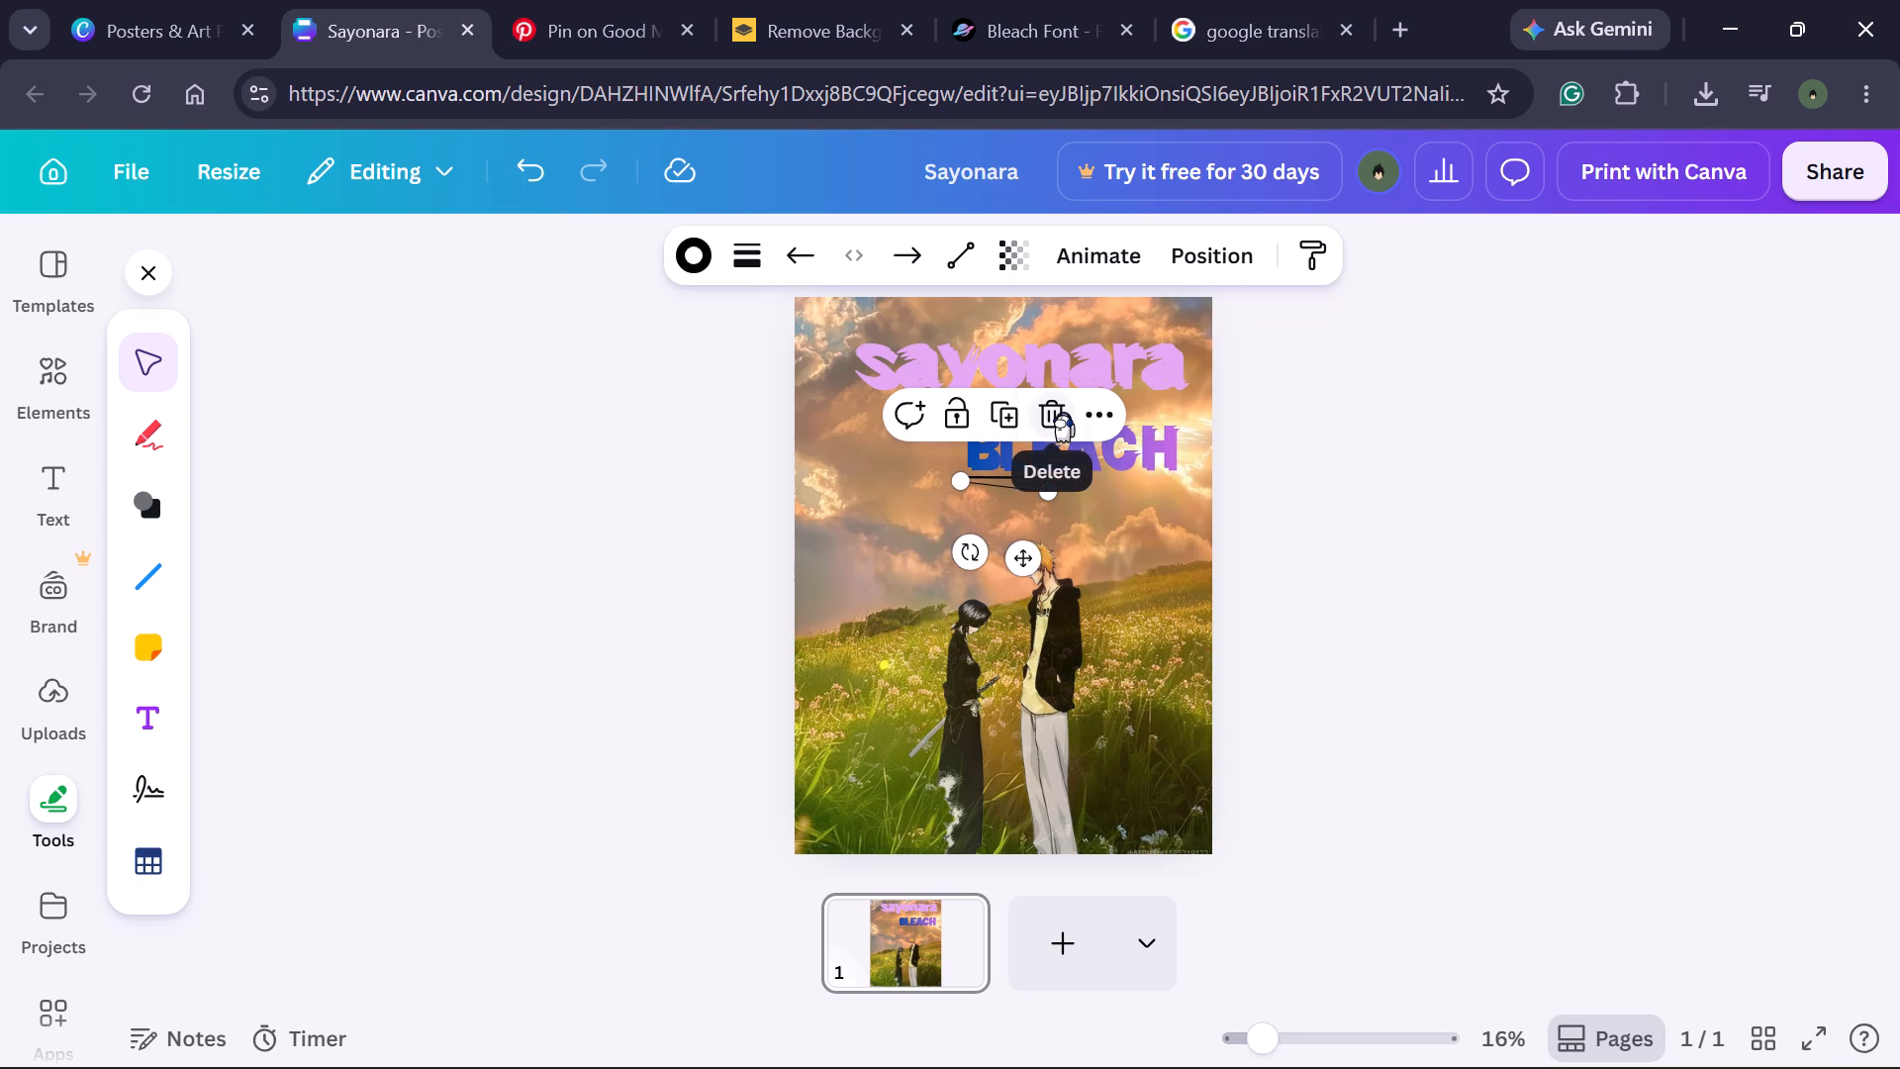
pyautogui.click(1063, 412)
# Delete the original black line under the "BLEACH" text.
pyautogui.click(1001, 474)
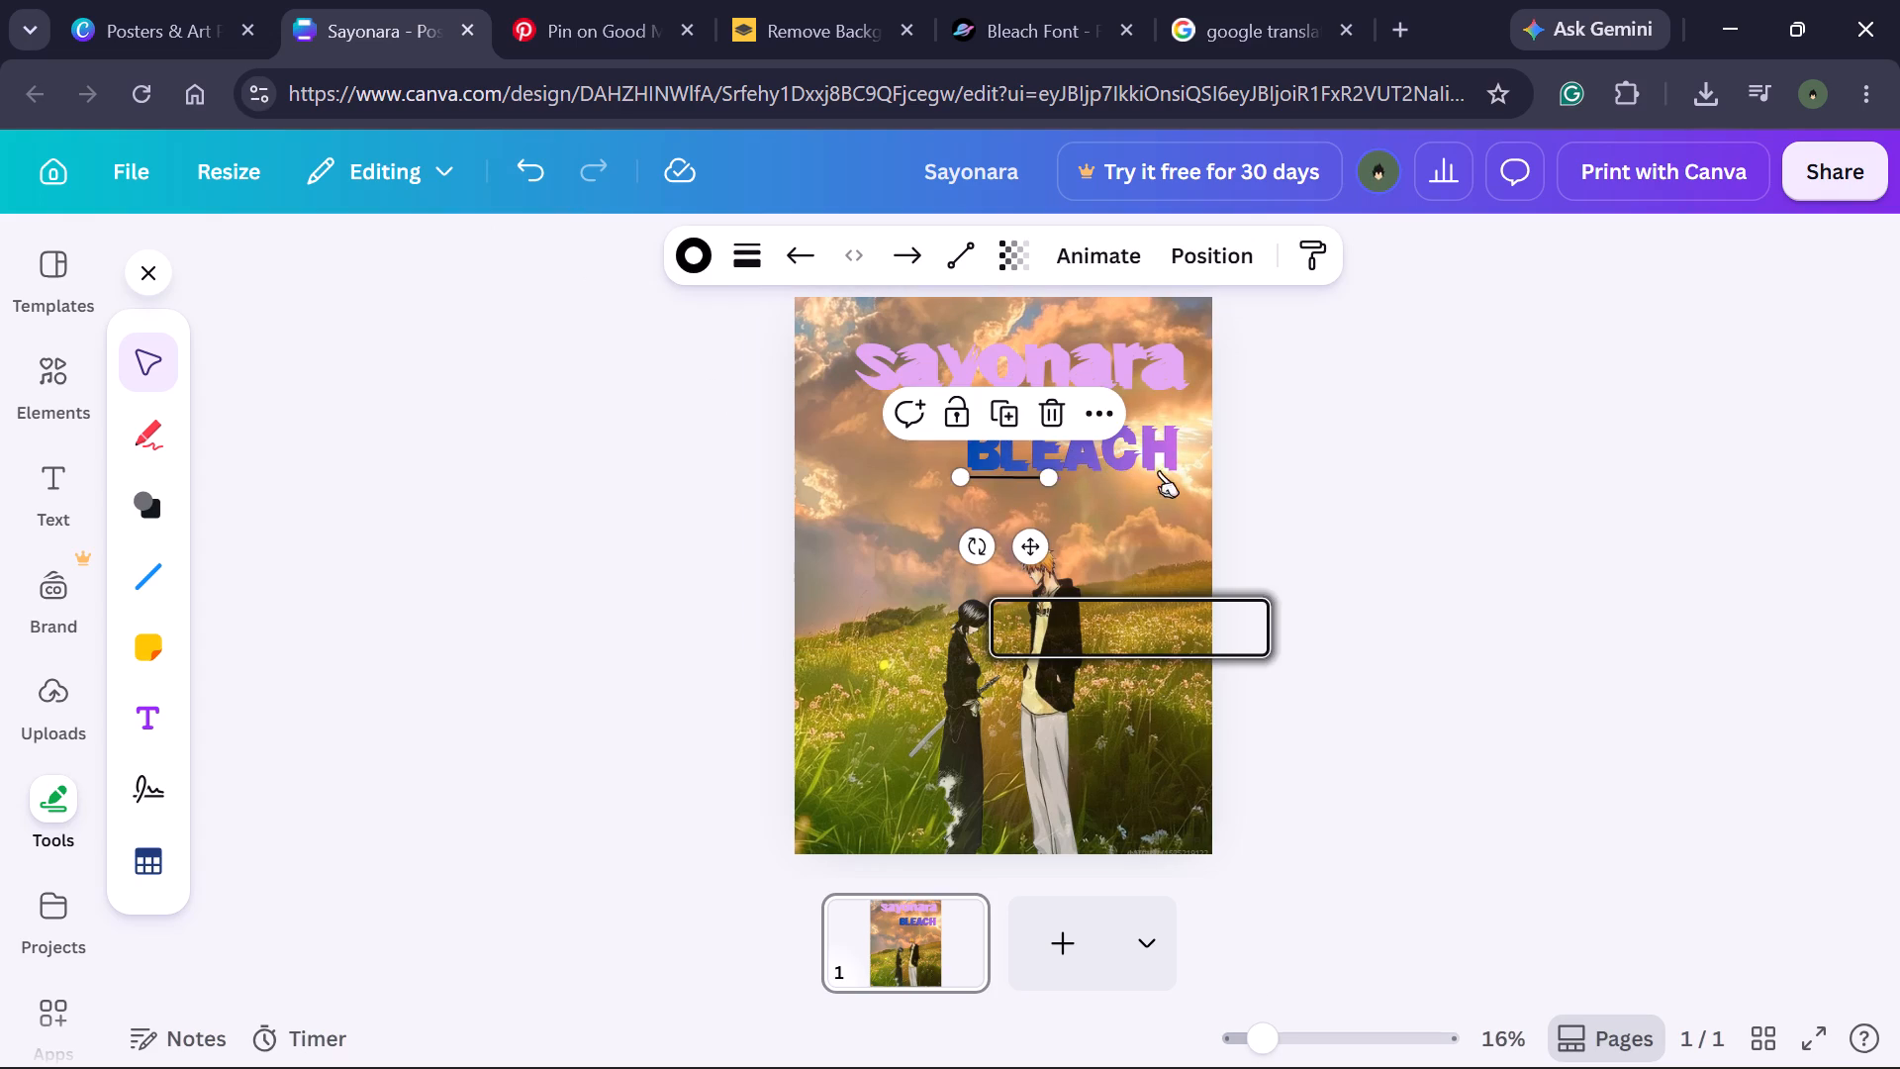
pyautogui.click(1041, 421)
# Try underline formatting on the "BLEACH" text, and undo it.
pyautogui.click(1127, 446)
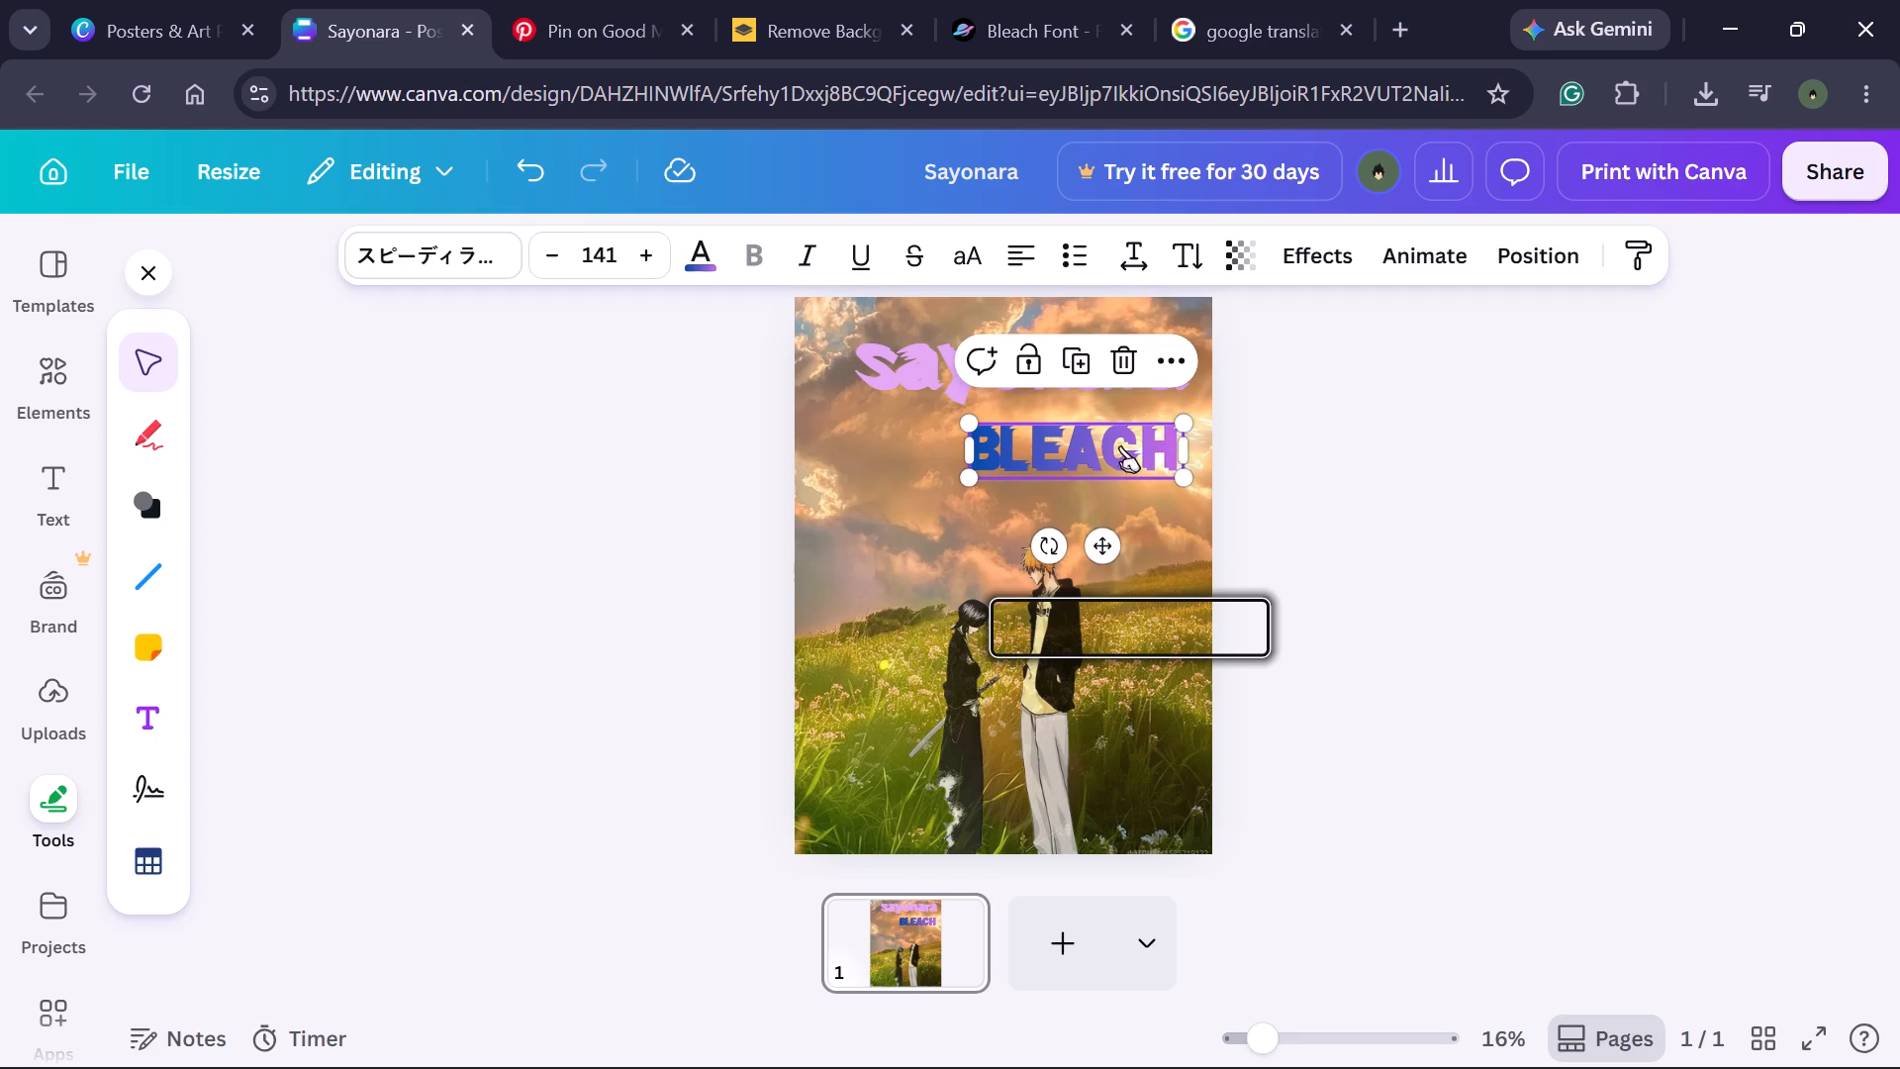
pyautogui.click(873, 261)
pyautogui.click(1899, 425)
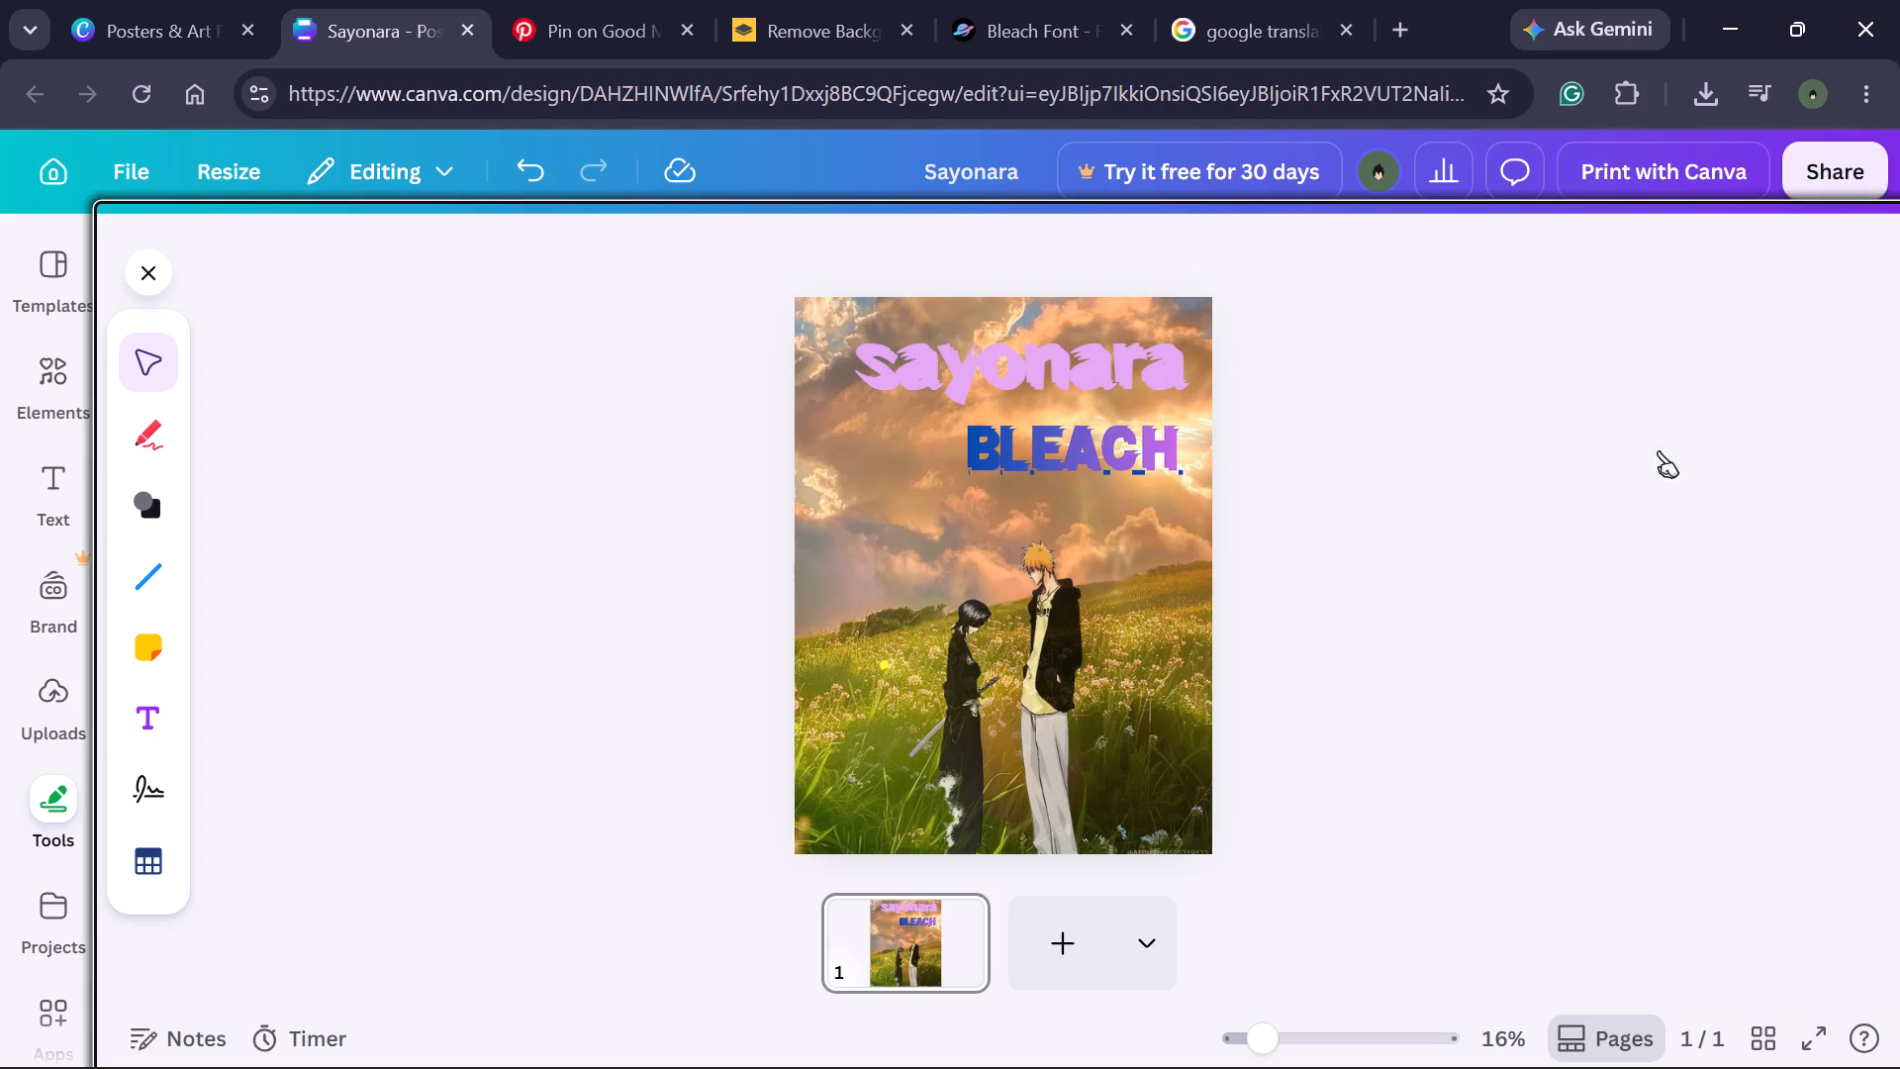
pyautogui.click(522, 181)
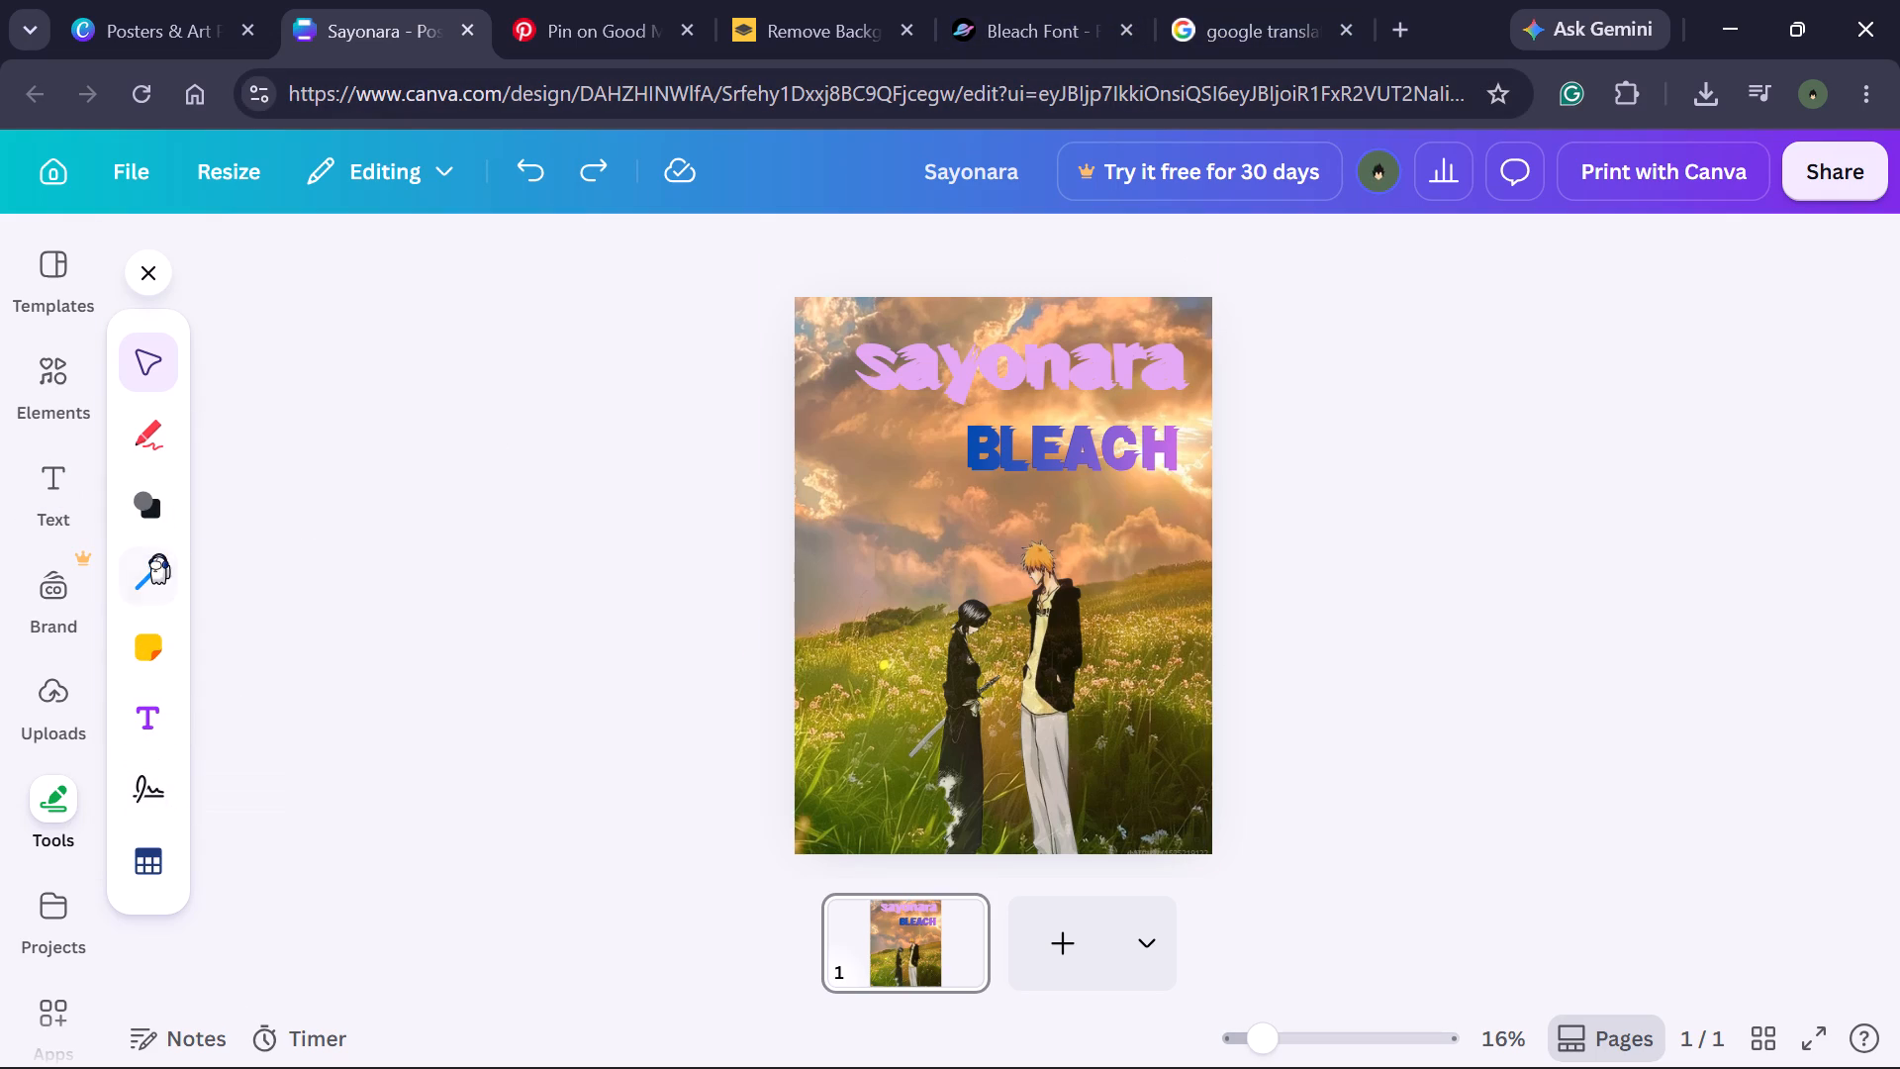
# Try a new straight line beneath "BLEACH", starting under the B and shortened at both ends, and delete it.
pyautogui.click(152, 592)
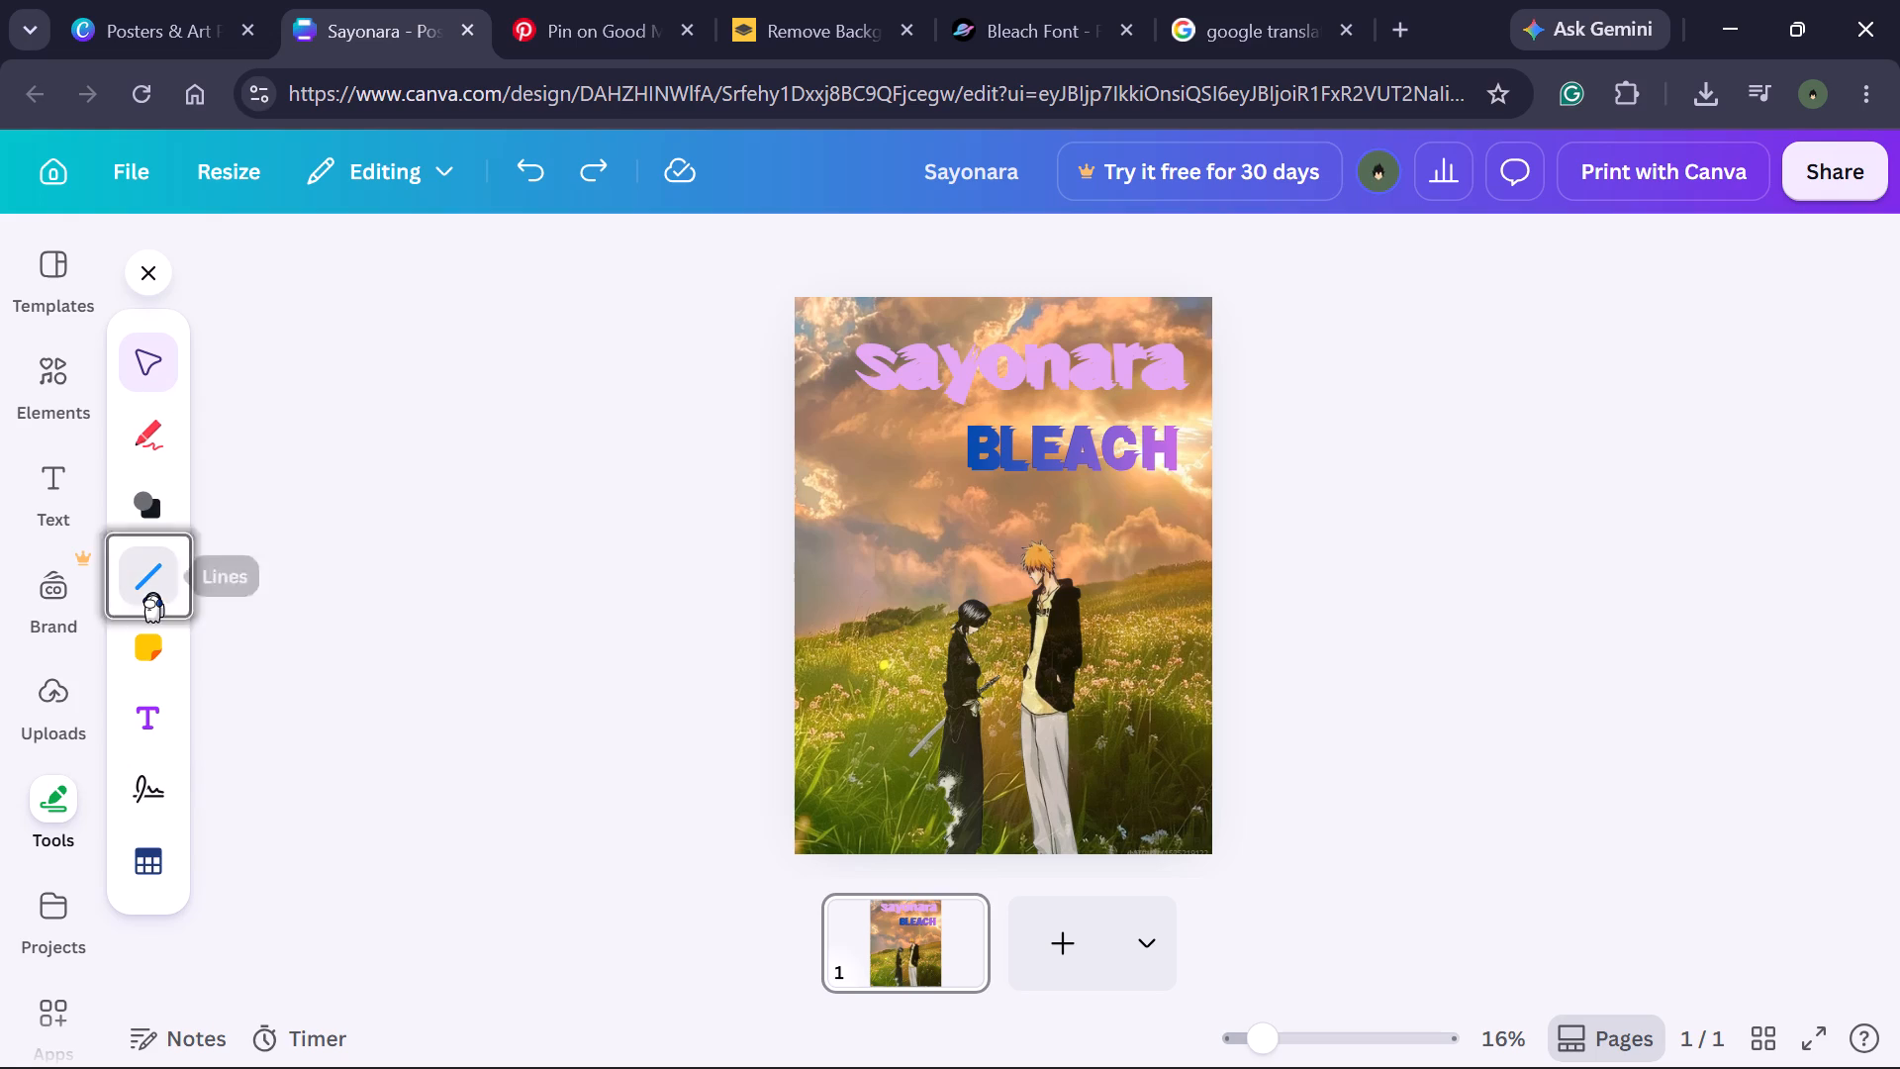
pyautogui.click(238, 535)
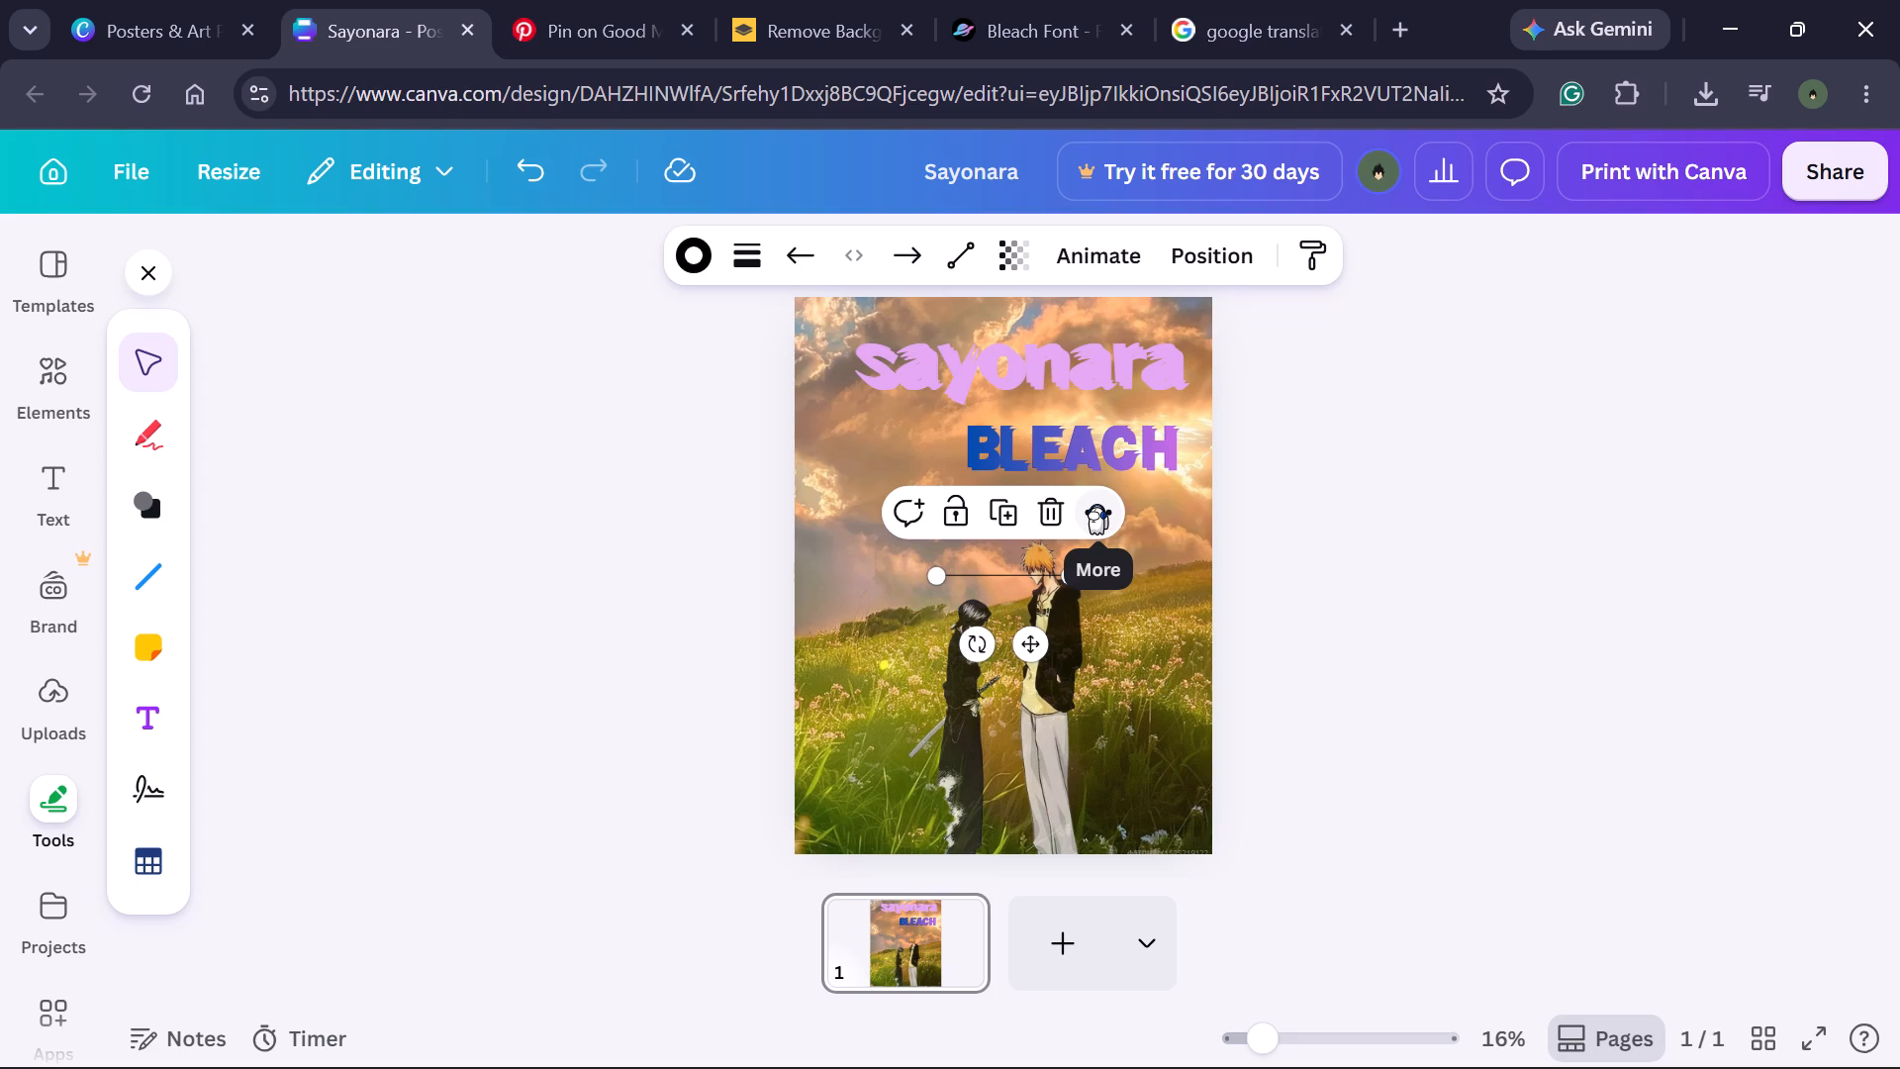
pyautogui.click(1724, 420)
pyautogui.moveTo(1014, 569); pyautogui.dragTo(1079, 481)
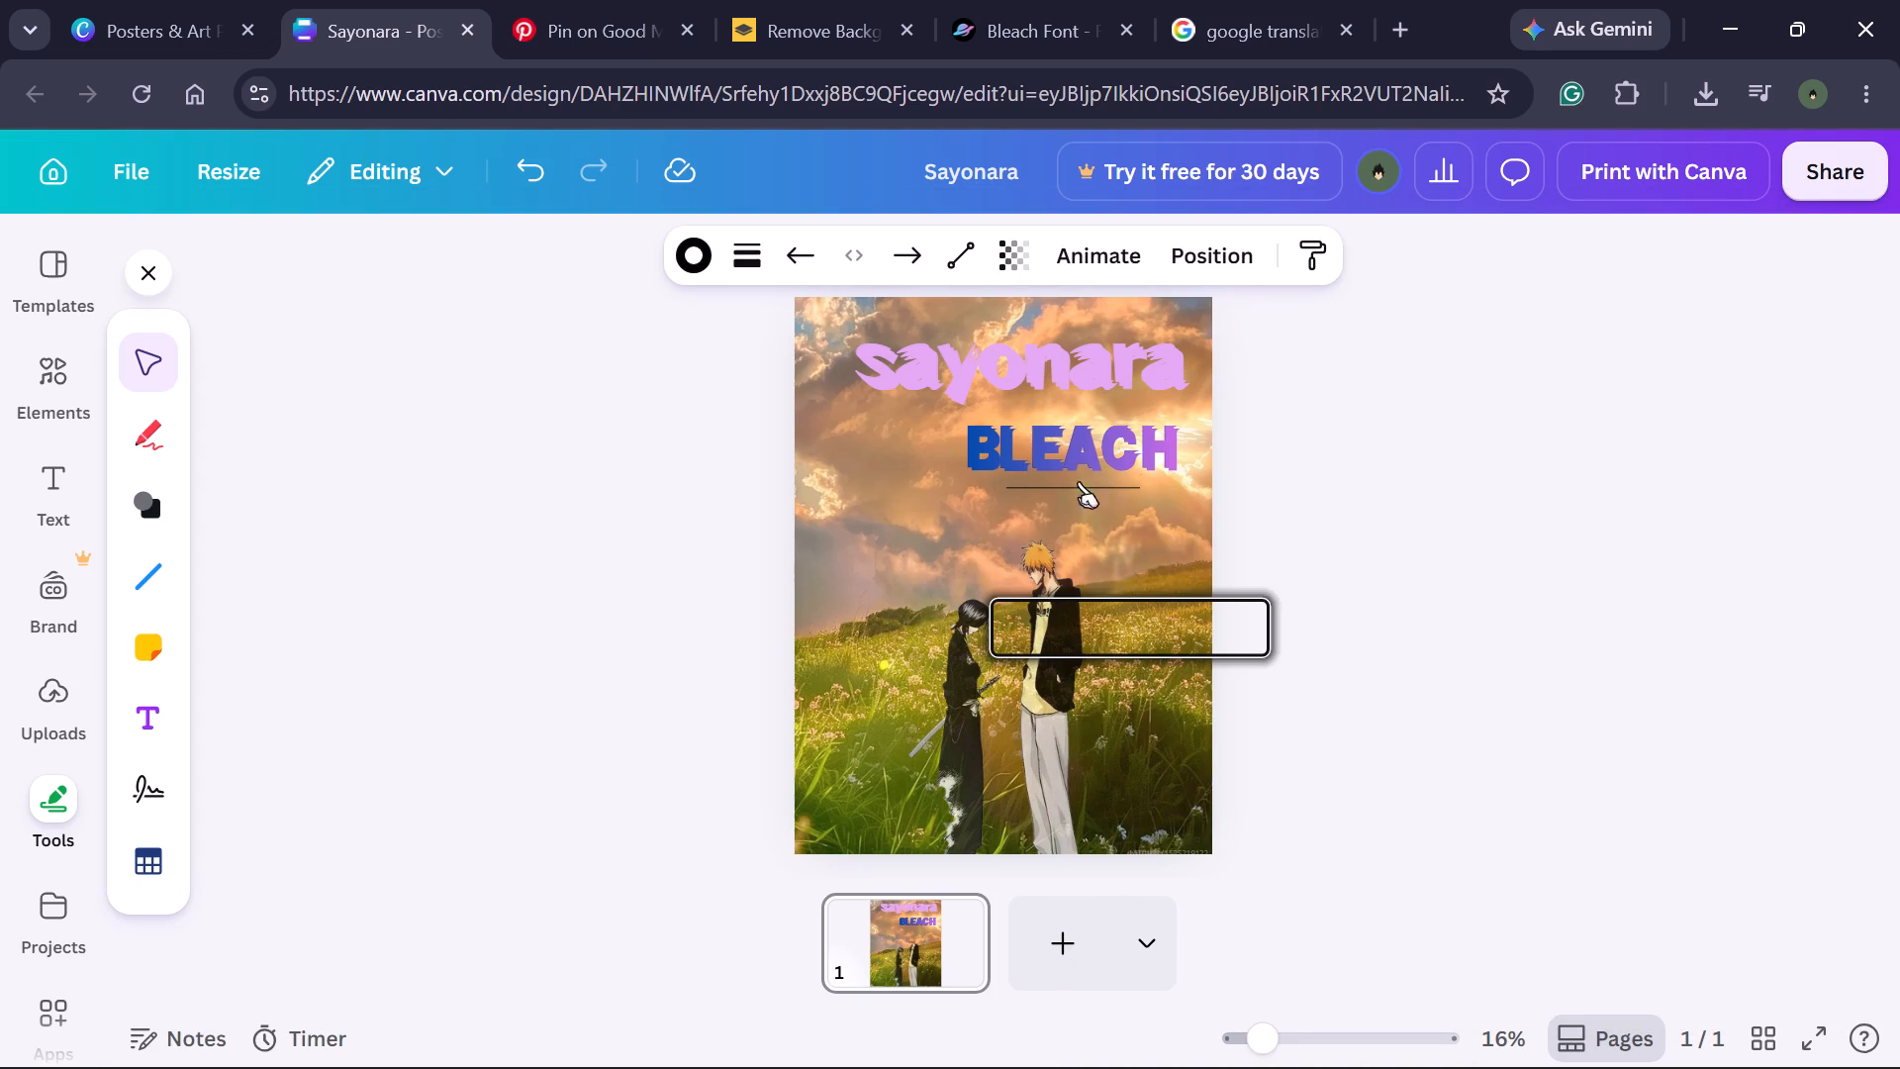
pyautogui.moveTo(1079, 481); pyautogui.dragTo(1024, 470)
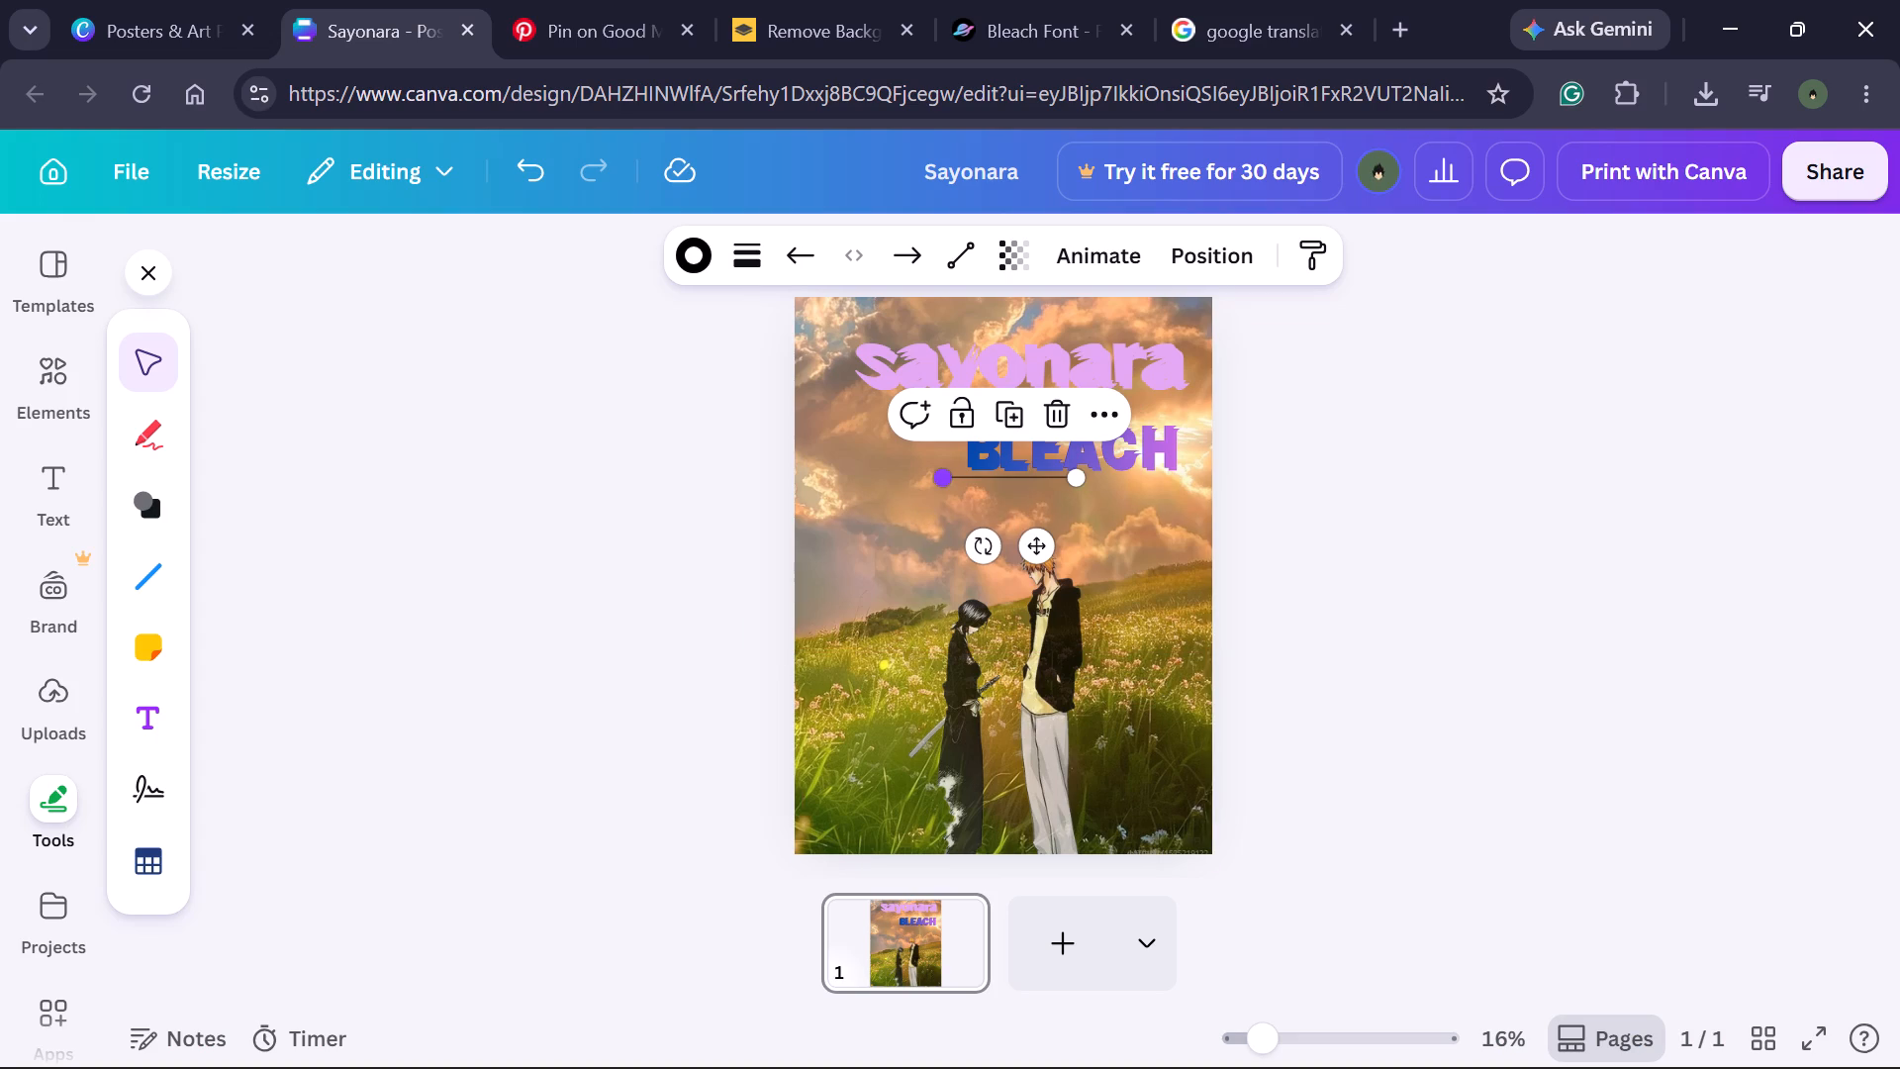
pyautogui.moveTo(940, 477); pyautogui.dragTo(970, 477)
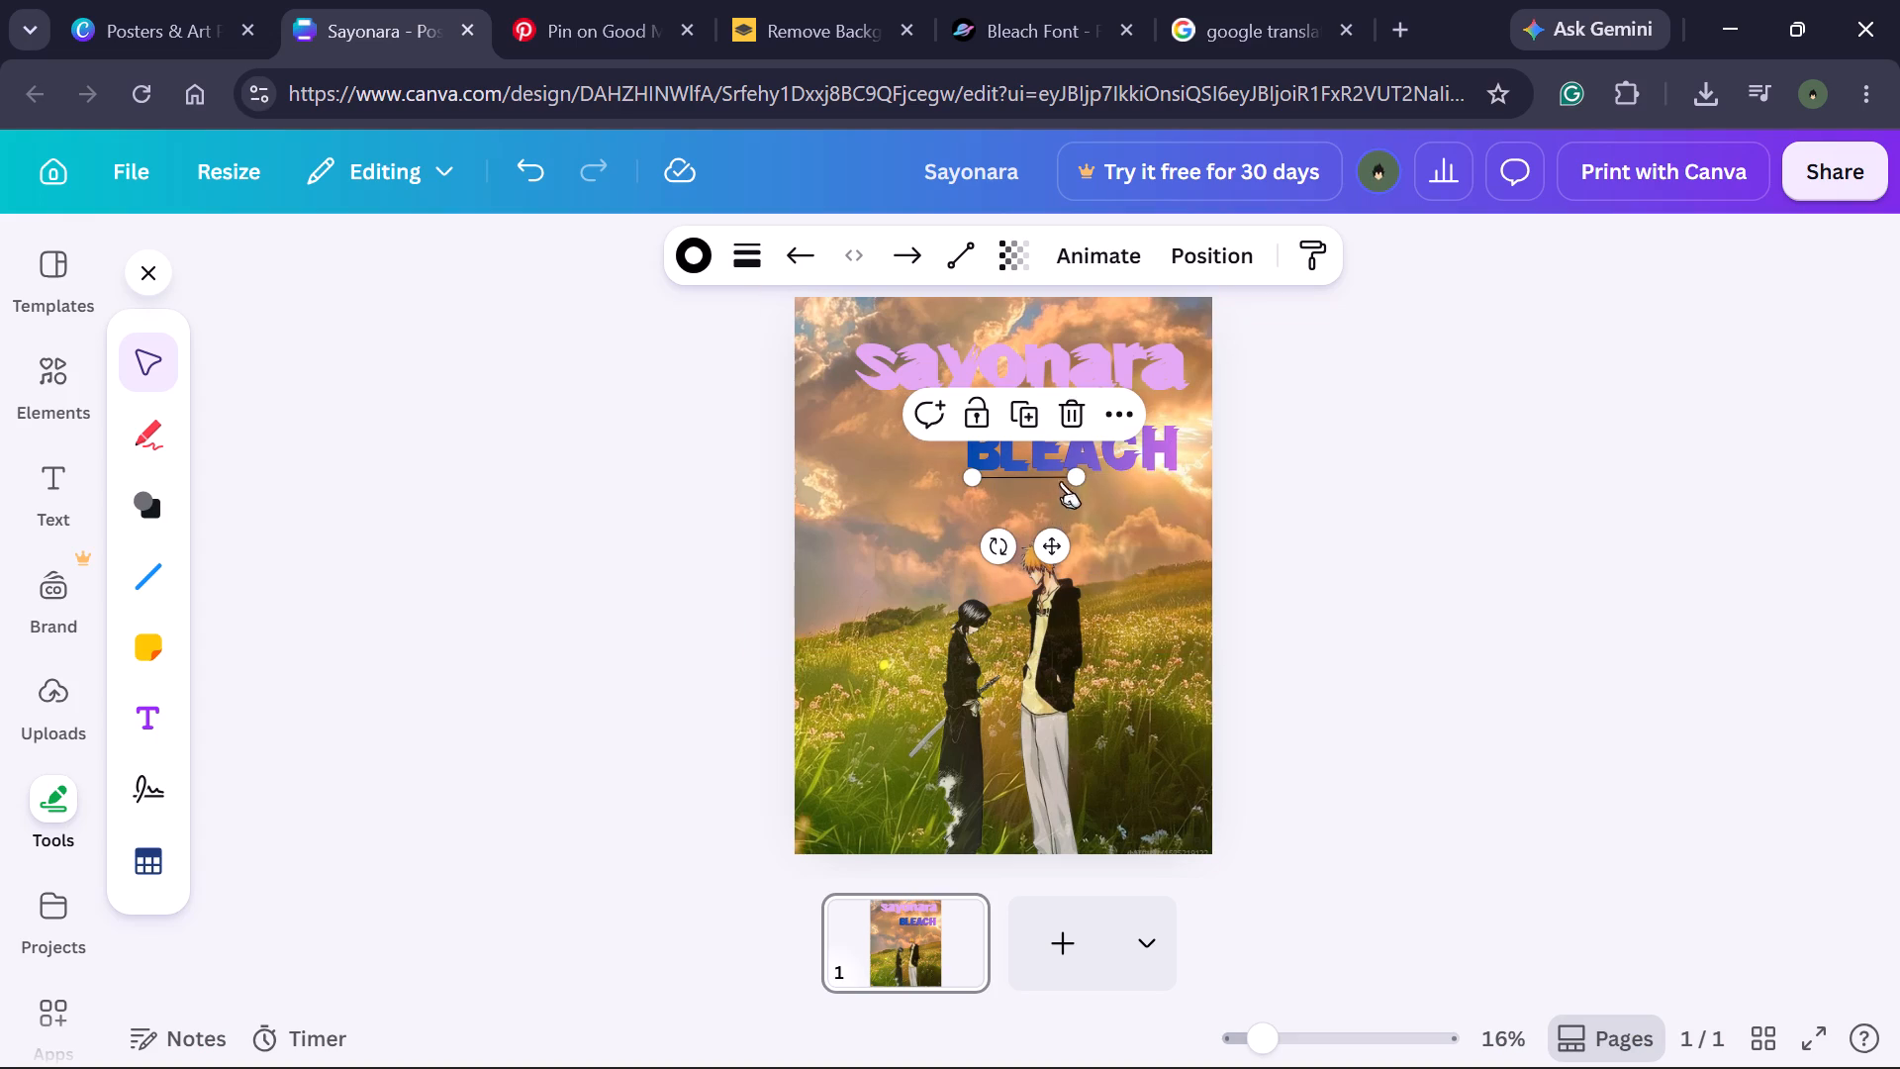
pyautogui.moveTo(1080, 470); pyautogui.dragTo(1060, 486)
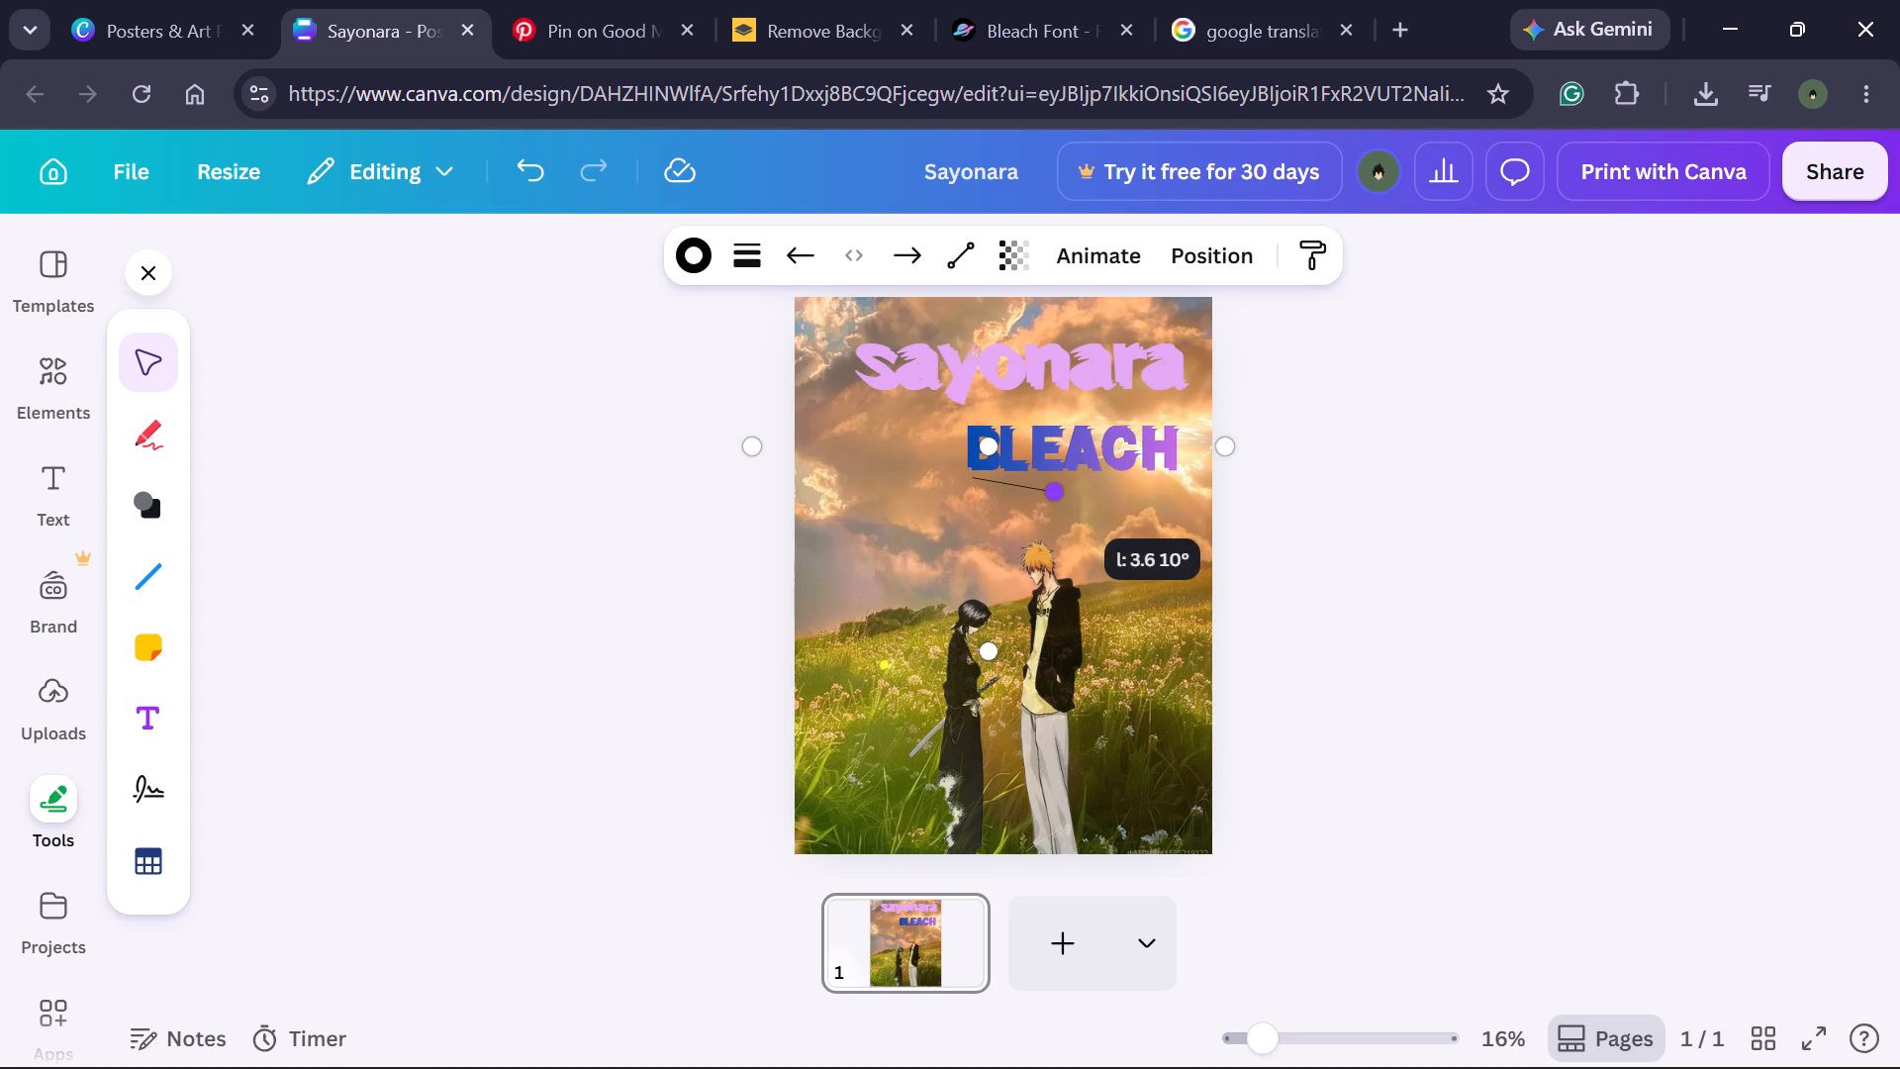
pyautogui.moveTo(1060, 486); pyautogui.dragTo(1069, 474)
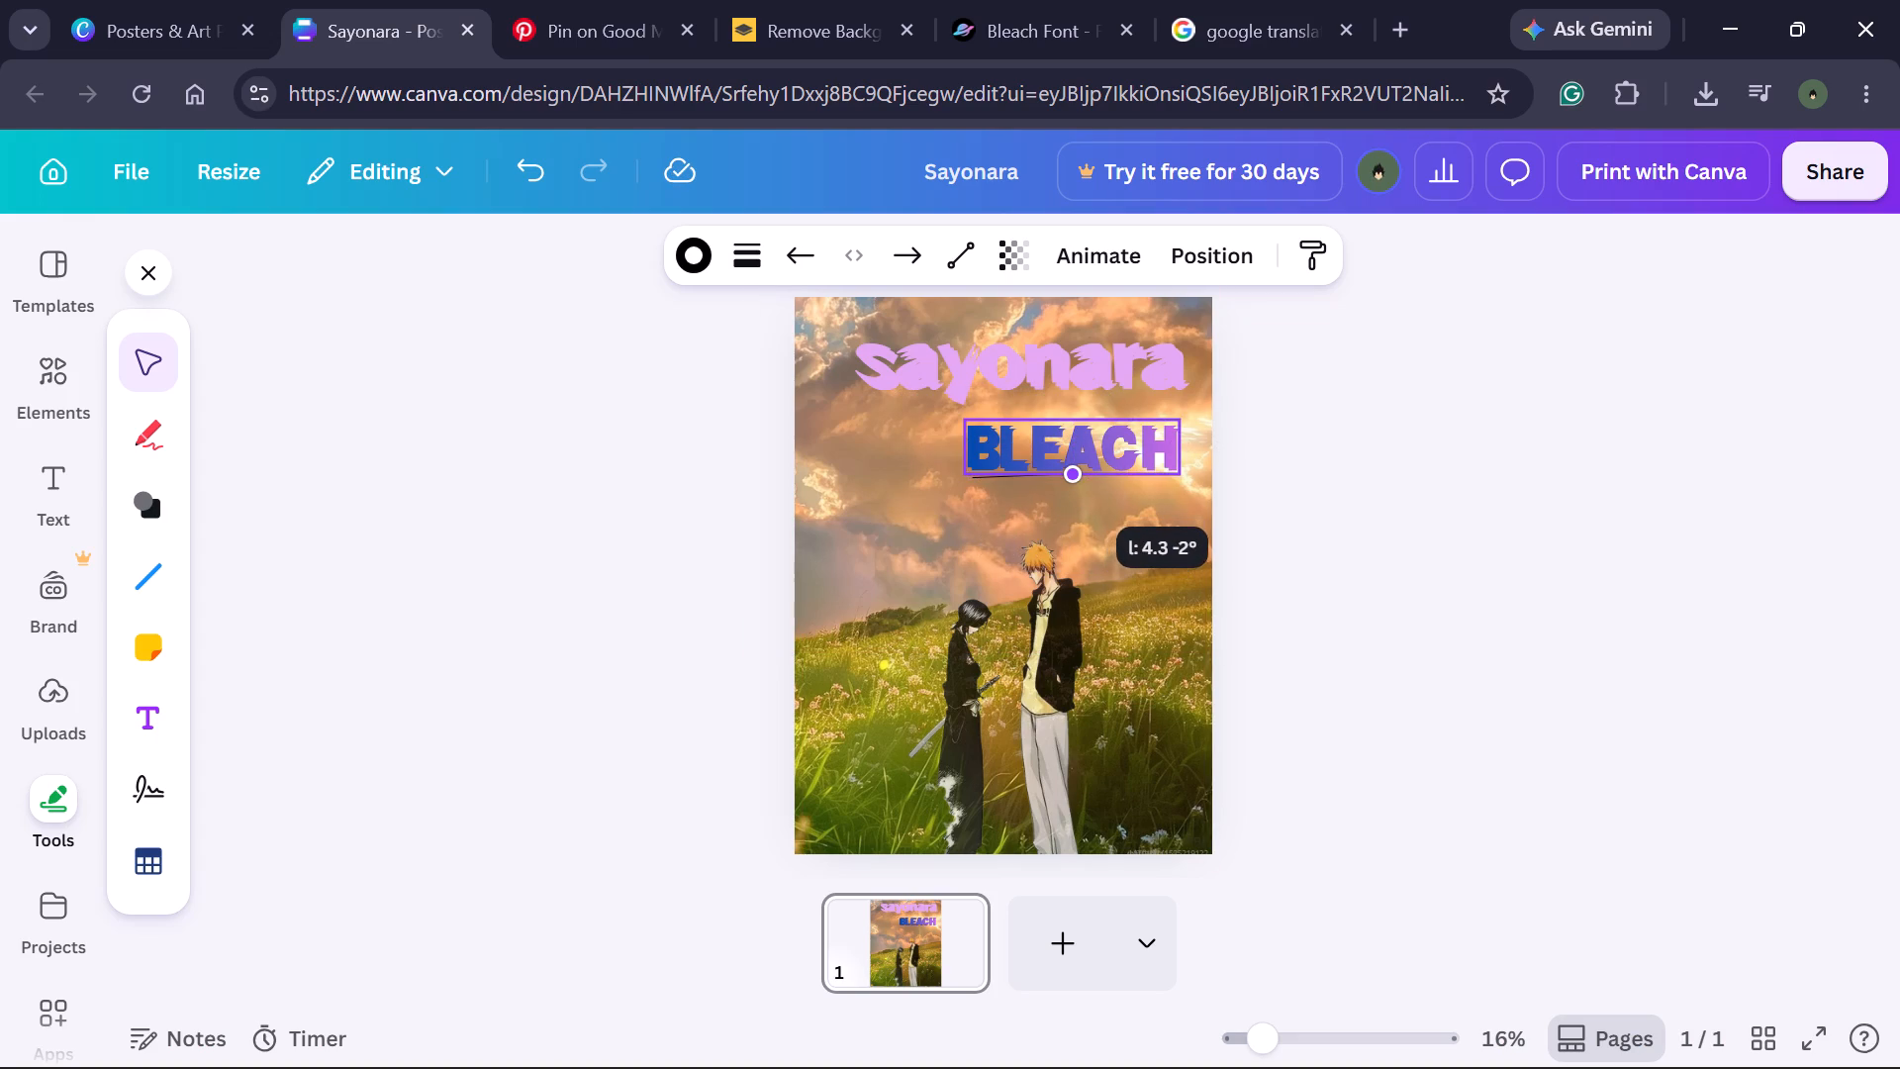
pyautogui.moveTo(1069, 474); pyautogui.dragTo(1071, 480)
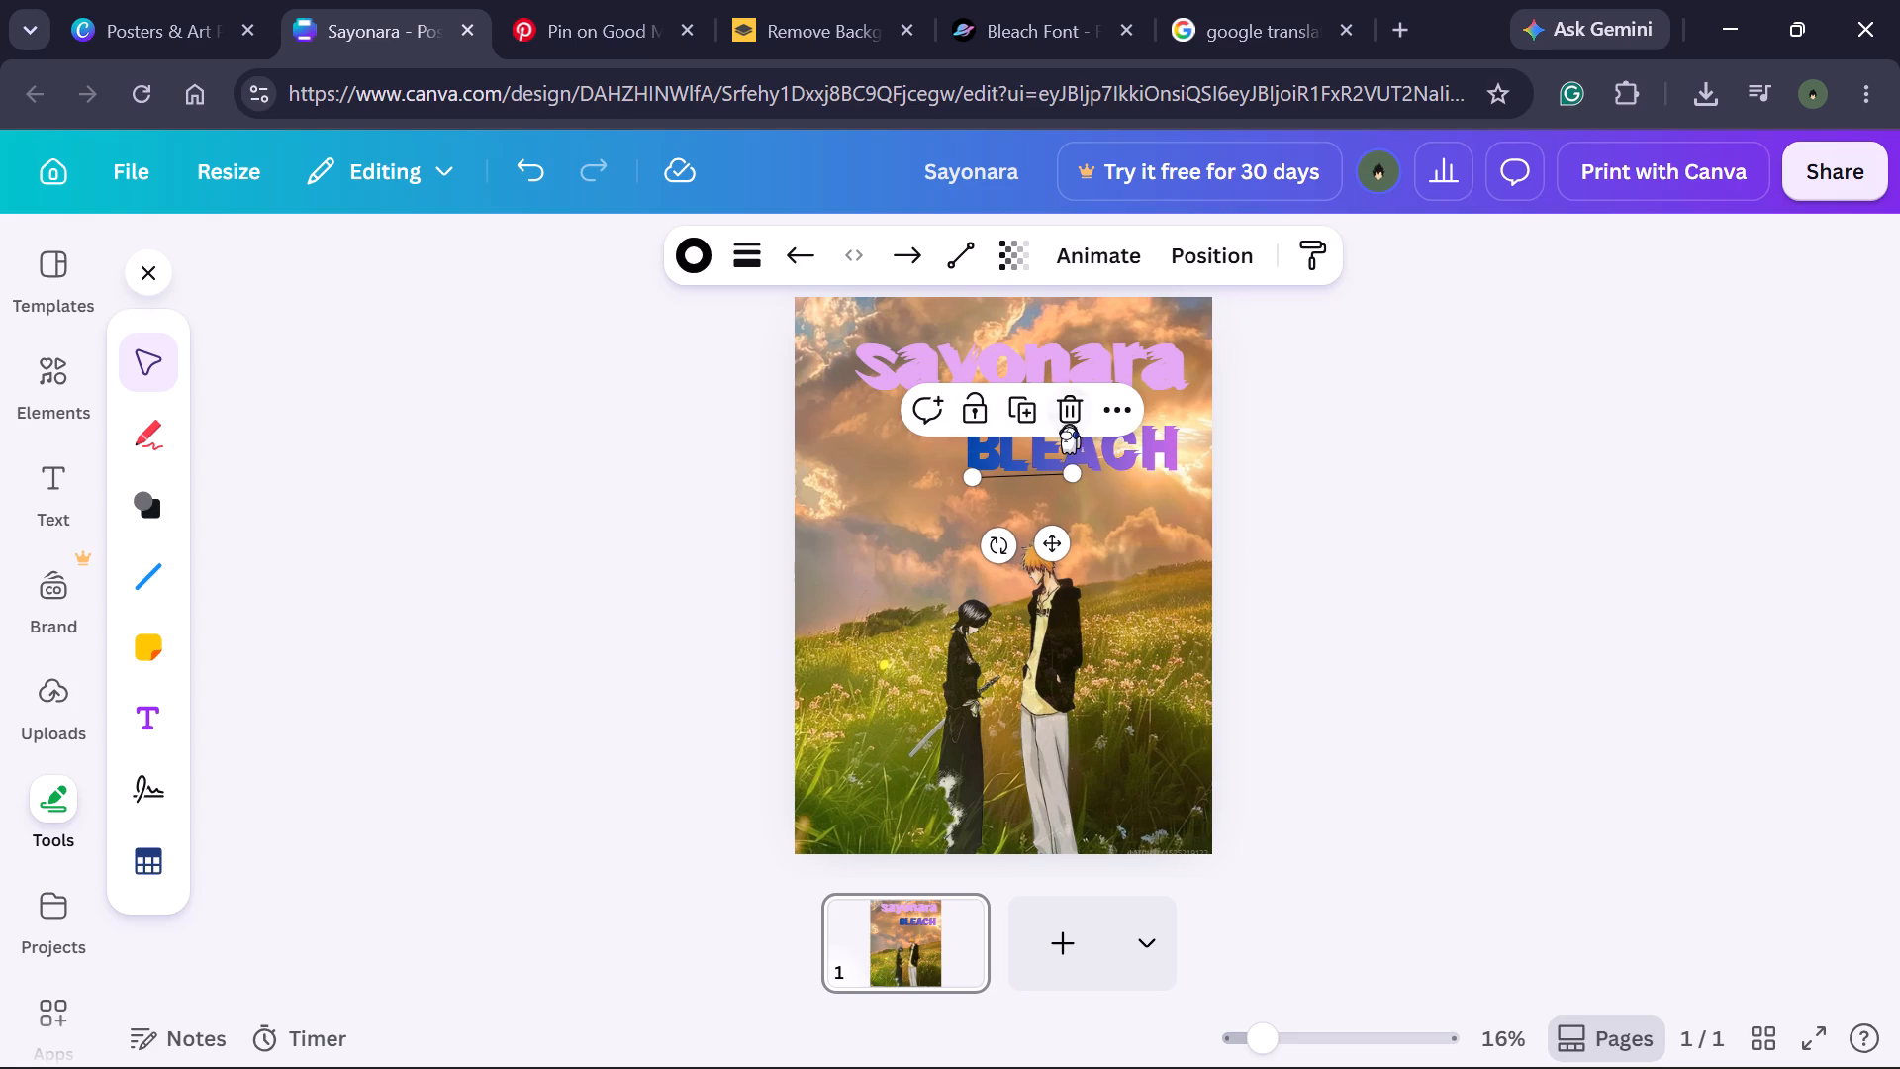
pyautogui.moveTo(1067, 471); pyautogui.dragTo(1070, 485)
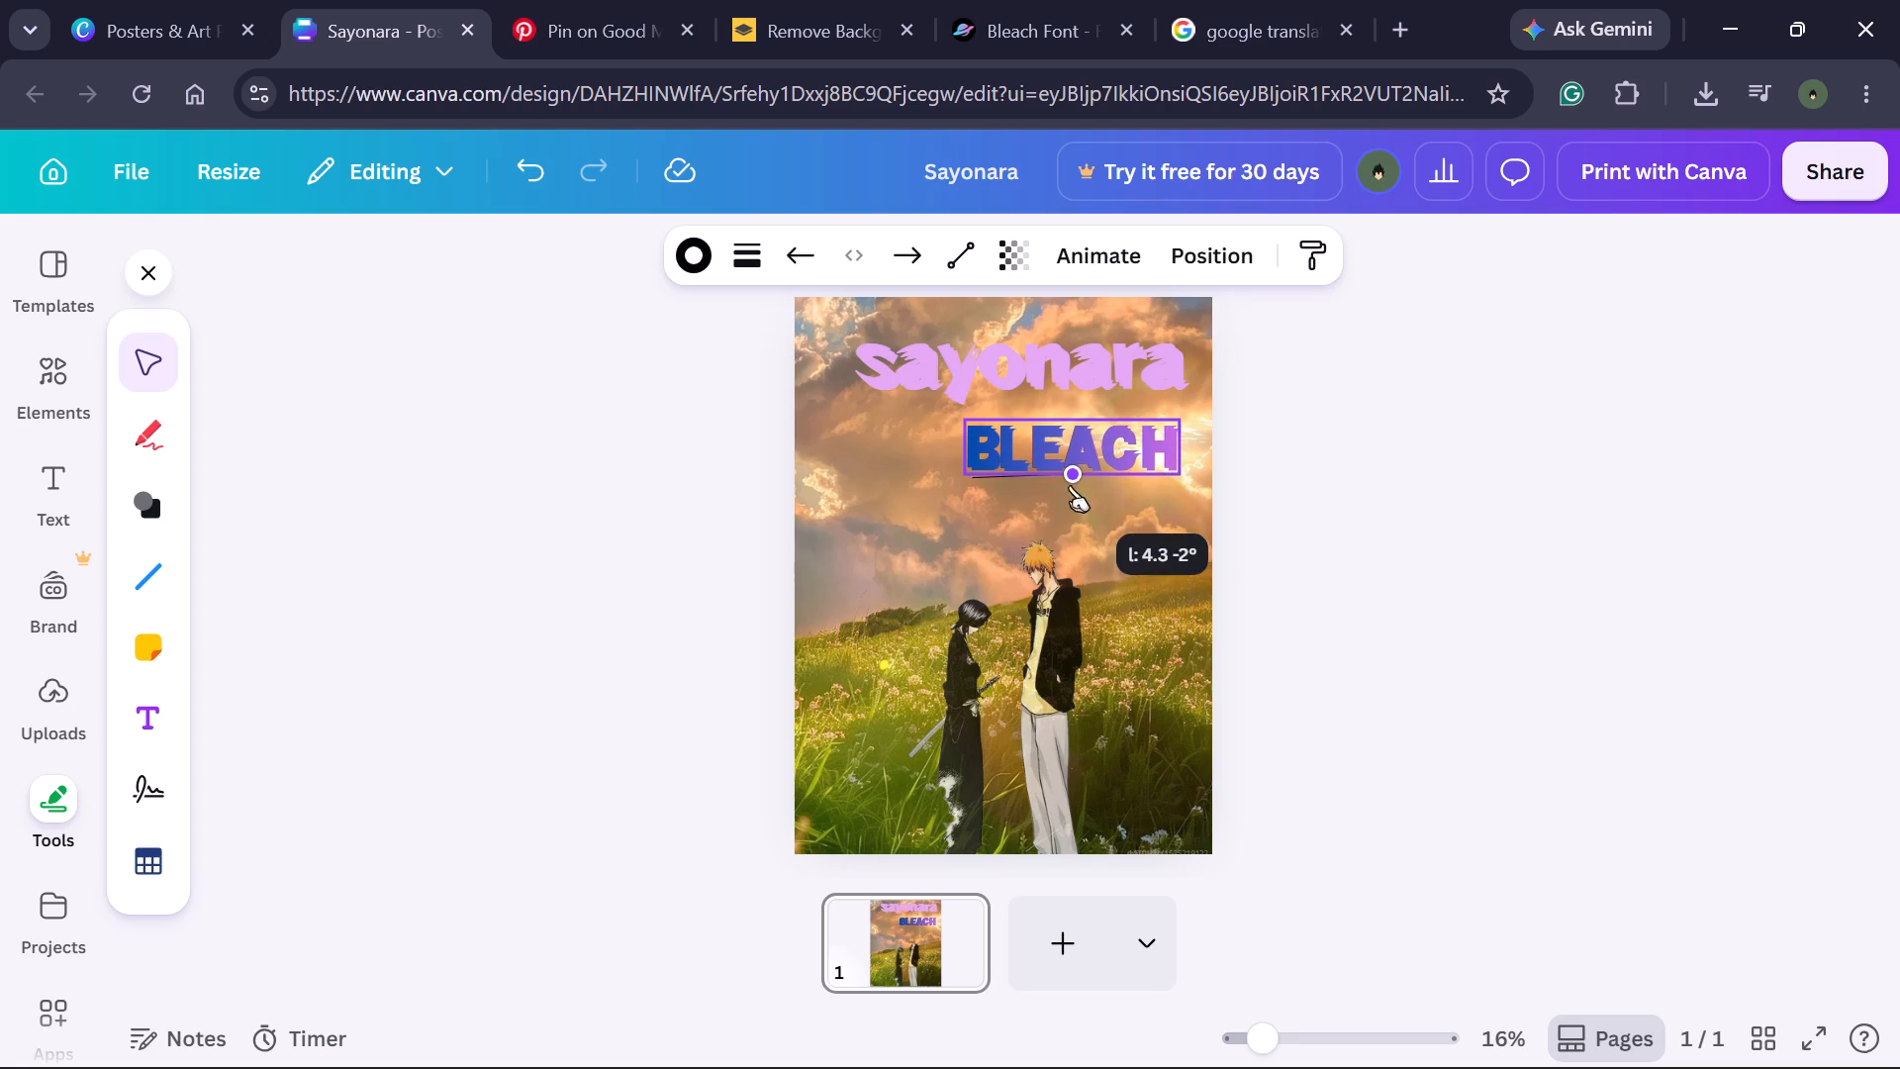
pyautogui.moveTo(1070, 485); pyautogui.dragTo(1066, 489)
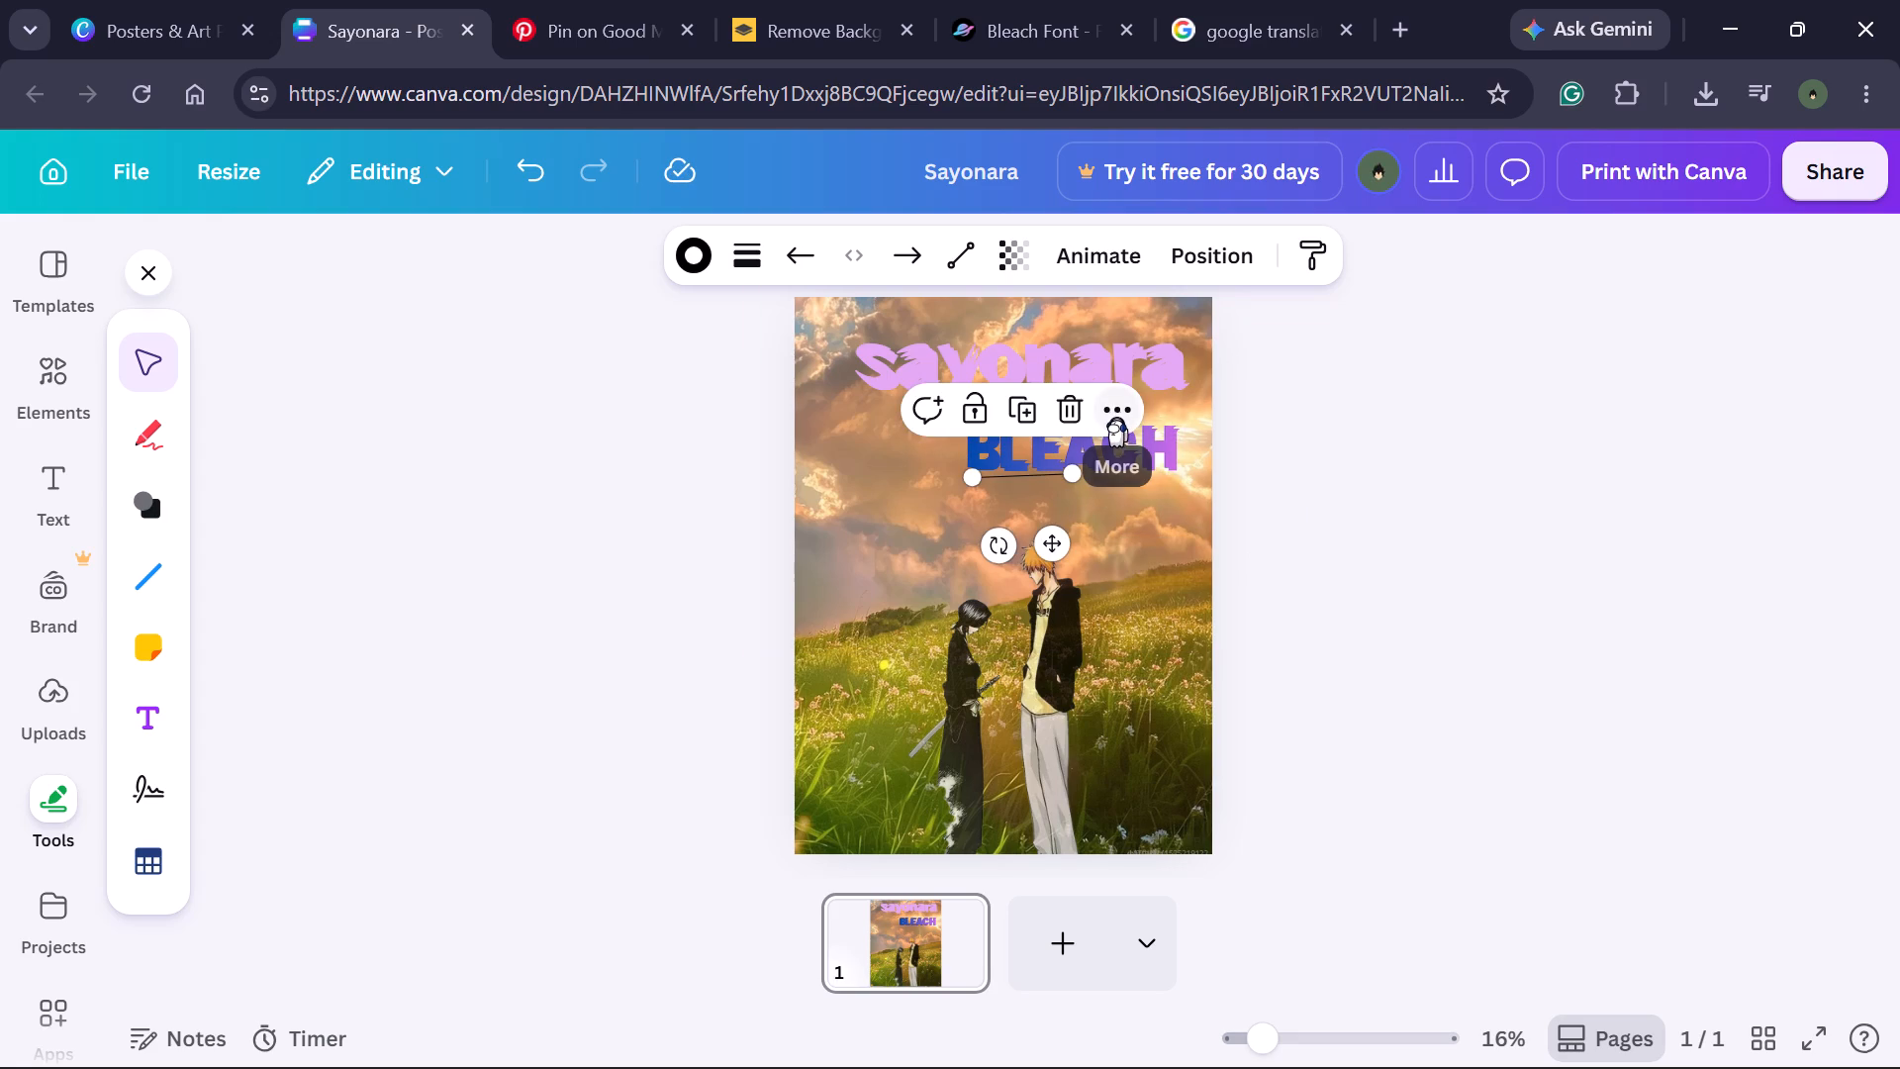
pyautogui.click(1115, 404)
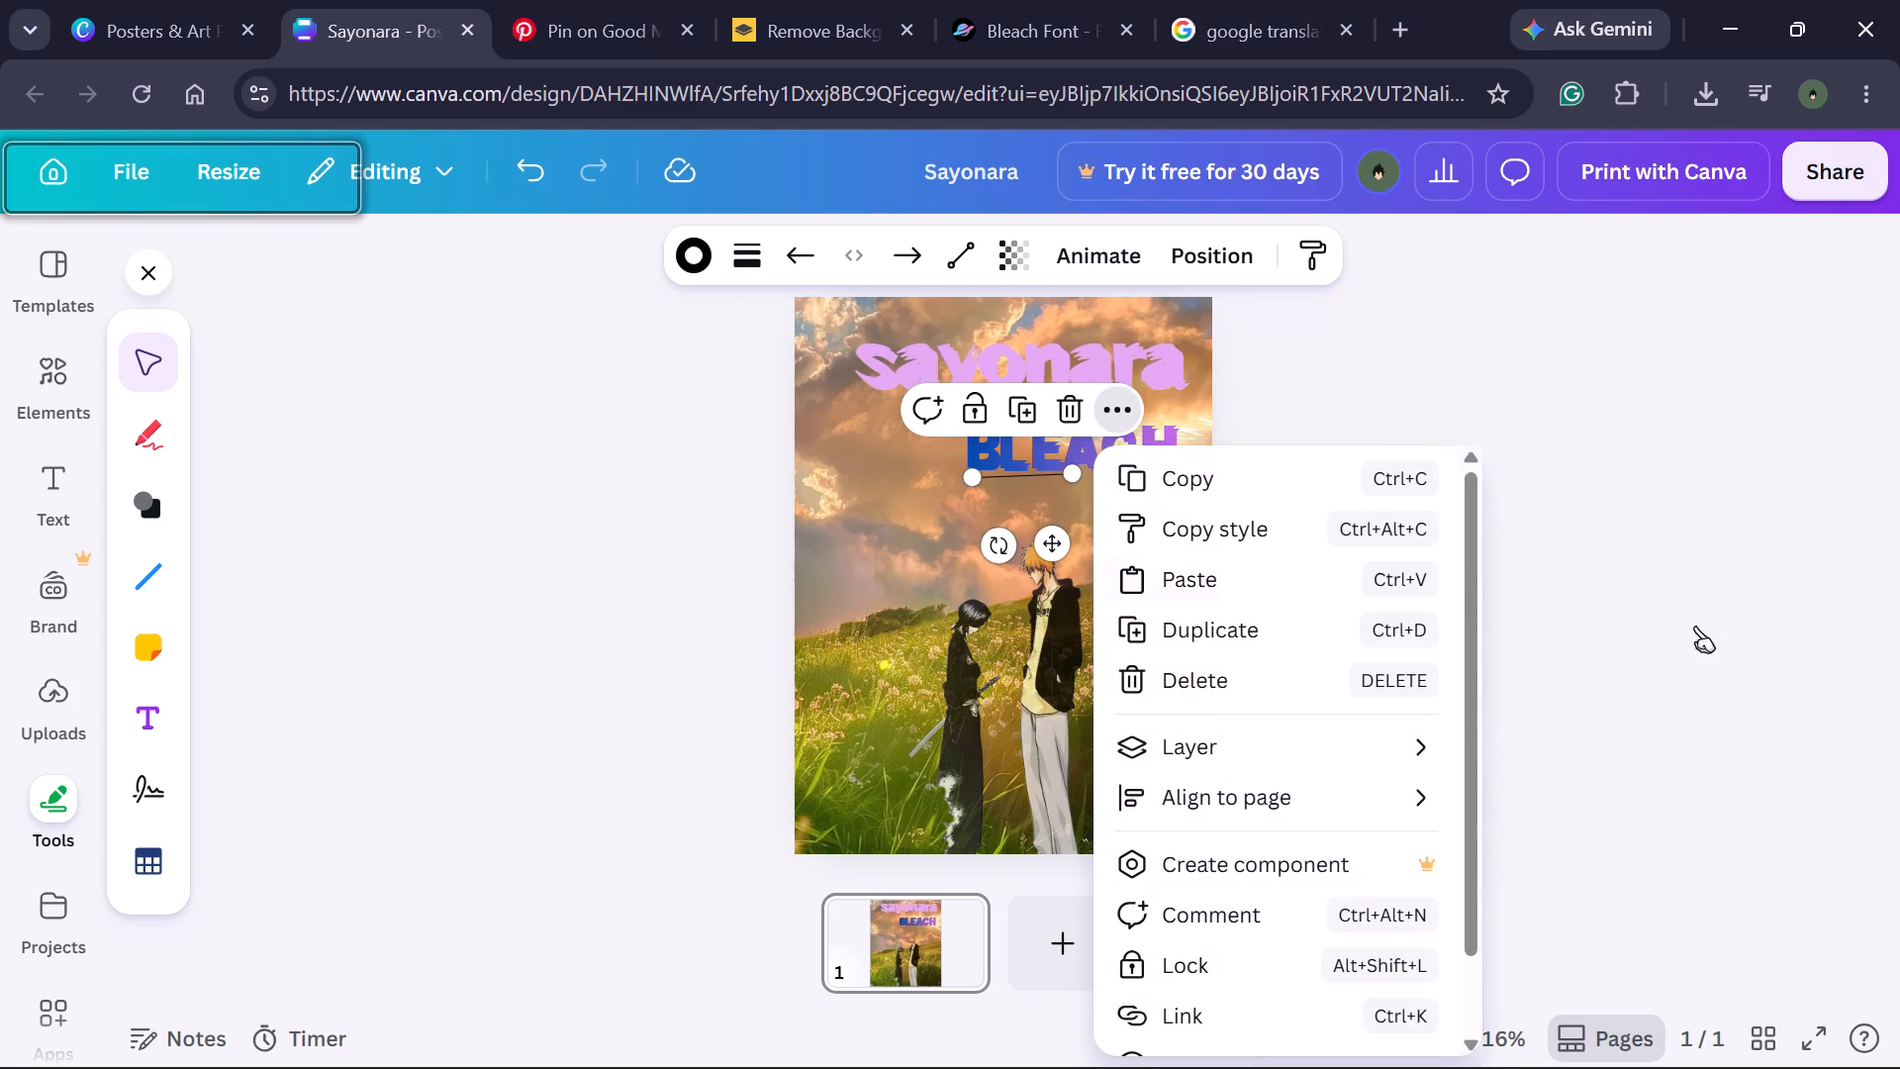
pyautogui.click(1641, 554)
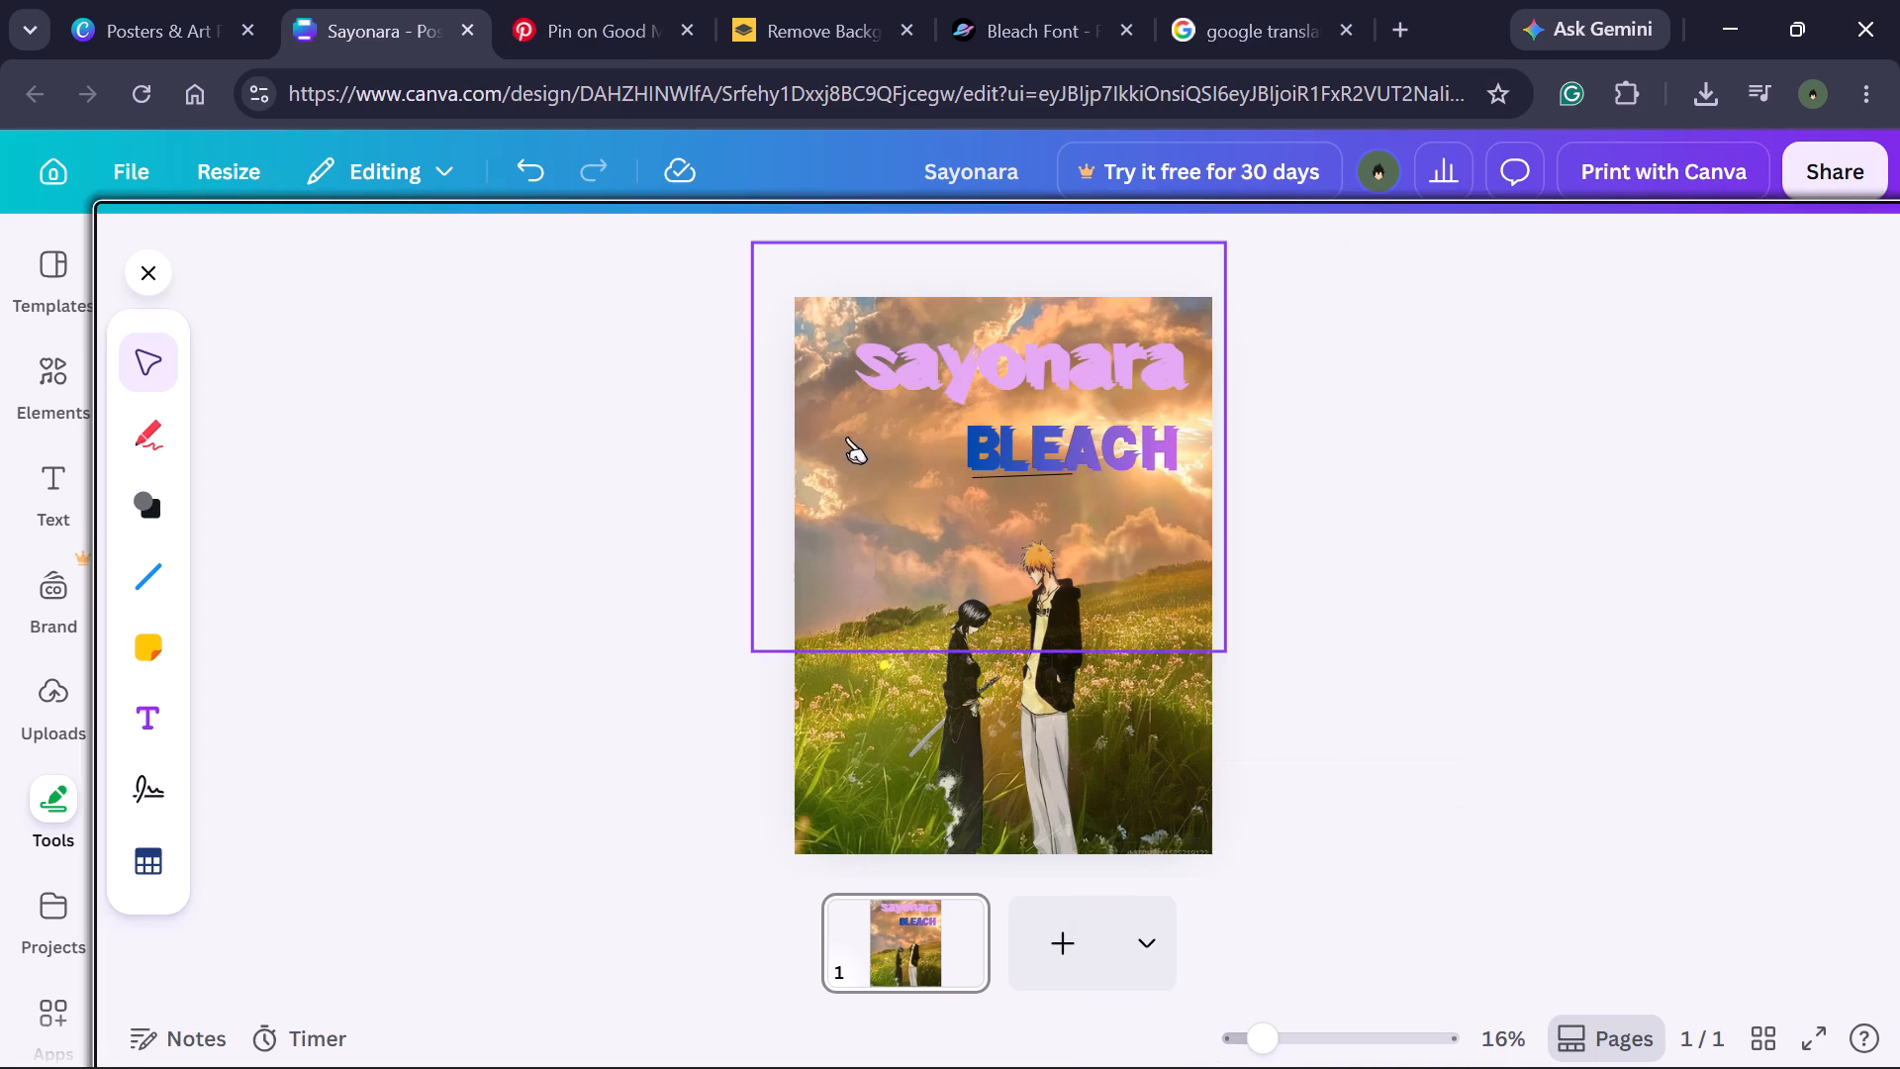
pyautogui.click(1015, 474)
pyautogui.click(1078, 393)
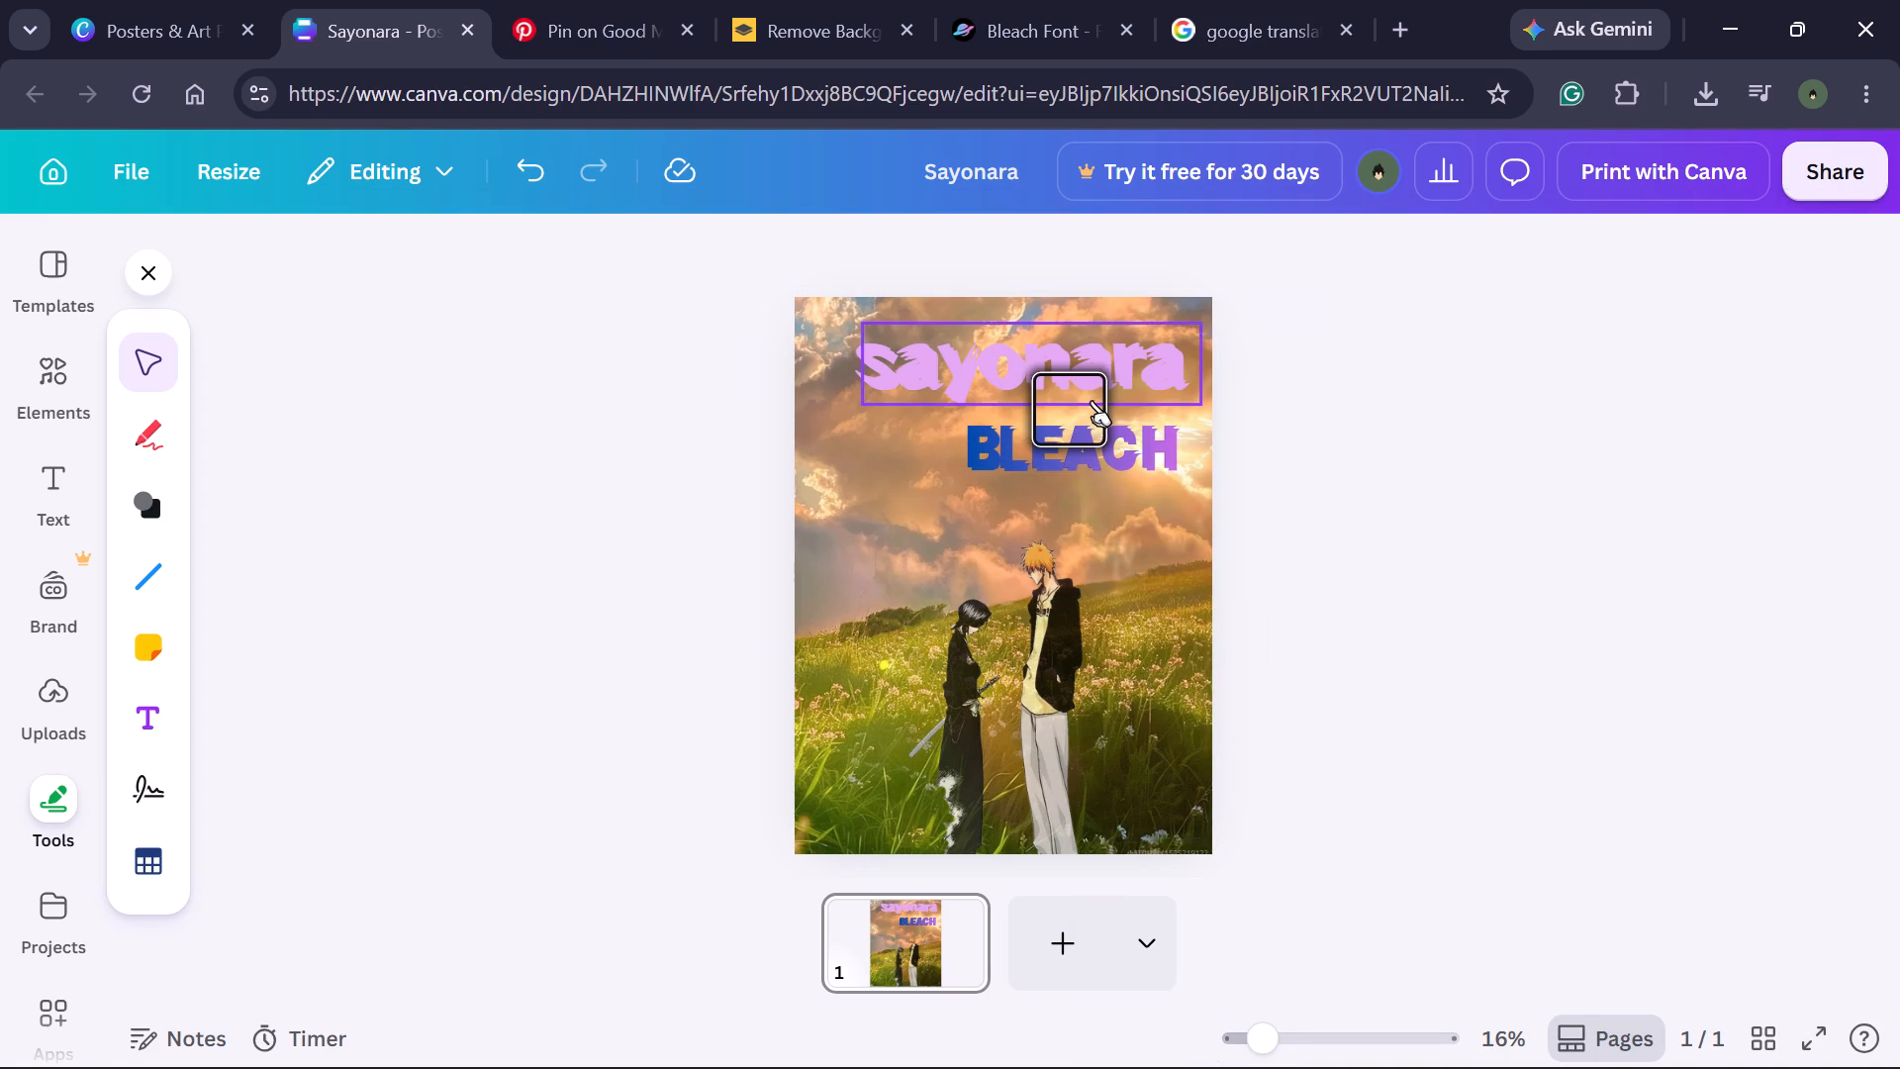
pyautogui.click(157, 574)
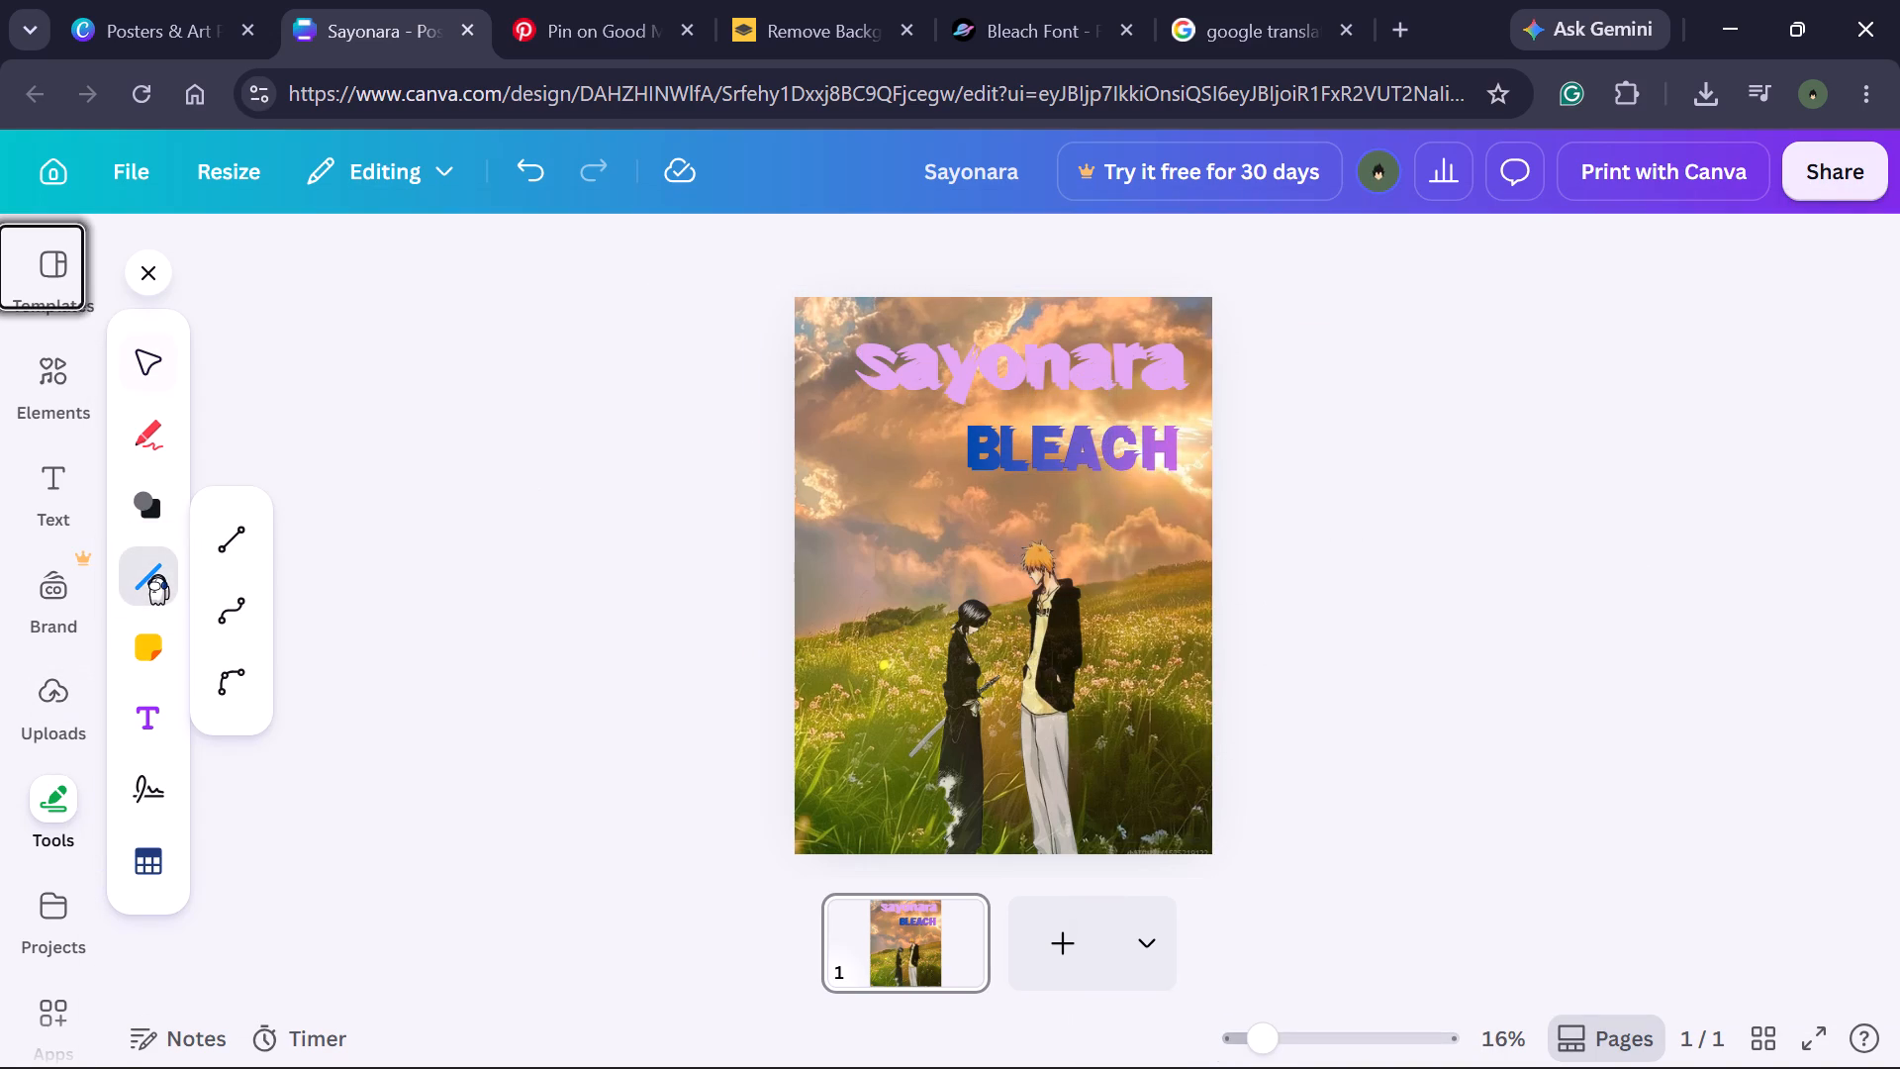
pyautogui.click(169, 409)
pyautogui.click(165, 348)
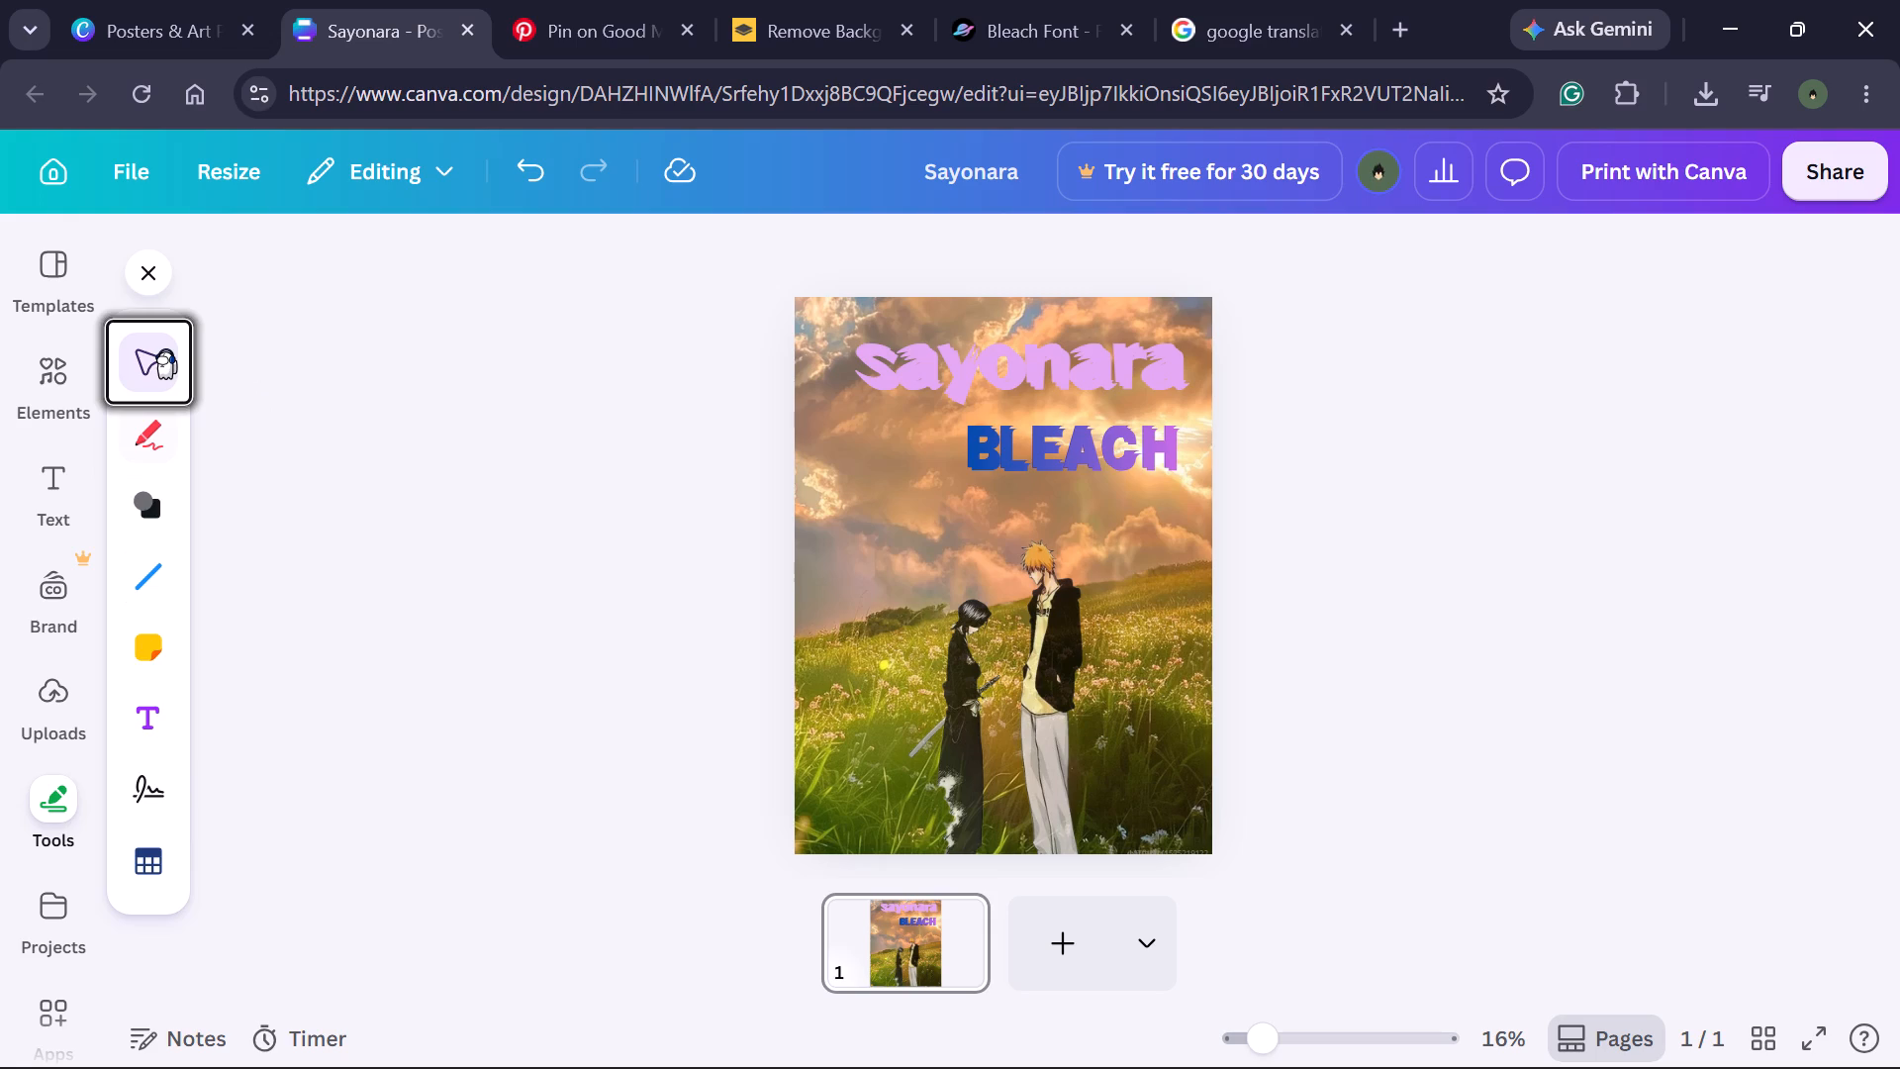
# Search the elements for "line" and add the plain solid straight line shape to the poster.
pyautogui.click(33, 497)
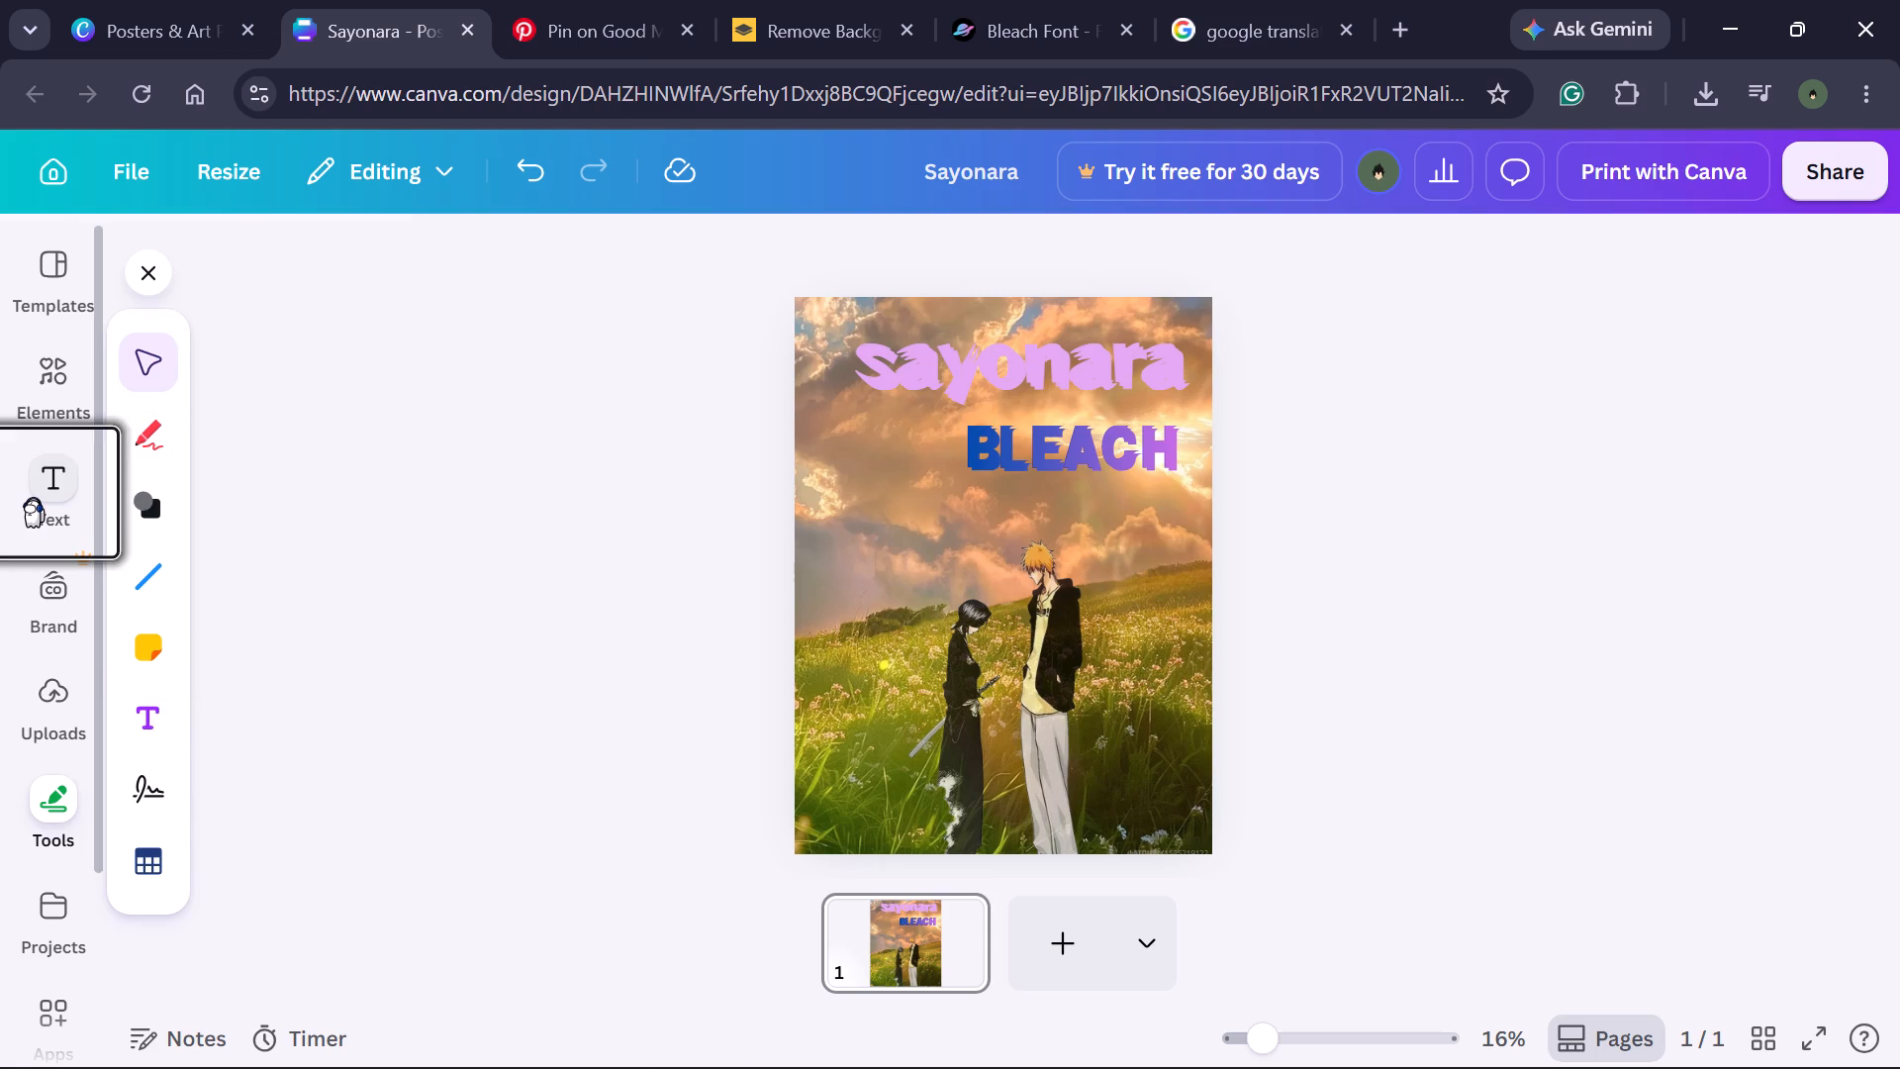
pyautogui.click(79, 374)
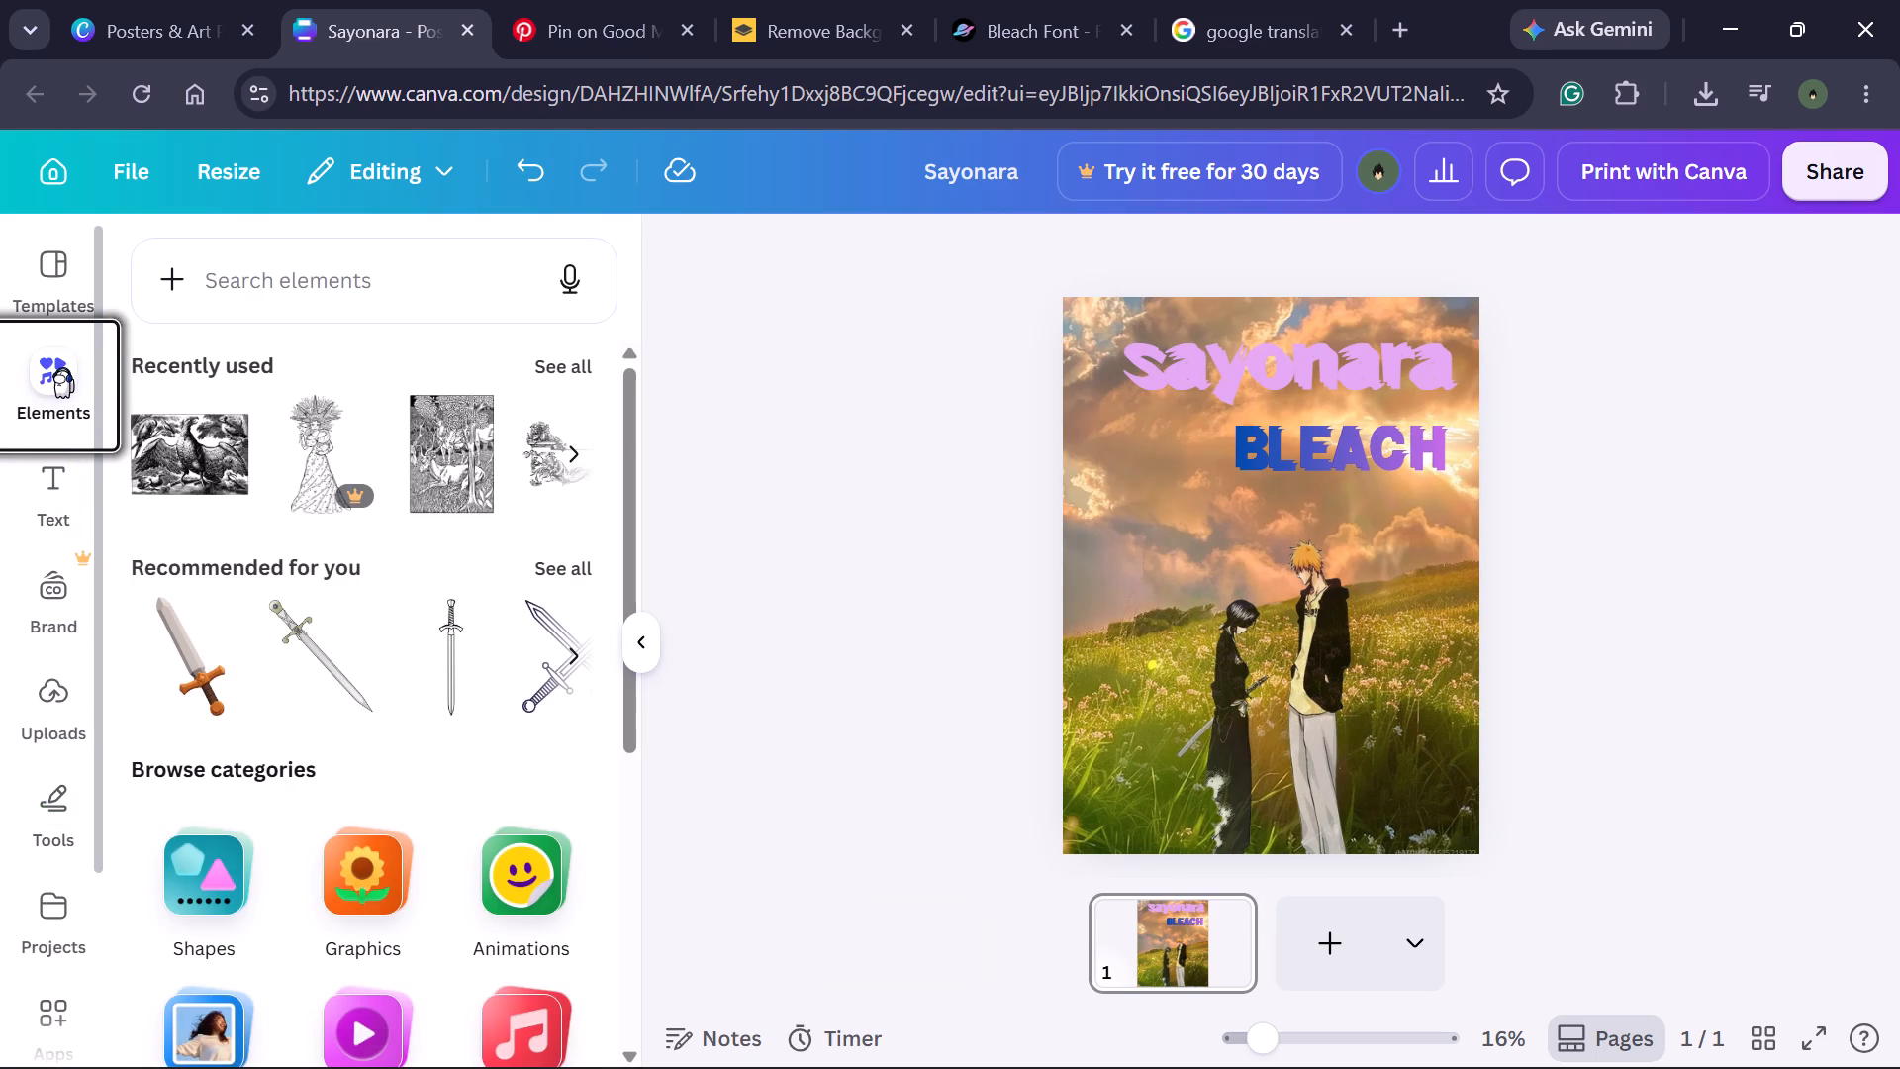
pyautogui.click(287, 295)
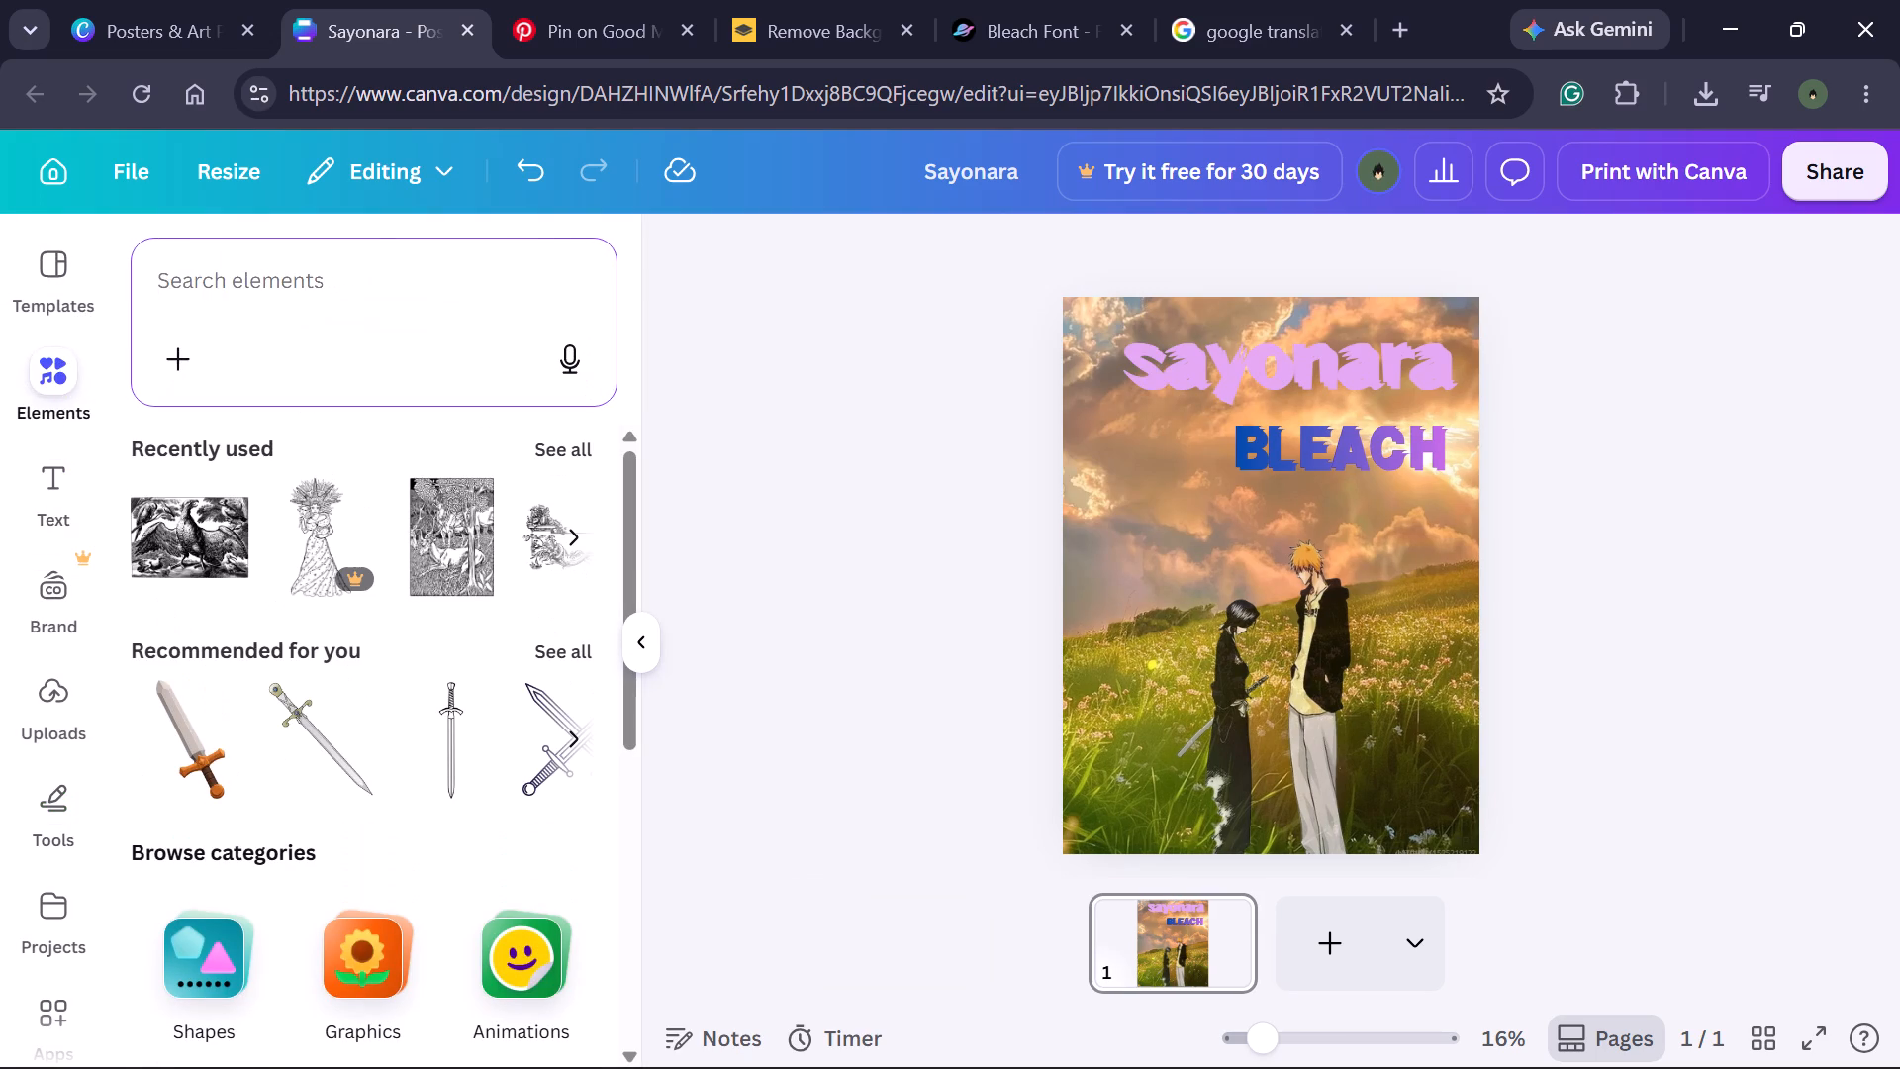
pyautogui.write('line')
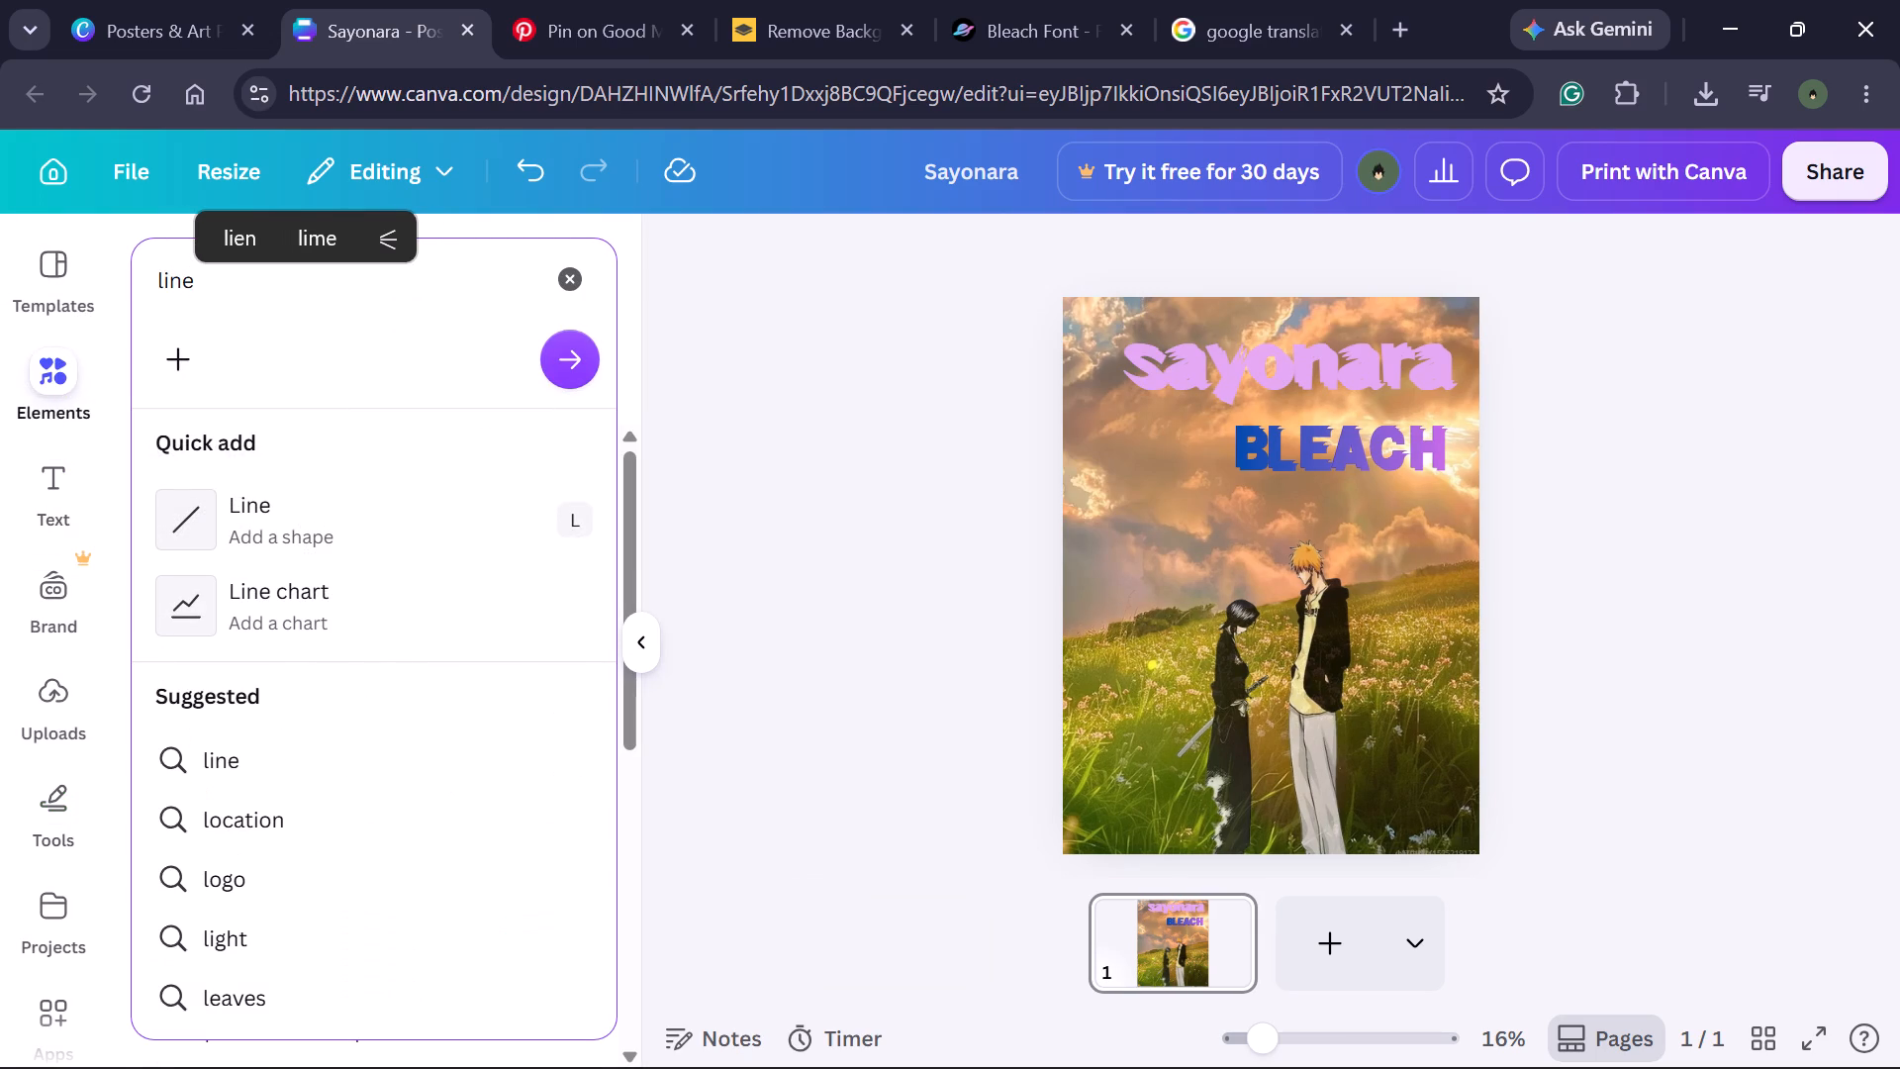
pyautogui.press('Return')
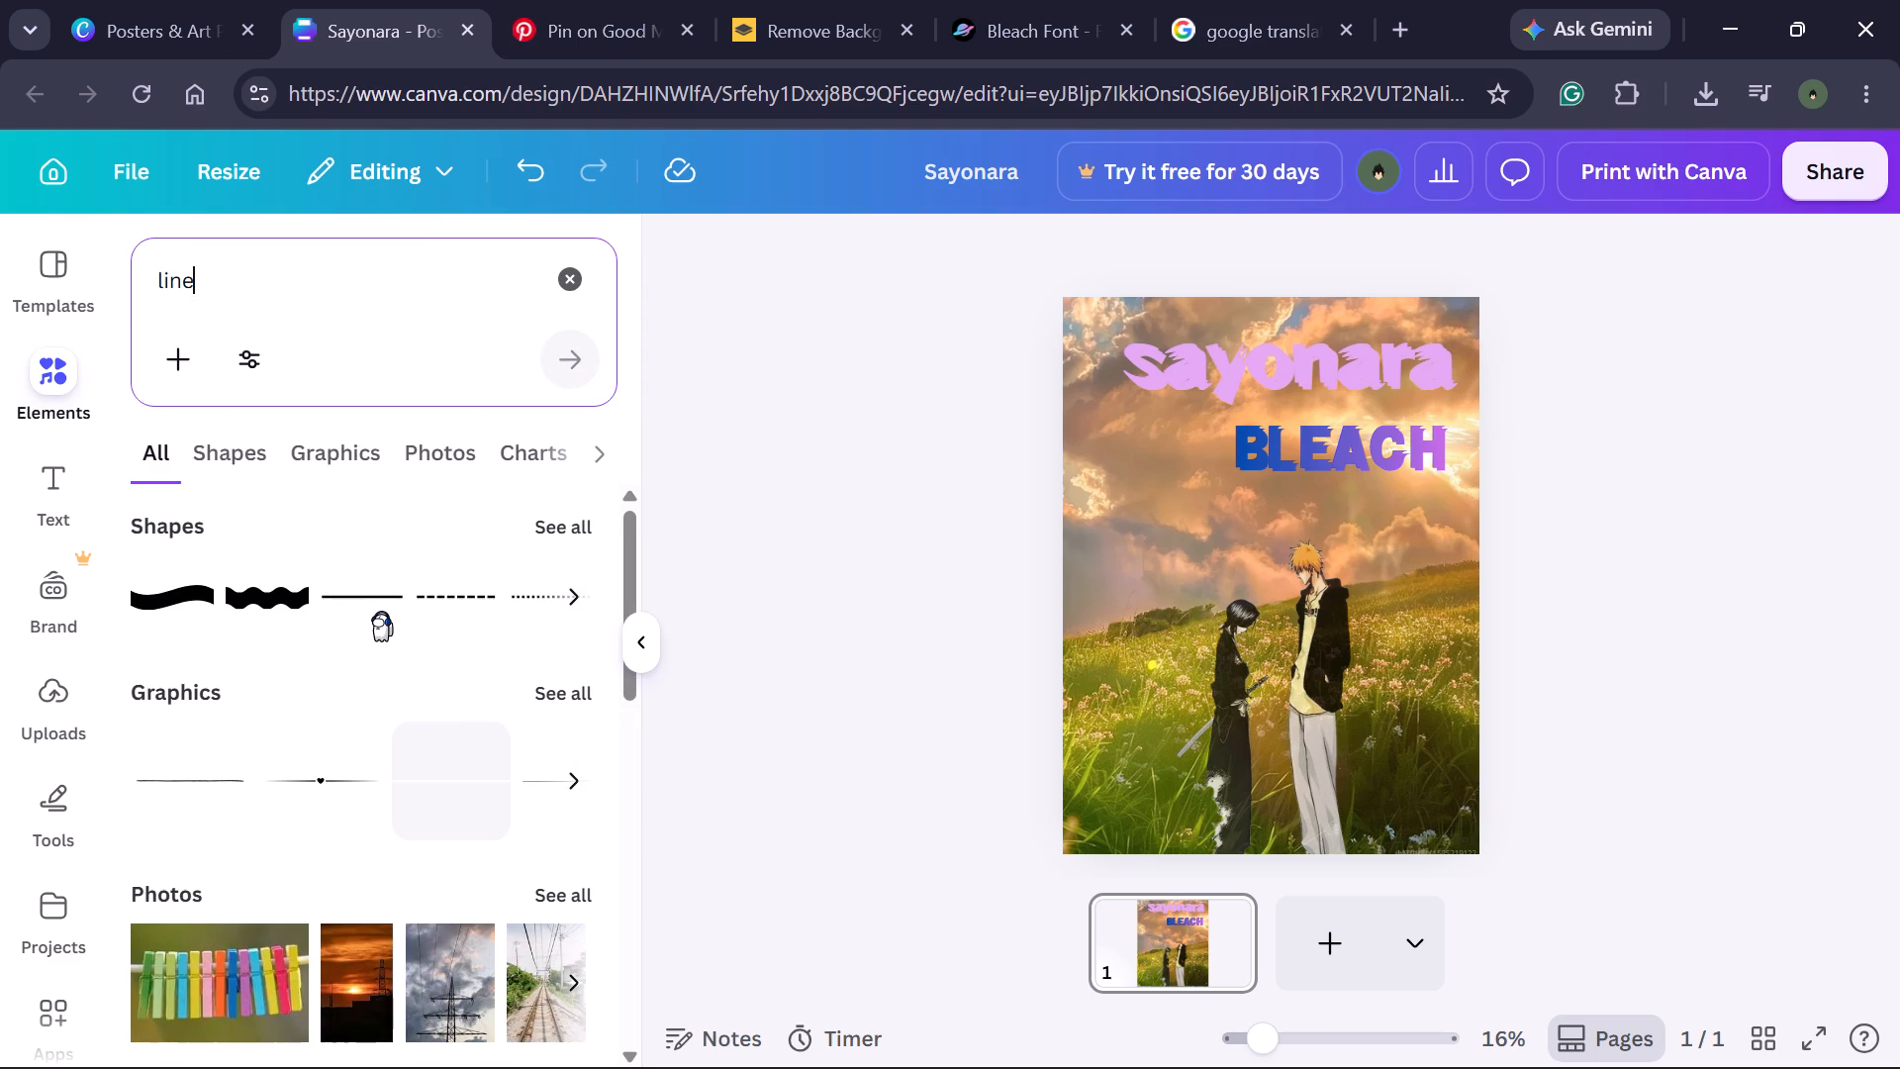
pyautogui.scroll(-2, 381, 611)
pyautogui.scroll(3, 377, 600)
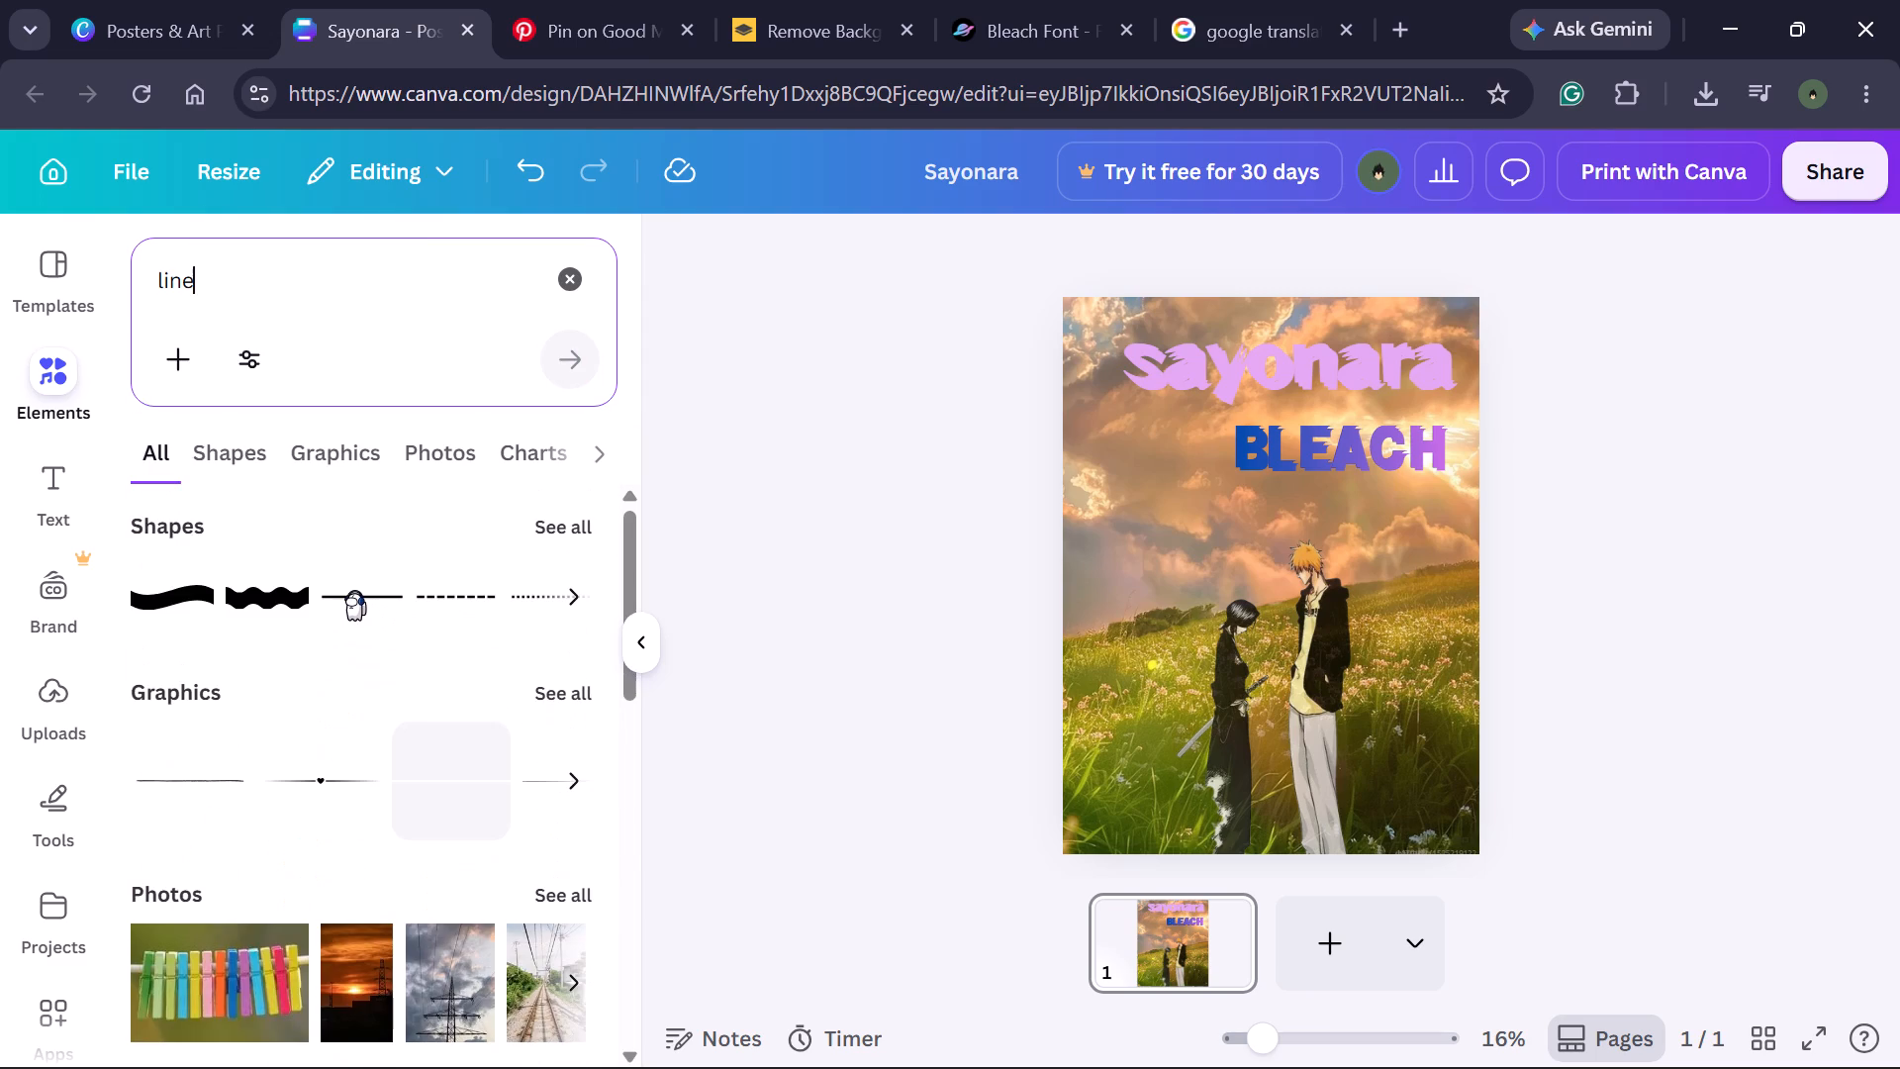
pyautogui.click(364, 601)
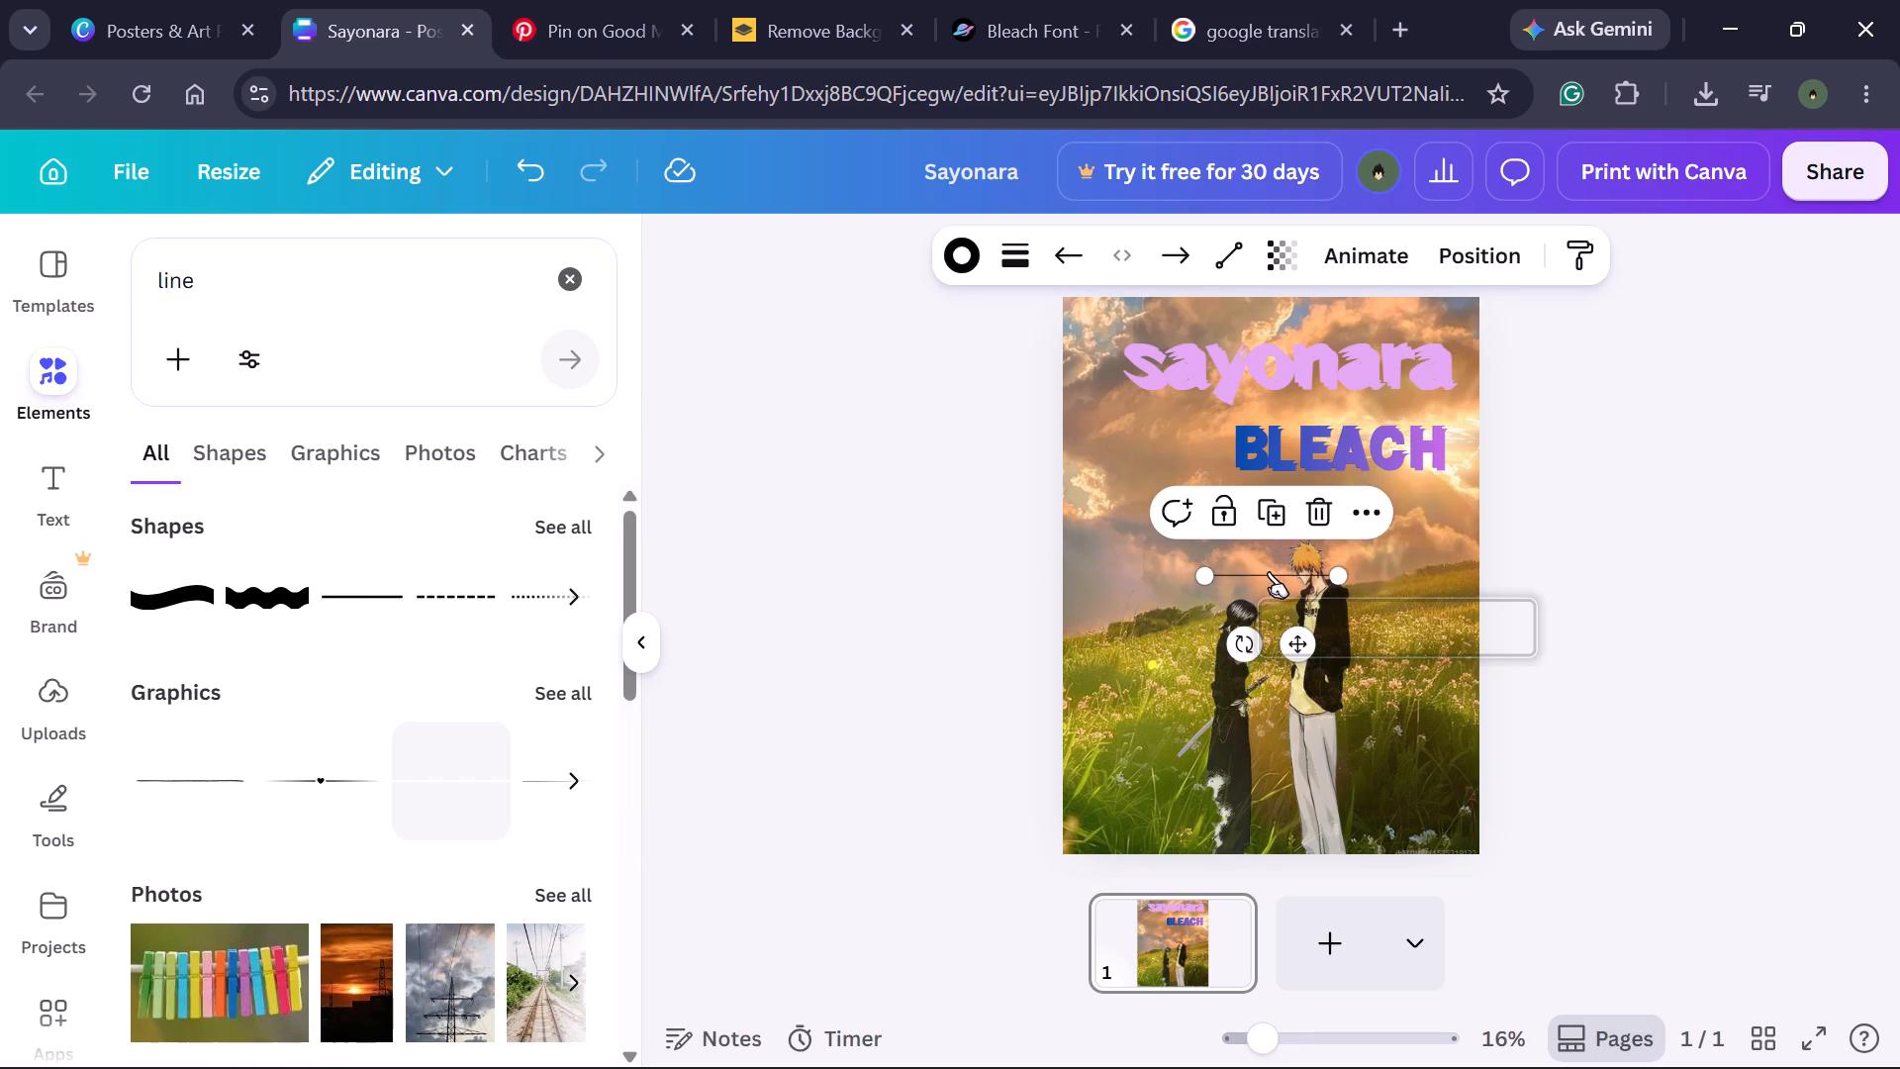
# Shorten the new line to under half the width of "BLEACH" and place it just beneath the word's first letters, starting under the B.
pyautogui.moveTo(1344, 575); pyautogui.dragTo(1296, 576)
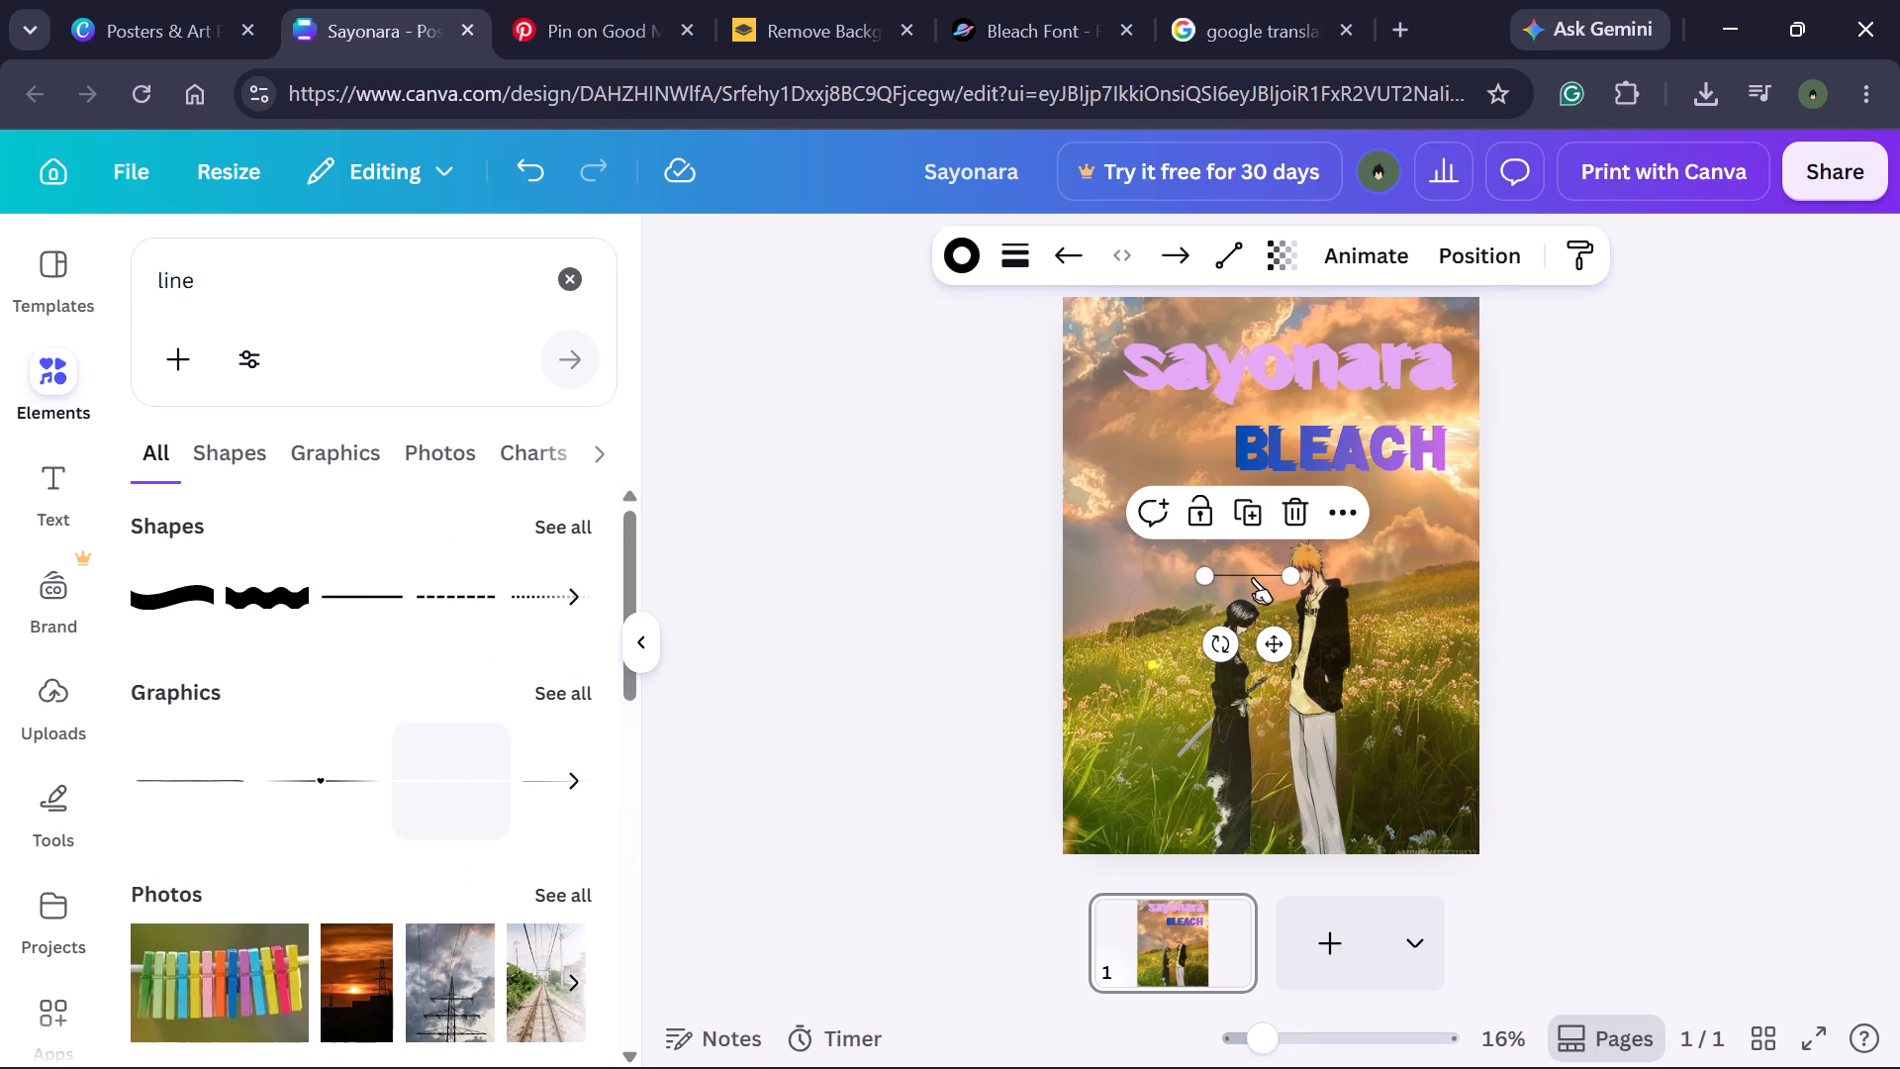
pyautogui.moveTo(1252, 575); pyautogui.dragTo(1275, 484)
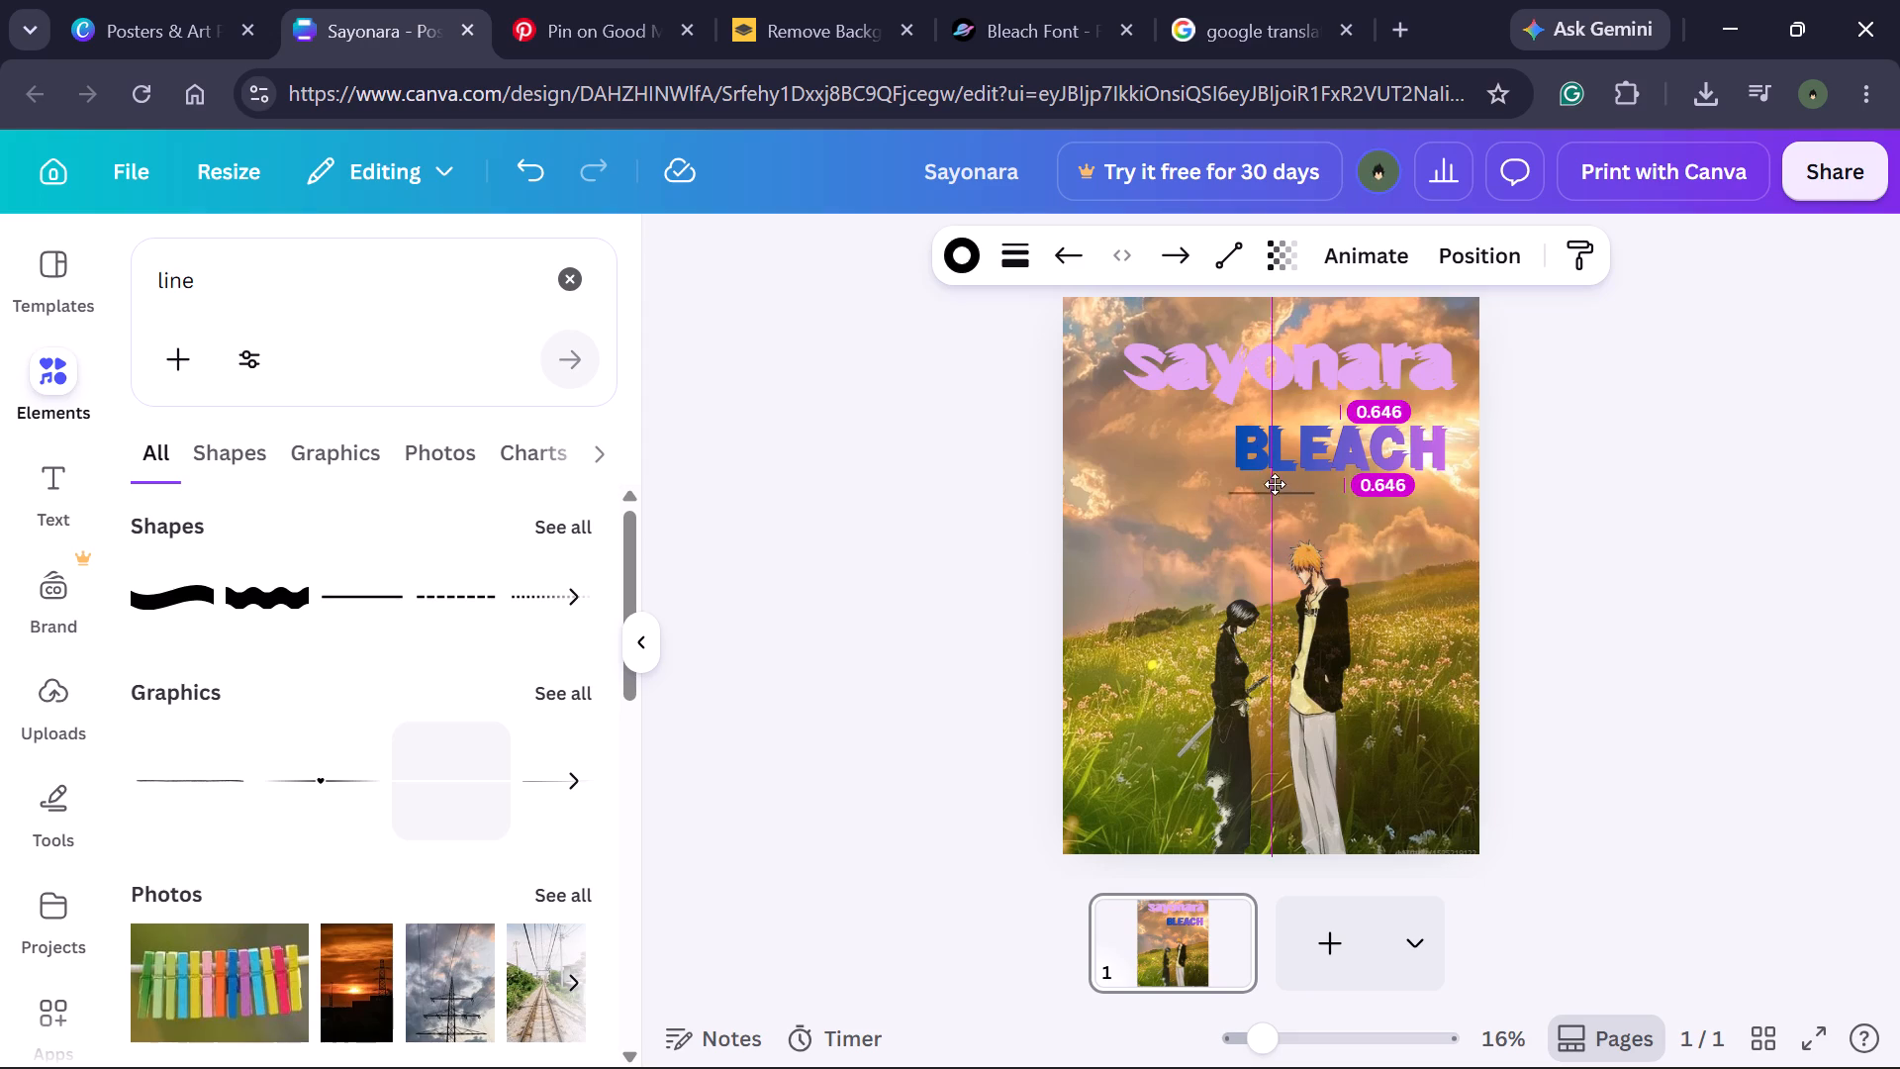
pyautogui.moveTo(1275, 484); pyautogui.dragTo(1280, 479)
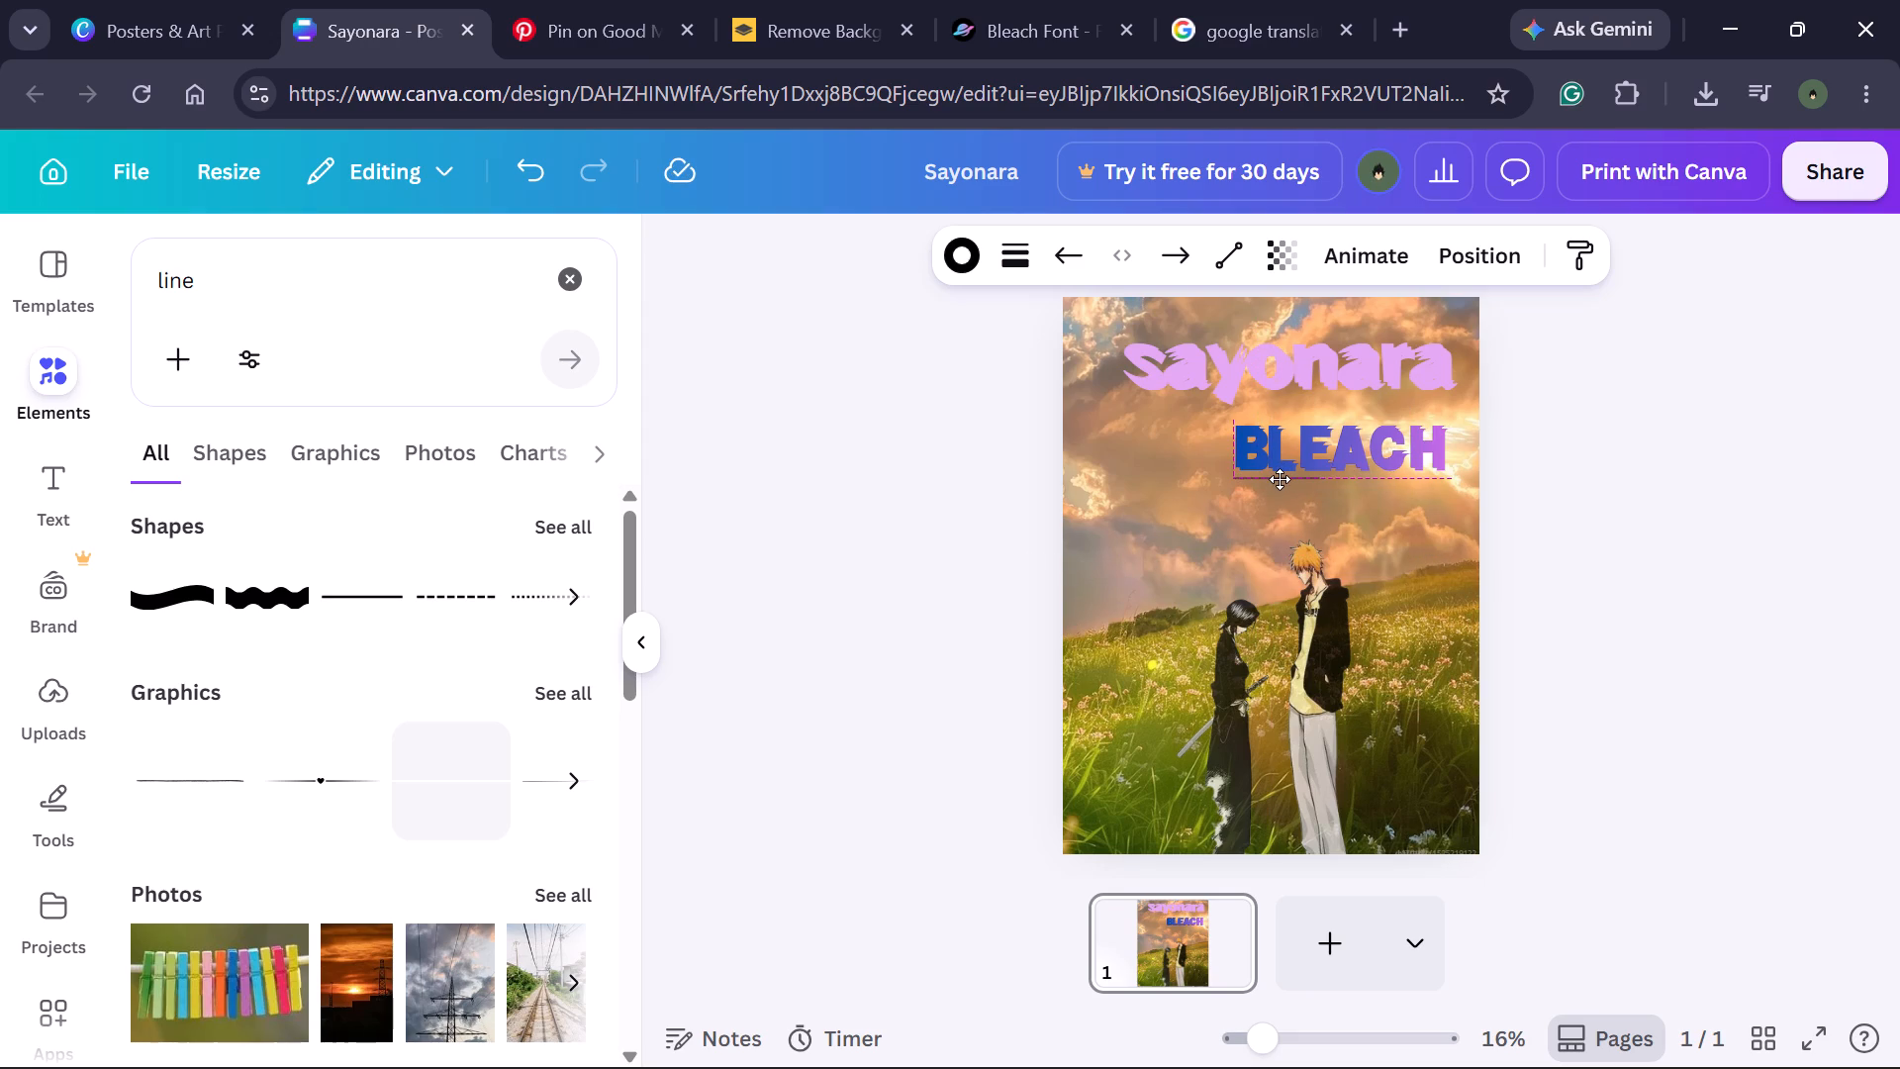
pyautogui.moveTo(1280, 479); pyautogui.dragTo(1279, 481)
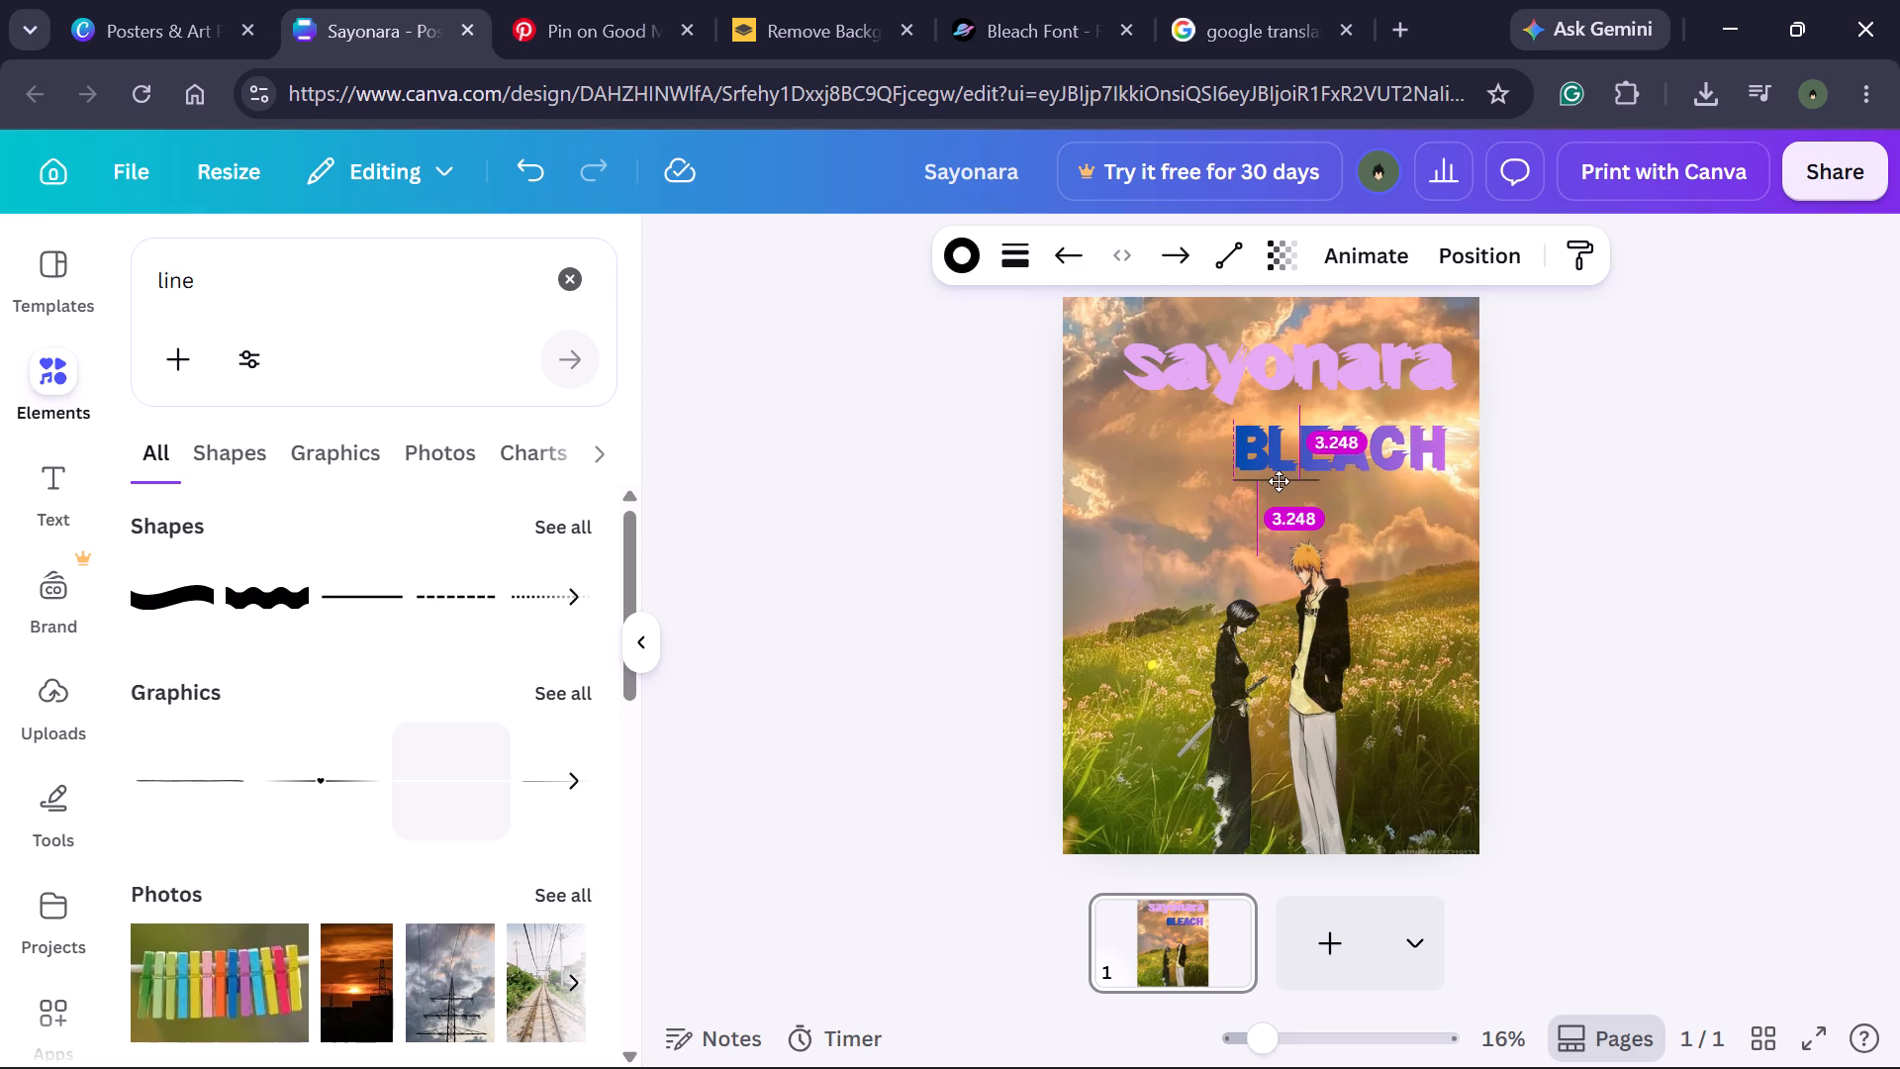
pyautogui.moveTo(1279, 481); pyautogui.dragTo(1280, 478)
pyautogui.click(1692, 450)
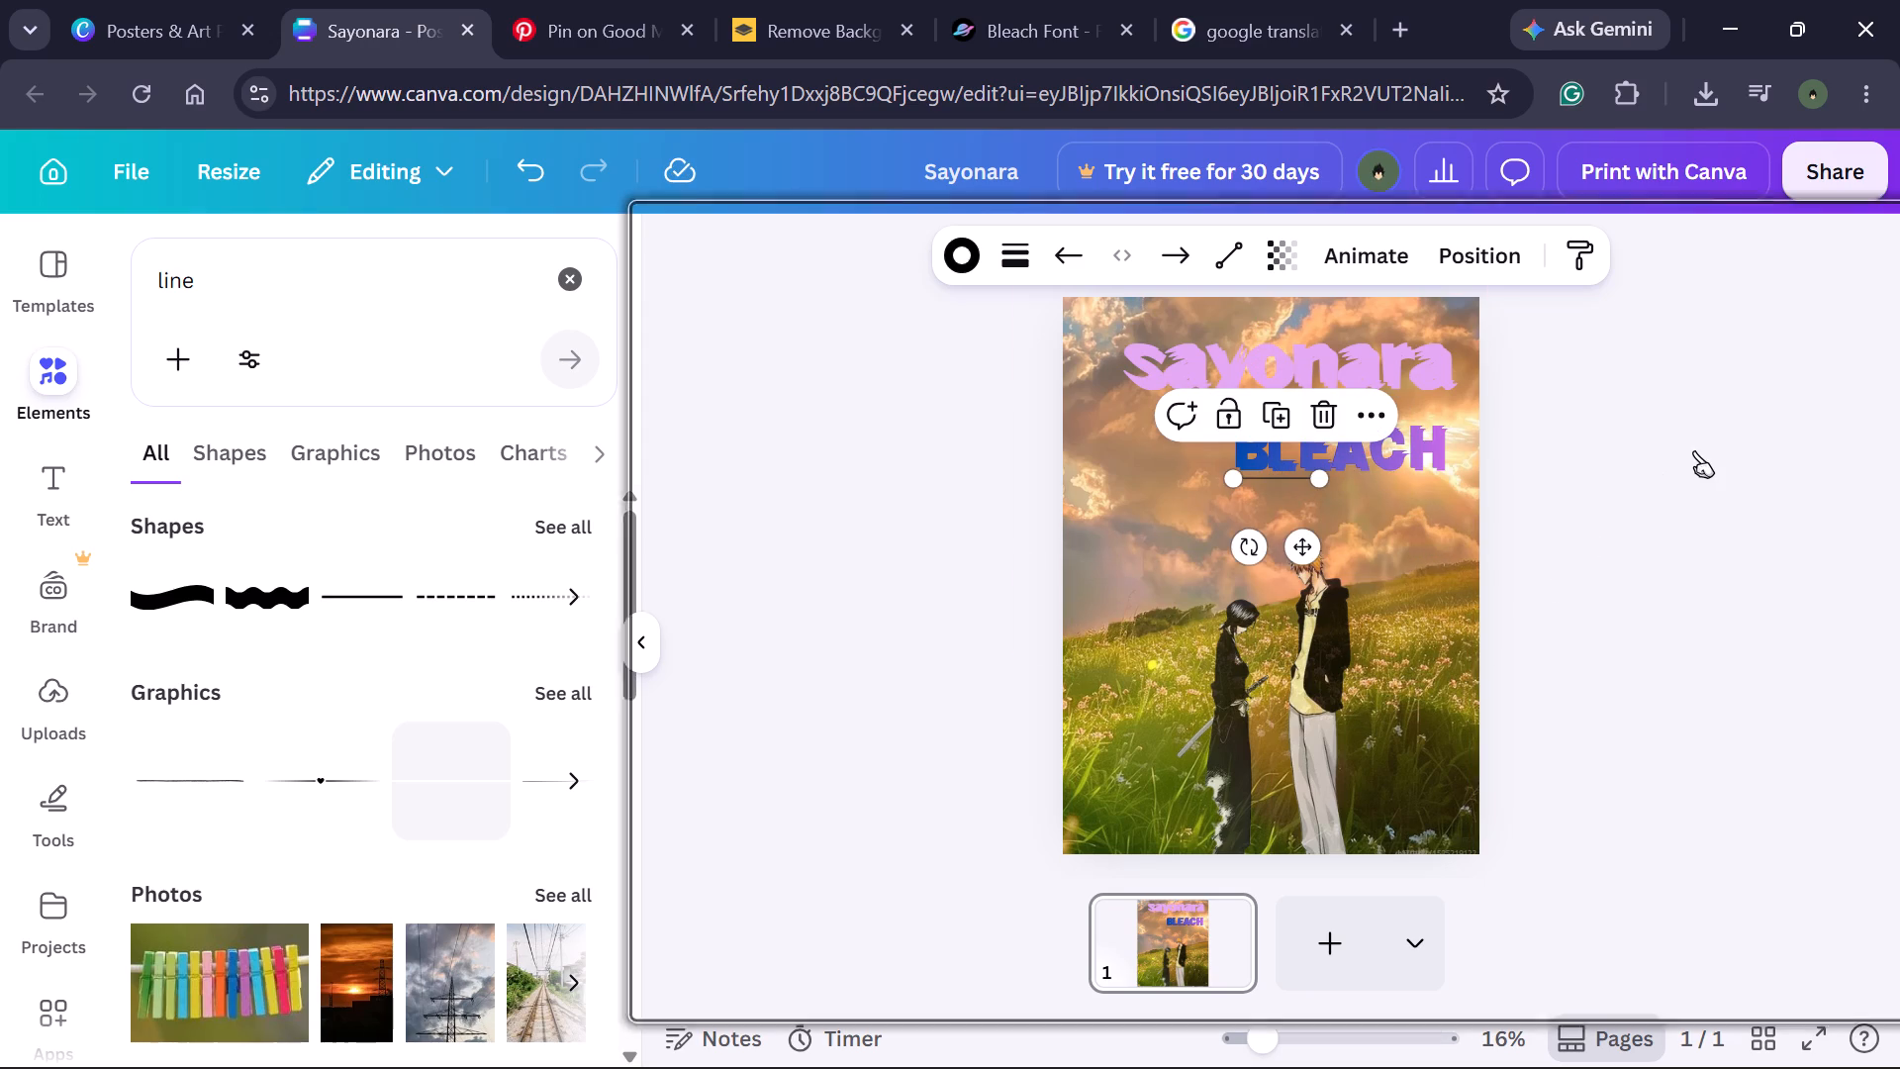
# Duplicate the short line and place the copy directly below it, aligned, to form a double underline beneath the first letters of "BLEACH".
pyautogui.click(1282, 473)
pyautogui.click(1296, 417)
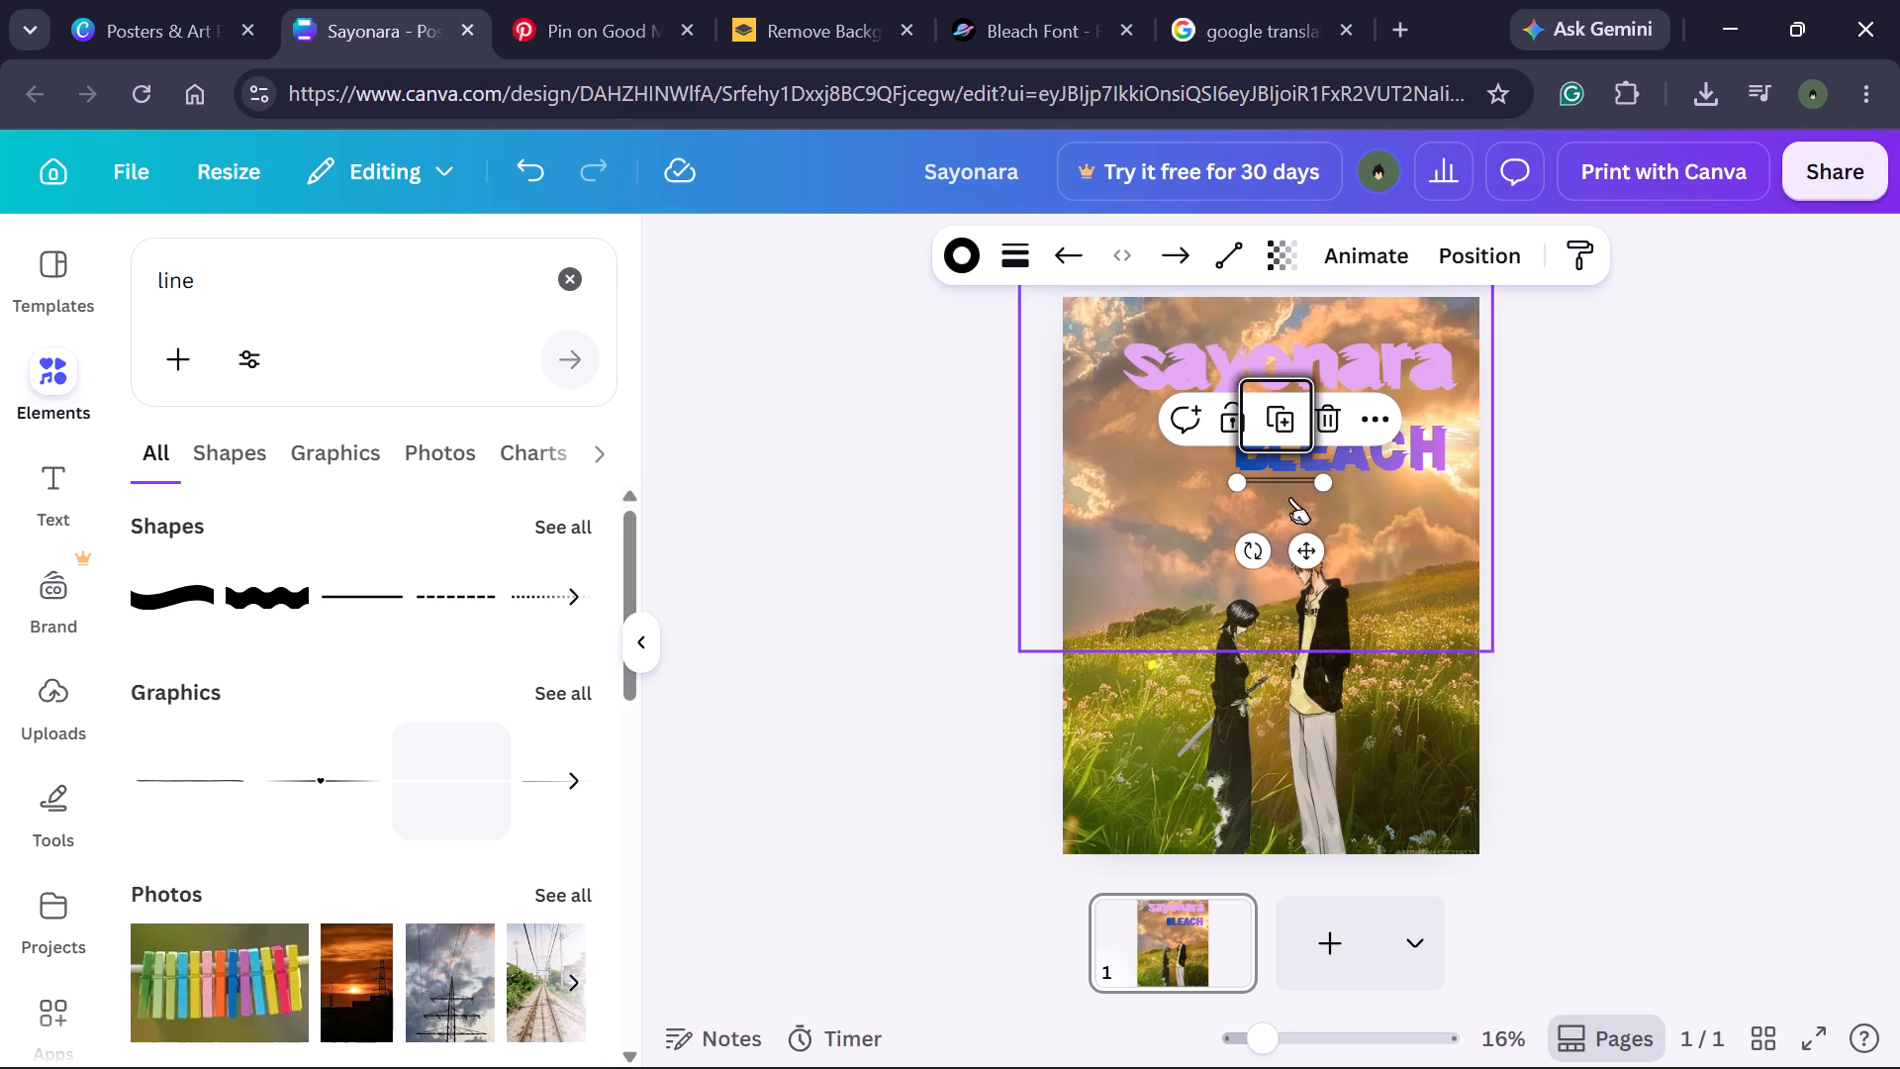
pyautogui.click(1291, 483)
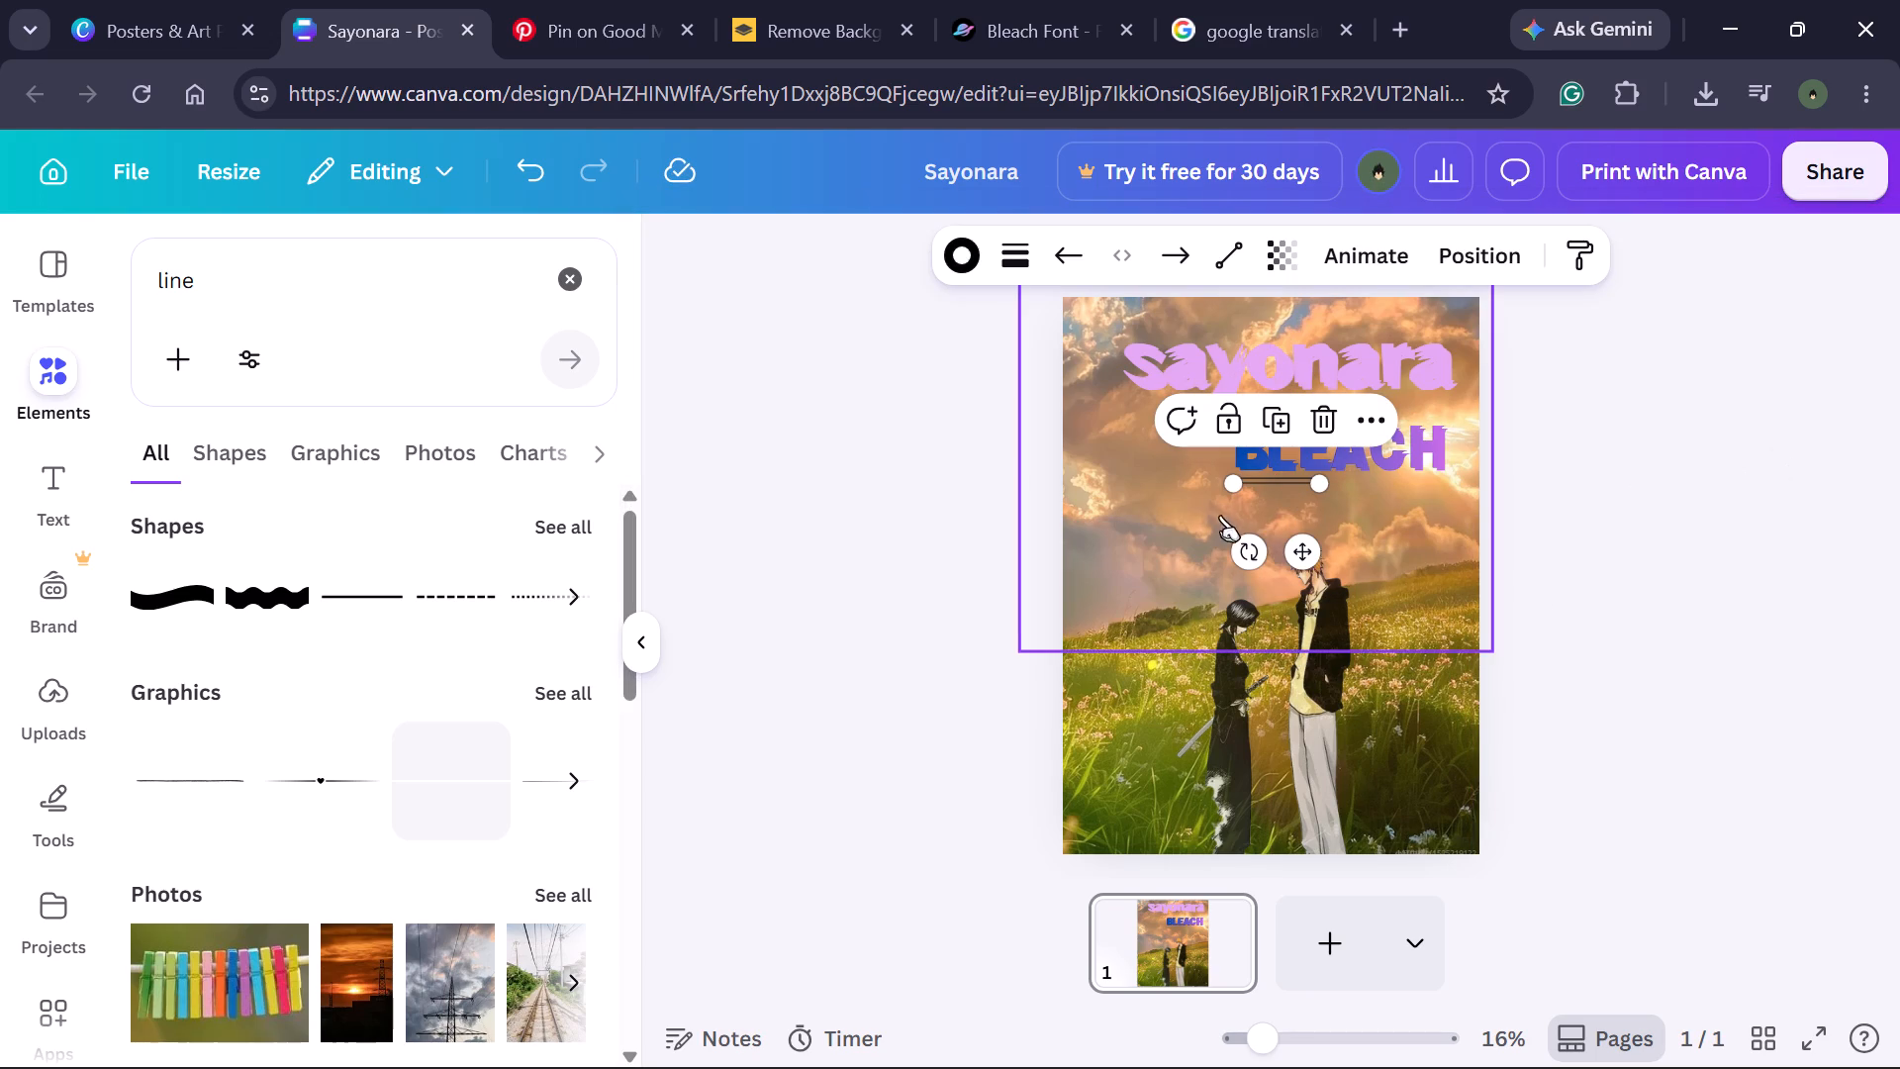
pyautogui.click(1717, 426)
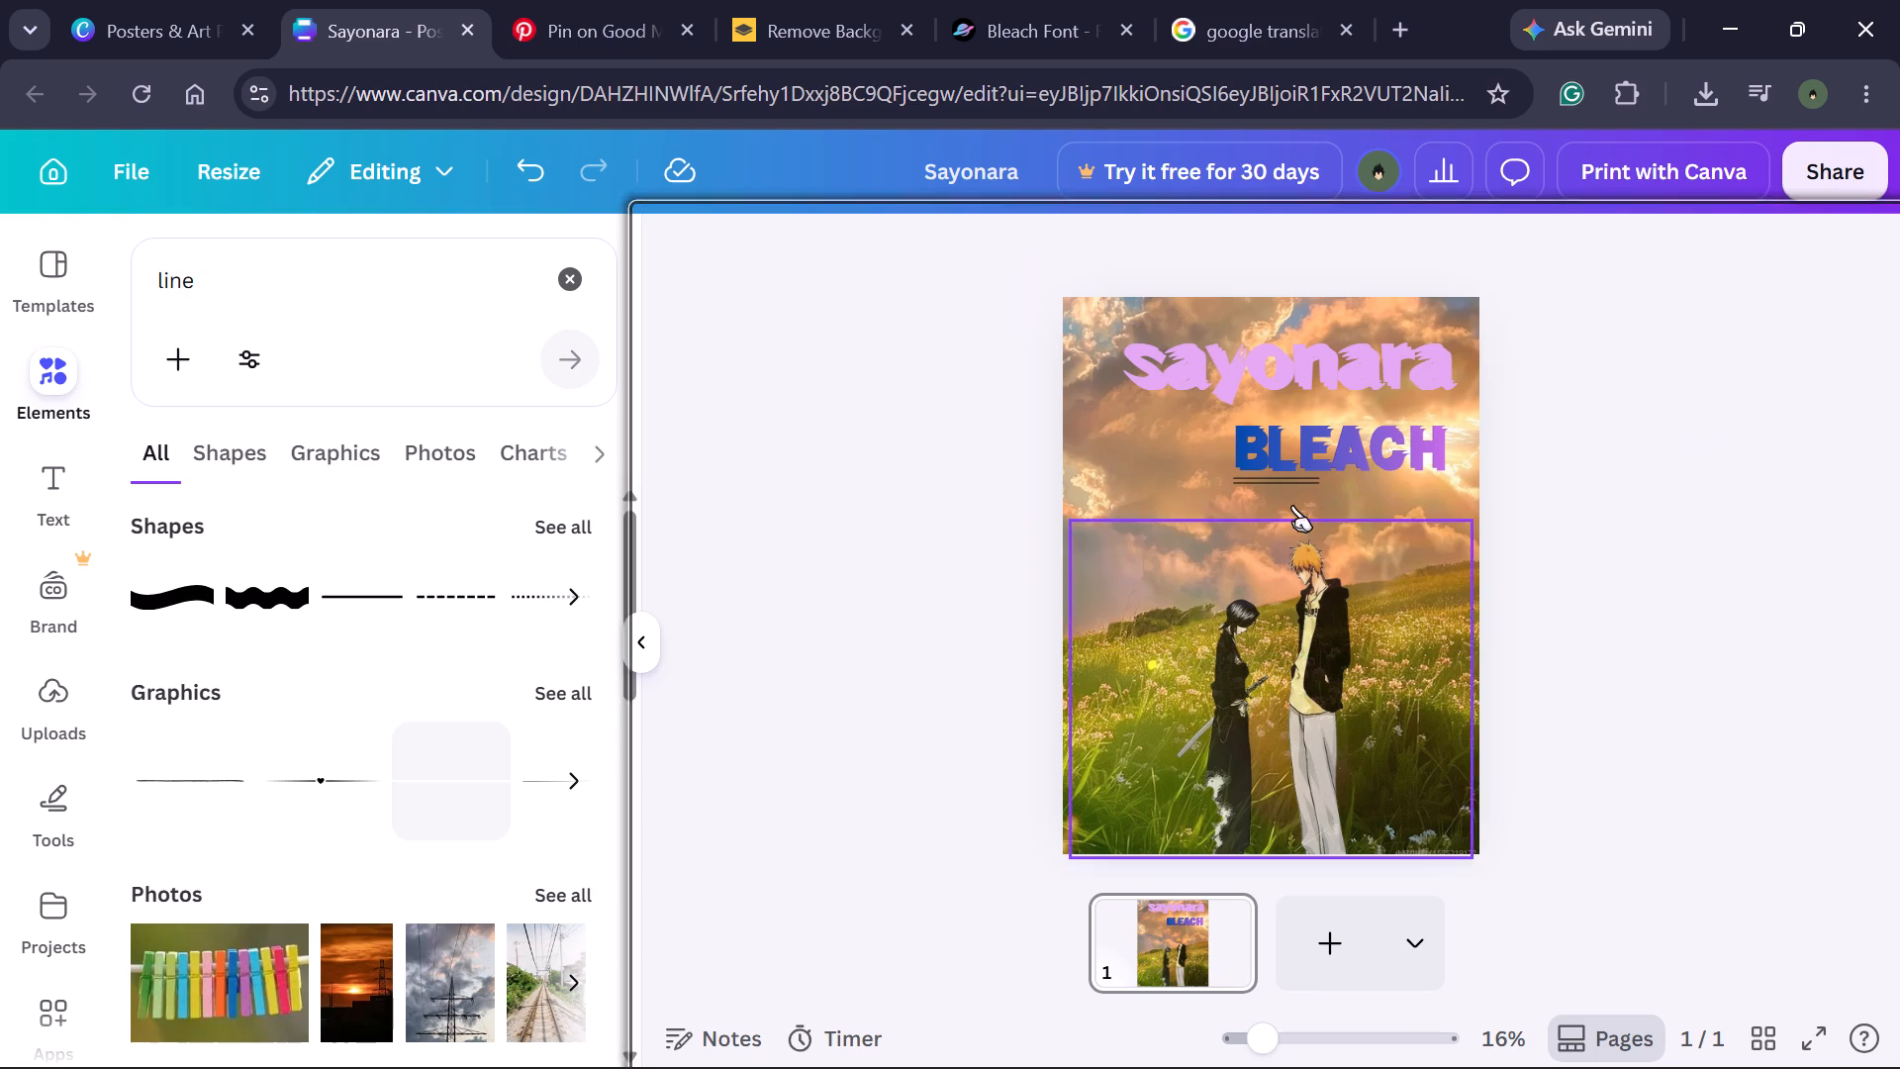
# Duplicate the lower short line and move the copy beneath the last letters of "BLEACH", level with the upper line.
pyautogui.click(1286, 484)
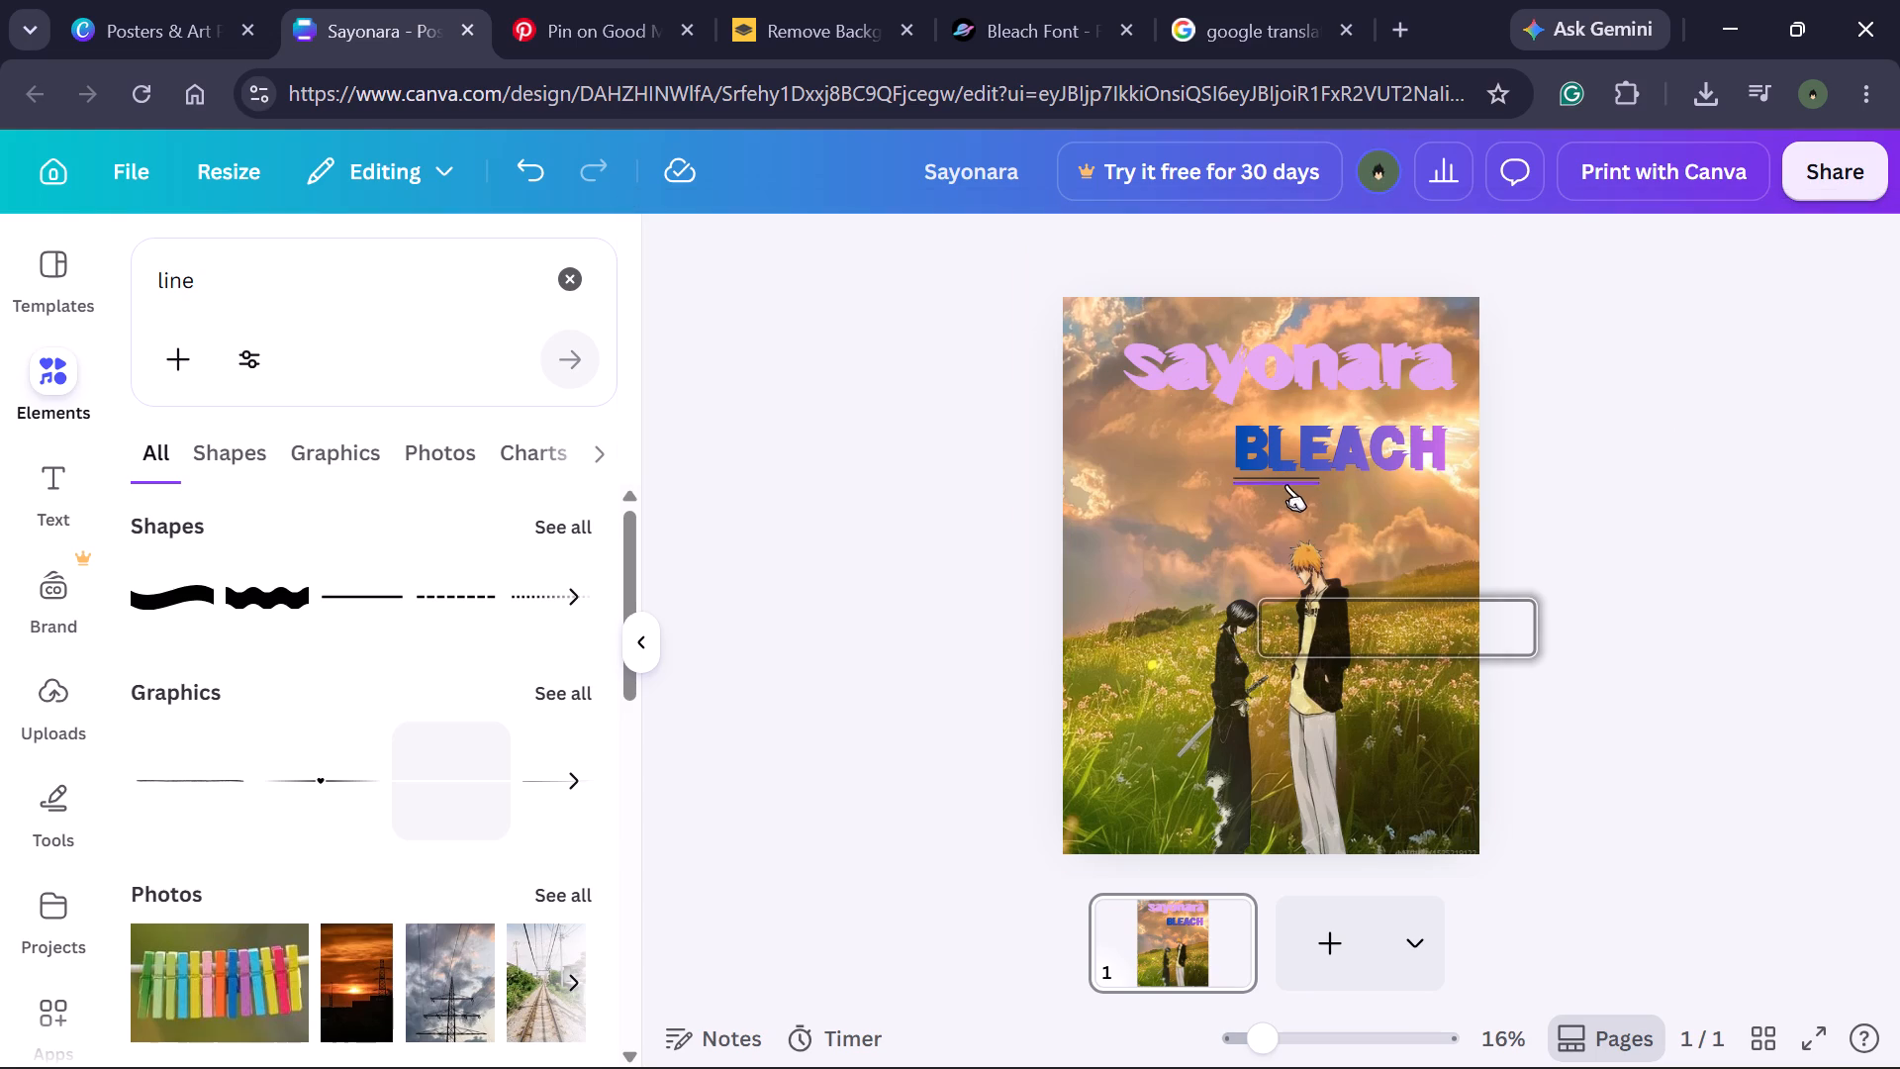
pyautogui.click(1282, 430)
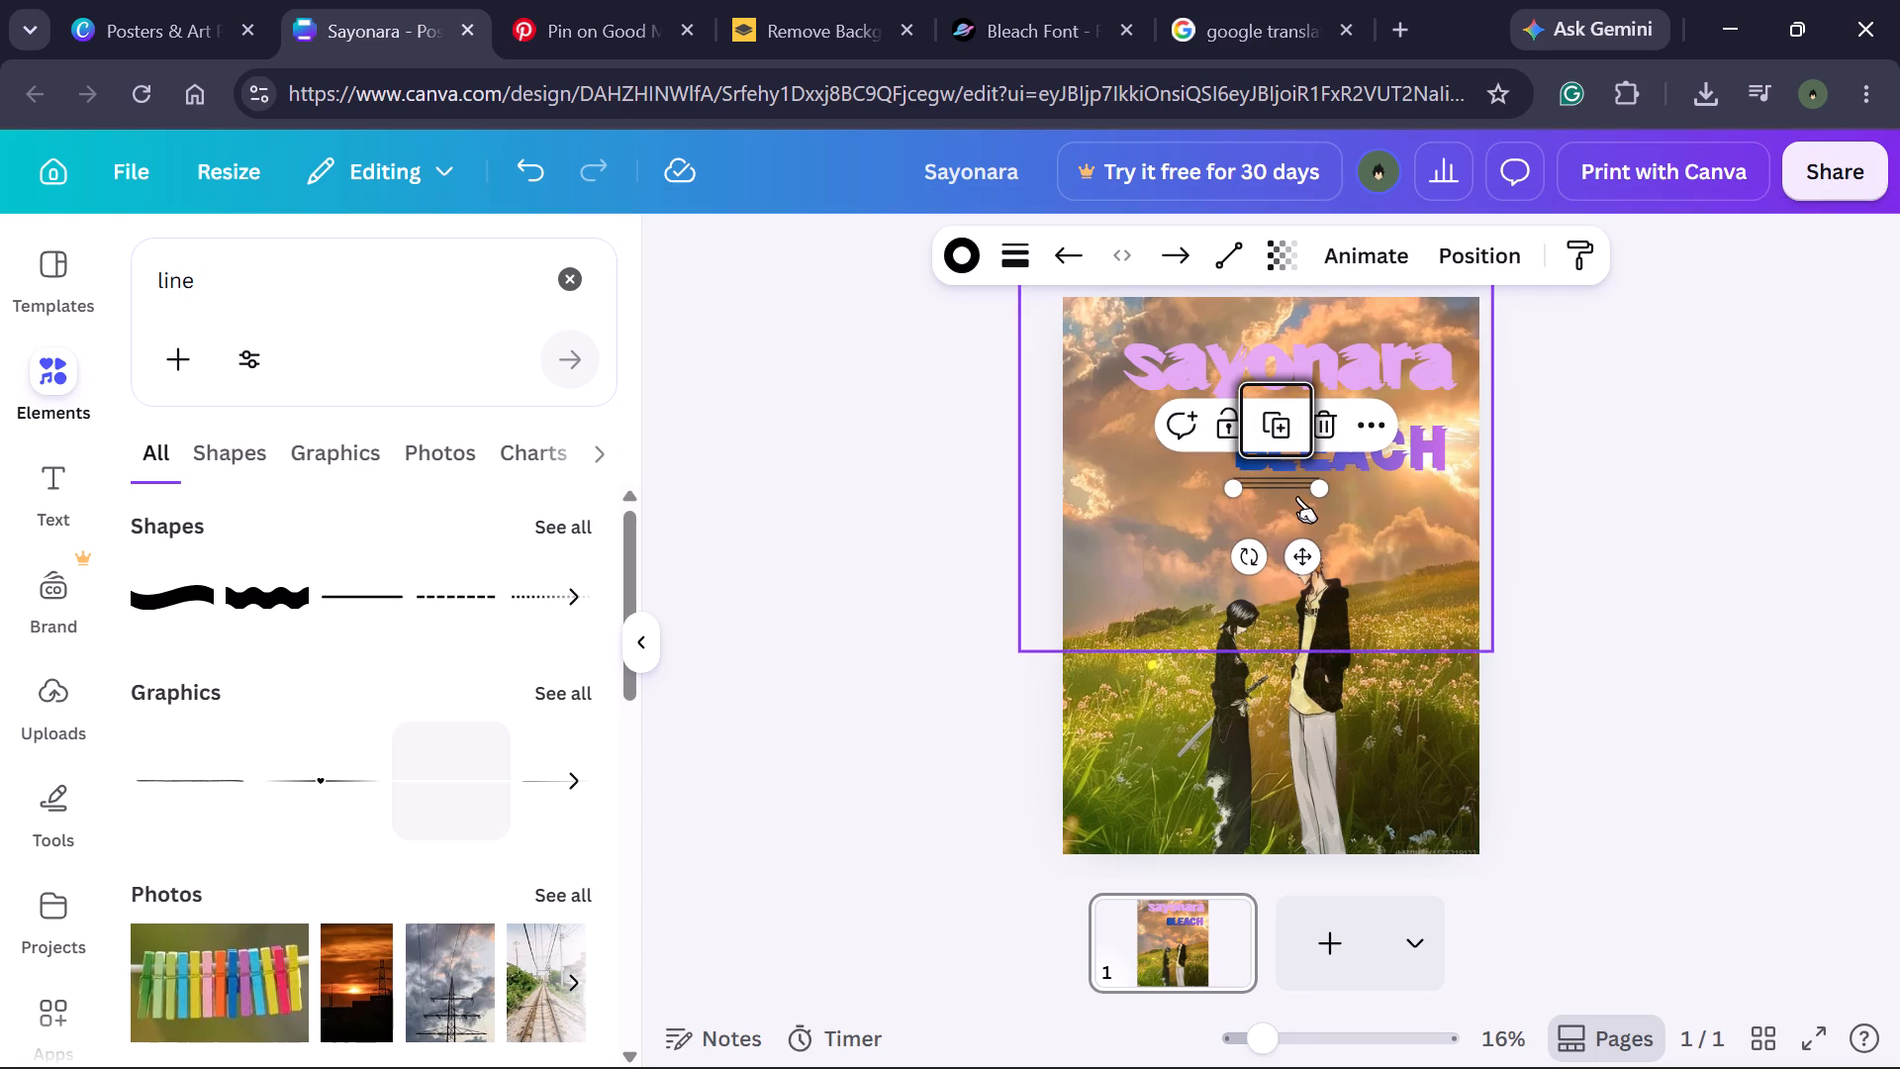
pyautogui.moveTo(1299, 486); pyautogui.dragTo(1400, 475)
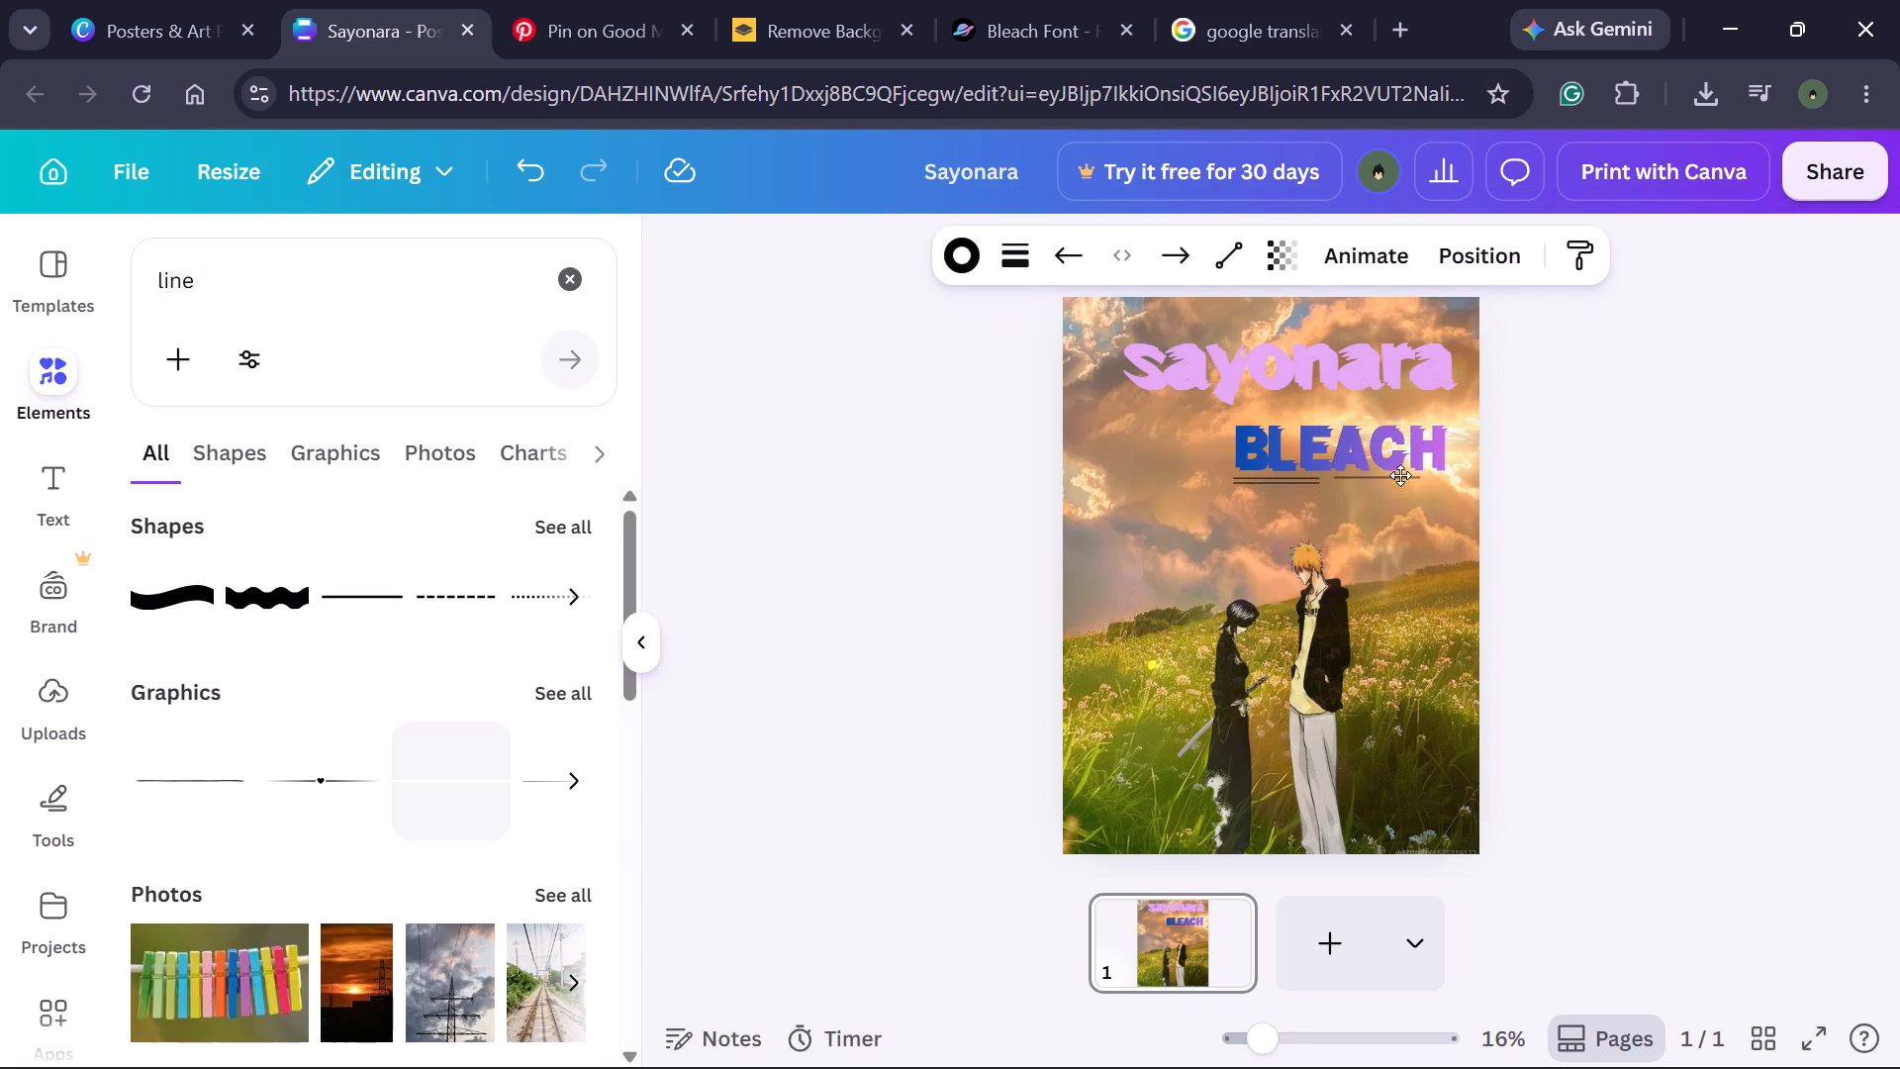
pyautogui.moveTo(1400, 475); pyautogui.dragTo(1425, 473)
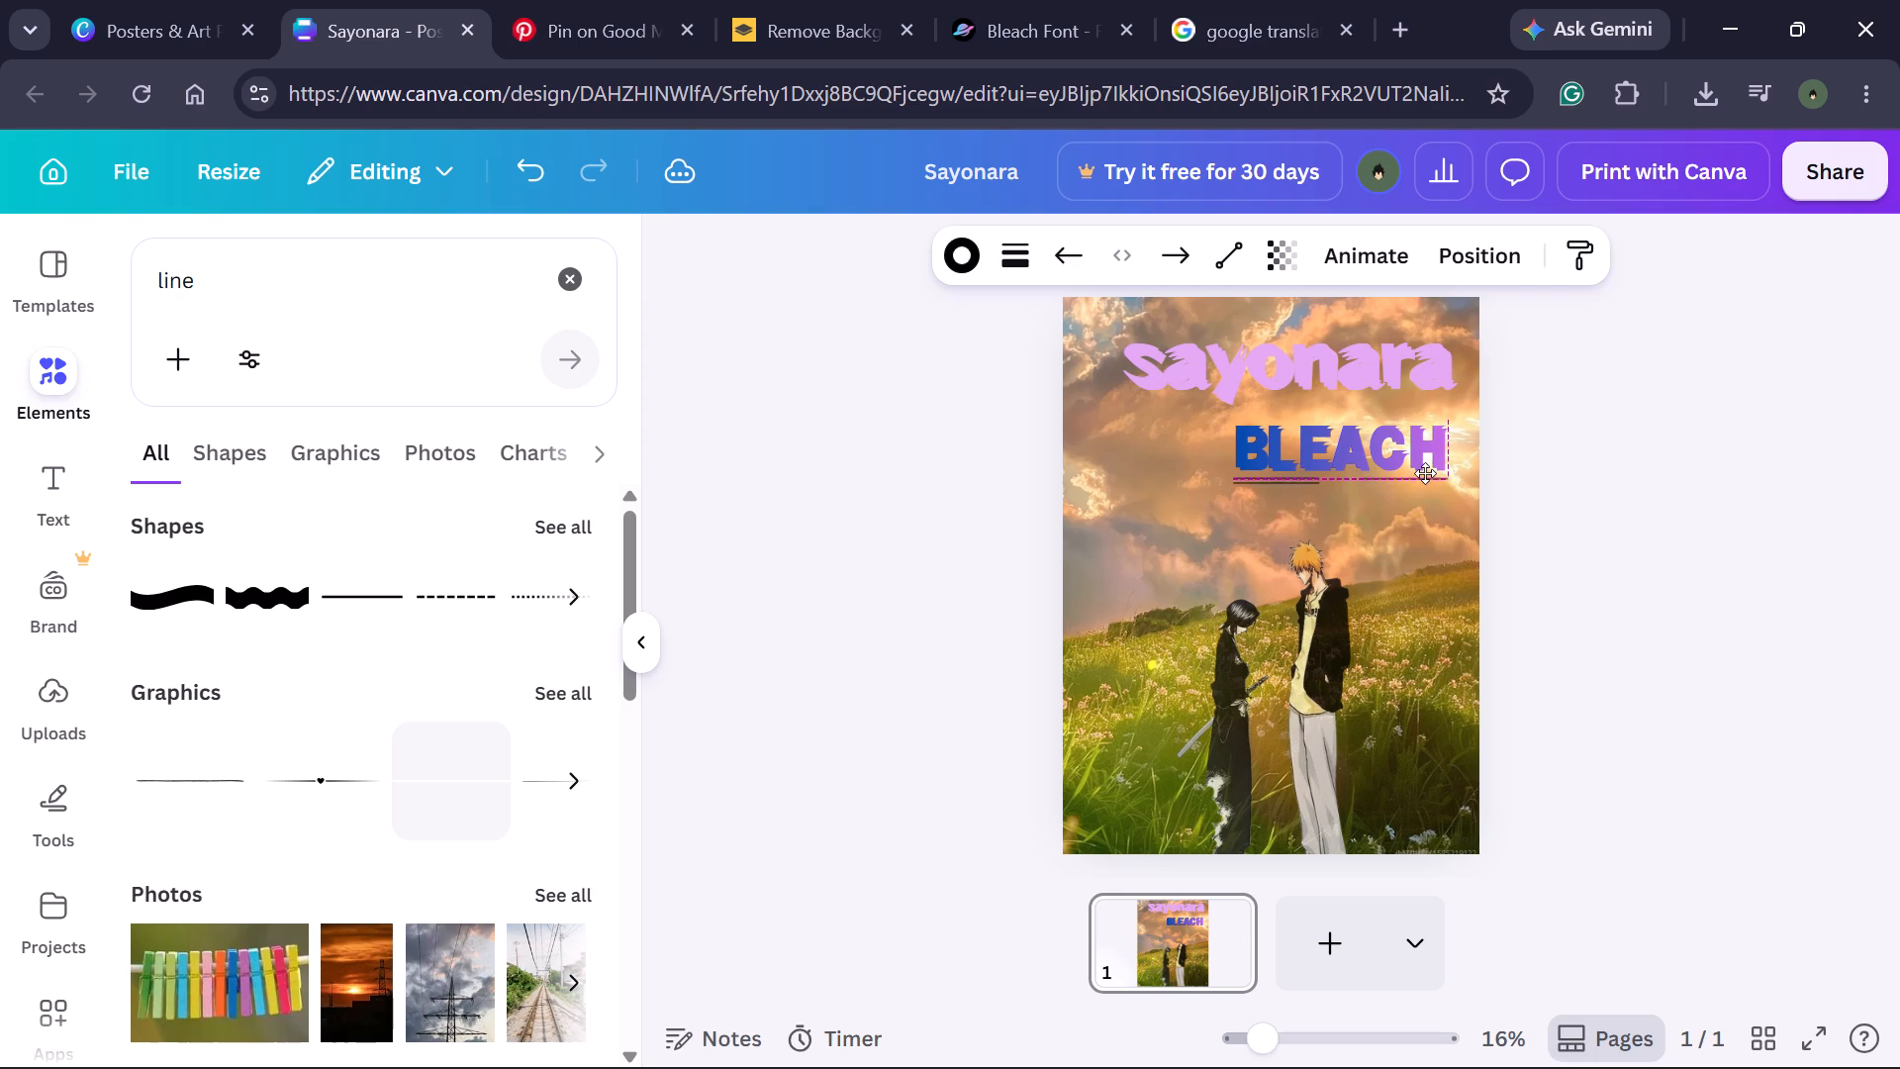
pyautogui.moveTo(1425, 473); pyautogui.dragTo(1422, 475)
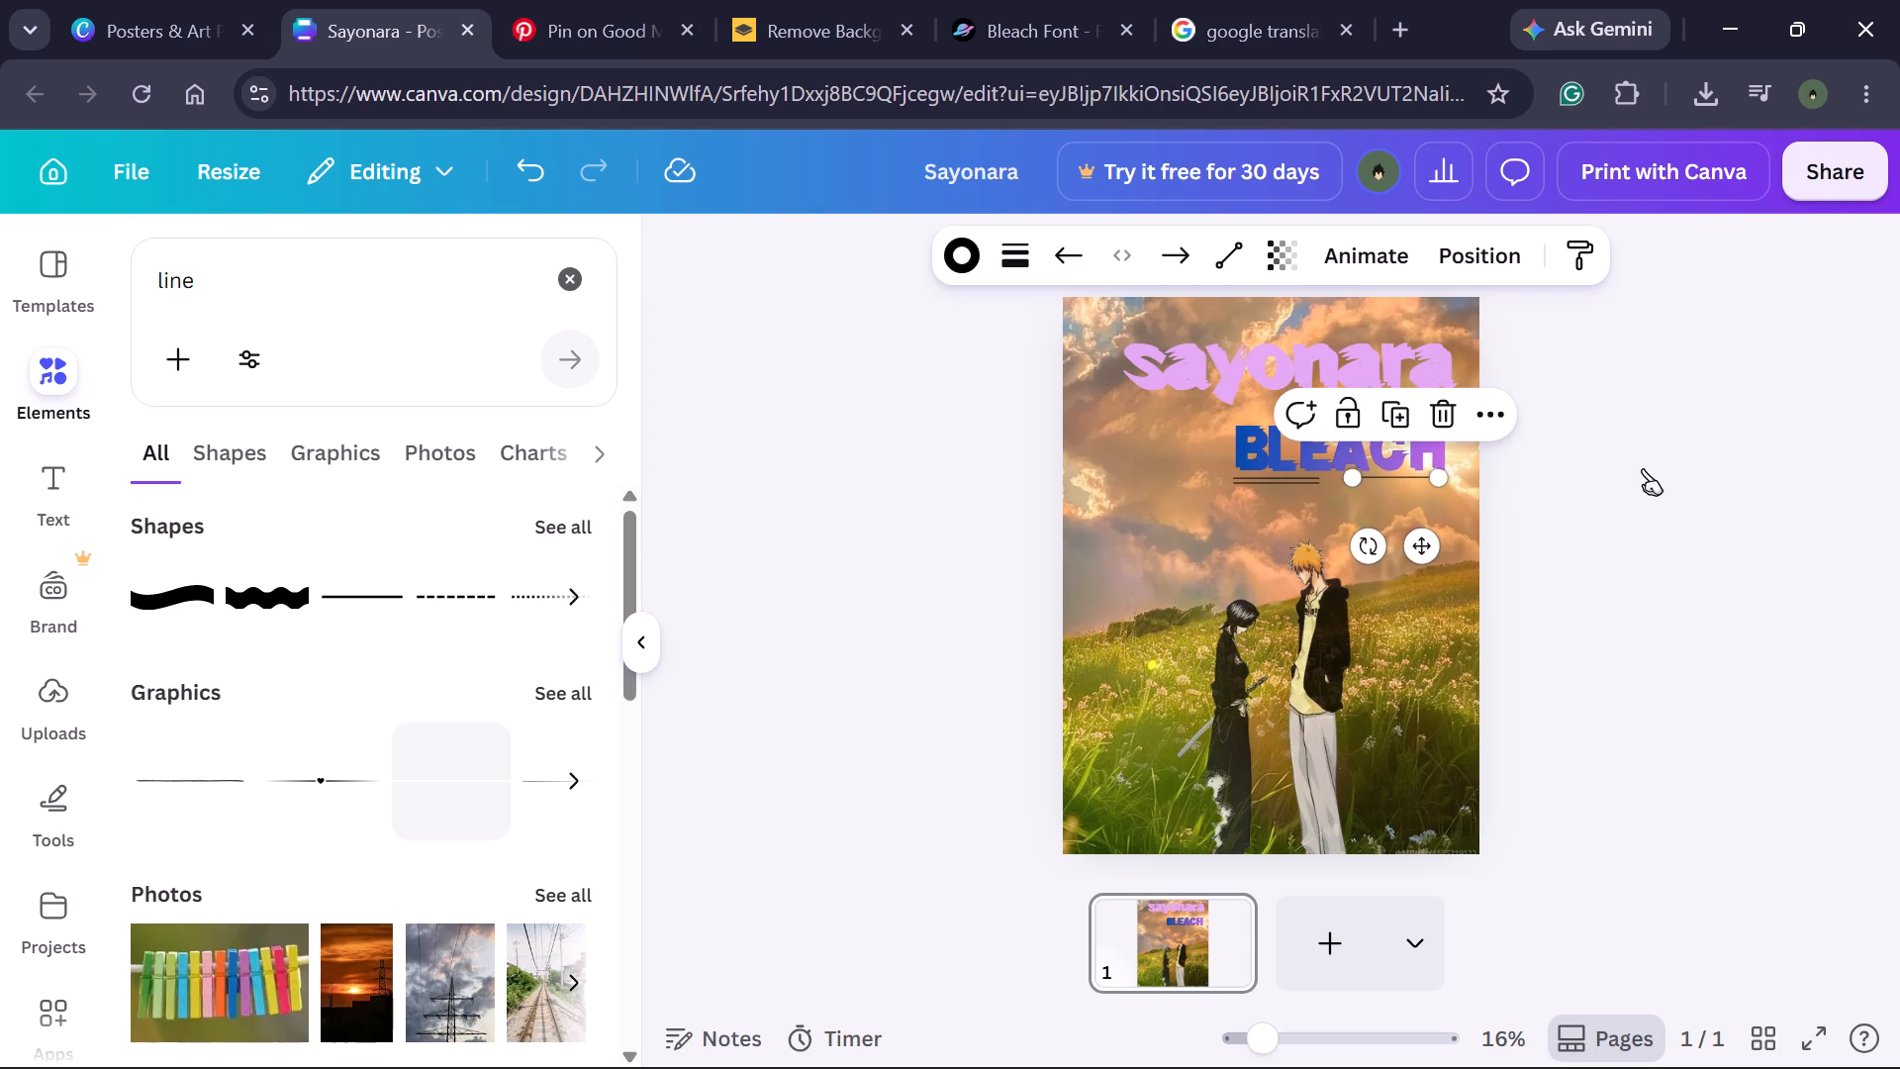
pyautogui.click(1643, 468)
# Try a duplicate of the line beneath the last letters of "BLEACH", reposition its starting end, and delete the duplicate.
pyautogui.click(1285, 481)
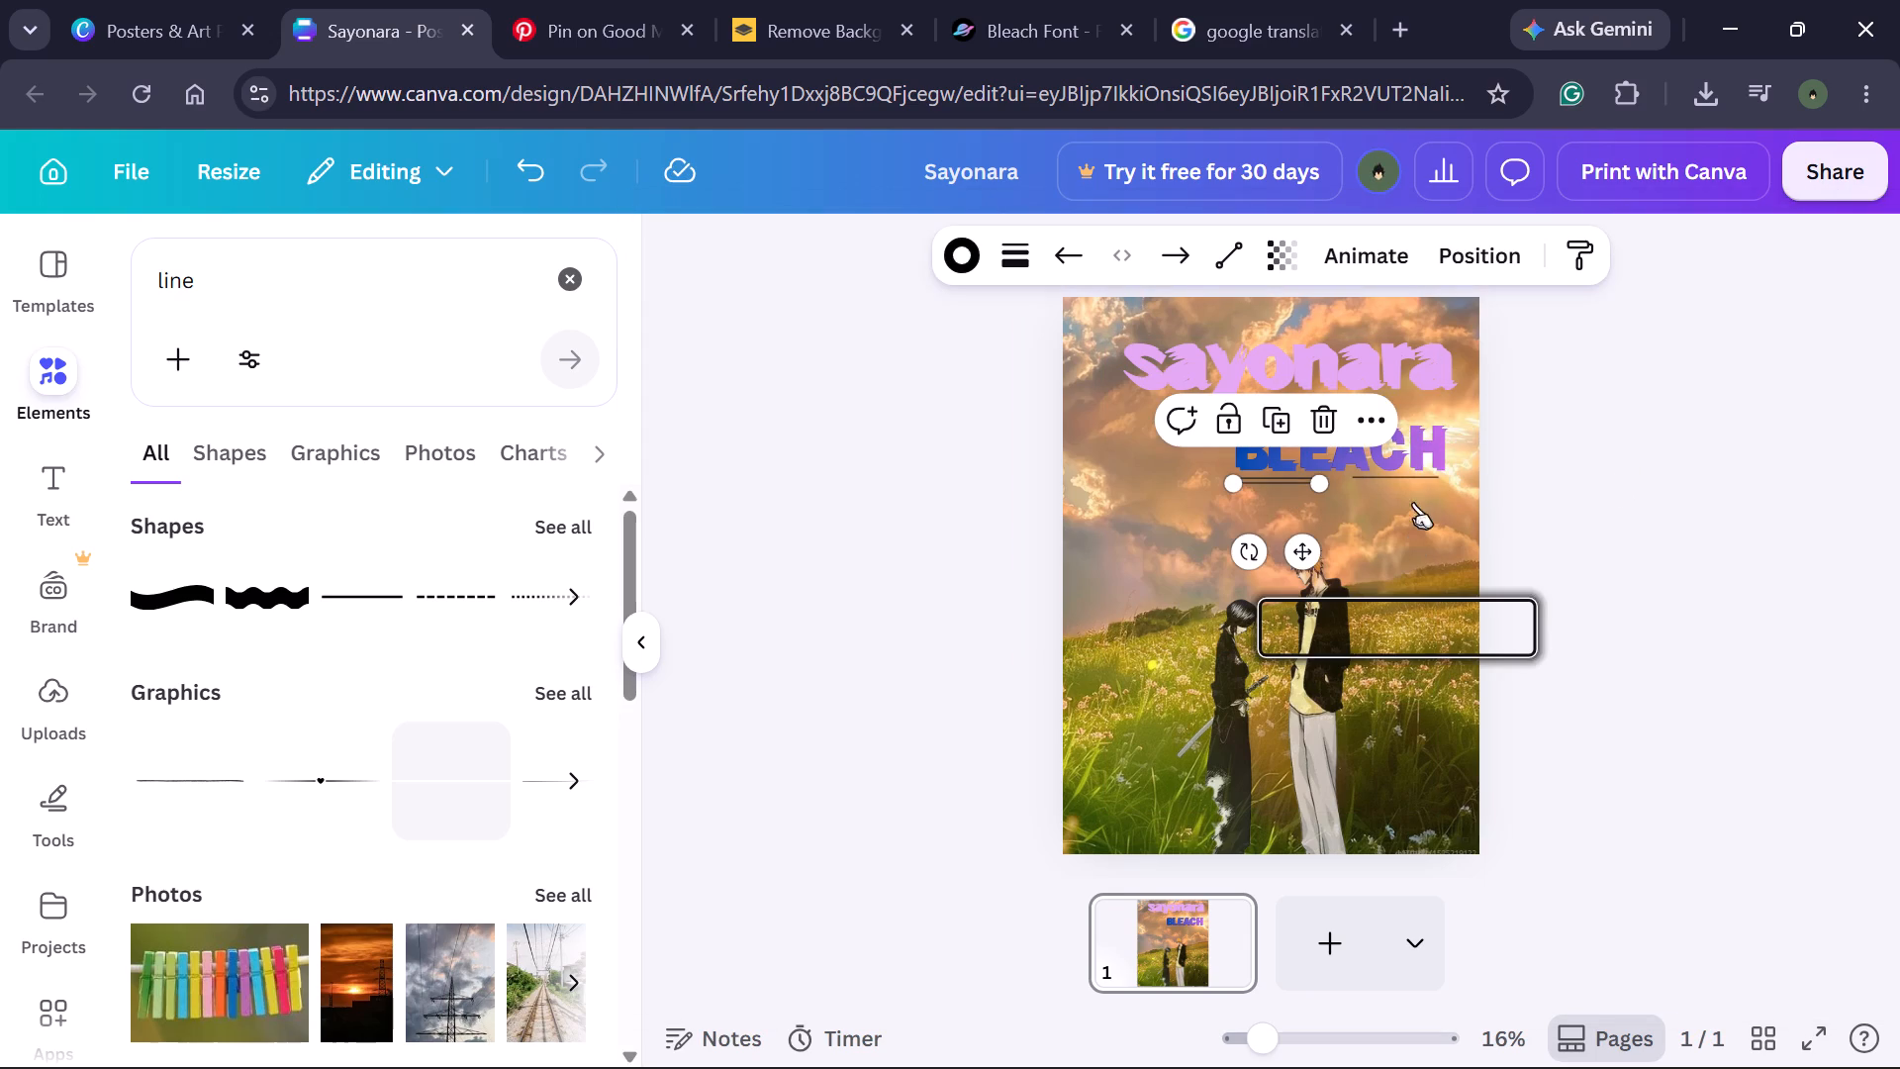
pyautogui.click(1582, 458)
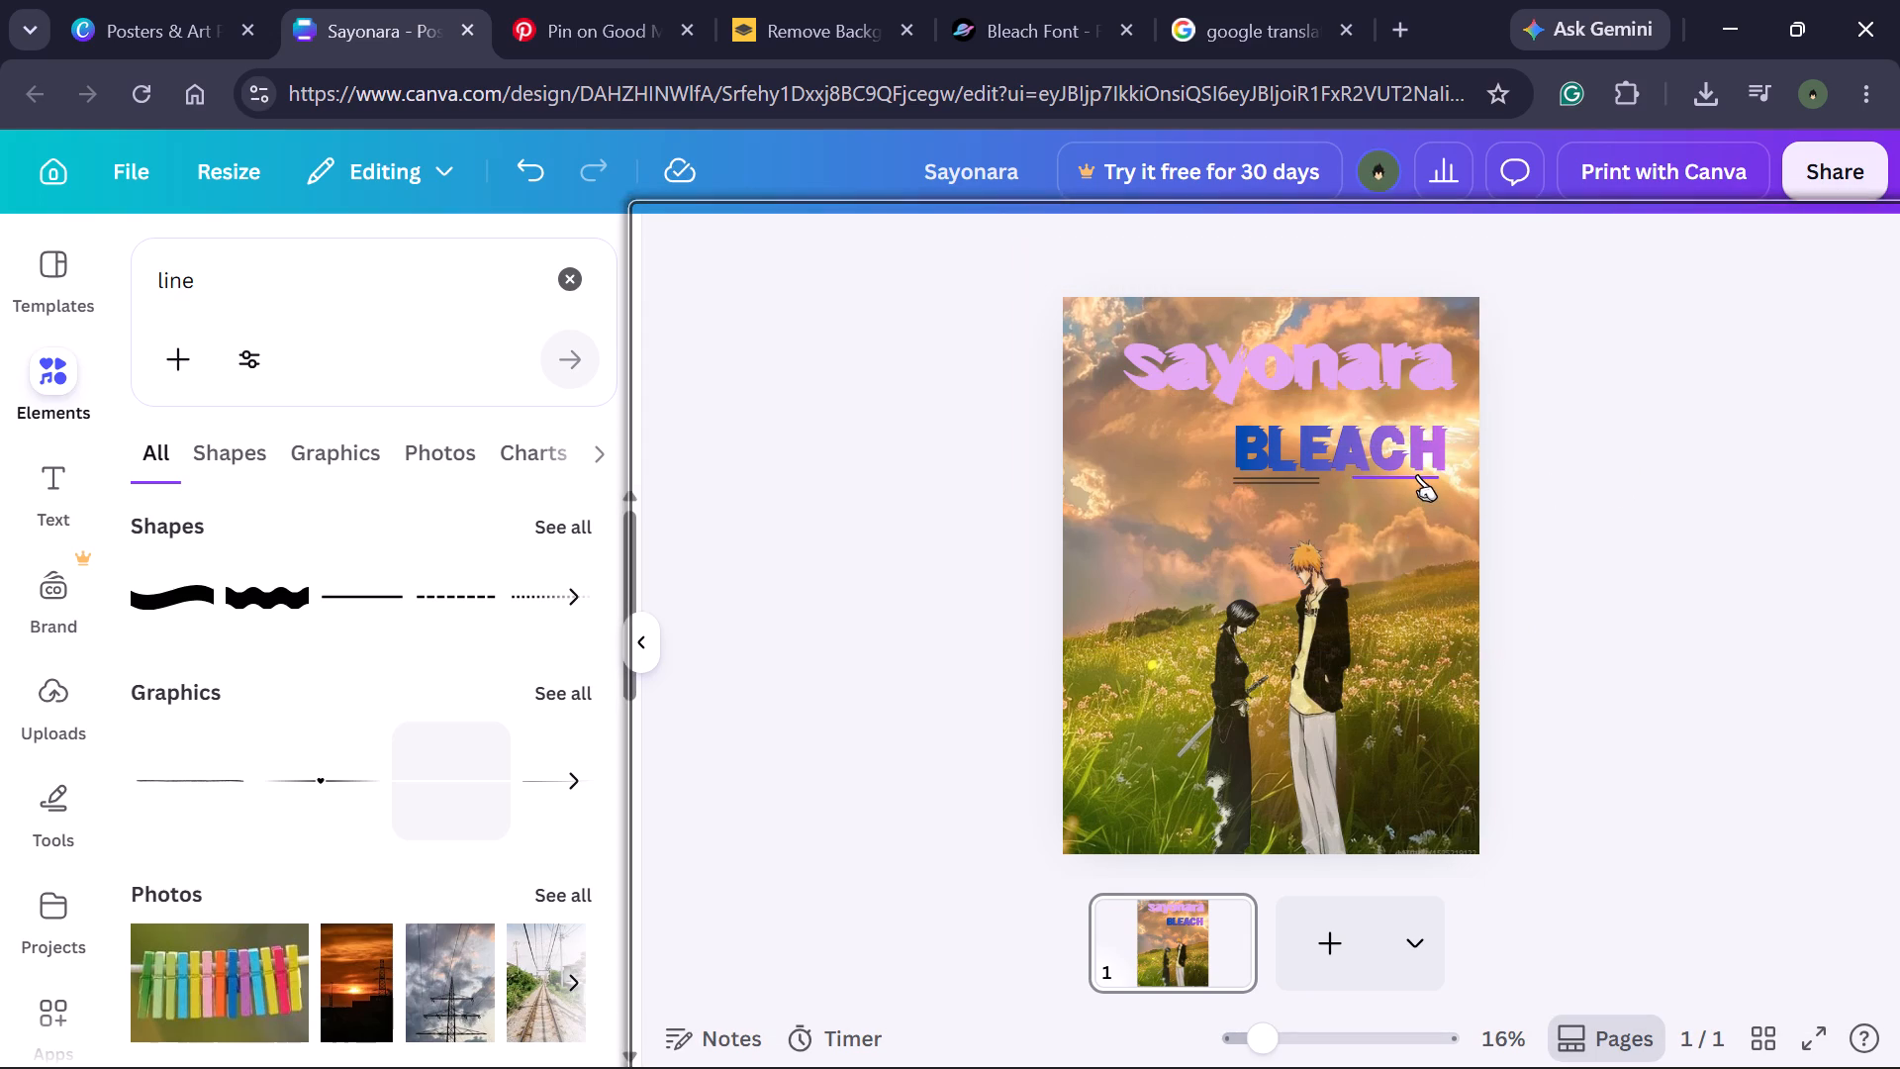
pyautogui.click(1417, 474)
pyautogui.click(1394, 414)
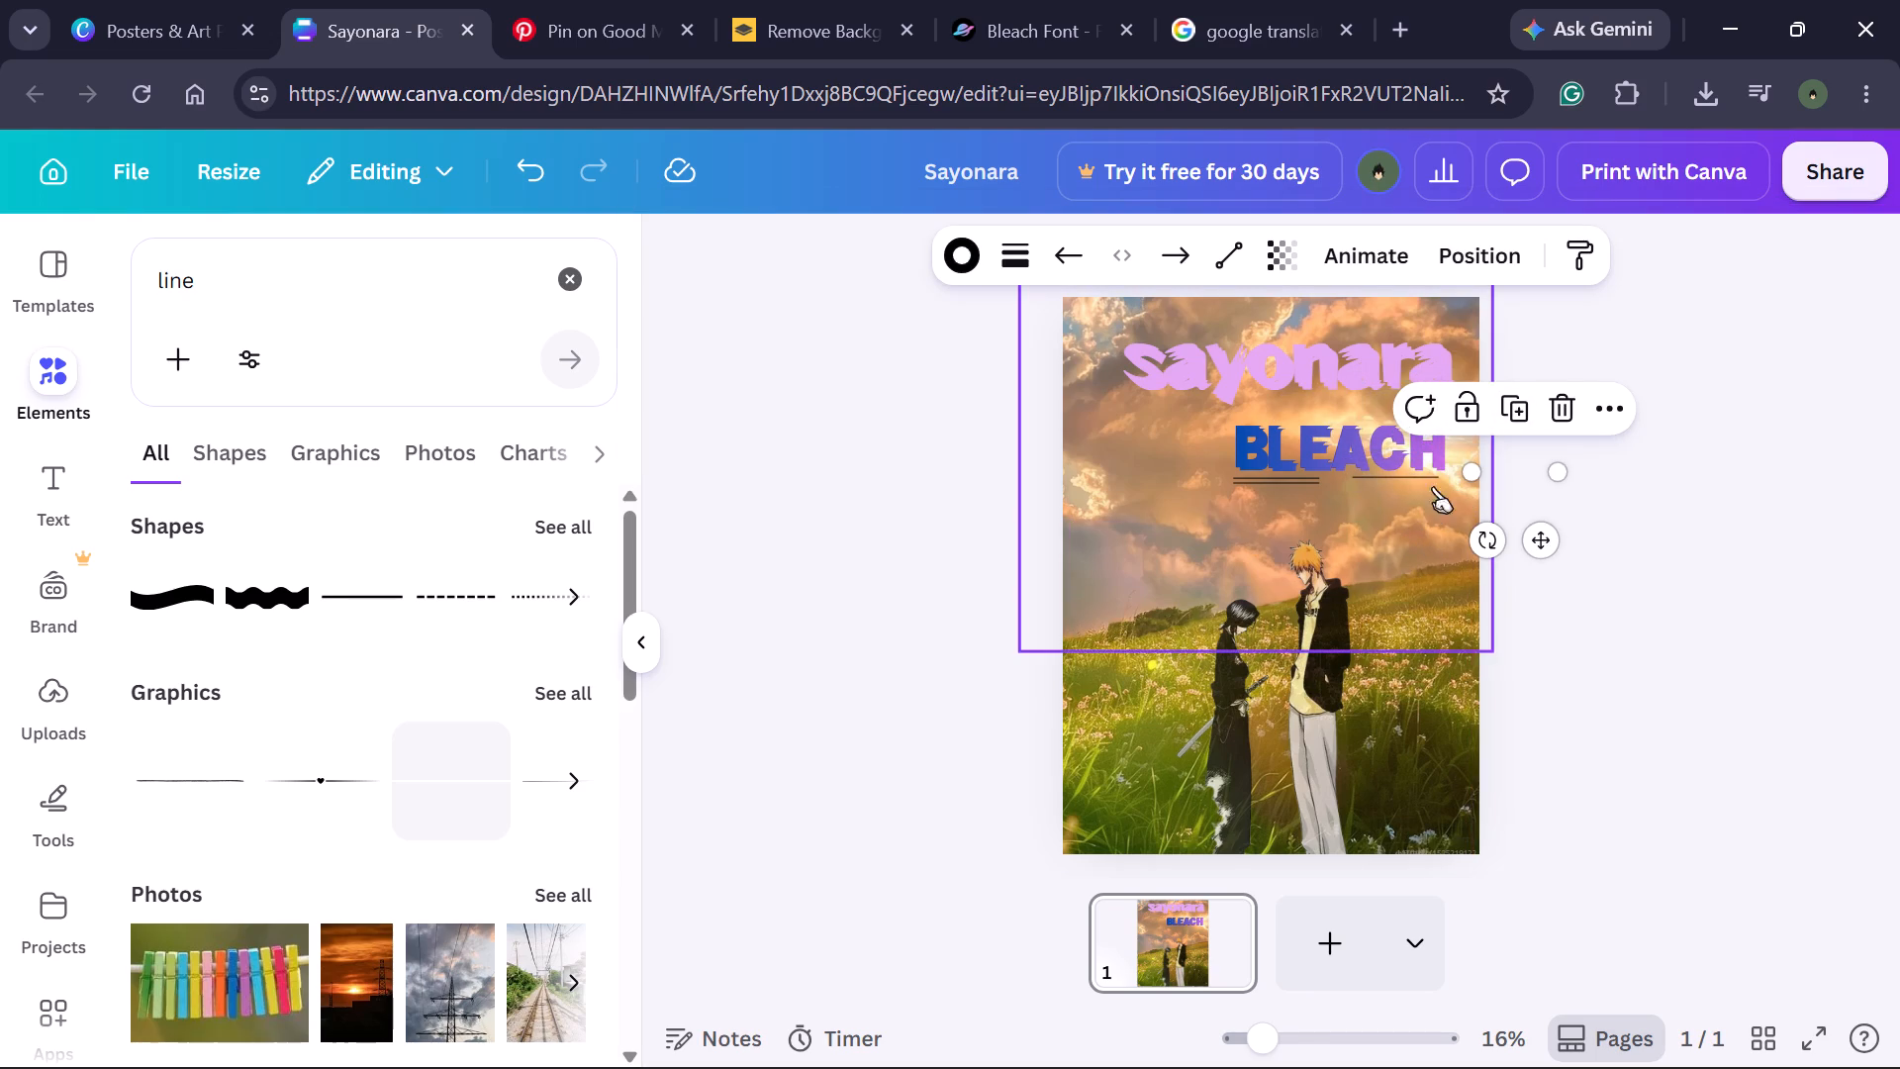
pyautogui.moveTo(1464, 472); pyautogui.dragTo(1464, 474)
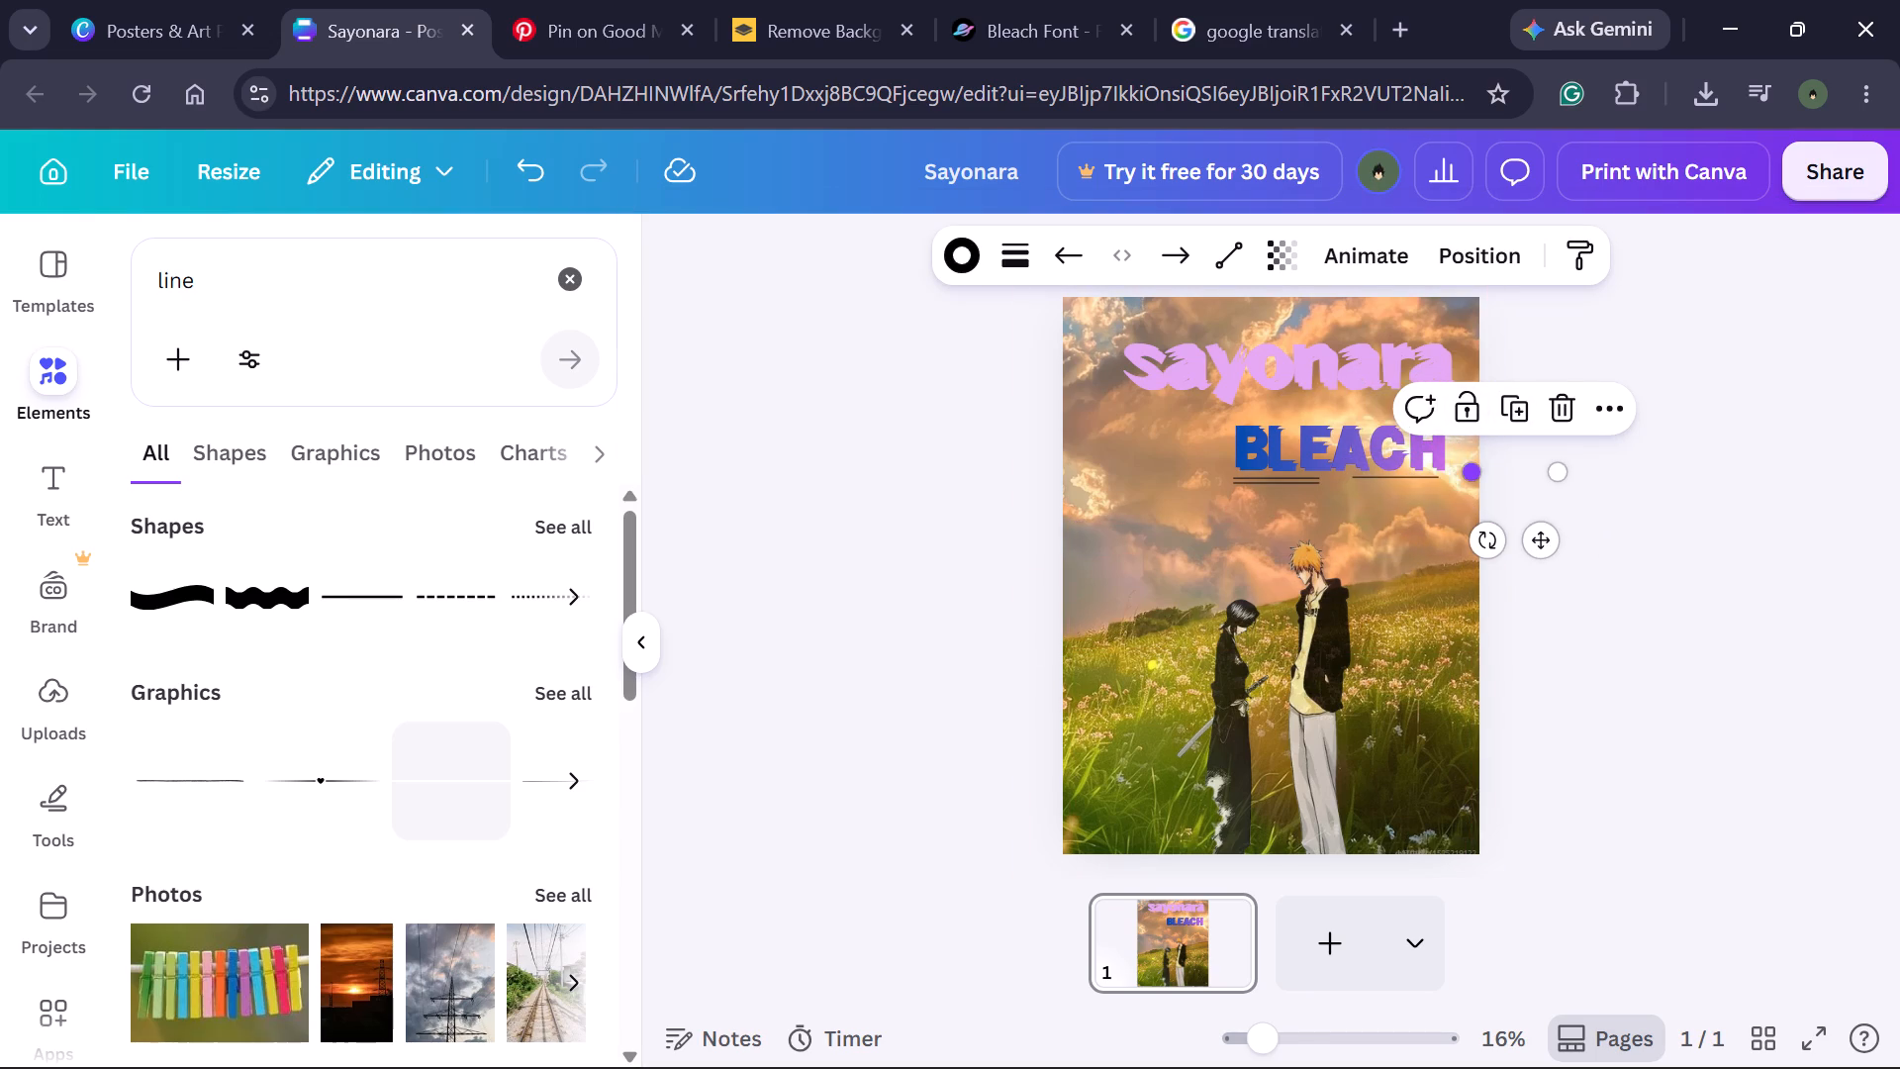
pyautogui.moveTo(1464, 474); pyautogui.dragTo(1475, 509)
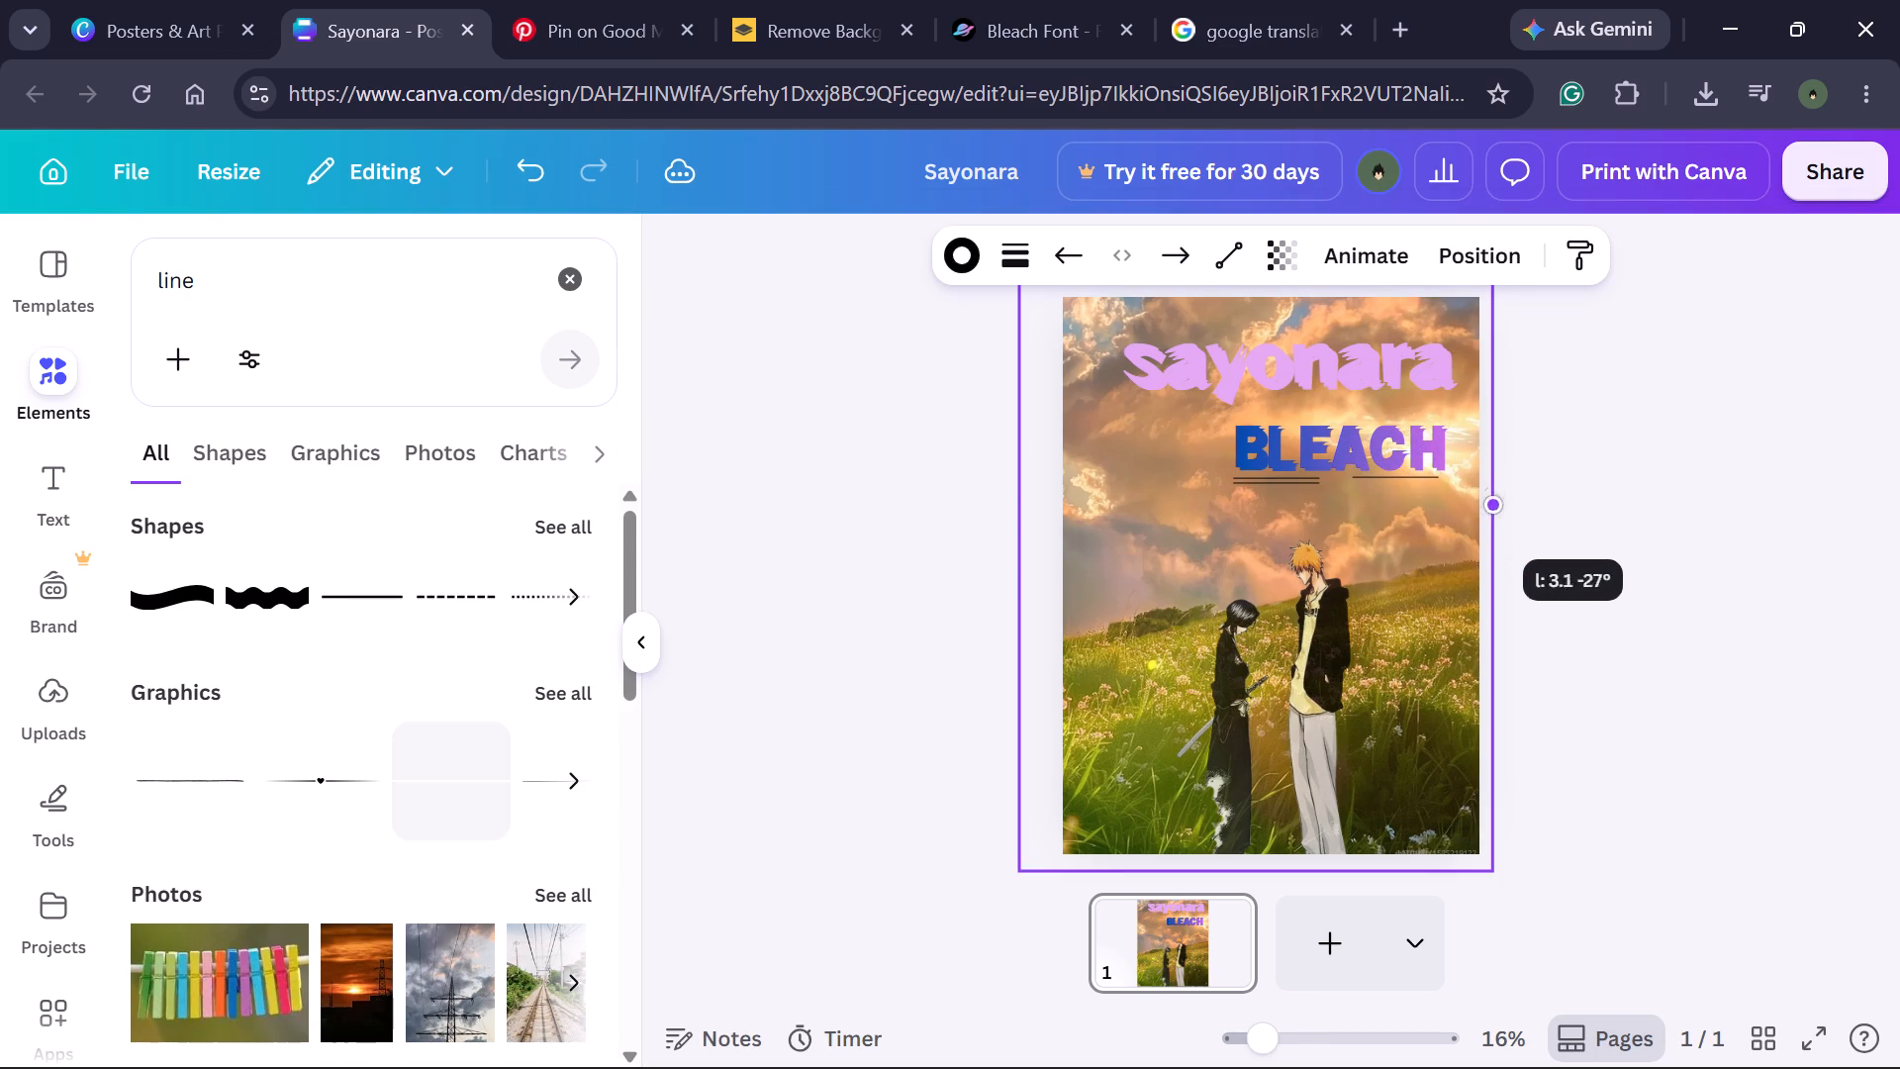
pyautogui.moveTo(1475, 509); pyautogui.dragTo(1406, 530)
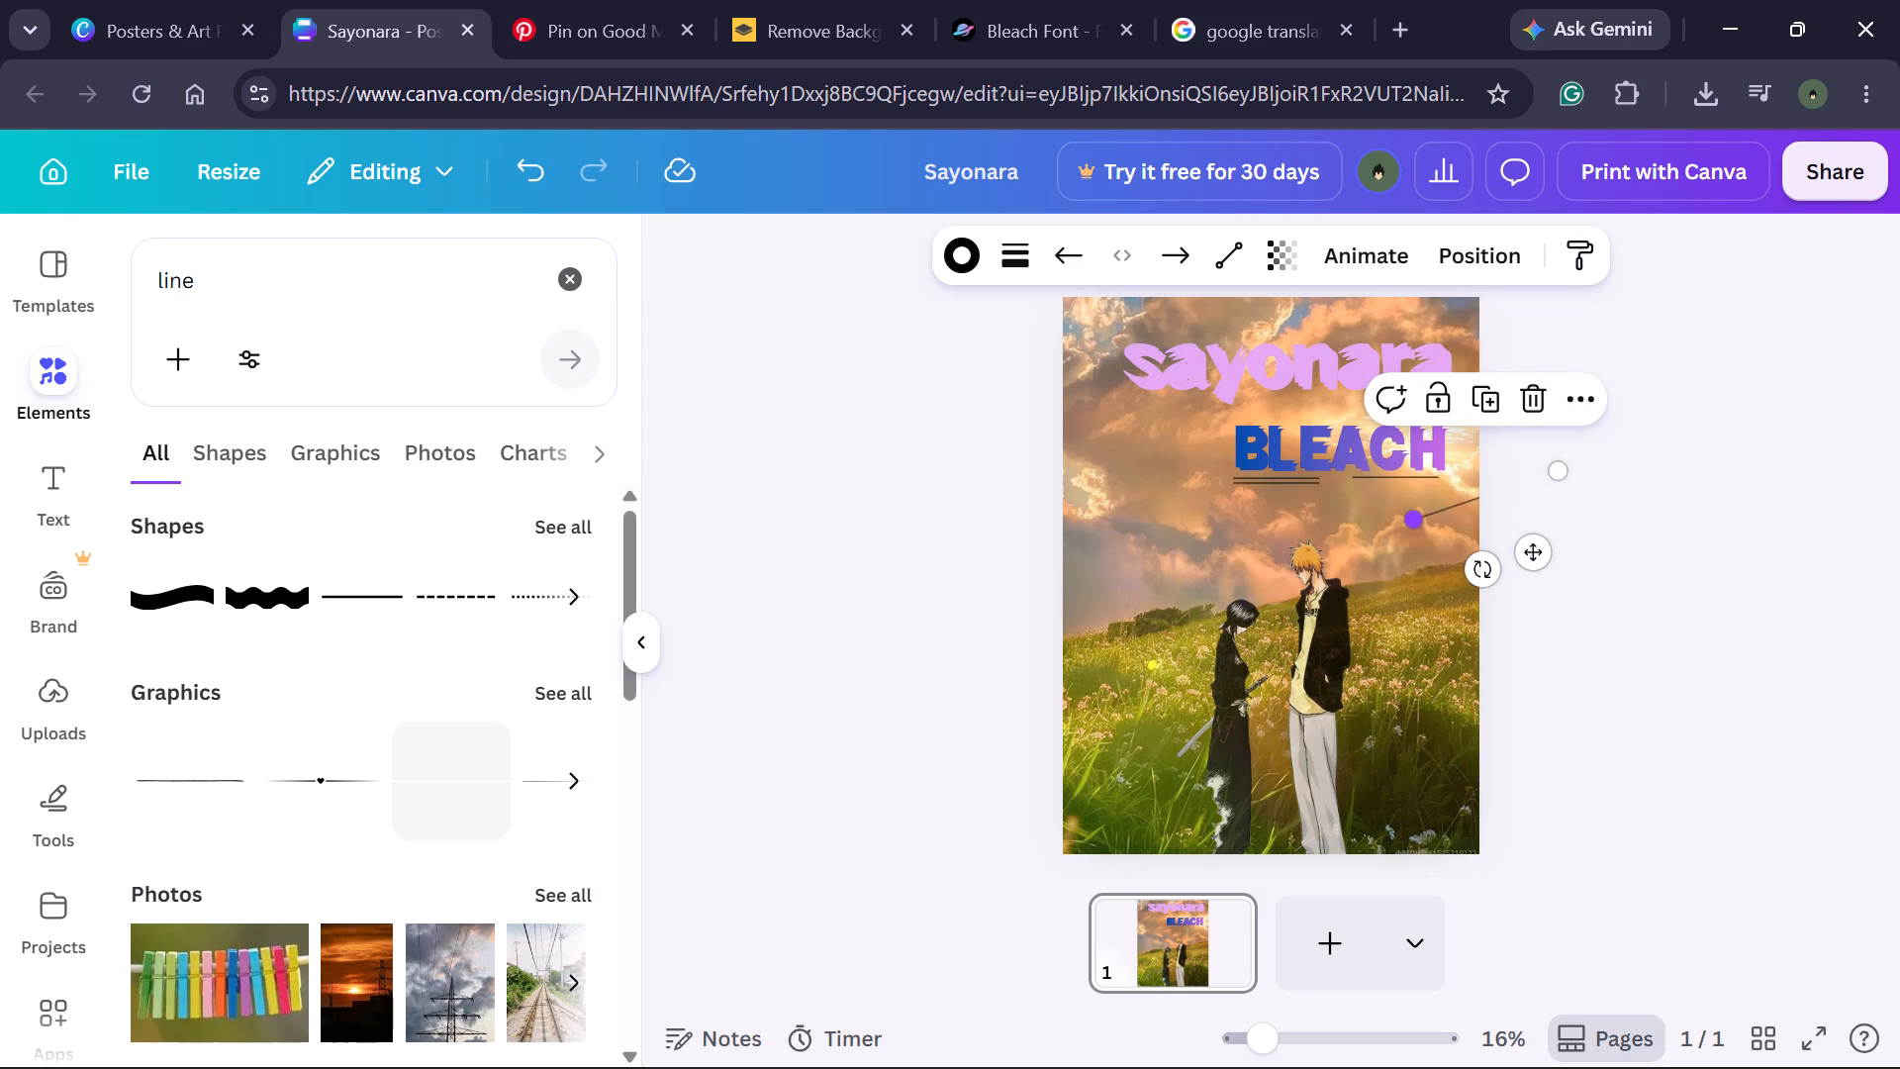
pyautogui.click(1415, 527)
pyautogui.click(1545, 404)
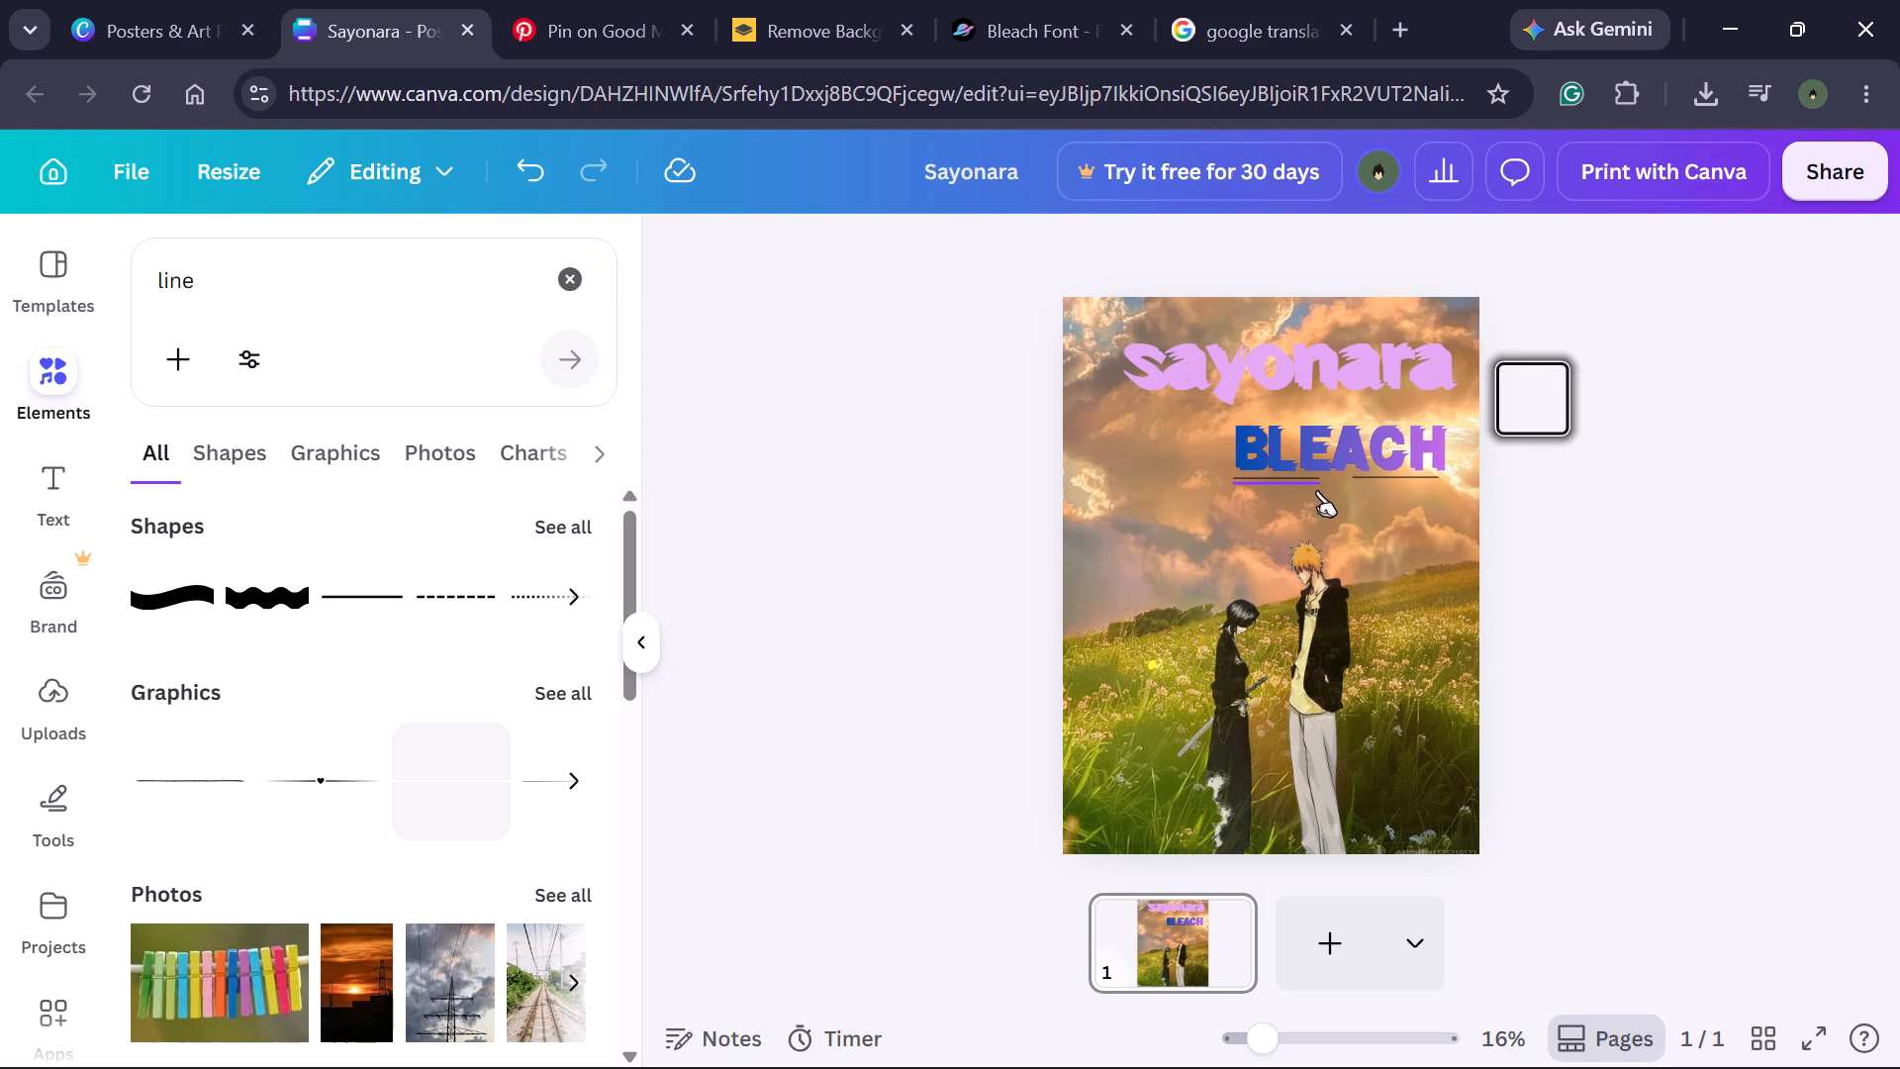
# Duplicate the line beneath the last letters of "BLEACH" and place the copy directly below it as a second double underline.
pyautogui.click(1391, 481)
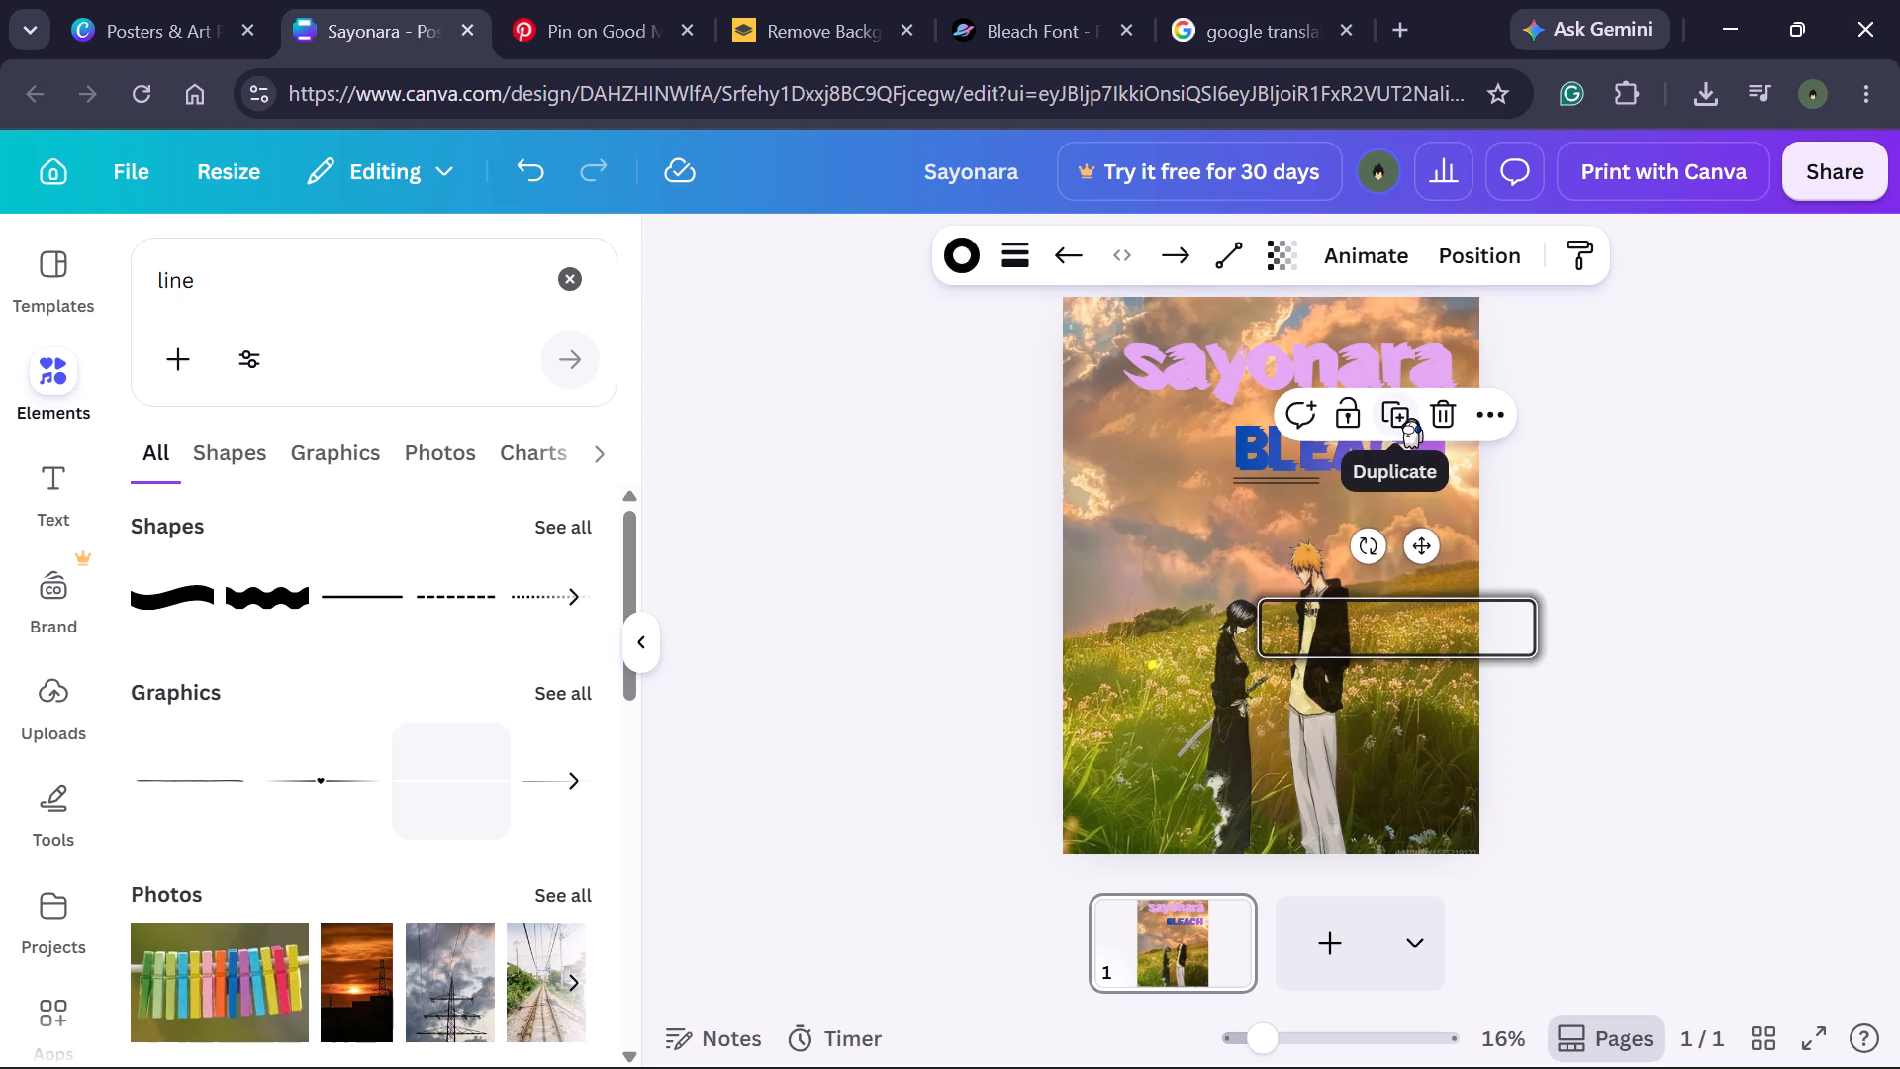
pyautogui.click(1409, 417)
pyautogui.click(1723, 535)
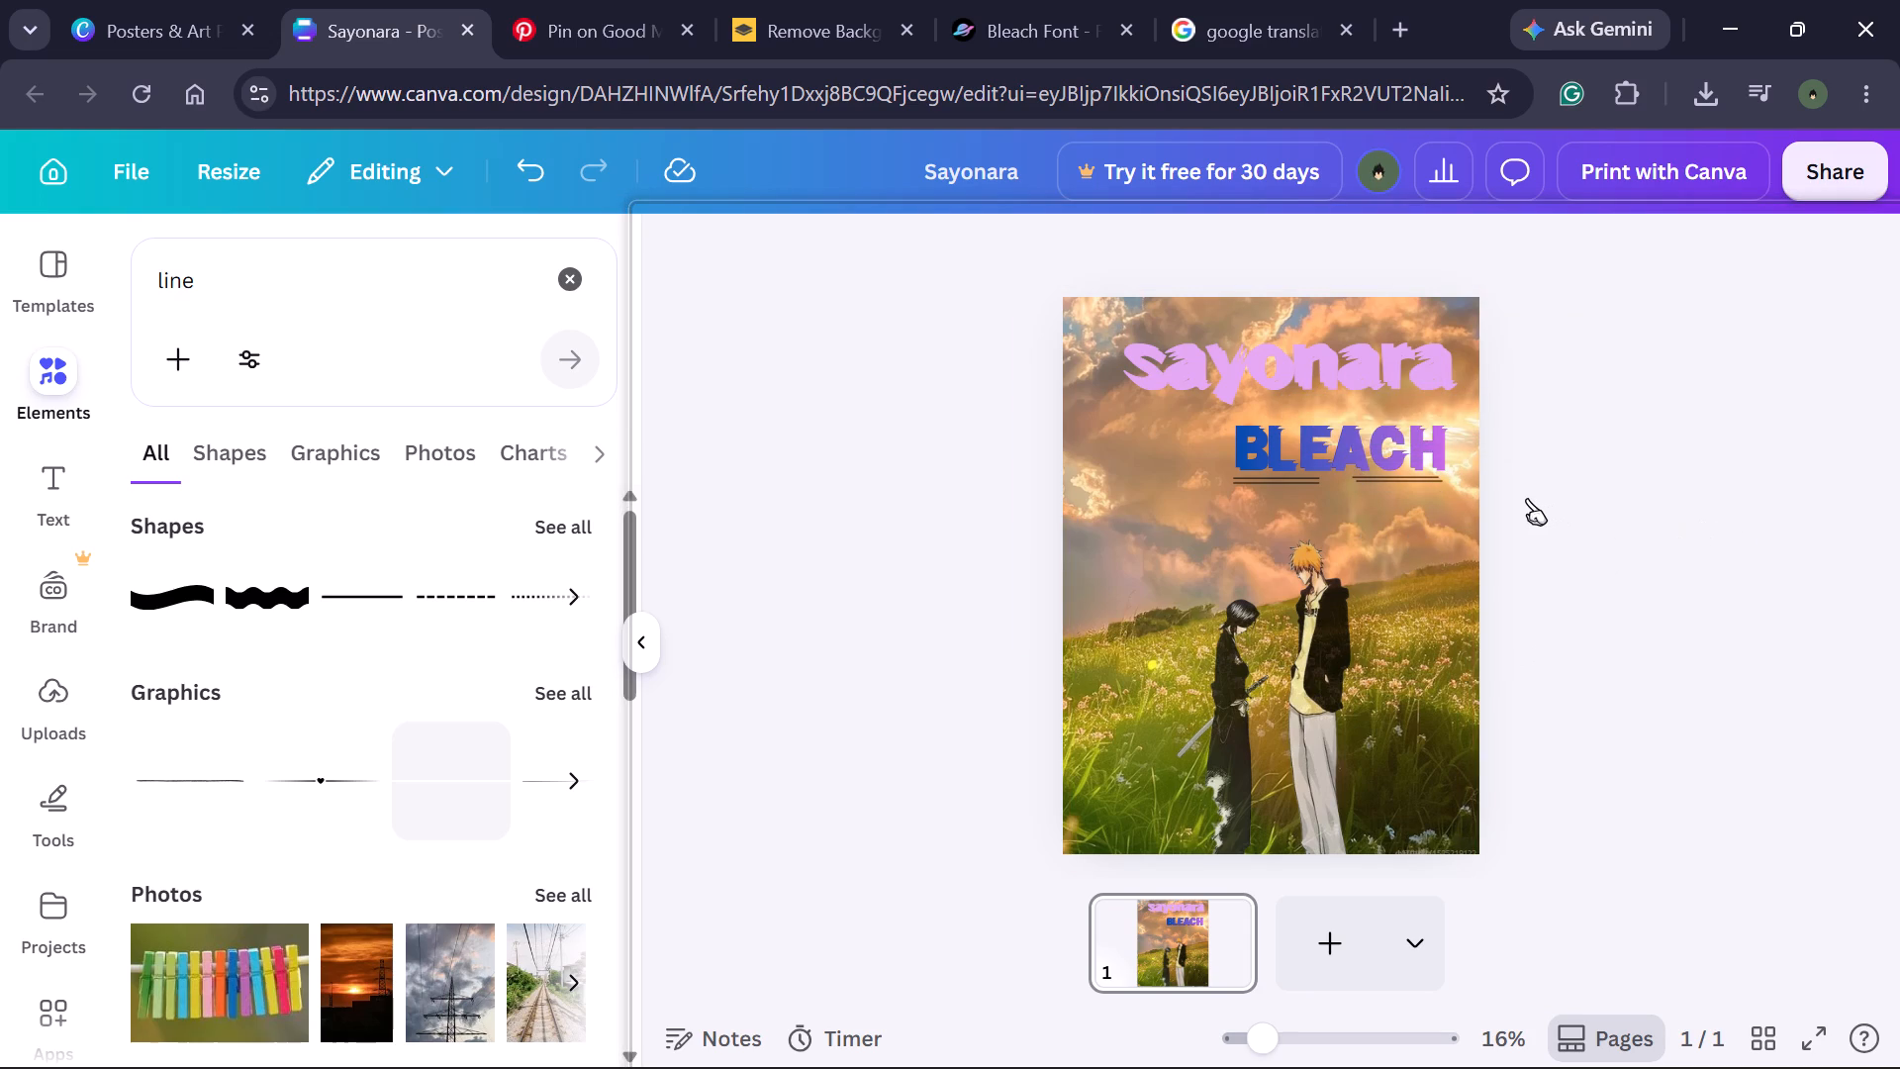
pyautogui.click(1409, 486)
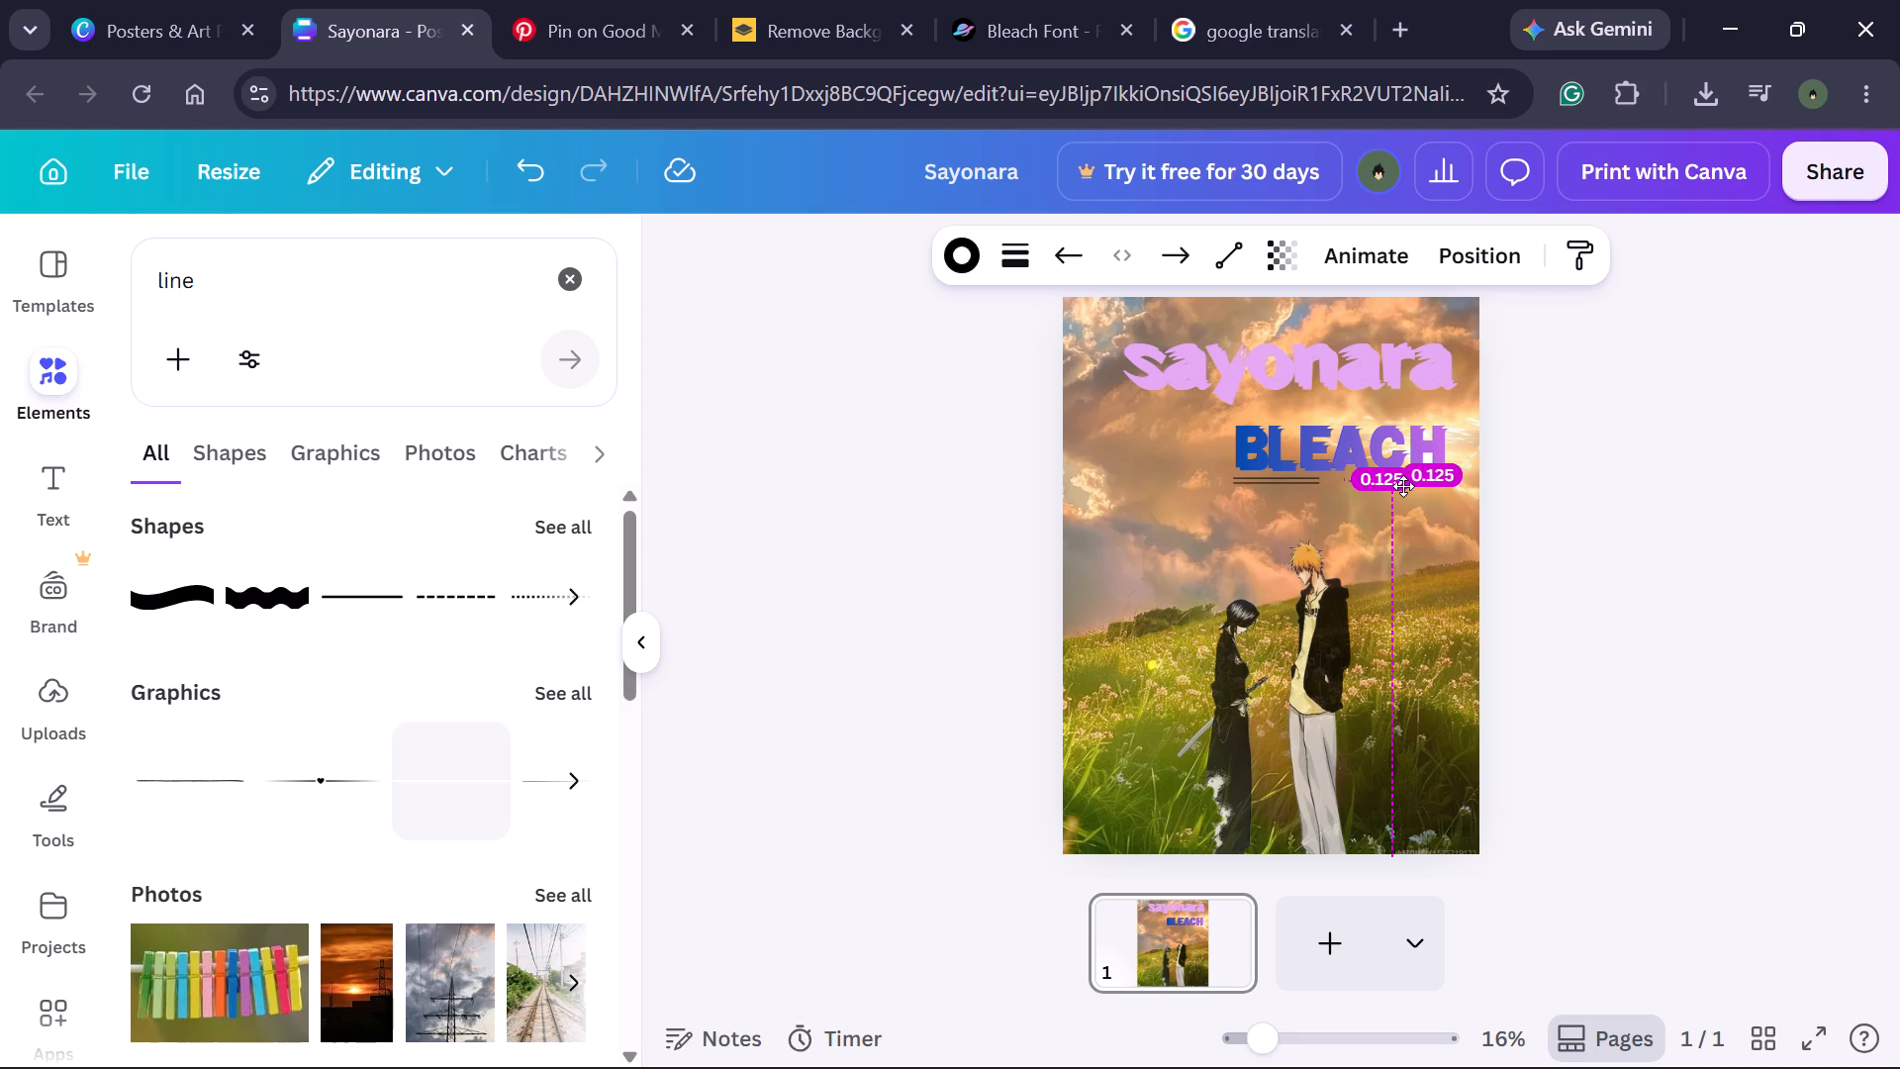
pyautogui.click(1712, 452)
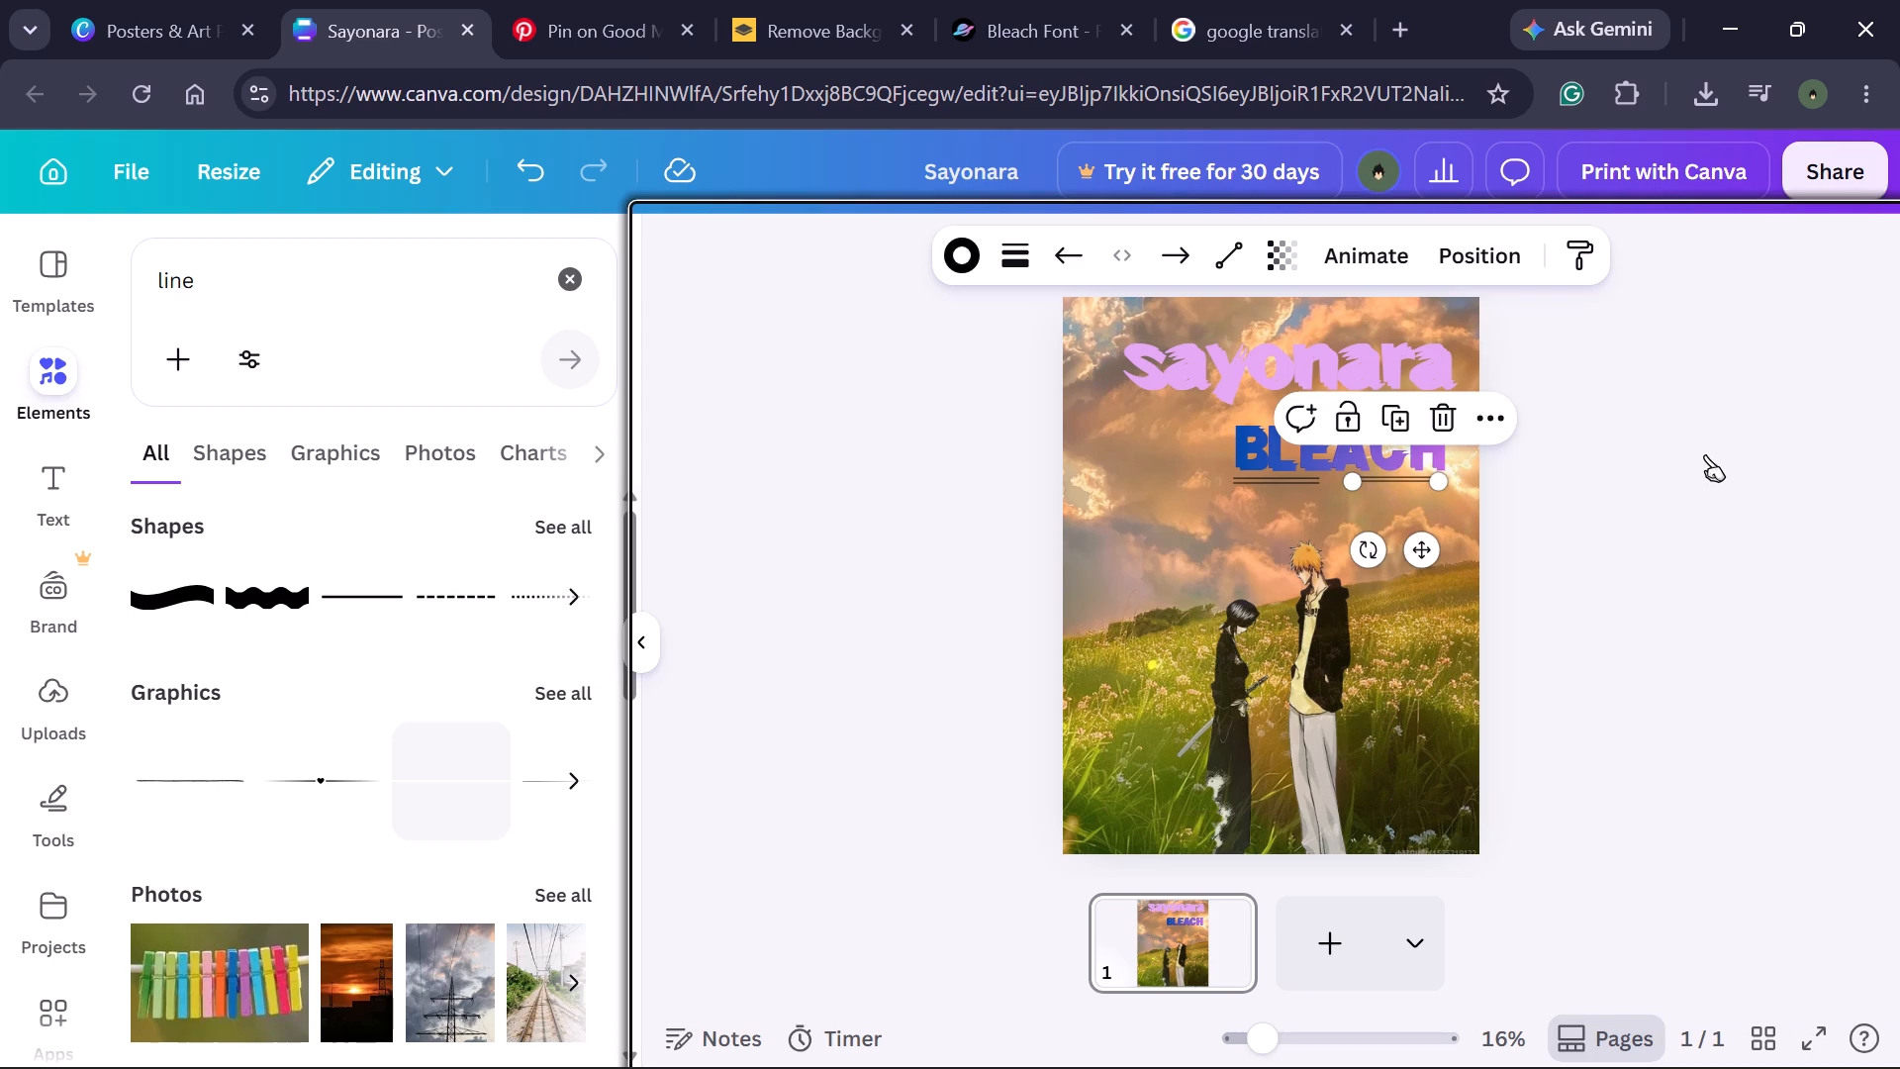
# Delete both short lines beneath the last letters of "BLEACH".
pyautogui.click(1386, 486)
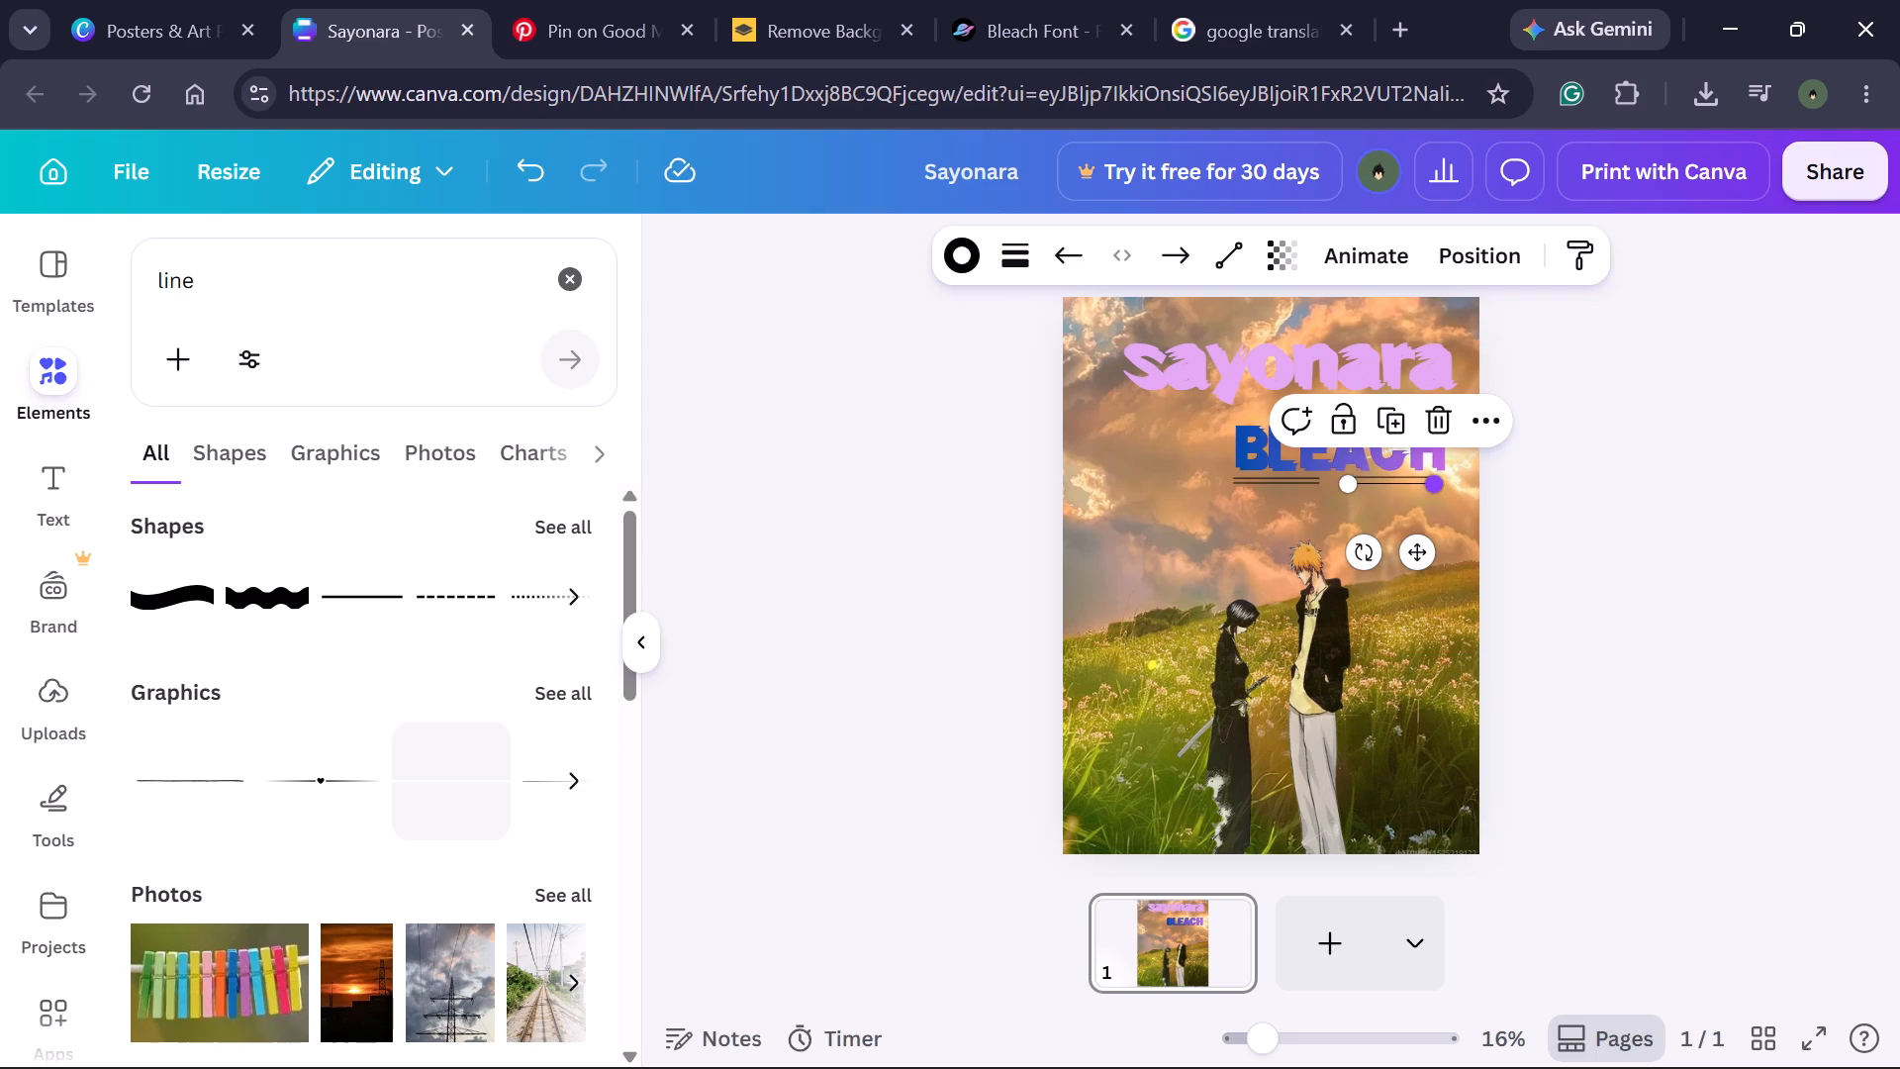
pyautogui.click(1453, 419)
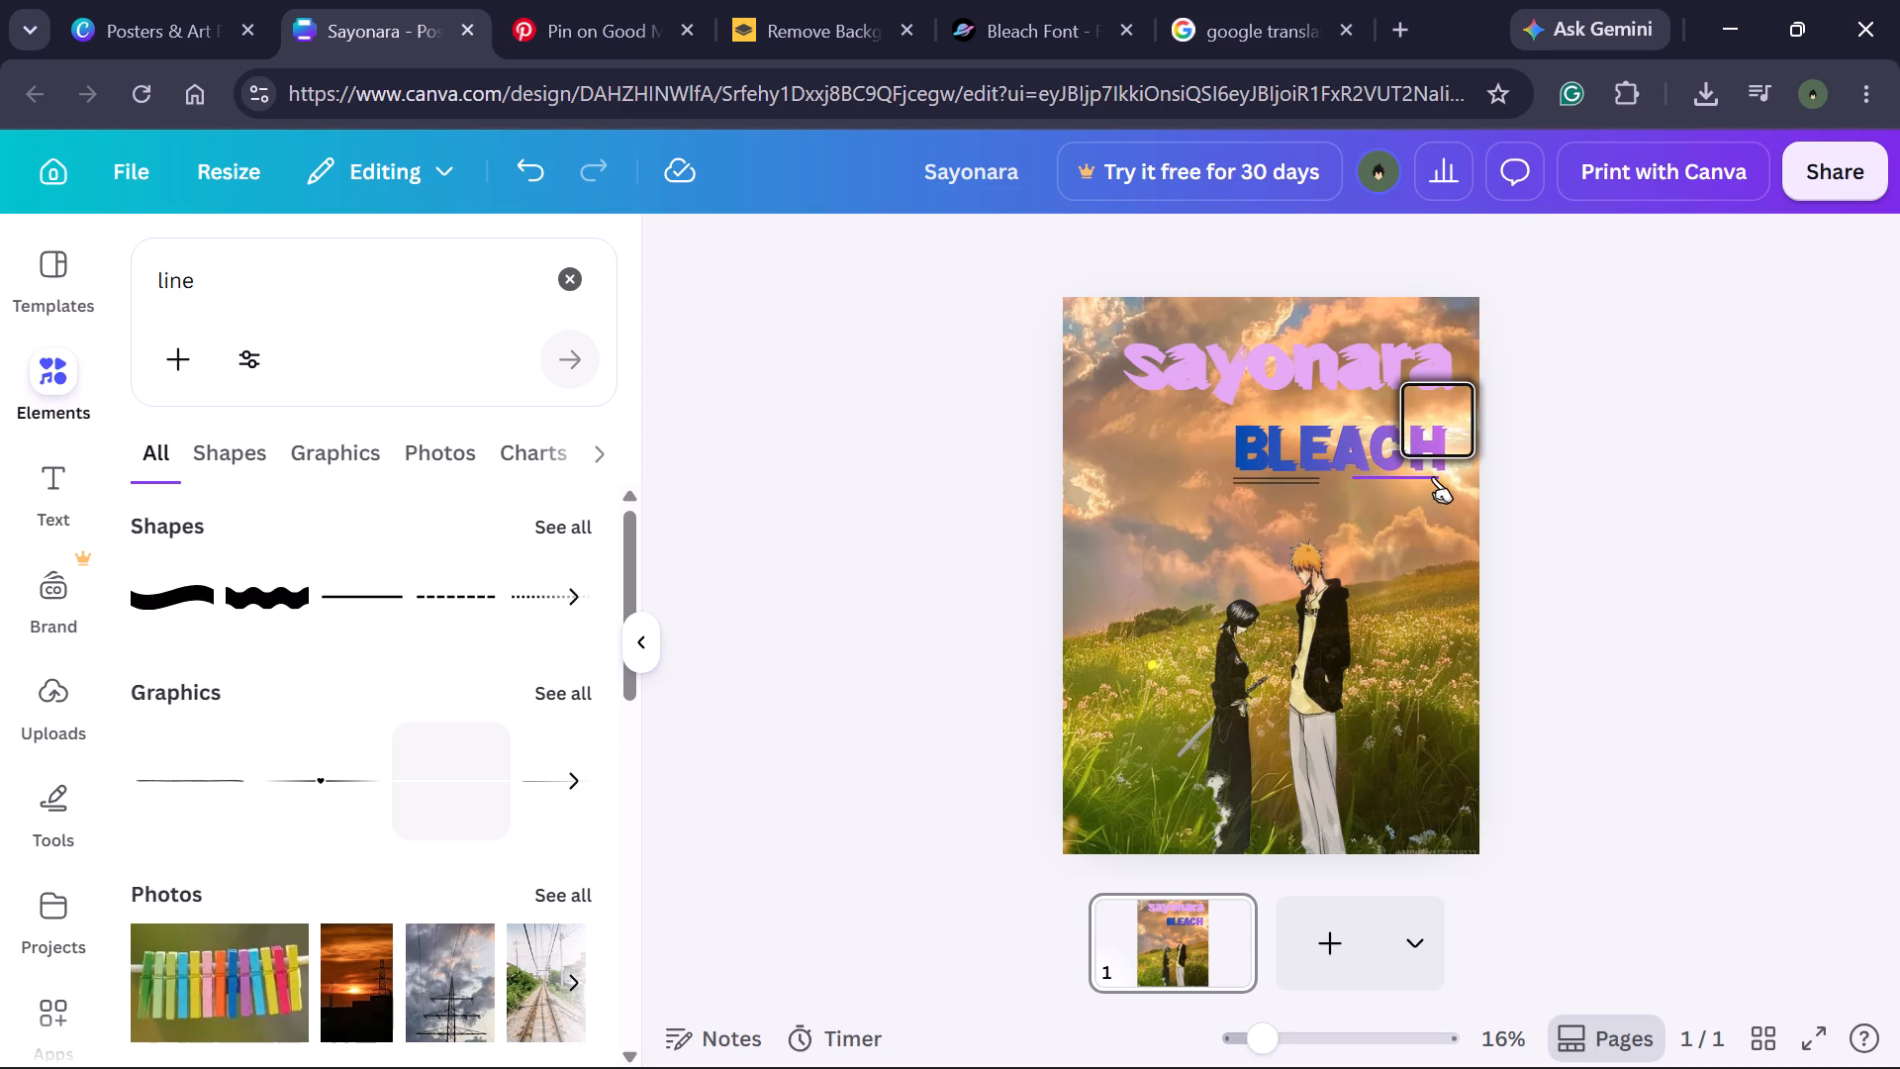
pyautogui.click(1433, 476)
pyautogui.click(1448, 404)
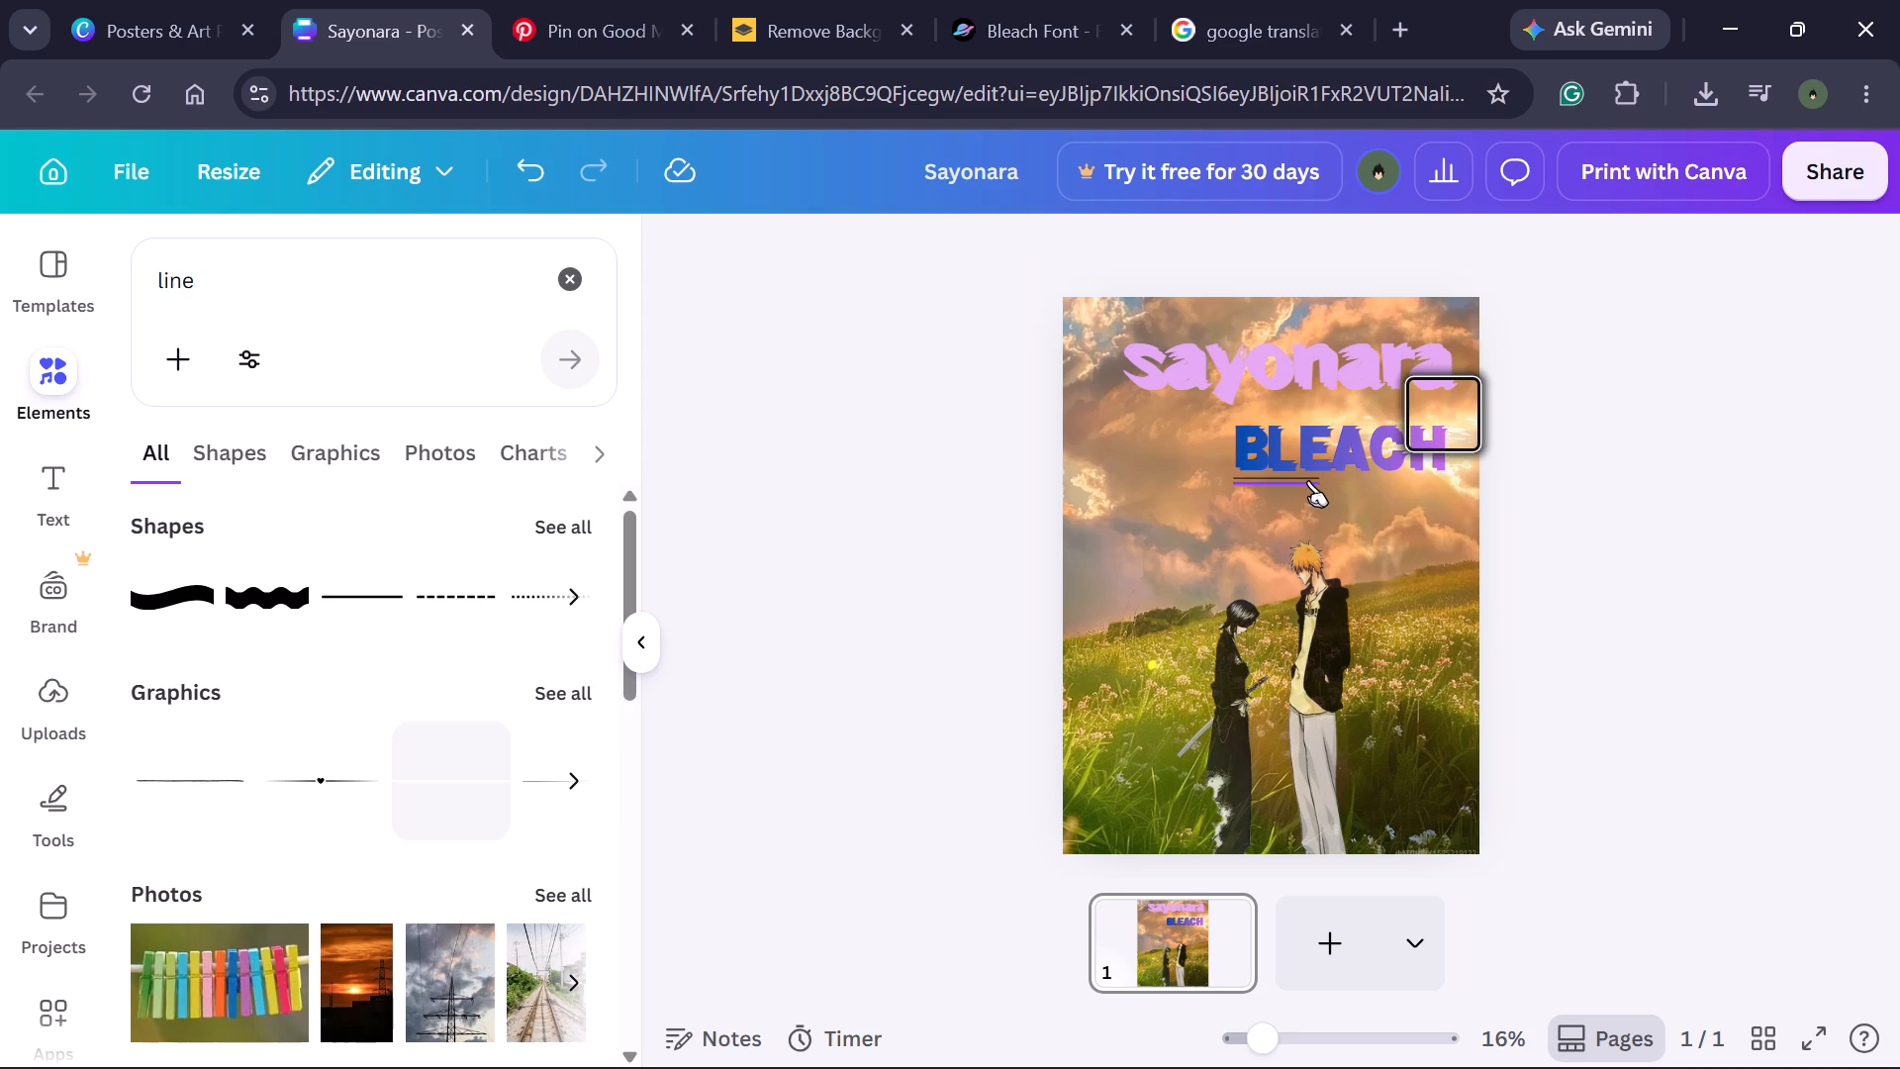
# Duplicate the short line beneath the first letters of "BLEACH" and place the copy beneath its last letters, level with the upper line.
pyautogui.click(1297, 472)
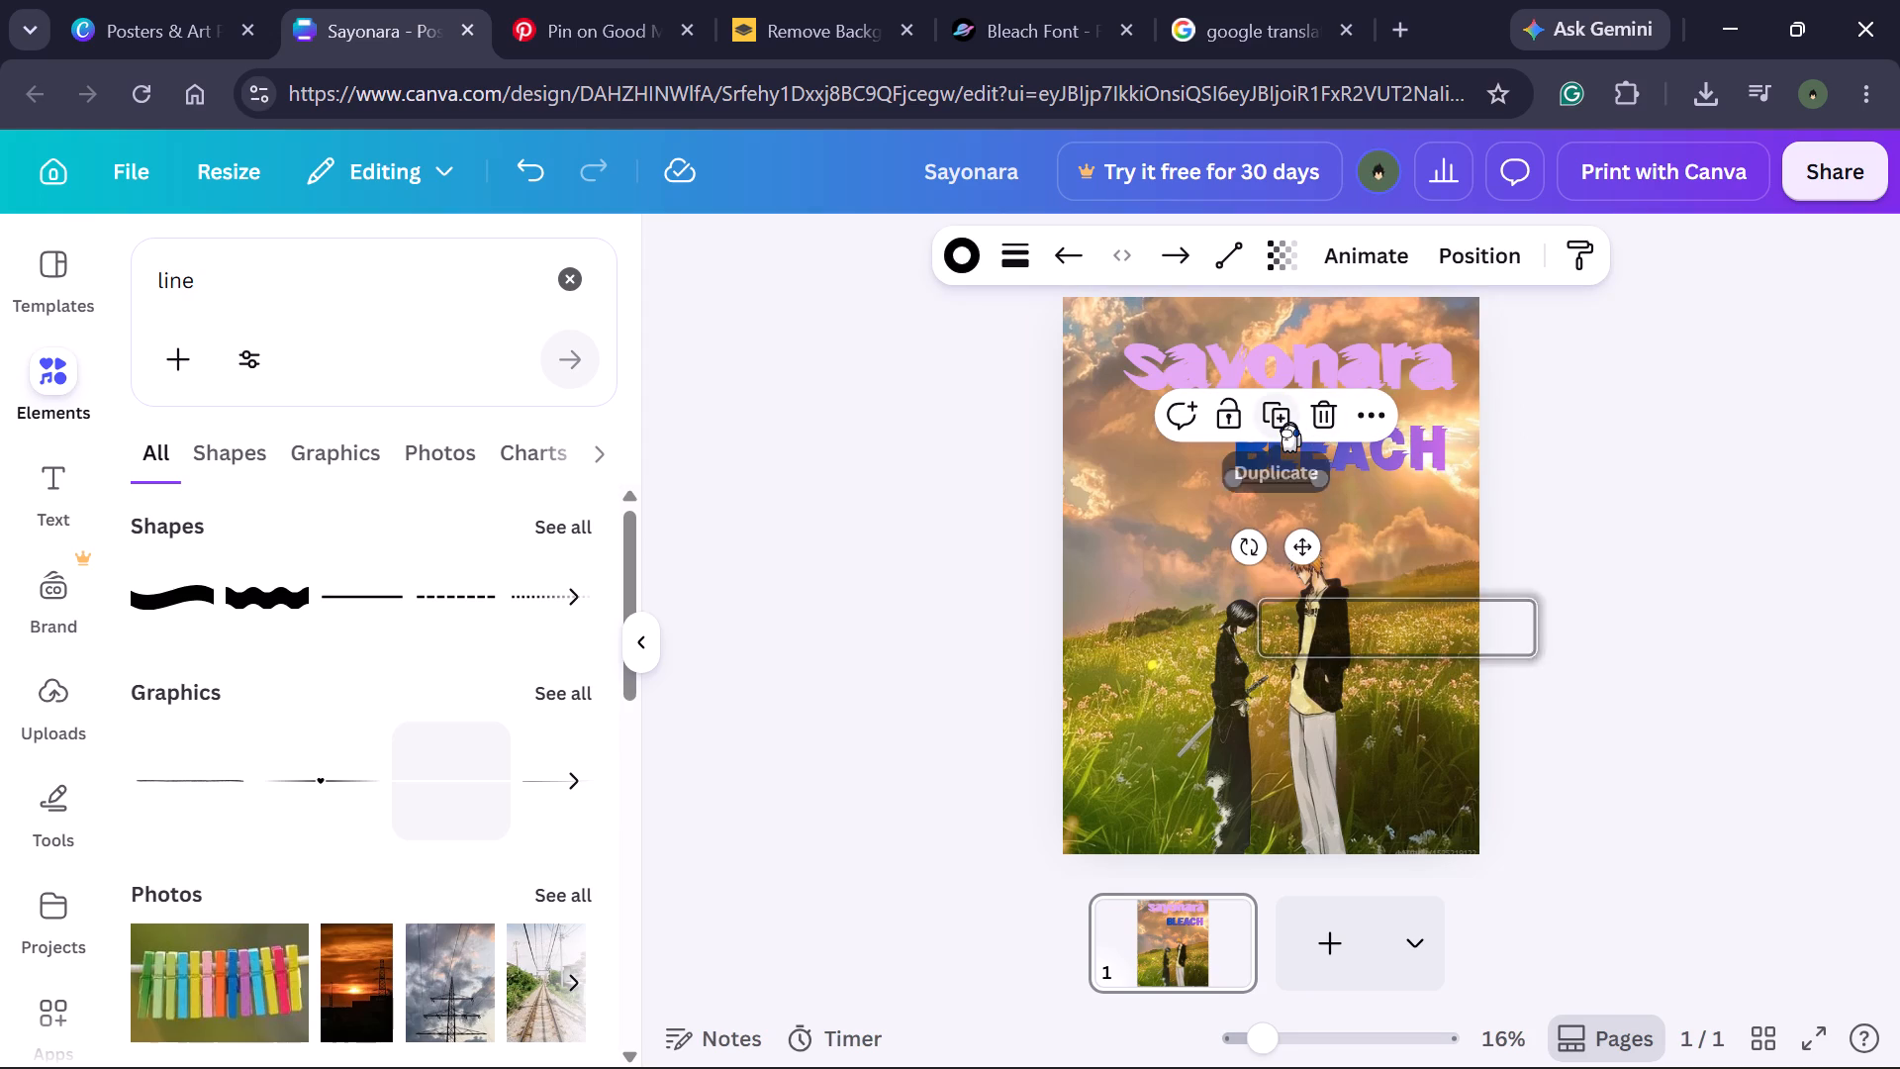
pyautogui.click(1288, 414)
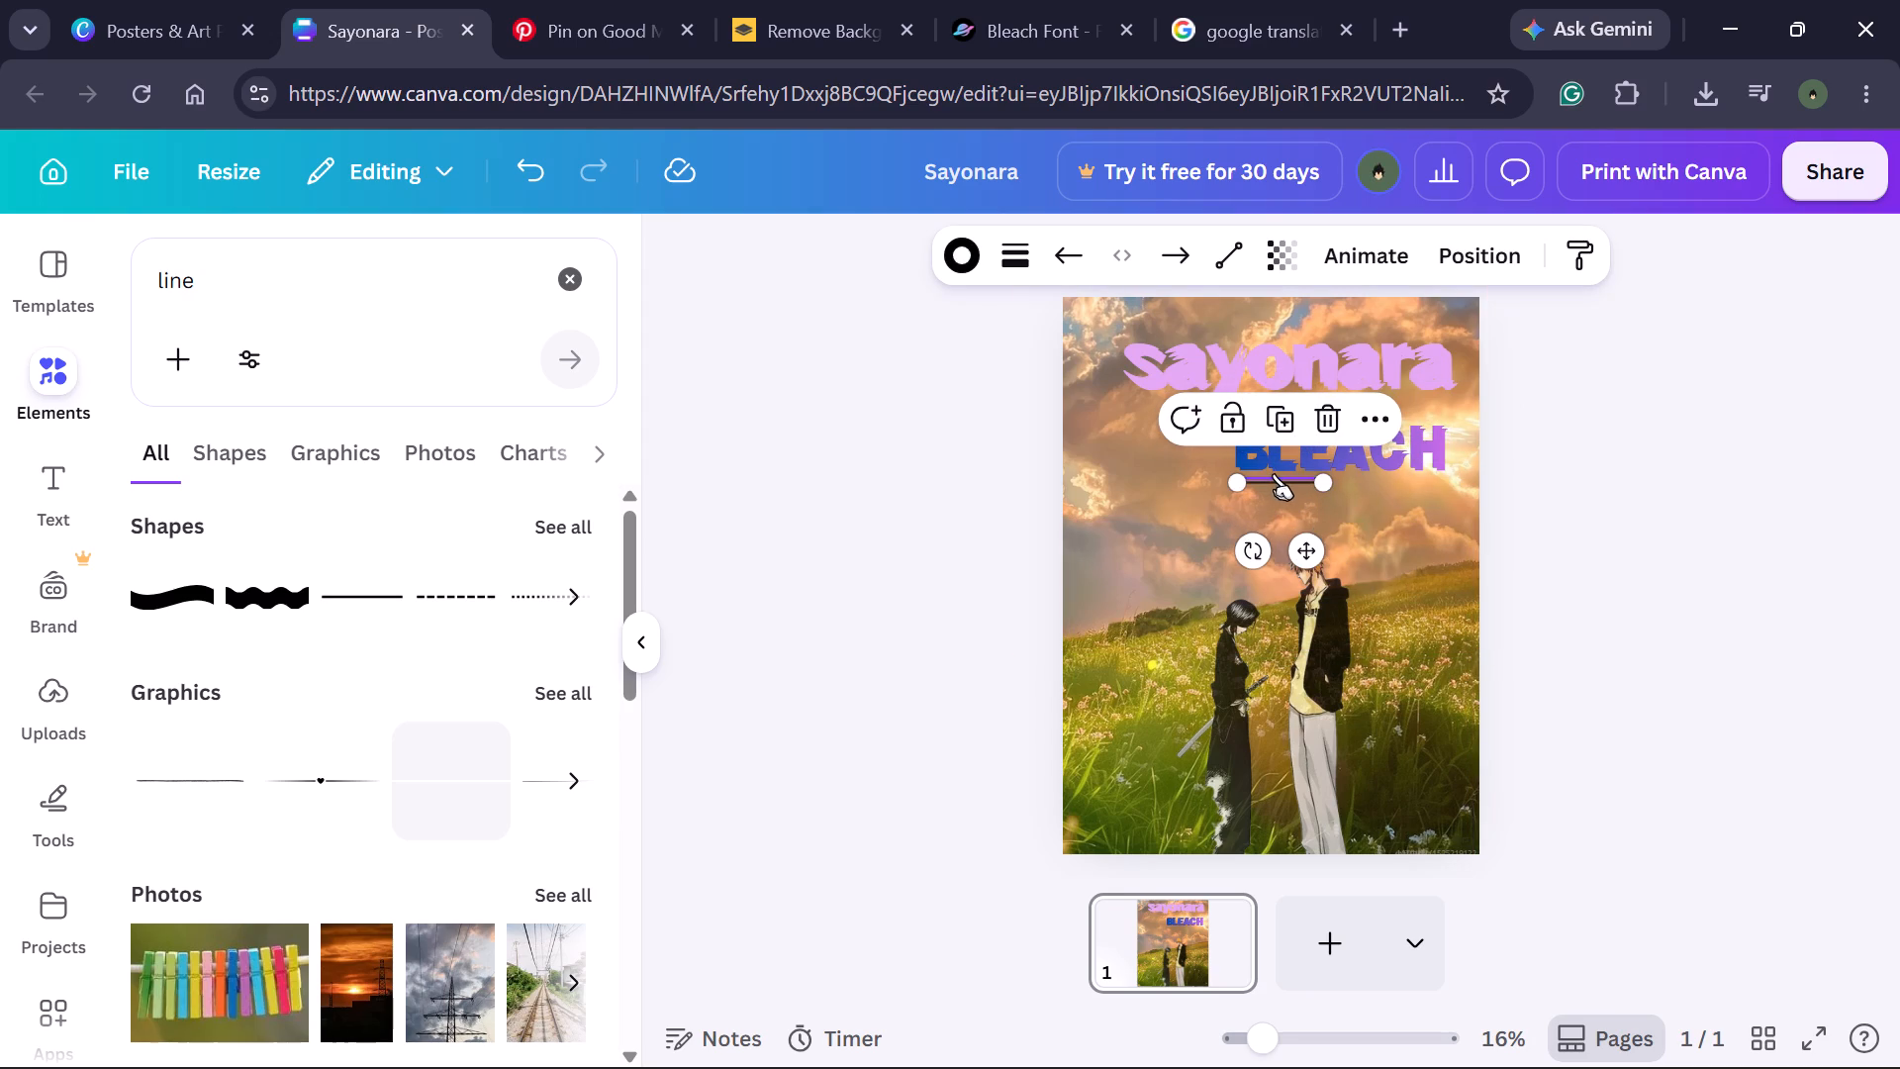
pyautogui.moveTo(1282, 477); pyautogui.dragTo(1408, 501)
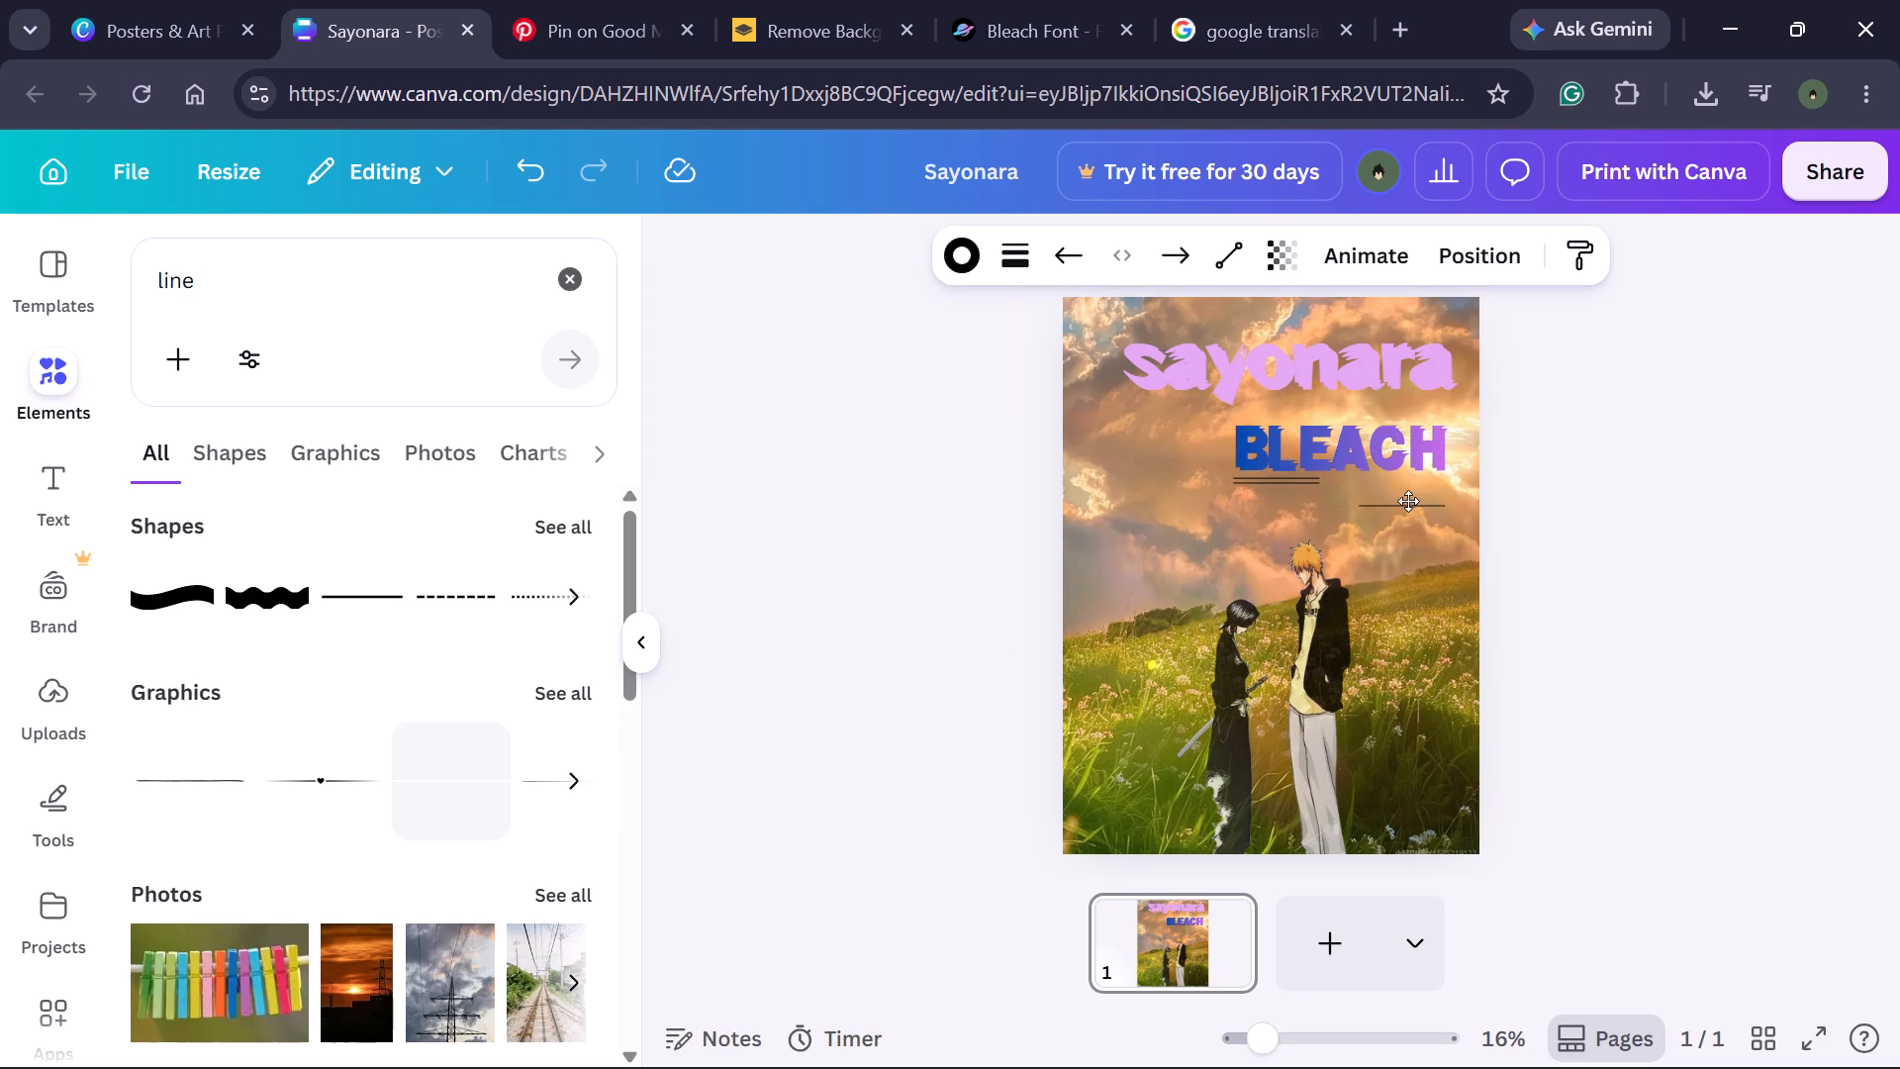
pyautogui.moveTo(1408, 501); pyautogui.dragTo(1412, 477)
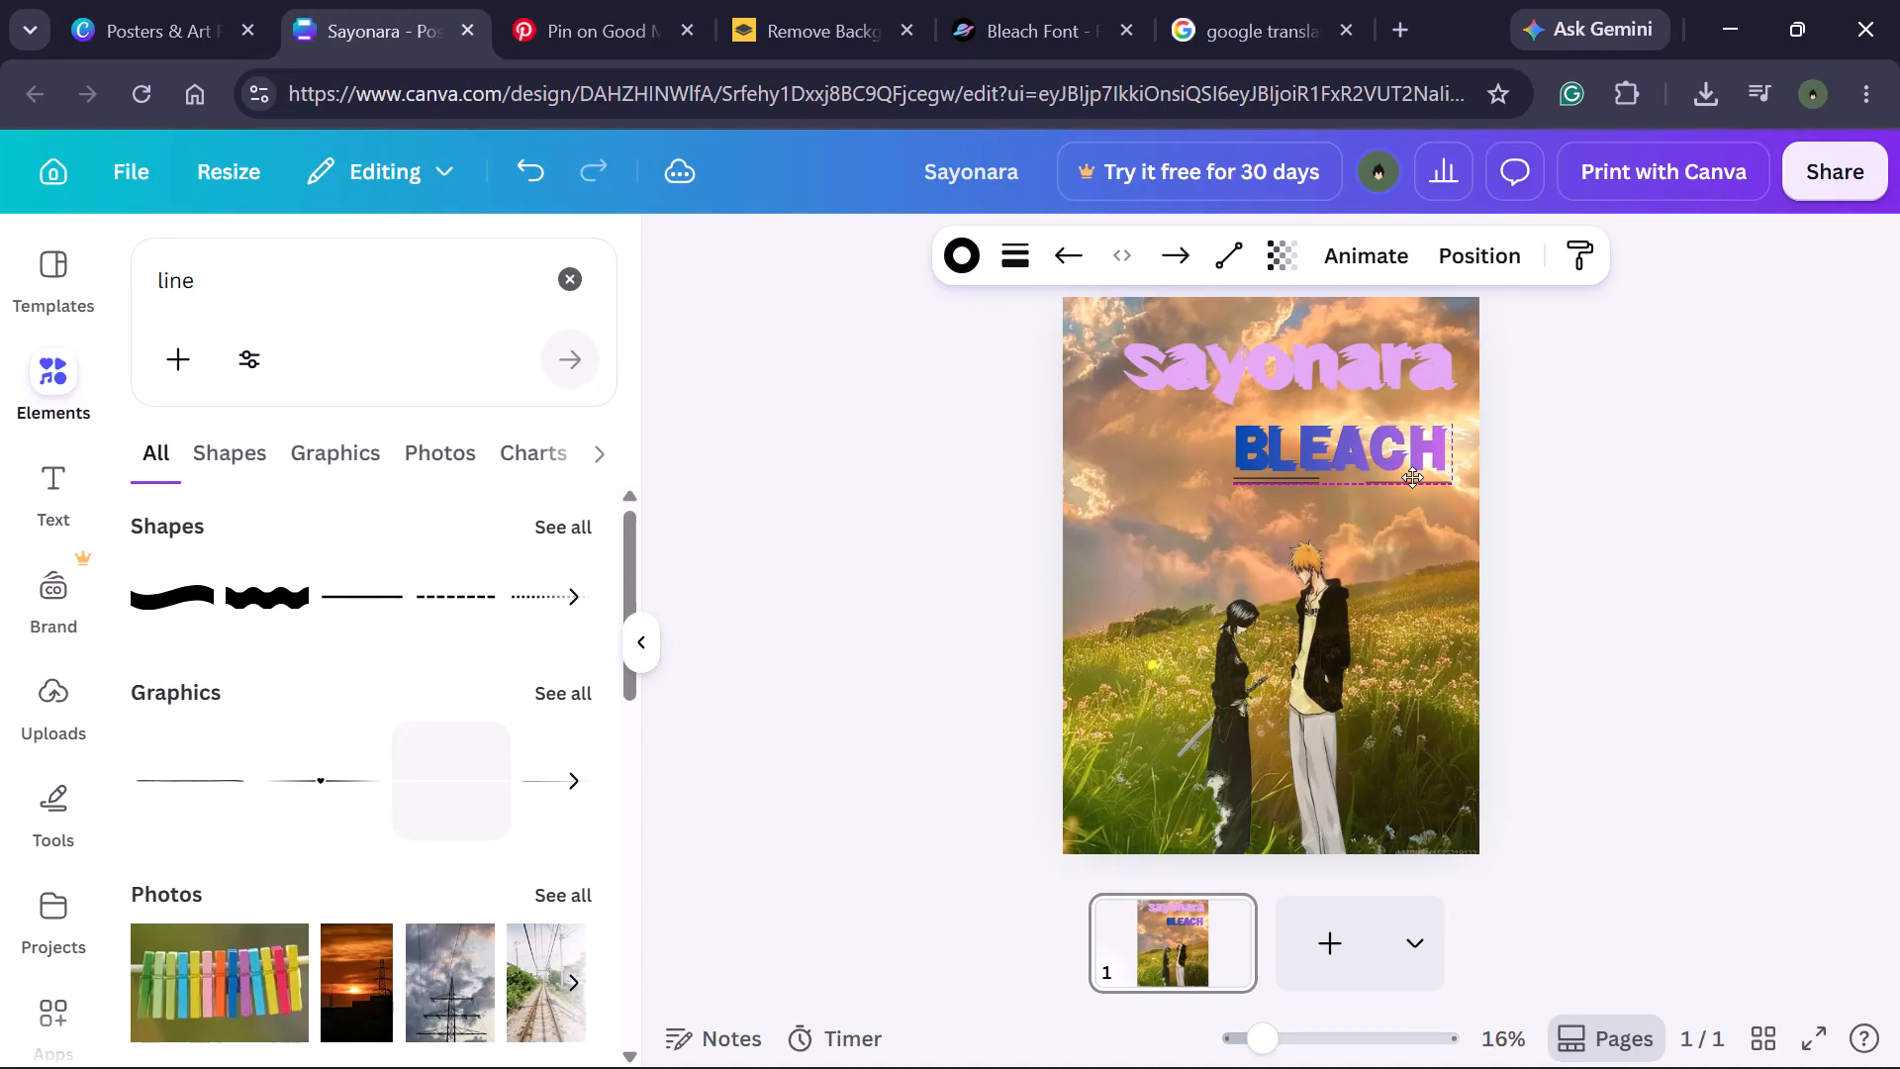
pyautogui.moveTo(1412, 477); pyautogui.dragTo(1412, 475)
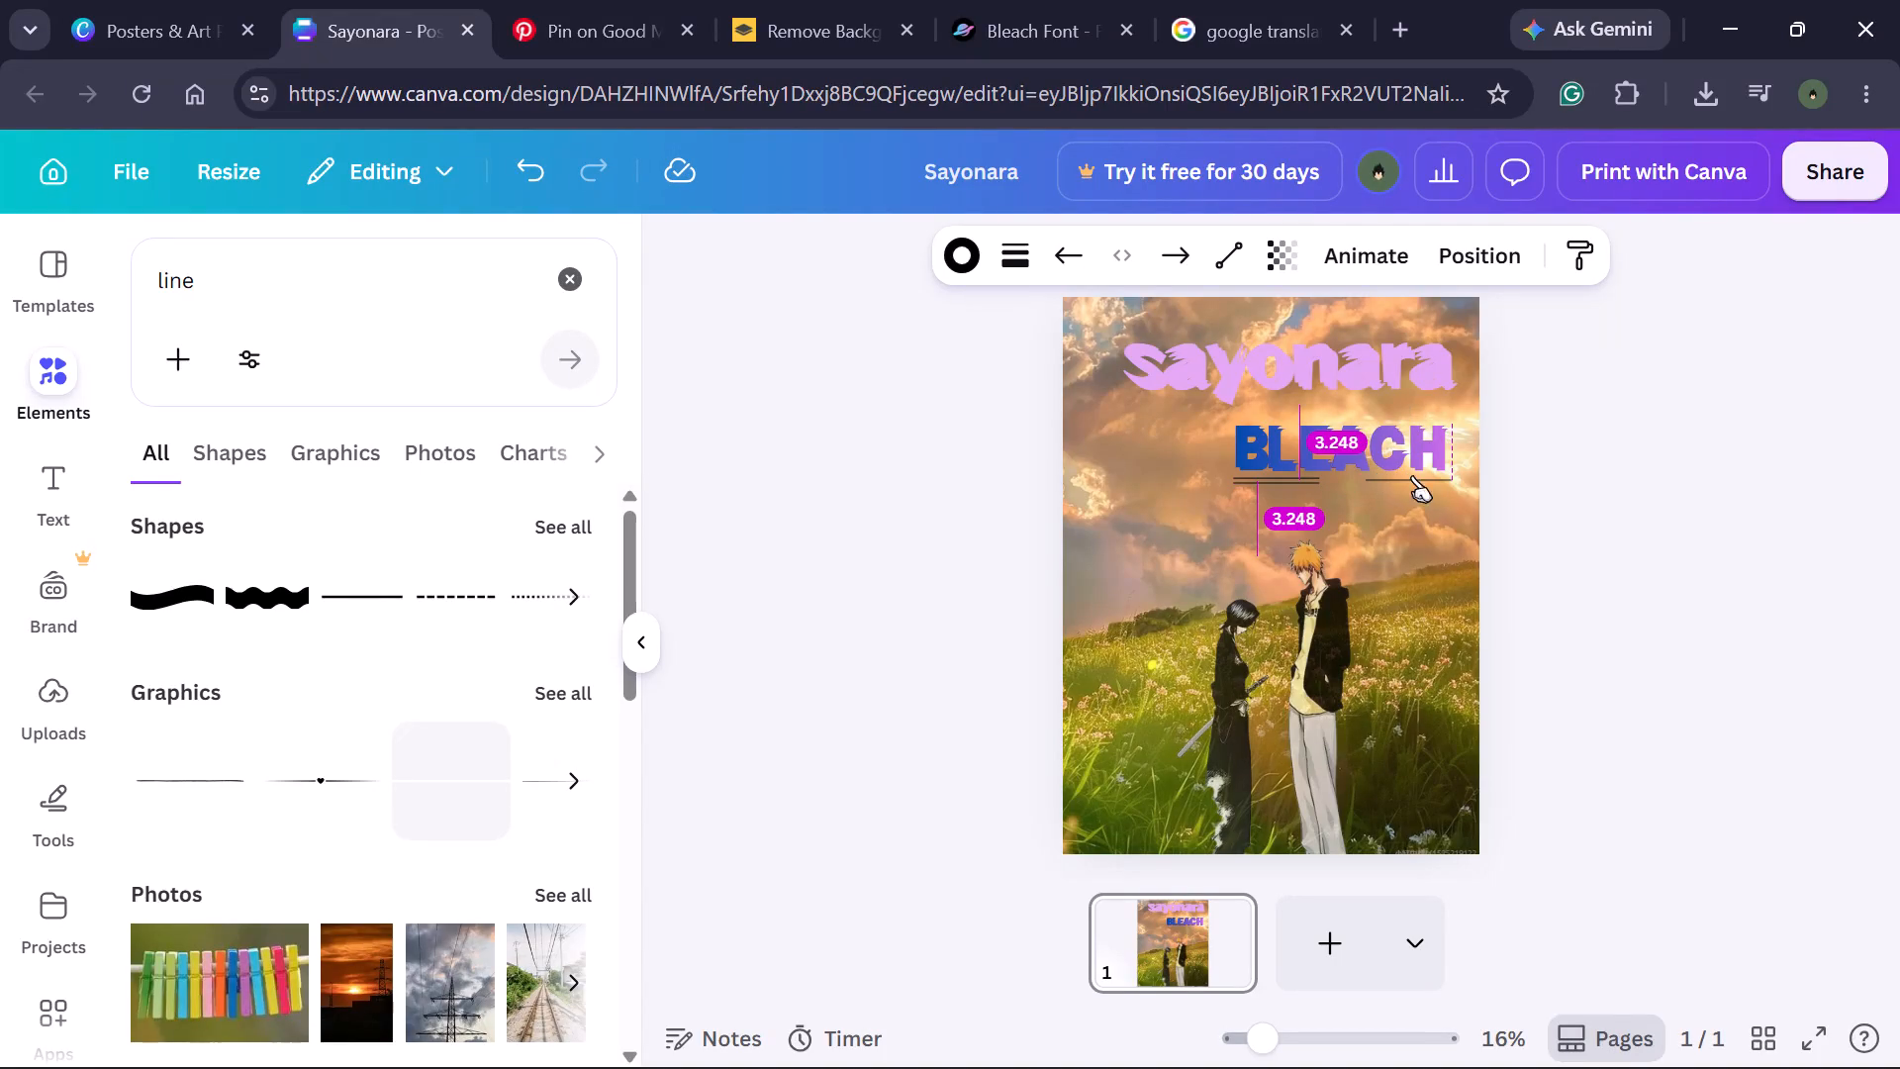
pyautogui.moveTo(1662, 476); pyautogui.dragTo(1663, 514)
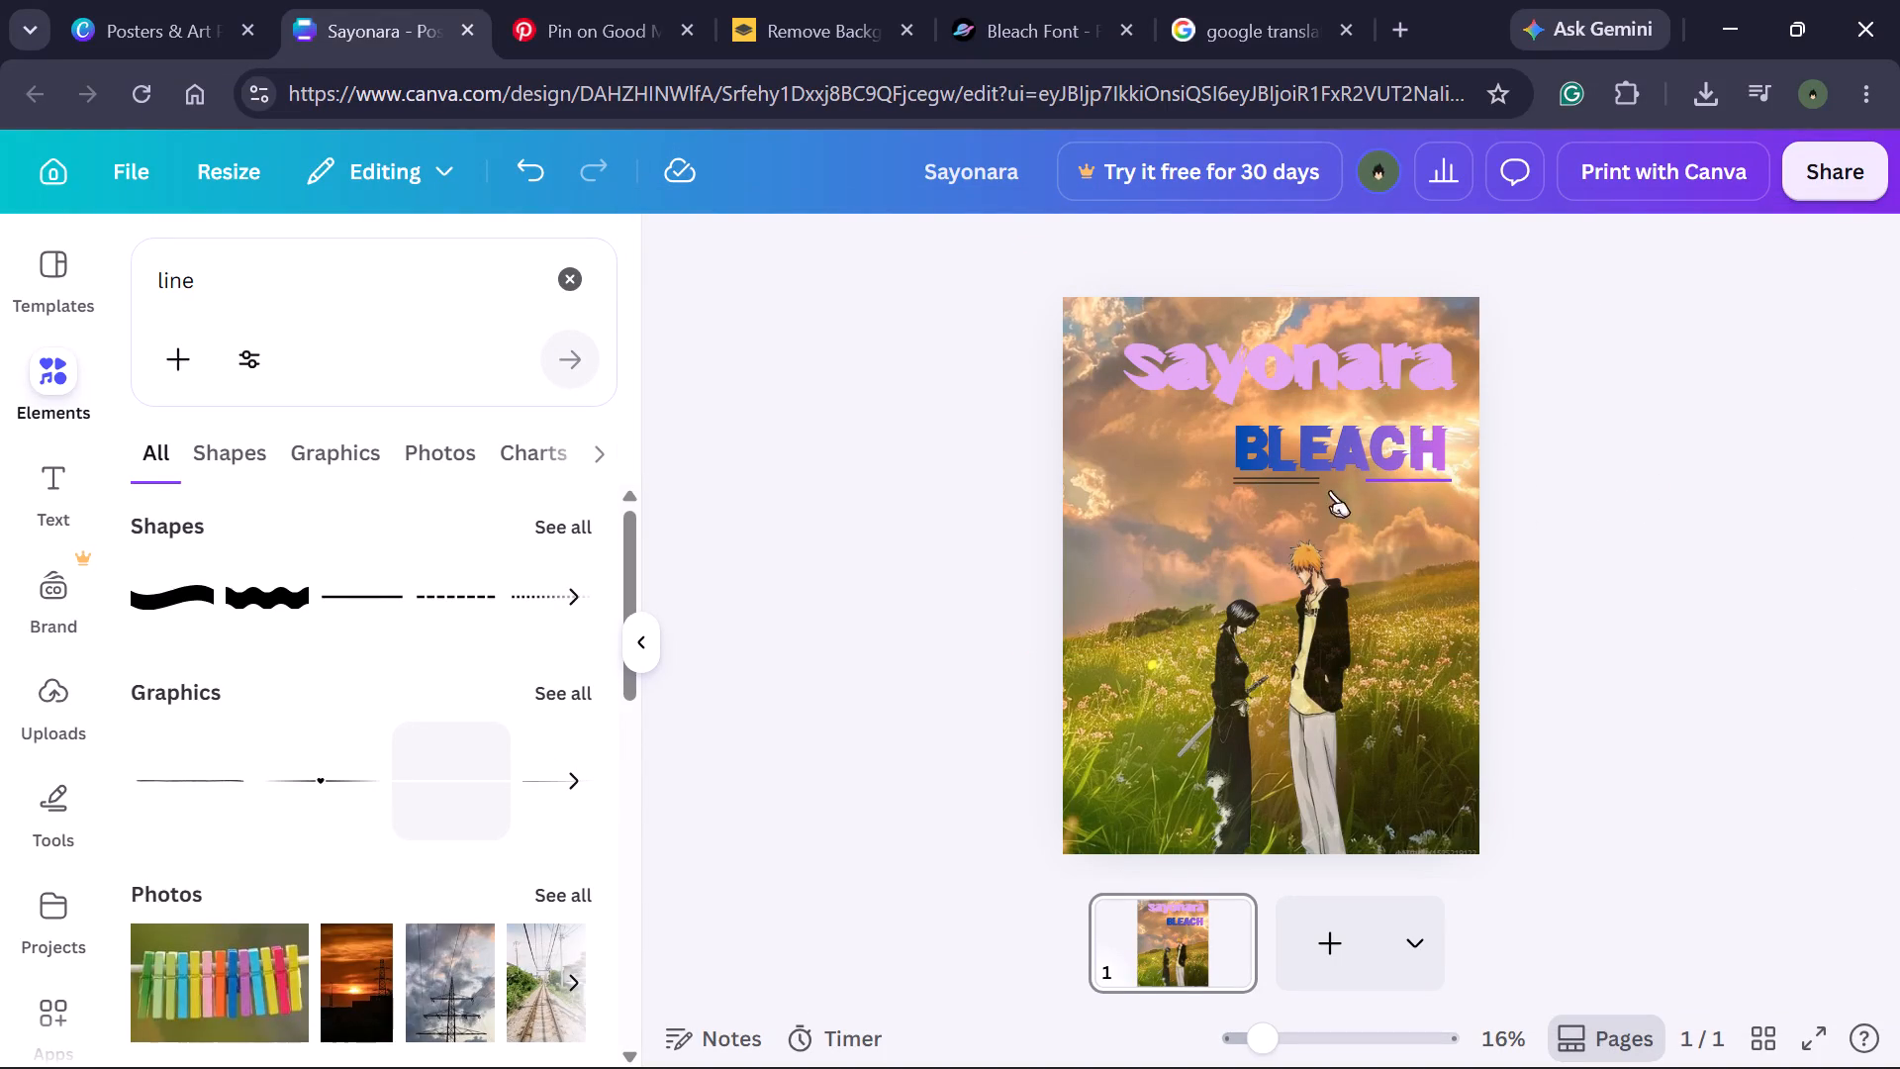
# Duplicate the lower short line and place the copy directly under the line beneath the last letters of "BLEACH", aligning their ends.
pyautogui.click(1290, 484)
pyautogui.click(1277, 412)
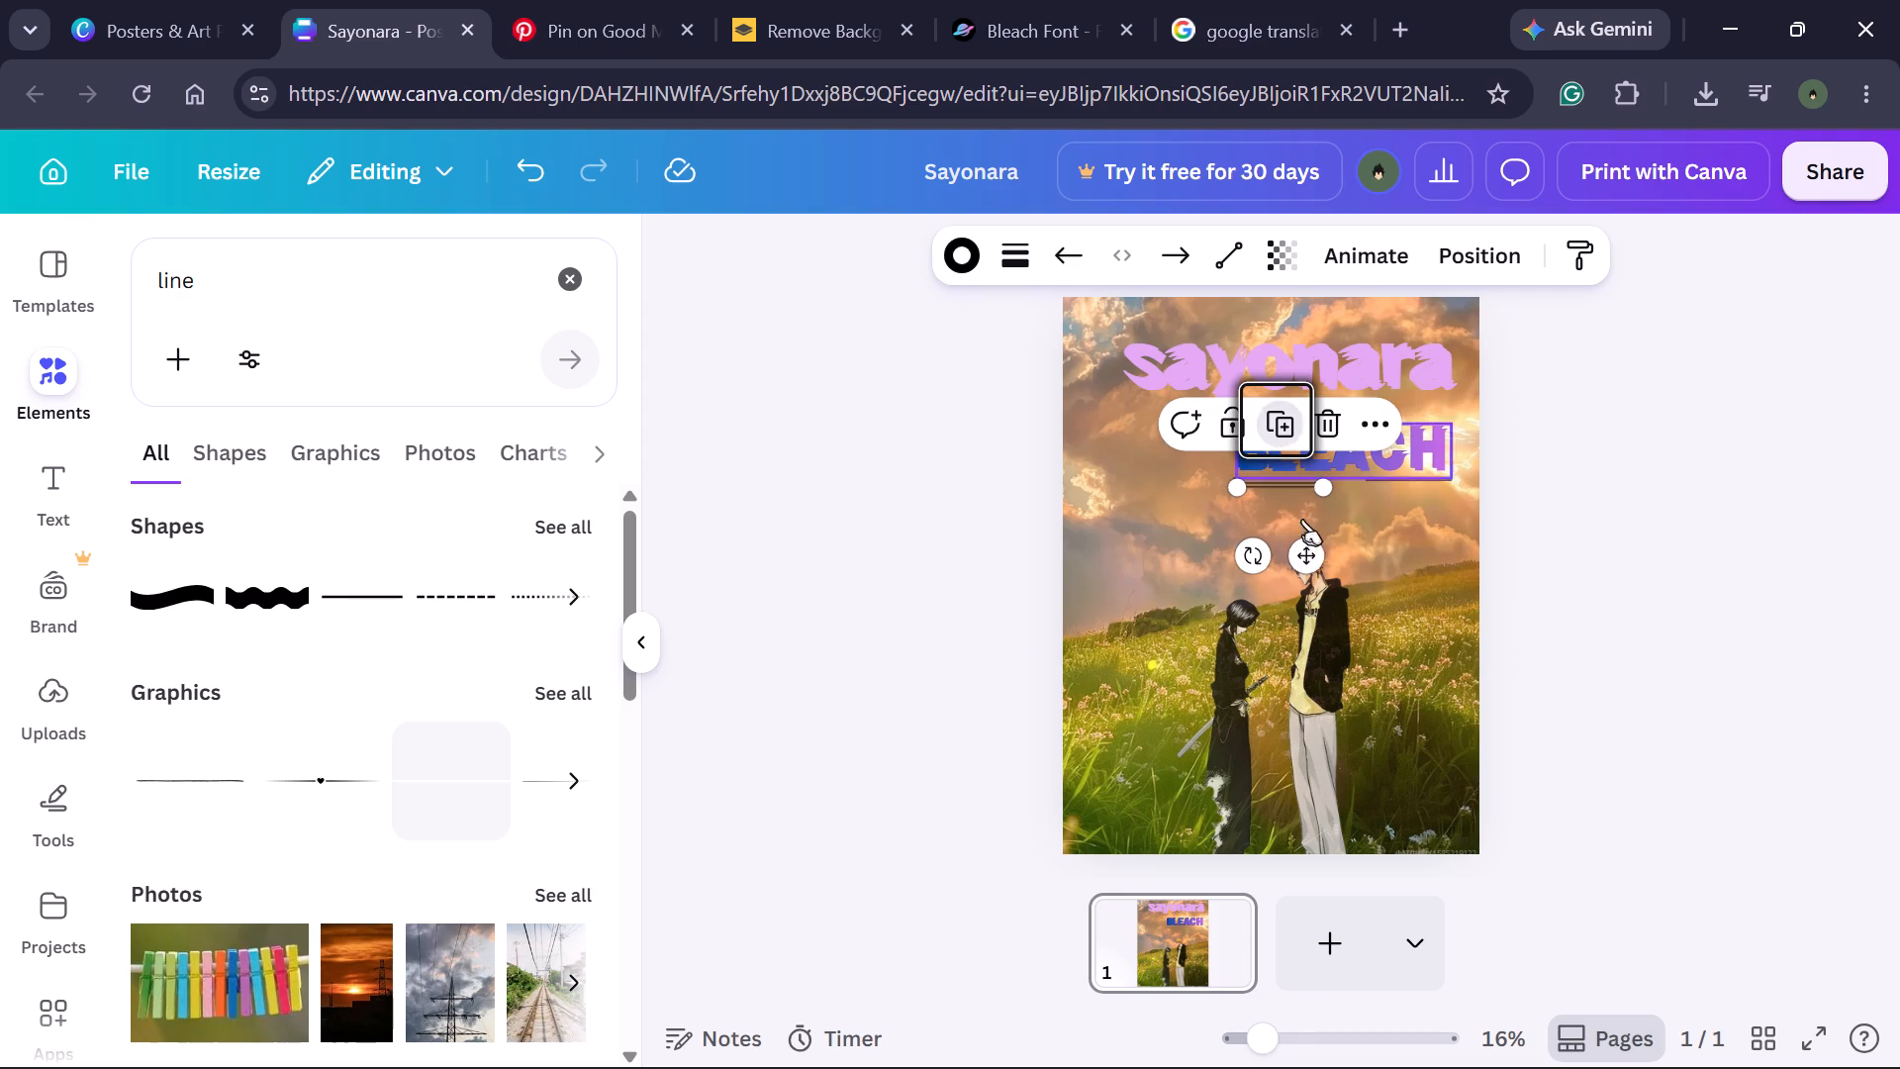
pyautogui.moveTo(1299, 483); pyautogui.dragTo(1332, 503)
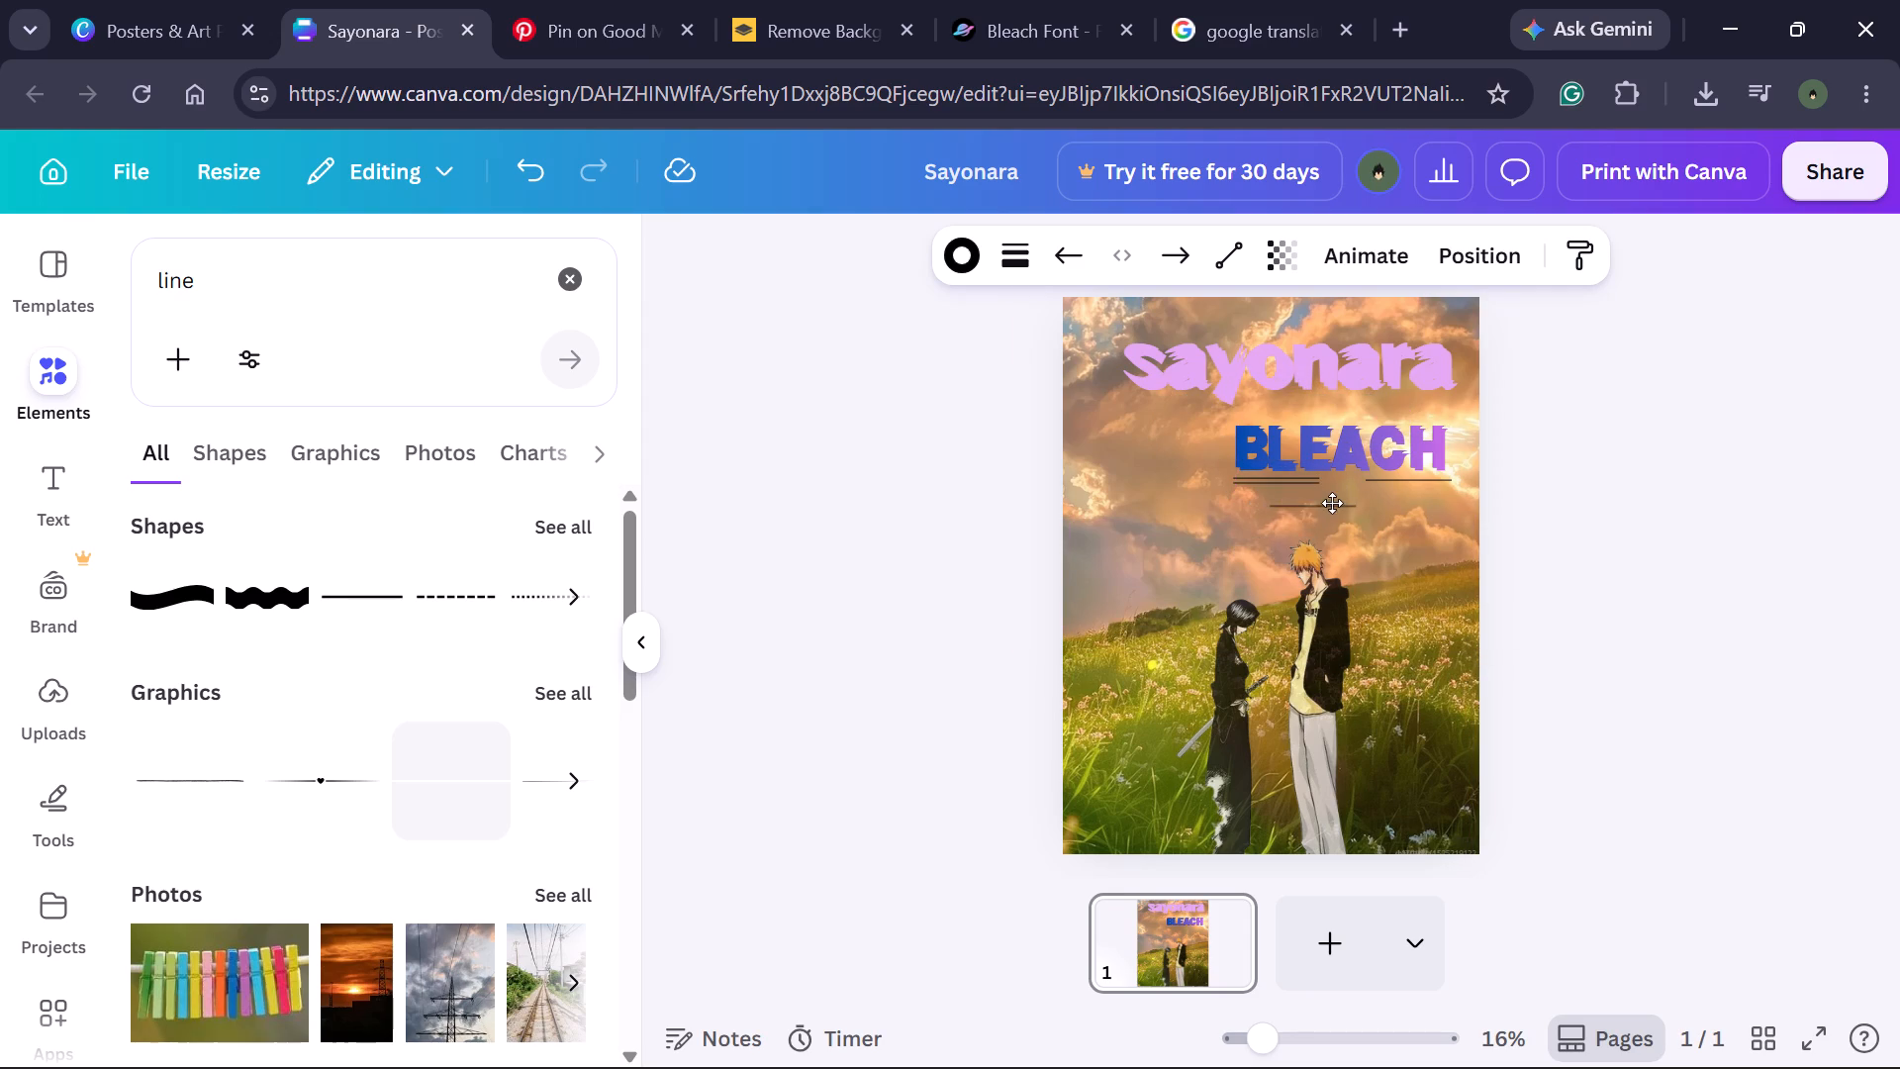
pyautogui.moveTo(1332, 503); pyautogui.dragTo(1431, 482)
pyautogui.moveTo(1431, 482); pyautogui.dragTo(1434, 484)
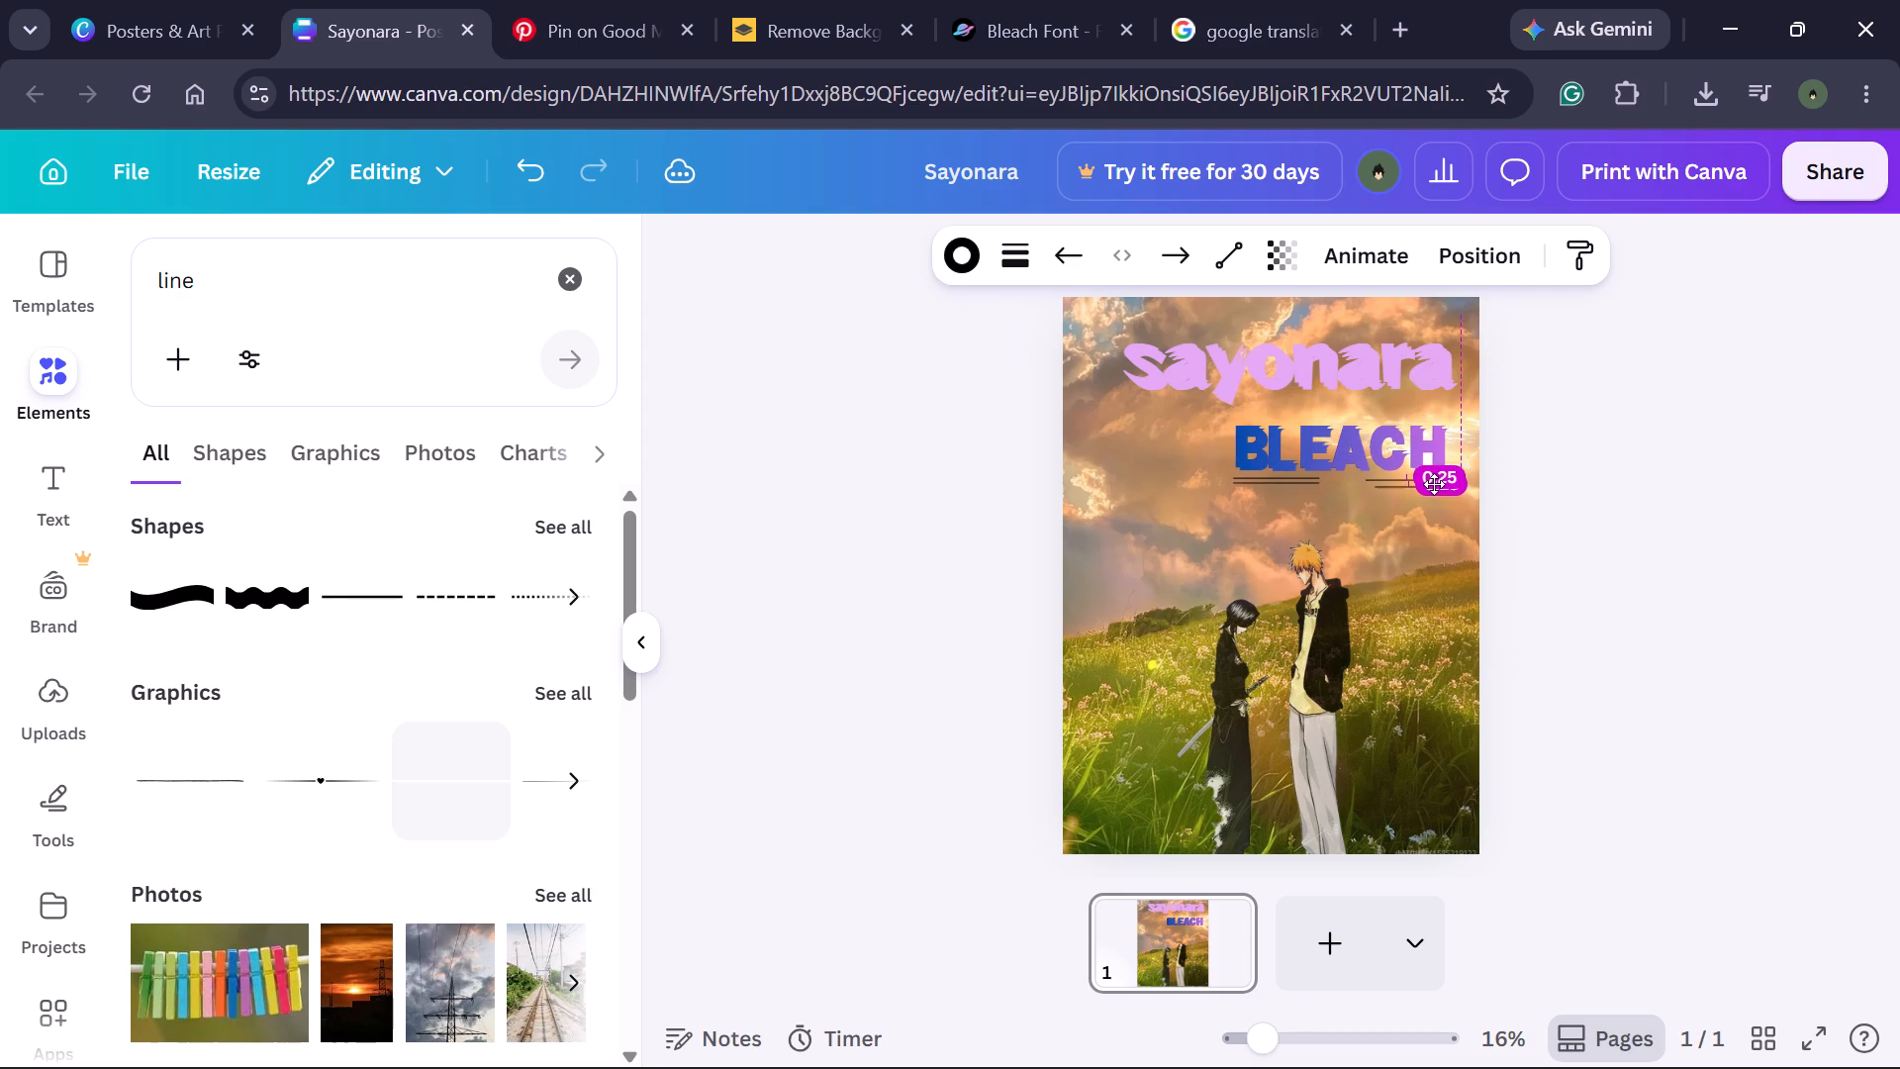
pyautogui.moveTo(1434, 484); pyautogui.dragTo(1434, 480)
pyautogui.click(1674, 486)
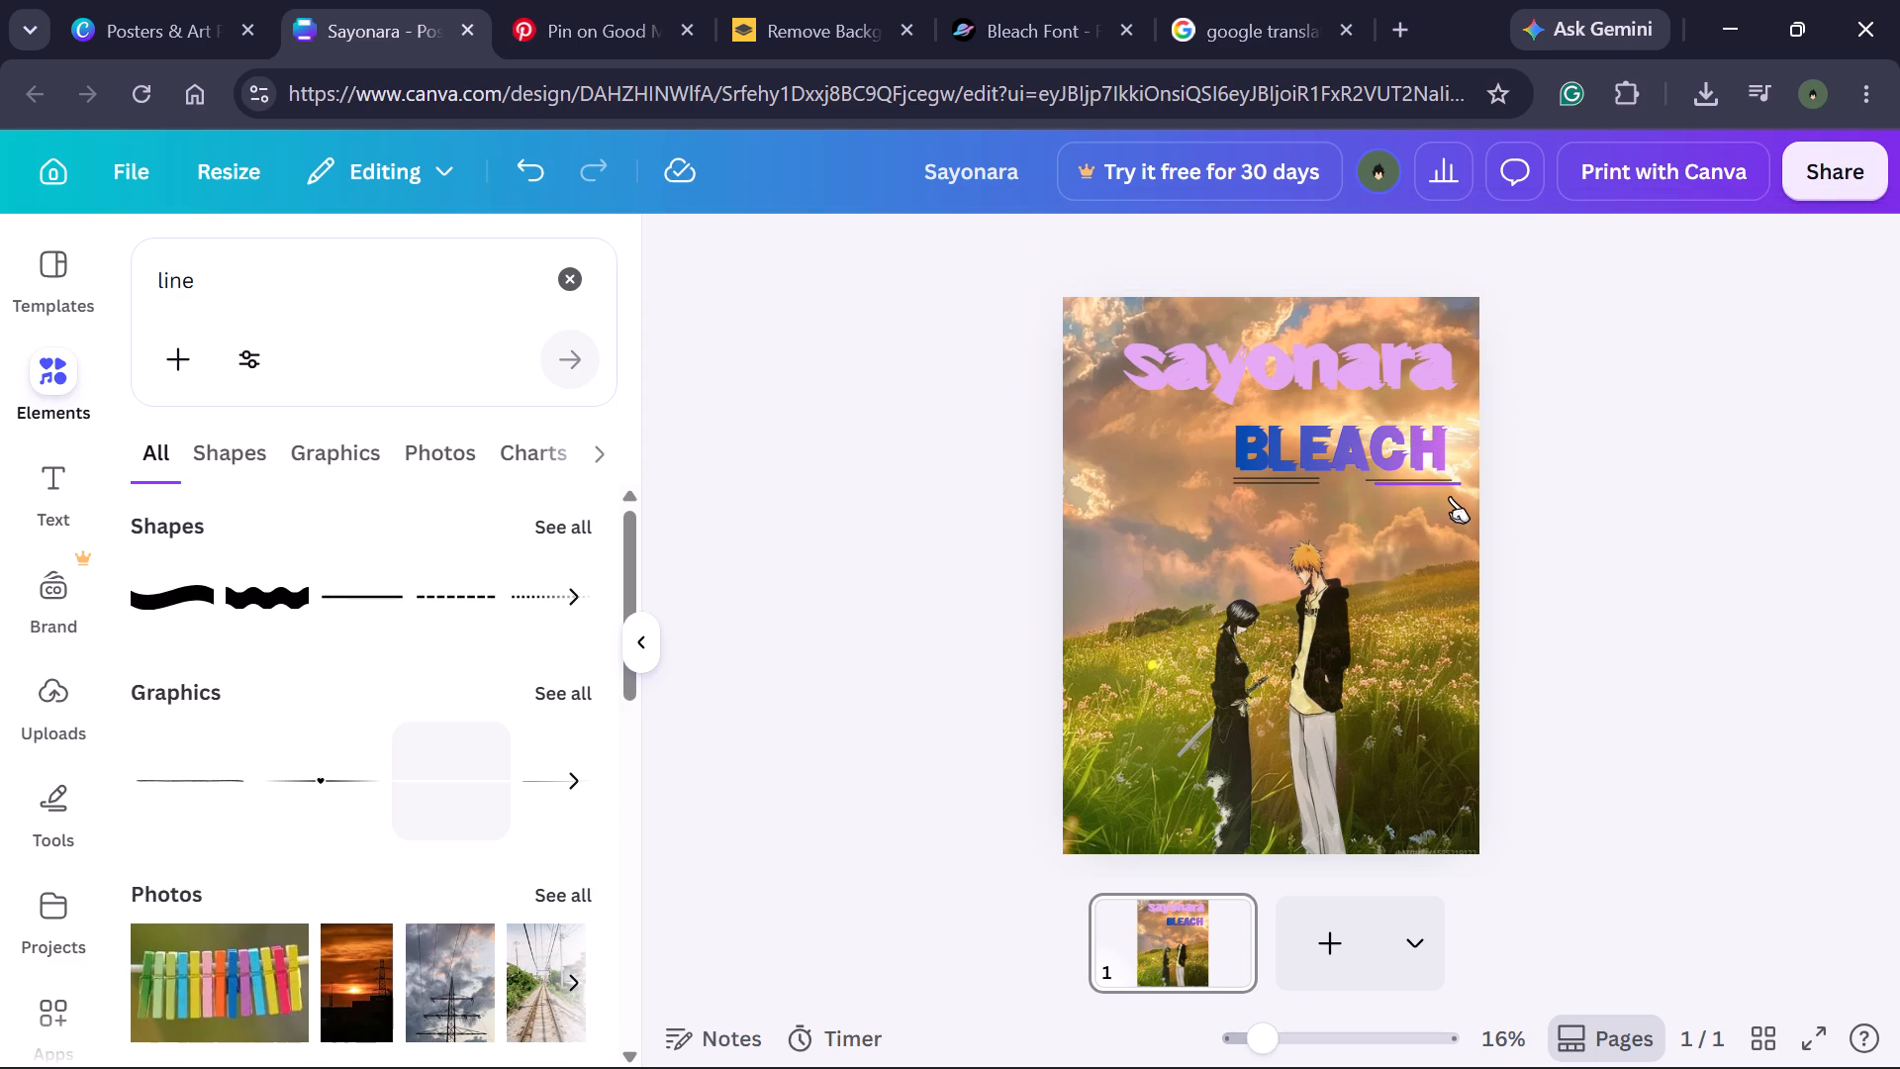
pyautogui.moveTo(1439, 482); pyautogui.dragTo(1428, 482)
pyautogui.moveTo(1611, 482); pyautogui.dragTo(1617, 492)
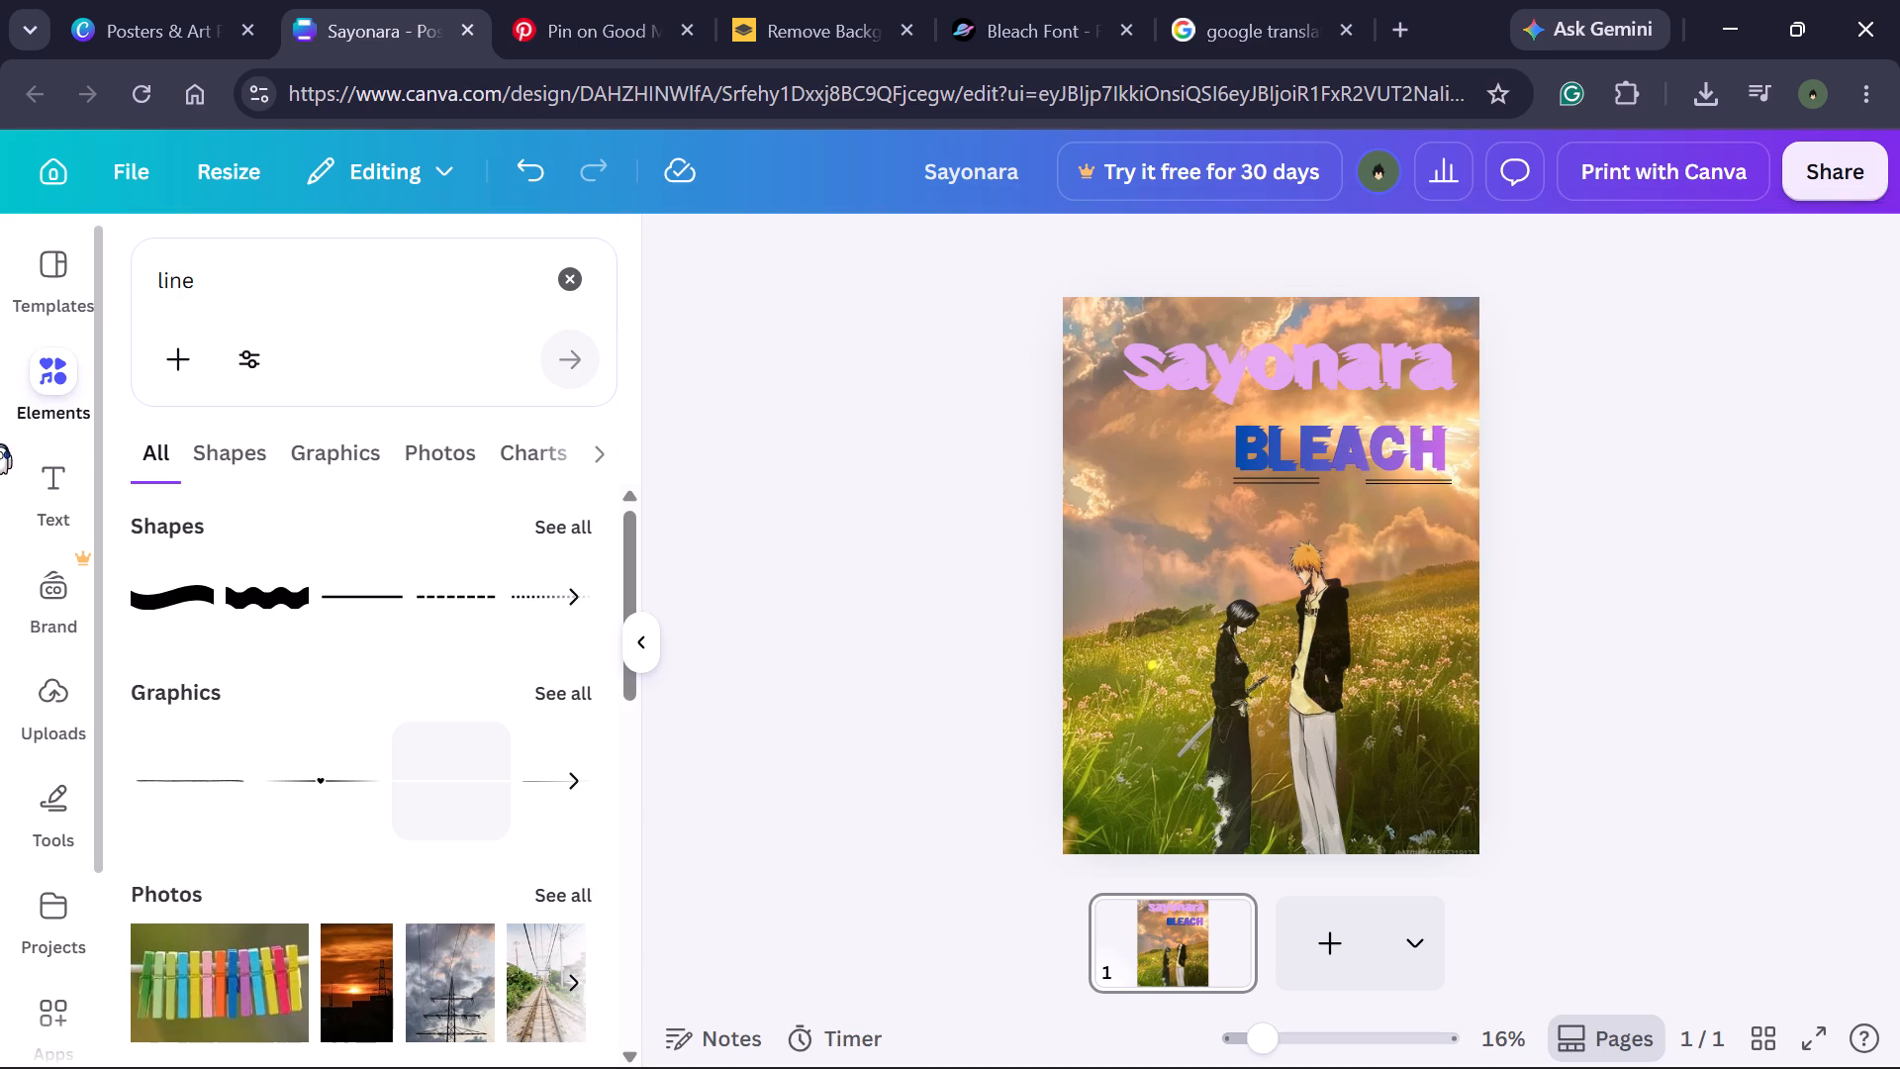
# Clear the "line" element search and the recent search history.
pyautogui.click(566, 268)
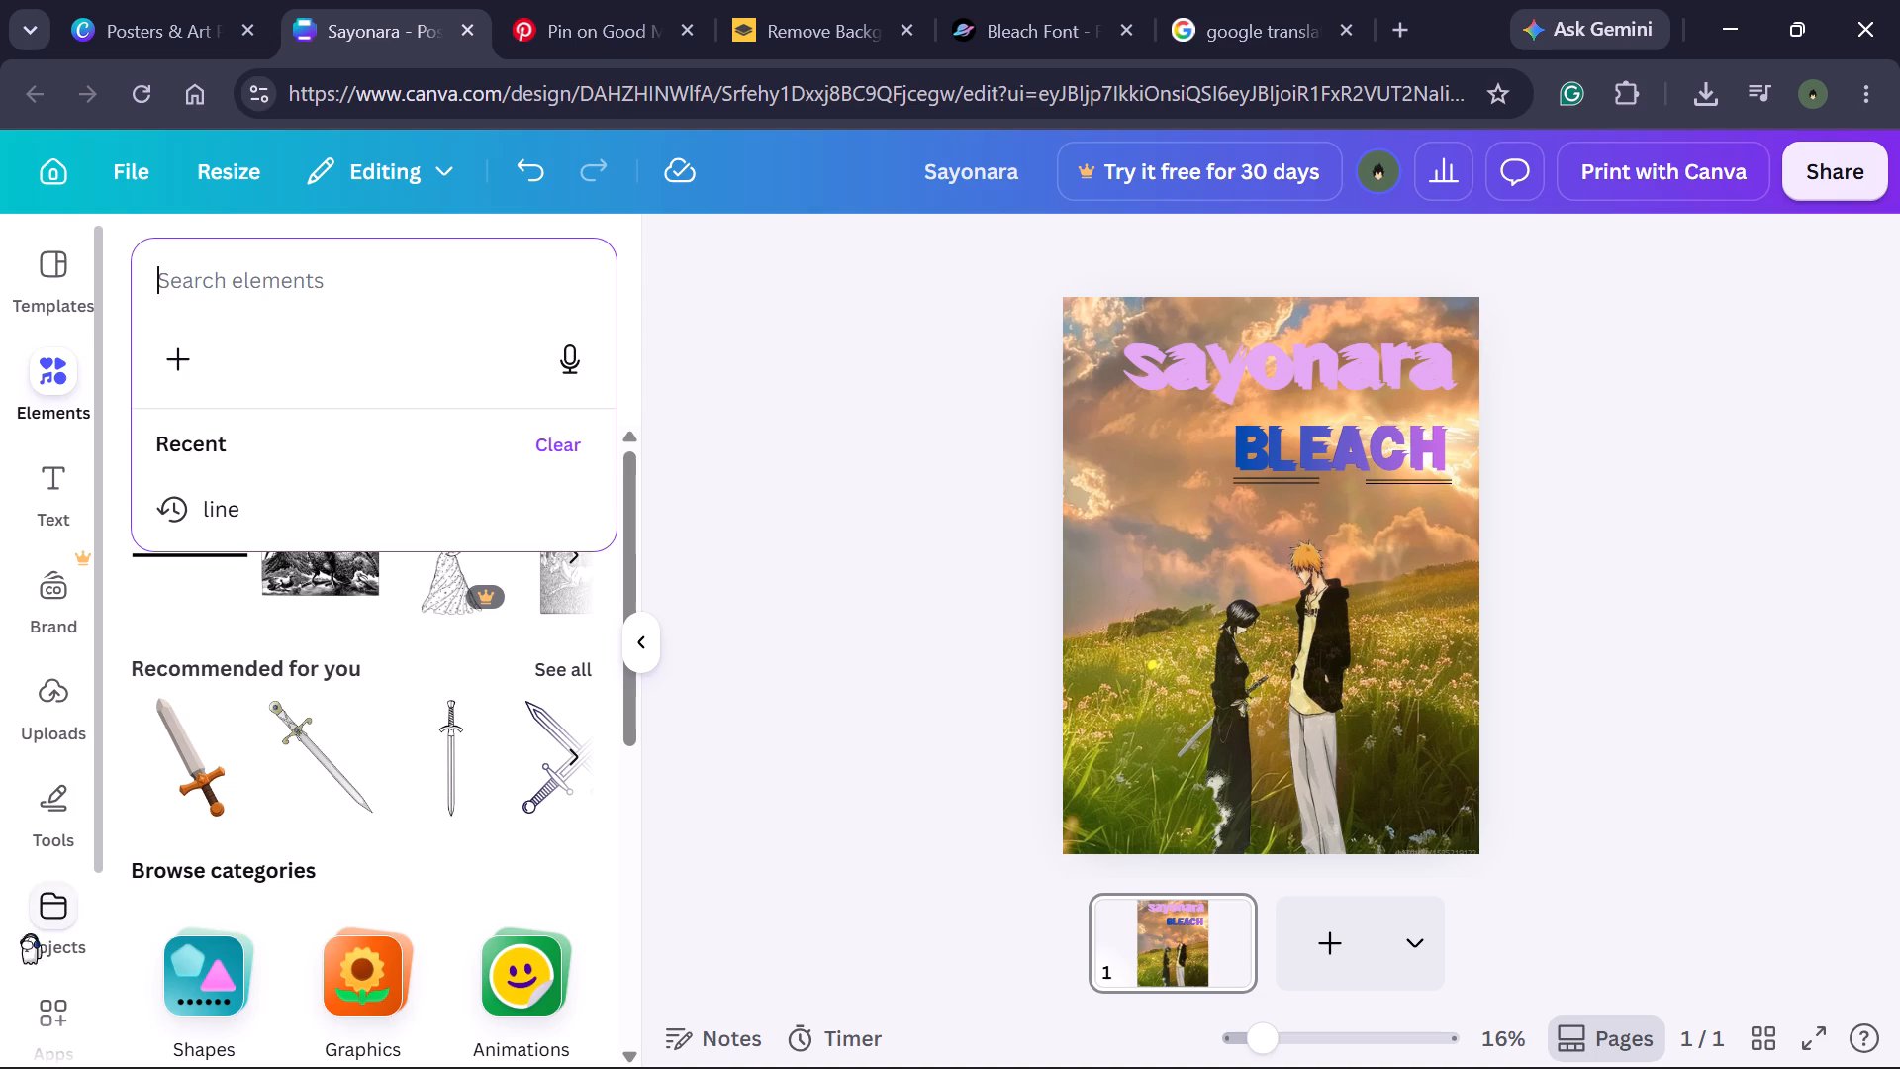
pyautogui.click(557, 443)
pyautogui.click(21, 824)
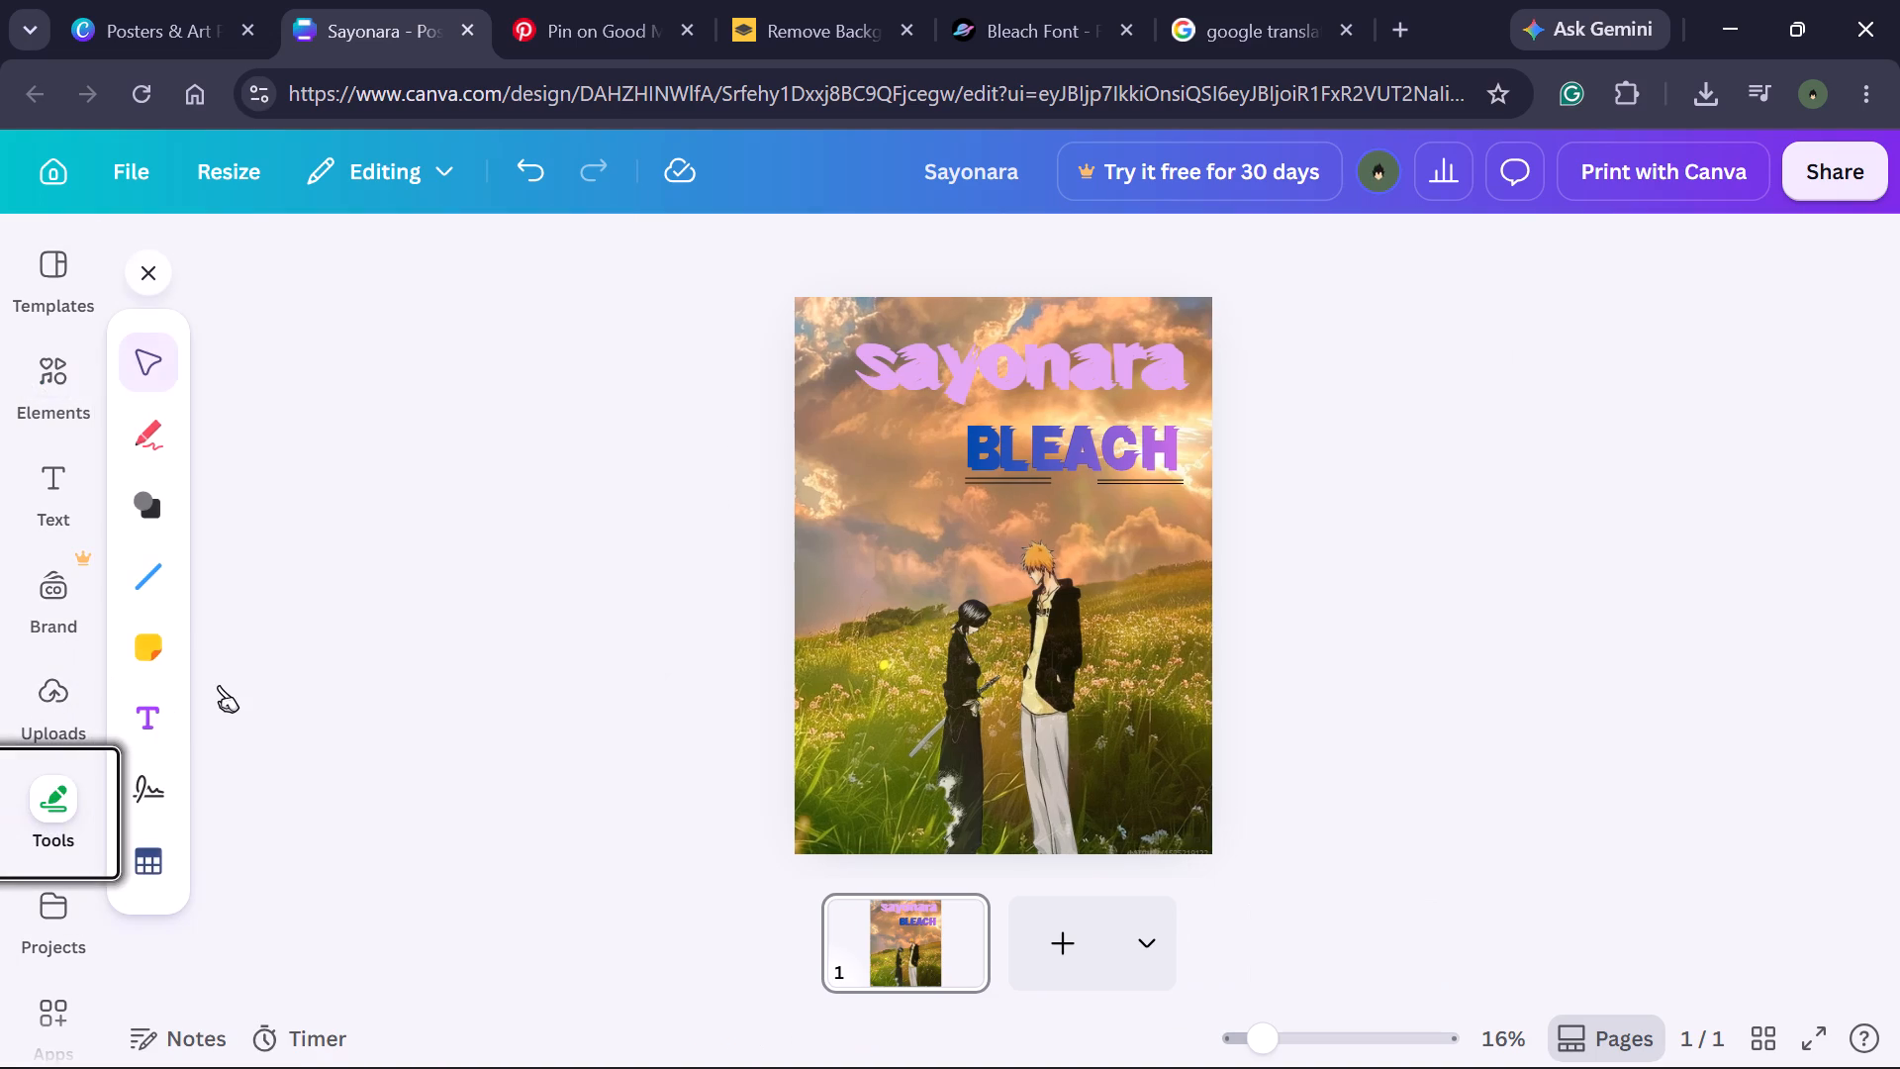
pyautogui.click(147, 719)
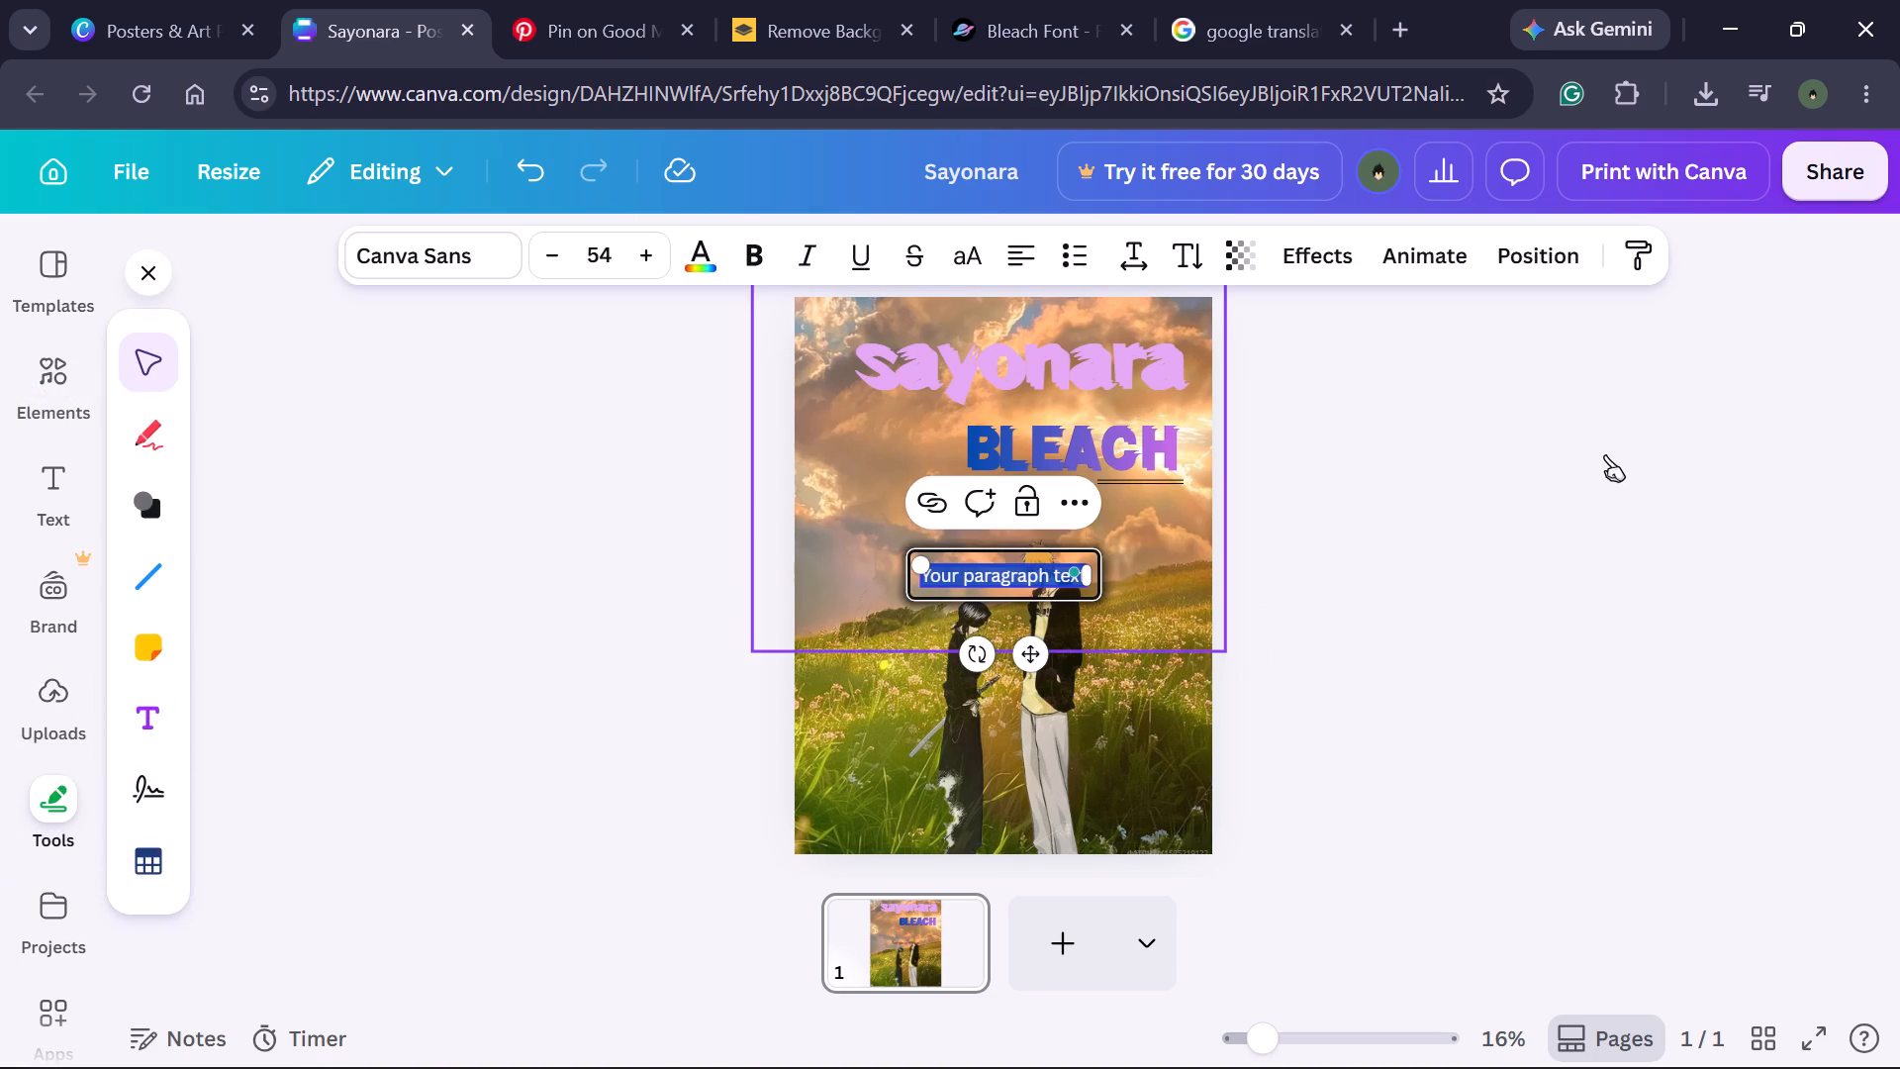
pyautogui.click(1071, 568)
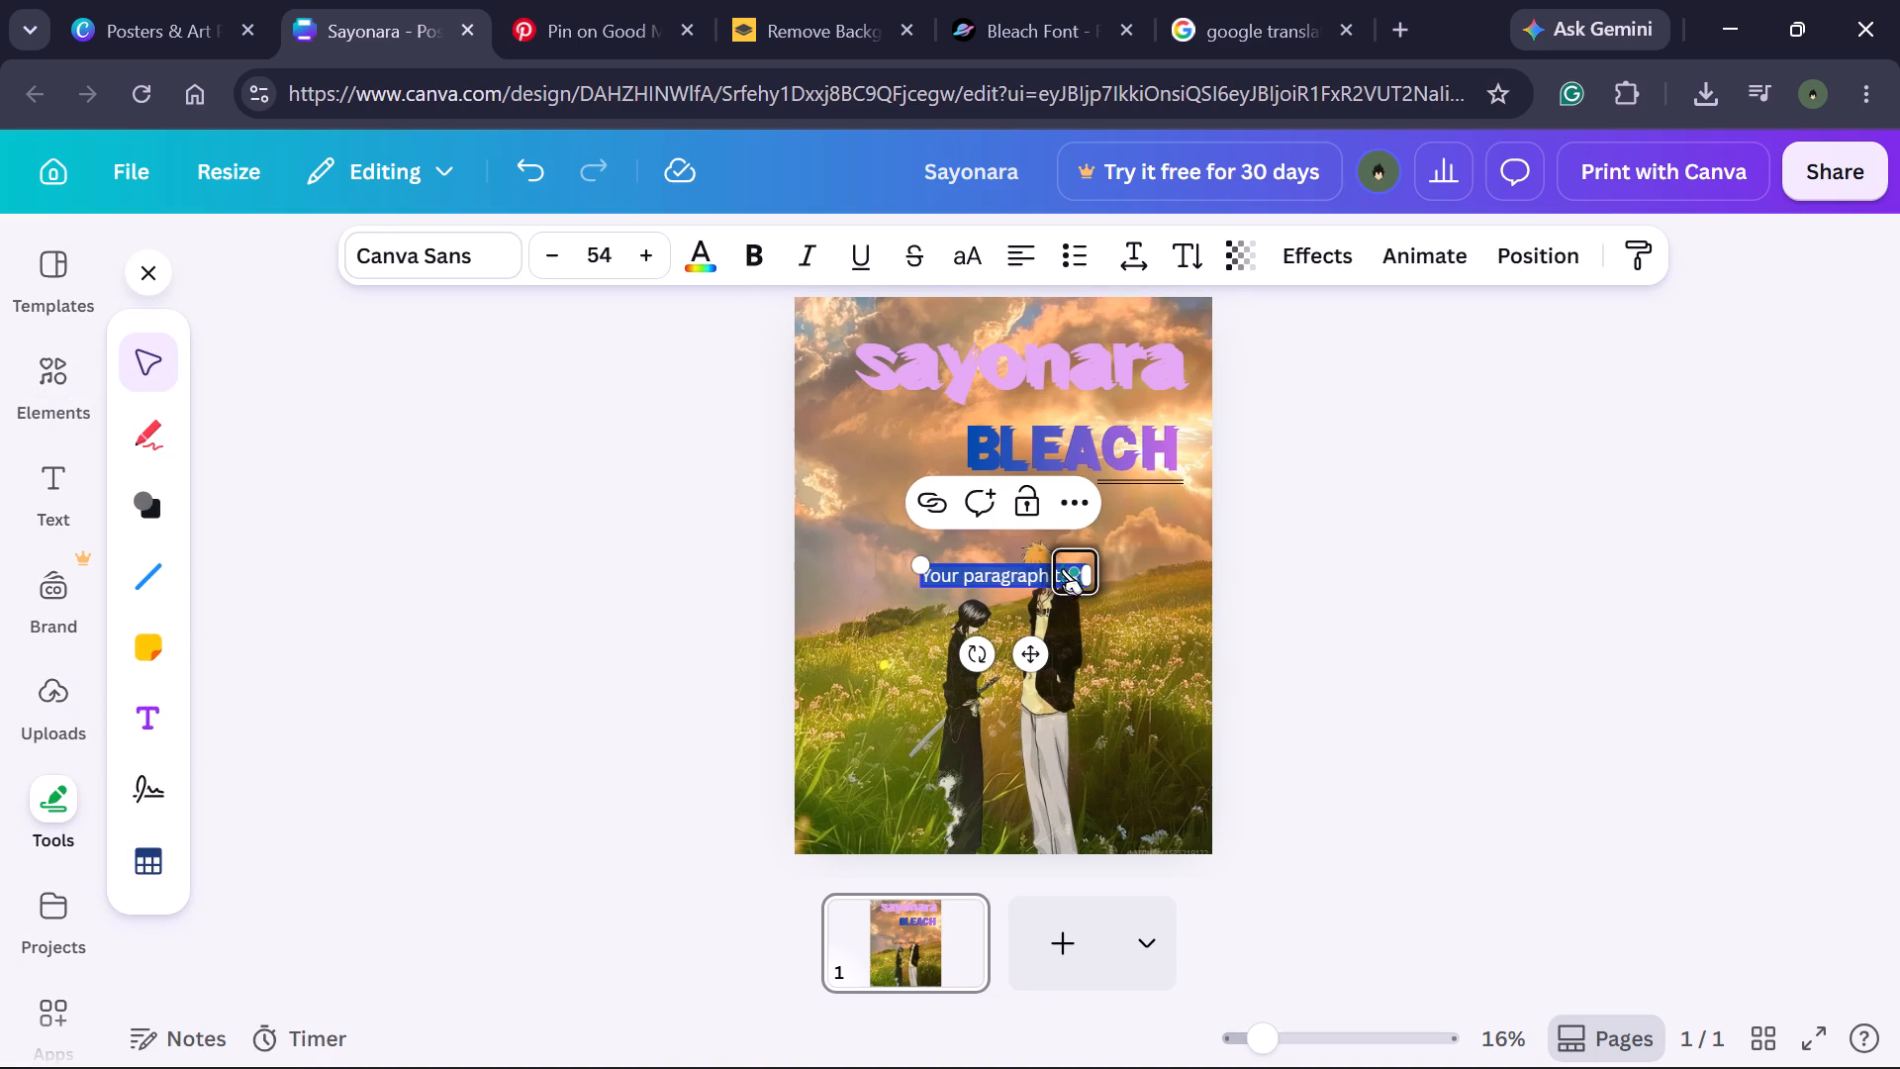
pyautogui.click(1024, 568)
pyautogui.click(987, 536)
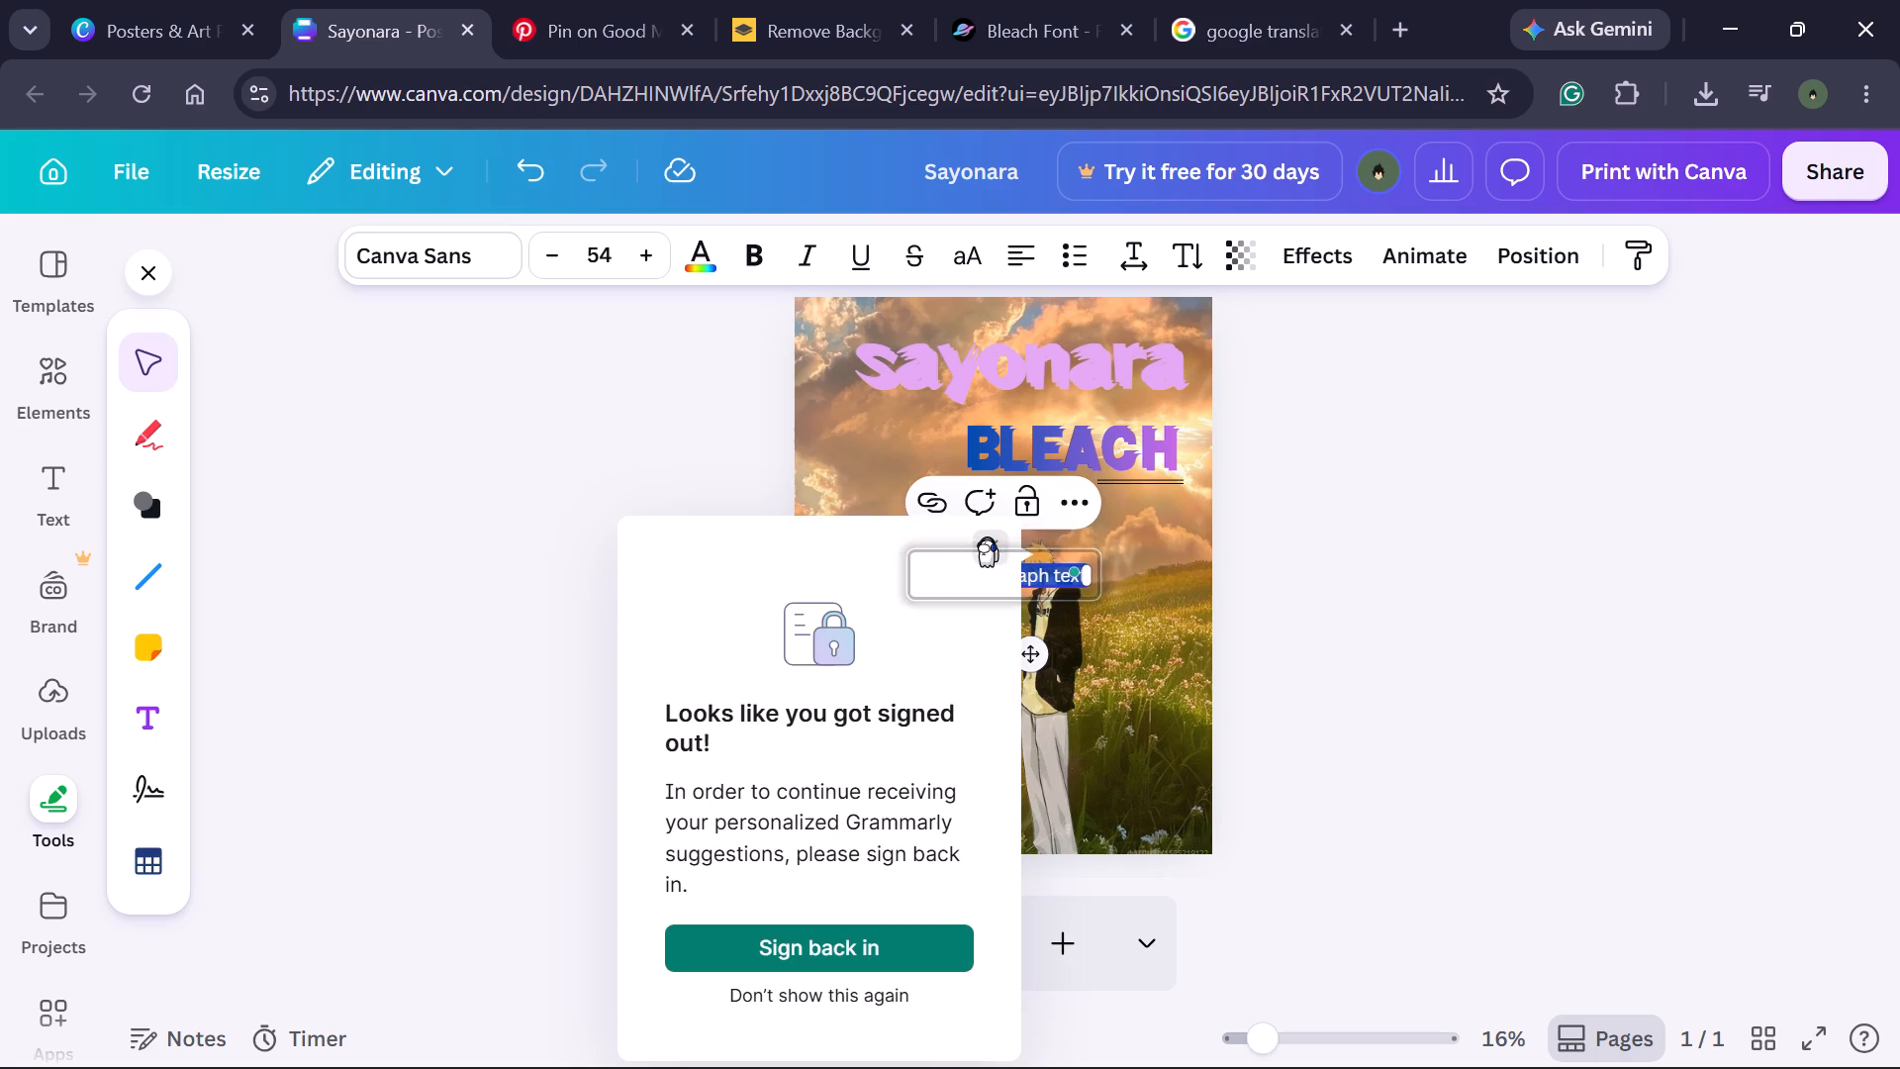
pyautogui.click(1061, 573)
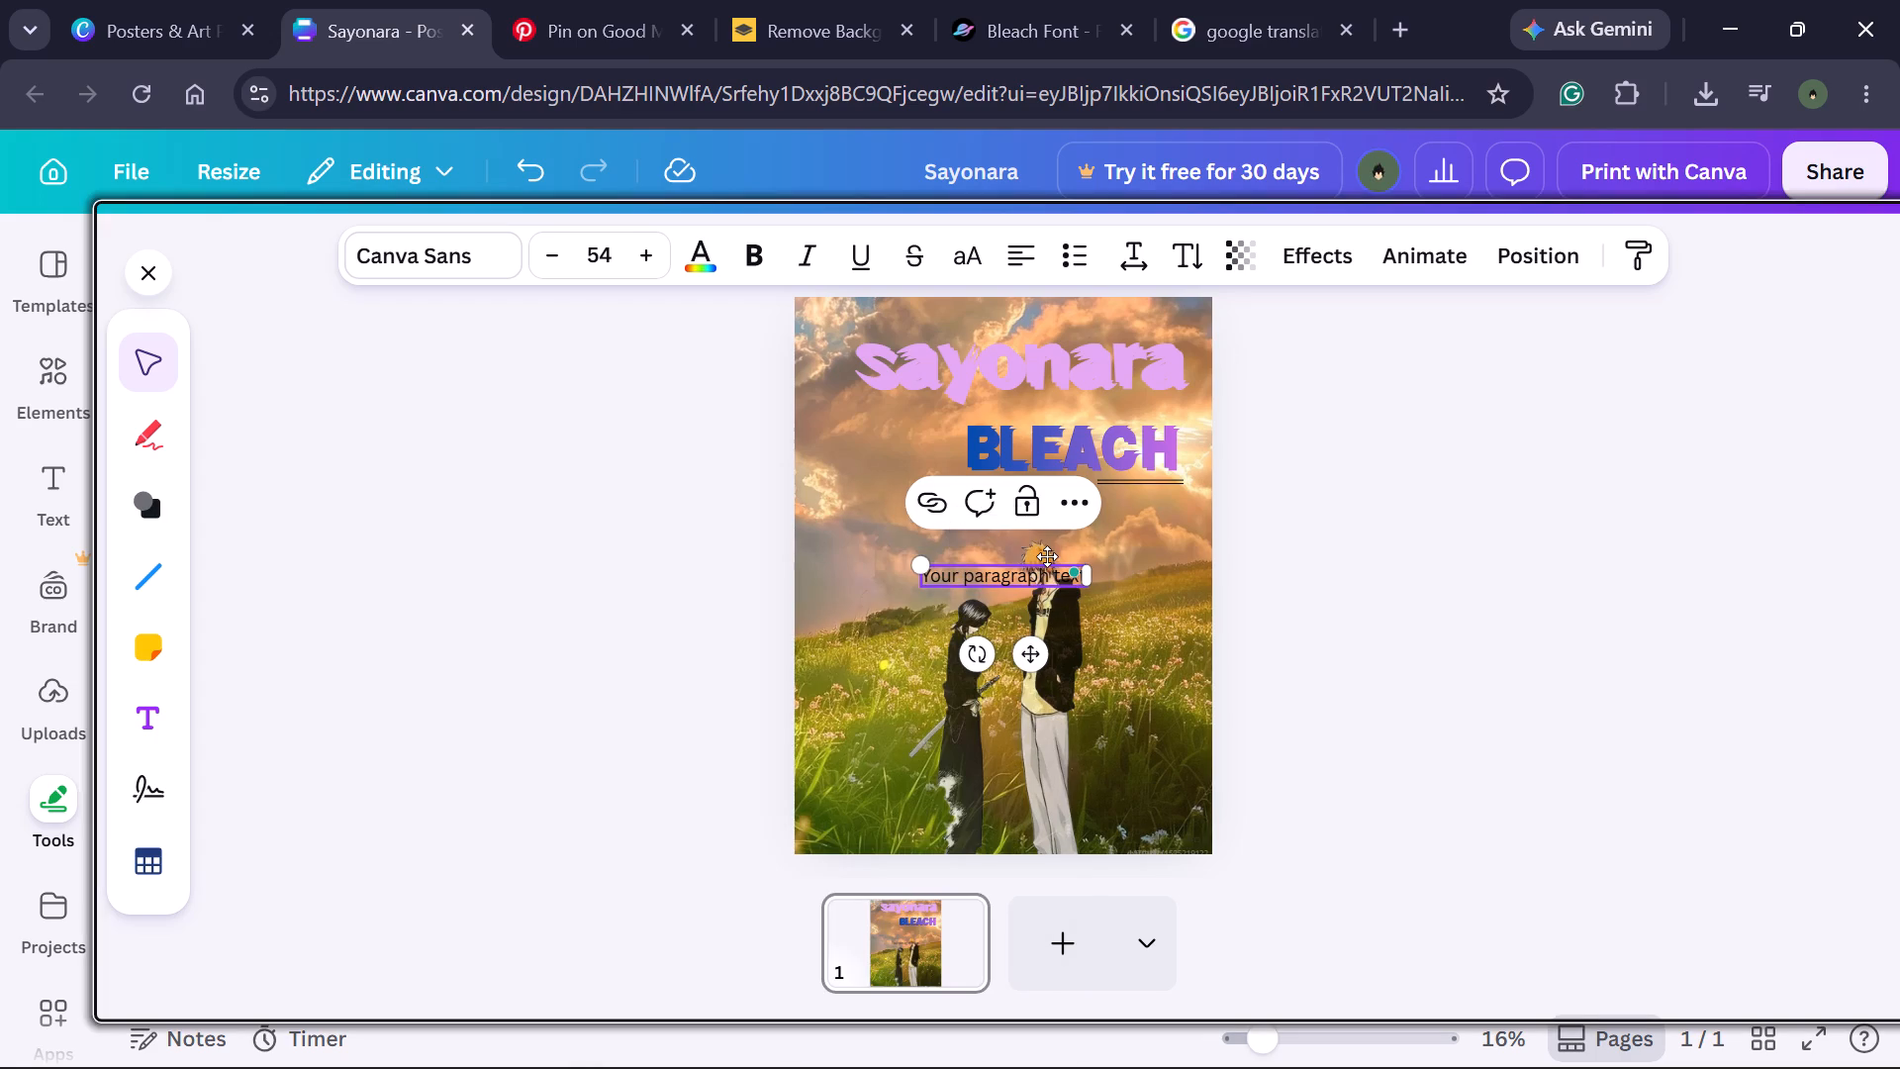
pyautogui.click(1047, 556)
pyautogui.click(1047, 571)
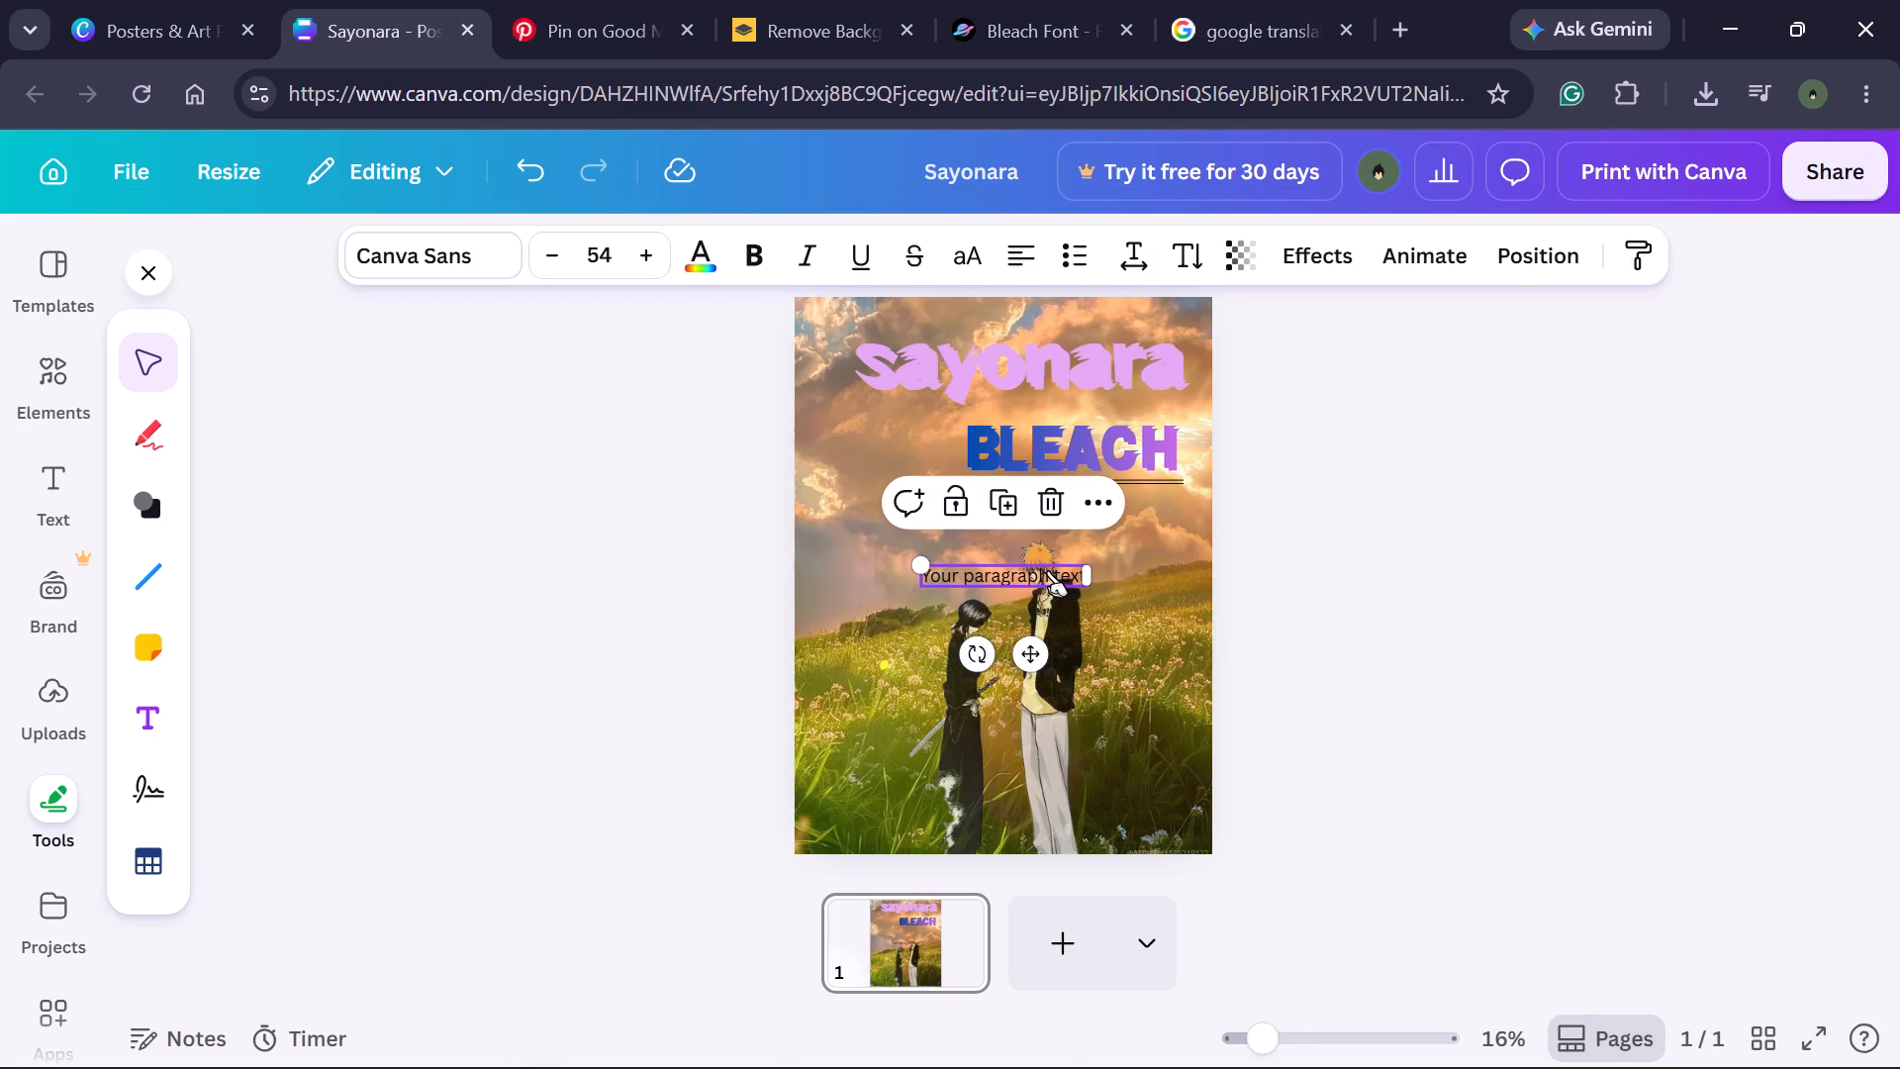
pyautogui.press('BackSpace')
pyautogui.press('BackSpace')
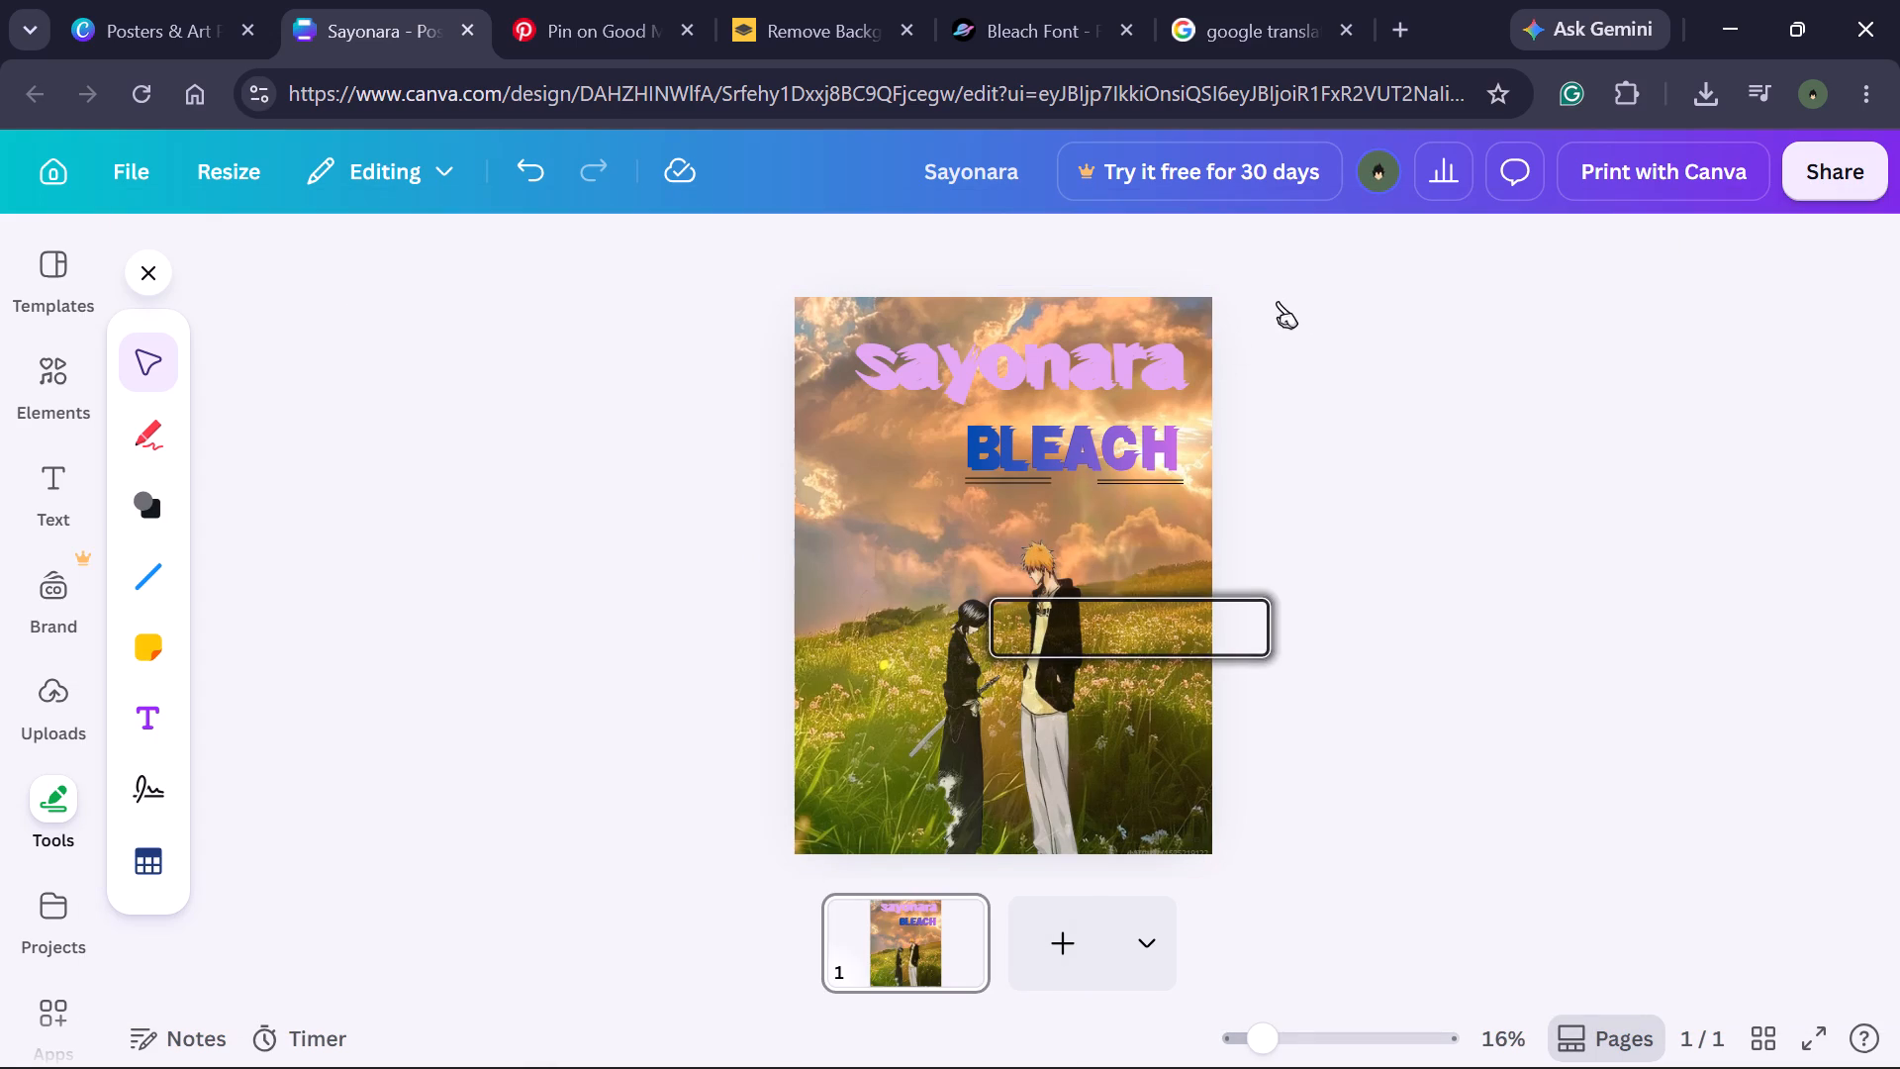
# Add a text box and replace its placeholder with the copied Japanese text "漂白剤".
pyautogui.click(165, 714)
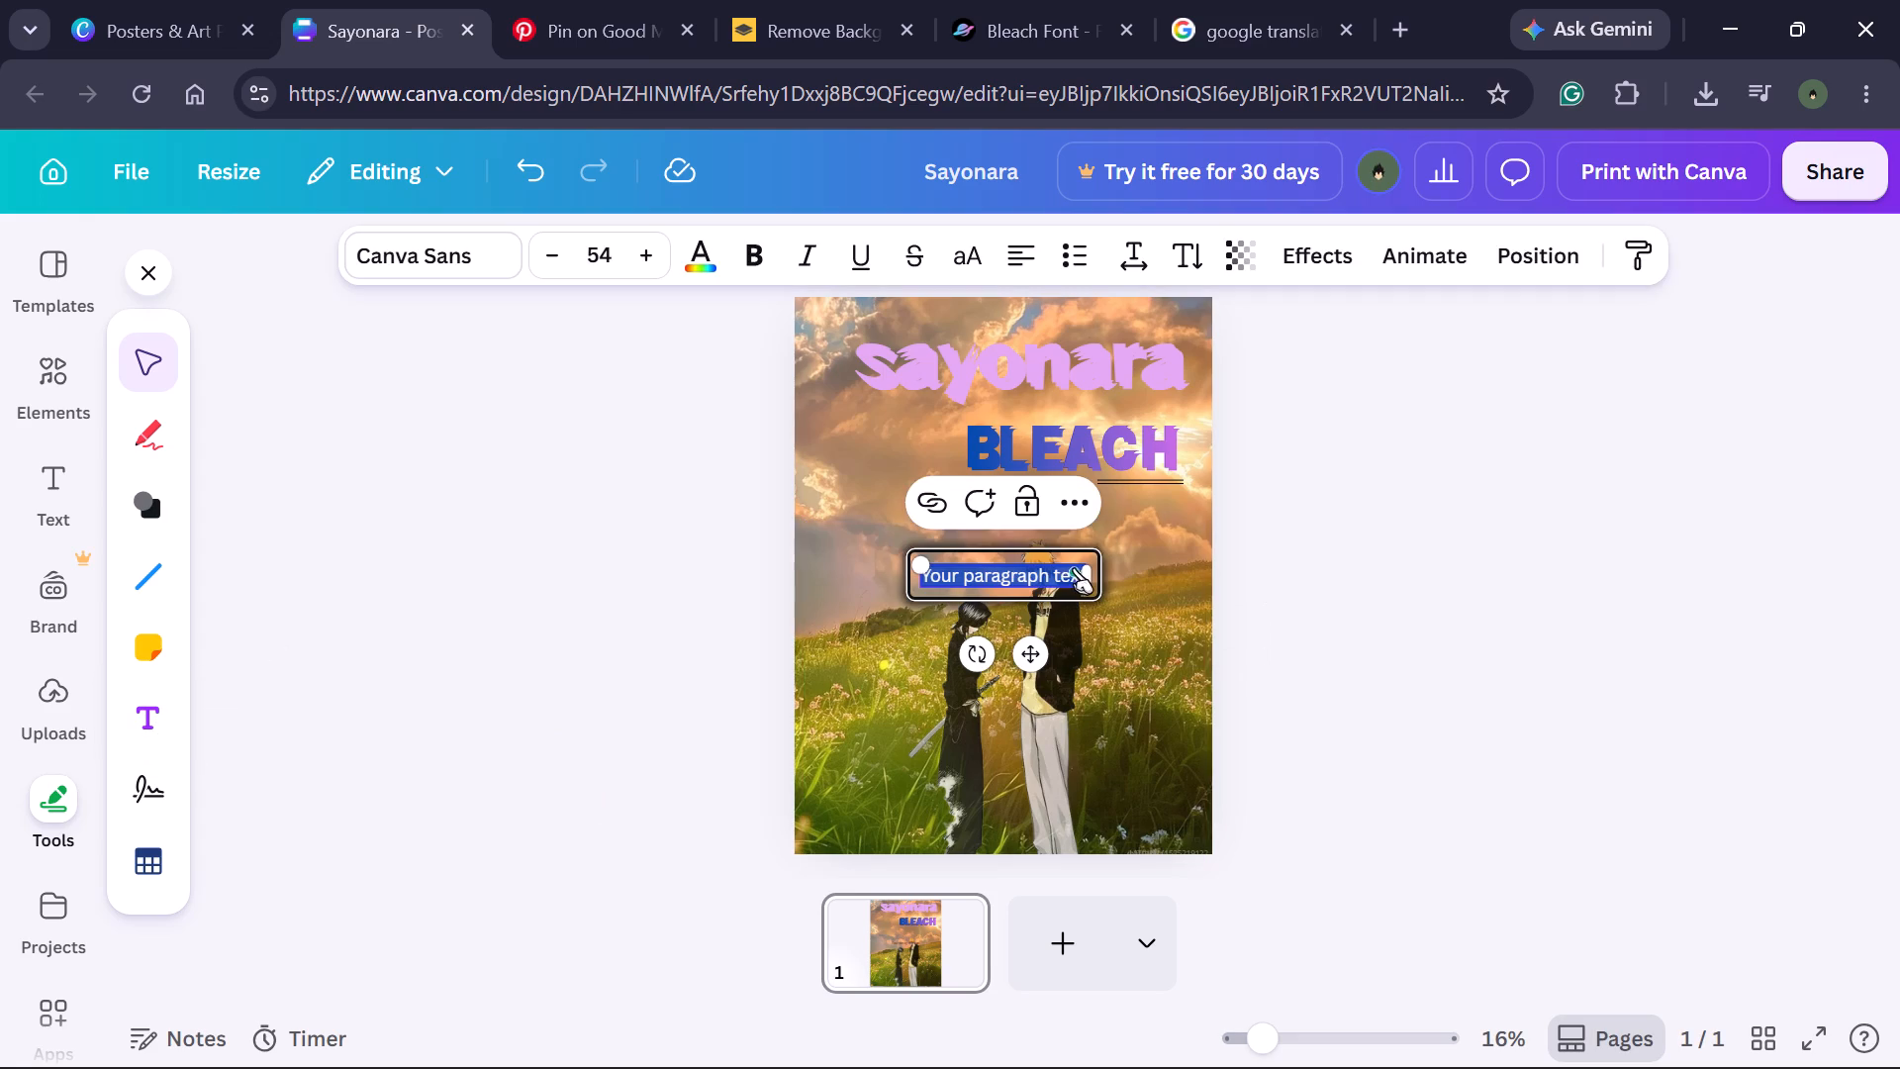
pyautogui.press('BackSpace')
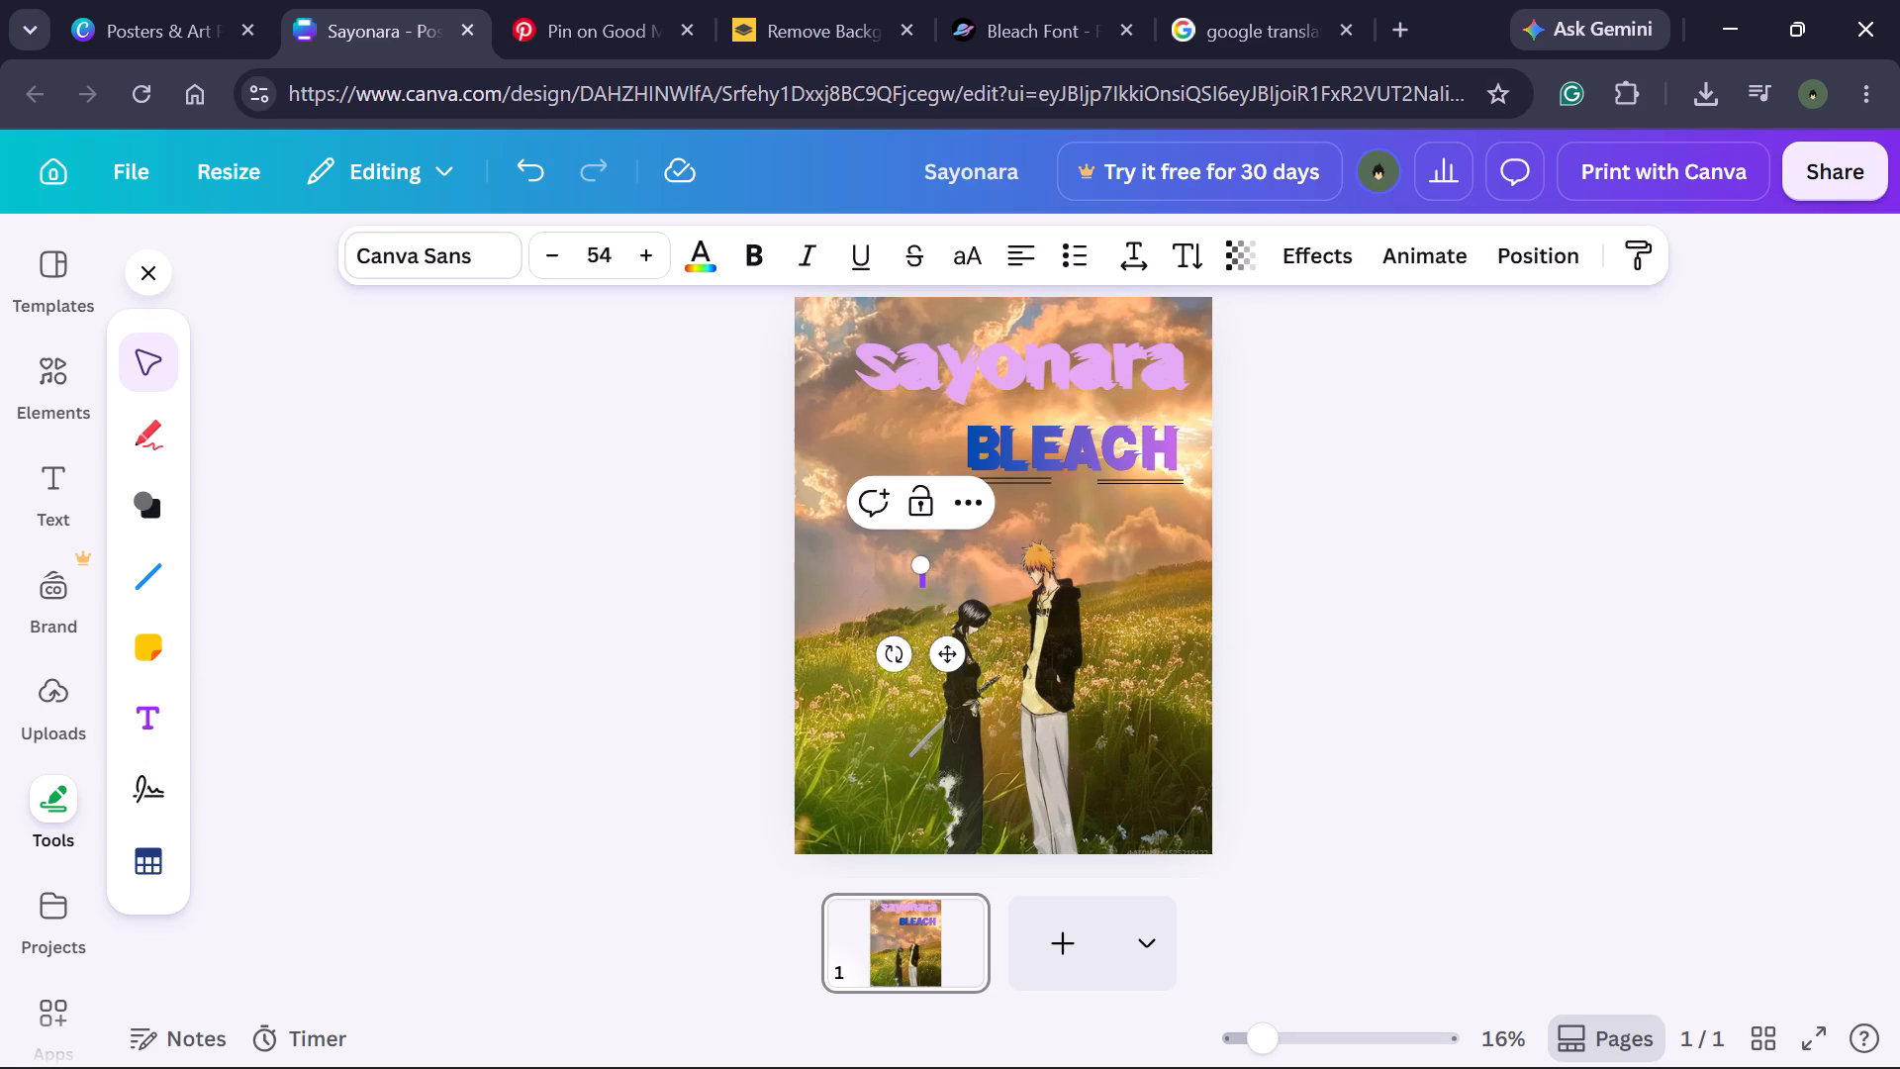
pyautogui.hotkey('ctrl', 'v')
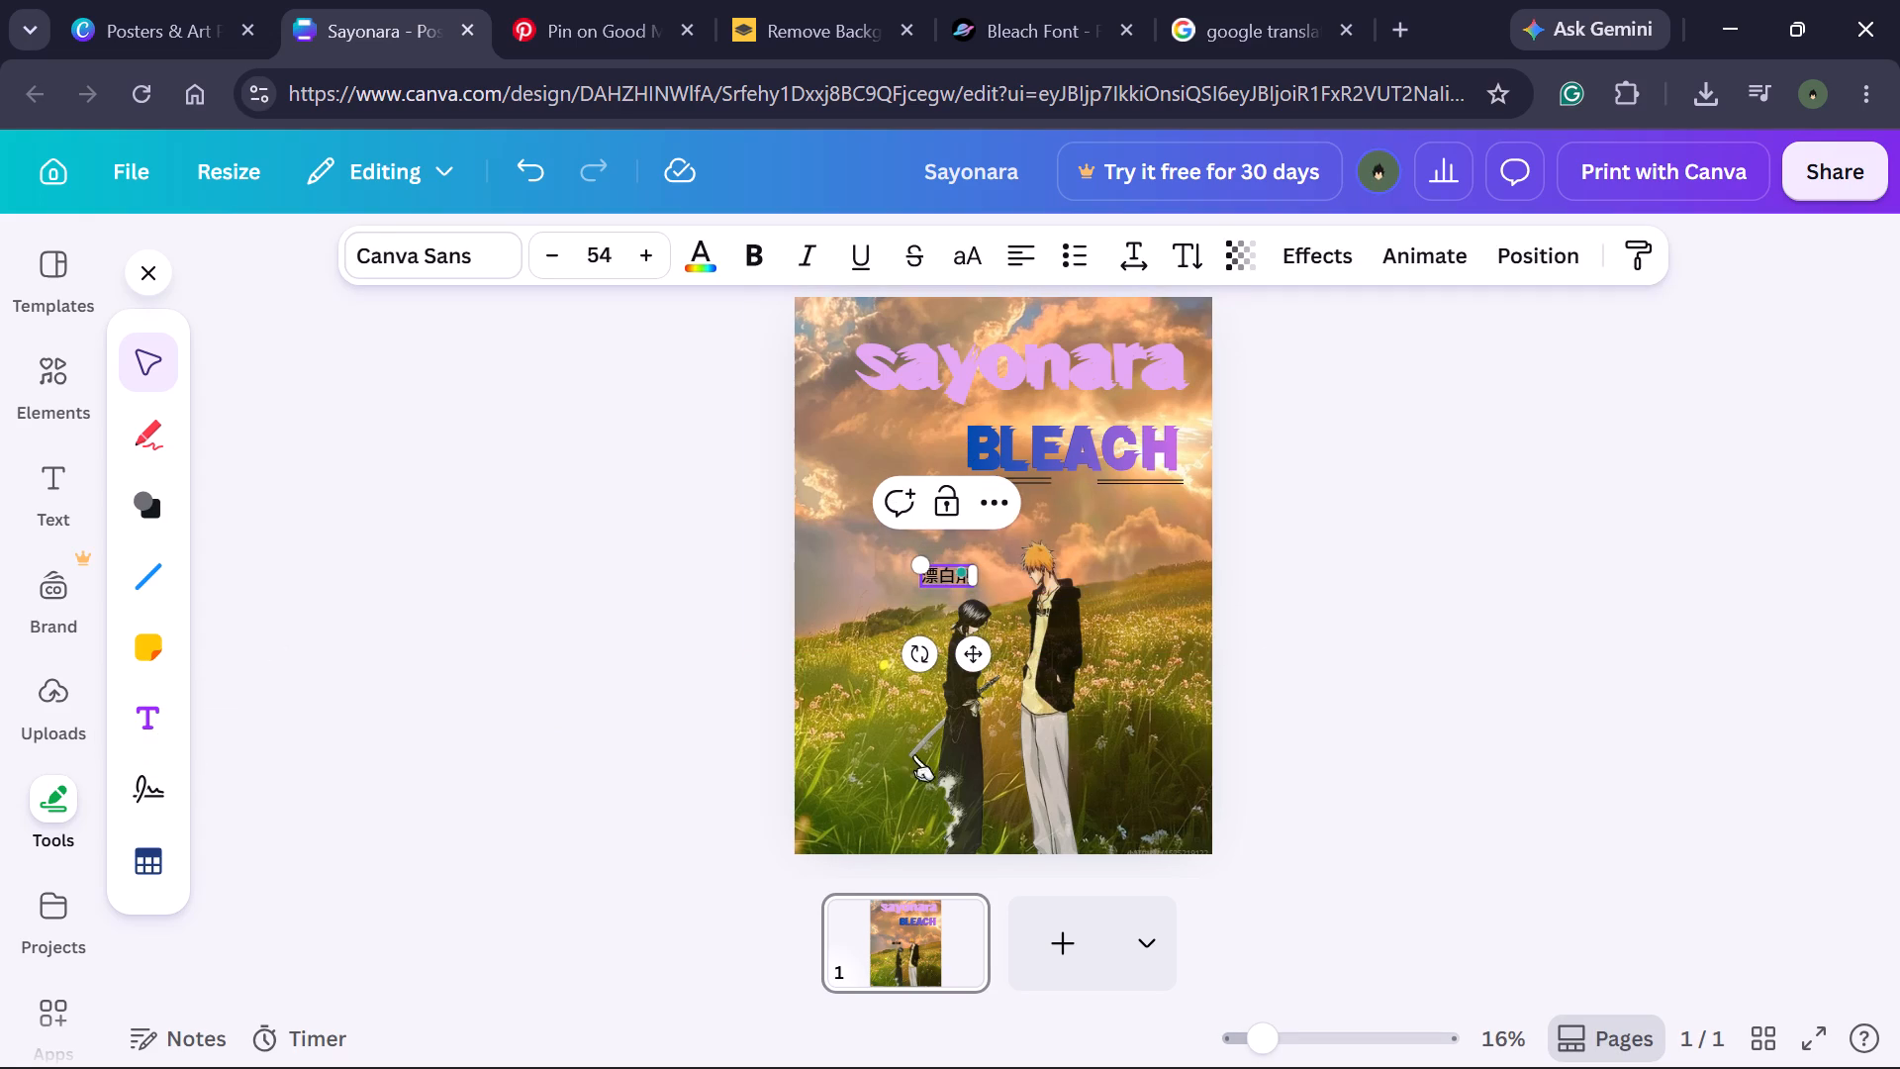
pyautogui.click(935, 579)
pyautogui.click(1387, 620)
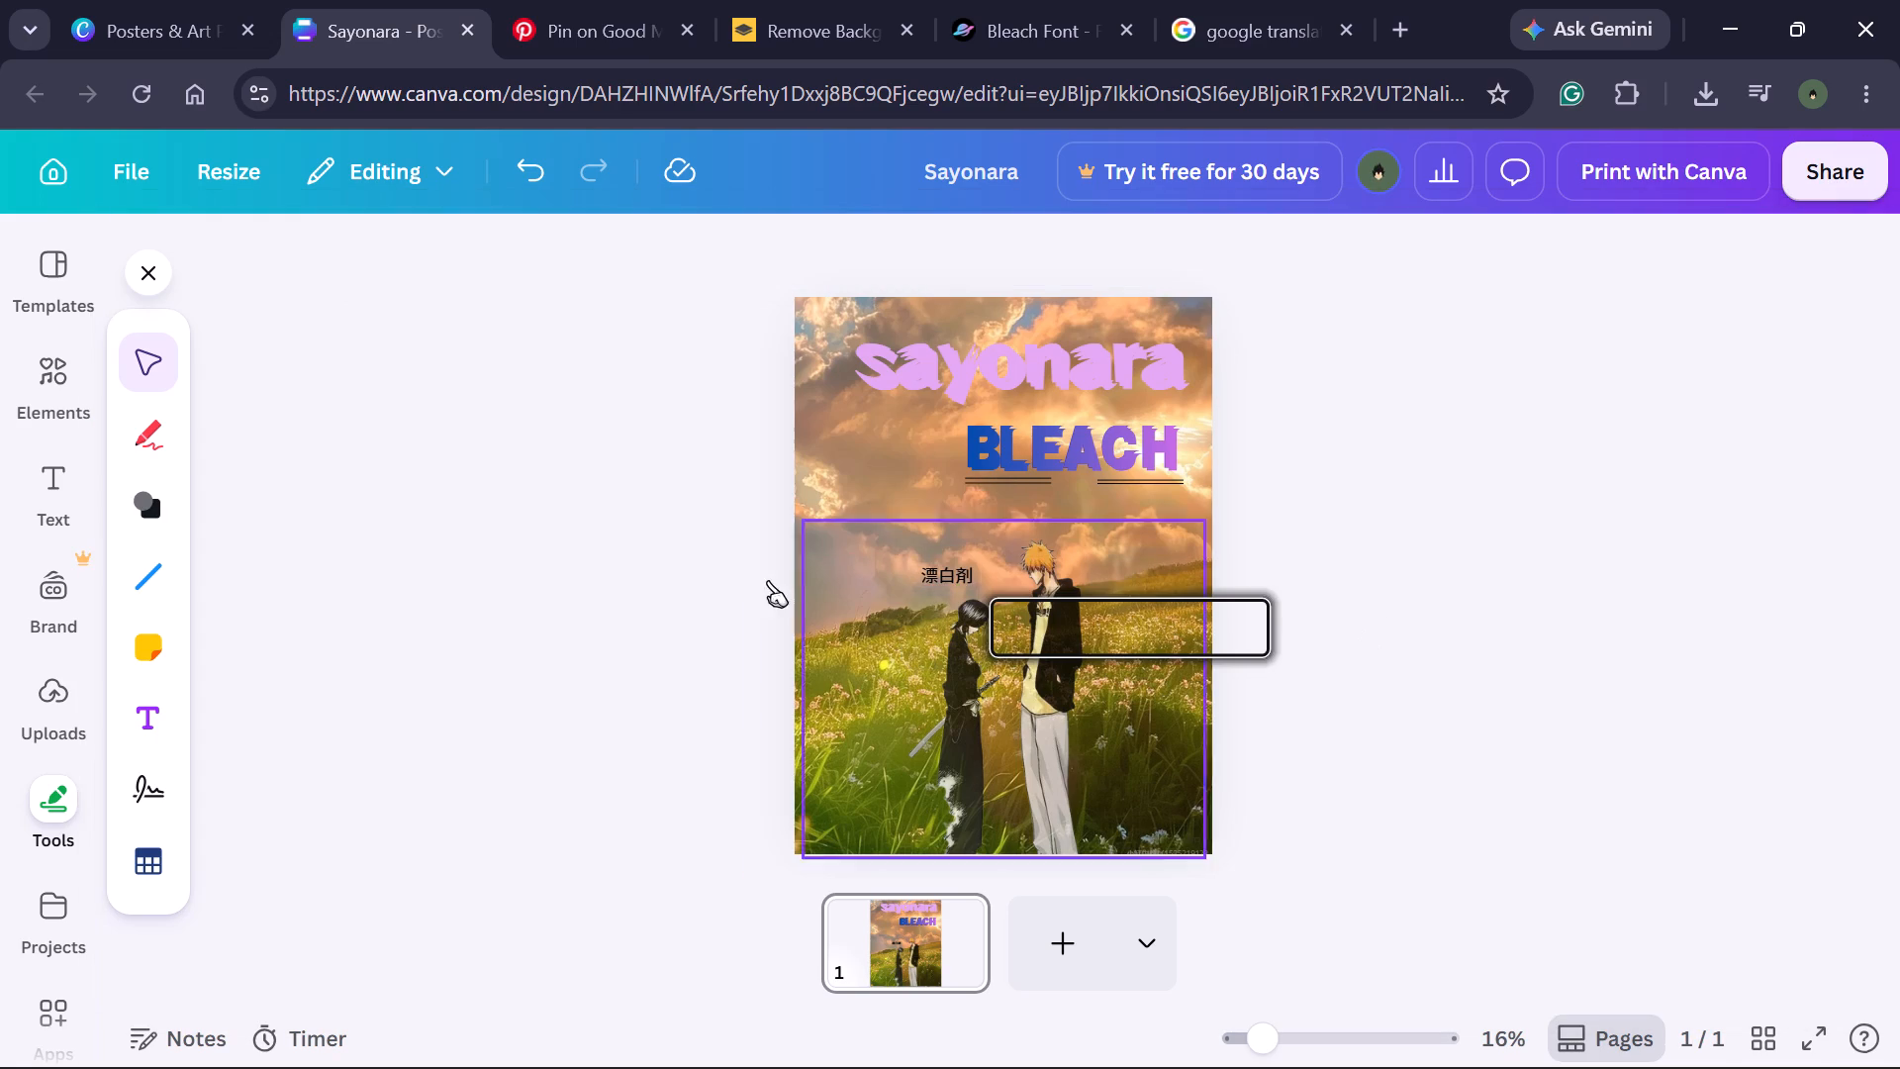
# Move the "漂白剤" text beneath "BLEACH", into the gap between the two pairs of short lines.
pyautogui.moveTo(934, 576); pyautogui.dragTo(1088, 498)
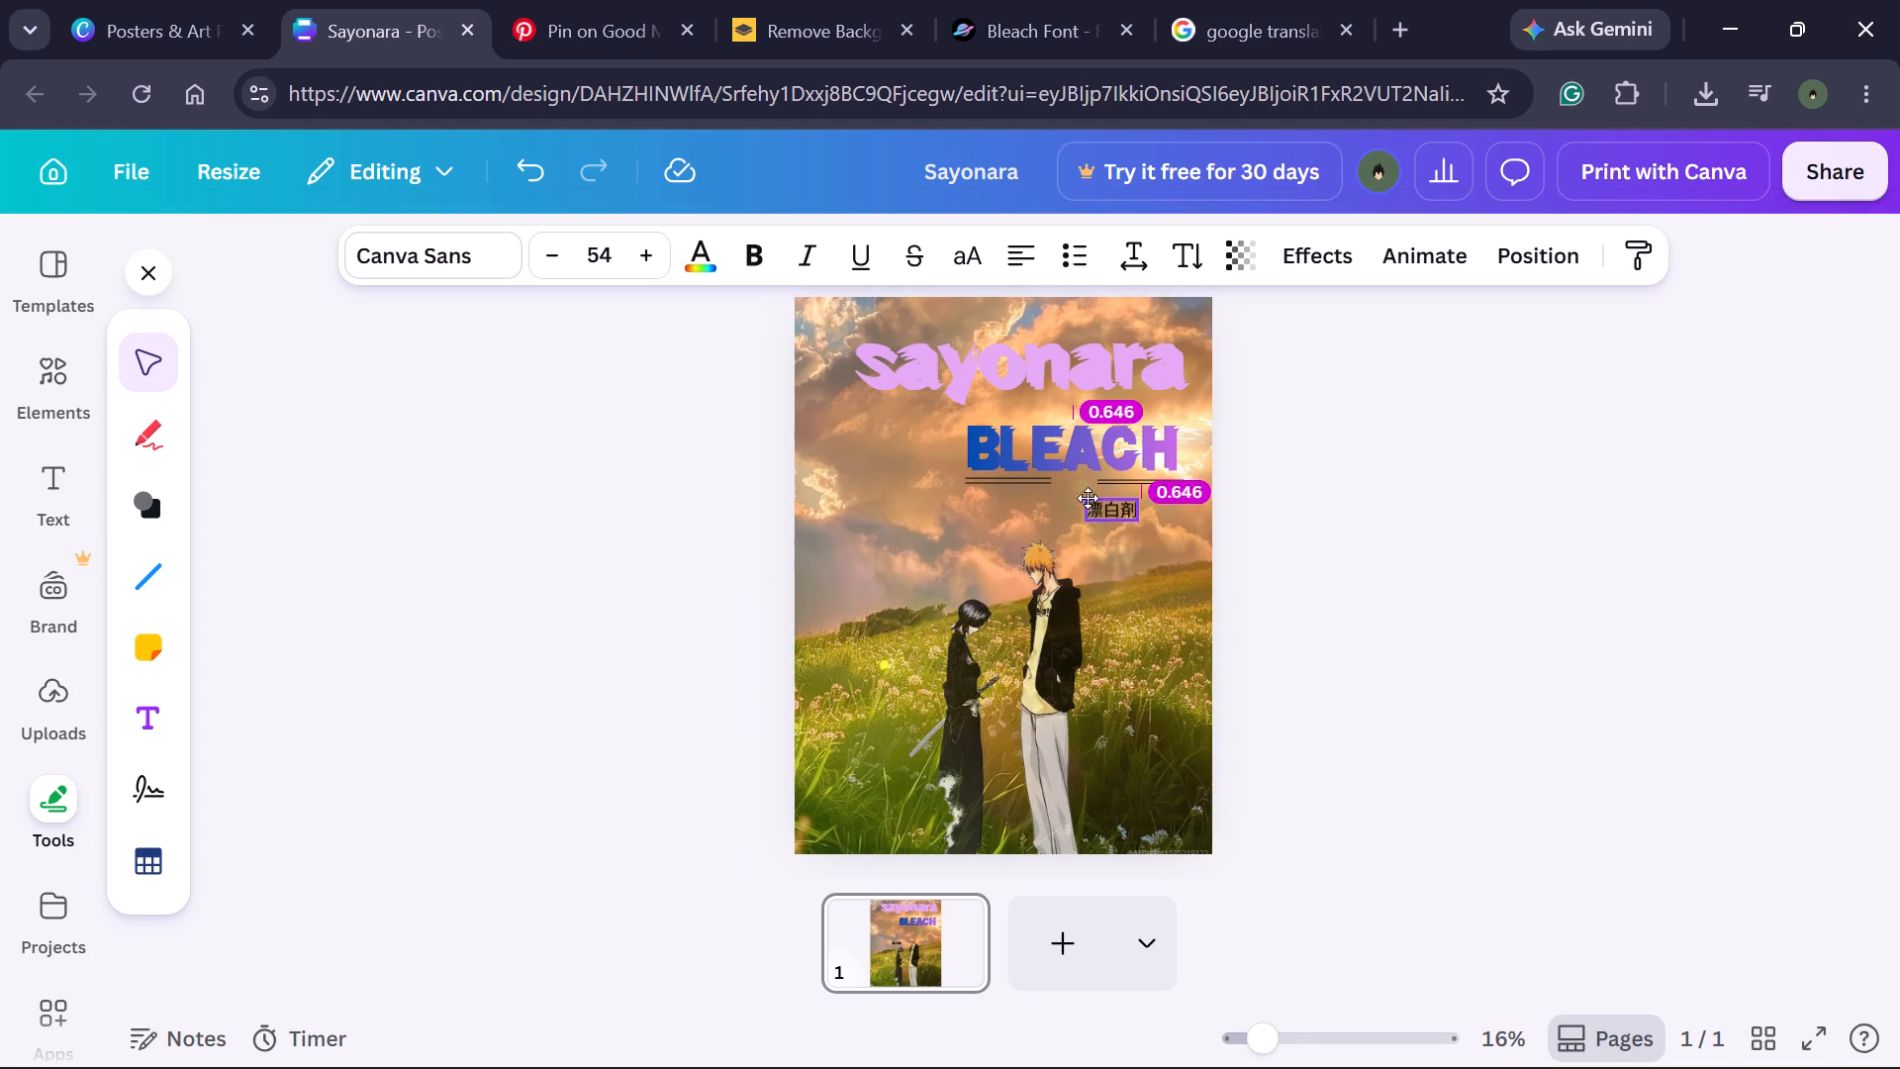
pyautogui.moveTo(1088, 498); pyautogui.dragTo(1065, 479)
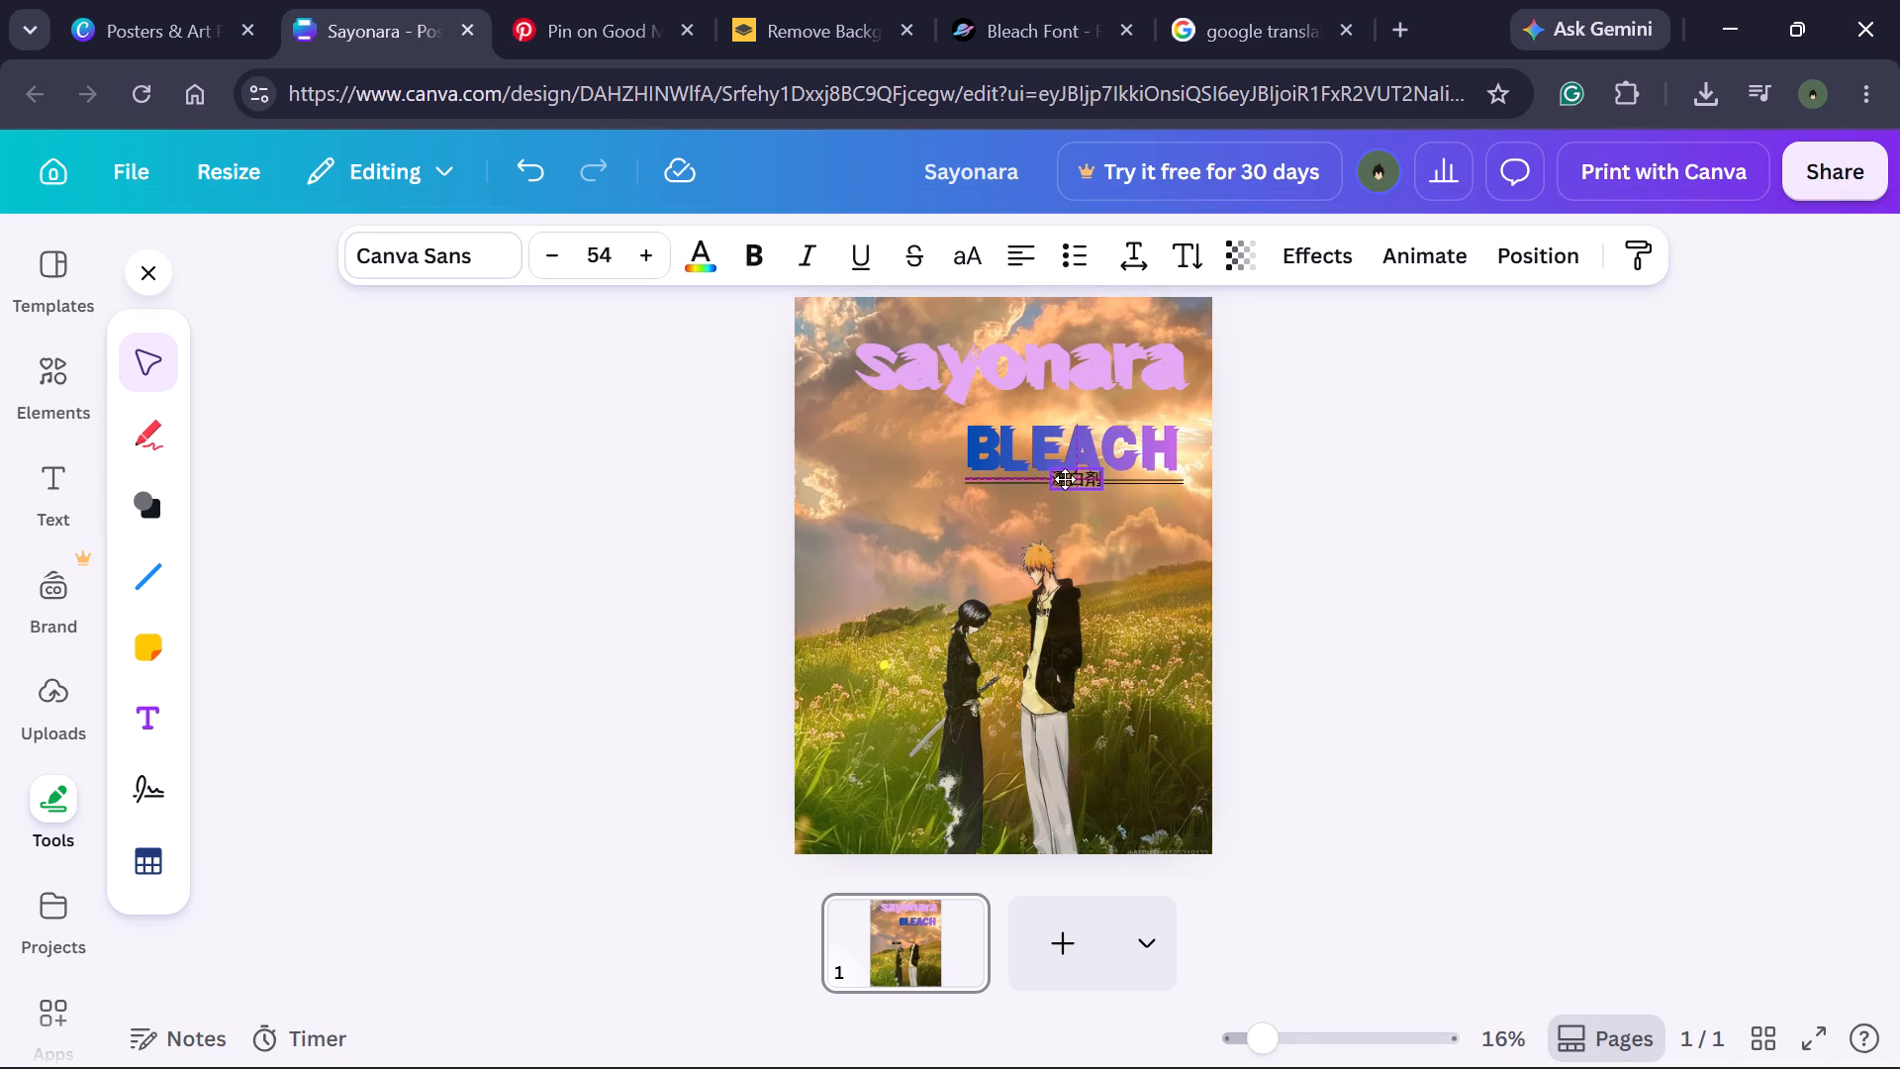
pyautogui.moveTo(1065, 479); pyautogui.dragTo(1064, 482)
pyautogui.moveTo(1528, 485); pyautogui.dragTo(1561, 518)
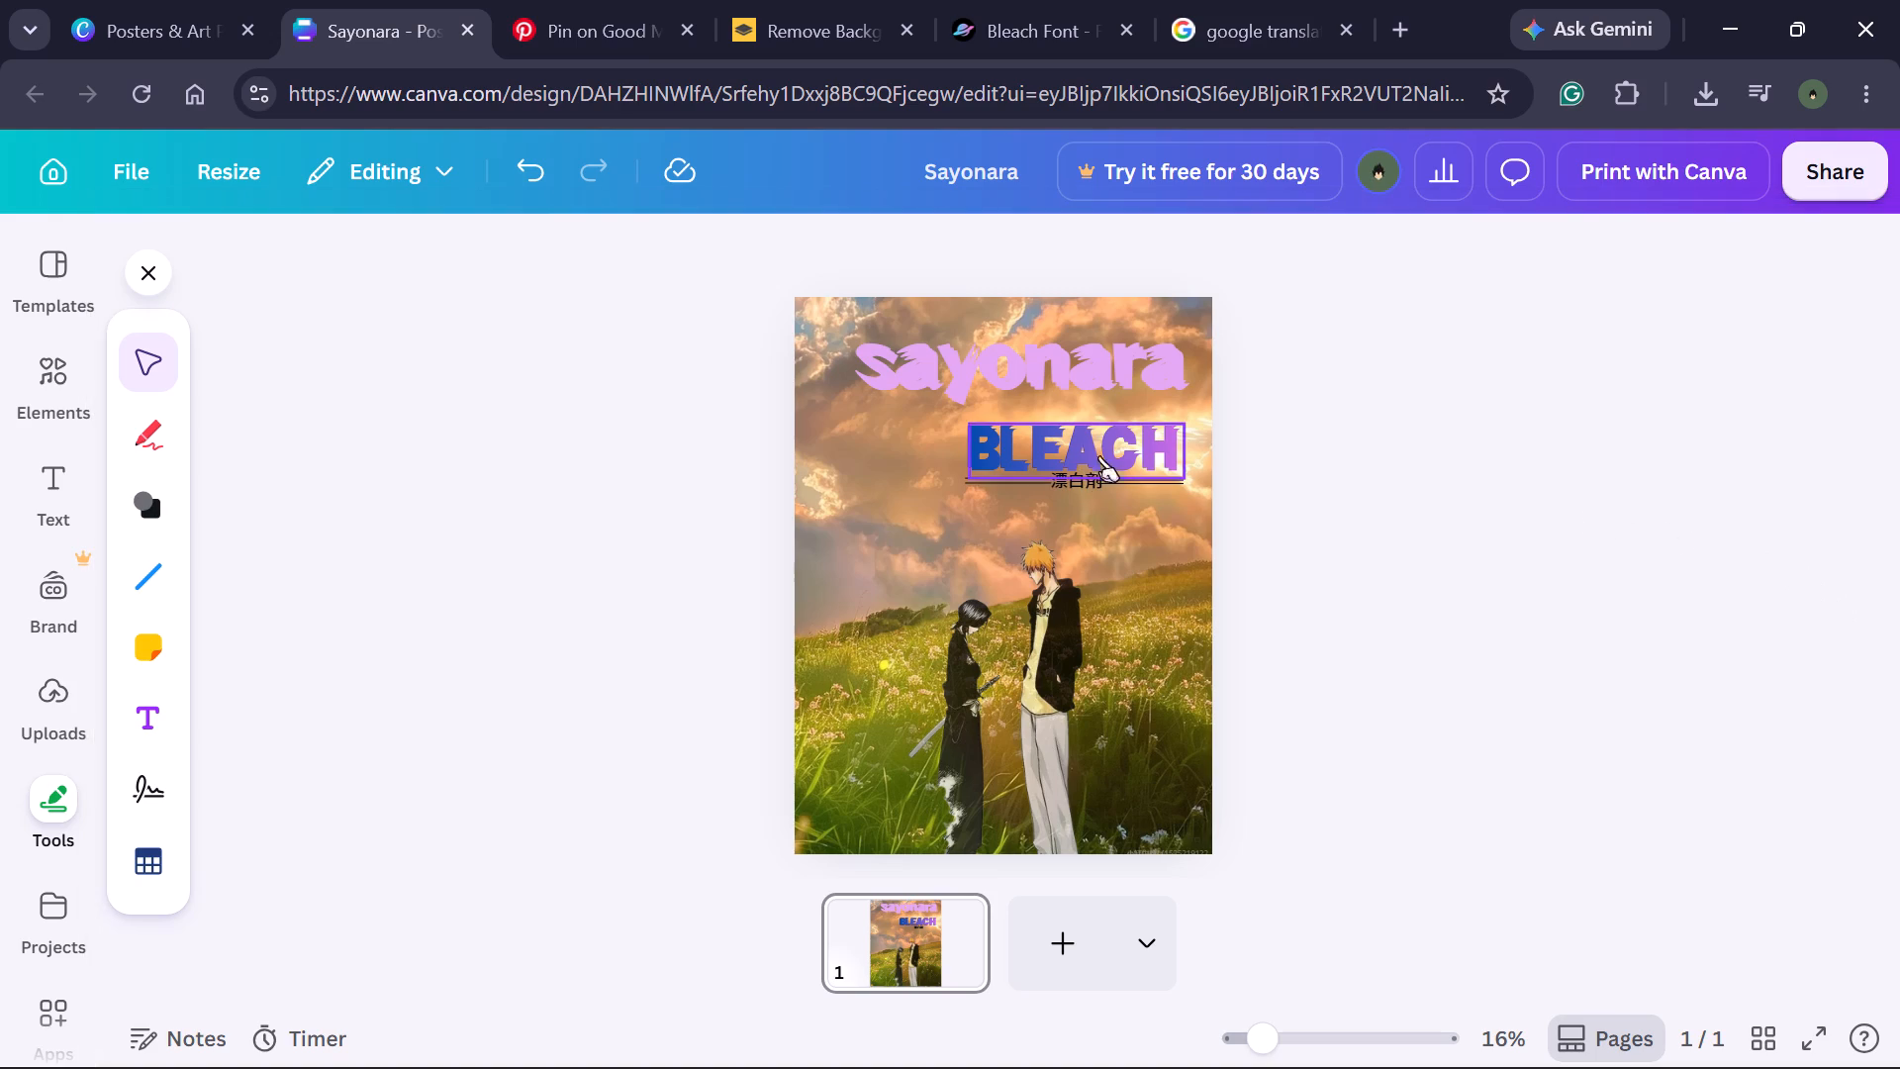
# Move the lower short line after "漂白剤" slightly to the right, away from the text.
pyautogui.click(1162, 486)
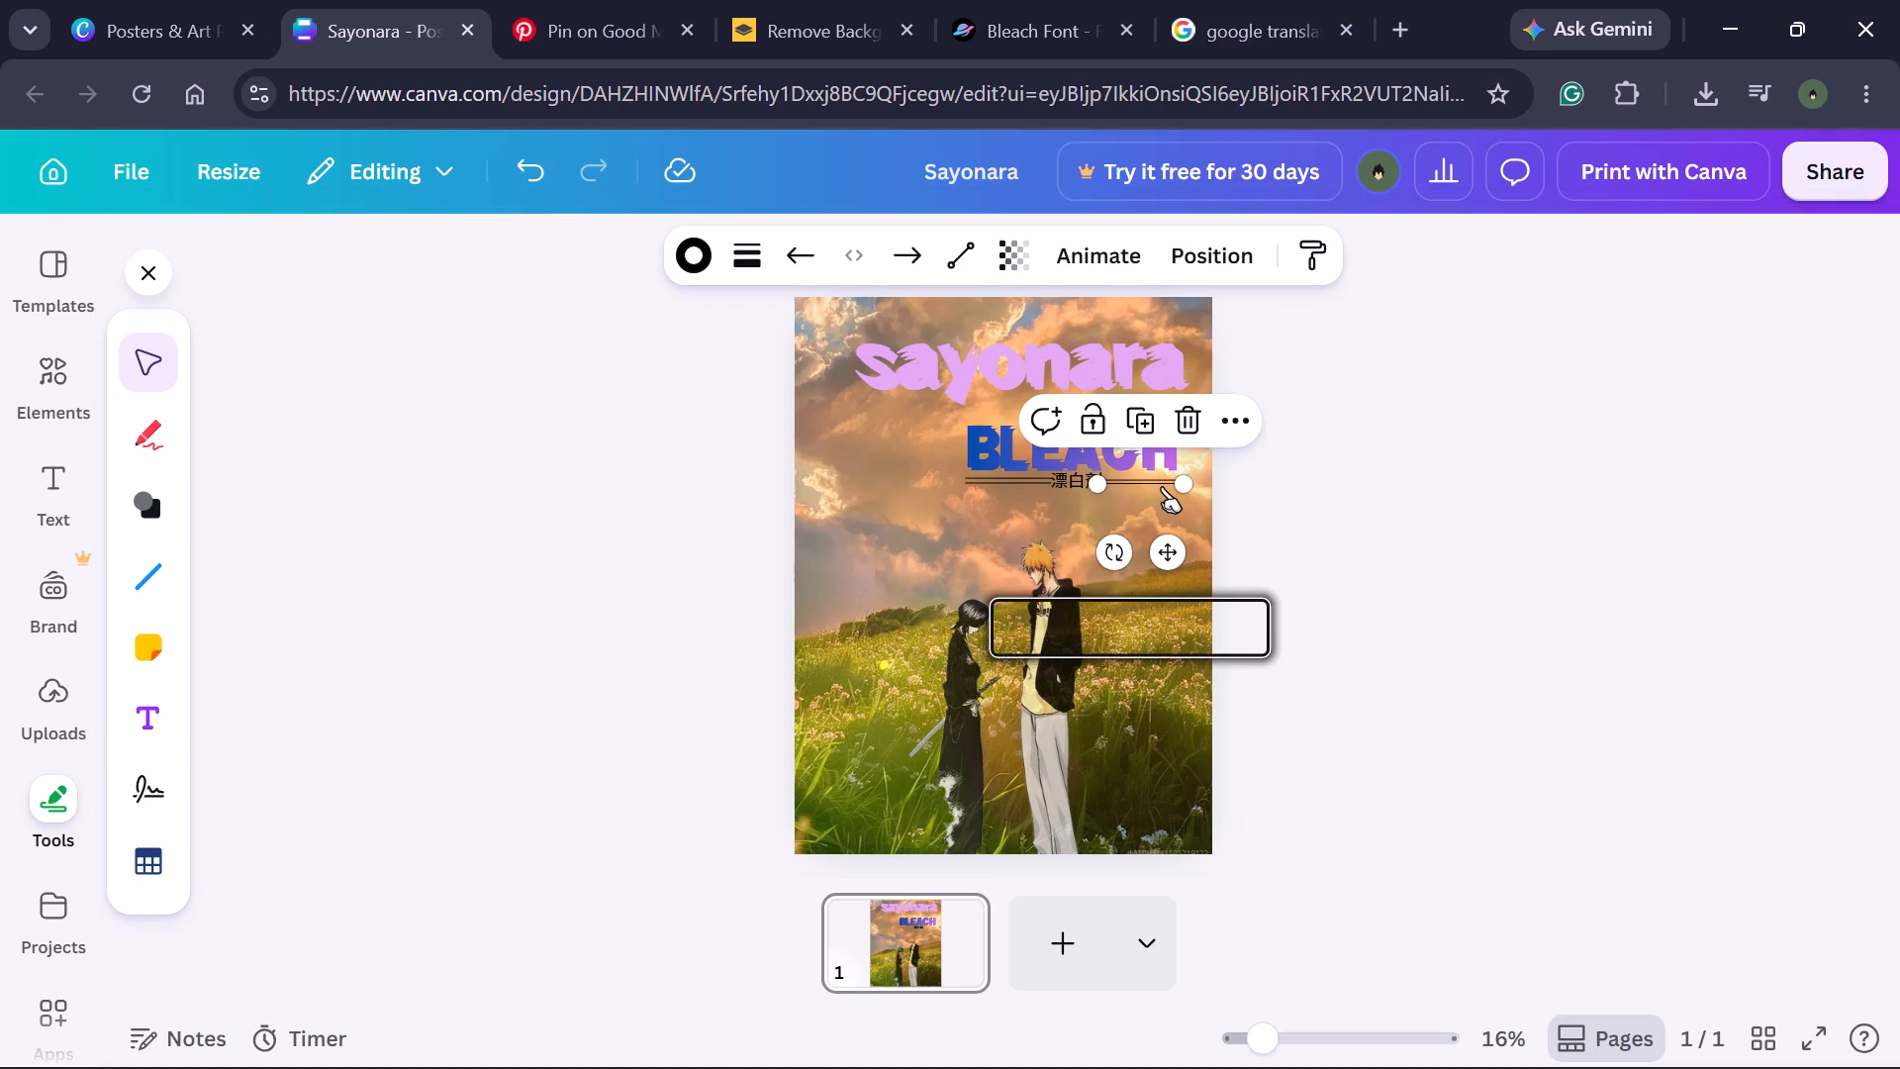
pyautogui.moveTo(1162, 481); pyautogui.dragTo(1175, 479)
pyautogui.click(1370, 487)
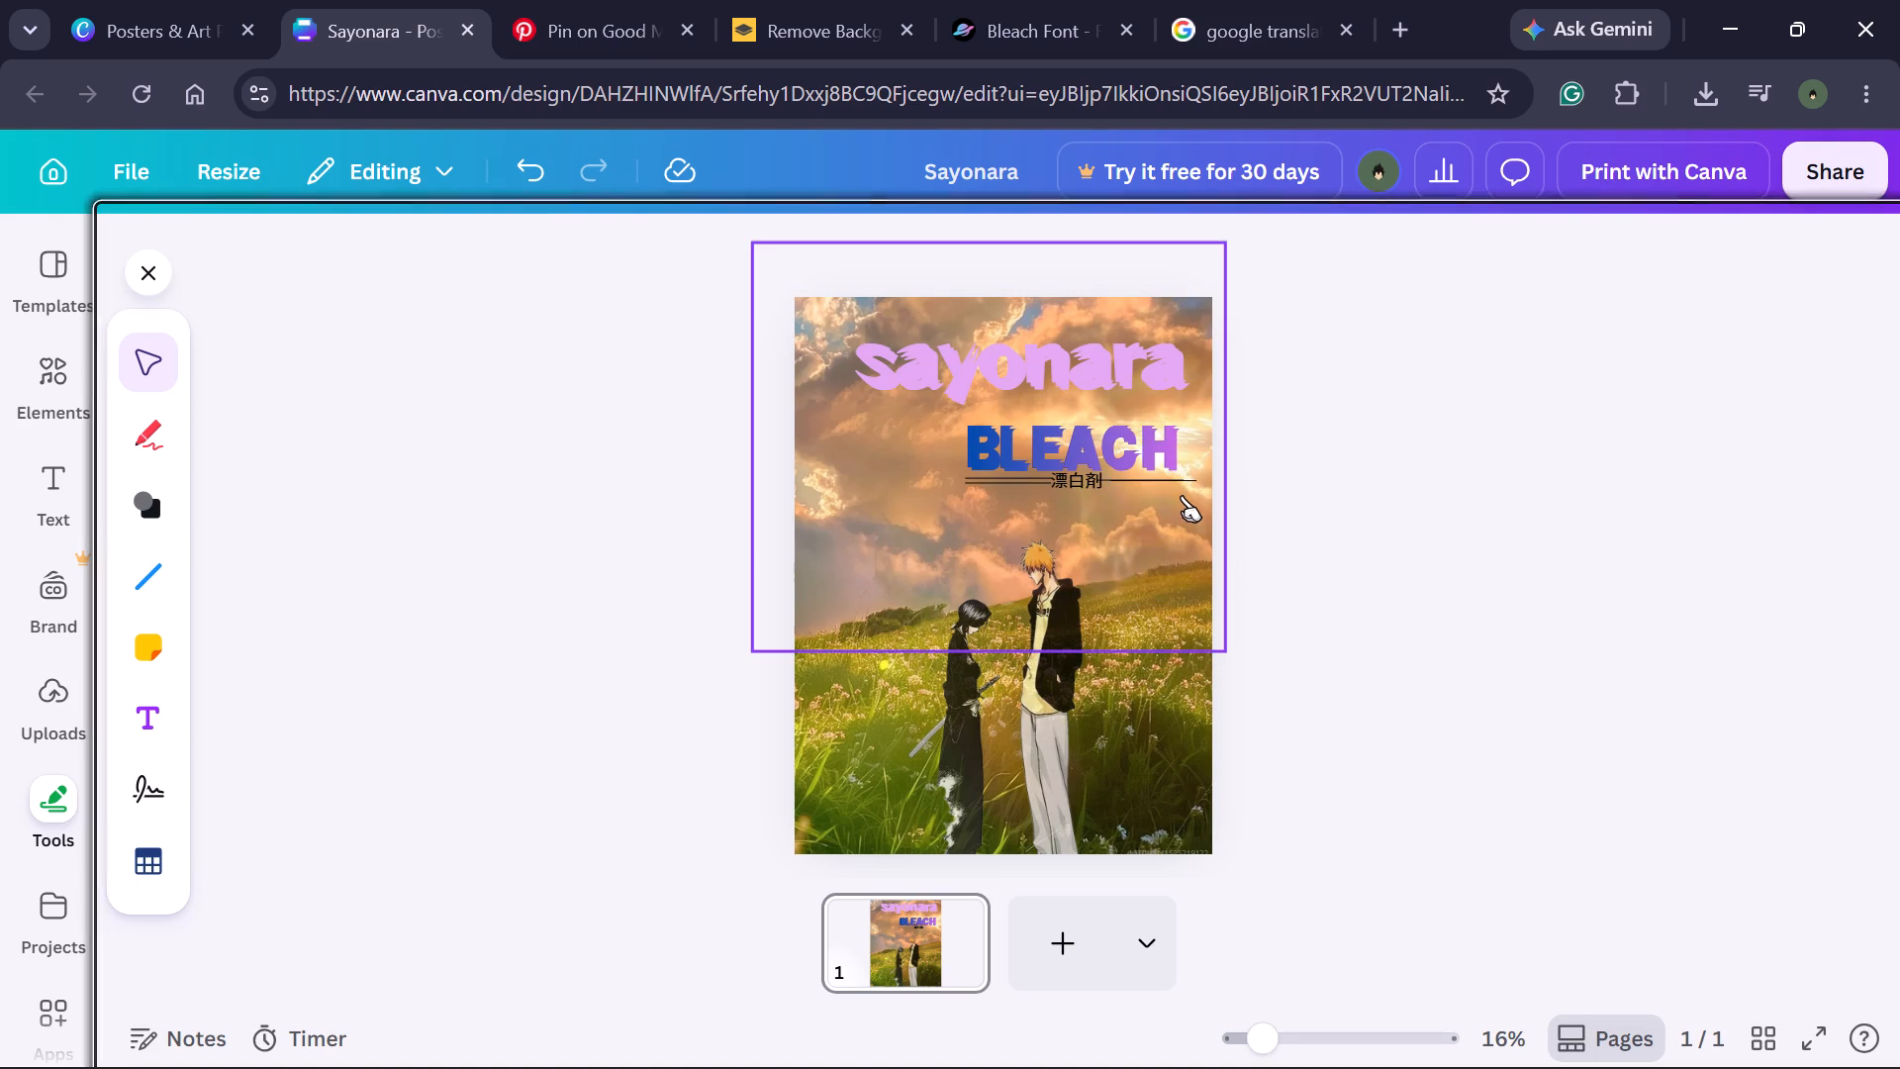
pyautogui.doubleClick(1182, 482)
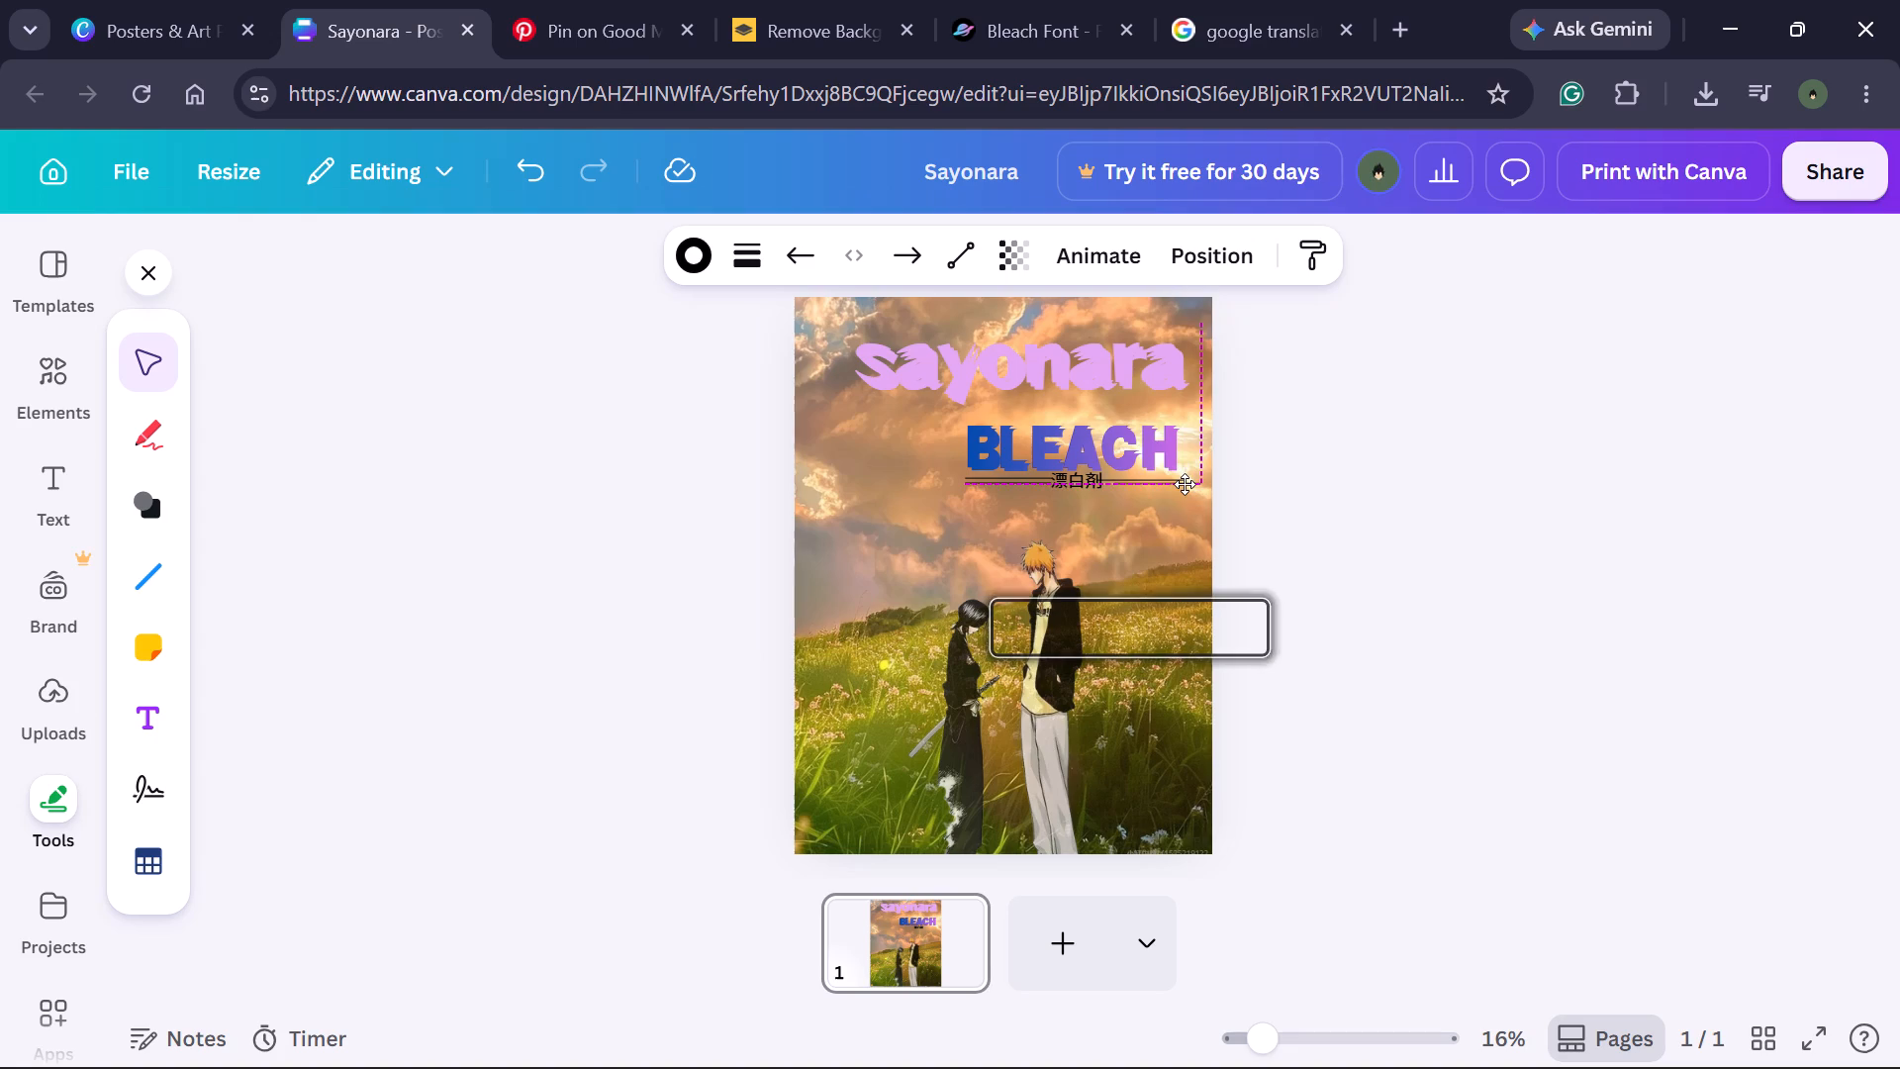
pyautogui.click(1416, 494)
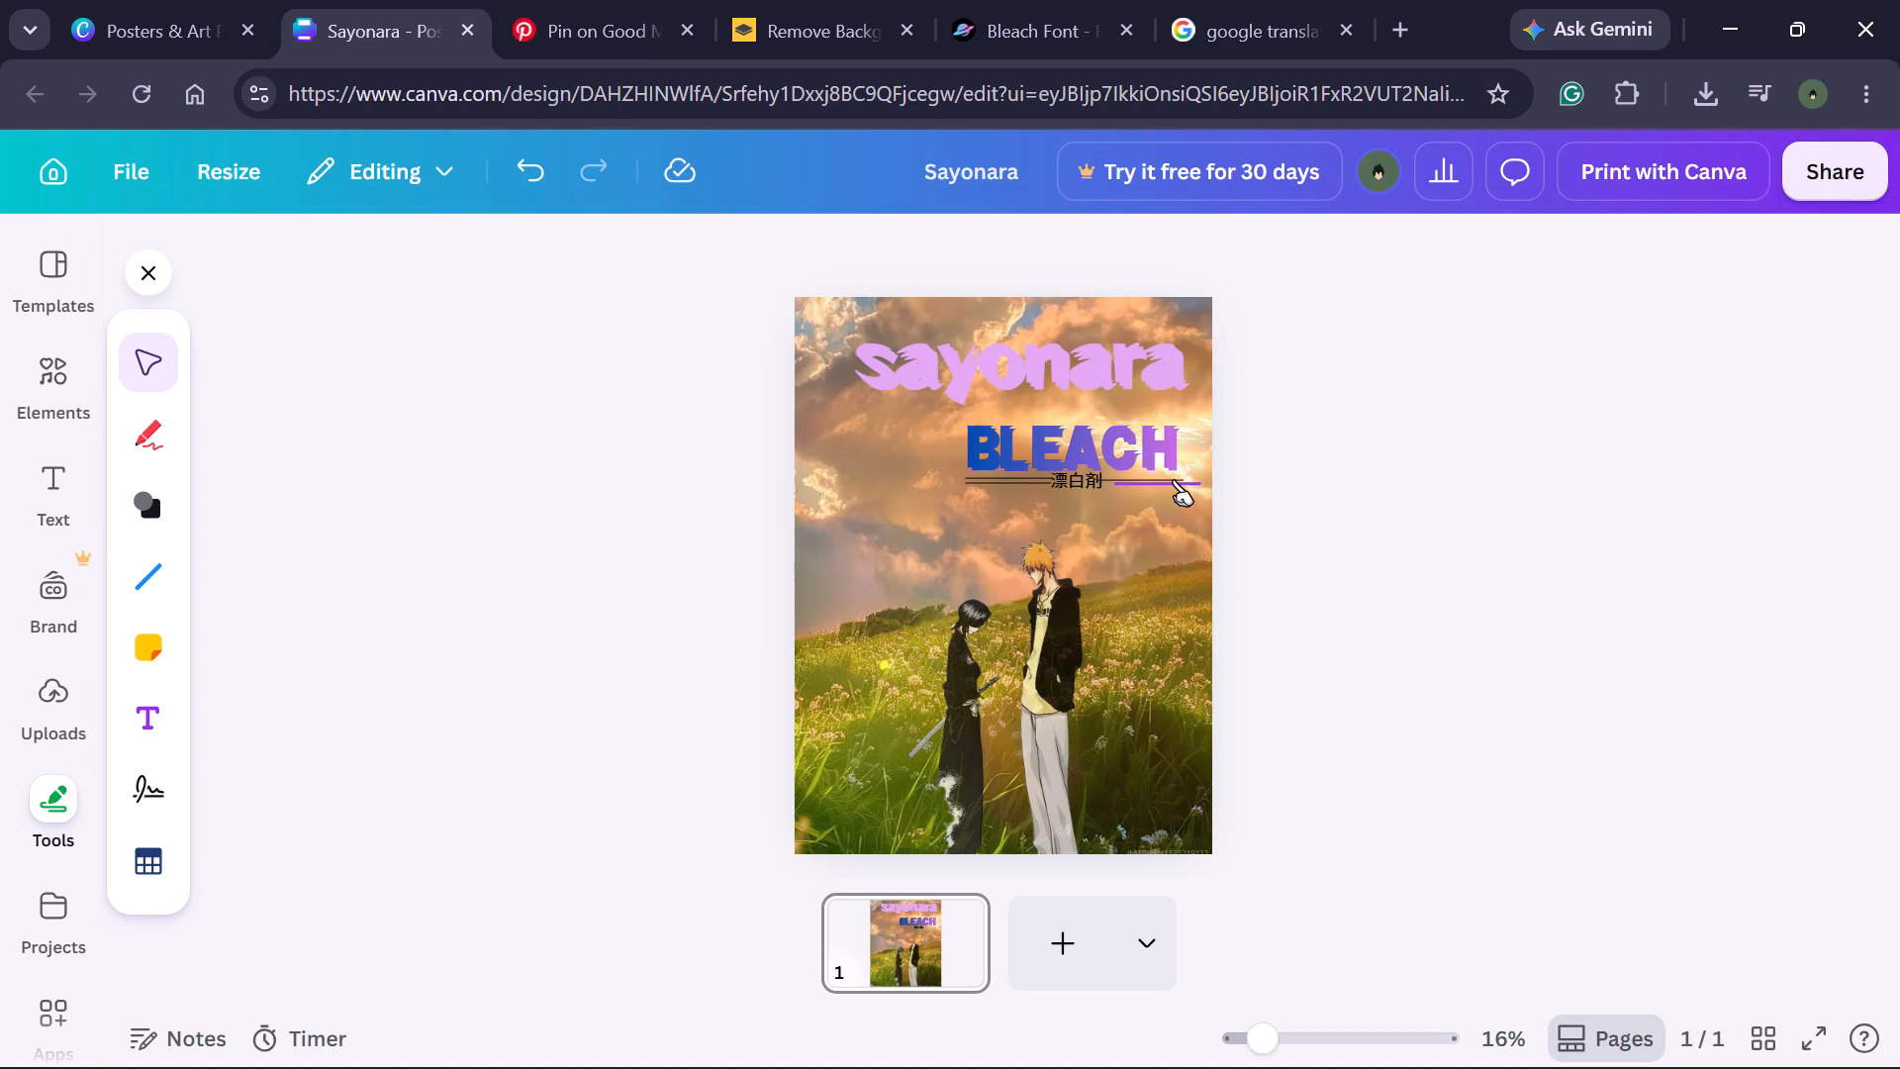
# Shift the upper short line after "漂白剤" slightly to the right, above the lower line.
pyautogui.click(1108, 474)
pyautogui.click(1109, 475)
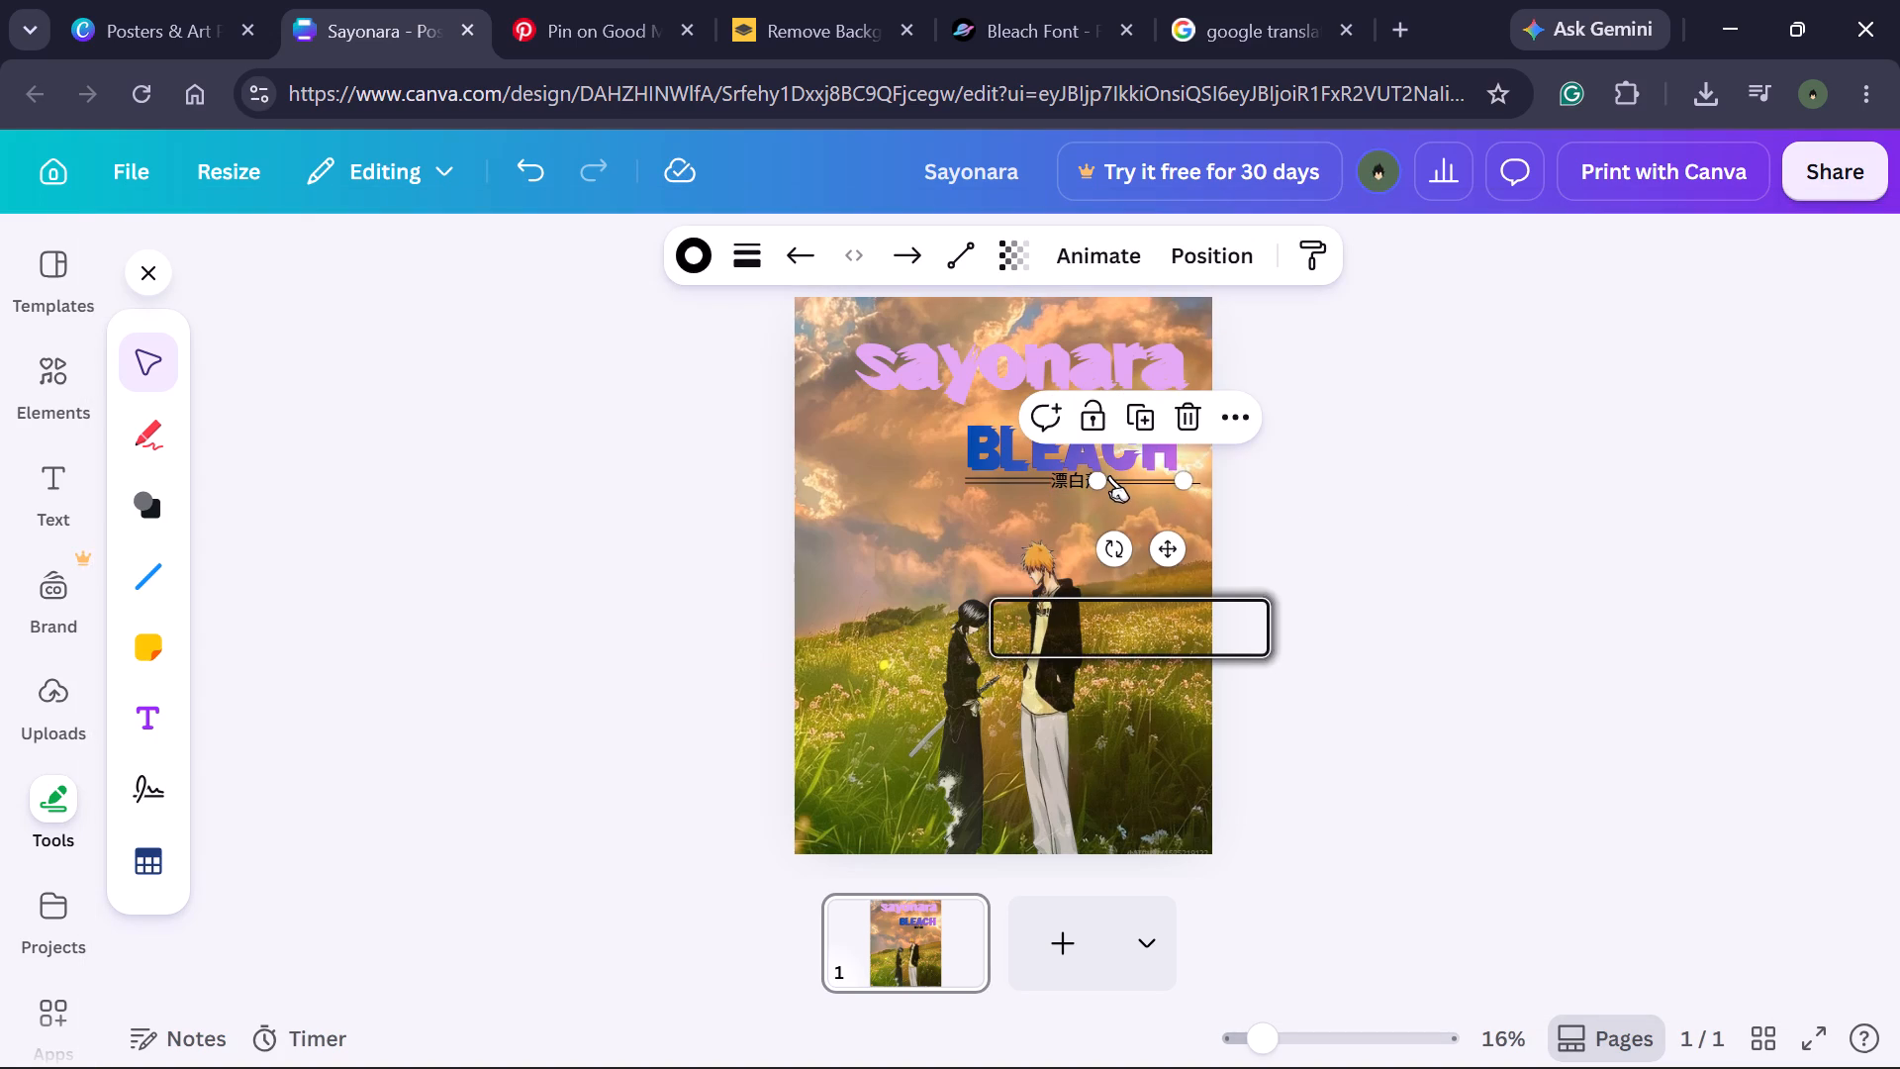
pyautogui.moveTo(1110, 476); pyautogui.dragTo(1121, 477)
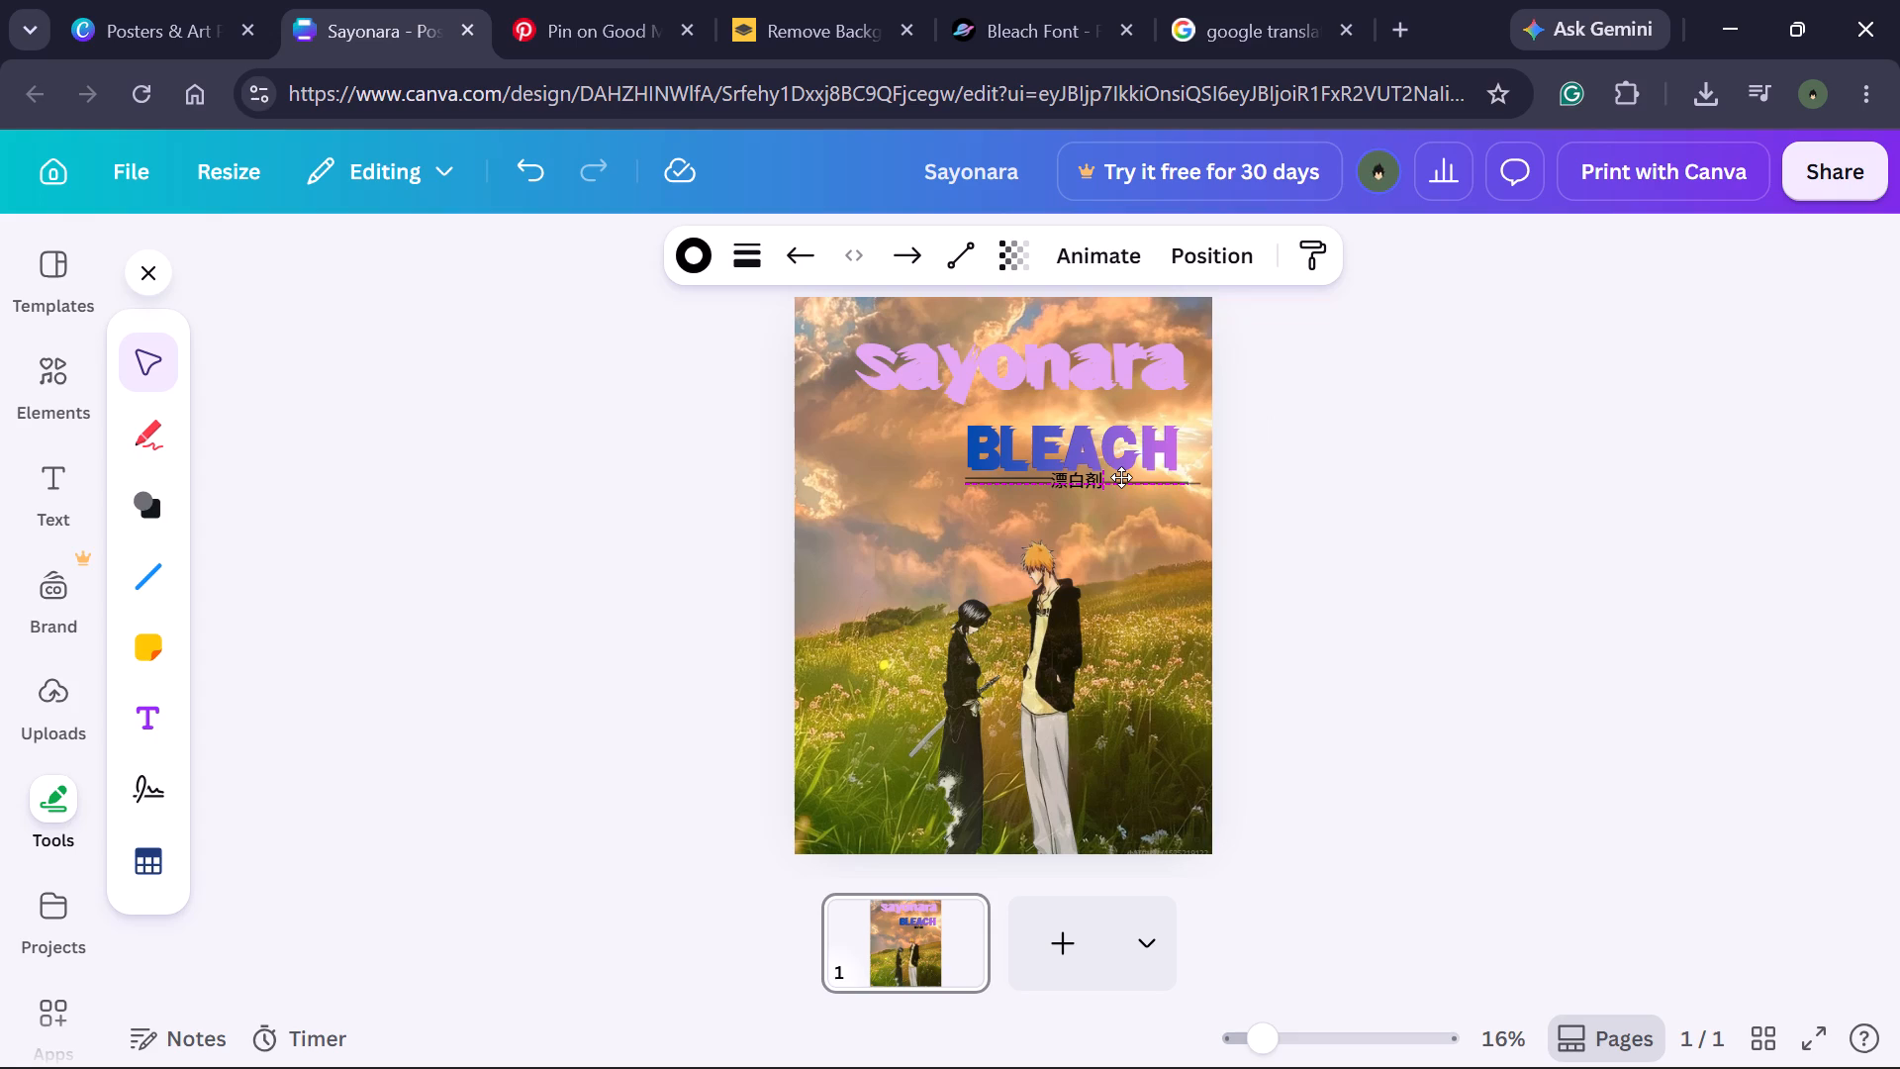
pyautogui.moveTo(1121, 477); pyautogui.dragTo(1123, 472)
pyautogui.click(1423, 510)
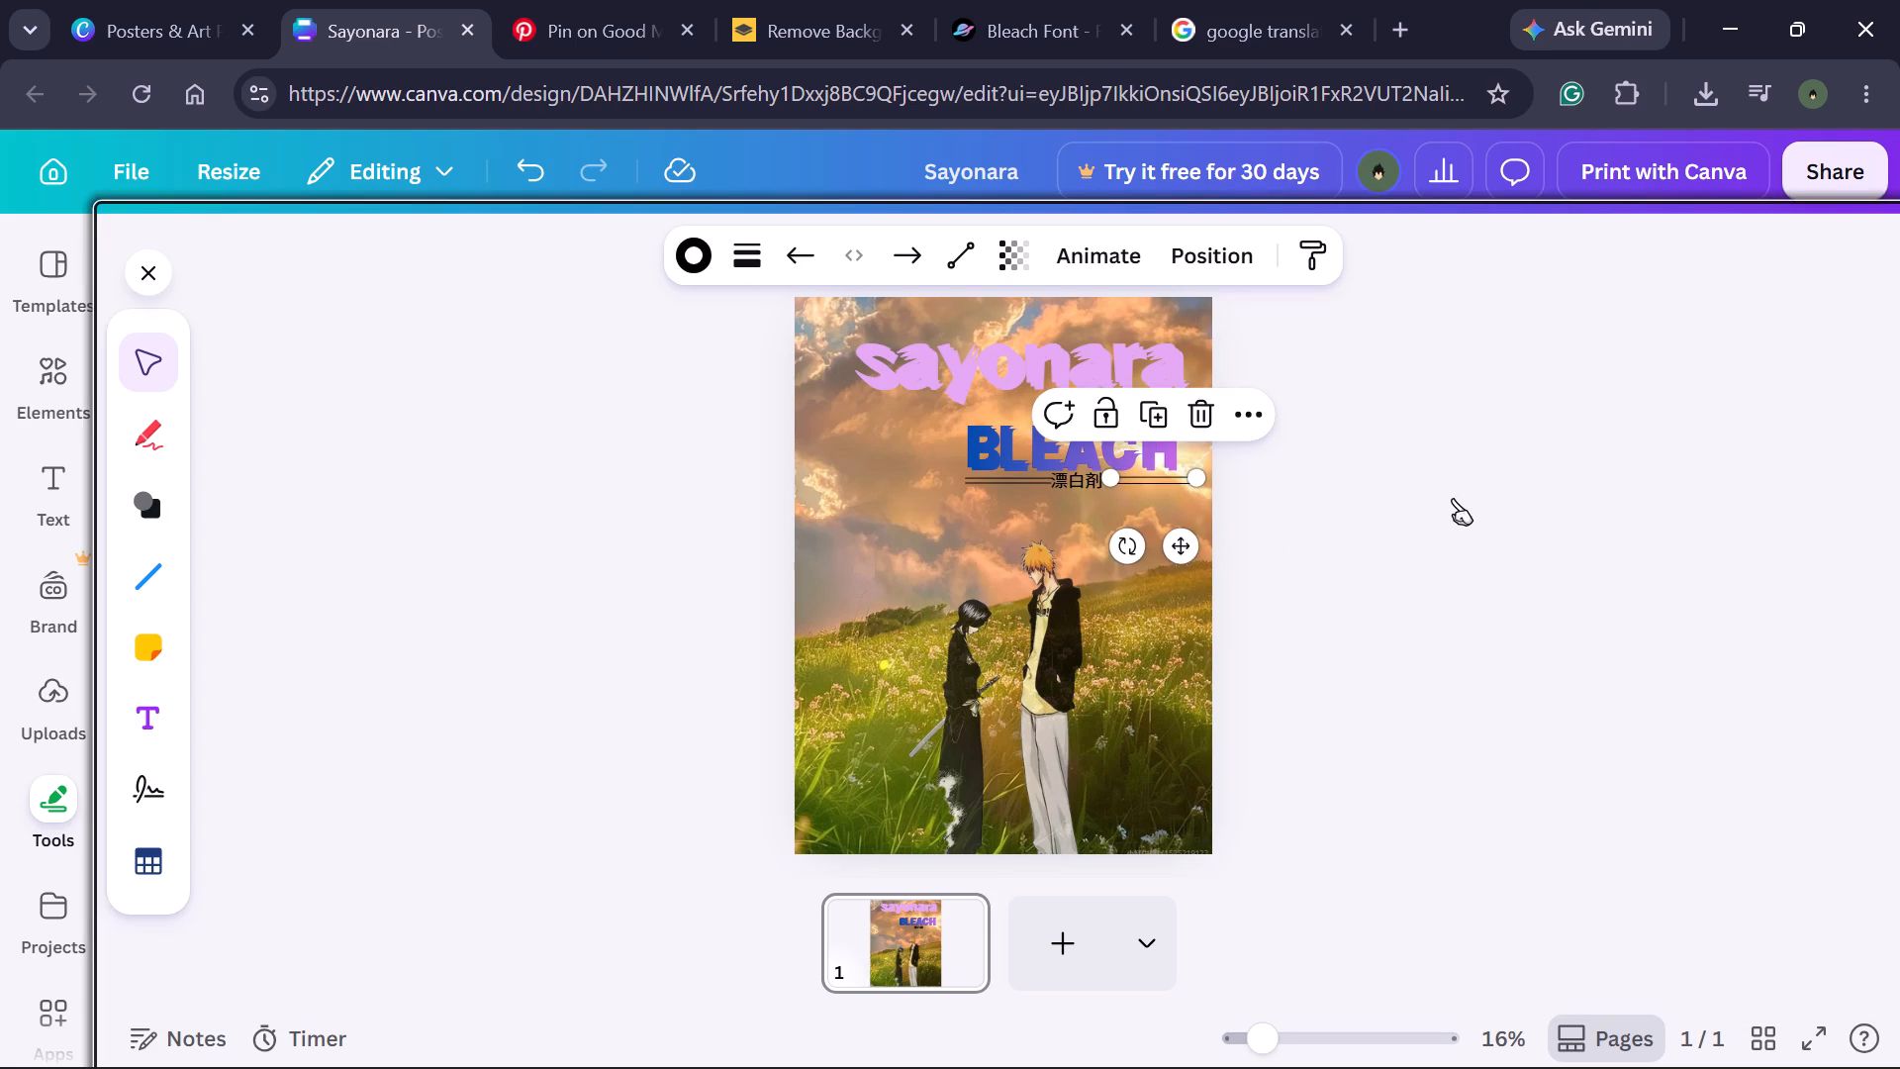
pyautogui.doubleClick(1156, 474)
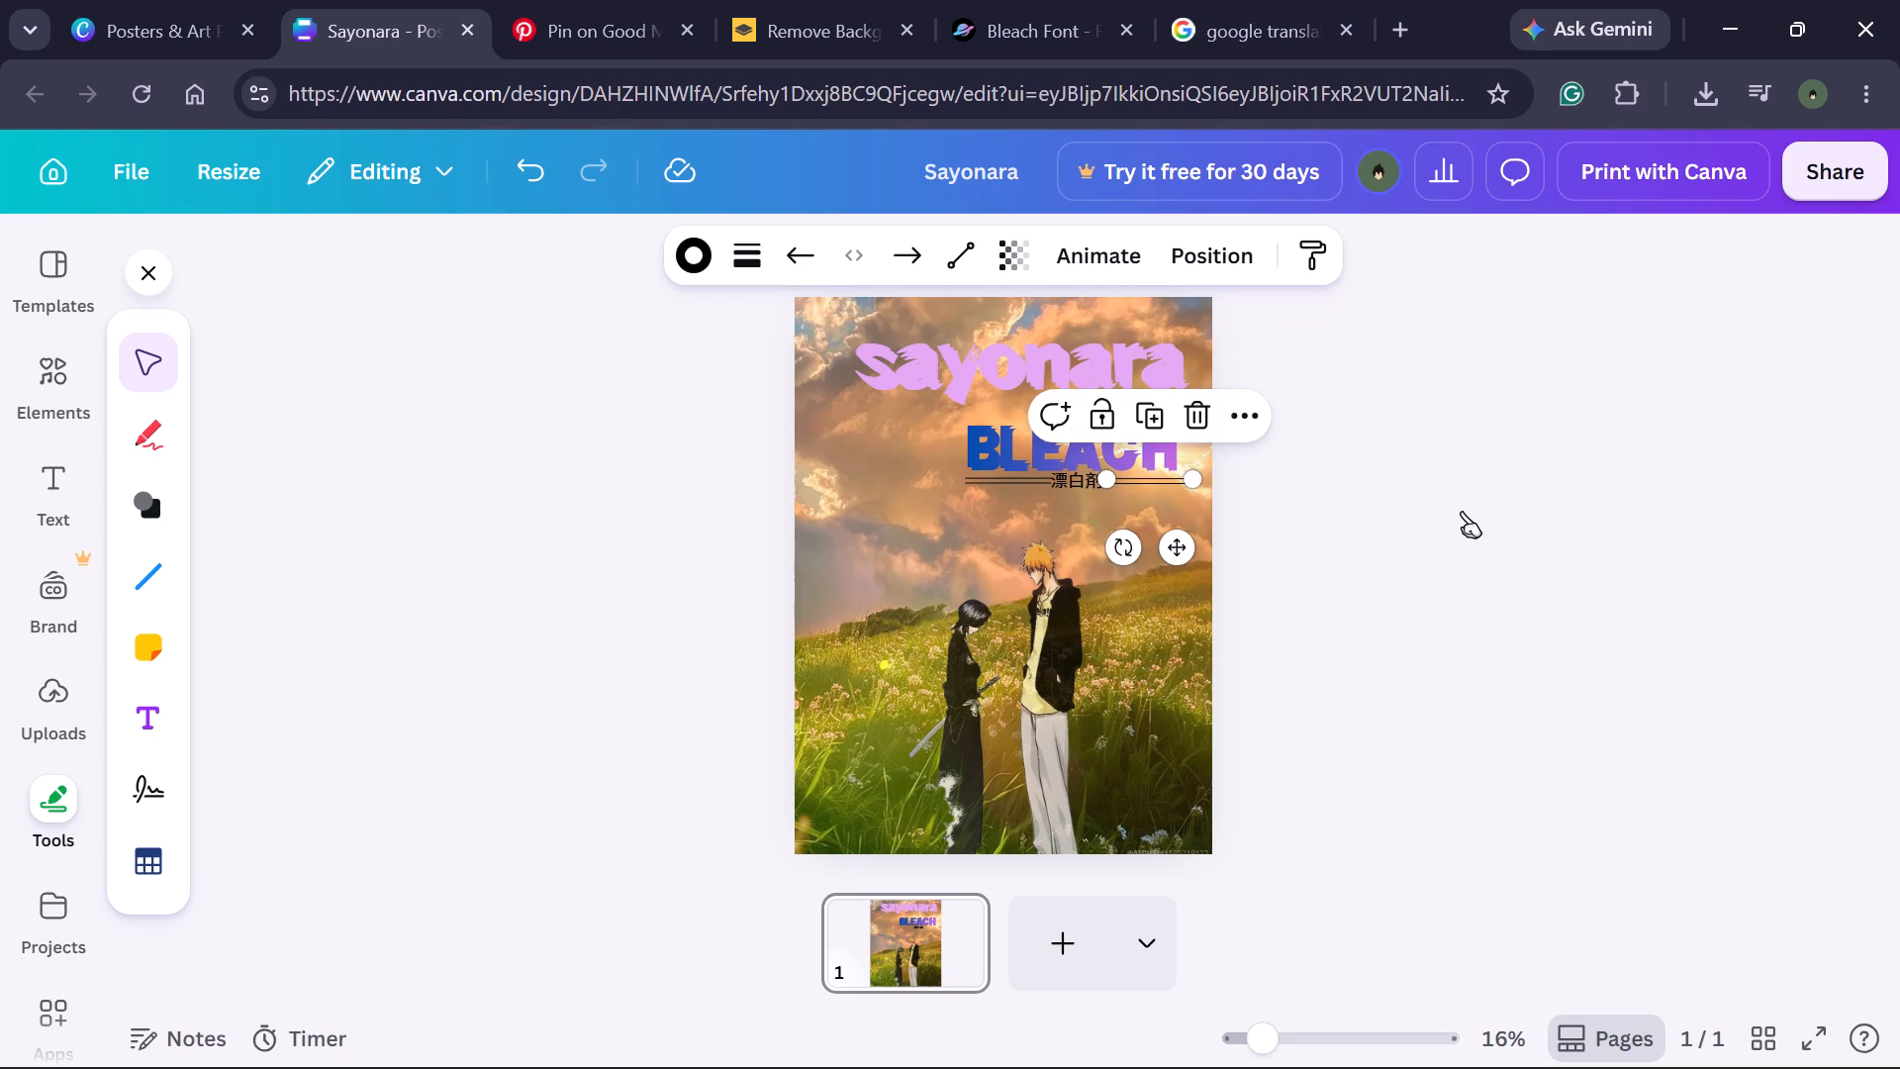
pyautogui.click(1471, 505)
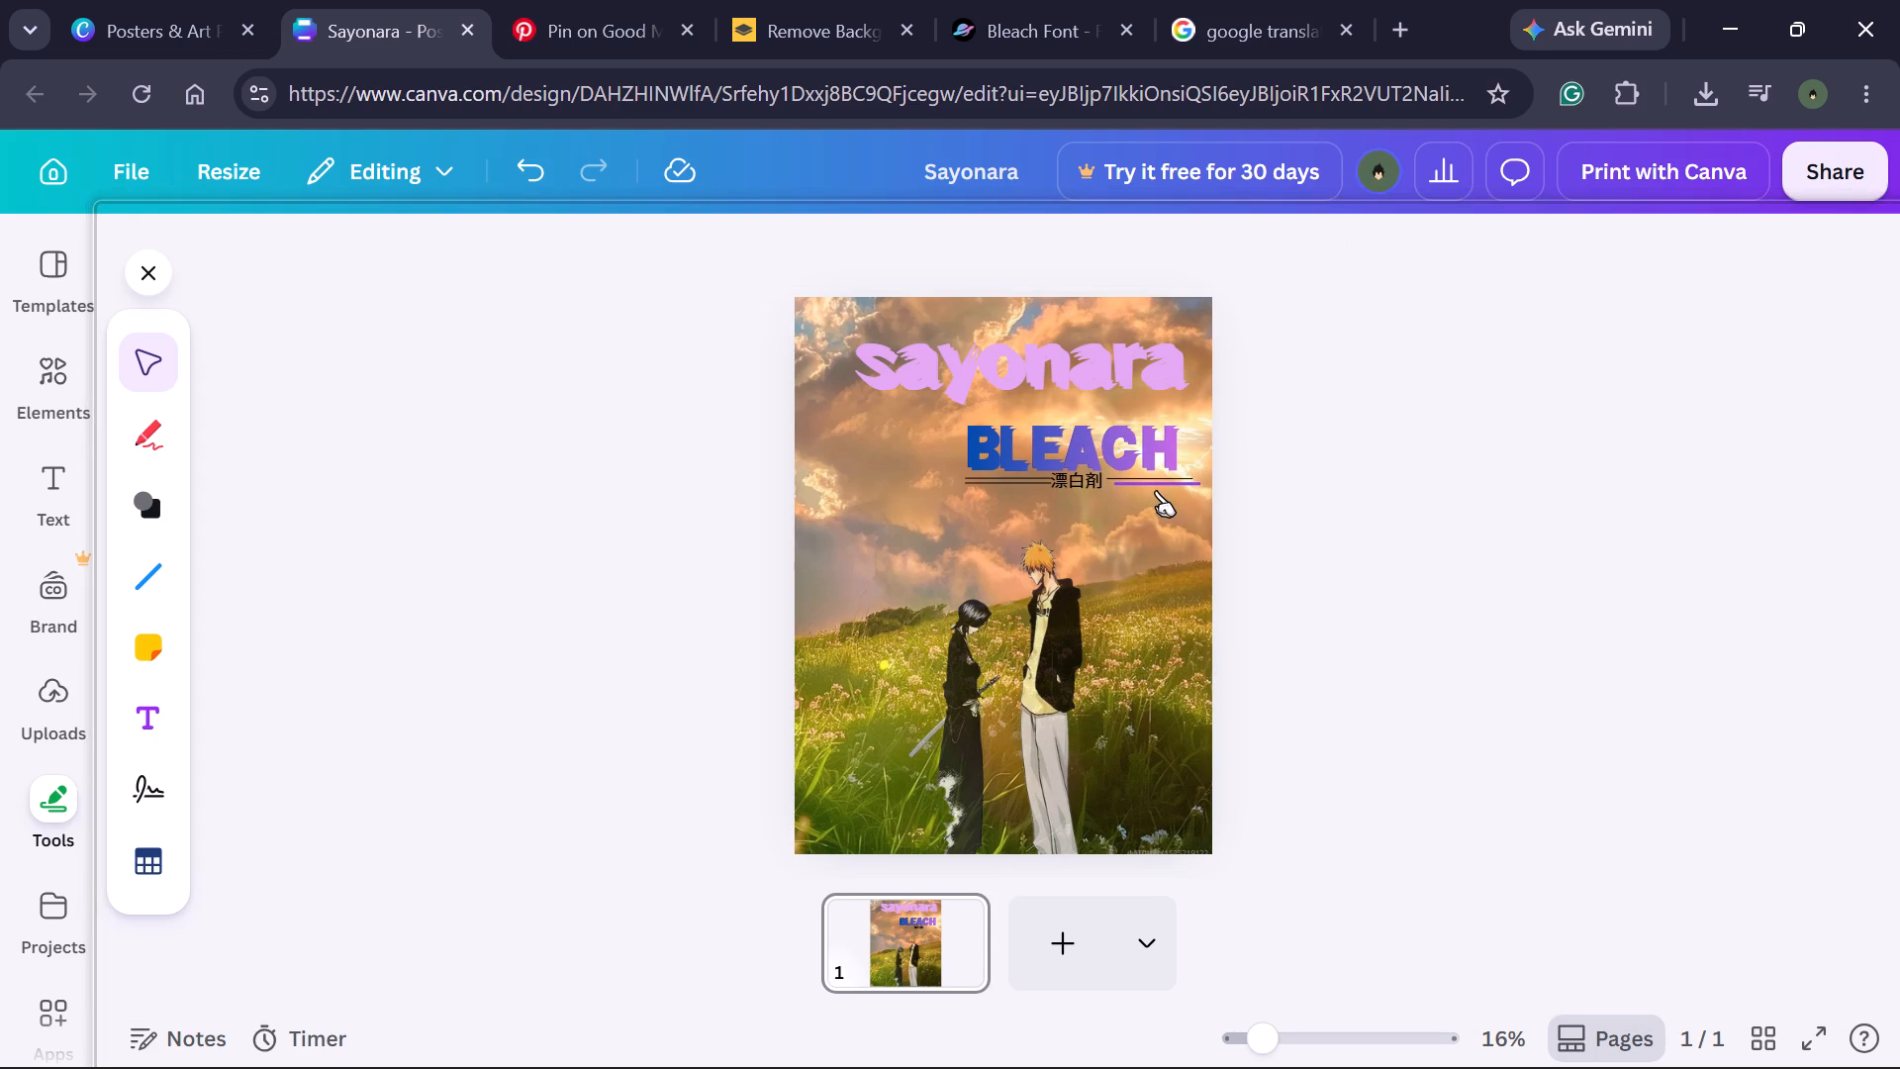
# Shift the lower short line after "漂白剤" until its ends align with the line above it.
pyautogui.click(1156, 488)
pyautogui.moveTo(1156, 488); pyautogui.dragTo(1140, 487)
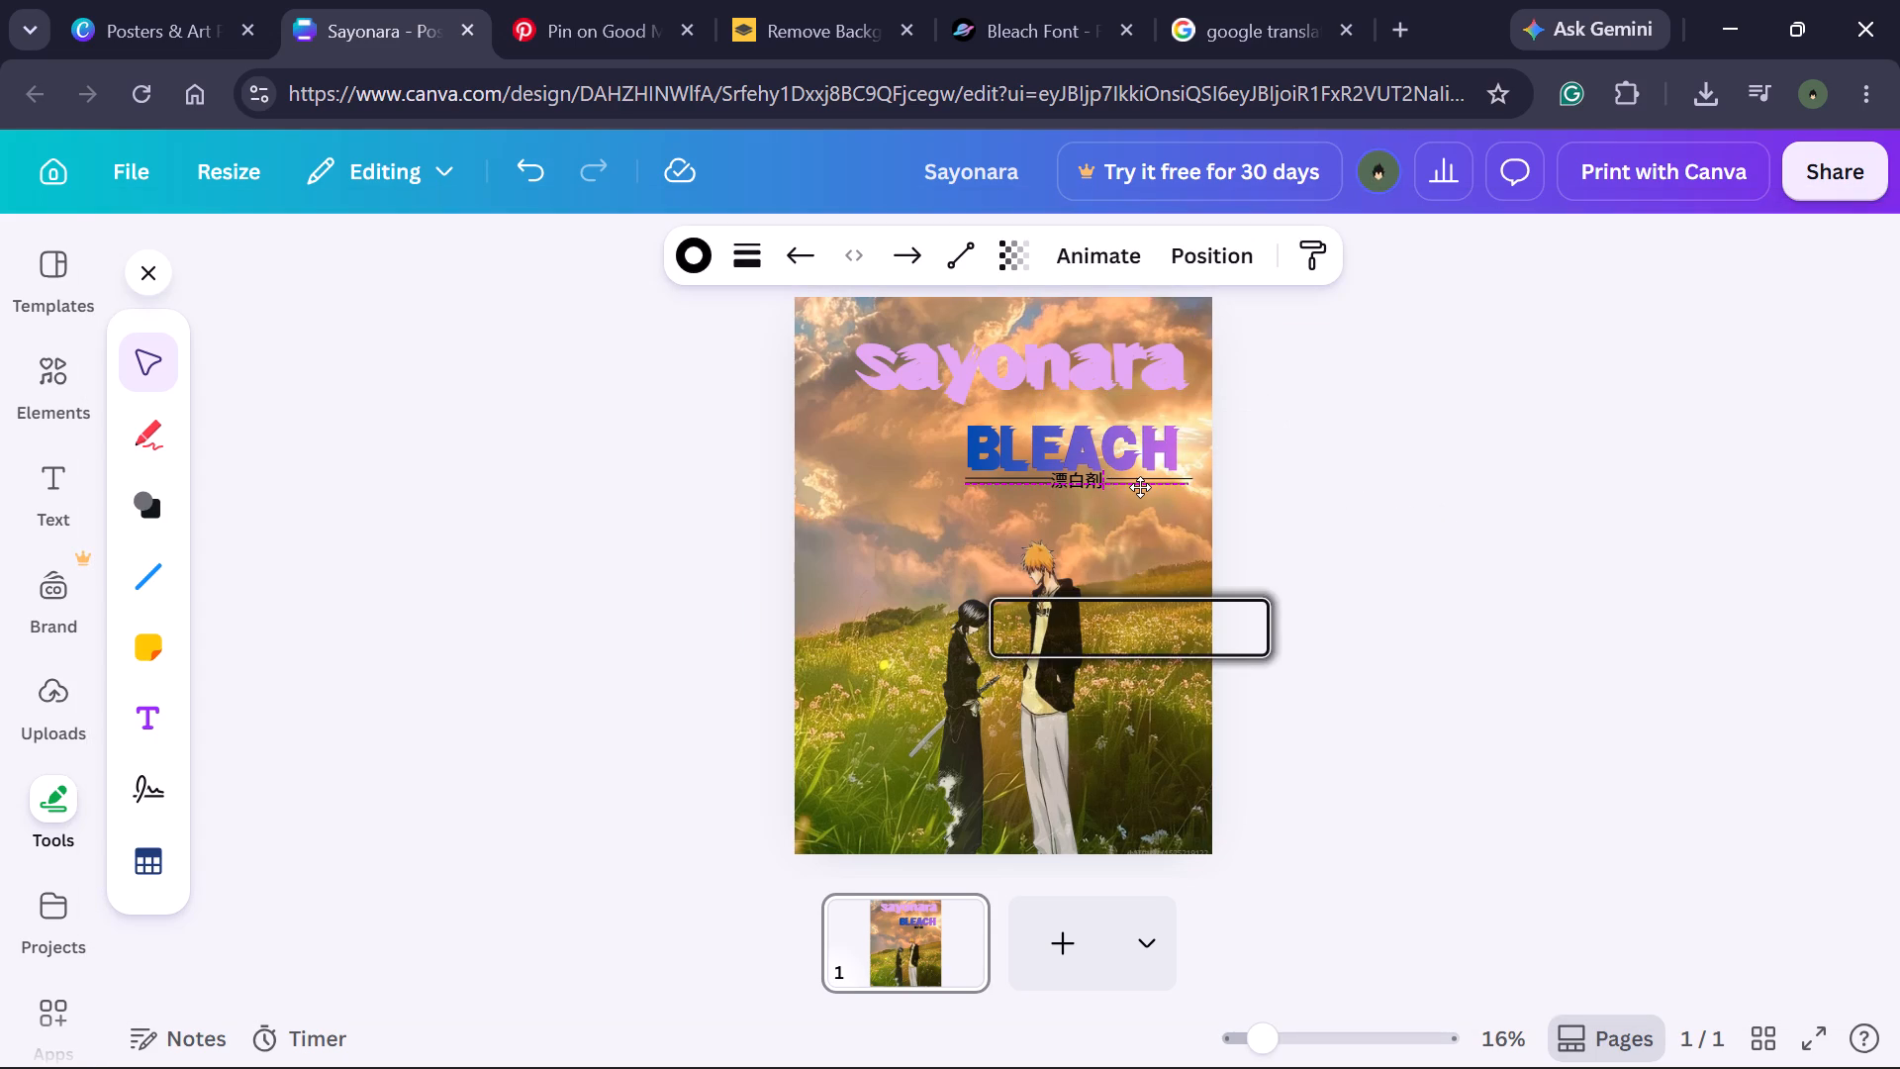
pyautogui.moveTo(1140, 487); pyautogui.dragTo(1153, 489)
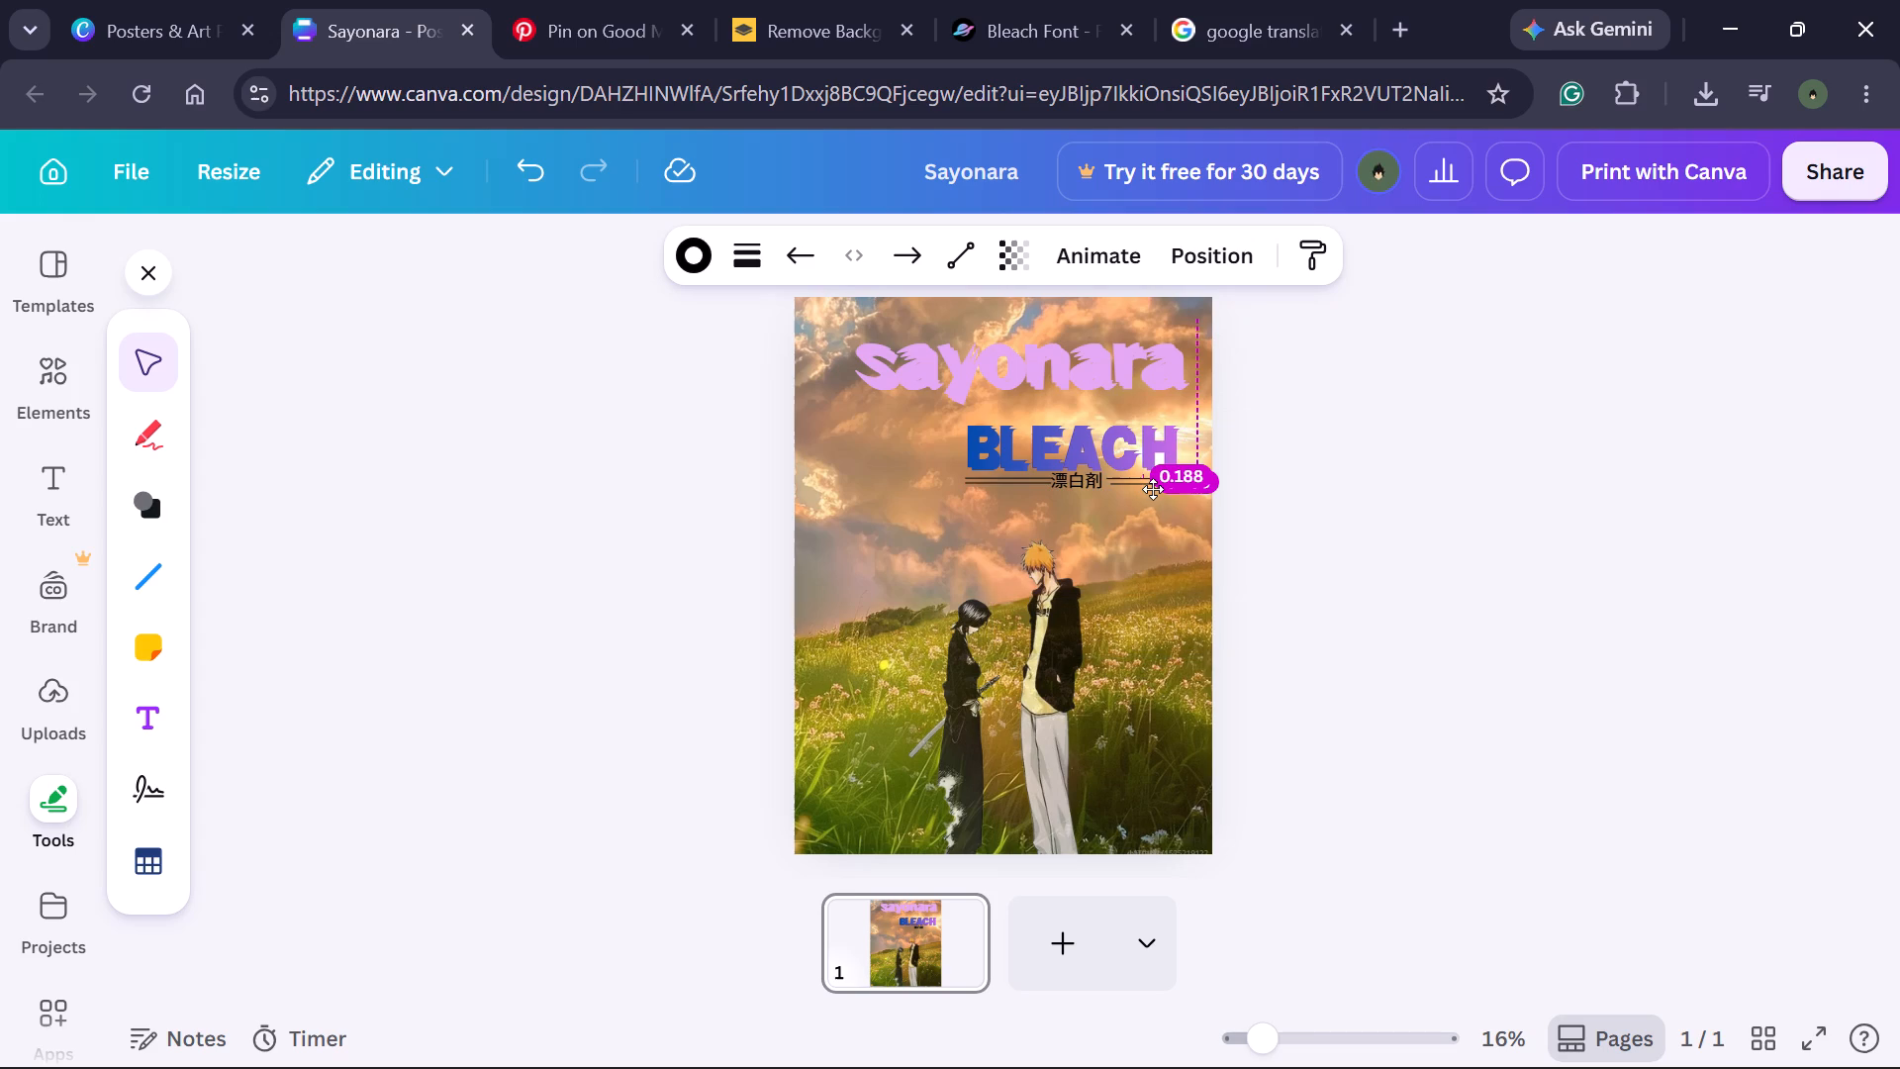
pyautogui.moveTo(1153, 489); pyautogui.dragTo(1146, 487)
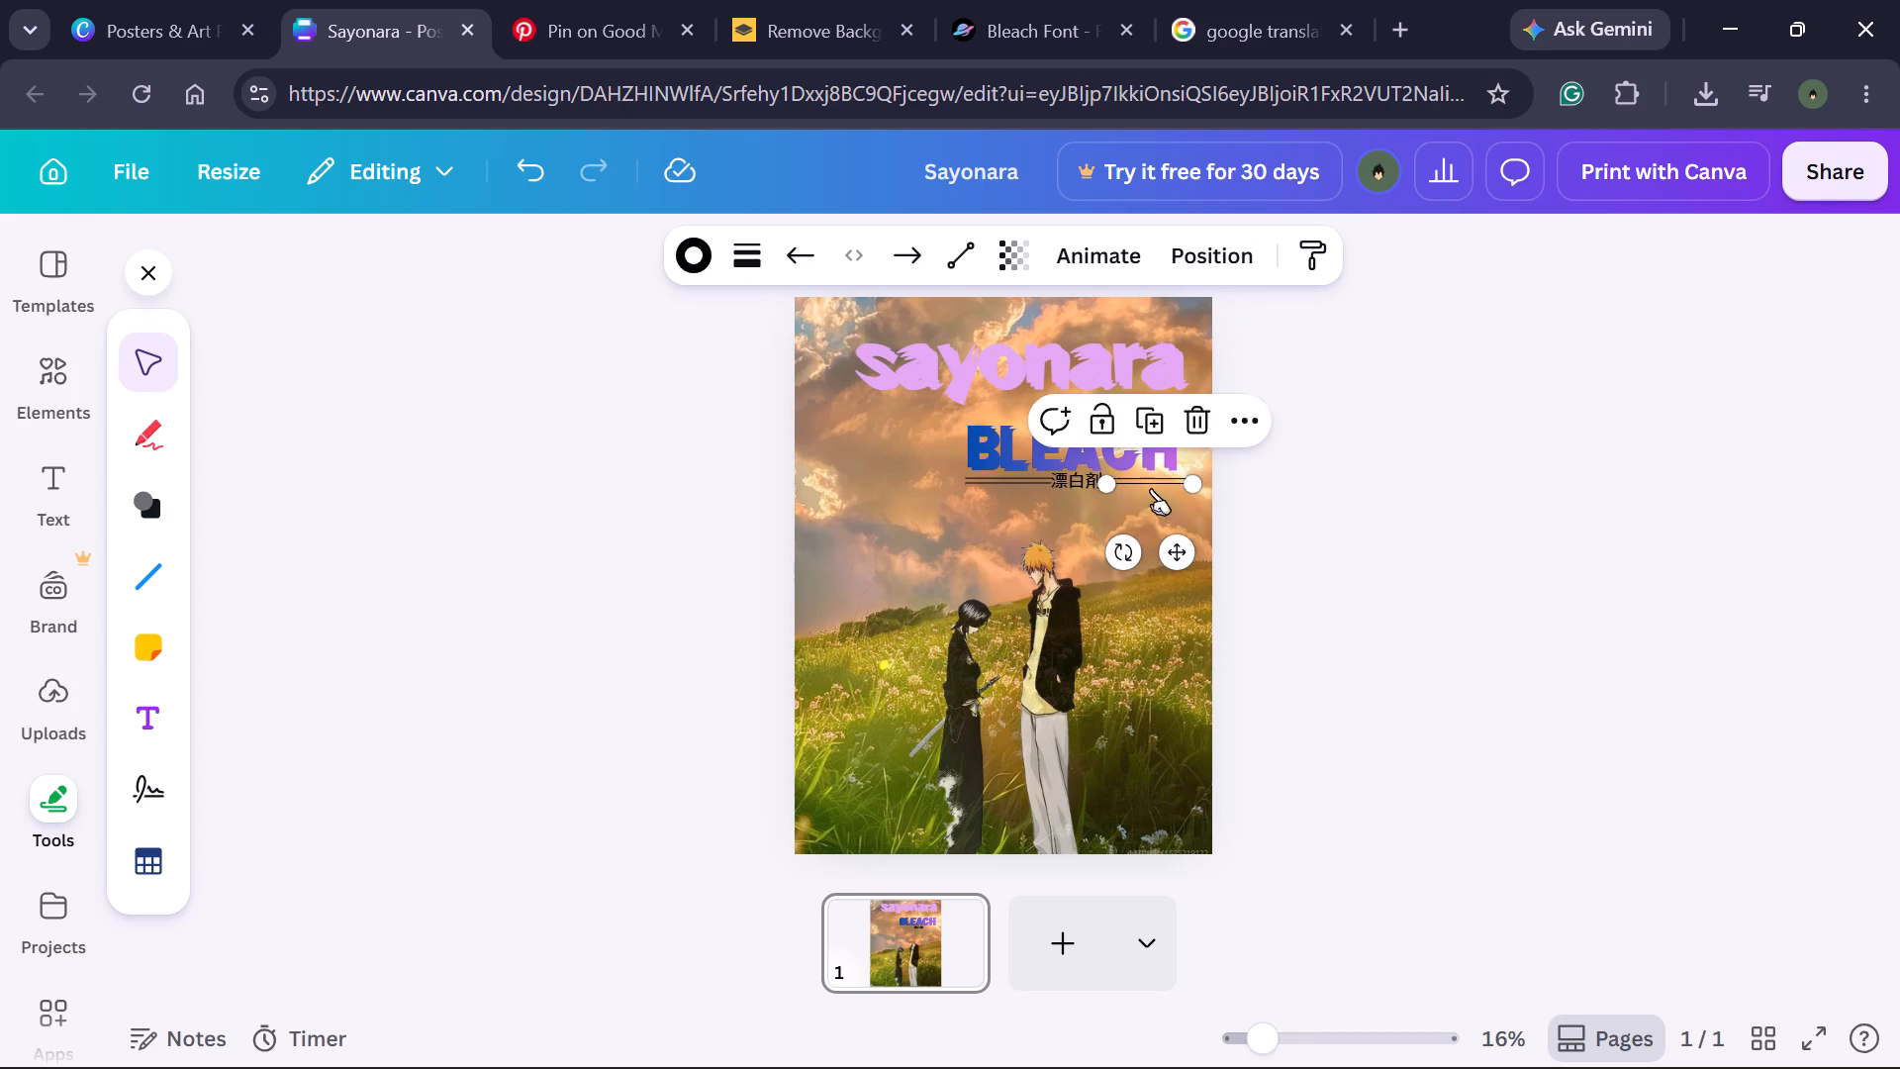
pyautogui.click(1520, 537)
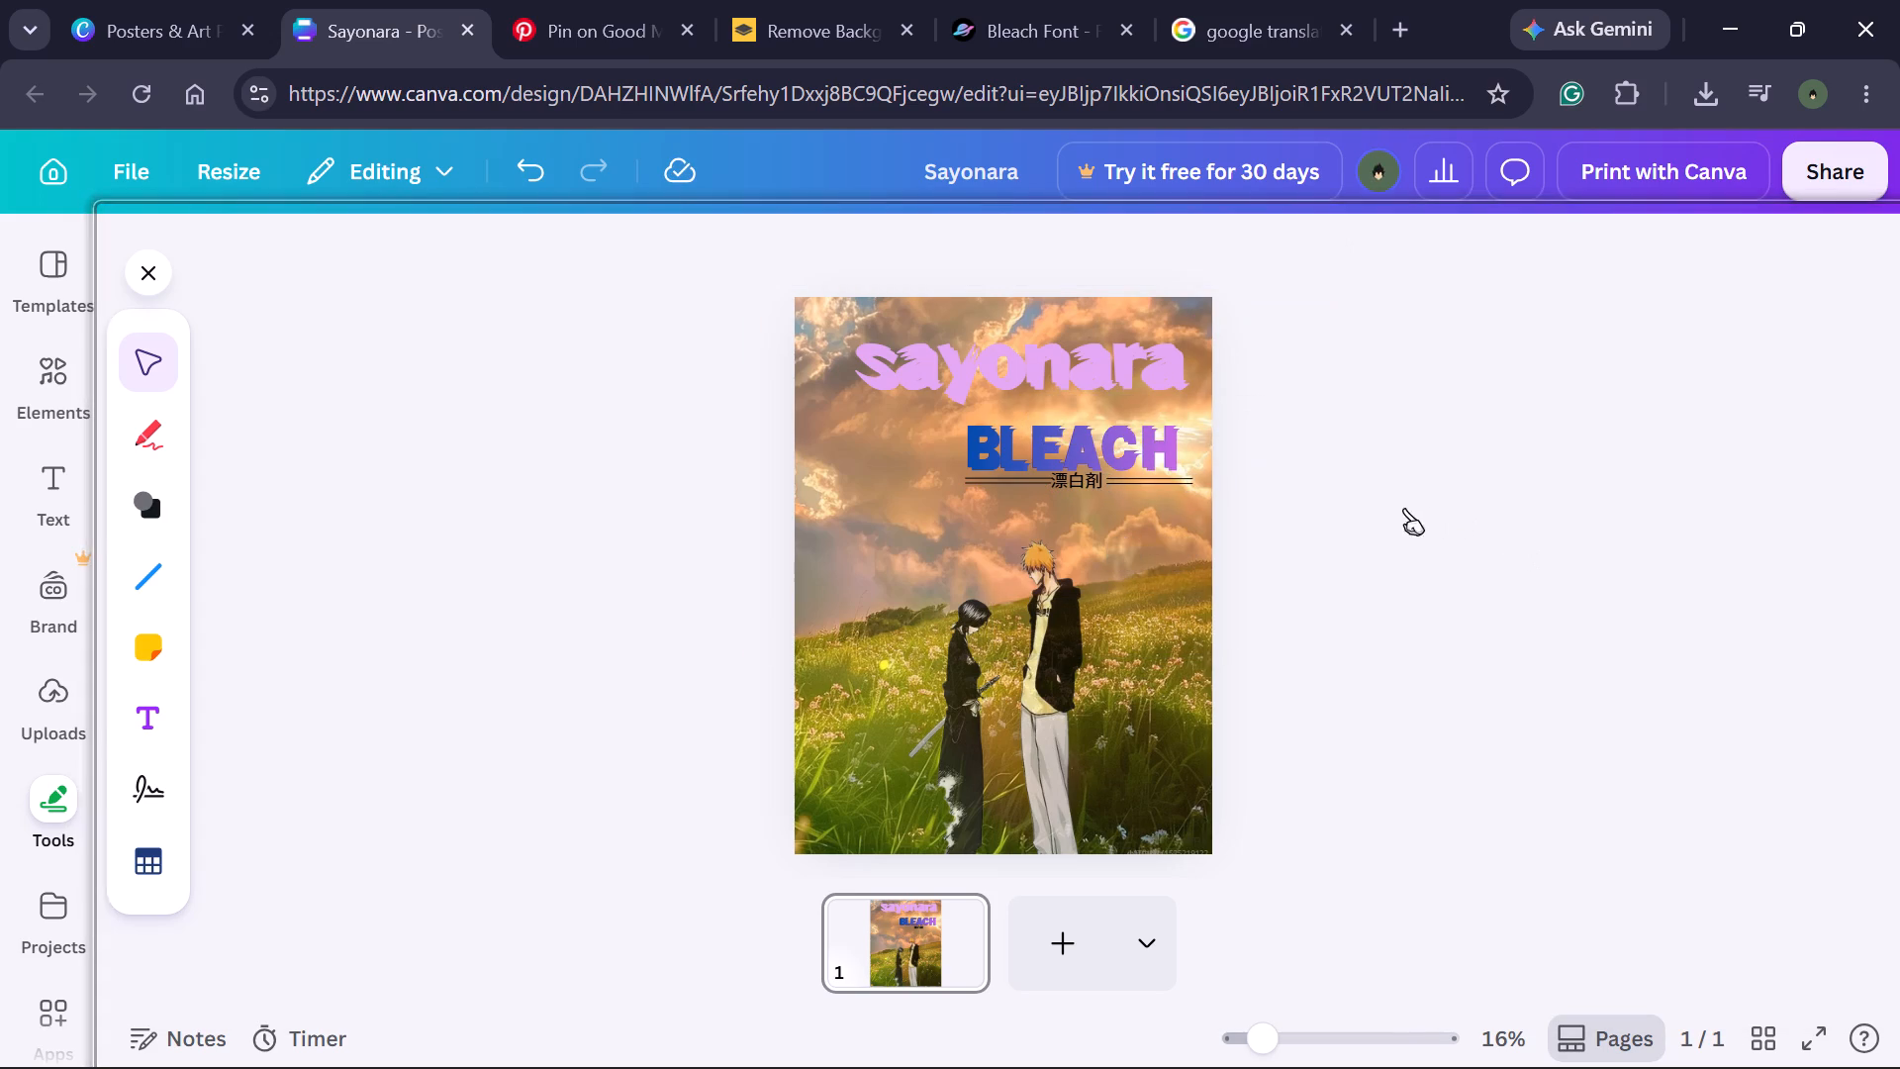
# Nudge the "漂白剤" text slightly to the right so it is centred between the two pairs of lines.
pyautogui.doubleClick(1072, 475)
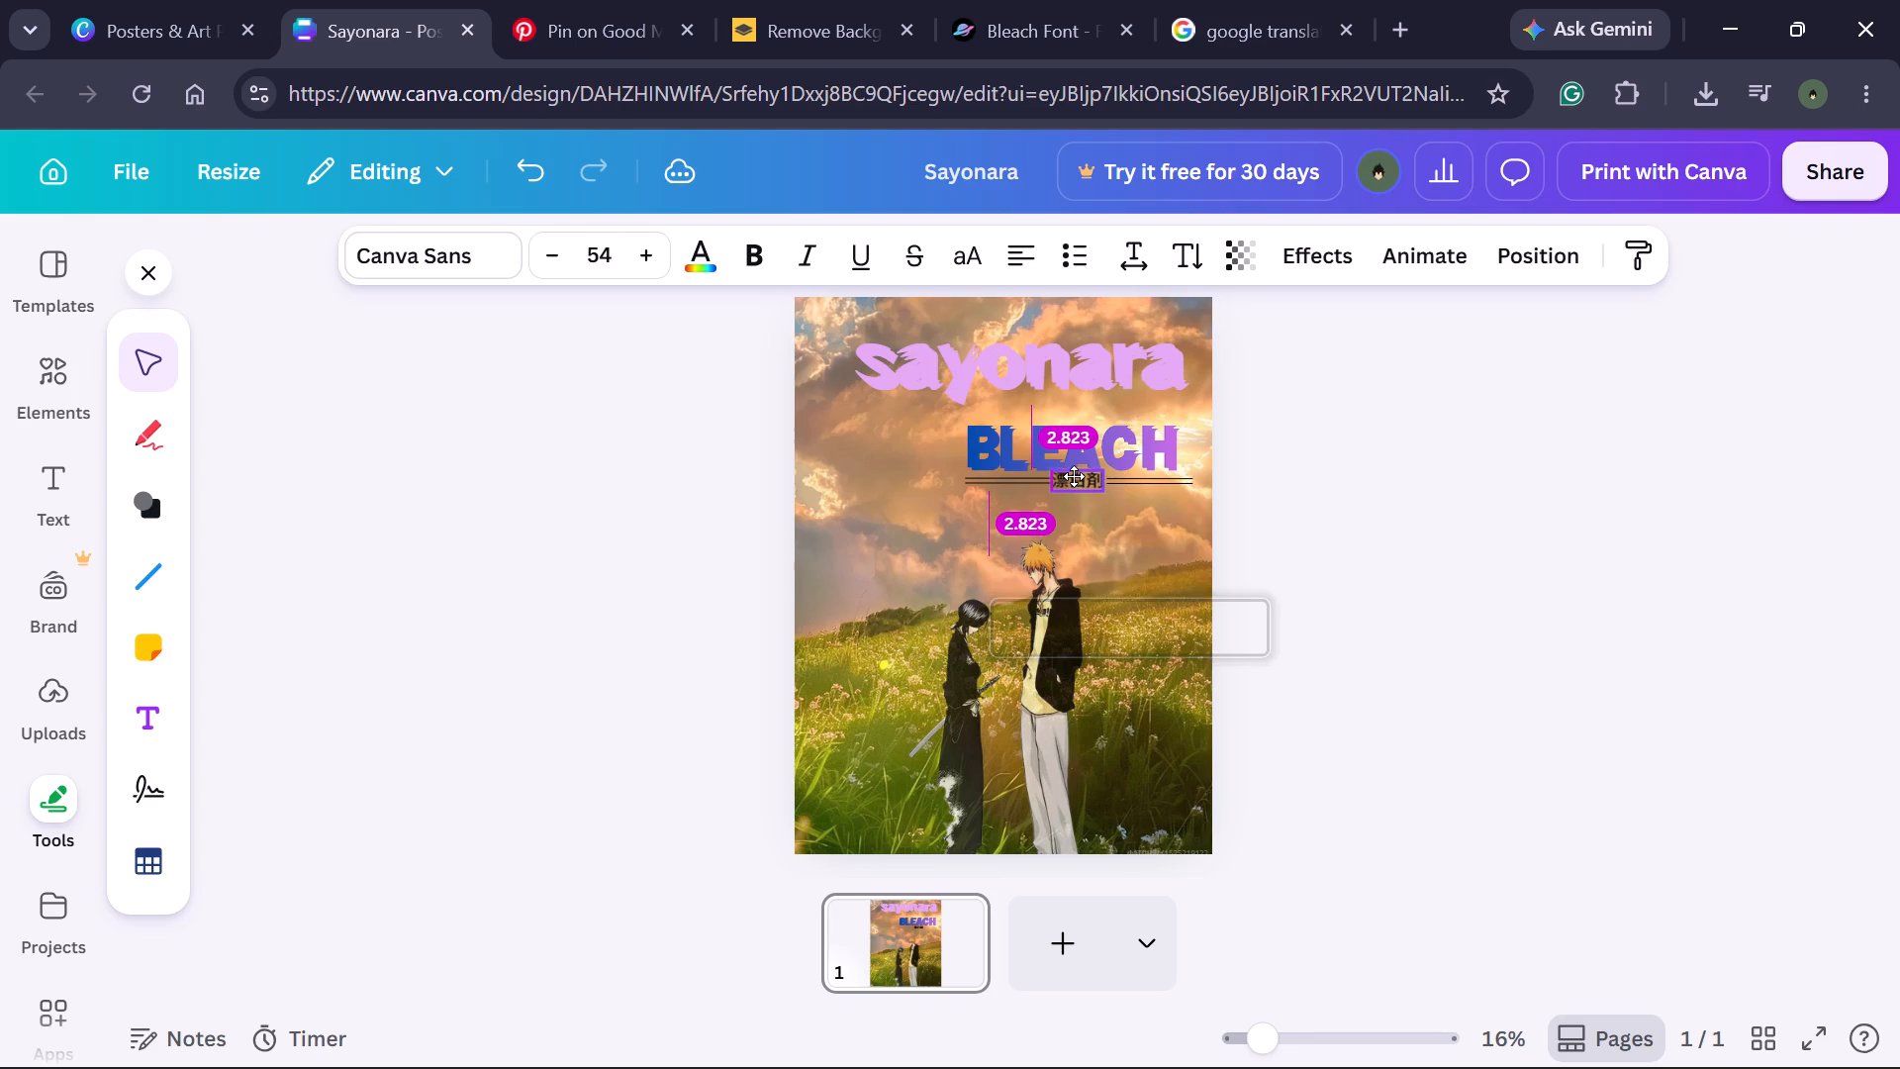
pyautogui.click(1577, 558)
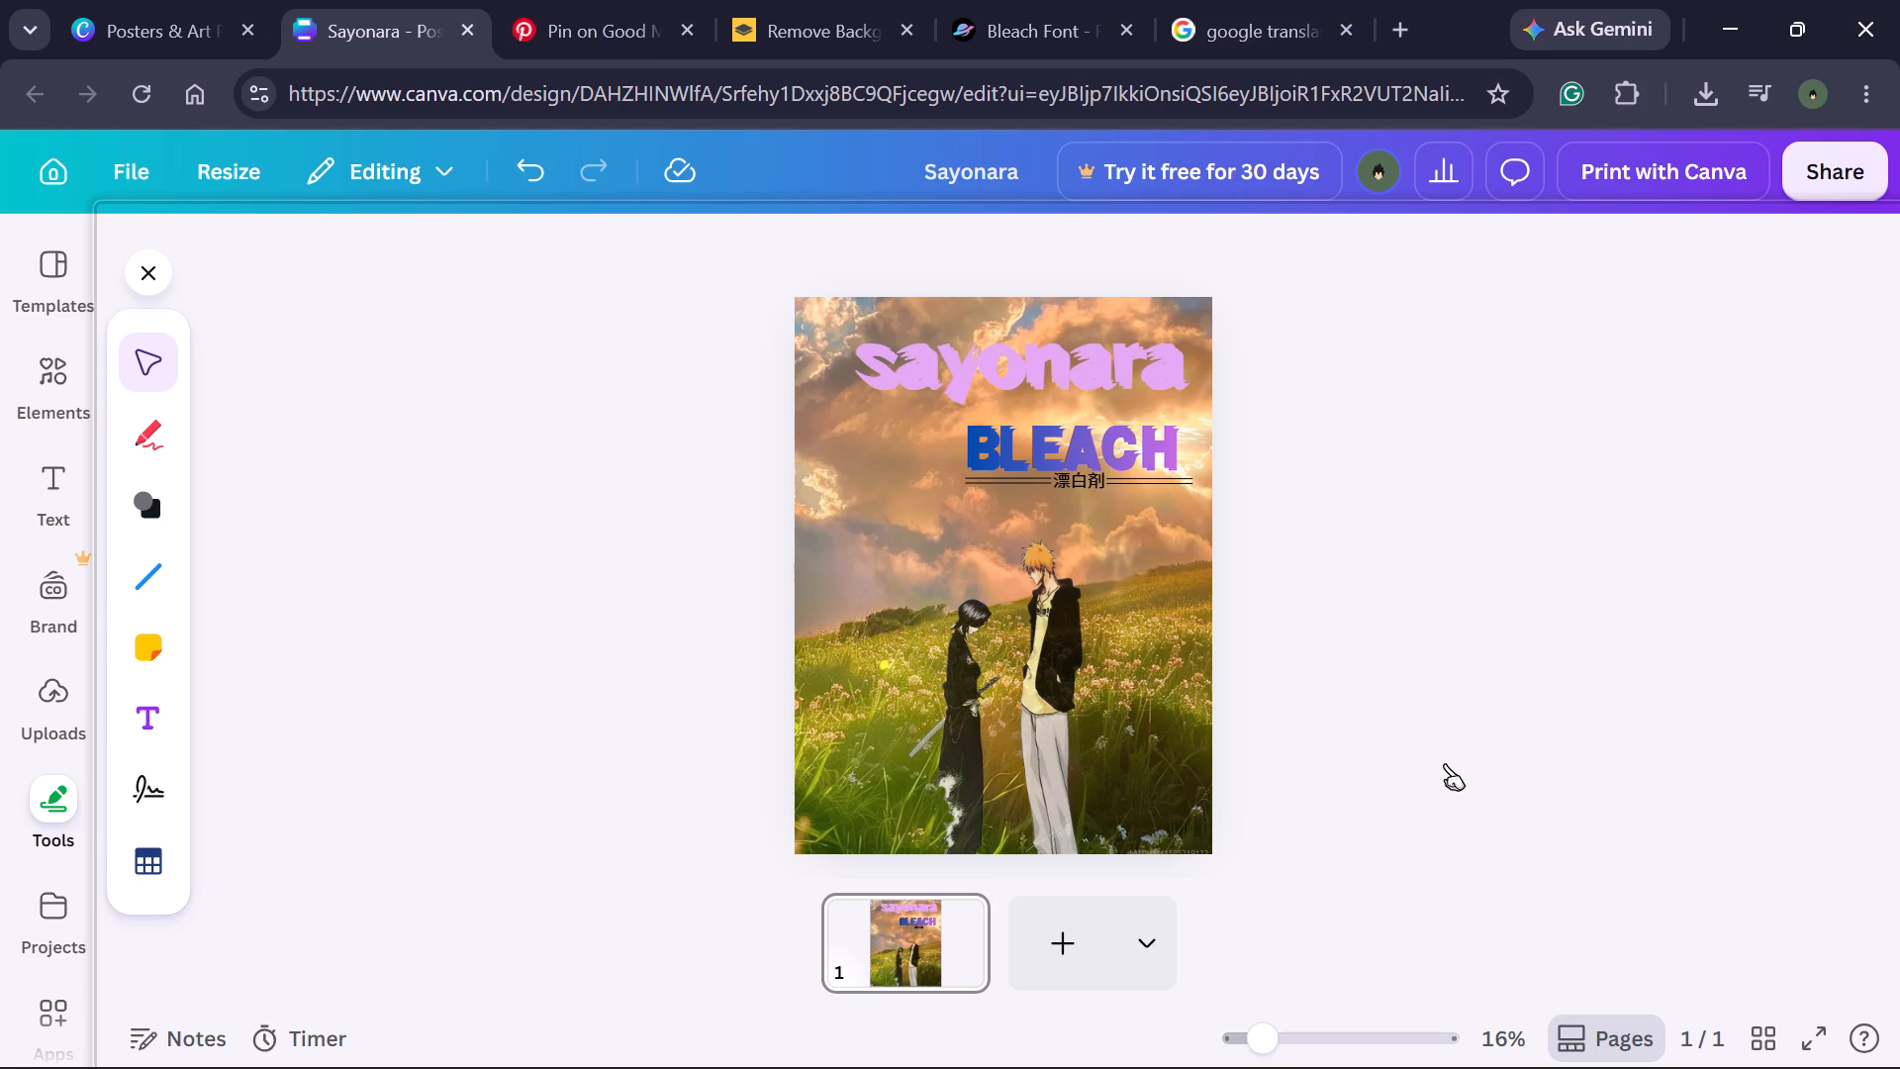
# Nudge the lower line after "漂白剤" slightly up and left, closer to the line above it.
pyautogui.doubleClick(1158, 478)
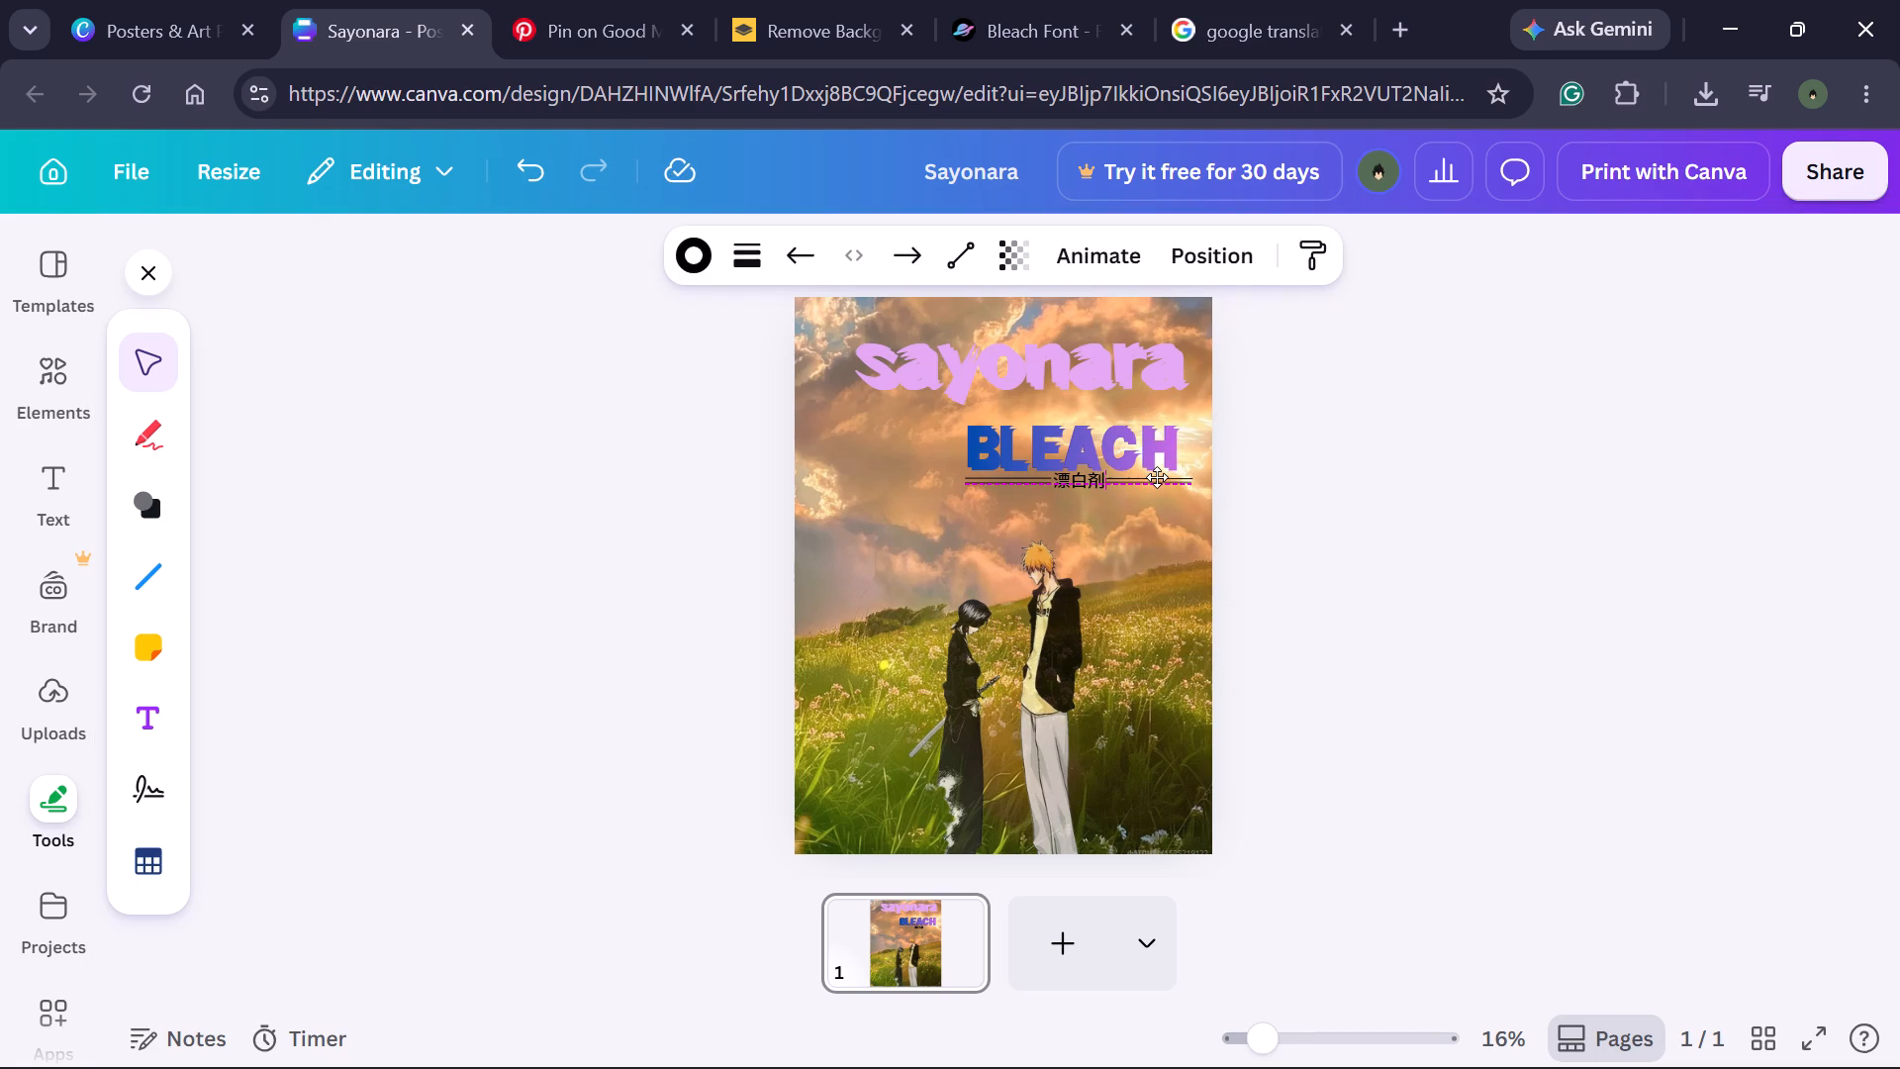
pyautogui.click(1339, 477)
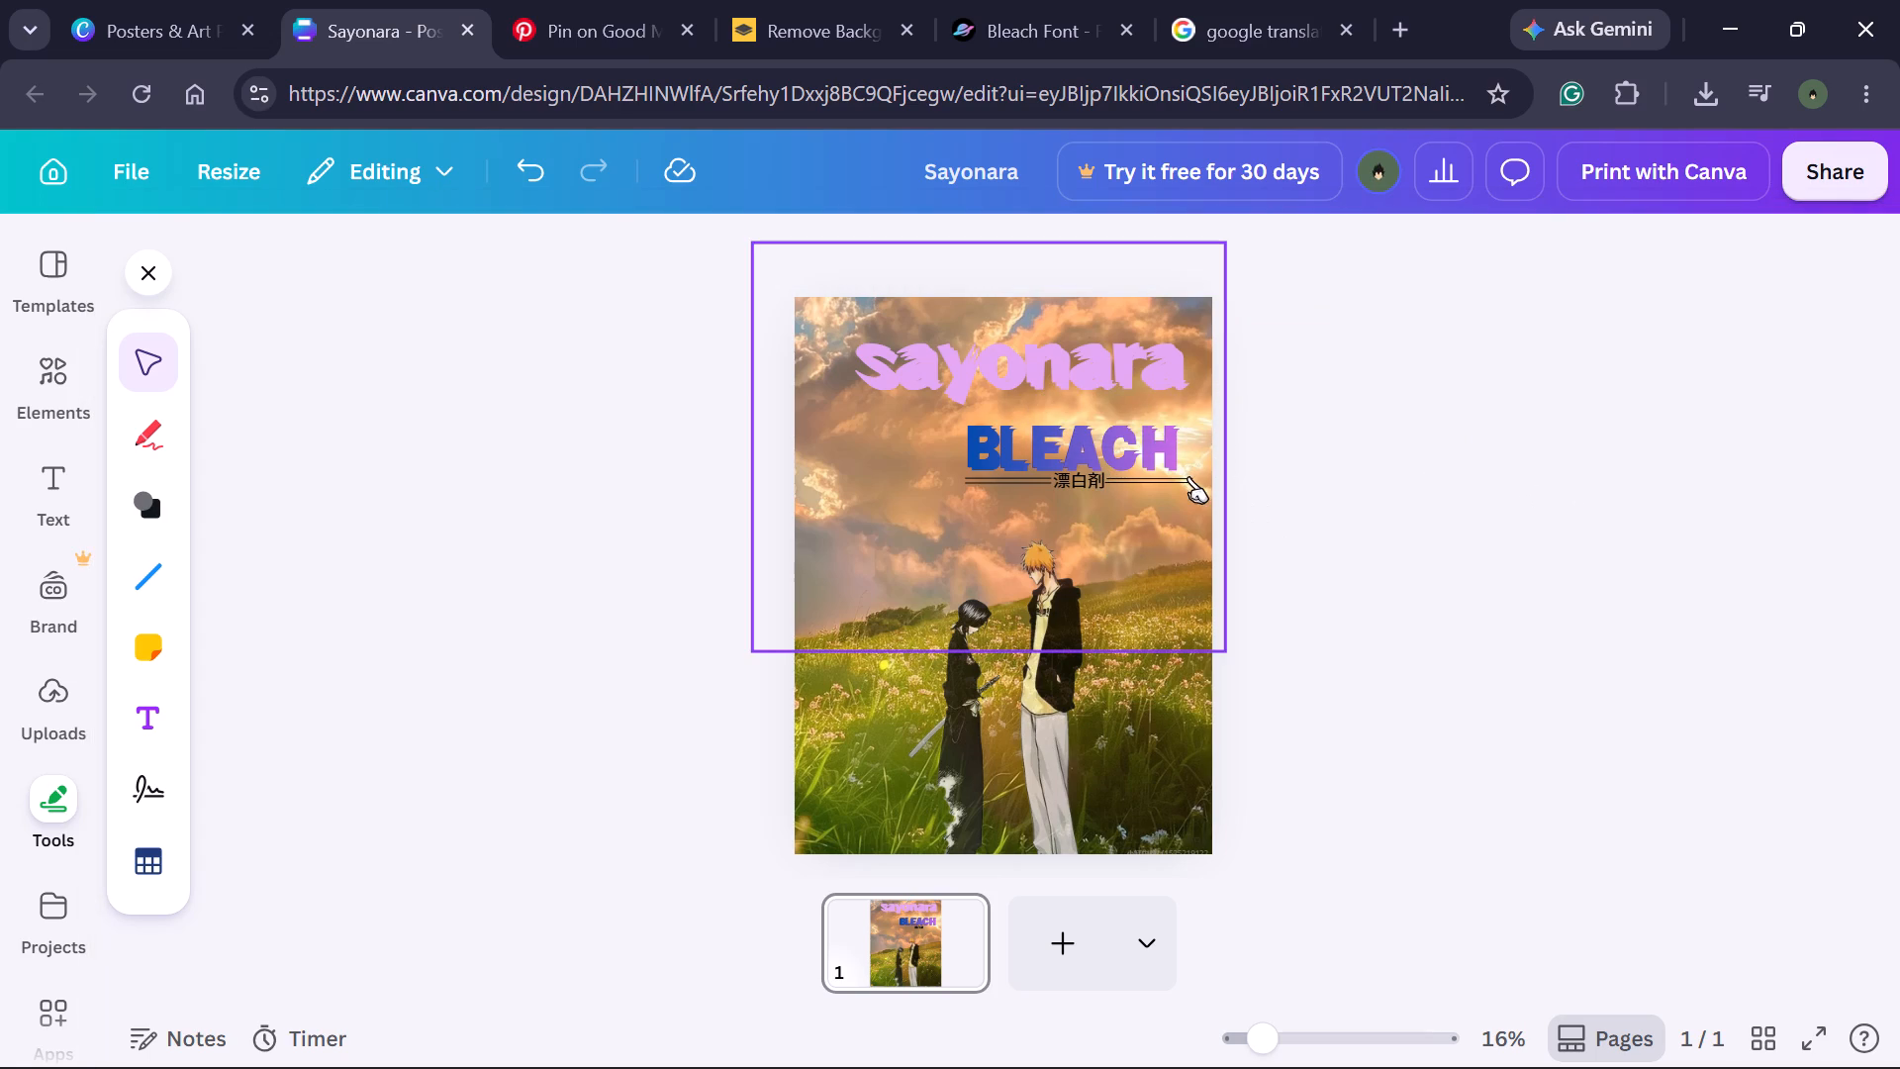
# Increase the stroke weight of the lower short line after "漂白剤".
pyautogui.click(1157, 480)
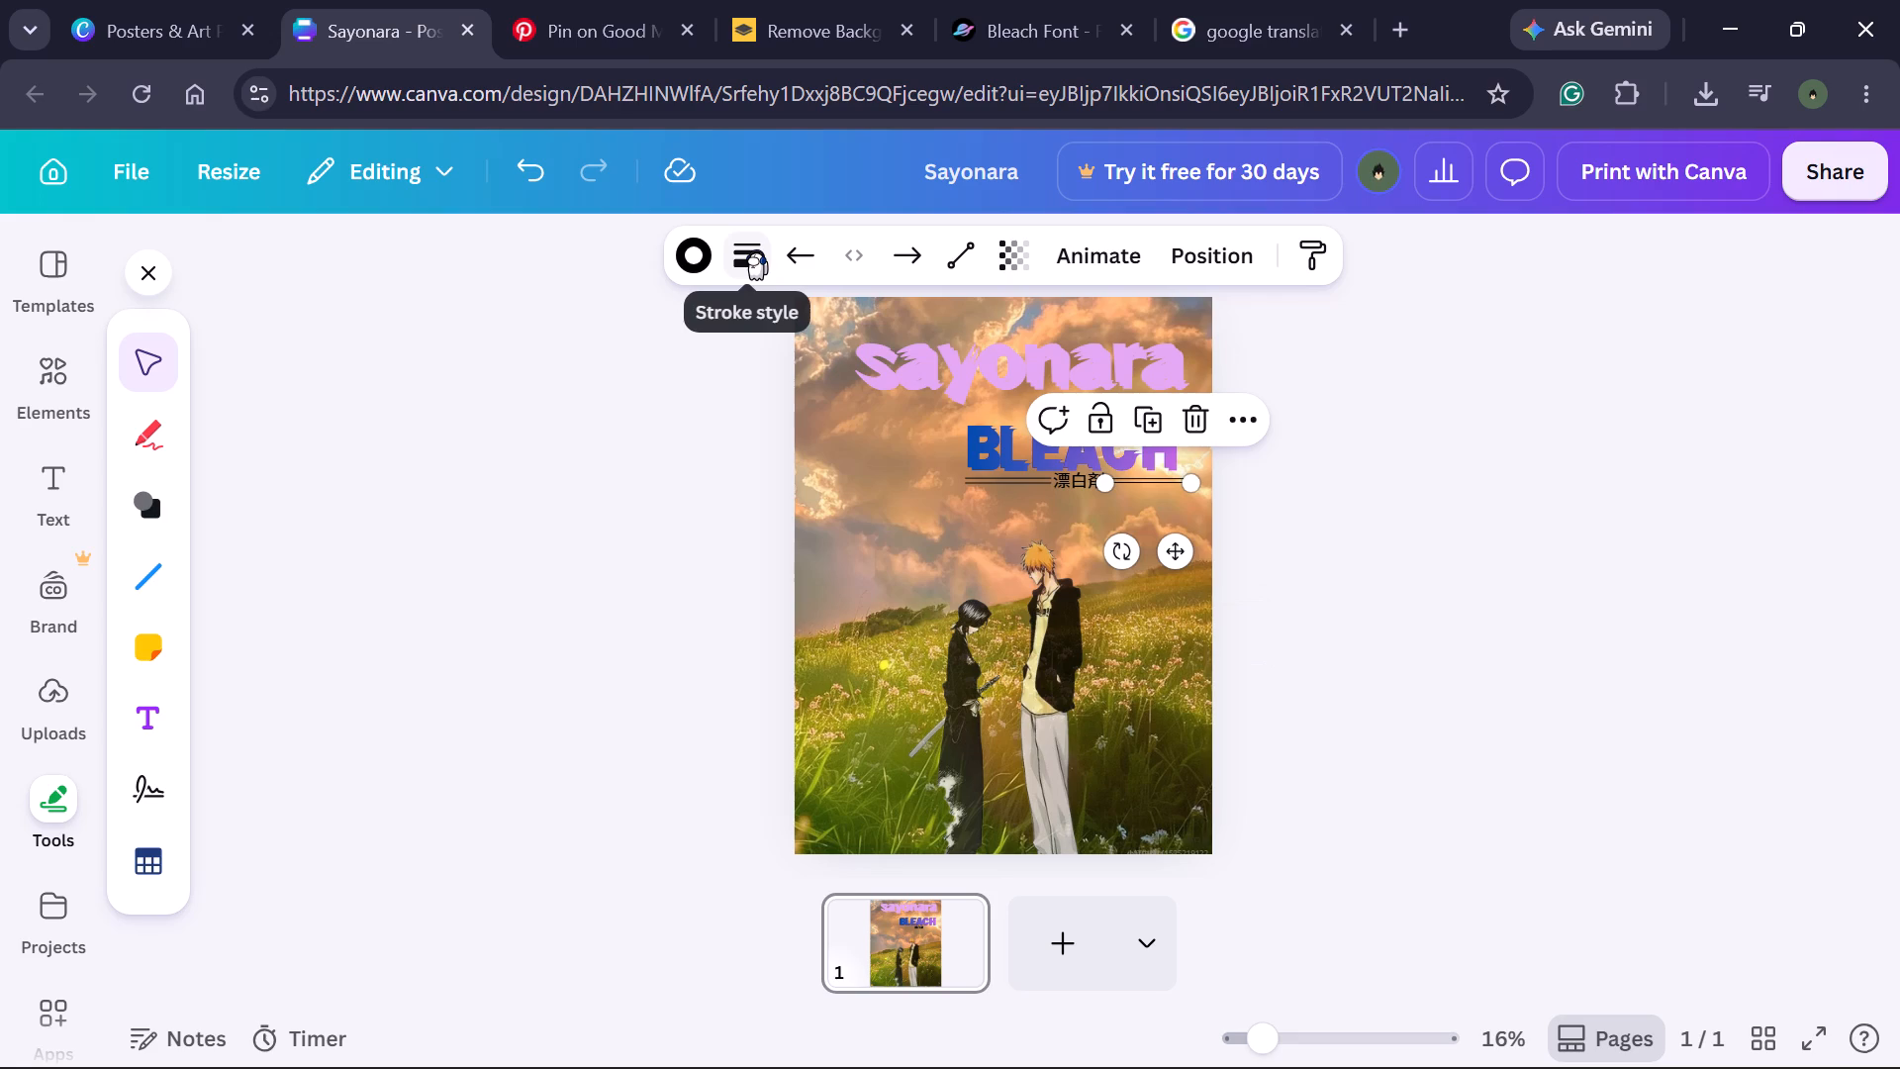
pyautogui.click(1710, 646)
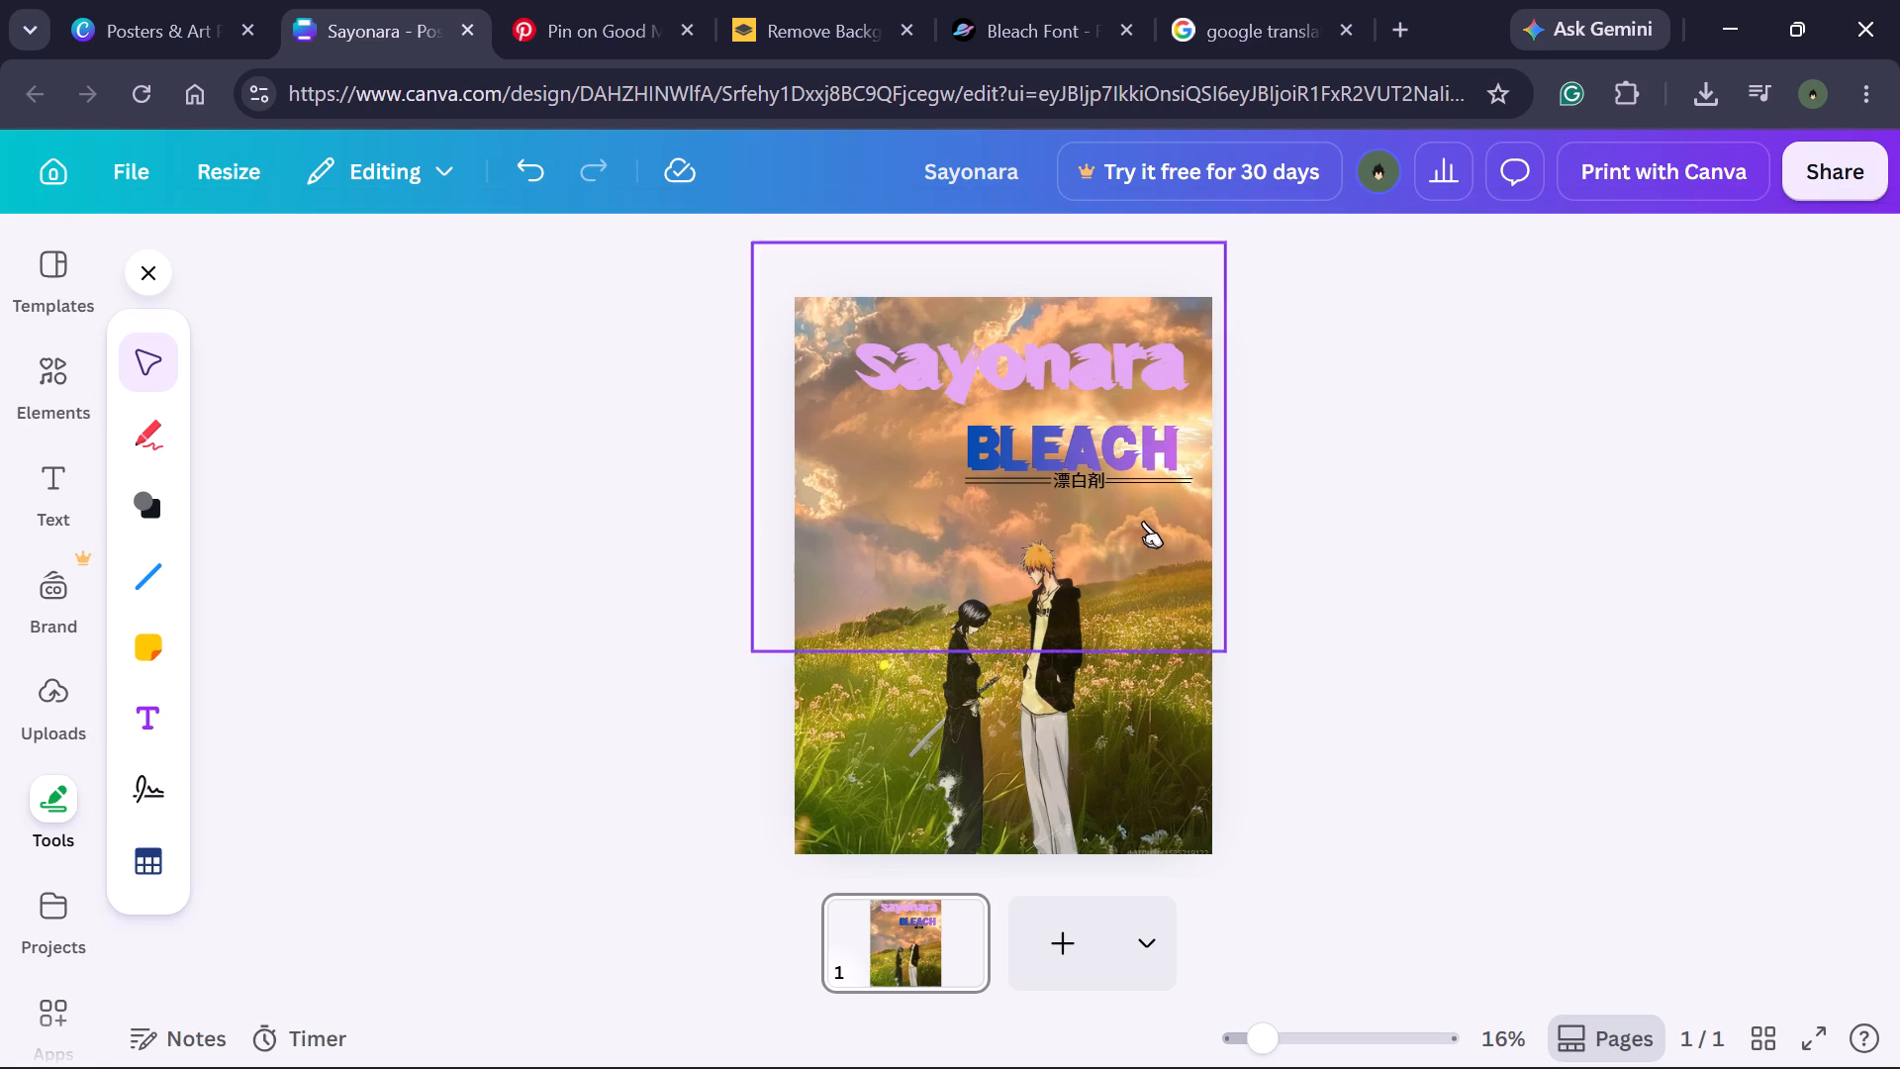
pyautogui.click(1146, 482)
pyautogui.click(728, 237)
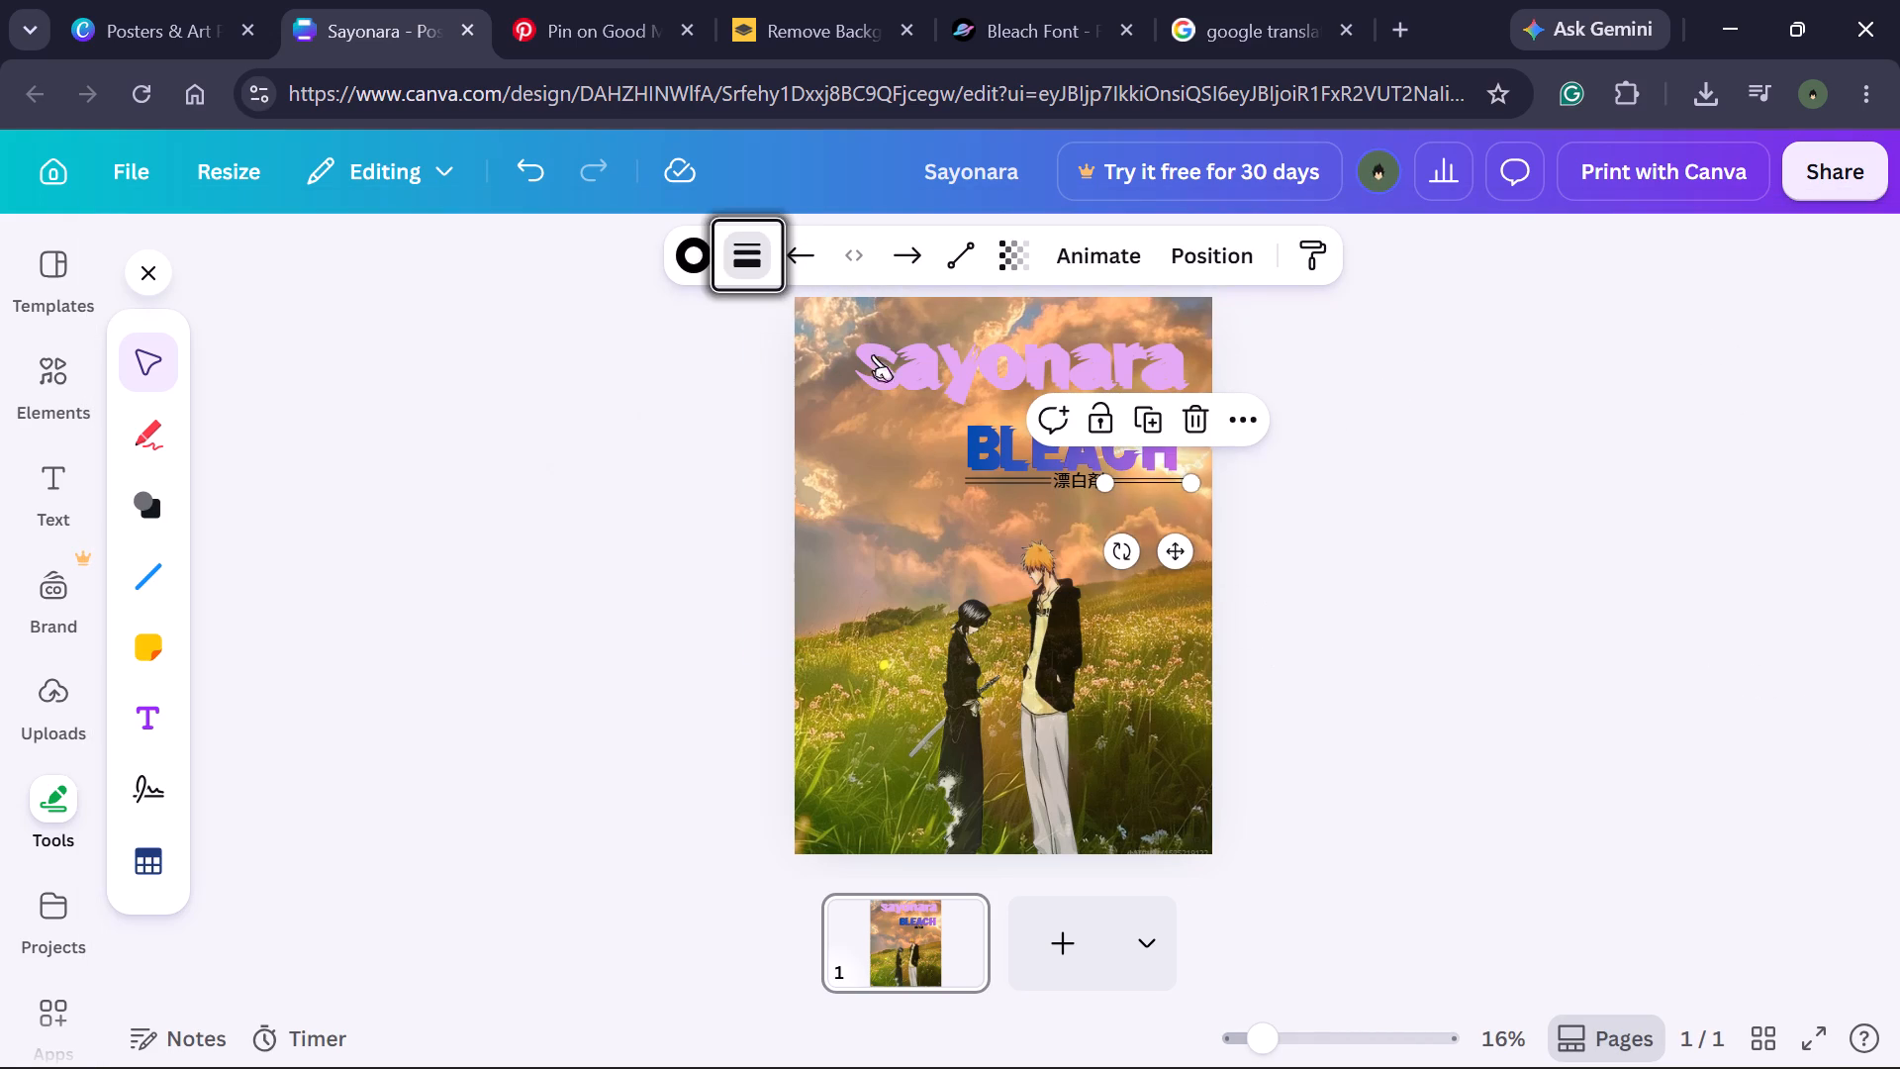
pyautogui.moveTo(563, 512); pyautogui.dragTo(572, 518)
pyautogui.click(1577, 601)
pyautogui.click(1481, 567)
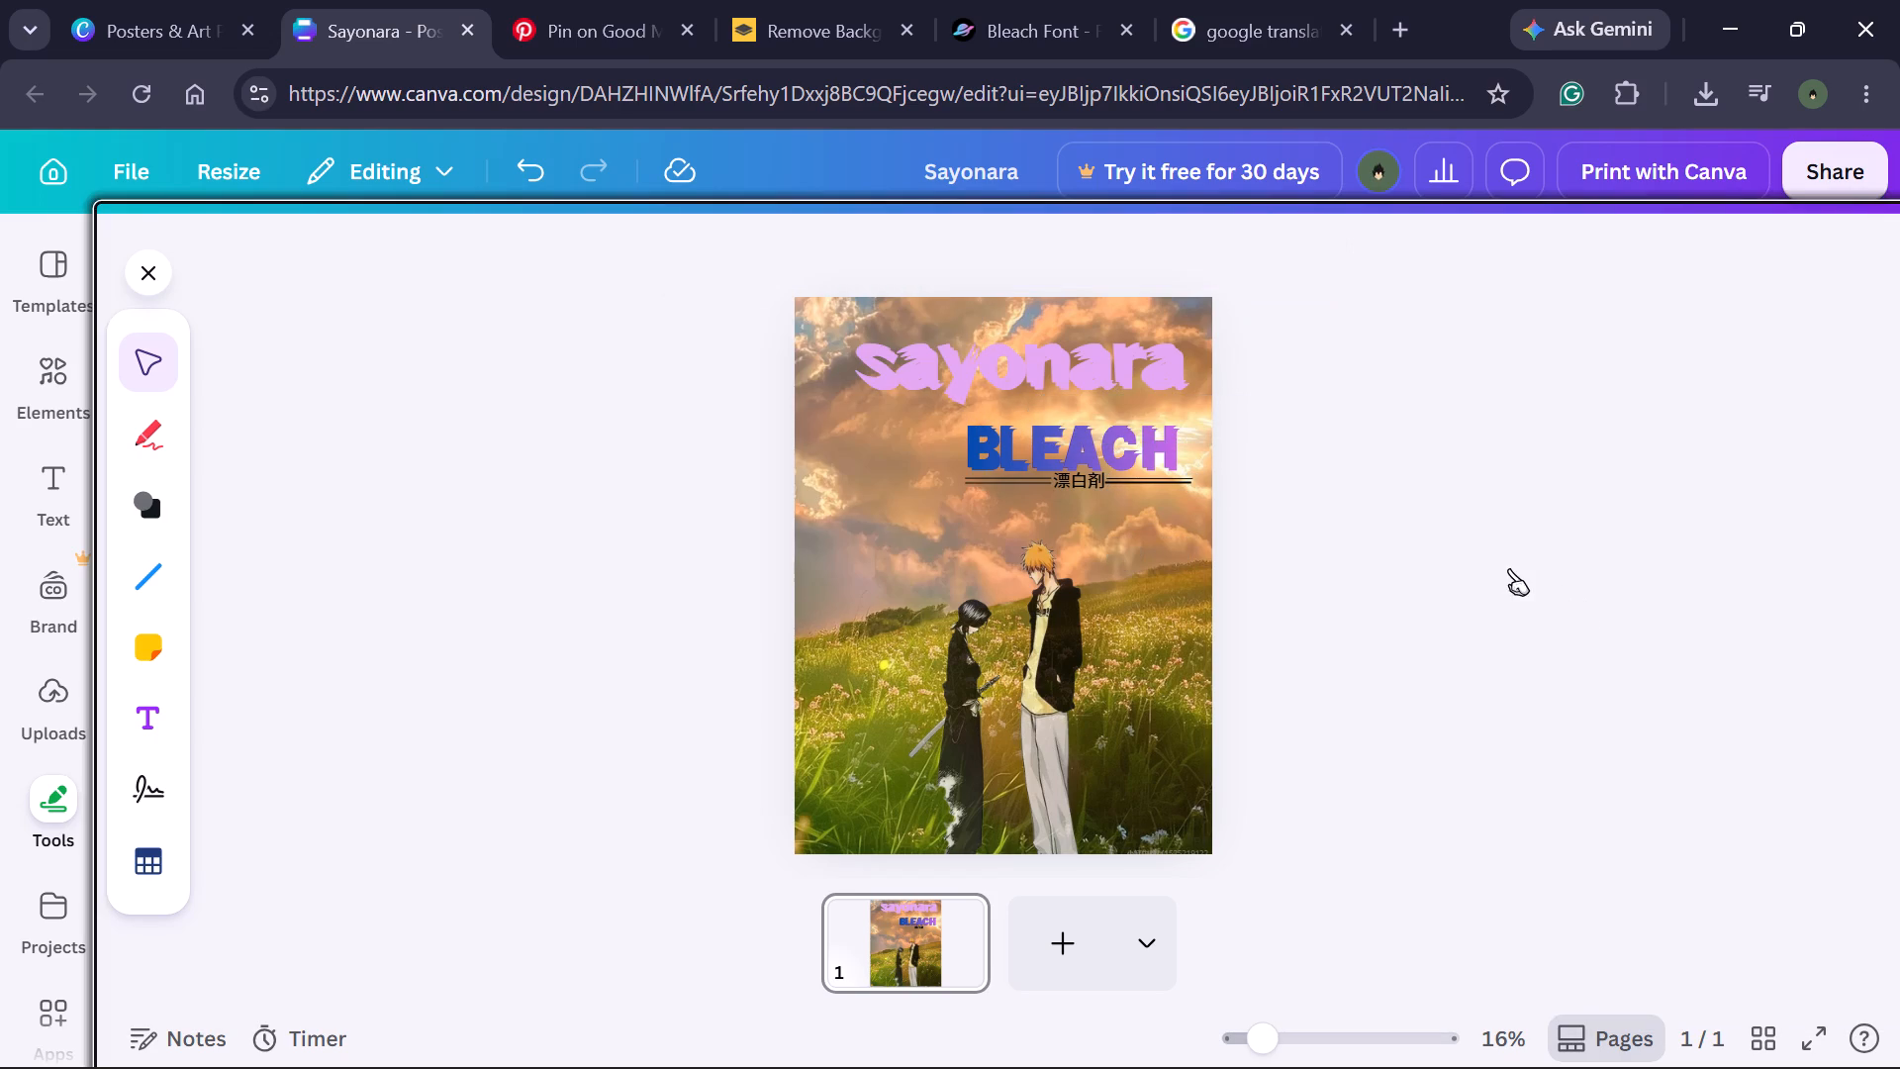
# Set the stroke weight of the lower short line after "漂白剤" to 6.
pyautogui.click(1147, 483)
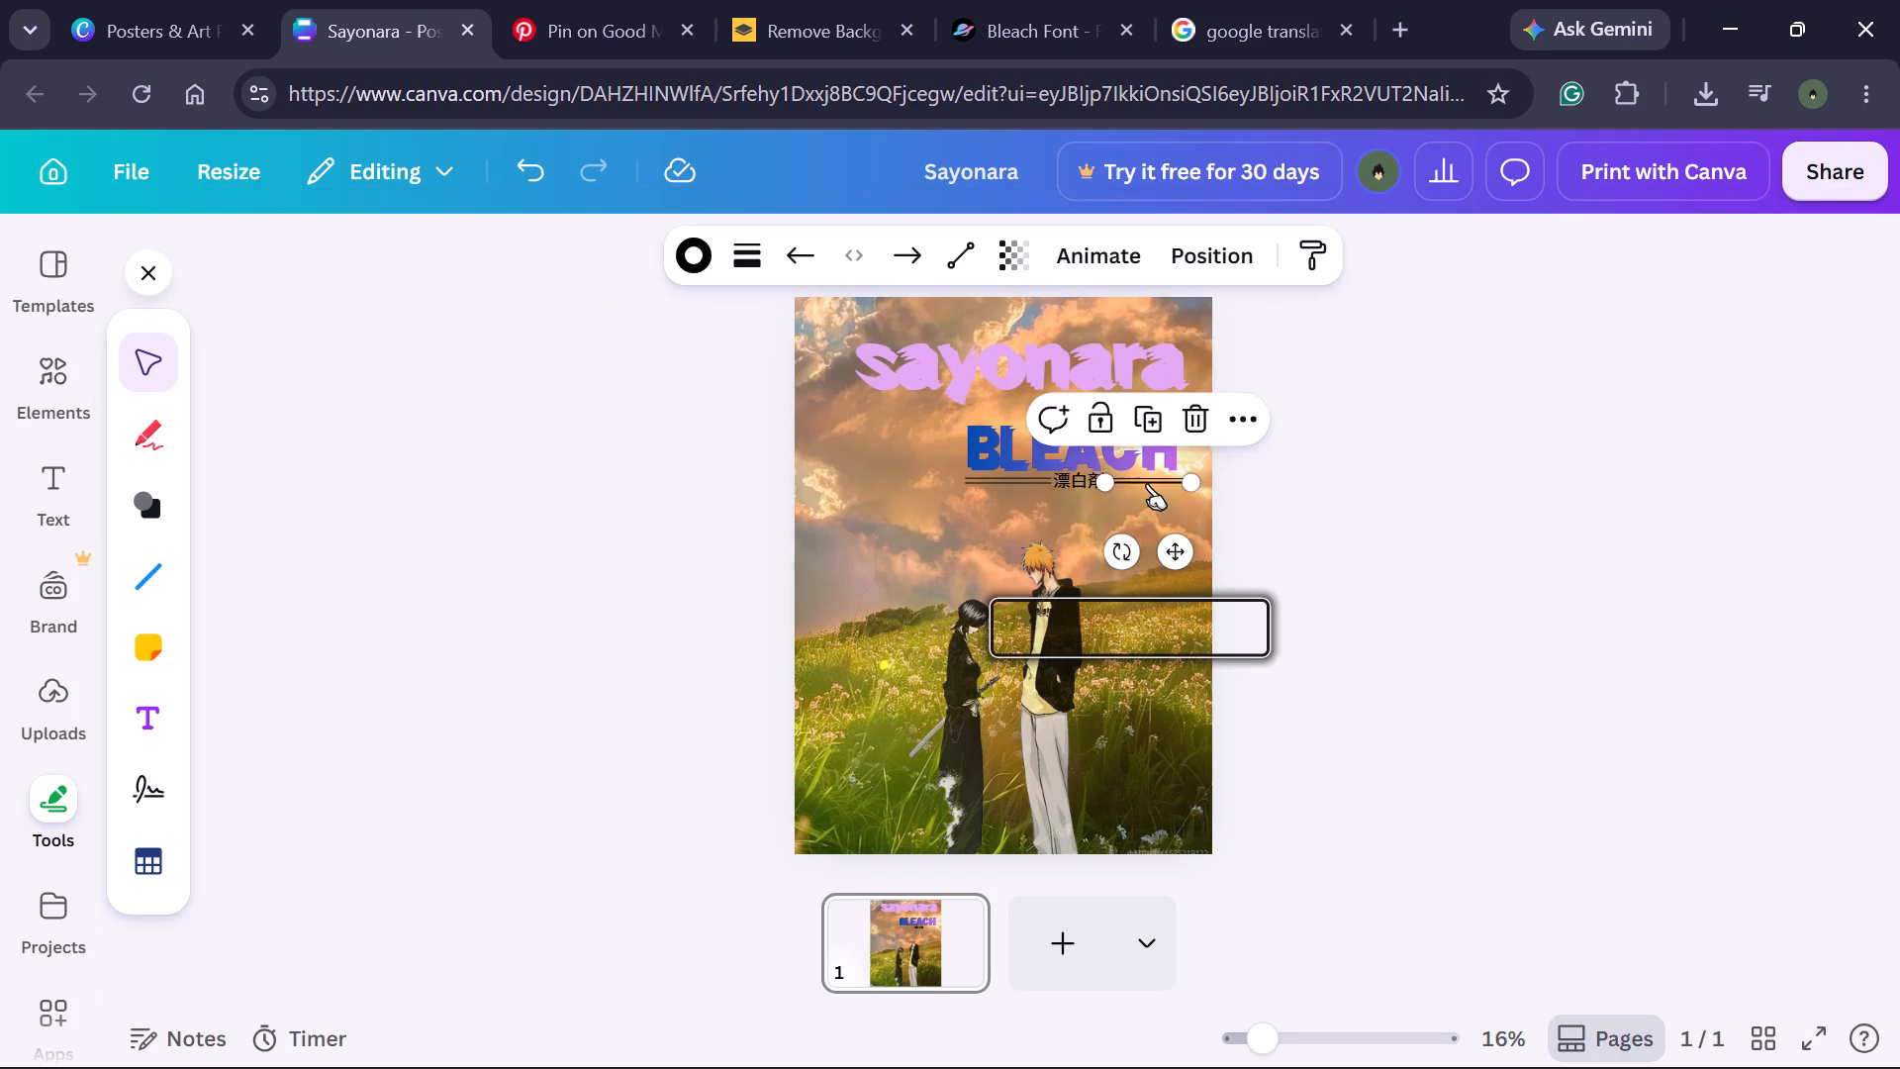
pyautogui.click(742, 244)
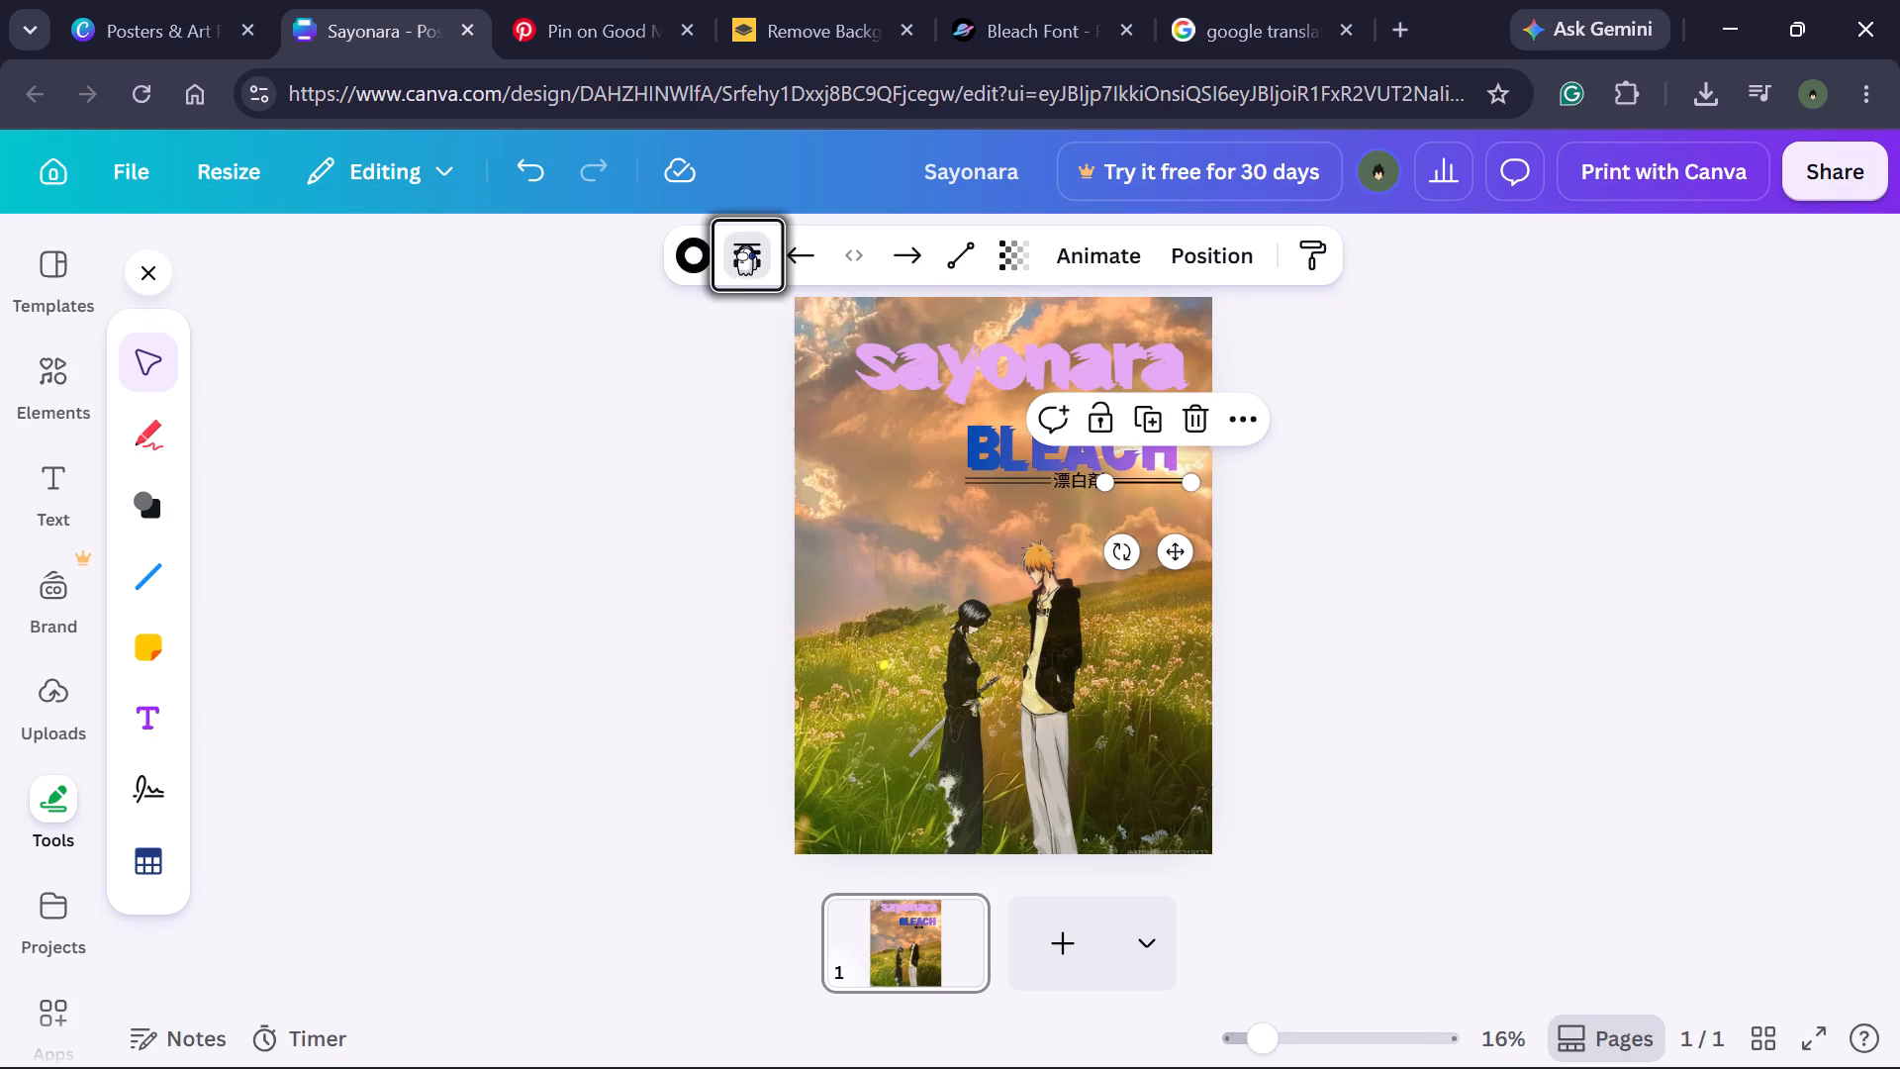
pyautogui.moveTo(576, 517); pyautogui.dragTo(568, 520)
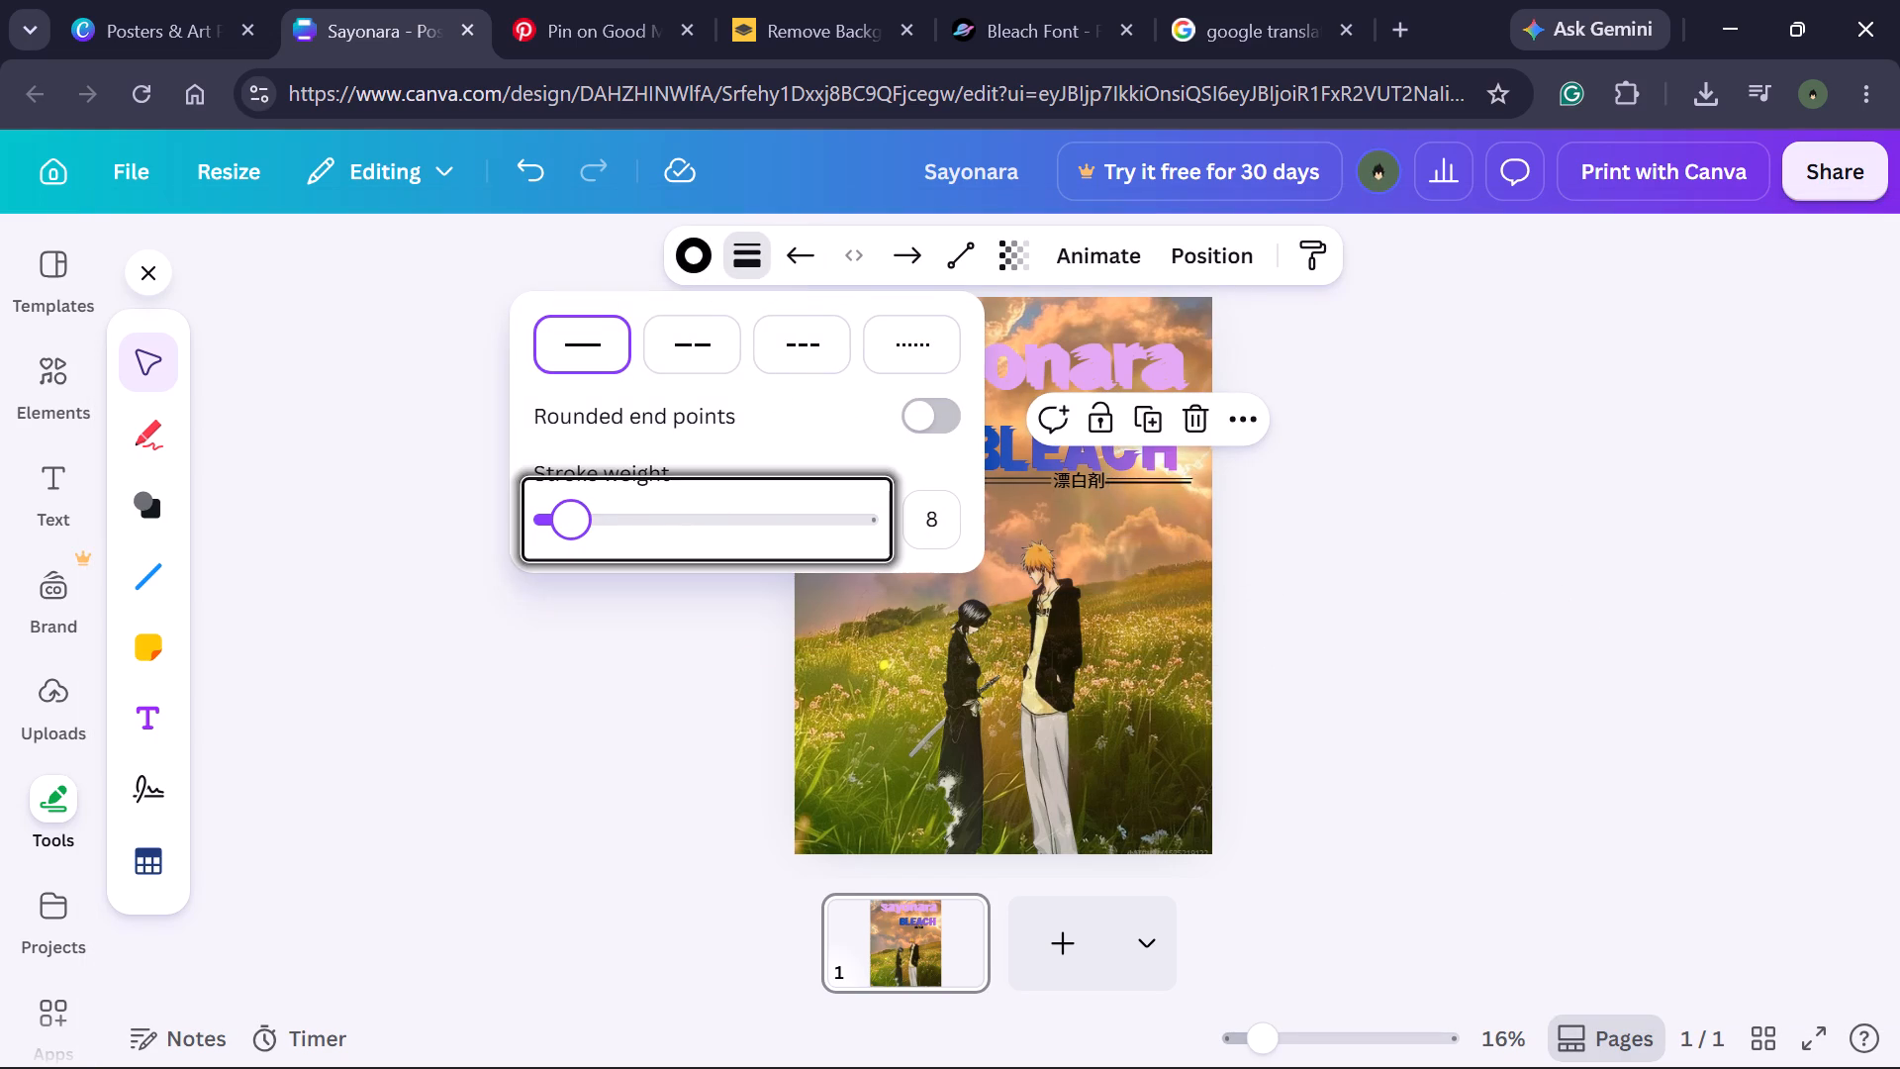
pyautogui.moveTo(568, 520); pyautogui.dragTo(565, 520)
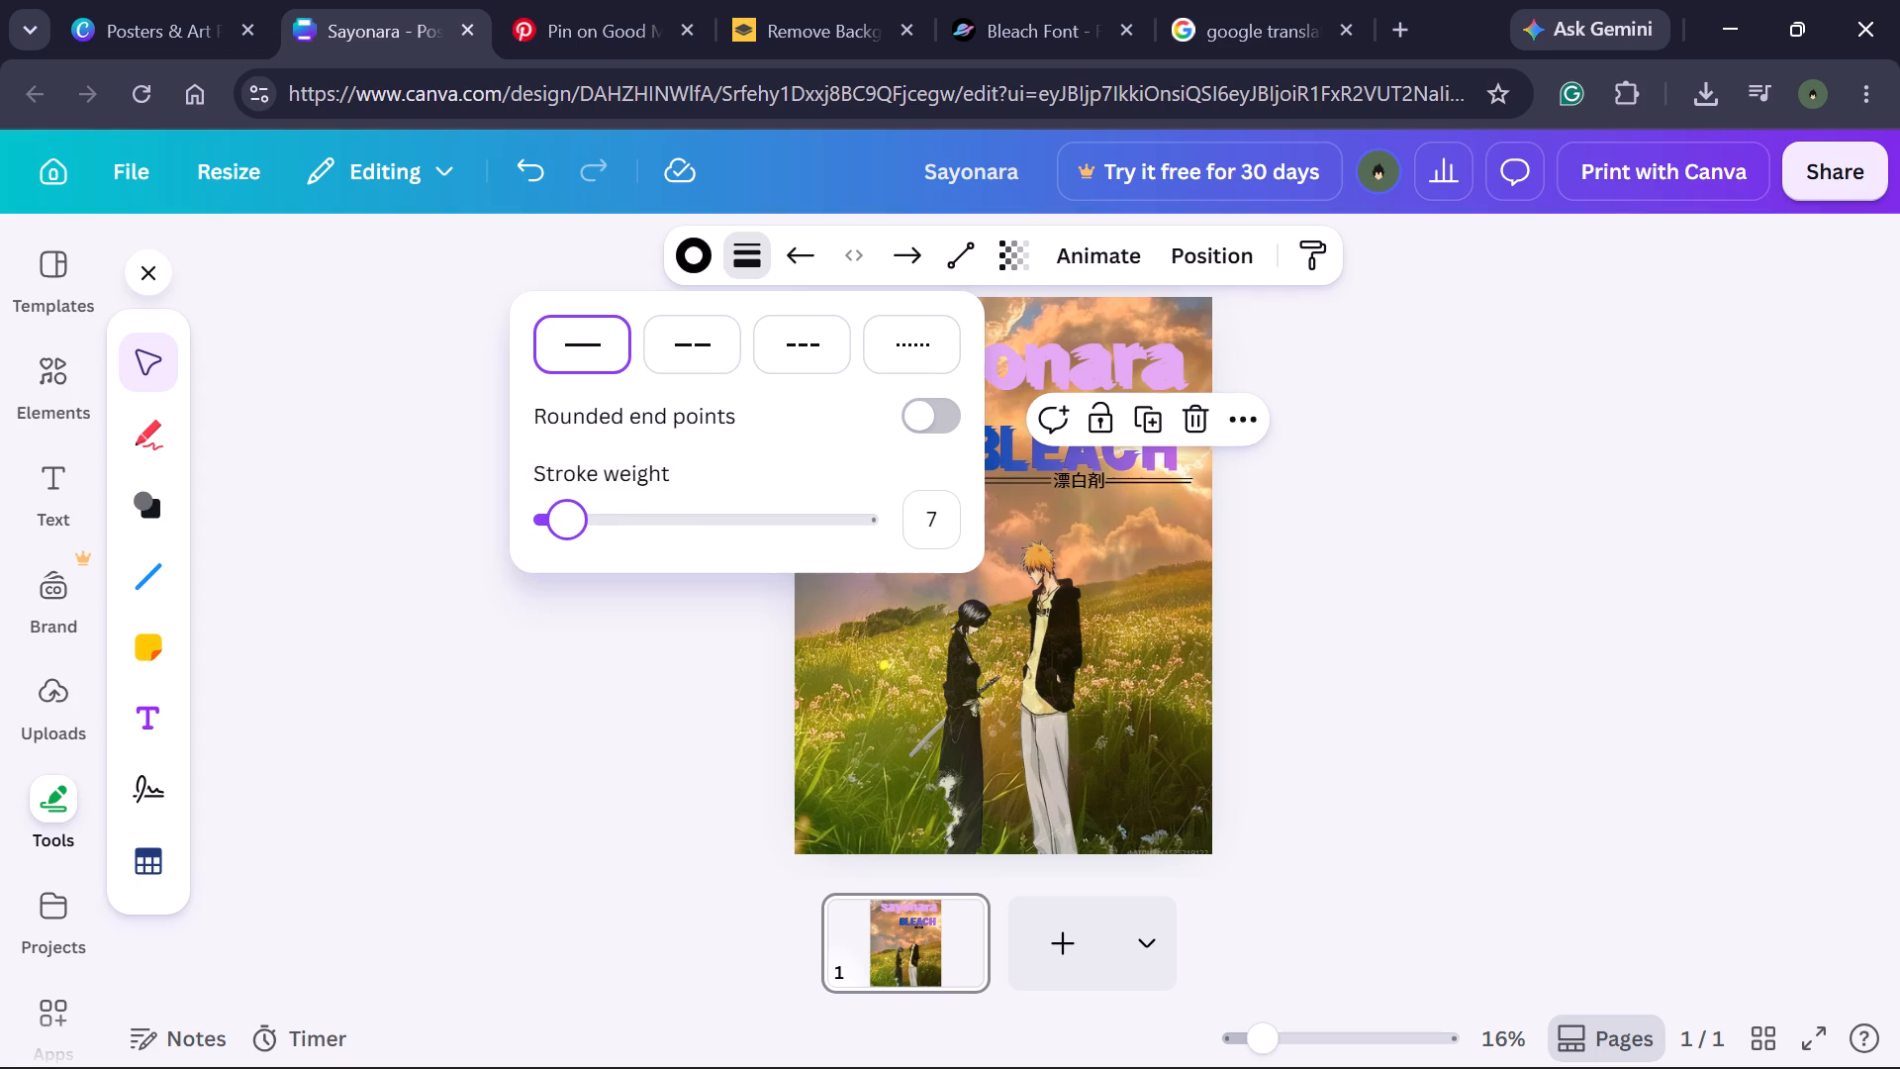
pyautogui.moveTo(565, 520); pyautogui.dragTo(555, 520)
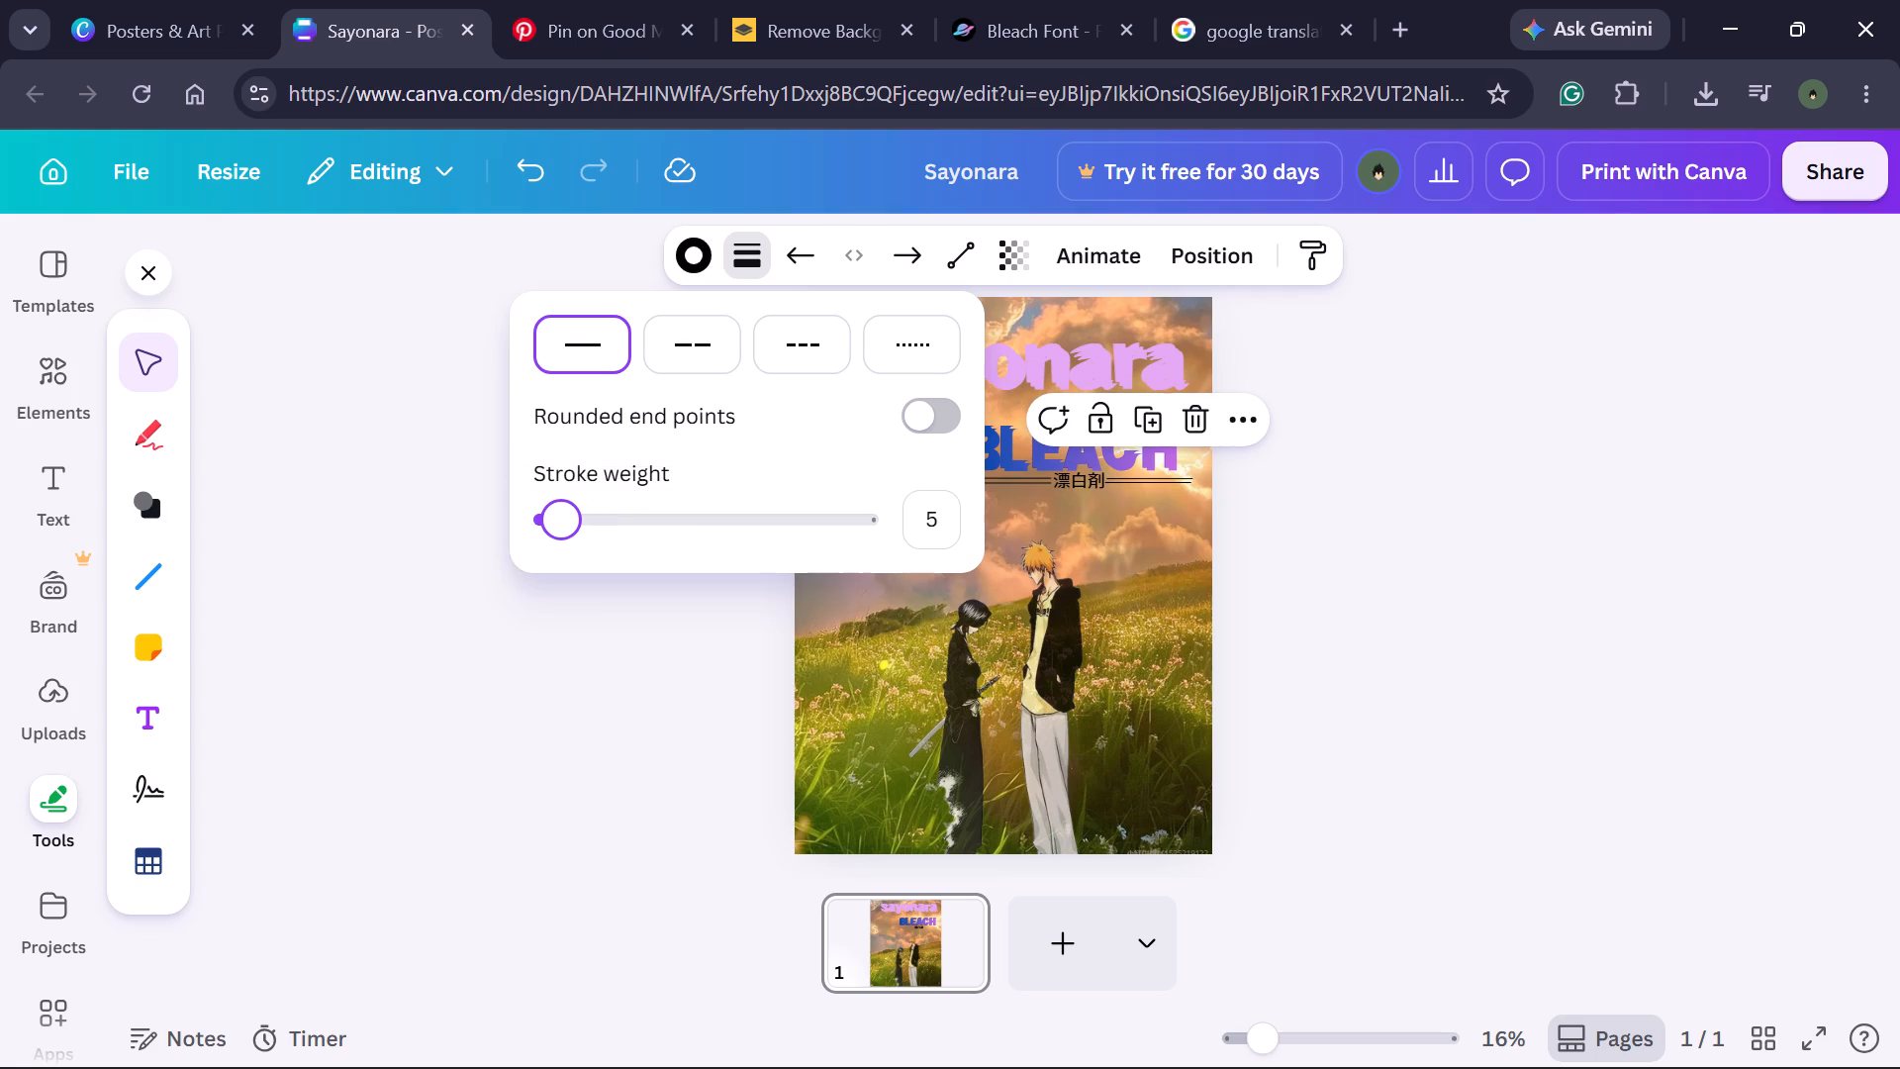
pyautogui.moveTo(555, 520); pyautogui.dragTo(557, 517)
pyautogui.moveTo(557, 517); pyautogui.dragTo(556, 518)
pyautogui.moveTo(556, 518); pyautogui.dragTo(558, 520)
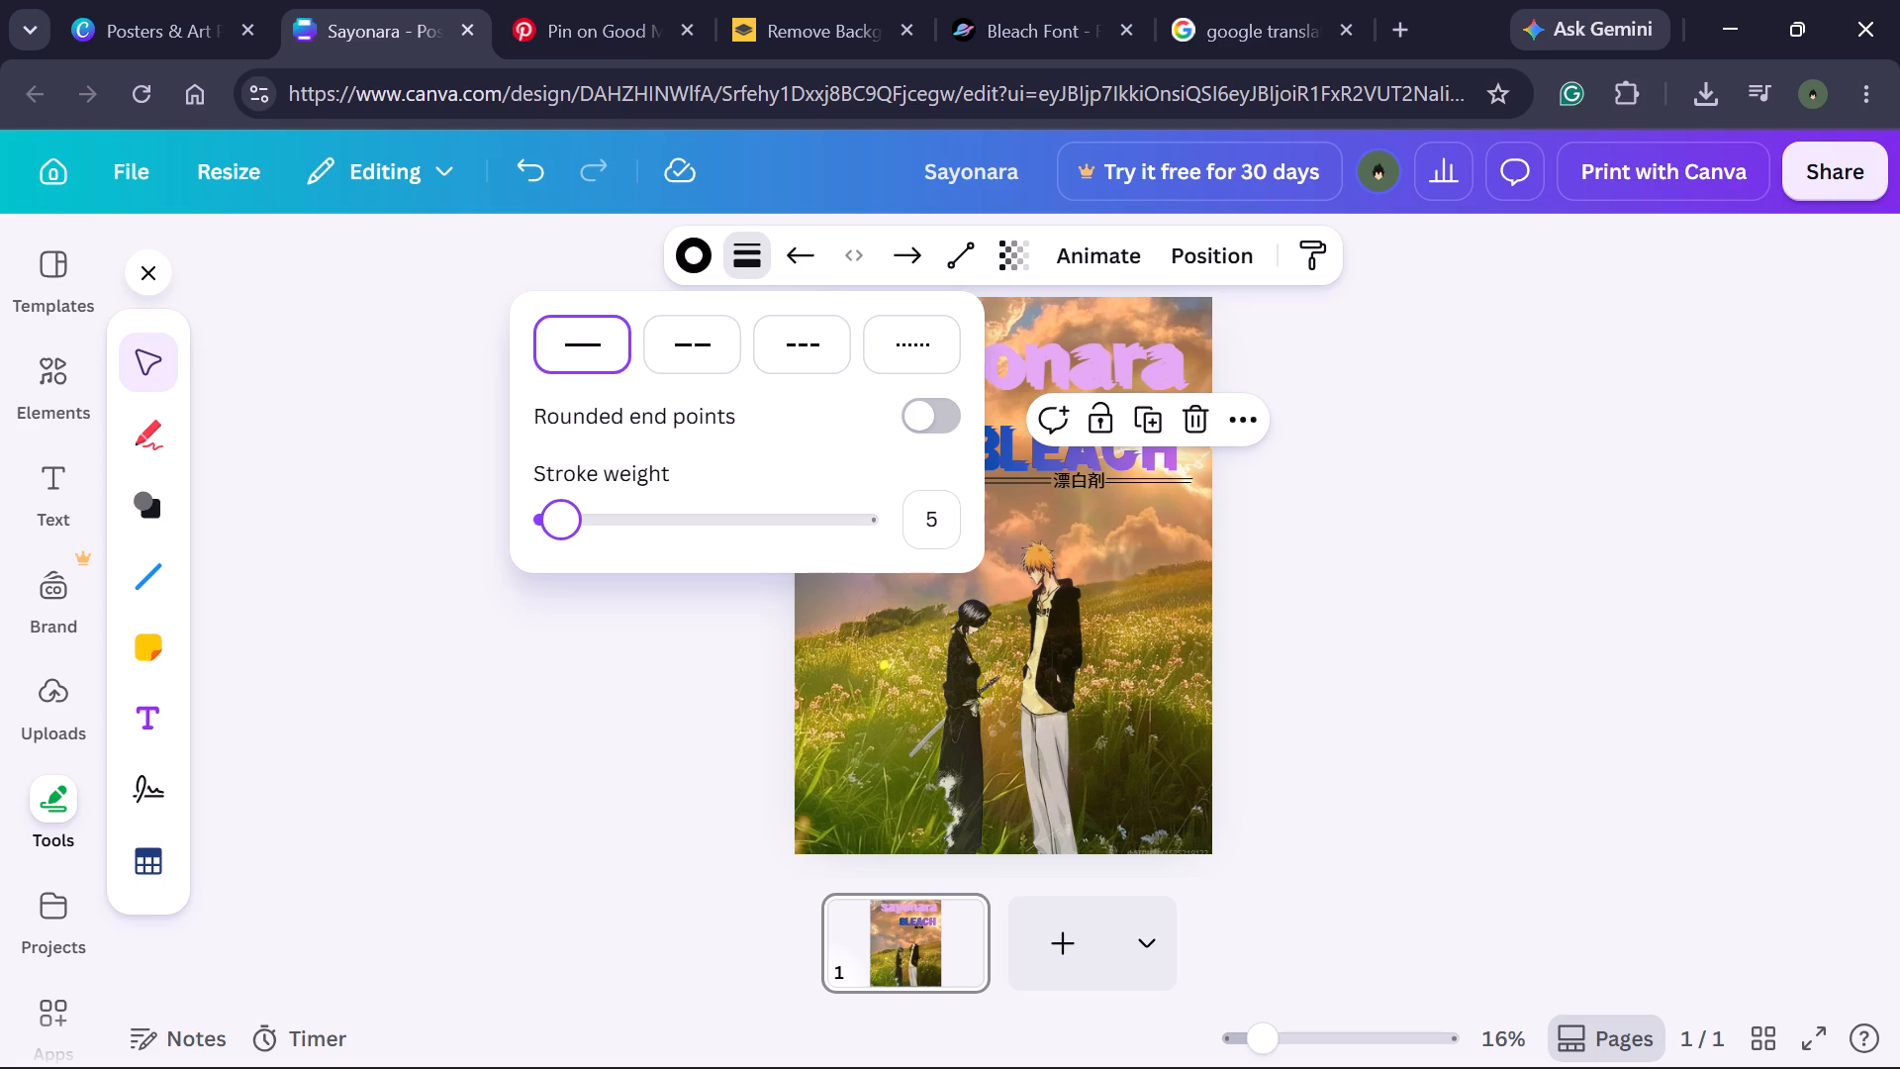
pyautogui.moveTo(558, 520); pyautogui.dragTo(556, 517)
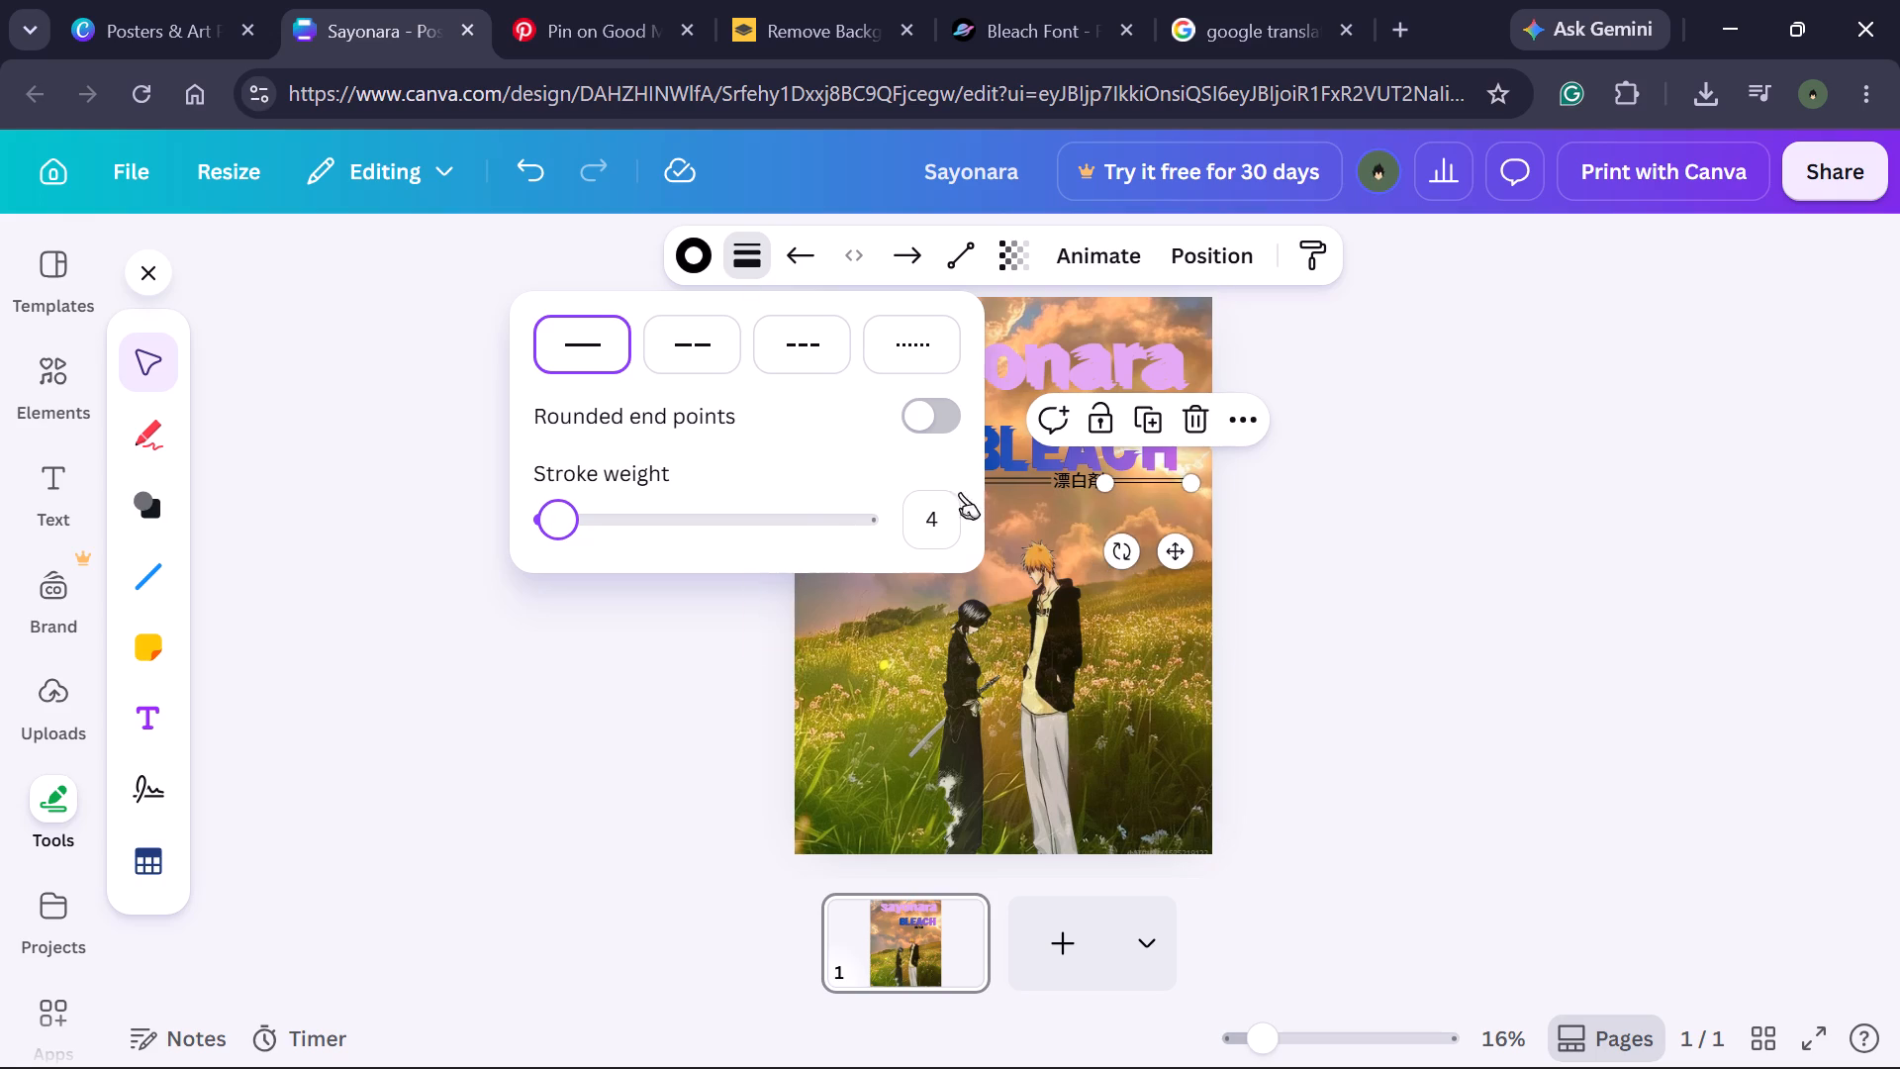
pyautogui.click(950, 522)
pyautogui.press('BackSpace')
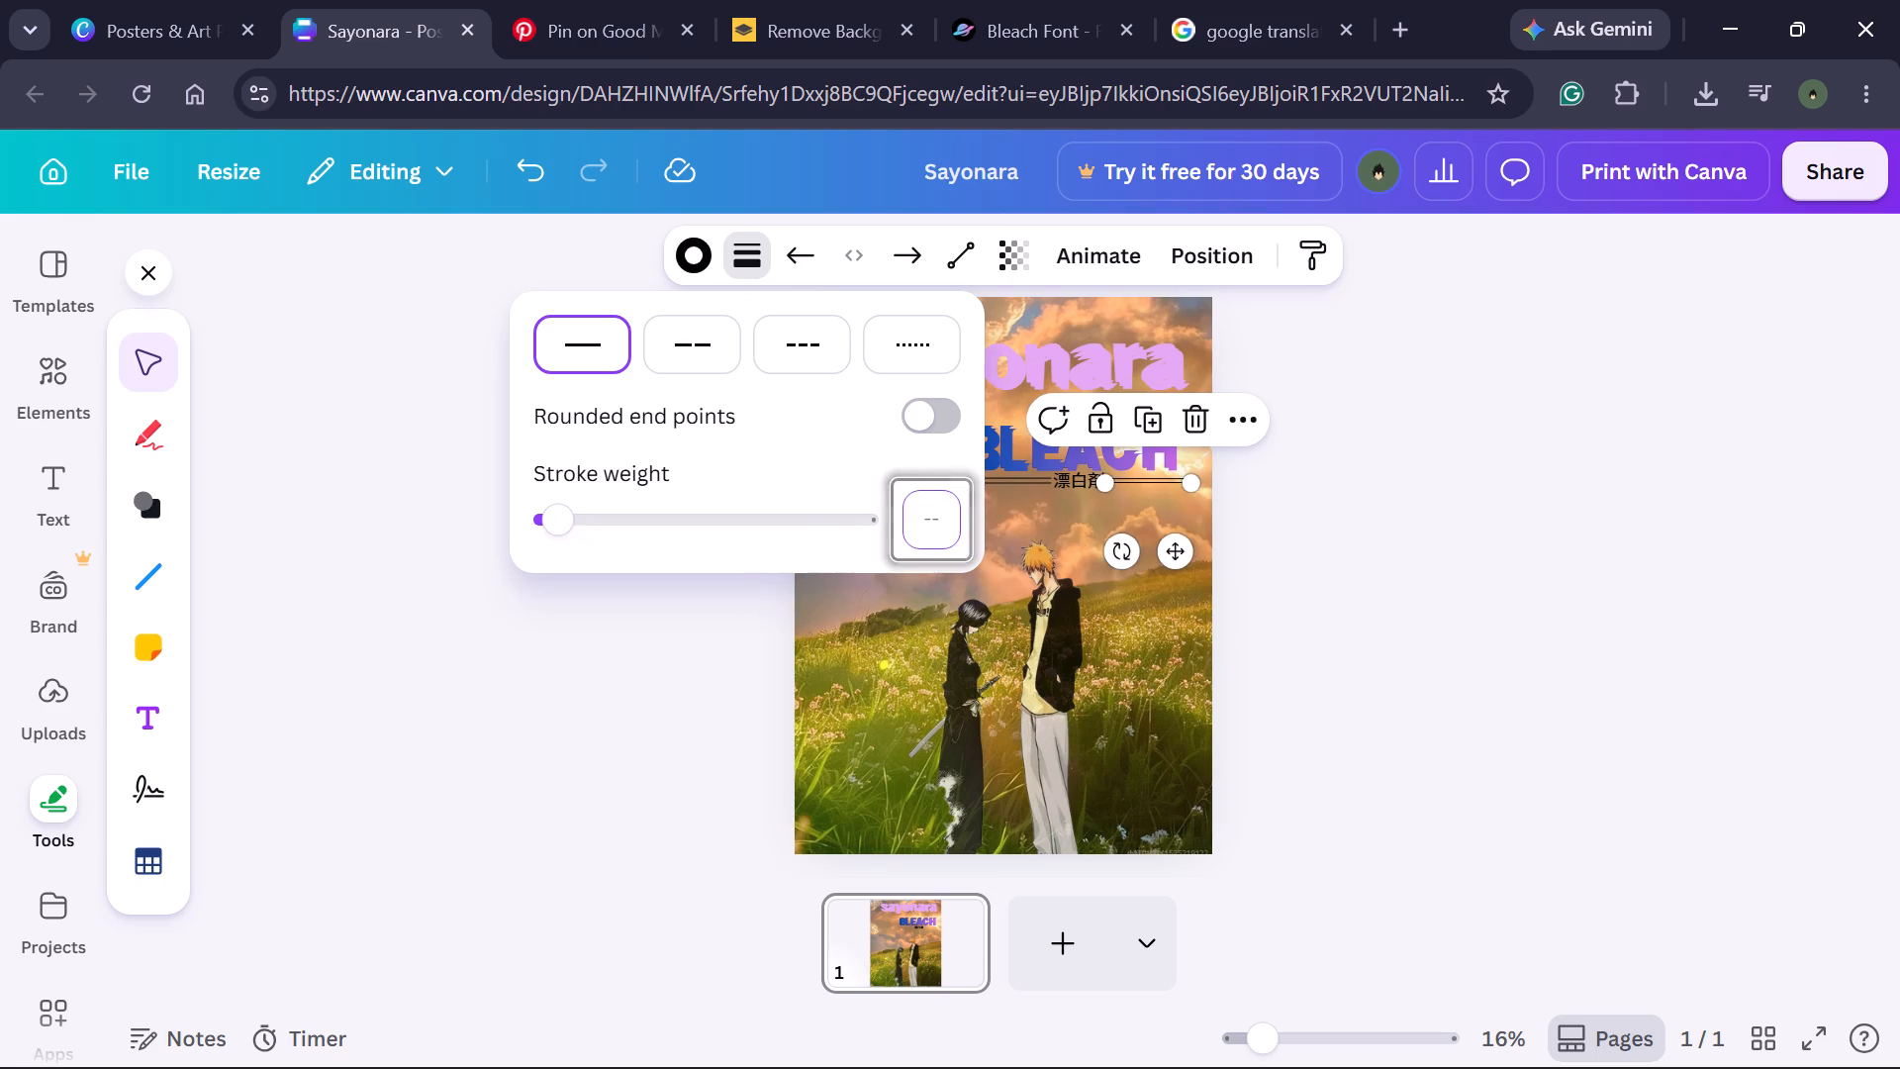
pyautogui.press('6')
pyautogui.press('Return')
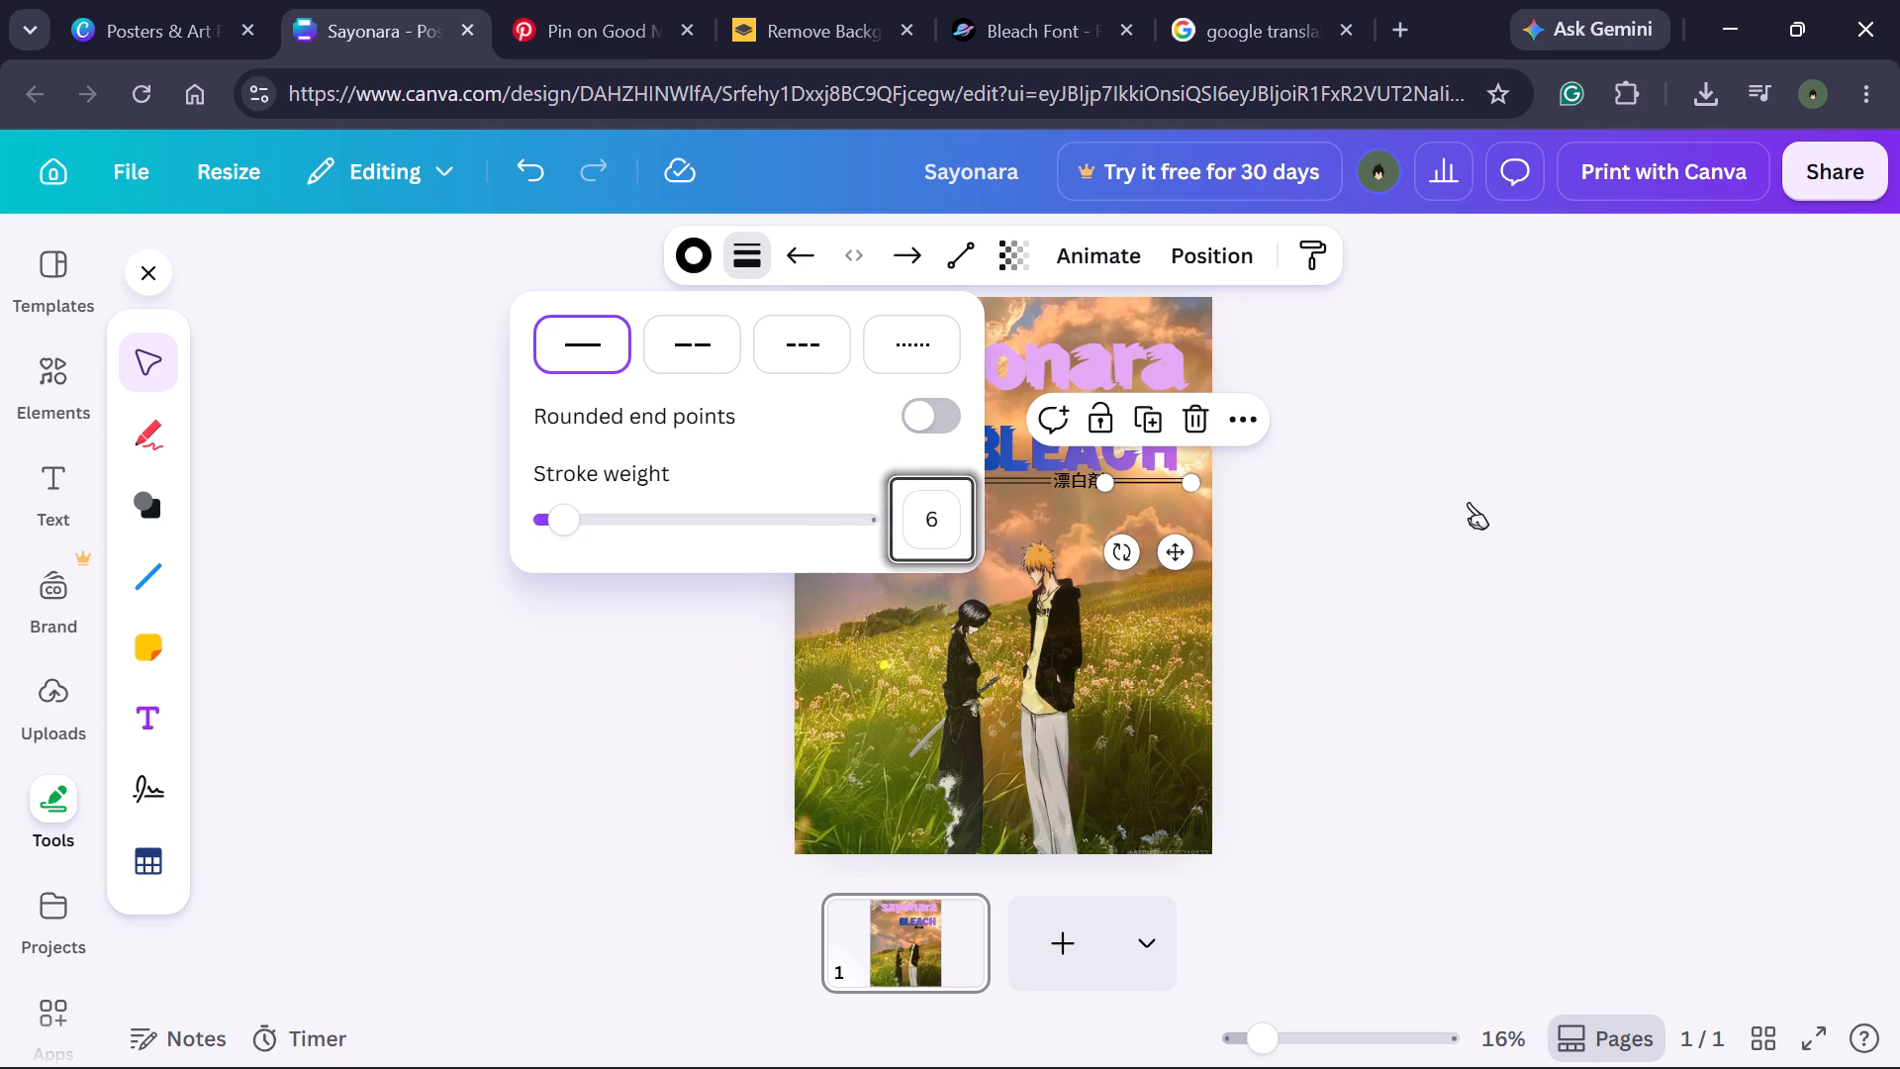
pyautogui.click(1469, 502)
pyautogui.click(1322, 440)
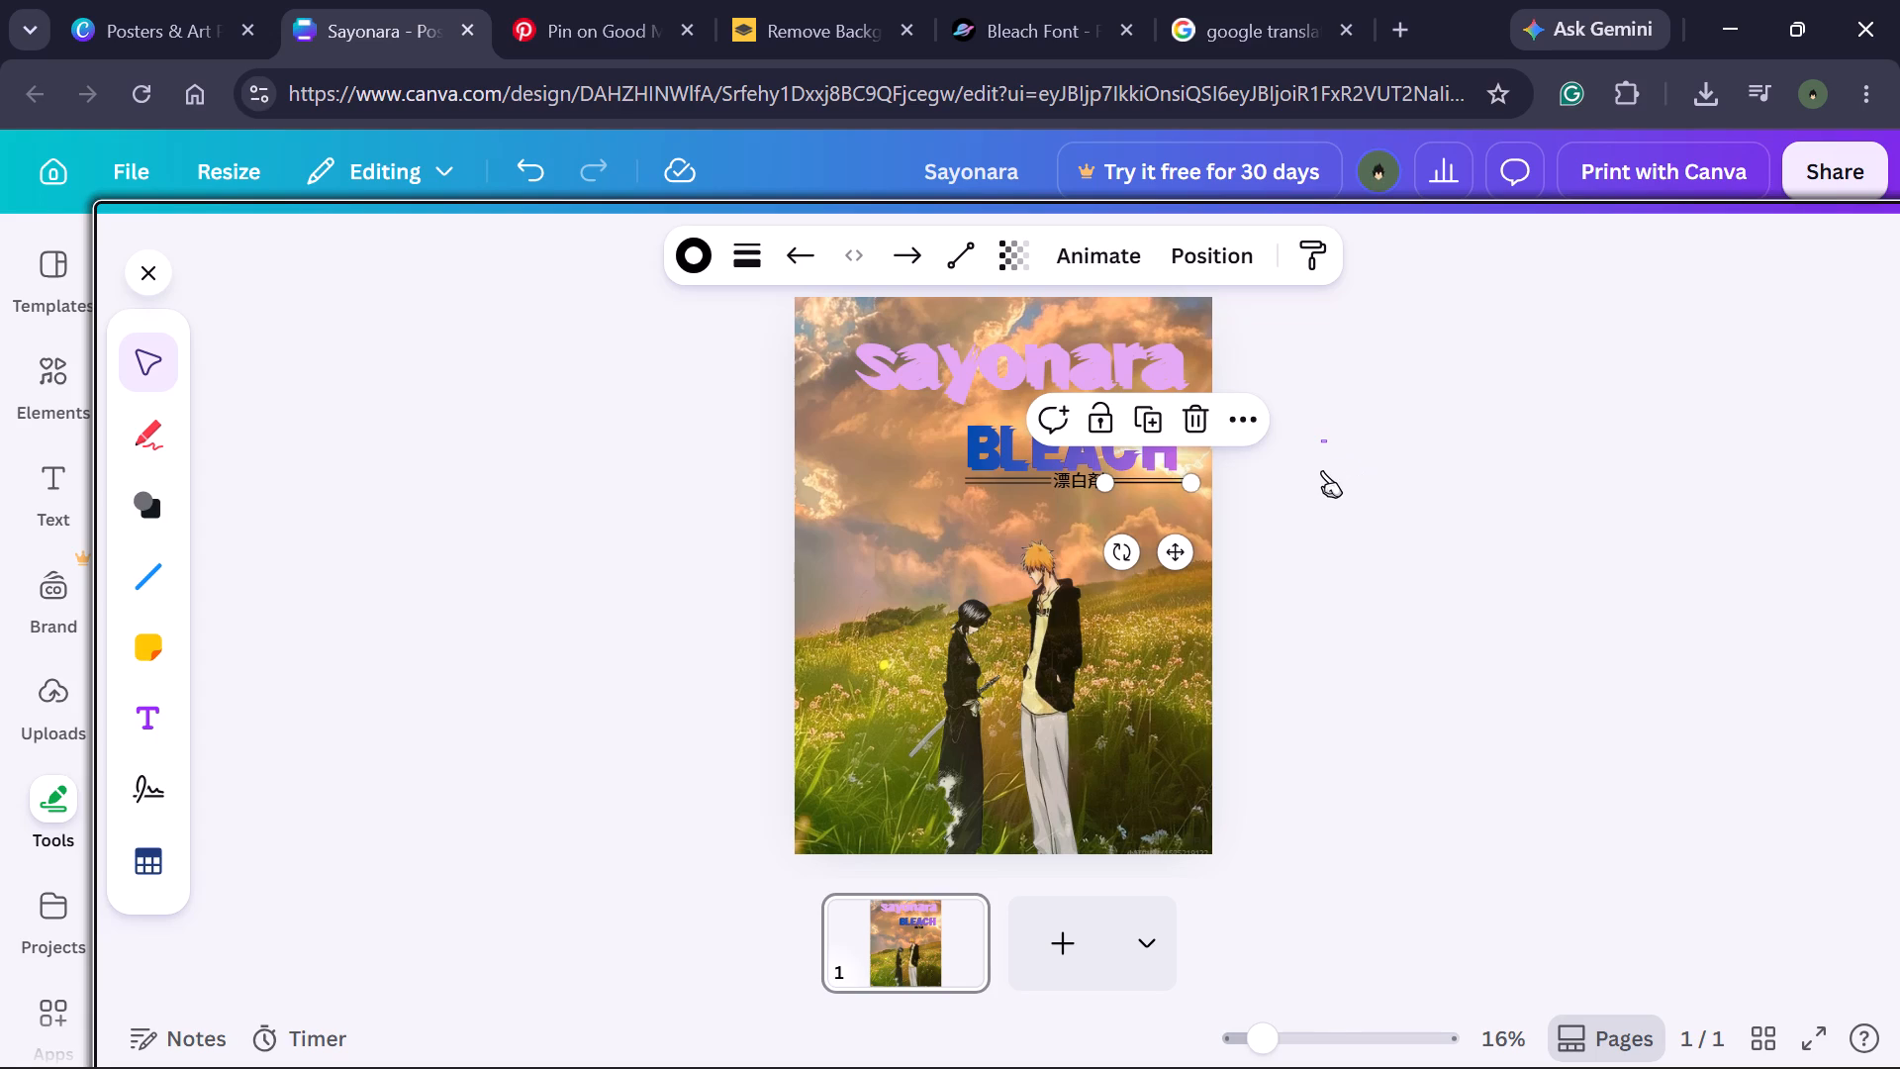
# Set the stroke weight of the upper short line after "漂白剤" to 6.
pyautogui.click(1177, 473)
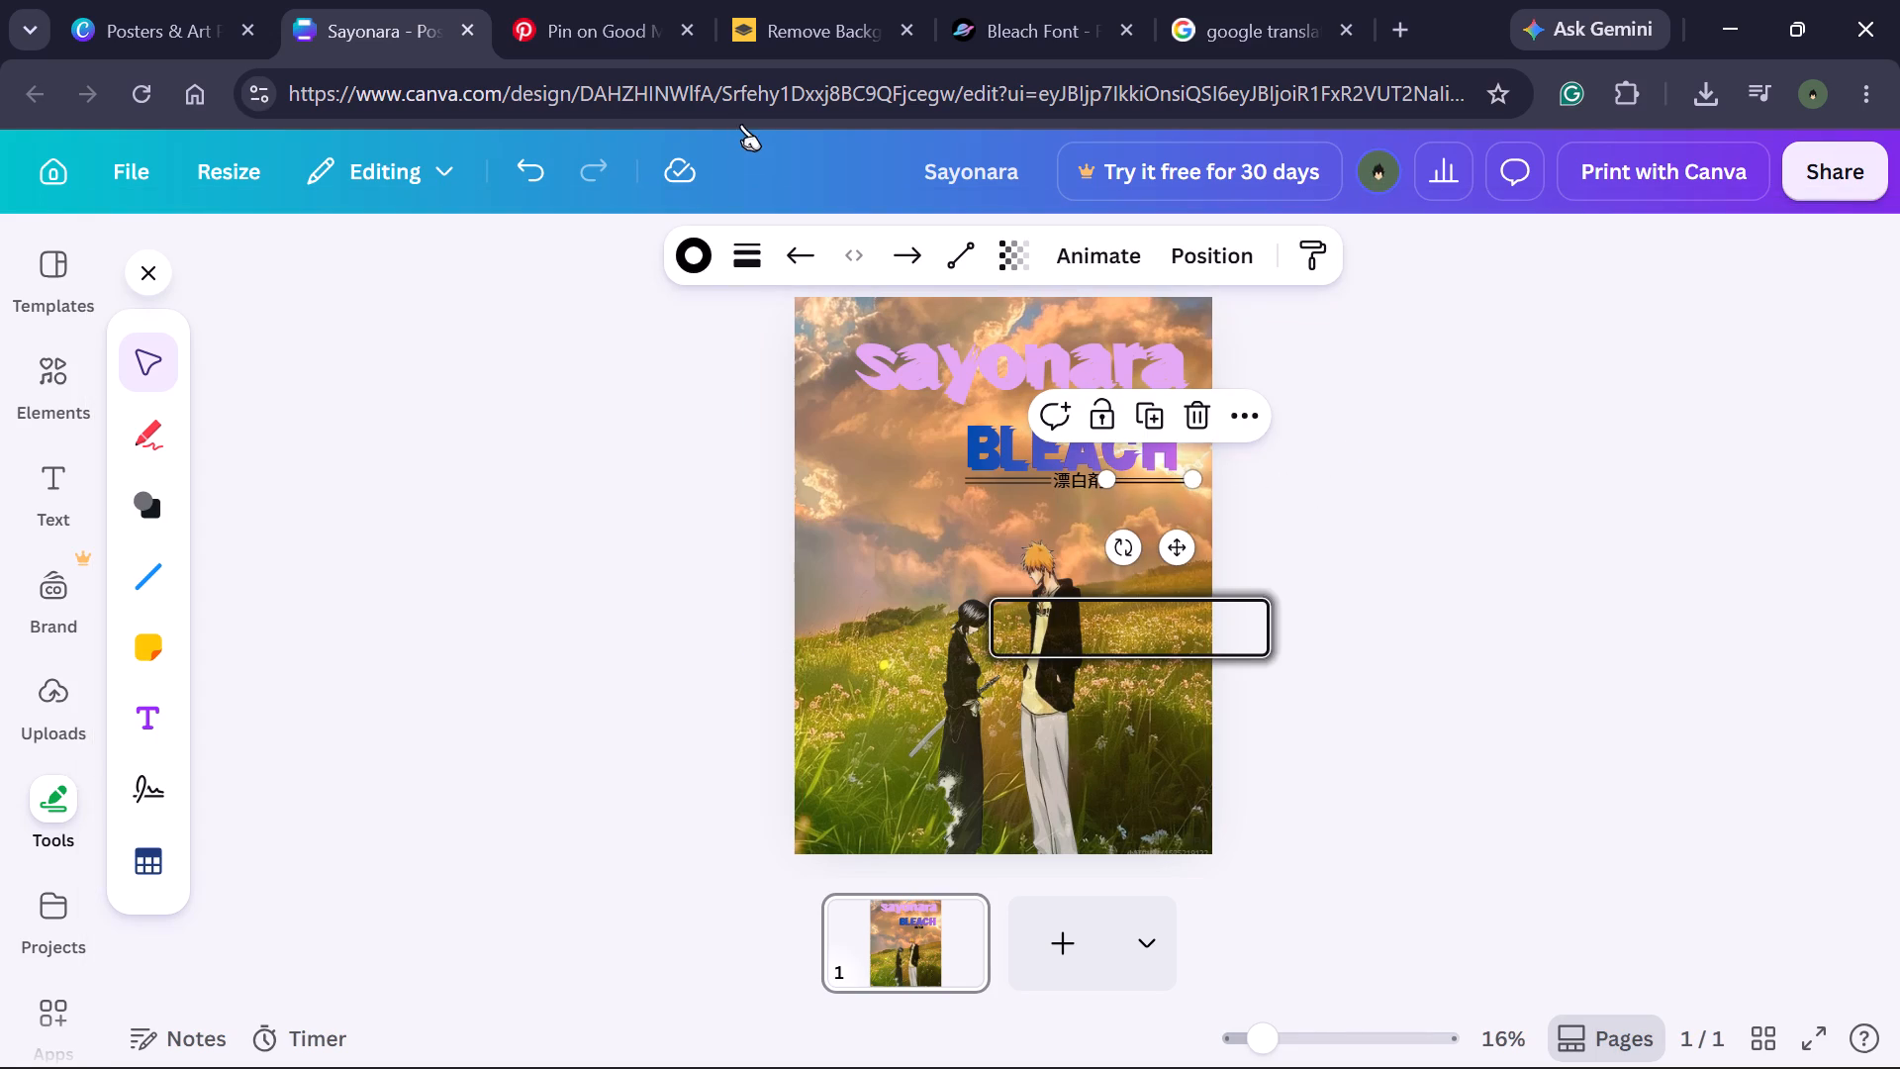
pyautogui.click(746, 243)
pyautogui.click(947, 528)
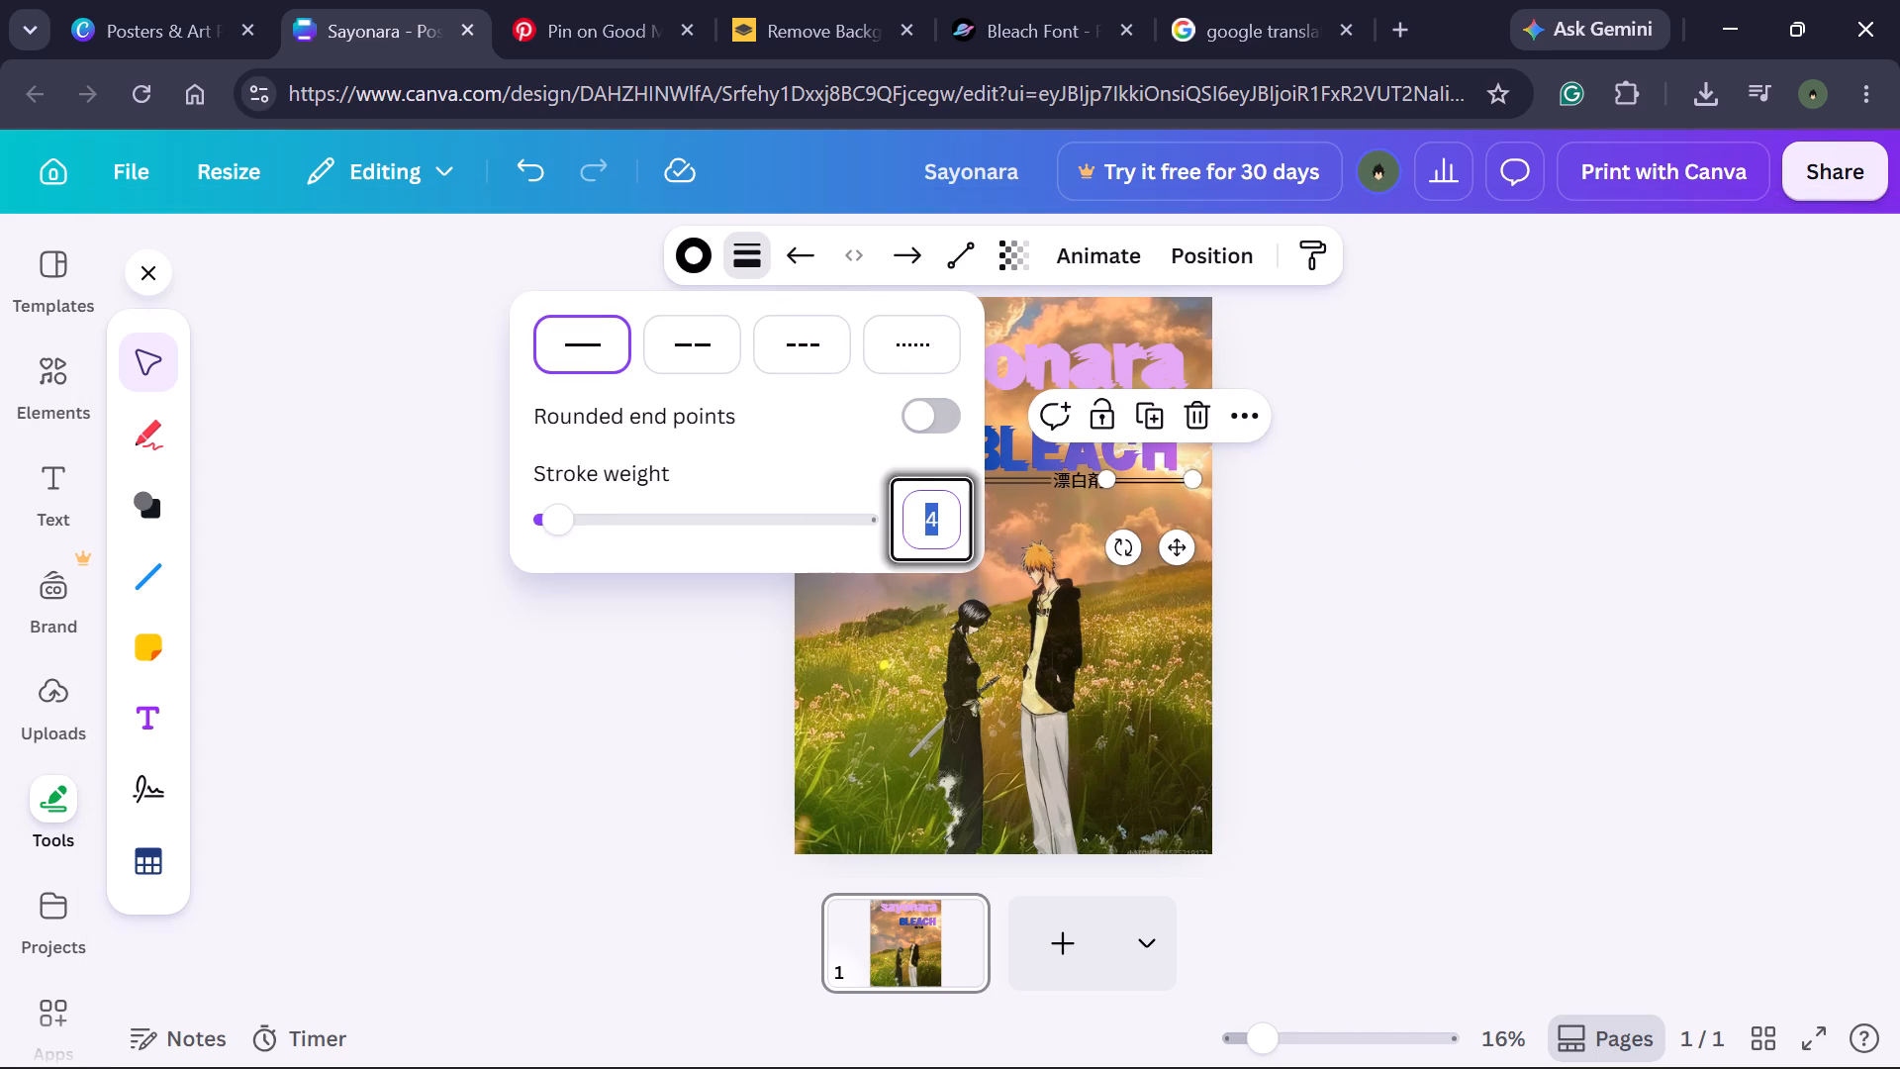
pyautogui.press('BackSpace')
pyautogui.press('6')
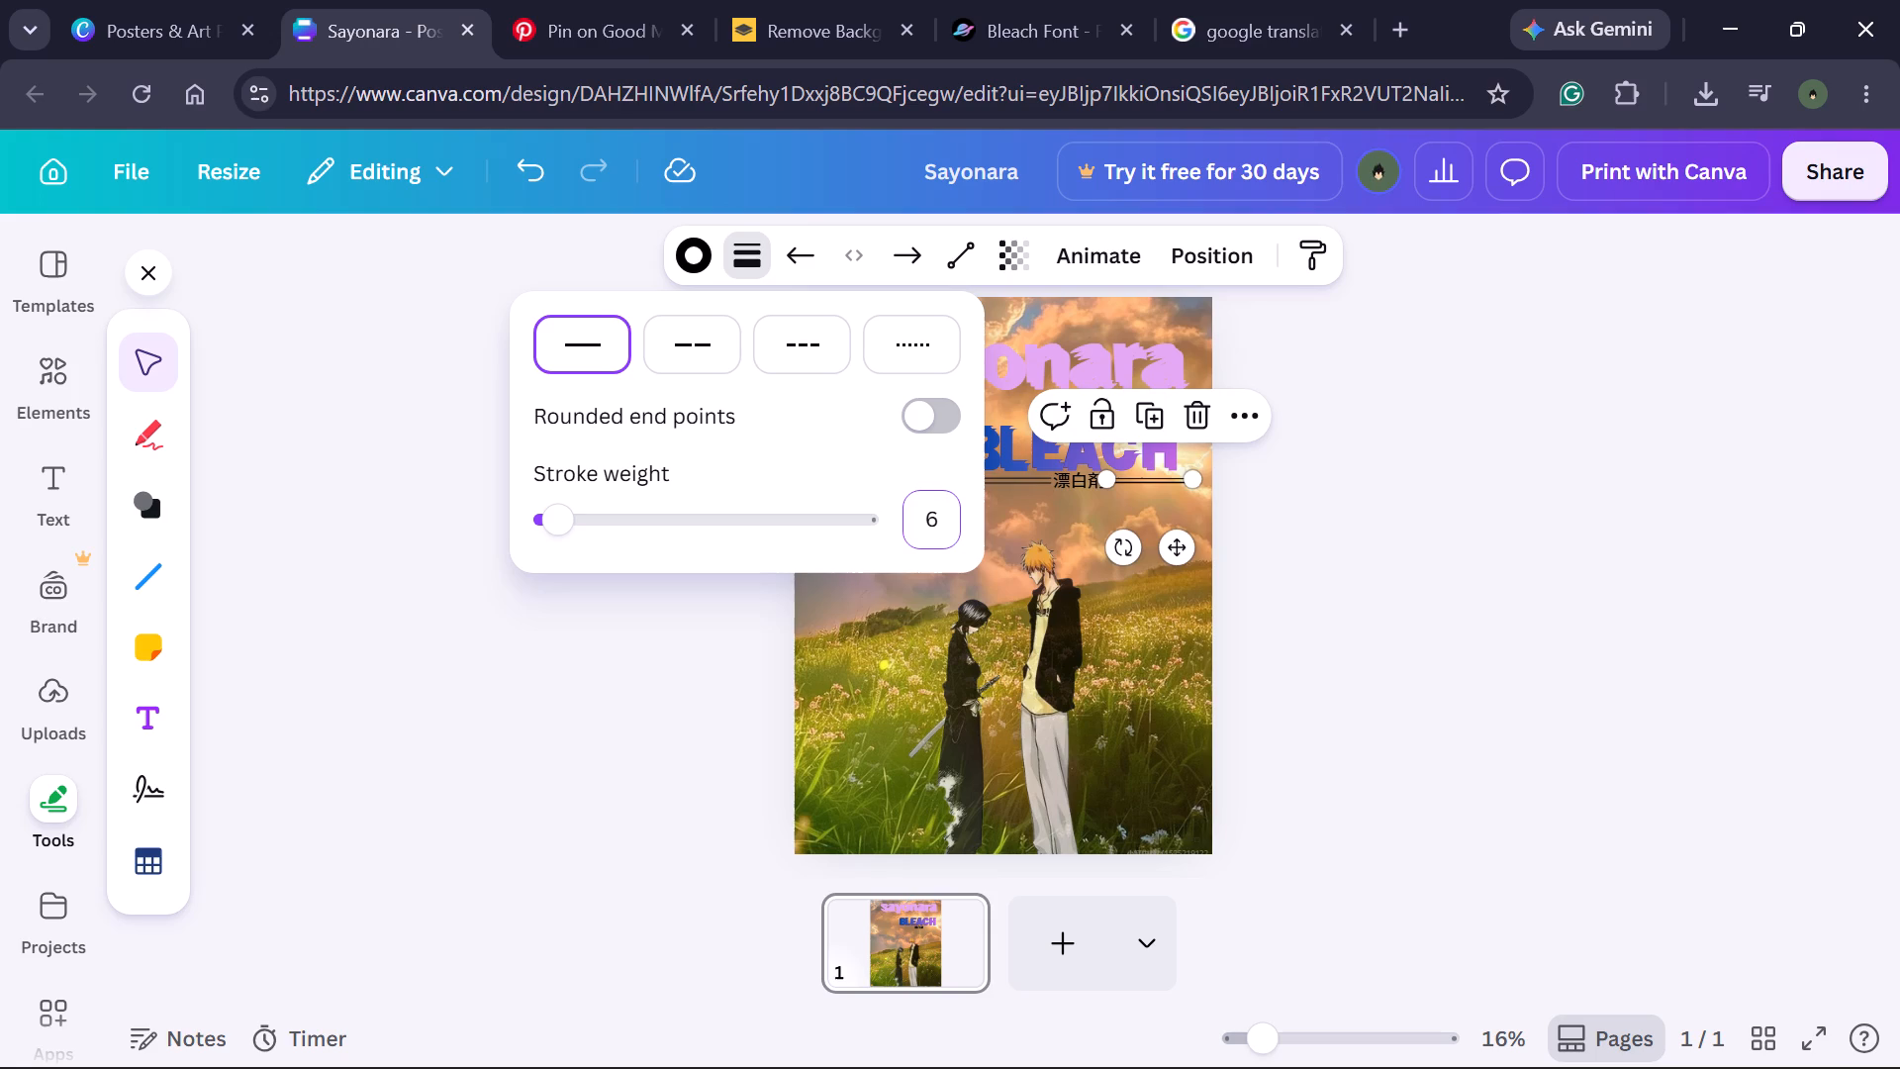
pyautogui.press('Return')
pyautogui.click(1583, 607)
pyautogui.click(1583, 607)
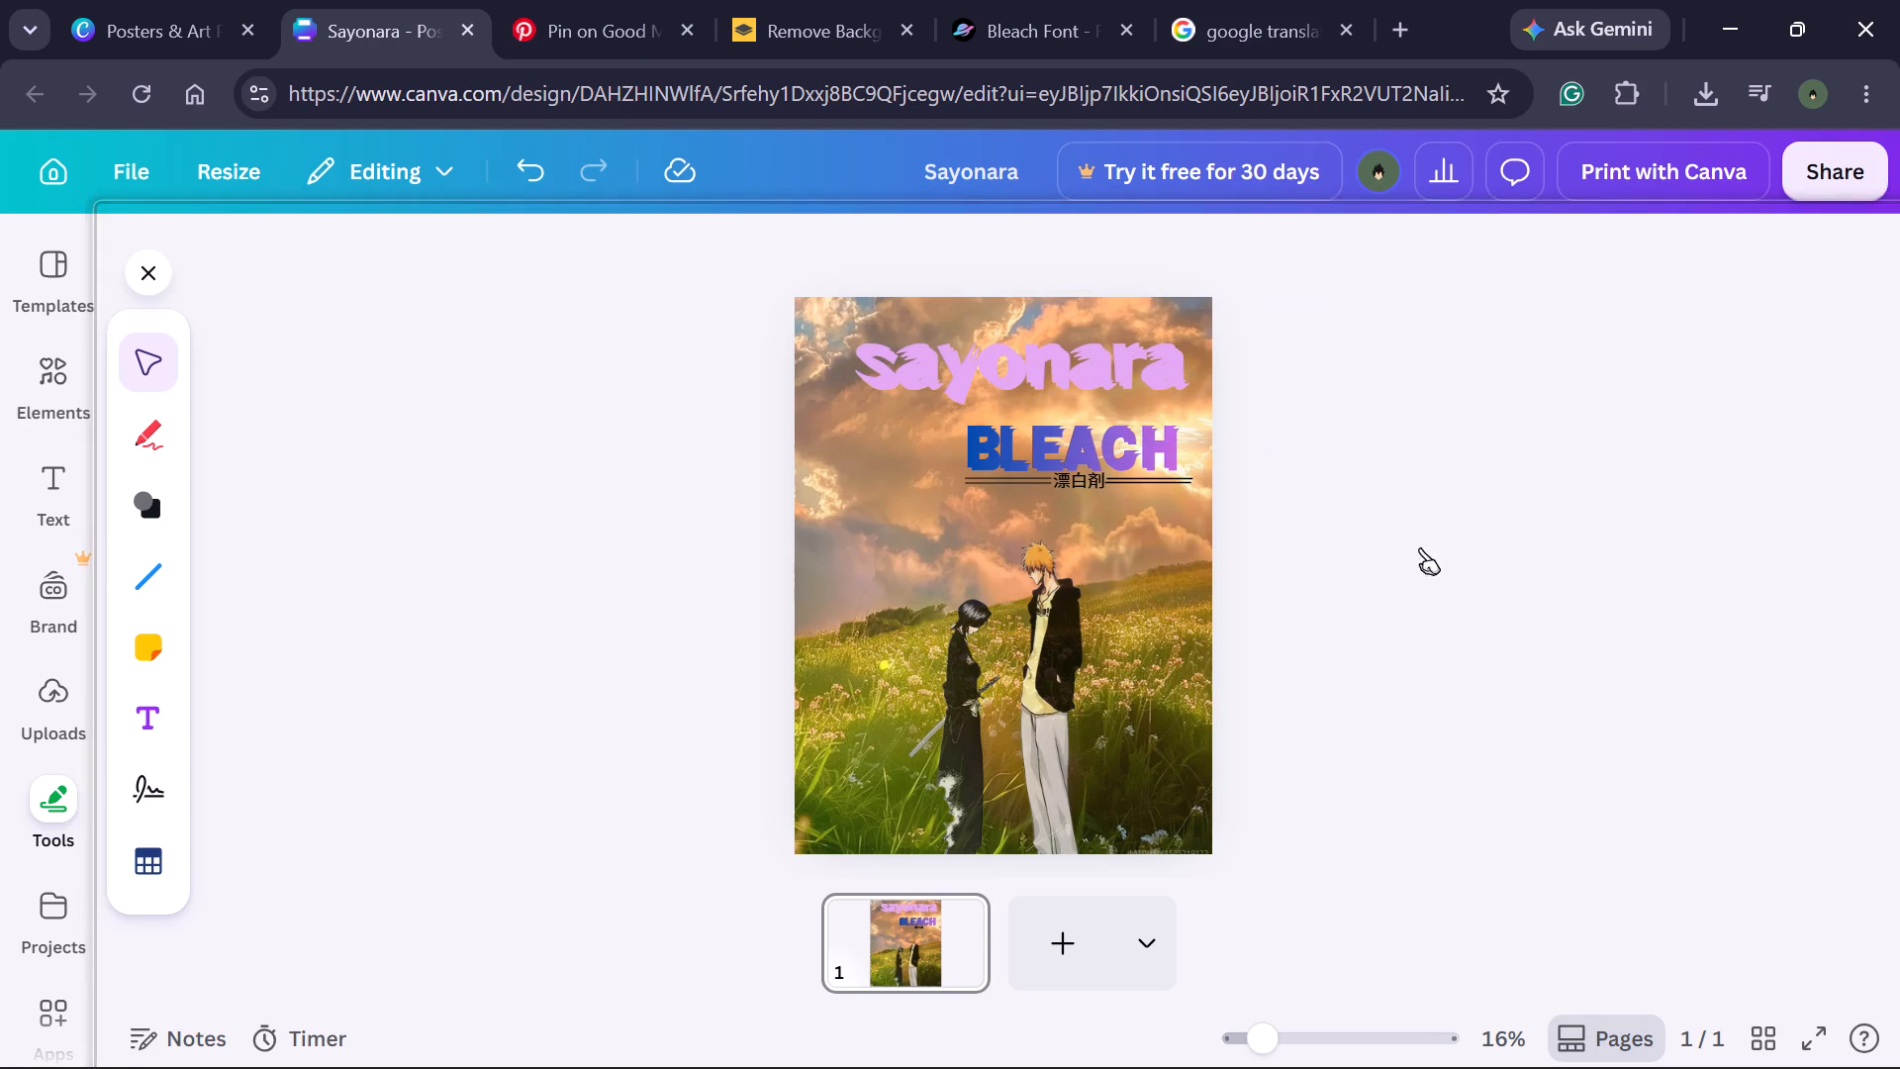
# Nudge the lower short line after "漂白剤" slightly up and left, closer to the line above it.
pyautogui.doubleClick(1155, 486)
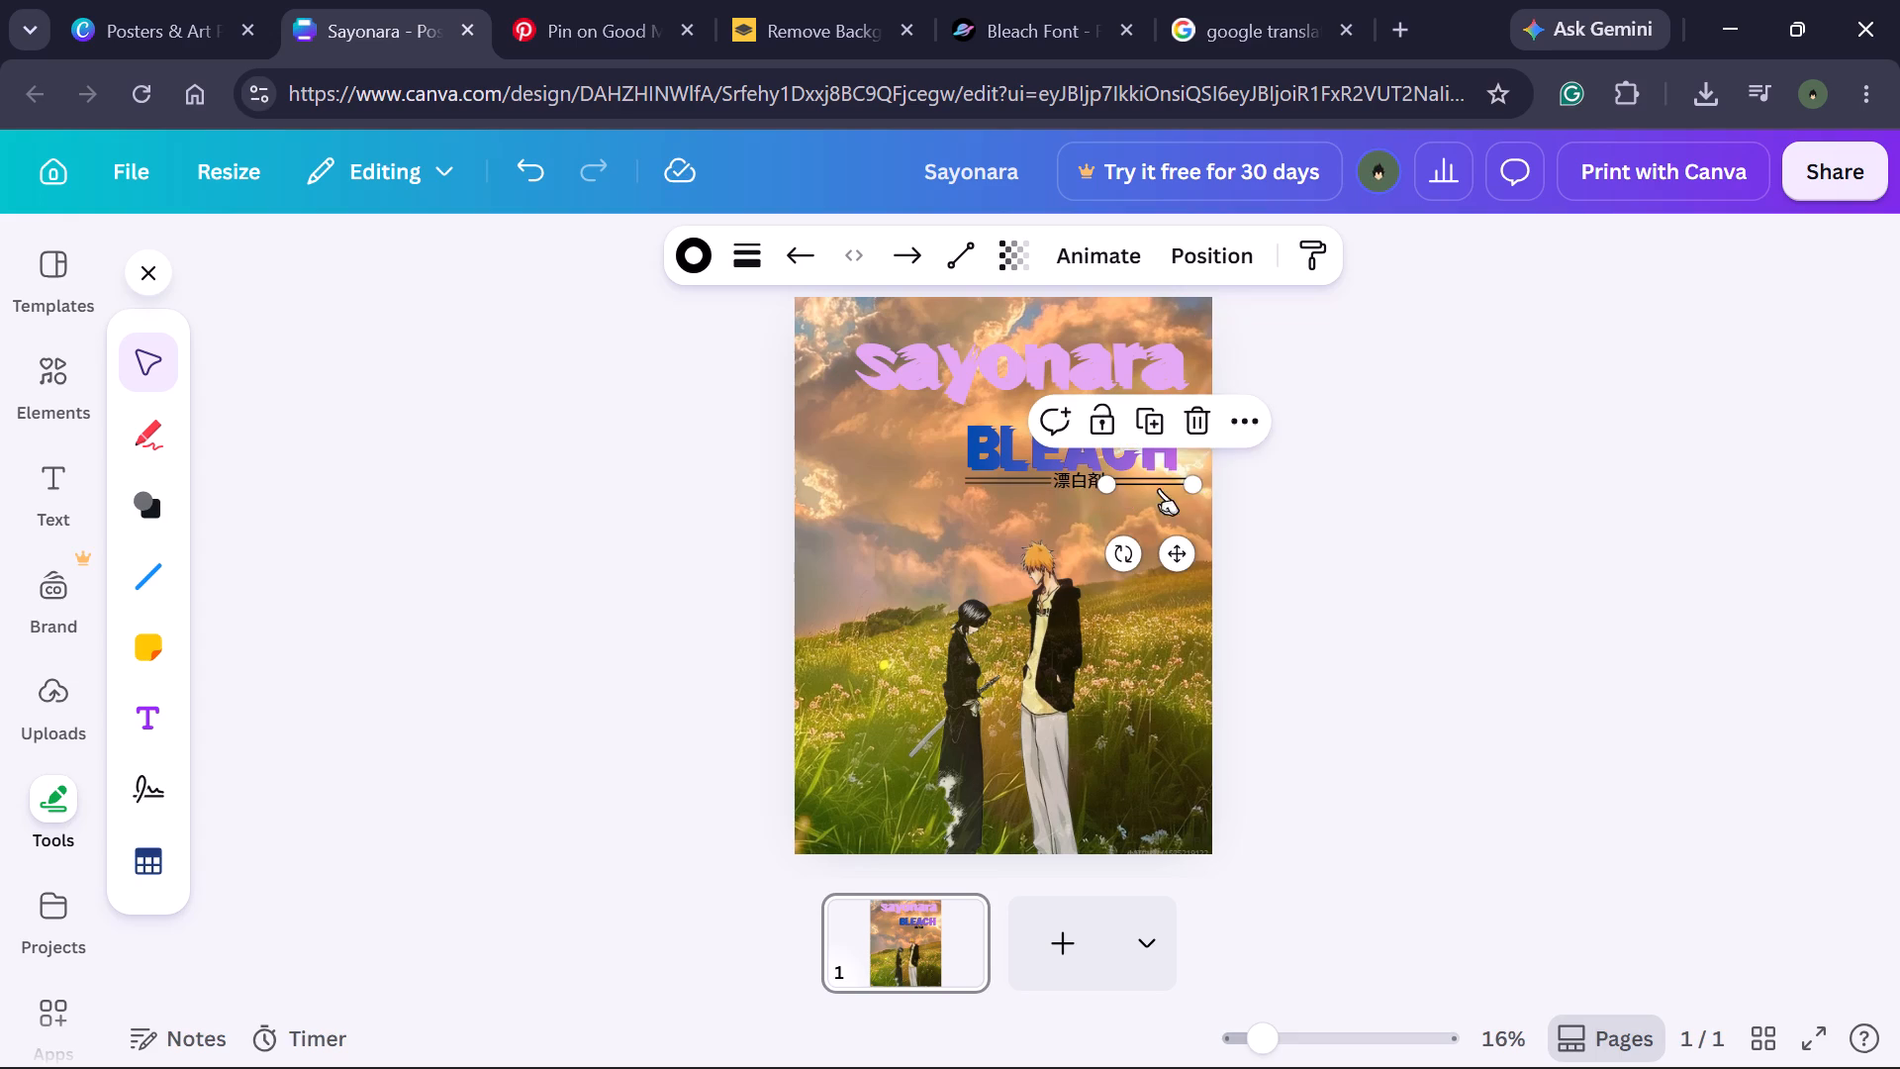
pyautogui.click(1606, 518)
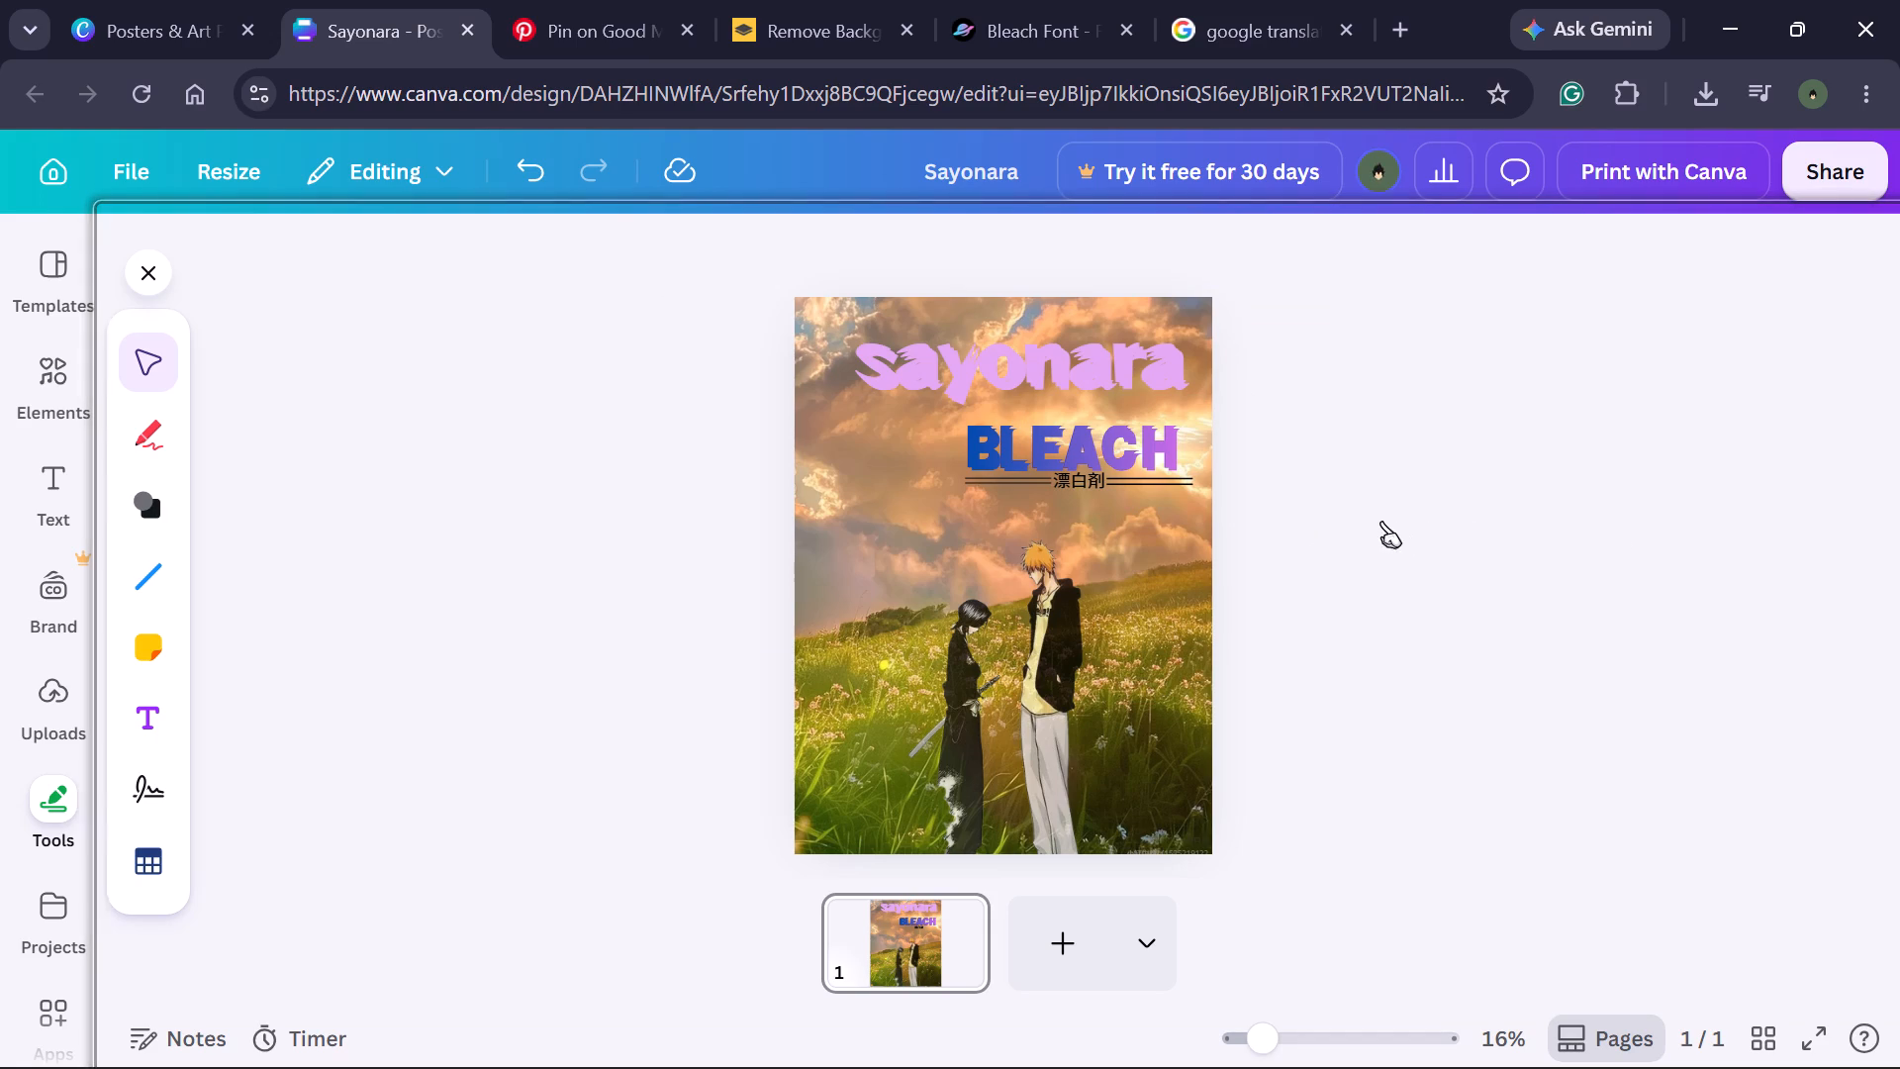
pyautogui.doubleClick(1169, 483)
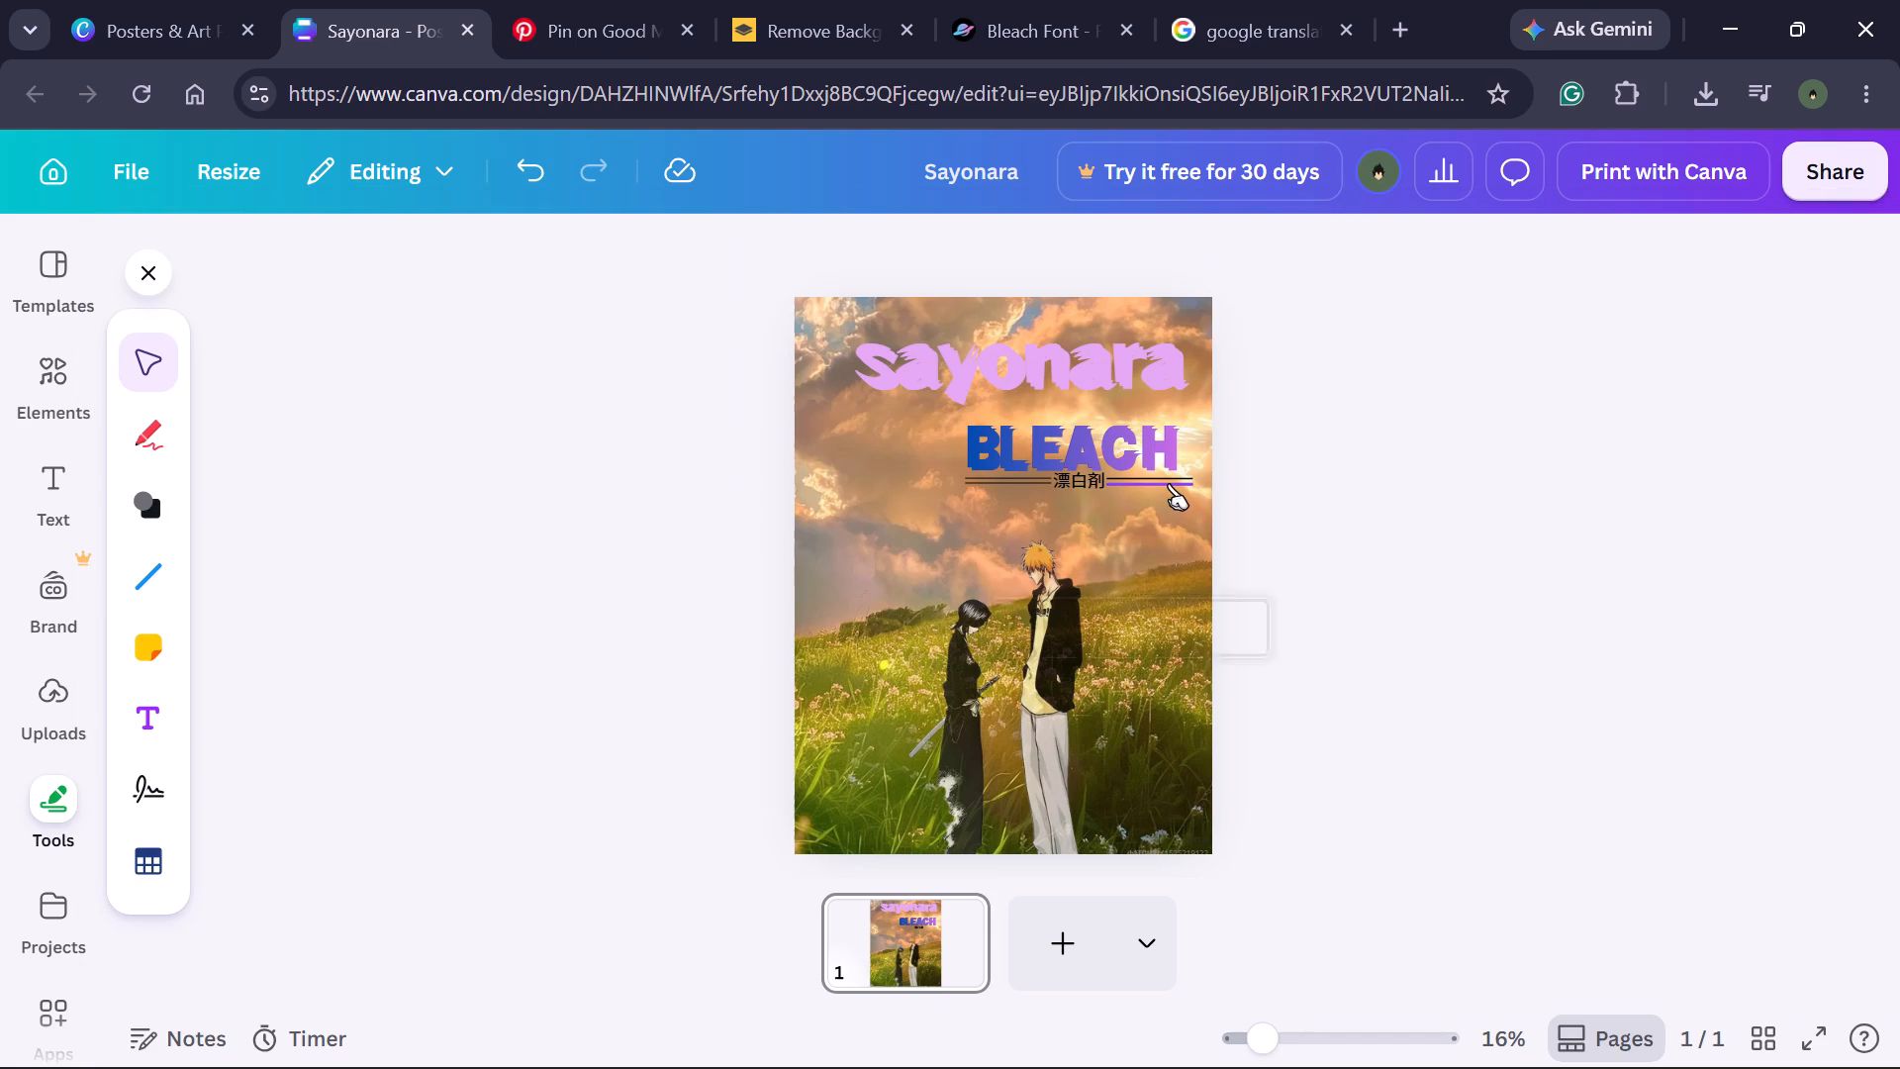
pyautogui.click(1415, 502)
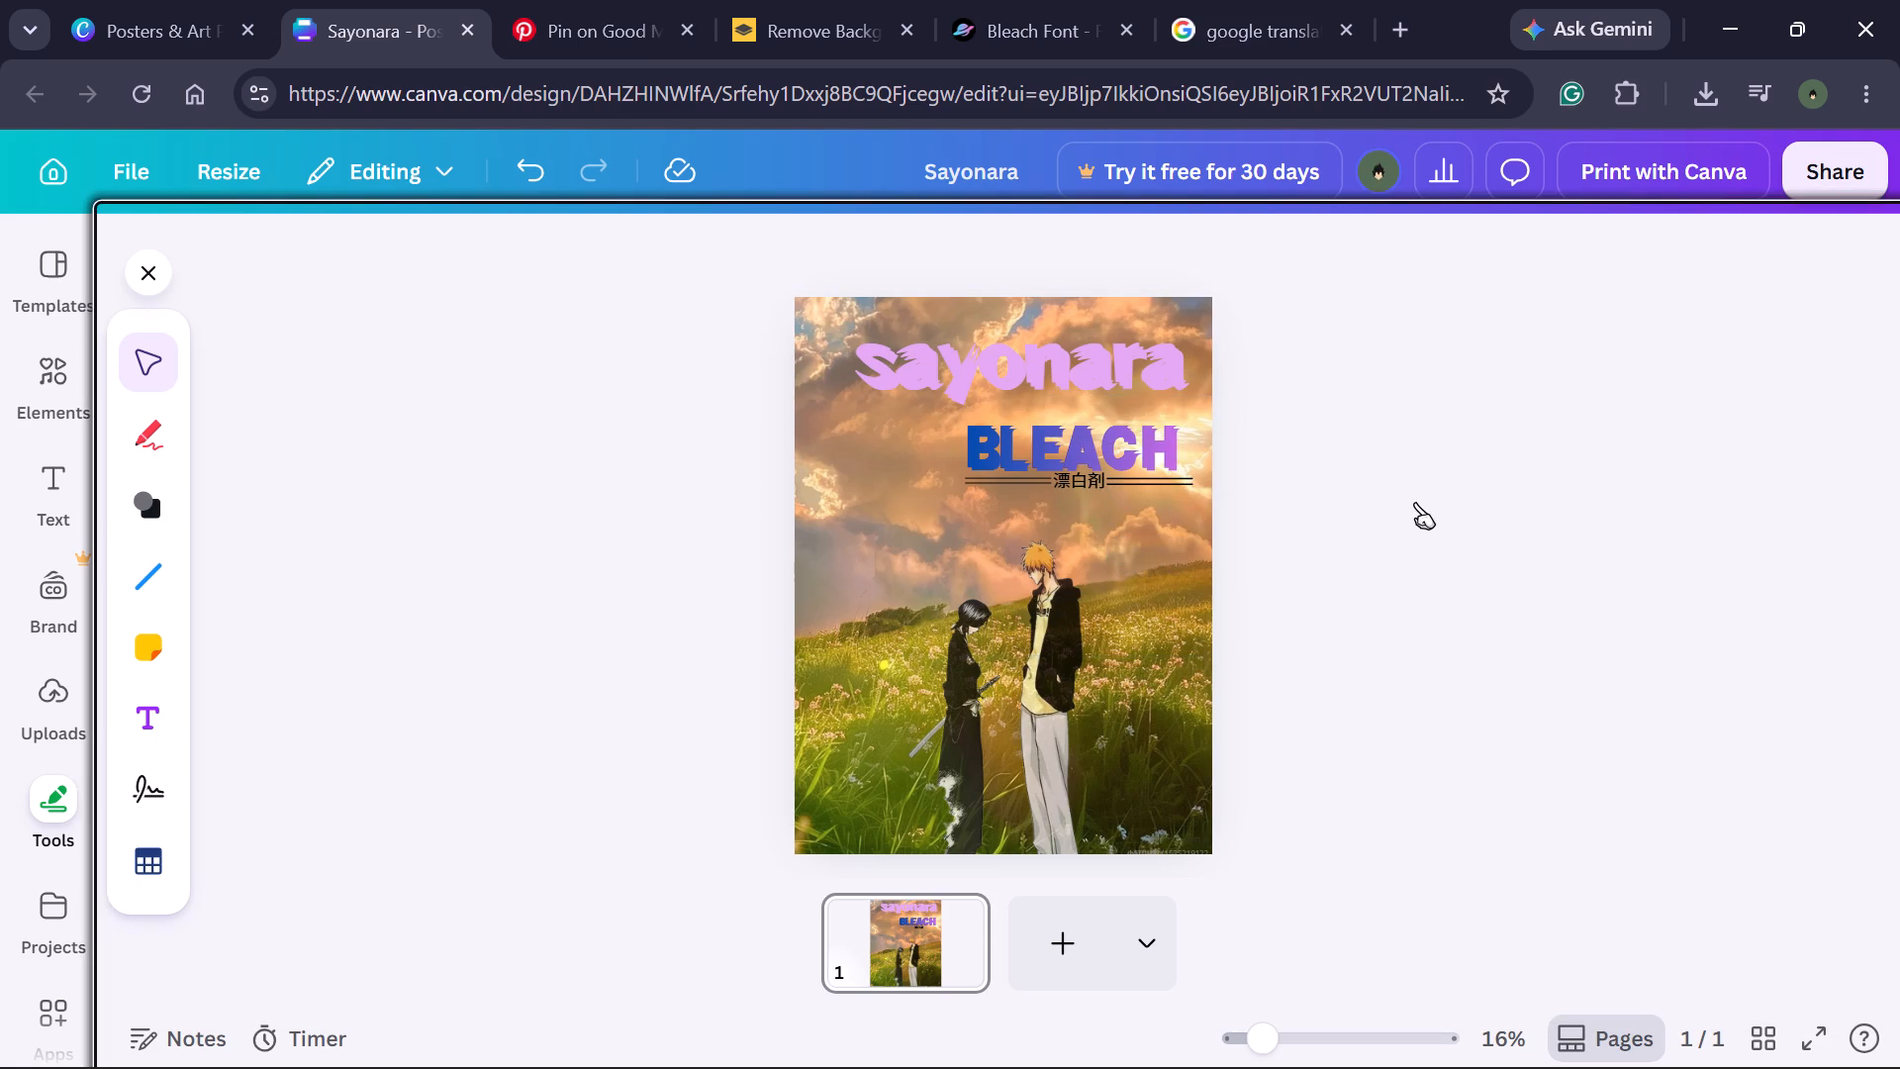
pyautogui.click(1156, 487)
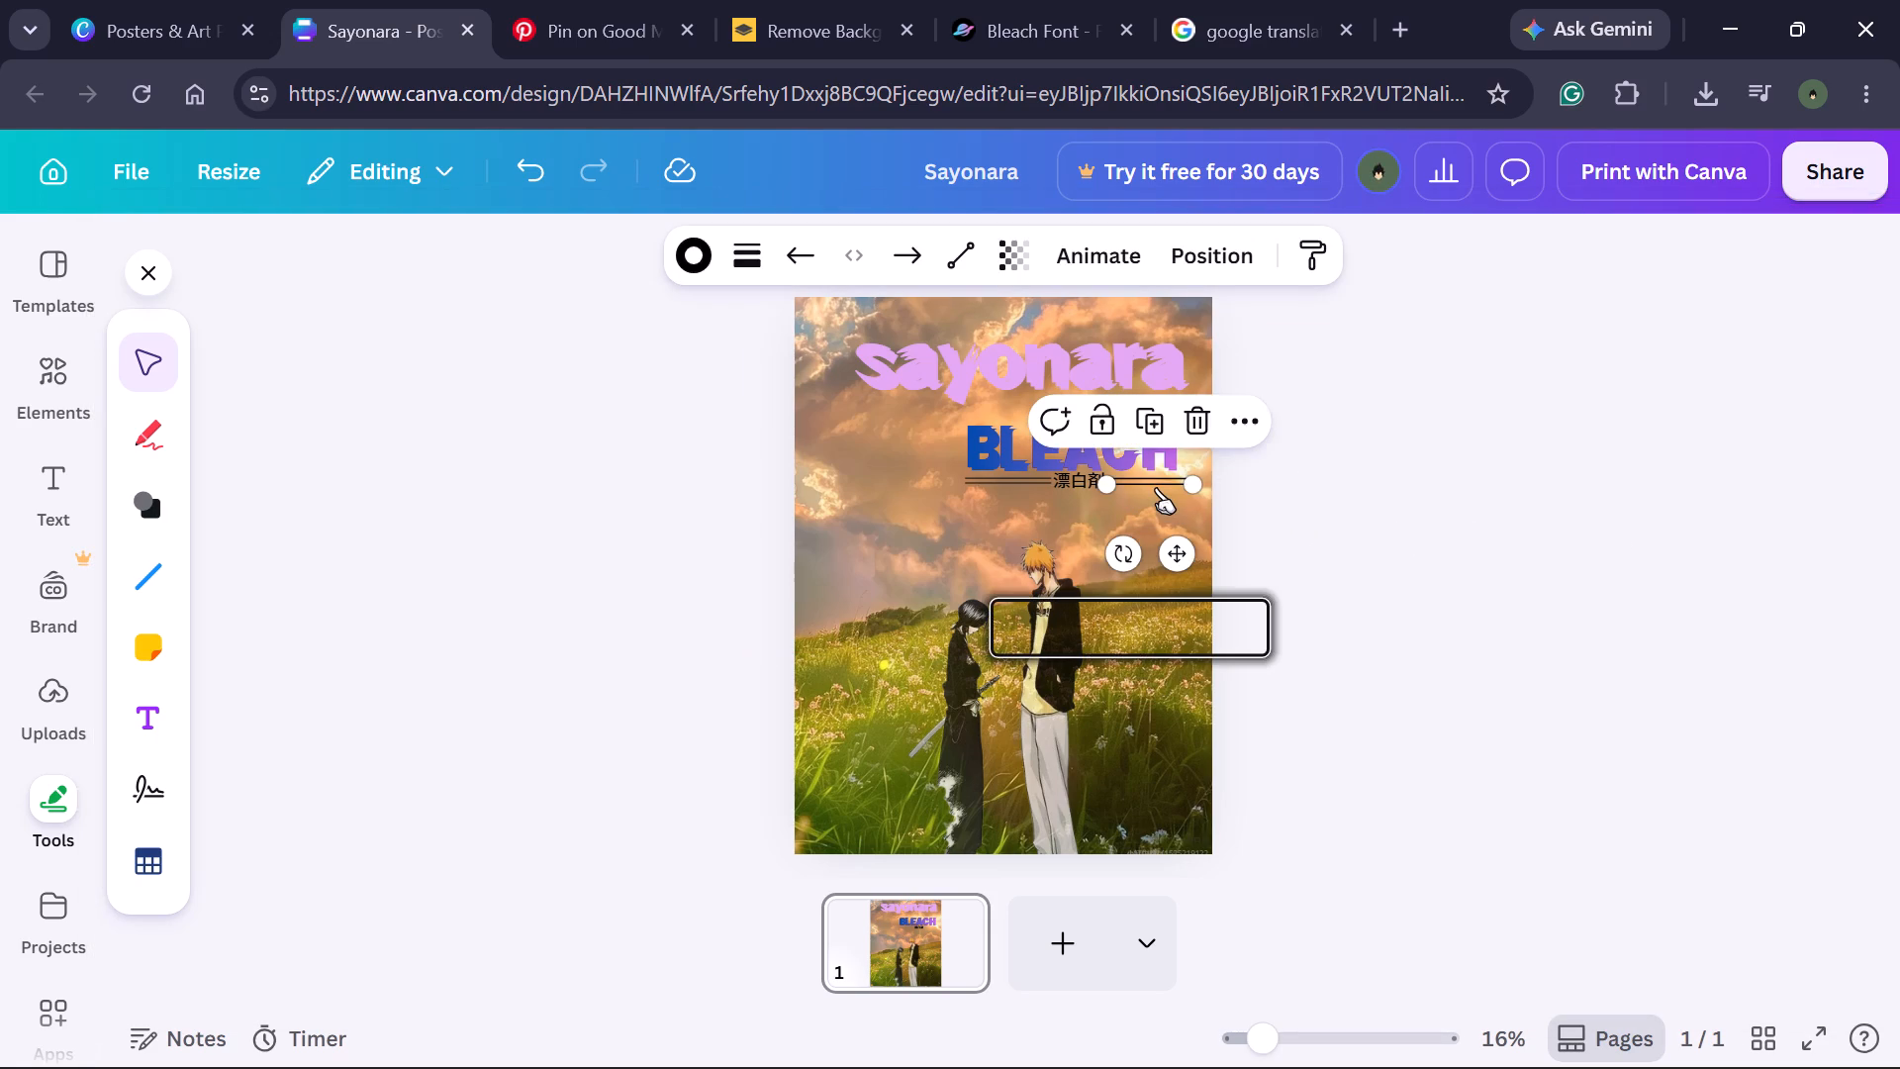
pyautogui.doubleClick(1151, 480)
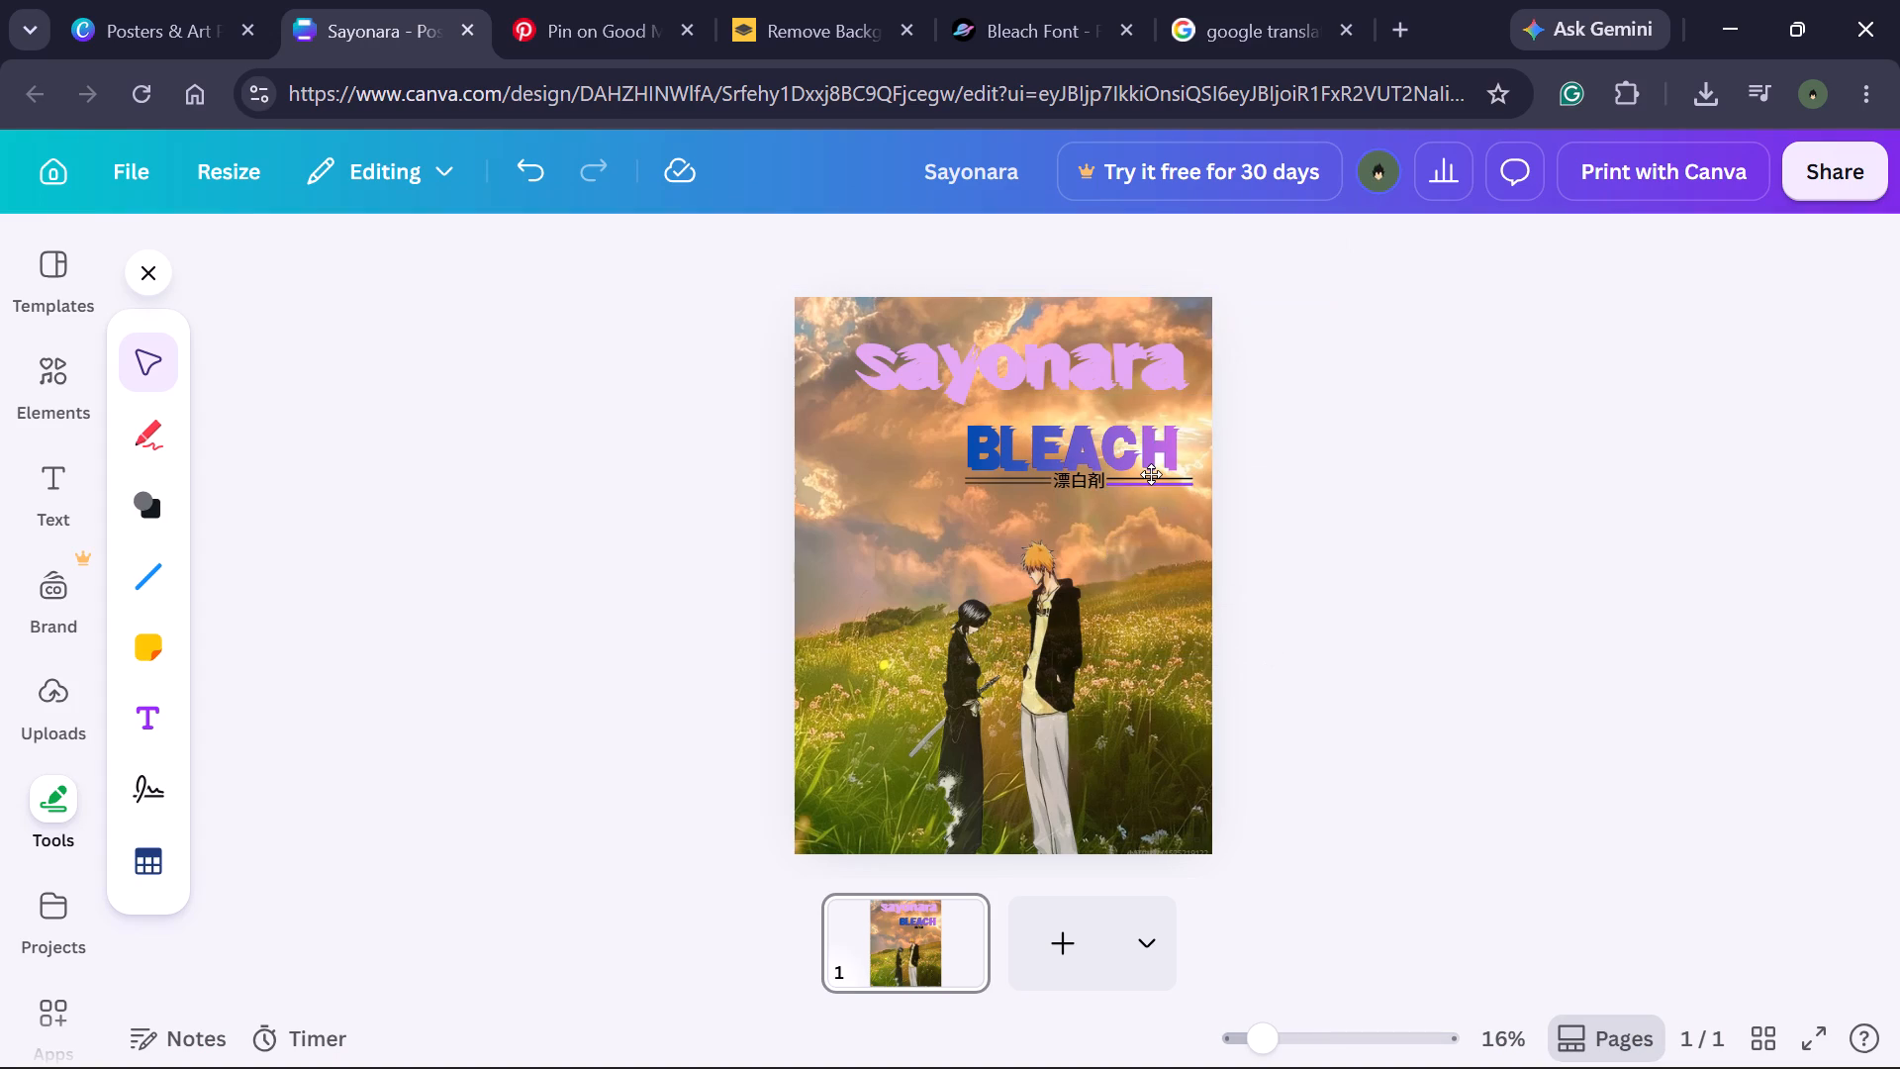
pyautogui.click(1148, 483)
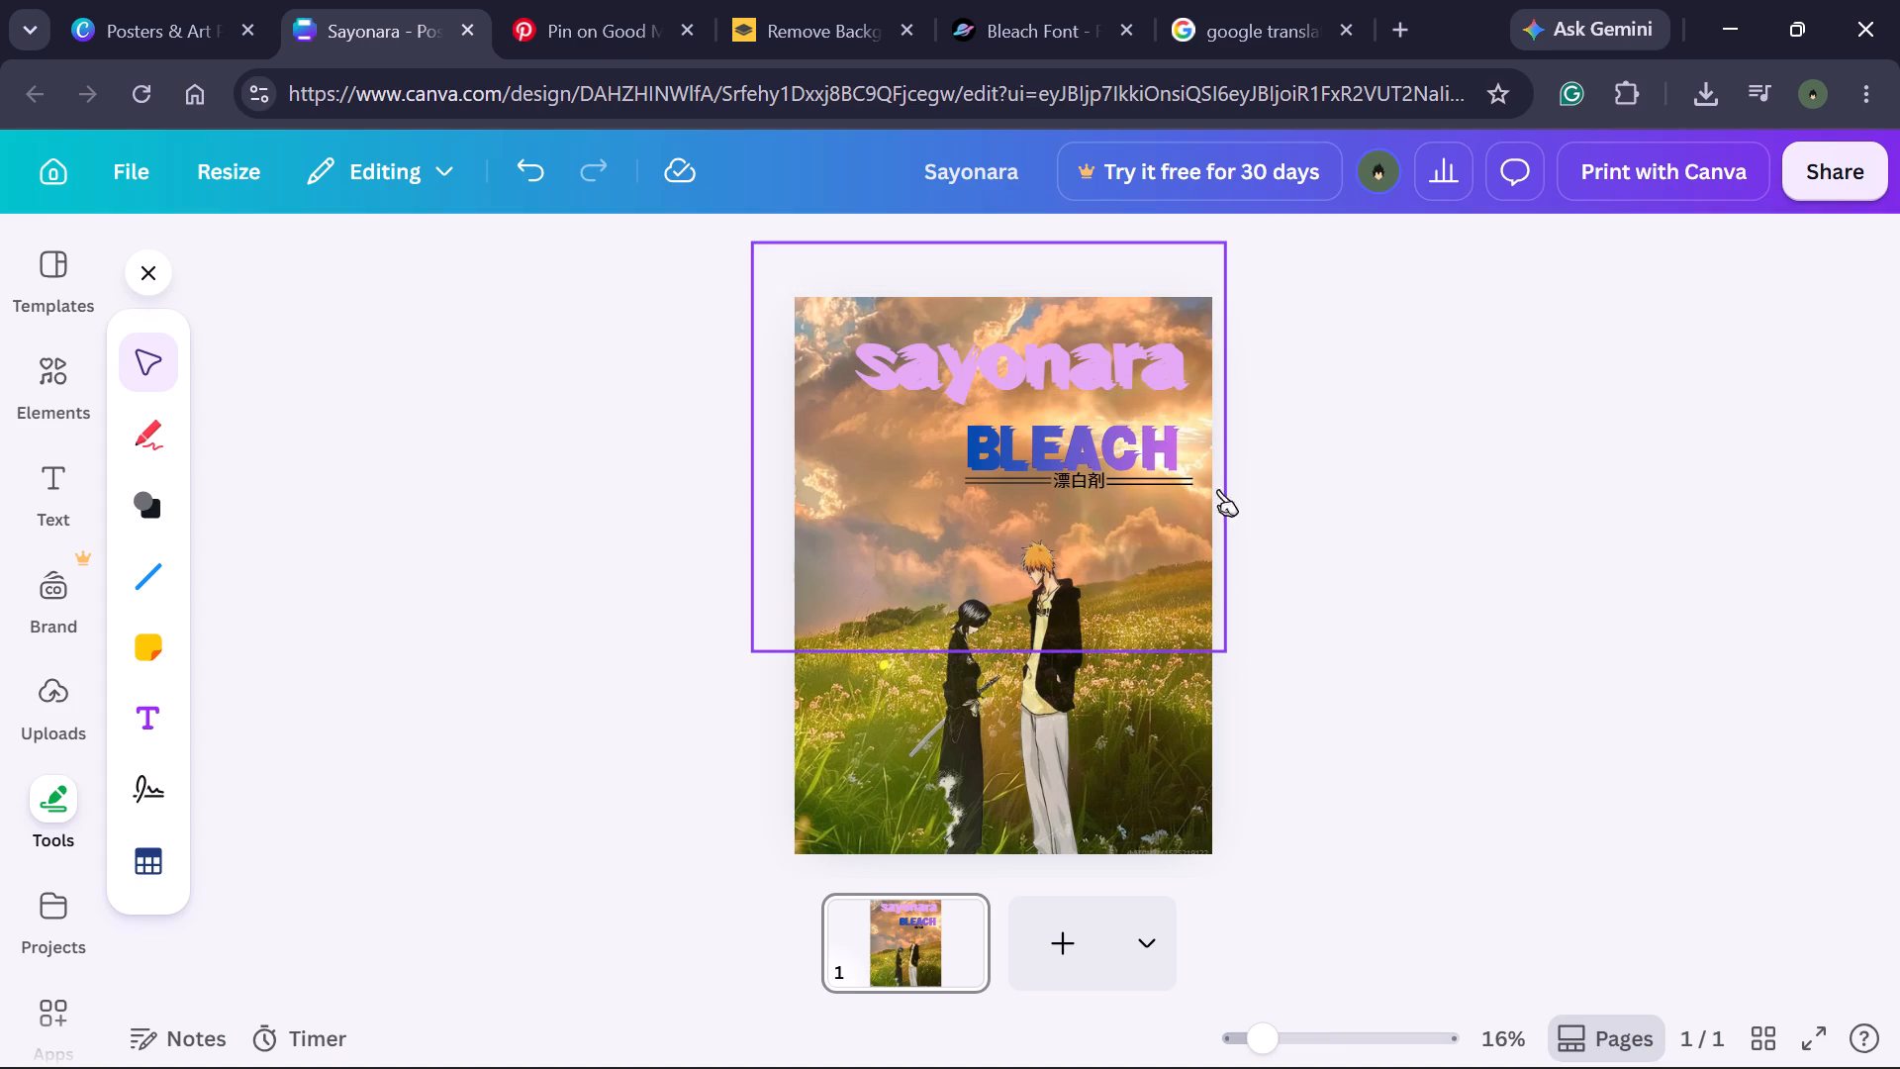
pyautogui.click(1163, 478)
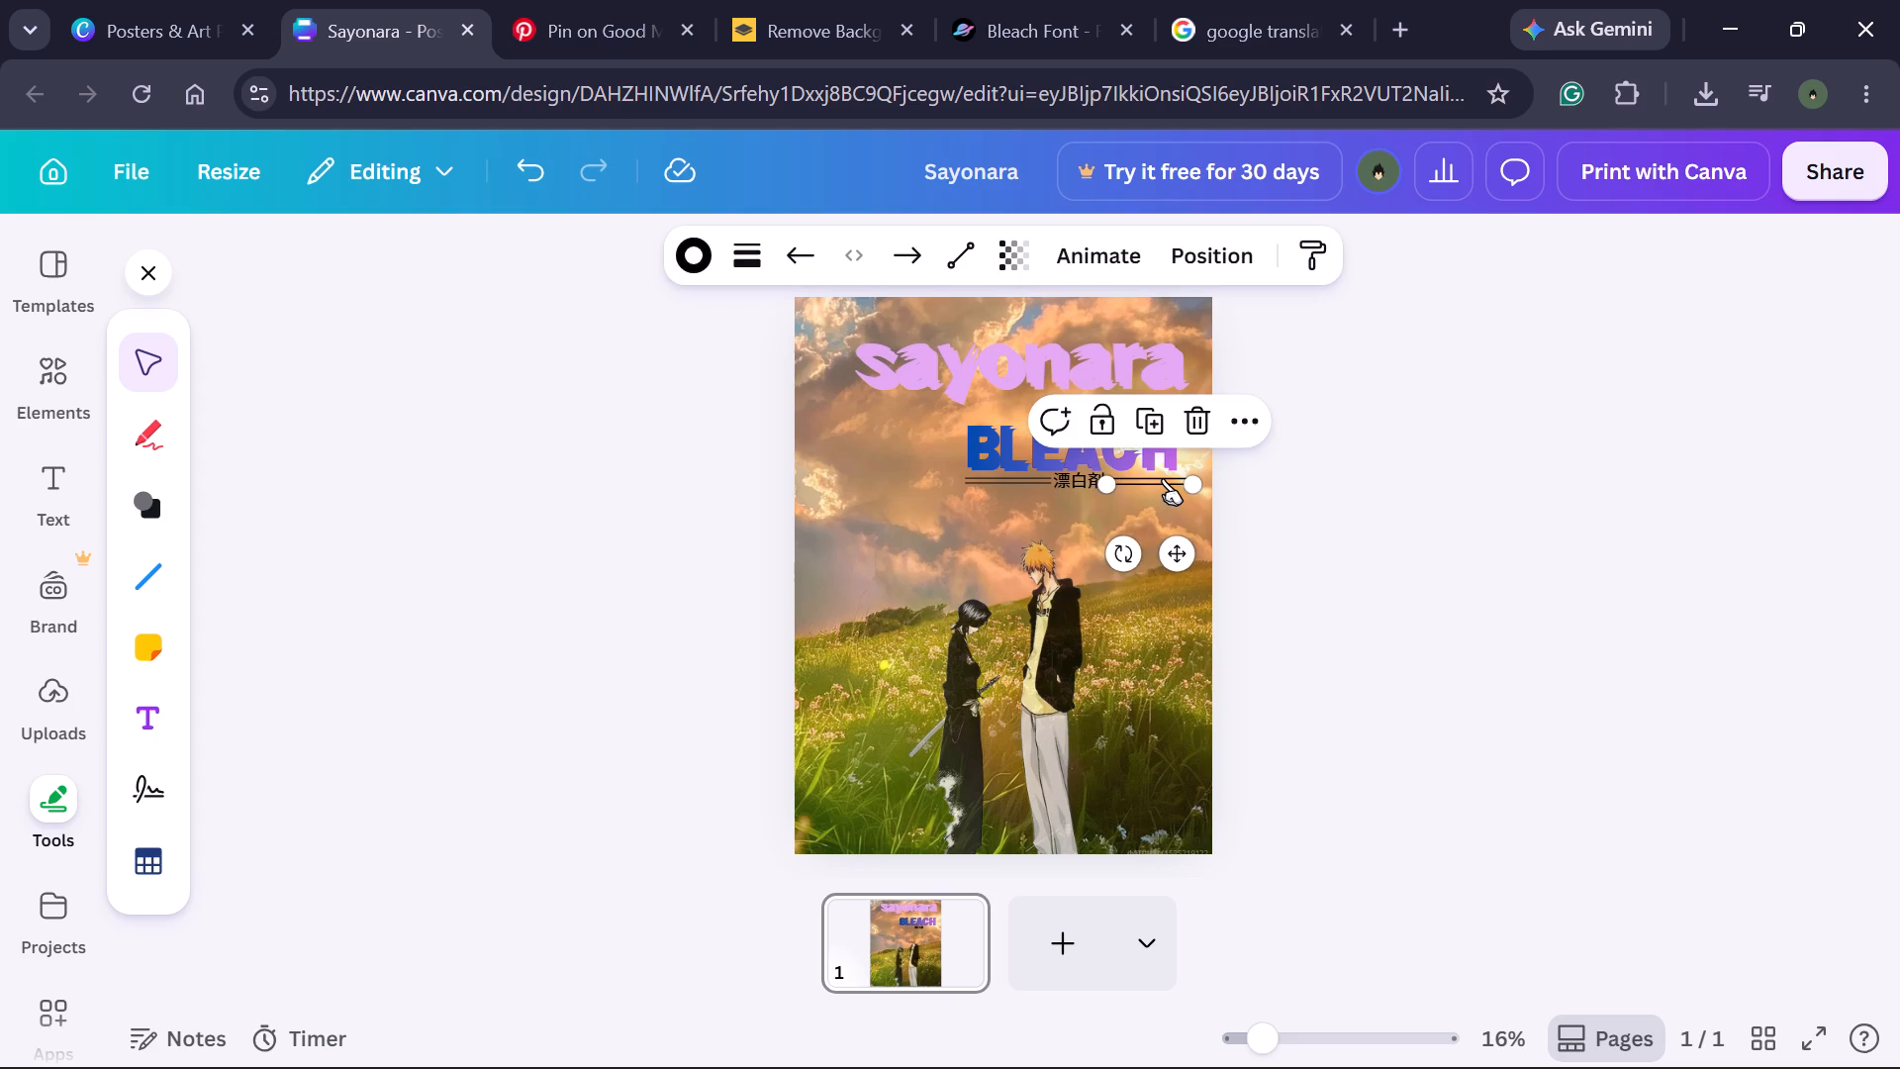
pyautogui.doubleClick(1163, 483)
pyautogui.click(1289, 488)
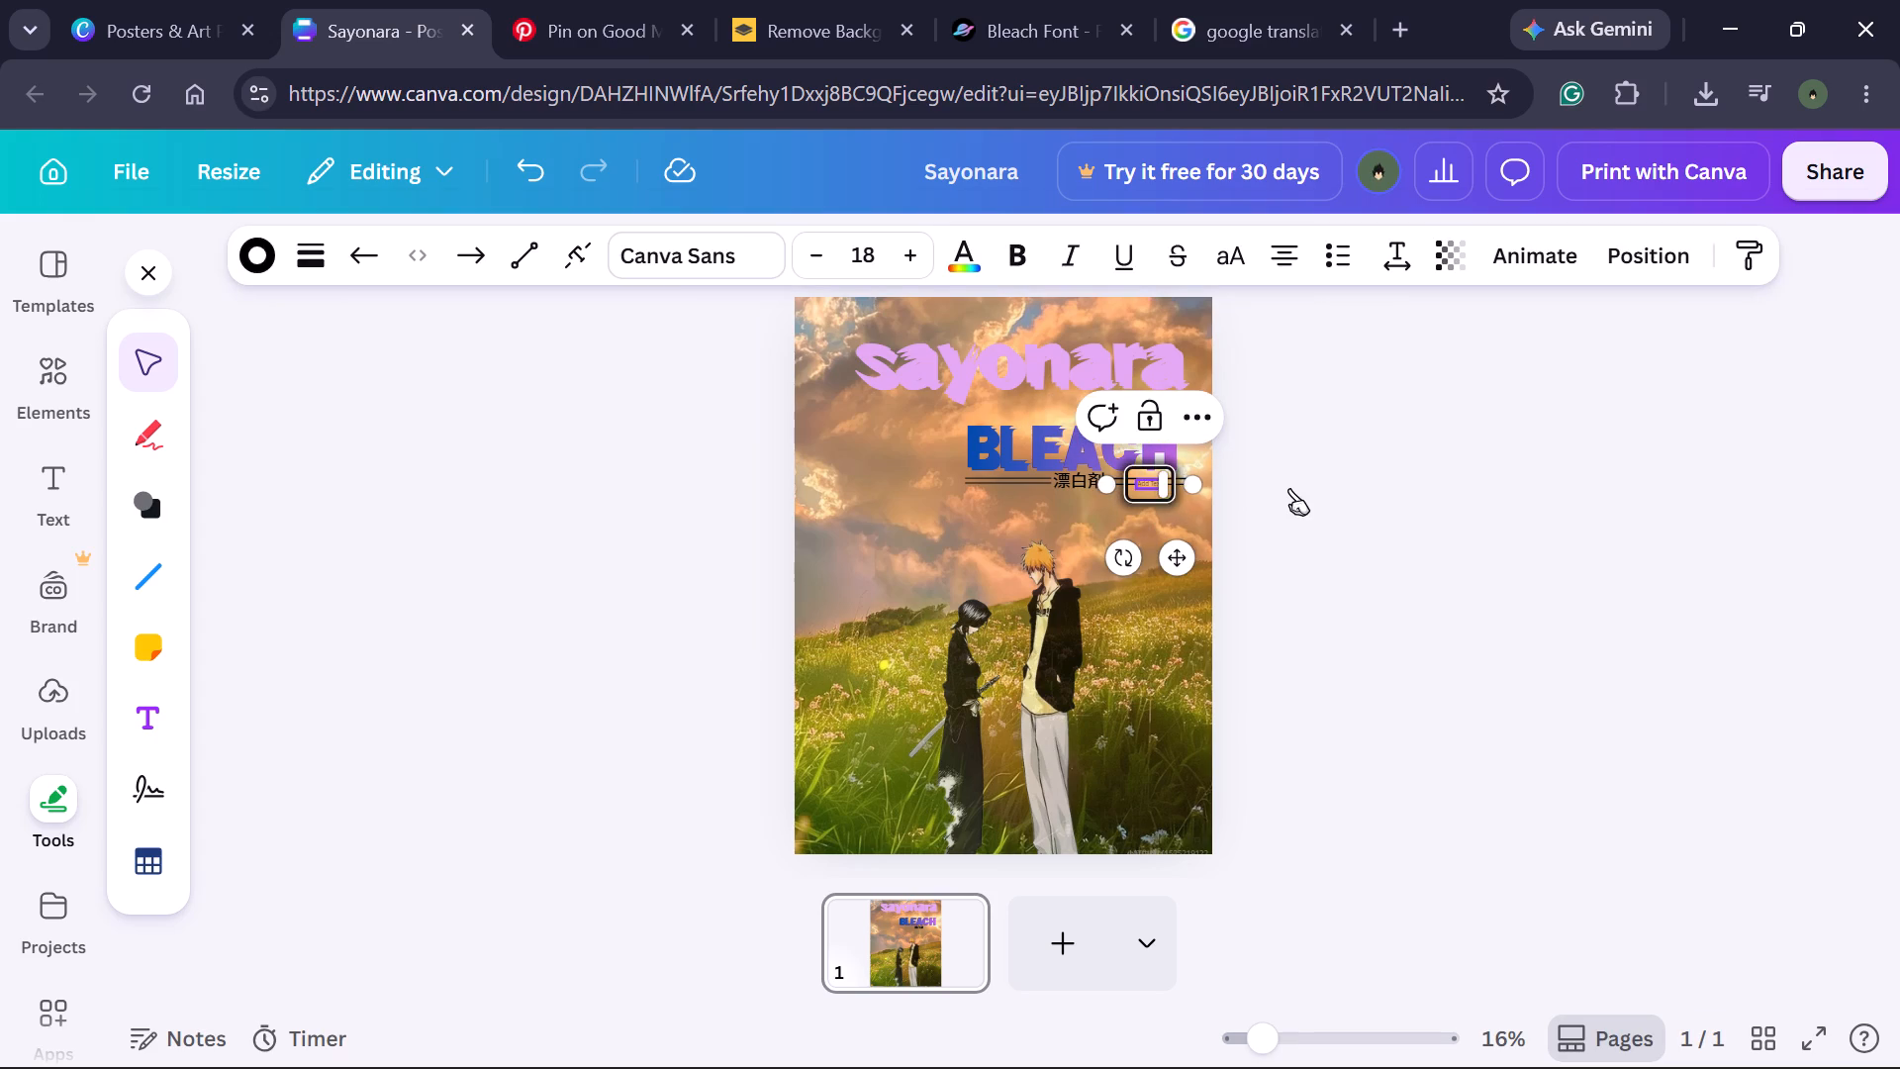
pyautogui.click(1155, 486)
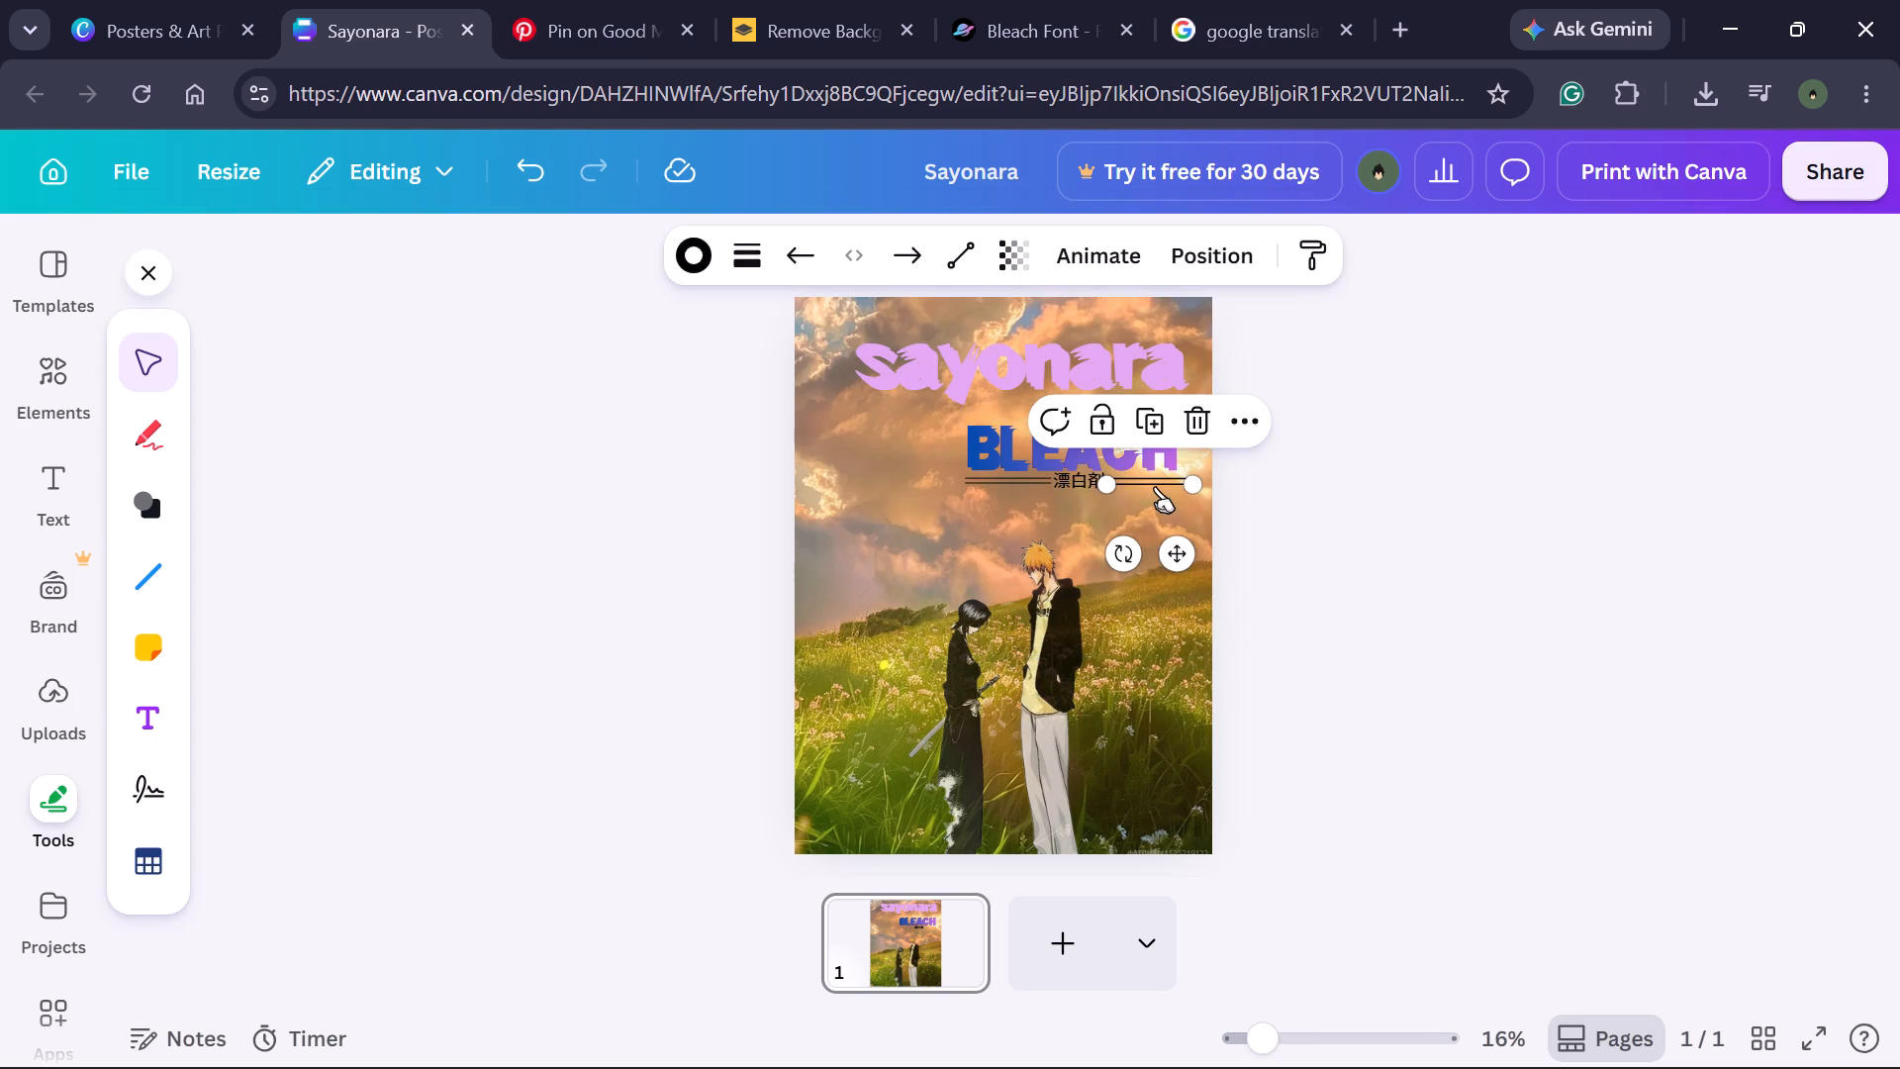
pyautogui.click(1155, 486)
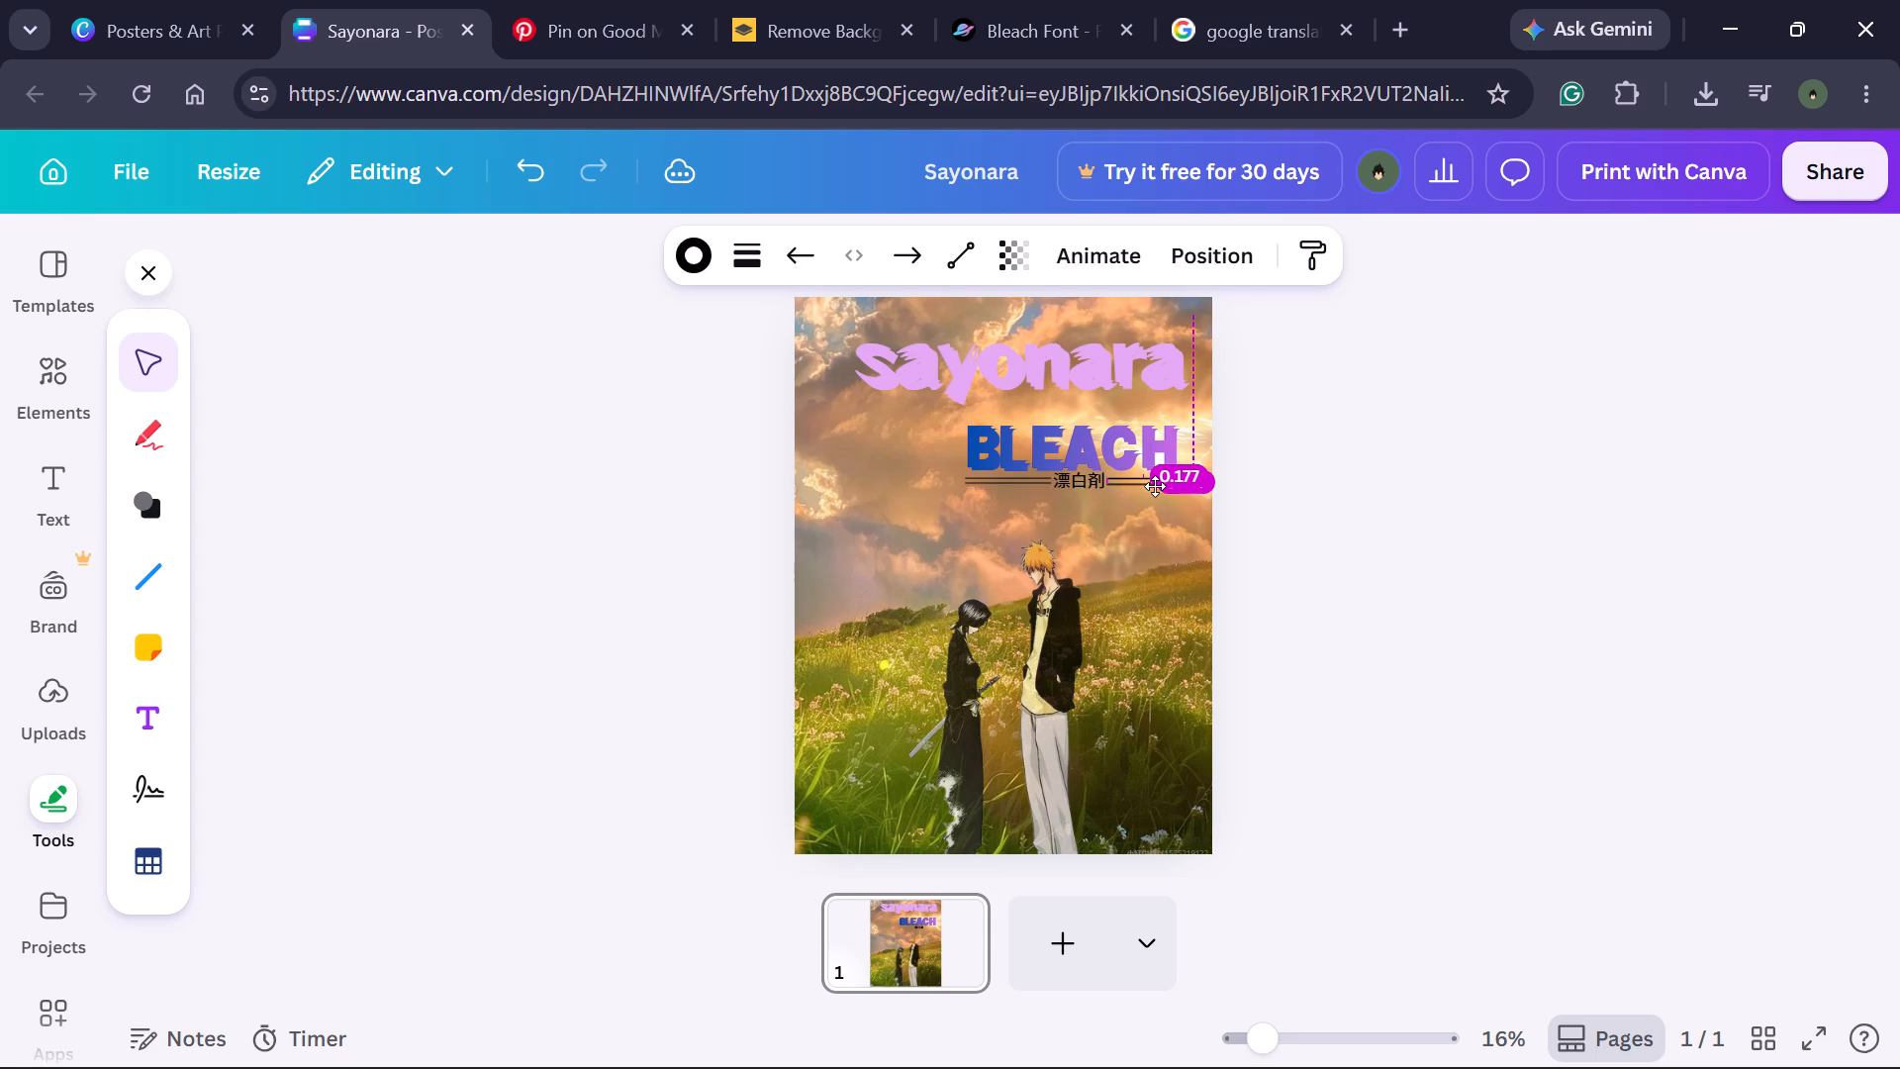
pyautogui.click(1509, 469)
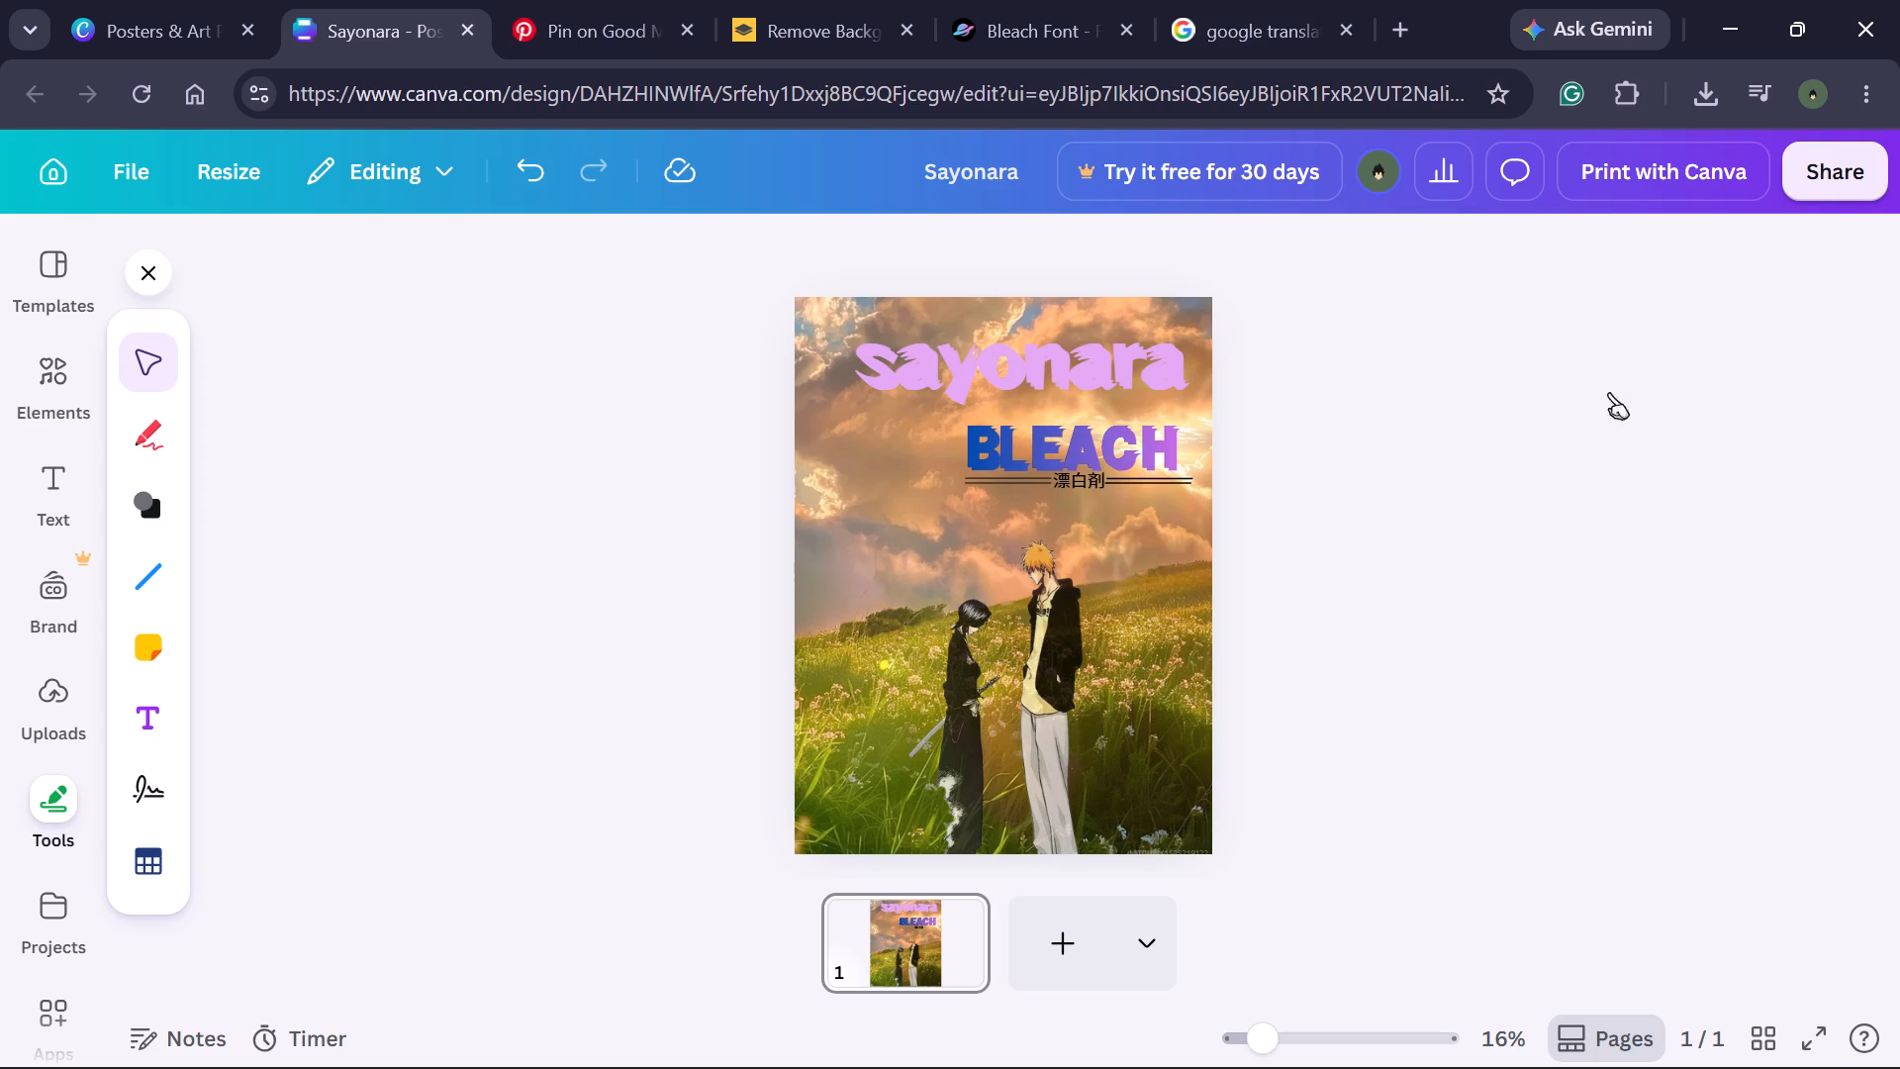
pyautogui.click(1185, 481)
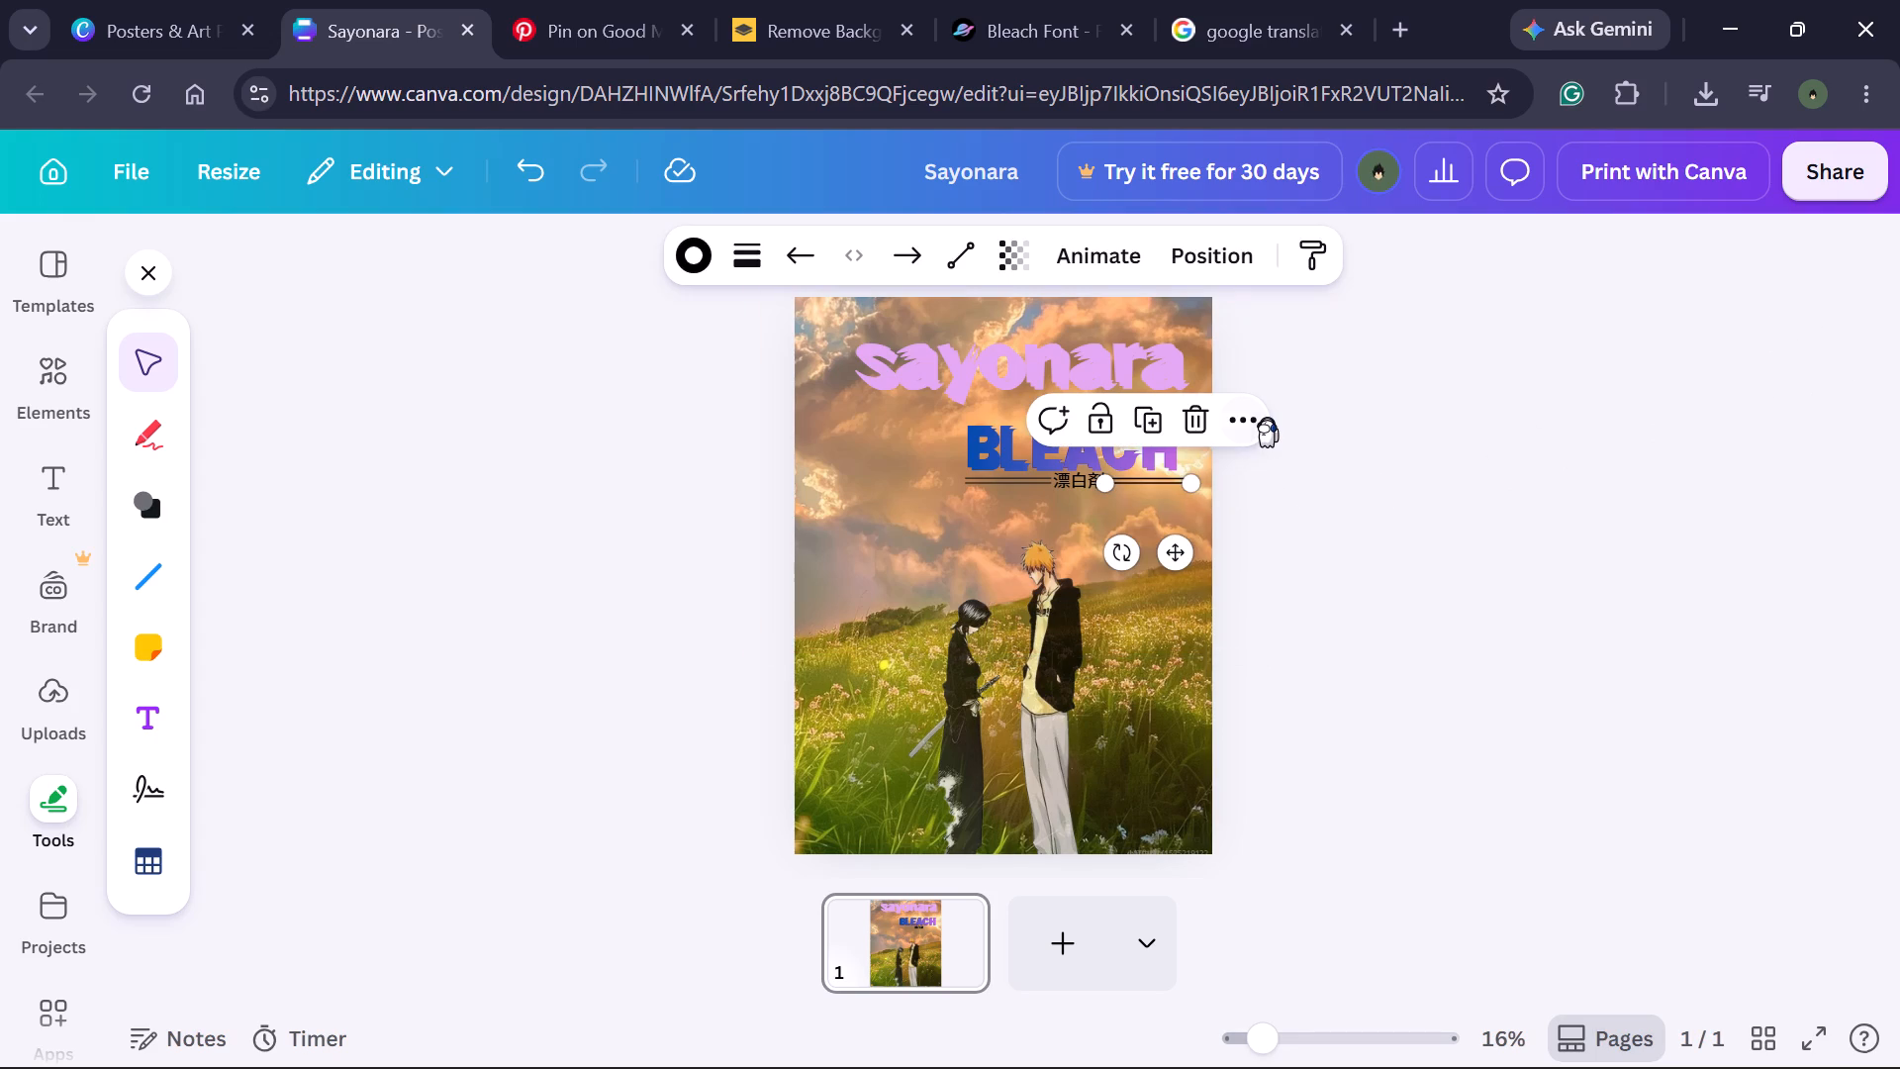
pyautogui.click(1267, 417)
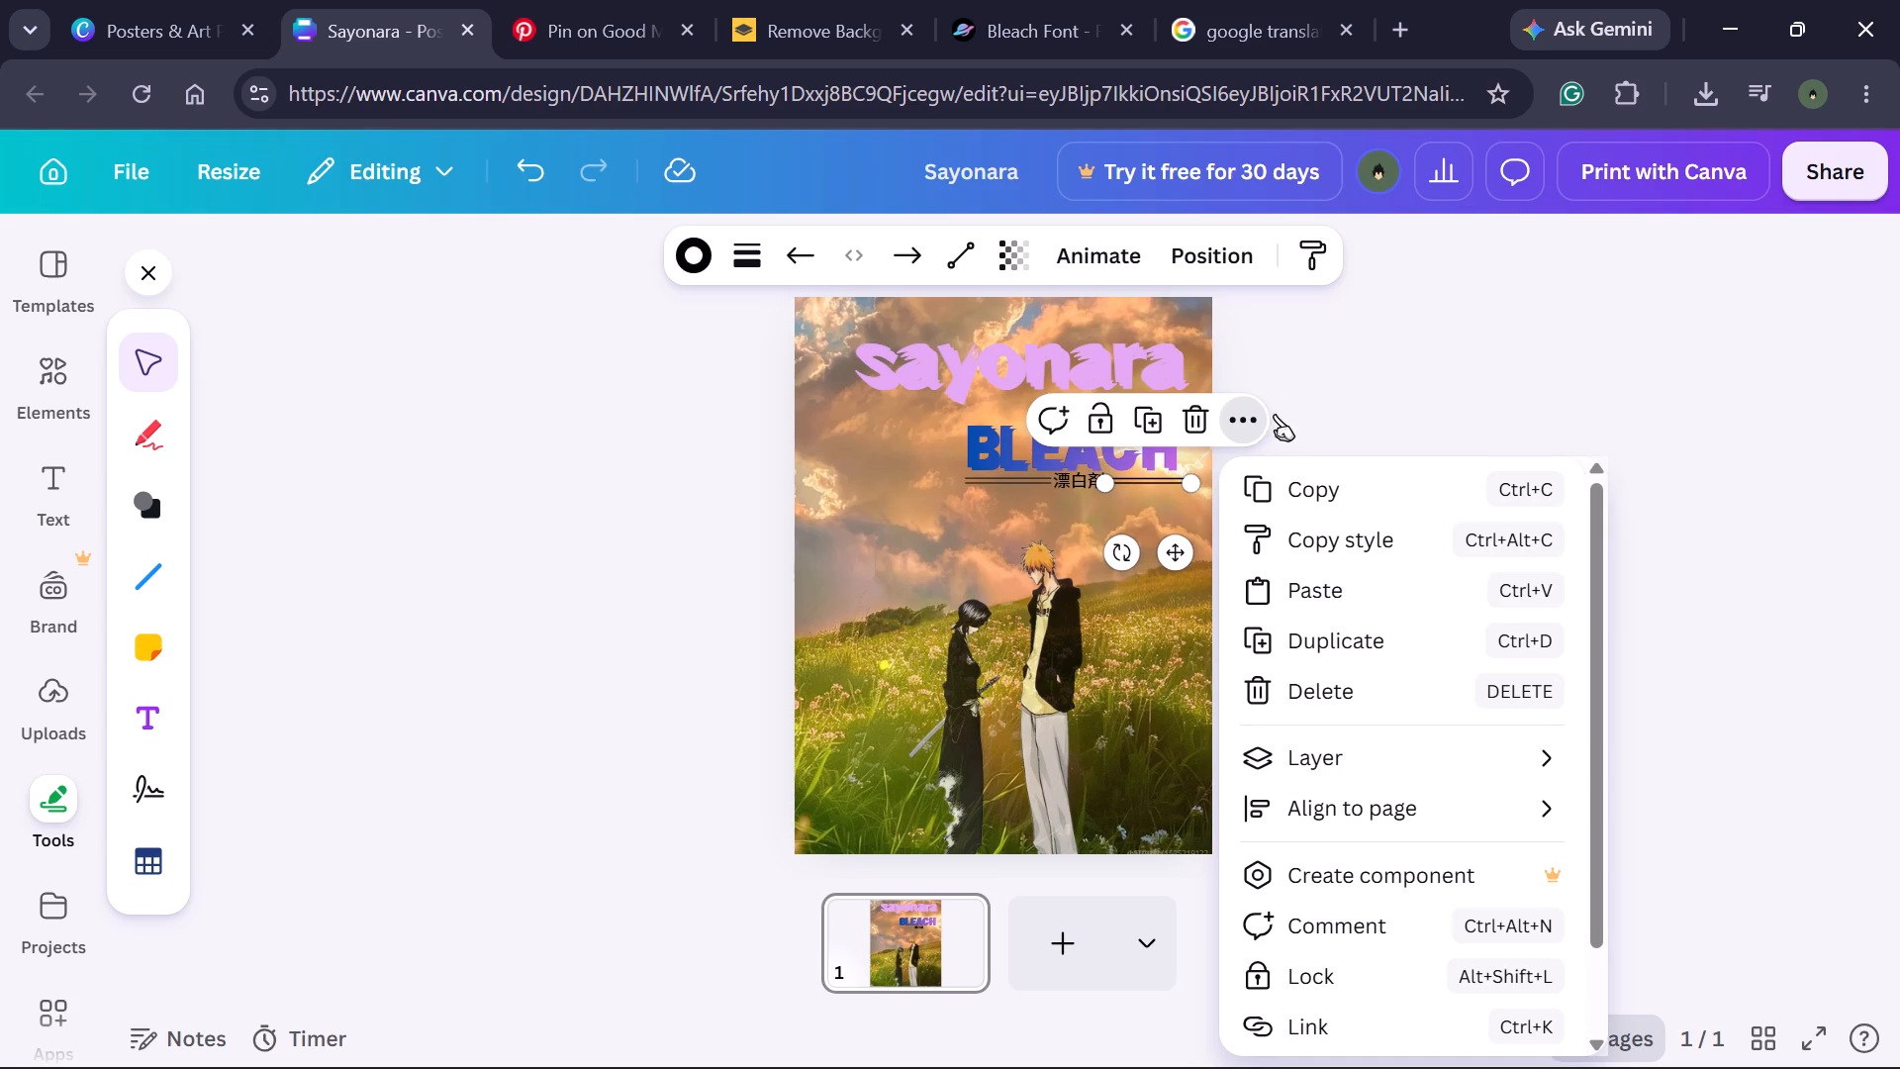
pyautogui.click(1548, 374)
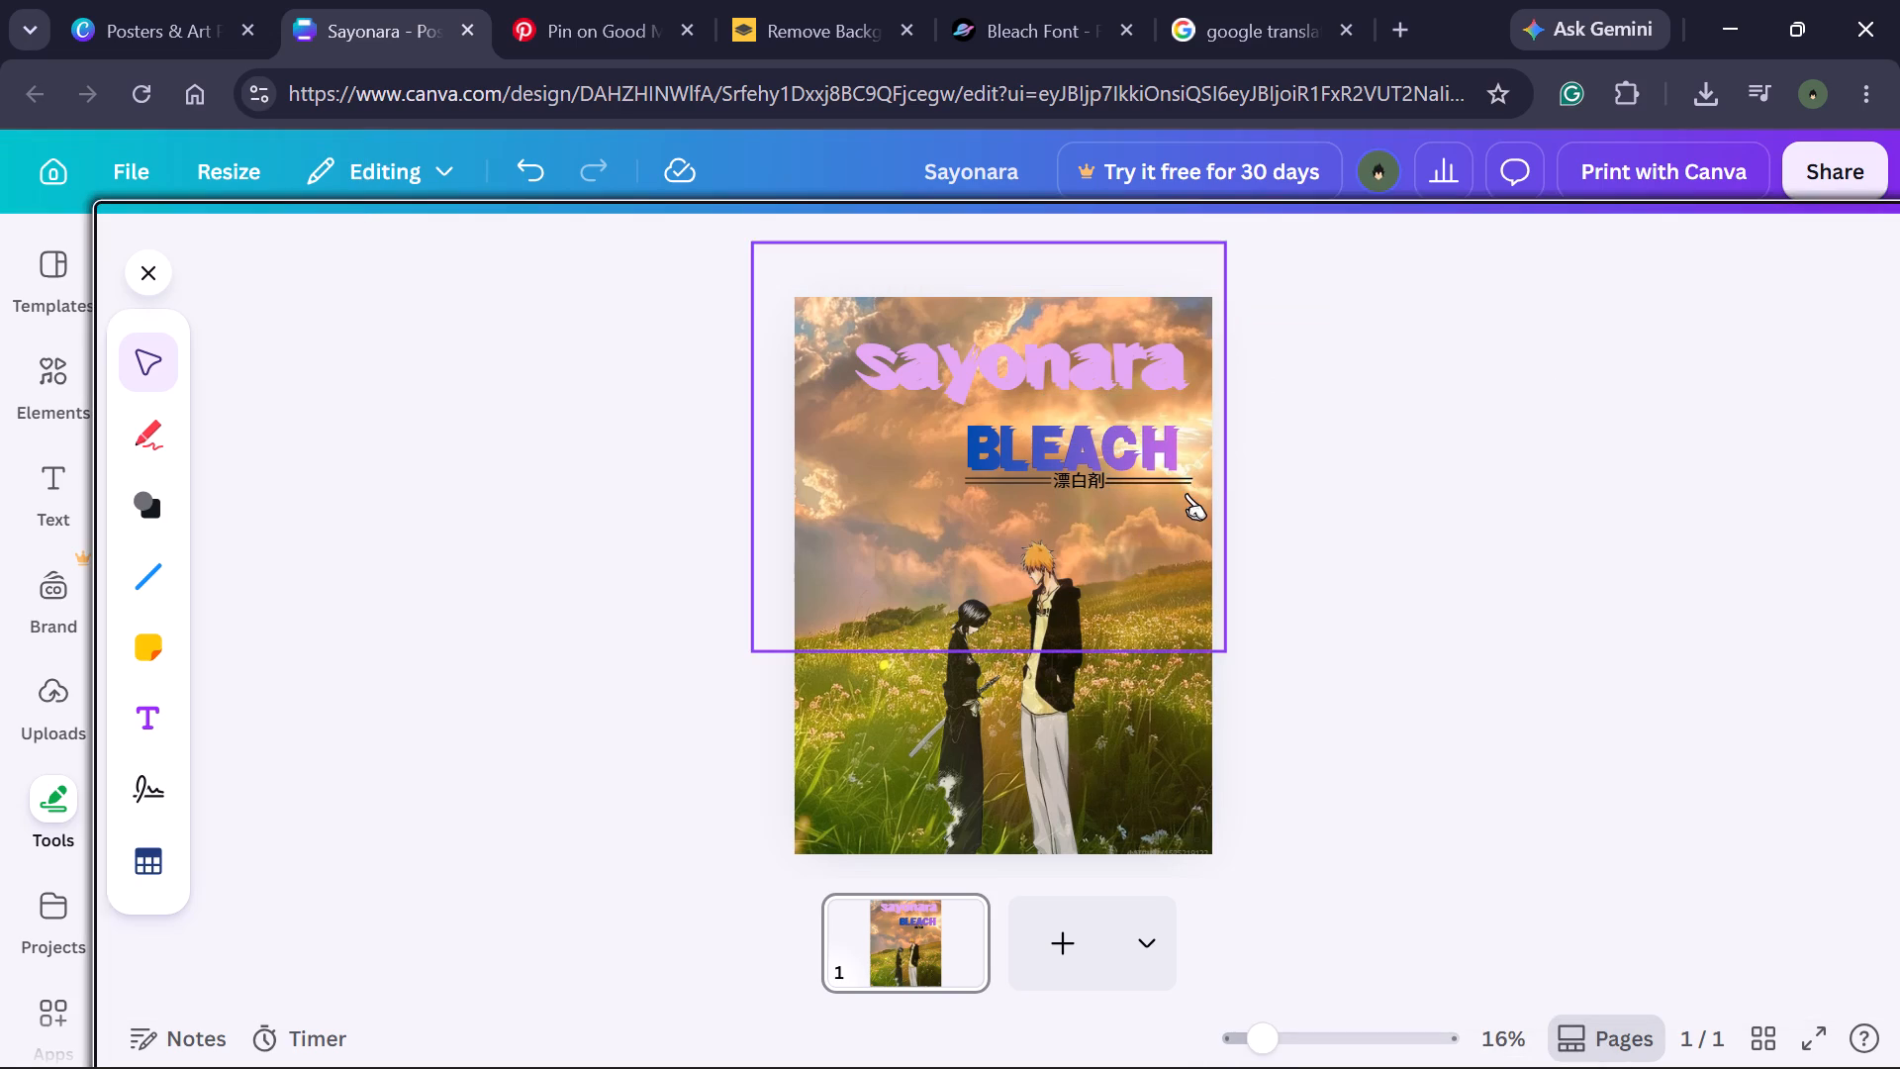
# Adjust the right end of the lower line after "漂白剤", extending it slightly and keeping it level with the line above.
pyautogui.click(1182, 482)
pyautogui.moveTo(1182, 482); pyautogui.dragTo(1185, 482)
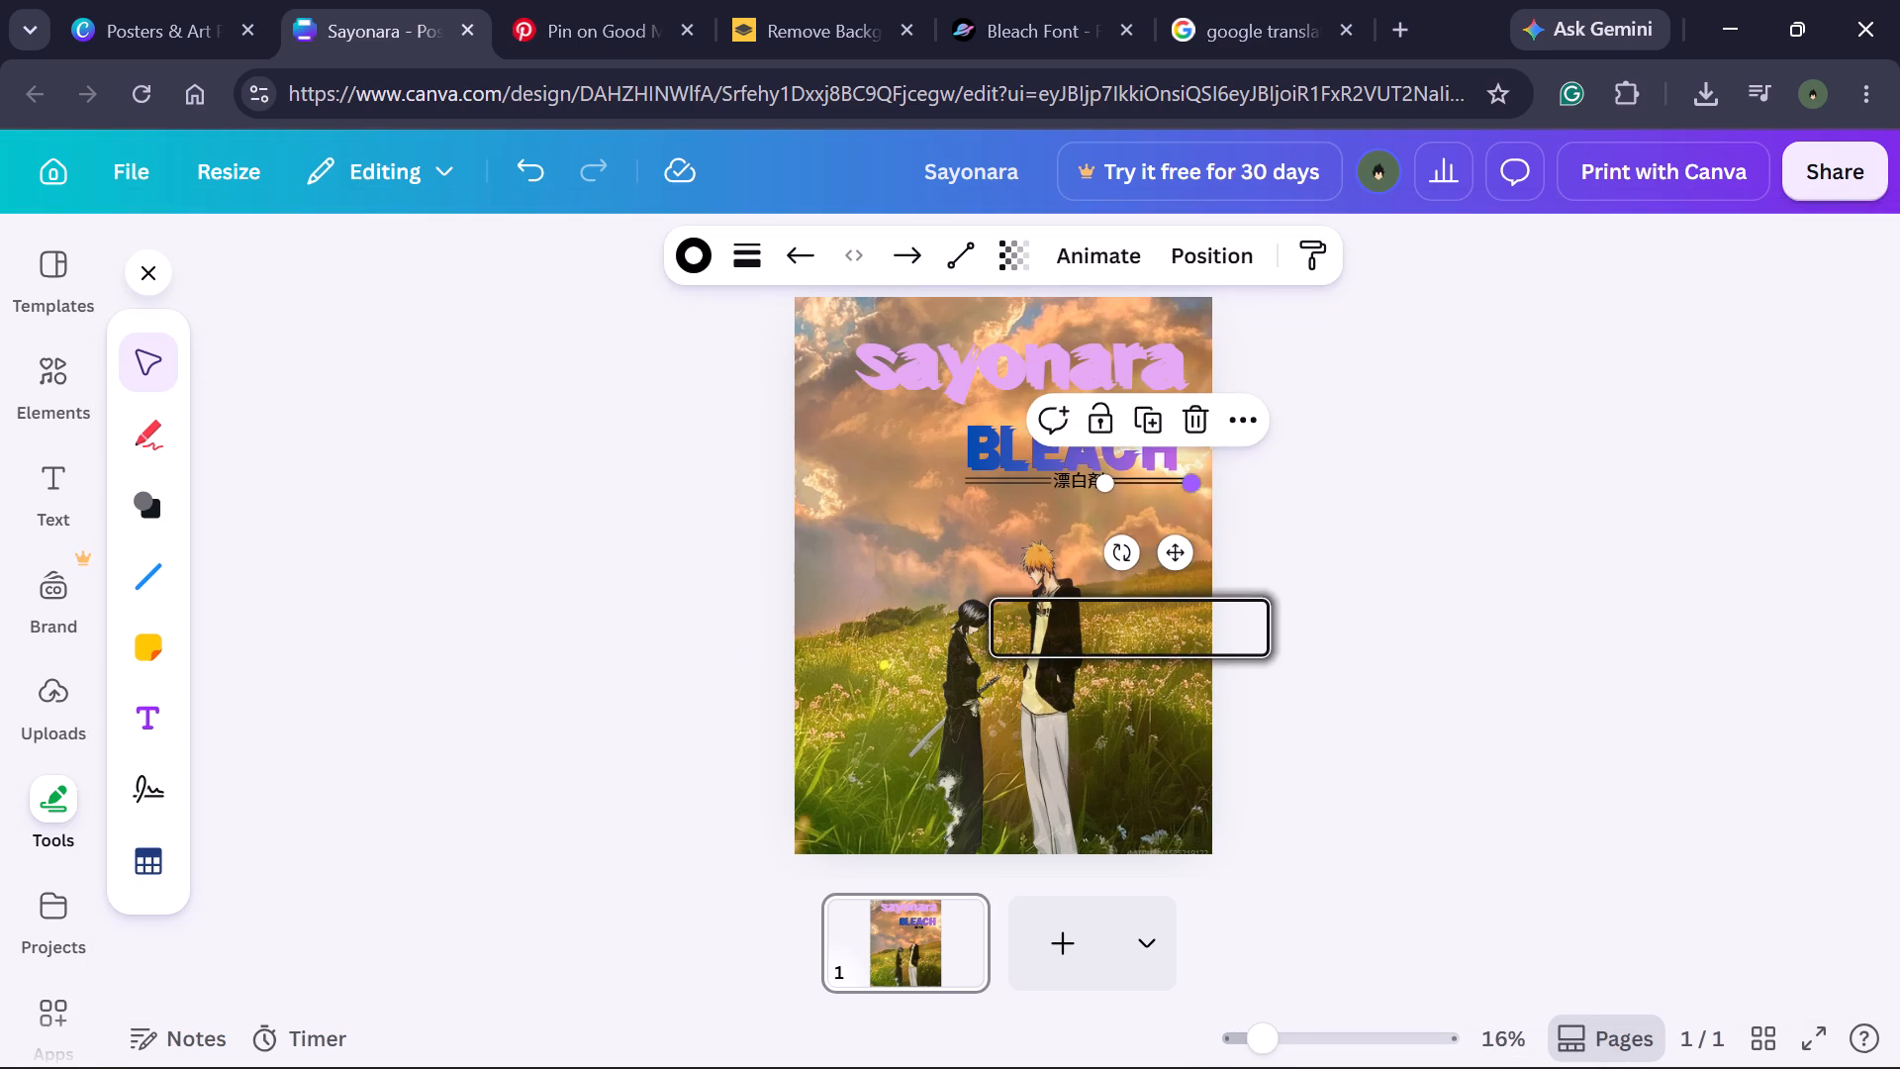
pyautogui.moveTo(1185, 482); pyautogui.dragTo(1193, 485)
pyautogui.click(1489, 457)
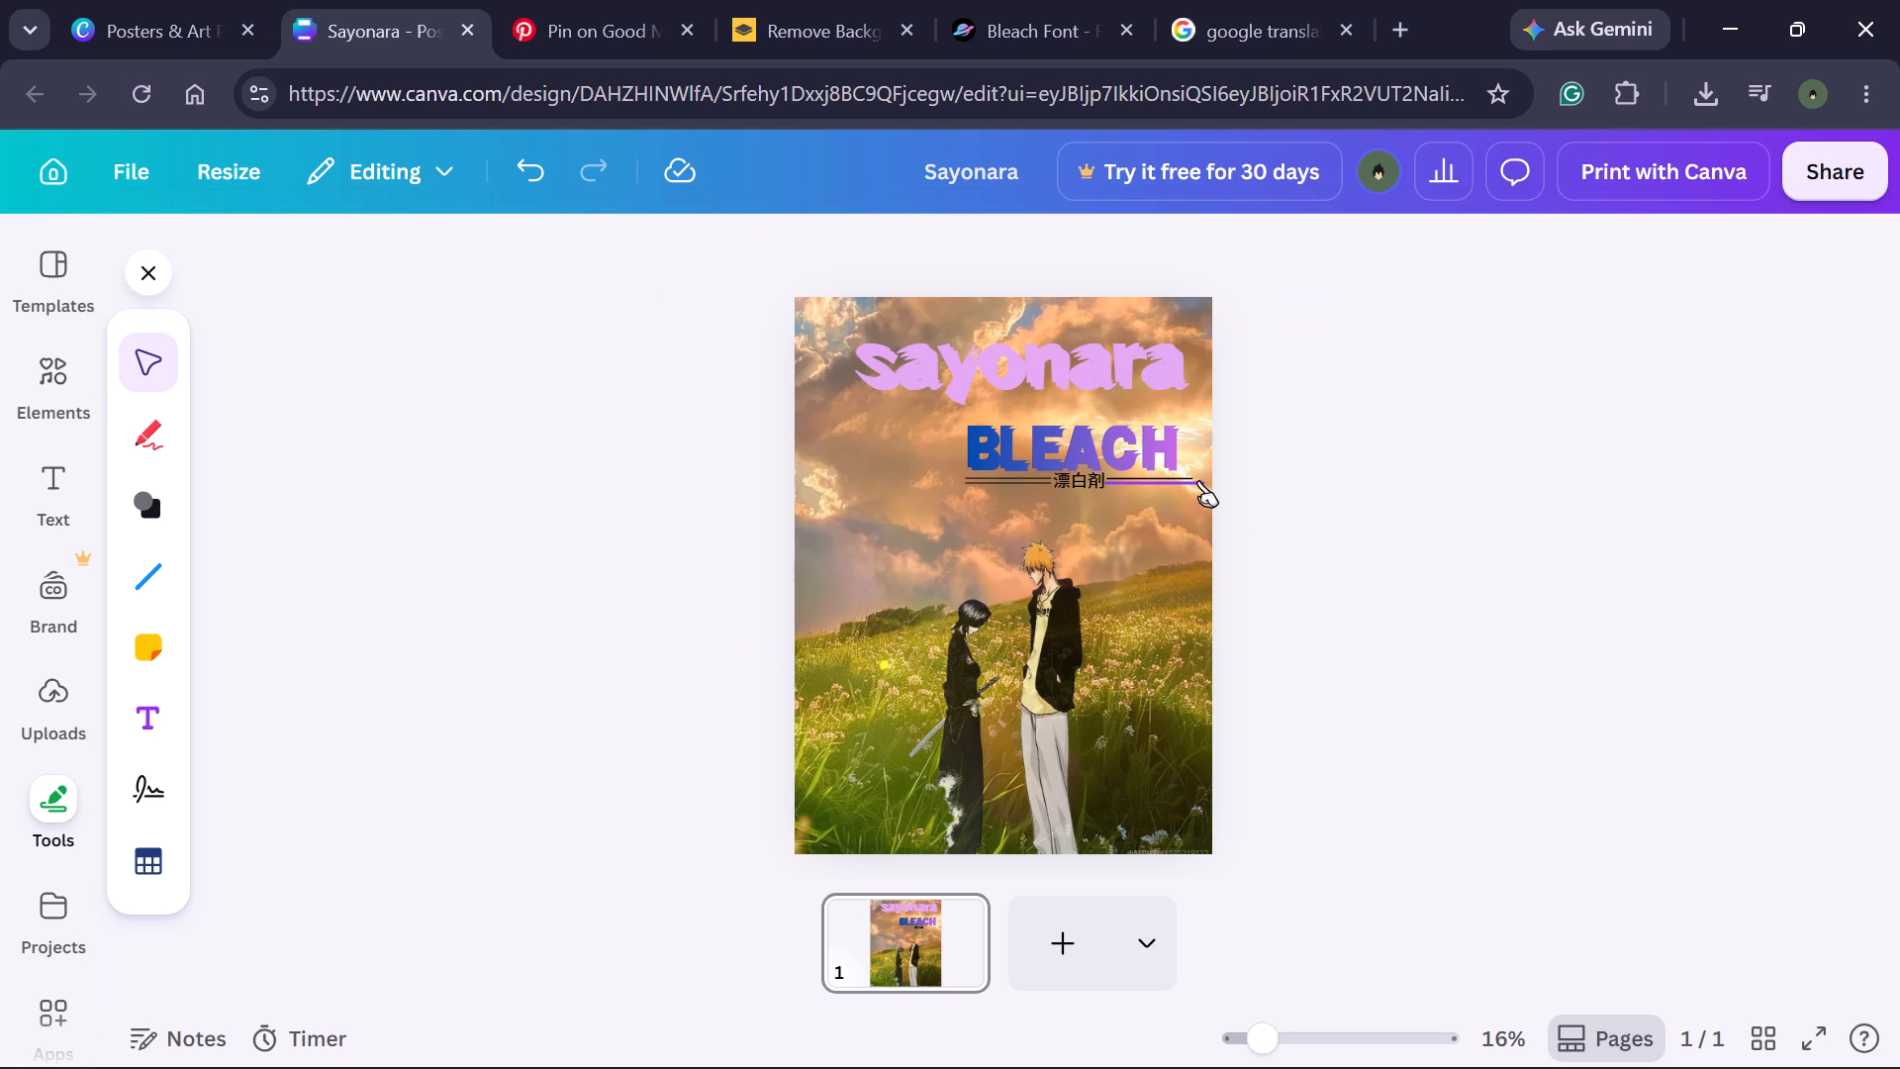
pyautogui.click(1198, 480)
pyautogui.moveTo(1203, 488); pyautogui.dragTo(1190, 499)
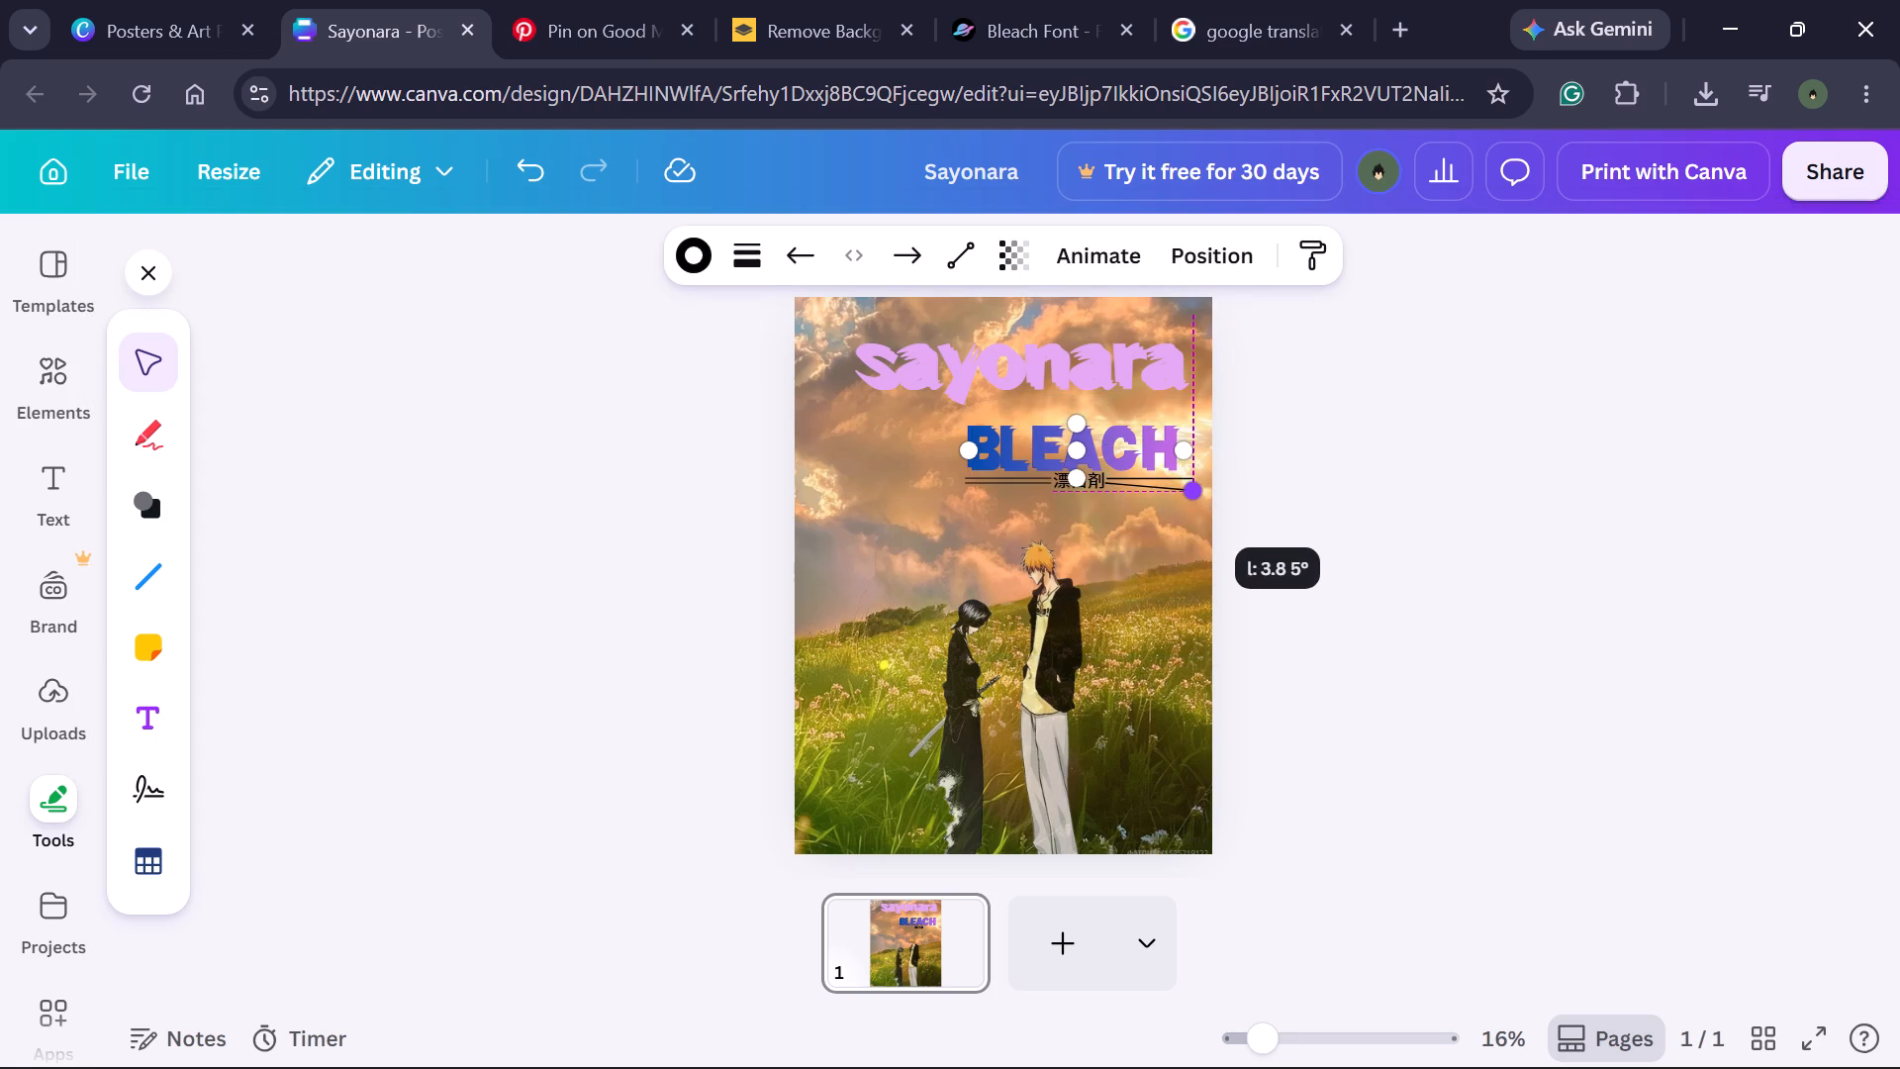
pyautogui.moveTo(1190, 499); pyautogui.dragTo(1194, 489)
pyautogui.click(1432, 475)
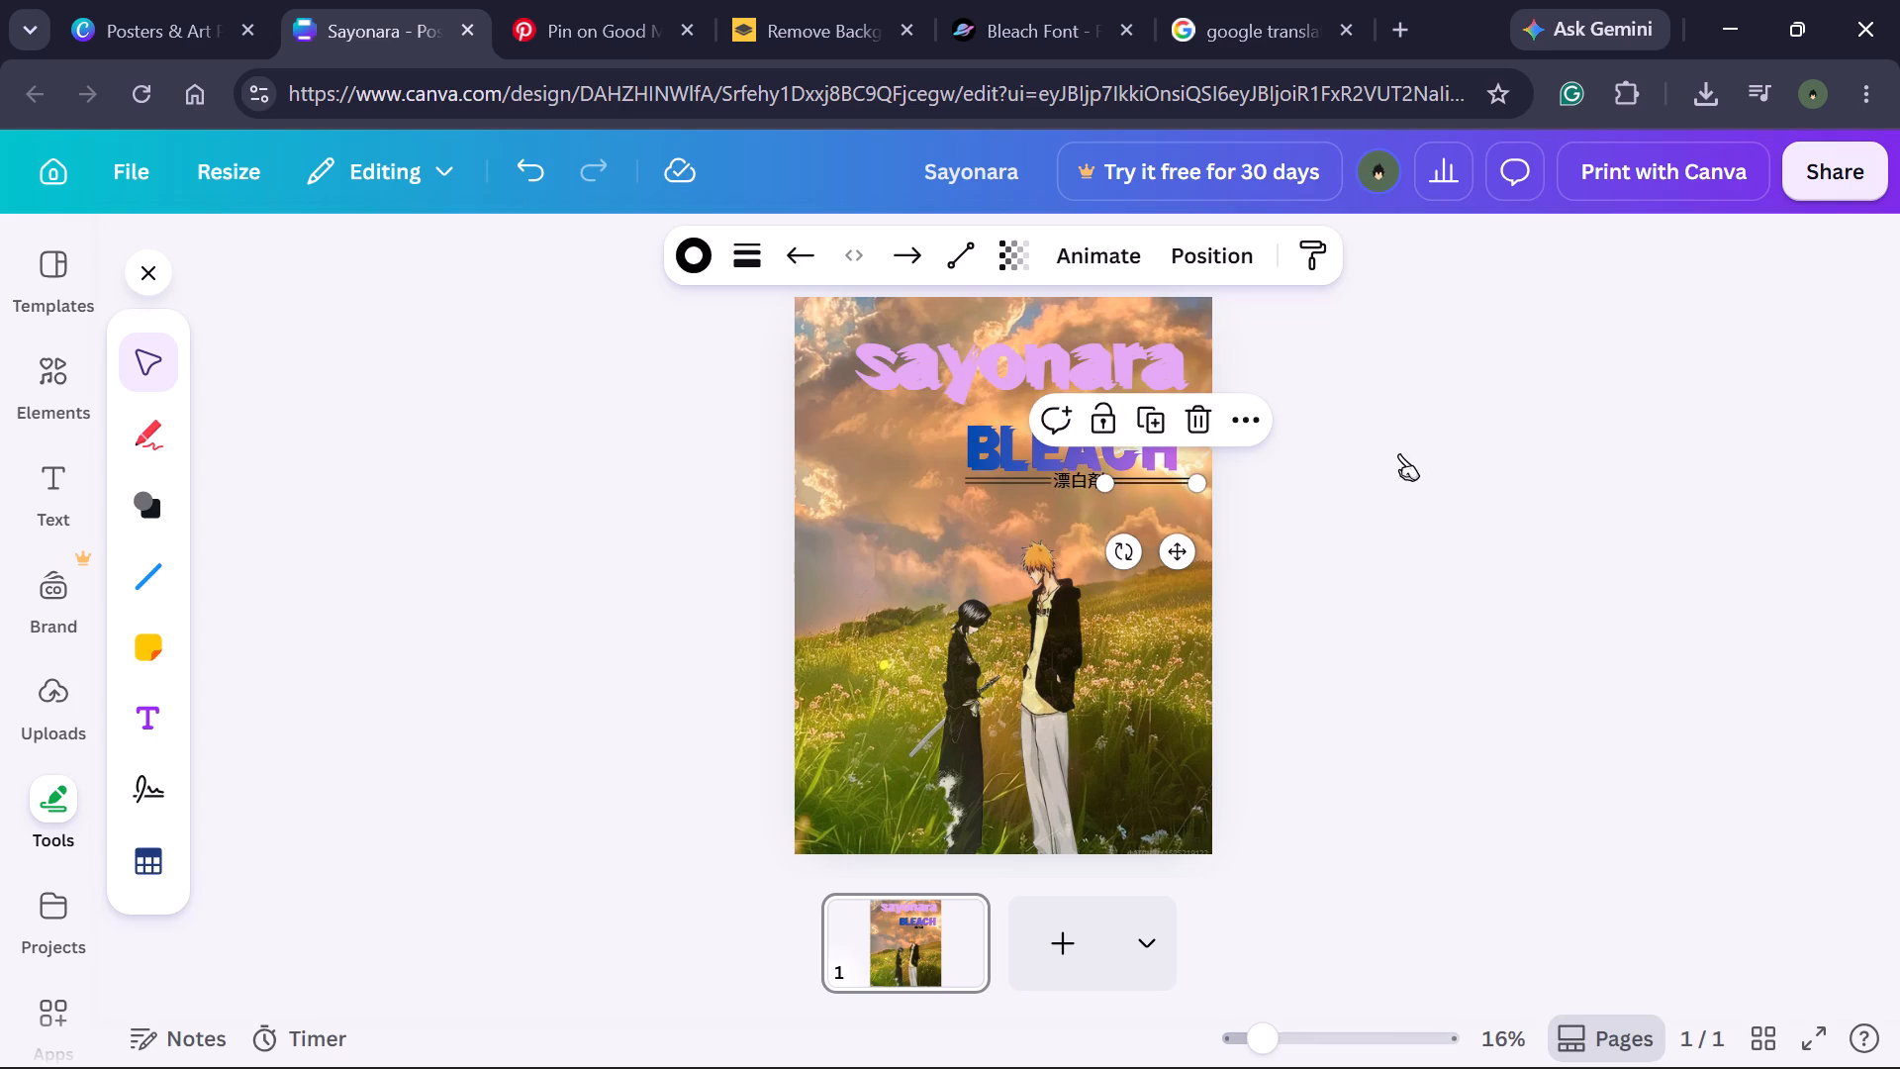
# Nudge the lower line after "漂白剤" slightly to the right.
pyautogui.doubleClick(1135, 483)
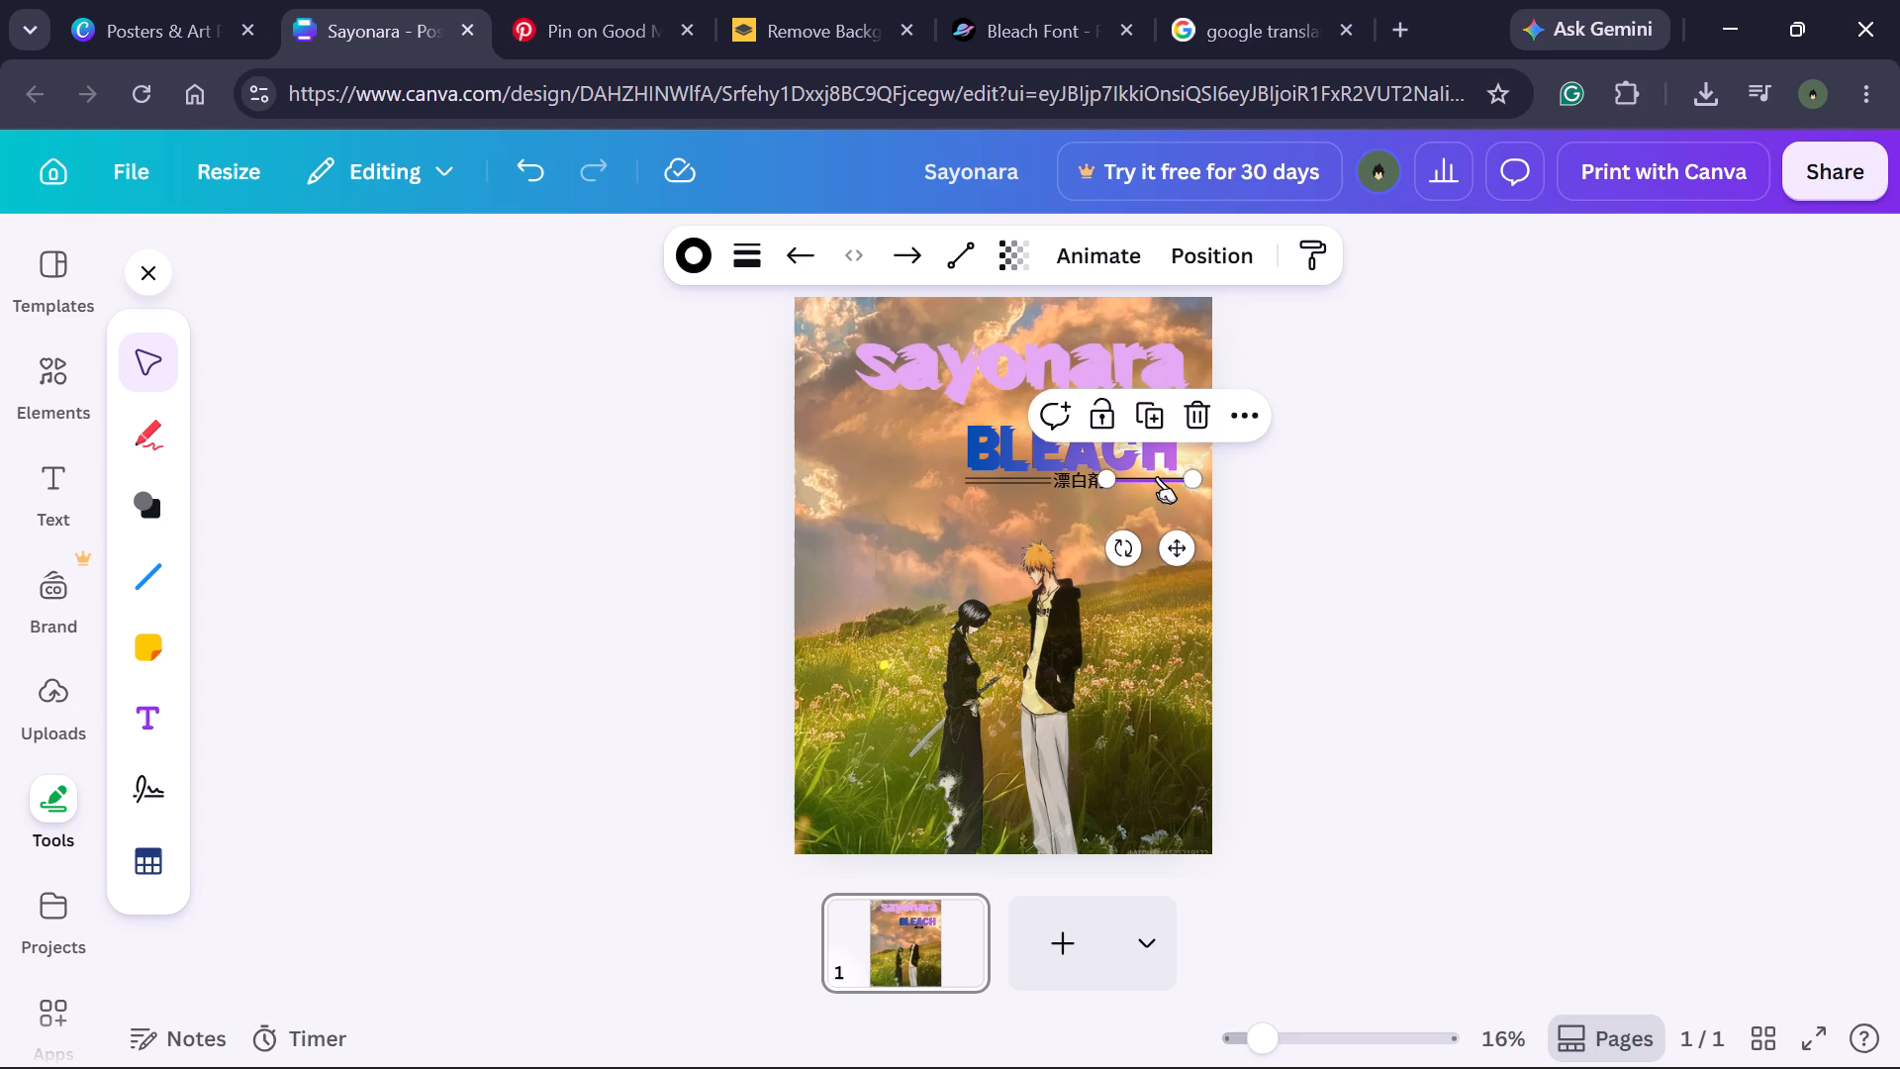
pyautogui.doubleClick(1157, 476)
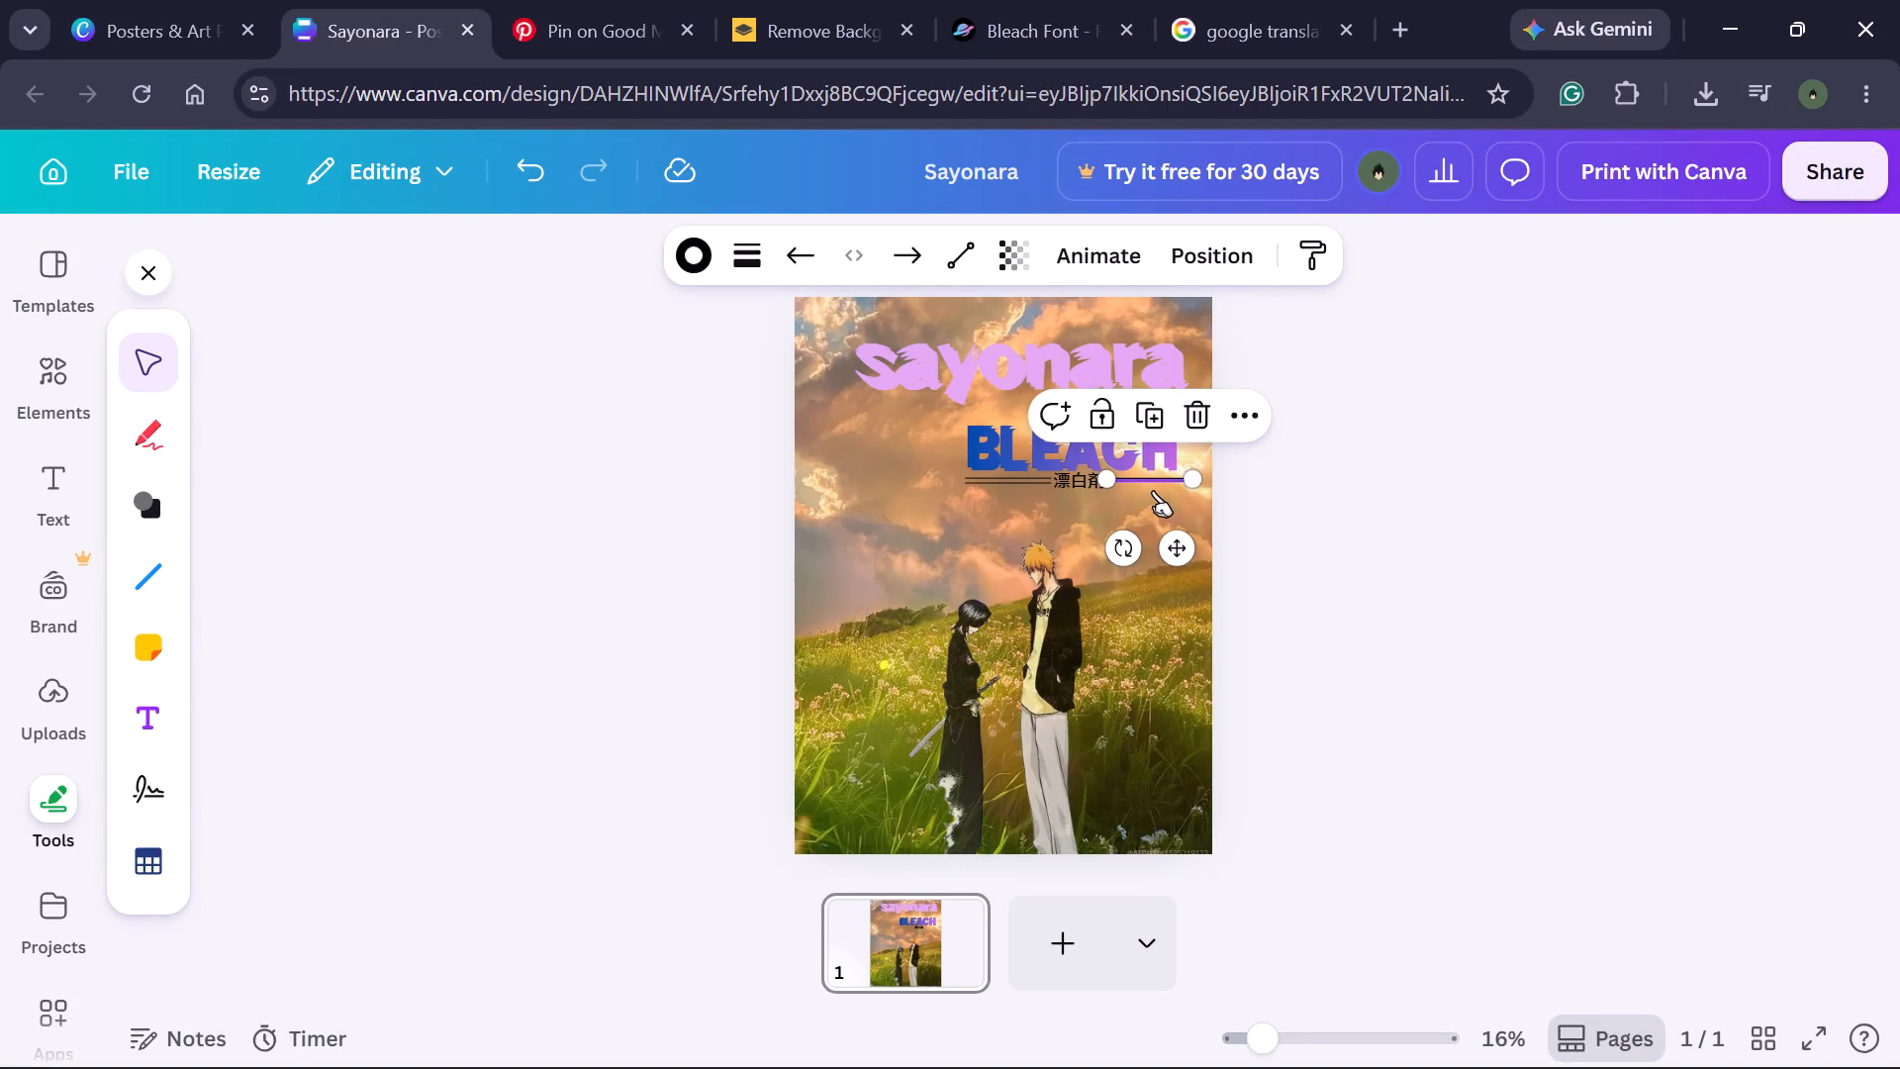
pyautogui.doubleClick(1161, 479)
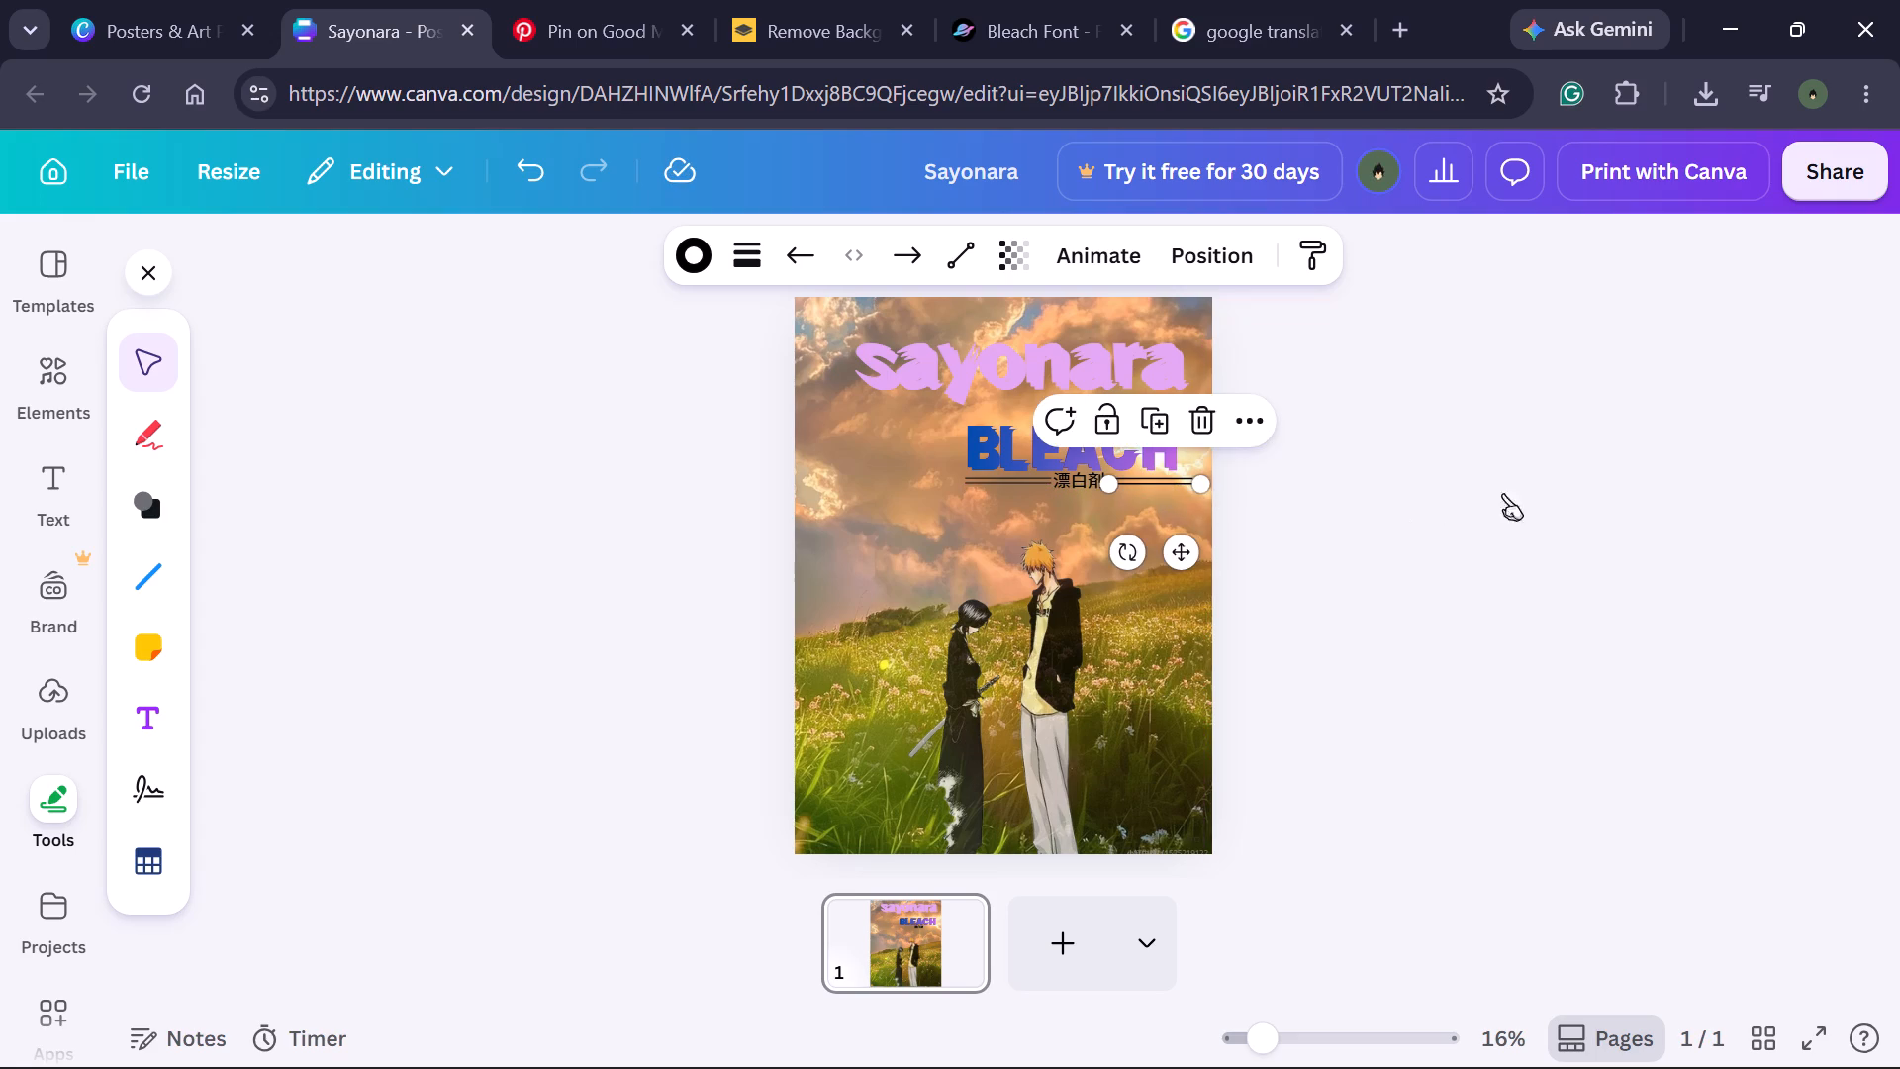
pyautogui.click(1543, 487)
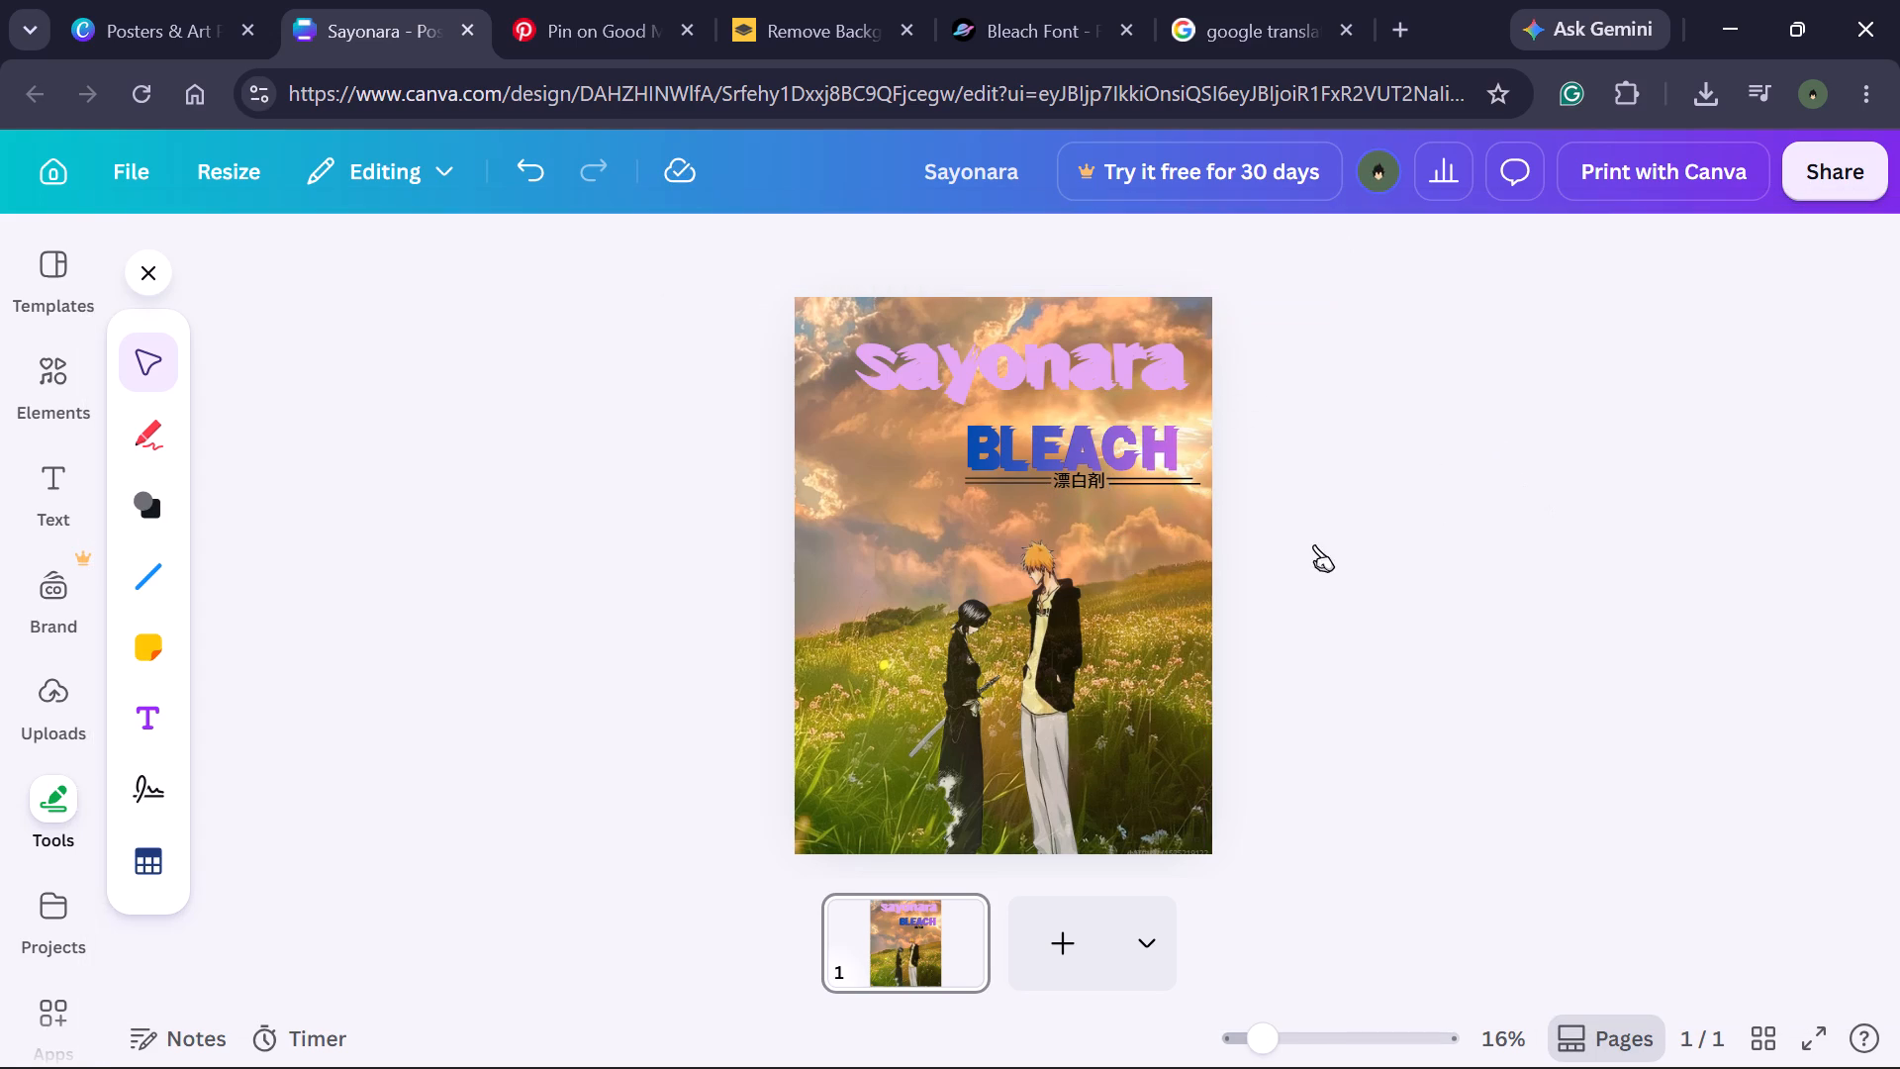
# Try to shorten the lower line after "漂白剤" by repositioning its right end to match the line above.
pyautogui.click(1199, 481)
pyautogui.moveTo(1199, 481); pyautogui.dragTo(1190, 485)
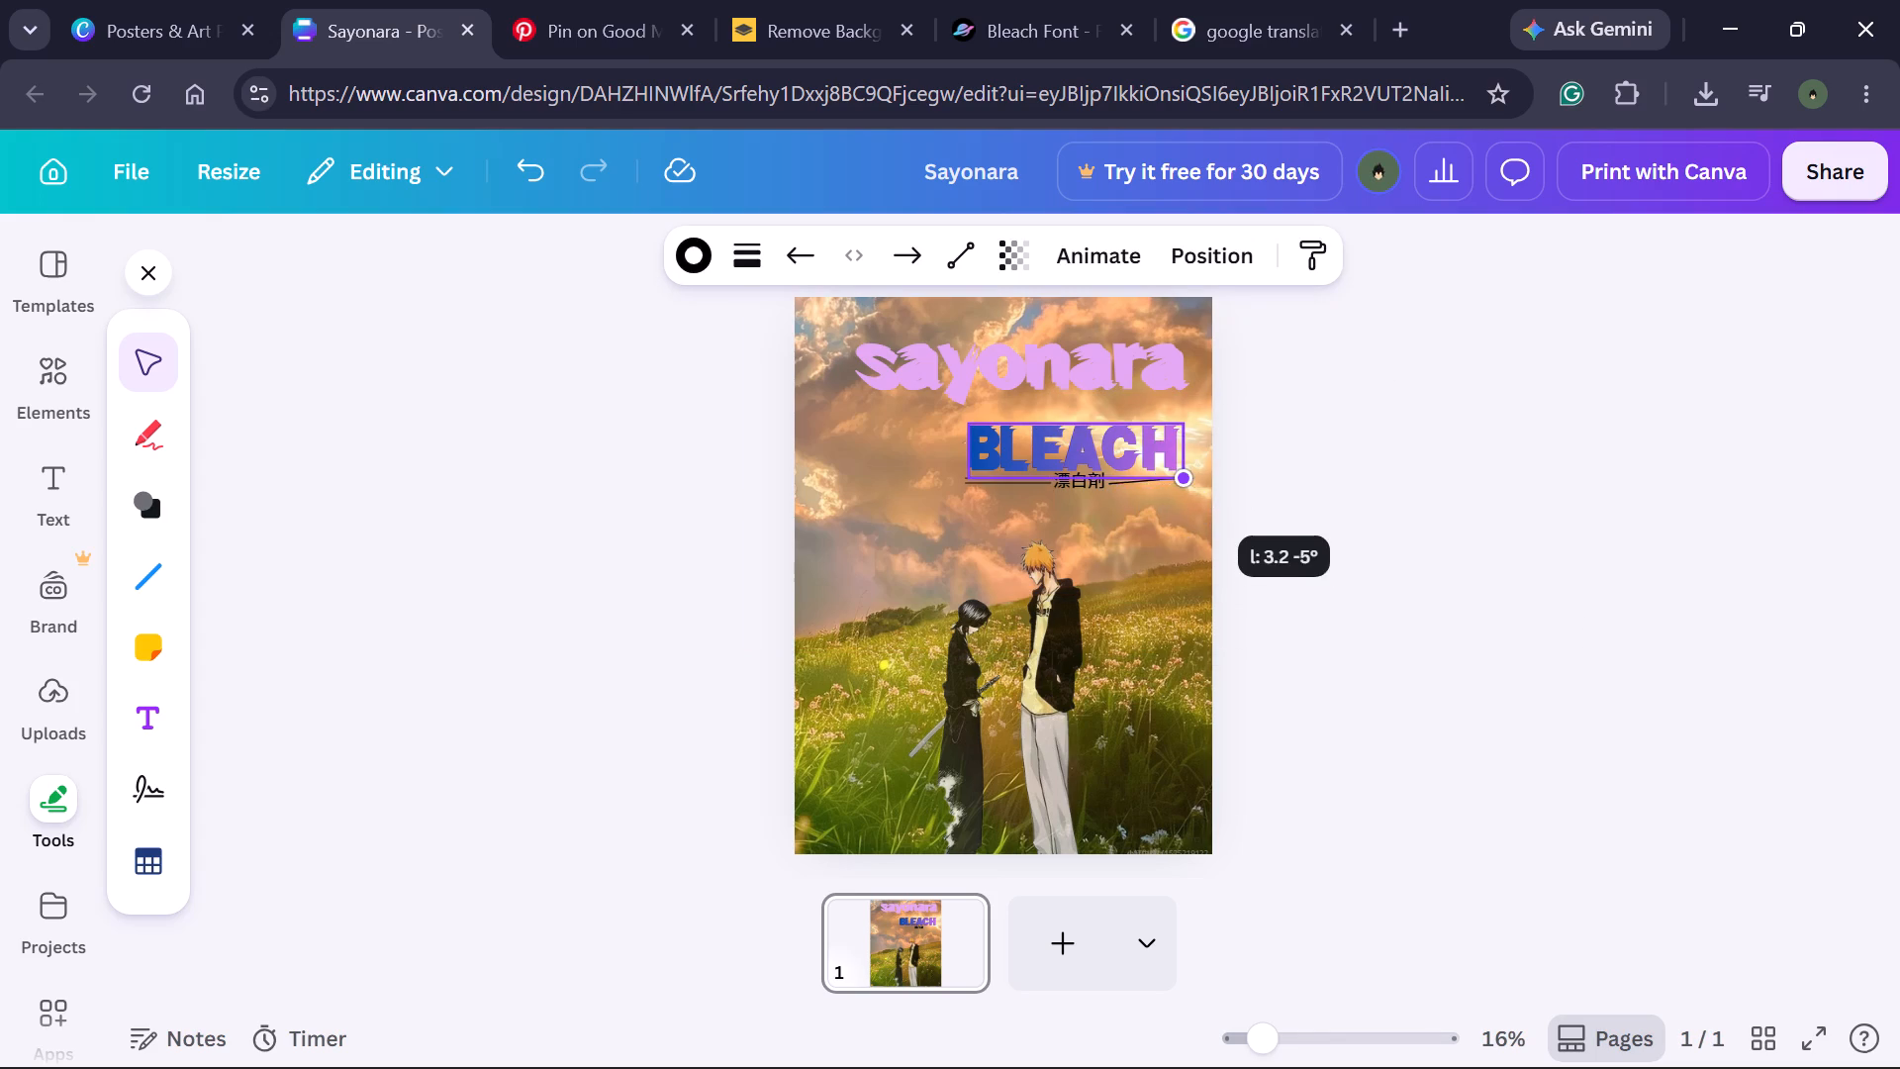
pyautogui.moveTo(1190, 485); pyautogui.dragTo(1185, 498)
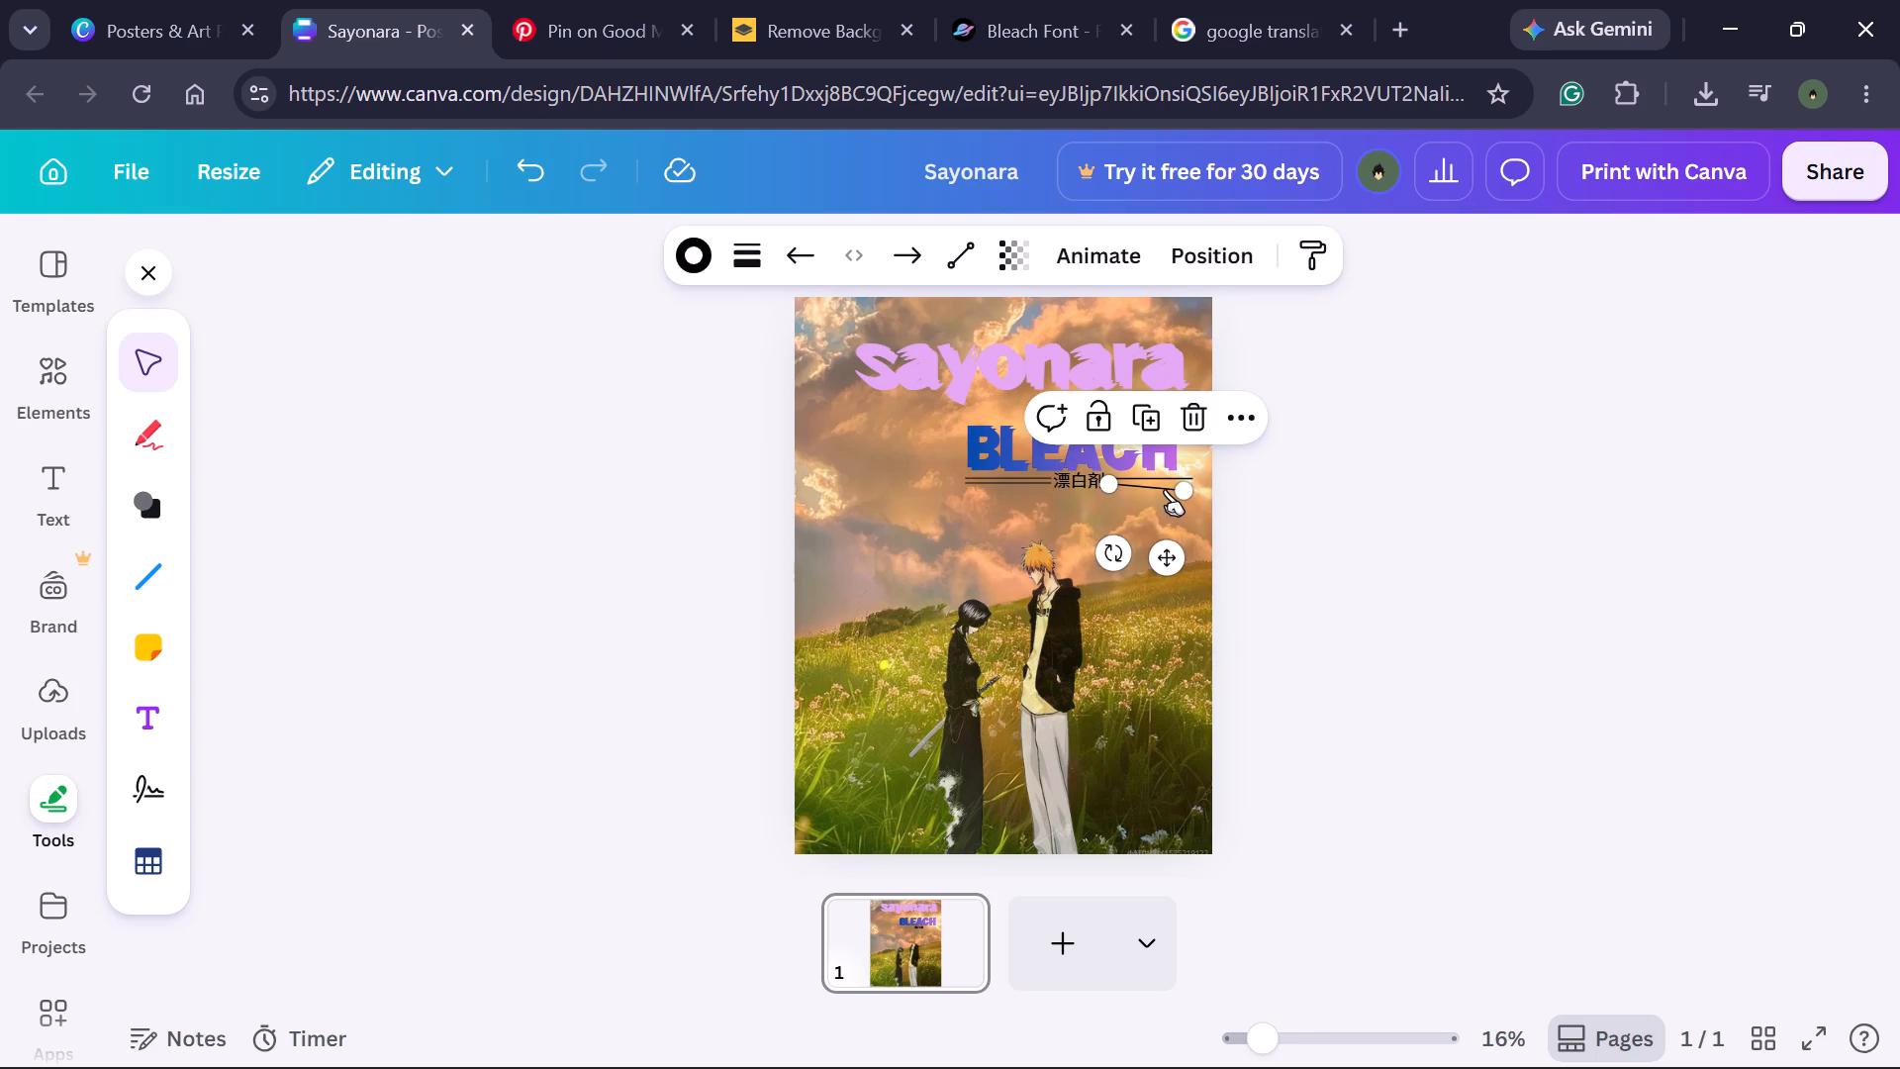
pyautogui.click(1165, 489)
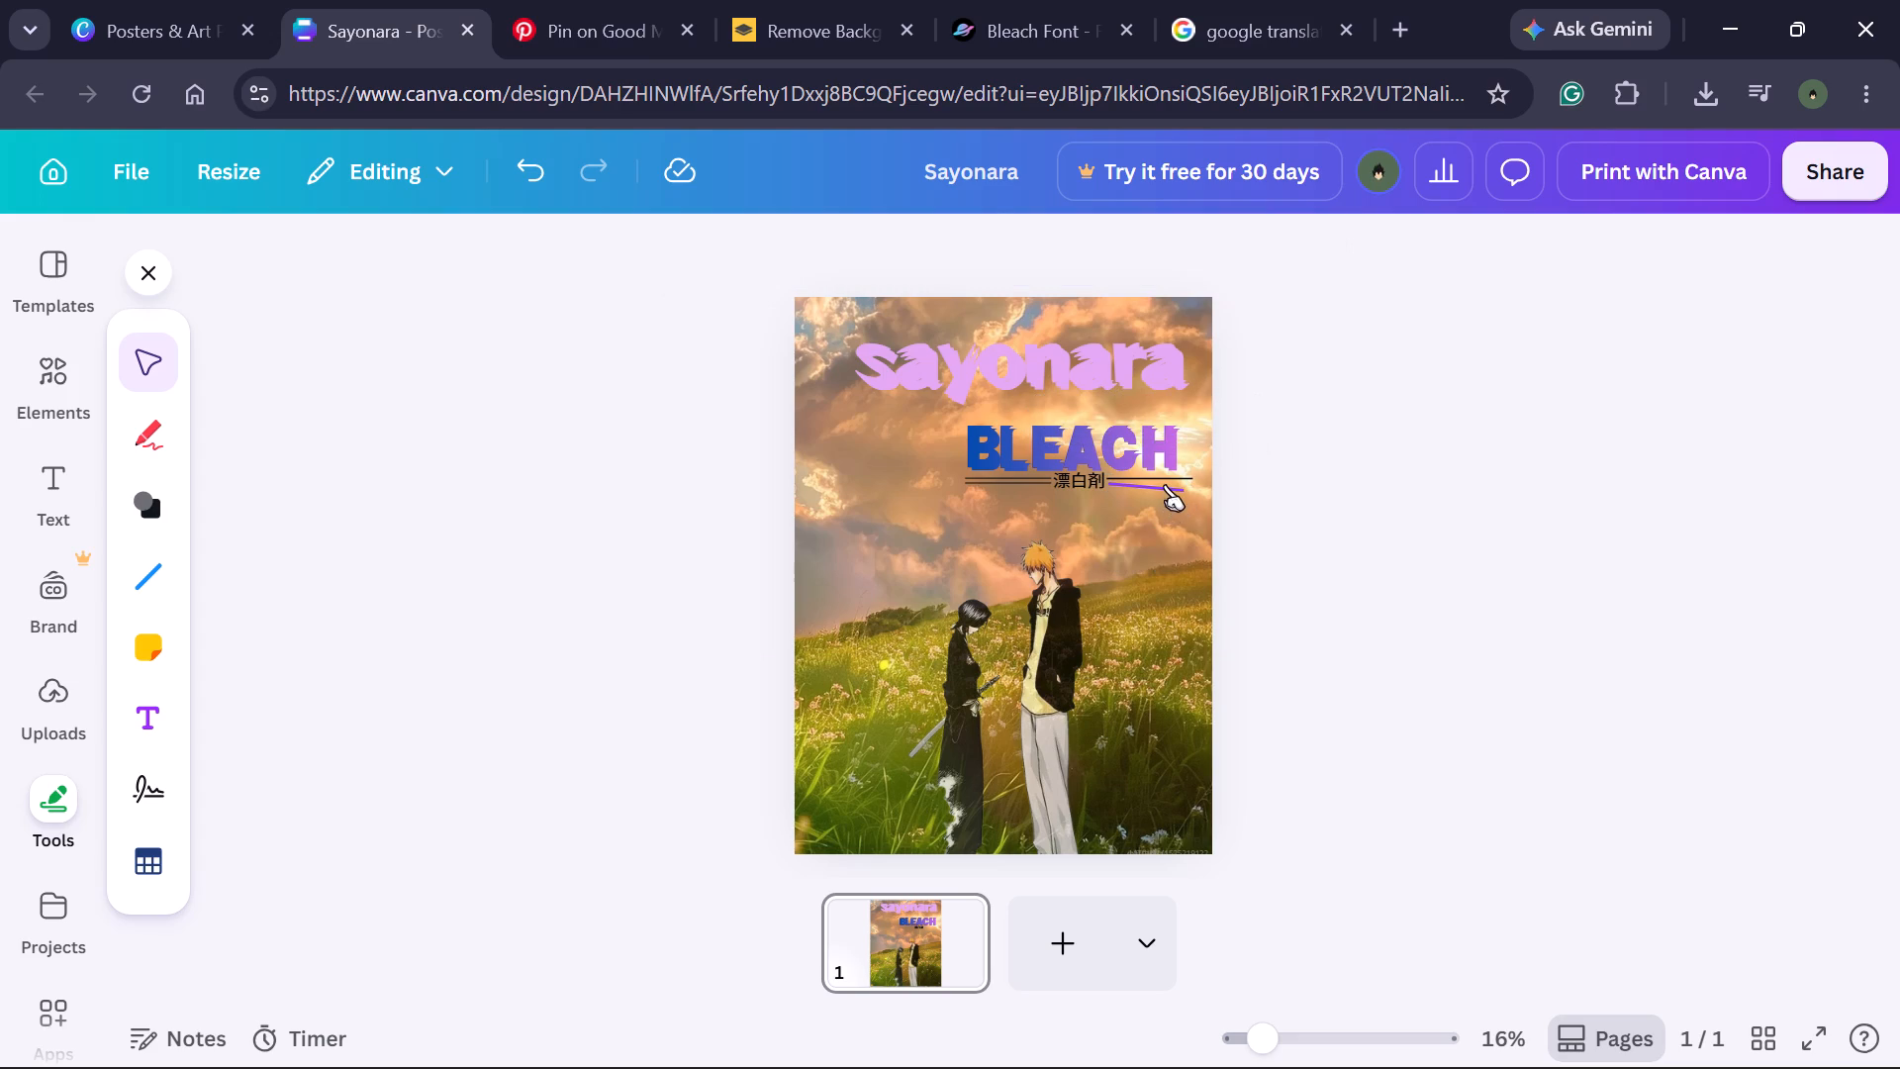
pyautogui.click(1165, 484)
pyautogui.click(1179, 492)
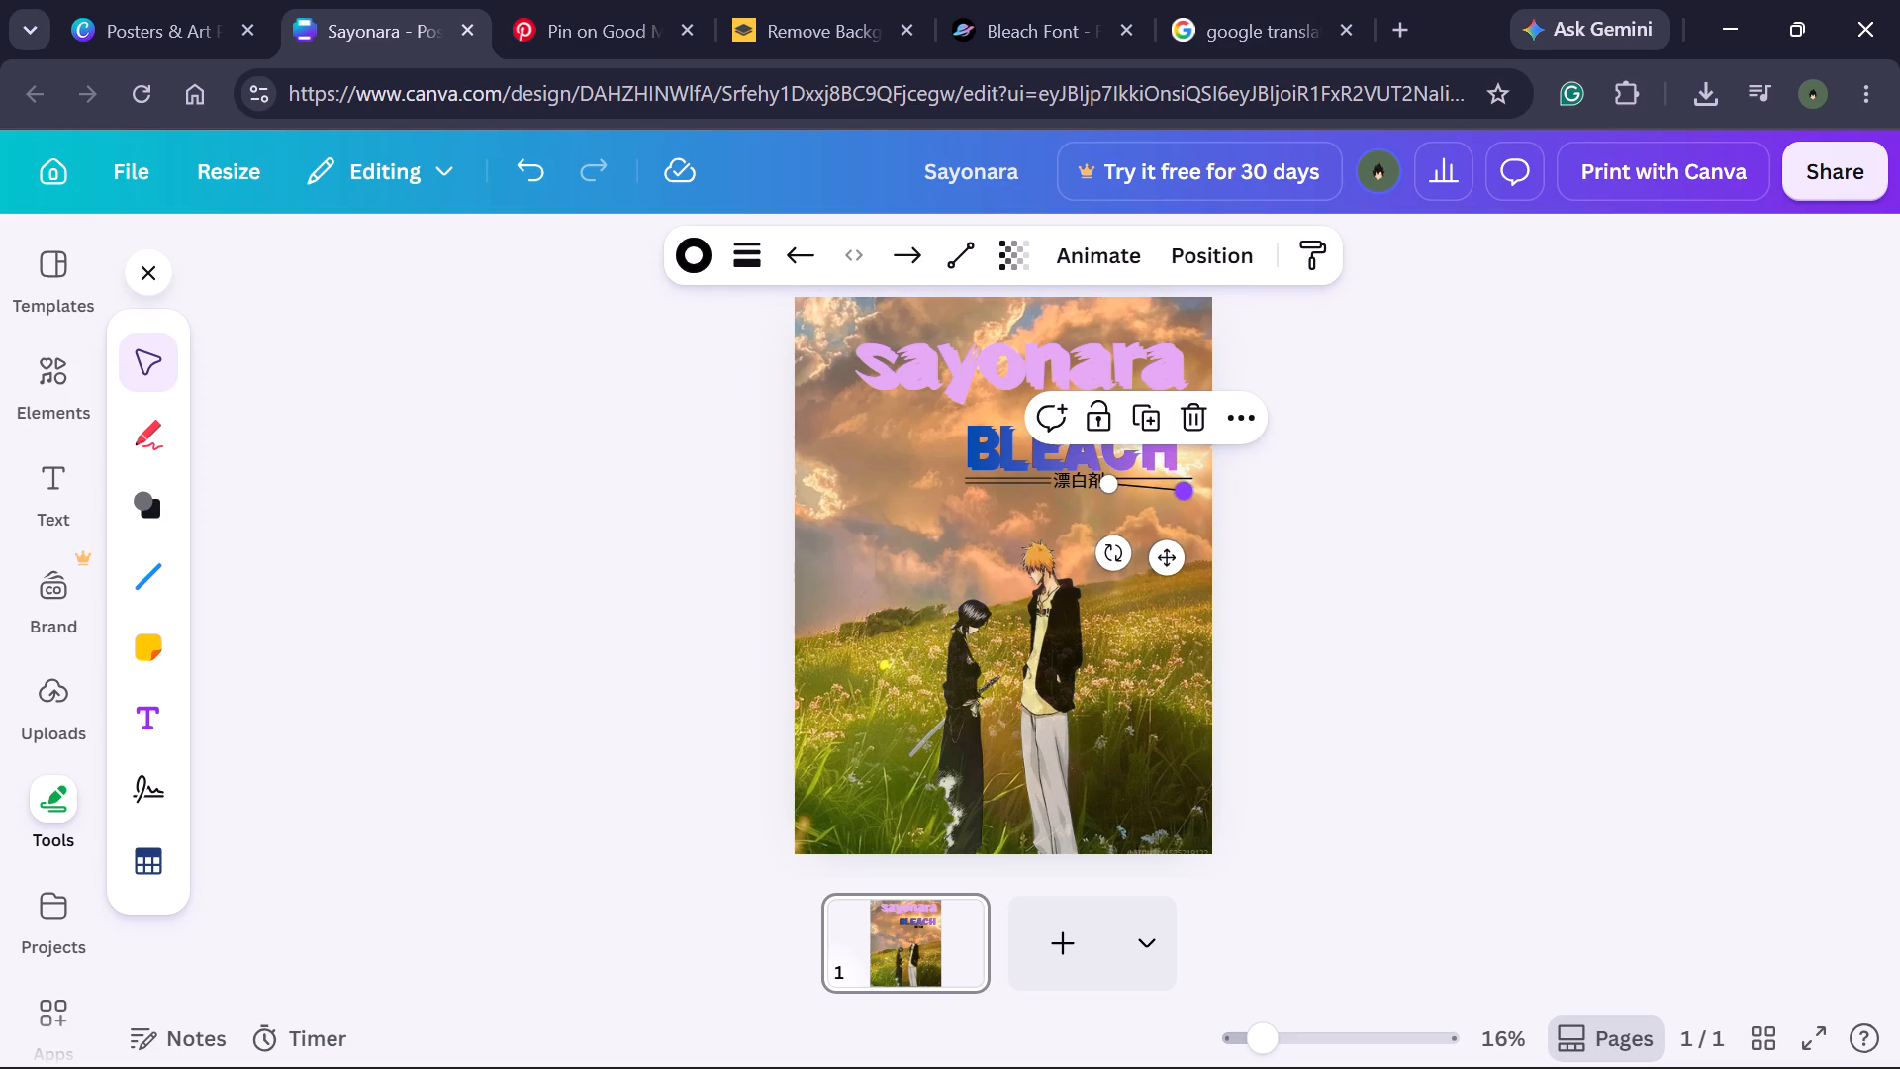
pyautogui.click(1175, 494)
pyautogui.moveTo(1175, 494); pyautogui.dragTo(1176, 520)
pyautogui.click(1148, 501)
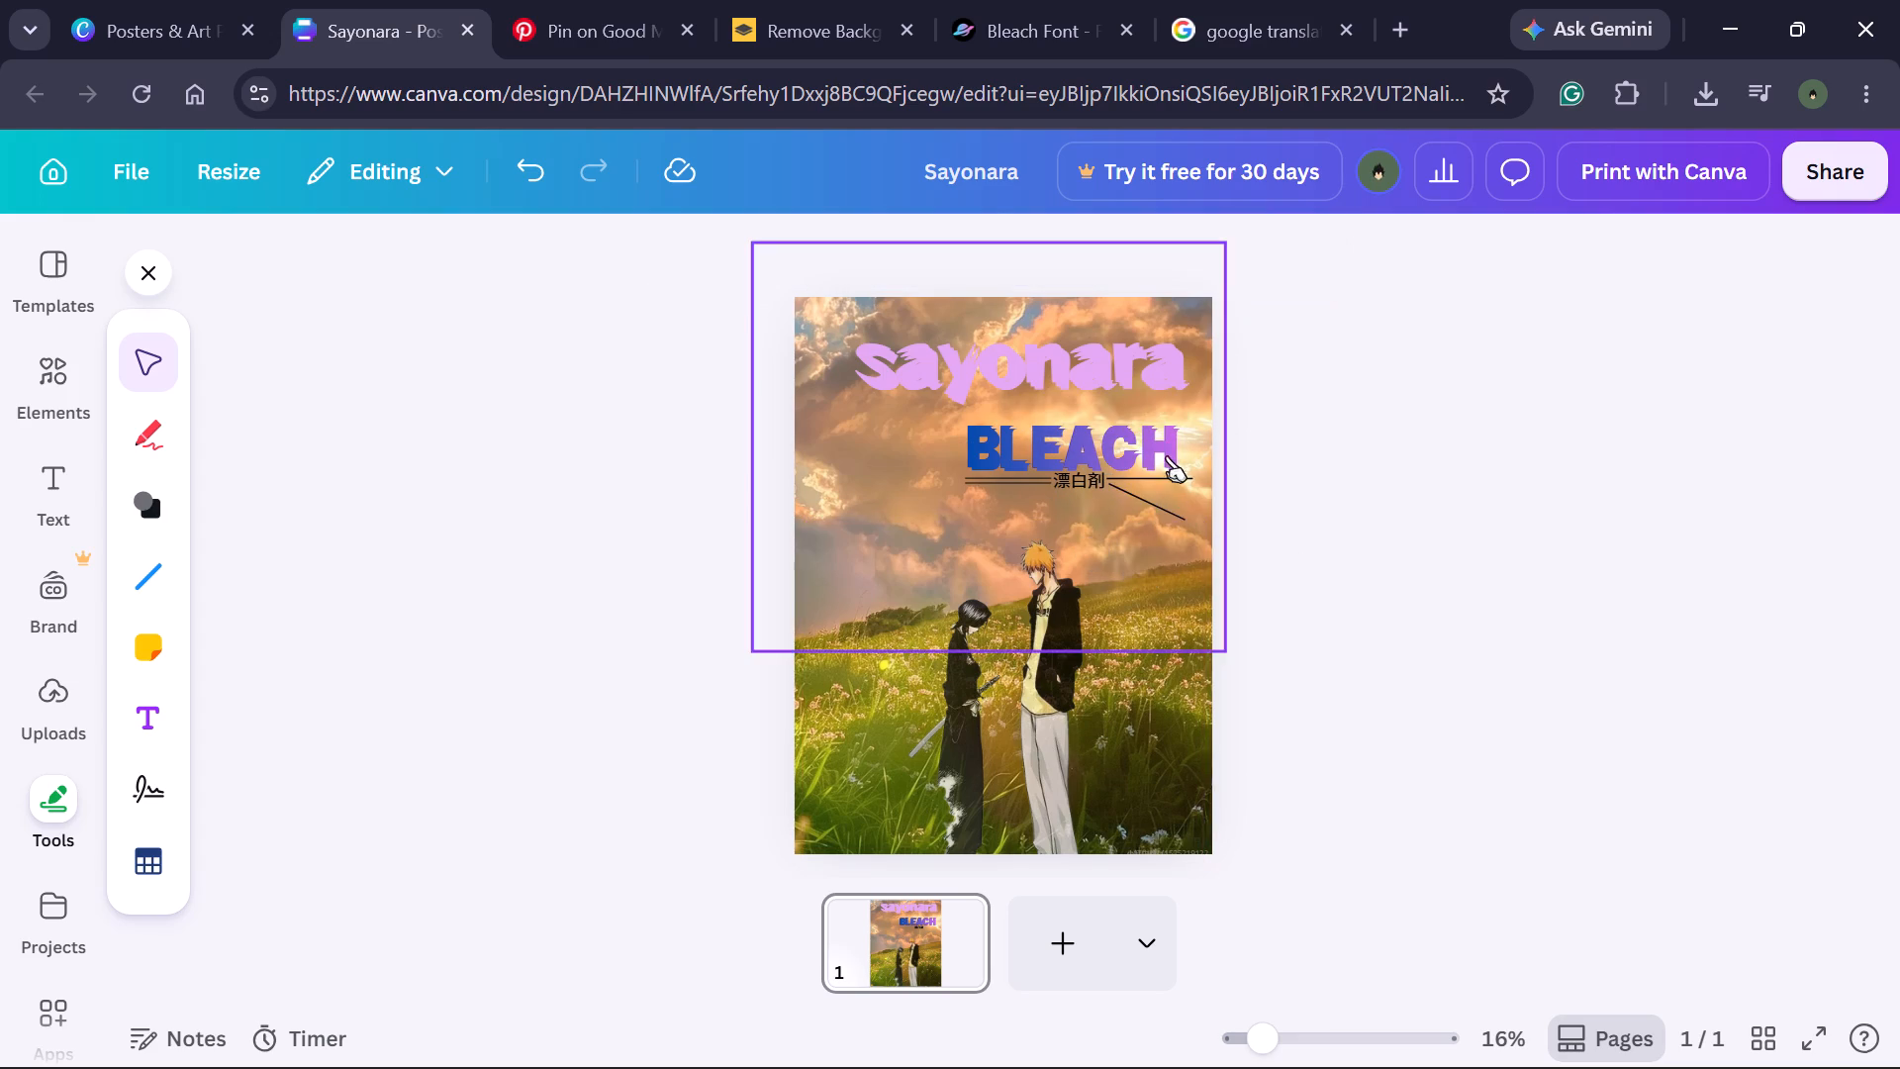
# Delete the slanted lower line after "漂白剤".
pyautogui.click(1159, 513)
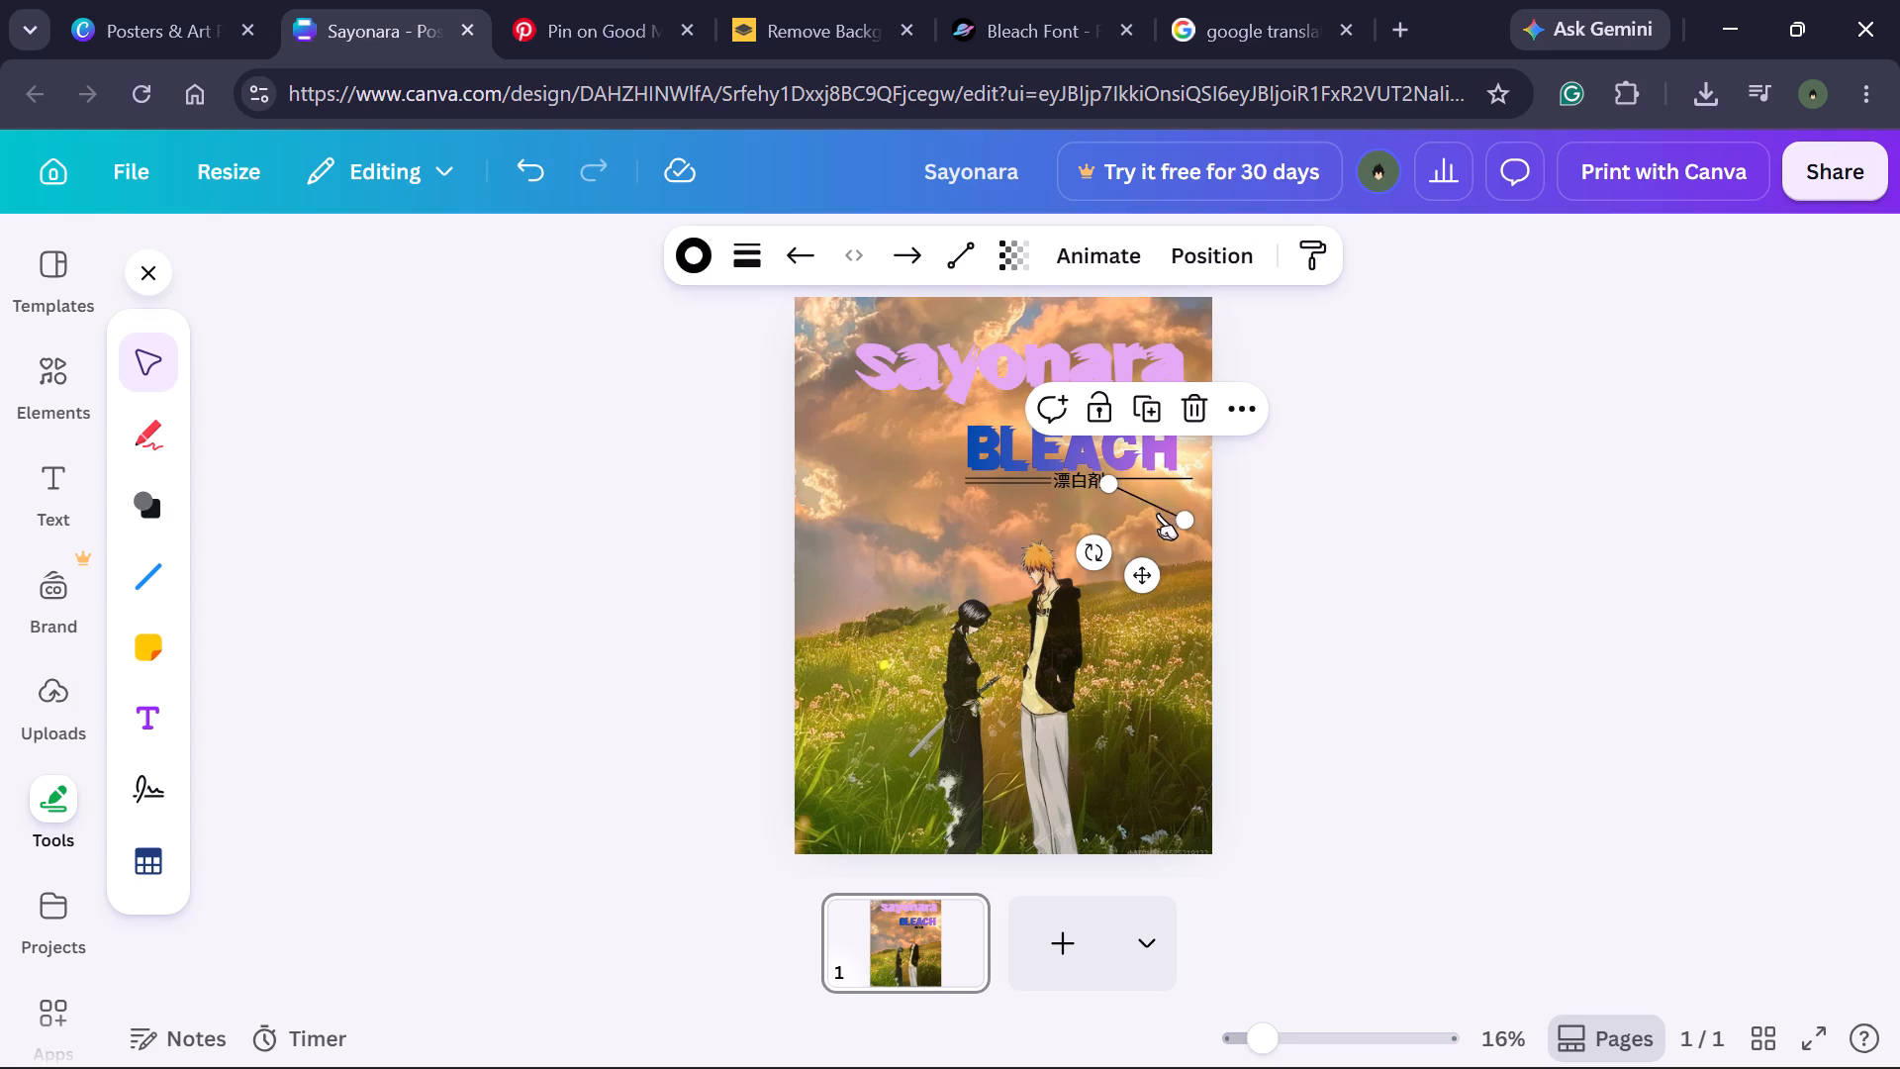
pyautogui.click(1199, 410)
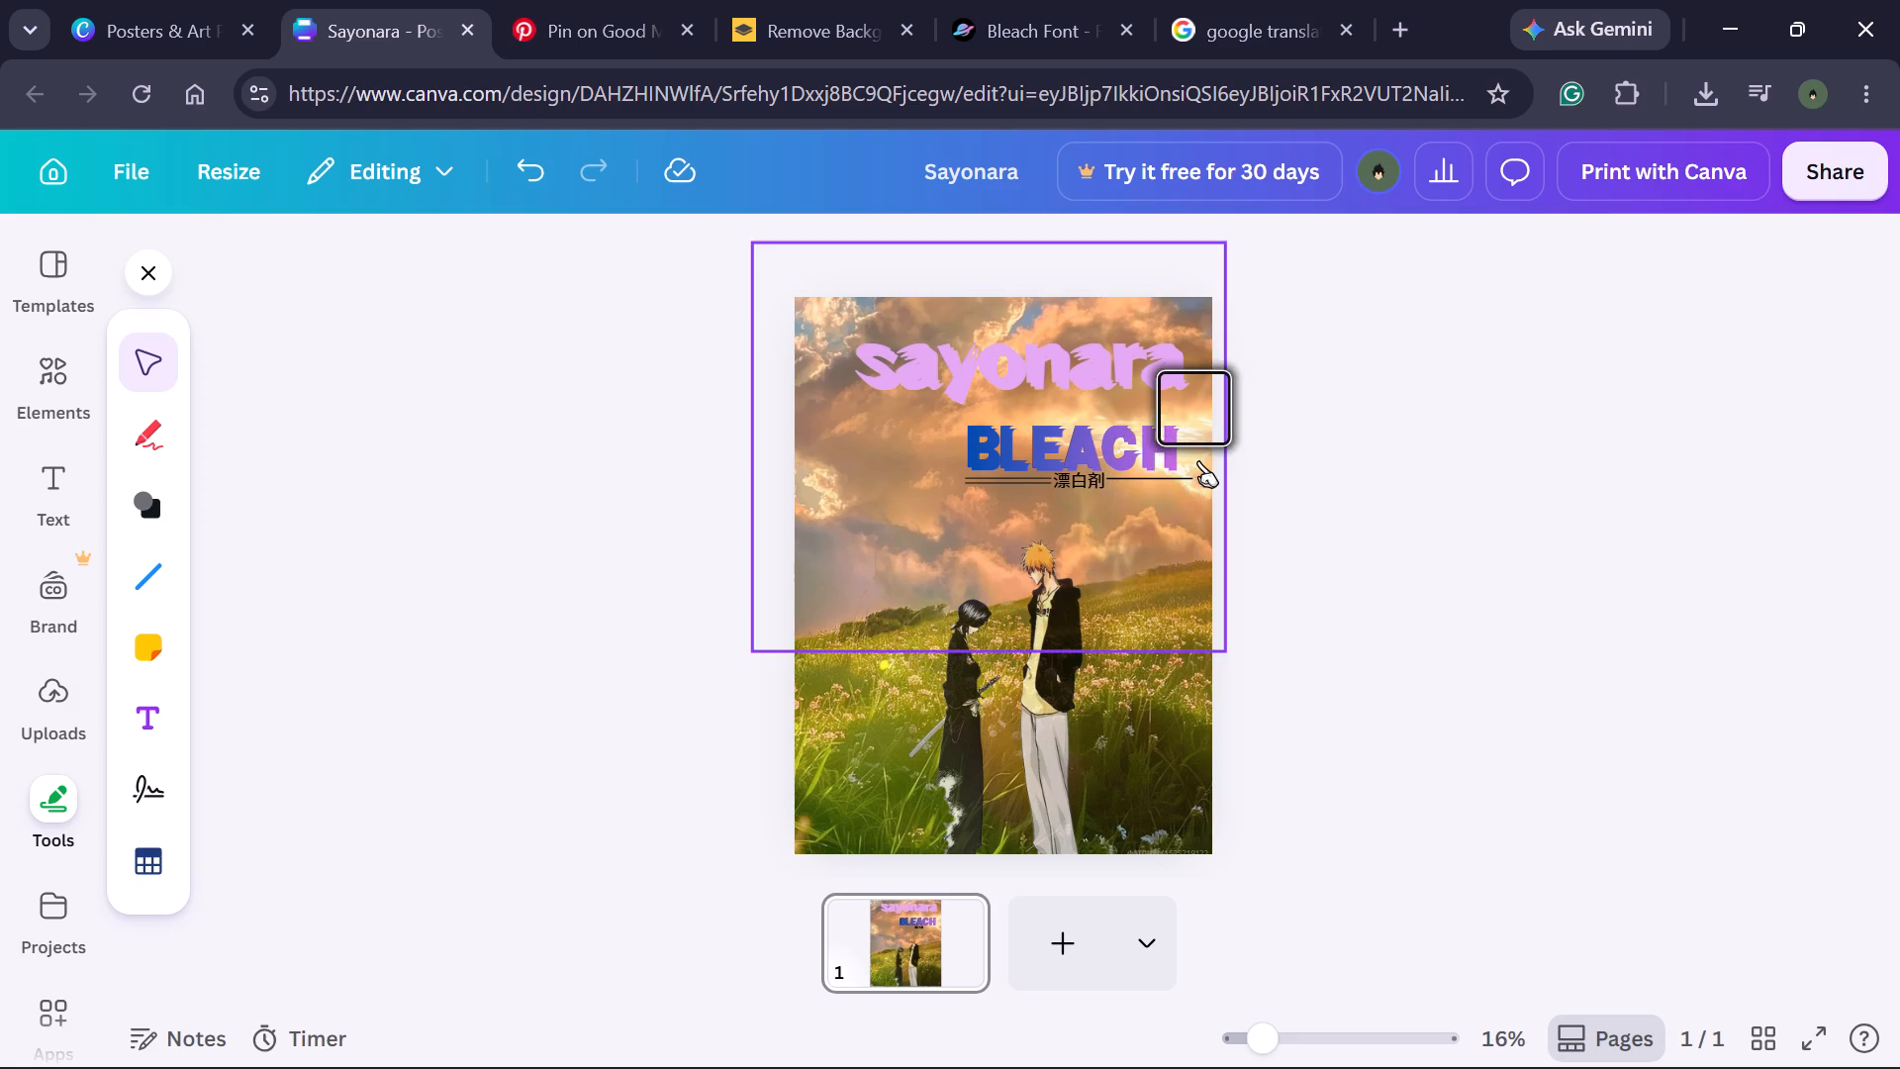
# Duplicate the remaining horizontal line after "漂白剤".
pyautogui.click(1153, 473)
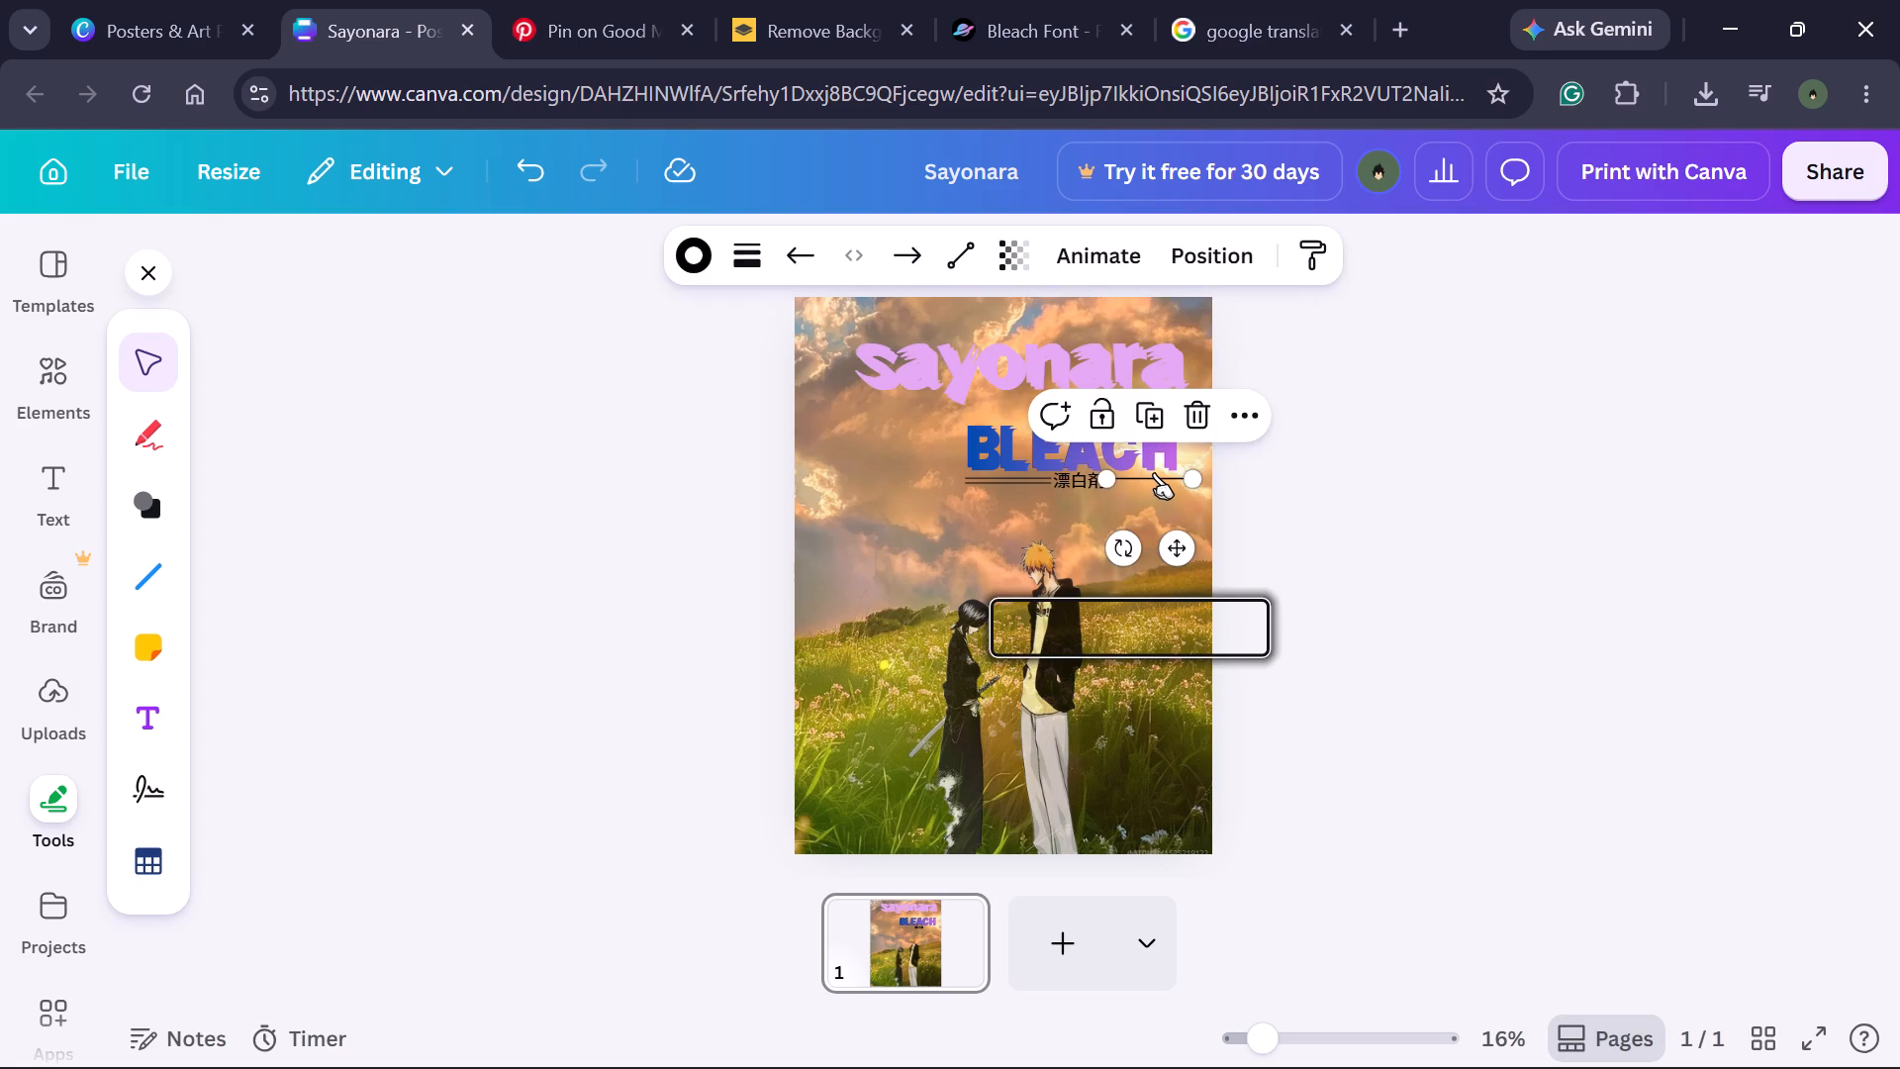
pyautogui.click(1157, 401)
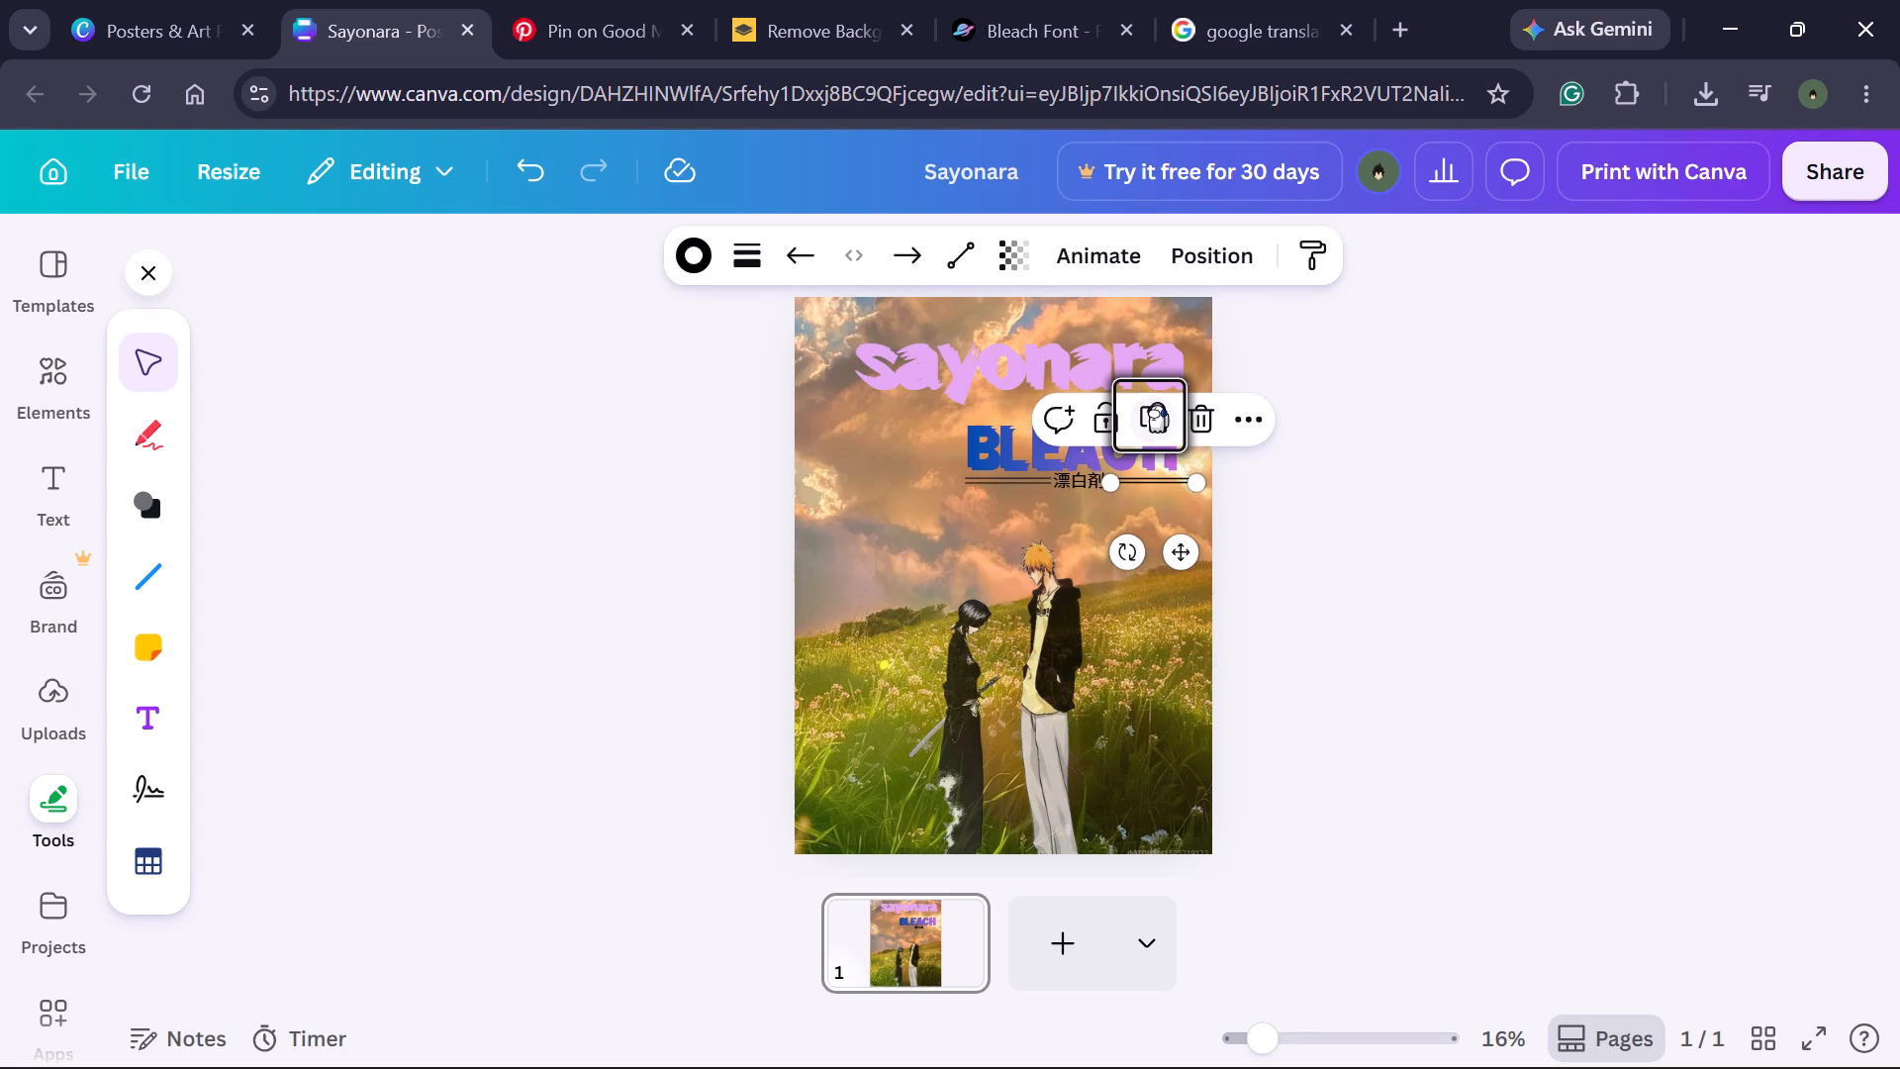
pyautogui.click(1434, 496)
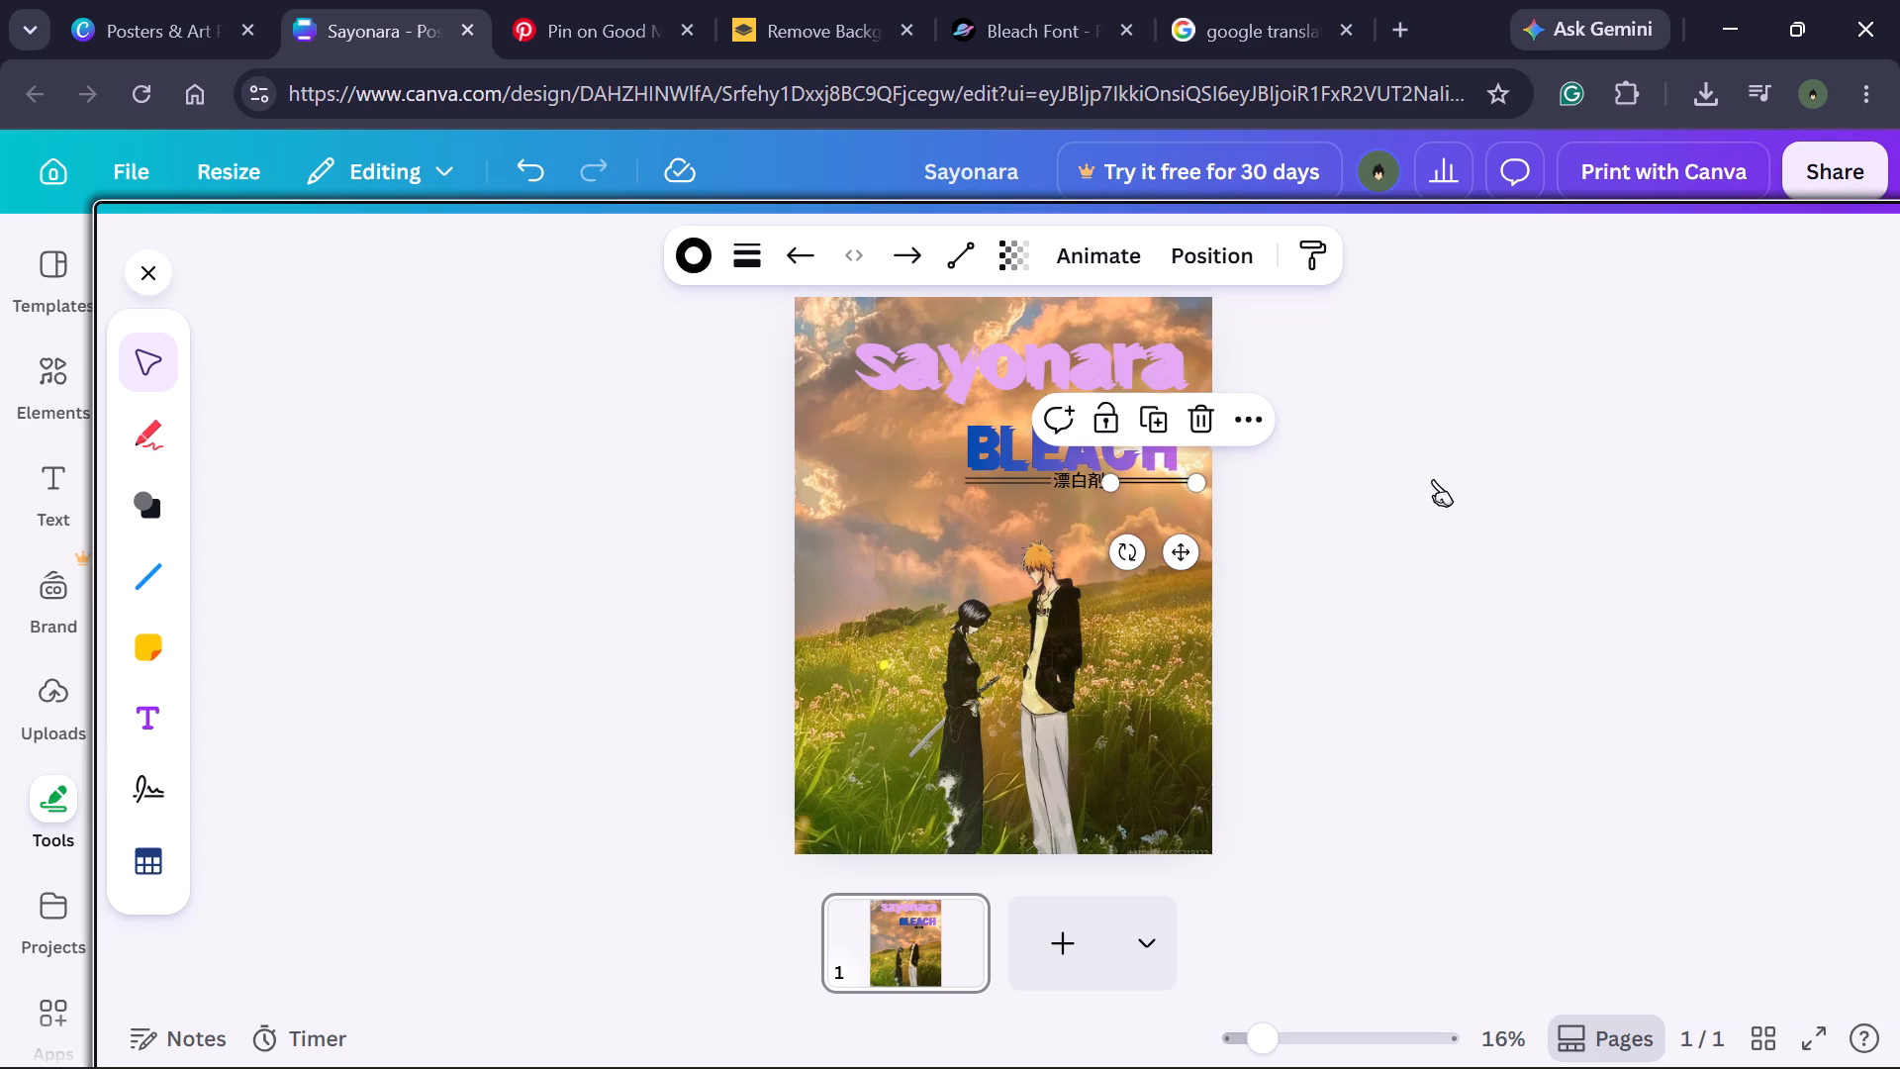
# Position the duplicated line just below the original line after "漂白剤", with their ends aligned and spacing matching the double line before the text.
pyautogui.doubleClick(1164, 482)
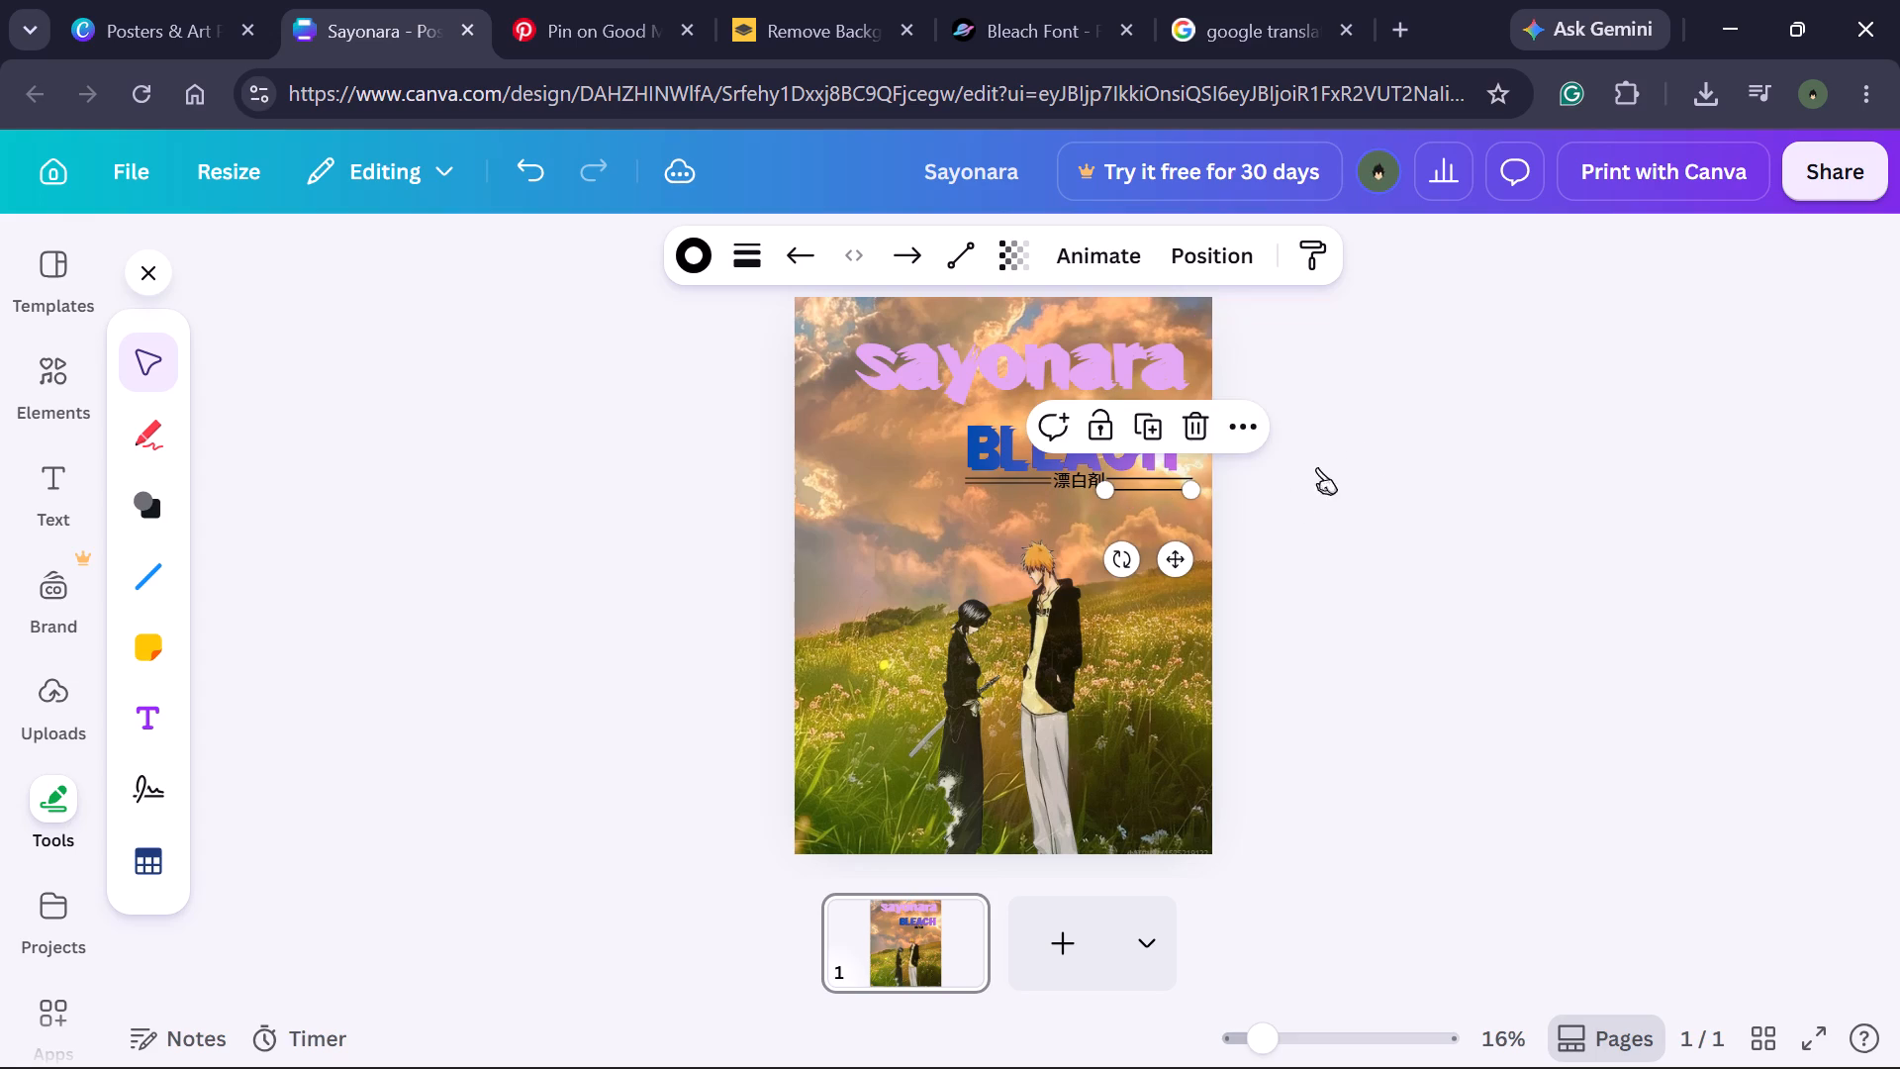
pyautogui.click(1166, 484)
pyautogui.doubleClick(1168, 484)
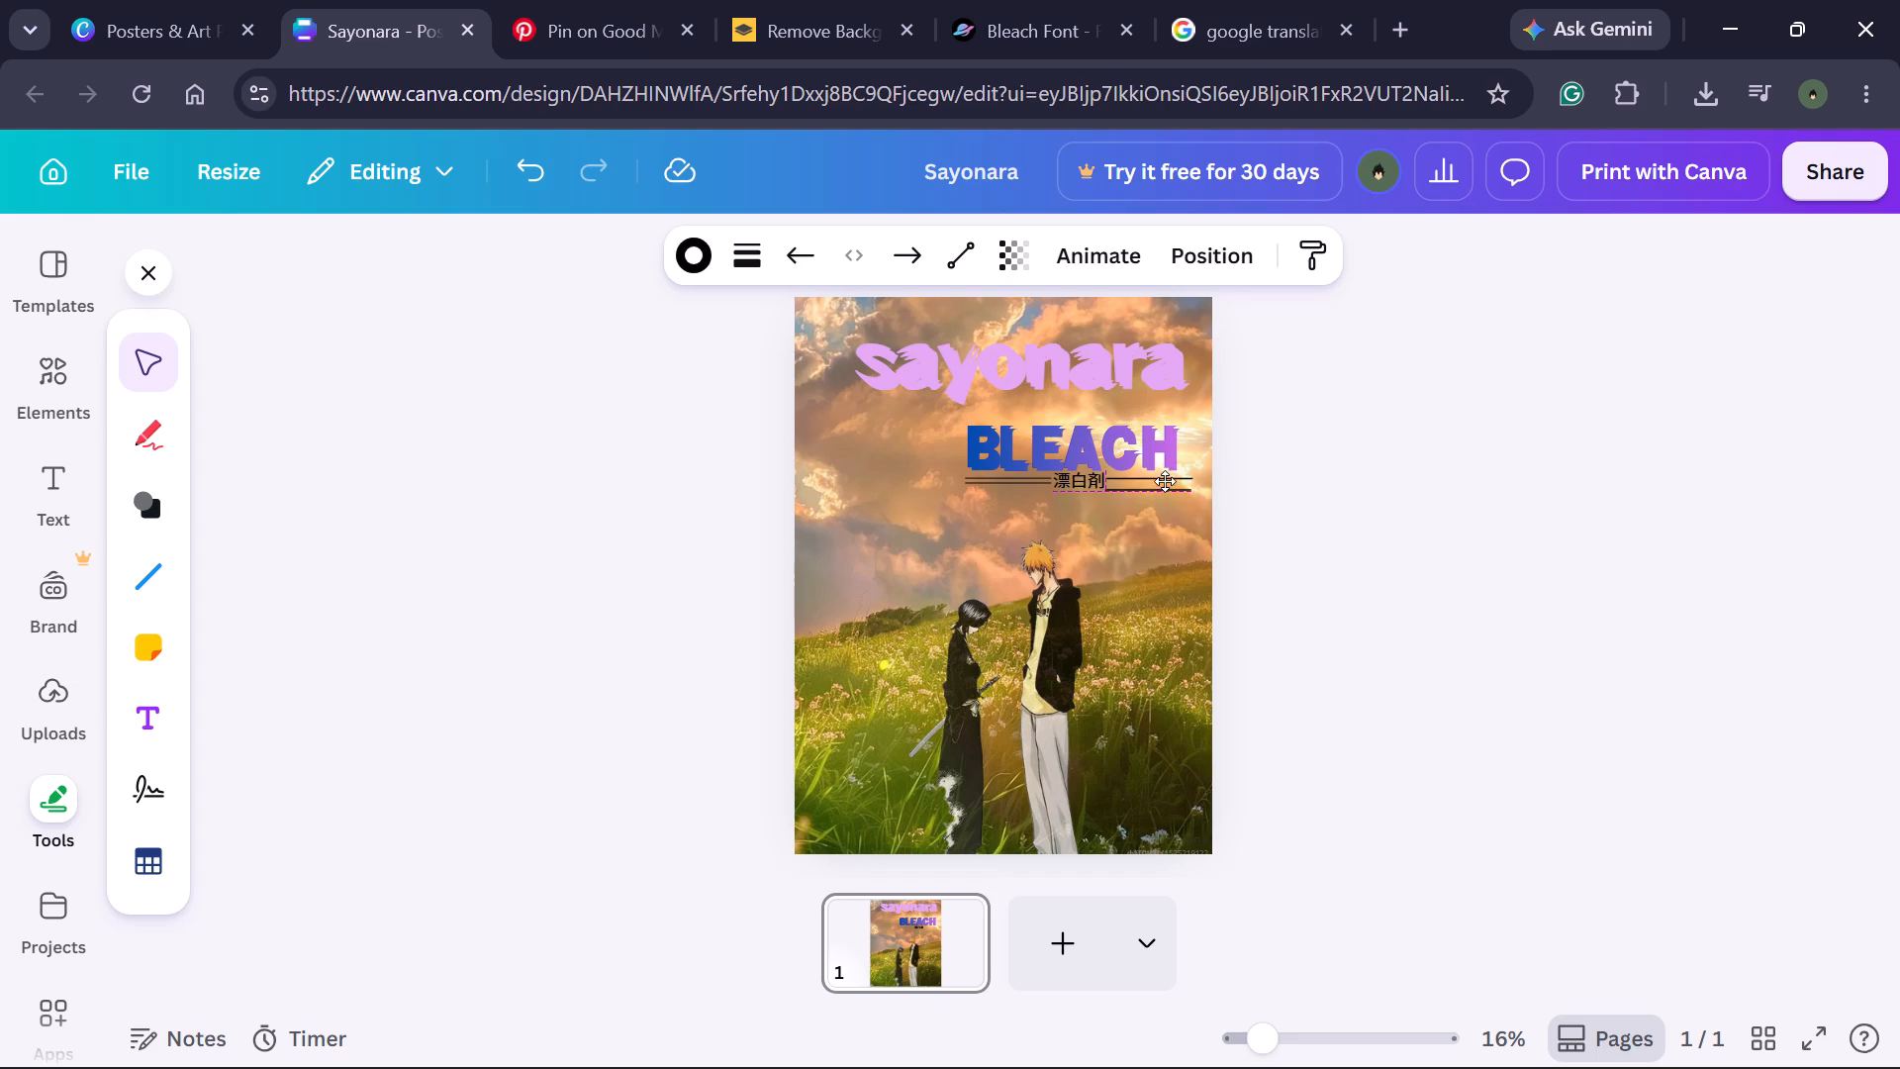
pyautogui.click(1358, 480)
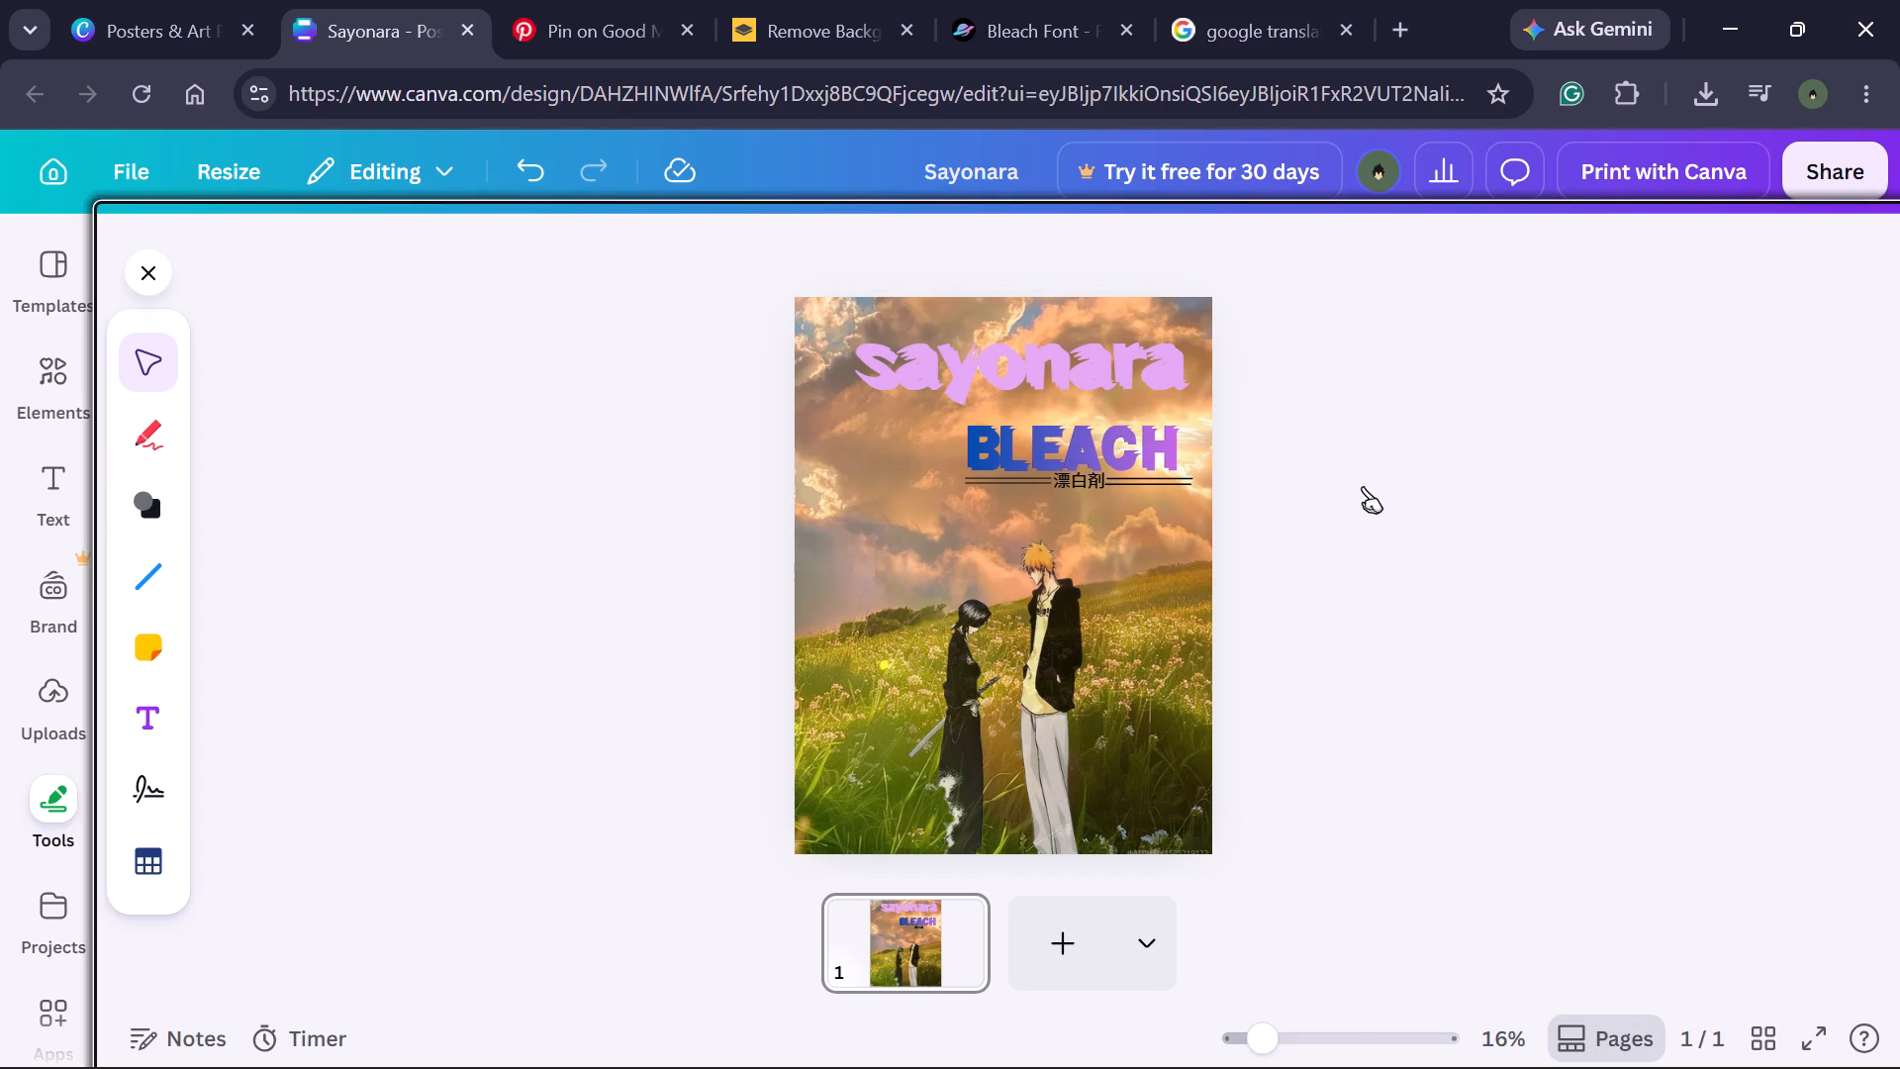
pyautogui.doubleClick(1150, 476)
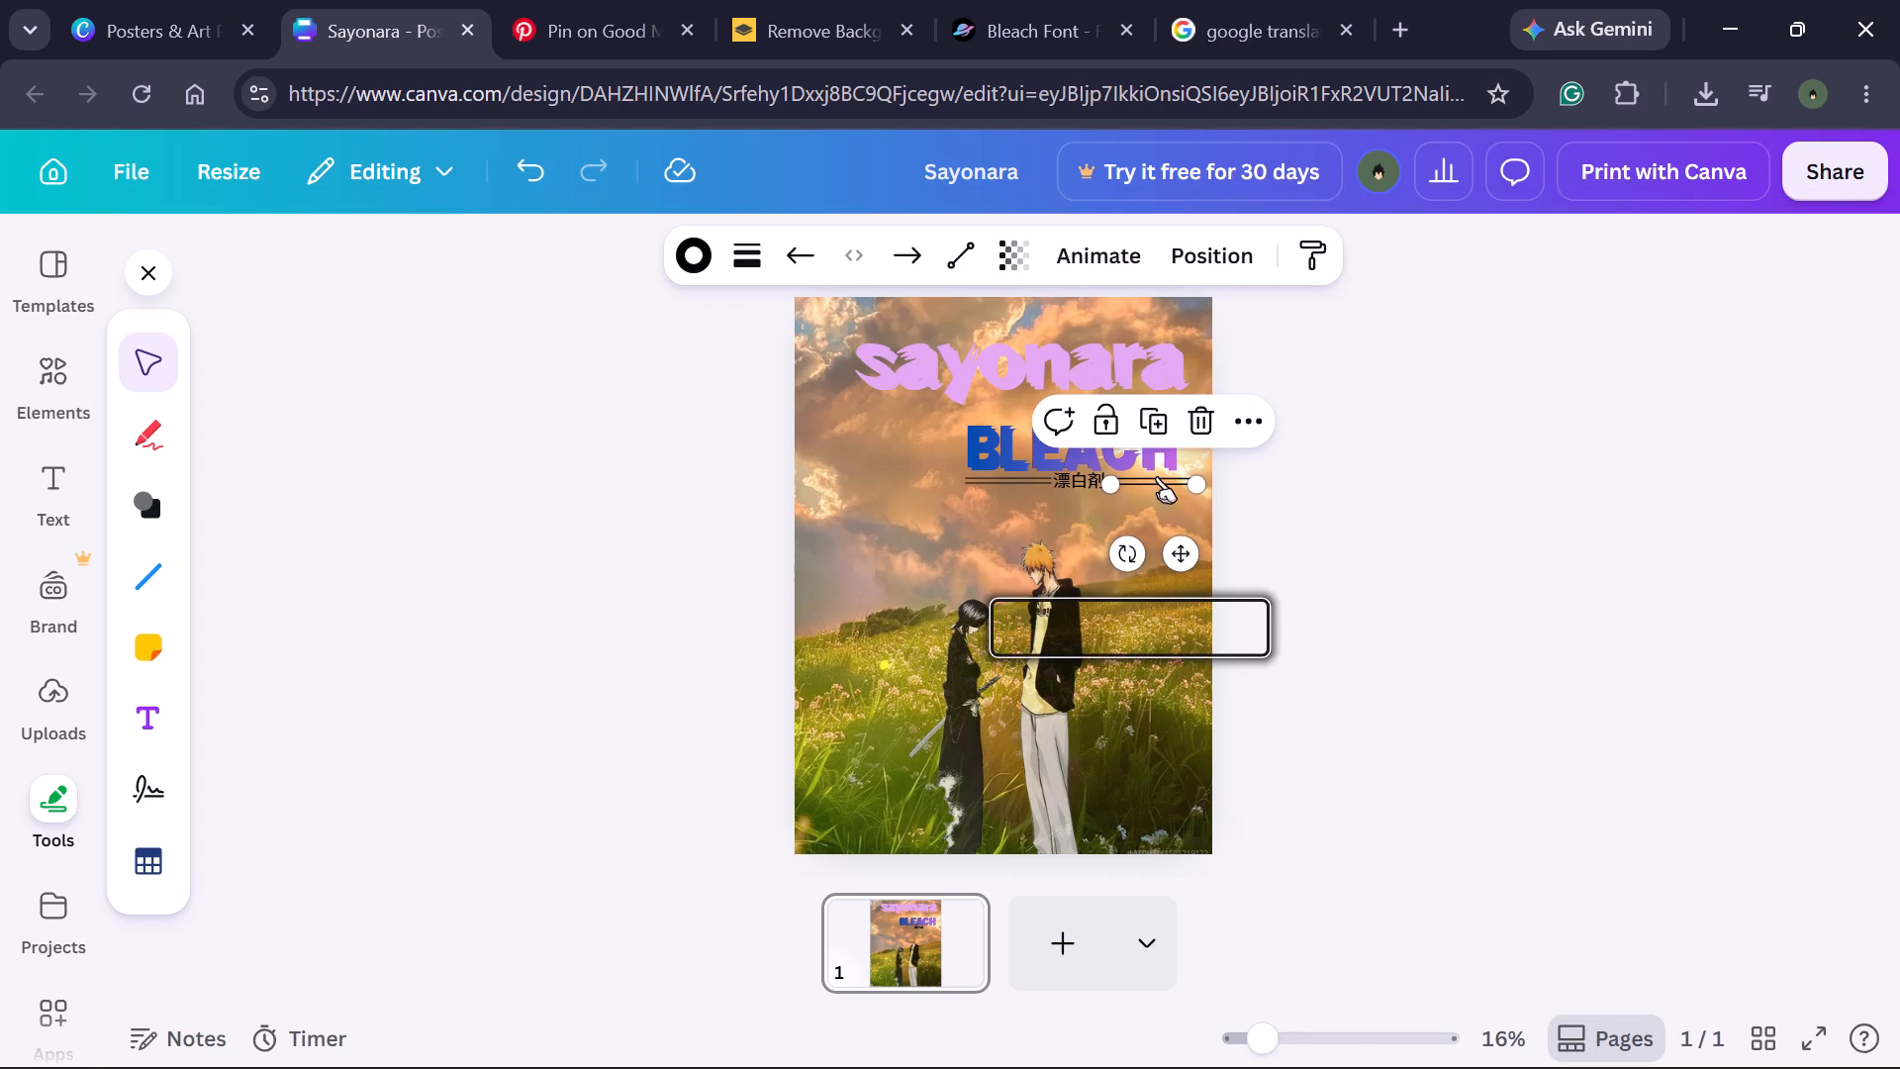
pyautogui.click(1270, 458)
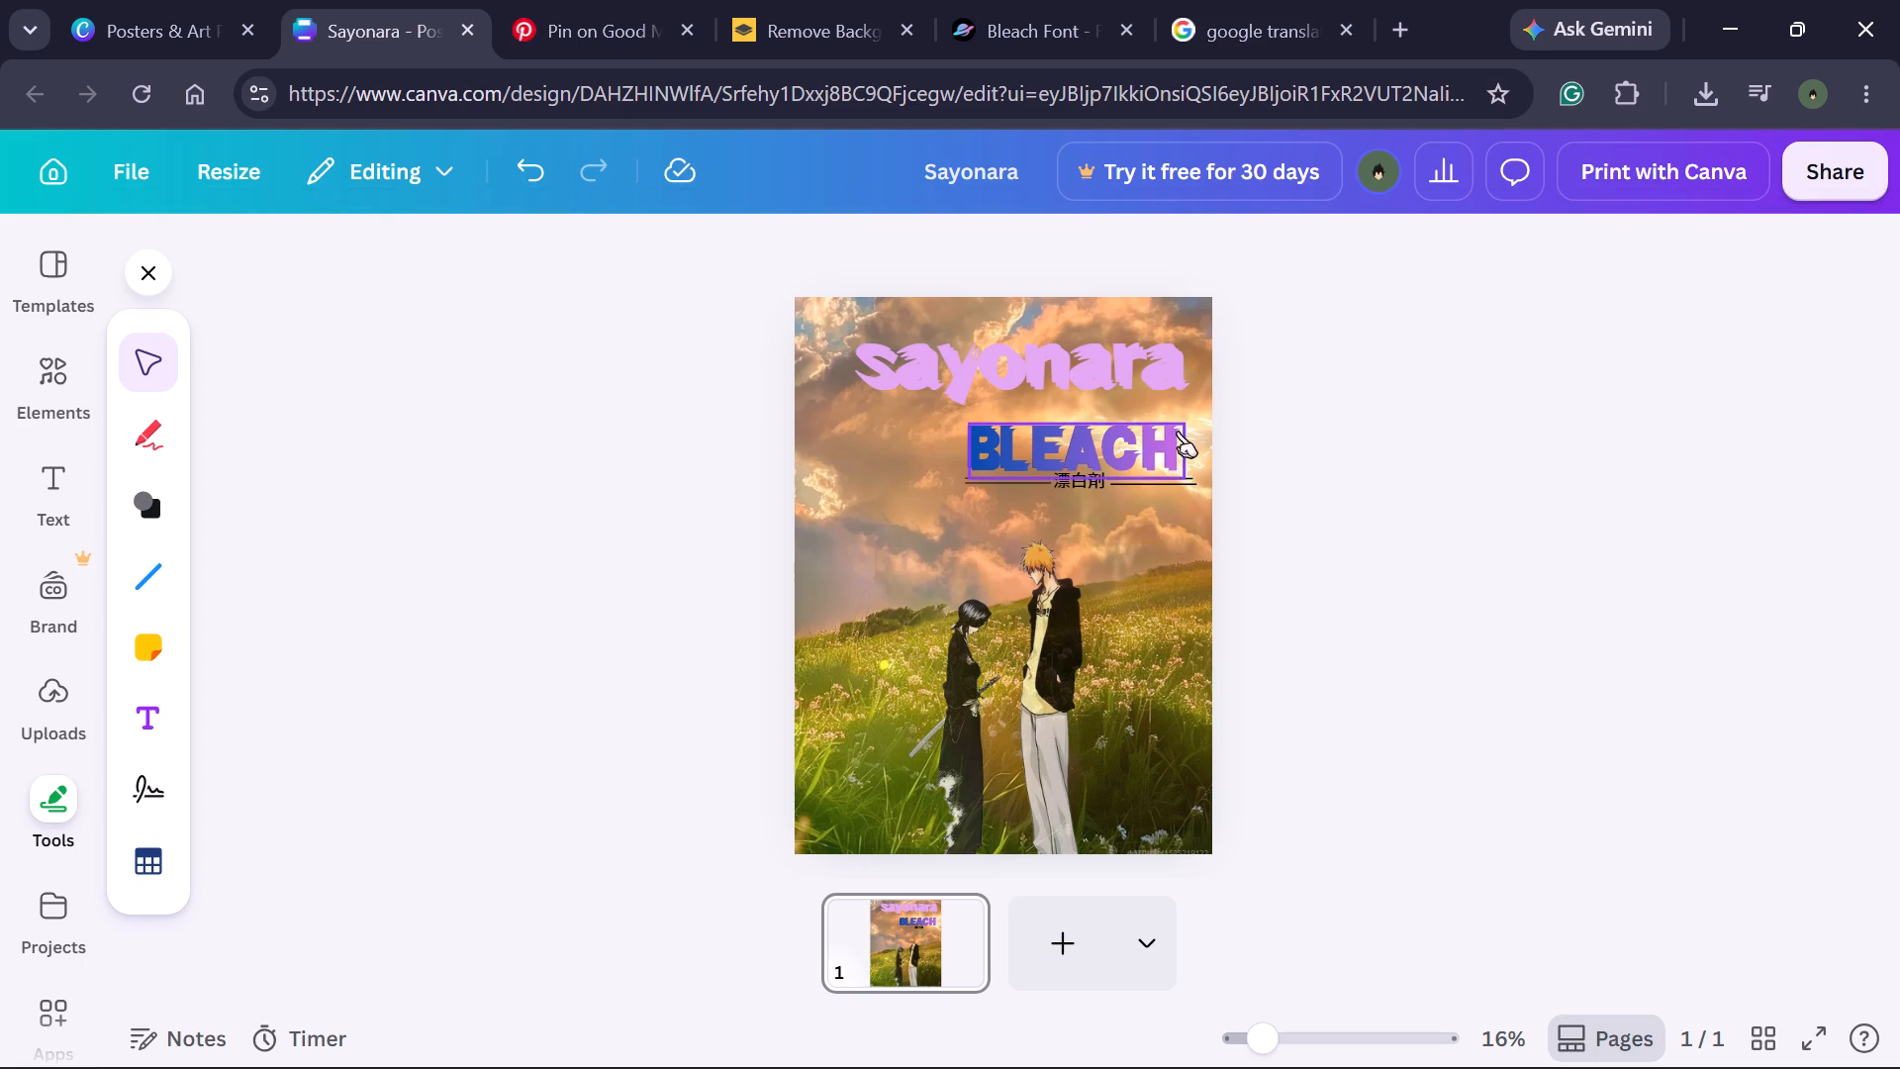
pyautogui.doubleClick(1161, 484)
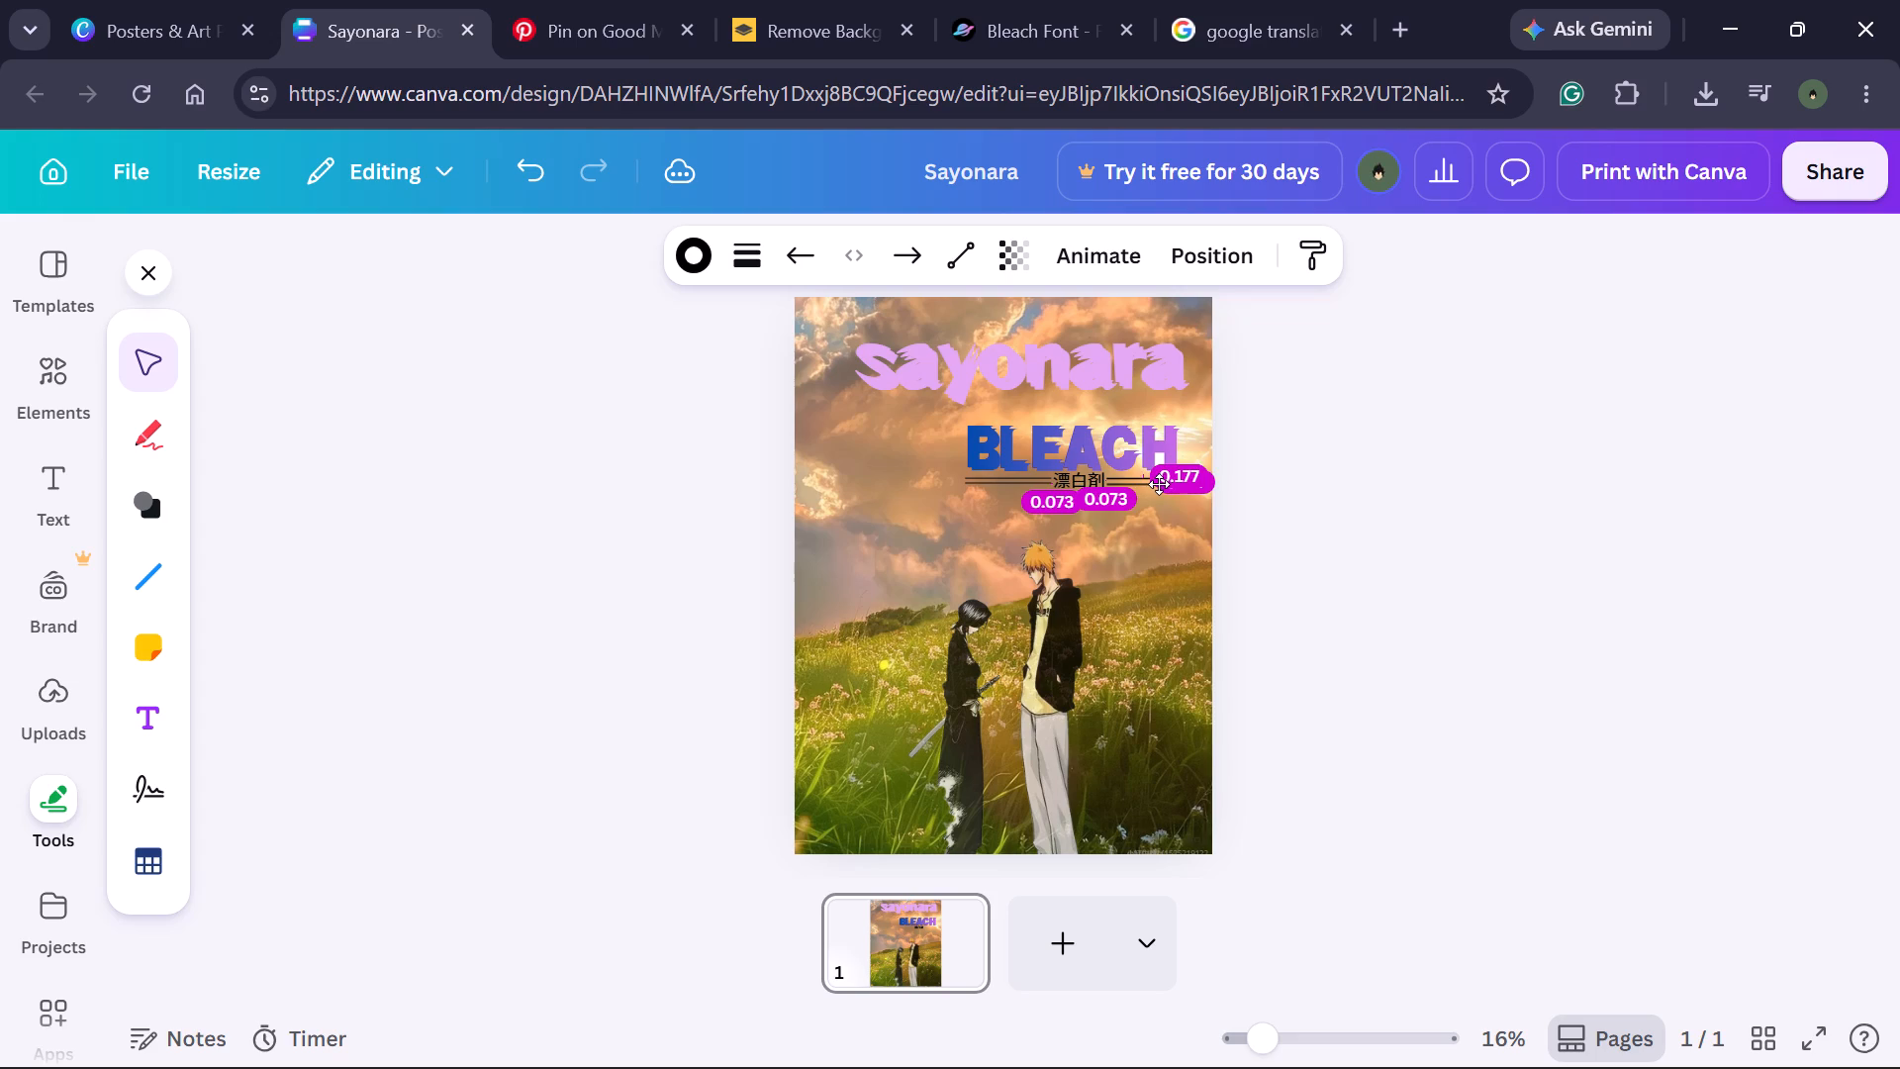
pyautogui.click(1400, 483)
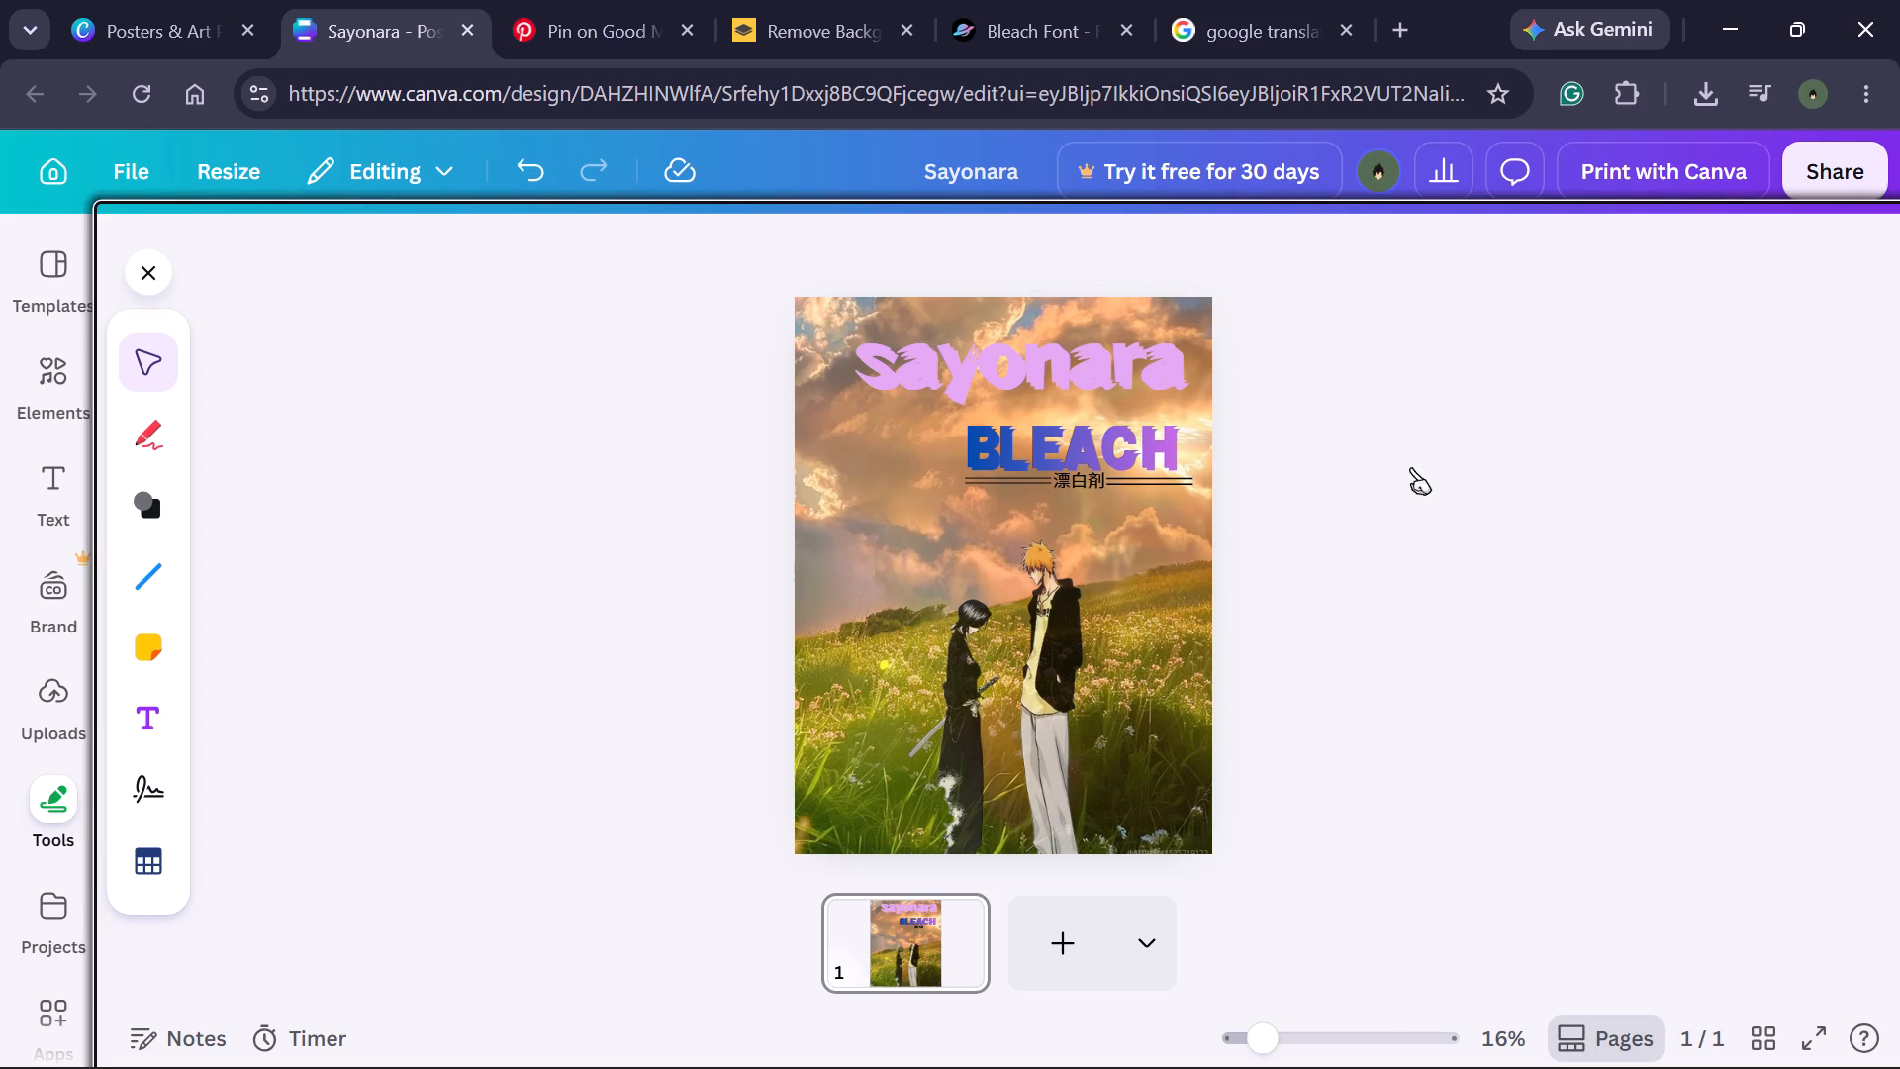
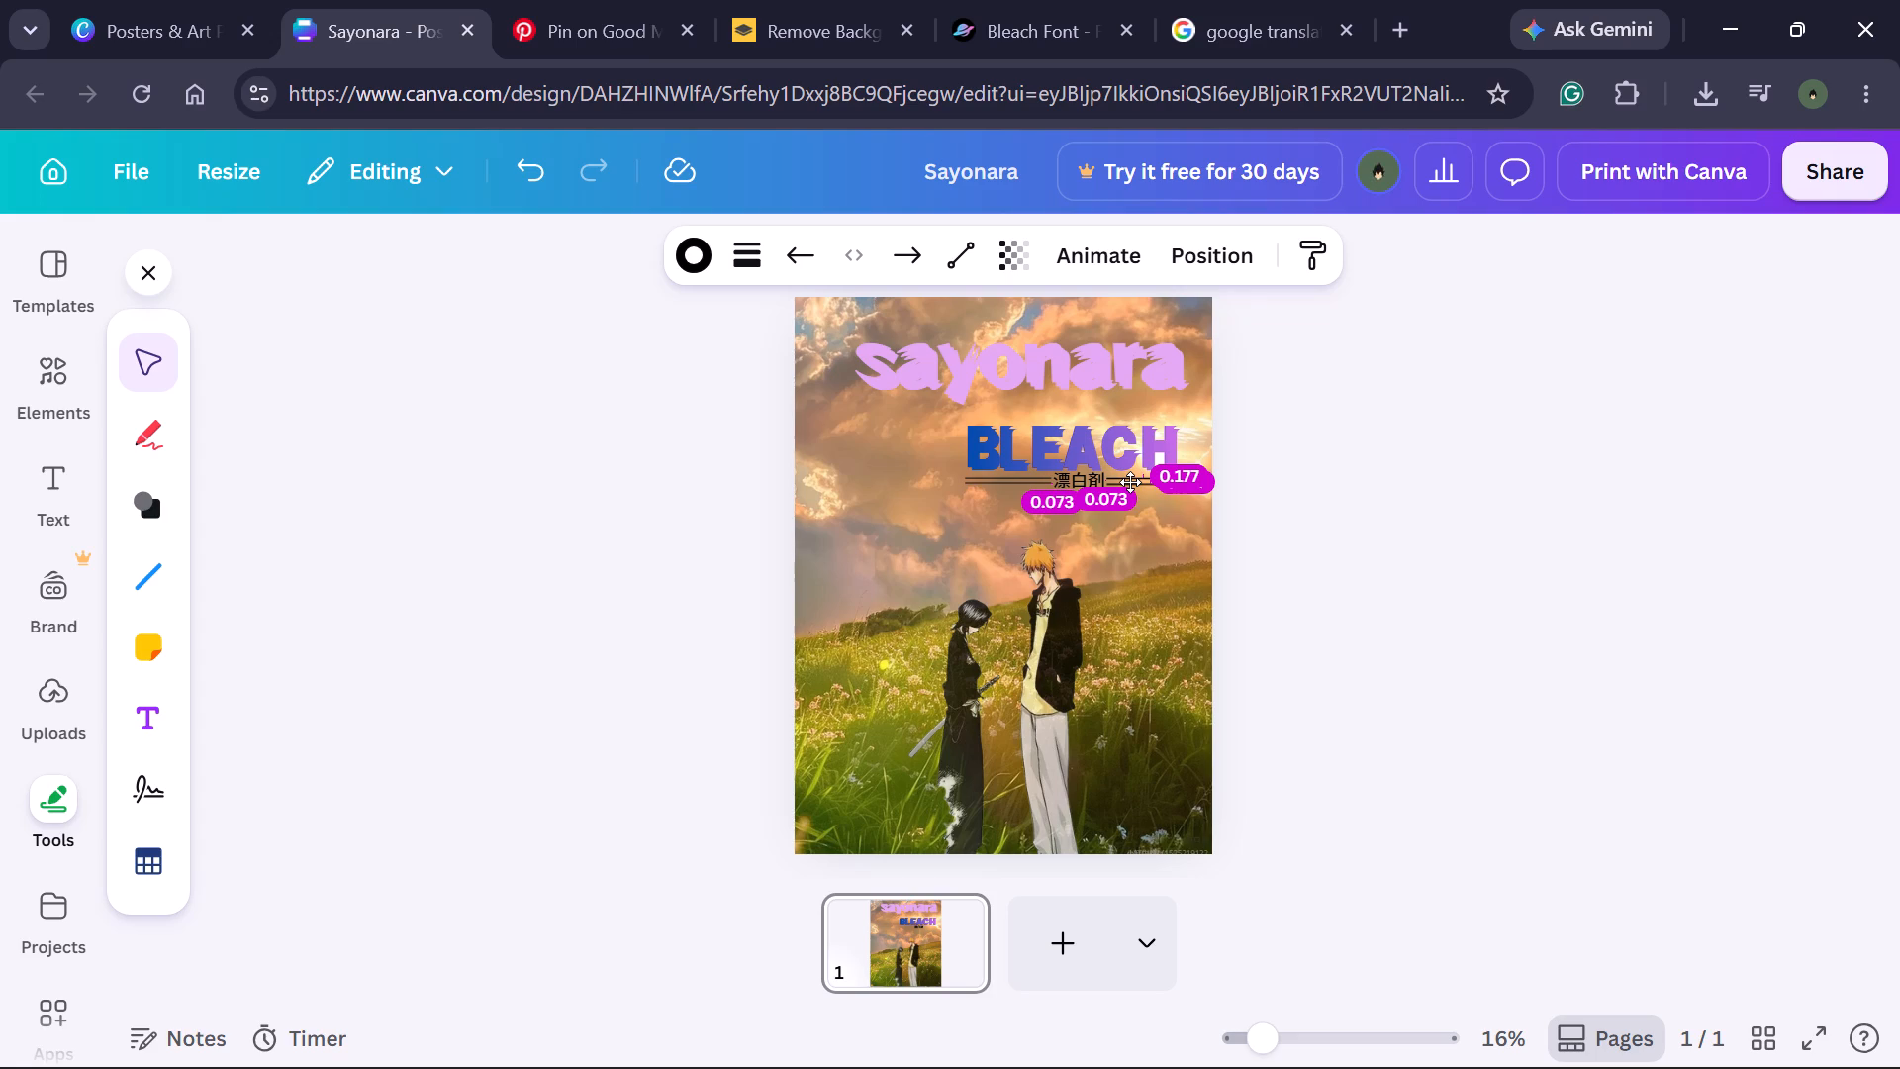
# Fine-position the lower of the two short lines to the right of the 漂白剤 subtitle, beneath the BLEACH title.
pyautogui.click(1447, 541)
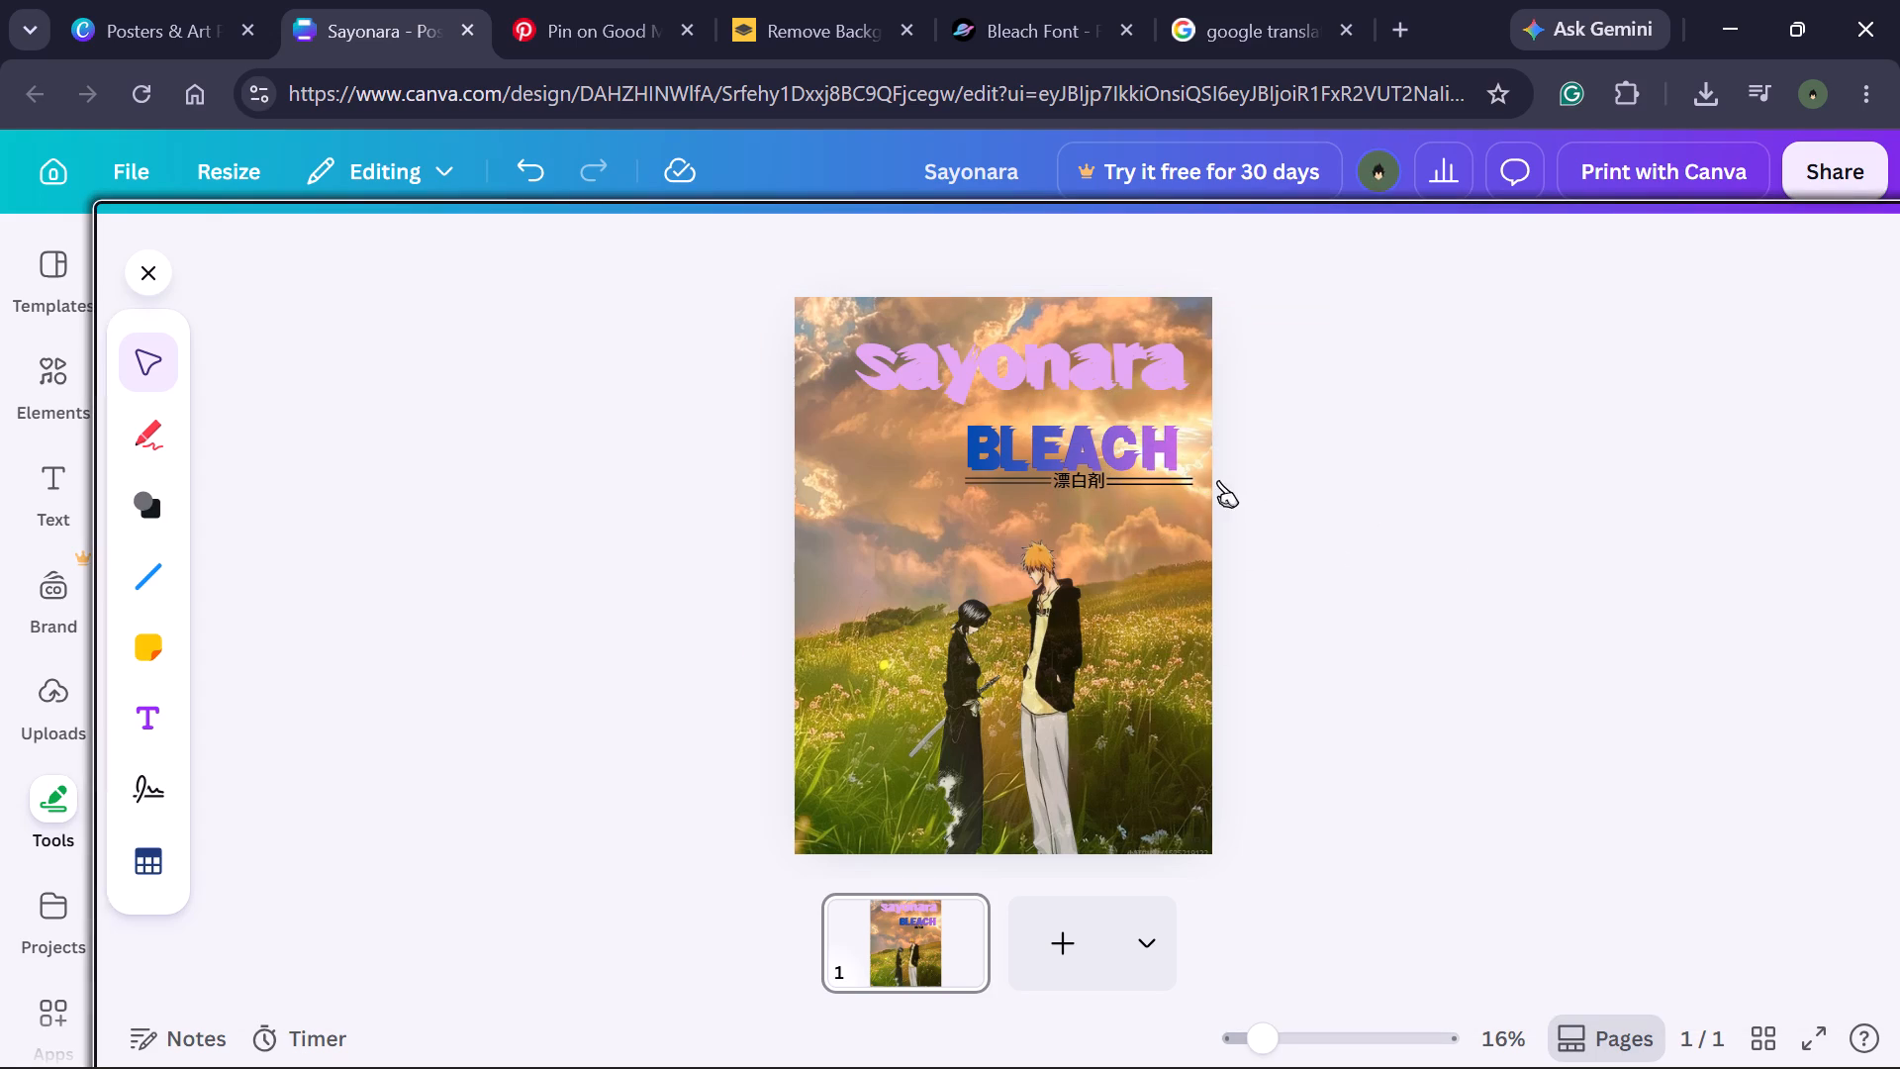
pyautogui.click(1175, 486)
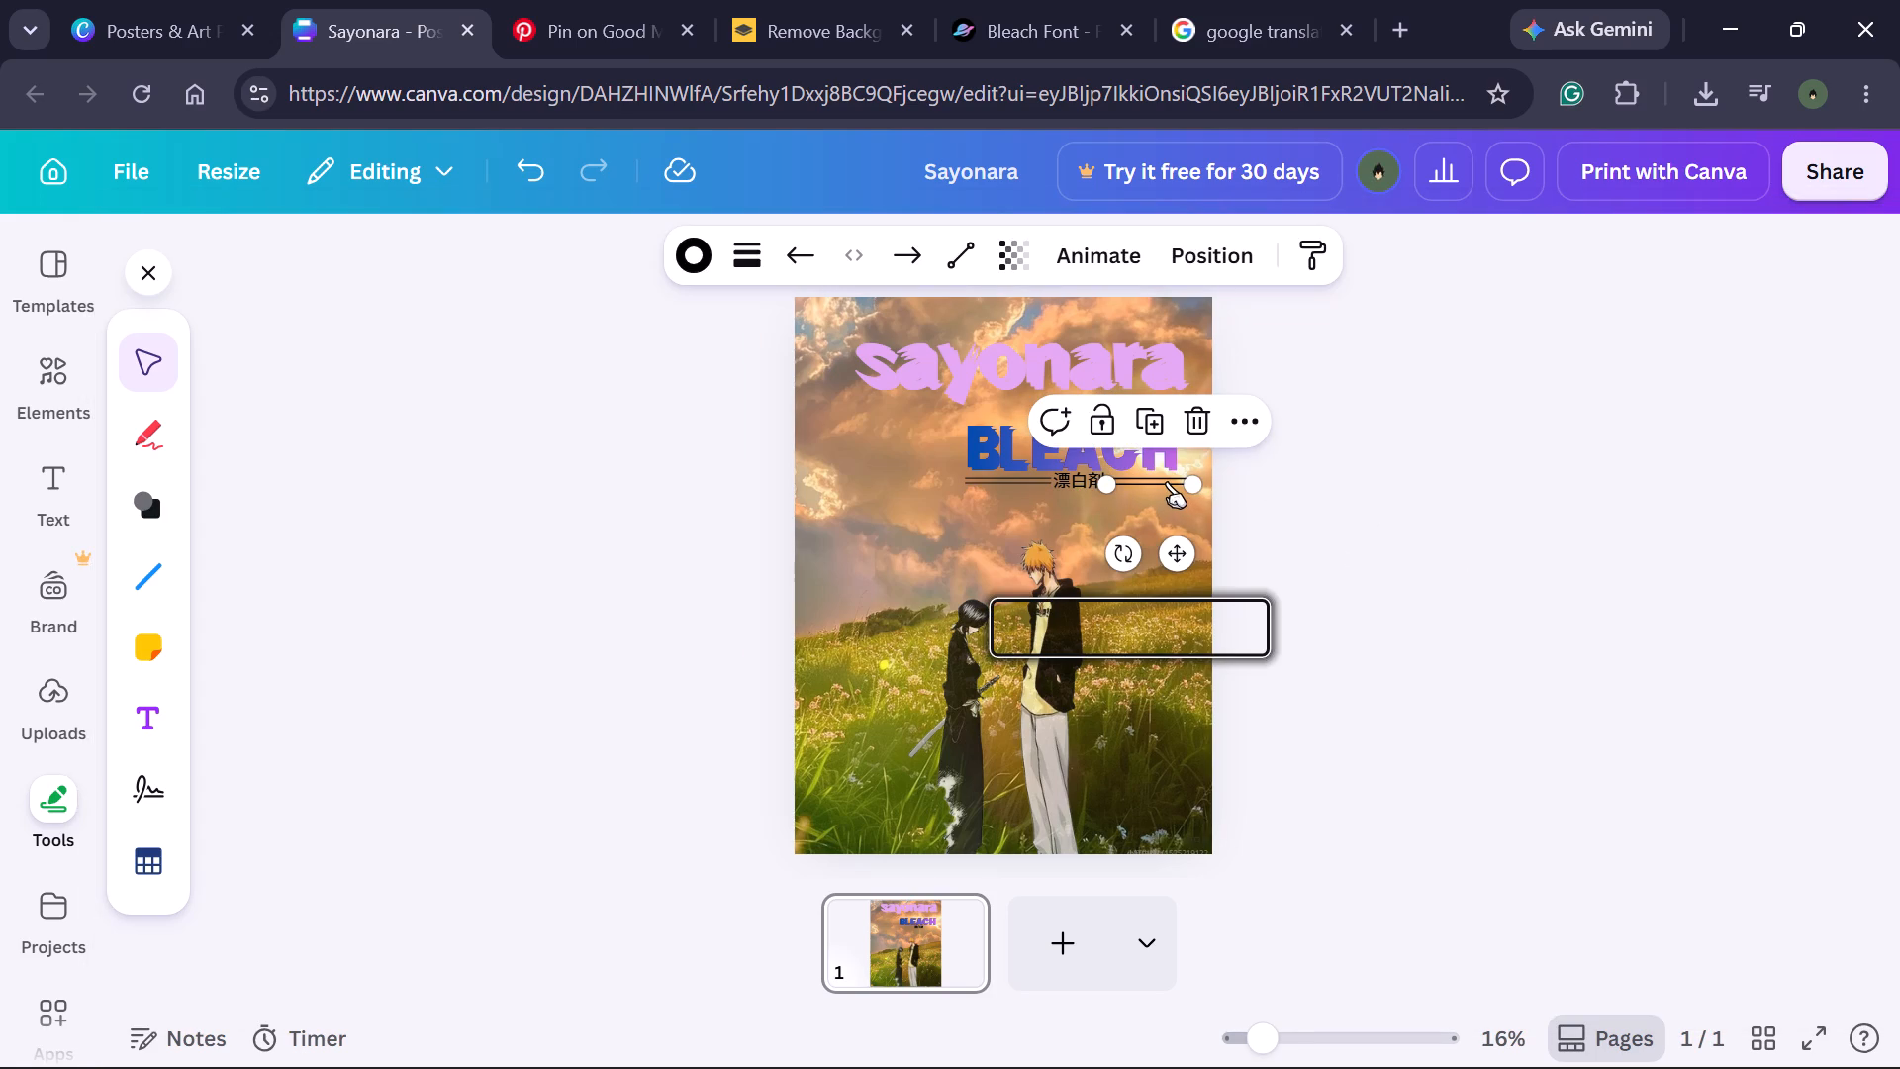
pyautogui.click(1167, 481)
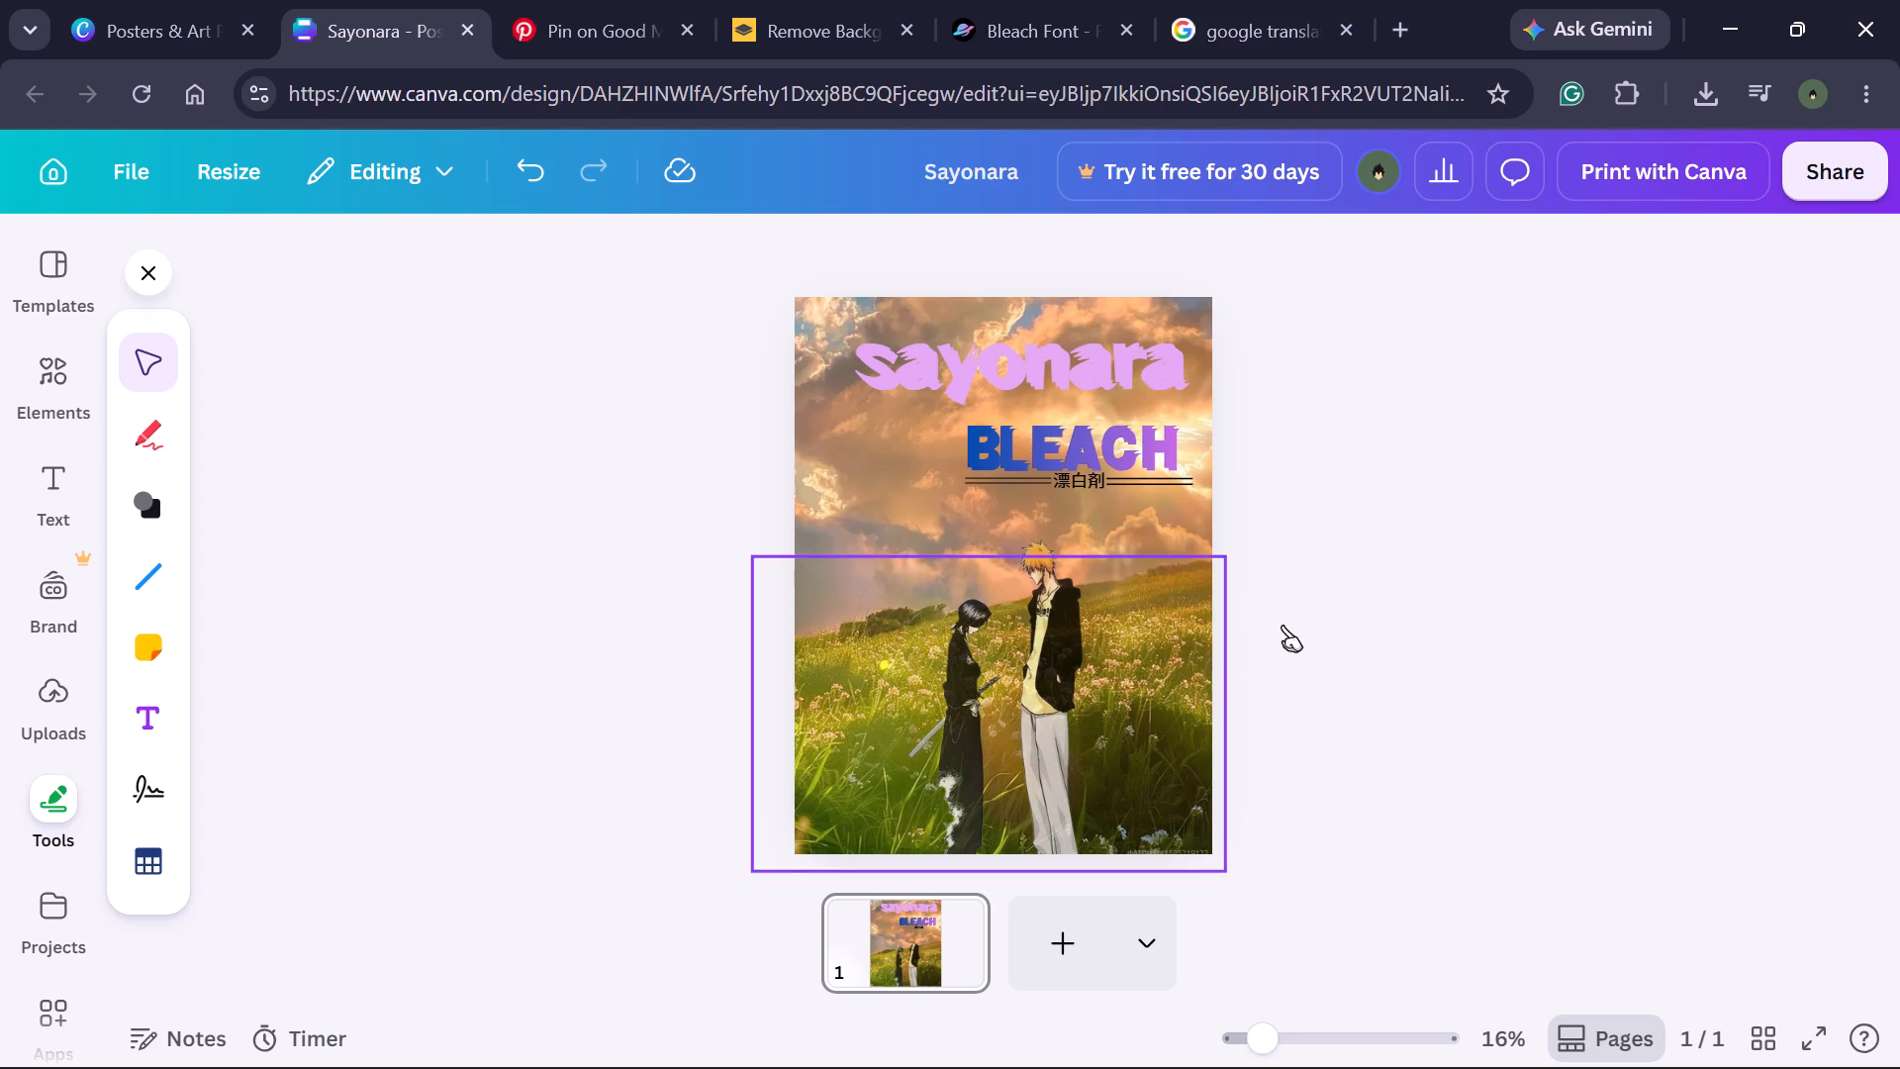
pyautogui.scroll(3, 1213, 619)
pyautogui.scroll(3, 1133, 599)
pyautogui.click(1168, 483)
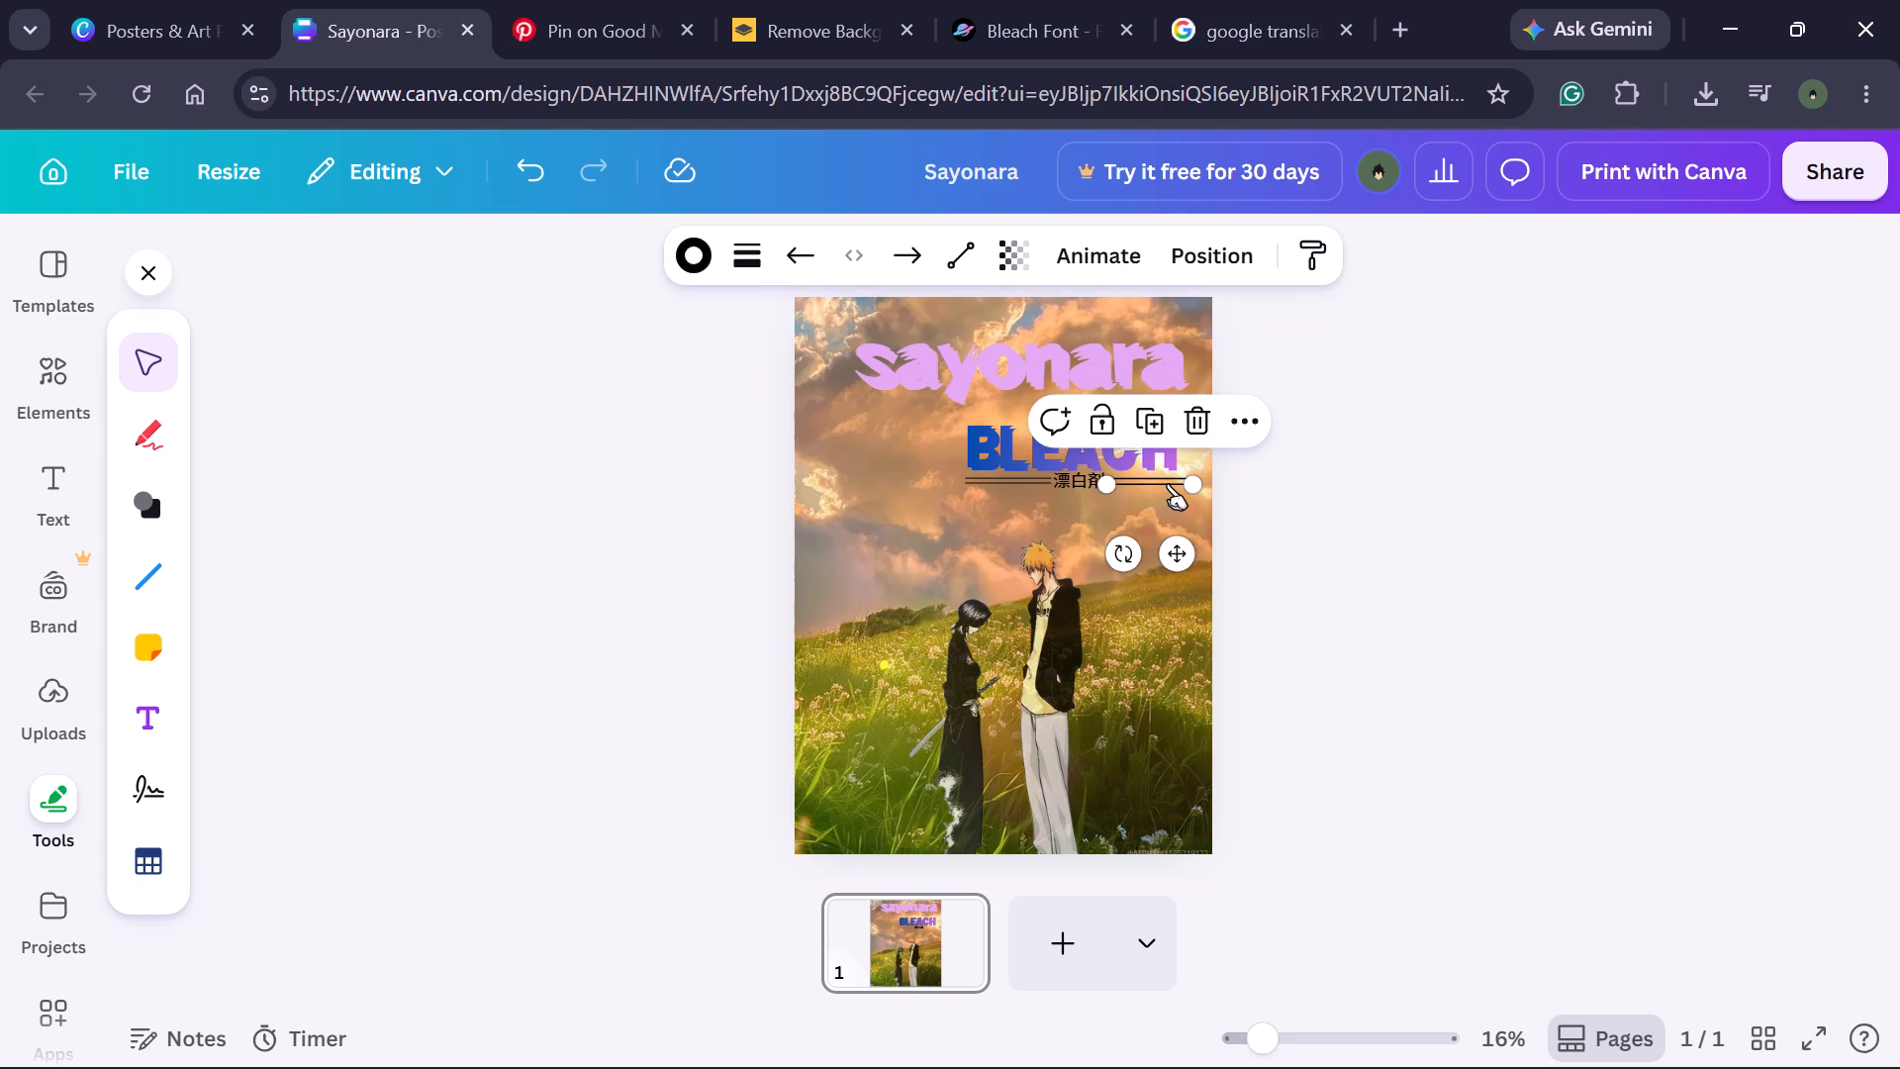
pyautogui.click(1168, 483)
pyautogui.click(1168, 474)
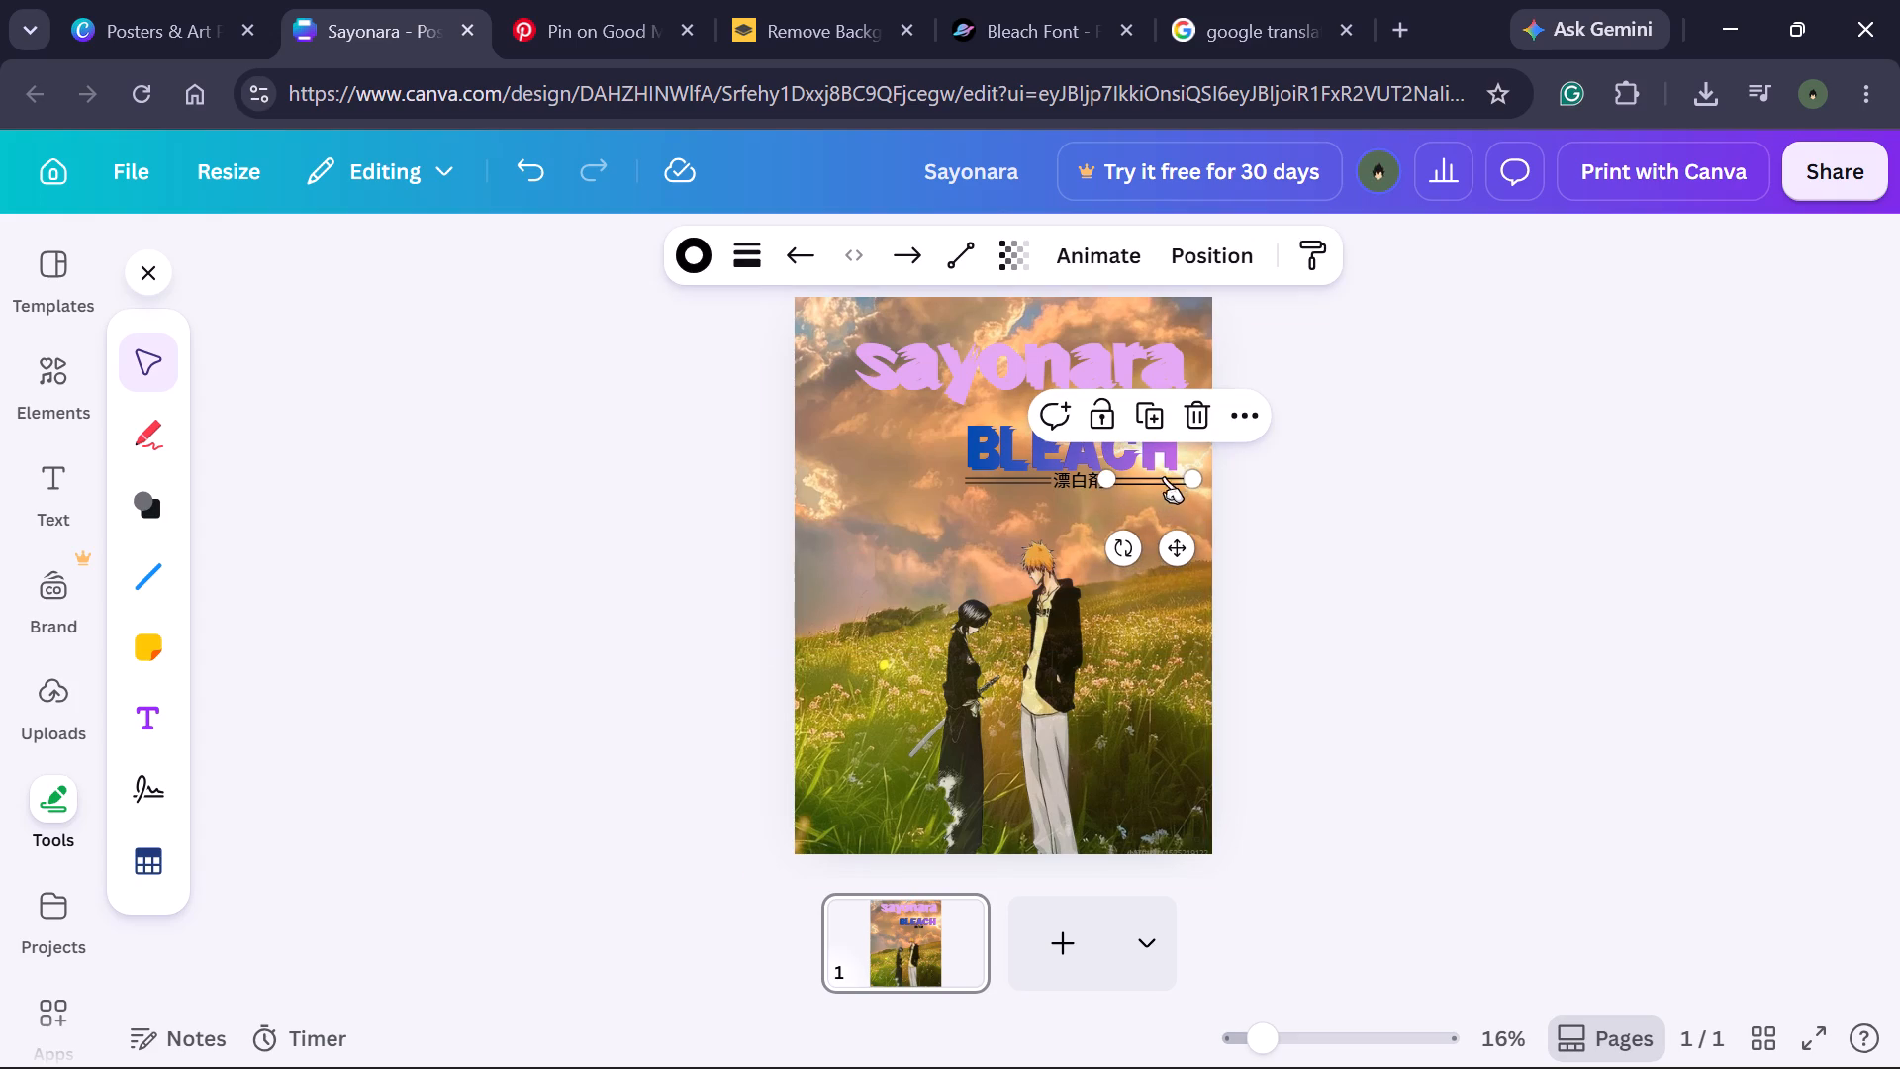
pyautogui.doubleClick(1152, 488)
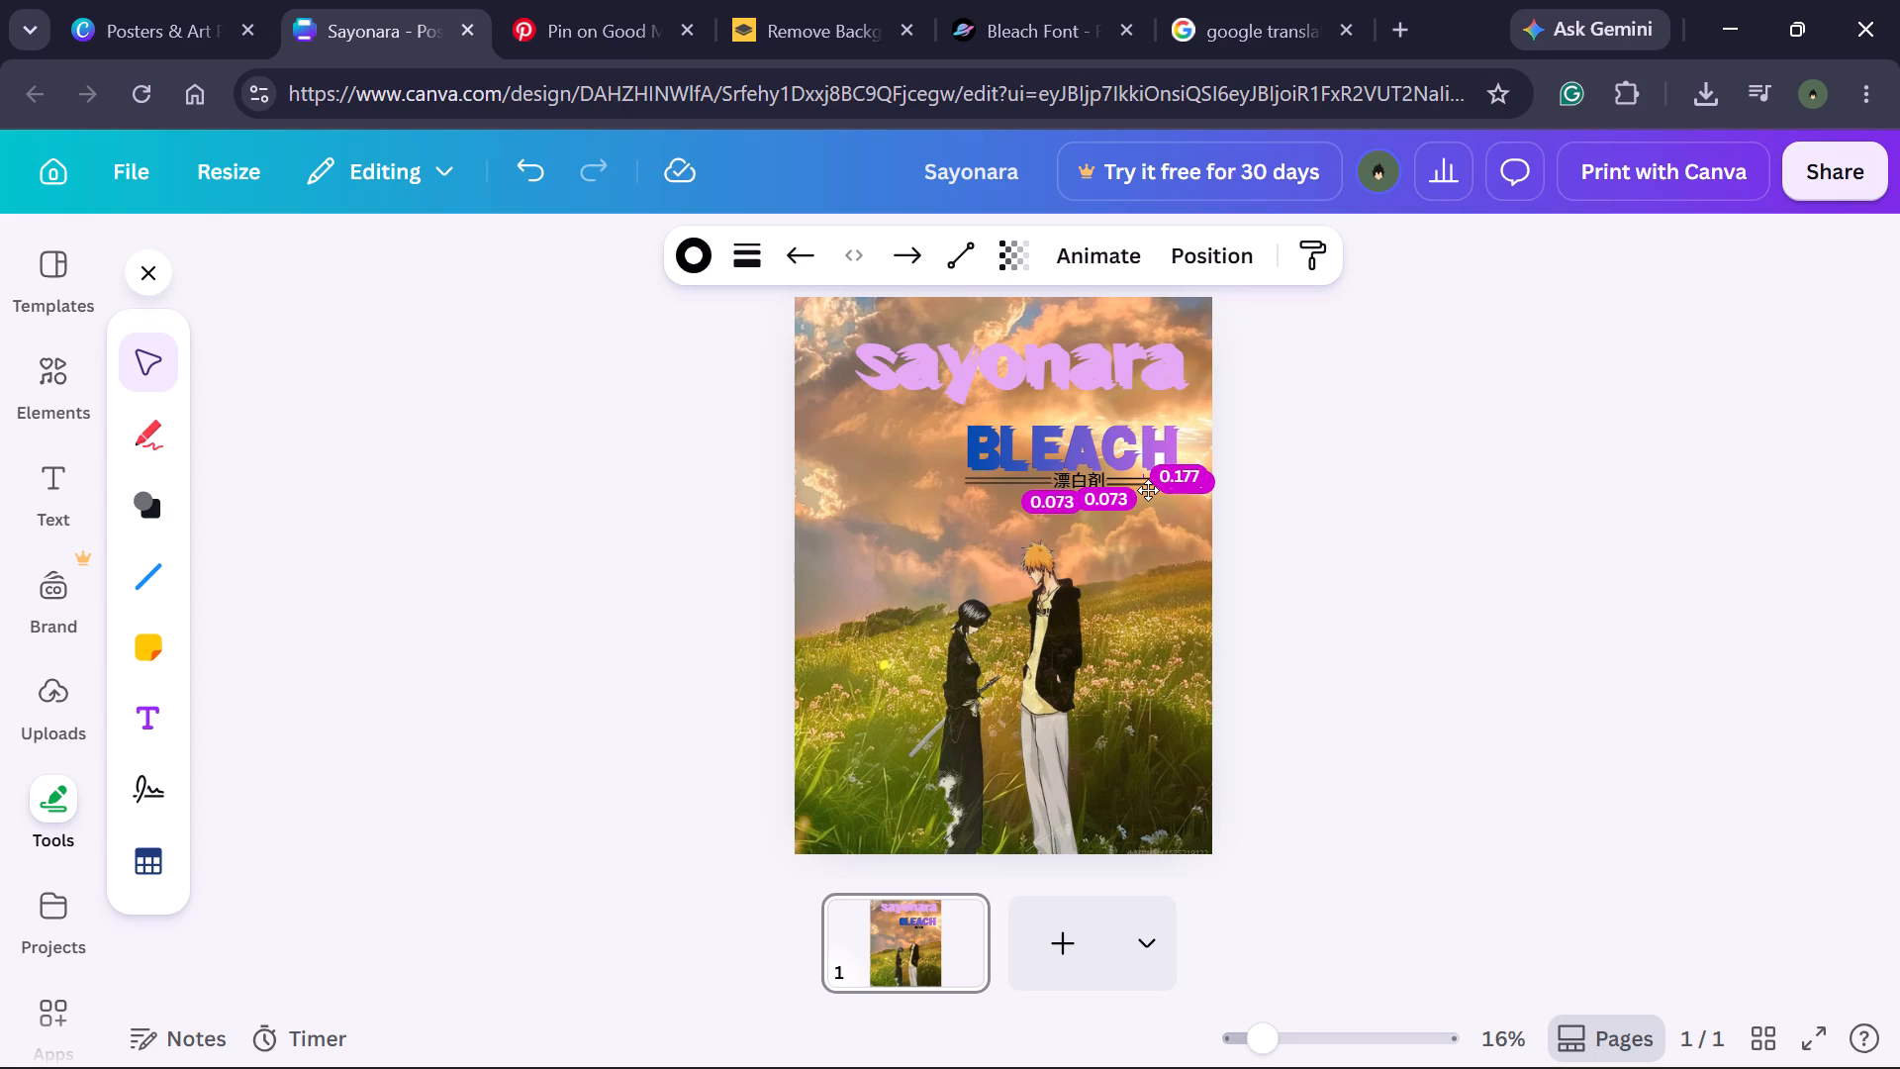
pyautogui.click(1444, 492)
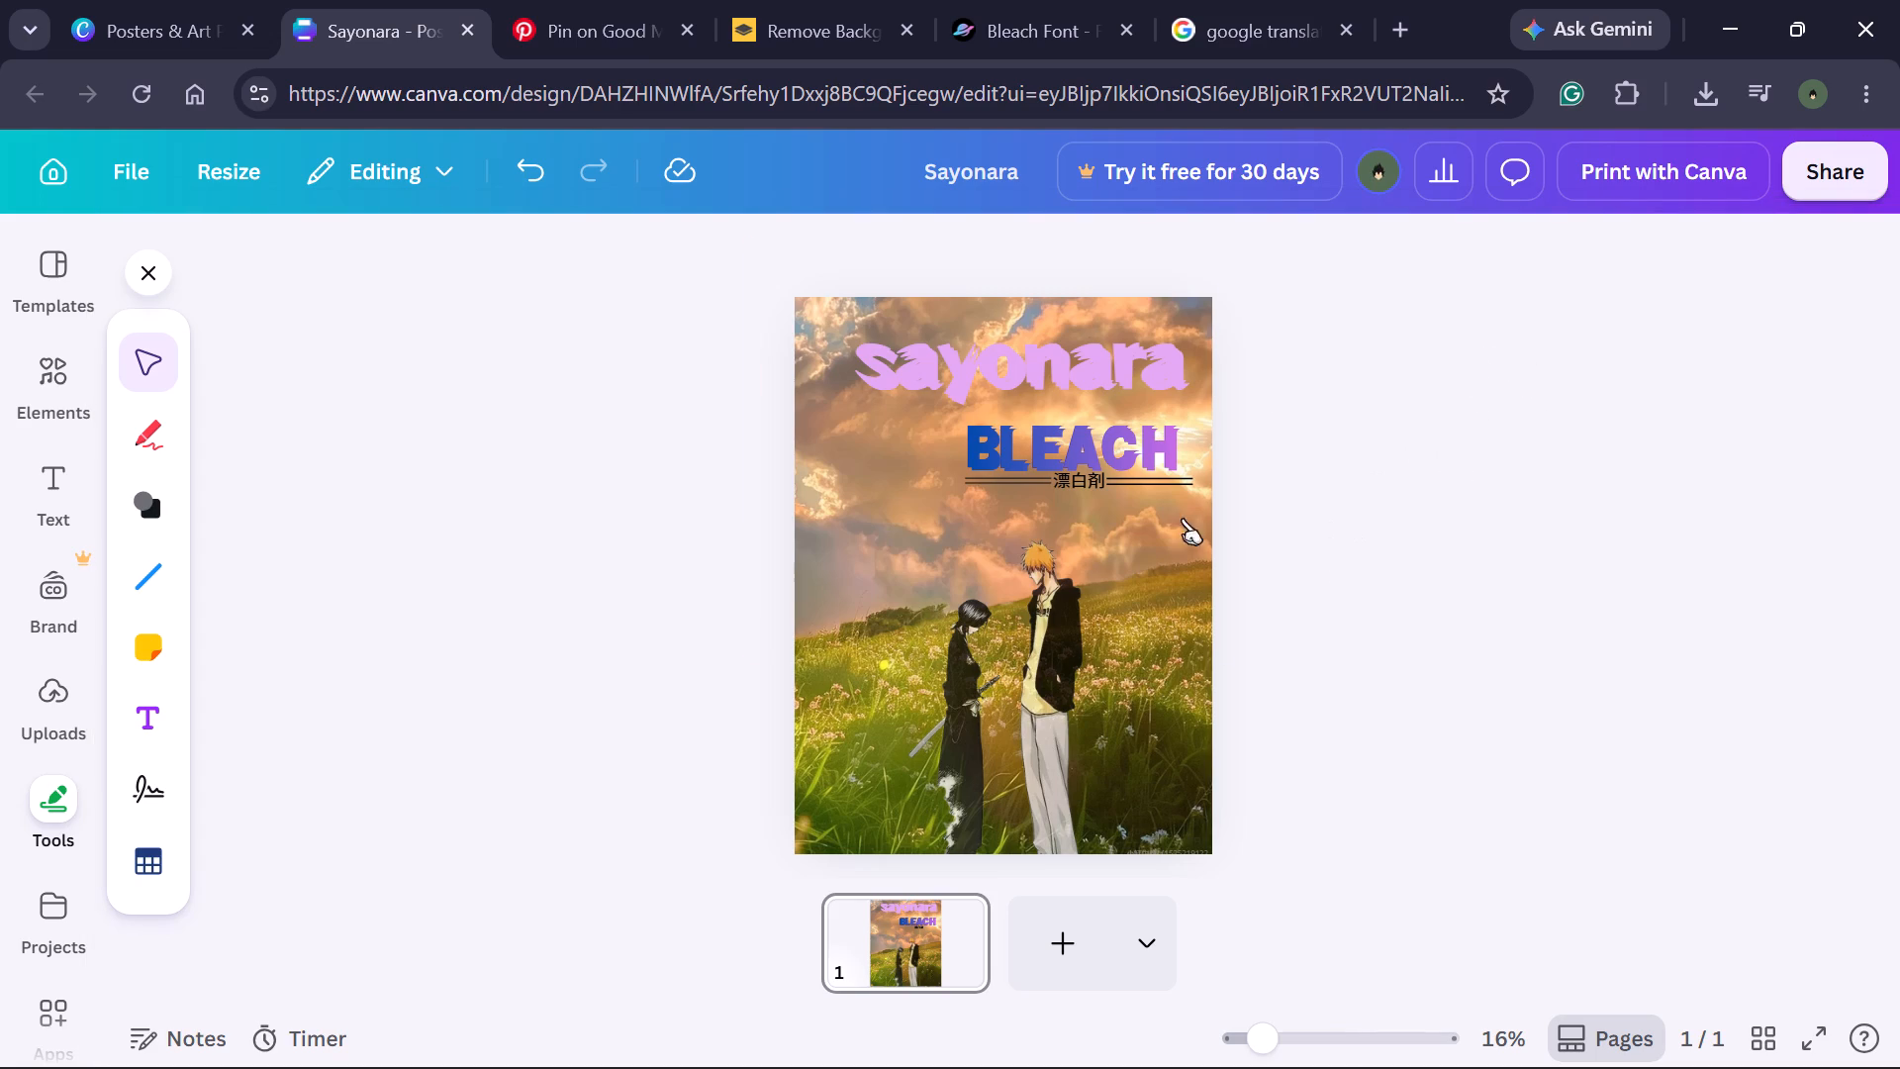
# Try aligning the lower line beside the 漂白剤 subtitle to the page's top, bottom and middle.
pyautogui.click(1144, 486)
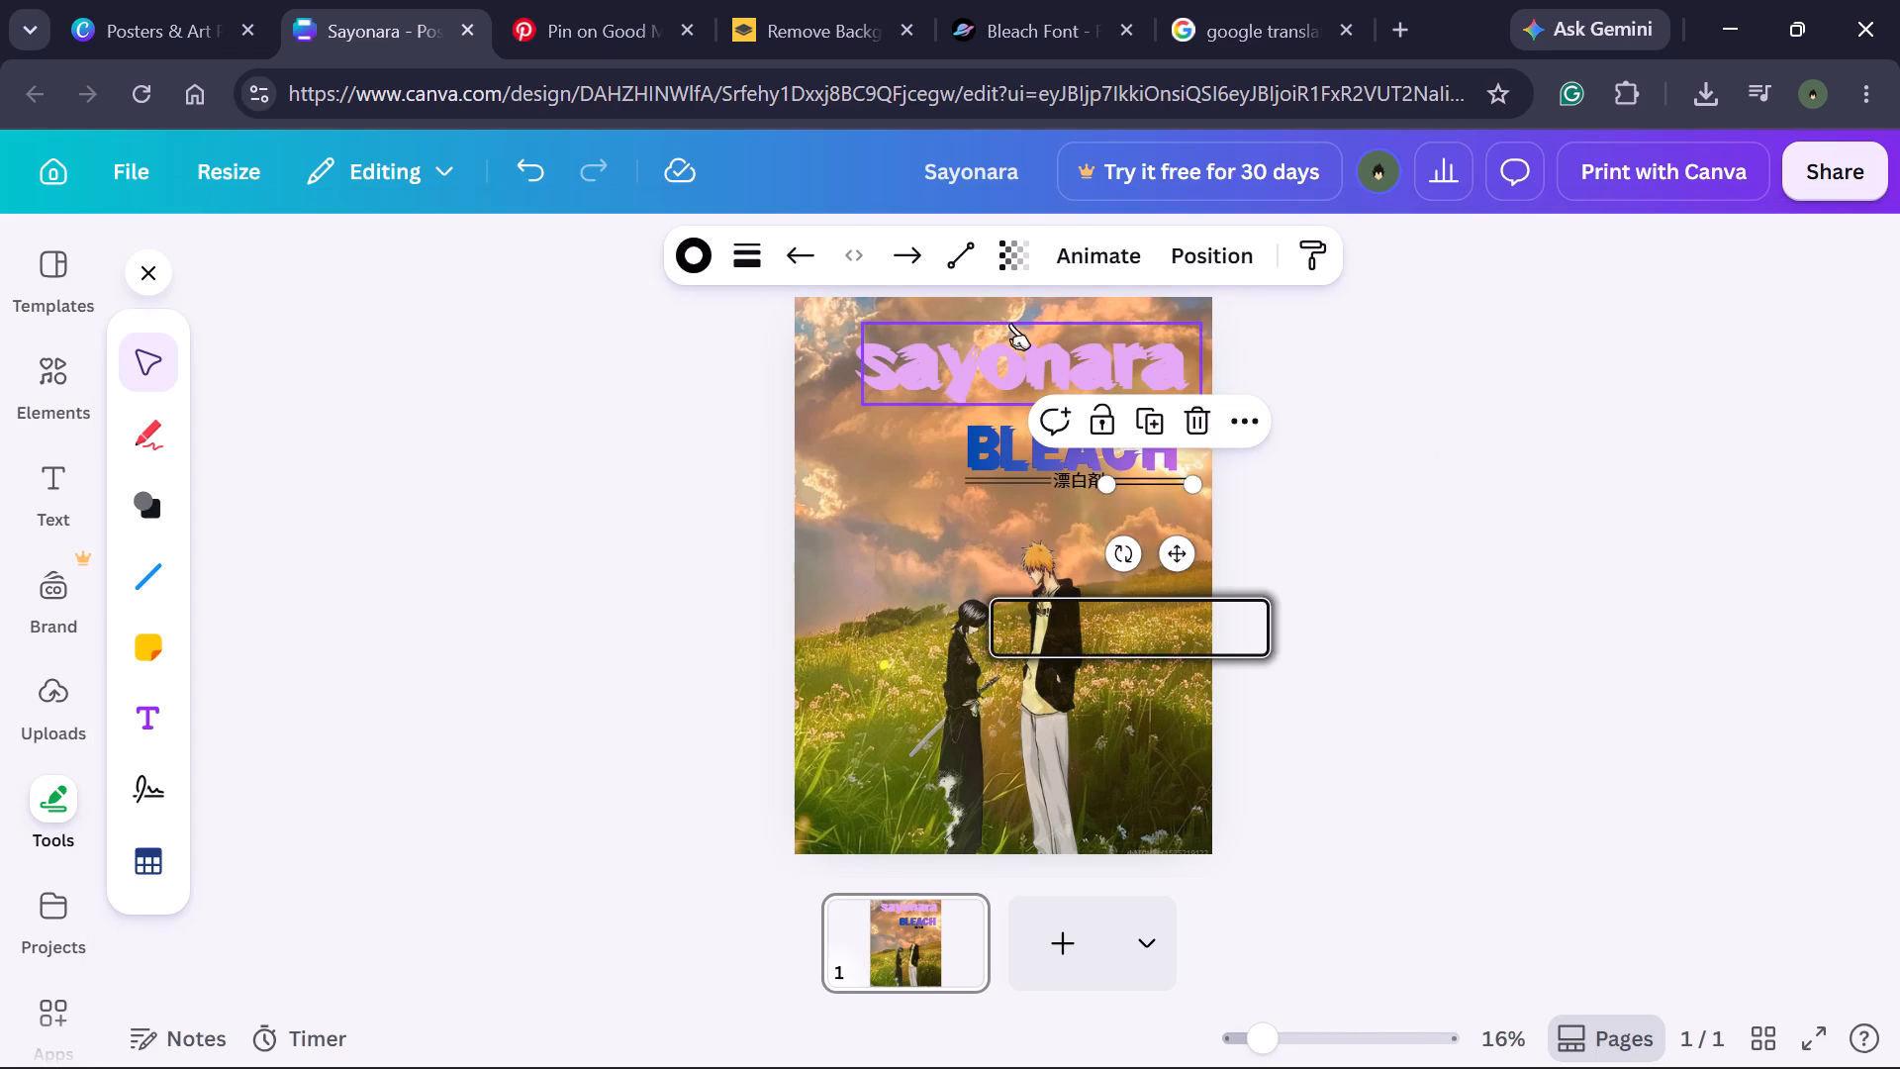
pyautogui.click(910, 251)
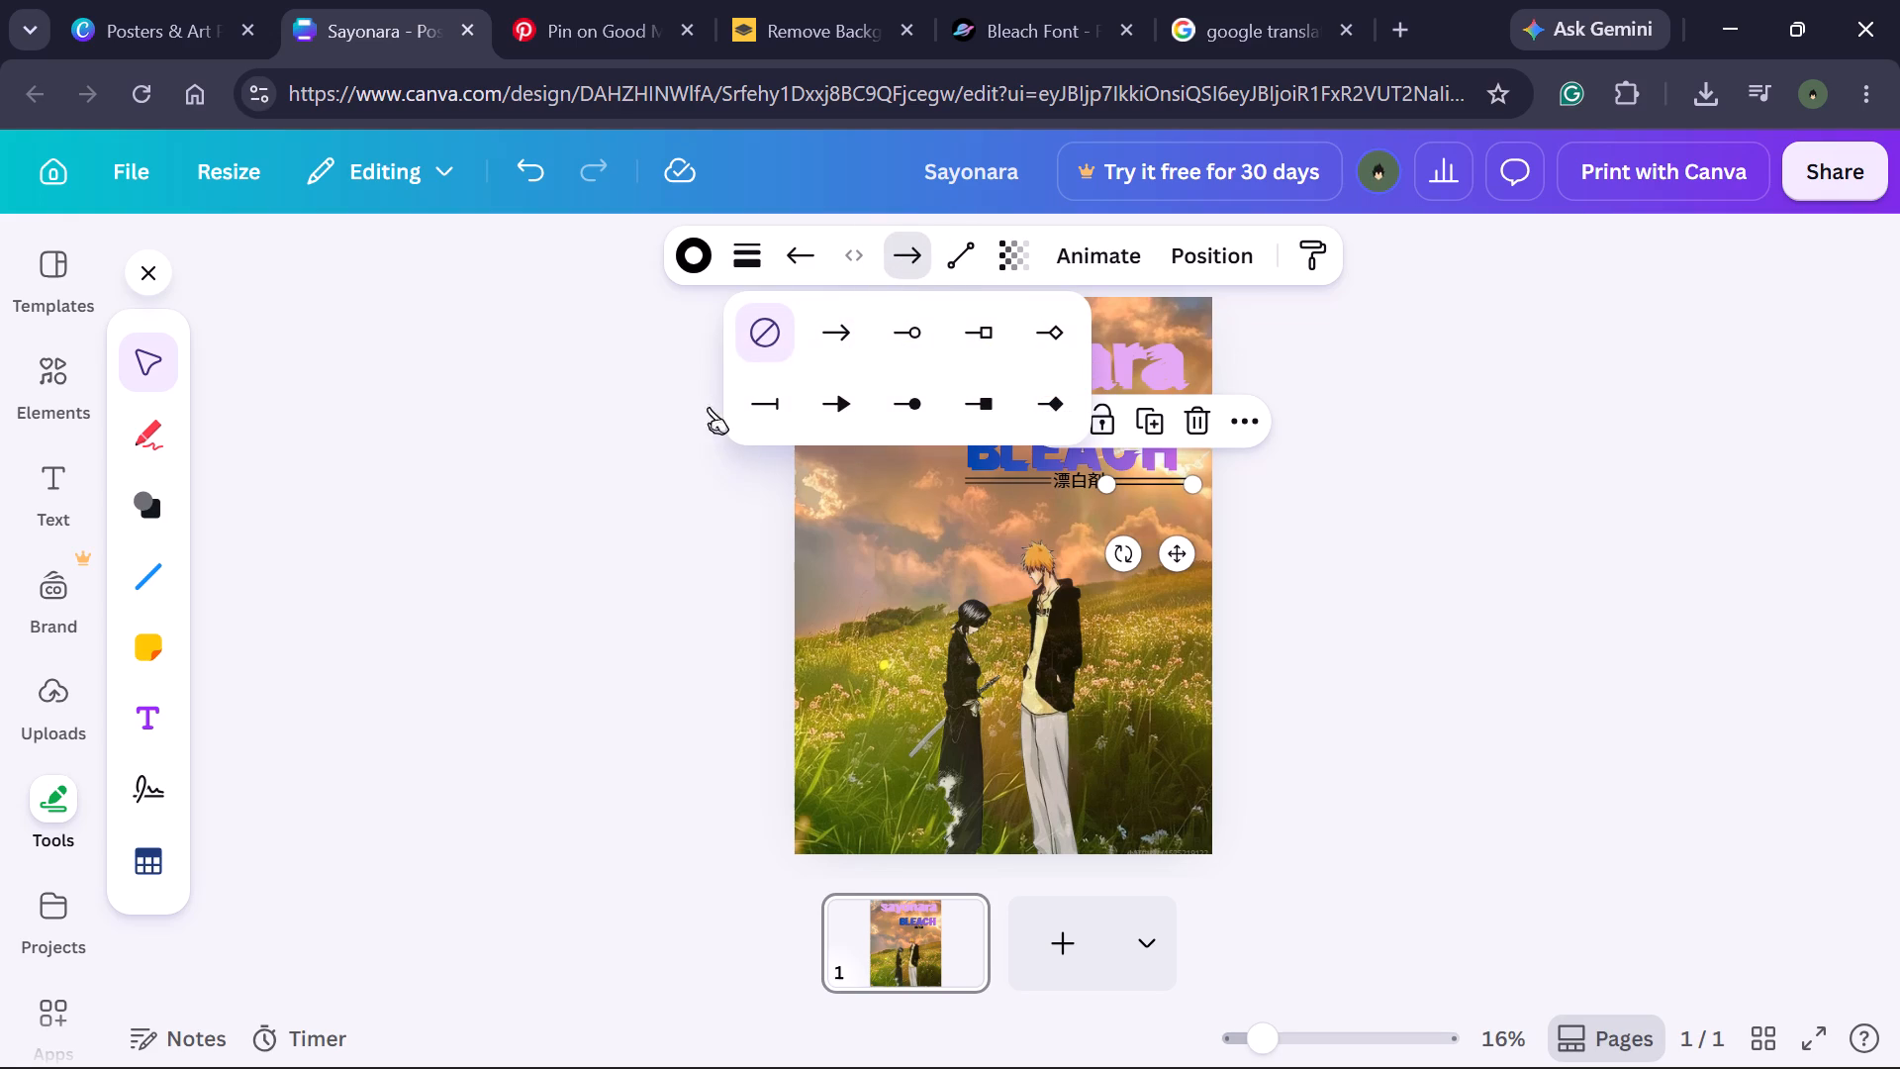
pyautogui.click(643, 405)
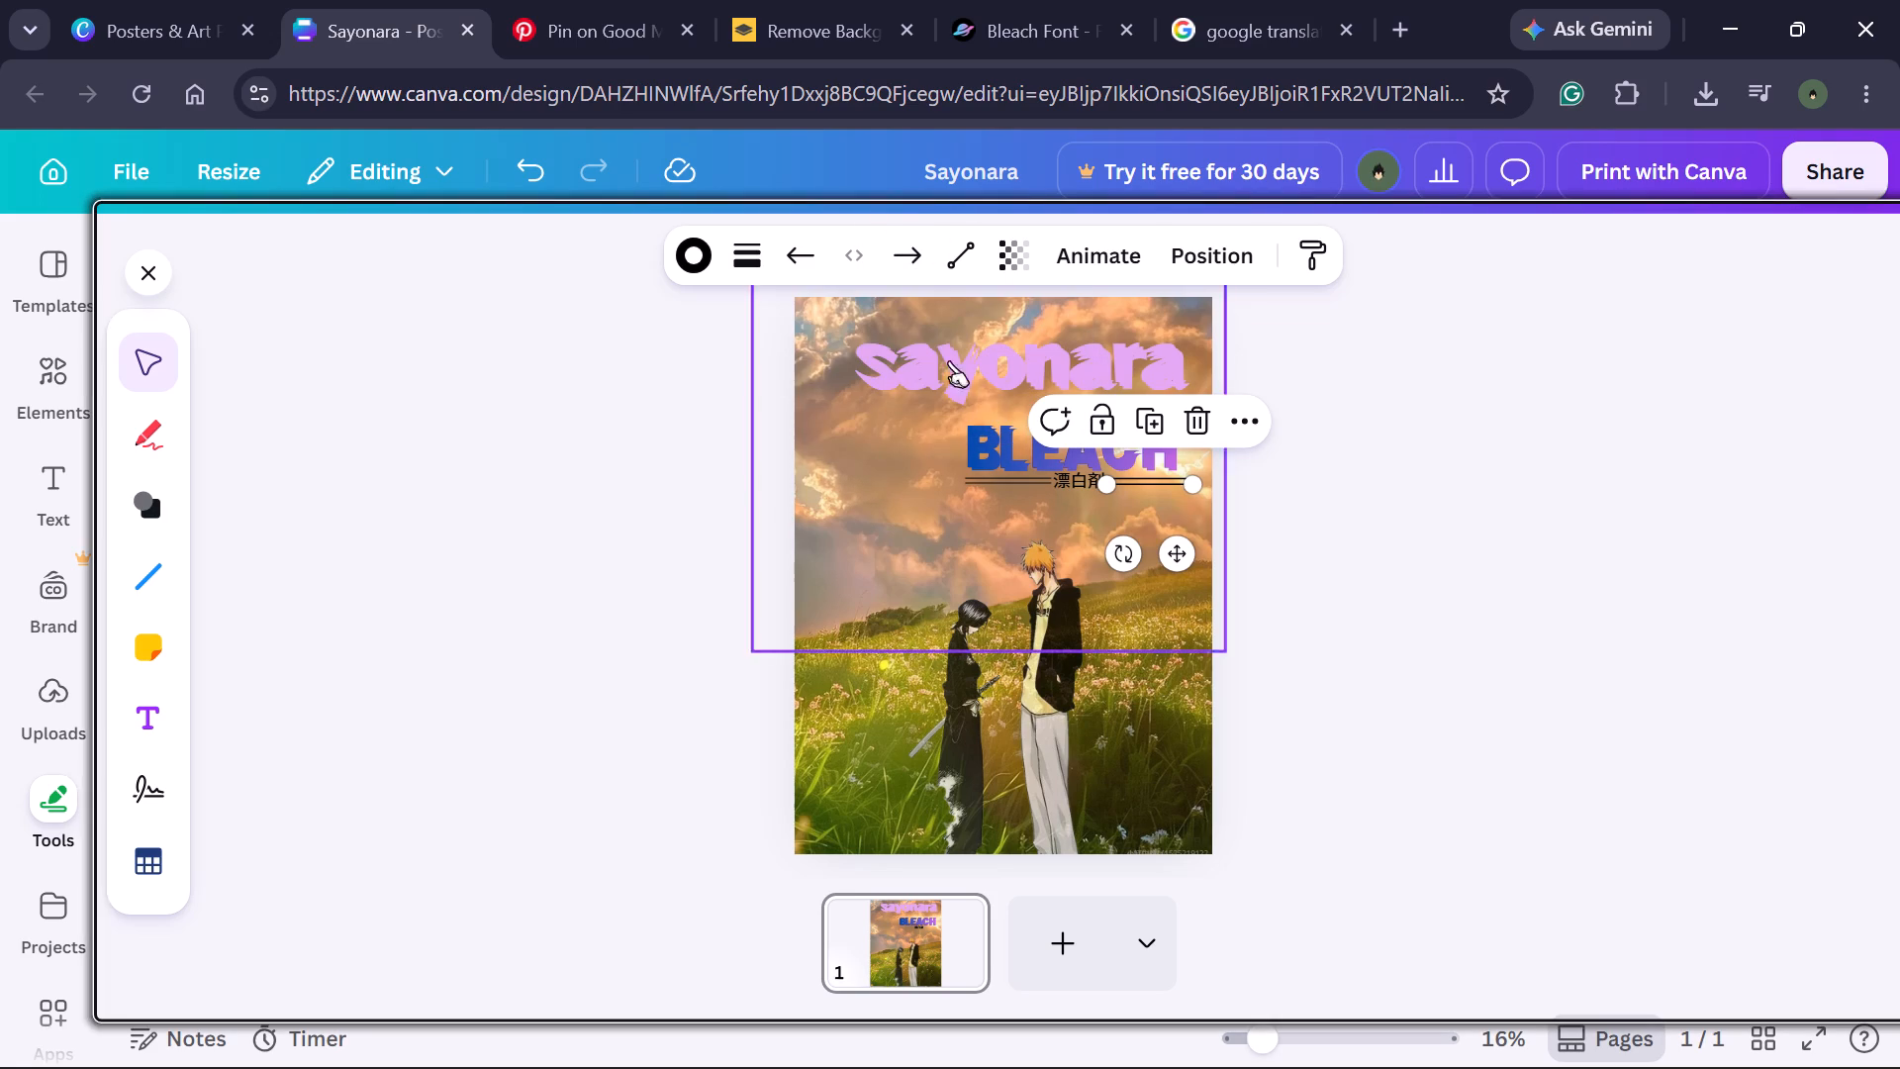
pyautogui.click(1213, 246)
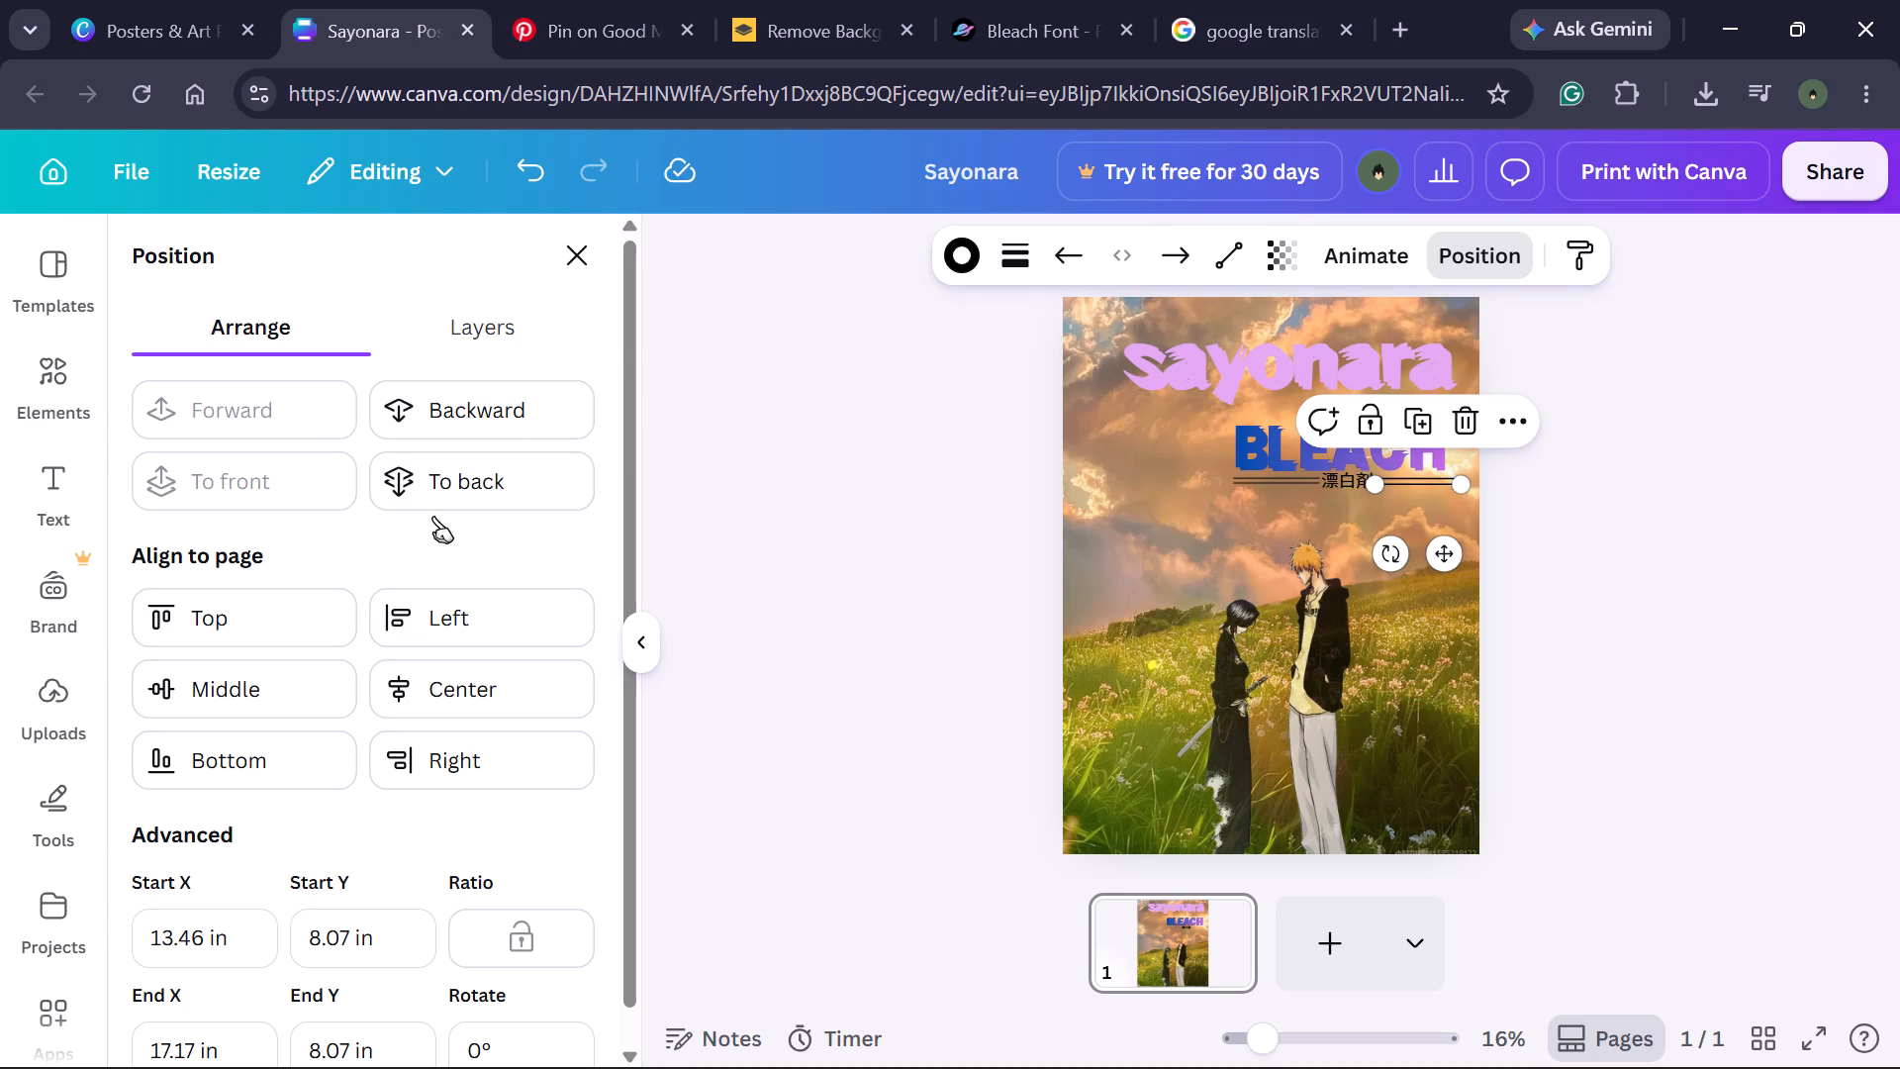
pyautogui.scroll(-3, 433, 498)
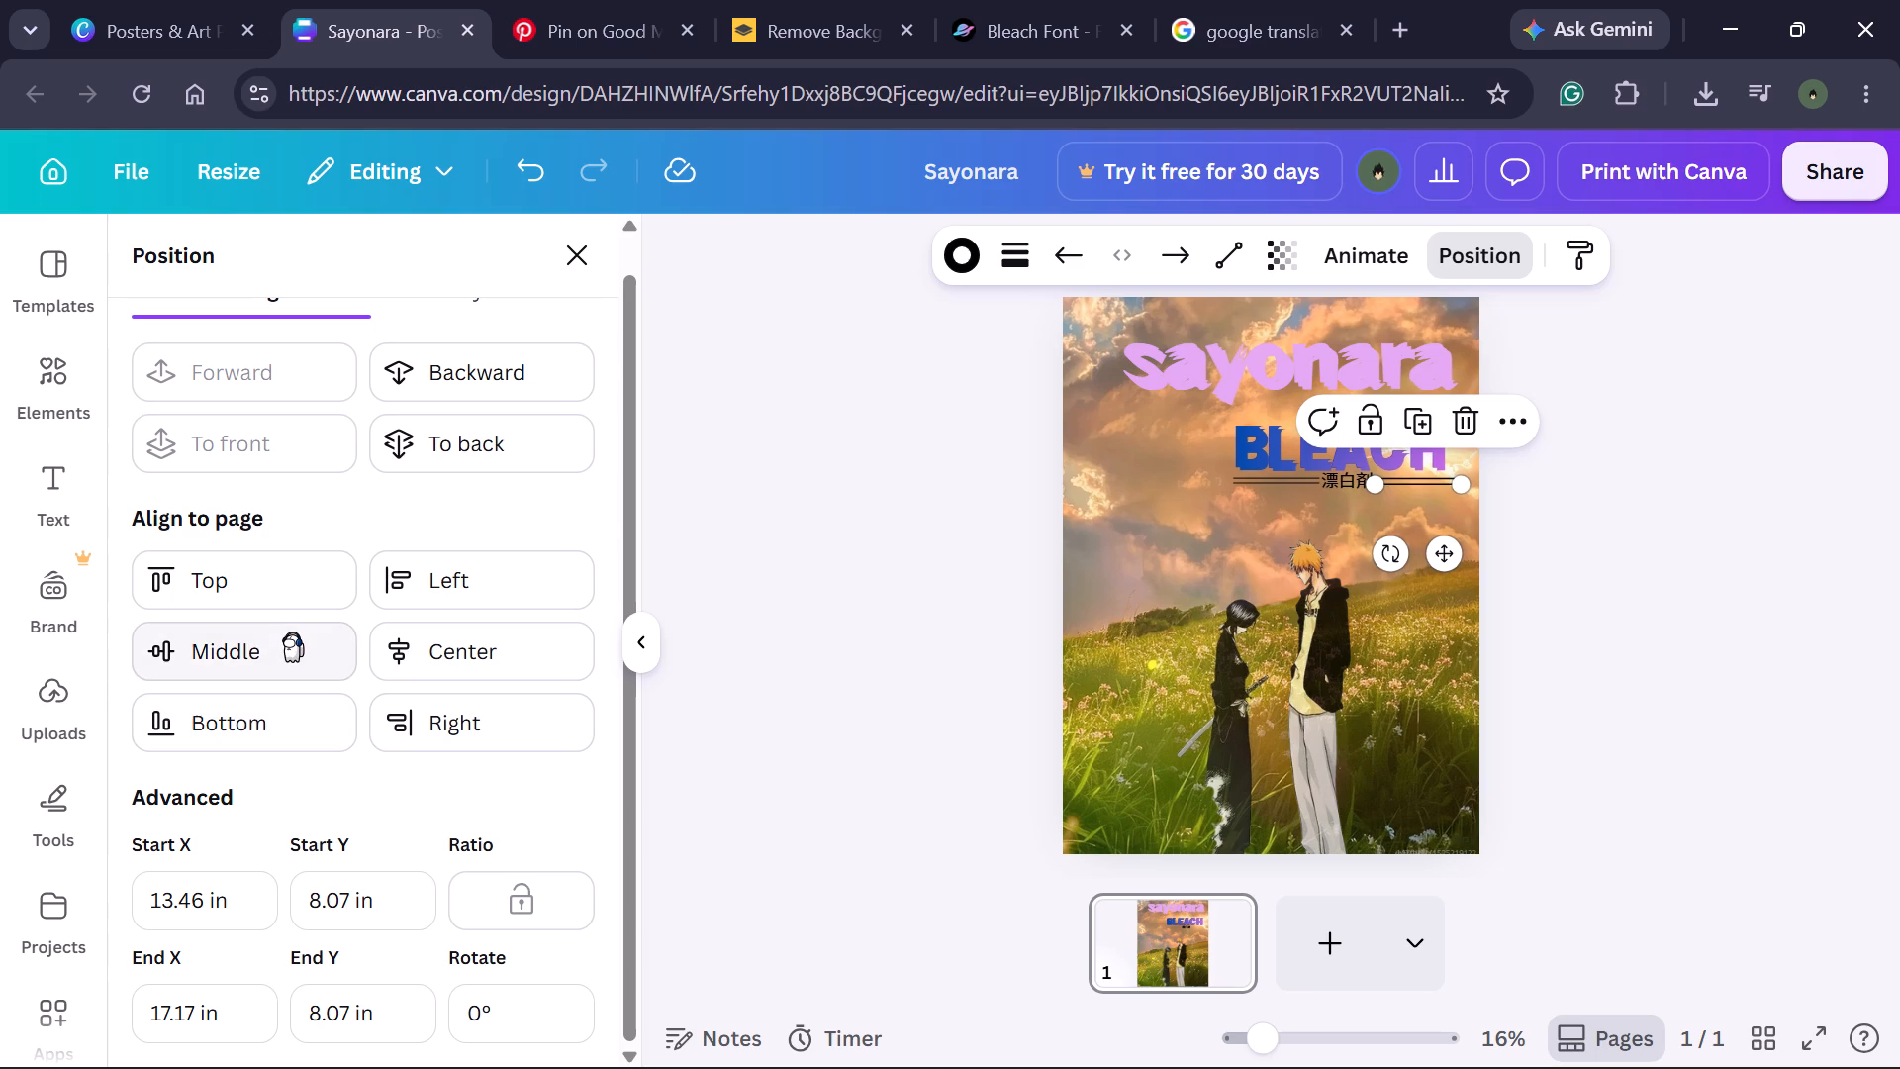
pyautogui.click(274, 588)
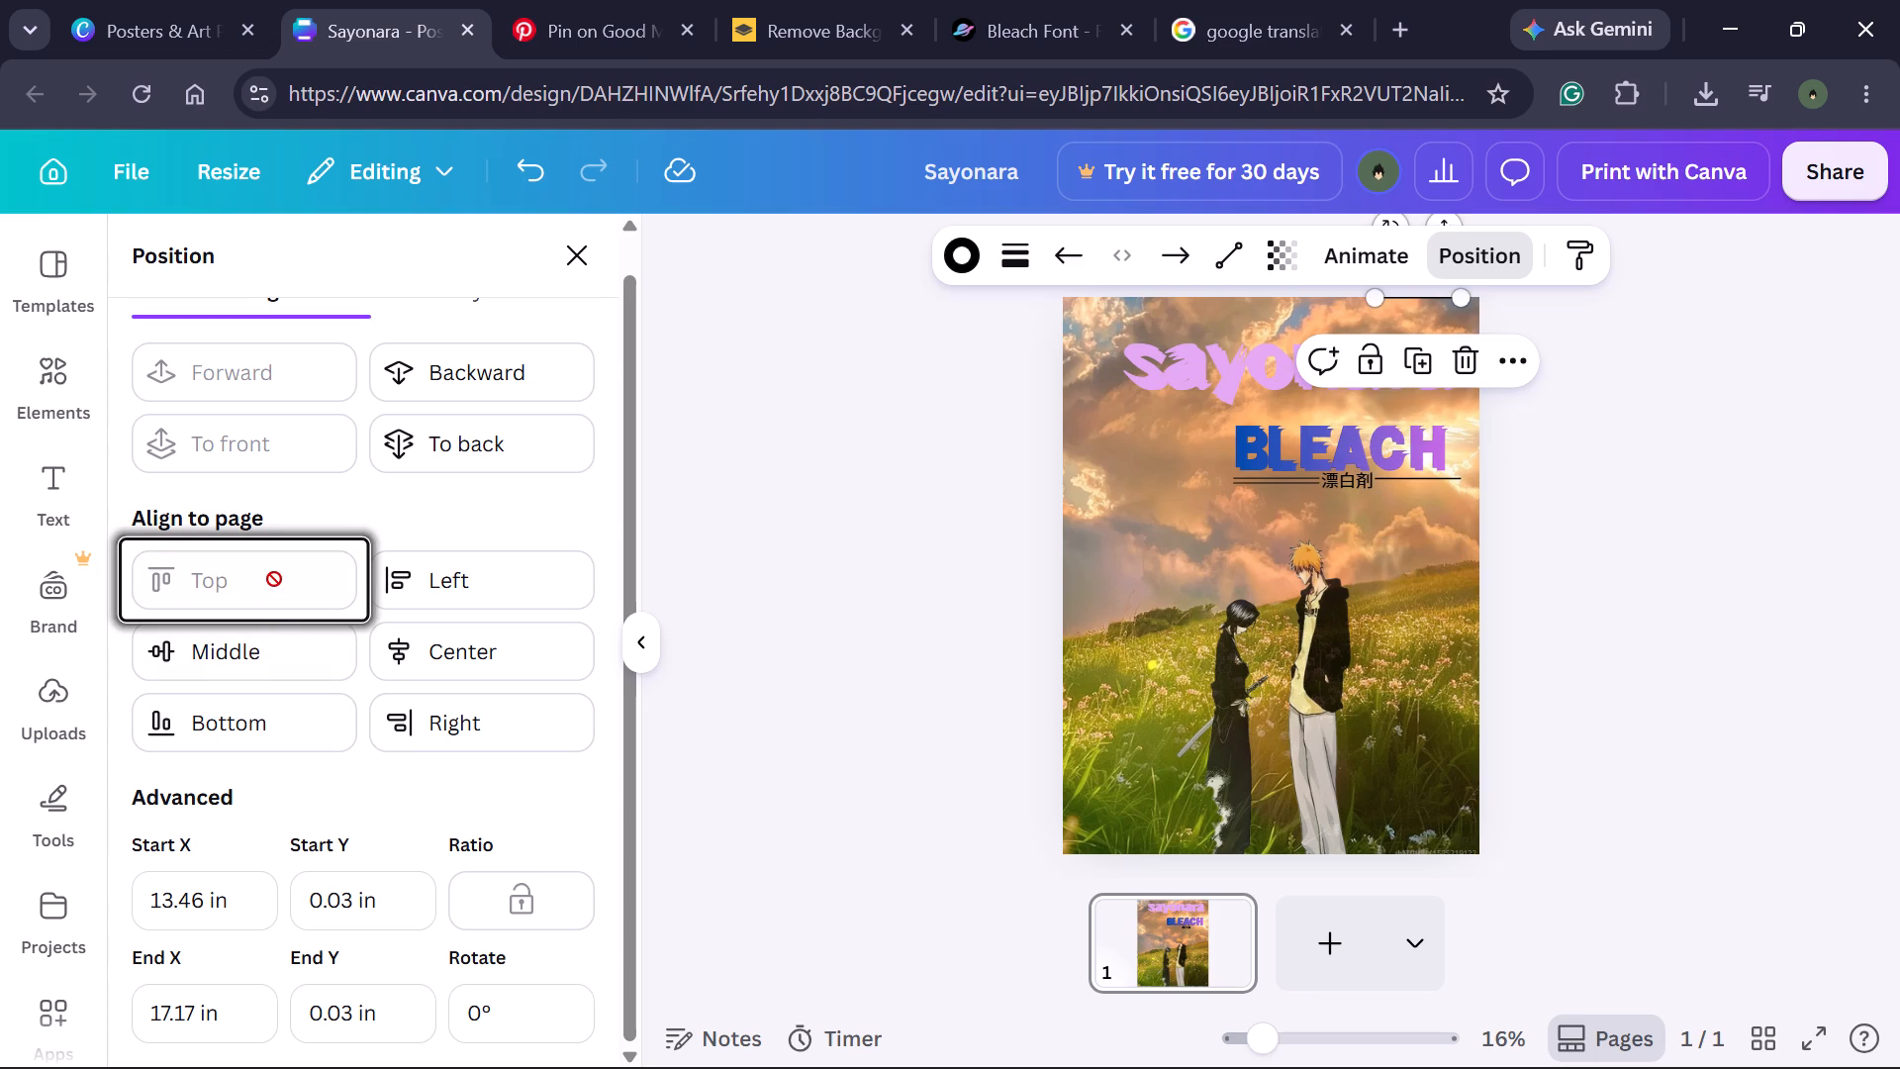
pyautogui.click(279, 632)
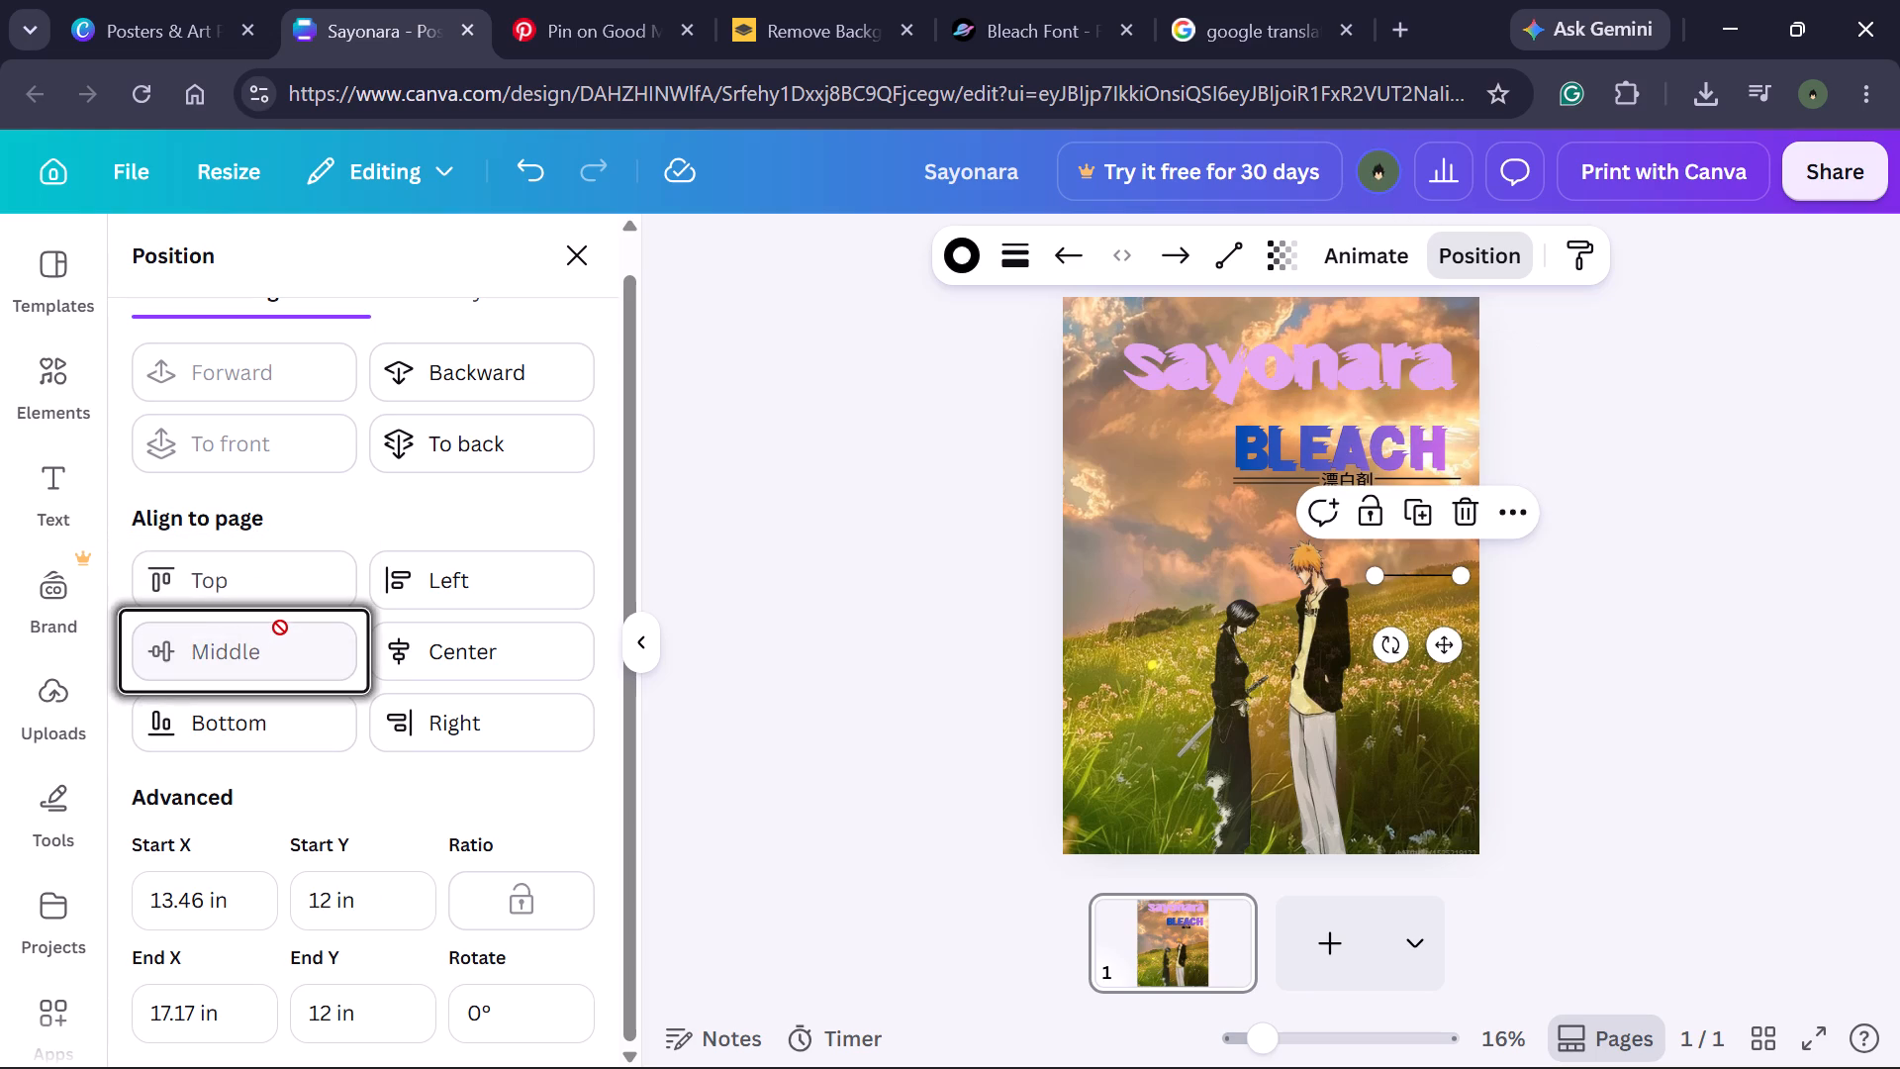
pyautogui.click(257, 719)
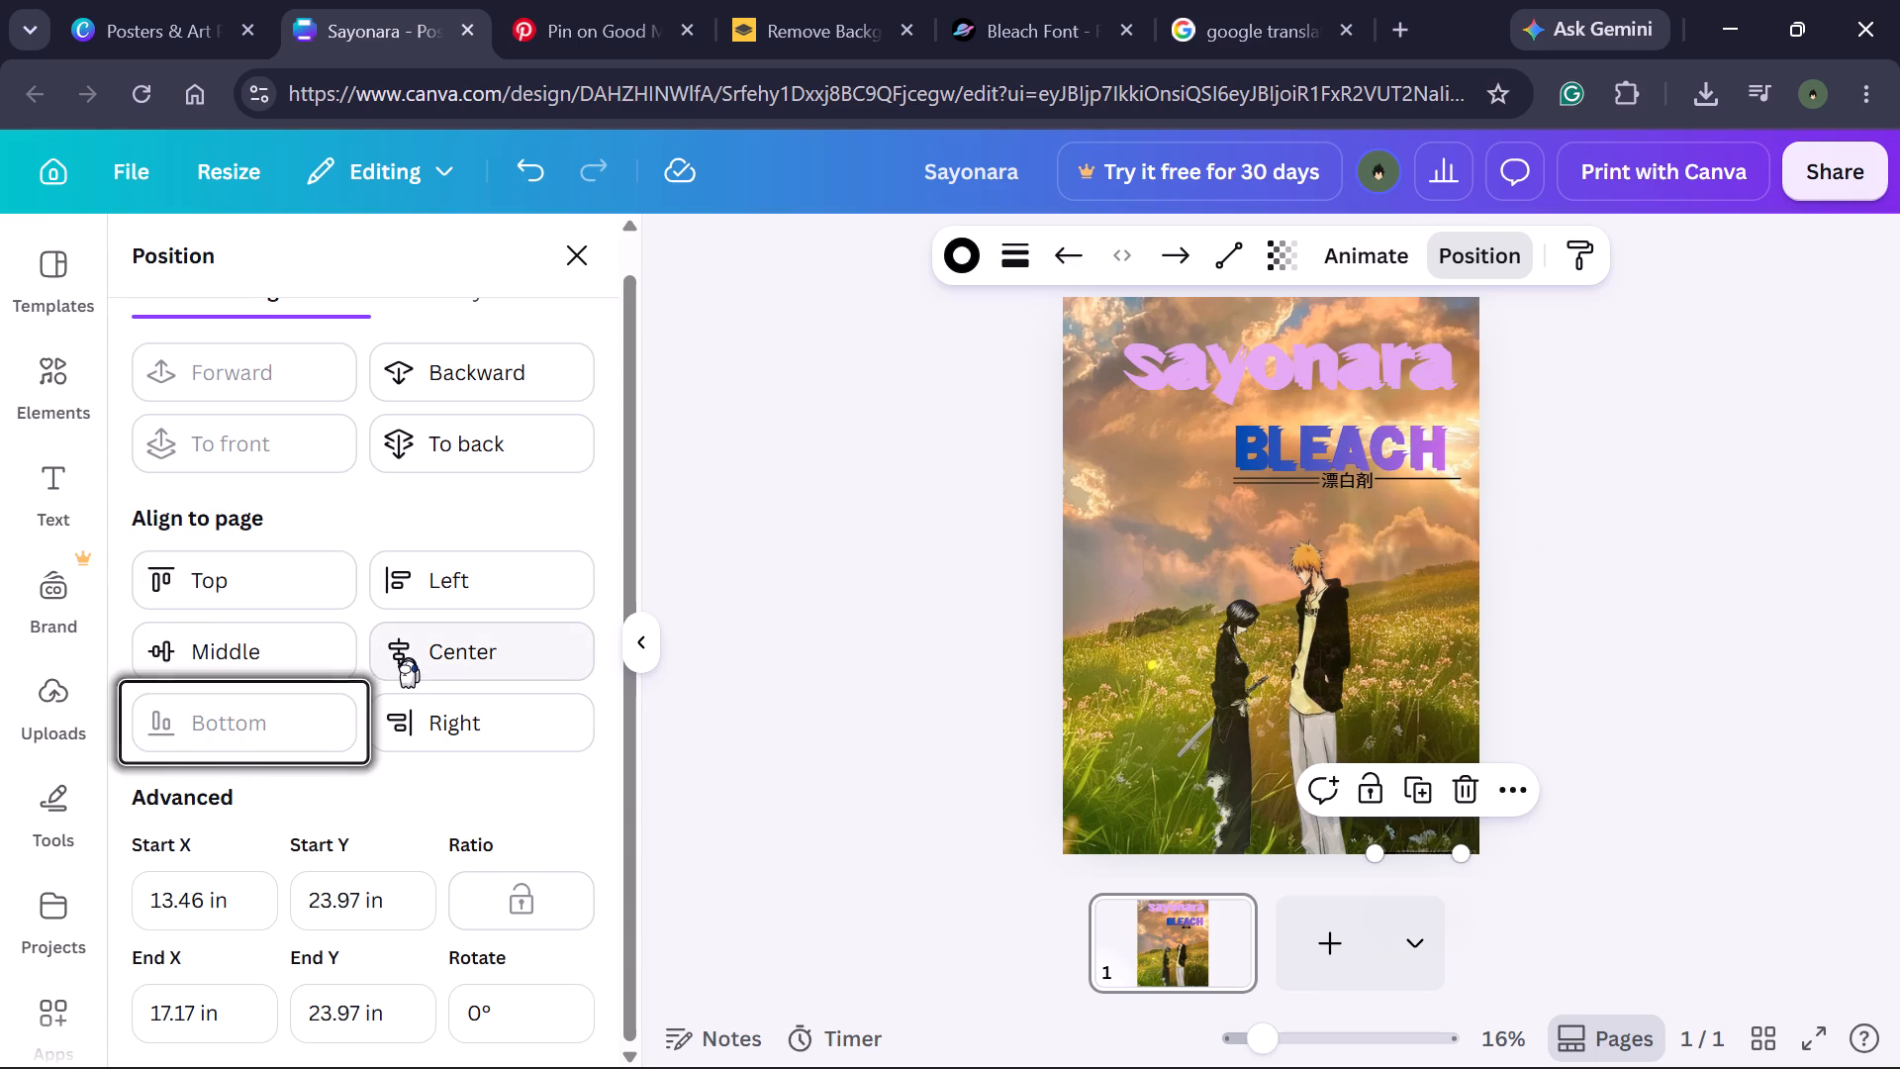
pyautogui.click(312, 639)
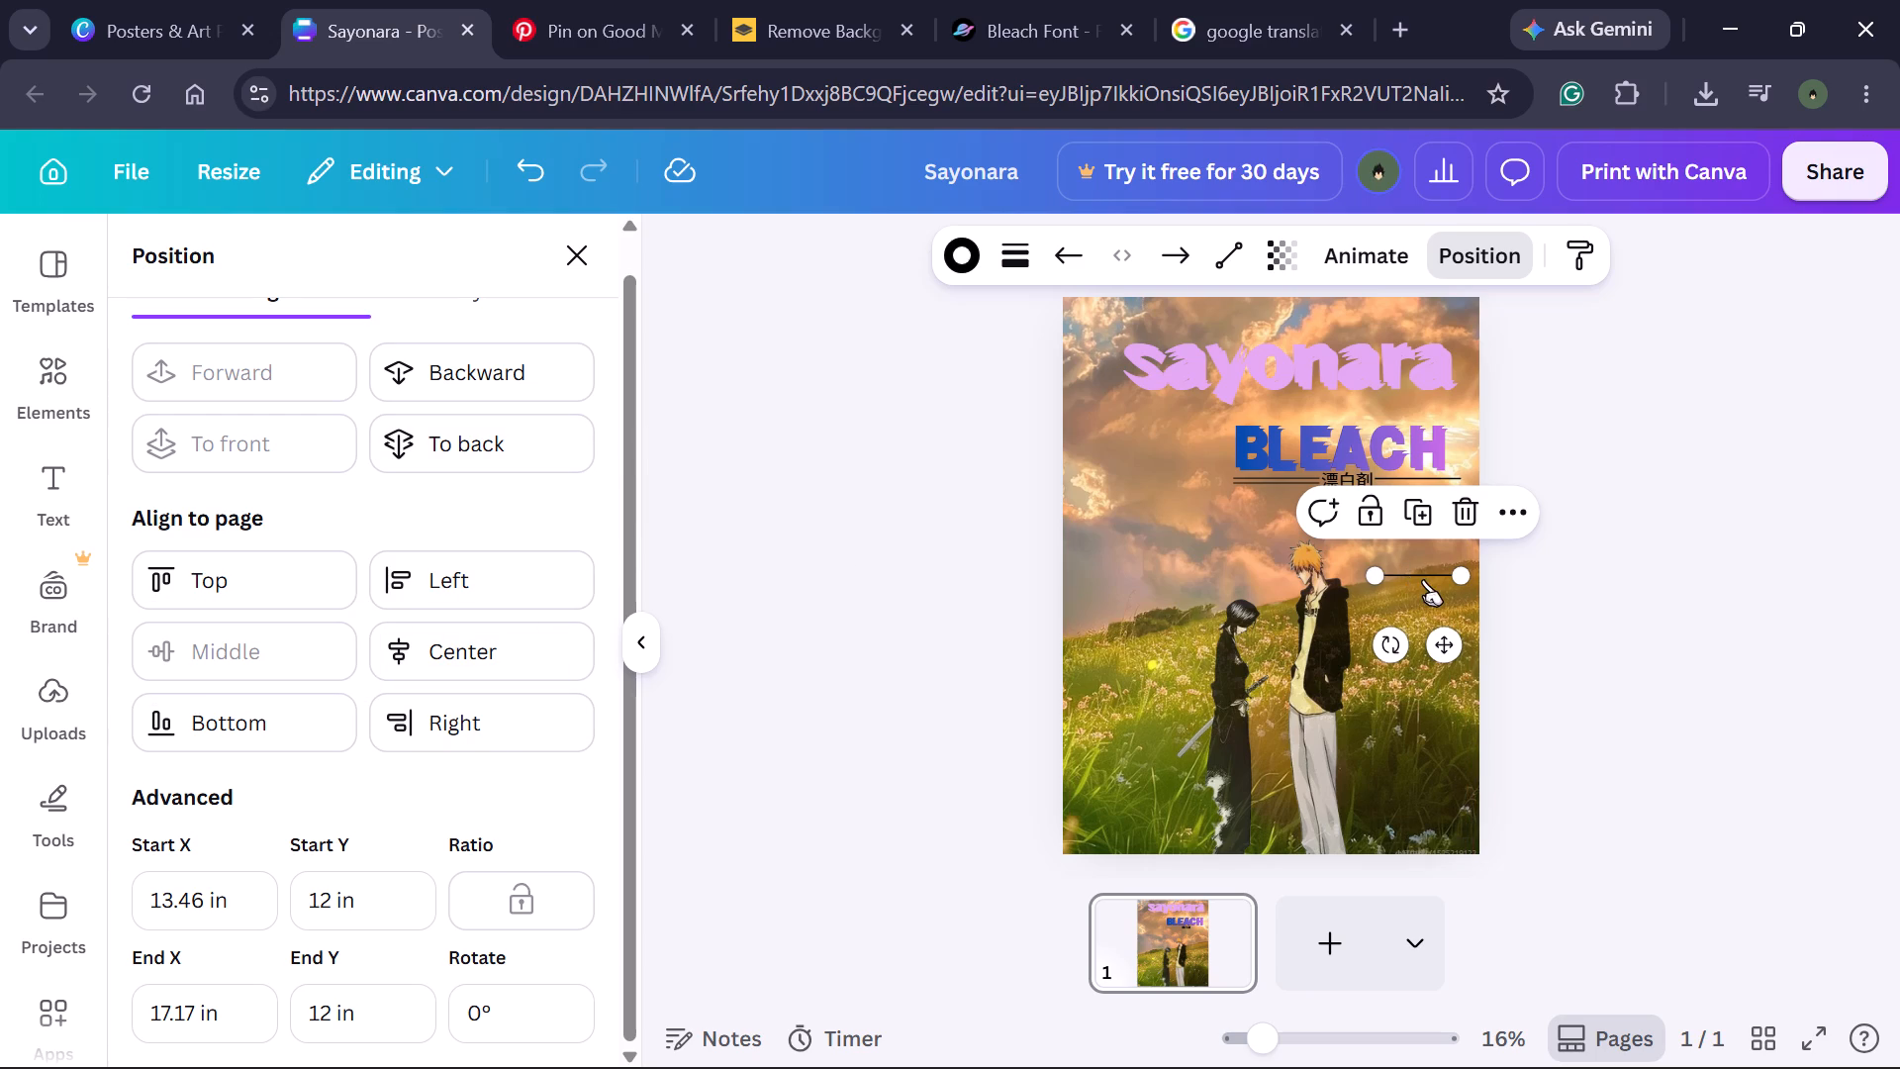
# Move the short line from the page's middle back to just under the matching line right of the 漂白剤 subtitle.
pyautogui.click(1668, 567)
pyautogui.click(1394, 535)
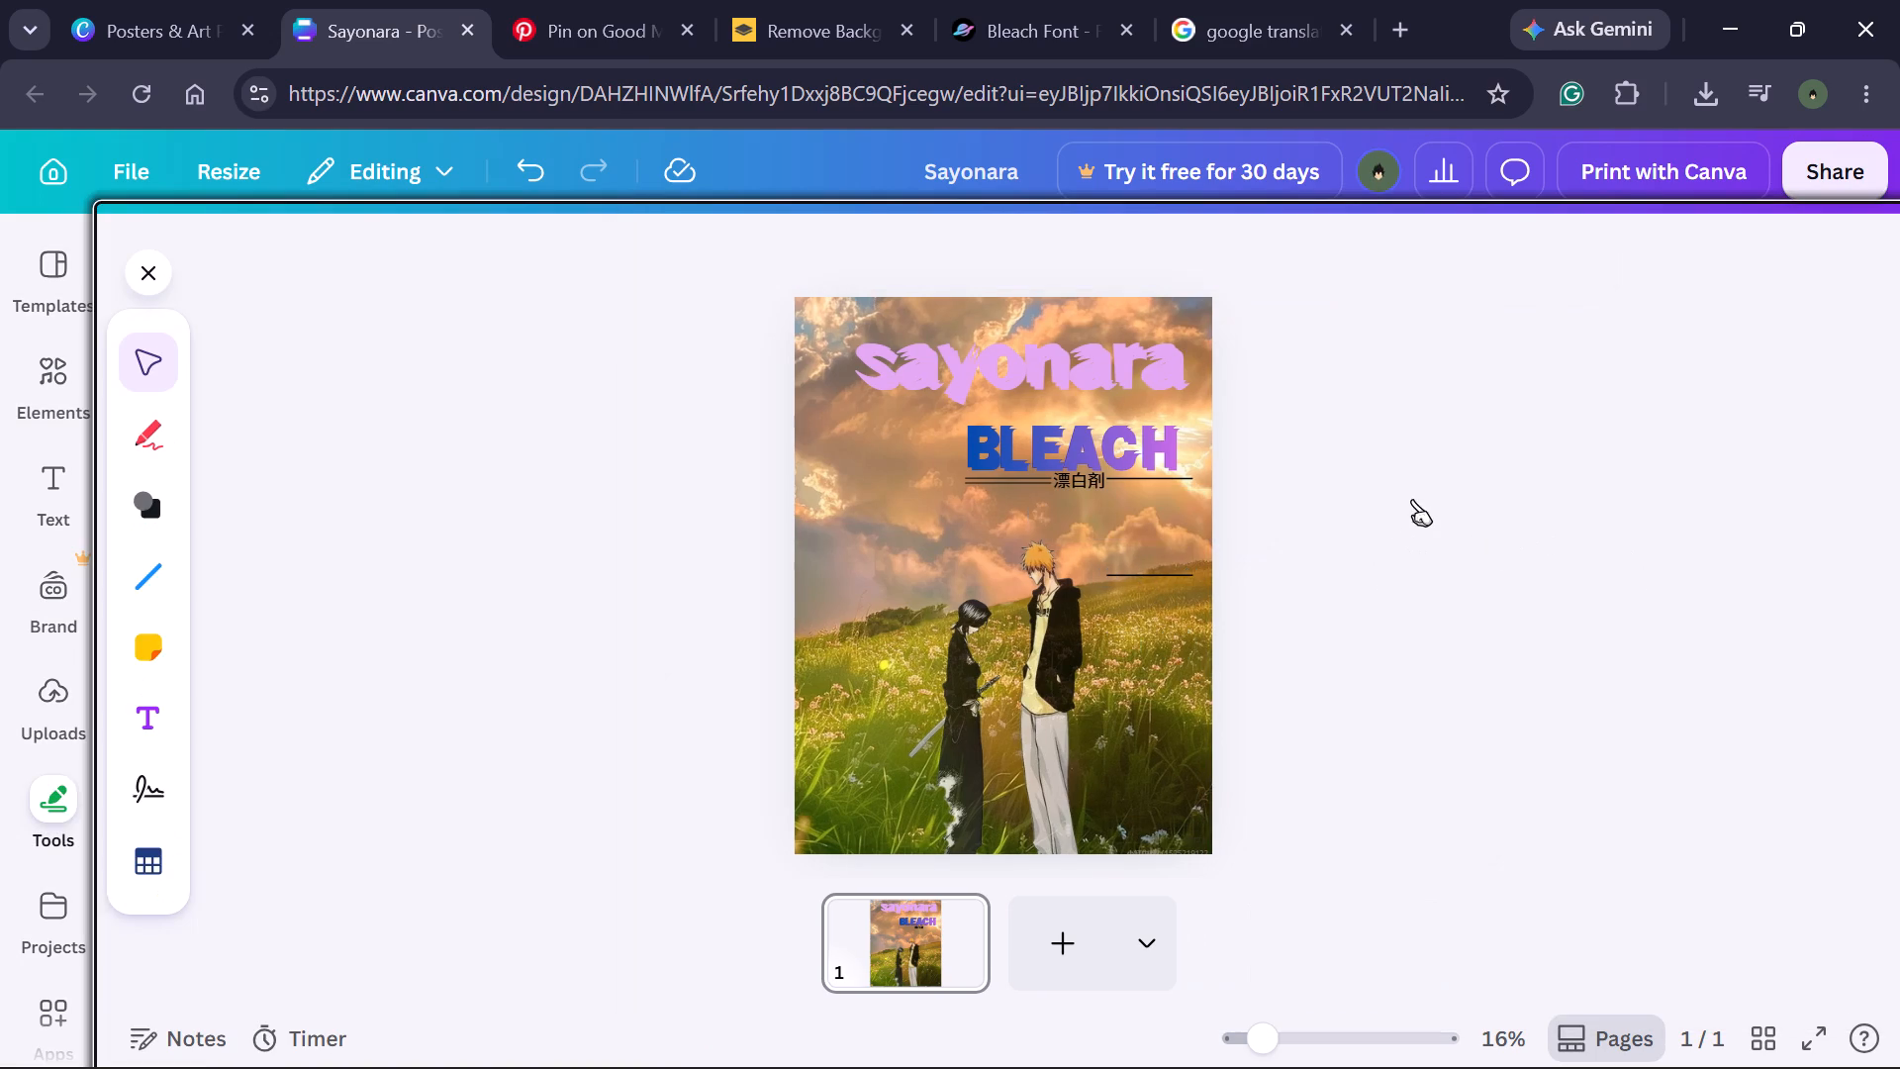
pyautogui.click(1157, 573)
pyautogui.moveTo(1157, 573); pyautogui.dragTo(1163, 553)
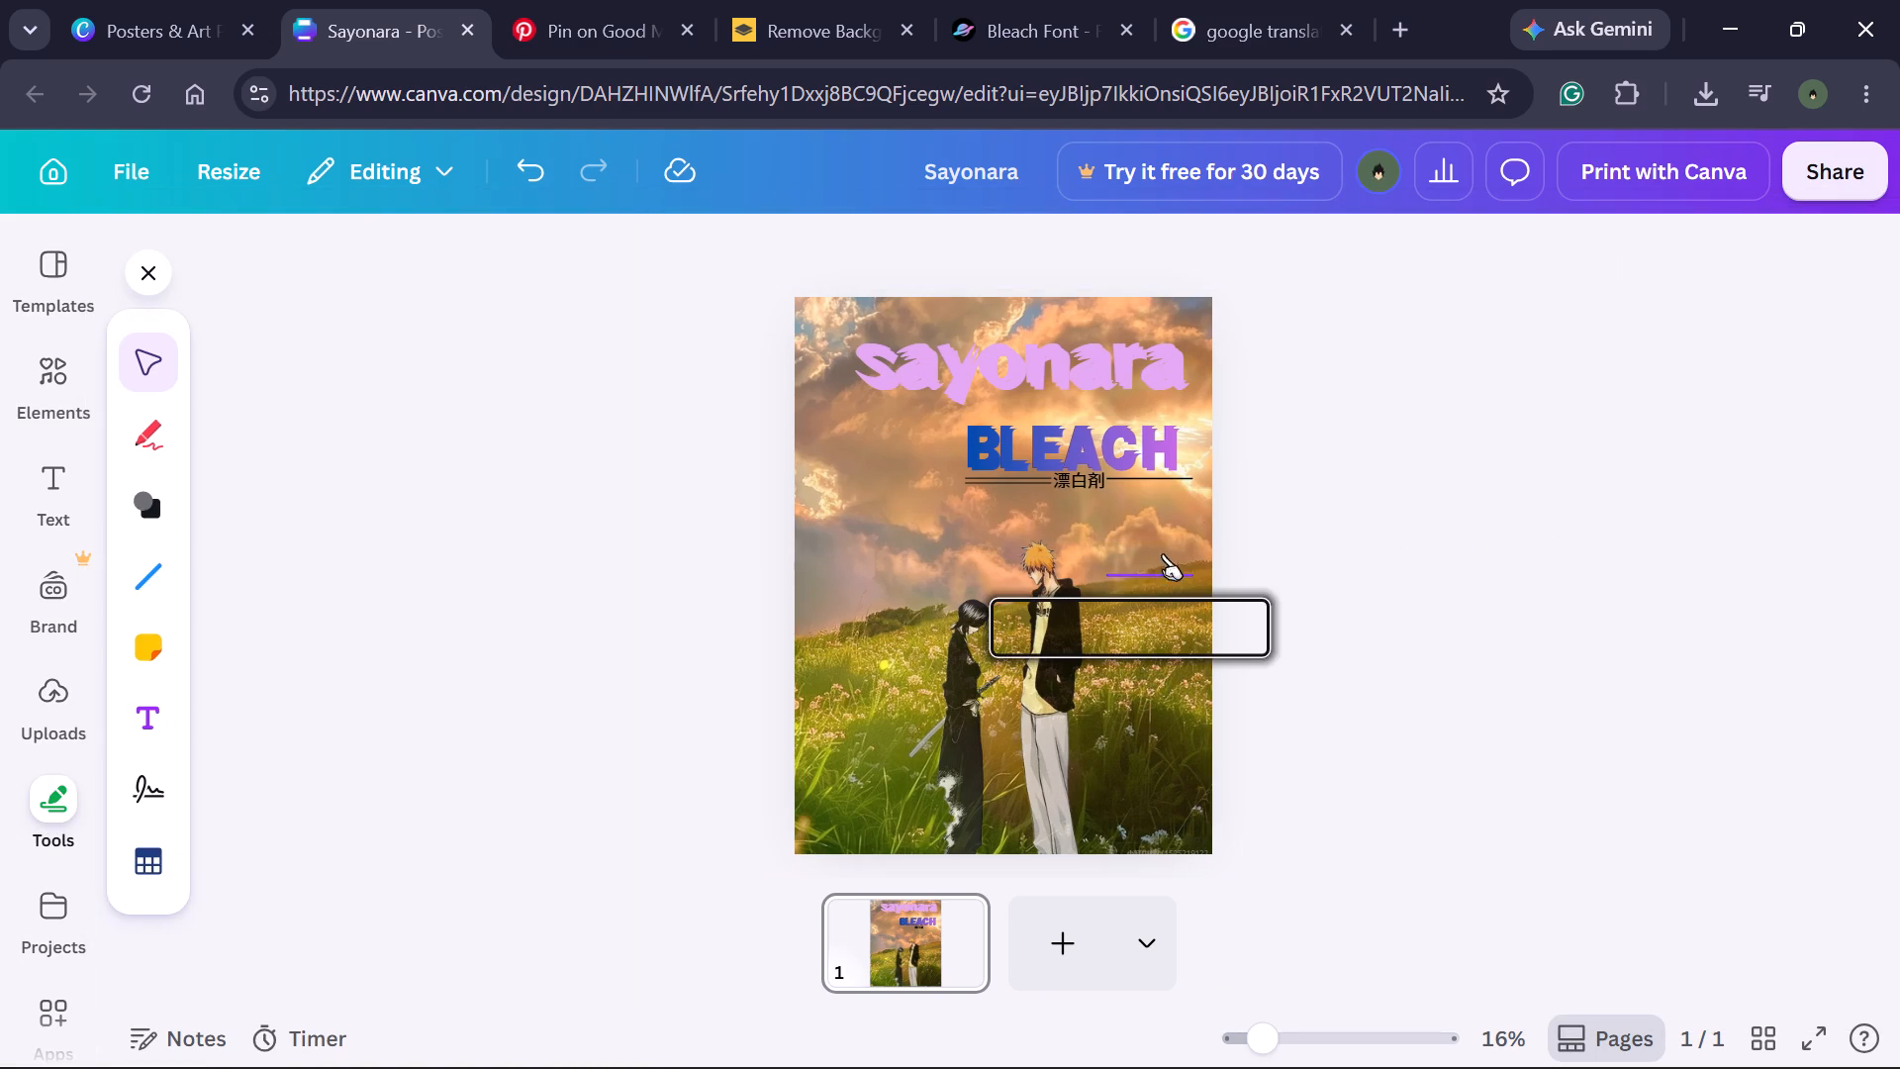
pyautogui.moveTo(1163, 553); pyautogui.dragTo(1155, 478)
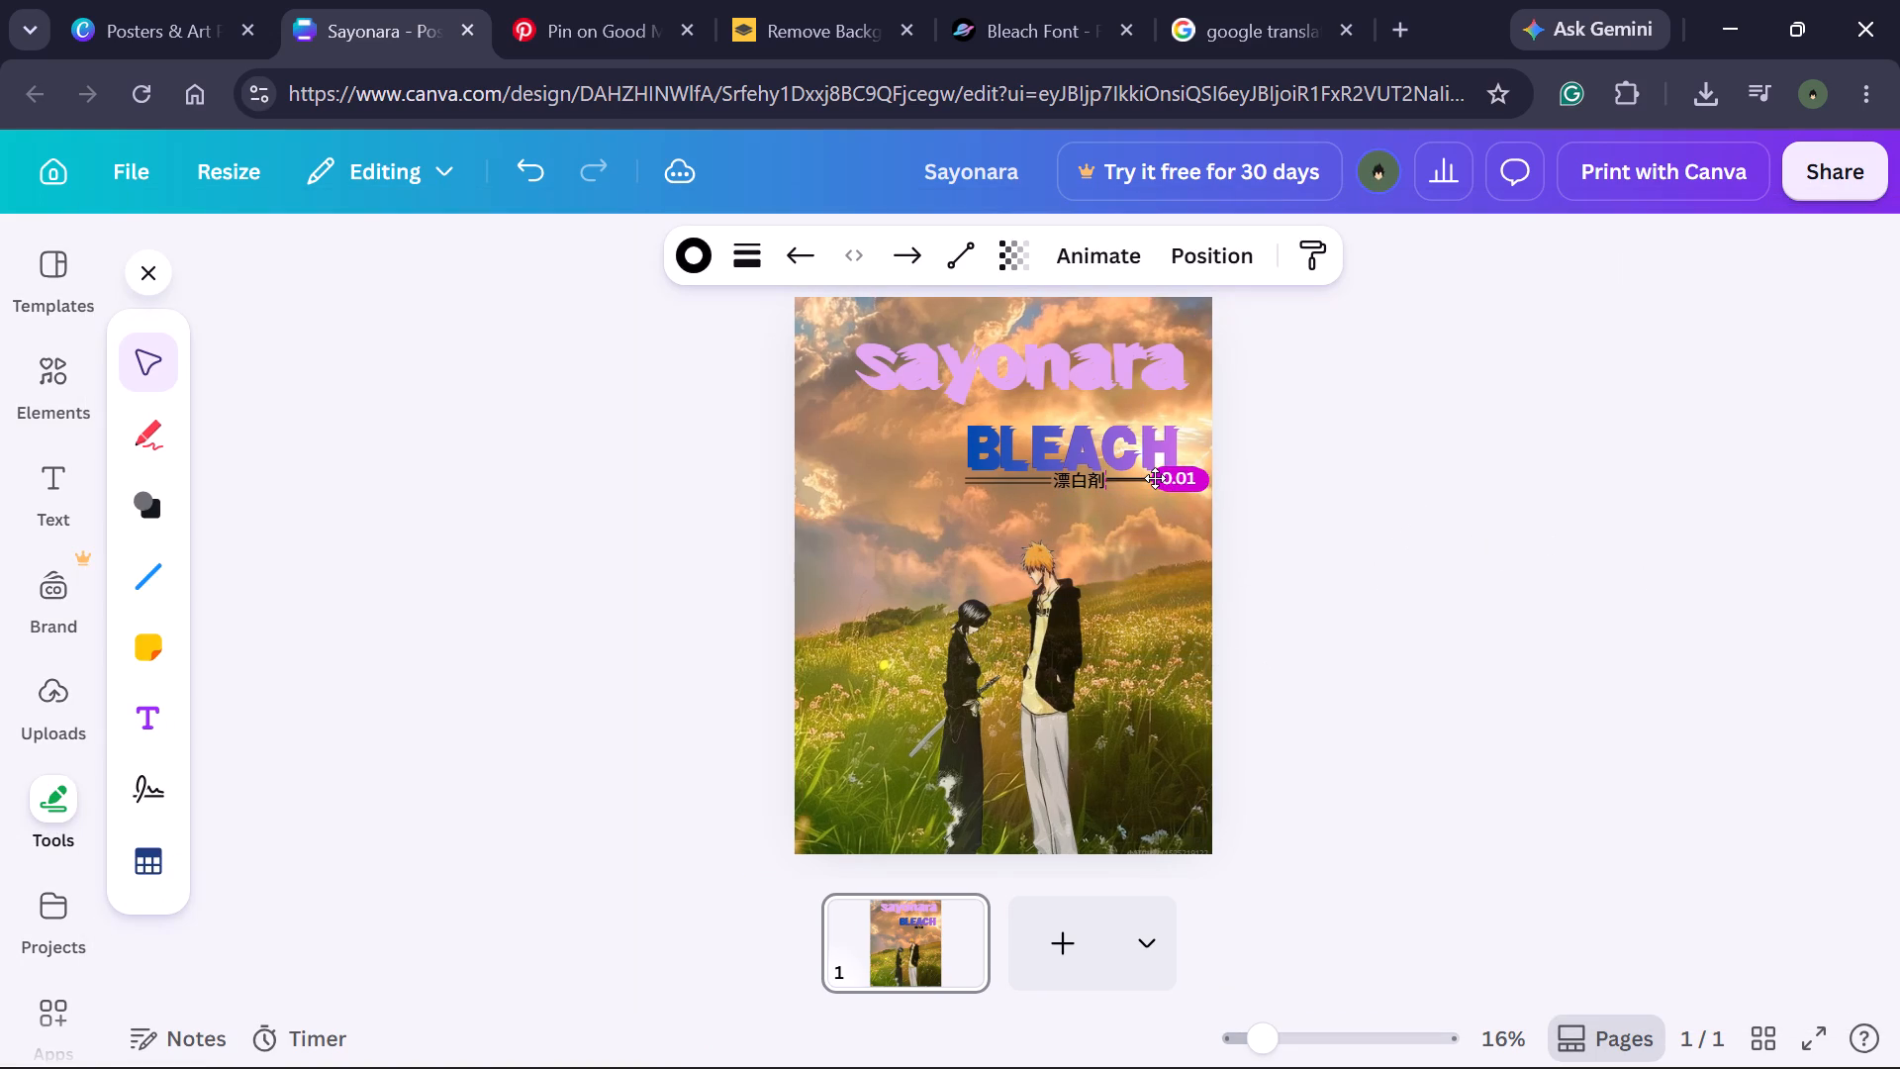
pyautogui.moveTo(1155, 478); pyautogui.dragTo(1154, 481)
pyautogui.click(1462, 519)
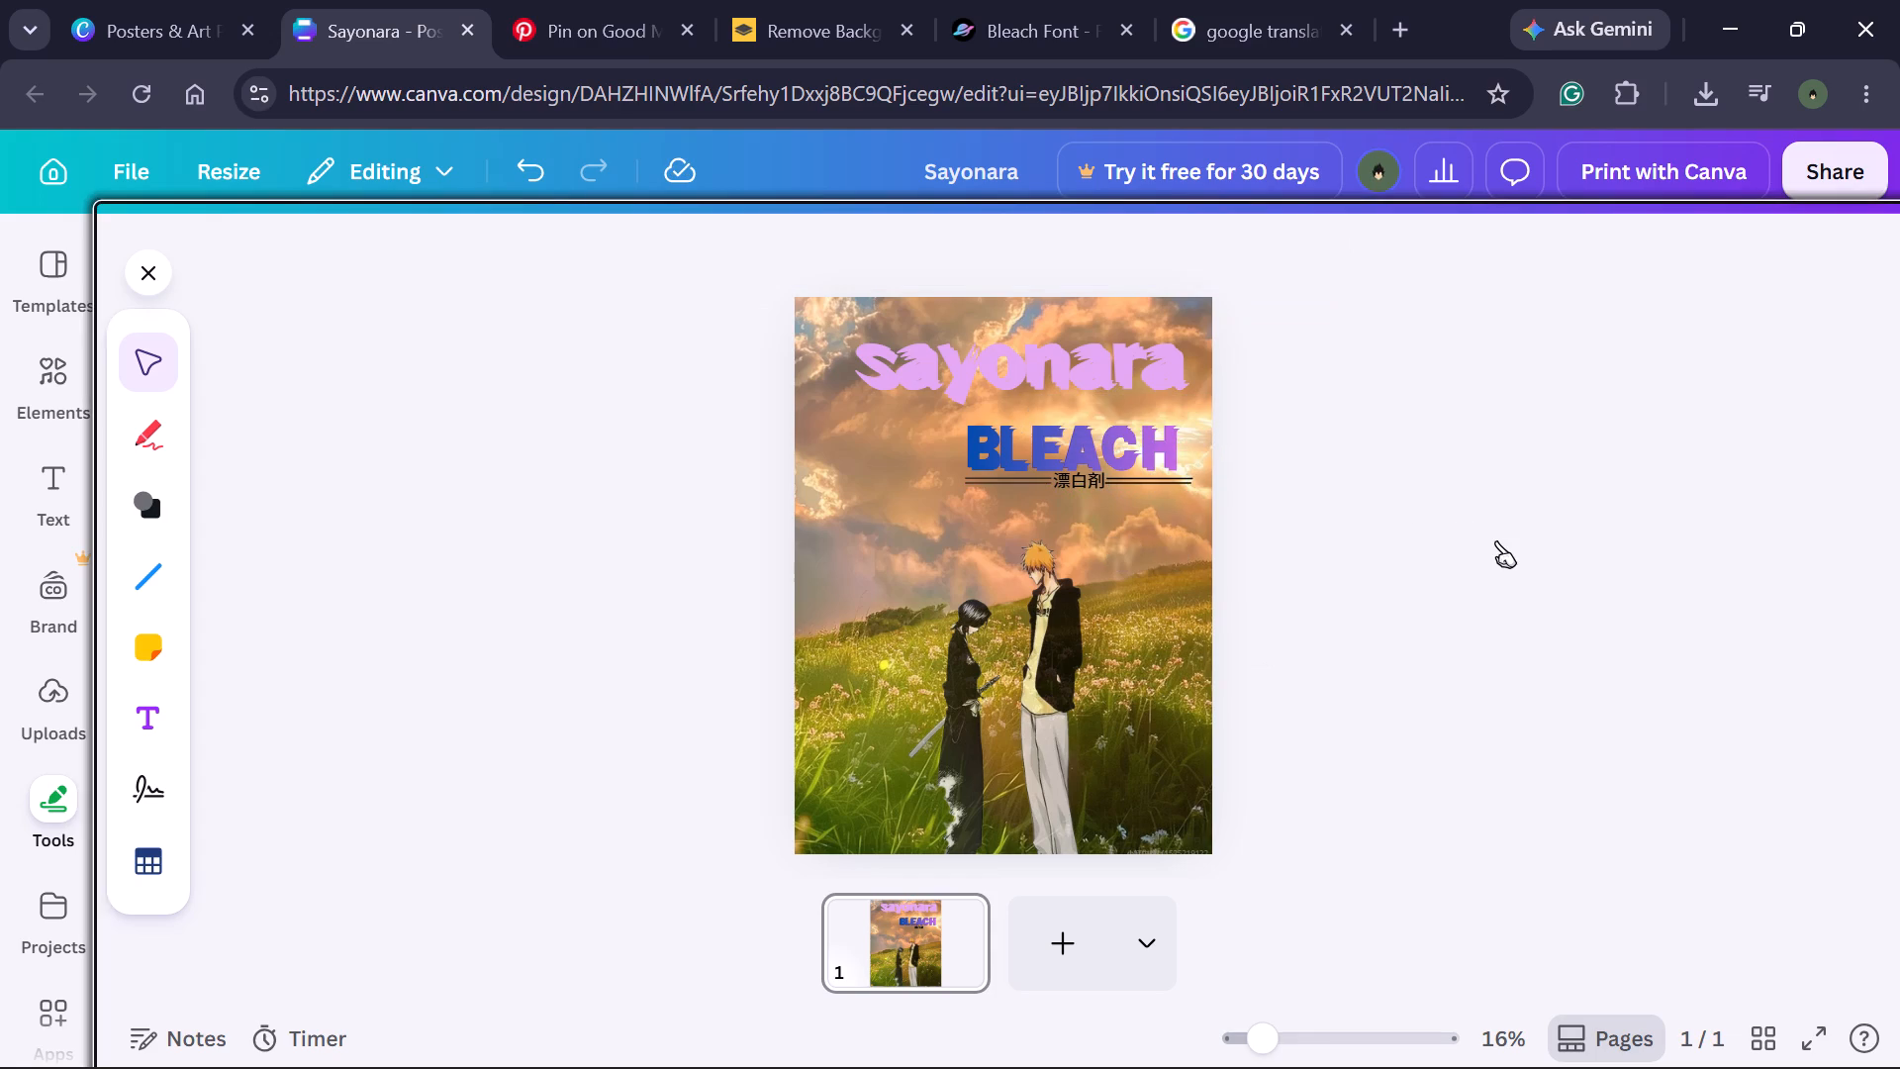
# Fine-tune the placement of the lower line beside the 漂白剤 subtitle so it pairs with the line above.
pyautogui.doubleClick(1172, 480)
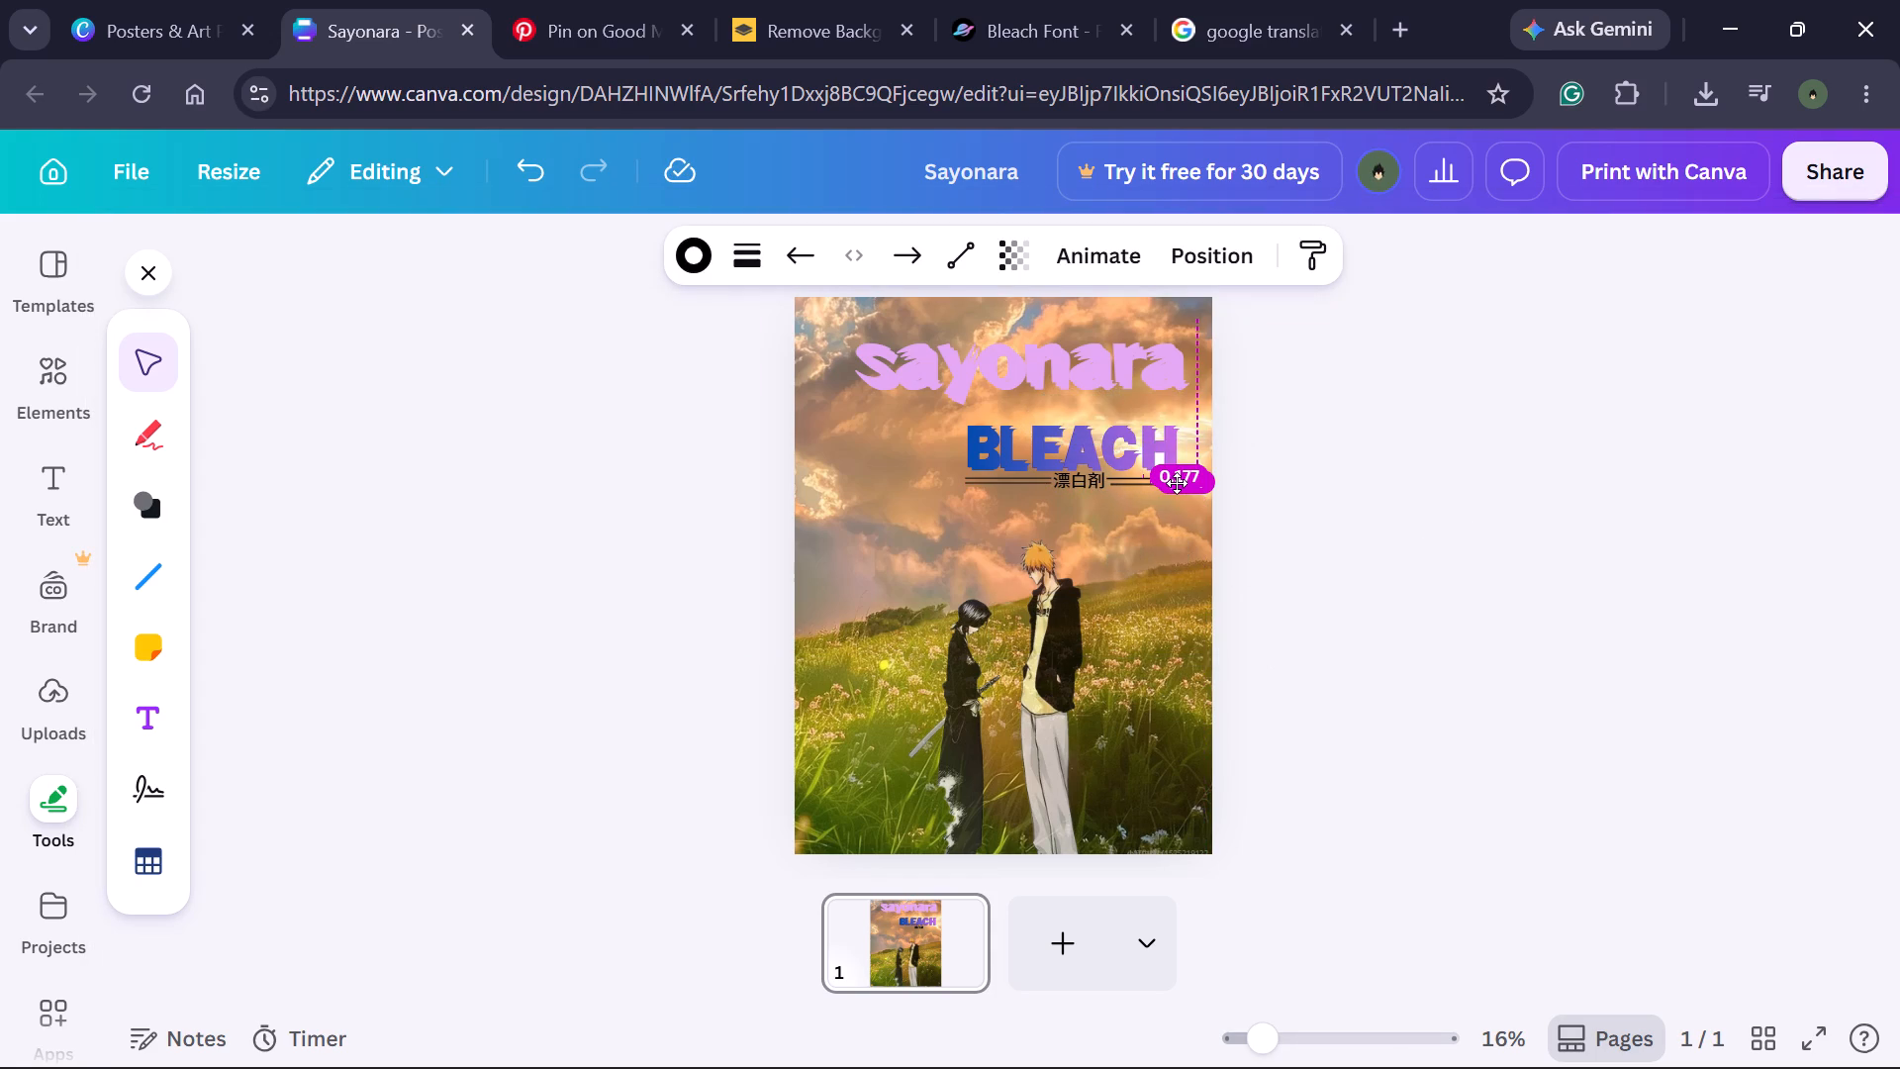
pyautogui.click(1411, 488)
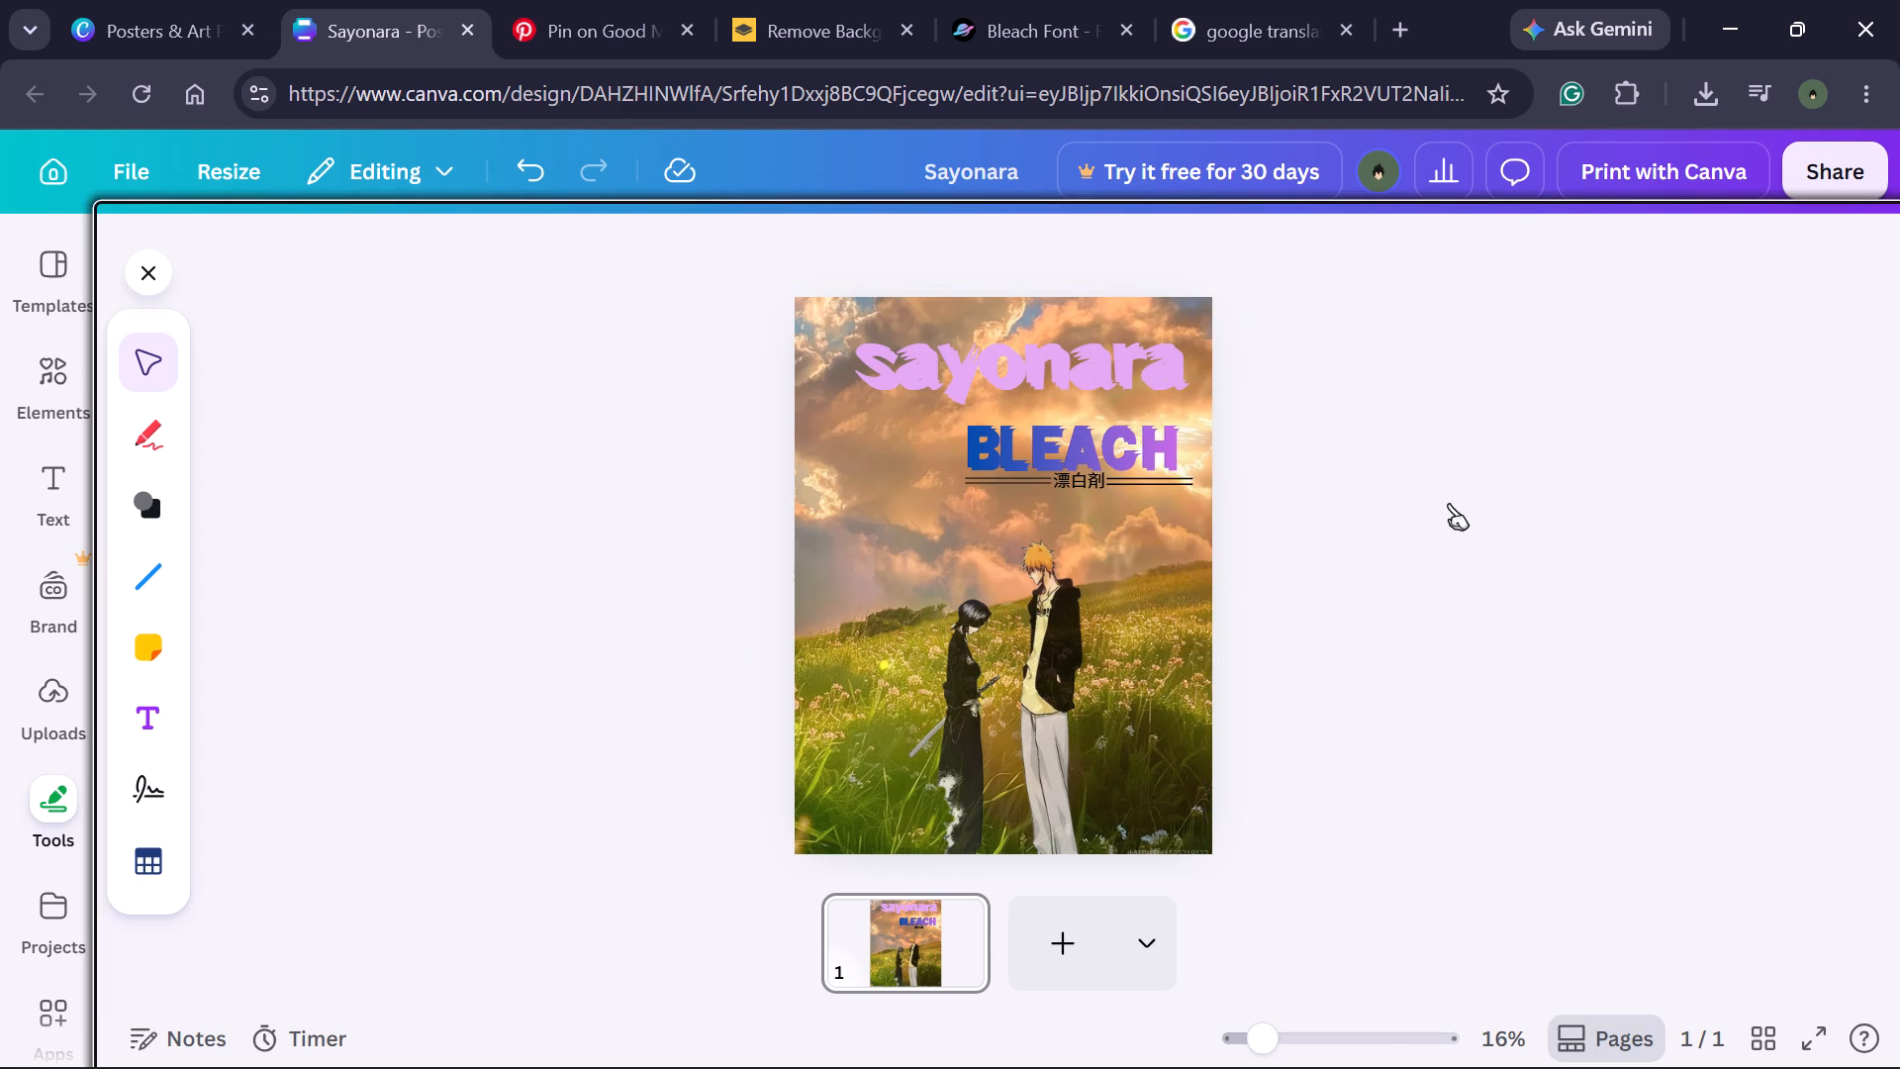
pyautogui.click(1152, 481)
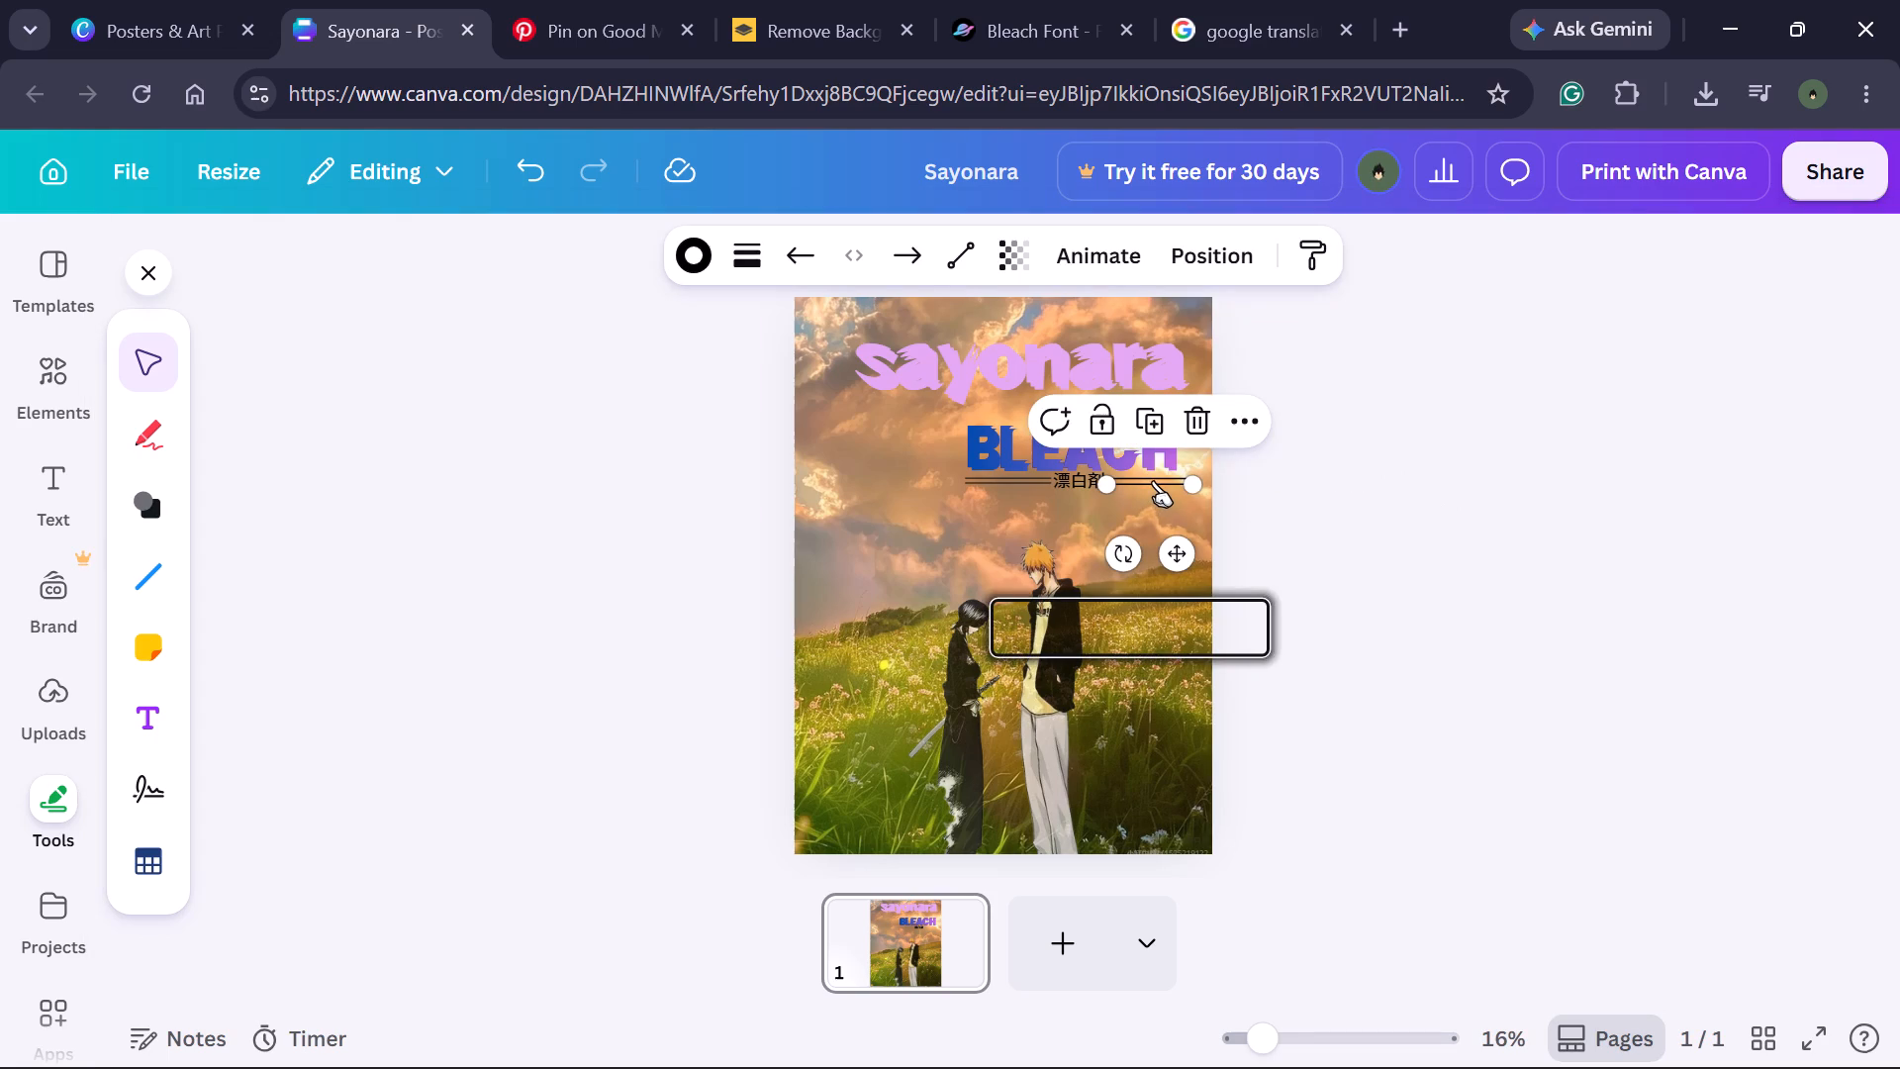
pyautogui.doubleClick(1155, 481)
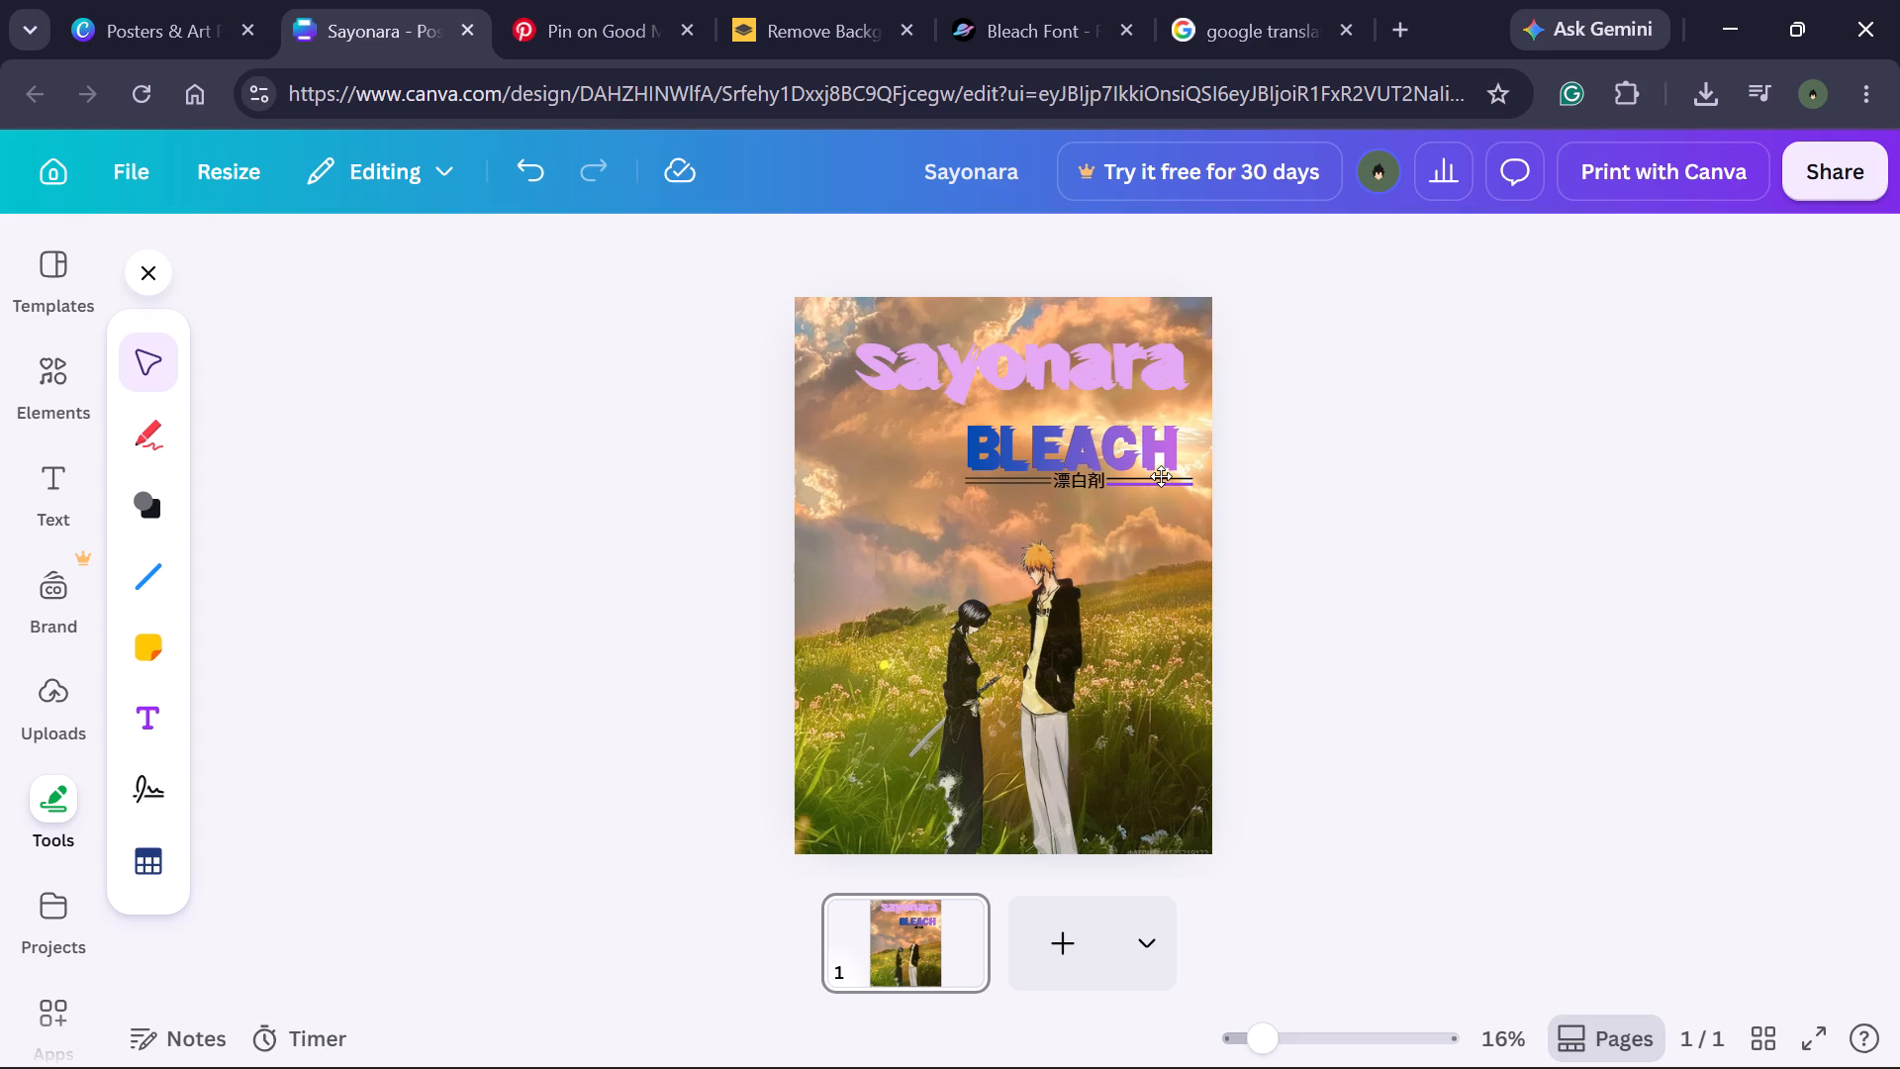
pyautogui.click(1346, 473)
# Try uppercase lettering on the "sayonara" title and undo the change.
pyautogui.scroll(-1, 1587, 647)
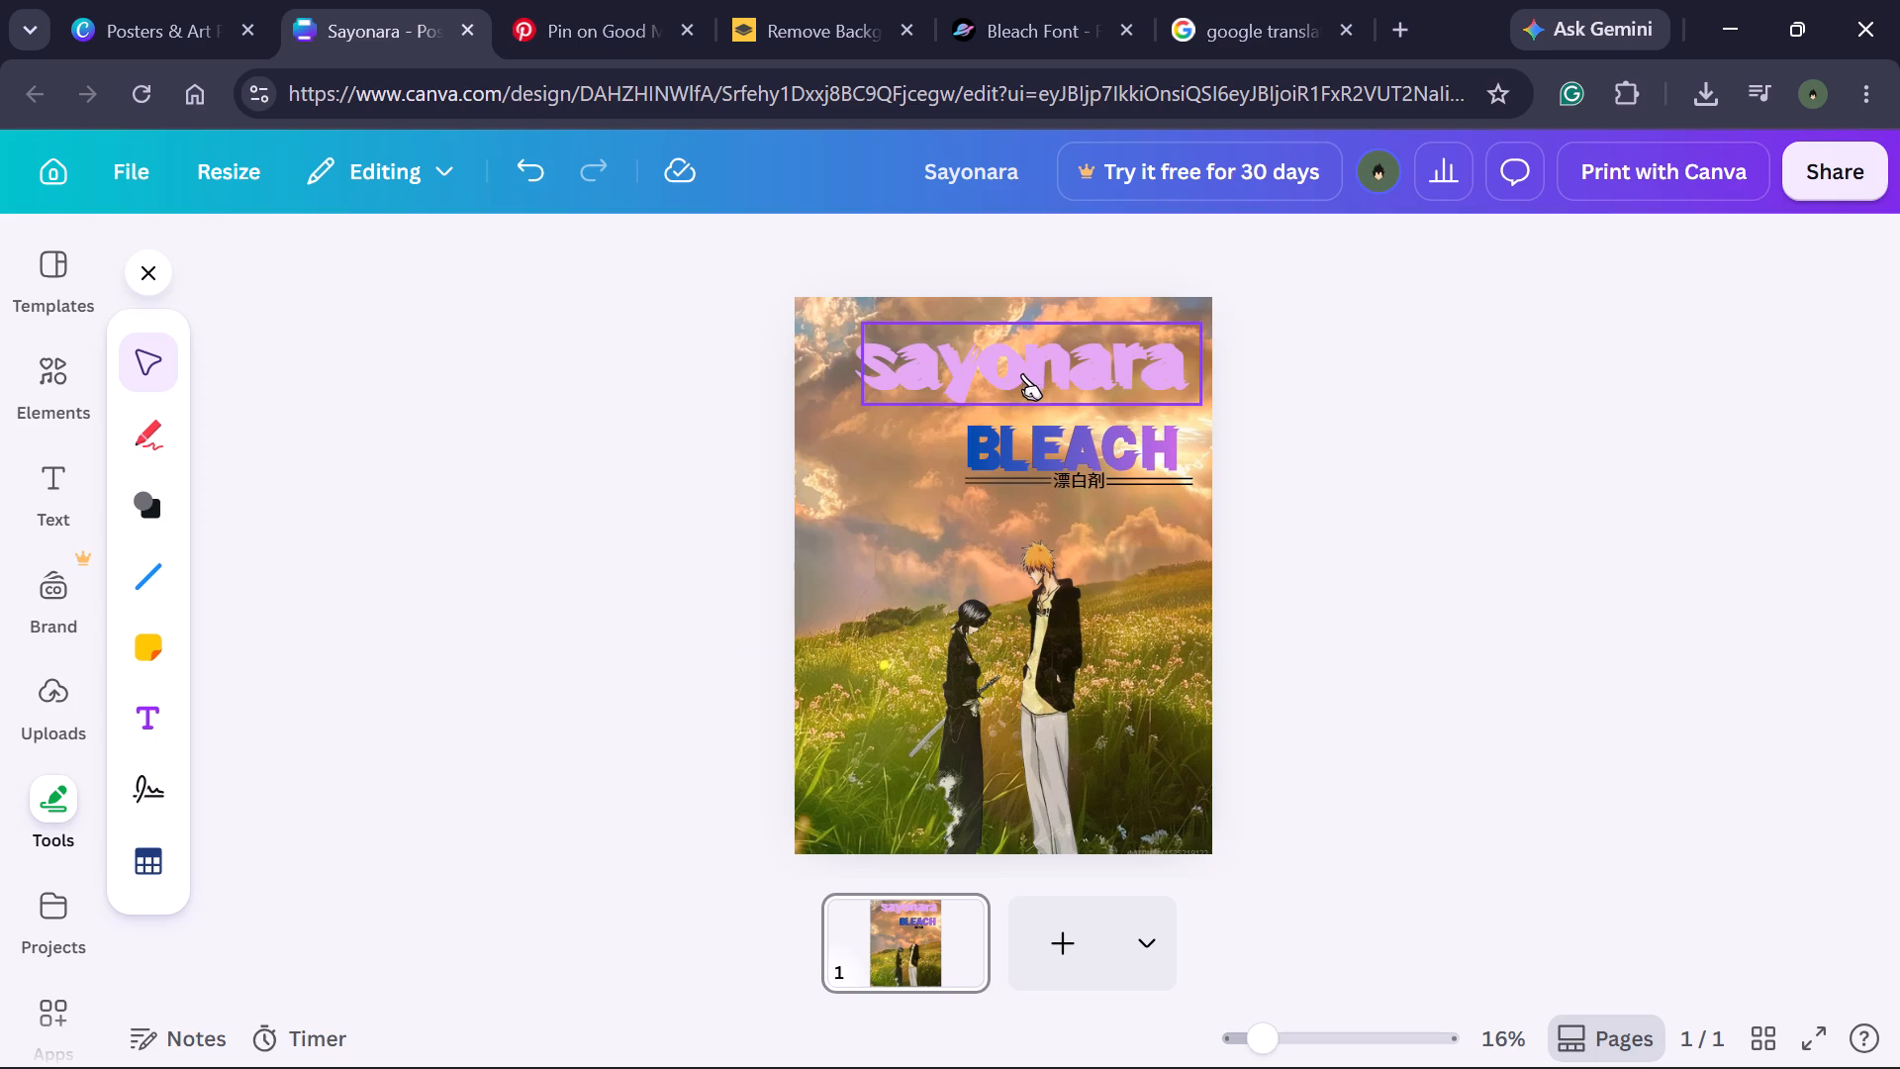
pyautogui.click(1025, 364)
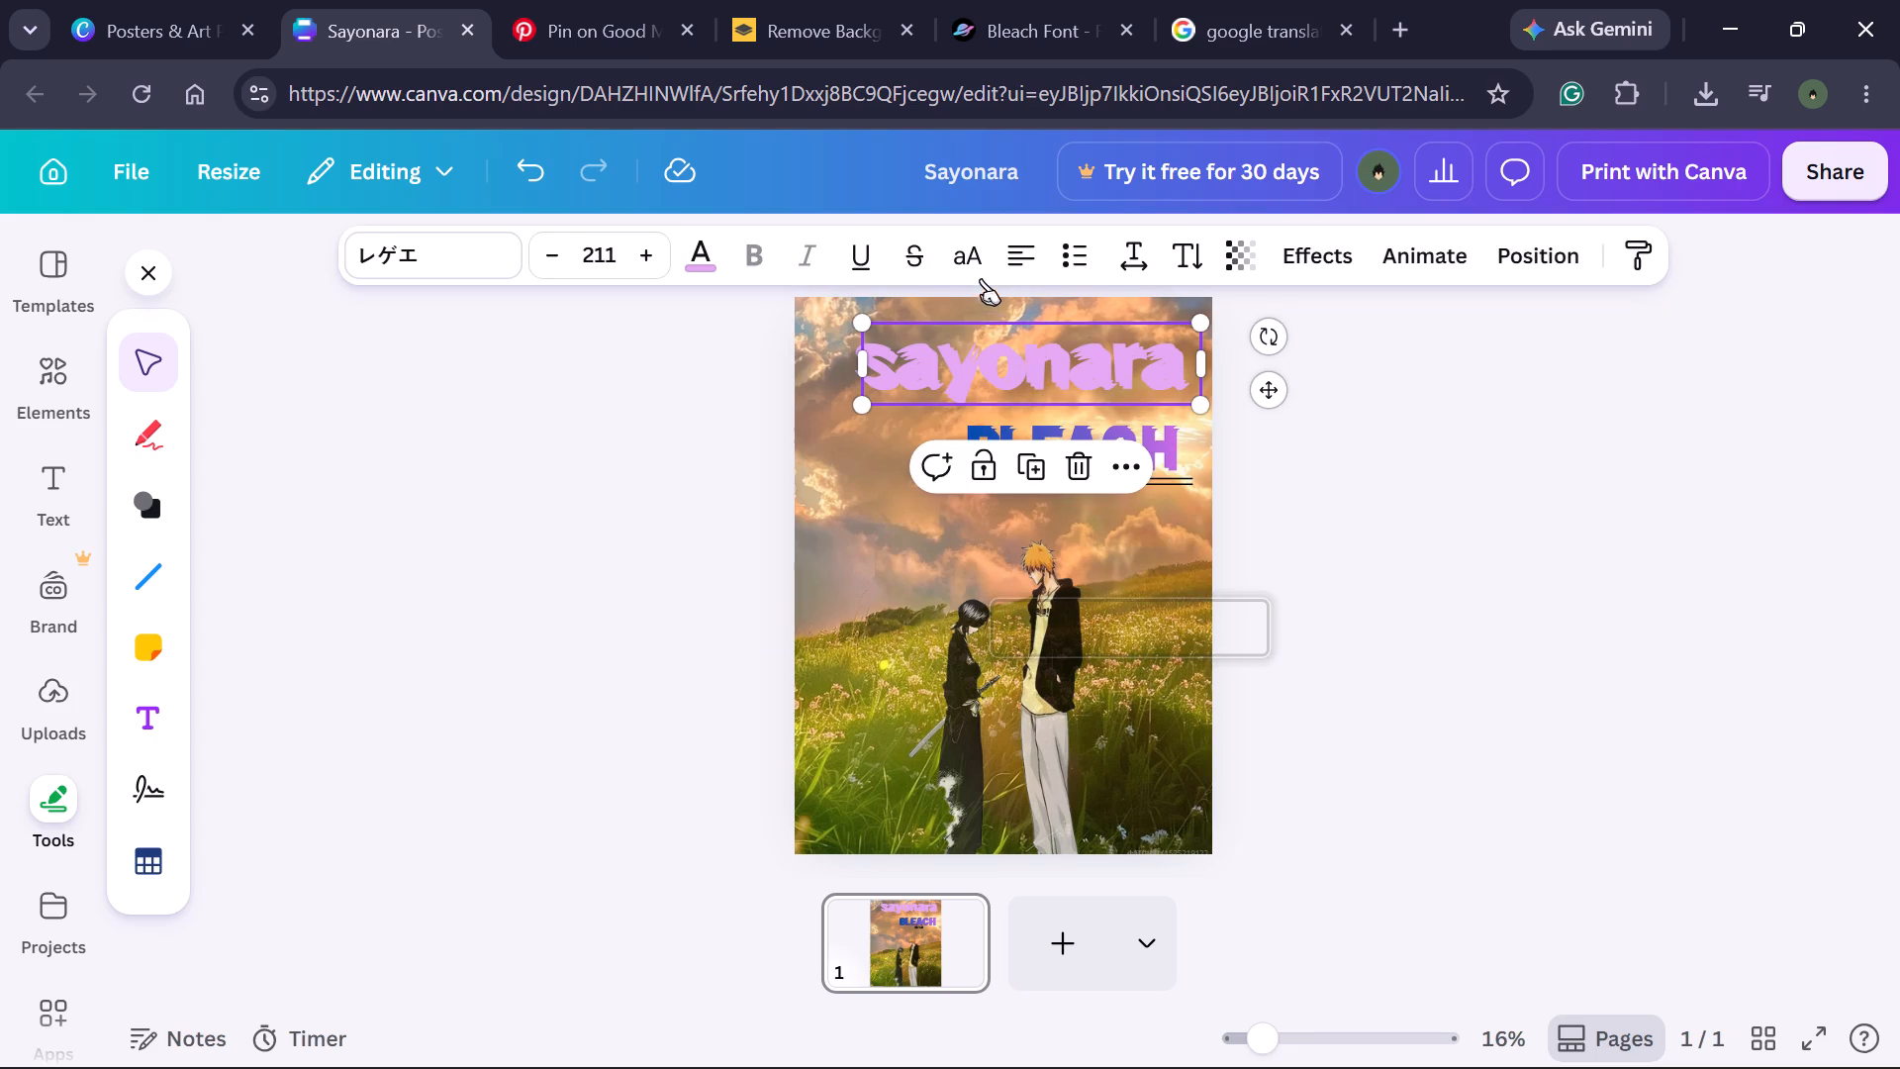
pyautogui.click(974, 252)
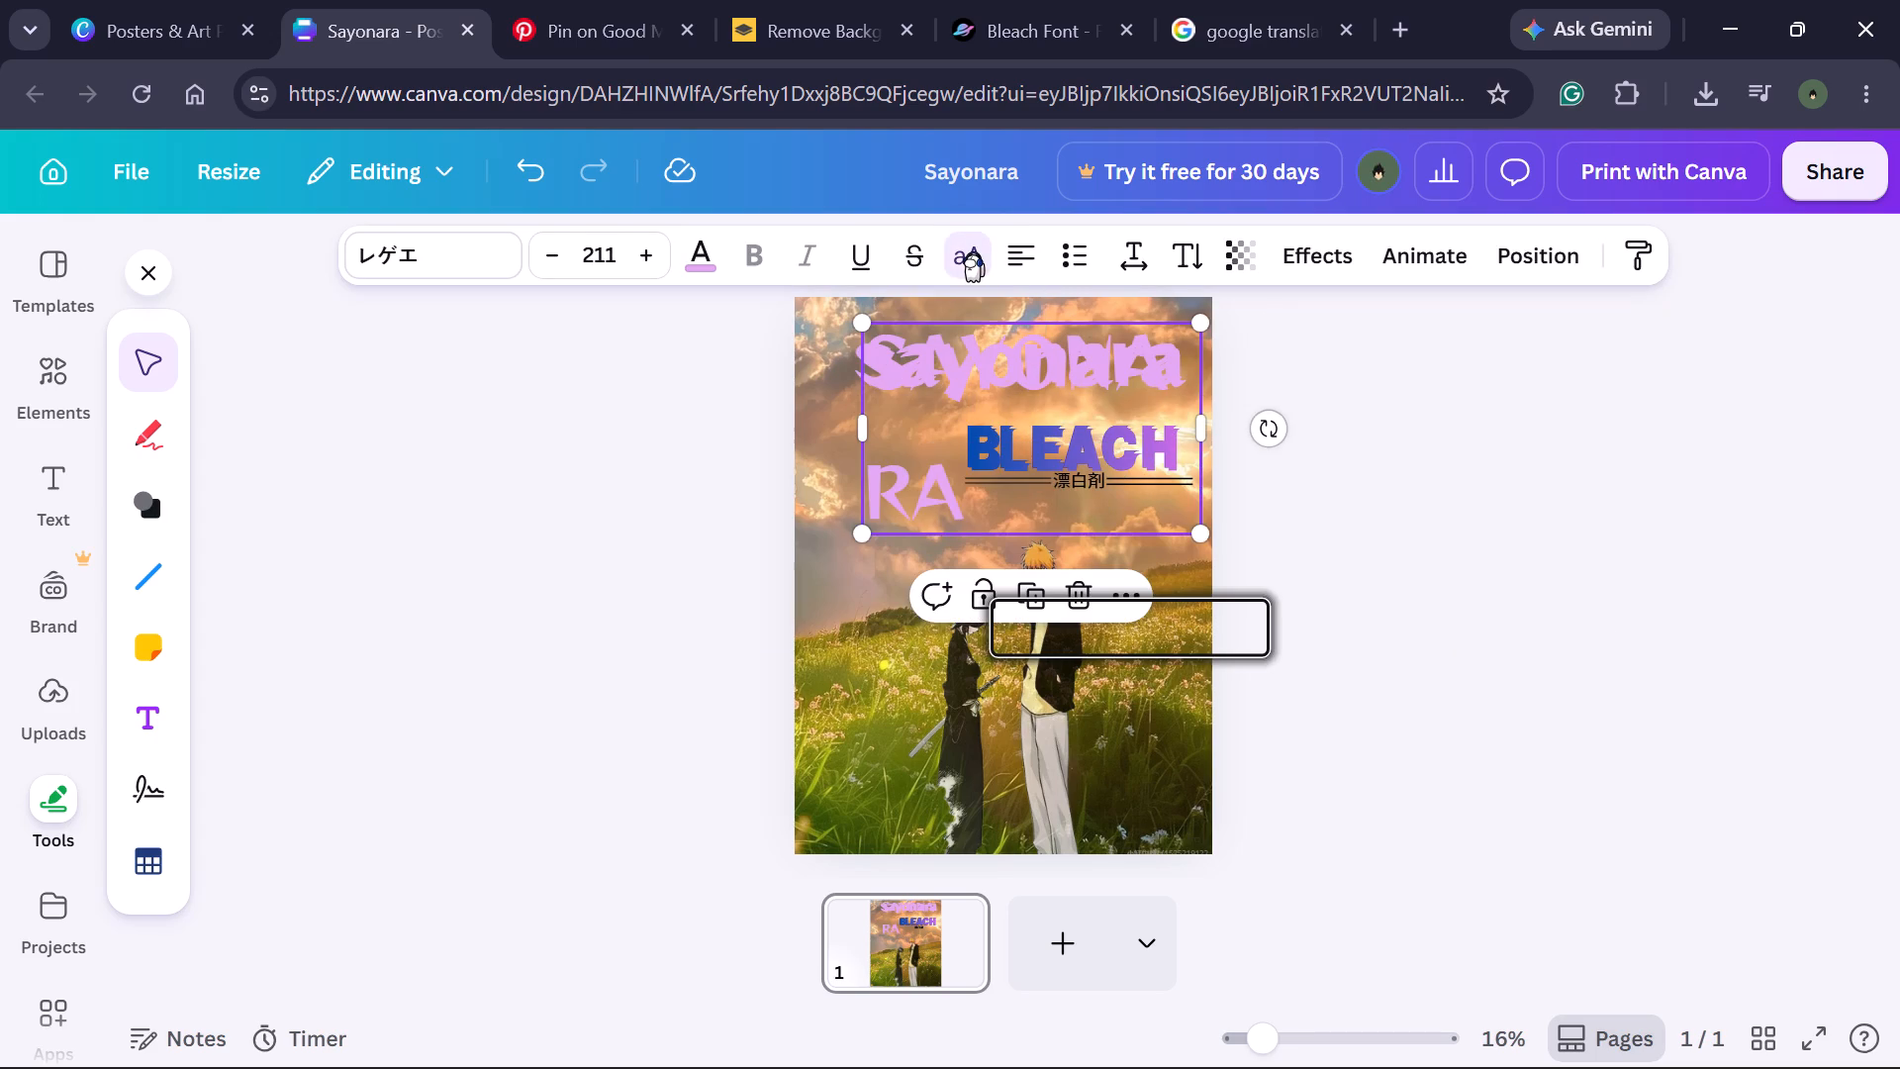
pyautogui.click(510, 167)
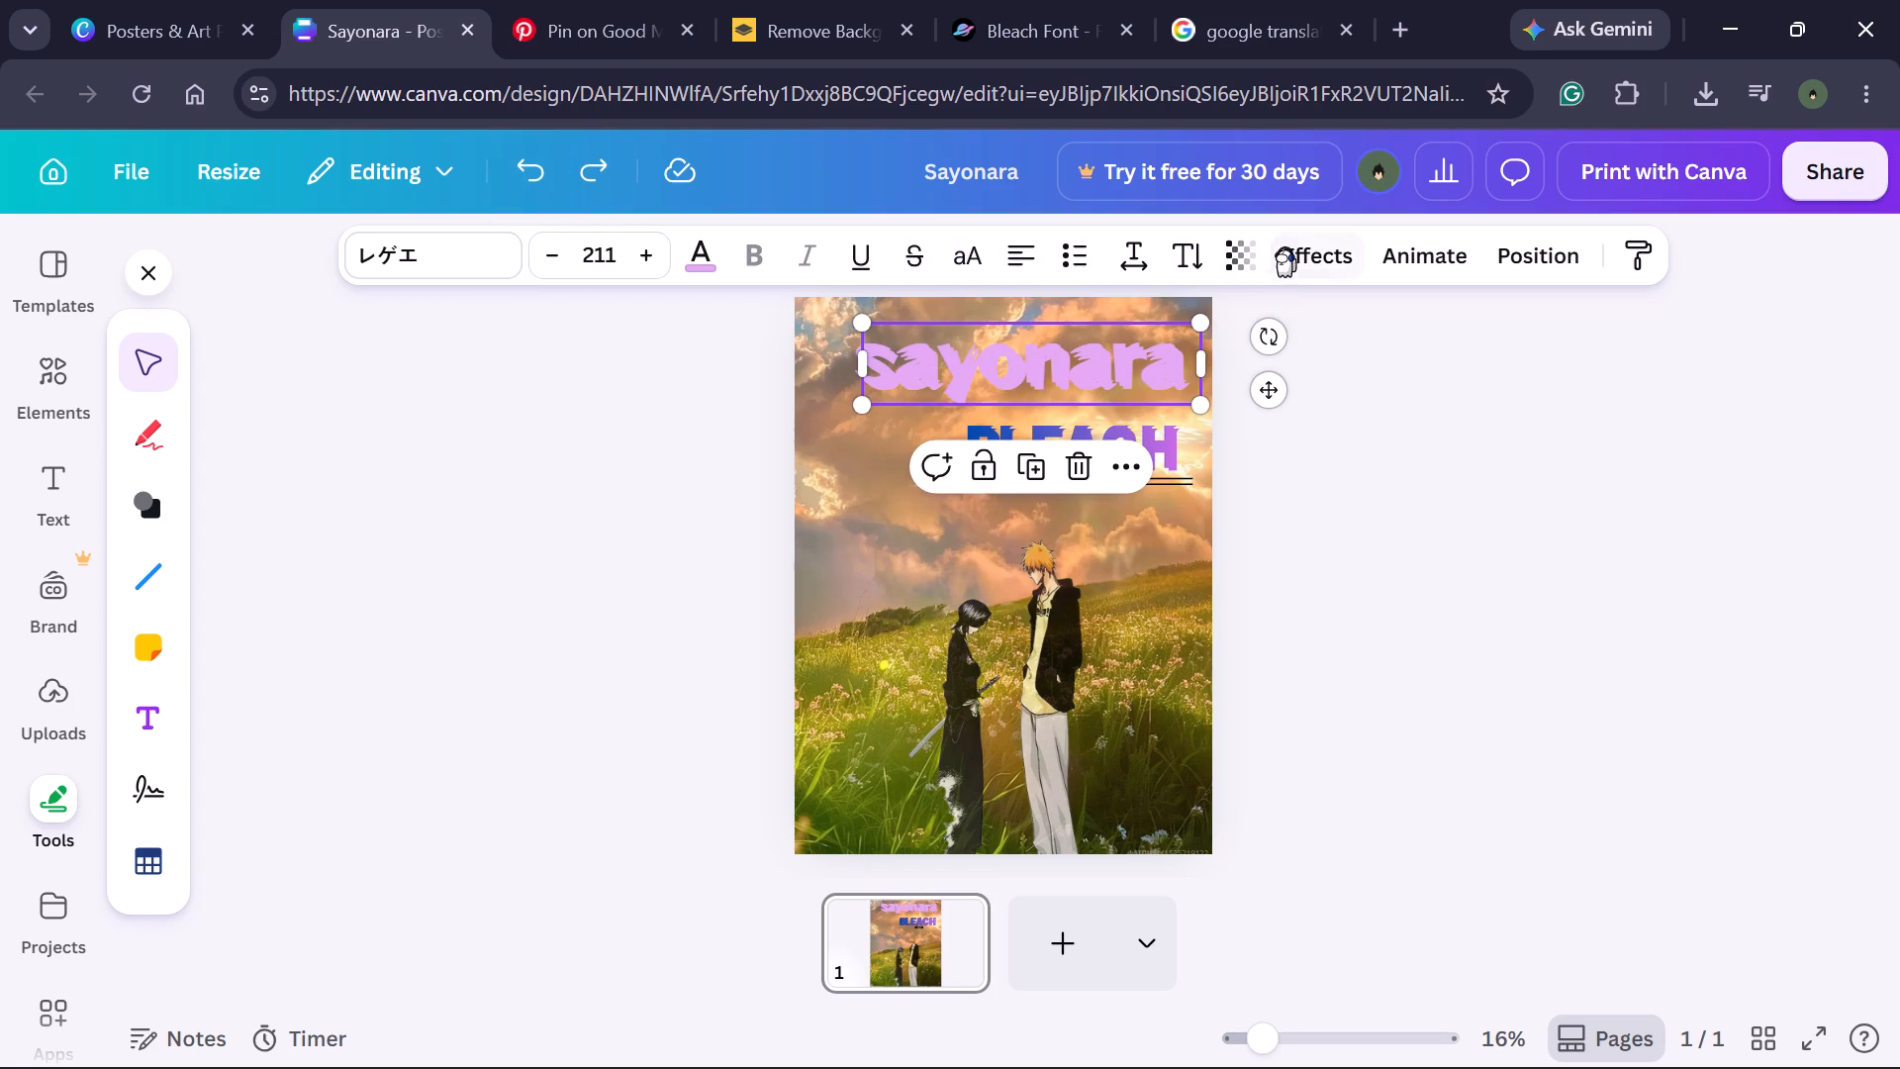
# Examine the poster's full layer list and the layers overlapping the "sayonara" title.
pyautogui.click(1541, 258)
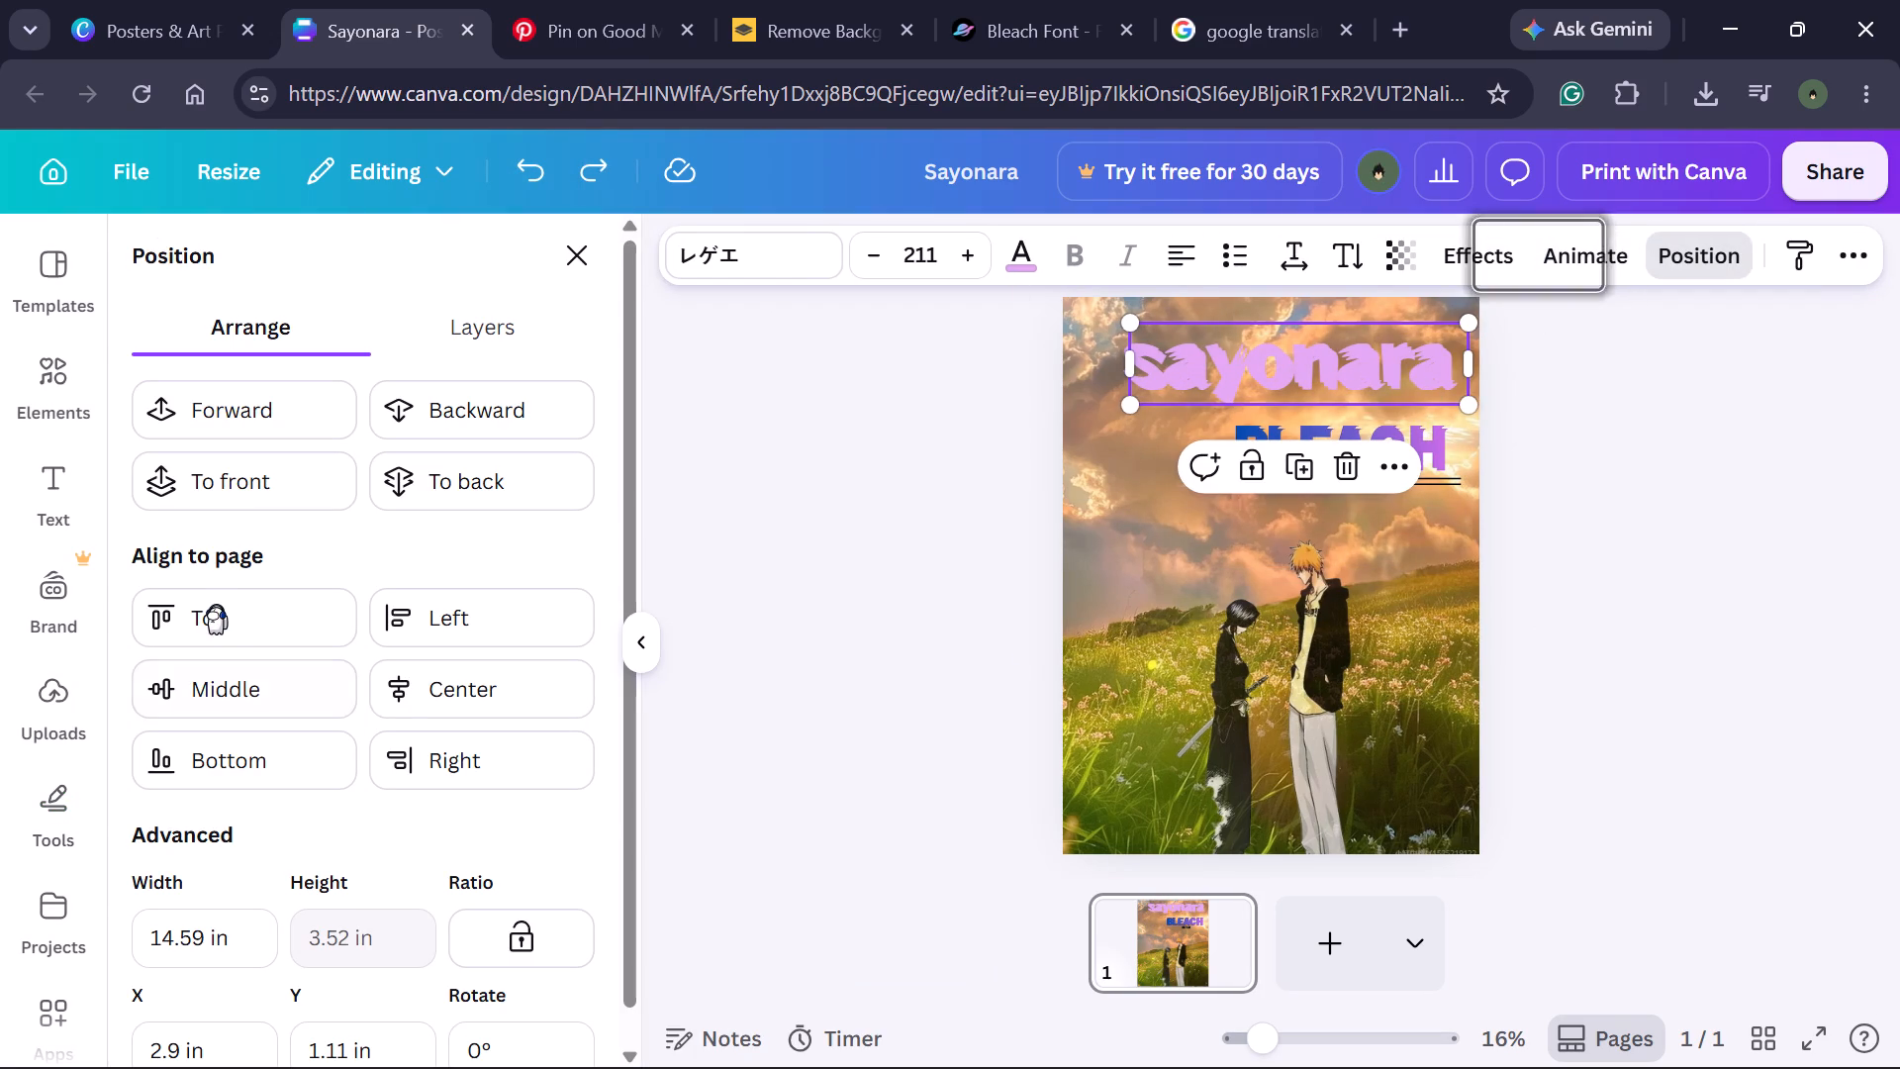
pyautogui.click(524, 324)
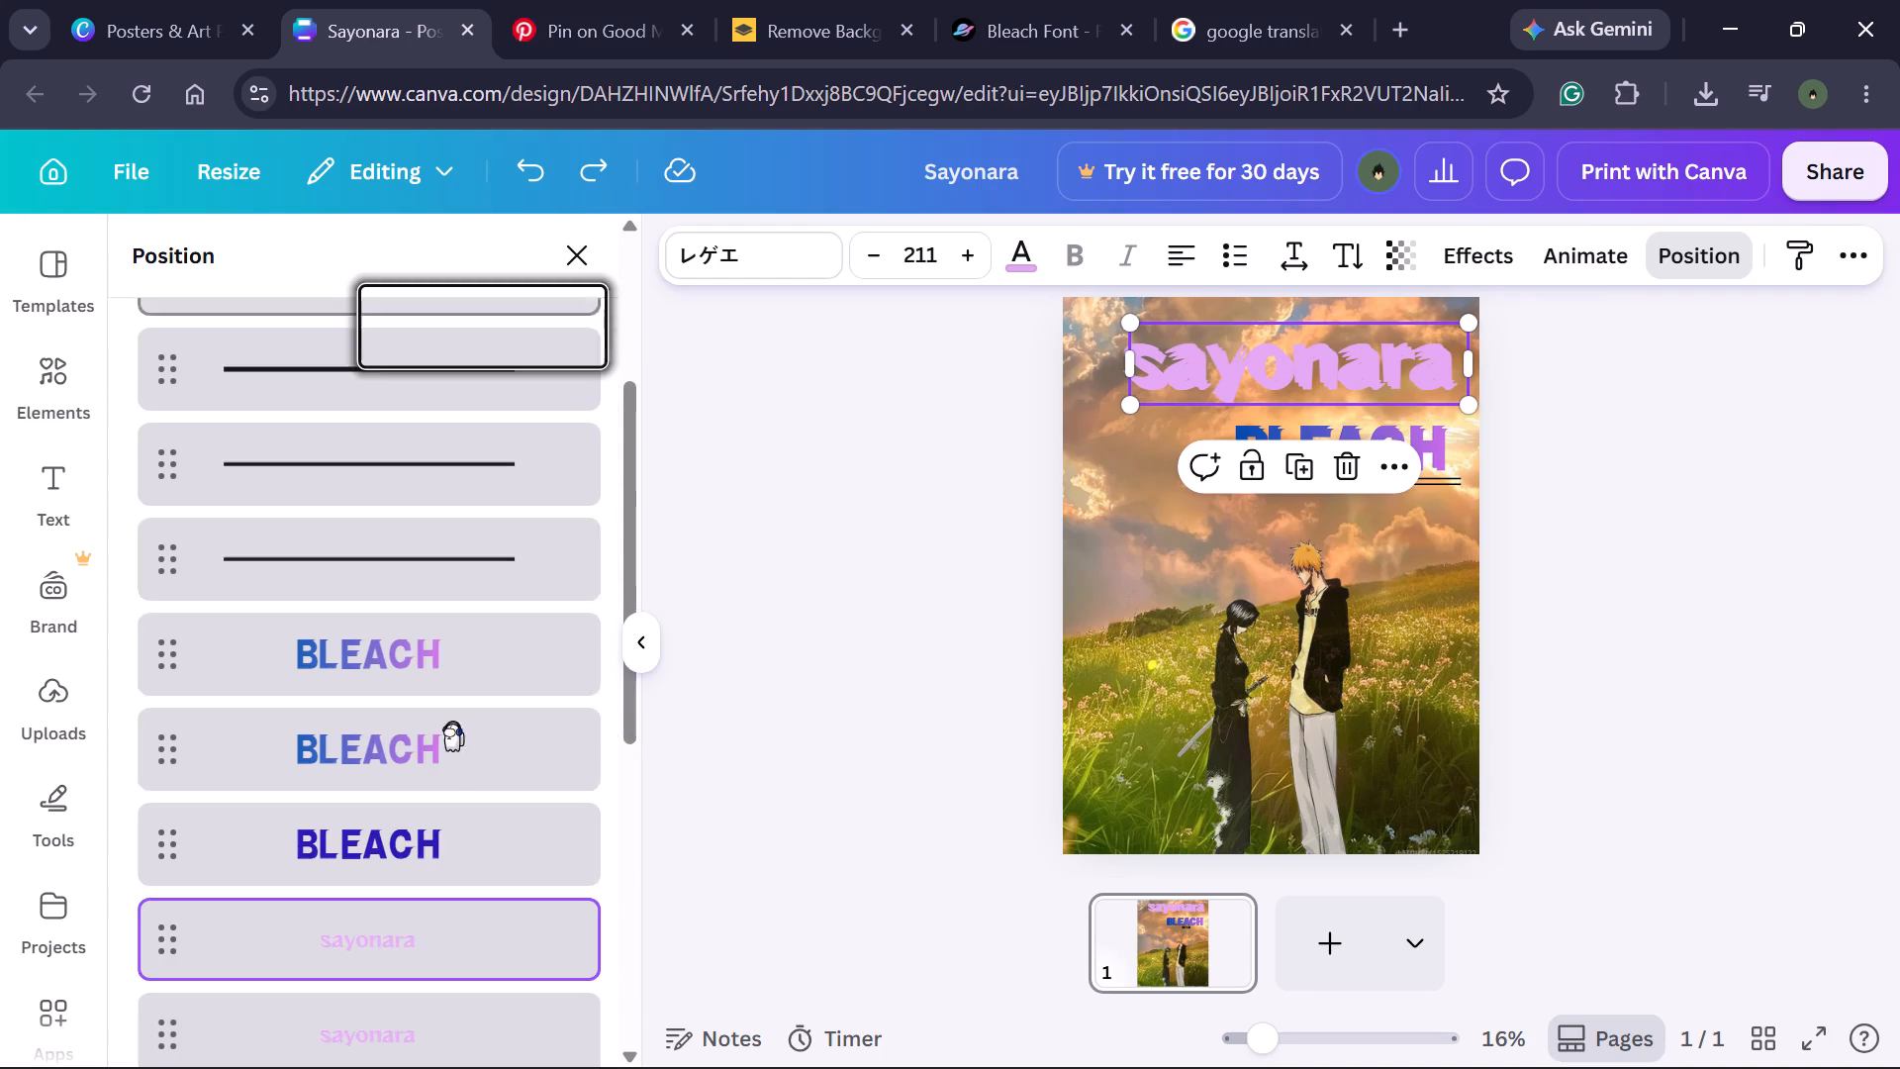
pyautogui.scroll(-3, 485, 721)
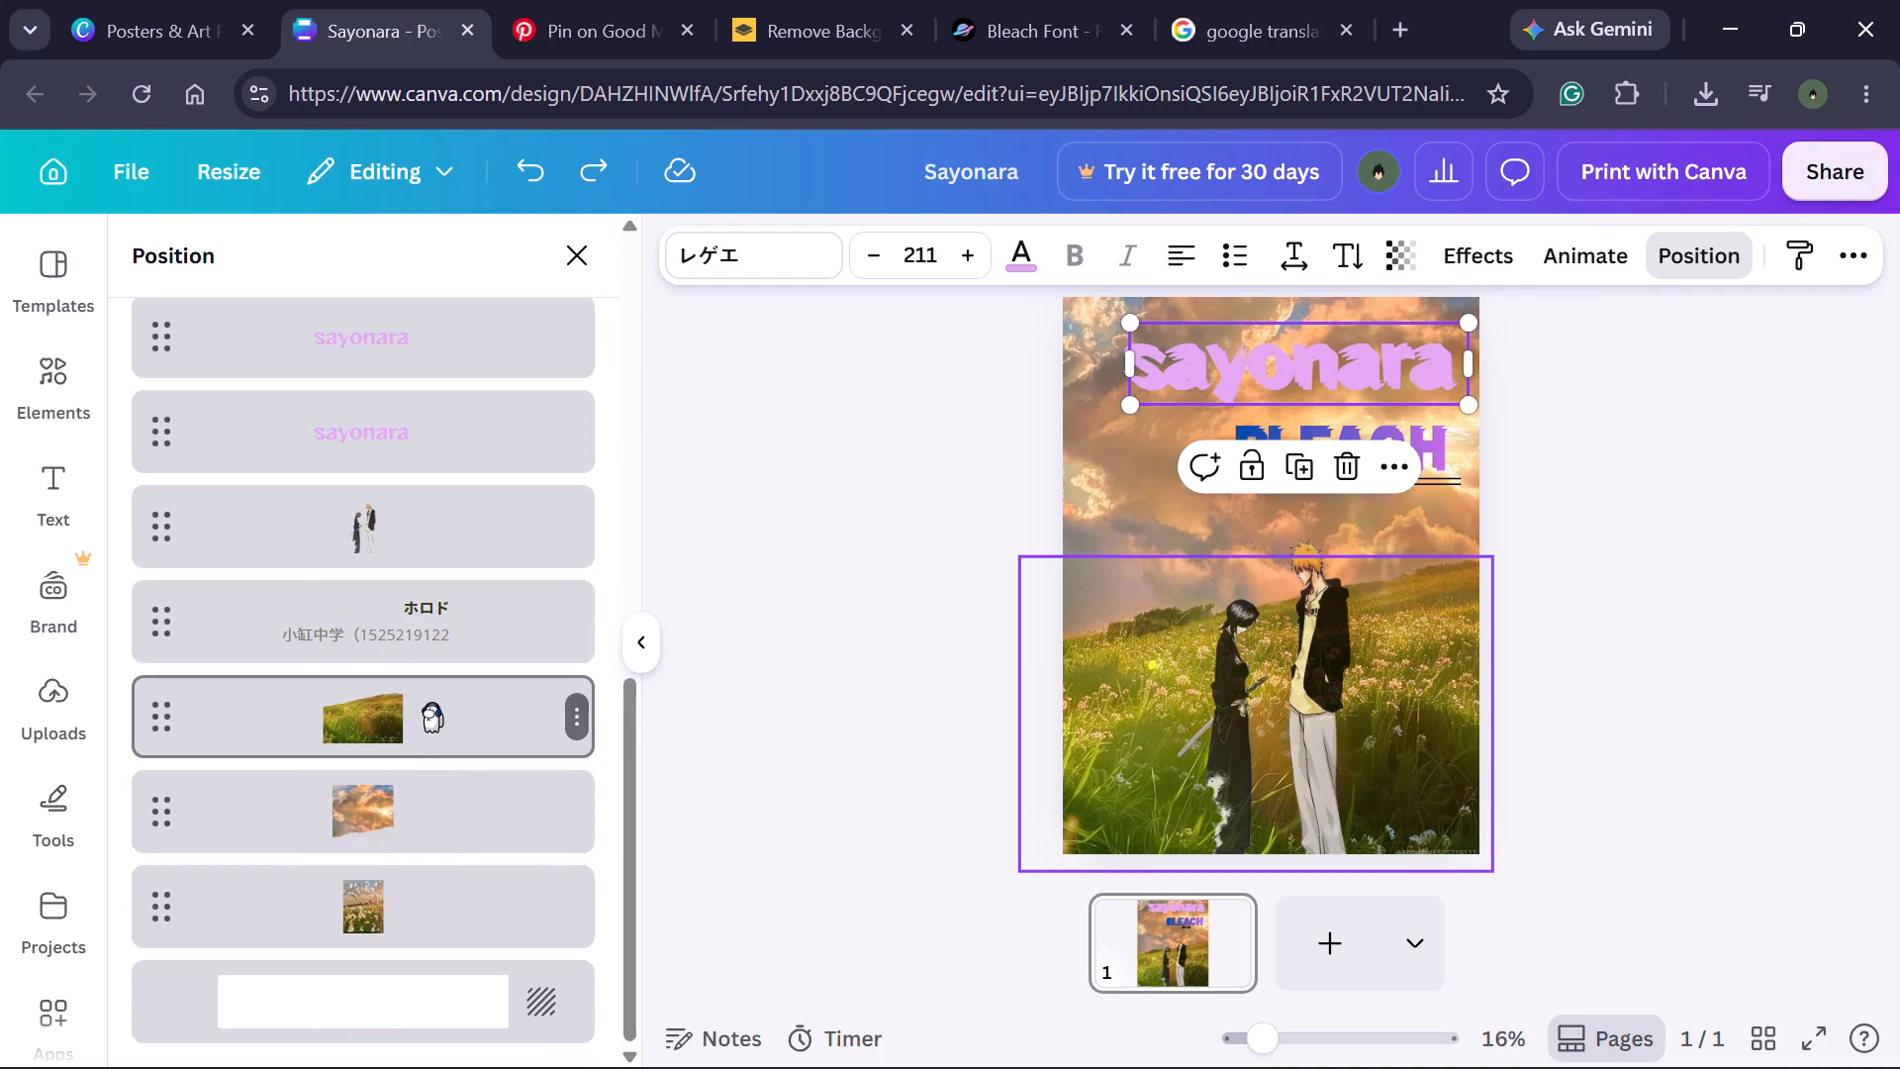
pyautogui.scroll(-5, 431, 702)
pyautogui.scroll(11, 431, 702)
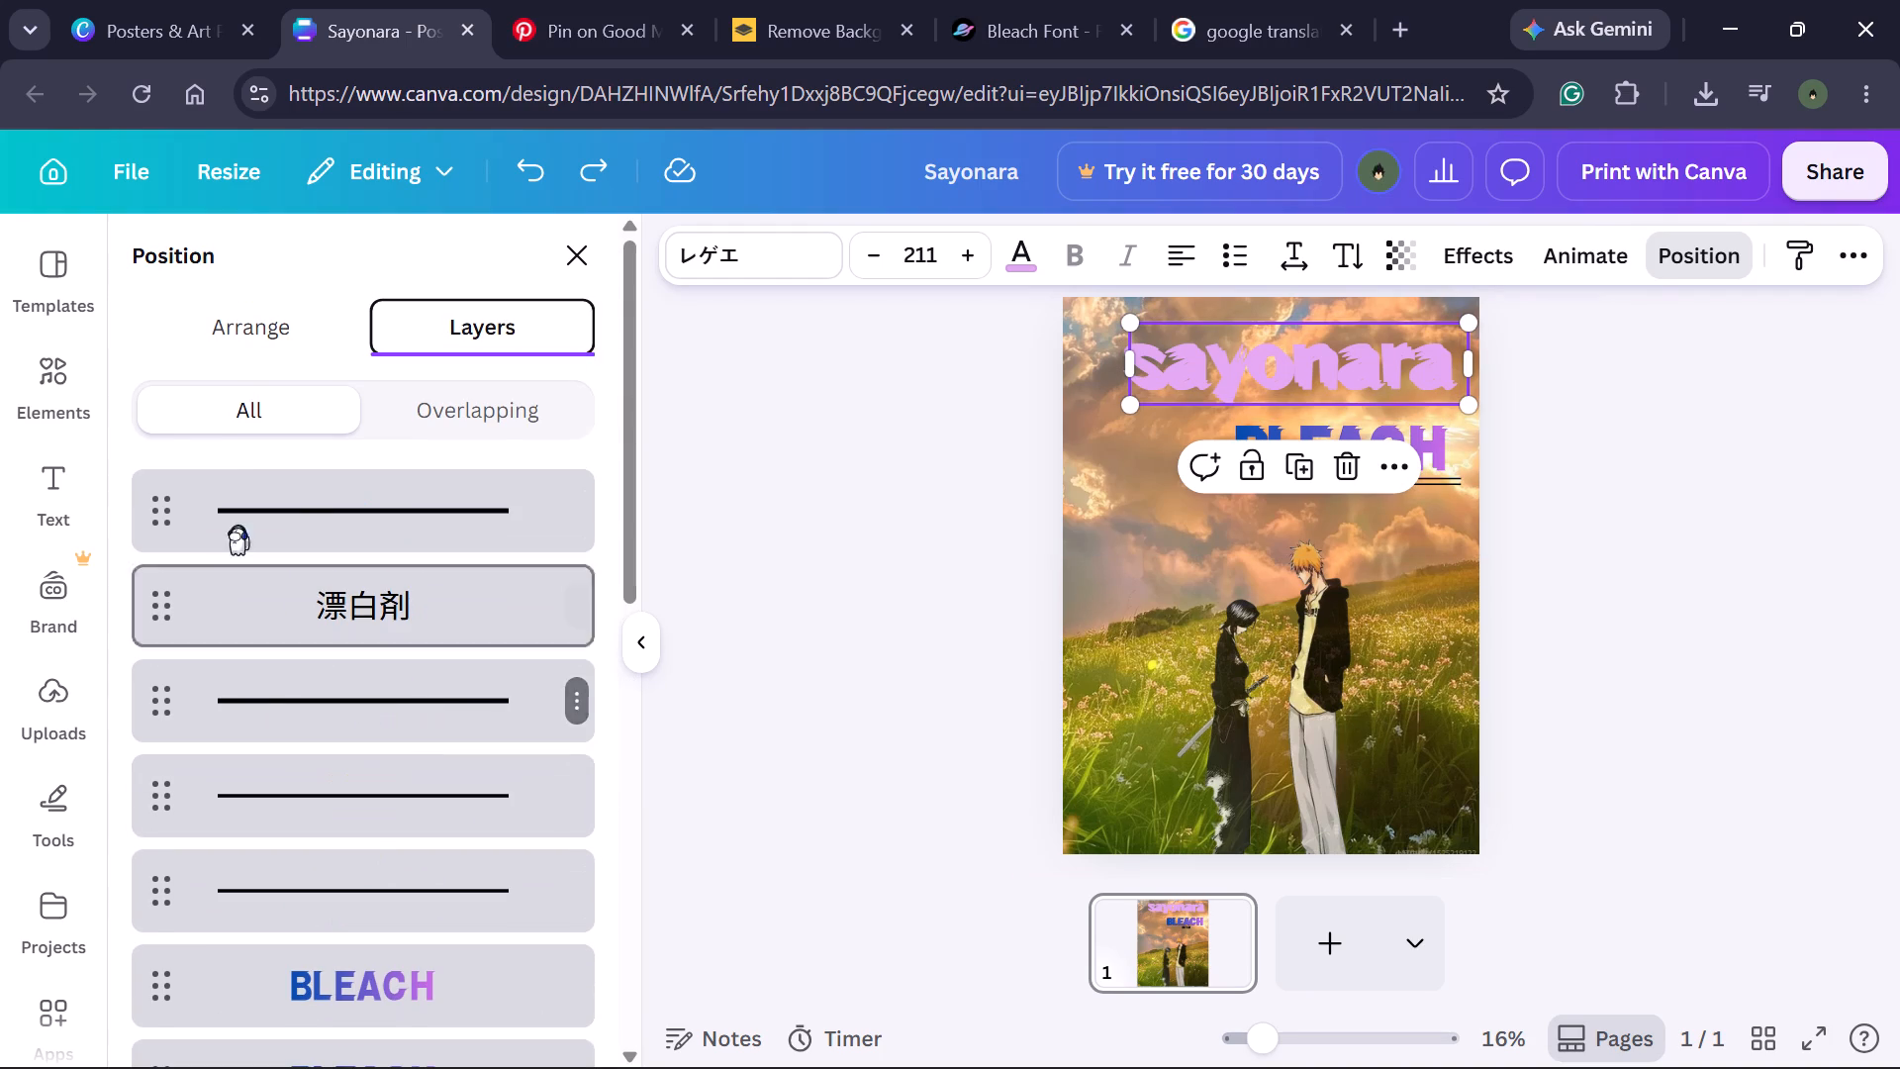
pyautogui.click(493, 420)
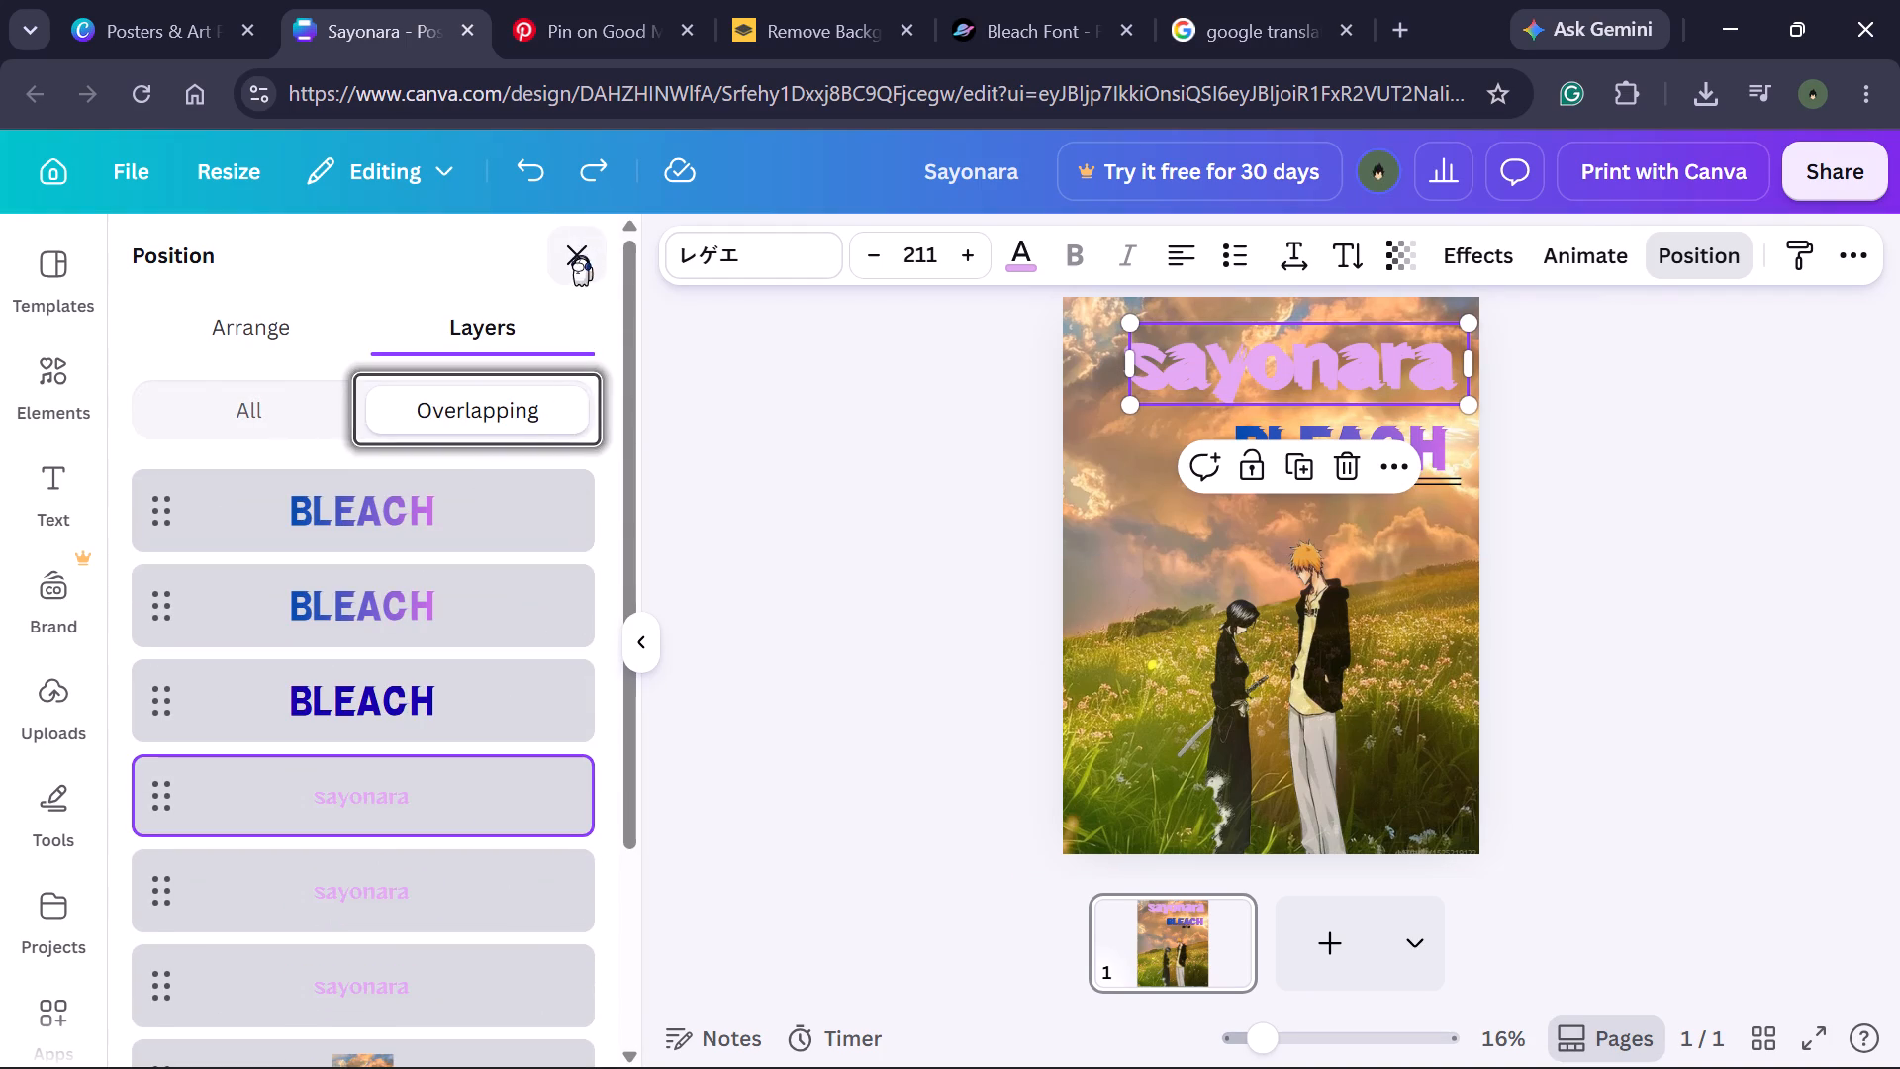
pyautogui.click(580, 257)
pyautogui.click(674, 507)
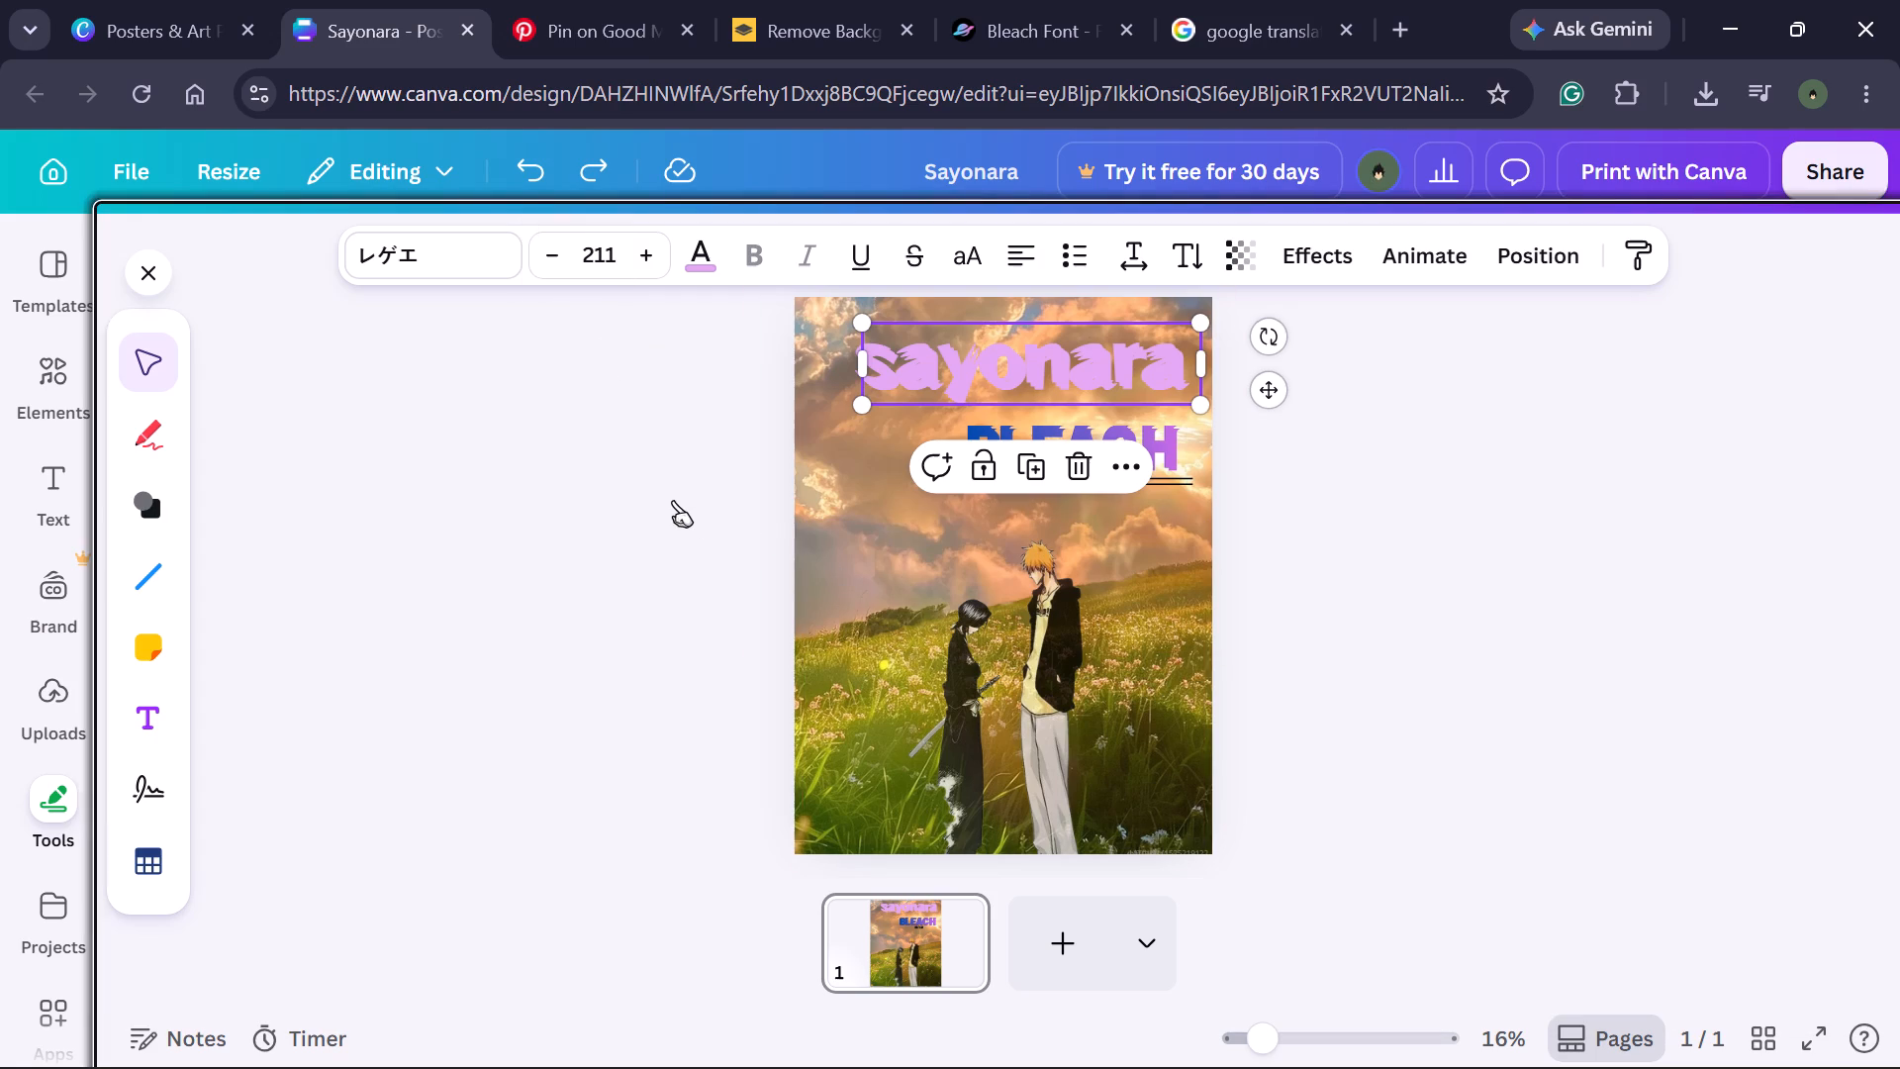
# Review the text colors for the "sayonara" title and try italic and bold styling on it.
pyautogui.click(991, 364)
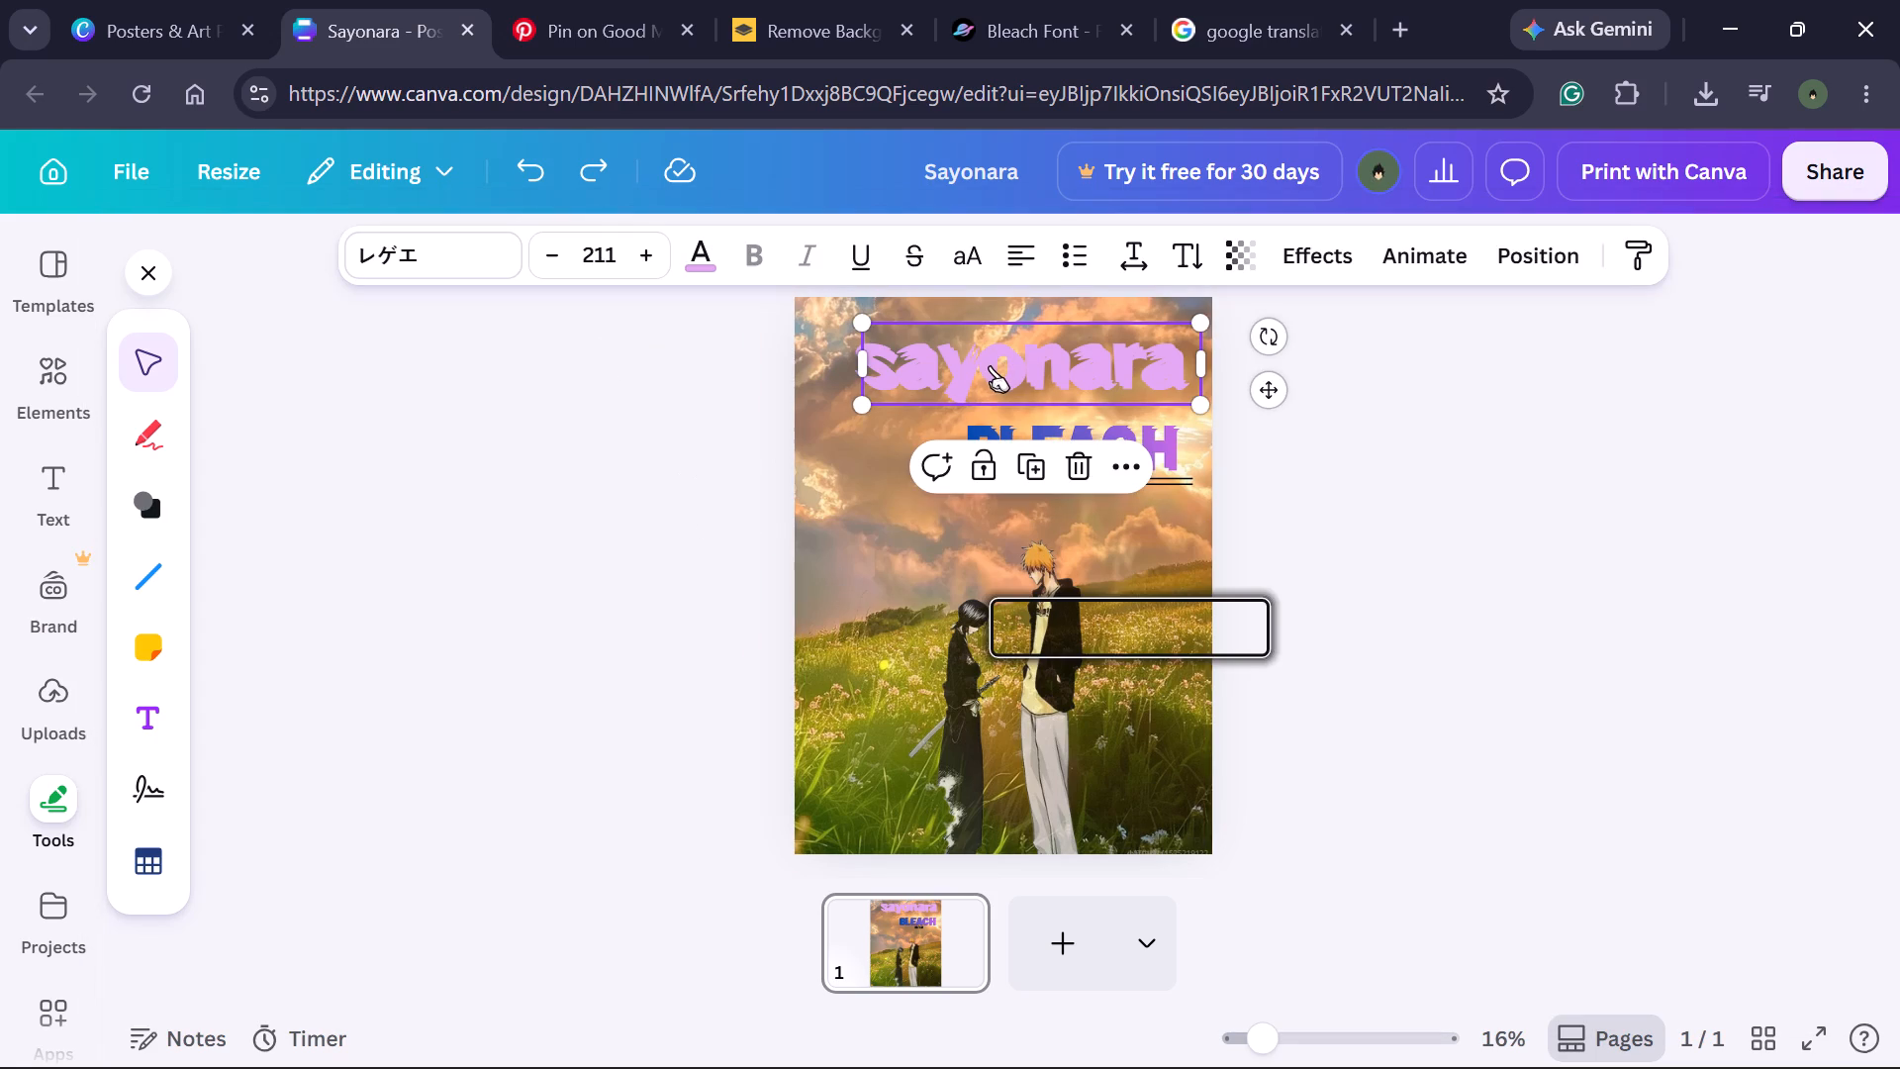
pyautogui.click(691, 243)
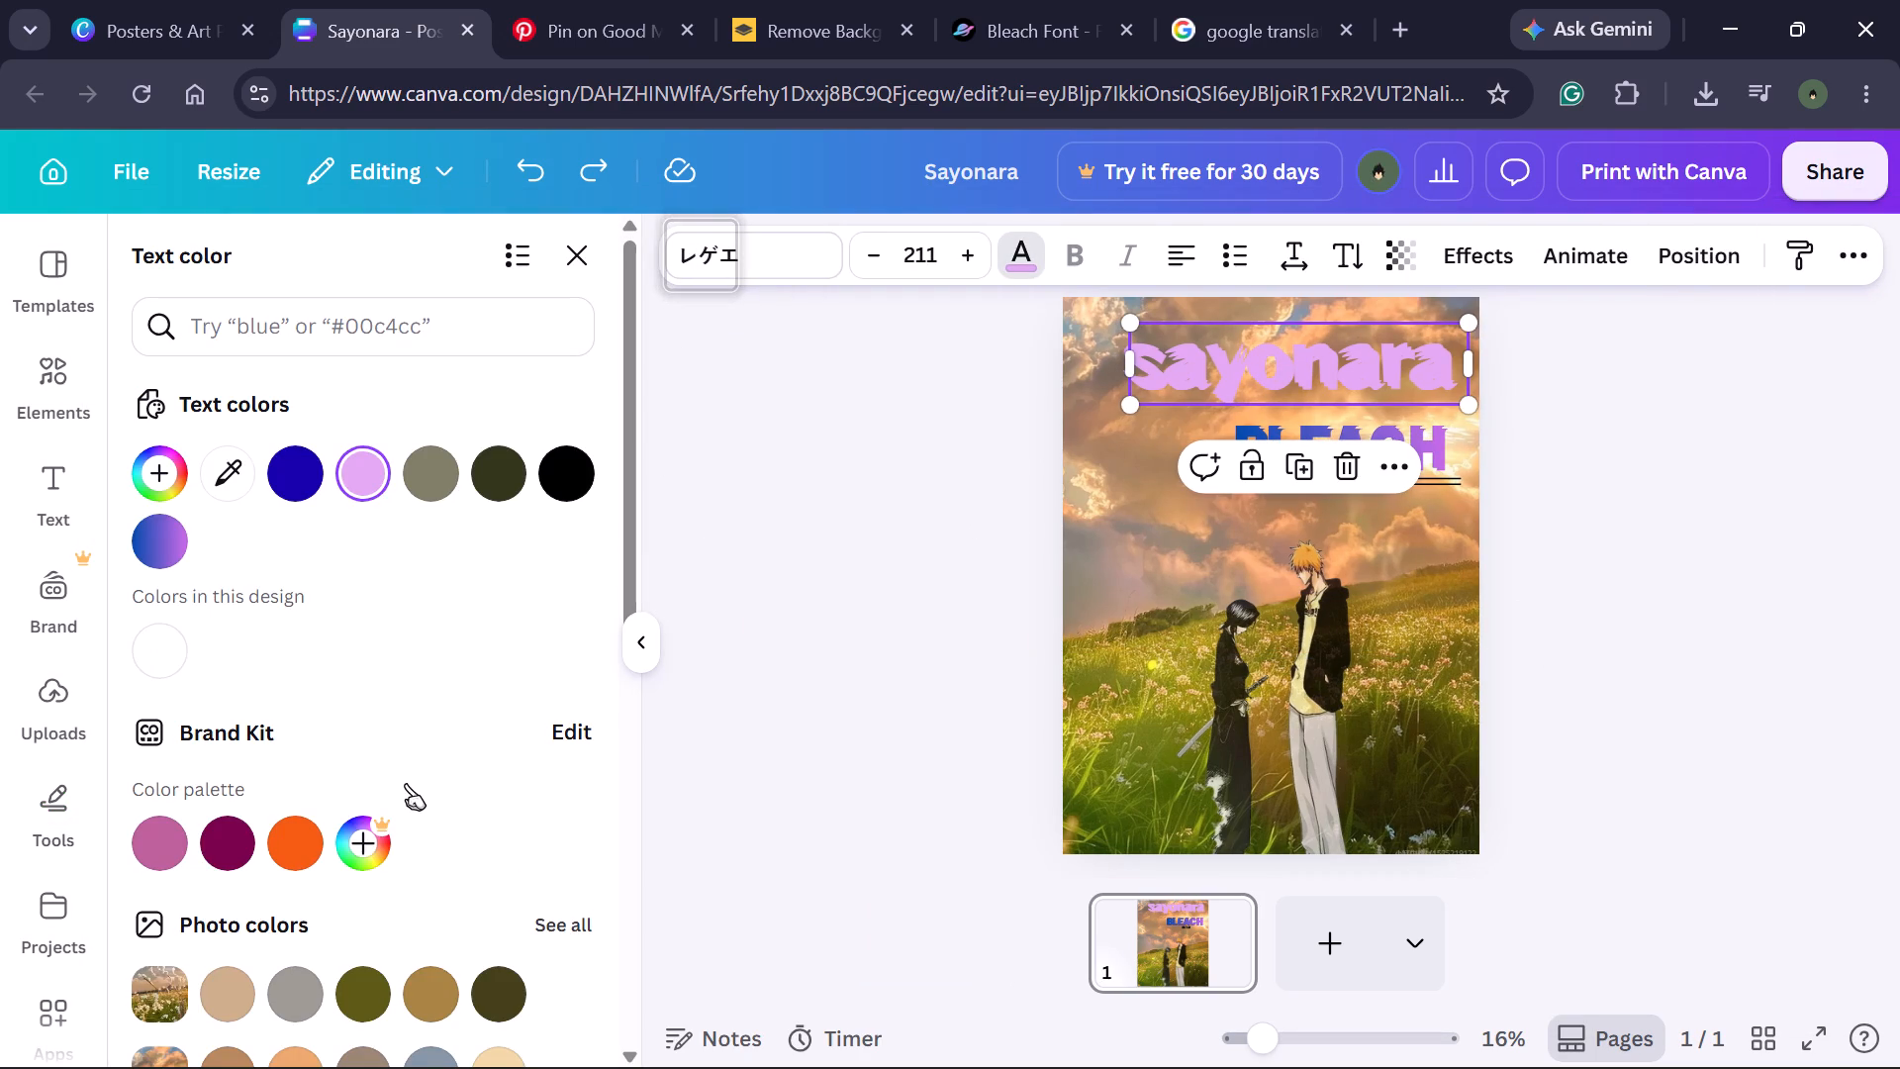
pyautogui.scroll(-8, 406, 783)
pyautogui.scroll(6, 436, 687)
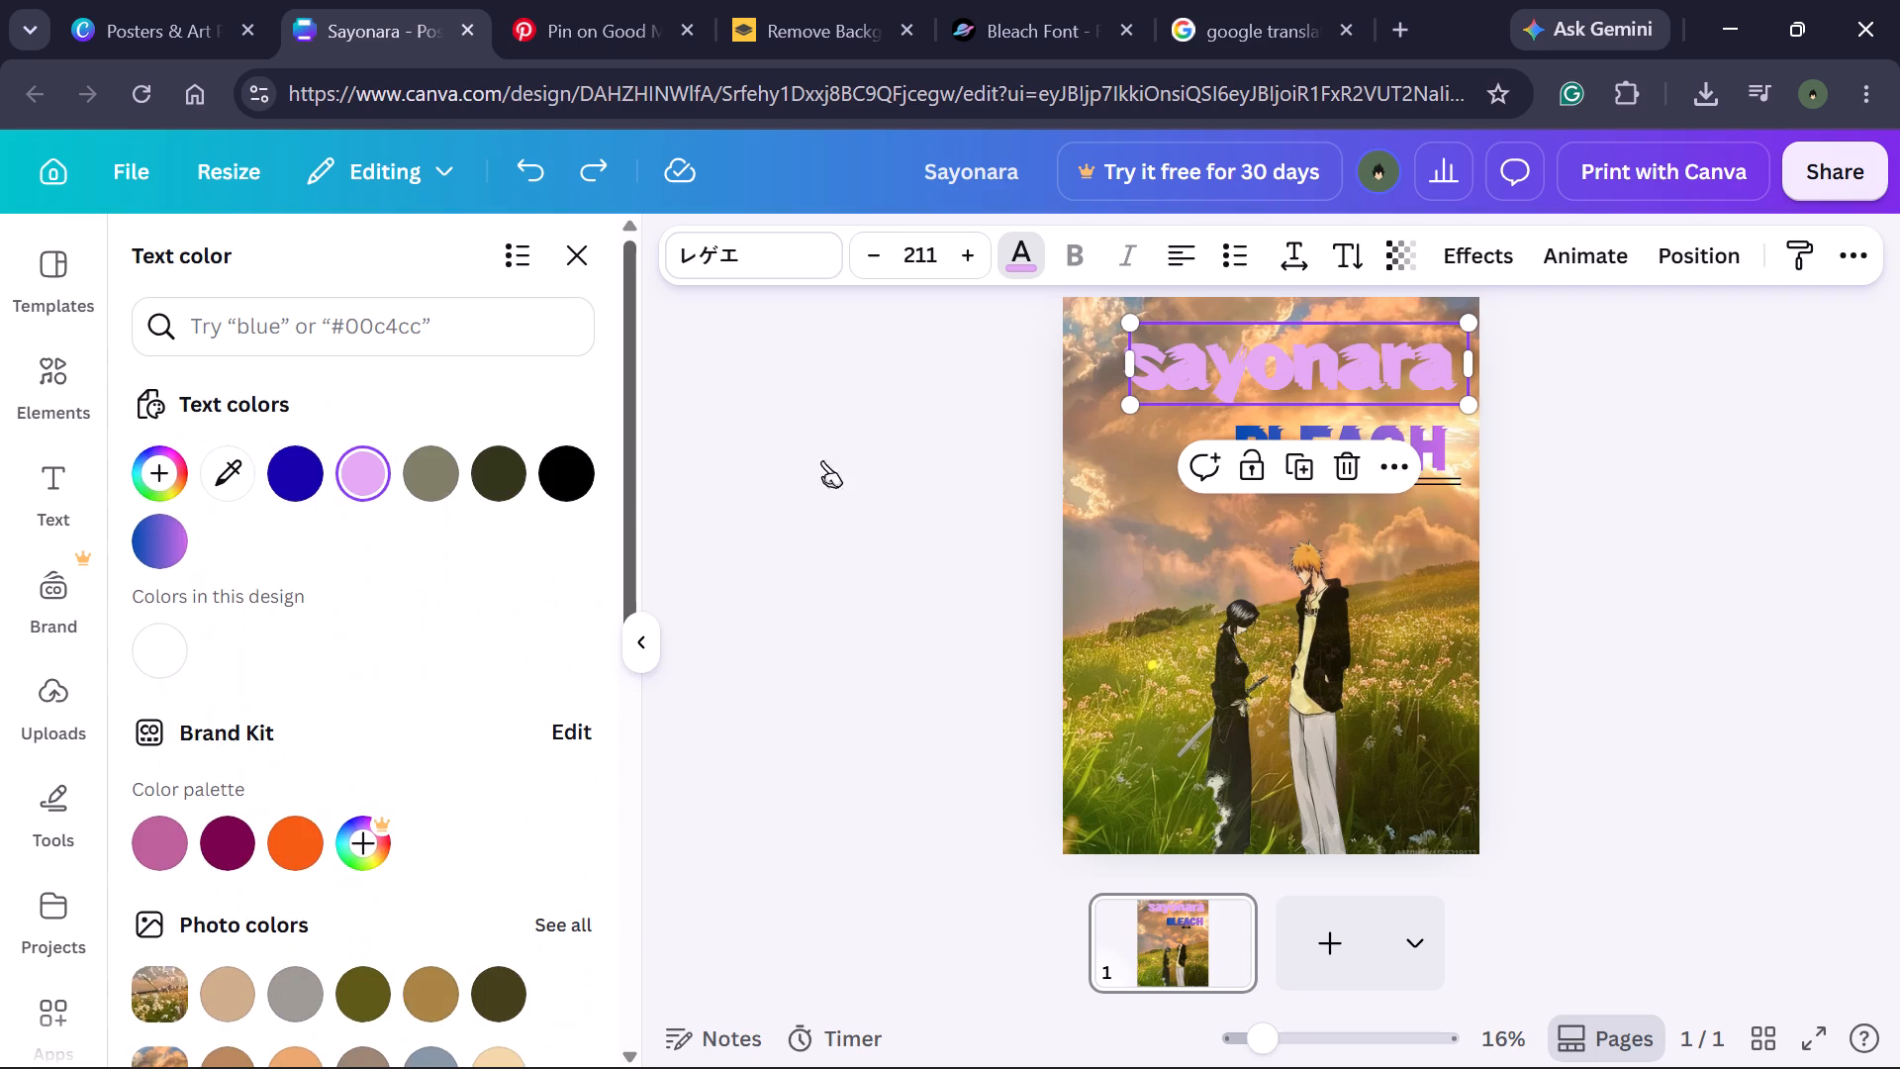
pyautogui.click(1119, 255)
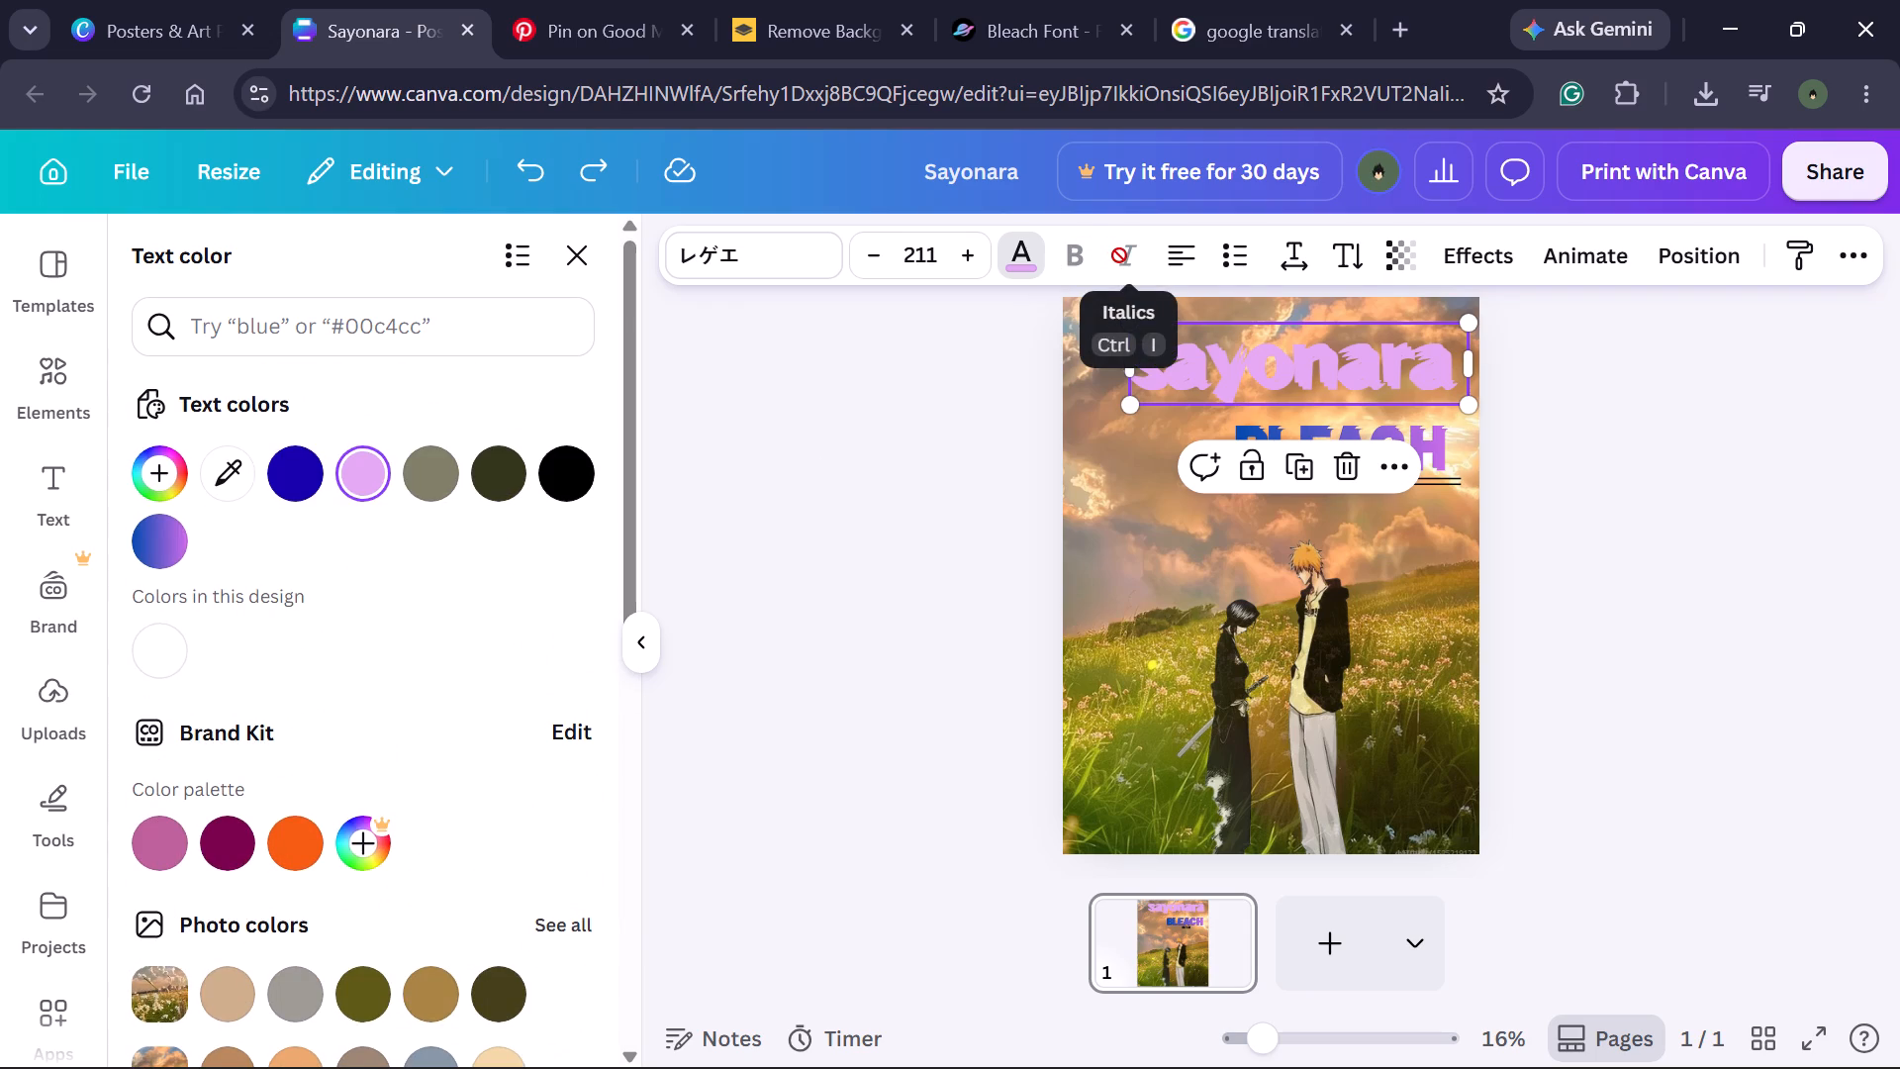
pyautogui.click(1078, 237)
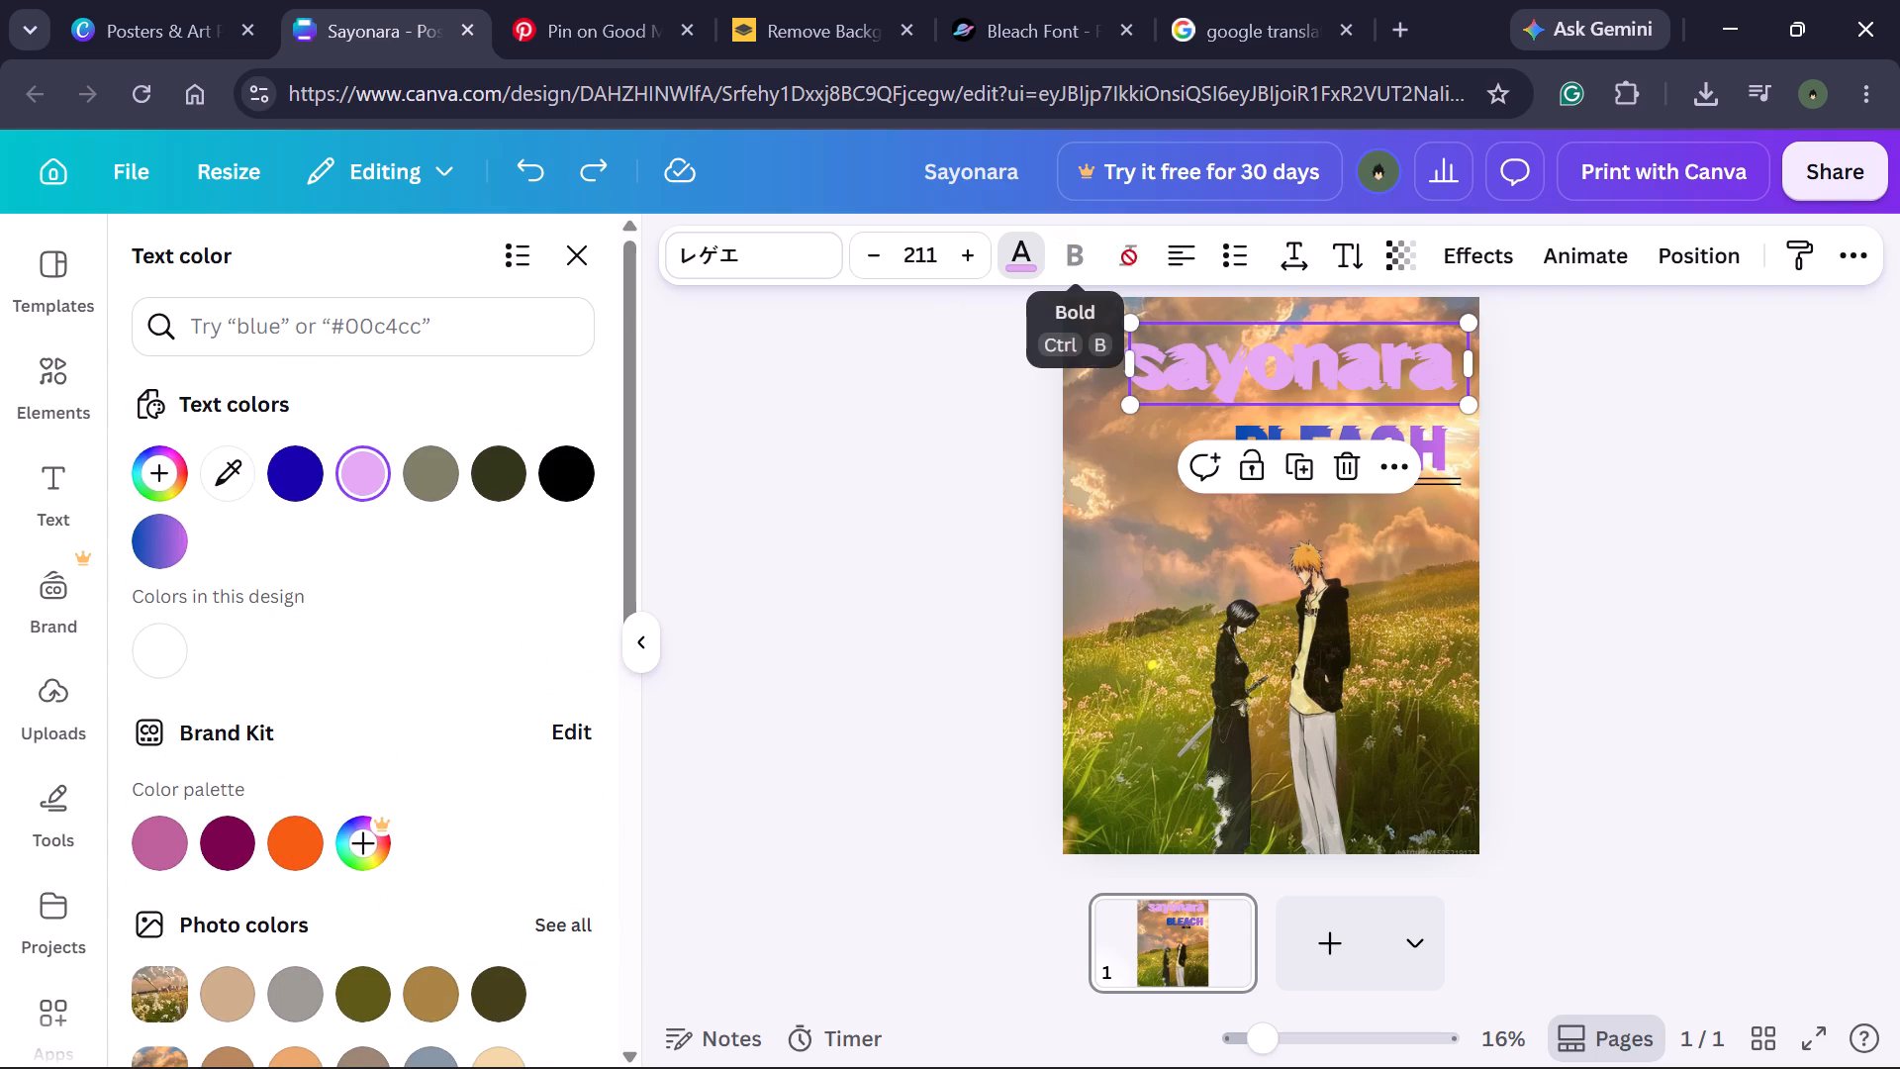
pyautogui.click(1856, 241)
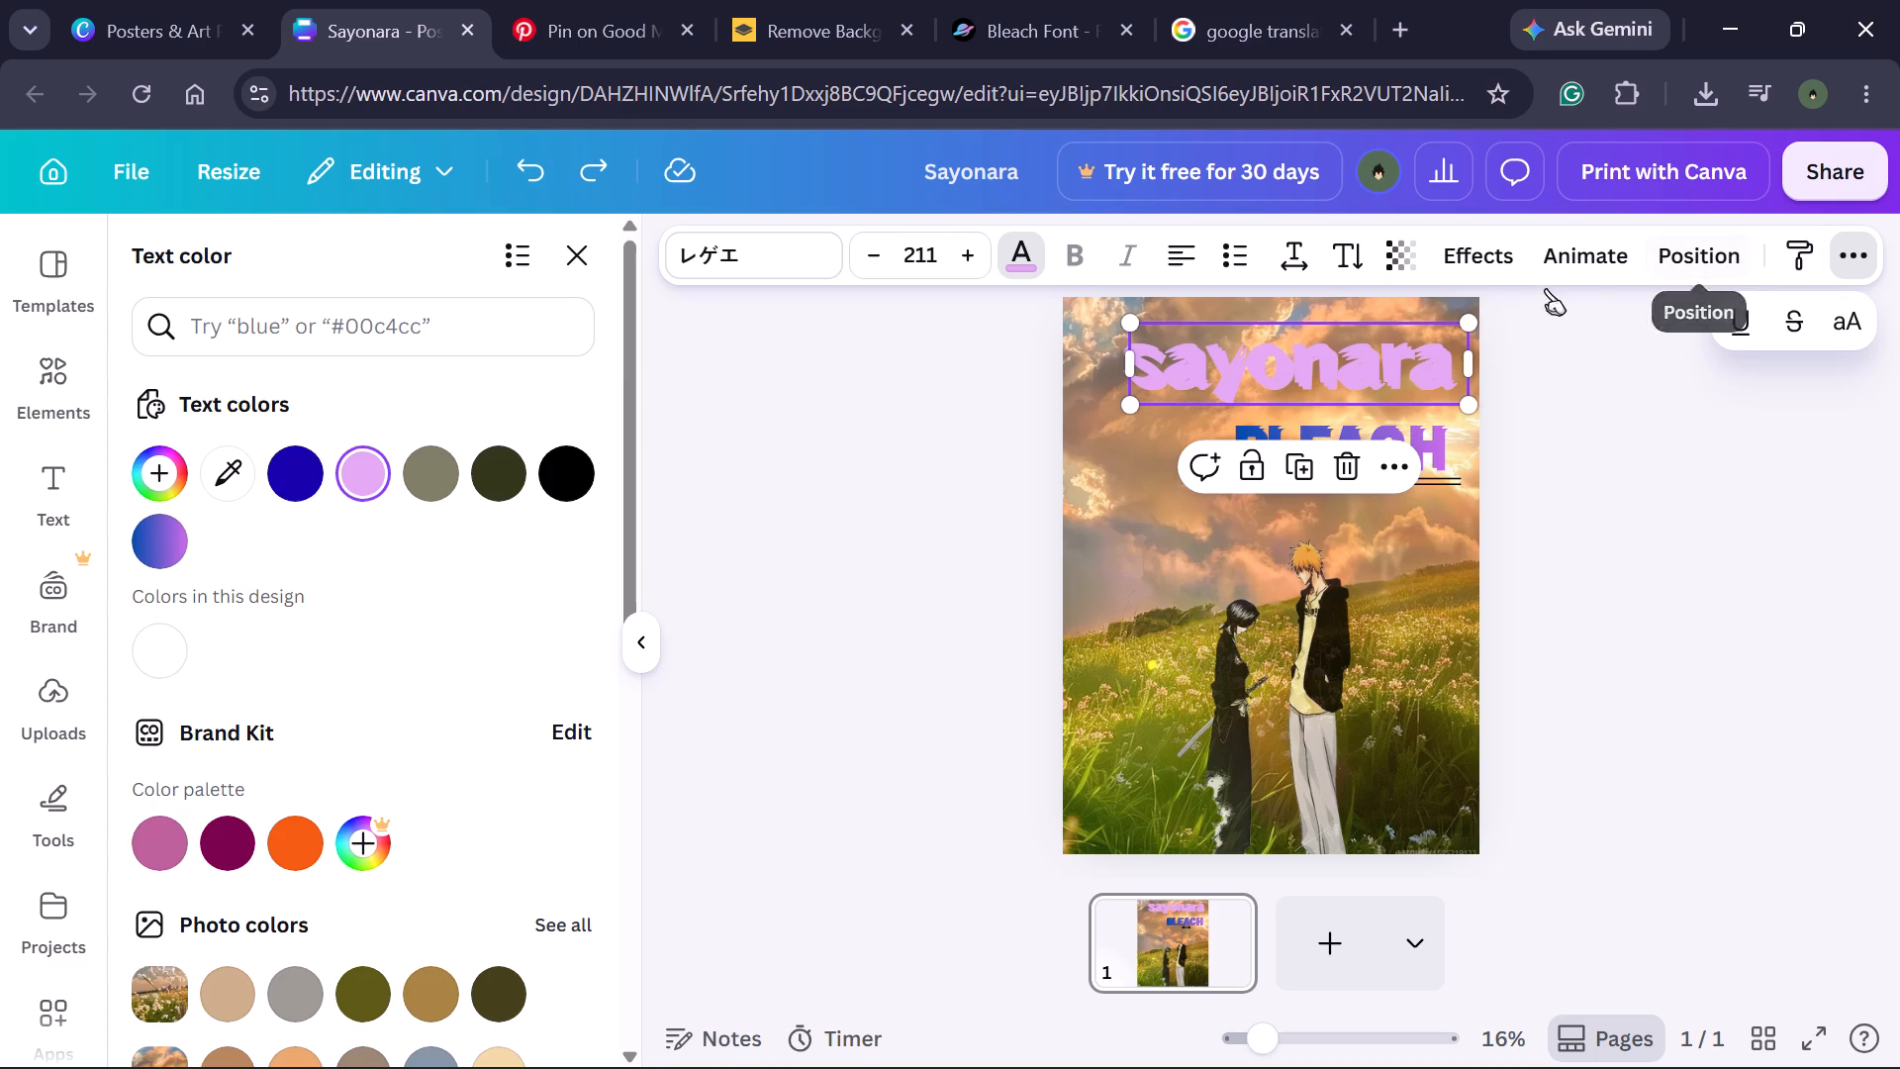
# Browse the suggested text animations for the "sayonara" title, then deselect it and check the whole poster.
pyautogui.click(1568, 246)
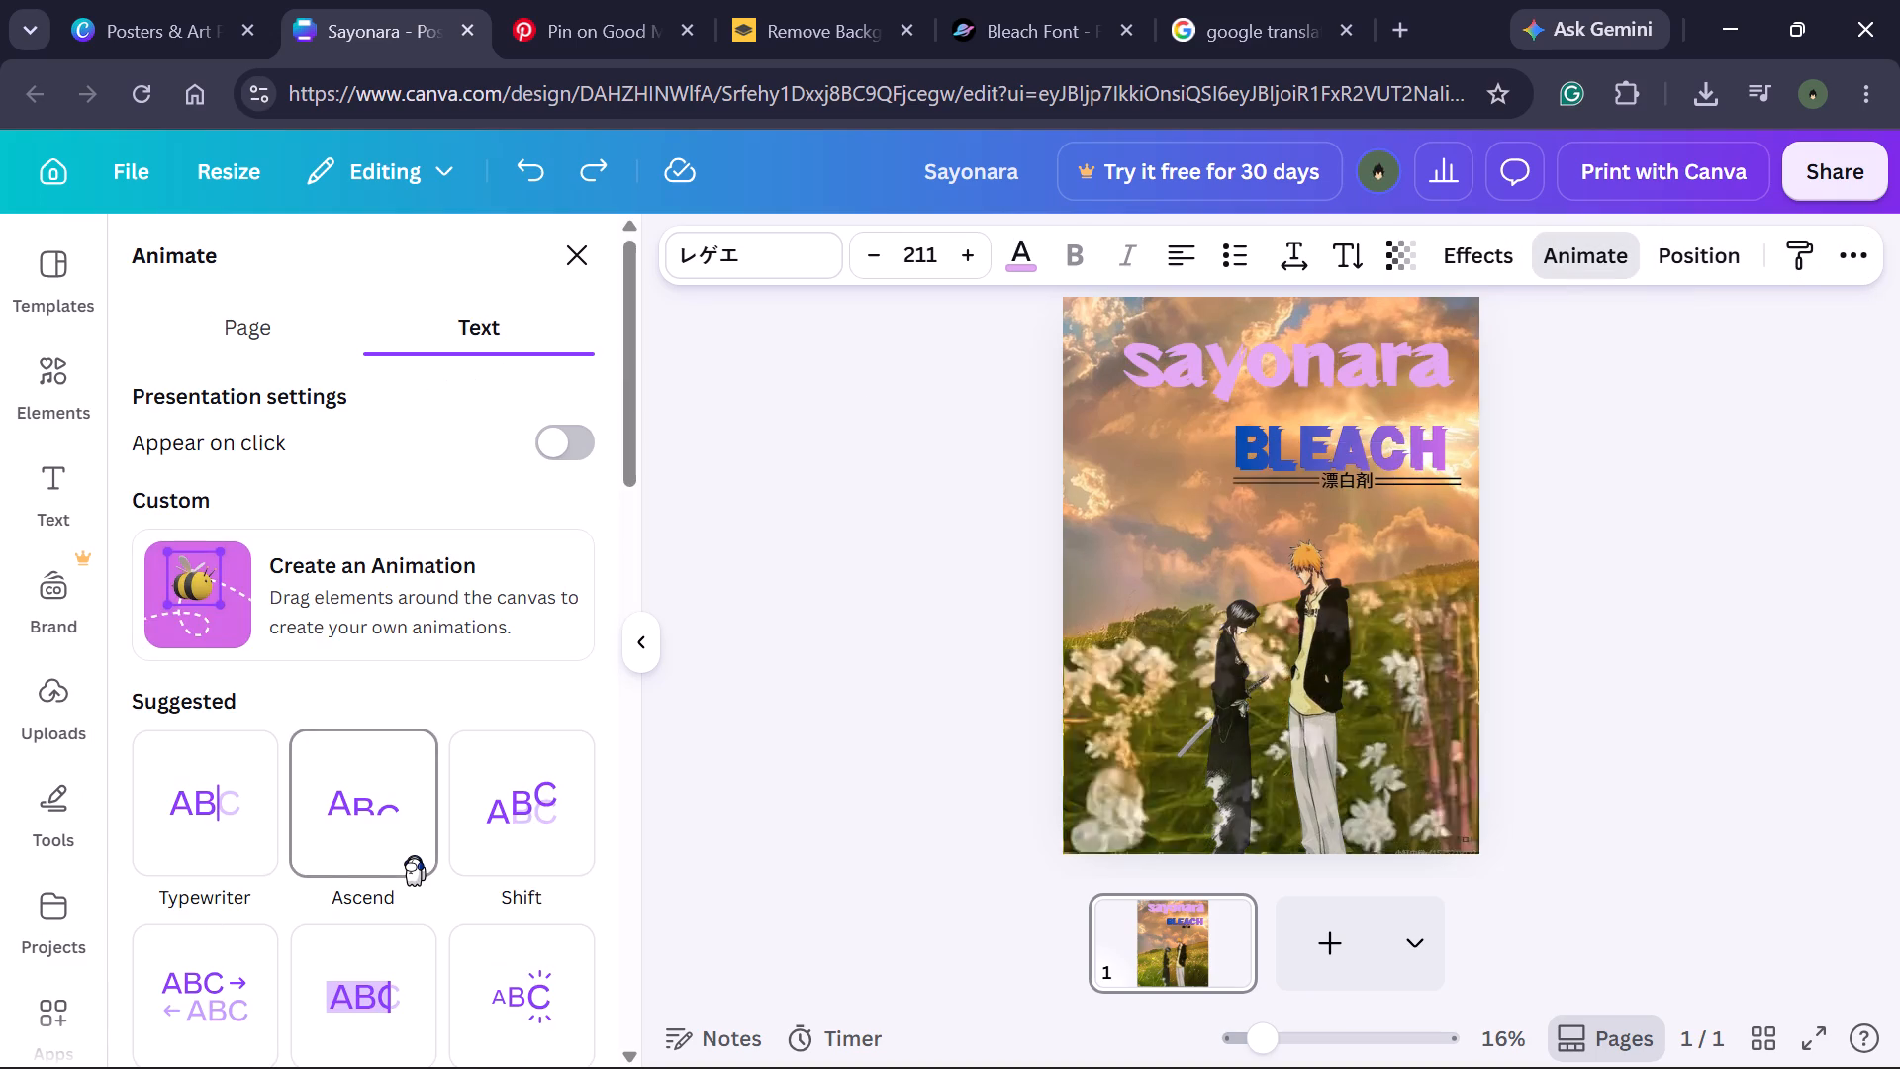
pyautogui.scroll(-6, 414, 855)
pyautogui.scroll(8, 429, 822)
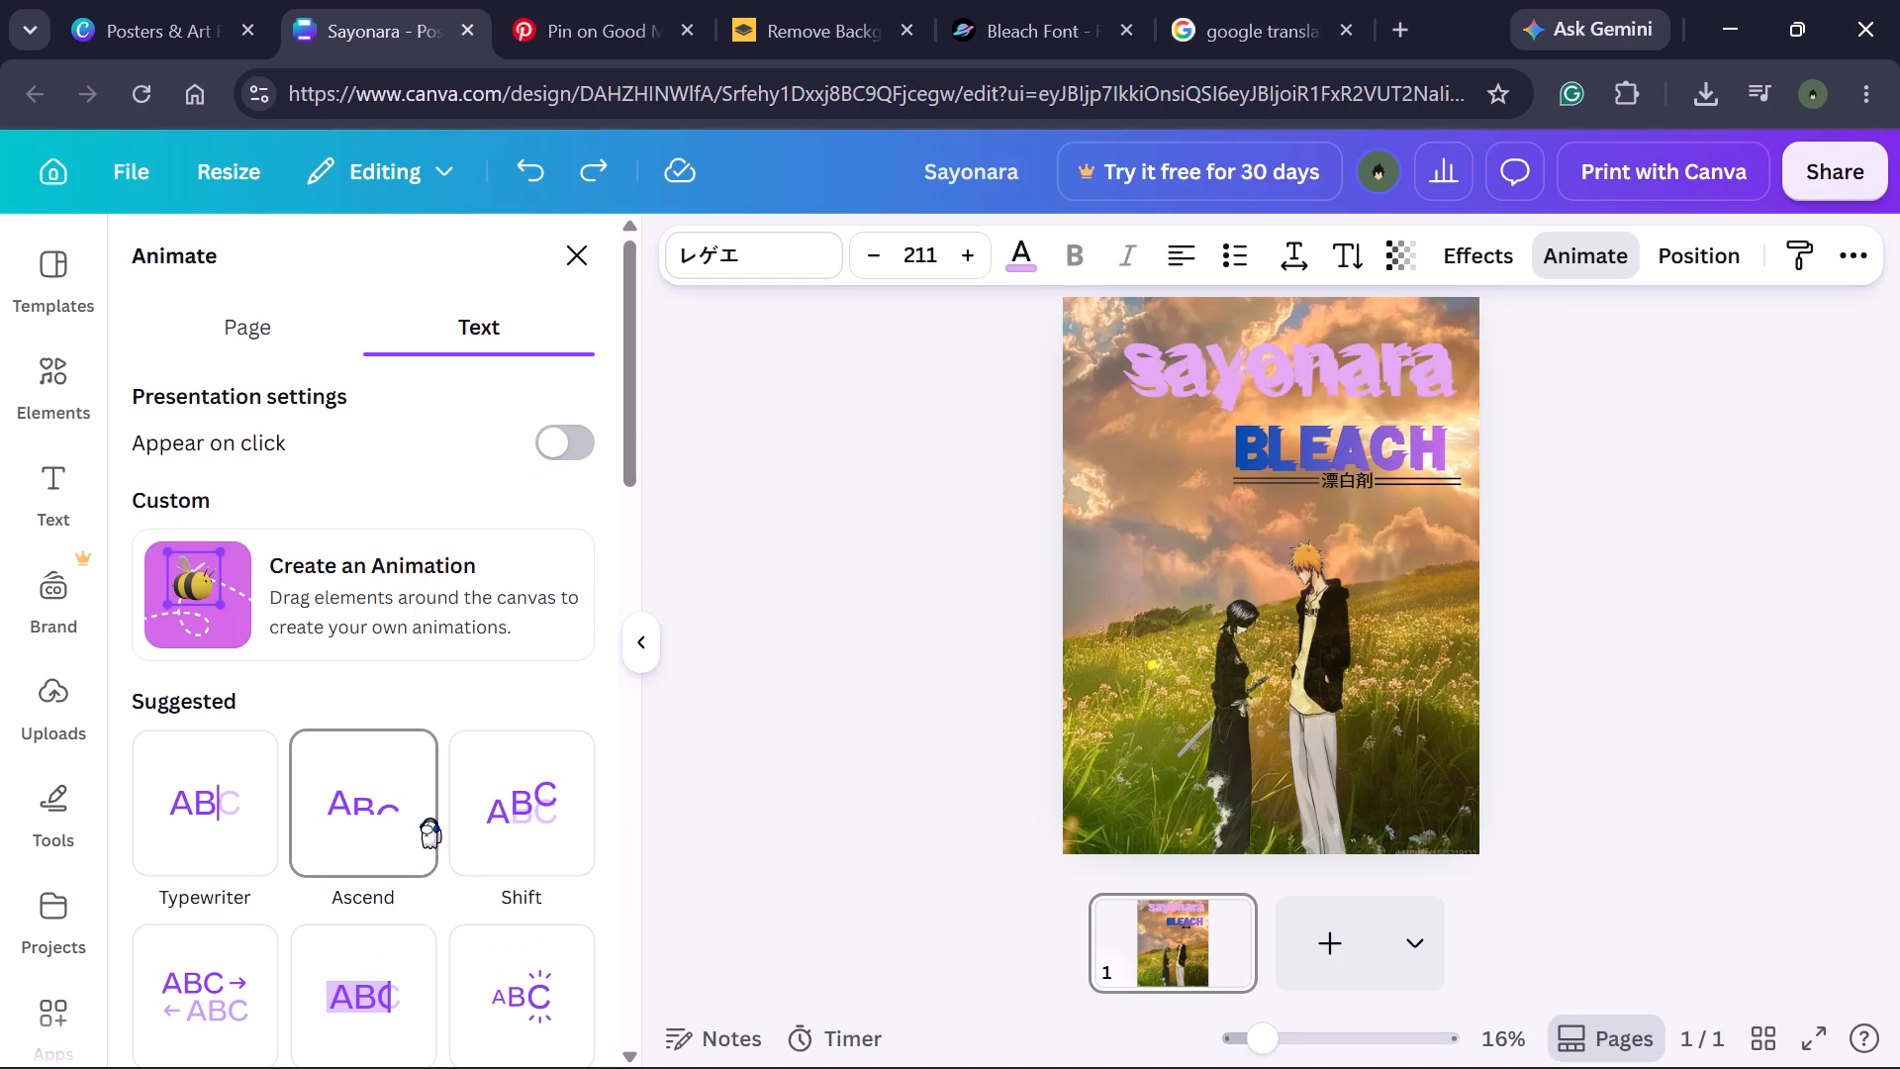
pyautogui.click(829, 472)
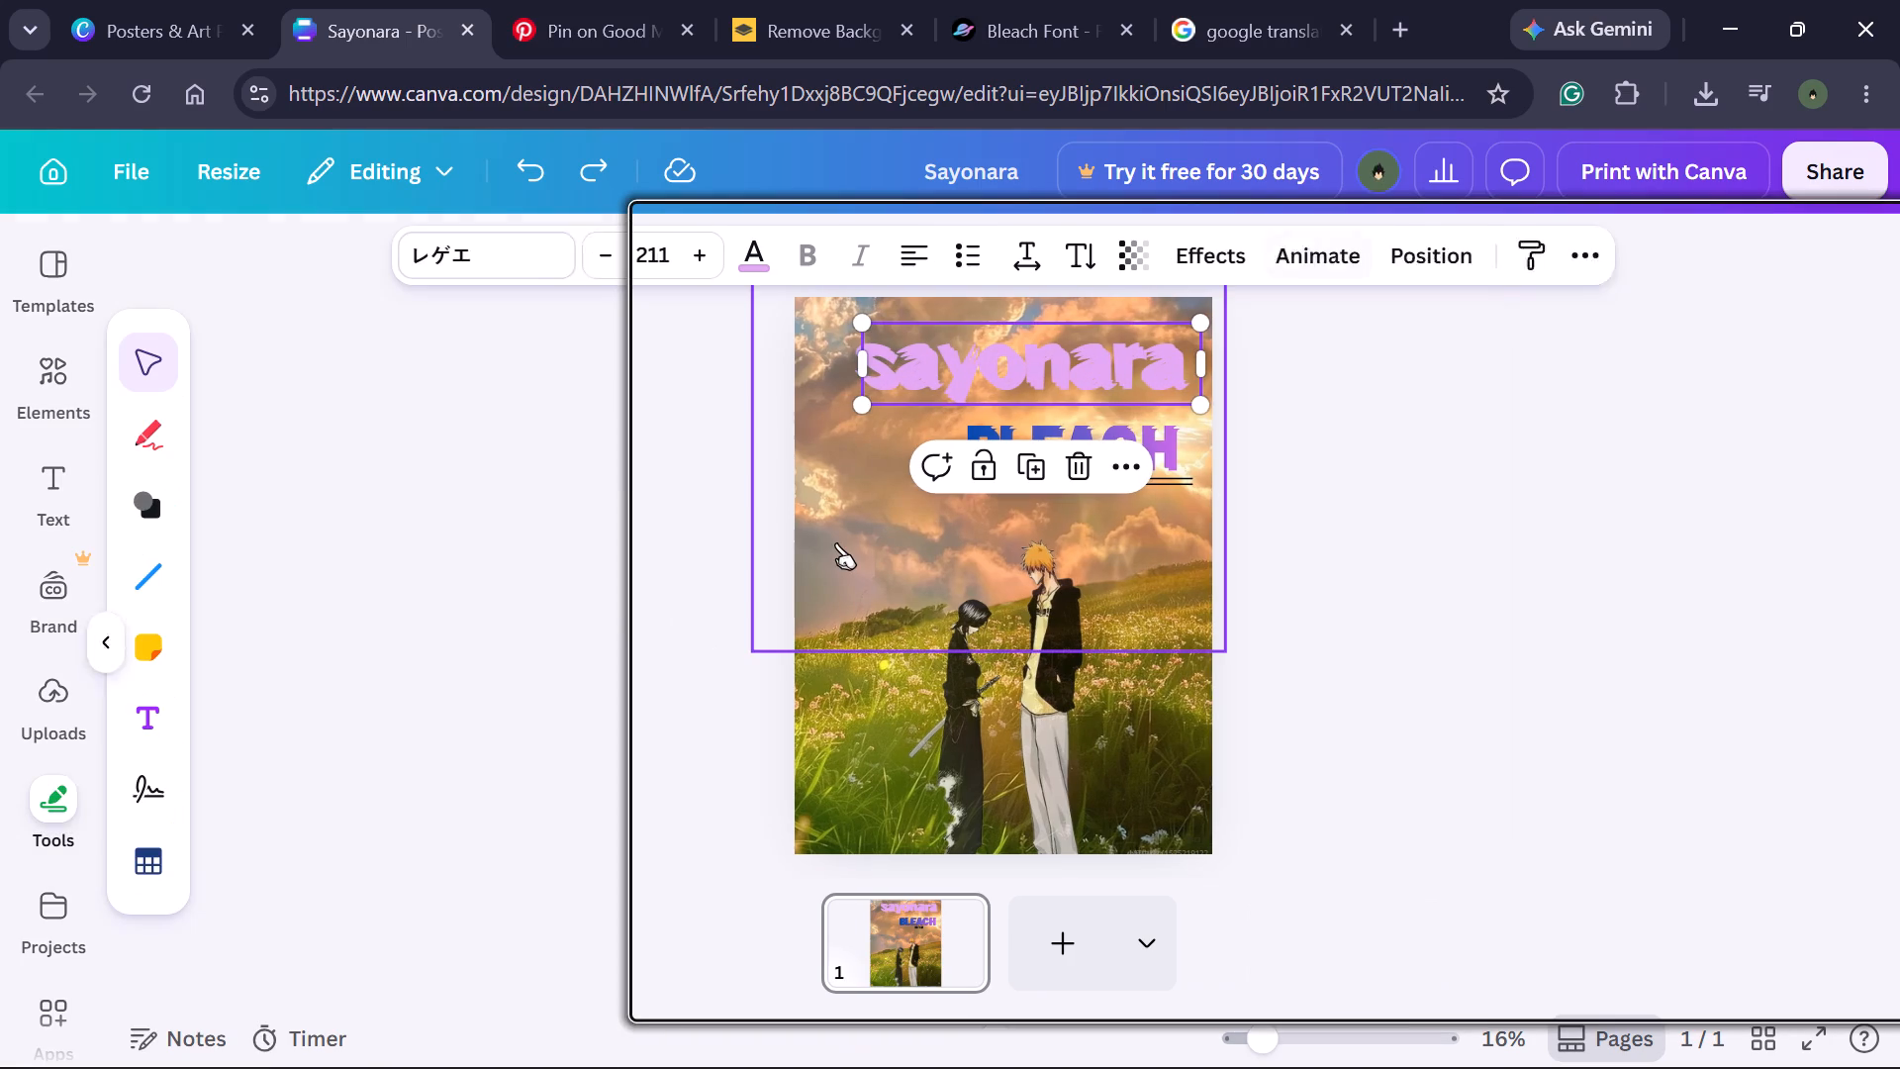
pyautogui.click(510, 498)
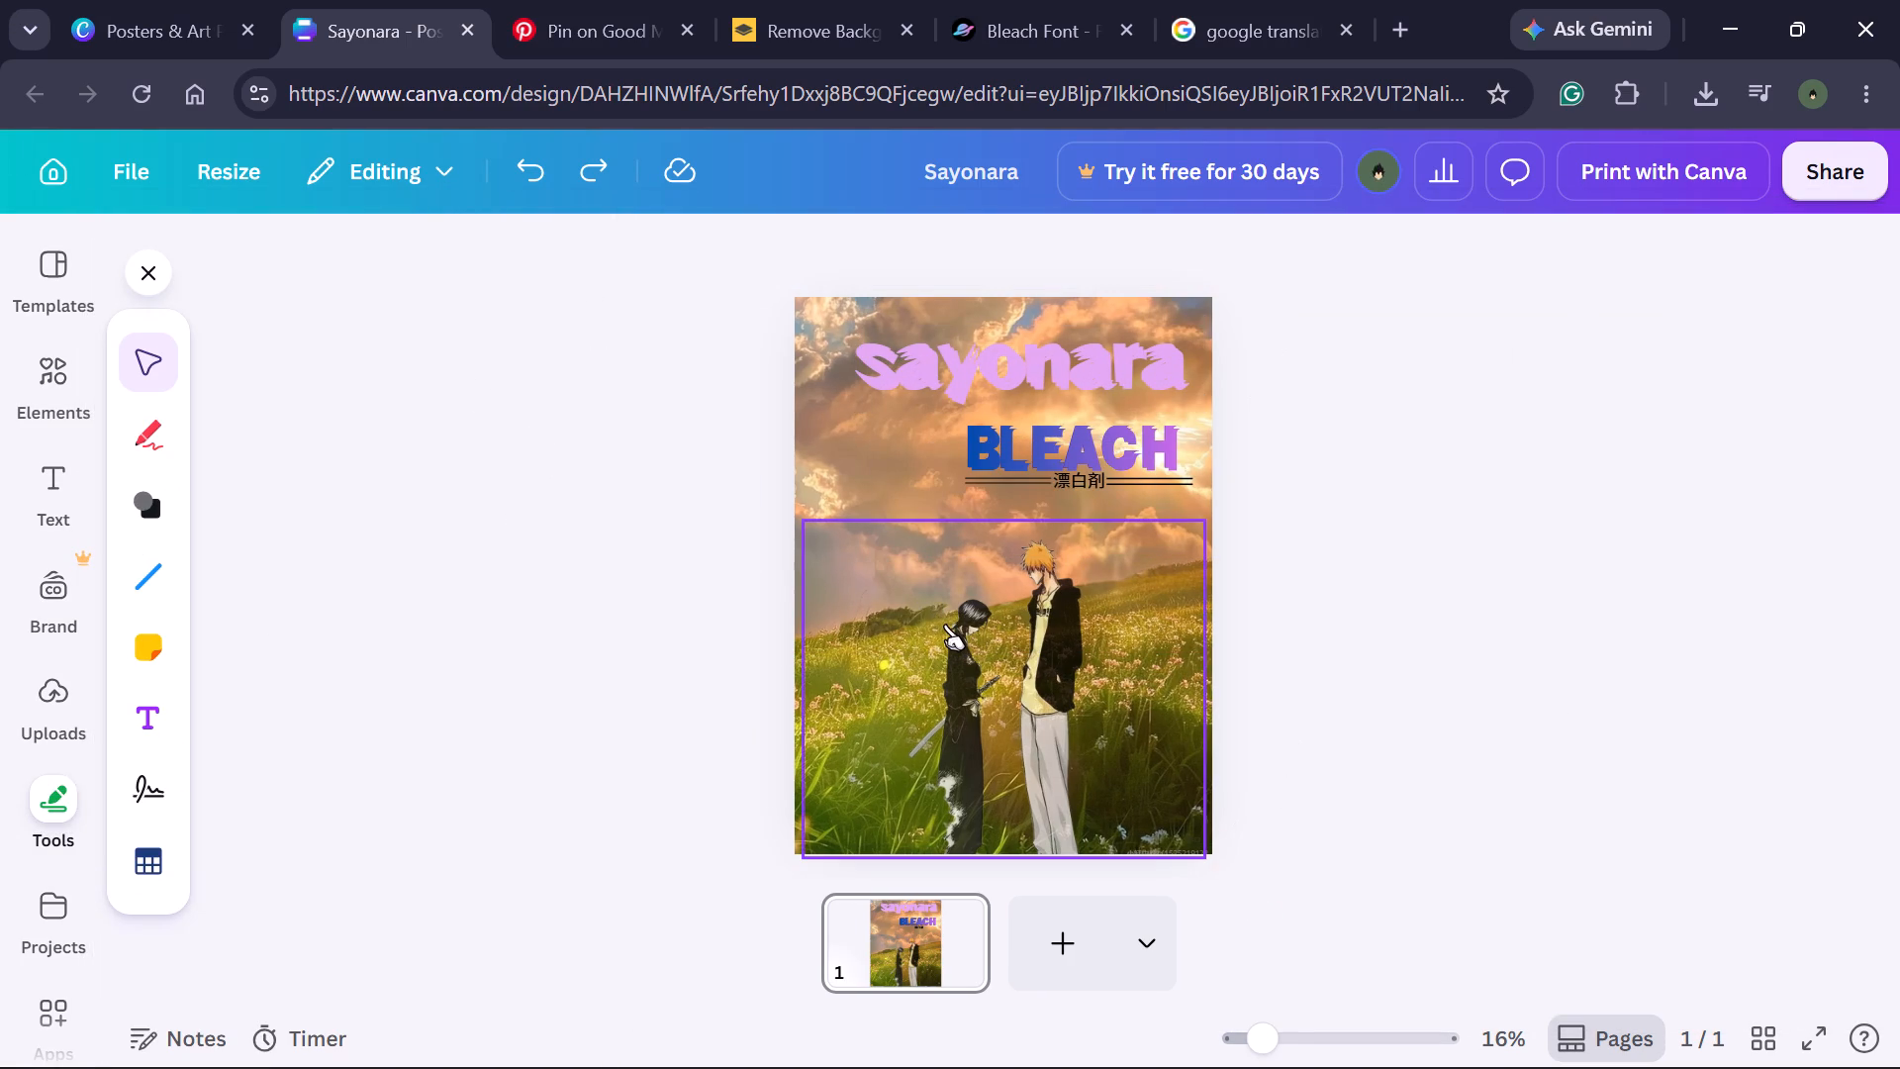
pyautogui.click(1577, 631)
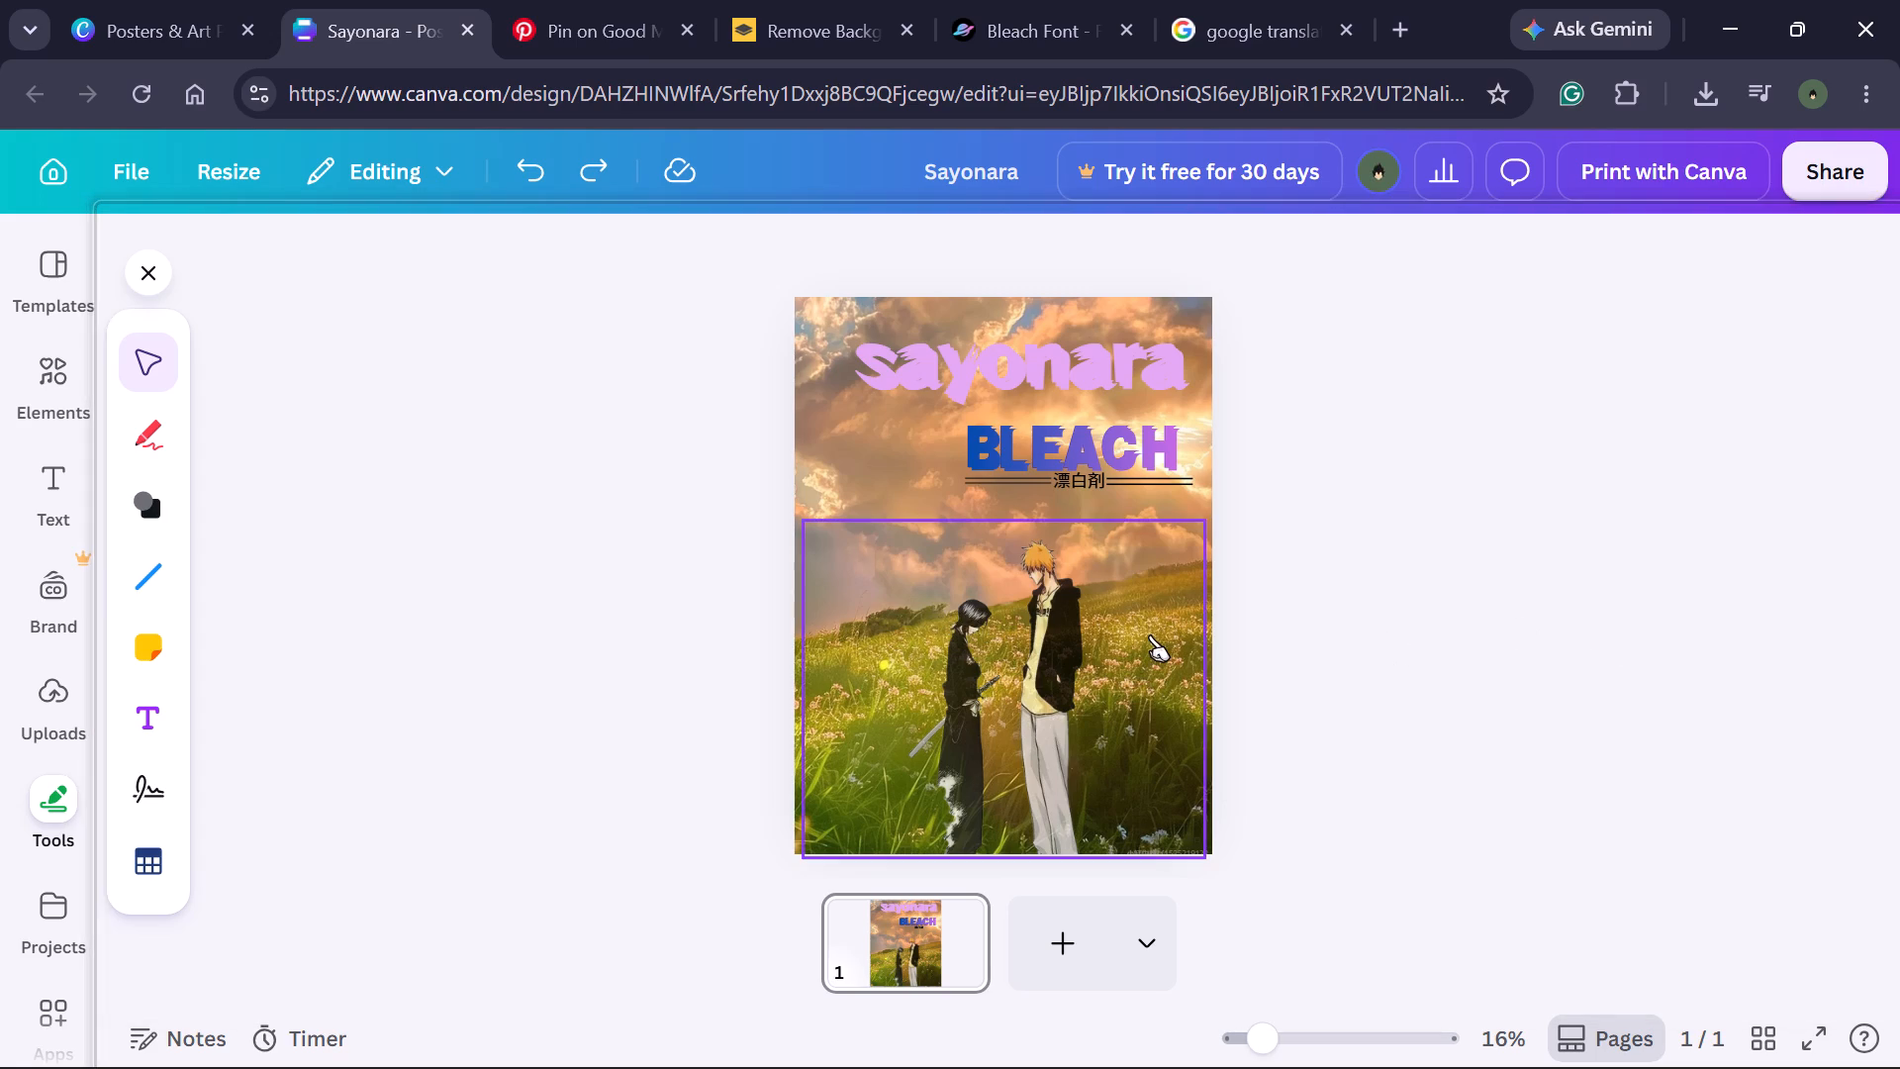
pyautogui.scroll(-3, 1431, 567)
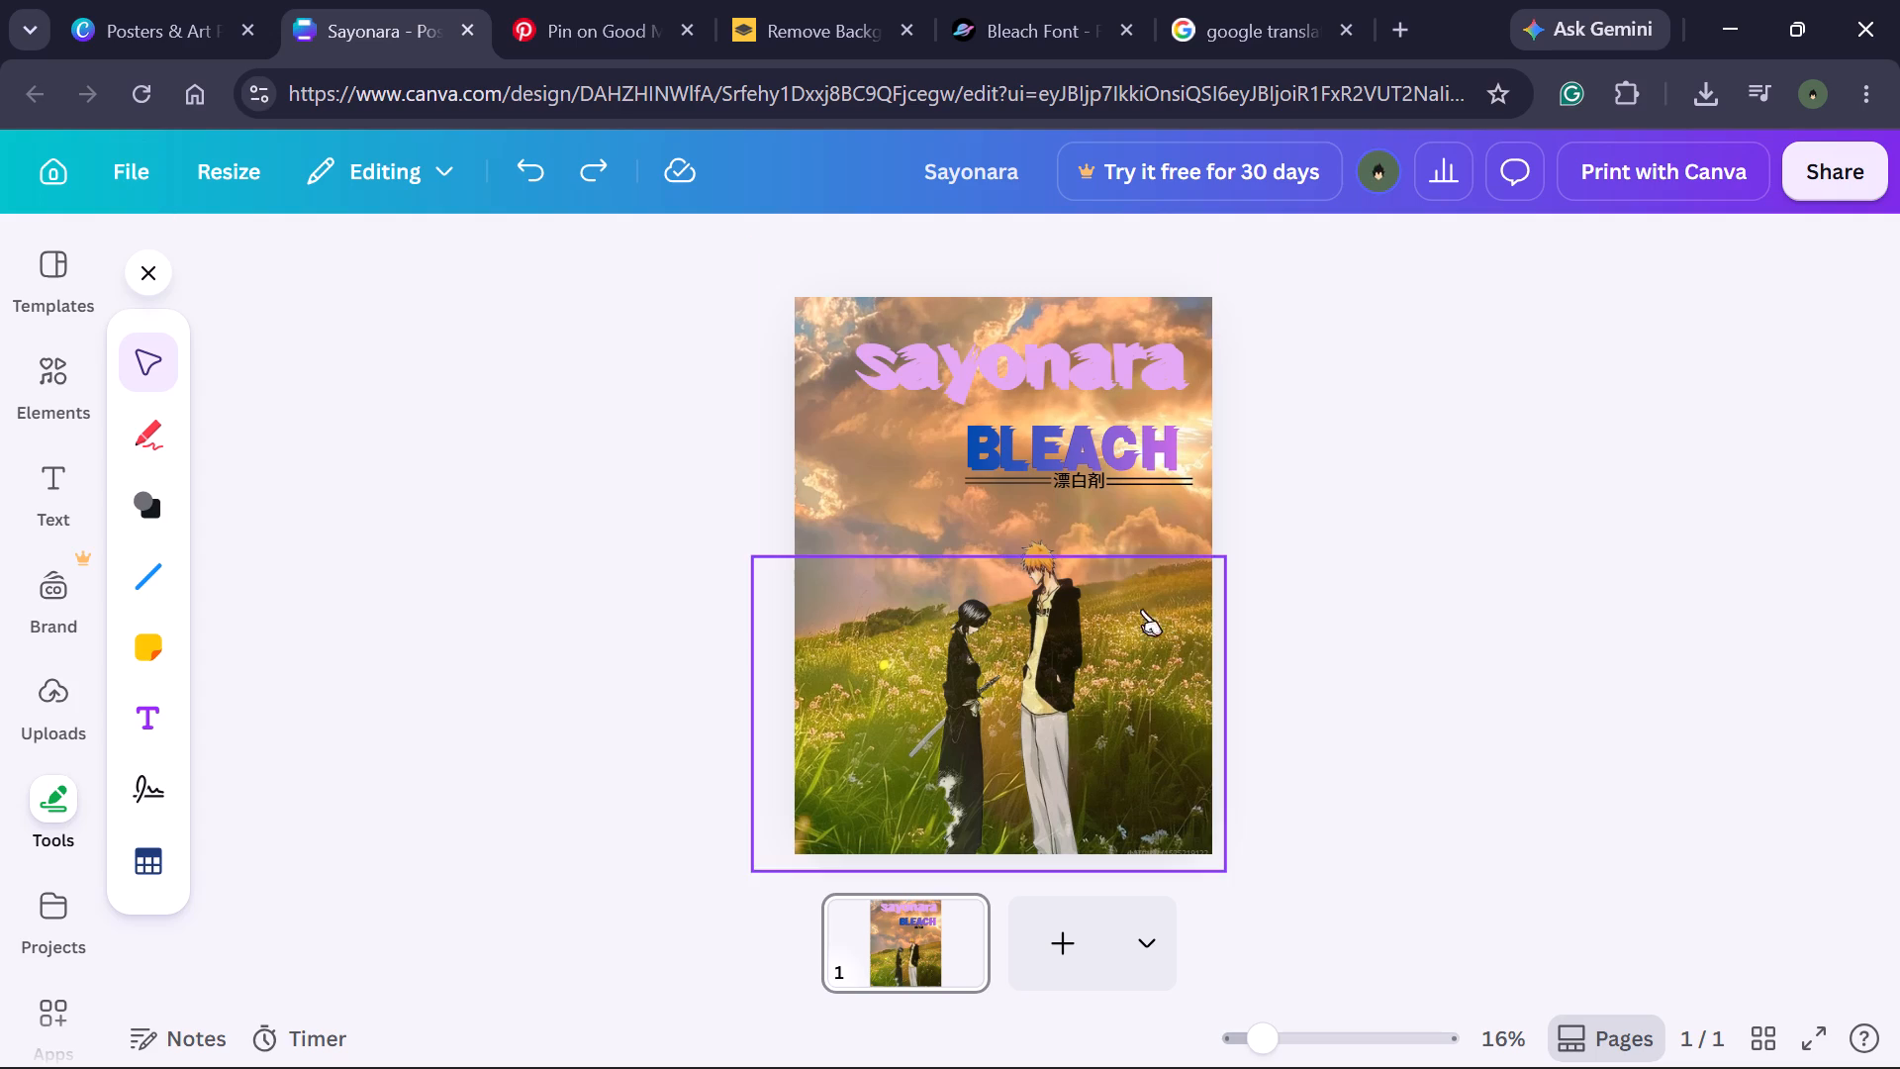
# Open the poster's download settings and review the available file types.
pyautogui.click(128, 176)
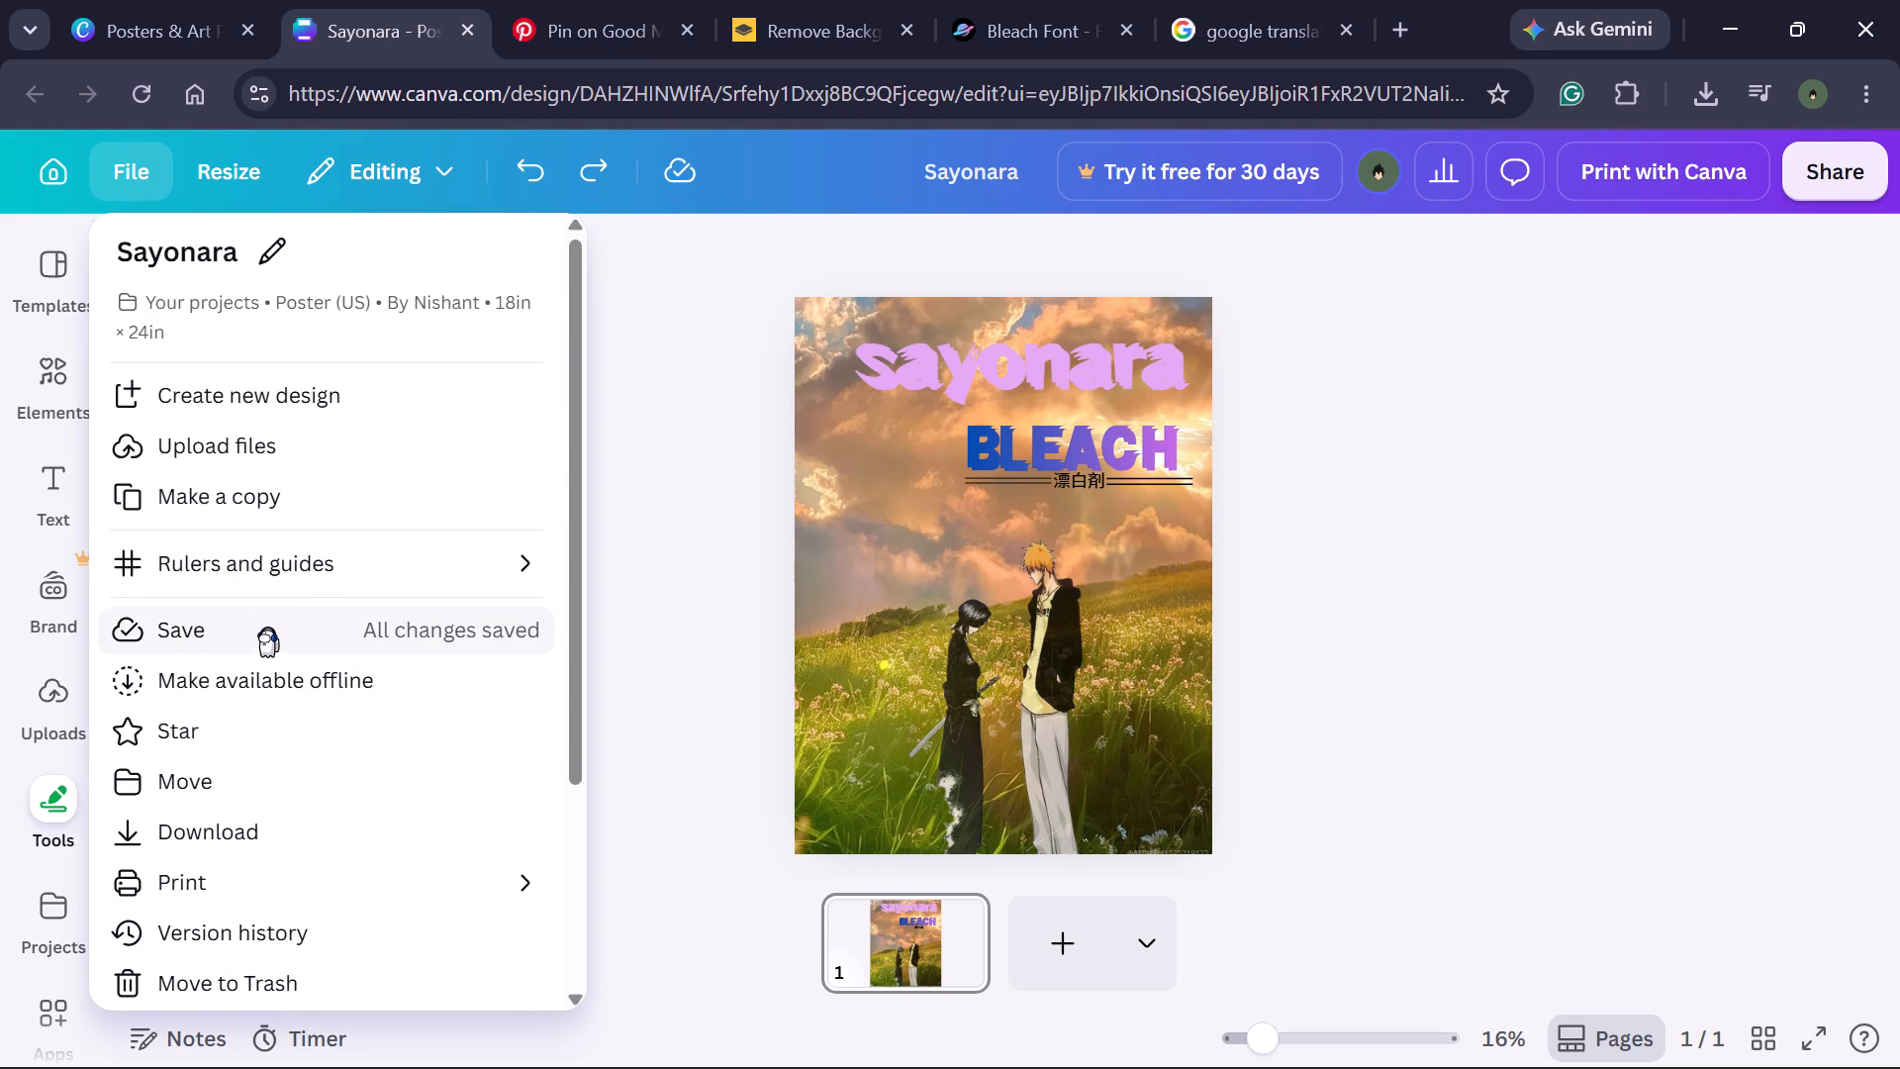
pyautogui.click(294, 840)
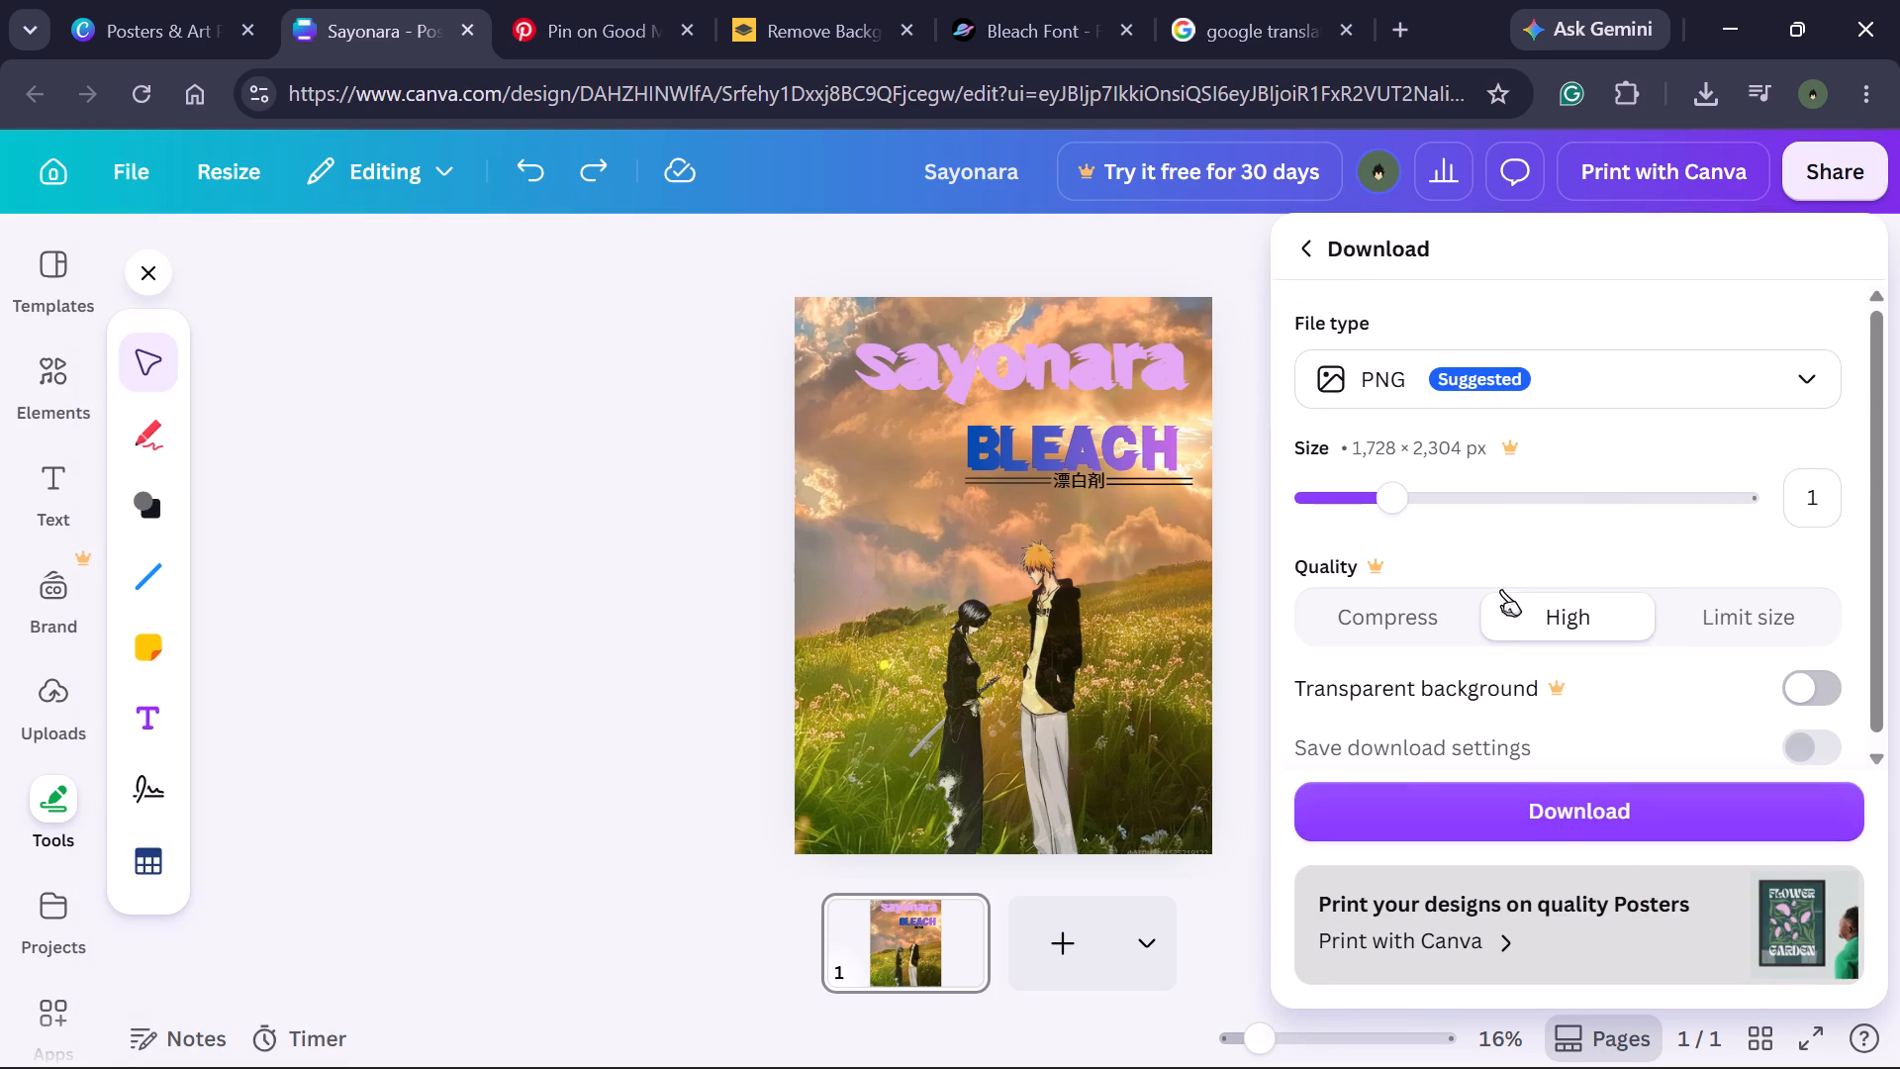
pyautogui.click(1806, 372)
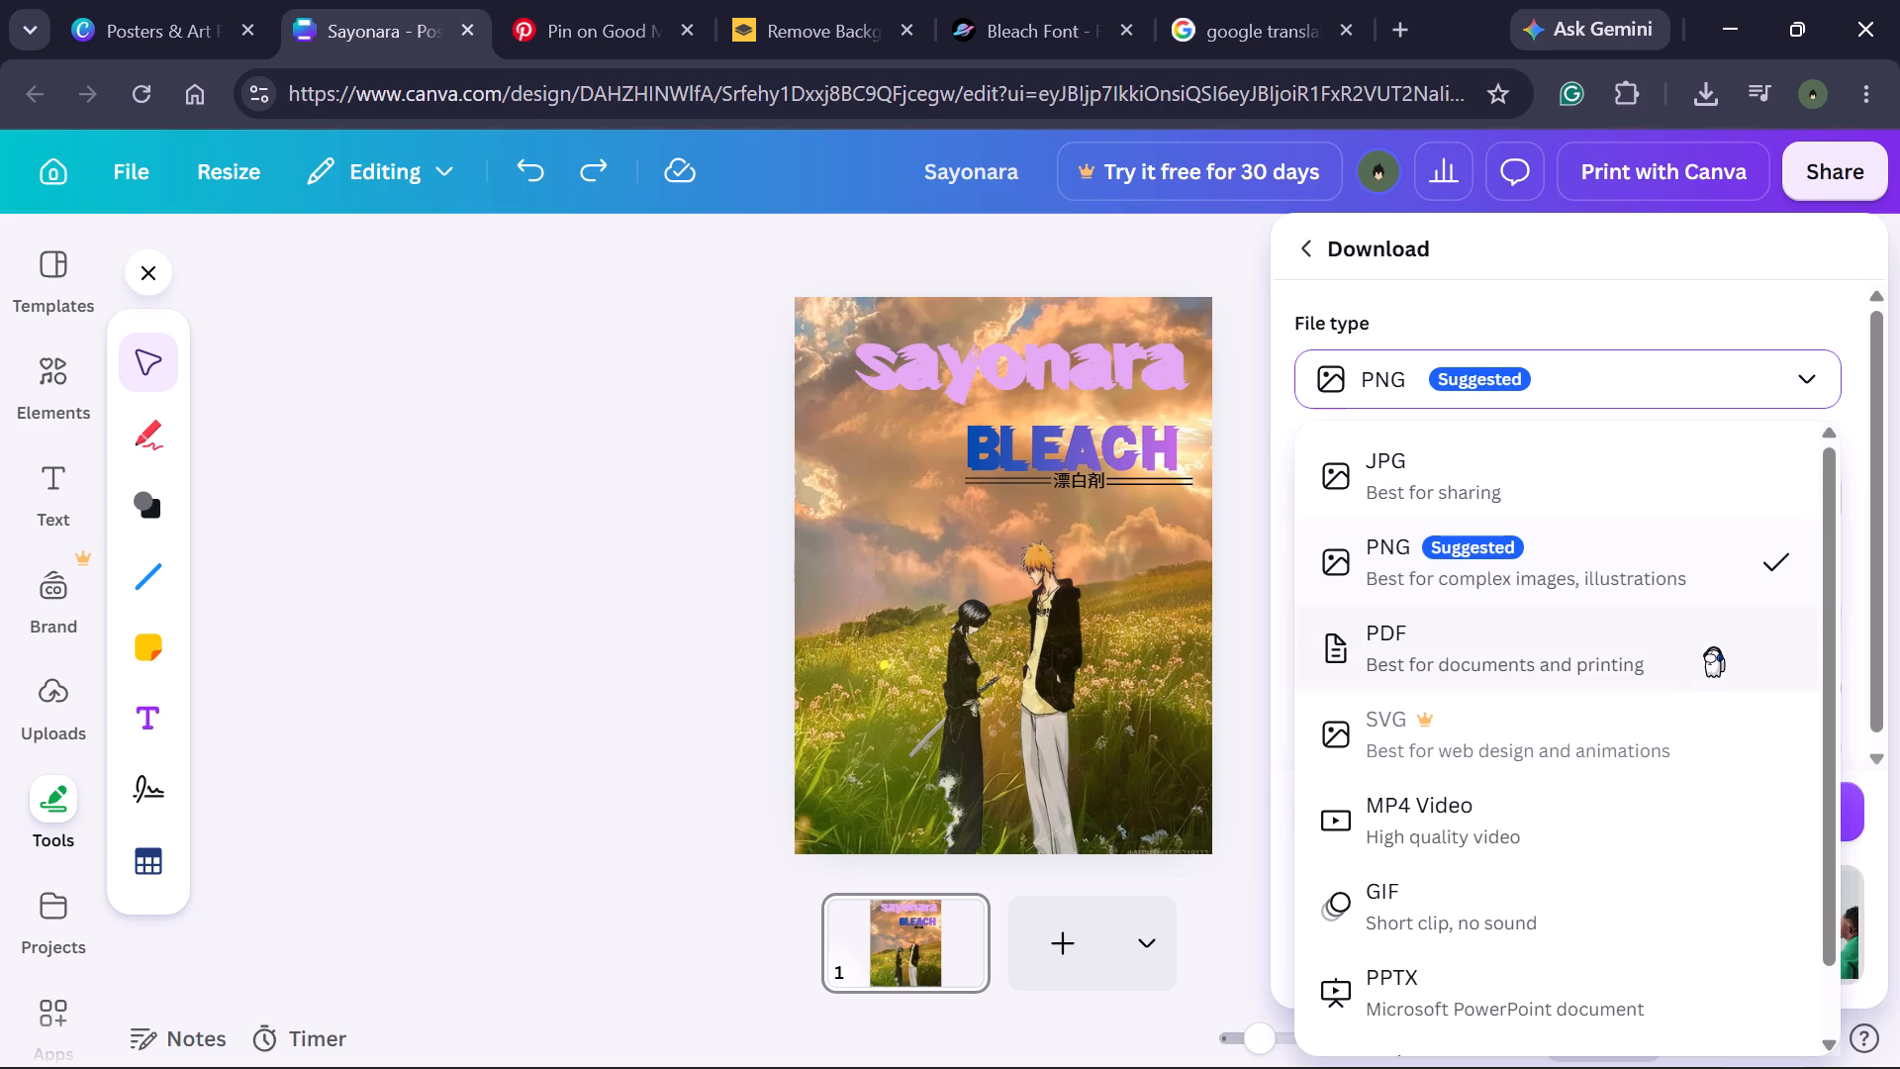
pyautogui.scroll(-3, 1629, 822)
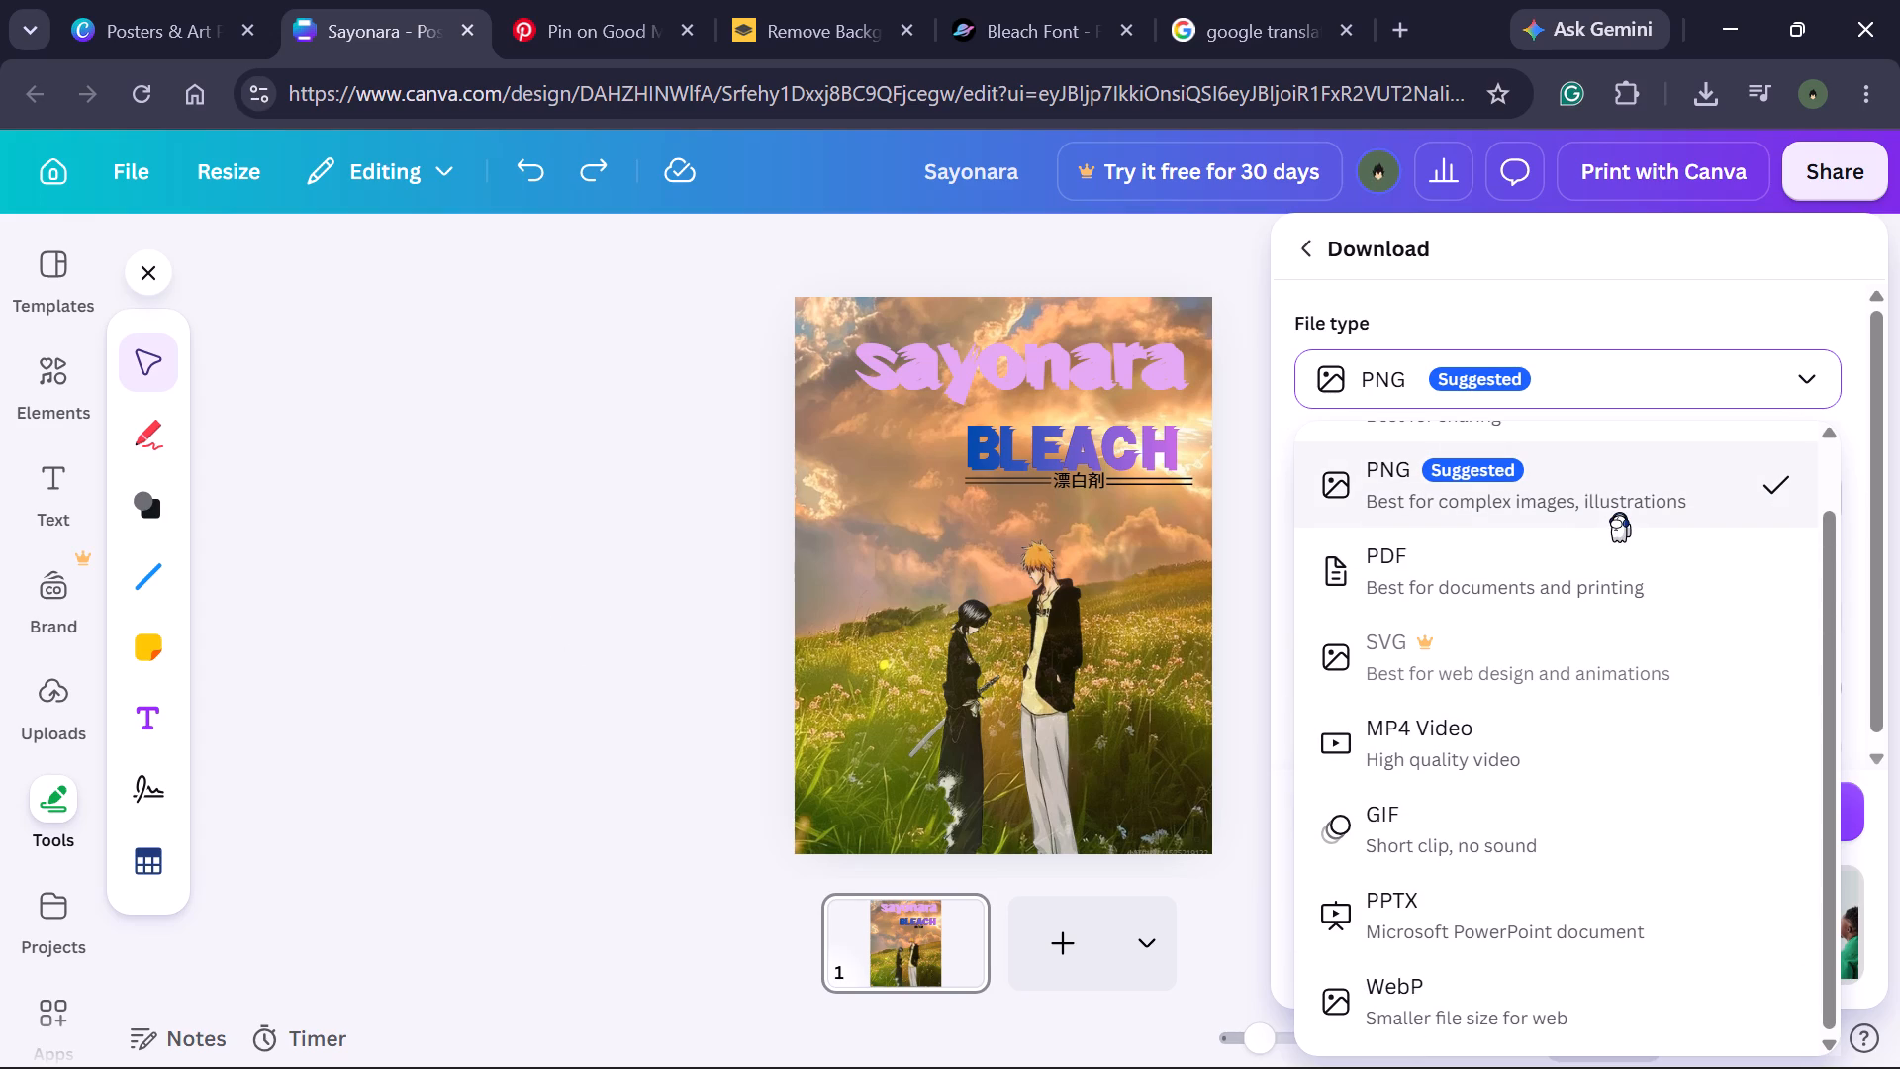
pyautogui.scroll(2, 1606, 509)
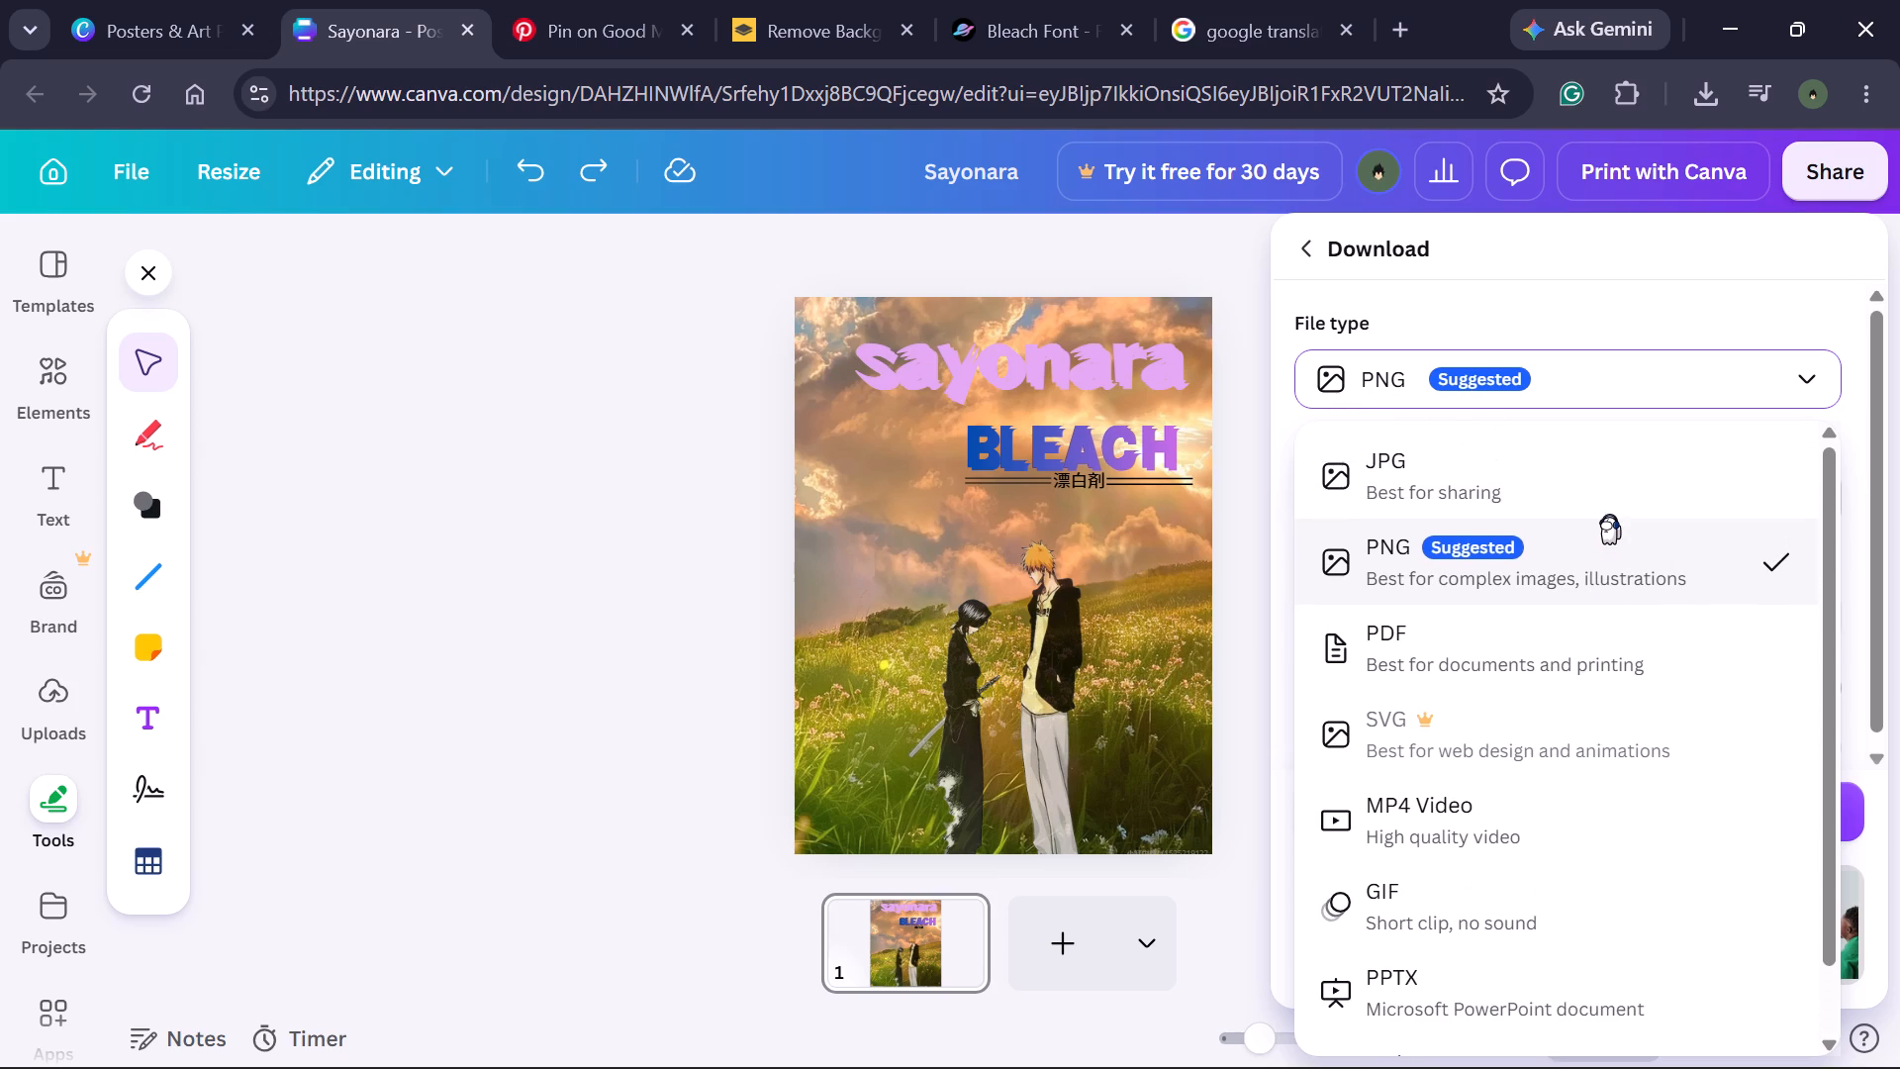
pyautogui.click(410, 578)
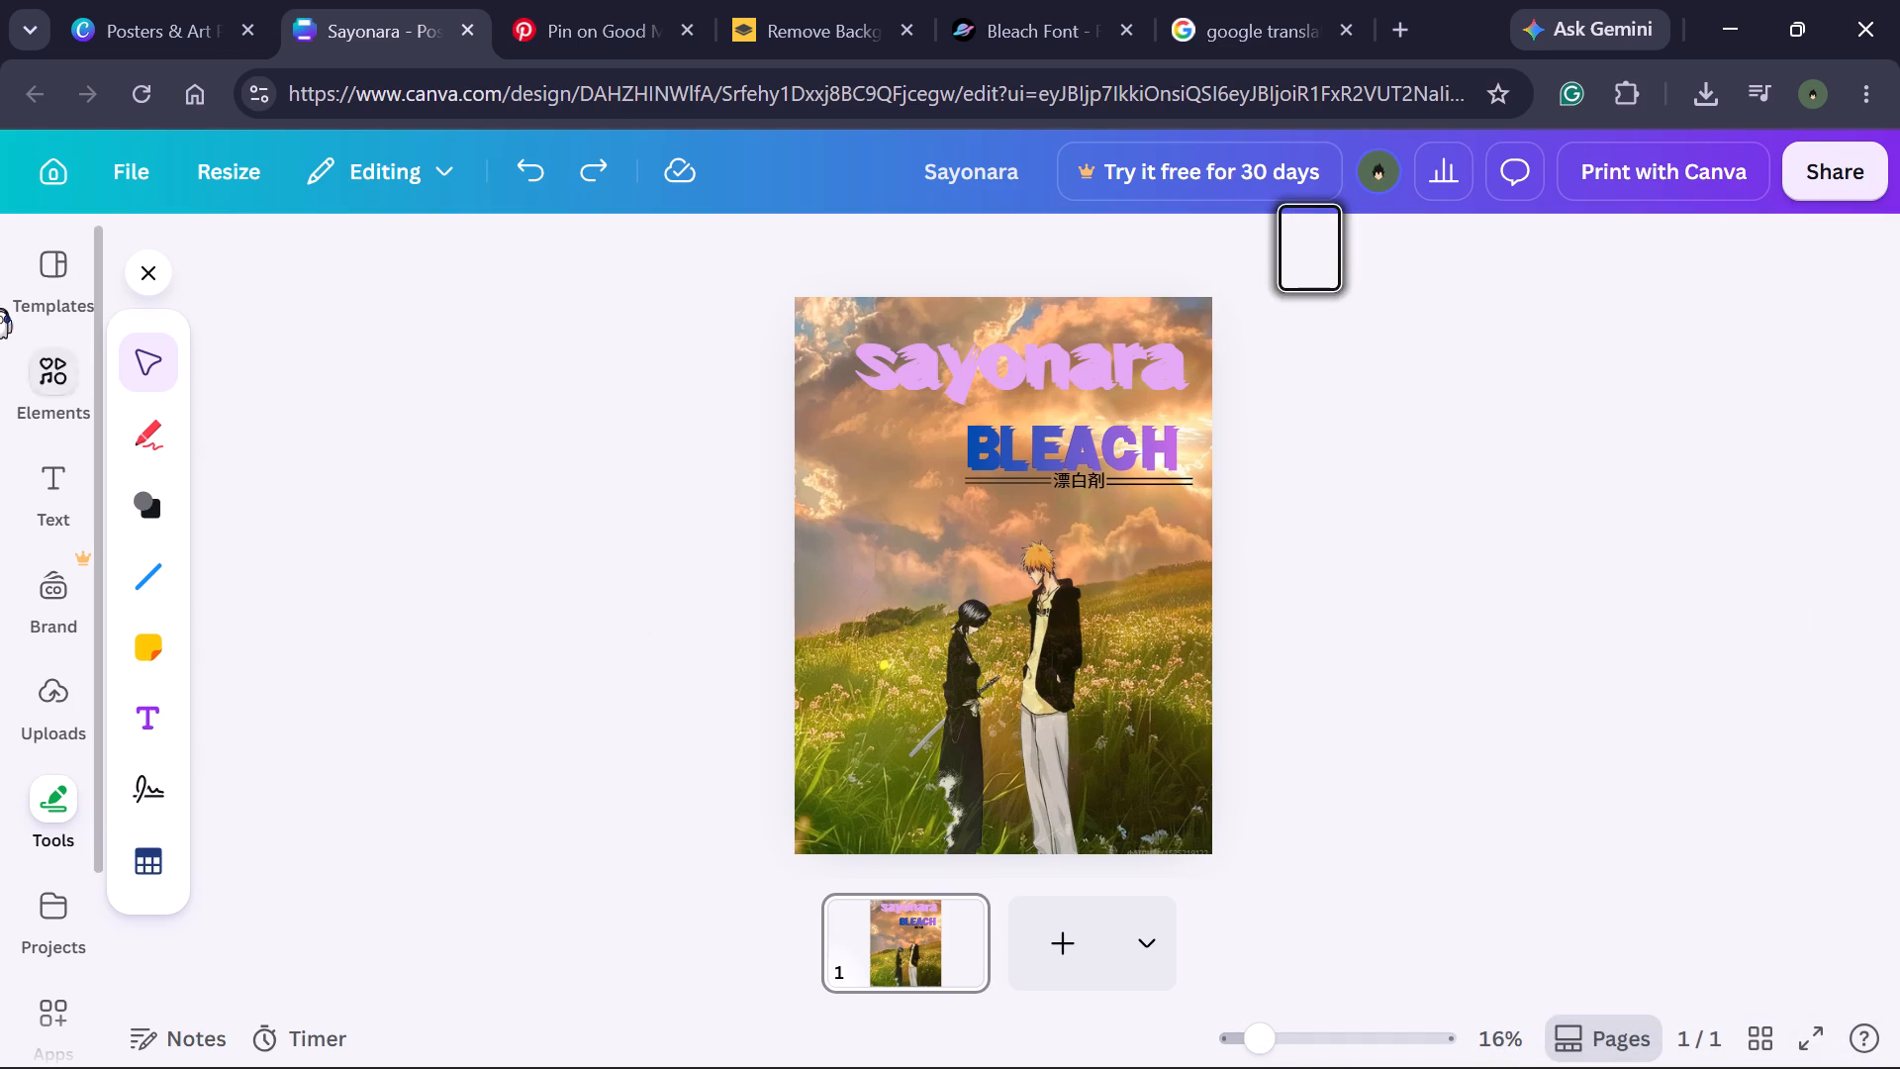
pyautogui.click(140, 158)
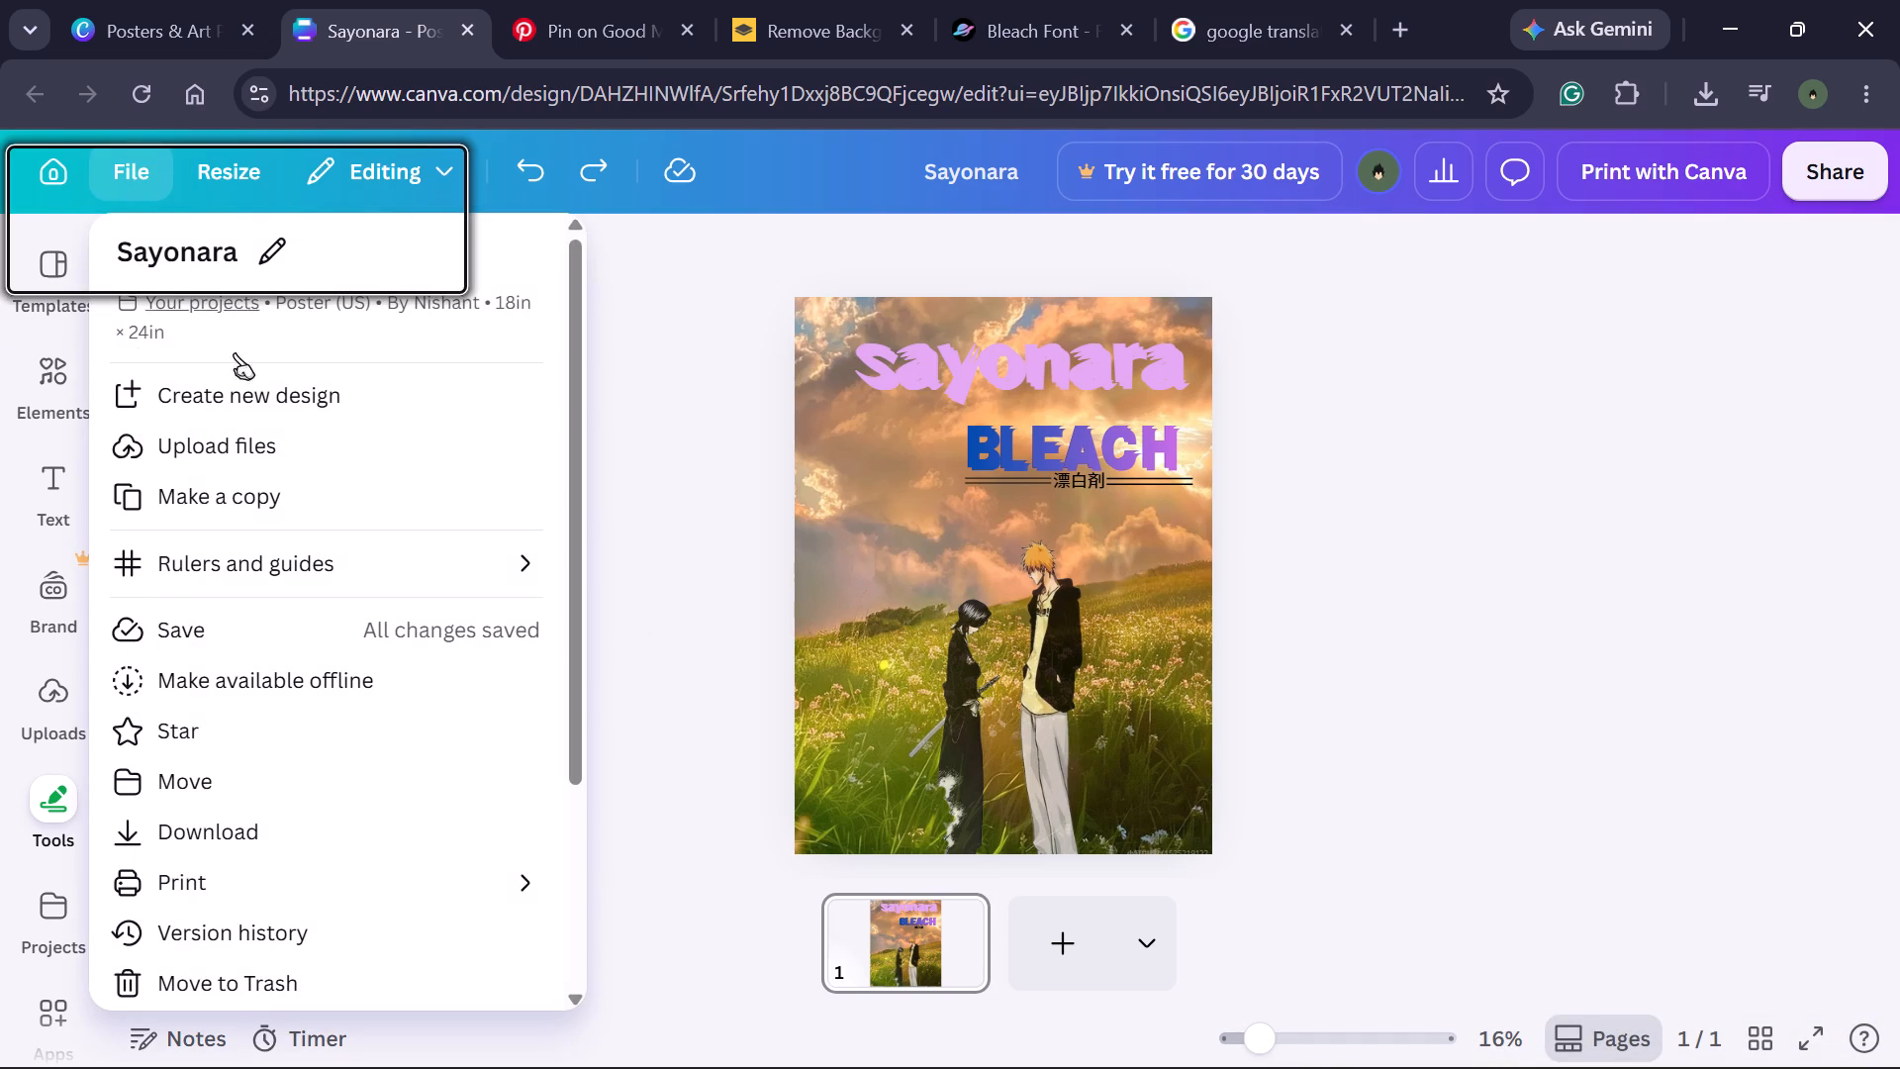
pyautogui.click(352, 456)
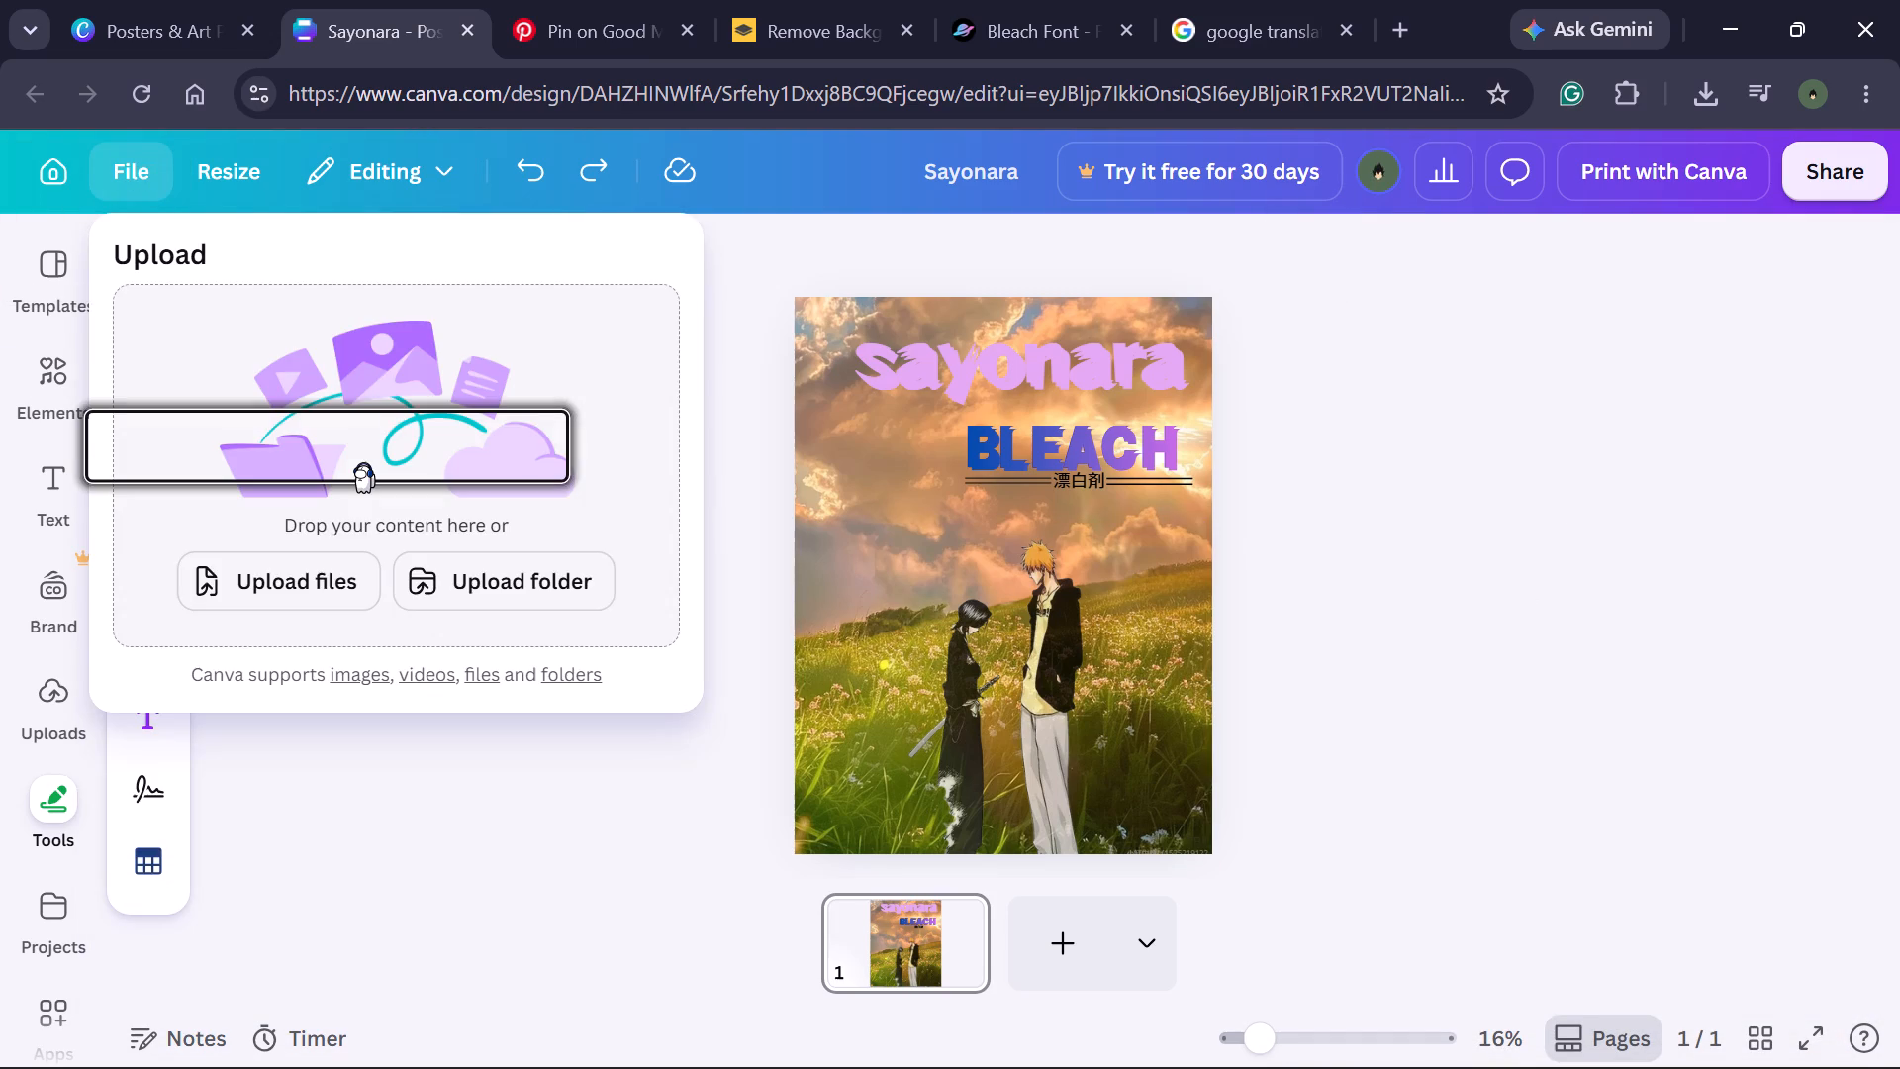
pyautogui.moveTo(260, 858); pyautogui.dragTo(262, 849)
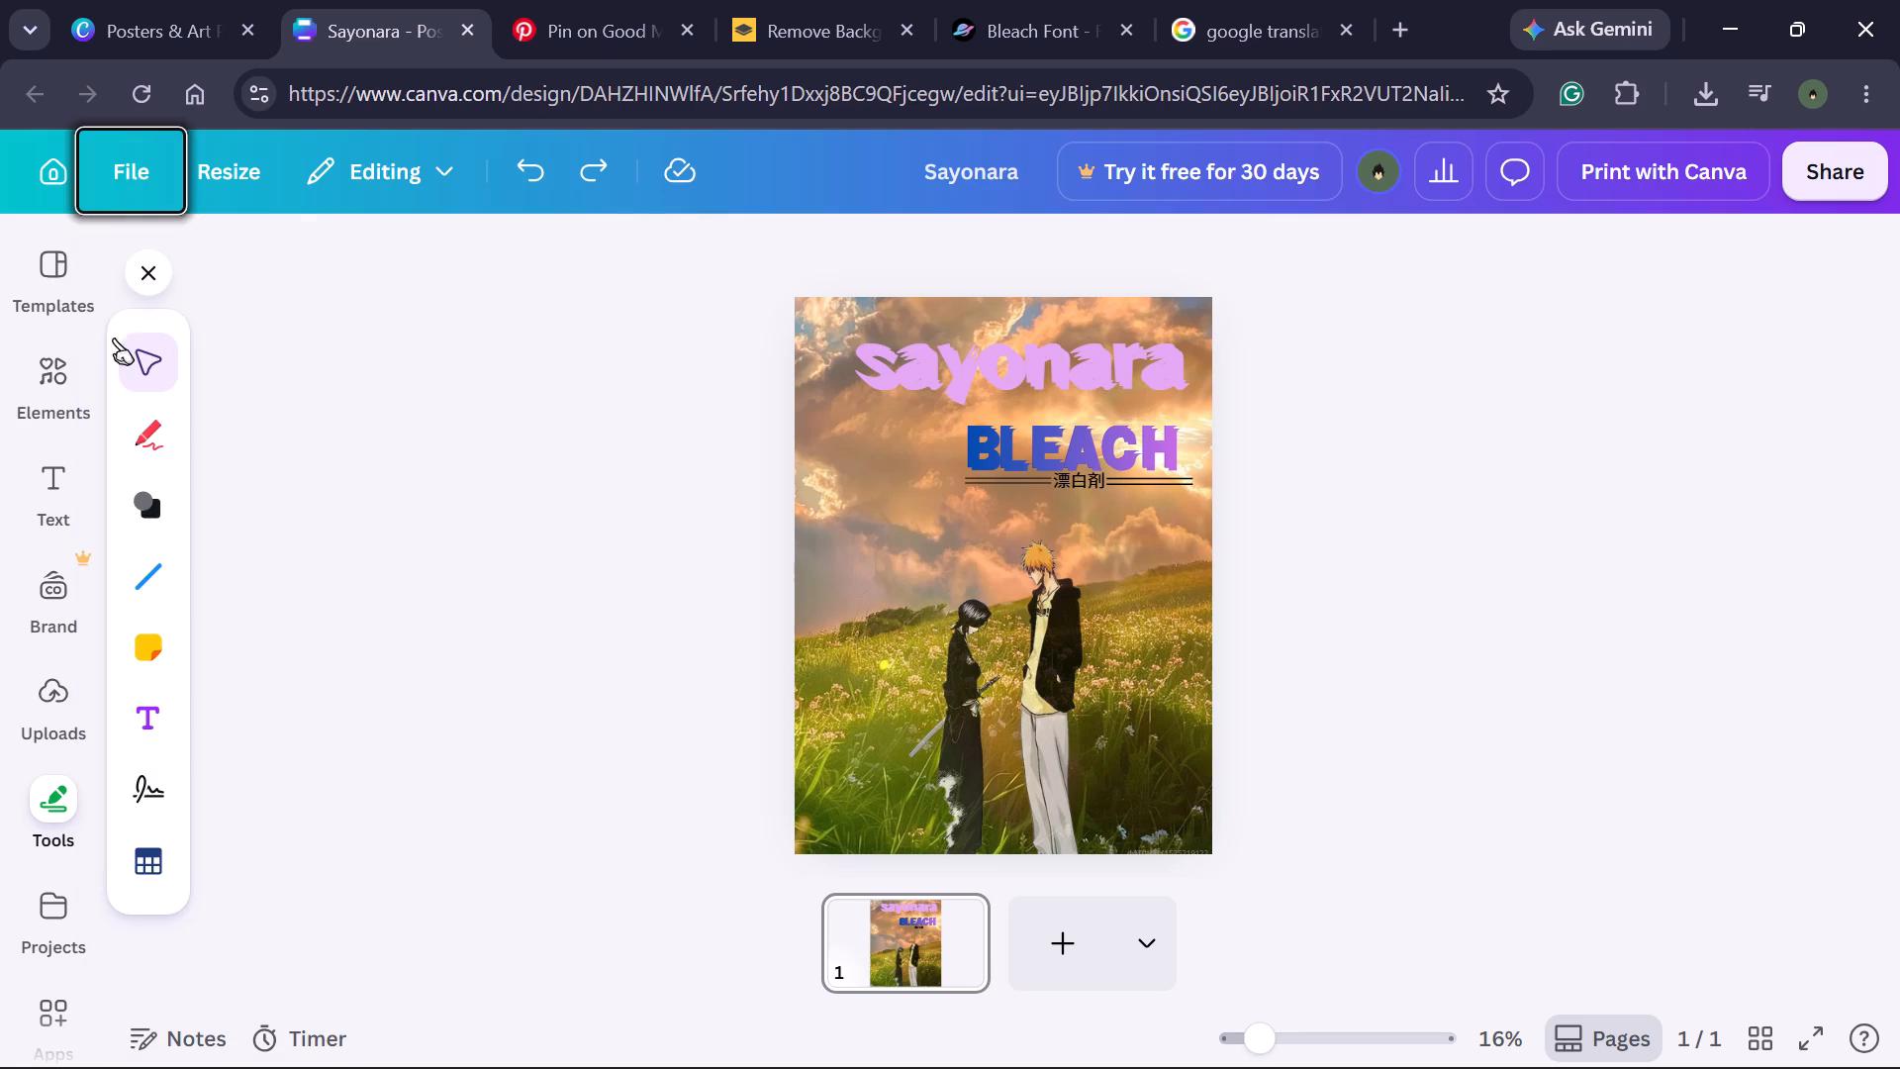
# Download the Sayonara poster as a PNG at size 1 with High quality.
pyautogui.click(159, 165)
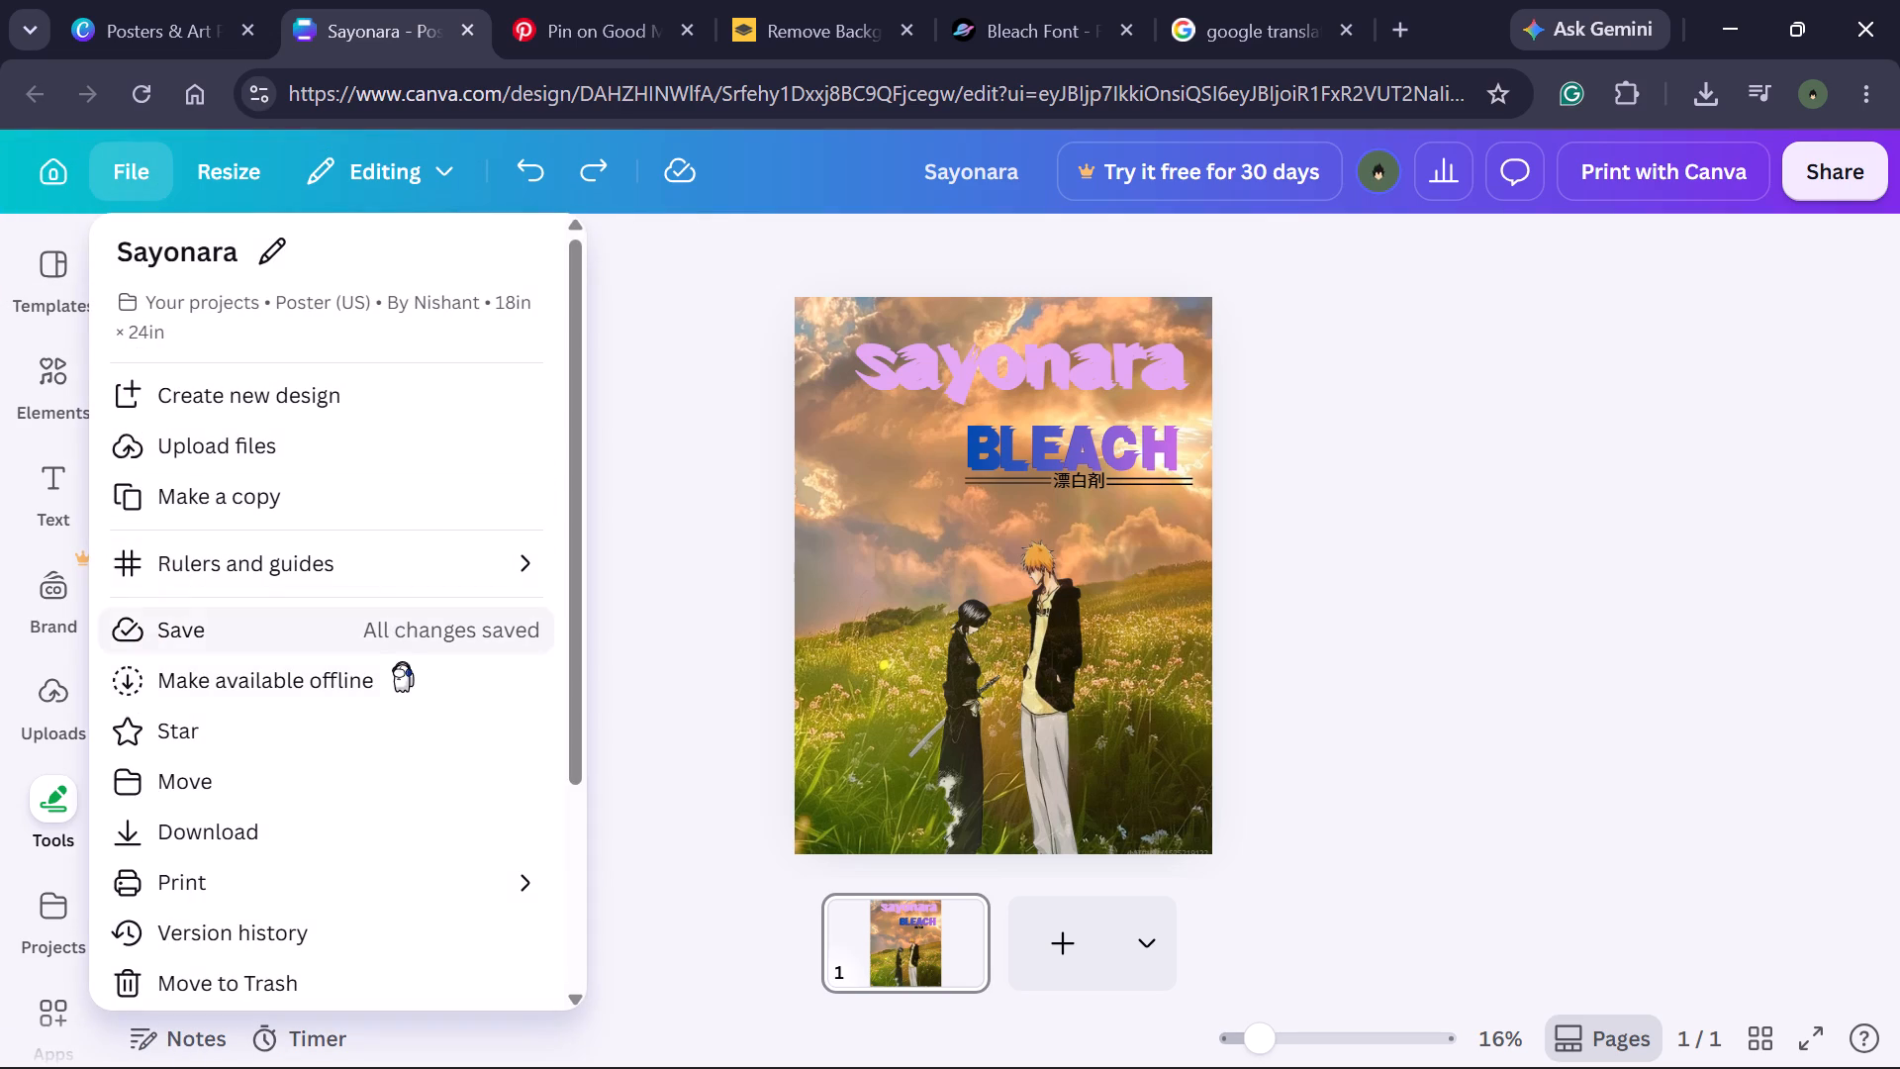
pyautogui.click(390, 837)
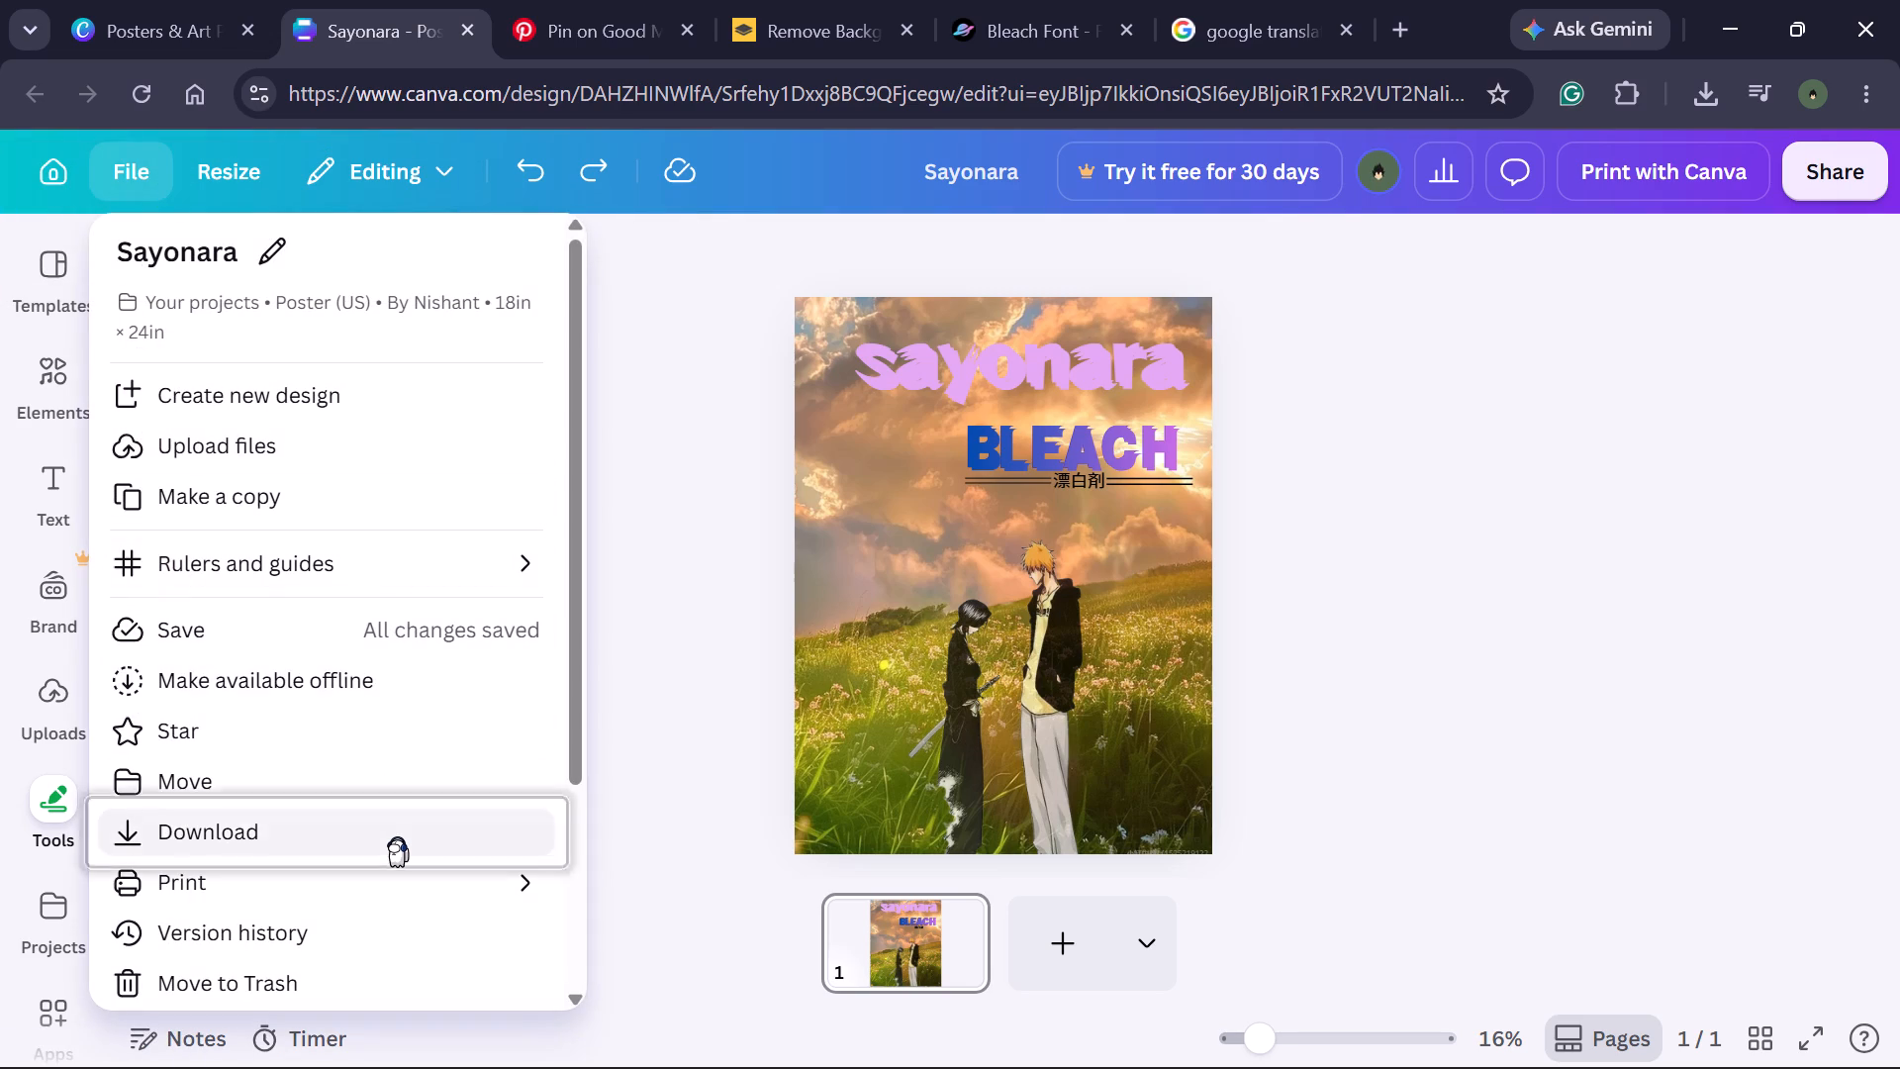
pyautogui.click(1626, 796)
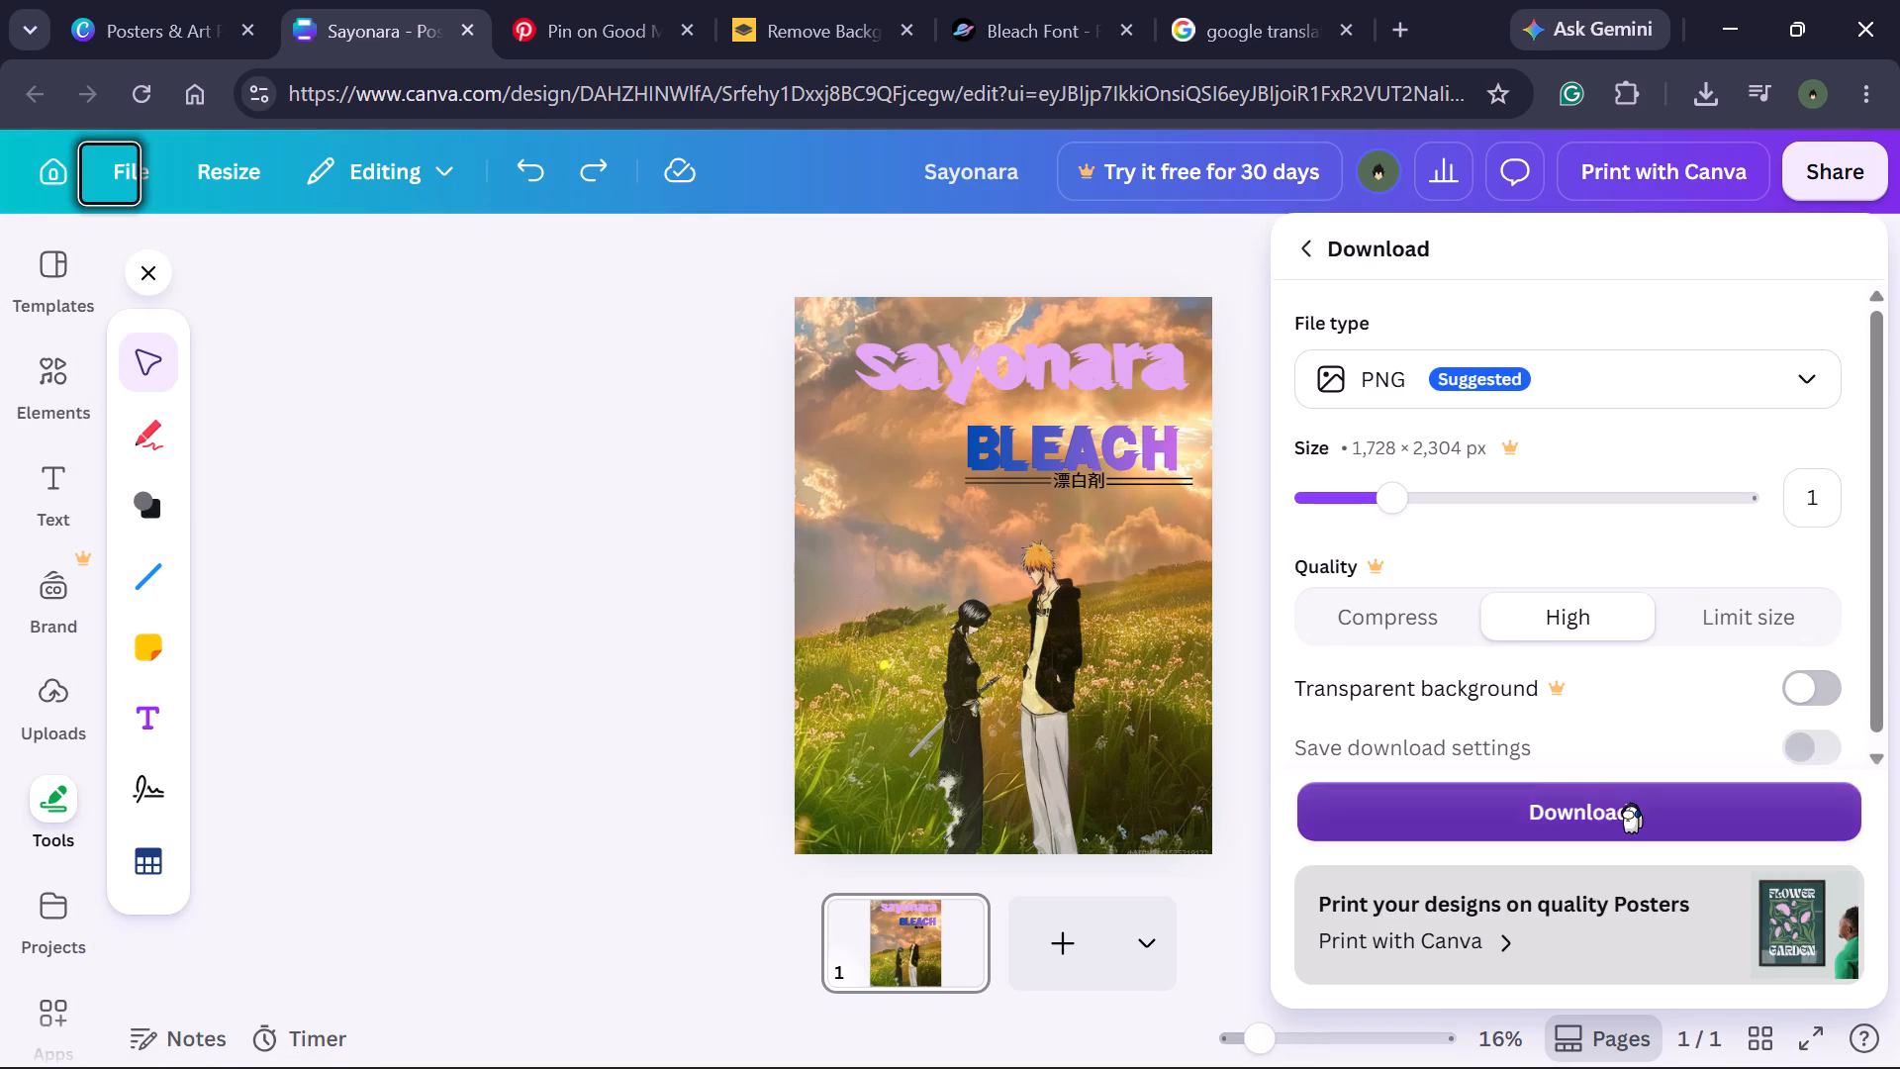